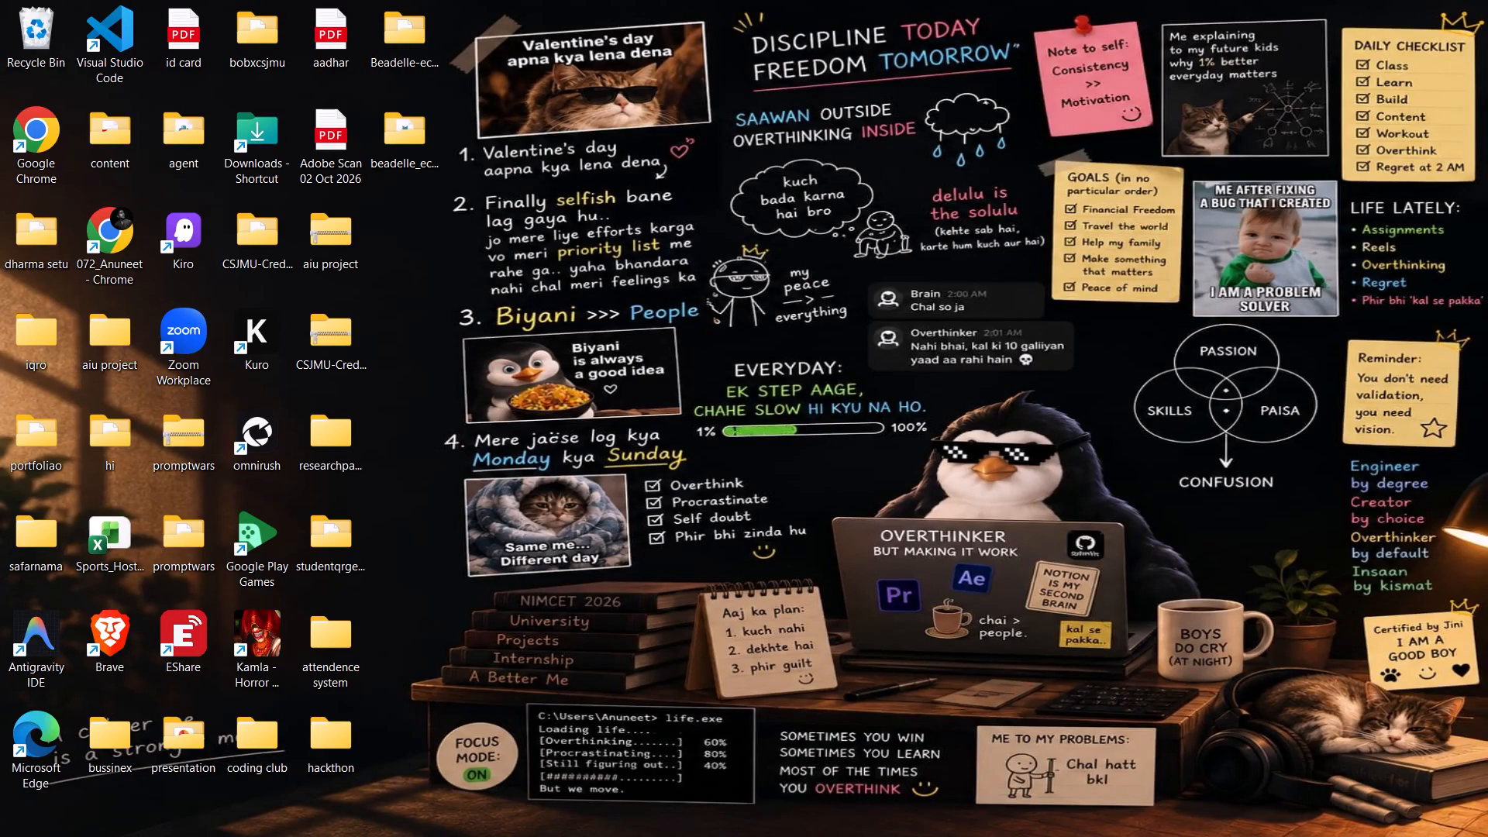
Switch to Google Chrome and run a Google search for "canva" in a new tab.
click(926, 826)
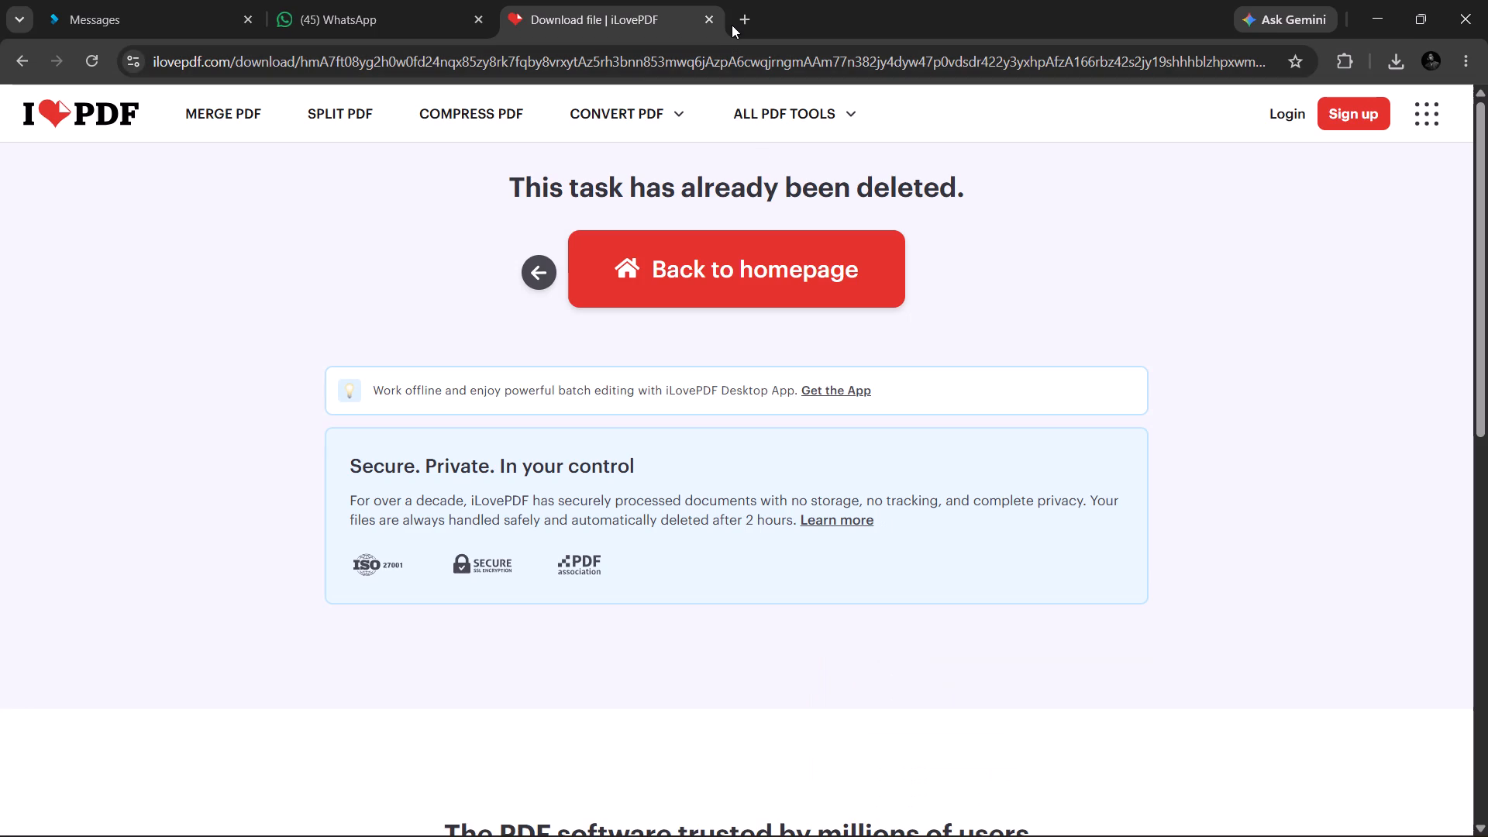
click(734, 24)
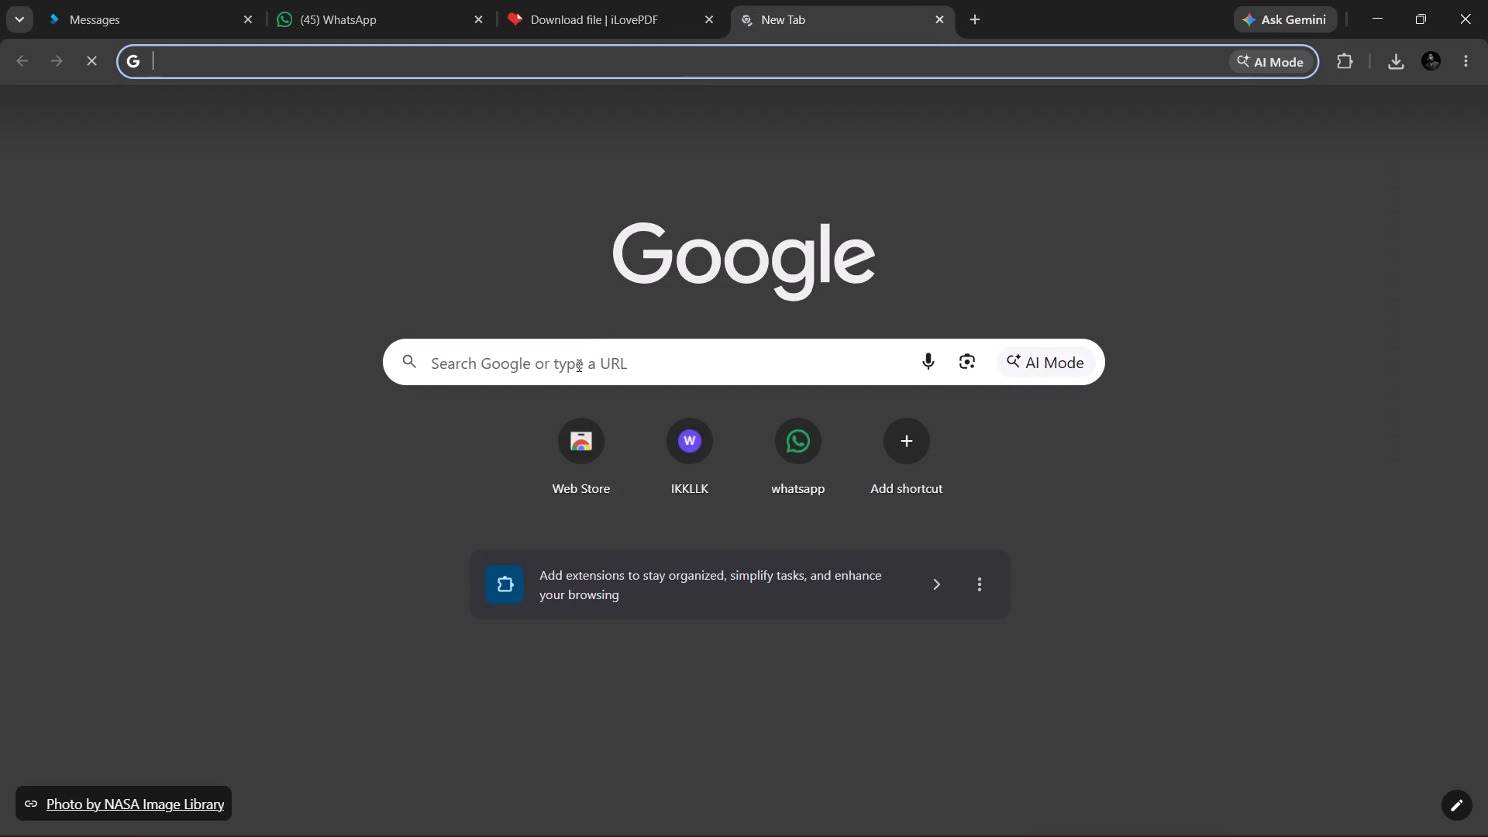
click(577, 365)
click(528, 408)
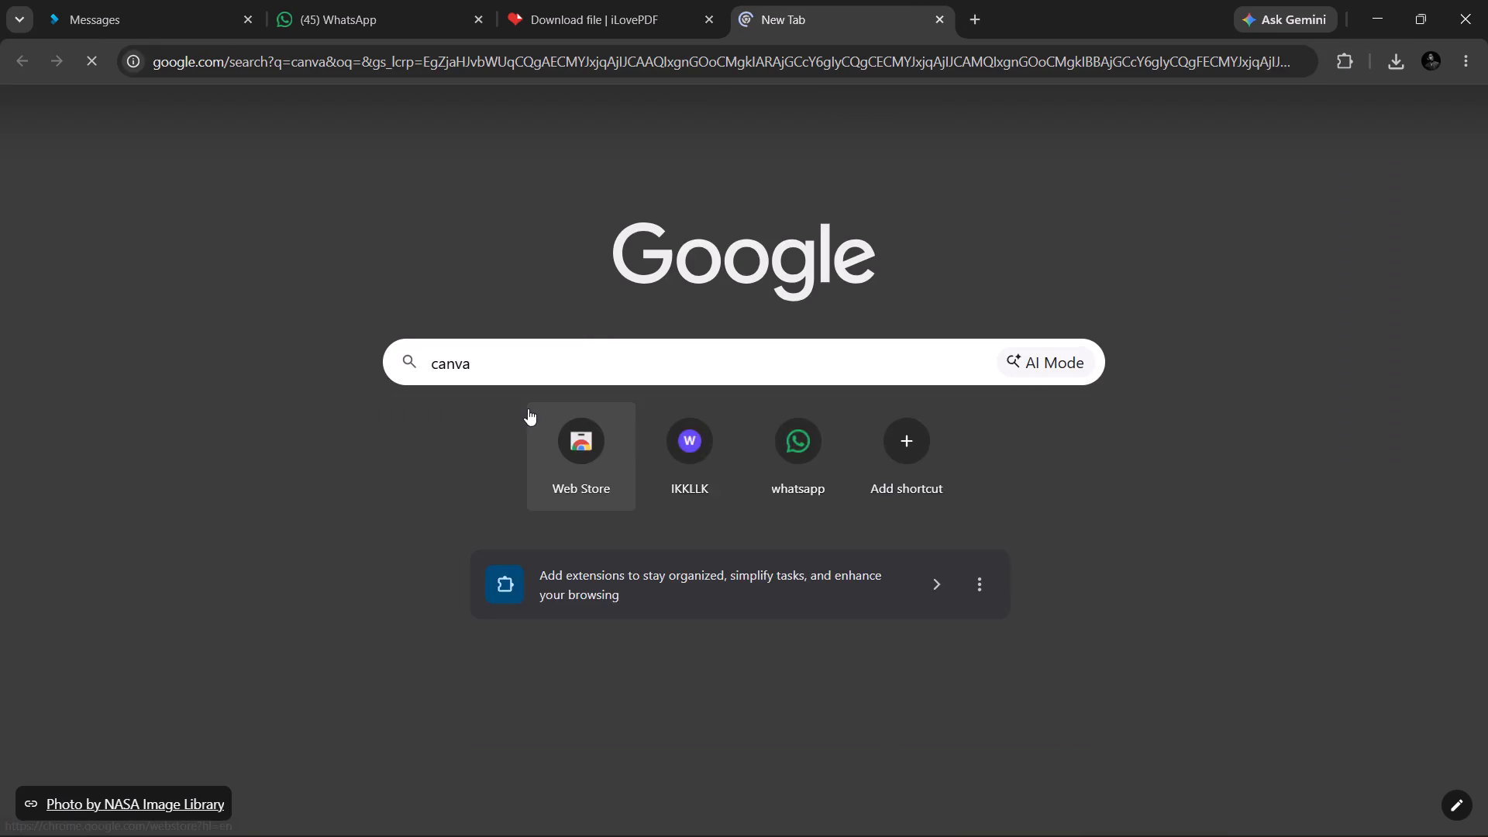
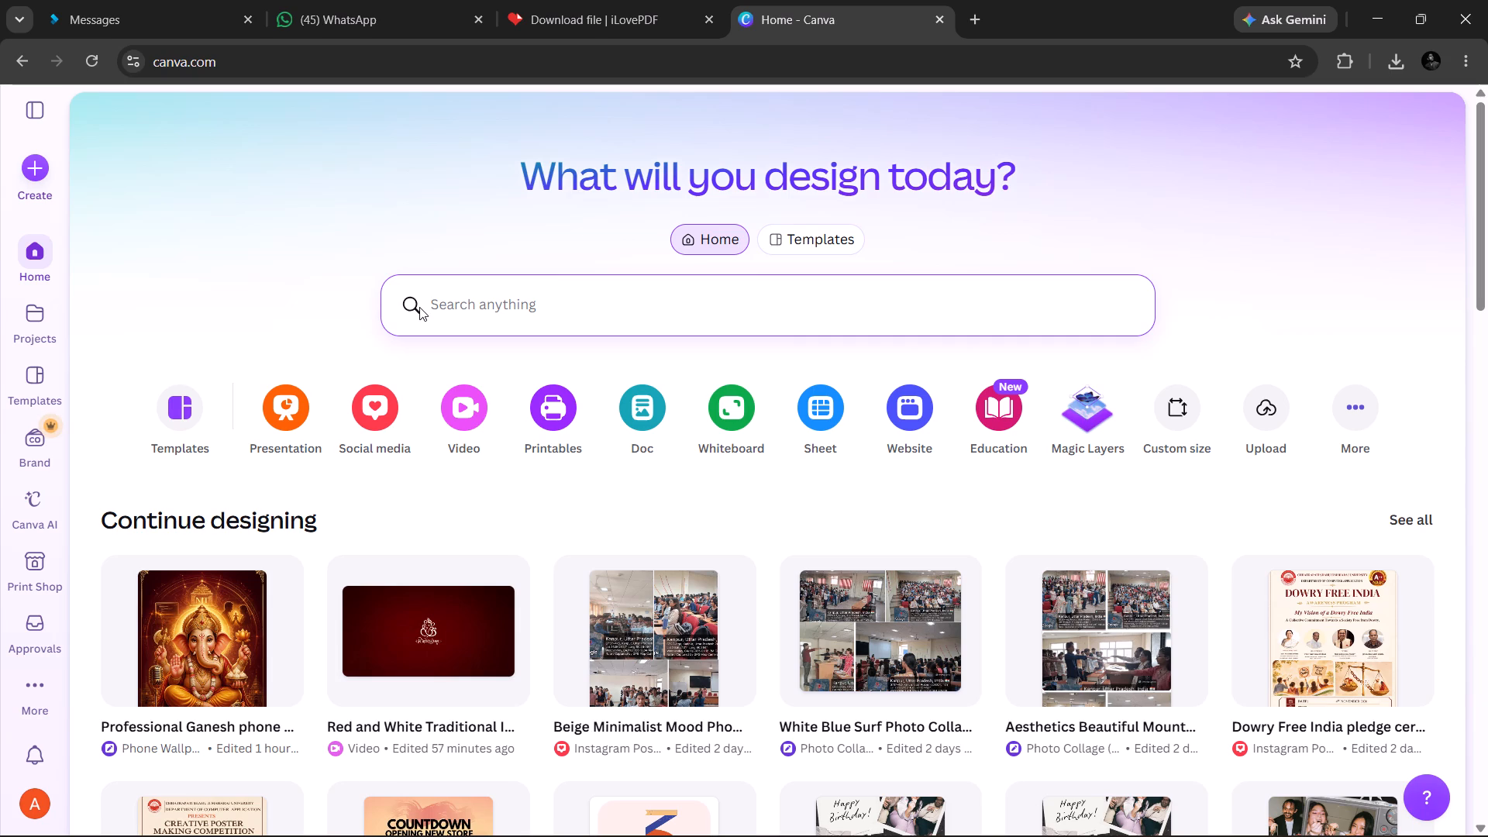
Search Canva for "wedding invitation card" using the suggested search term.
click(514, 298)
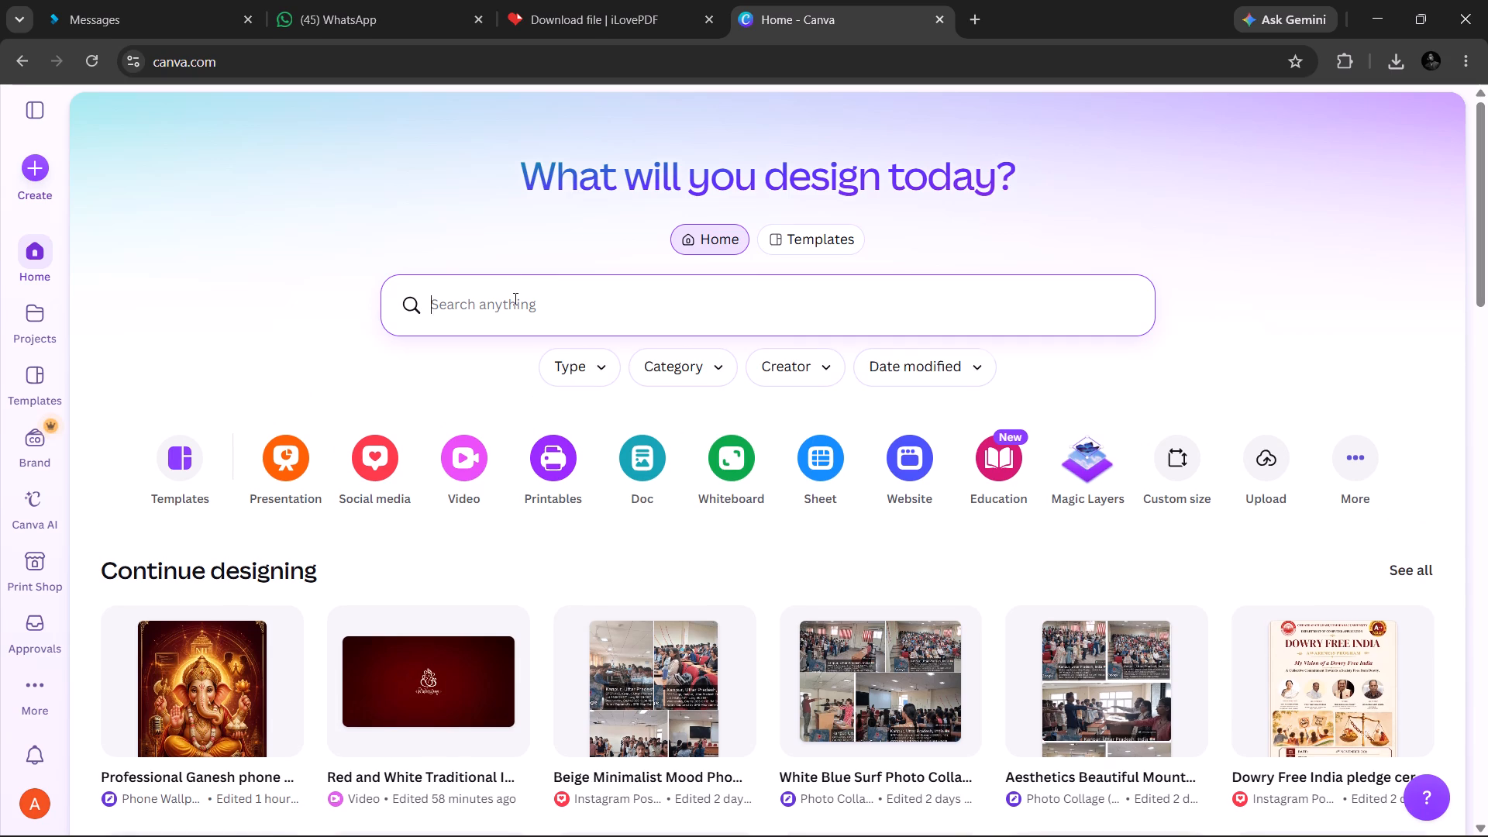
key(d)
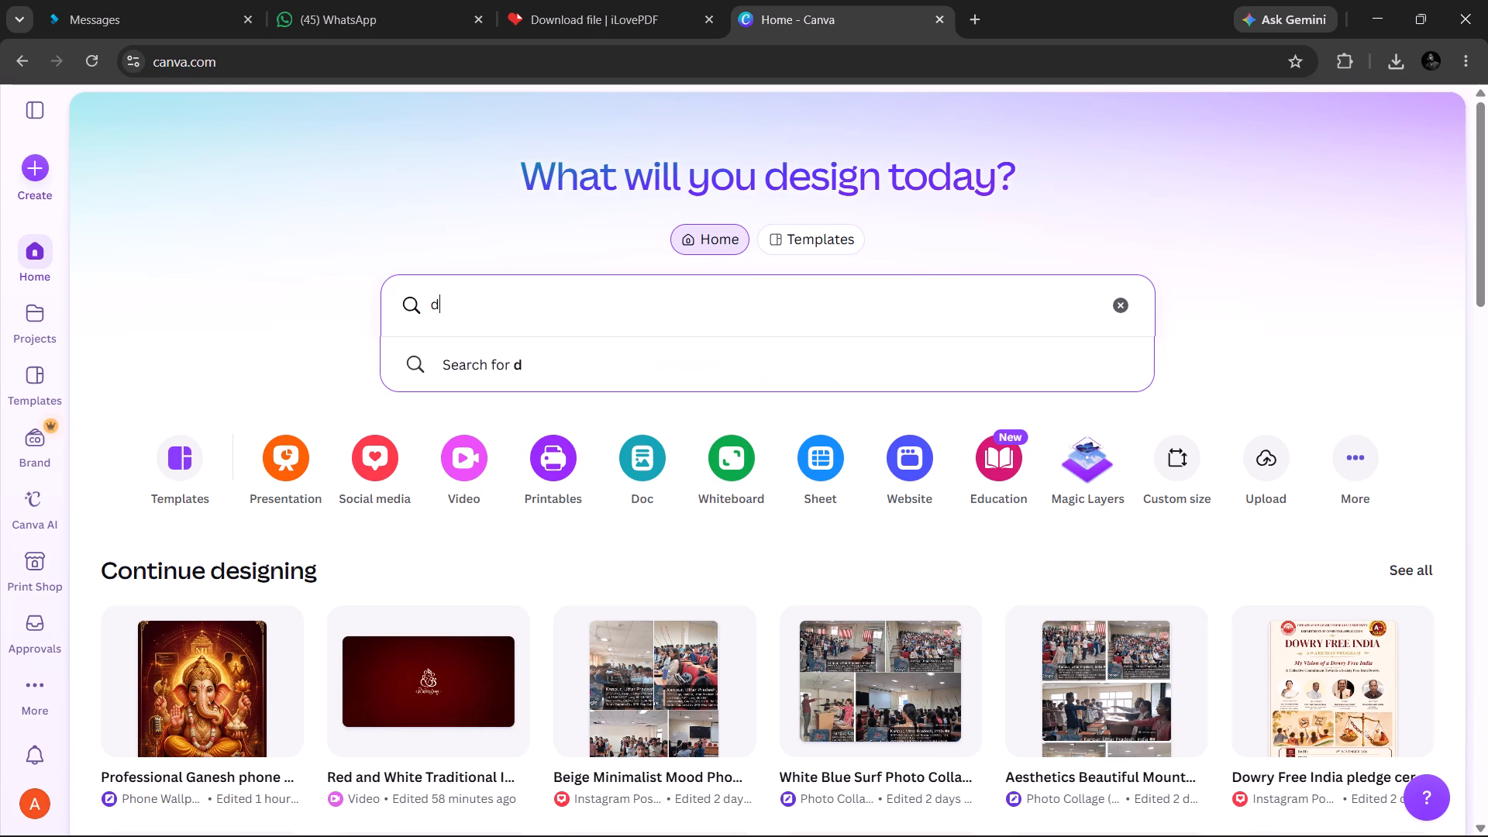
key(BackSpace)
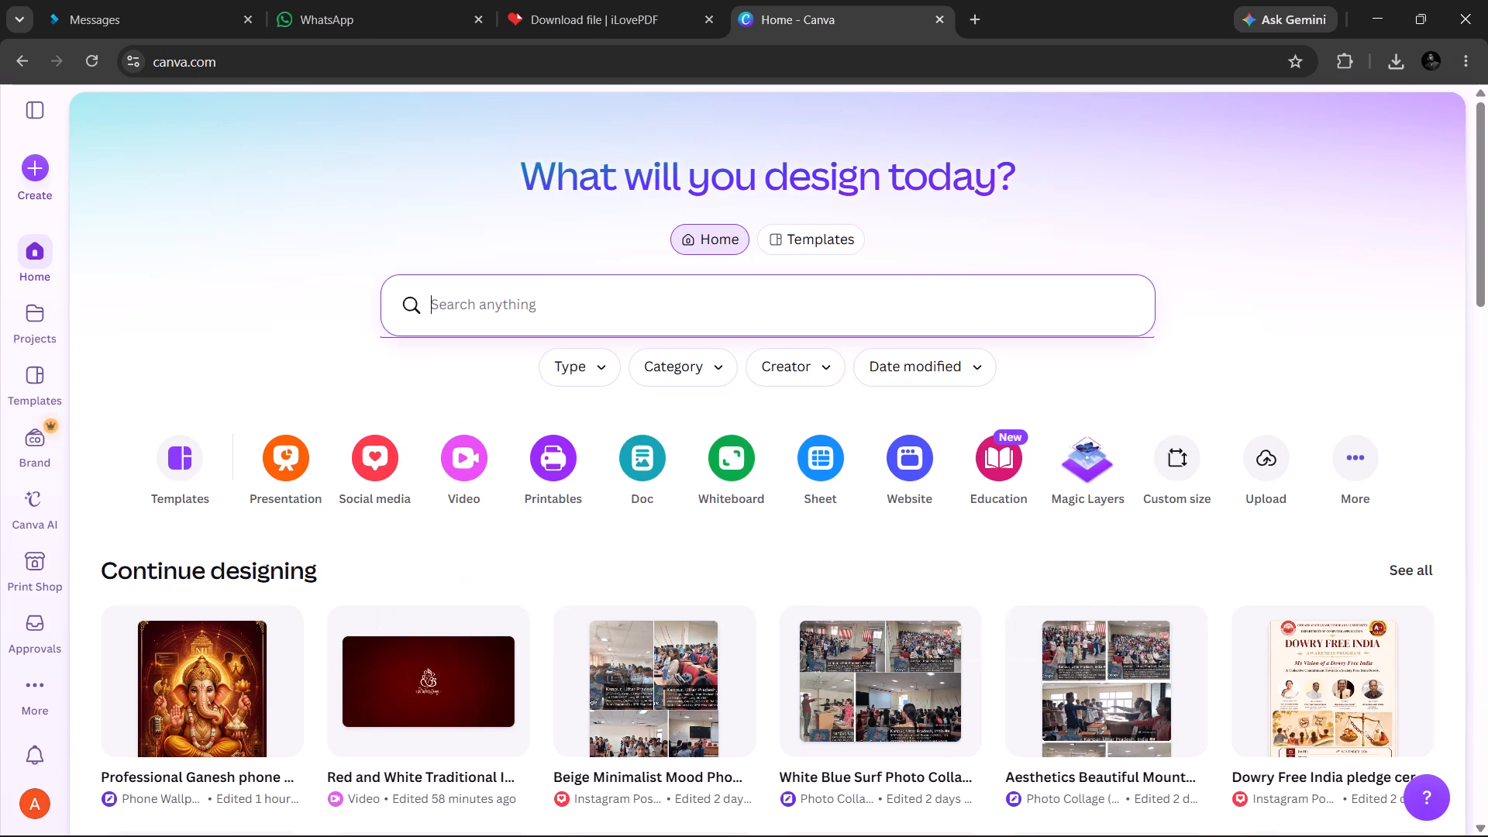
text(wedd)
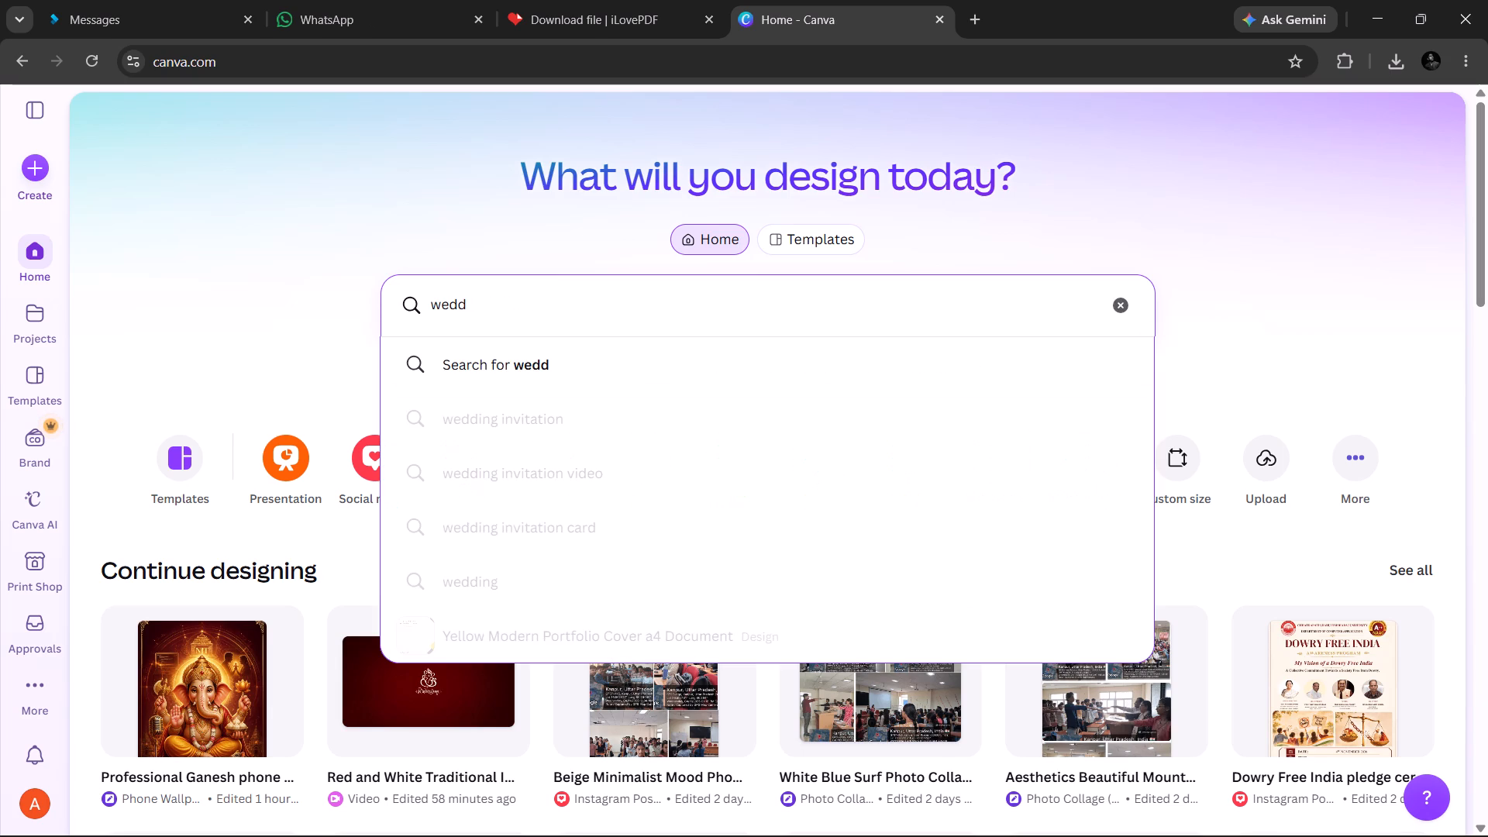
key(o)
key(BackSpace)
key(o)
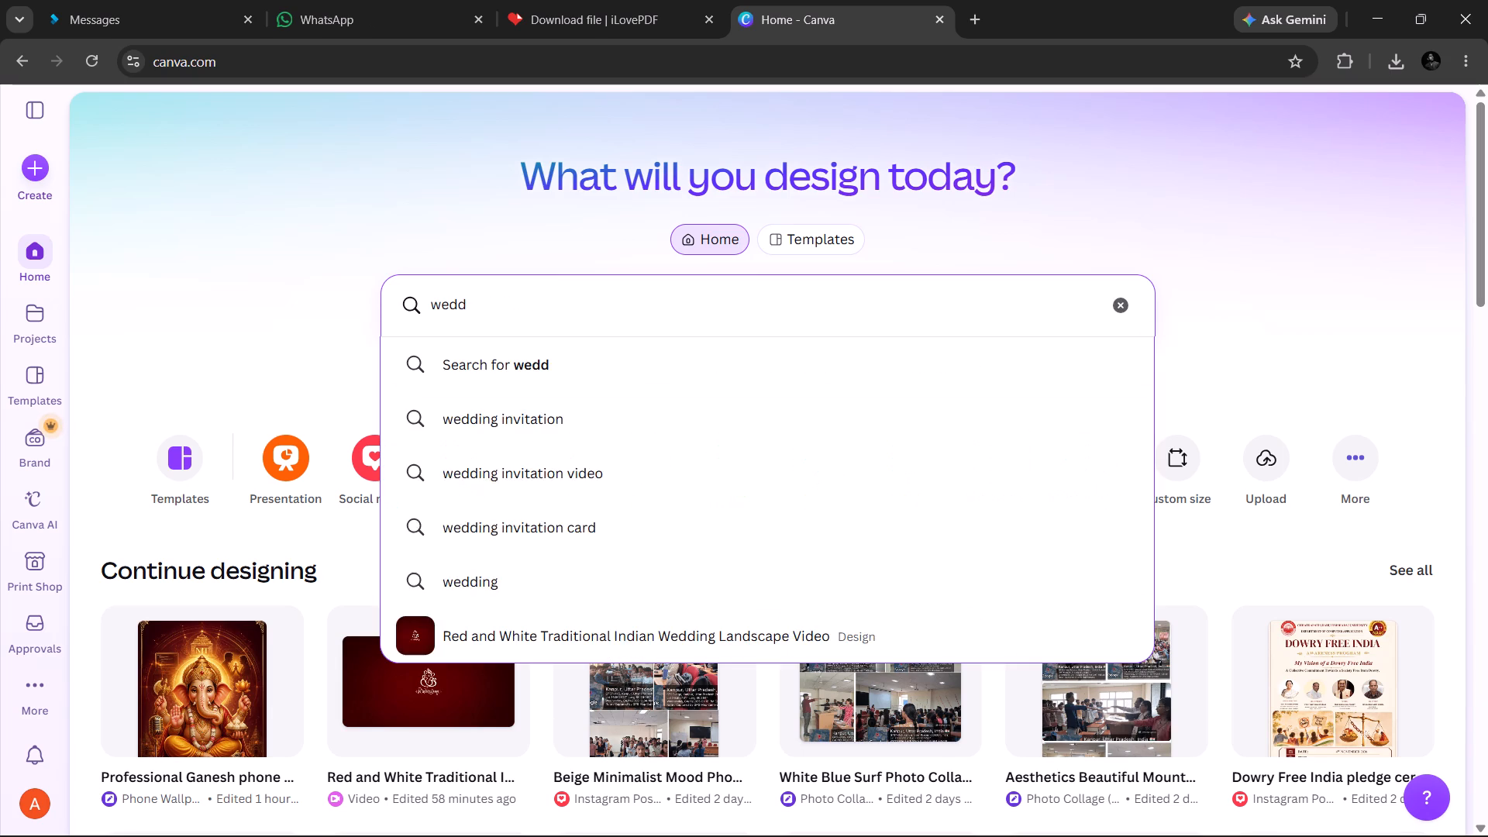
key(BackSpace)
text(ing)
key(space)
click(439, 529)
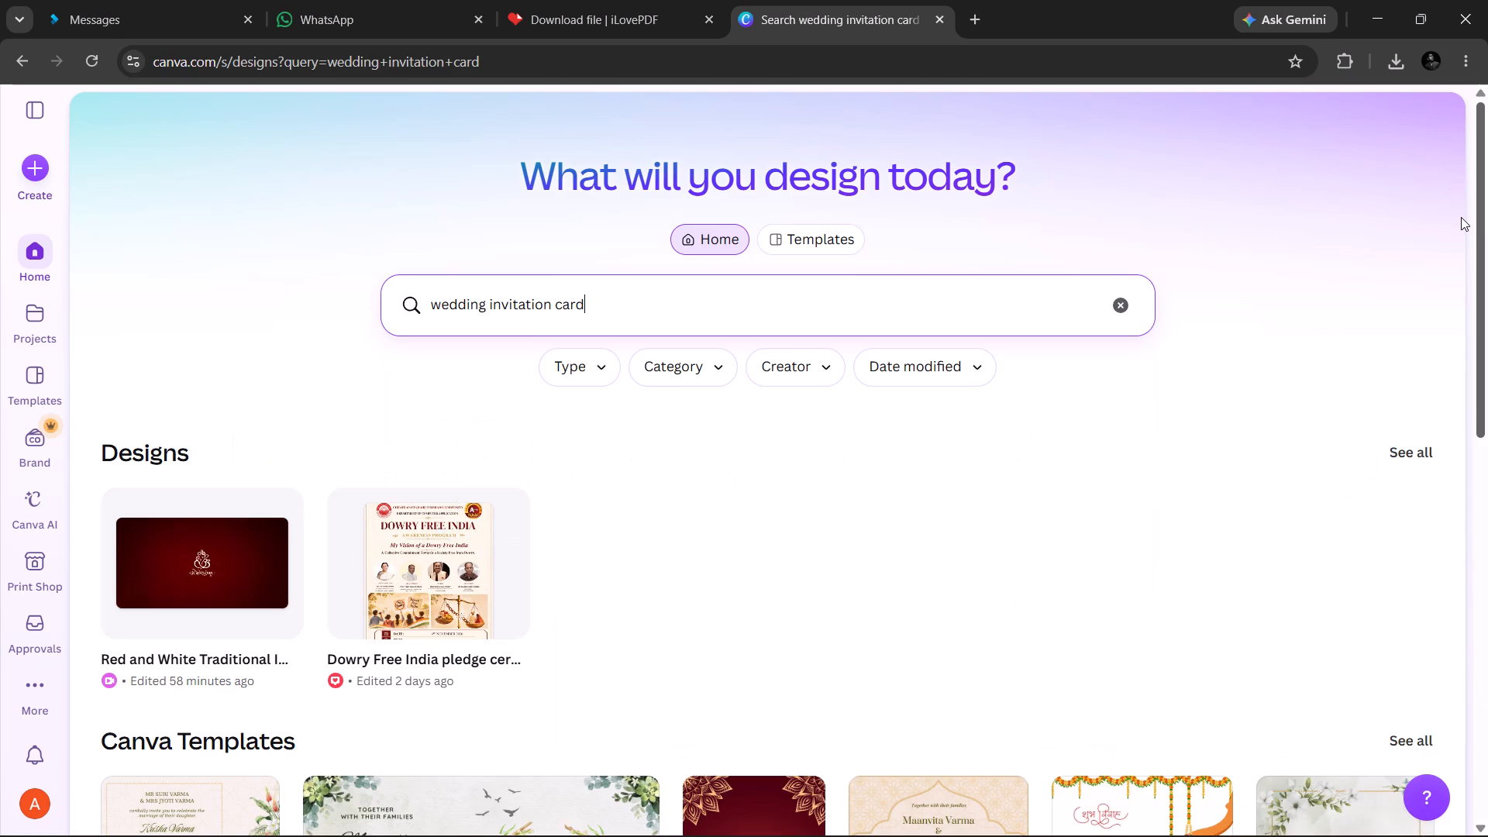
Preview the Purple and Red Illustrated Indian Wedding Invitation Your Story template from the Canva Templates results, then close the preview.
drag(1479, 224, 1487, 458)
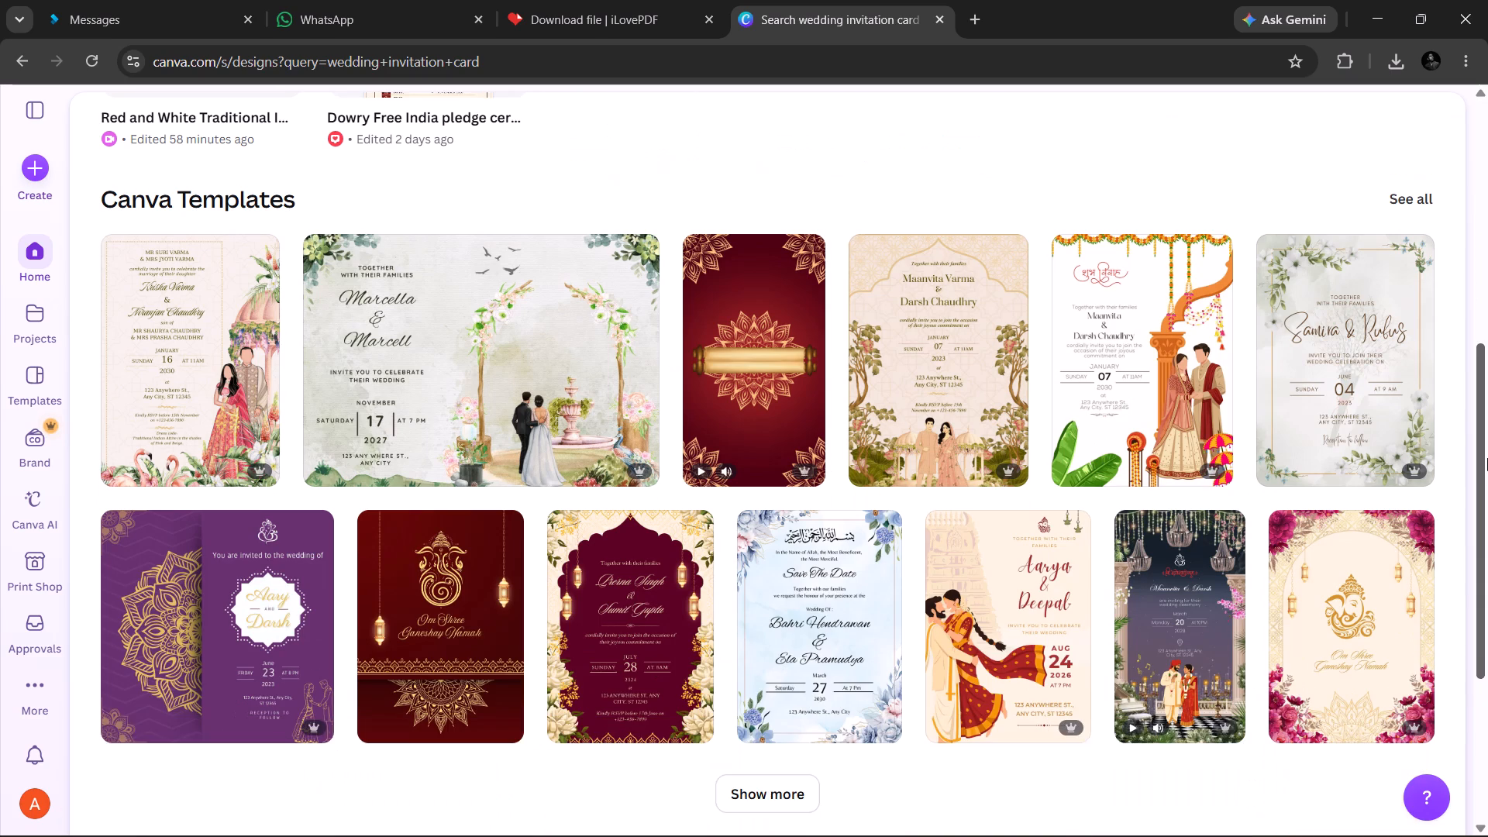
drag(1487, 458, 1487, 492)
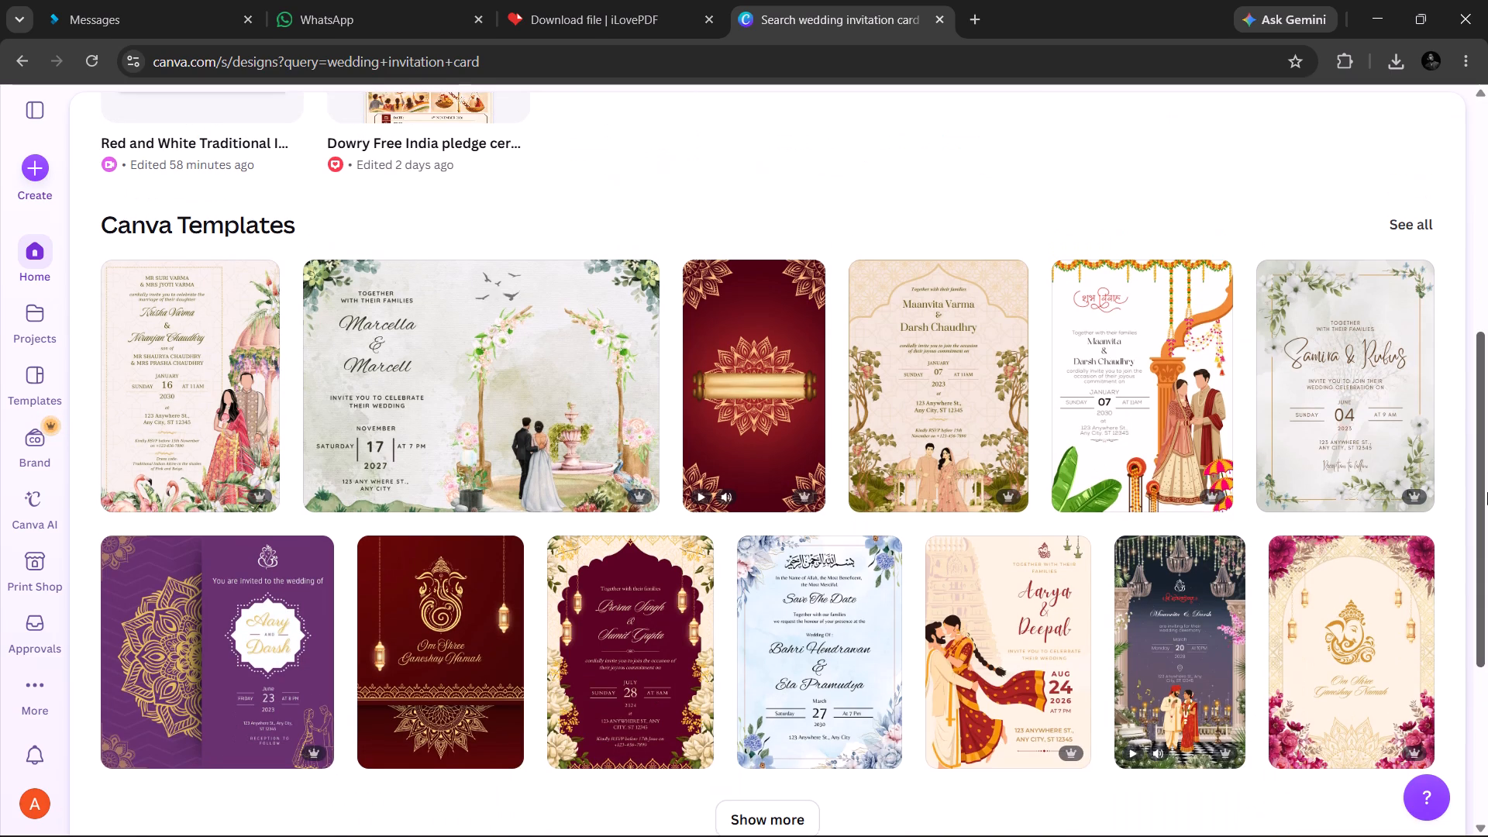
drag(1487, 492, 1487, 551)
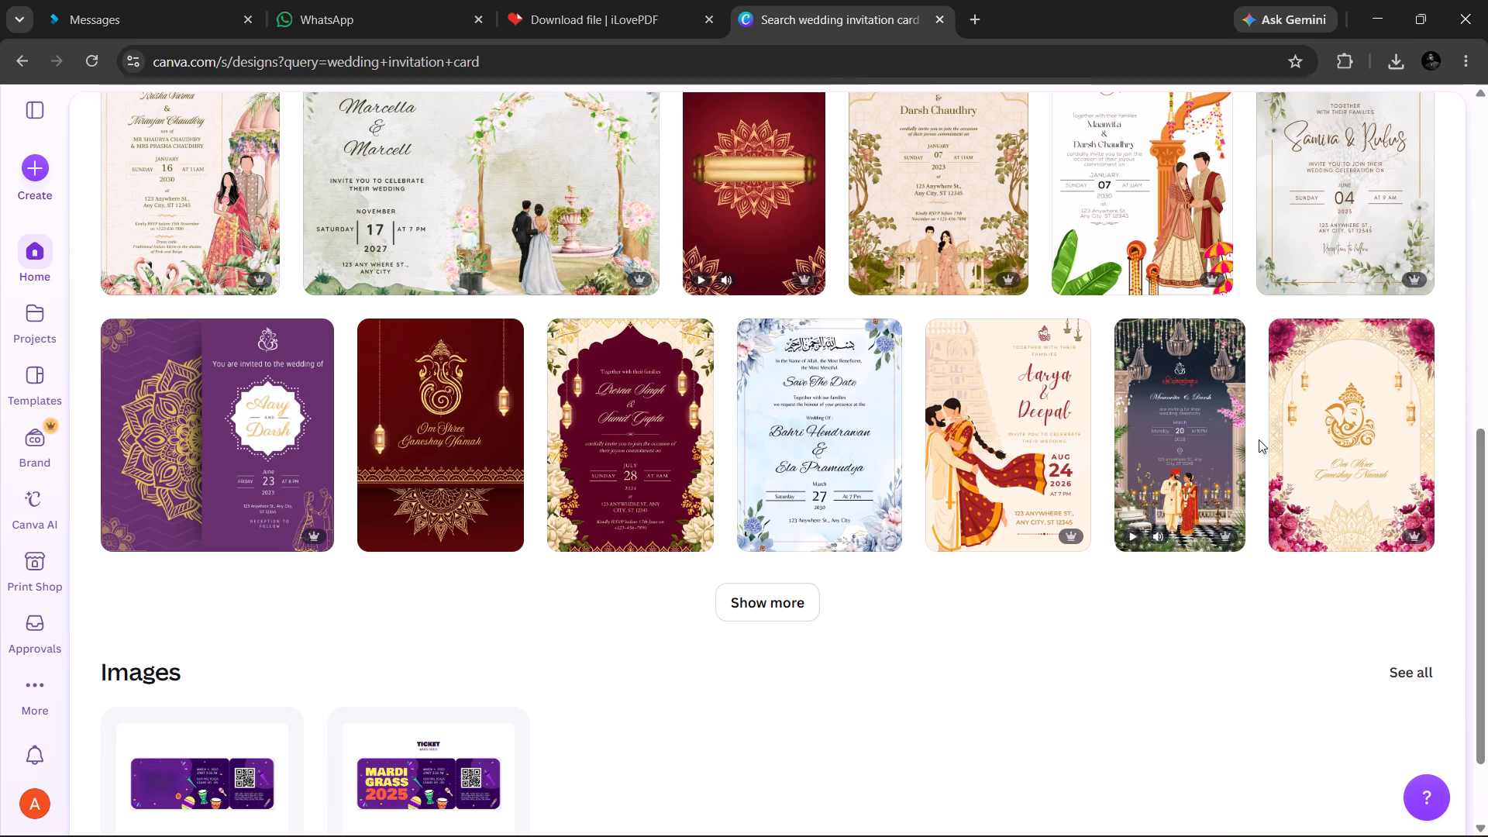
click(1190, 430)
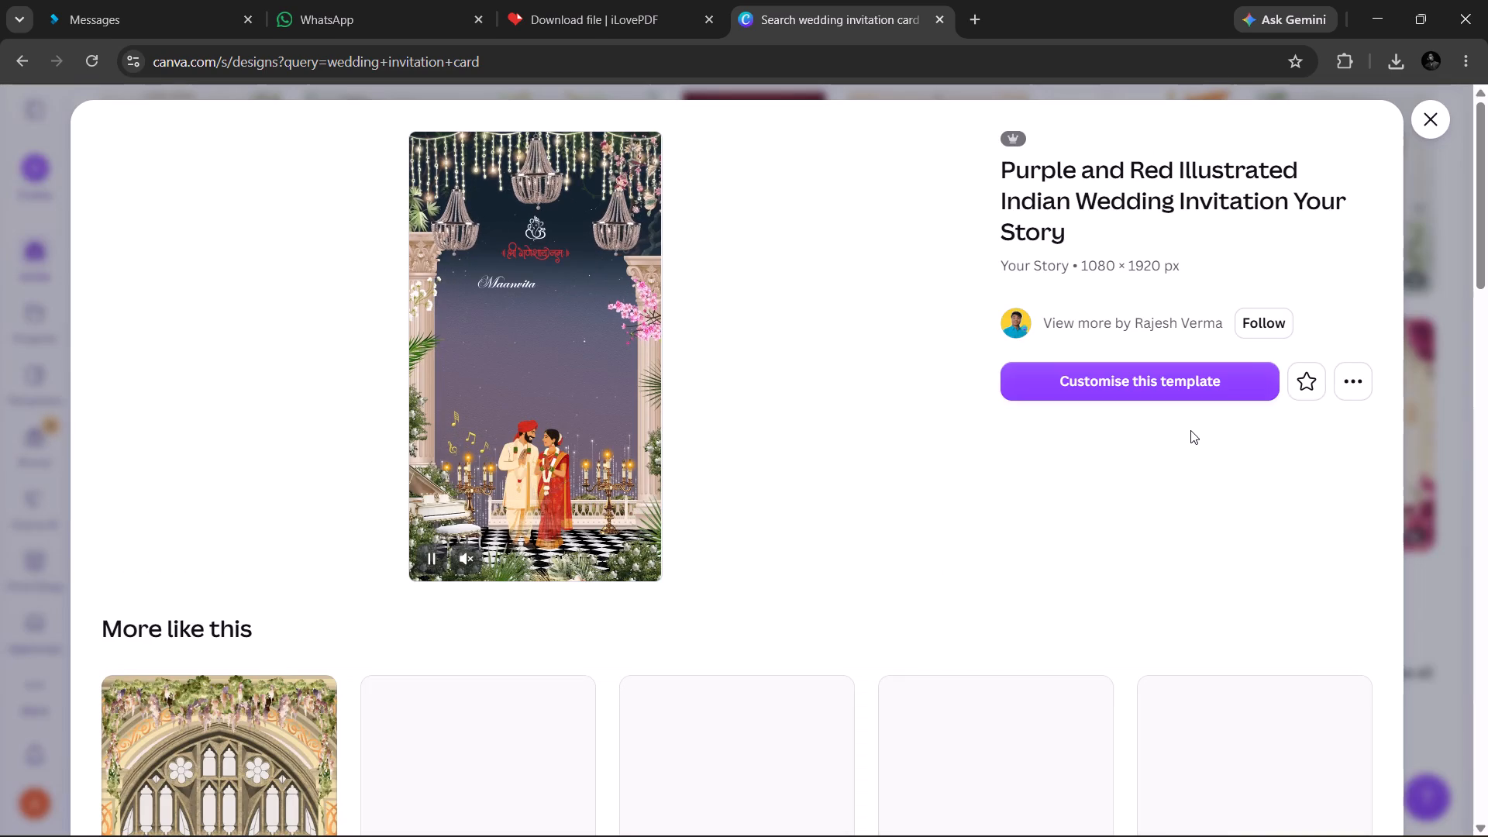
click(1429, 103)
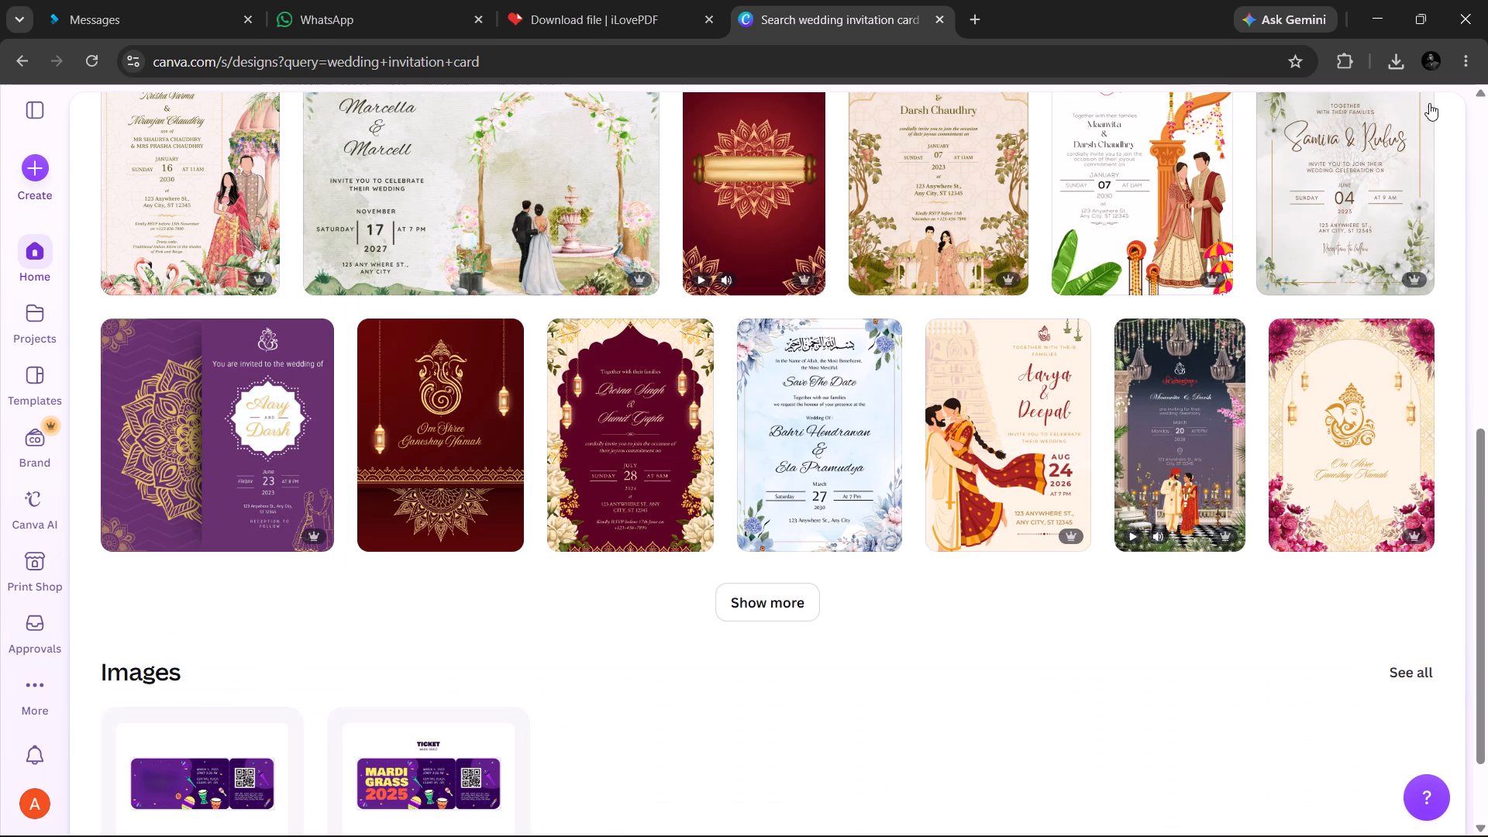
Browse the wedding invitation card templates, expanding the results to examine more designs.
drag(1478, 471, 1468, 357)
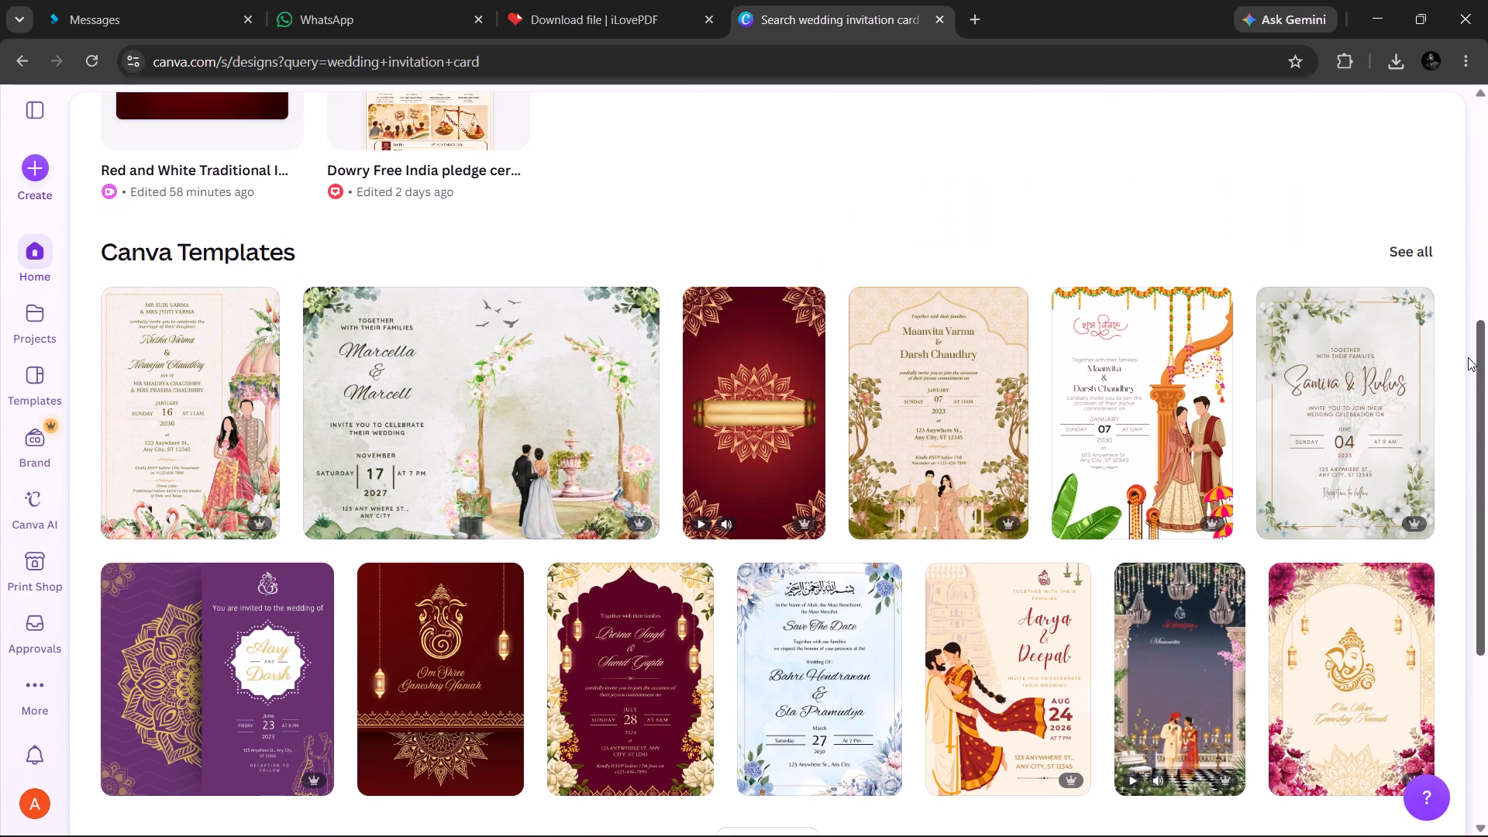
drag(1468, 357, 1467, 358)
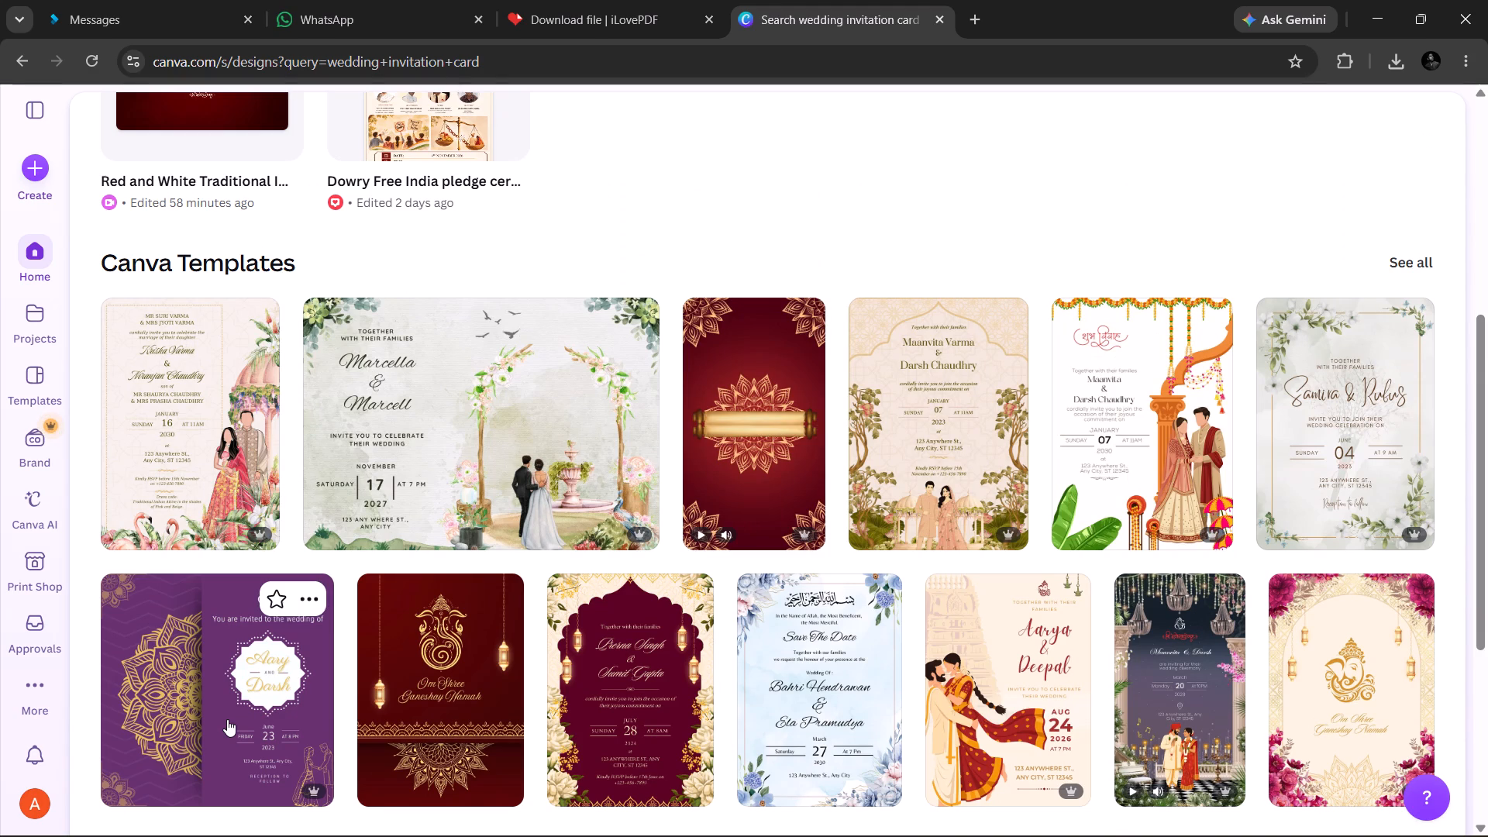
click(306, 608)
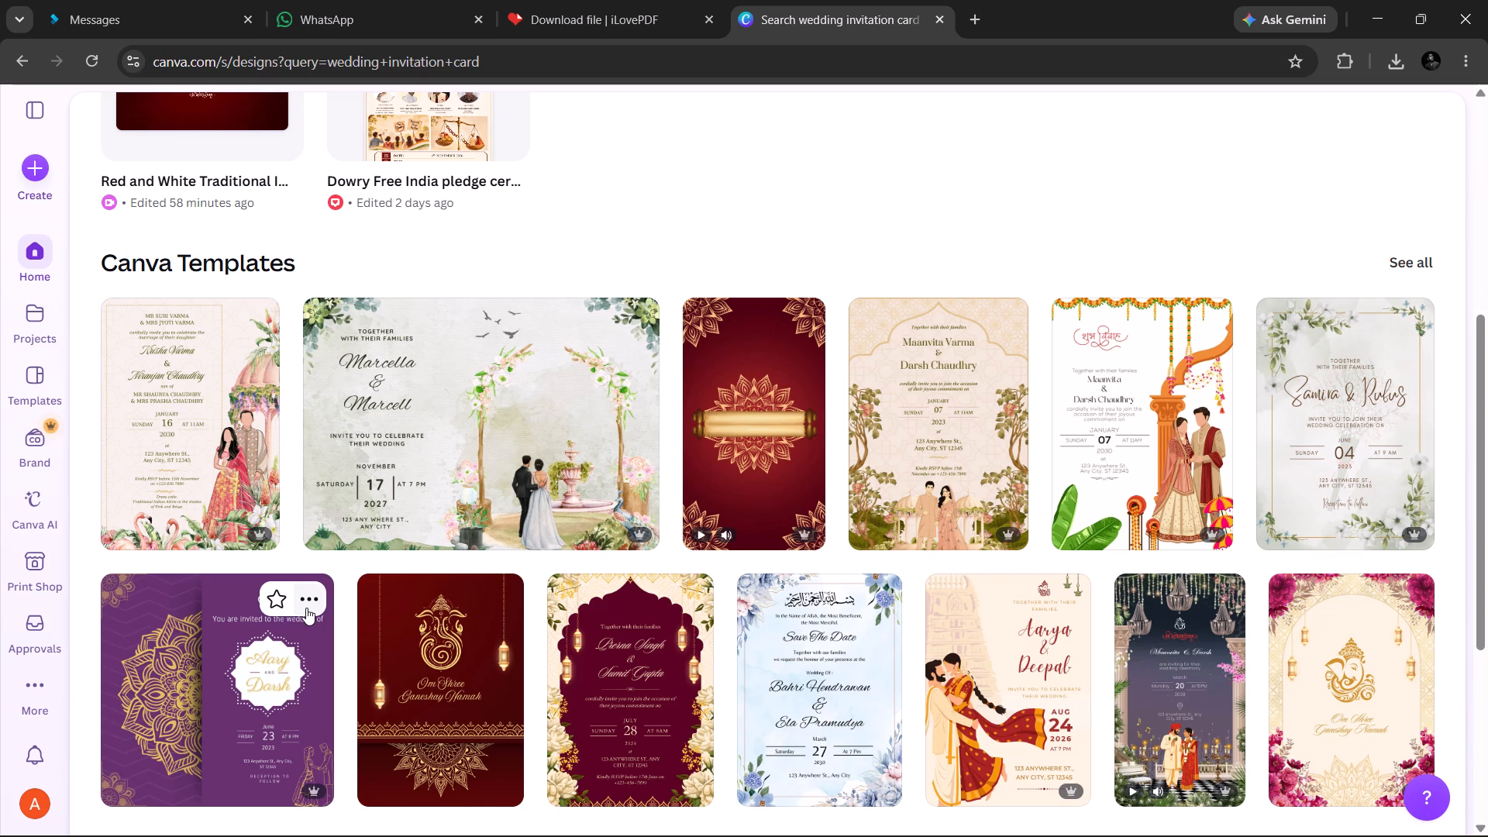
click(306, 608)
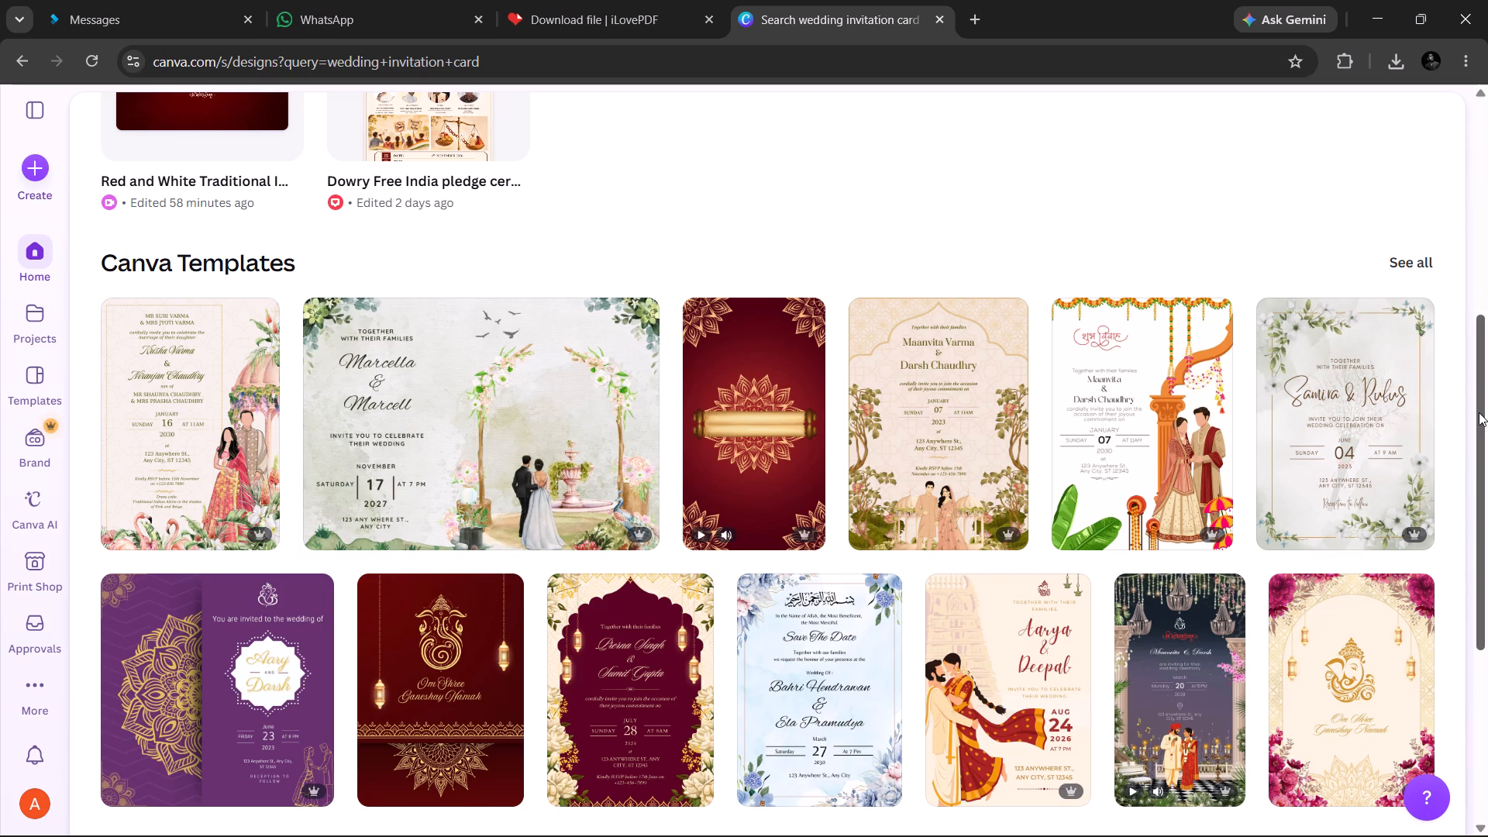
drag(1479, 412, 1466, 663)
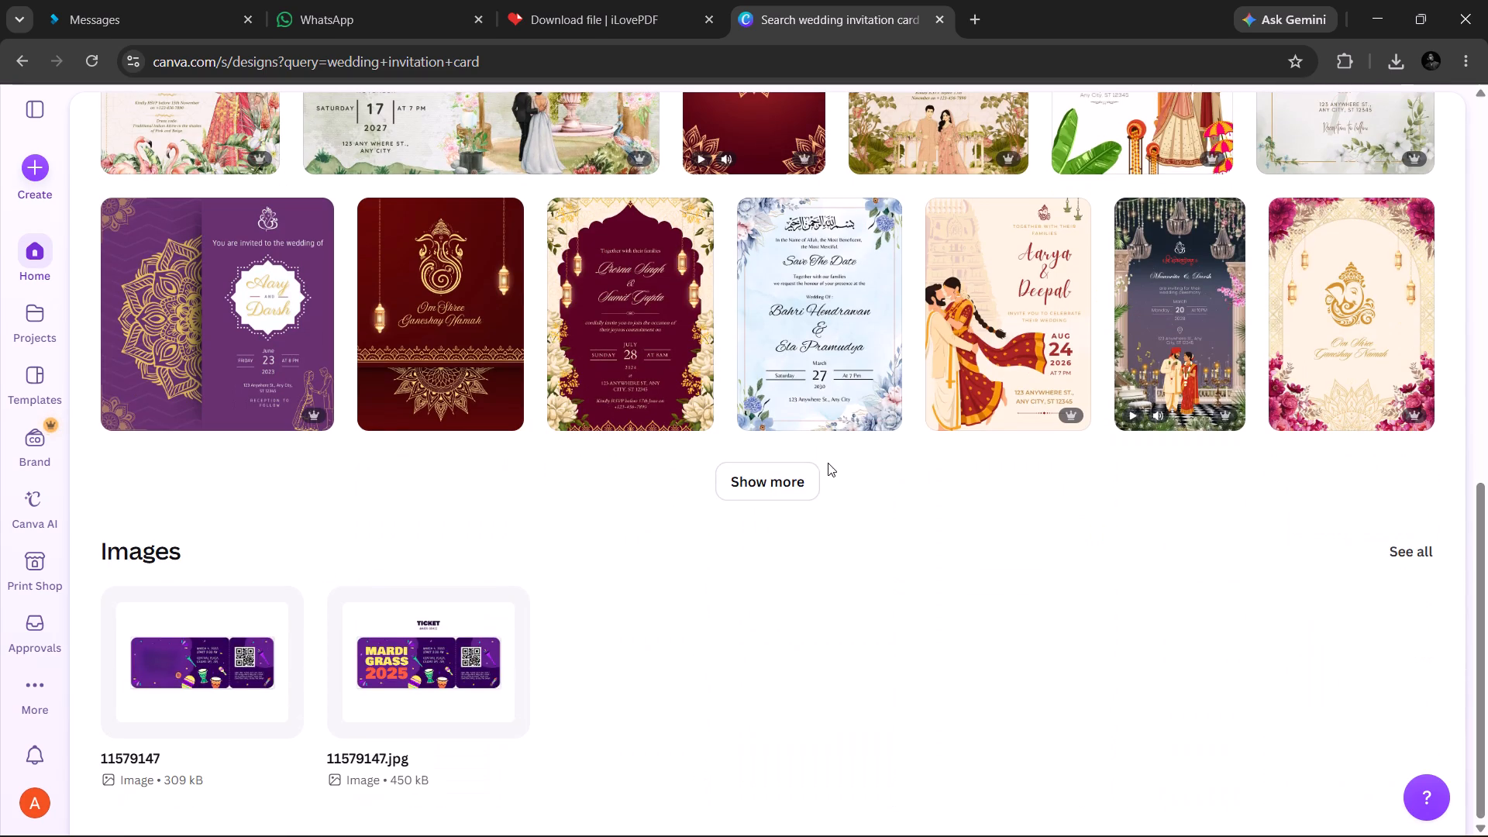
click(804, 472)
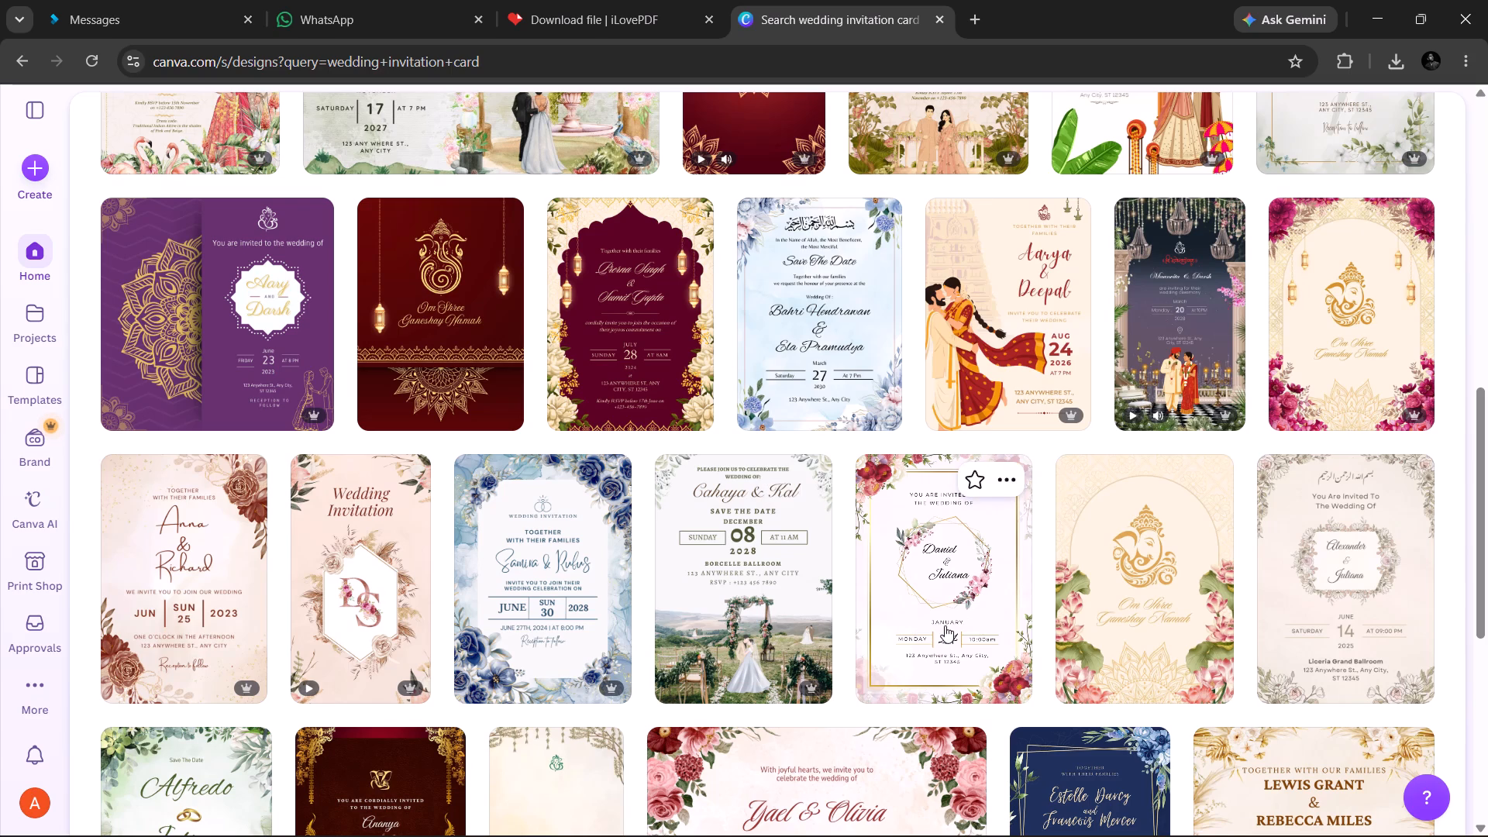
drag(1483, 424, 1462, 545)
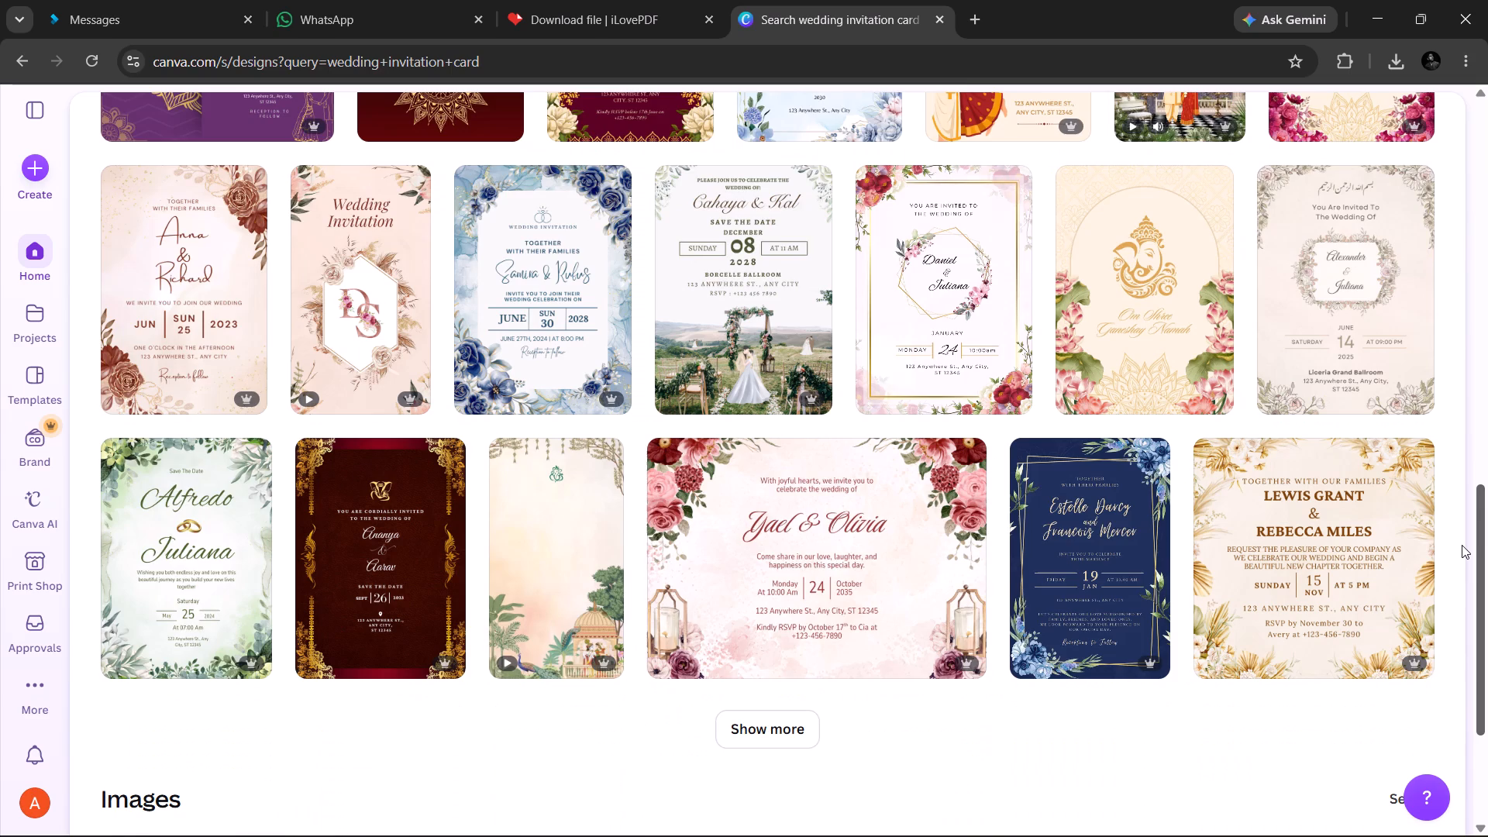
drag(1462, 545, 1475, 584)
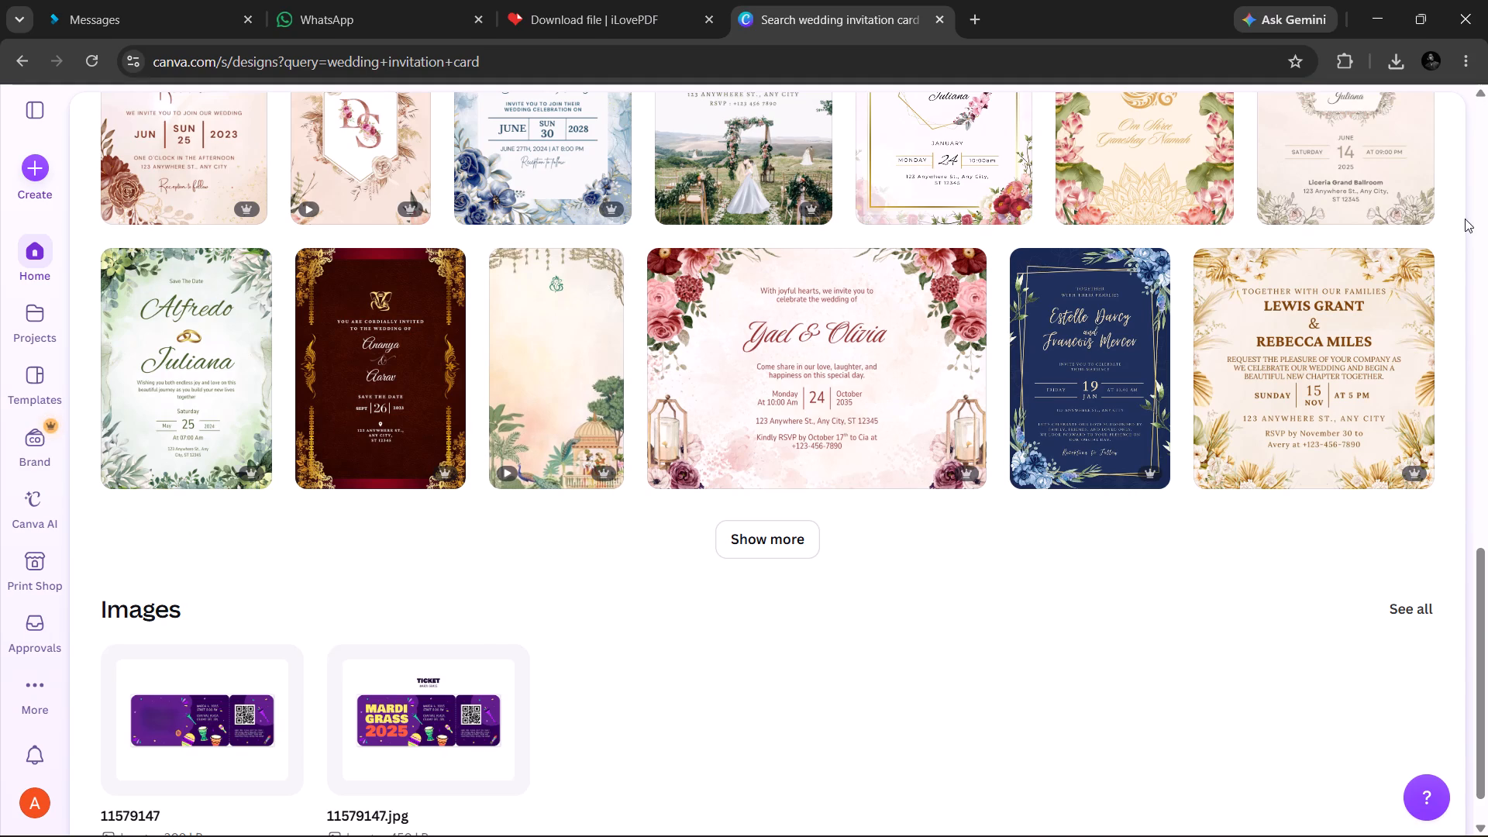
Open the existing Red and White Traditional Indian Wedding Landscape Video design from the Designs results for editing.
drag(1481, 621, 1487, 277)
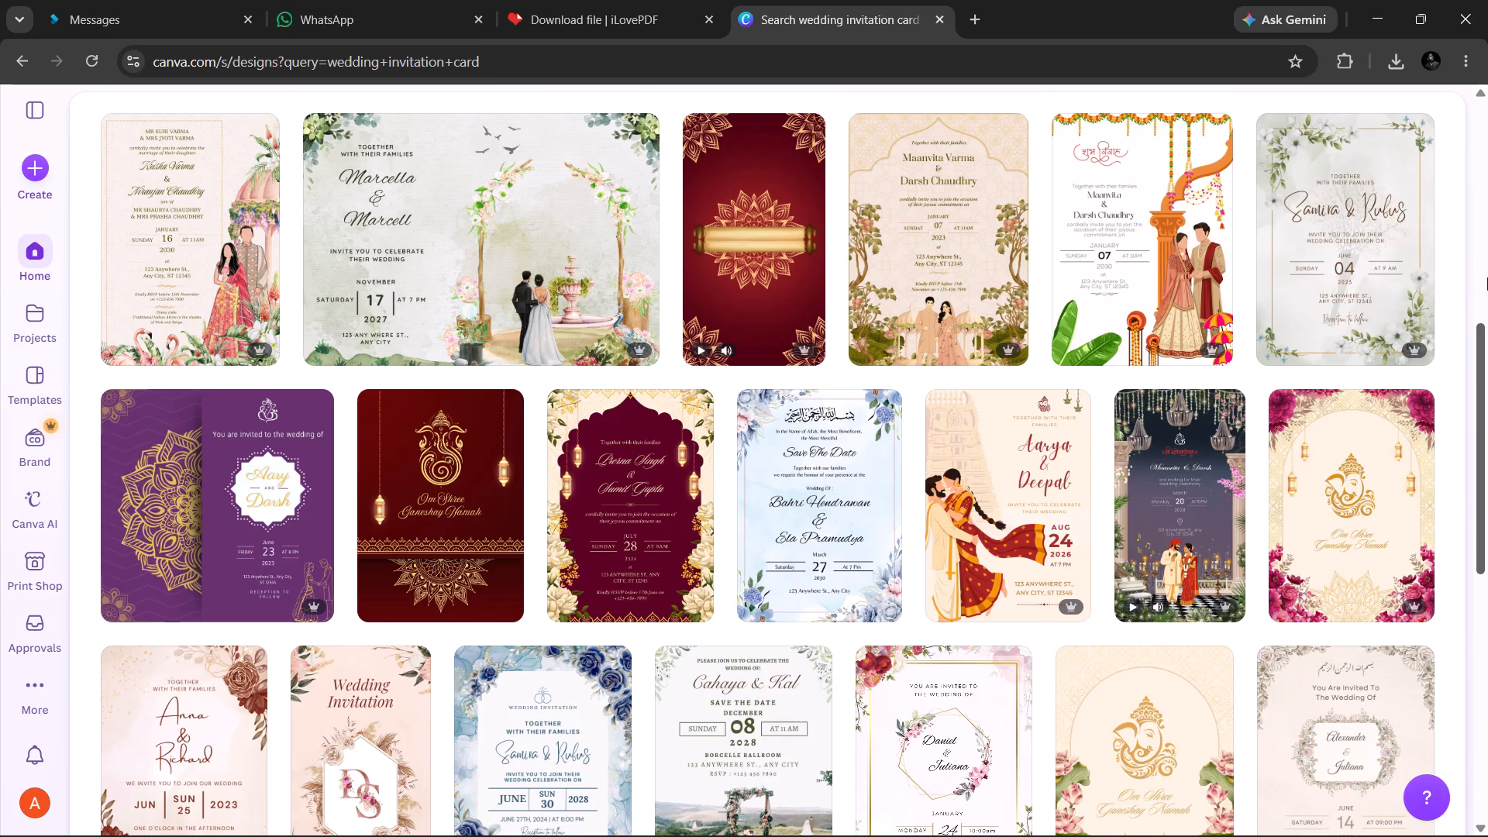
drag(1487, 277, 1487, 242)
click(247, 357)
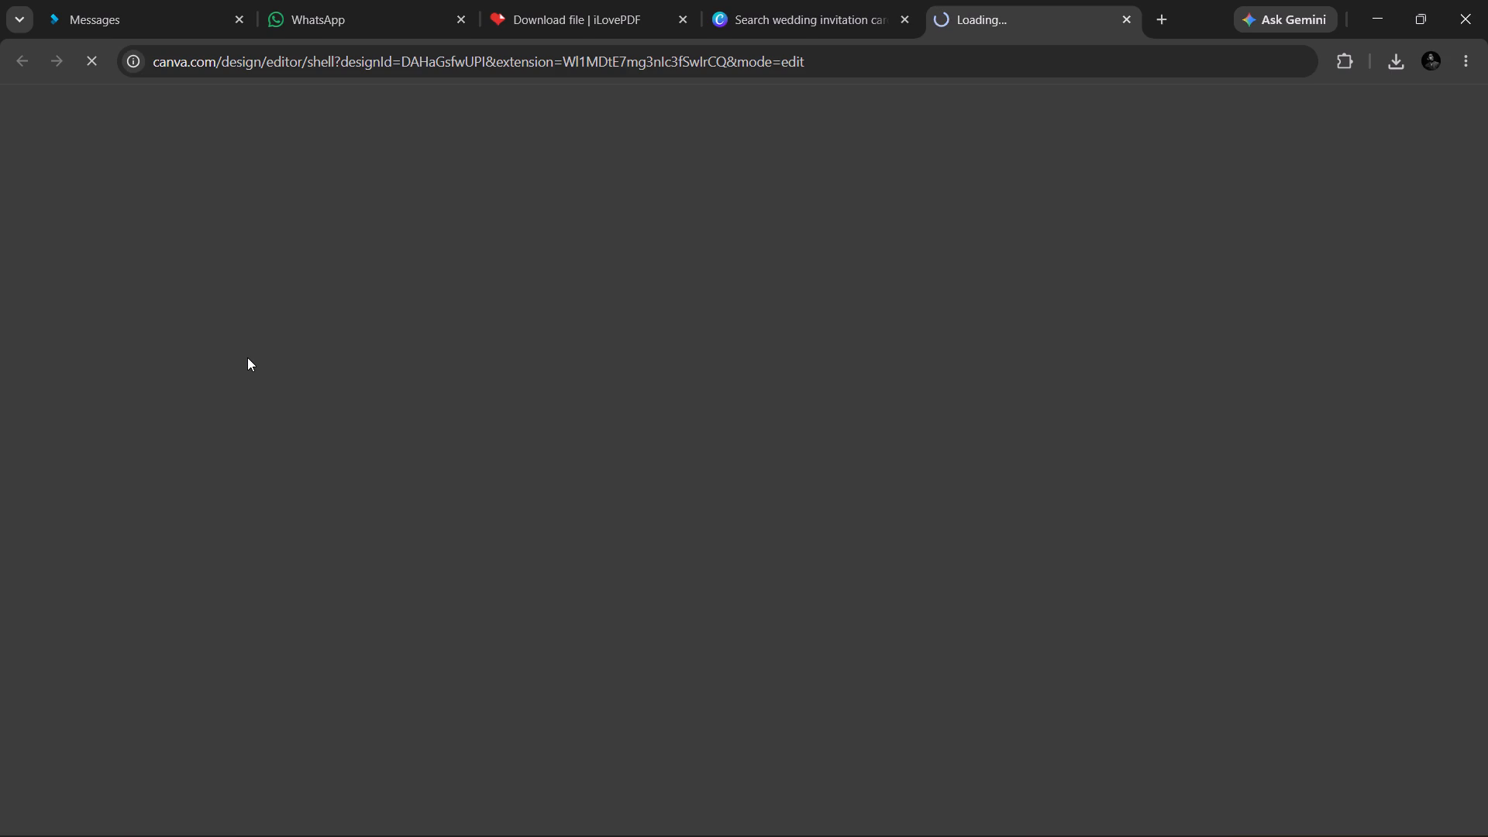
click(770, 1)
click(1018, 40)
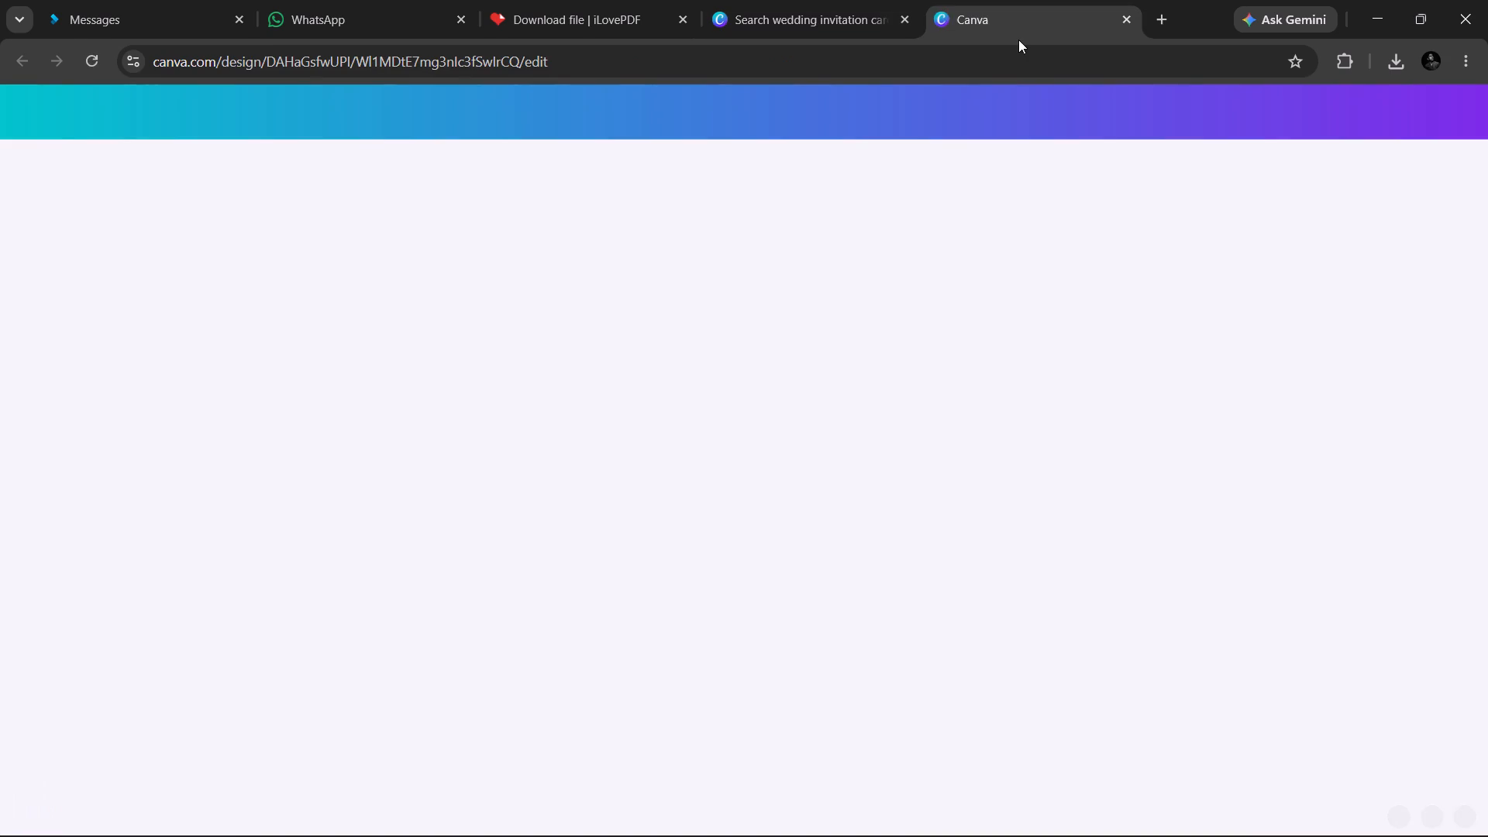
click(1018, 40)
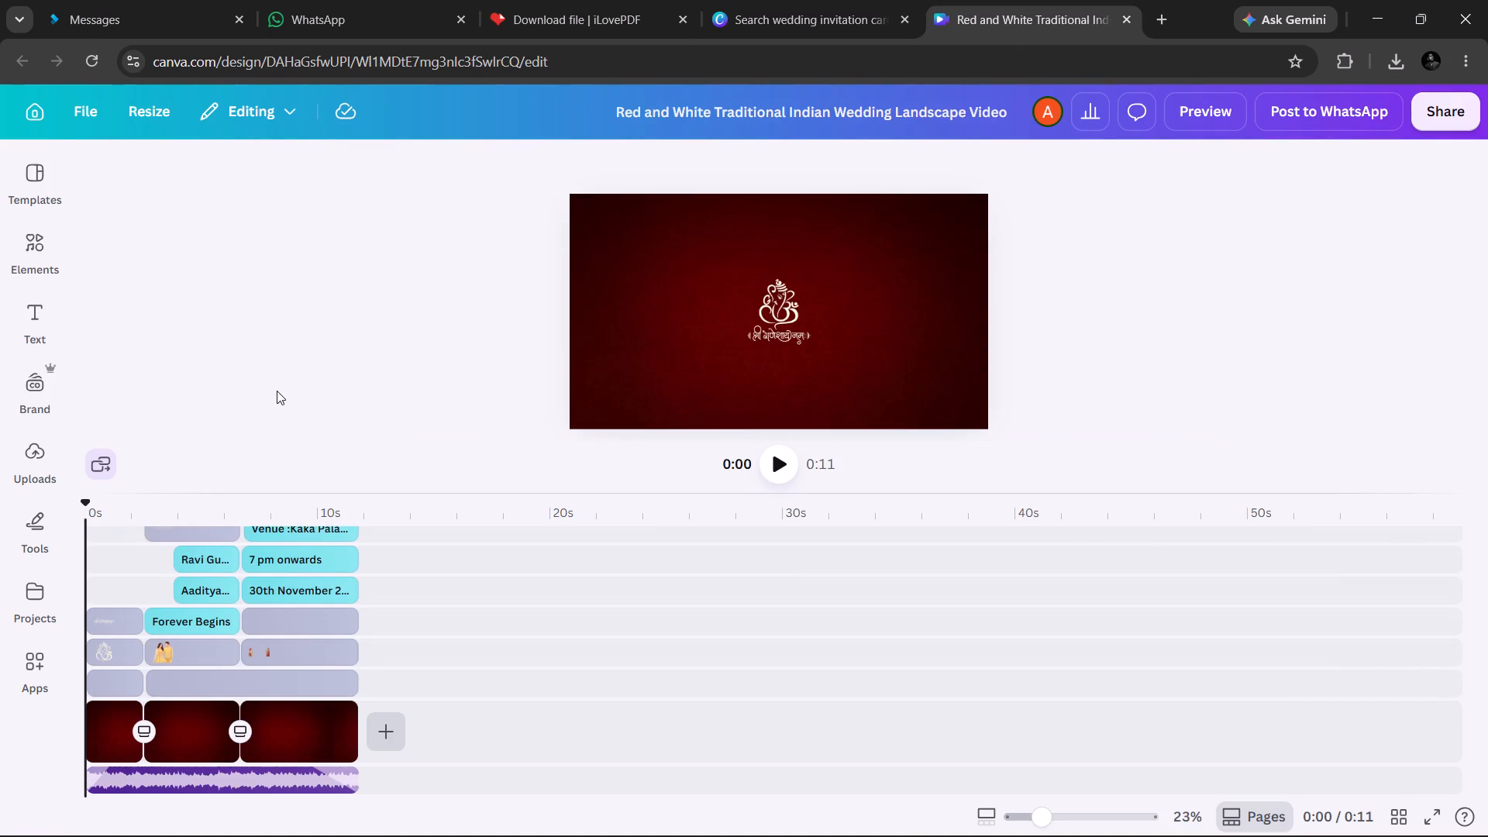
Inspect the groom's name text and the couple illustration in the video timeline, including the illustration's style-copying options.
click(201, 551)
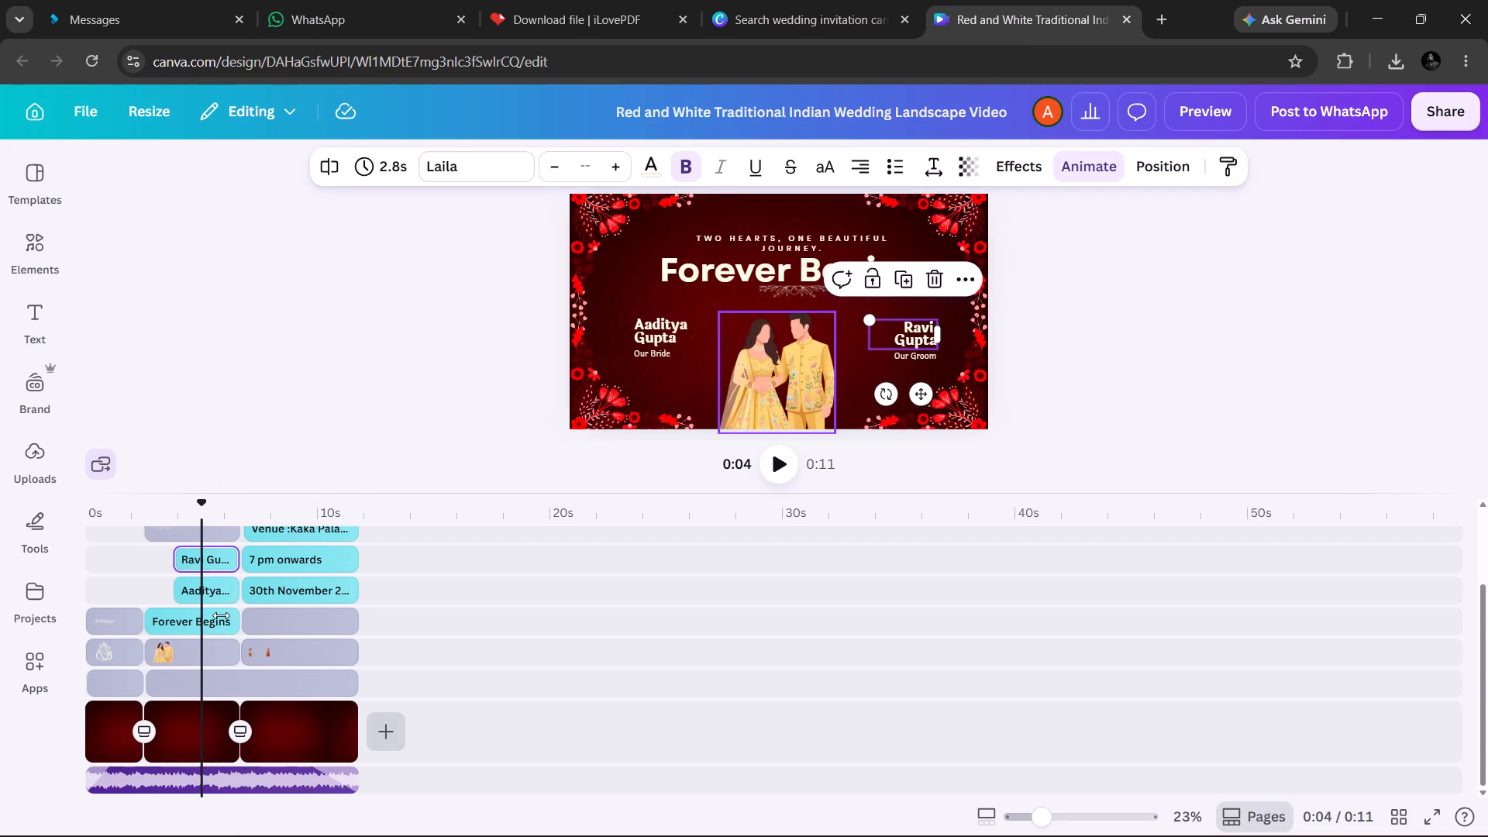
click(167, 646)
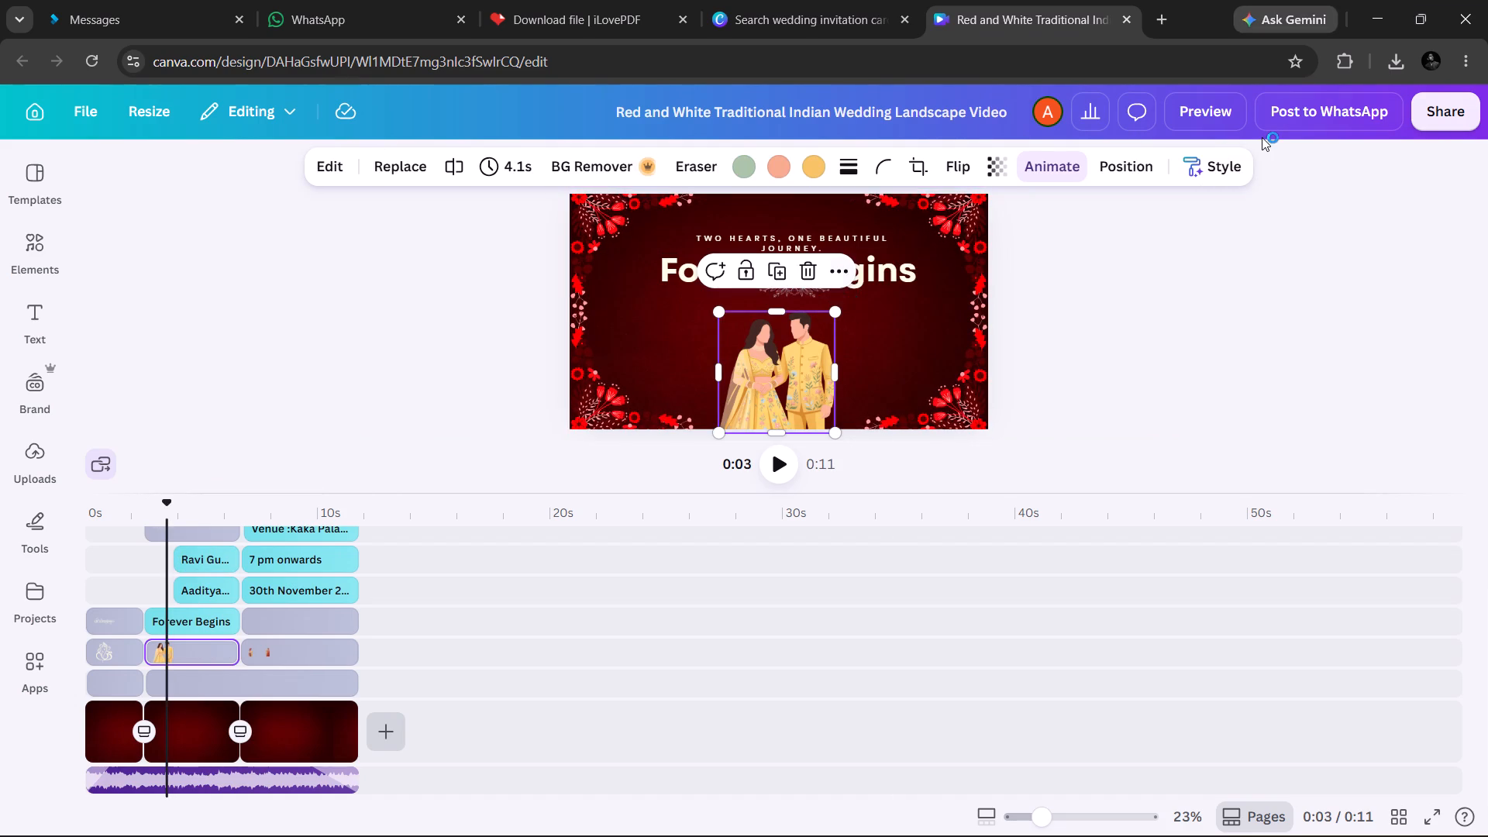
click(1218, 170)
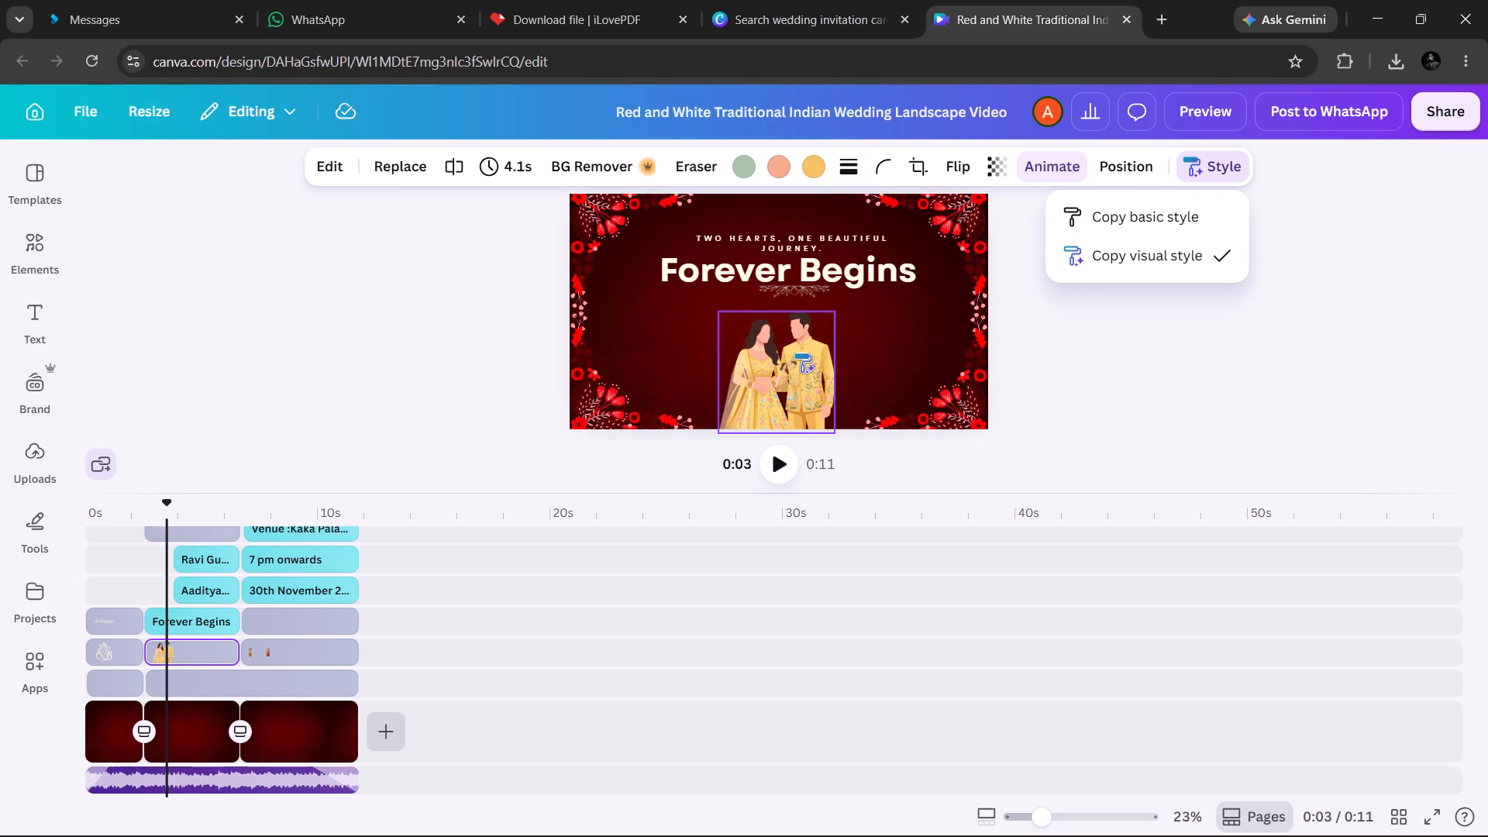
click(1128, 383)
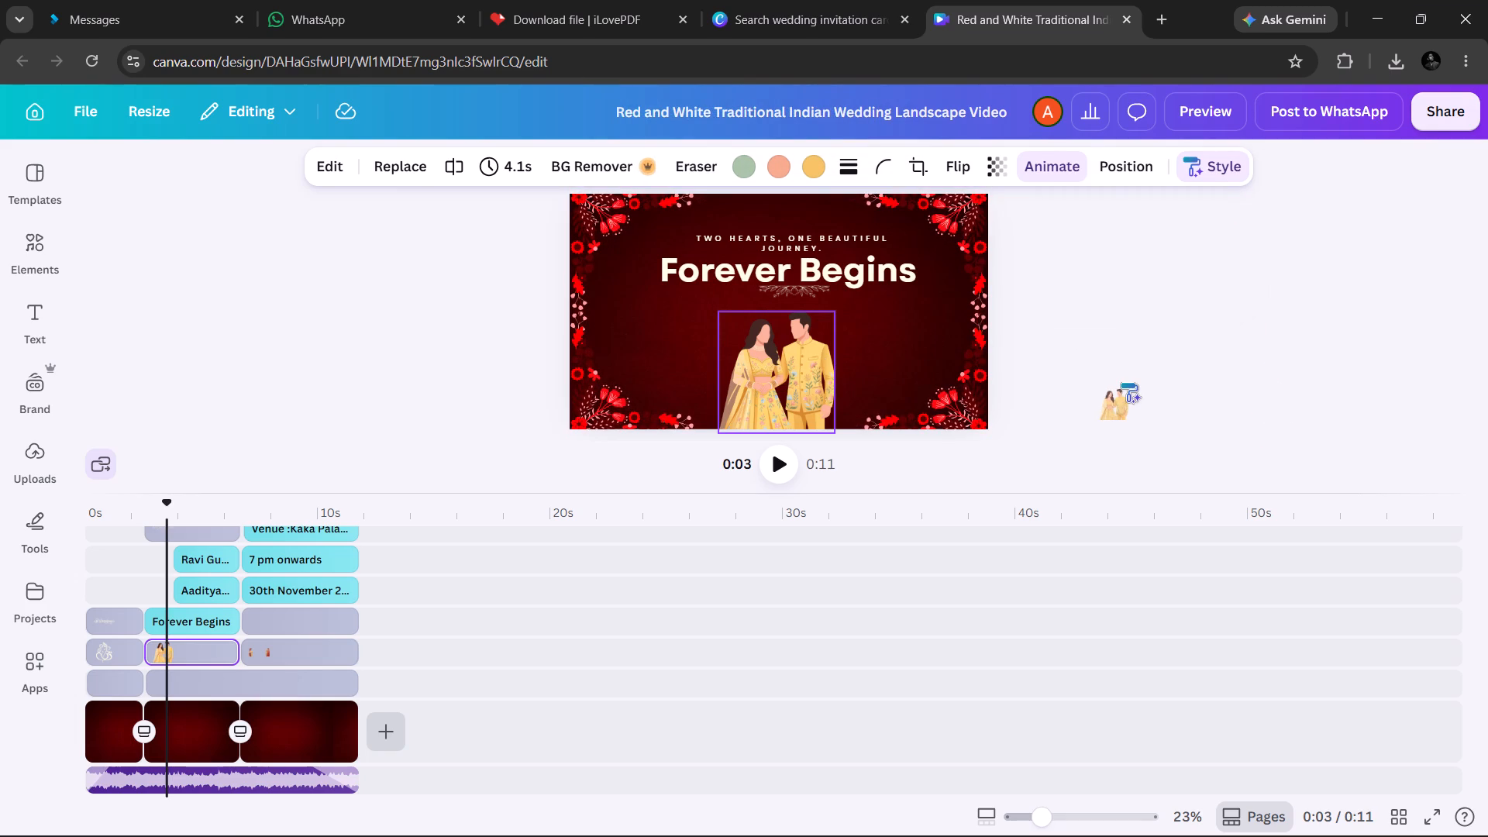
Look through the uploaded images, the brand assets and the video templates offered in the editor.
click(19, 446)
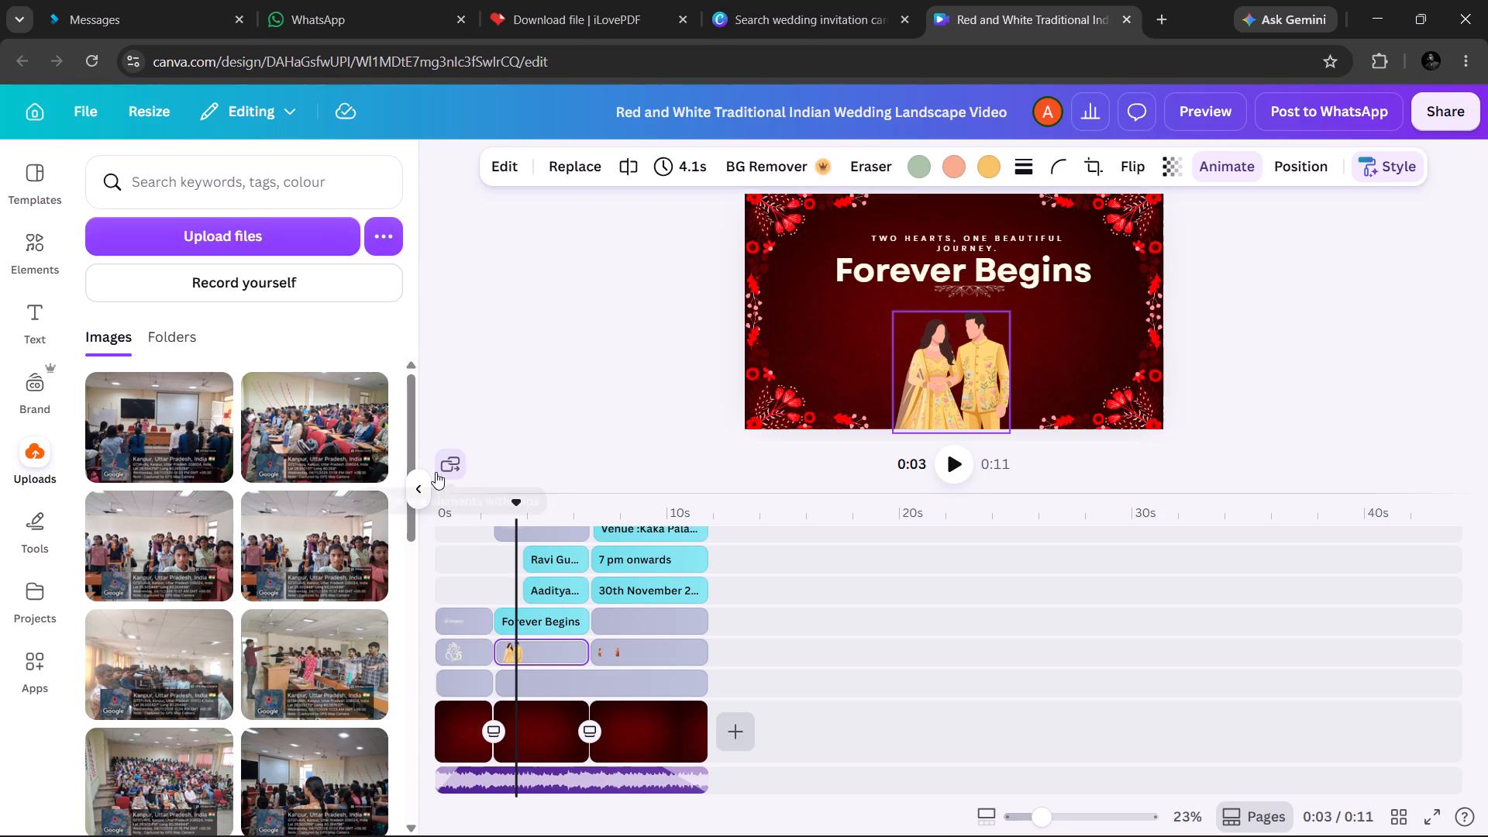
click(53, 387)
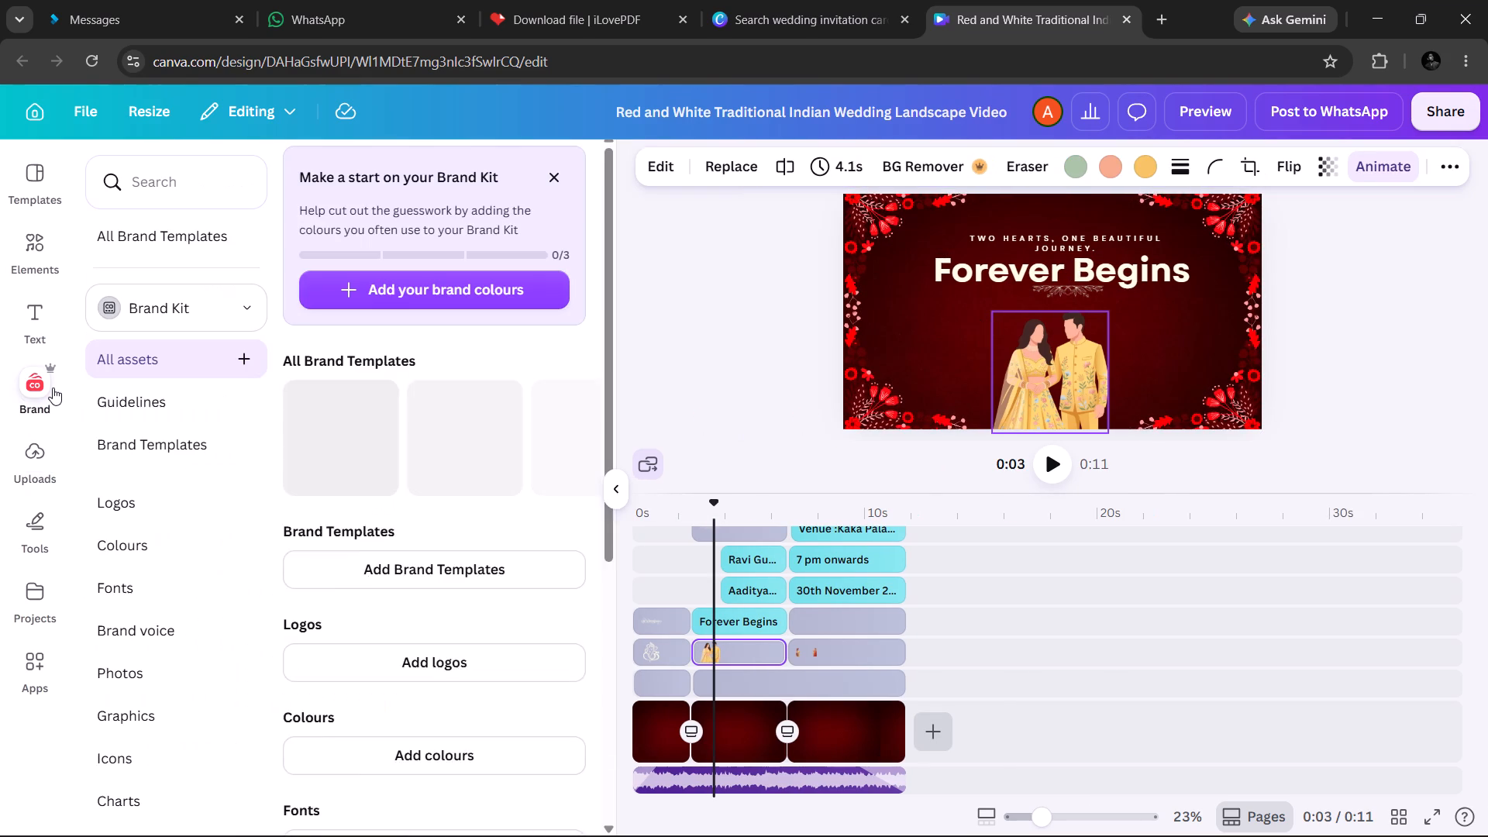
click(26, 203)
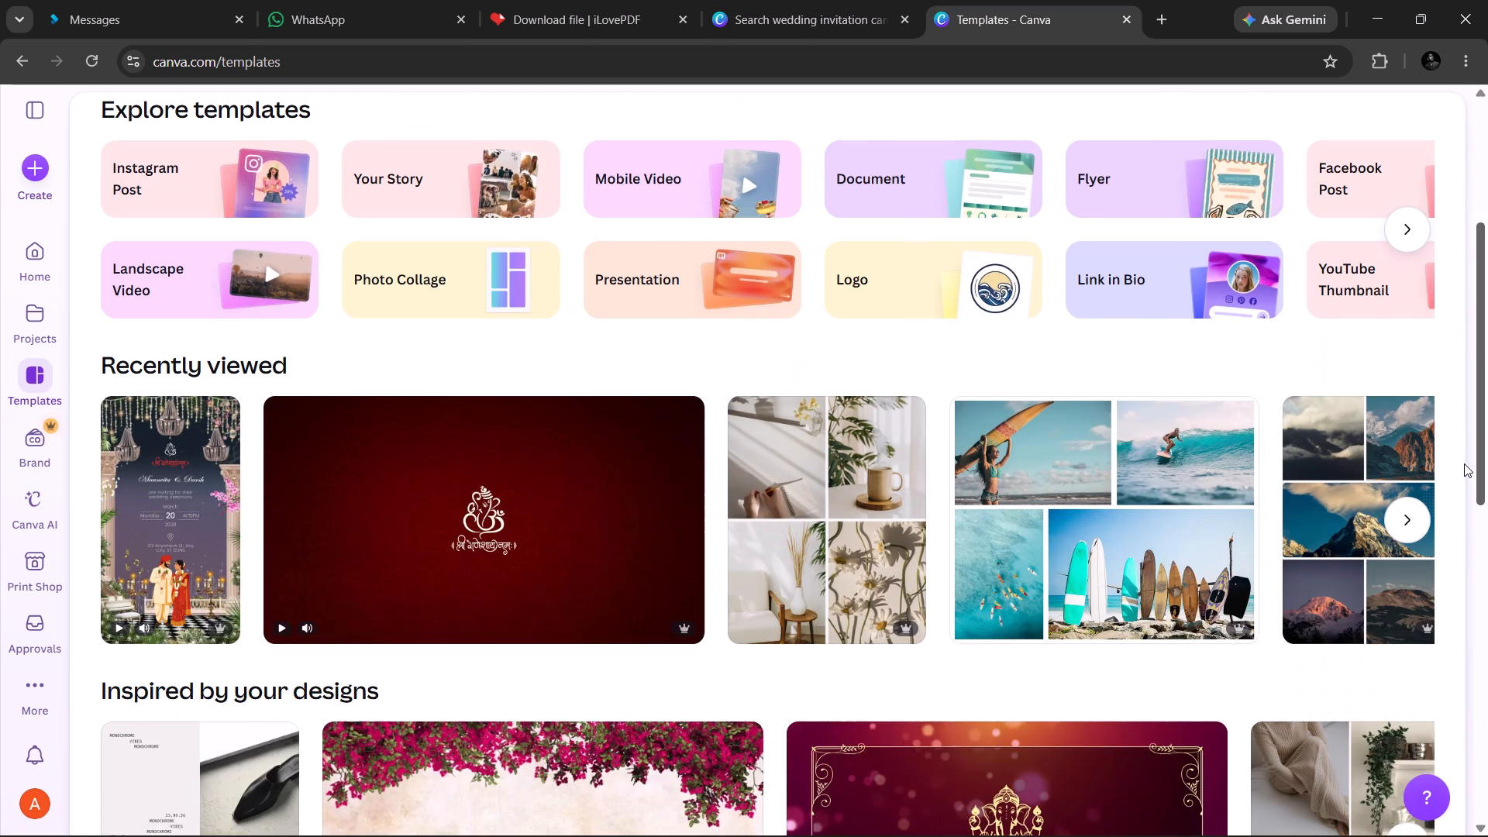
Preview the Red and White Traditional Indian Wedding Landscape Video template from the recently viewed templates.
double_click(676, 392)
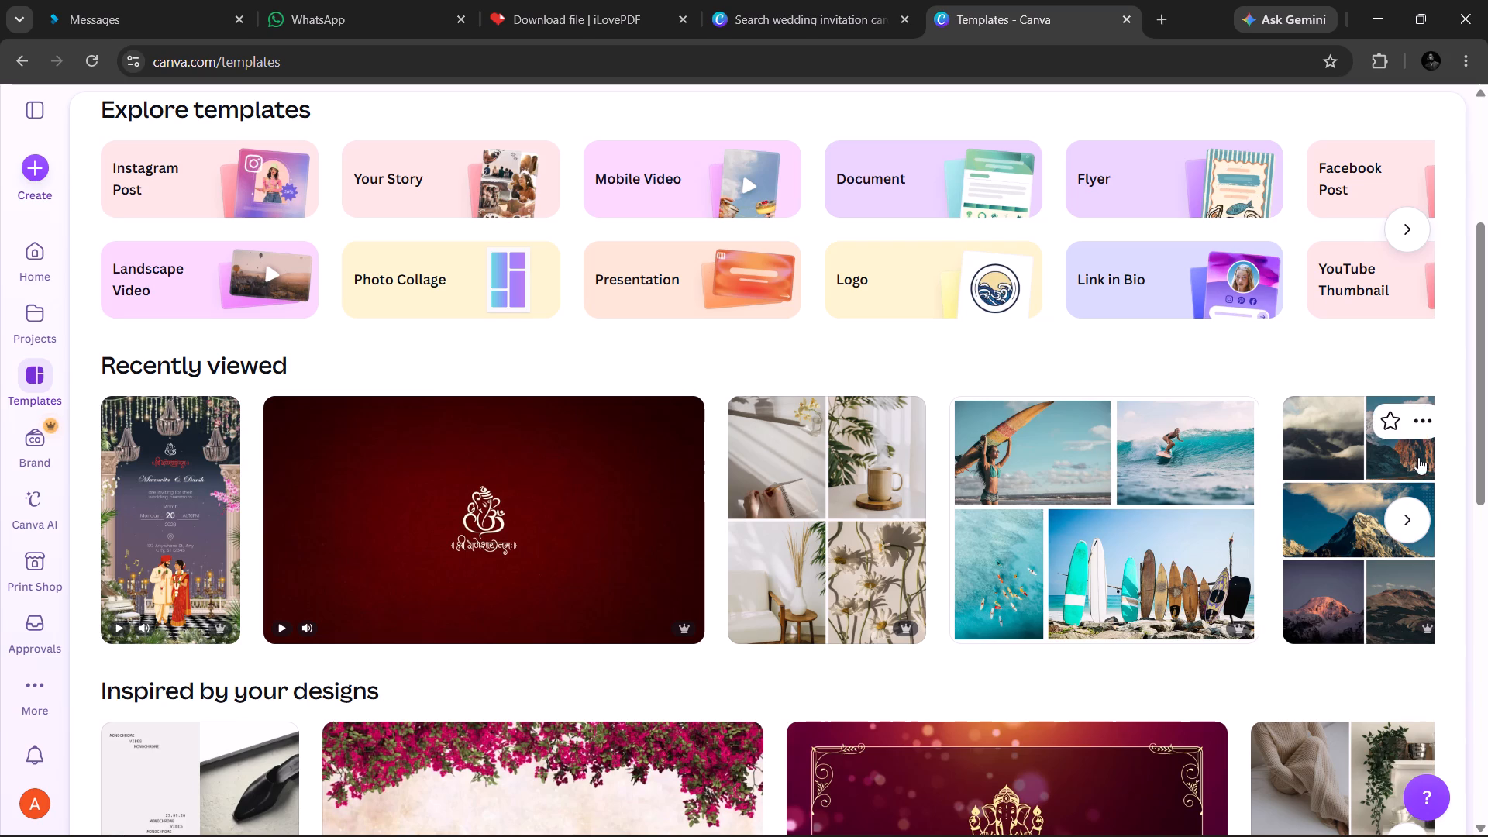
drag(1480, 451, 1483, 540)
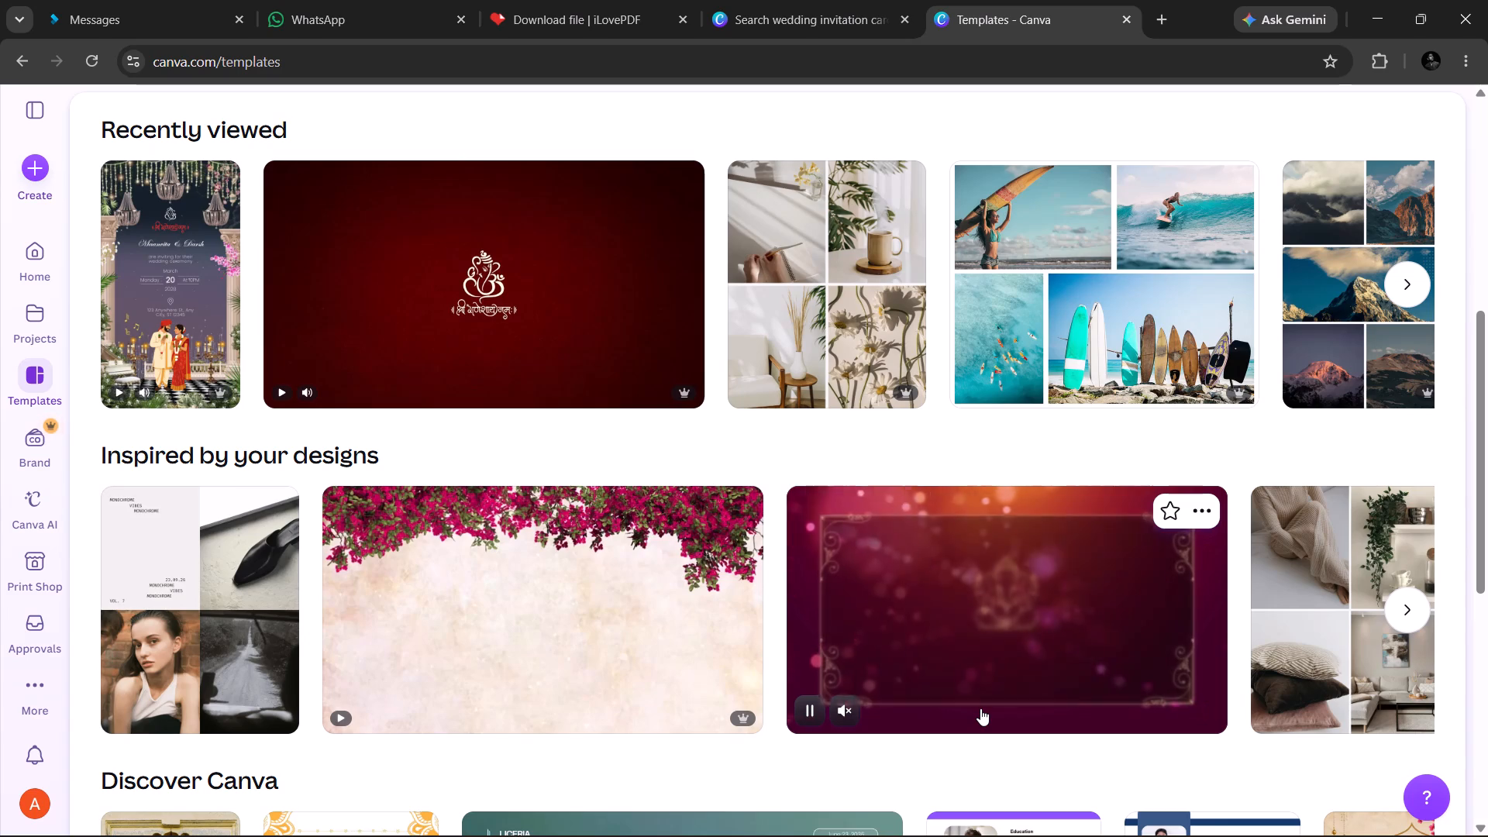
click(660, 362)
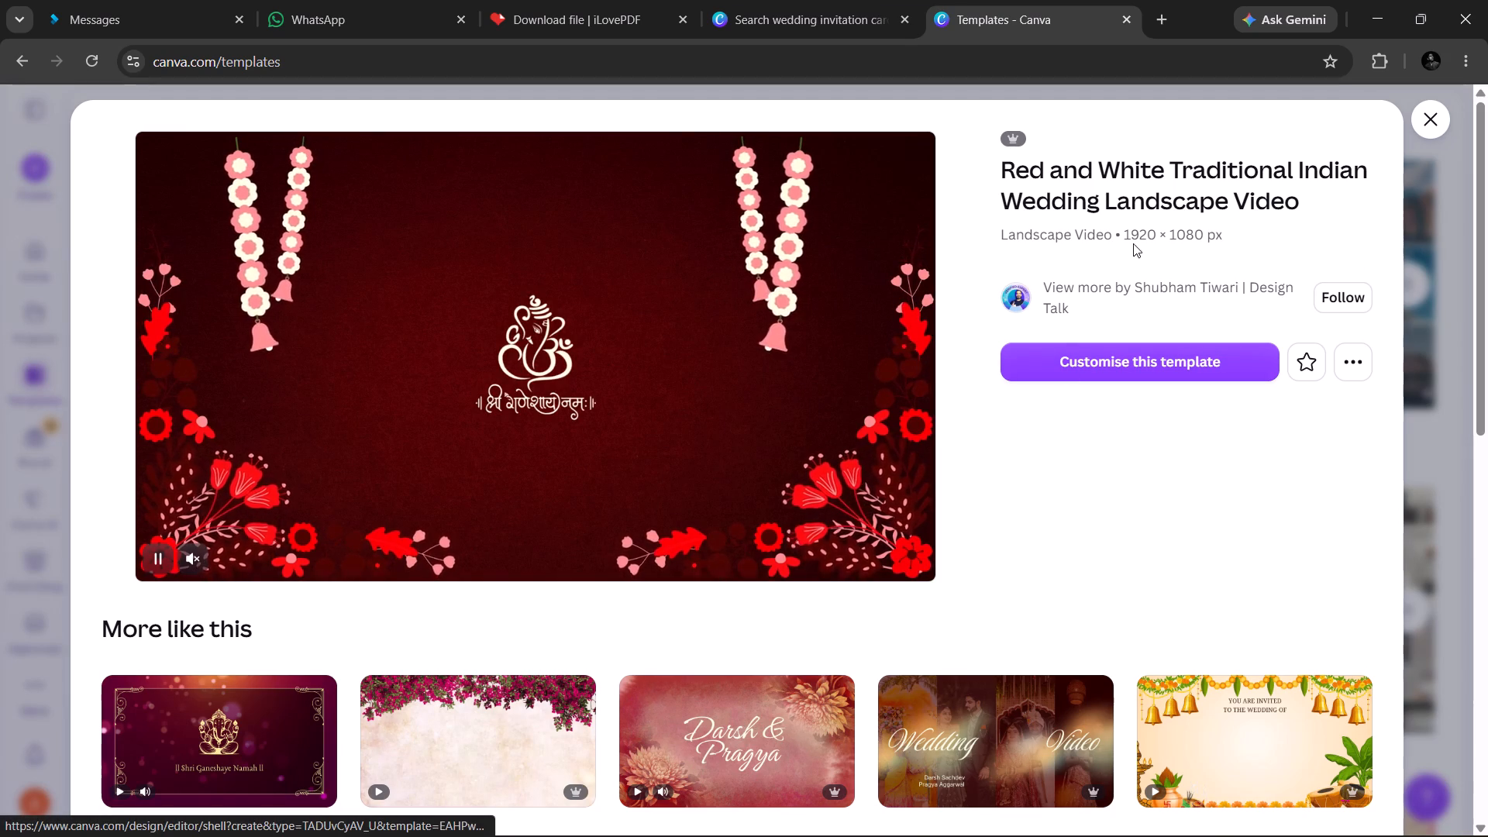
drag(1487, 253, 1487, 294)
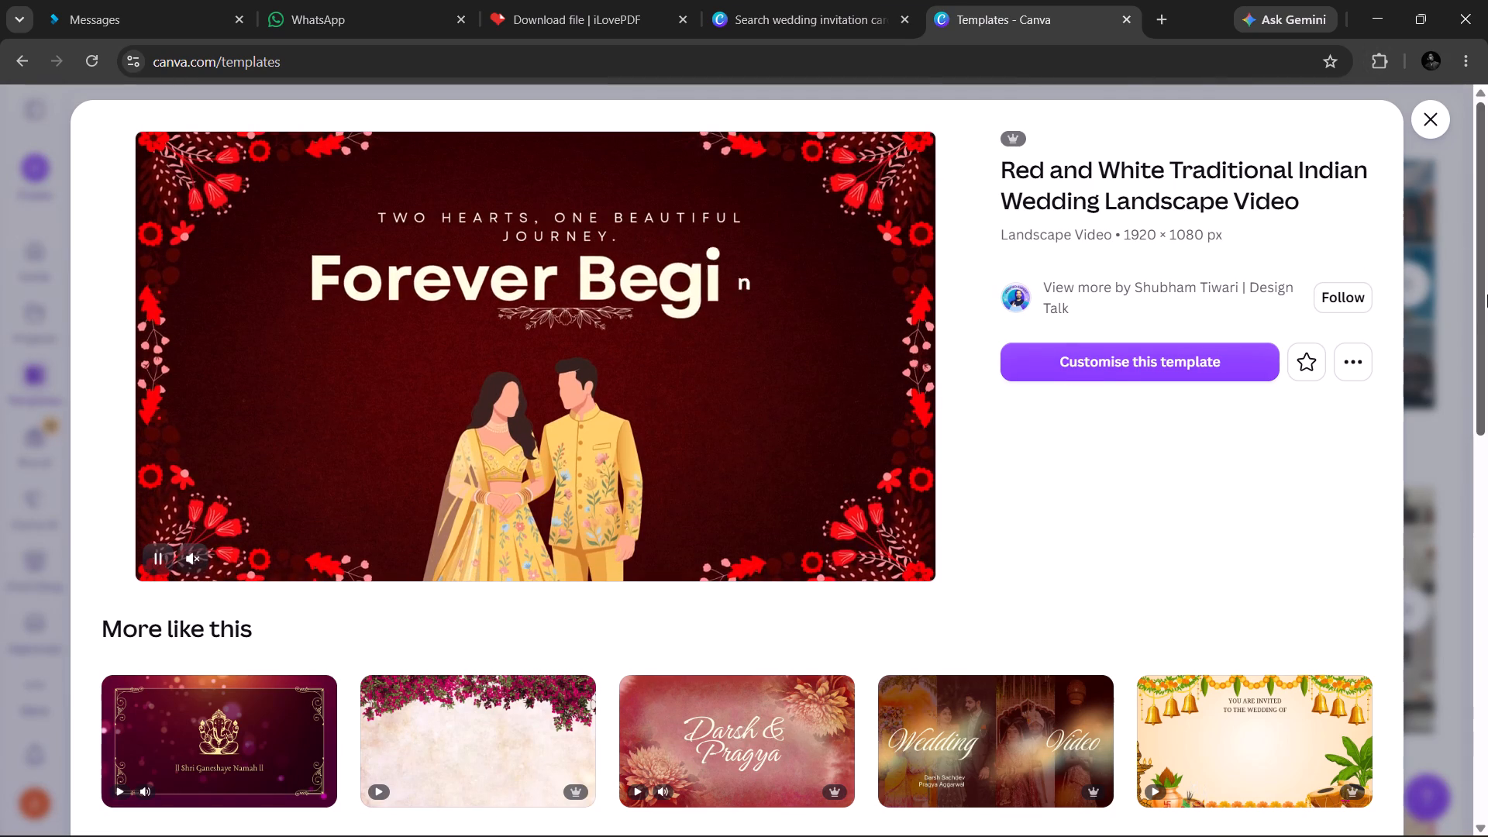
Preview the Beige And Peach Traditional Indian Wedding Invitation Video from the similar templates.
drag(1487, 294, 1487, 451)
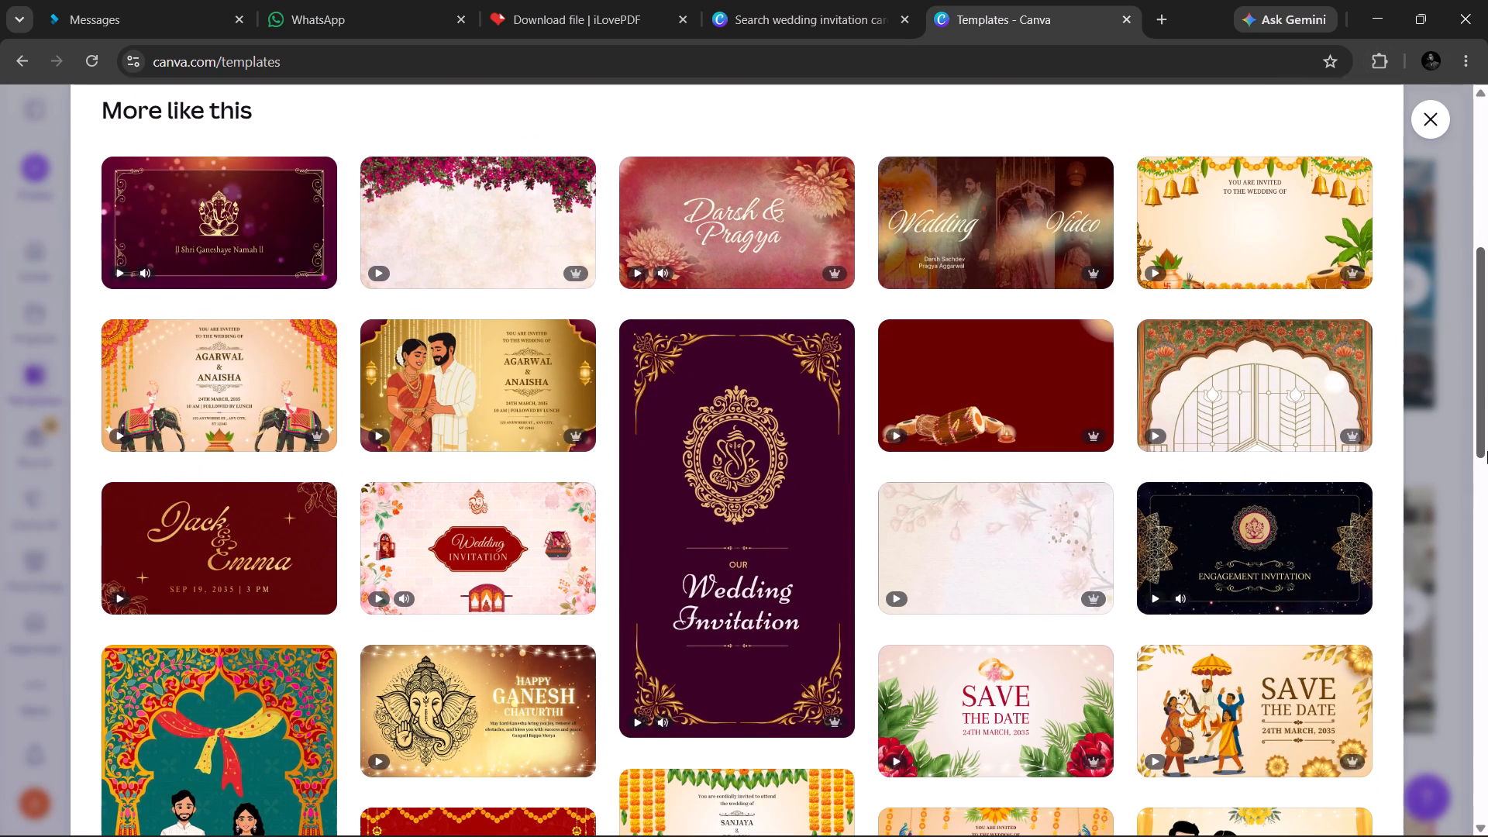
click(252, 386)
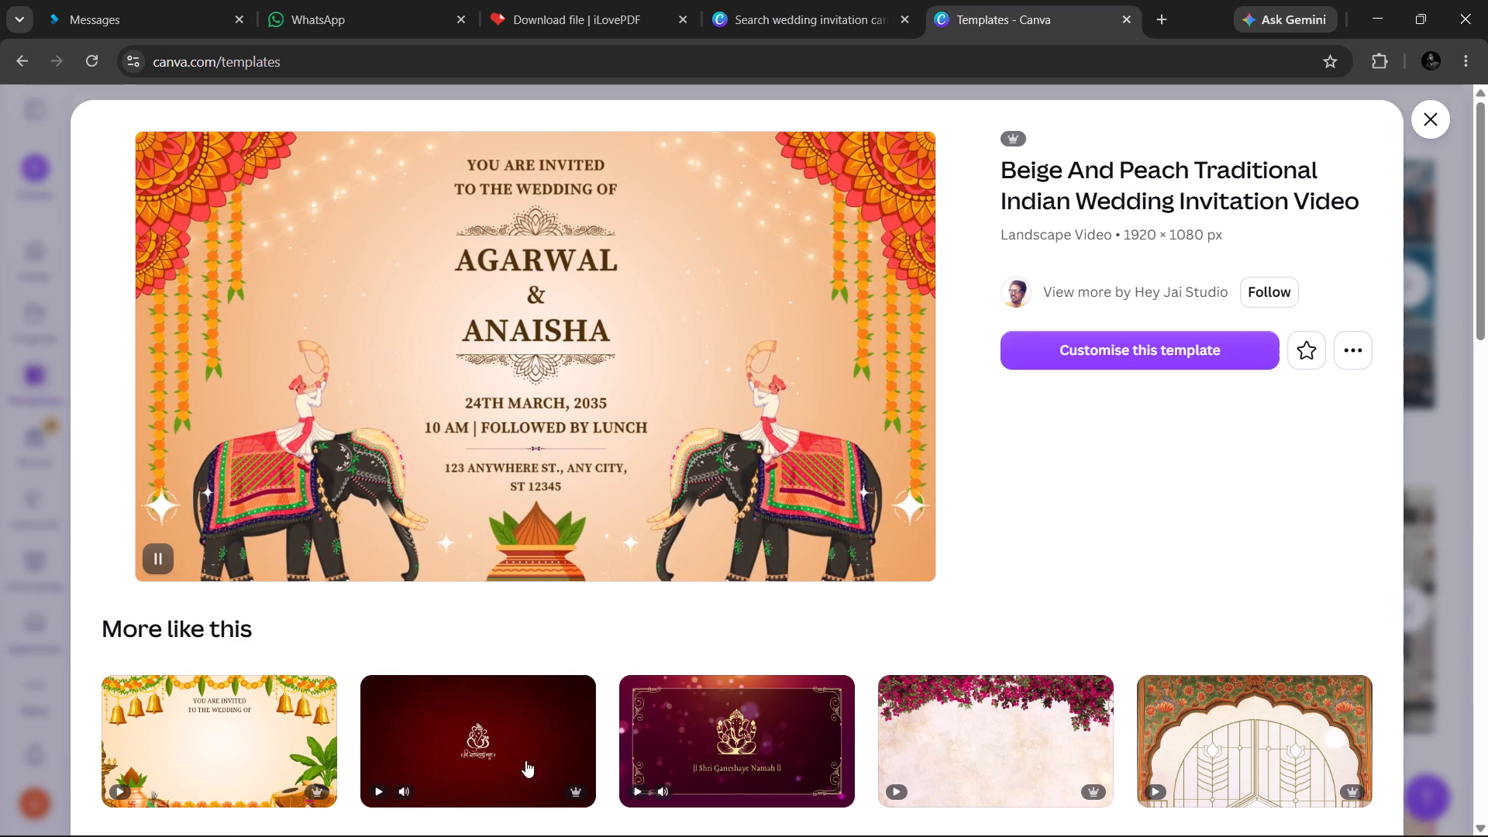
Browse the templates similar to the Beige And Peach wedding video for other invitation designs.
scroll(584, 725, down, 5)
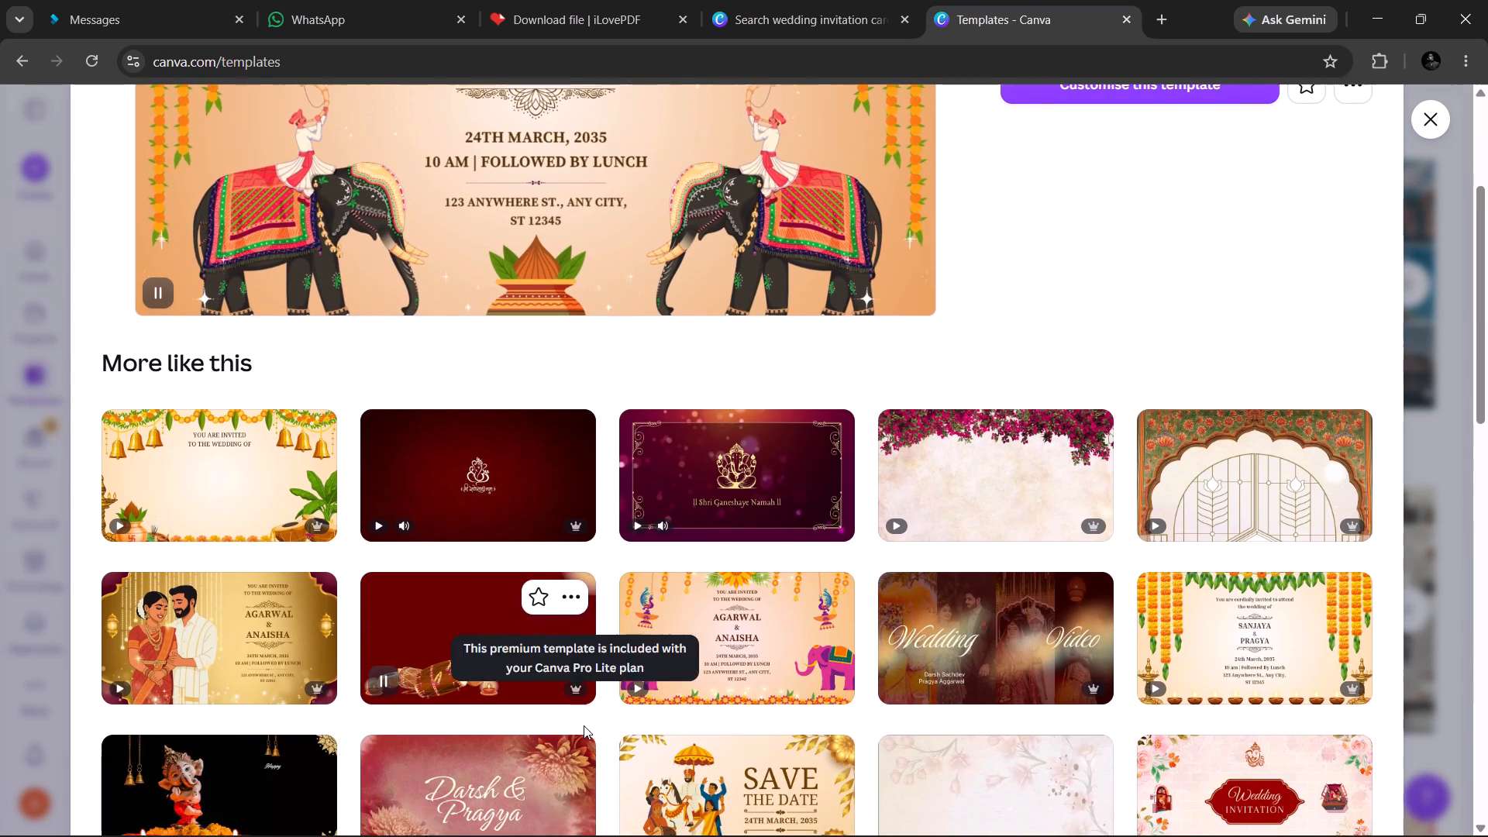
scroll(584, 725, down, 3)
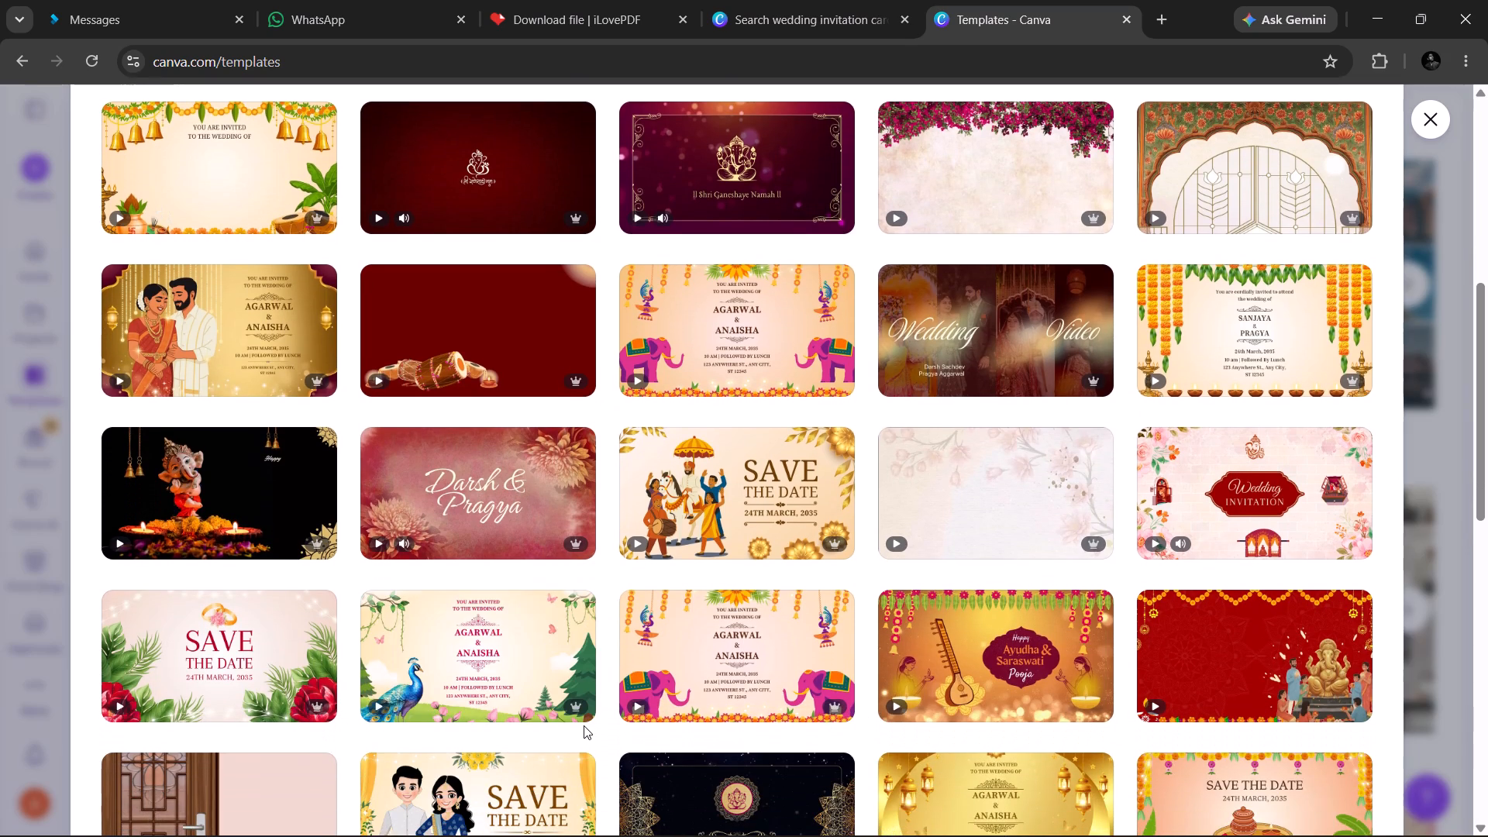
scroll(584, 725, down, 5)
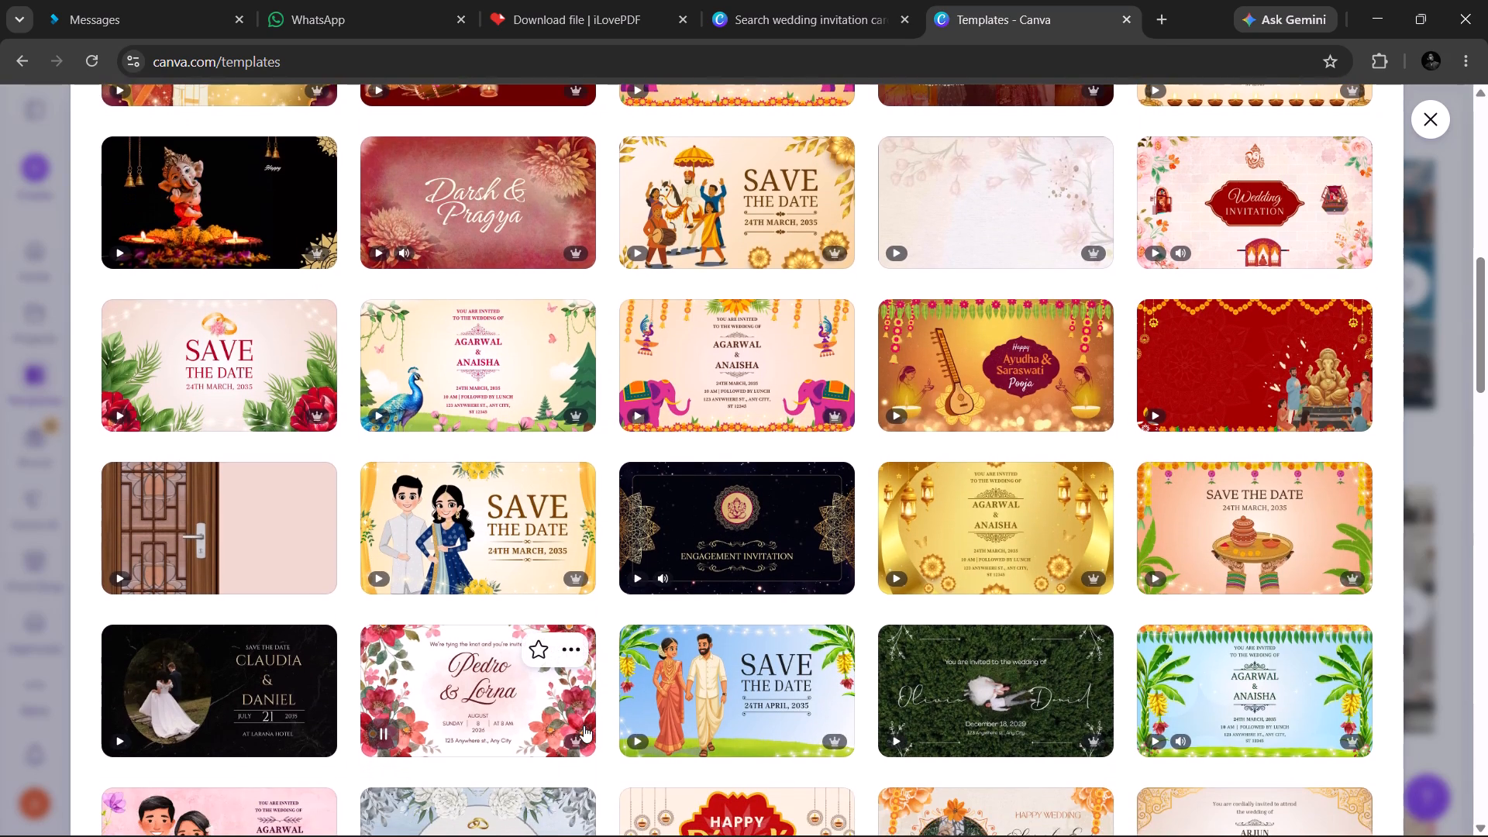
scroll(584, 725, down, 4)
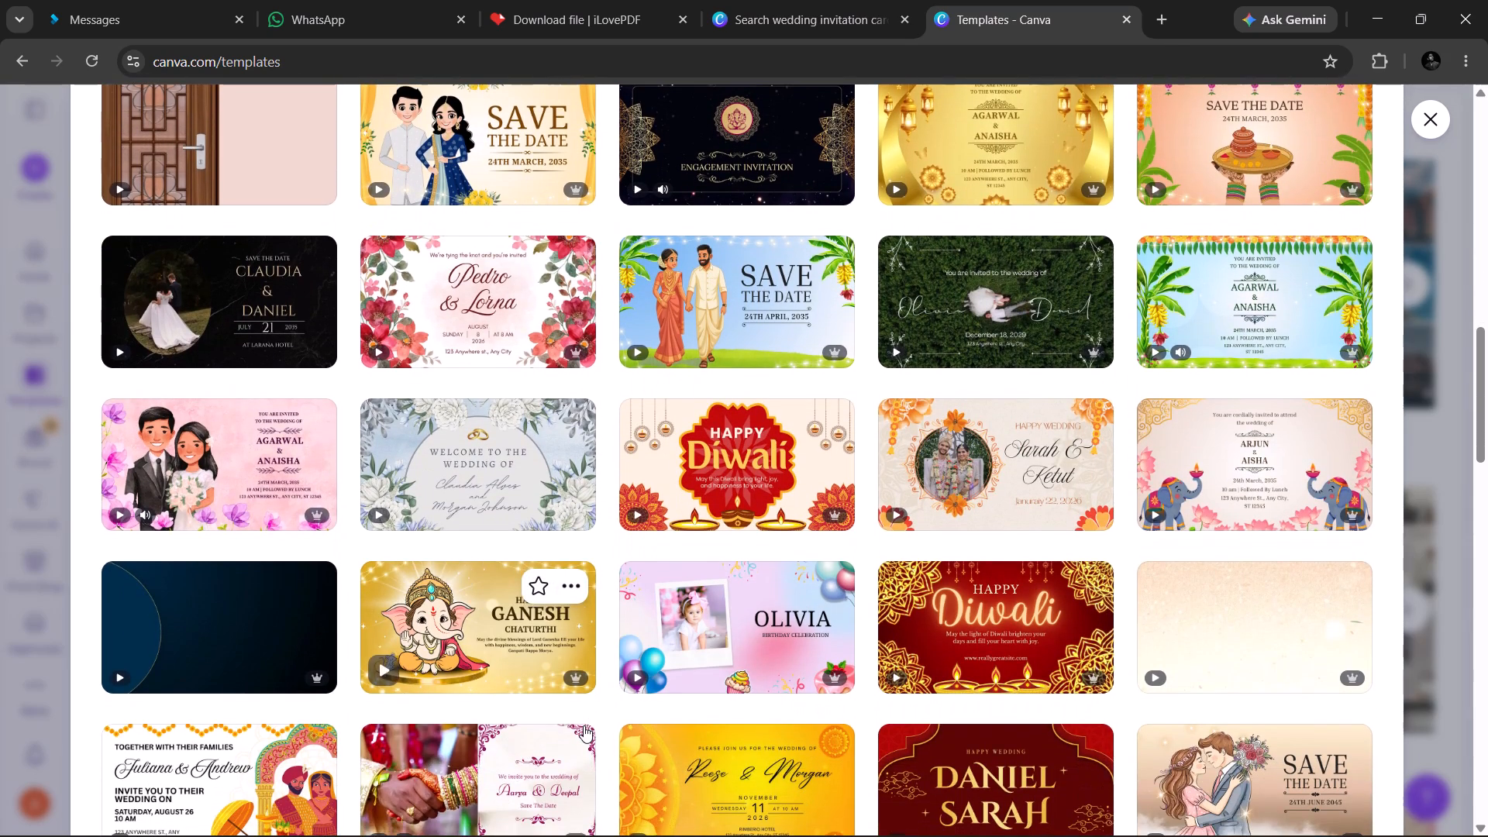
scroll(584, 725, down, 4)
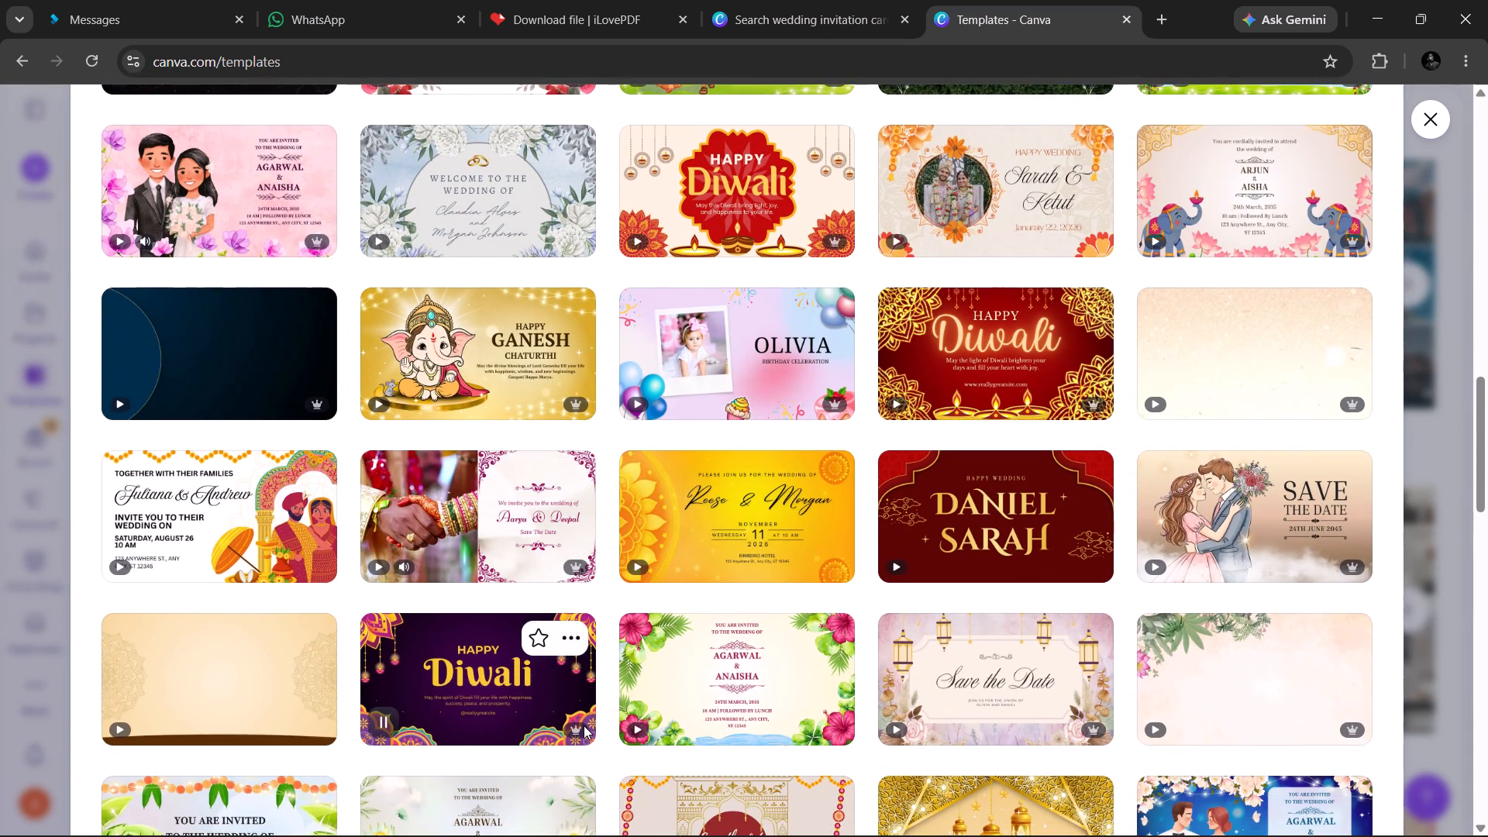
scroll(584, 725, down, 2)
scroll(515, 718, down, 2)
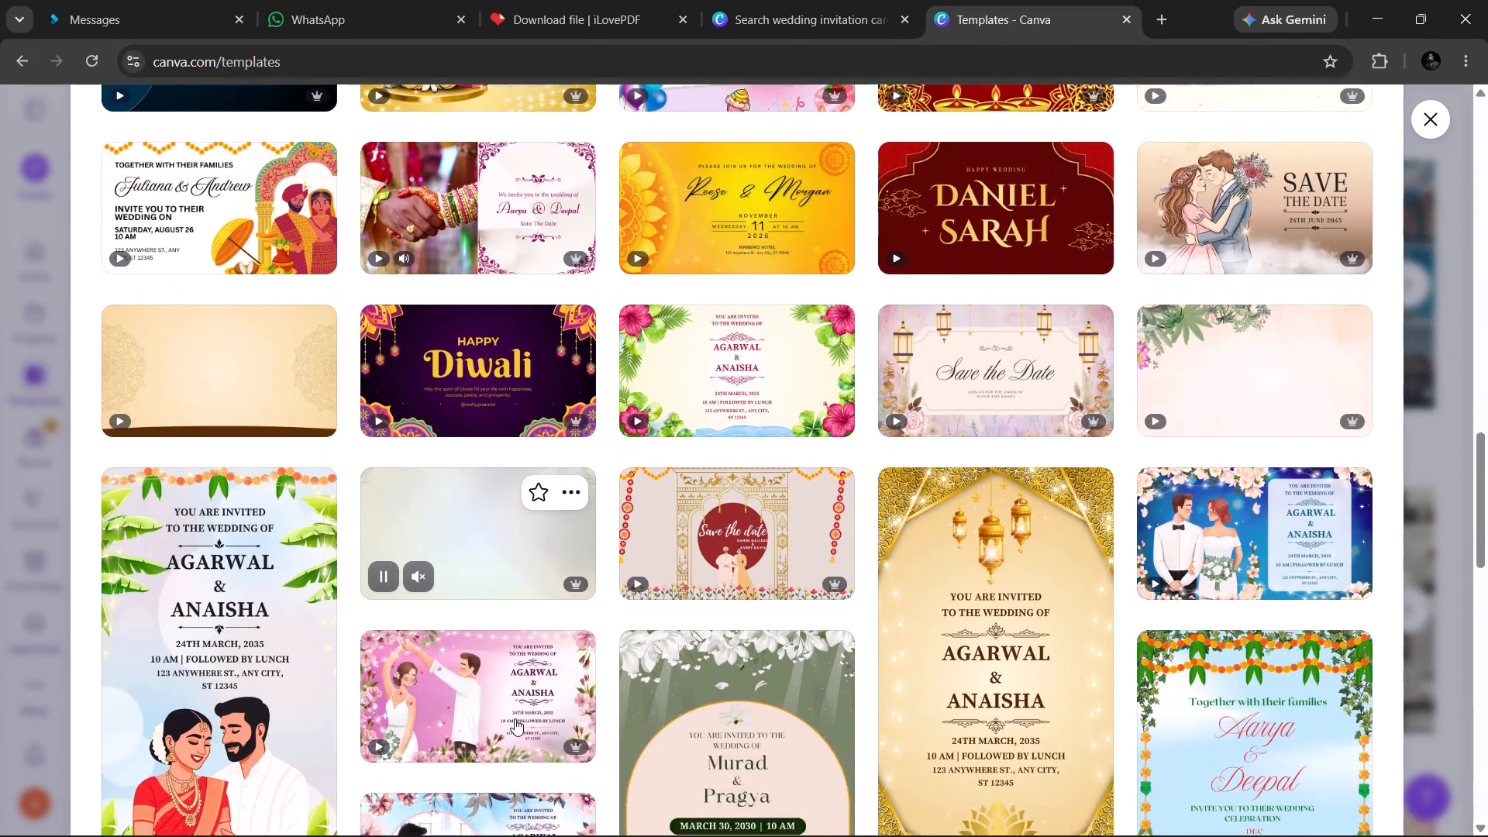
scroll(515, 718, down, 4)
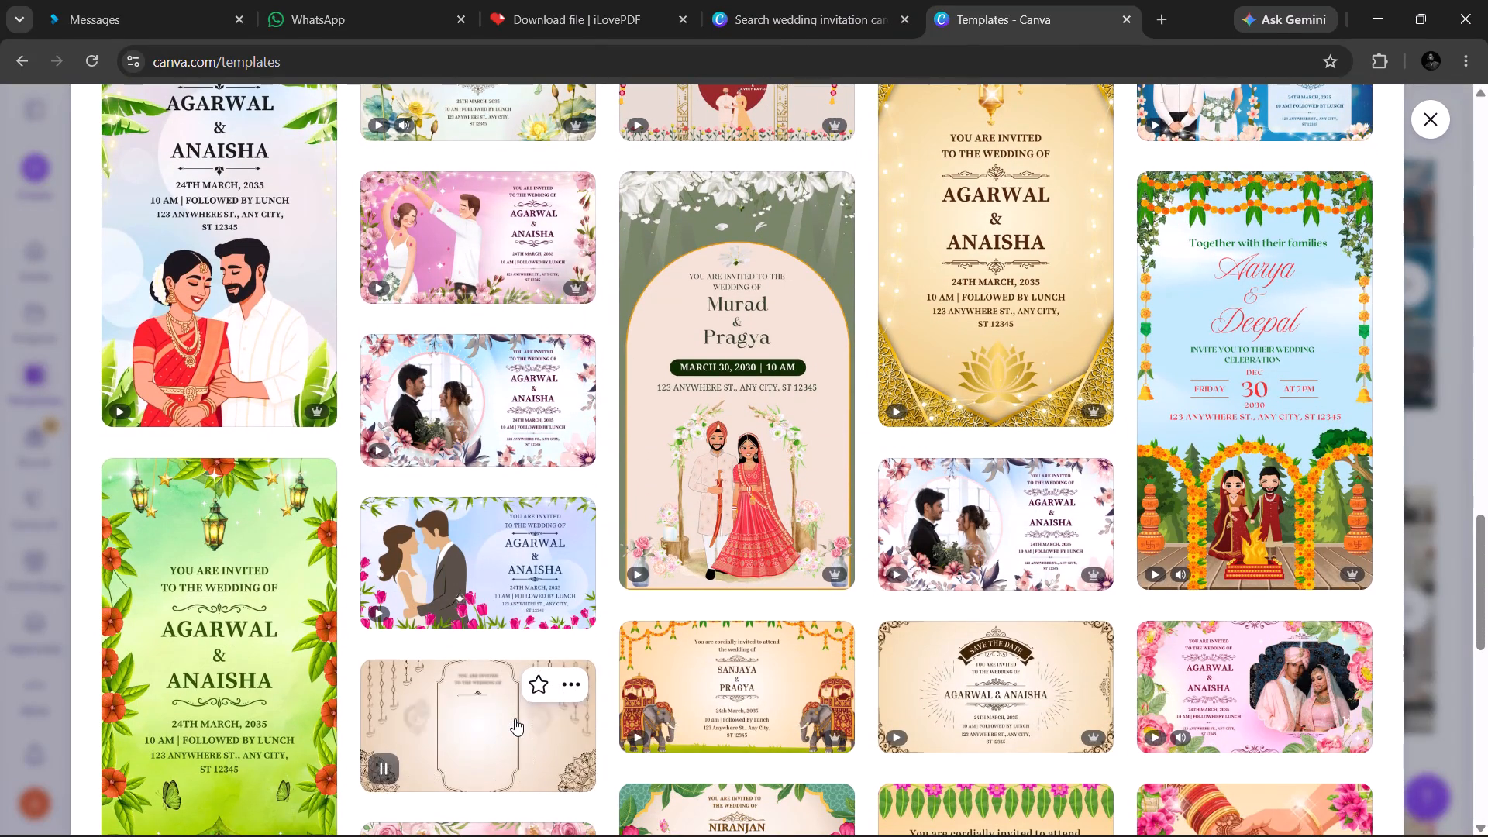
Open the previewed Beige And Peach Traditional Indian Wedding Invitation Video template for customising.
scroll(515, 718, up, 10)
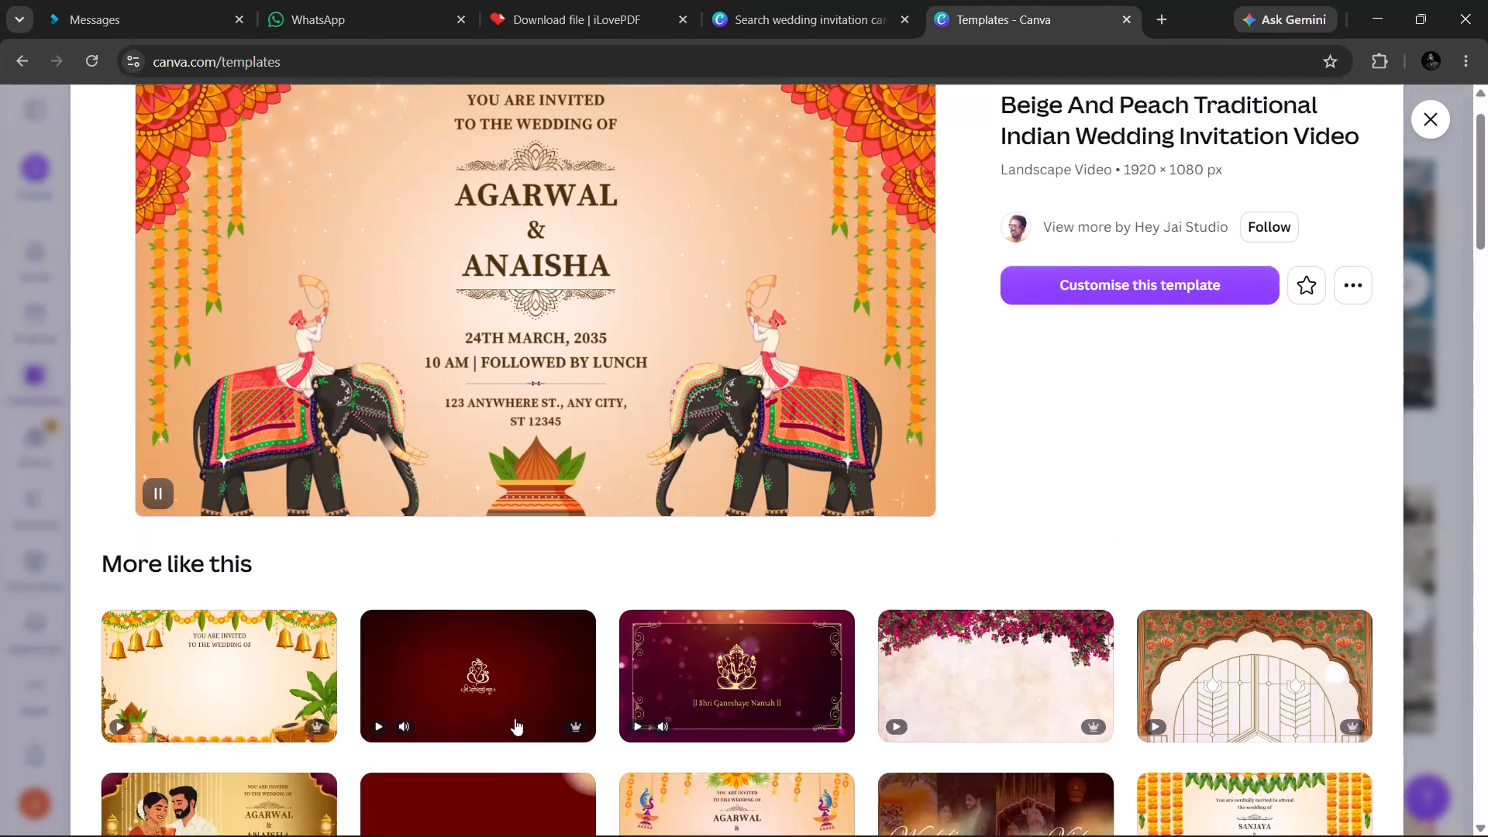
scroll(515, 718, up, 3)
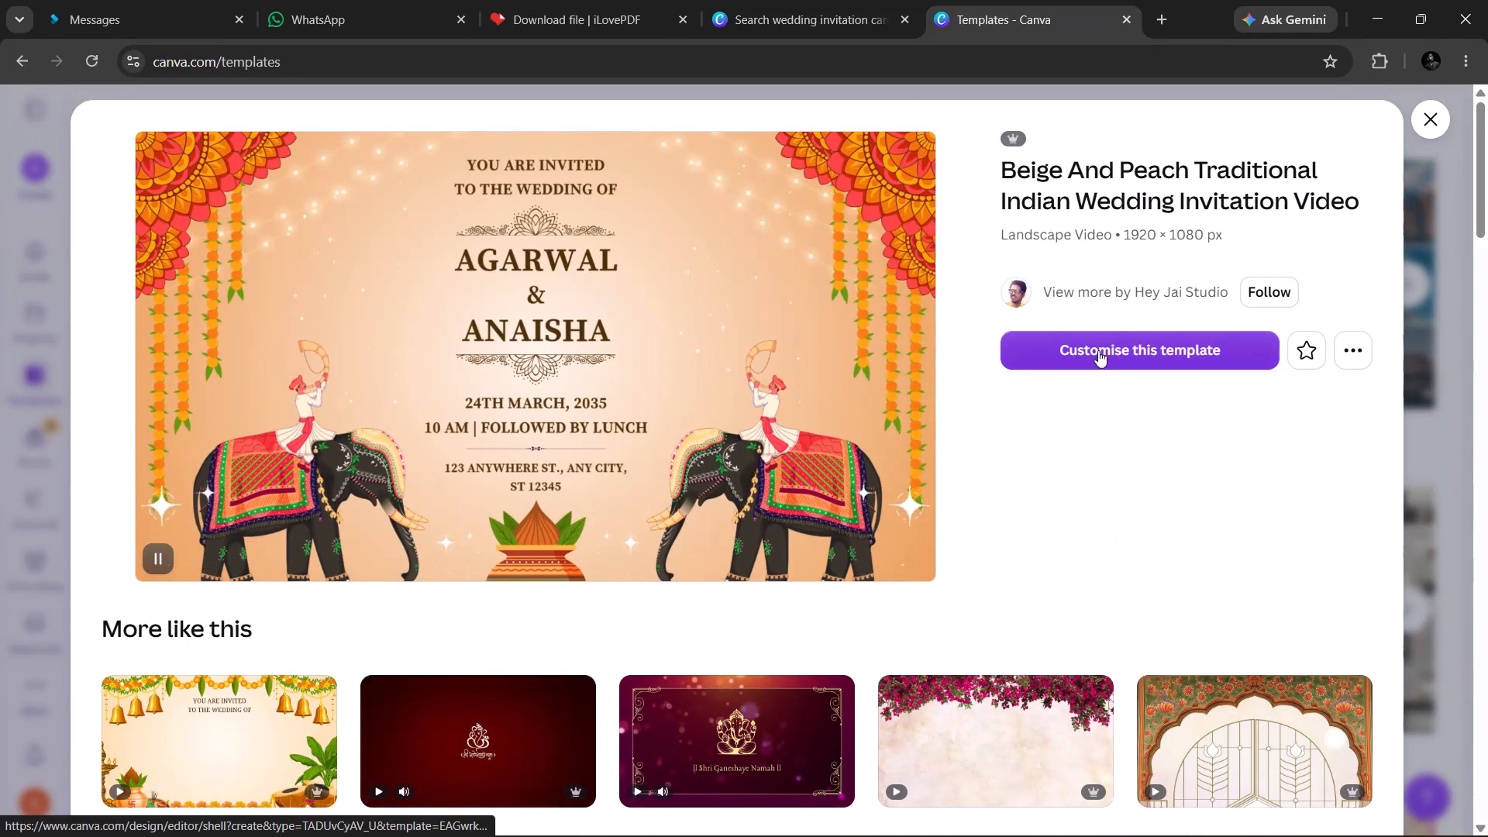
click(1098, 353)
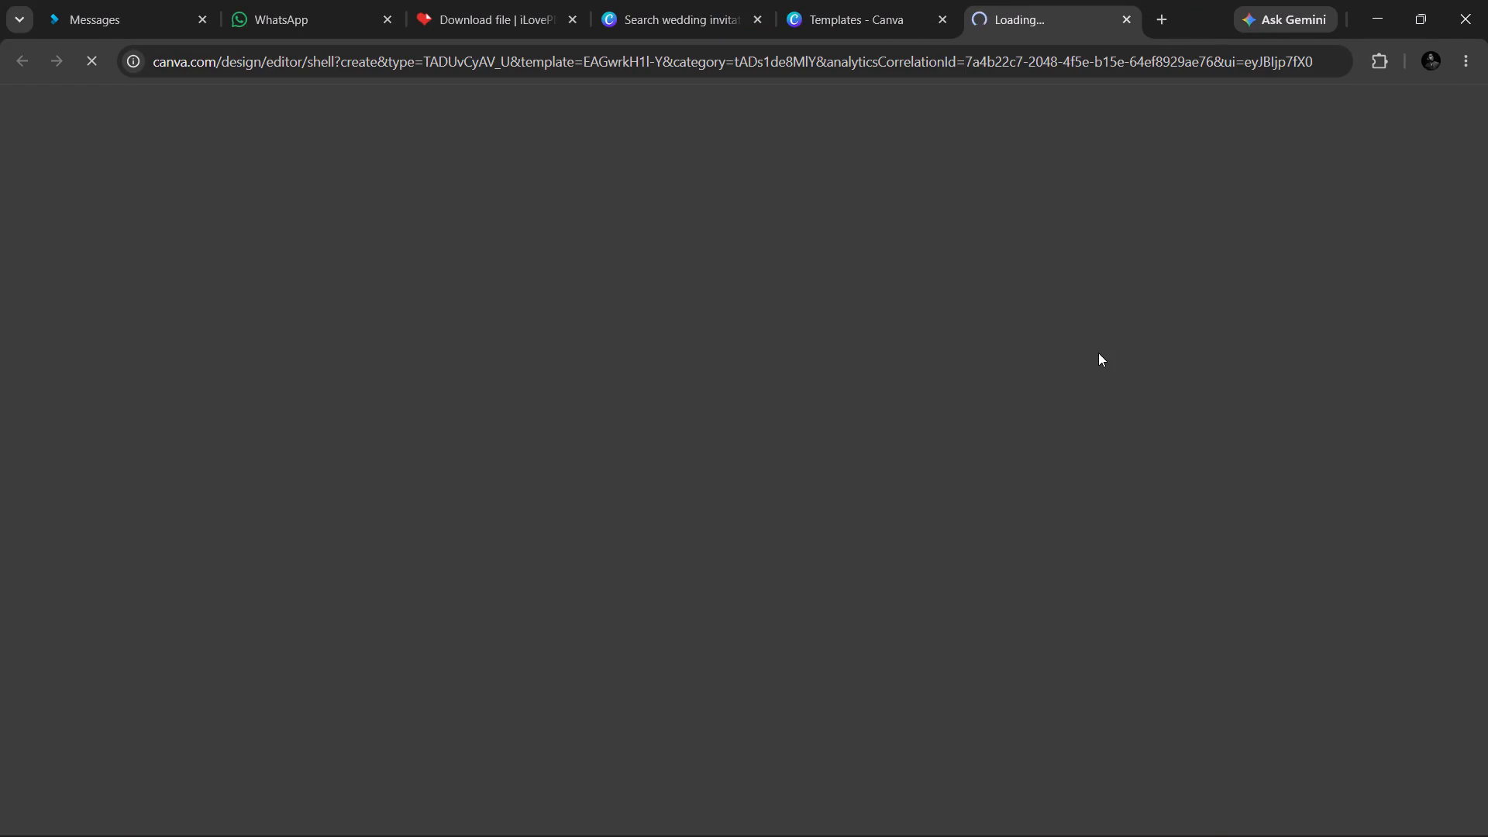
Close the WhatsApp, iLovePDF and Messages browser tabs while keeping the loading design tab in view.
click(381, 26)
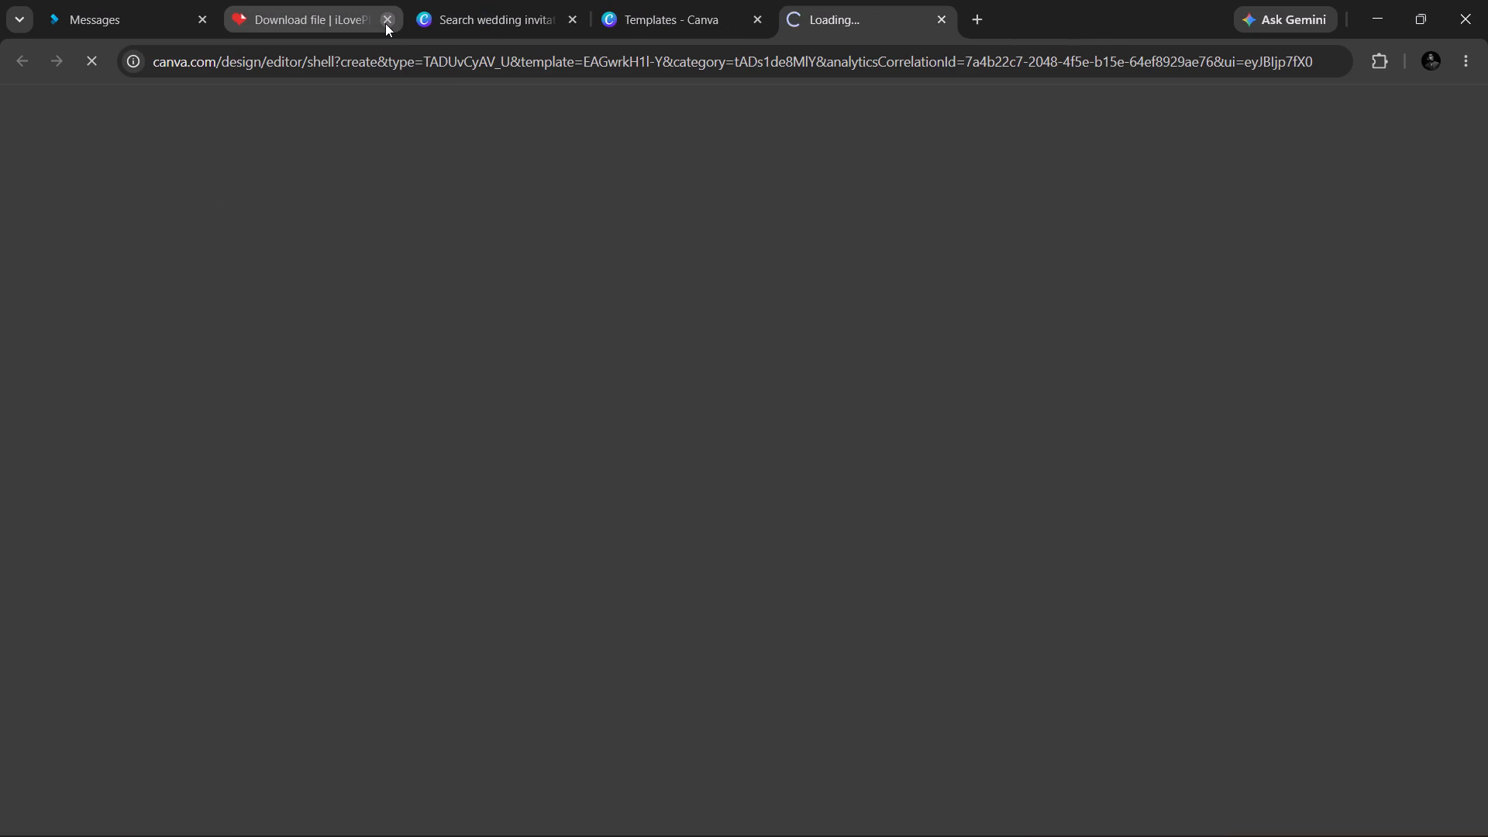
click(385, 23)
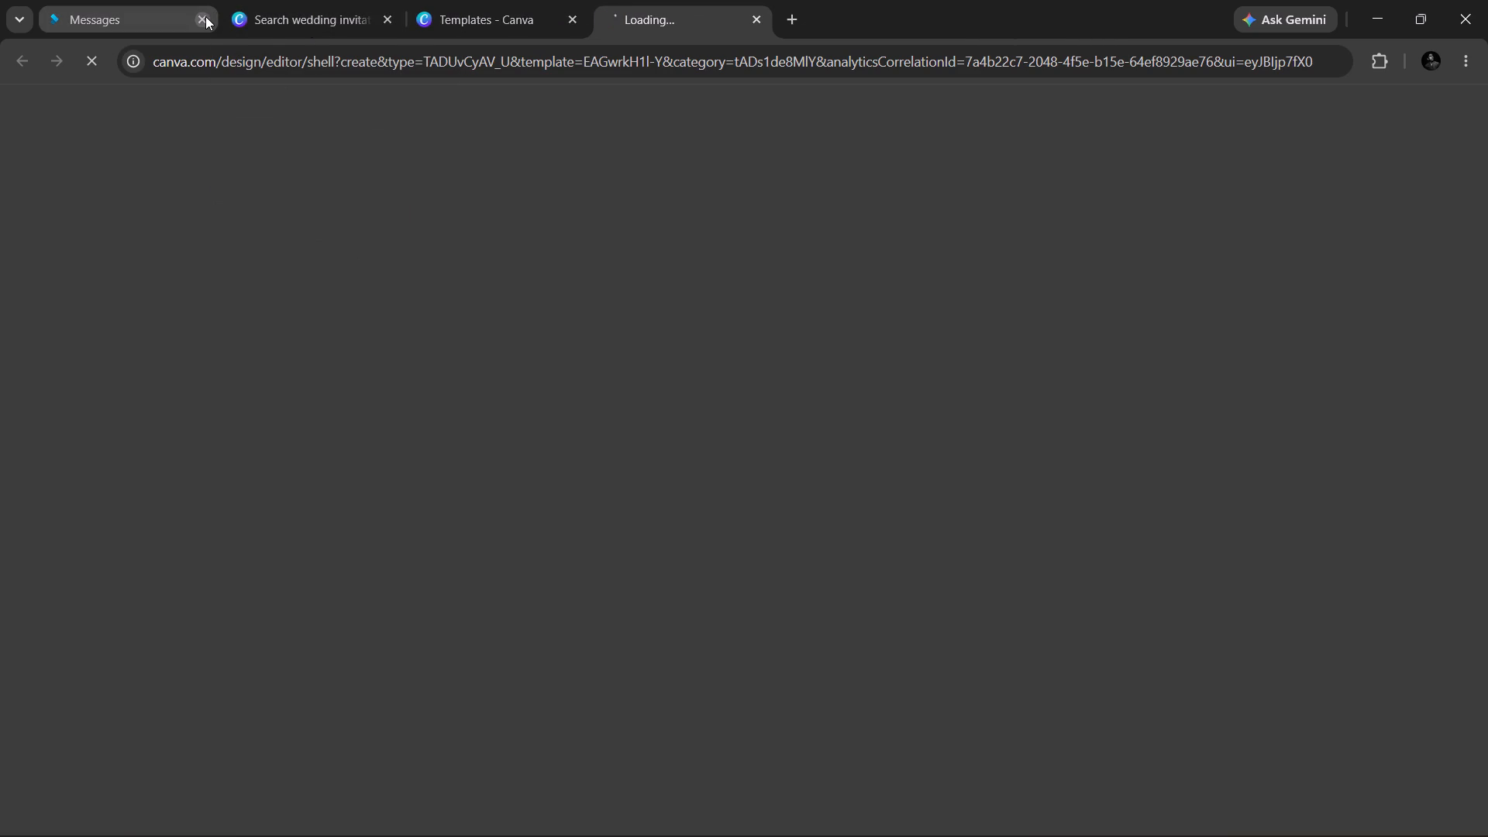
click(205, 16)
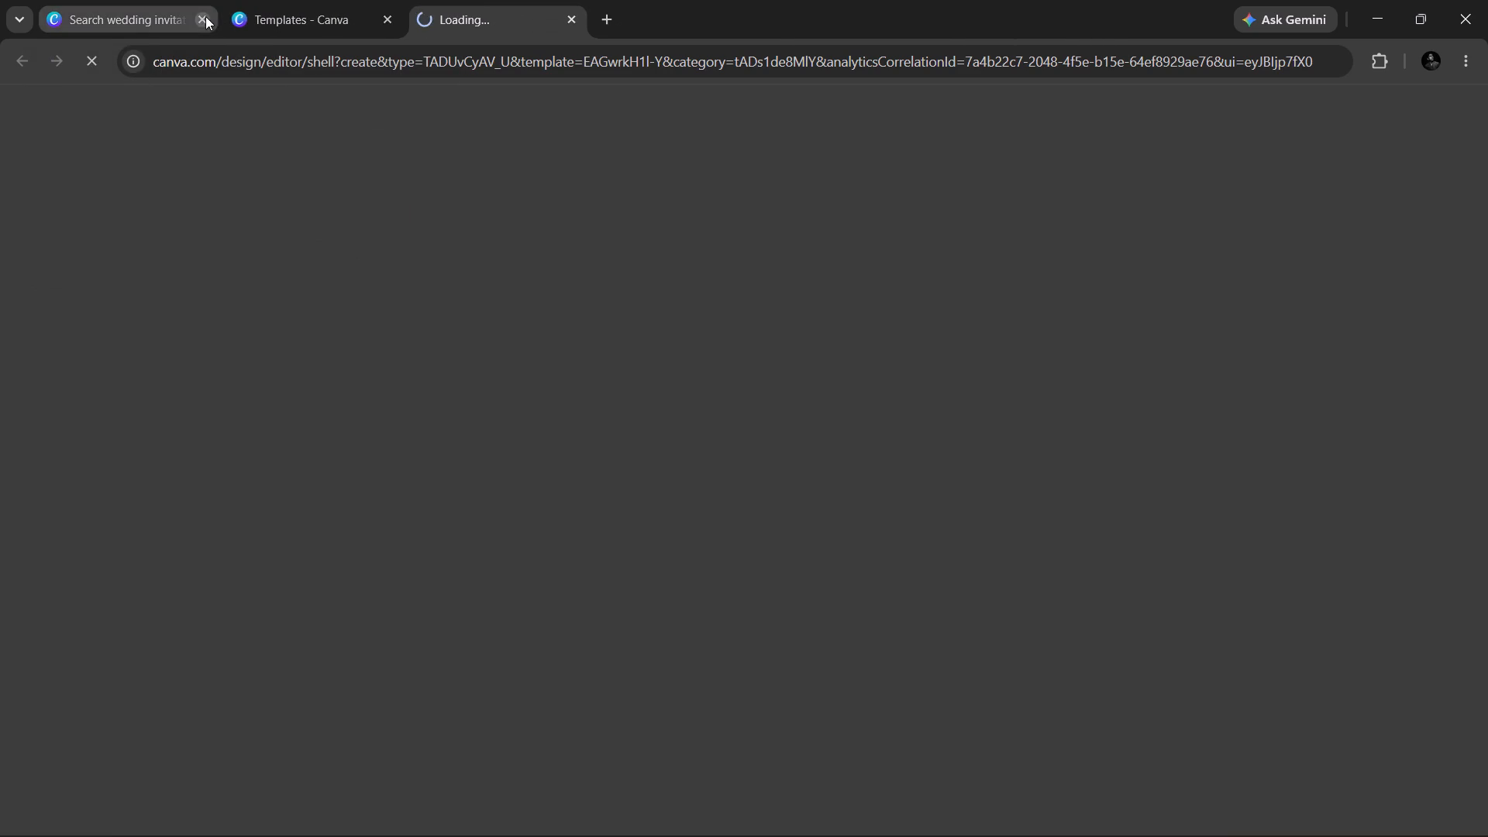
click(467, 27)
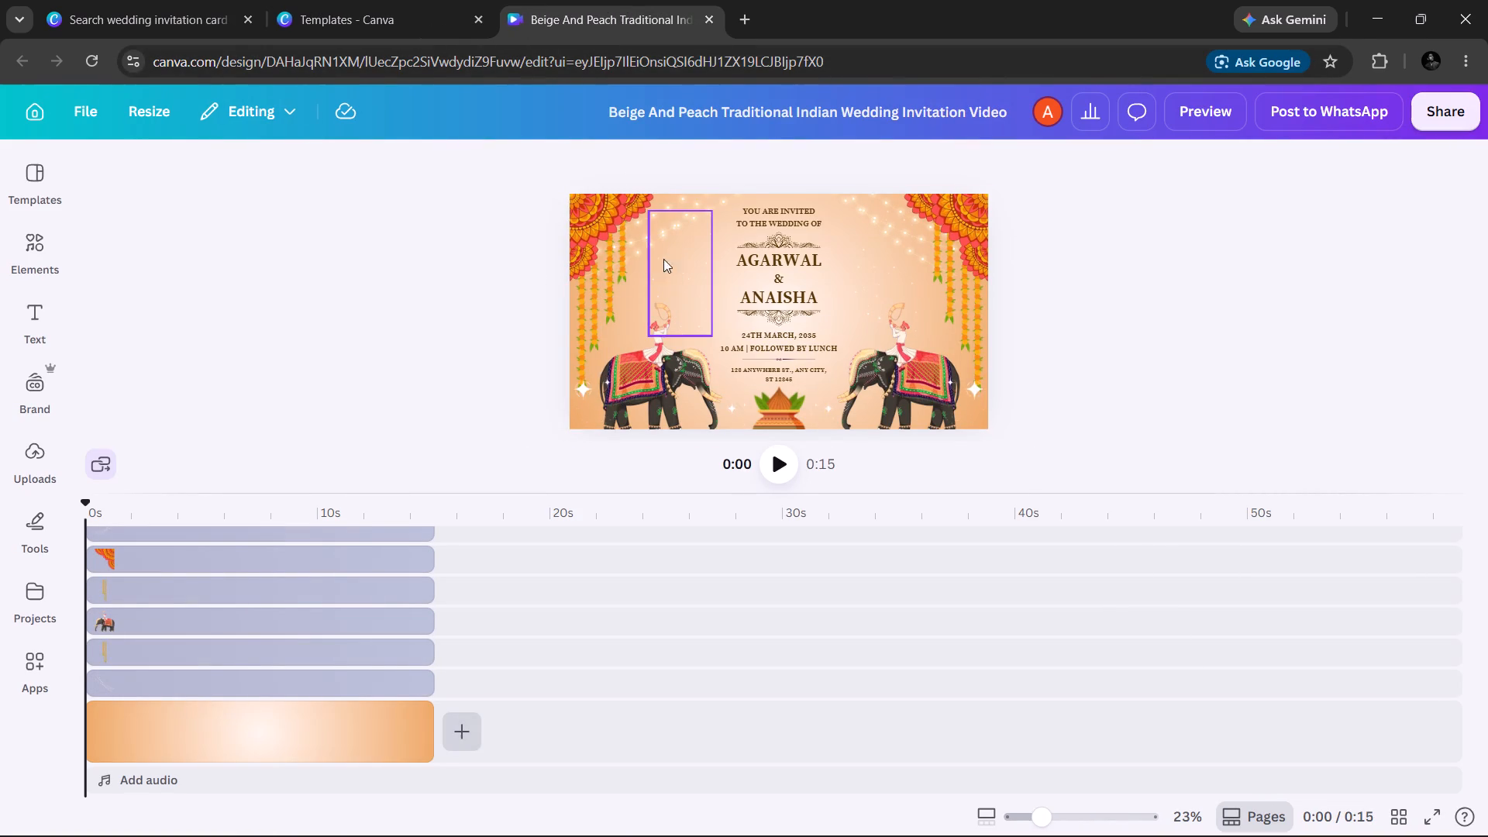
Copy the 15-second peach gradient background clip and paste it as a second clip after the first in the timeline.
click(456, 456)
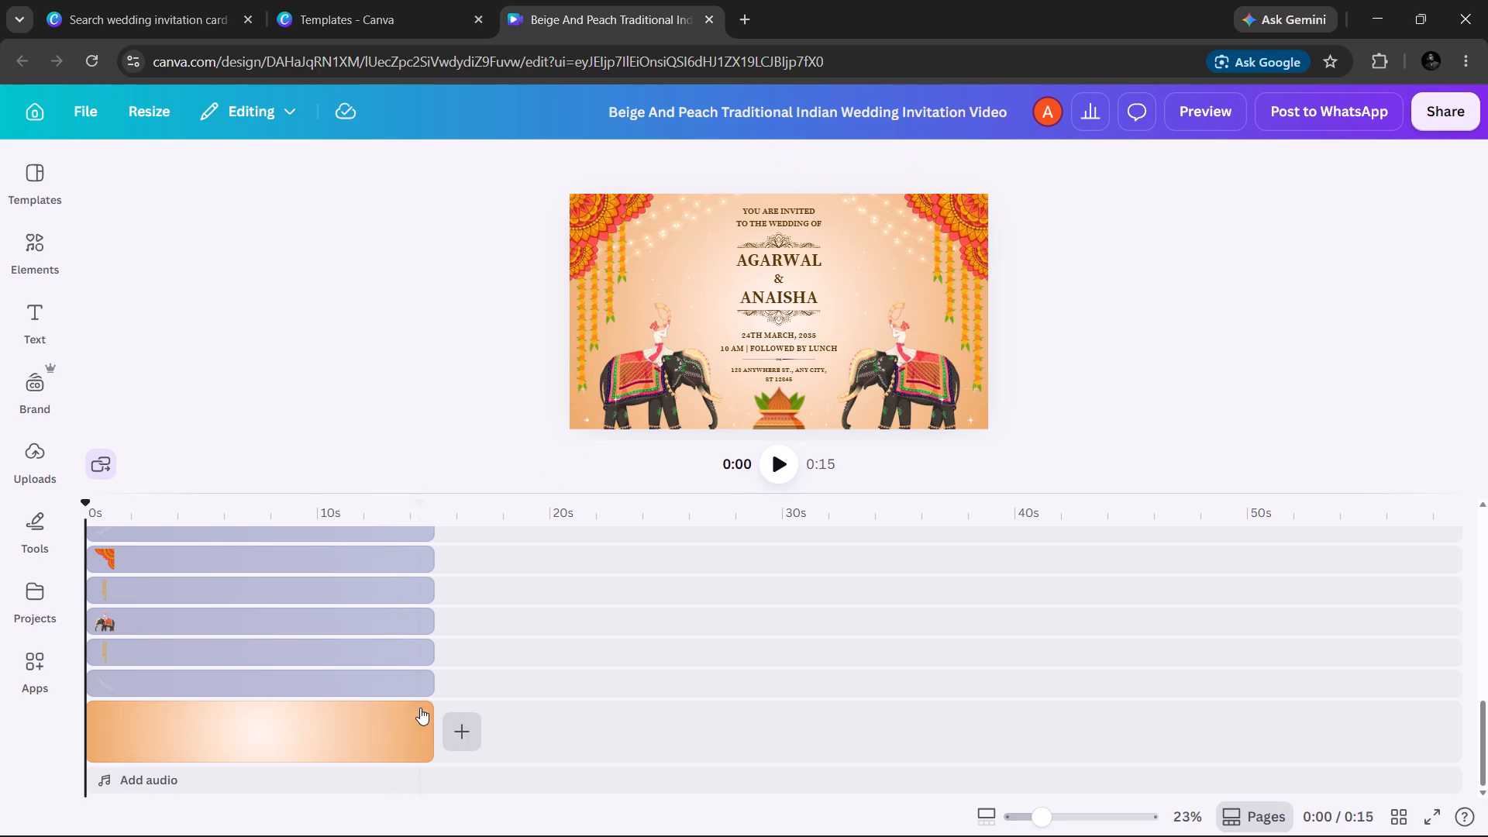
click(293, 736)
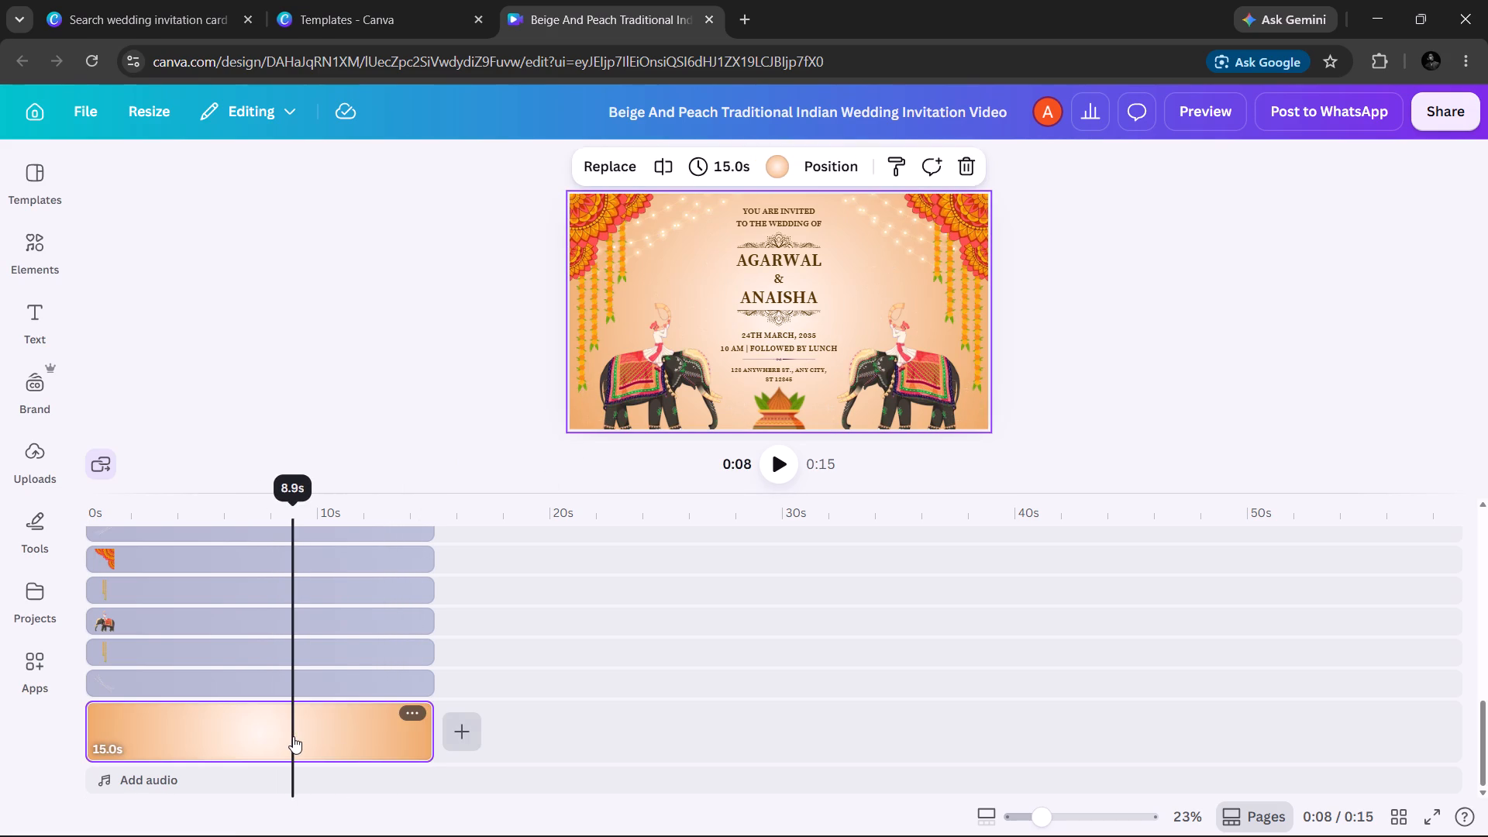
key(ctrl+c)
click(453, 739)
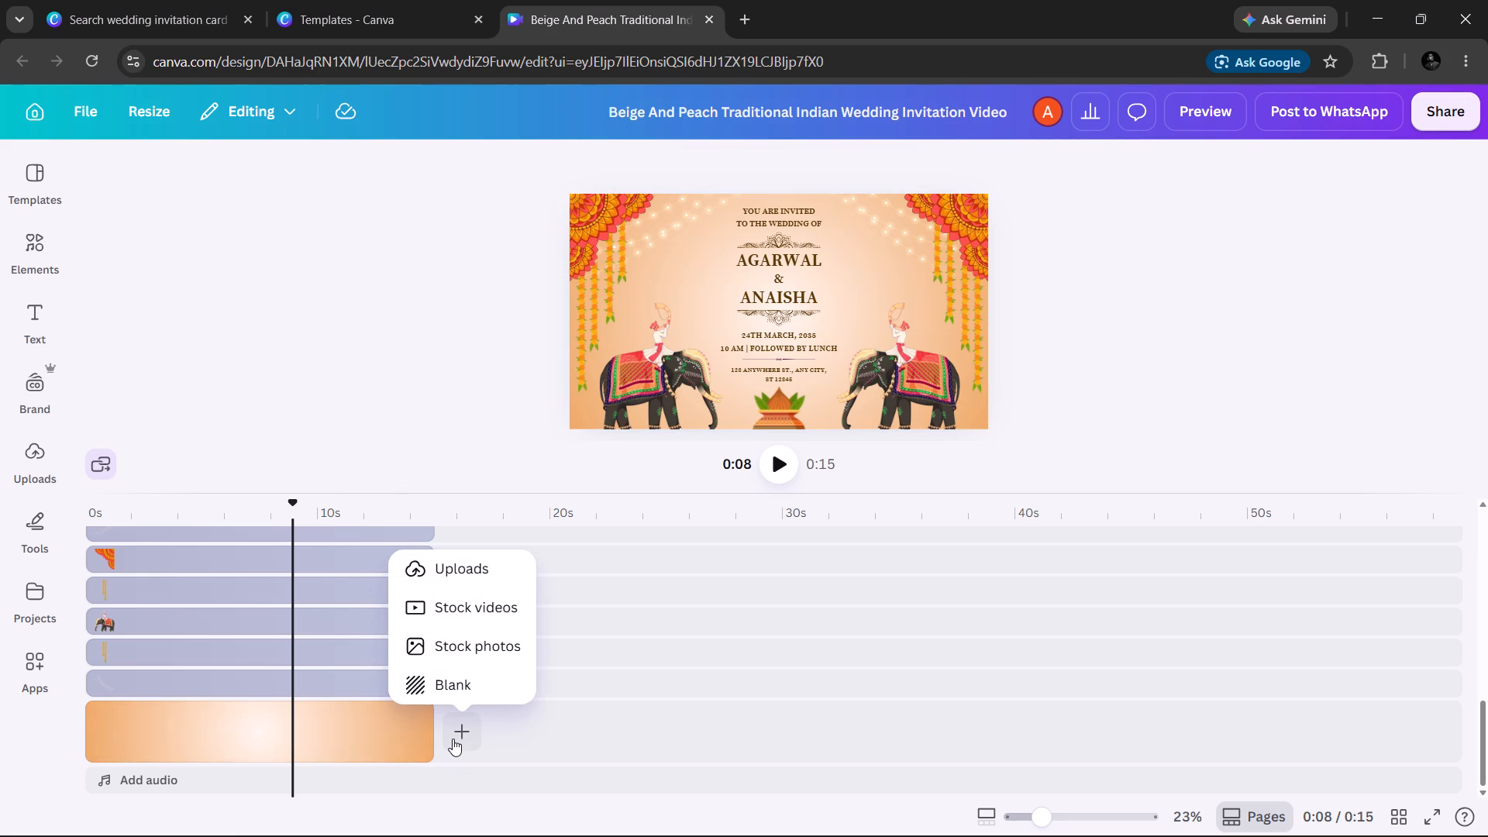
key(ctrl+v)
click(453, 739)
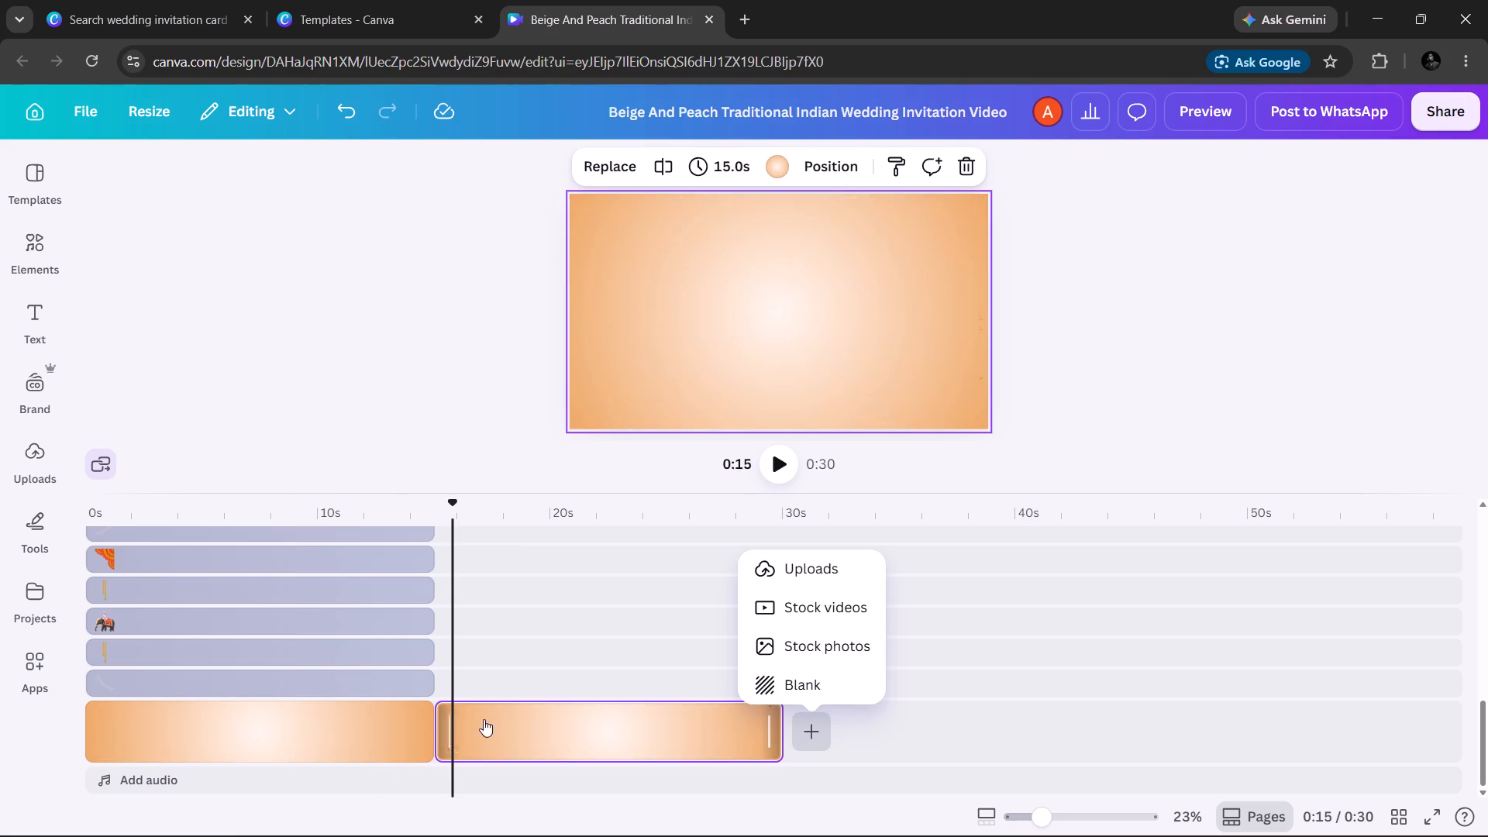
Copy the string-lights graphic from the first scene and paste it into the second scene at about 15.9 s.
click(369, 686)
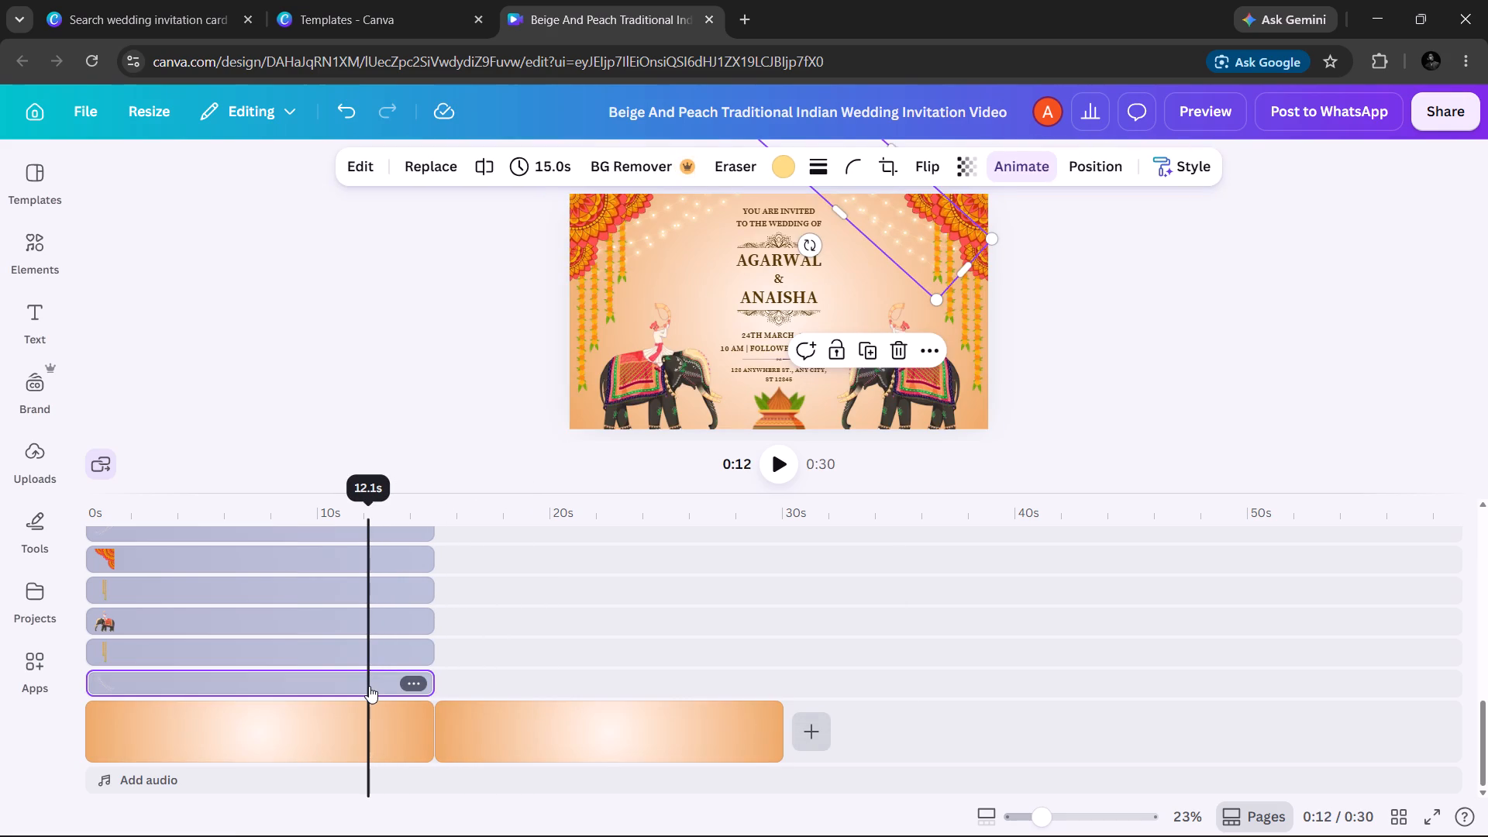
key(shift+Up)
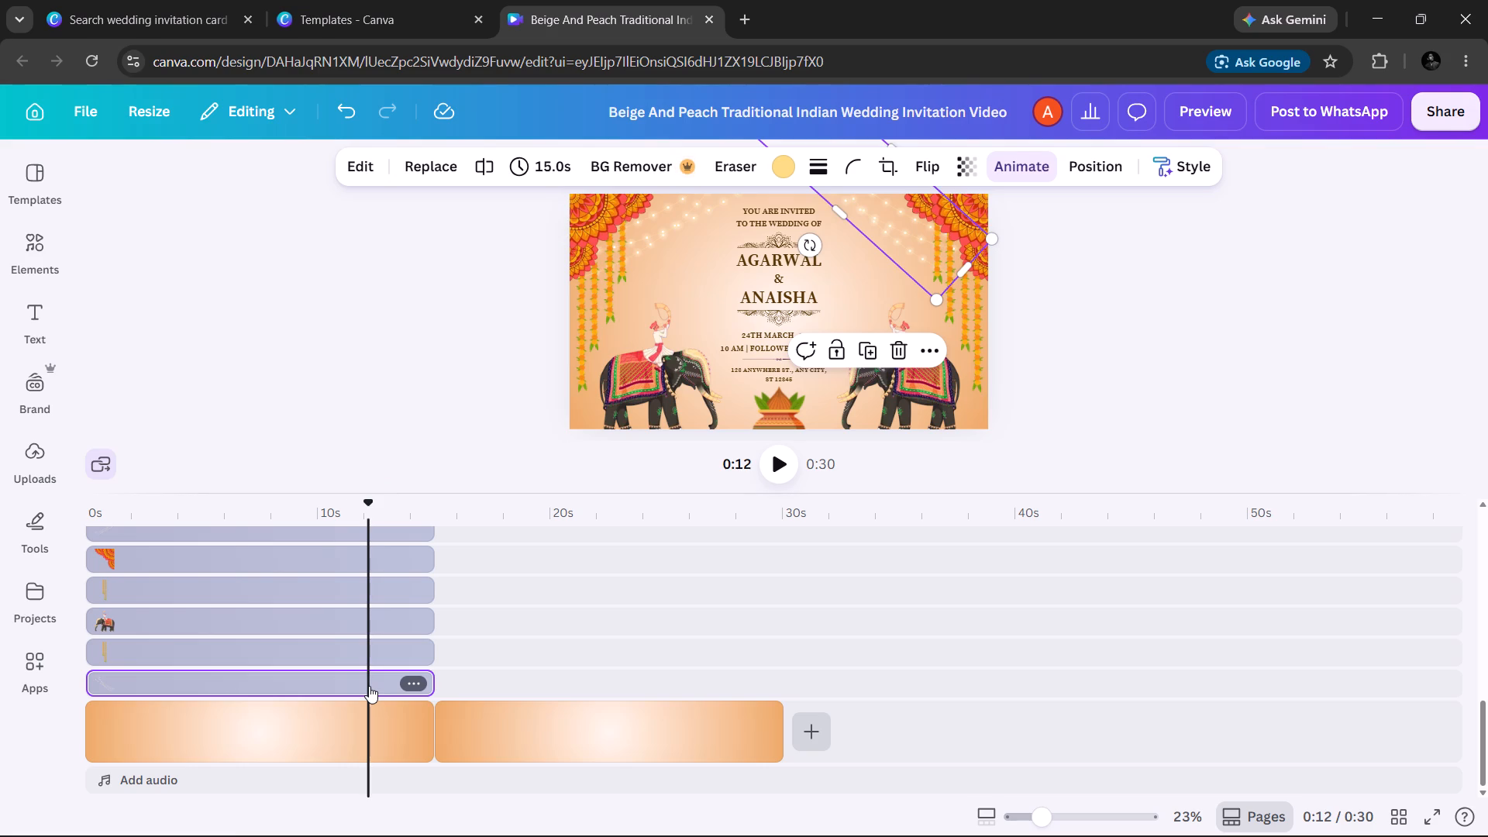
key(shift+Up)
key(shift+Up)
key(ctrl+c)
key(Right)
click(456, 680)
key(ctrl+v)
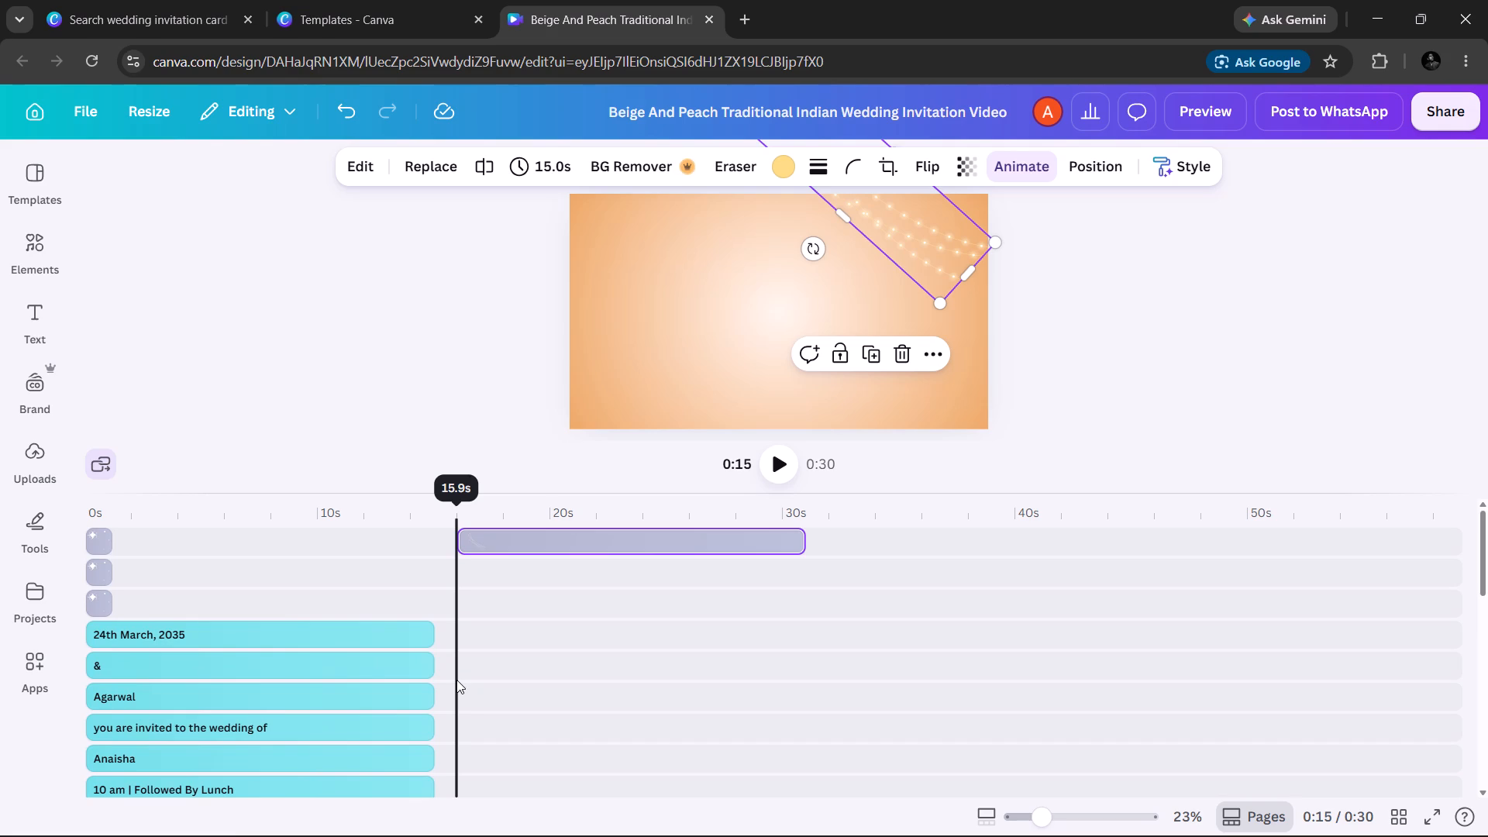
Look through the graphic and text tracks in the timeline, including the date text.
scroll(456, 680, right, 2)
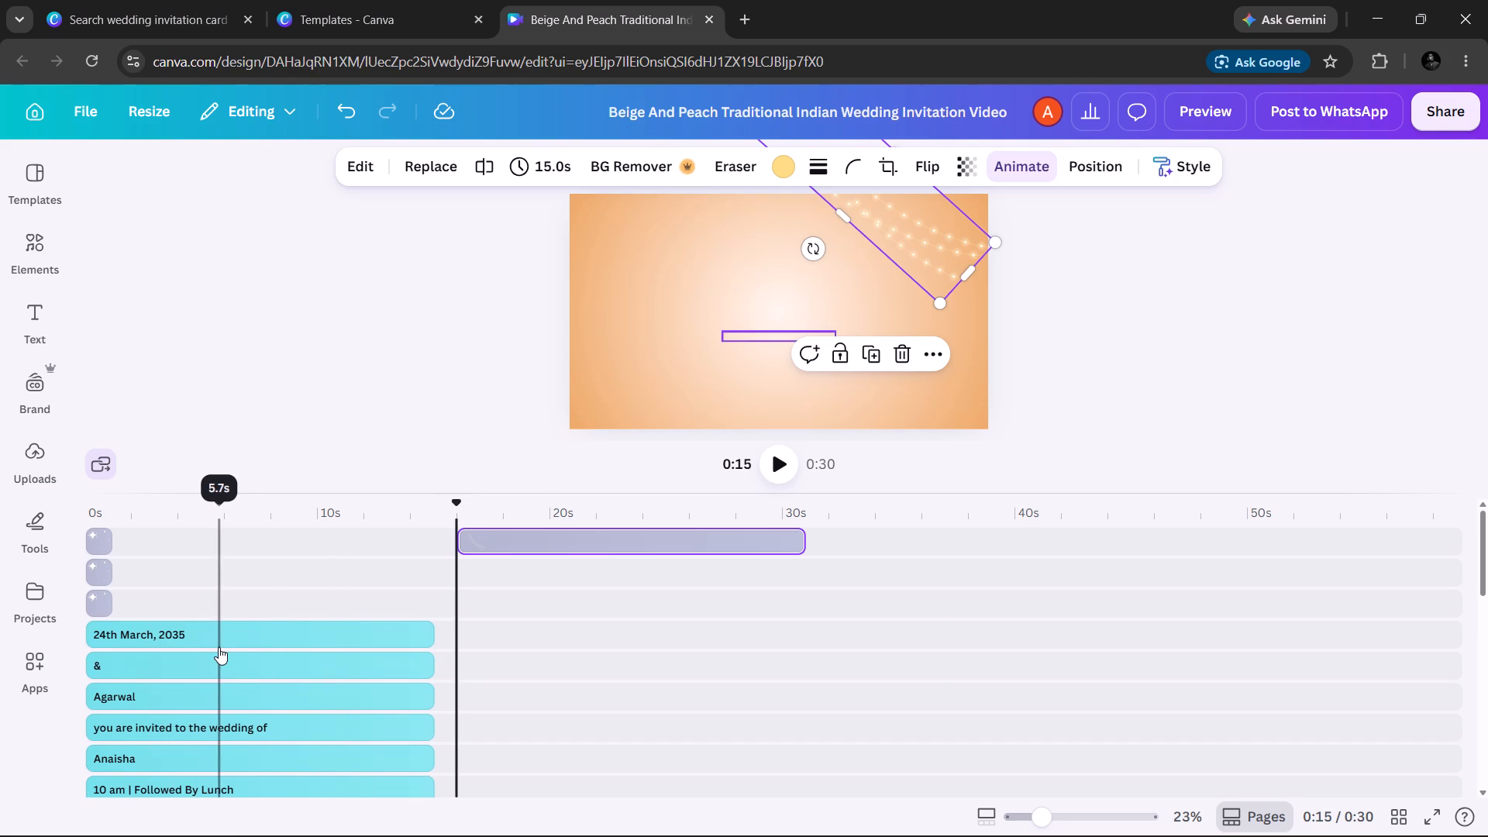
scroll(219, 647, right, 7)
scroll(219, 647, down, 3)
scroll(219, 647, up, 1)
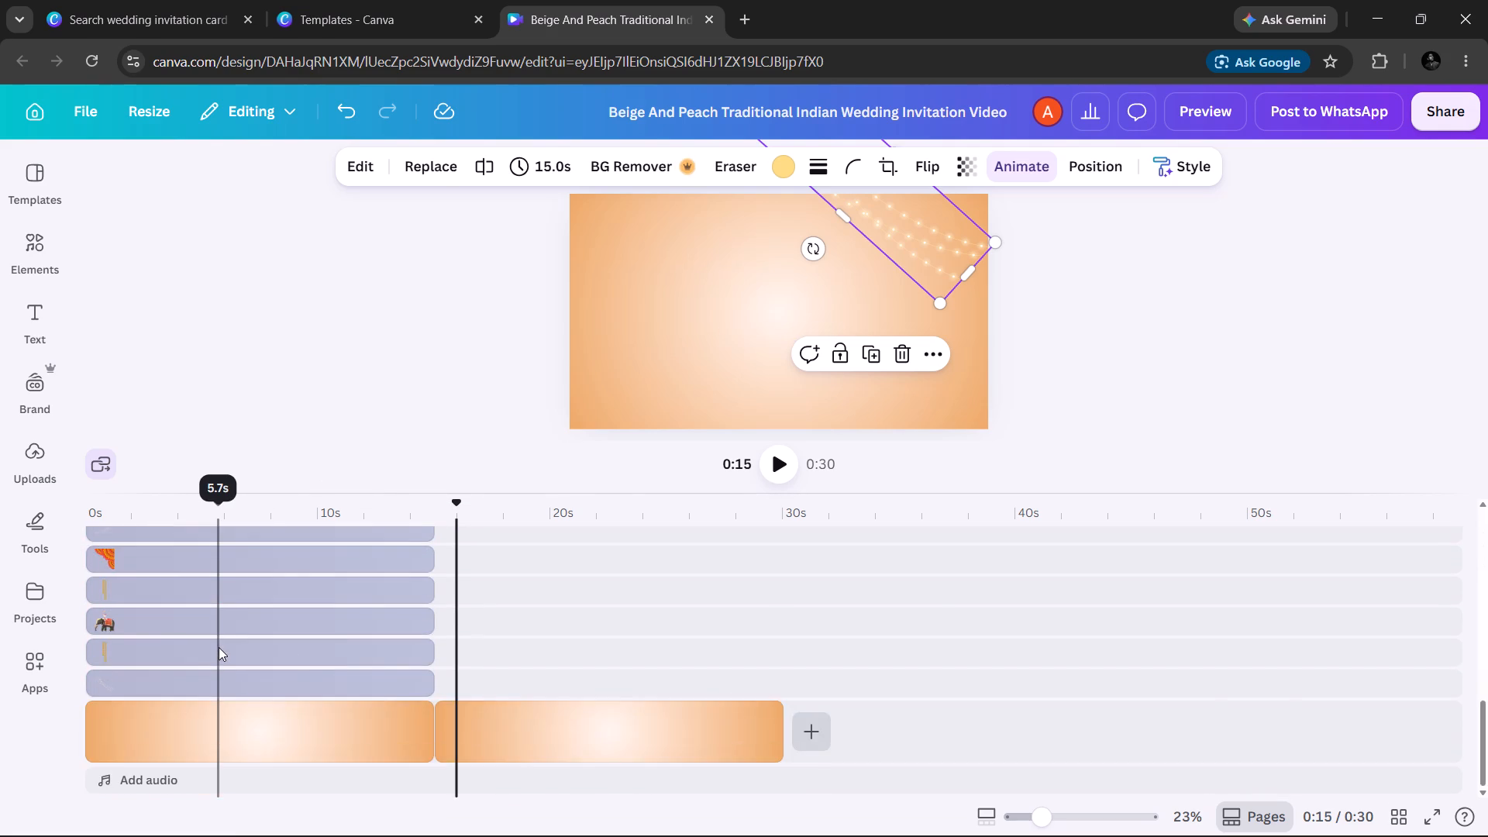
scroll(219, 647, up, 2)
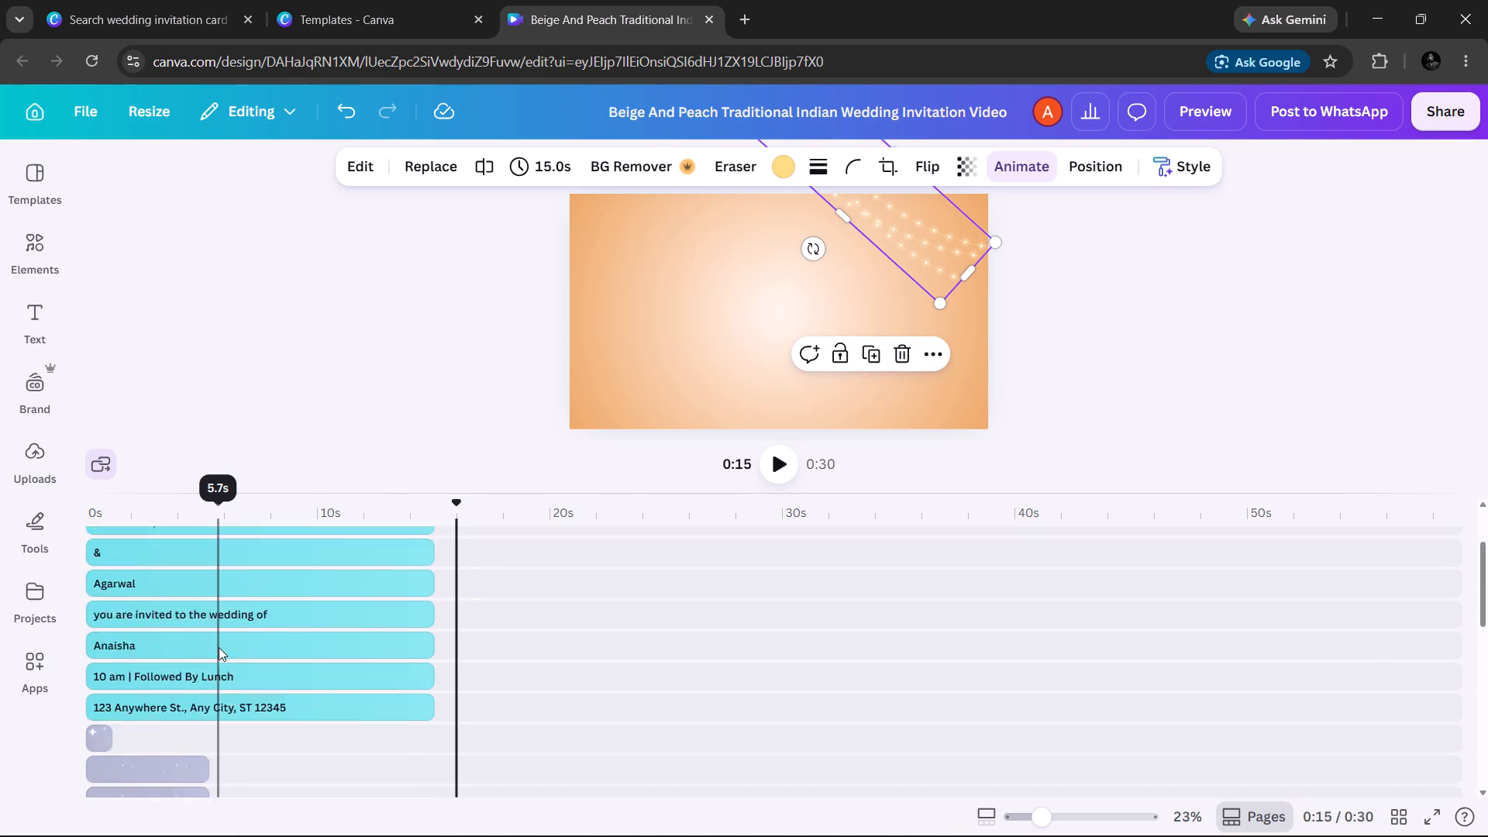
scroll(219, 647, up, 1)
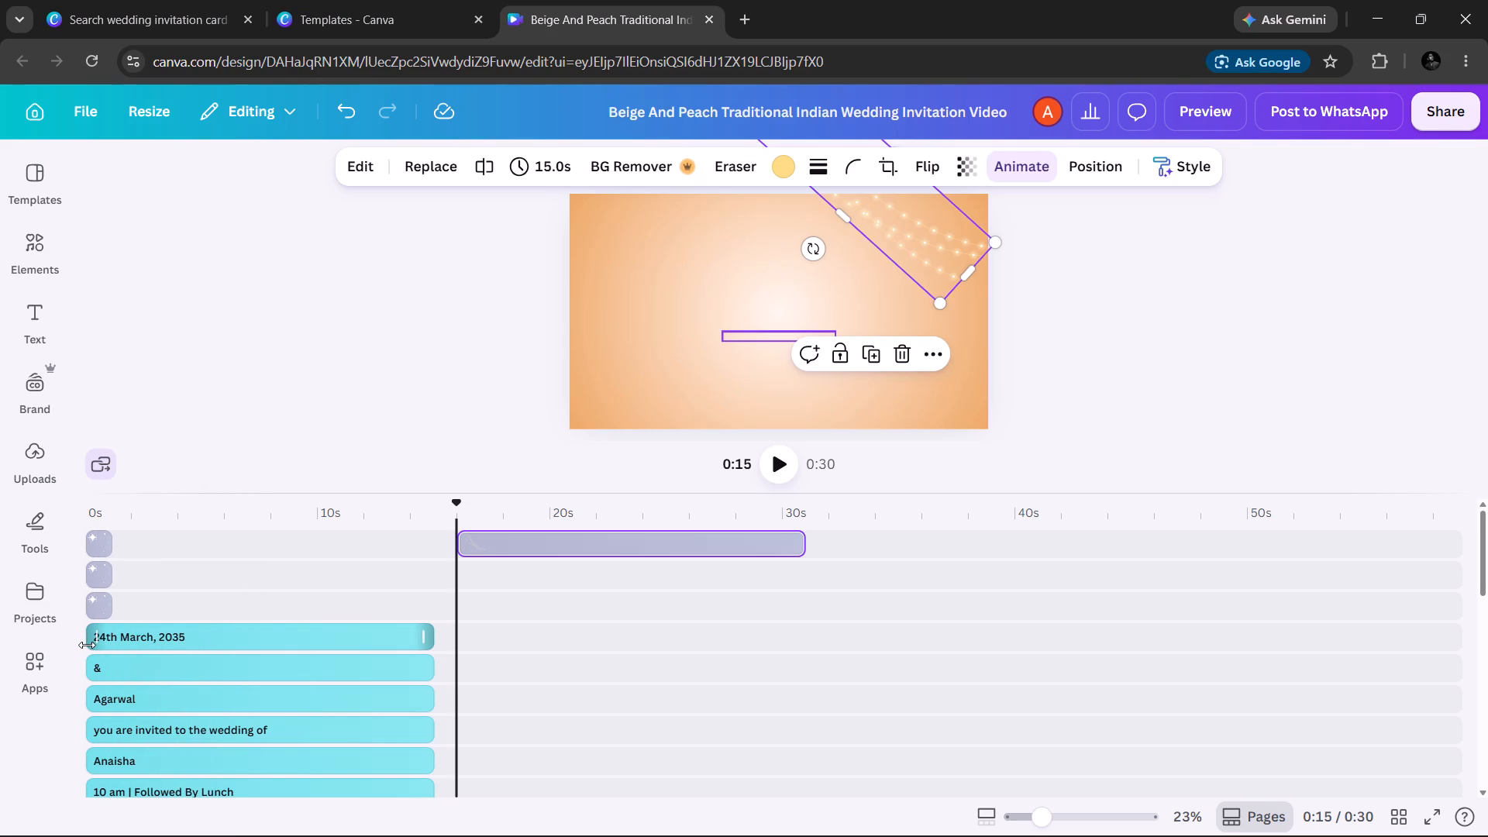
click(126, 644)
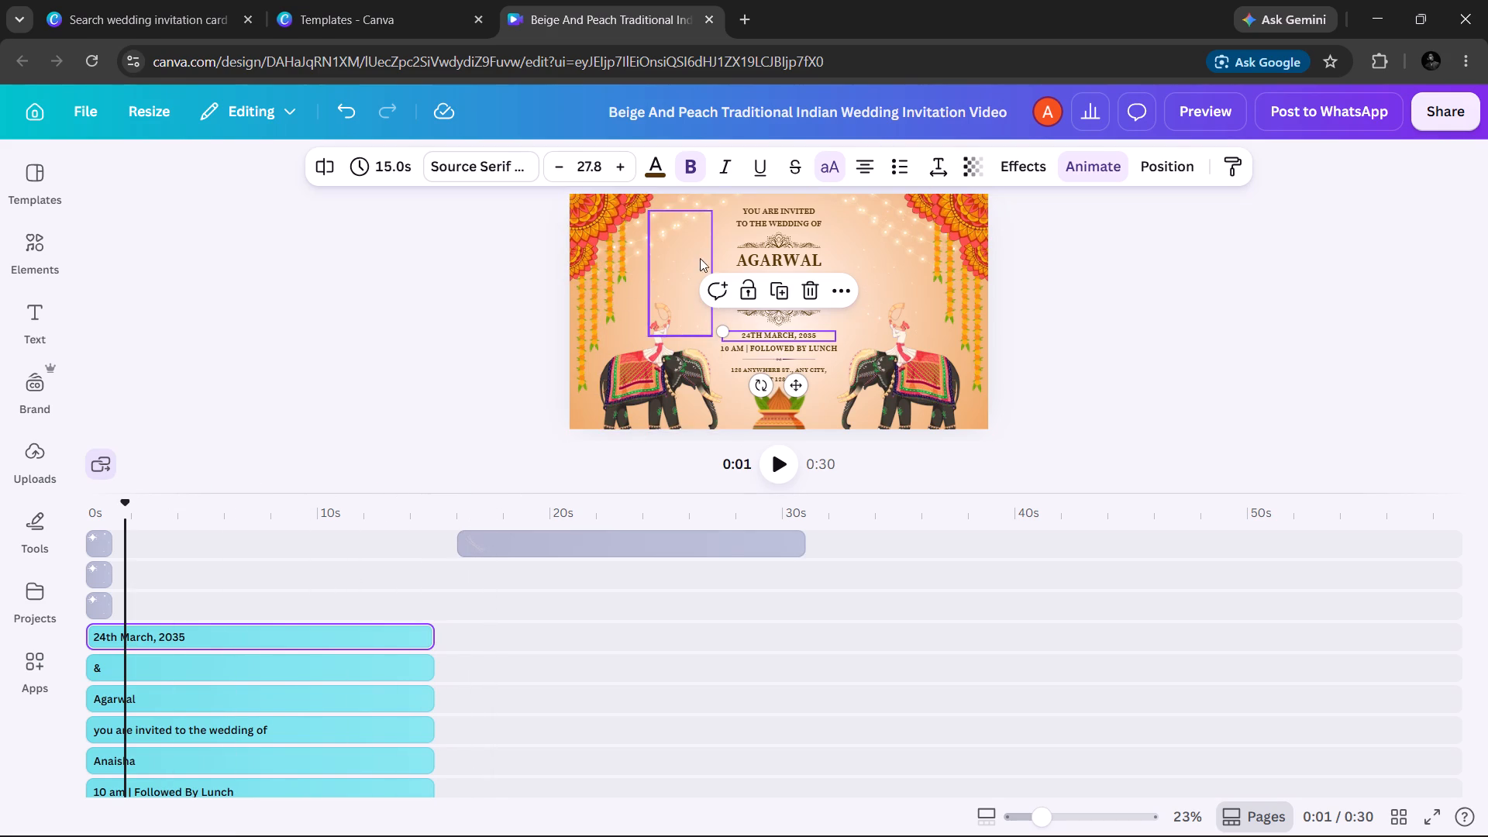
Delete all placeholder texts from the first scene: the invitation line, both names, the ampersand, the date, the time and the address.
click(748, 224)
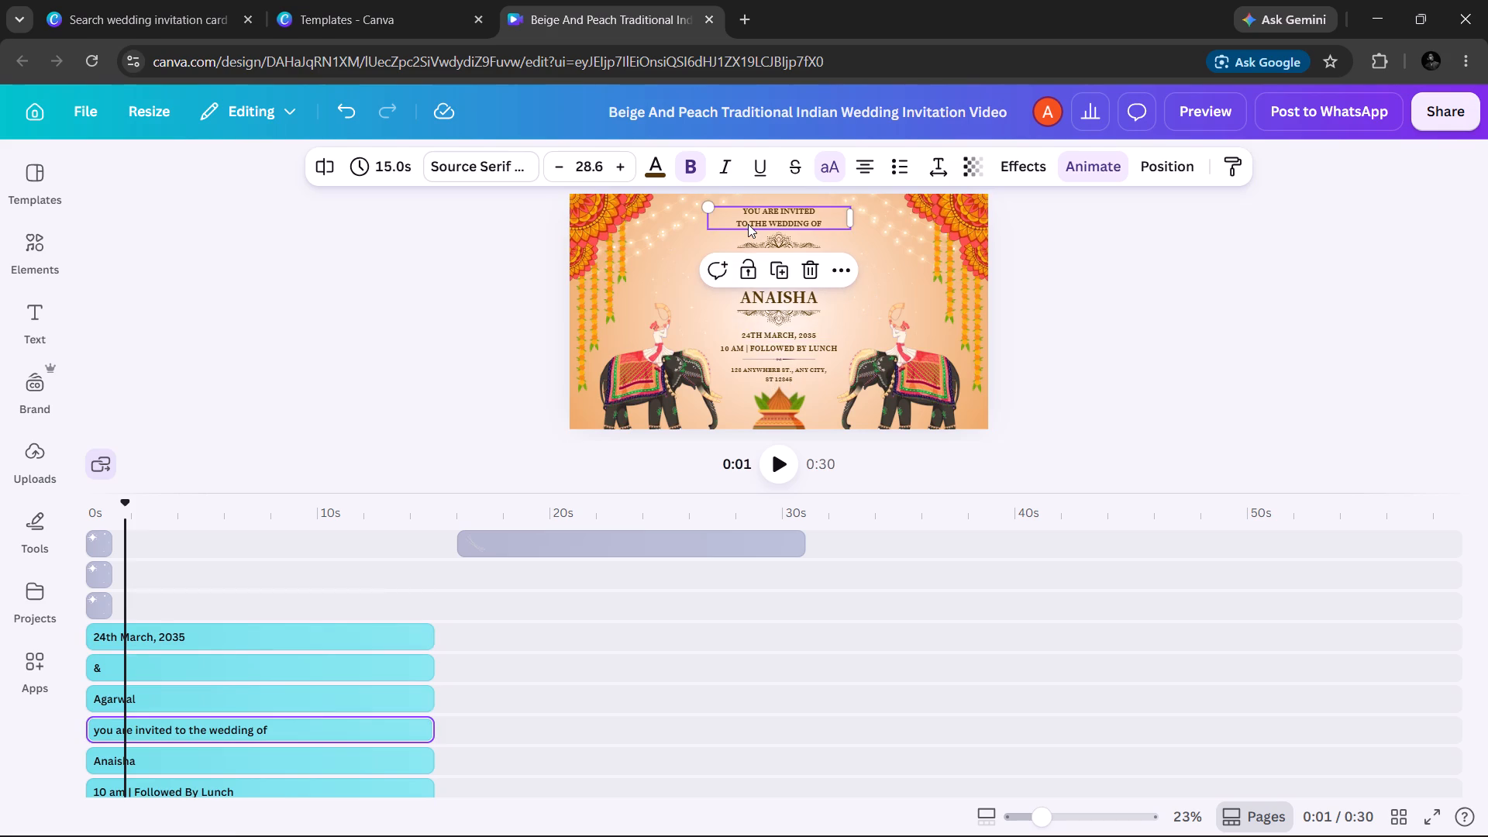
key(Delete)
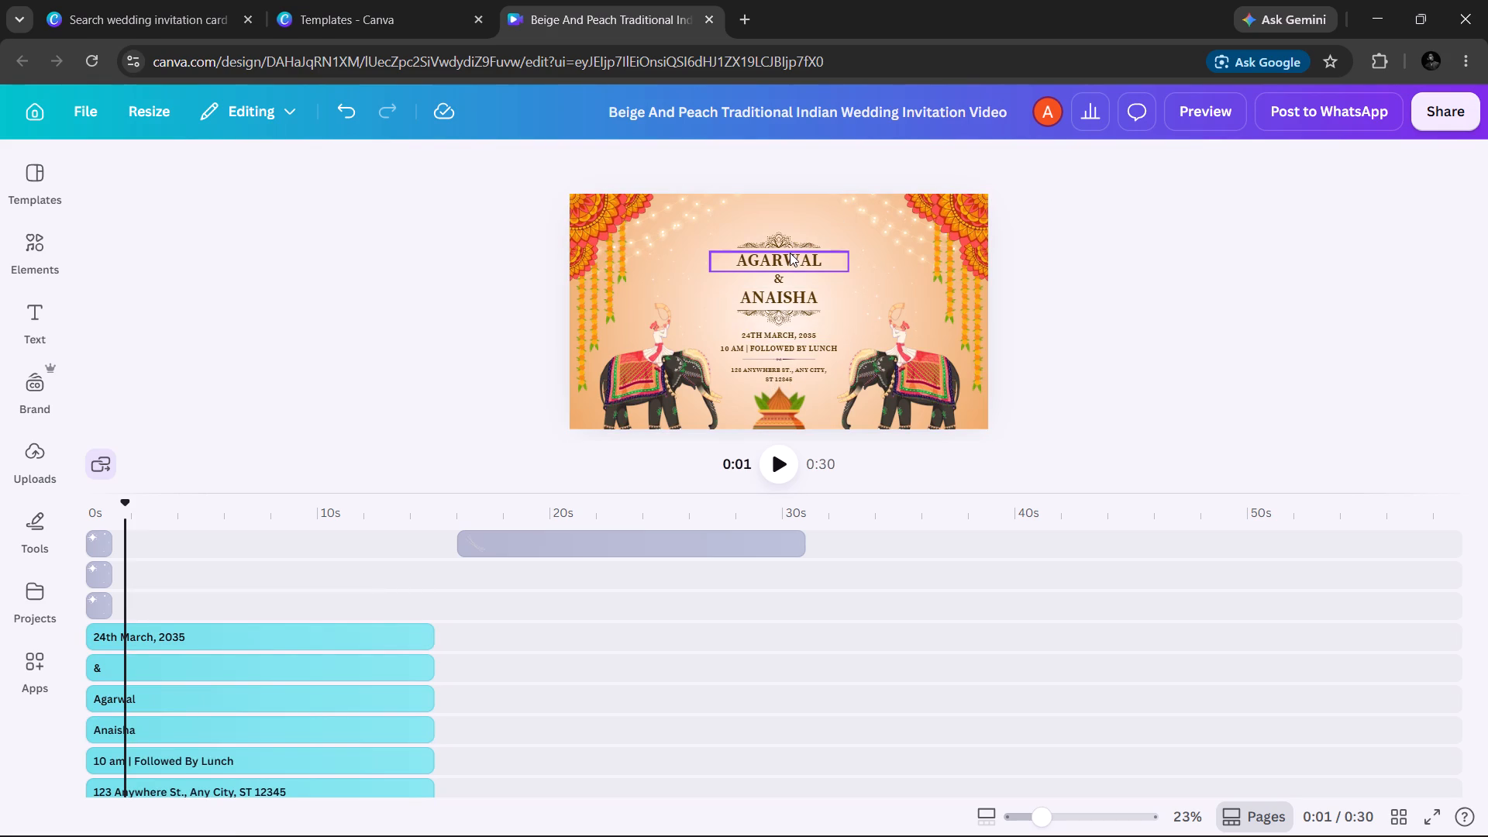
click(790, 253)
key(Delete)
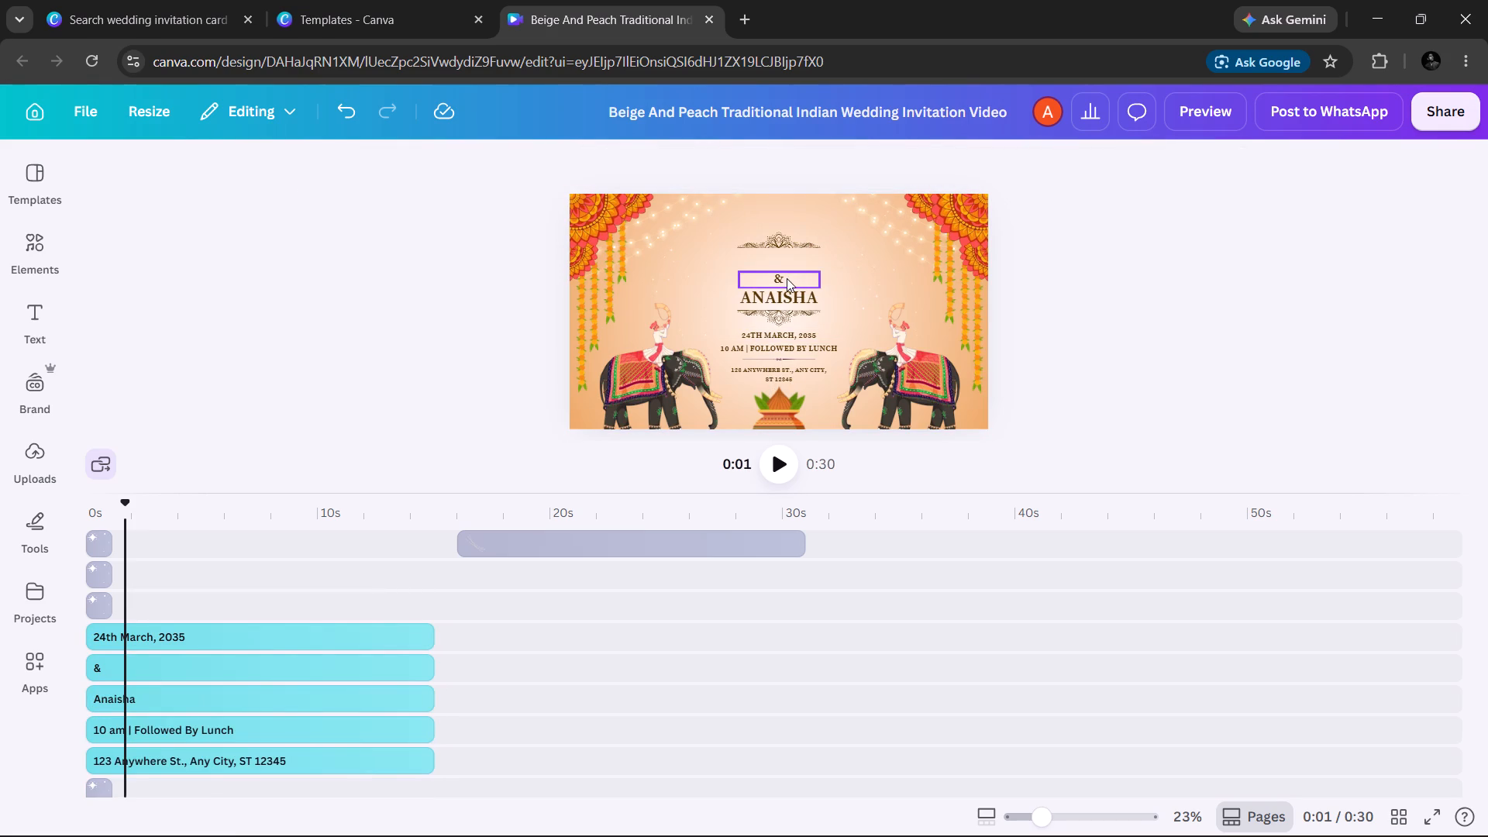
click(787, 278)
key(Delete)
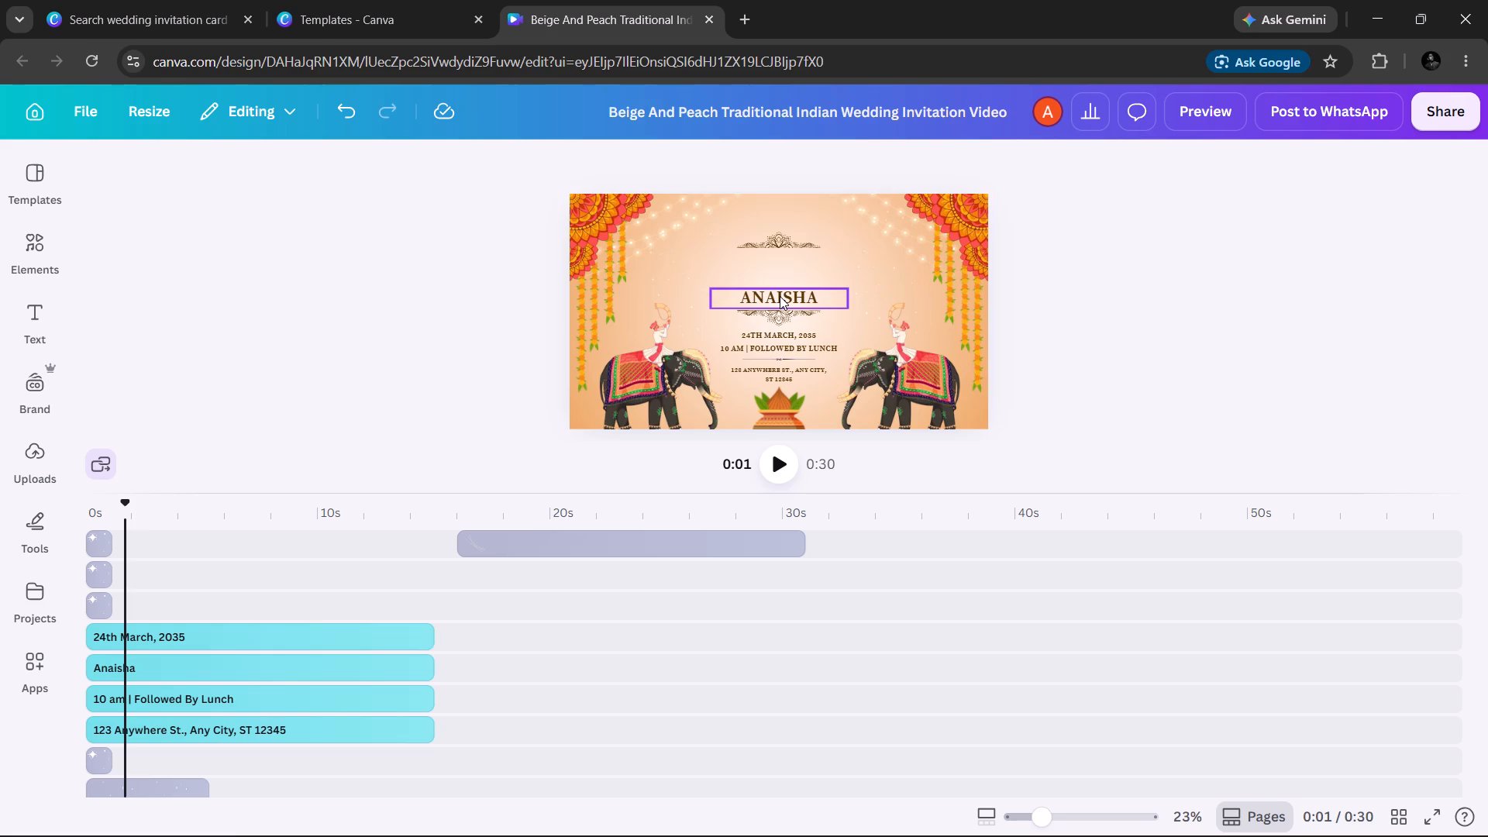
click(780, 296)
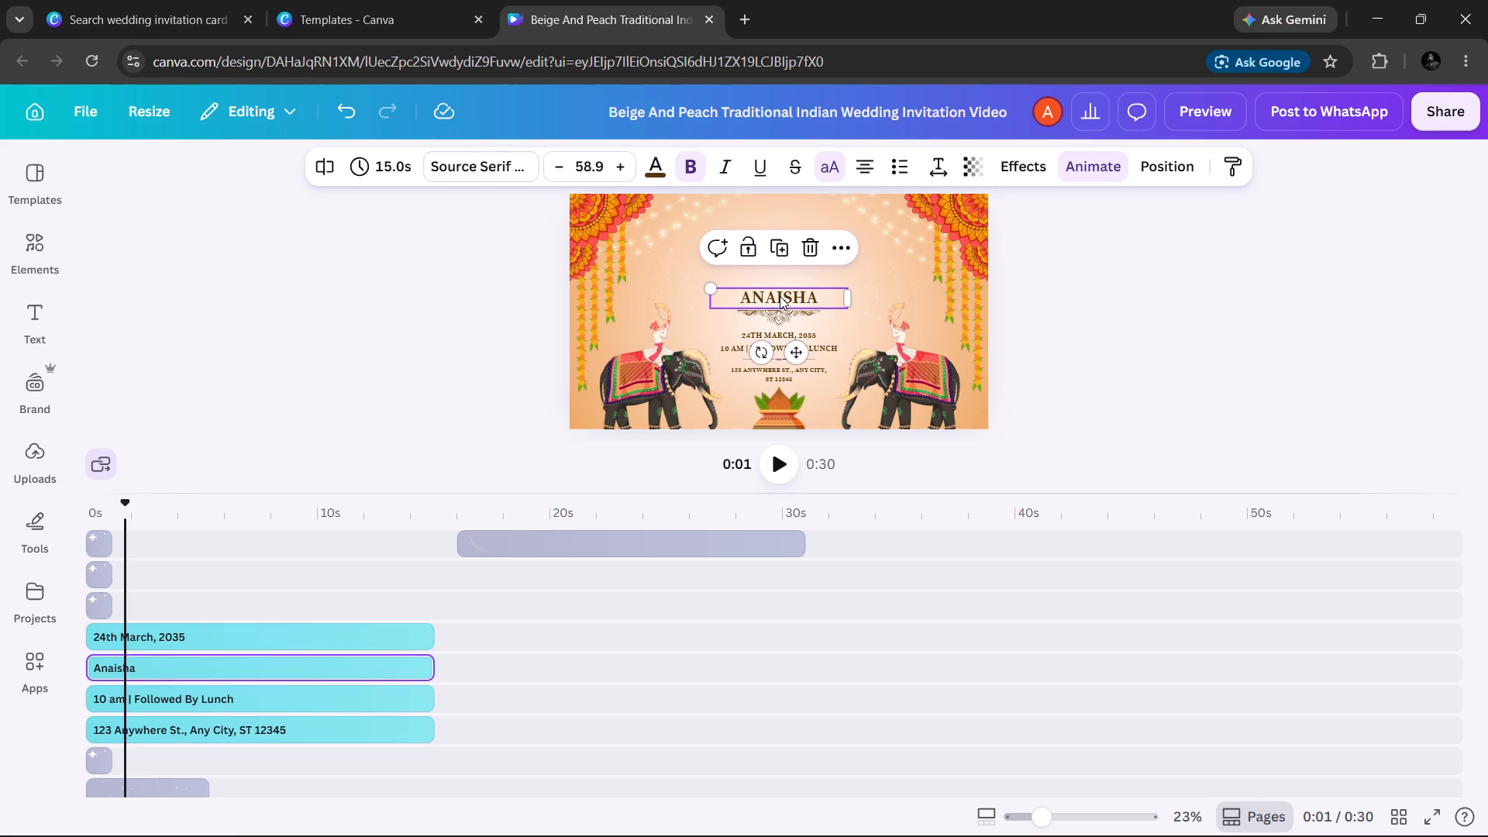
key(Delete)
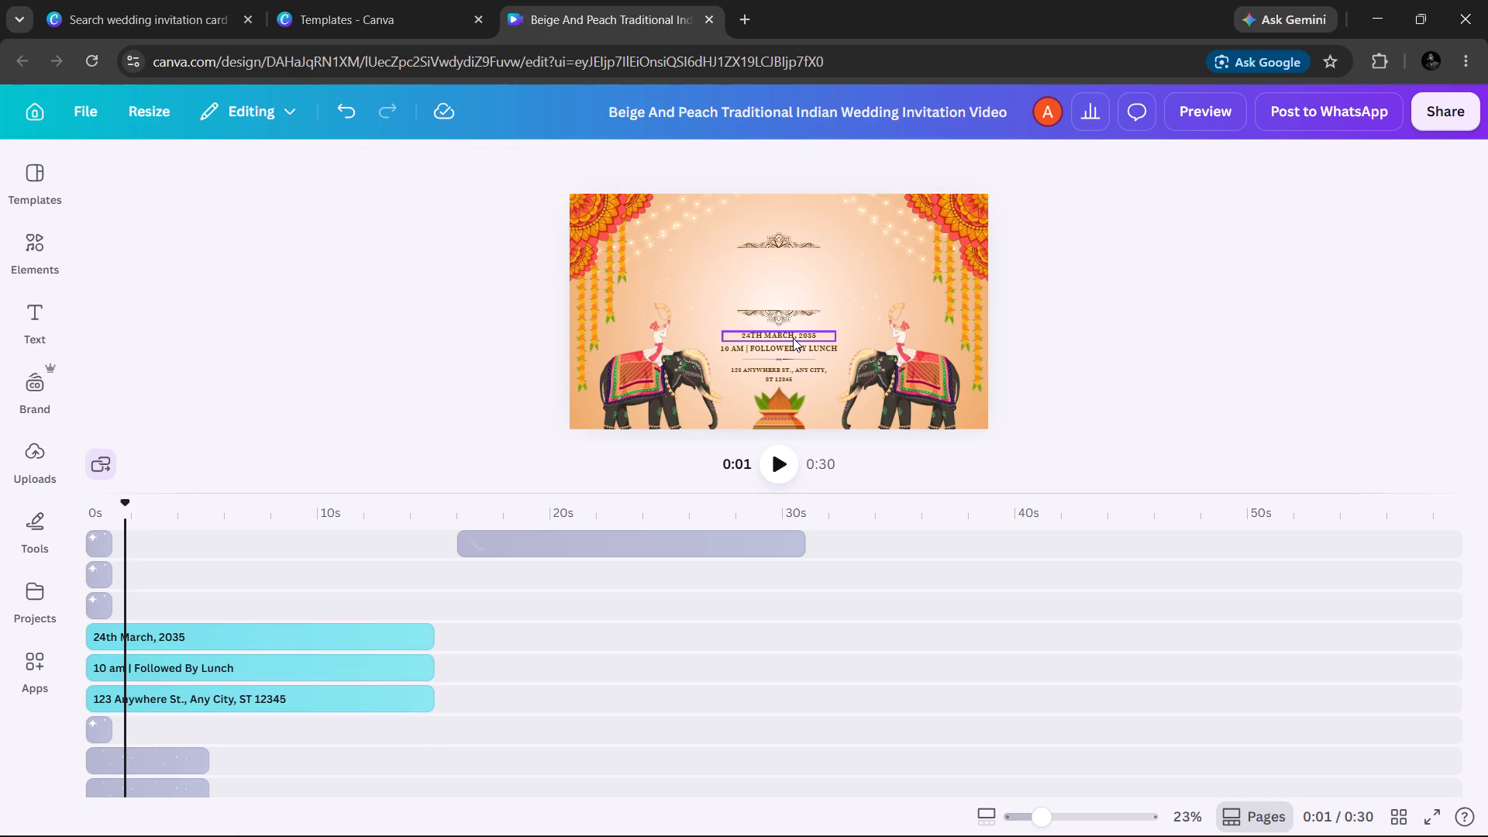
click(793, 338)
key(Delete)
click(792, 350)
key(Delete)
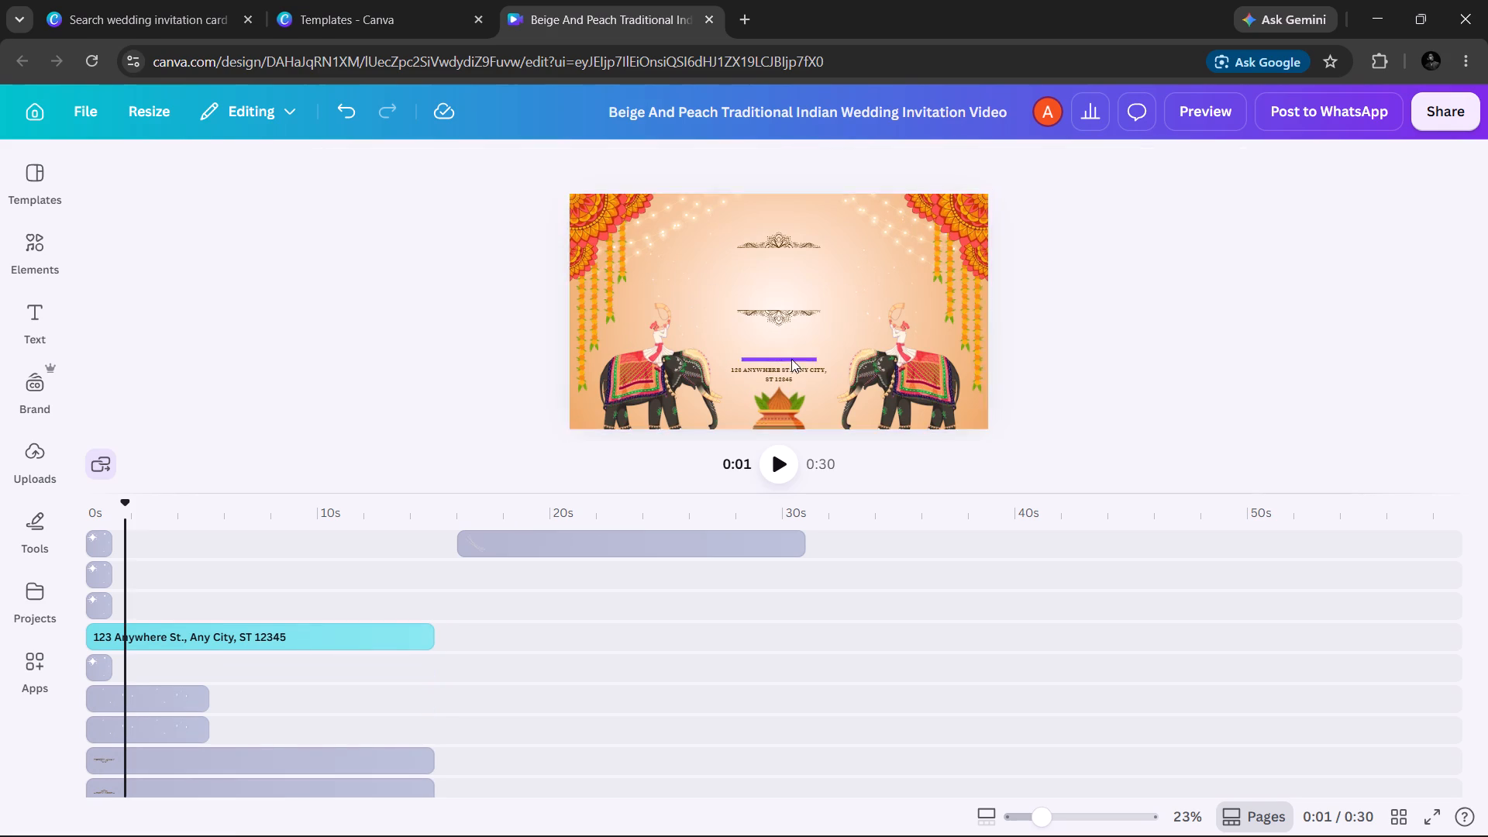
click(790, 370)
key(Delete)
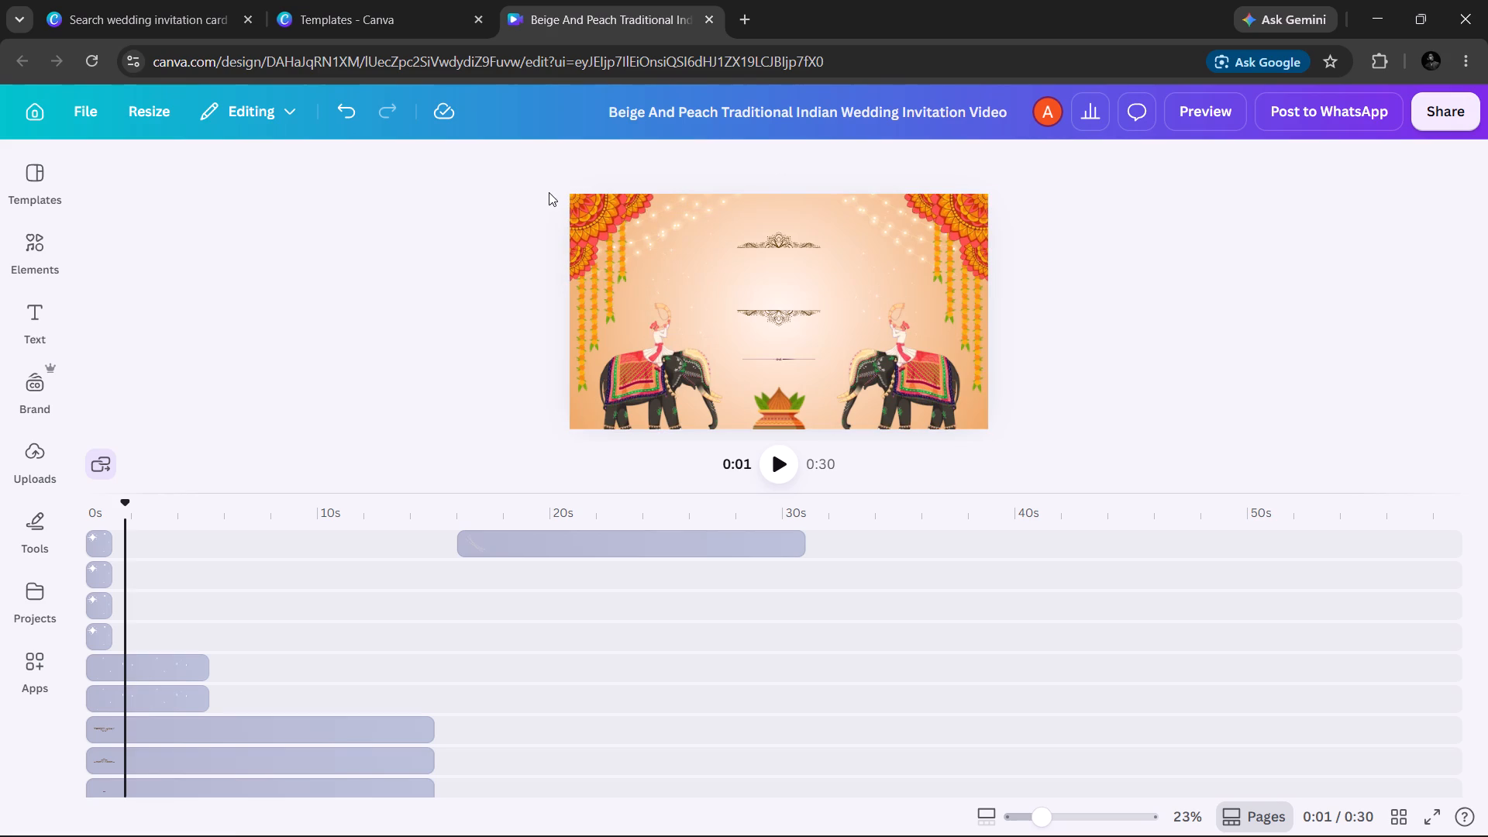
Group all the remaining decorations of the first scene, including elephants, garlands, ornaments, lights and pot.
drag(552, 190, 987, 363)
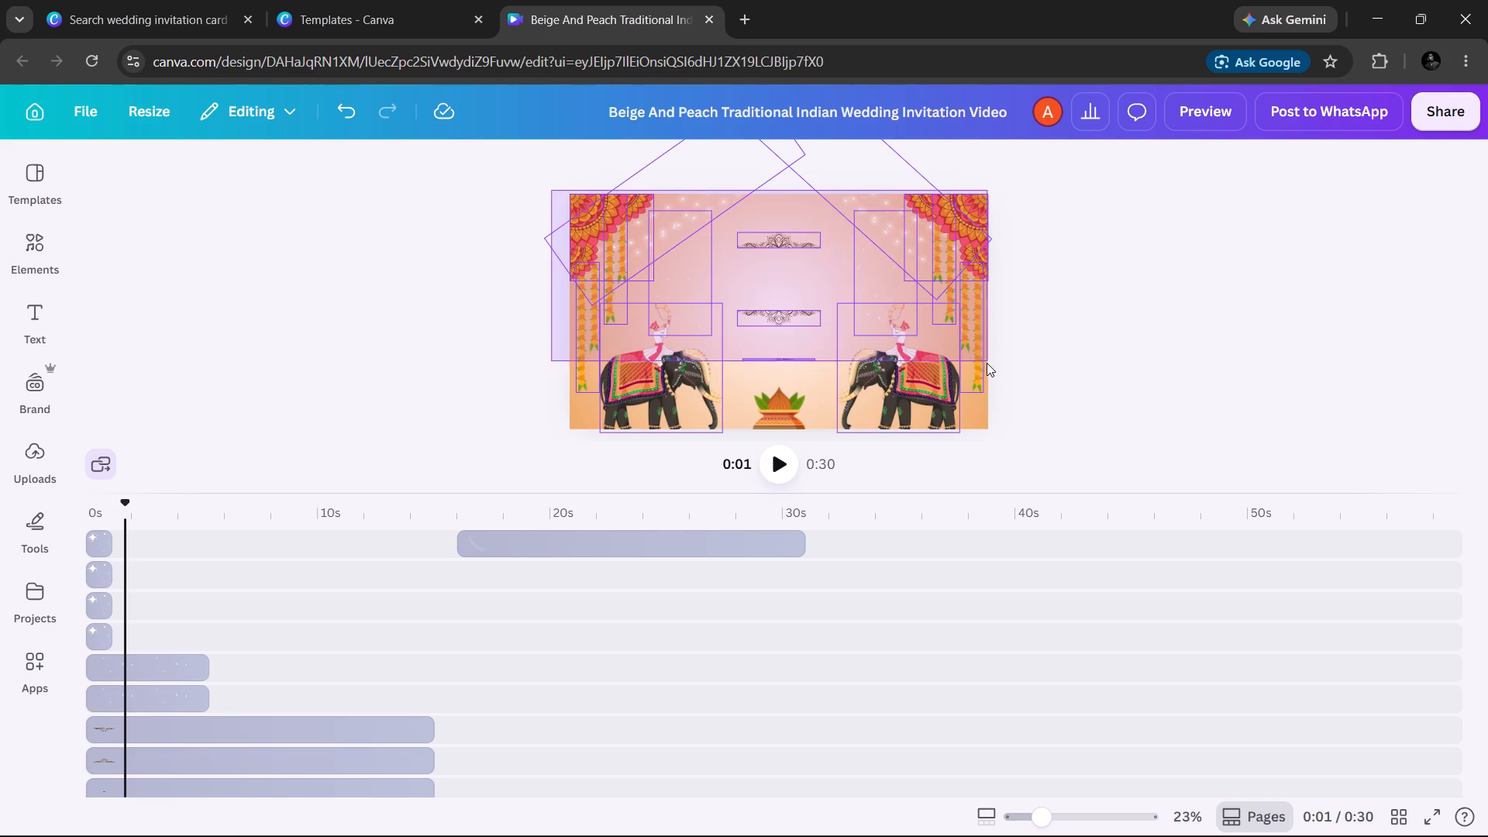
drag(987, 363, 987, 417)
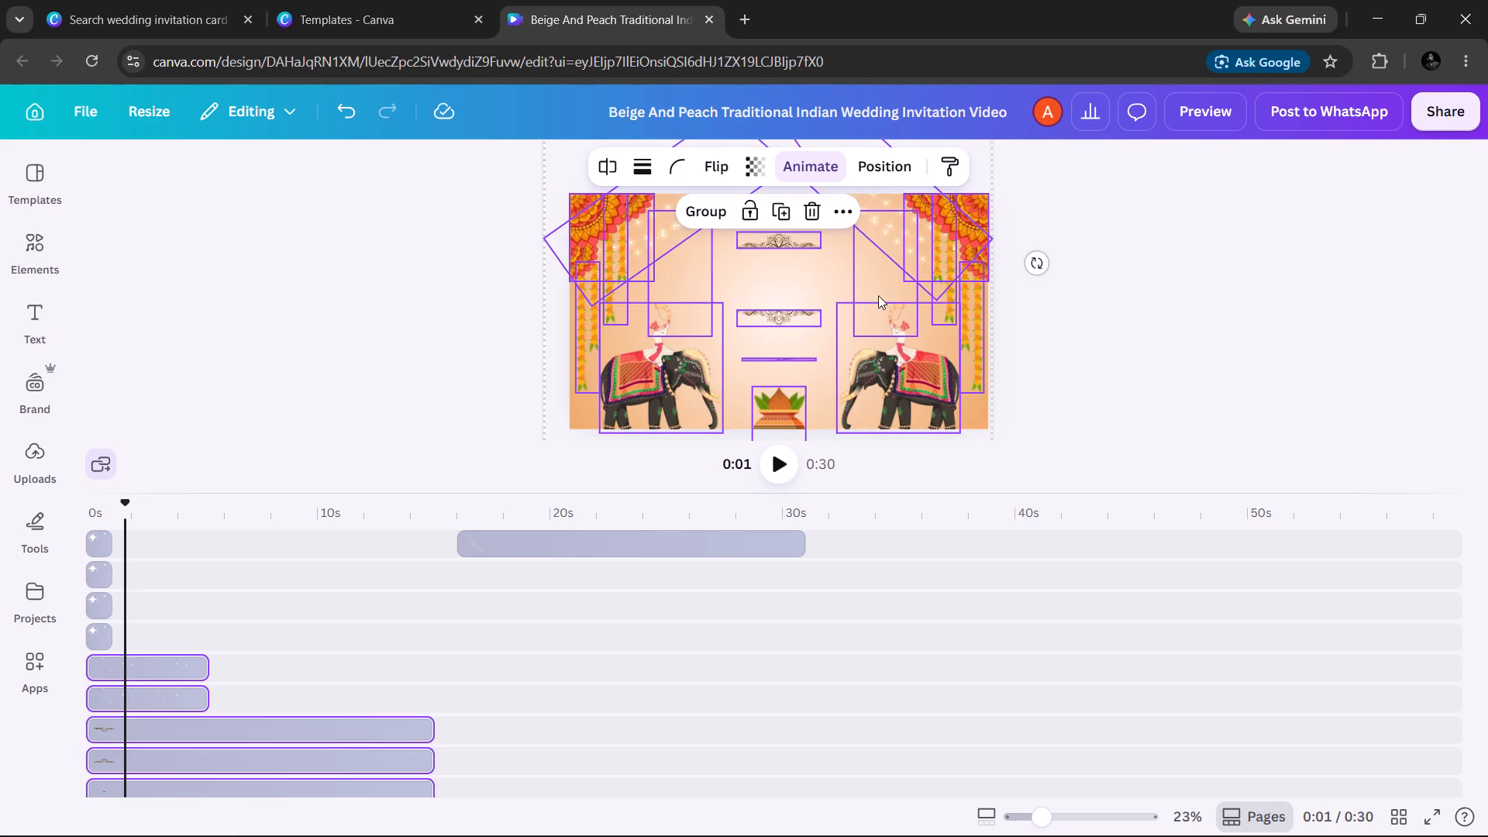
click(725, 222)
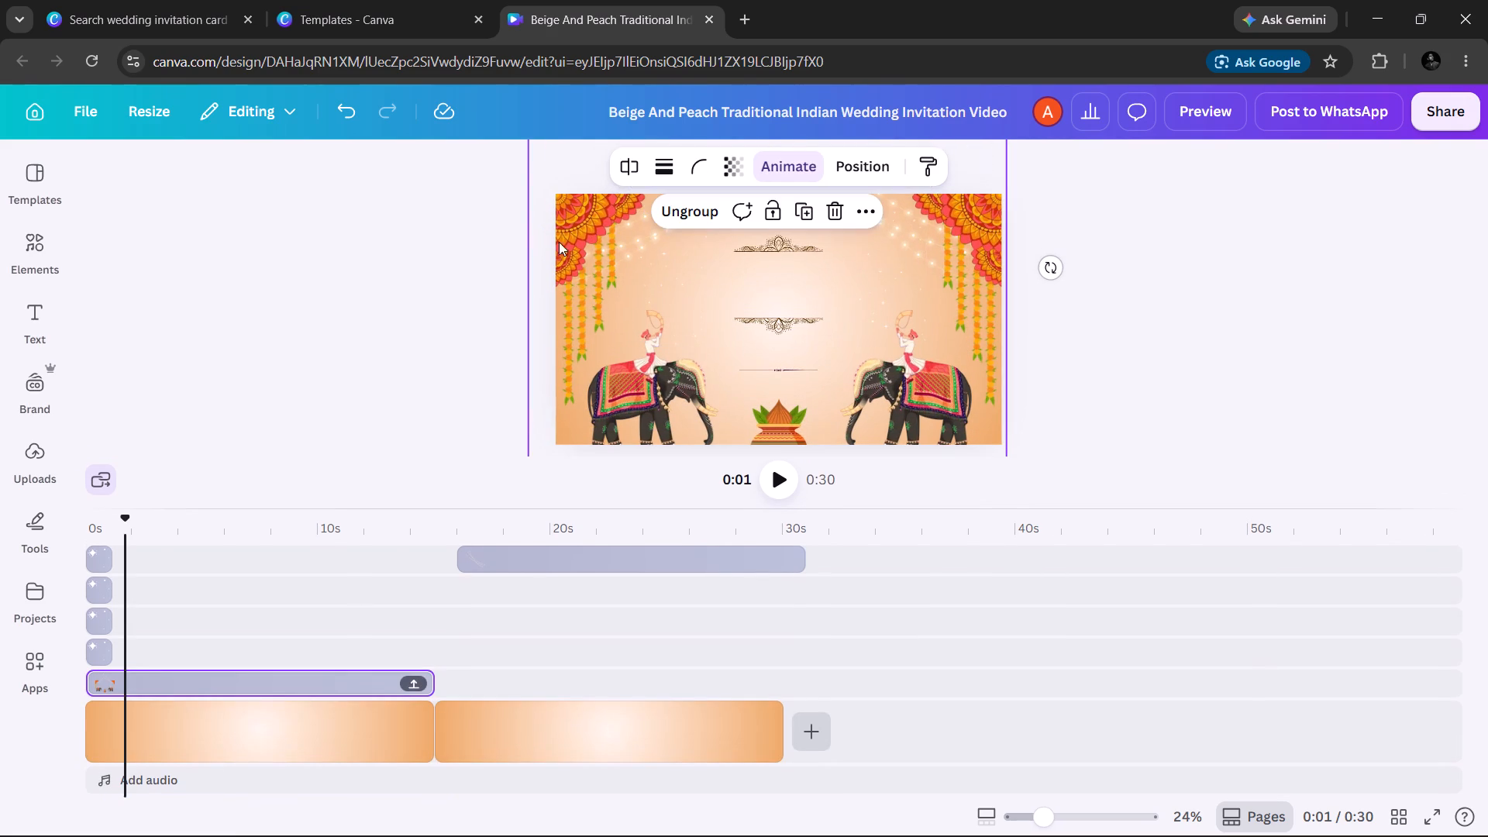
click(438, 264)
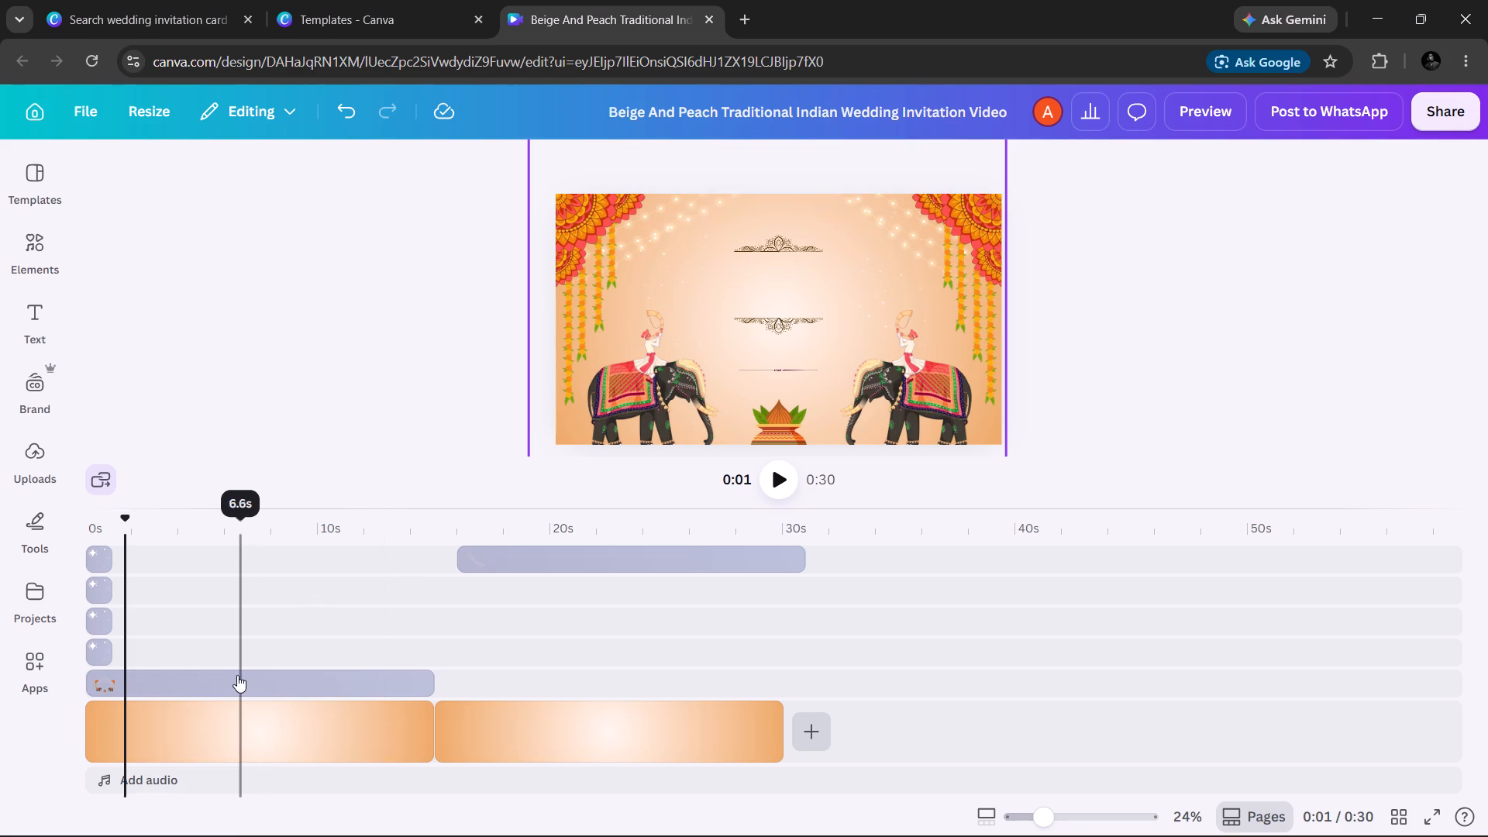
Copy the grouped decorations of the first scene and paste them into the second scene at 0:15.
scroll(237, 676, right, 5)
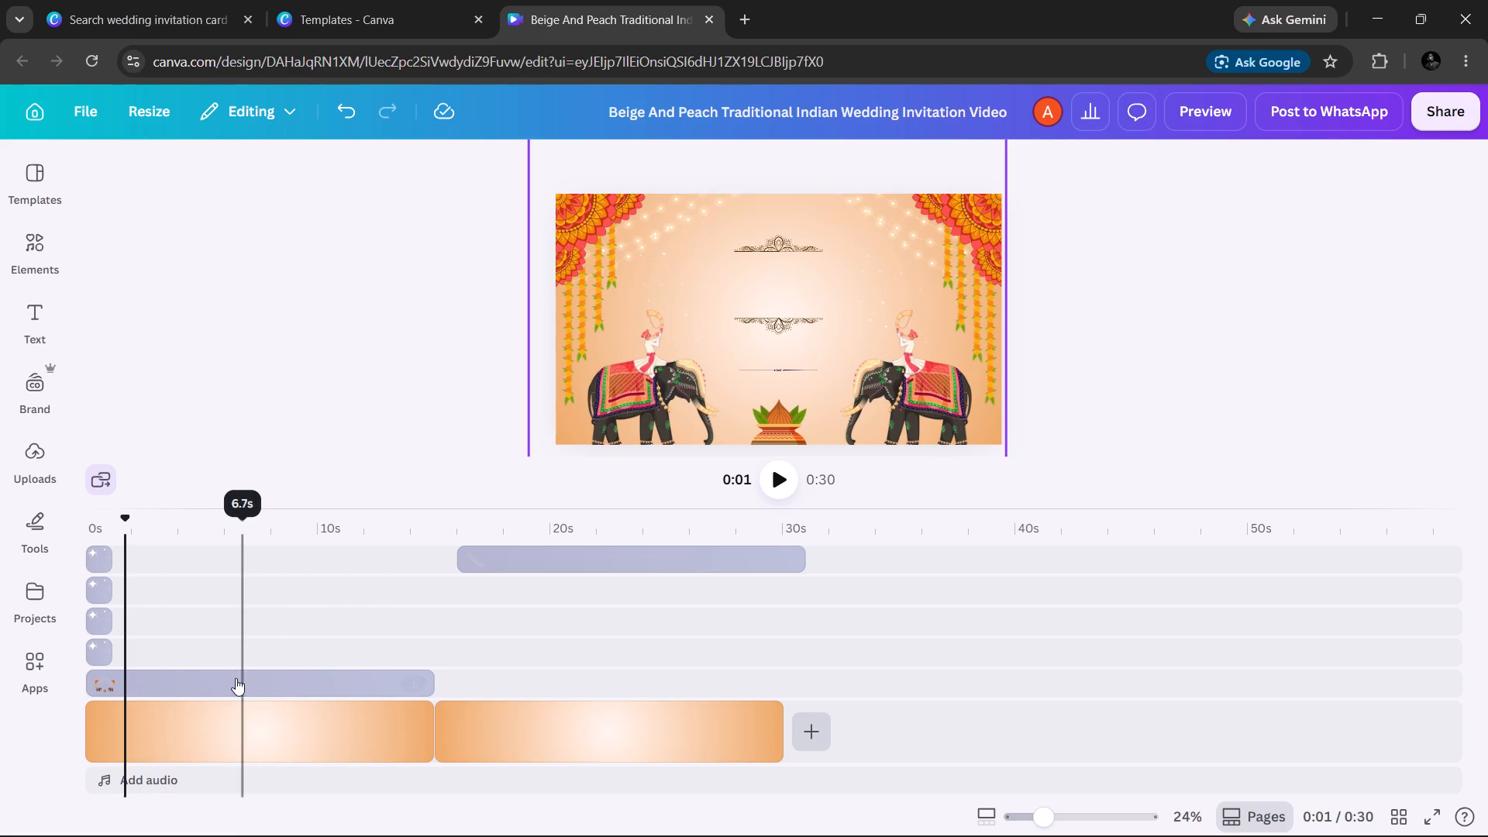
click(285, 687)
key(ctrl+c)
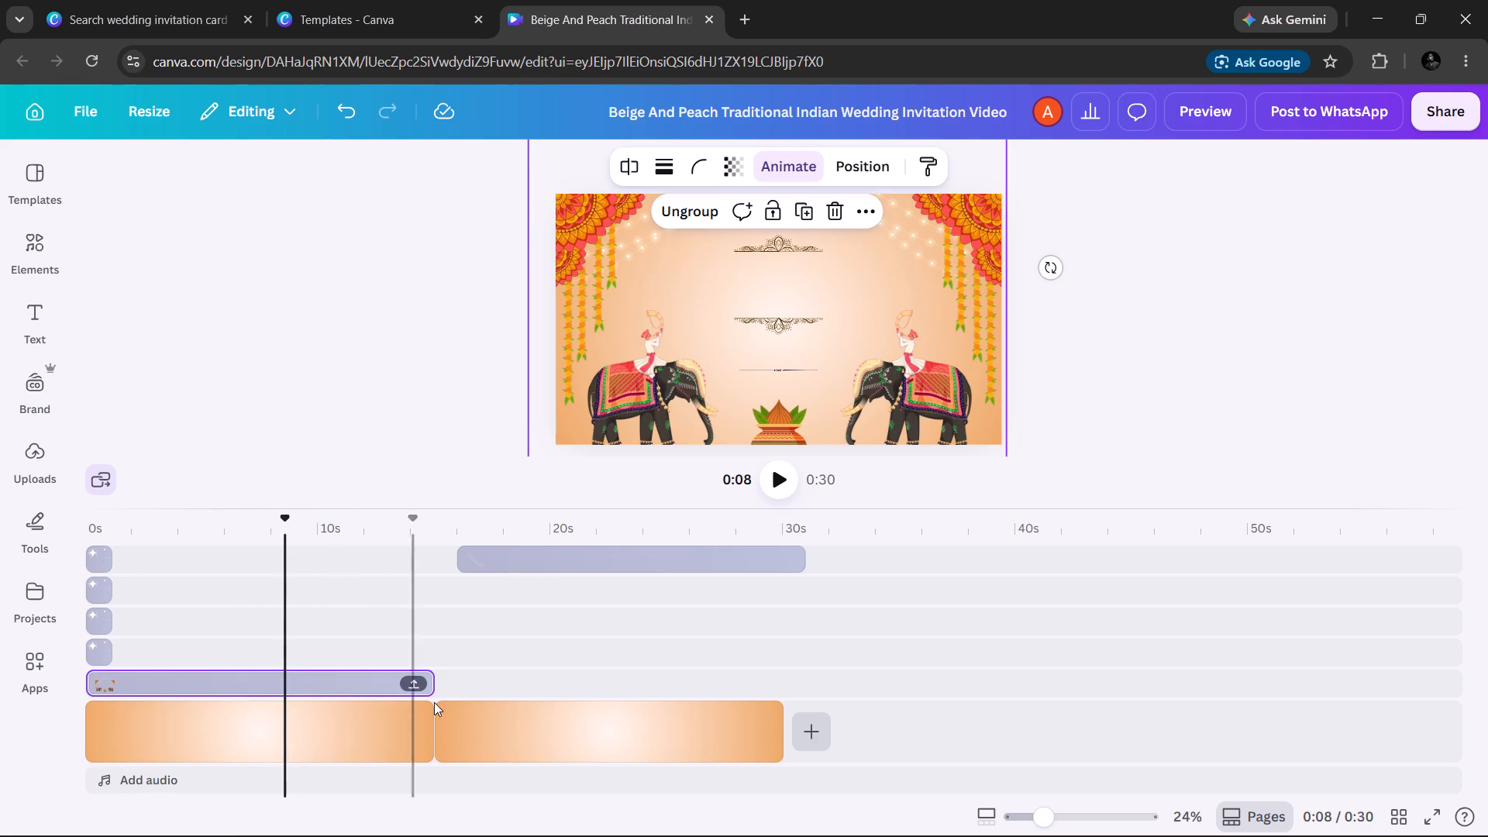
click(452, 694)
key(ctrl+v)
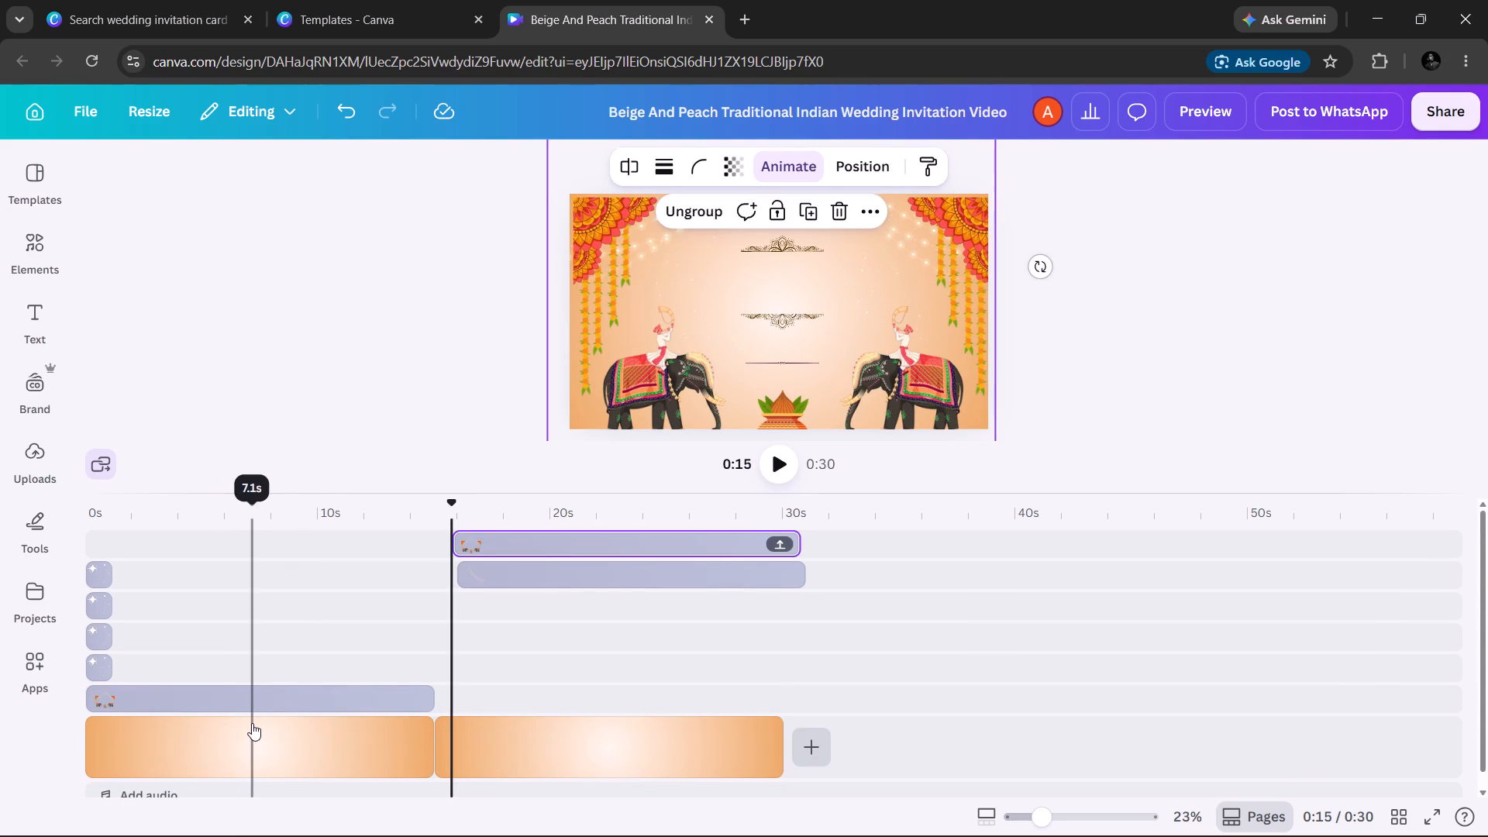
scroll(252, 723, right, 4)
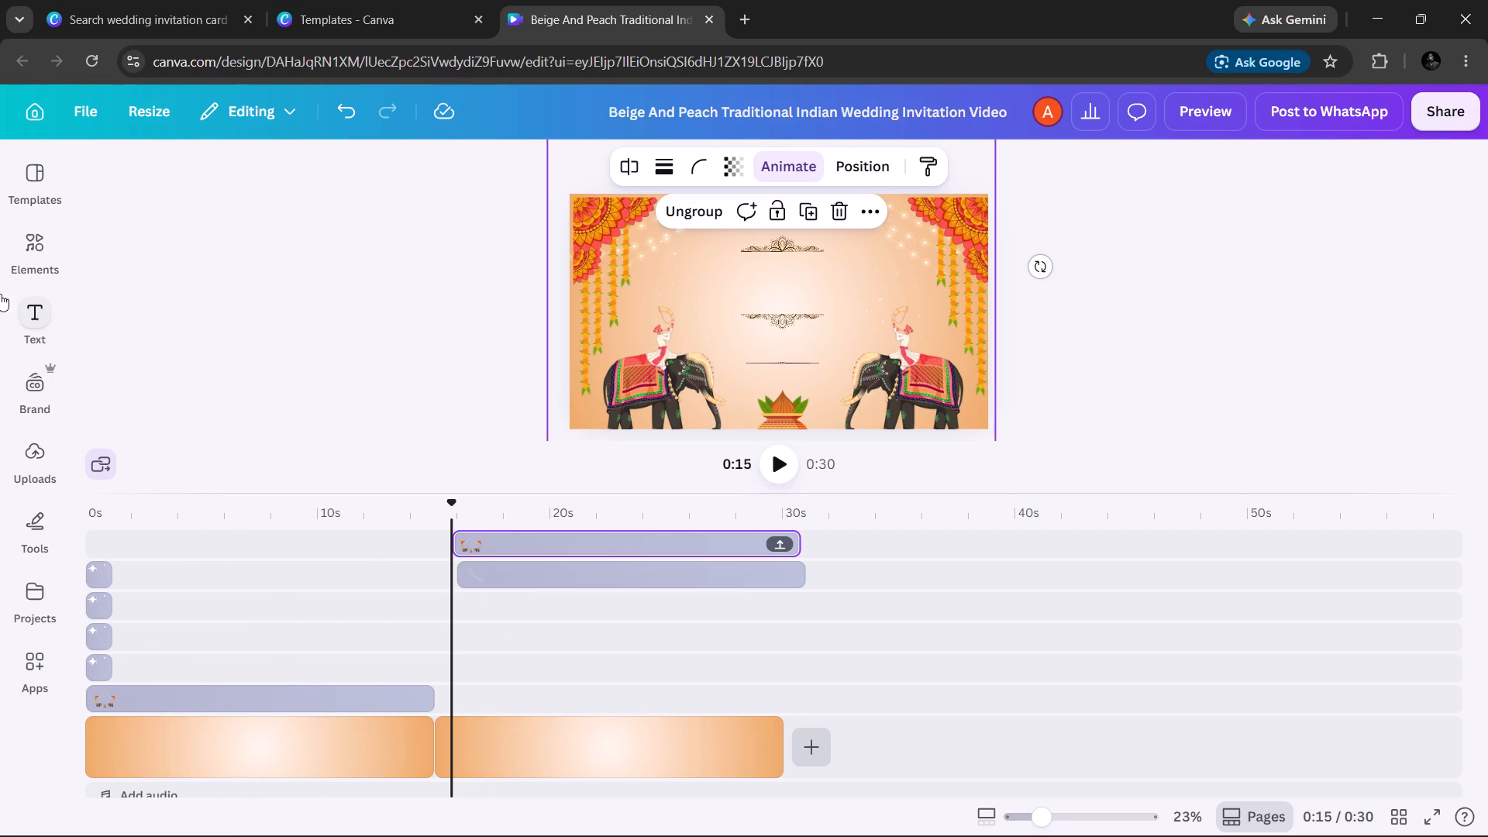
Open the elements library and ungroup the pasted decorations at about 22.3 s in the second scene.
click(19, 260)
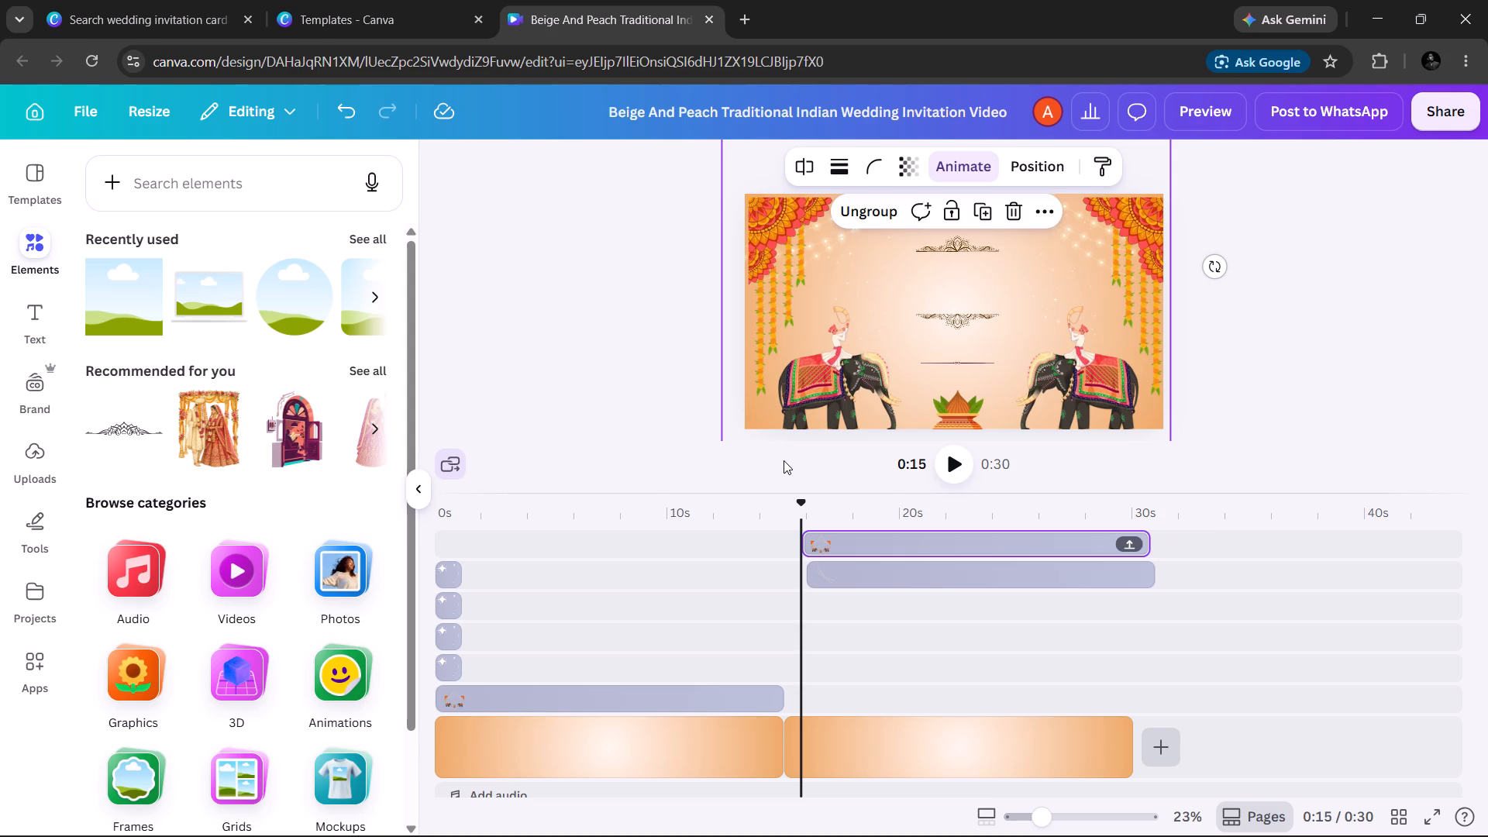
click(956, 743)
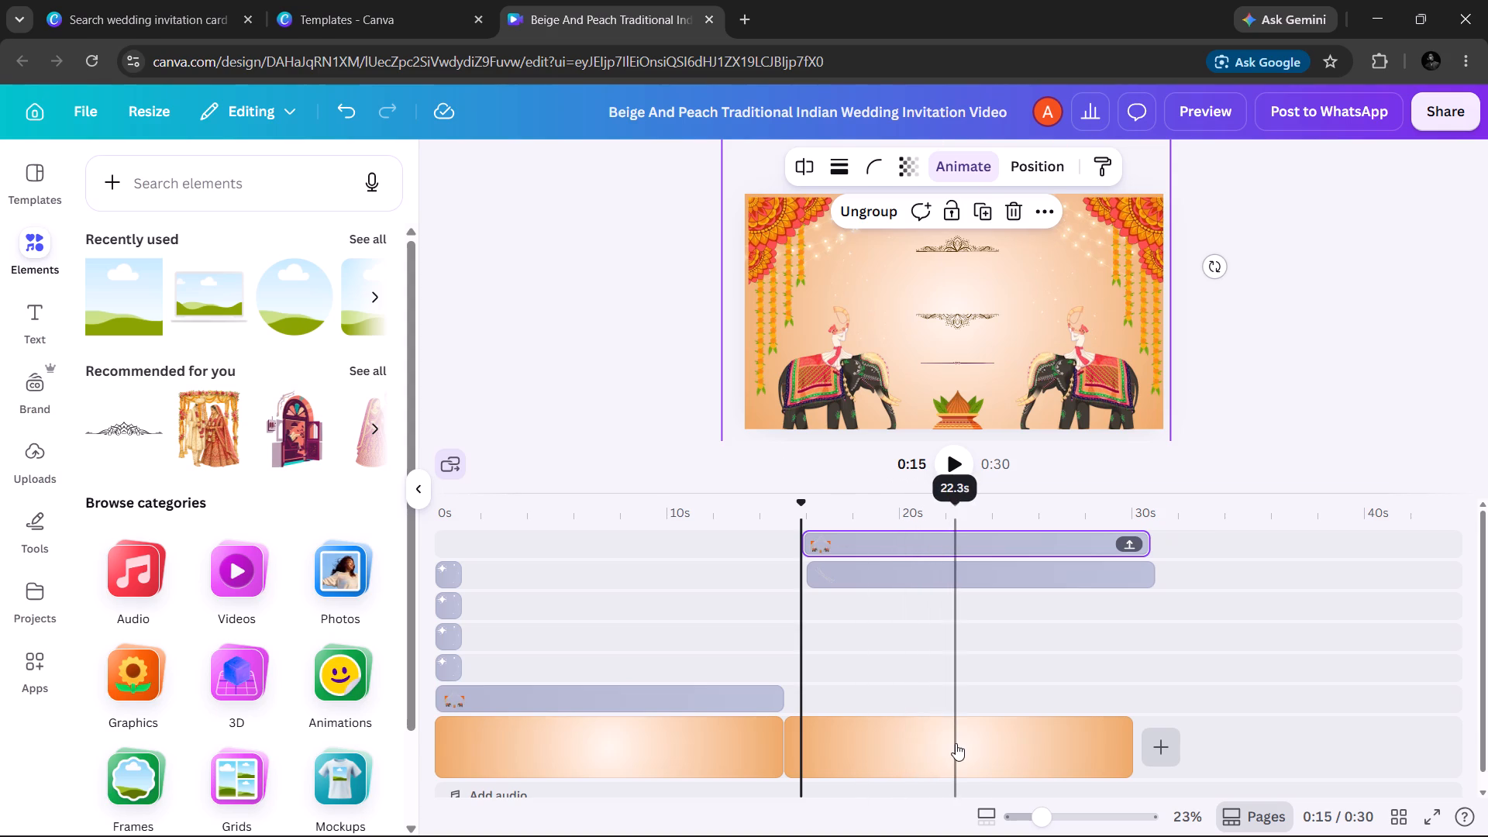
click(826, 395)
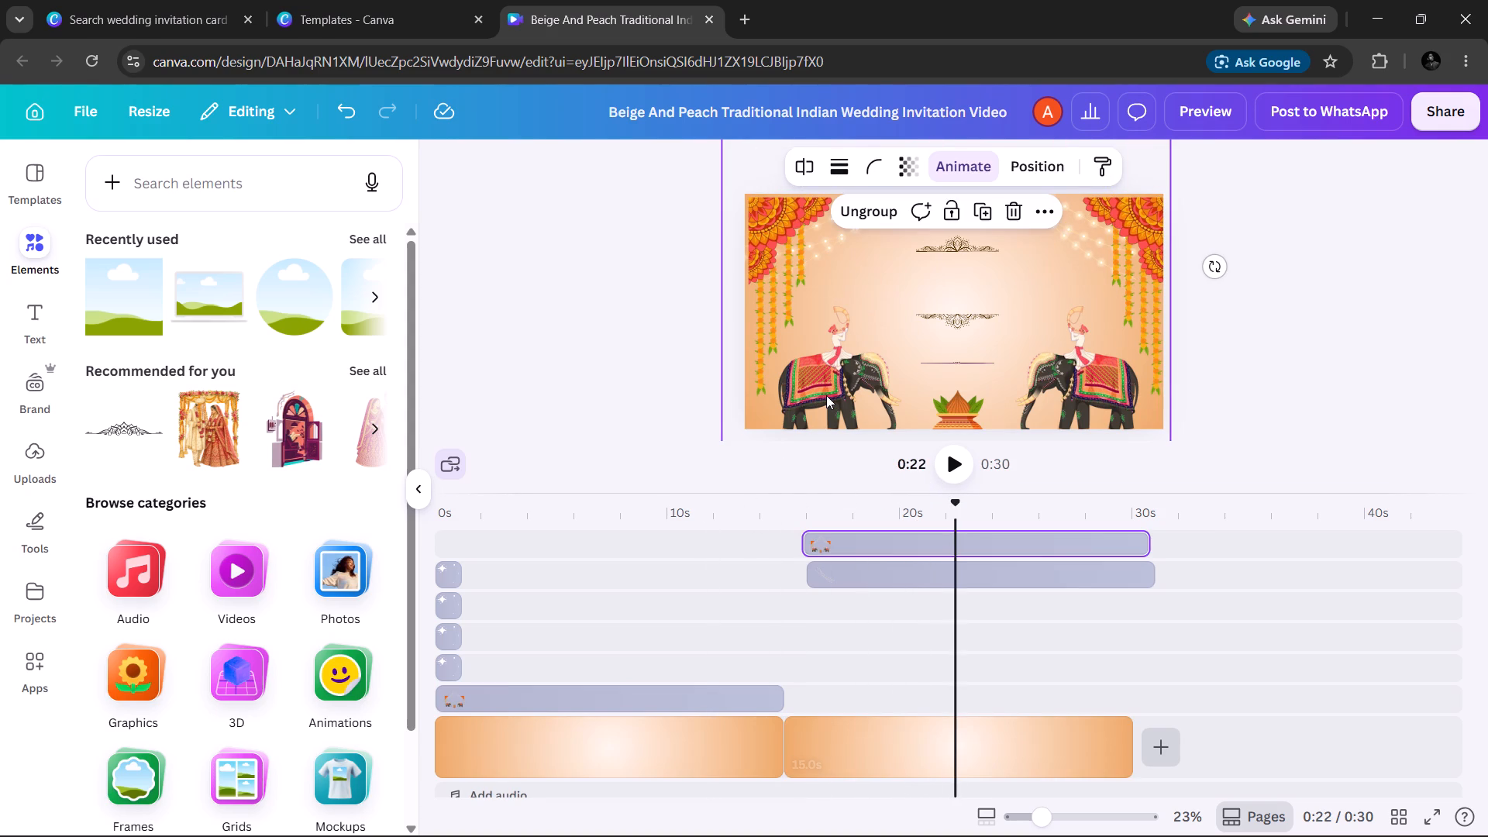
click(858, 212)
Delete both elephant graphics from the second scene.
click(821, 364)
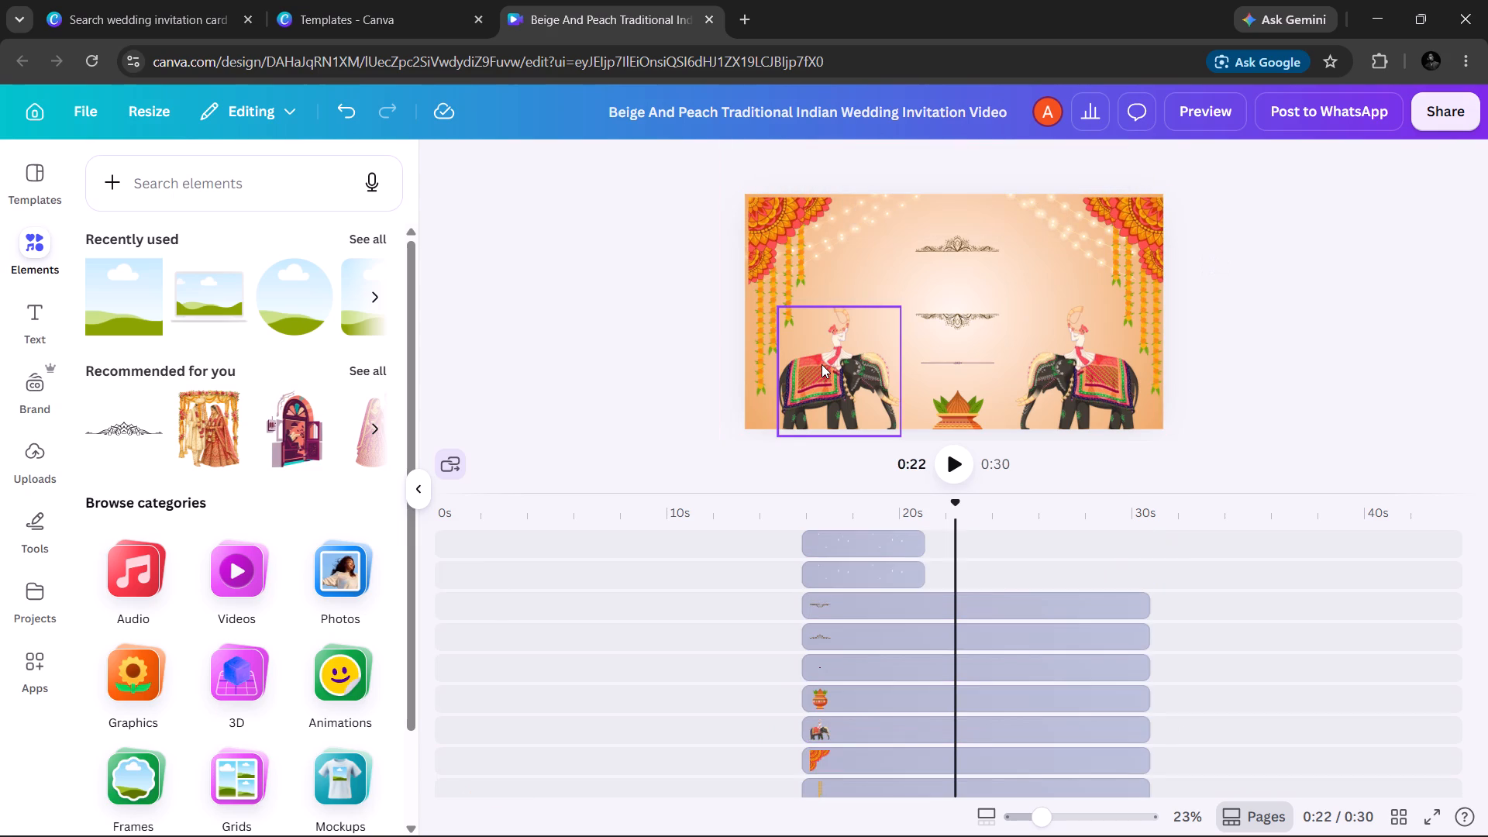
key(Delete)
key(Delete)
key(Delete)
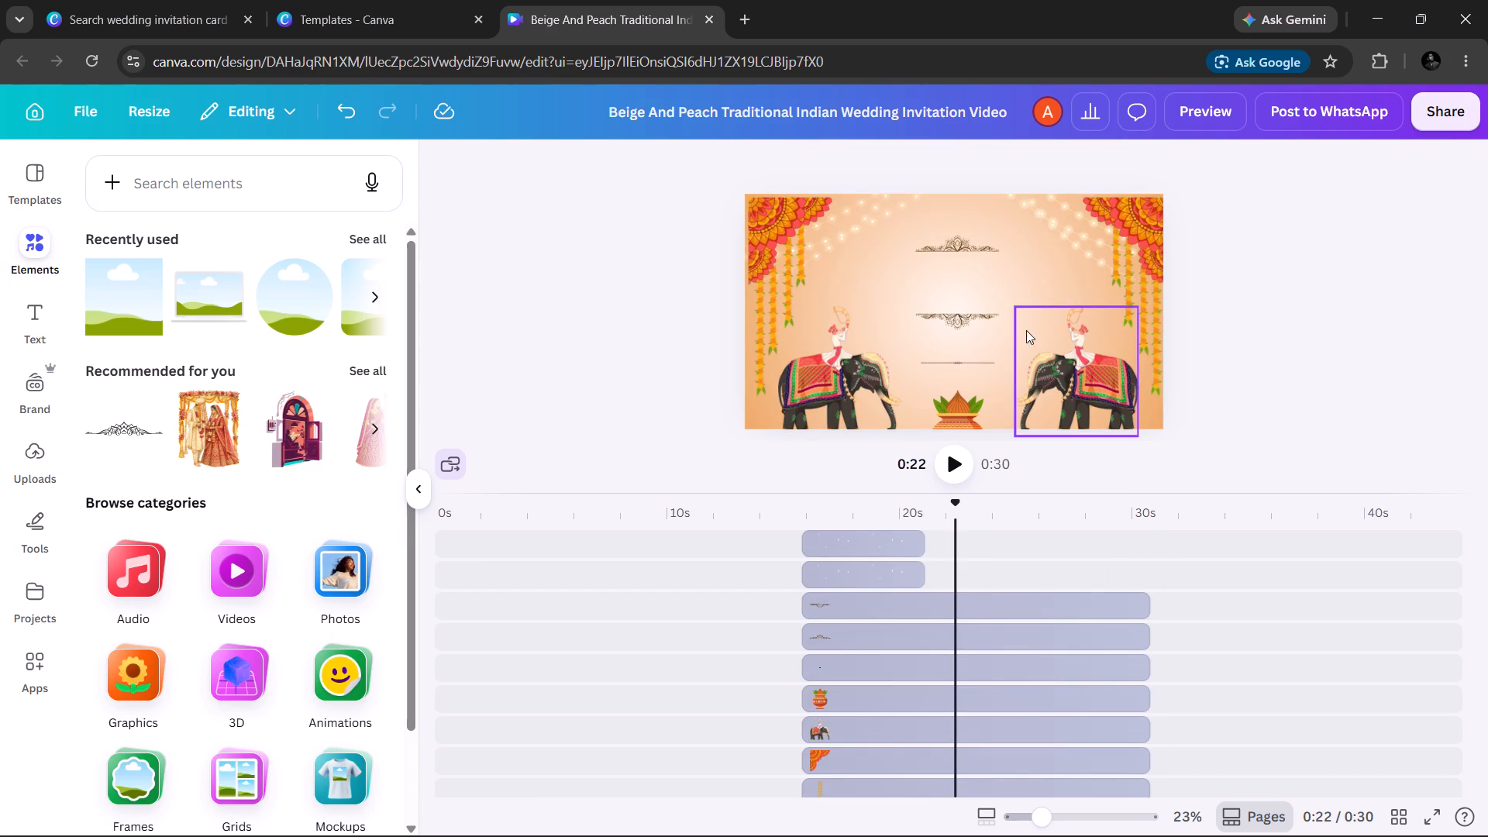
click(1045, 344)
key(Delete)
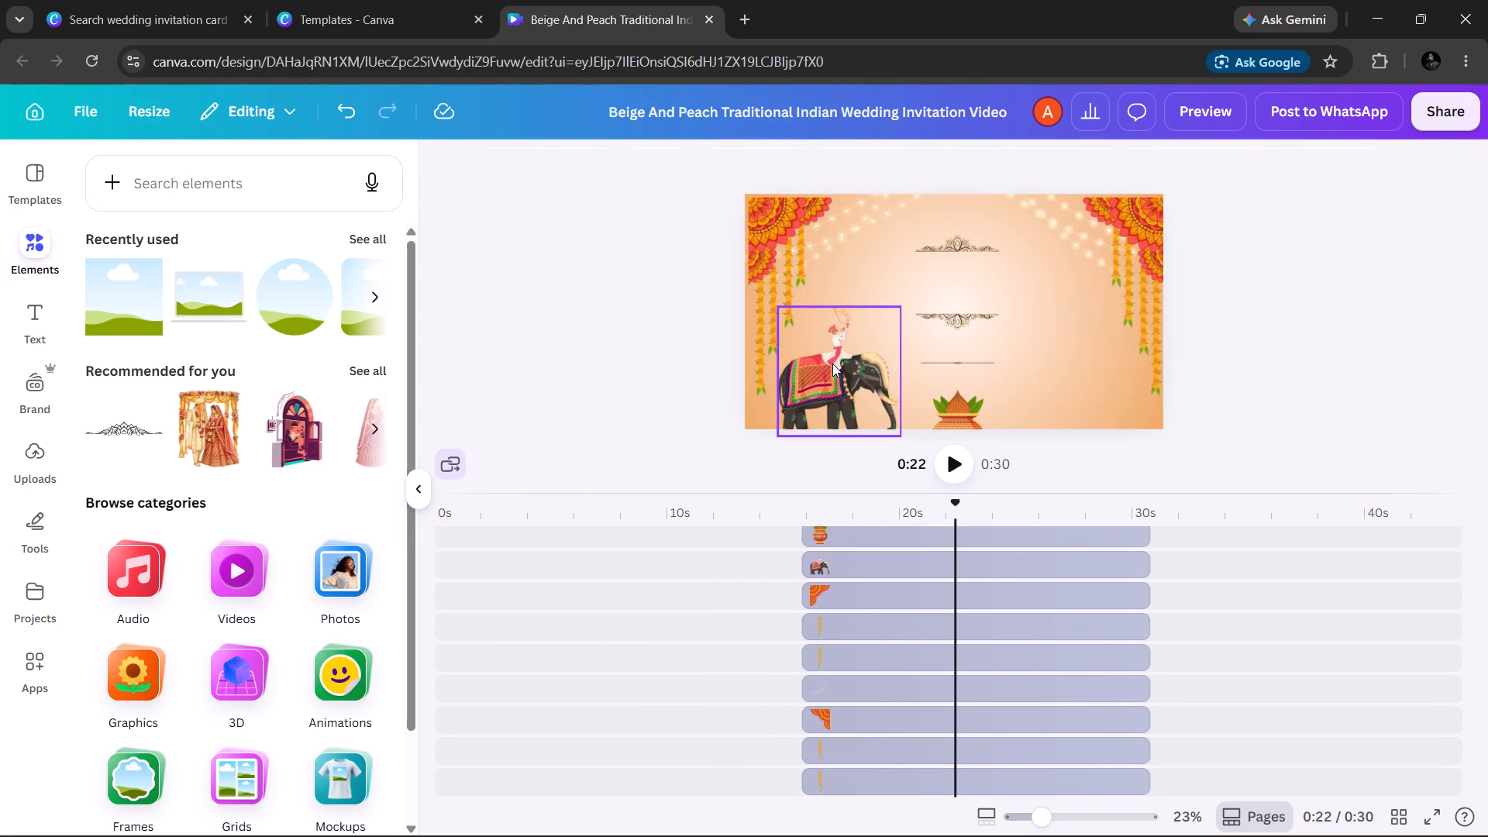
click(832, 363)
key(Delete)
Delete the two scroll ornaments, the thin divider line and the leaf-topped pot from the second scene.
click(955, 325)
key(Delete)
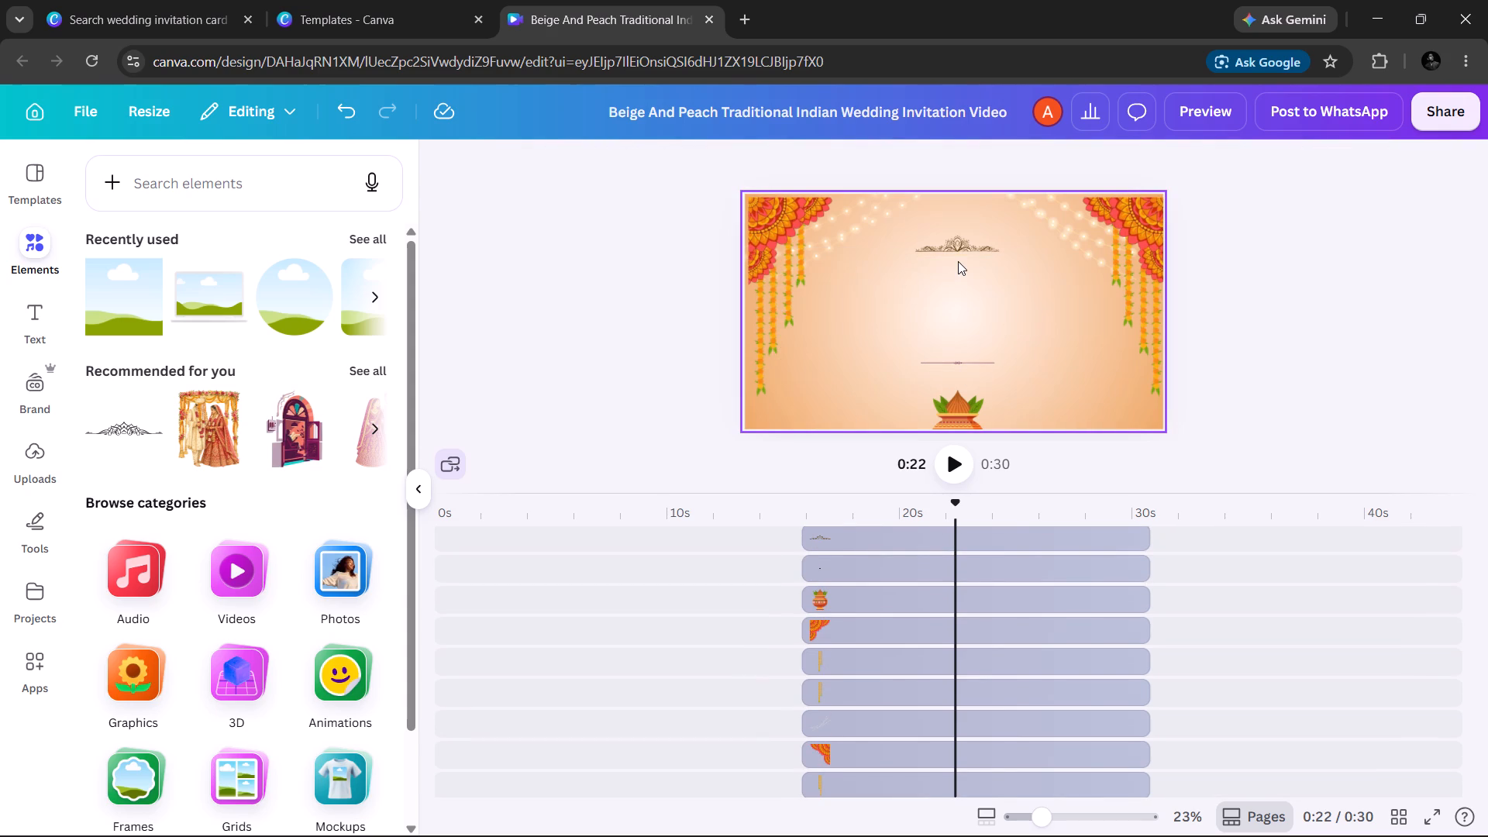
click(958, 246)
key(Delete)
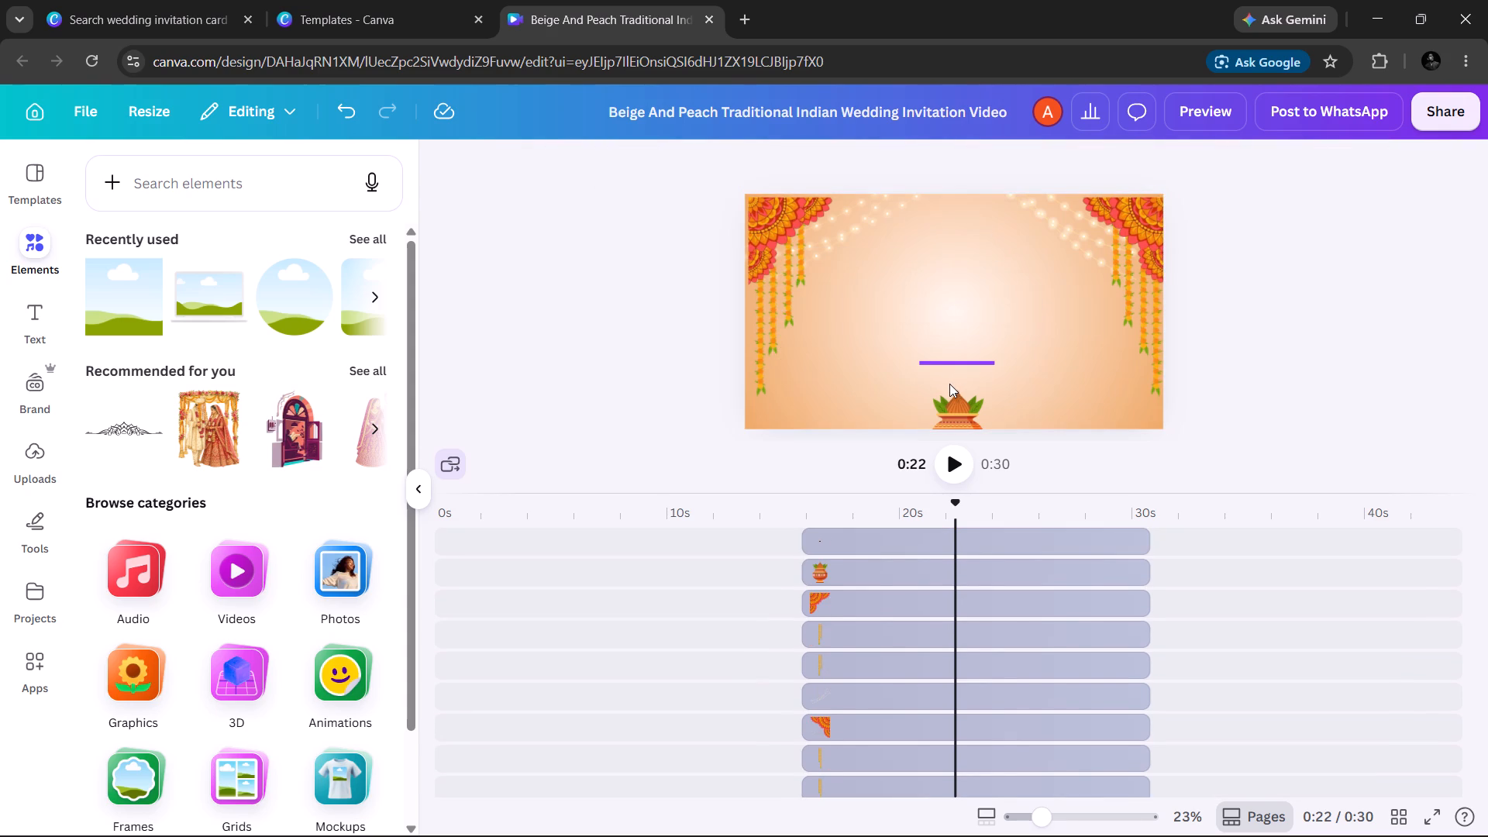
click(949, 365)
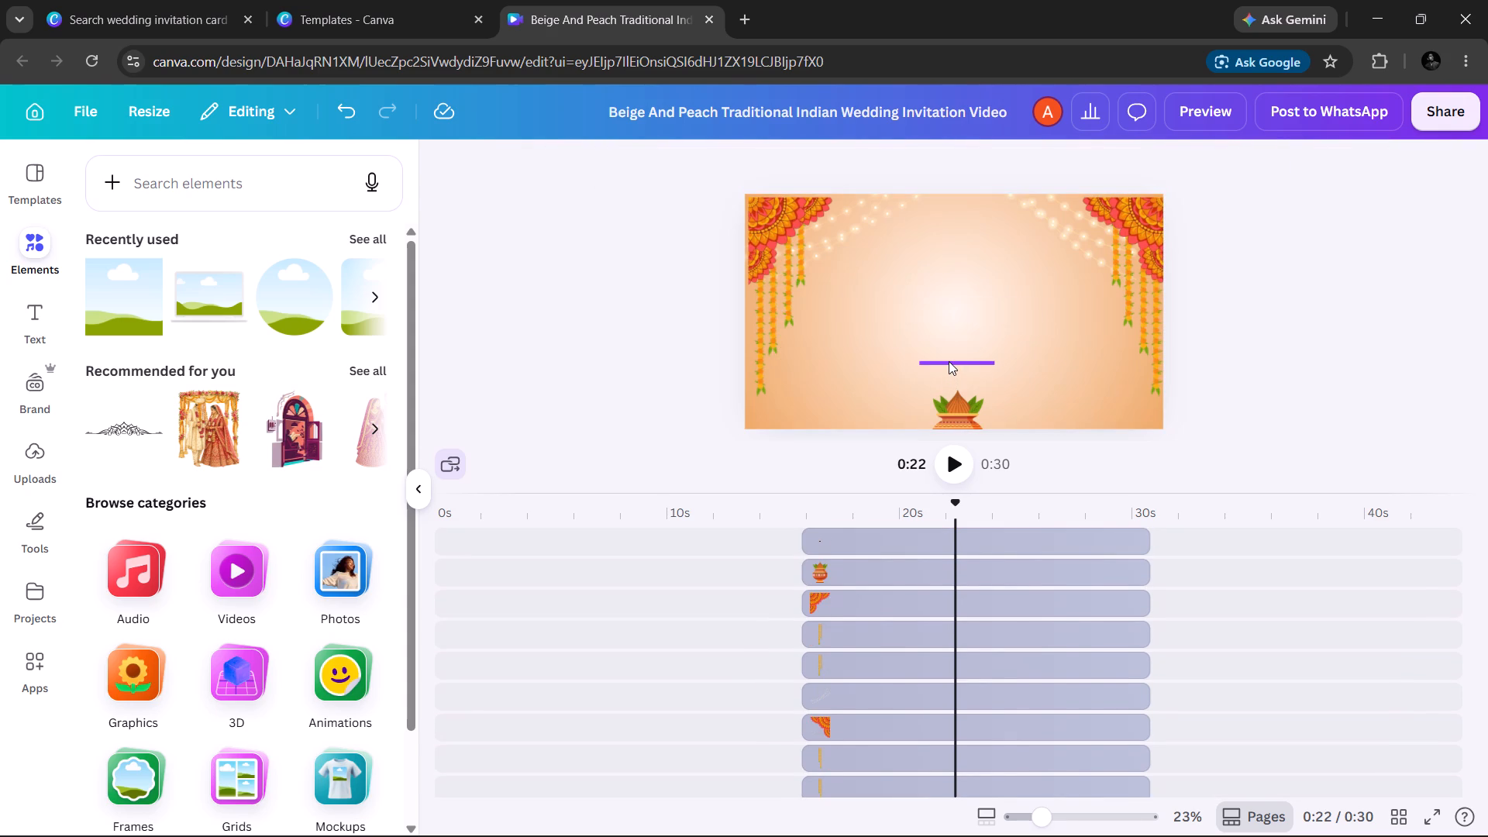
click(949, 361)
key(Delete)
click(959, 412)
key(Delete)
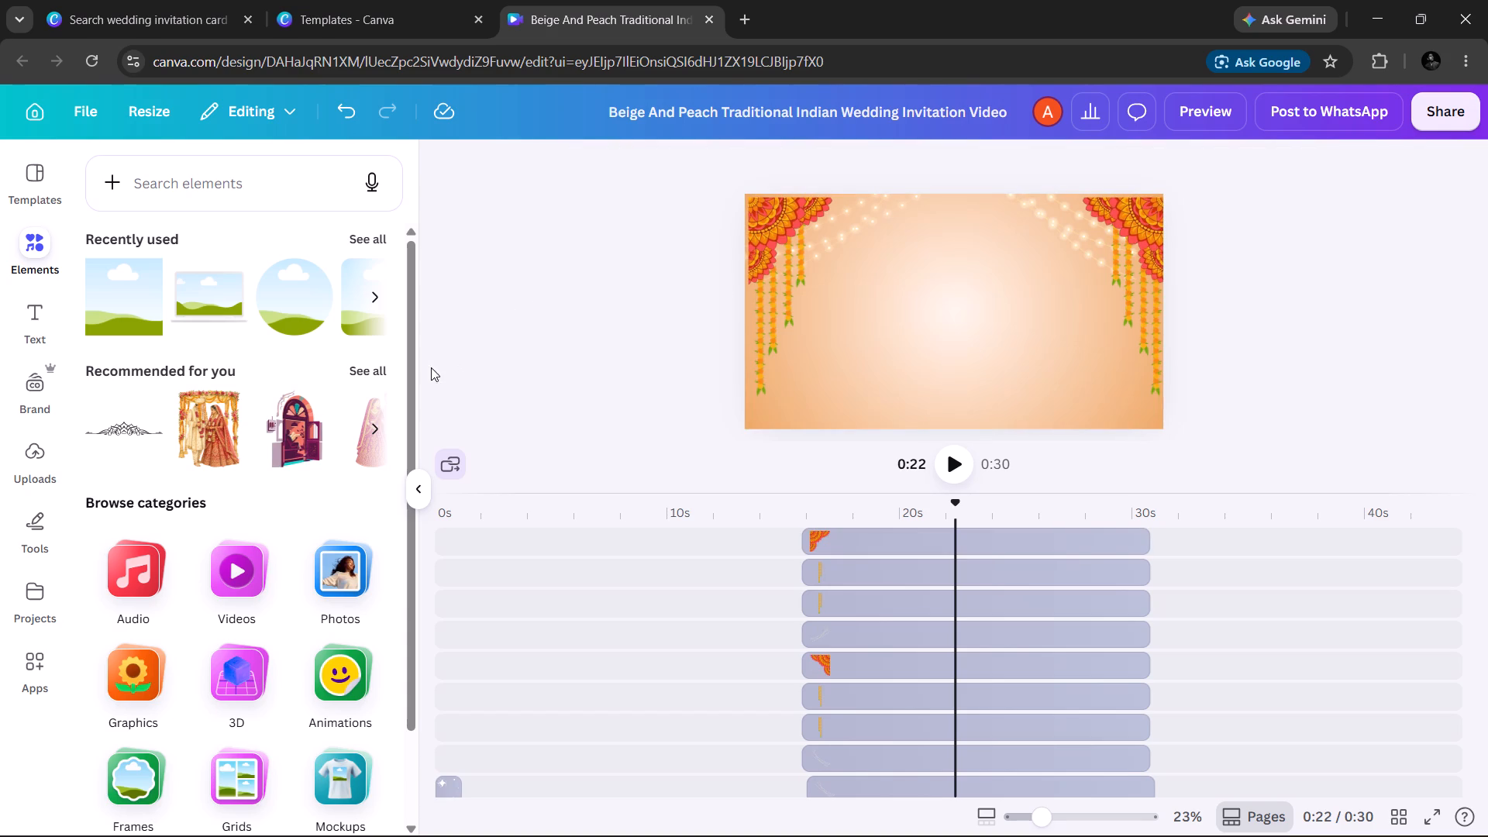
Add the recommended graphic of the seated woman in orange with henna hands at 0:22 and place it right of centre along the scene's bottom edge.
click(366, 367)
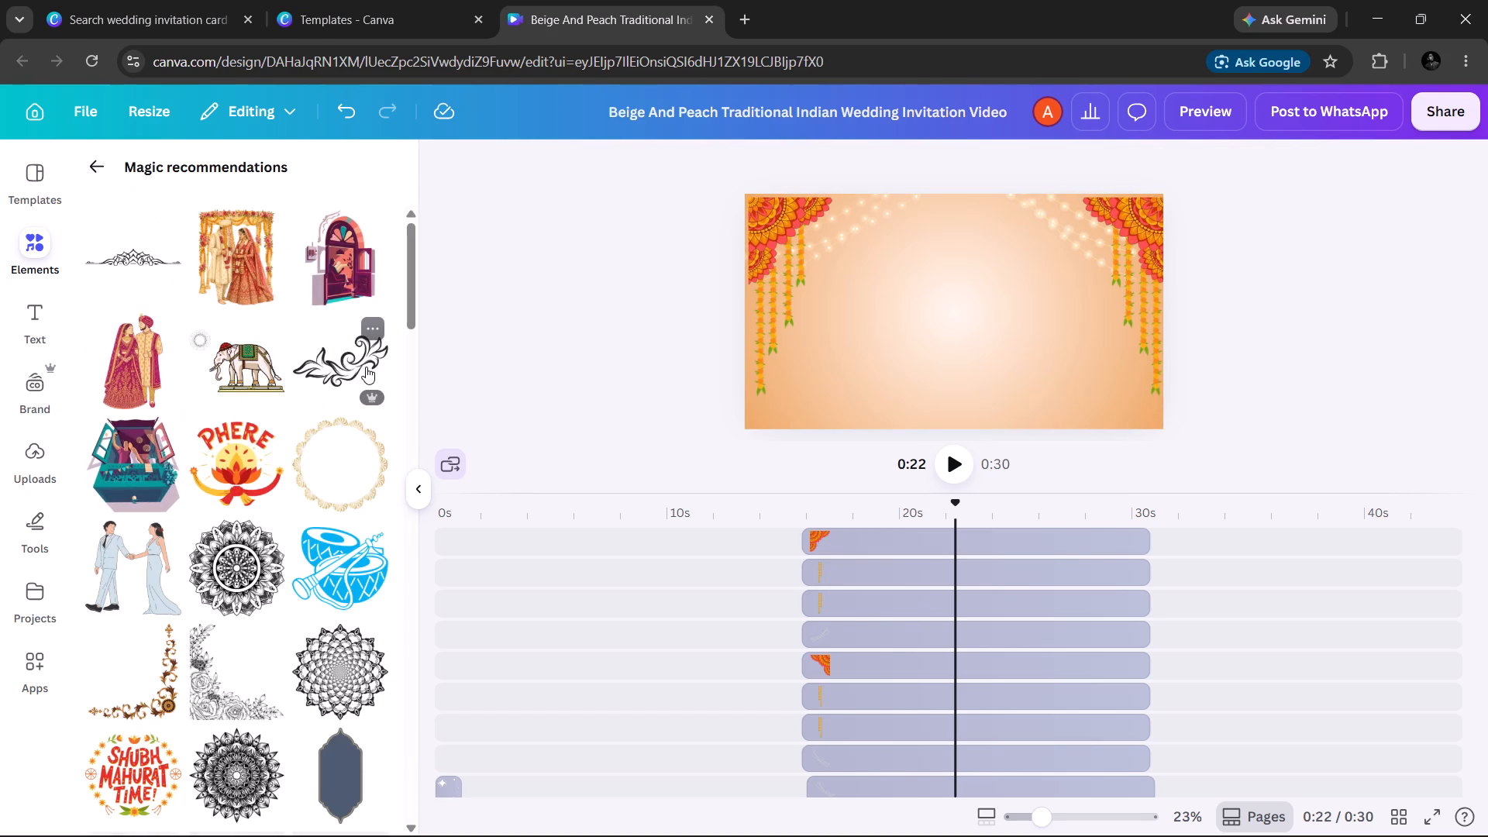
scroll(320, 571, down, 2)
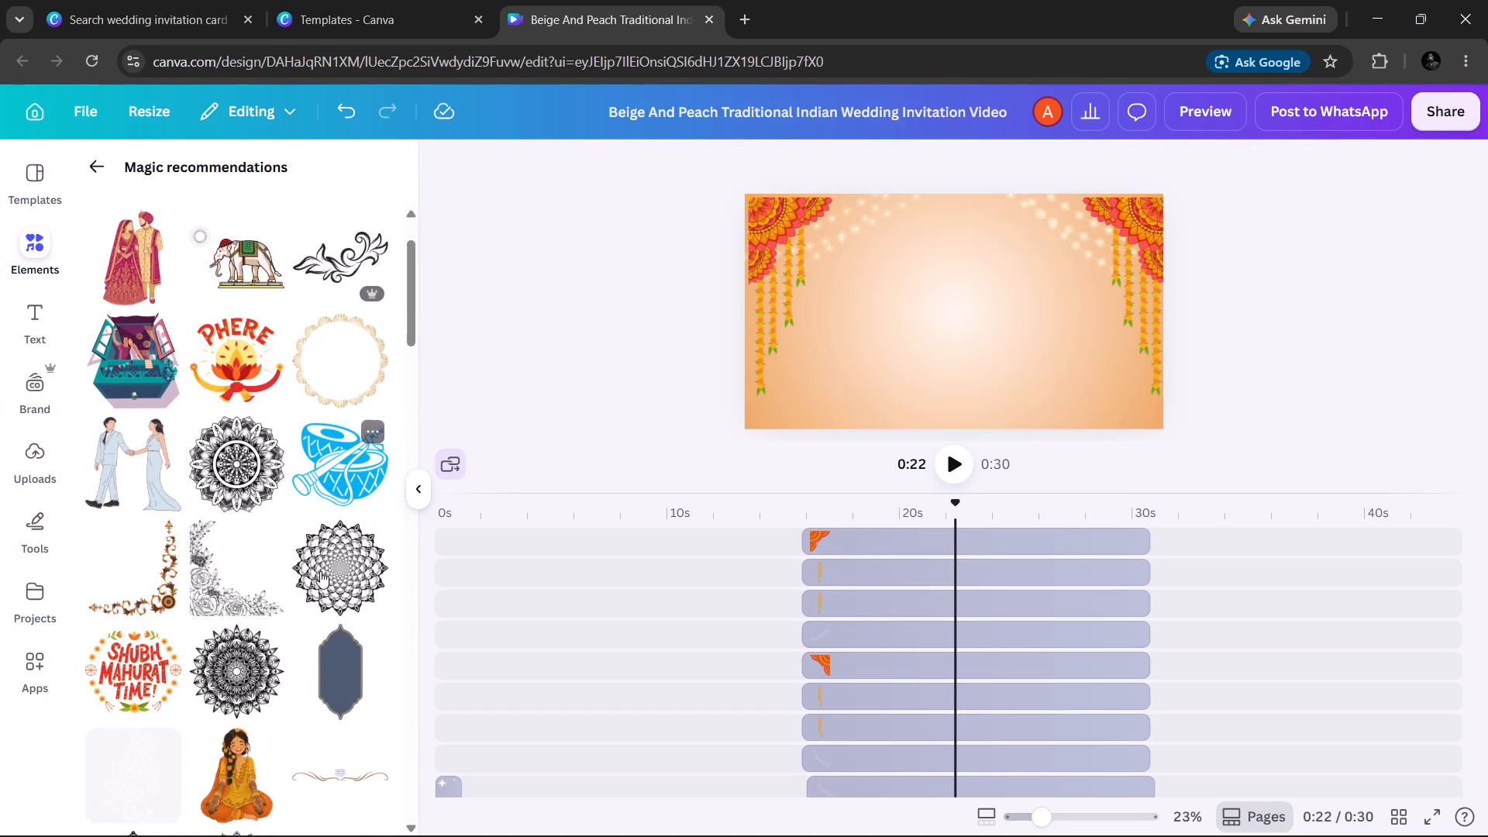
scroll(320, 571, down, 3)
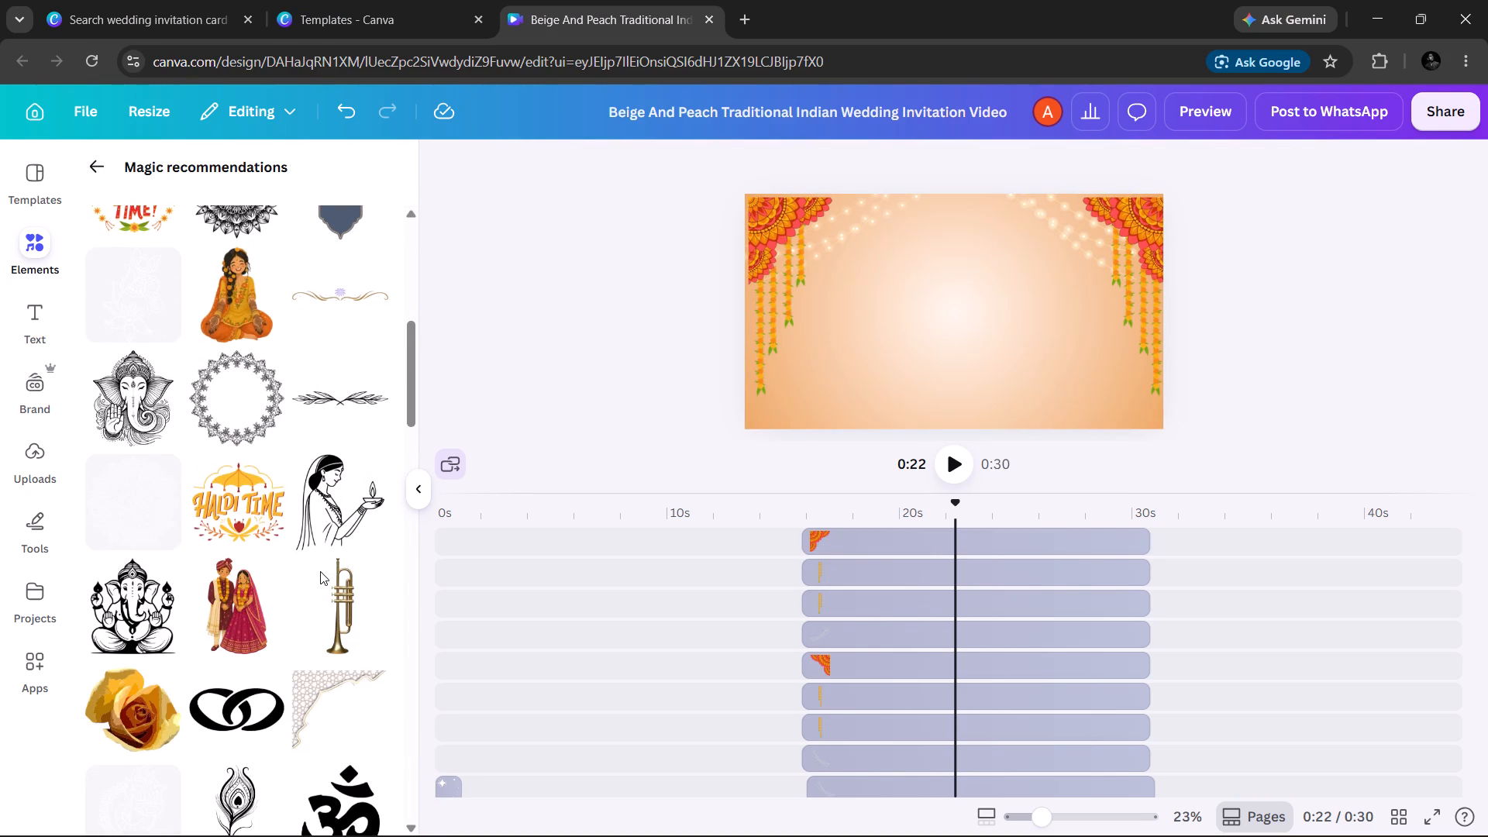
scroll(320, 571, up, 1)
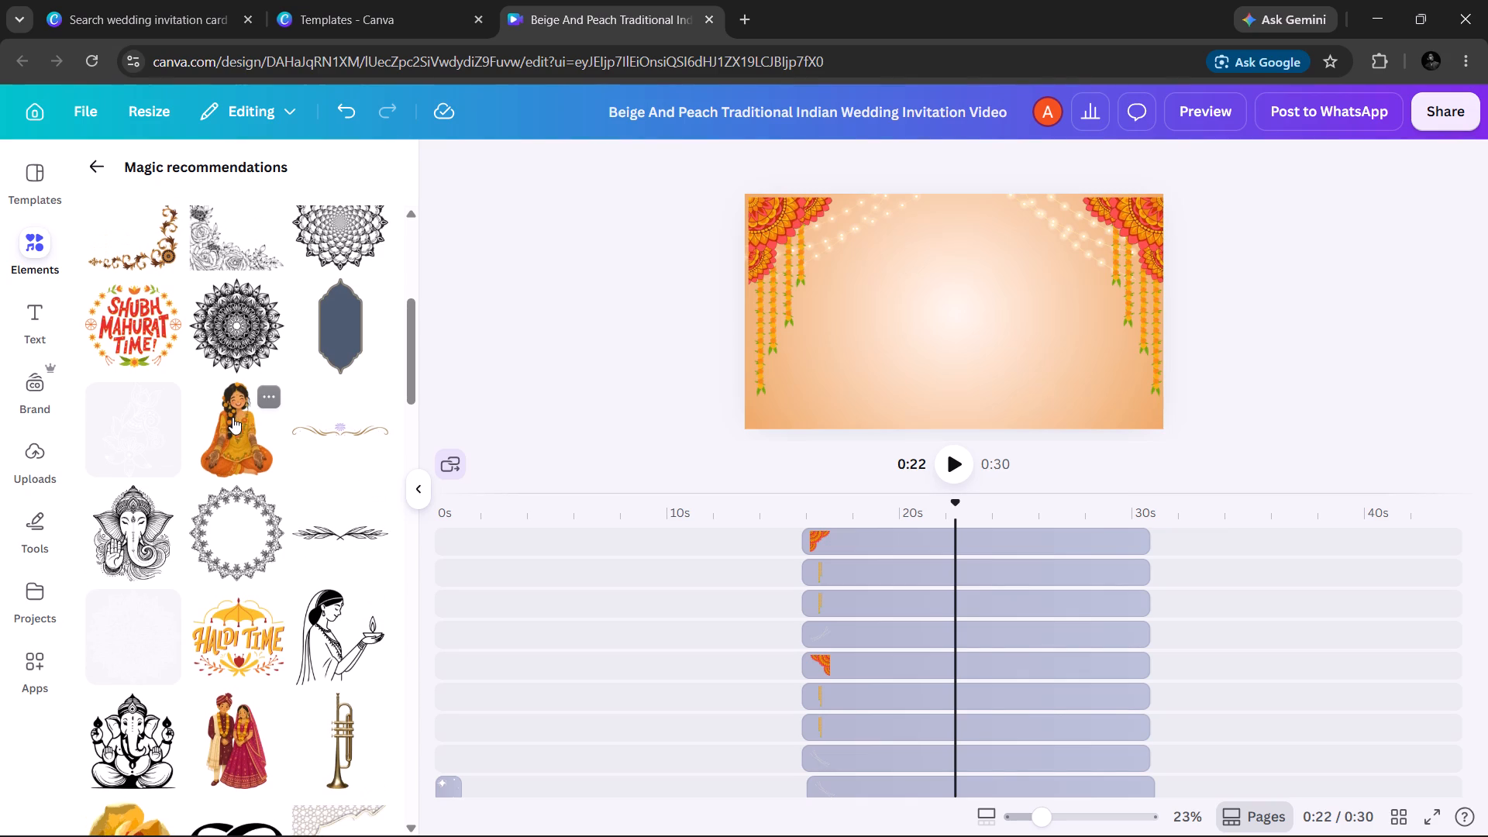
click(232, 417)
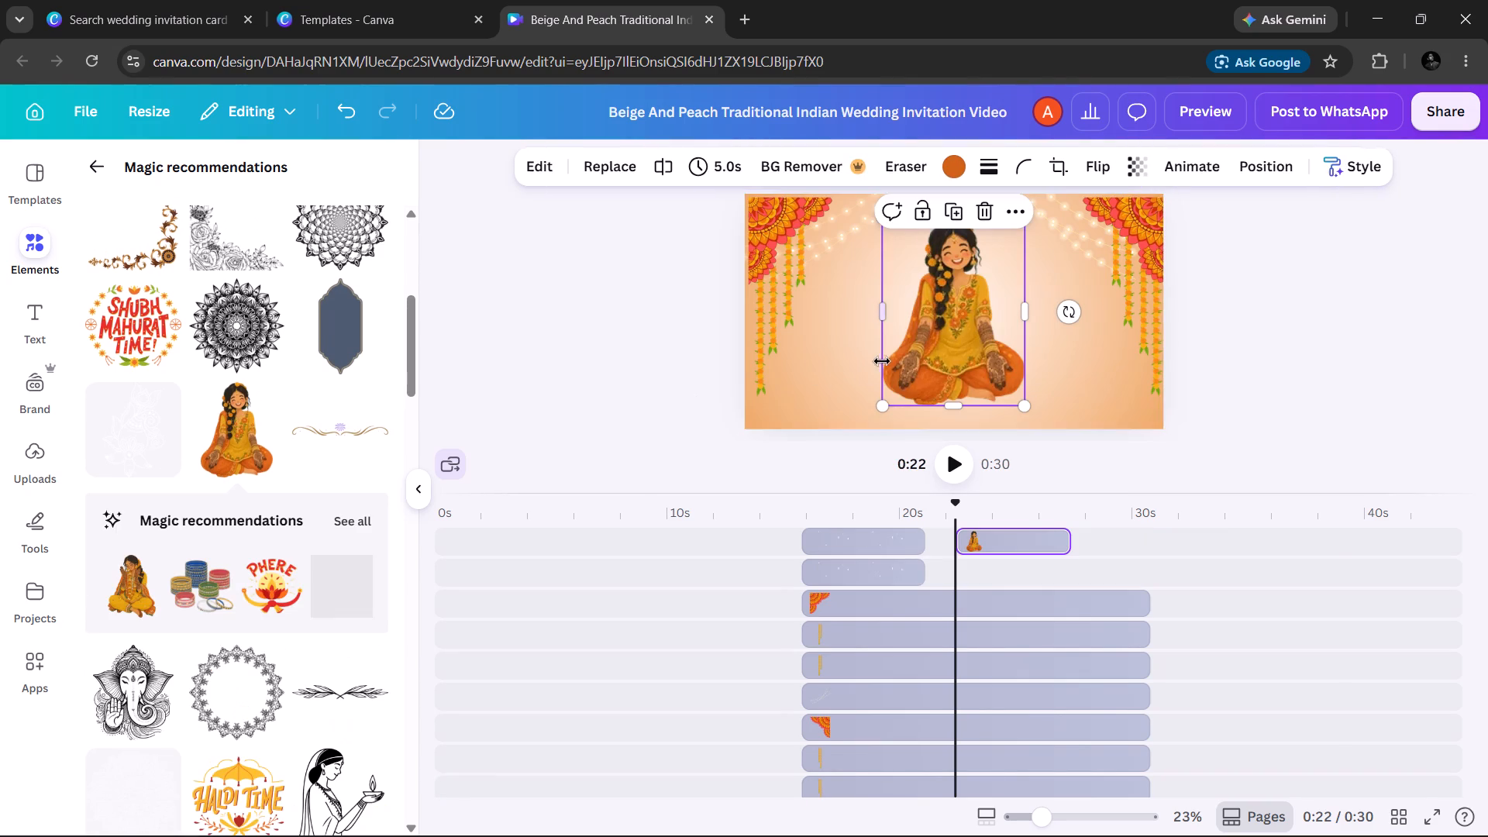
drag(914, 340, 958, 373)
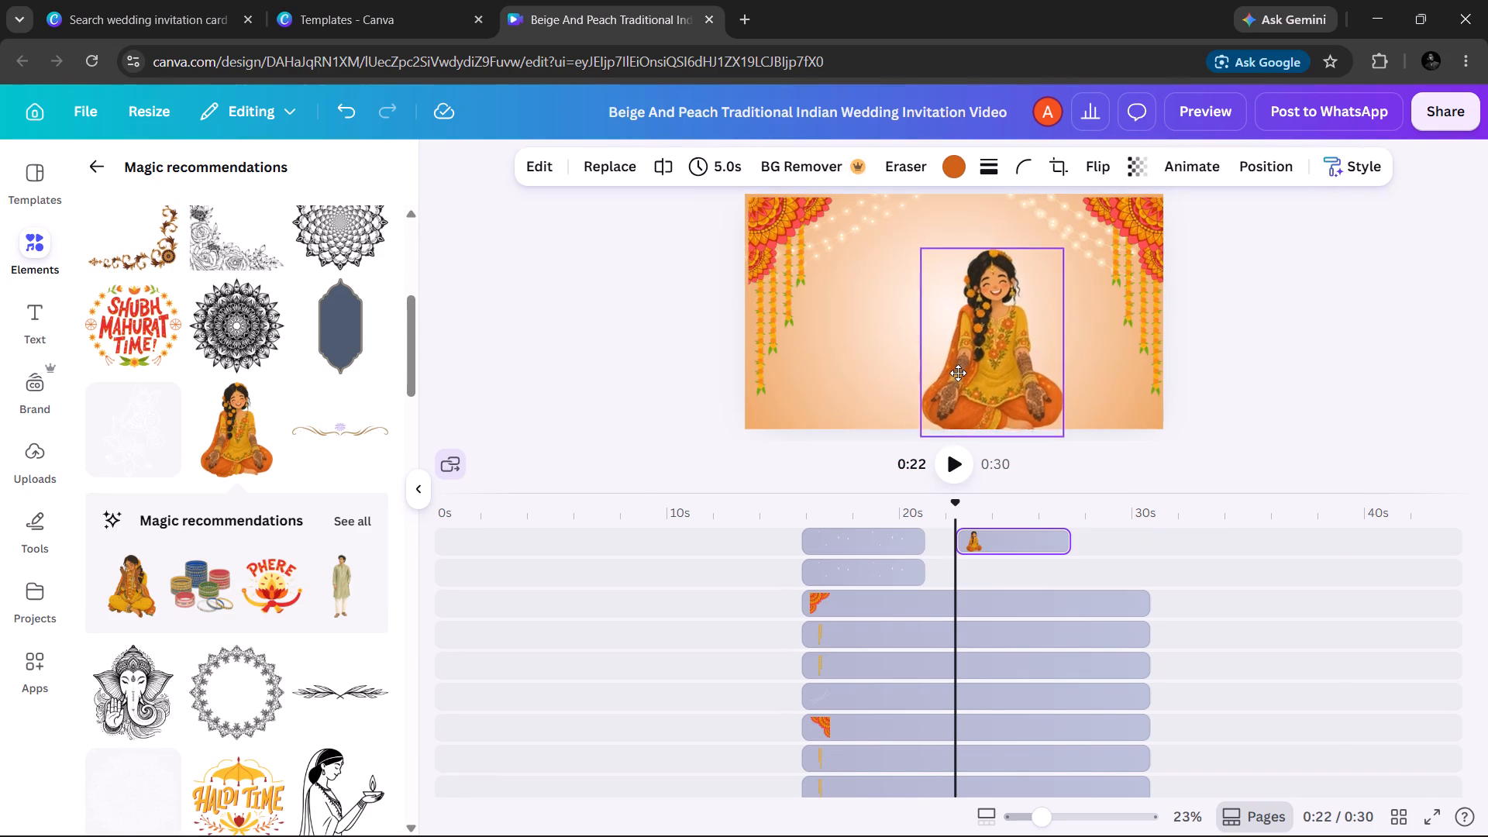
drag(958, 373, 977, 367)
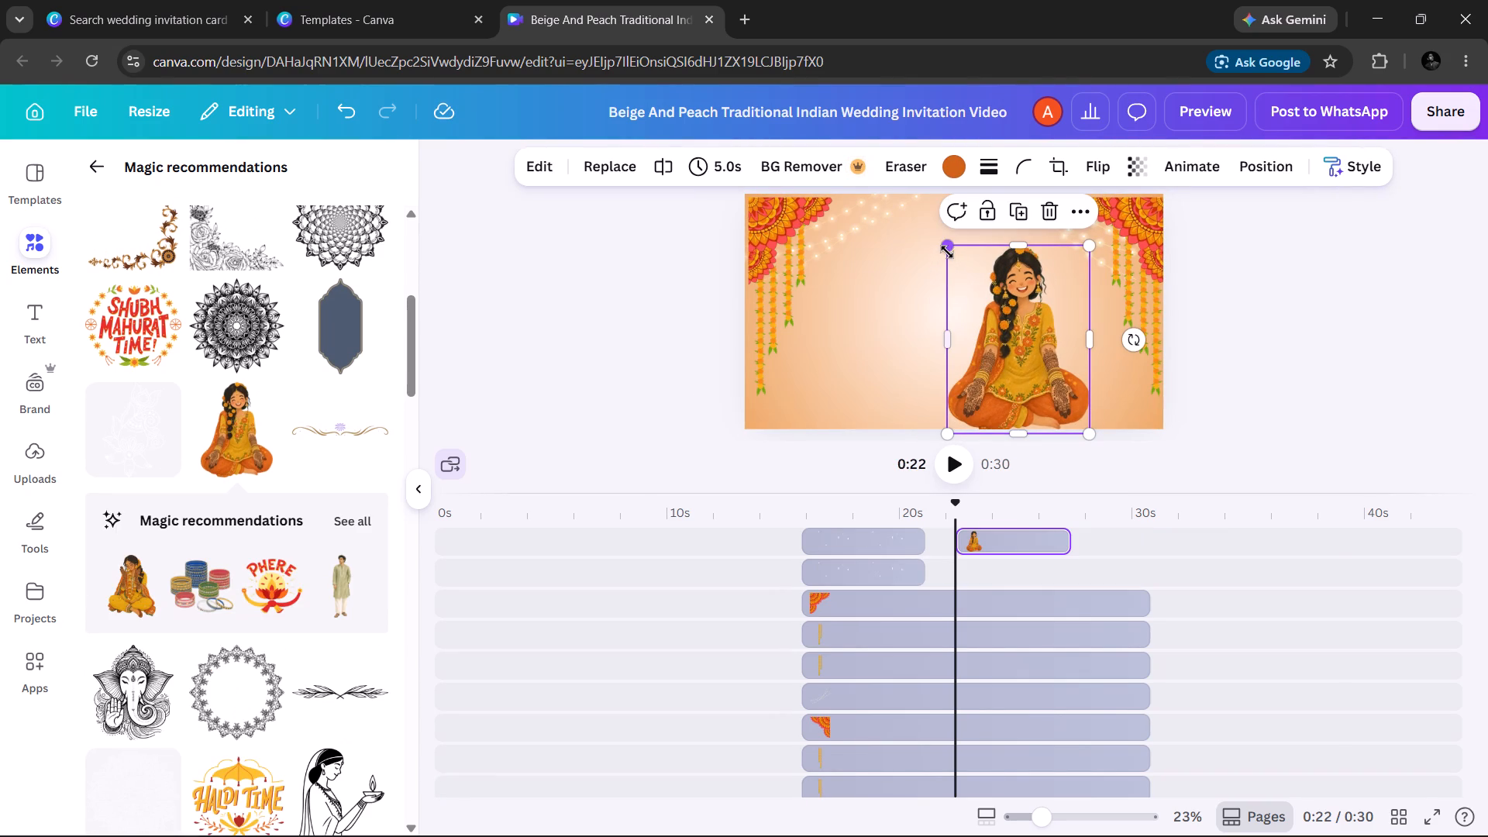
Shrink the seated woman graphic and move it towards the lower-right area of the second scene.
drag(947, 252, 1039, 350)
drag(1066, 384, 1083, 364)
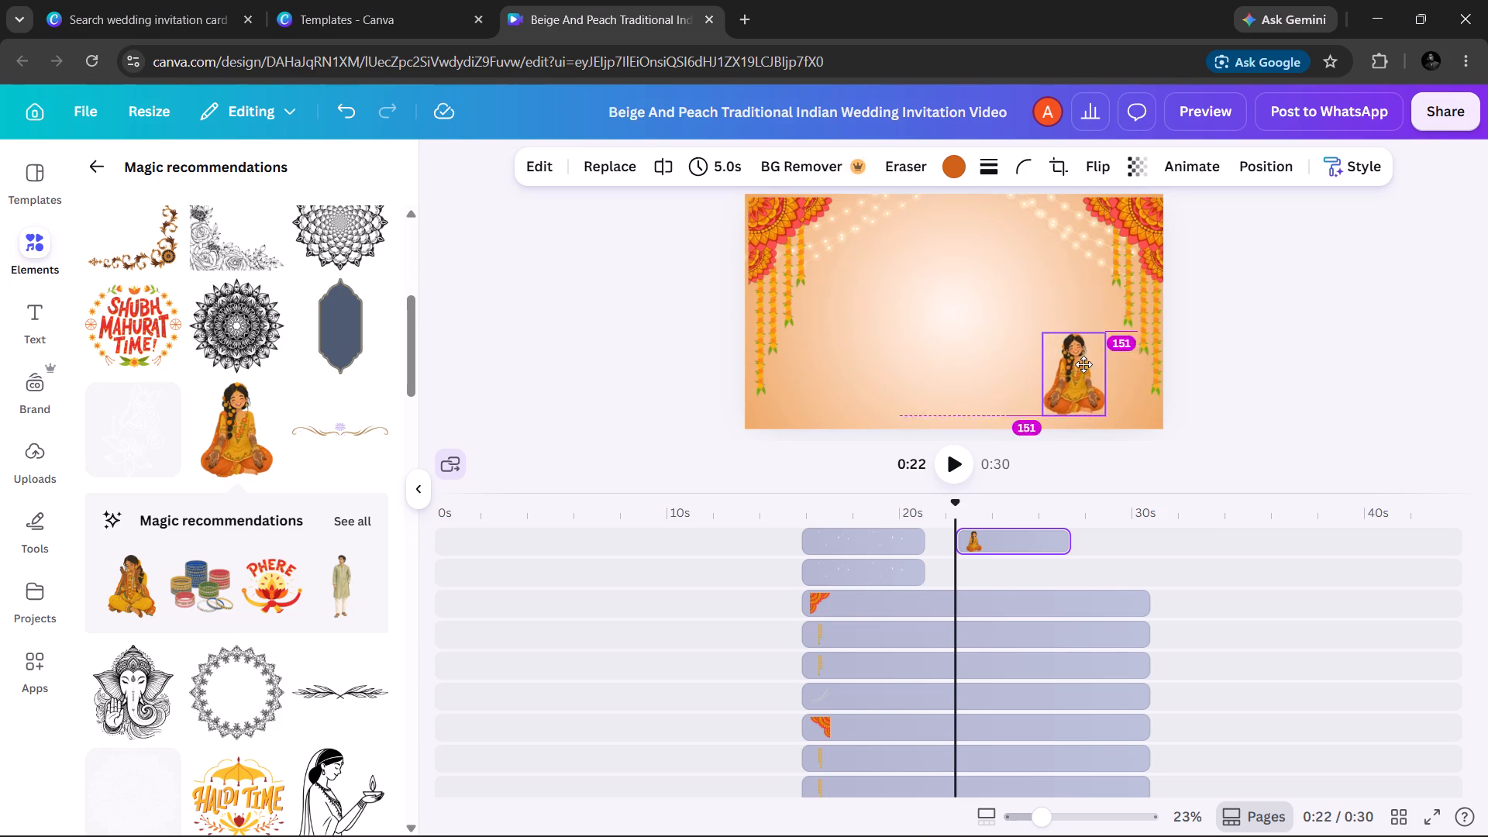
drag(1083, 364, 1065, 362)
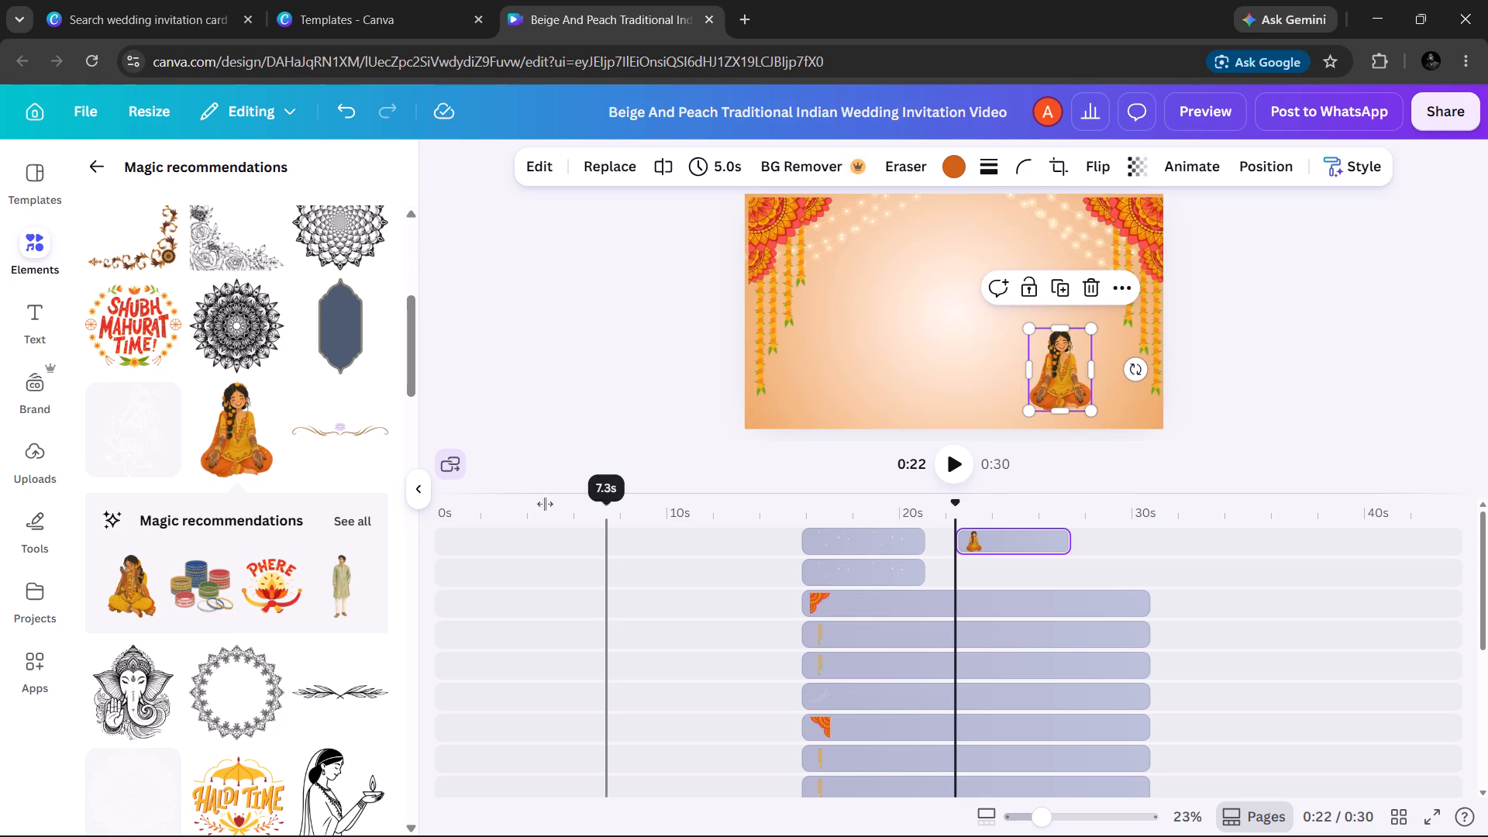
Browse the full set of magic recommendations for further wedding illustrations.
click(361, 524)
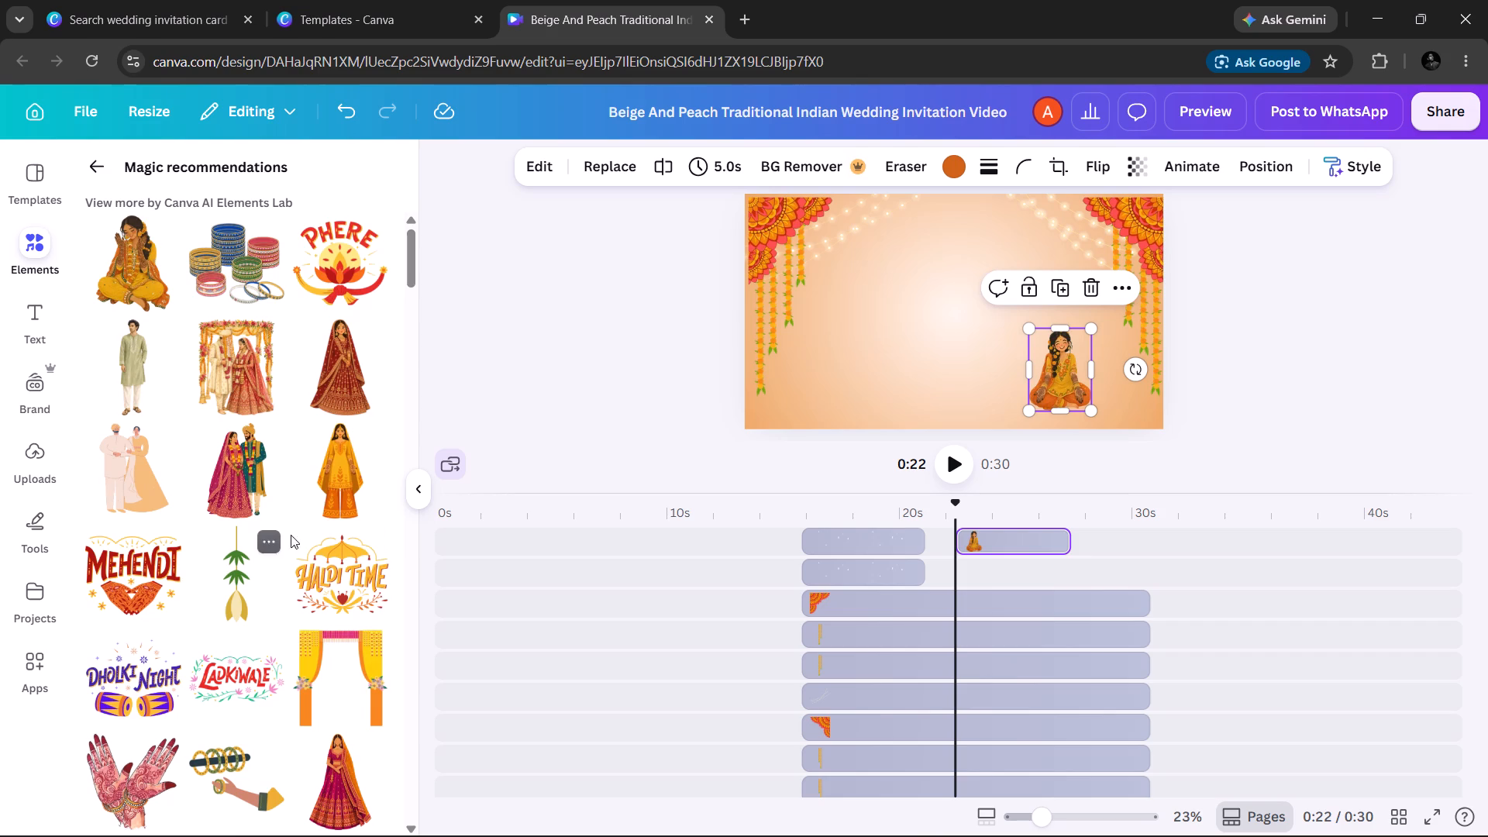
scroll(332, 458, down, 3)
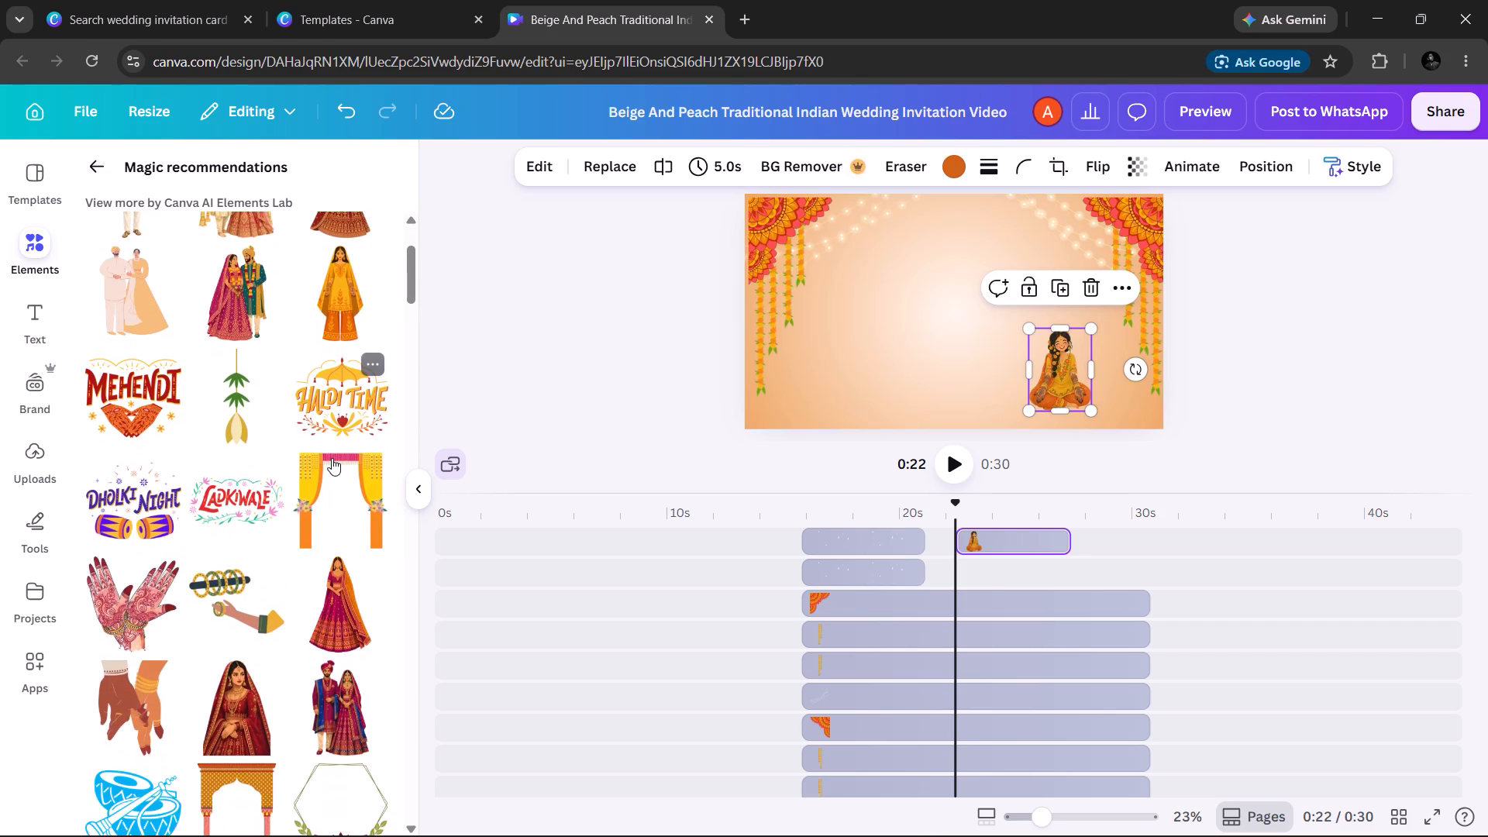
scroll(332, 458, down, 4)
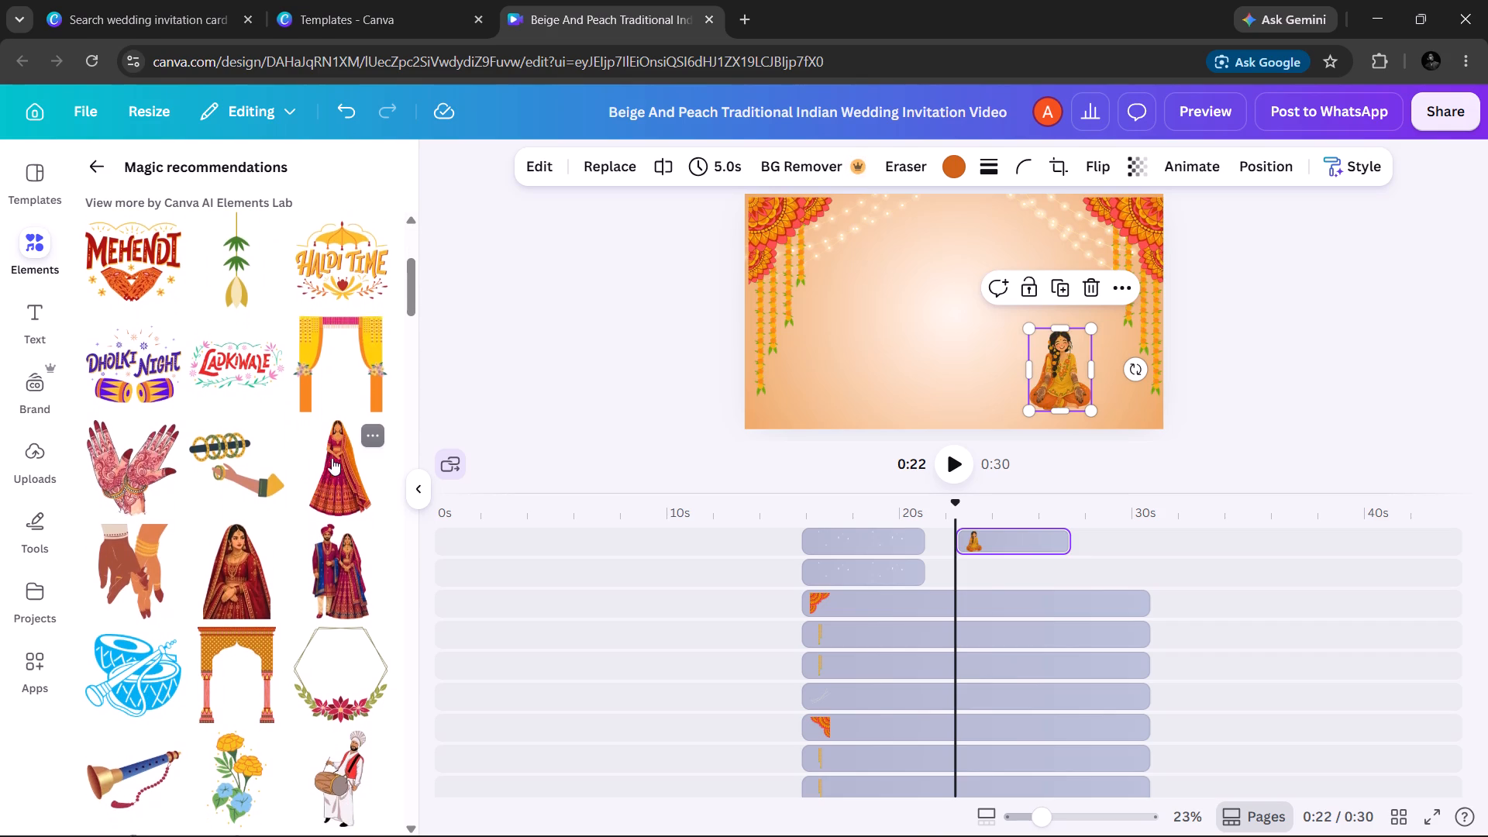
scroll(332, 458, down, 1)
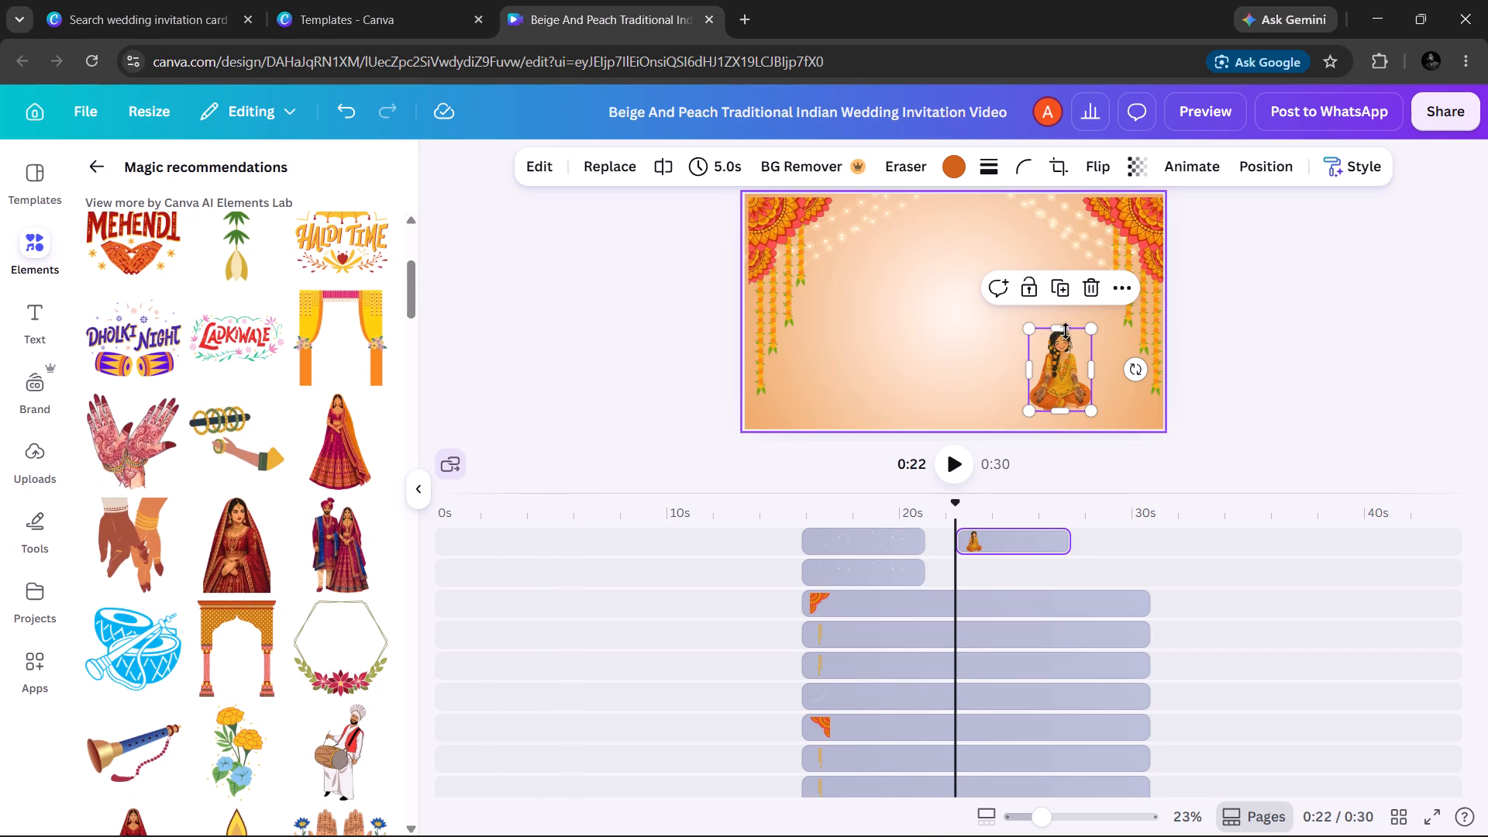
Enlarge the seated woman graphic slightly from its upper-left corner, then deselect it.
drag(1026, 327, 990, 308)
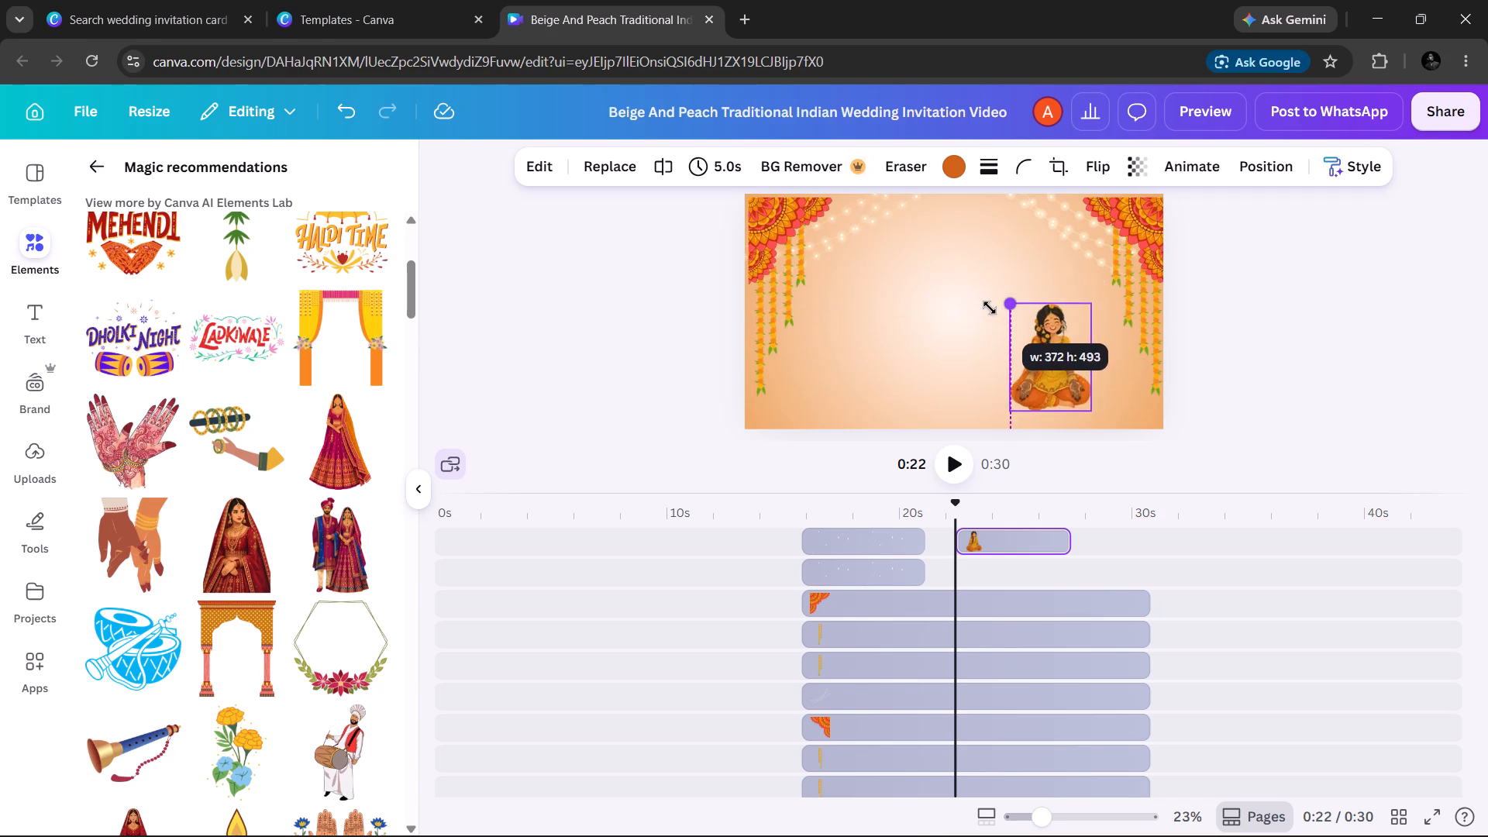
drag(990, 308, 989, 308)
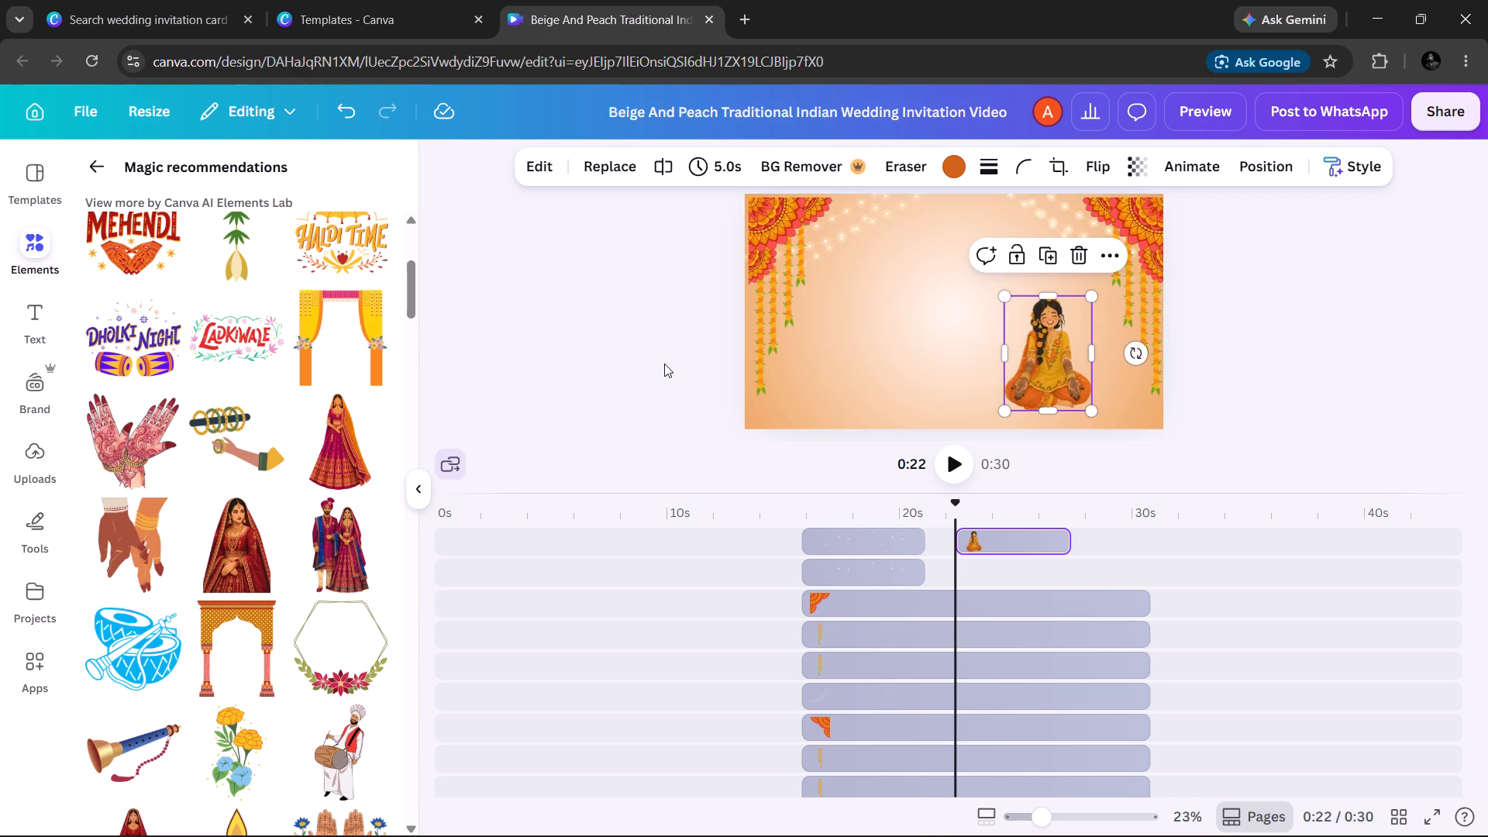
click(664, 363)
Find the recommended illustration of a woman in yellow on a marigold-decorated swing and add it to the second scene at 0:22.
scroll(308, 595, down, 2)
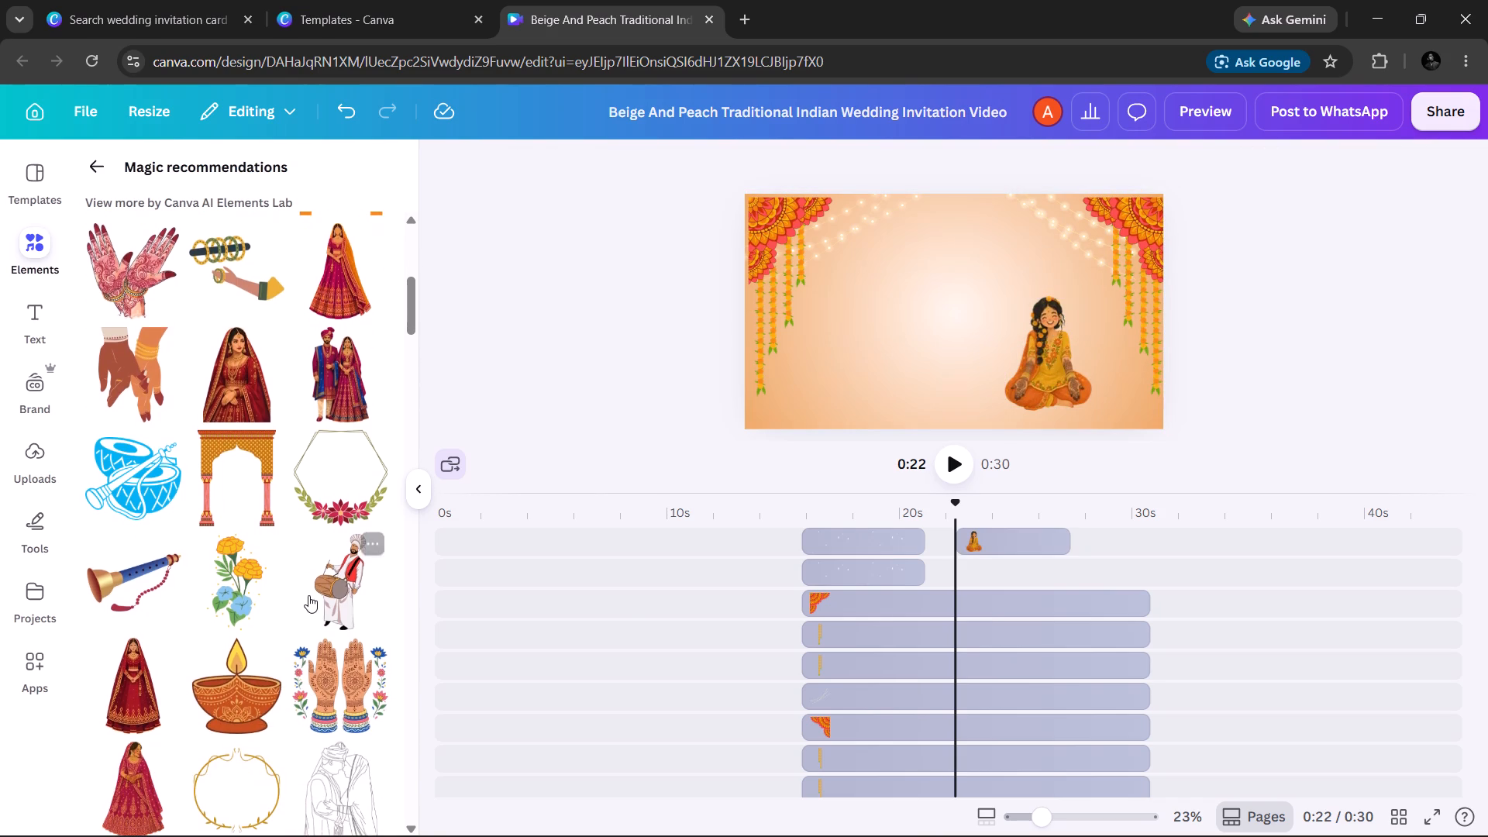
scroll(308, 595, down, 3)
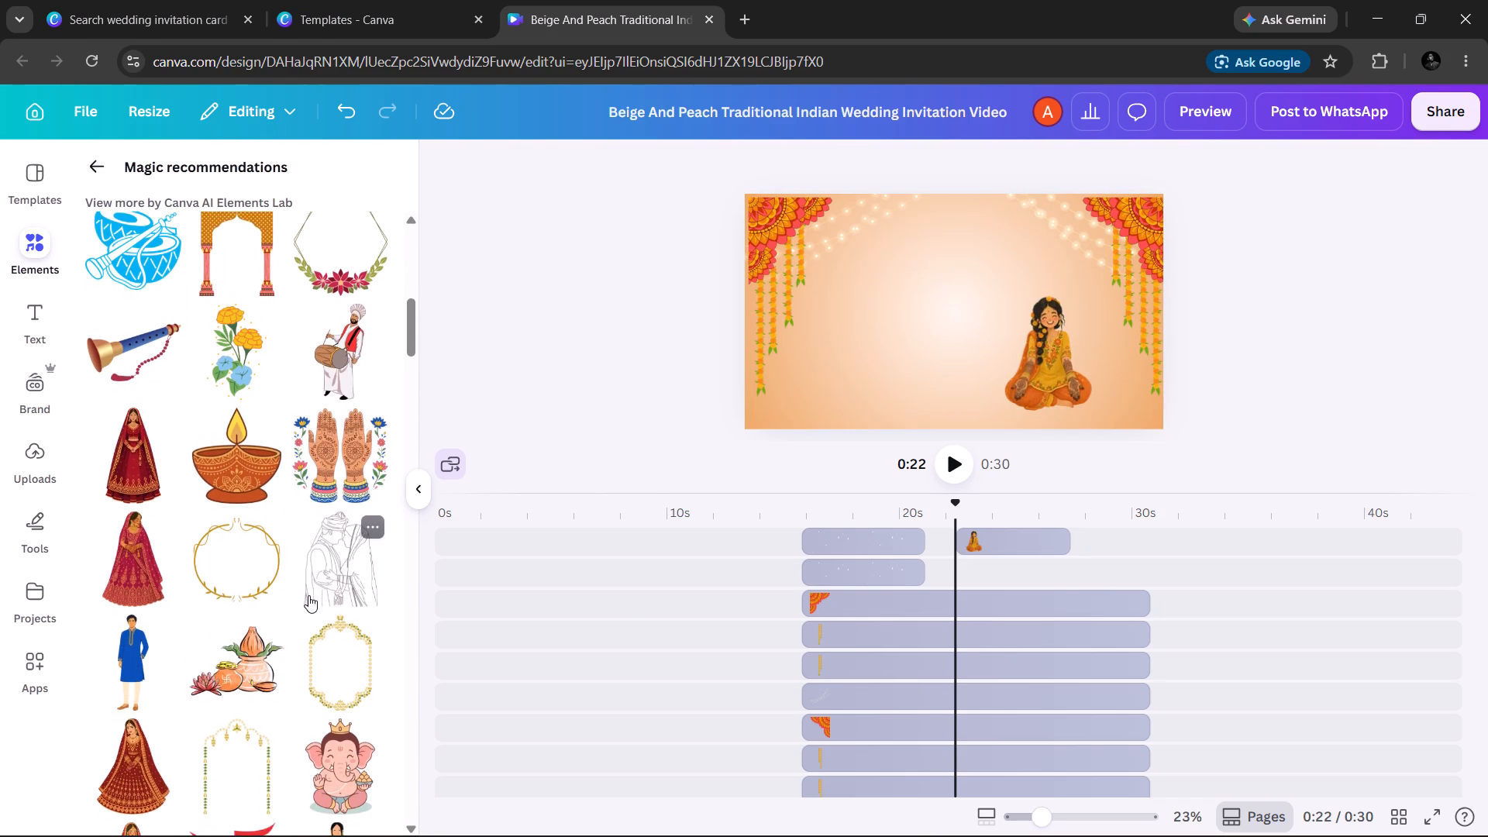
scroll(308, 595, down, 5)
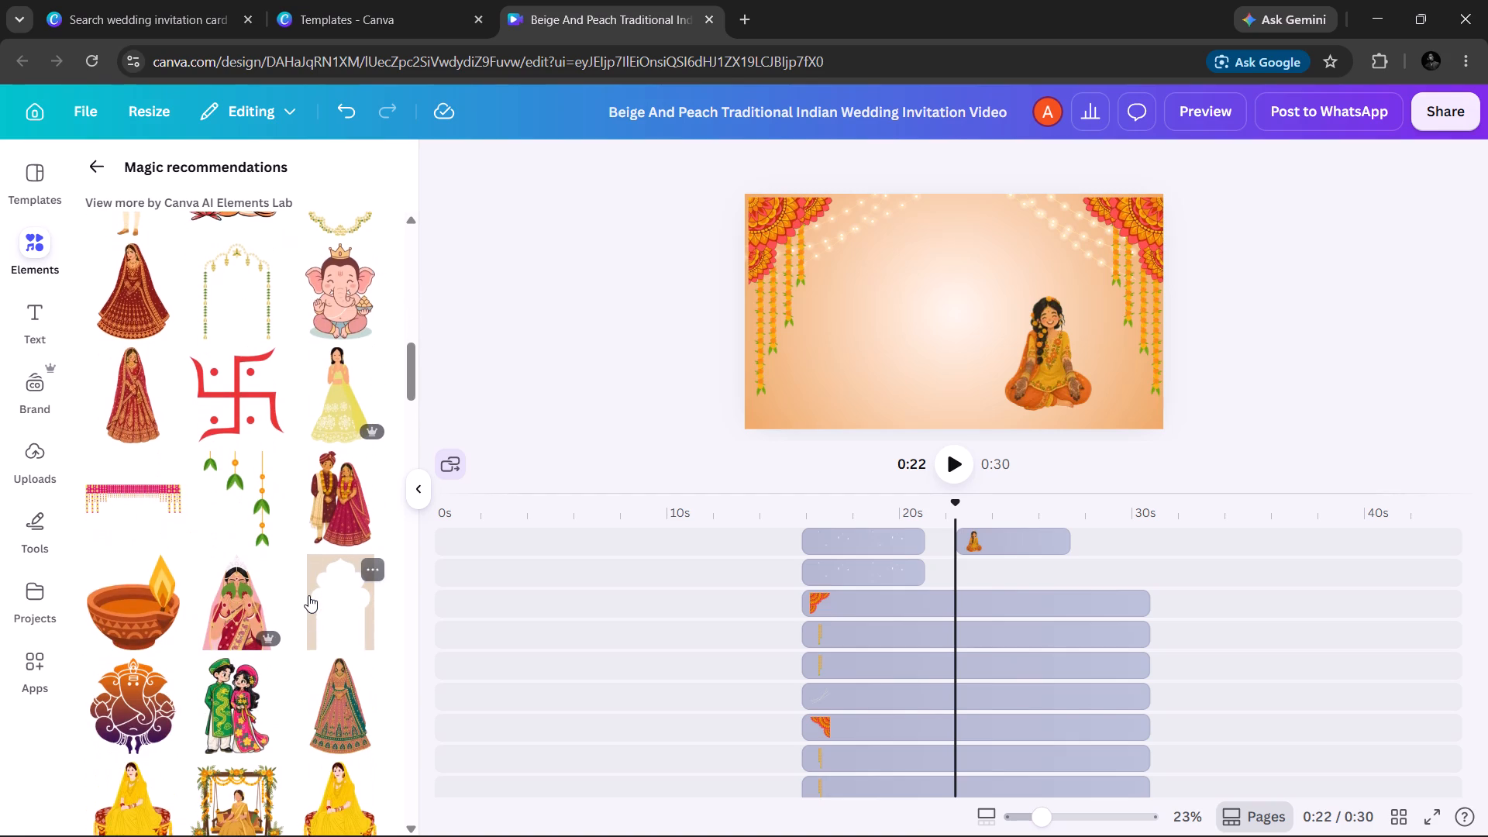
scroll(308, 595, down, 8)
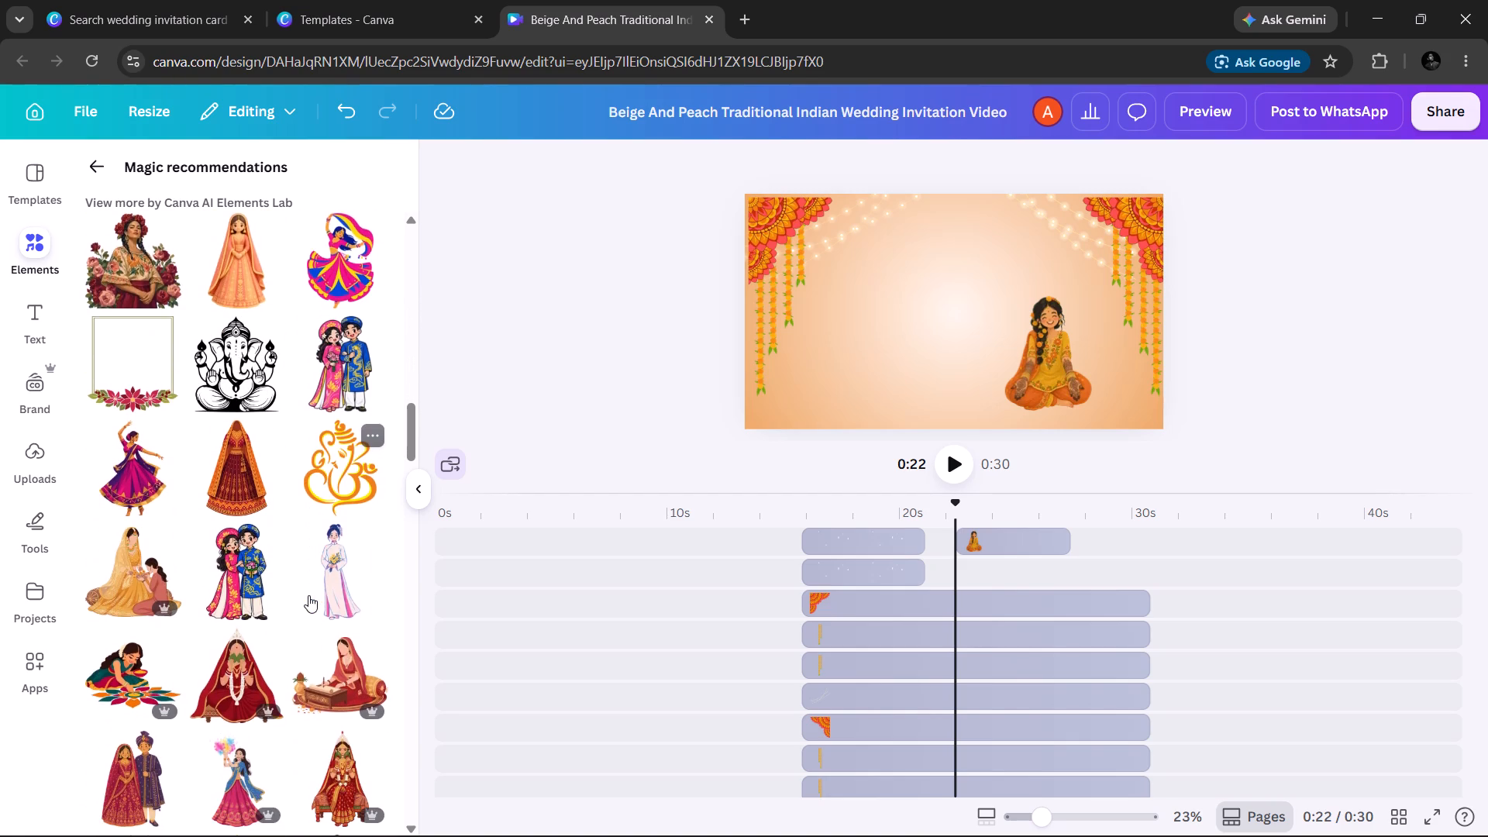
scroll(308, 595, down, 2)
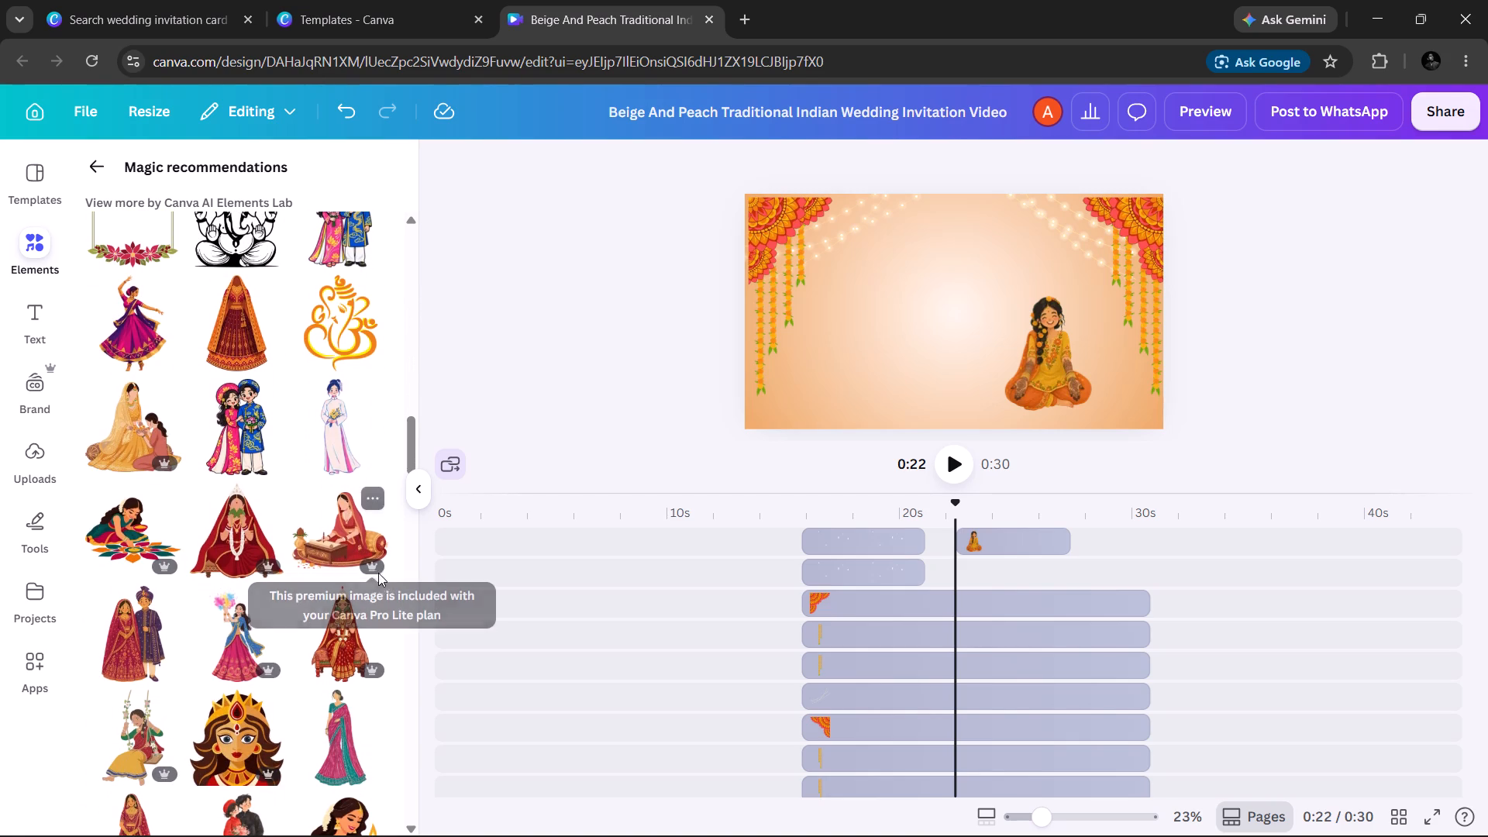
scroll(287, 580, up, 6)
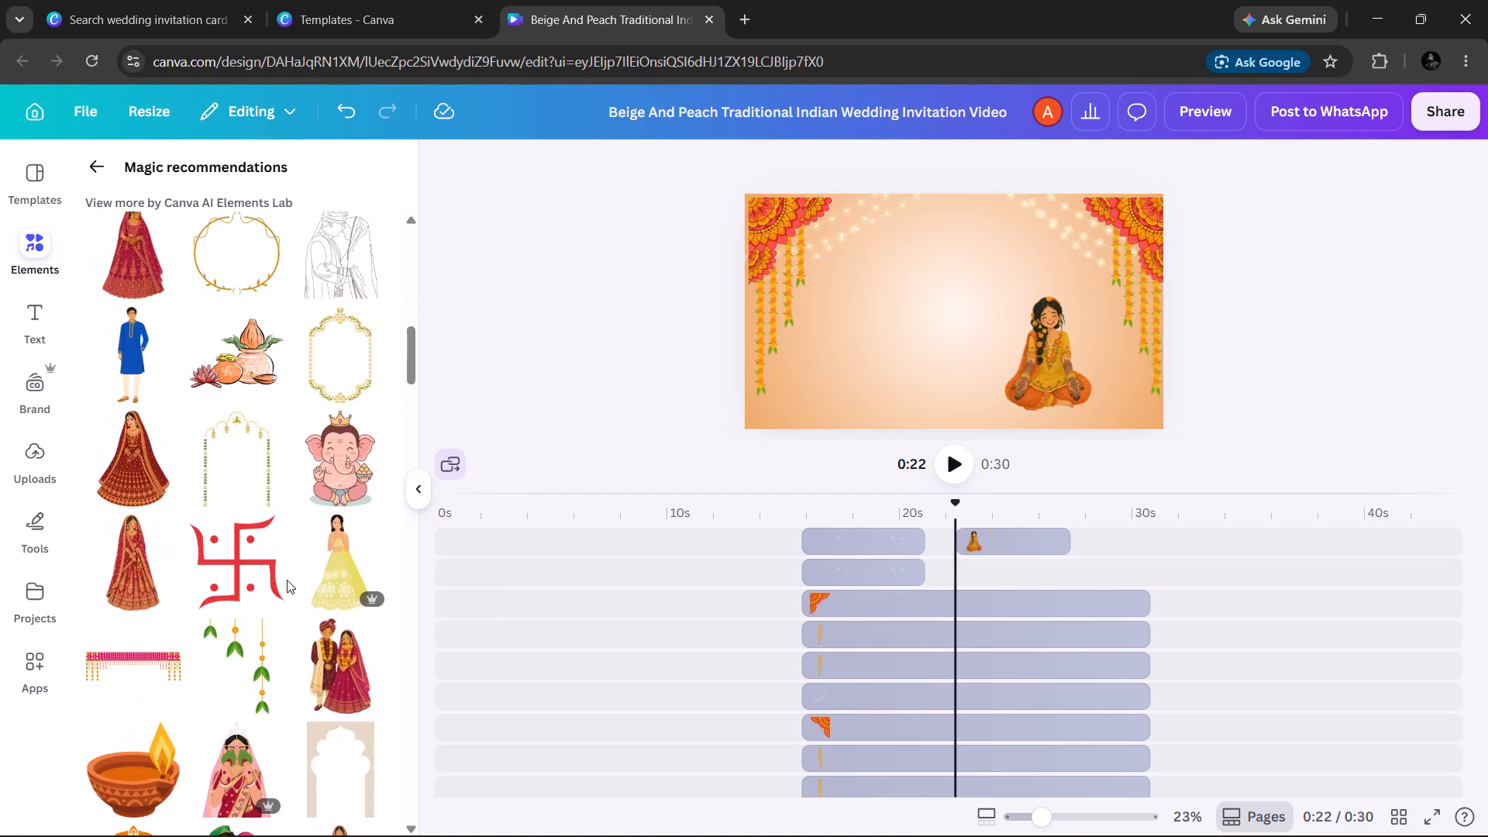
scroll(287, 580, down, 3)
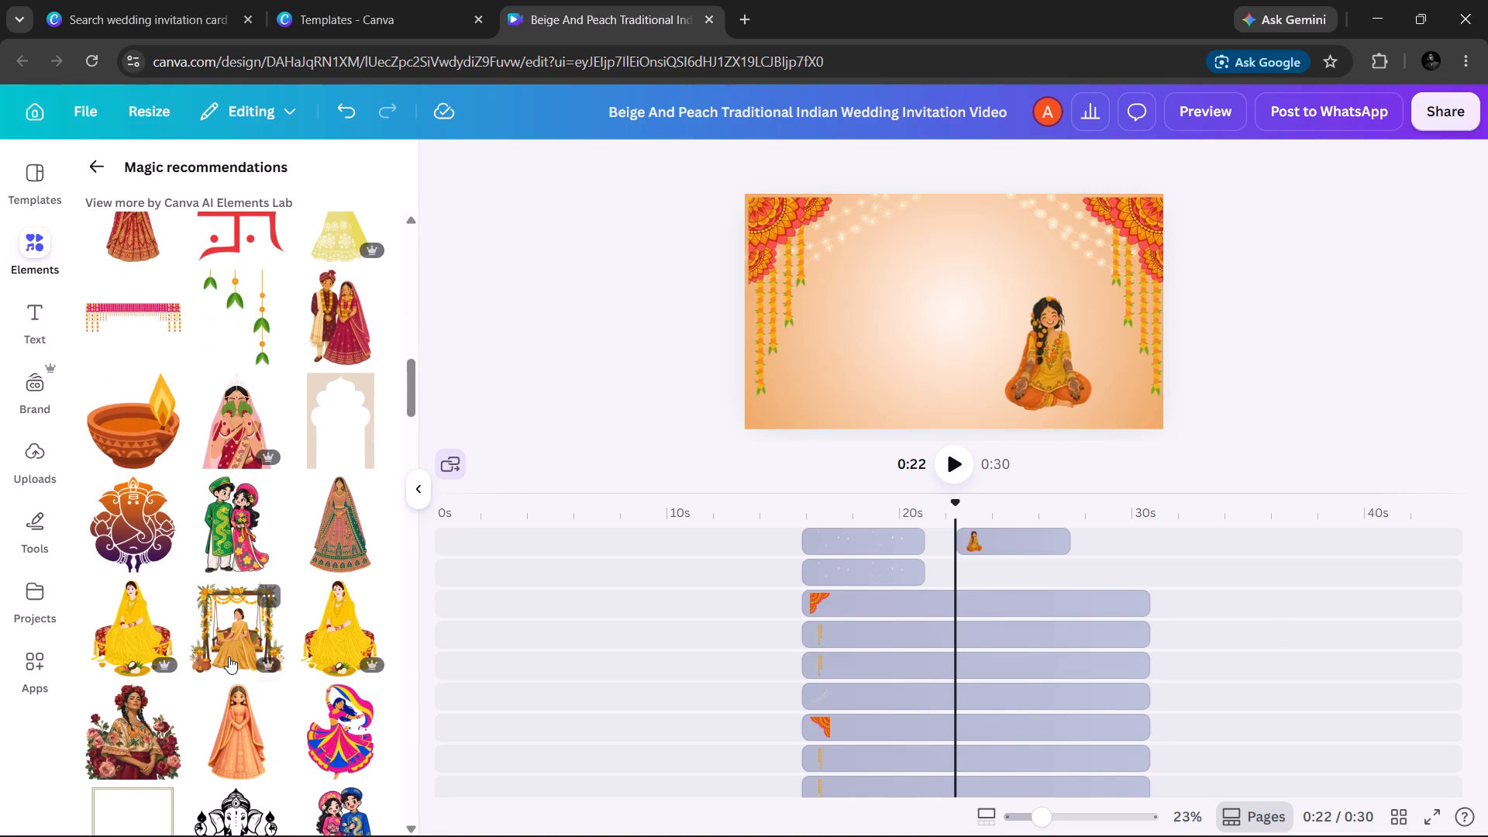
click(229, 656)
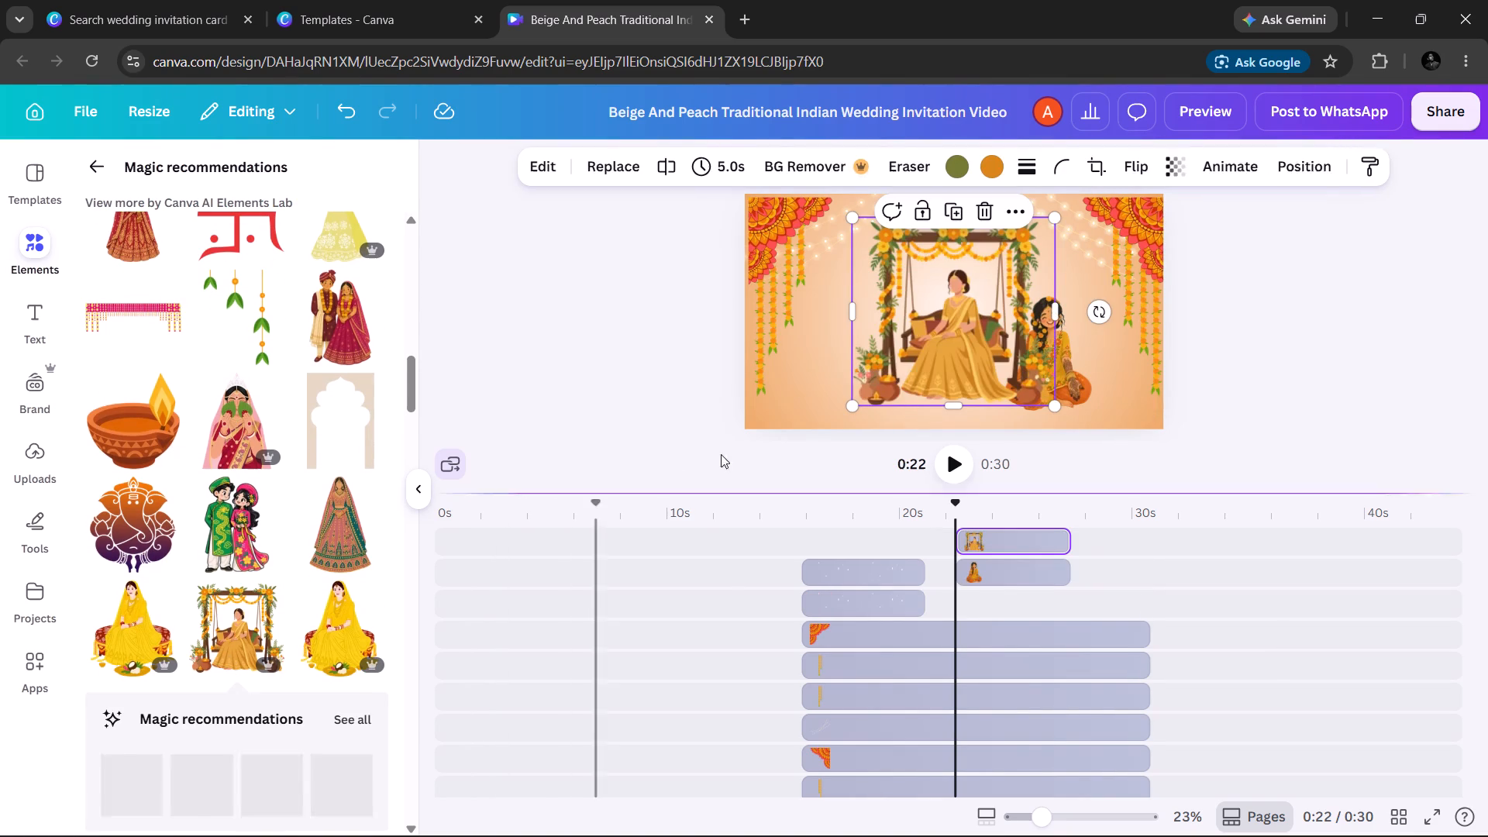
Delete the seated woman graphic from the second scene.
click(1076, 373)
key(Delete)
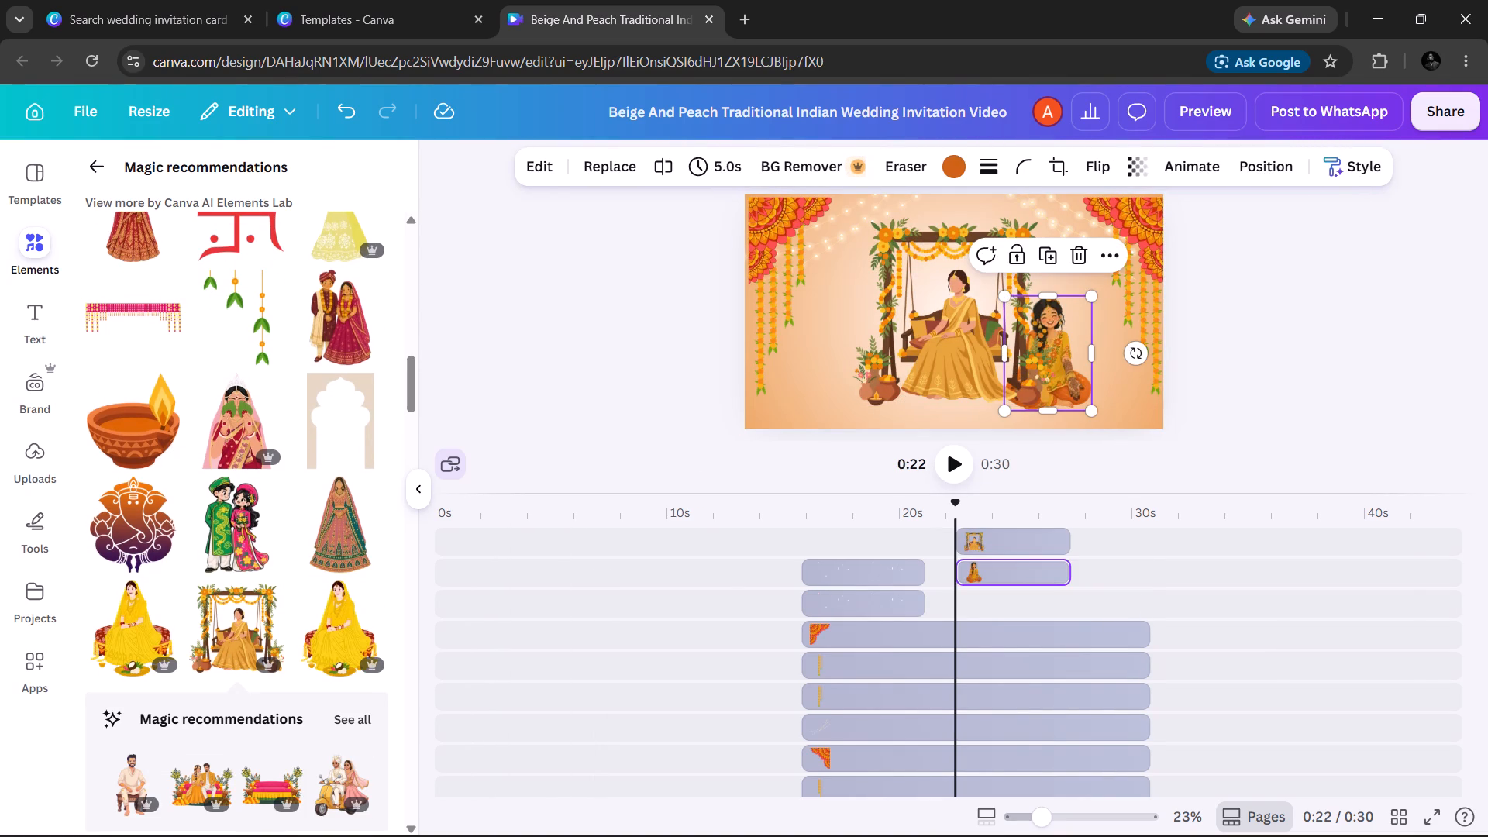
Move the swing illustration to the second scene's lower-right corner, against the right edge.
drag(995, 281, 1038, 287)
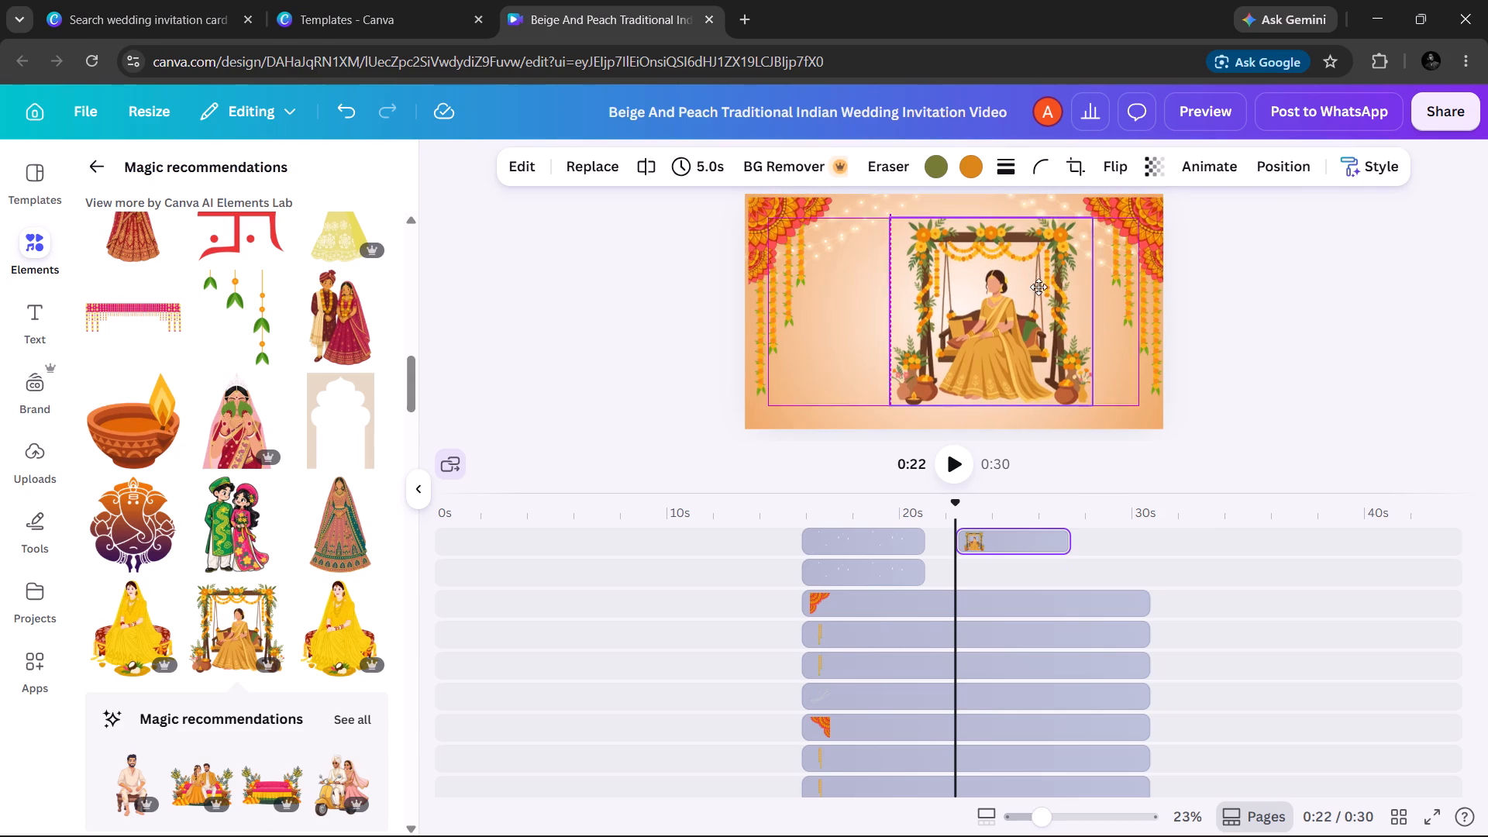
drag(1038, 287, 1100, 301)
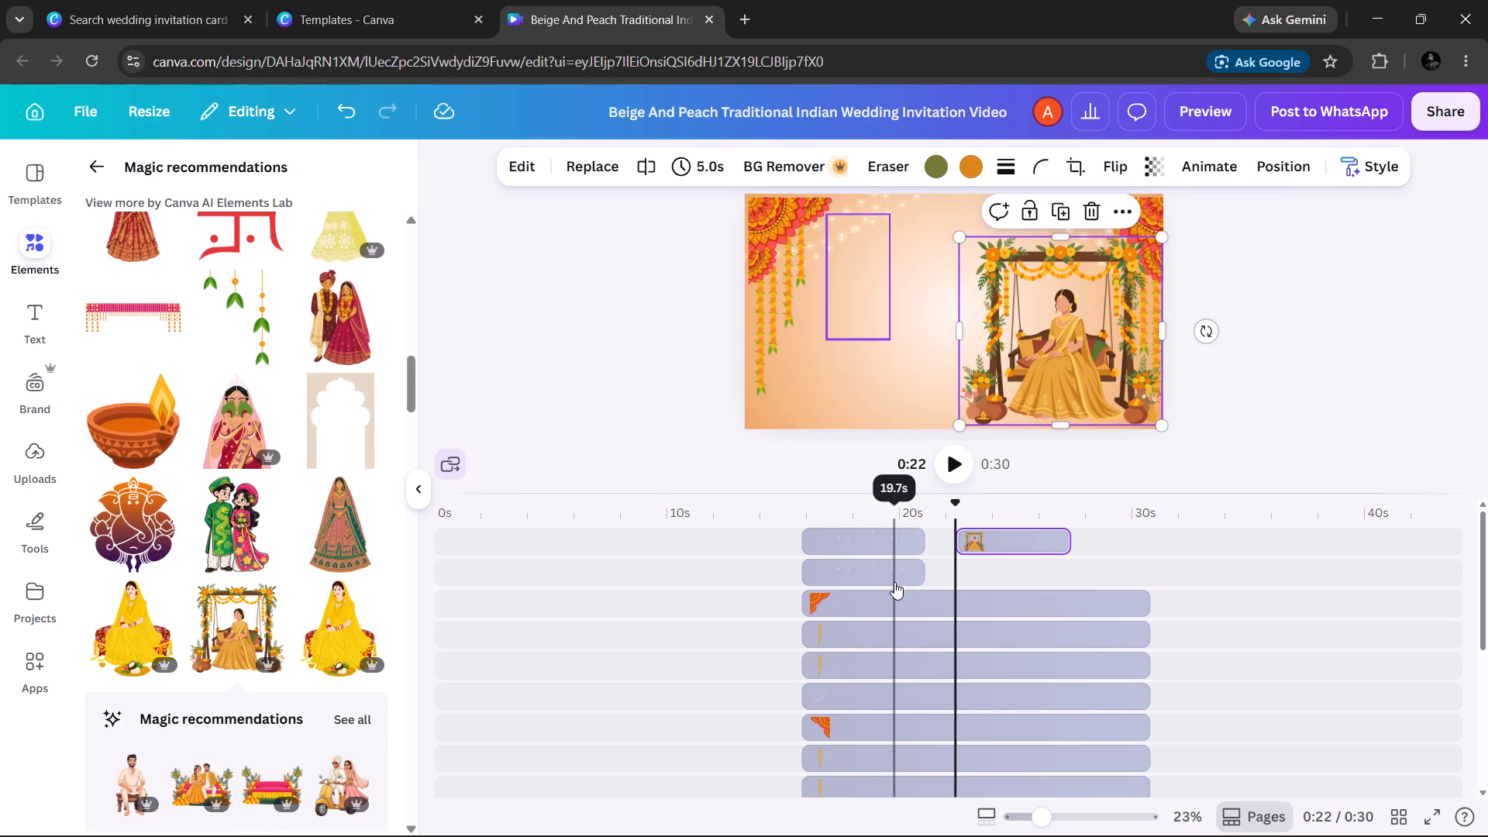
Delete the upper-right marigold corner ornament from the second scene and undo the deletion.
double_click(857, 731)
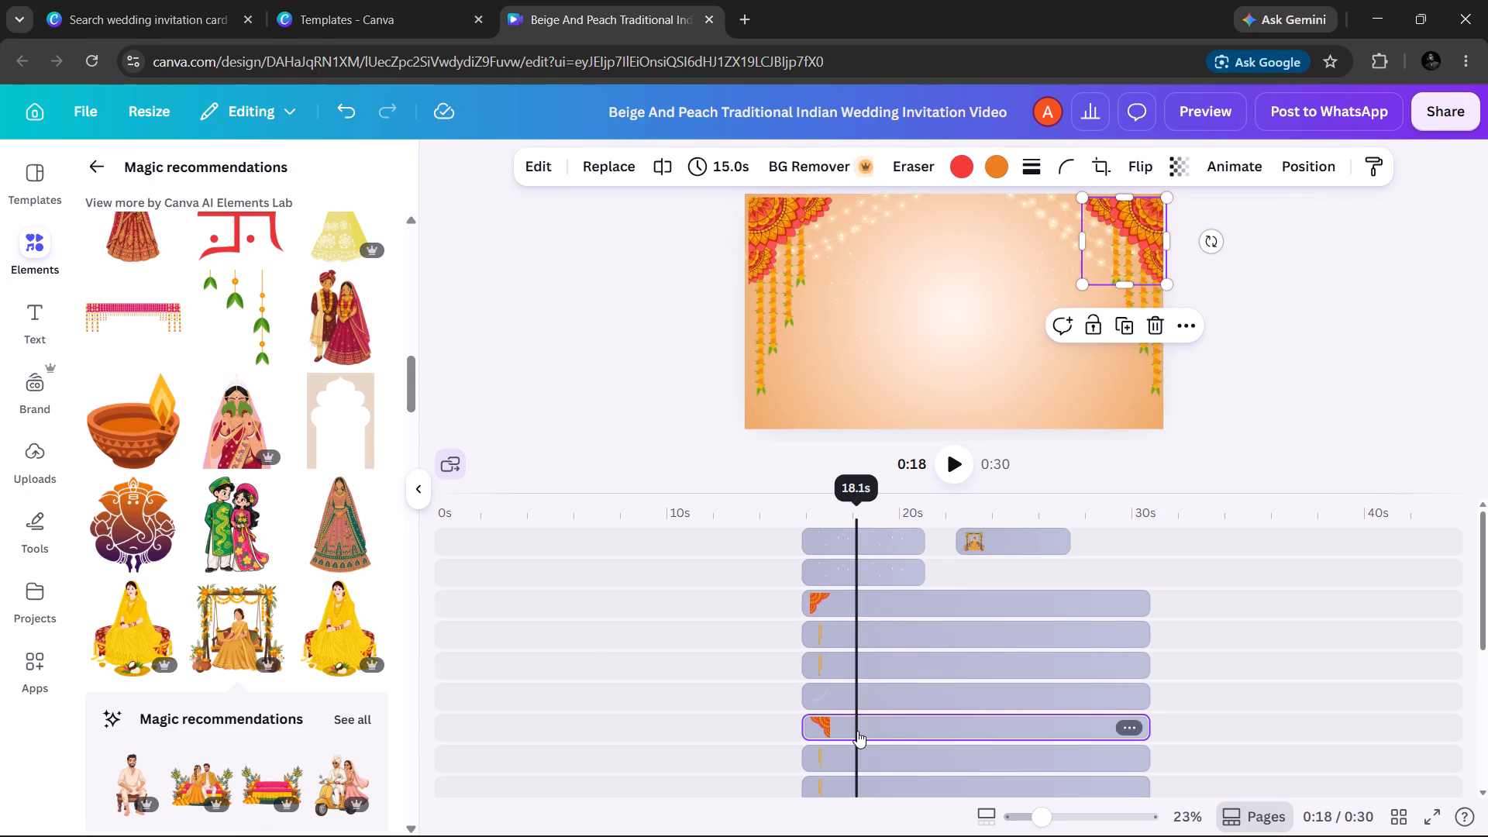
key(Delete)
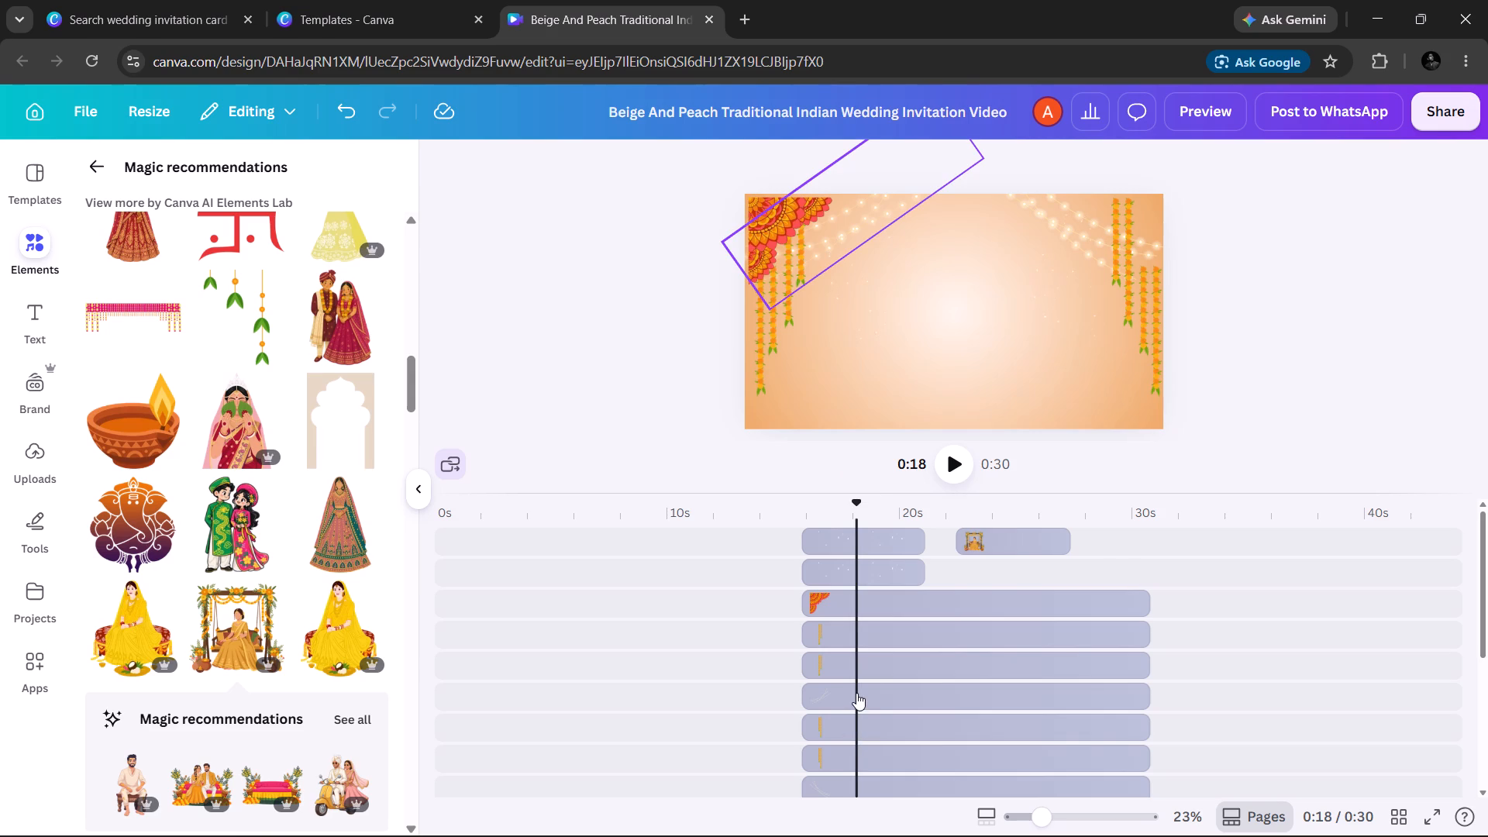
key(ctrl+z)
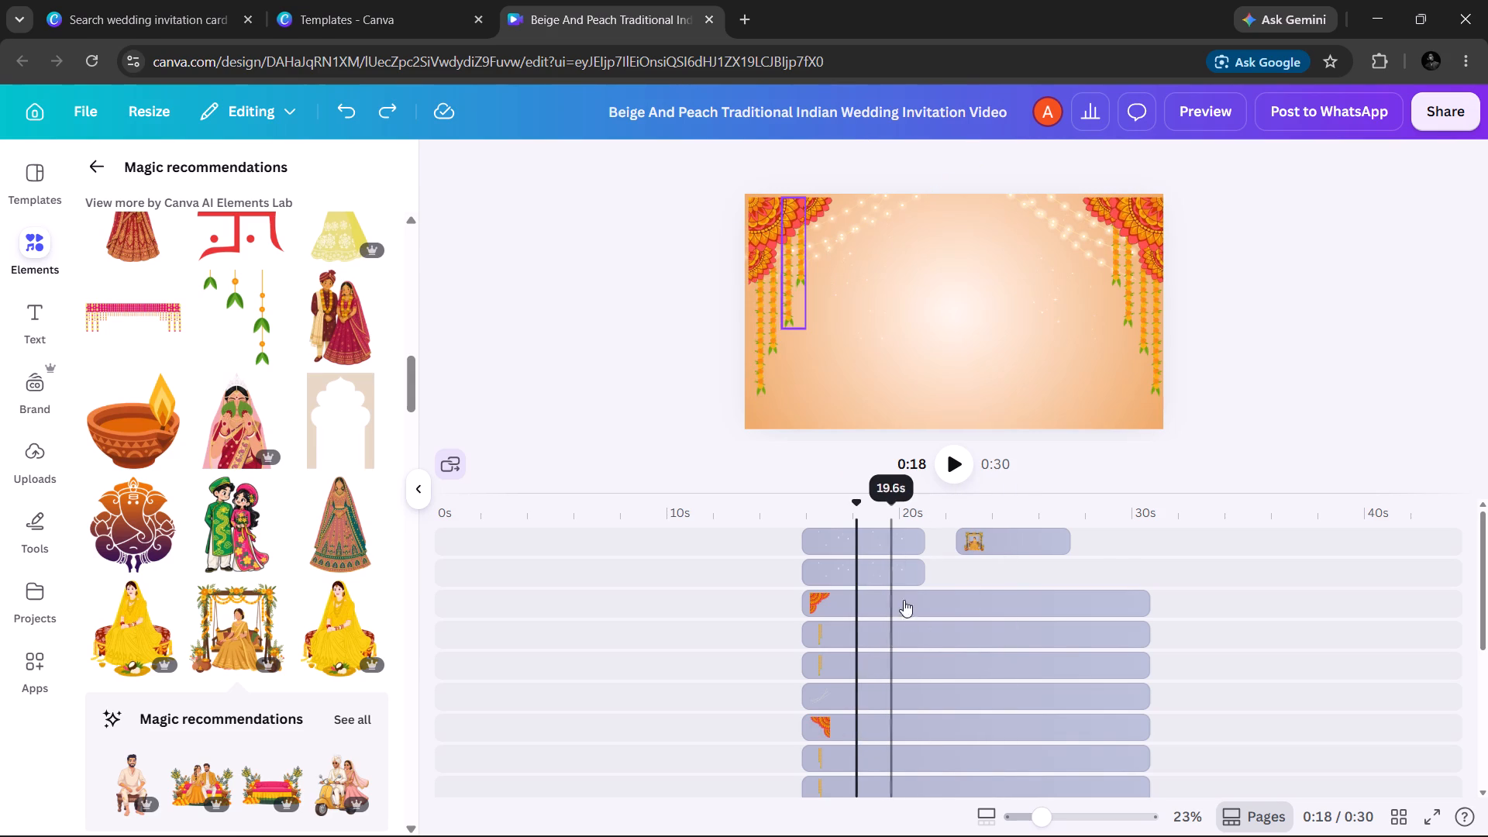
Delete the upper-right marigold corner ornament and the two hanging garlands on the right side of the second scene.
click(965, 548)
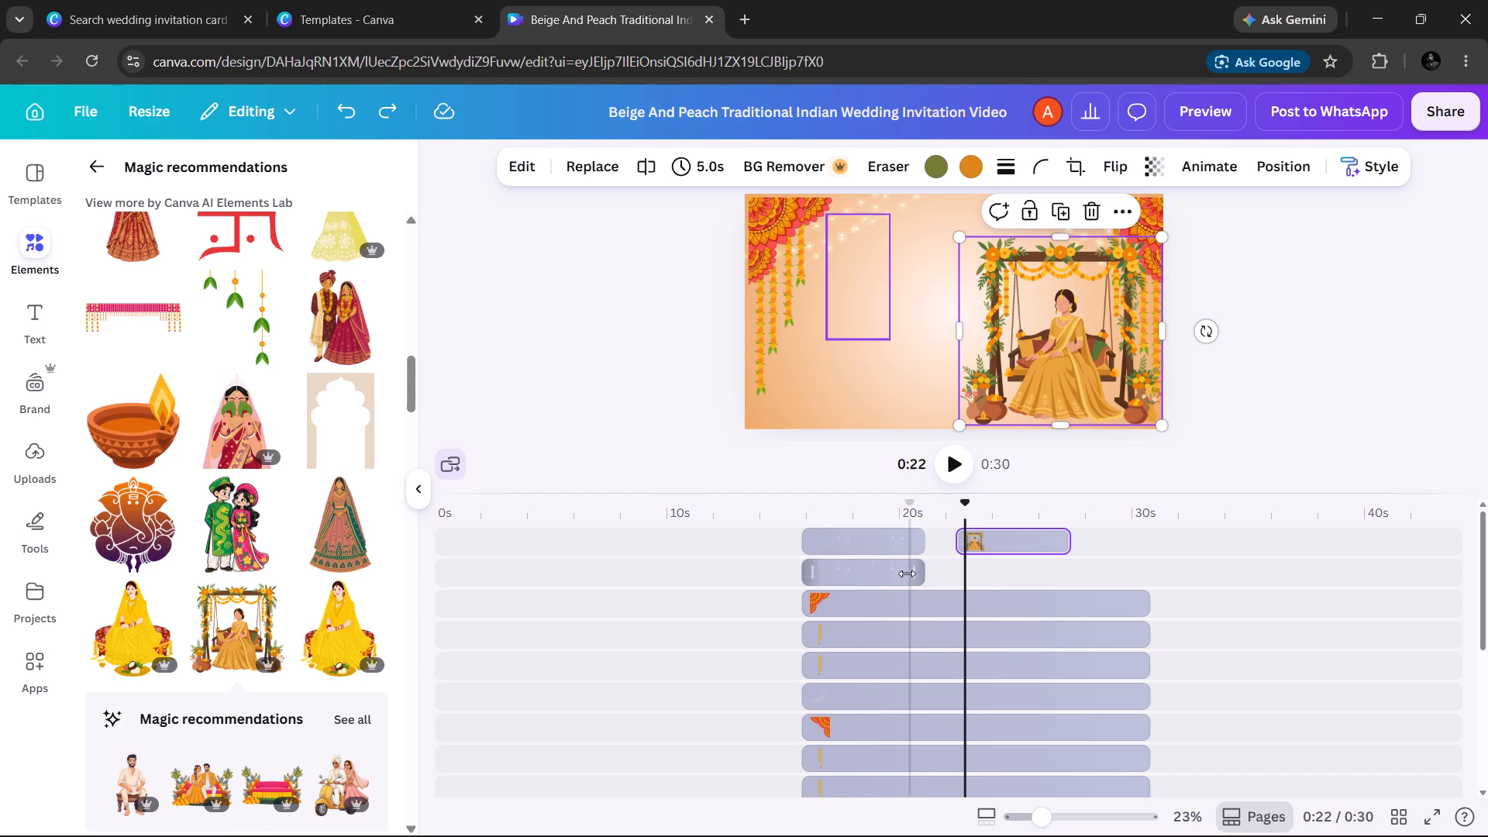
click(879, 601)
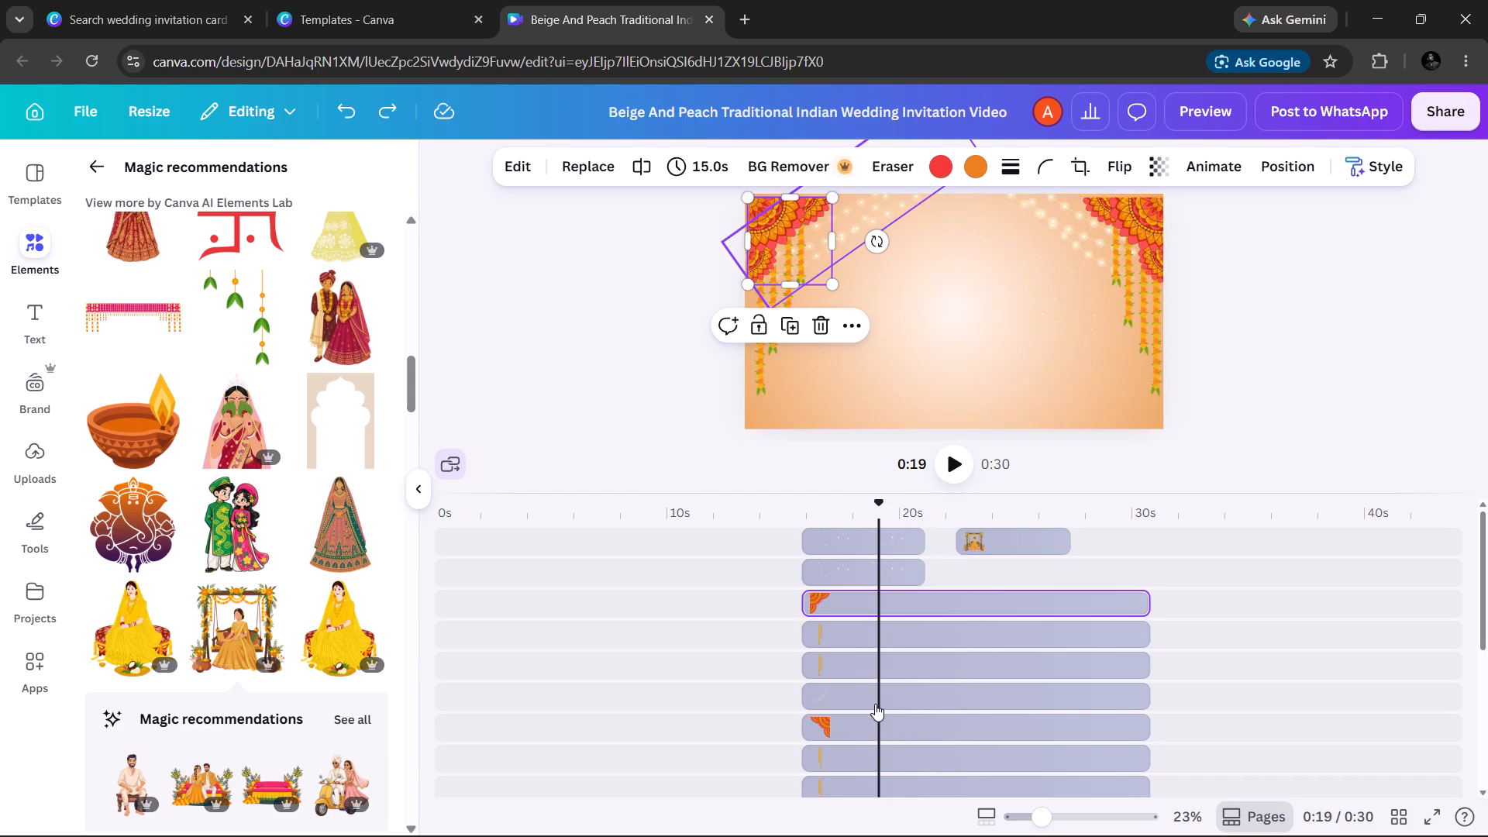
click(897, 722)
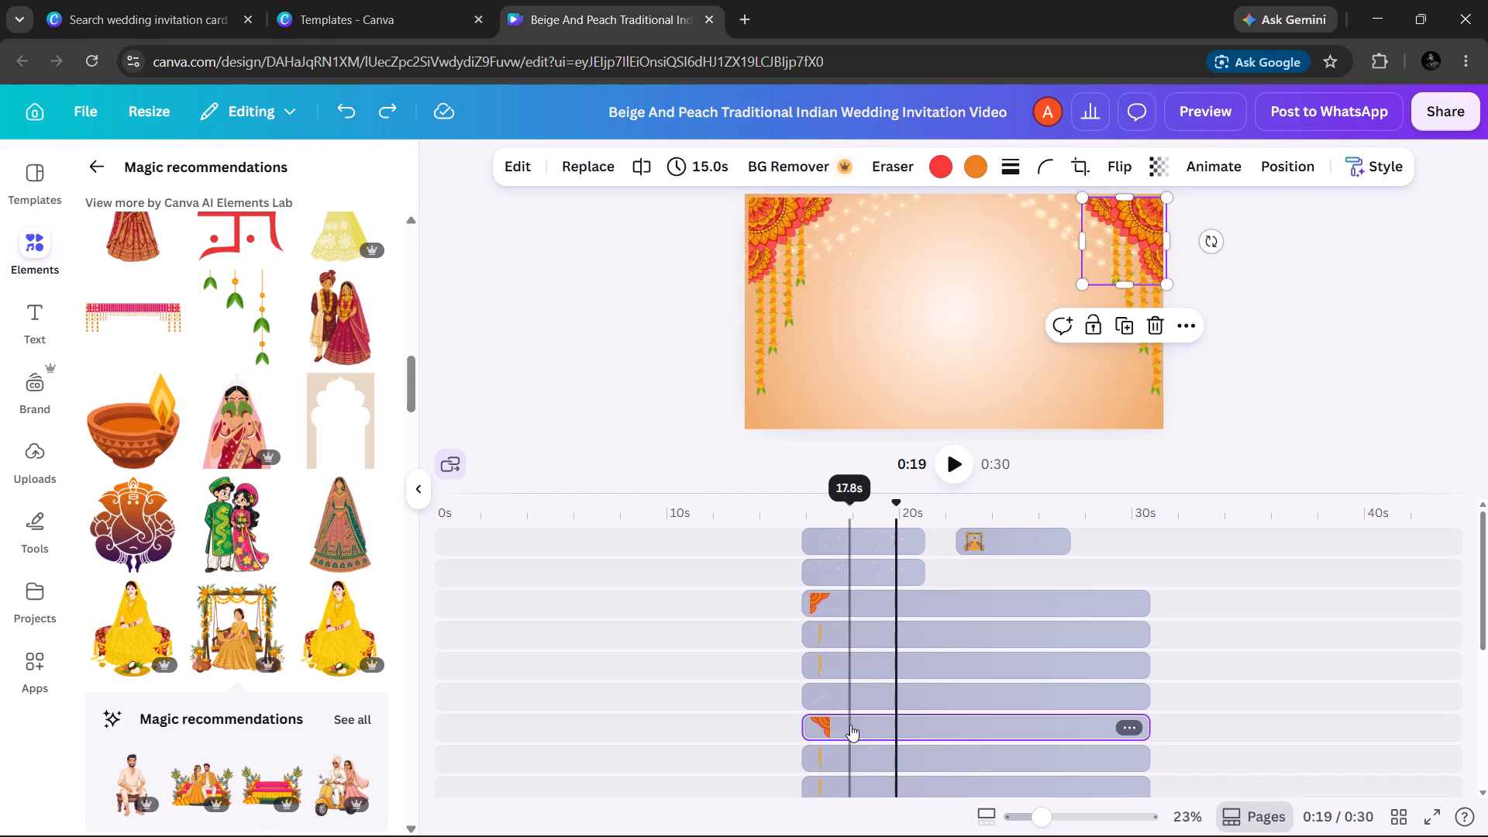
key(Delete)
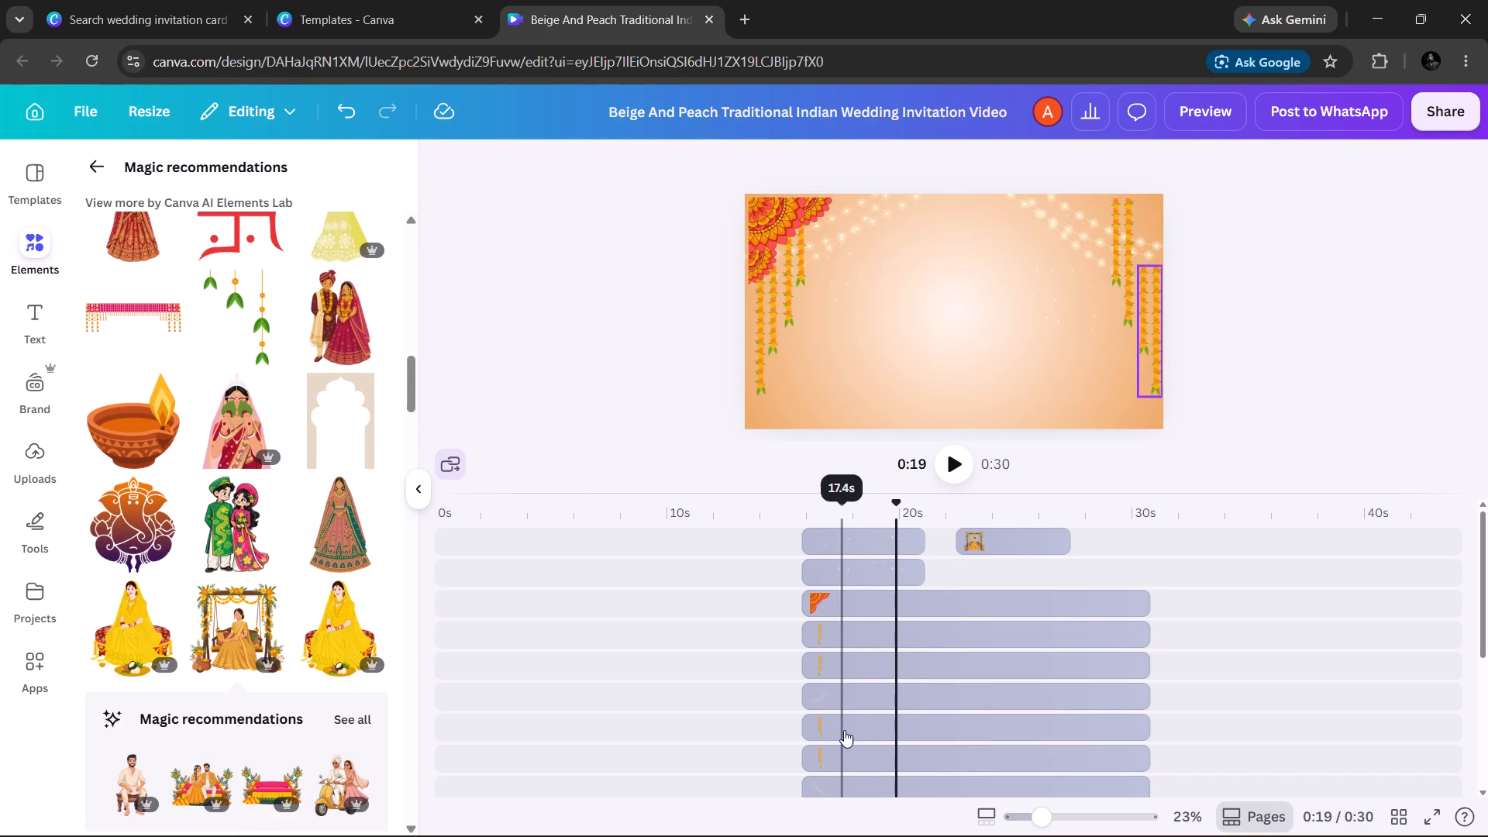
click(844, 728)
key(Delete)
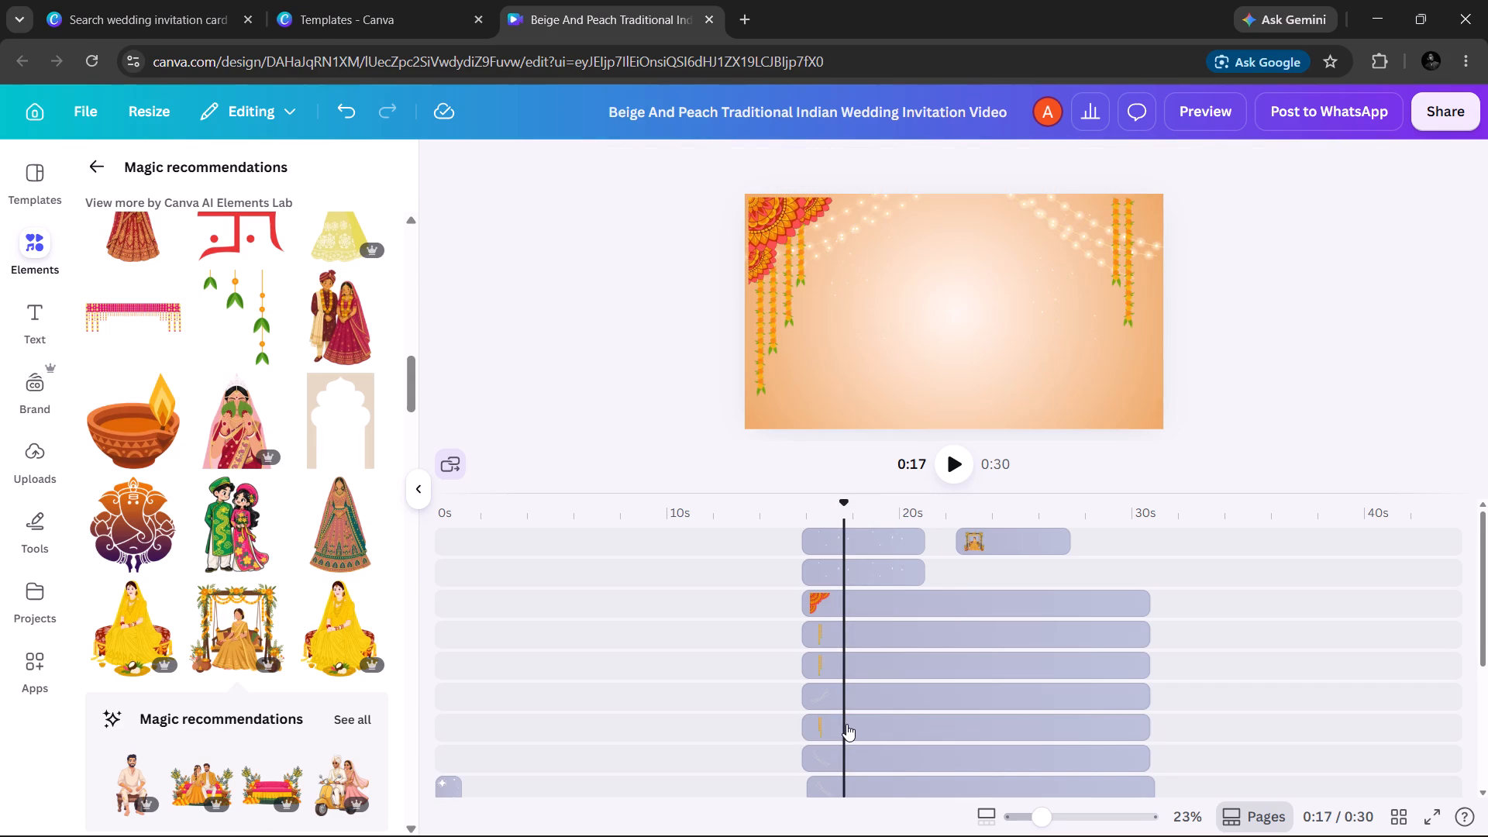
click(846, 724)
key(Delete)
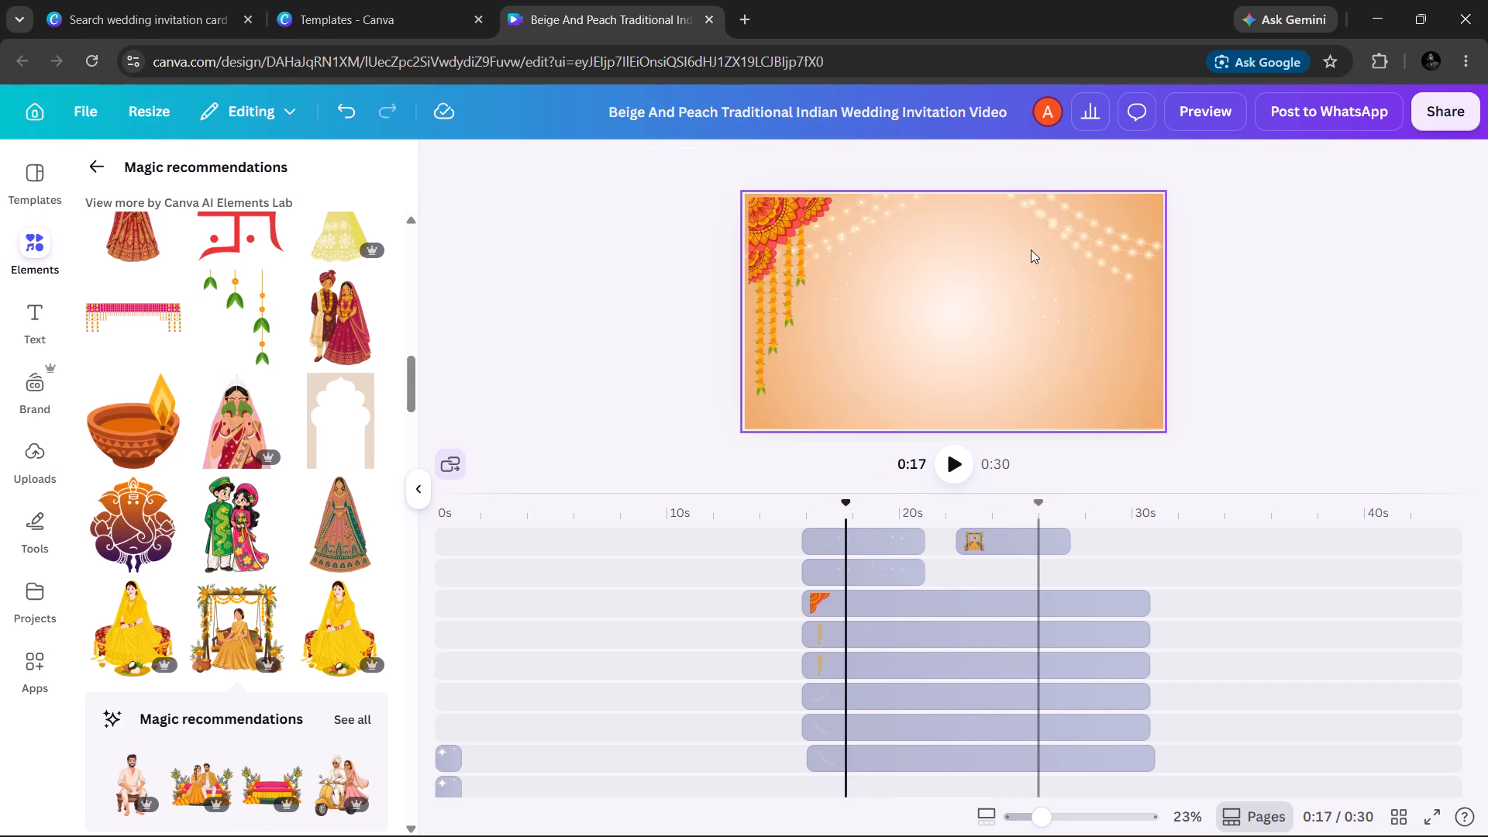
Delete both strings of lights in the second scene's upper-right corner.
click(1097, 239)
key(Delete)
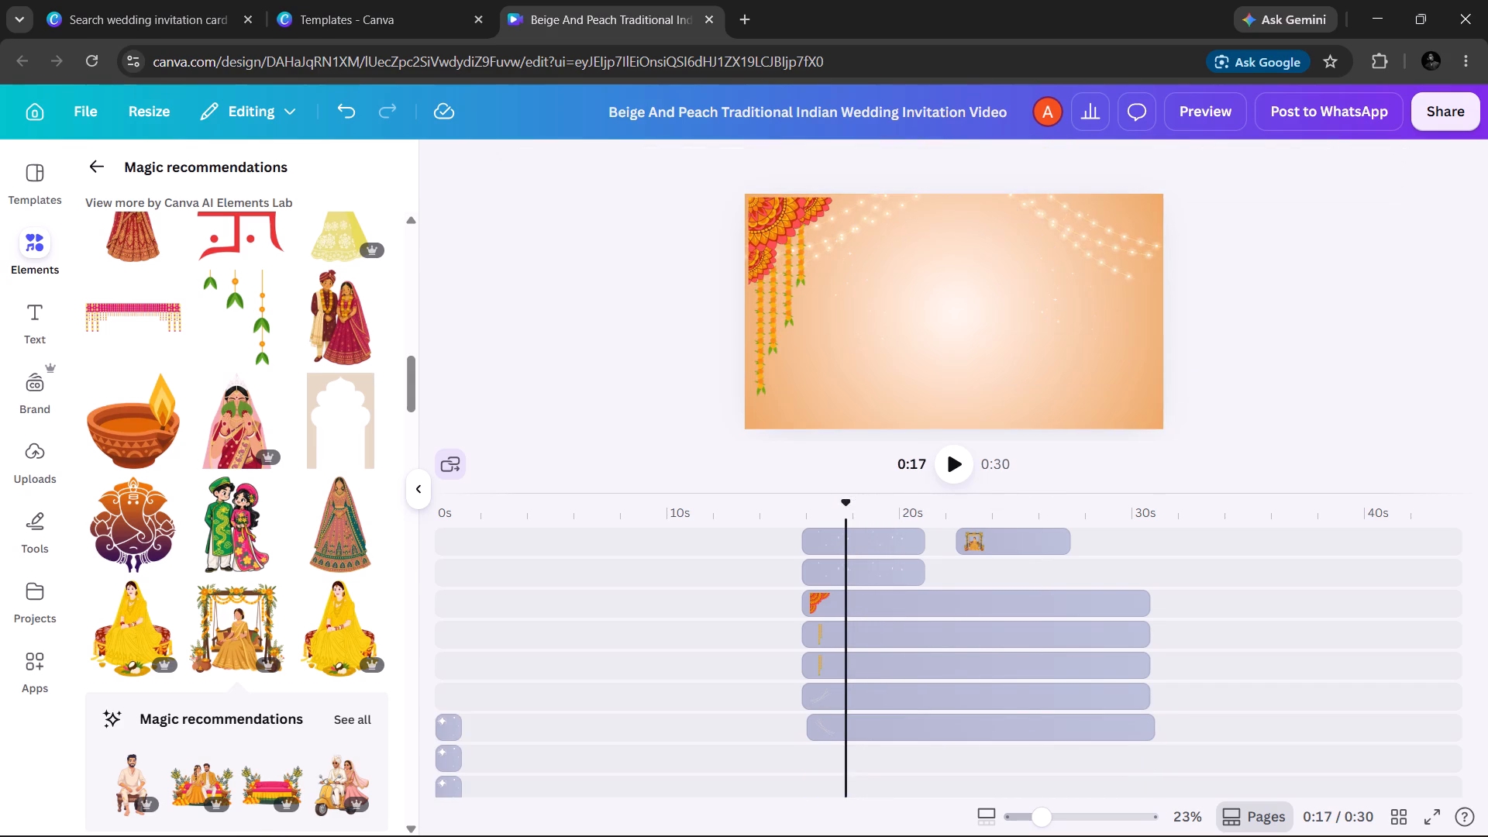
click(1113, 205)
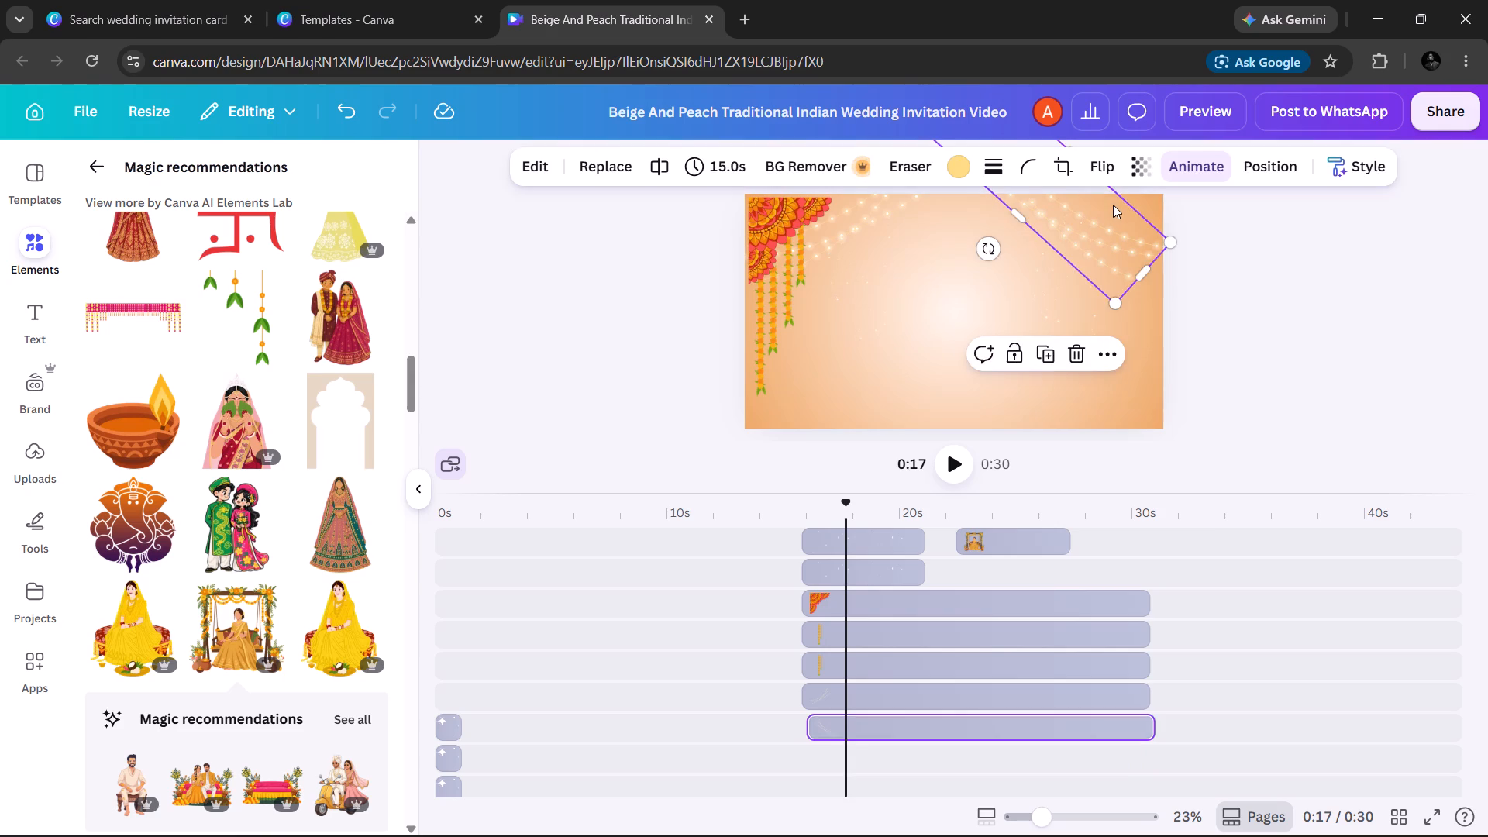
key(Delete)
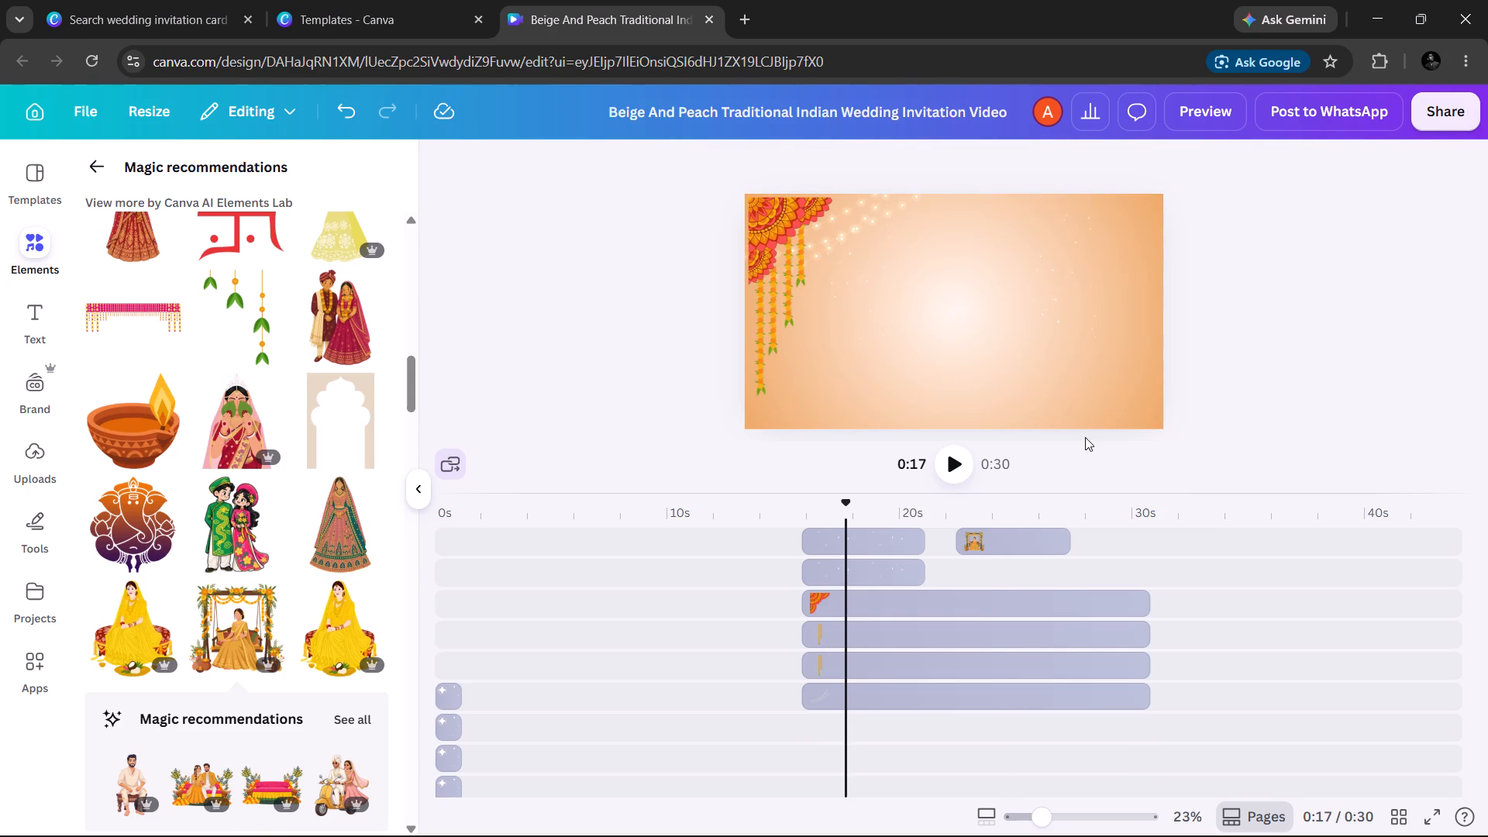
Extend the swing illustration's clip to start at about 18 s, giving it a duration of 9.2 s.
click(1002, 531)
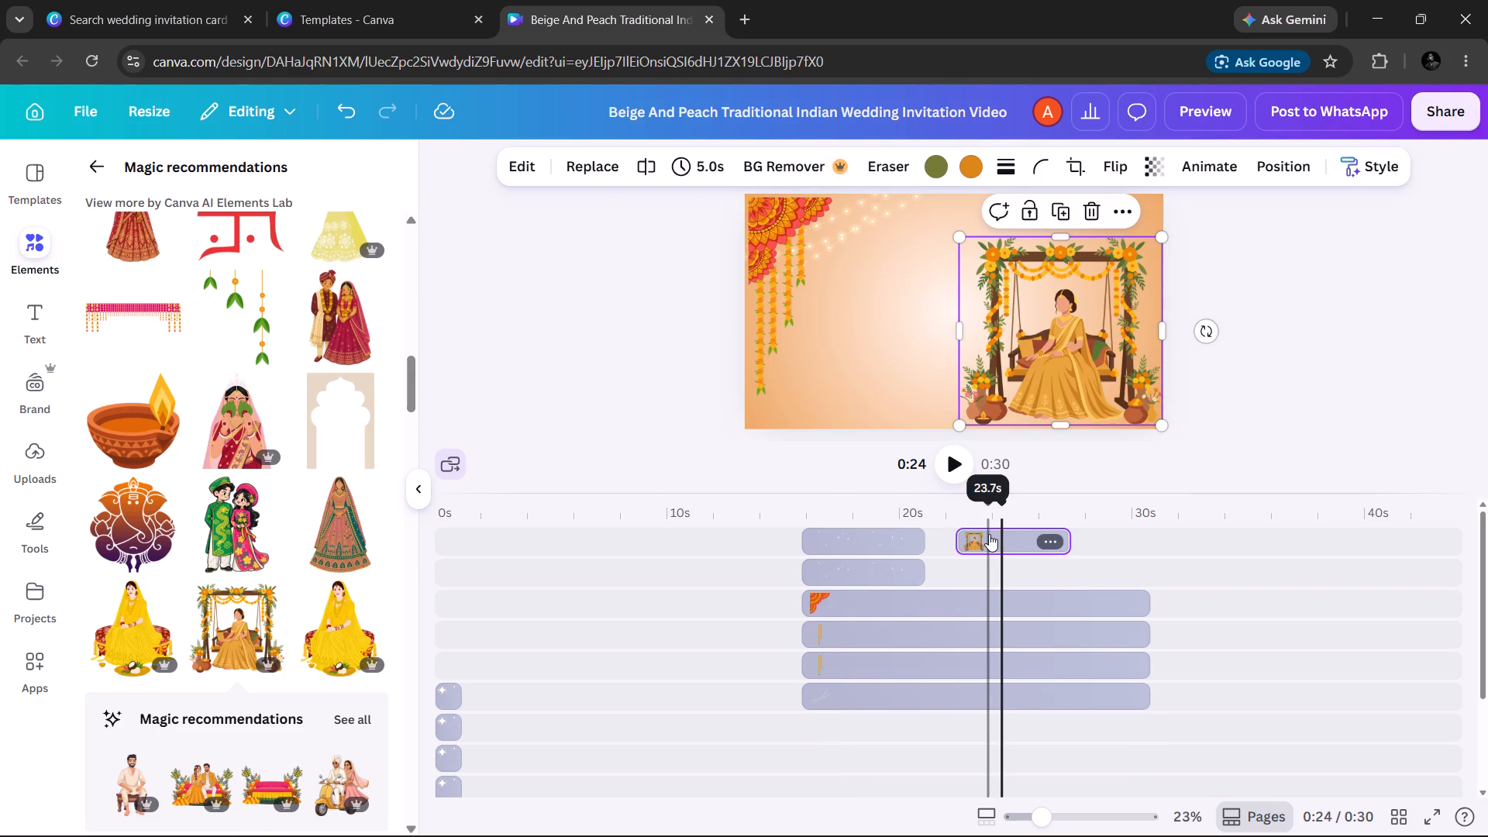
scroll(989, 534, up, 1)
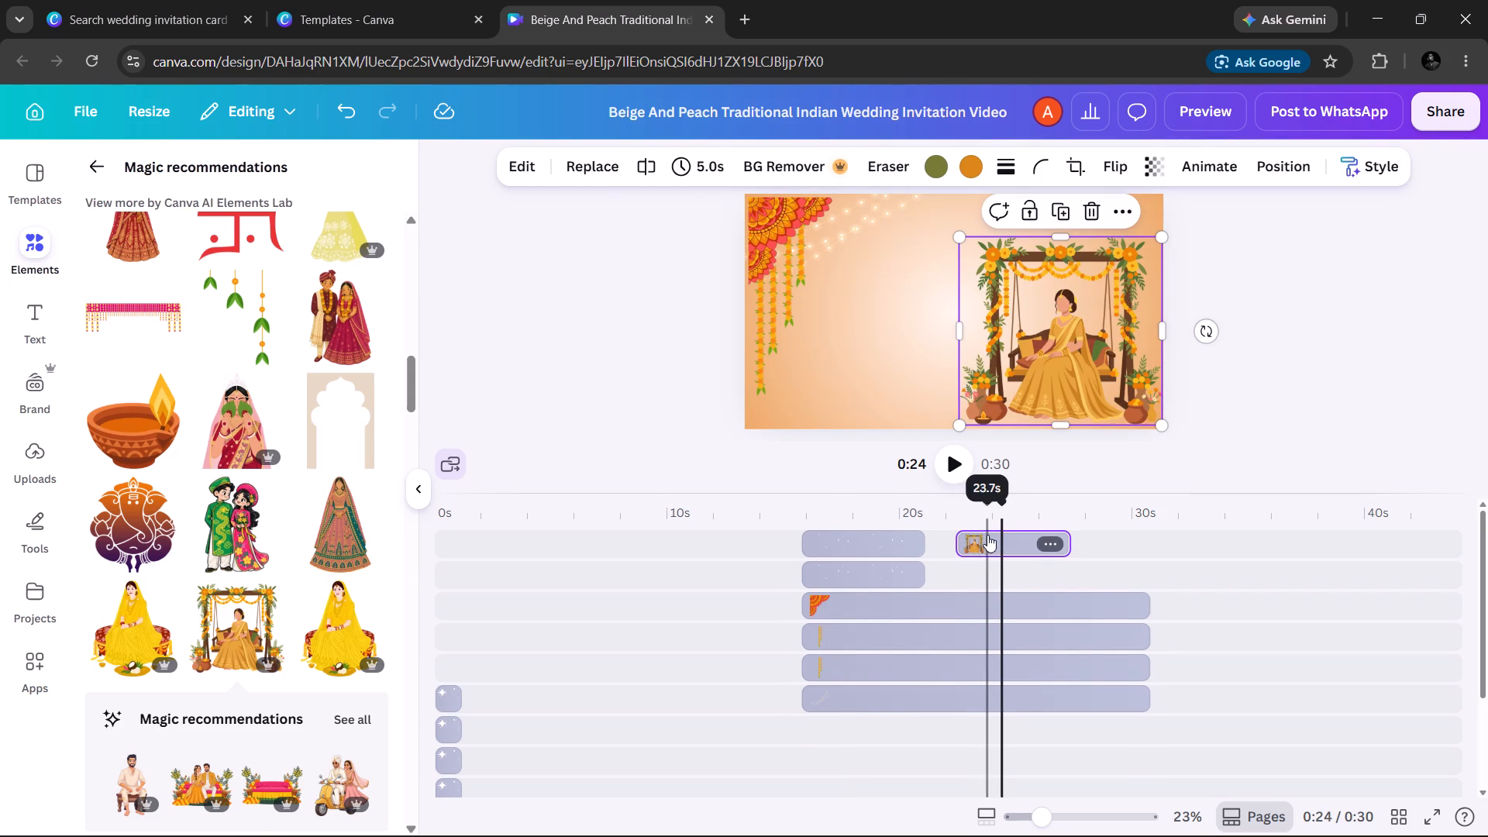
drag(973, 544, 954, 644)
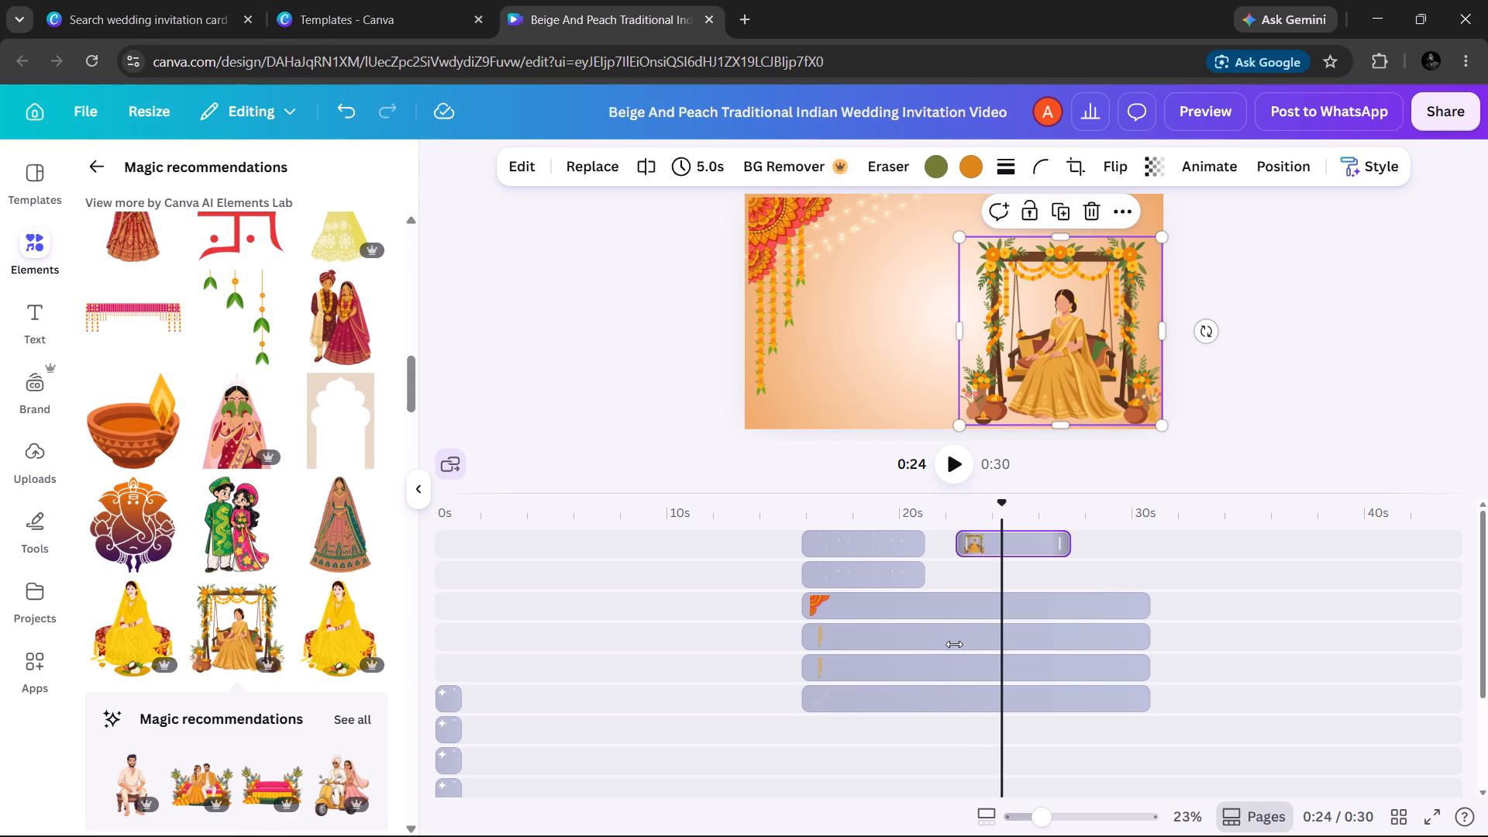
drag(954, 644, 873, 720)
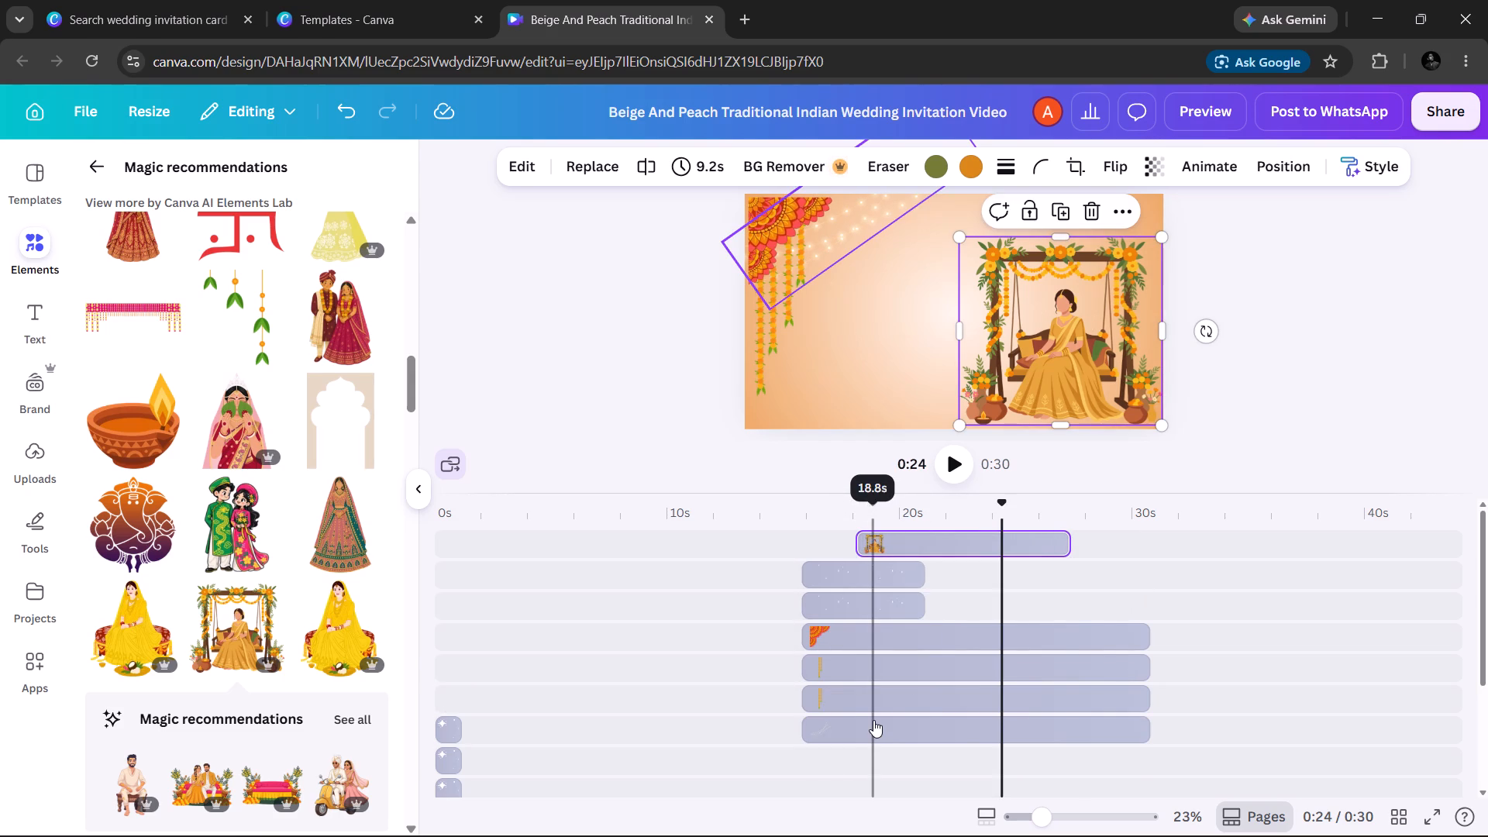
Shift the swing illustration's clip earlier to start at about 16 s, aligned with the start of the second scene's other clips.
drag(907, 542, 878, 544)
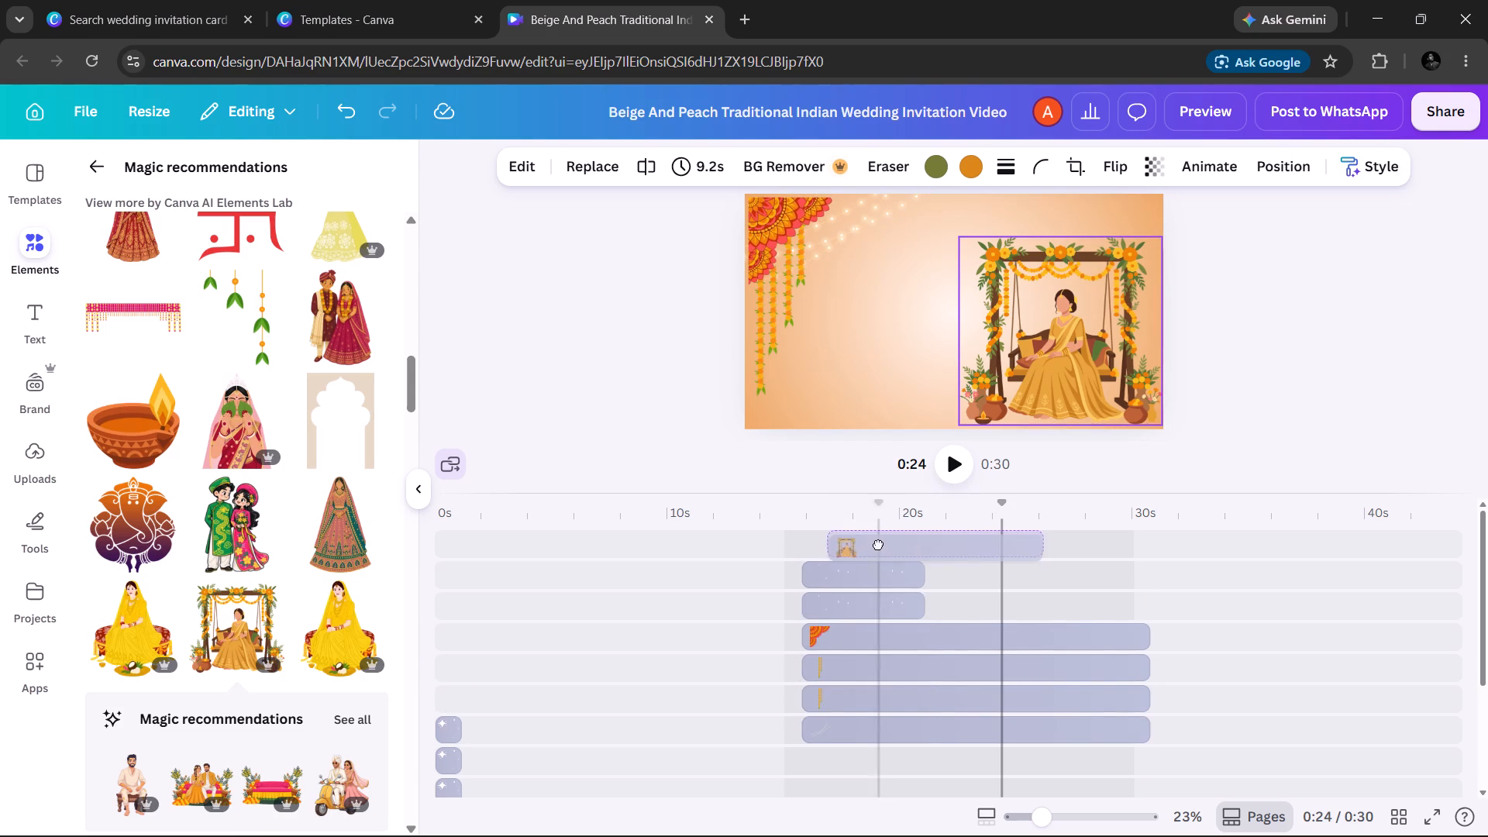
drag(878, 544, 855, 544)
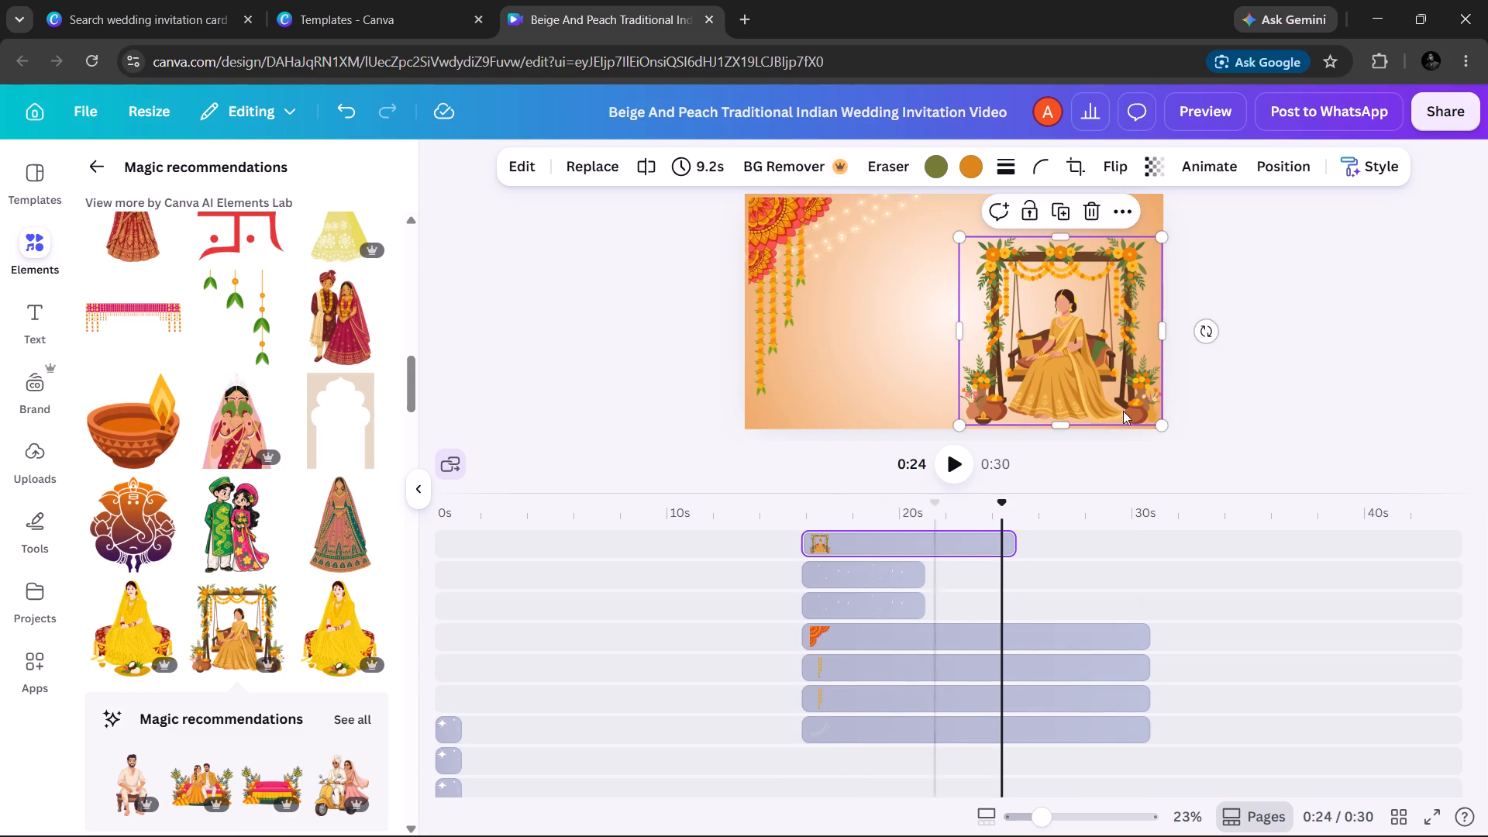
click(1214, 358)
scroll(1214, 358, up, 1)
scroll(933, 327, left, 1)
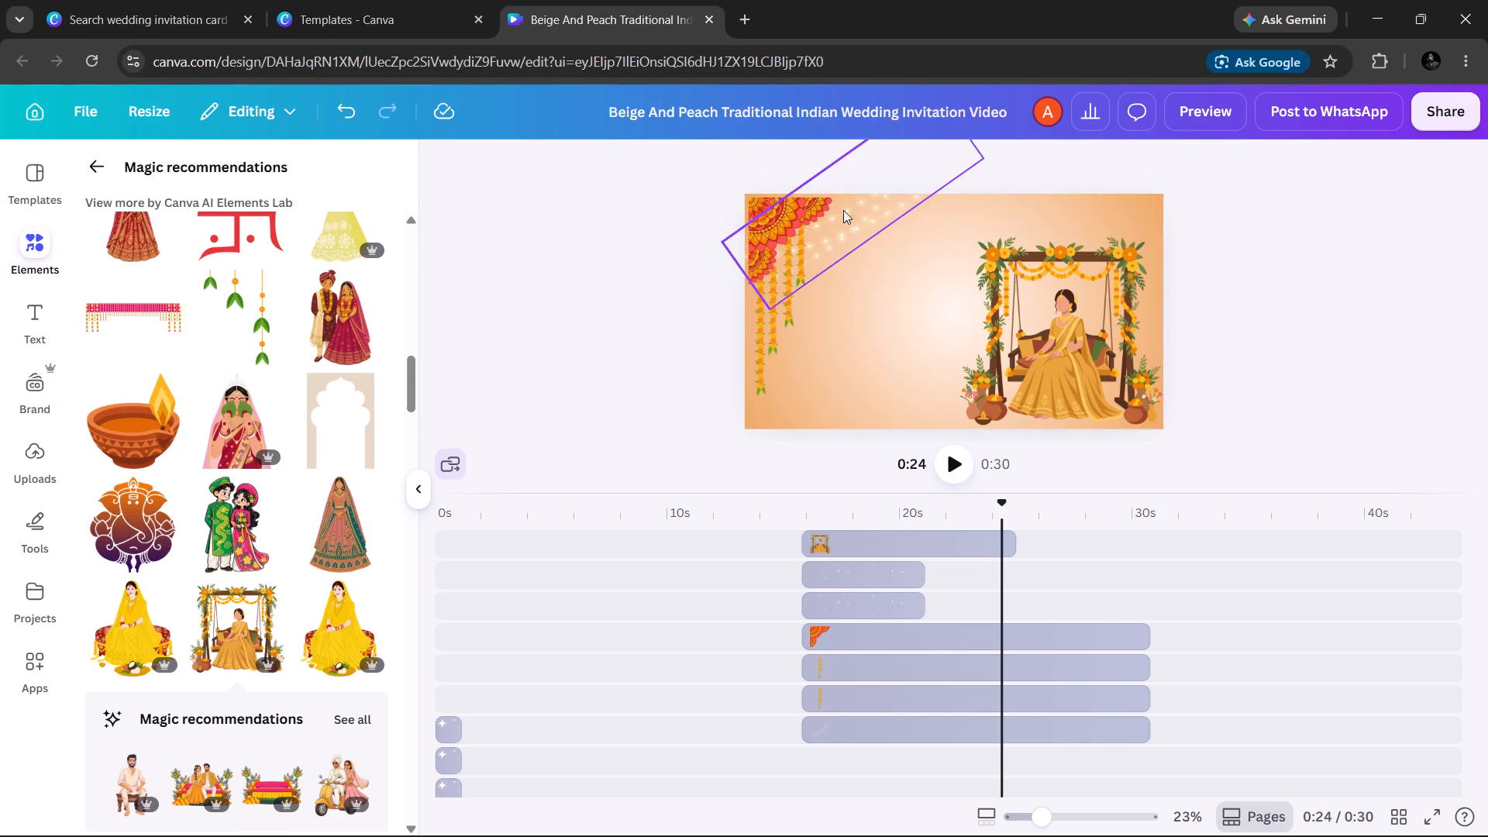
scroll(739, 381, down, 1)
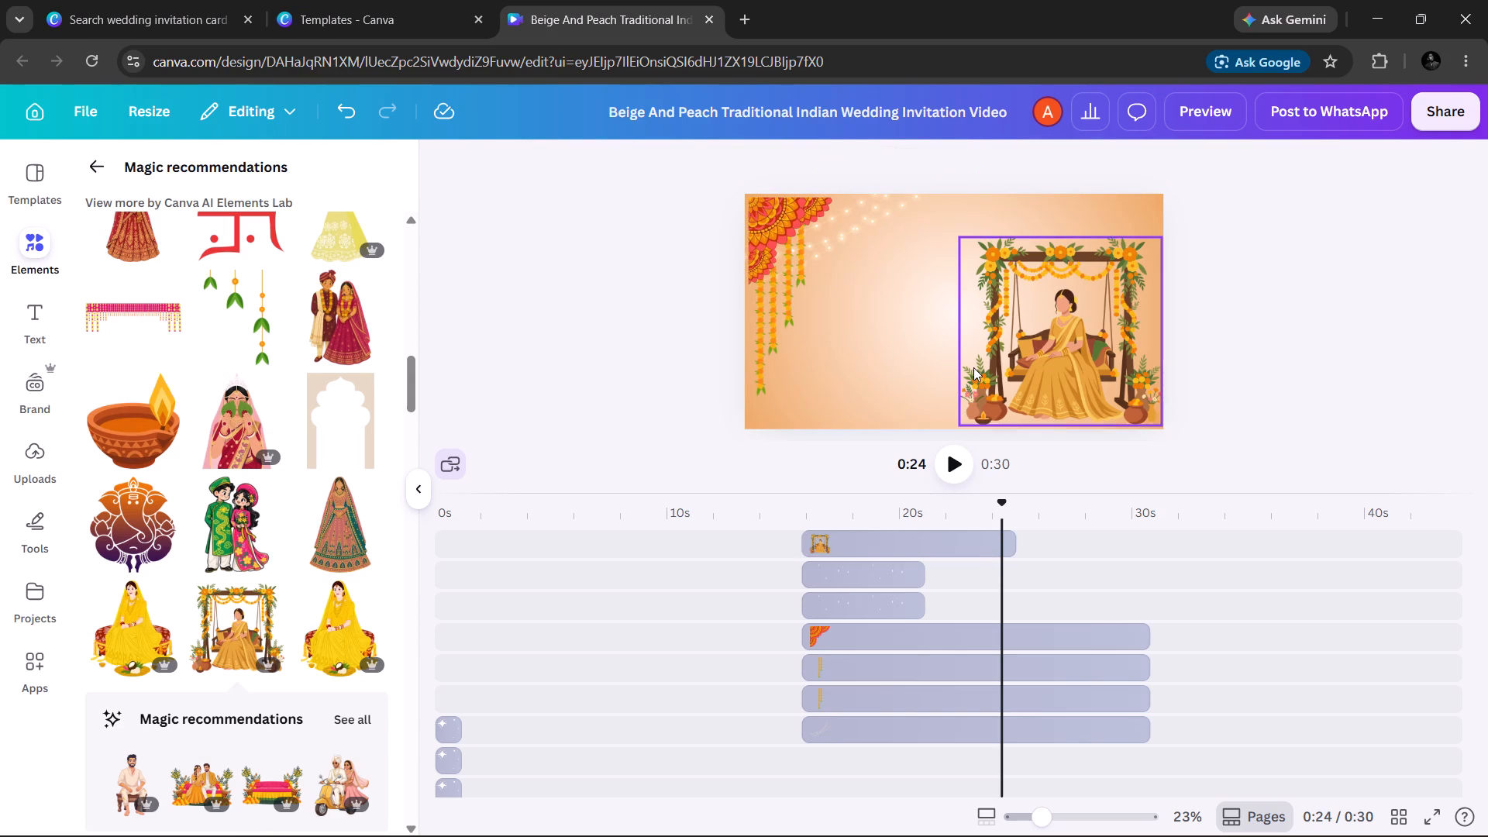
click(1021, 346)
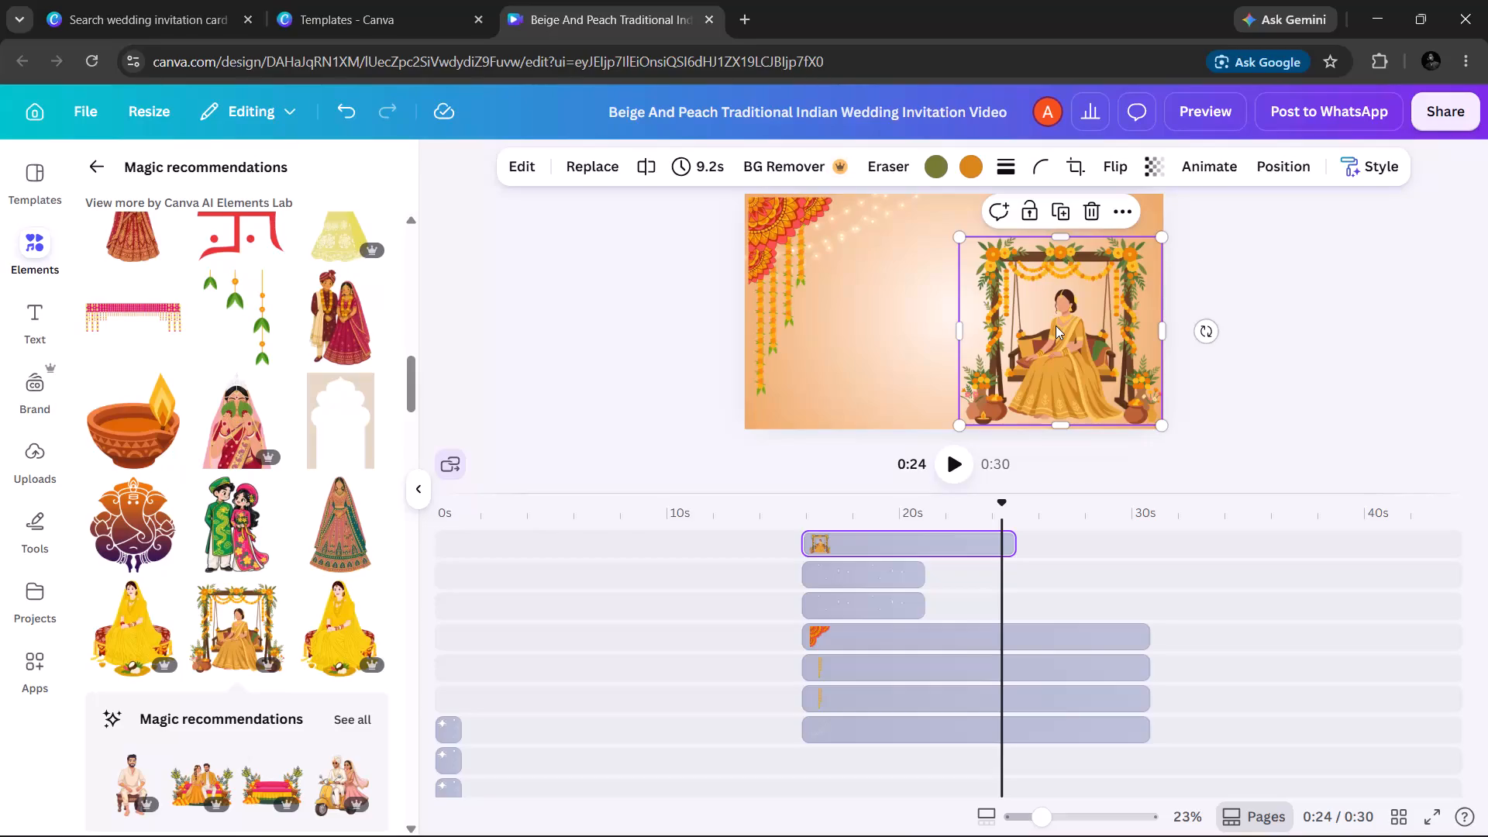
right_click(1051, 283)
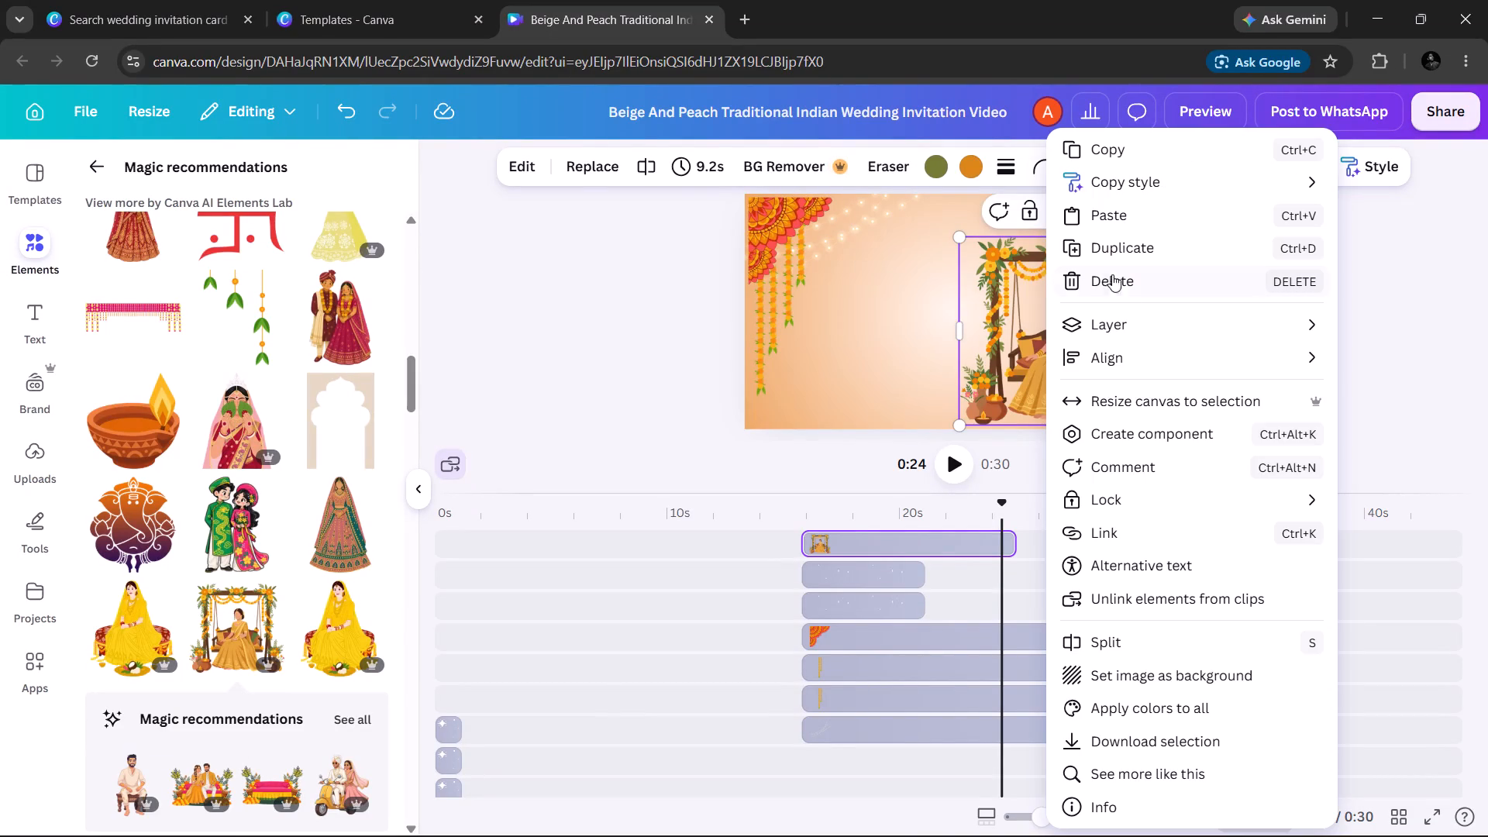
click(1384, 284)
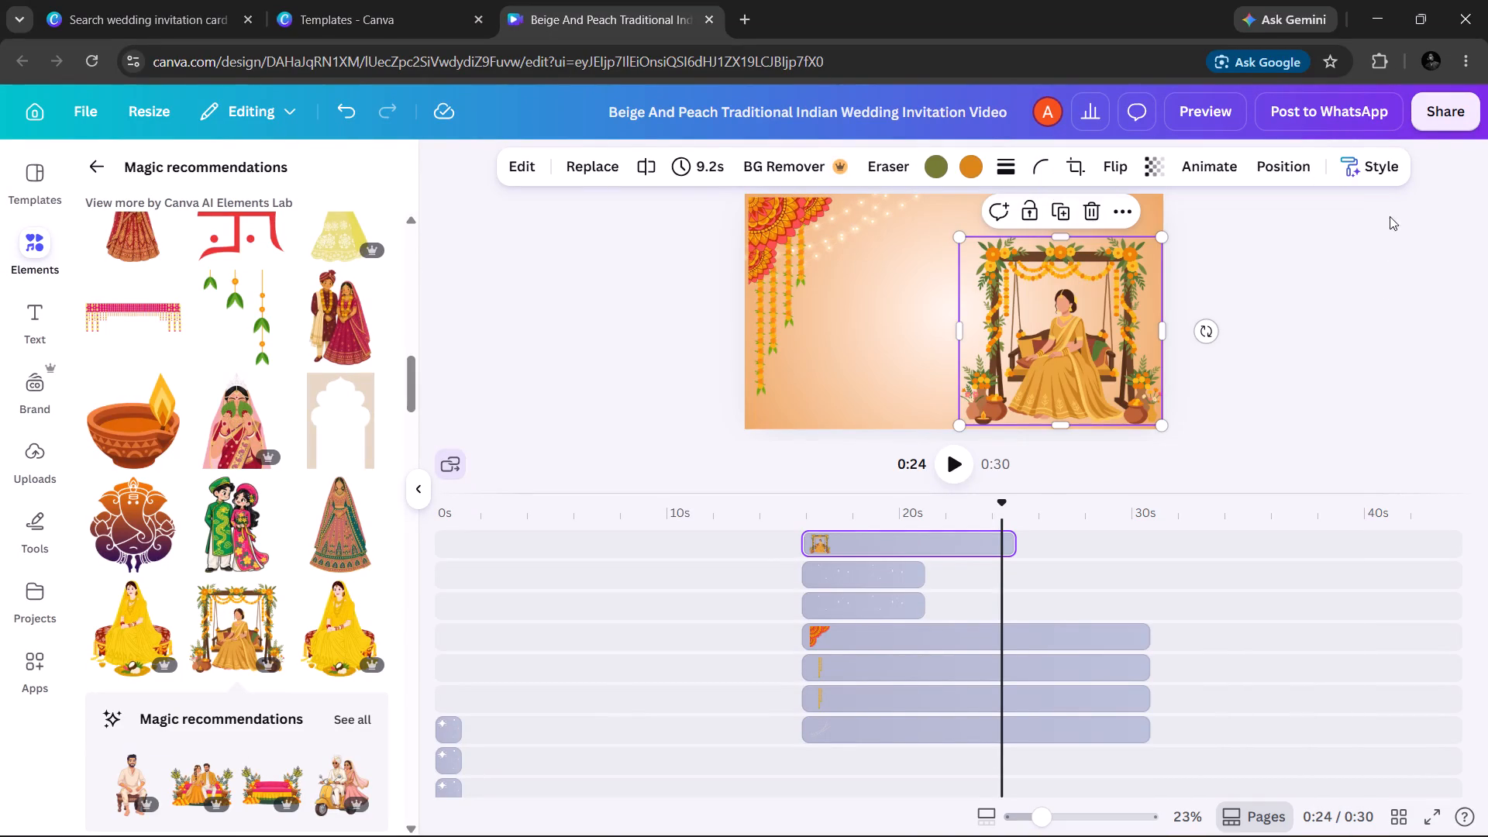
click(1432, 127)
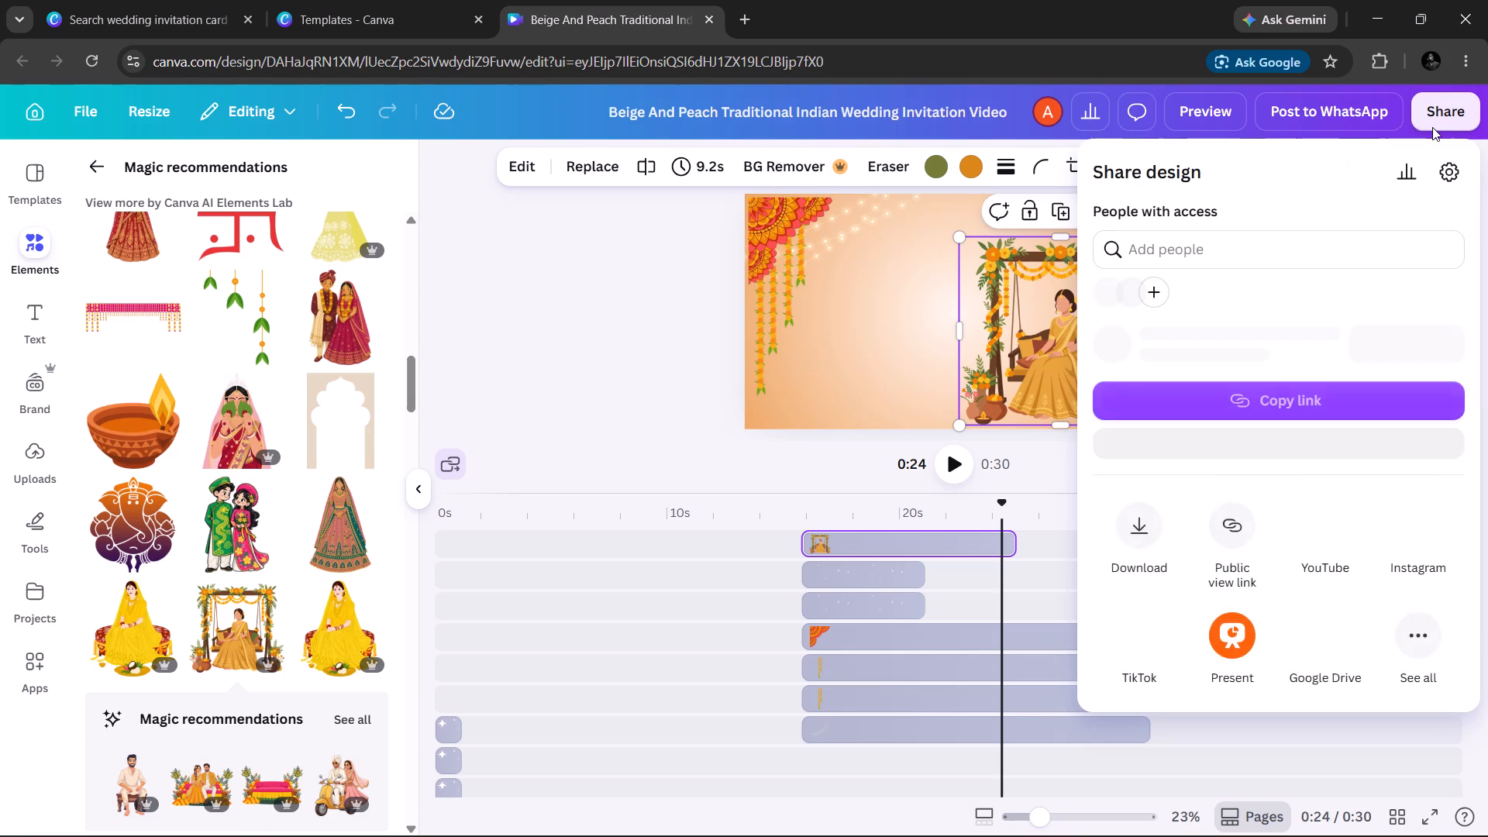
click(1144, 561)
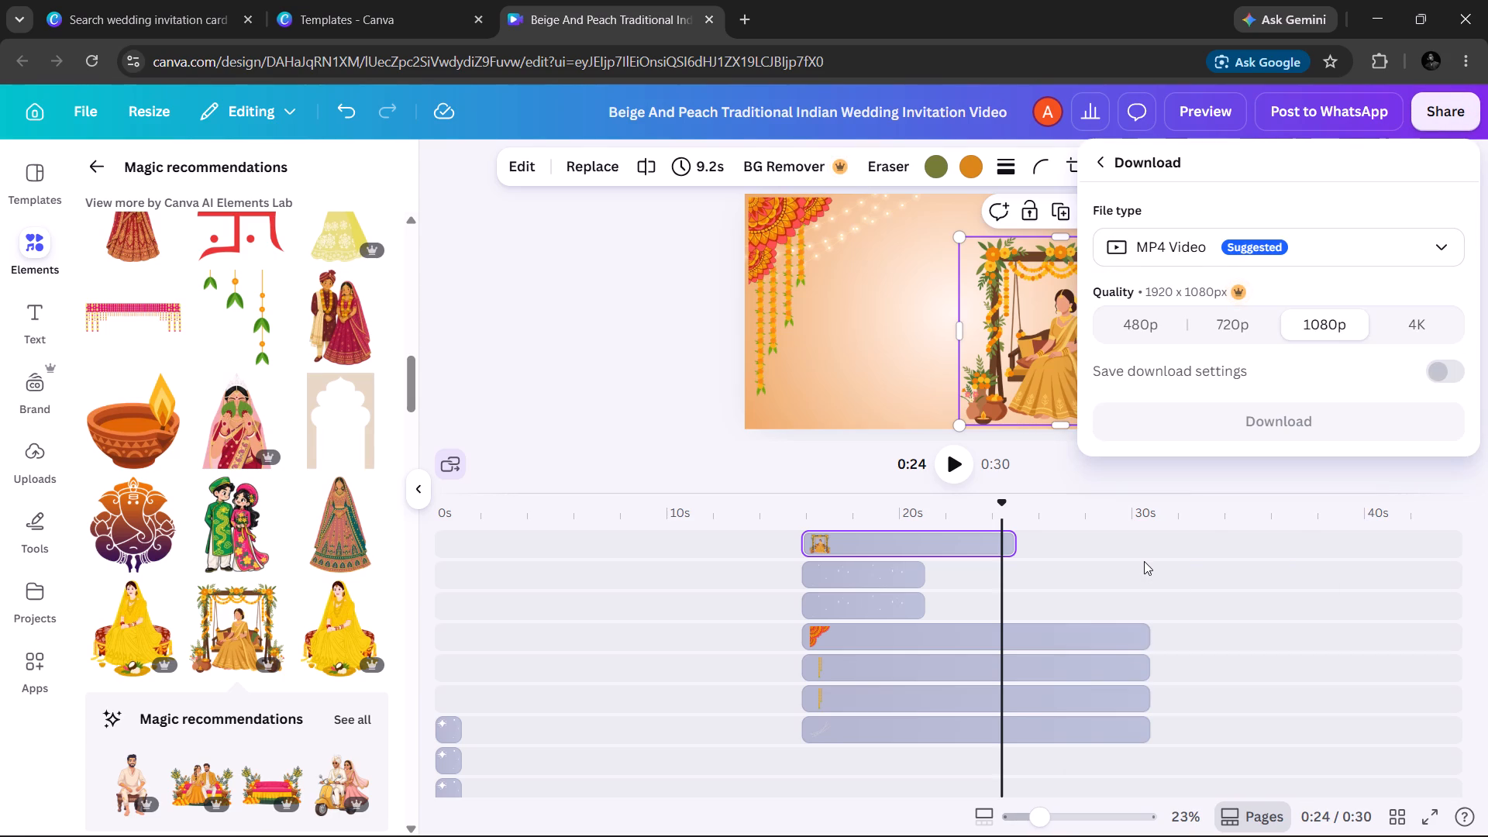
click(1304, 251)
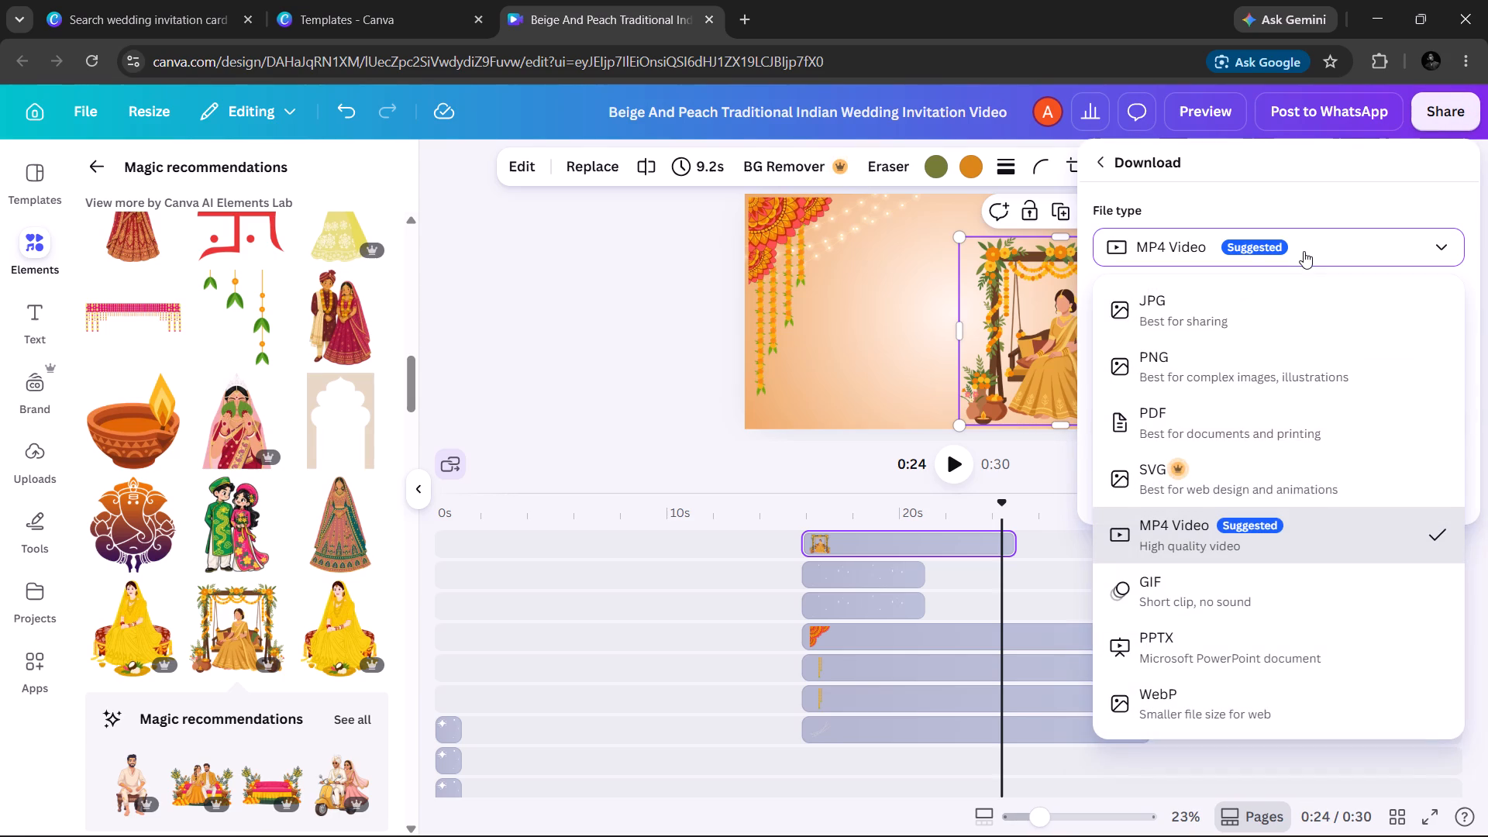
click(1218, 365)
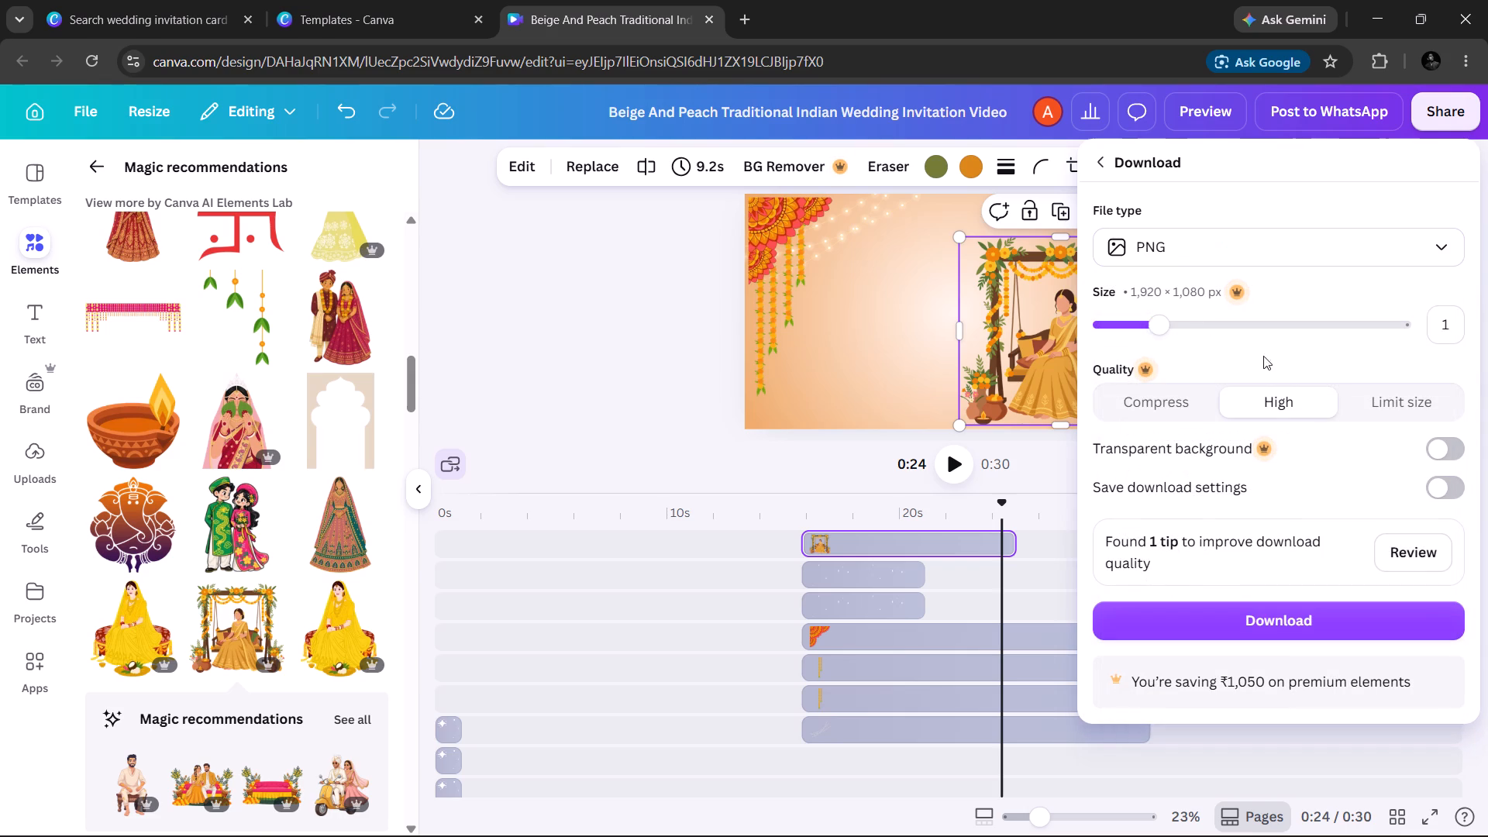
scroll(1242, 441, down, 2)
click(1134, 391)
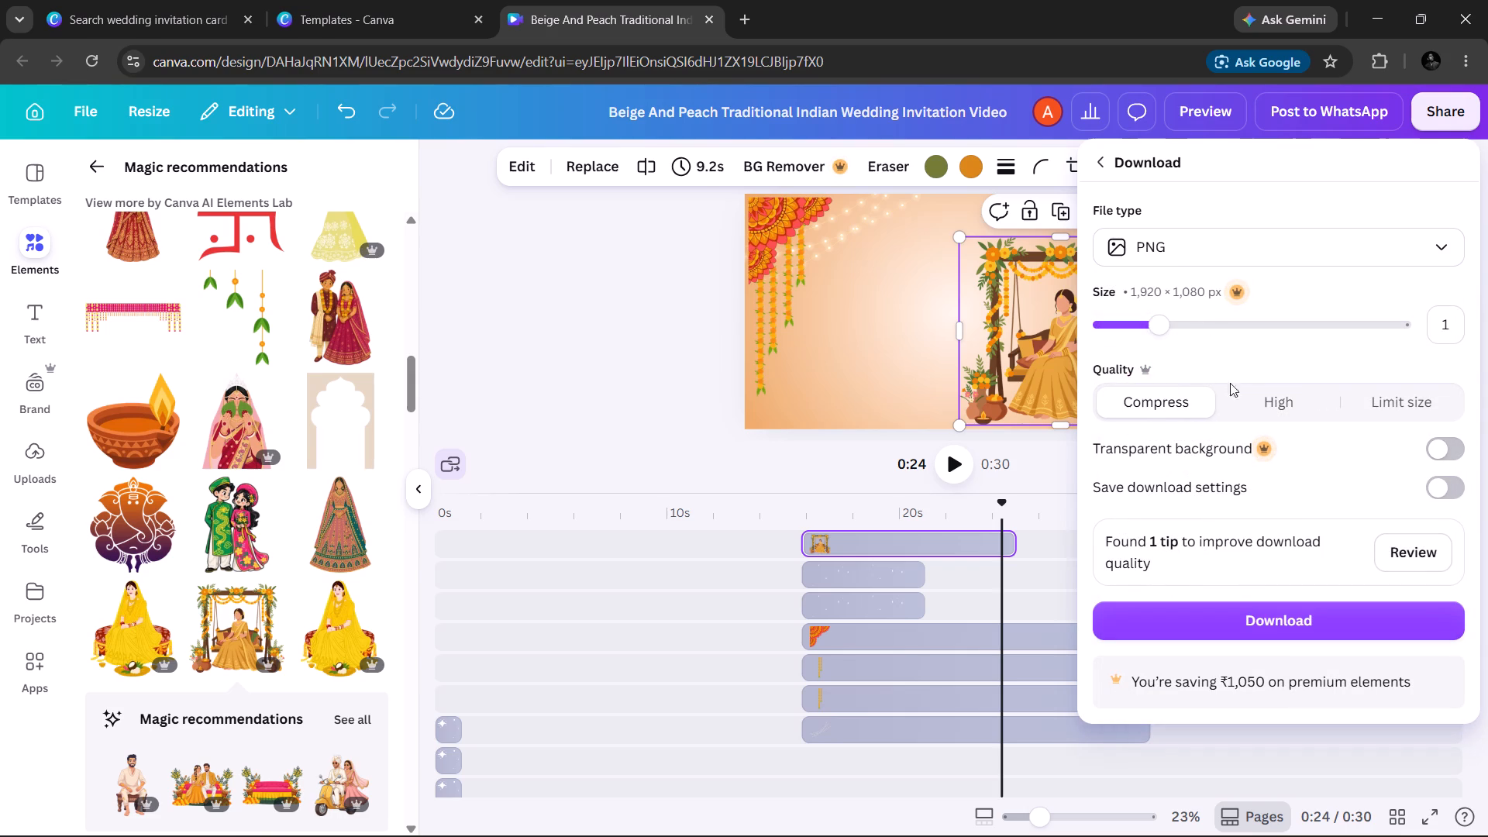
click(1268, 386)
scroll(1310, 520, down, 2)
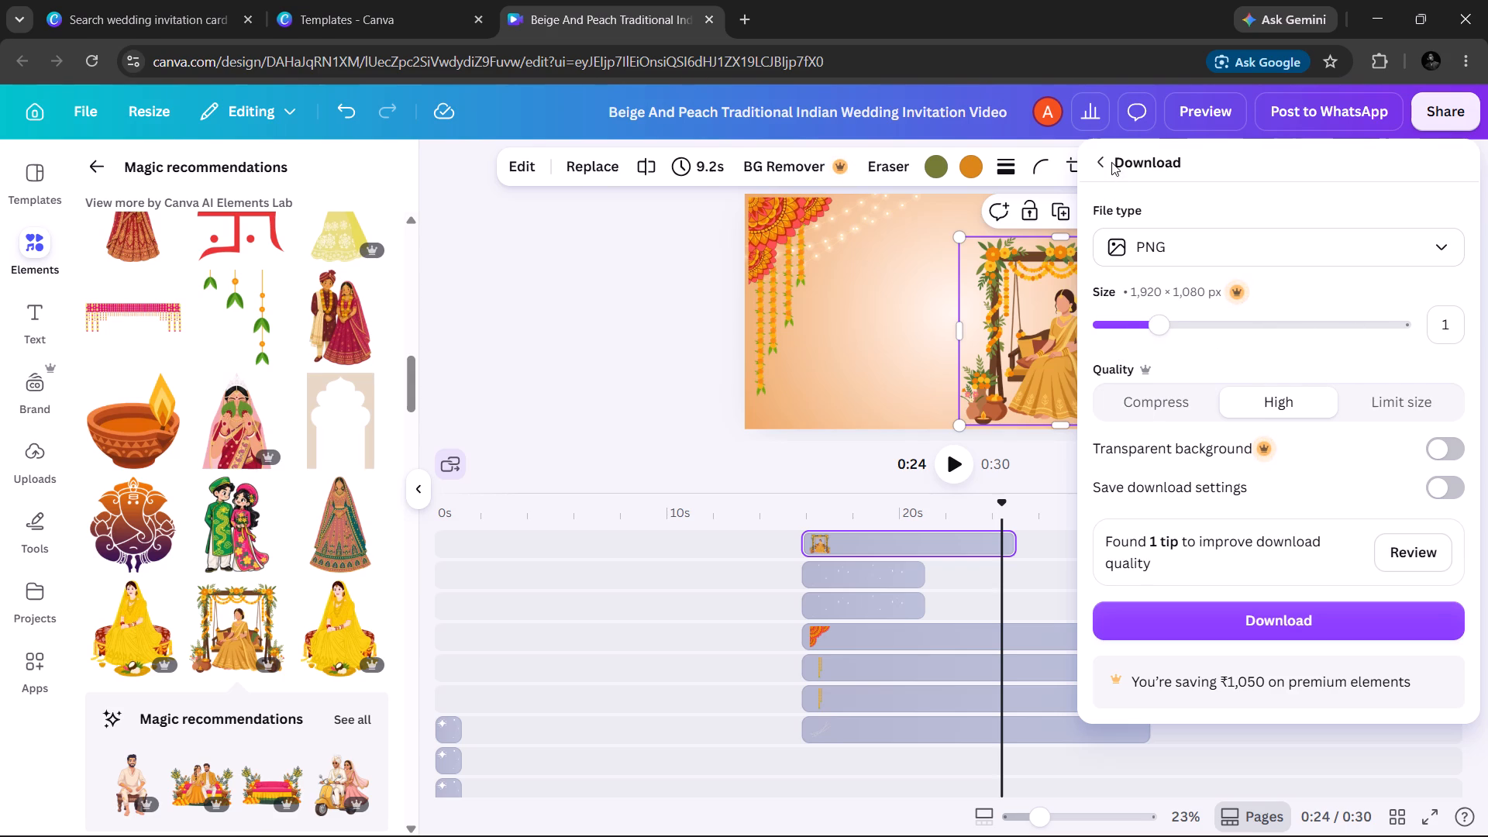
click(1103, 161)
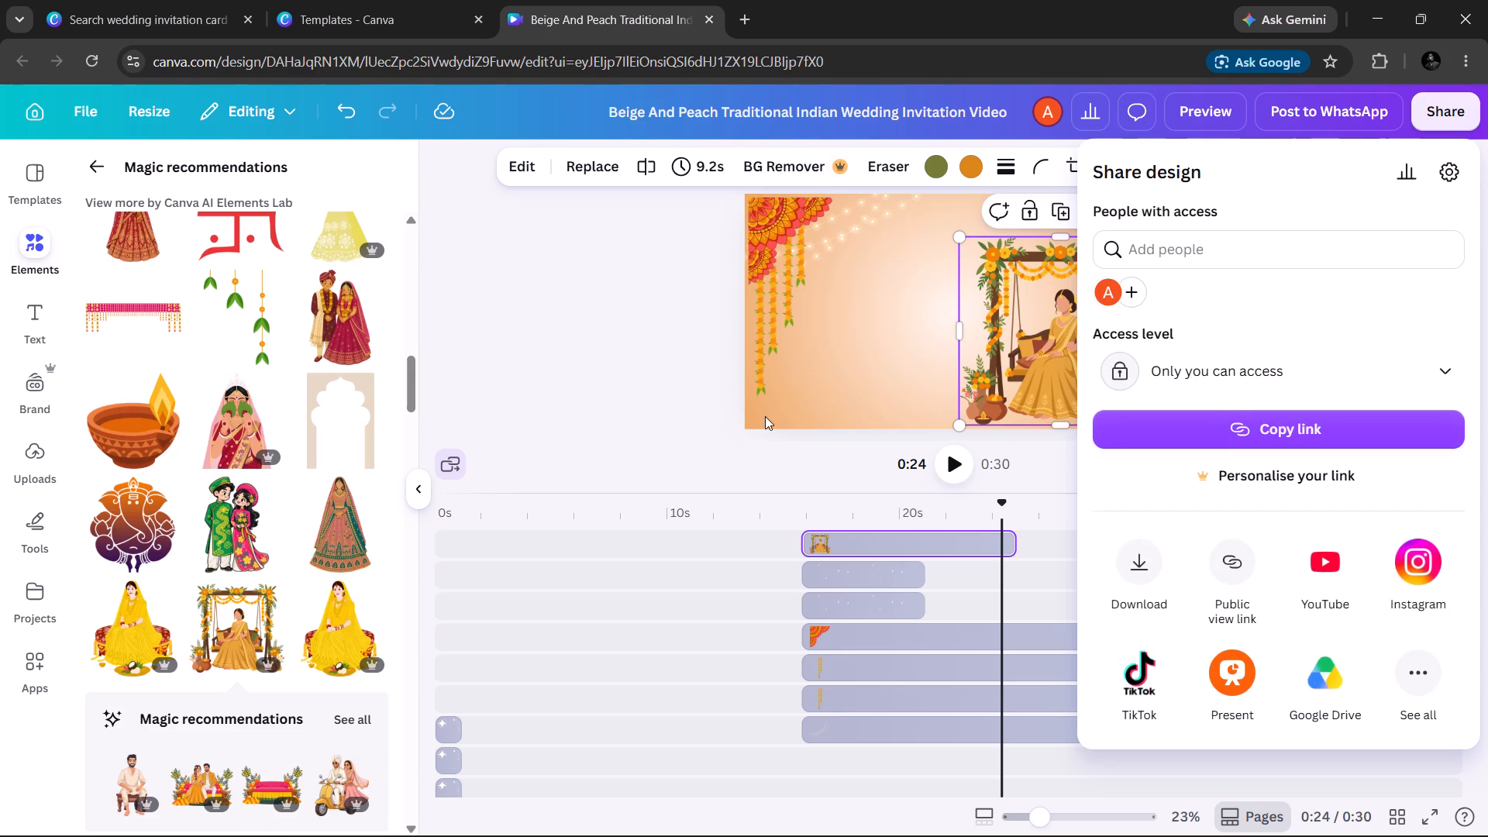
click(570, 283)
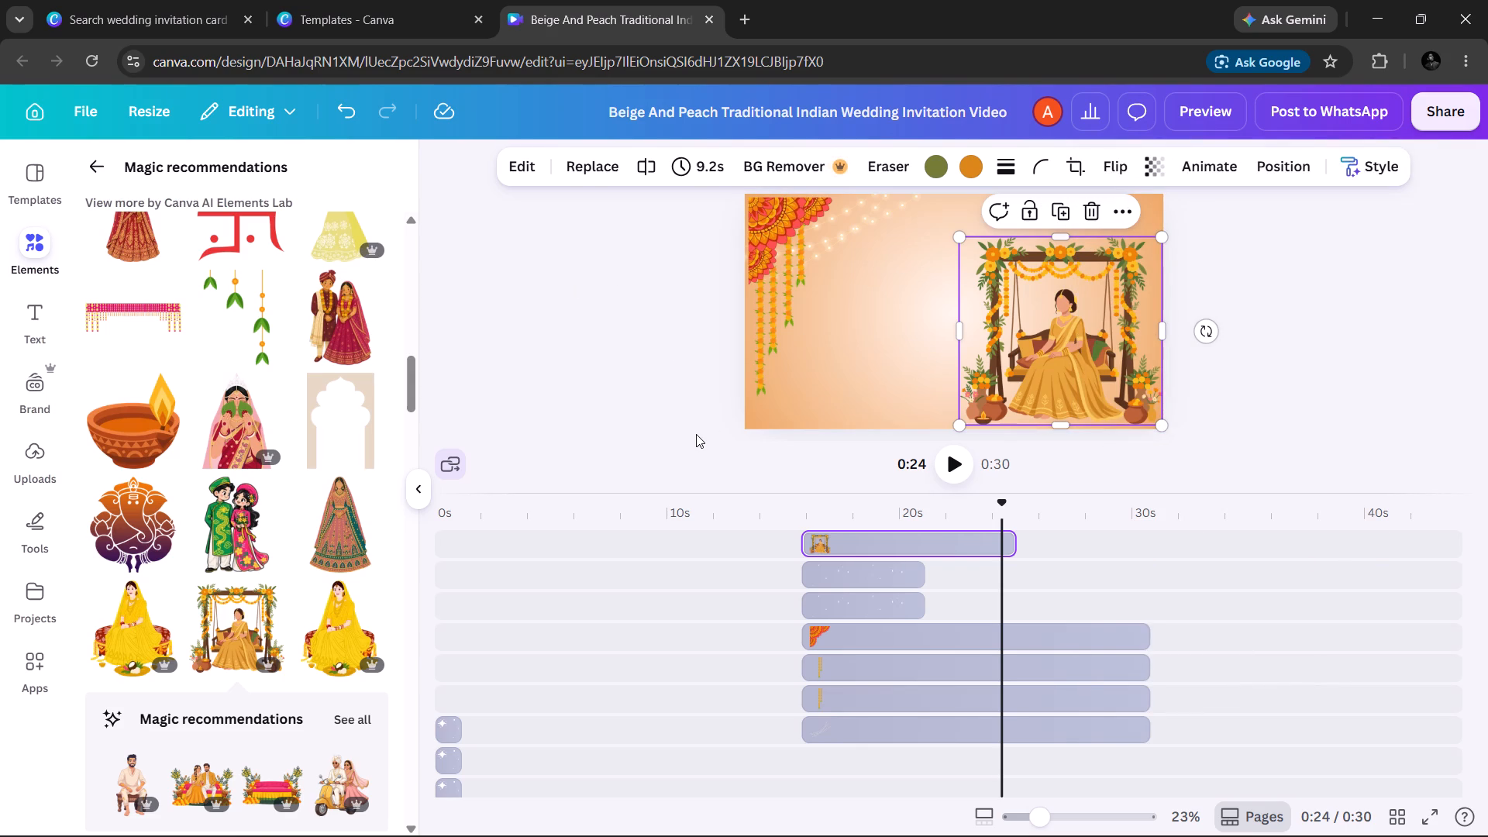
Add the colourful stacked bangles graphic from the Magic recommendations to the second scene.
scroll(263, 642, down, 3)
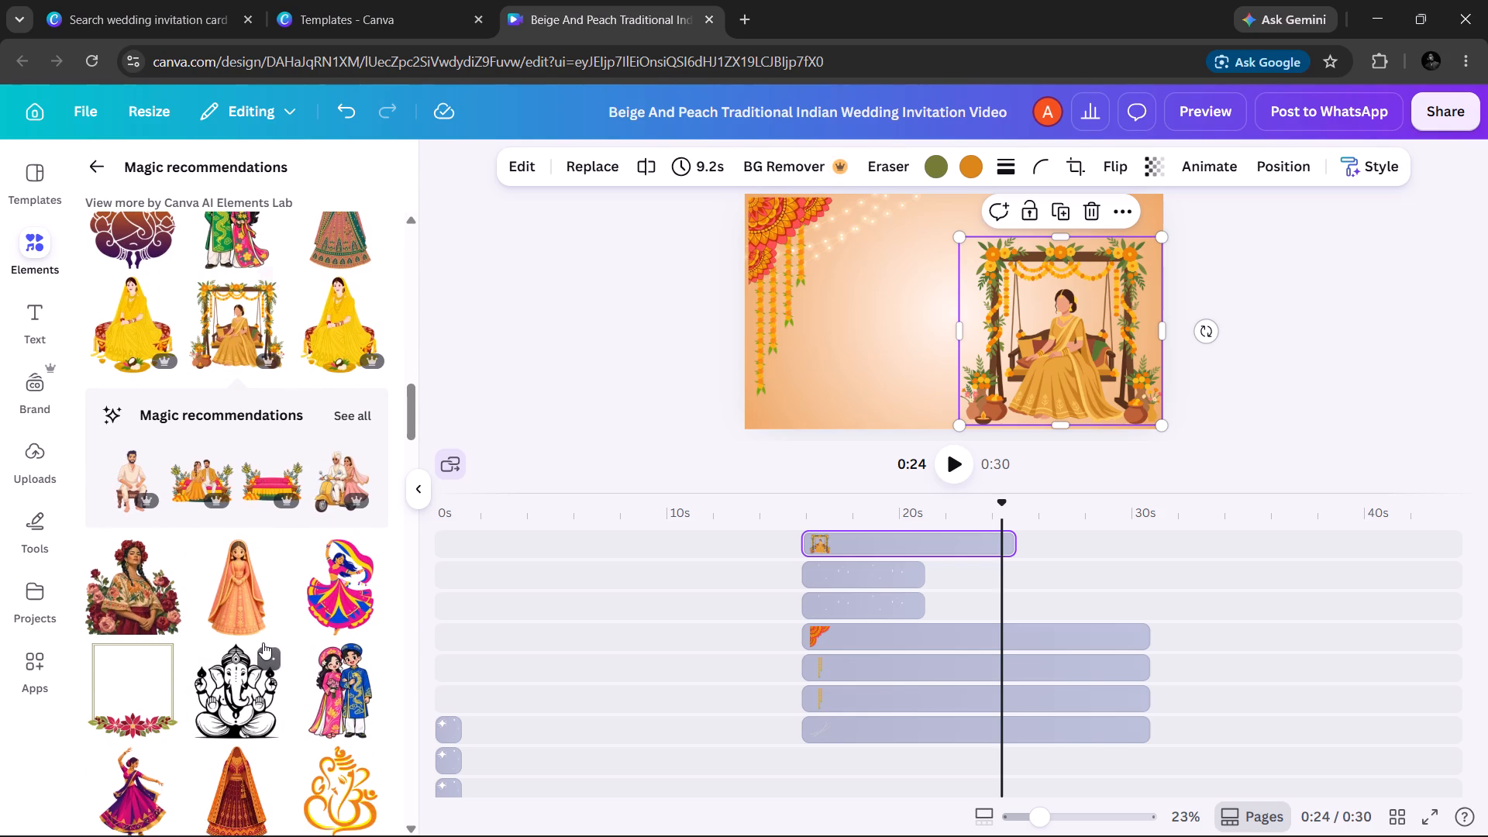
scroll(263, 642, down, 3)
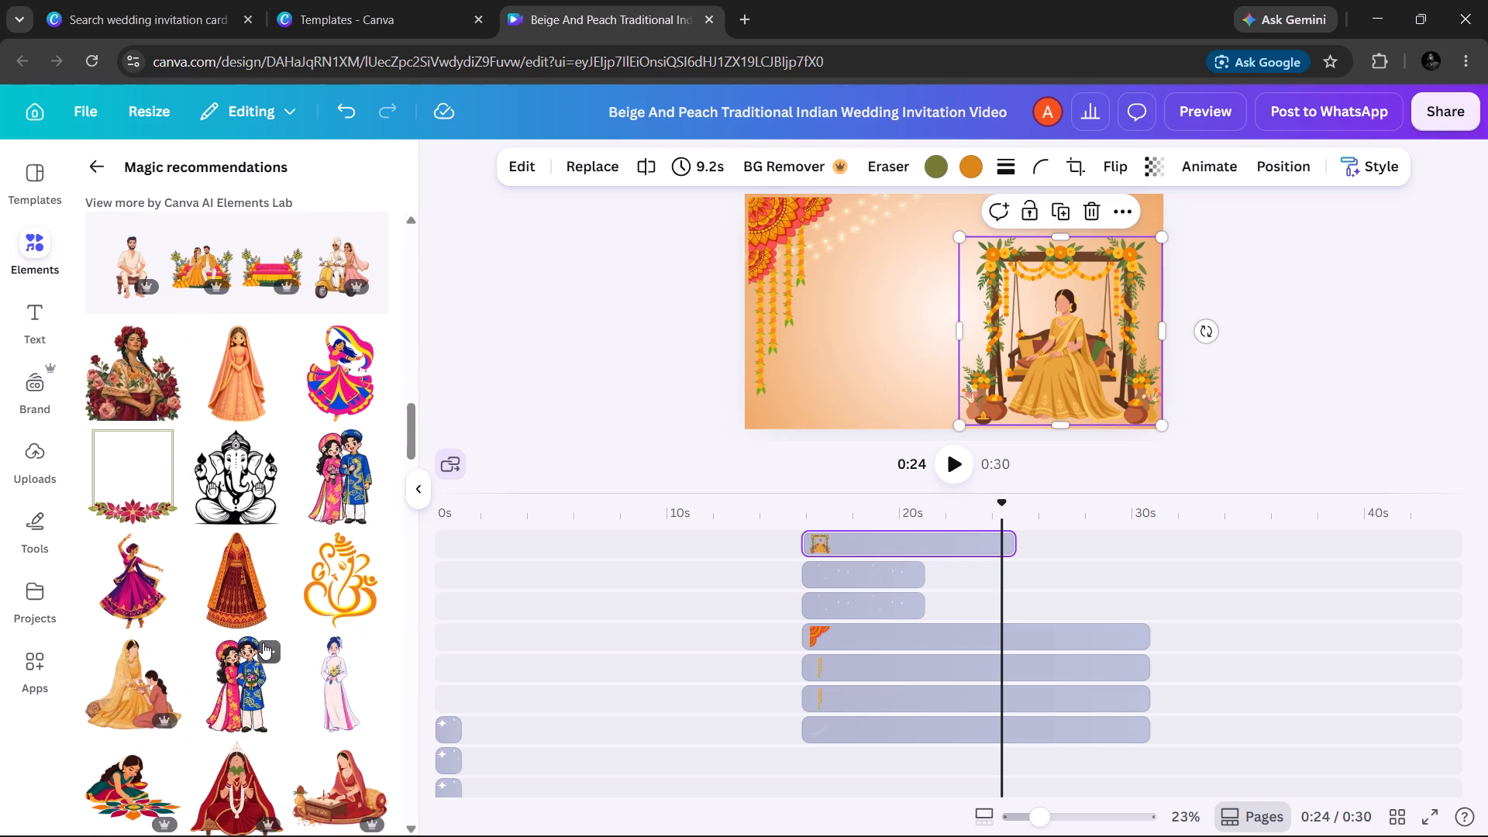
scroll(284, 651, down, 3)
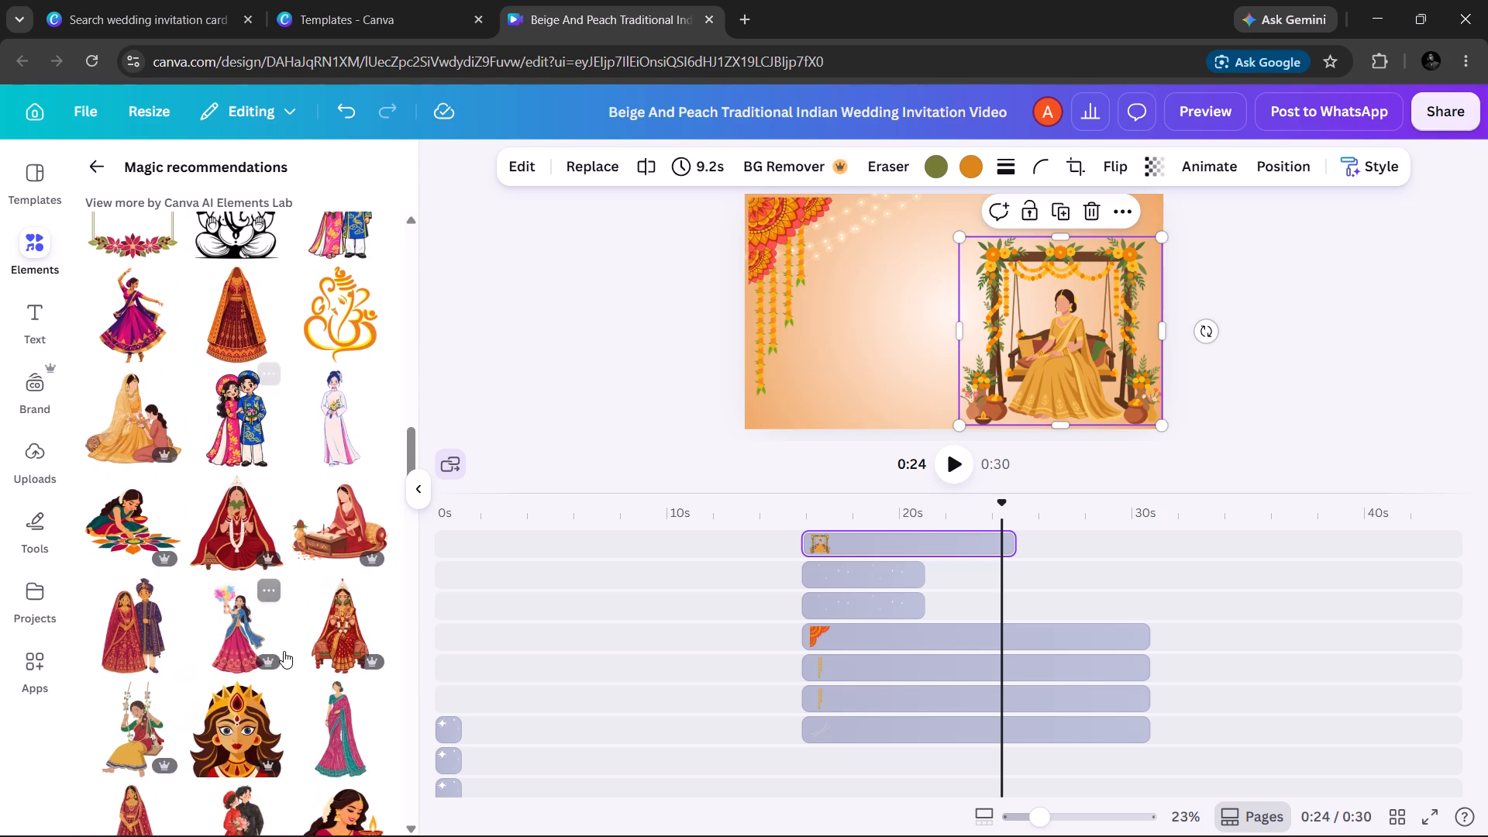
scroll(284, 651, down, 7)
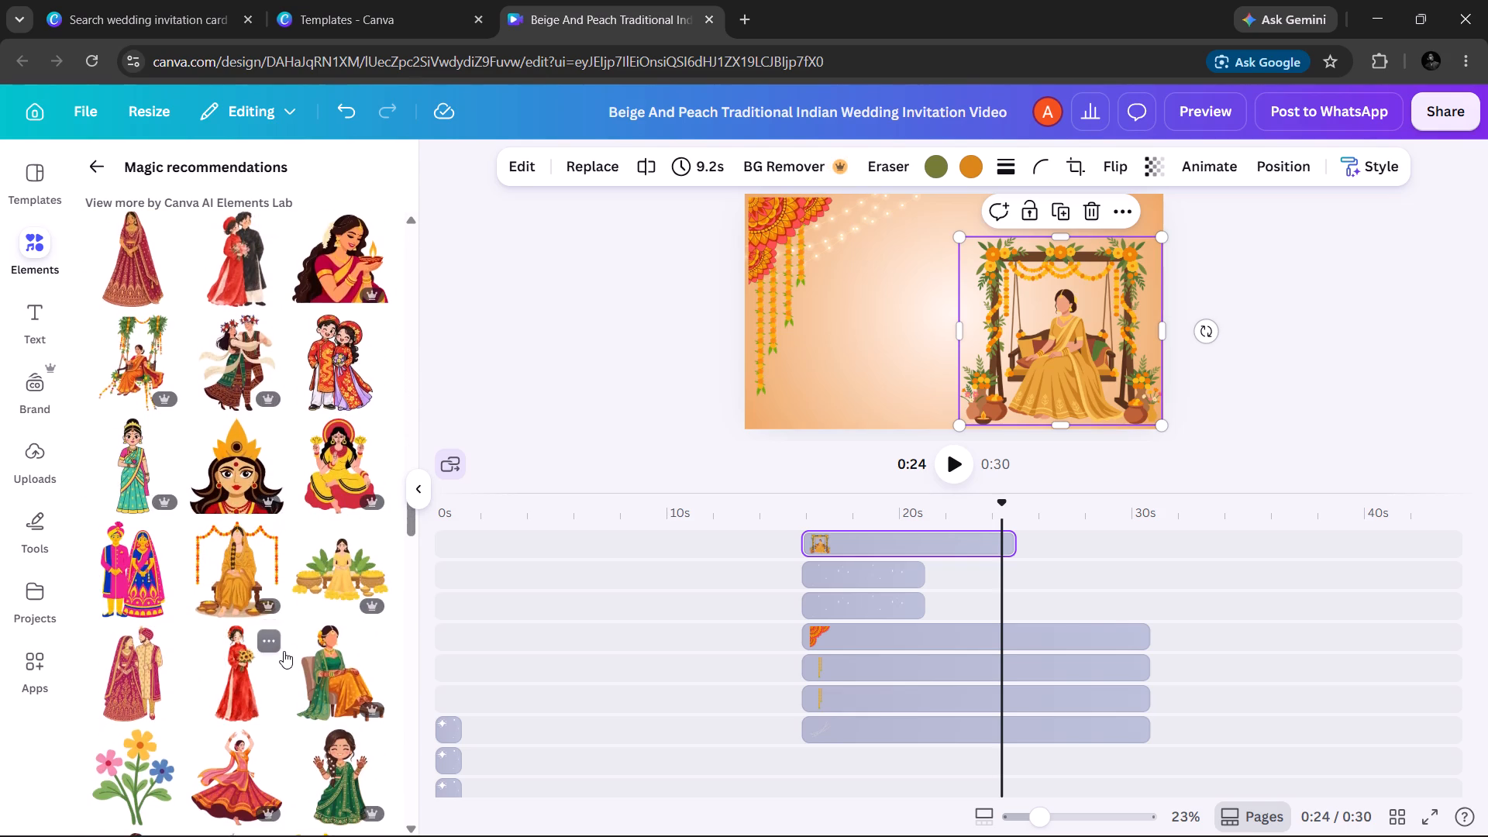
scroll(284, 651, down, 4)
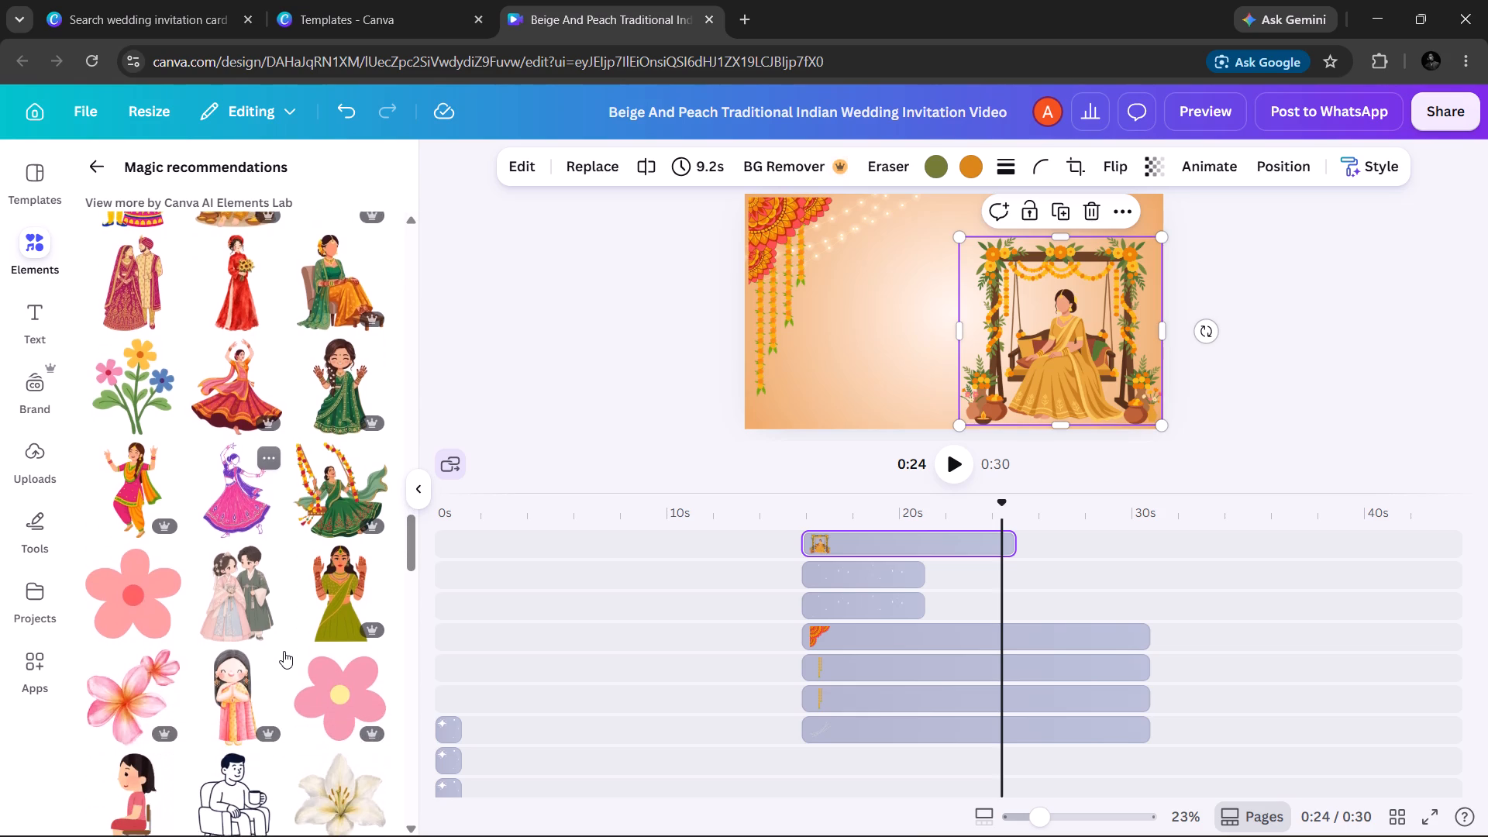
scroll(284, 651, down, 7)
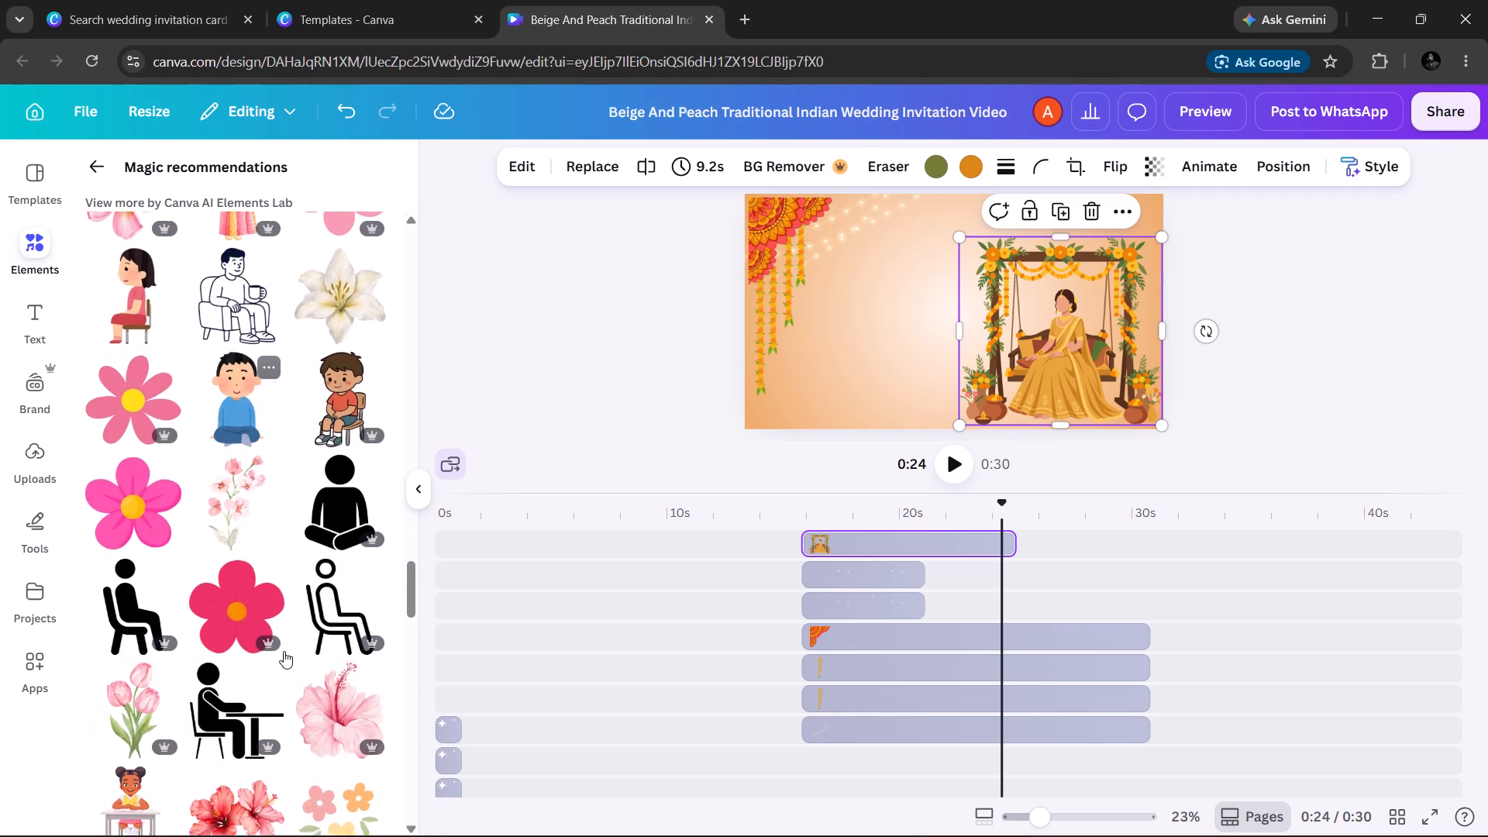
scroll(284, 651, down, 4)
scroll(284, 651, up, 9)
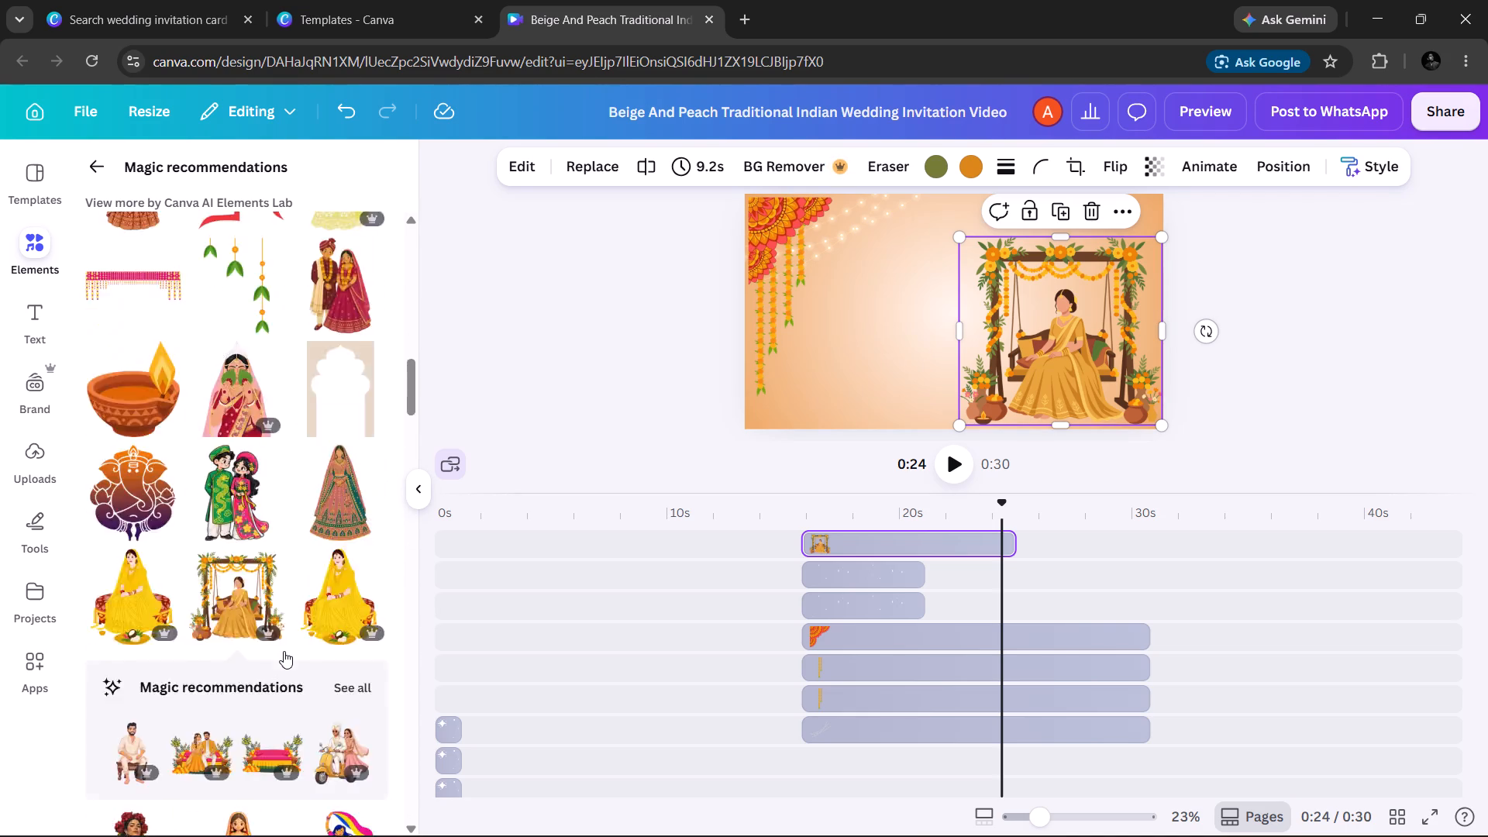
scroll(284, 651, up, 6)
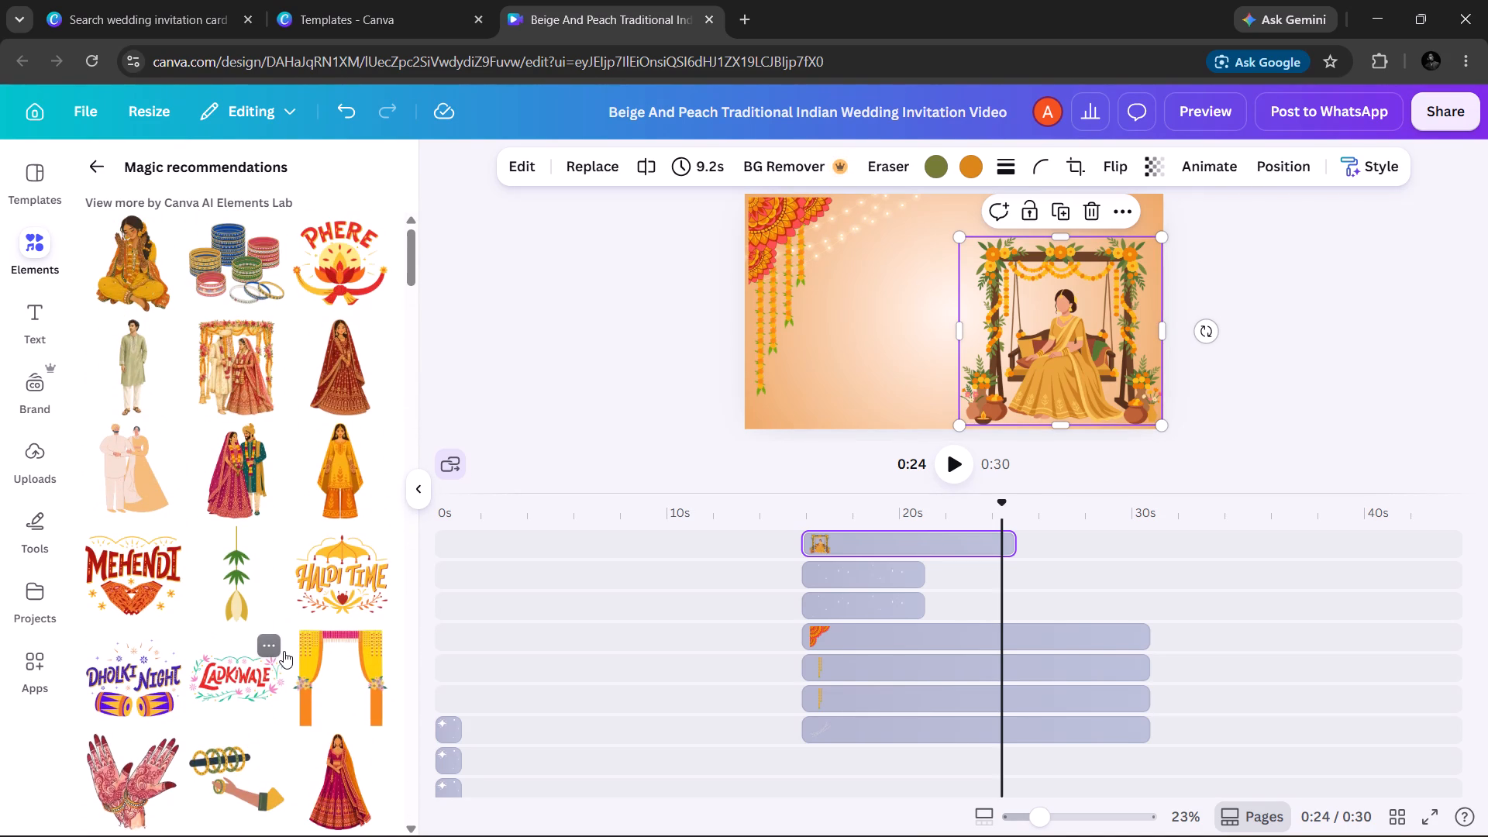
click(215, 290)
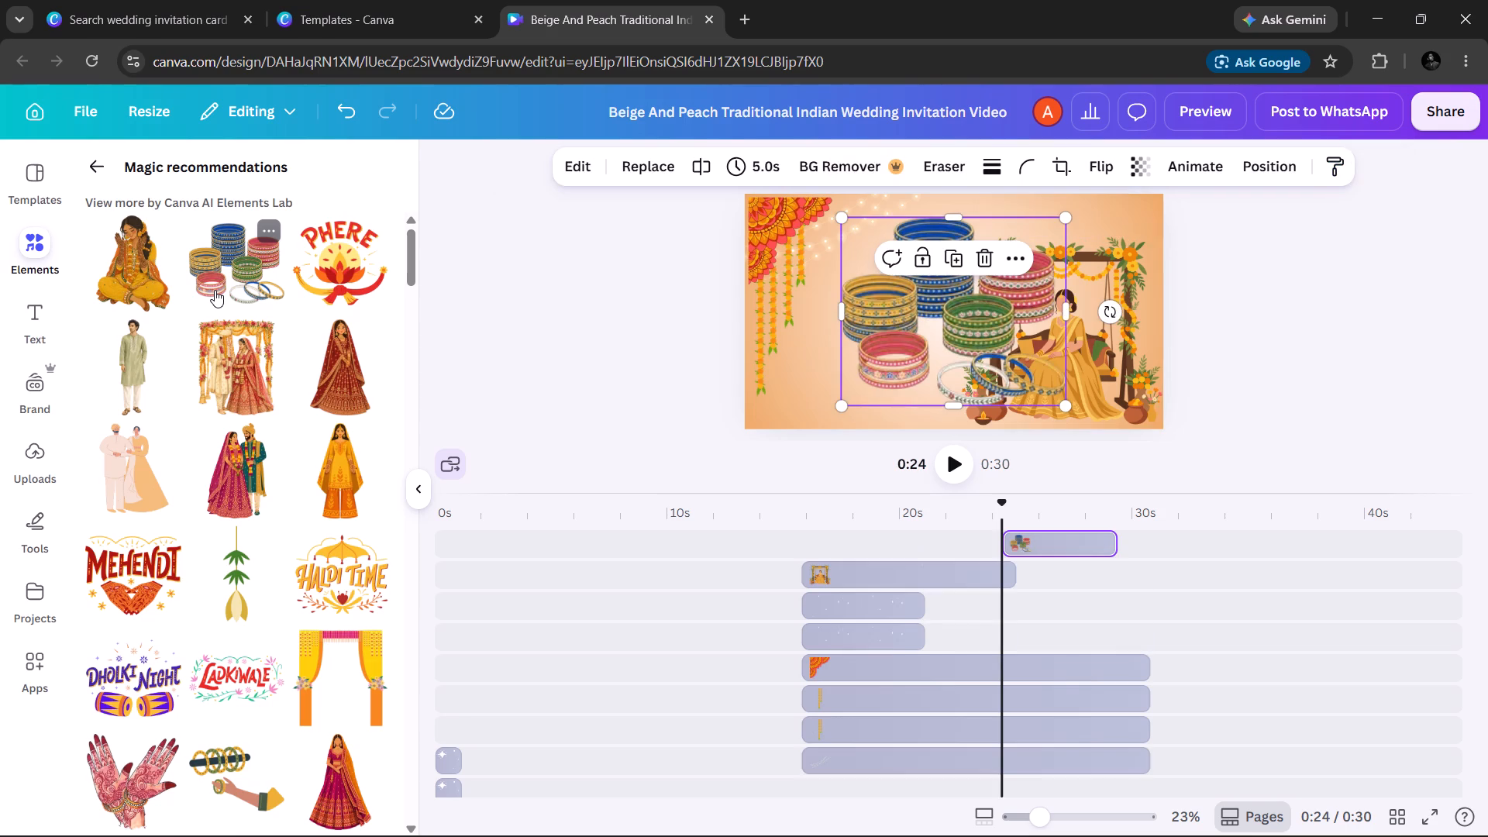
Shrink the bangles graphic and place it in the second scene's lower-left corner.
click(903, 309)
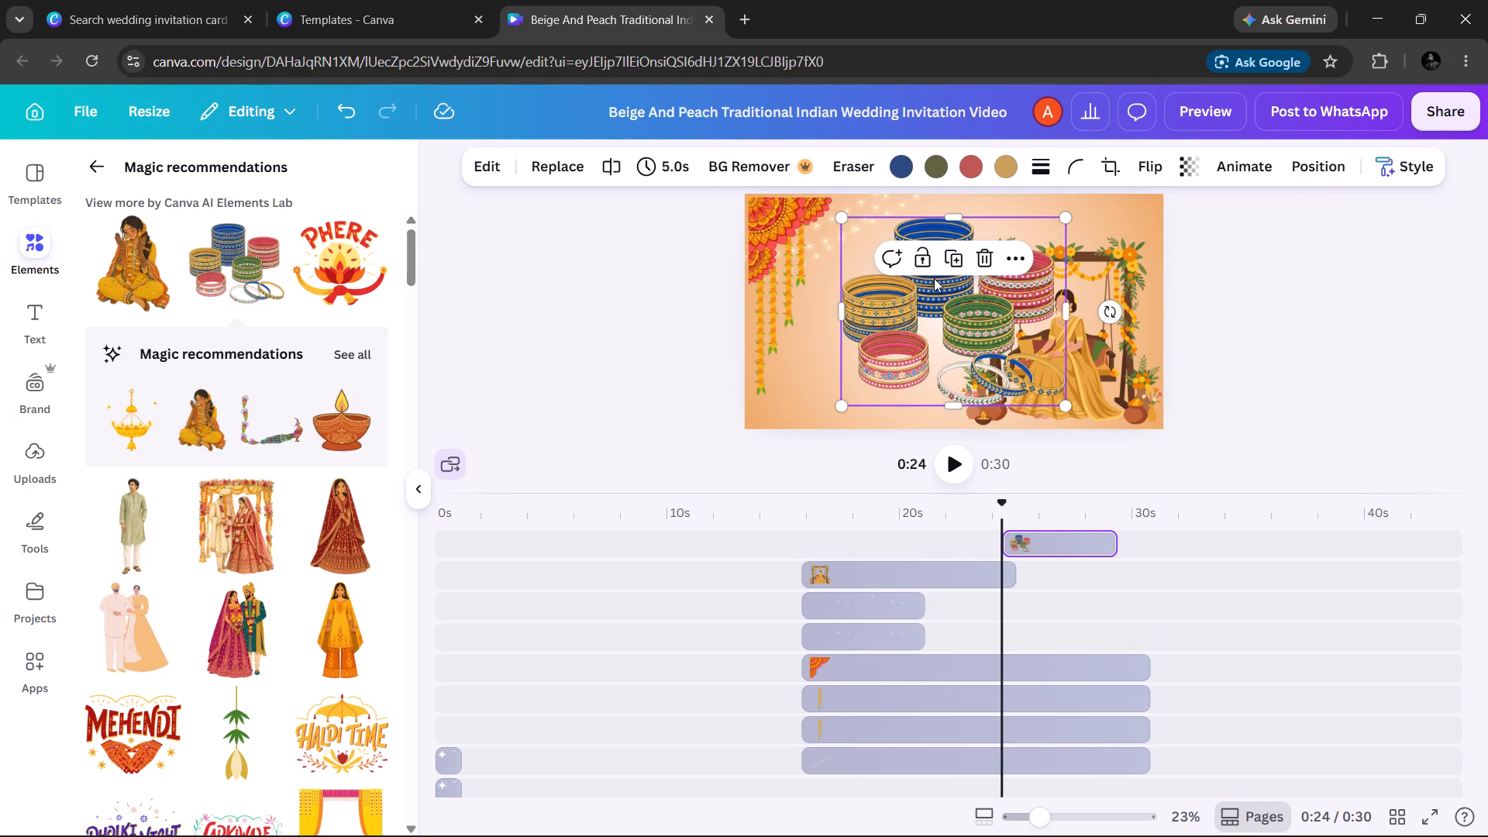
click(1036, 239)
drag(1067, 215, 994, 275)
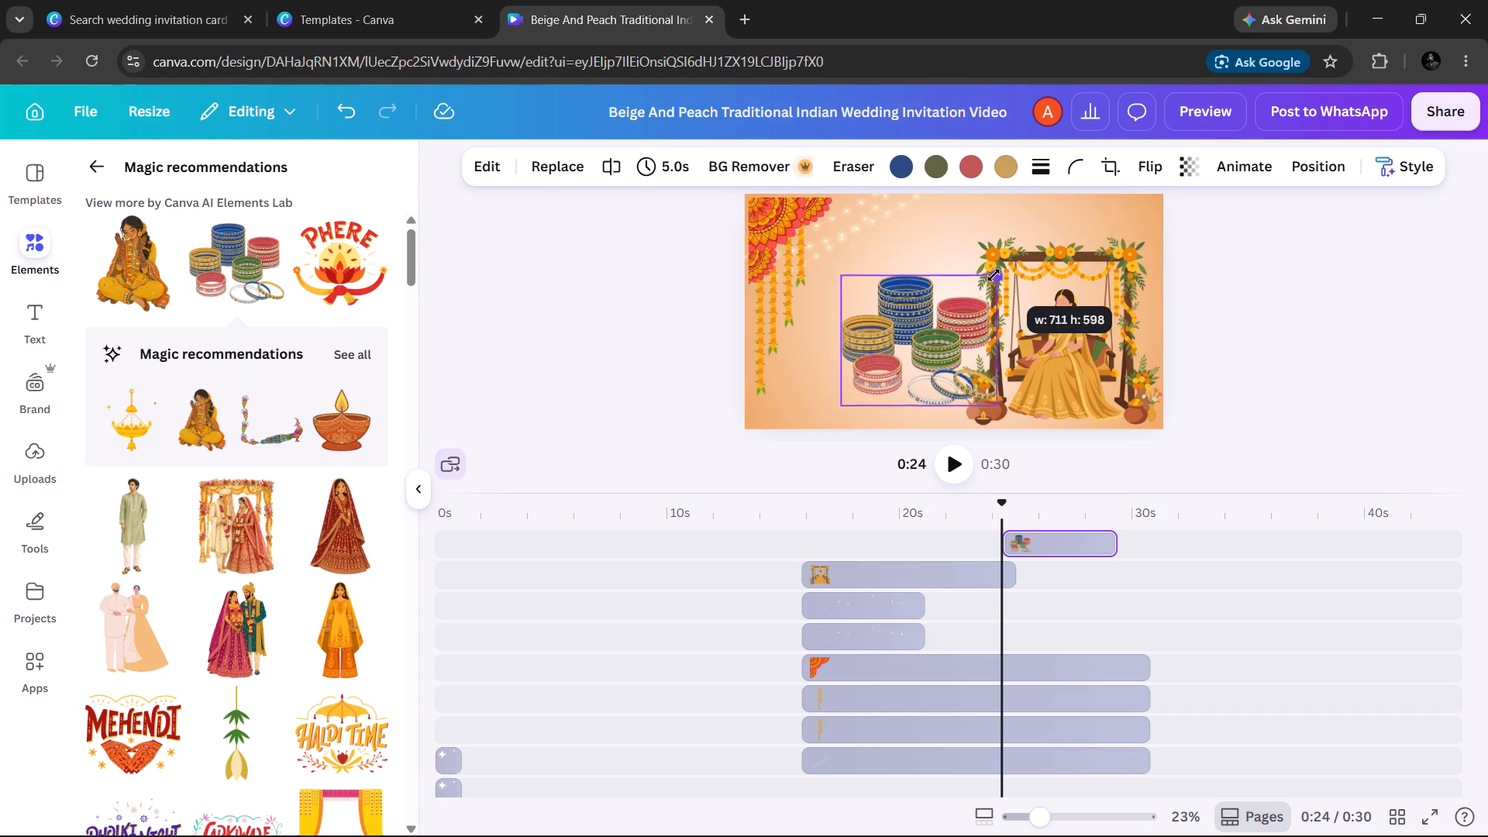
drag(994, 275, 917, 319)
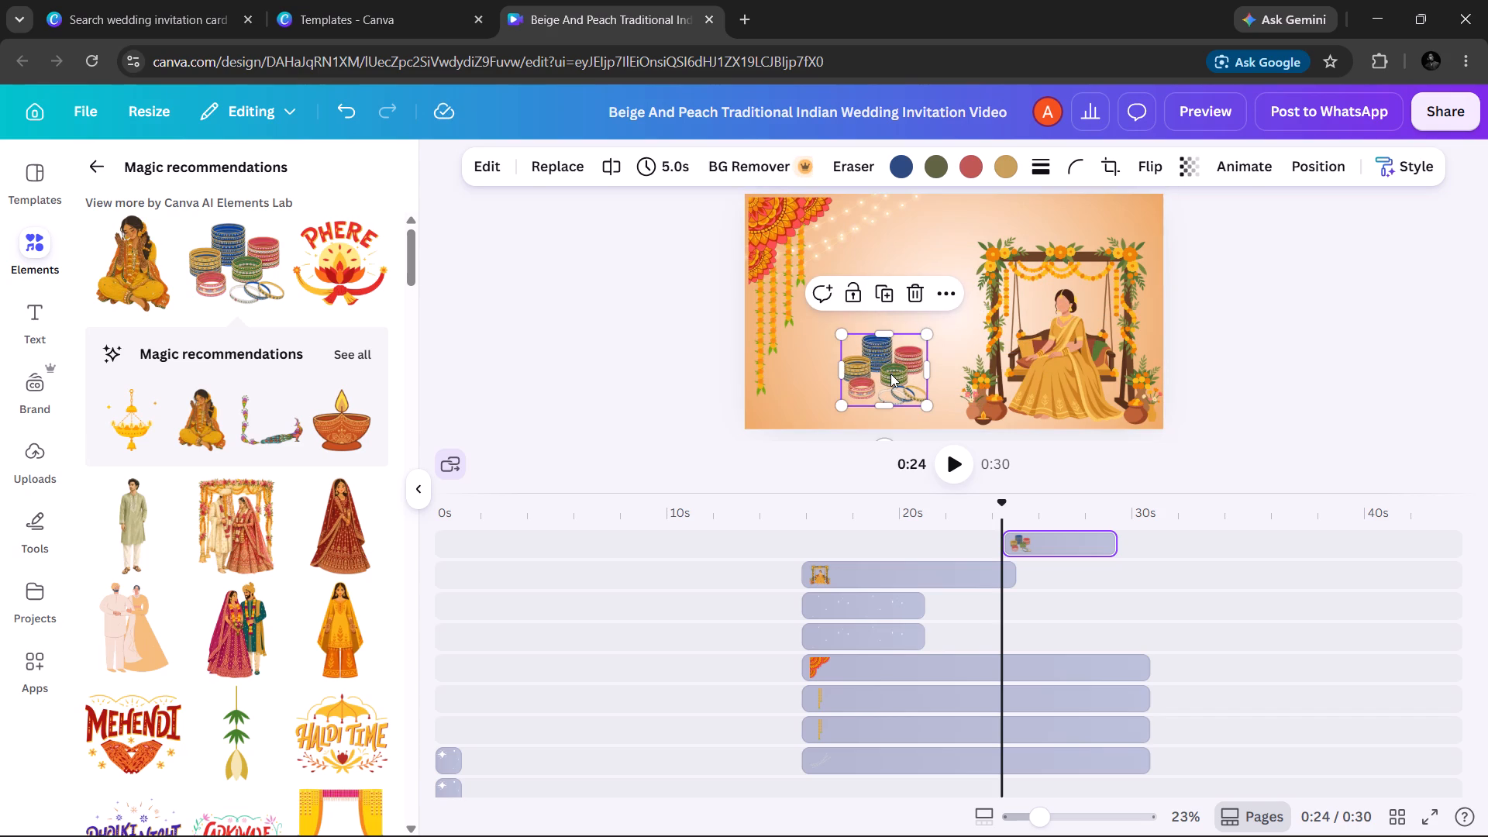
drag(890, 374, 796, 404)
click(625, 374)
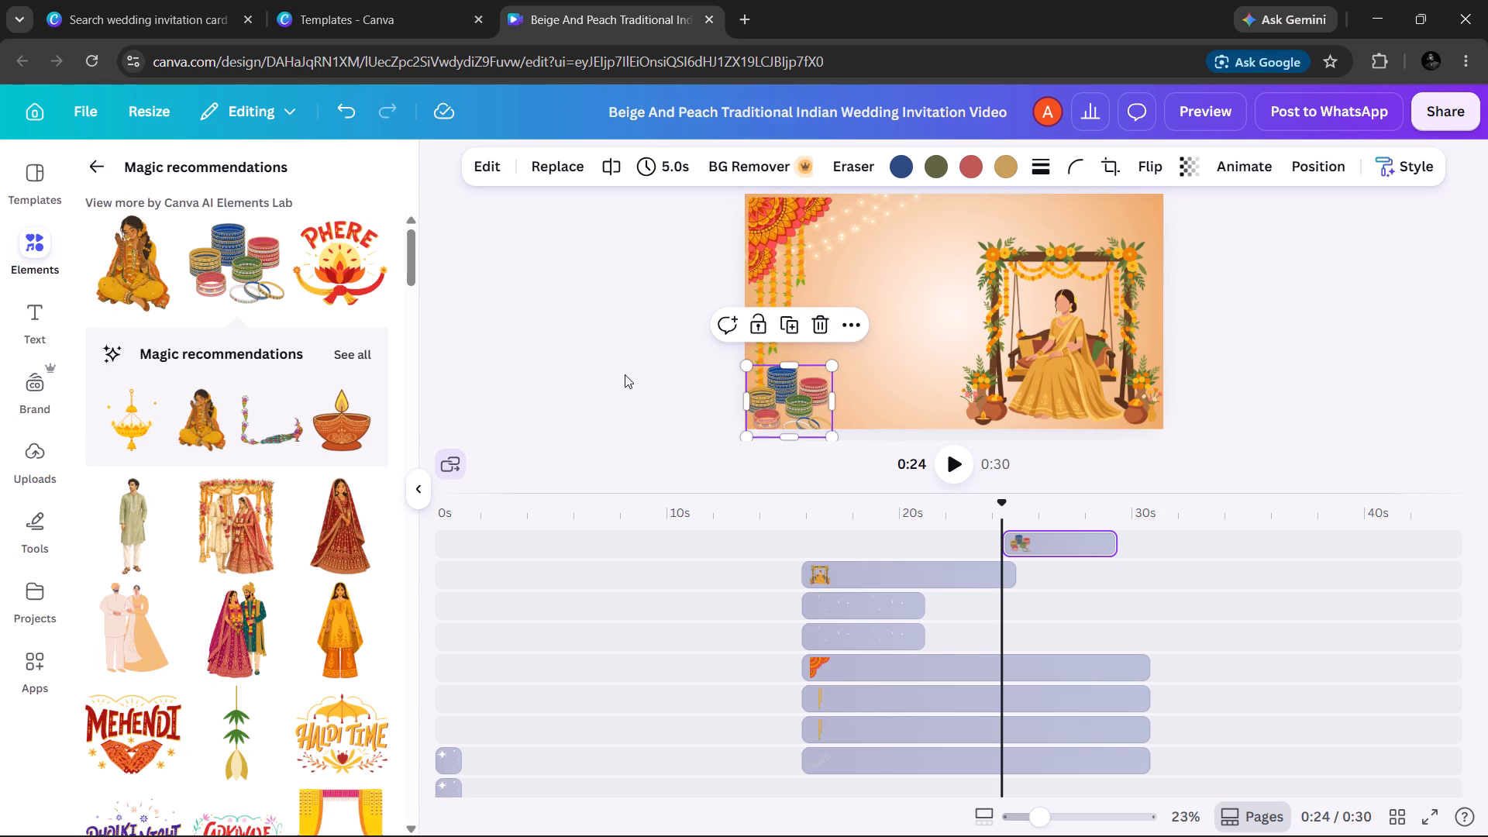
Delete the two hanging marigold garlands below the second scene's upper-left corner ornament.
click(785, 301)
key(Delete)
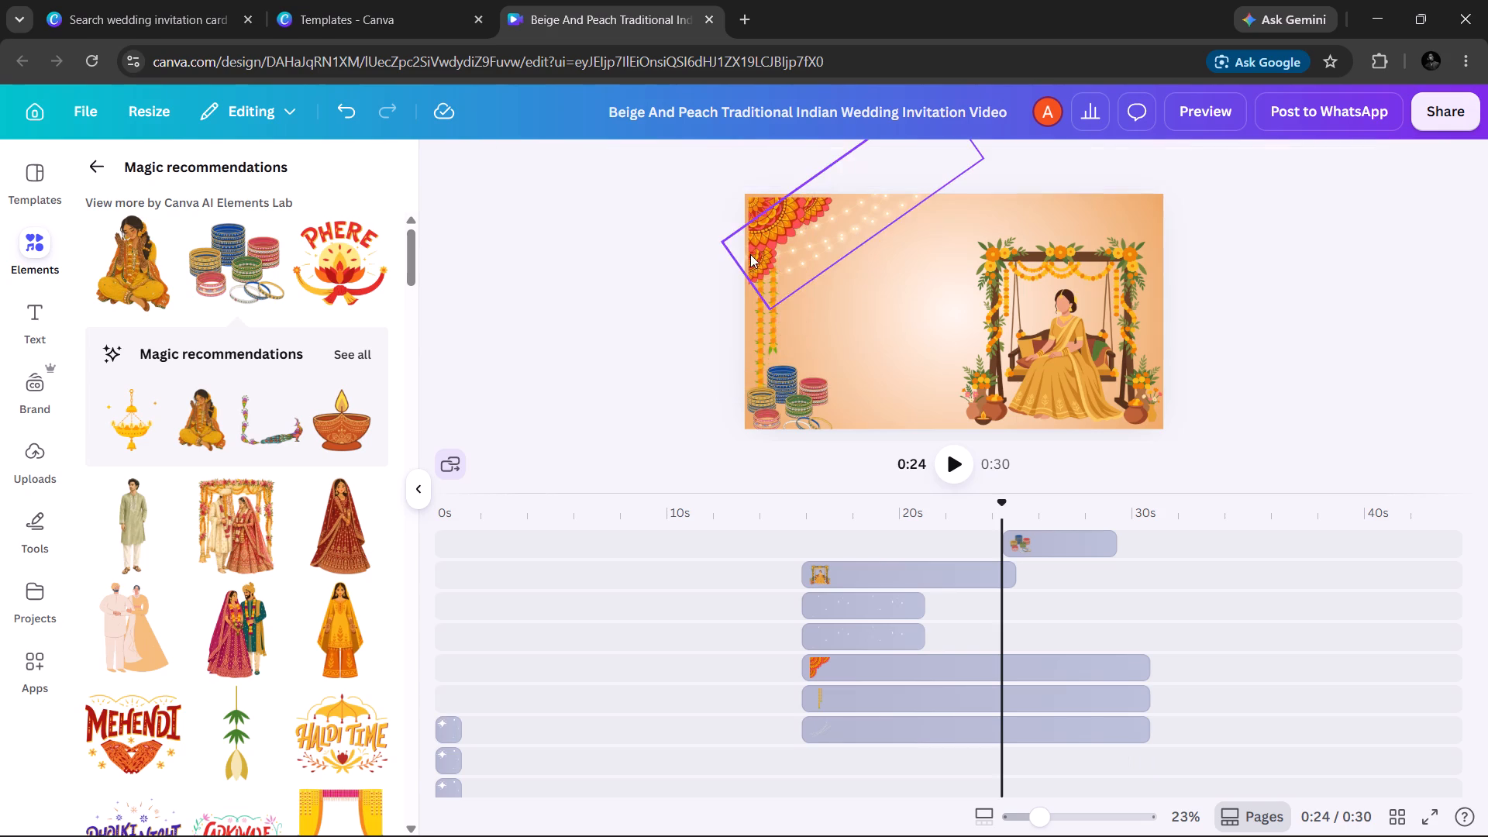
click(756, 295)
key(Delete)
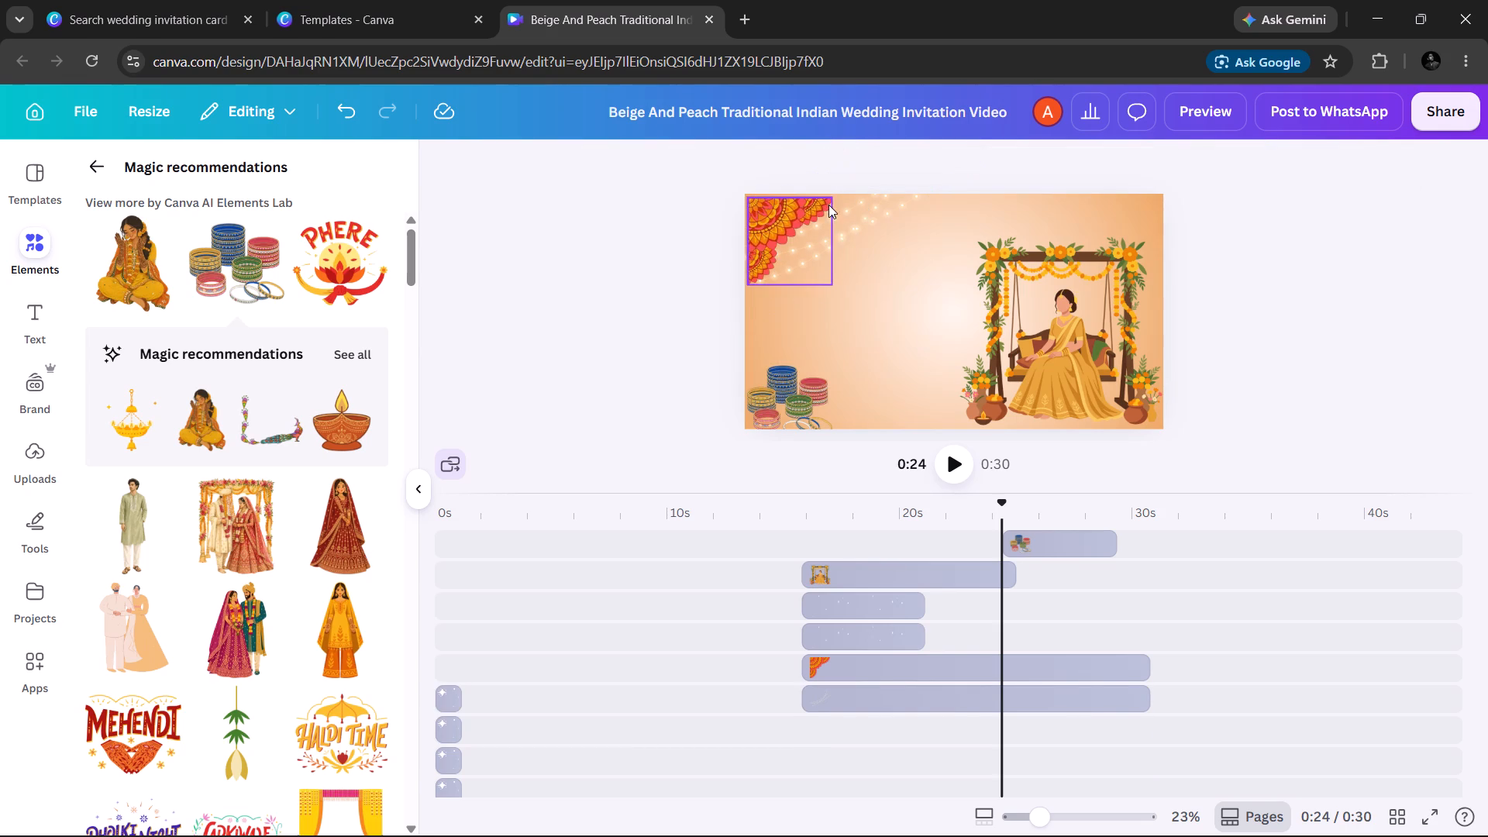
Delete the orange and red floral ornament in the second scene's upper-left corner.
click(792, 214)
key(Delete)
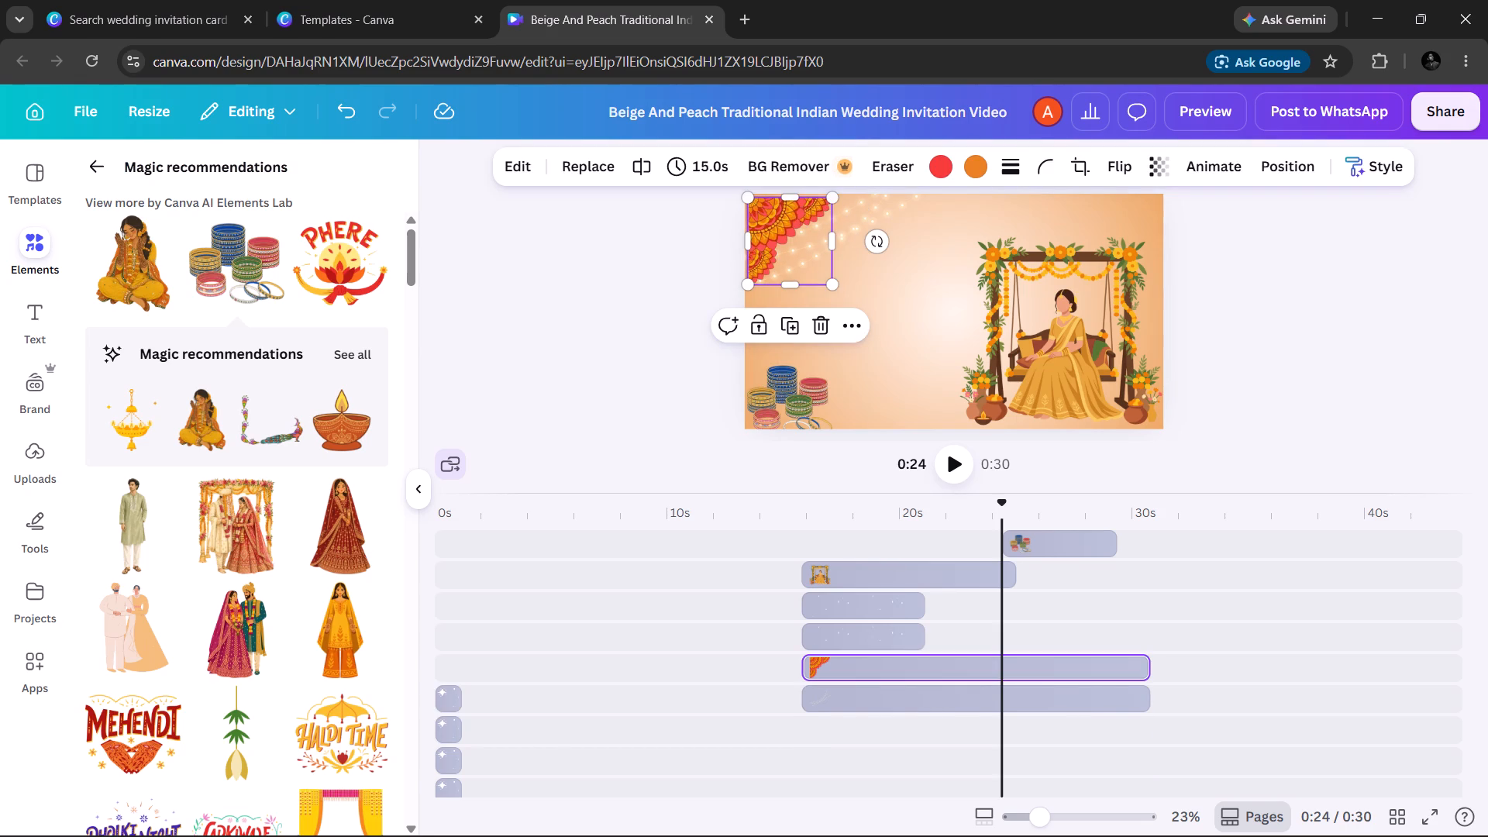
Move the string lights slightly closer into the second scene's upper-left corner.
click(832, 214)
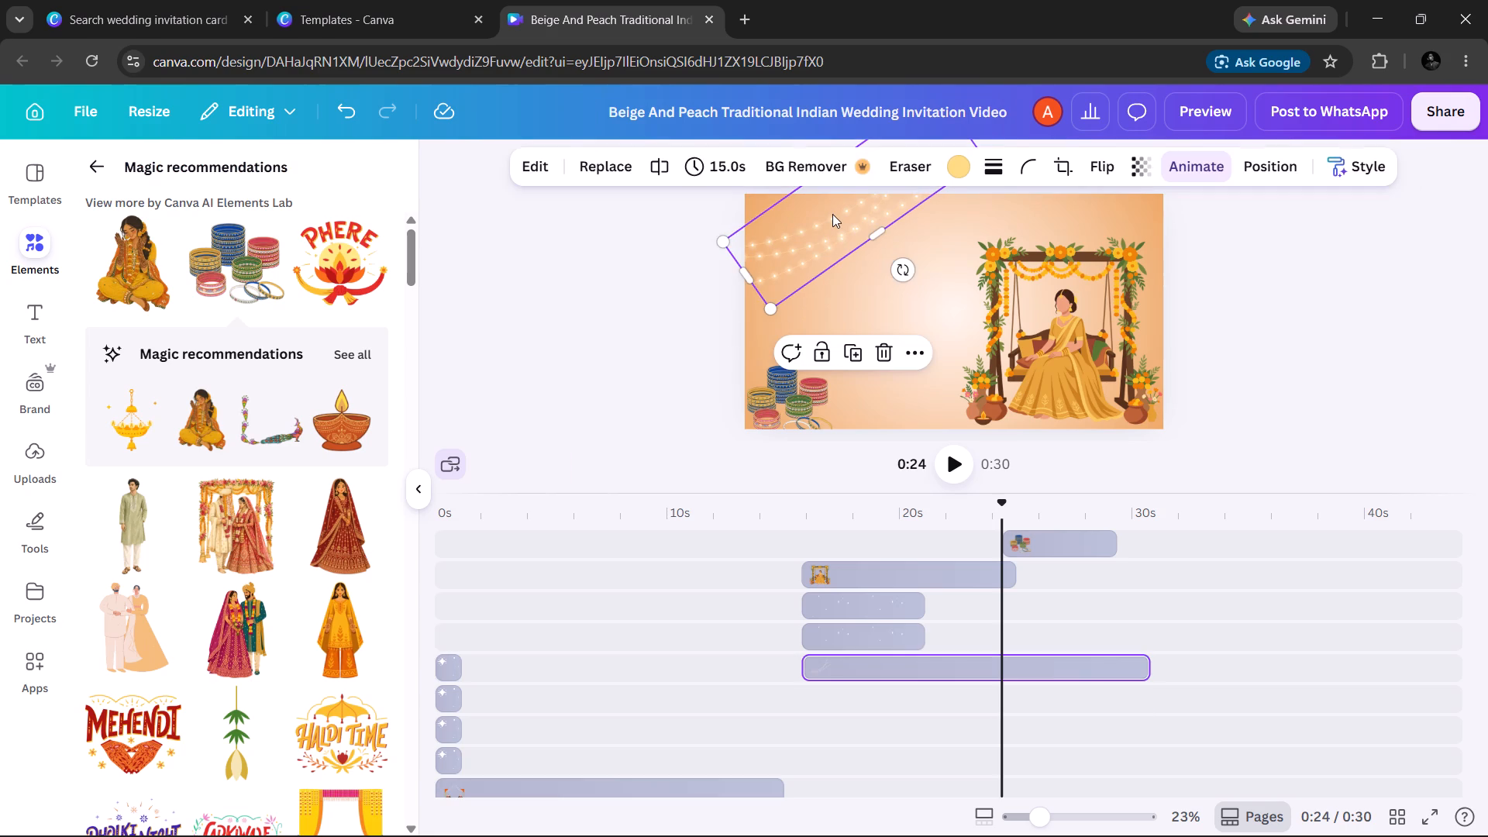
drag(811, 239, 793, 222)
click(638, 305)
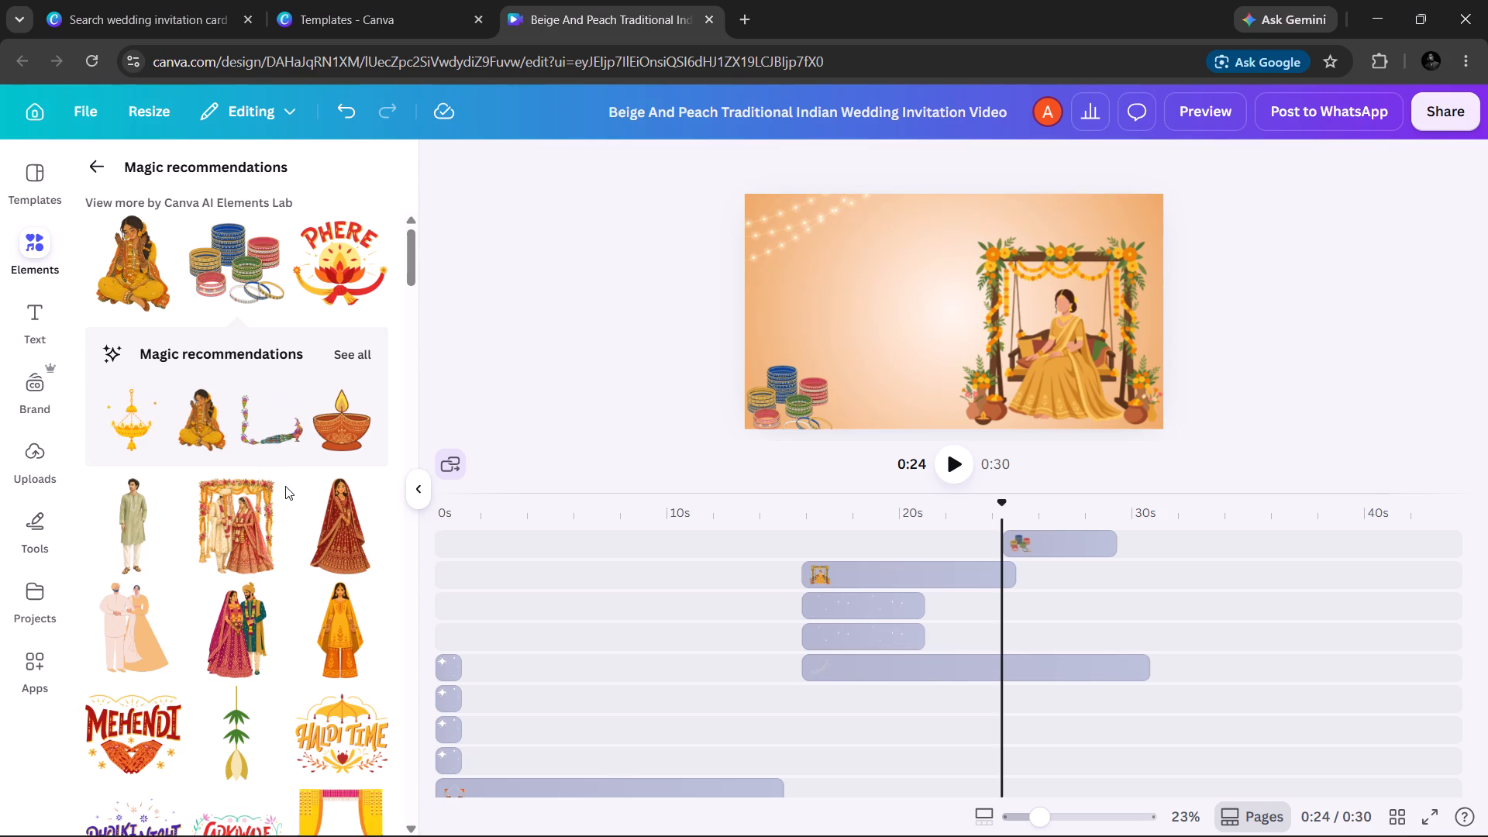
Look through the full sets of Magic recommendations for another graphic that suits the second scene.
scroll(285, 486, down, 4)
scroll(285, 486, up, 6)
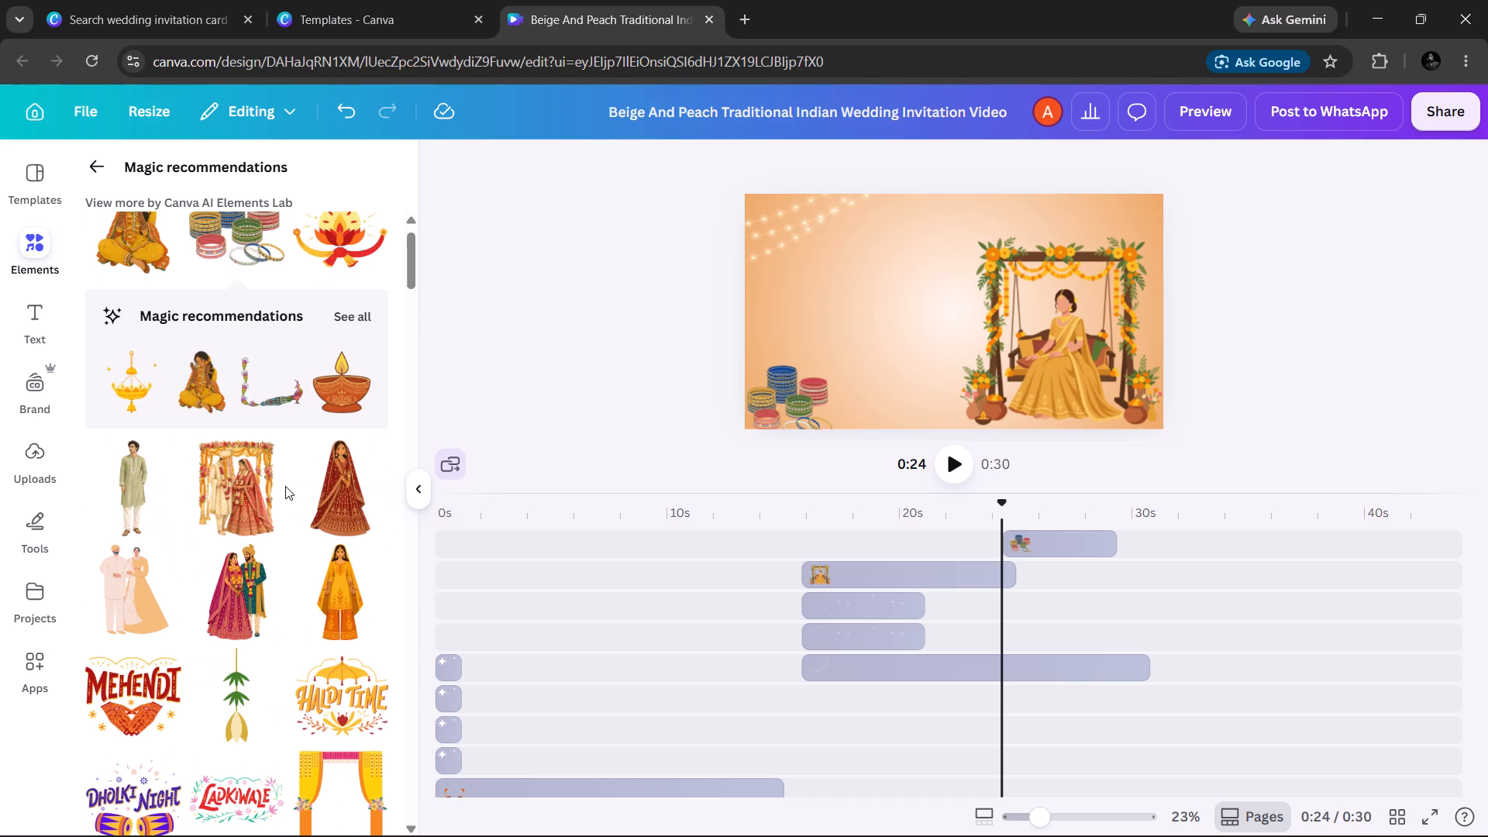
click(347, 346)
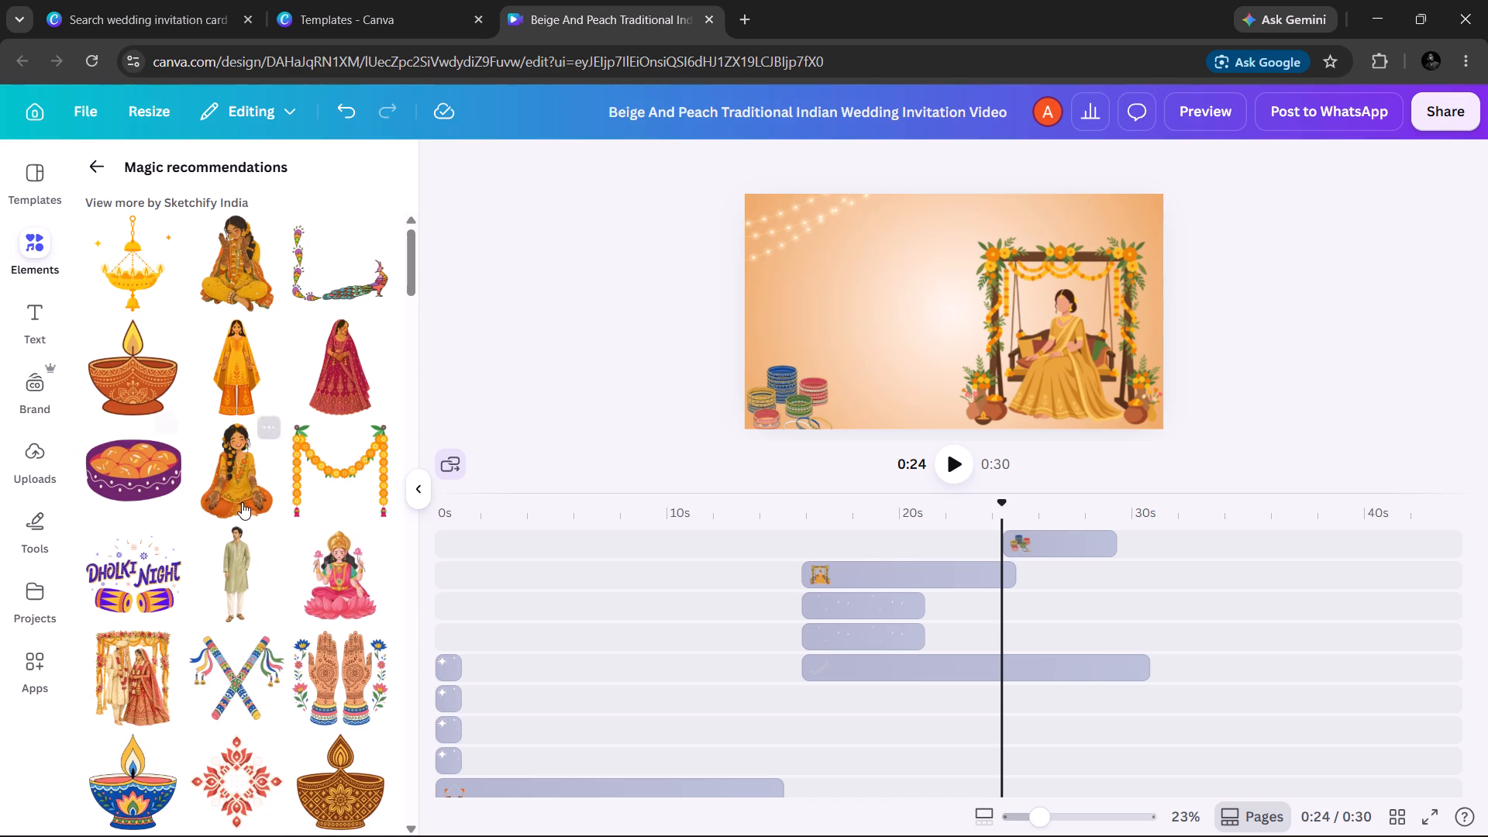
scroll(246, 502, down, 8)
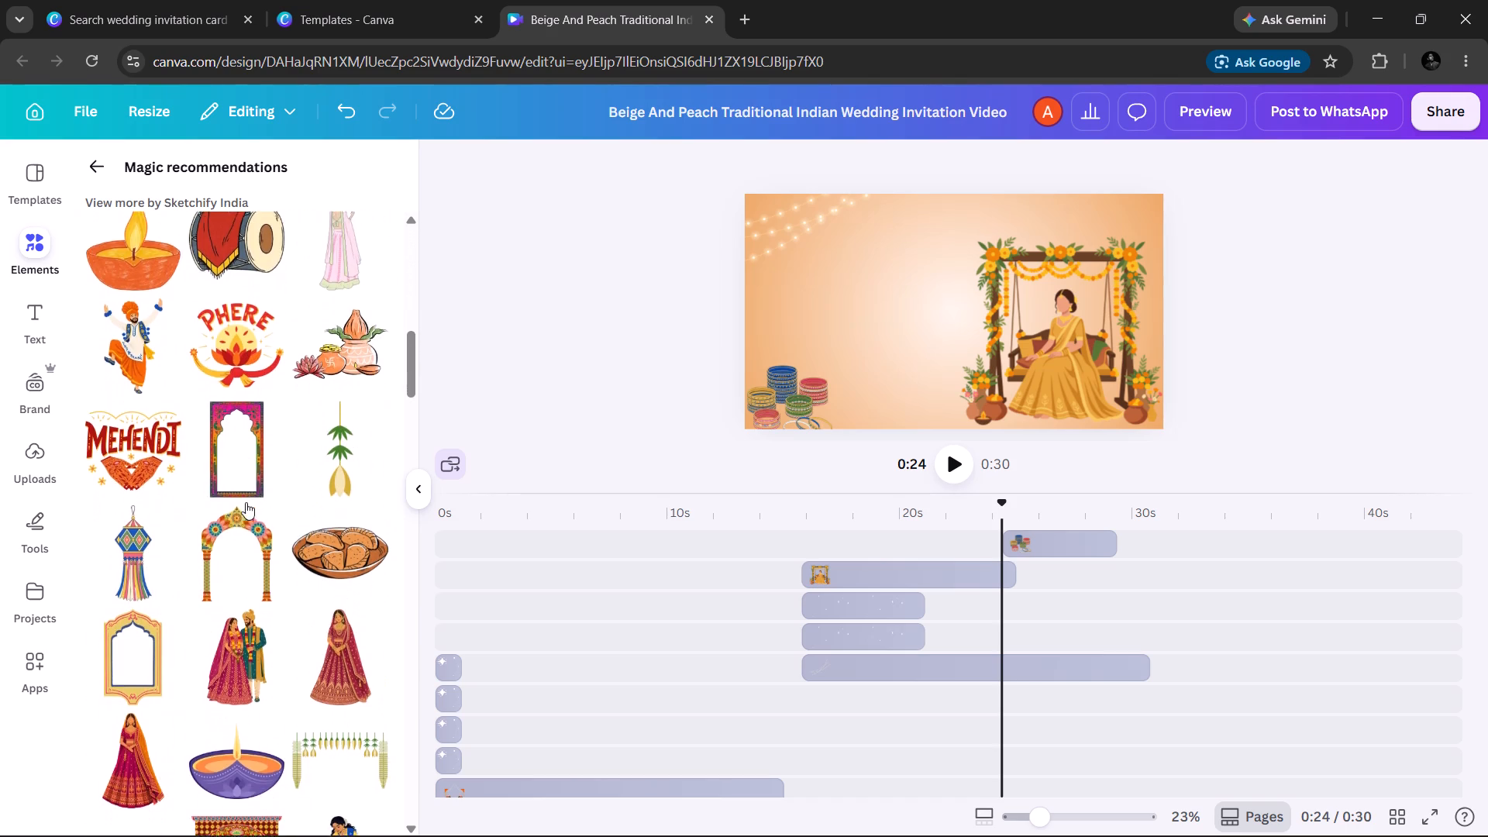
scroll(246, 502, down, 6)
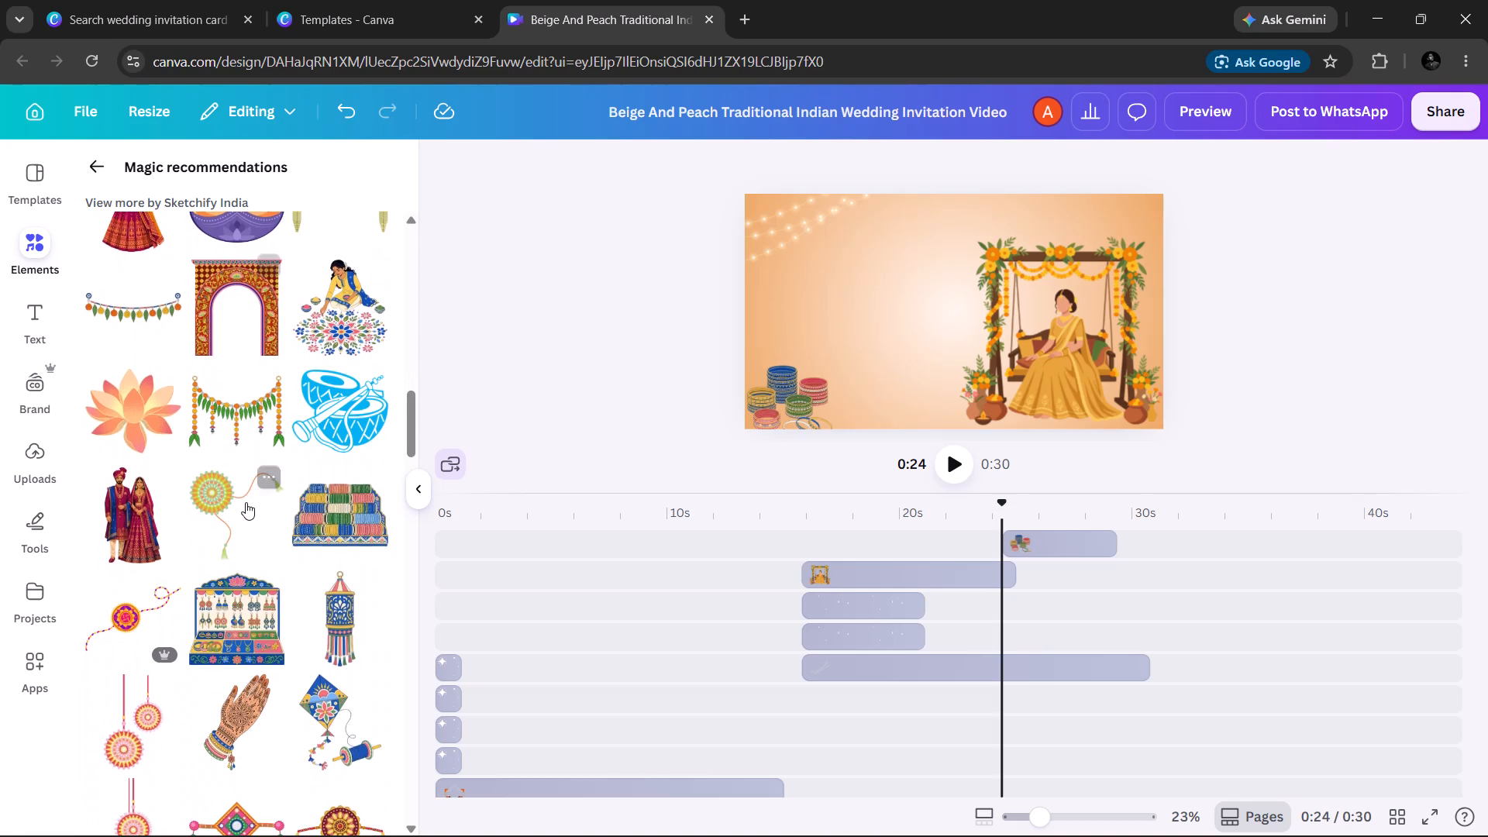
scroll(246, 502, down, 4)
scroll(246, 502, up, 7)
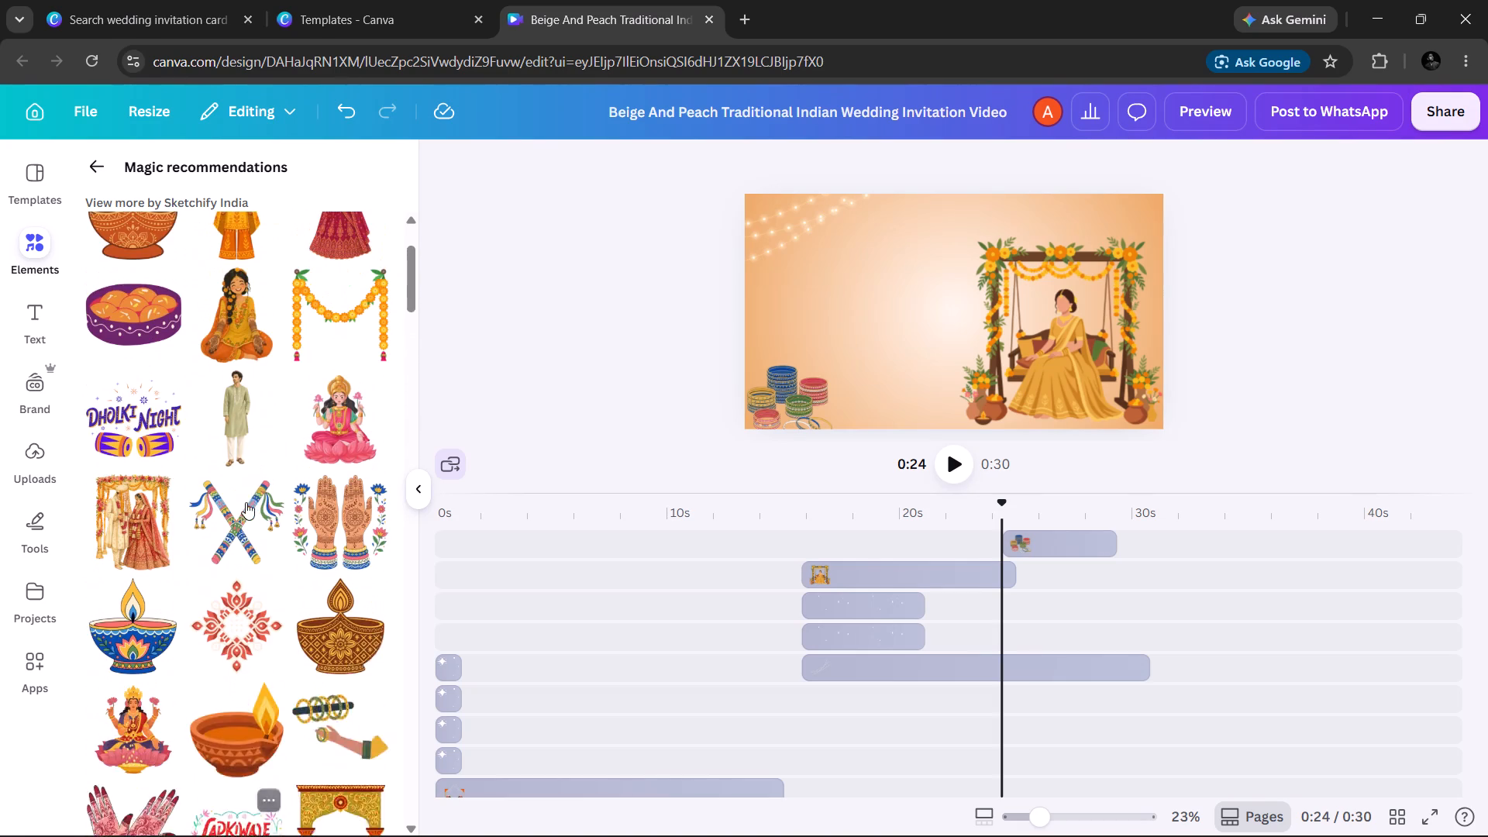
scroll(246, 502, up, 6)
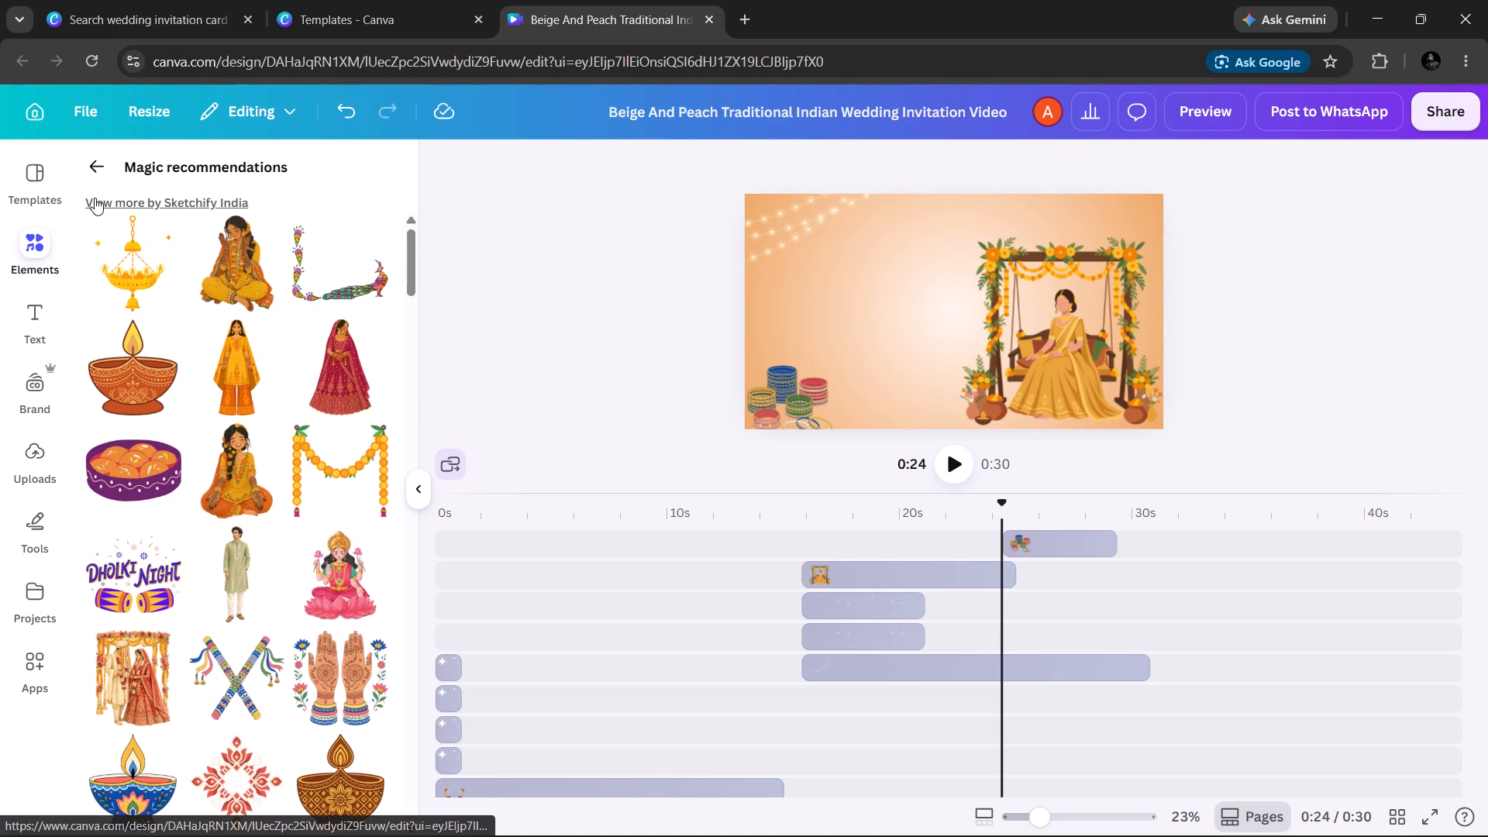
click(87, 166)
scroll(193, 230, up, 2)
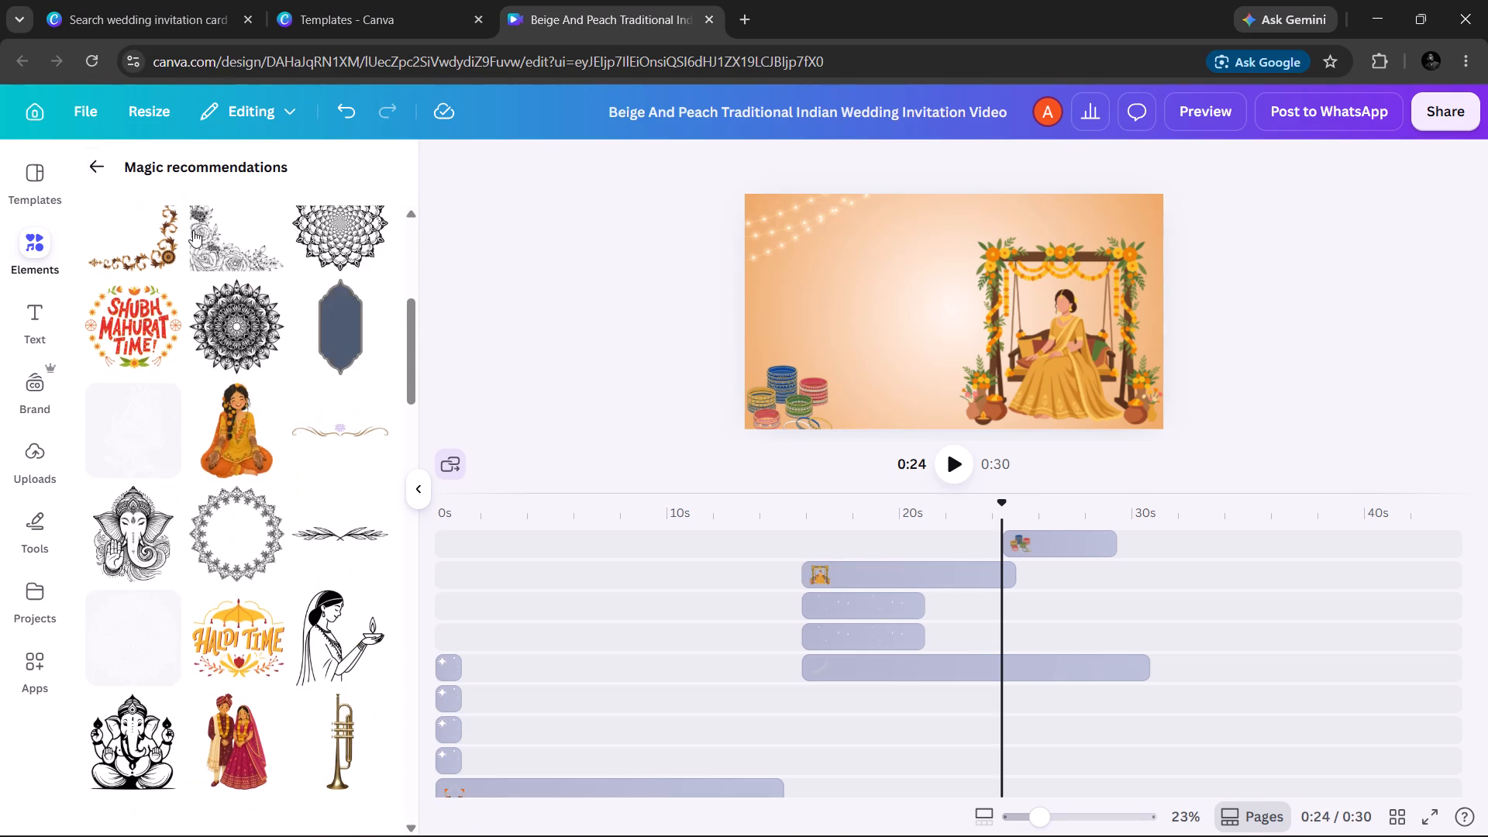
scroll(193, 230, up, 5)
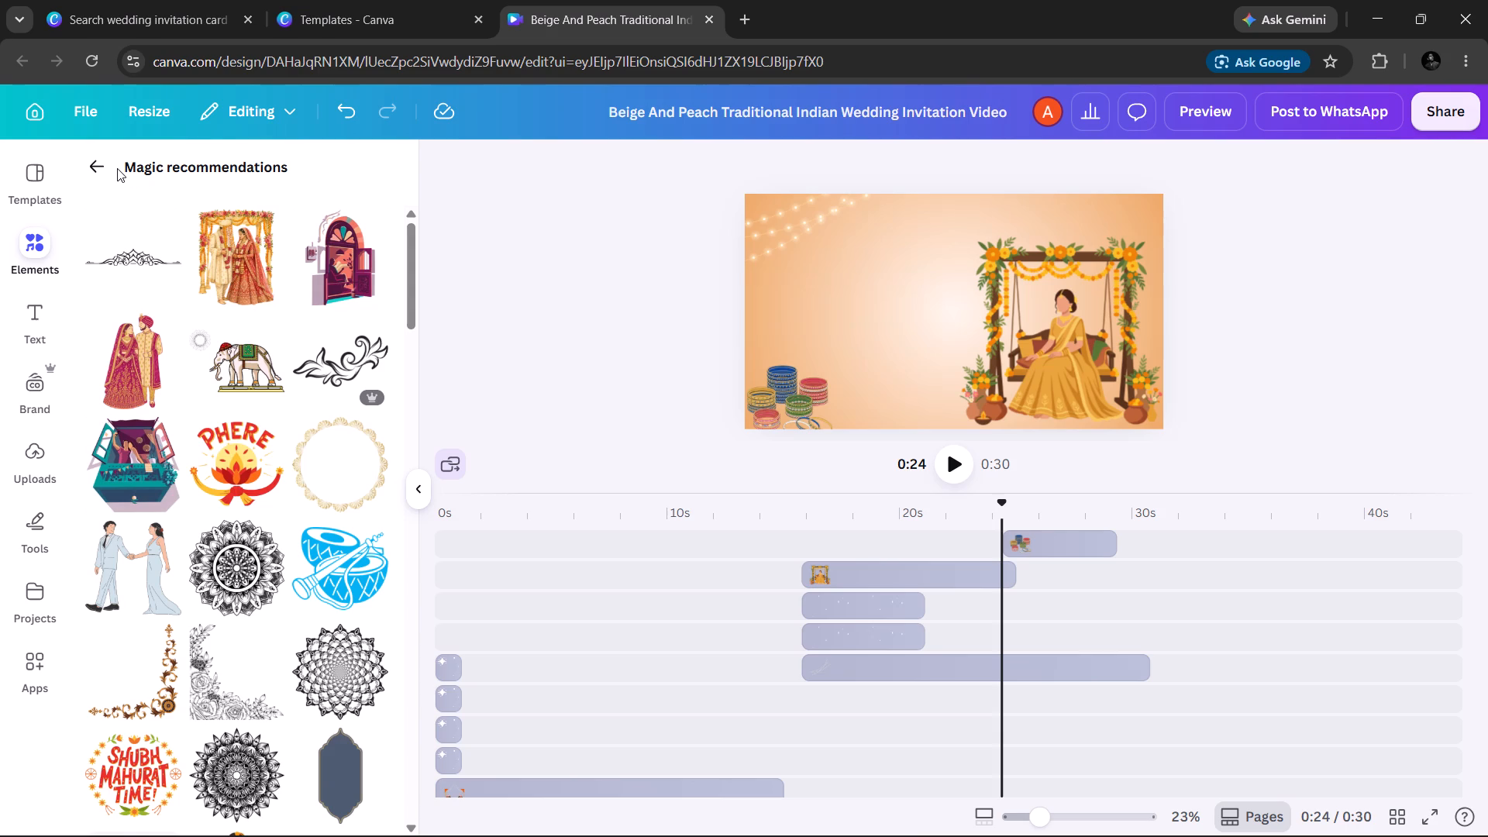
click(111, 168)
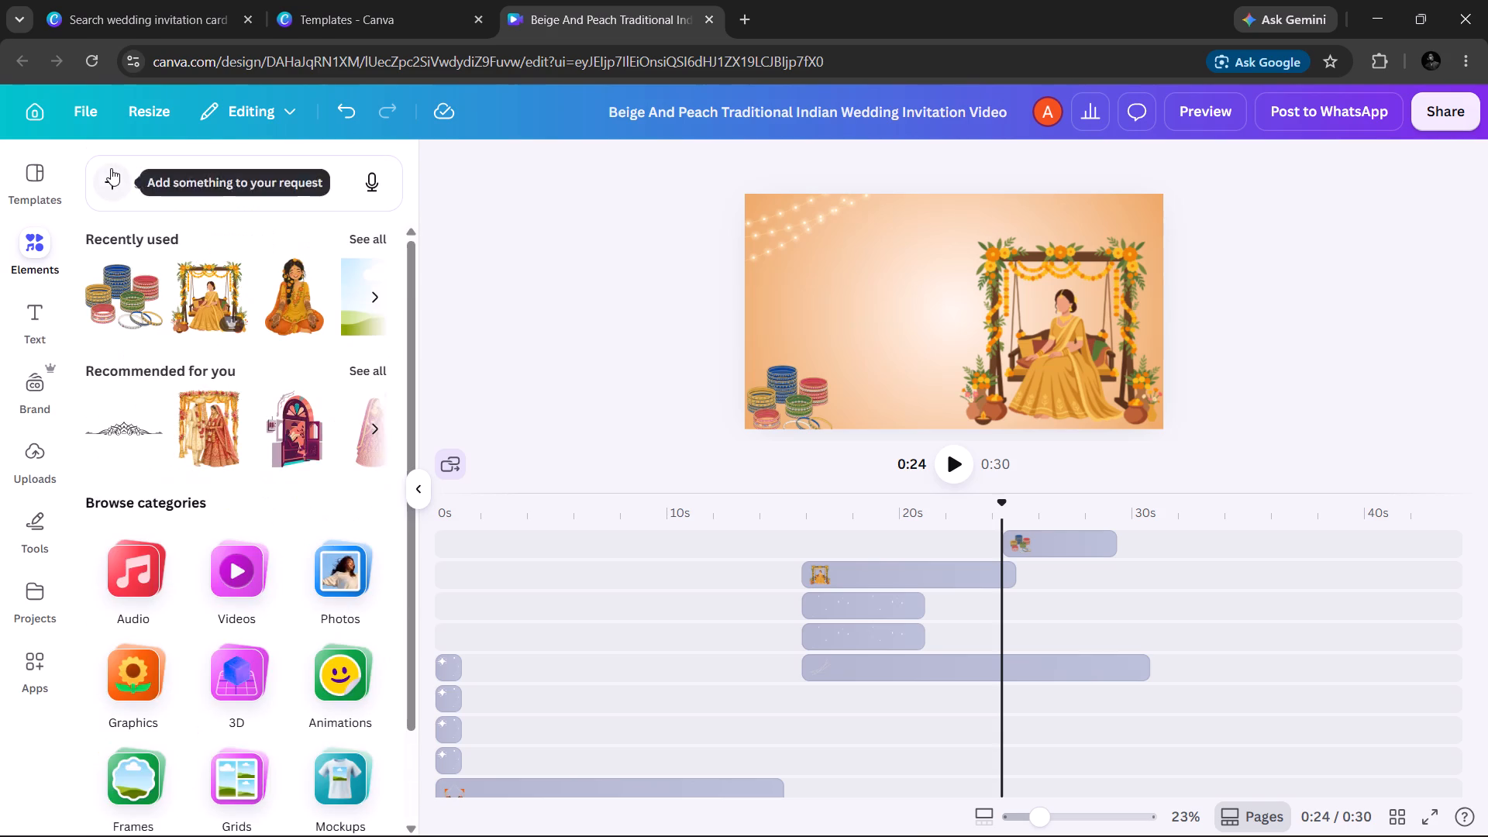
Search the elements library for "Haldi mehndi".
click(181, 183)
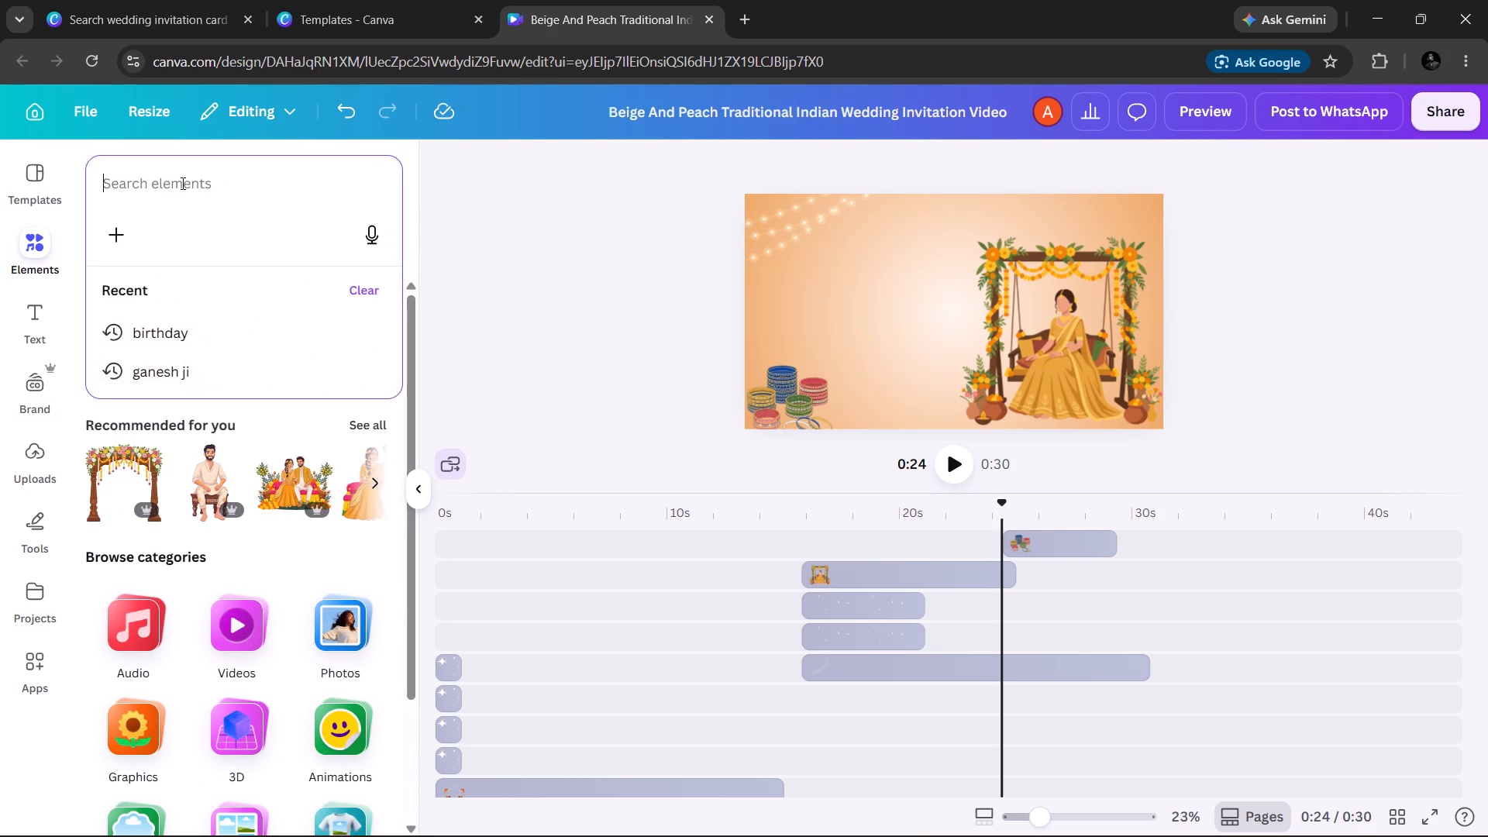
key(m)
key(e)
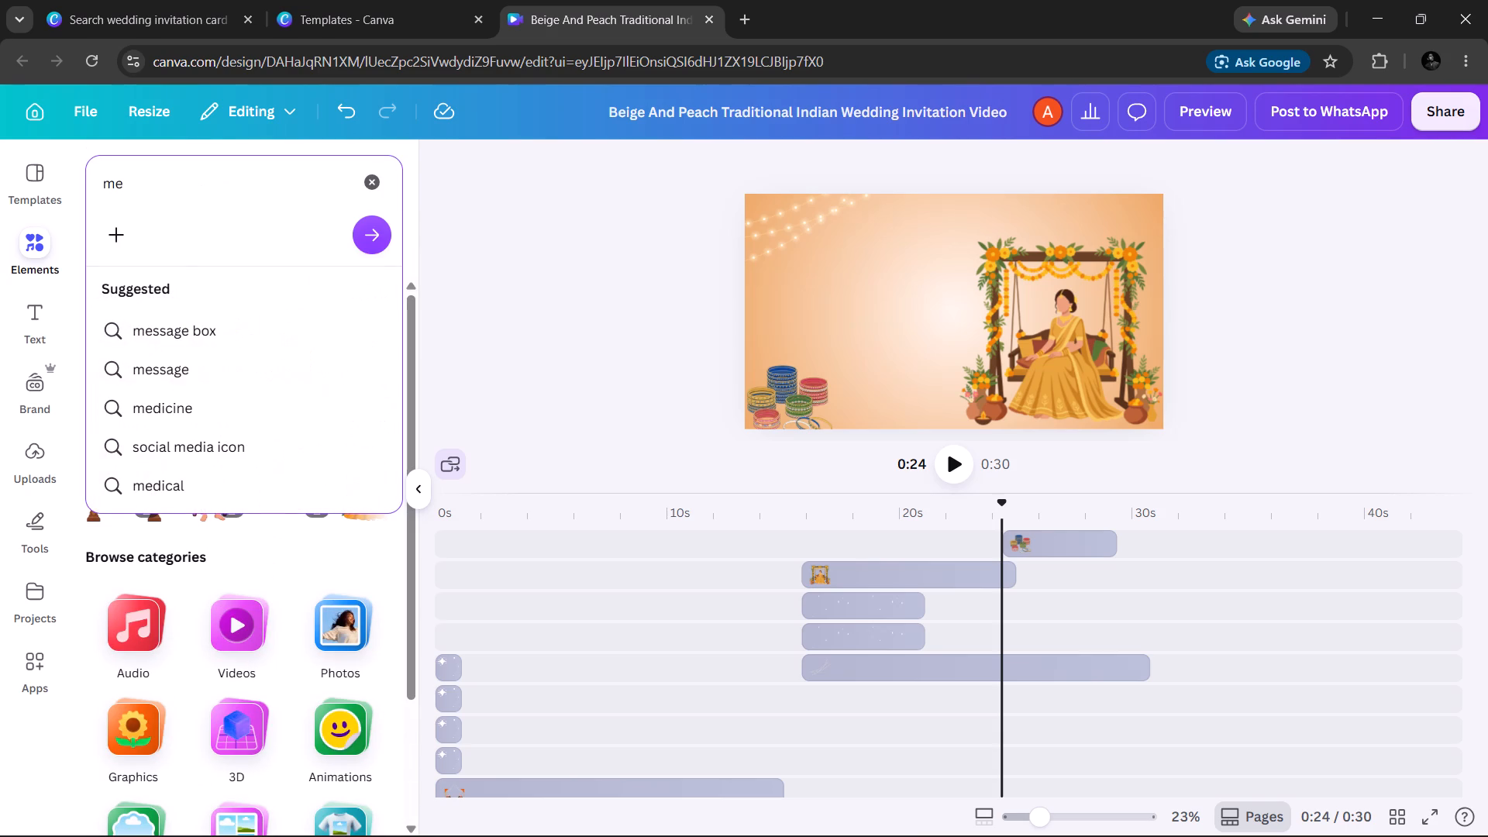
key(BackSpace)
key(BackSpace)
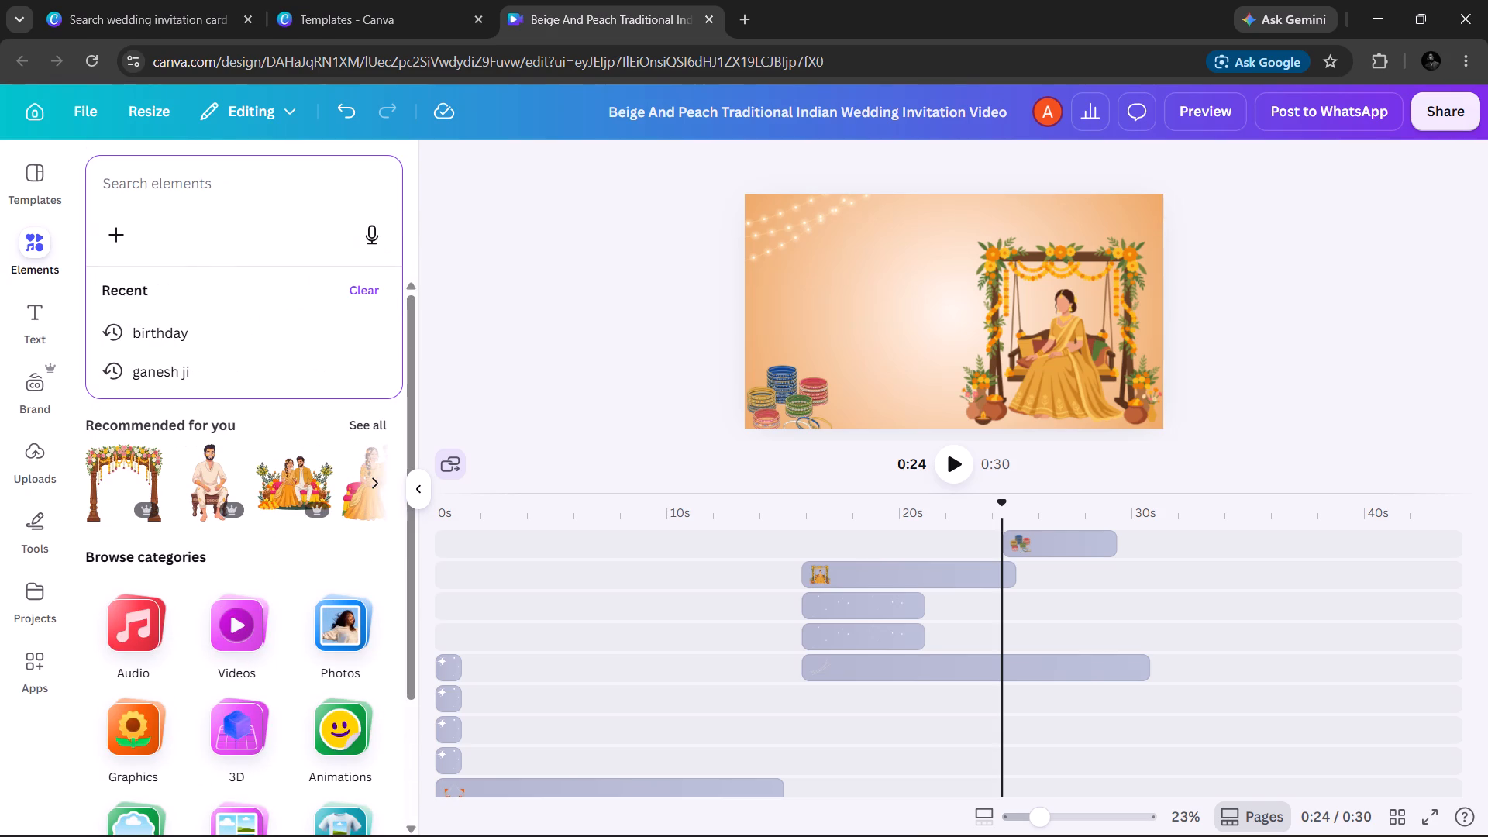
key(shift+h)
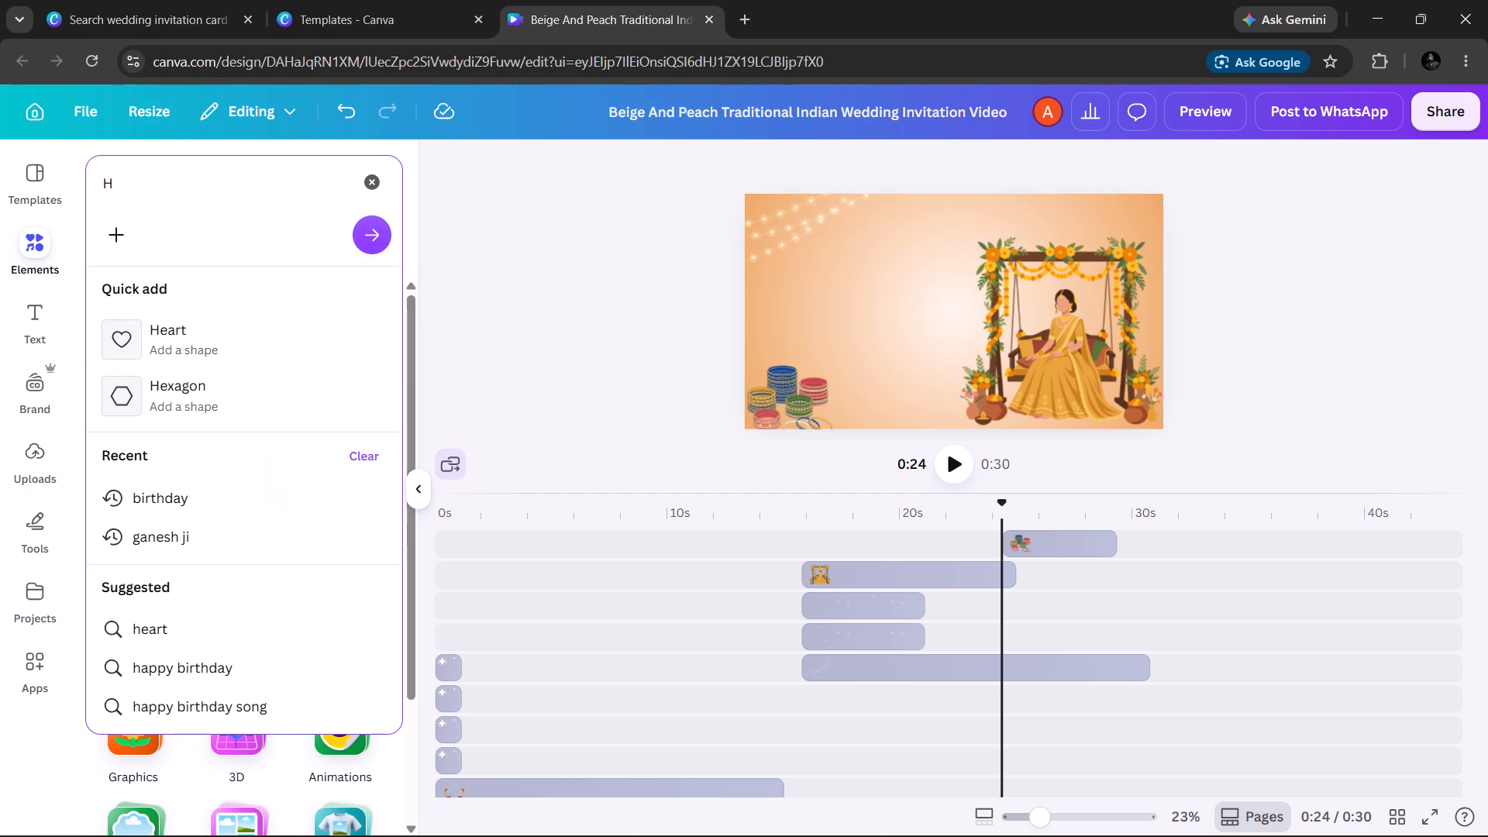
text(aldi mehndi)
key(Return)
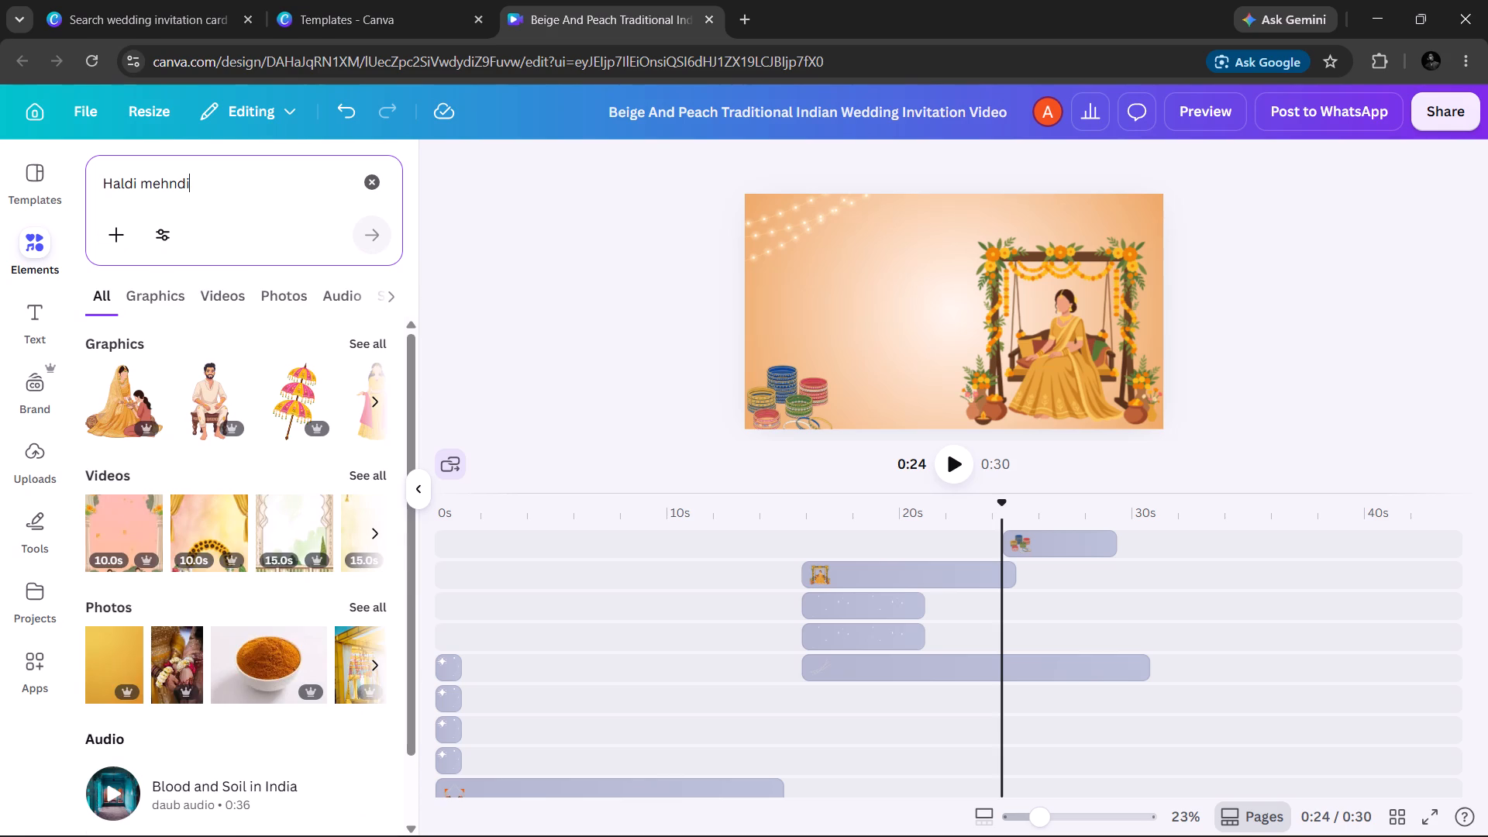
Look through the full set of "Haldi mehndi" graphics for an illustration that suits the second scene.
click(378, 391)
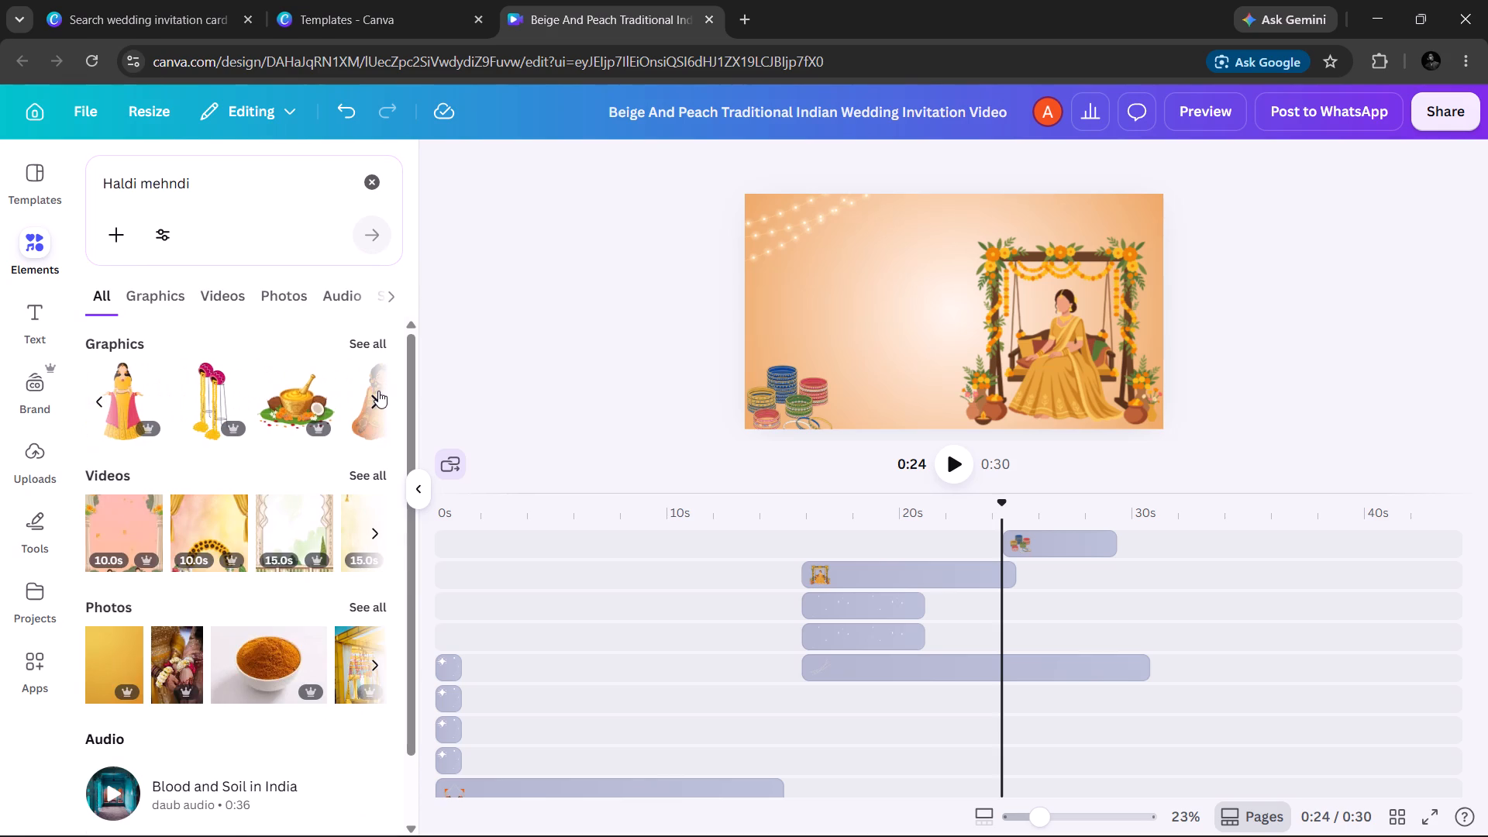
click(378, 391)
click(378, 391)
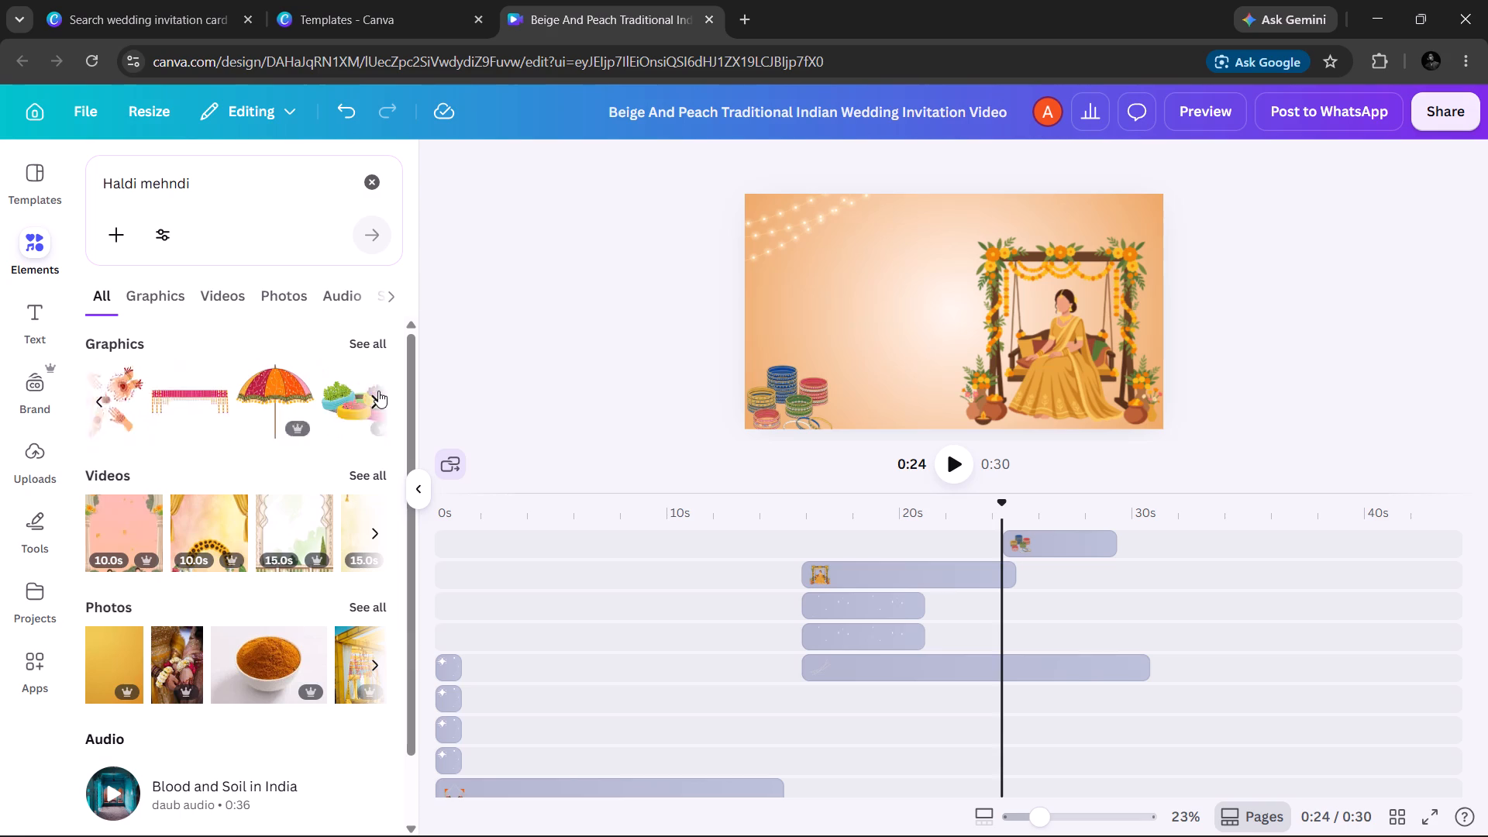
click(370, 342)
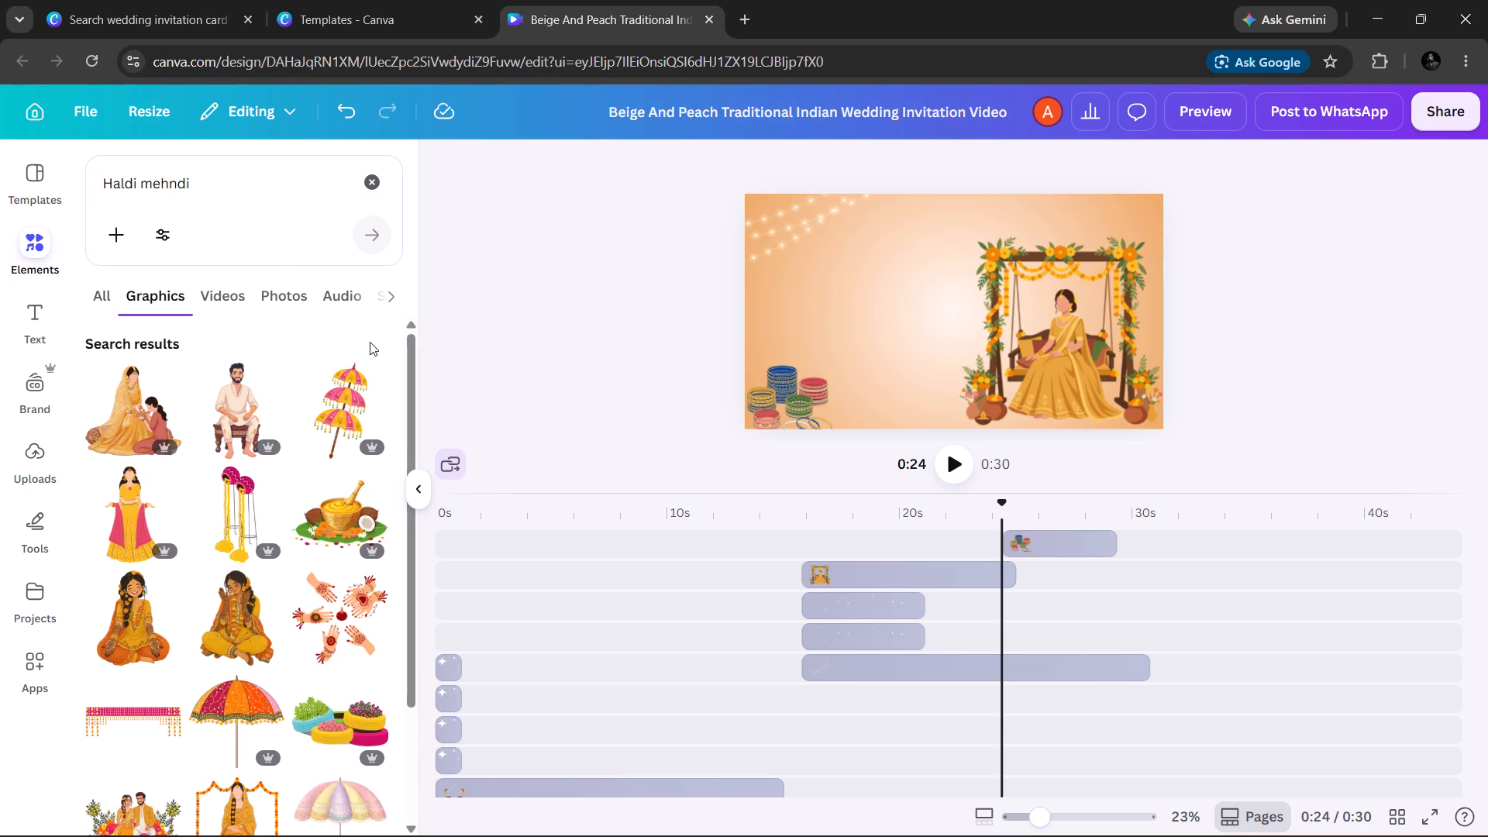
scroll(184, 487, down, 2)
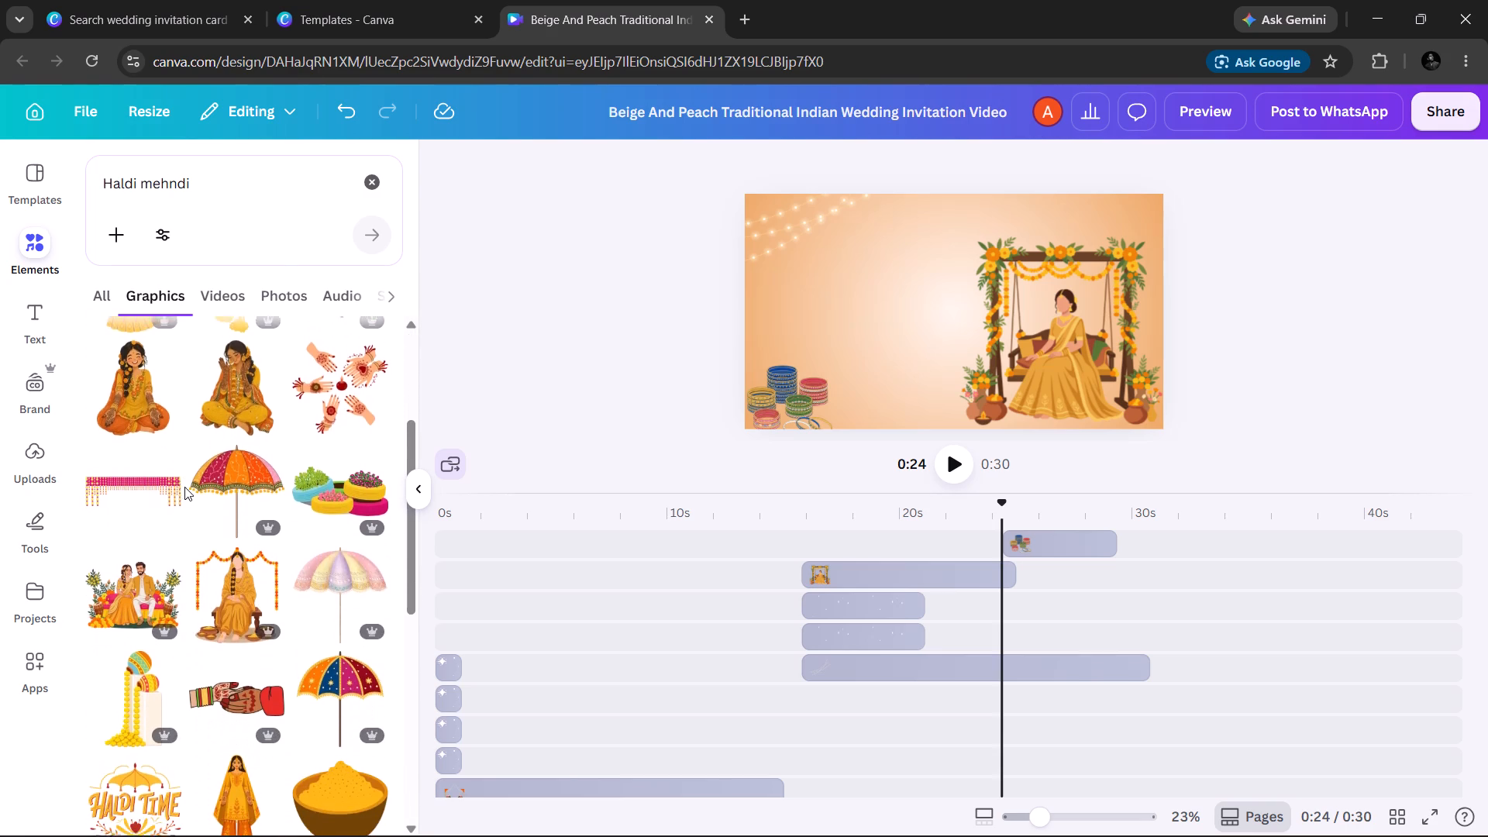
scroll(184, 487, down, 5)
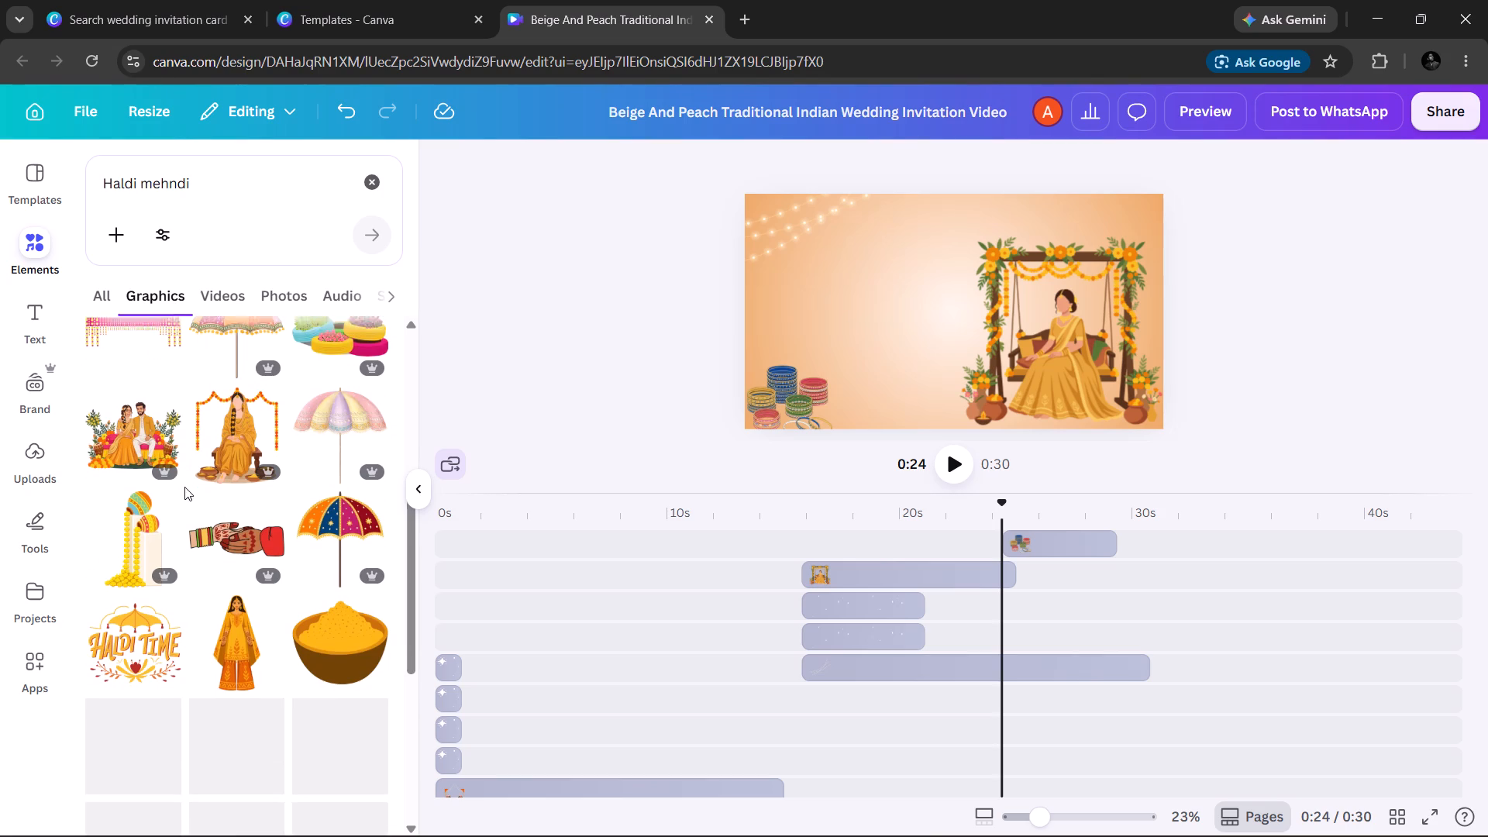
scroll(184, 487, down, 3)
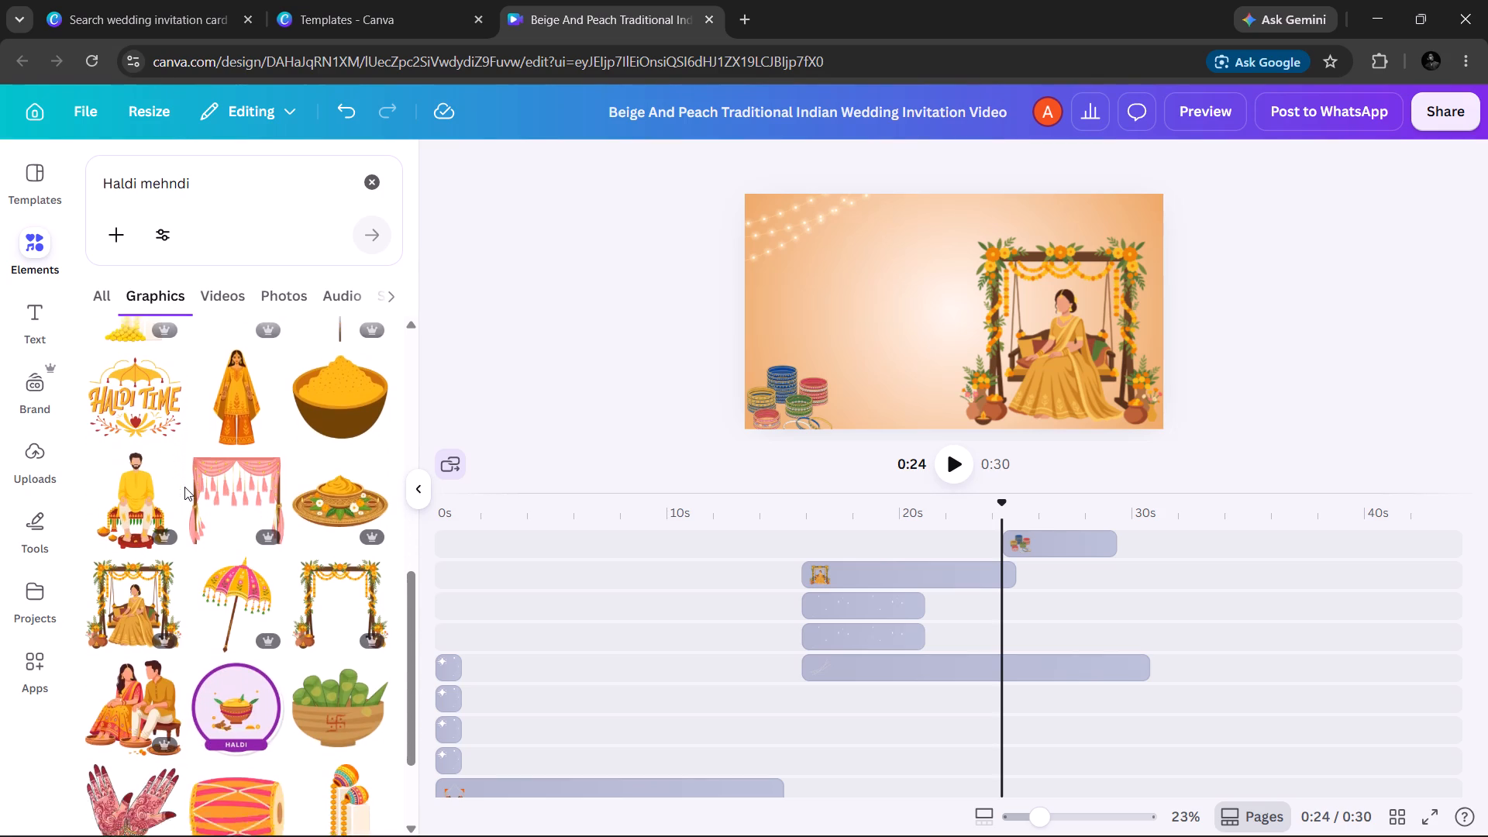
scroll(184, 487, down, 3)
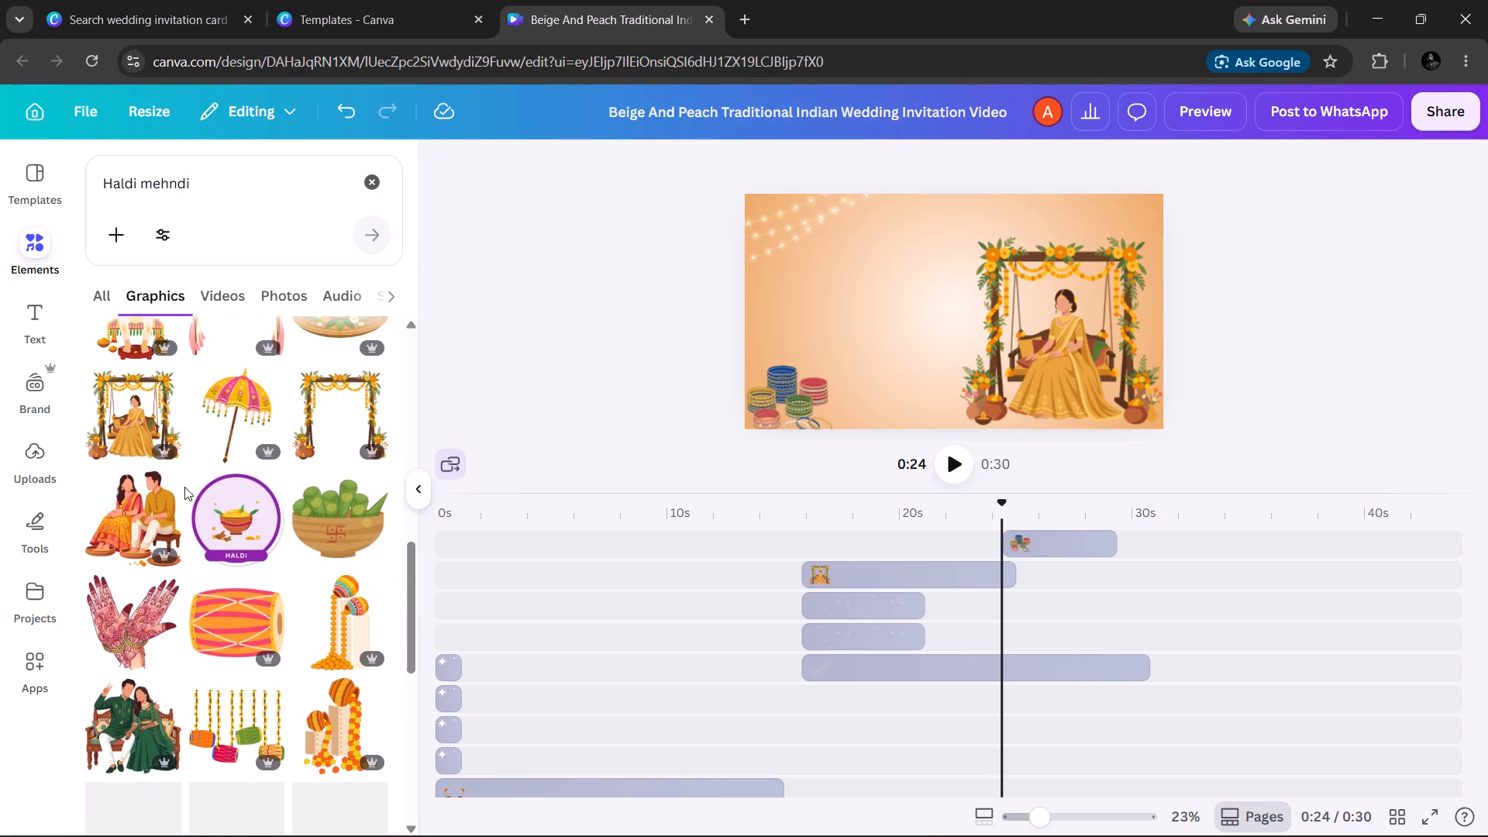
scroll(184, 487, down, 1)
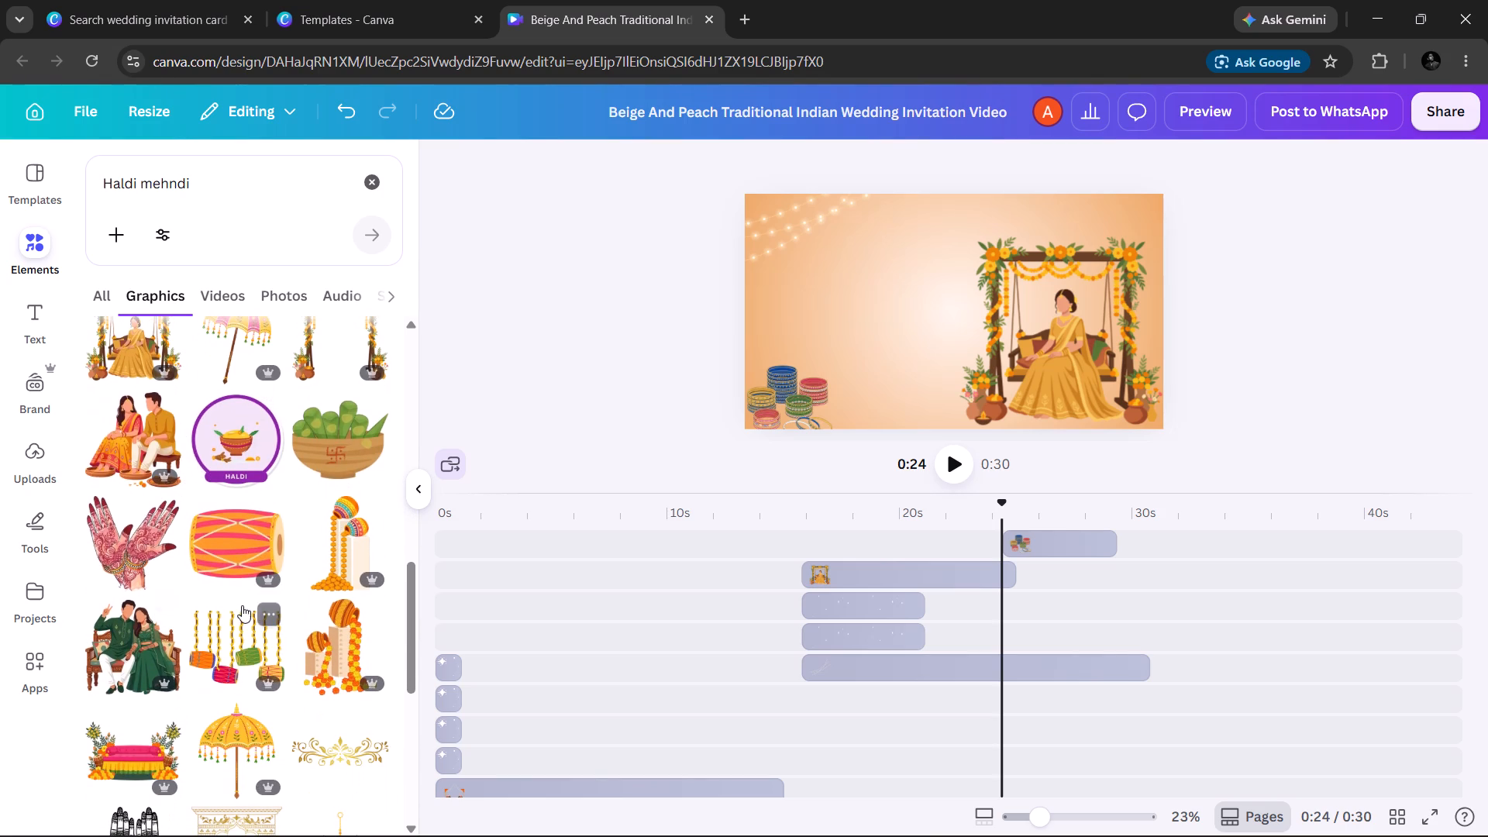
scroll(242, 605, down, 2)
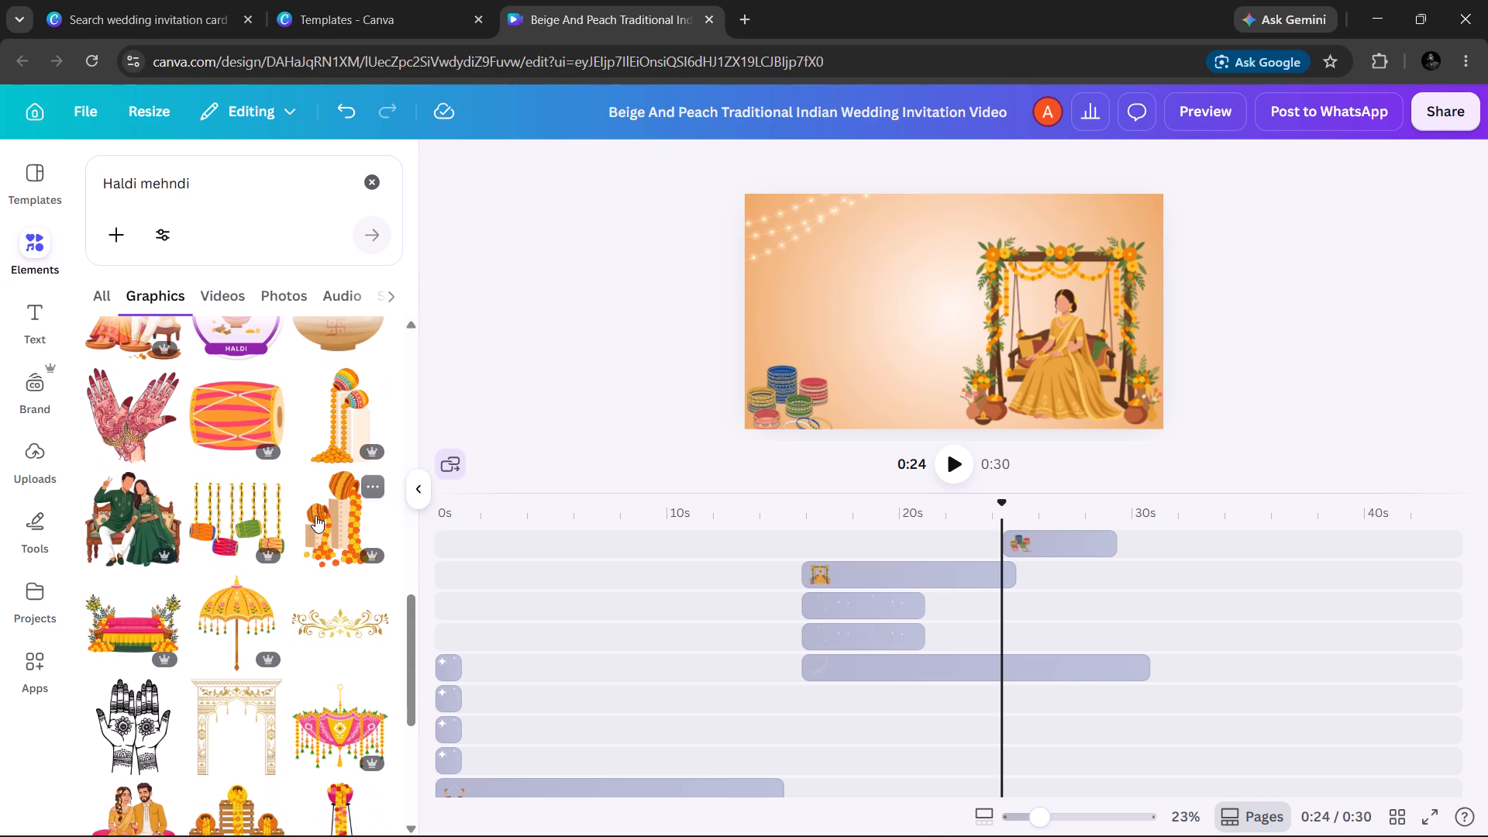
scroll(237, 631, down, 1)
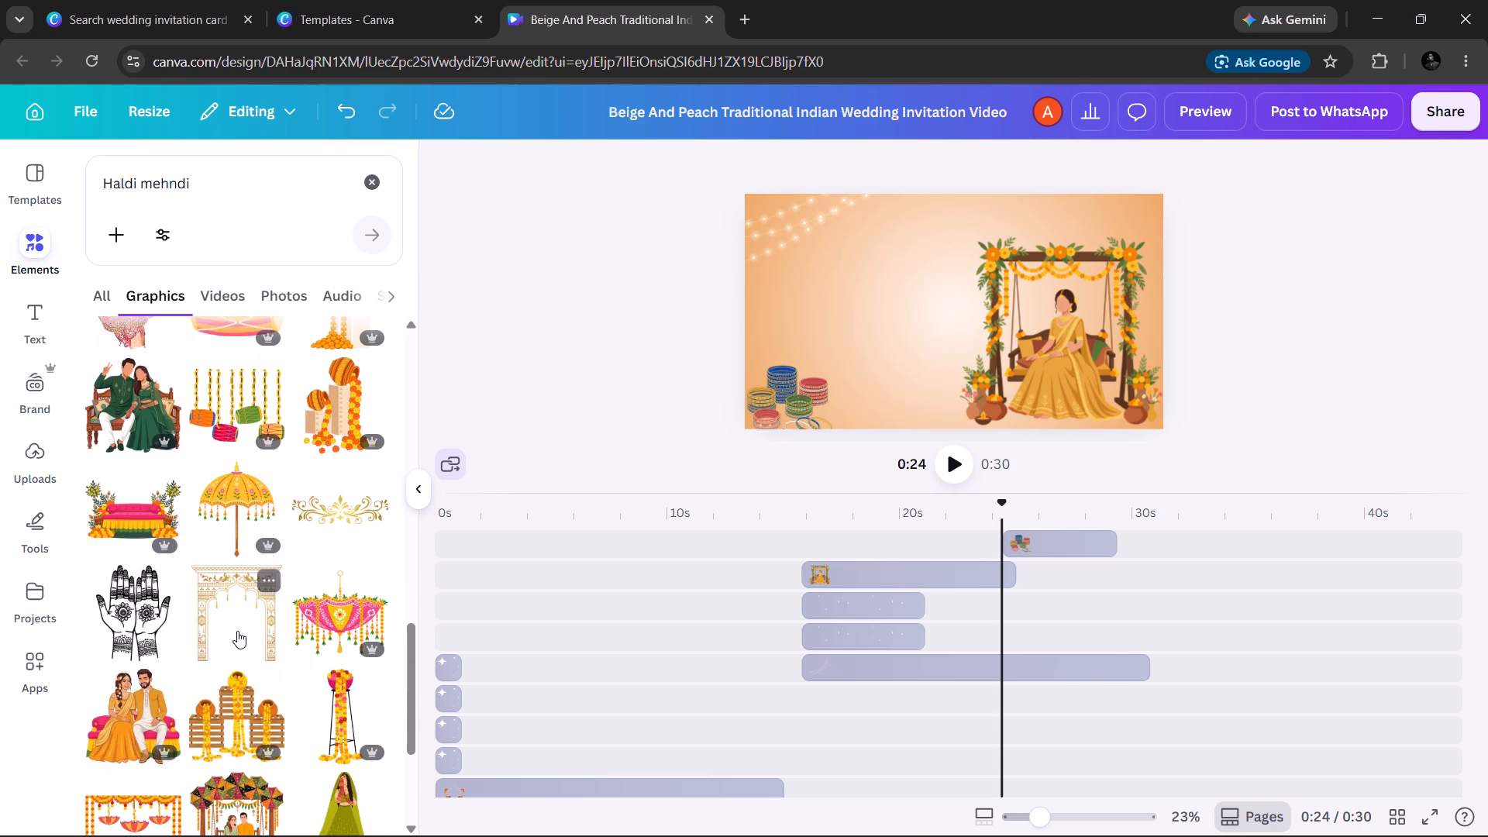
scroll(237, 631, down, 4)
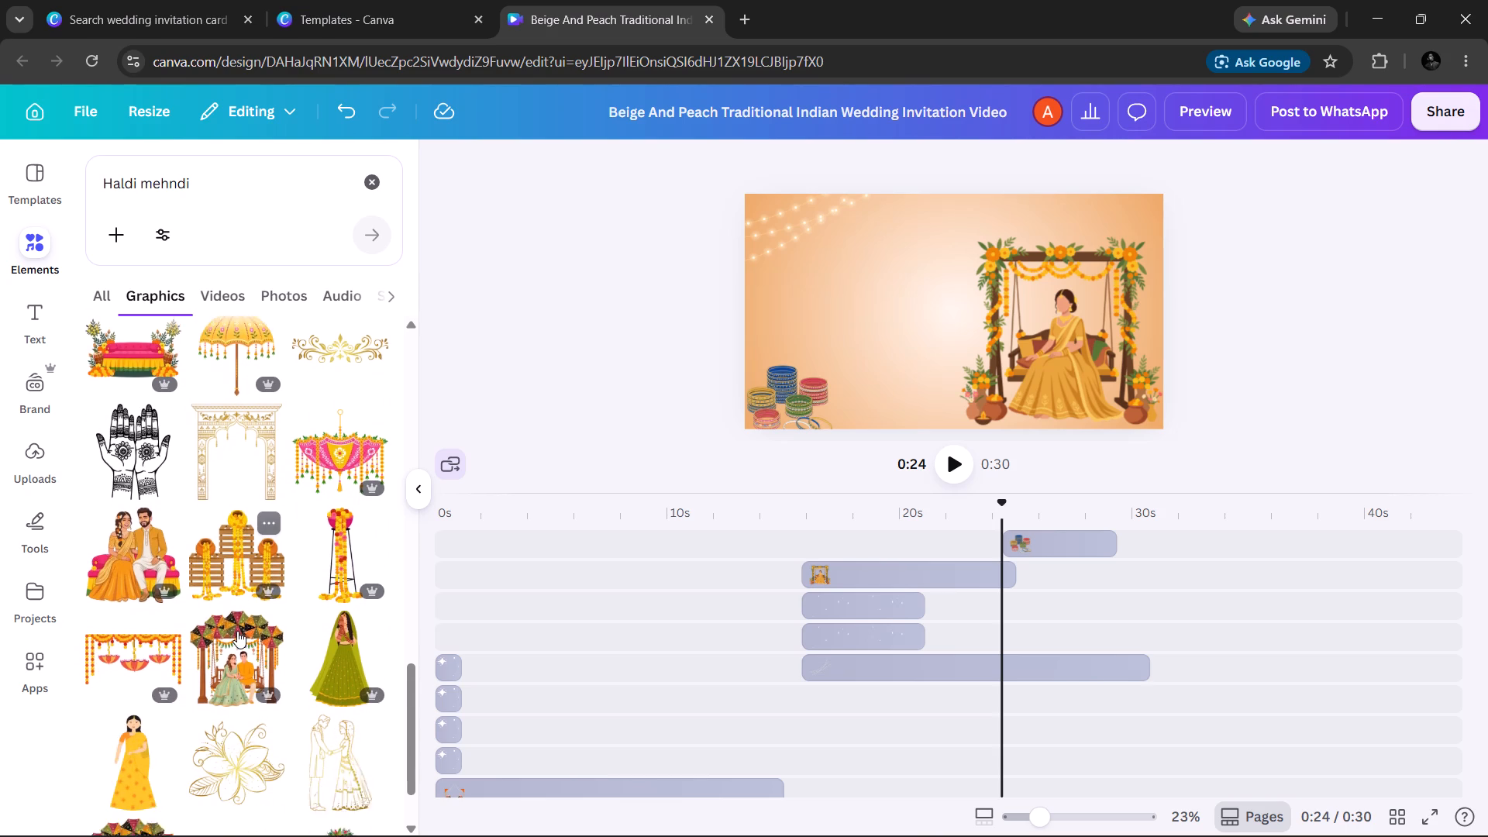
scroll(237, 631, down, 4)
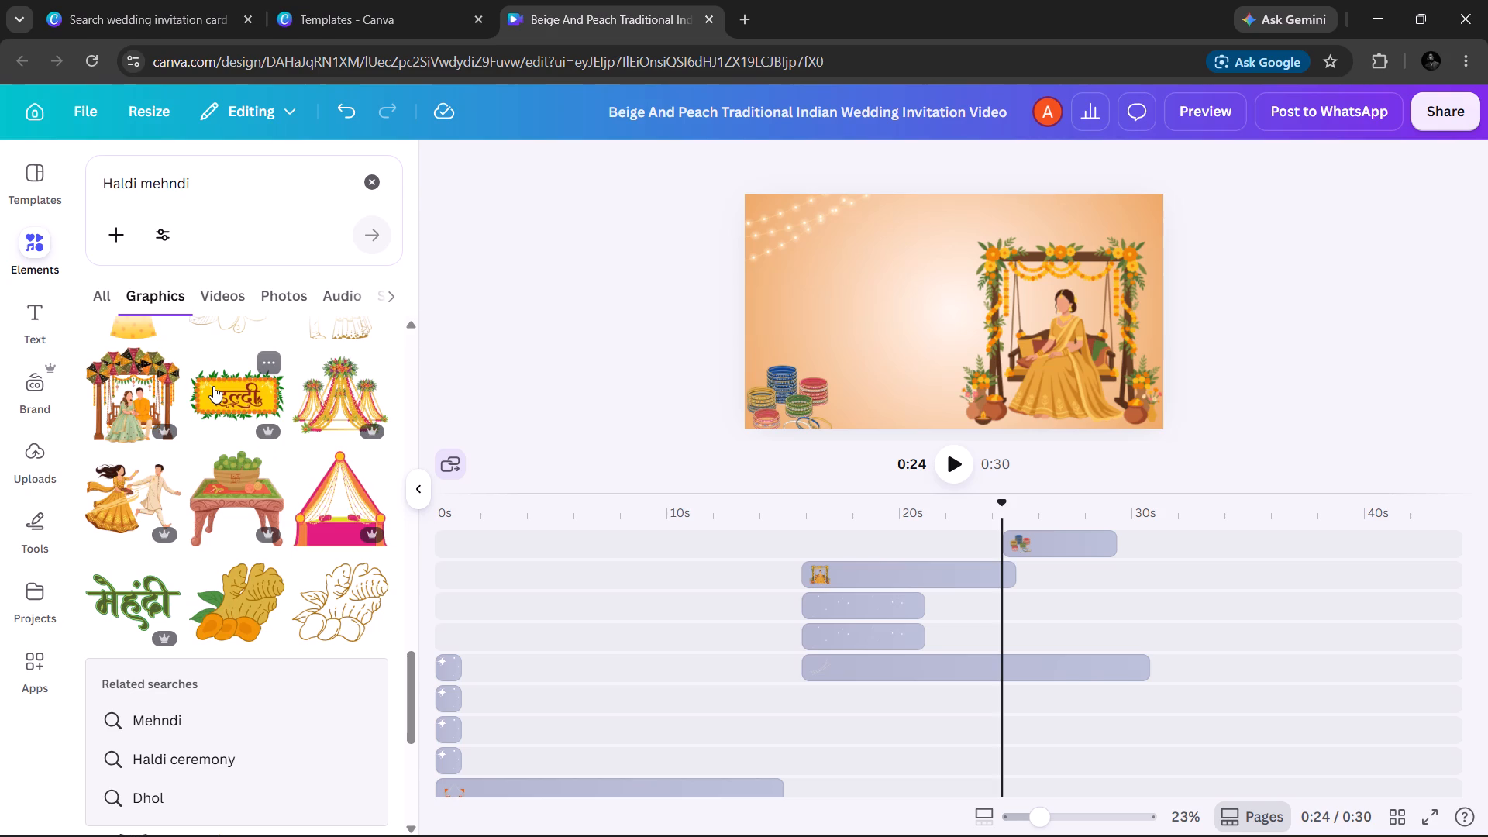
scroll(211, 540, down, 2)
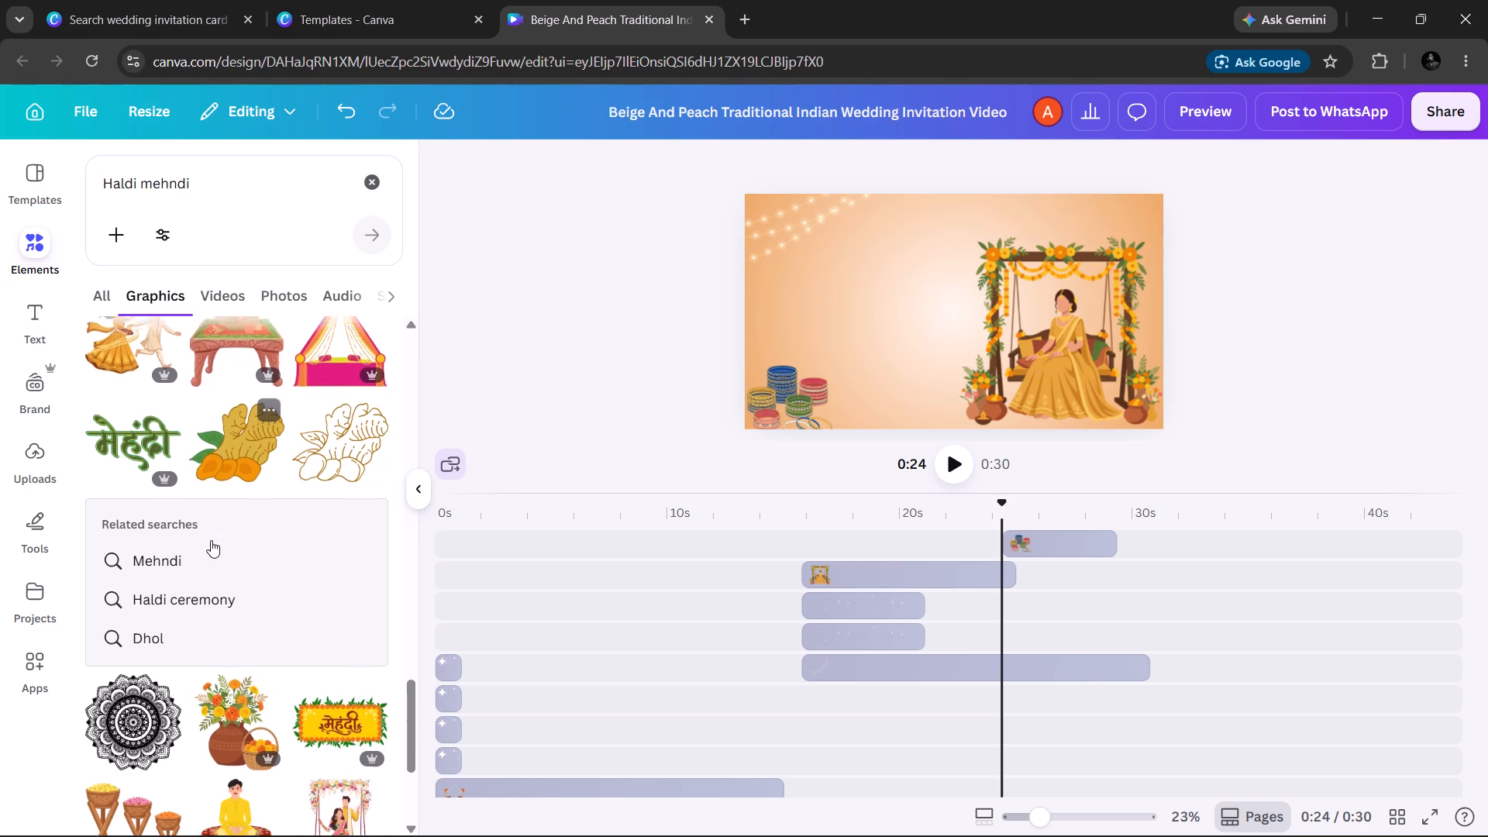
scroll(211, 540, down, 3)
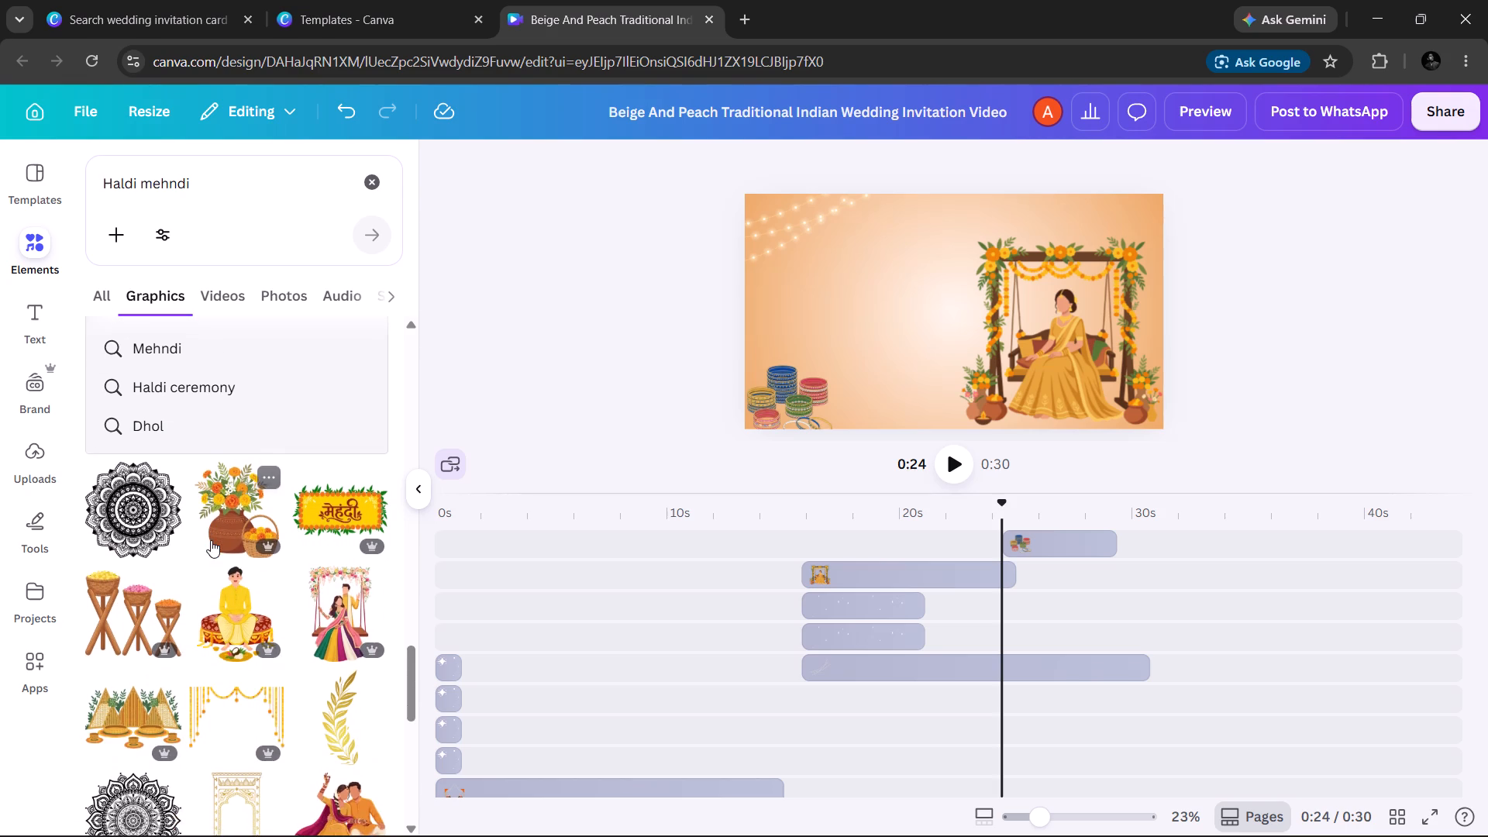
scroll(211, 540, down, 2)
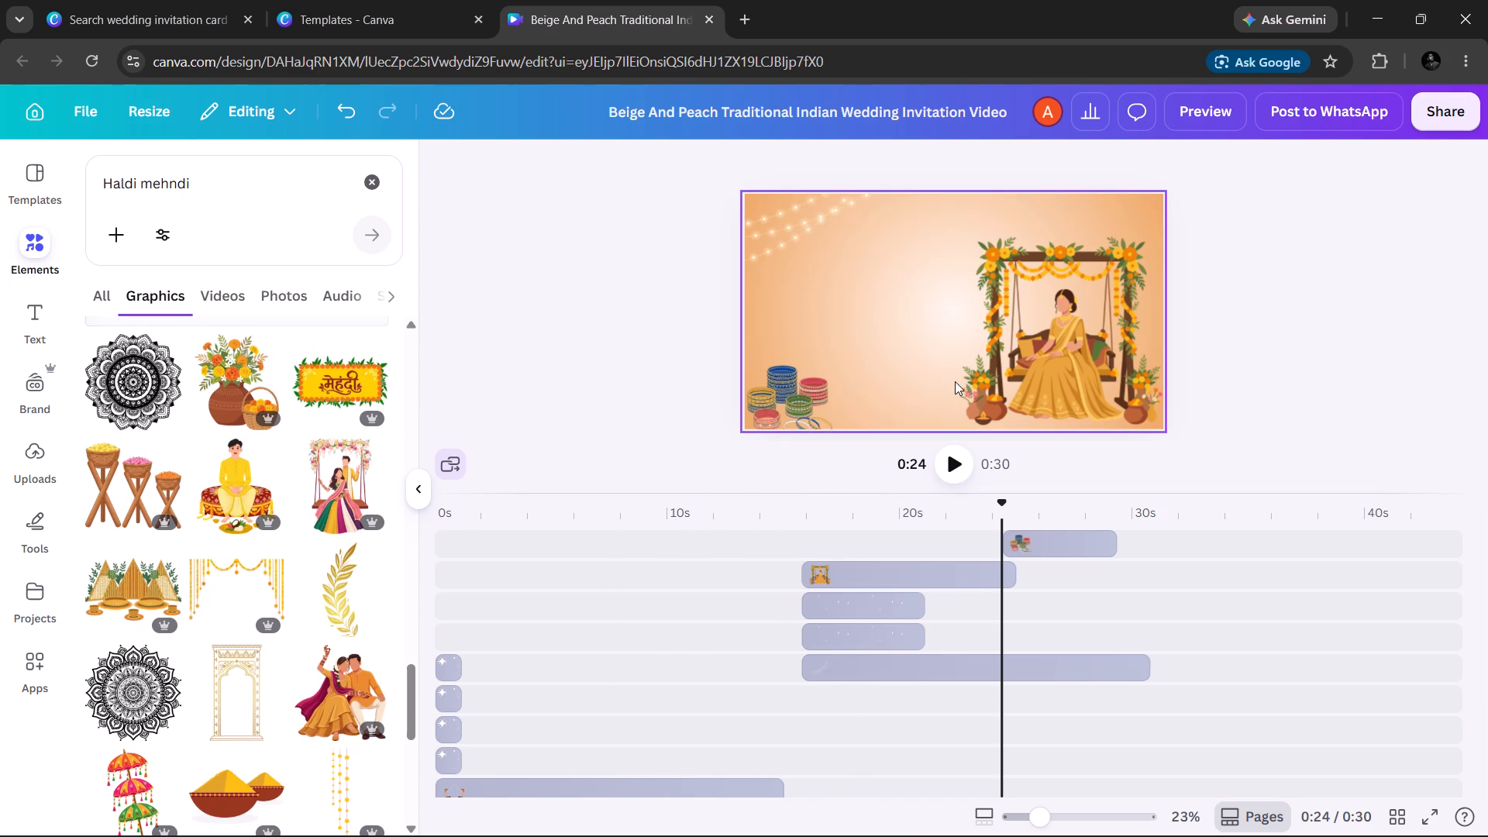
scroll(320, 719, down, 3)
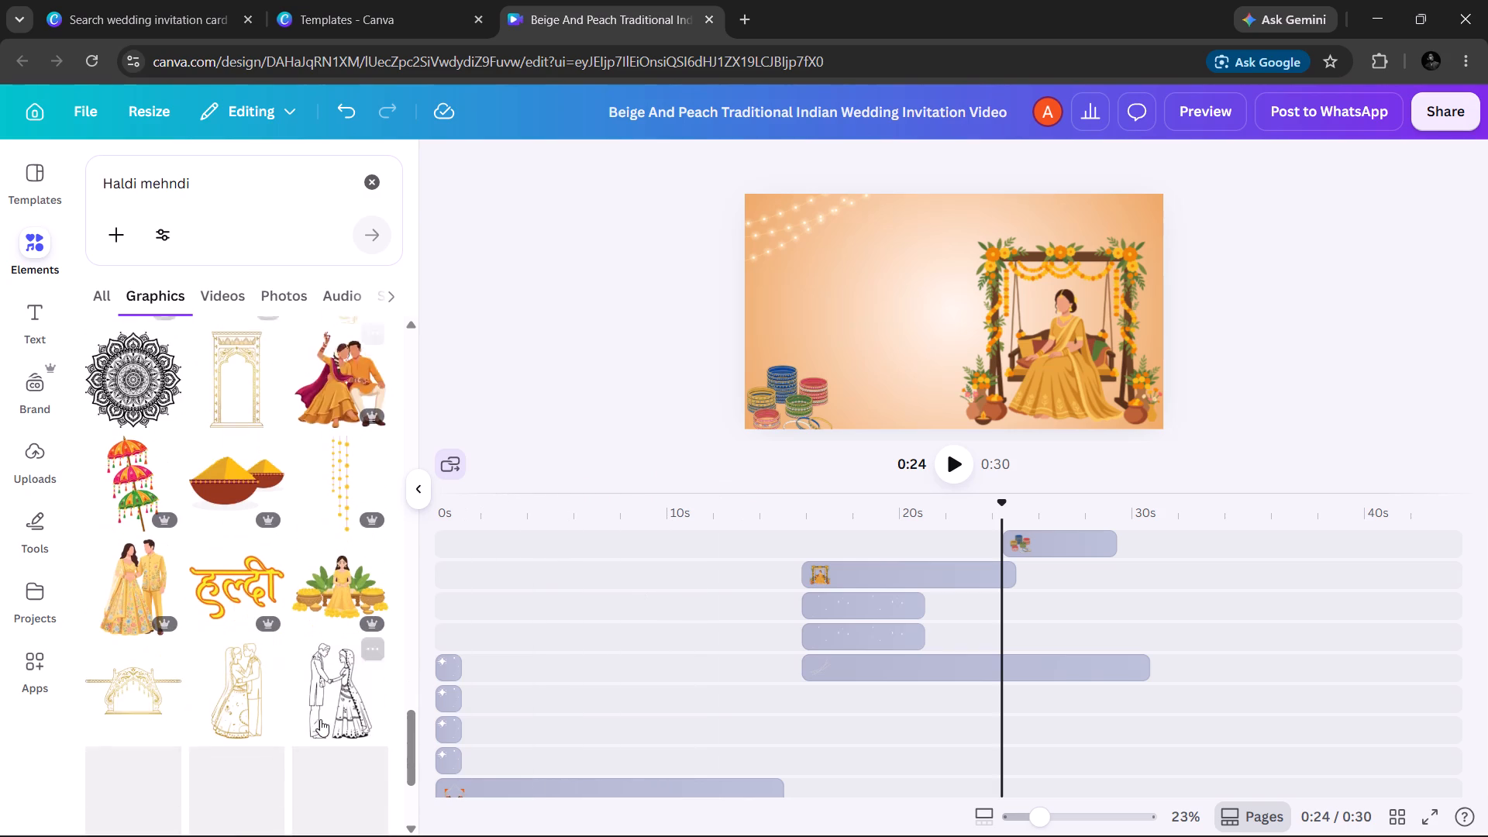
scroll(320, 719, down, 5)
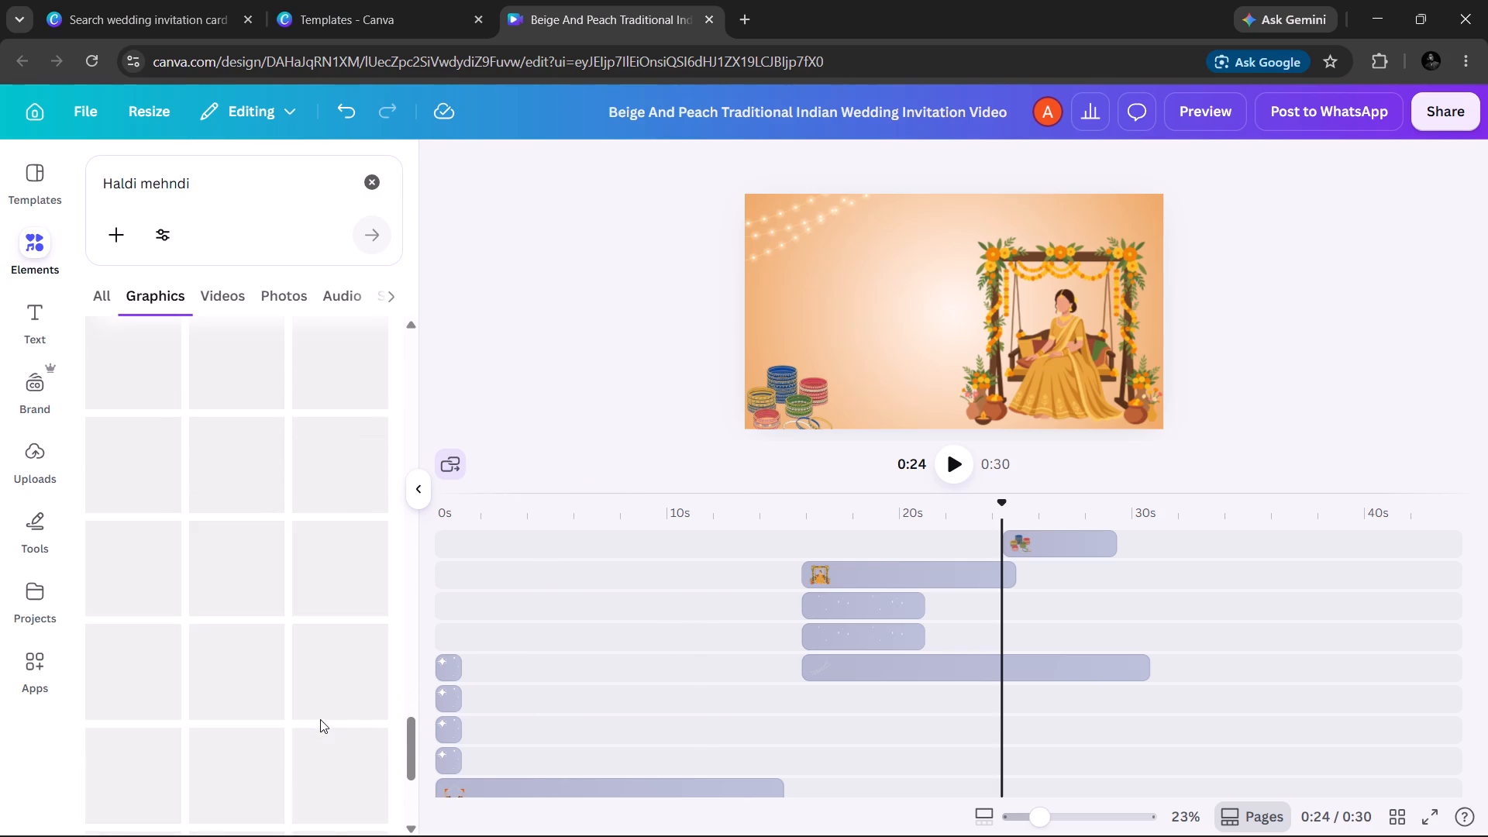
scroll(320, 719, down, 3)
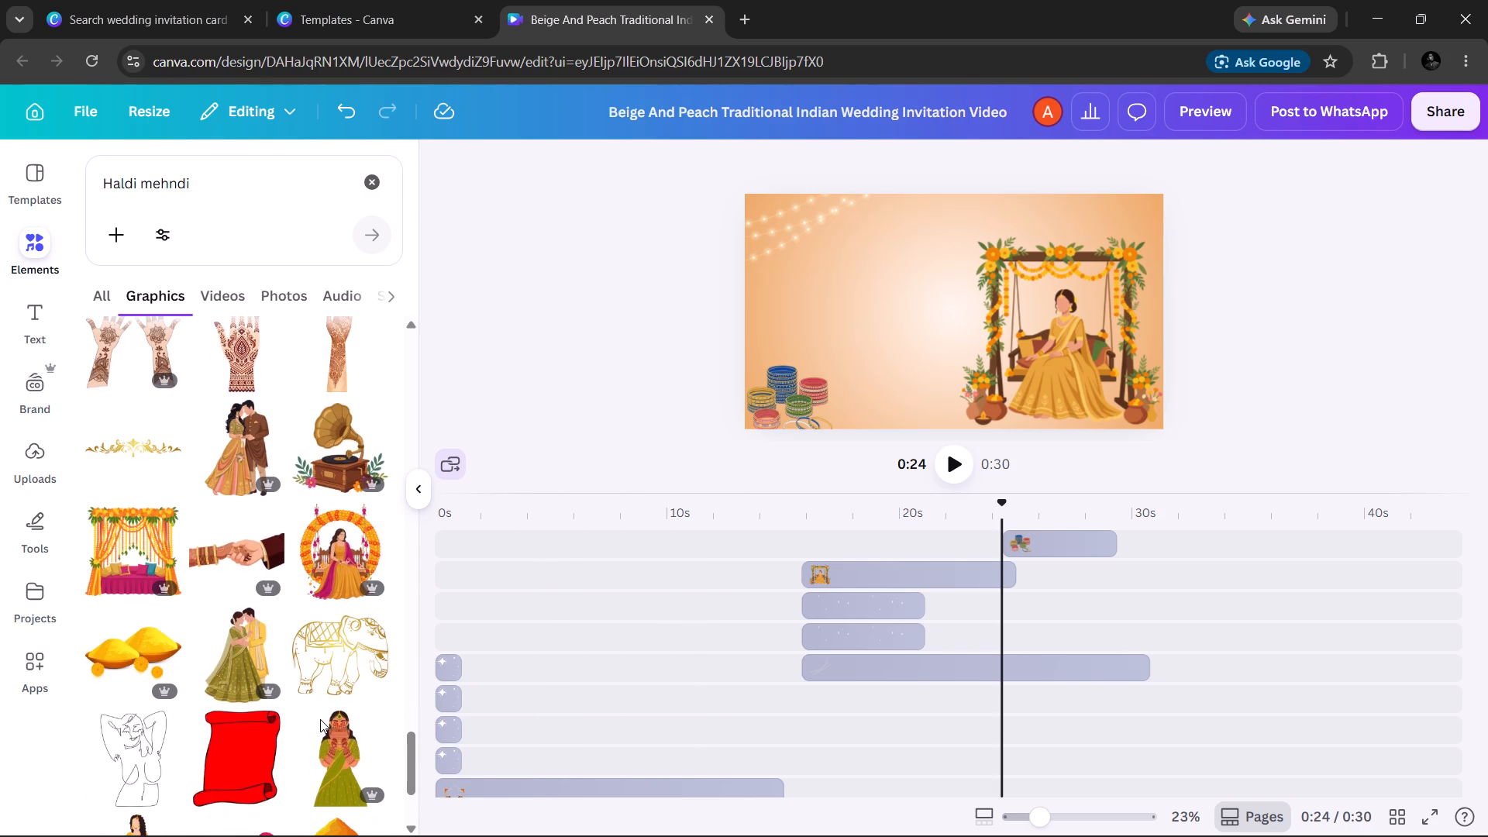
Add the graphic of the green-dressed Indian bride showing her mehndi hands to the second scene.
scroll(320, 719, down, 5)
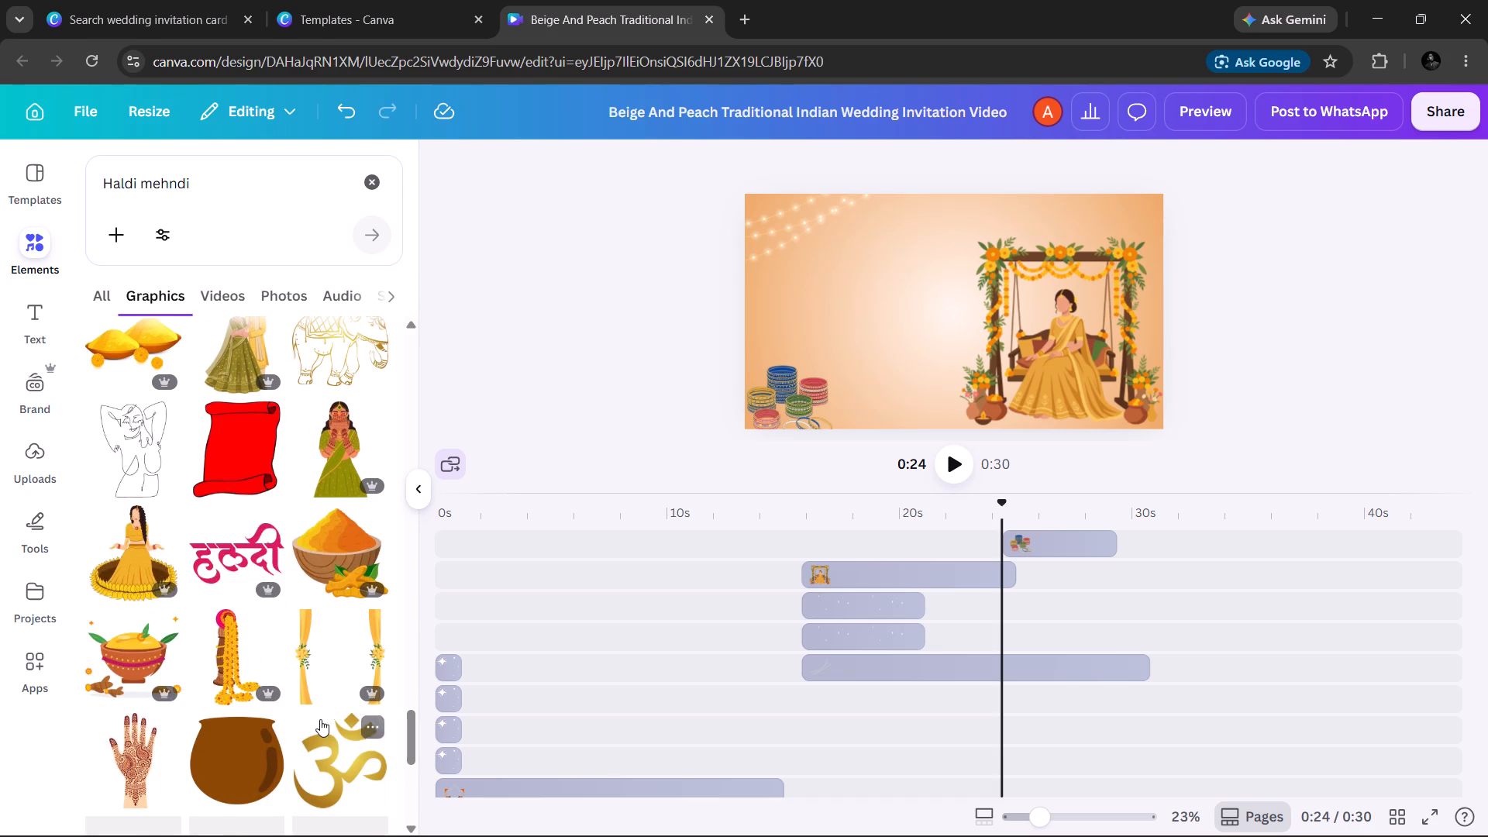
click(323, 446)
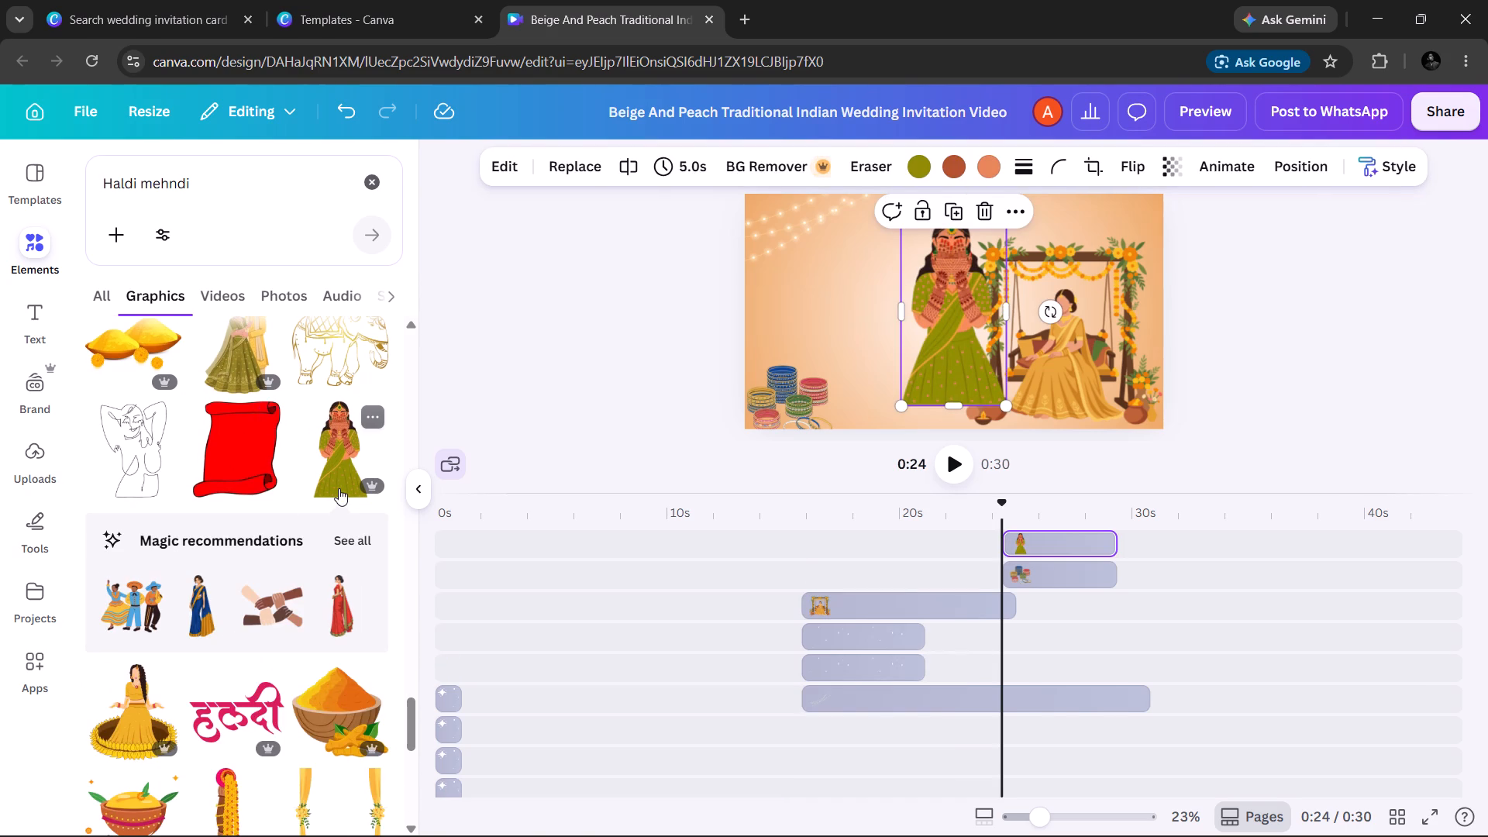
Look through graphics similar to the green-dressed mehndi bride, and return to the "Haldi mehndi" results.
click(368, 428)
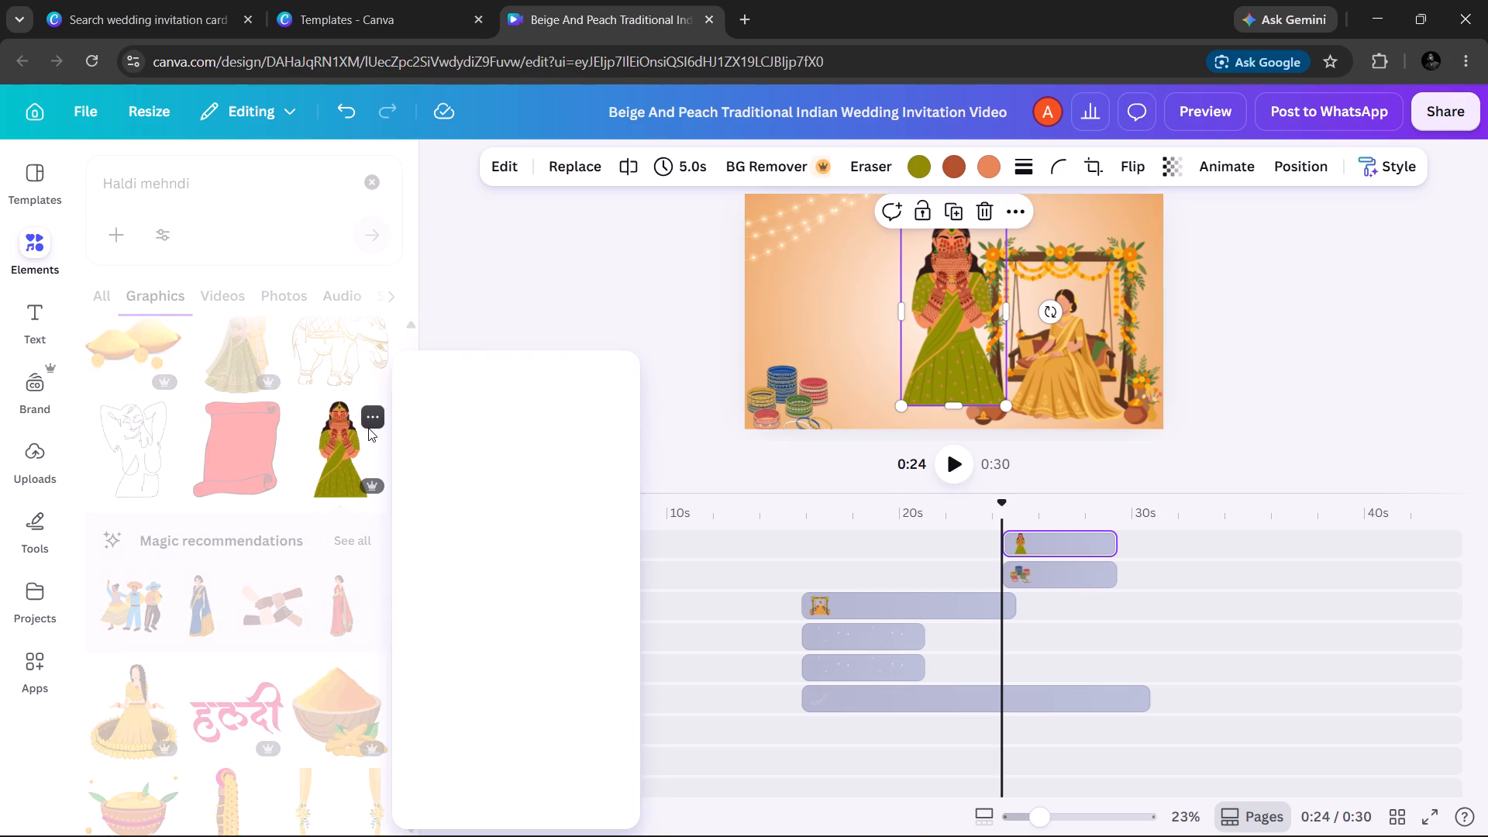
scroll(426, 612, down, 3)
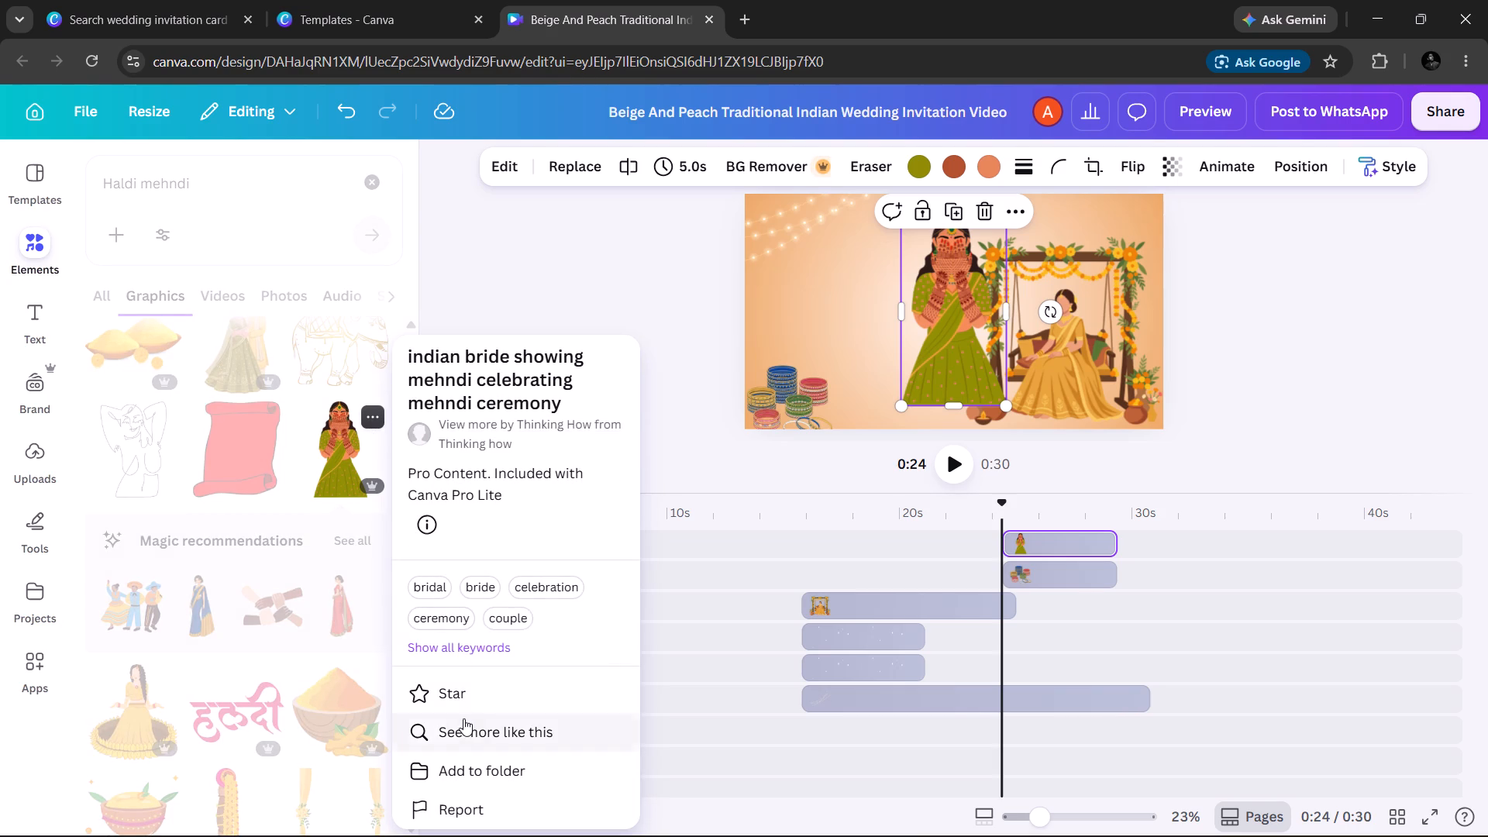
click(466, 718)
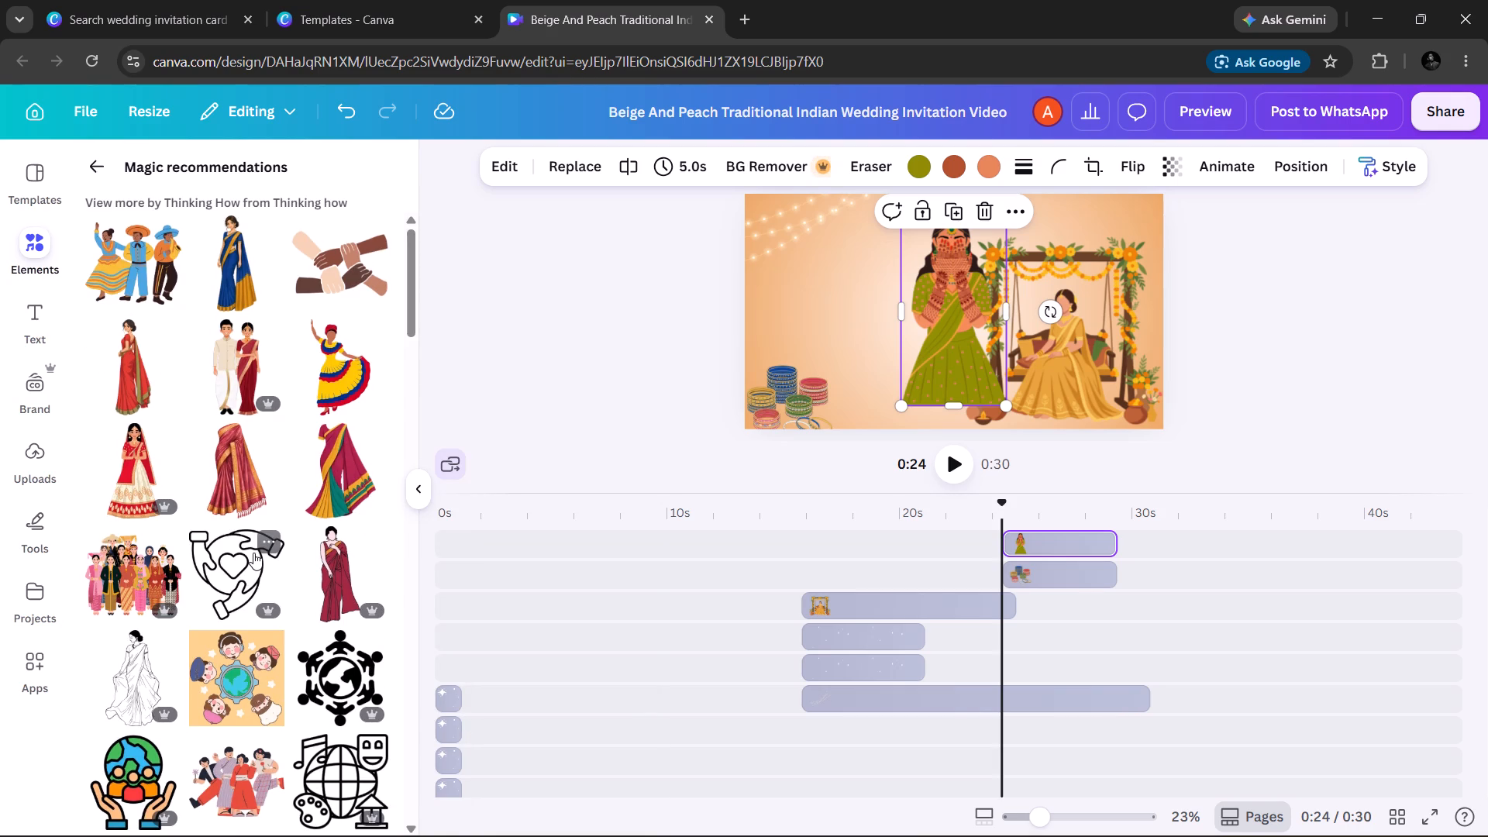
scroll(253, 553, left, 1)
scroll(253, 553, down, 4)
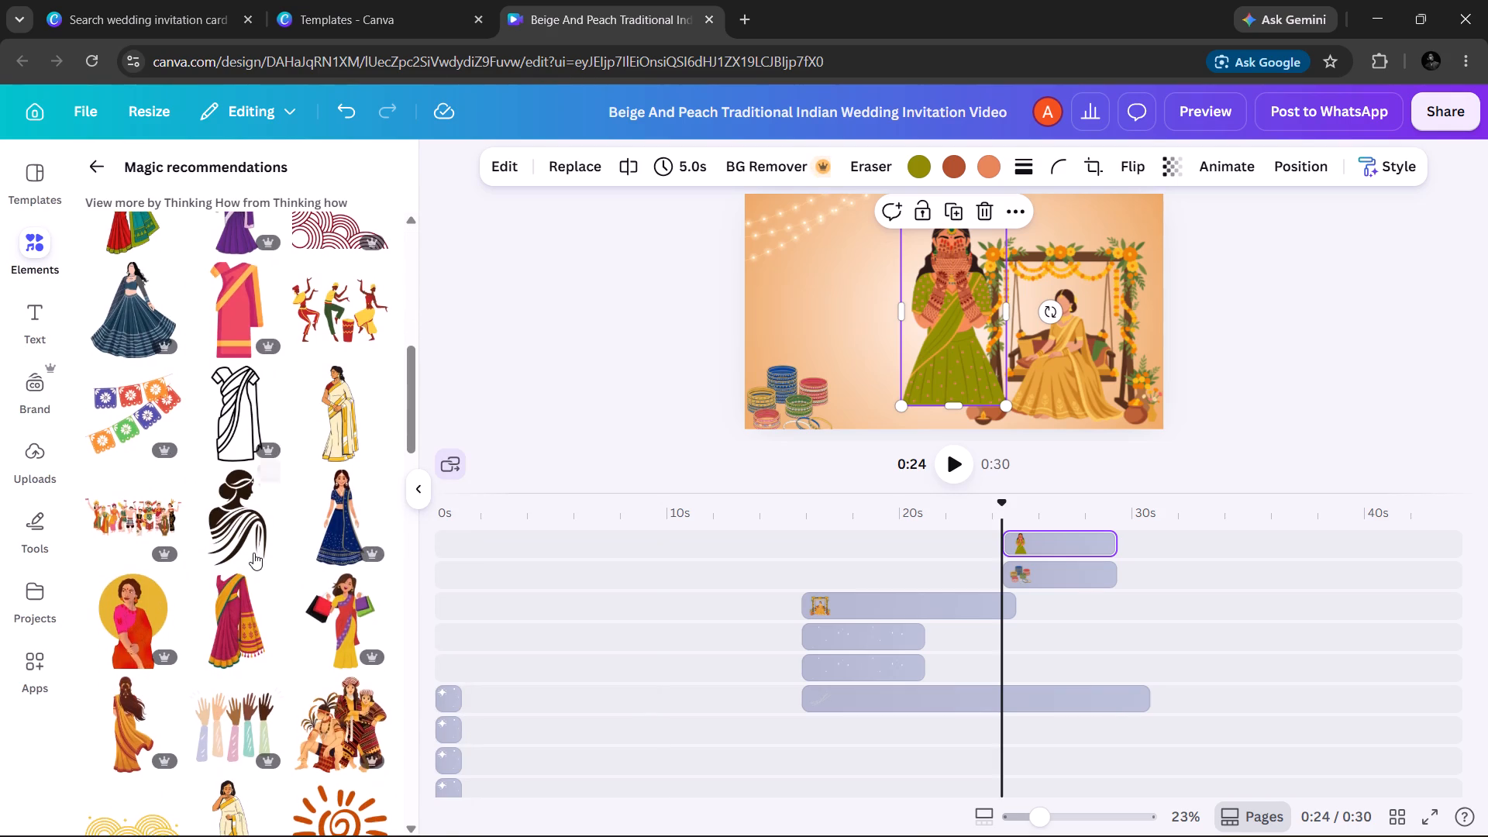
scroll(253, 553, down, 9)
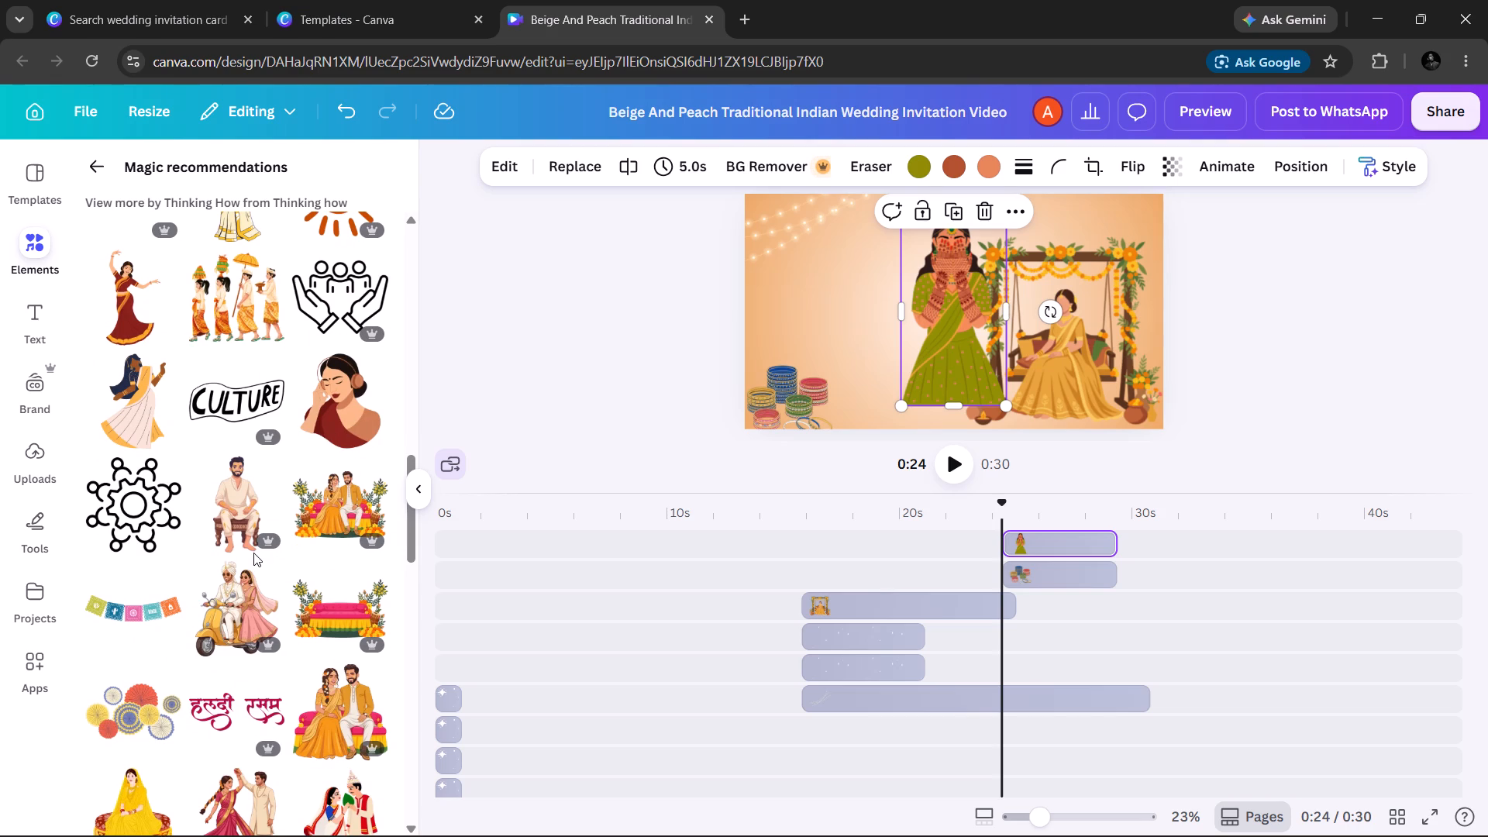
scroll(253, 553, down, 5)
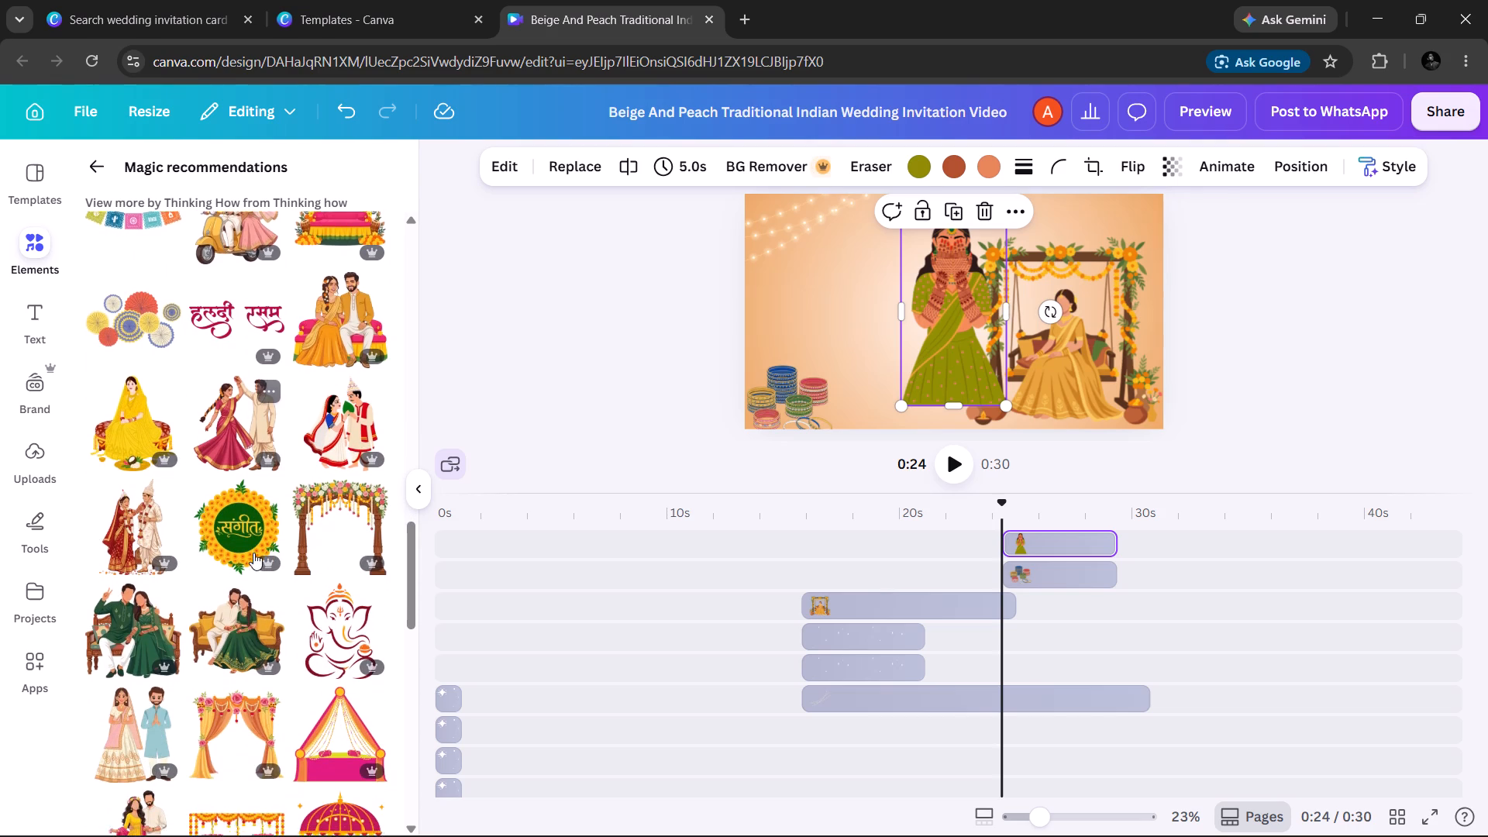
scroll(253, 553, down, 5)
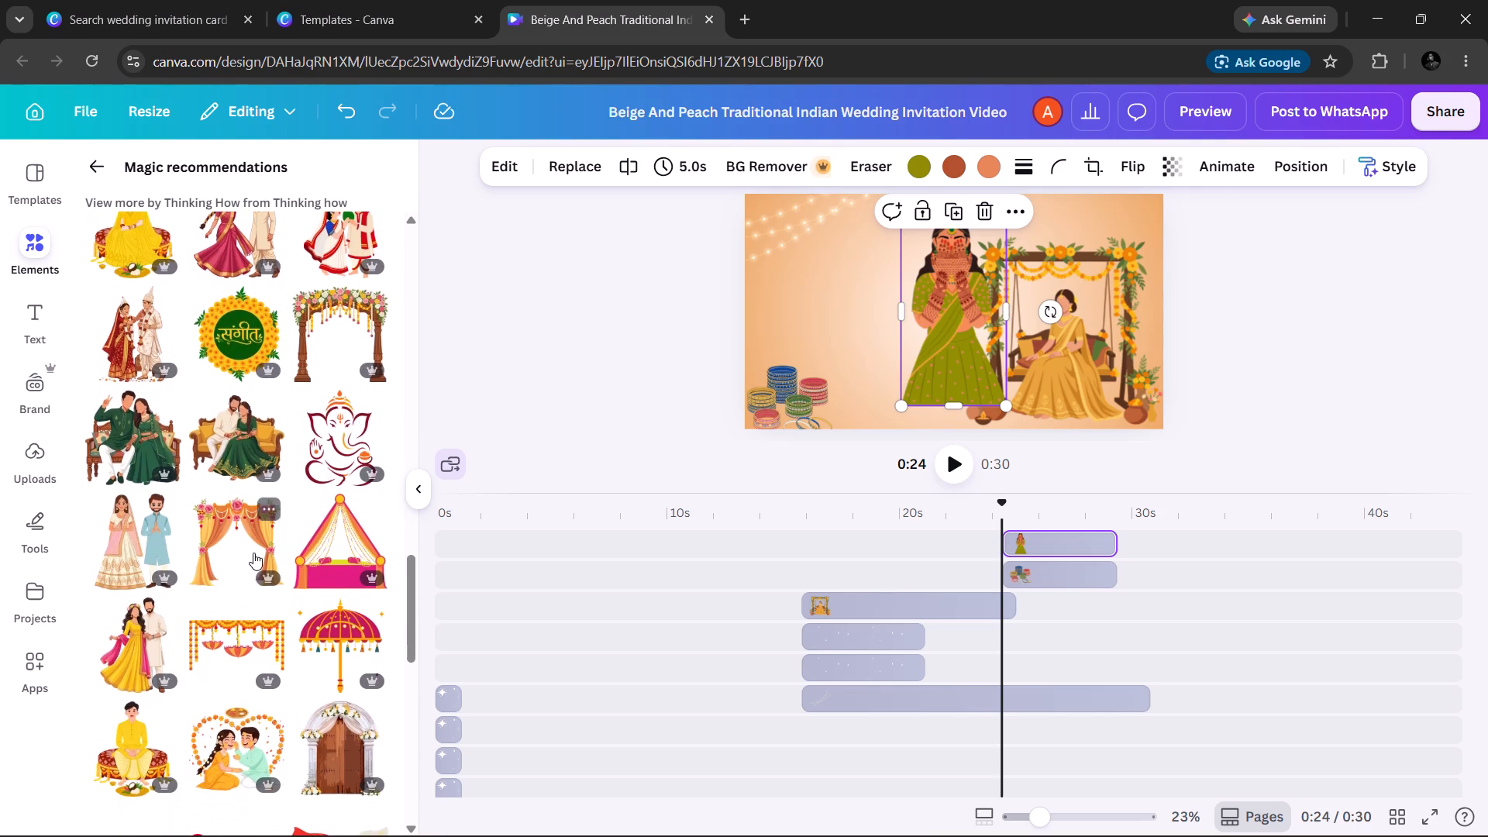
scroll(253, 553, down, 6)
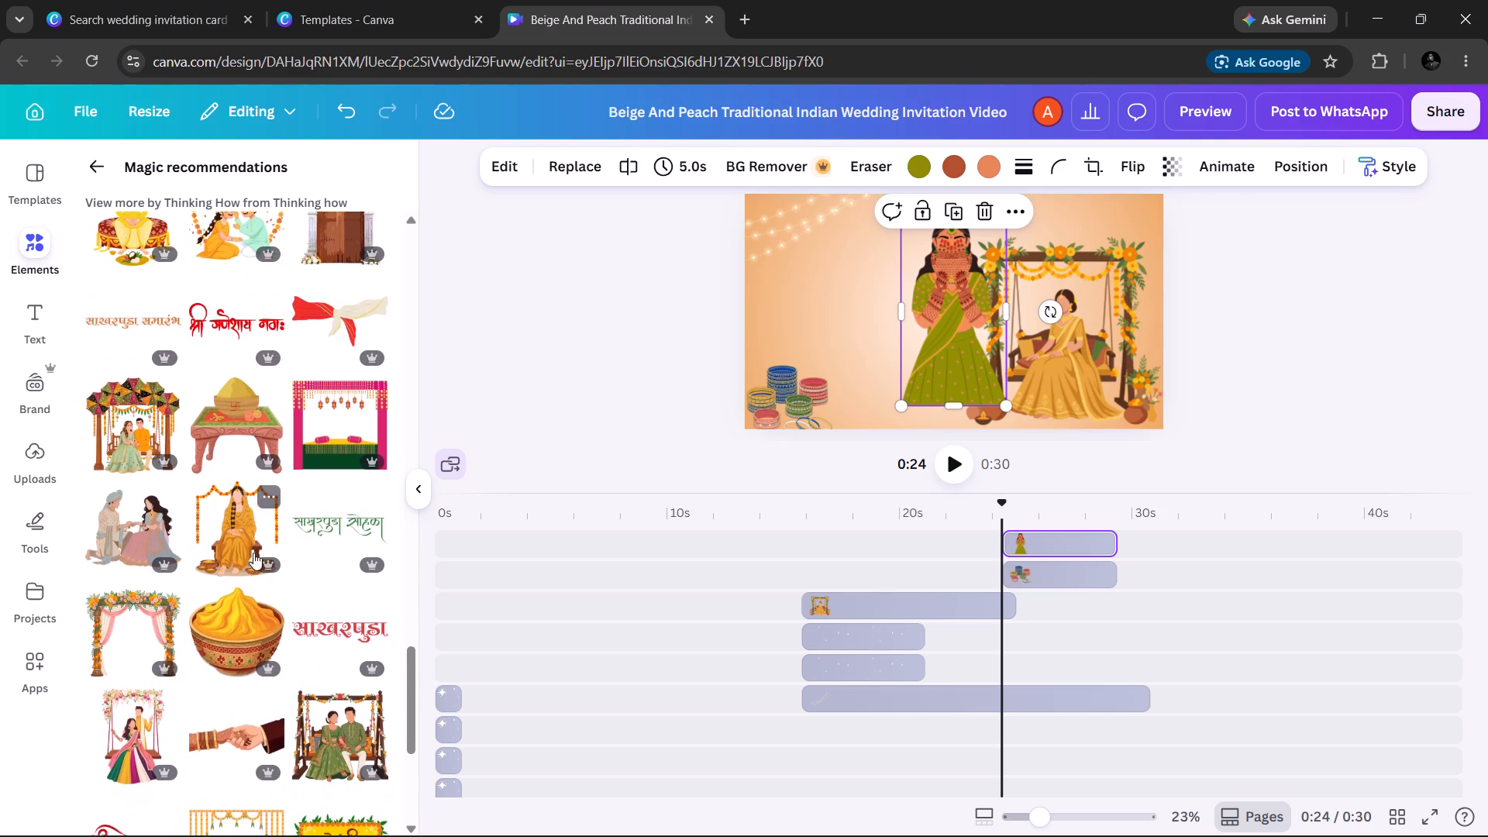
scroll(253, 553, down, 4)
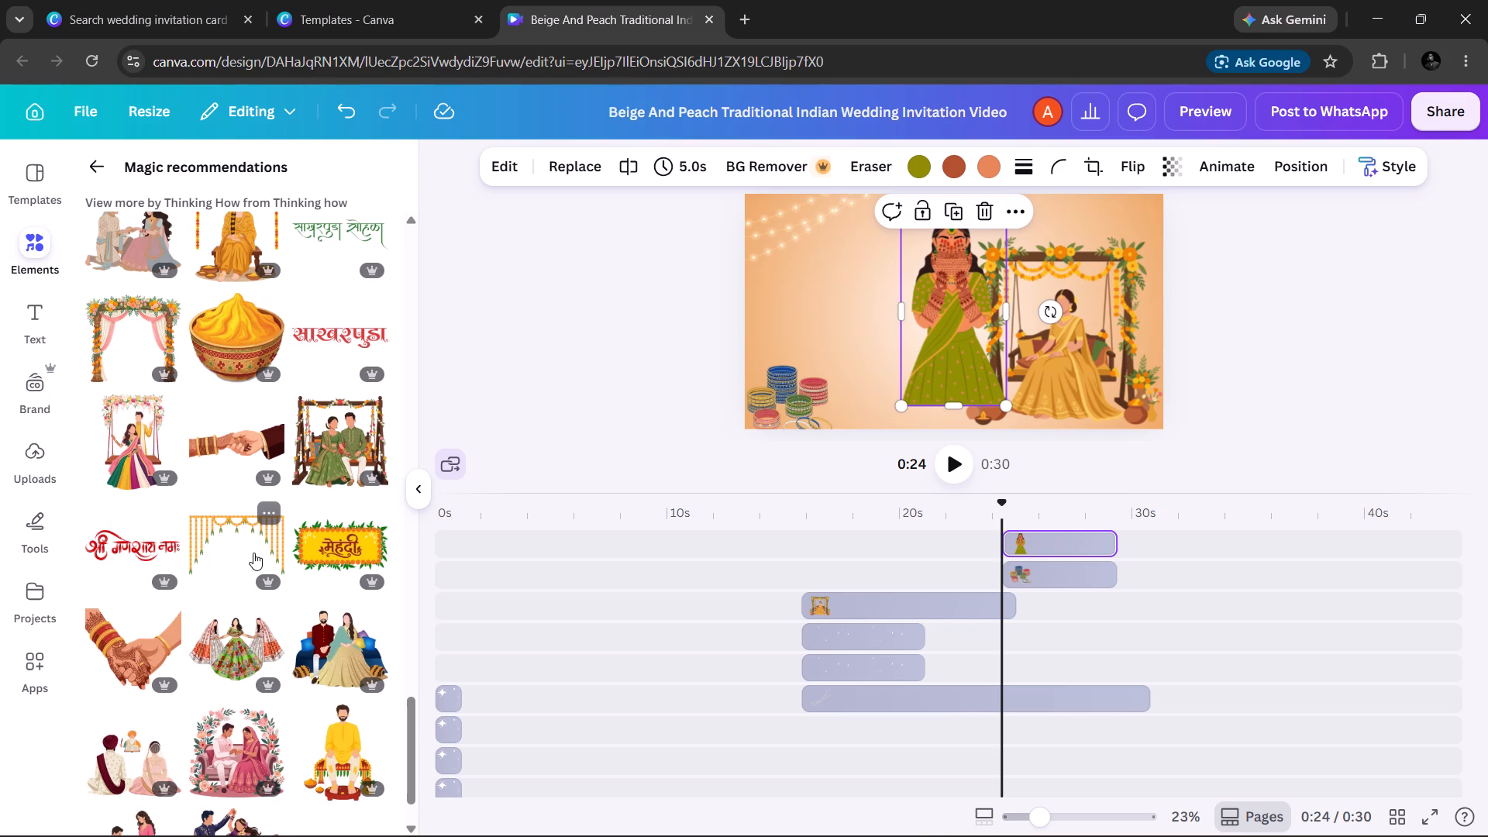
scroll(253, 553, down, 4)
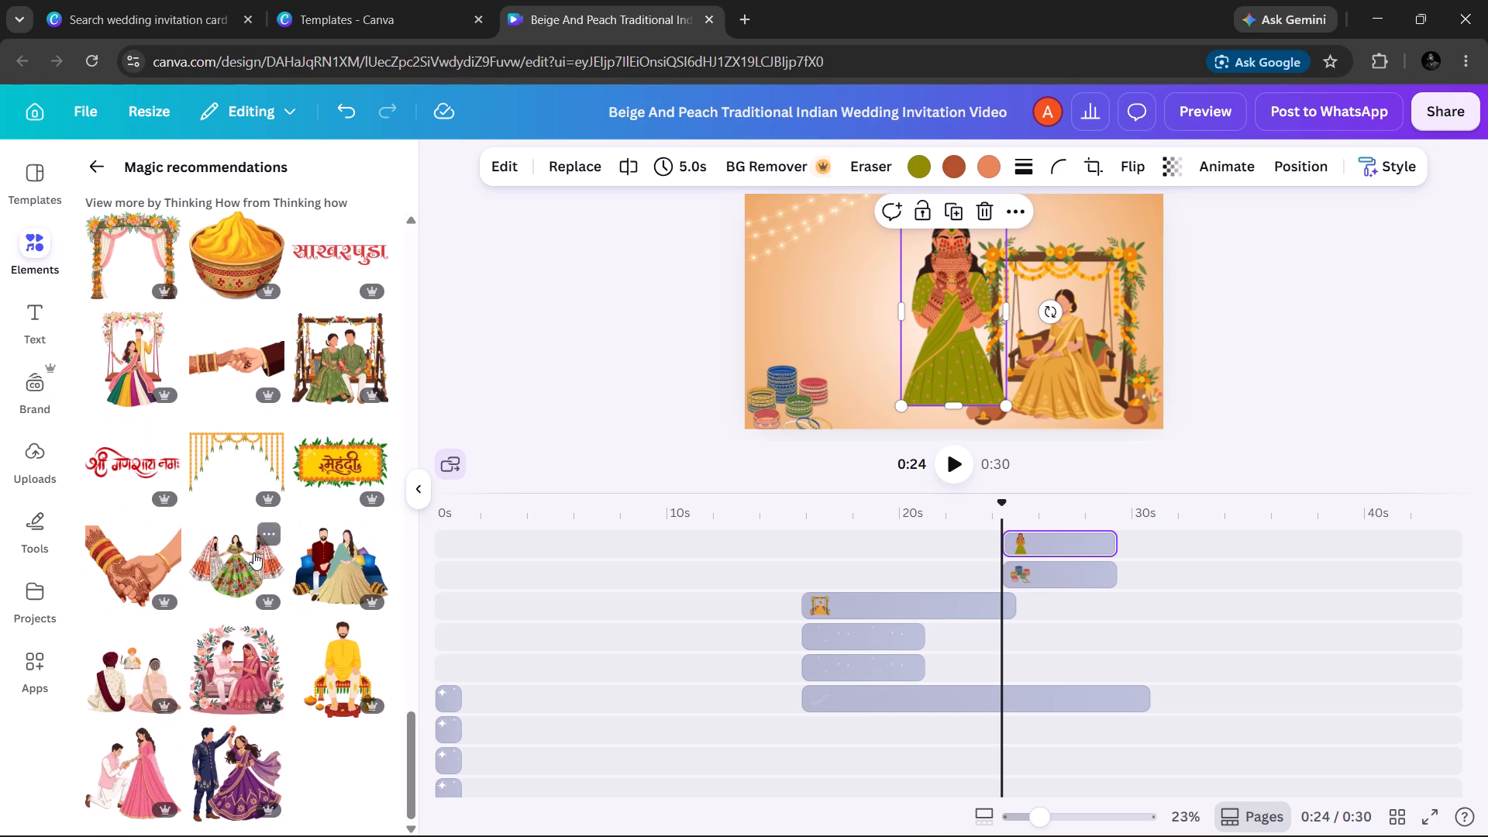
scroll(257, 572, up, 11)
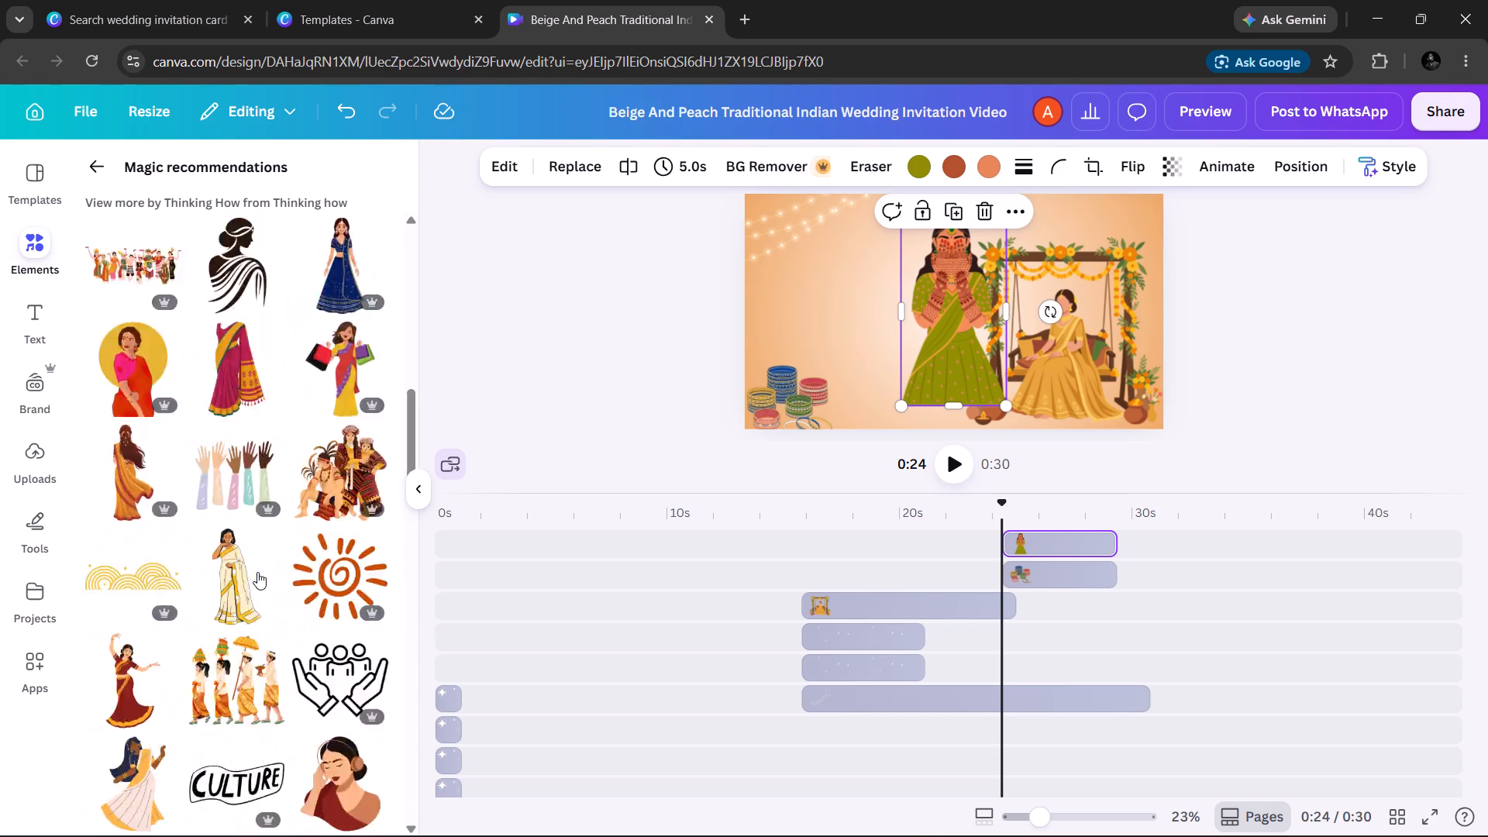
scroll(257, 572, up, 6)
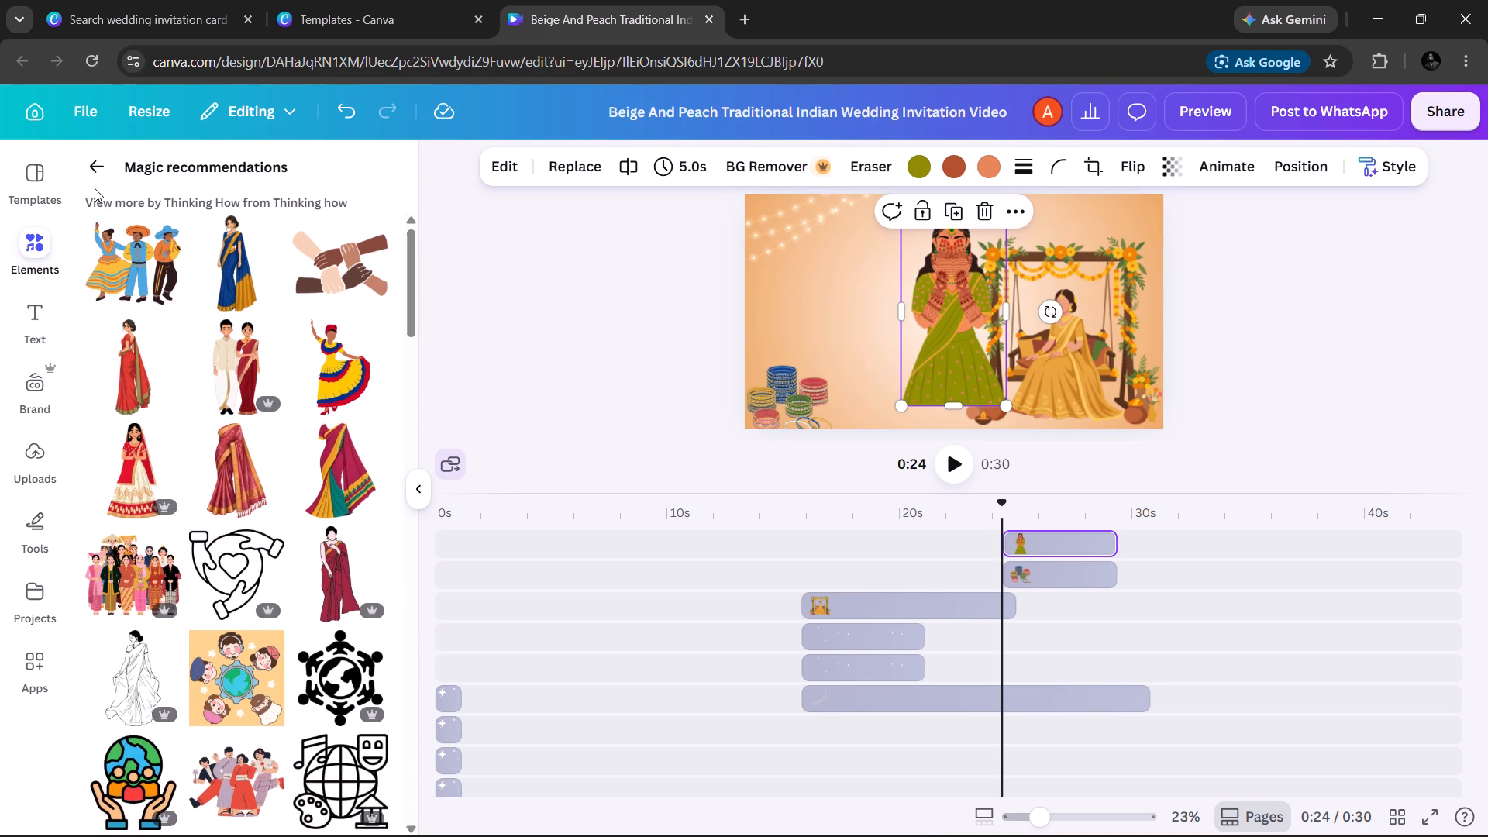
click(91, 179)
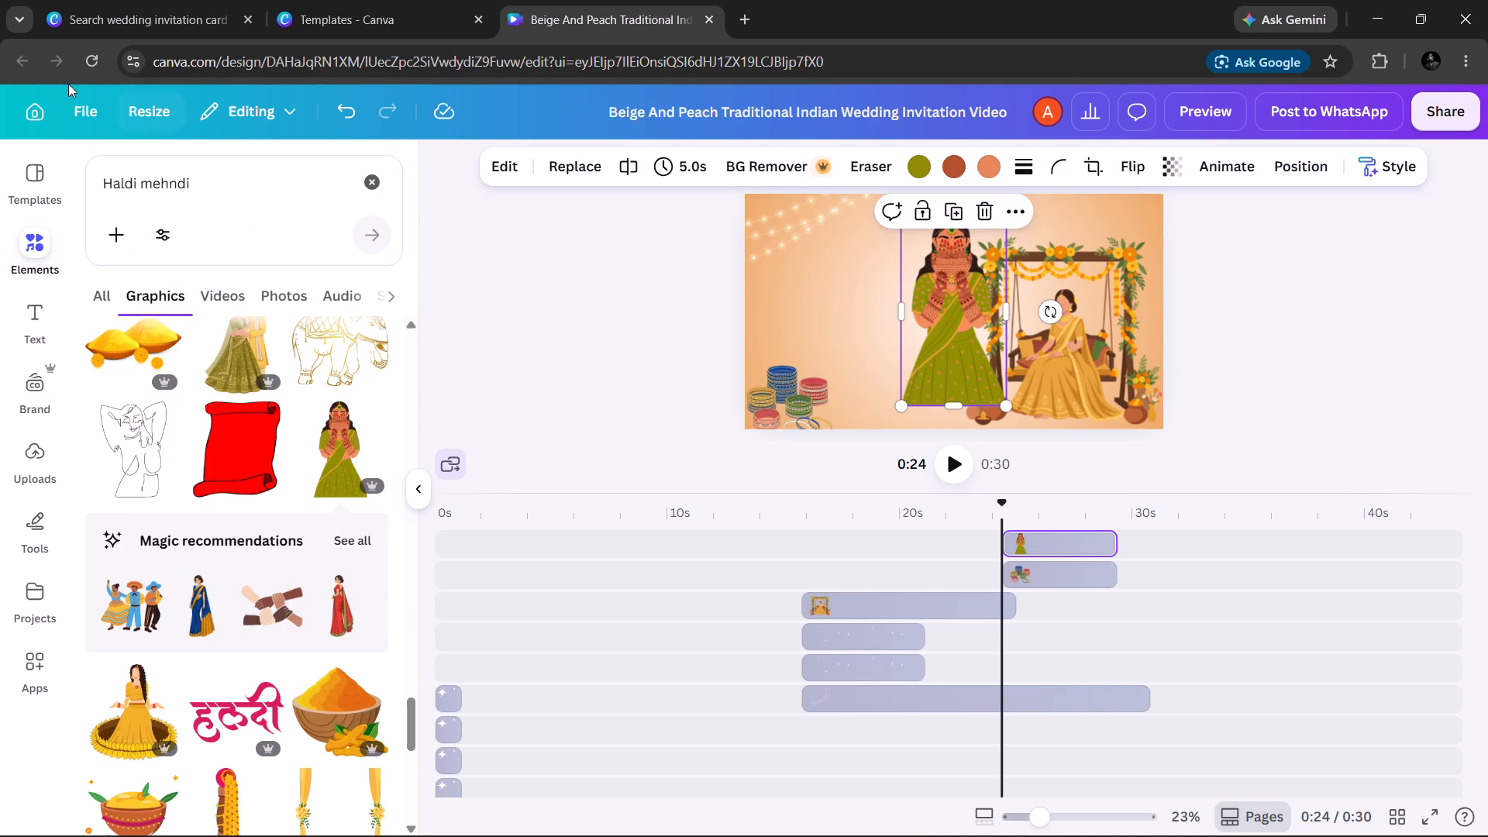
Search the graphics library for "mehndi".
click(197, 170)
click(155, 188)
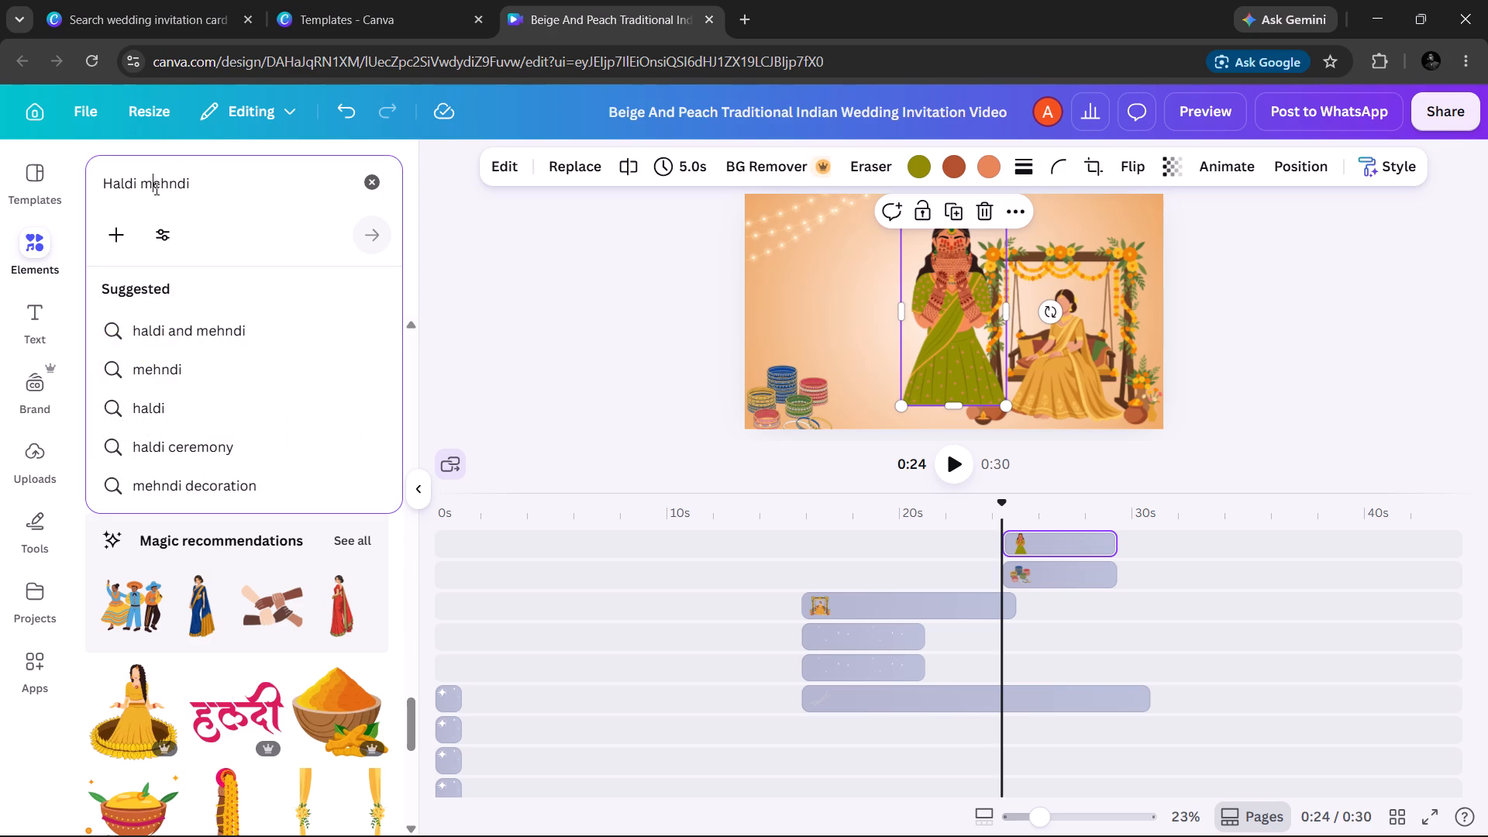
key(Left)
key(BackSpace)
key(BackSpace)
key(BackSpace)
key(BackSpace)
key(BackSpace)
key(BackSpace)
key(BackSpace)
key(BackSpace)
key(BackSpace)
key(BackSpace)
key(BackSpace)
key(BackSpace)
key(BackSpace)
key(BackSpace)
key(BackSpace)
key(BackSpace)
key(BackSpace)
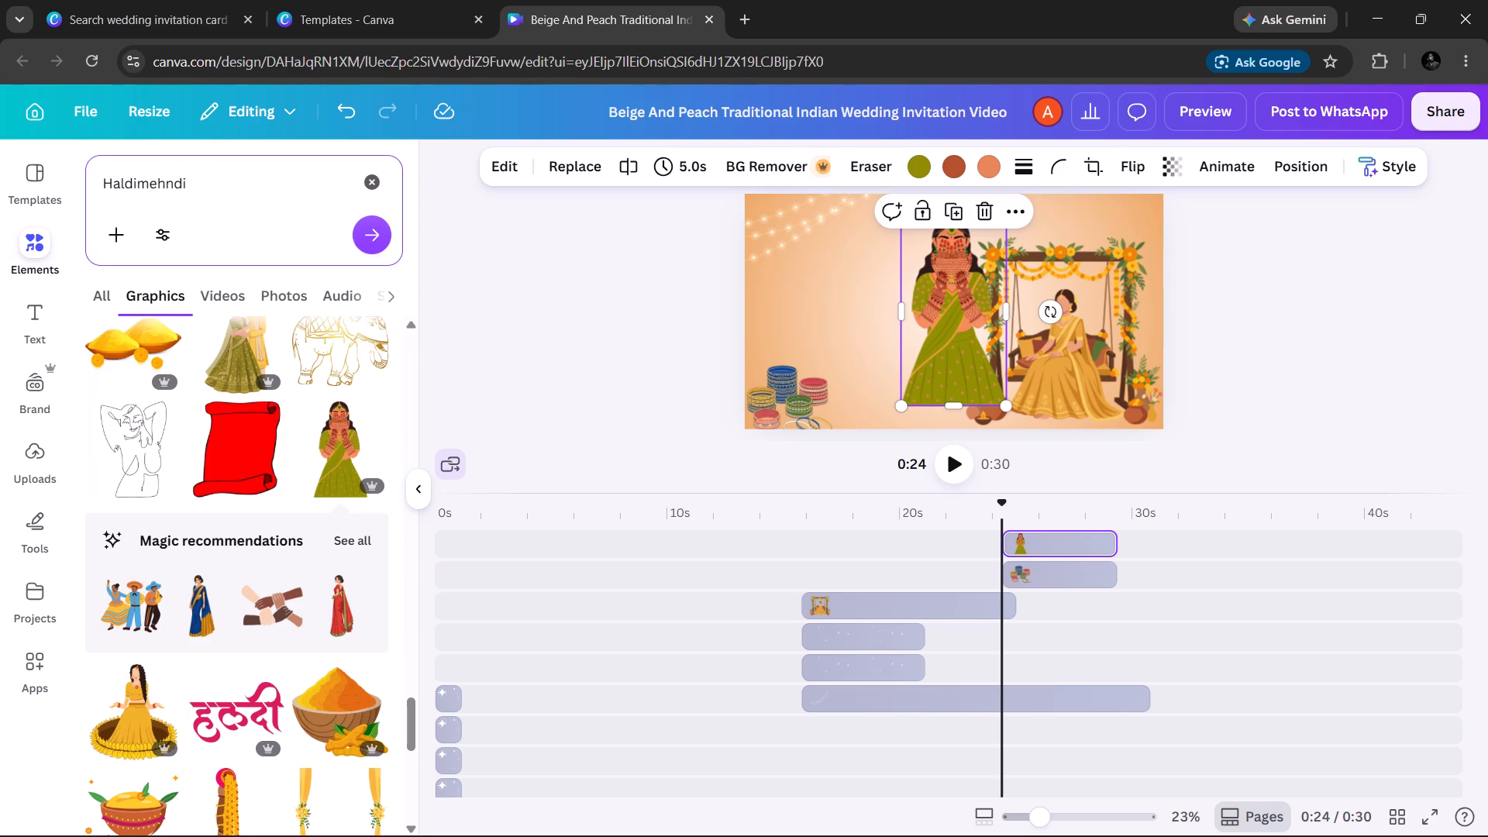
key(Return)
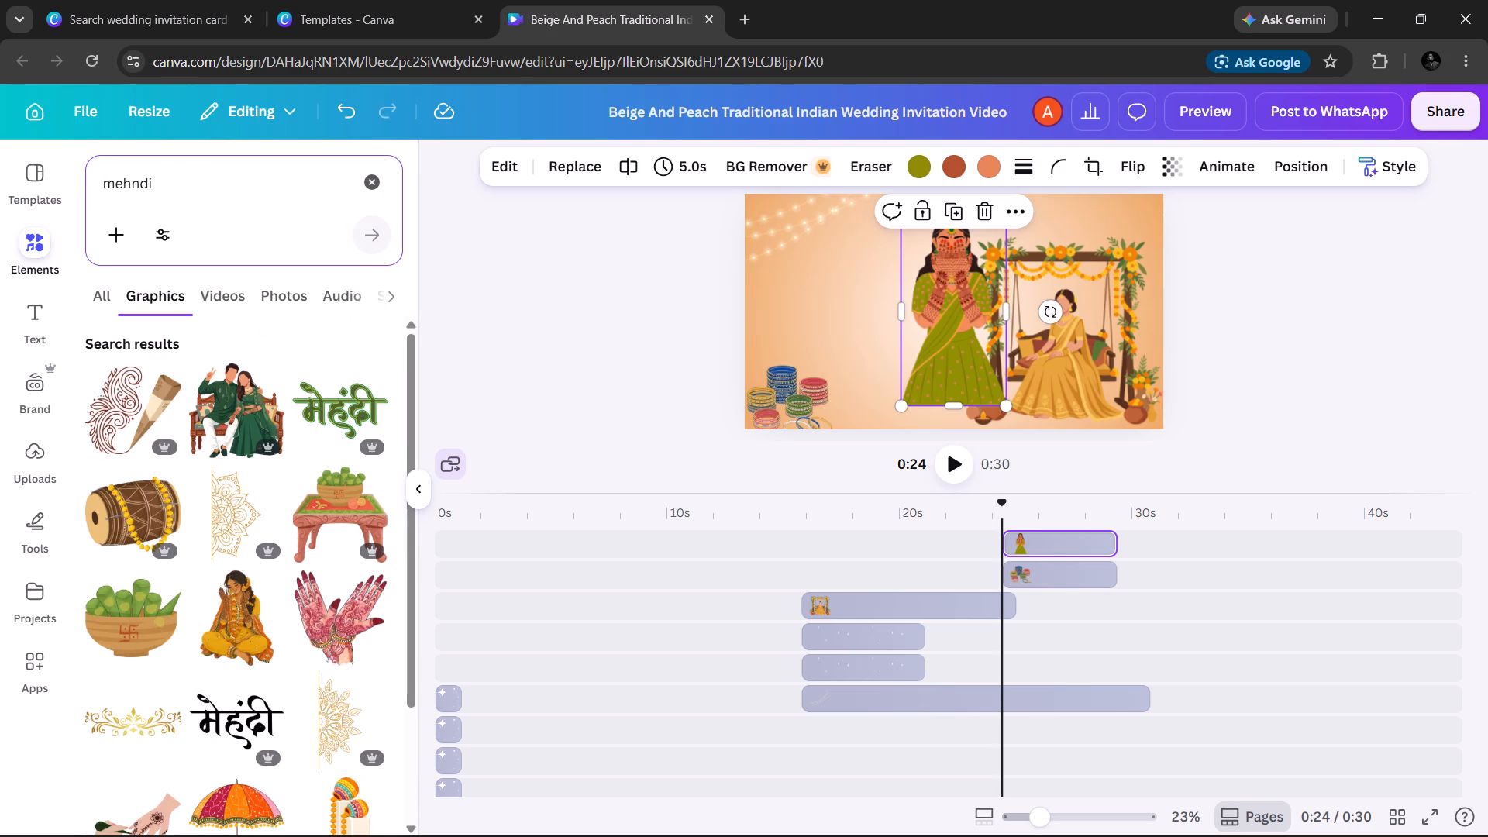
Look through the "mehndi" graphics for another illustration that suits the second scene.
scroll(181, 519, down, 1)
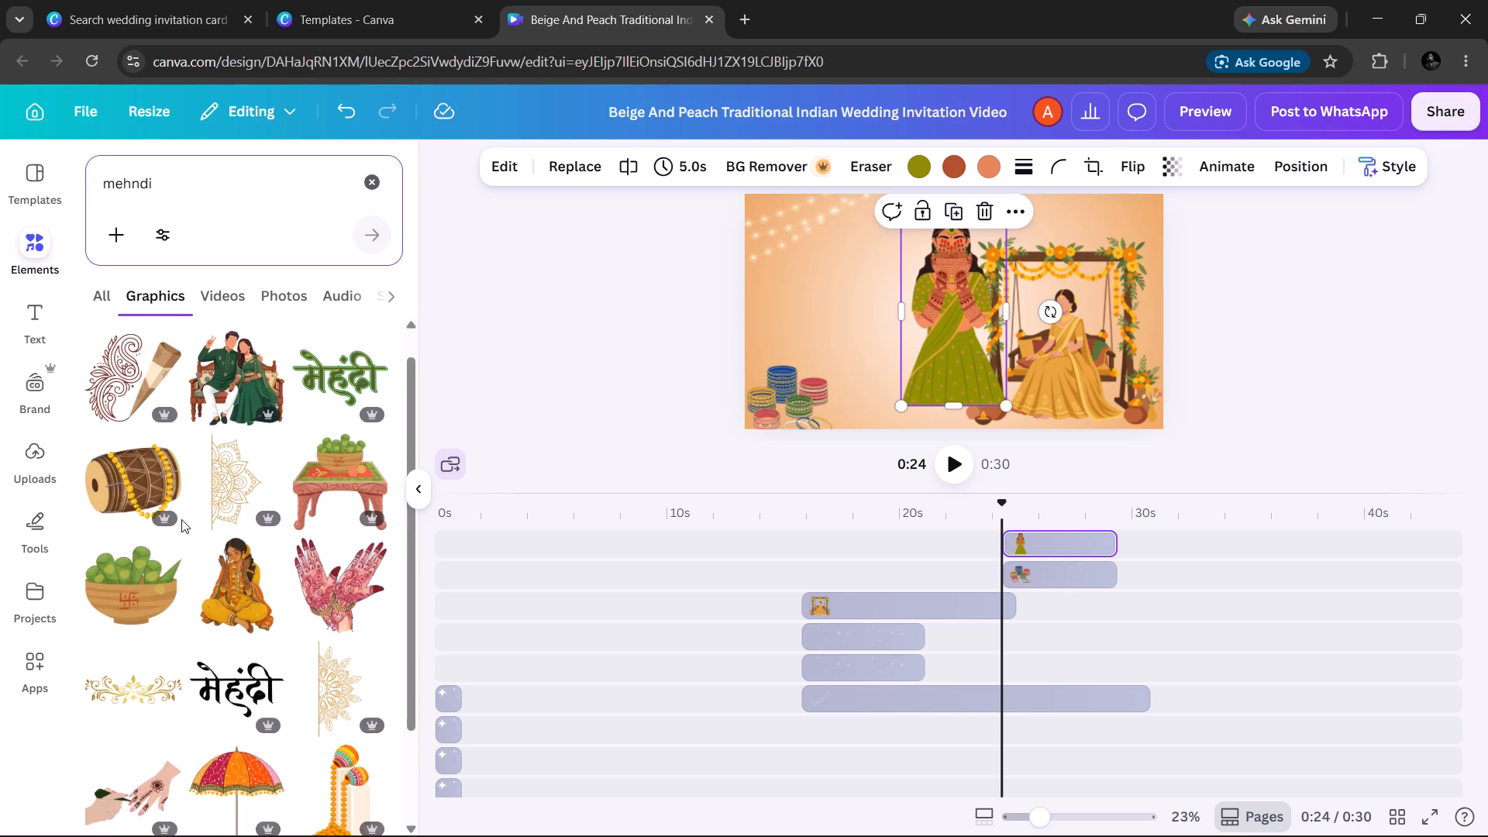
scroll(181, 519, down, 3)
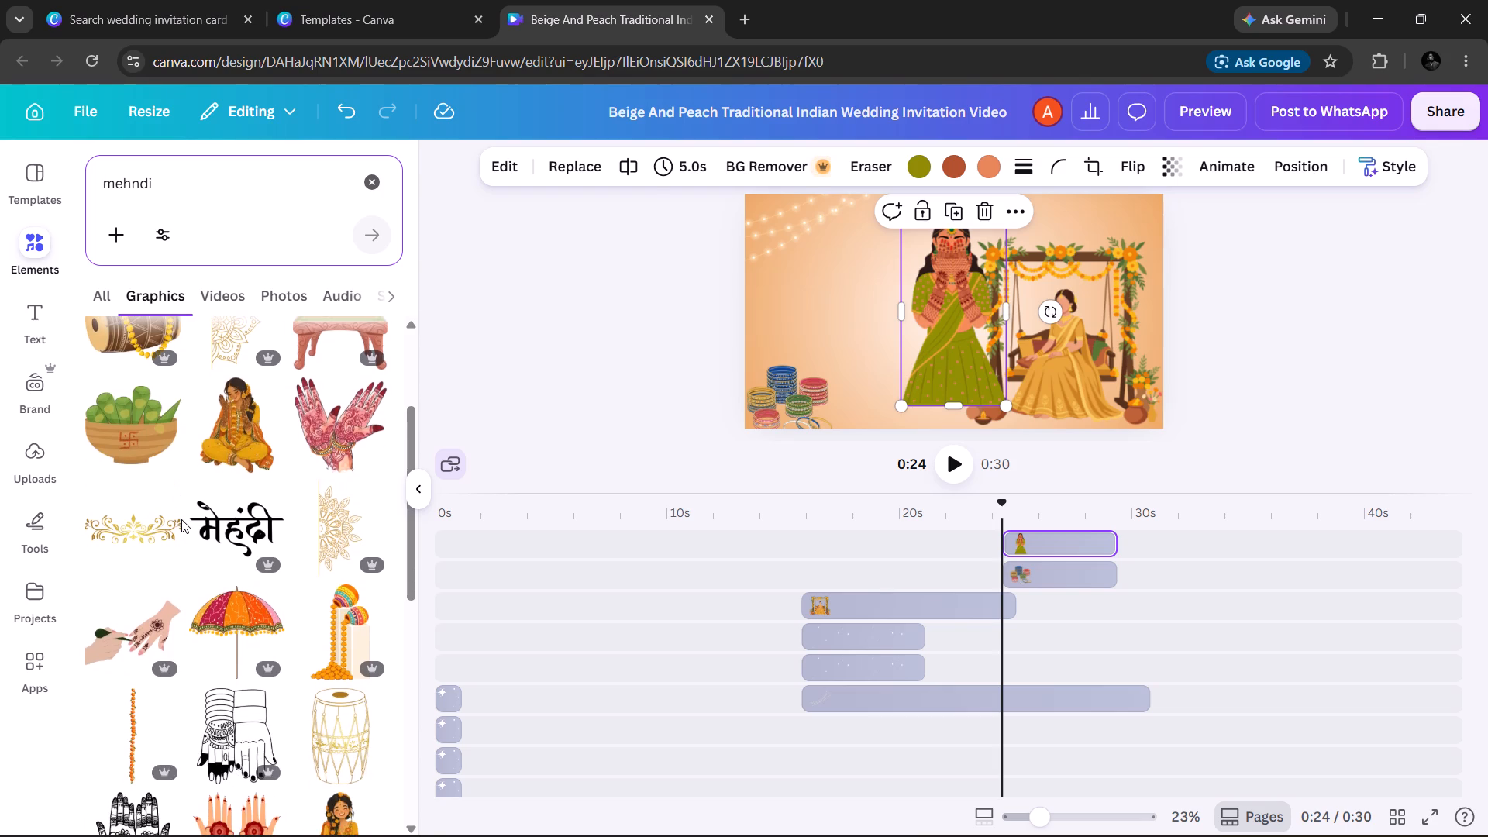
scroll(263, 700, down, 4)
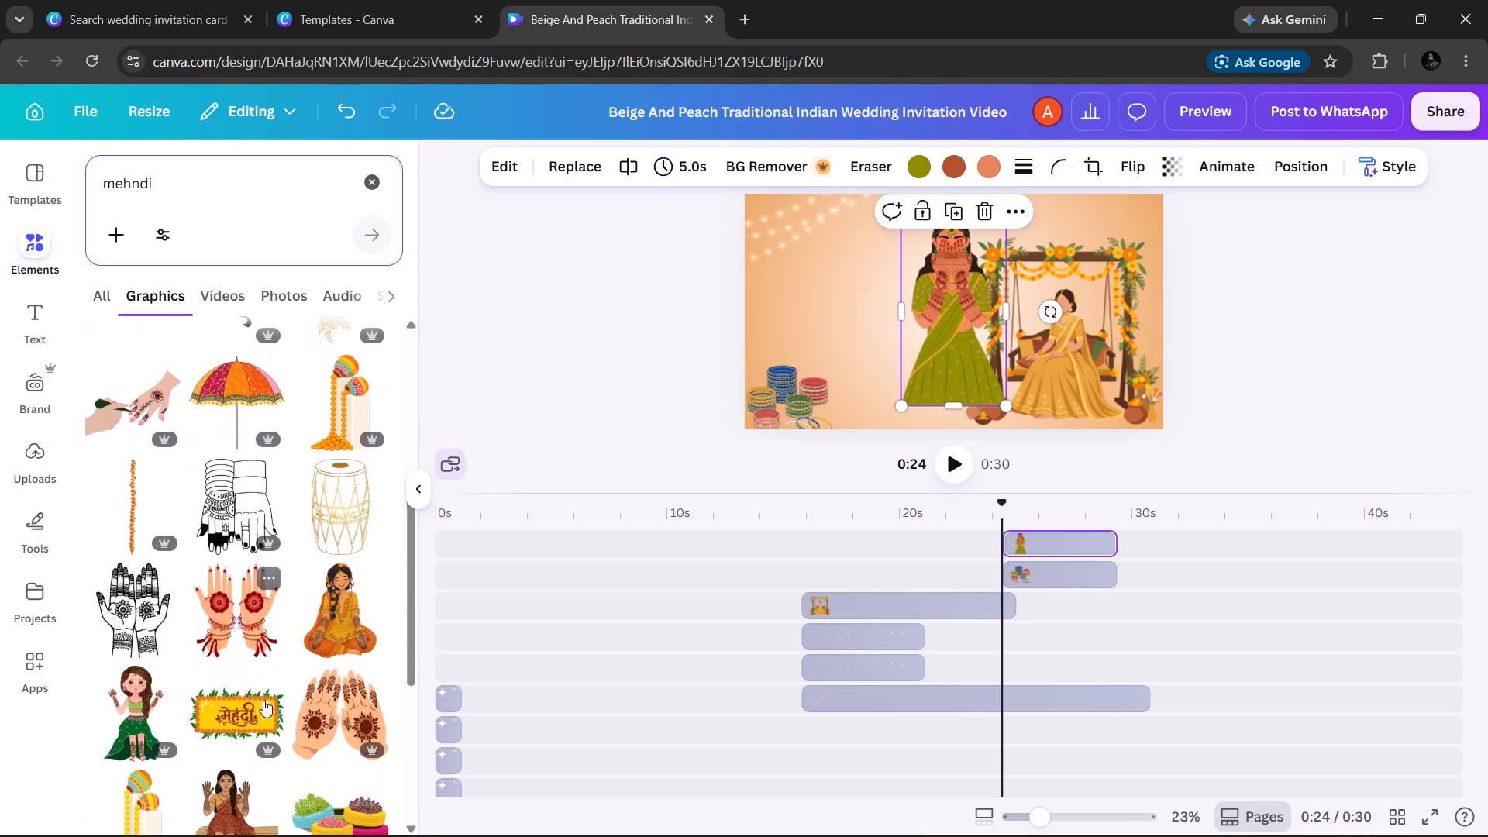
scroll(263, 700, down, 2)
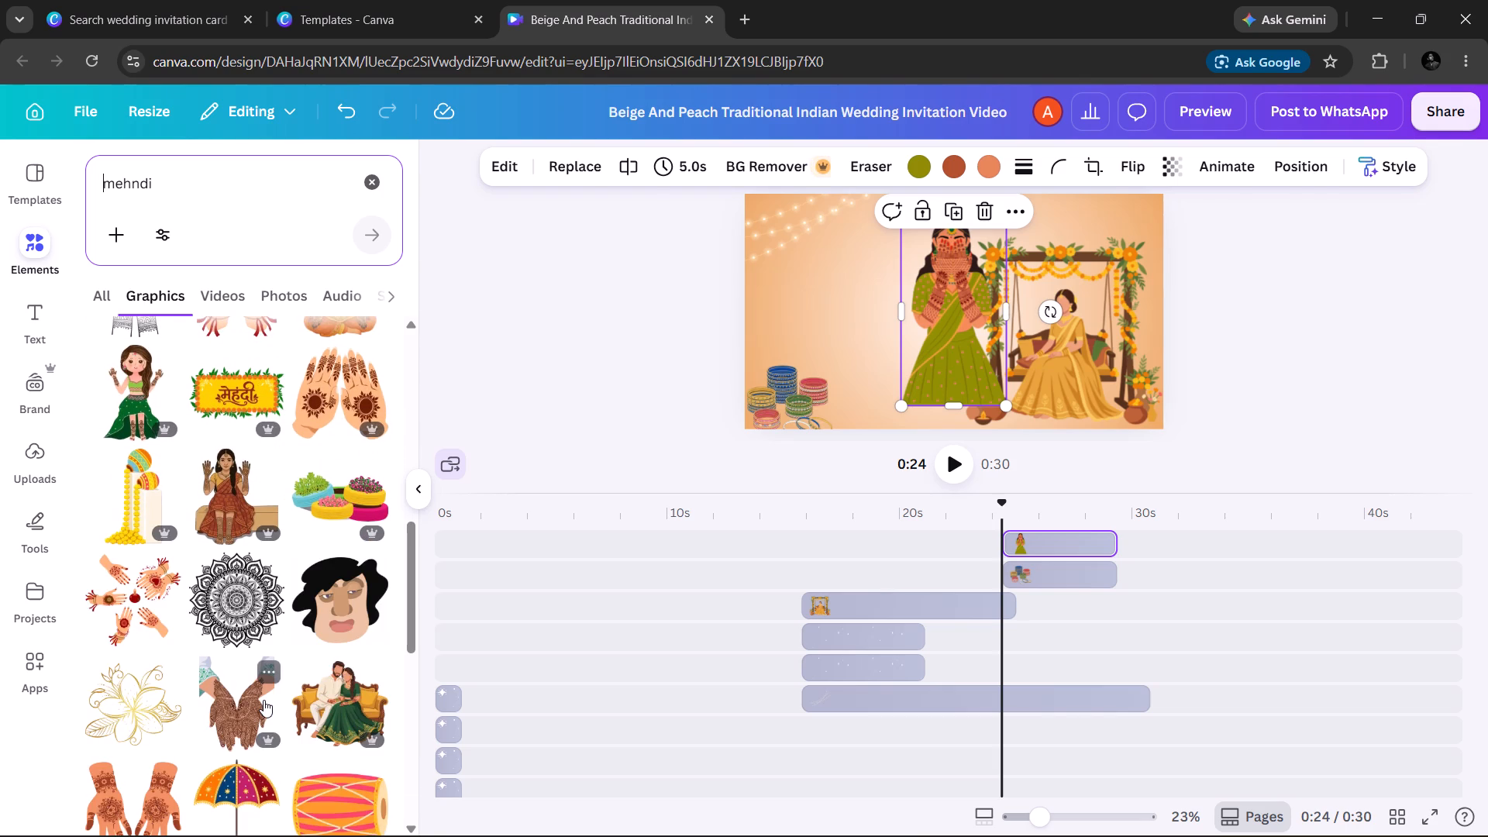
scroll(263, 700, down, 5)
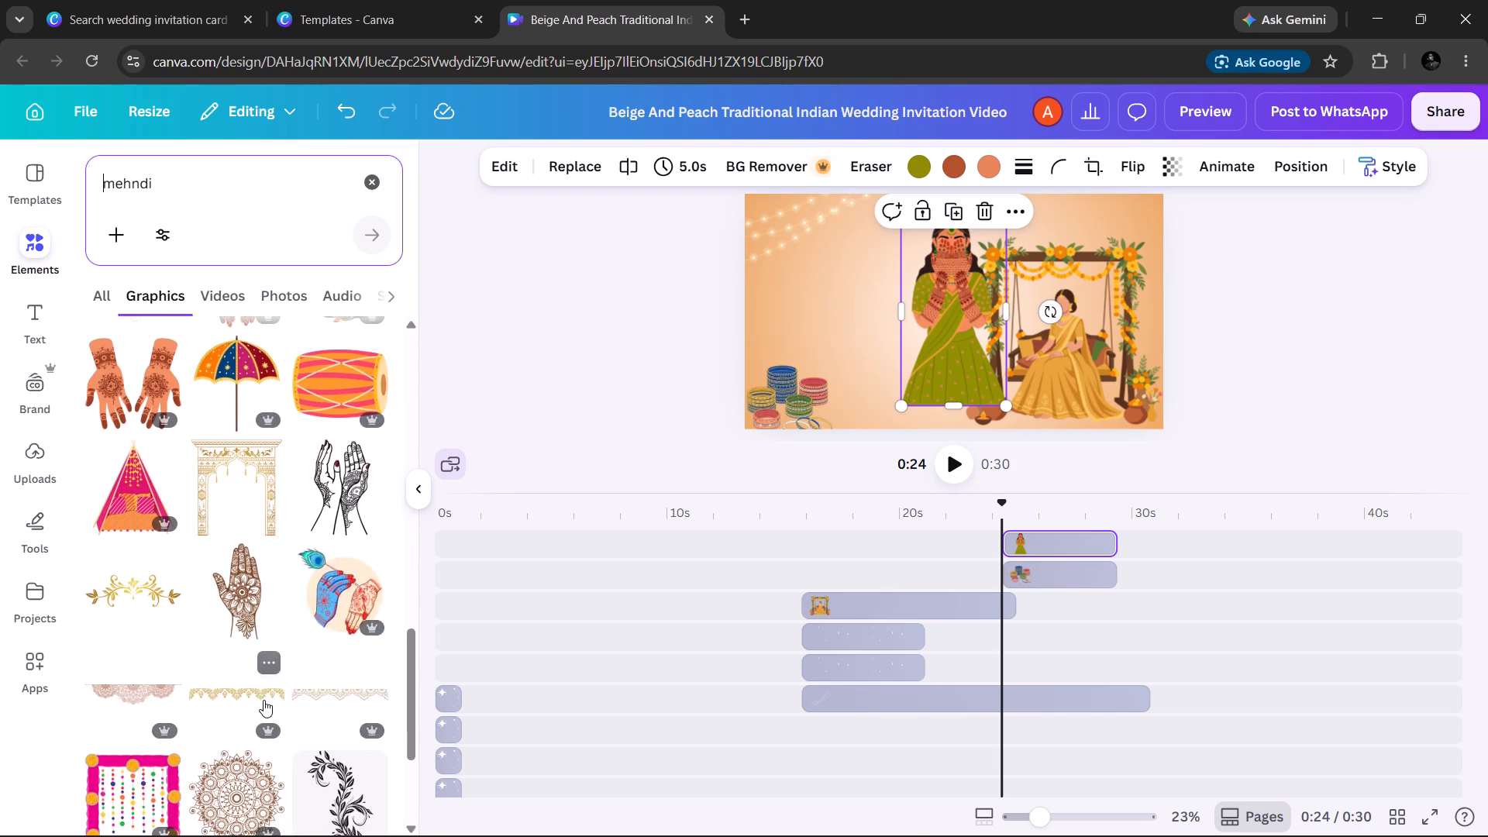
scroll(263, 700, down, 3)
scroll(263, 700, up, 3)
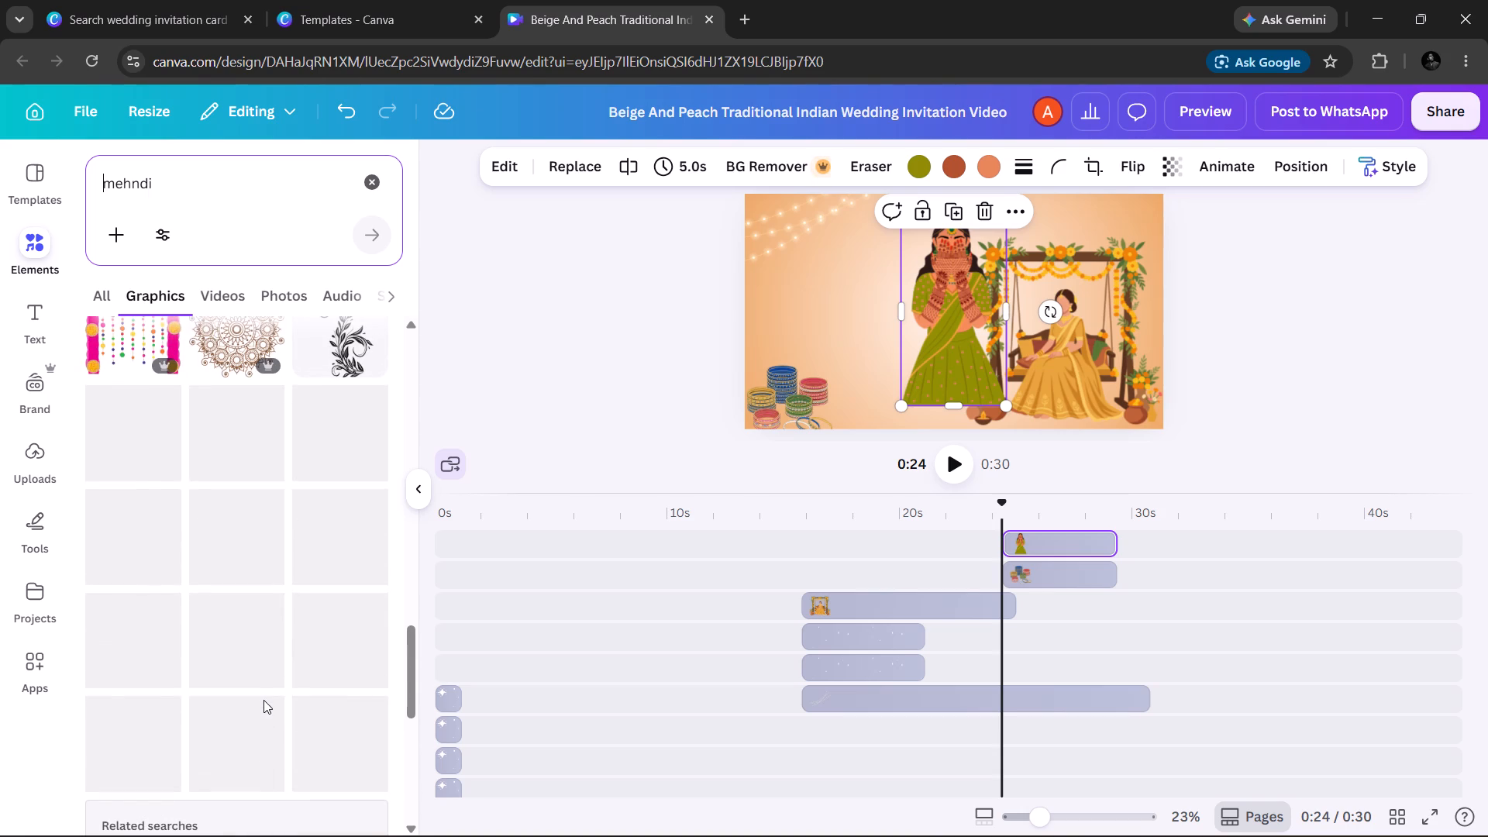
scroll(263, 700, down, 5)
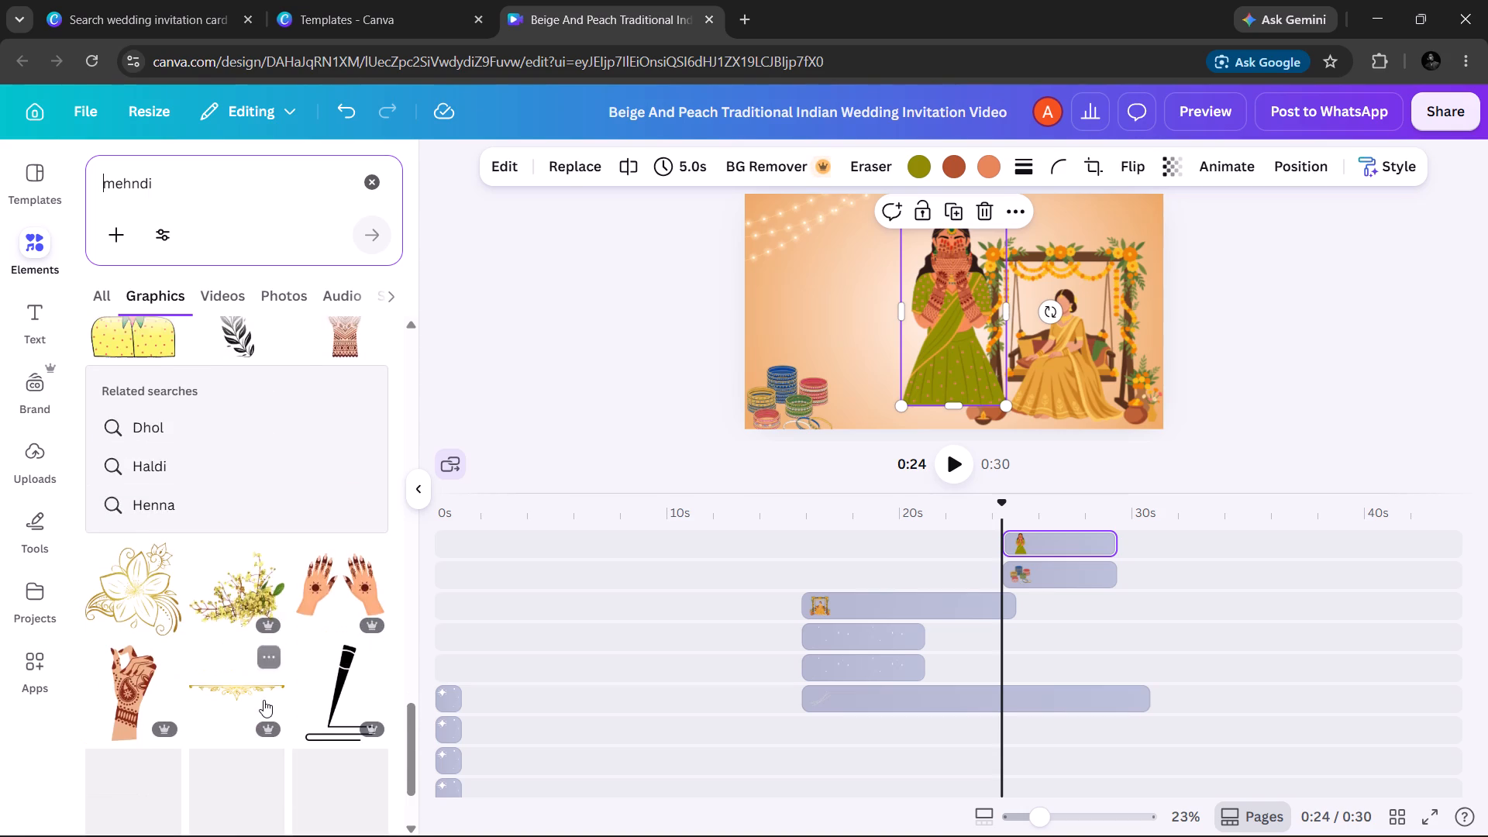
scroll(263, 700, down, 2)
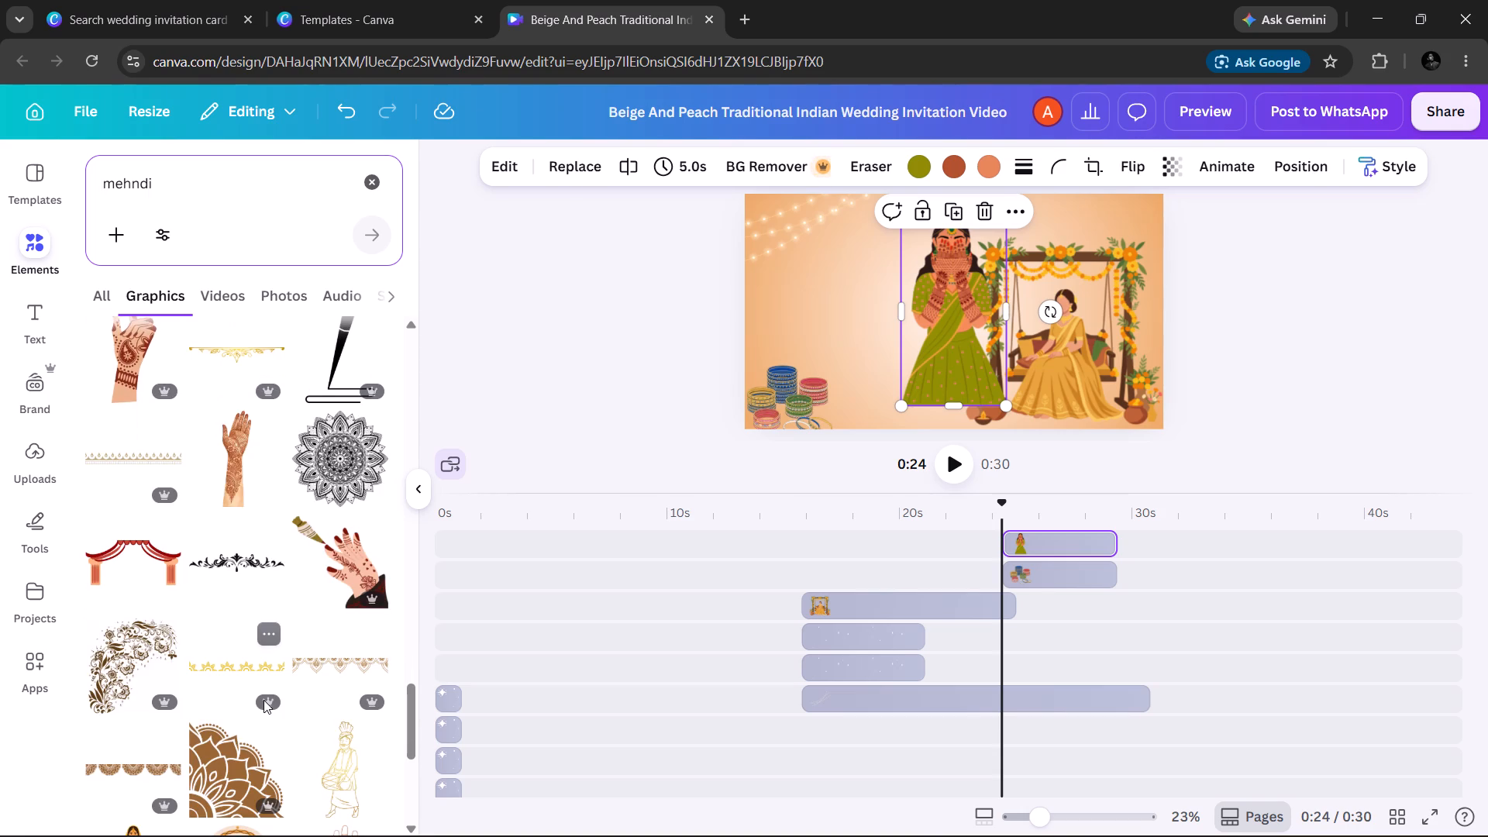
scroll(263, 700, down, 7)
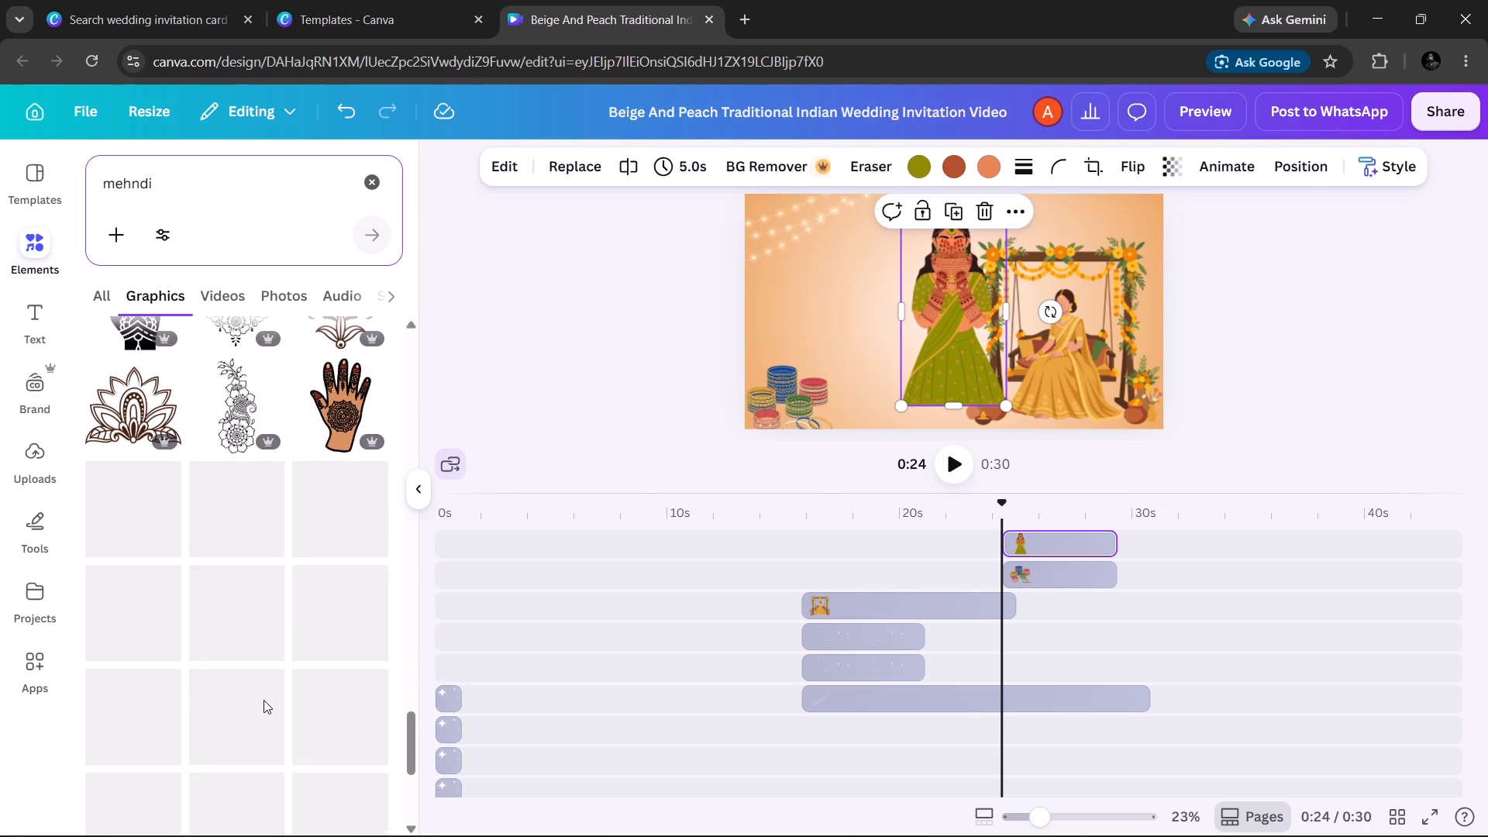
scroll(263, 700, down, 6)
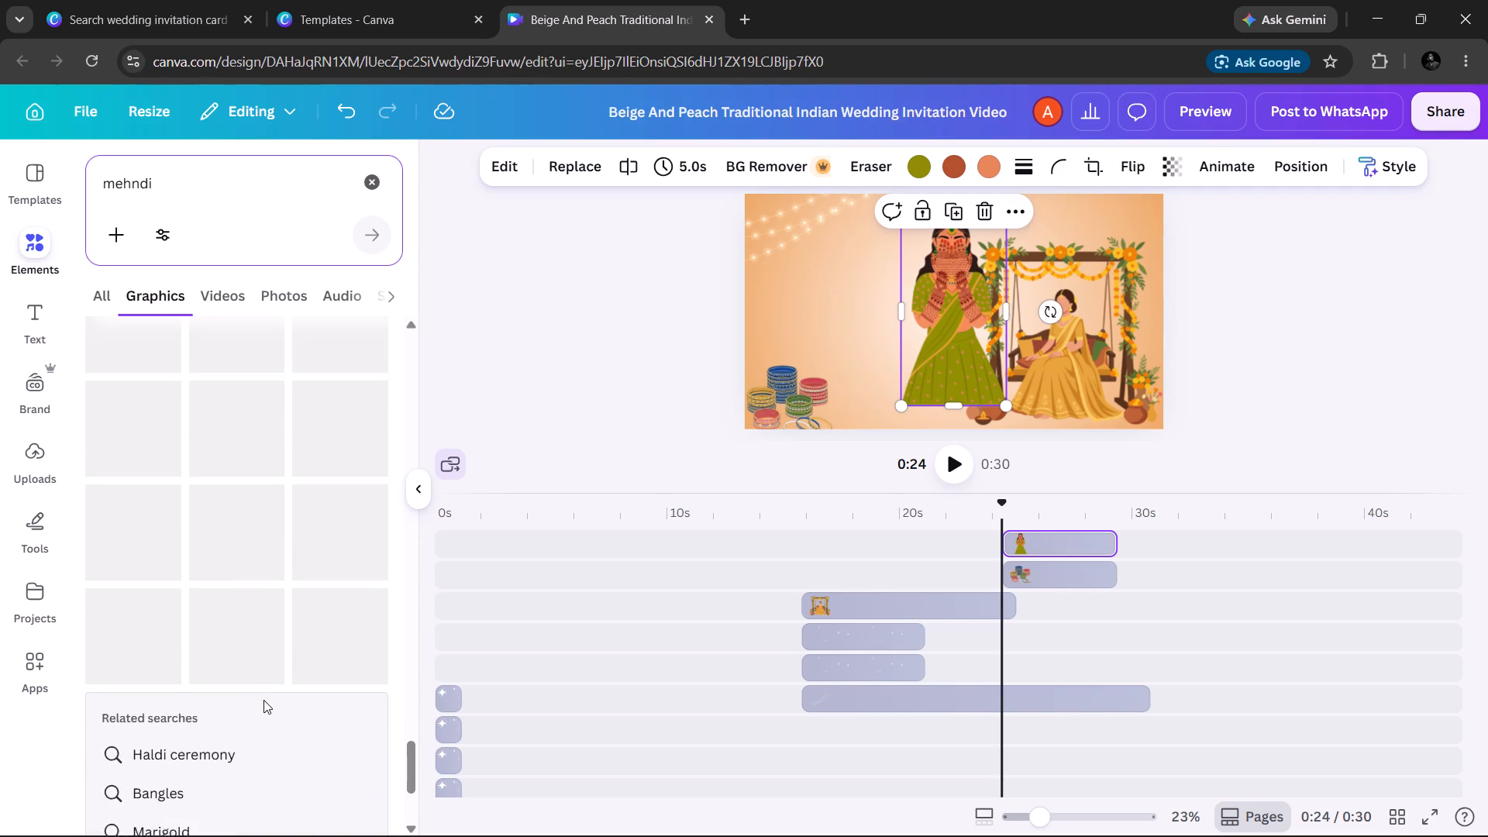
Search the graphics for "mehndi Sangeet" and look through the illustrations offered.
click(180, 184)
key(space)
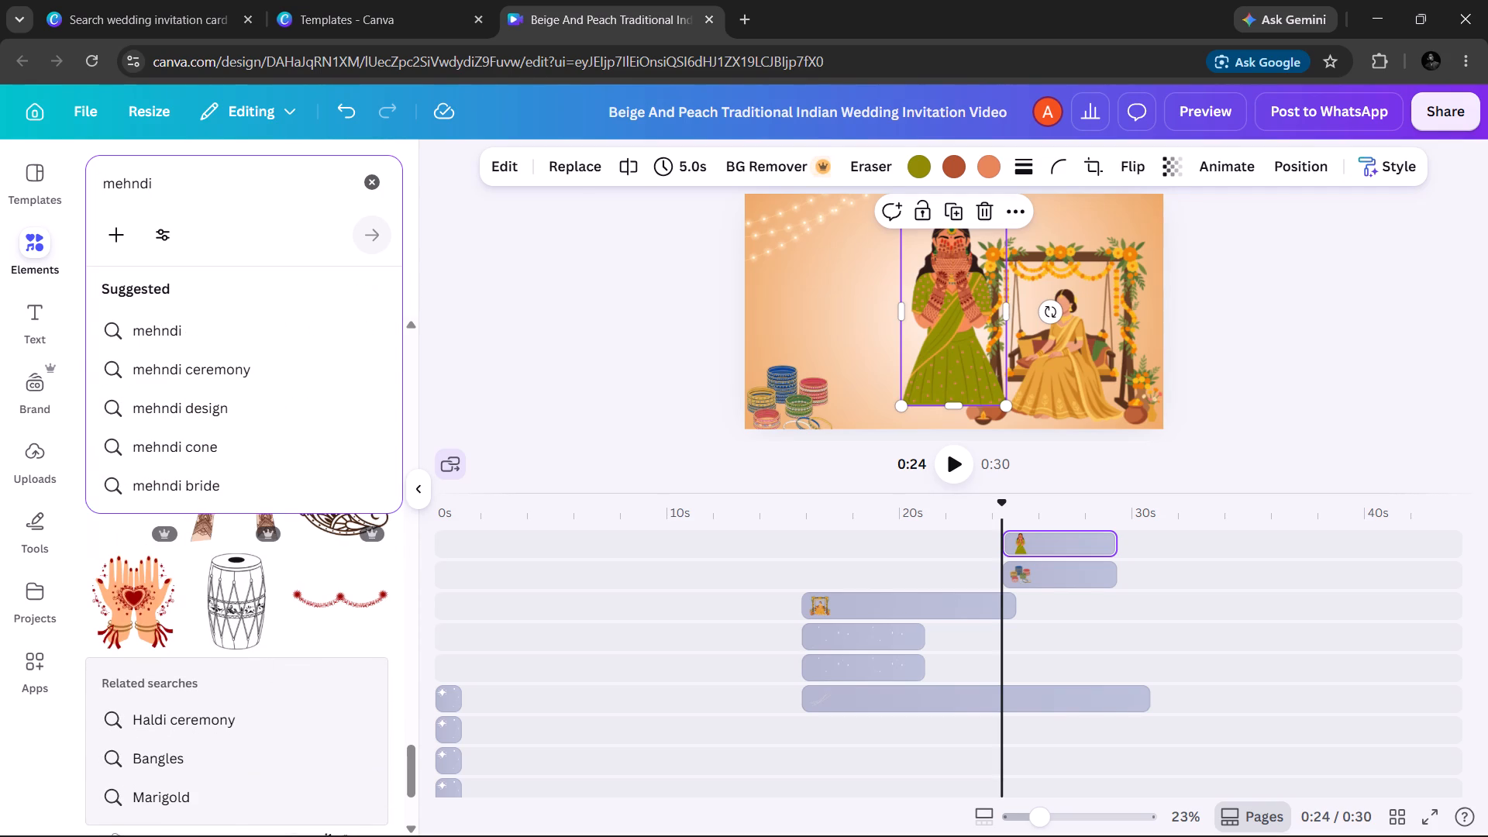
text(Sa)
key(n)
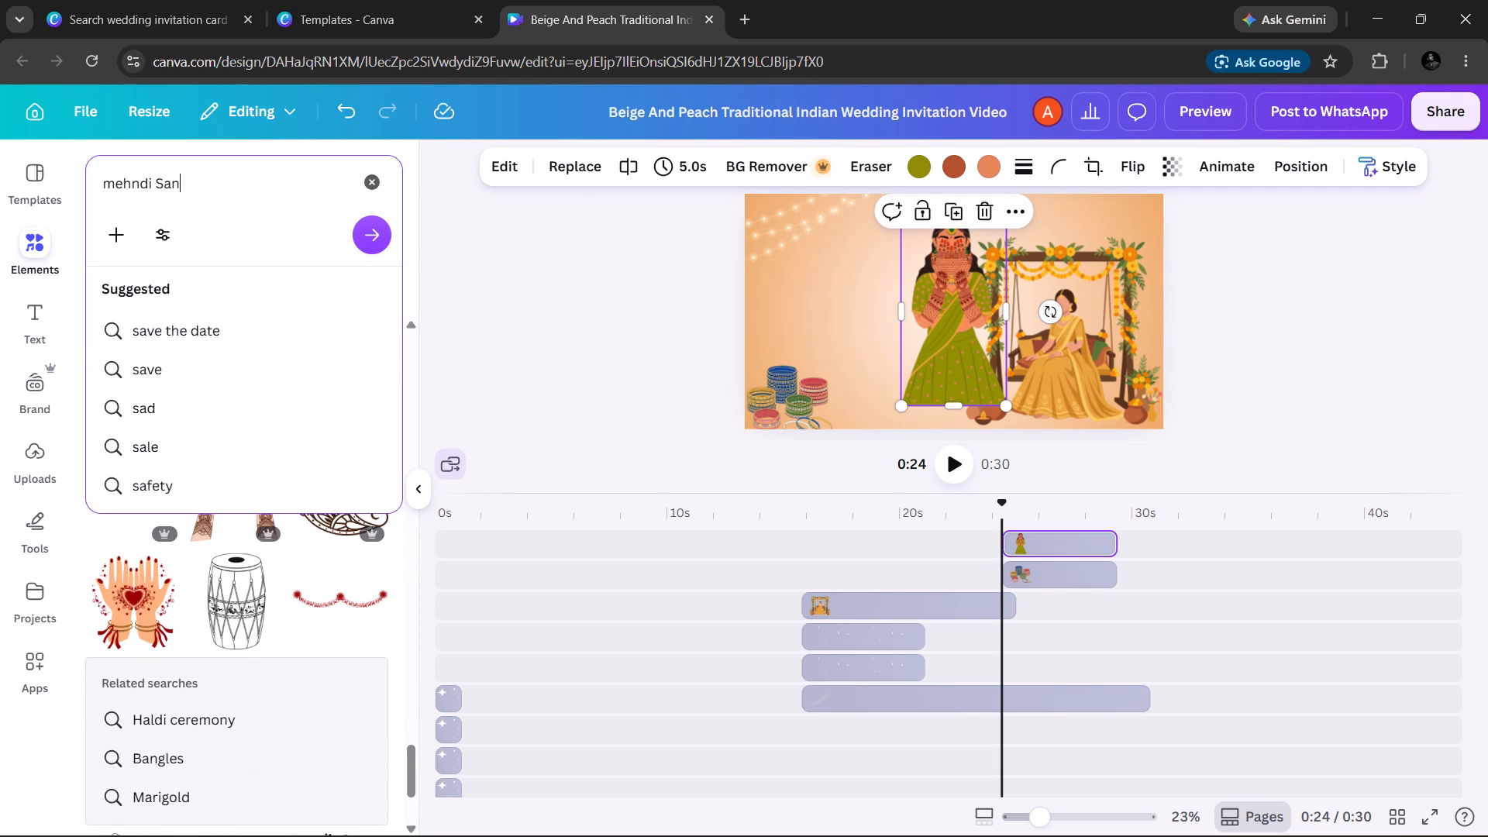
text(geet)
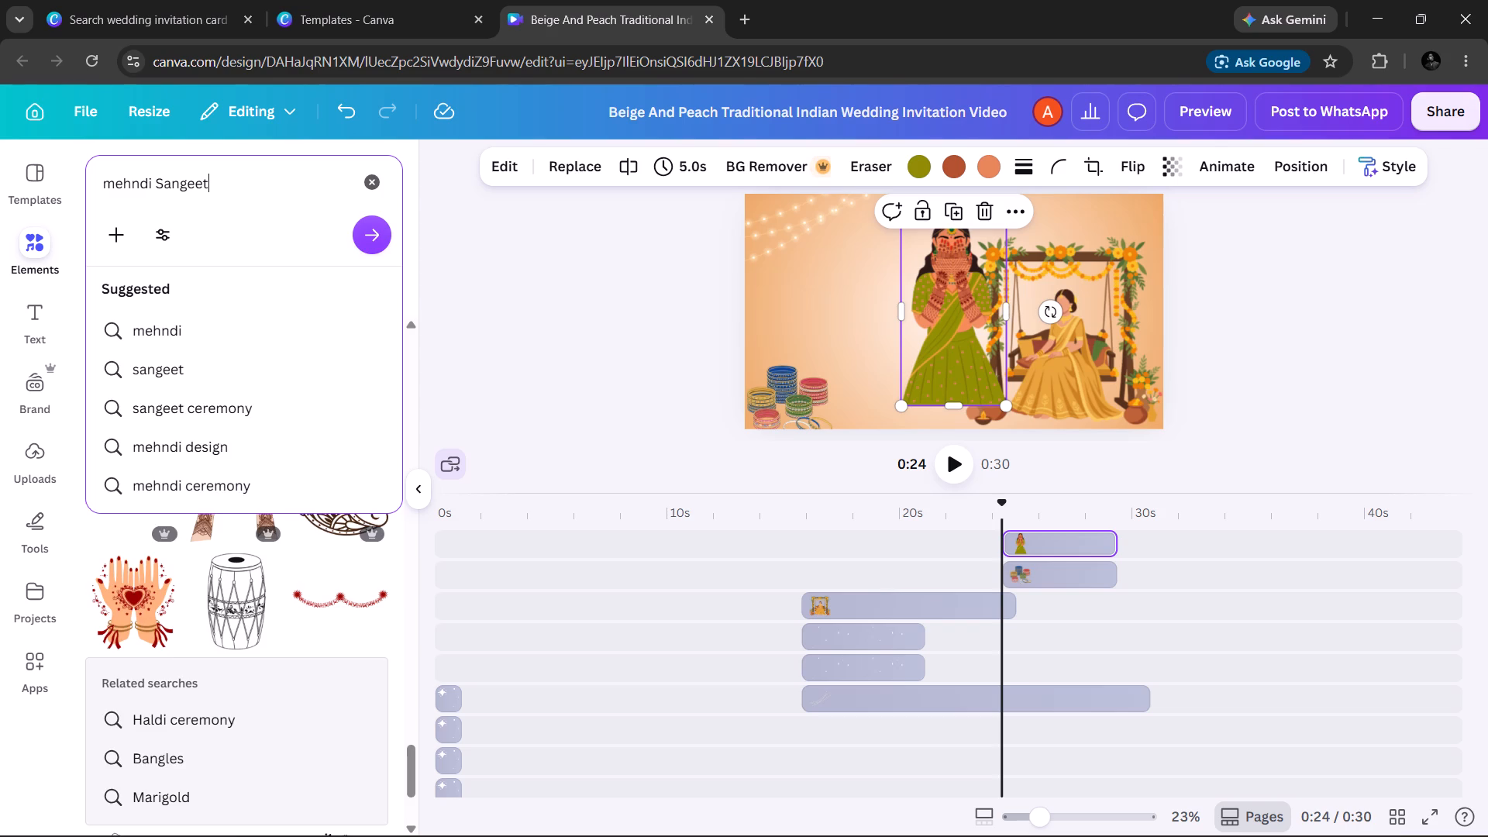
key(Return)
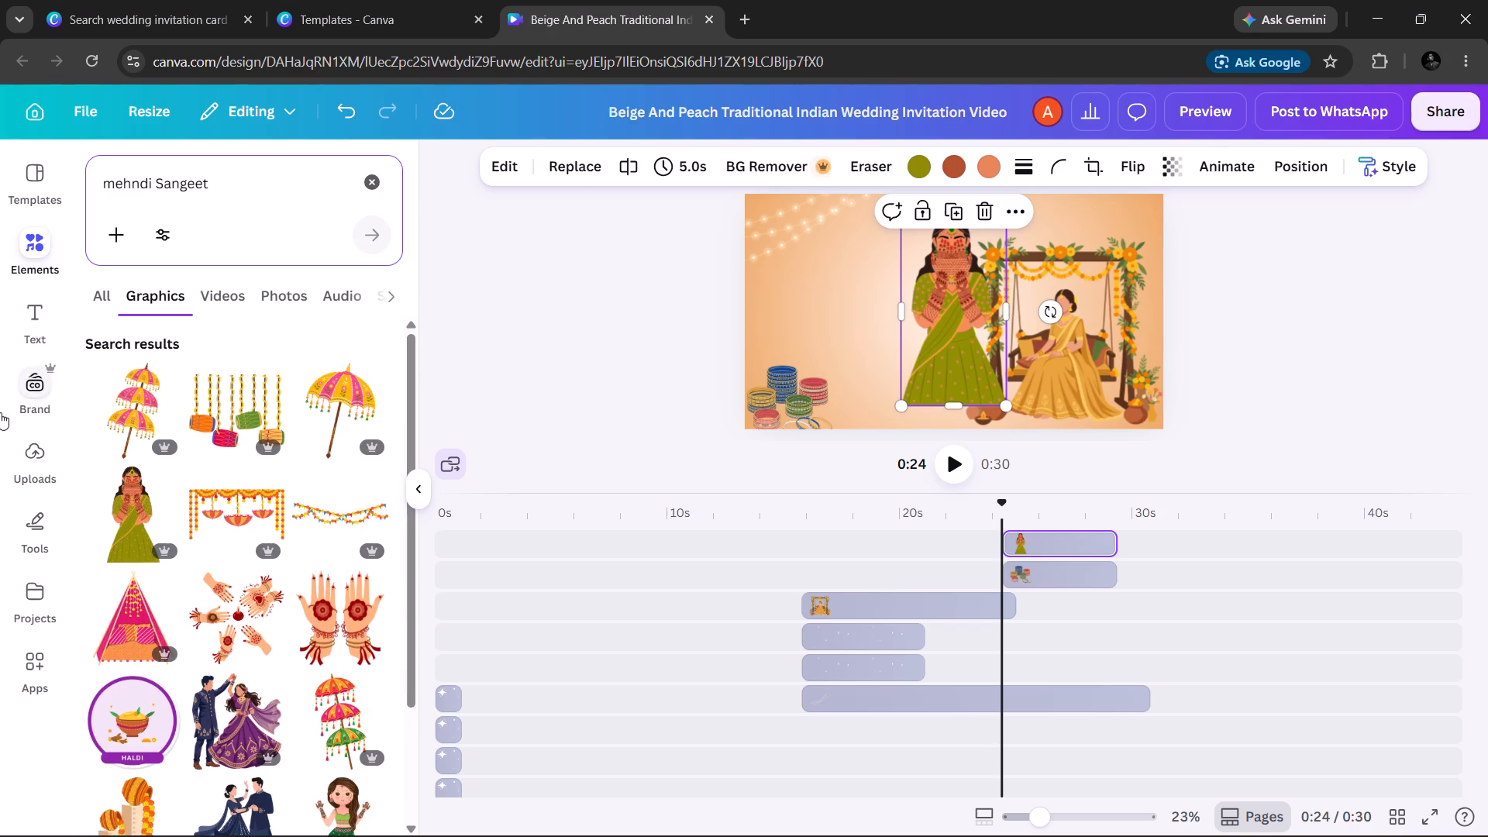
scroll(192, 560, down, 3)
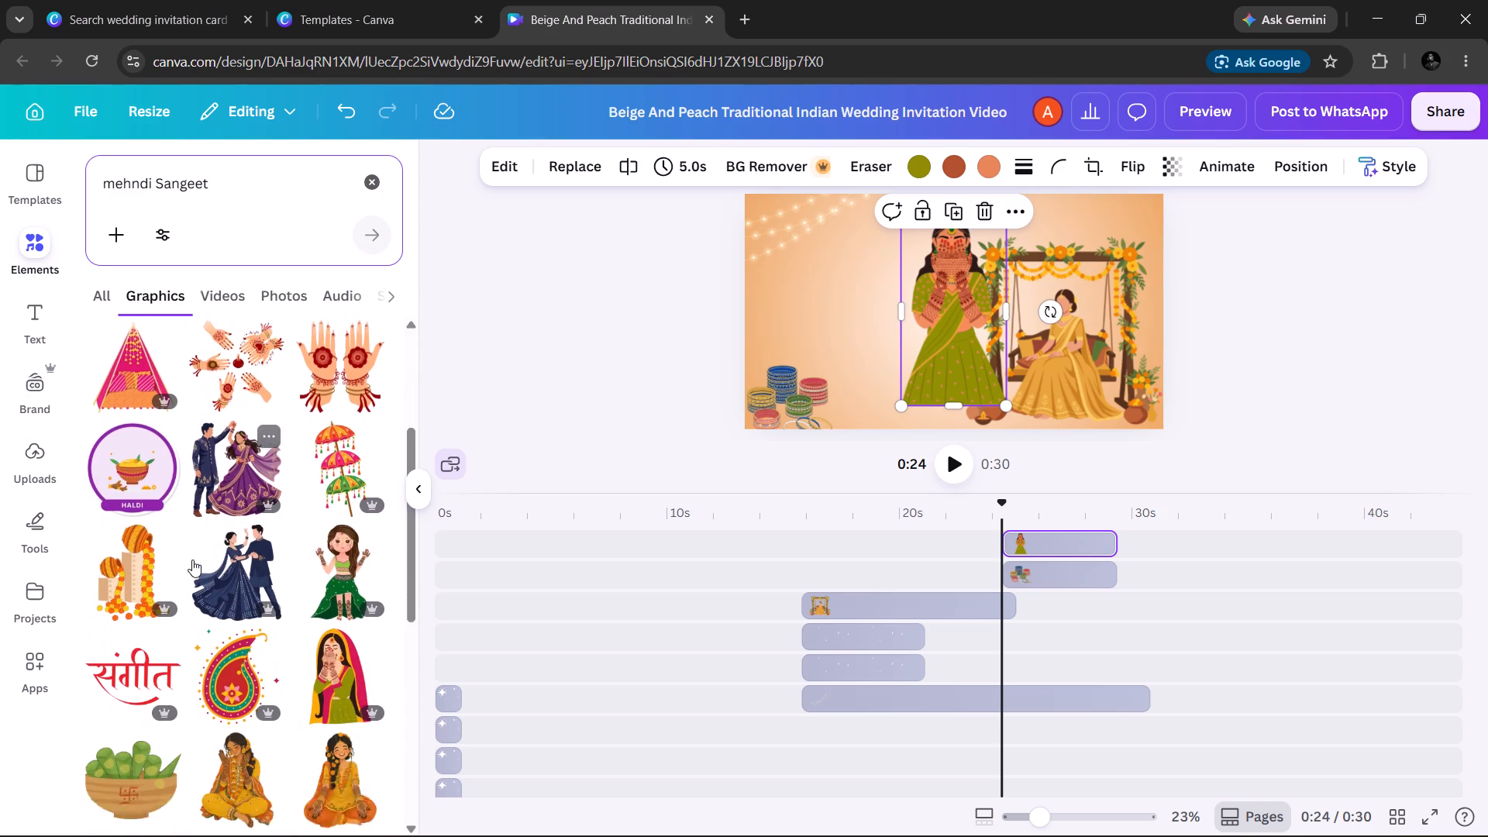
scroll(192, 560, down, 2)
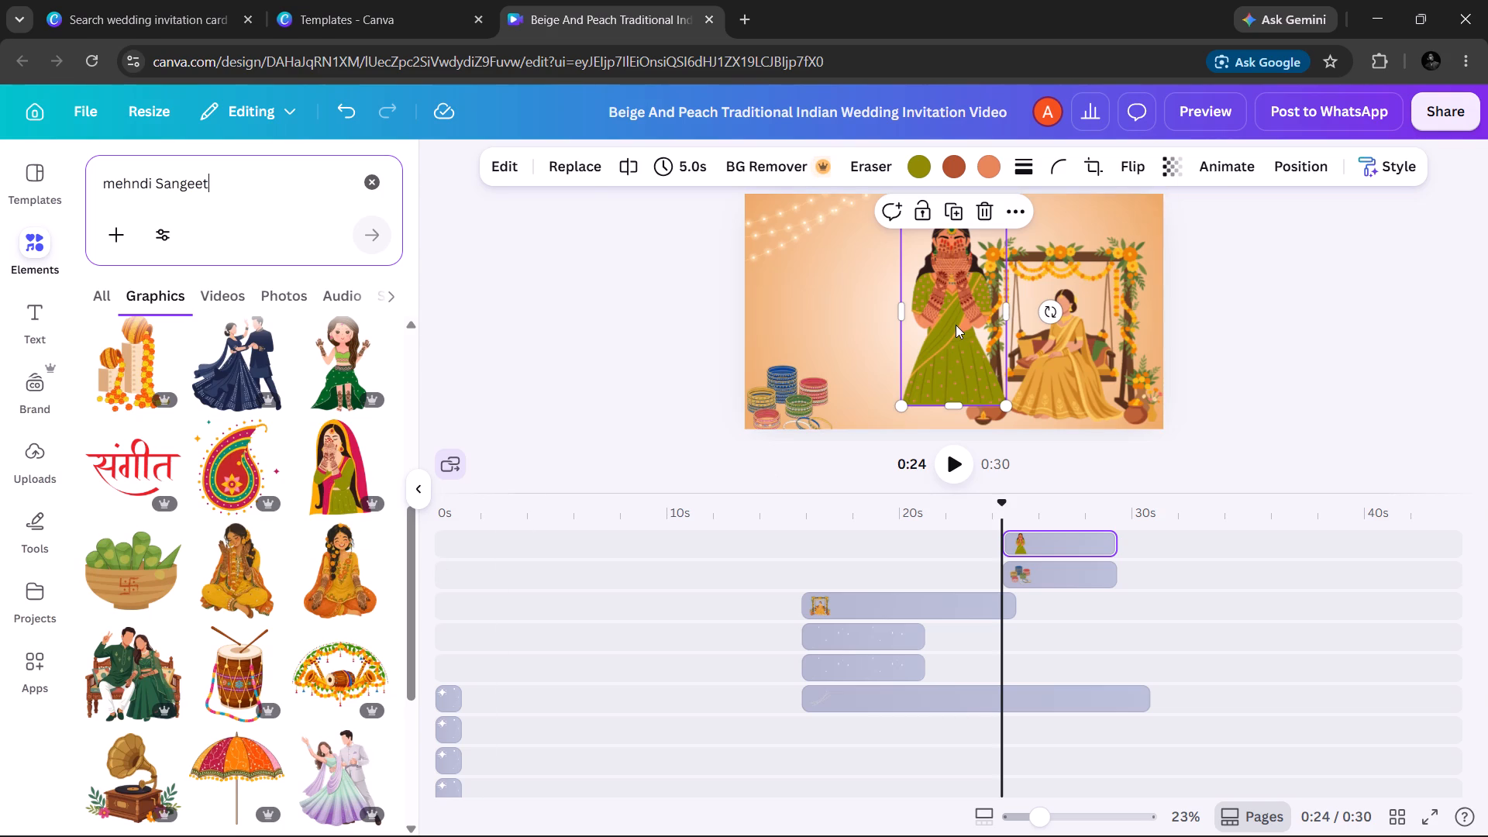
Delete the green-dressed mehndi bride graphic from the second scene.
key(Delete)
click(979, 217)
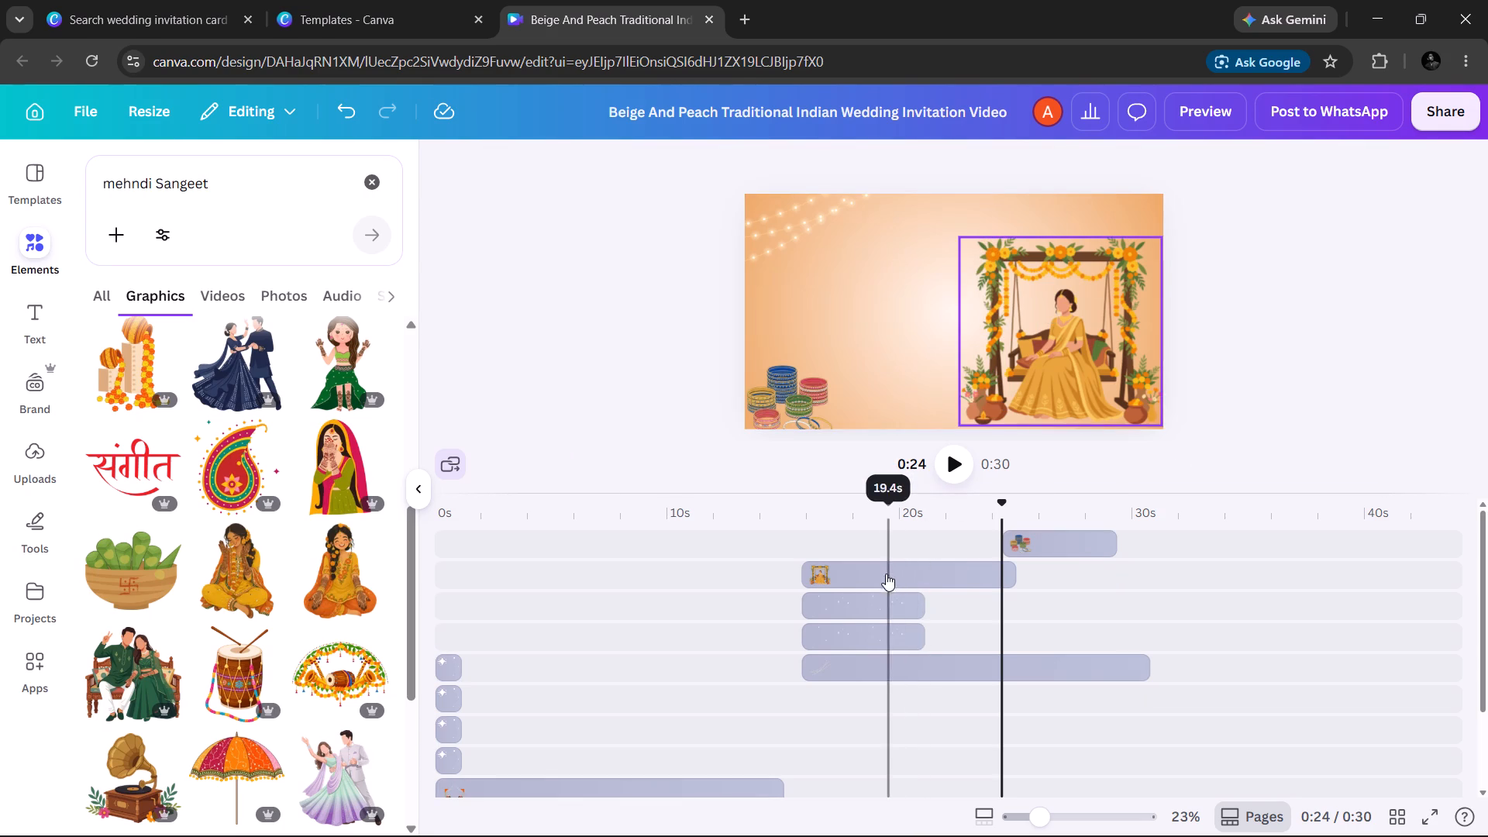
Select all overlay elements across both scenes and group them into a single timeline track.
click(782, 303)
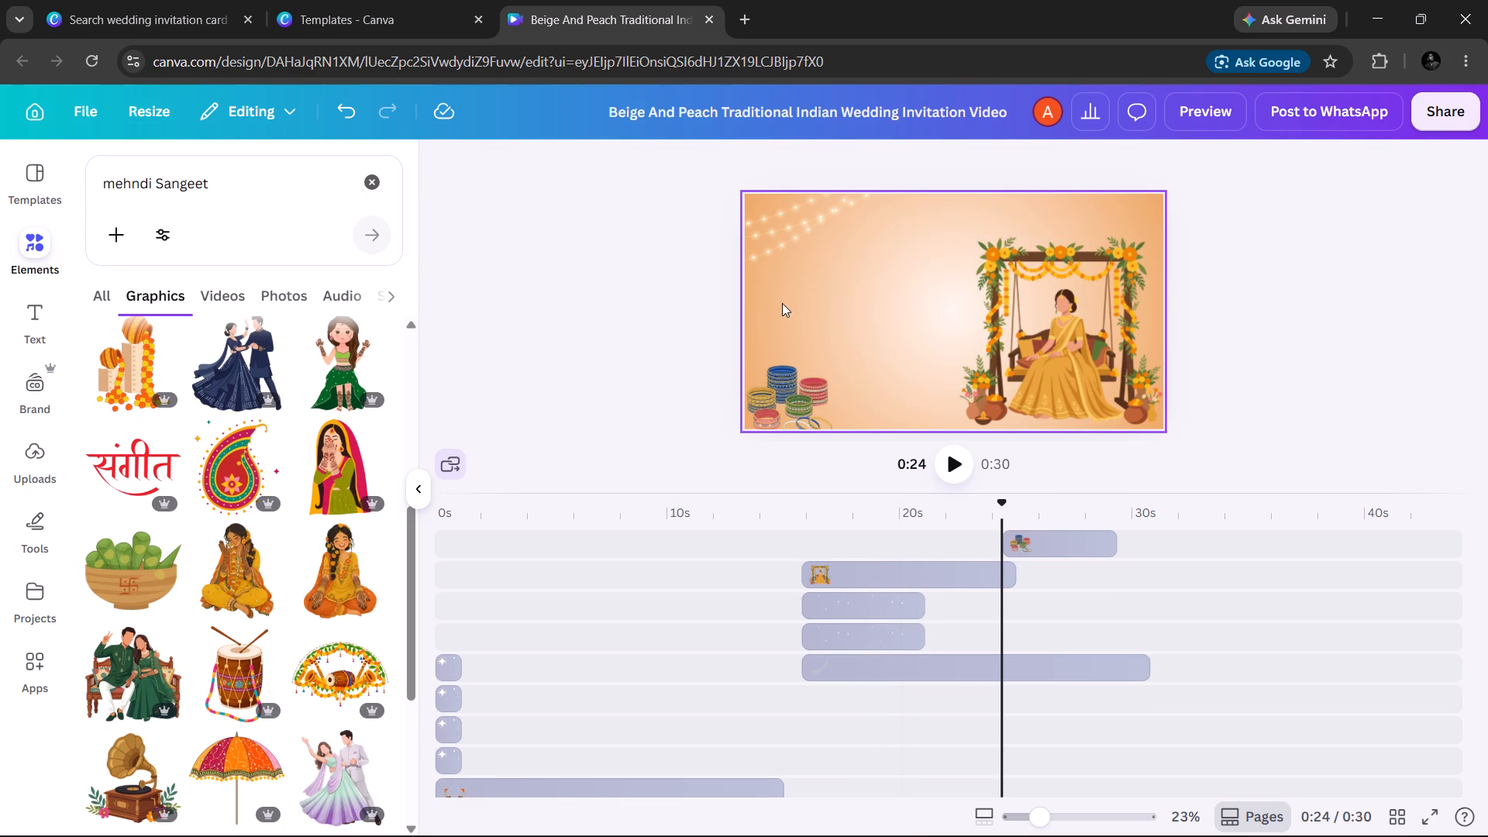
key(ctrl+a)
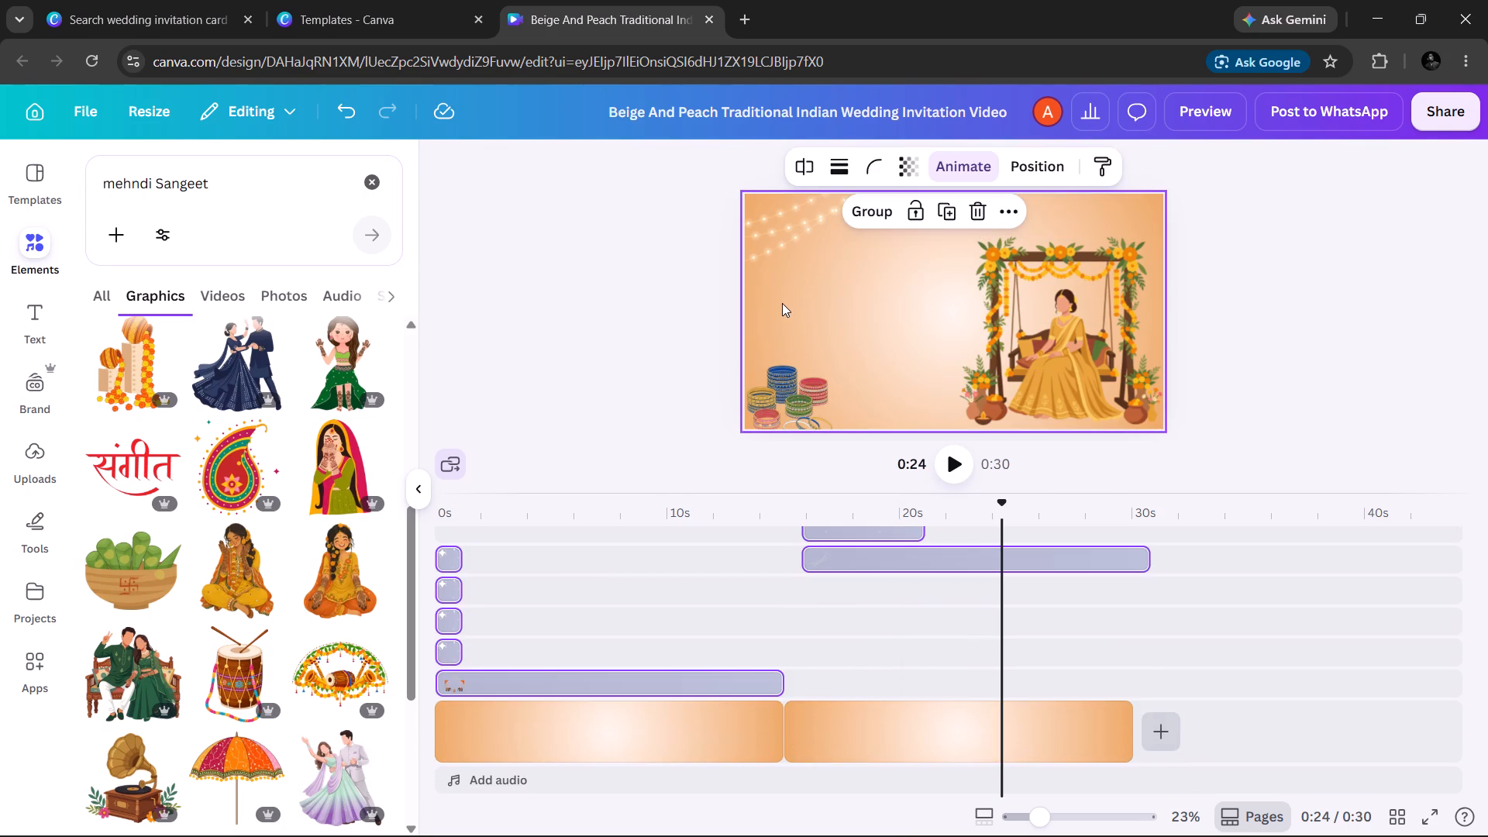
click(887, 205)
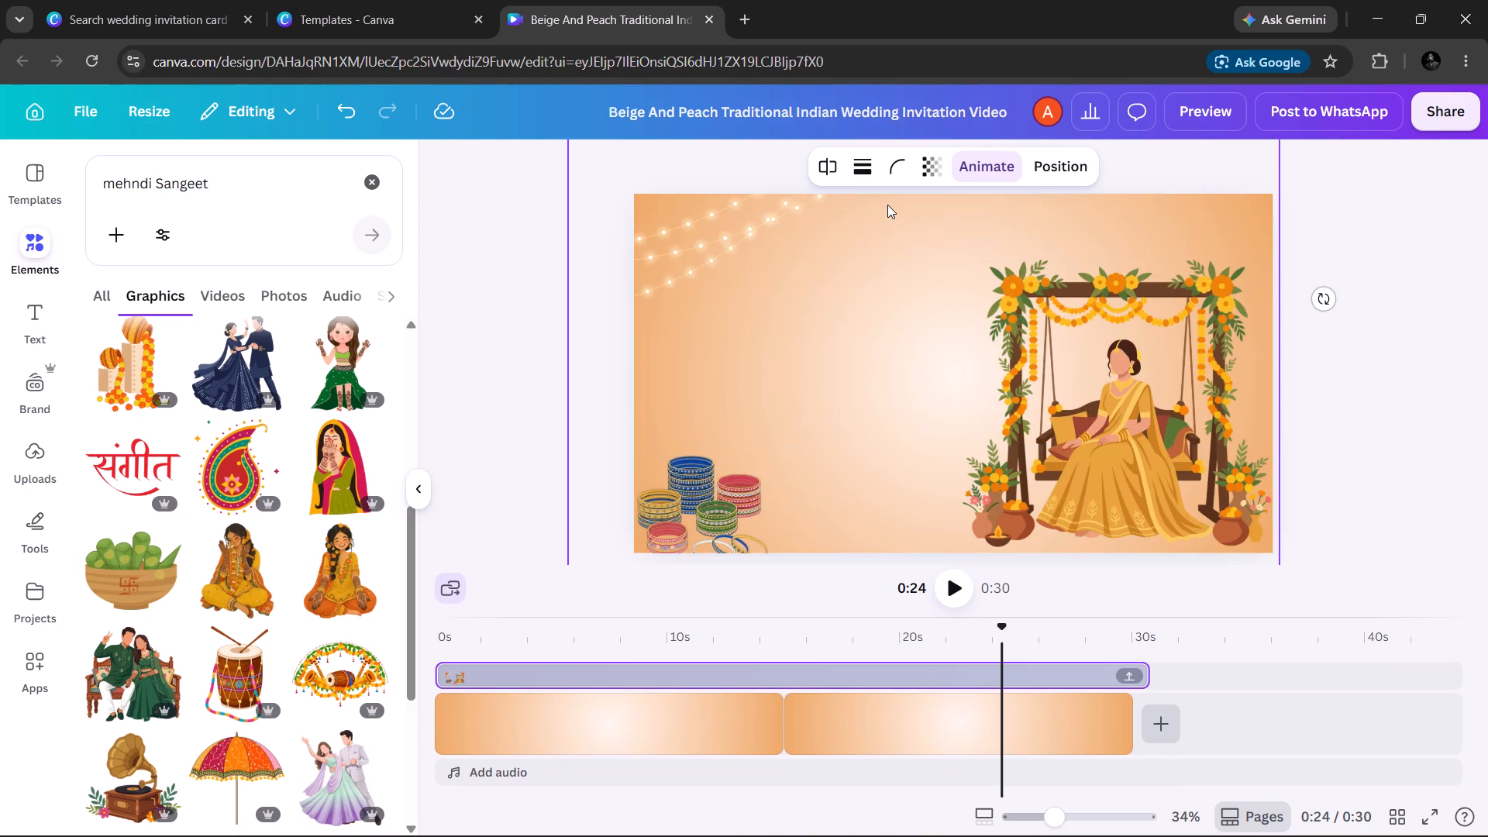
Play back the rest of the second scene from 0:24 to check the grouped elements.
click(959, 603)
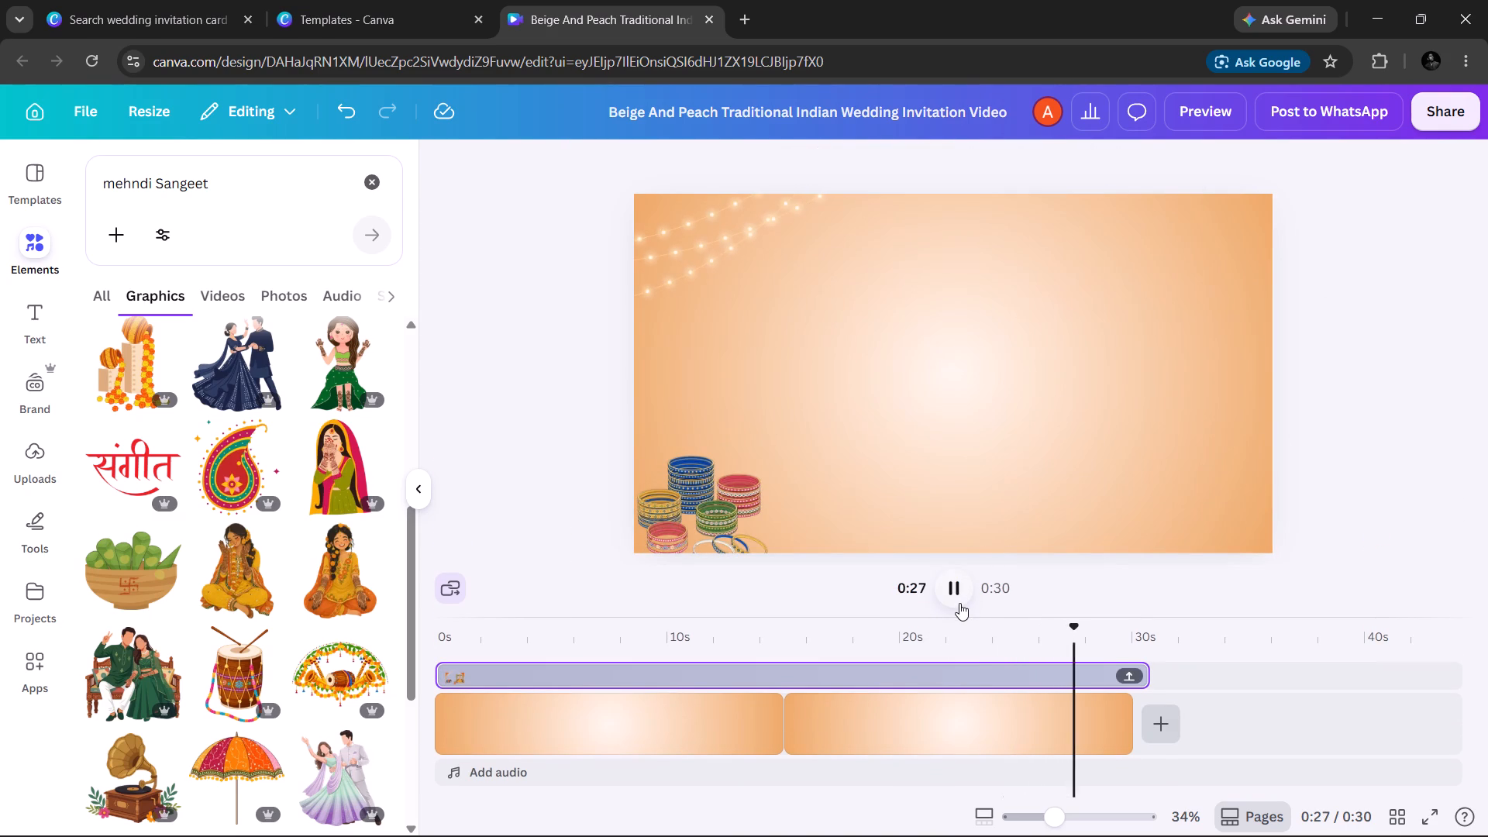
Copy the second scene's 15-second peach background clip and paste it as a third clip after it.
click(818, 715)
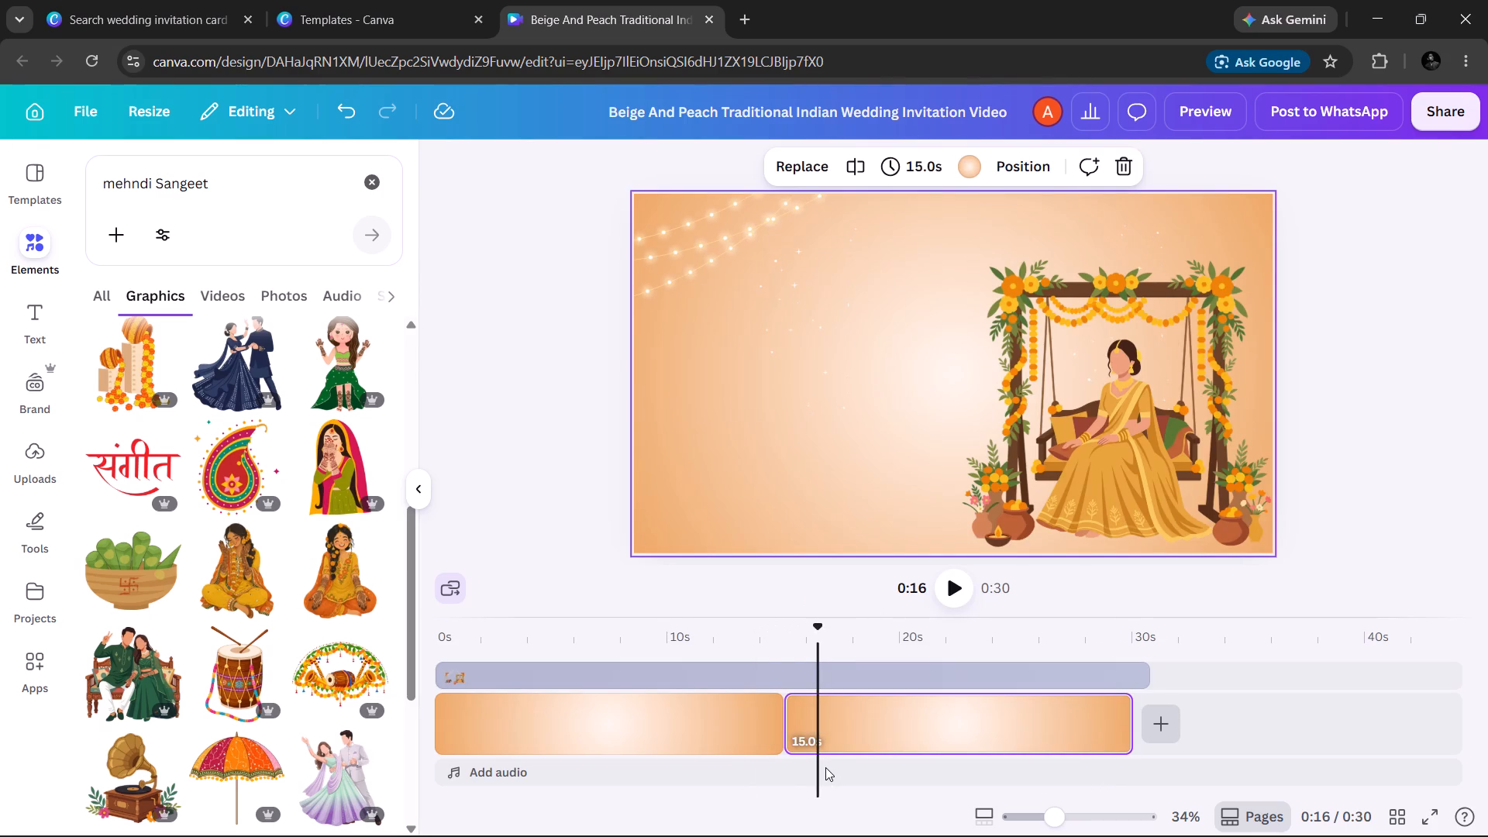
scroll(824, 766, up, 2)
key(ctrl+c)
click(1171, 720)
key(ctrl+v)
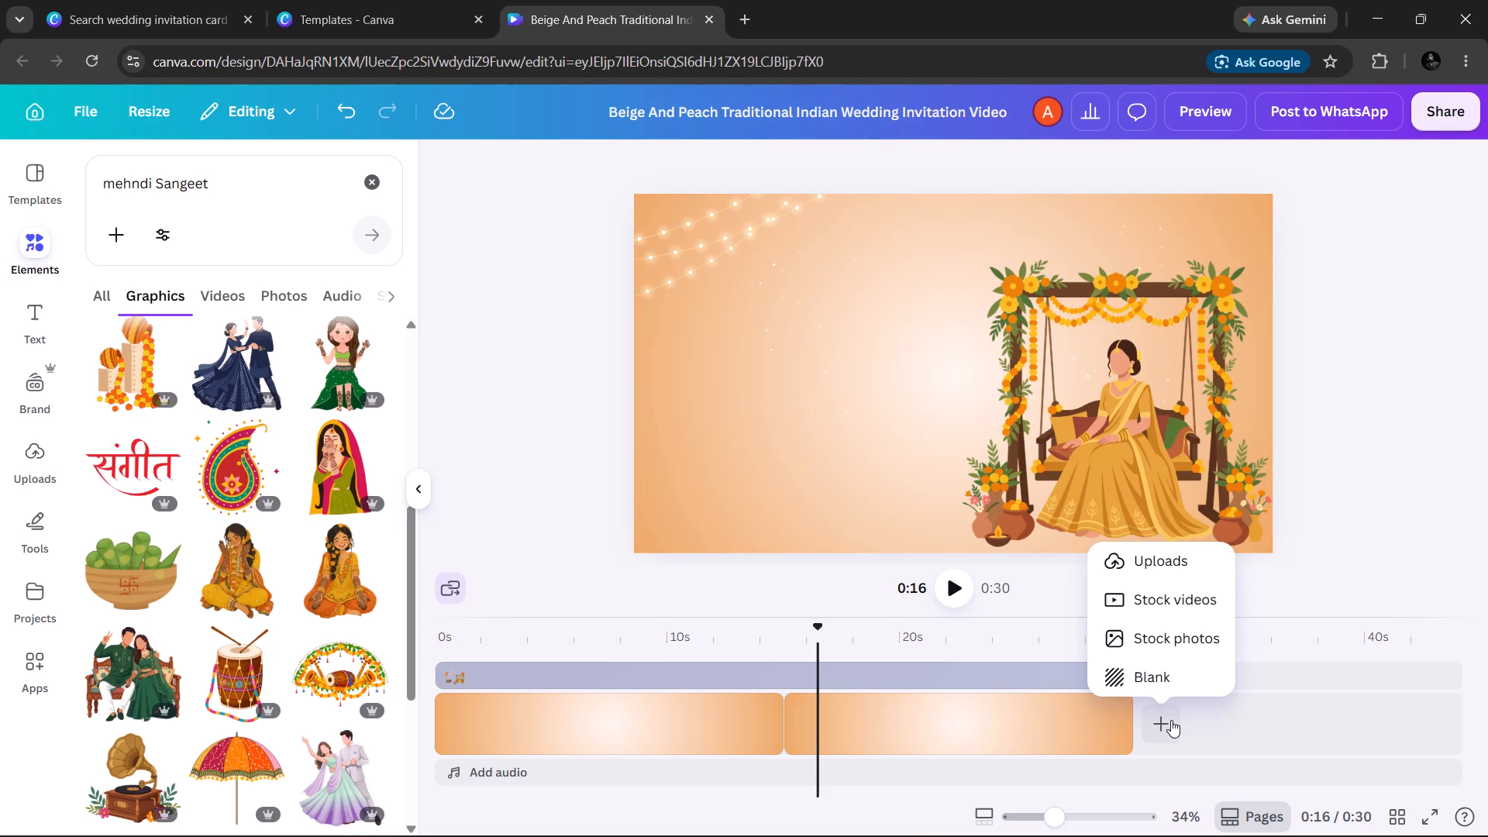
Copy the grouped decorations track and paste it over the third background clip, starting at about 31.2 s.
click(712, 669)
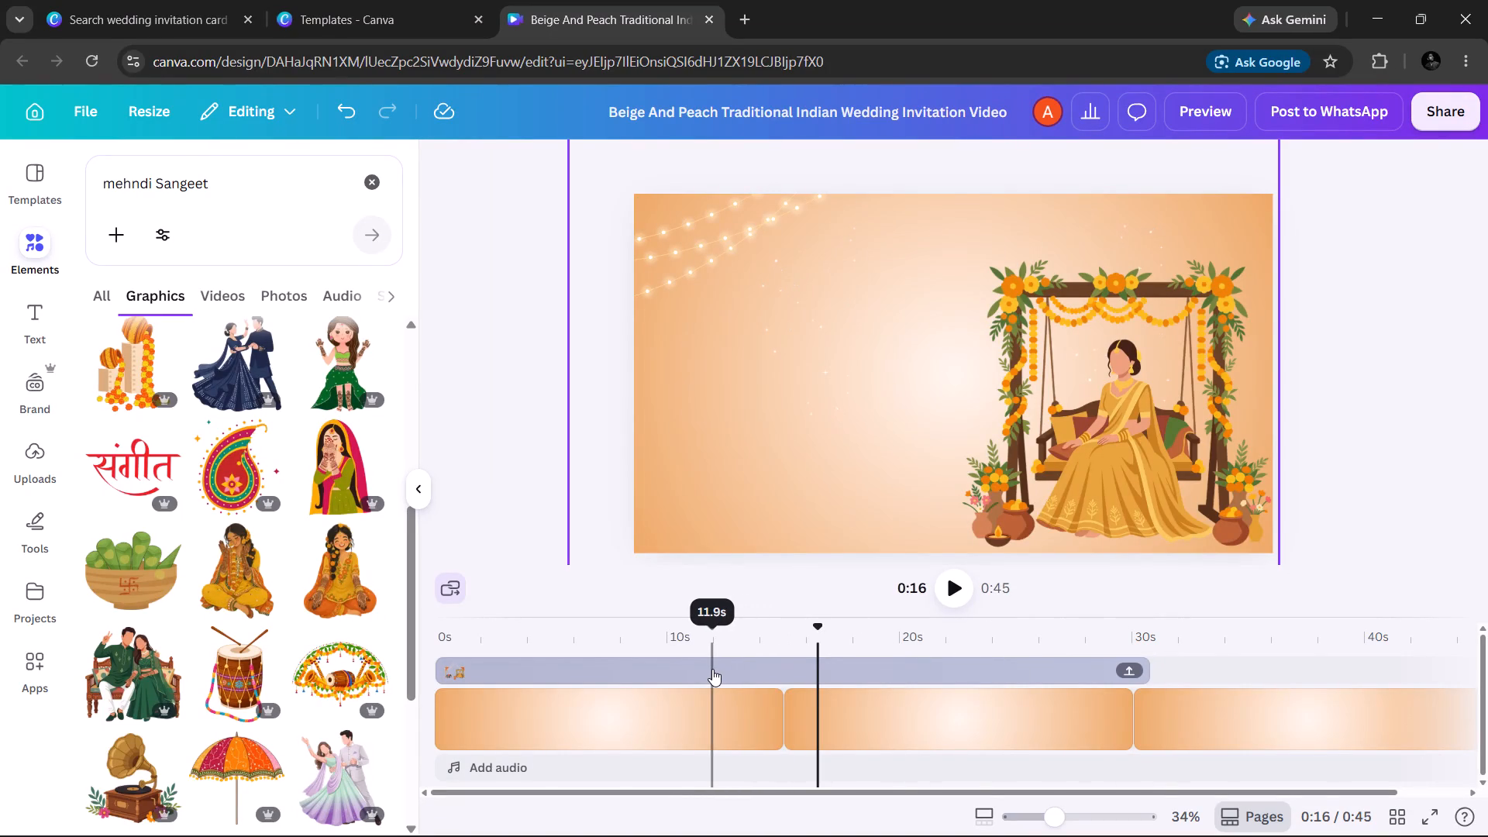
key(ctrl+c)
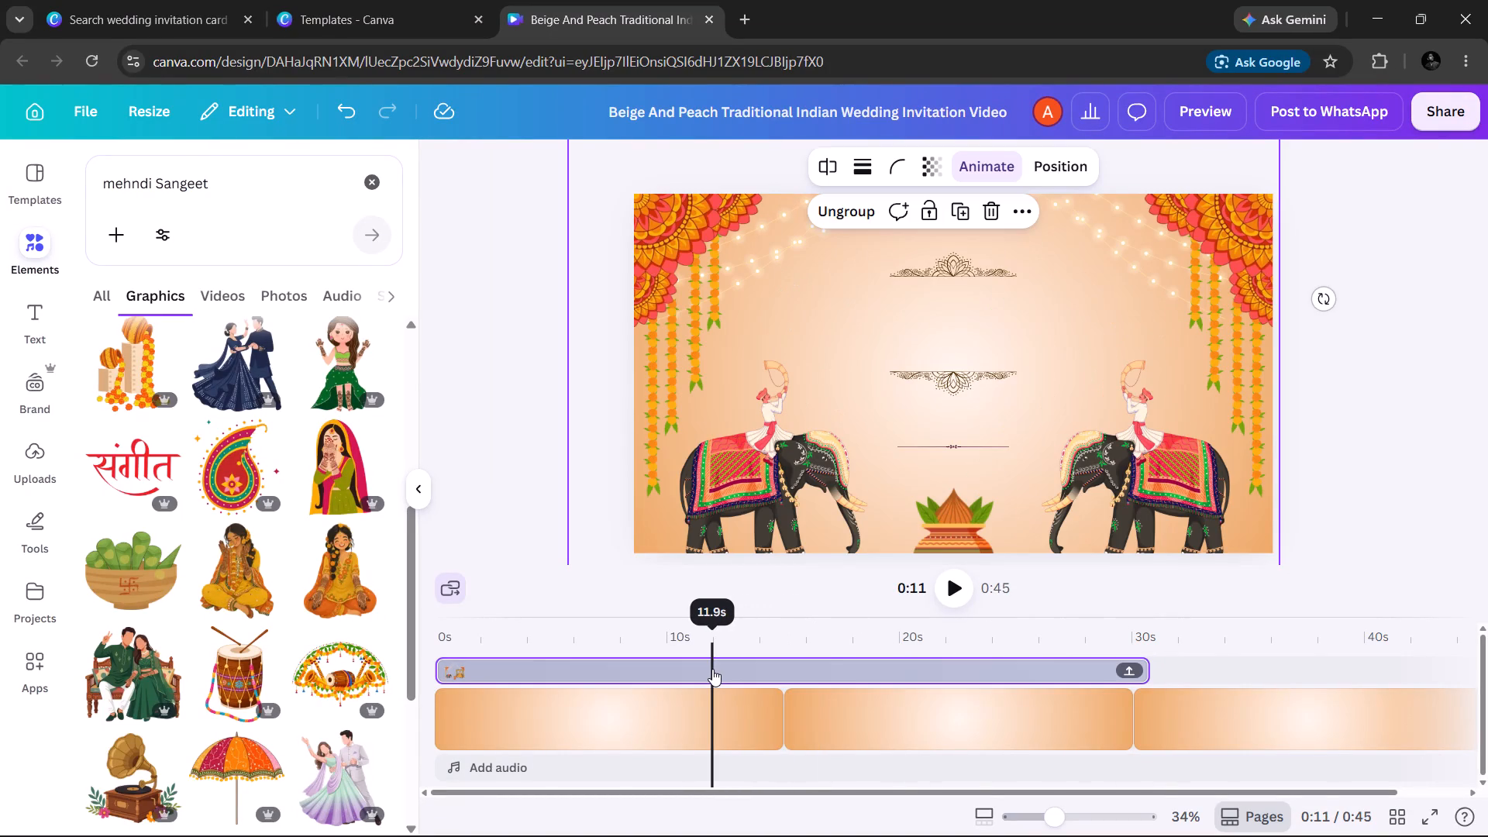
click(1163, 669)
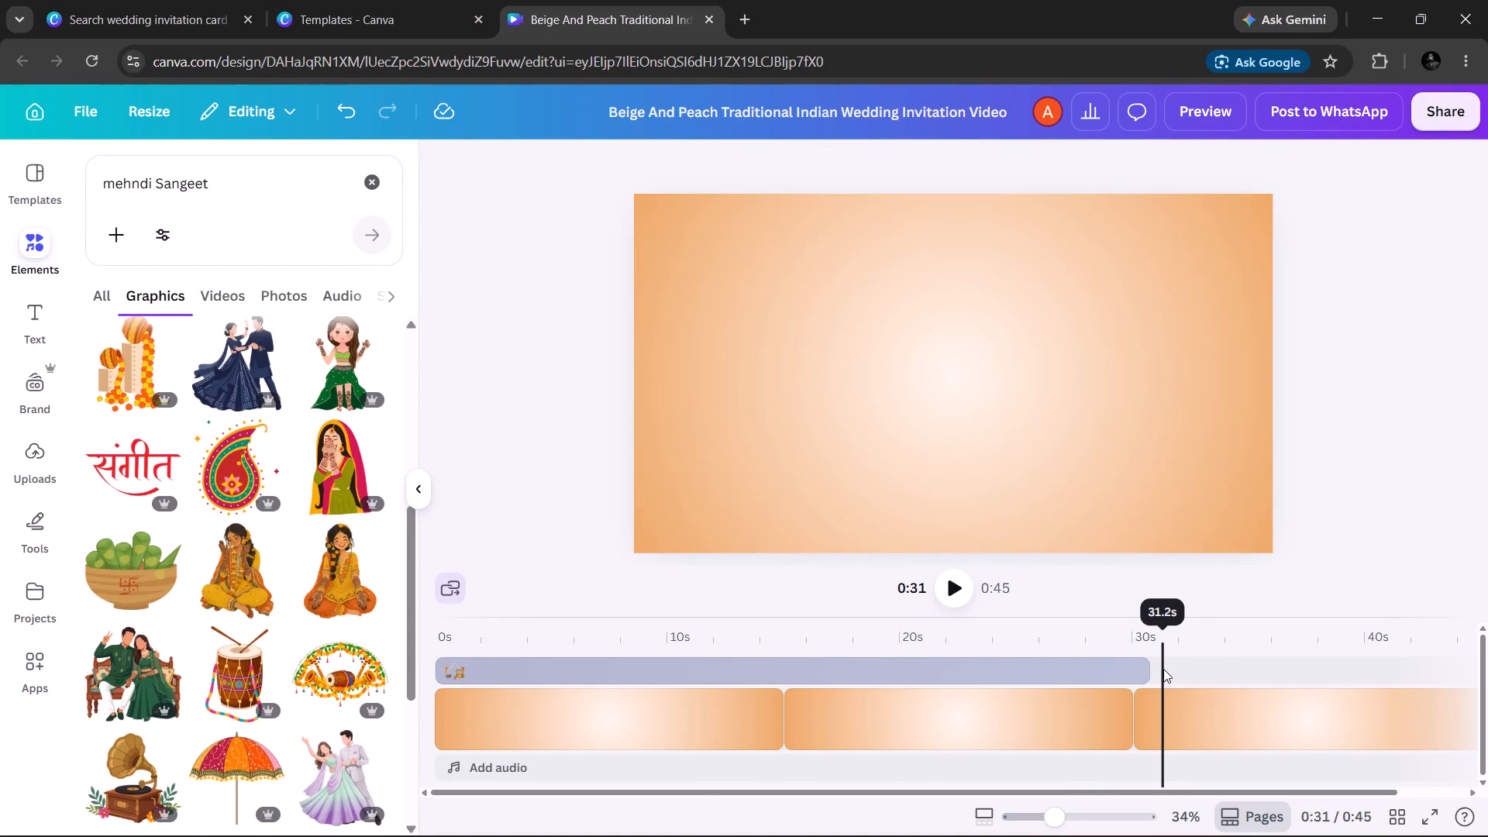
key(ctrl+v)
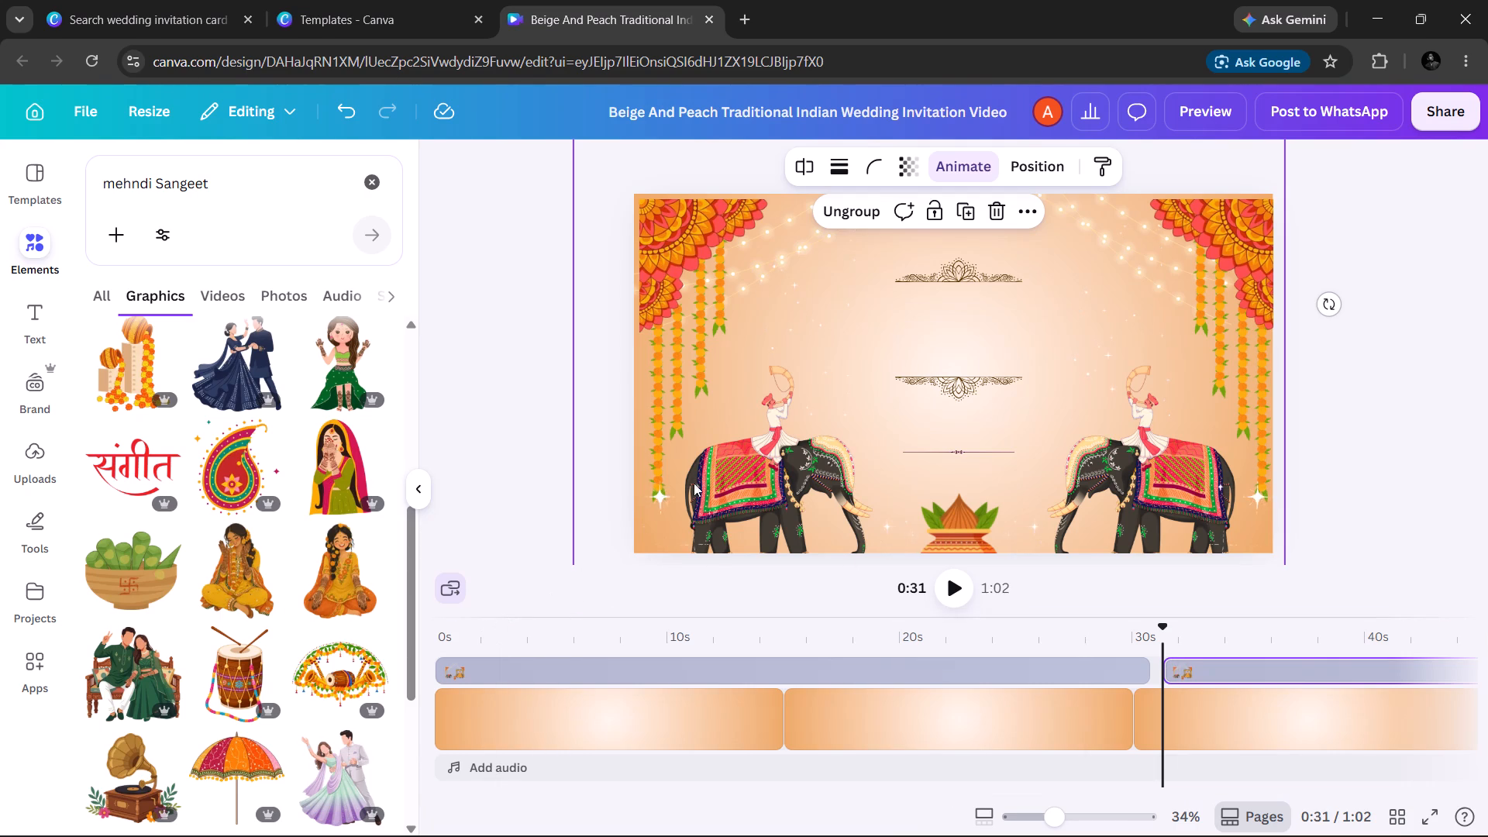
Delete both elephants with their riders from the pasted decorations group in the third scene.
click(728, 470)
key(Delete)
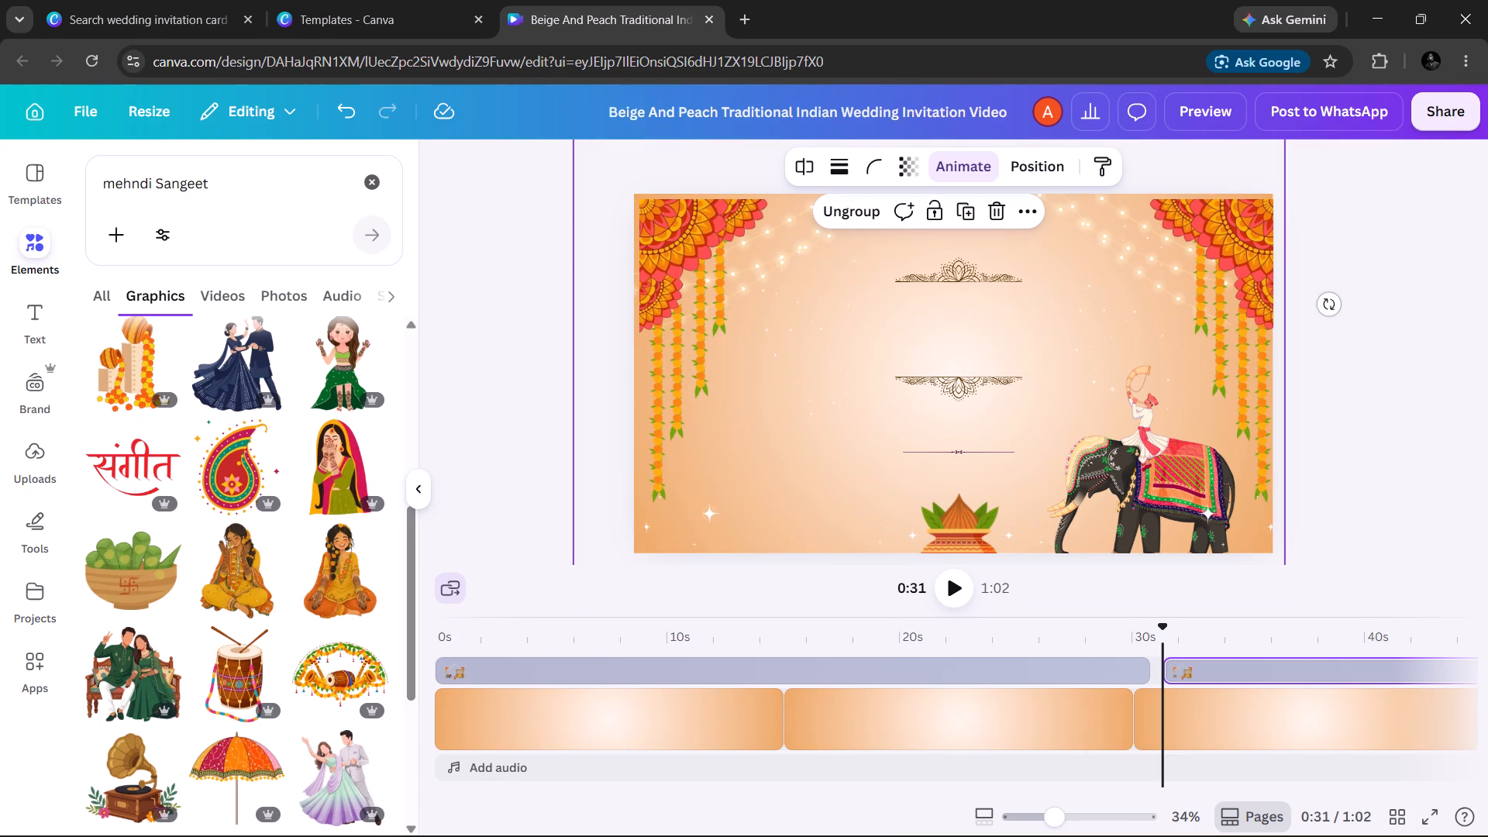
click(1145, 470)
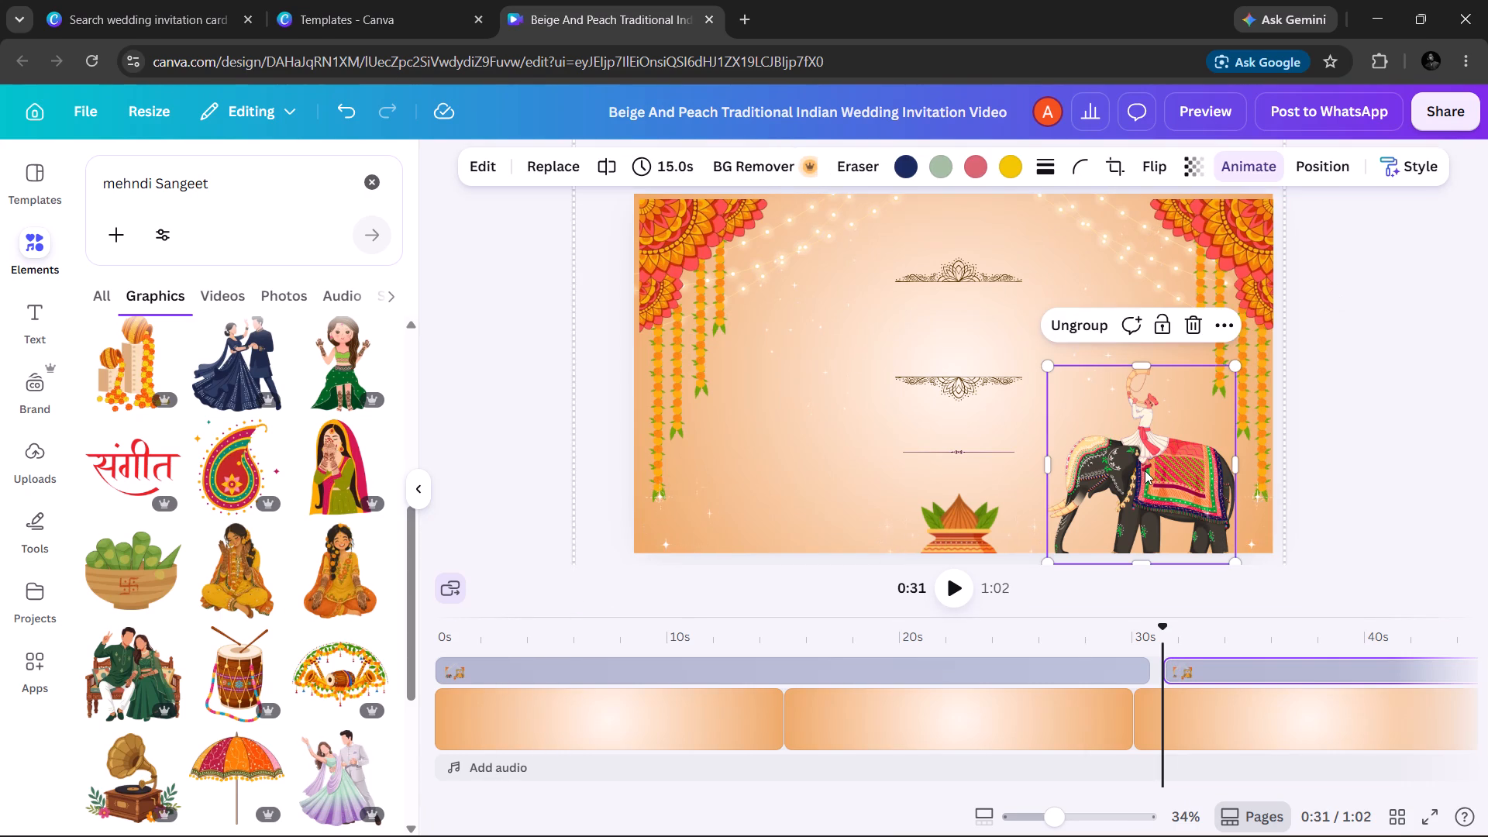
key(Delete)
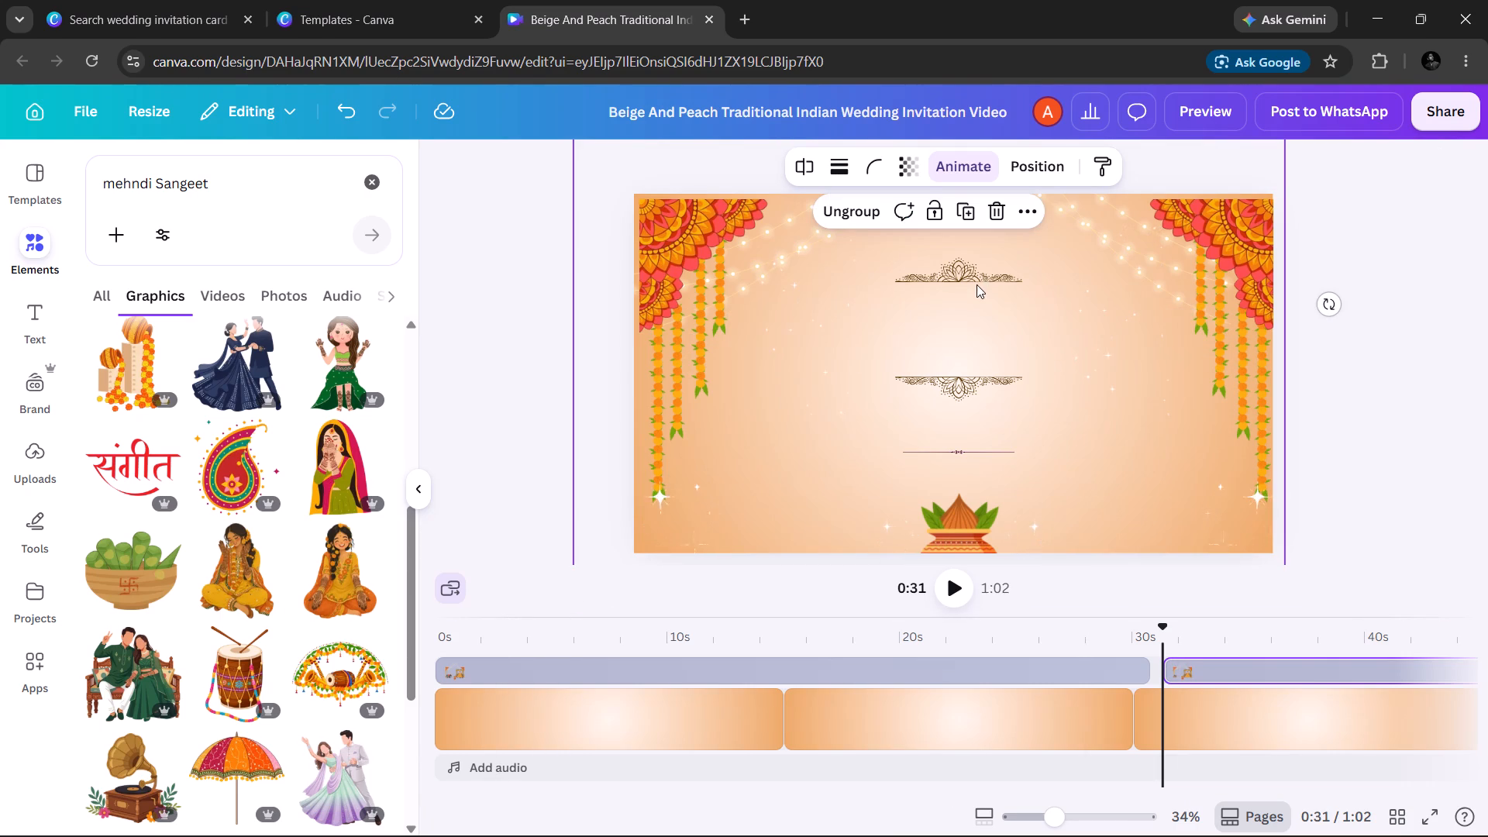
Ungroup the pasted decorations in the third scene.
click(976, 282)
click(973, 277)
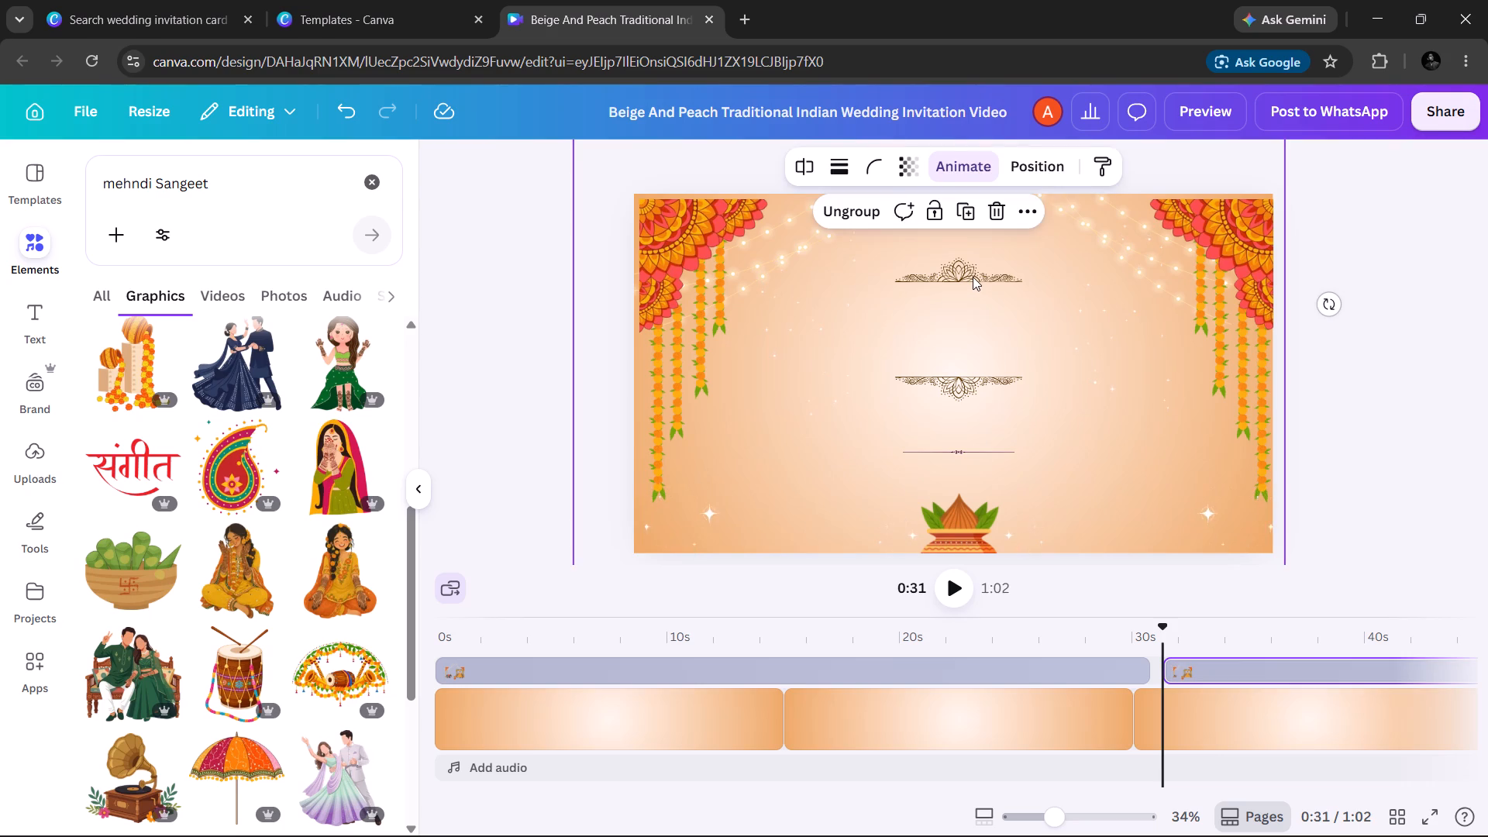
click(855, 205)
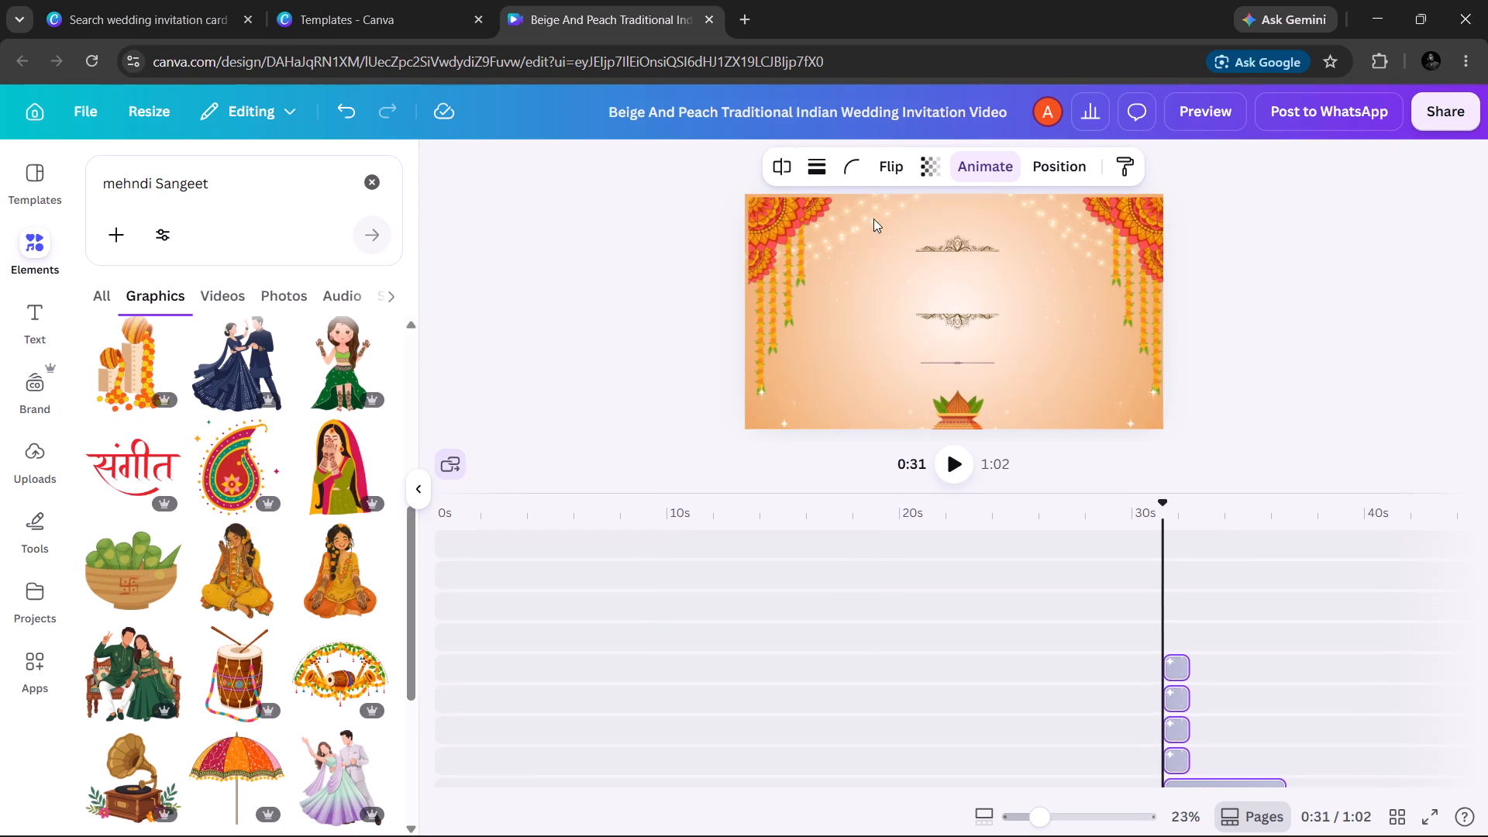
click(954, 248)
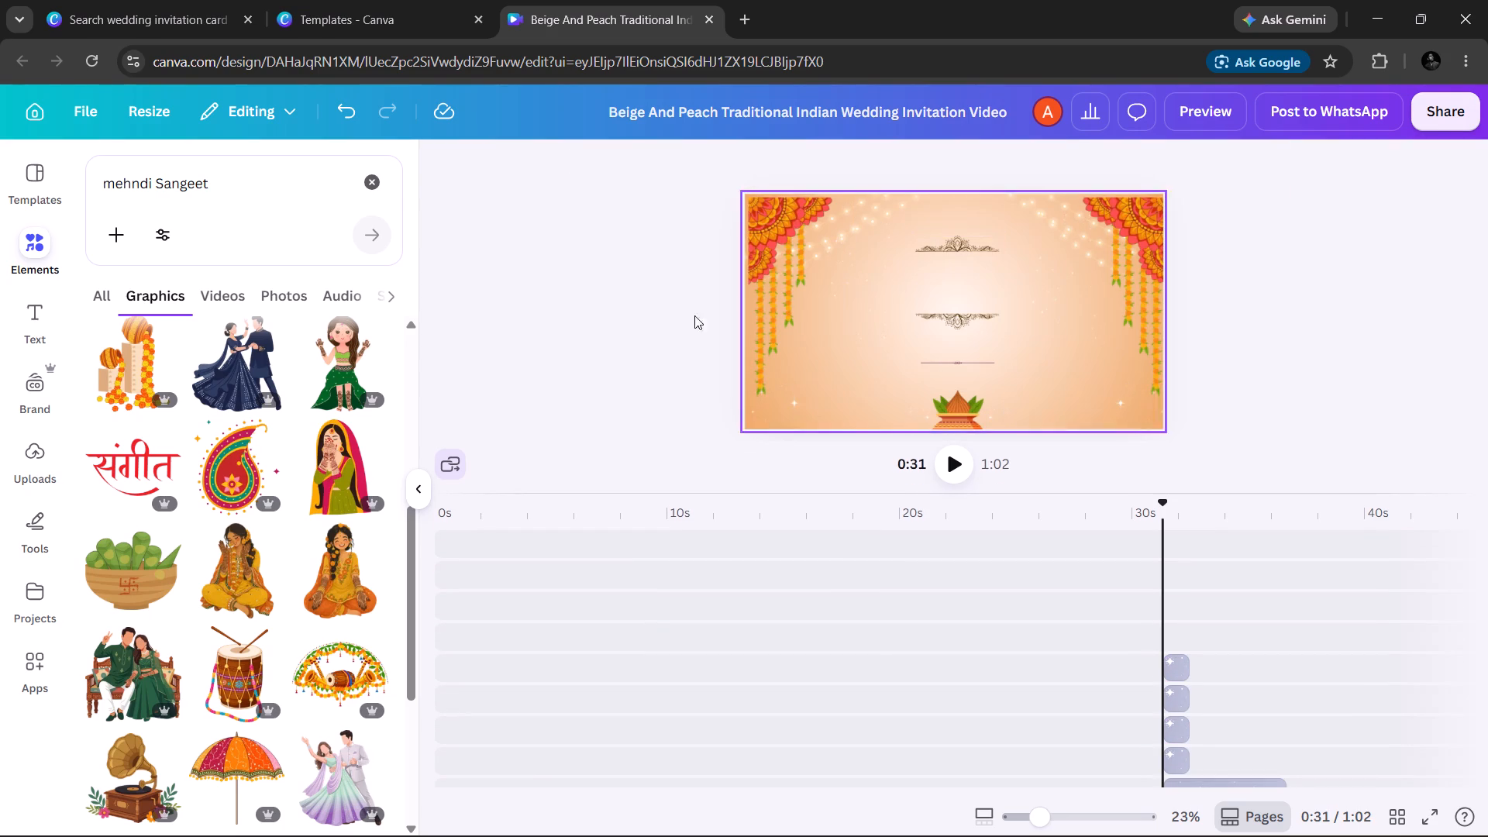
Delete the kalash, both ornamental flourishes and the thin divider line from the third scene.
double_click(947, 391)
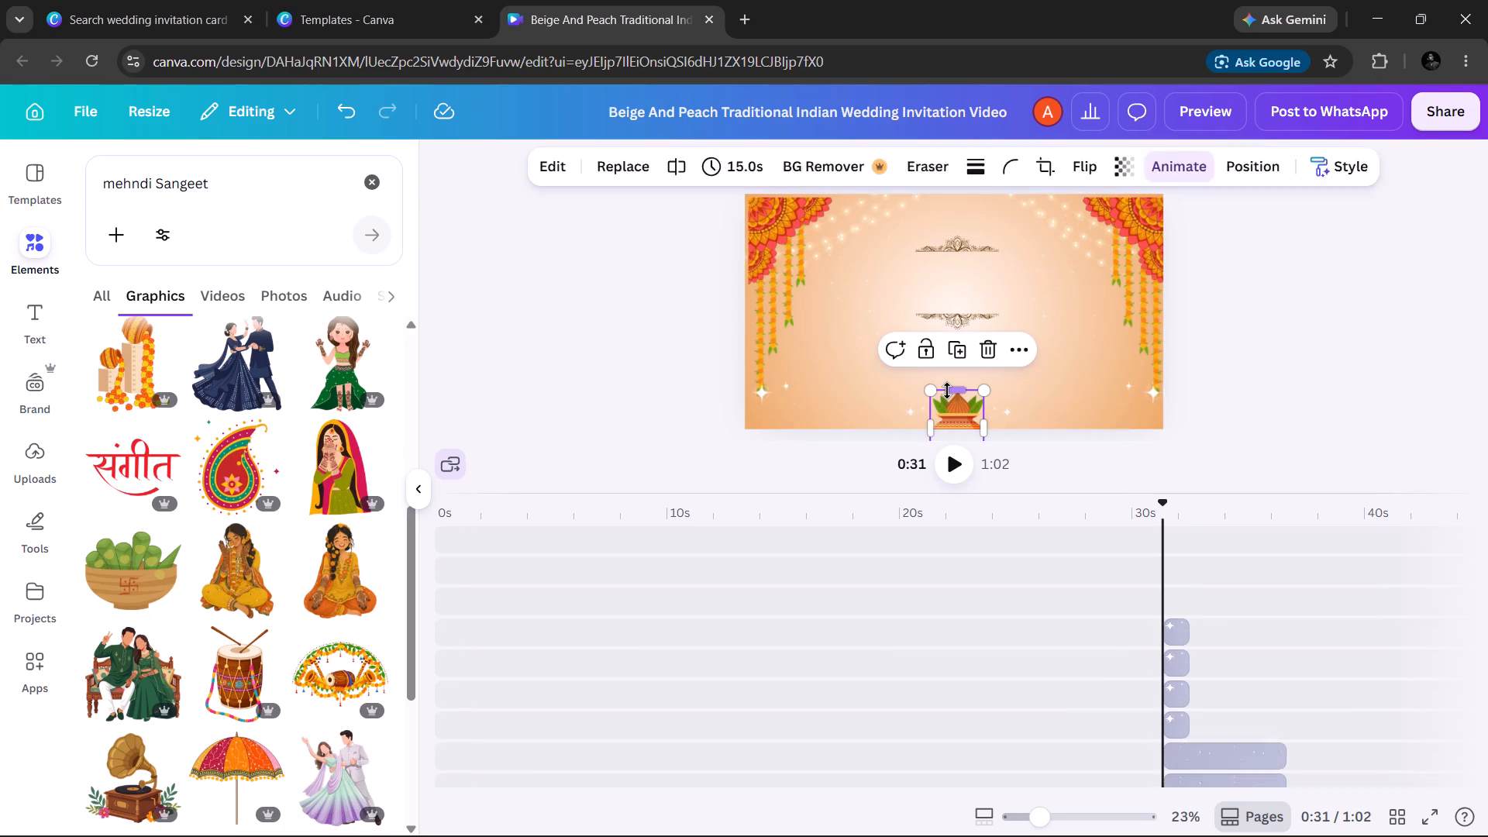
key(Delete)
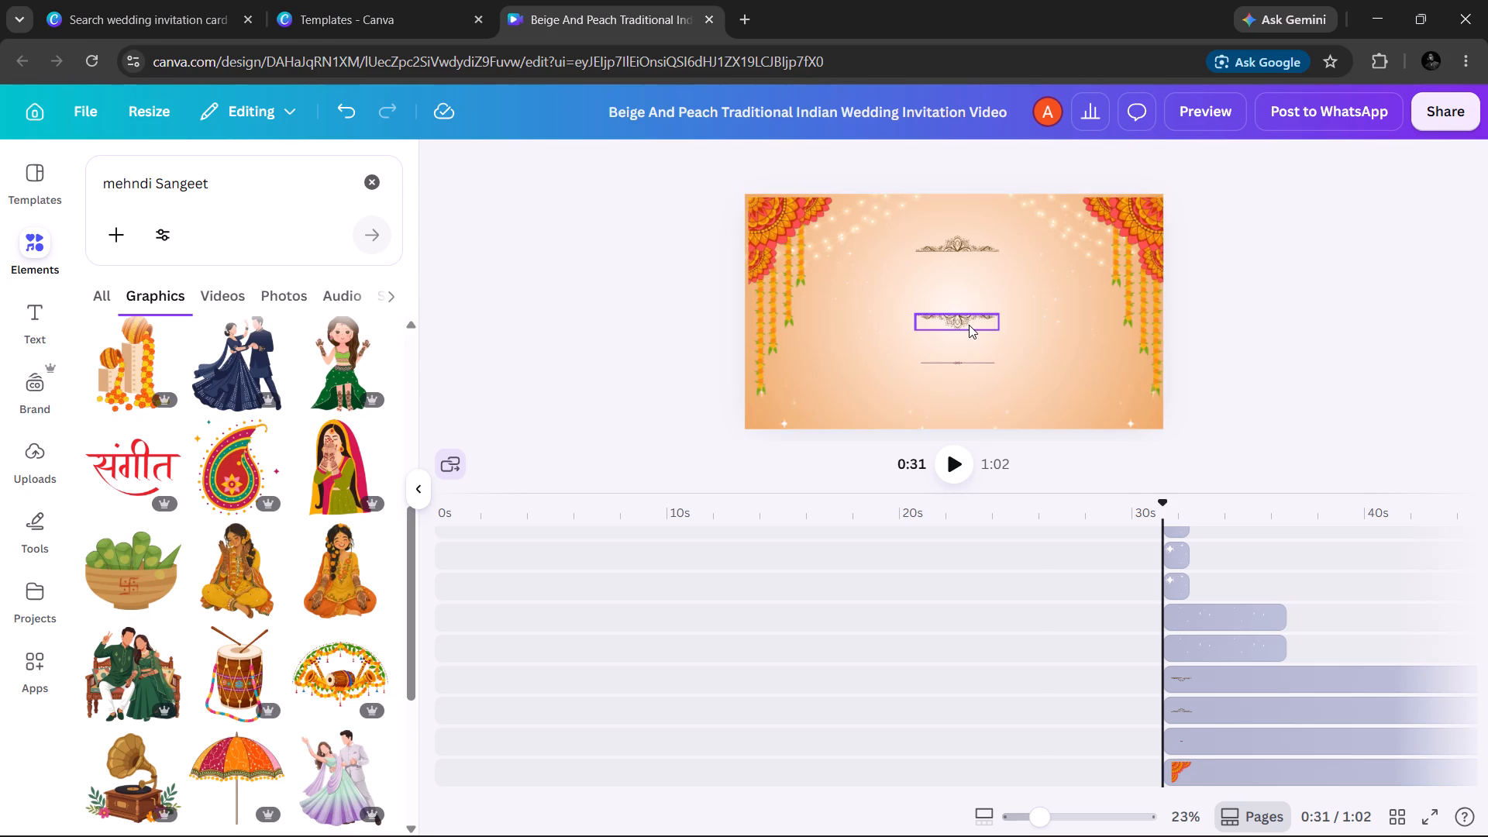
click(969, 325)
key(Delete)
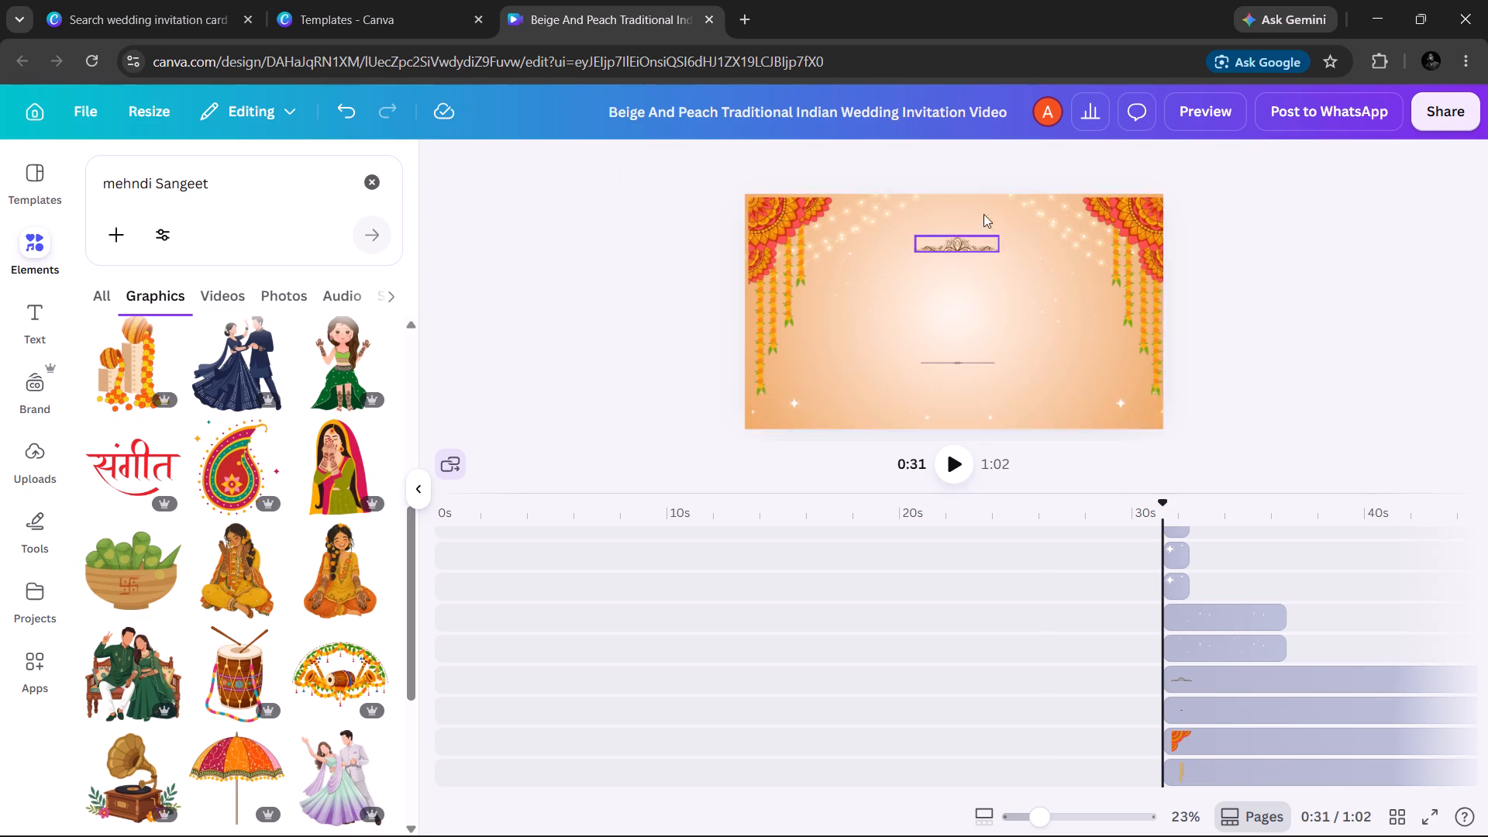
click(966, 243)
key(Delete)
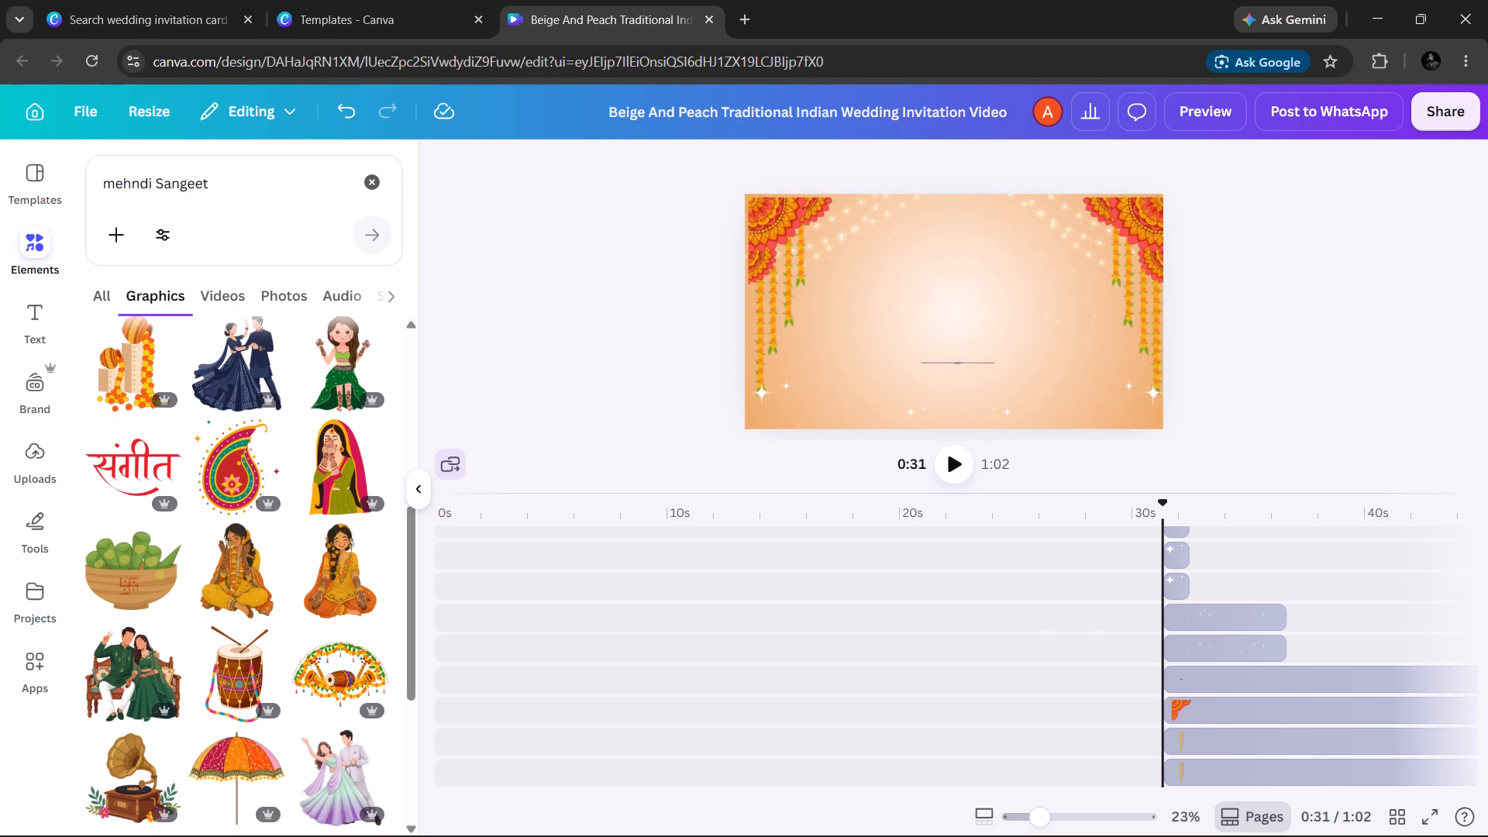
click(966, 363)
key(Delete)
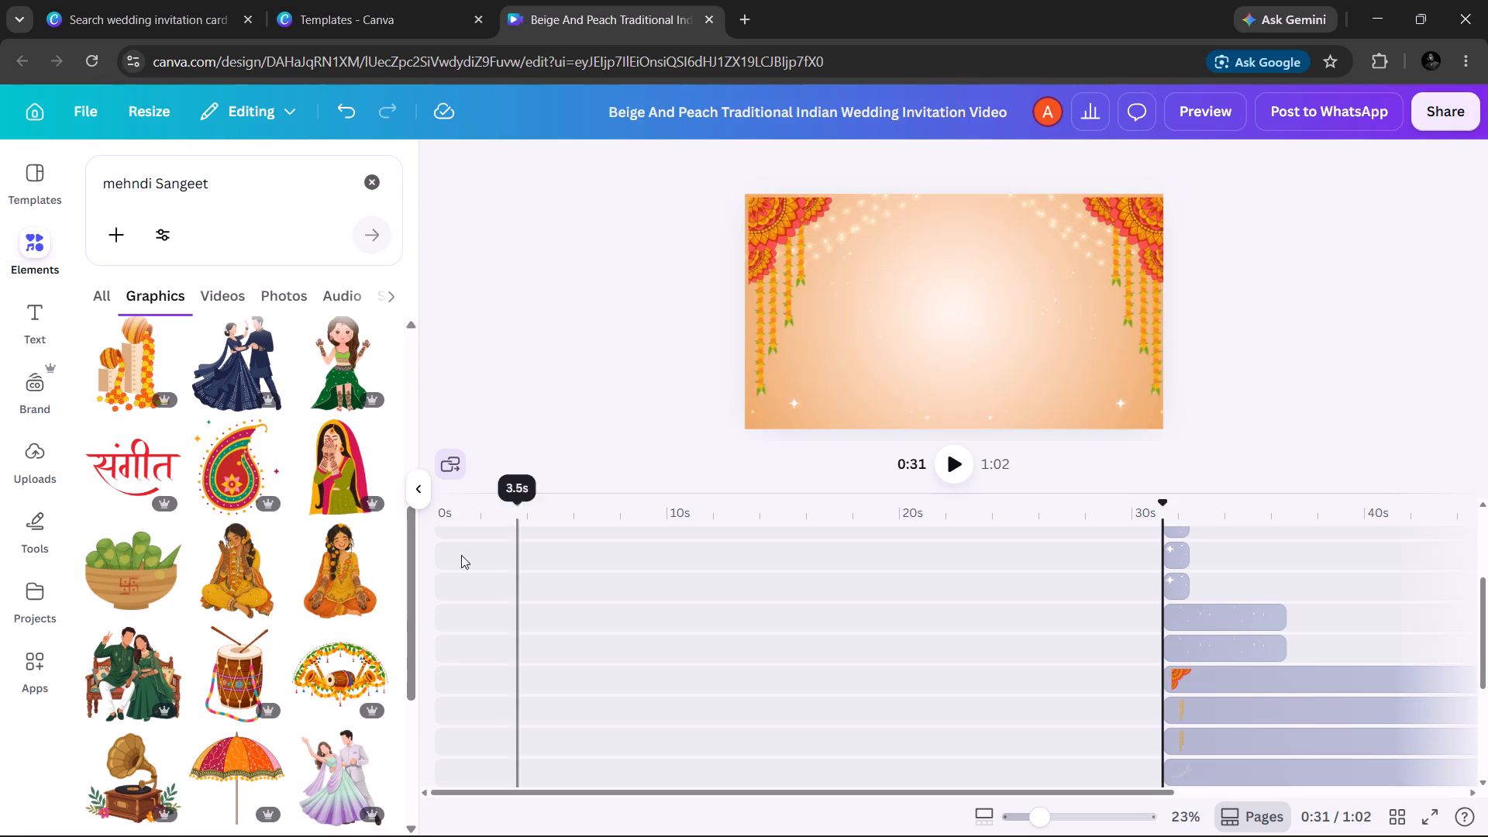
Add the graphic of the seated girl in yellow showing hennaed hands, shrink it and place it at the third scene's lower right.
click(353, 573)
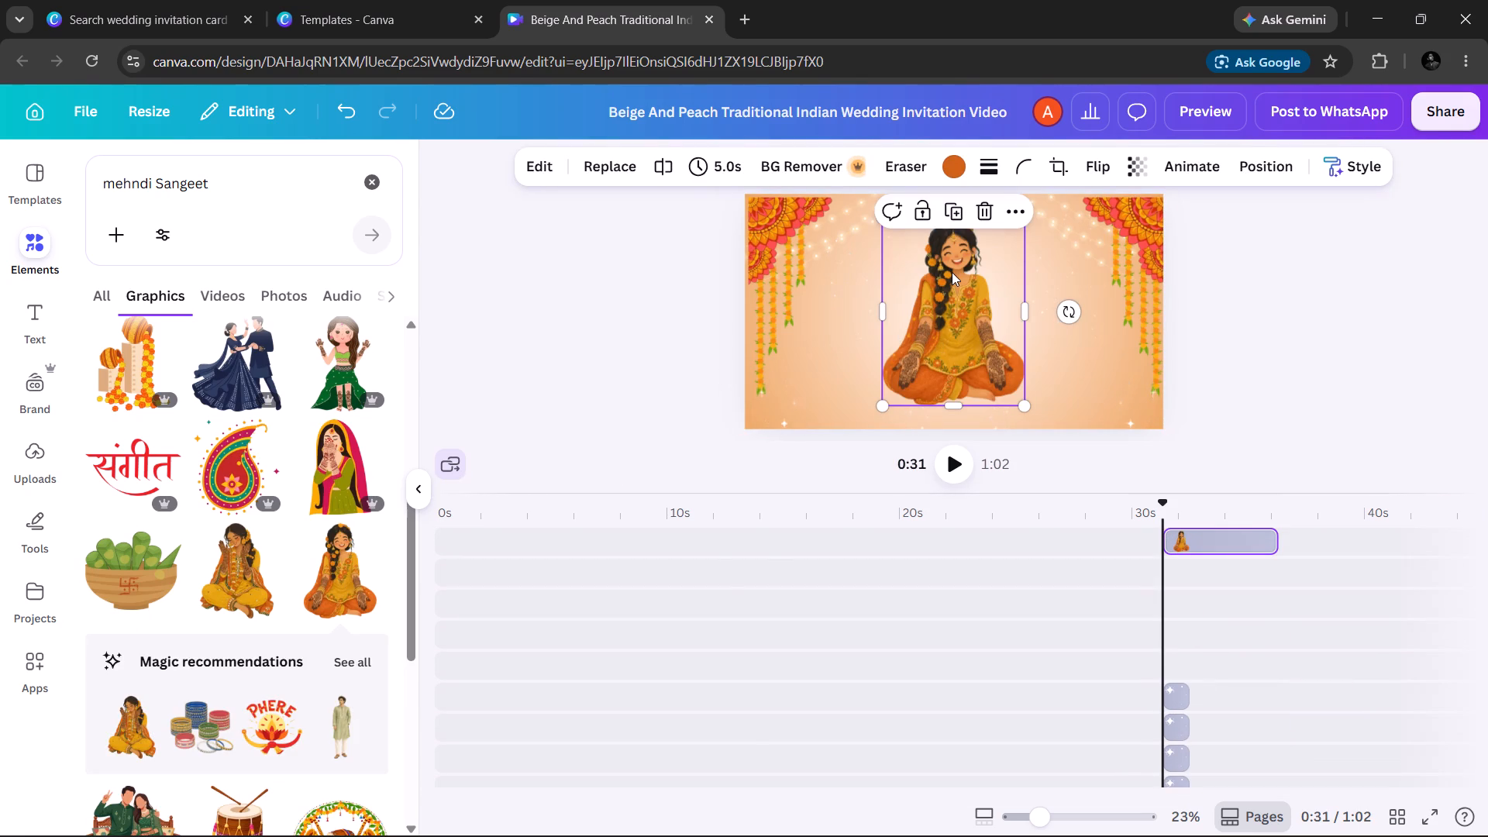
drag(952, 272, 1040, 291)
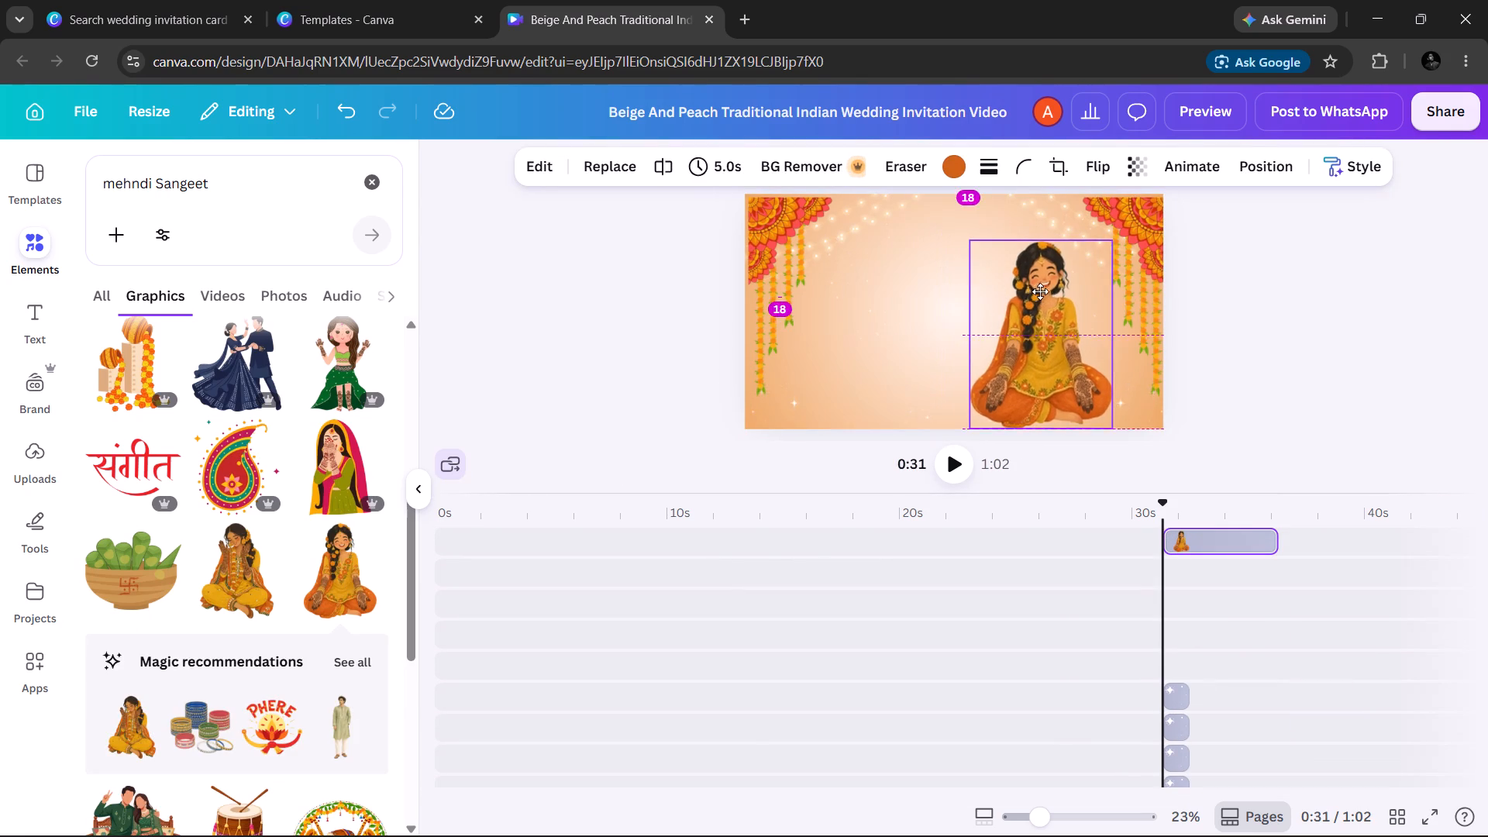
drag(1040, 291, 1042, 291)
drag(972, 232, 1013, 275)
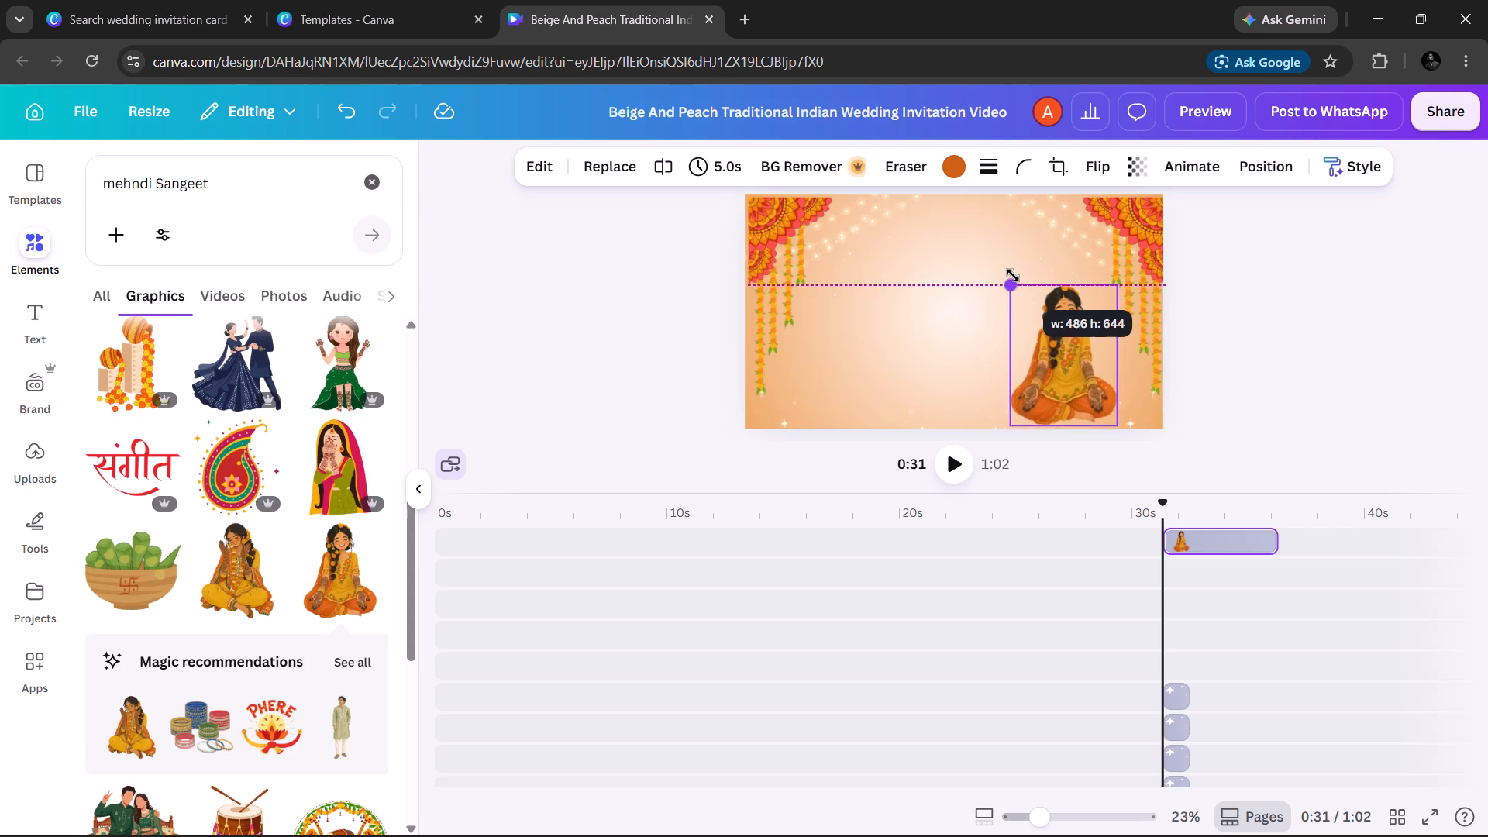
drag(1013, 275, 1021, 284)
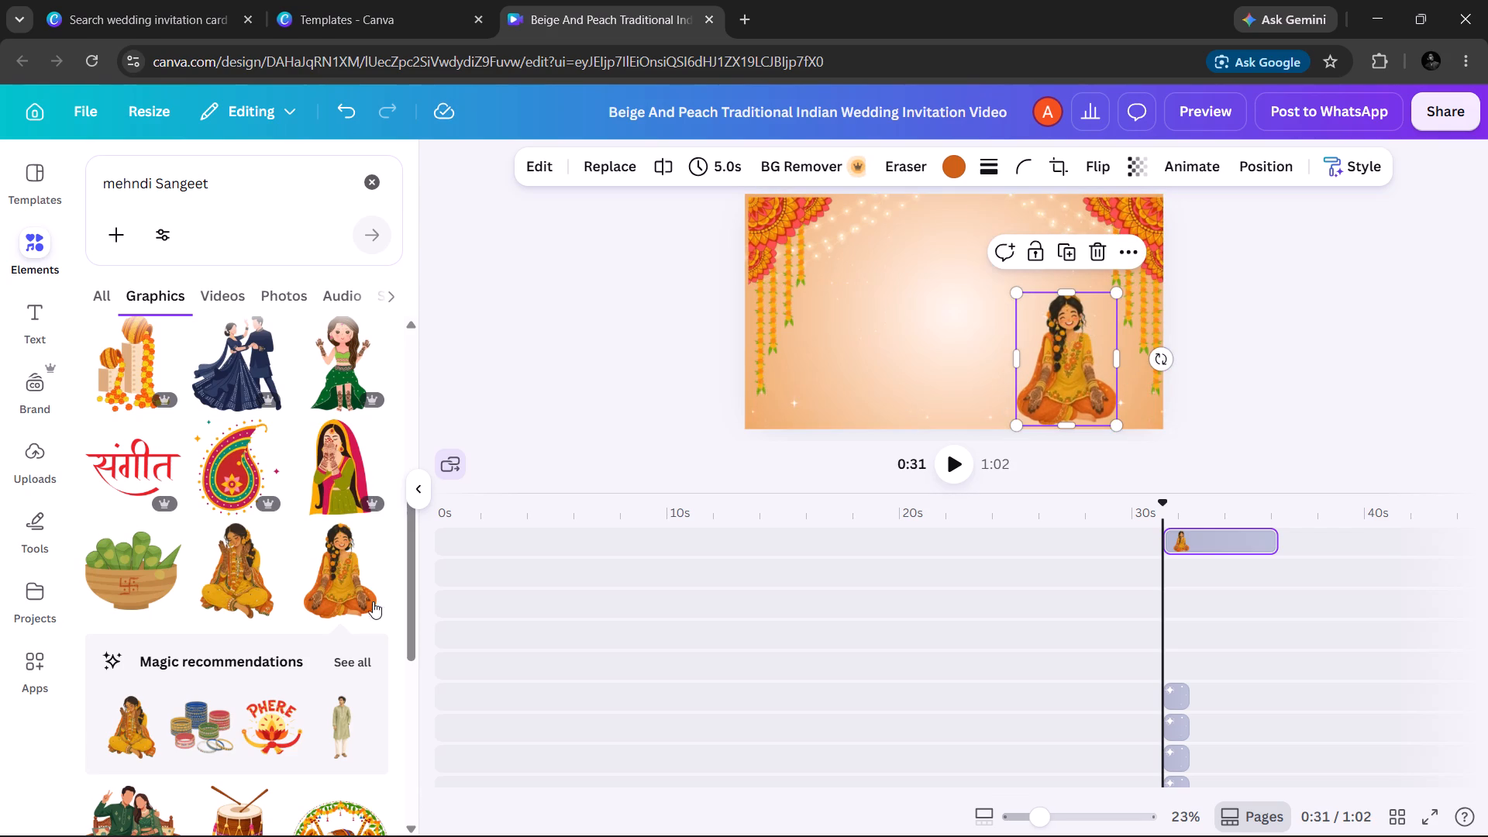
Add the graphic of the wooden bowl filled with green cones to the third scene.
click(126, 615)
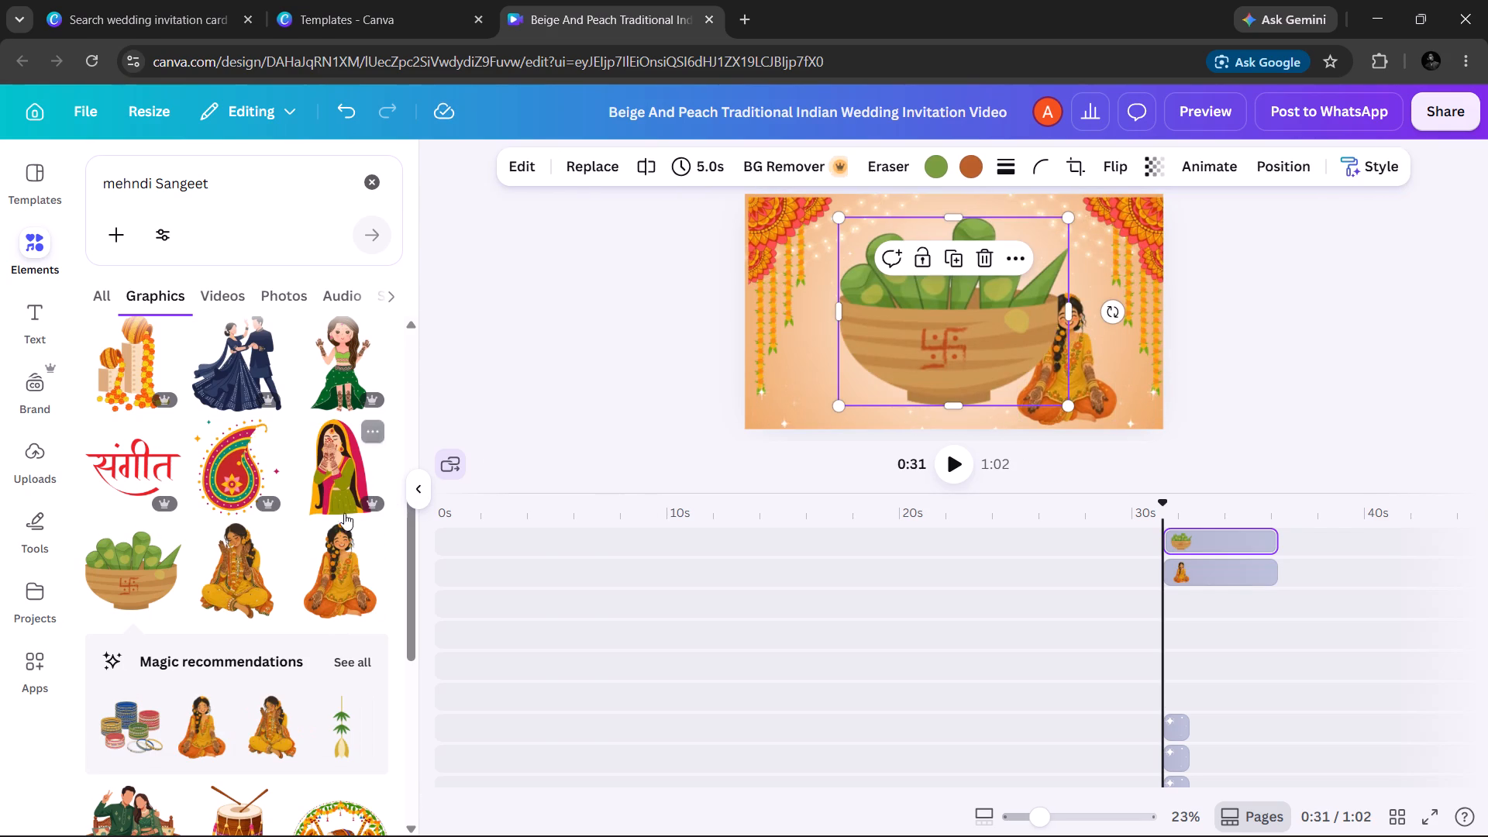
Browse all the Magic recommendations for the bowl graphic, then return to the mehndi Sangeet results.
scroll(302, 494, down, 2)
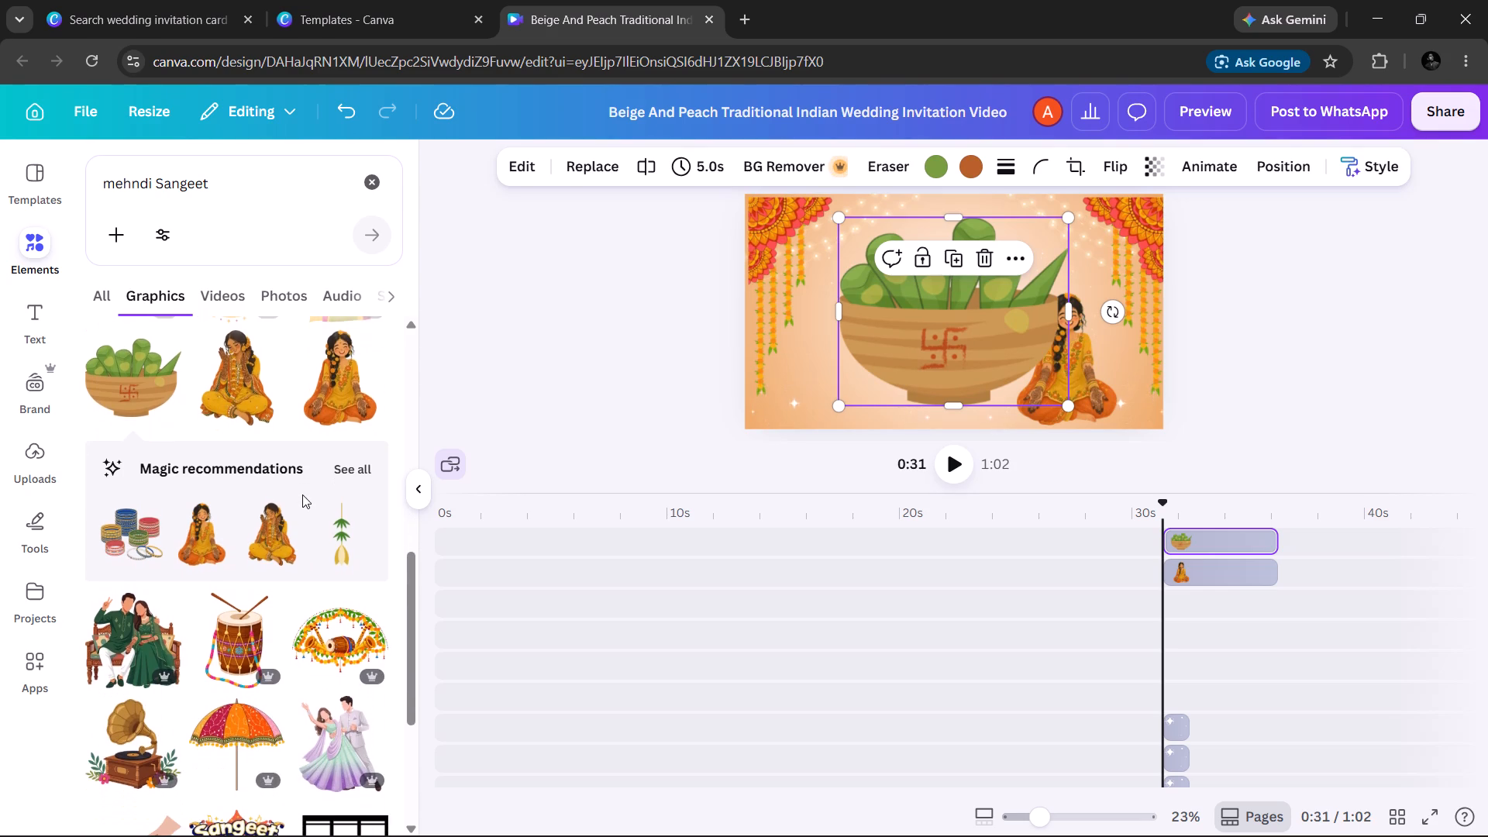
scroll(302, 494, down, 1)
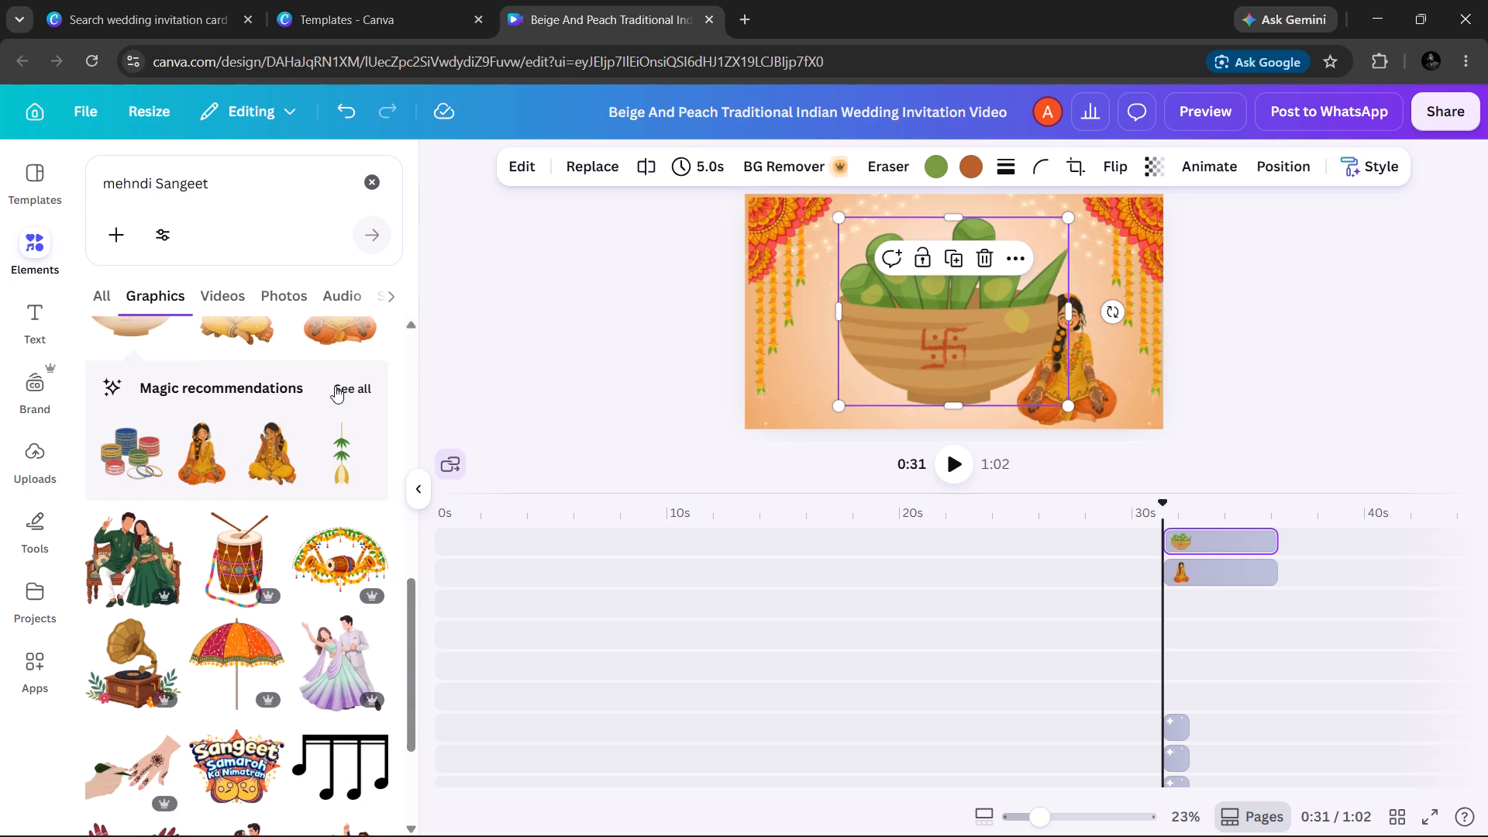
click(335, 386)
scroll(188, 569, down, 1)
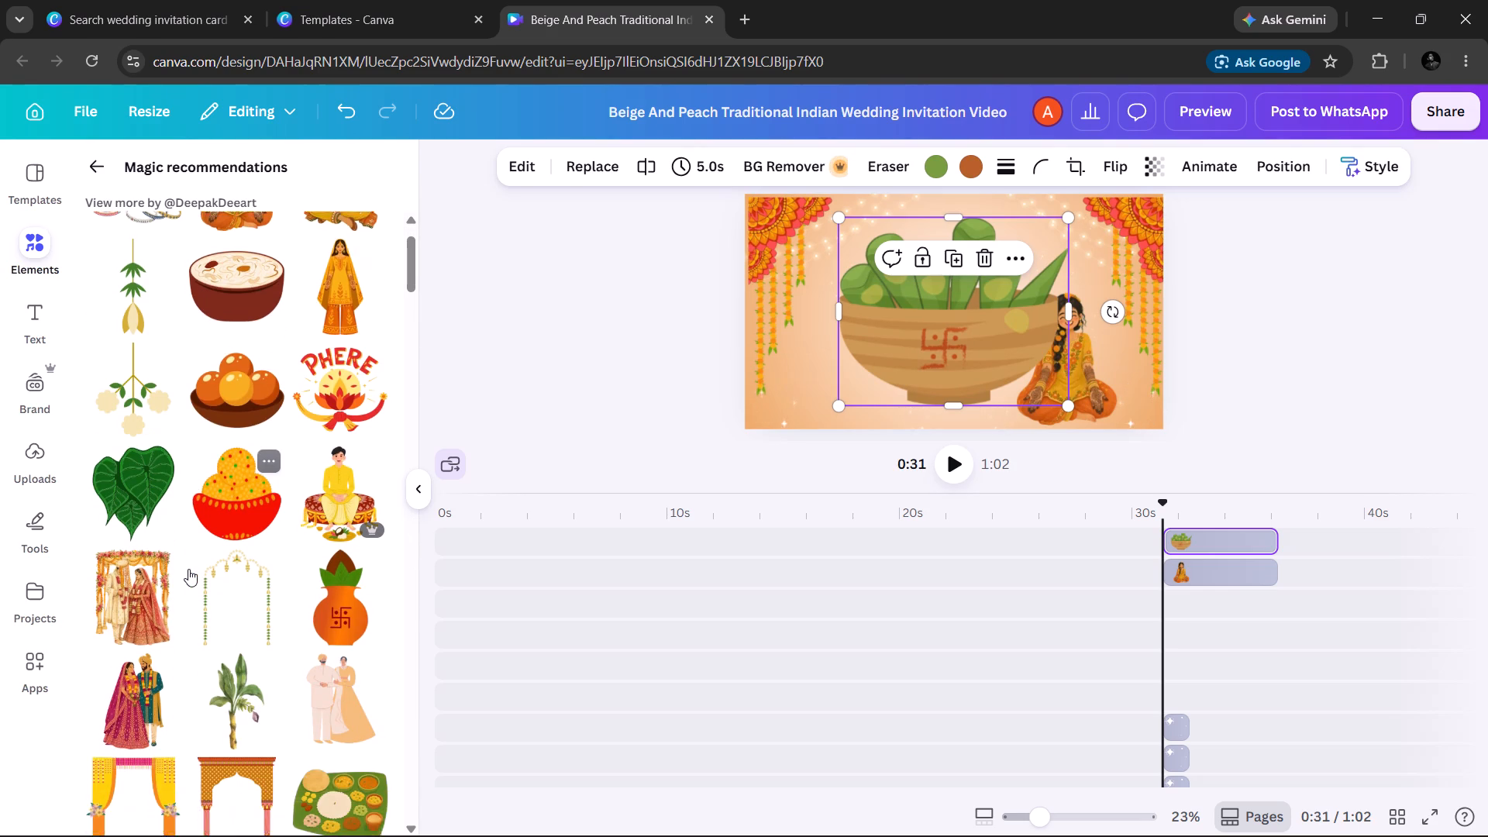
scroll(188, 569, down, 10)
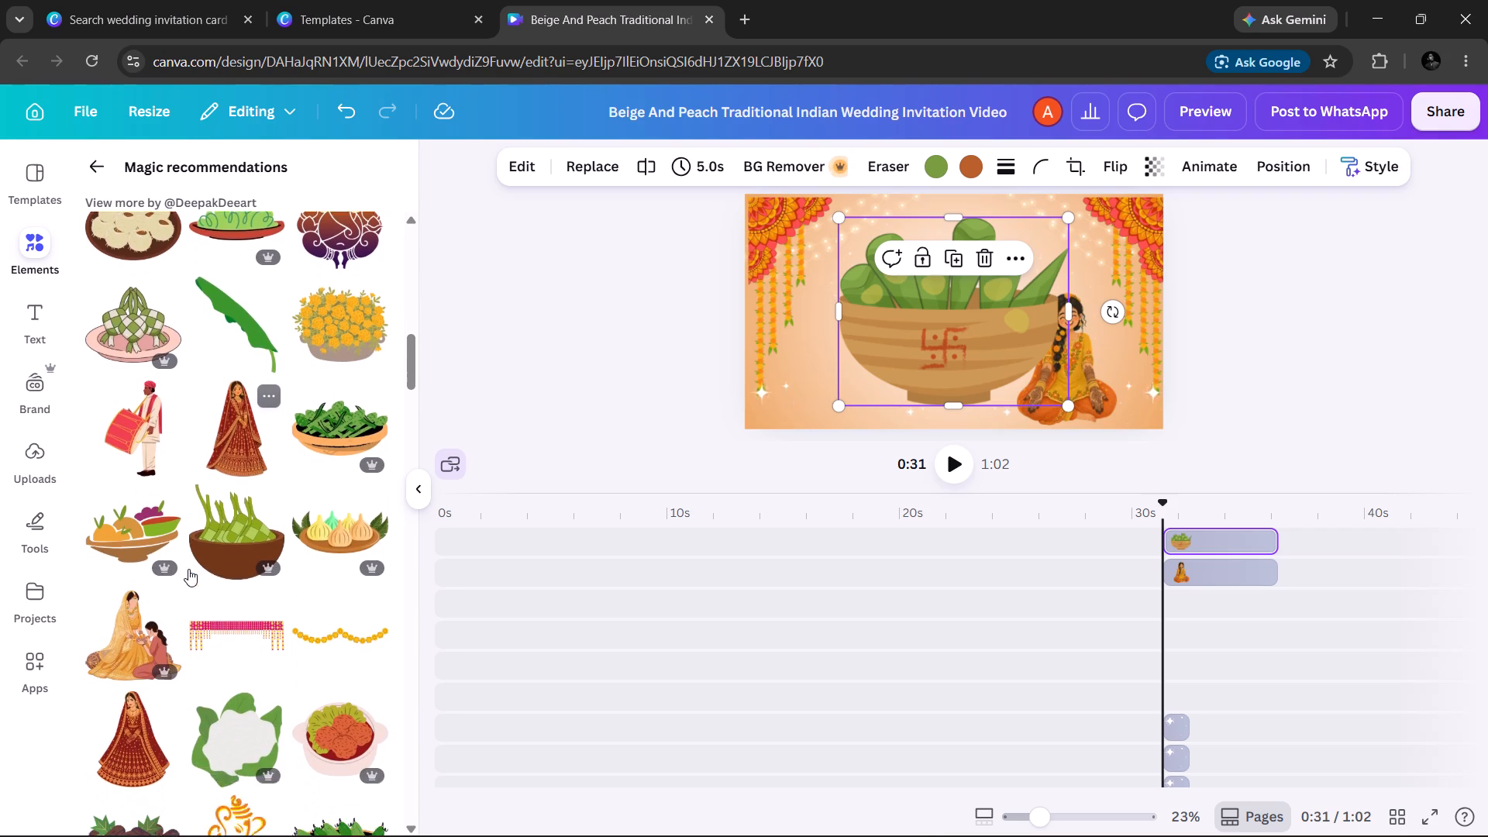
scroll(188, 569, down, 6)
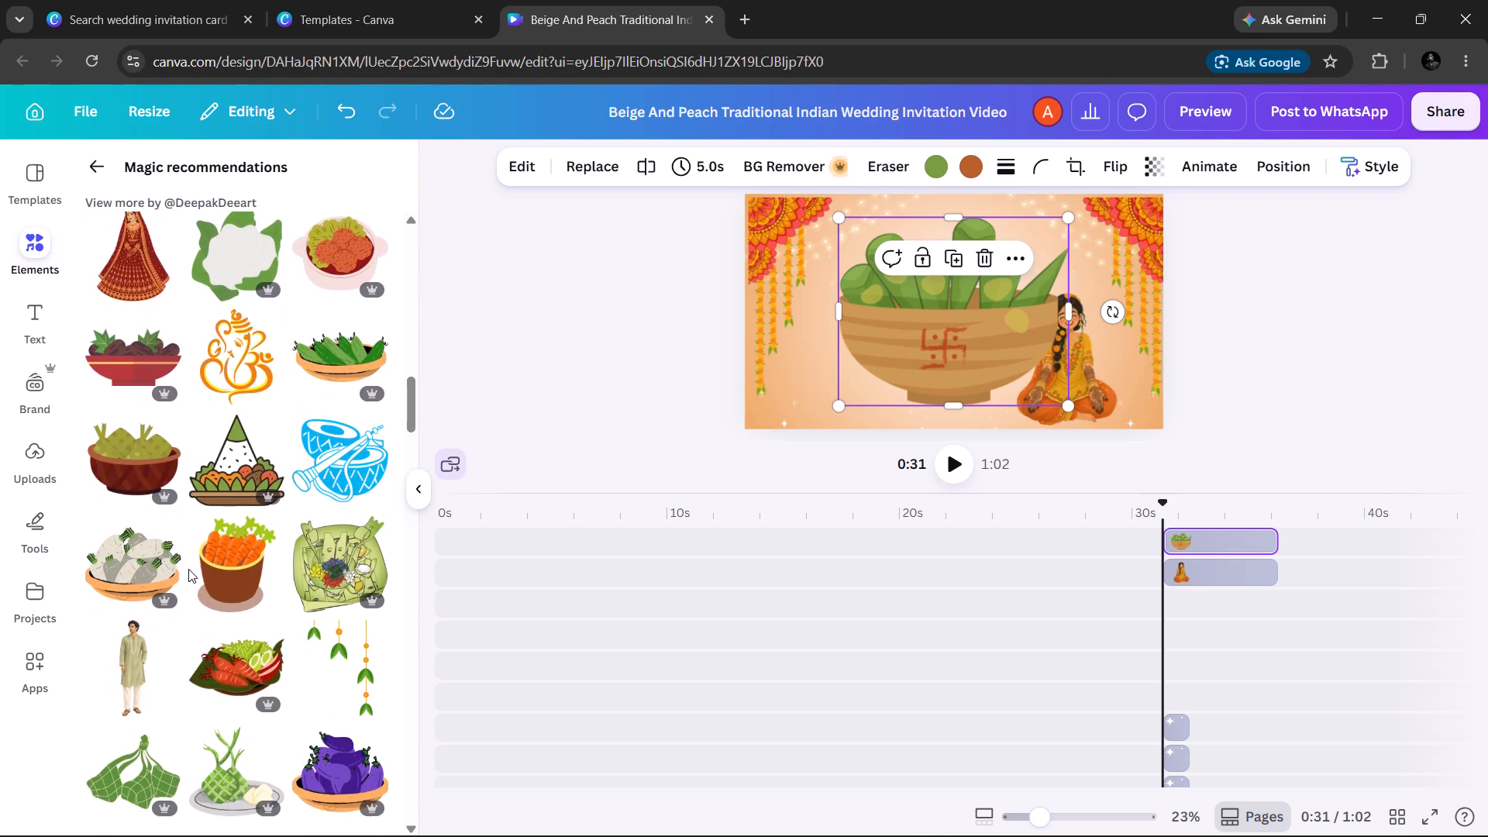
scroll(188, 569, down, 11)
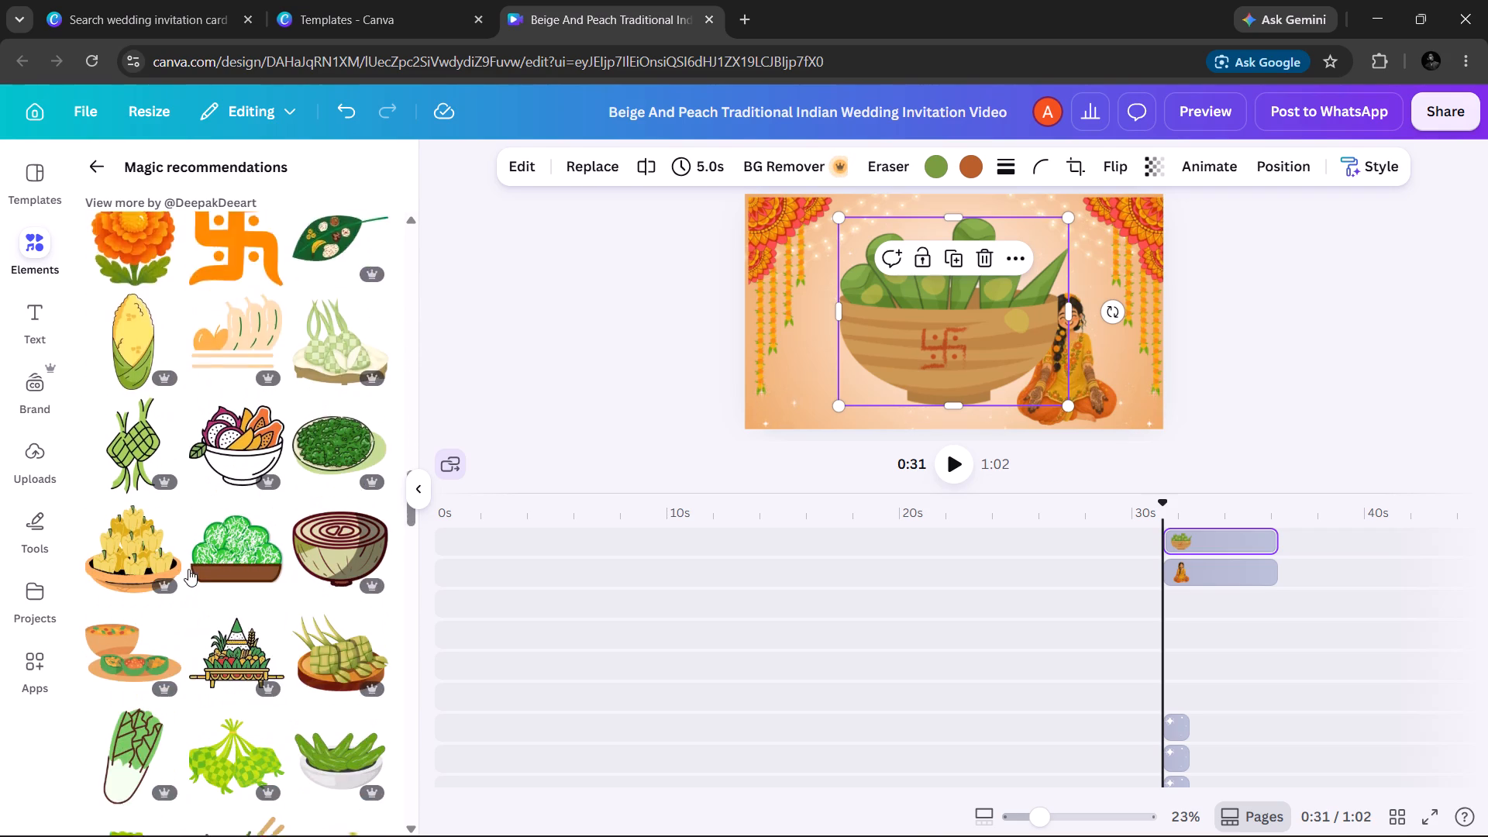
scroll(188, 569, left, 1)
scroll(188, 569, down, 3)
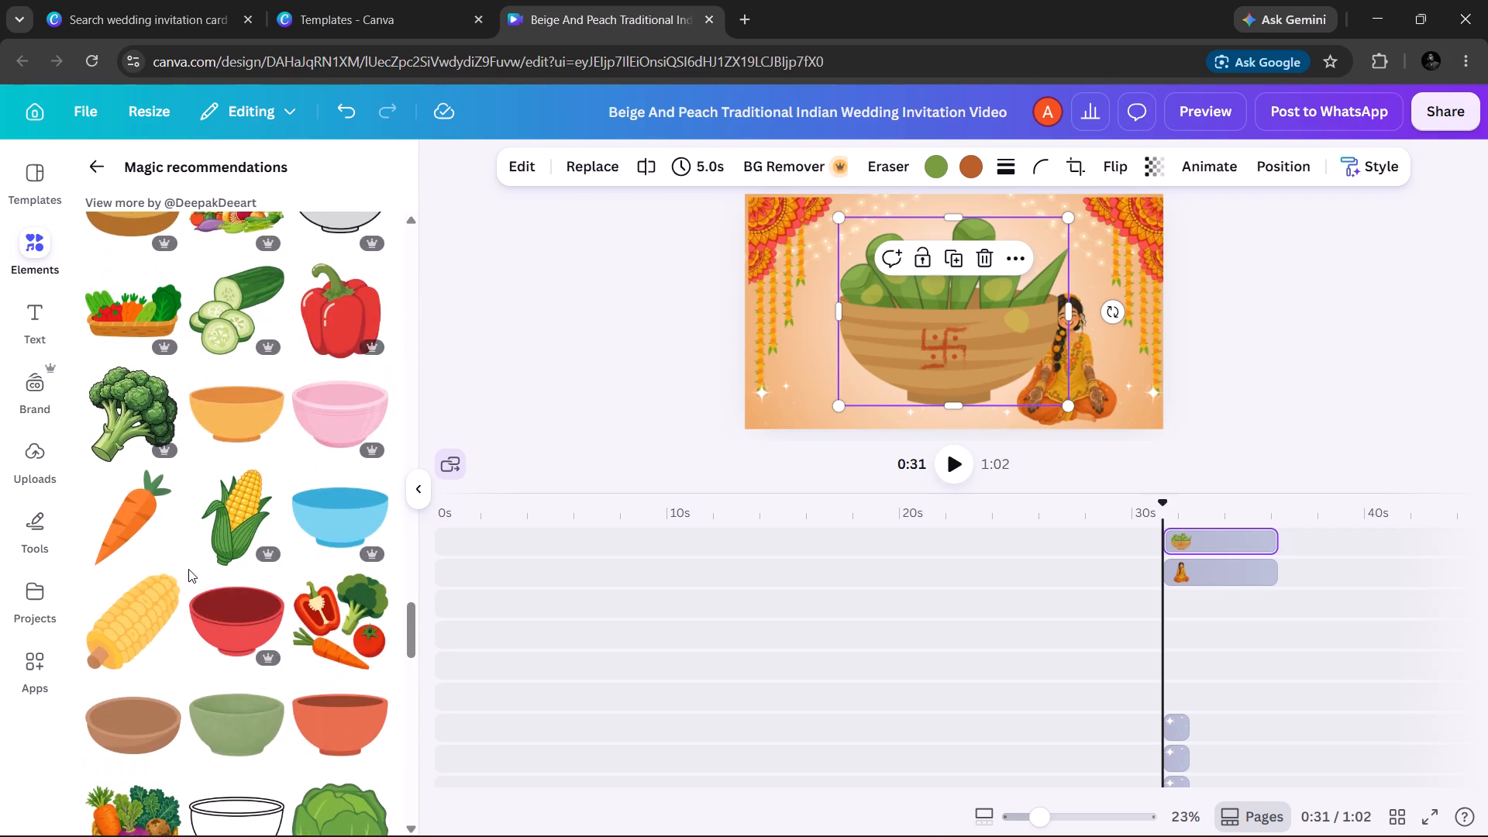
scroll(188, 569, up, 8)
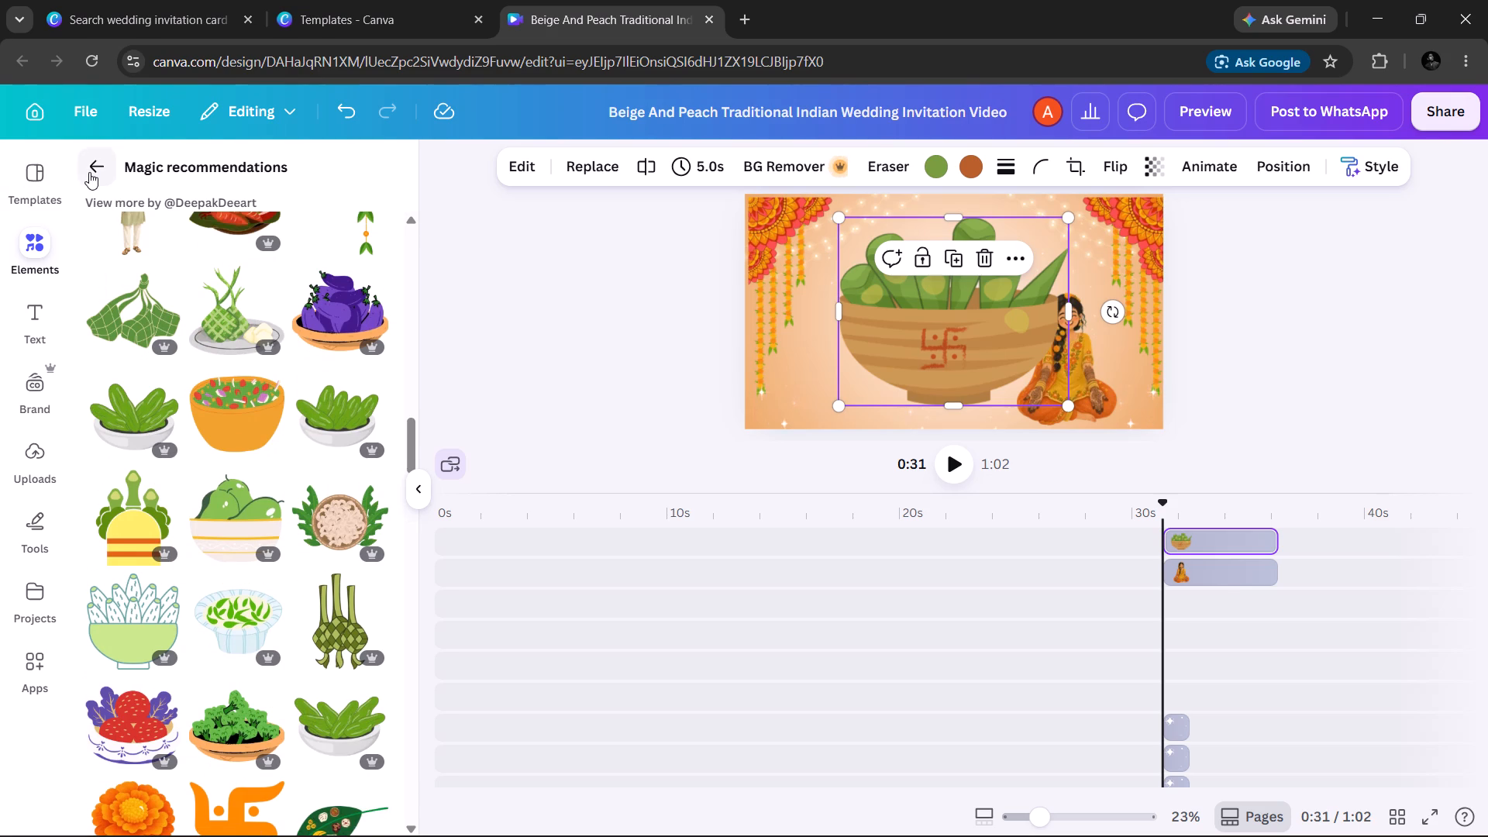
click(89, 172)
Add the graphic of three seated women musicians, shrink it and move it to the lower left of the third scene.
scroll(162, 539, down, 3)
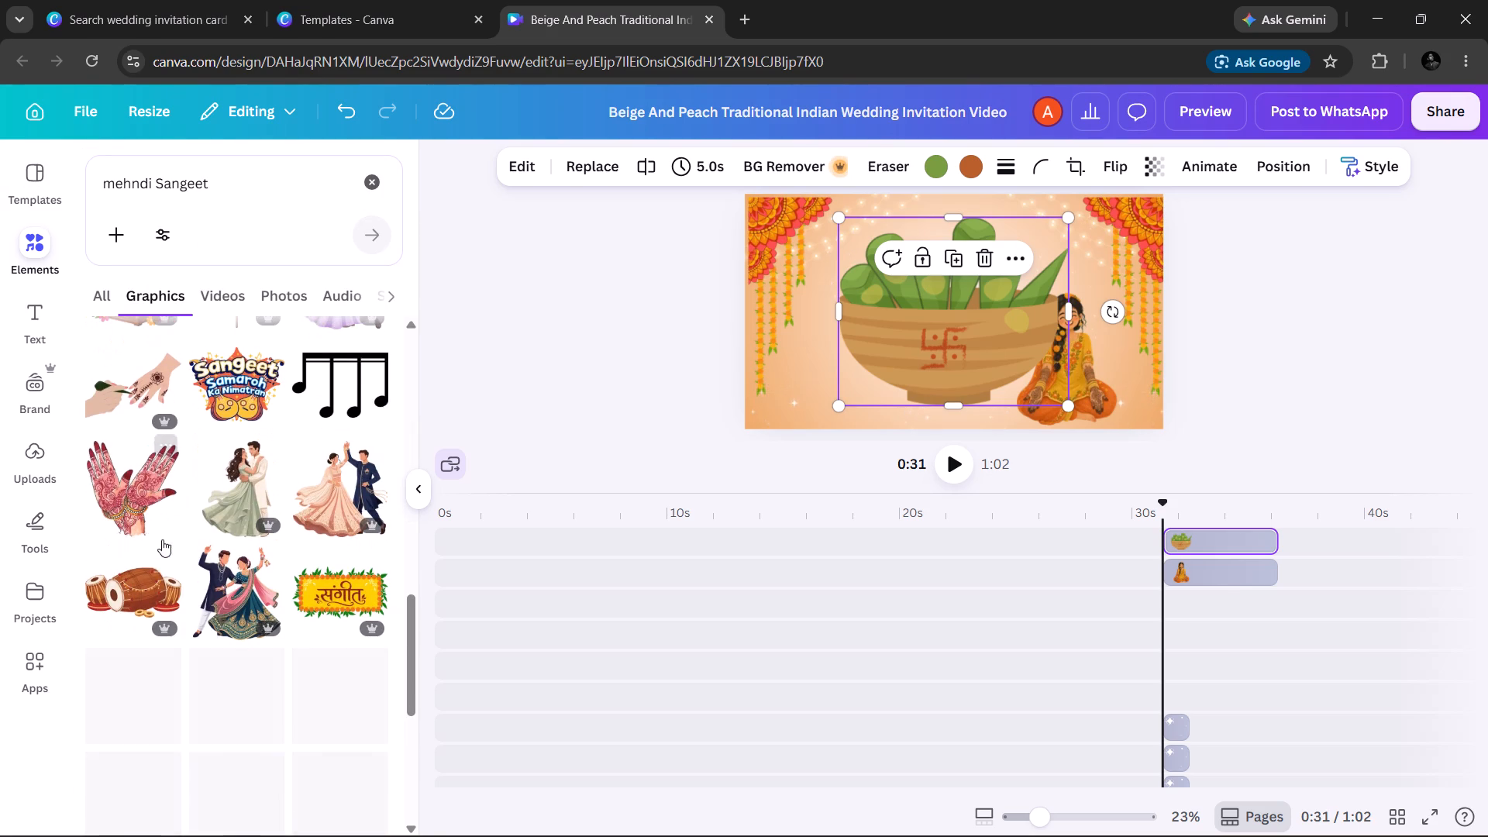
scroll(162, 539, down, 2)
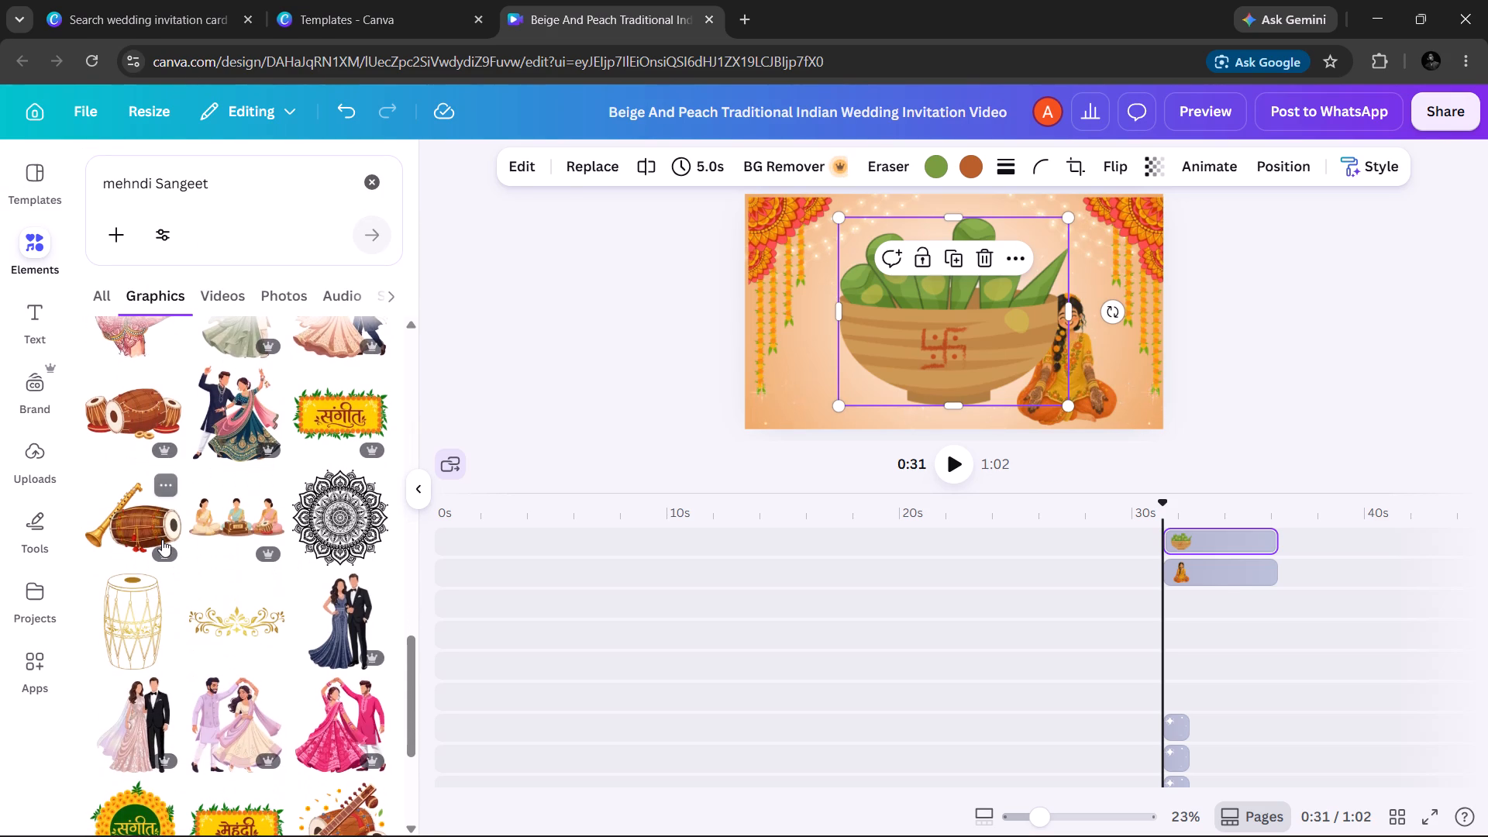
click(230, 507)
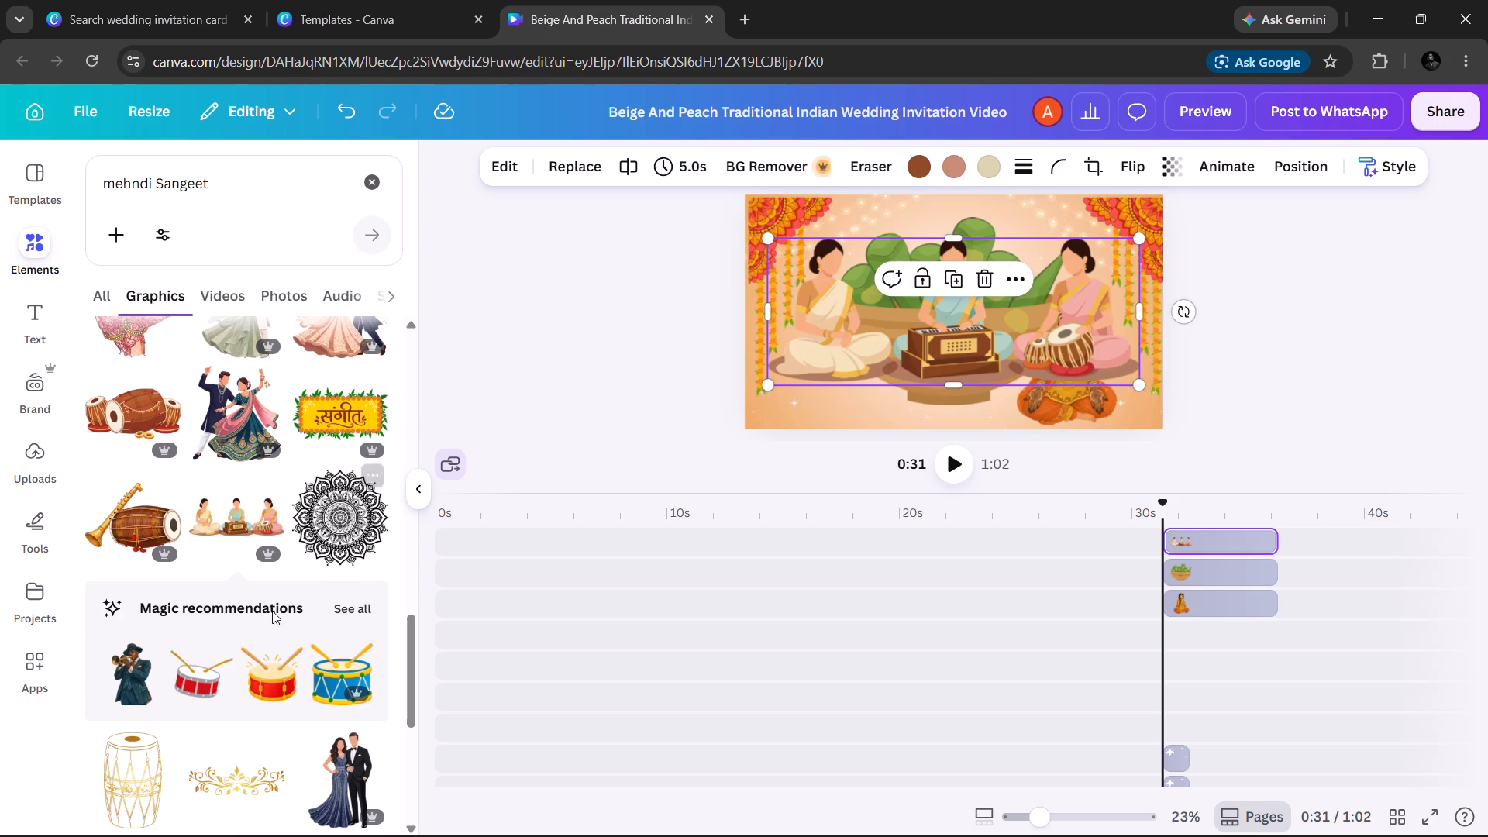
scroll(272, 611, down, 3)
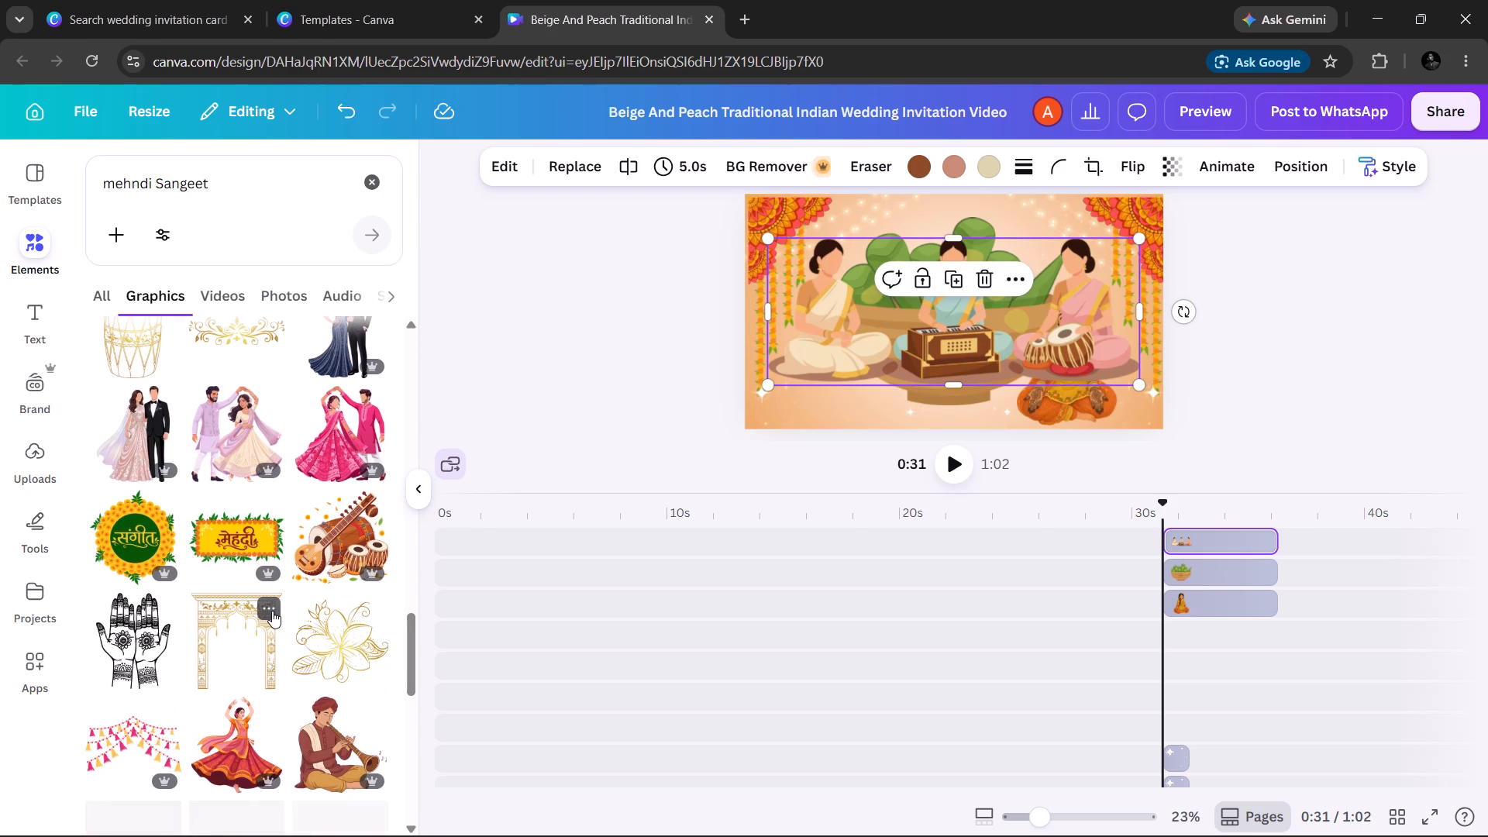
scroll(272, 611, down, 3)
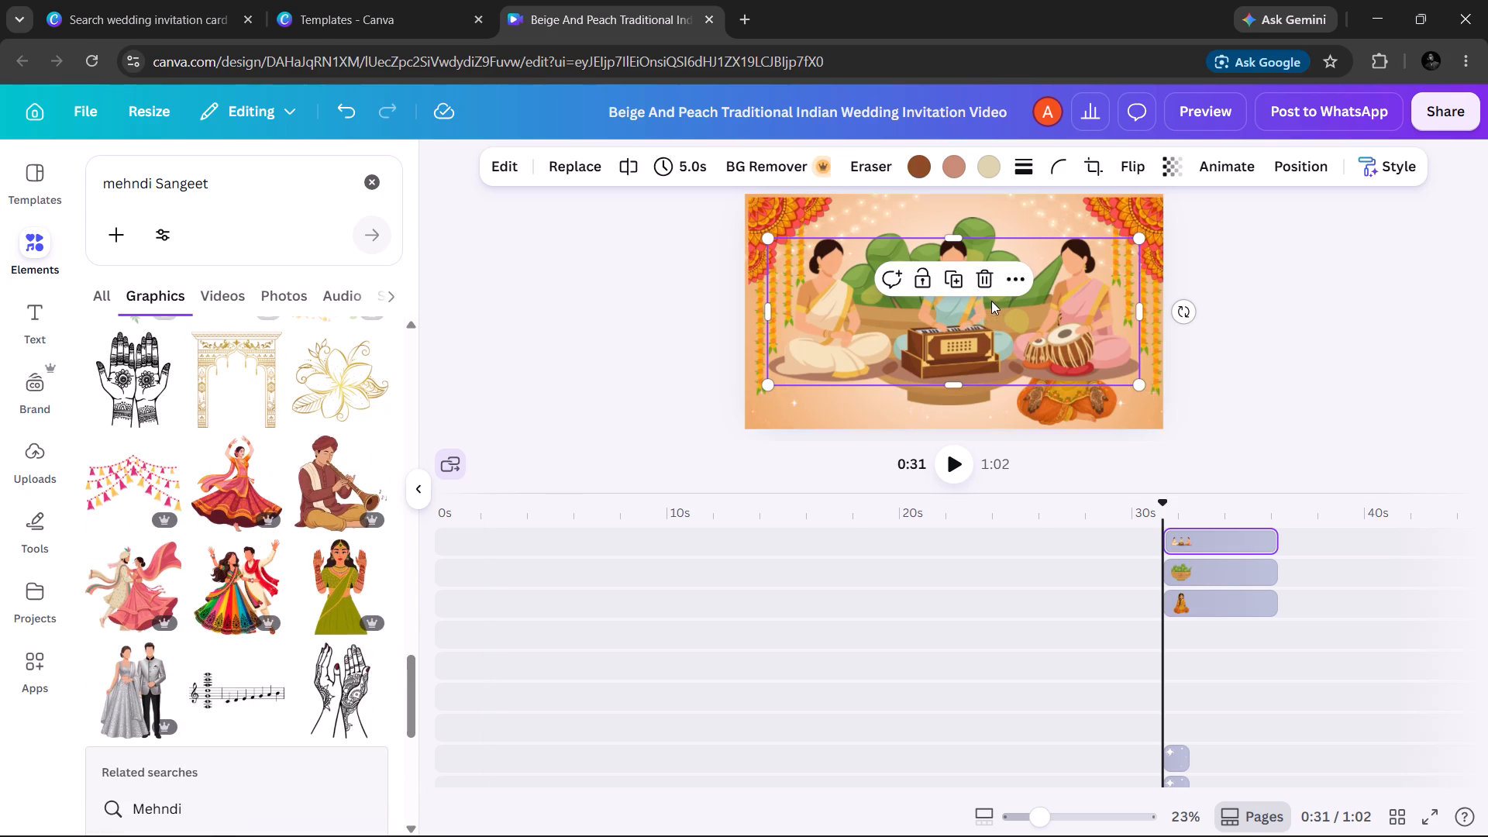
drag(1136, 244, 1100, 265)
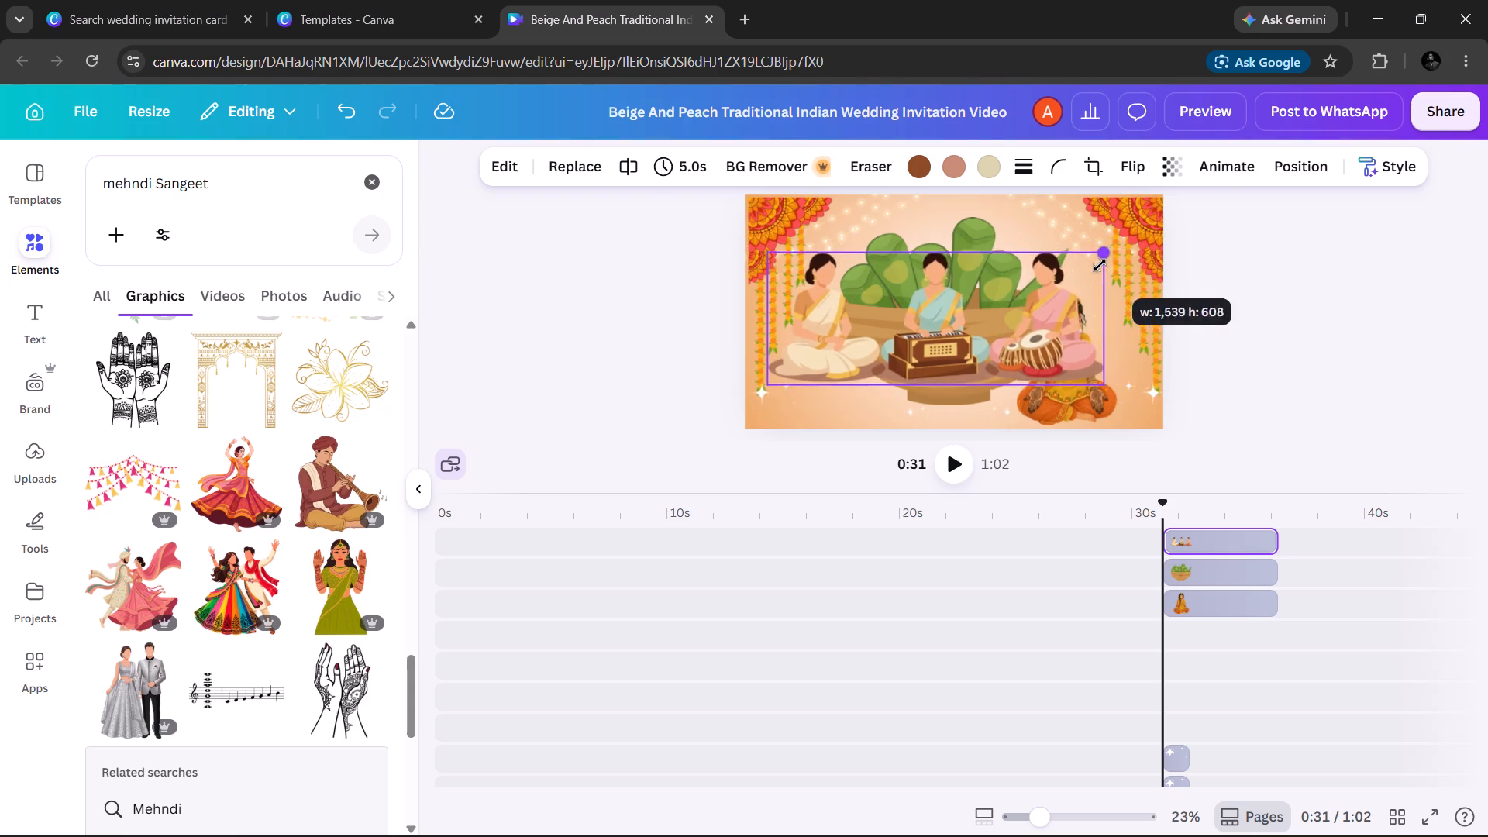
drag(1100, 265, 978, 304)
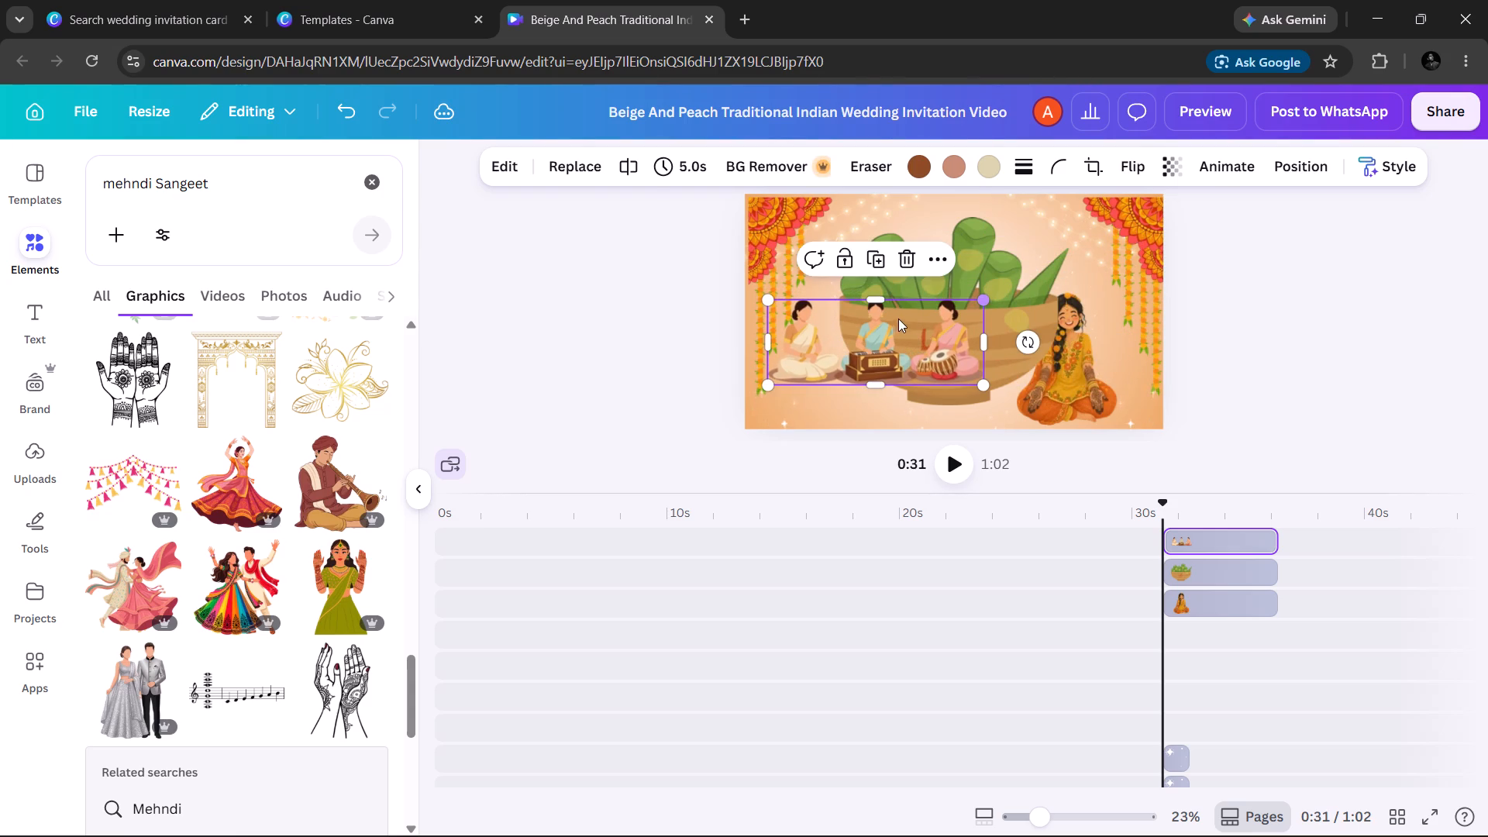
drag(890, 322, 890, 350)
Move the musicians graphic from the third scene to the second scene at 0:20, placing it in the canvas's lower-left corner.
key(ctrl+x)
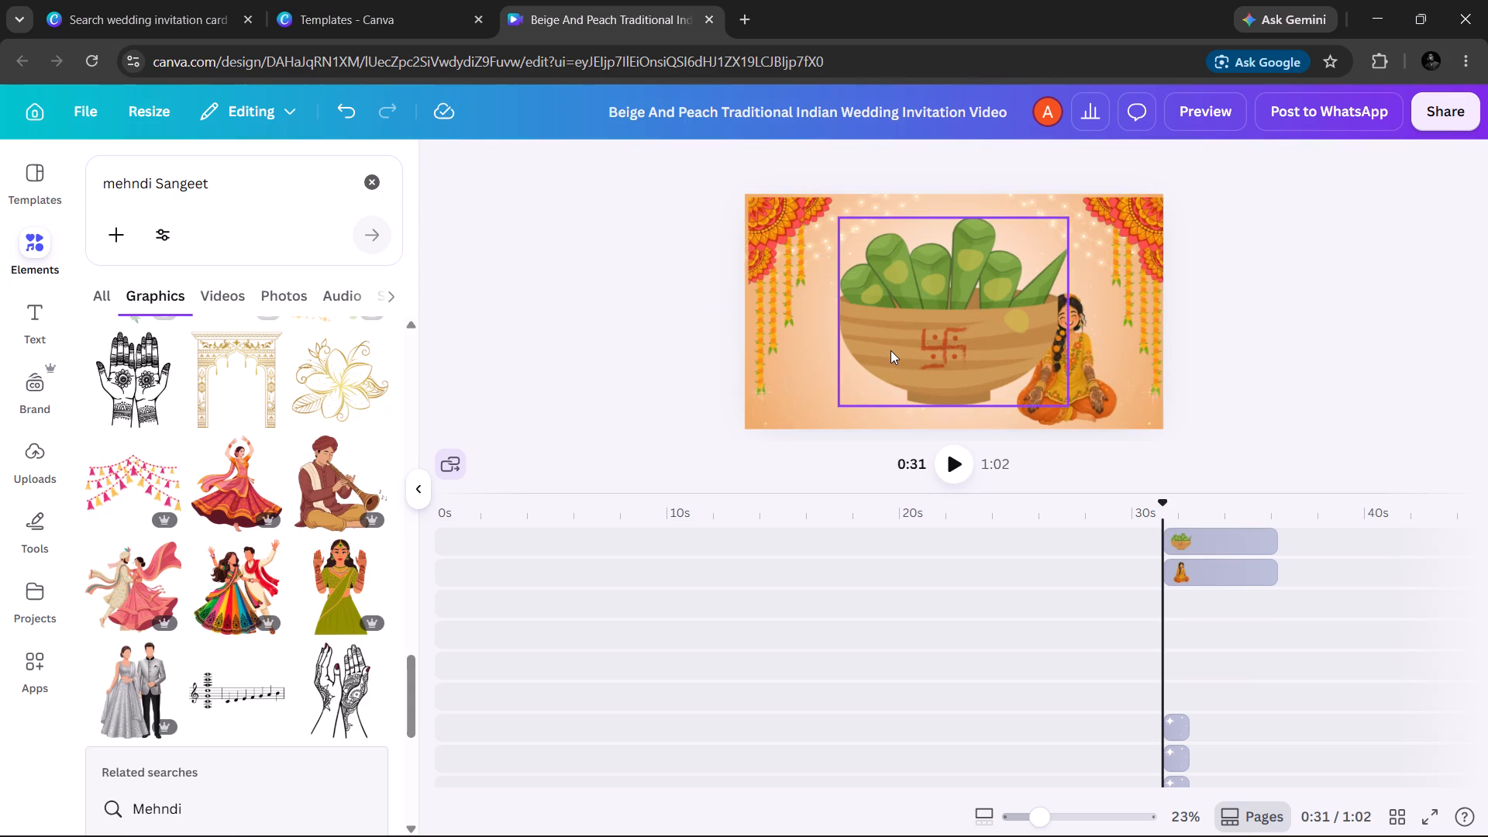
scroll(886, 563, up, 6)
scroll(886, 563, right, 4)
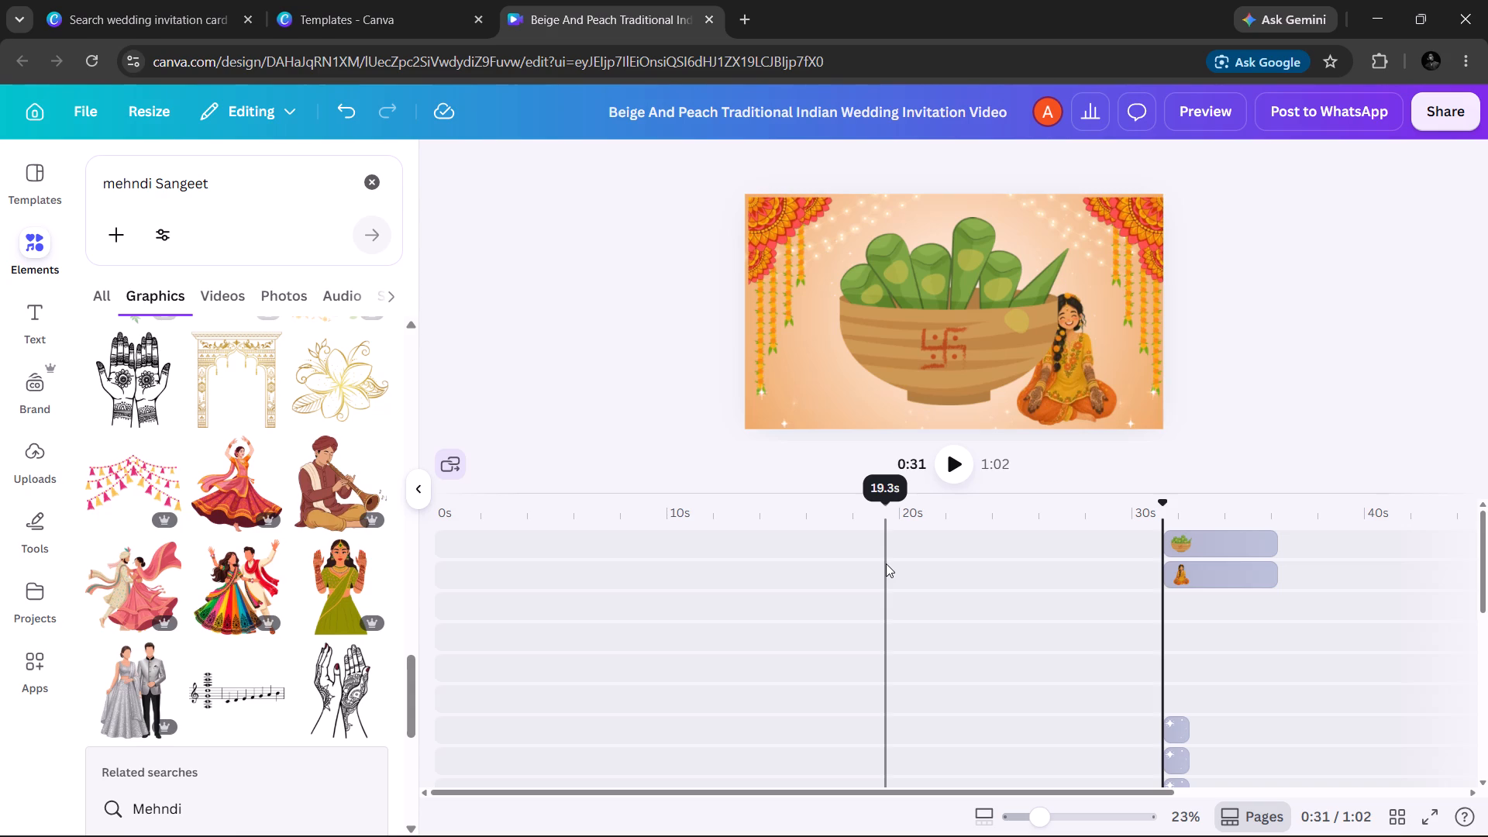
scroll(886, 563, right, 1)
scroll(829, 637, right, 4)
scroll(829, 637, down, 4)
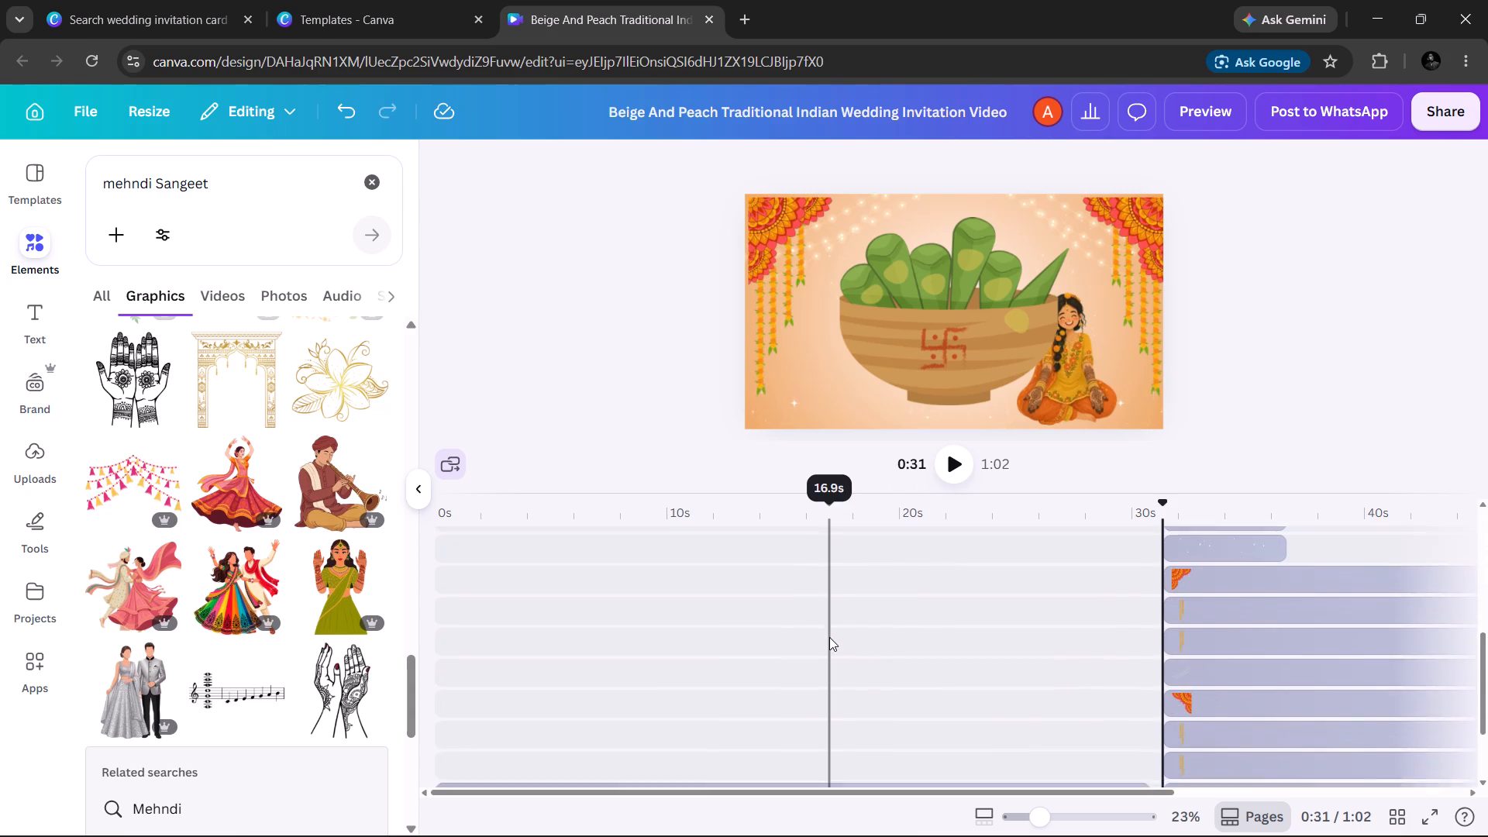
scroll(829, 637, down, 2)
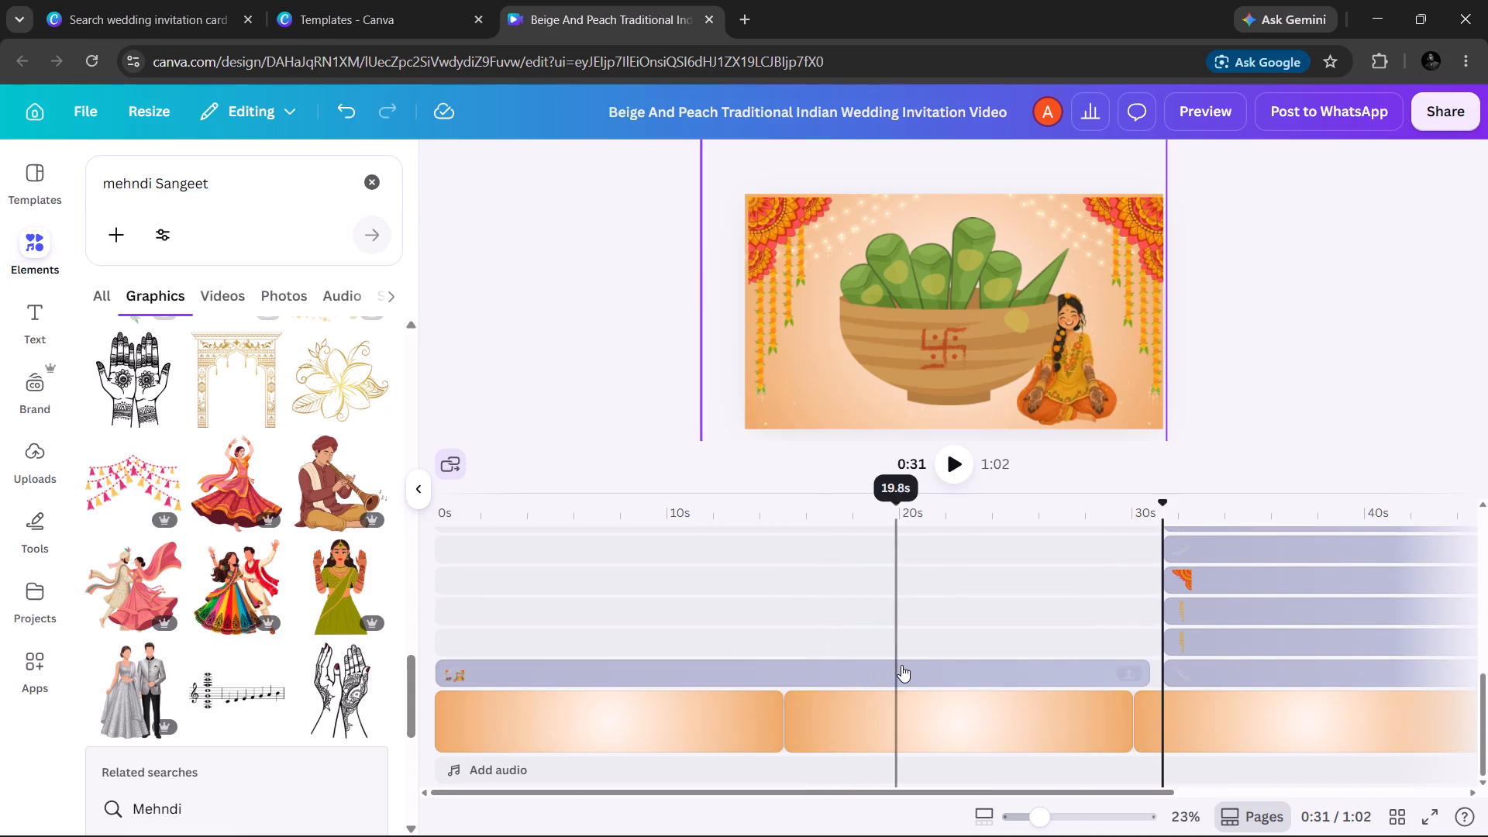
click(901, 665)
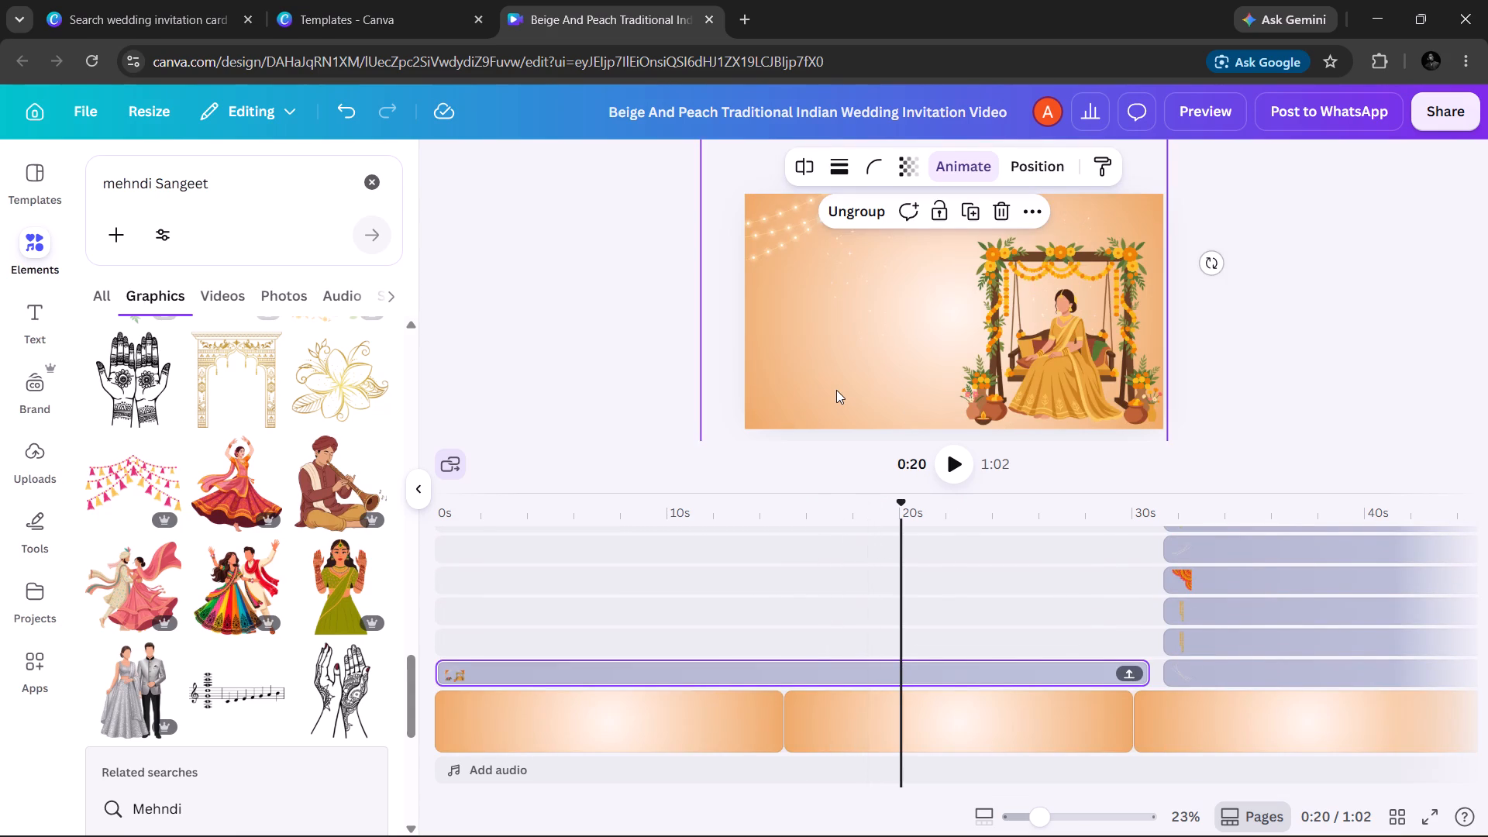
key(ctrl+v)
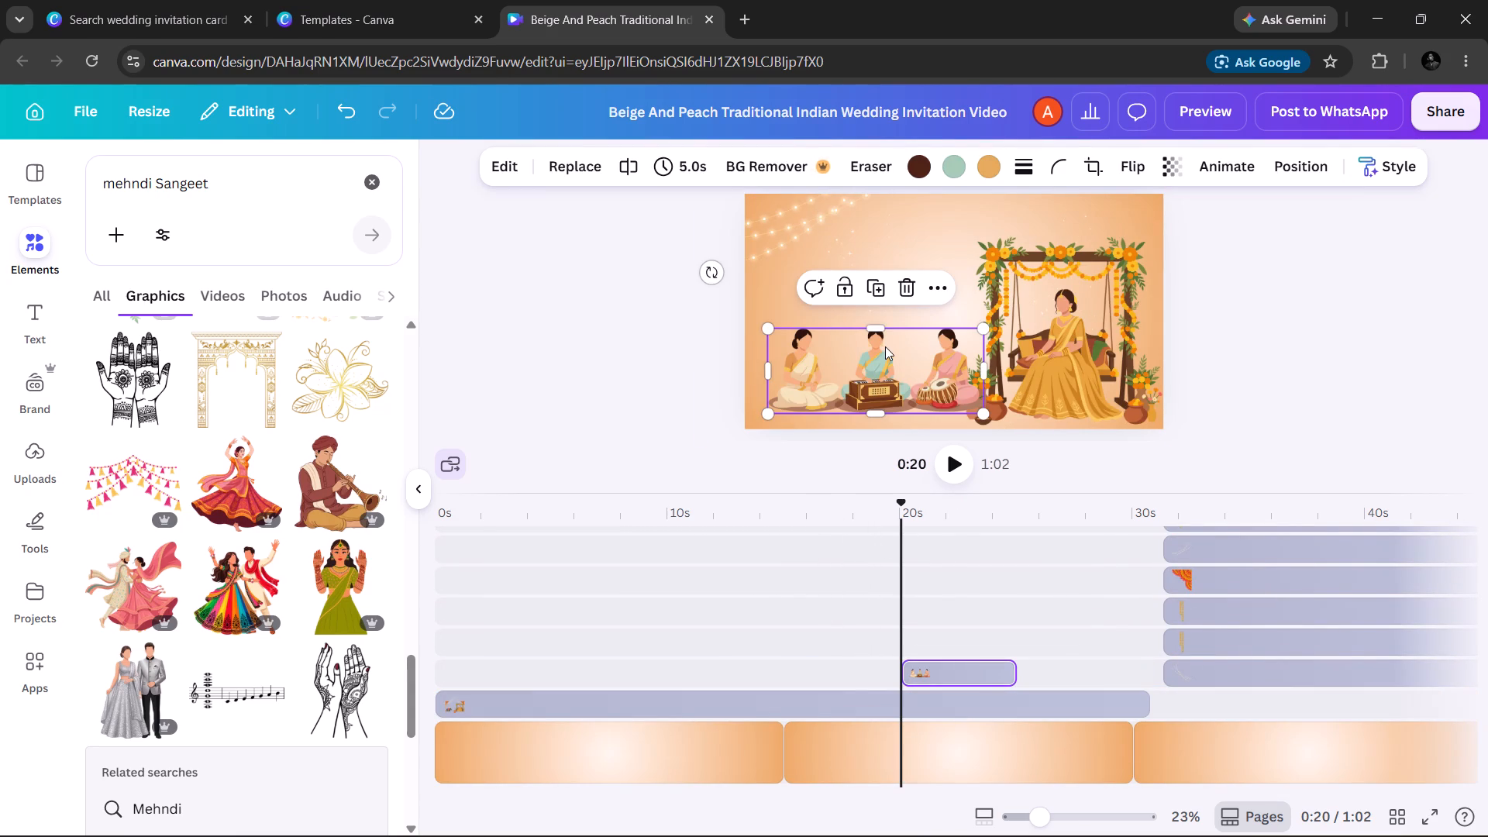
drag(885, 346, 867, 356)
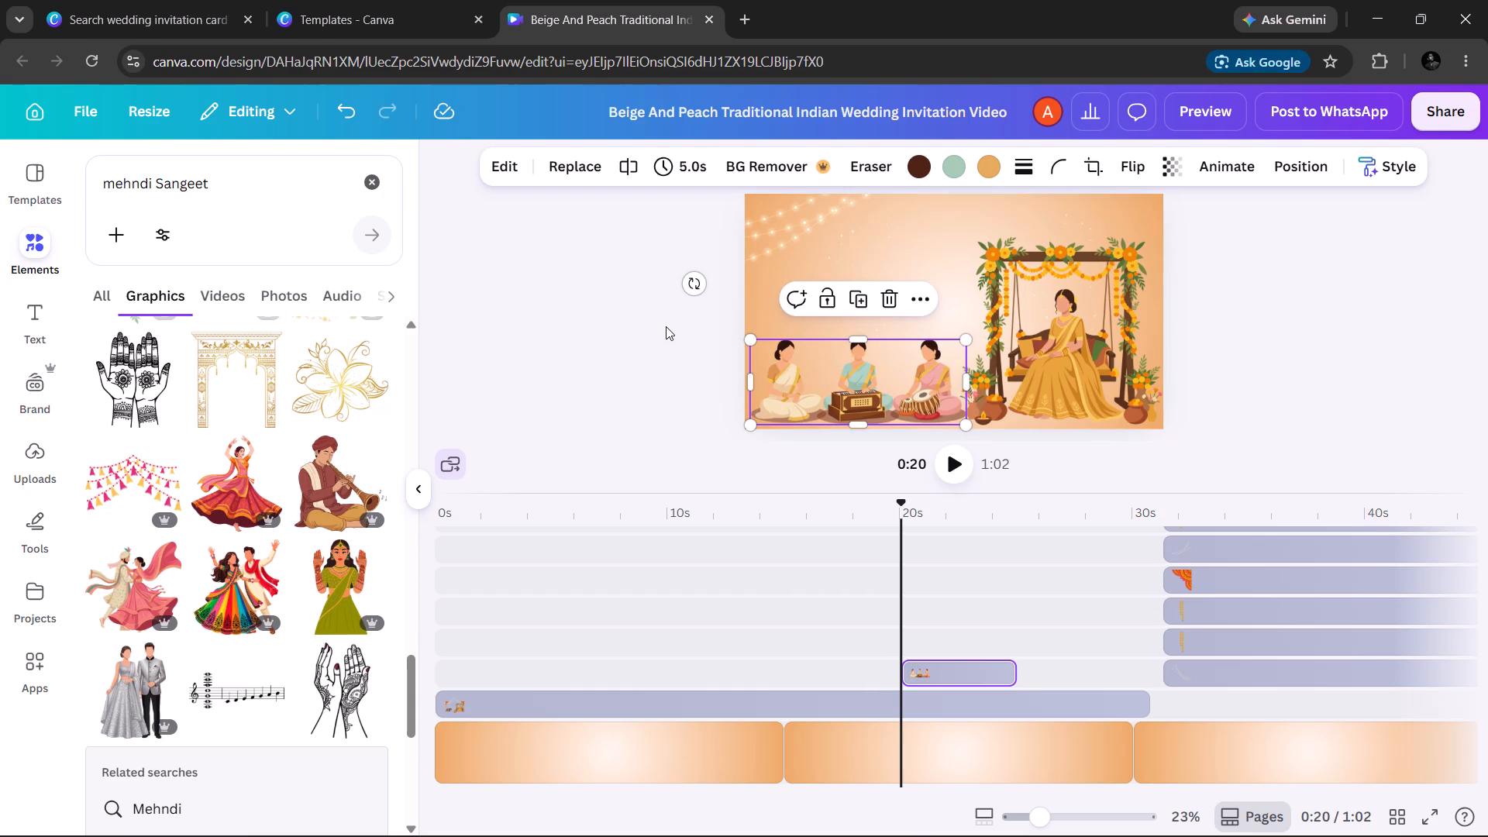
click(663, 327)
click(663, 327)
Select the second scene's grouped decorations at 0:20.
scroll(663, 327, up, 2)
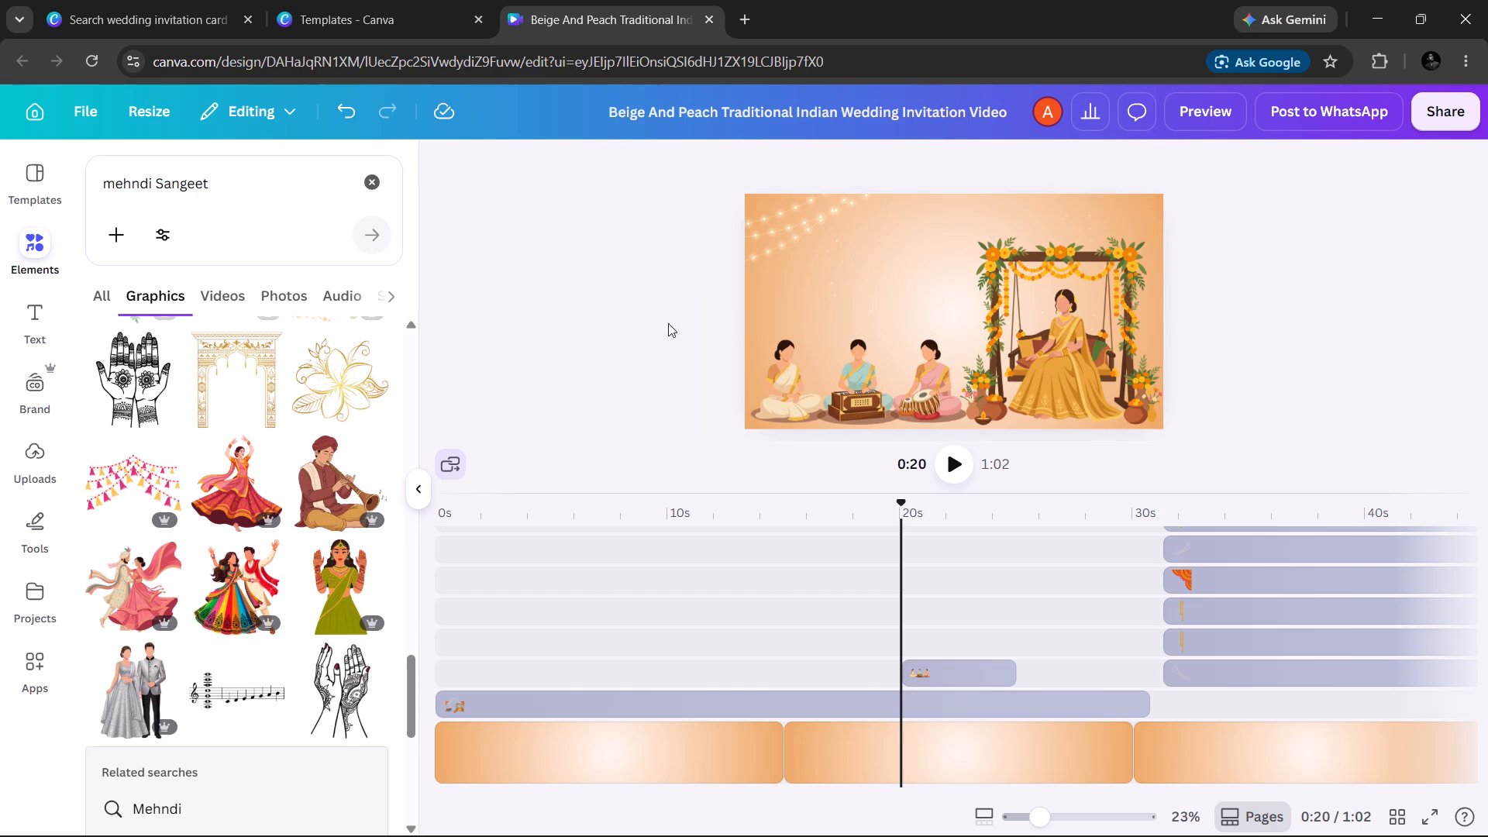
click(800, 223)
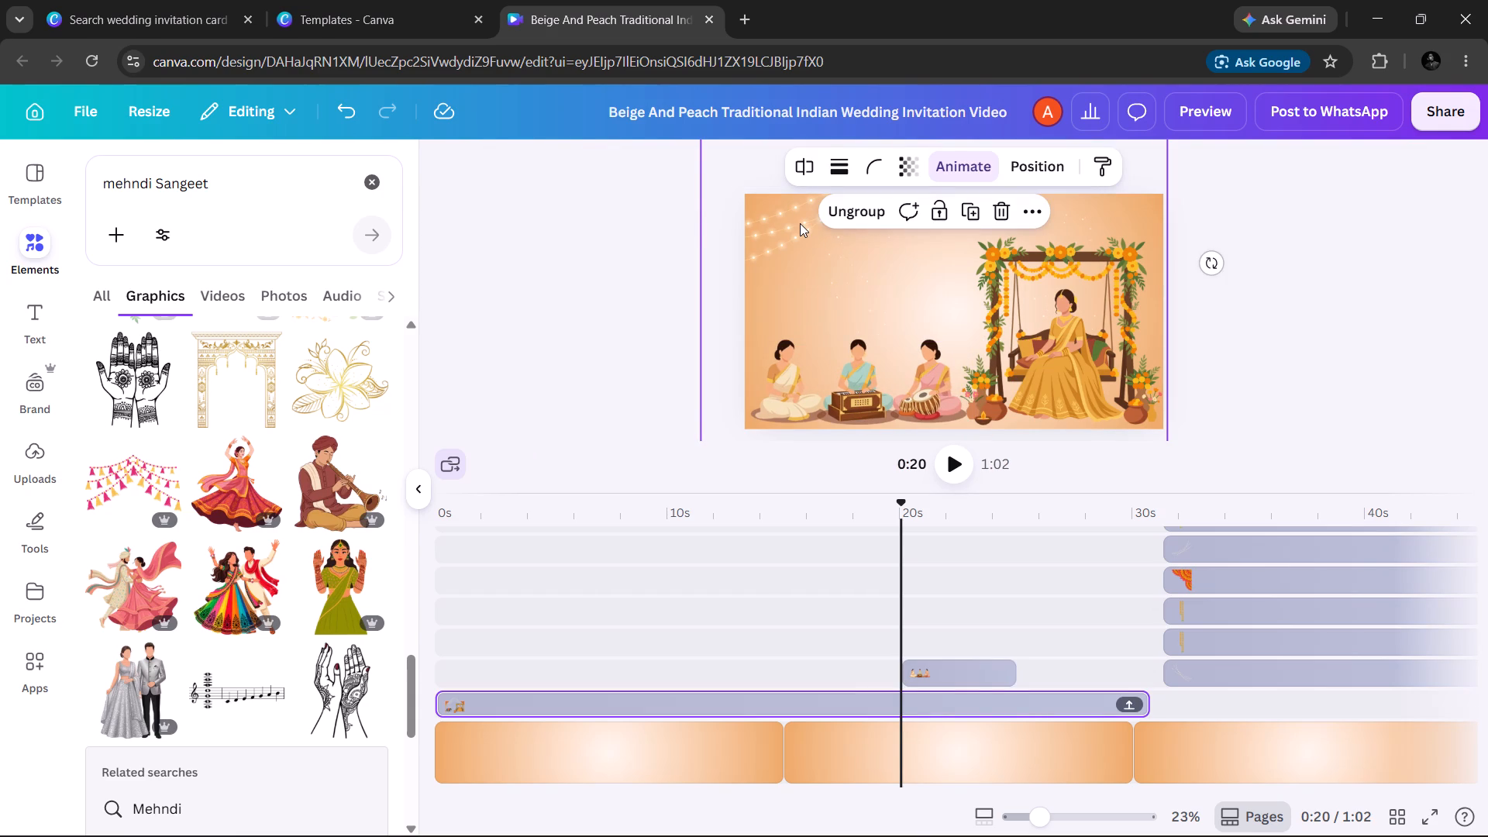
Ungroup the decorations that span the first and second scenes, selecting the group from the first scene at 0:01.
click(640, 276)
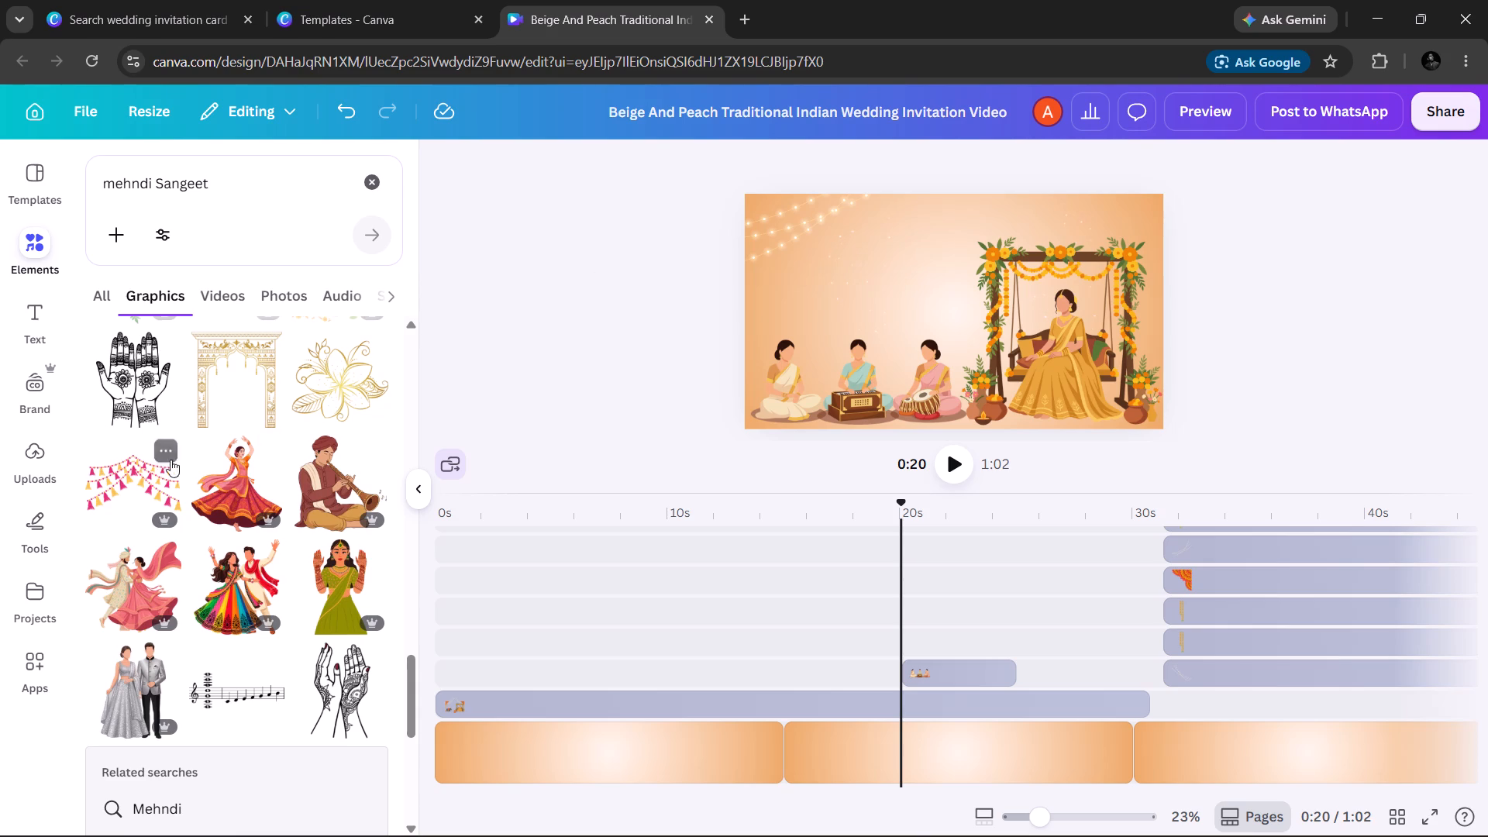
click(465, 749)
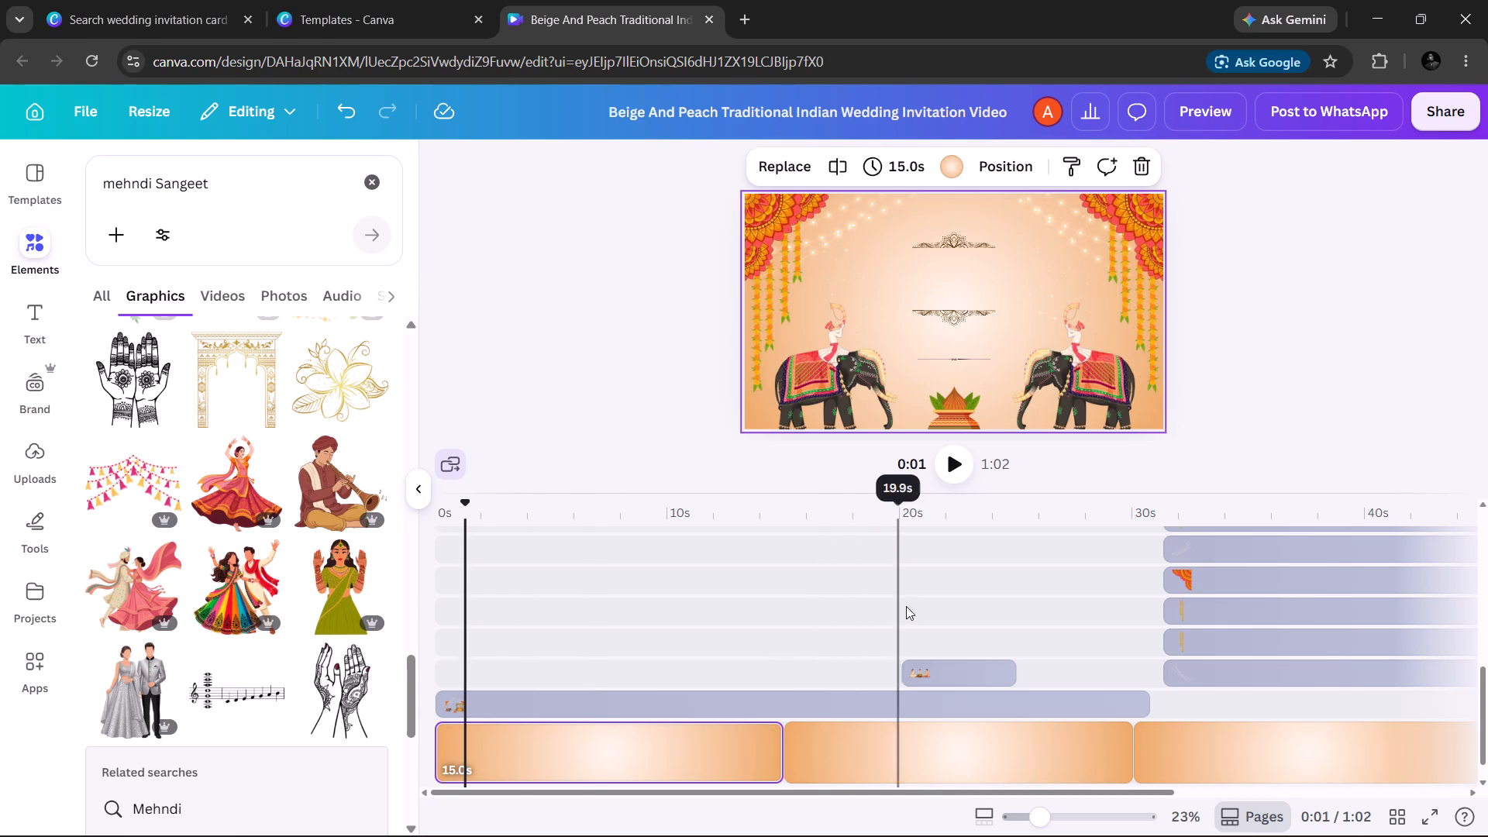
click(940, 298)
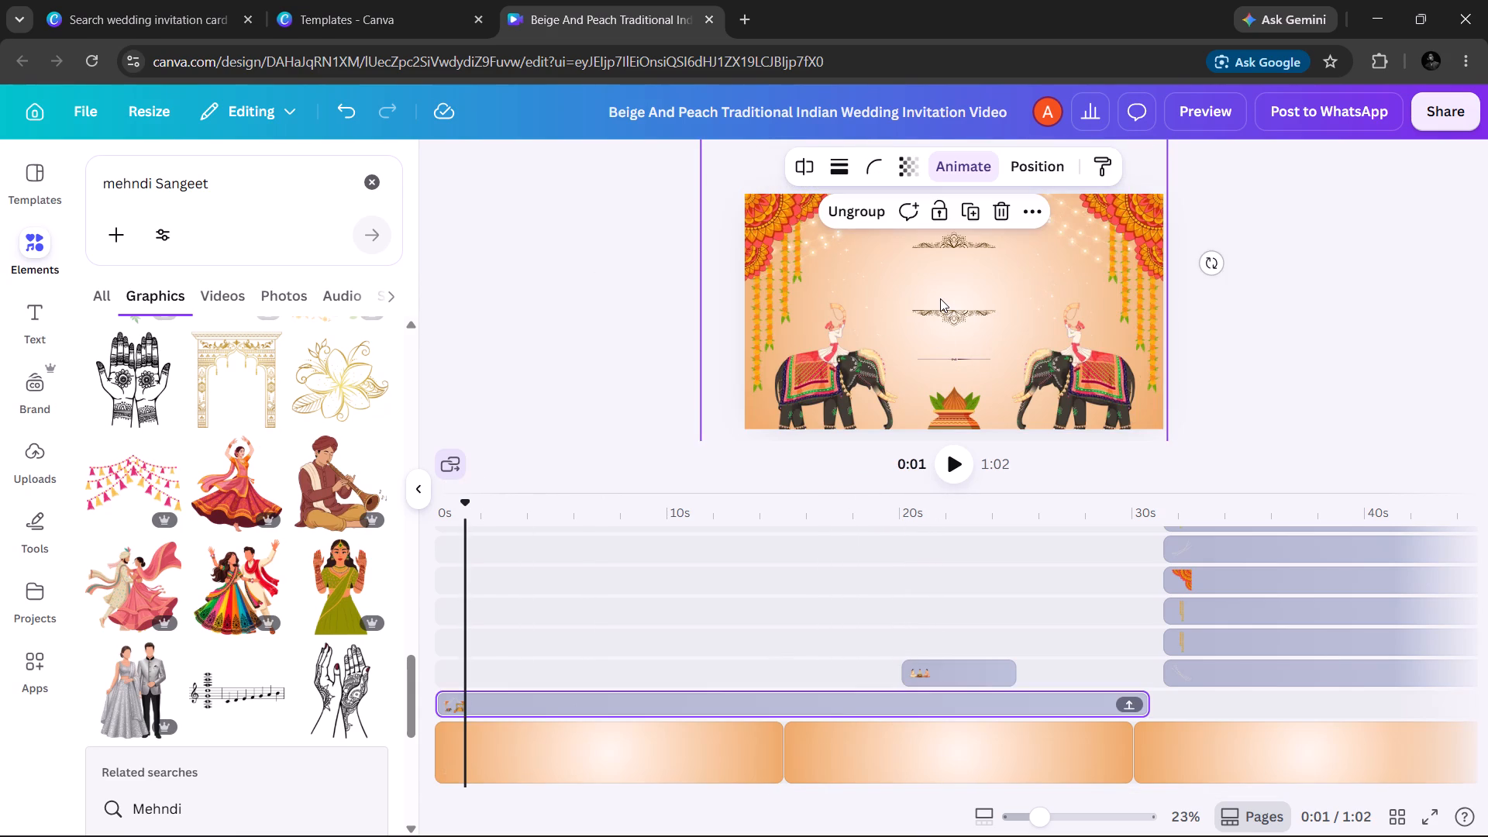
click(839, 210)
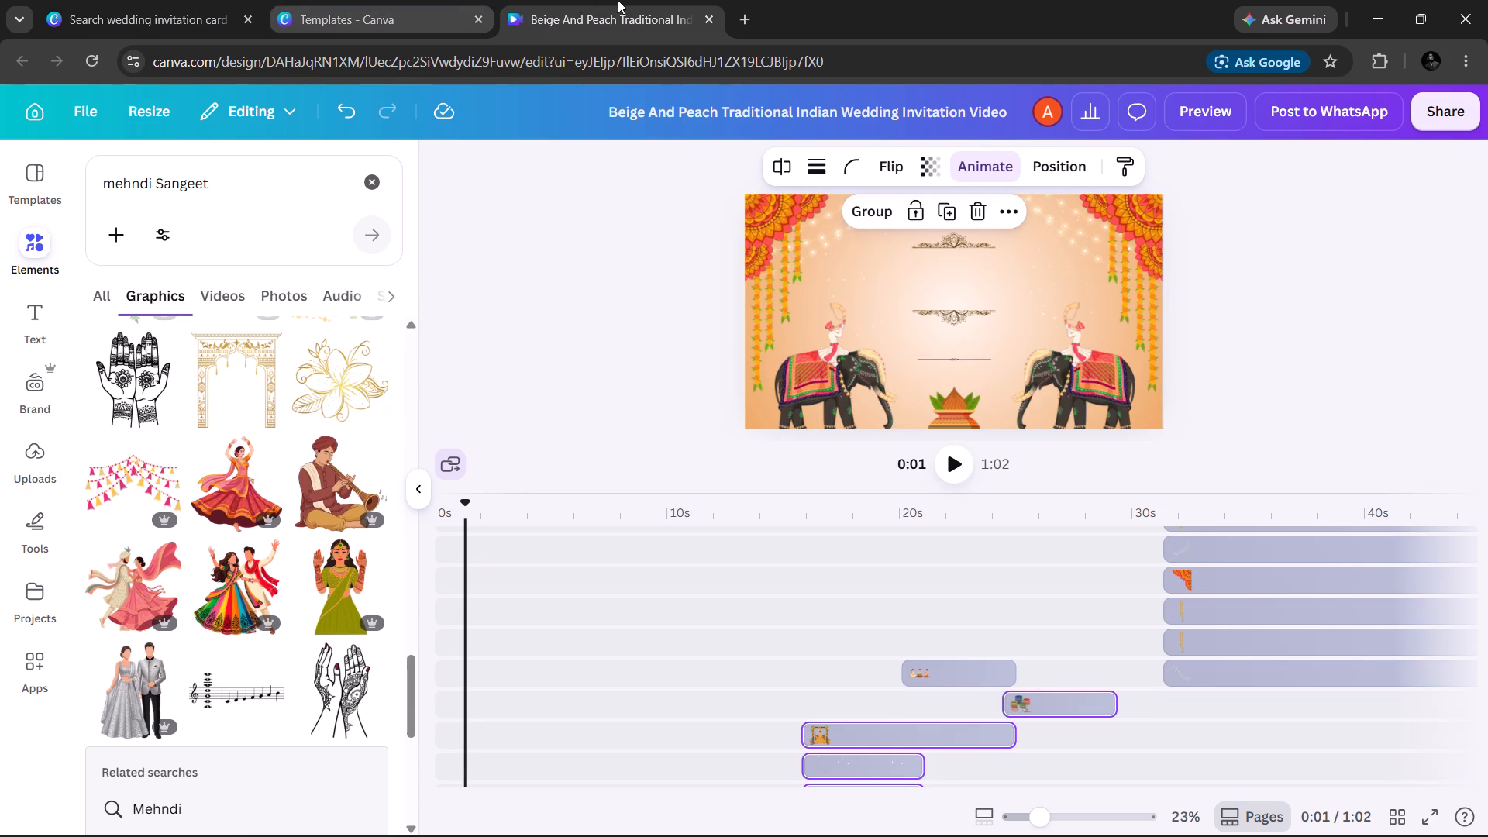
Open a new browser tab.
click(740, 26)
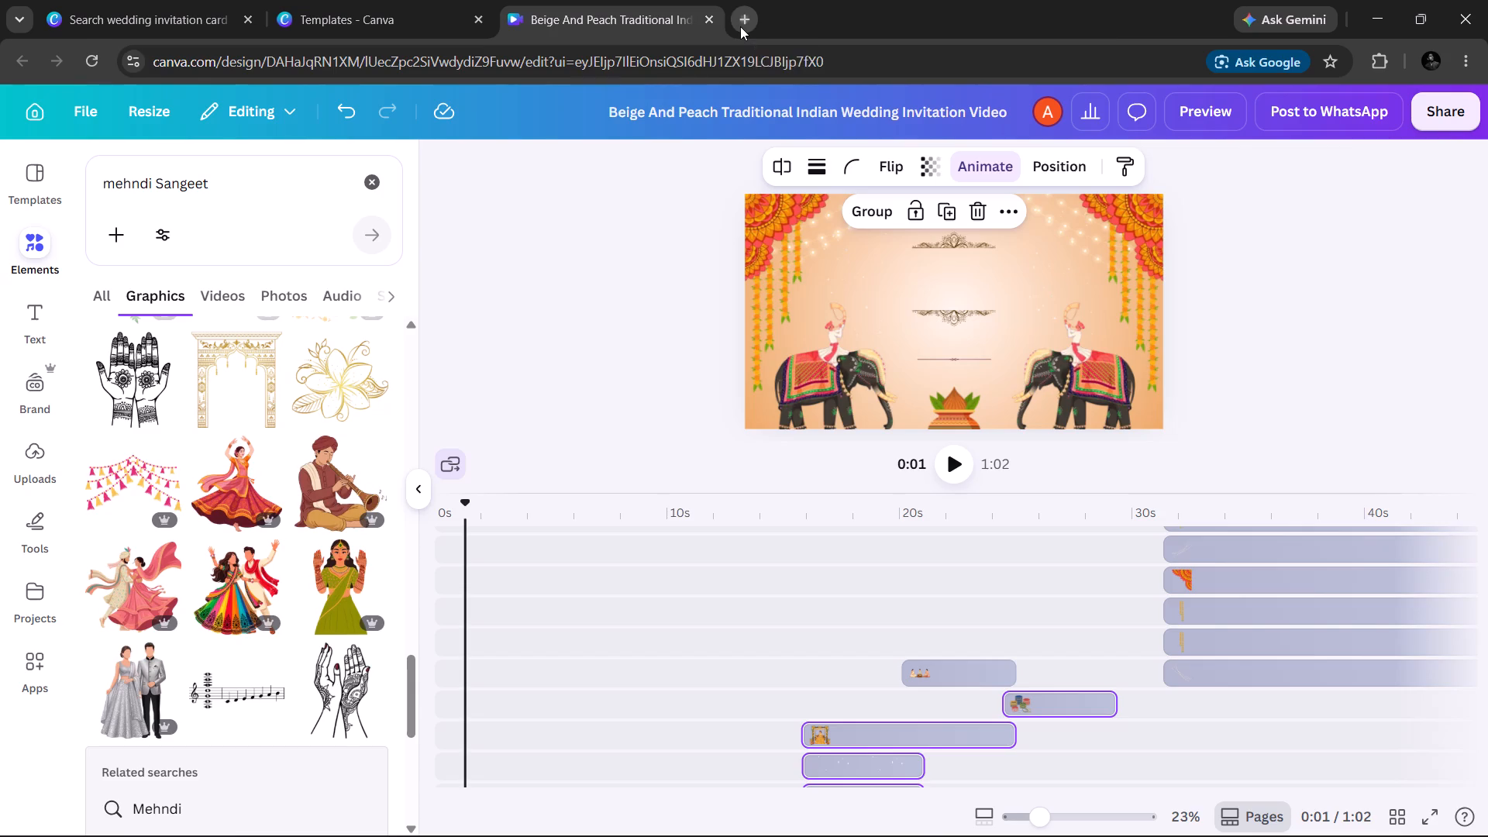
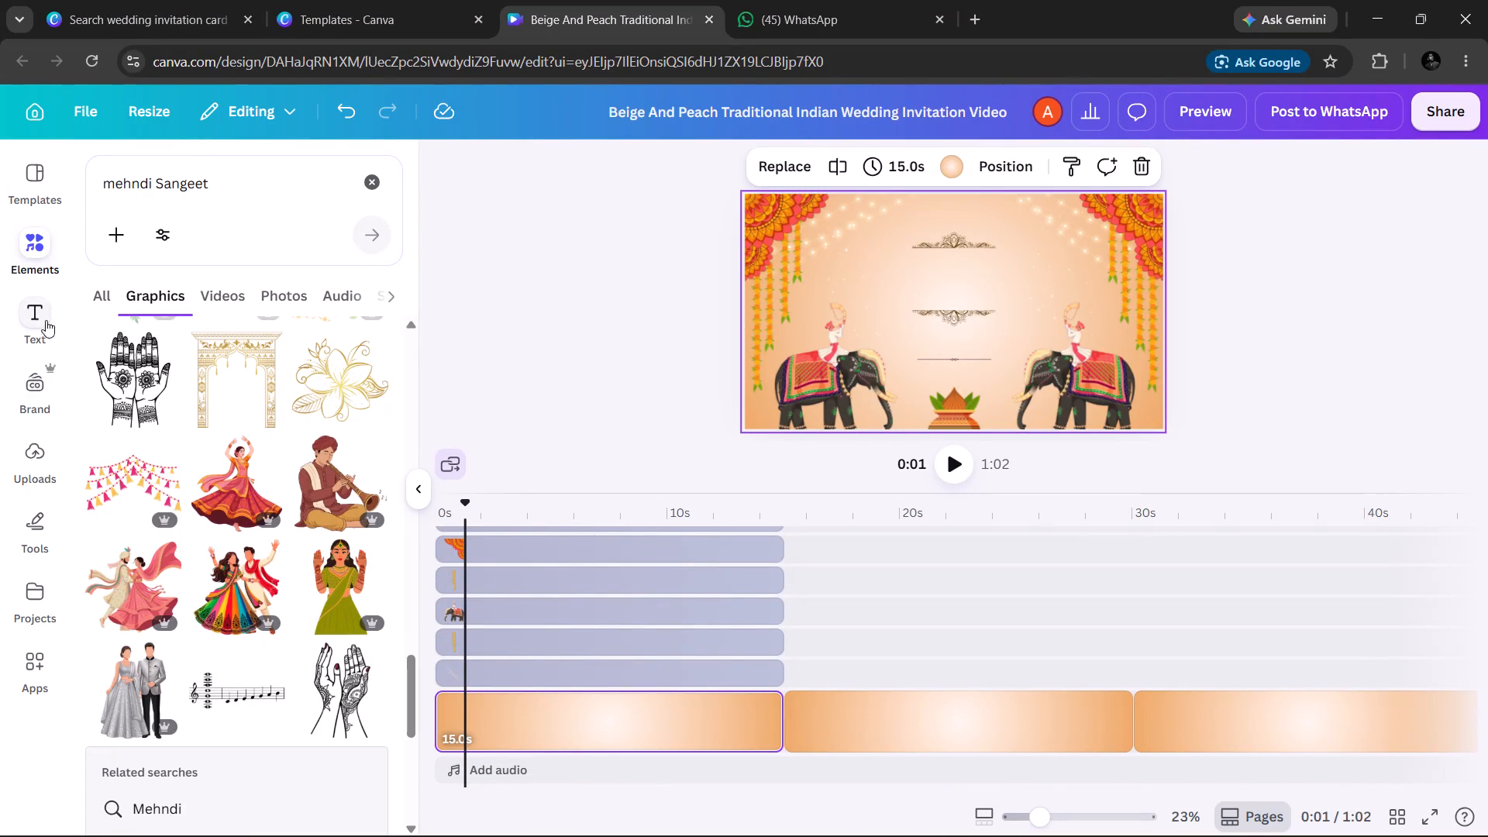
Add a new text box to the first scene of the invitation at 0:01.
click(50, 313)
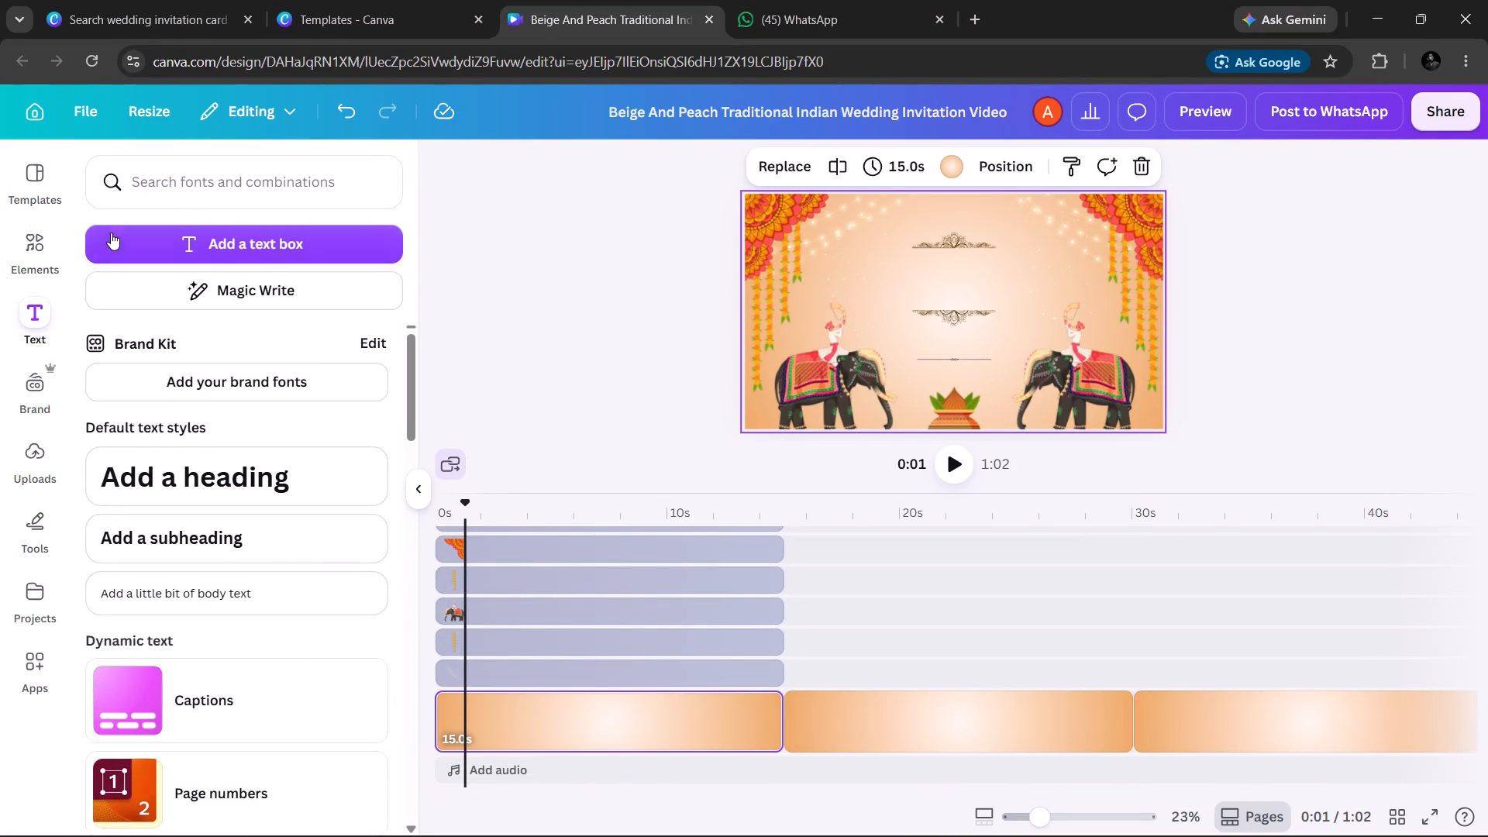
click(132, 243)
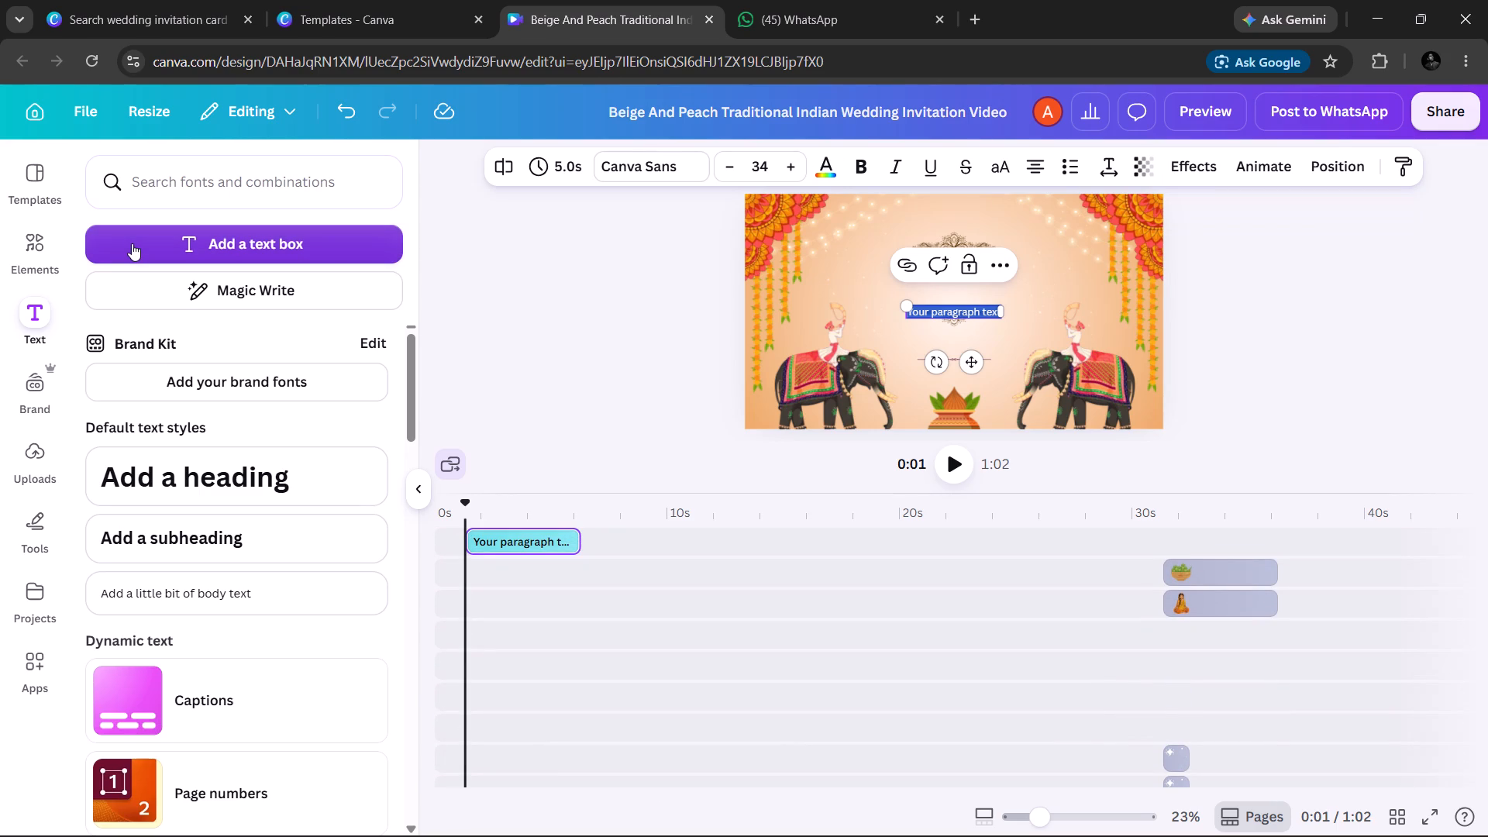
Place the text "शुभ विवाह" centred just below the upper ornament of the first scene, enlarged to about font size 44.9.
key(ctrl+v)
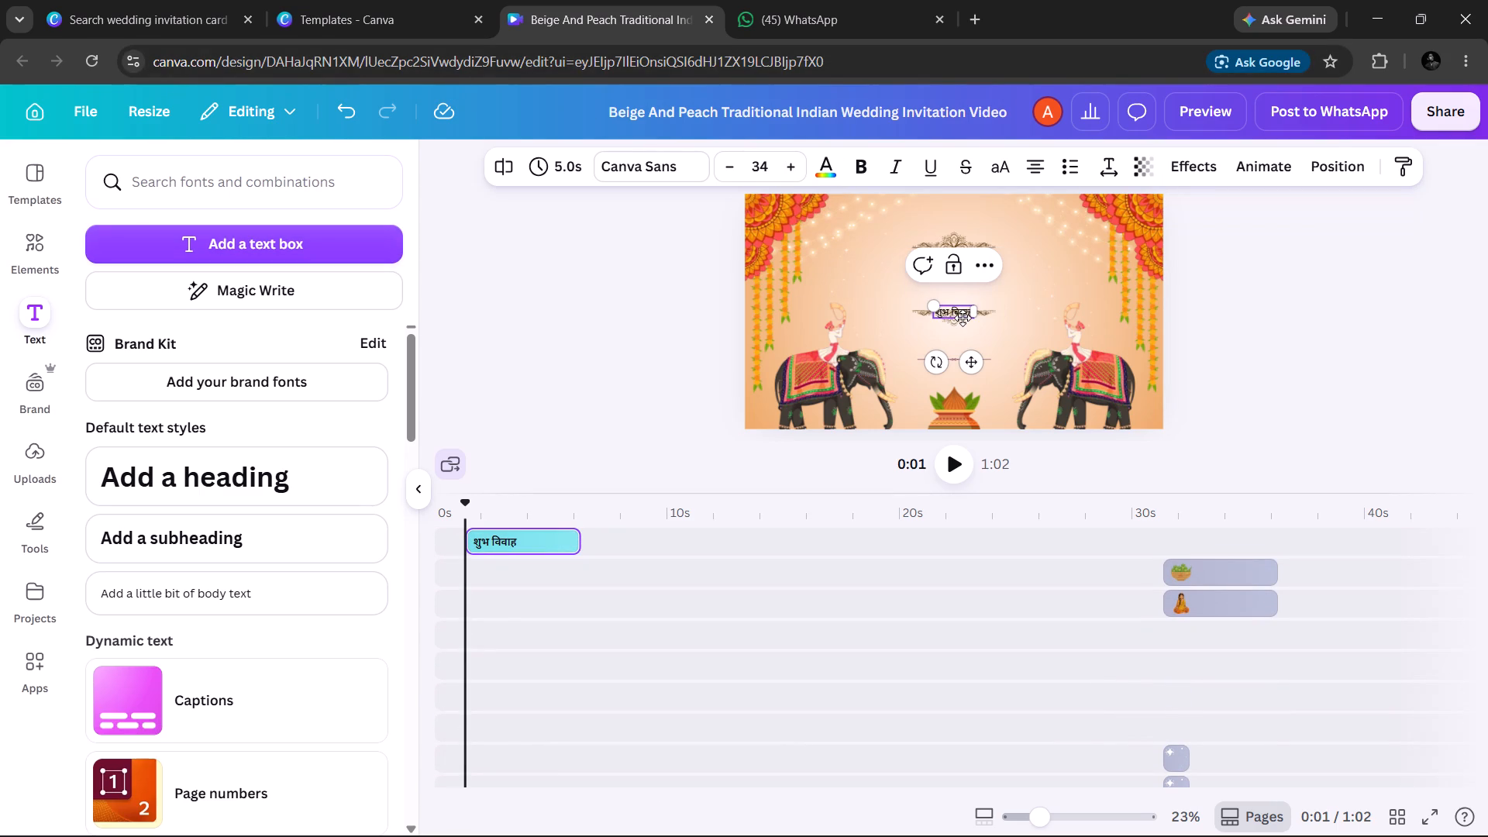
drag(963, 318, 963, 268)
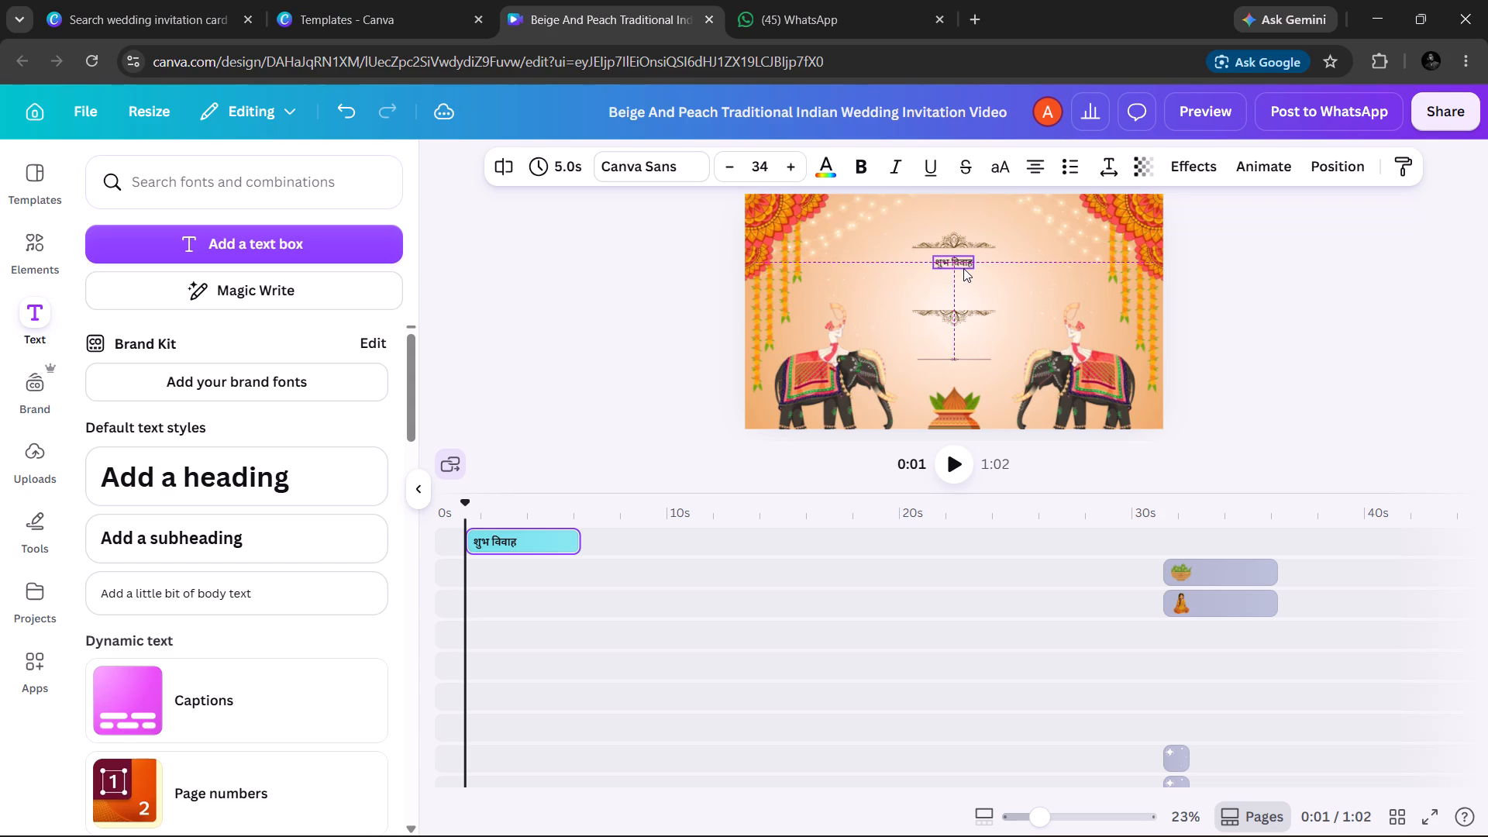
drag(963, 268, 961, 266)
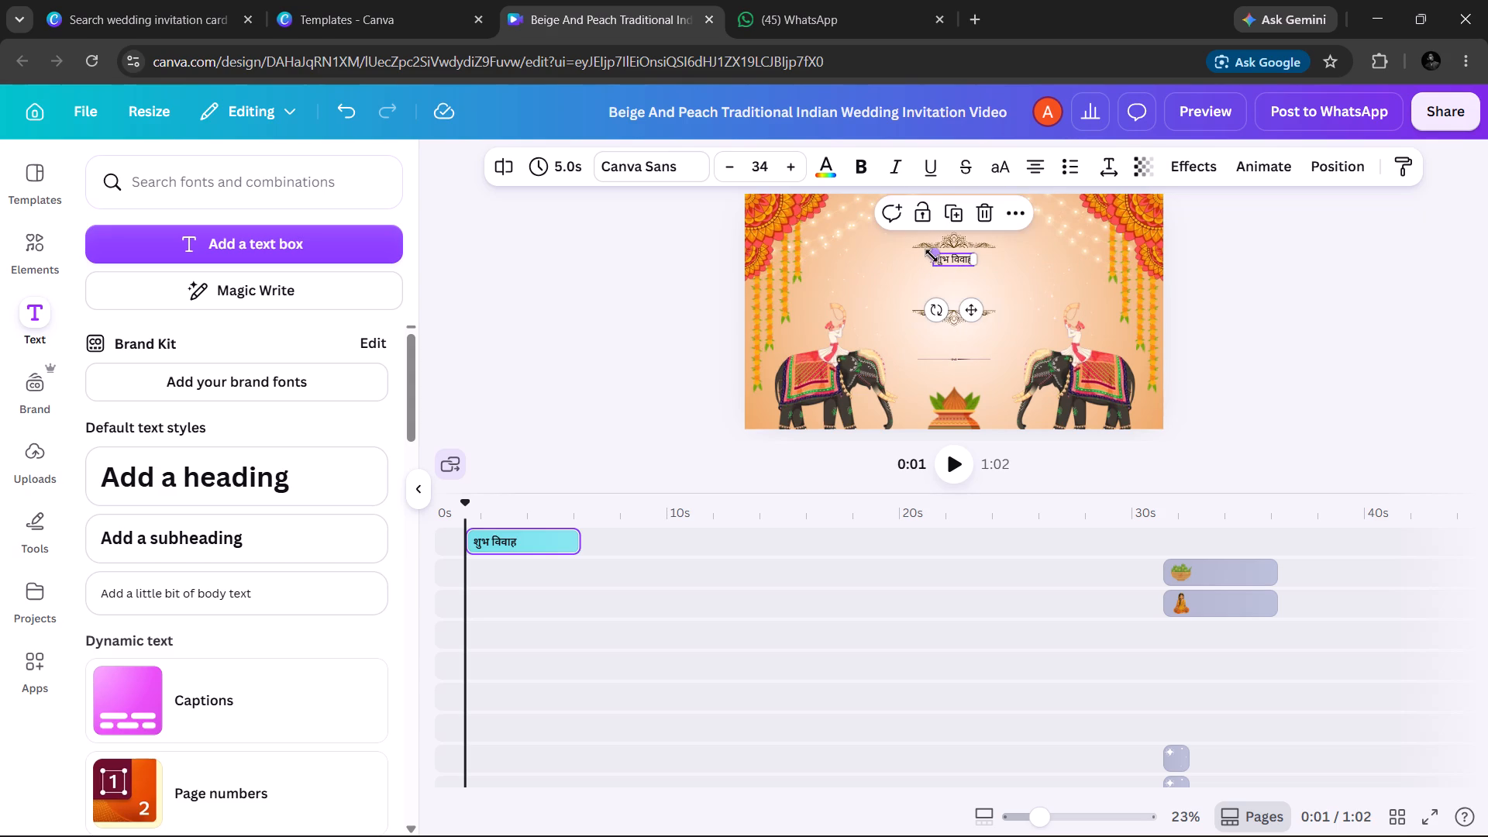
drag(933, 254, 919, 257)
drag(974, 256, 978, 256)
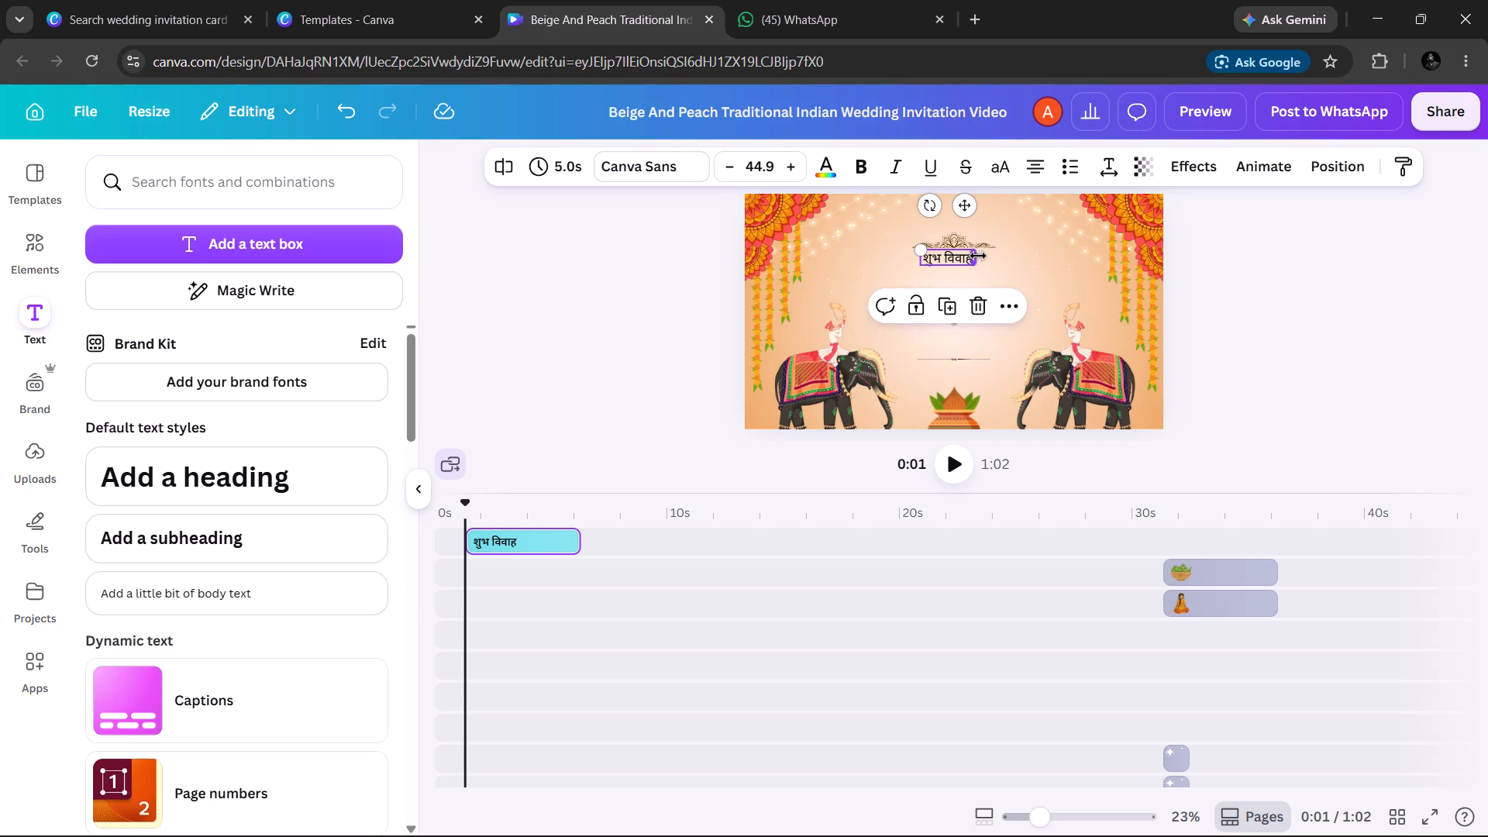
Slightly widen the "शुभ विवाह" text box and re-centre it just below the upper ornament of the first scene.
drag(978, 256, 981, 256)
click(950, 259)
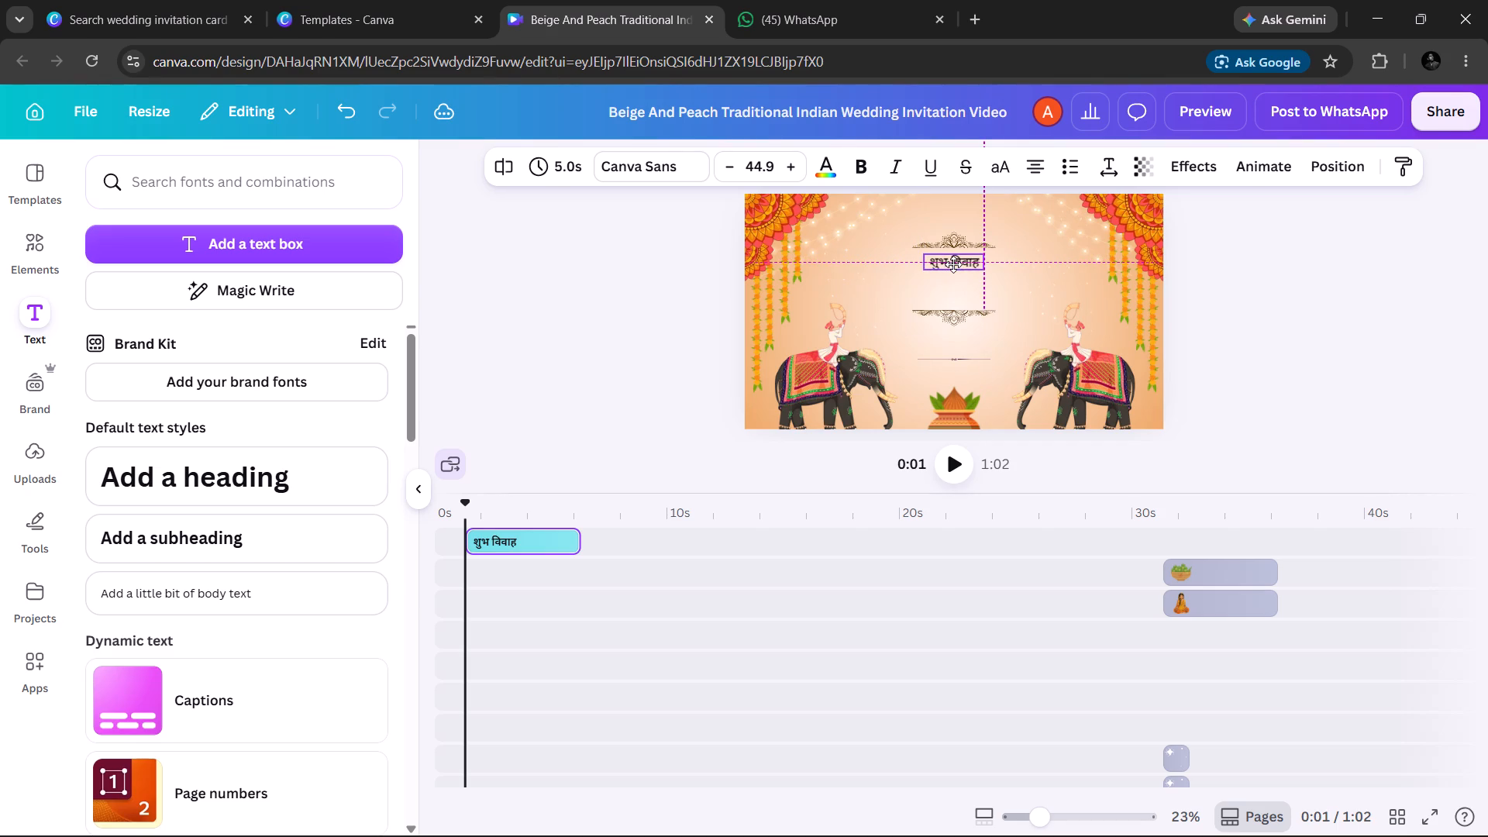
click(943, 286)
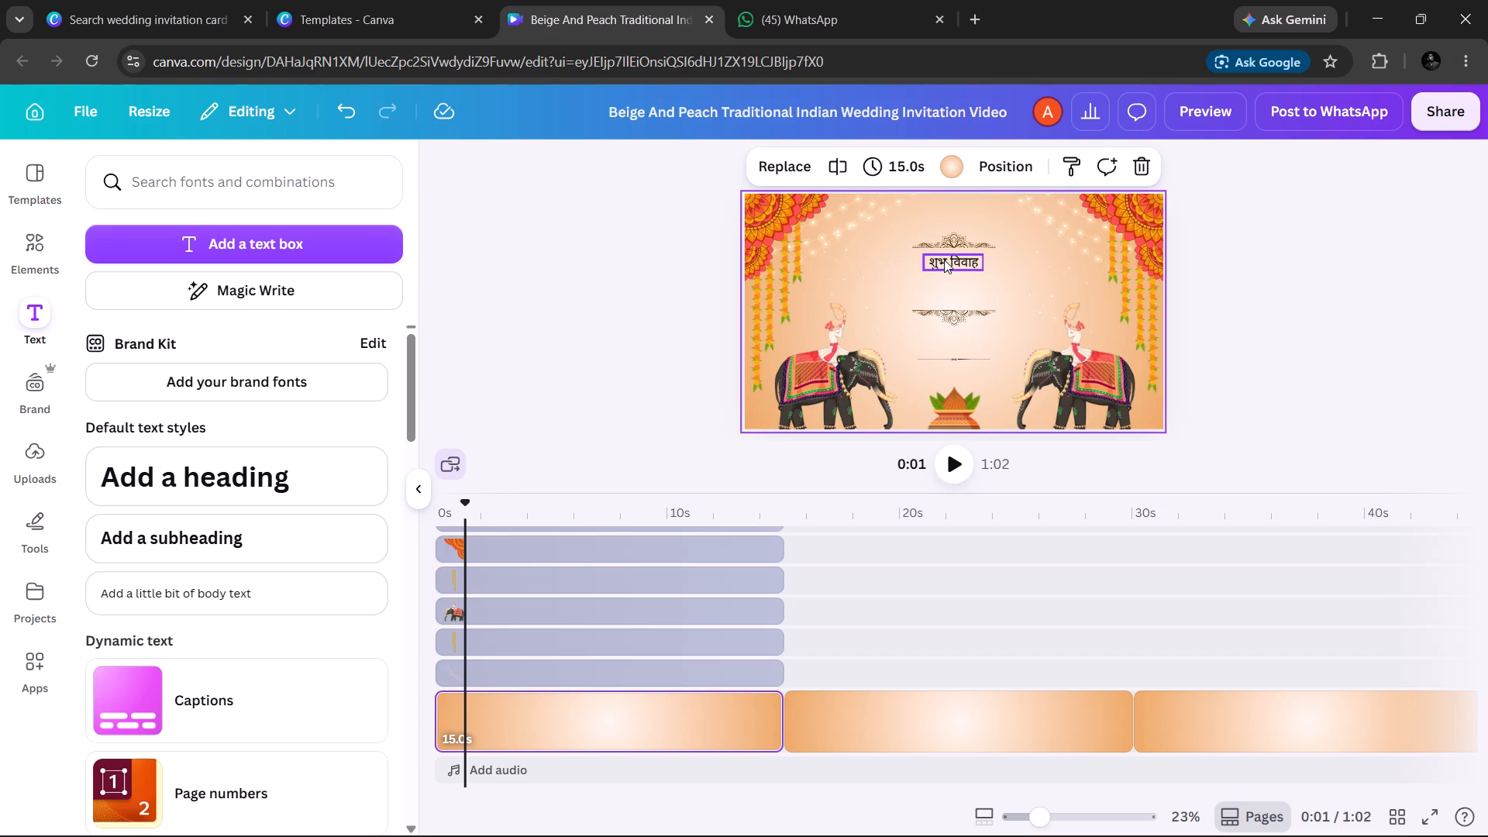
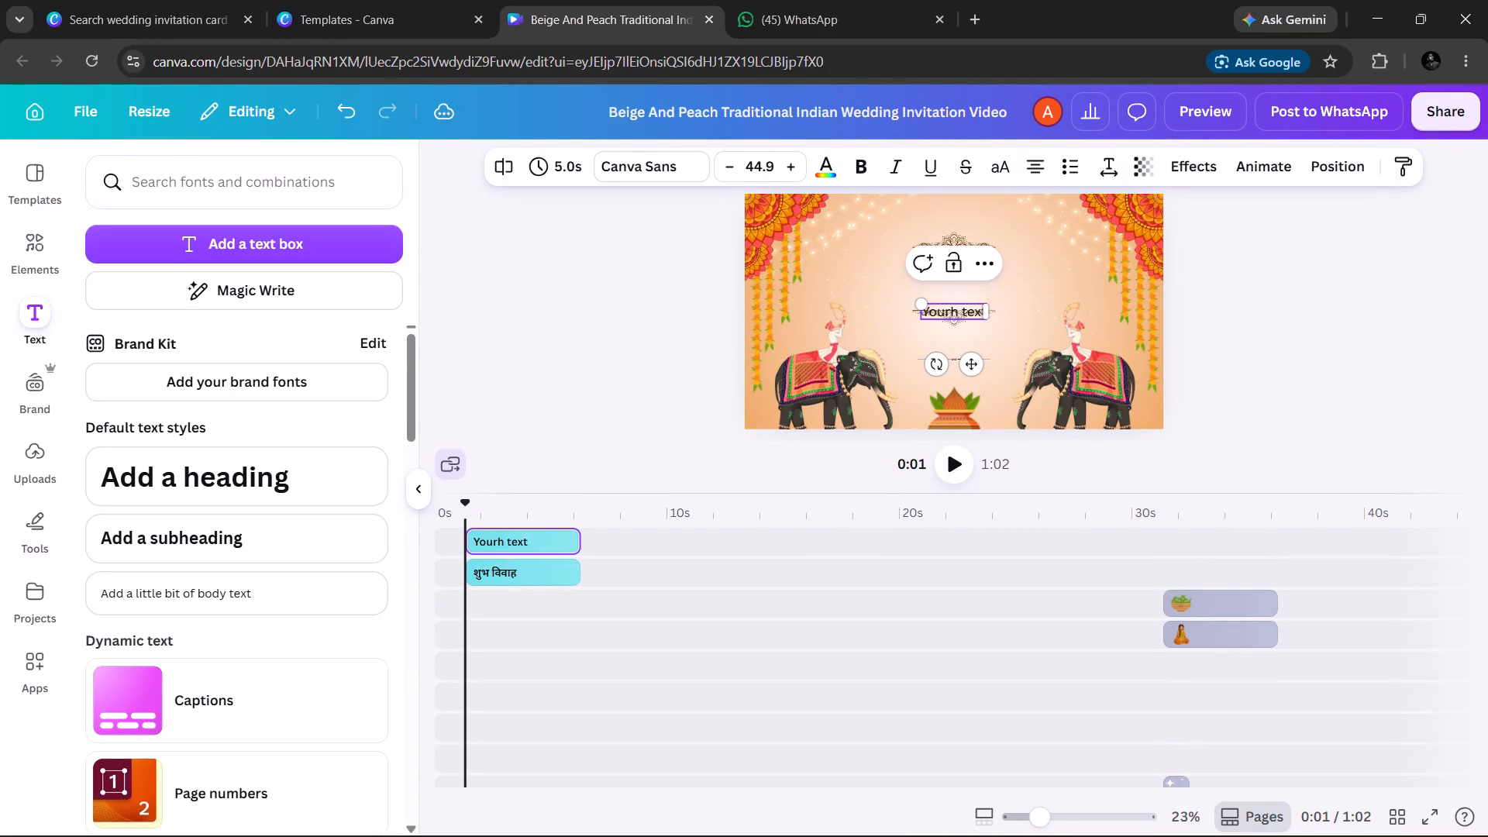
Clear the placeholder wording "Your text" from the new text box at the centre of the first scene.
key(Right)
key(Right)
key(Right)
key(Right)
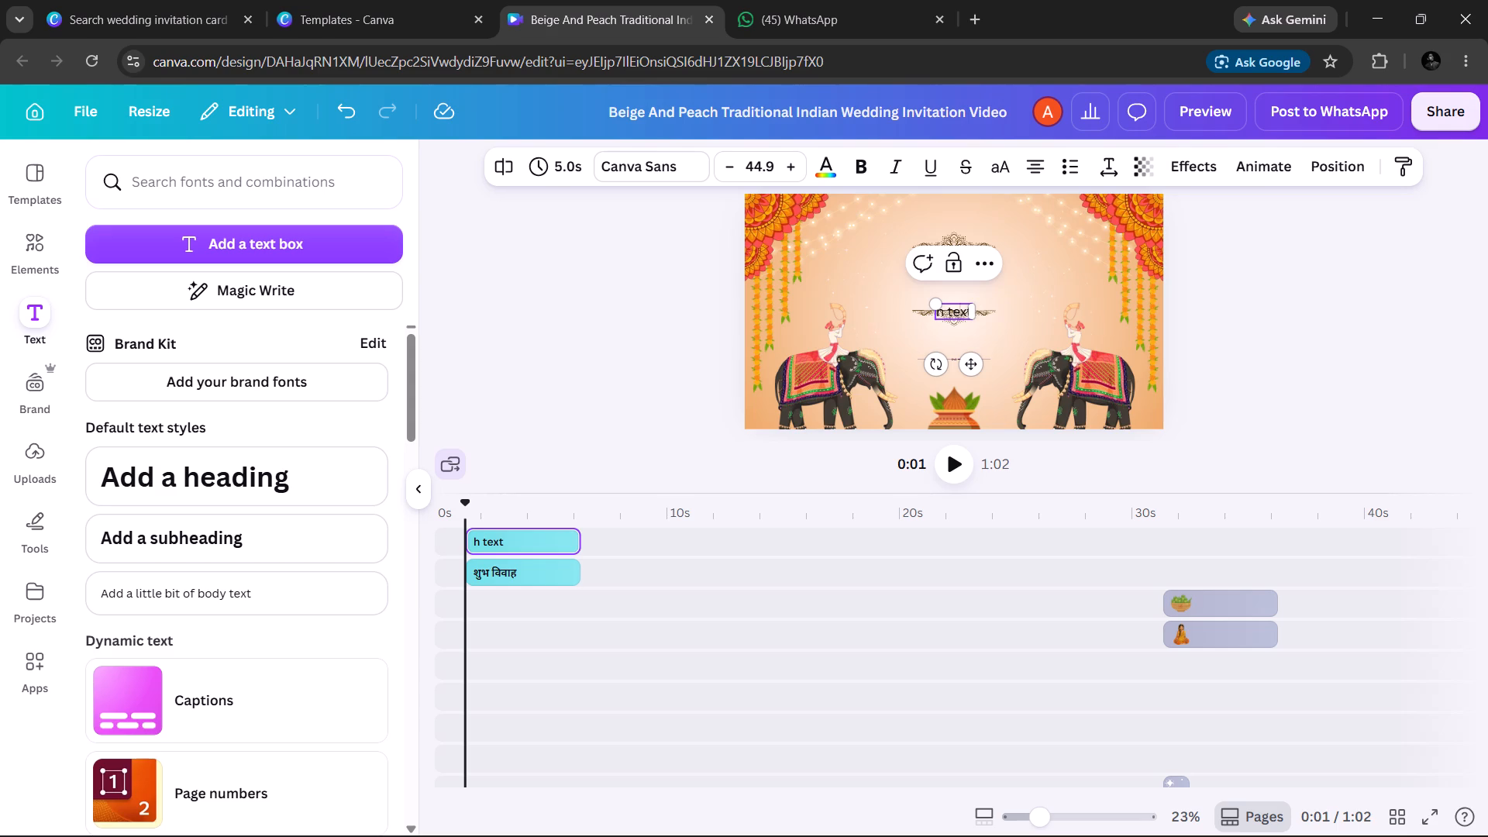
key(Right)
key(BackSpace)
key(BackSpace)
key(BackSpace)
key(BackSpace)
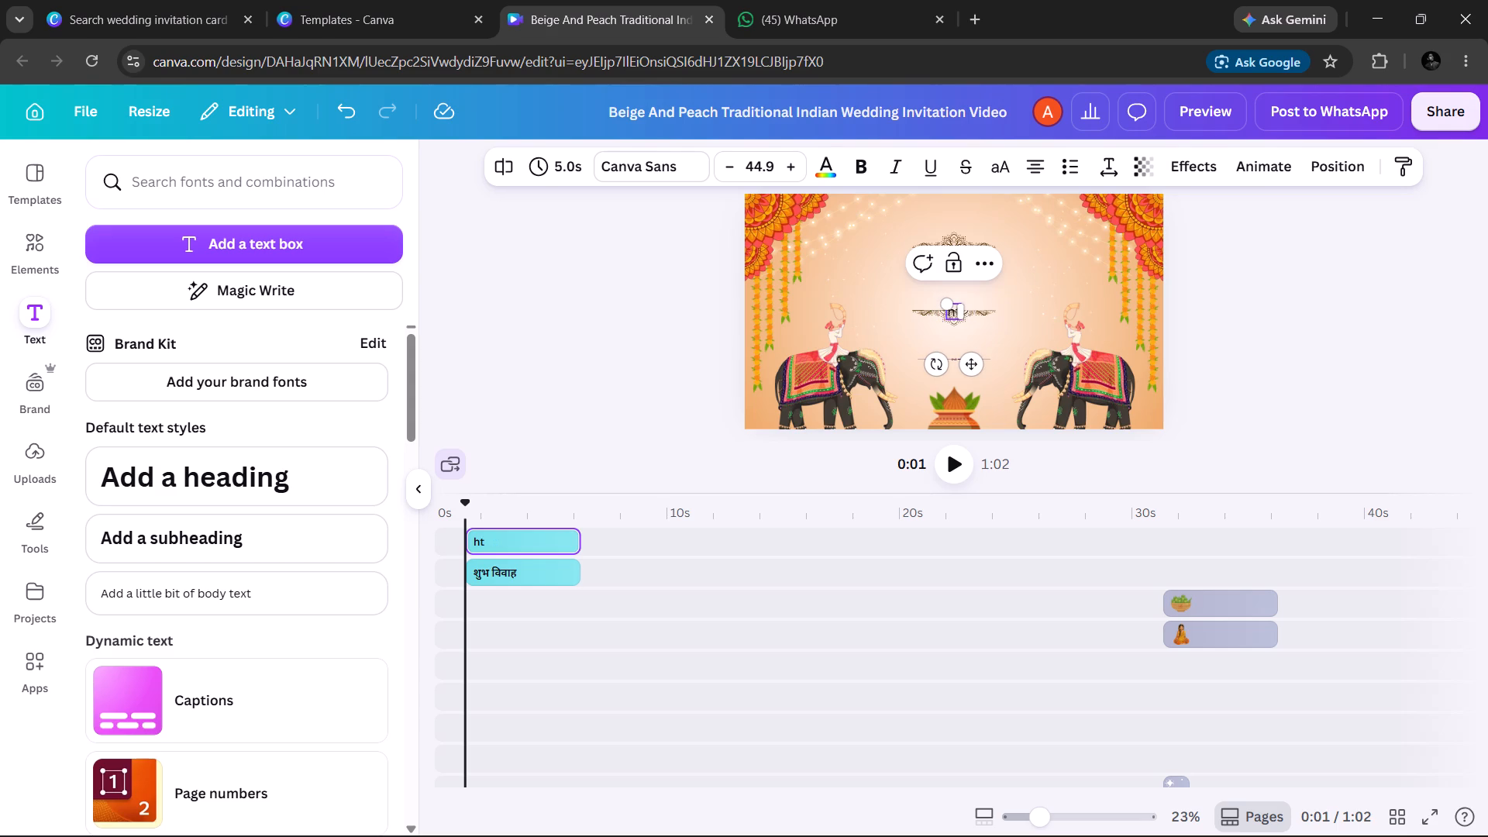
Replace the stray letters in the new text box with the pasted date line "30 नवम्बर 2026 ,सोमवार".
key(BackSpace)
key(BackSpace)
key(BackSpace)
key(ctrl+v)
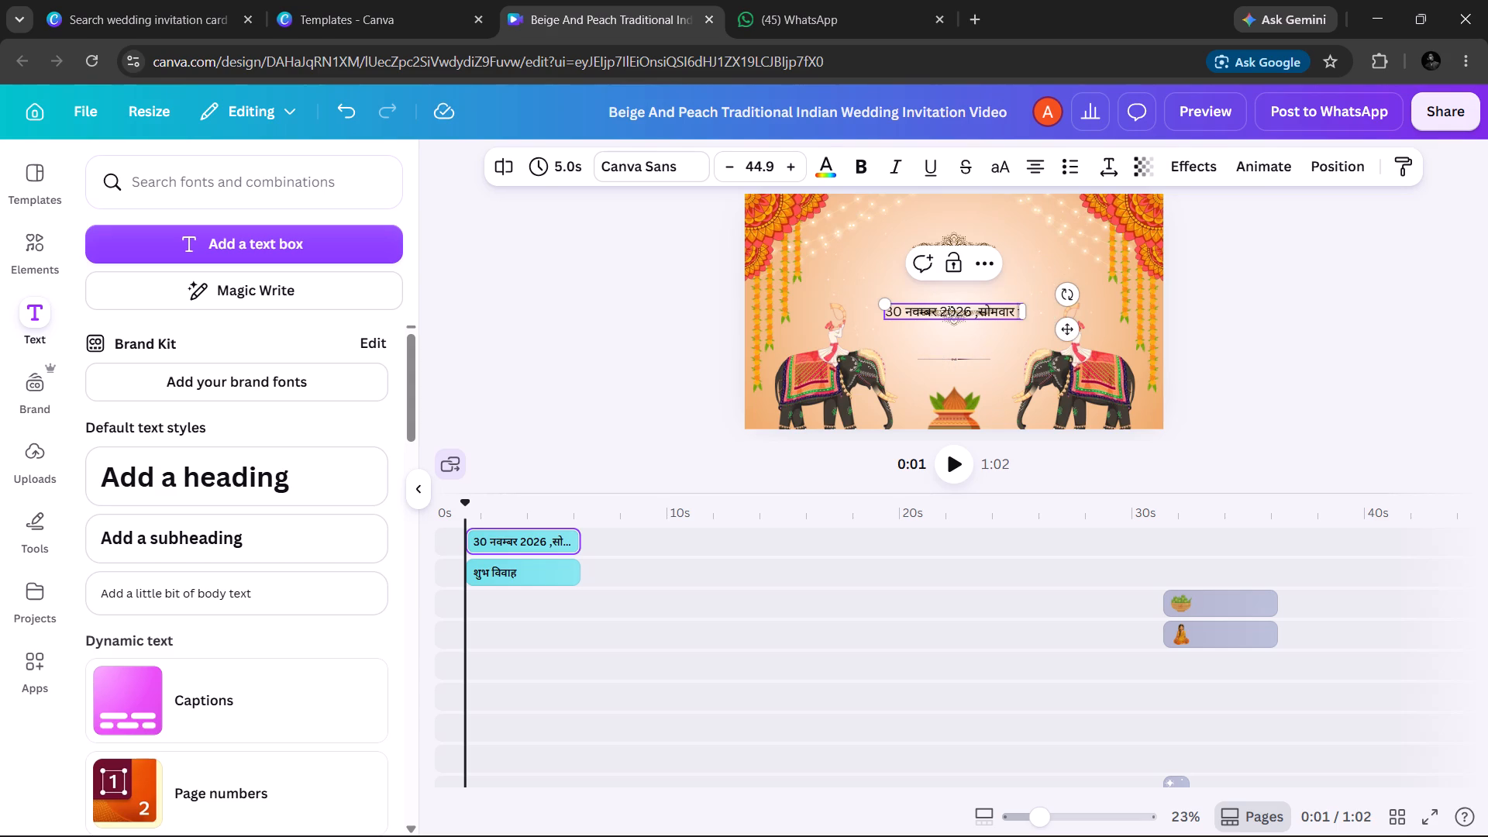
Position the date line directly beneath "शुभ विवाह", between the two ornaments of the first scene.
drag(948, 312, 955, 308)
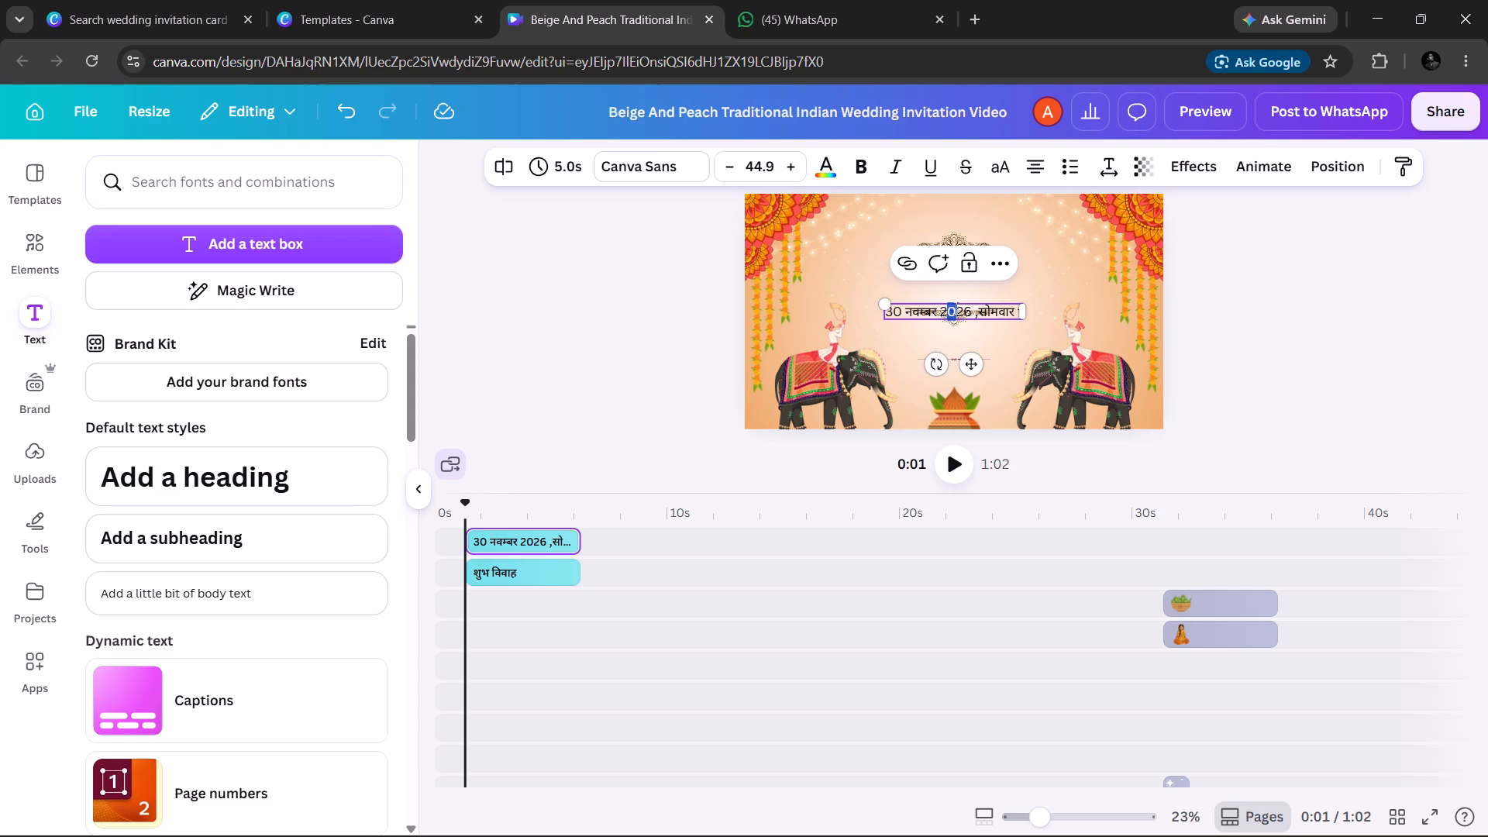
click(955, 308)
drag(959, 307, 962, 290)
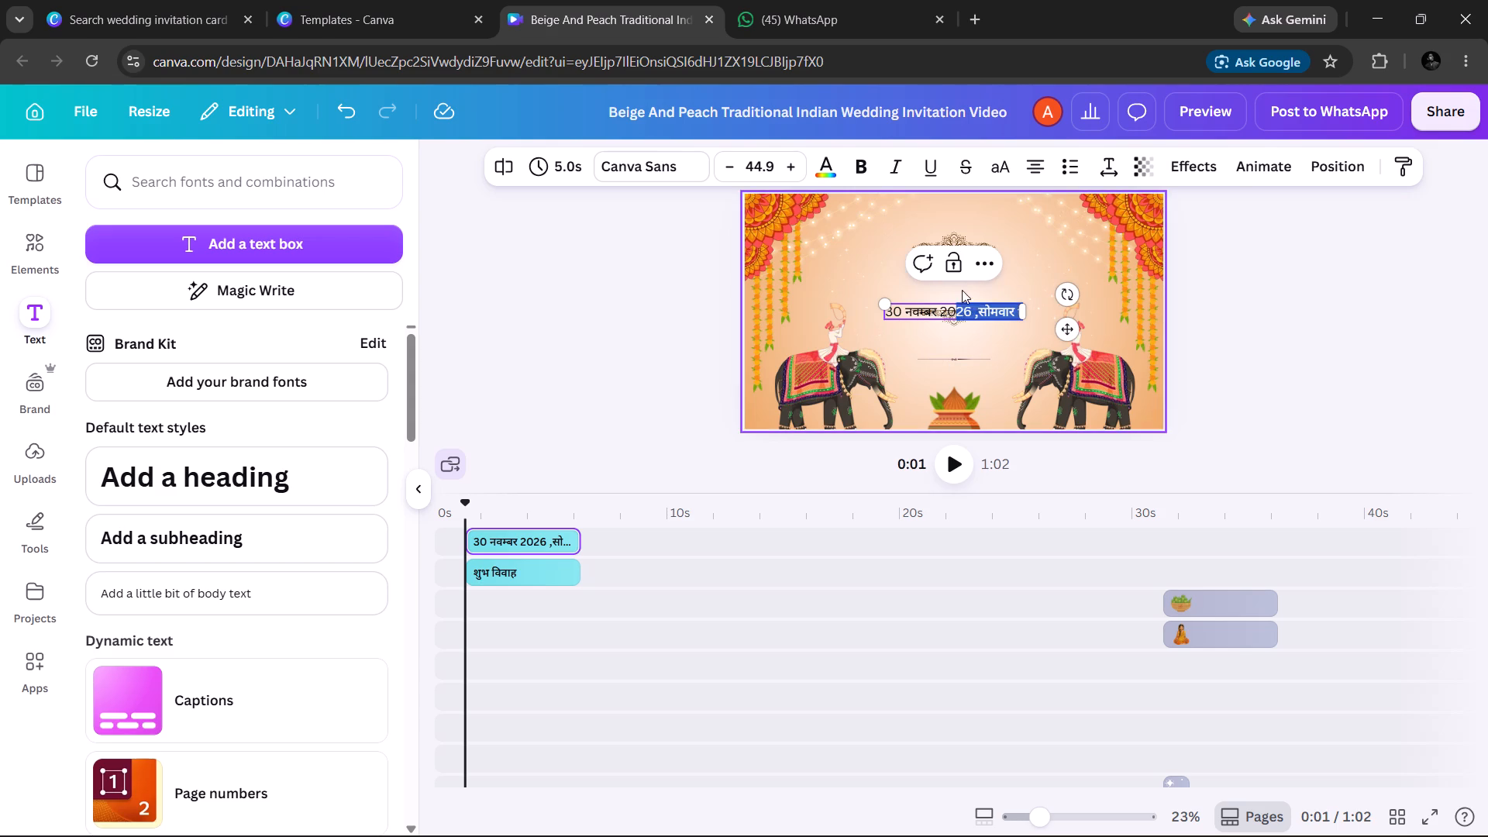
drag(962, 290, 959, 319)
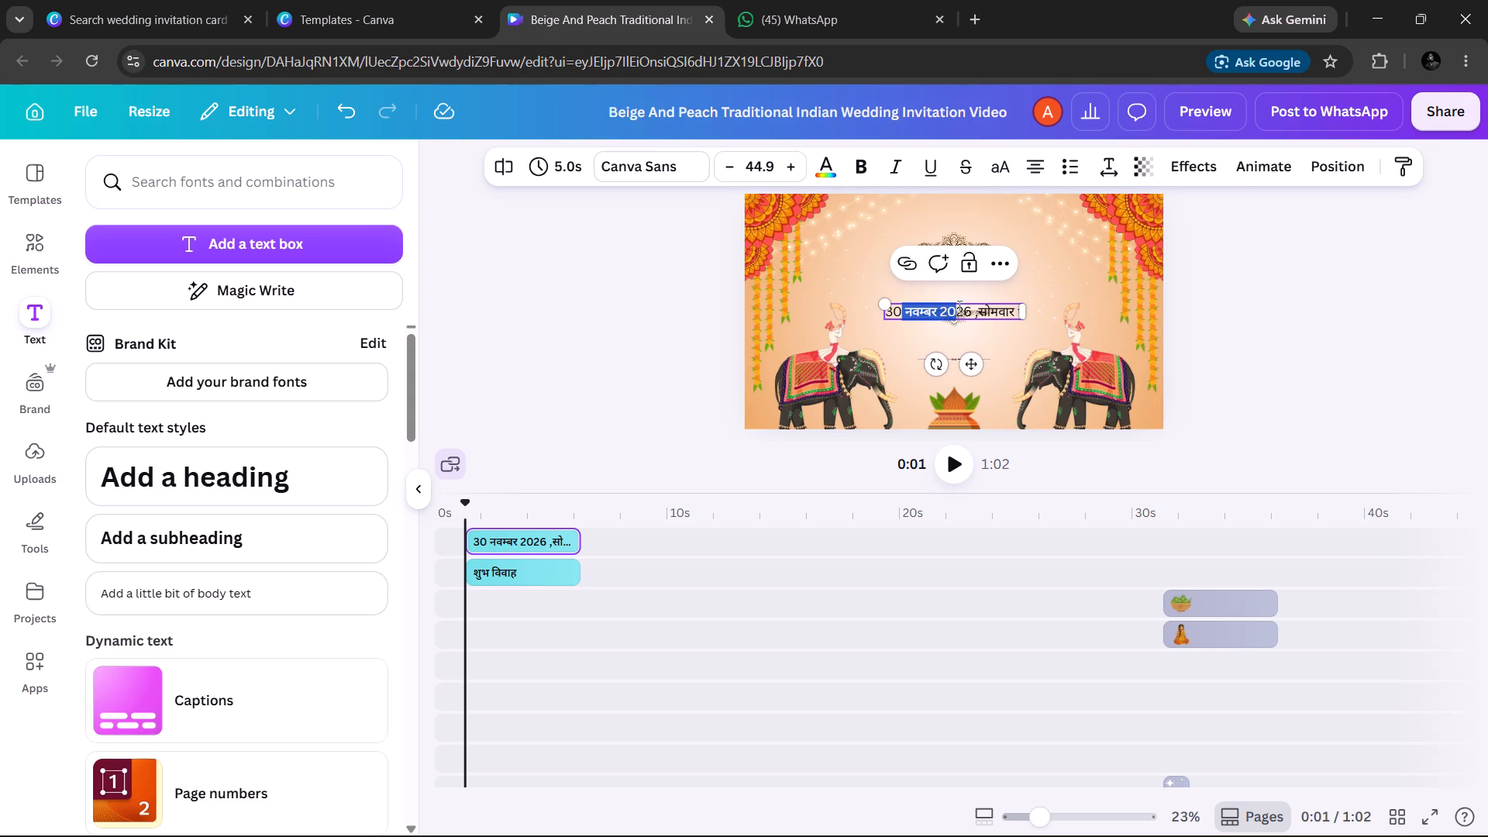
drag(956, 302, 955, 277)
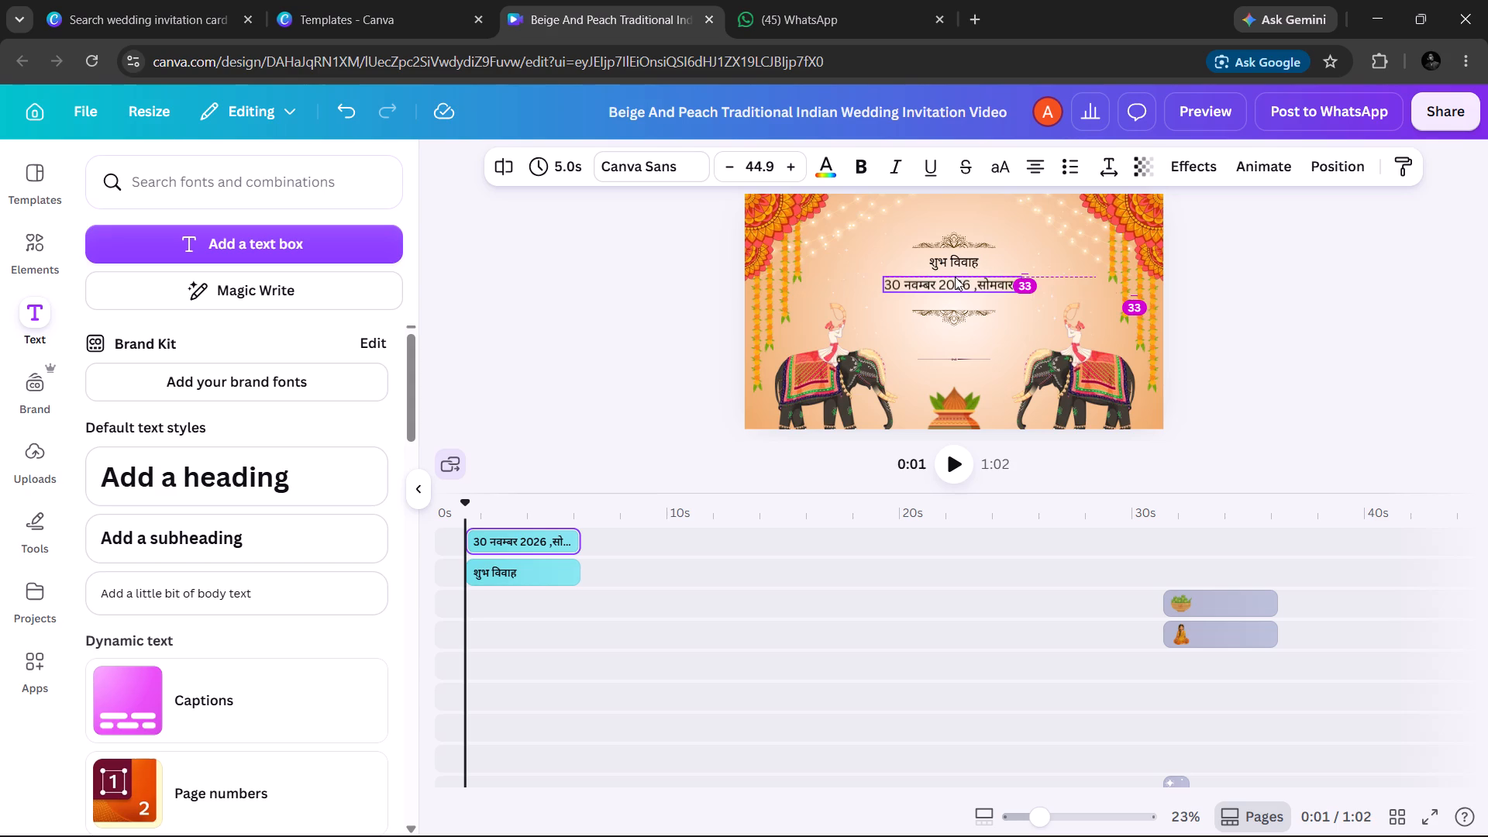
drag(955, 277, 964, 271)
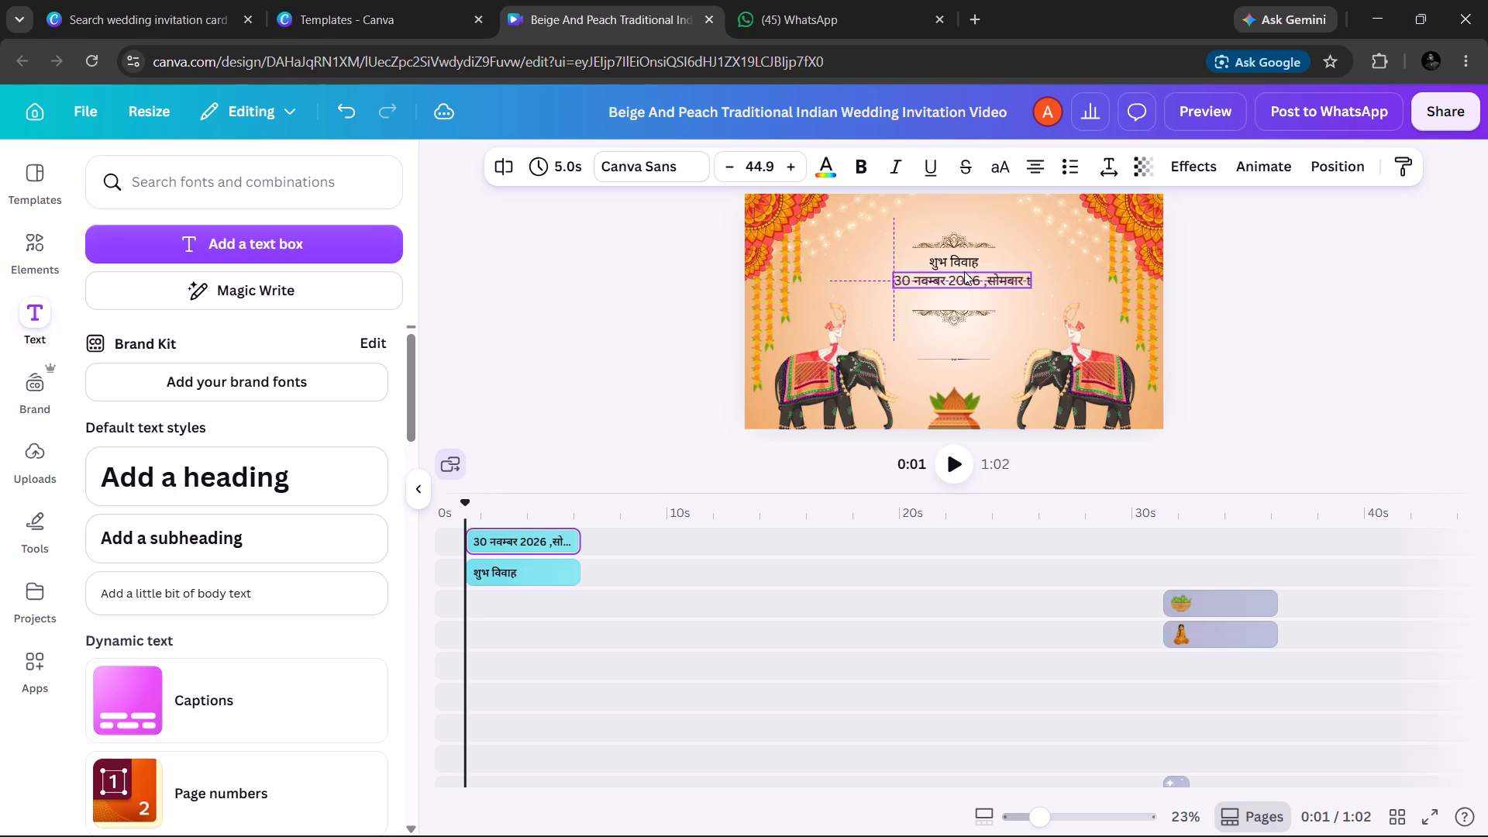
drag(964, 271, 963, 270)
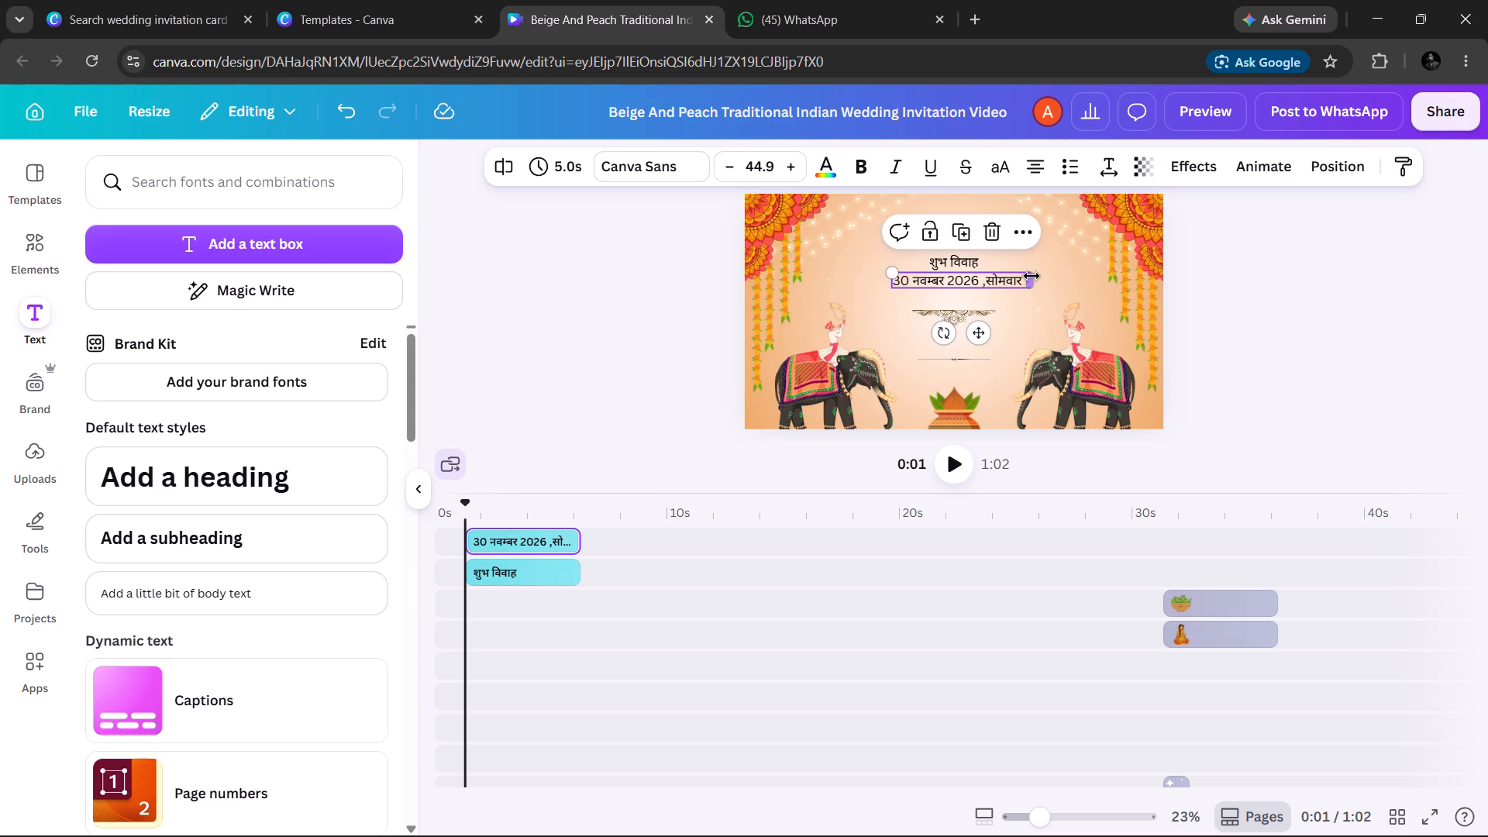
Delete the trailing "t" from the date line and fit its text box to the single line of text.
click(1032, 276)
drag(1032, 276, 1058, 267)
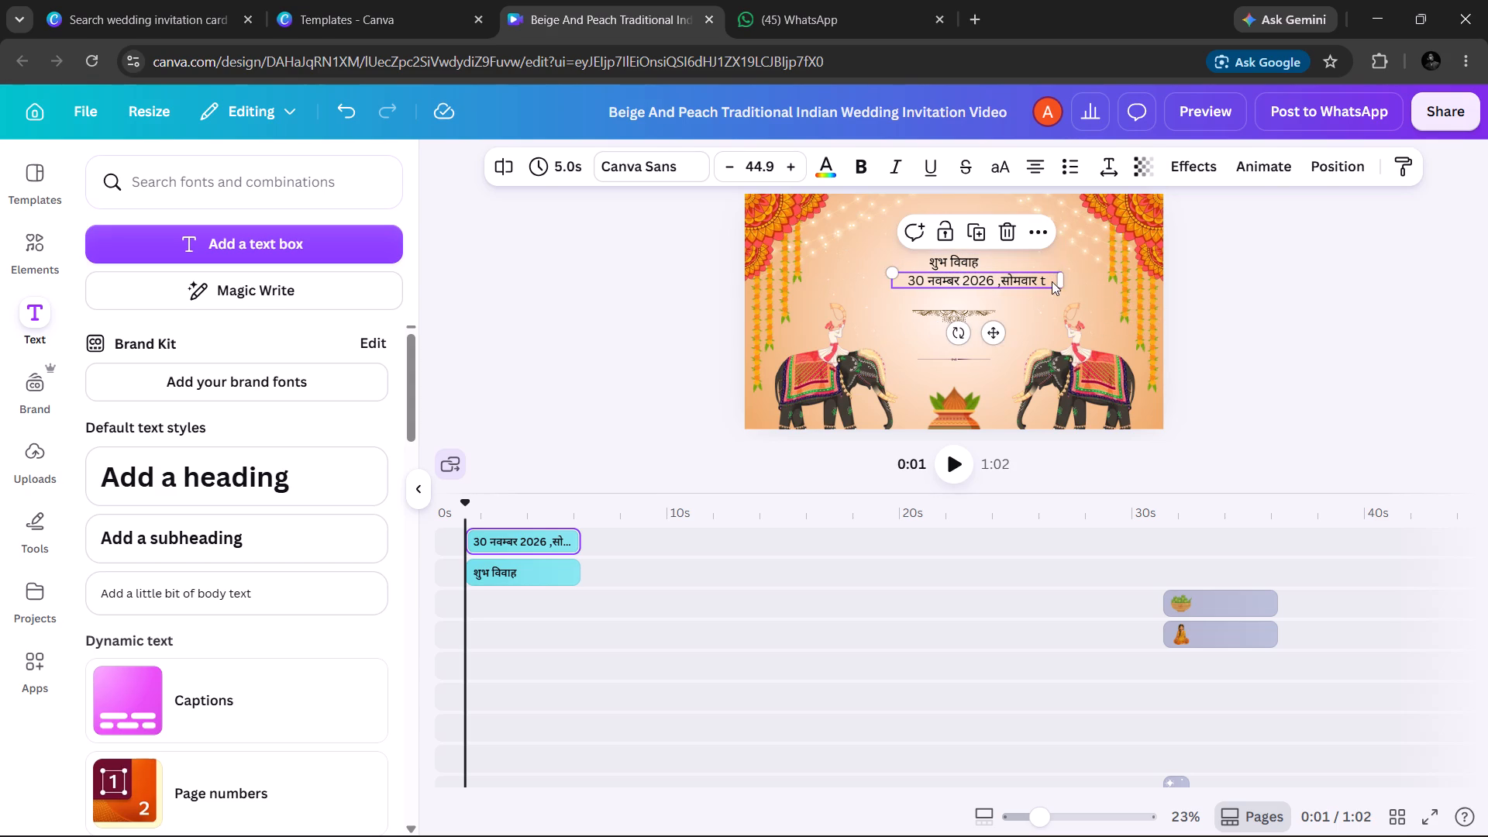
click(1049, 280)
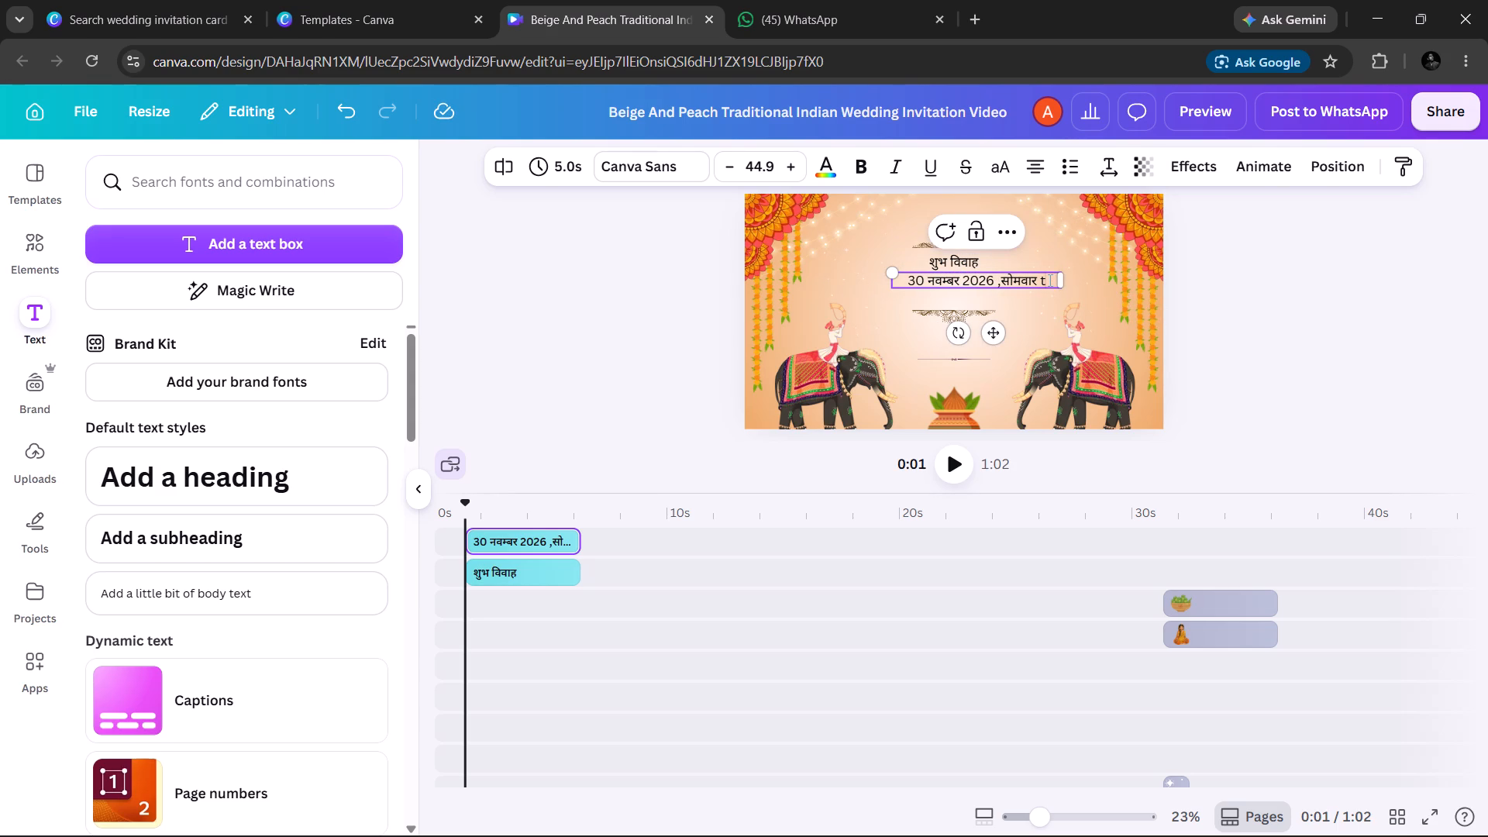
key(BackSpace)
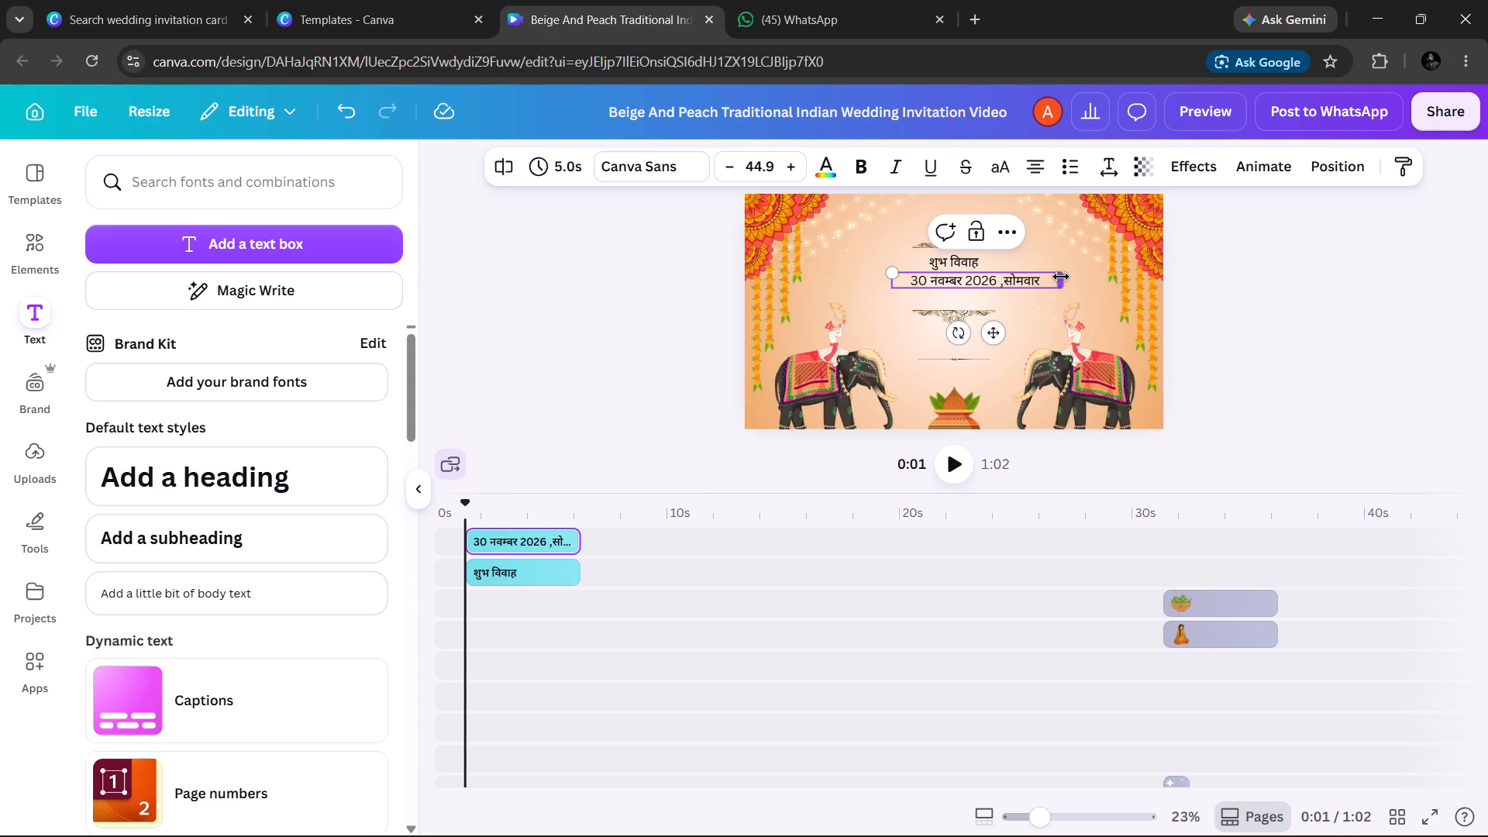
drag(1061, 277, 1029, 284)
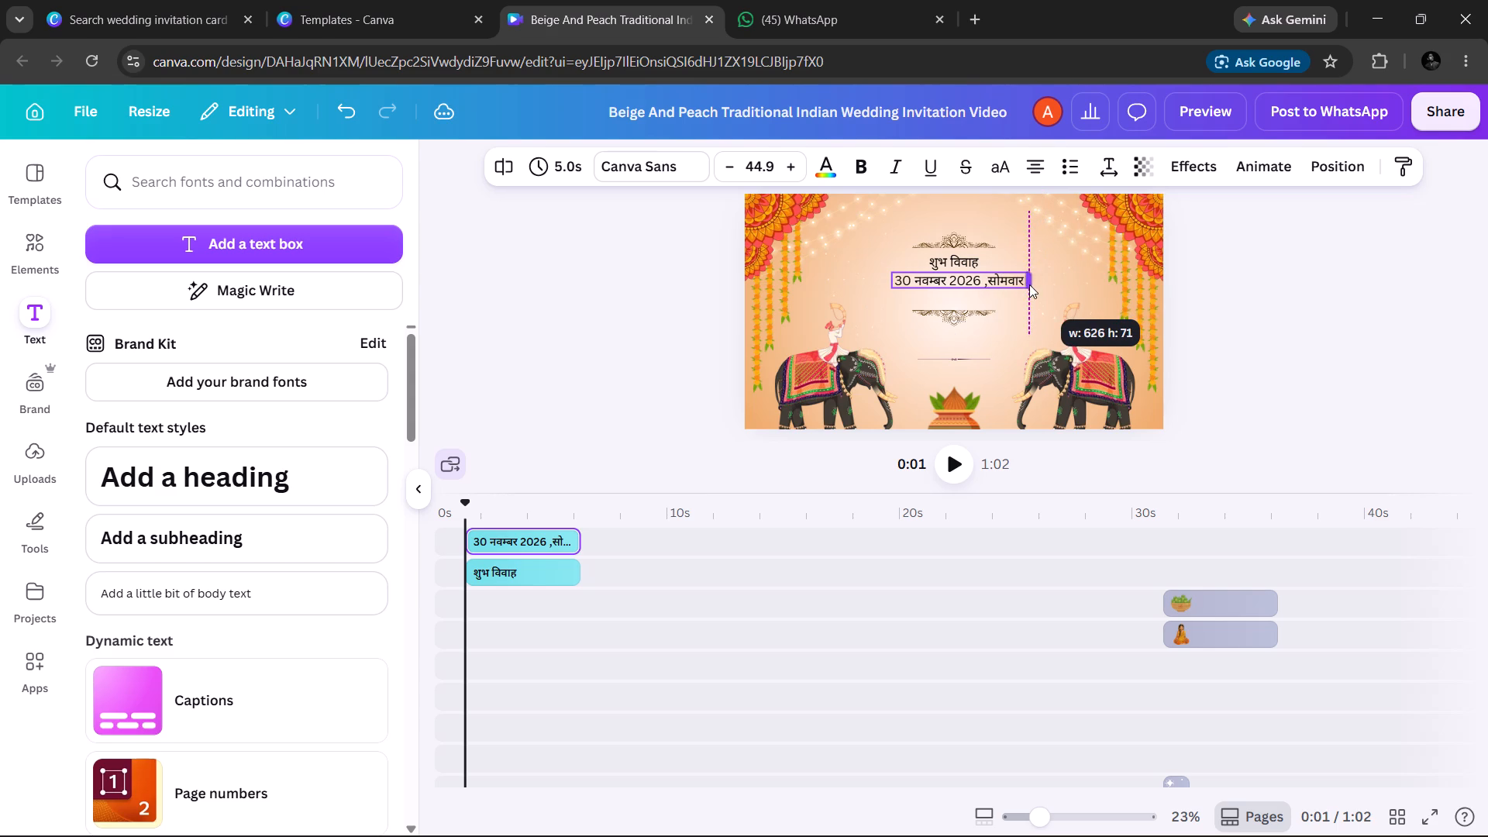
drag(1029, 284, 1025, 286)
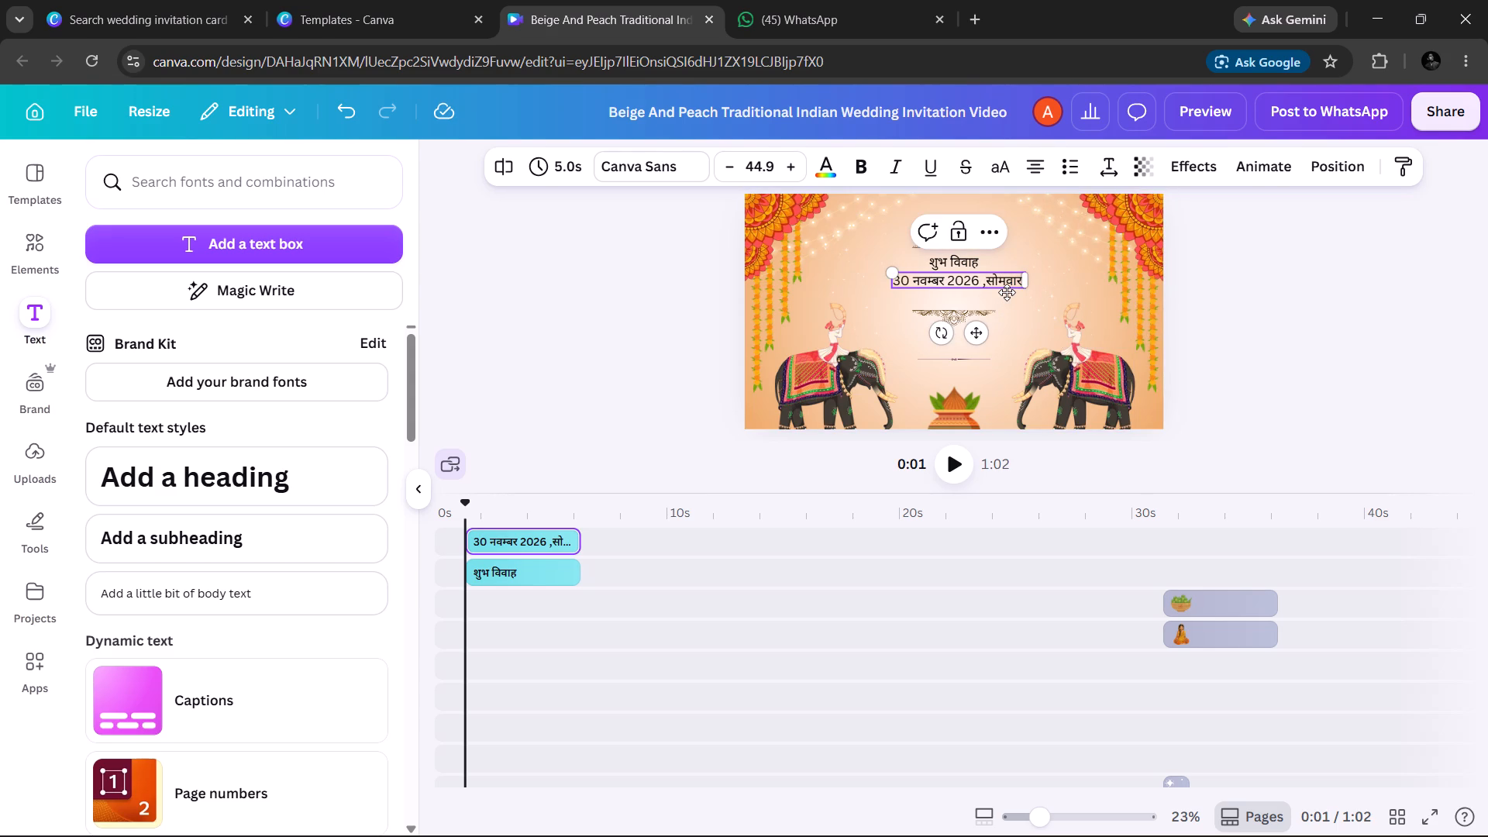
click(1007, 319)
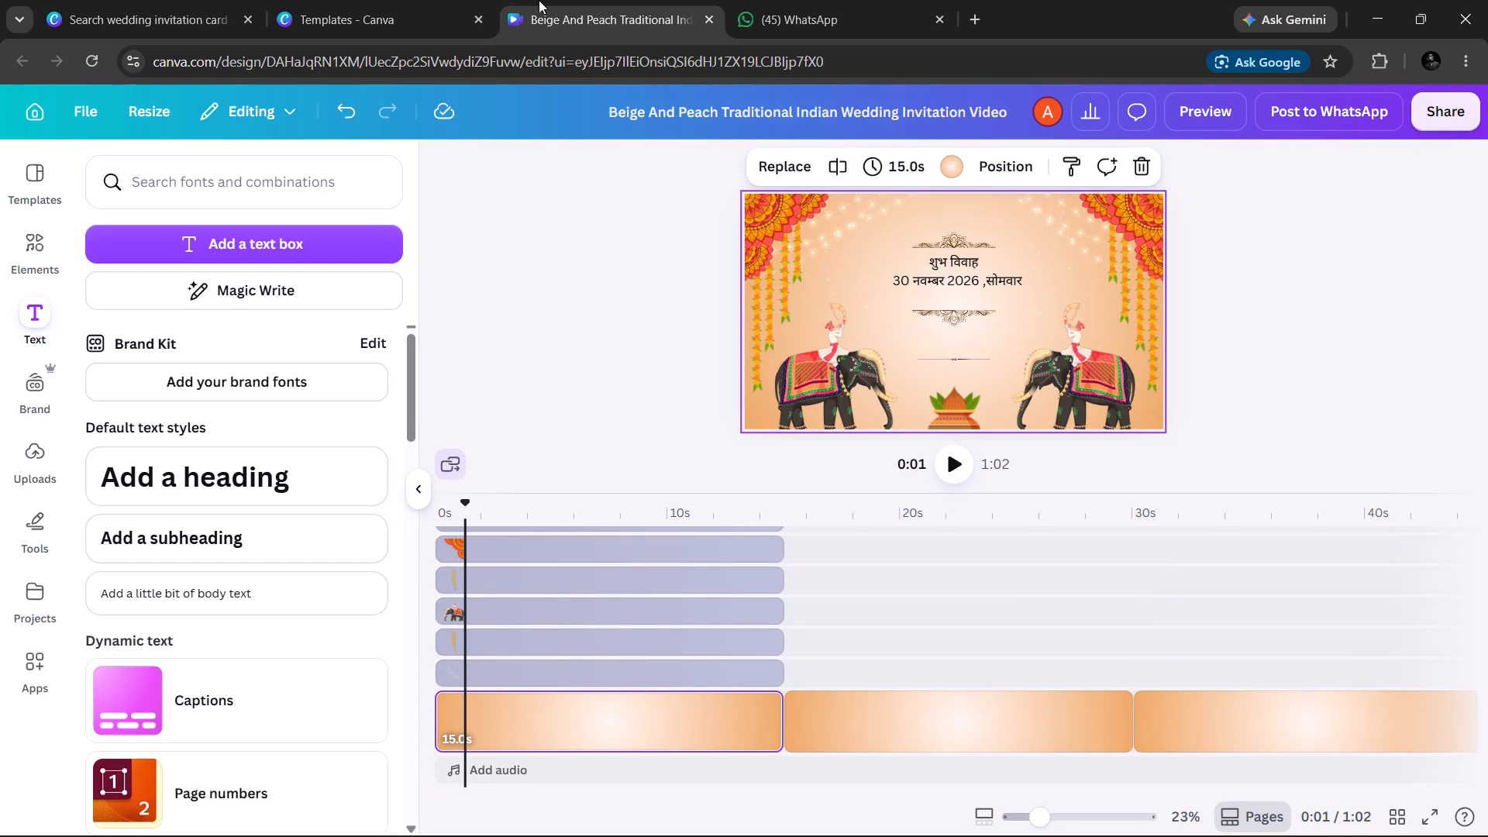
Following the original template's preview, move "शुभ विवाह" just below the lower ornament and place the date line directly beneath it.
click(432, 1)
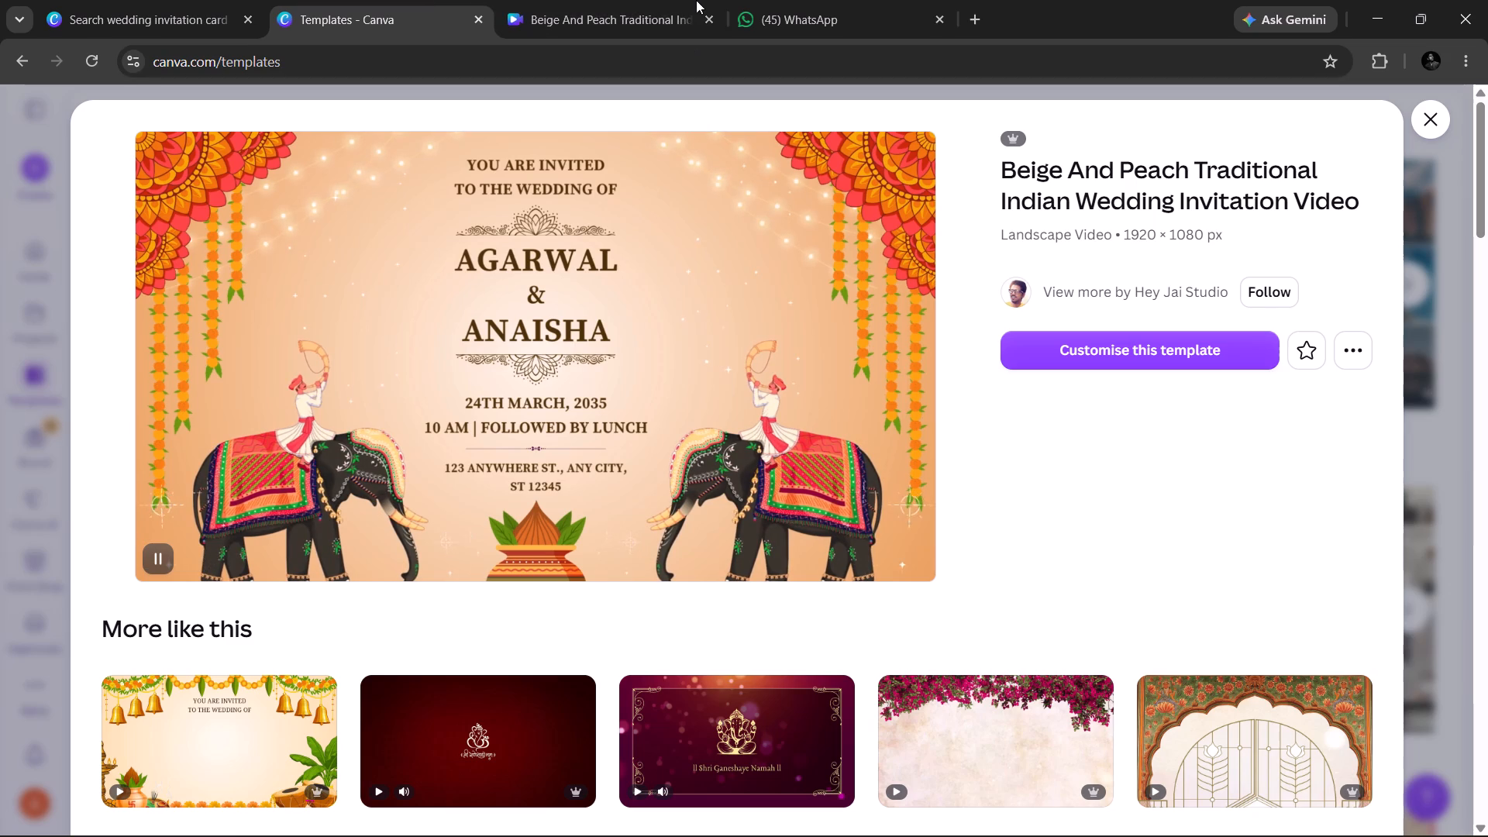
click(577, 0)
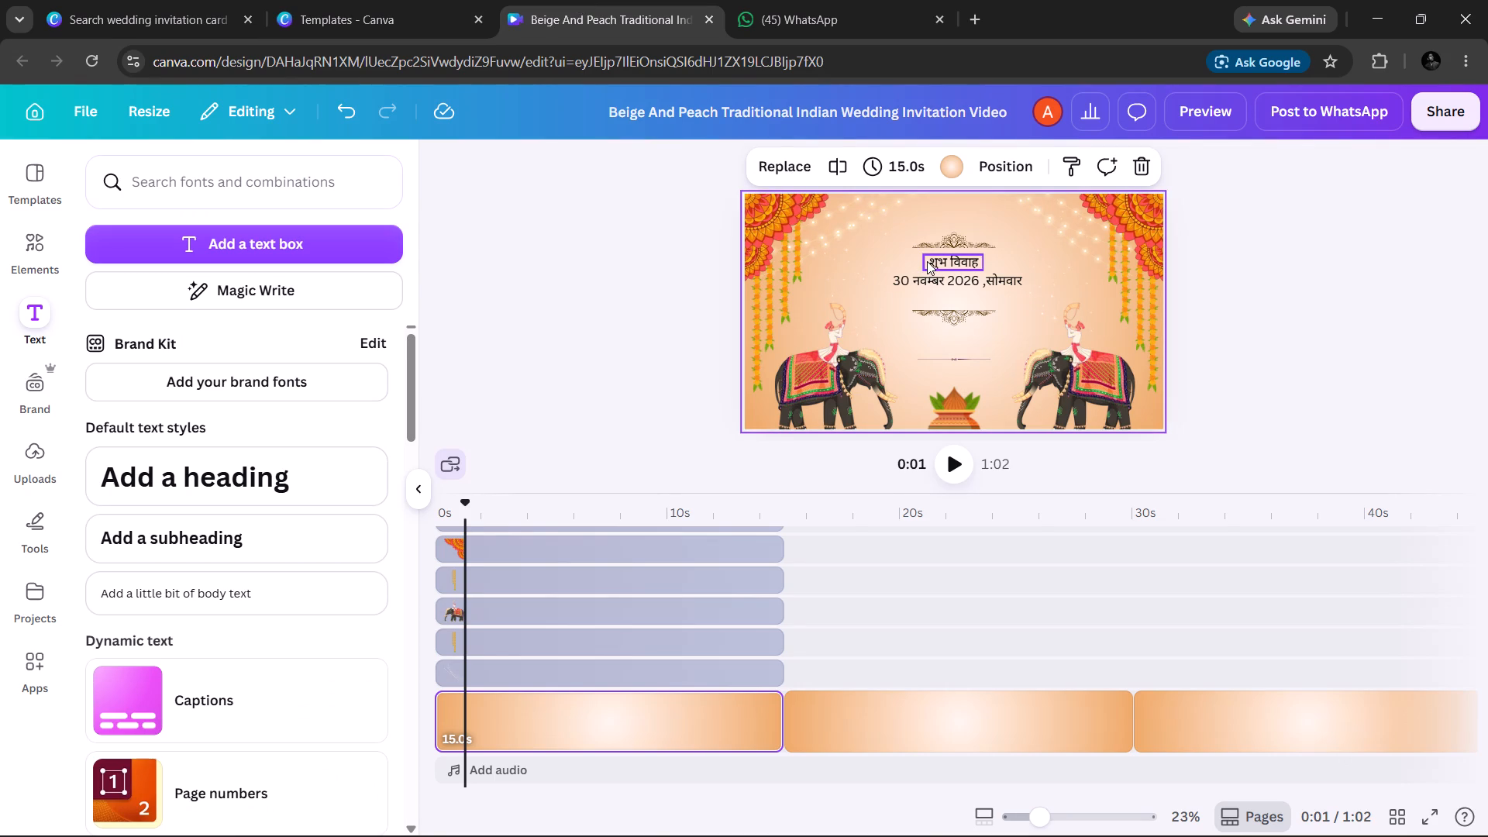
drag(927, 261, 919, 284)
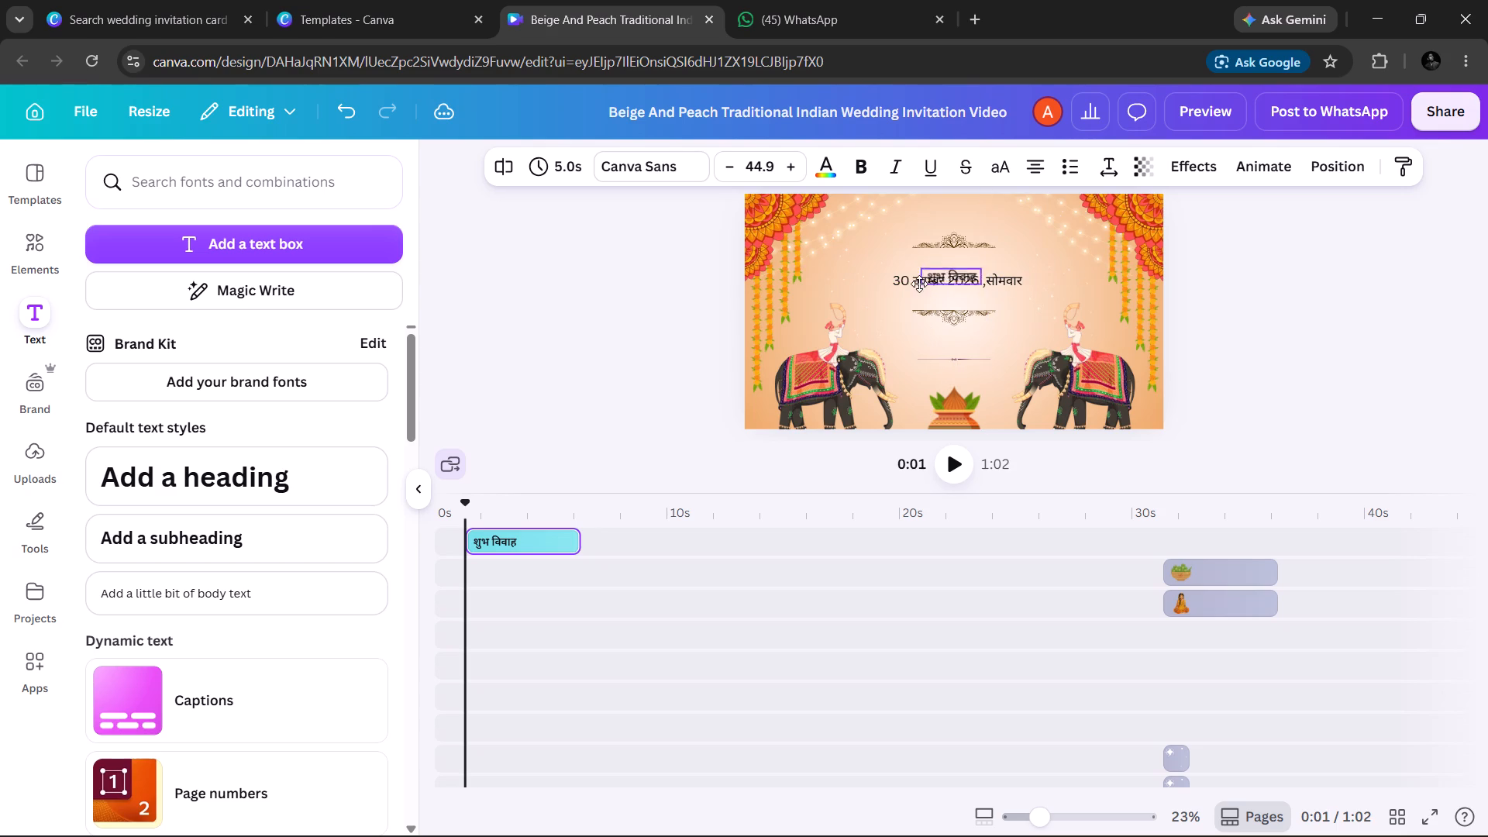
drag(919, 284, 925, 334)
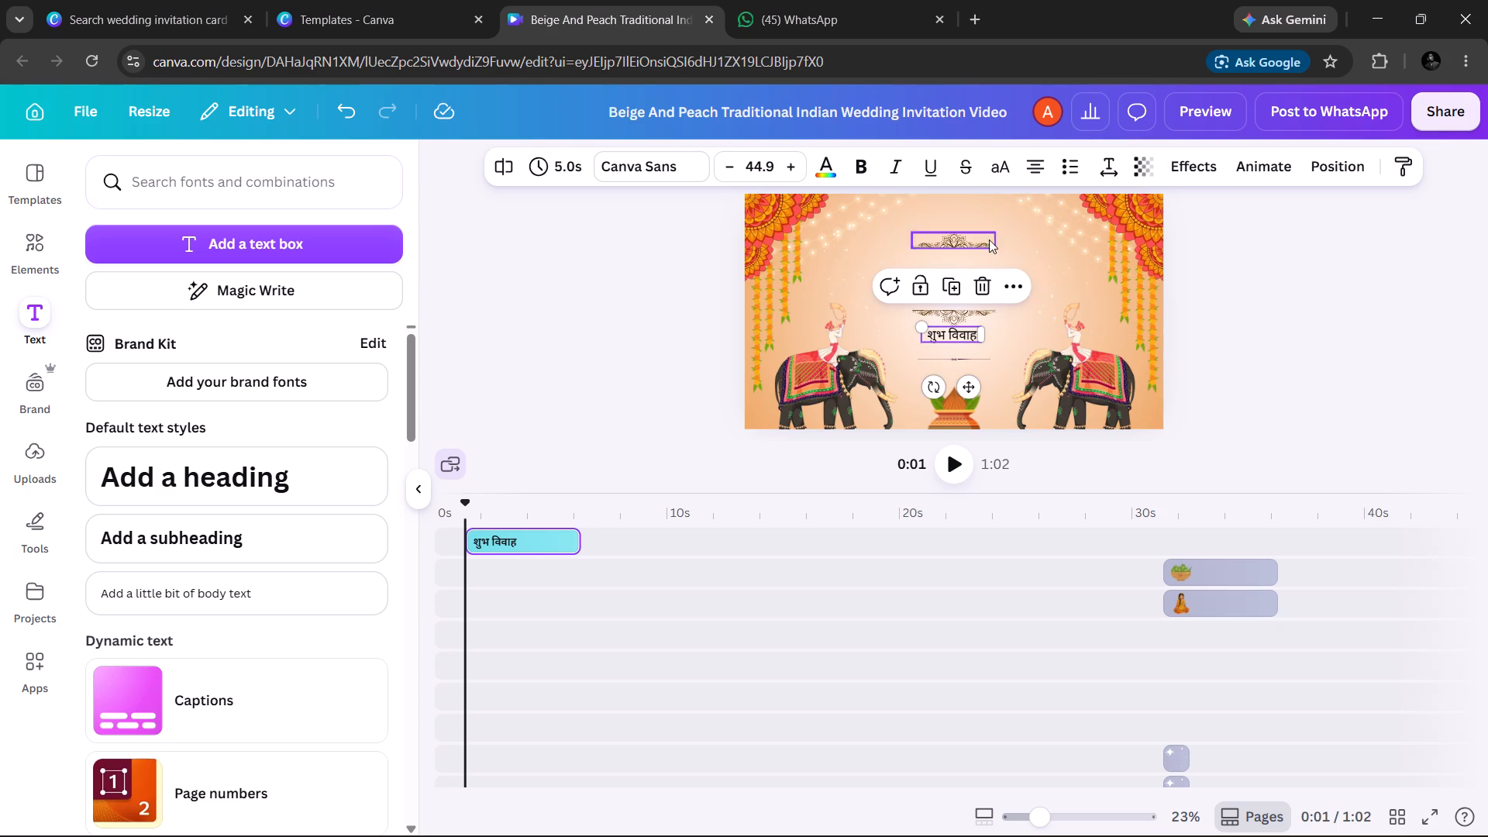
click(1025, 252)
drag(969, 280, 968, 313)
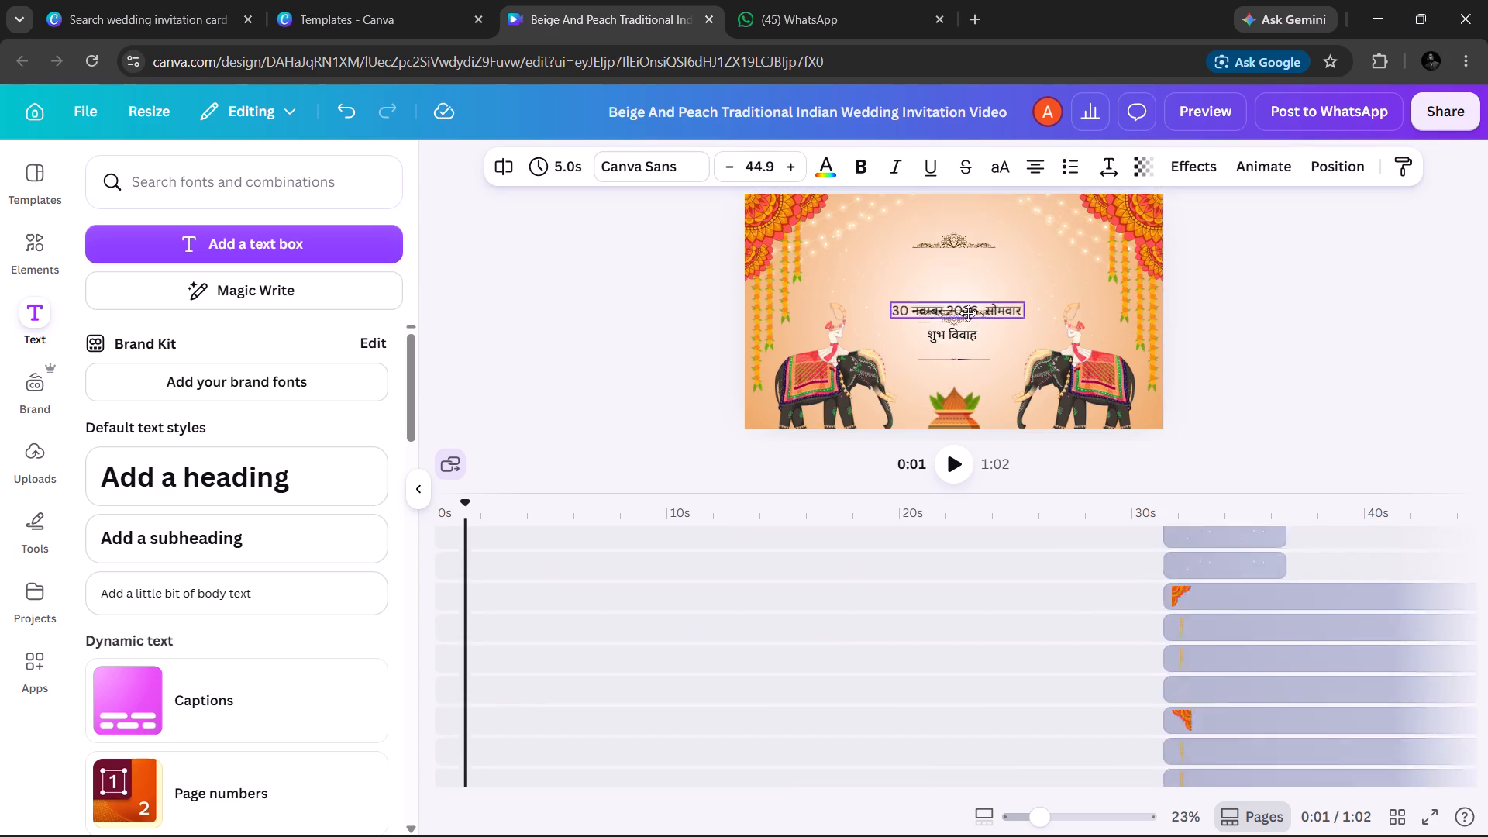
drag(968, 313, 975, 347)
click(961, 333)
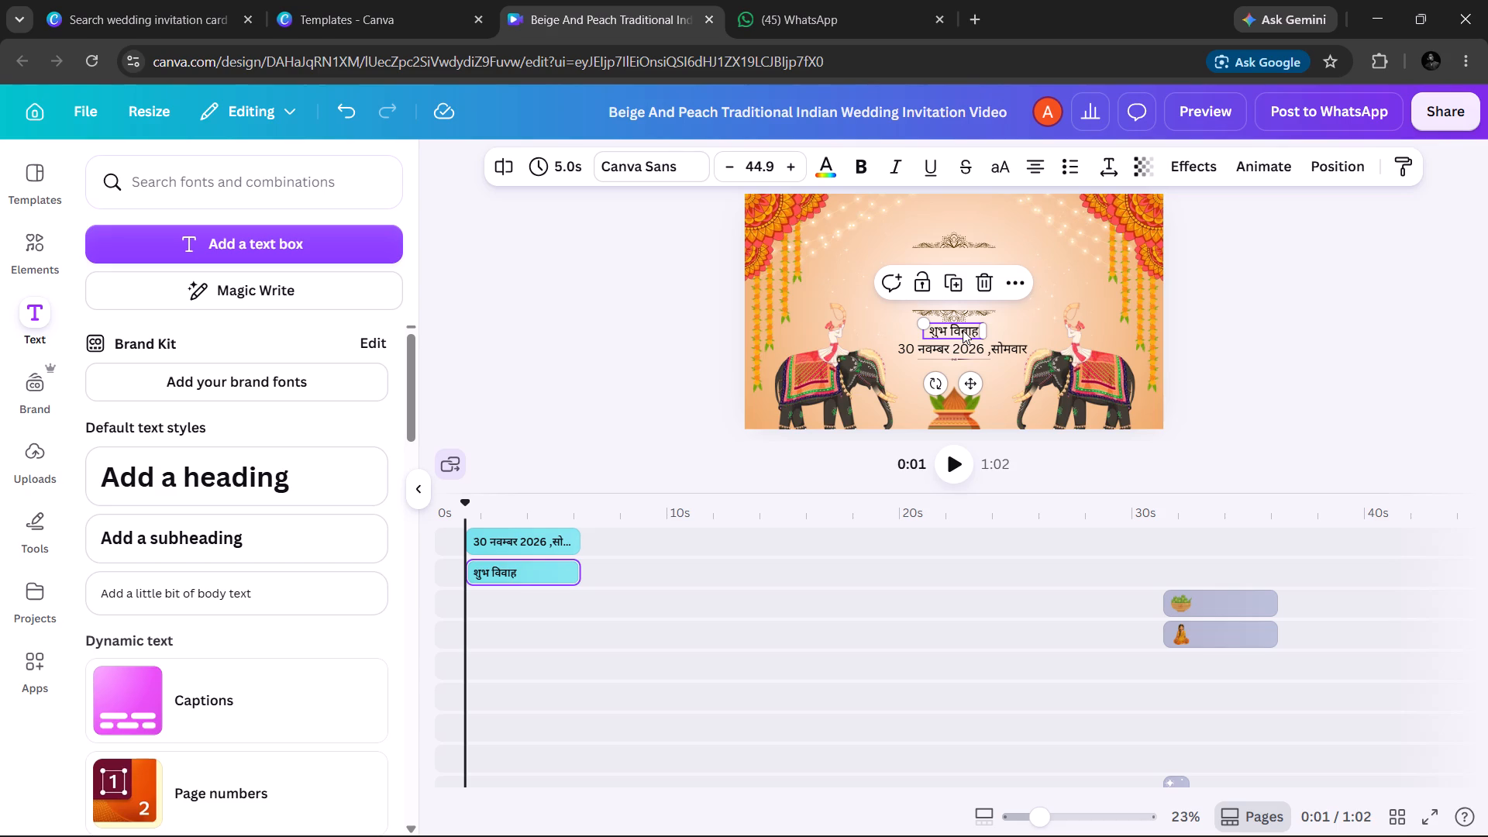
Move the first scene's lower ornament slightly up, closer to the upper ornament and centred beneath it.
click(859, 320)
drag(959, 313, 958, 301)
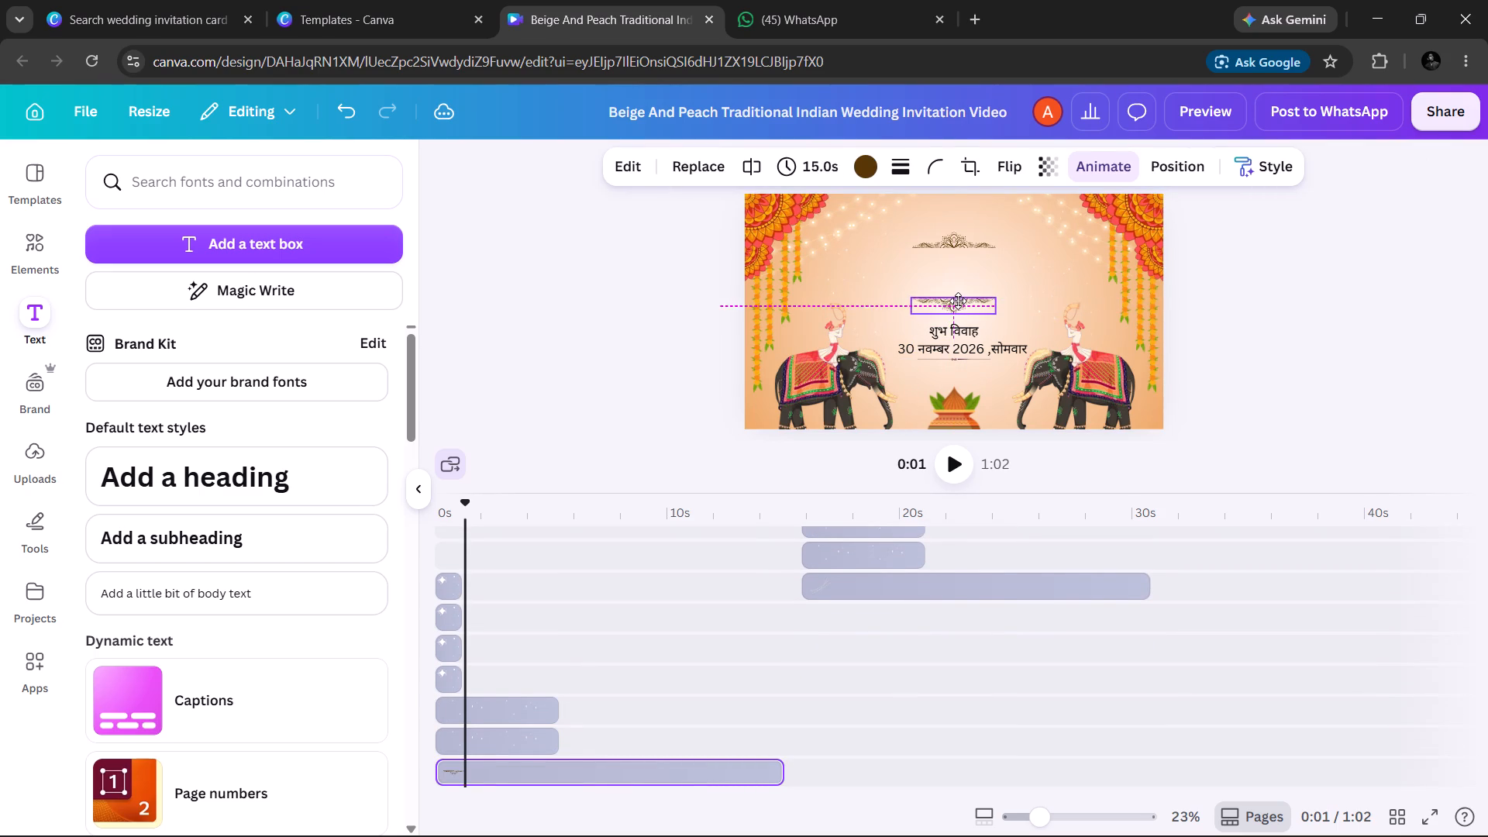
drag(958, 301, 958, 296)
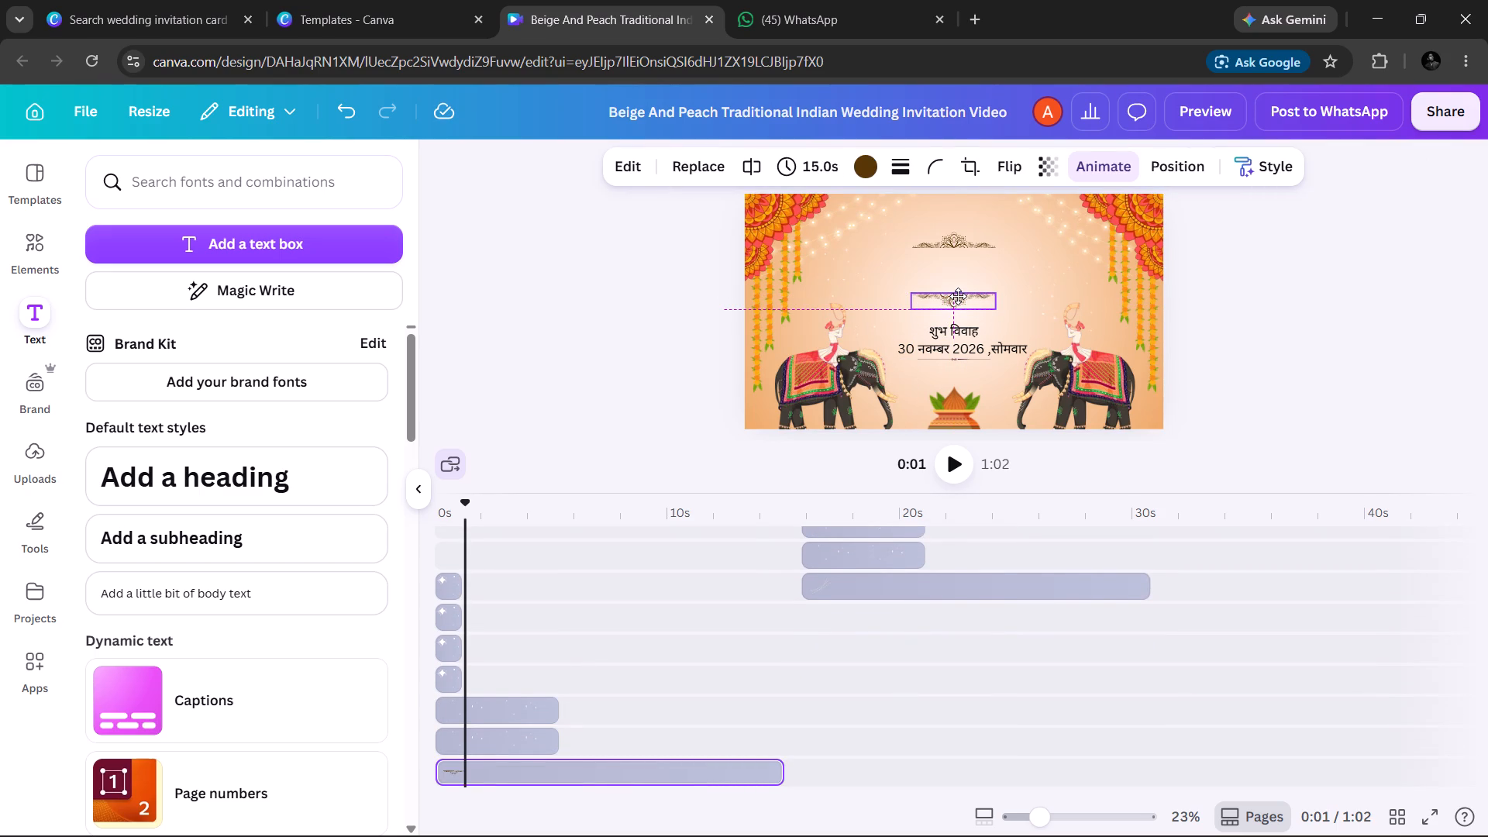
drag(958, 296, 957, 296)
Shift "शुभ विवाह" and the date line "30 नवम्बर 2026 ,सोमवार" up so they sit closely stacked beneath the lower ornament.
drag(950, 322, 949, 312)
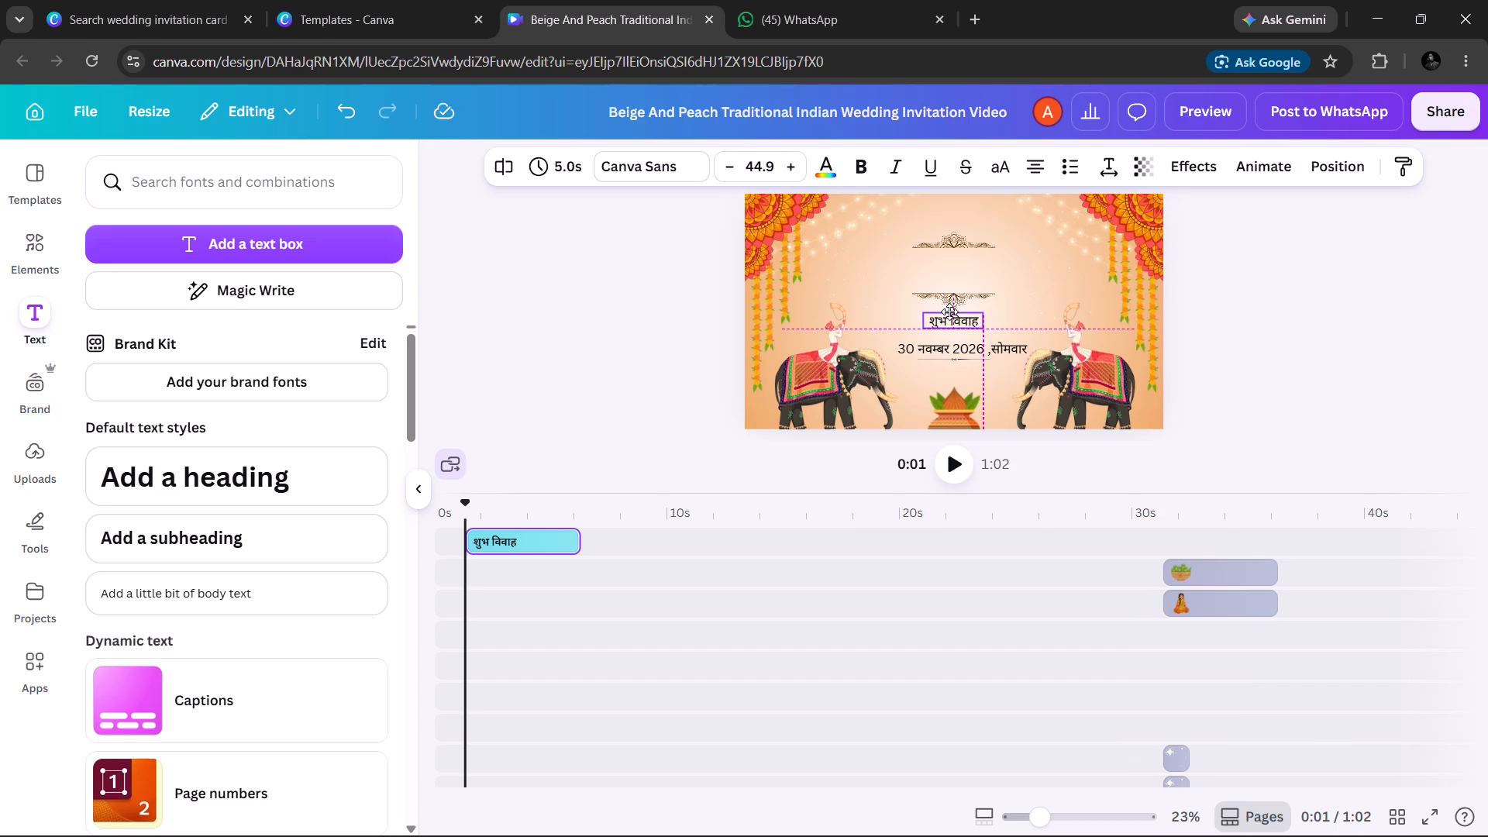
drag(949, 312, 949, 312)
drag(945, 345, 945, 336)
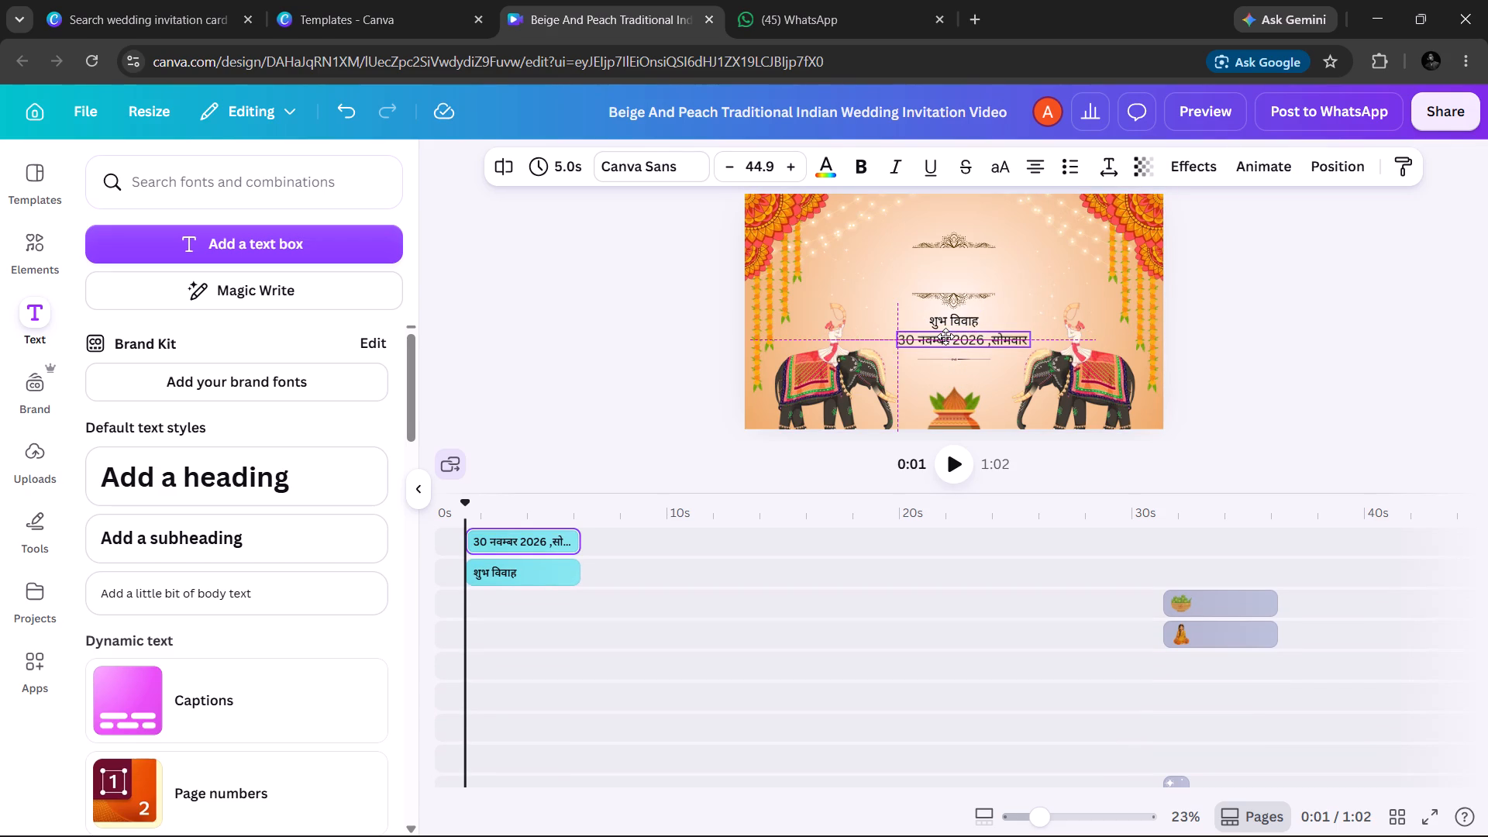
drag(945, 336, 945, 337)
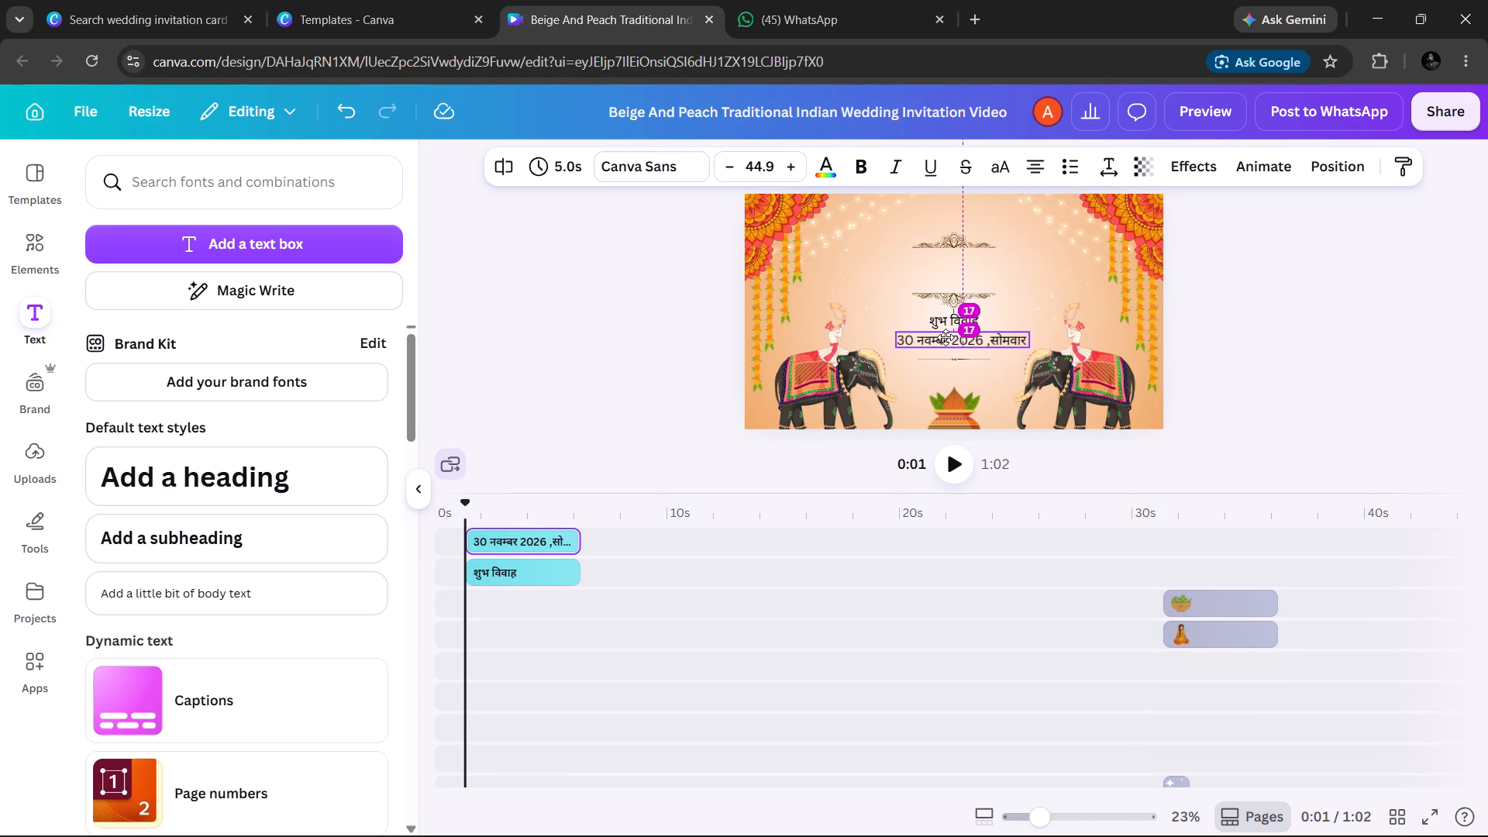
drag(945, 337, 949, 336)
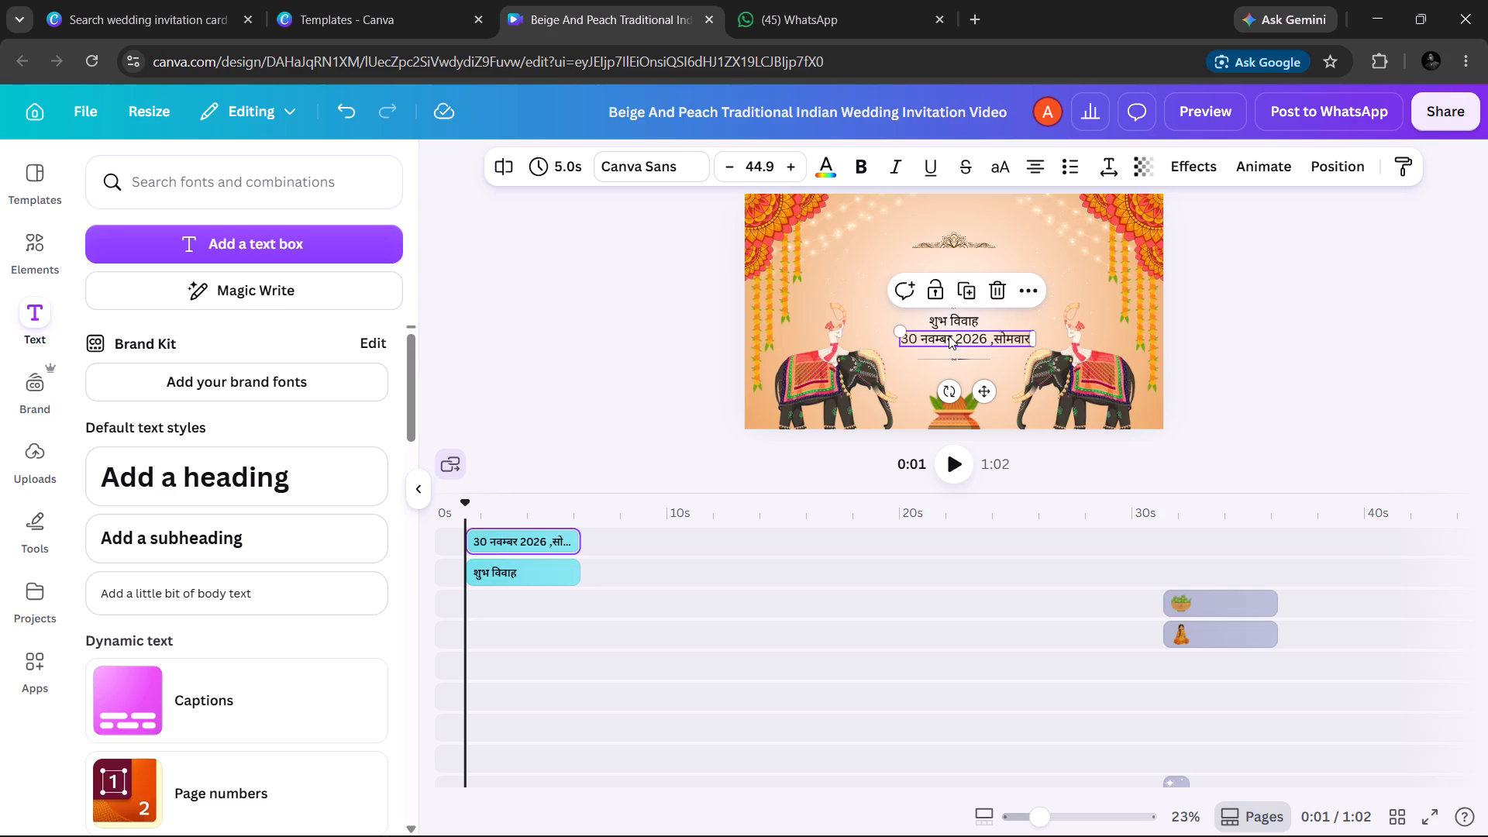
Switch to the Canva Templates page to check the original template's layout.
click(449, 1)
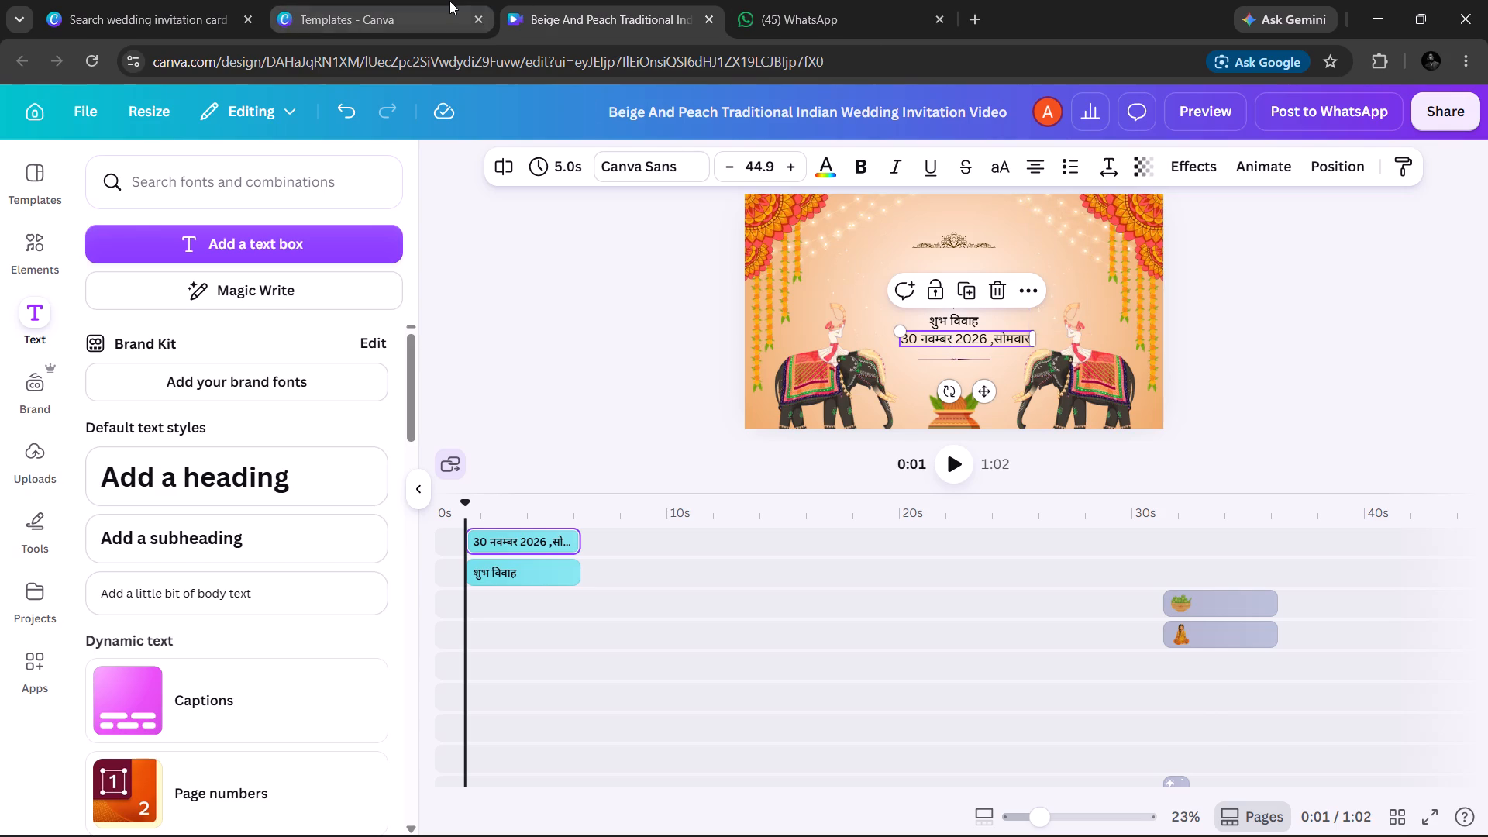
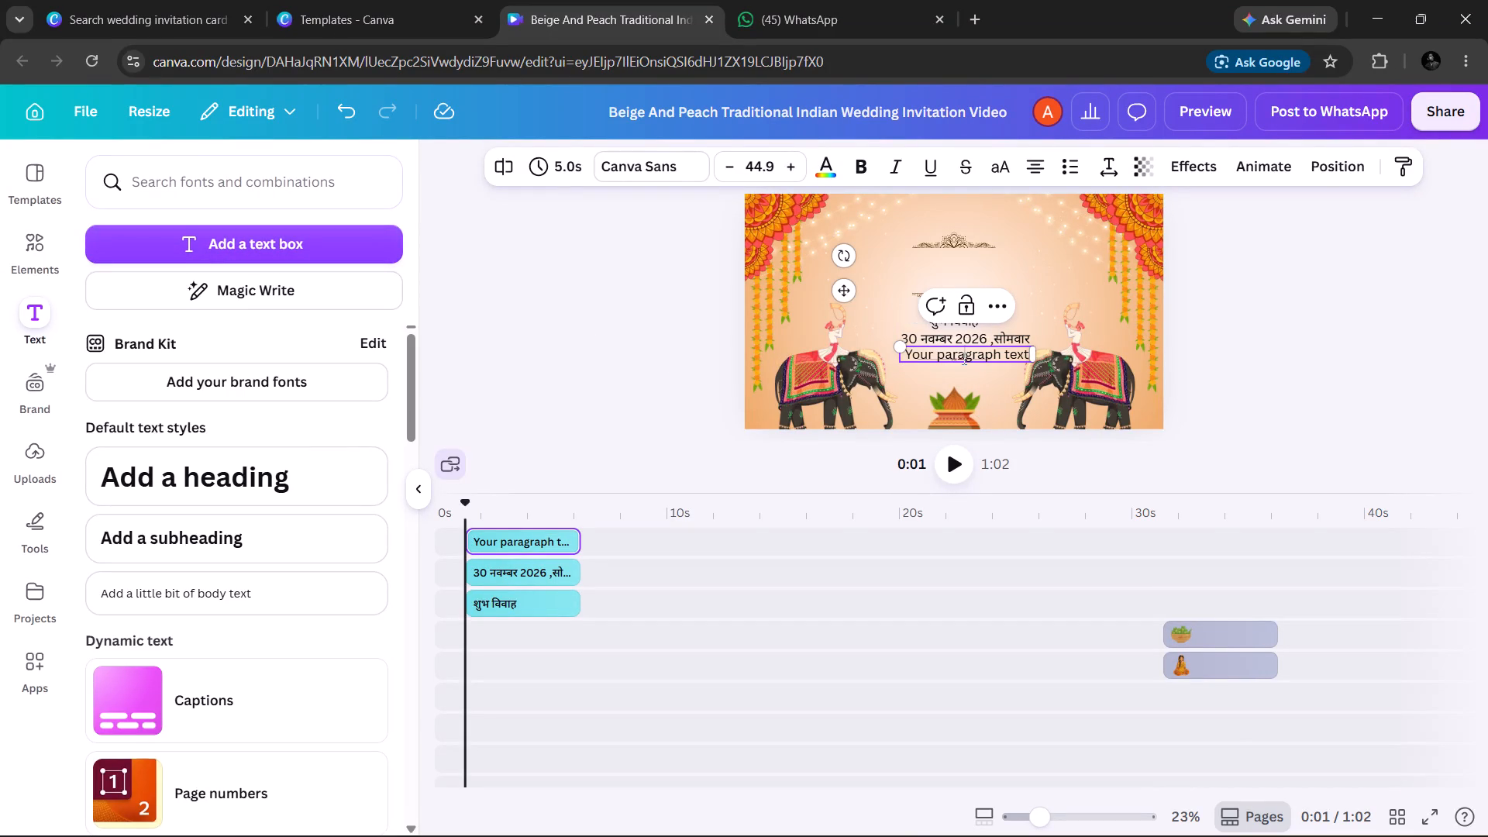
Replace the placeholder text in the new text box beneath the date line with the copied Hindi names of the bride and groom.
key(Right)
key(Right)
key(Right)
key(Right)
key(Right)
key(Right)
key(Right)
key(Right)
key(Right)
key(Right)
key(BackSpace)
key(BackSpace)
key(BackSpace)
key(BackSpace)
key(BackSpace)
key(BackSpace)
key(BackSpace)
key(BackSpace)
key(BackSpace)
key(BackSpace)
key(BackSpace)
key(BackSpace)
key(BackSpace)
key(BackSpace)
key(BackSpace)
key(BackSpace)
key(BackSpace)
key(BackSpace)
key(BackSpace)
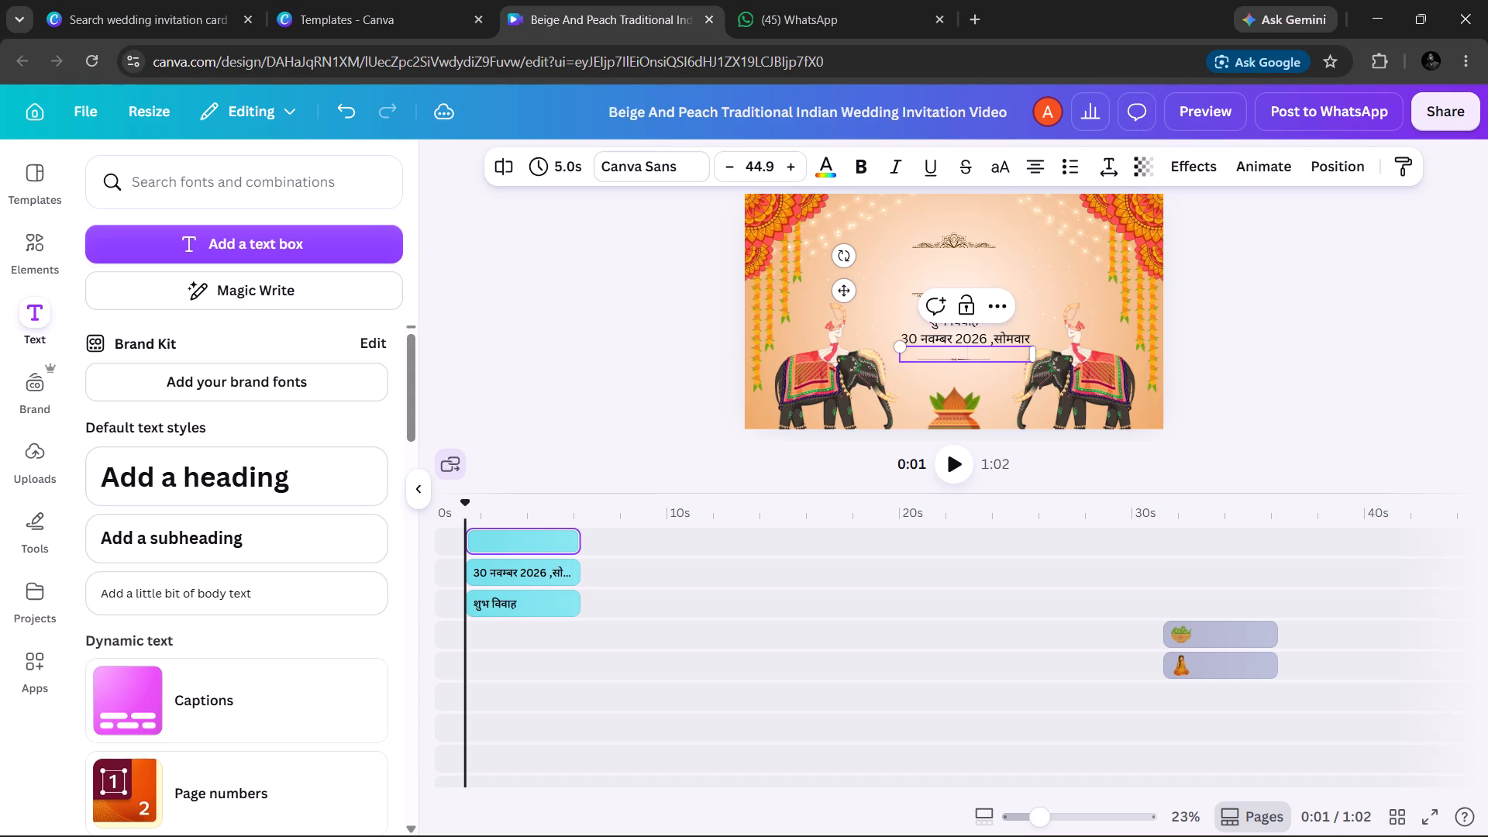
key(ctrl+v)
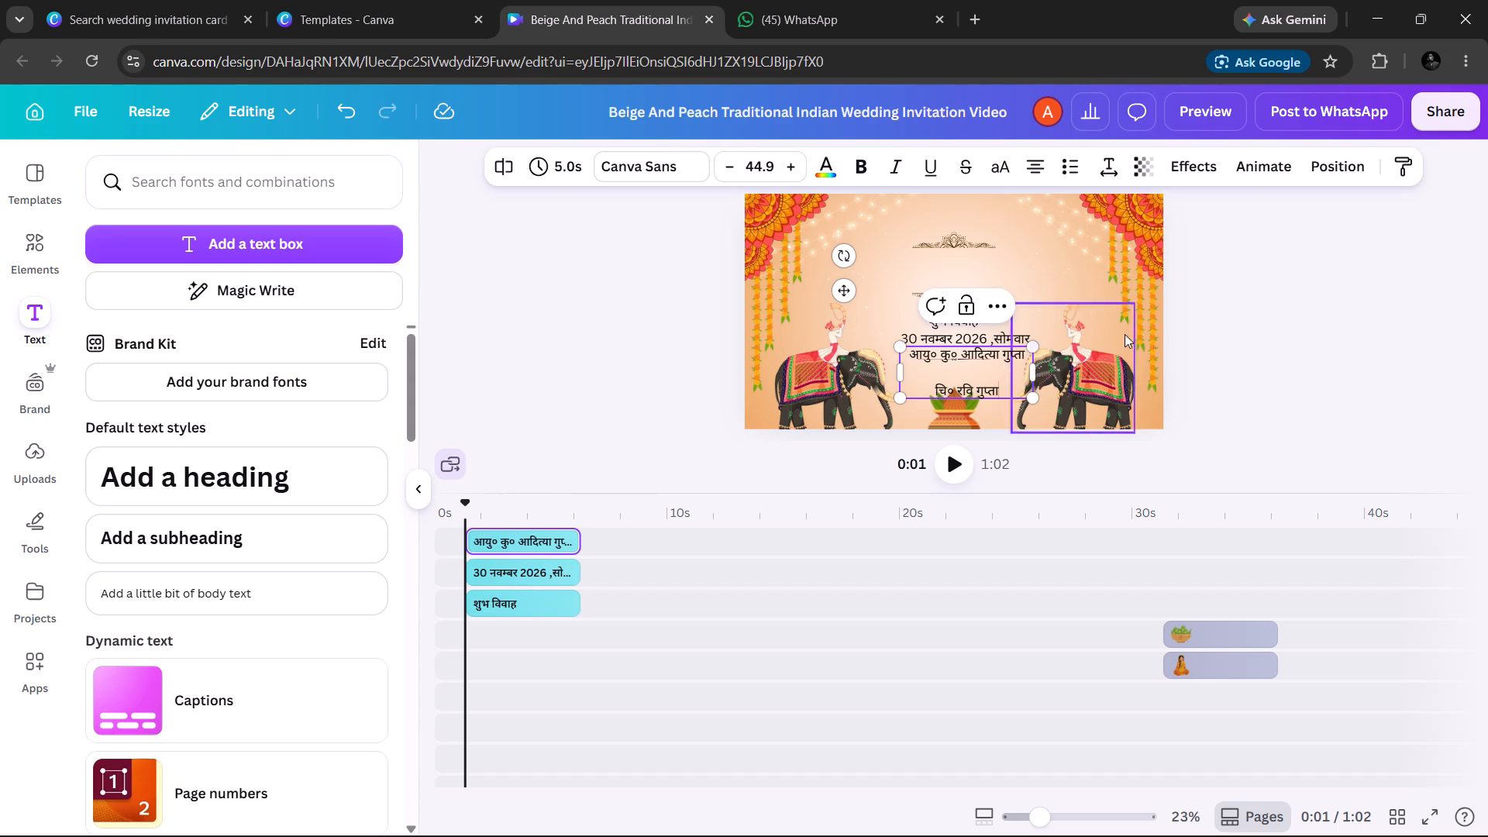
In a new browser tab, search Google for "san in hindi" to find the Hindi word joining the couple's names.
click(962, 376)
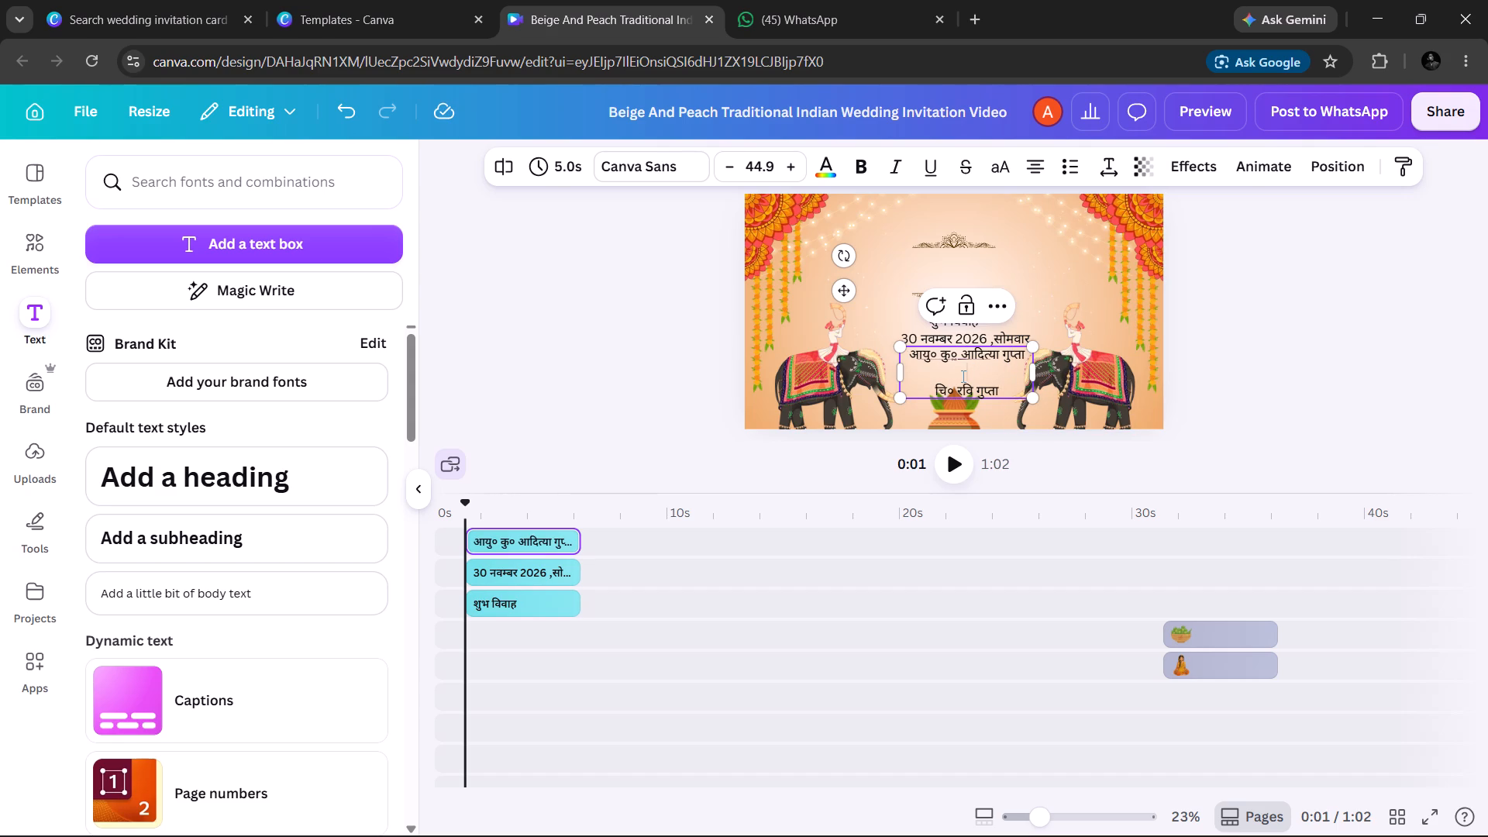
click(973, 0)
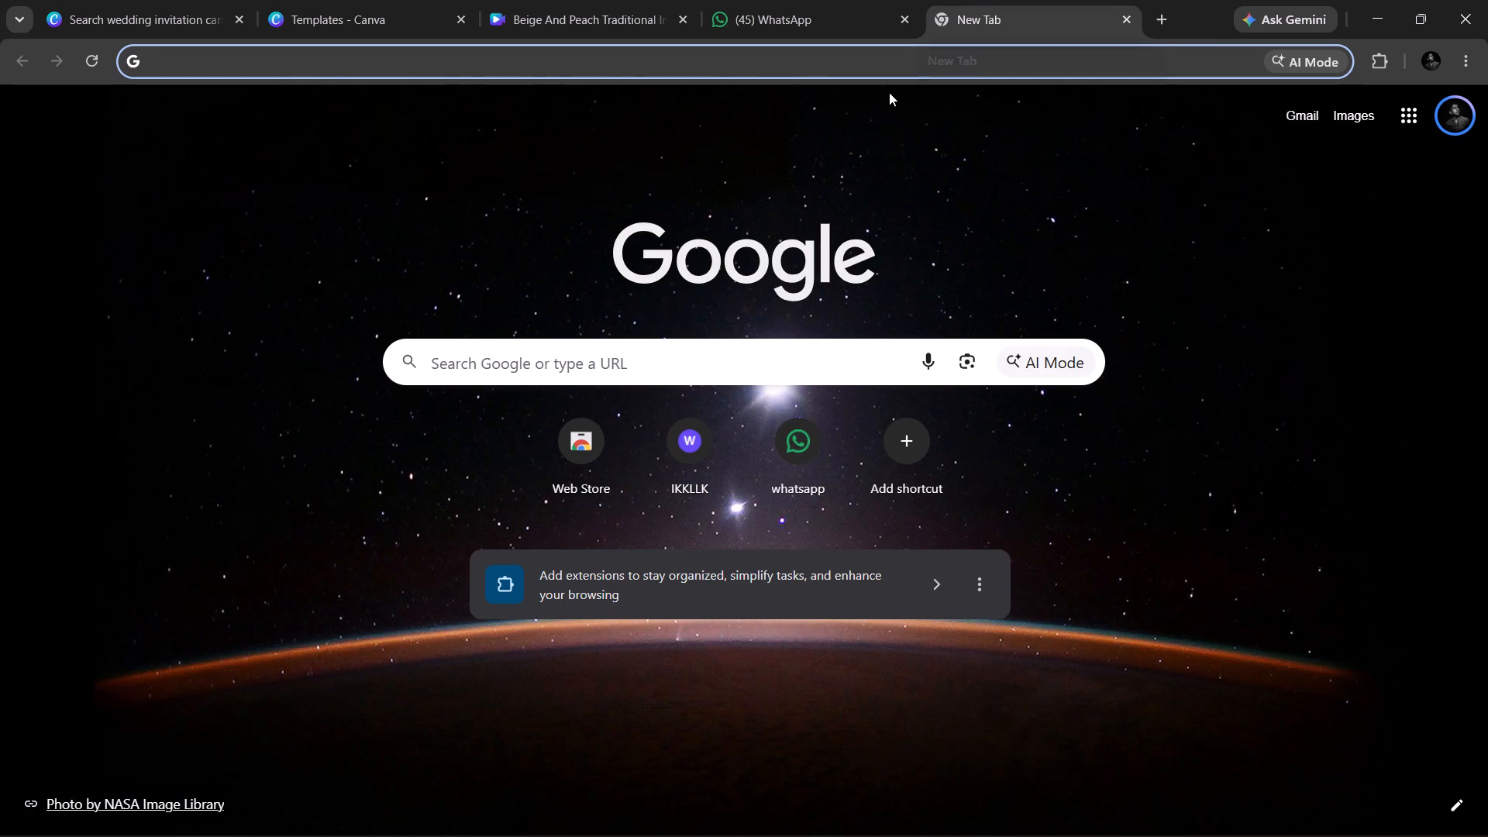
drag(609, 337, 605, 345)
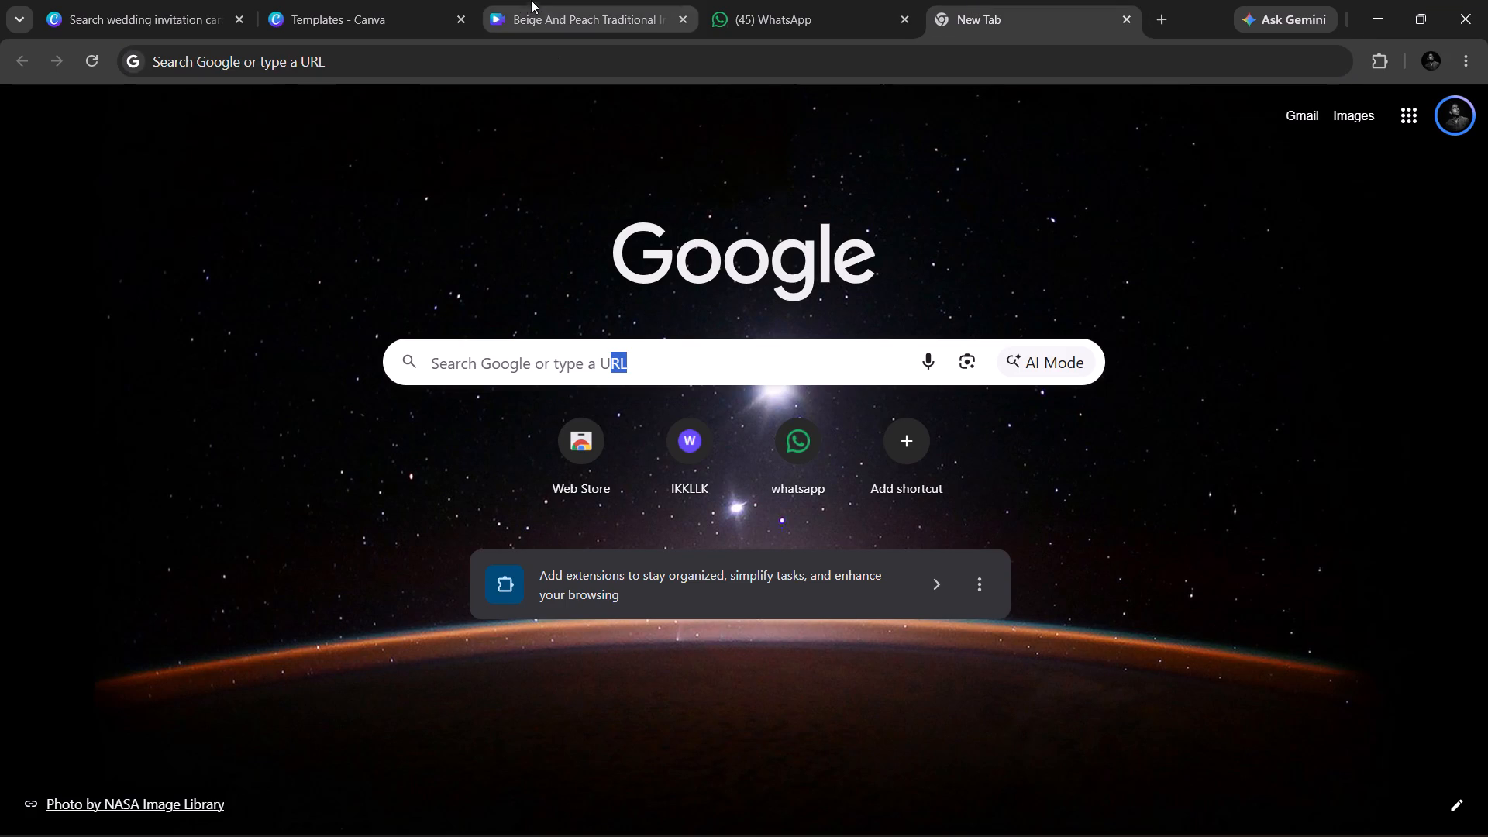
click(375, 3)
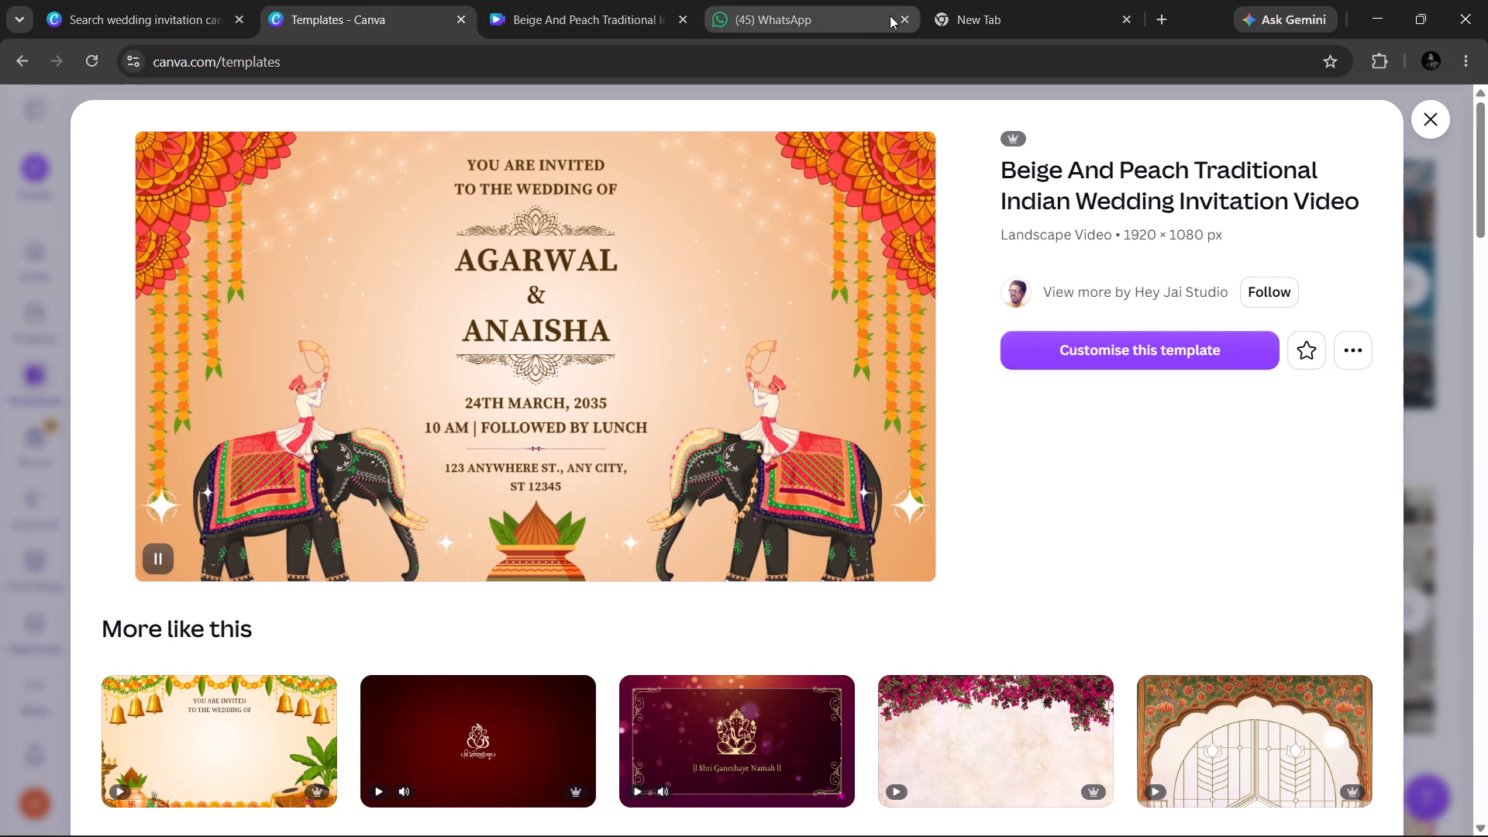
click(989, 2)
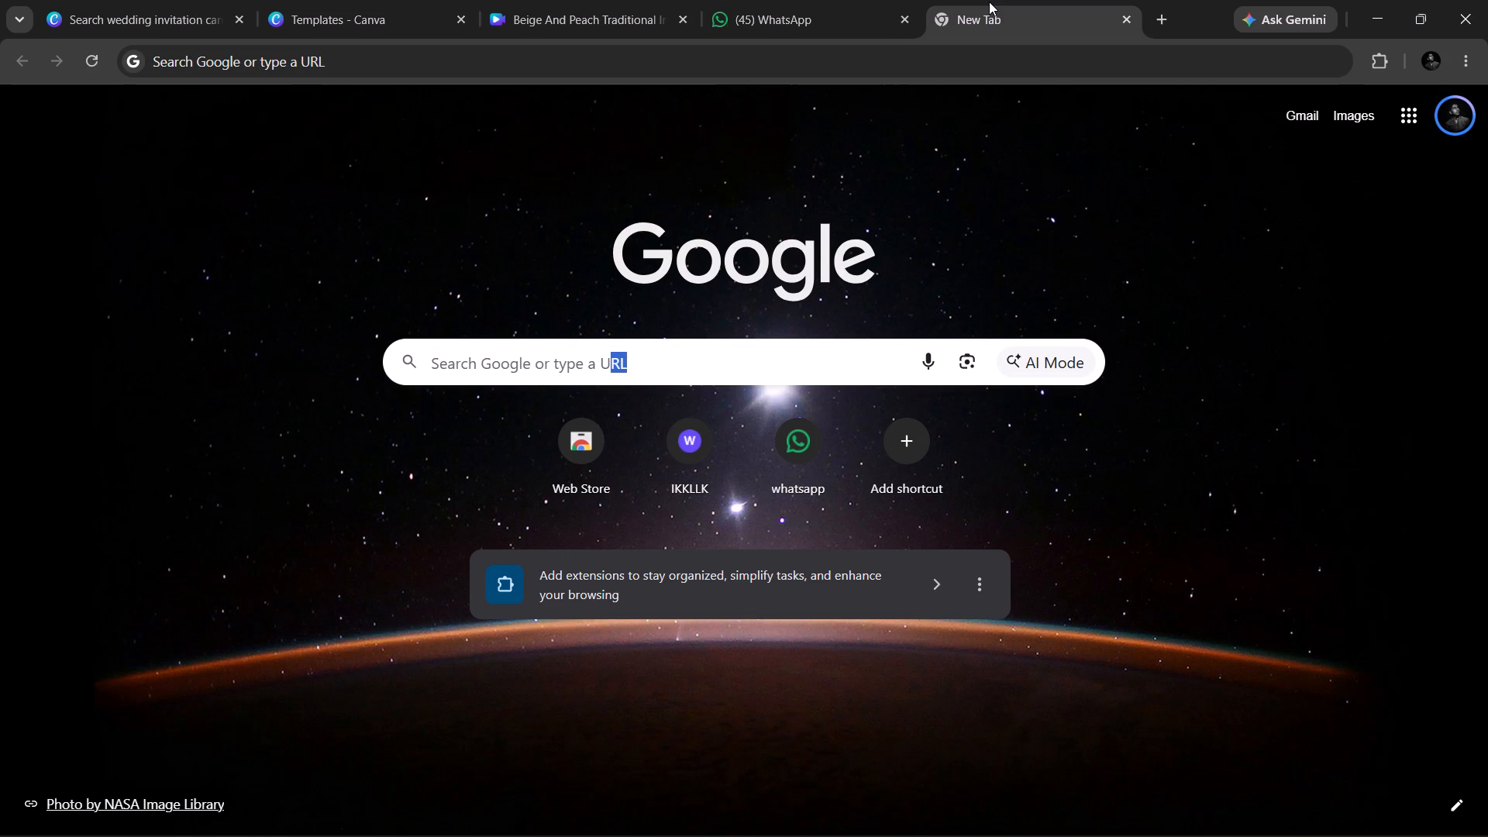
key(BackSpace)
key(s)
click(762, 363)
text(sa)
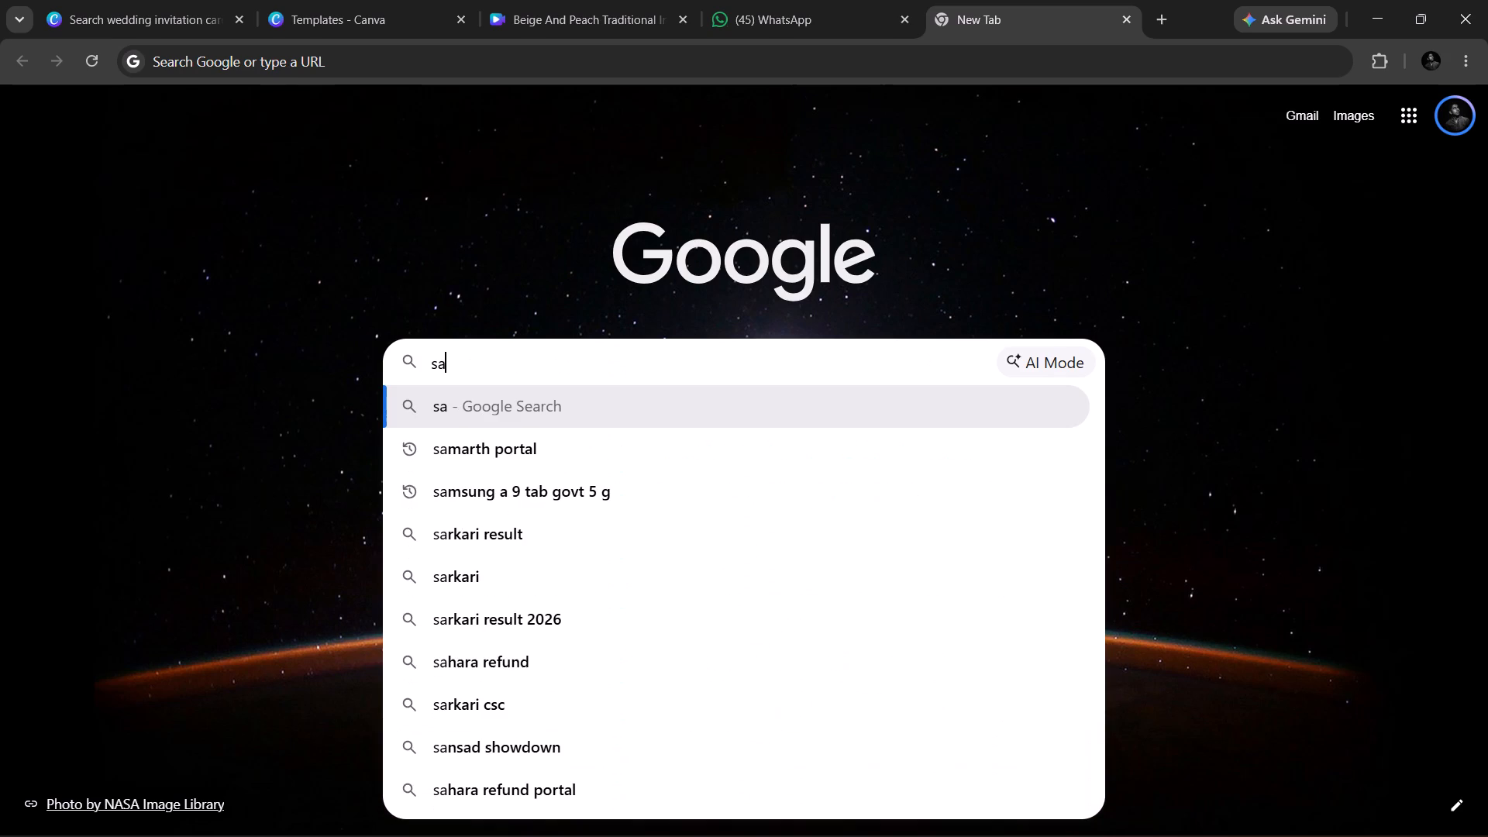
text(n)
key(space)
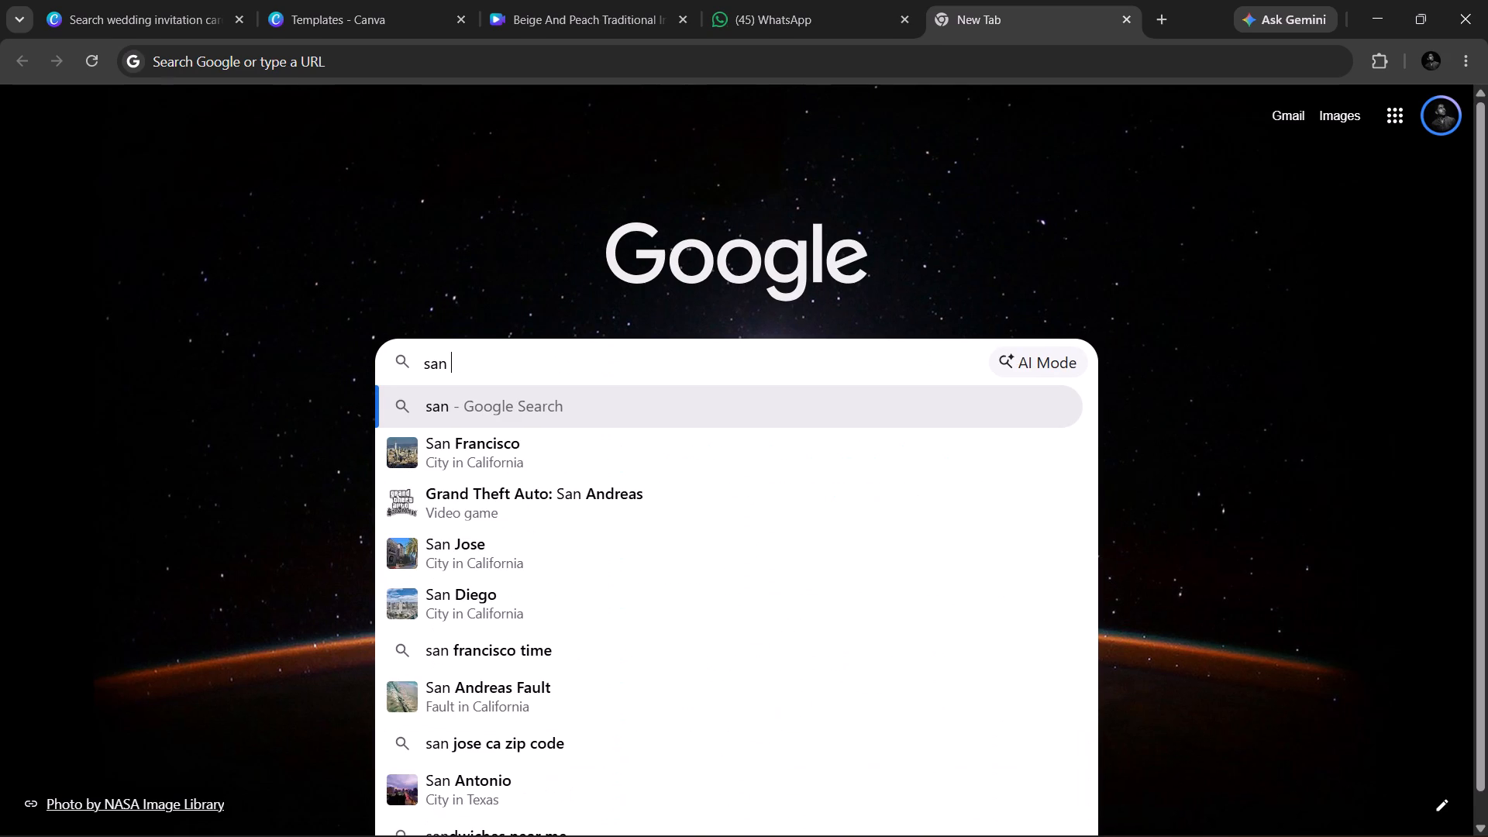
text(in hindi)
key(Return)
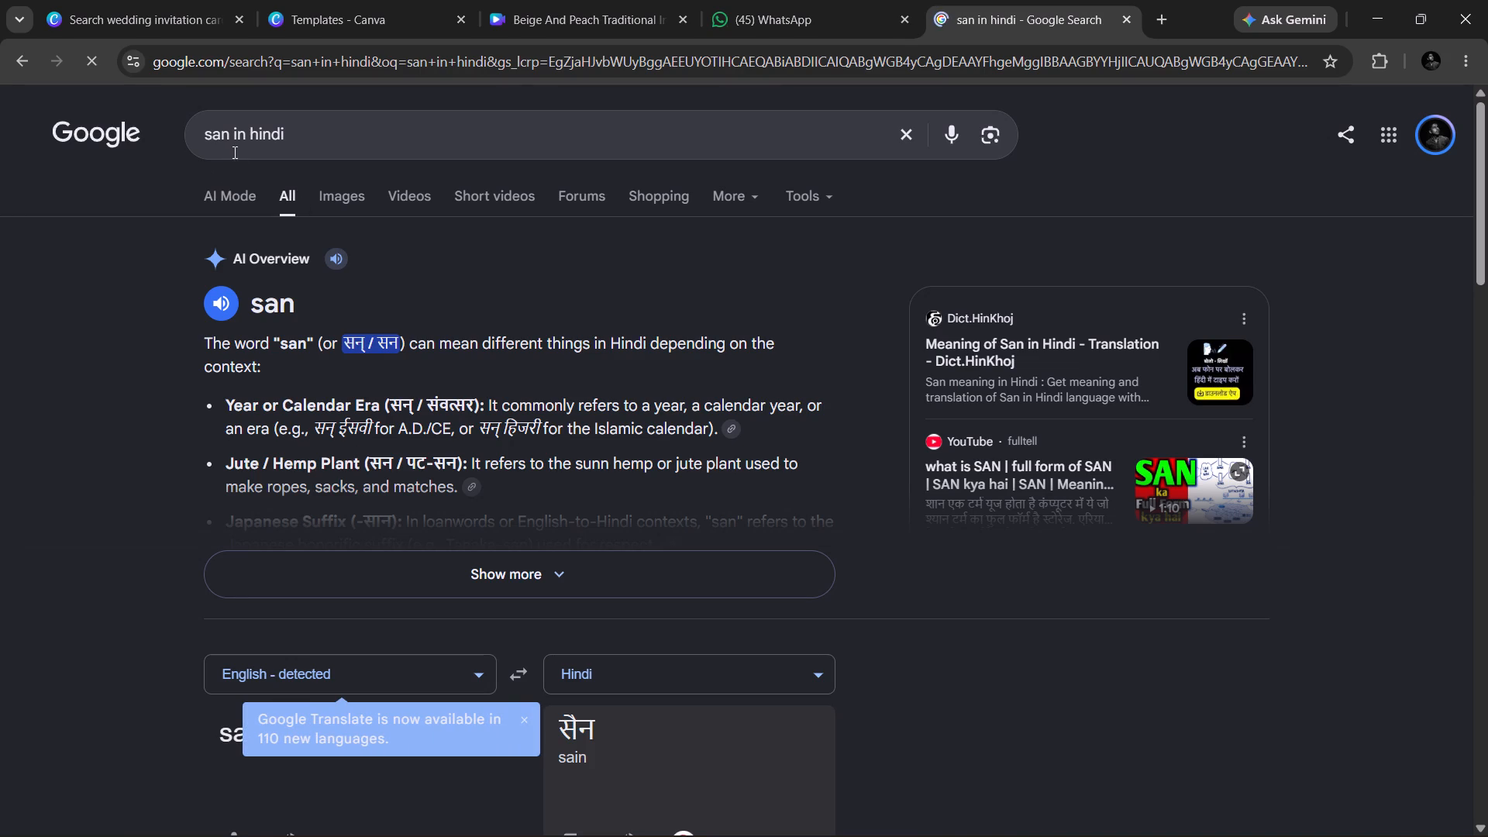
Refine the Google search to "sang in hindi".
click(227, 131)
key(g)
key(Return)
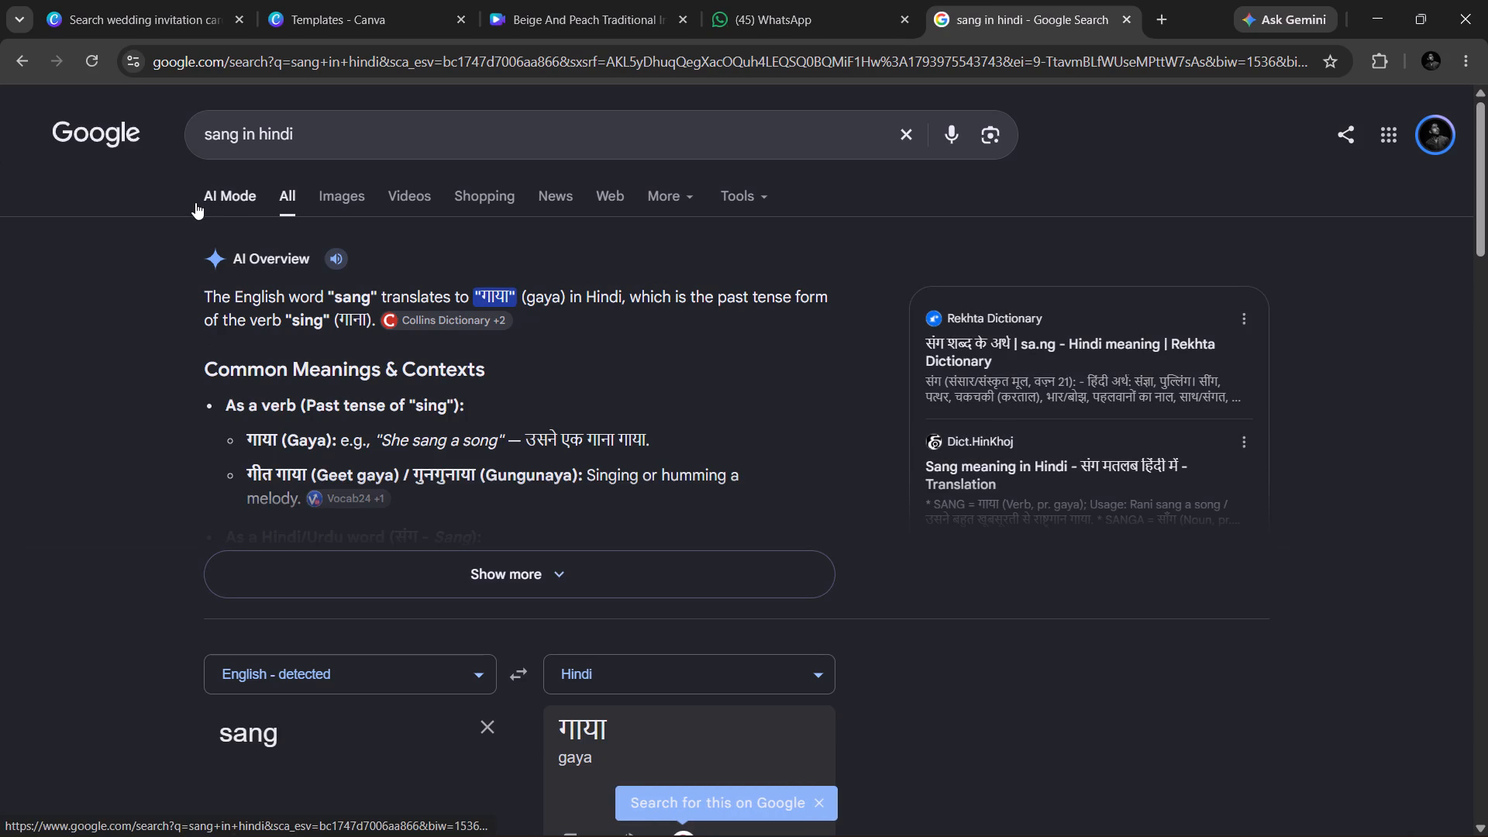
click(237, 139)
key(space)
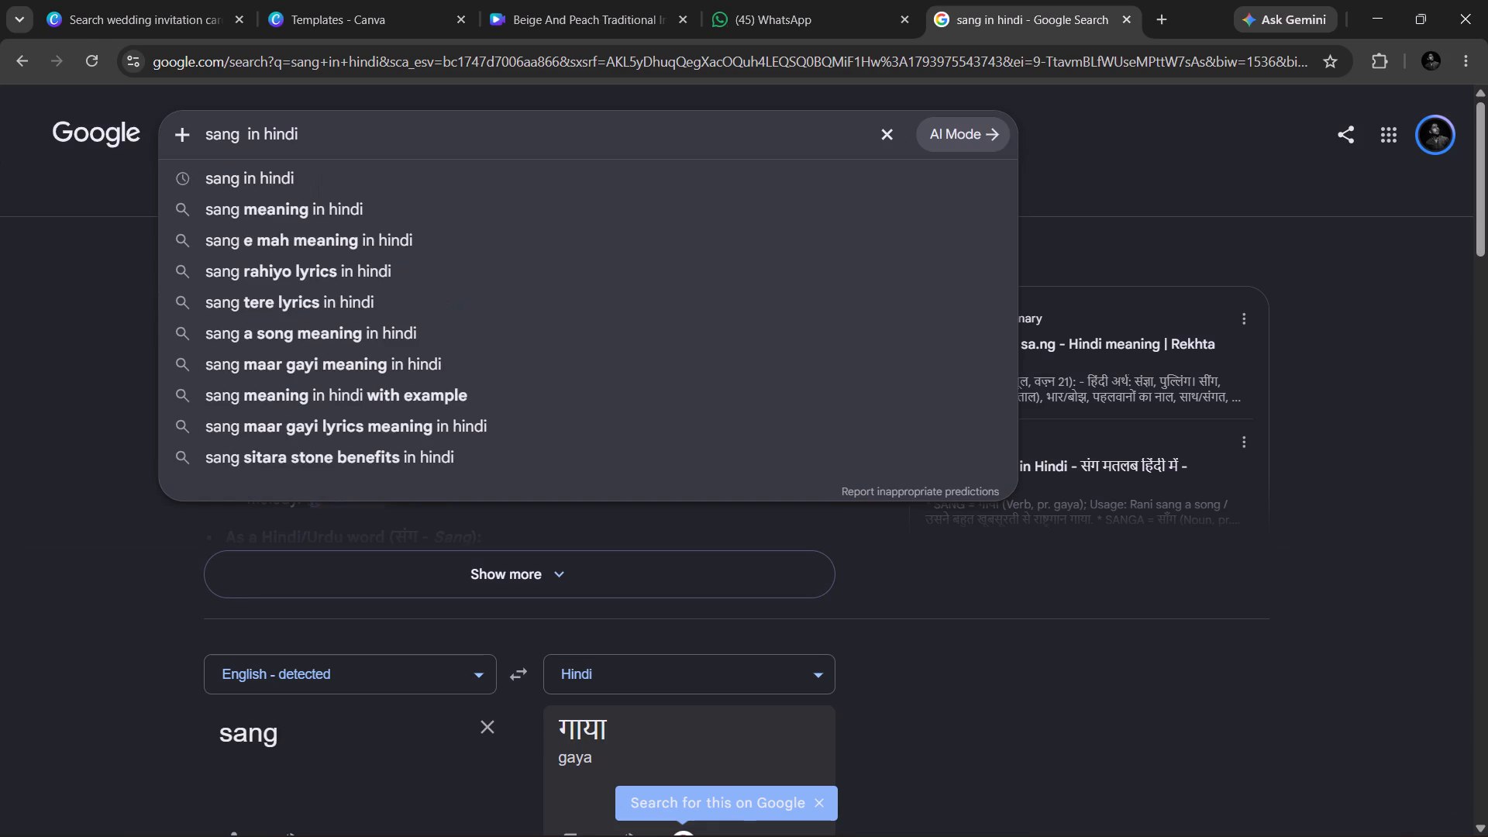
key(Return)
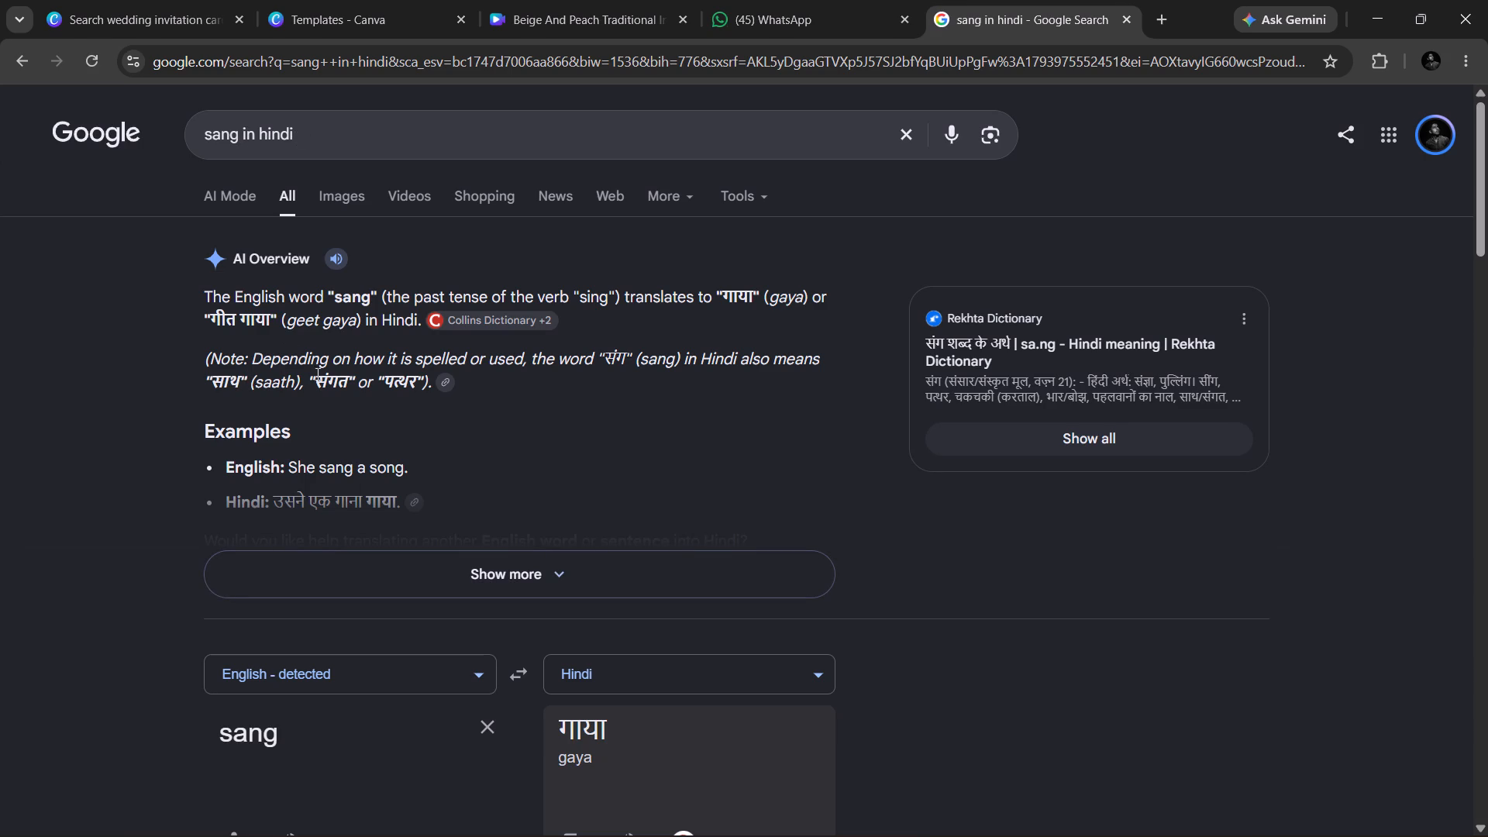
Extend the Google search to "sang in hindi meaning".
click(335, 130)
key(space)
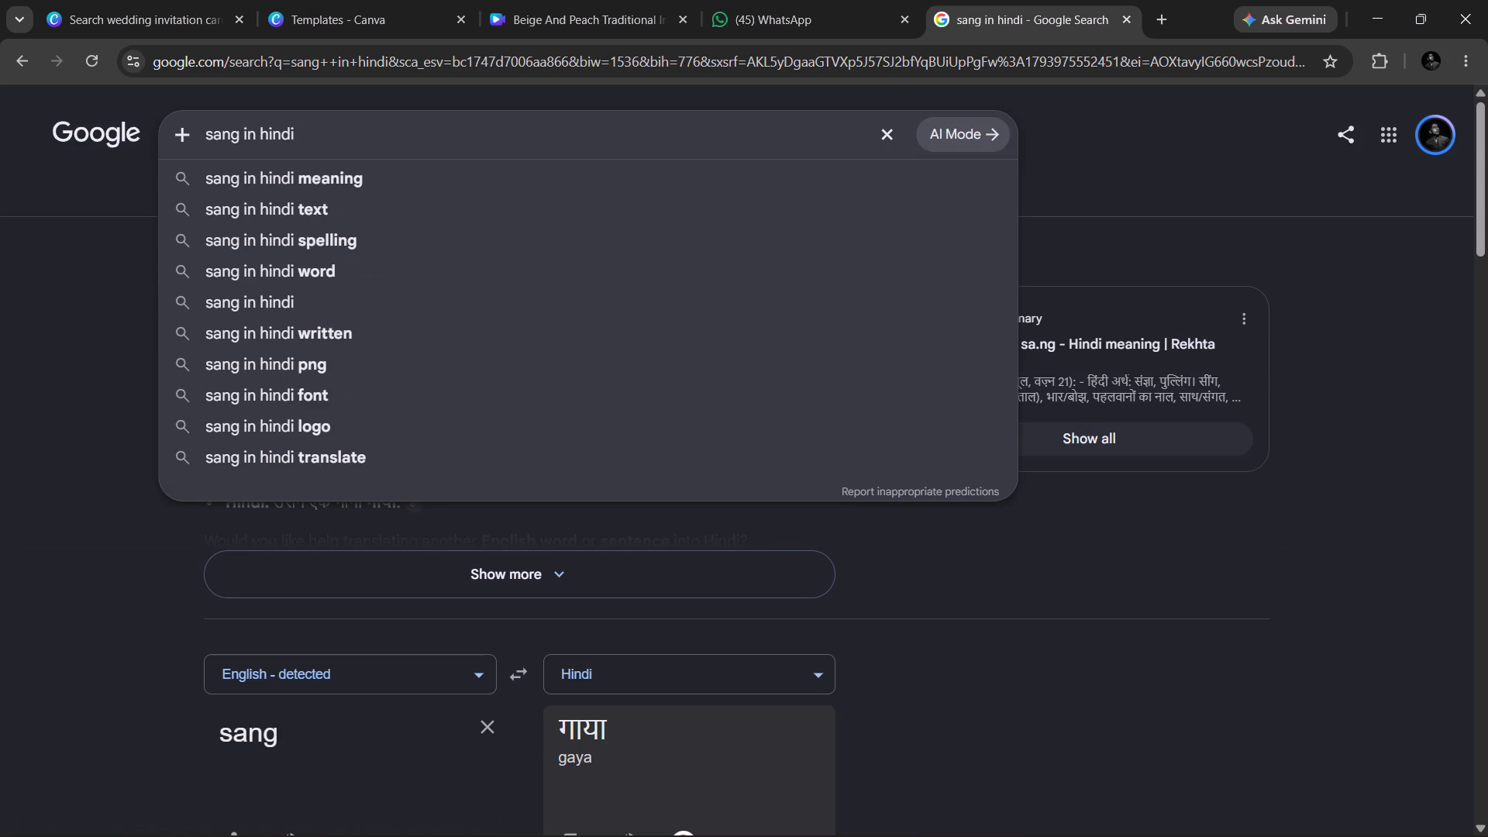
key(Down)
key(space)
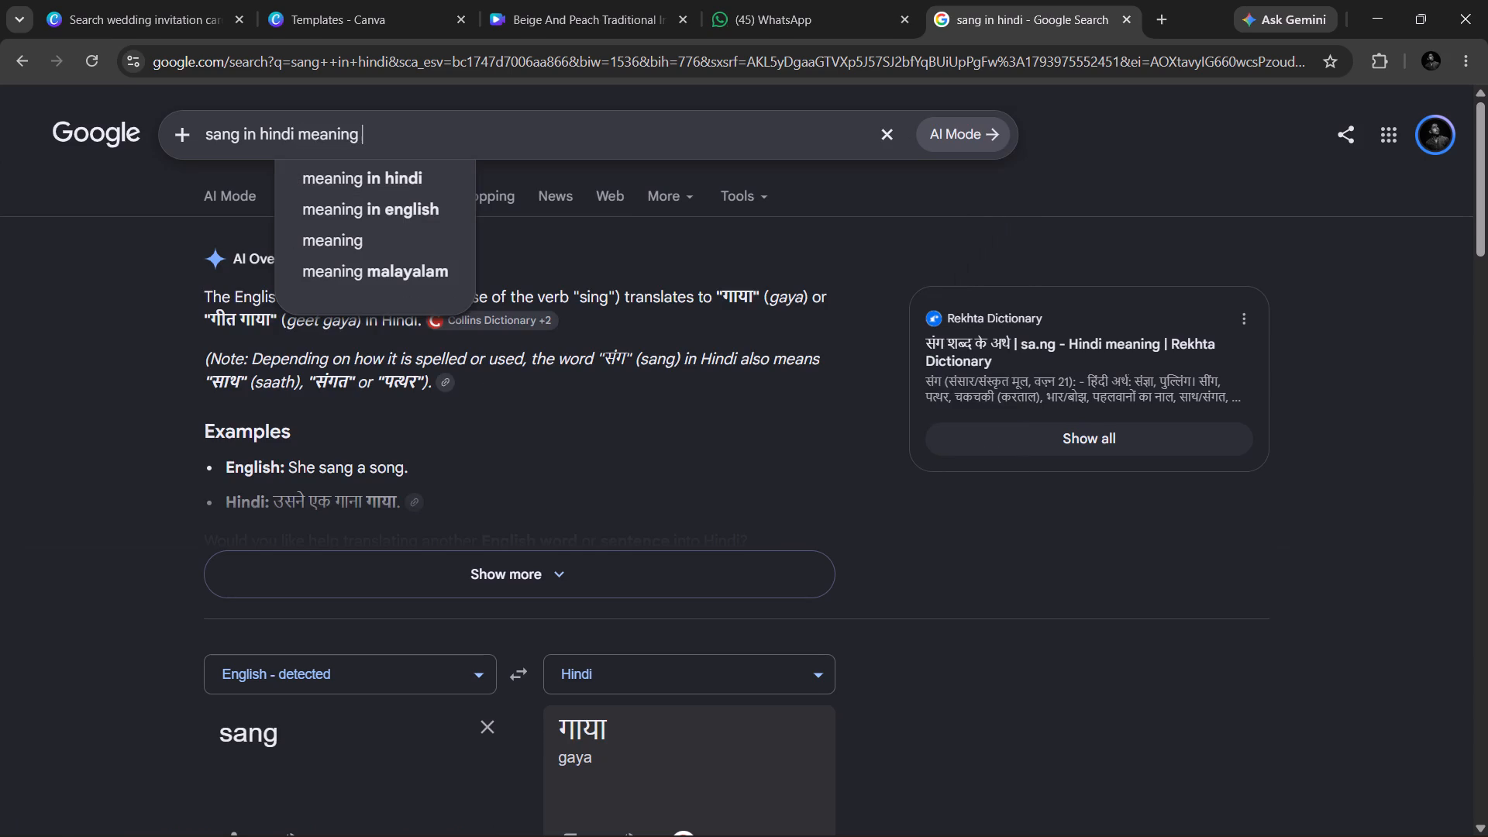
key(Return)
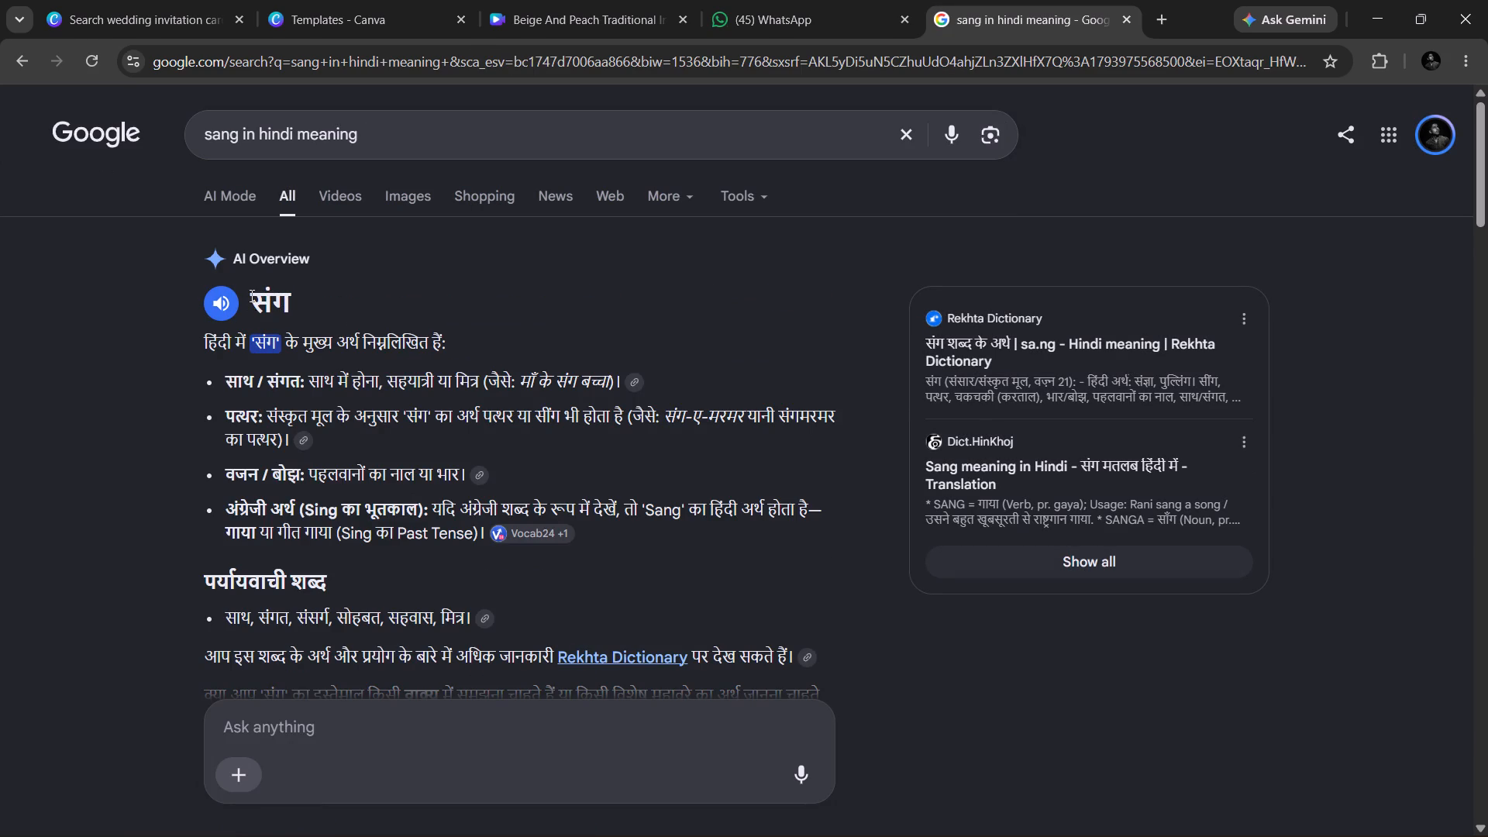
Copy "संग" from the search result and paste it into the blank line between the couple's names in the Canva design.
drag(250, 294, 307, 300)
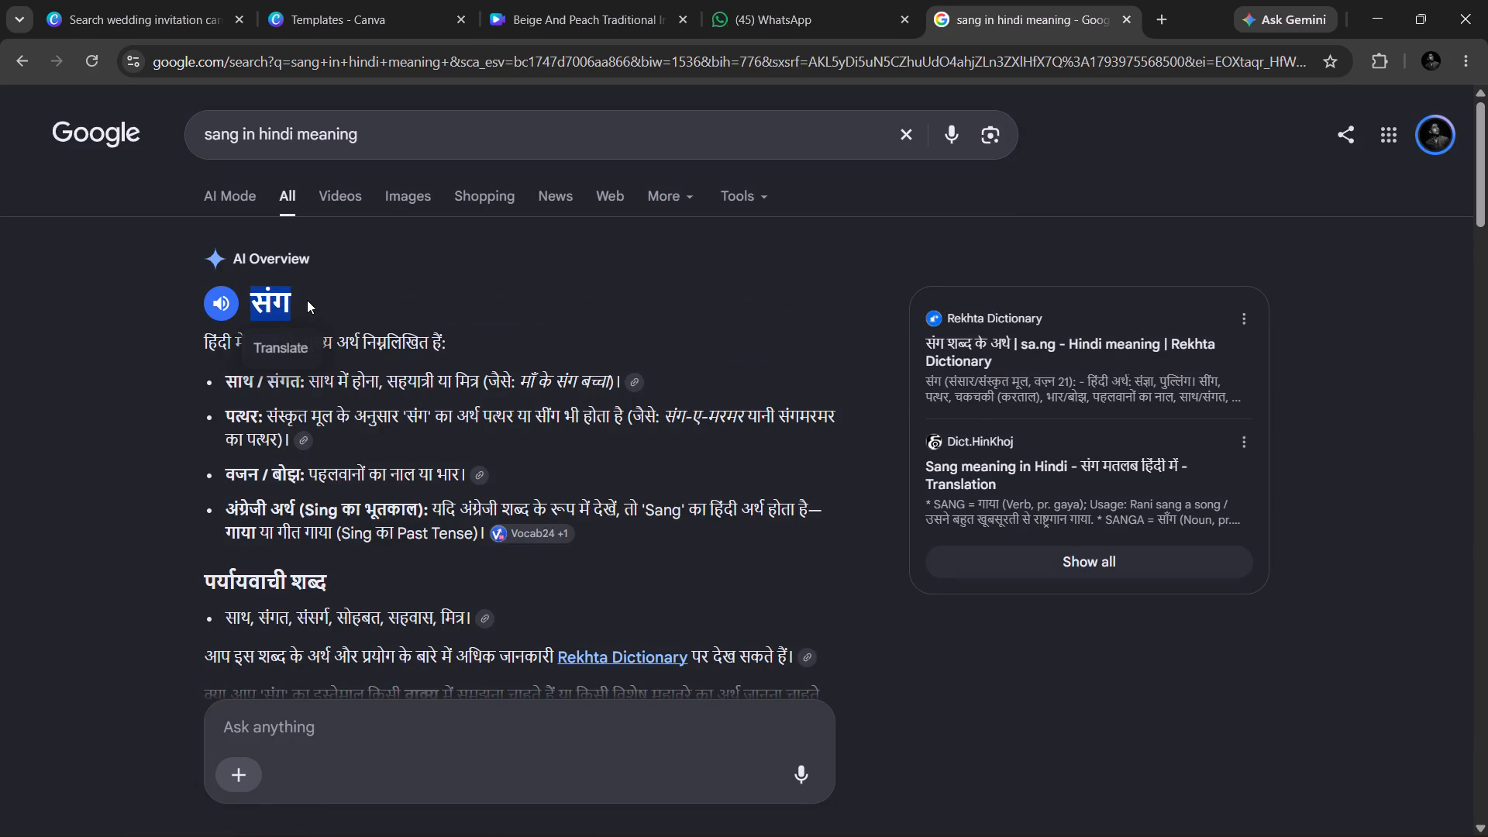
key(ctrl+c)
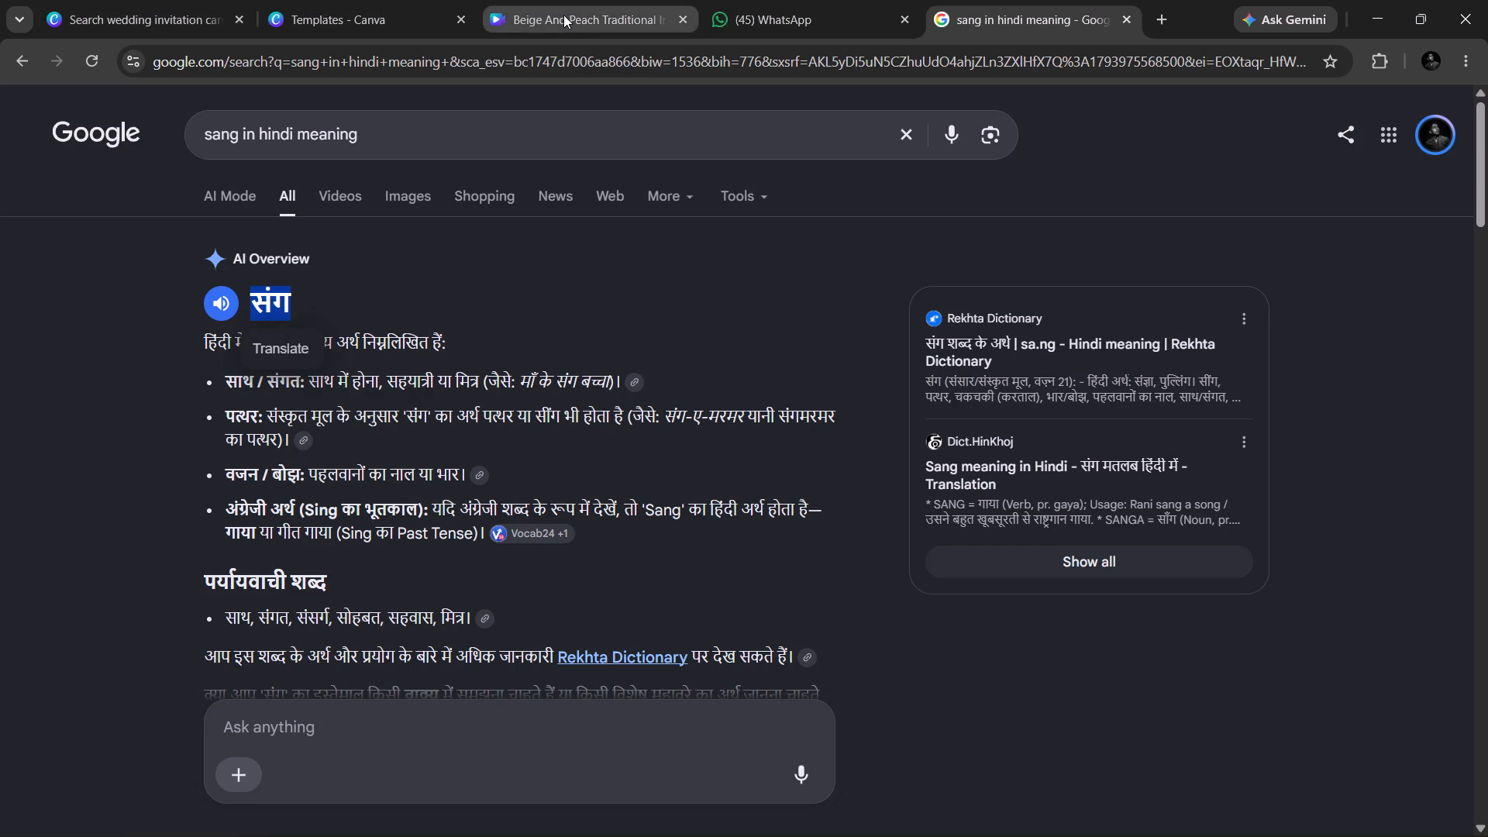
click(563, 15)
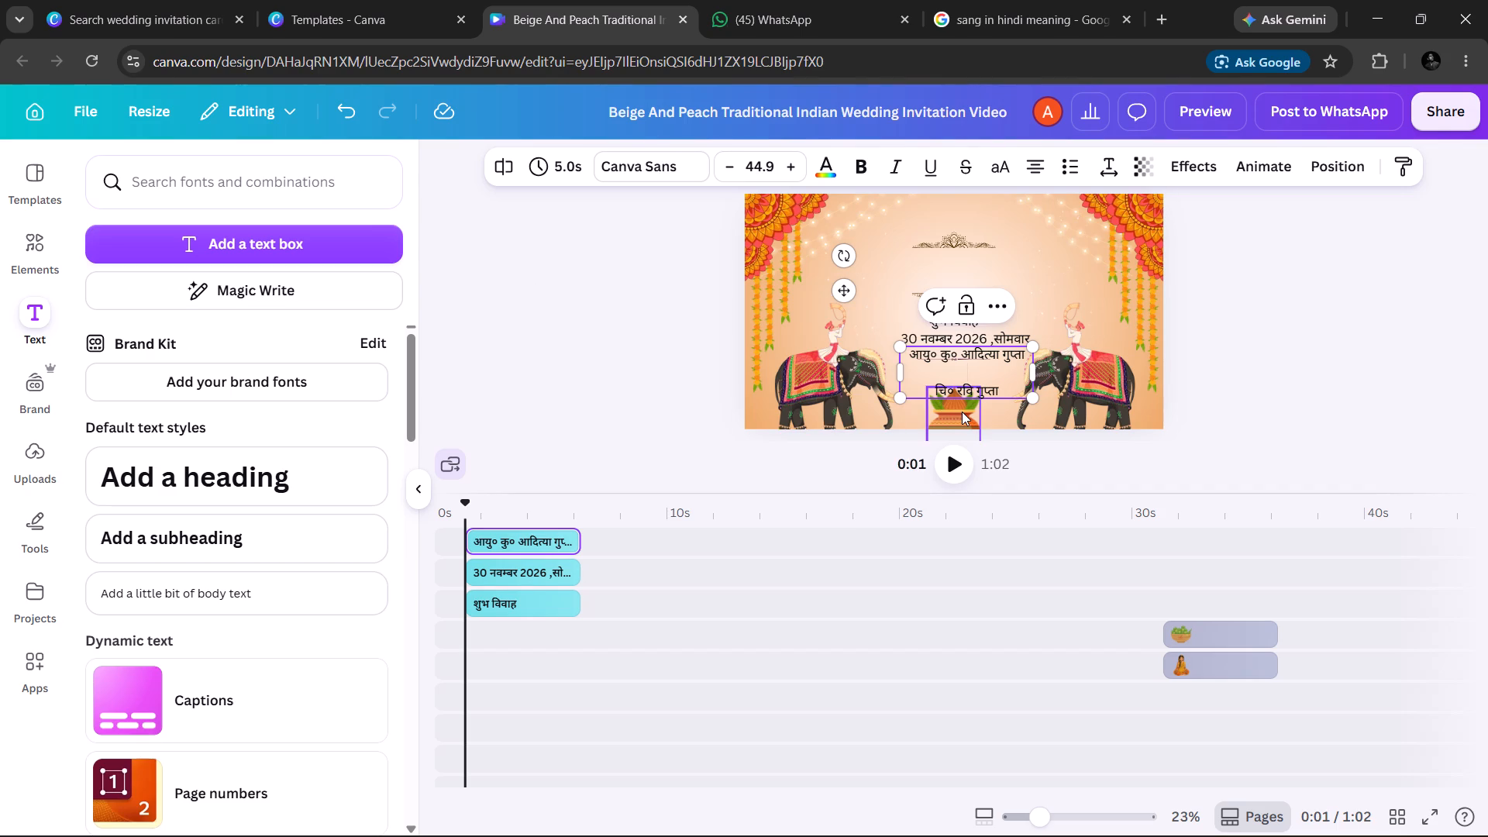
key(ctrl+v)
Fit the couple's names text between the two ornaments of the first scene, centred and scaled down to font size 35.4.
click(960, 370)
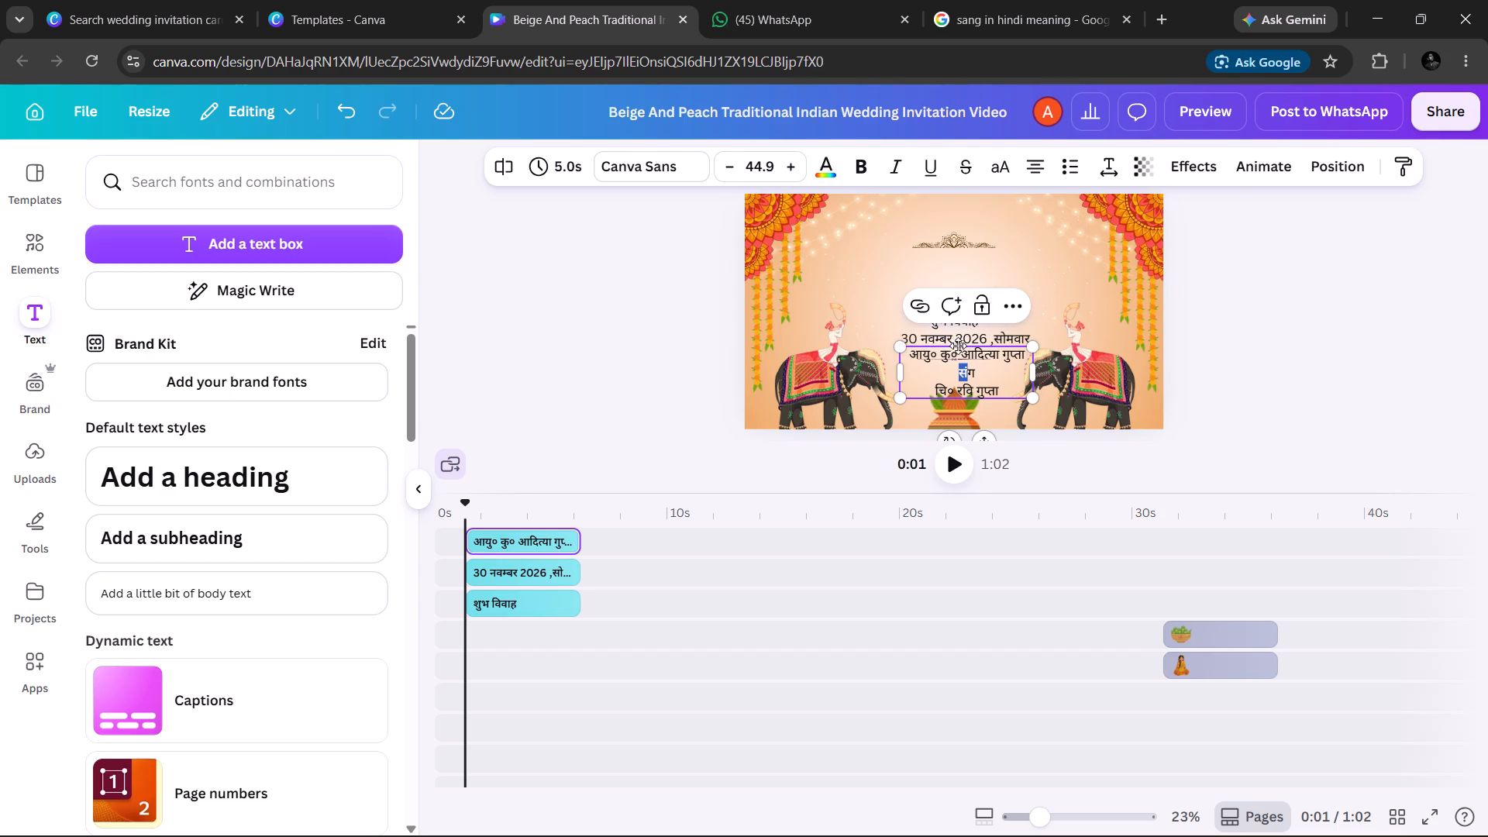
drag(957, 345, 953, 246)
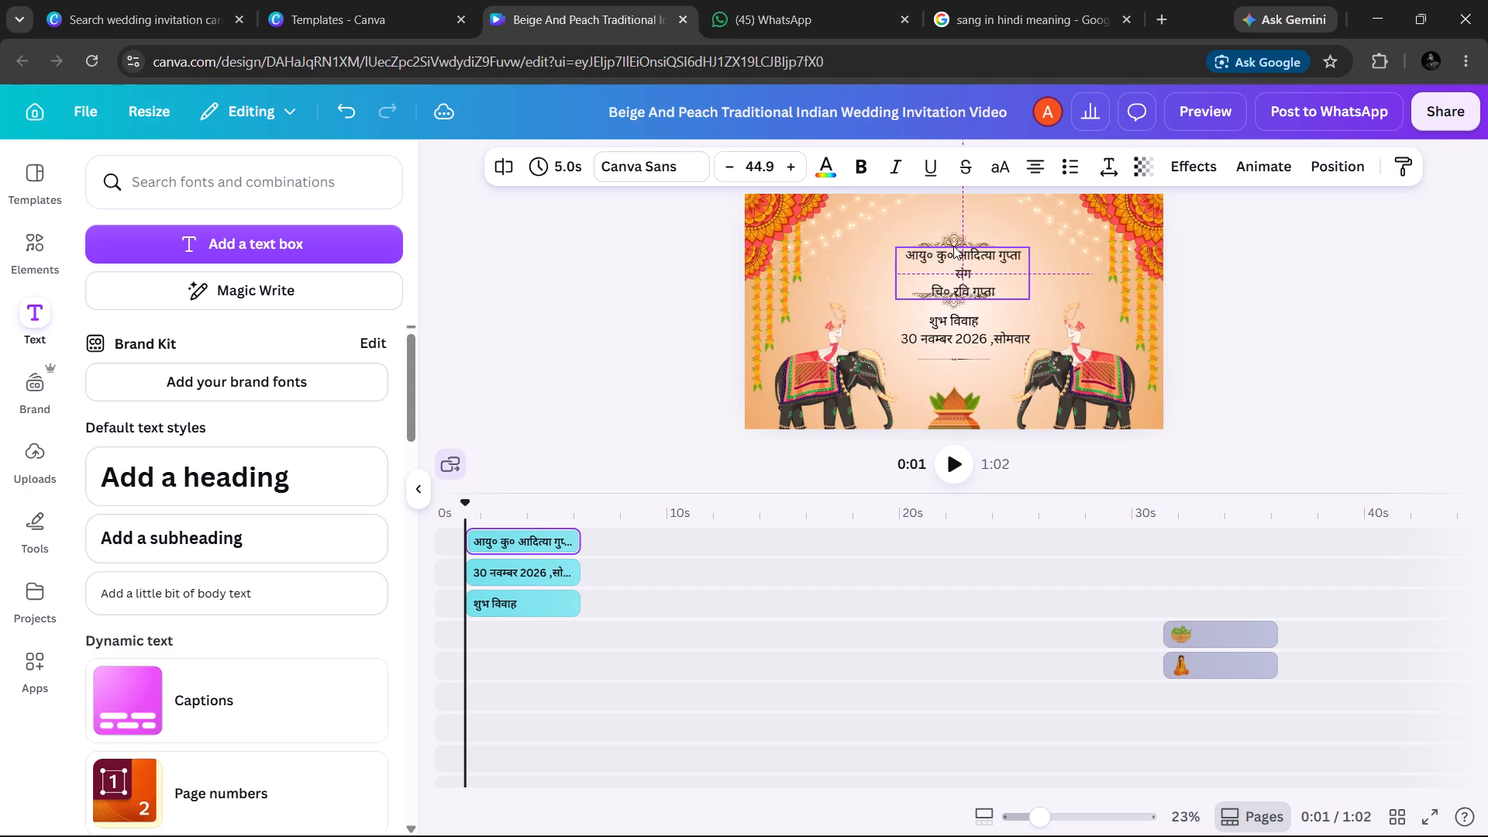
drag(953, 246, 945, 246)
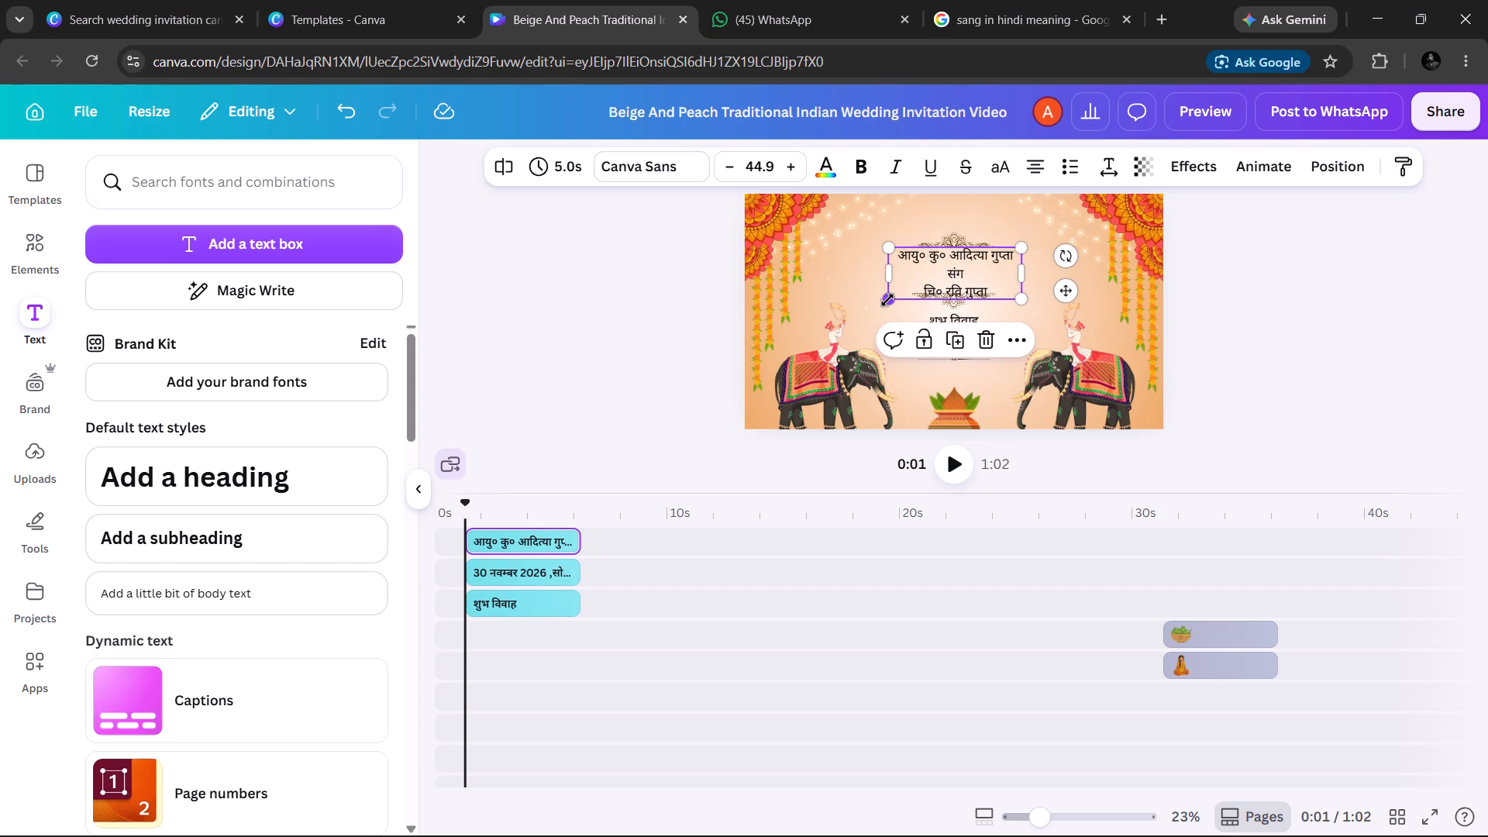
drag(887, 300, 890, 280)
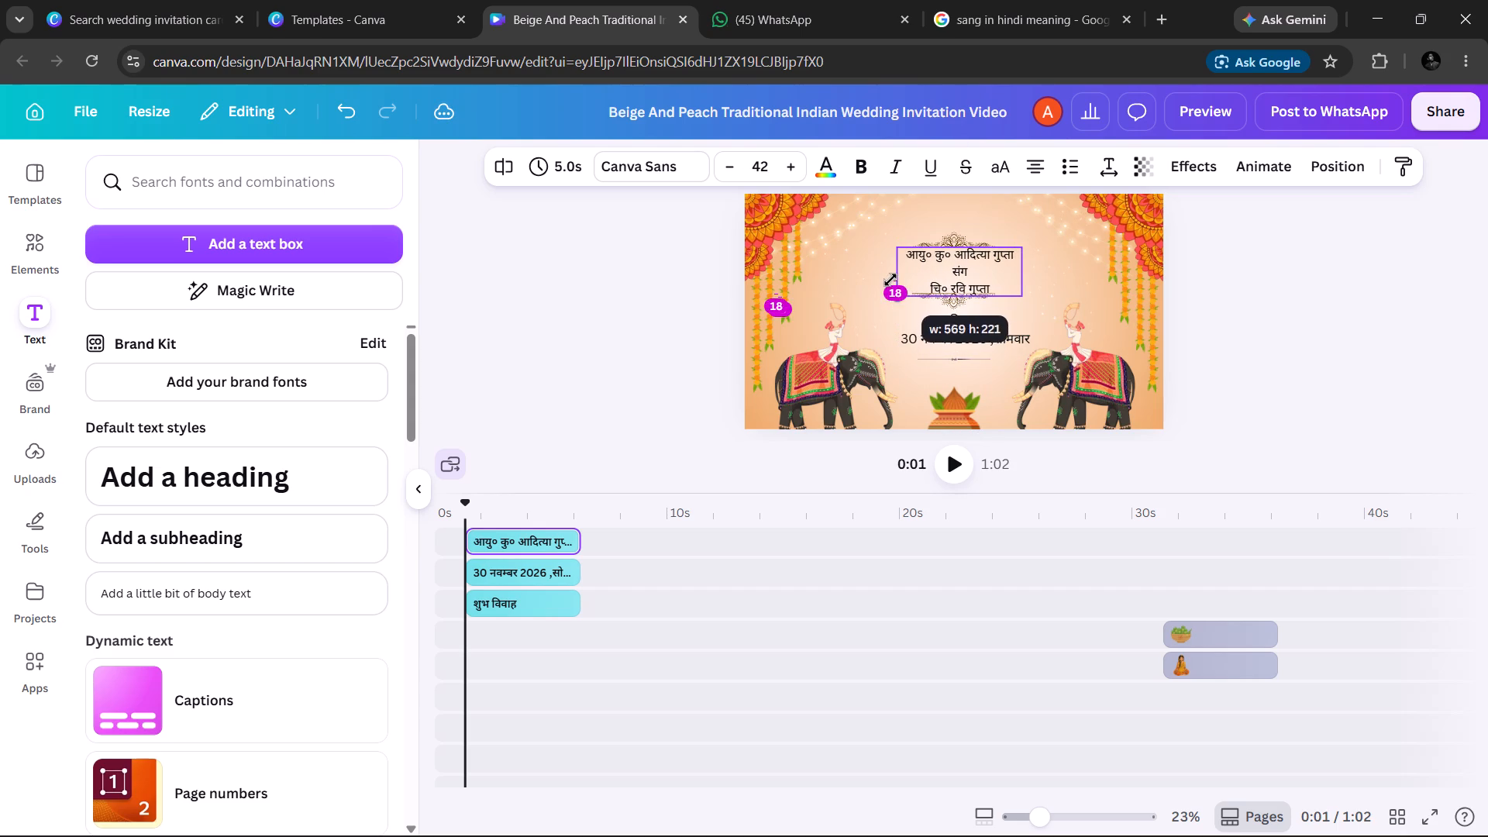
drag(890, 280, 890, 274)
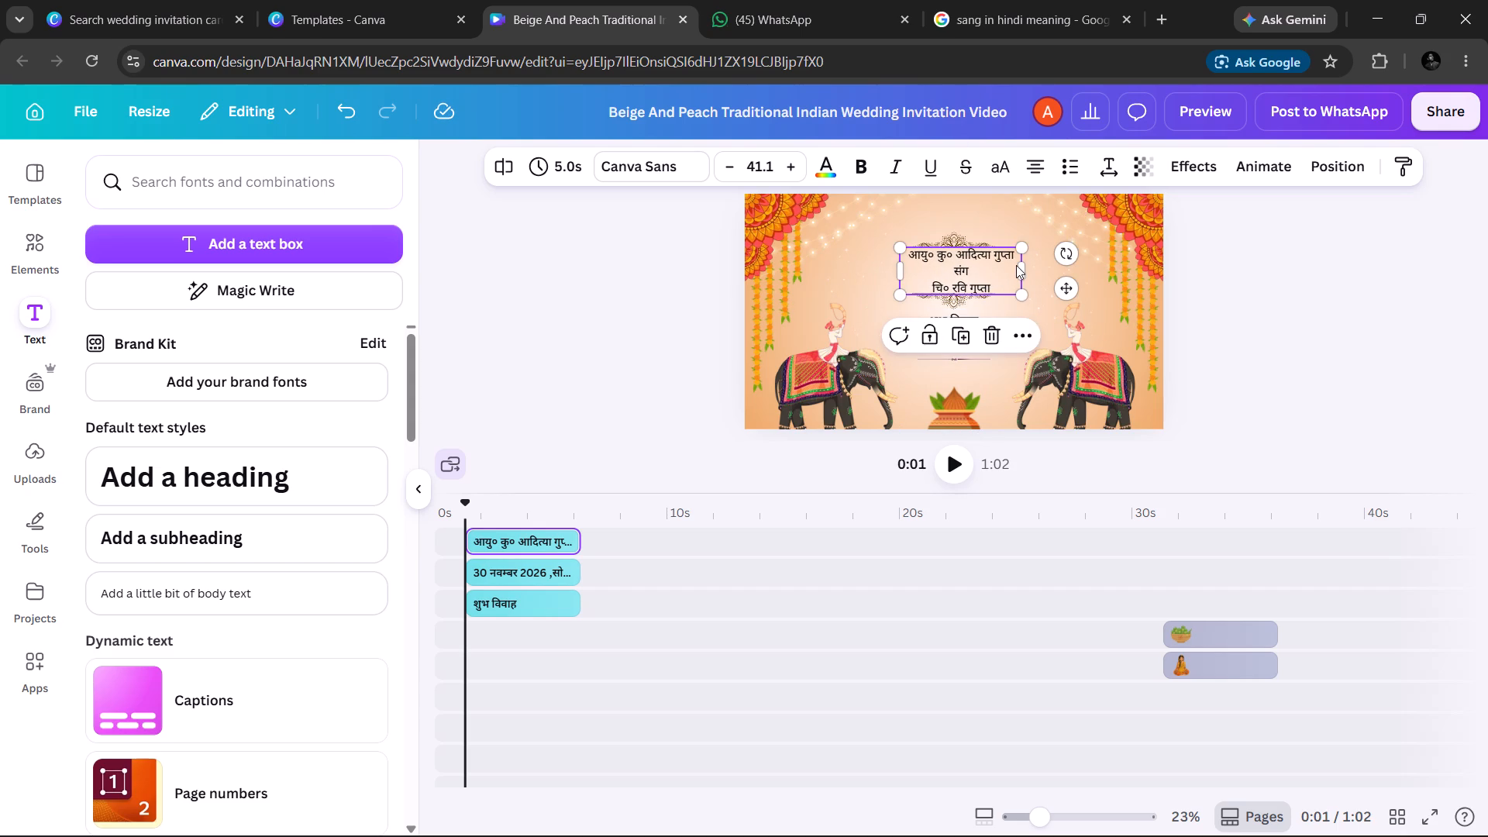
drag(1025, 269, 1038, 269)
drag(951, 265, 943, 264)
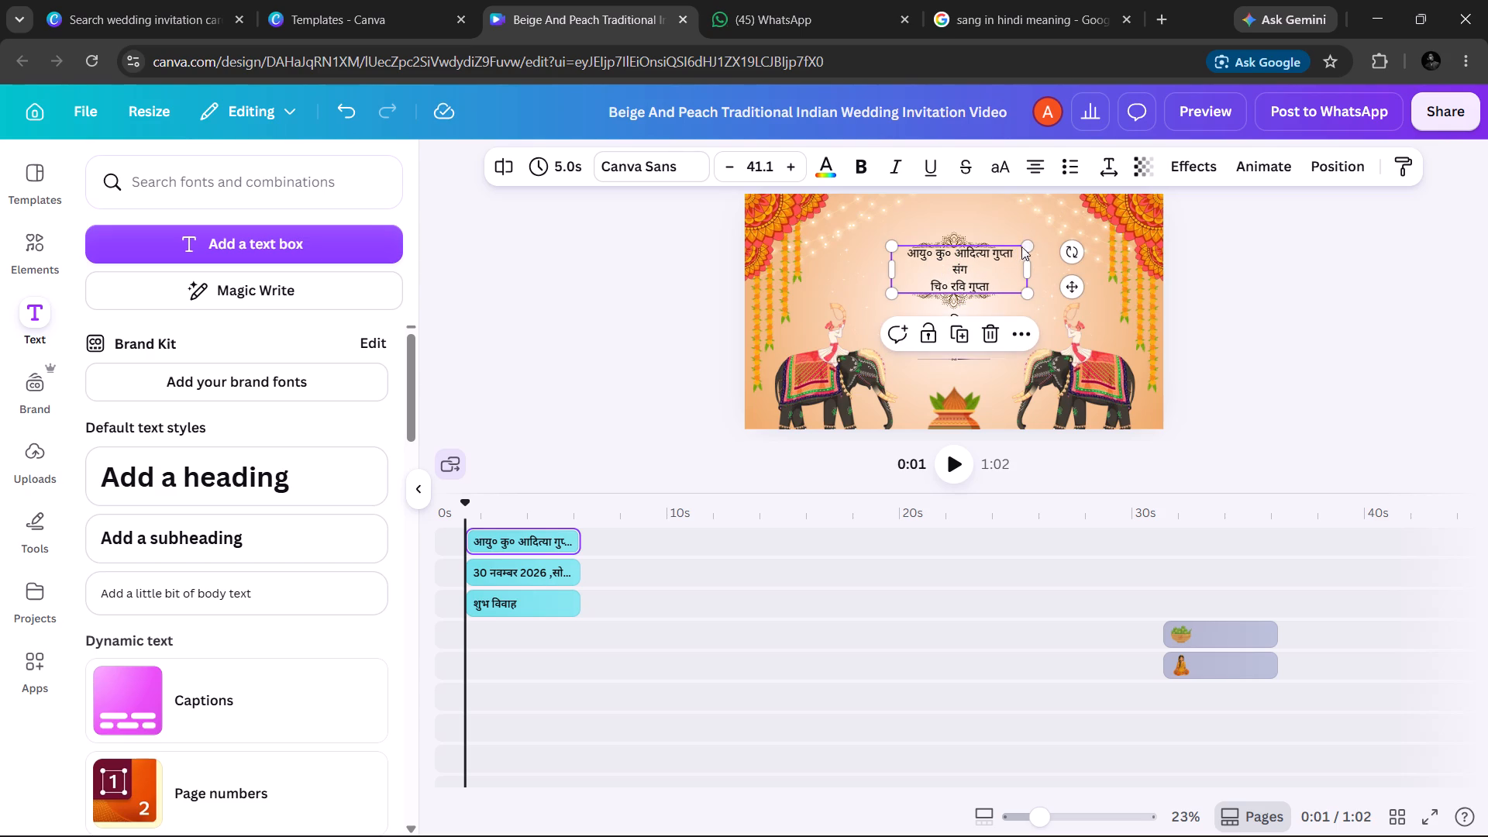
drag(1029, 243, 1020, 263)
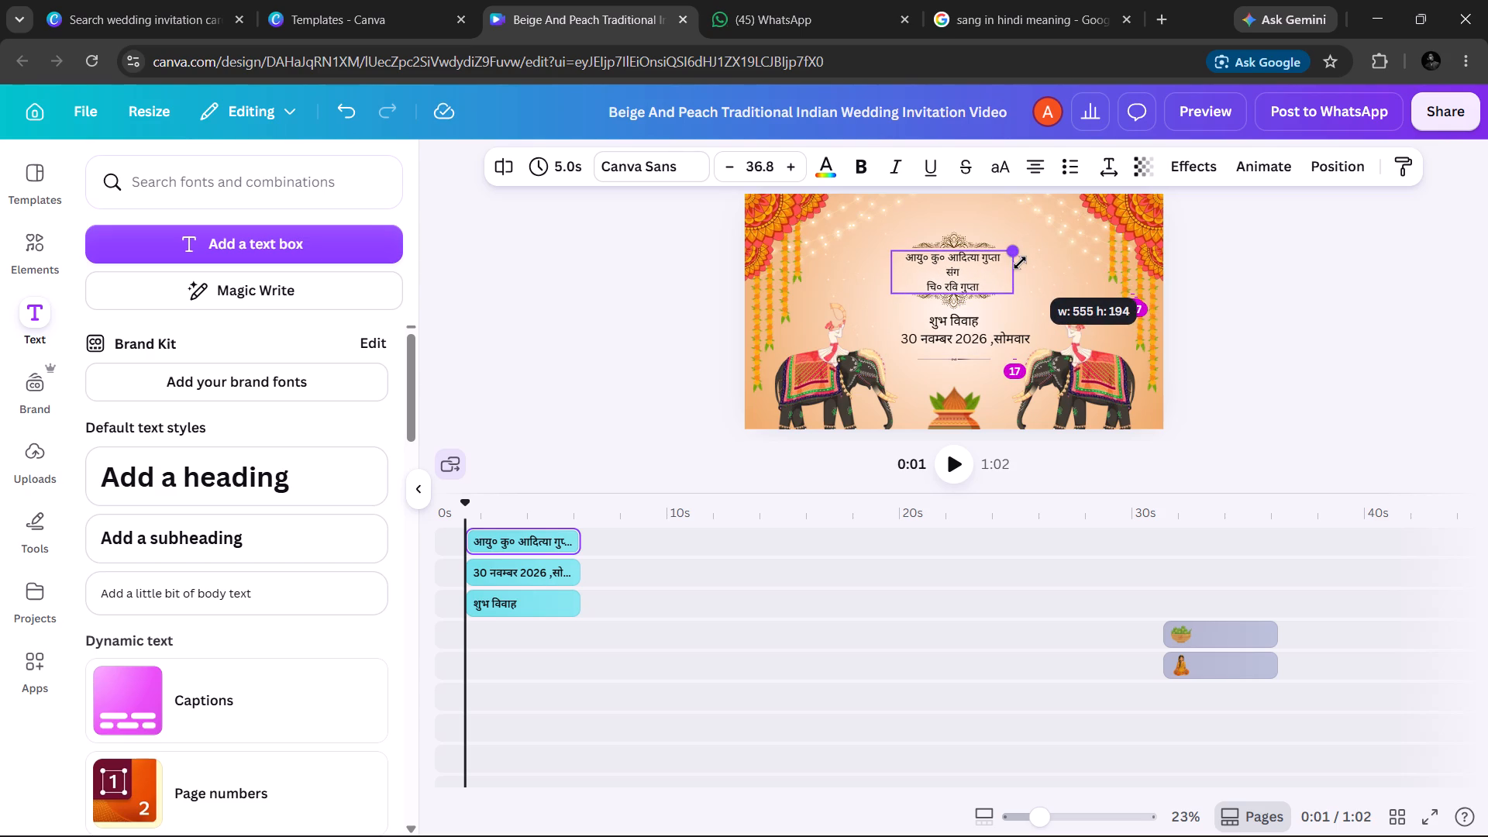
drag(1020, 263, 1015, 269)
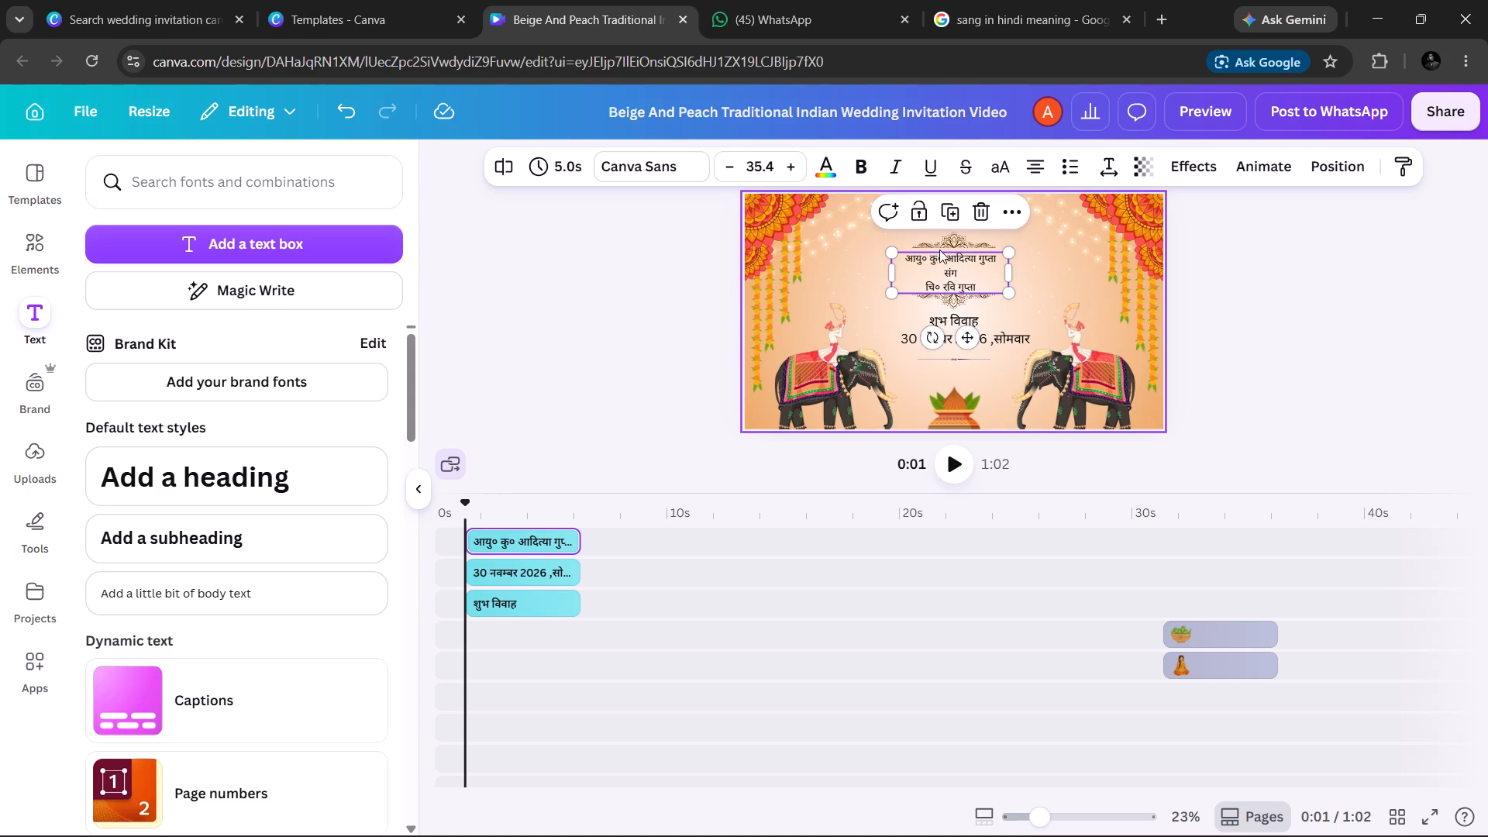
click(944, 253)
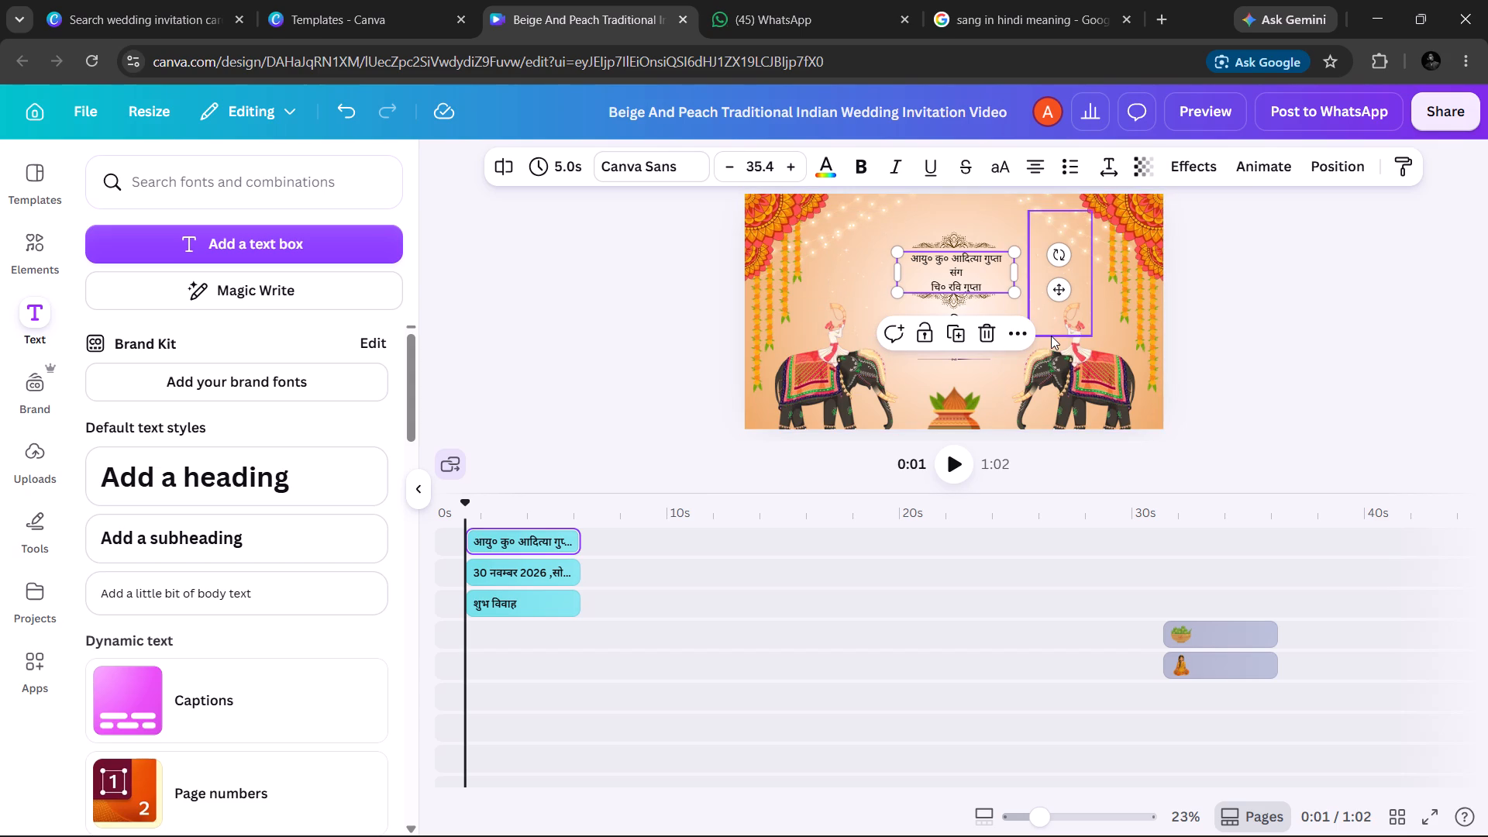
click(909, 221)
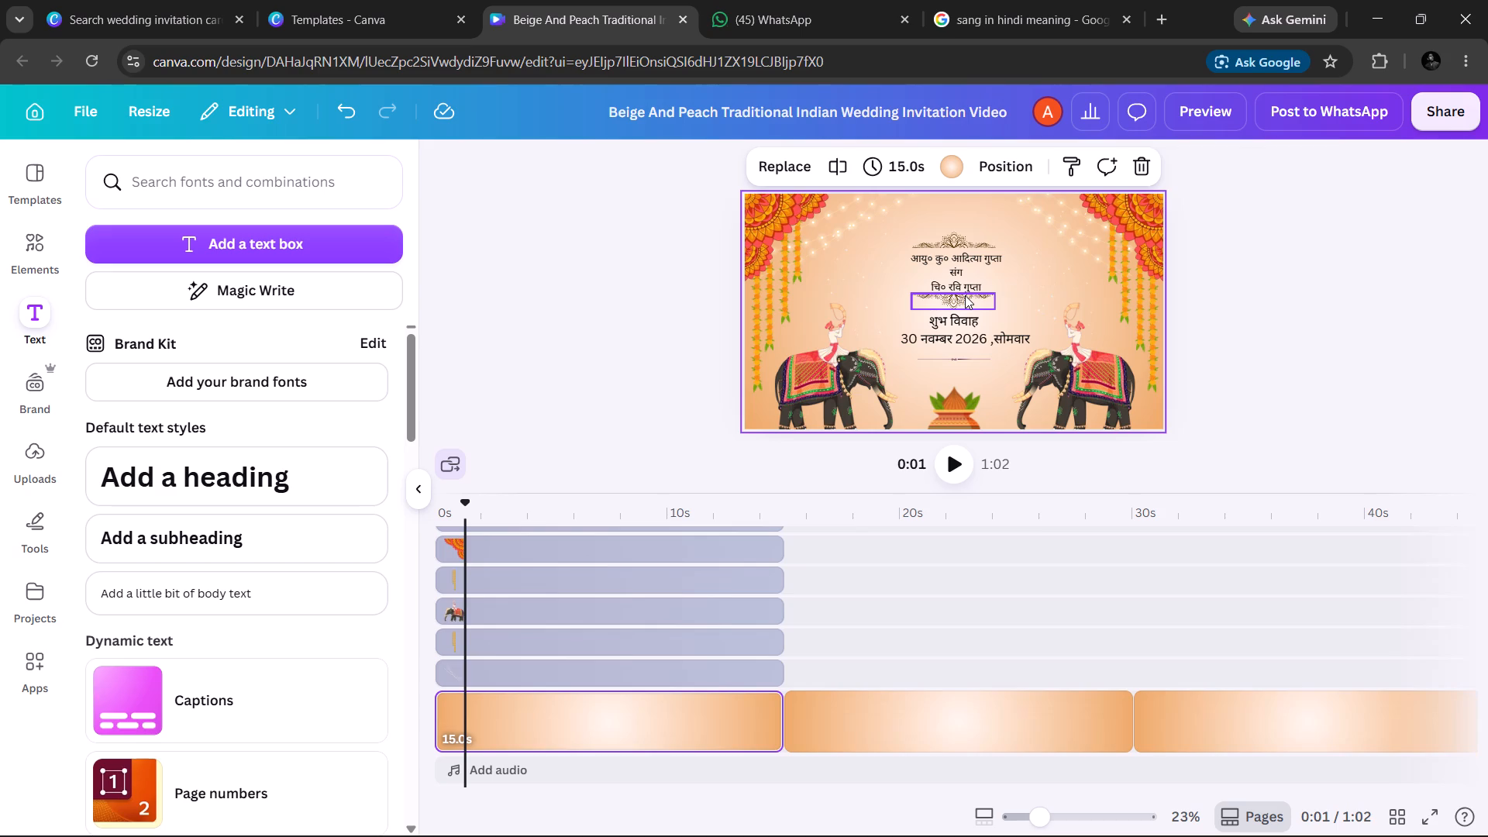
Shift "शुभ विवाह" and the date line slightly upward, keeping both centred beneath the lower ornament.
click(957, 322)
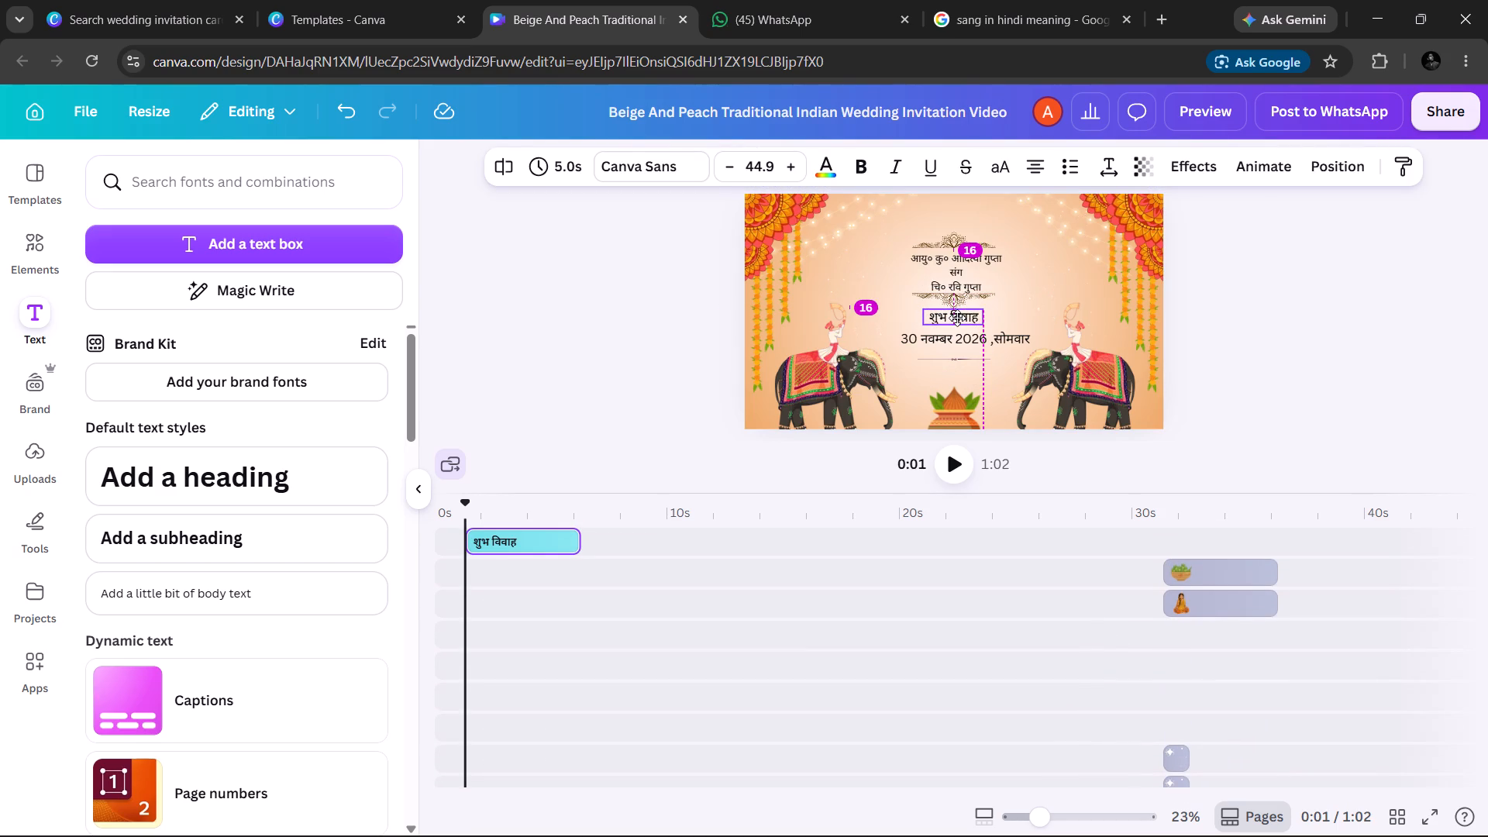
click(956, 339)
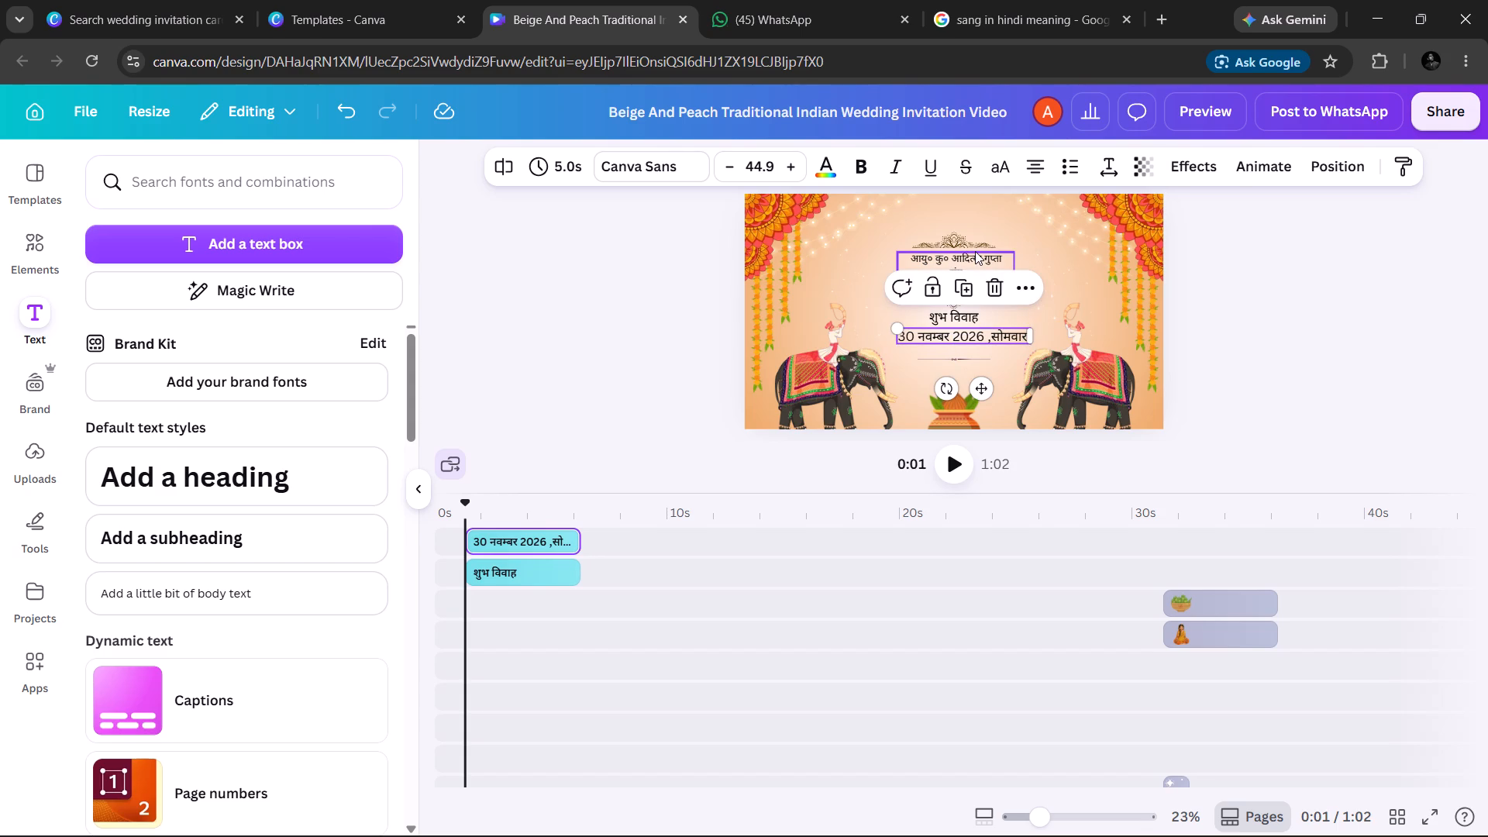
Nudge the upper ornament of the first scene slightly higher, keeping it horizontally centred.
drag(973, 244, 973, 239)
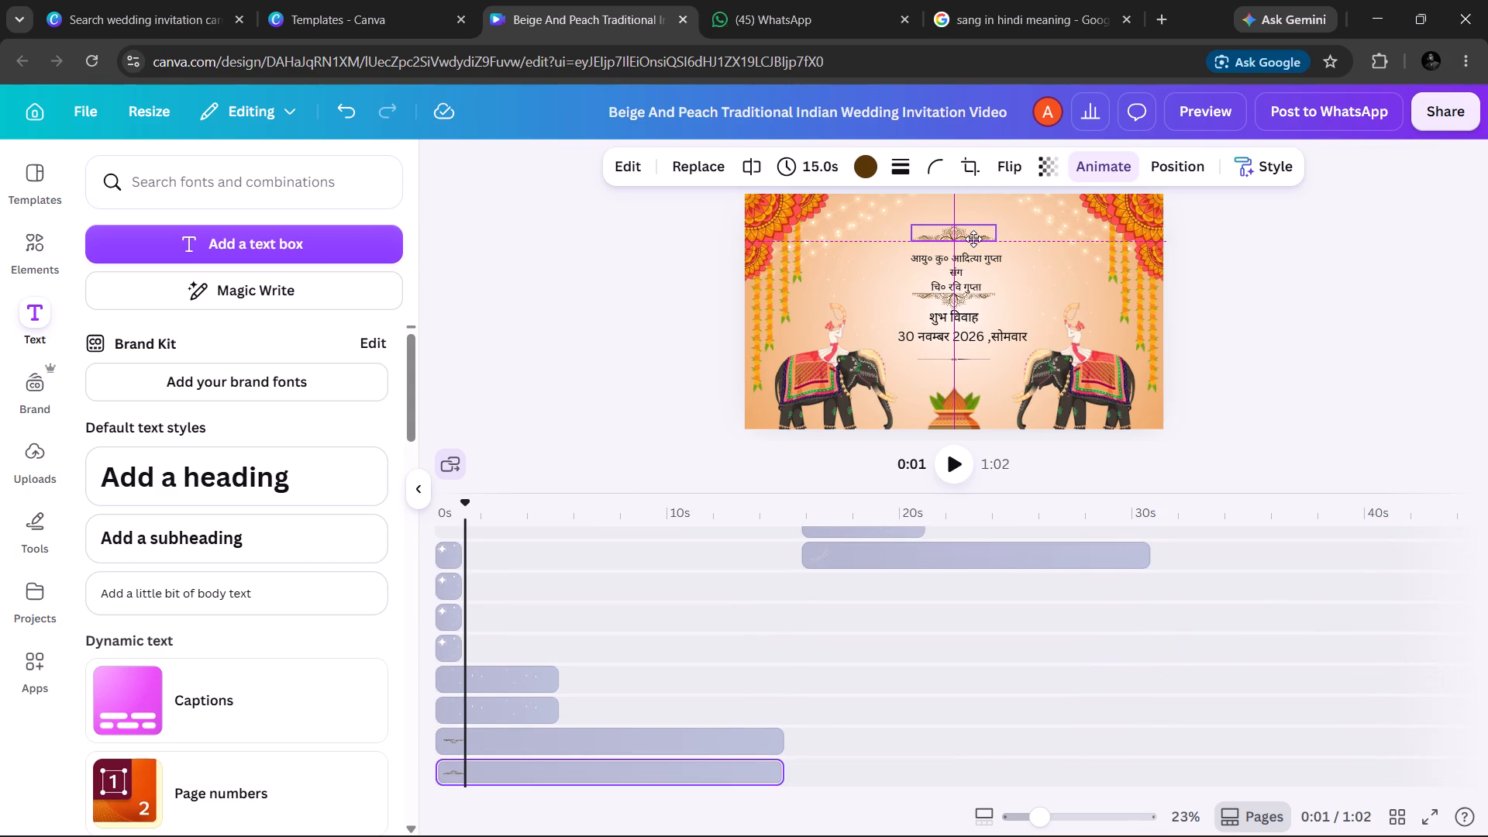
drag(973, 239, 971, 235)
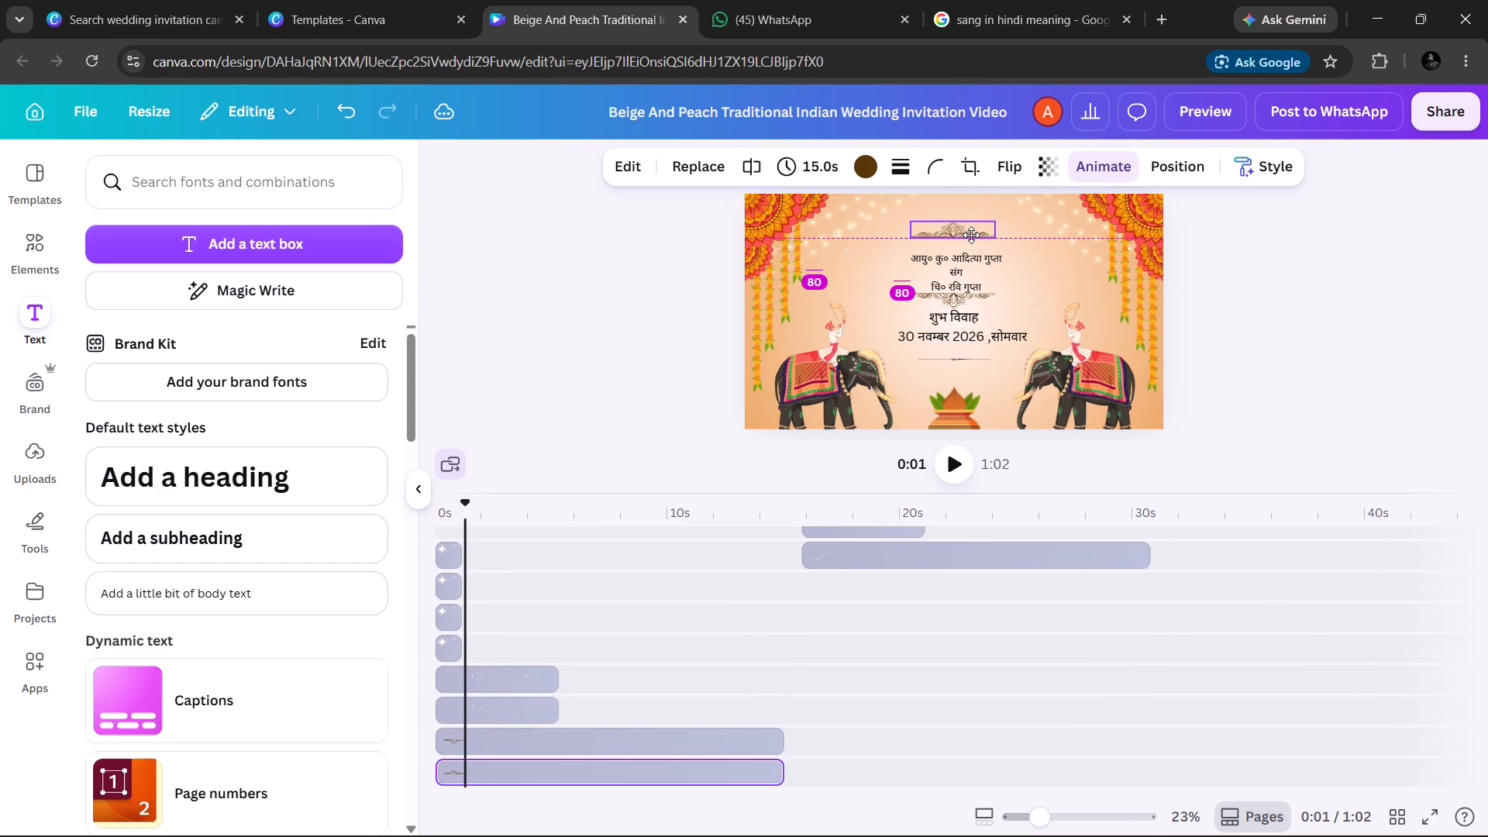
drag(971, 235, 970, 232)
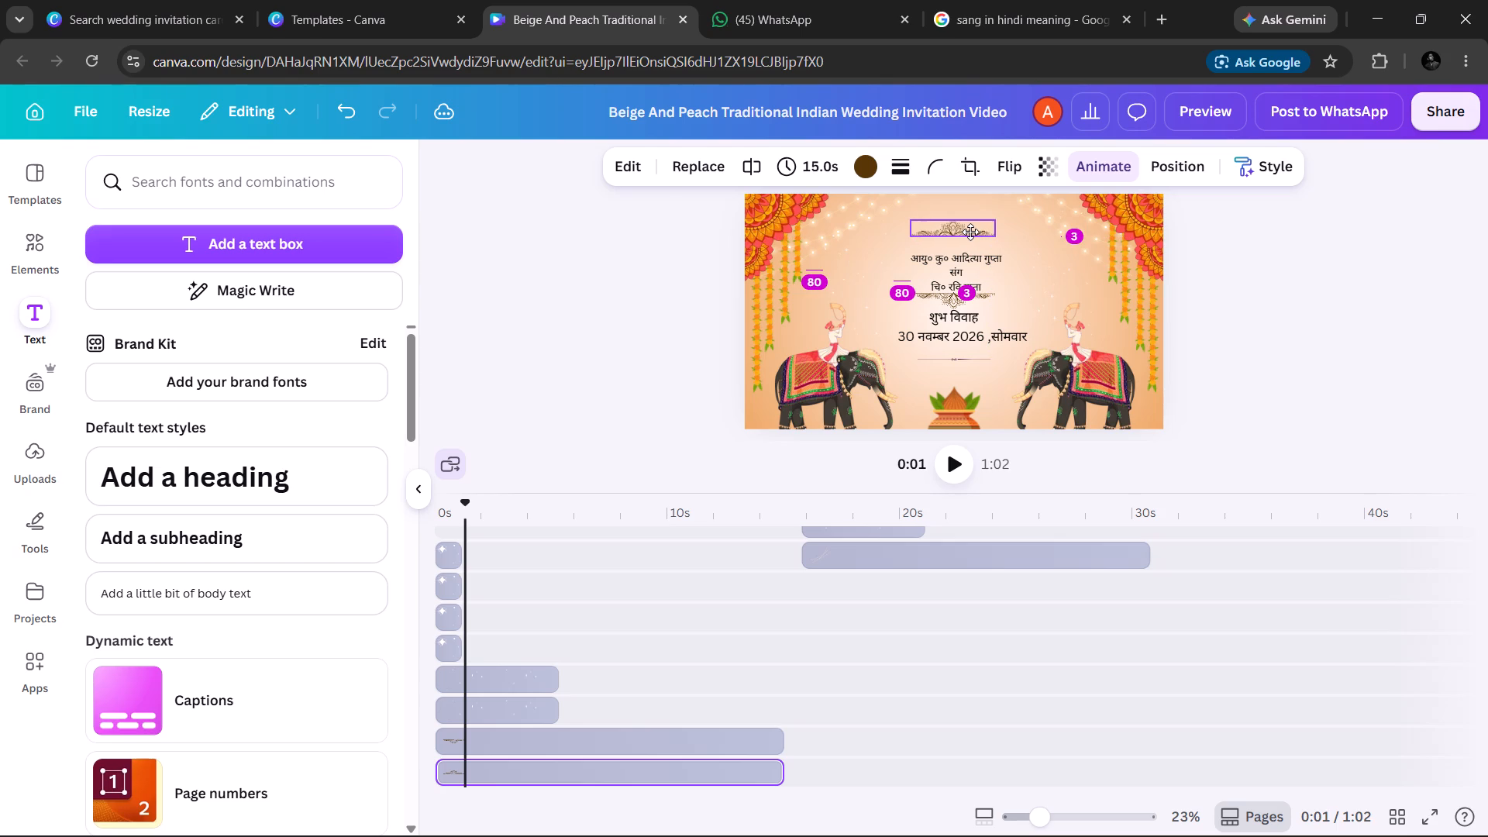
drag(970, 232, 970, 231)
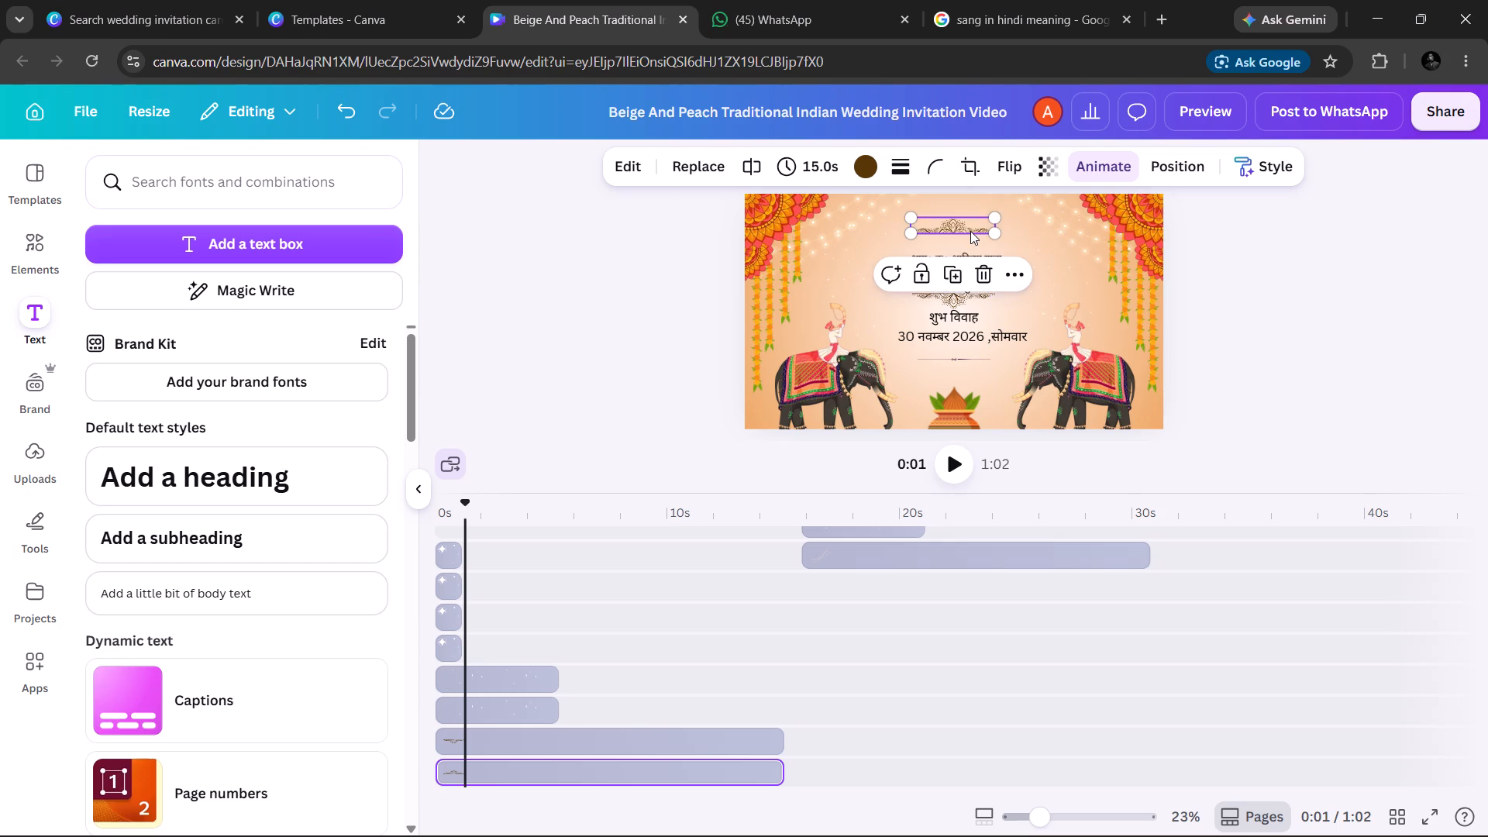
click(854, 239)
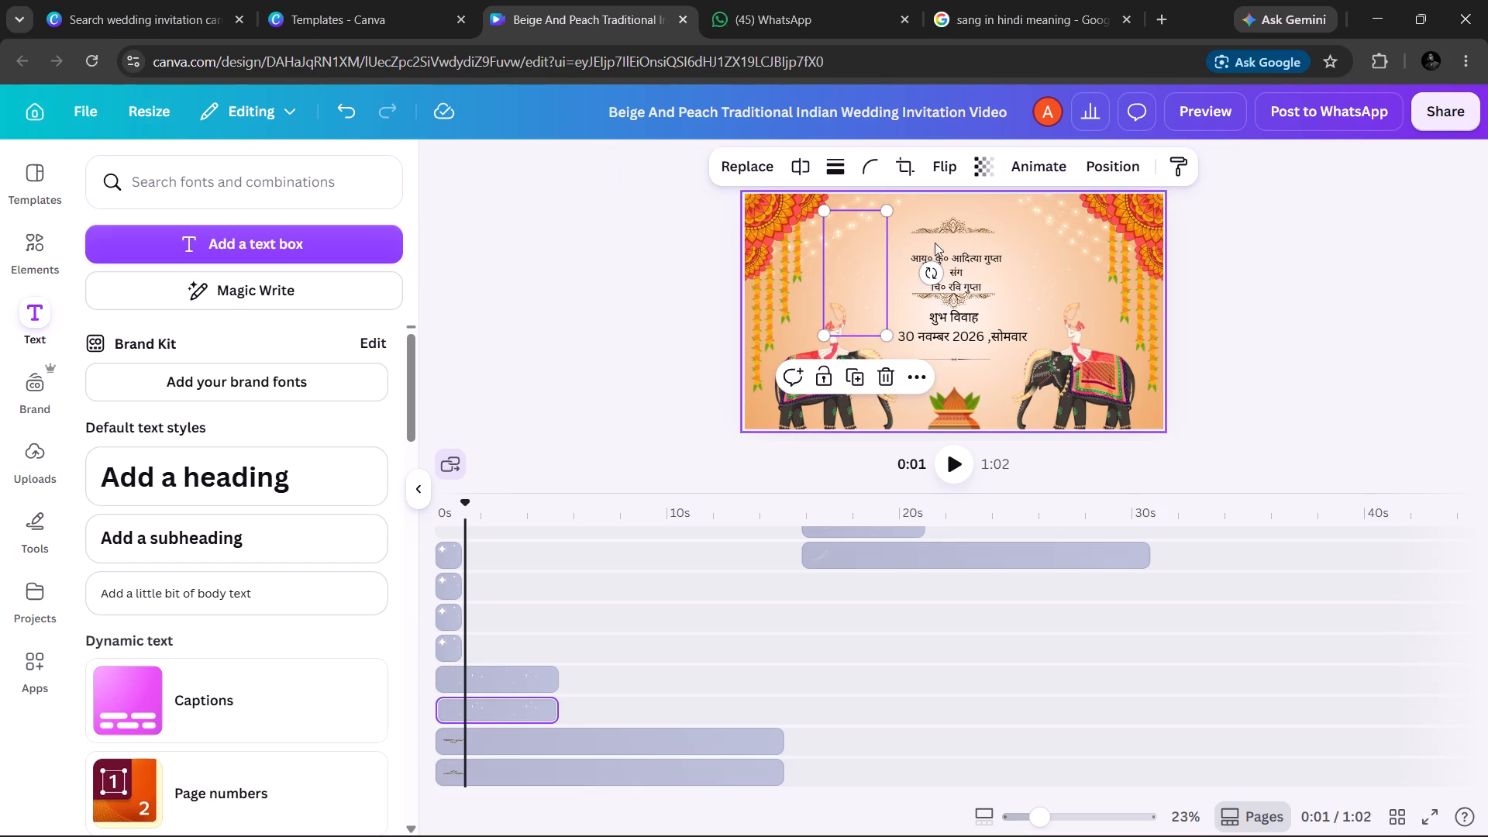
Raise the couple's names text so it sits centred just beneath the upper ornament.
drag(964, 263, 963, 256)
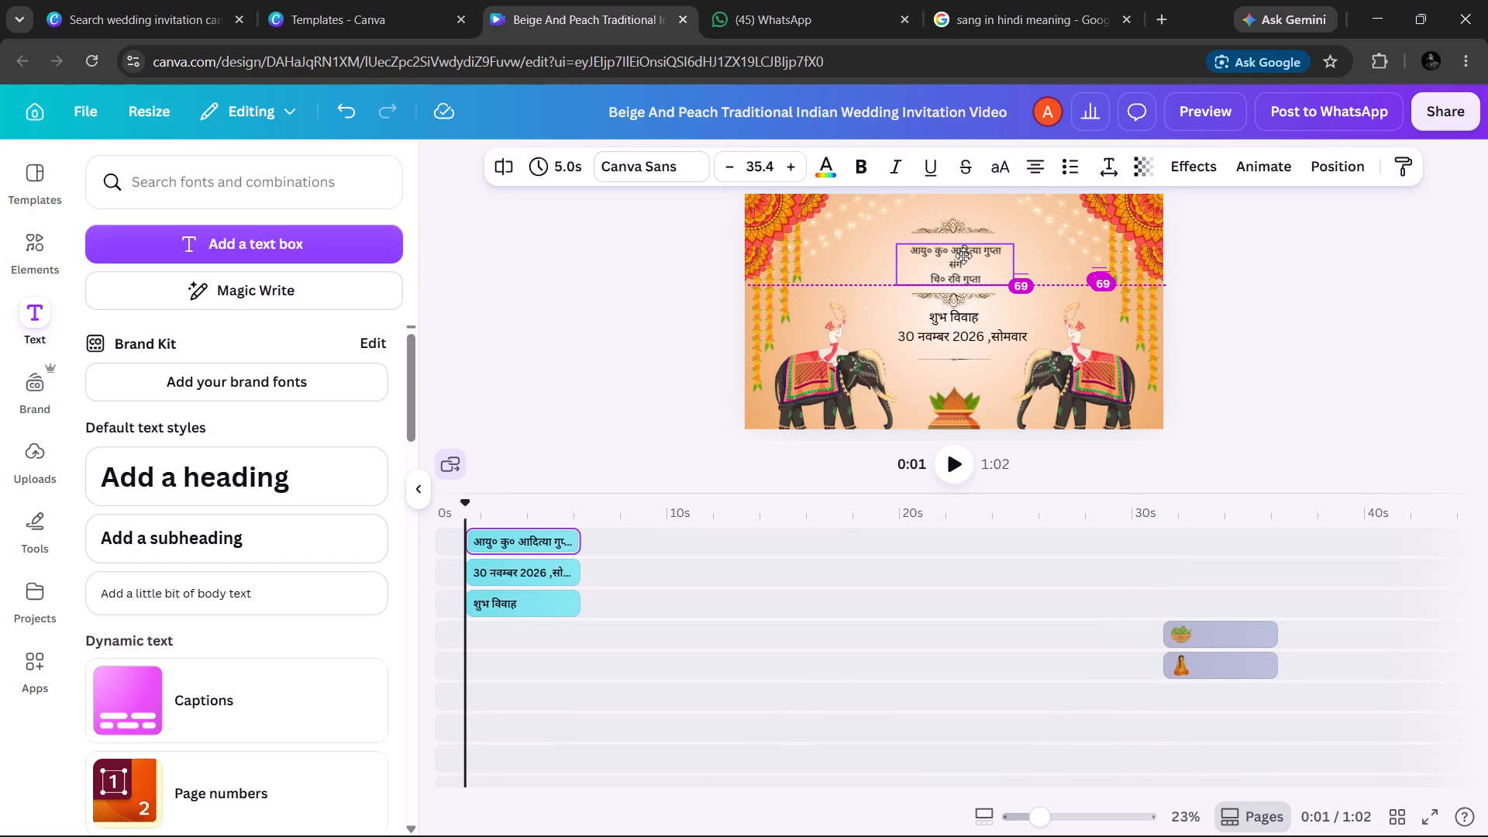
drag(963, 256, 963, 251)
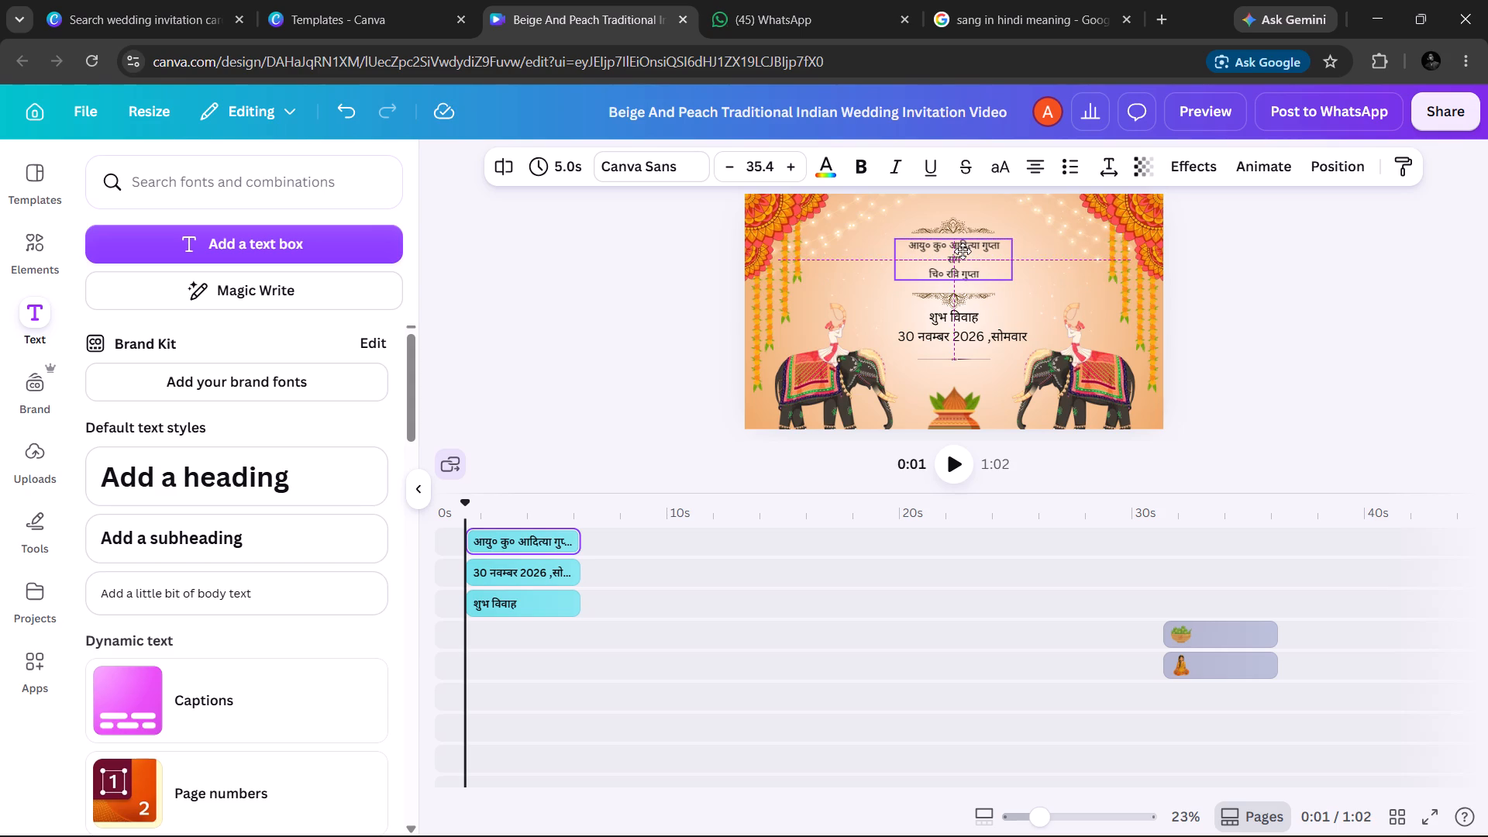
drag(963, 251, 963, 250)
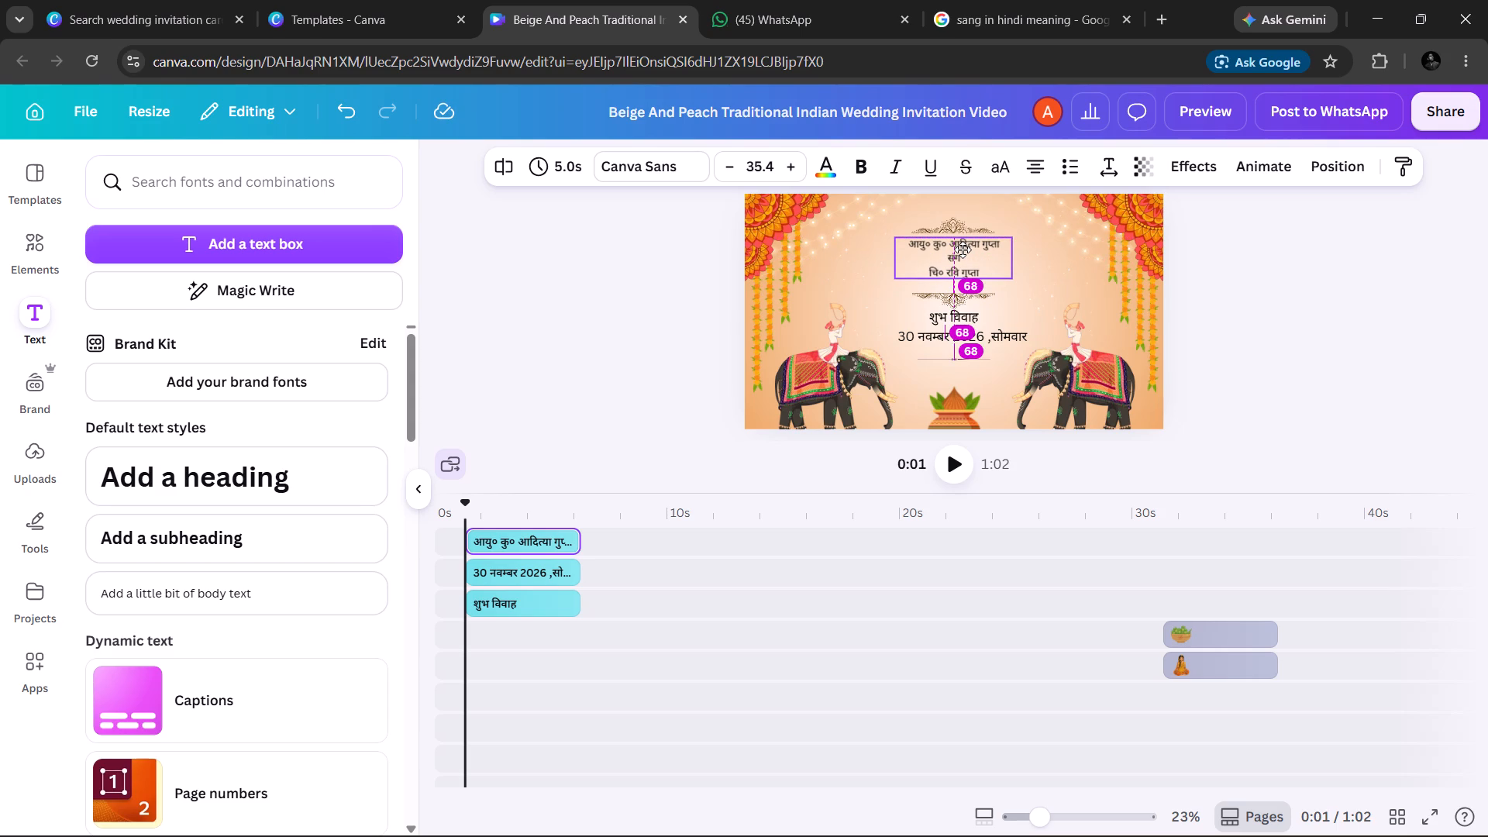
drag(963, 250, 963, 249)
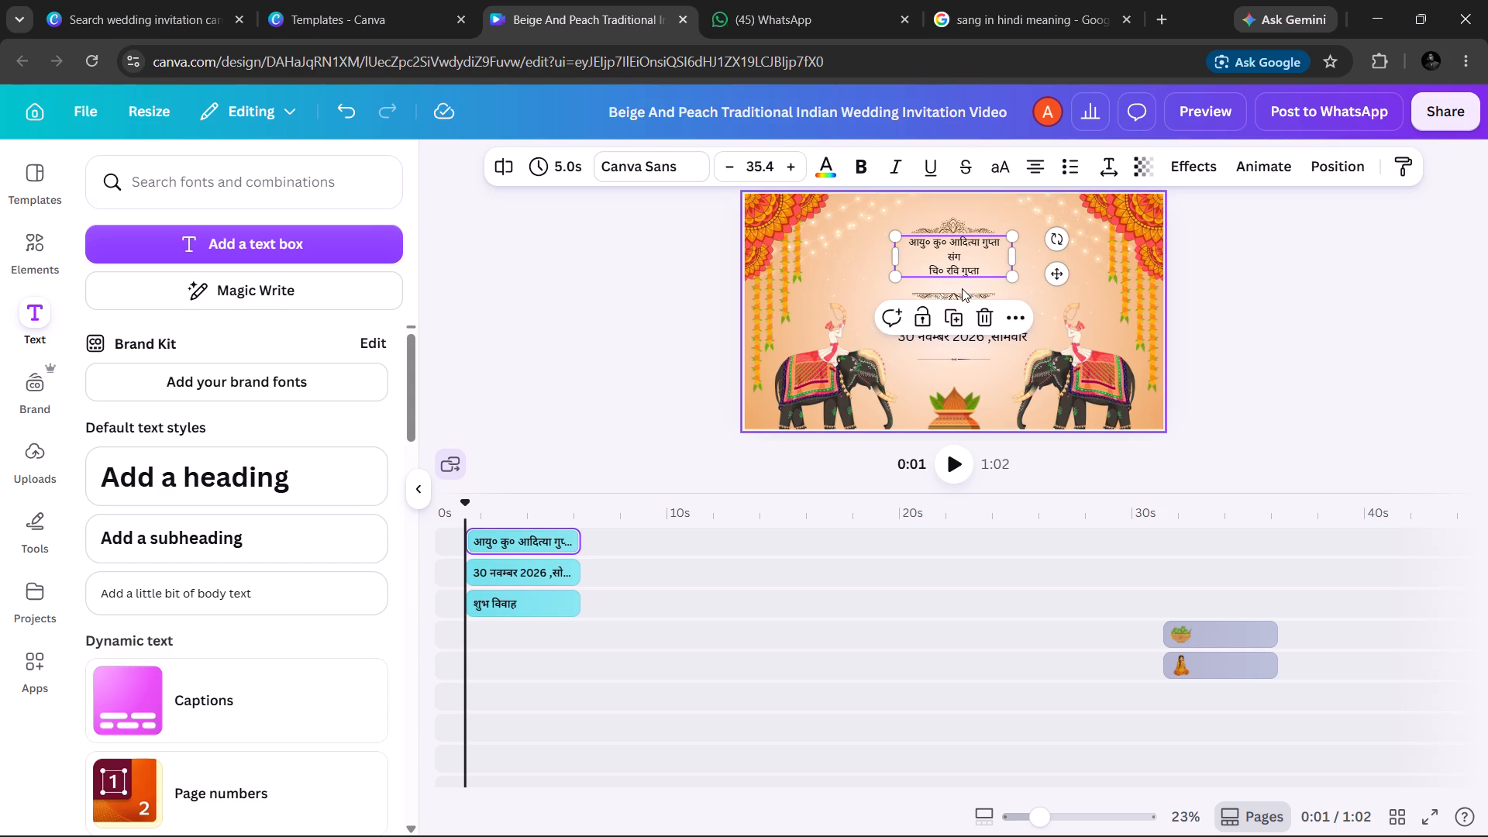
Move the lower ornament up so it sits directly beneath the couple's names.
click(962, 288)
drag(959, 295, 959, 221)
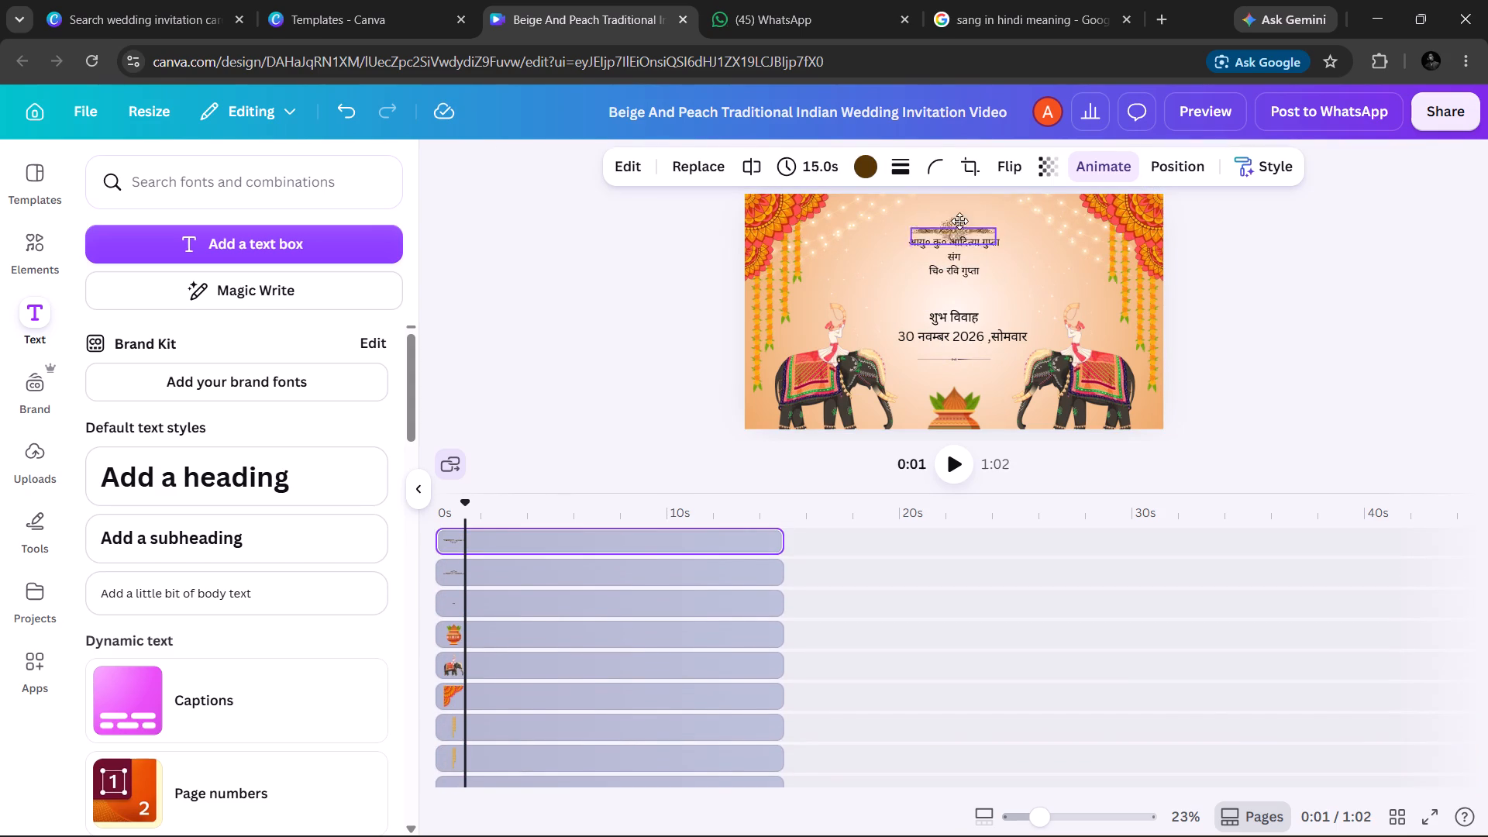
drag(959, 221, 963, 282)
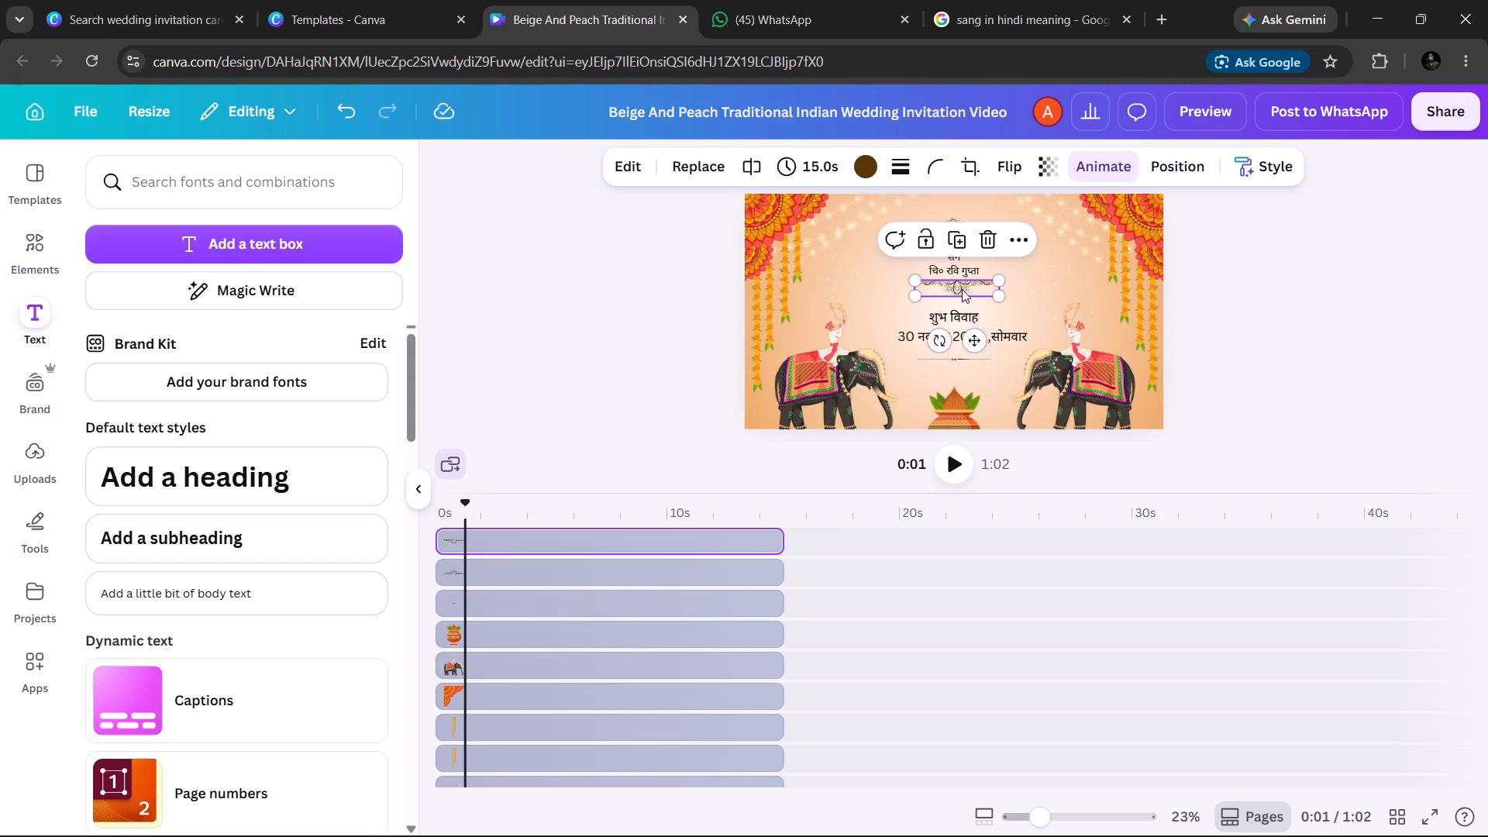
Raise "शुभ विवाह" and the "30 नवम्बर 2026 ,सोमवार" line closer beneath the lower ornament.
drag(951, 311, 951, 308)
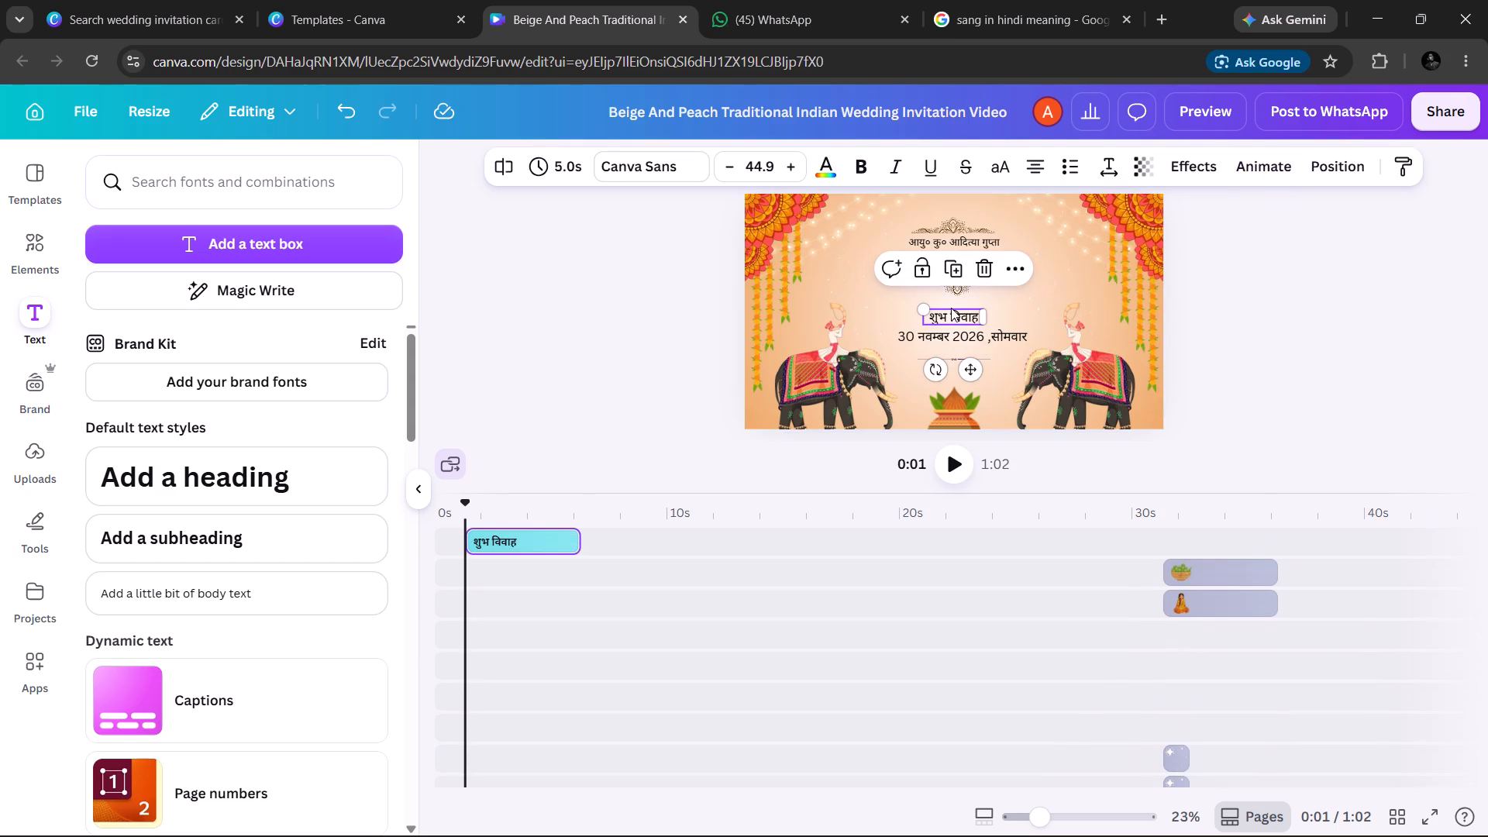
drag(951, 308, 952, 302)
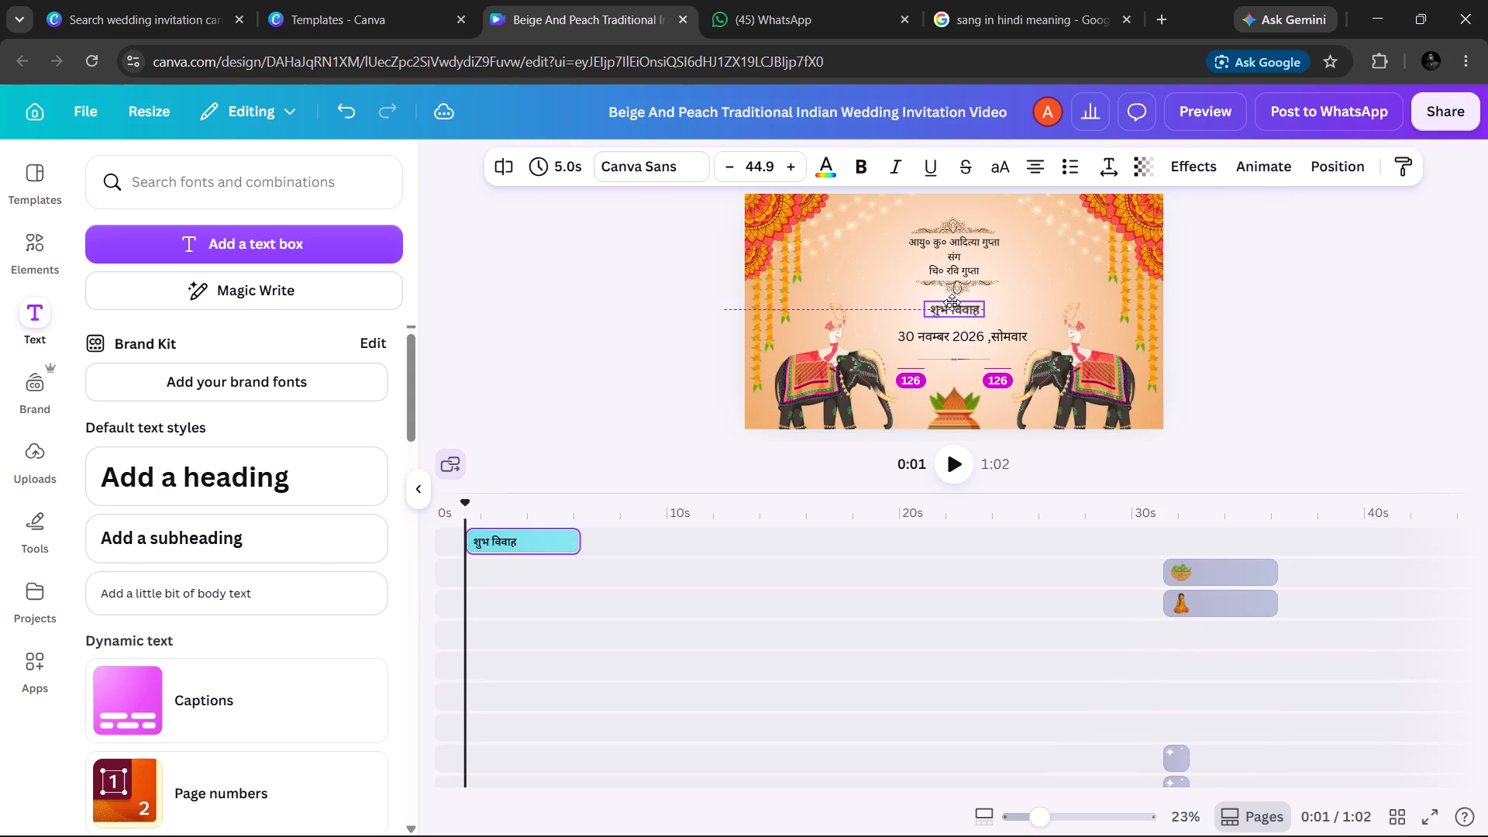
drag(952, 302, 953, 301)
drag(955, 332, 955, 330)
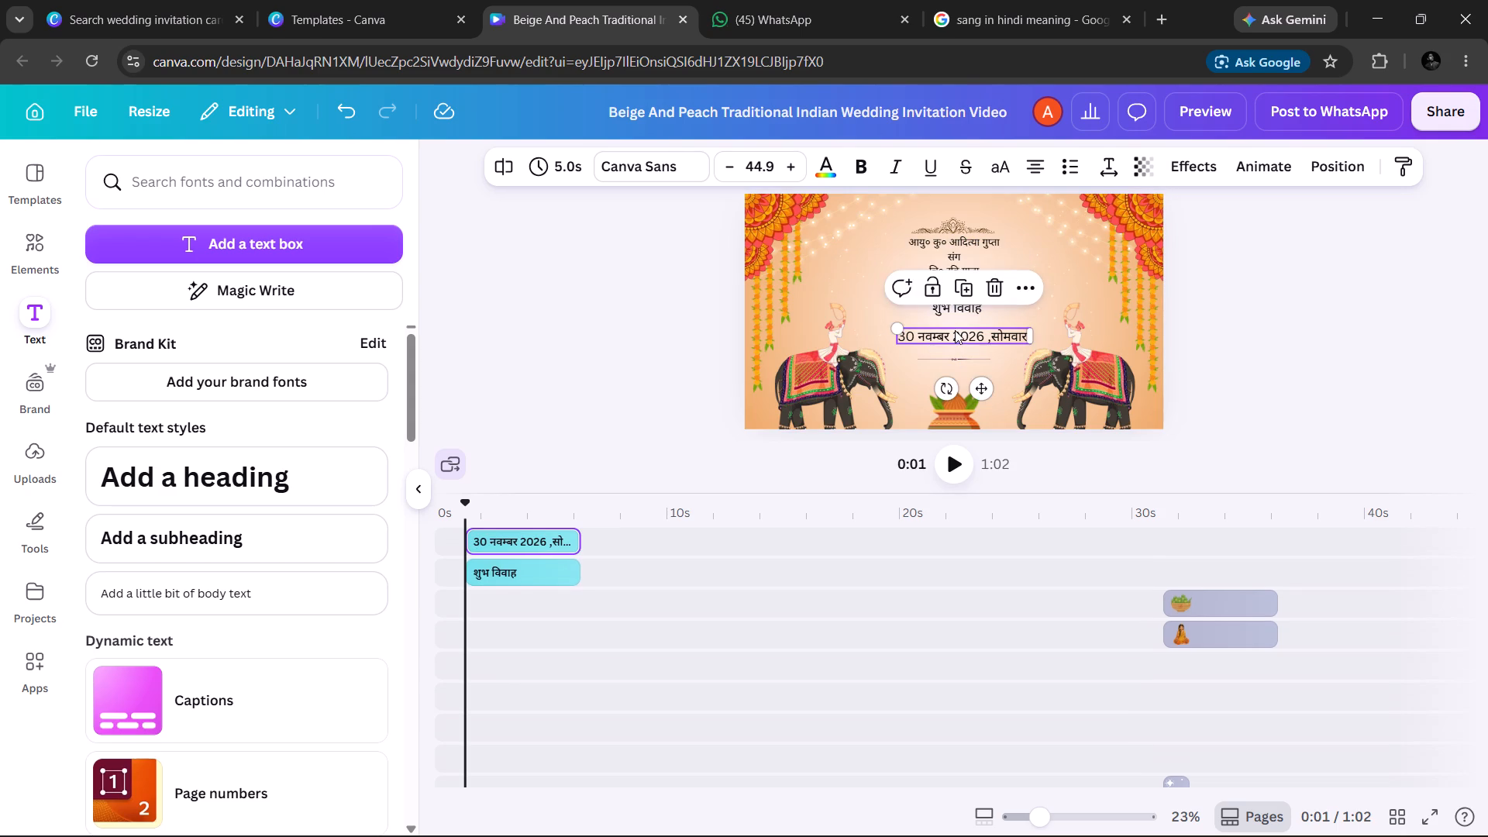
drag(955, 330, 956, 322)
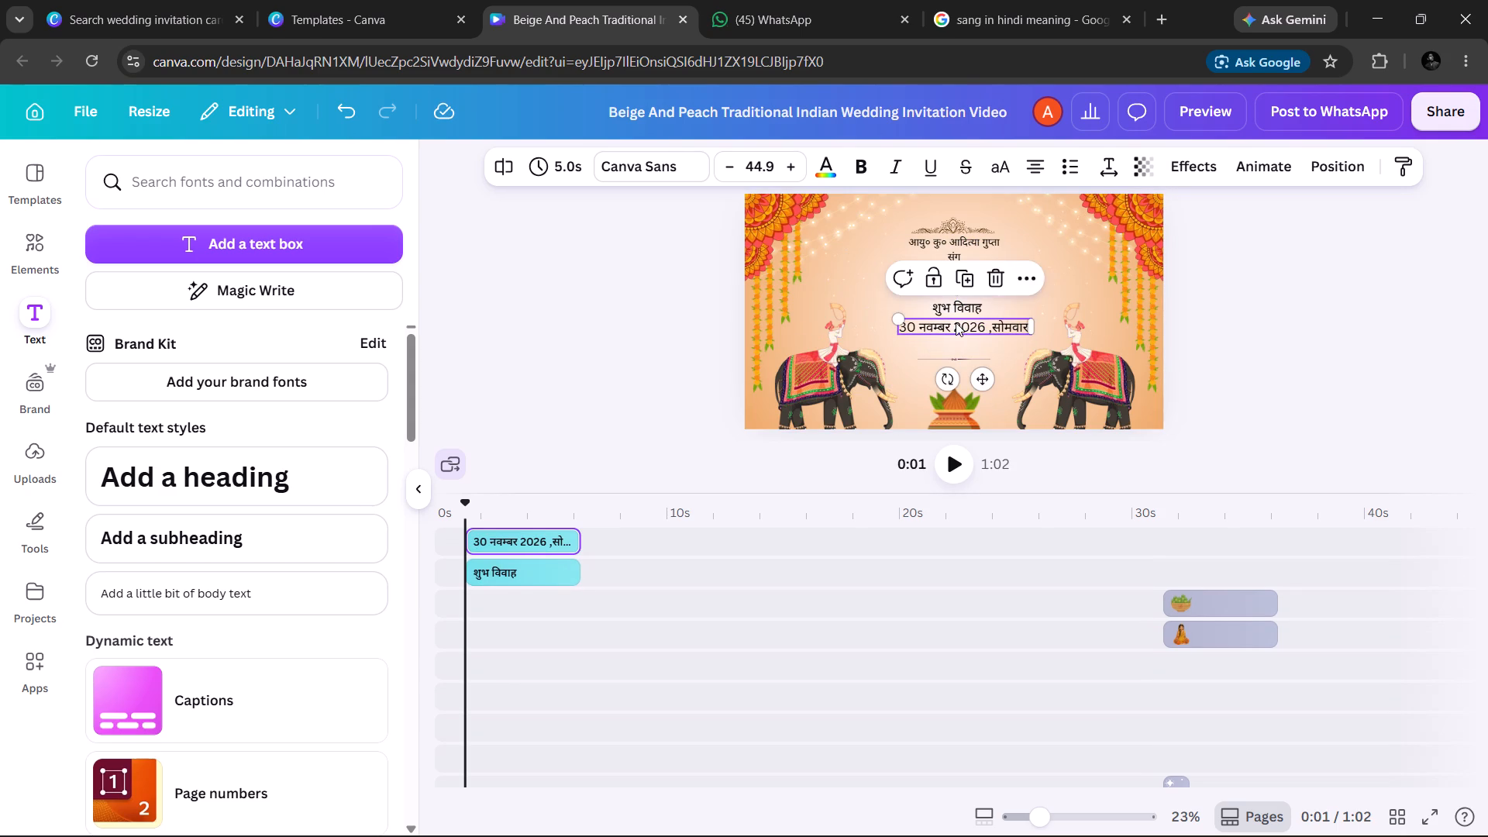
click(1059, 266)
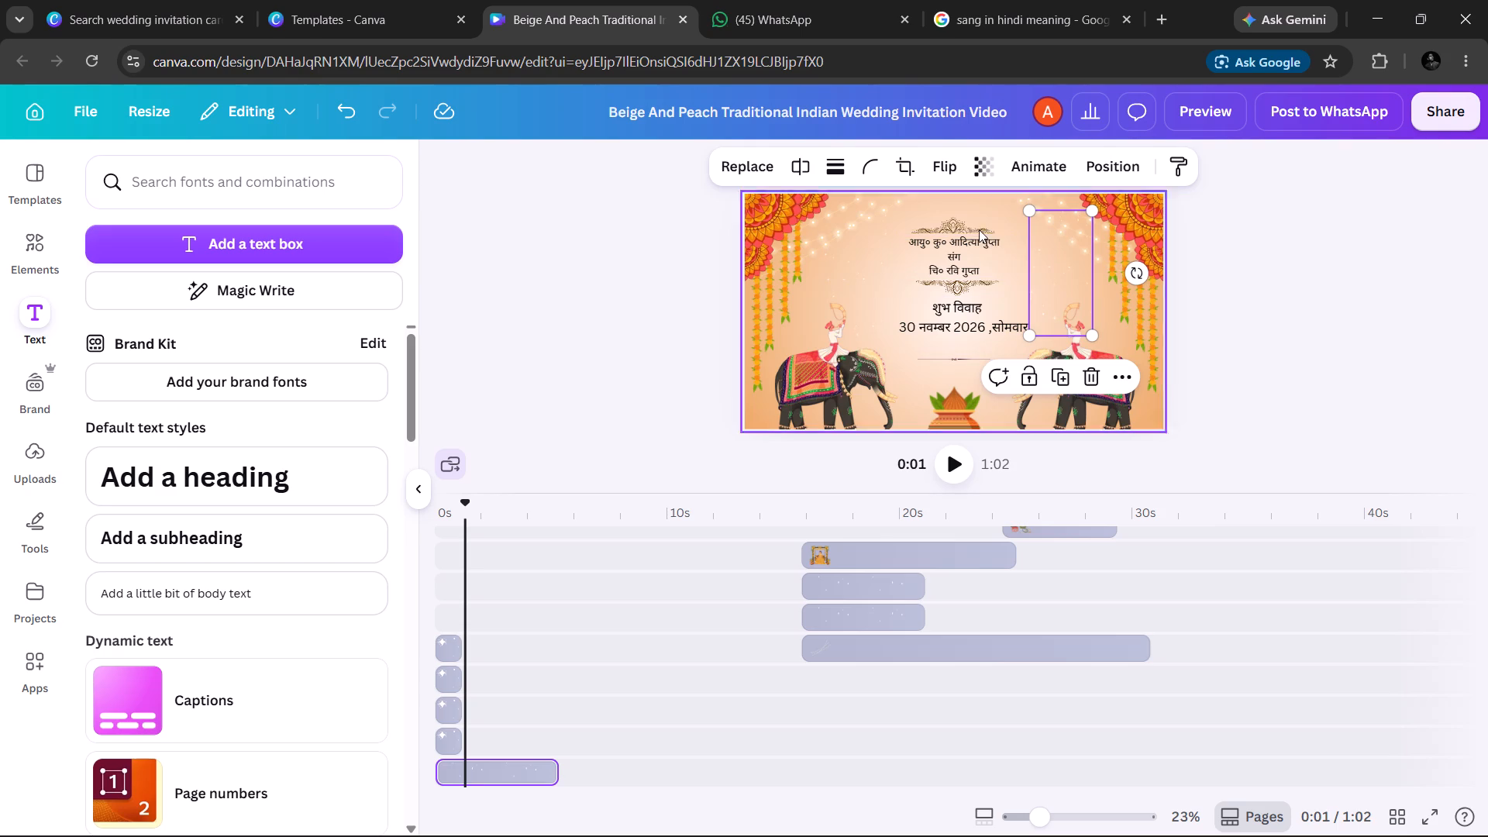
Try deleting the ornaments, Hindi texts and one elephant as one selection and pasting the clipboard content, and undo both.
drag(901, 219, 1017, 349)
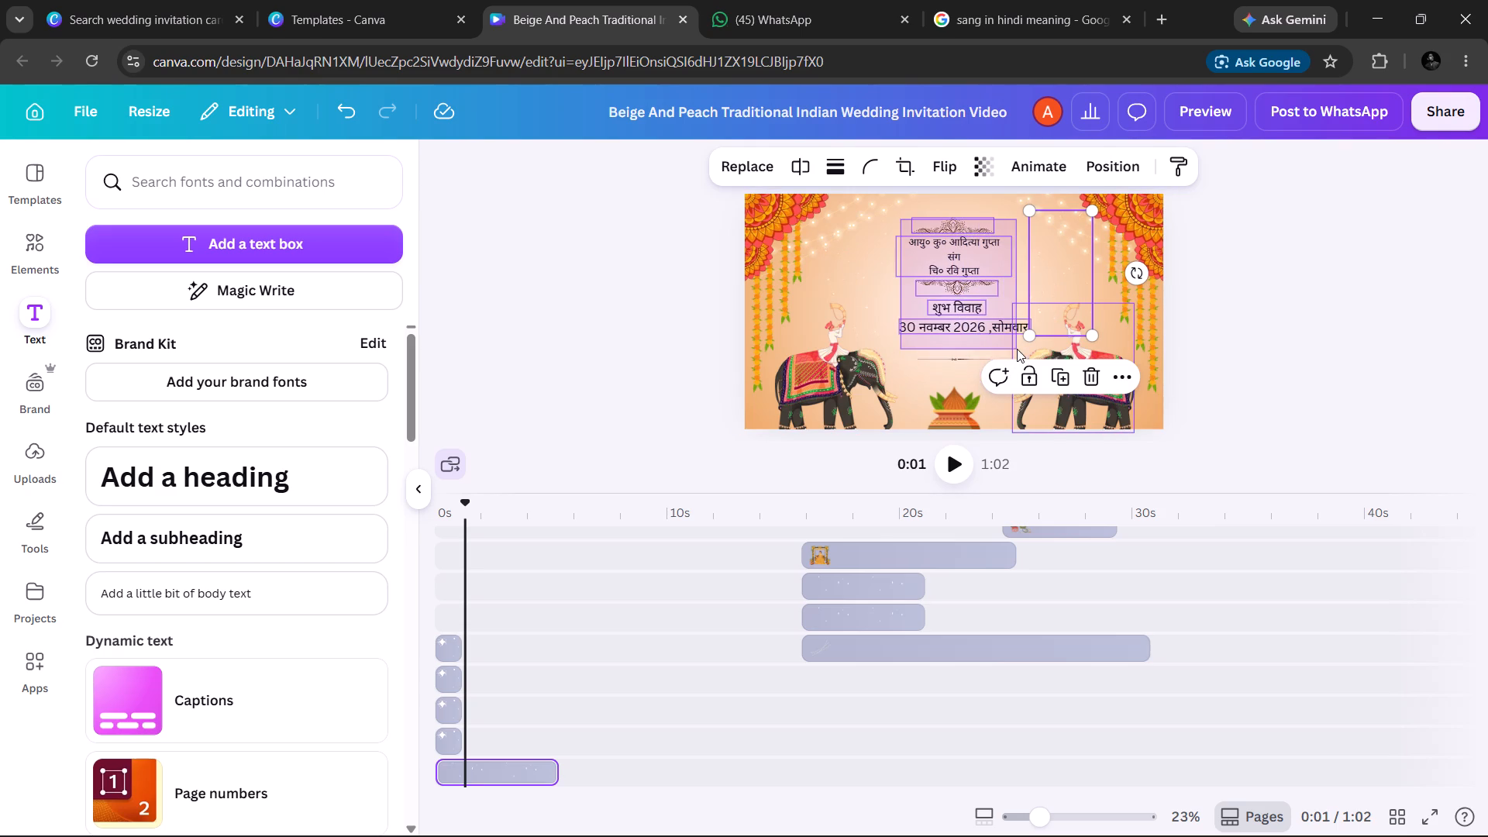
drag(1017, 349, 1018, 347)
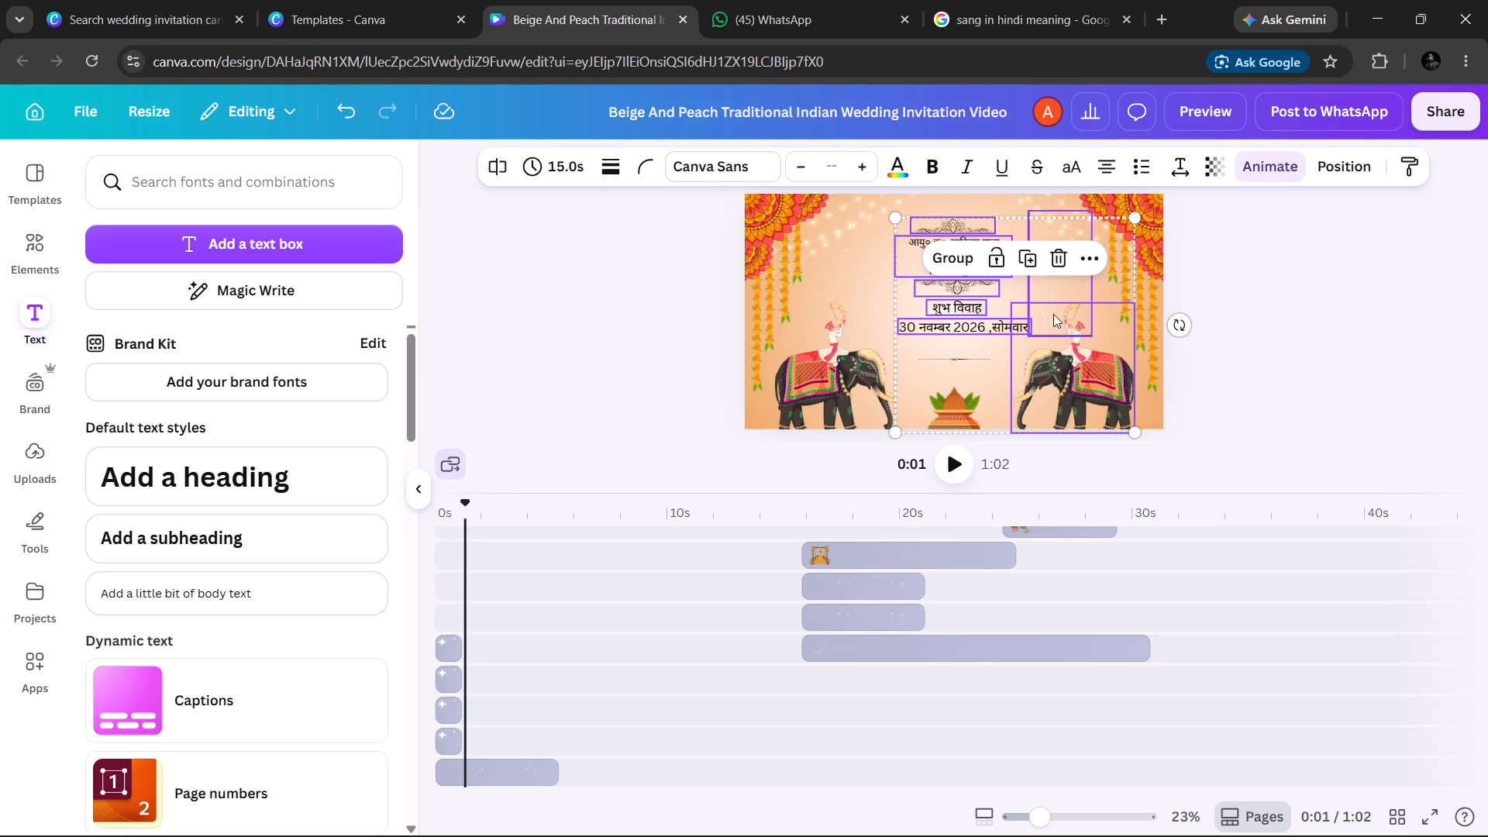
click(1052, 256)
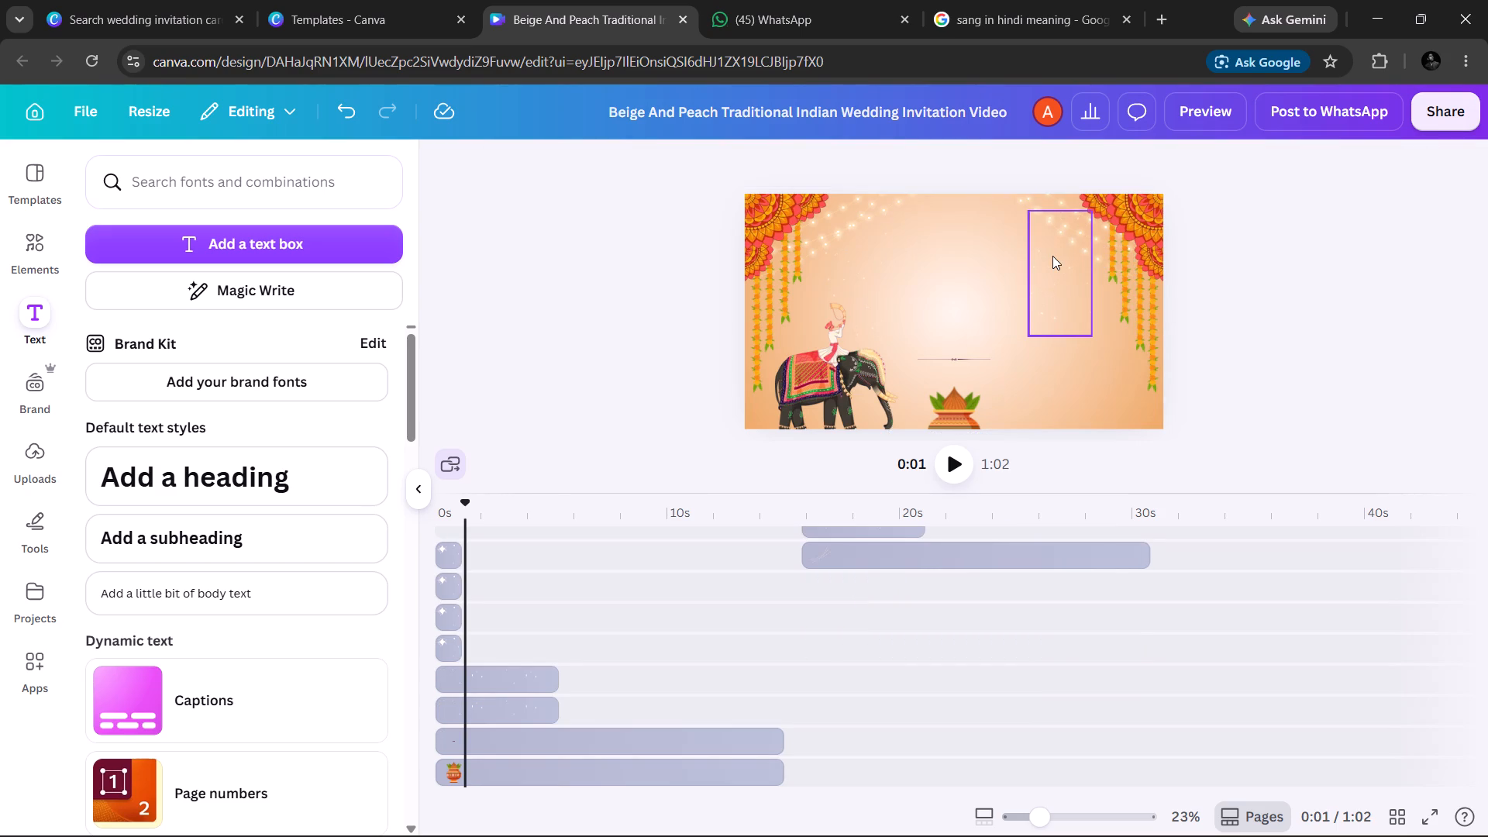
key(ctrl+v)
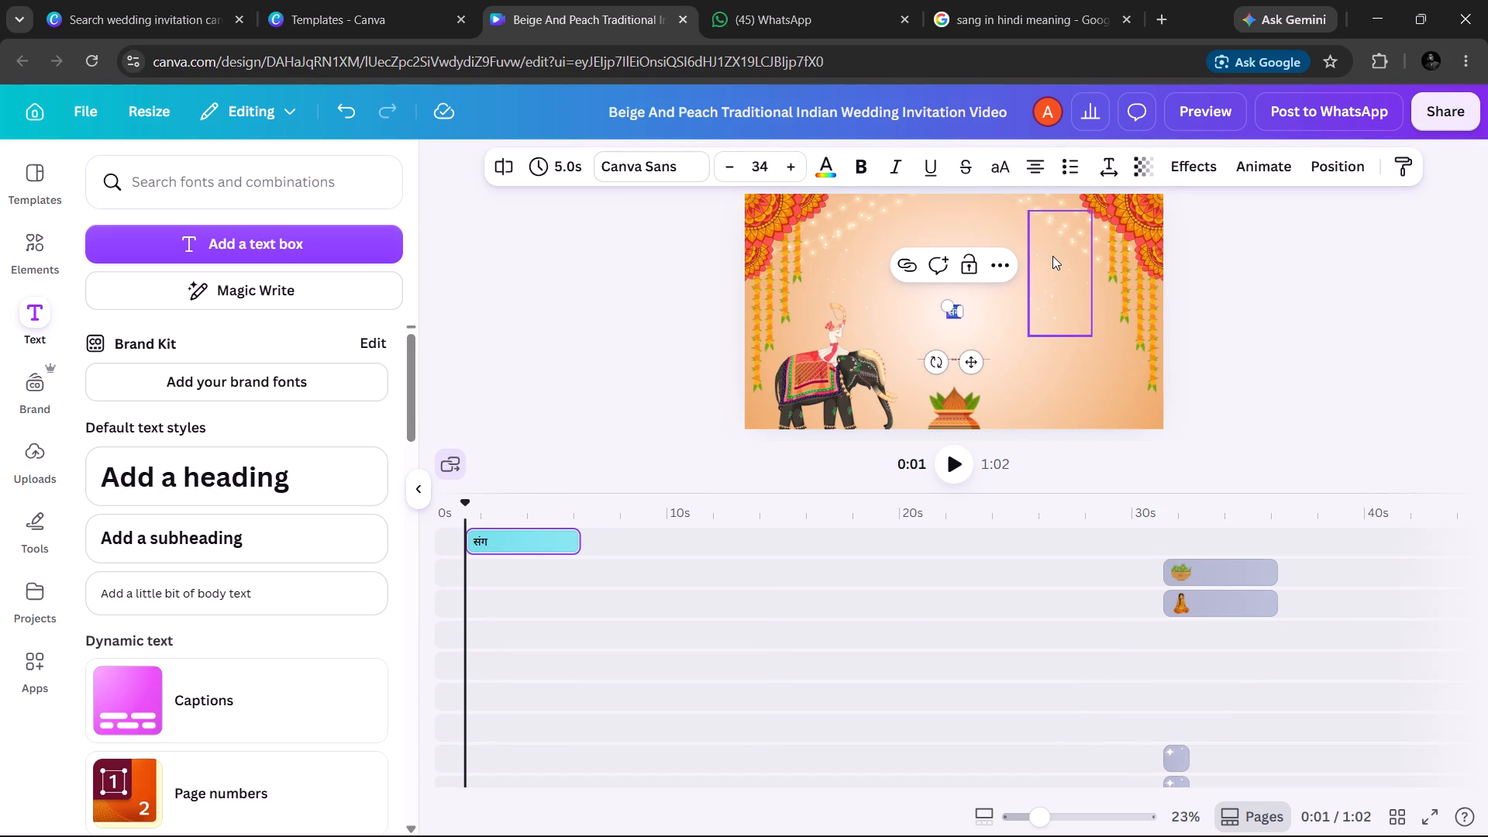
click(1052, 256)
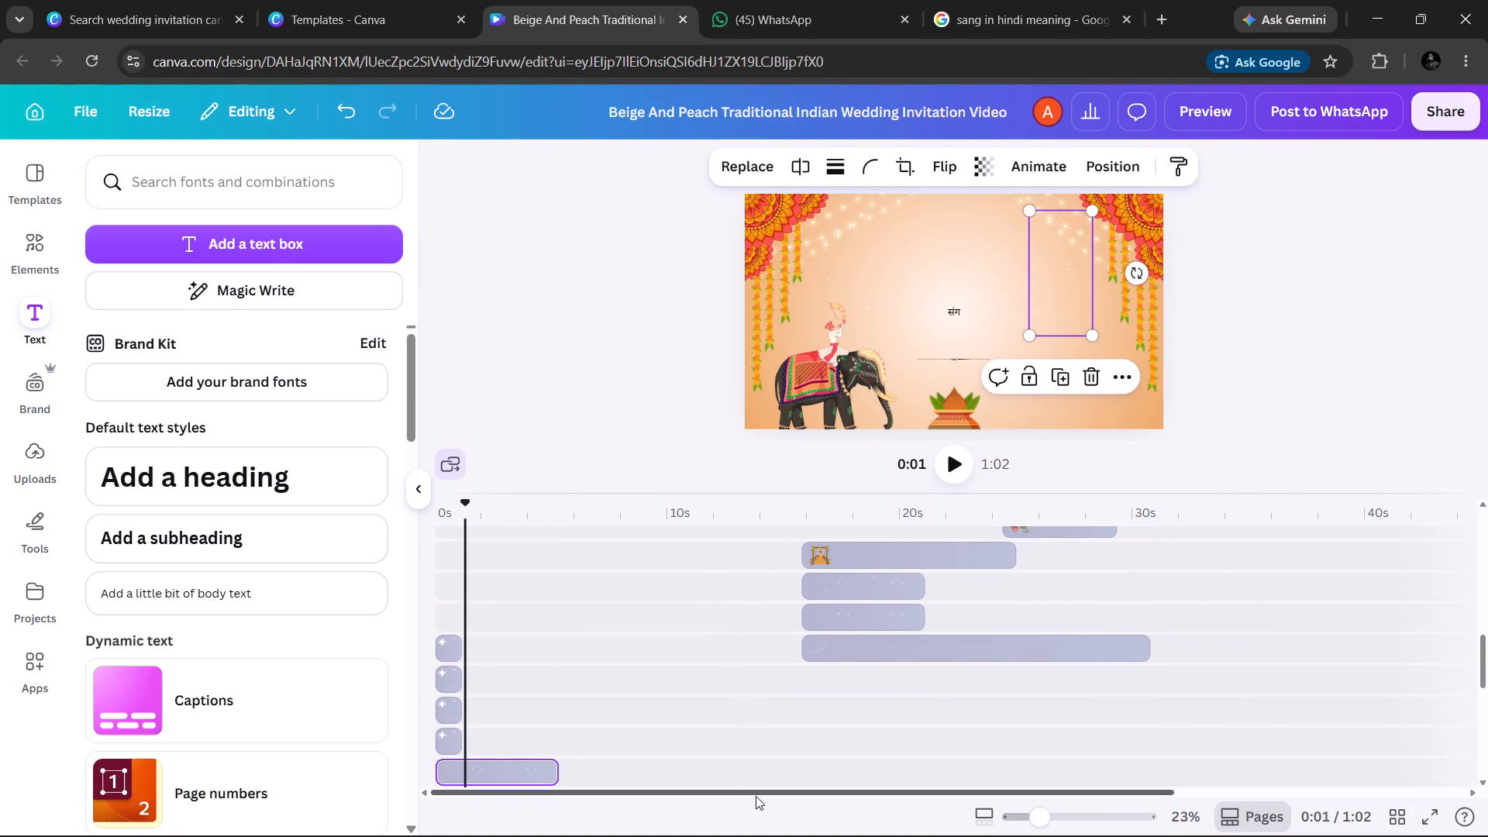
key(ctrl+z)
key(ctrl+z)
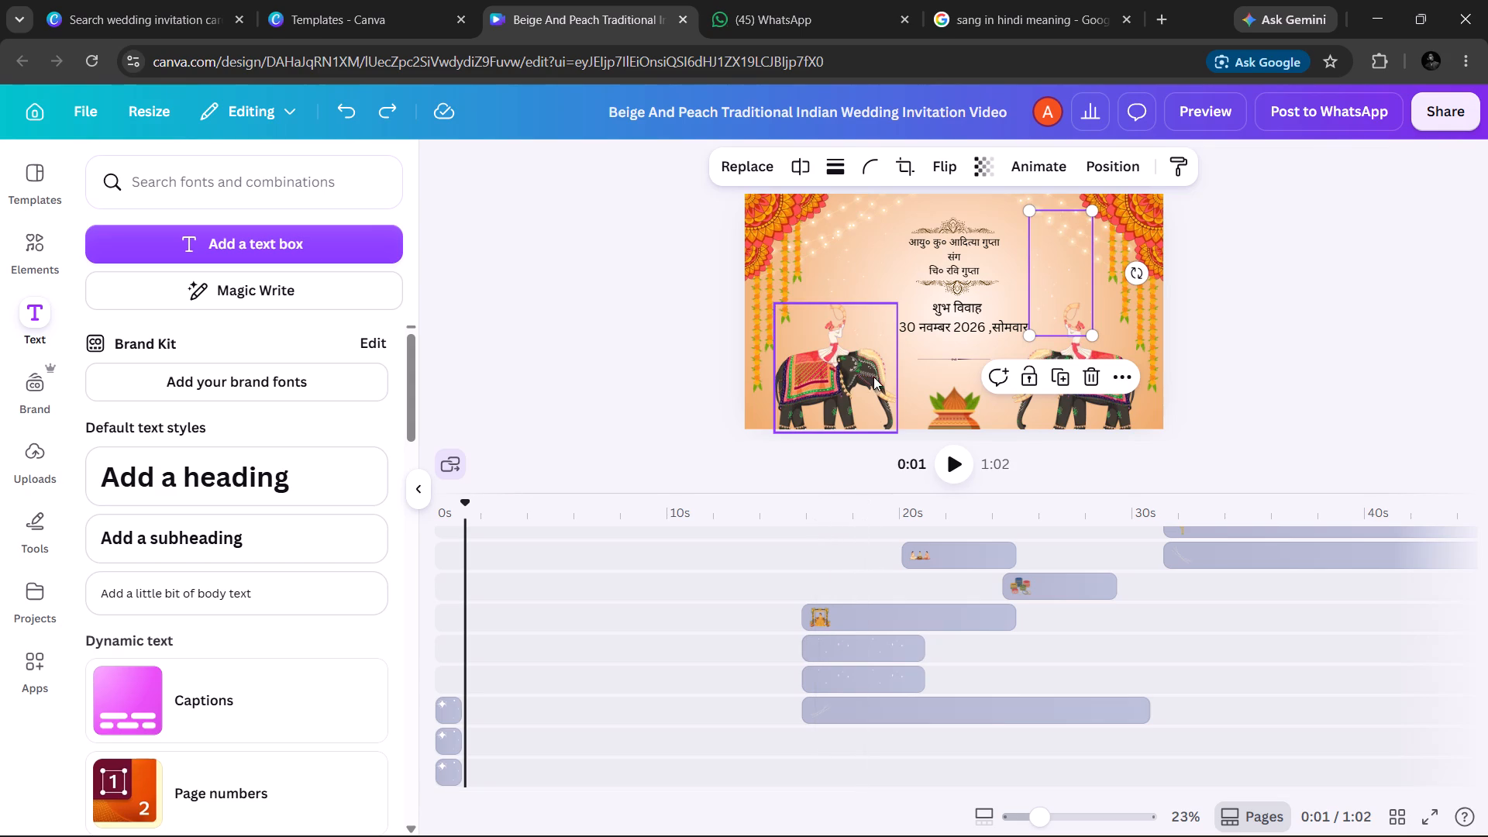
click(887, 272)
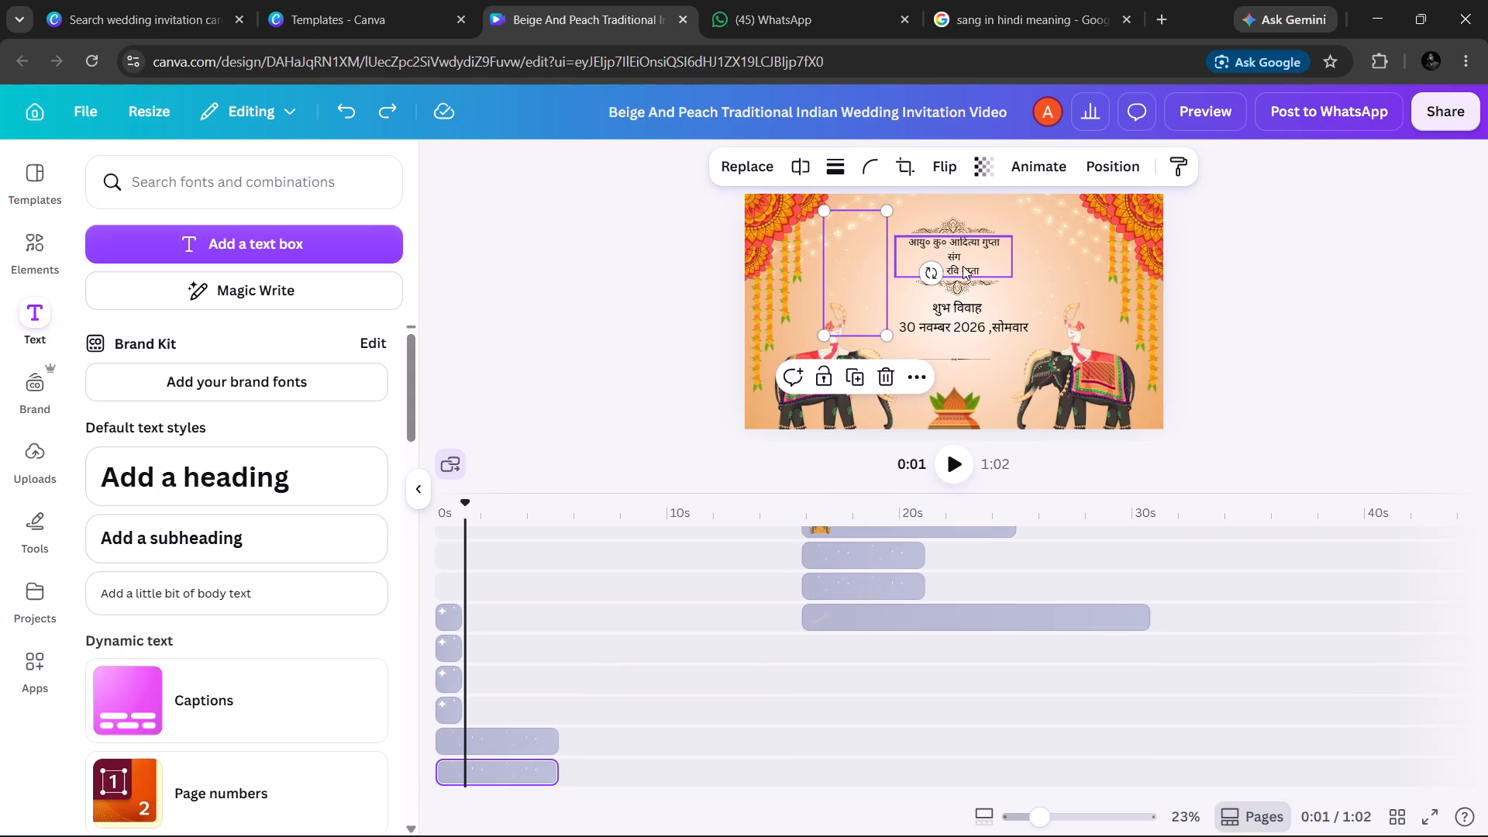
Move the upper ornament slightly higher, aligned with the lower ornament, leaving more room above the couple's names.
drag(932, 218, 940, 247)
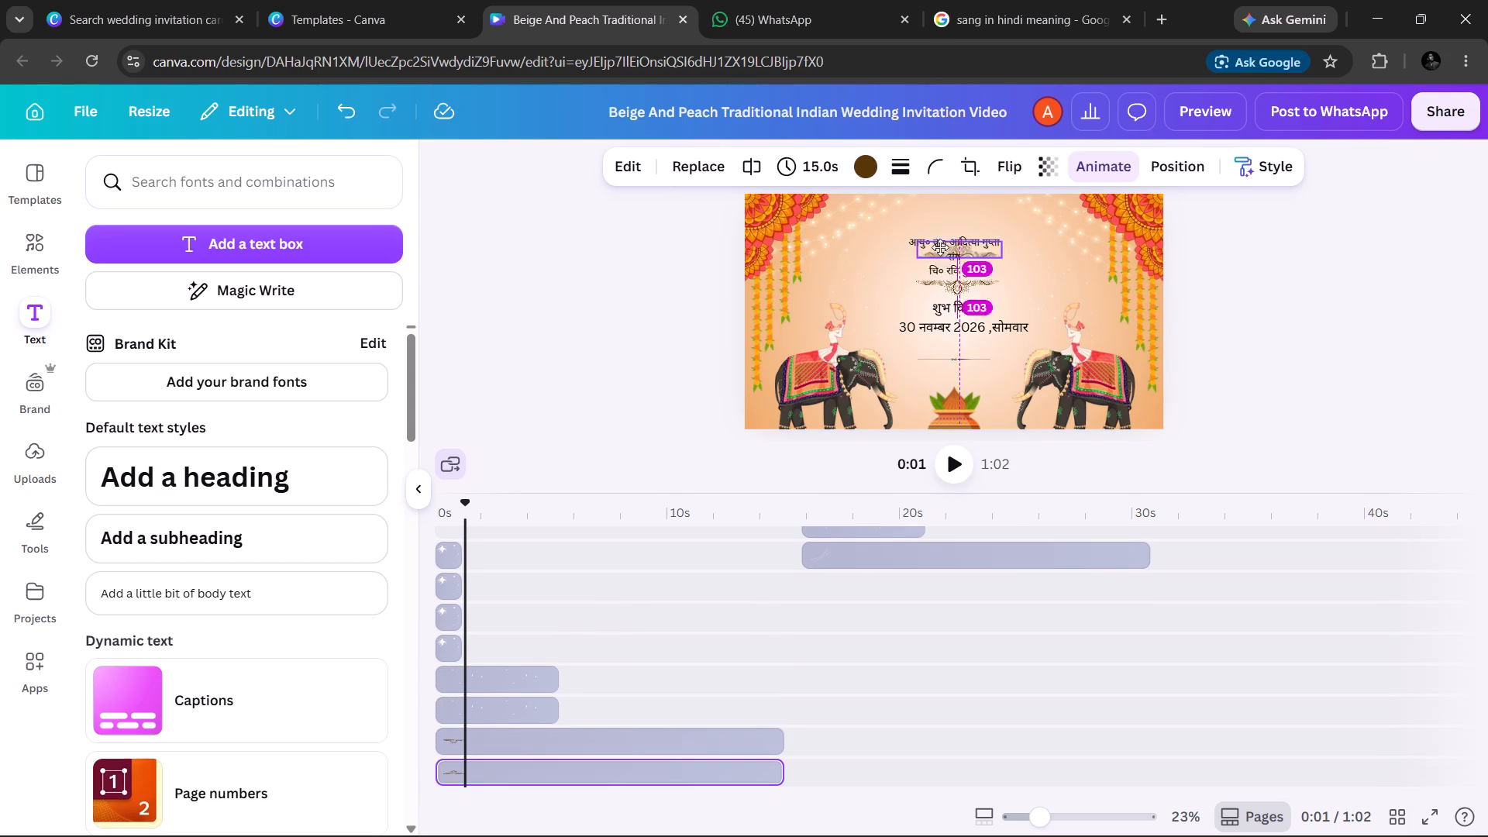
drag(940, 247, 935, 207)
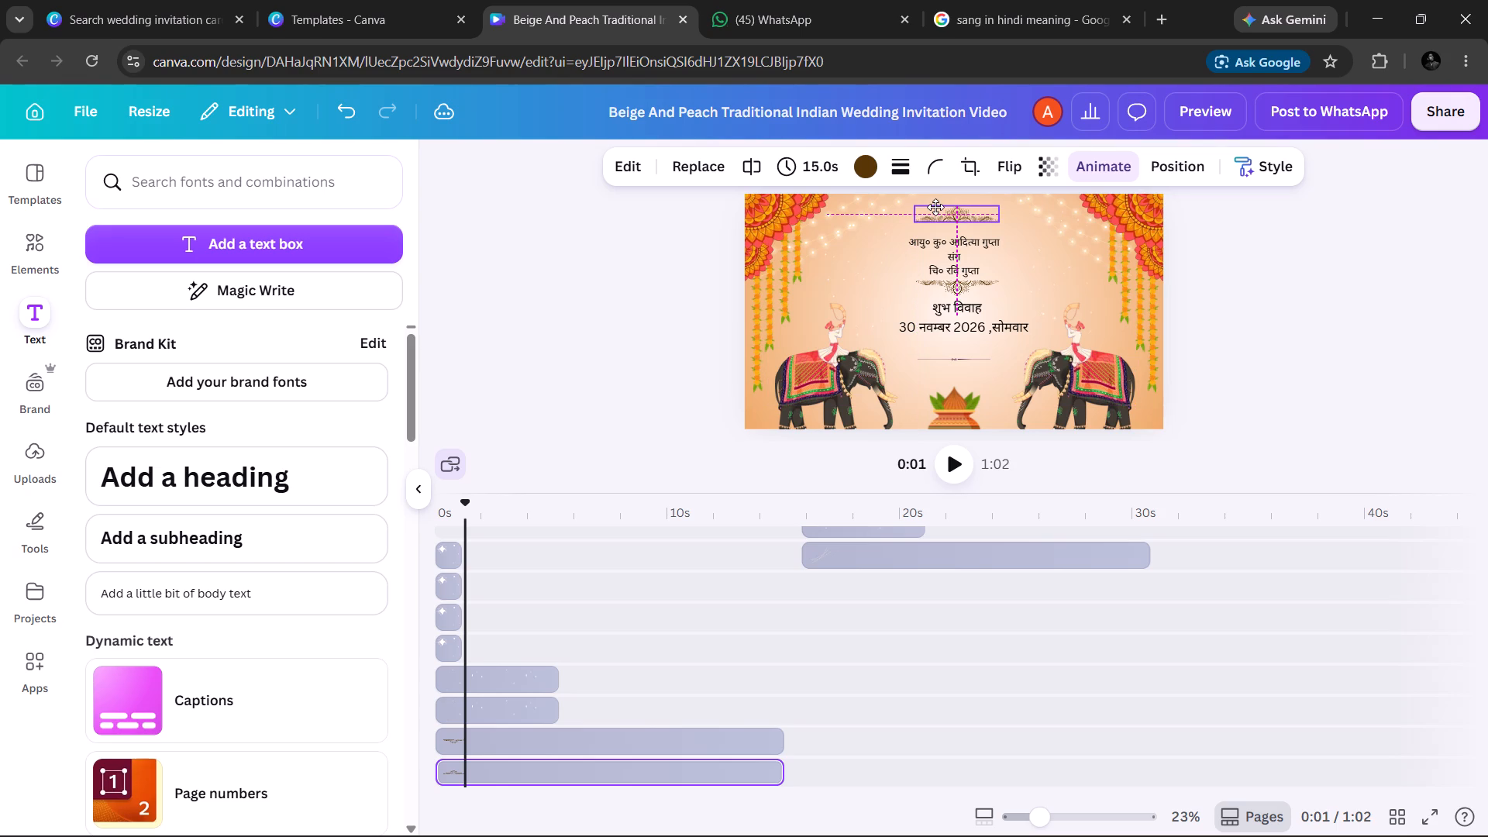
drag(935, 207, 937, 209)
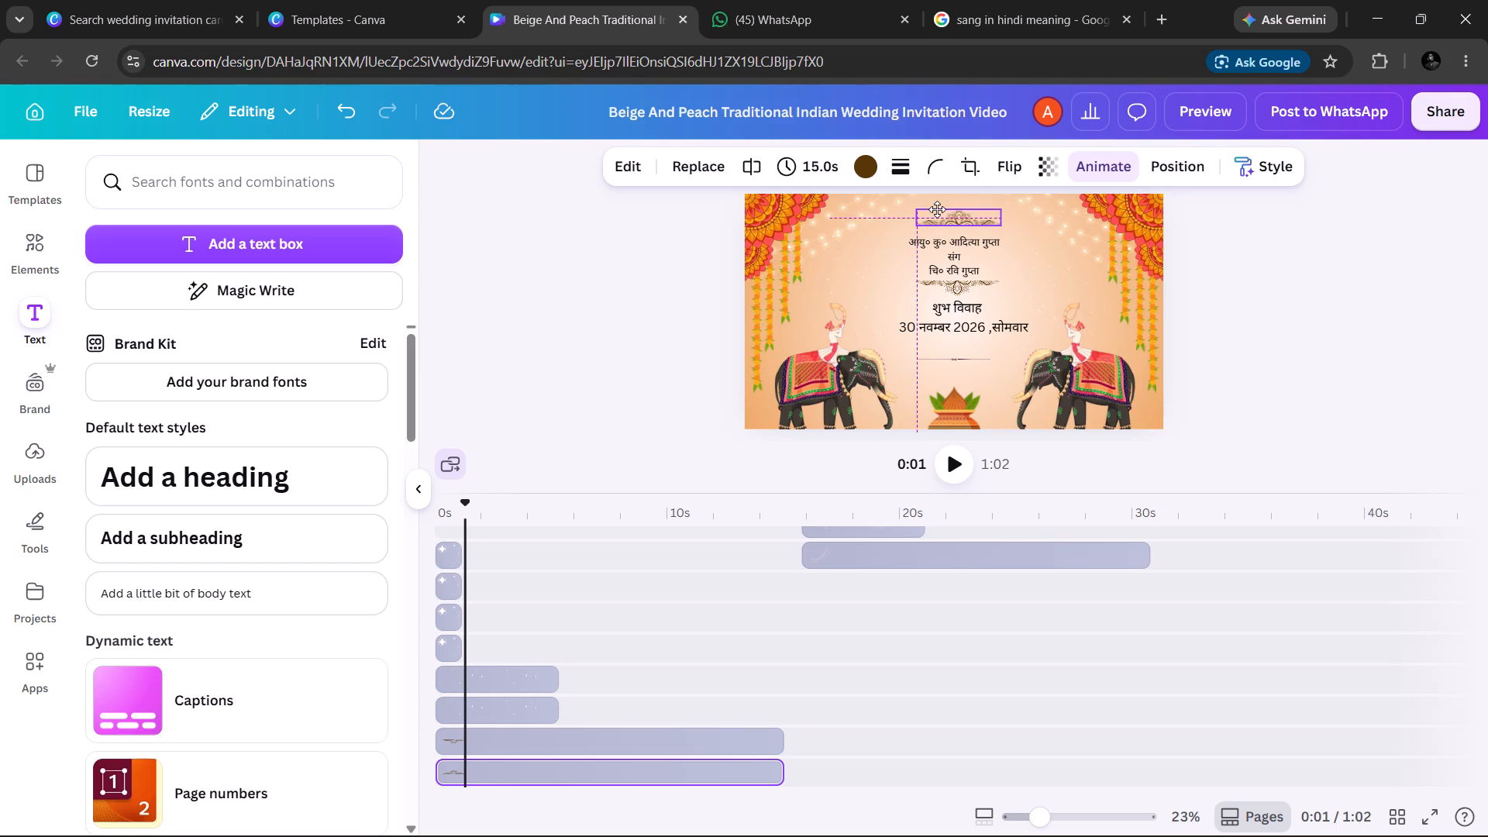
drag(937, 209, 935, 209)
Raise the couple's names text and the lower ornament toward the upper ornament, widening the names' text box slightly.
drag(942, 238, 944, 235)
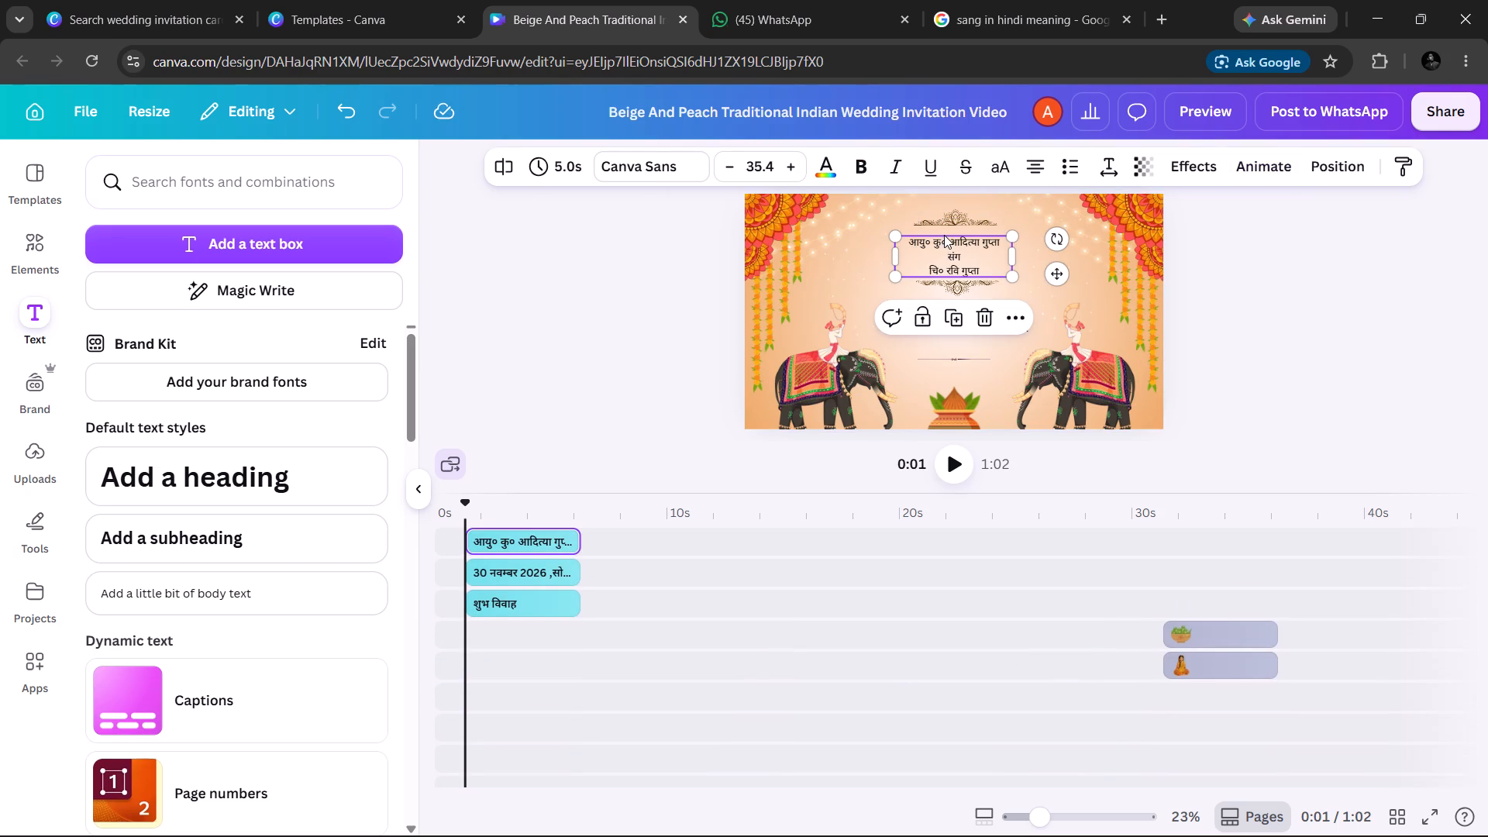
drag(944, 235, 944, 231)
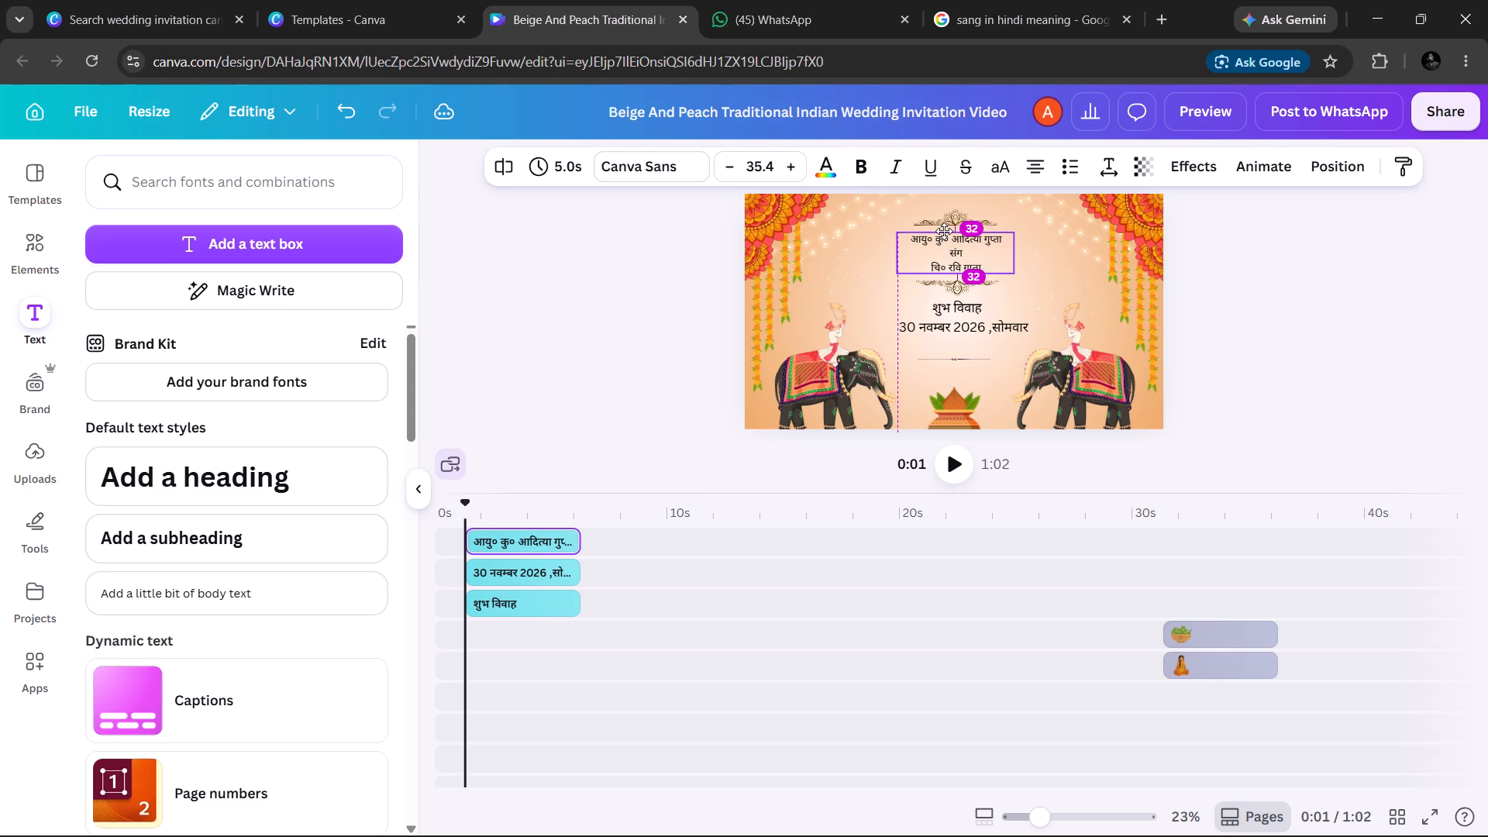
drag(944, 231, 945, 229)
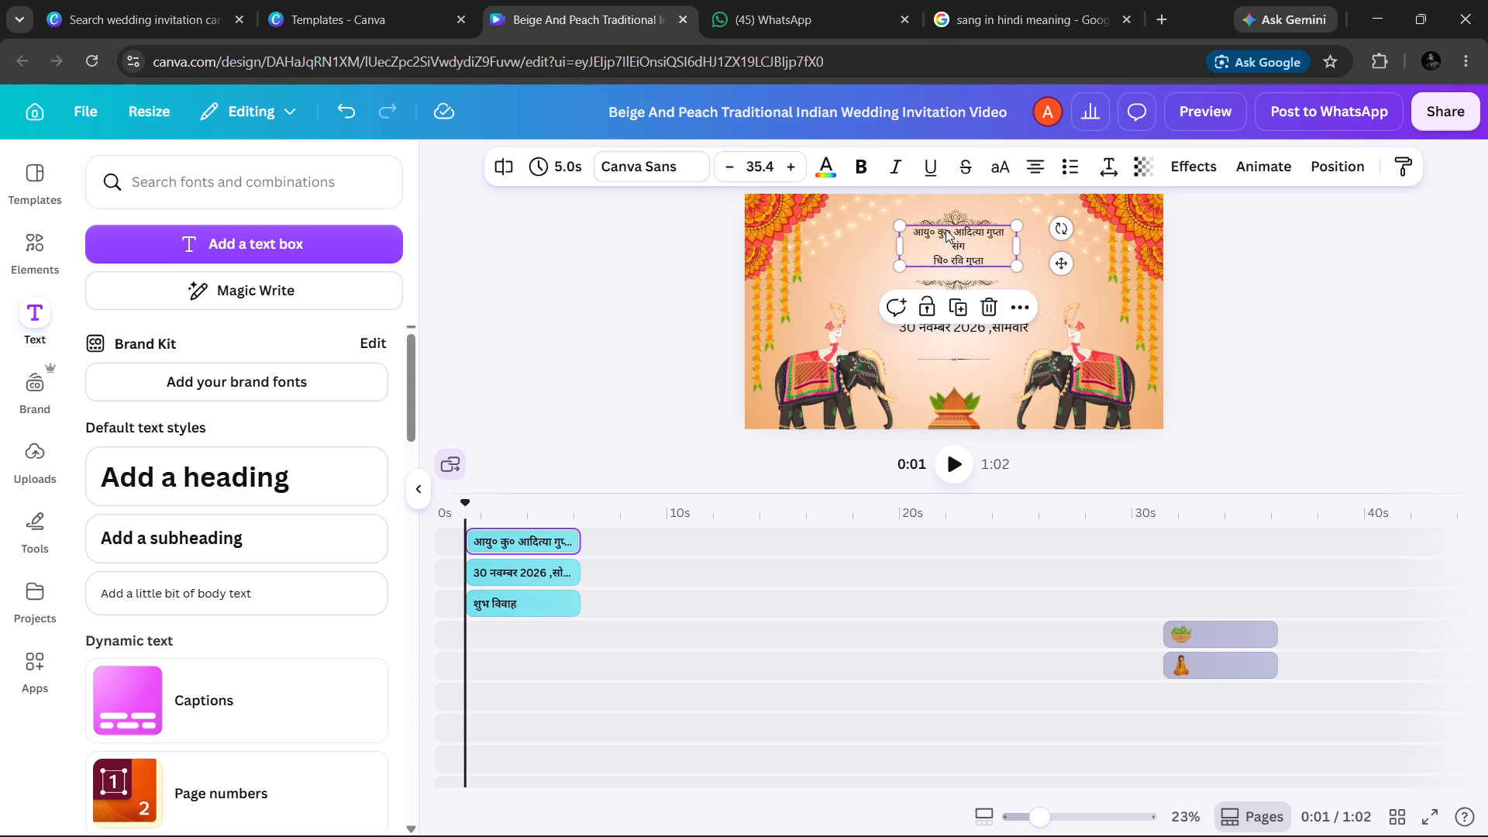
drag(1023, 247, 1035, 243)
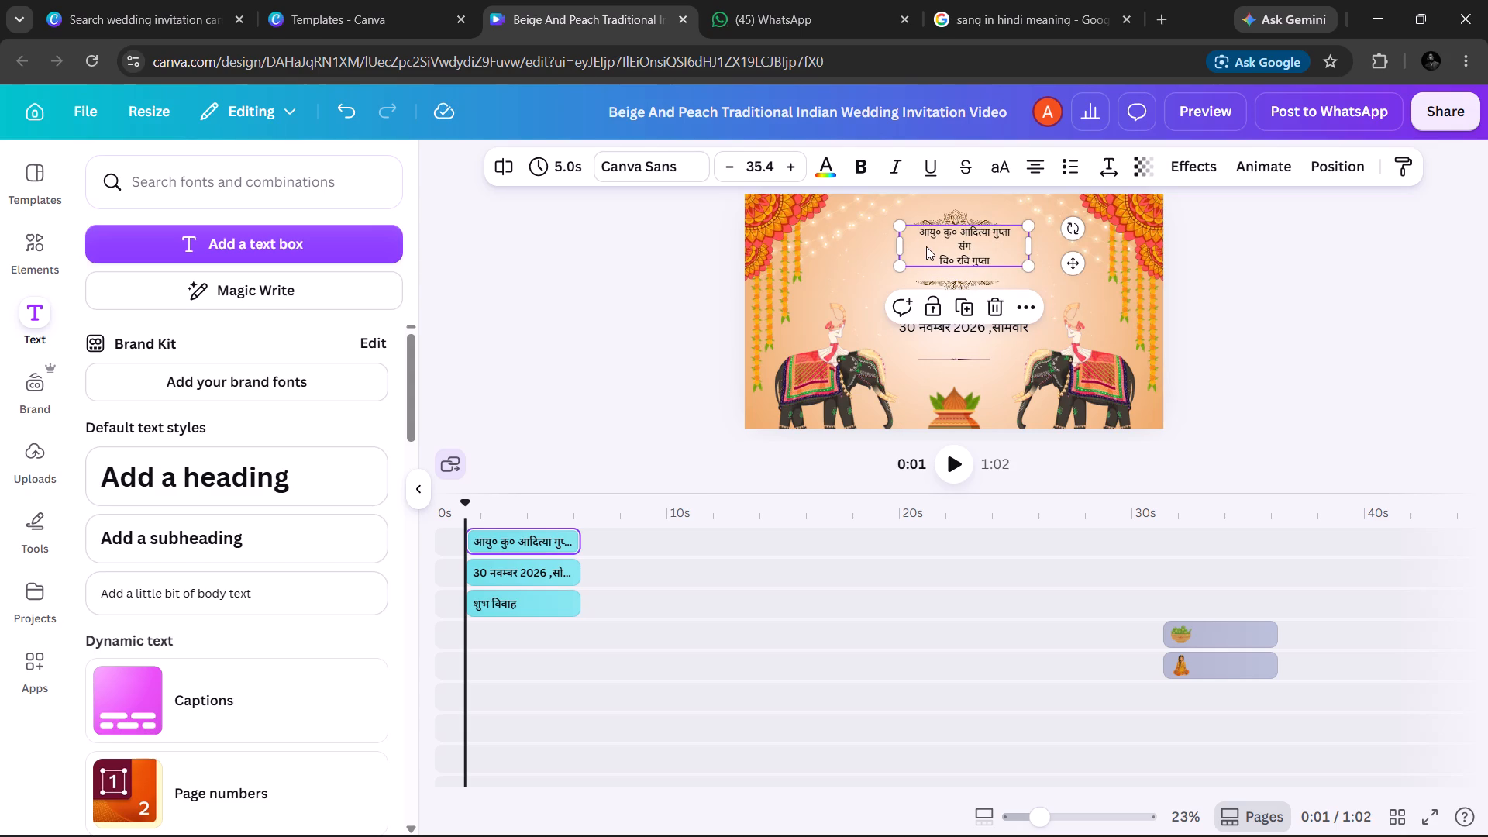
drag(960, 284, 966, 274)
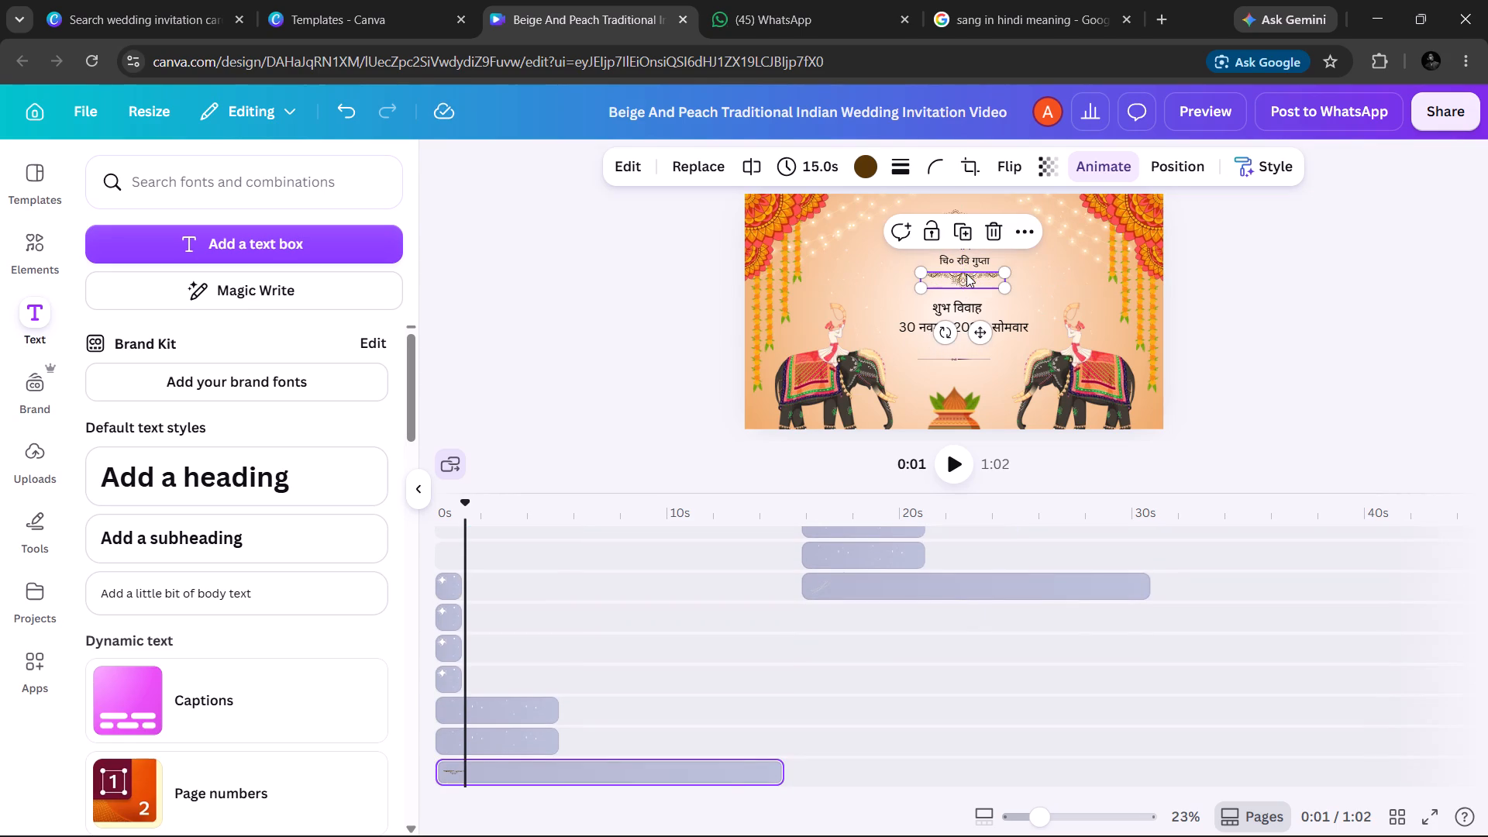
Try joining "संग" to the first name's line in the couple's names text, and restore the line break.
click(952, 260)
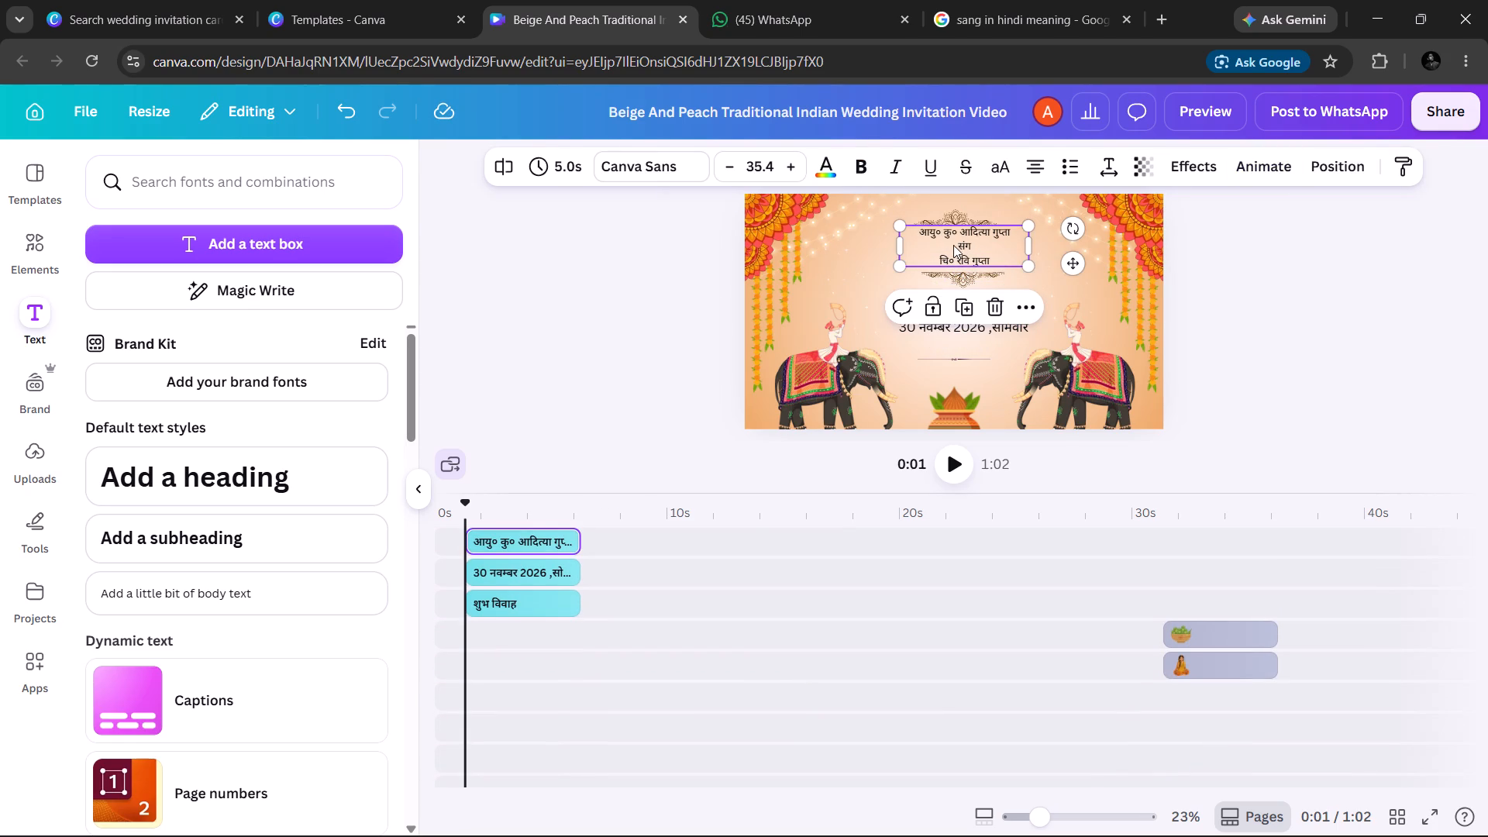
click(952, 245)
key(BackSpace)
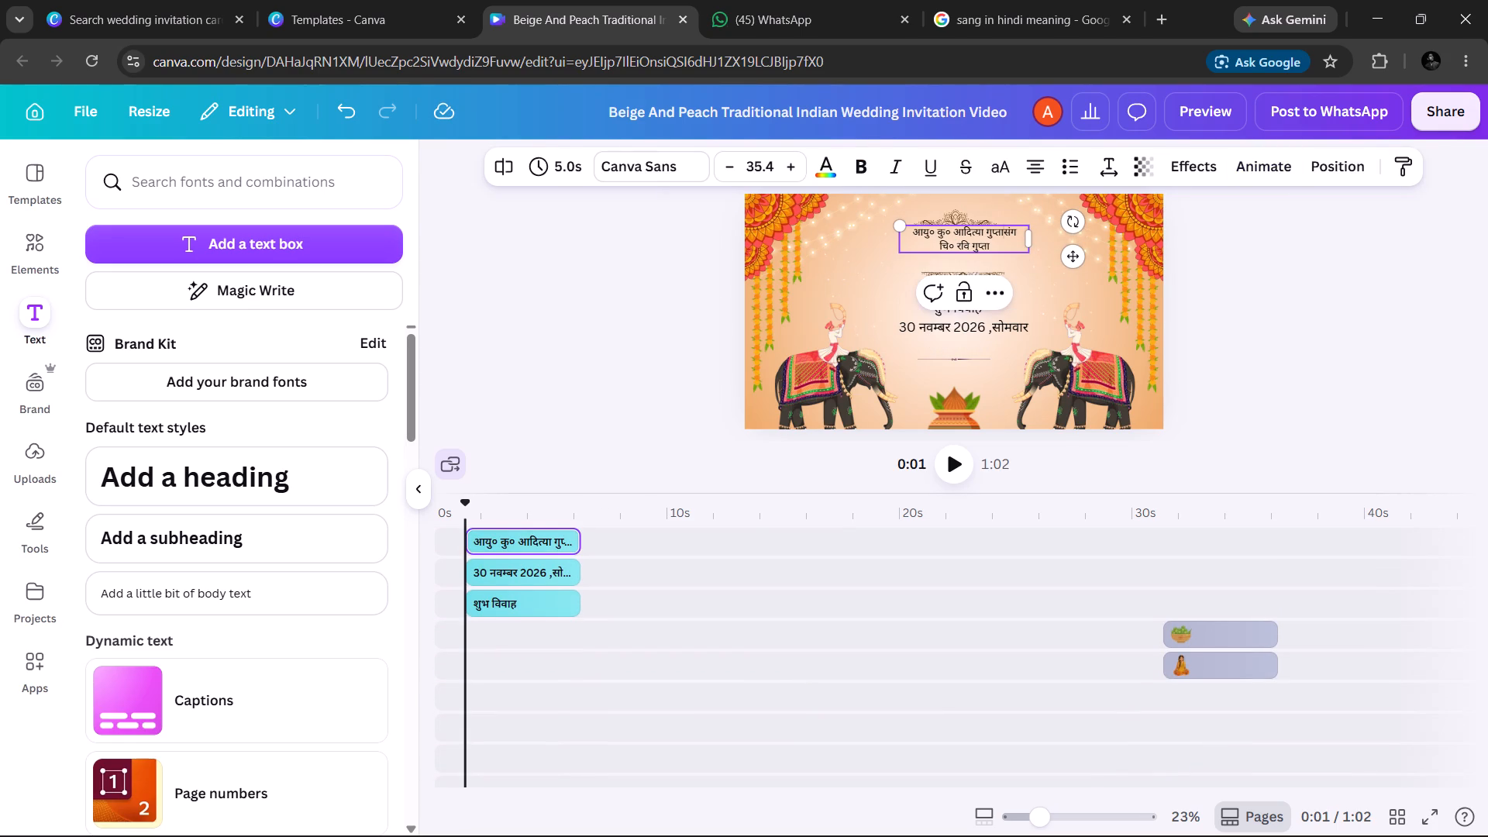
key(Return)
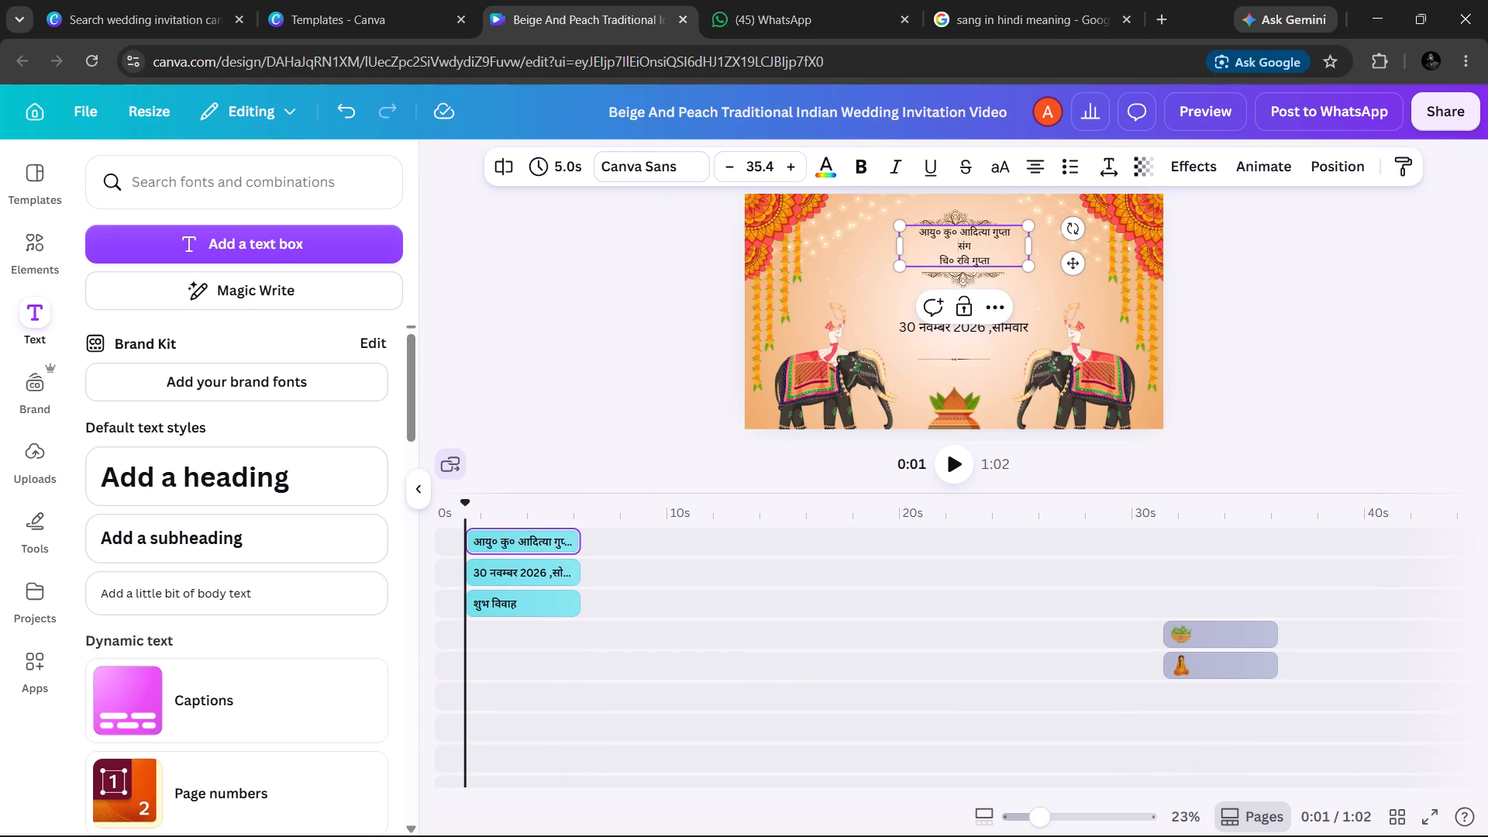
Nudge the lower ornament sideways and slightly down, back toward the scene's vertical centre line.
drag(987, 275, 979, 277)
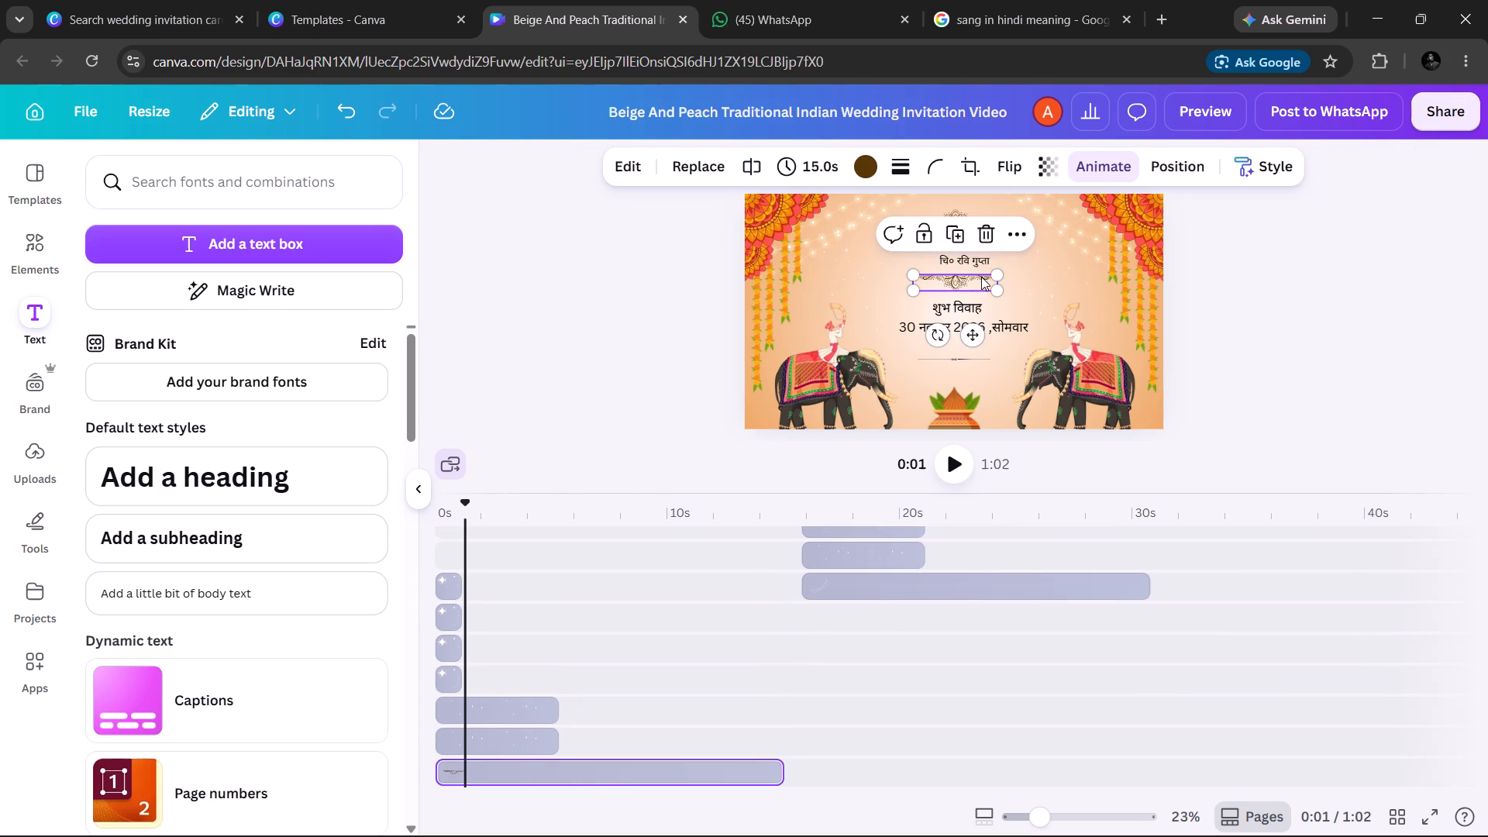
Move the lower ornament slightly up so it sits directly beneath the couple's names.
drag(976, 277, 981, 271)
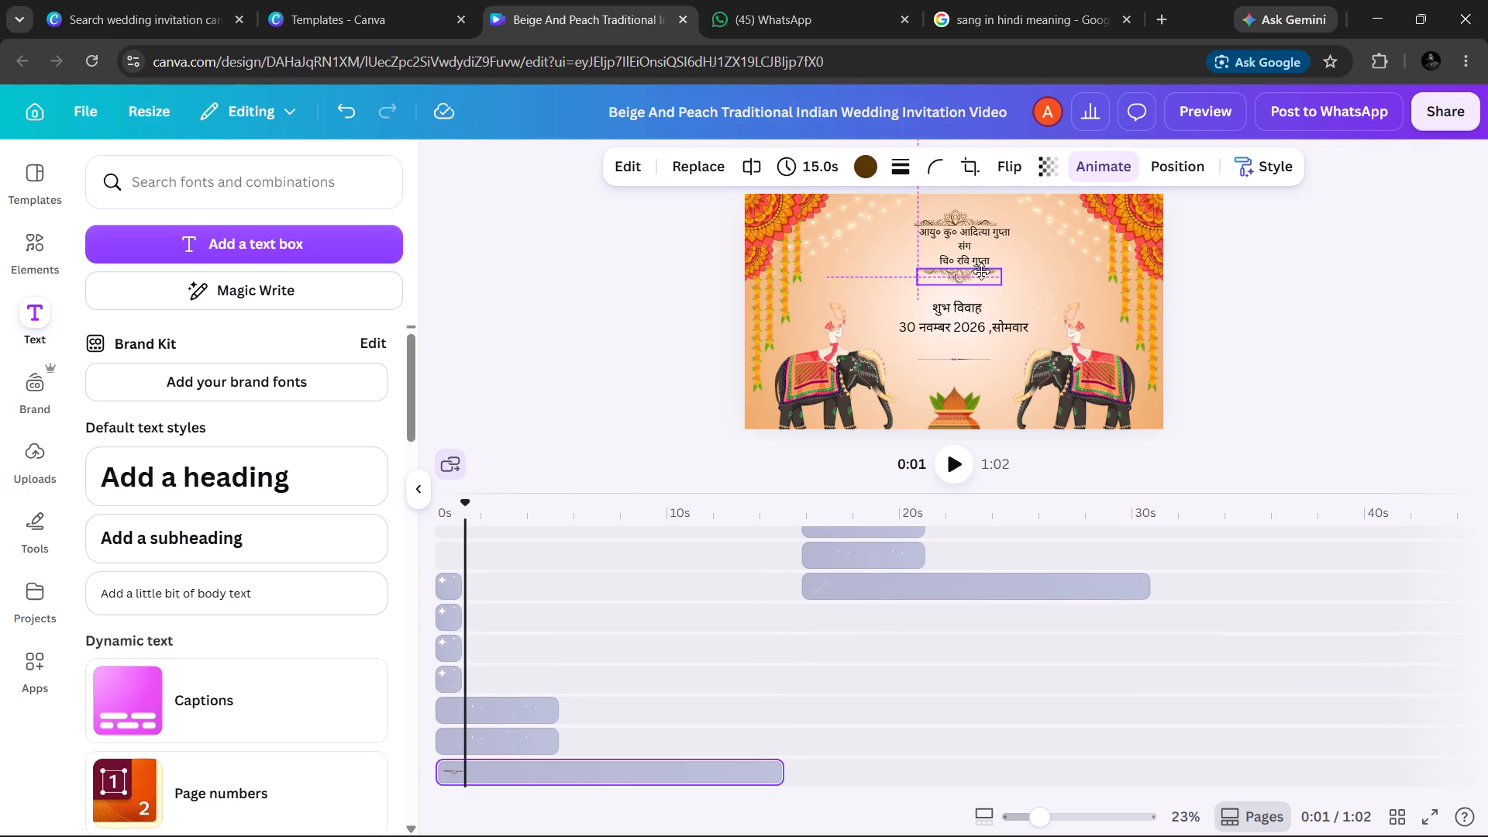
drag(981, 271, 982, 270)
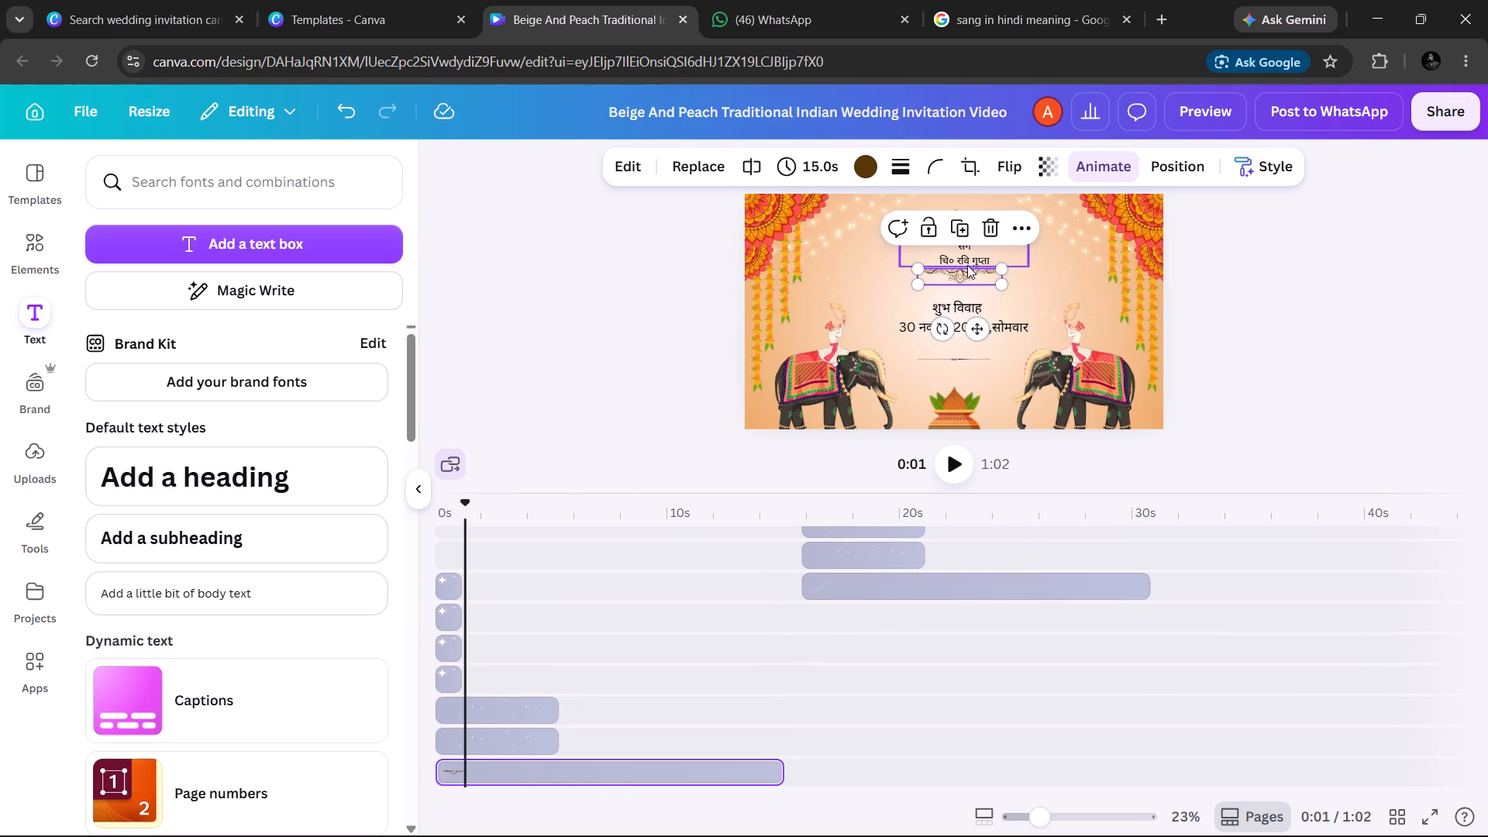
Raise the "शुभ विवाह" heading and the "30 नवम्बर 2026 ,सोमवार" date line toward the lower ornament, keeping them near the scene's centre.
drag(952, 310, 952, 301)
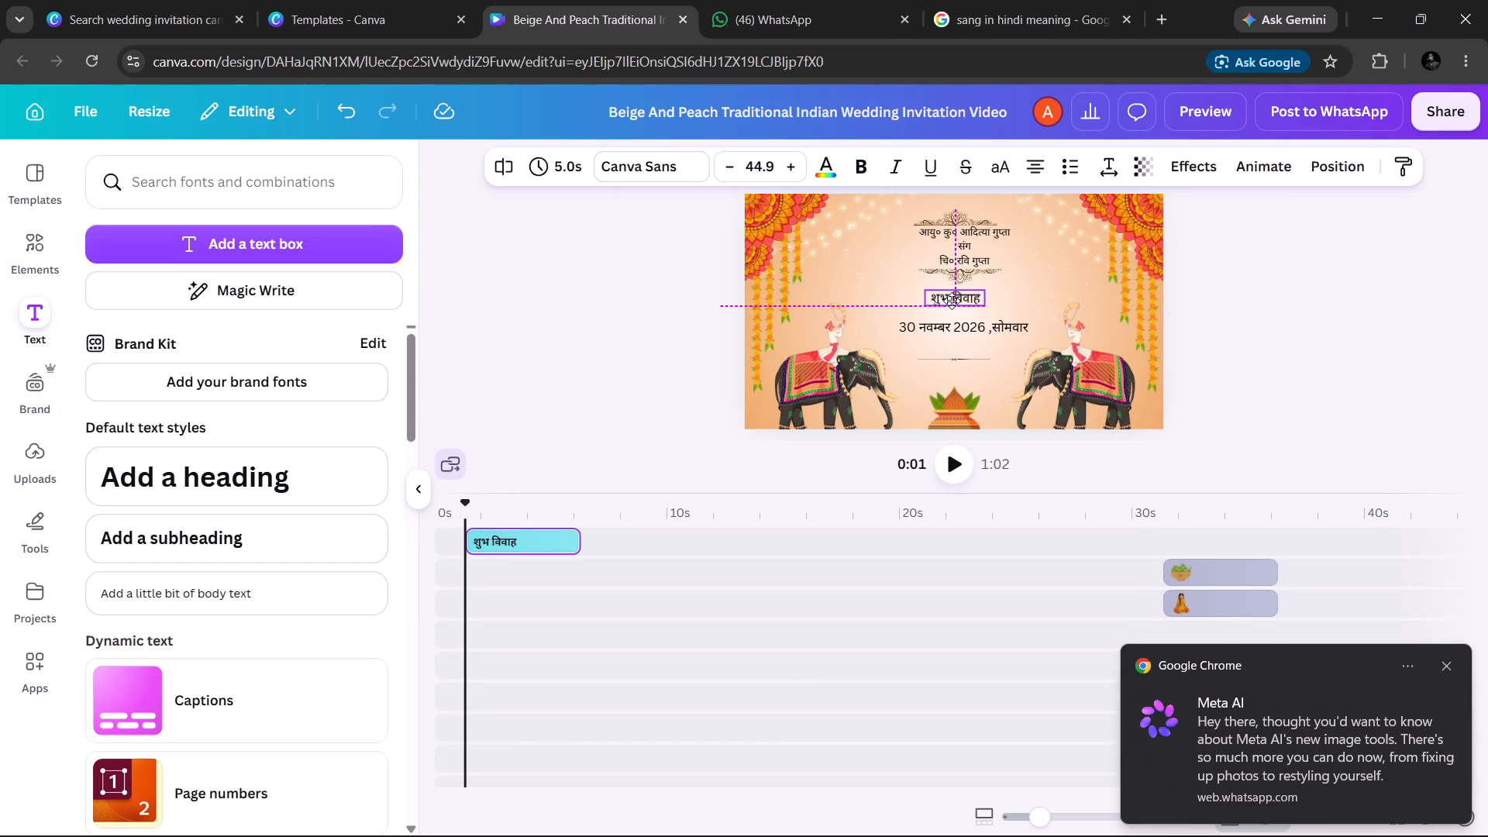
drag(952, 301, 956, 297)
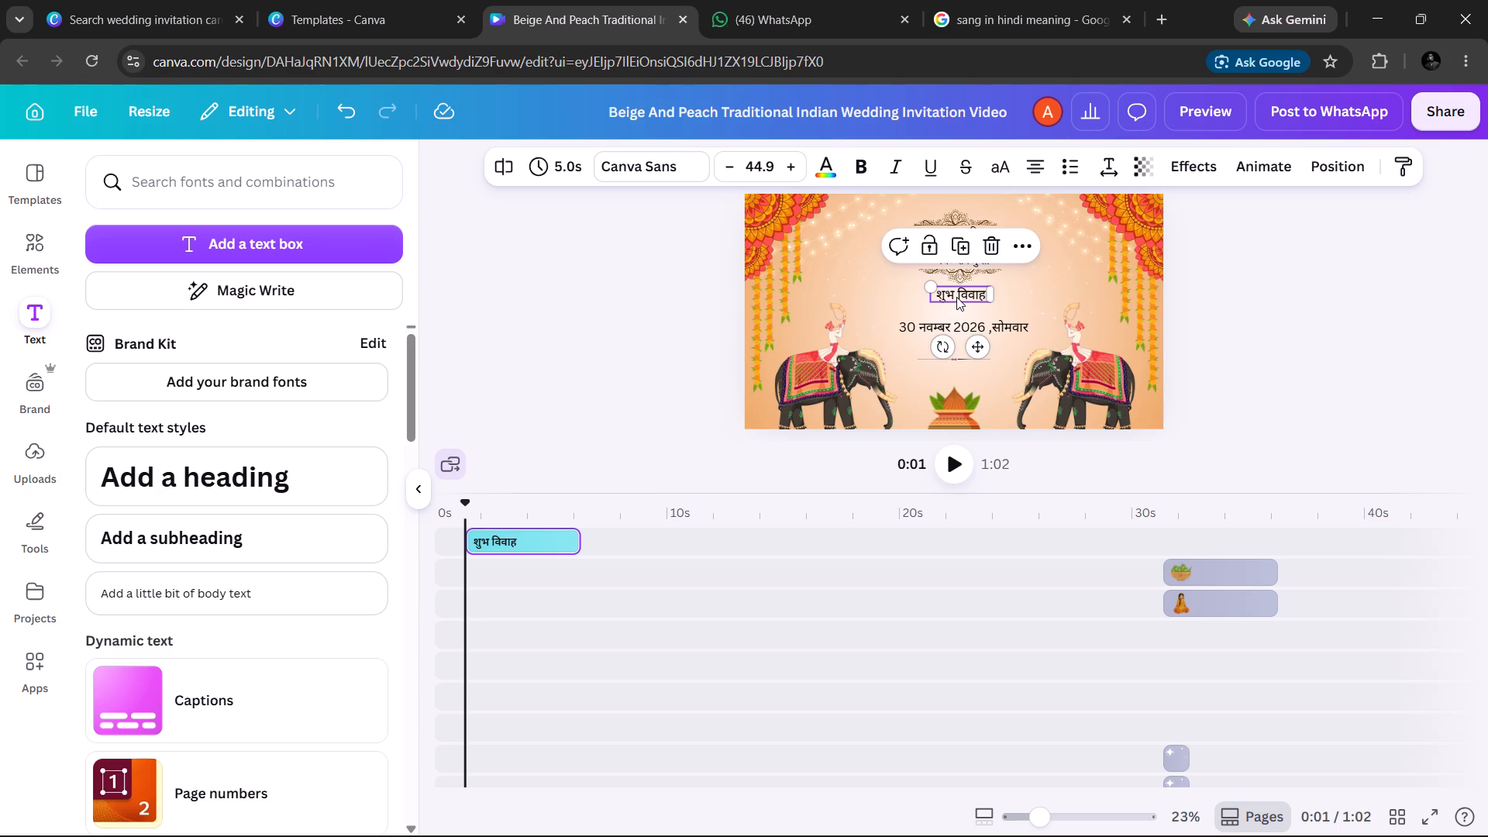
drag(939, 324, 947, 312)
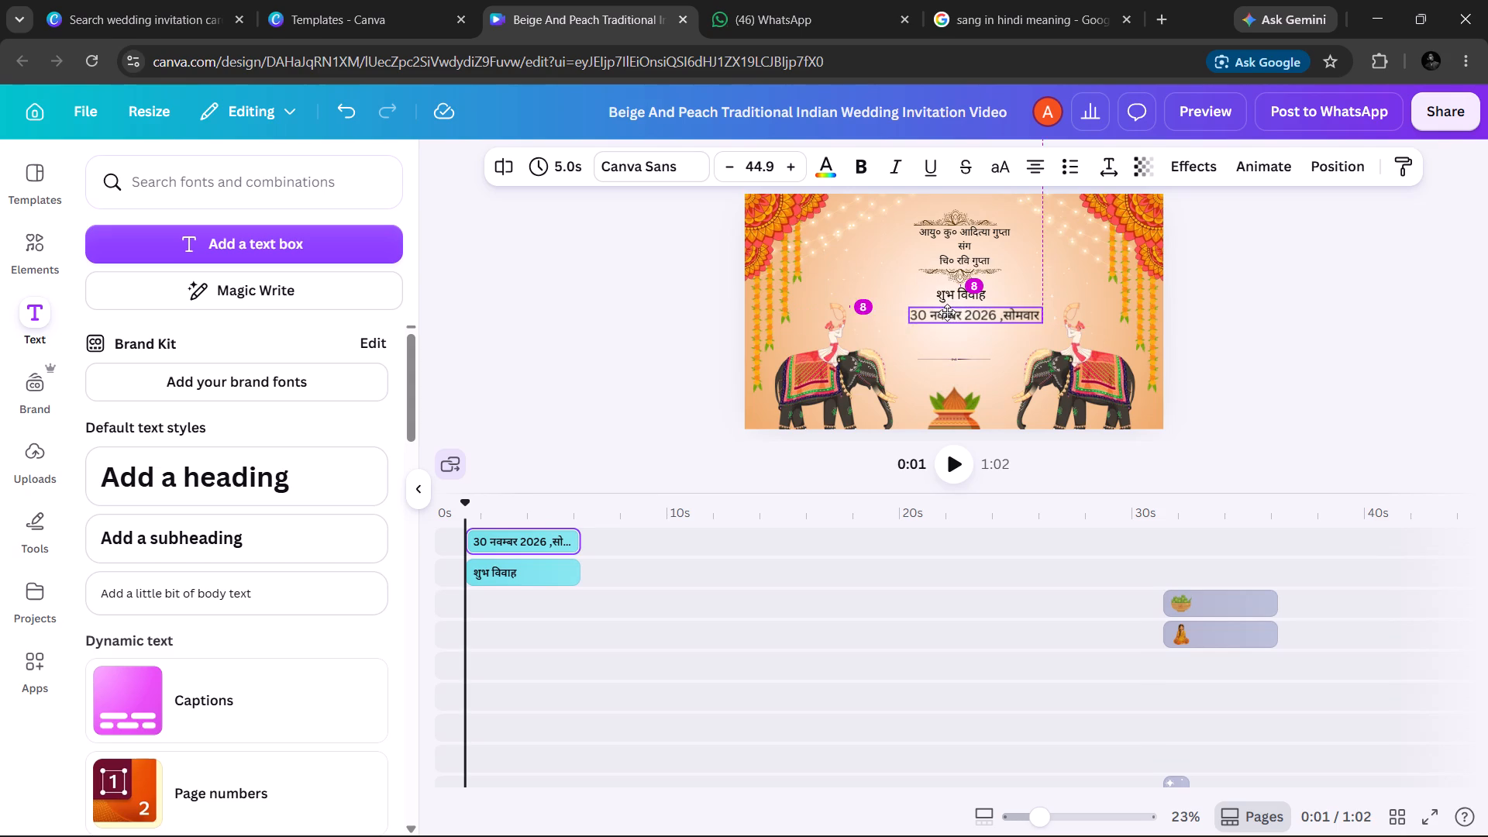
drag(947, 312, 939, 311)
Play the opening scene to review the arrangement, and return the playhead to about 3 seconds.
click(942, 474)
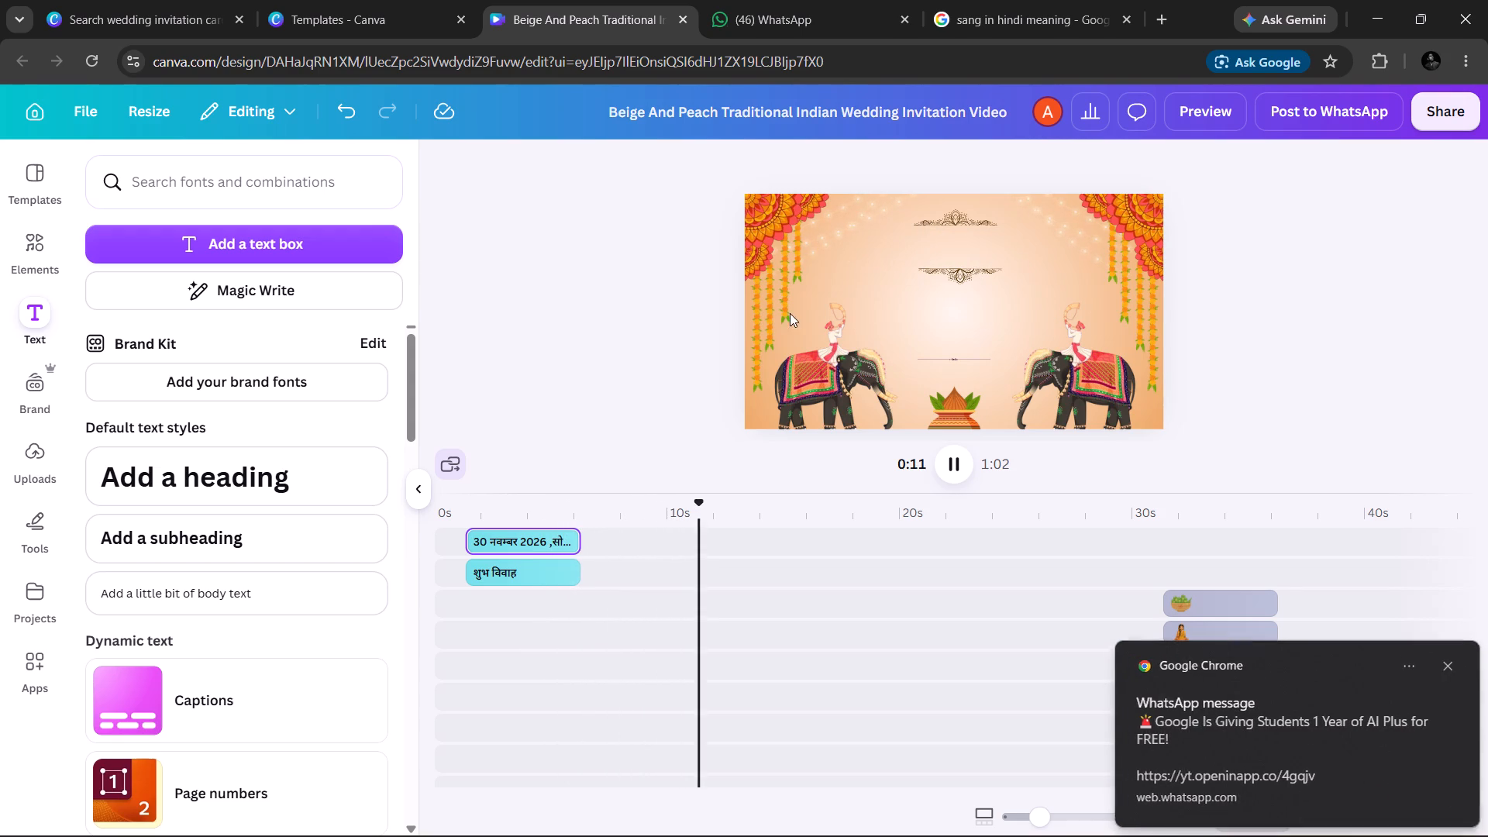
click(527, 526)
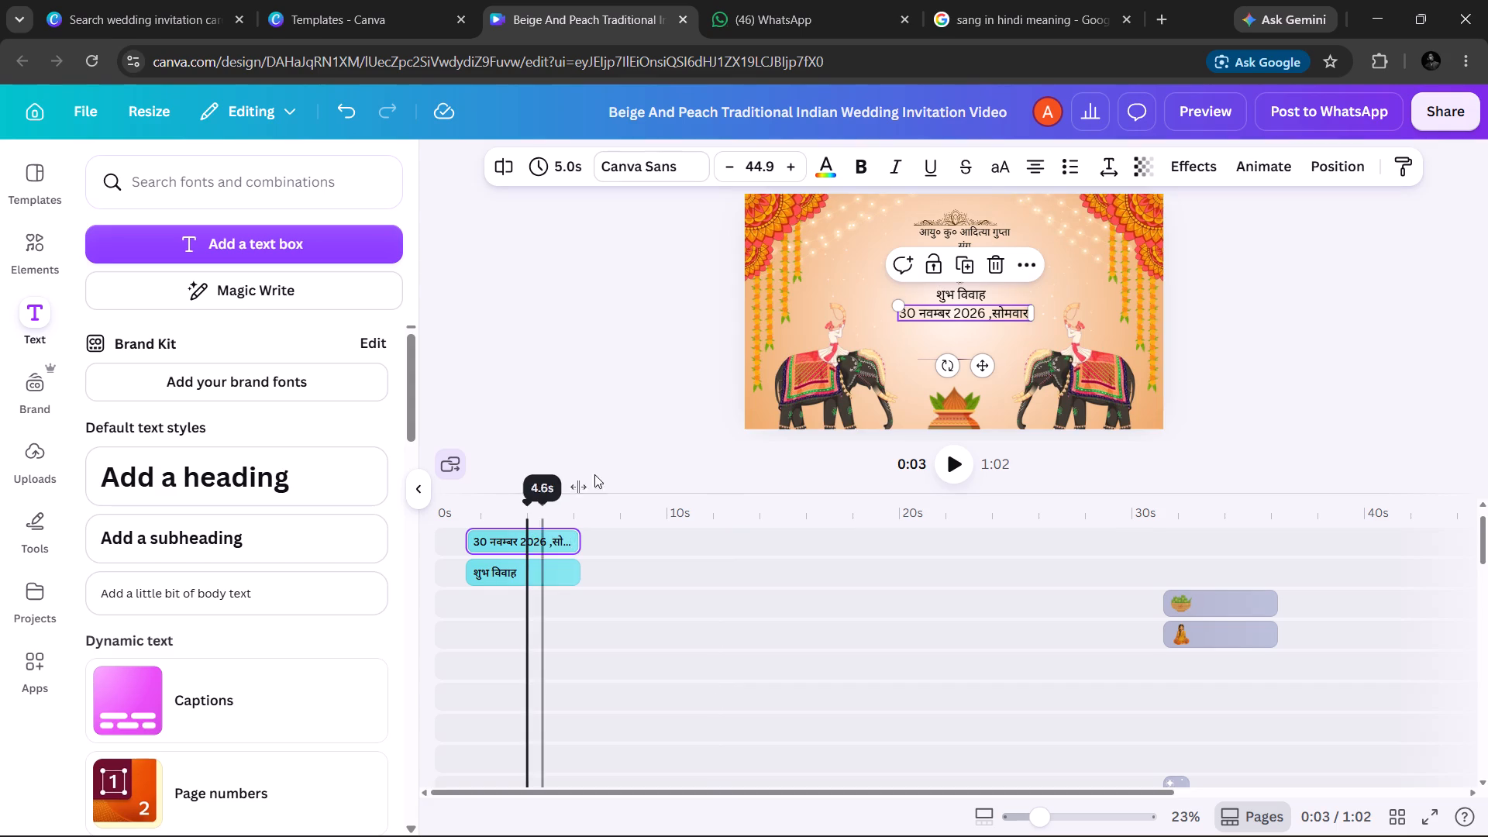
Shift the couple's names text sideways between the two ornaments and scale it down to about font size 33.9.
drag(974, 237, 960, 236)
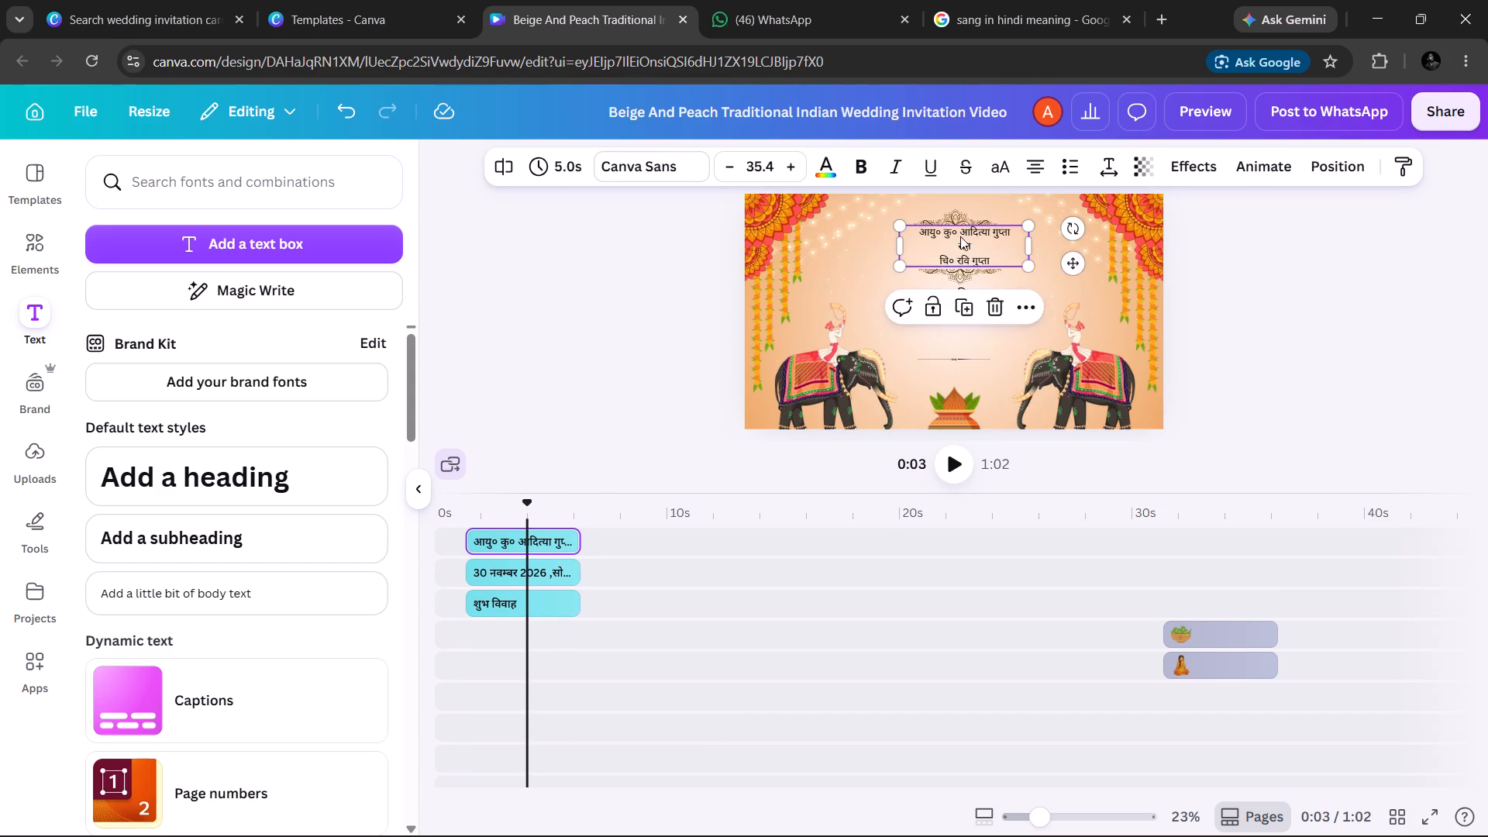
drag(960, 236, 962, 239)
click(1014, 226)
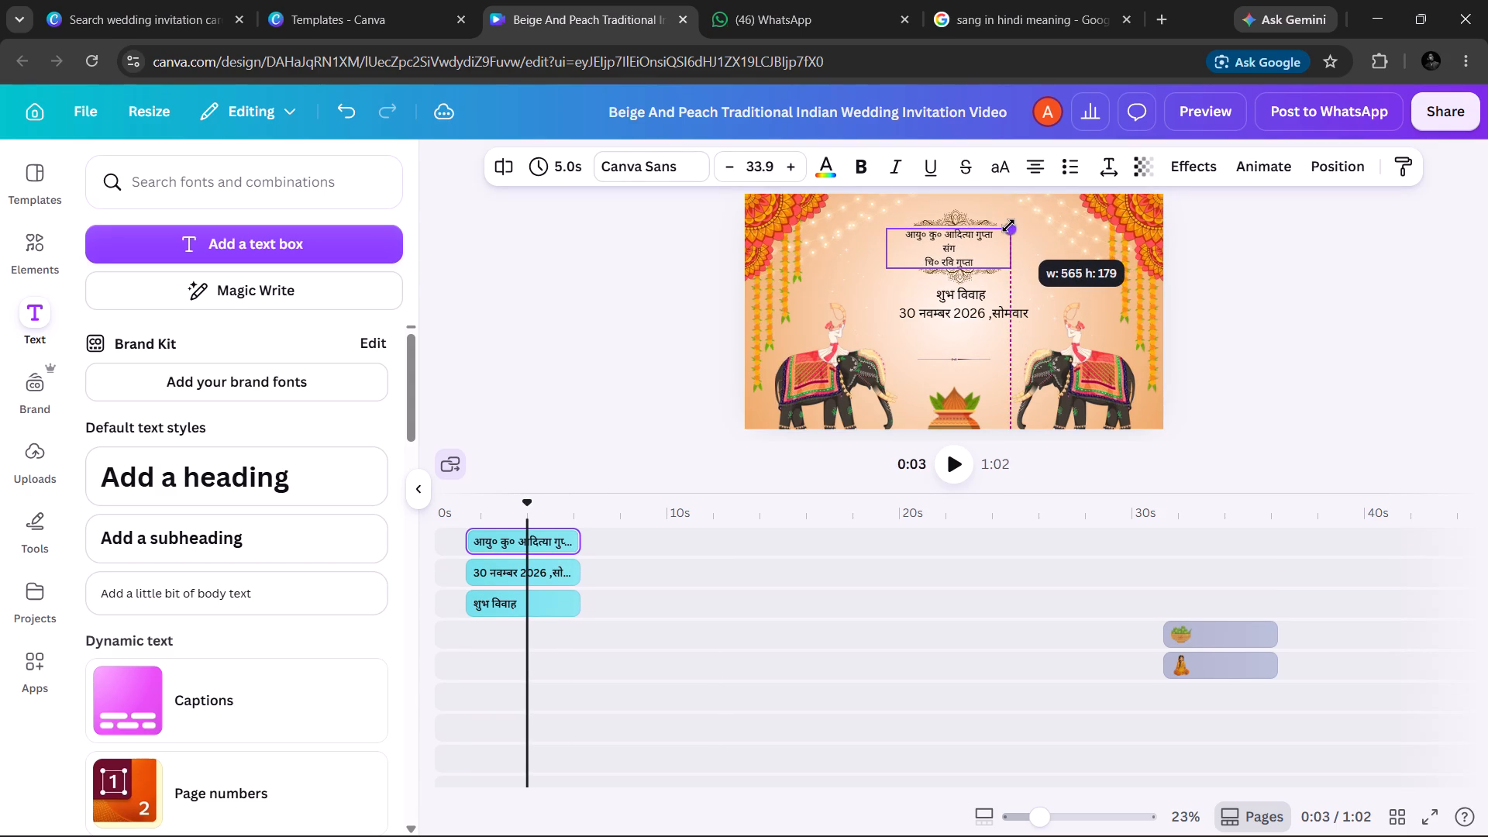
Nudge the couple's names text into the centre between the upper and lower ornaments and deselect it.
drag(939, 246, 945, 243)
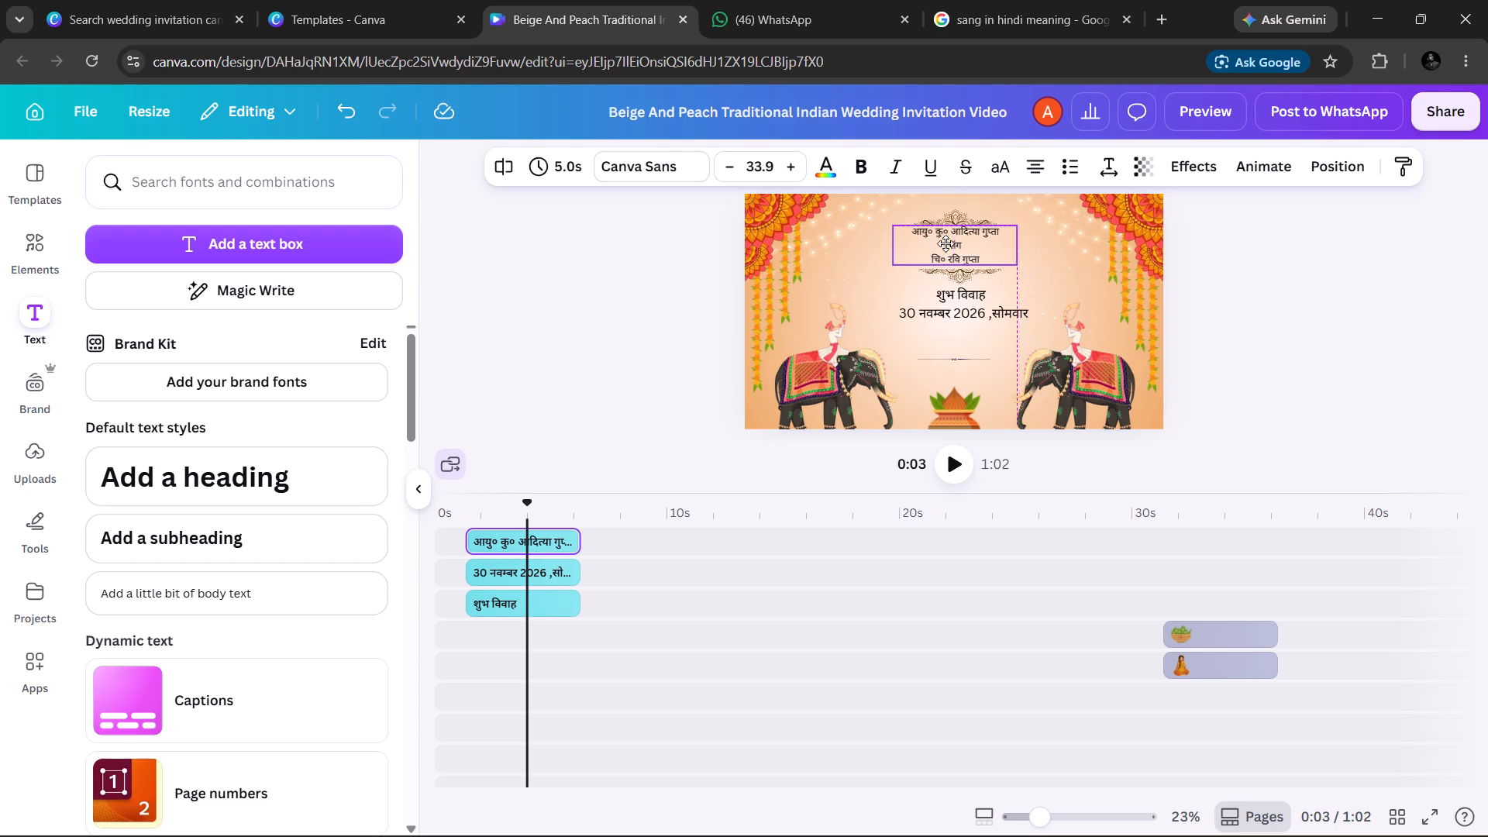
drag(945, 243, 947, 243)
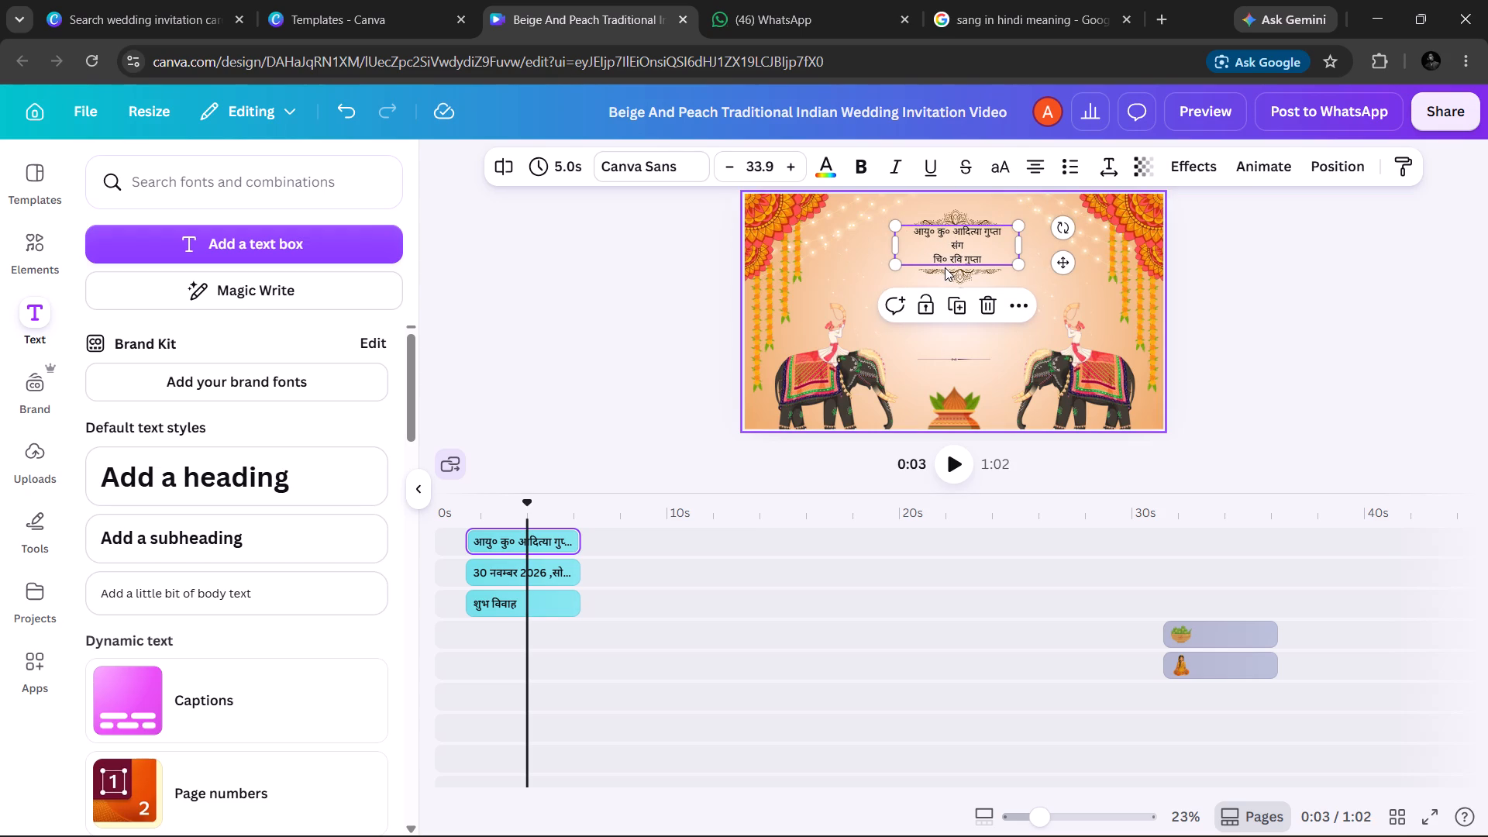
click(868, 253)
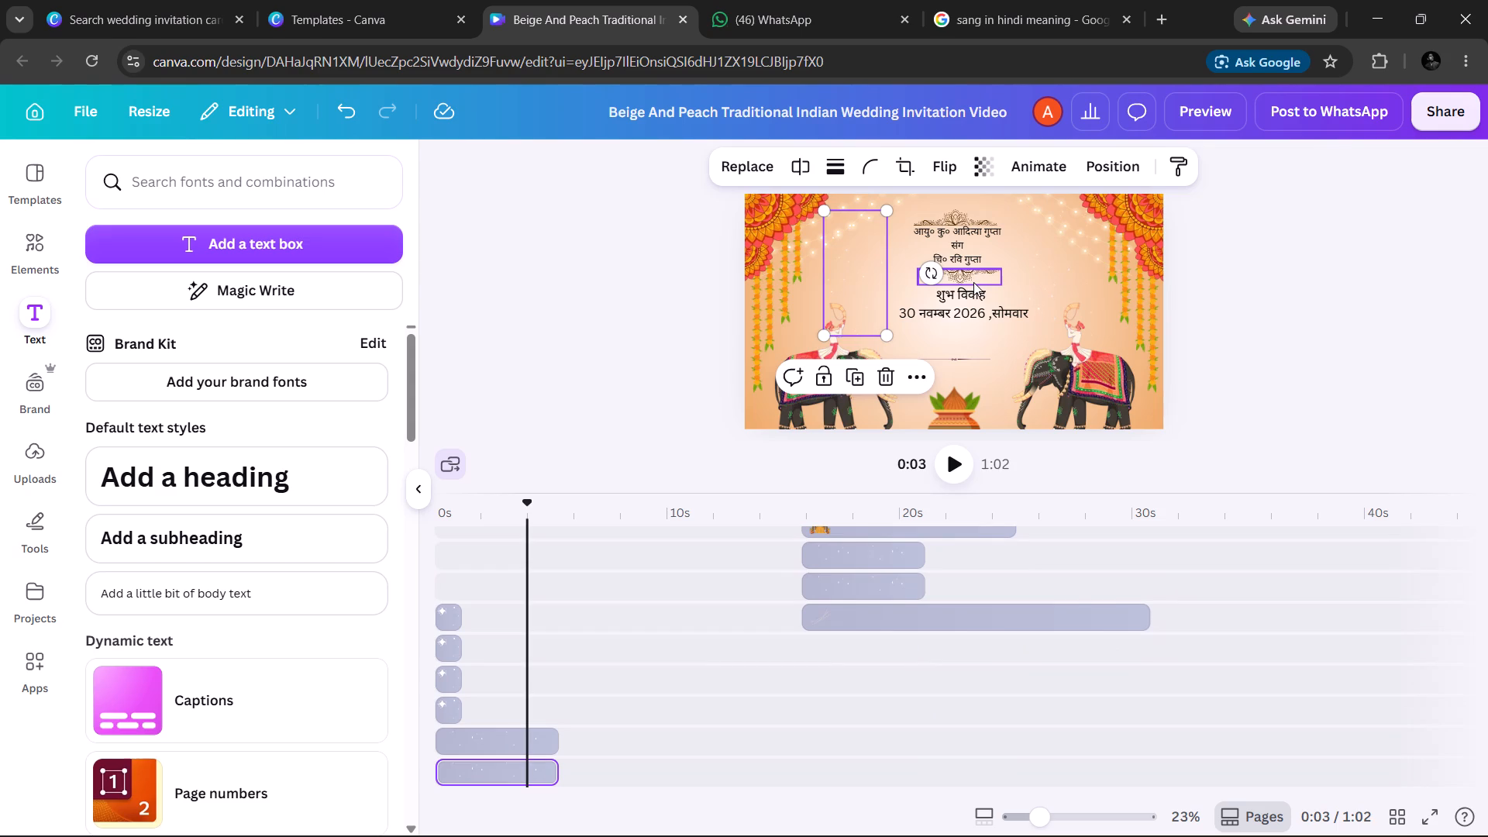
click(949, 340)
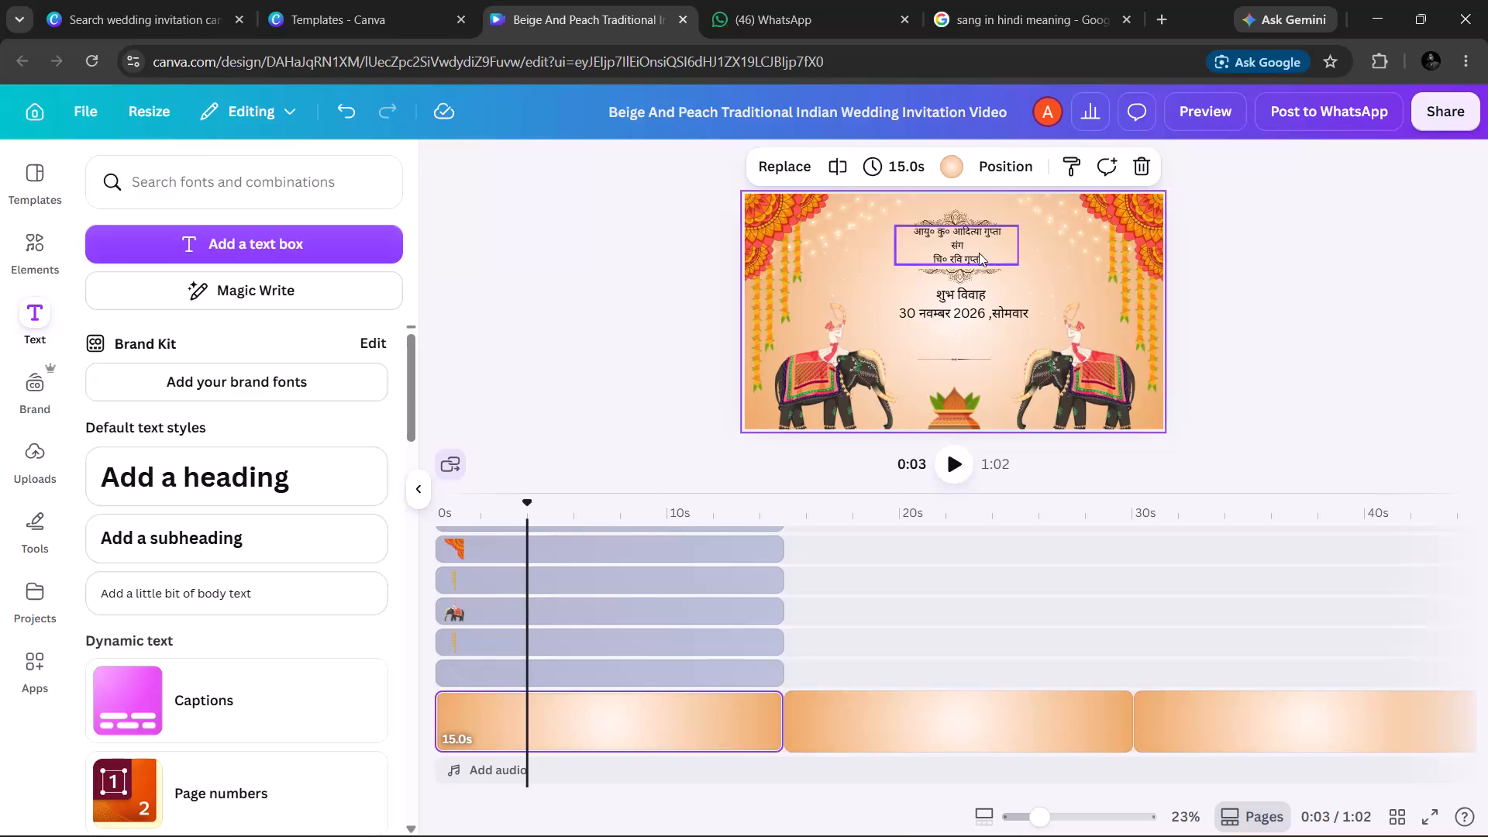
Reduce the "शुभ विवाह" heading's font size to 42.9.
click(966, 294)
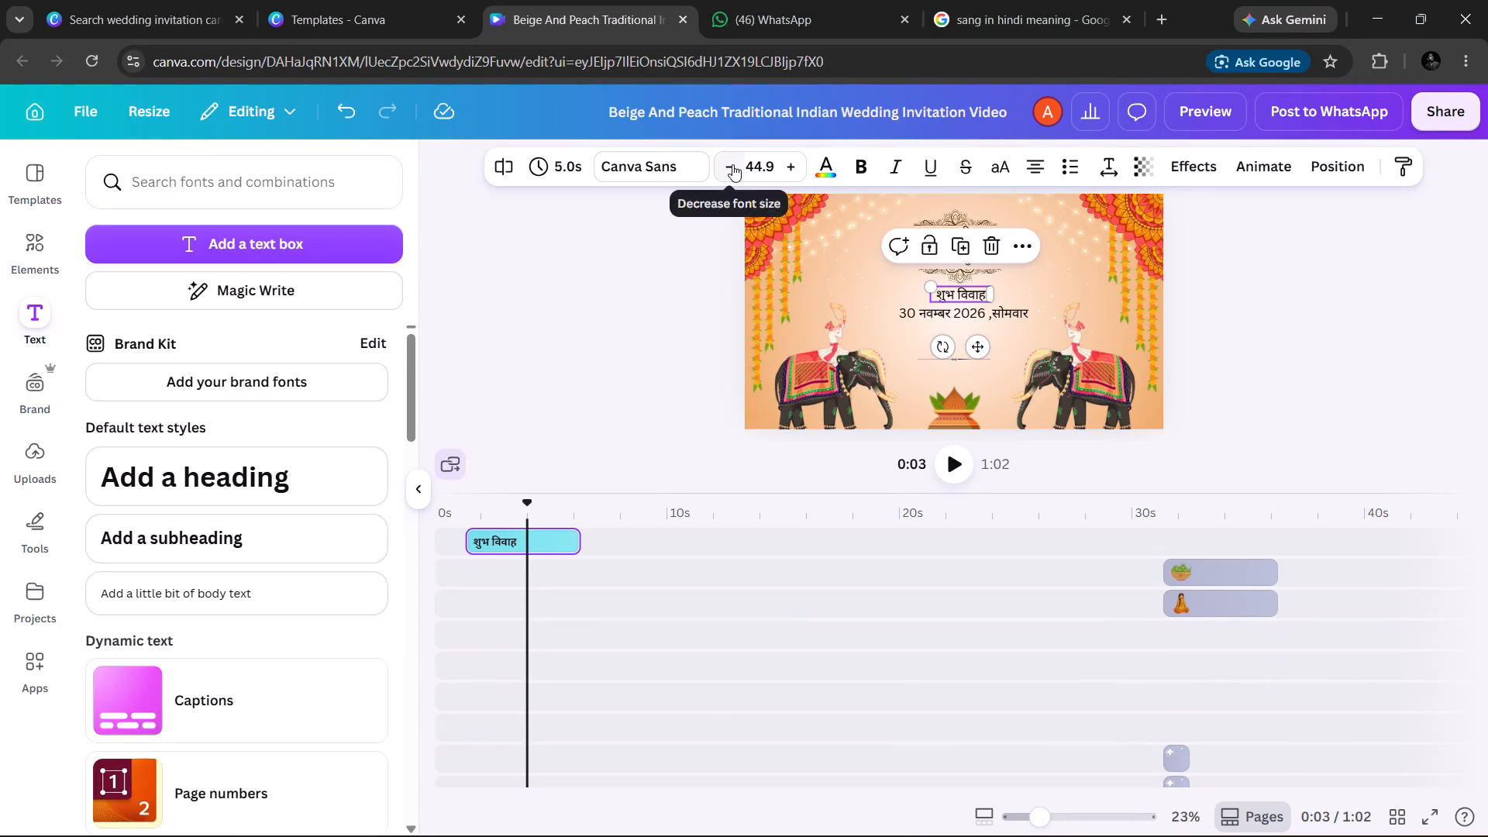
click(732, 164)
click(732, 164)
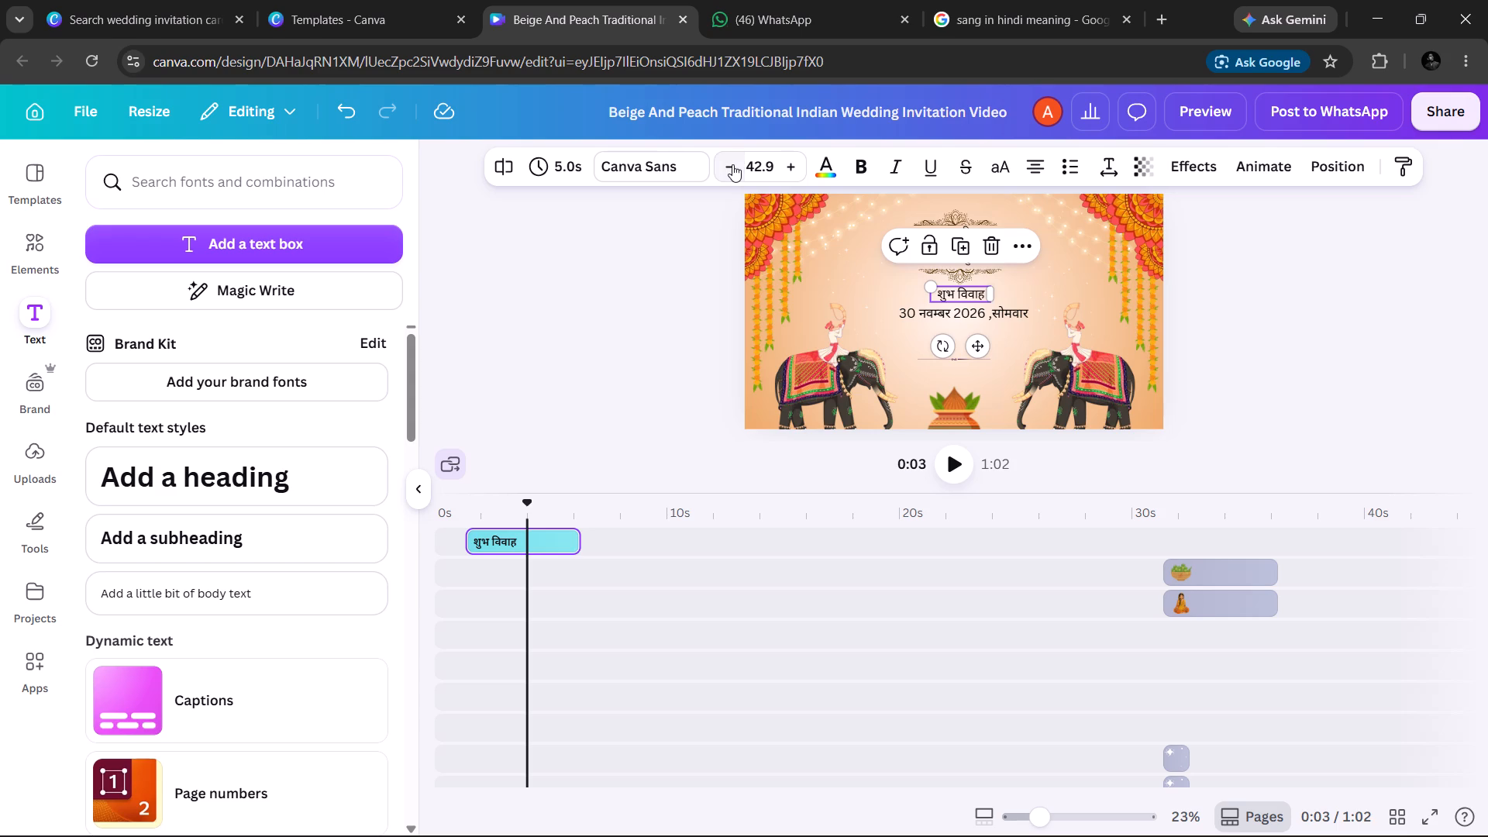
Select the "30 नवम्बर 2026 ,सोमवार" date line beneath the heading.
click(965, 309)
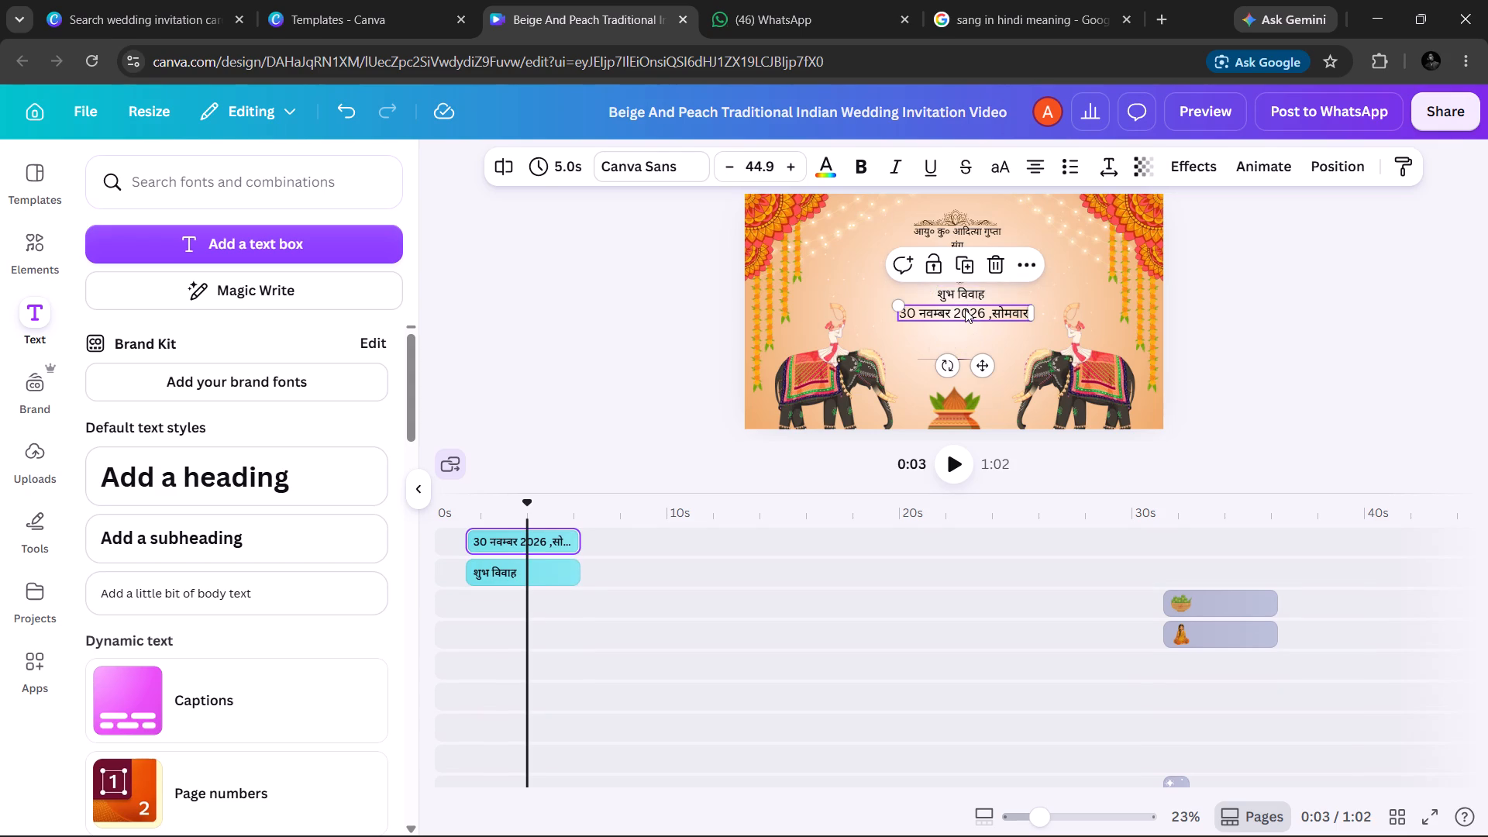
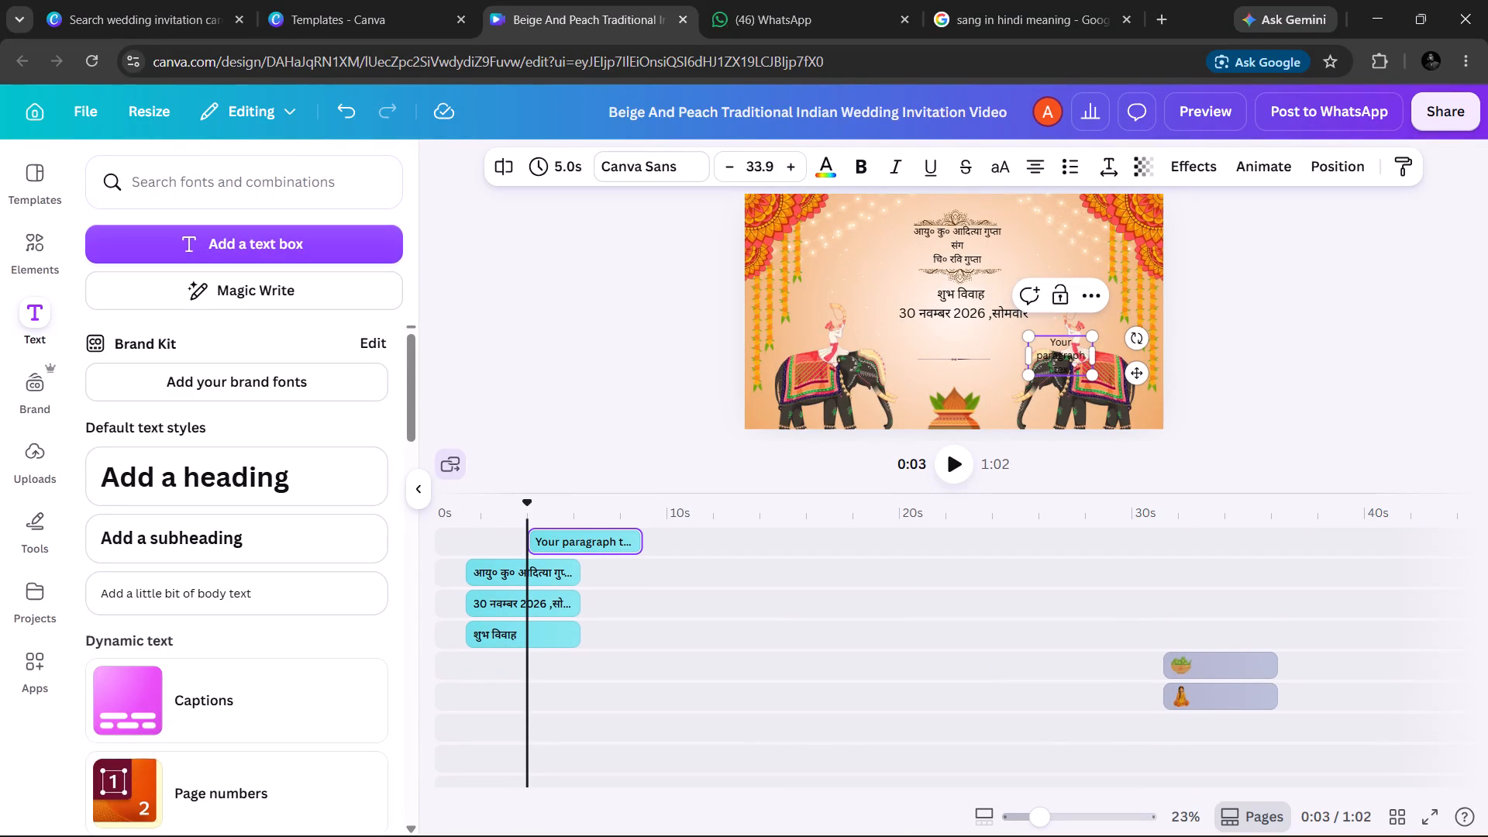
Replace the placeholder text in the new text box over the elephant with the copied venue text beginning "*विवाह स्थल*:काका".
key(BackSpace)
key(BackSpace)
key(BackSpace)
key(BackSpace)
key(BackSpace)
key(BackSpace)
key(BackSpace)
key(BackSpace)
key(BackSpace)
key(BackSpace)
key(BackSpace)
key(BackSpace)
key(BackSpace)
key(BackSpace)
key(BackSpace)
key(BackSpace)
key(BackSpace)
key(BackSpace)
key(BackSpace)
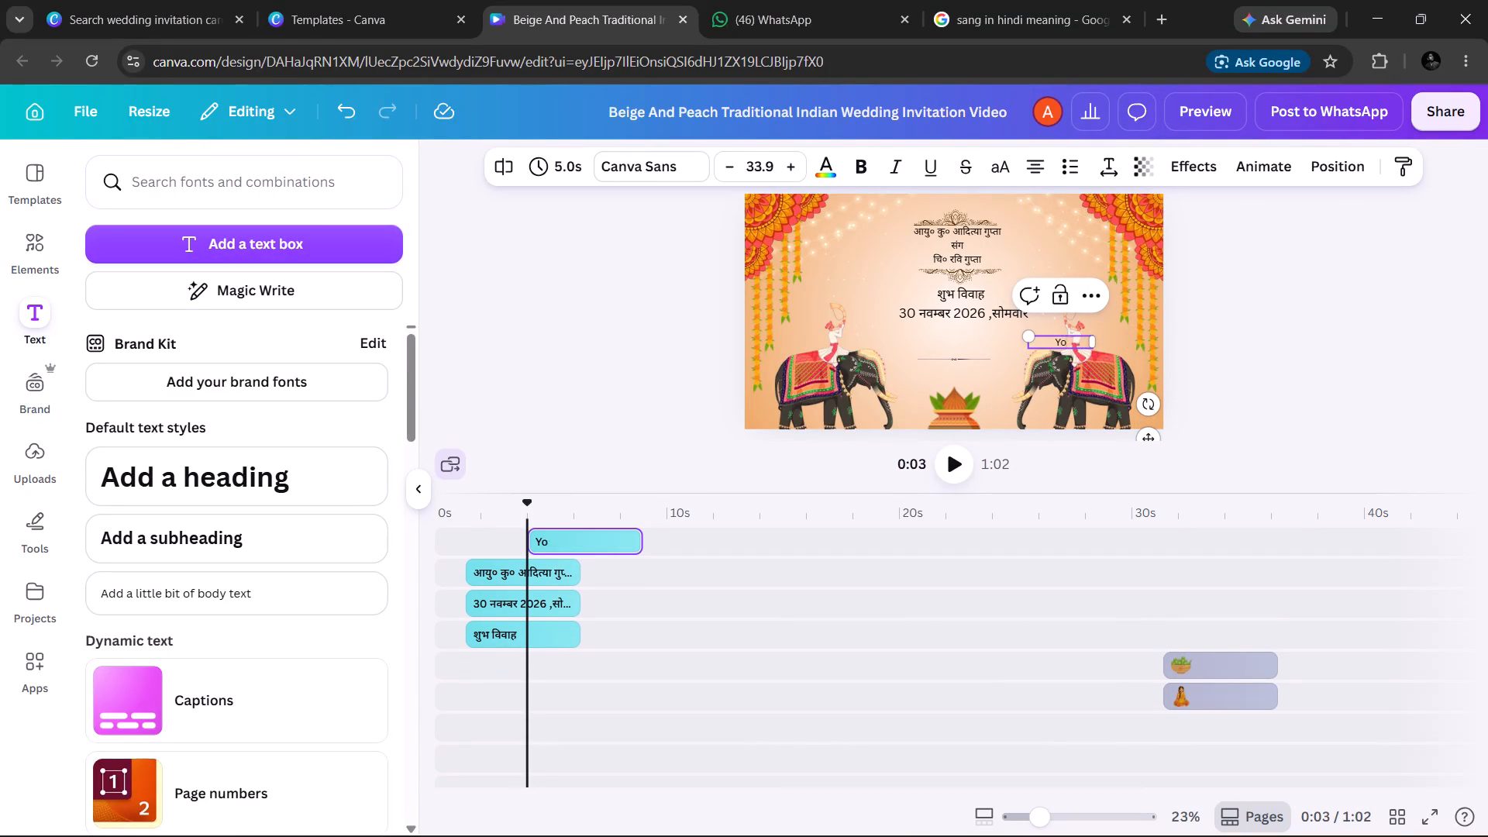
key(ctrl+v)
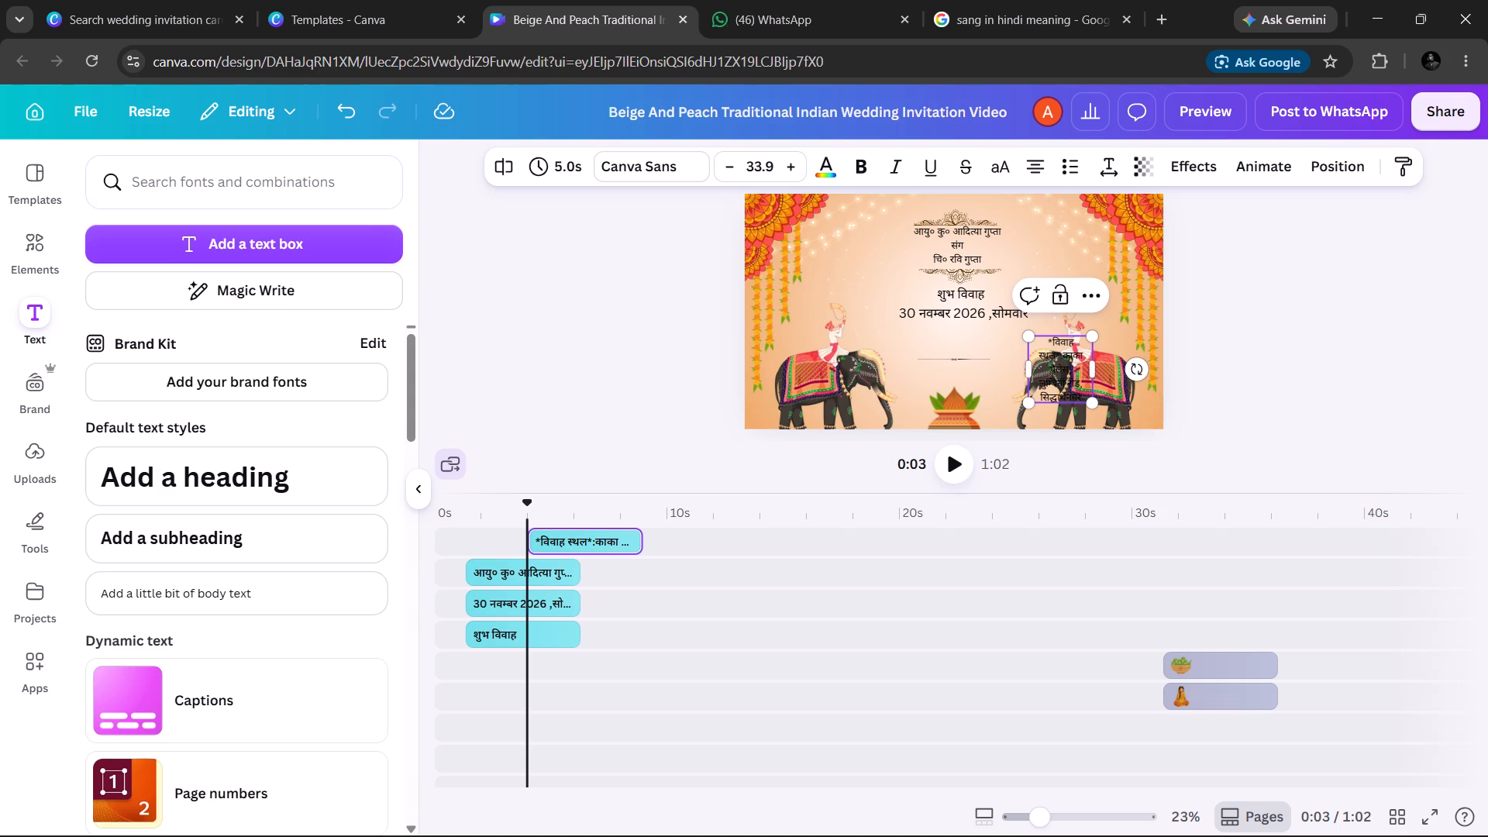
Widen the venue text box over the elephant to about 508 so that its text wraps onto two lines.
drag(1097, 364, 1145, 356)
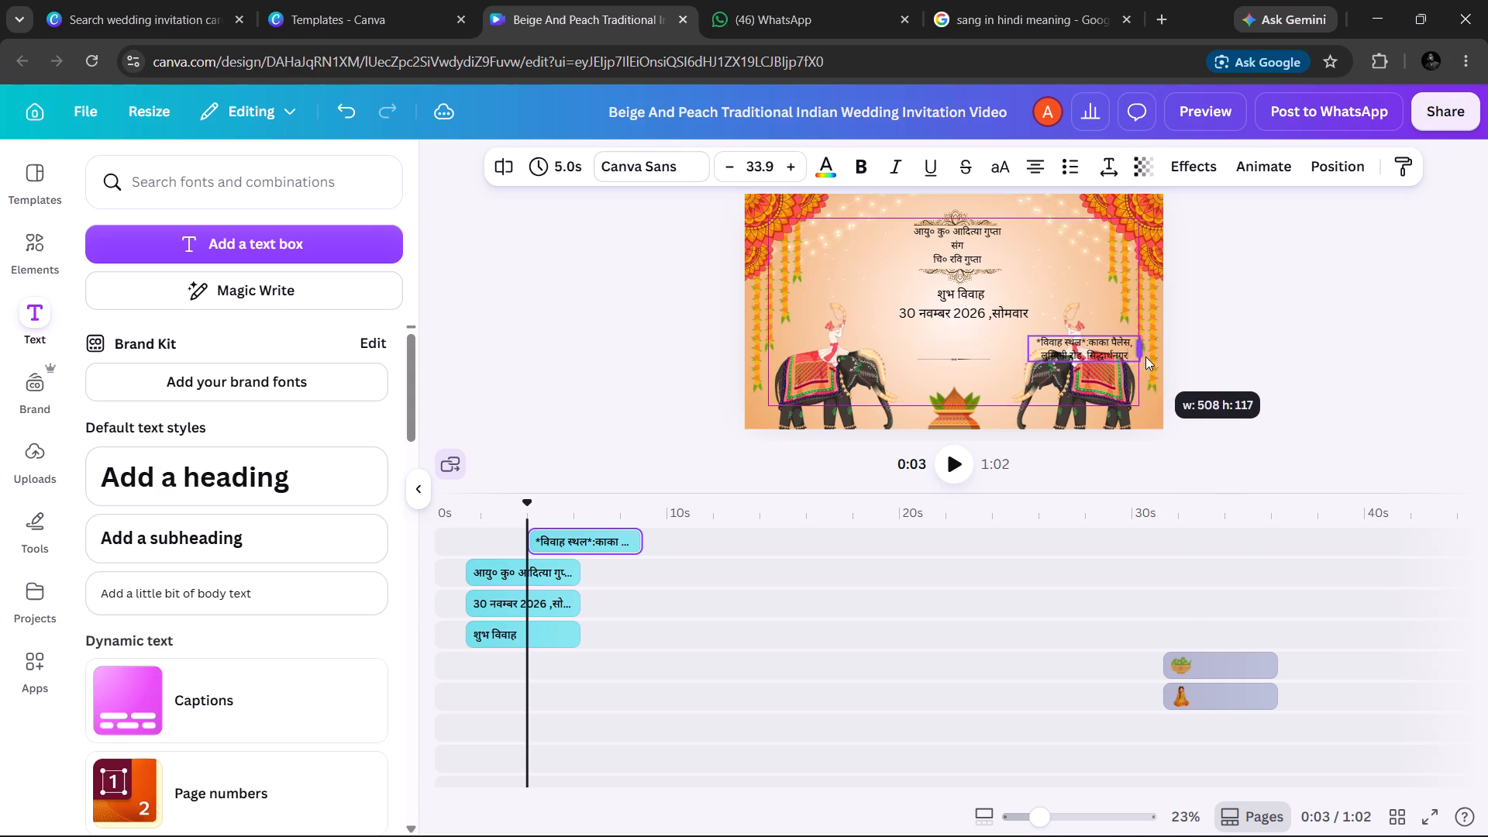
drag(1145, 356, 1148, 356)
Delete the asterisks on both sides of "विवाह स्थल" in the venue text.
click(1087, 346)
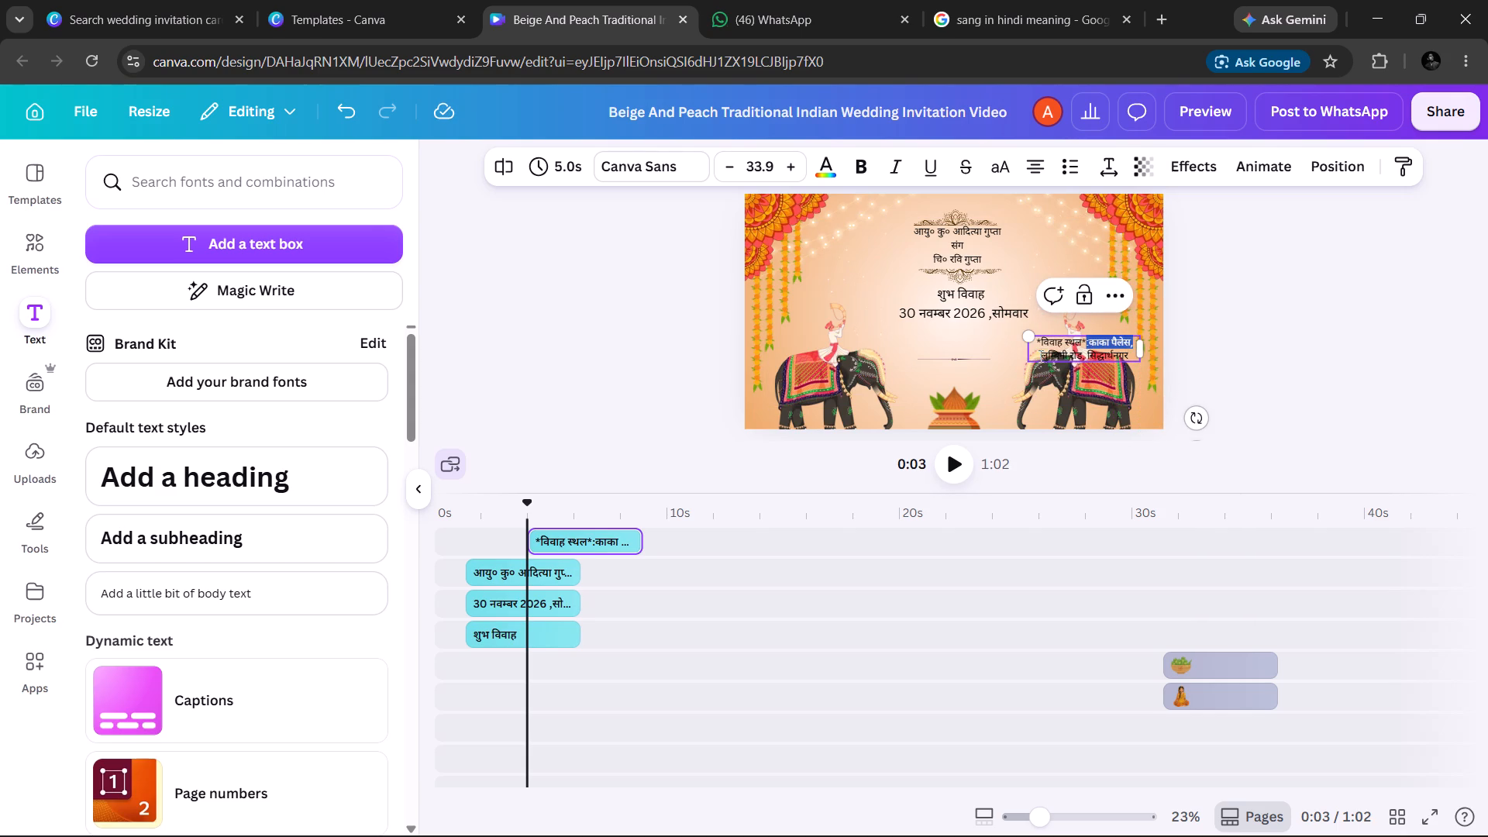
click(1089, 342)
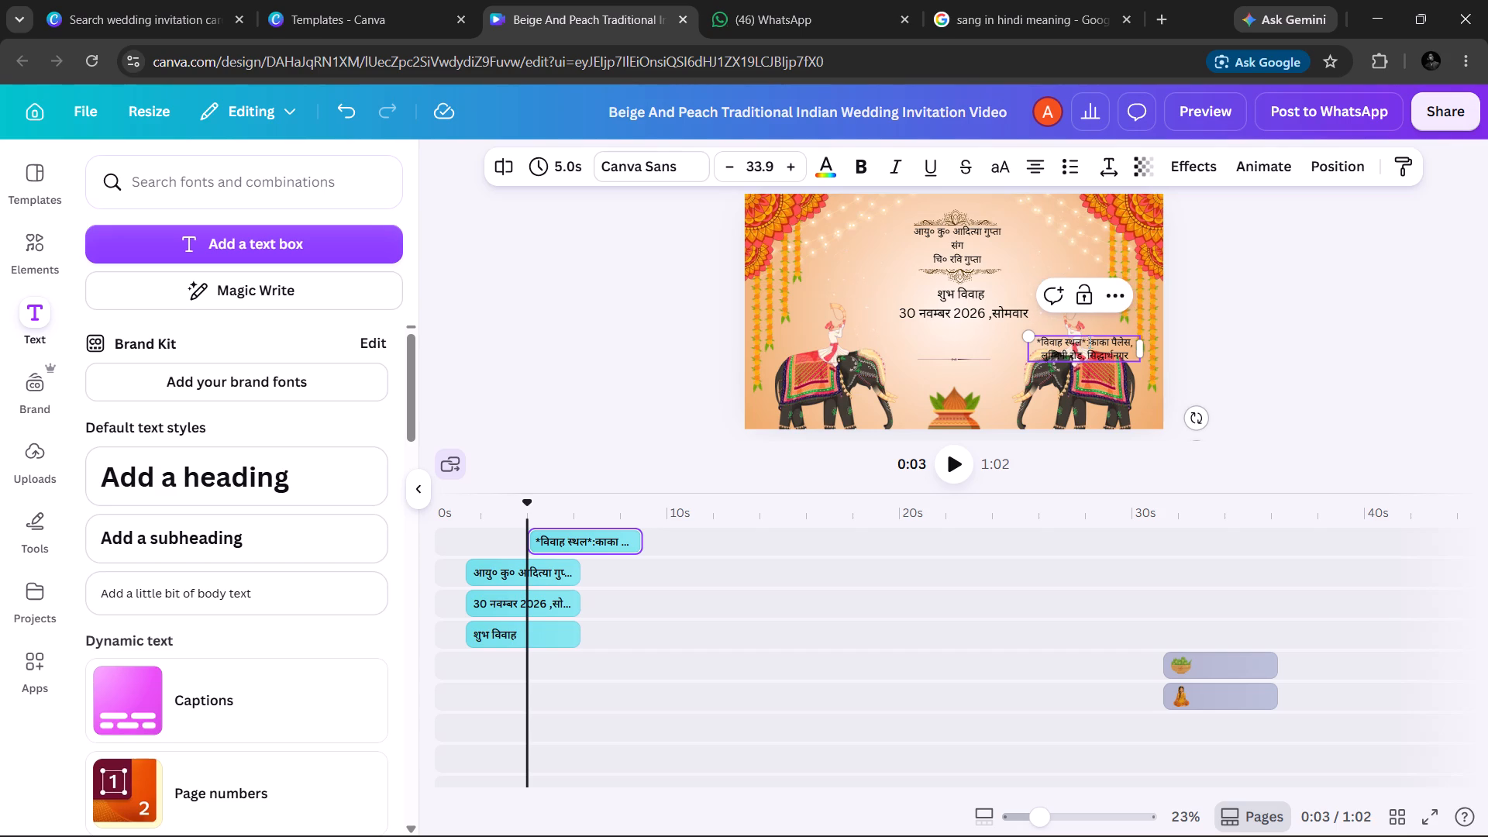
click(1083, 342)
key(Right)
key(BackSpace)
key(Left)
key(Left)
key(Left)
key(Left)
key(Left)
key(Left)
key(BackSpace)
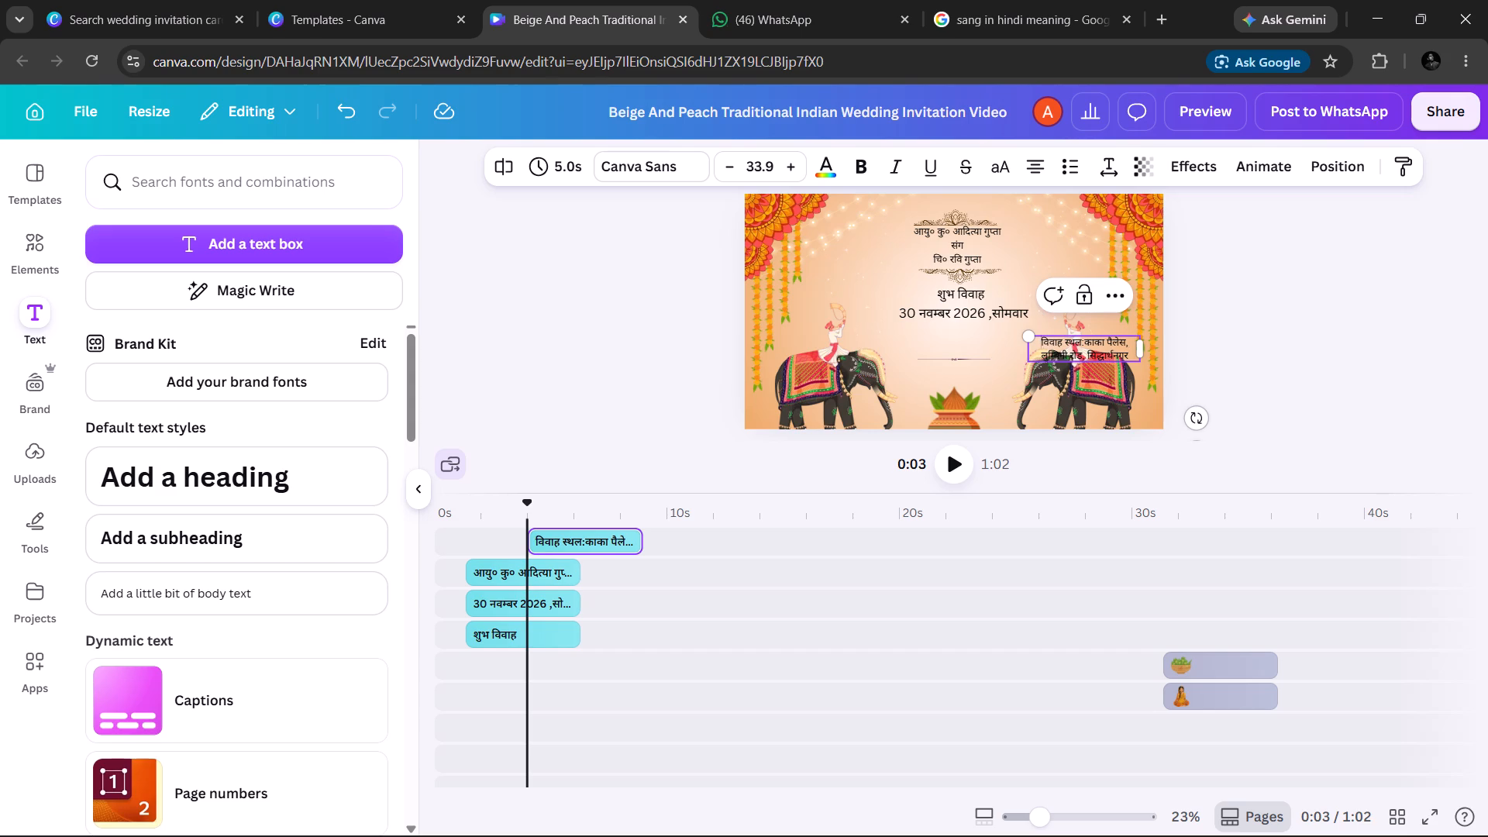
Make the "विवाह स्थल" label bold in the venue text.
drag(1081, 343, 1045, 340)
drag(1045, 340, 1044, 340)
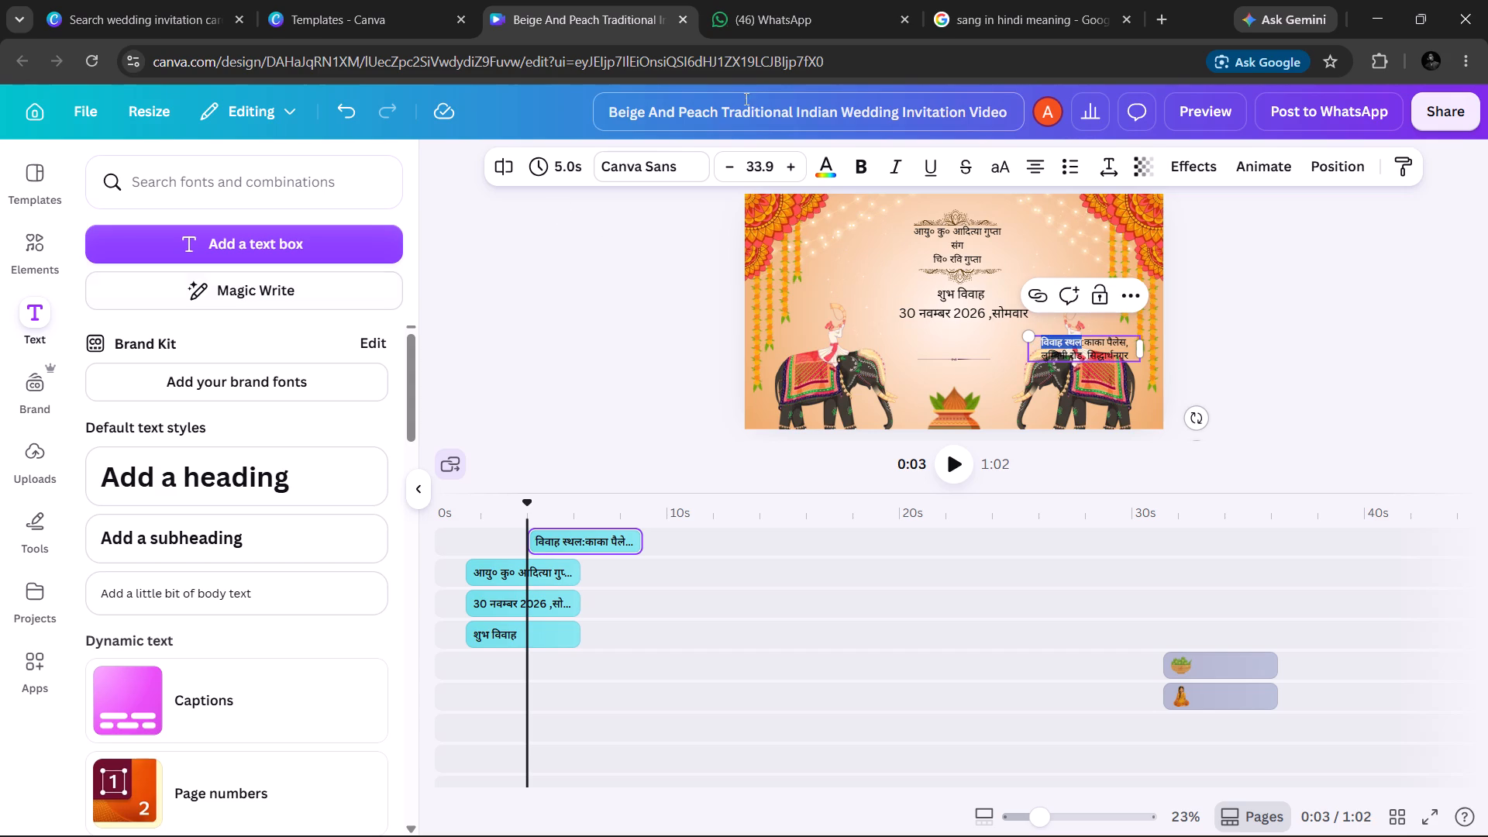
click(863, 169)
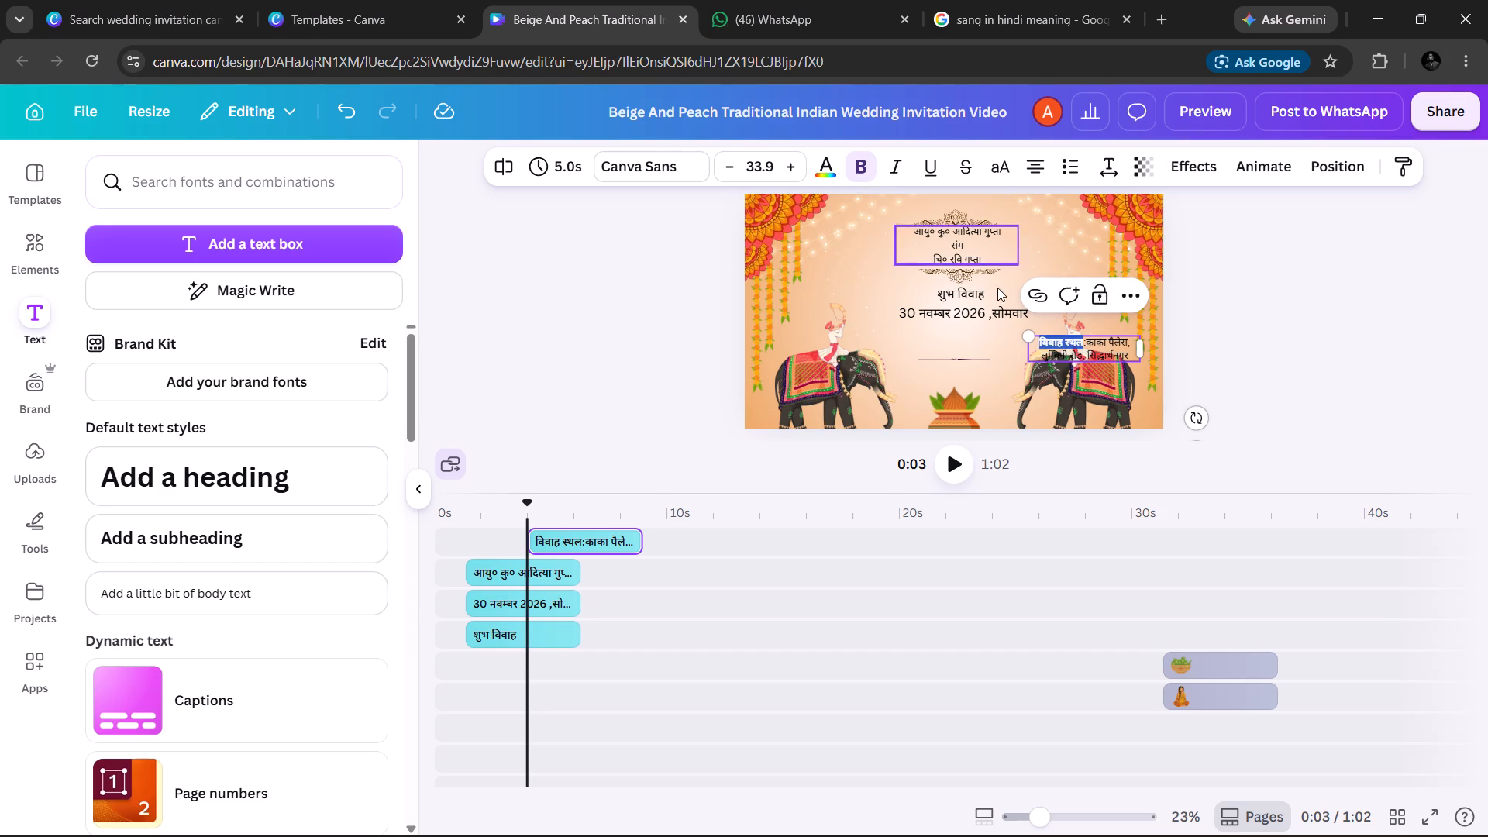
drag(1076, 353, 1047, 343)
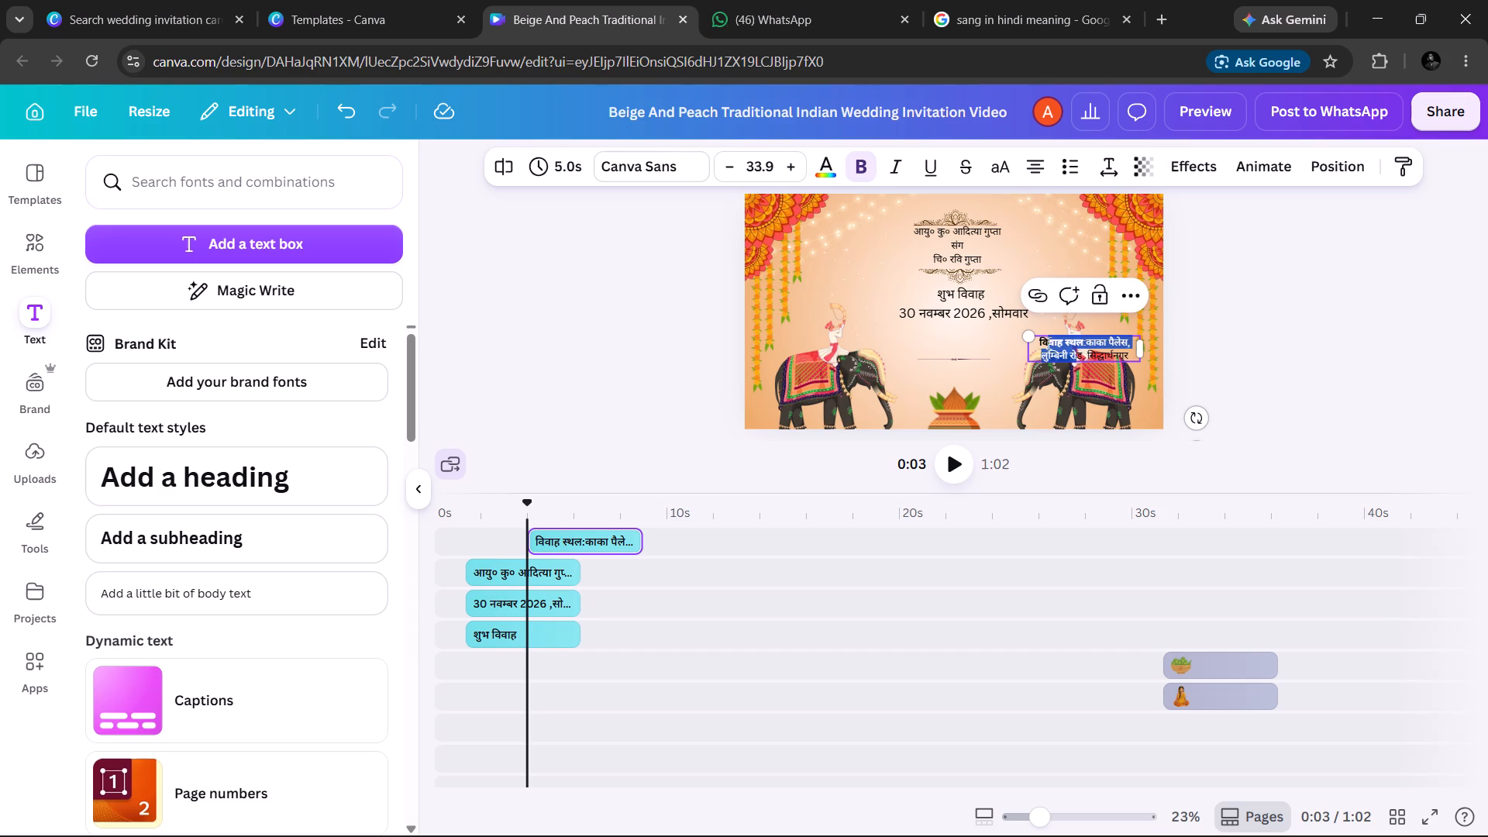
drag(1047, 343, 1050, 343)
click(1300, 323)
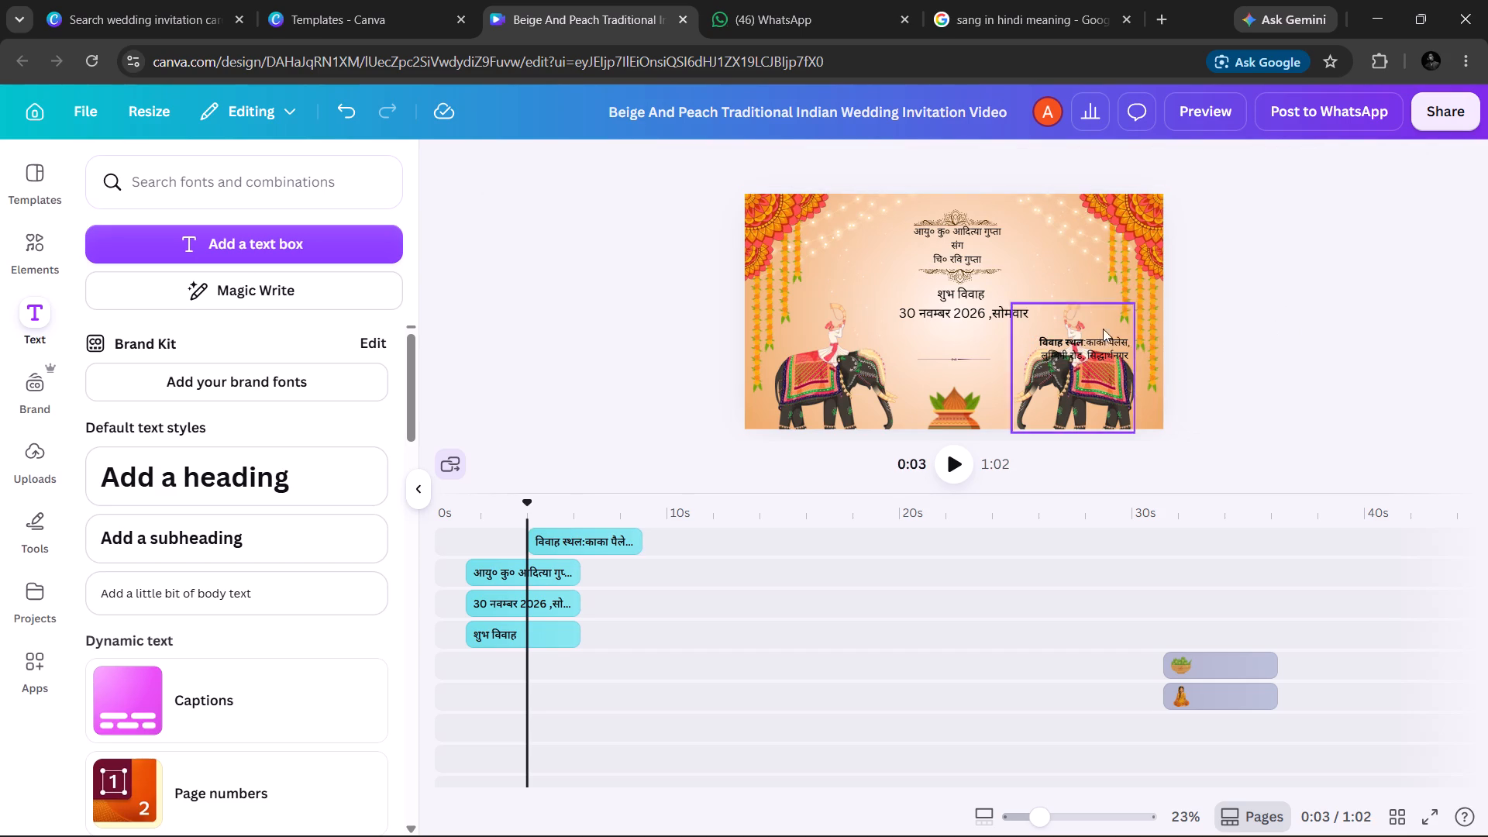
Place the venue text beneath the date line between the elephants, widening its box and scaling it up to about font size 36.9.
click(1084, 335)
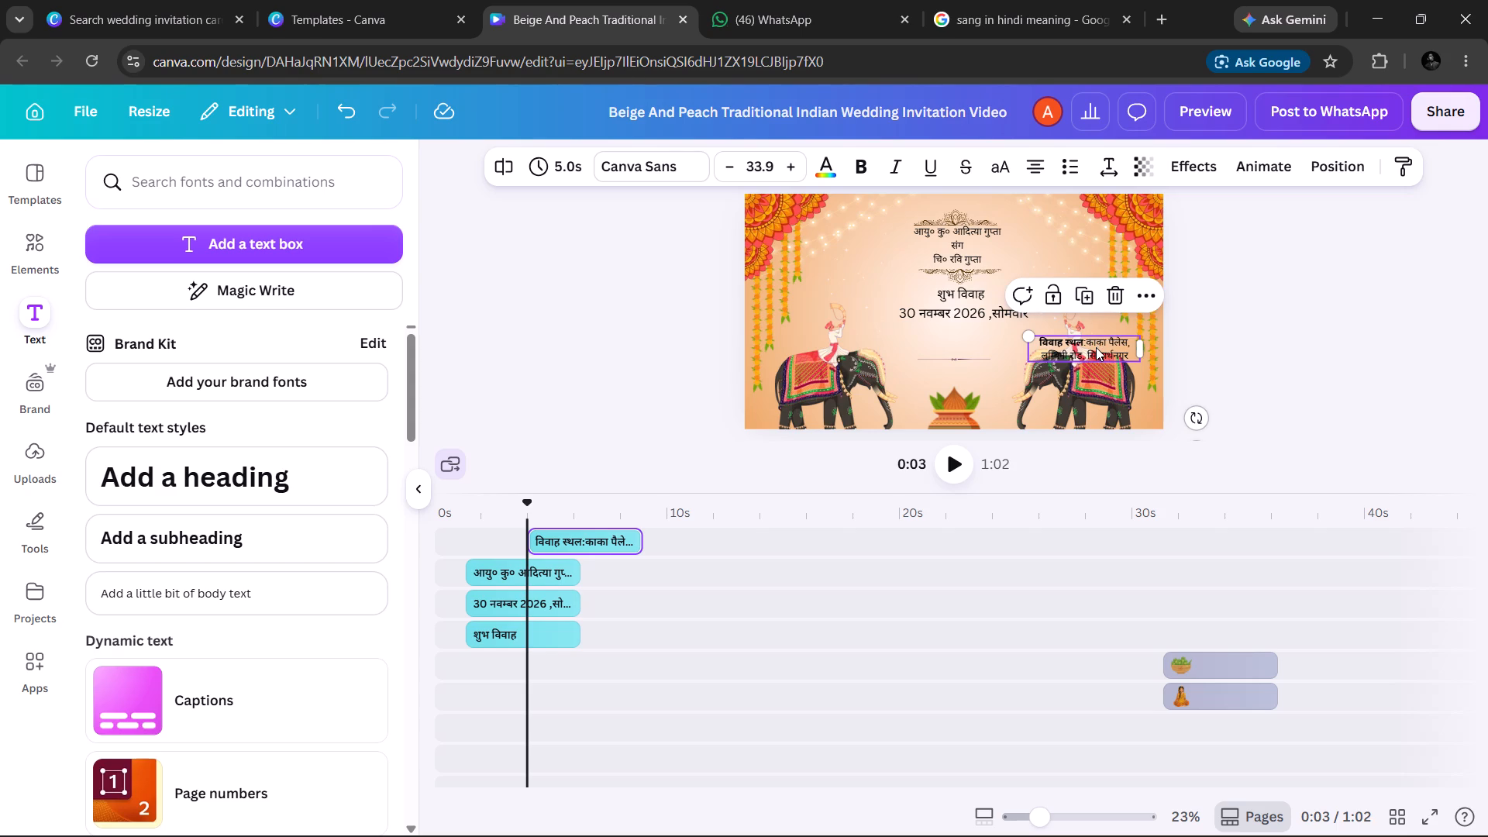
drag(1096, 347, 970, 339)
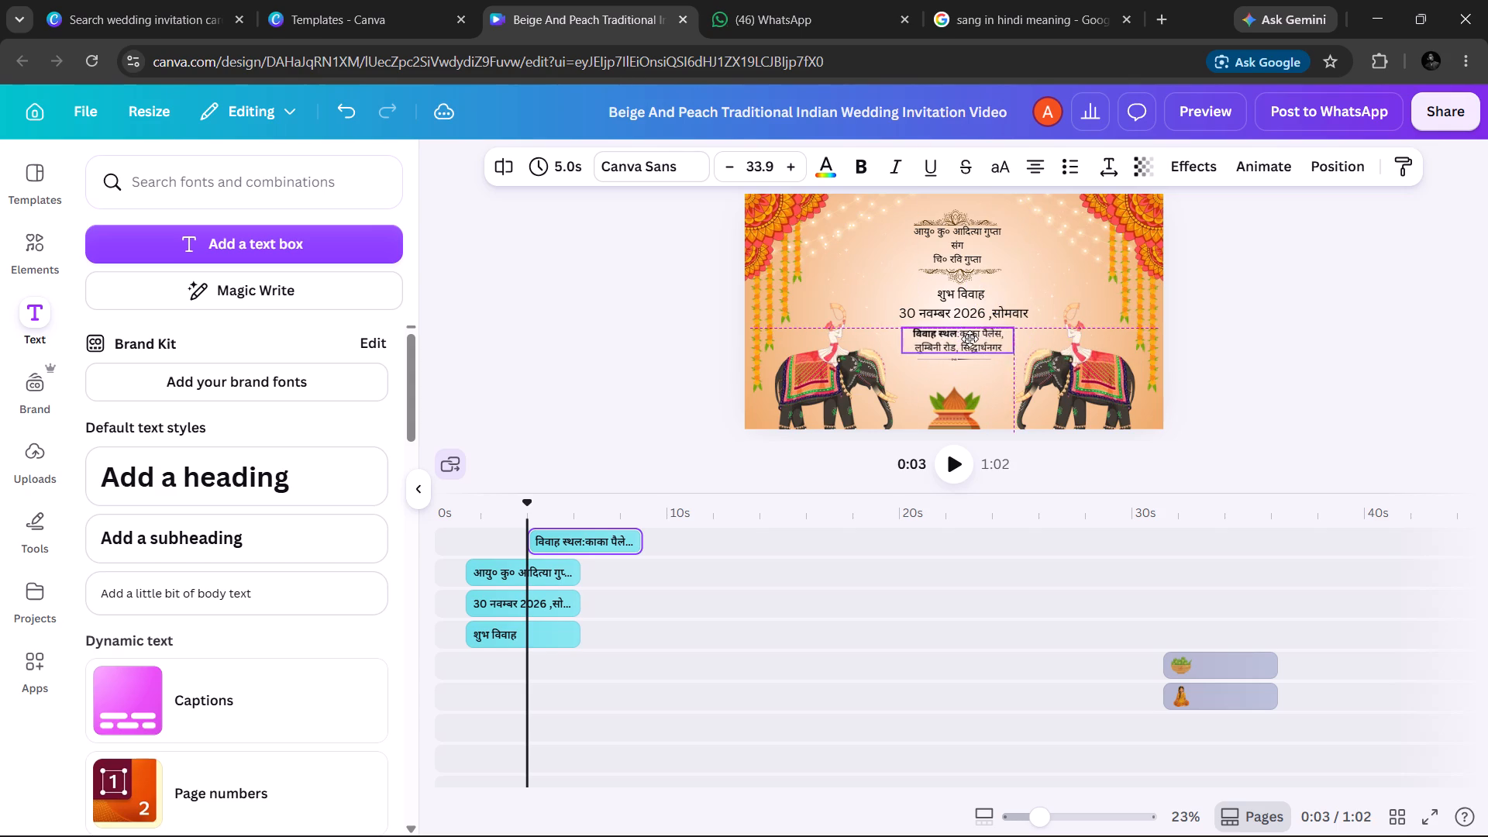
drag(970, 339, 970, 339)
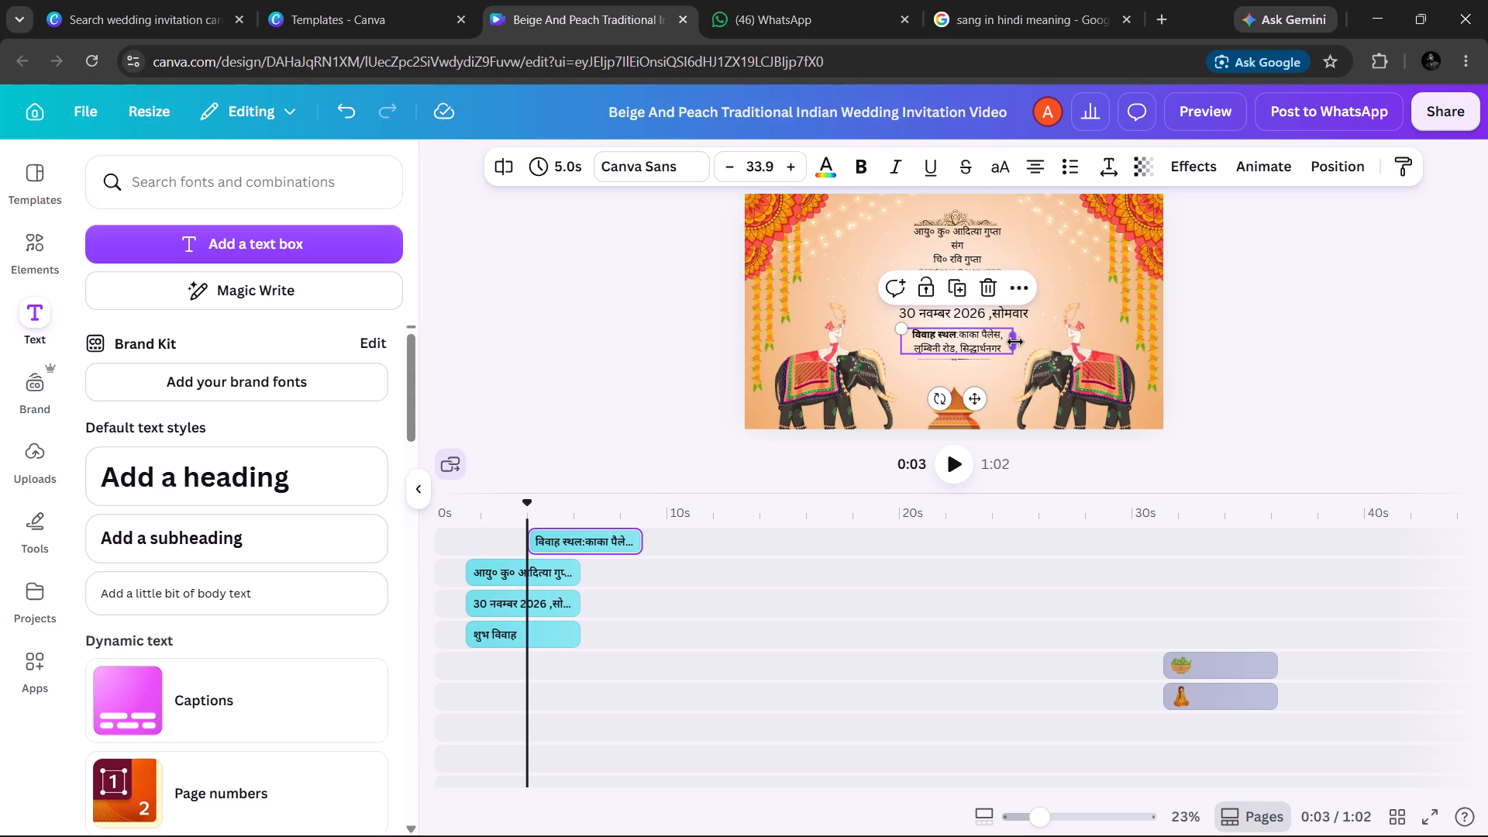
drag(1015, 342, 1034, 342)
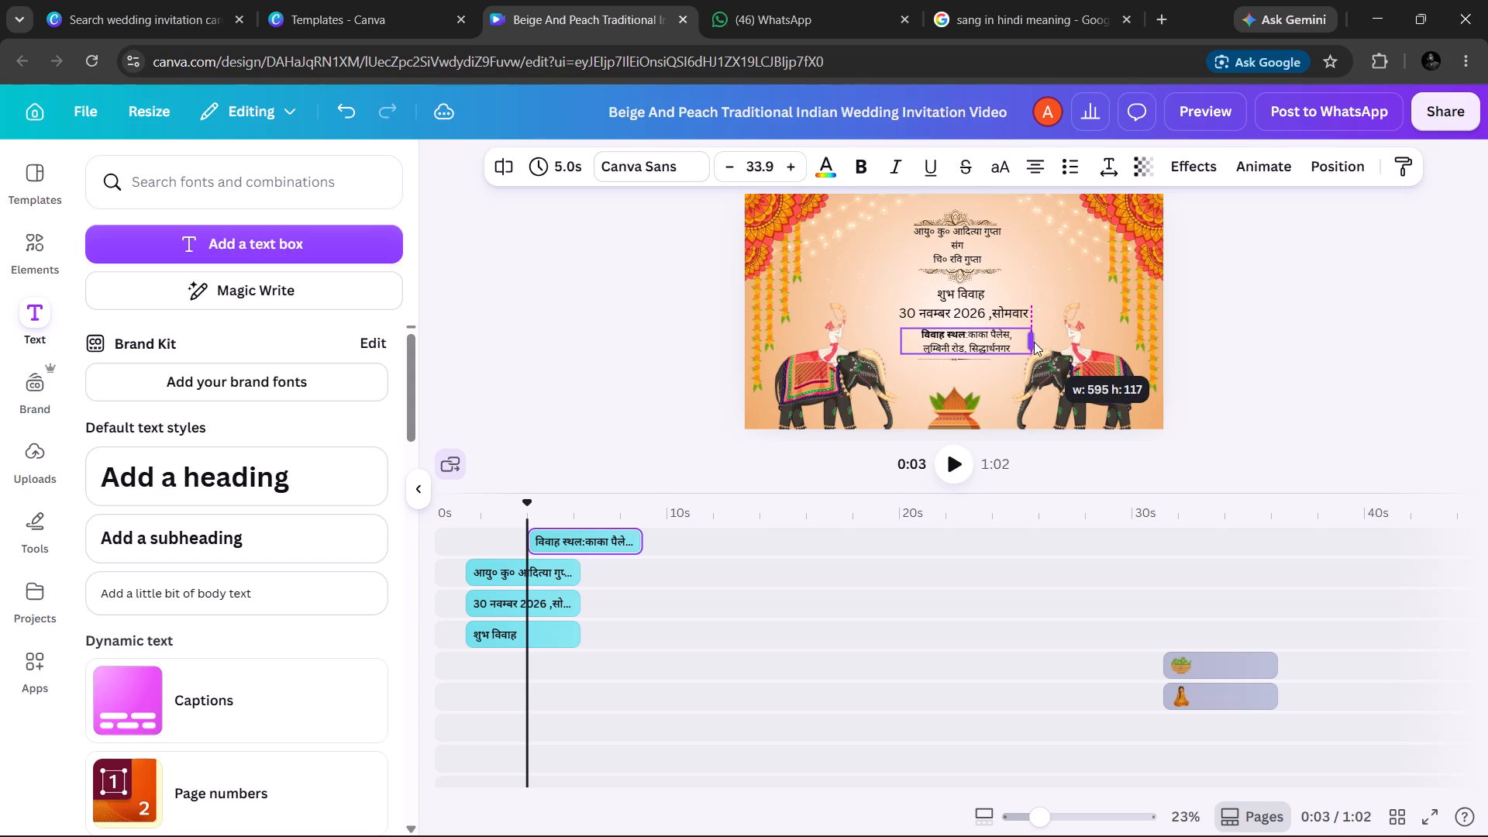
drag(1034, 342, 1033, 342)
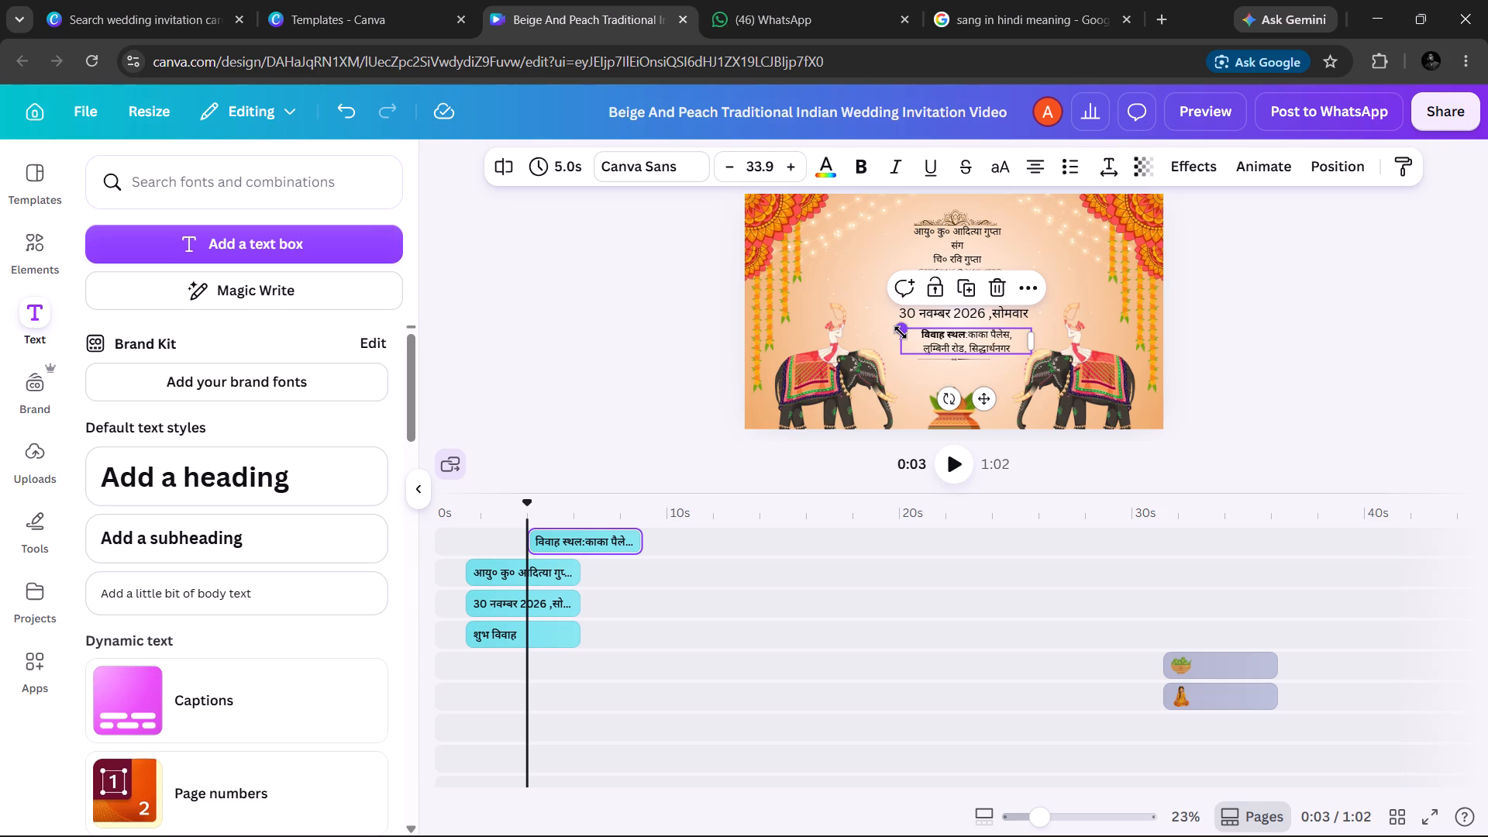
drag(901, 332, 887, 339)
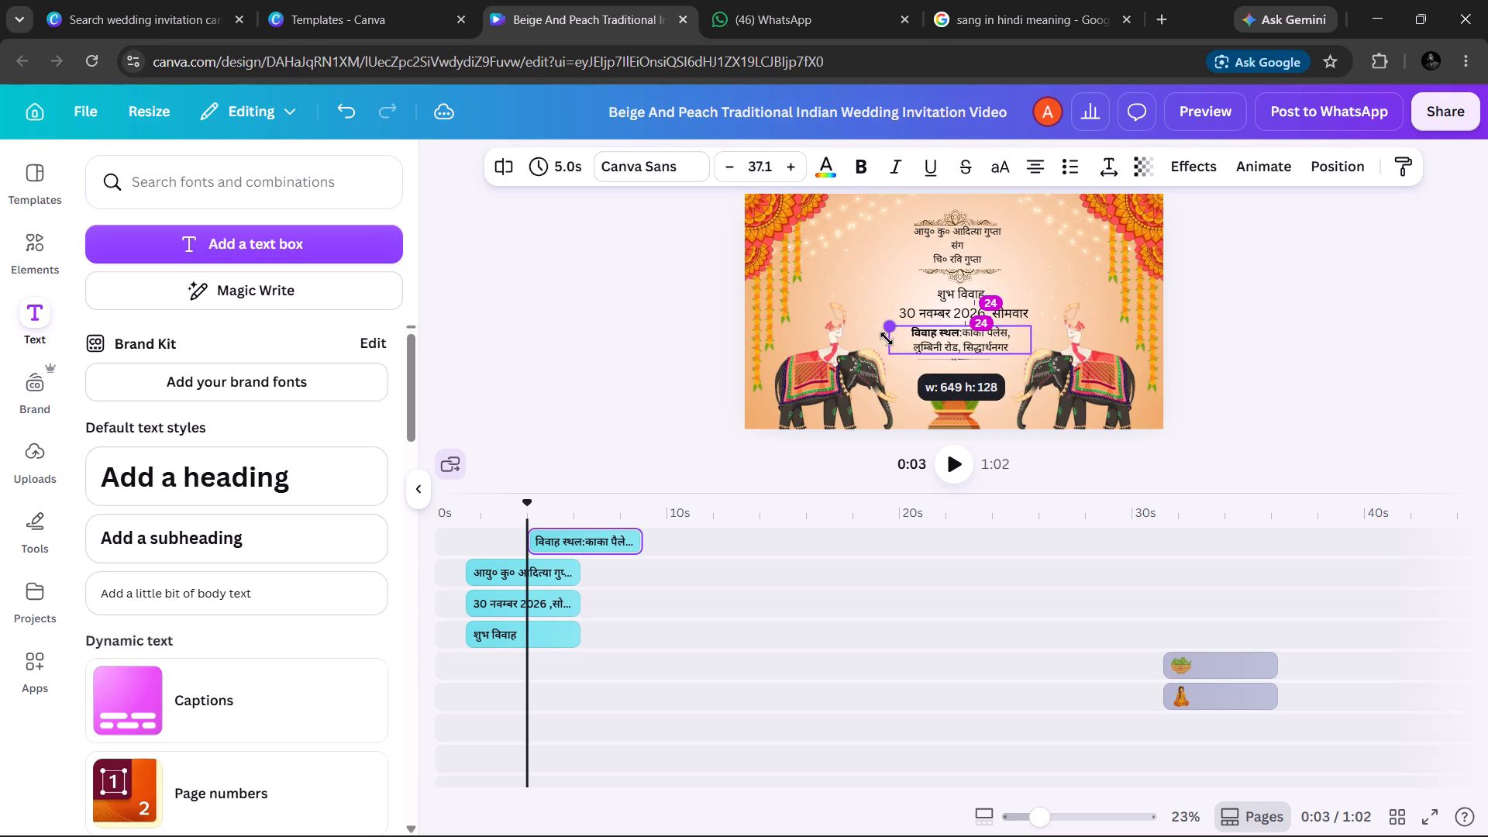
drag(887, 339, 887, 342)
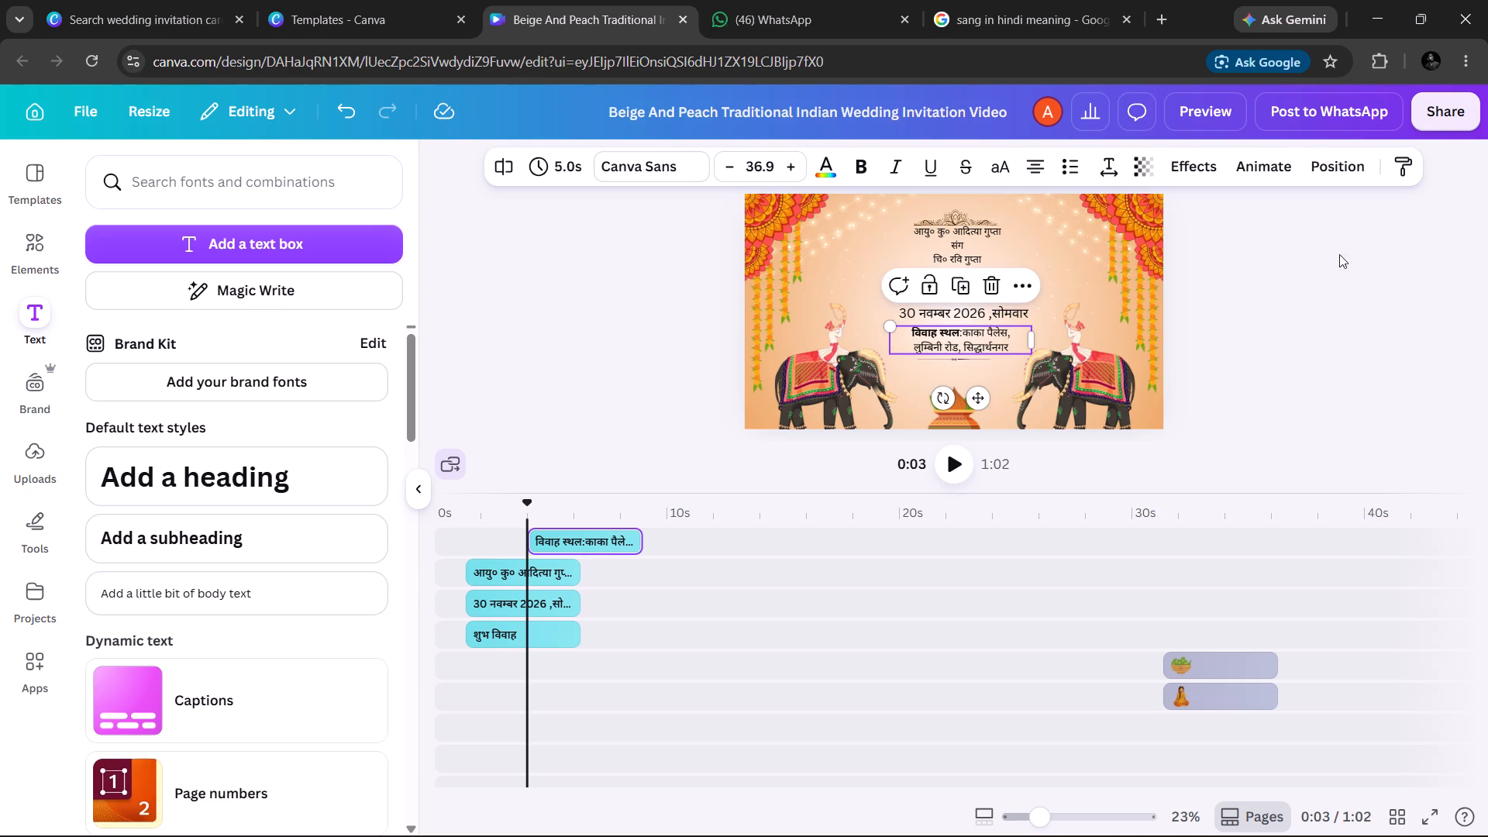
click(1352, 252)
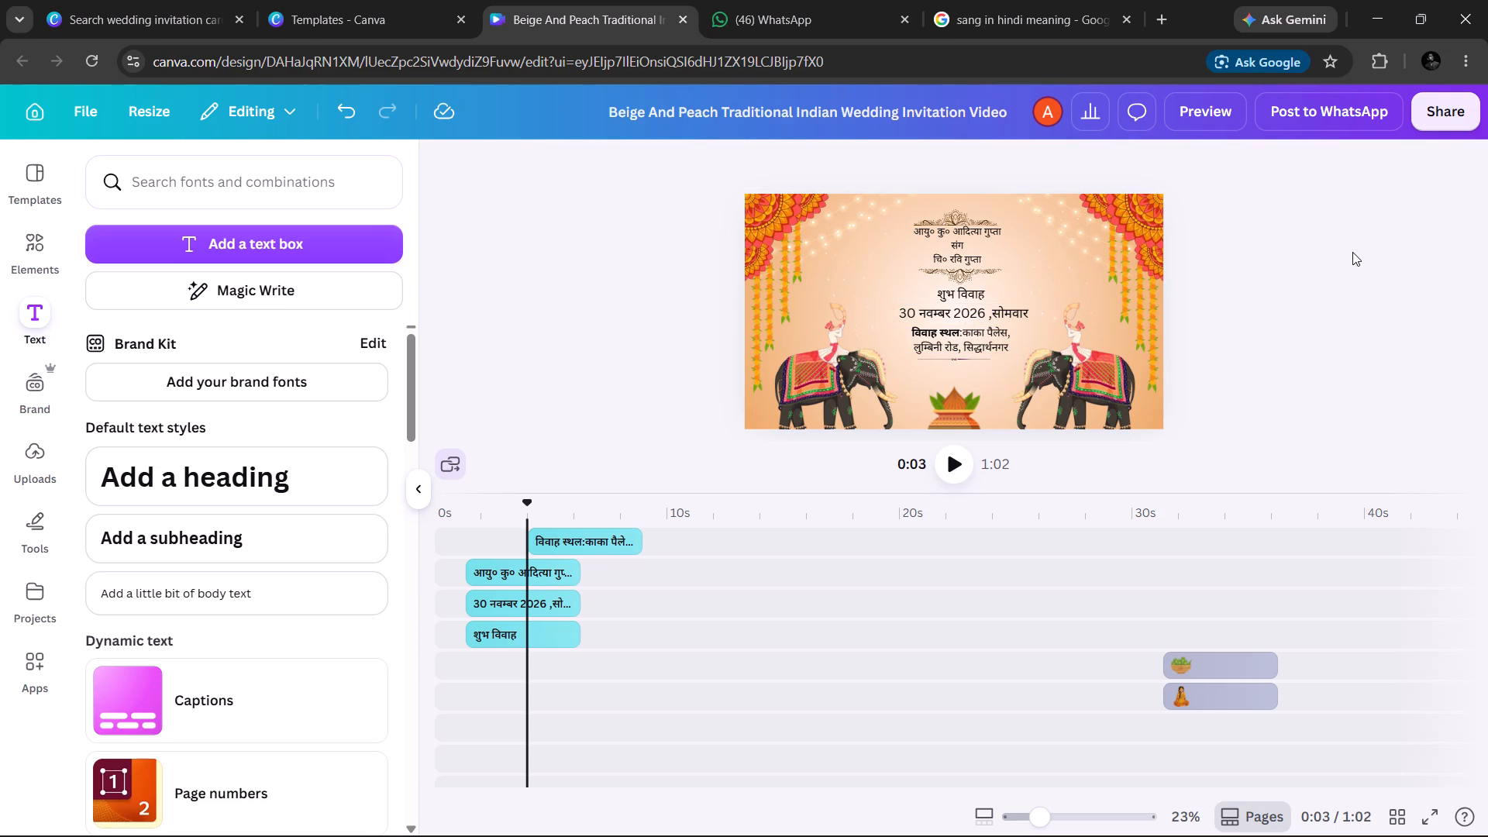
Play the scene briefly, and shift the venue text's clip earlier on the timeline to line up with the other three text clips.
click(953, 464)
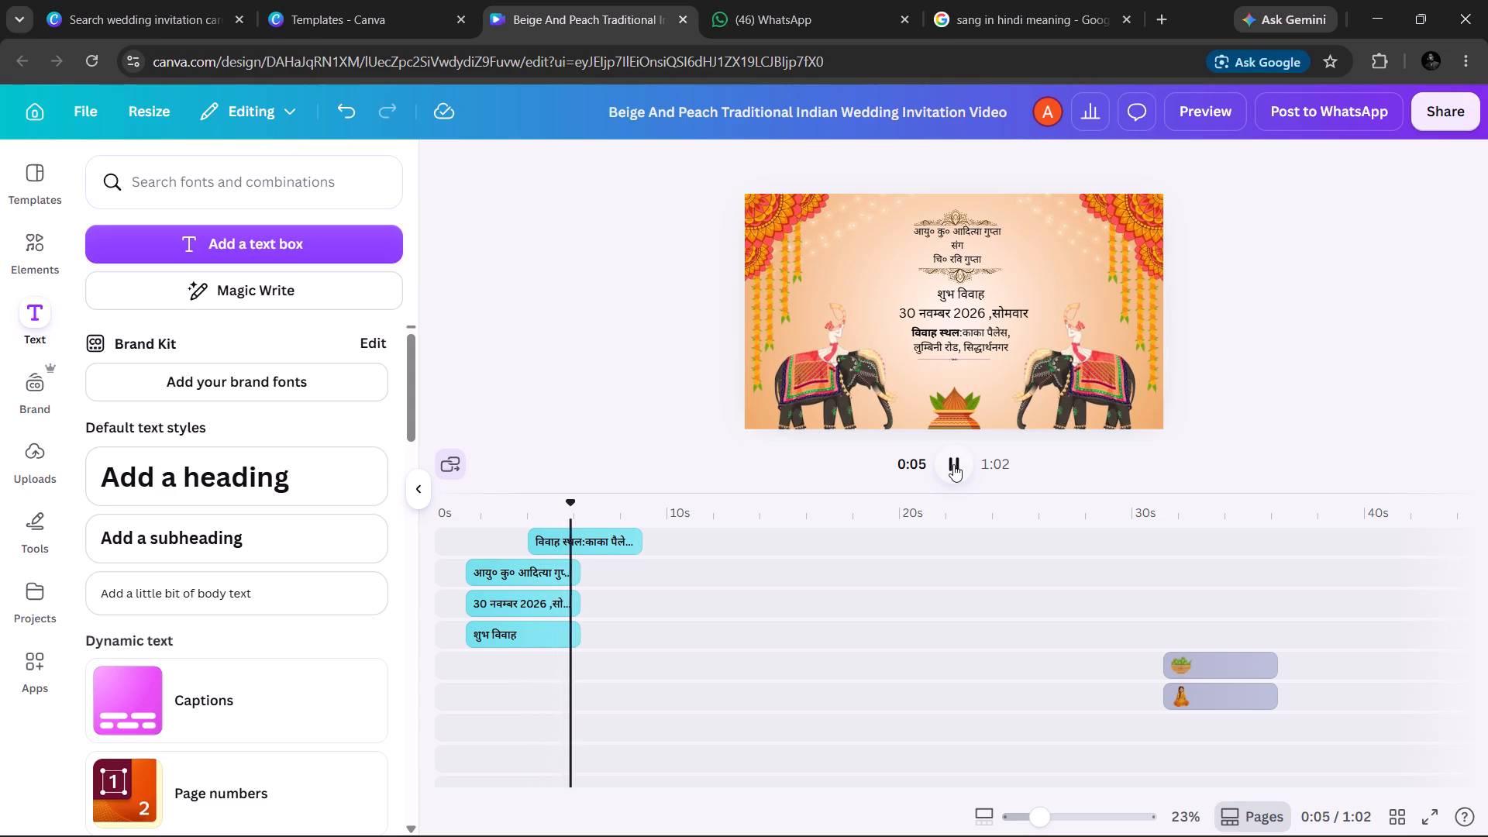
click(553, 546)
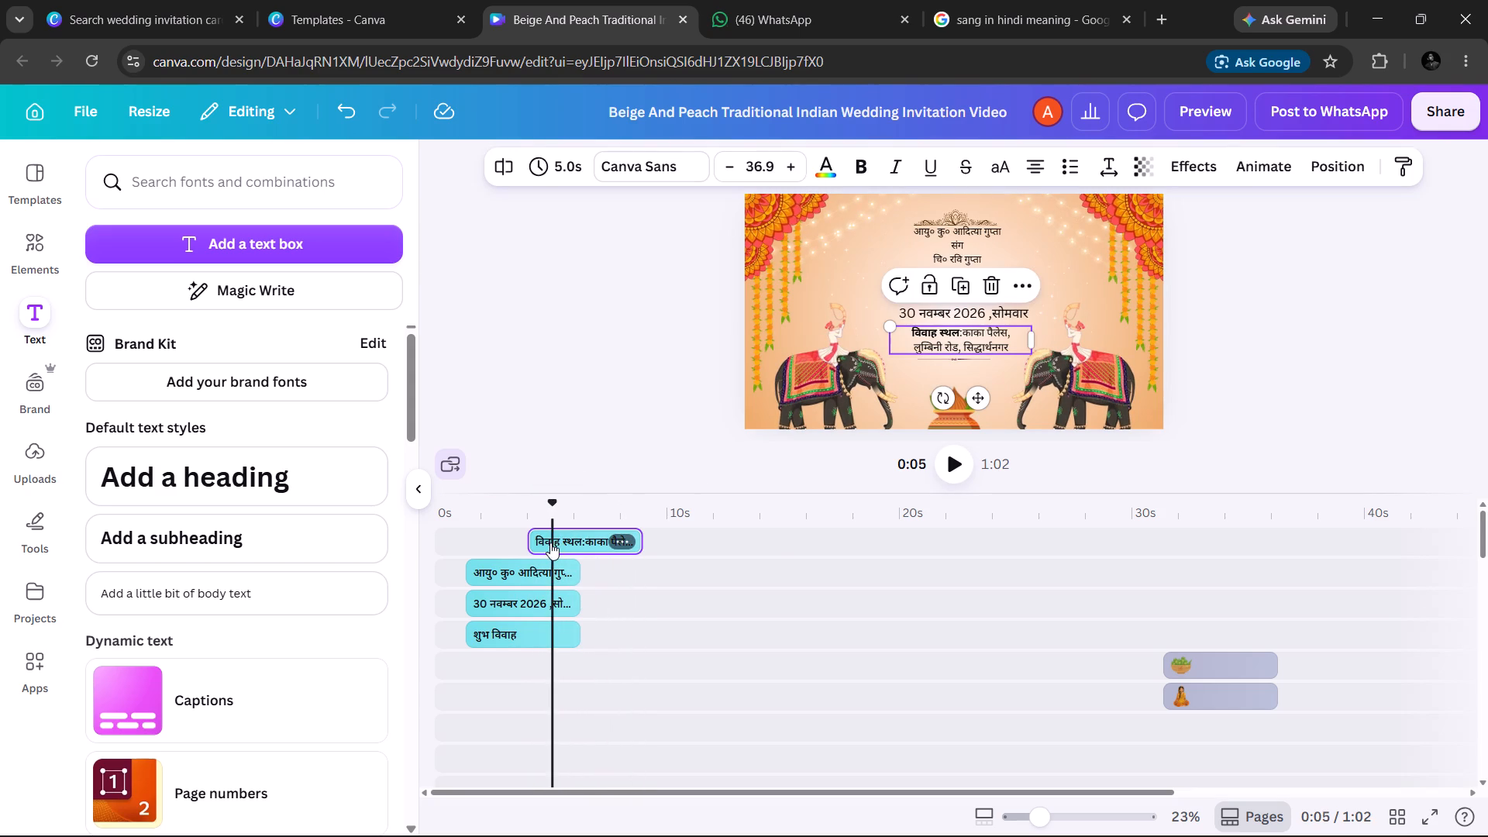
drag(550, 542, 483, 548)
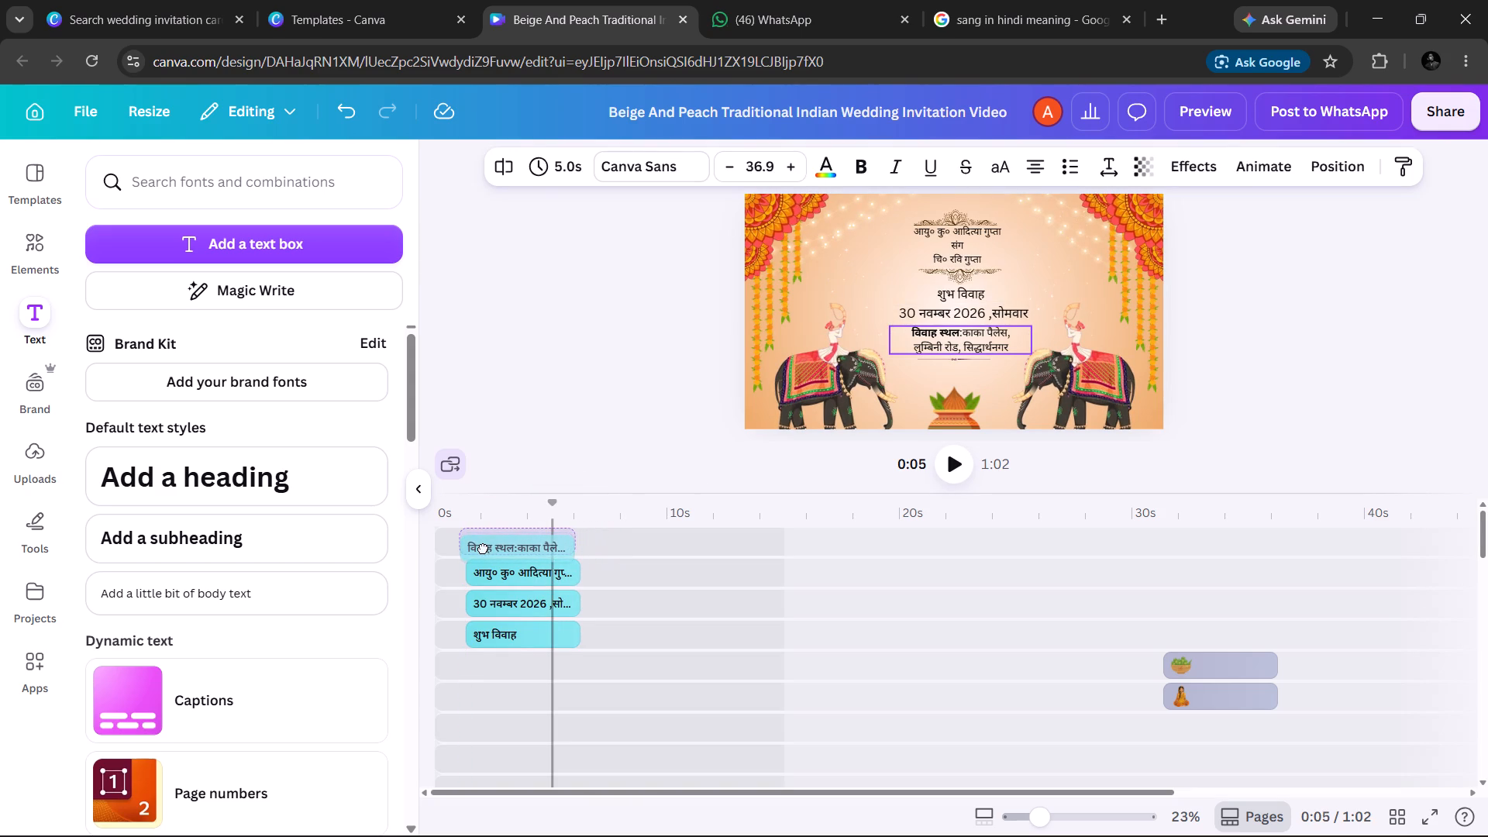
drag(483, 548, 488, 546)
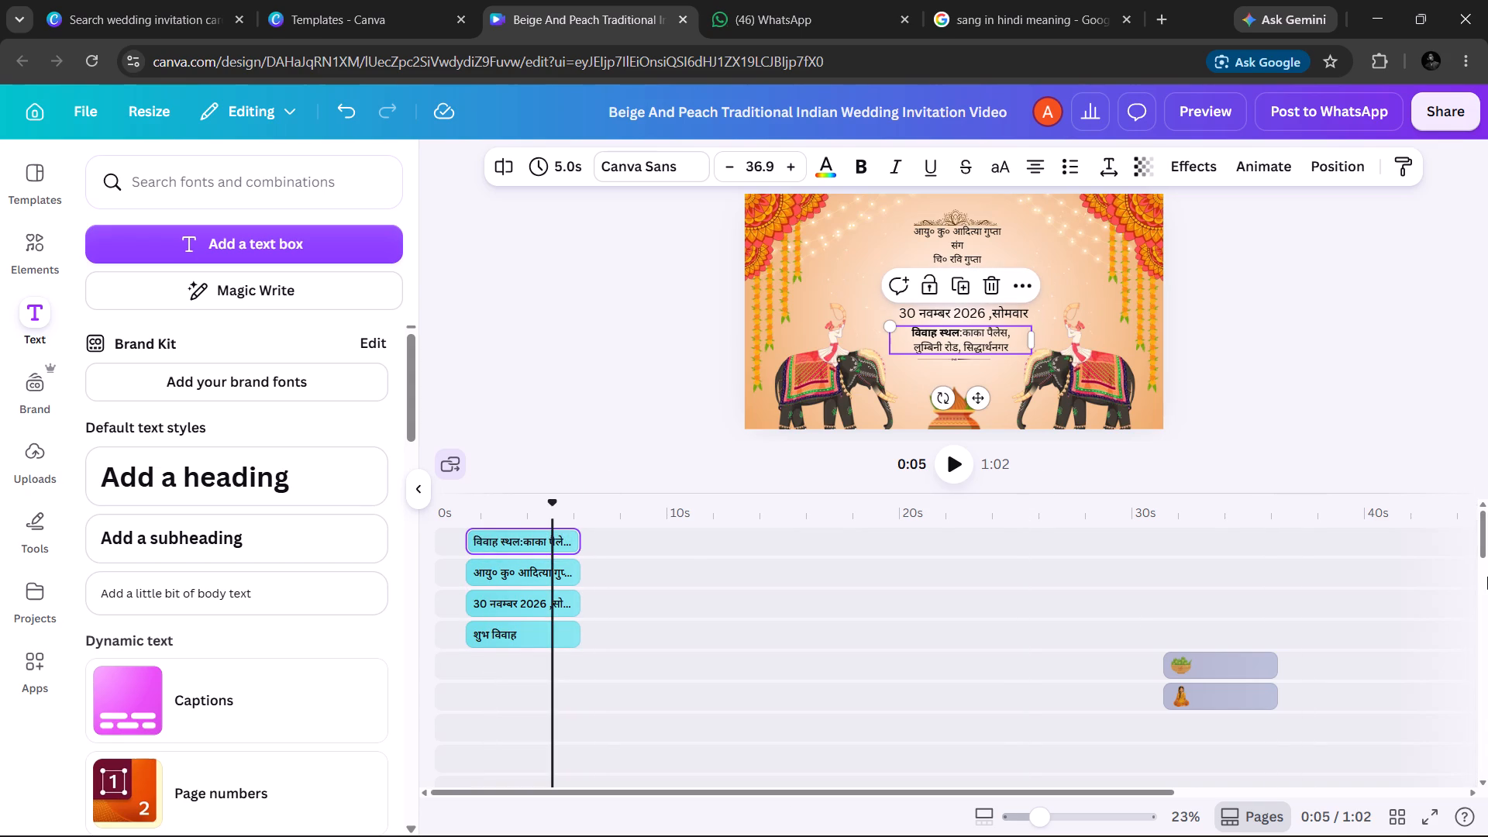
Move the clips of the "शुभ विवाह" heading, date line, couple's names and venue text to the very start of the timeline.
drag(1486, 545, 1461, 701)
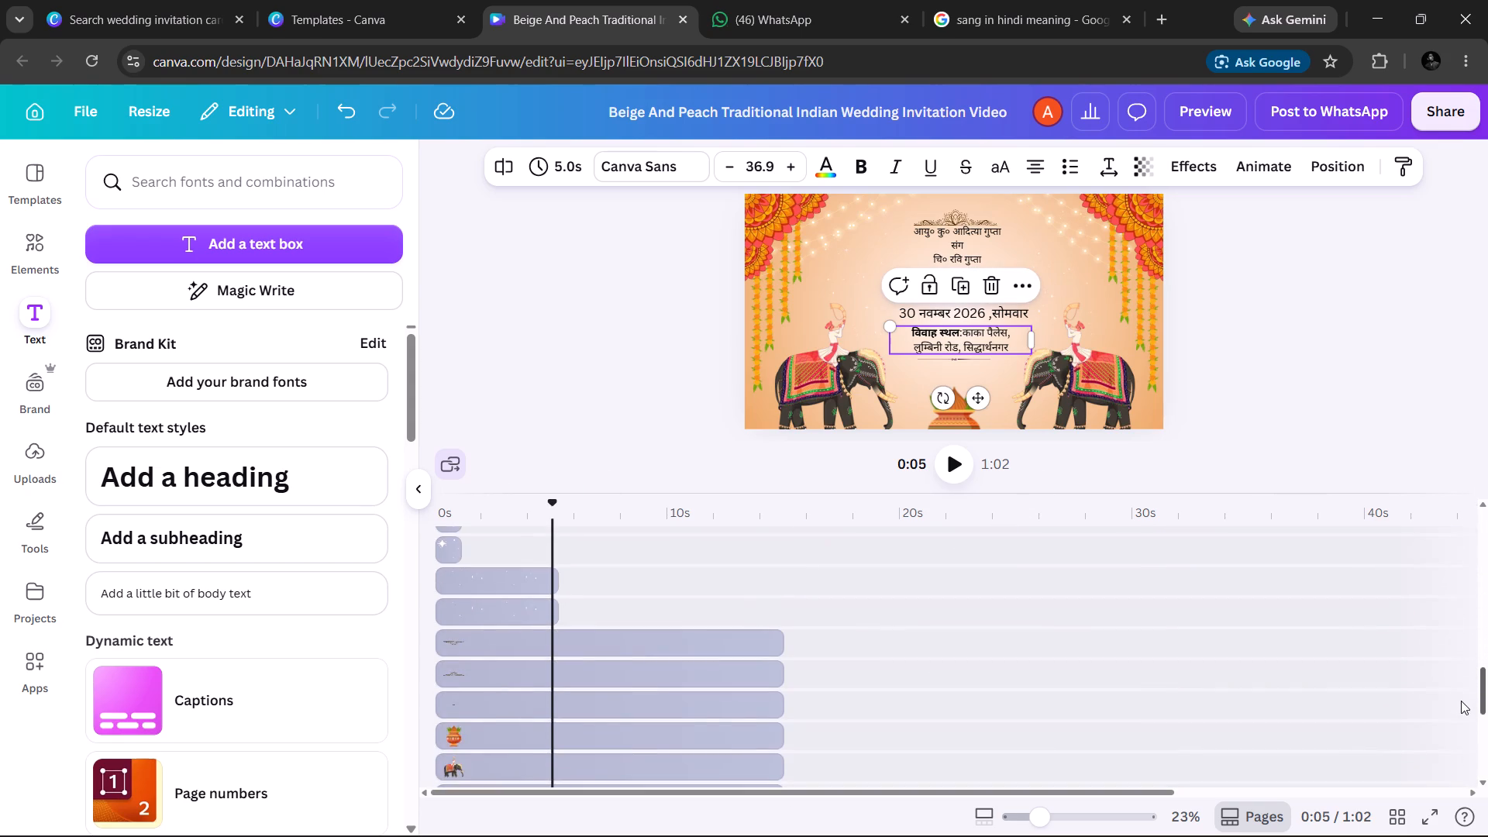
drag(1461, 701, 1487, 502)
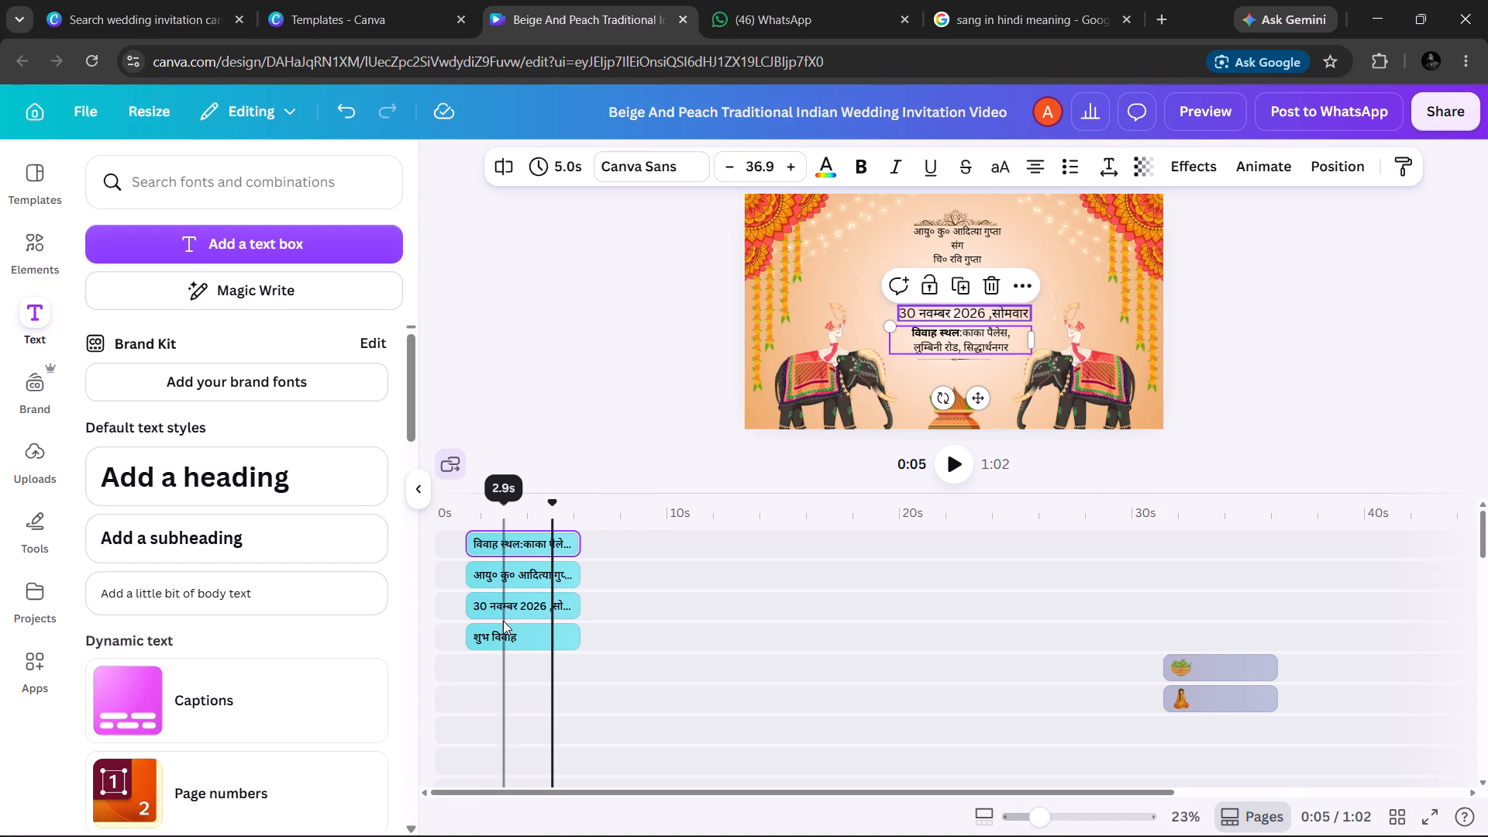
drag(500, 629, 463, 549)
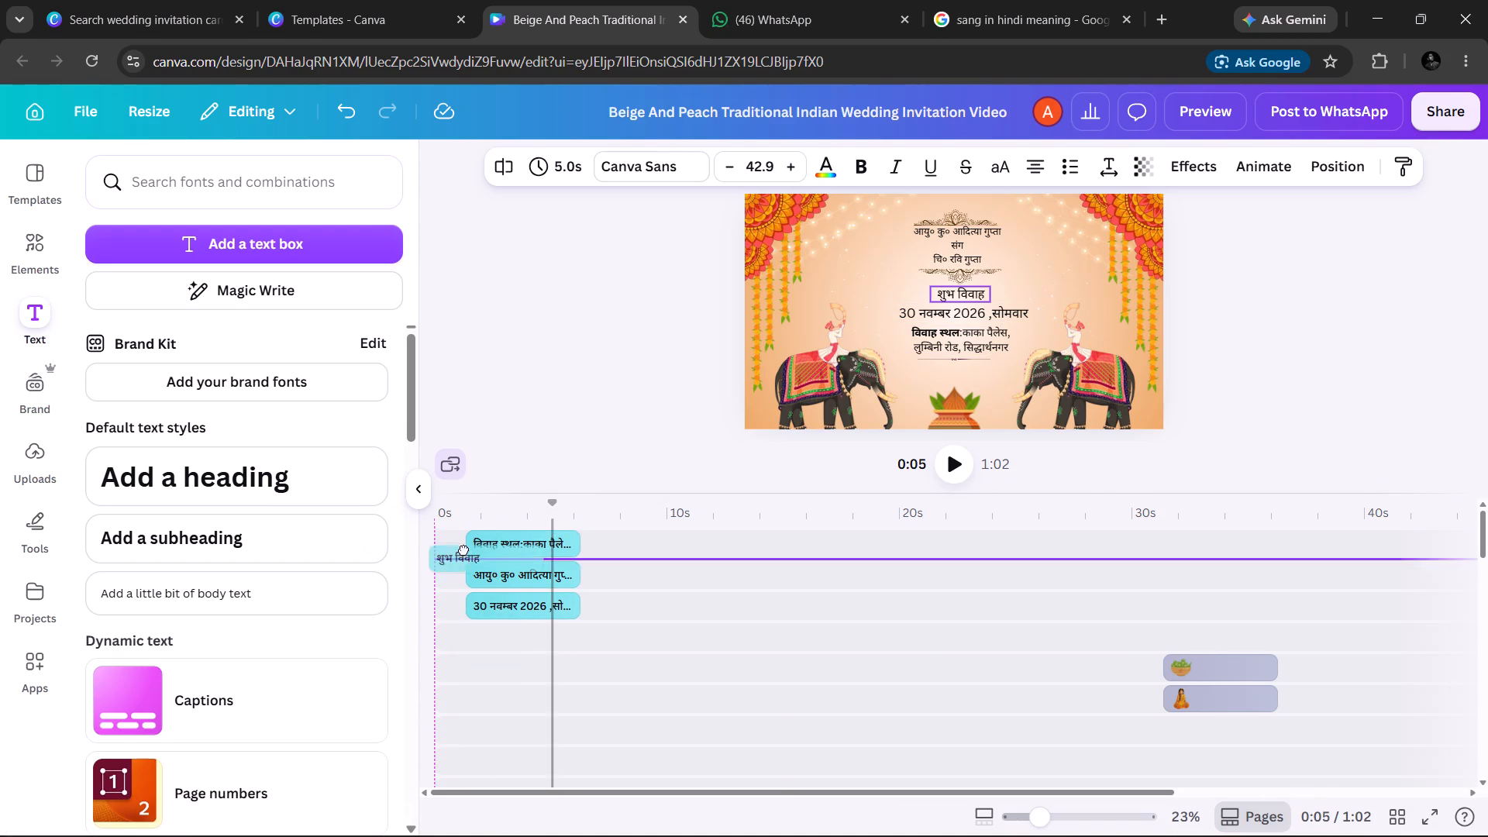
drag(463, 549, 460, 623)
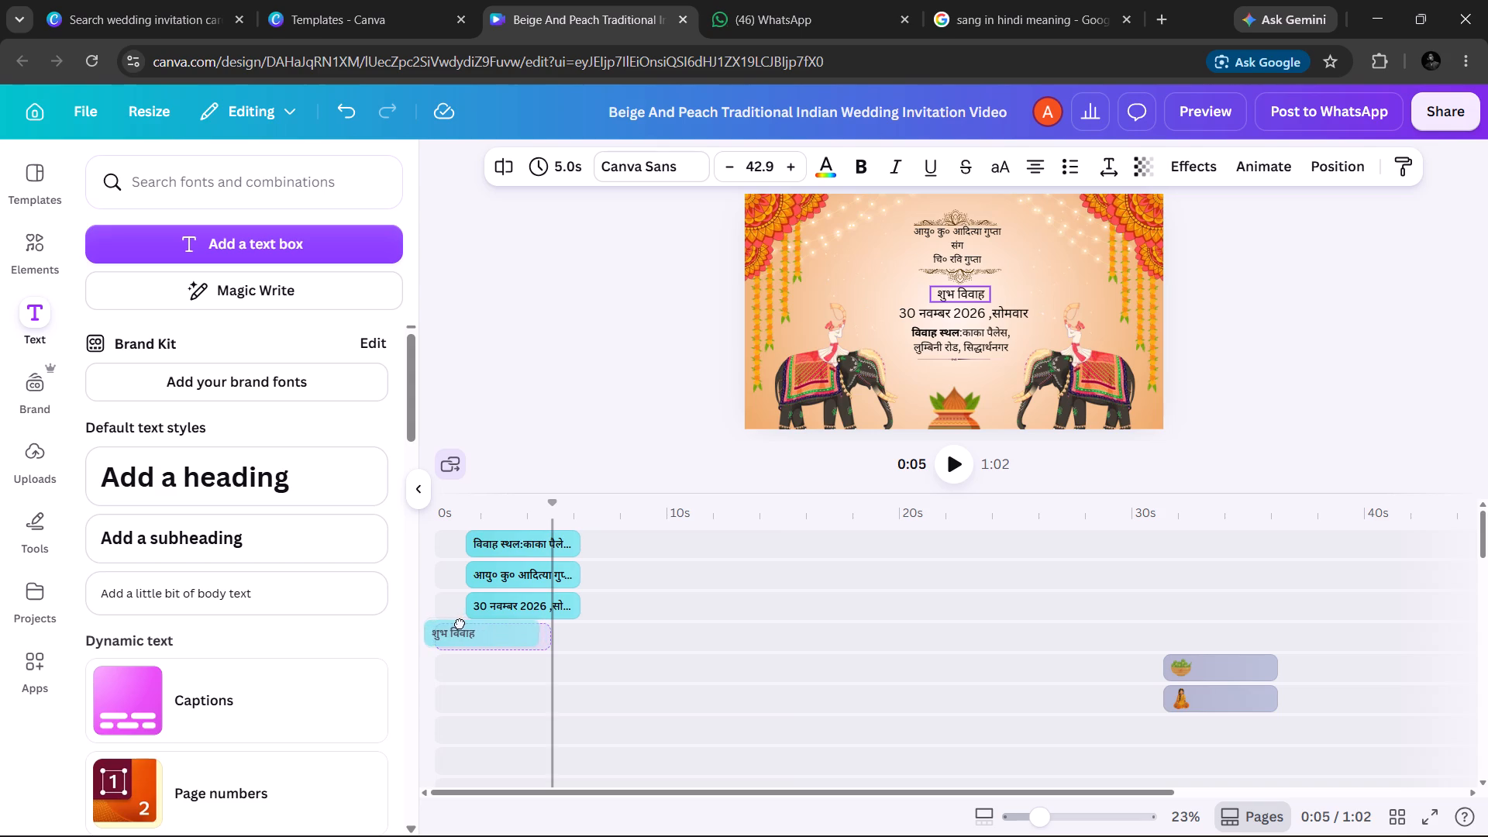
drag(460, 623, 472, 626)
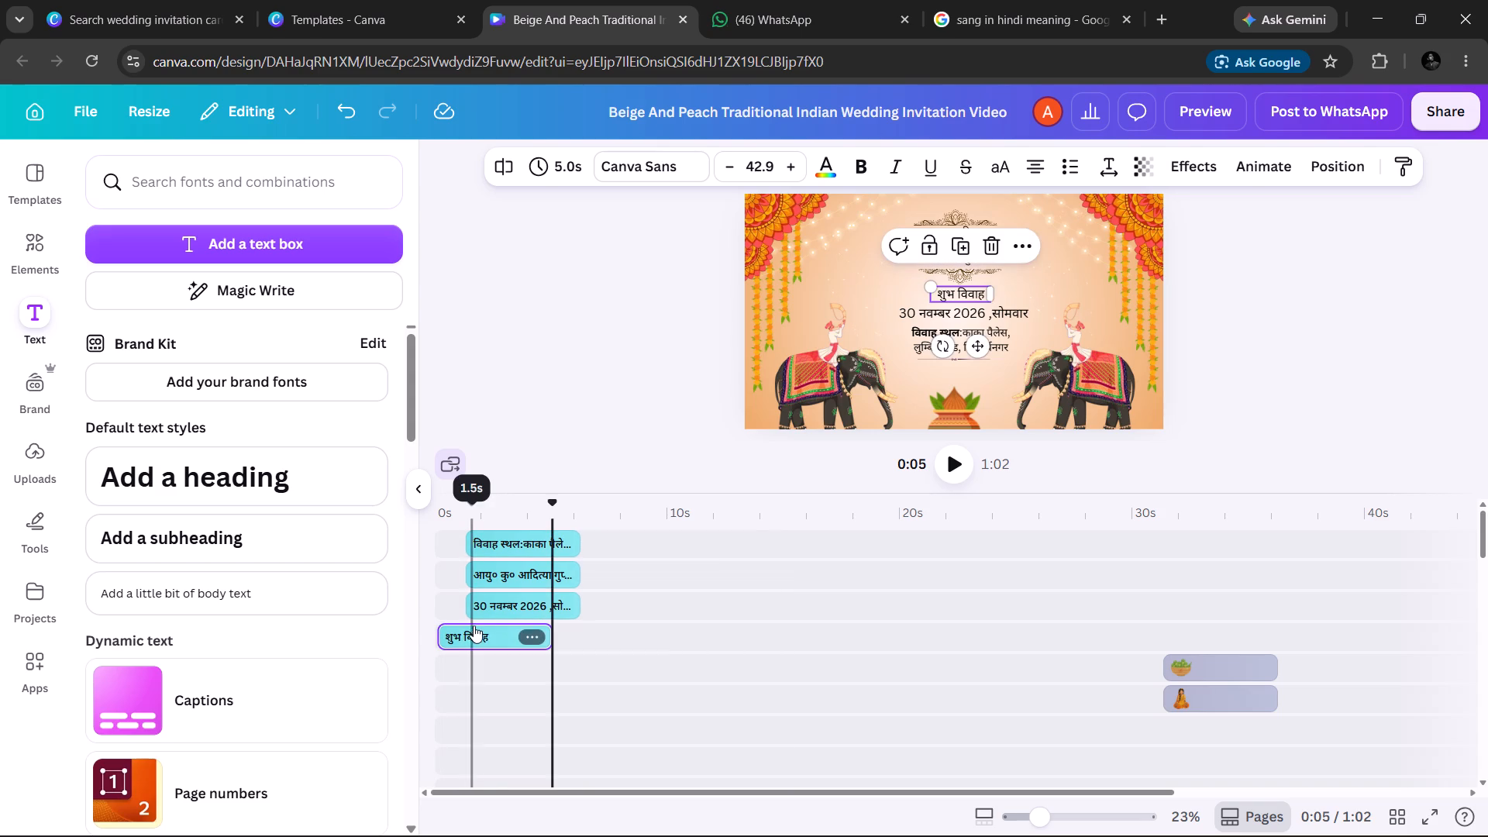
drag(494, 602, 470, 603)
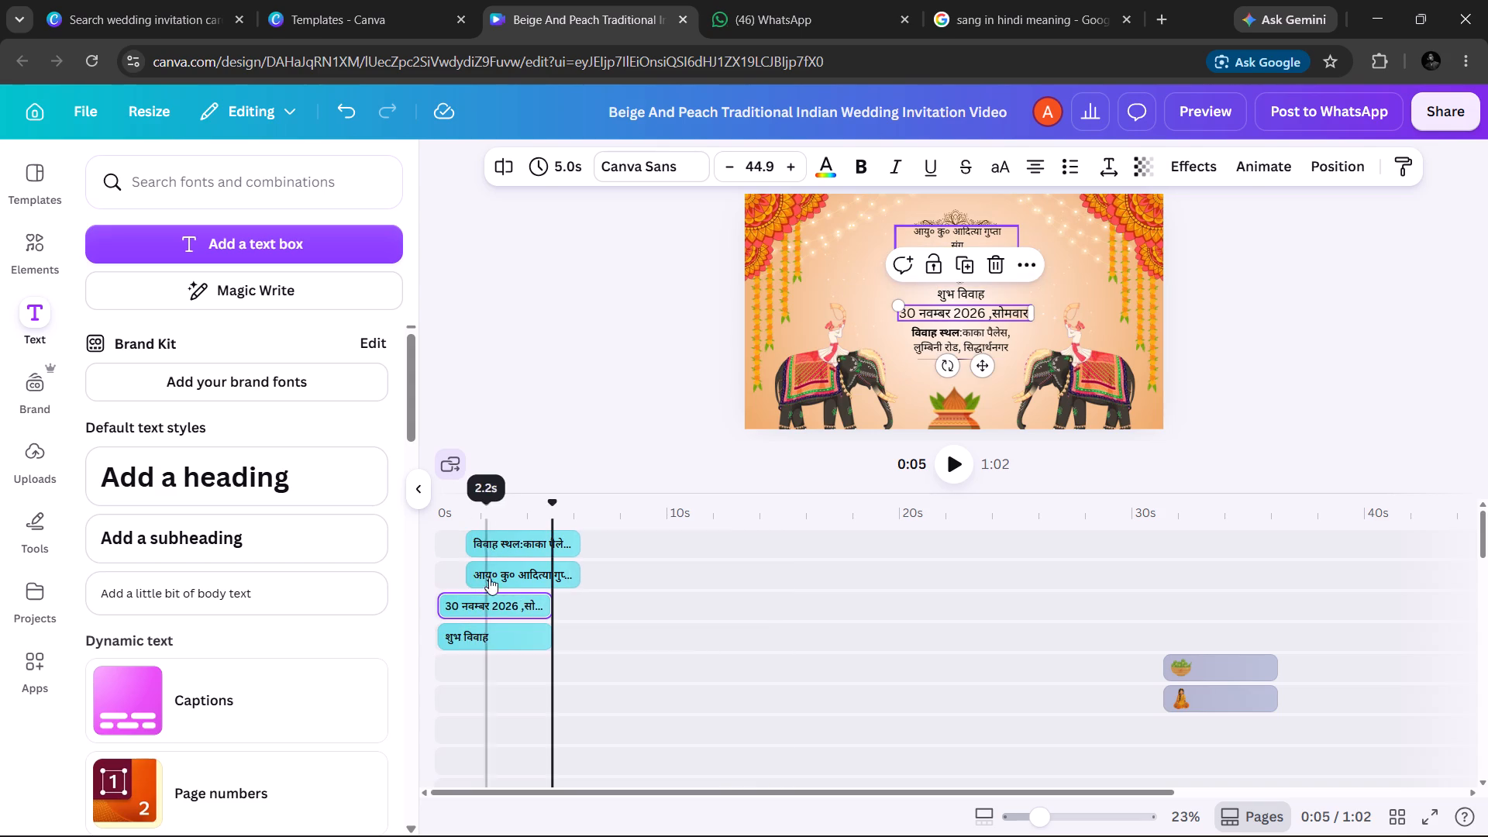
drag(491, 572, 455, 573)
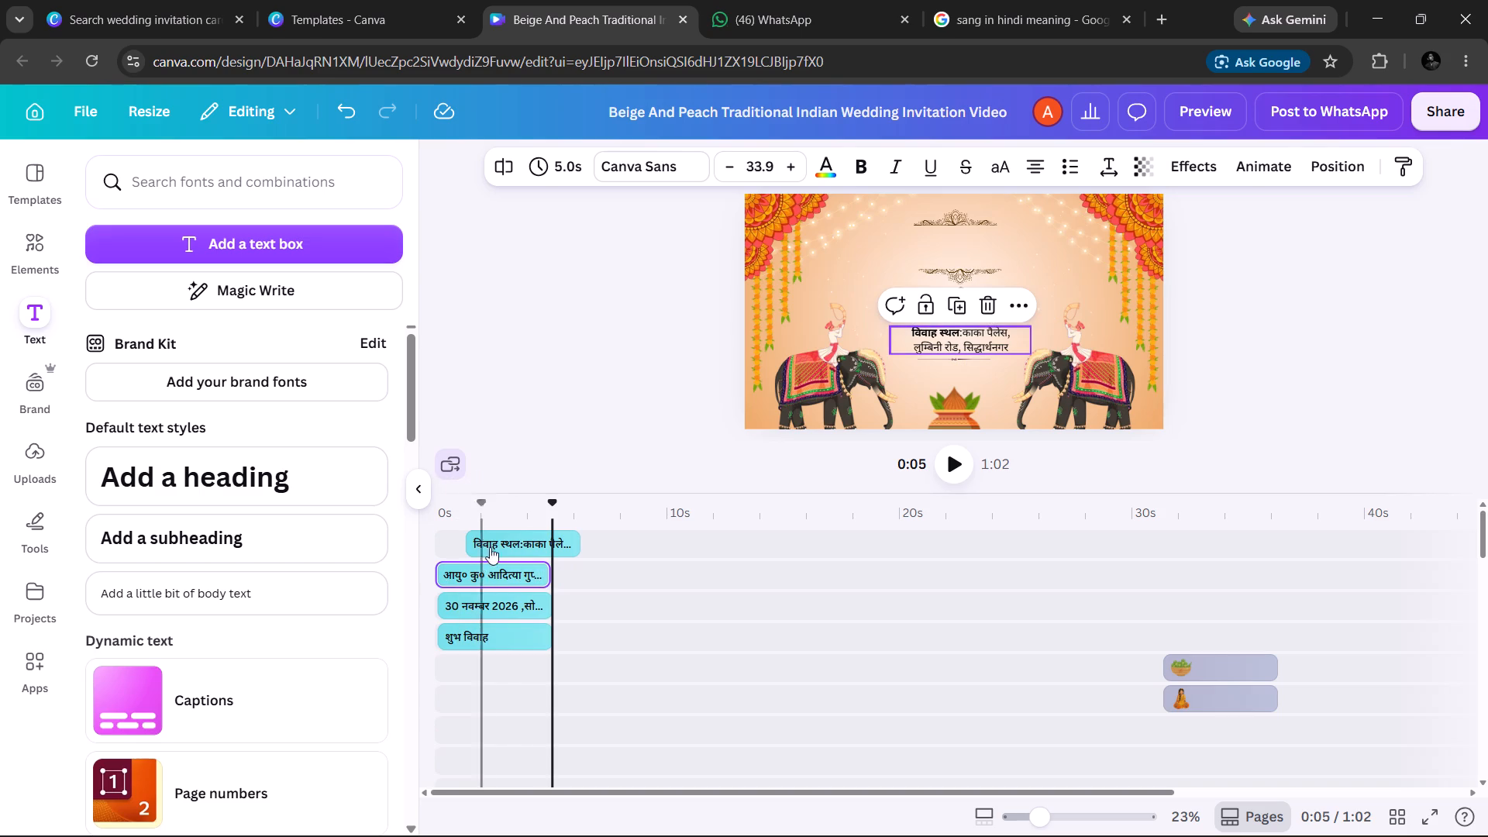
drag(497, 536, 459, 539)
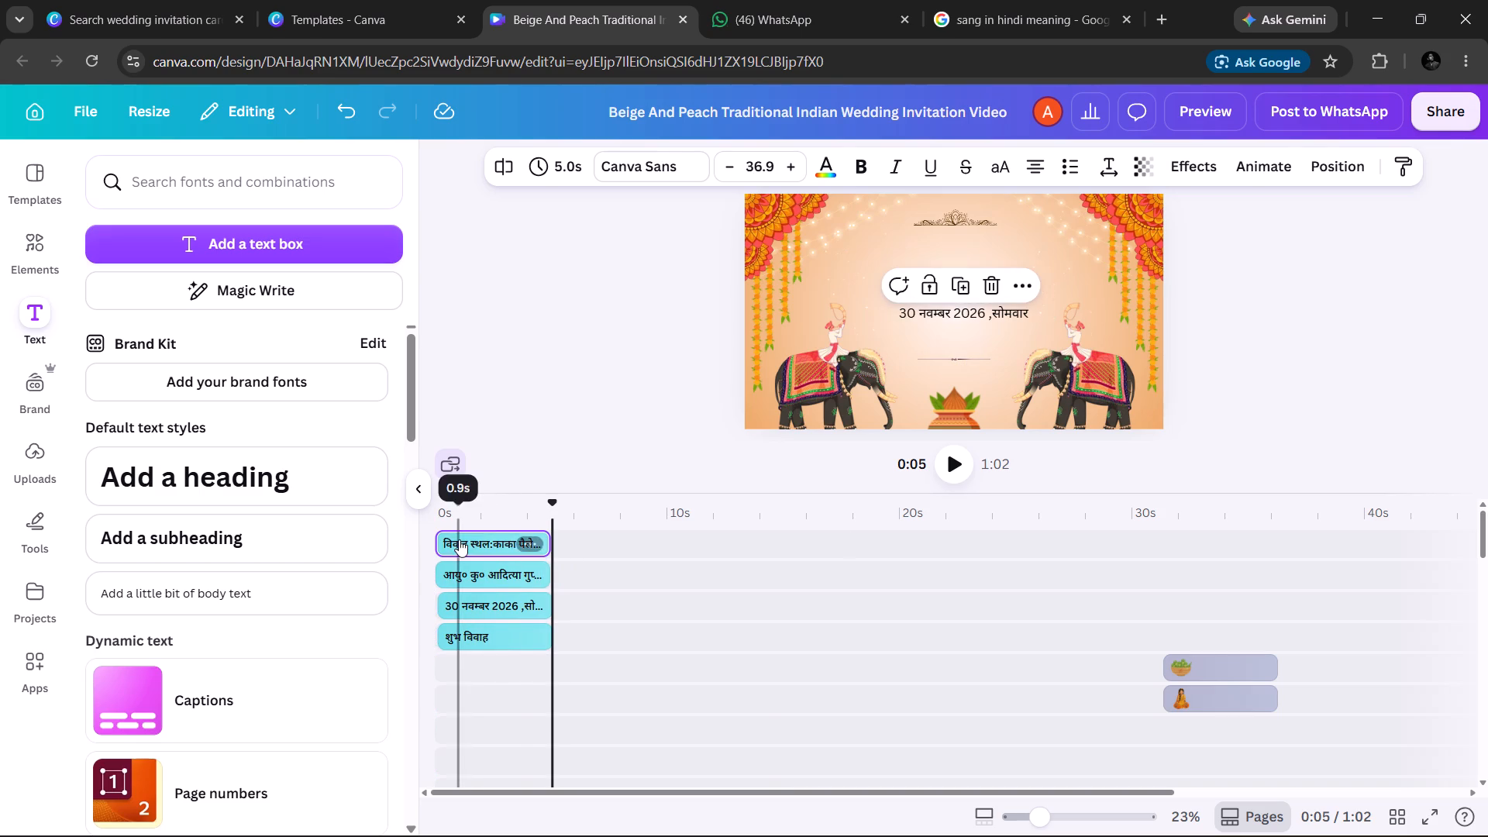
Play the video from the end of the text clips through the opening scene into the swing scene.
scroll(766, 532, right, 3)
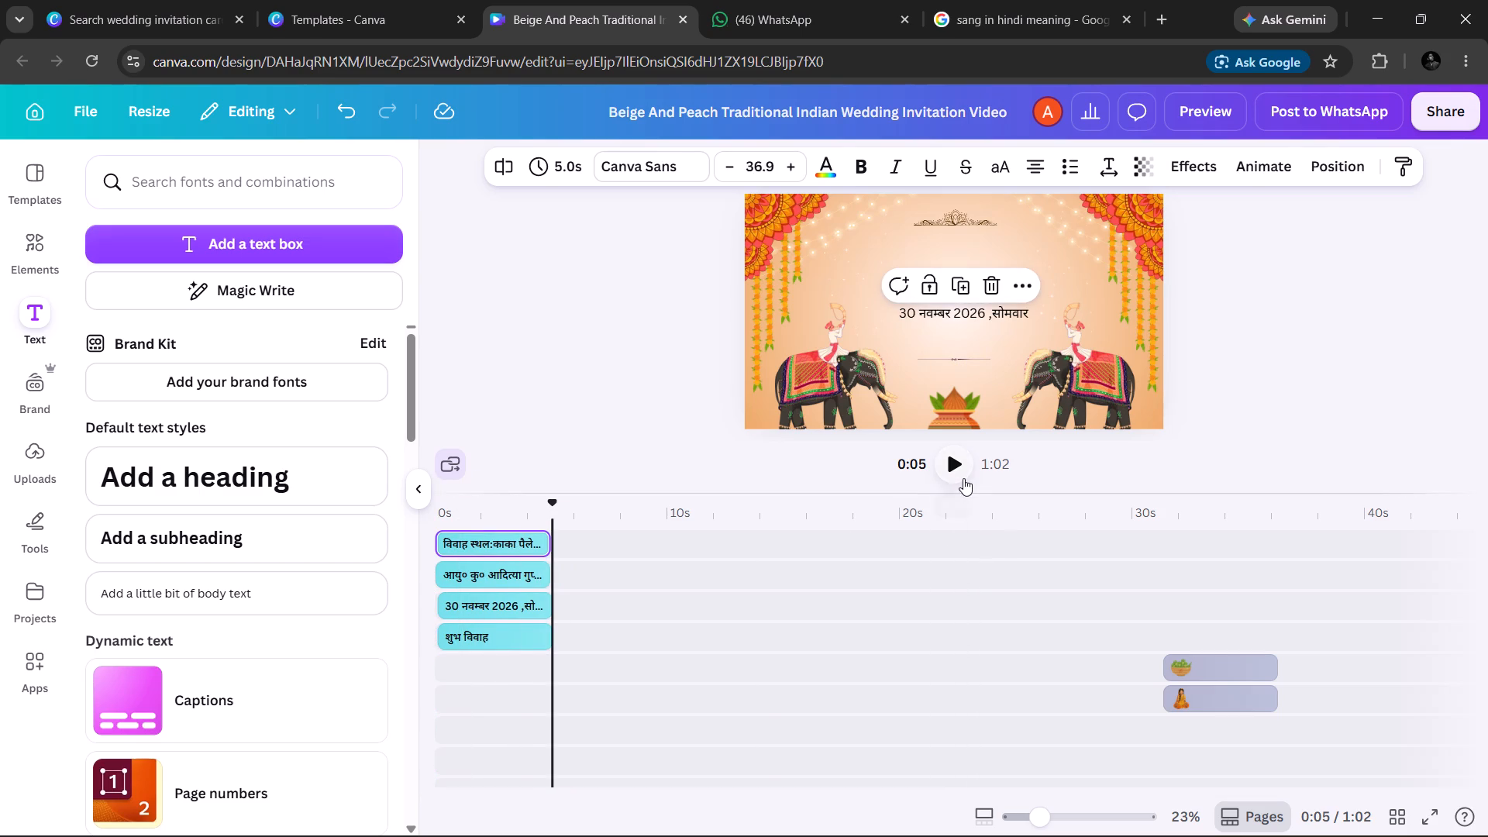
click(963, 478)
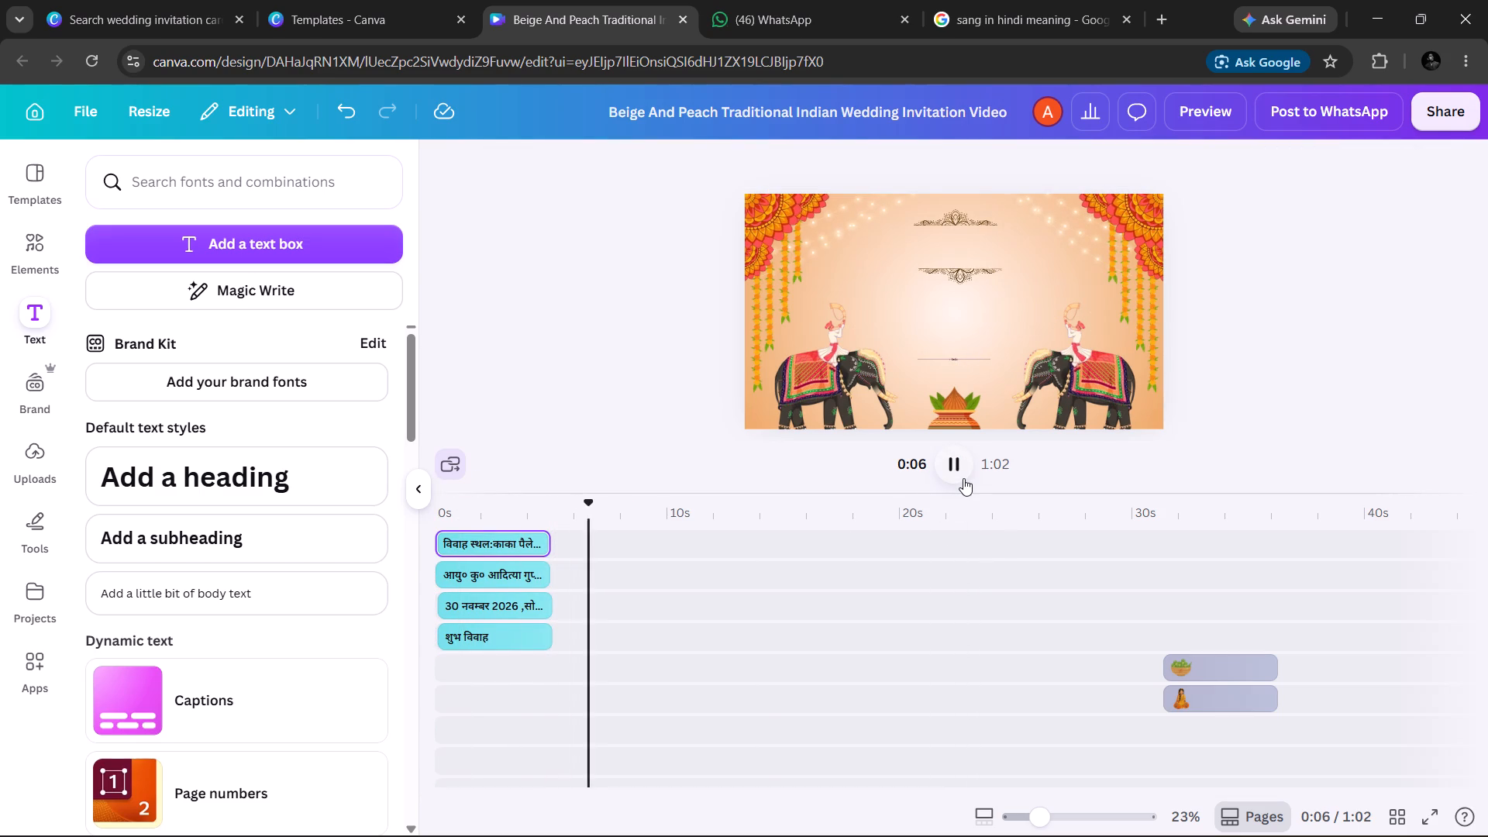
scroll(676, 592, left, 1)
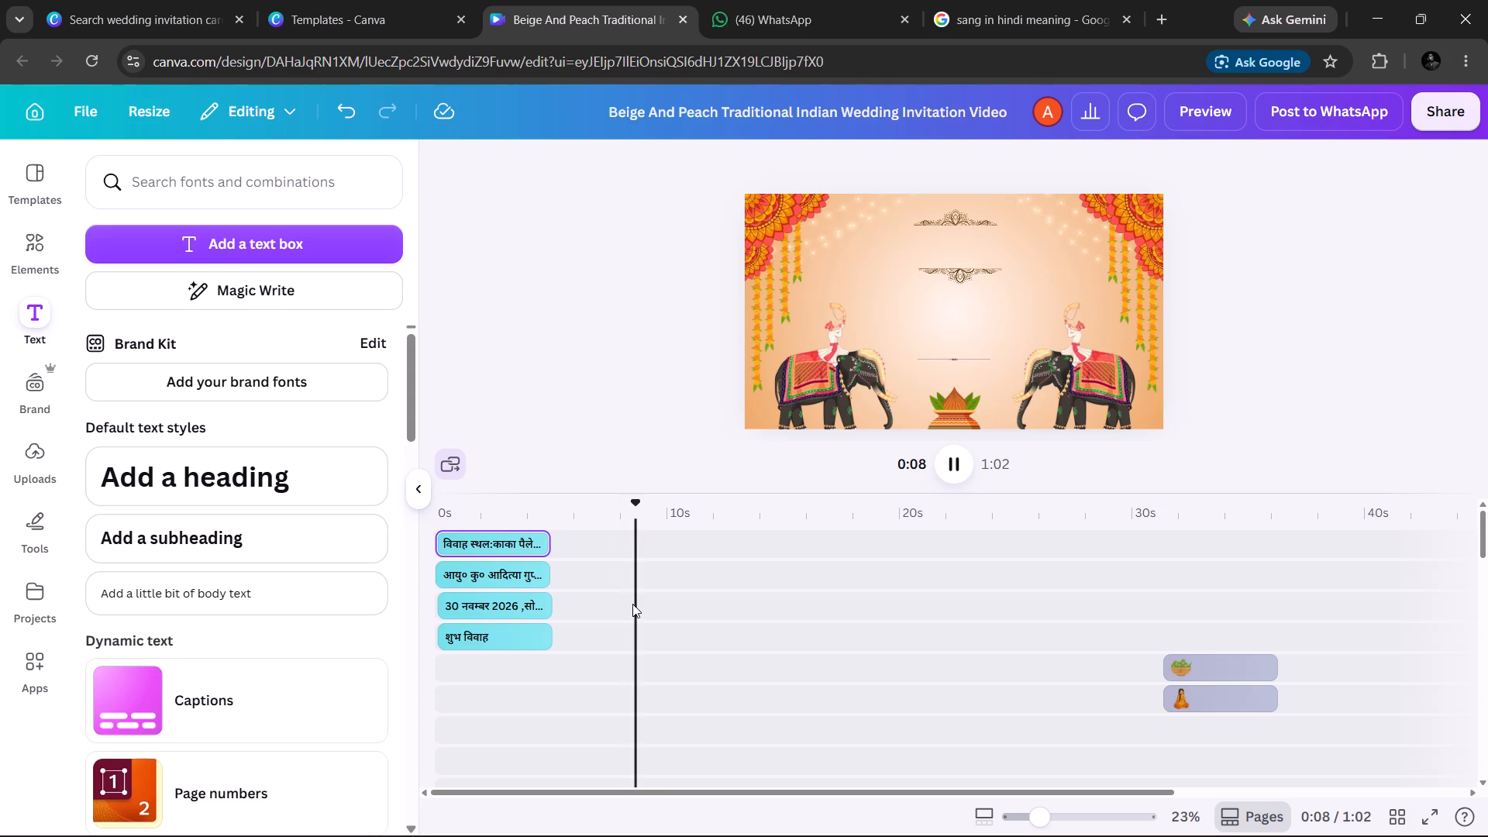
drag(661, 603, 691, 604)
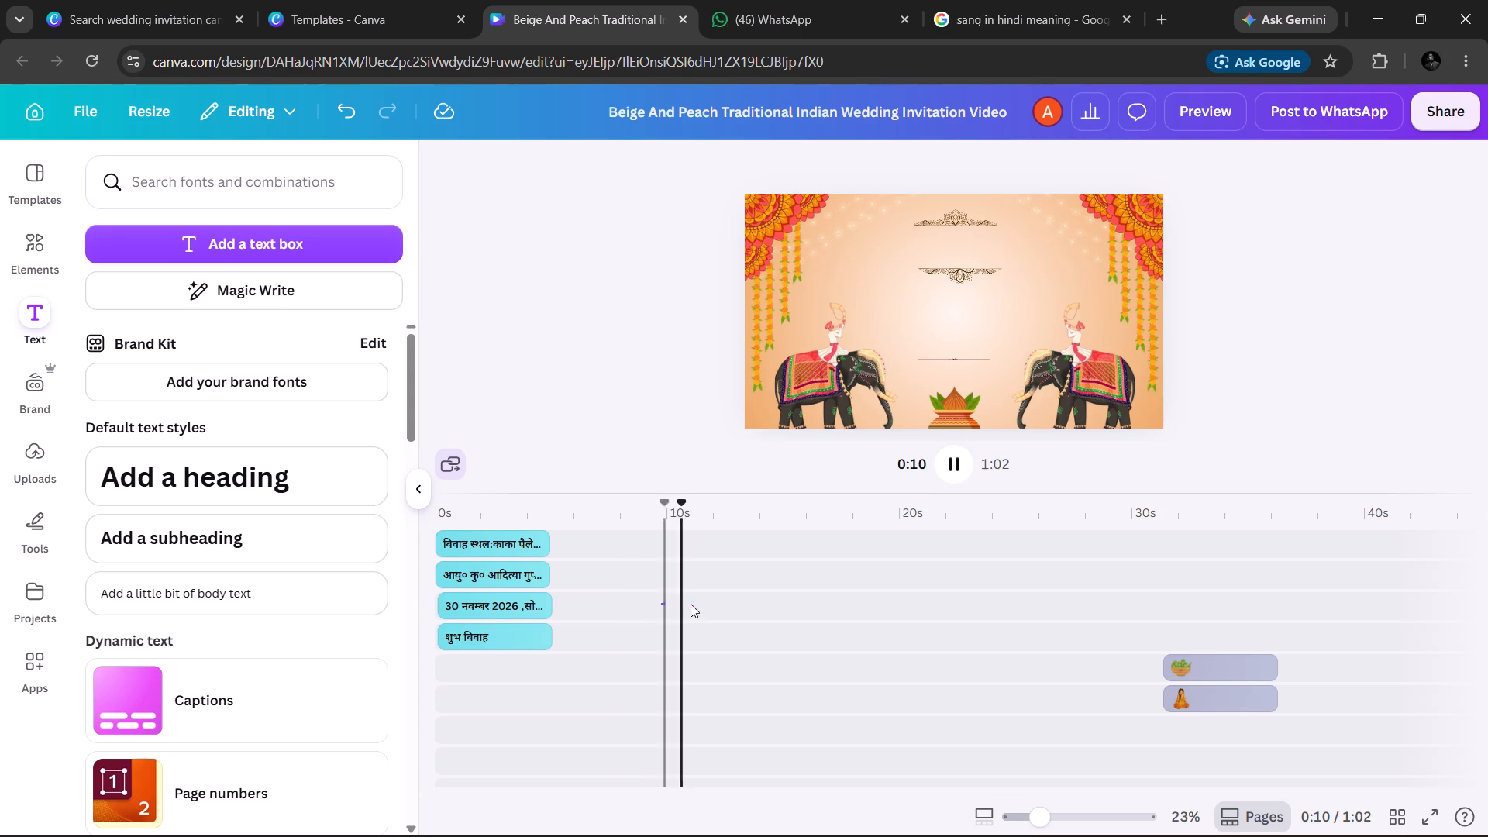
drag(691, 604, 692, 600)
drag(692, 600, 601, 591)
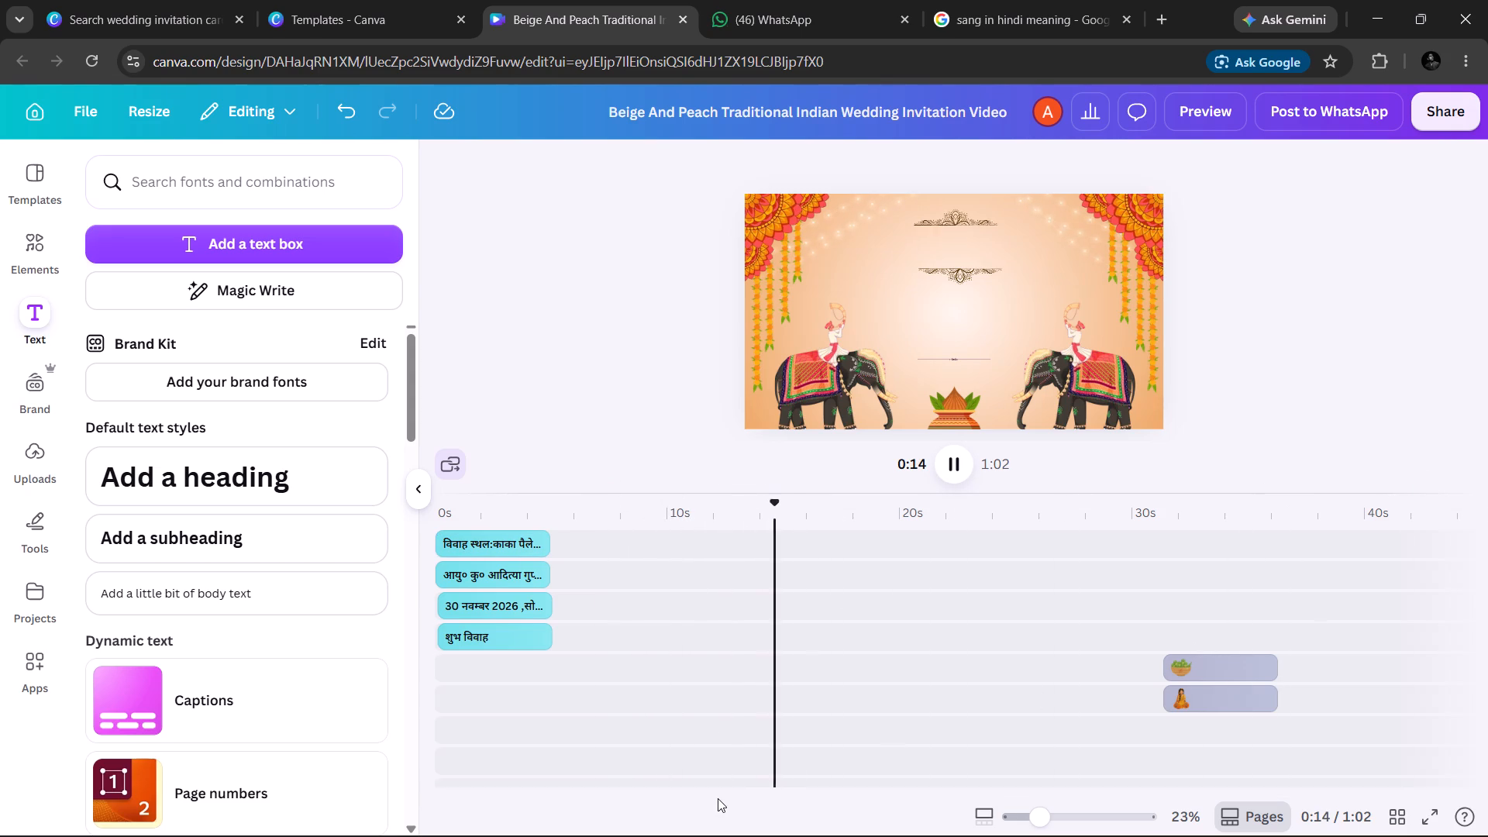
click(958, 470)
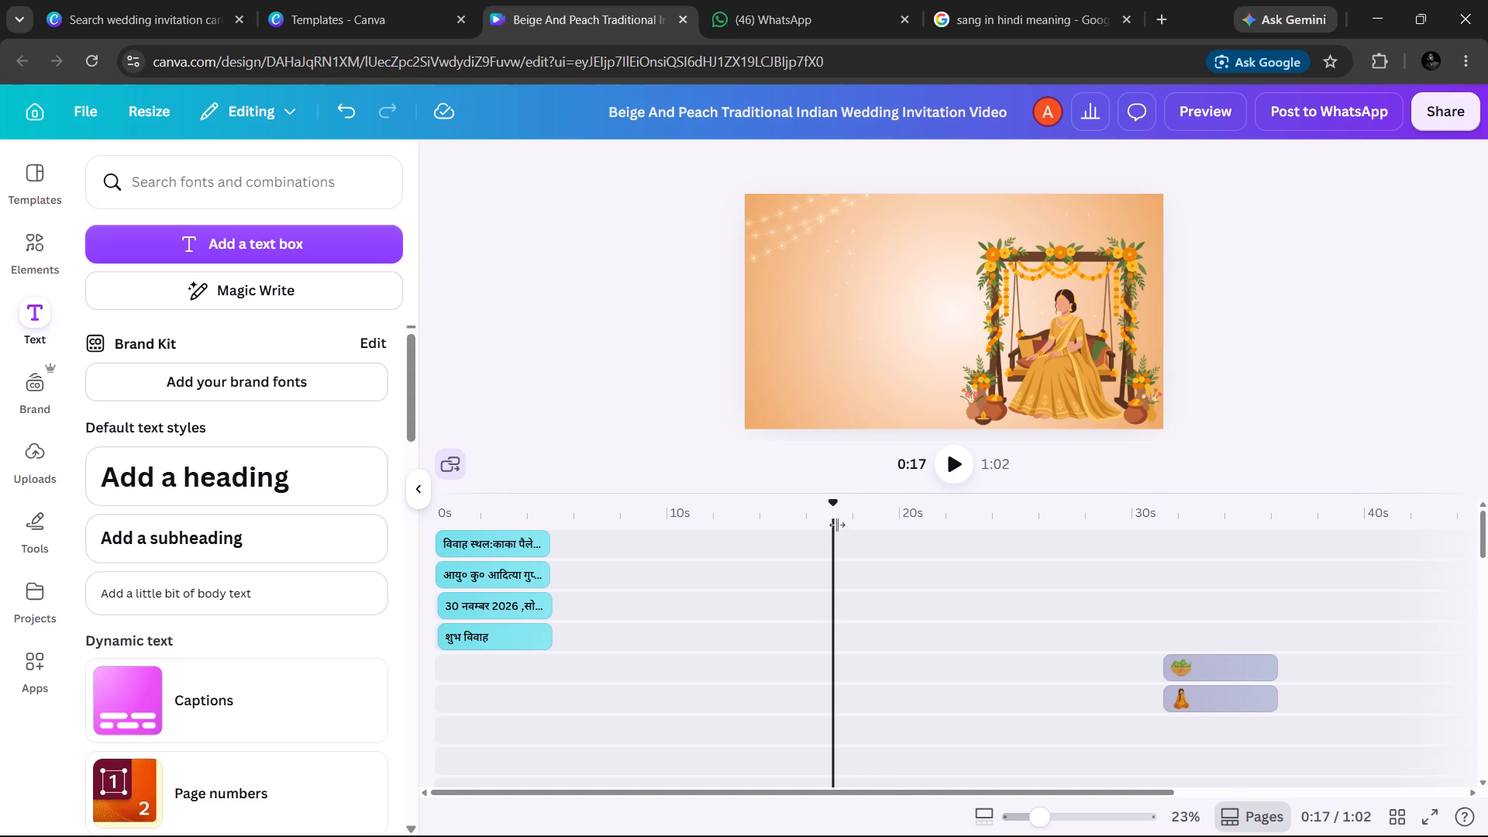
Return the playhead to the start and replay the first seconds to check when the texts appear against the ornaments.
drag(834, 525, 641, 538)
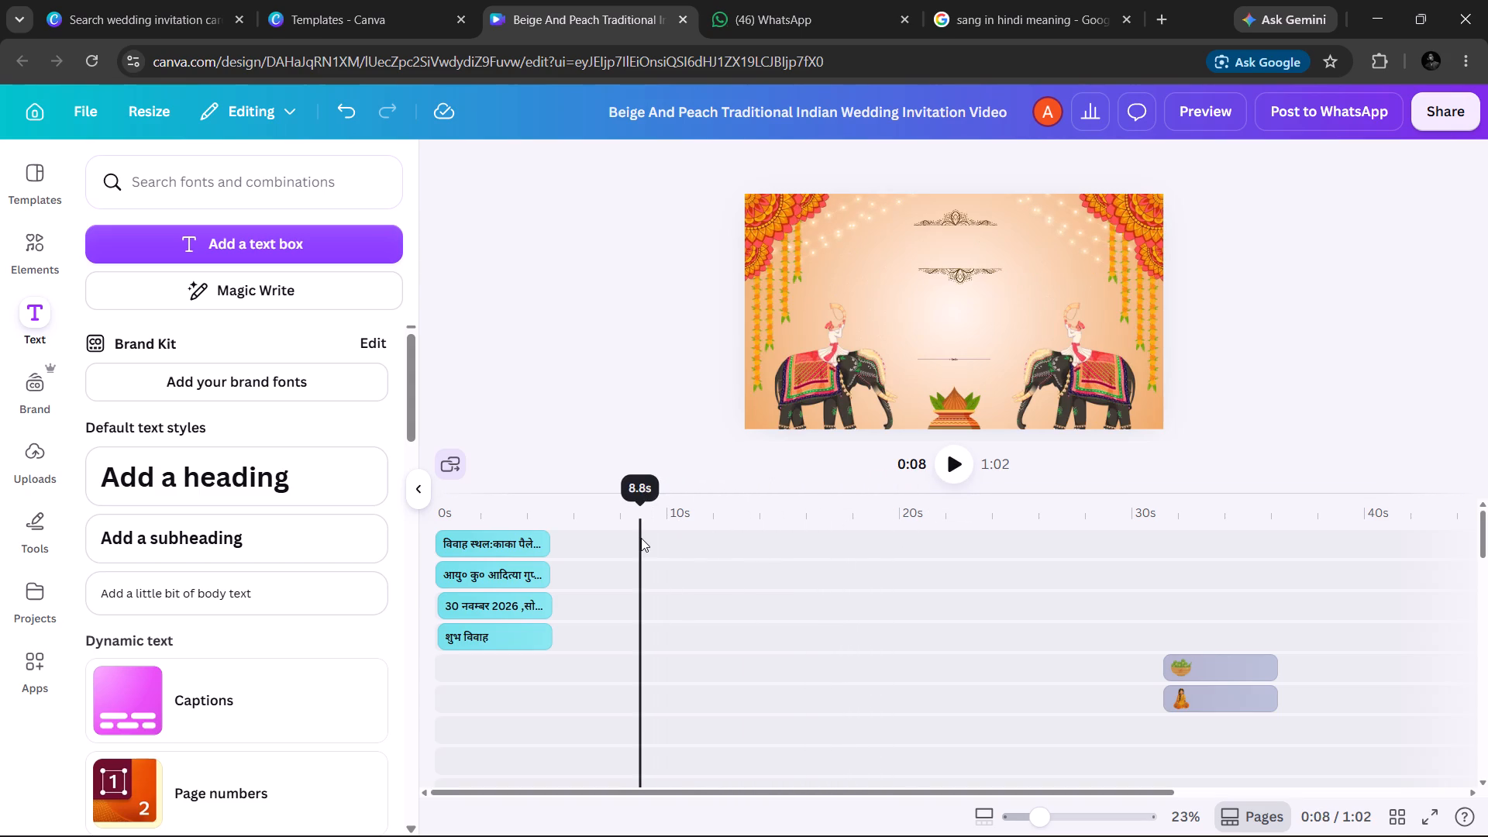
drag(641, 538, 639, 519)
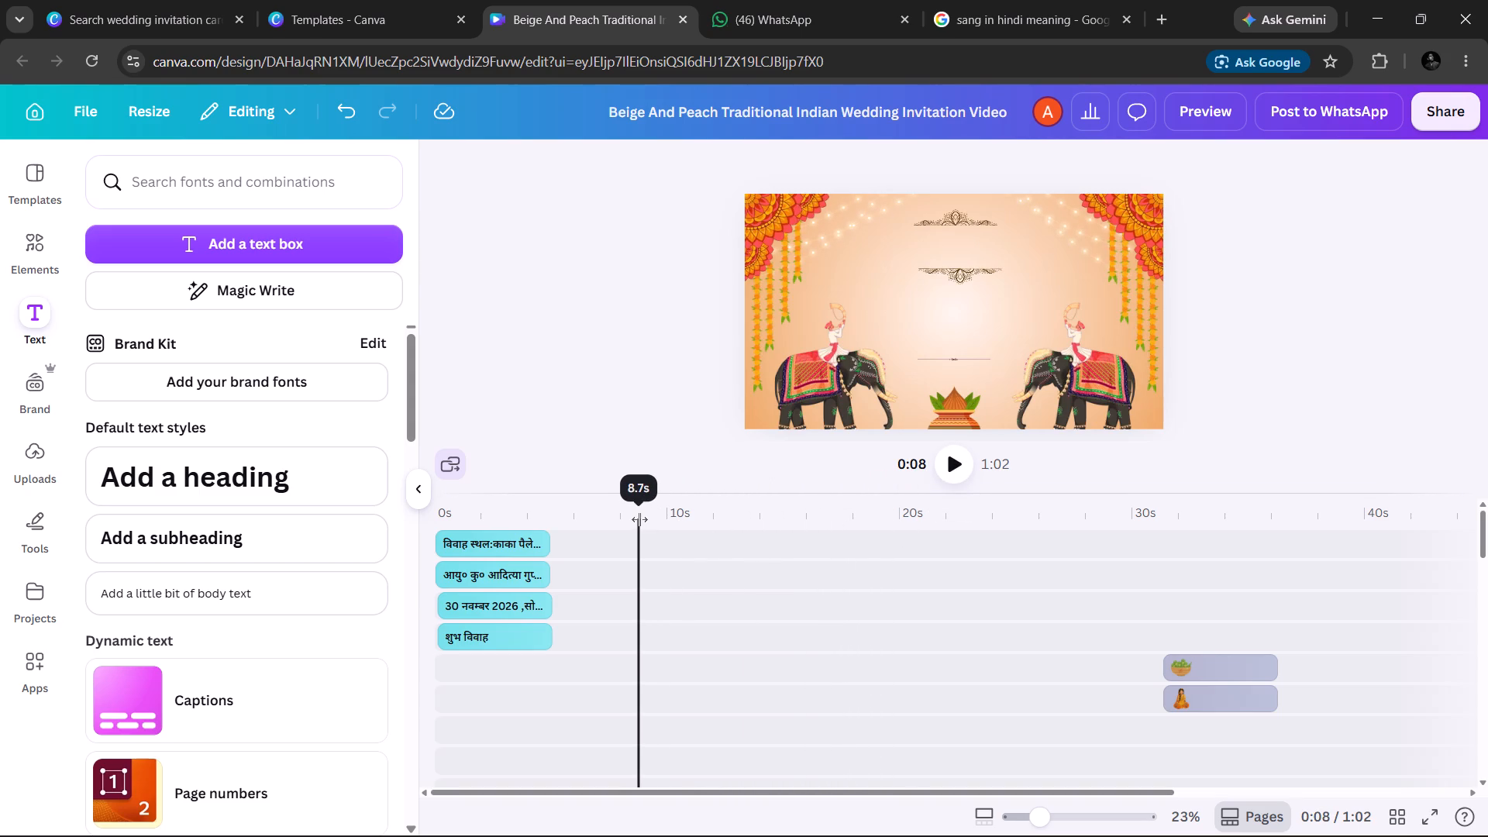
drag(639, 519, 428, 548)
scroll(435, 548, left, 1)
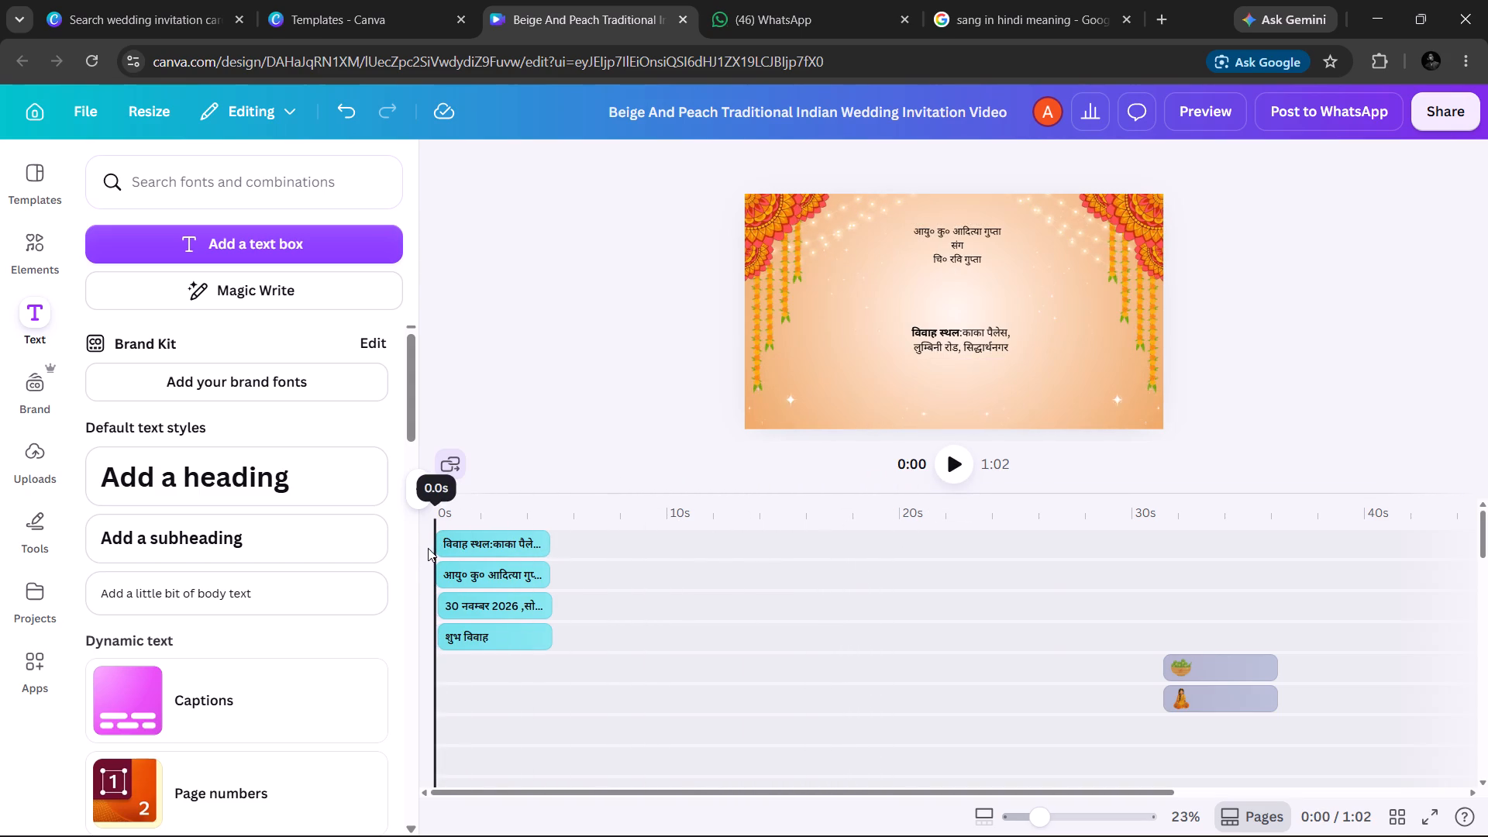
drag(428, 548, 402, 602)
scroll(578, 544, right, 4)
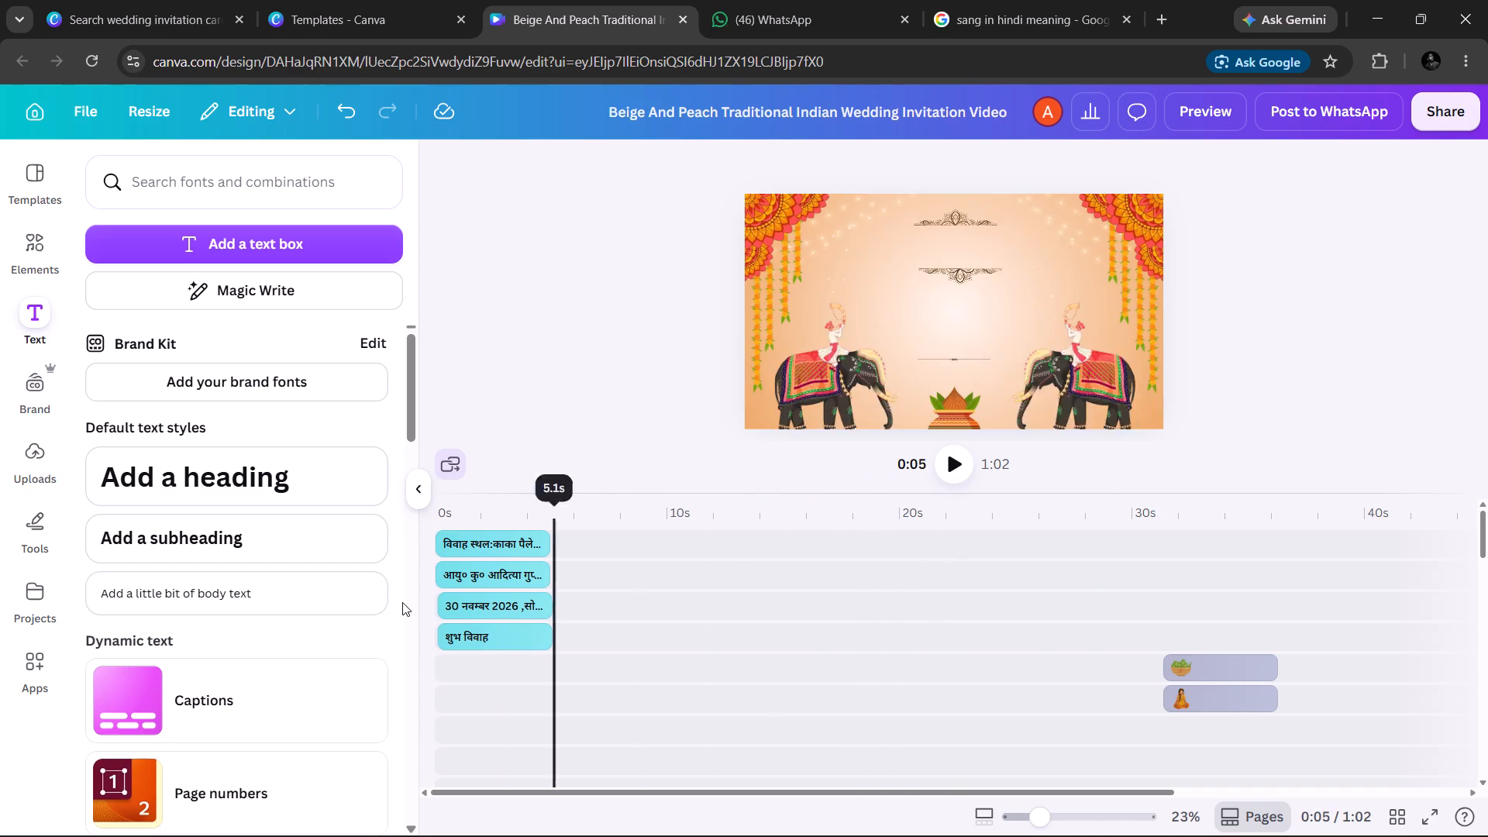
drag(402, 602, 307, 635)
key(space)
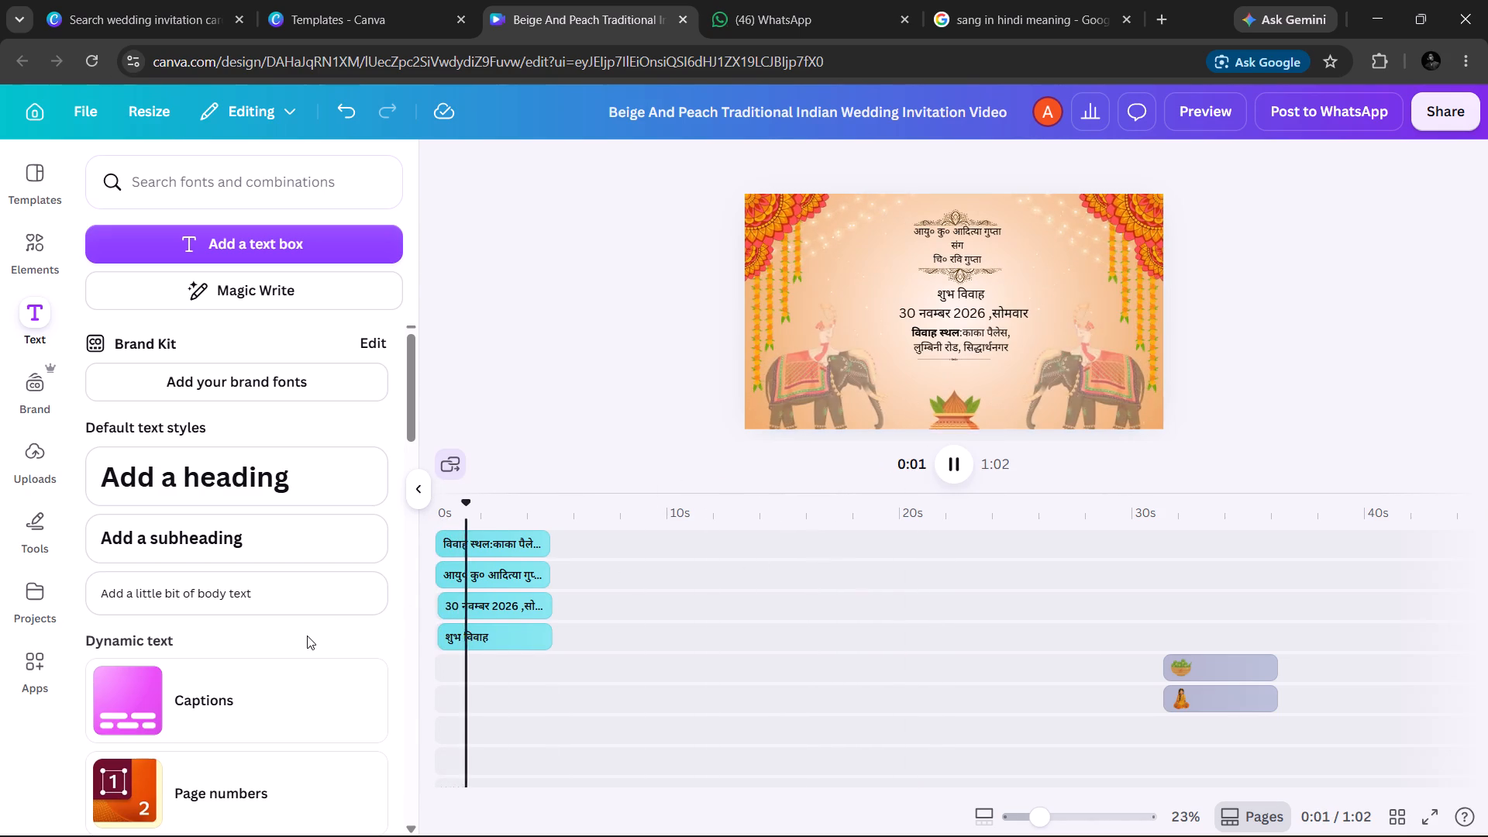
key(space)
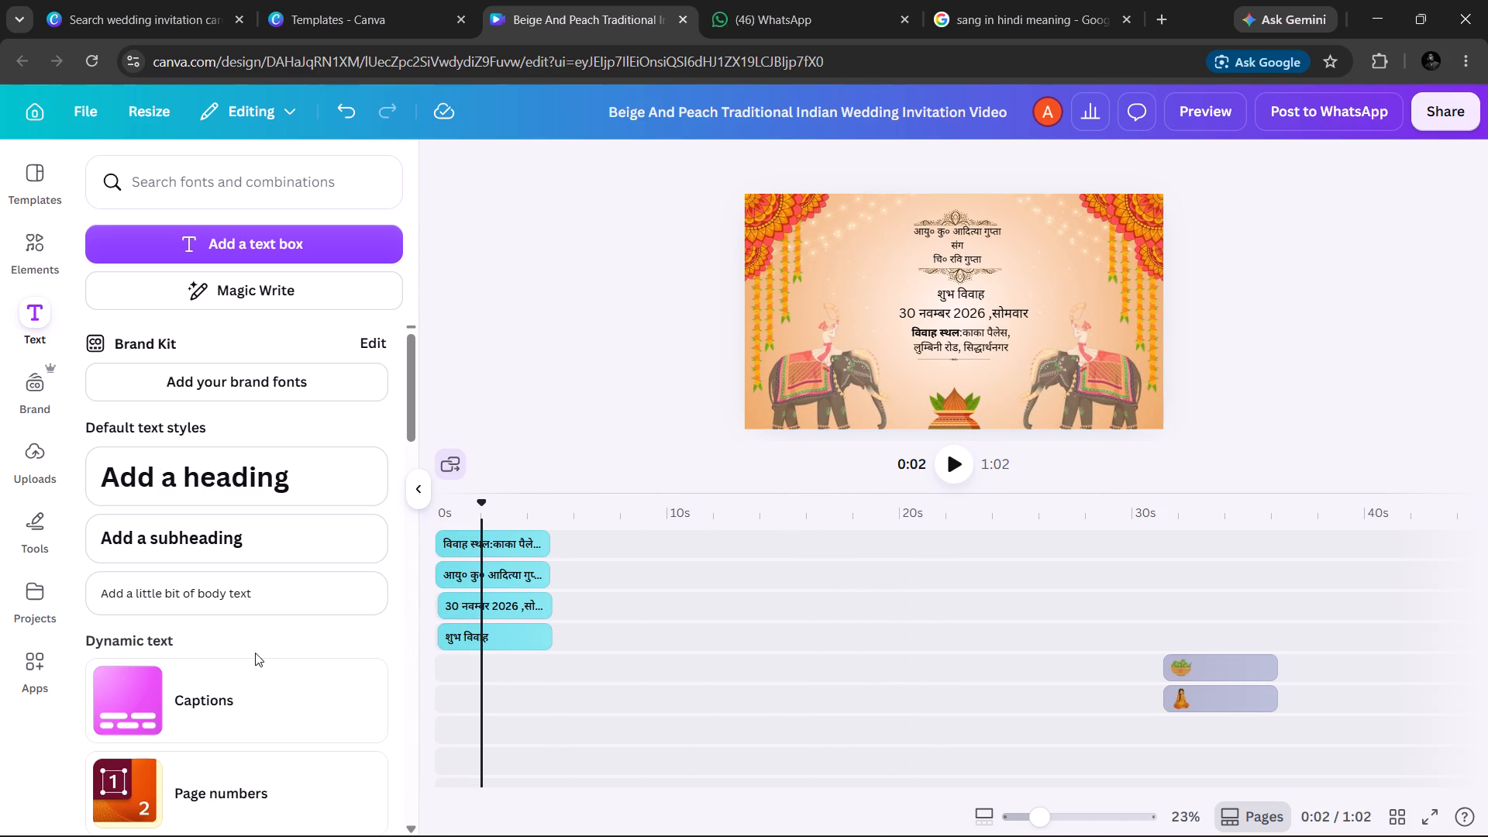
drag(480, 746, 448, 740)
drag(448, 740, 440, 739)
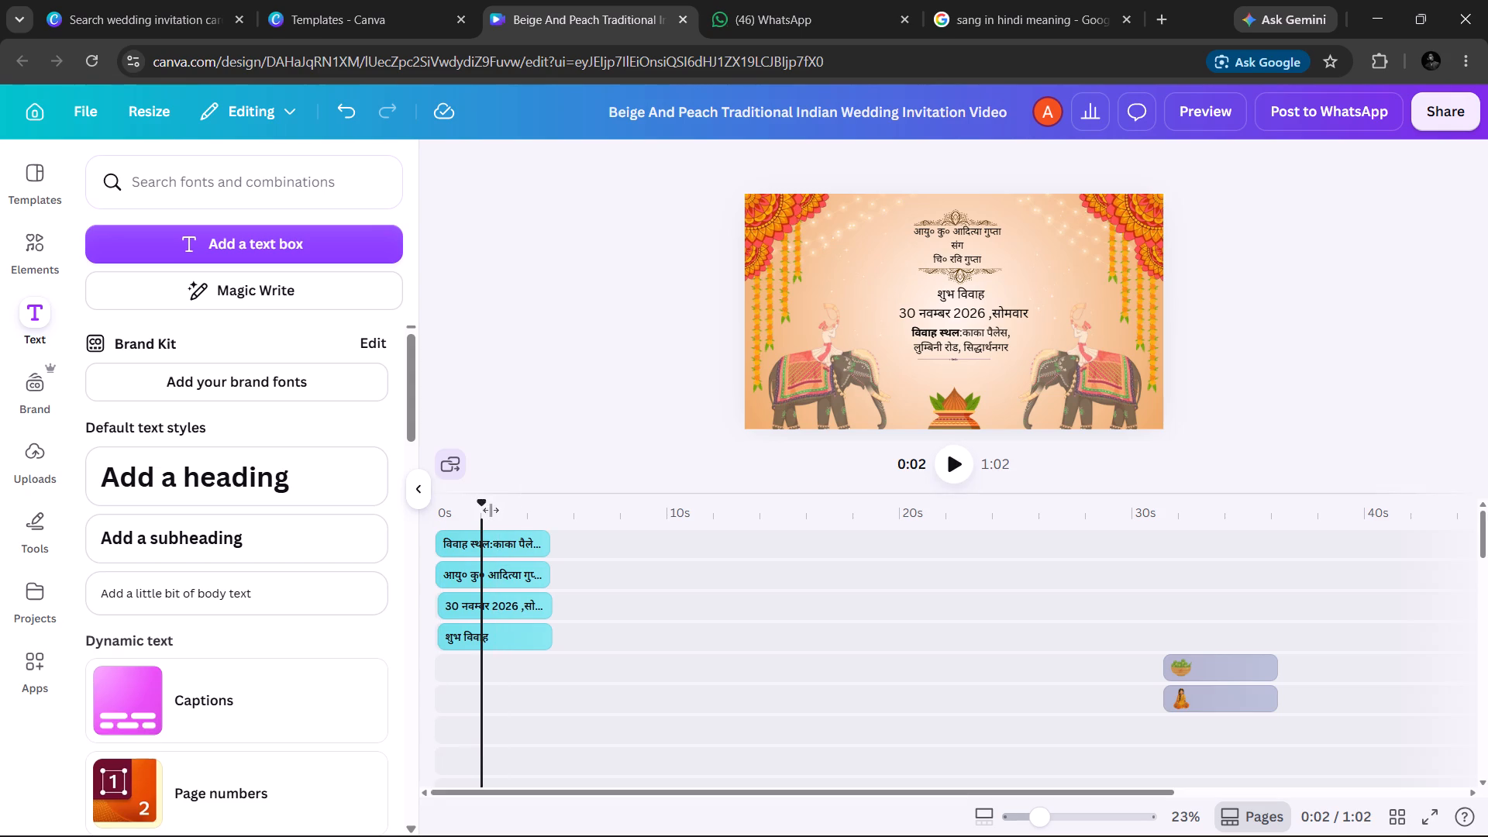
drag(483, 505, 415, 502)
Shift the clips of the venue text, couple's names, date line and "शुभ विवाह" heading about one second later on the timeline.
click(486, 543)
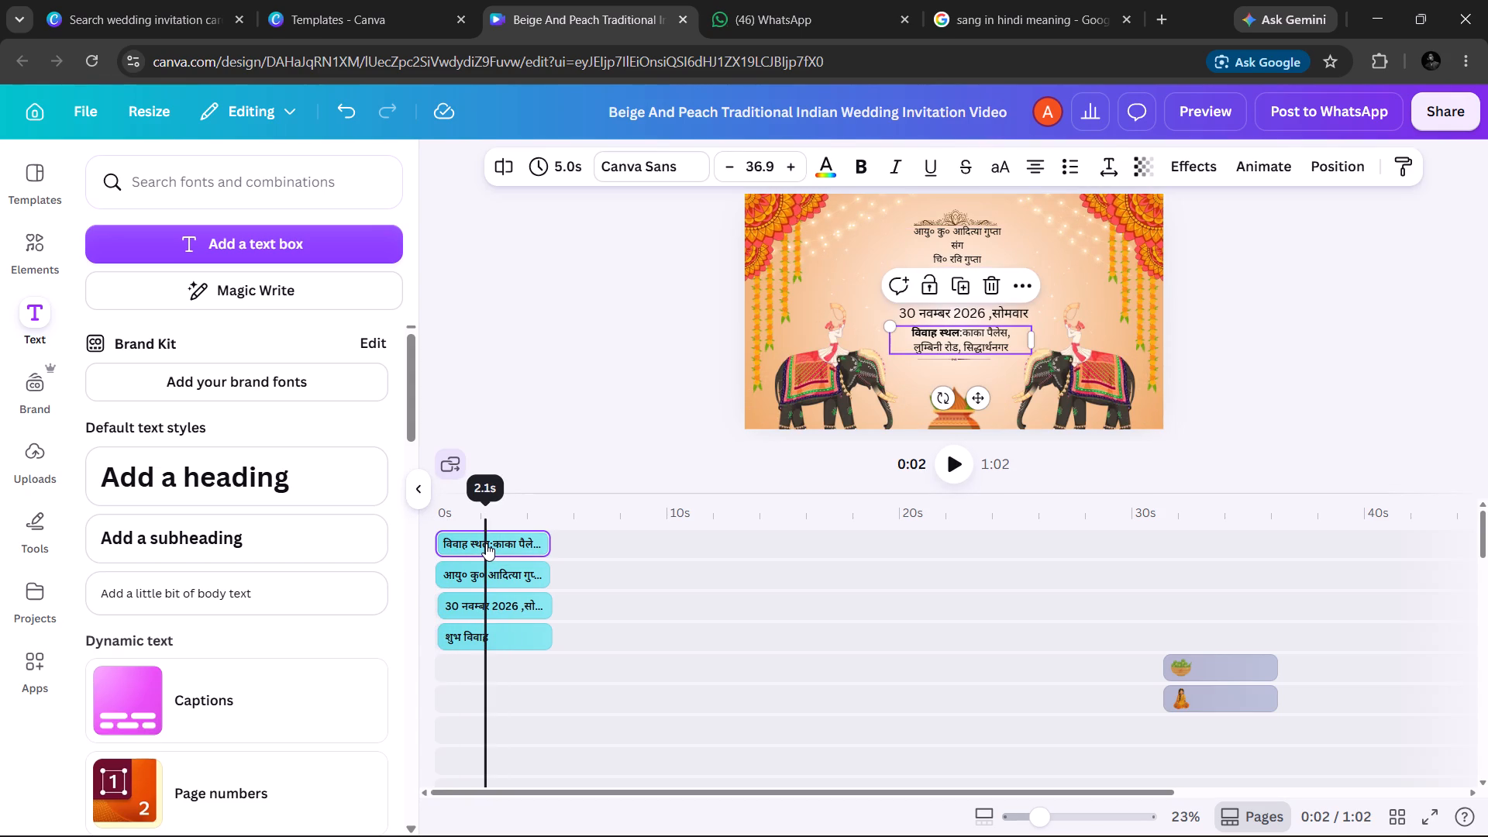
drag(486, 543, 506, 542)
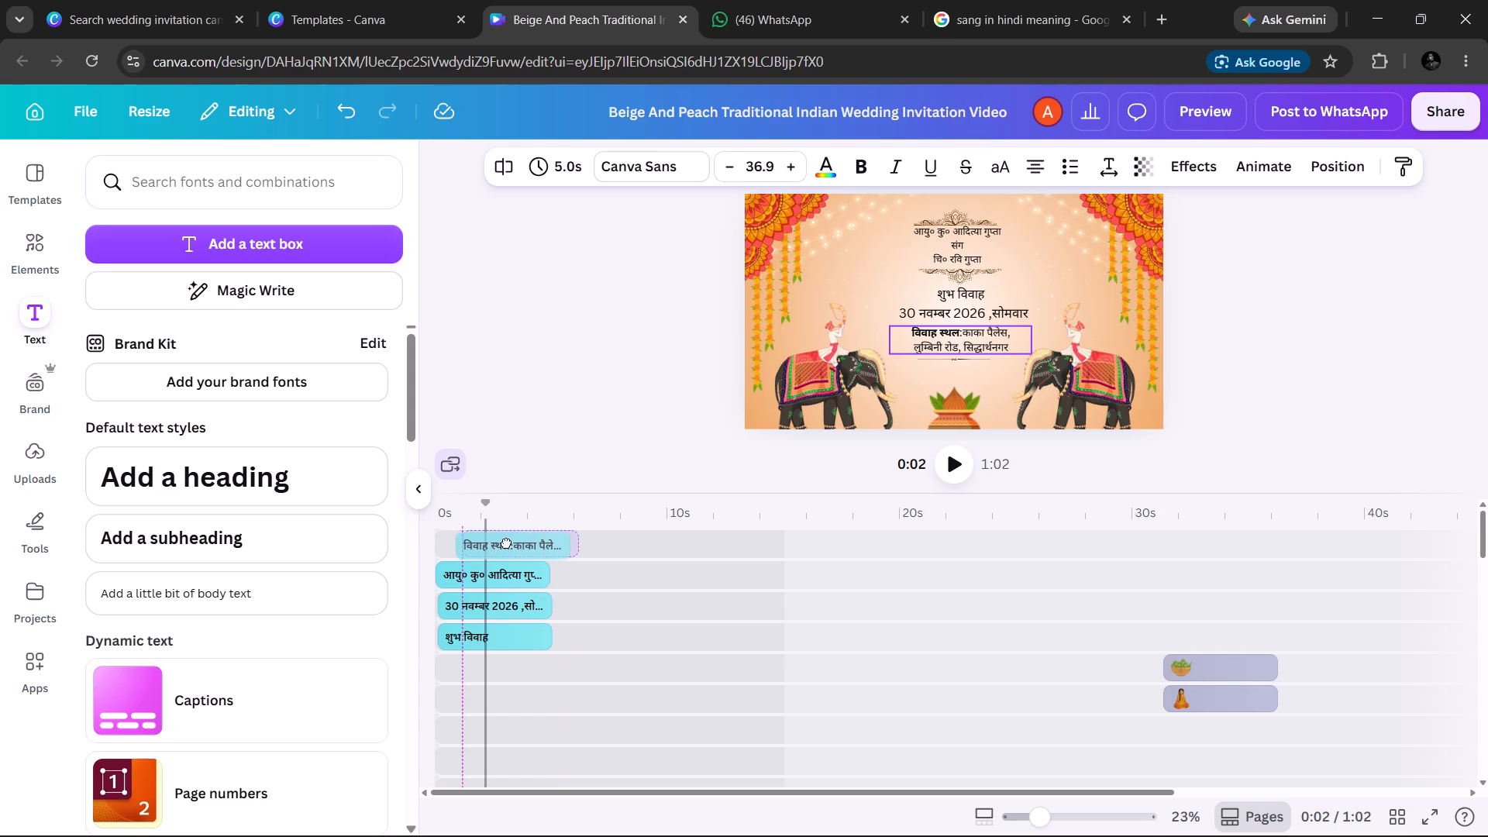
drag(506, 542, 505, 542)
drag(494, 567, 511, 565)
drag(503, 595, 521, 592)
drag(508, 629, 529, 626)
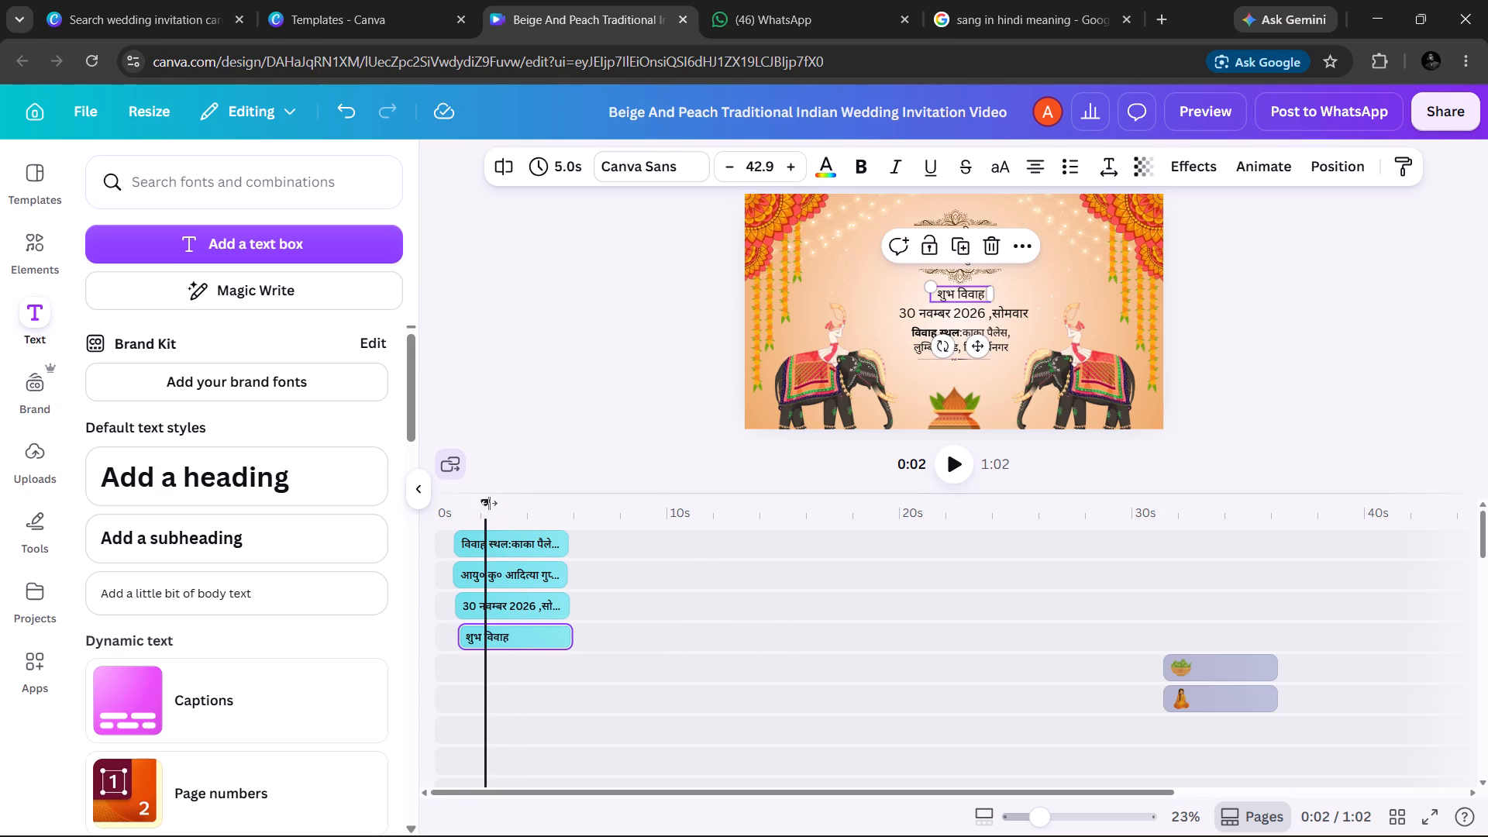
Play the opening scene from the start to check the new text timing.
click(489, 504)
drag(489, 504, 431, 505)
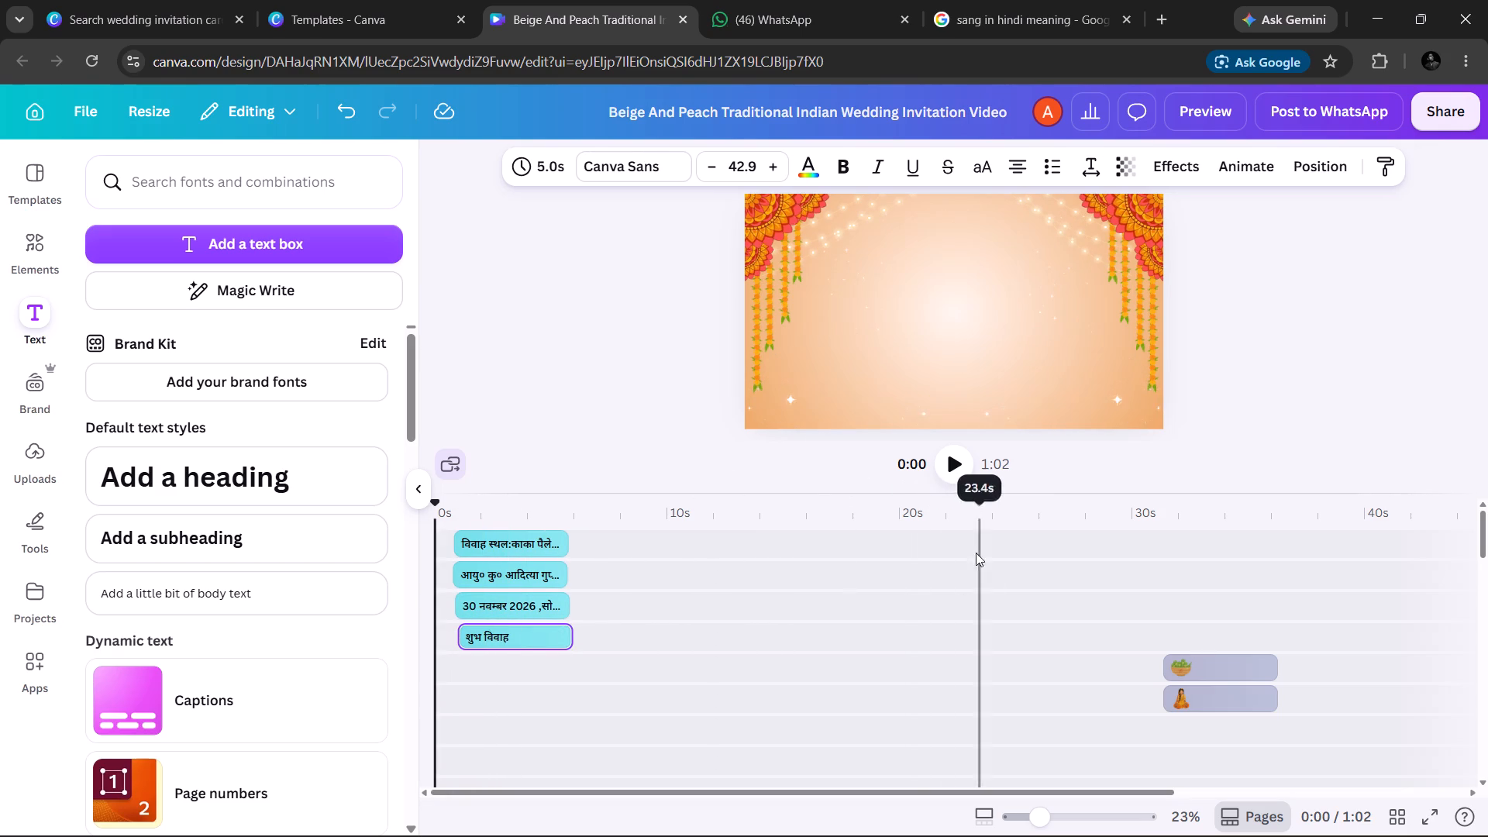
click(963, 466)
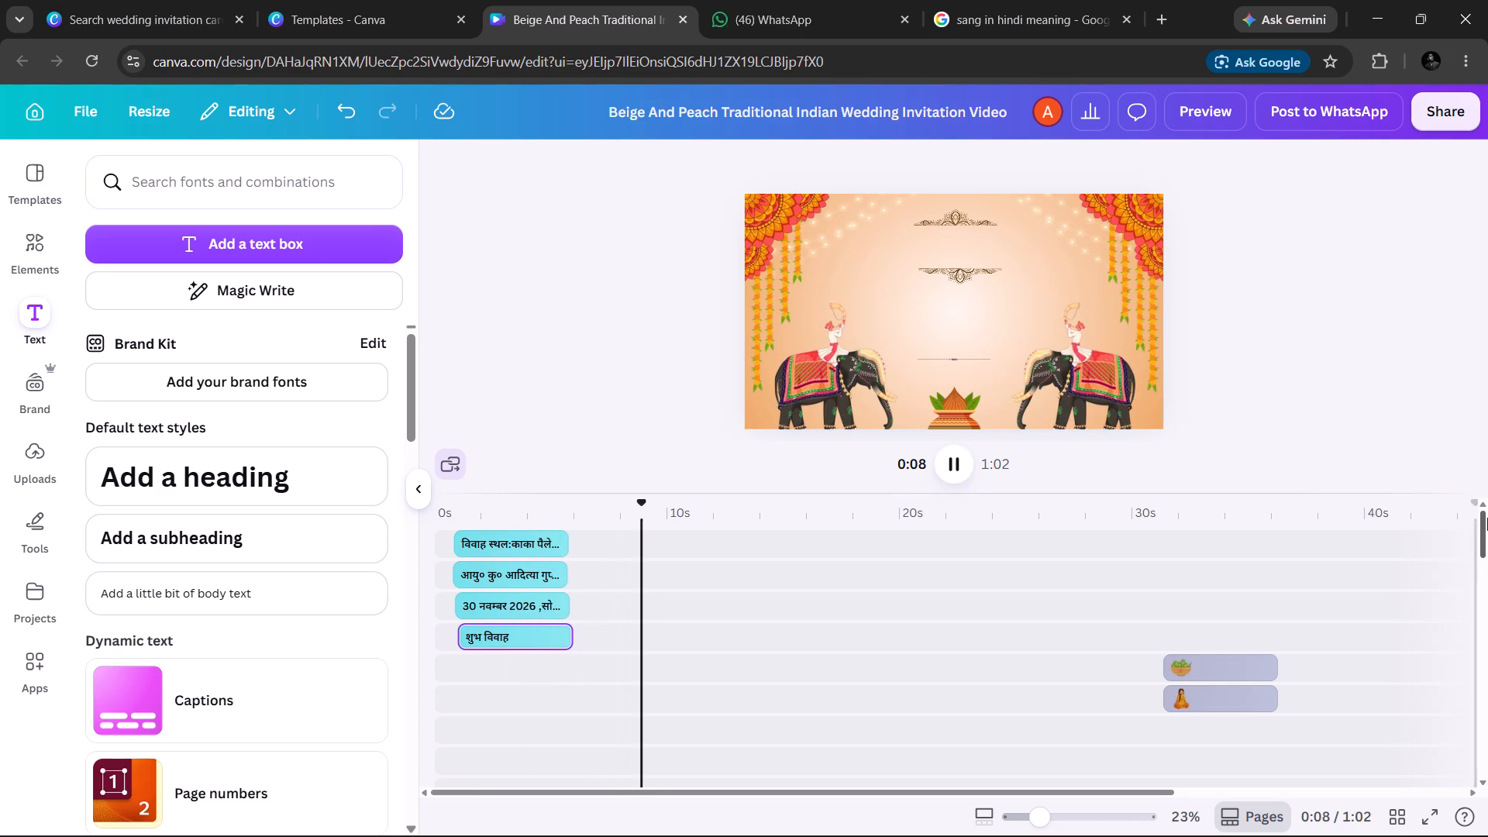
Shorten the opening scene to 8.0 seconds by trimming the end of its background clip.
drag(1487, 517, 1480, 722)
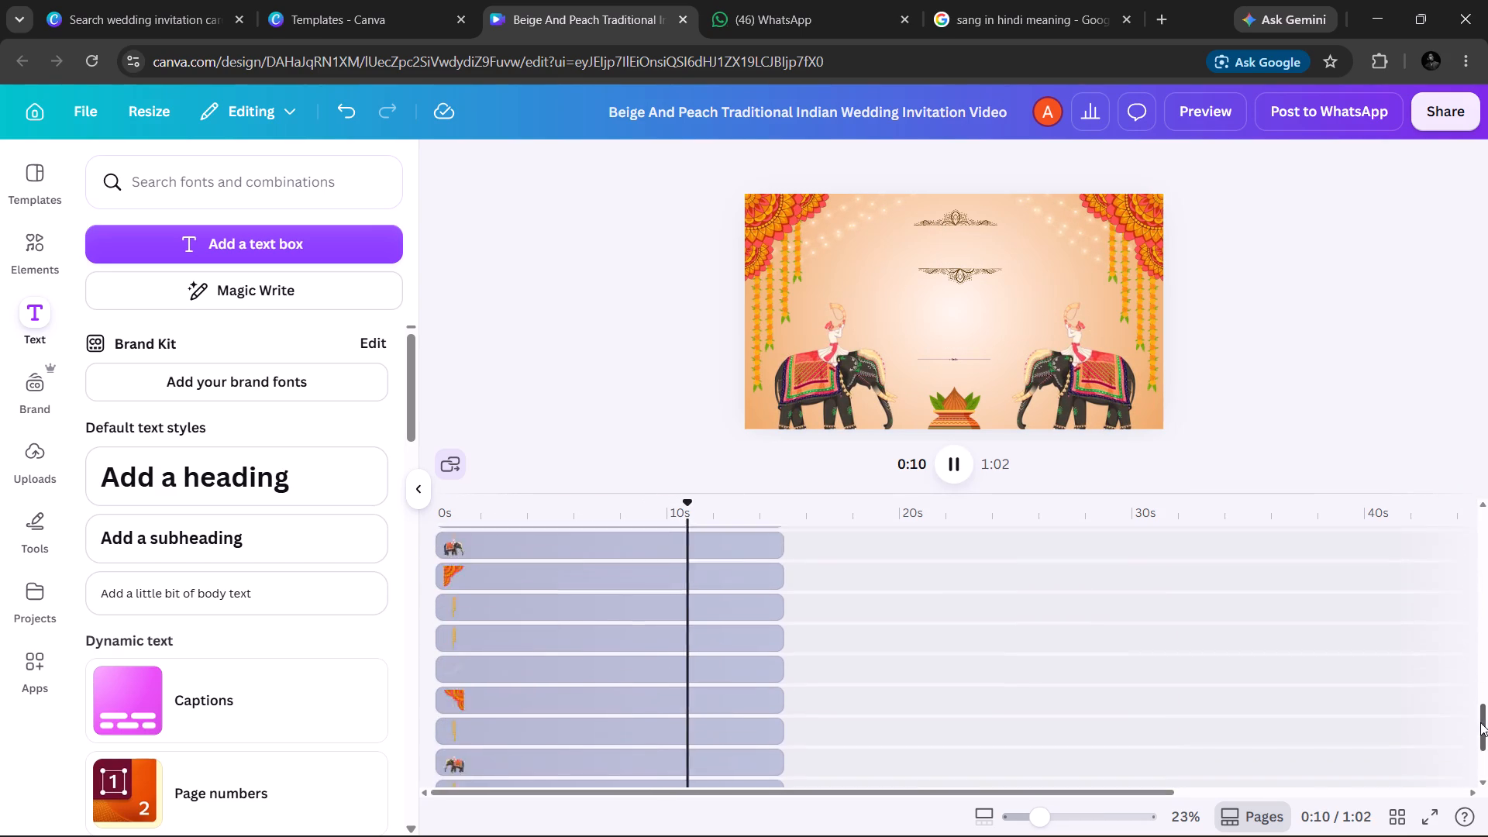
drag(1480, 722, 1393, 769)
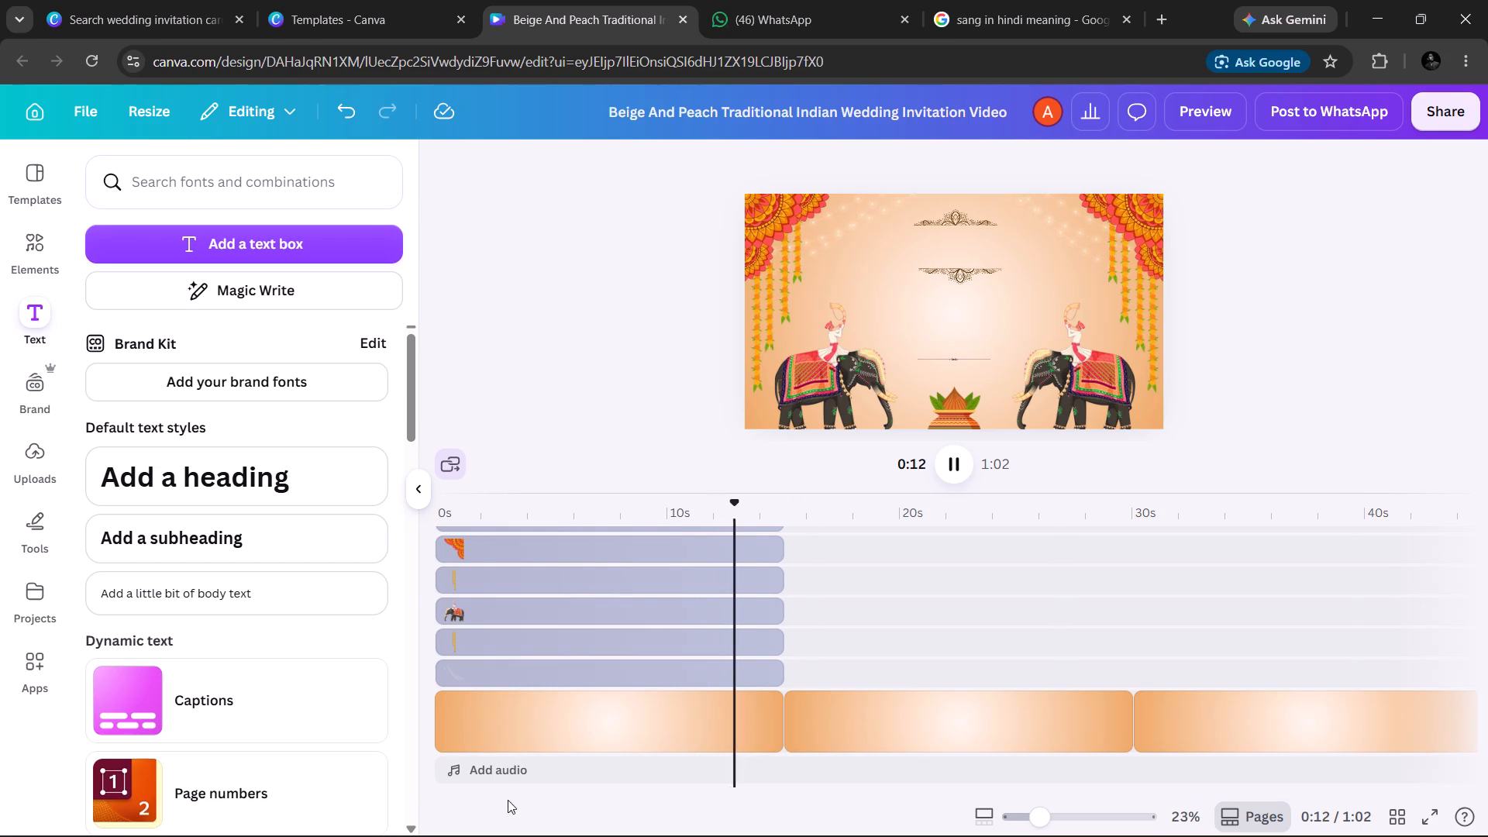
click(639, 712)
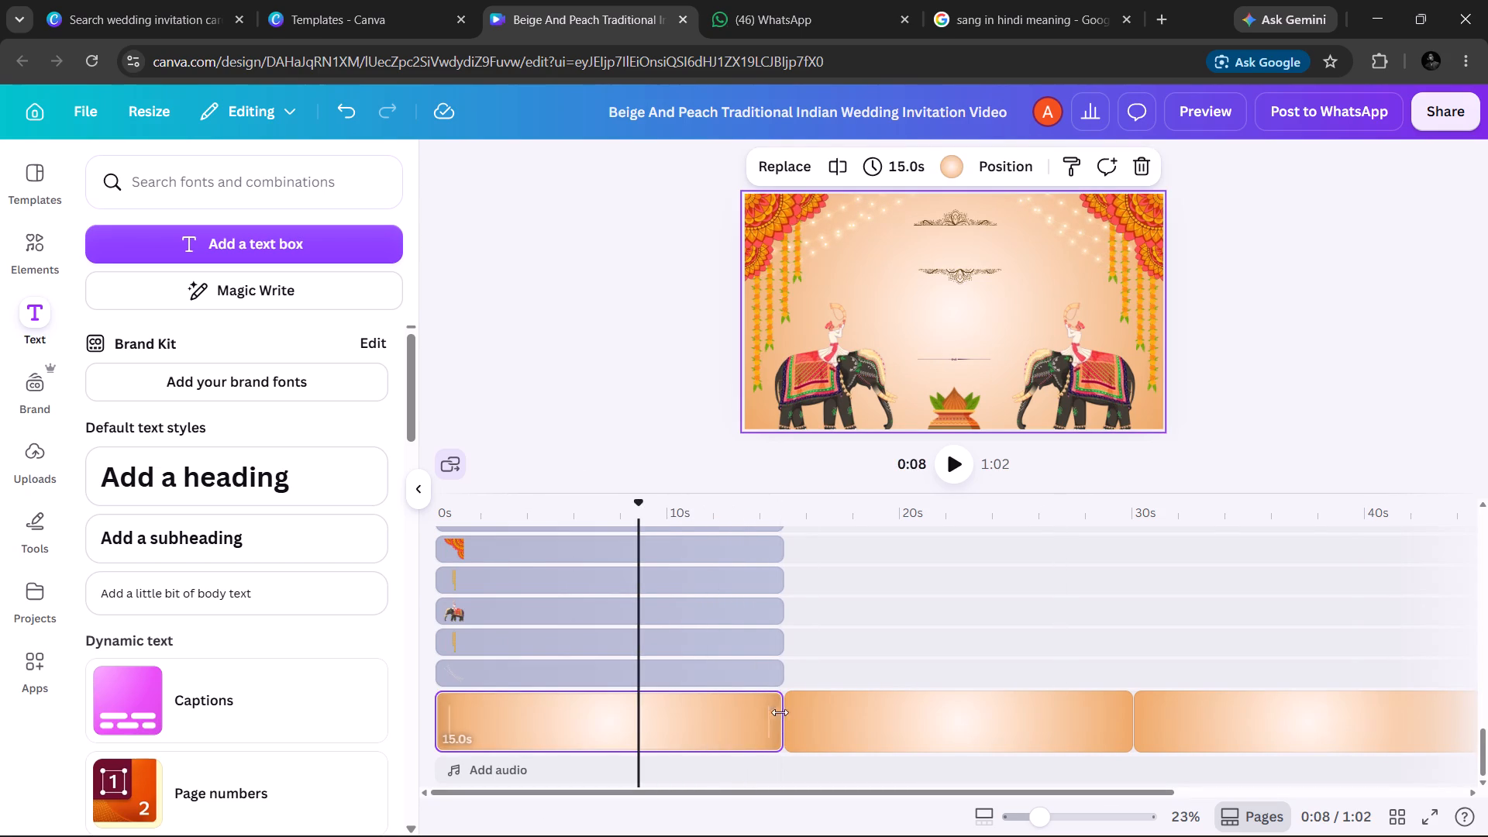
drag(773, 715, 753, 720)
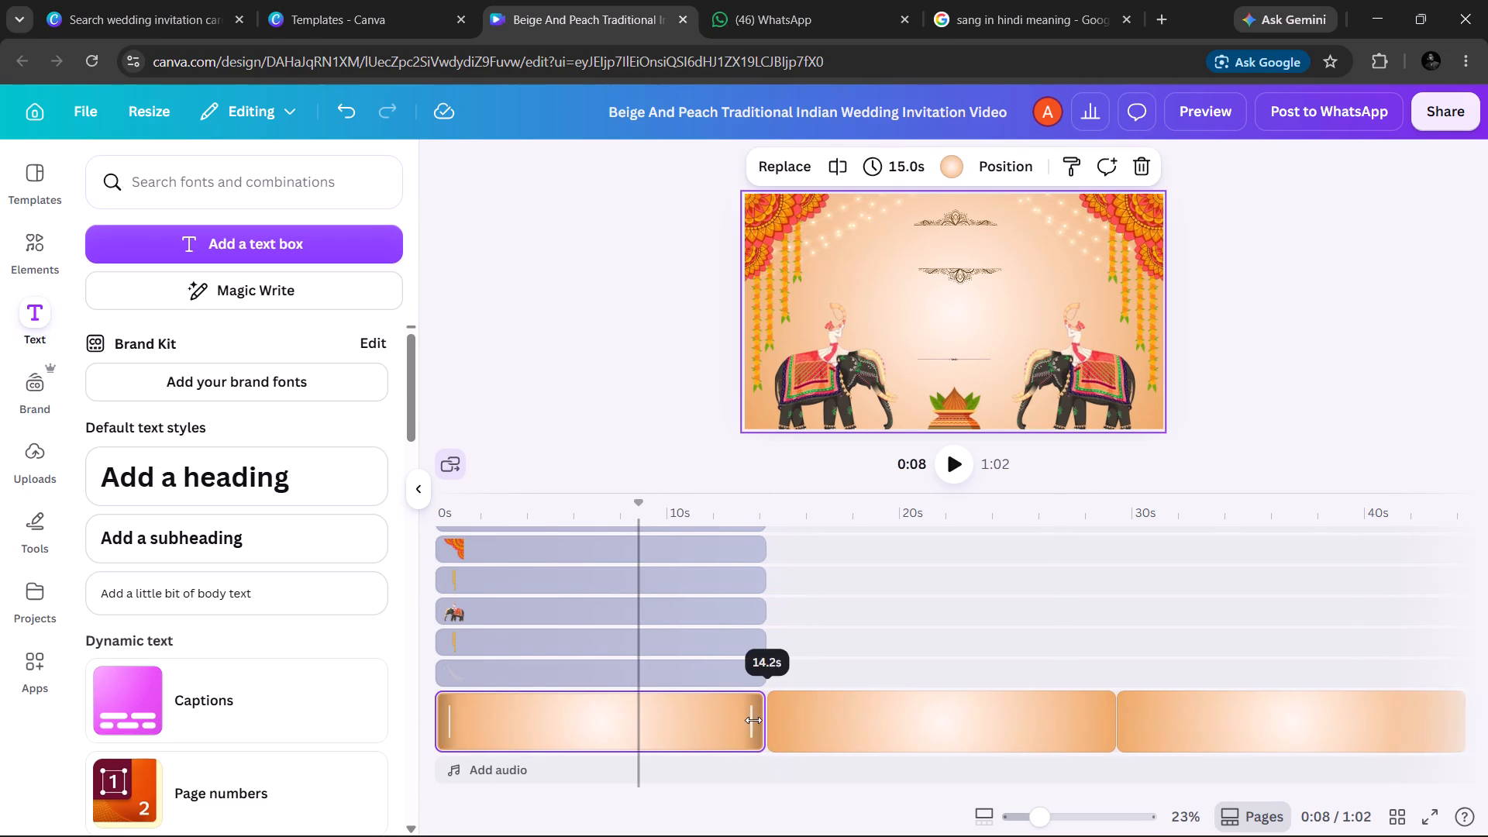
drag(753, 720, 677, 749)
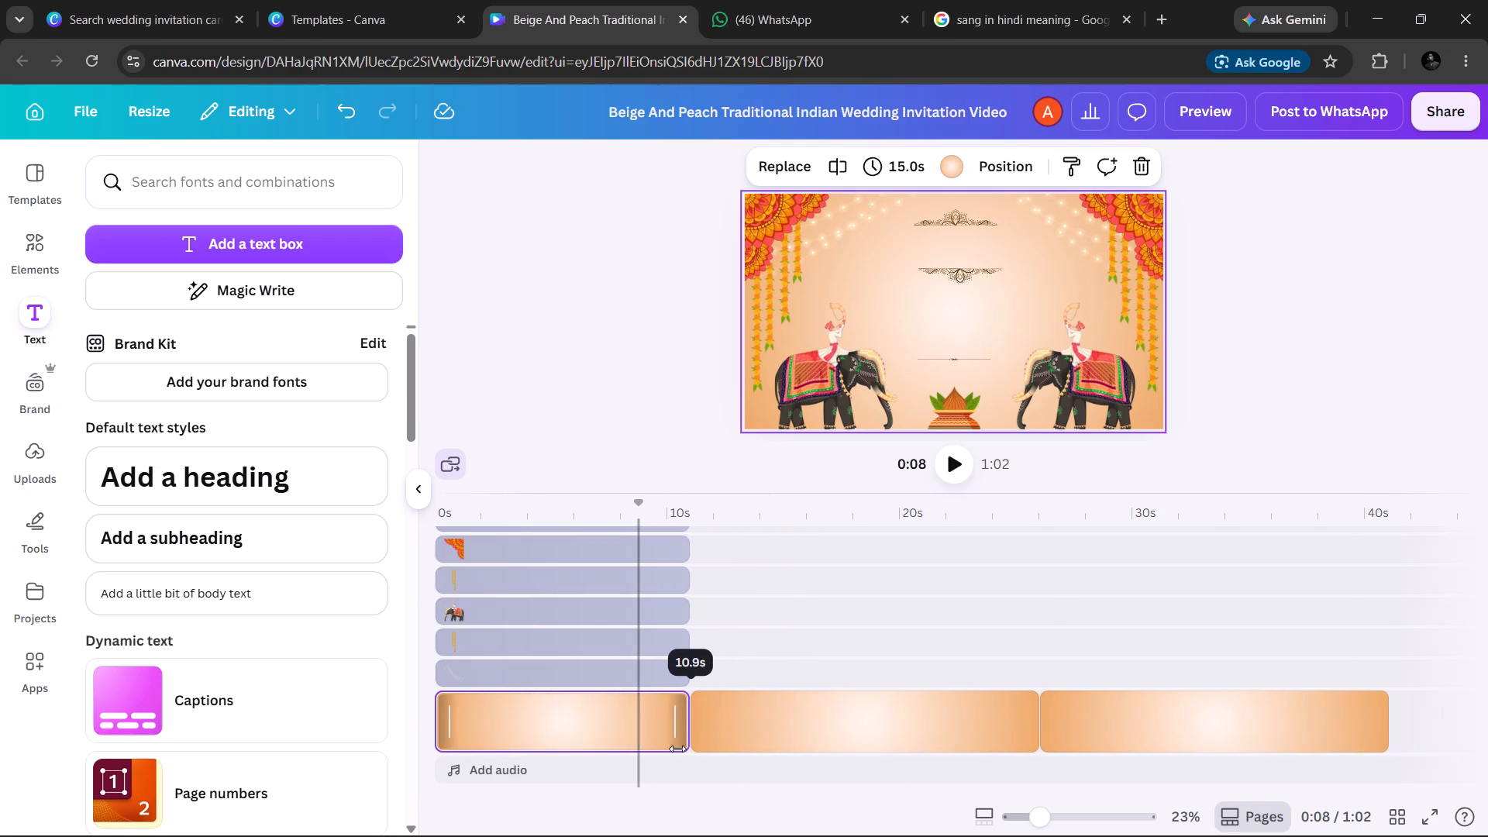
drag(677, 749, 610, 779)
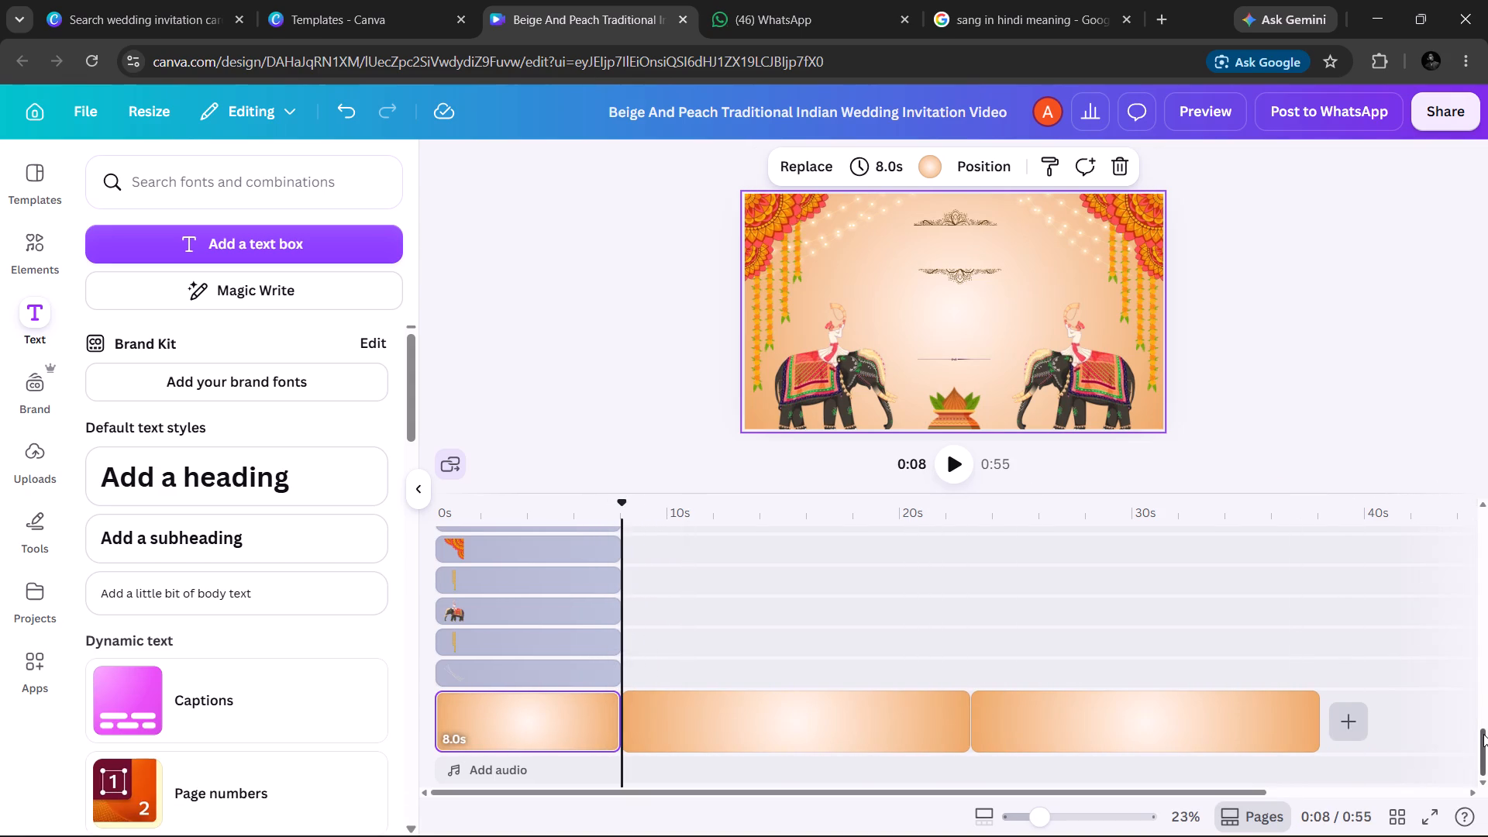
Trim the ends of the "शुभ विवाह" heading clip to 4.8 s and the date line clip to 4.9 s, matching the other text clips.
drag(1483, 736, 1487, 618)
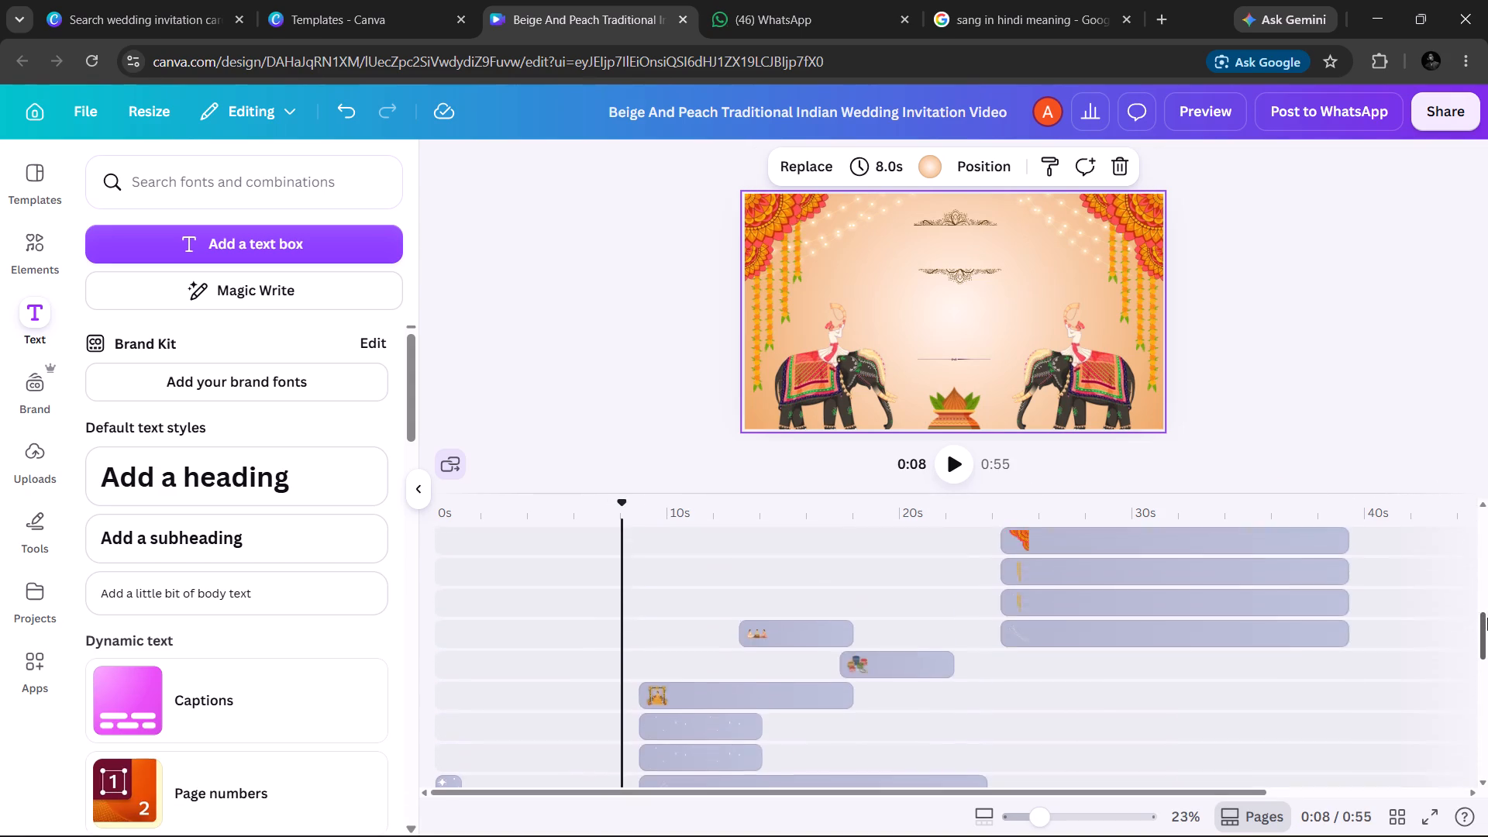
drag(1487, 618, 1486, 444)
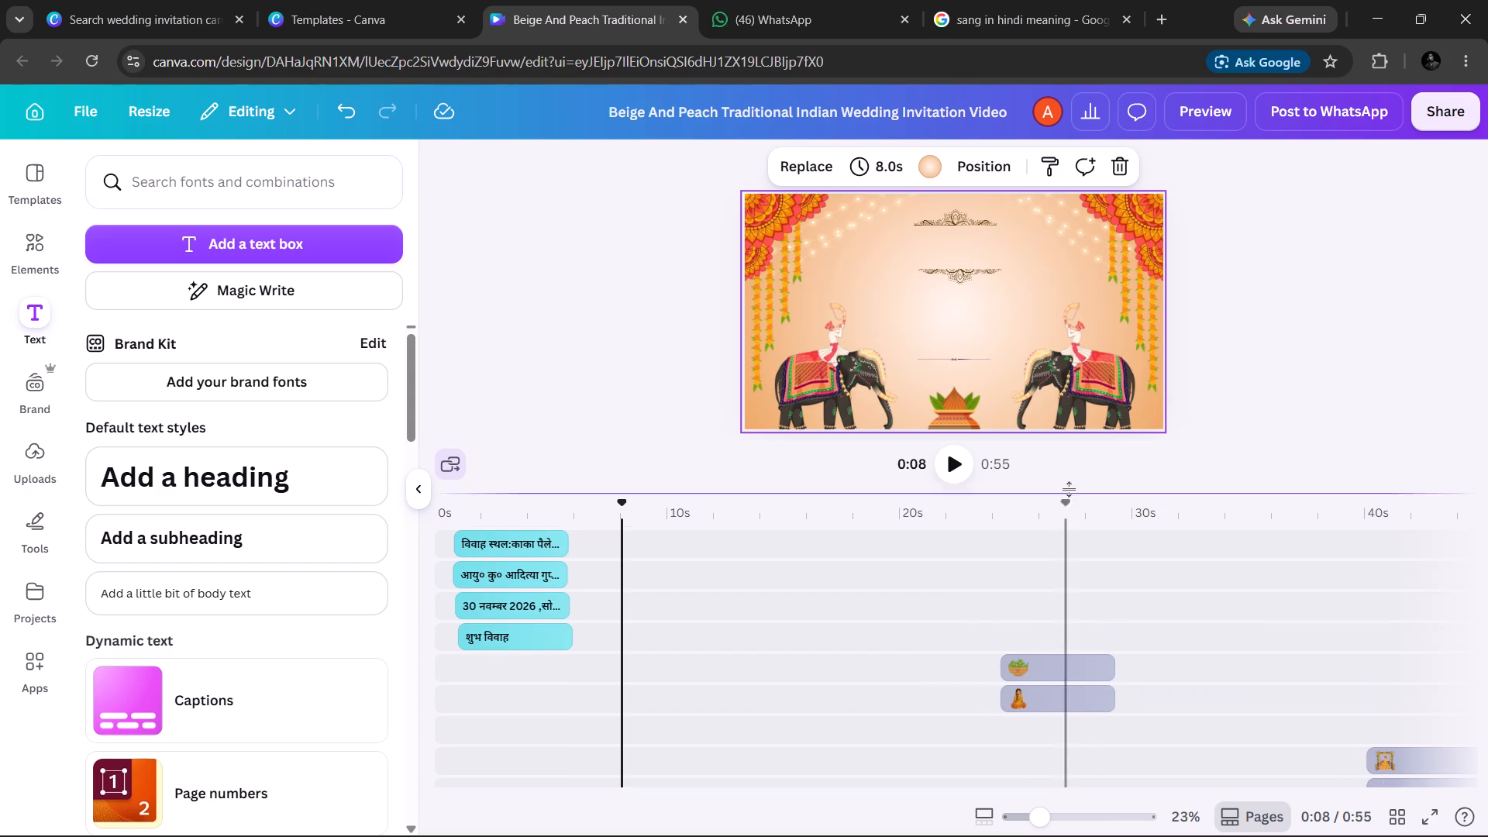
drag(625, 506, 612, 505)
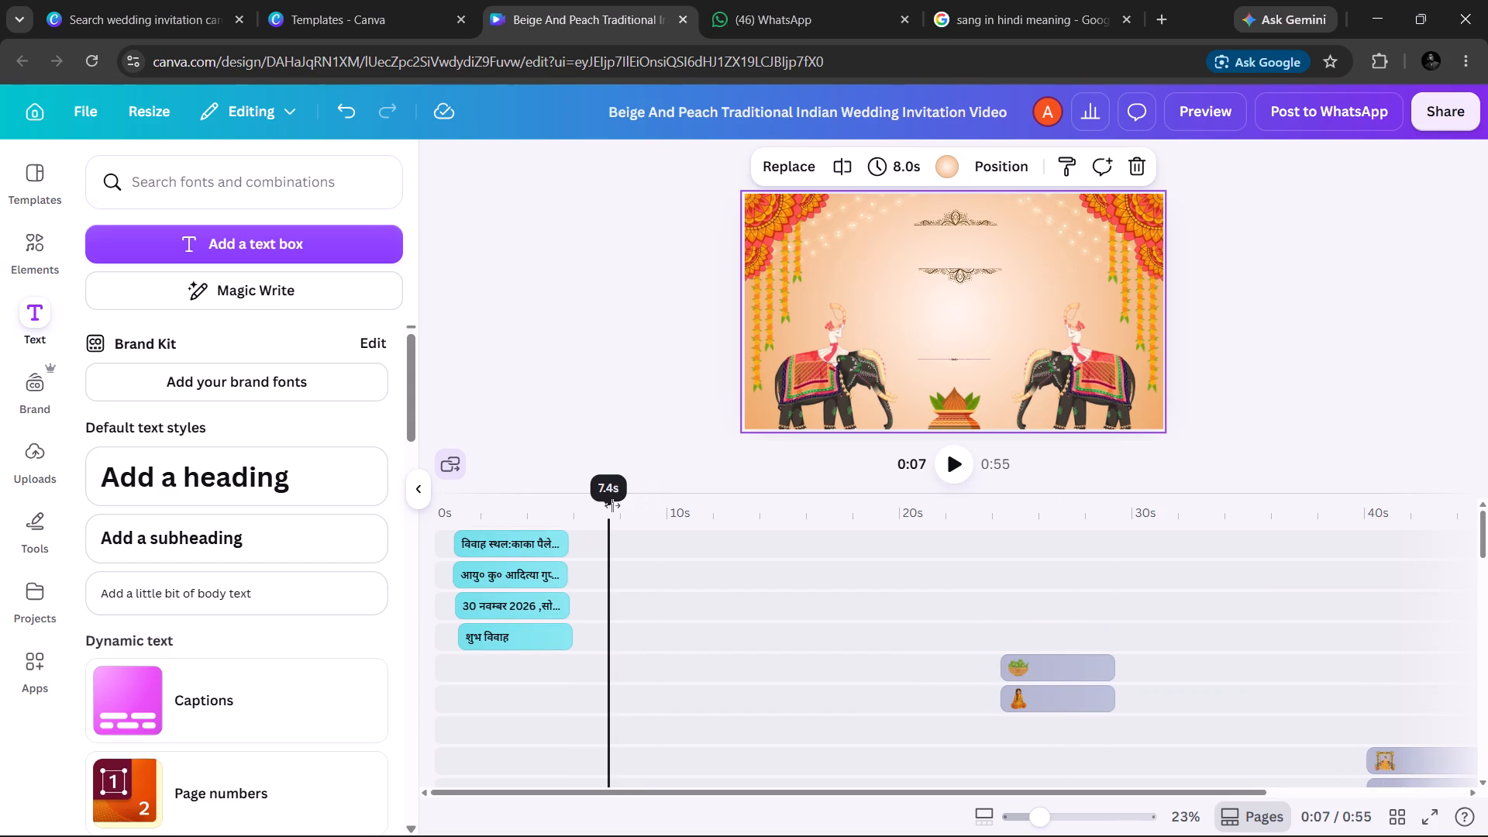
drag(612, 505, 571, 505)
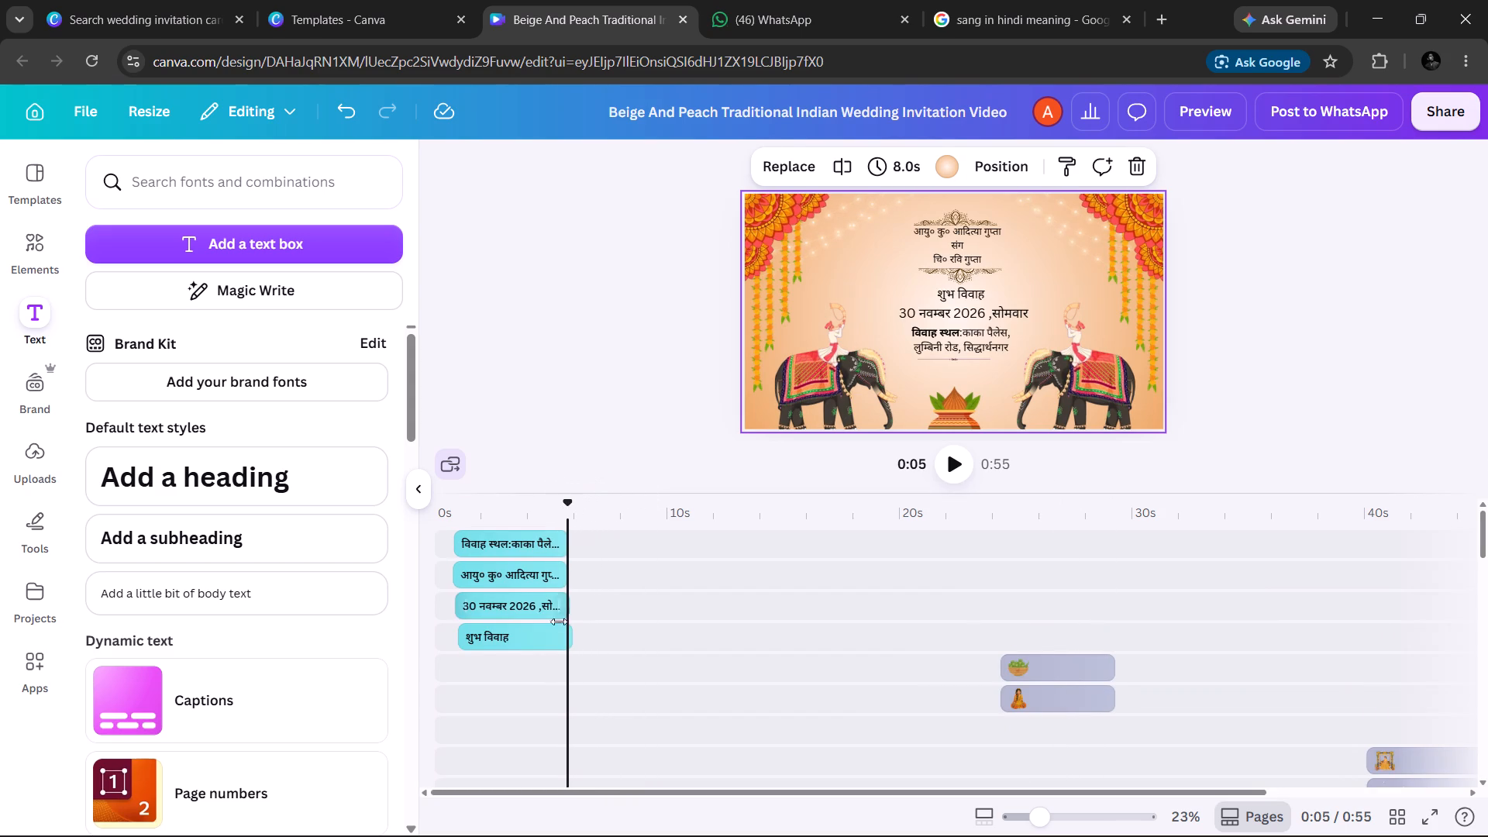
click(566, 633)
click(566, 633)
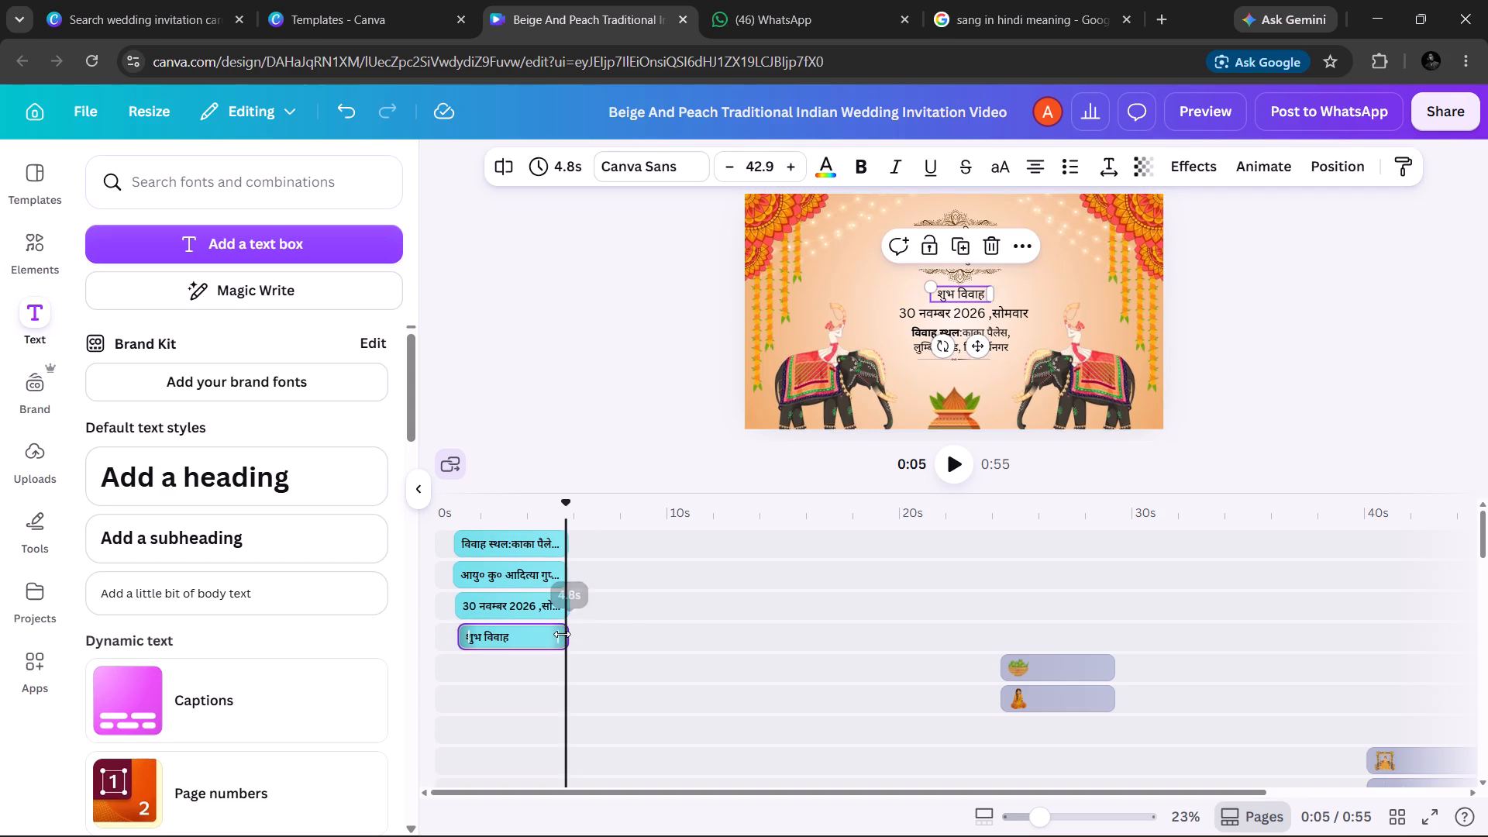
click(556, 611)
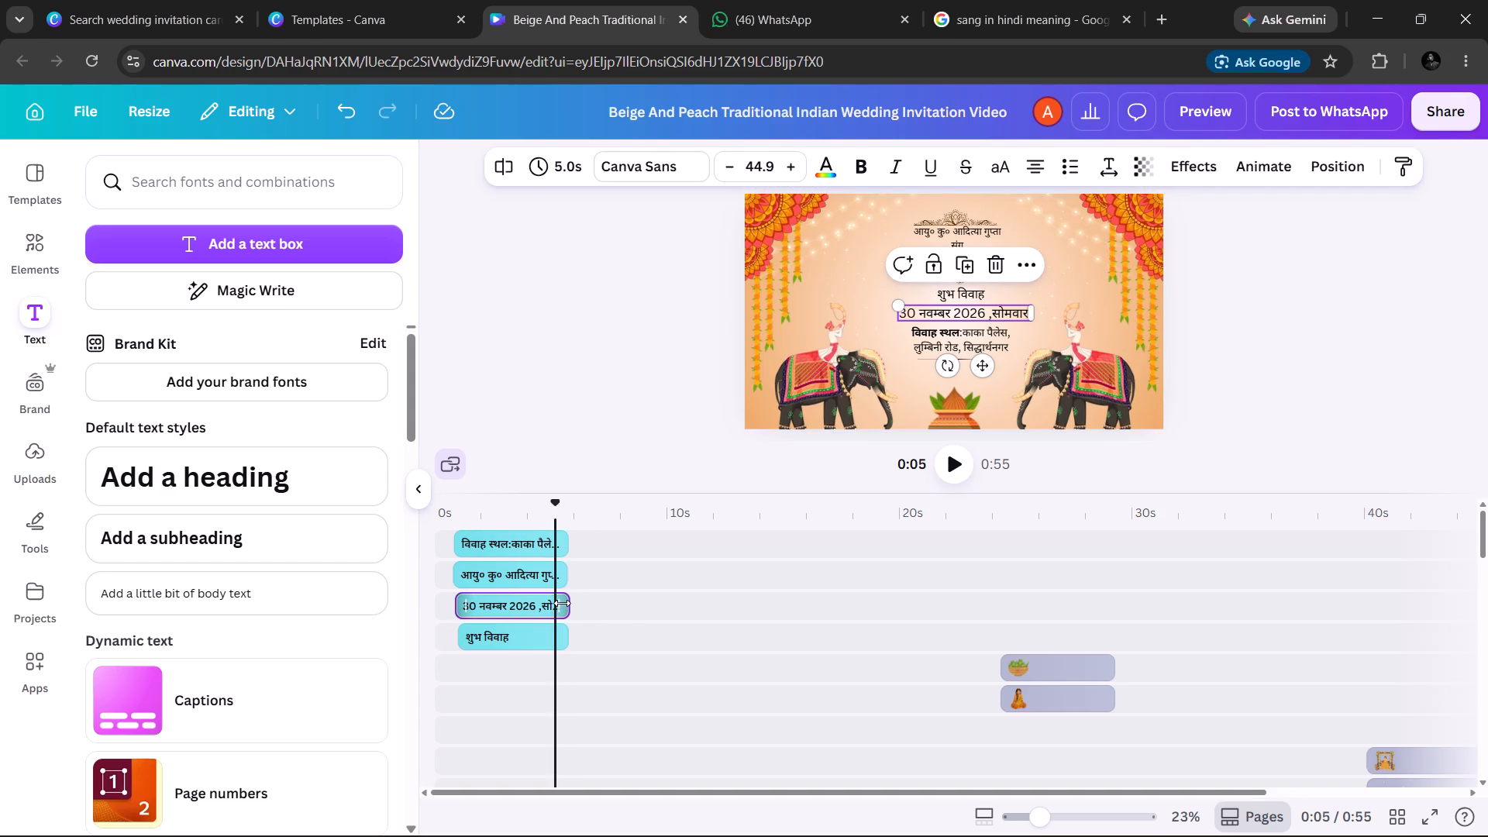
click(562, 603)
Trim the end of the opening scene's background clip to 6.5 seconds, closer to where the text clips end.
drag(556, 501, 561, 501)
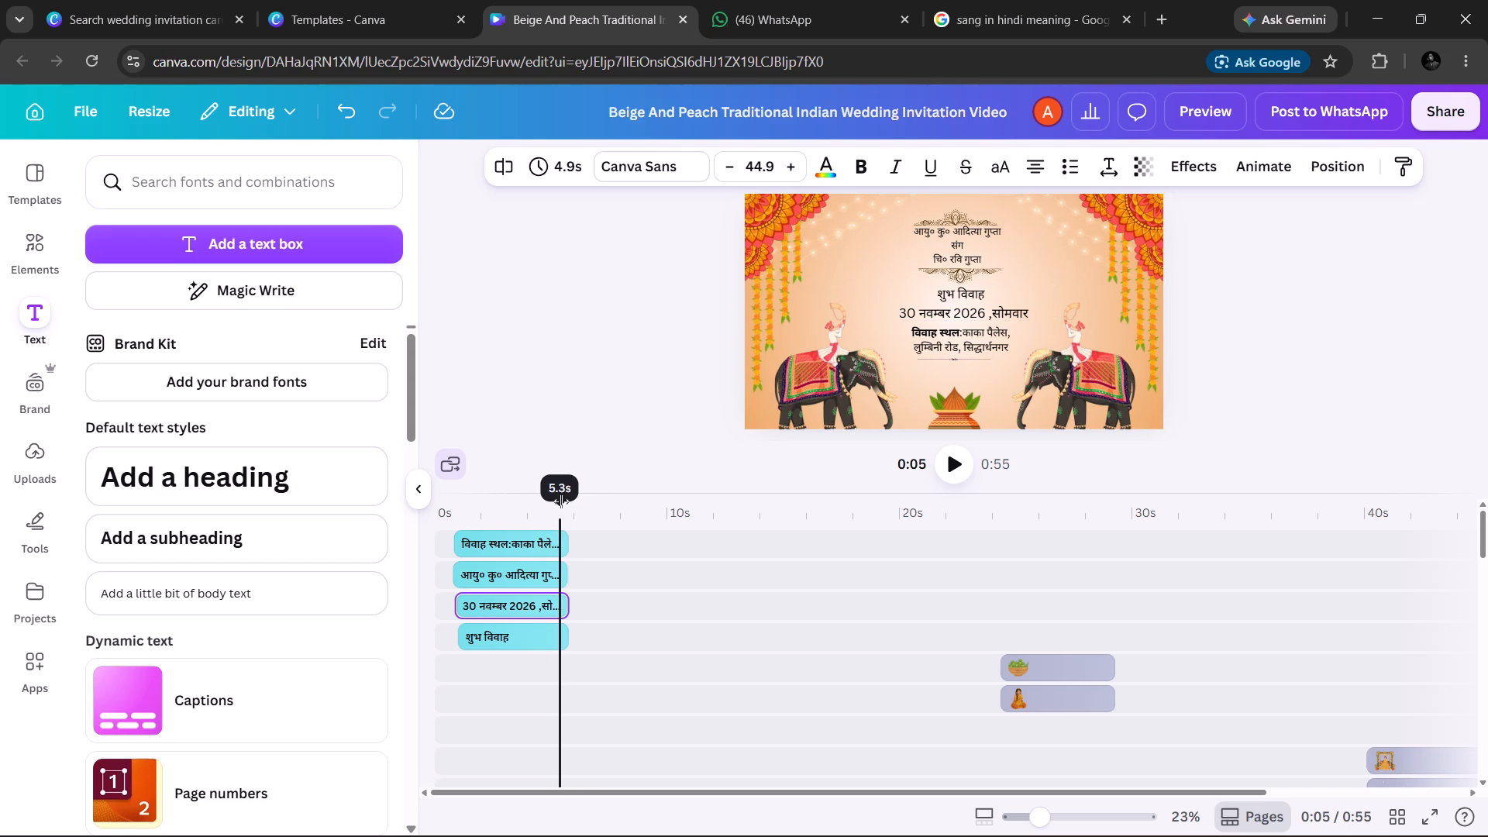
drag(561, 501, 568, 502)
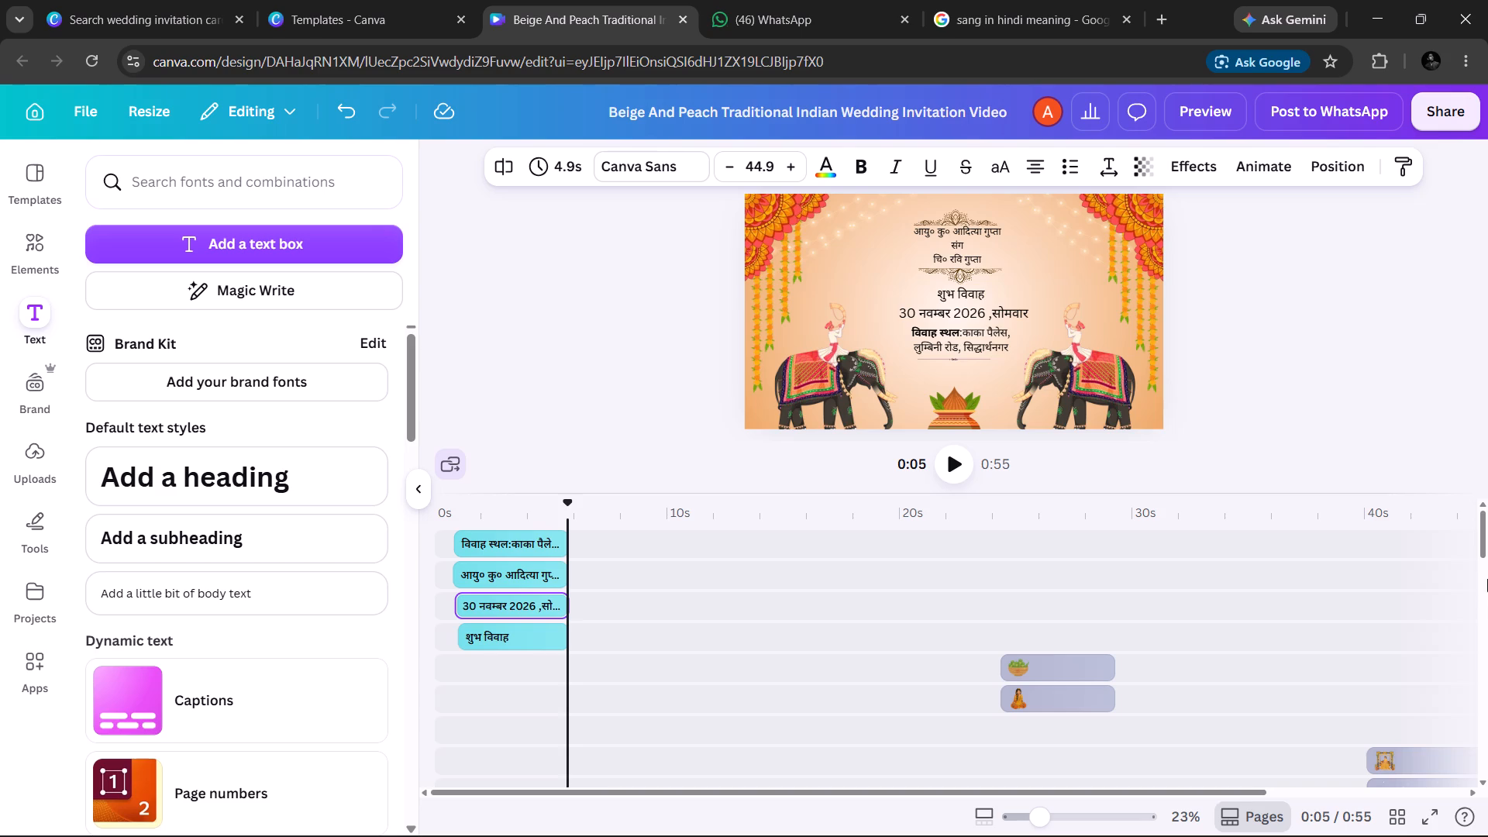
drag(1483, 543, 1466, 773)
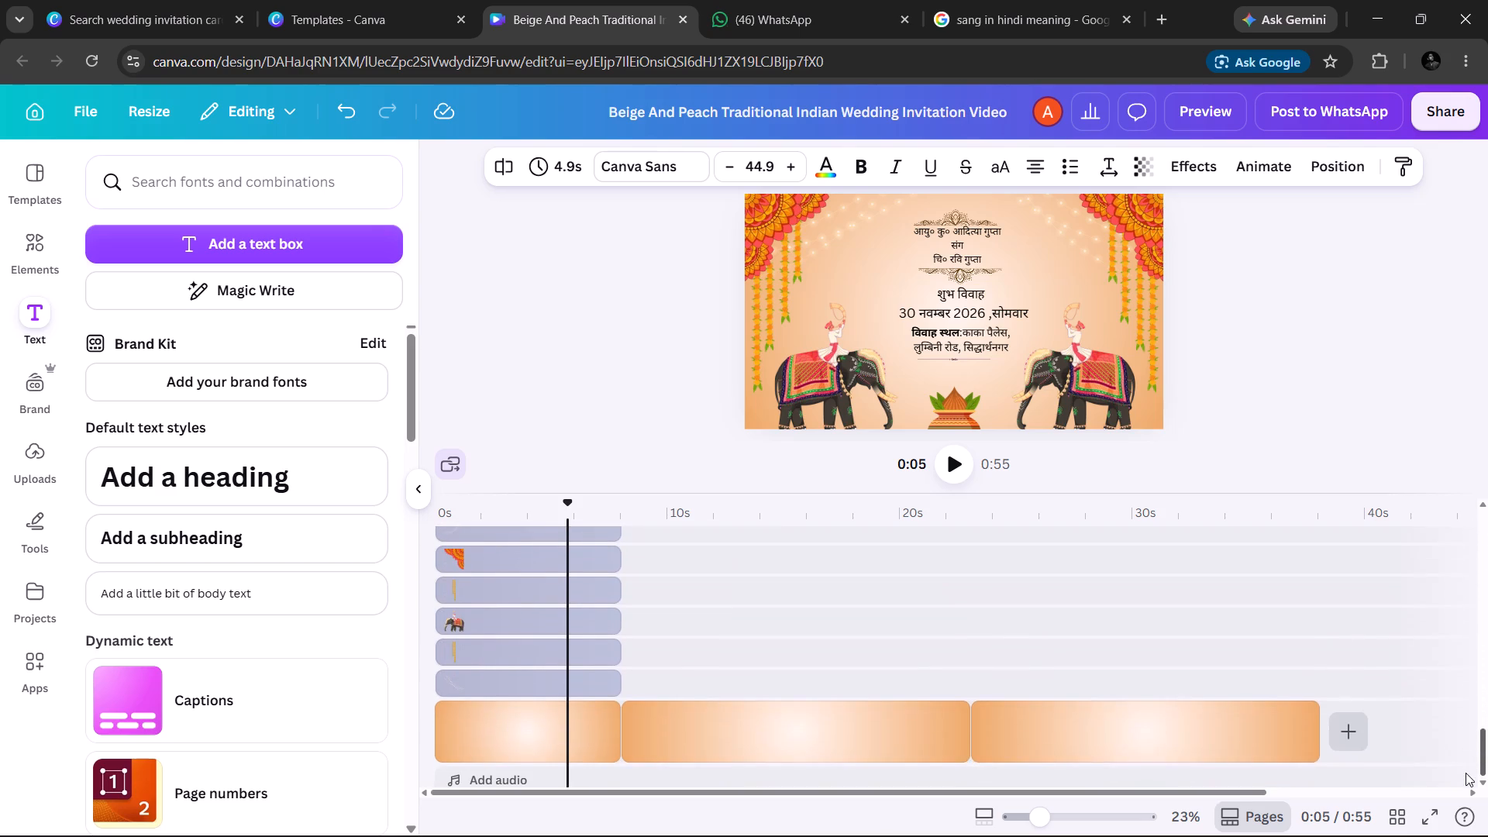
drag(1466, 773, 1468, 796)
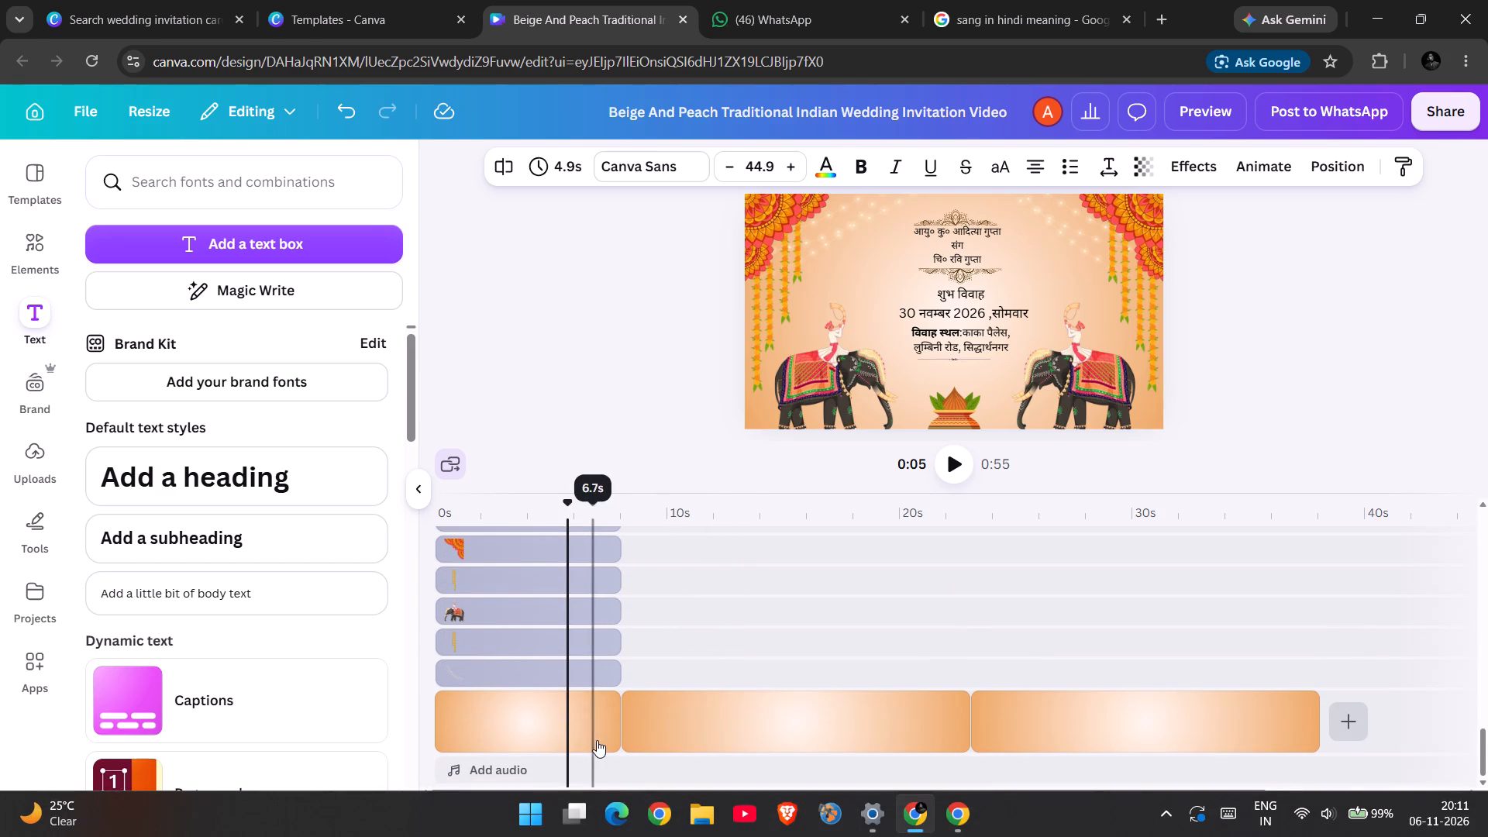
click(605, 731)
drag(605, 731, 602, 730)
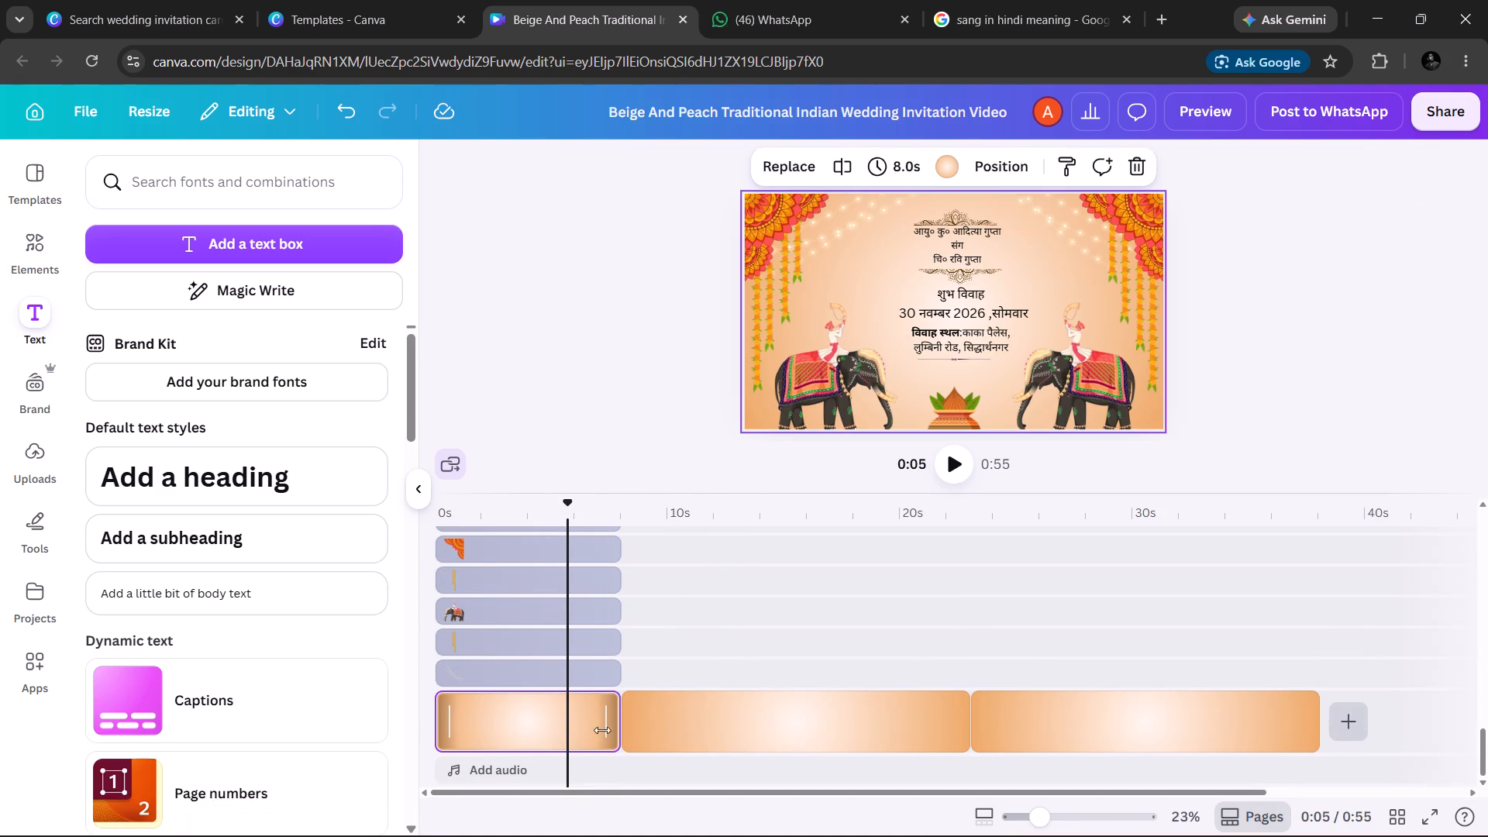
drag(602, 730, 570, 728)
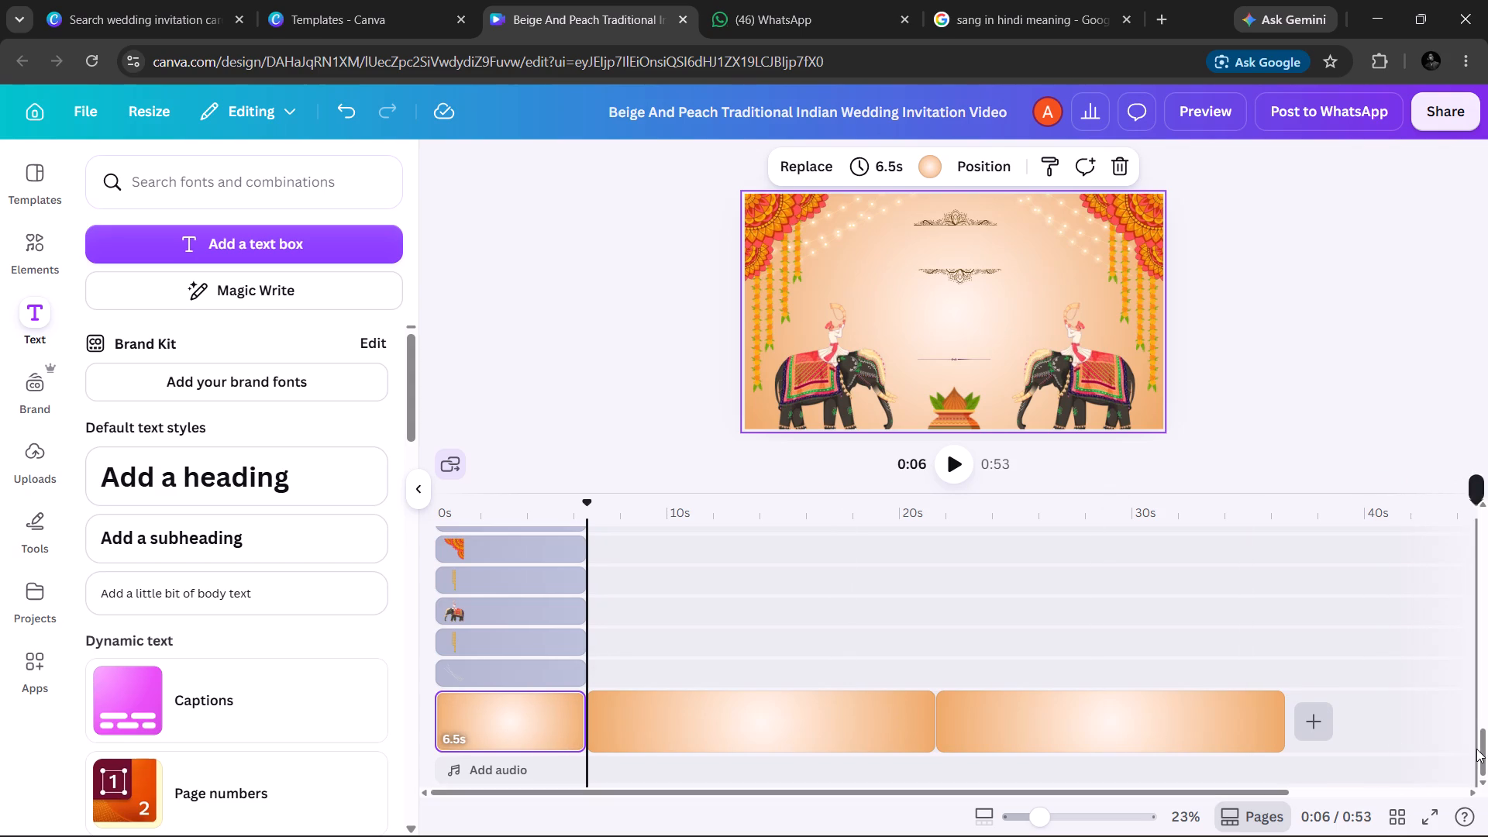
Shorten the opening scene to 5.7 seconds by trimming its background clip to where the text clips end.
drag(1484, 747, 1487, 634)
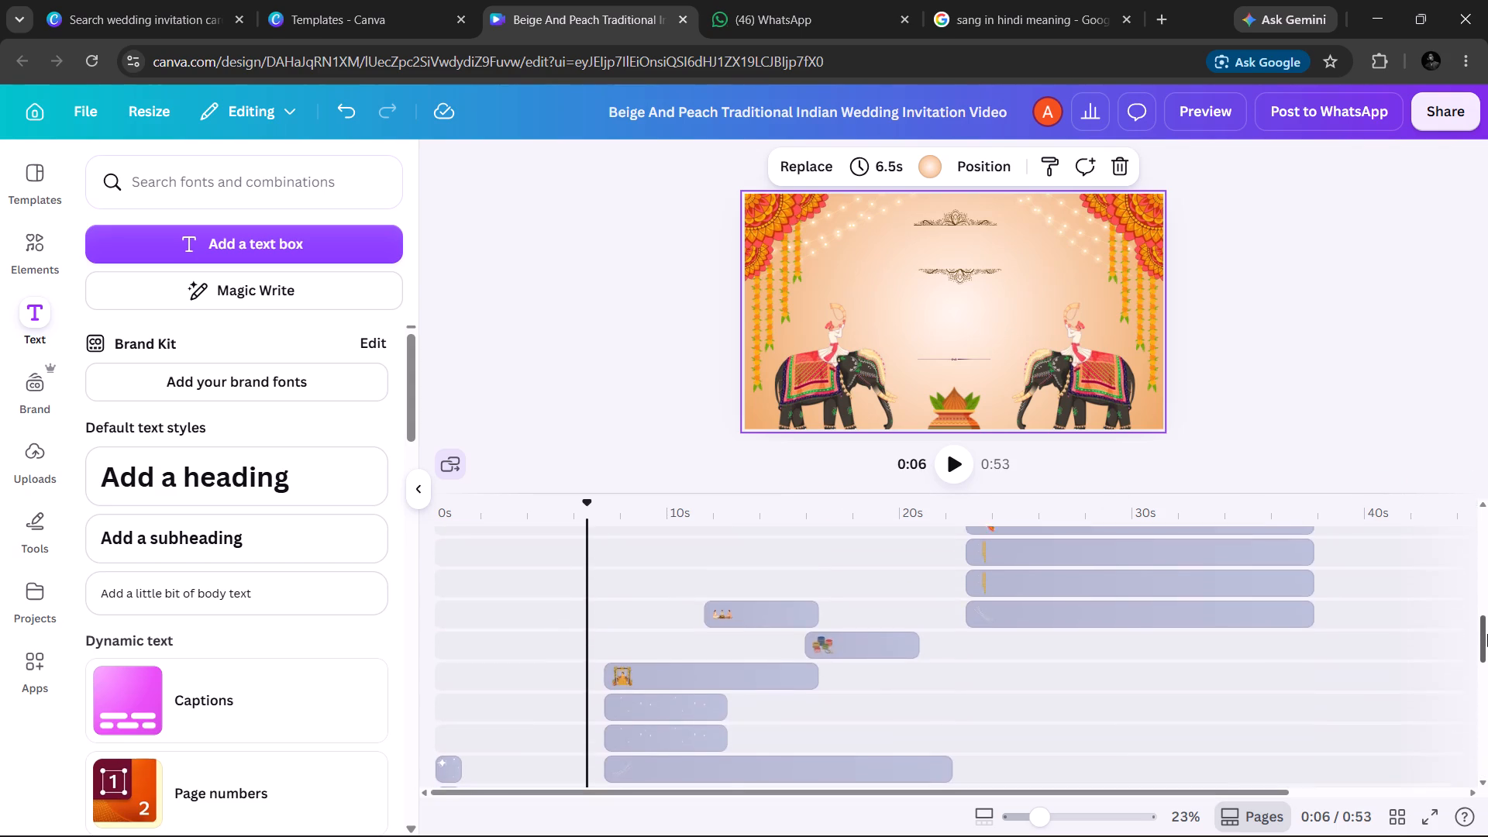
drag(1487, 634, 1482, 413)
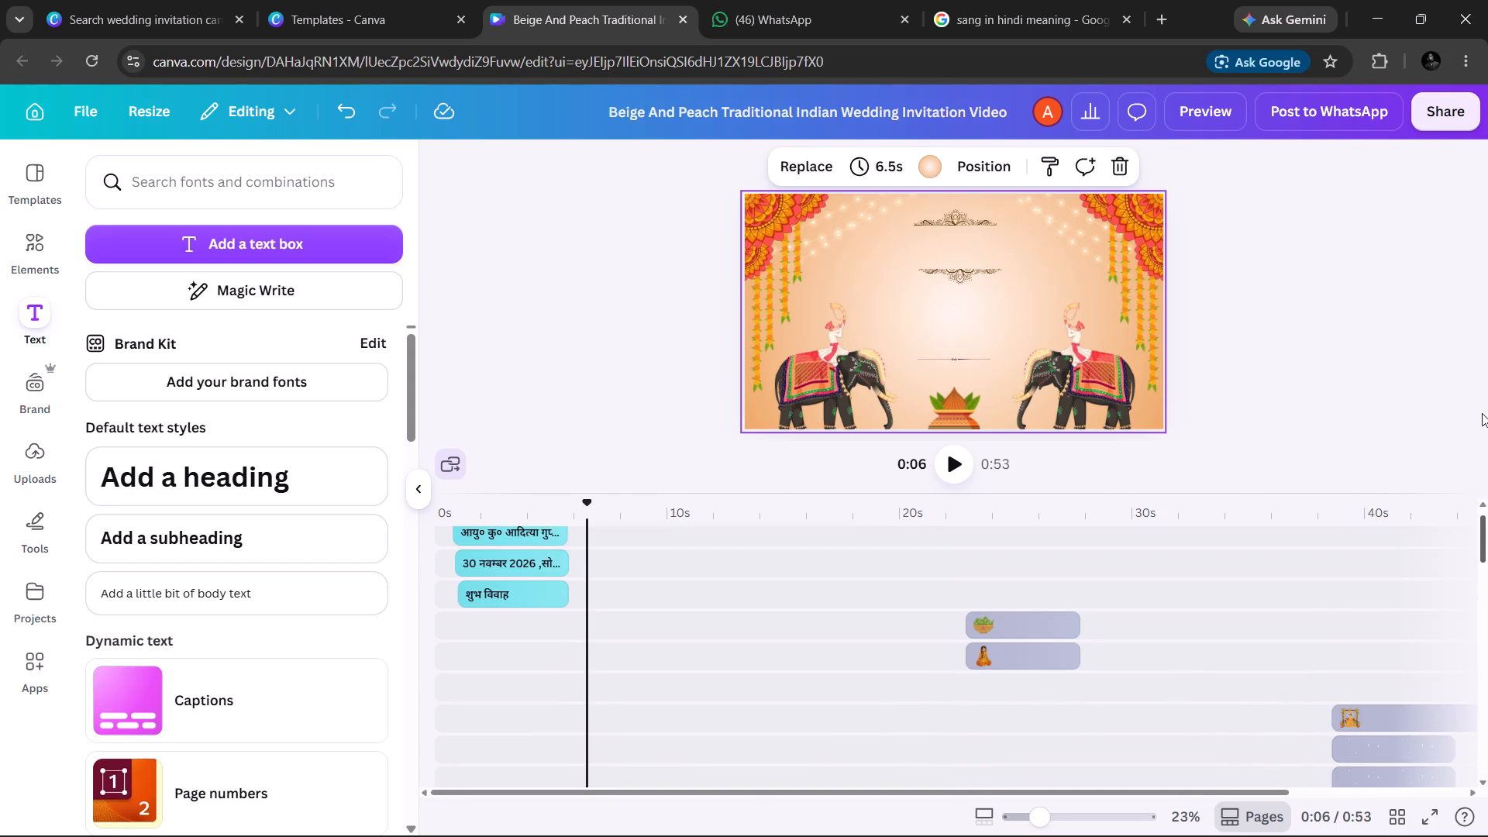
drag(1482, 413, 1482, 398)
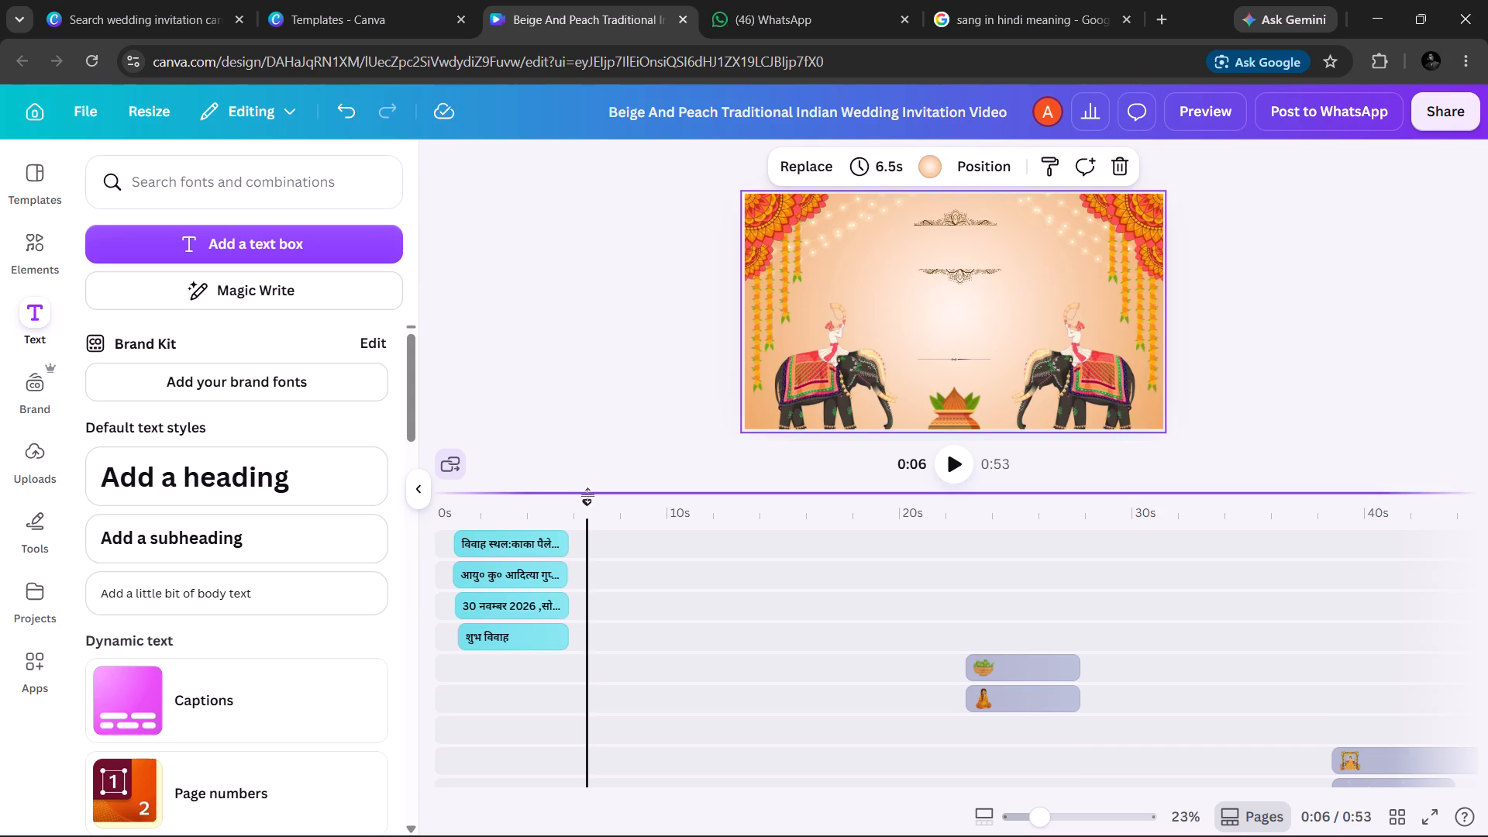
drag(586, 502, 584, 502)
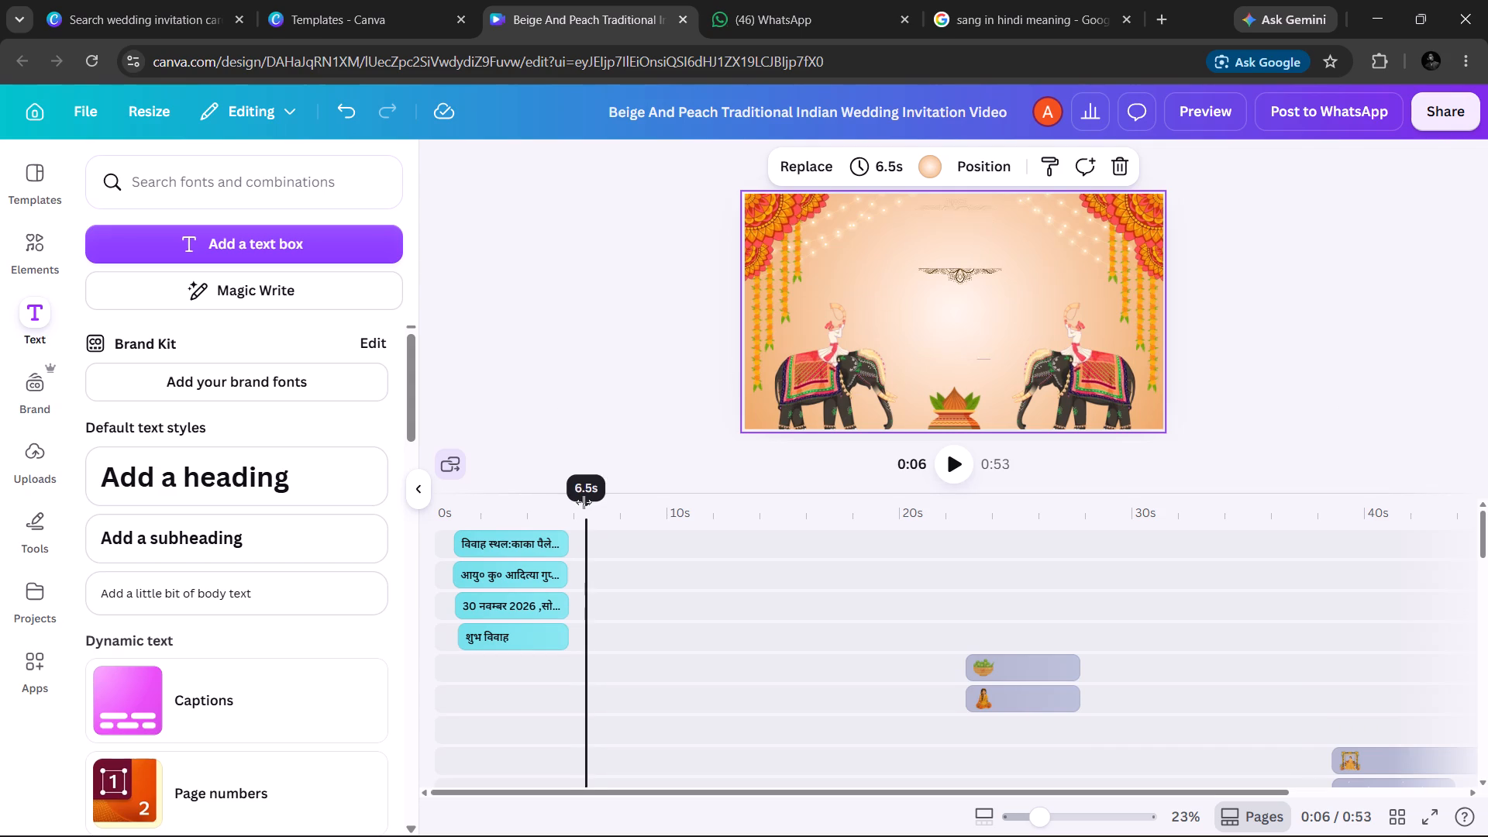
drag(584, 502, 566, 504)
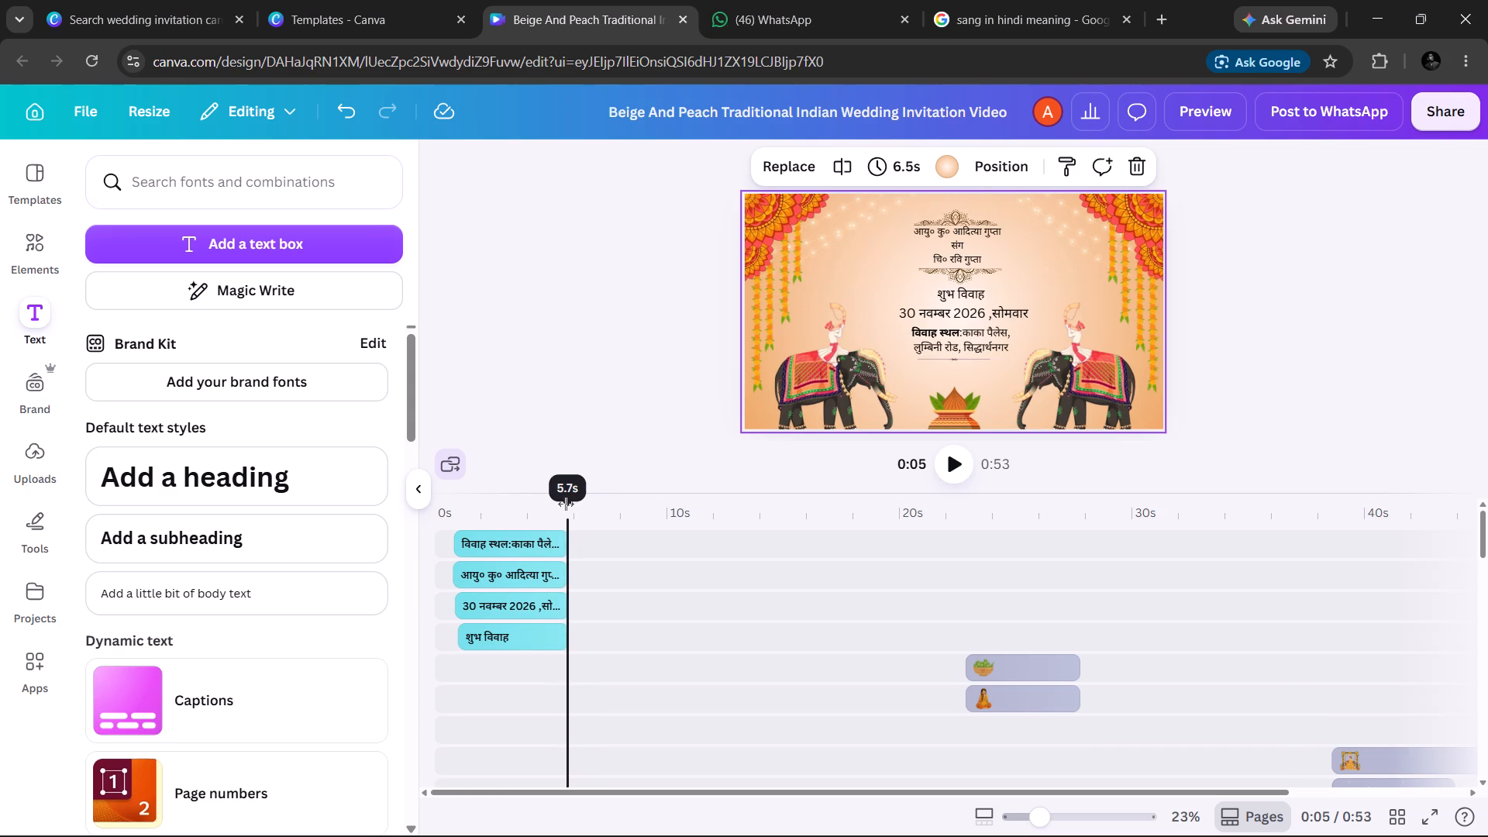
drag(566, 504, 567, 504)
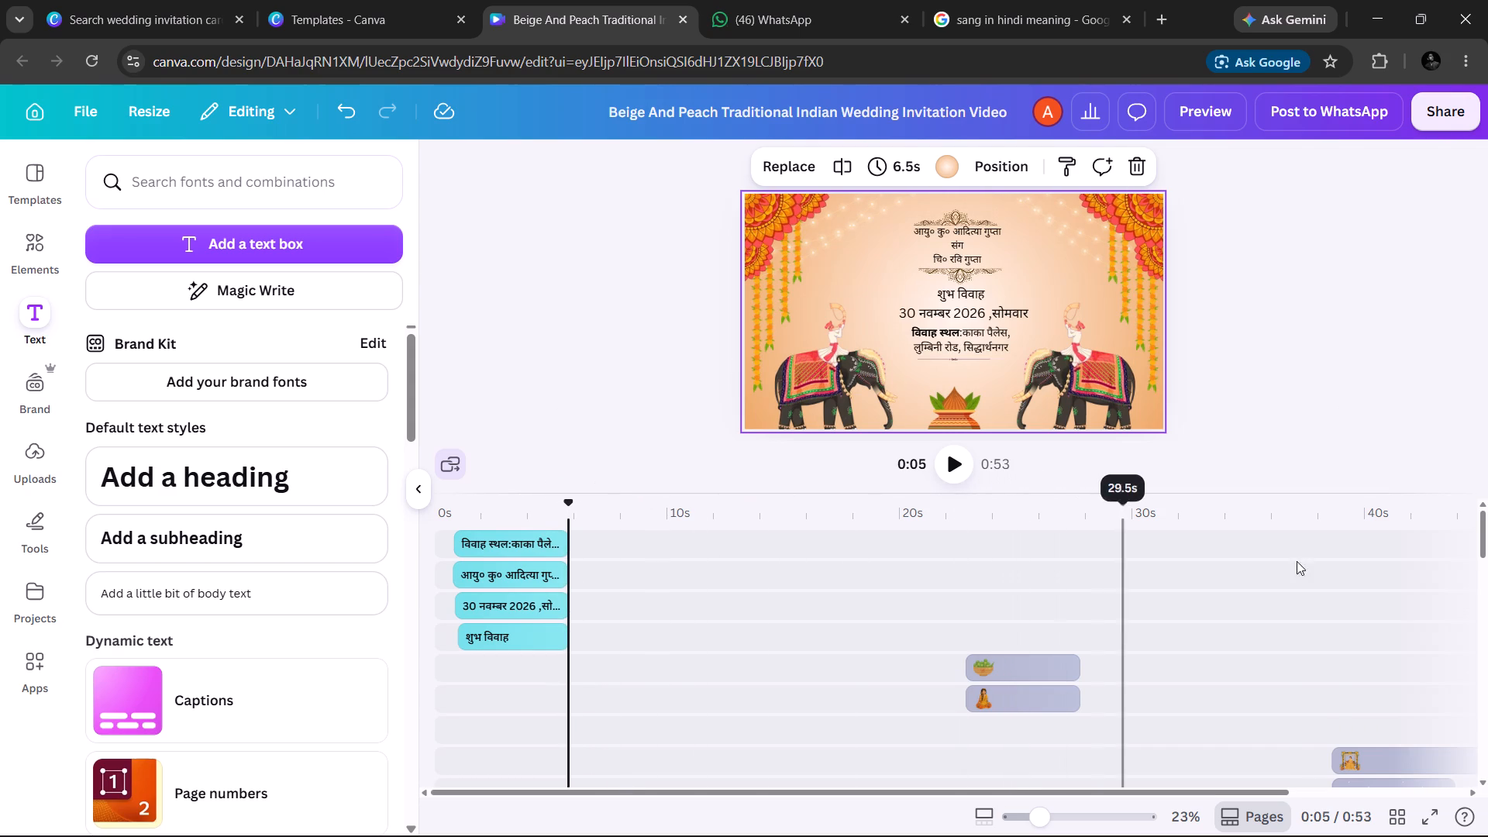
drag(1487, 524, 1484, 558)
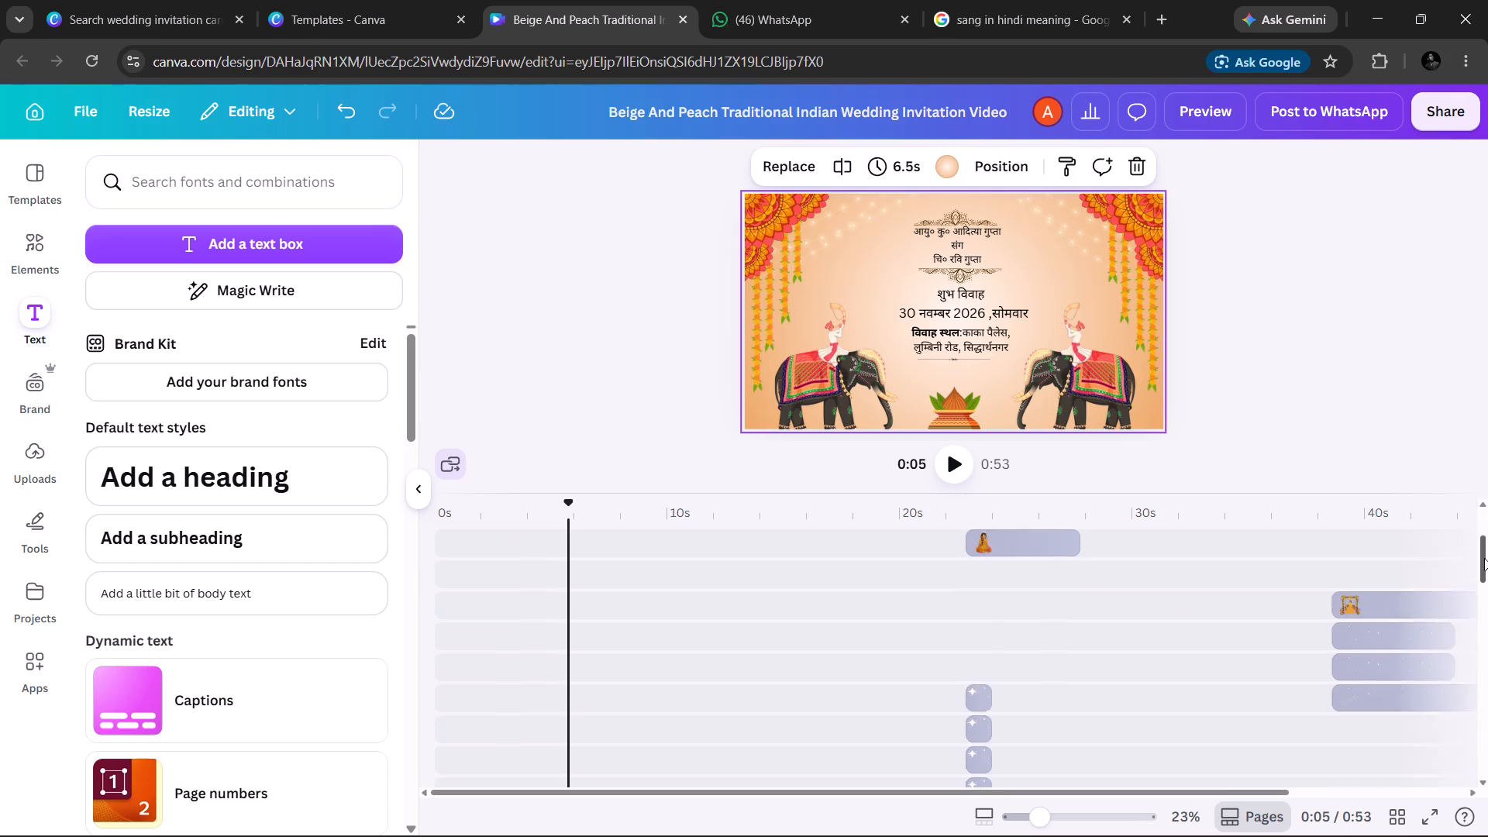
drag(1484, 558, 1444, 746)
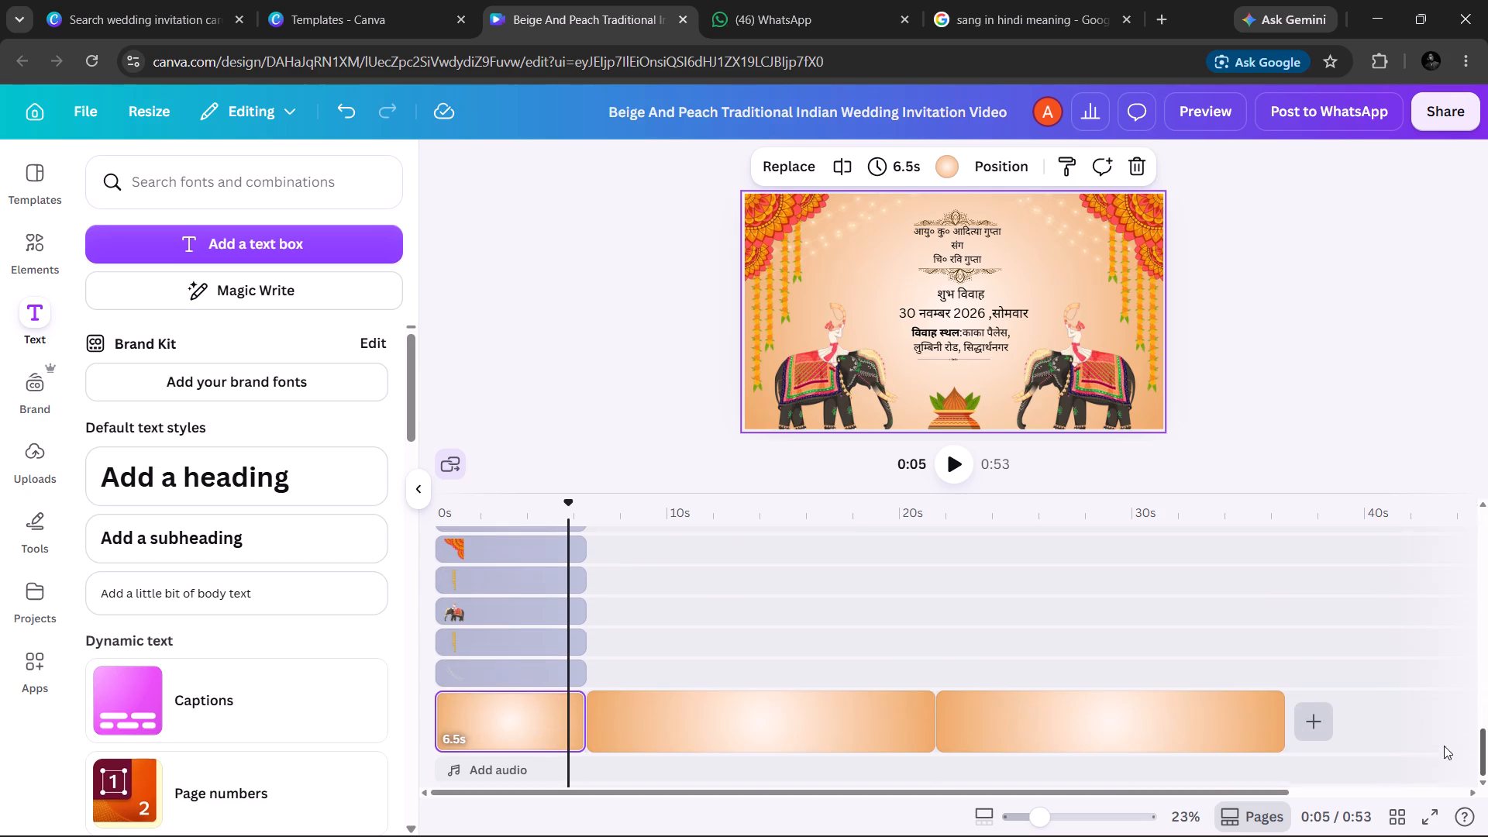
drag(1444, 746, 1444, 753)
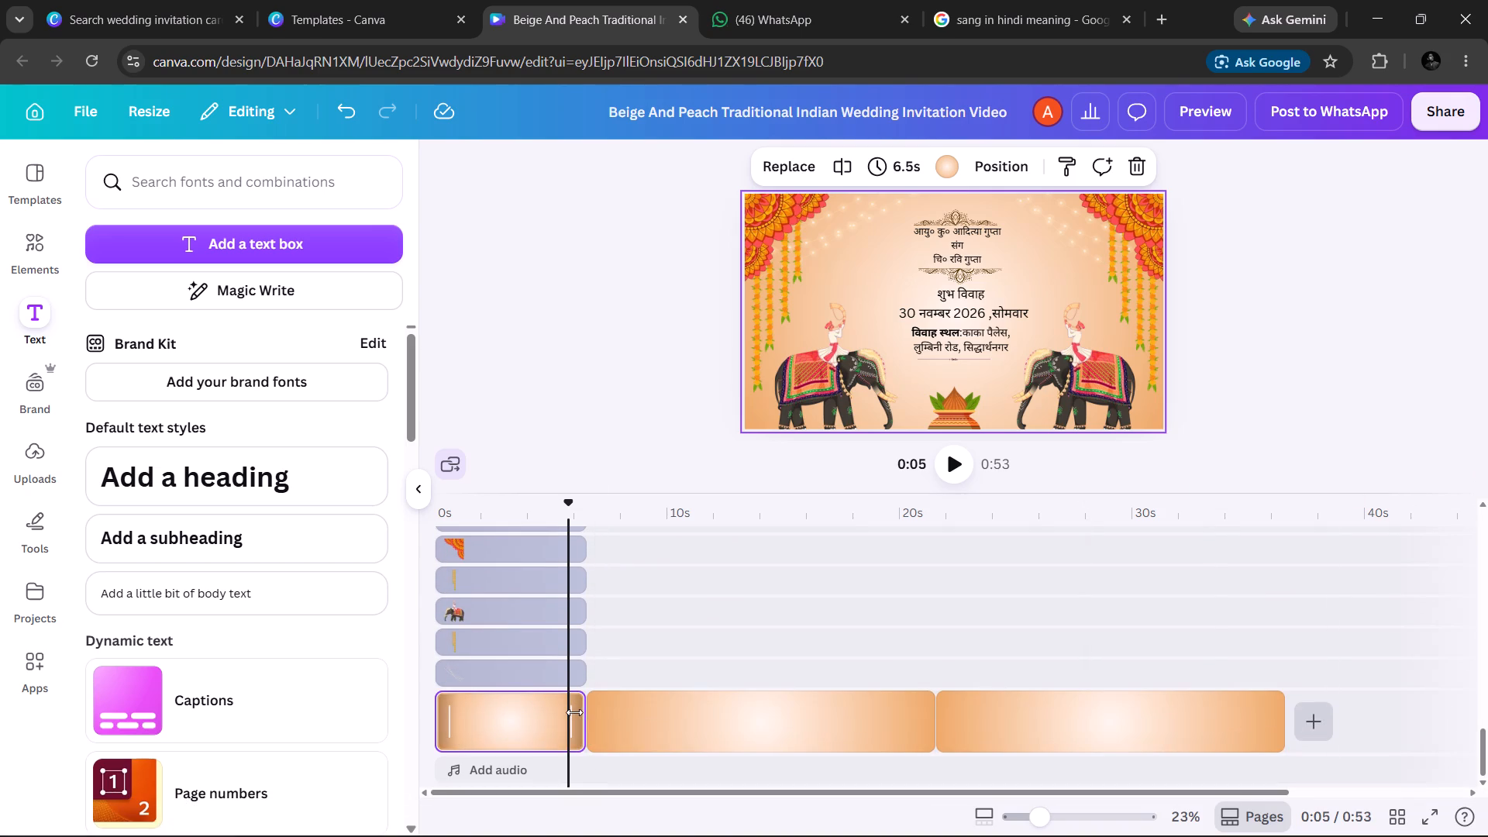
drag(575, 712, 570, 714)
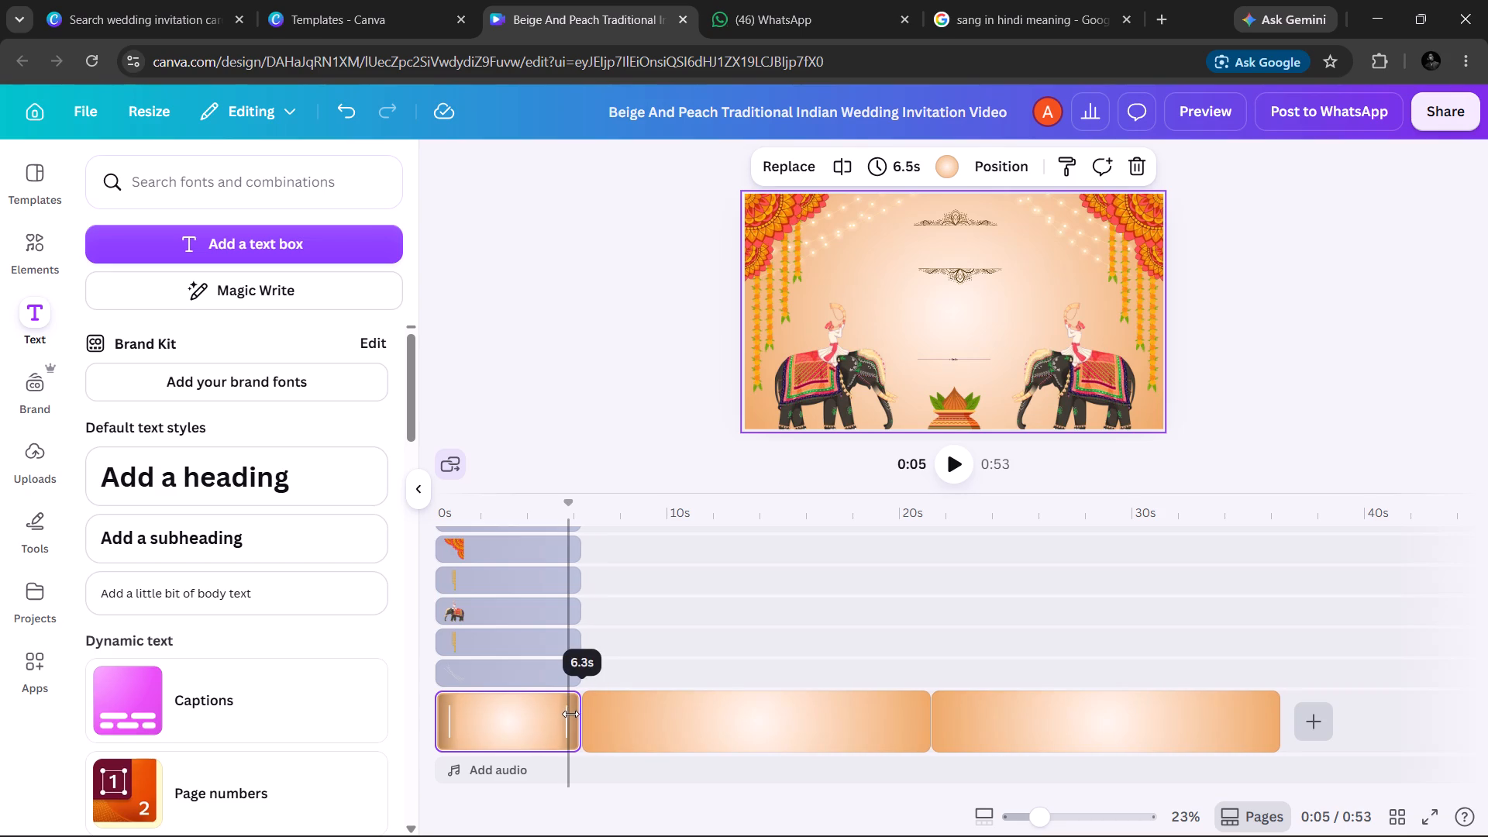
drag(570, 714, 564, 726)
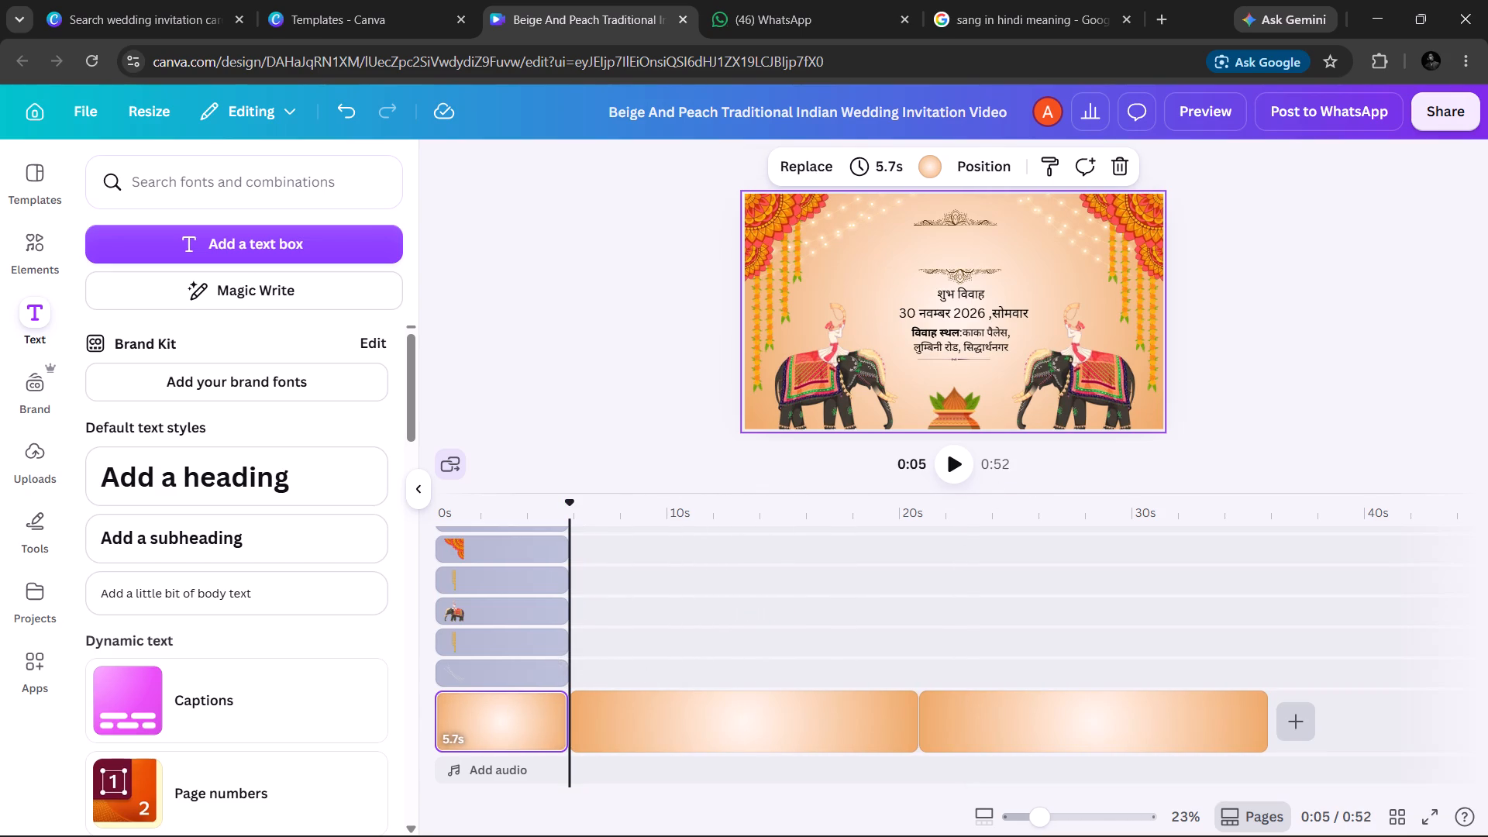
Play the opening scene from the start to check its shortened duration.
click(469, 715)
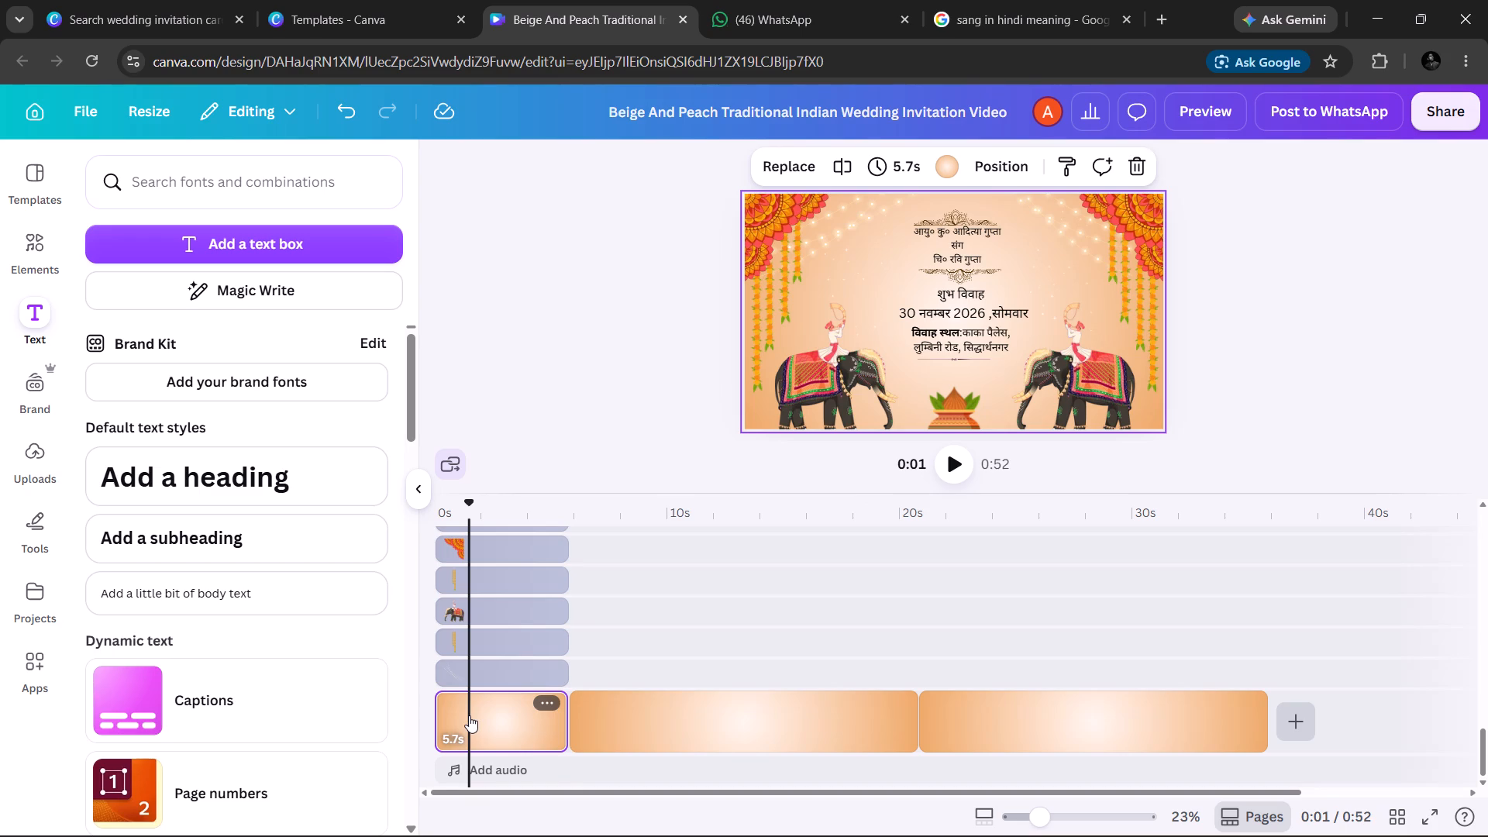
drag(465, 701, 399, 694)
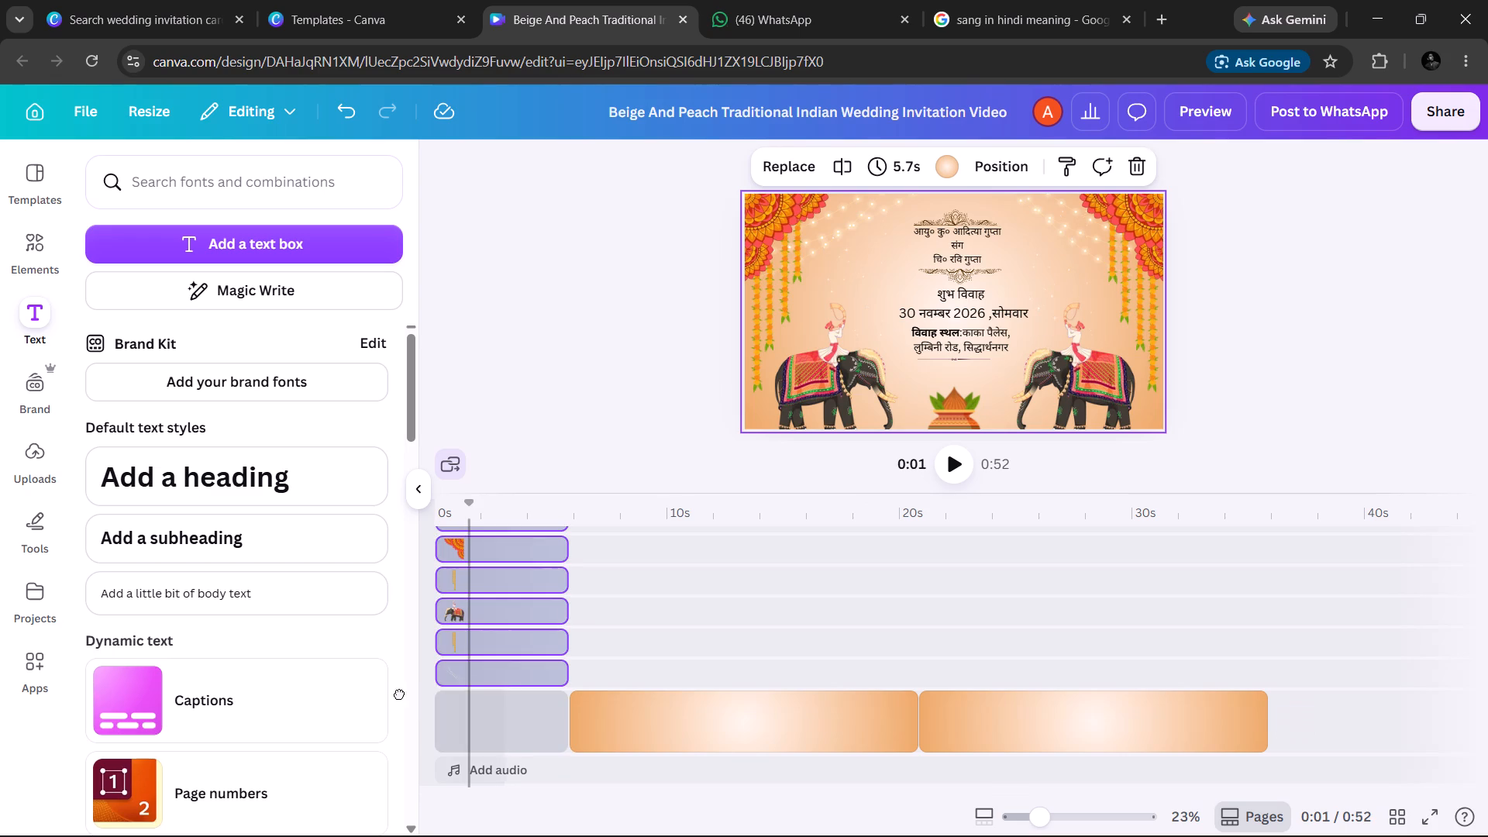
drag(399, 694, 398, 694)
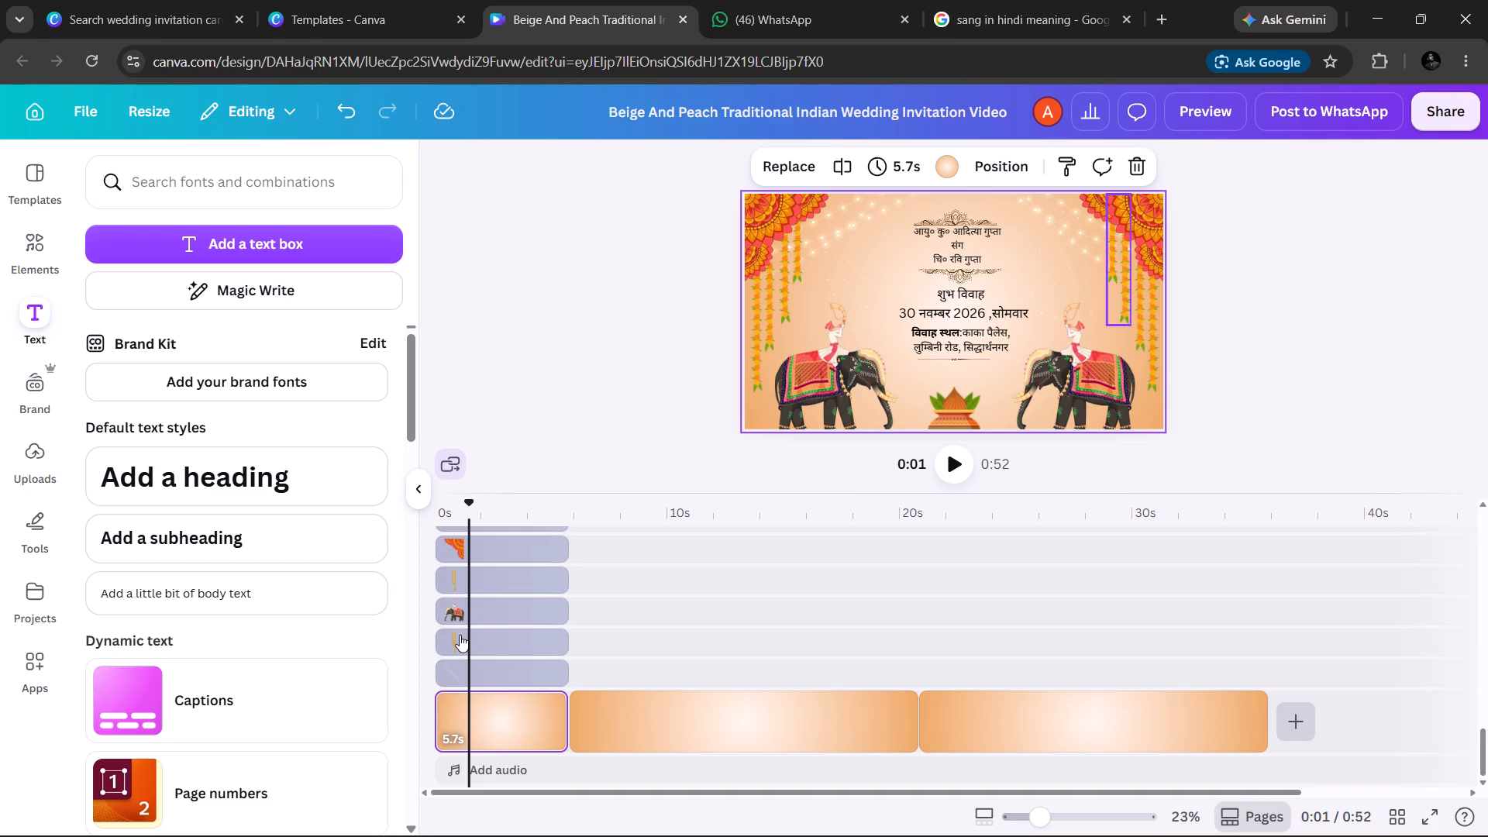
drag(467, 506, 431, 498)
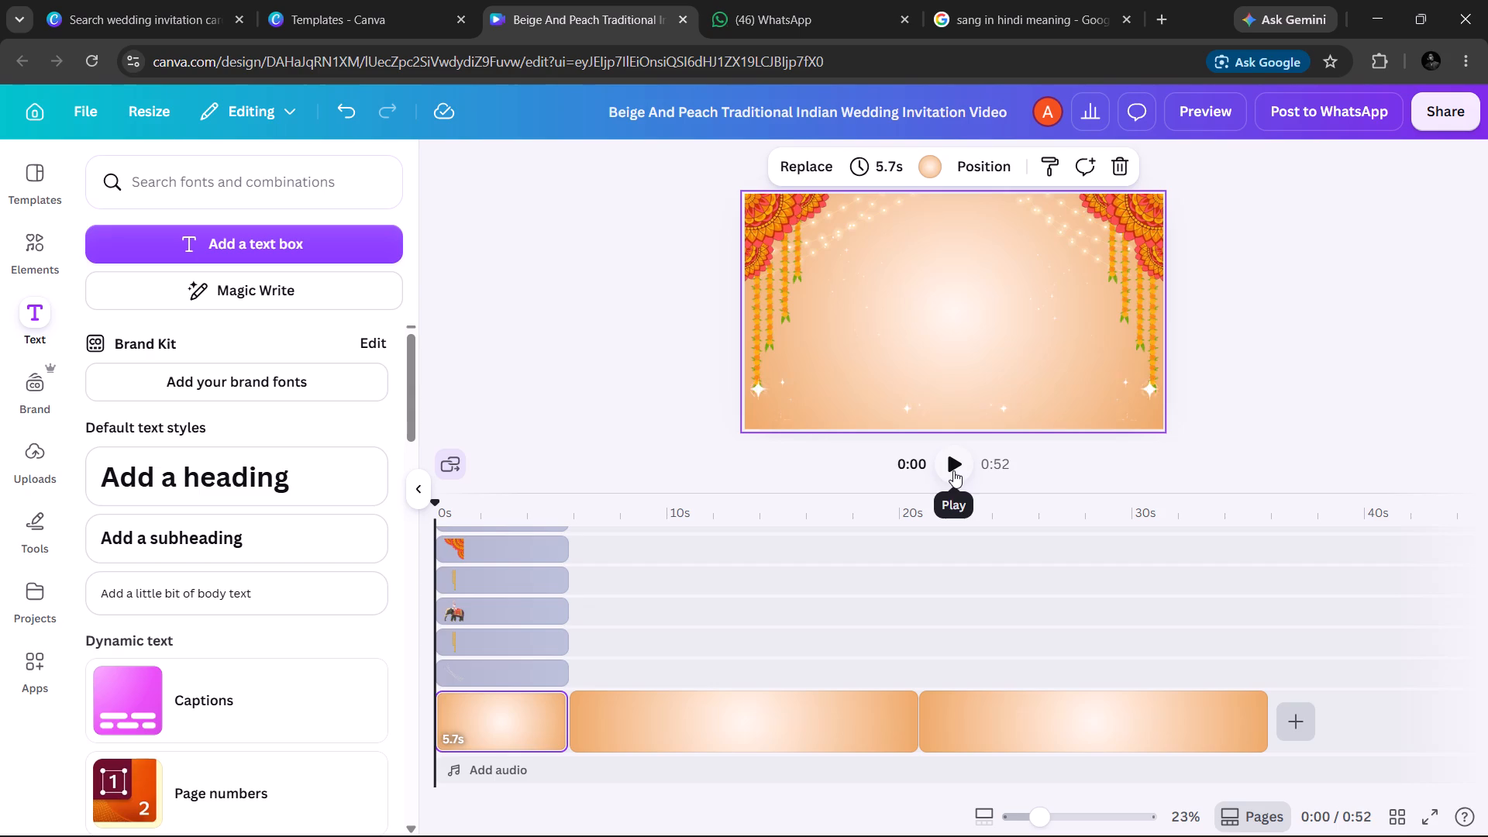
click(953, 470)
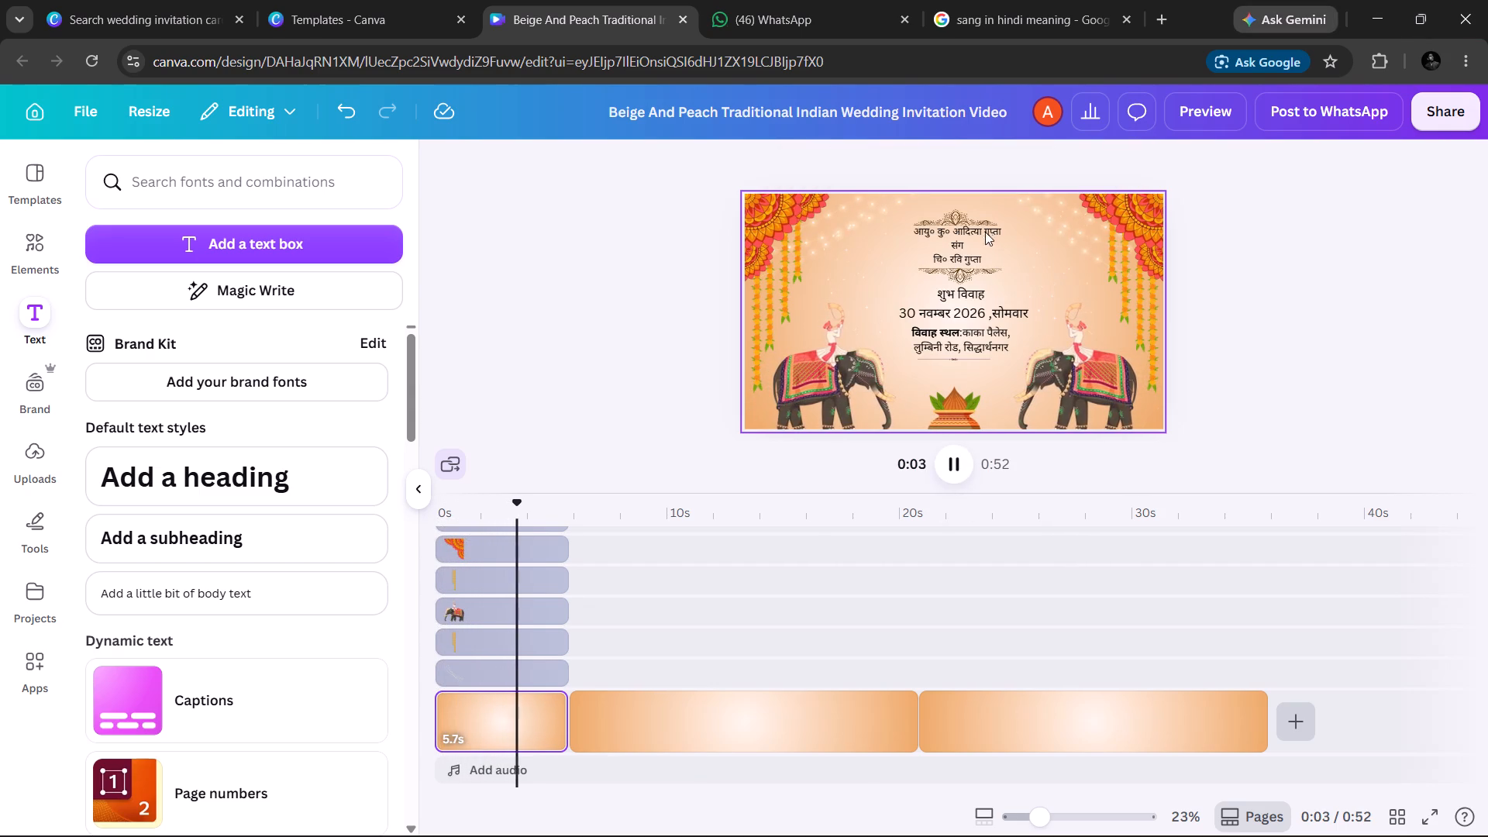
Select the brown ornament above the couple's names in the opening scene.
click(965, 221)
click(965, 221)
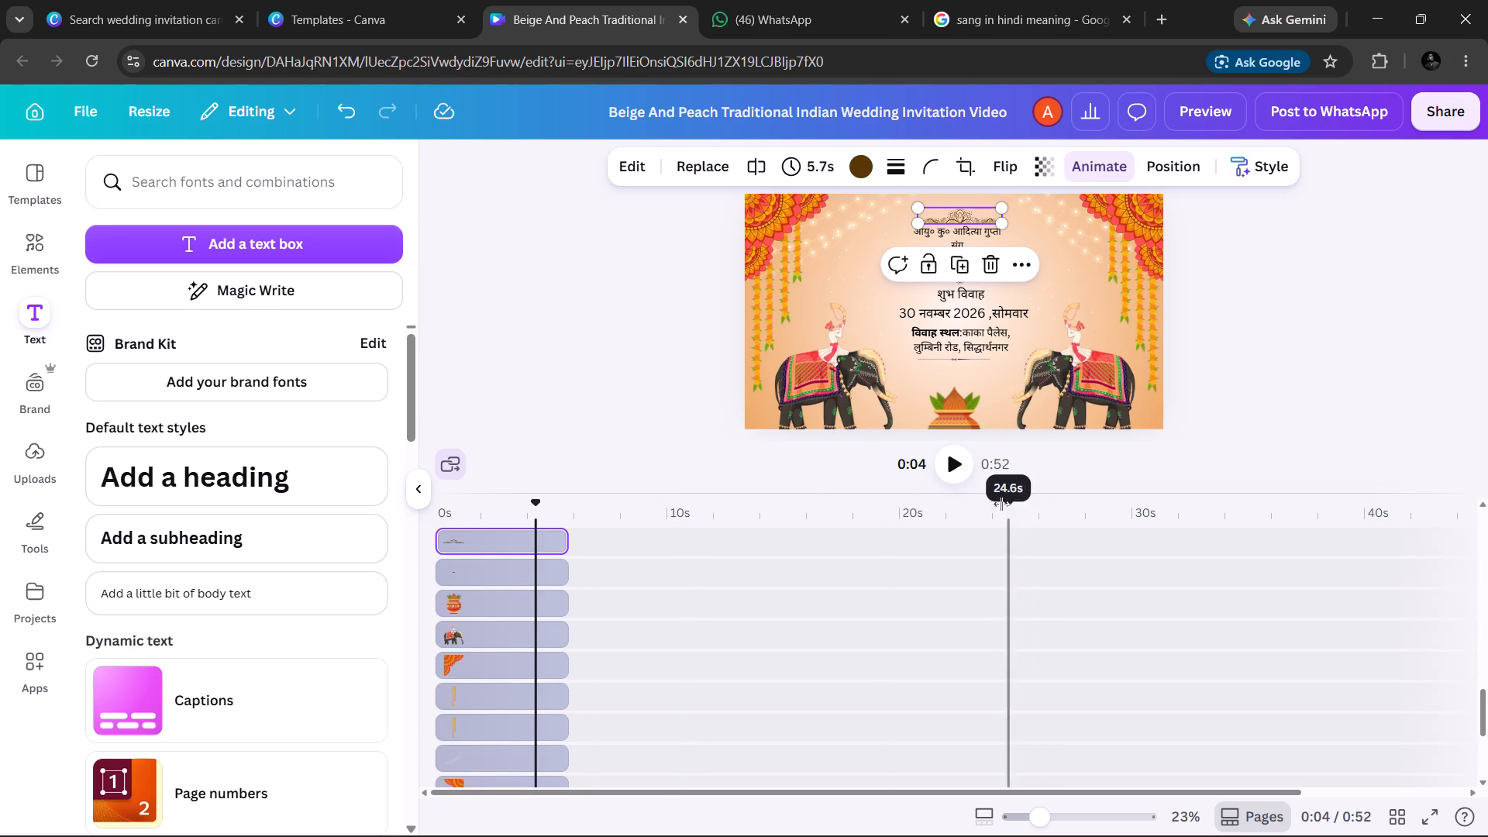
Play the video from the start through the opening scene and into the swing scene to check them.
drag(541, 501, 374, 496)
click(955, 462)
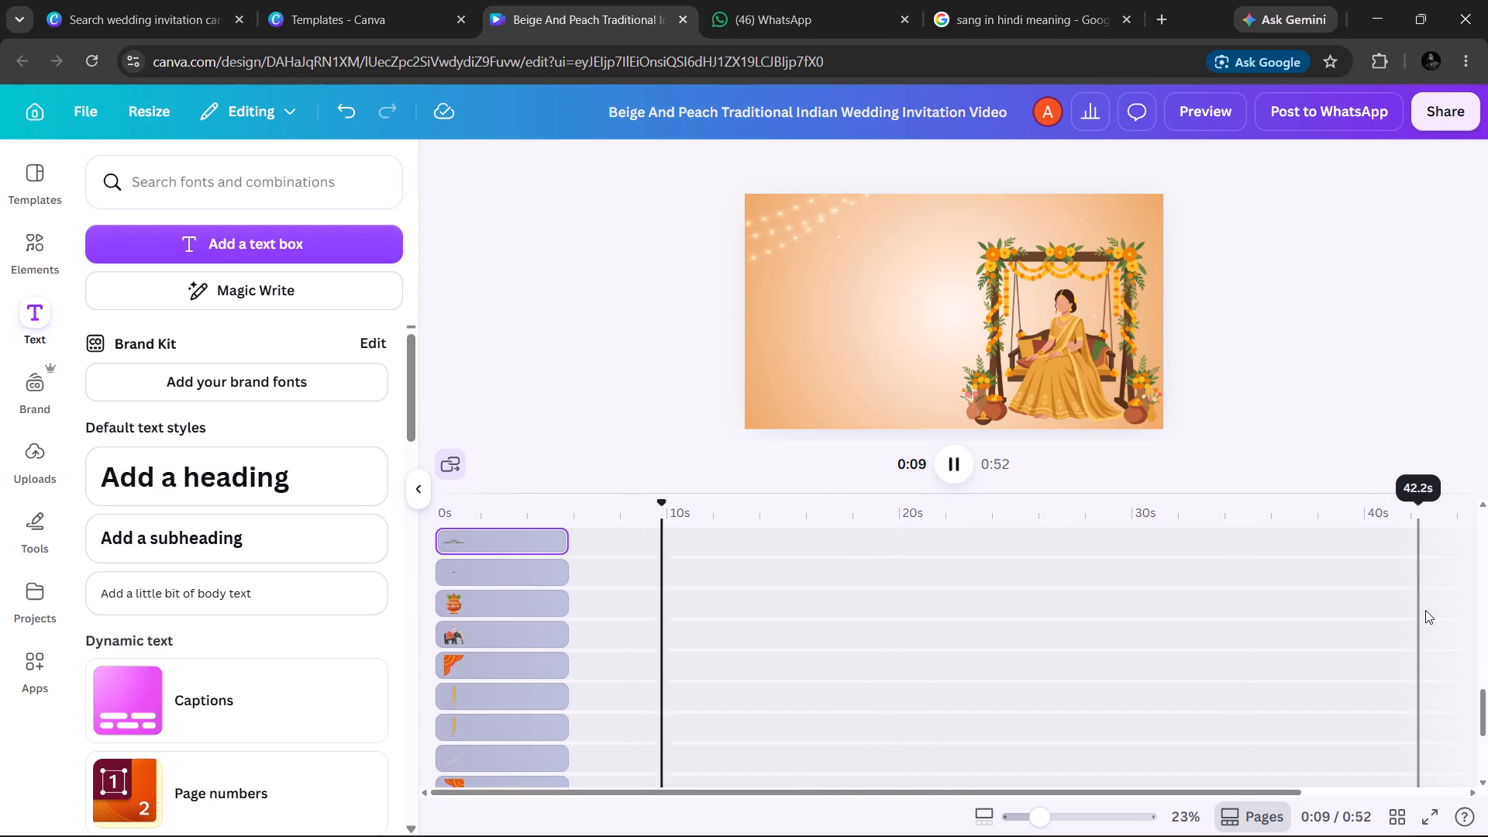
Select the swing scene's background clip at about 0:14 and look through the timeline tracks for its element clips.
drag(1481, 713, 1479, 736)
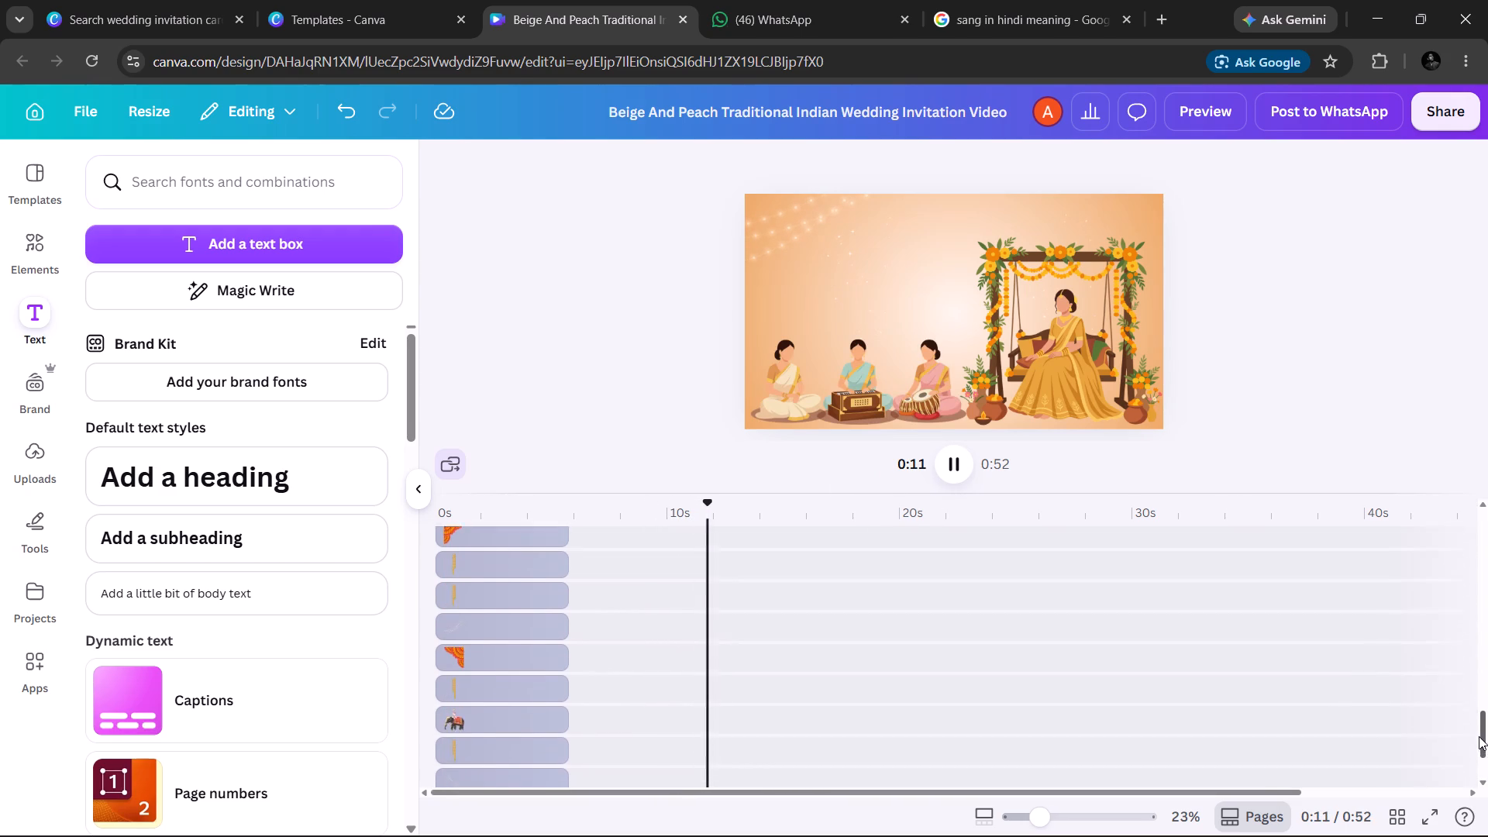
drag(1479, 736, 1472, 778)
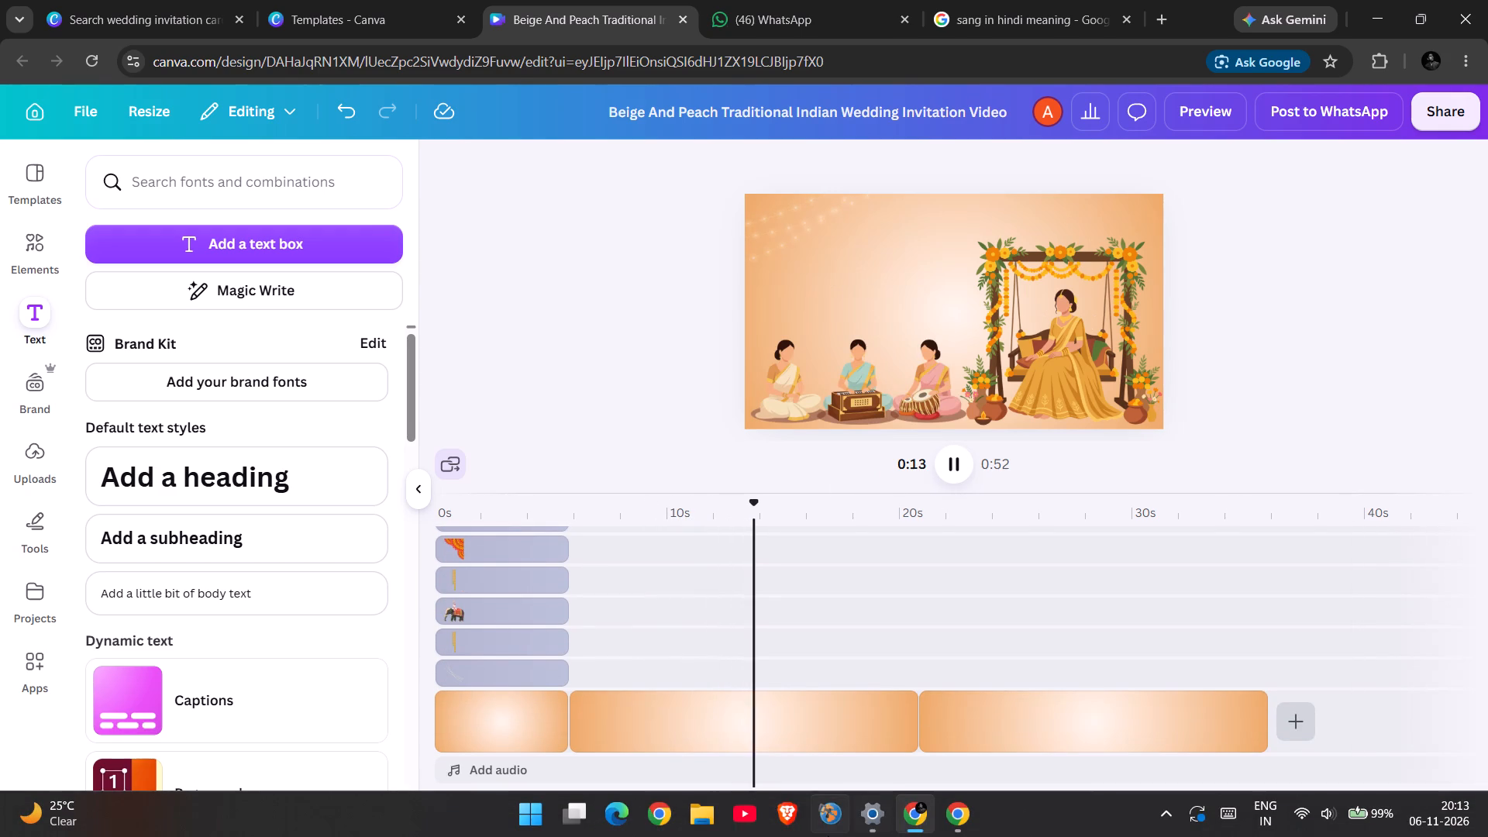
click(664, 736)
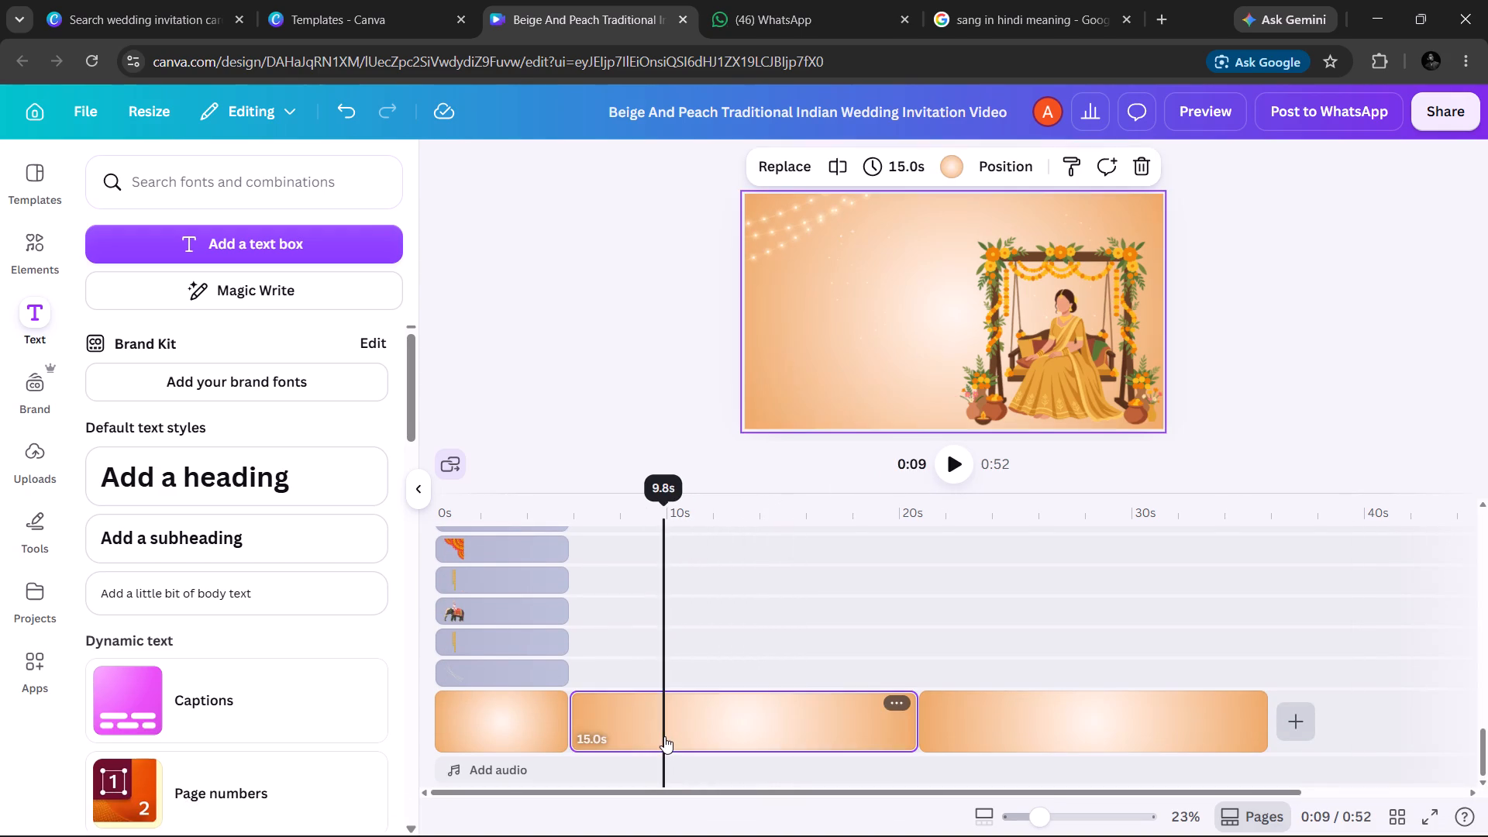
click(969, 718)
click(777, 719)
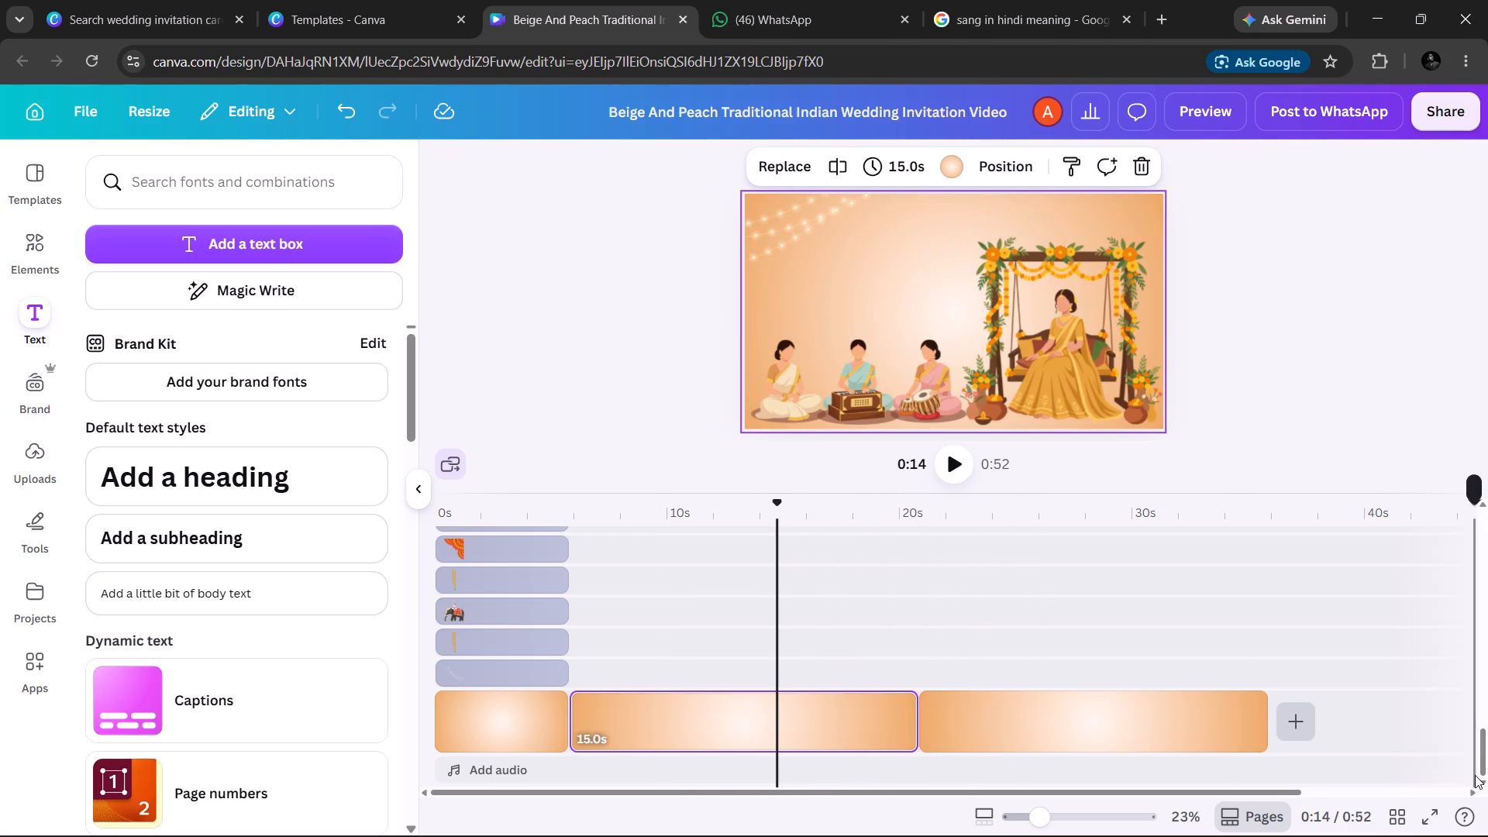
drag(1484, 758, 1487, 596)
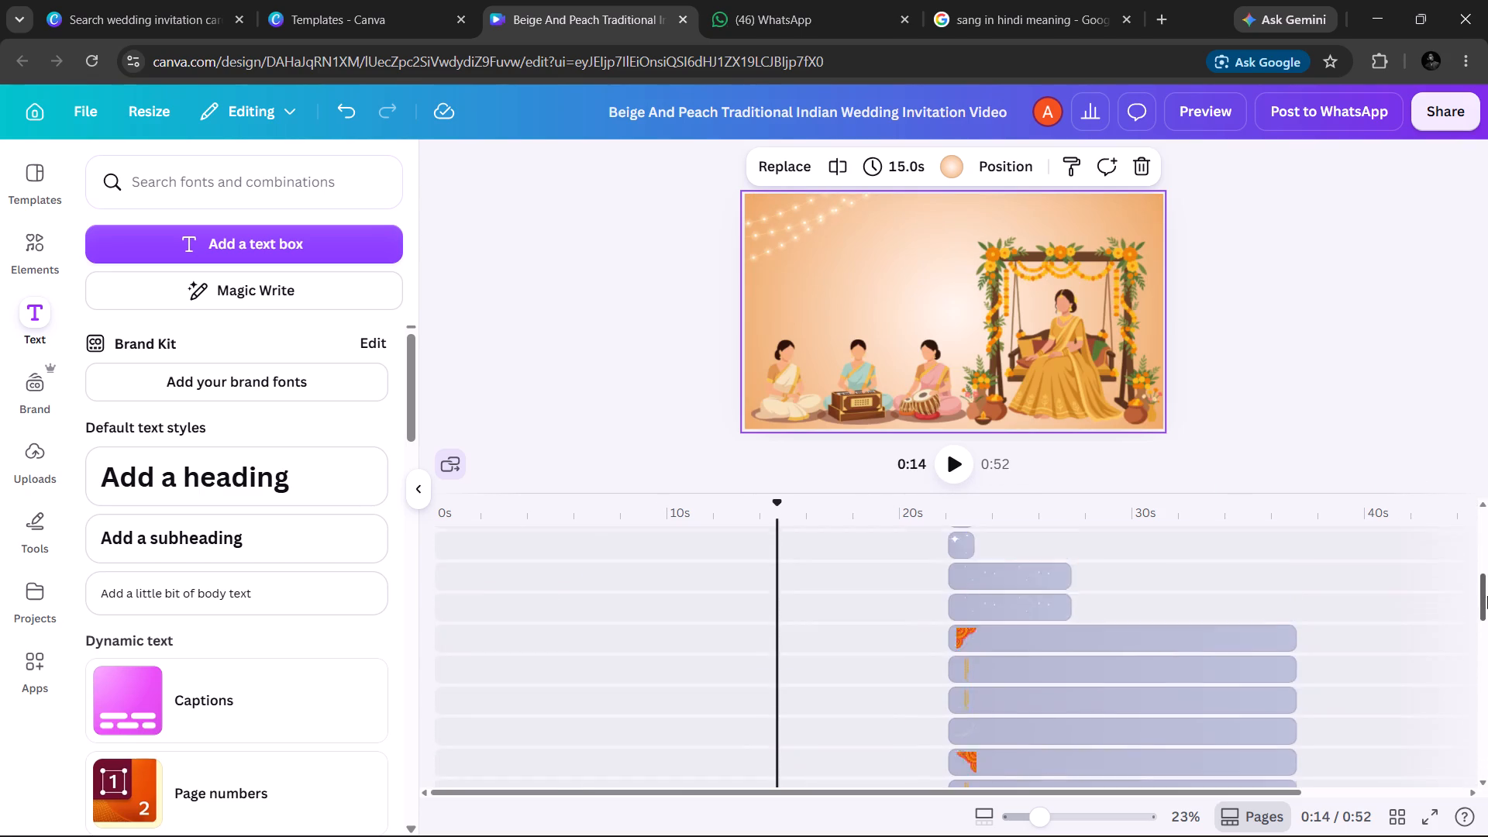
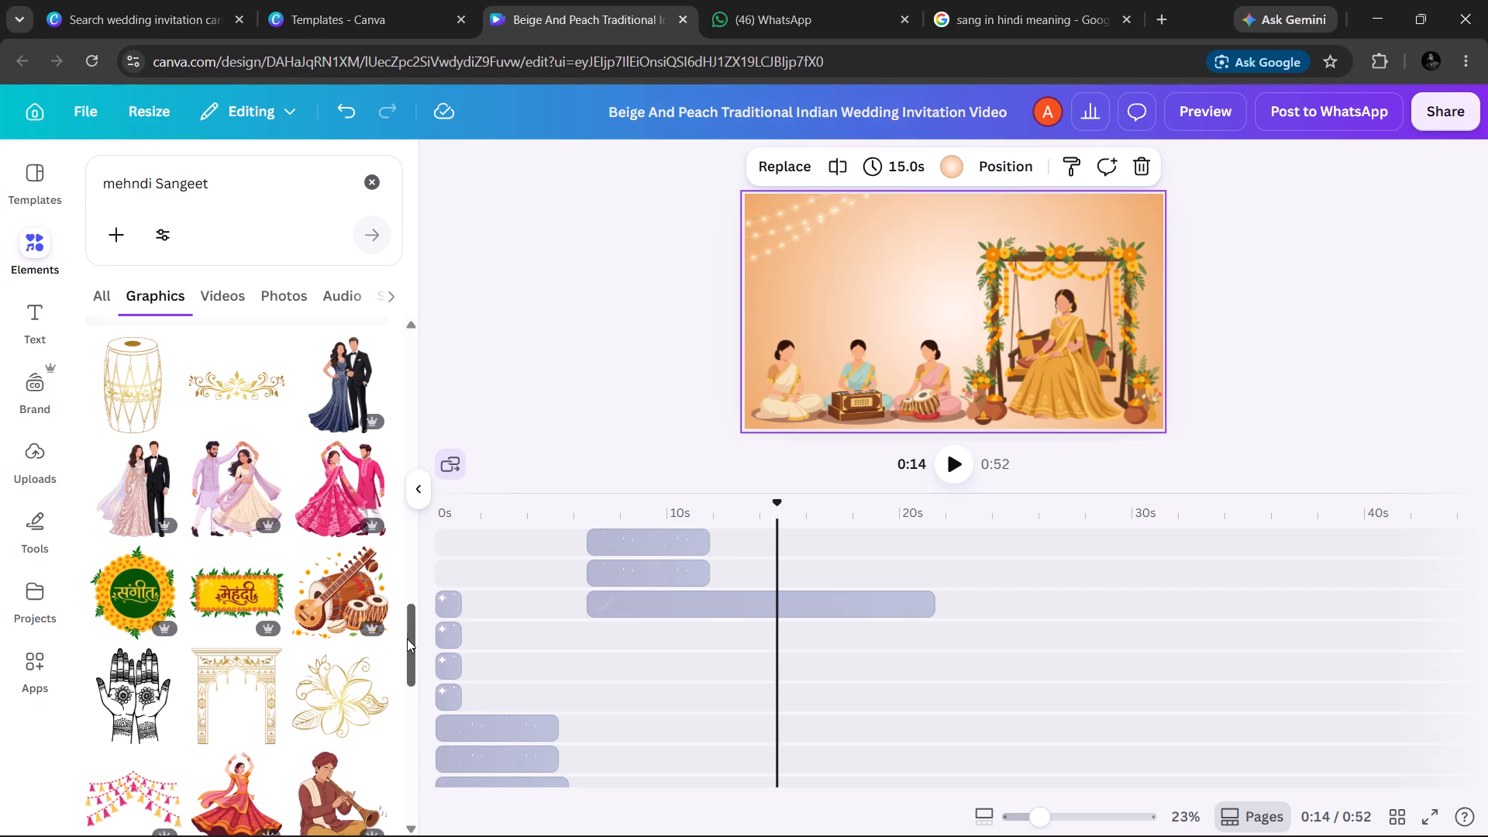
Look back through the mehndi Sangeet graphics results for artwork to suit the sangeet scene.
drag(407, 639, 435, 524)
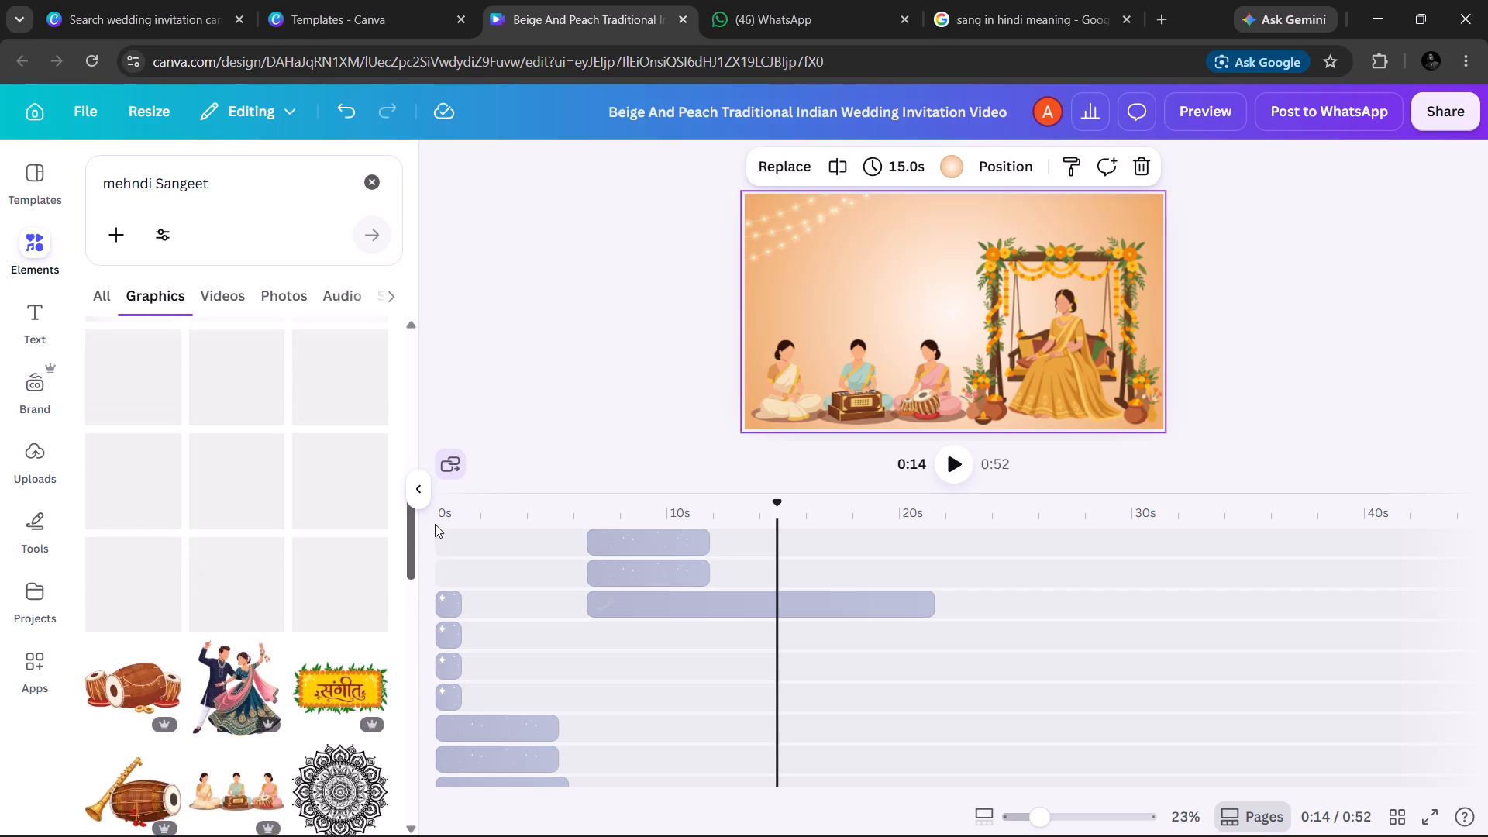
Replace the mehndi Sangeet graphics search with a search for haldi.
drag(435, 524, 443, 315)
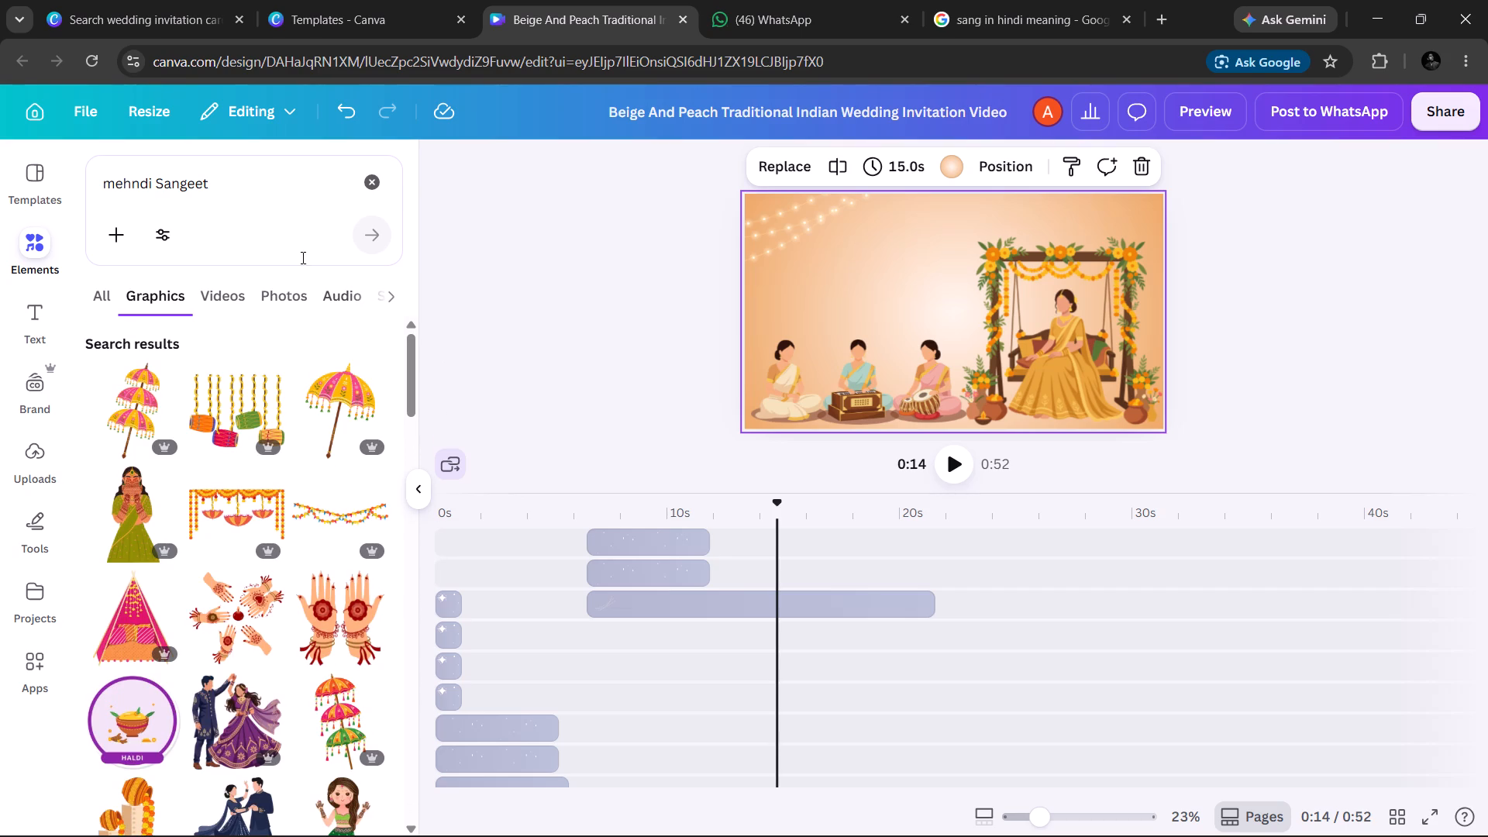
click(271, 234)
click(253, 196)
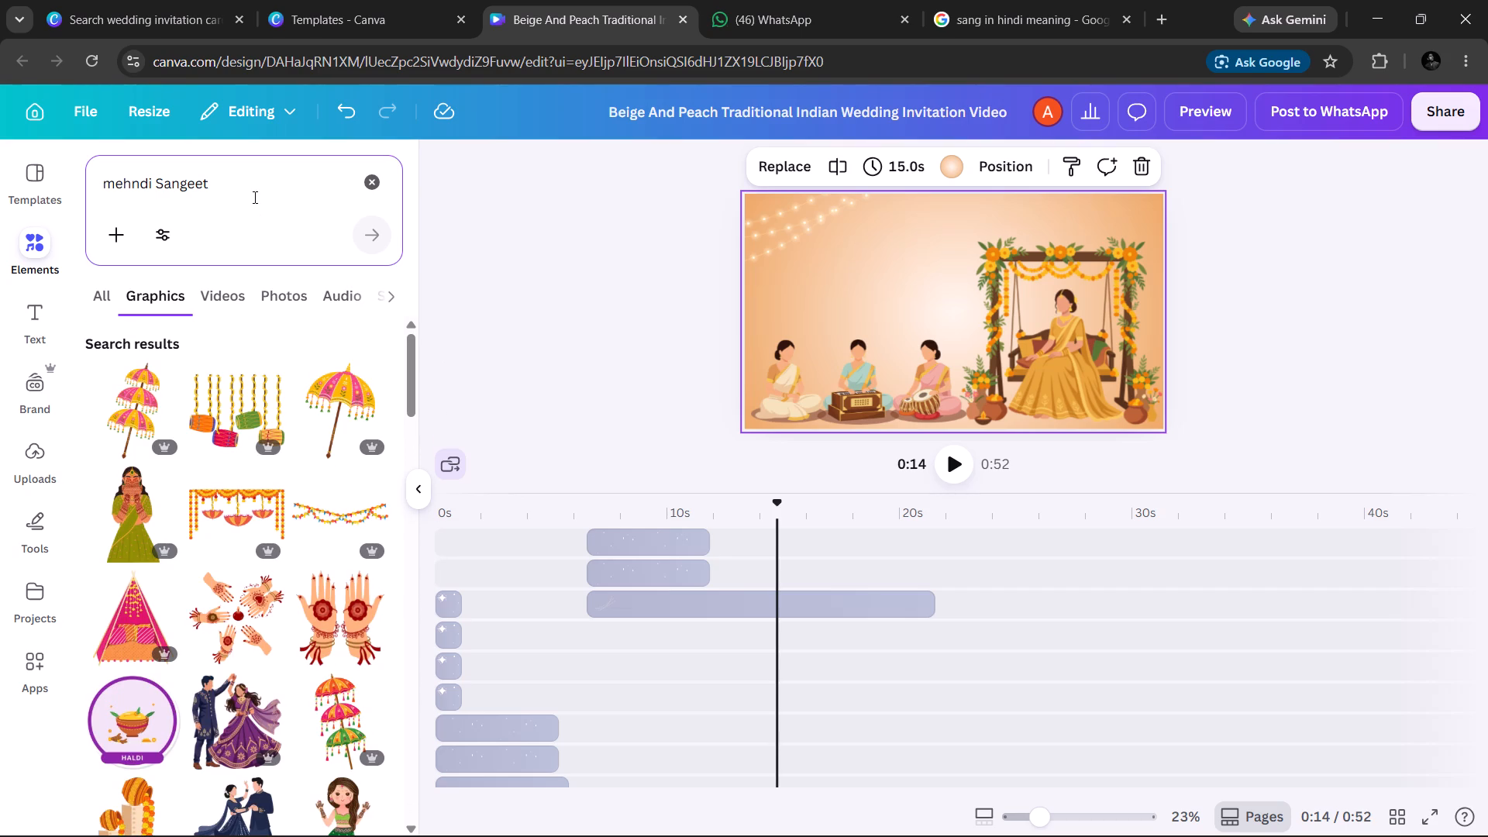
drag(253, 196, 218, 195)
drag(218, 195, 141, 203)
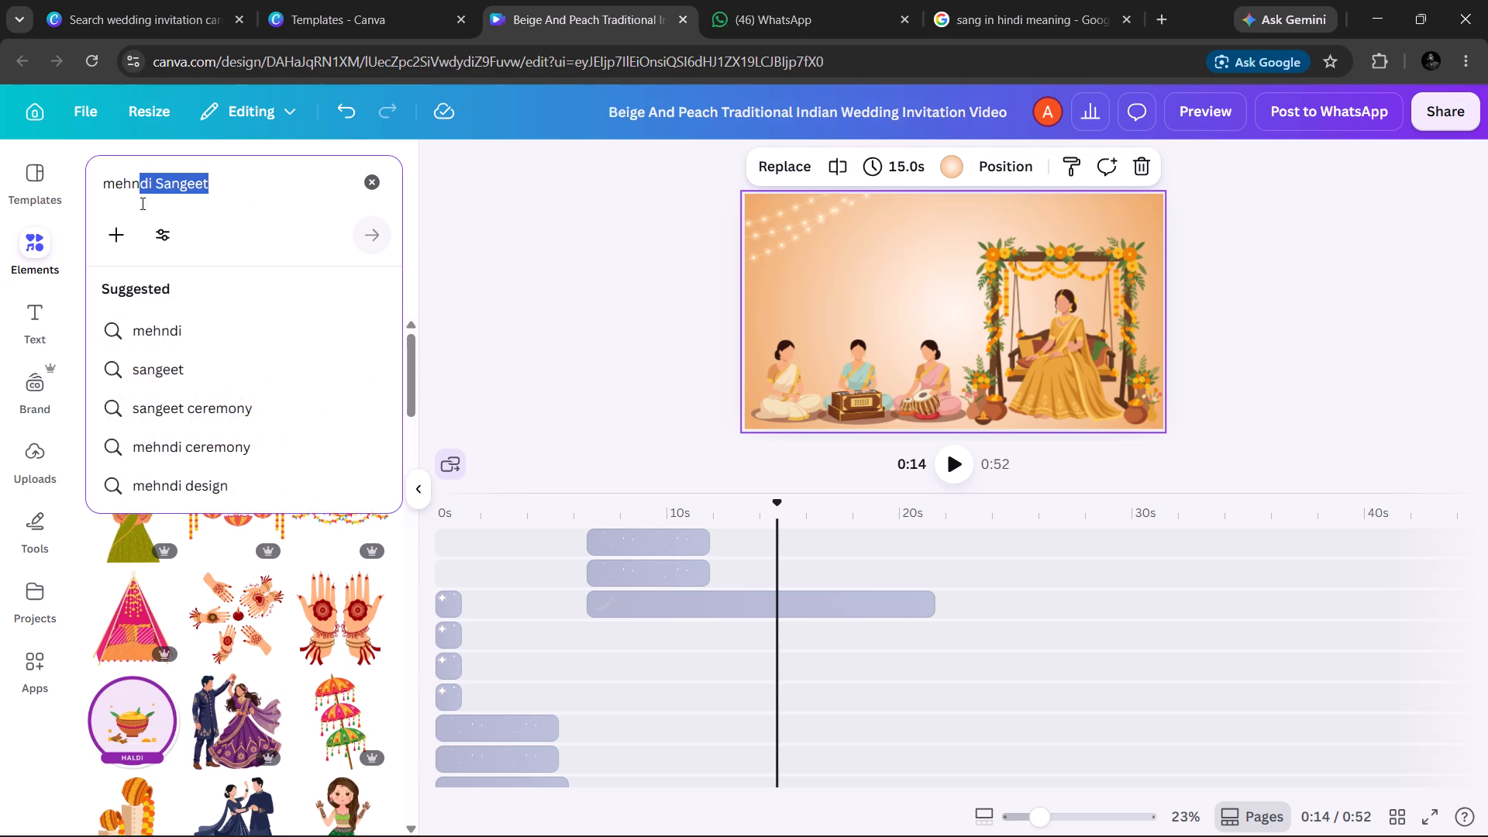
drag(141, 203, 58, 220)
key(BackSpace)
text(hald)
key(i)
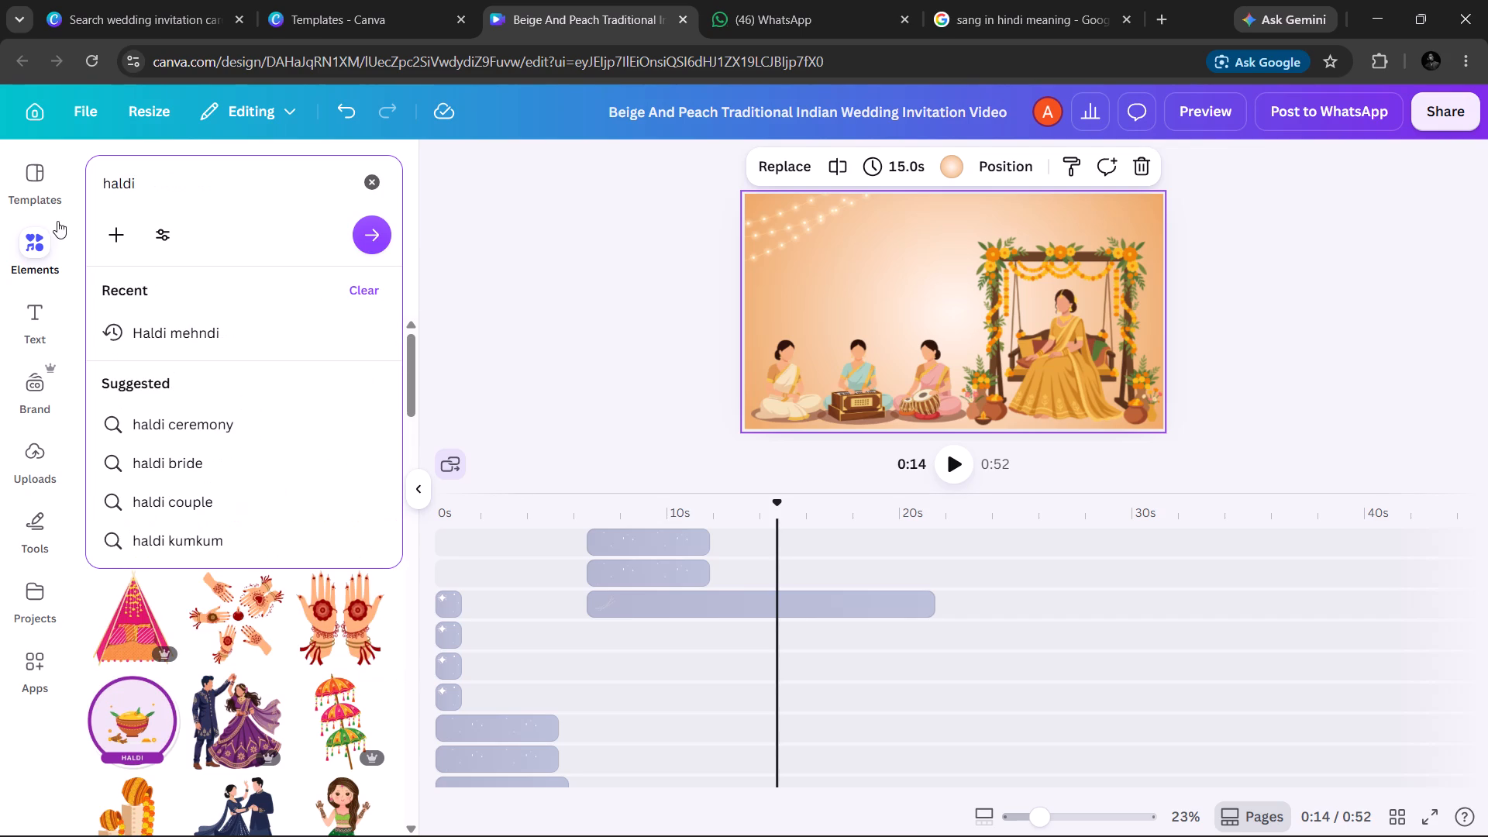
key(Return)
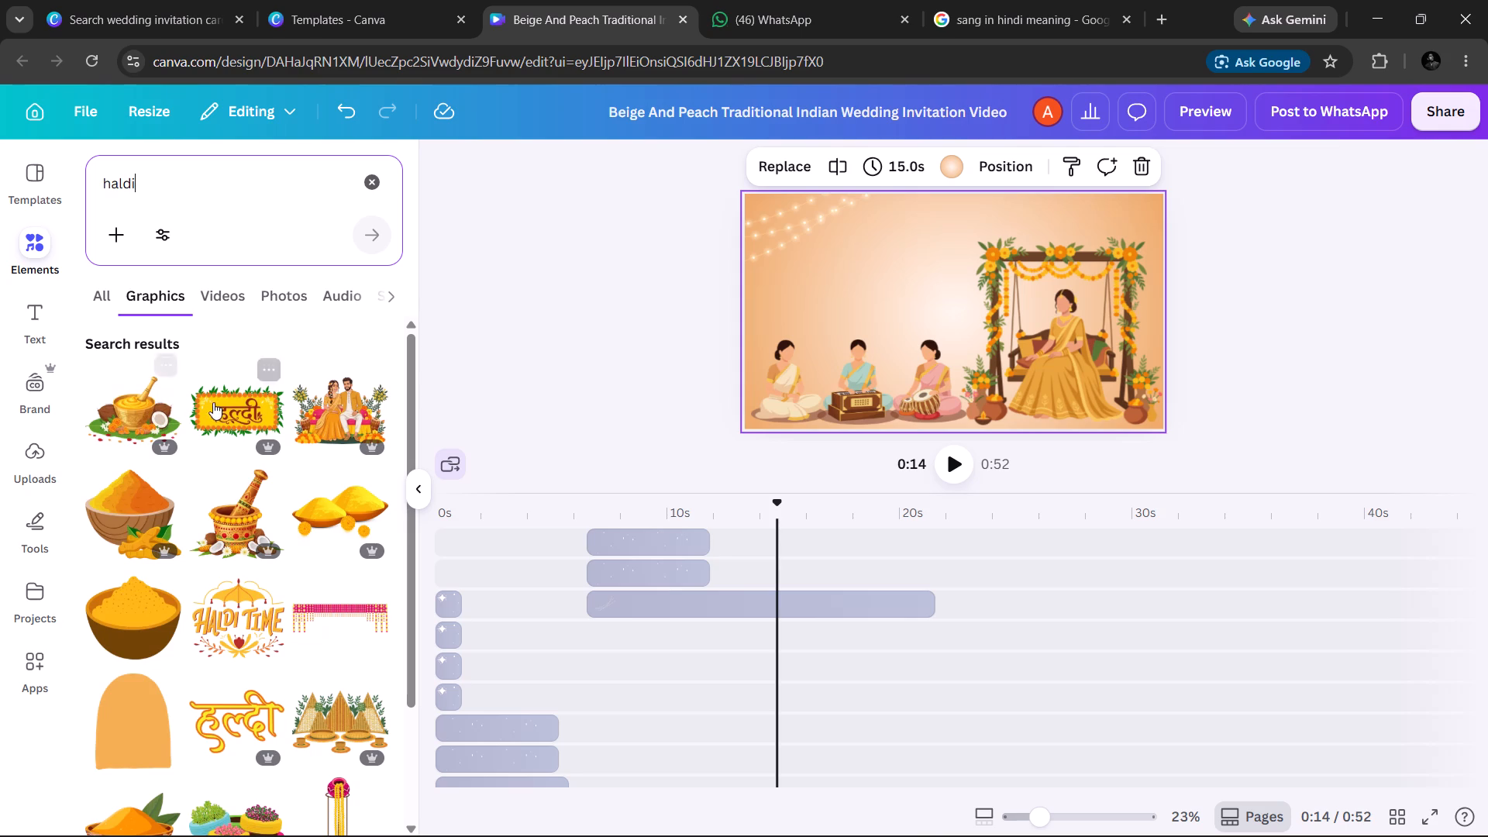
Add the yellow हल्दी sign graphic to the musicians scene, shrink it, and place it near the top above the women.
click(224, 402)
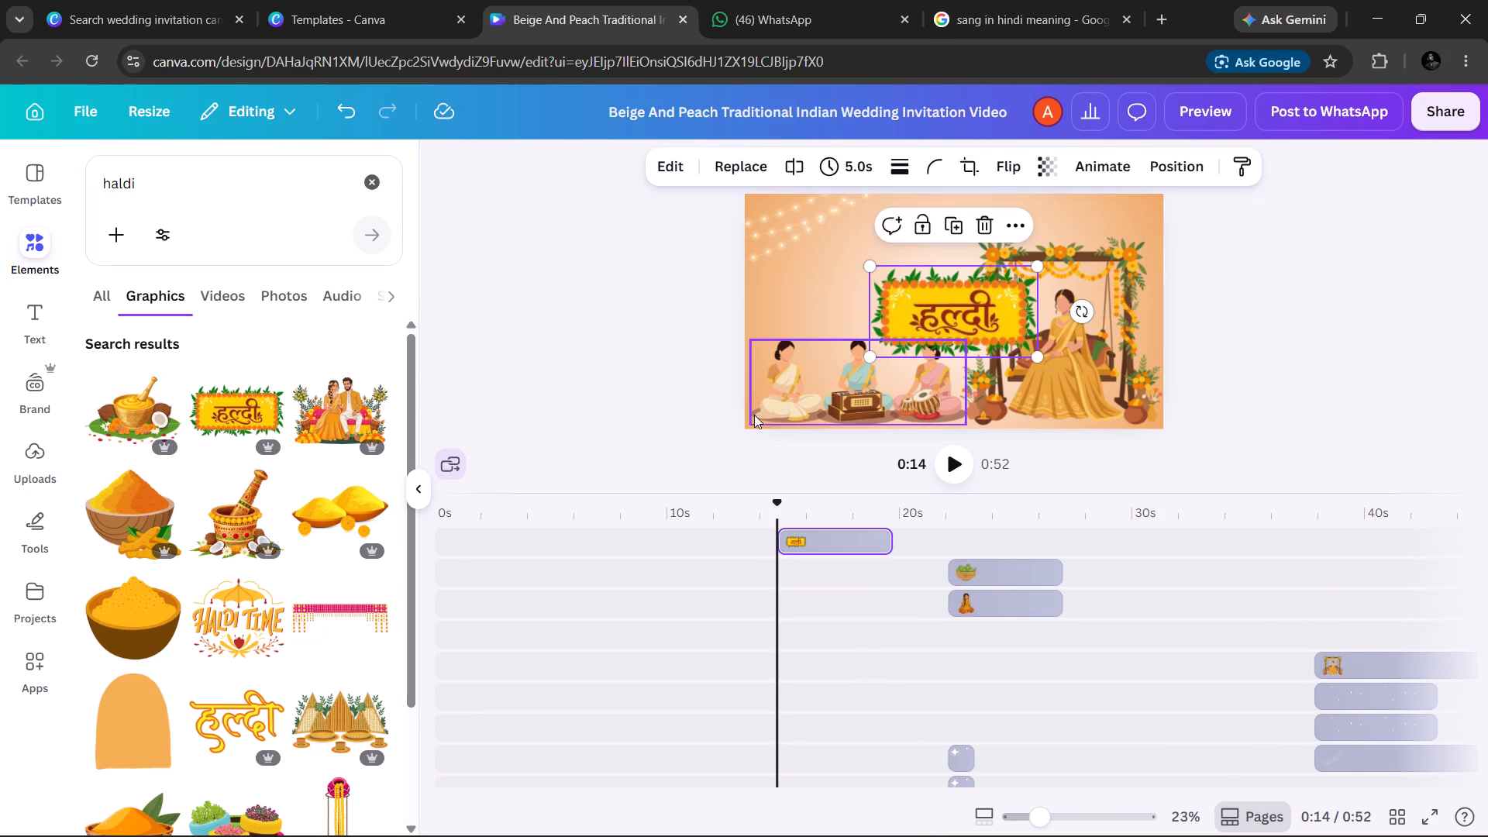
drag(959, 298, 845, 184)
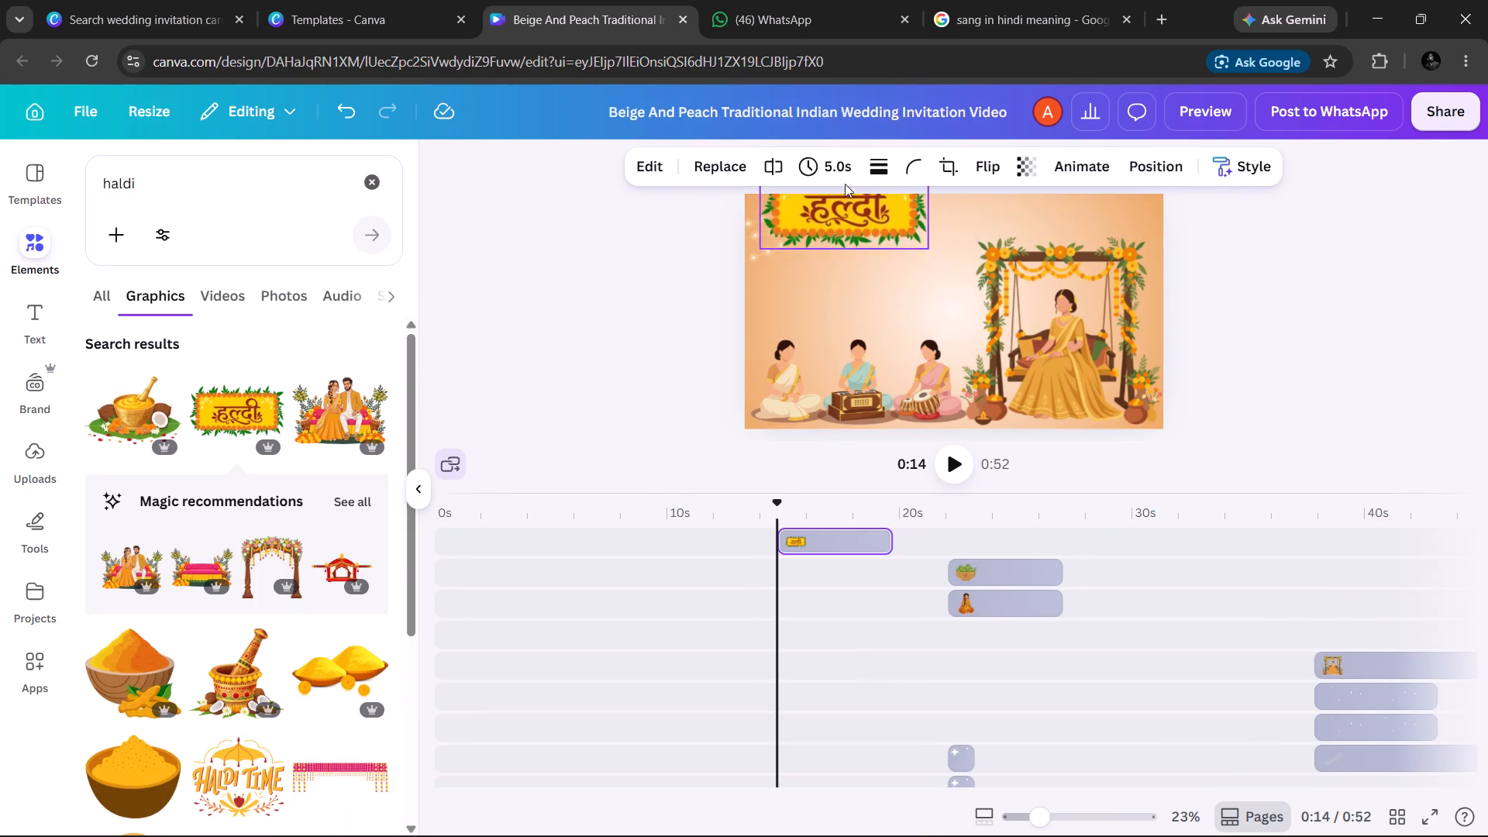
drag(845, 184, 887, 265)
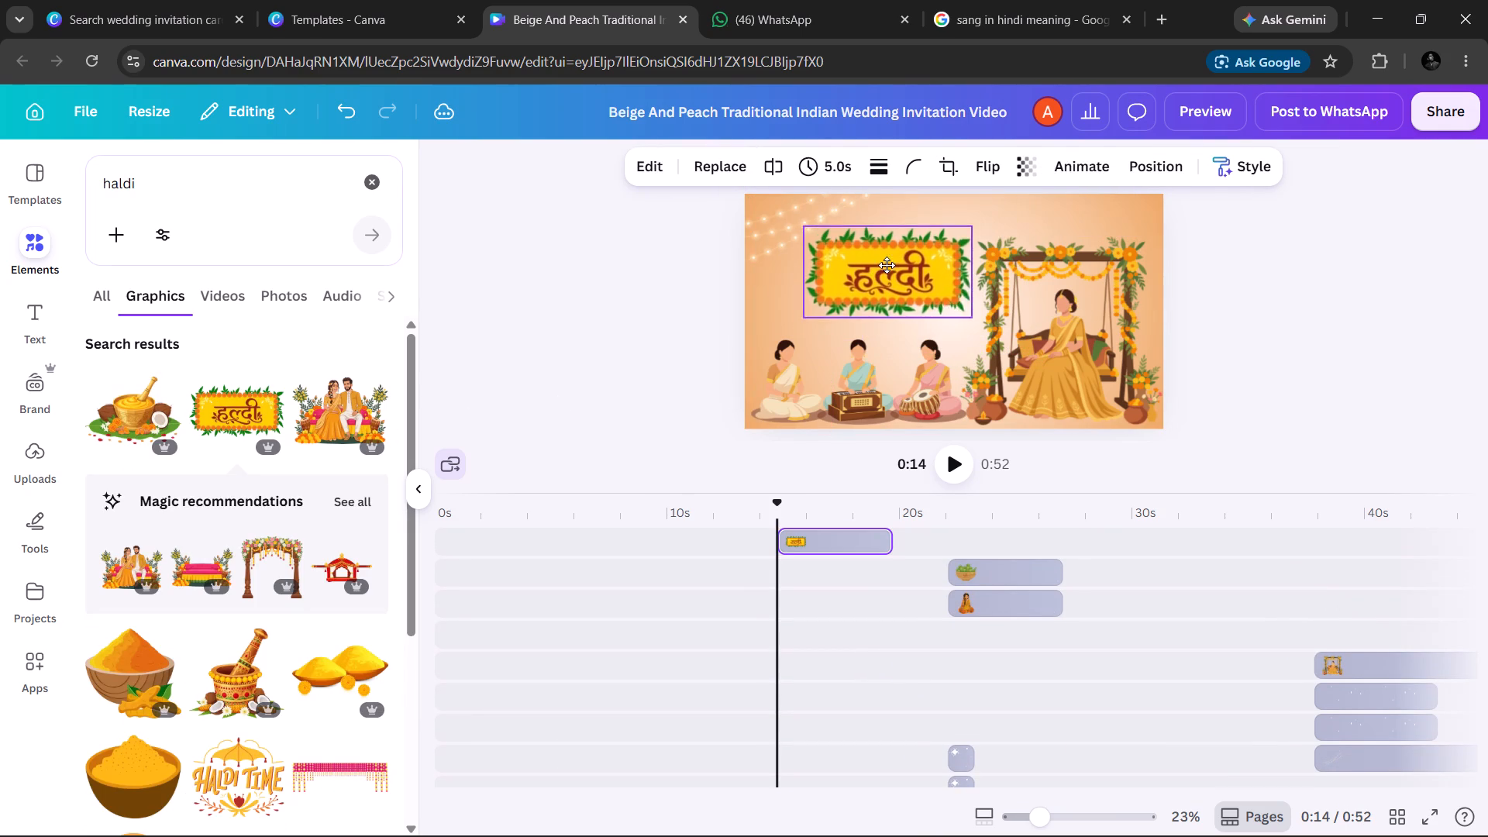
drag(887, 265, 863, 272)
drag(949, 236, 924, 251)
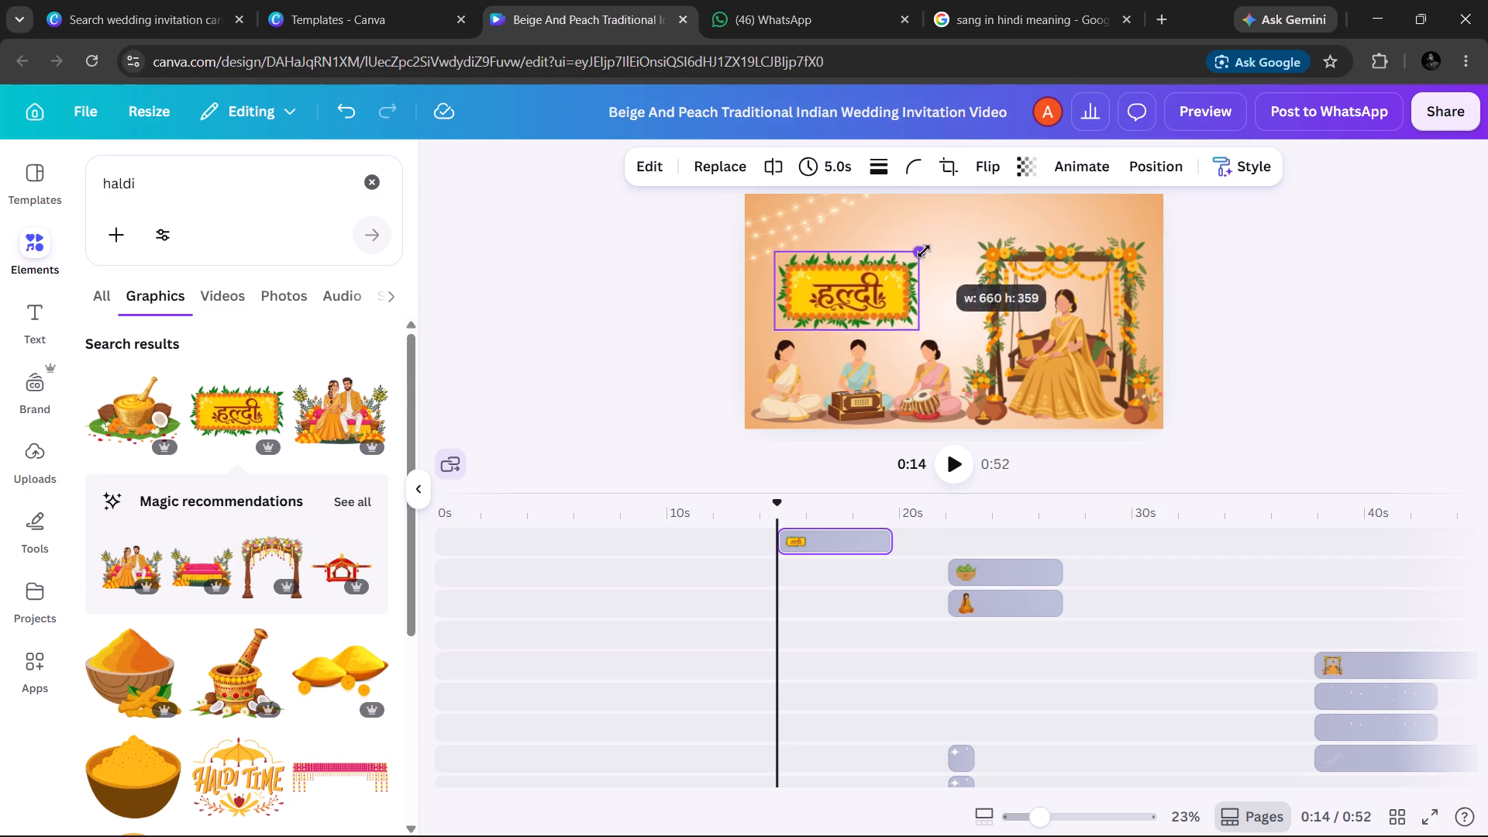
drag(924, 251, 894, 275)
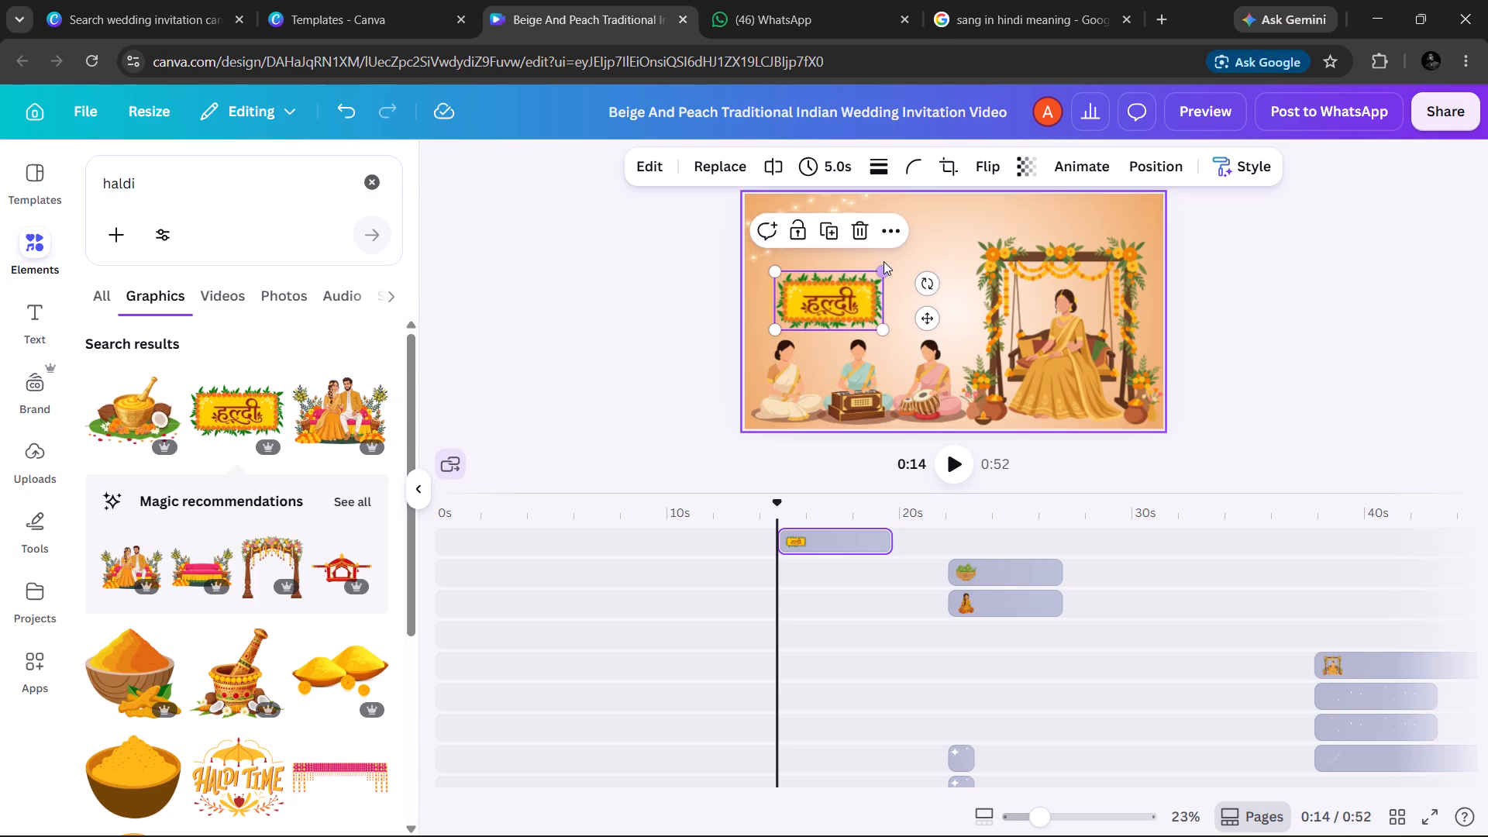
drag(842, 300, 911, 253)
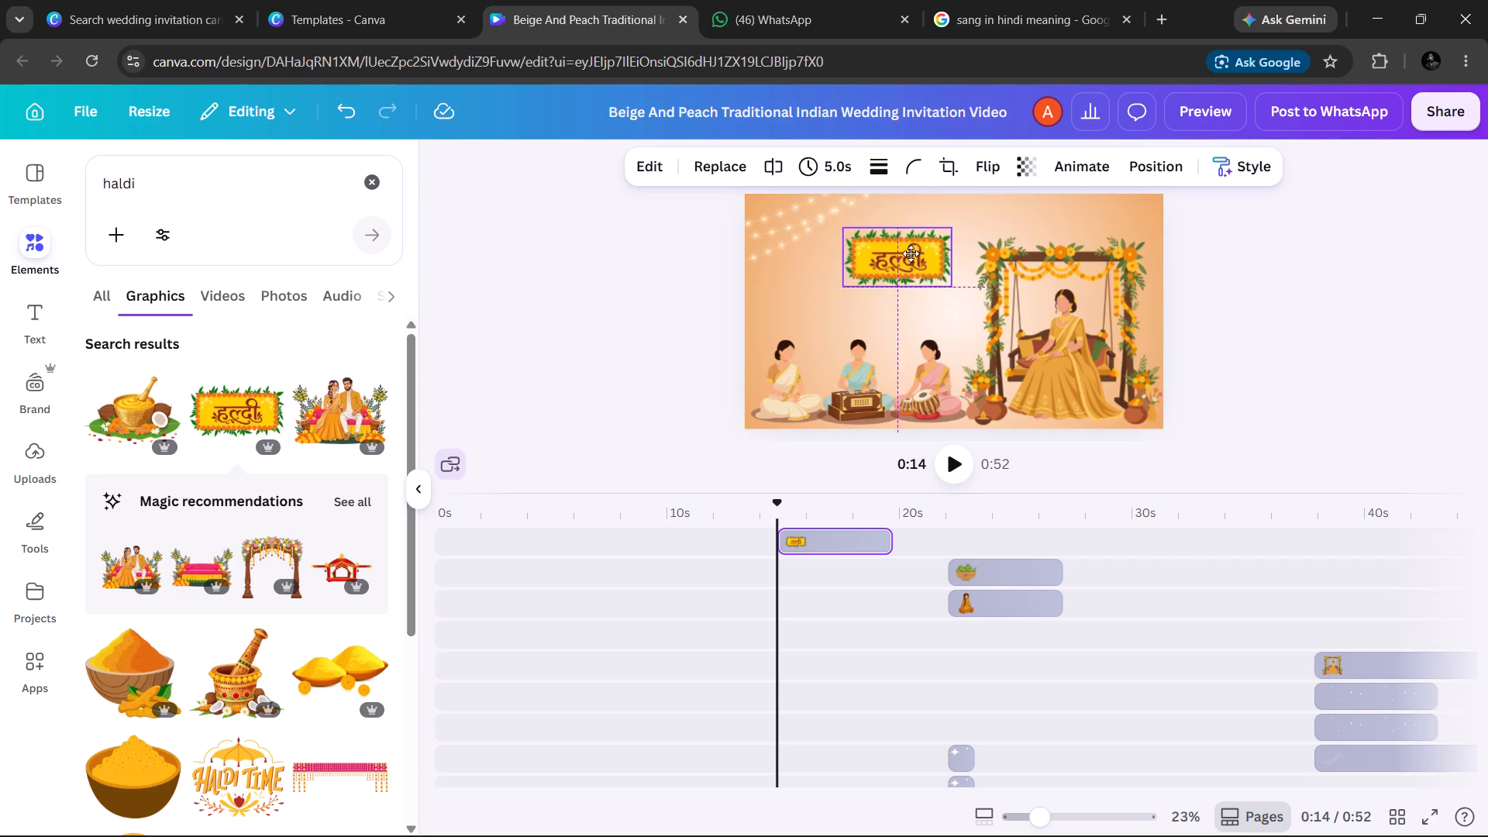
drag(911, 253, 917, 238)
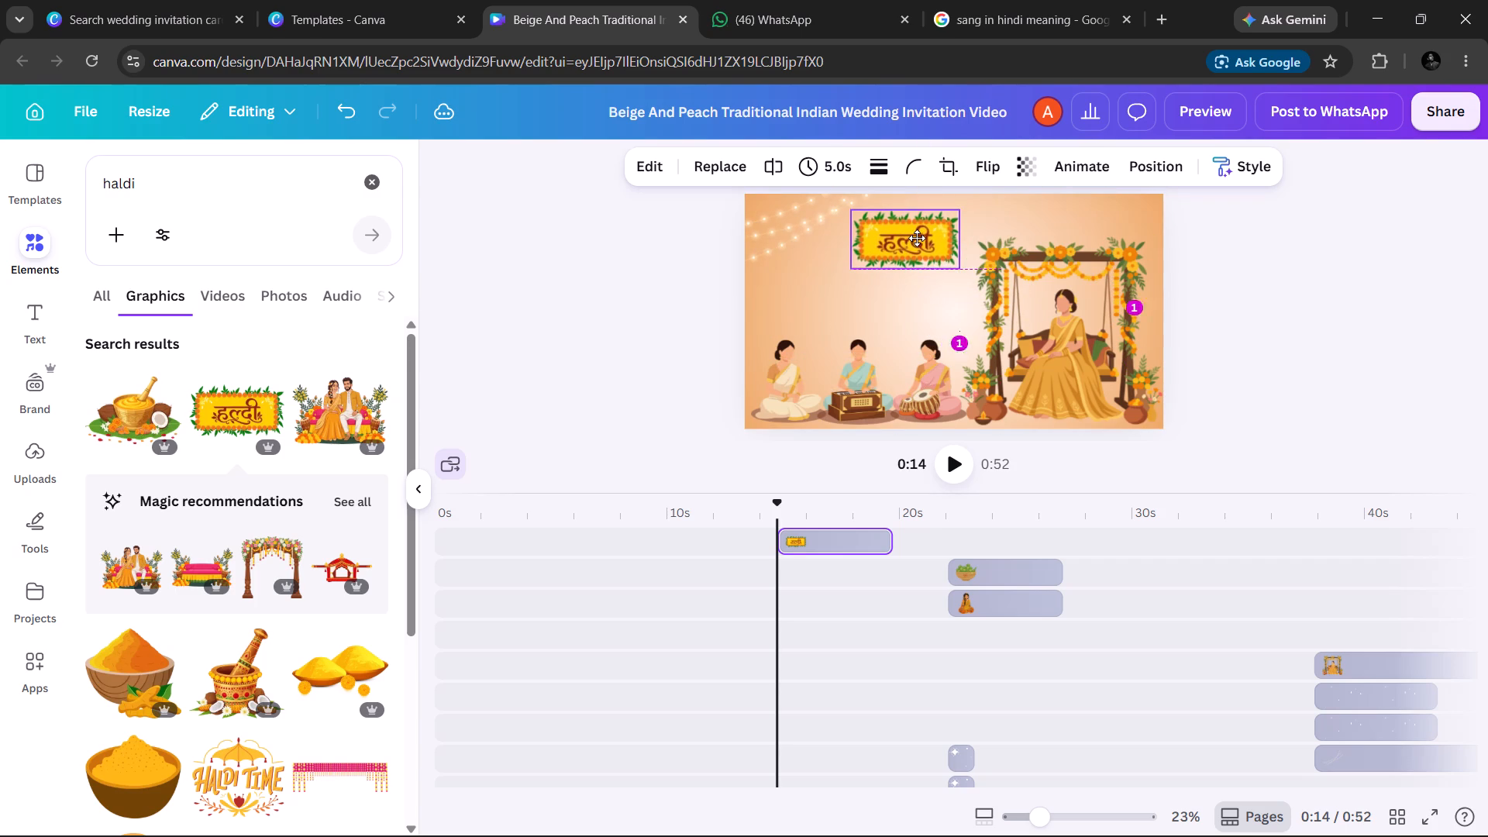
drag(917, 238, 916, 234)
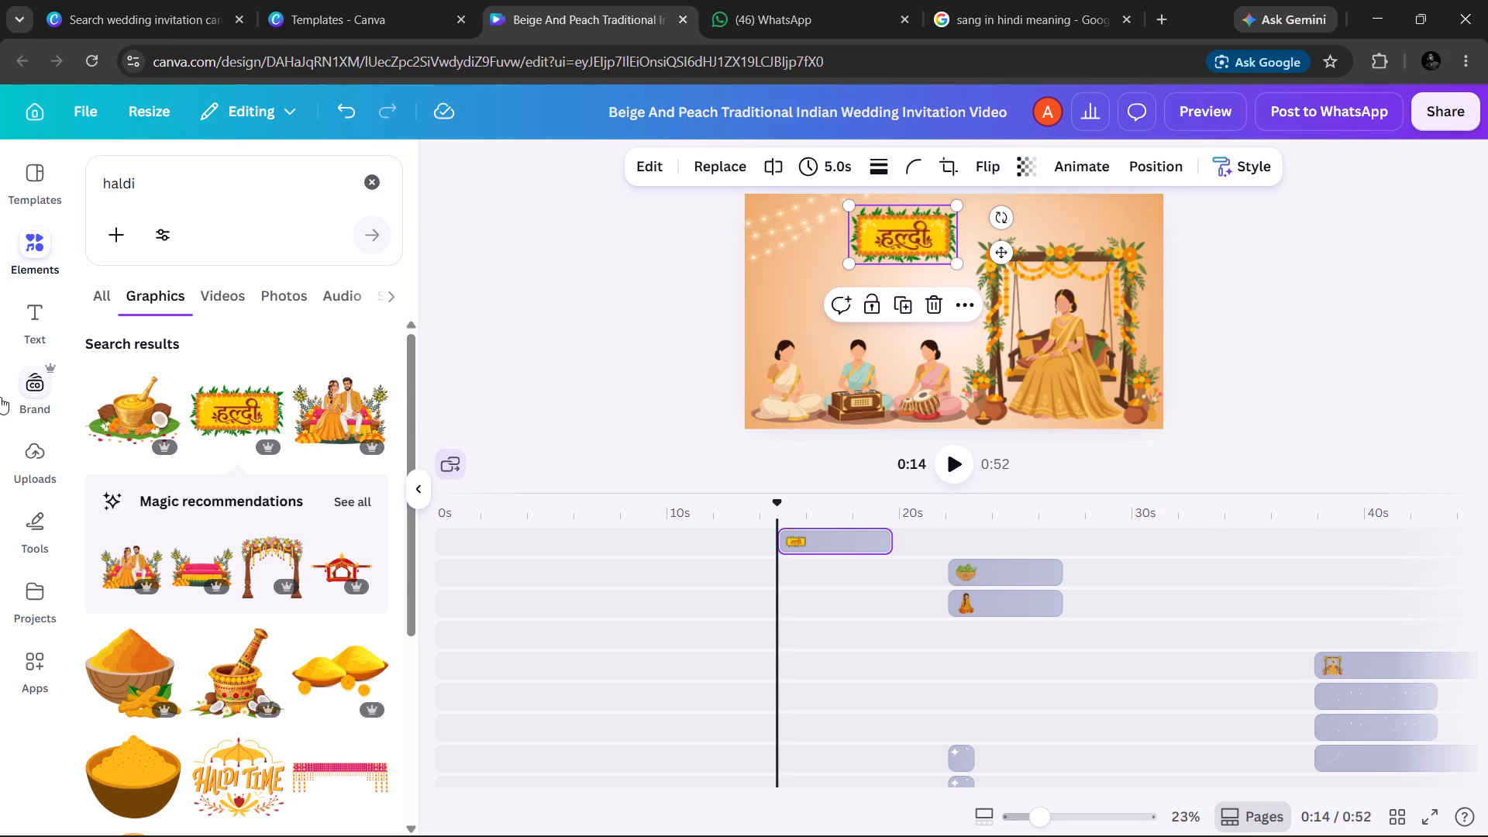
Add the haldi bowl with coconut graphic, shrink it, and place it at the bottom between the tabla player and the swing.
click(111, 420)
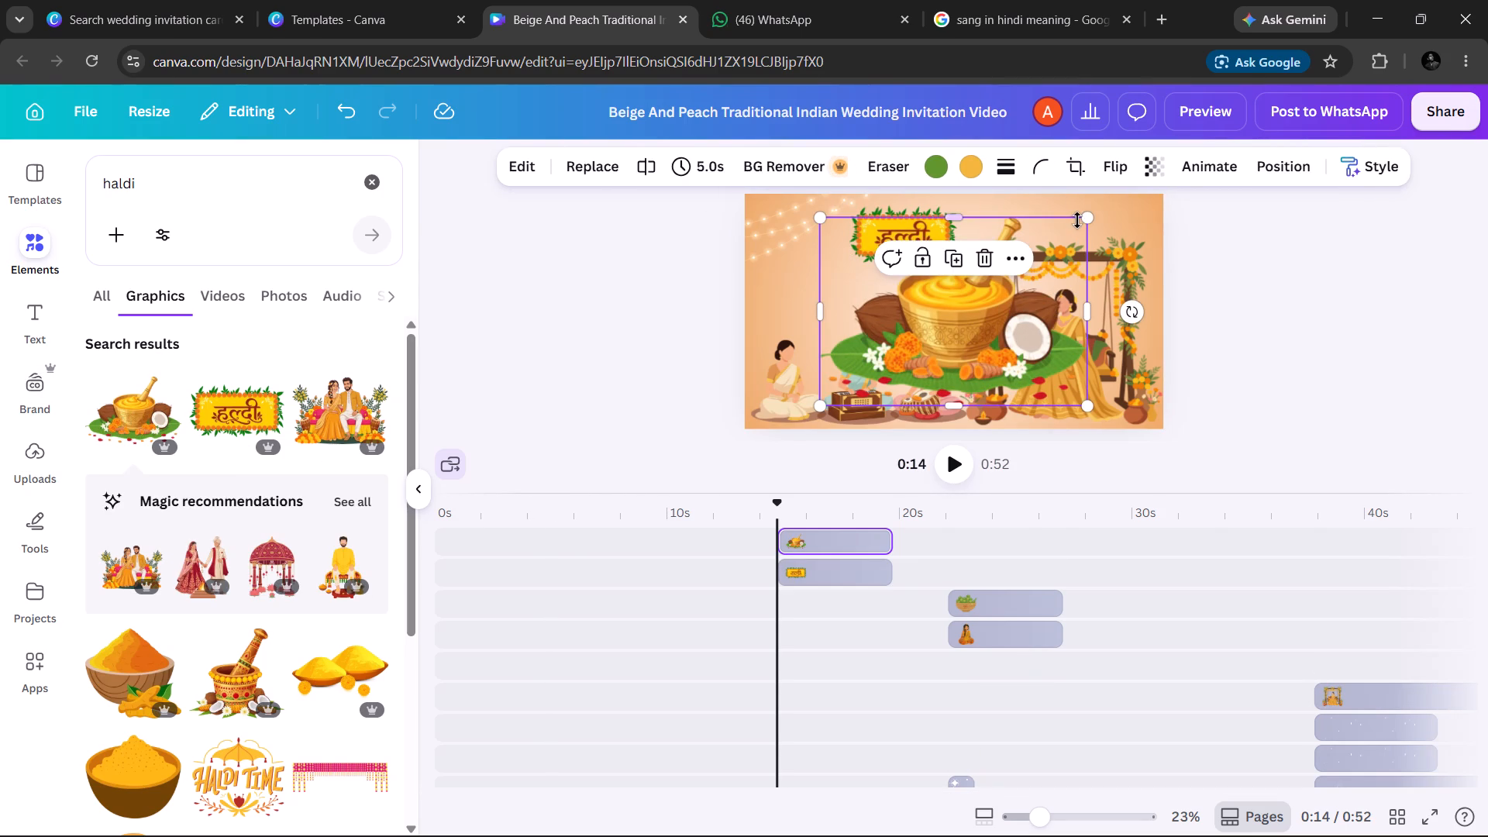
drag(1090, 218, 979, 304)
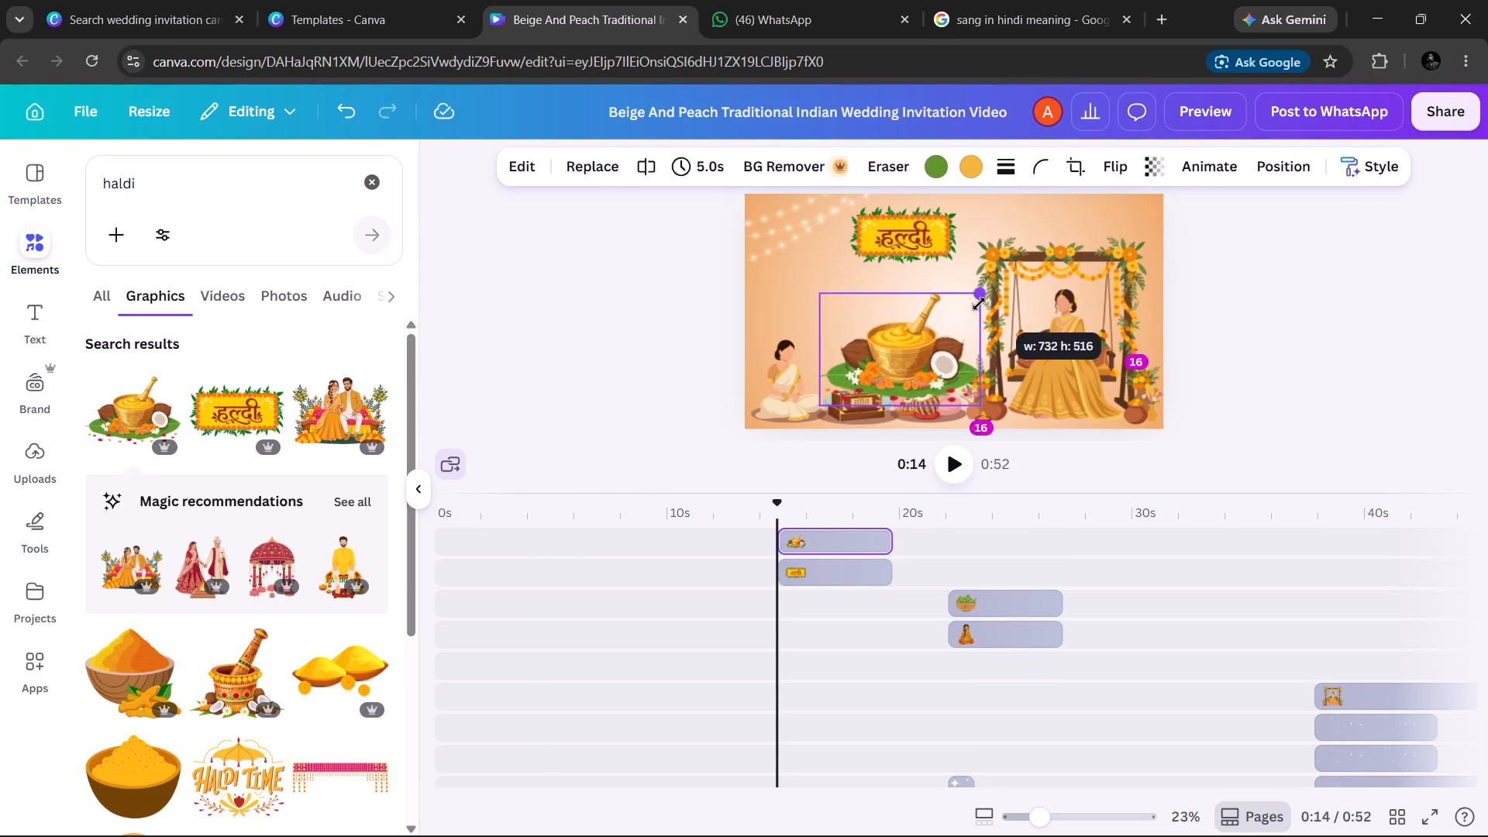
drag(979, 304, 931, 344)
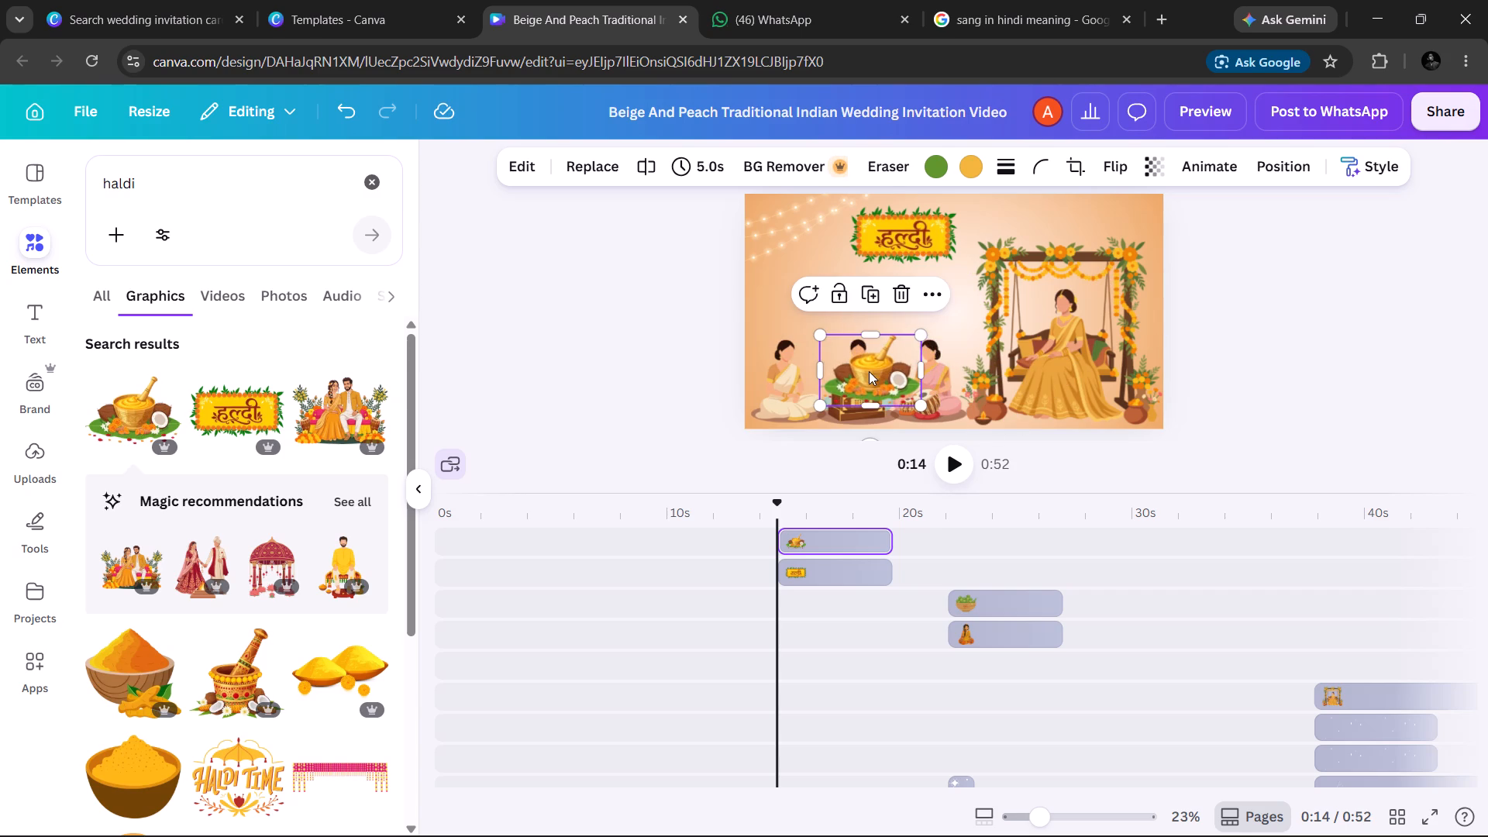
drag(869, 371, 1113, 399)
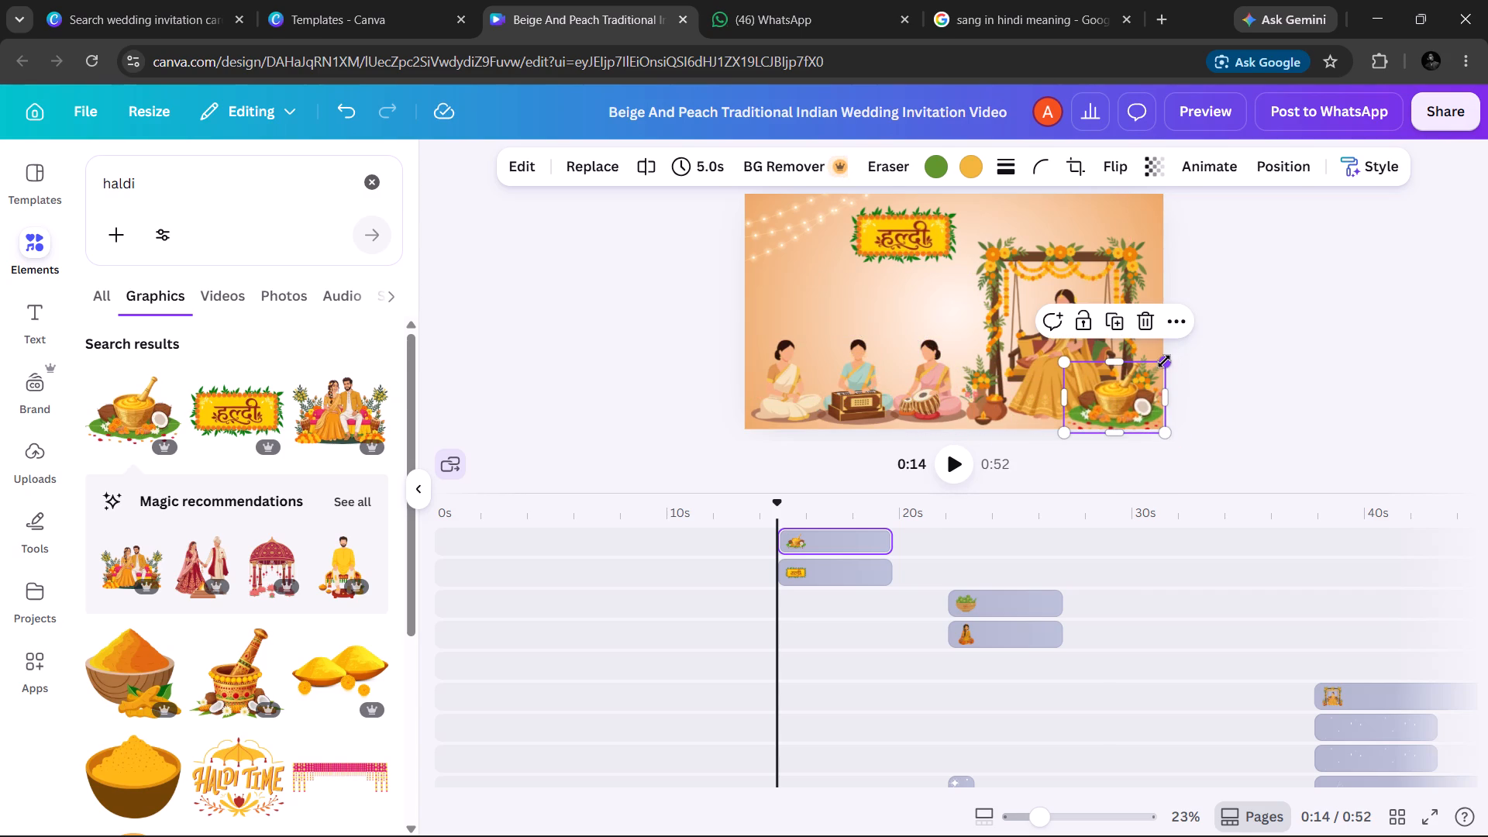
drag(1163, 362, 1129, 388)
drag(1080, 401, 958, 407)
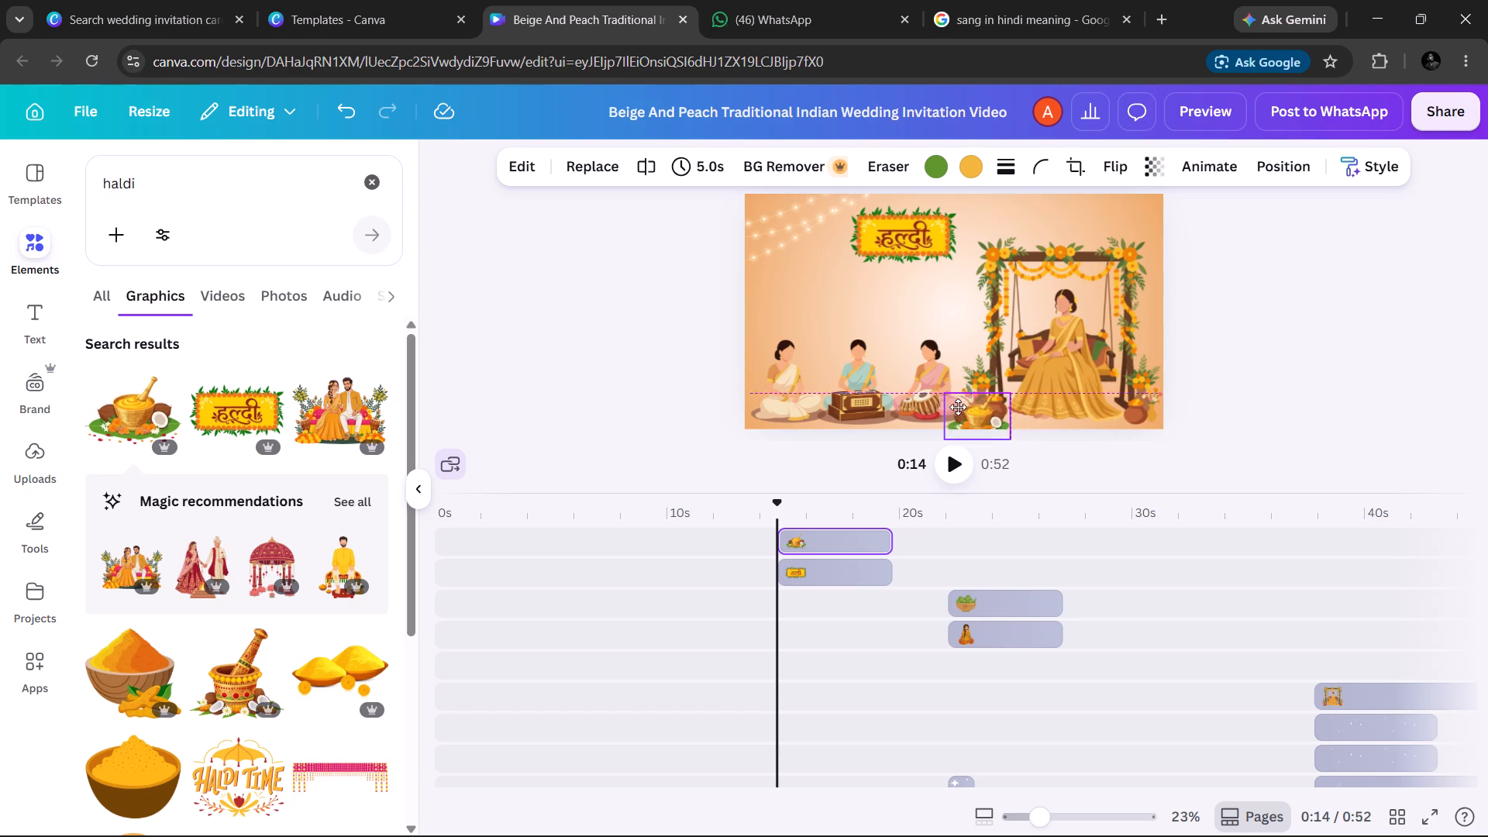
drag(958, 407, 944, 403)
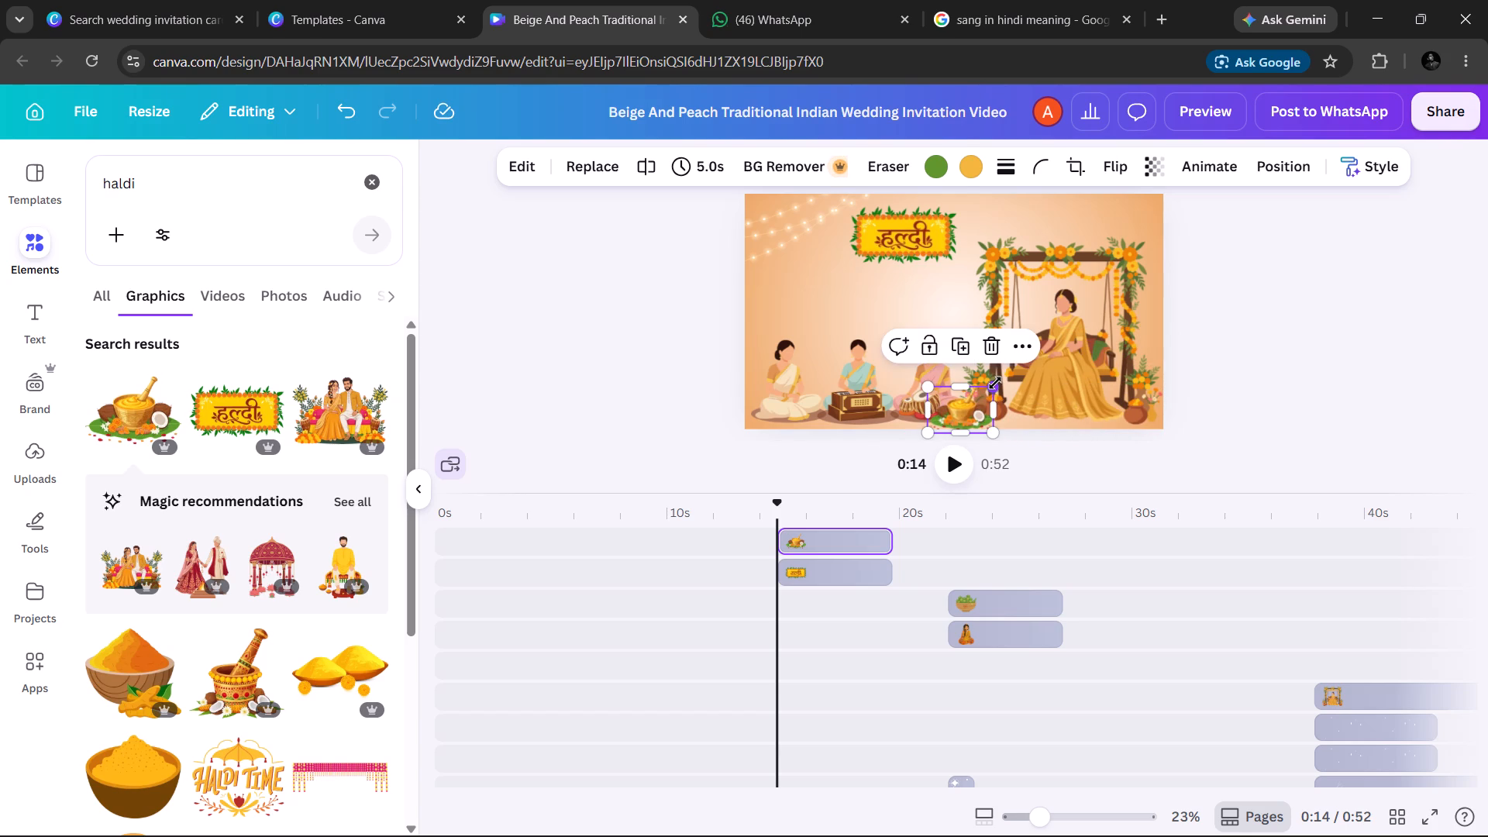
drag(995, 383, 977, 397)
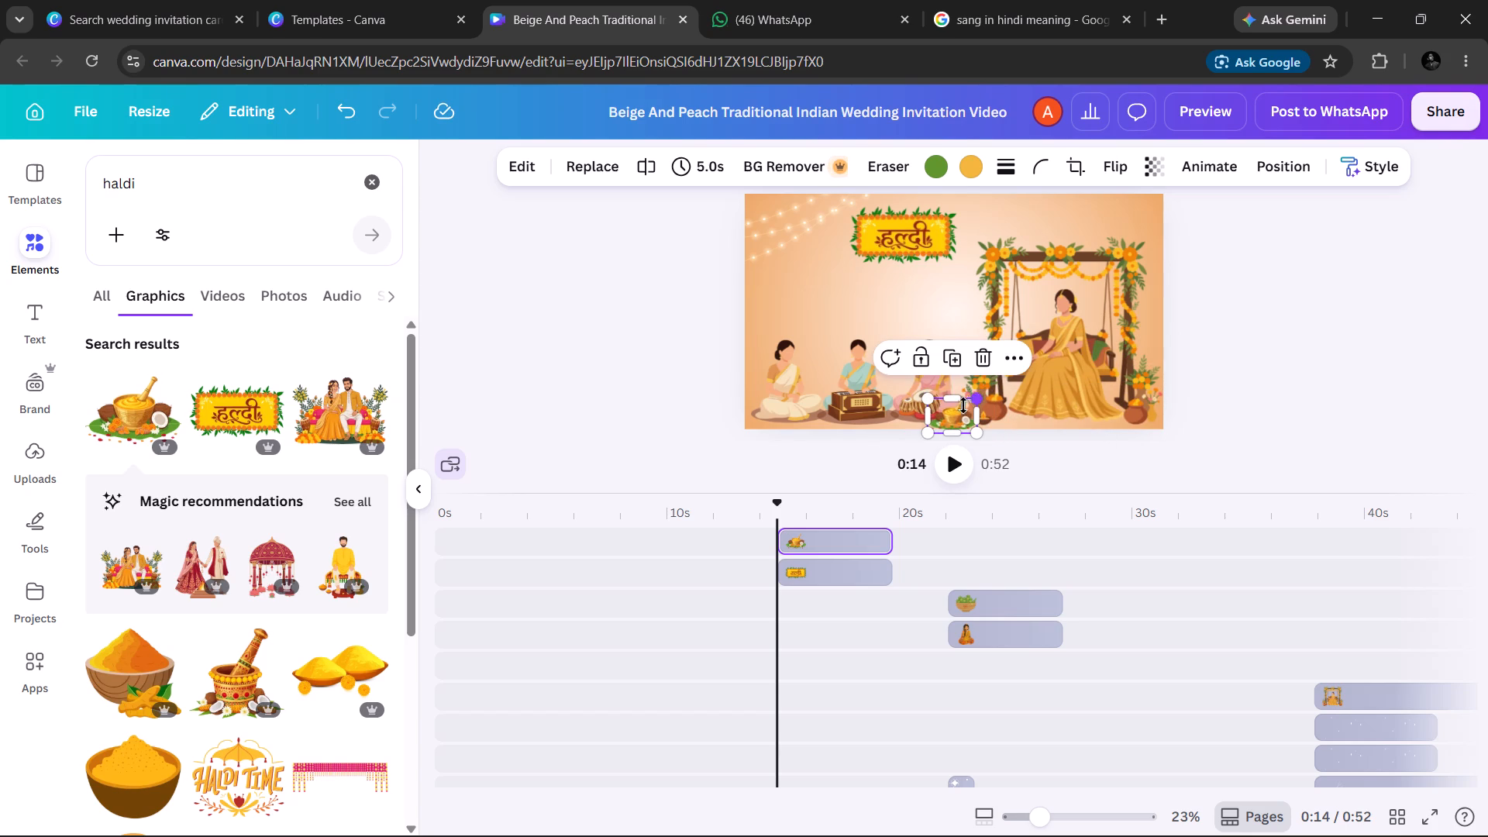
Shrink the floral swing graphic with the seated bride slightly and shift it toward the scene's right edge.
click(1078, 320)
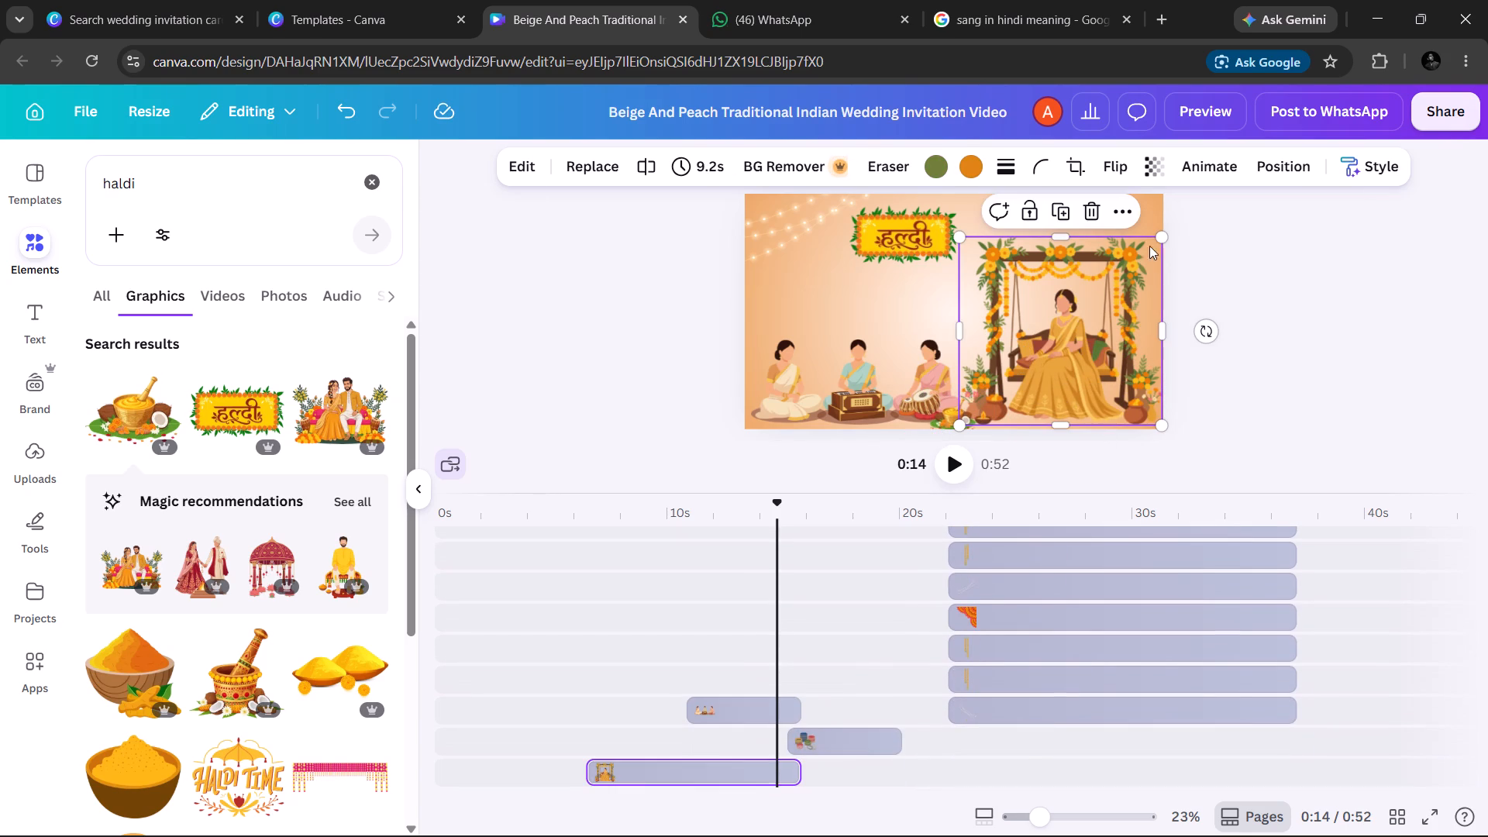
drag(1159, 240, 1145, 257)
drag(1096, 277, 1104, 278)
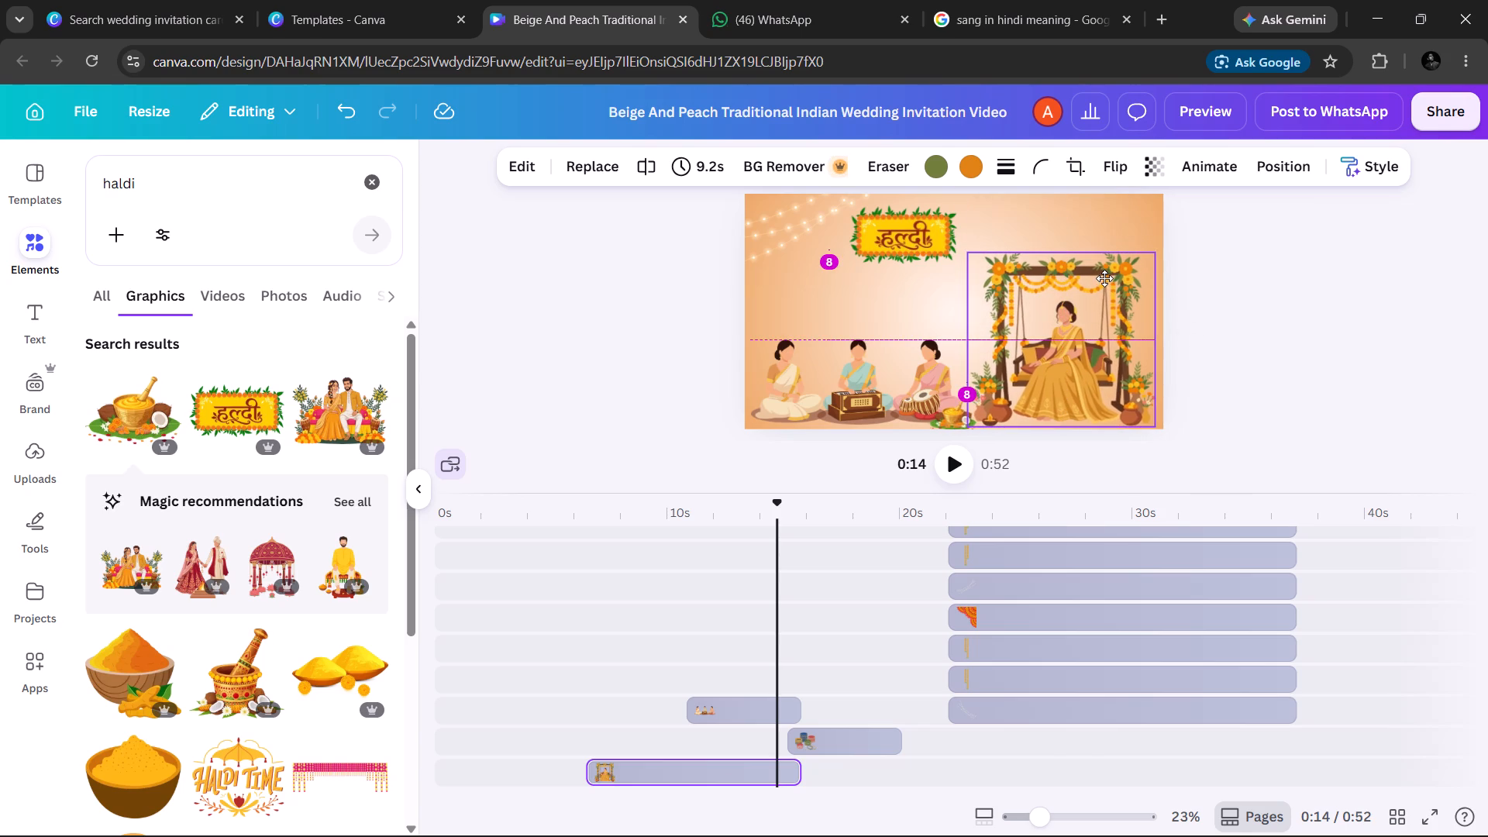
drag(1104, 278, 1105, 278)
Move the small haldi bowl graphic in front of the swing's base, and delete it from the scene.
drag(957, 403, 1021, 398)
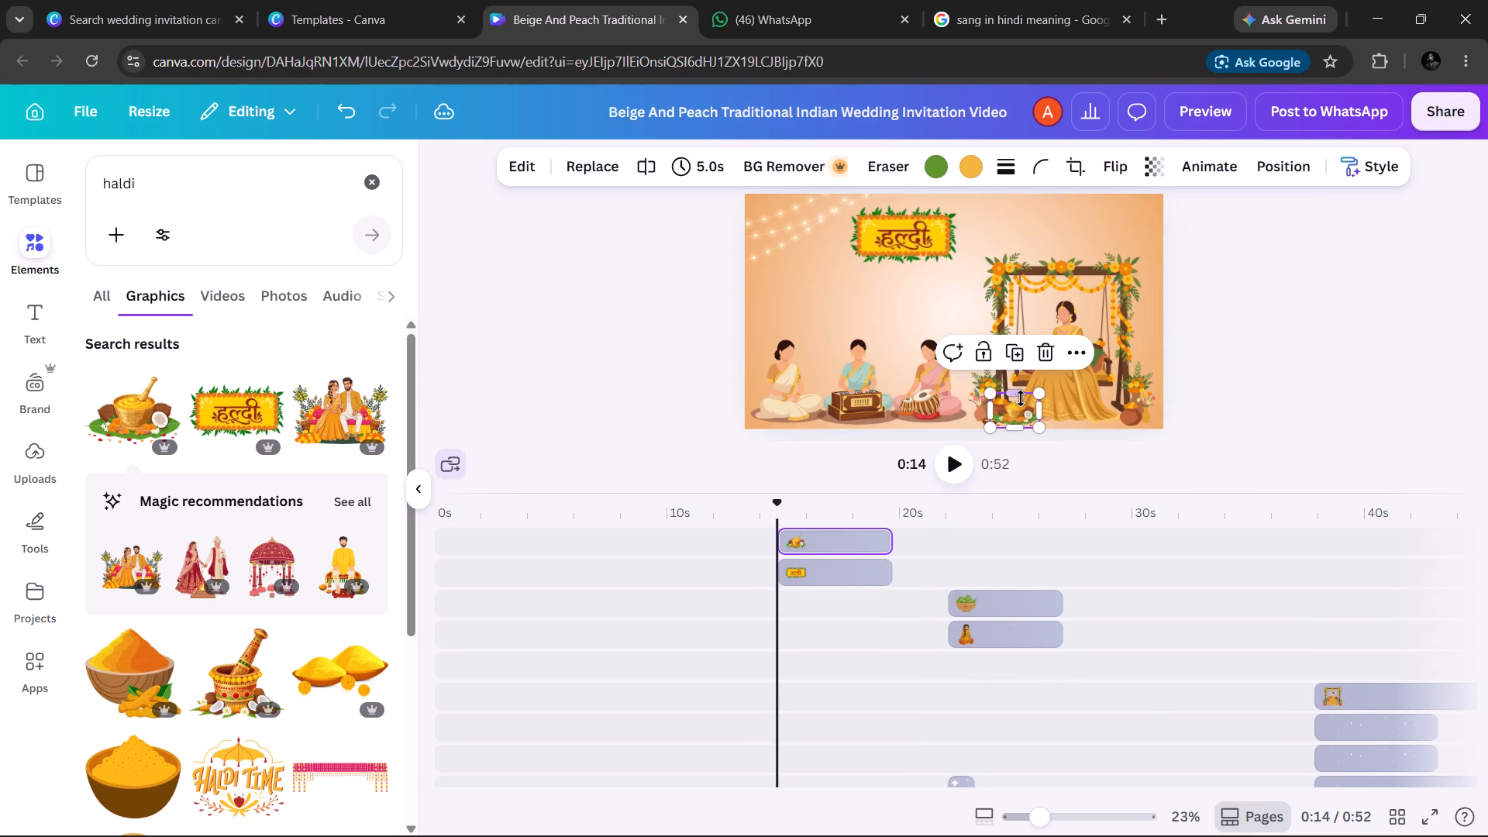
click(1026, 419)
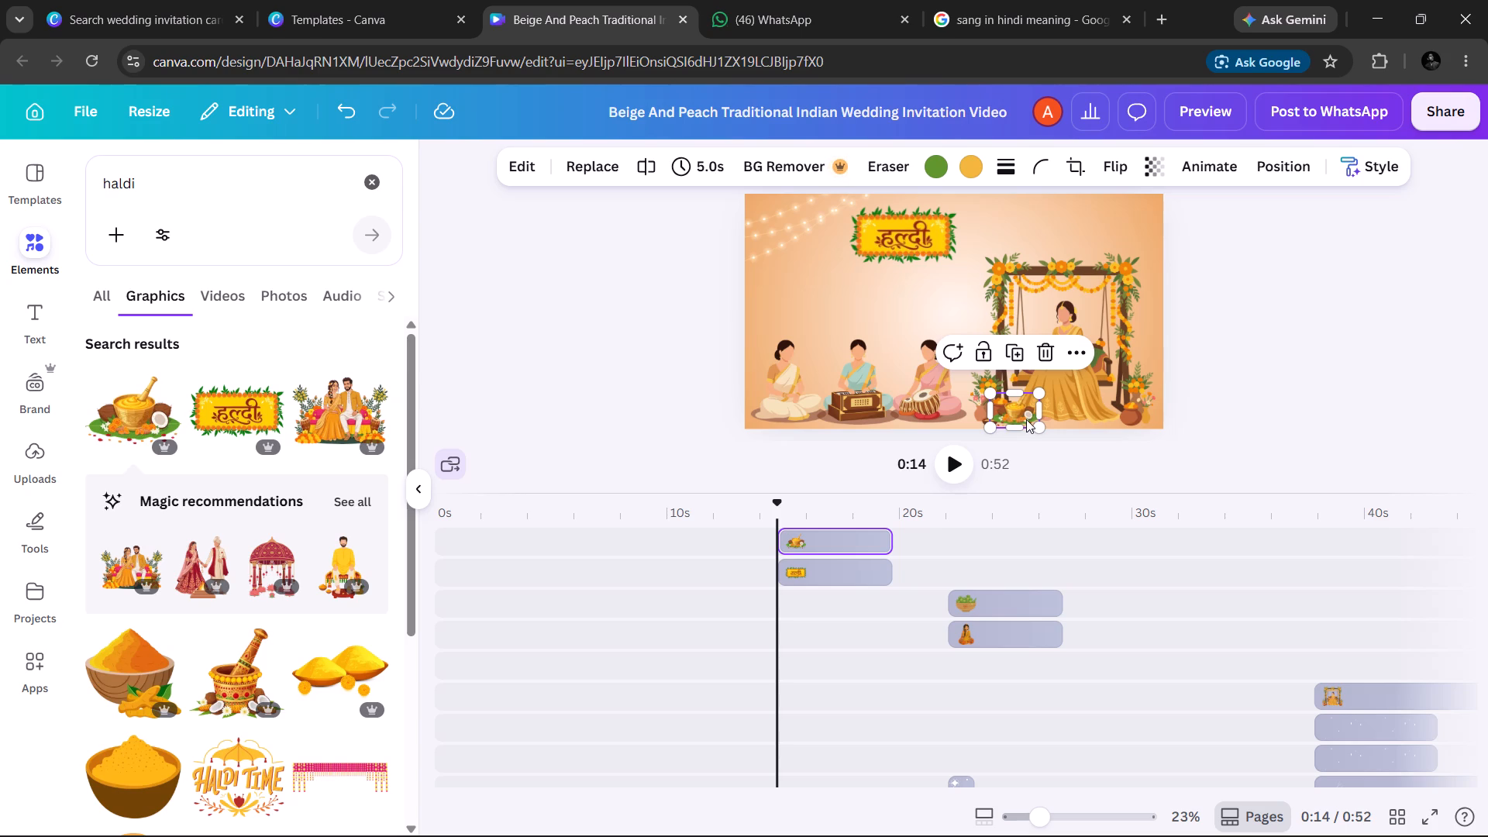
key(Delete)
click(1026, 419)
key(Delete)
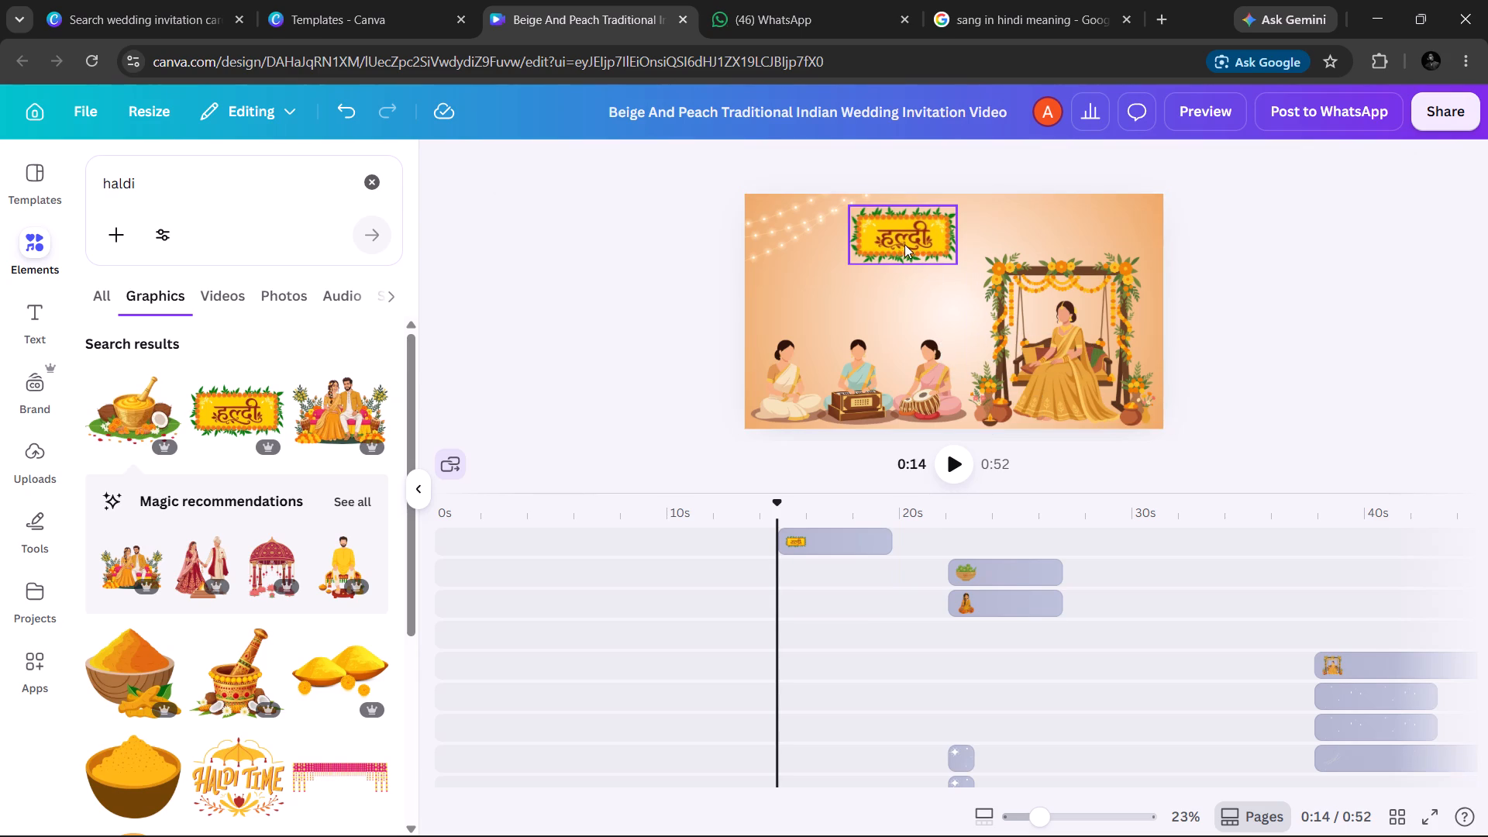
Reposition the हल्दी sign at the top centre of the scene.
drag(951, 238, 976, 229)
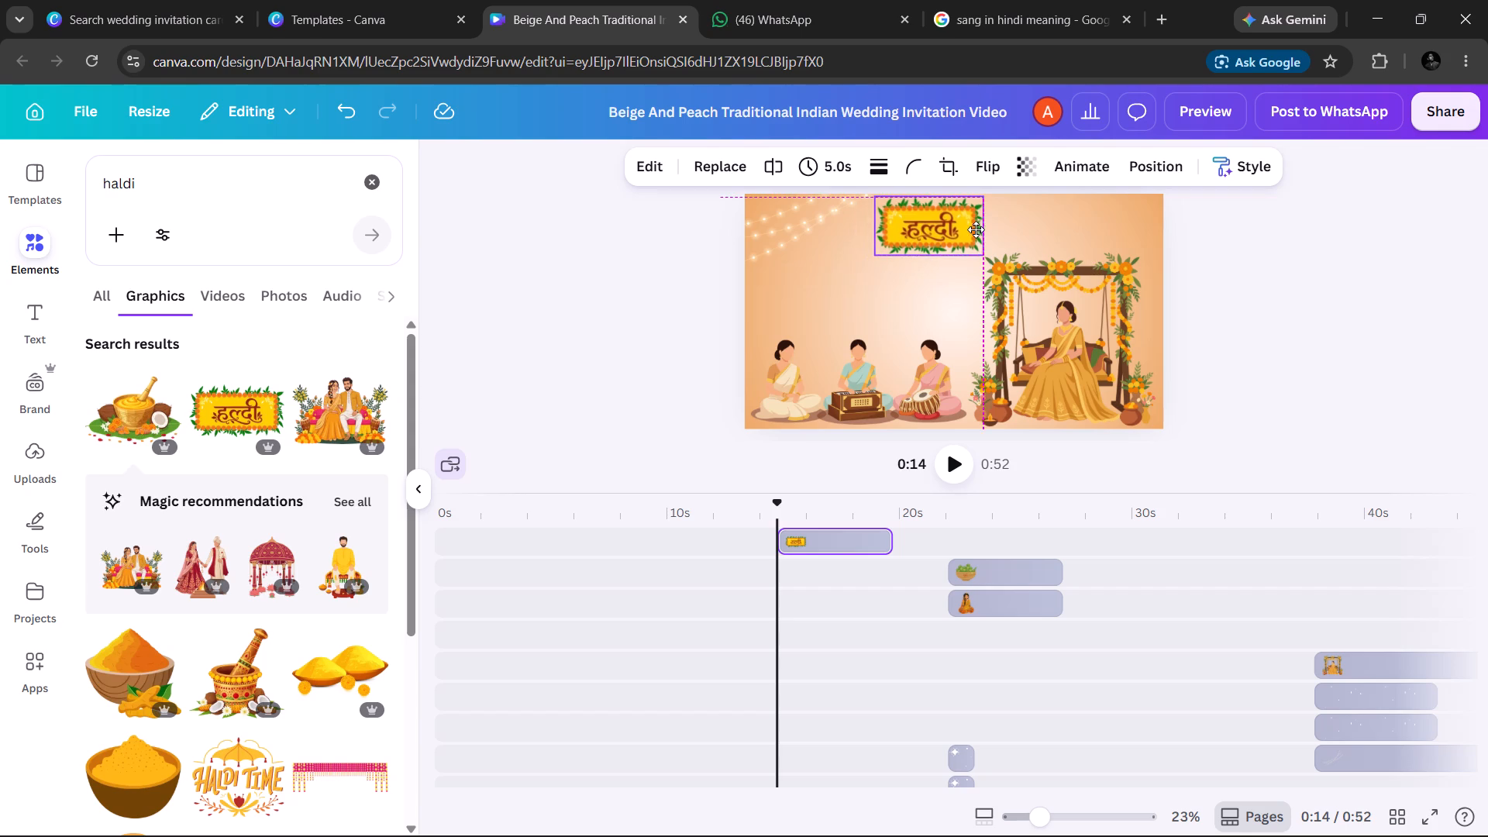
drag(976, 229, 1001, 226)
click(856, 291)
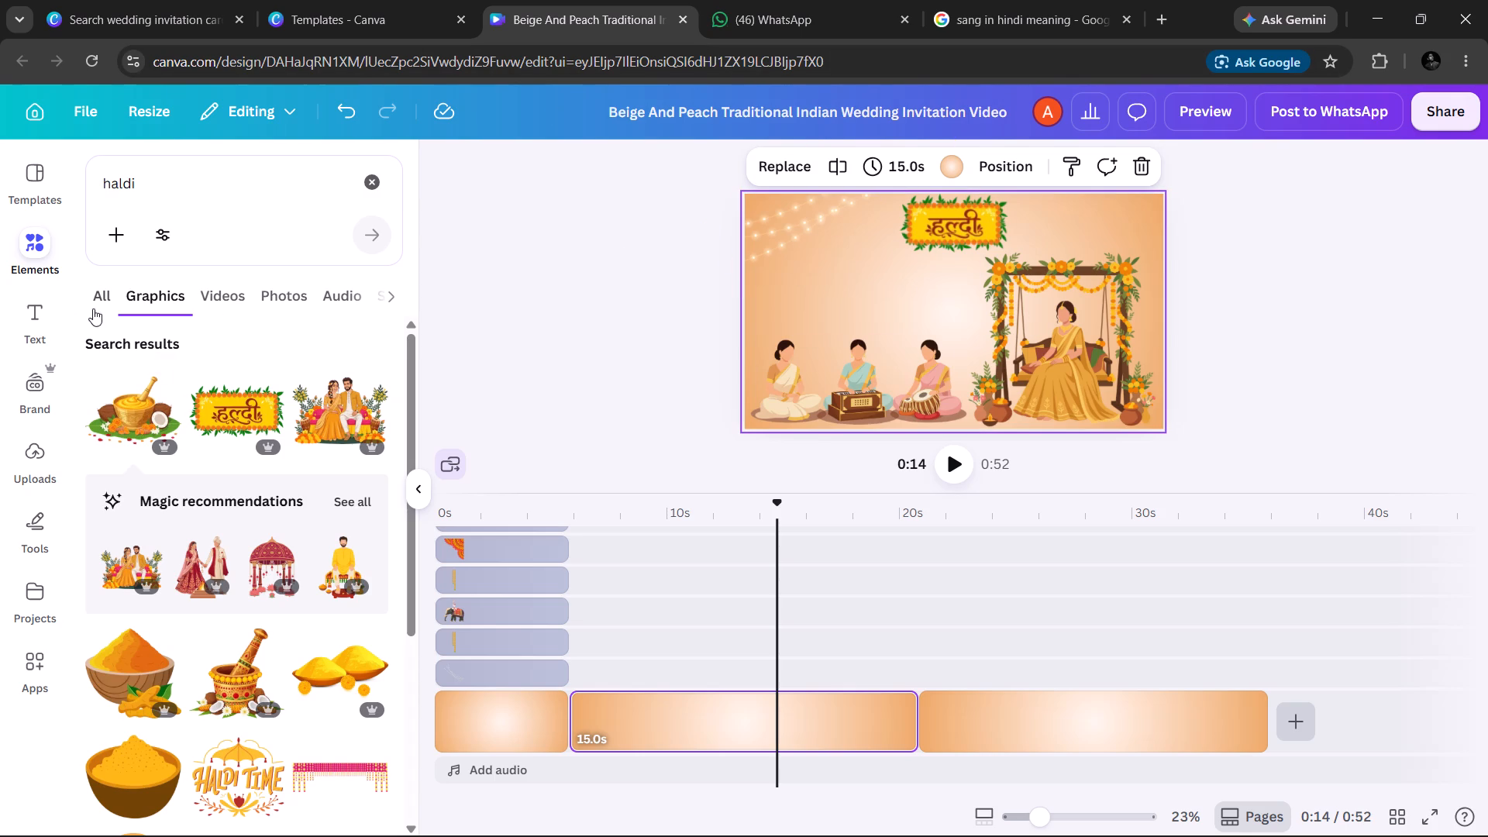
Add a text box with the copied line "शुभ हल्दी, मेहंदी -29 नवम्बर 2026 रविवार" to the haldi scene.
click(36, 319)
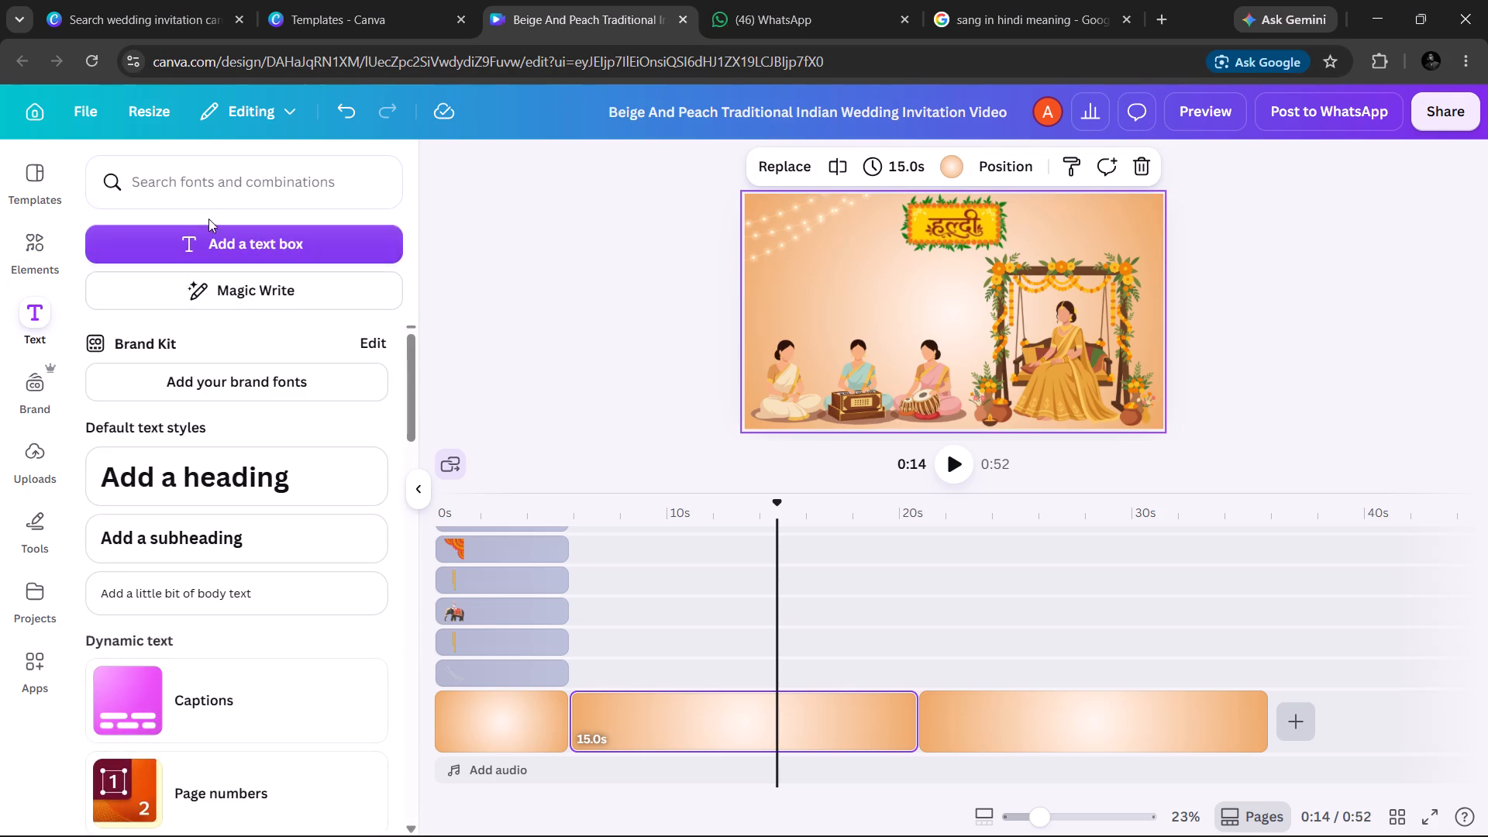
click(201, 243)
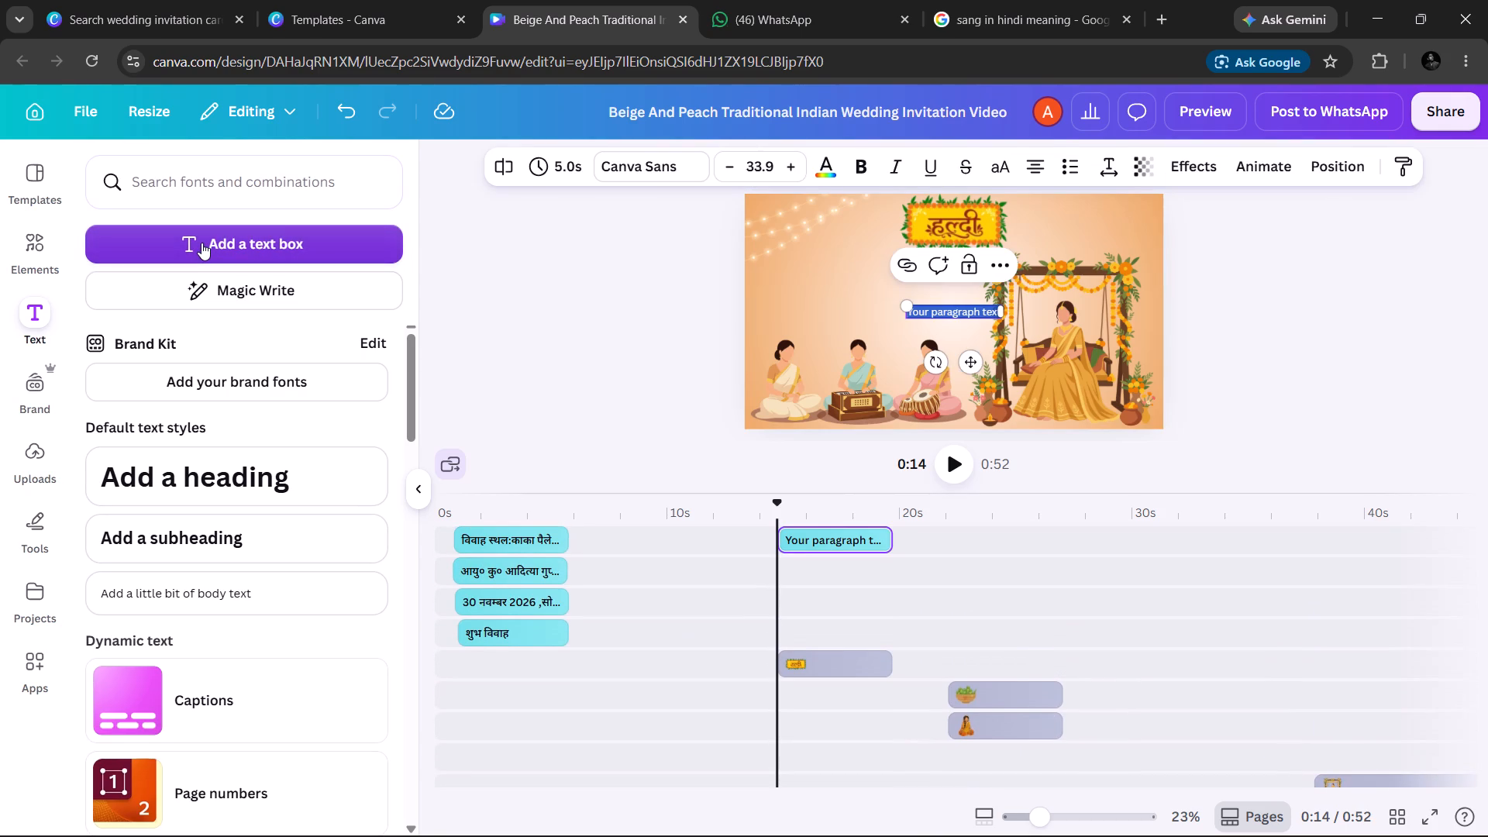
key(ctrl+v)
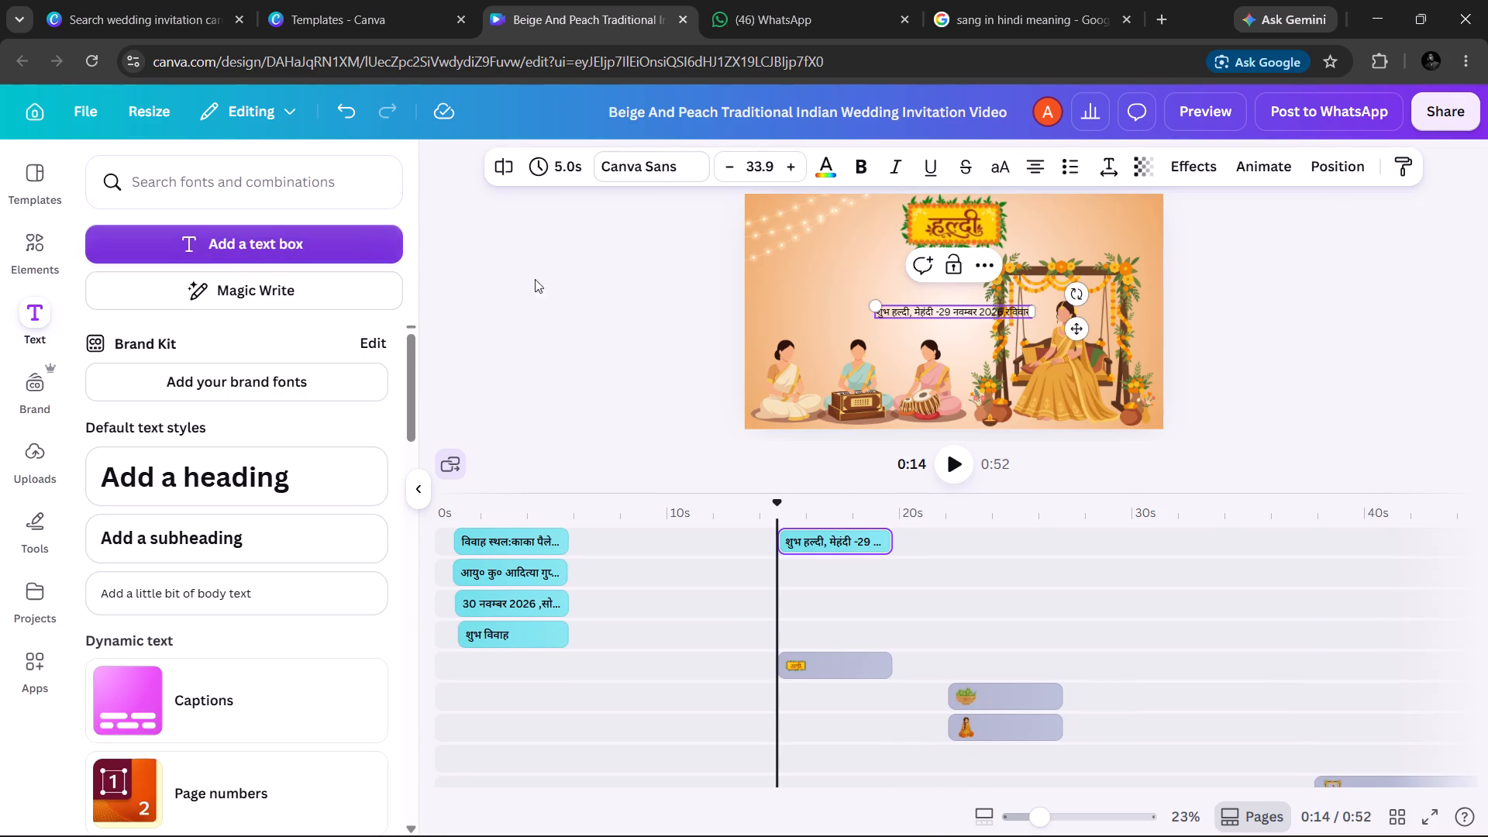
Make the words "शुभ हल्दी, मेहंदी" bold in the new text line.
click(937, 313)
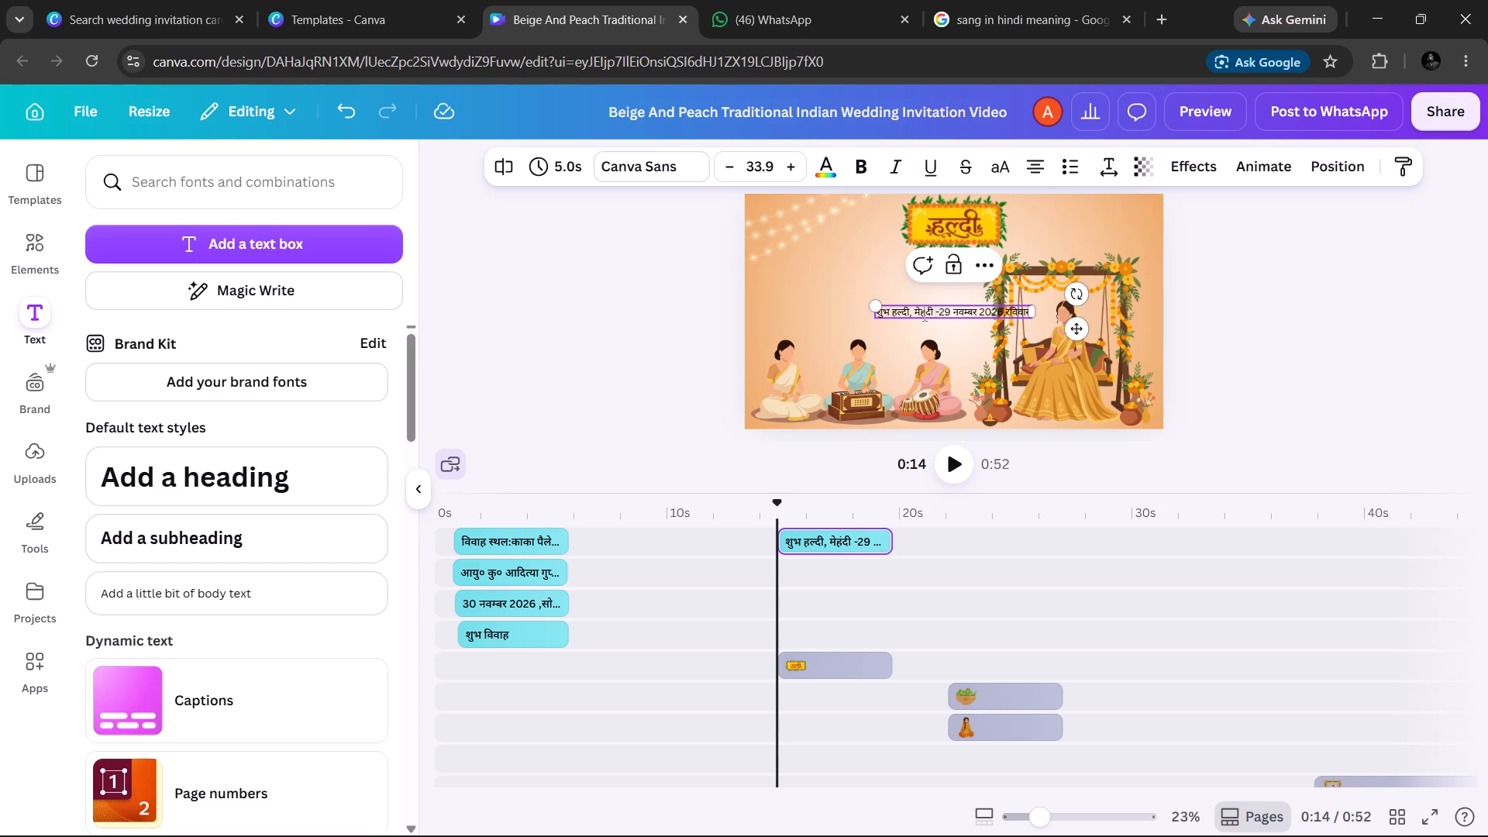
drag(935, 308, 873, 310)
drag(873, 310, 880, 310)
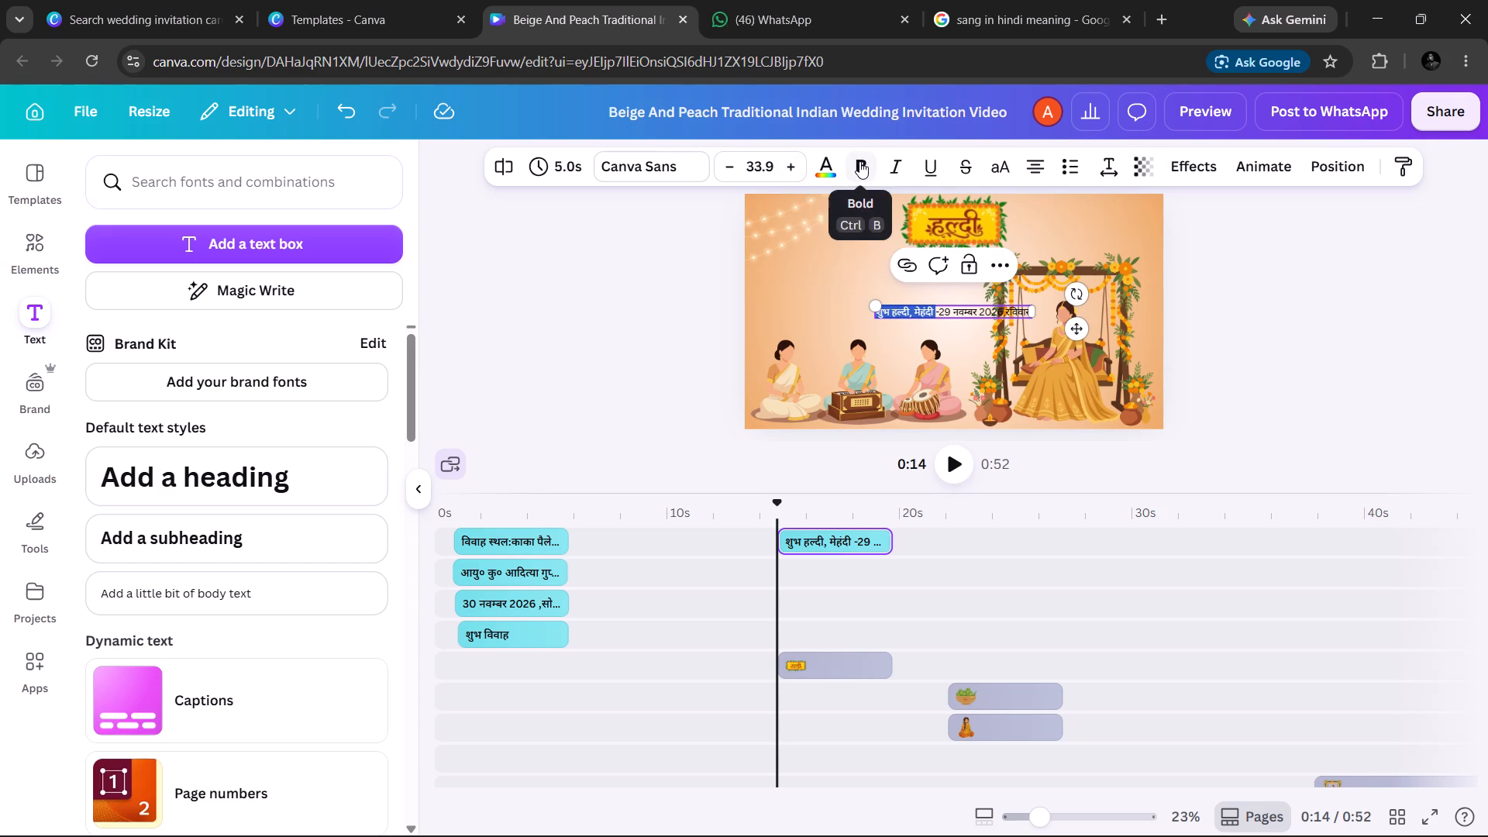
click(860, 161)
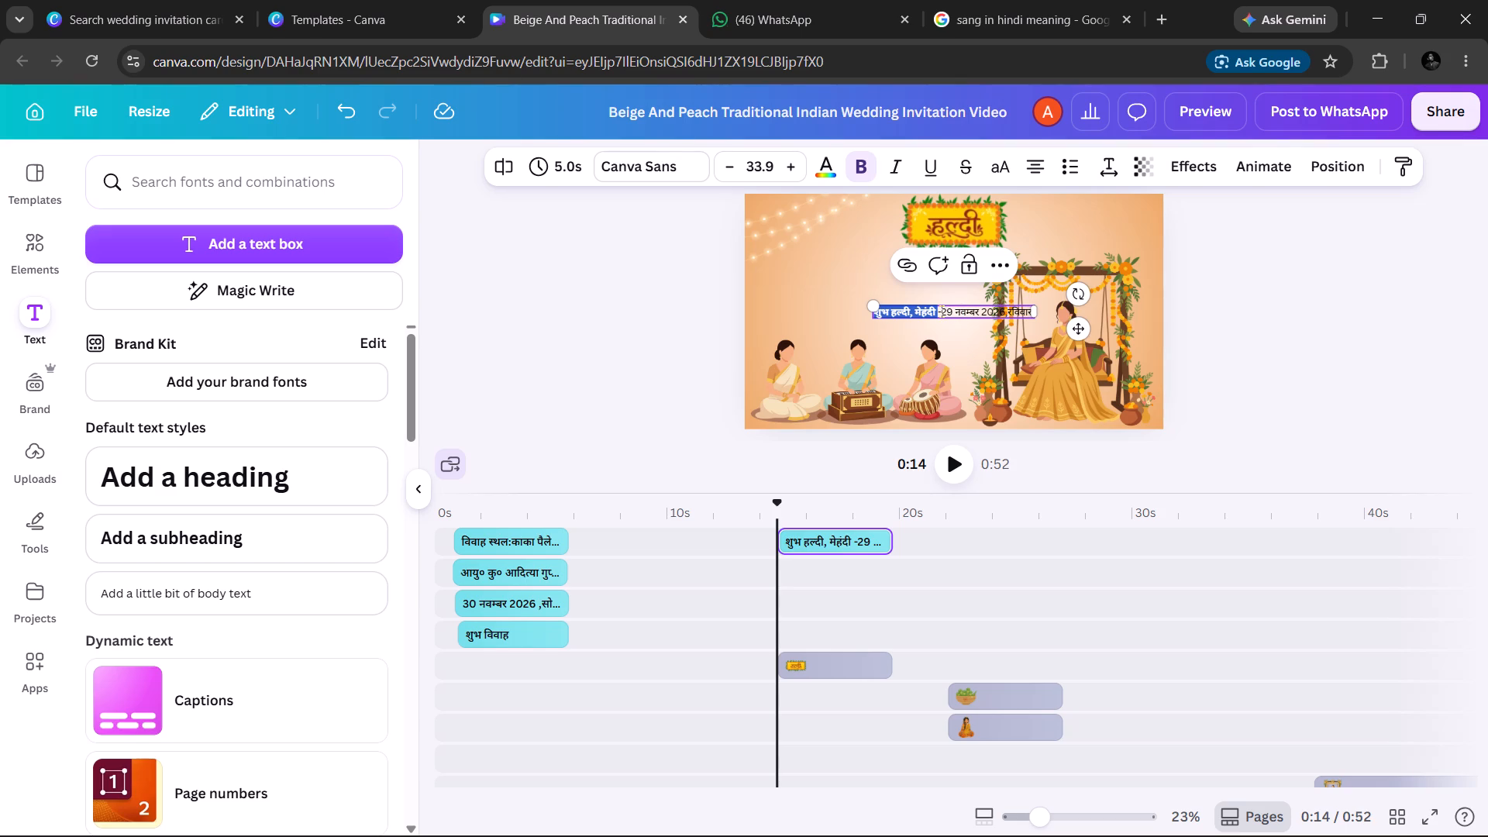
Delete the comma and the word "मेहंदी" after "शुभ हल्दी" in the haldi scene's text line.
click(939, 311)
click(939, 311)
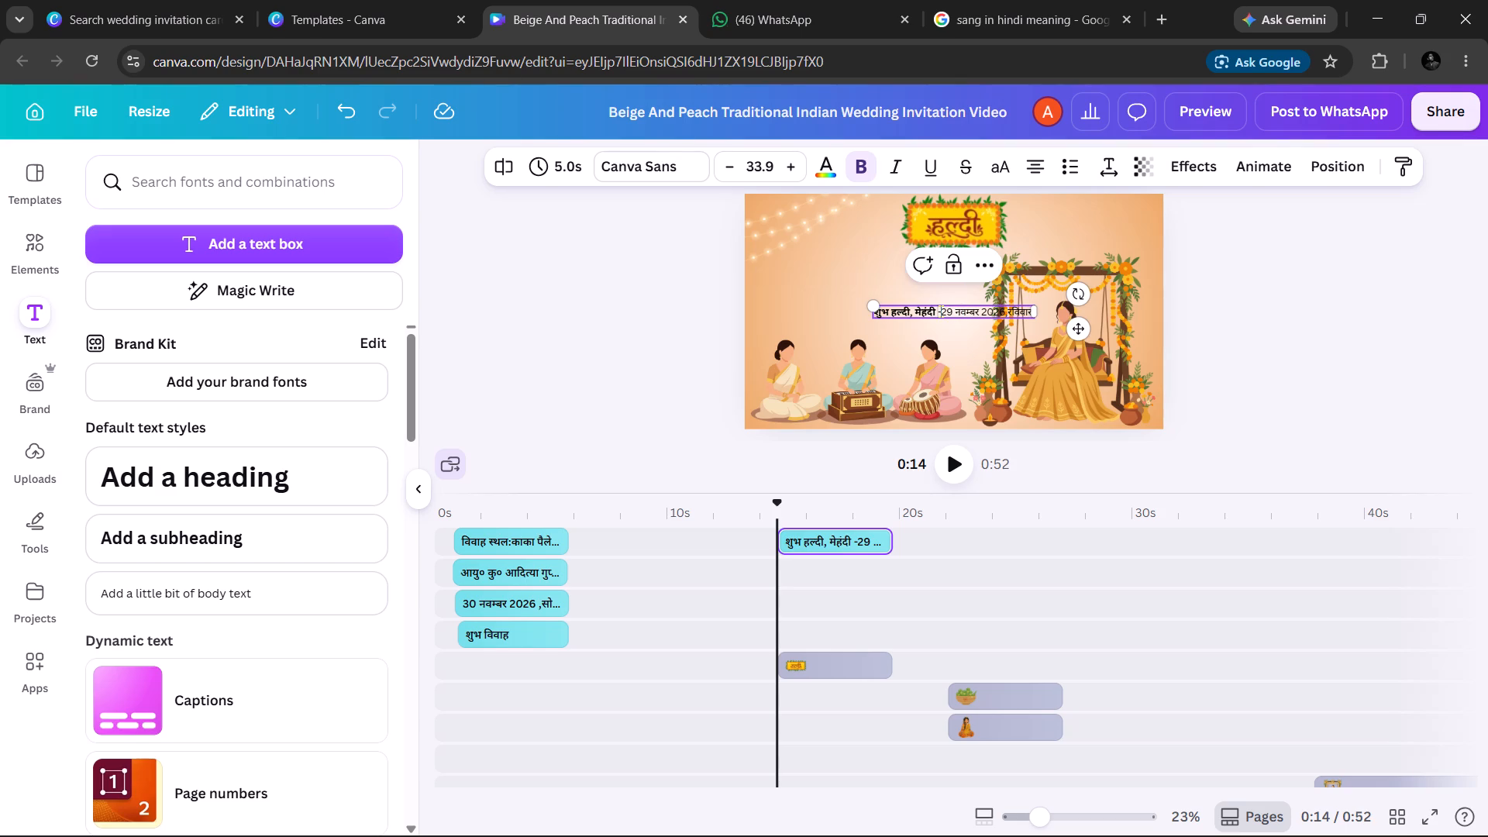
key(BackSpace)
key(BackSpace)
key(BackSpace)
key(BackSpace)
key(BackSpace)
key(BackSpace)
key(BackSpace)
key(BackSpace)
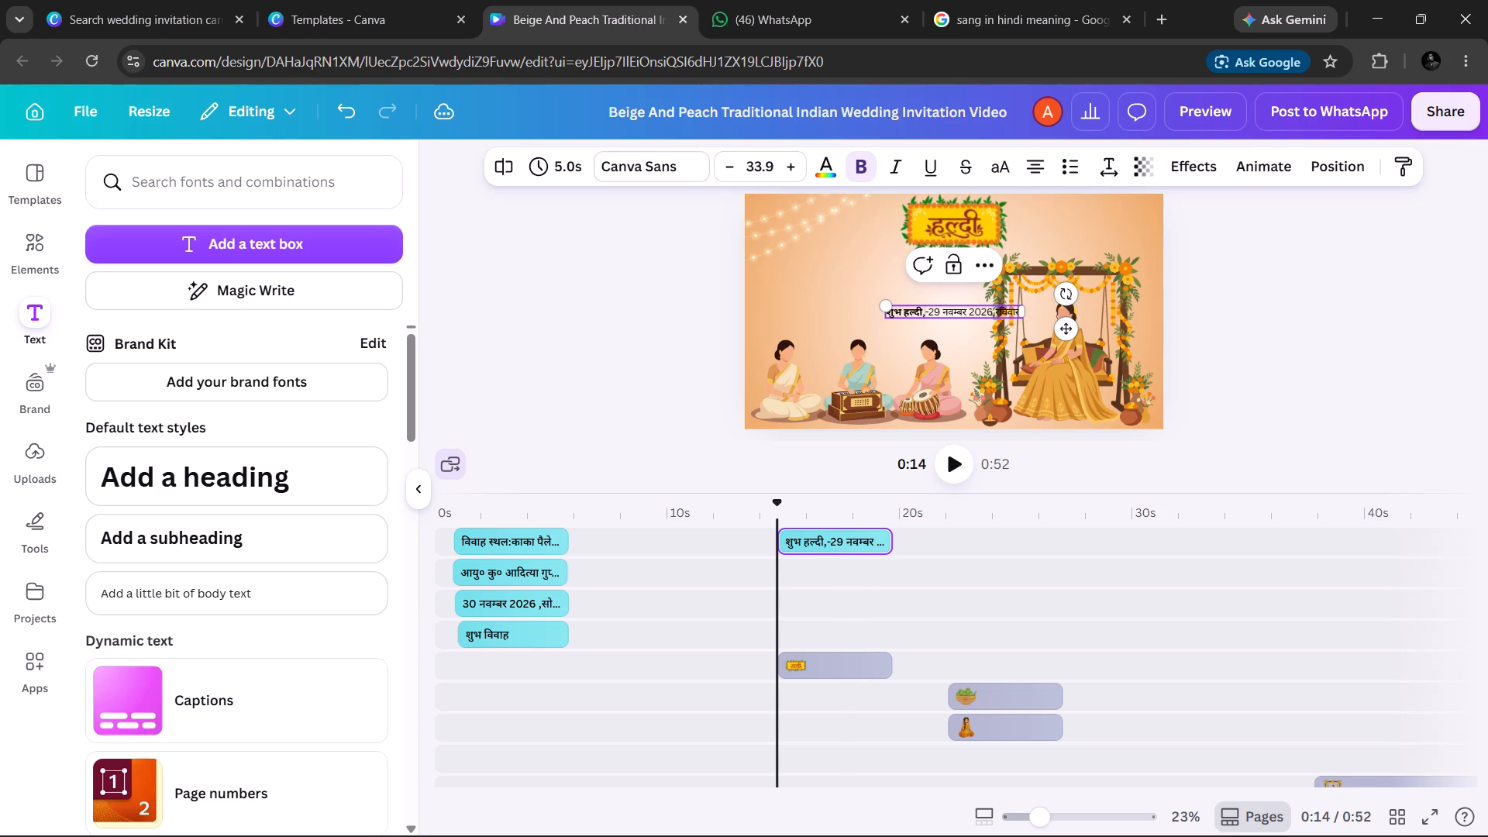
key(BackSpace)
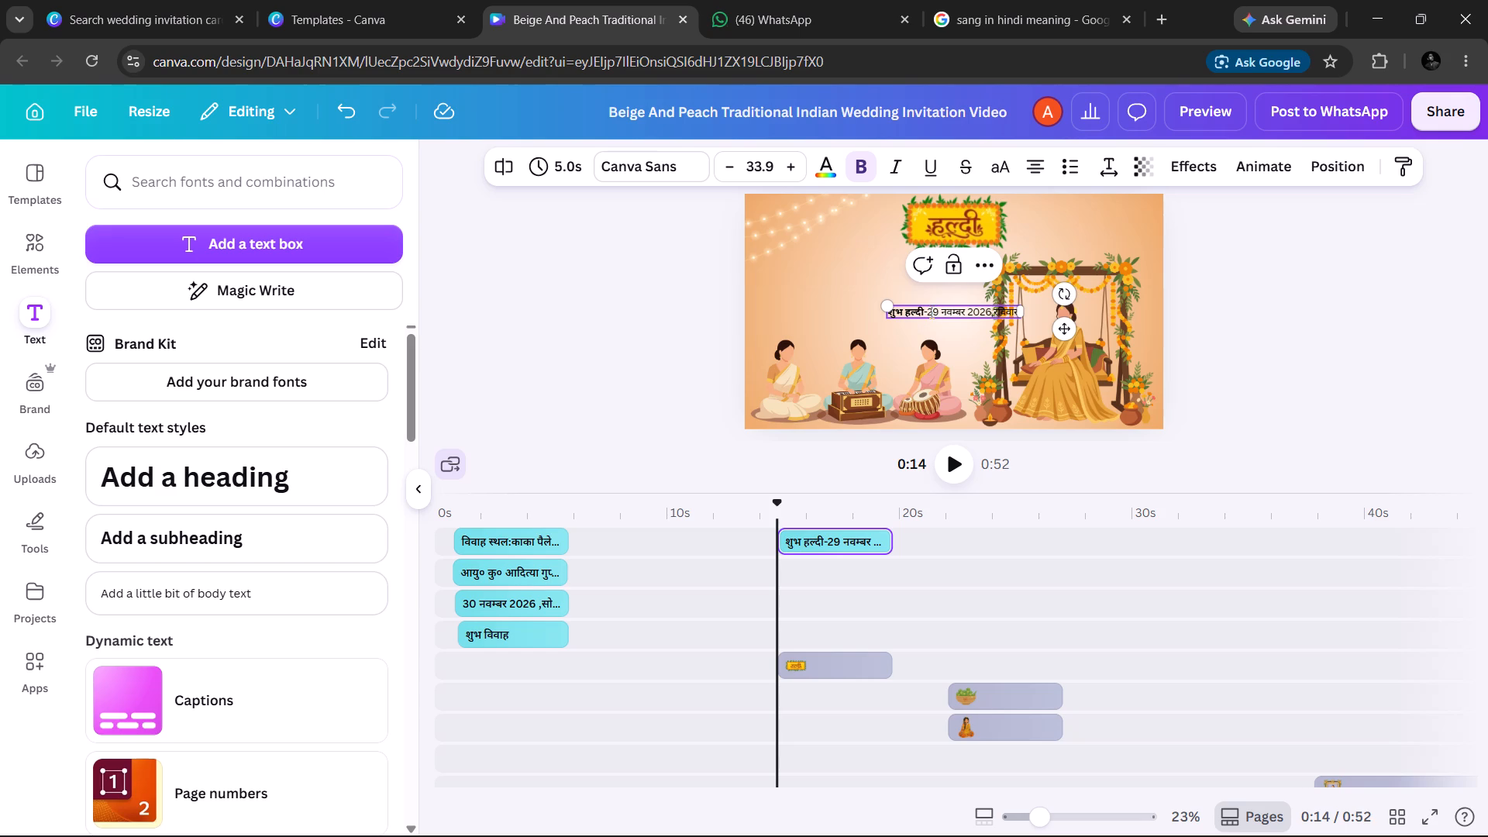
Remove the hyphen after "शुभ हल्दी" and put the date "29 नवम्बर 2026,रविवार" on its own second line.
key(Right)
key(Right)
key(Left)
key(BackSpace)
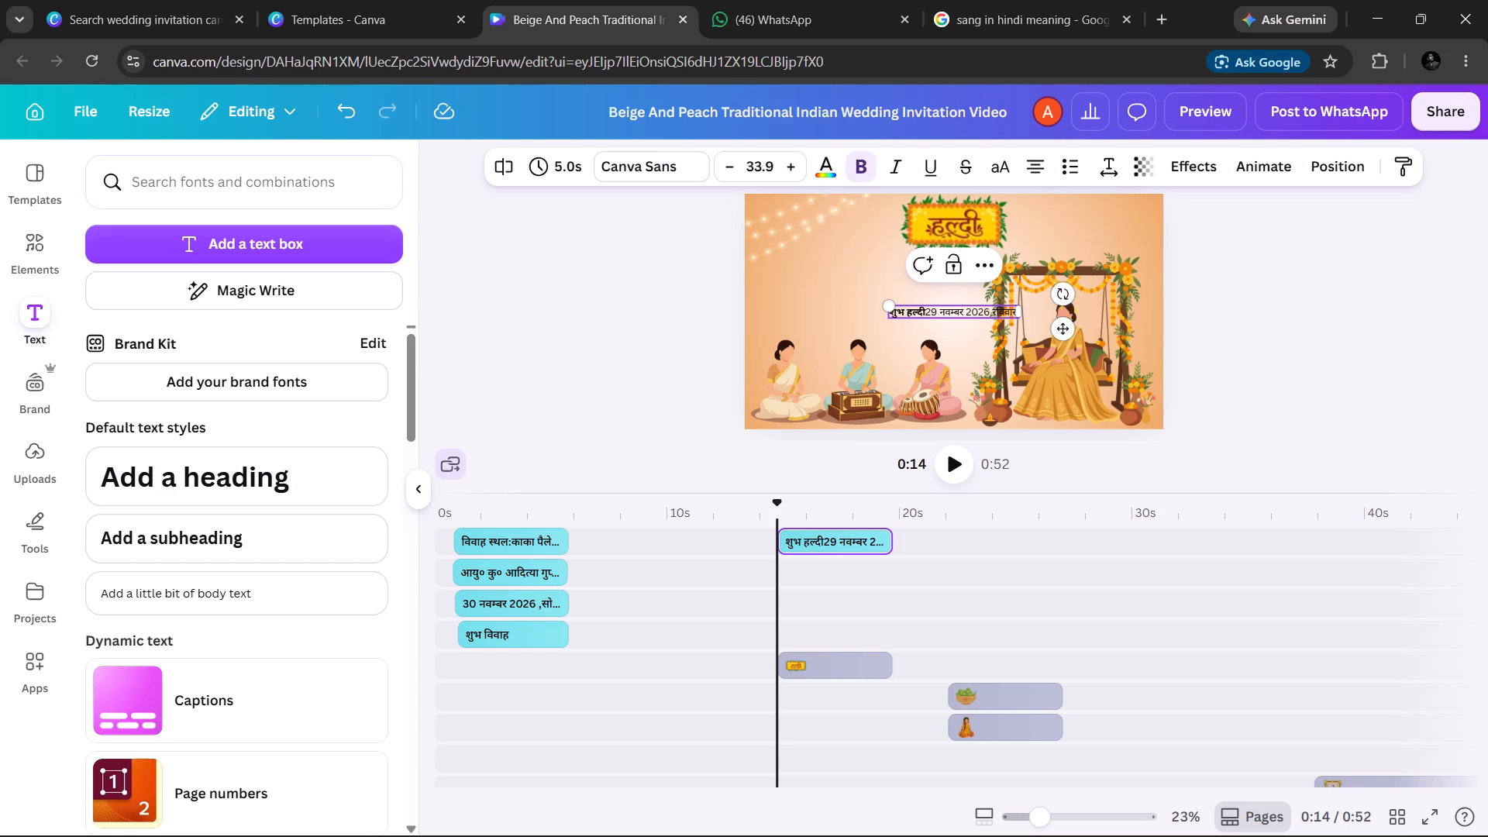
key(Return)
Move the two-line haldi text into the open area above the three seated women and widen its text box leftward.
drag(956, 325, 941, 321)
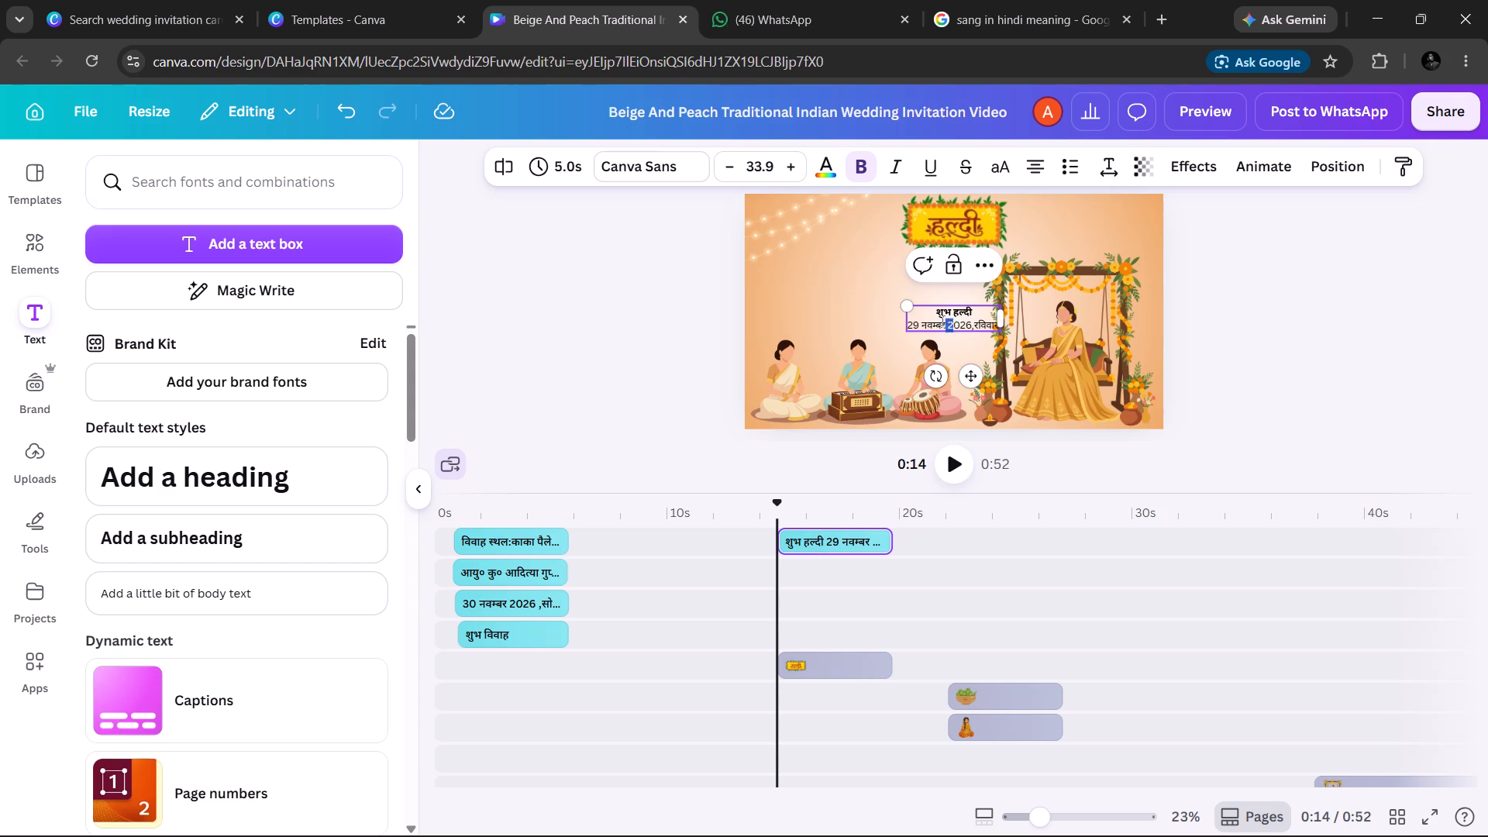
drag(941, 321, 914, 322)
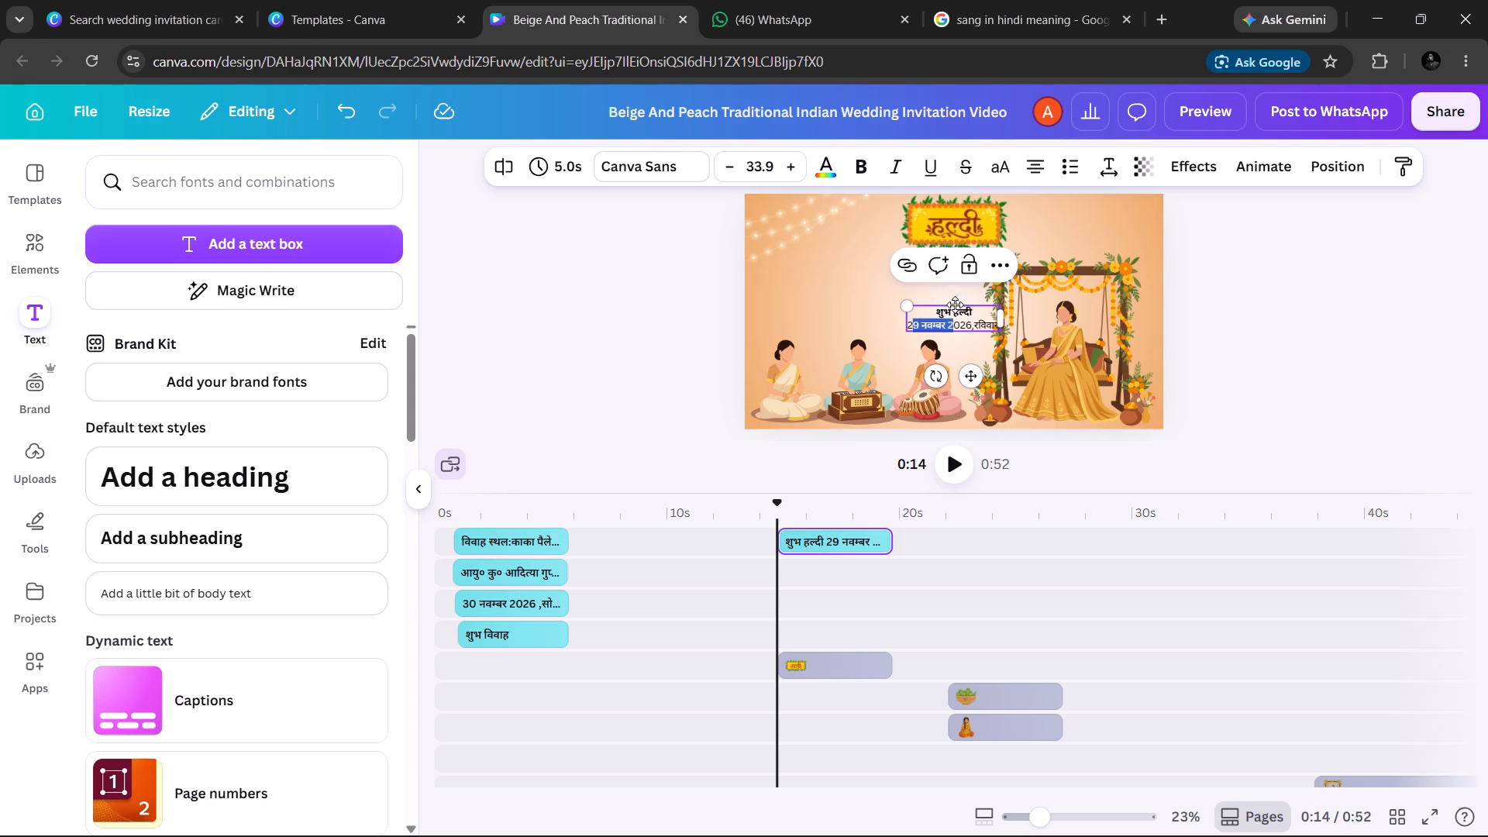
click(953, 306)
drag(948, 304, 889, 281)
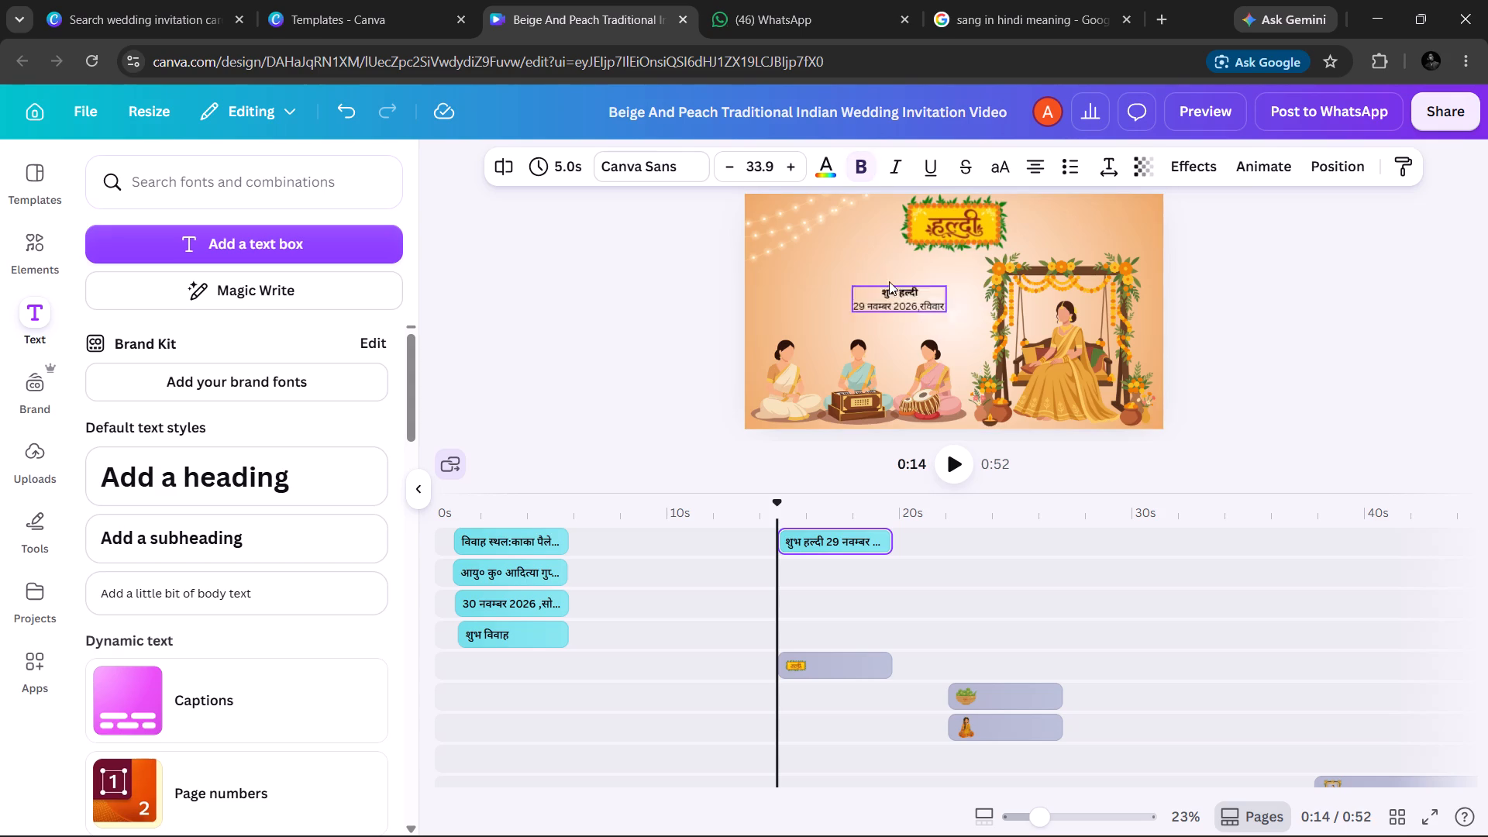
drag(889, 281, 878, 273)
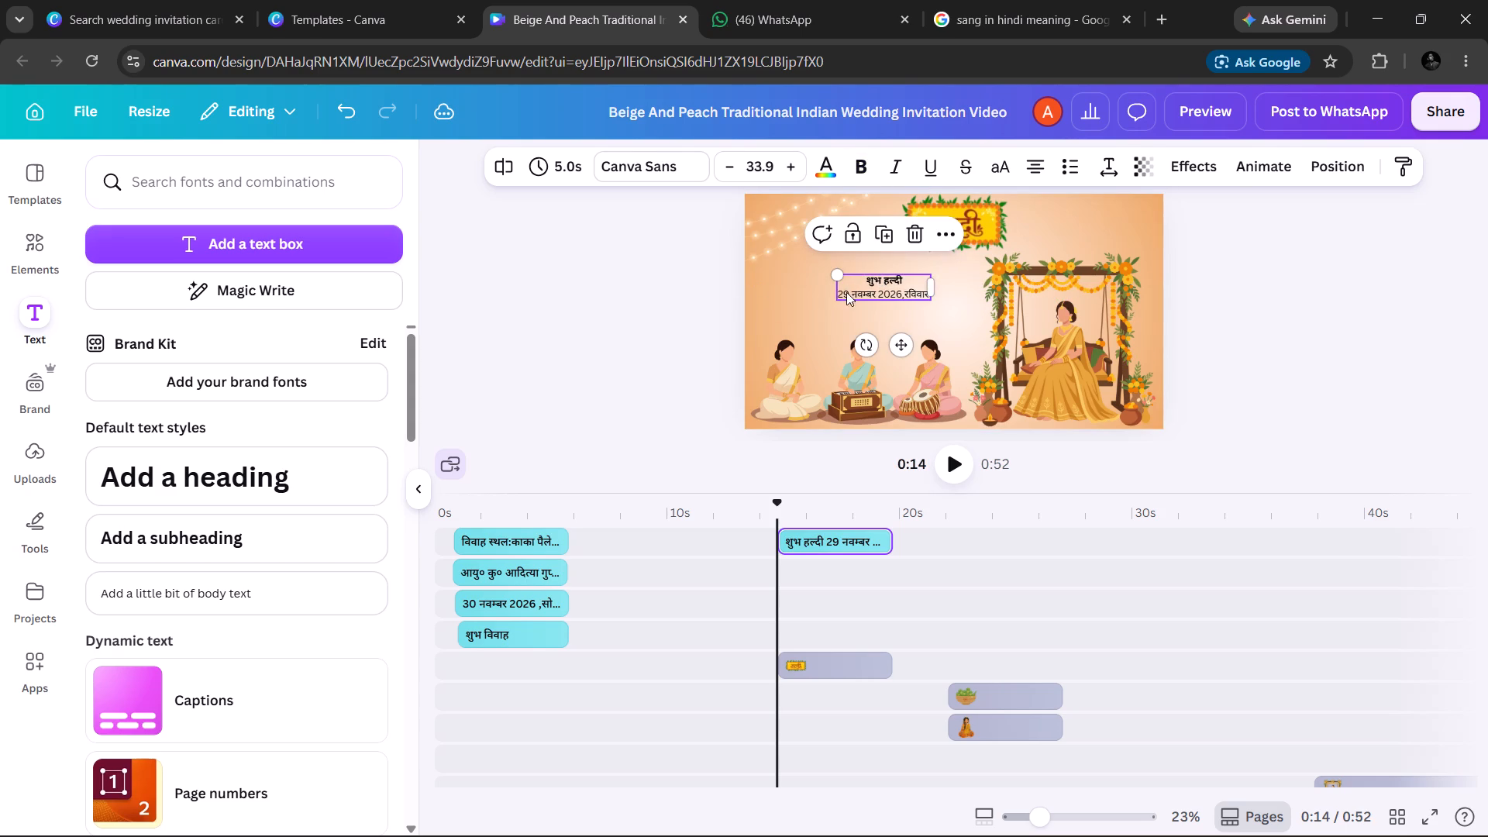
drag(834, 294, 825, 298)
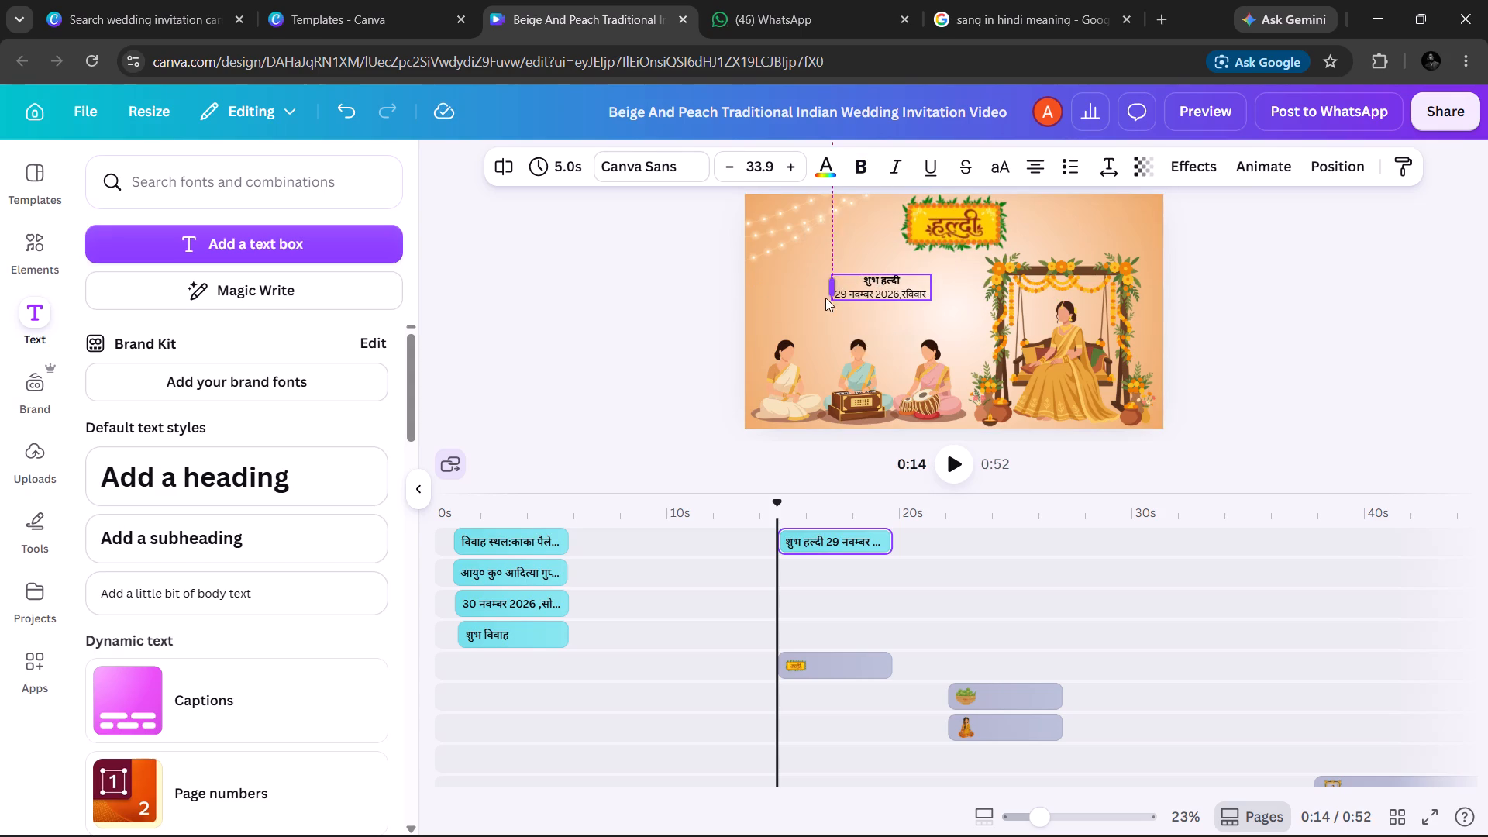
drag(825, 298, 777, 306)
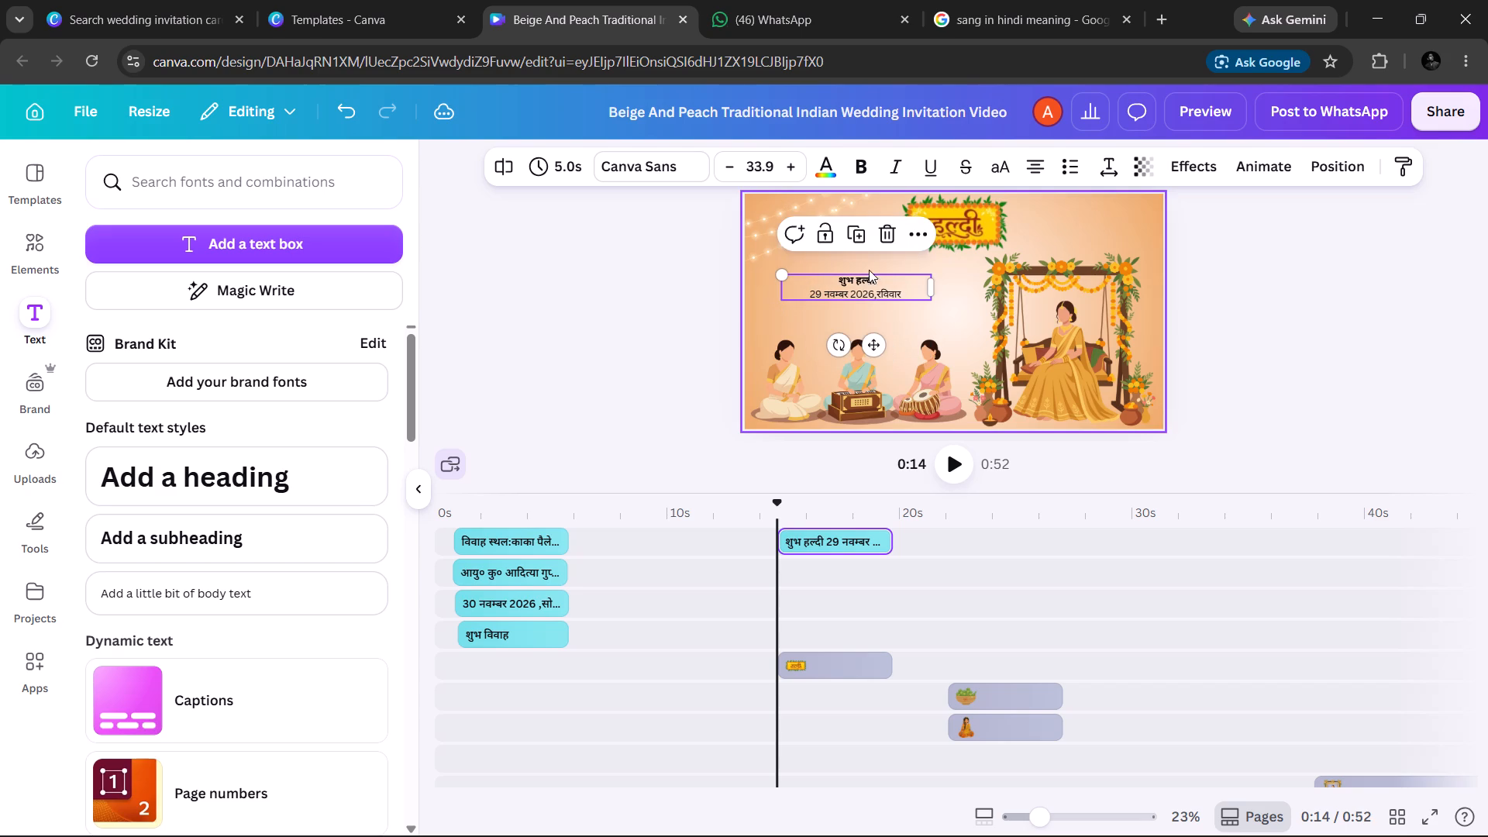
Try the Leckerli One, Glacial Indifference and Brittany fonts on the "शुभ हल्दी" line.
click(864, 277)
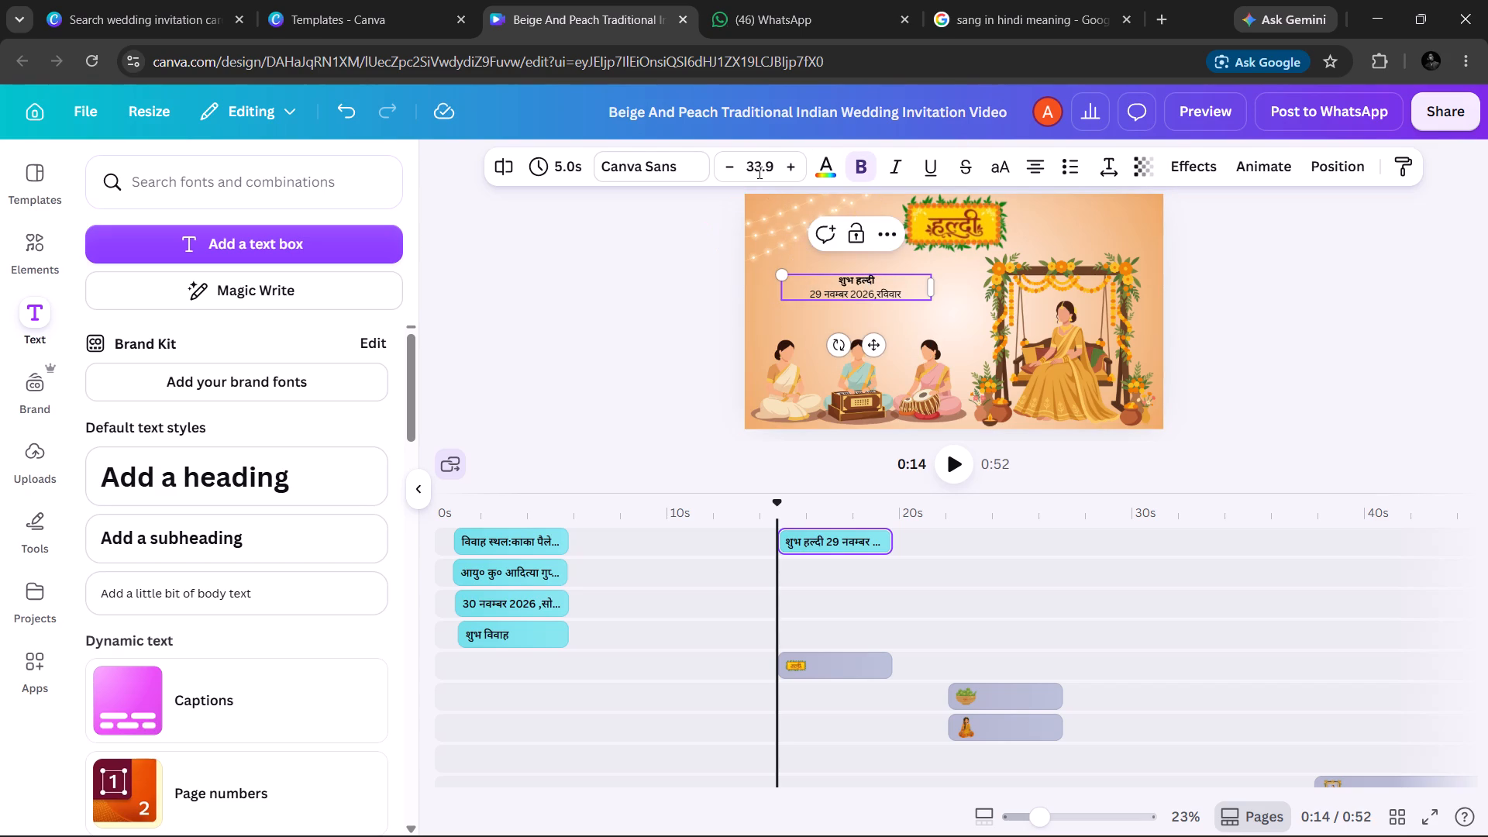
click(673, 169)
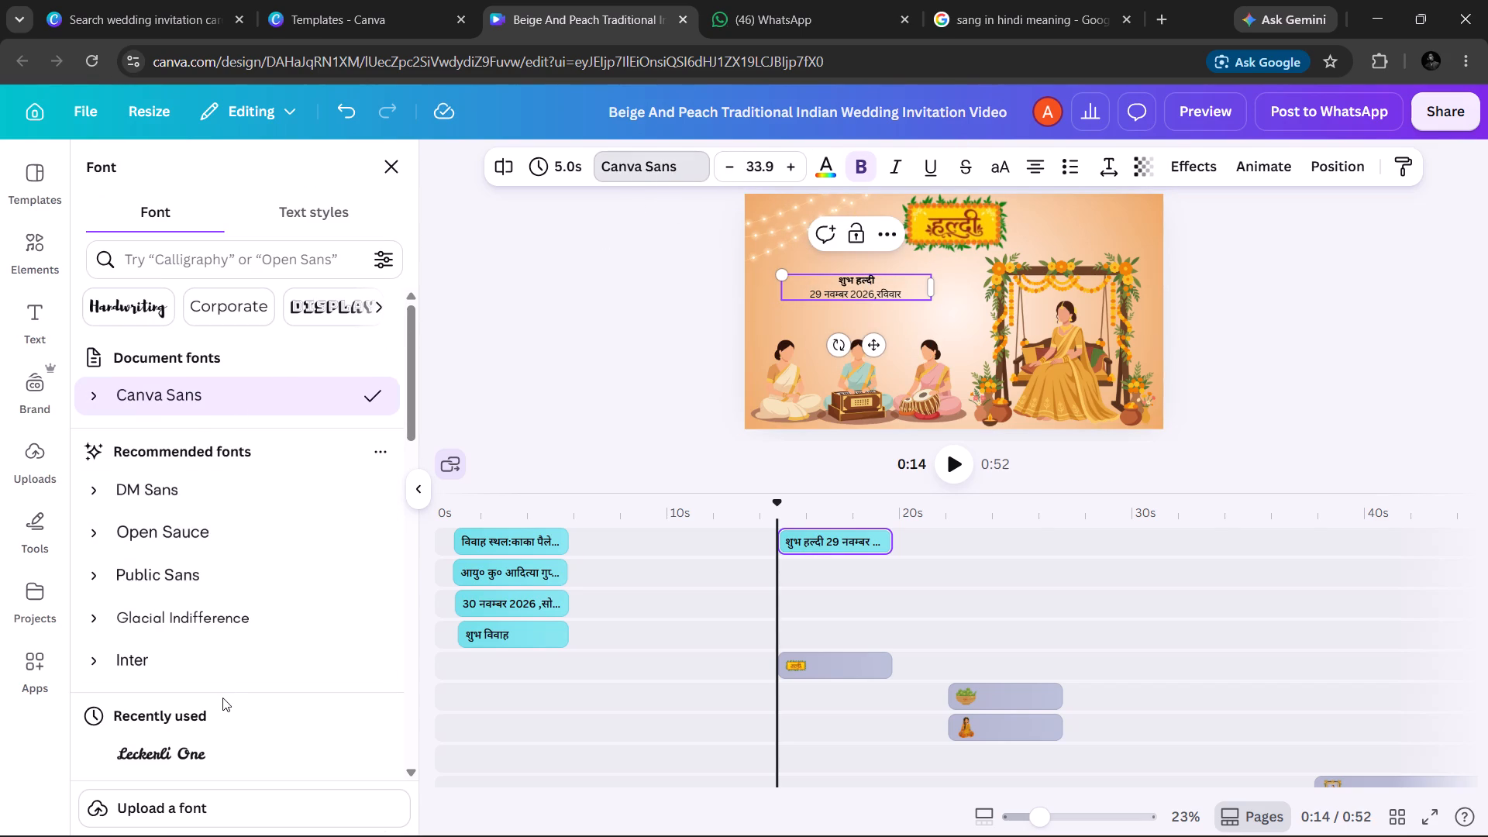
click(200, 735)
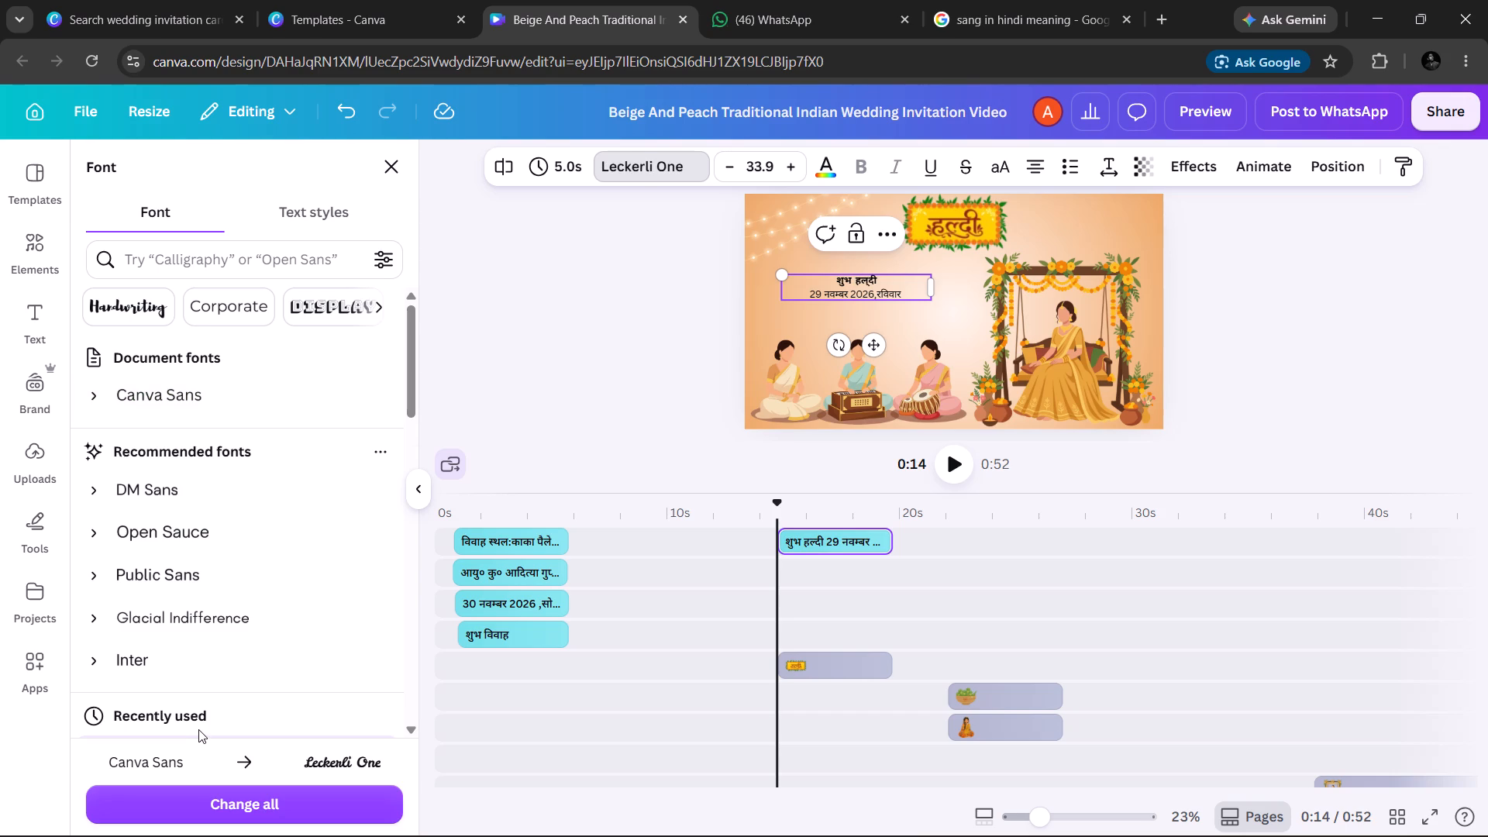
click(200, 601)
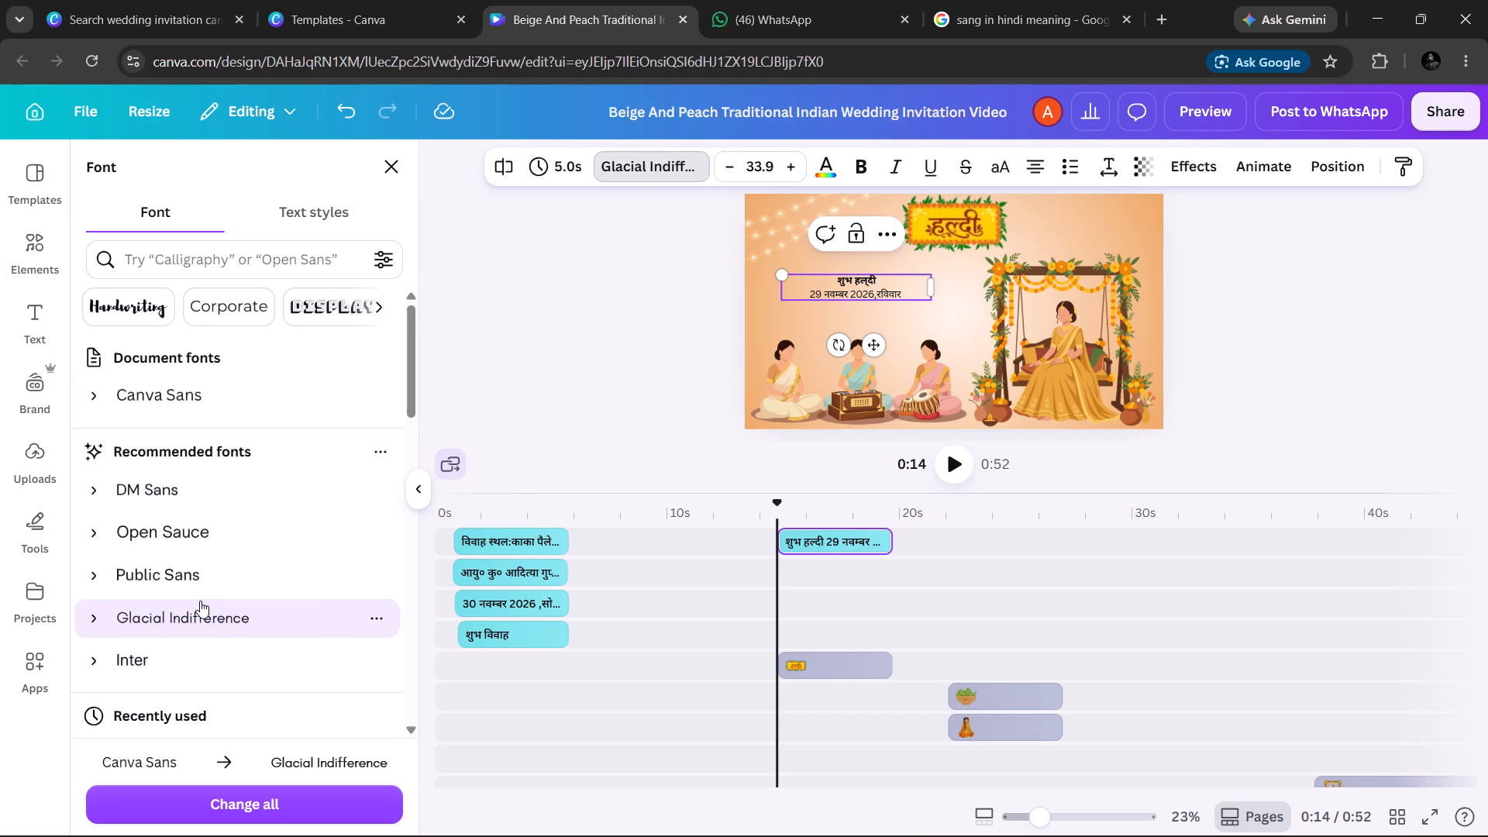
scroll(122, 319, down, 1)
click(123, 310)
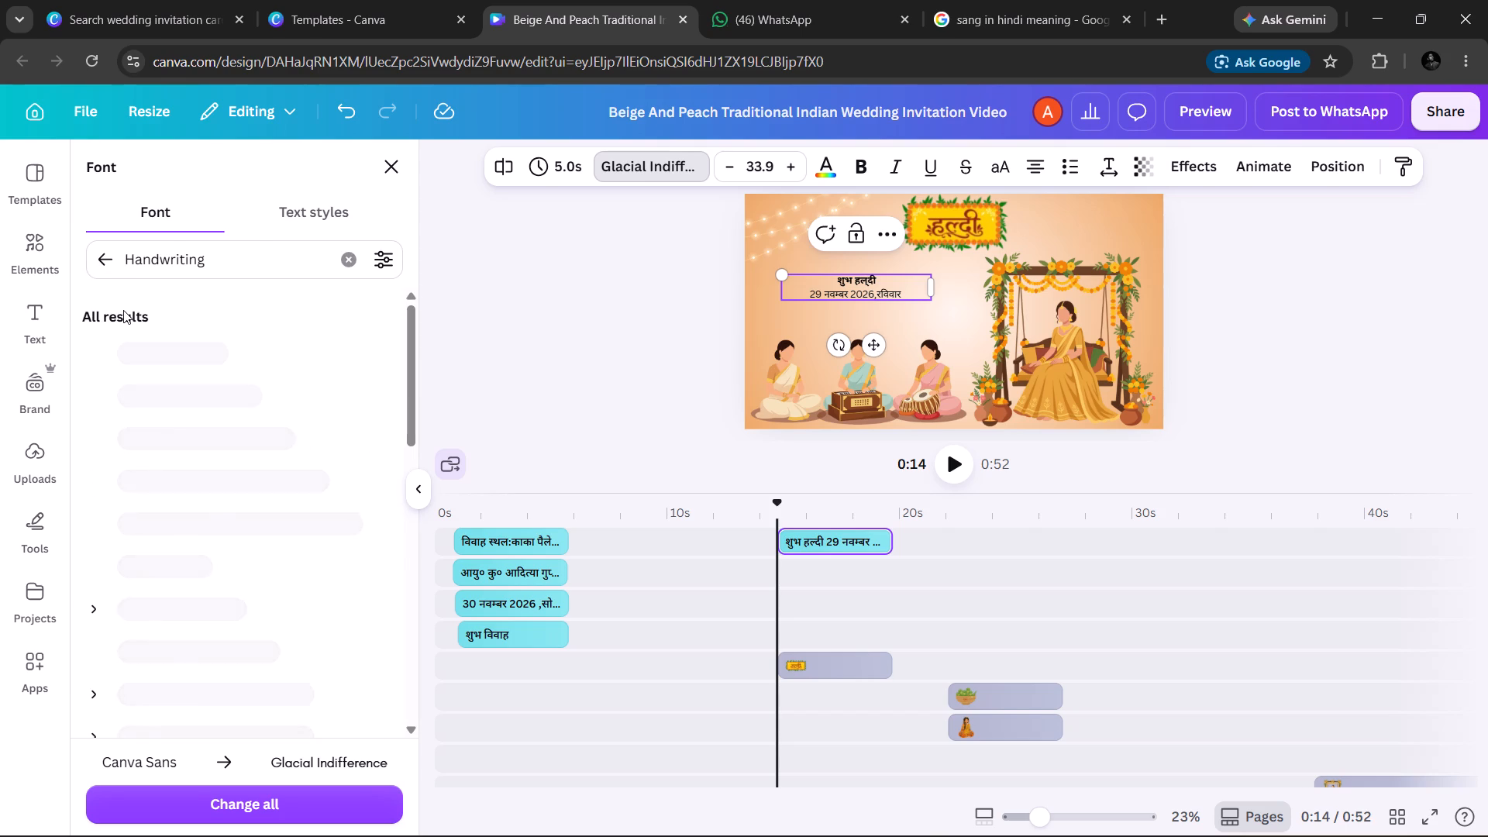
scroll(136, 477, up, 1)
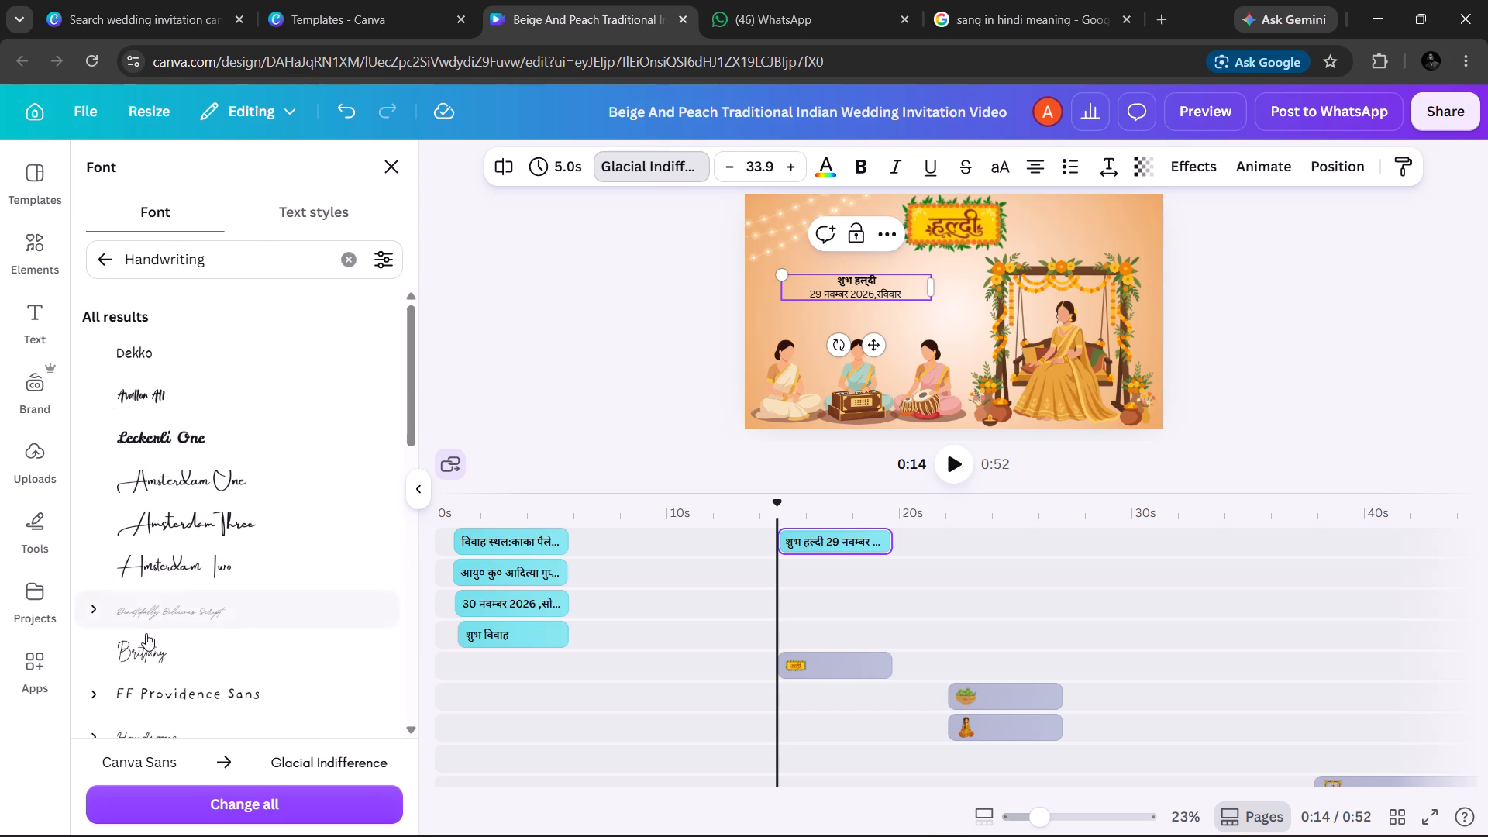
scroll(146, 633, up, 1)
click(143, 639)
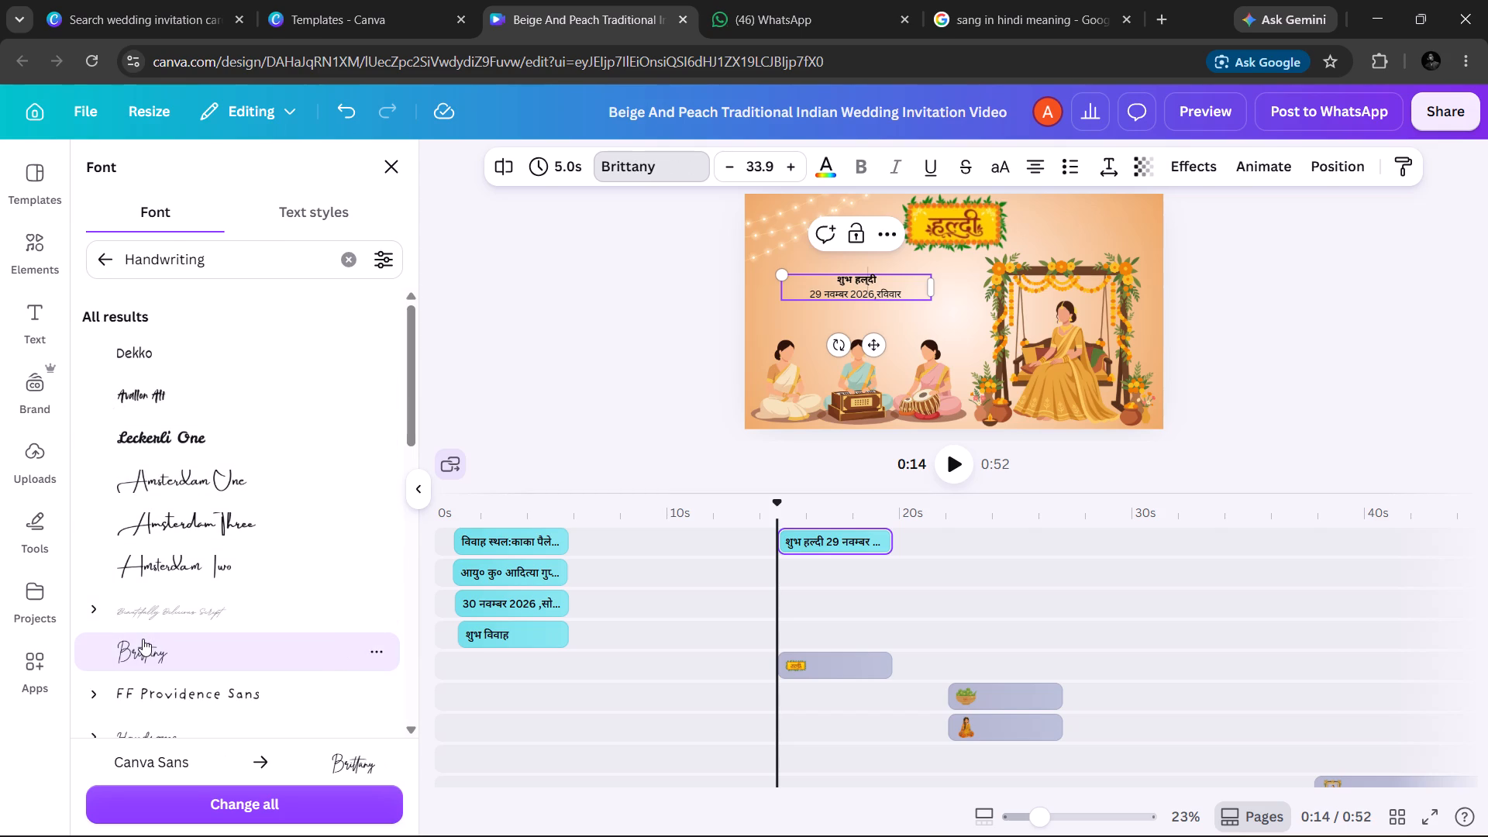
Try the Subtitle, Heading and Subheading text styles on the "शुभ हल्दी" line and settle on the Title style.
click(295, 211)
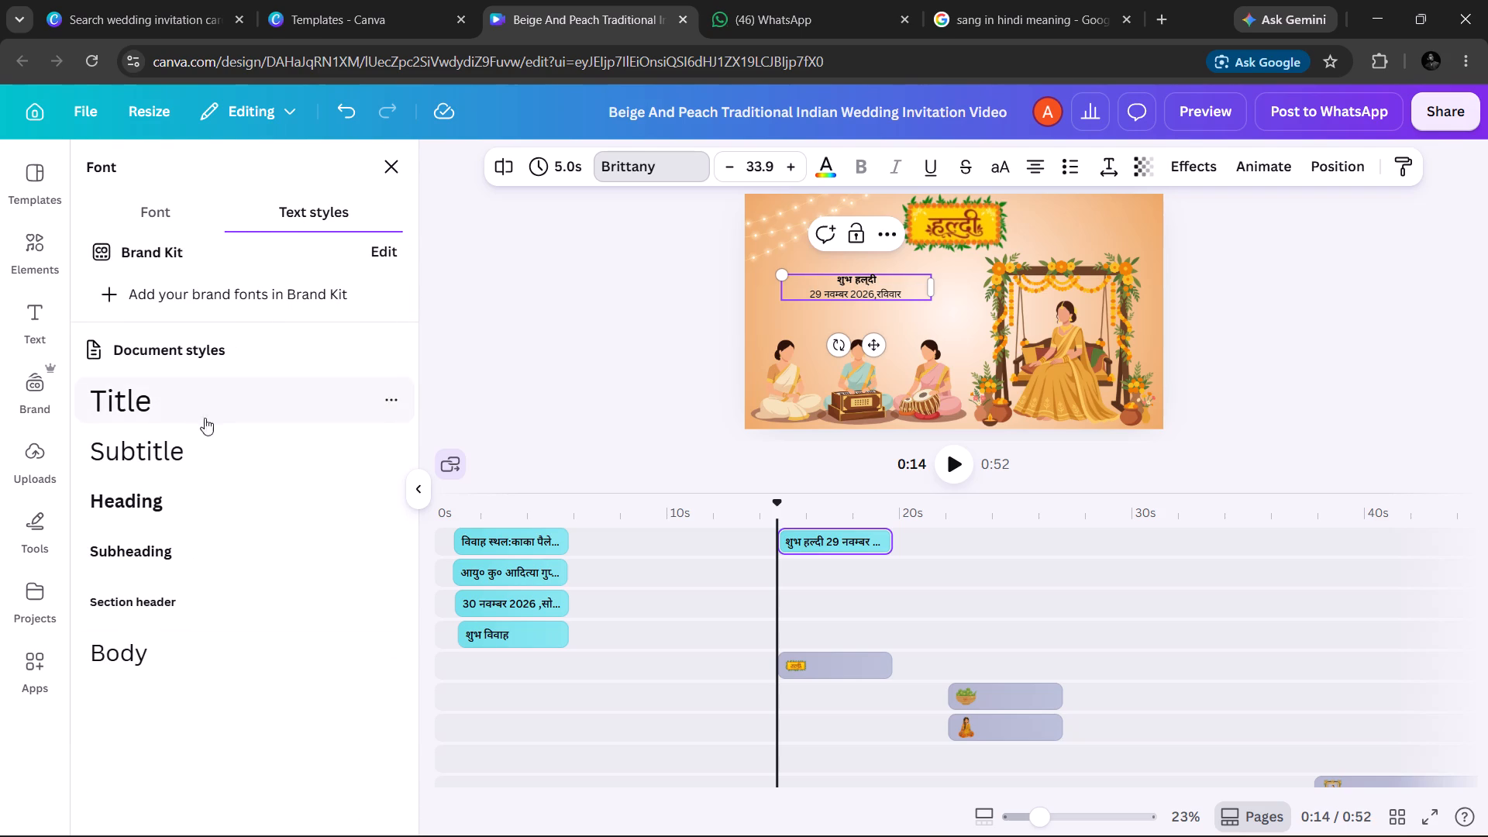
click(180, 439)
click(180, 439)
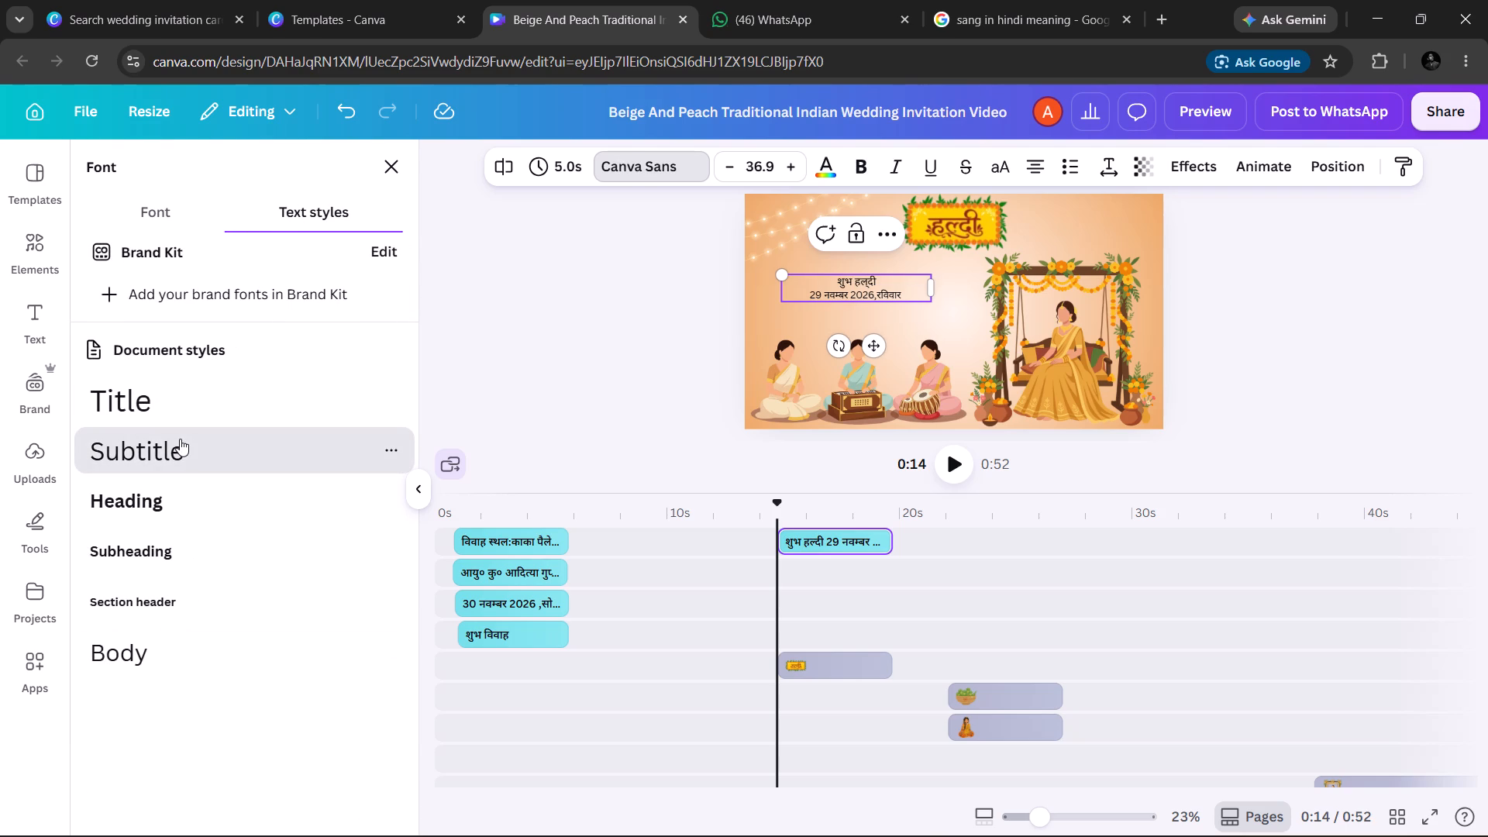
click(156, 497)
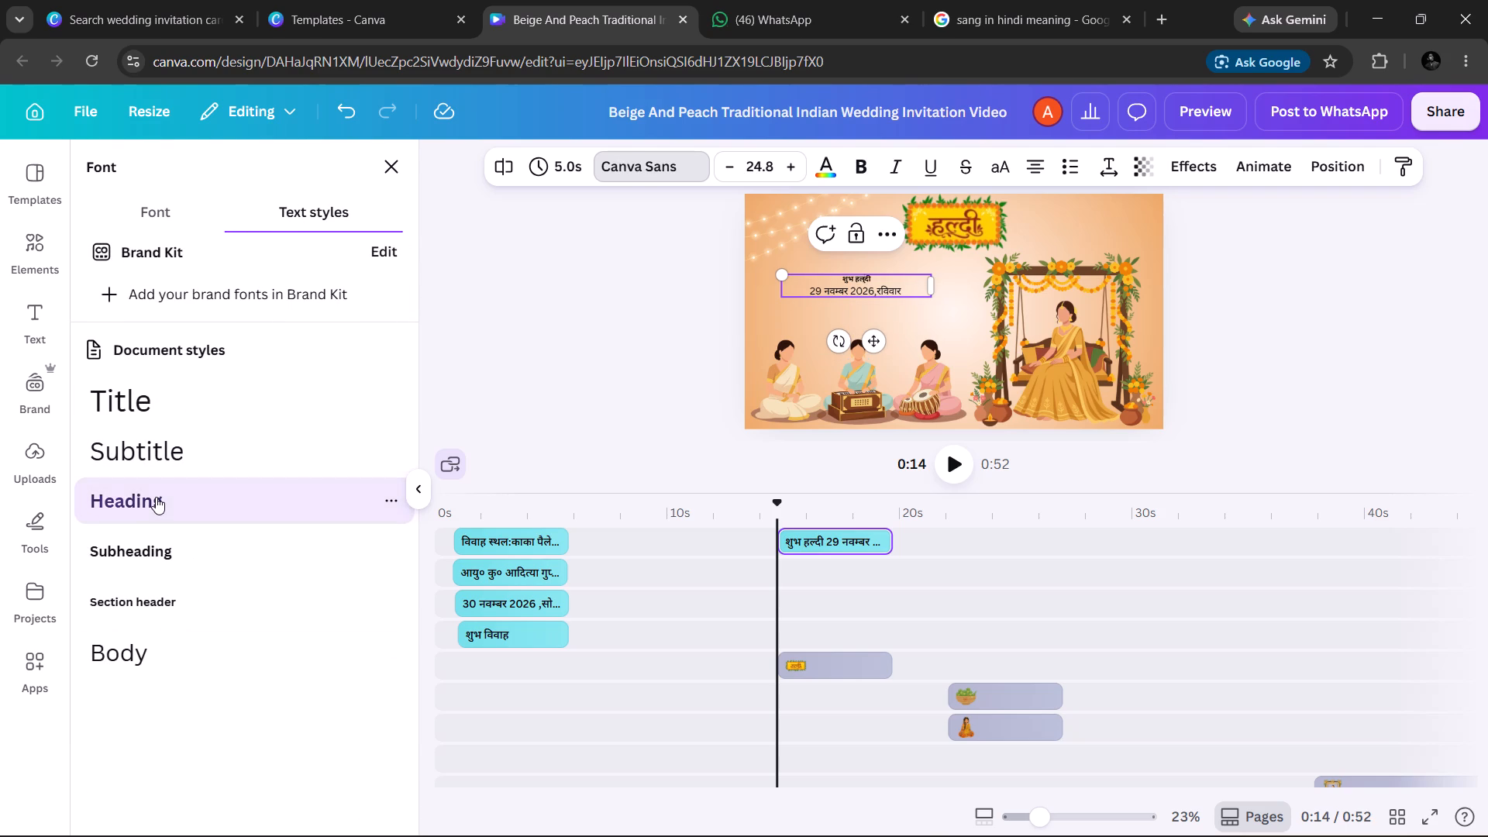
scroll(146, 514, up, 1)
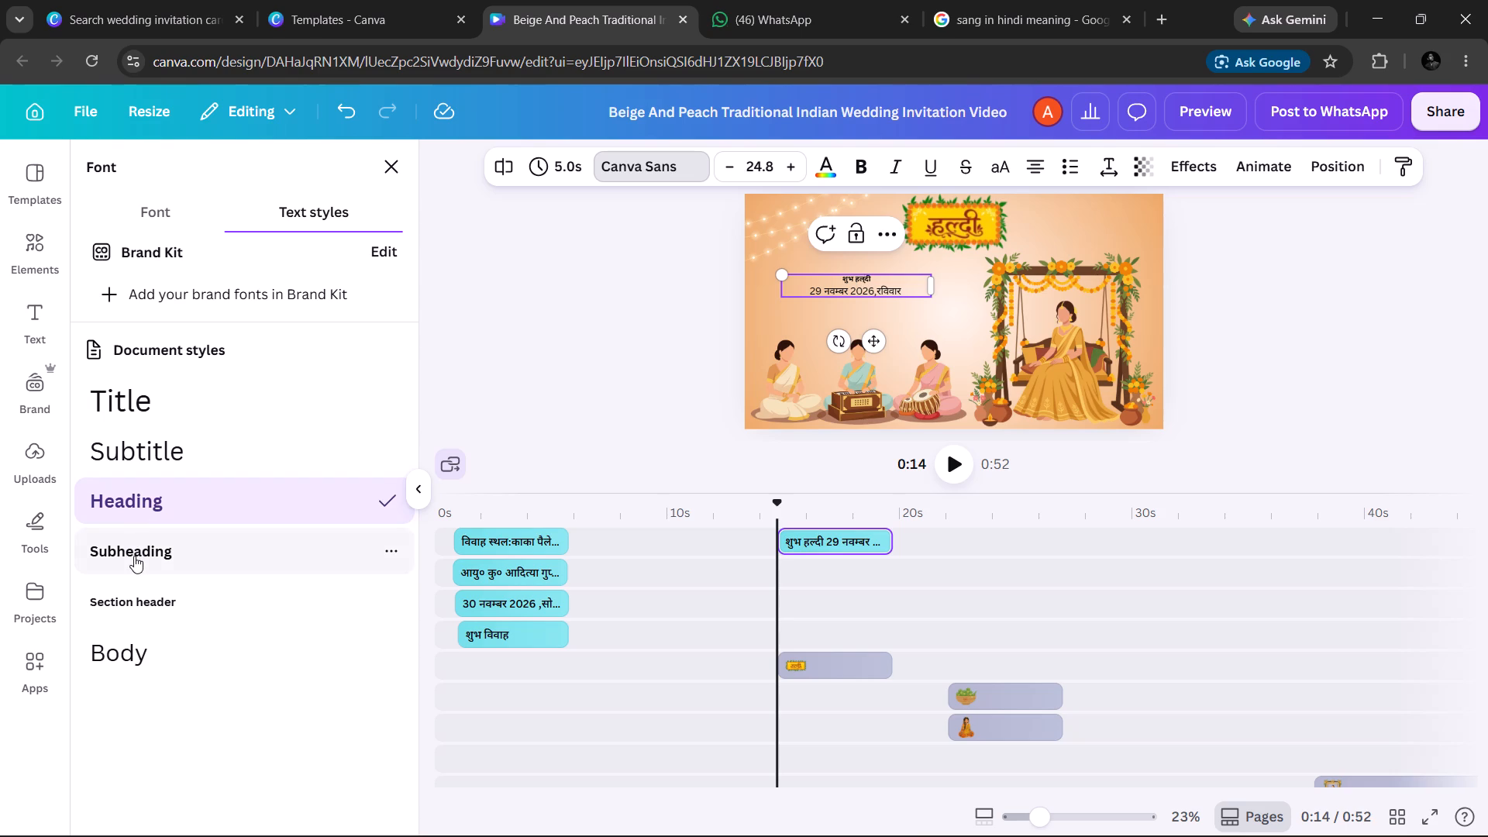
scroll(134, 556, up, 1)
click(134, 556)
click(139, 396)
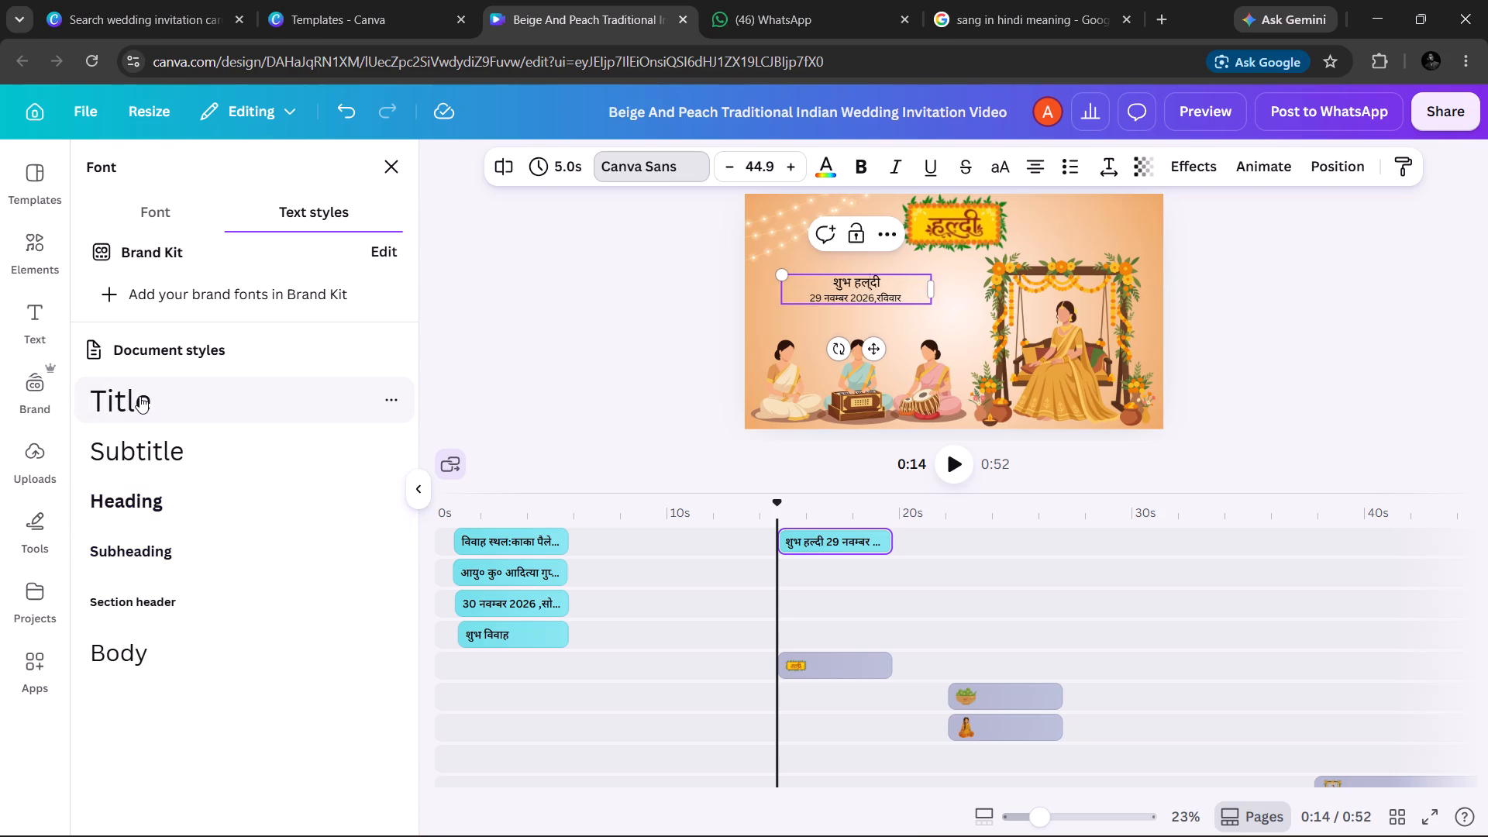
Try the handwriting font Dekko on the "शुभ हल्दी" line, and choose Avallon Alt instead.
click(156, 214)
scroll(301, 304, up, 1)
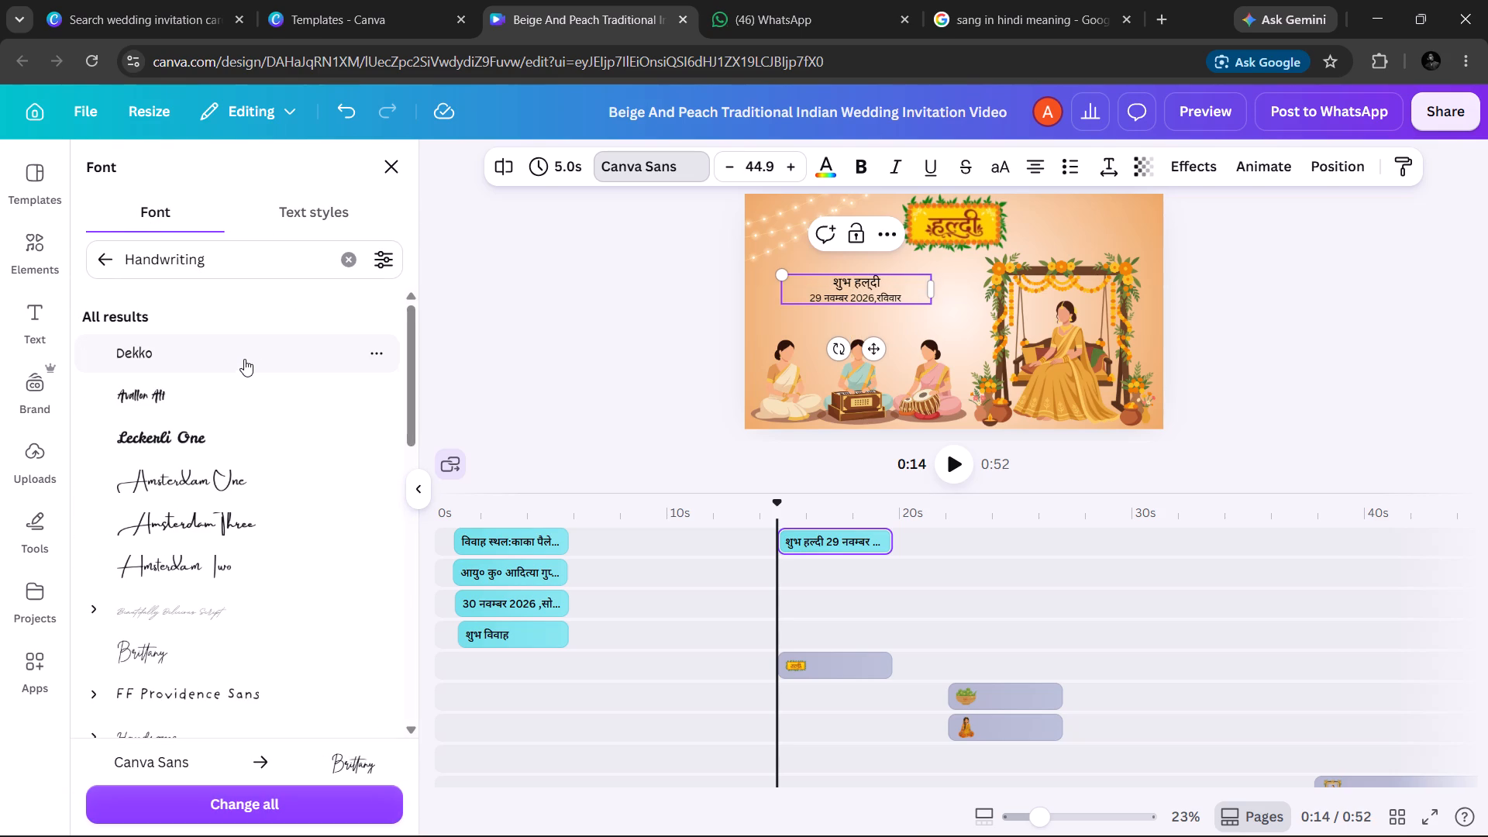
scroll(244, 359, up, 1)
click(243, 361)
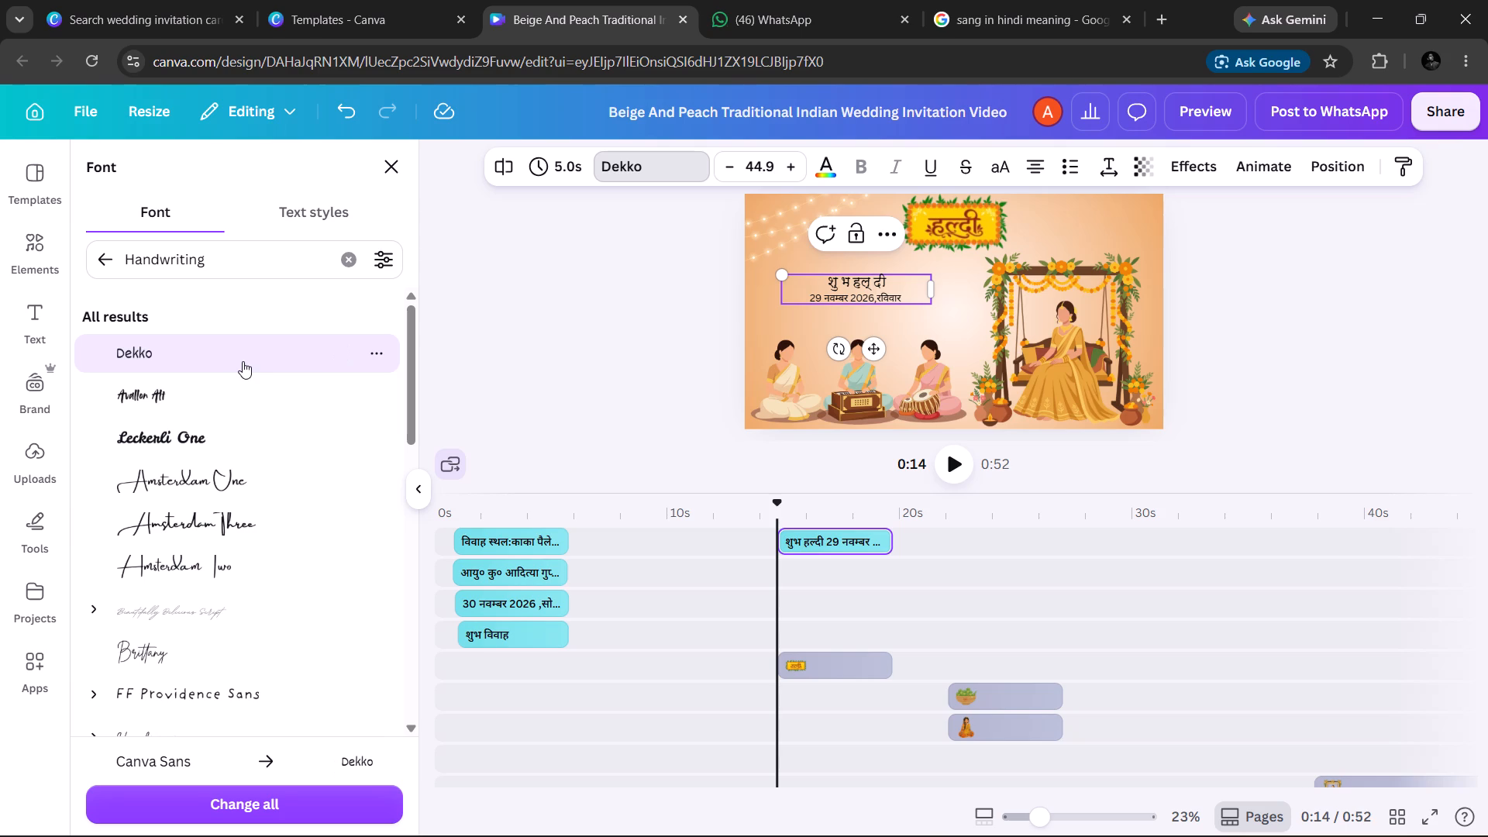
click(223, 398)
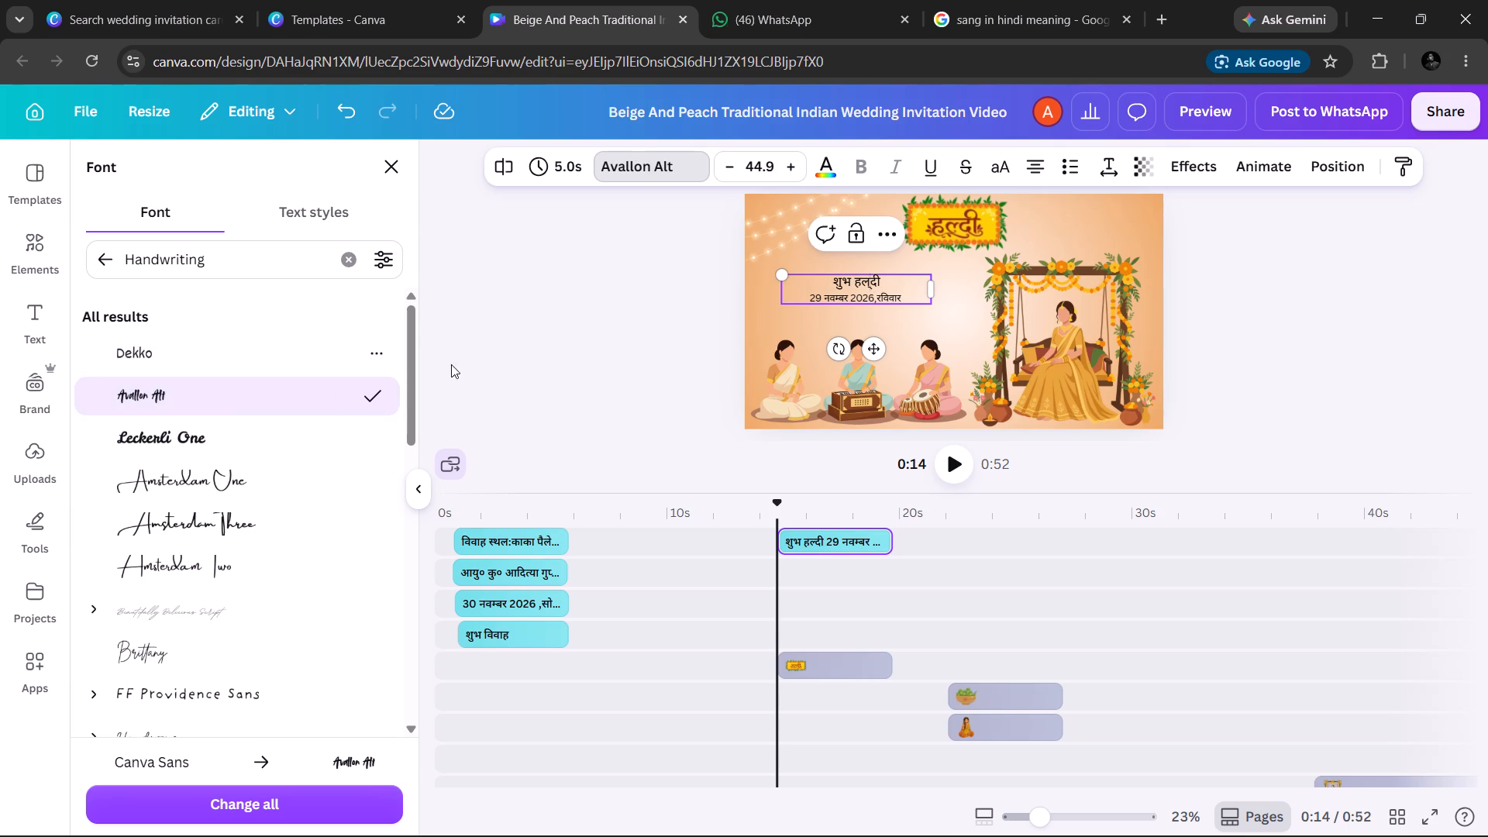
Recolour the "शुभ हल्दी" line, trying the design's dark purple before choosing Darkbrown #583604.
scroll(529, 380, right, 1)
double_click(881, 283)
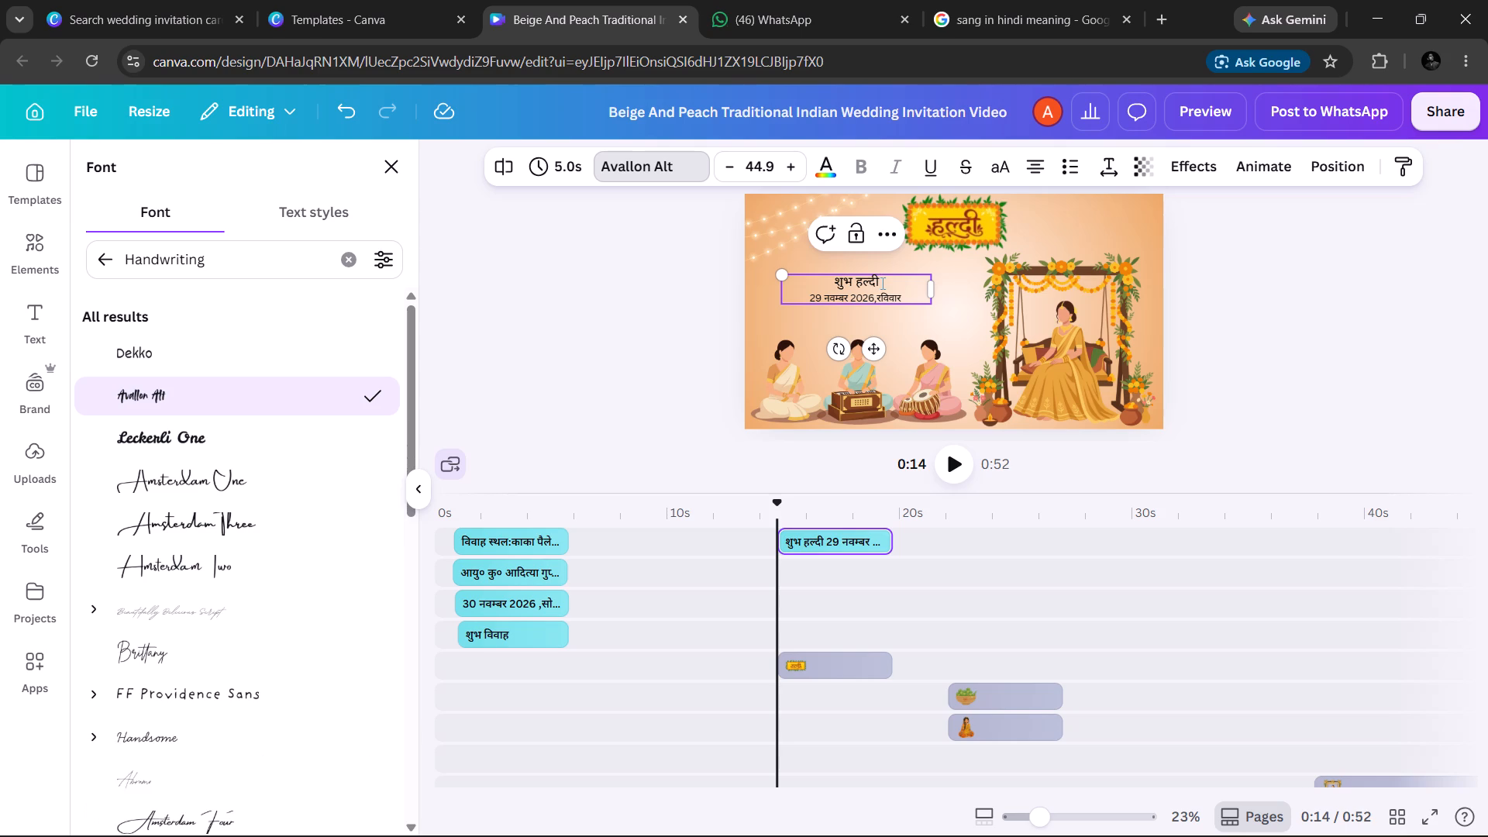
drag(889, 281, 857, 282)
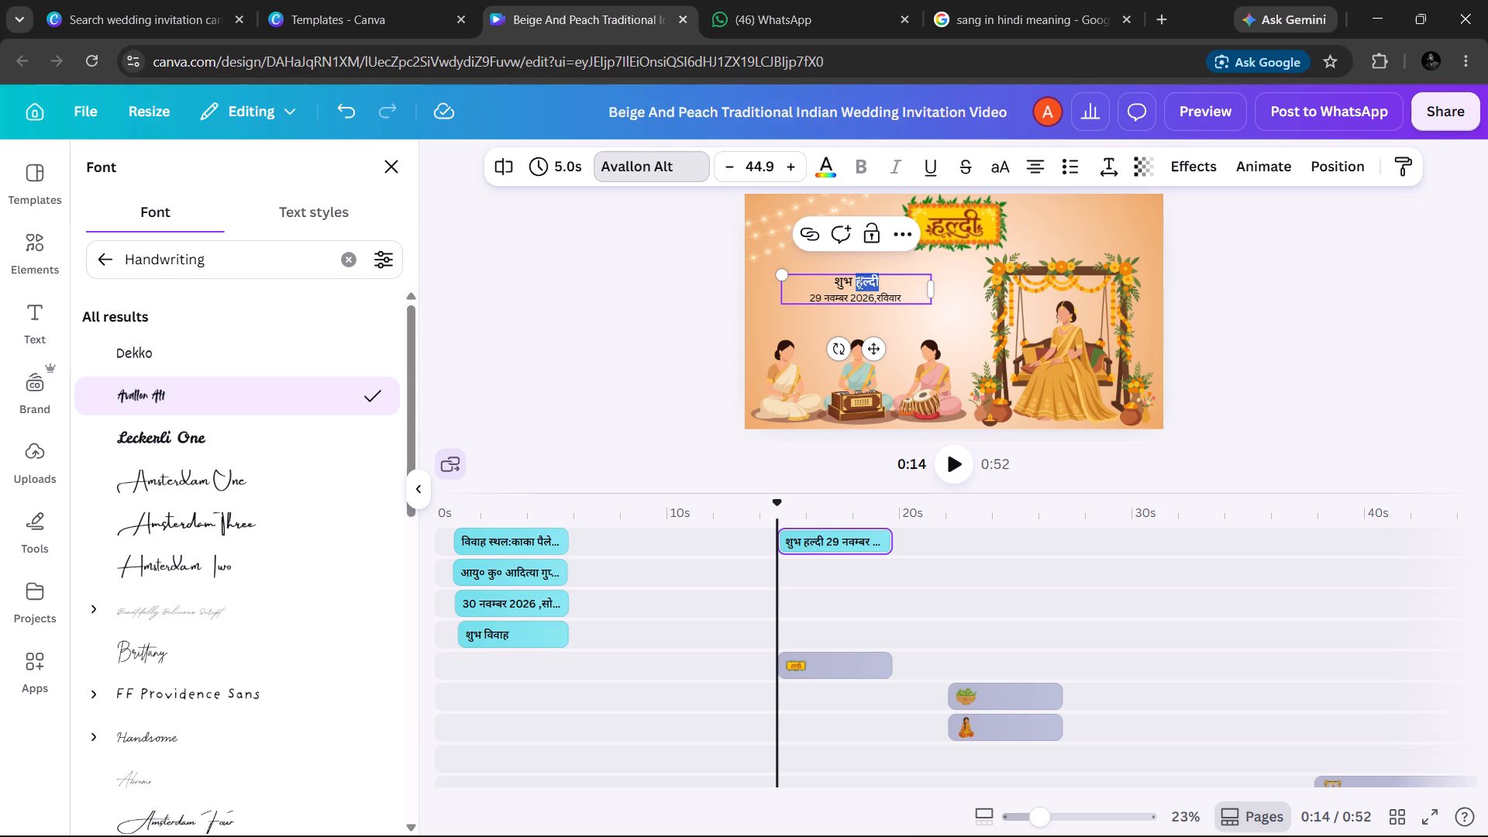
drag(857, 282, 850, 158)
scroll(803, 281, left, 1)
drag(850, 158, 469, 135)
drag(469, 135, 451, 194)
drag(451, 194, 508, 277)
scroll(337, 304, right, 1)
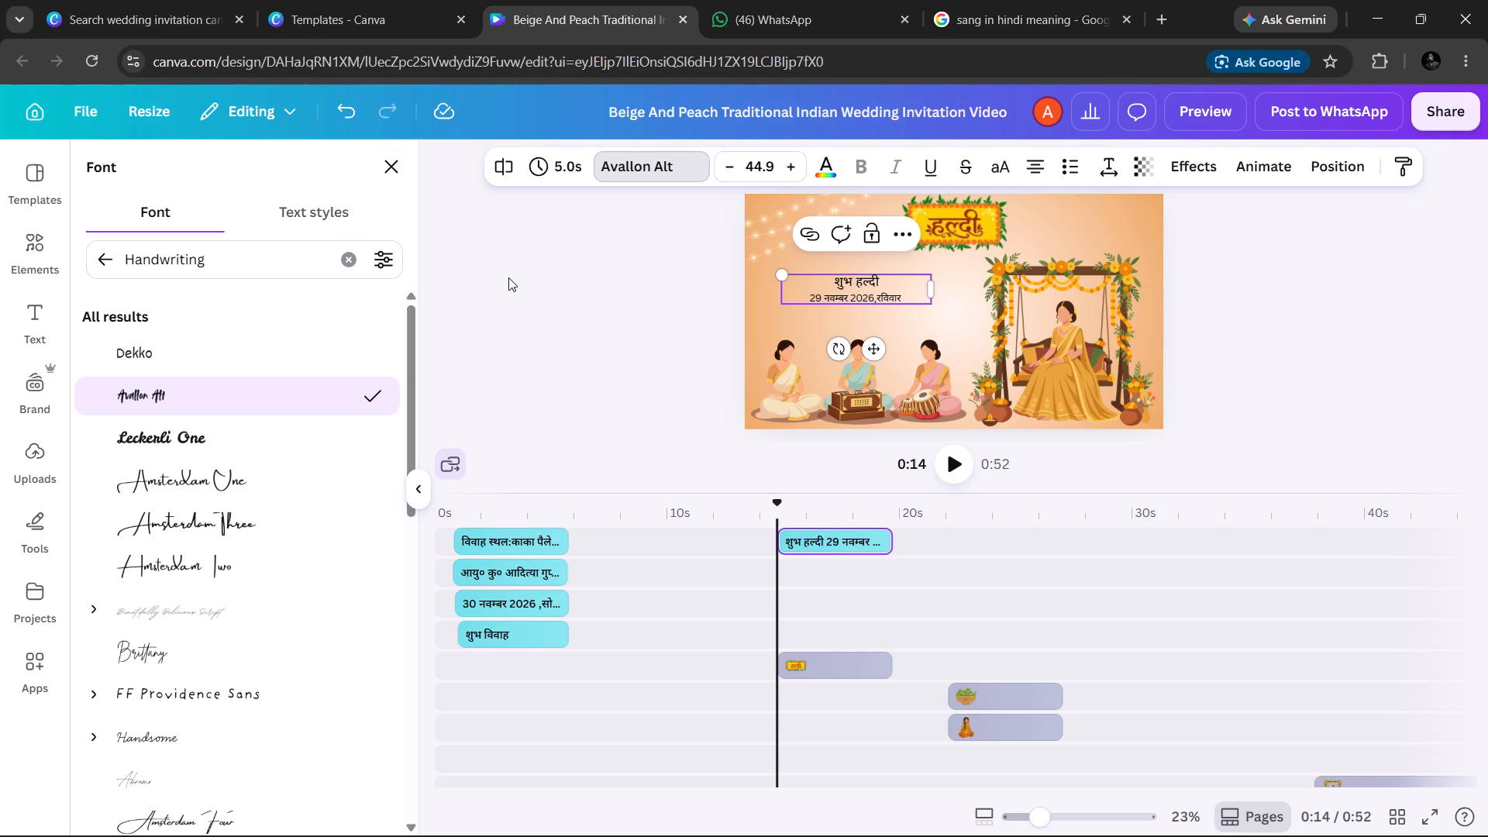
drag(508, 277, 839, 171)
scroll(652, 218, right, 2)
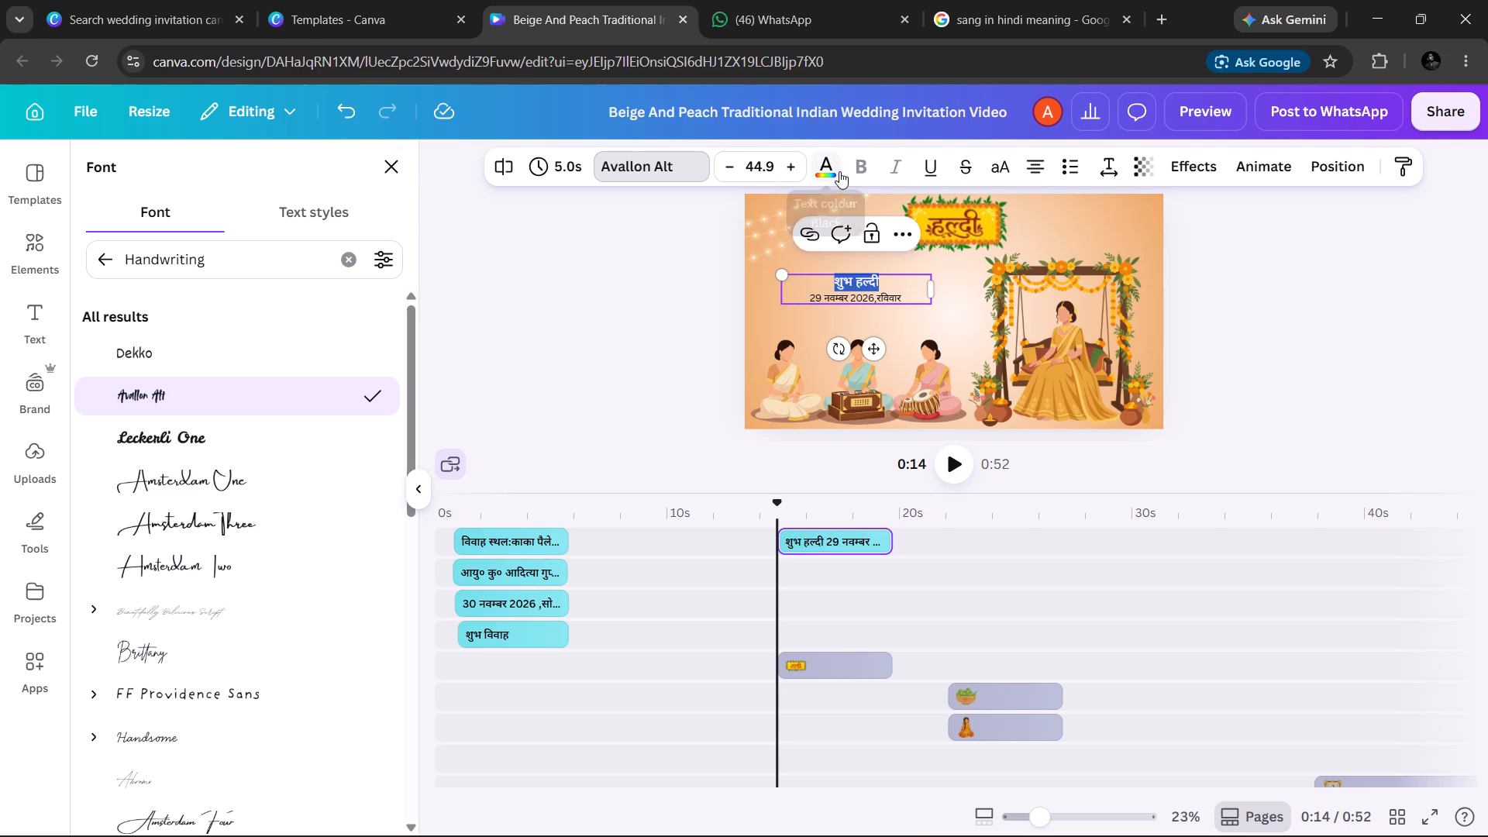
drag(839, 171, 862, 172)
scroll(878, 170, left, 1)
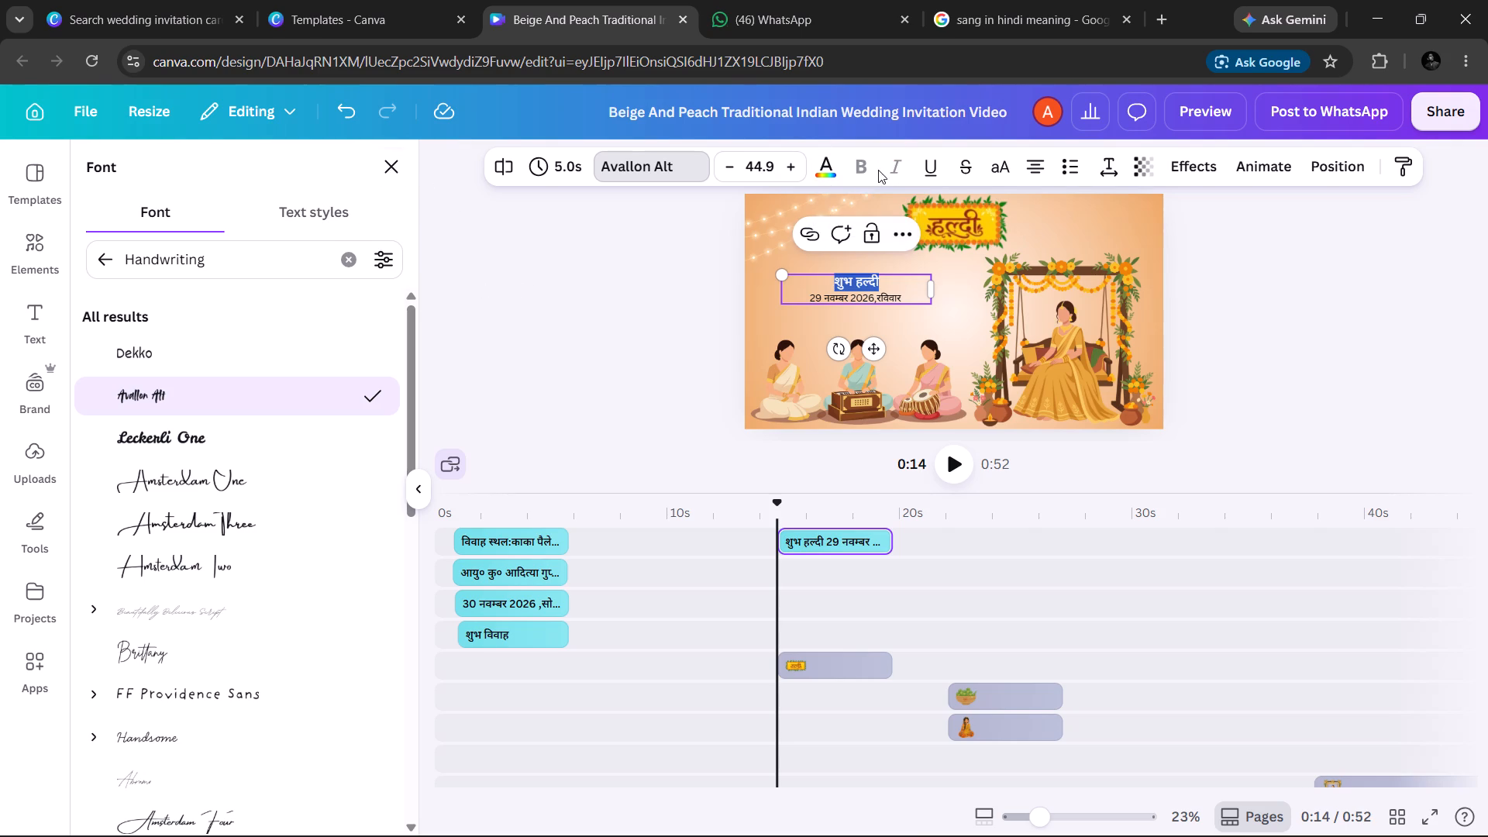
scroll(878, 170, left, 1)
click(834, 167)
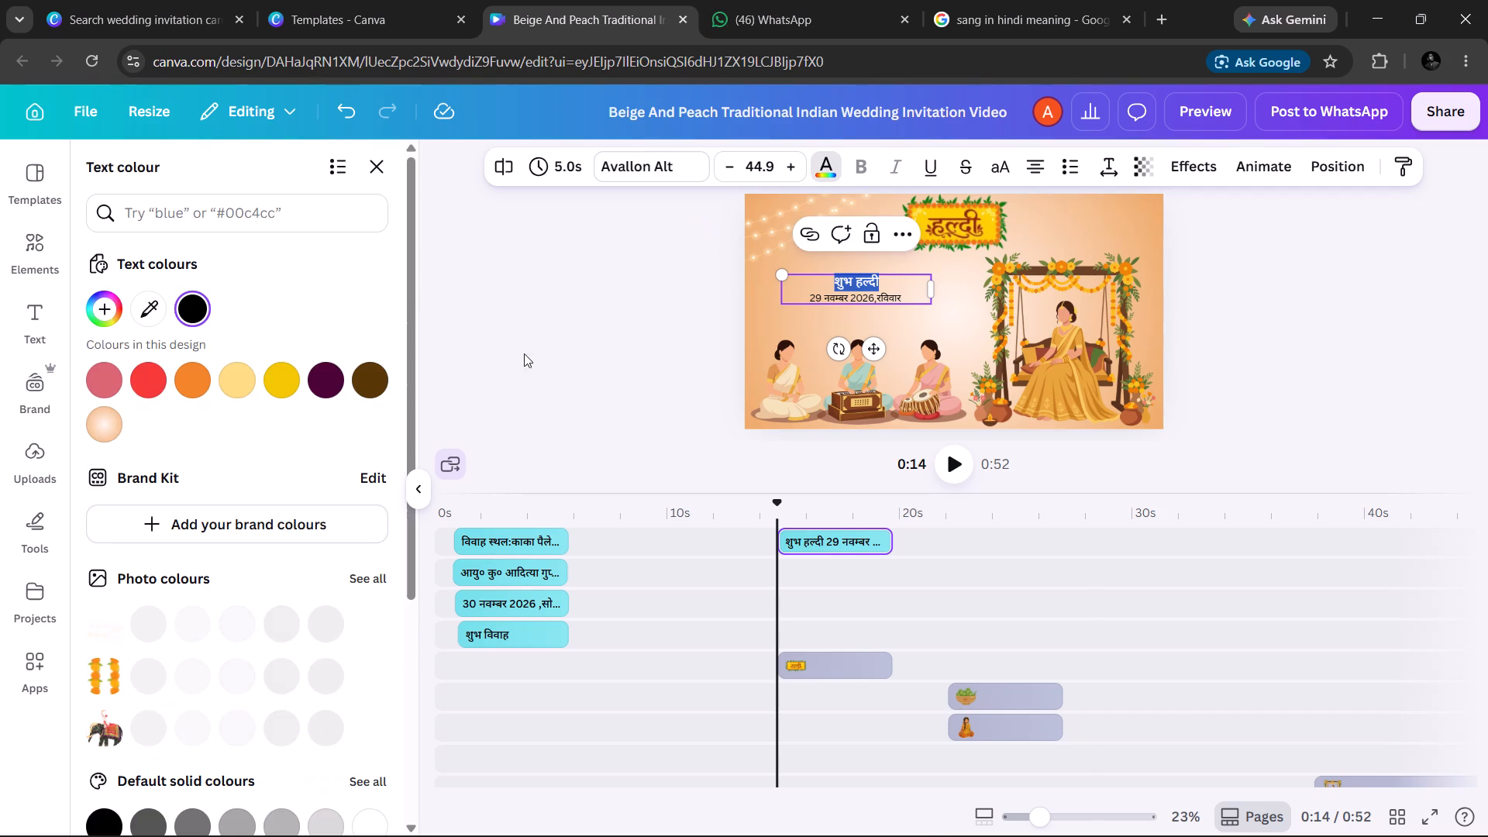
click(312, 374)
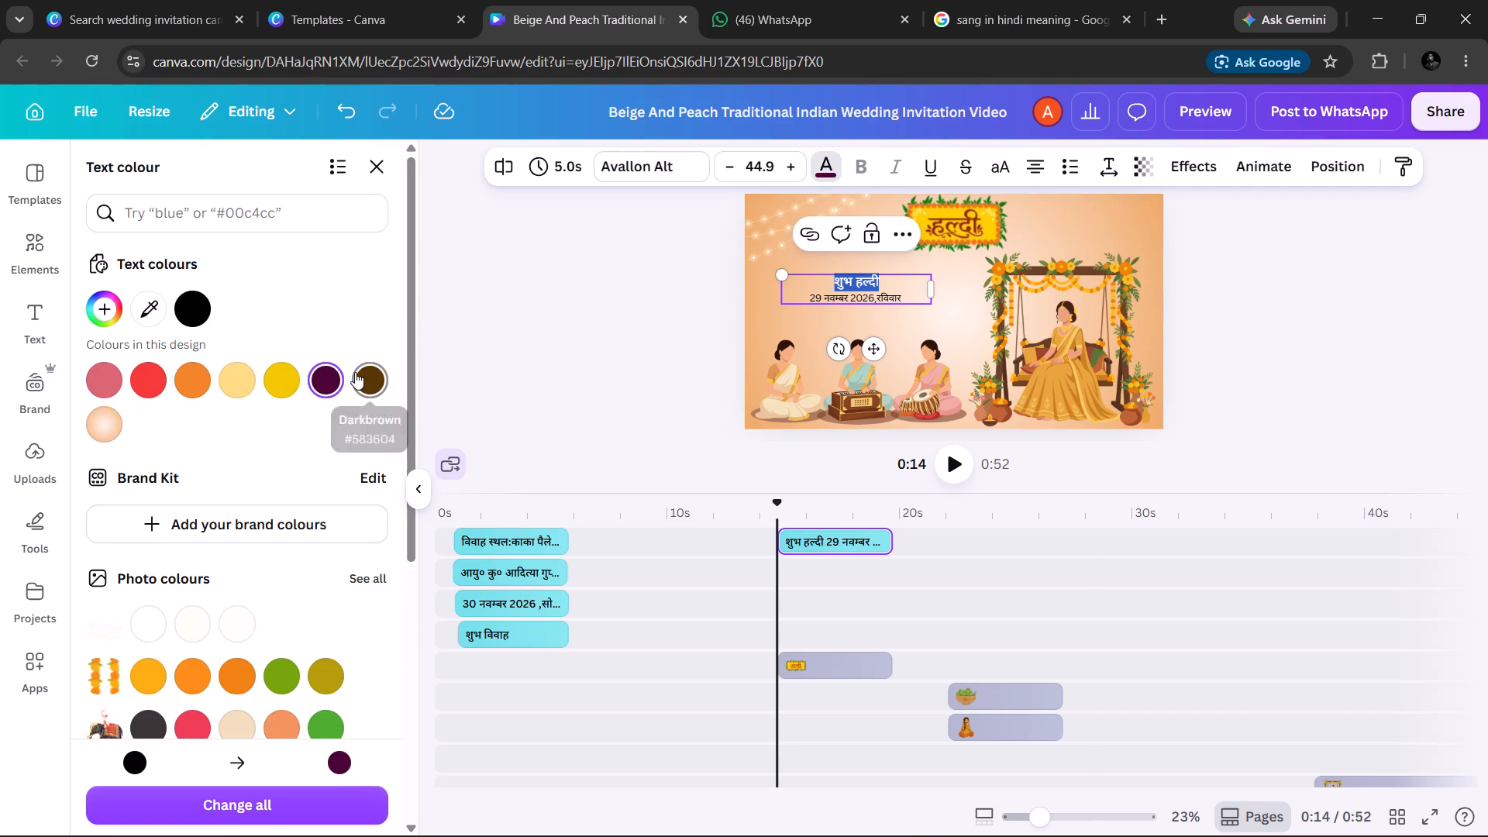
click(355, 372)
click(543, 391)
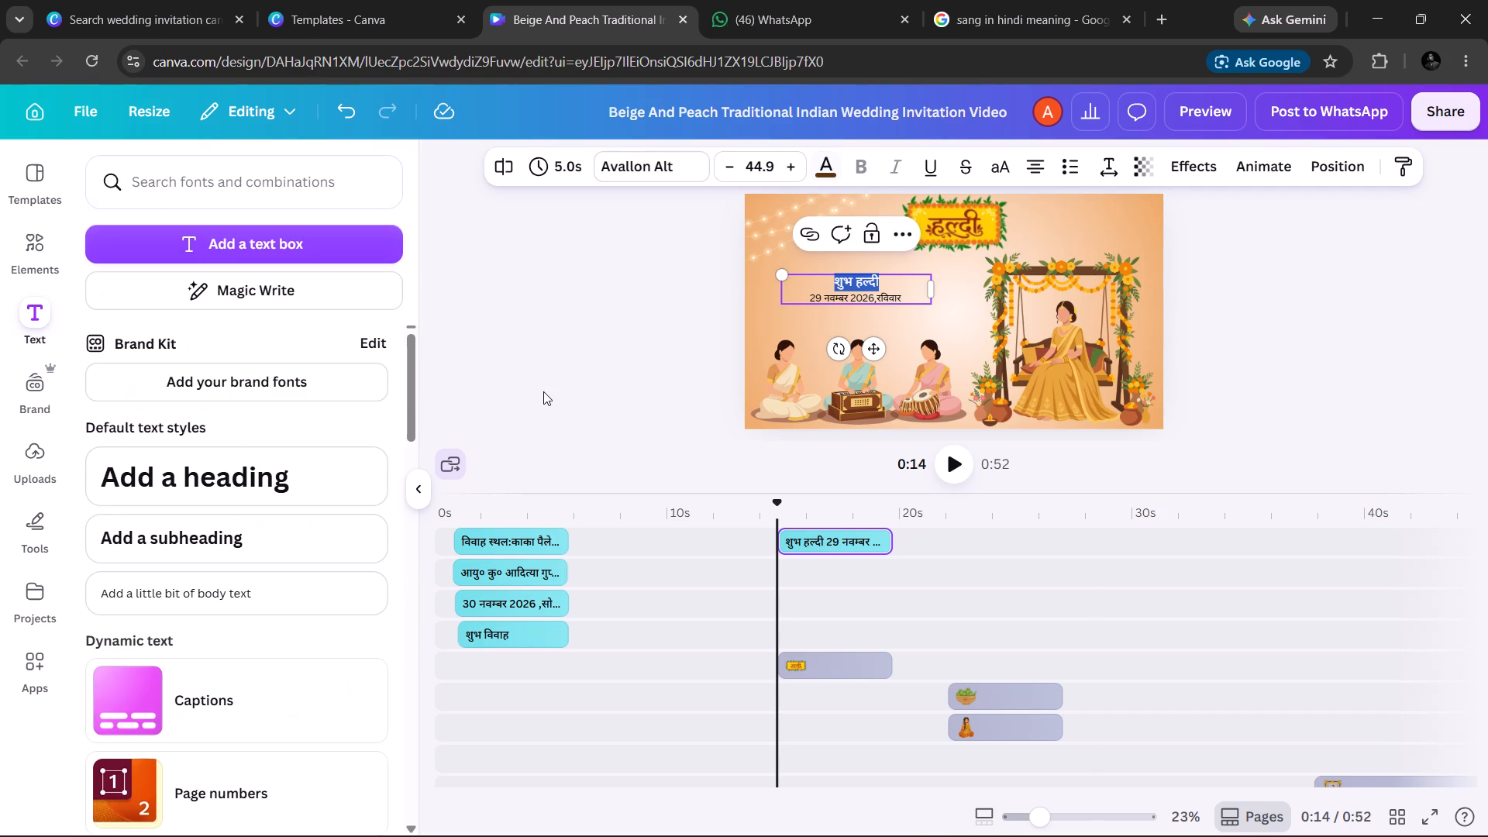
click(543, 391)
Enlarge the two-line haldi text slightly and reposition it in the open space above the three seated women.
scroll(773, 373, right, 1)
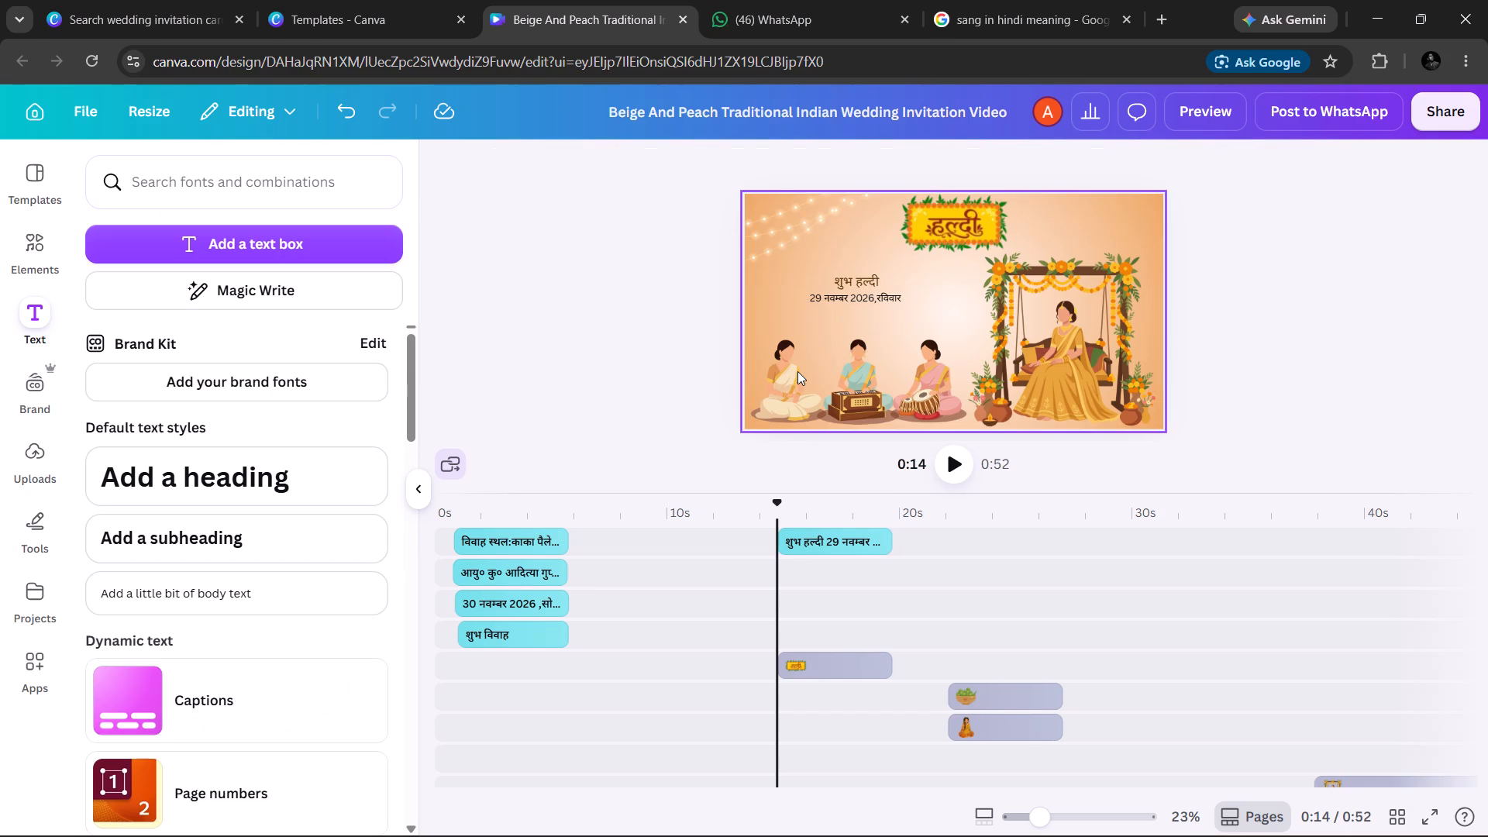
click(863, 278)
drag(883, 274, 881, 263)
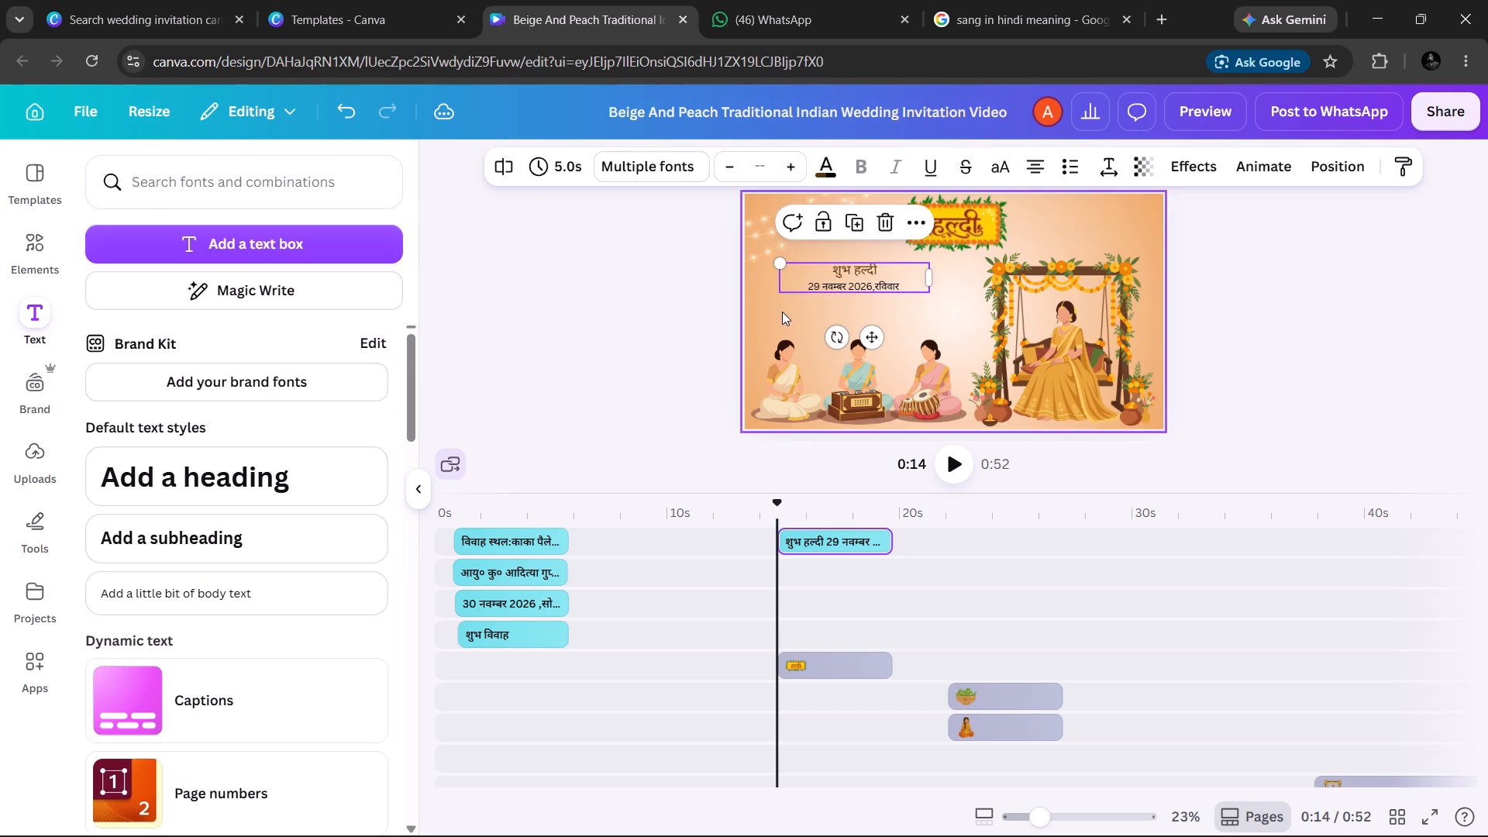
drag(778, 291, 770, 311)
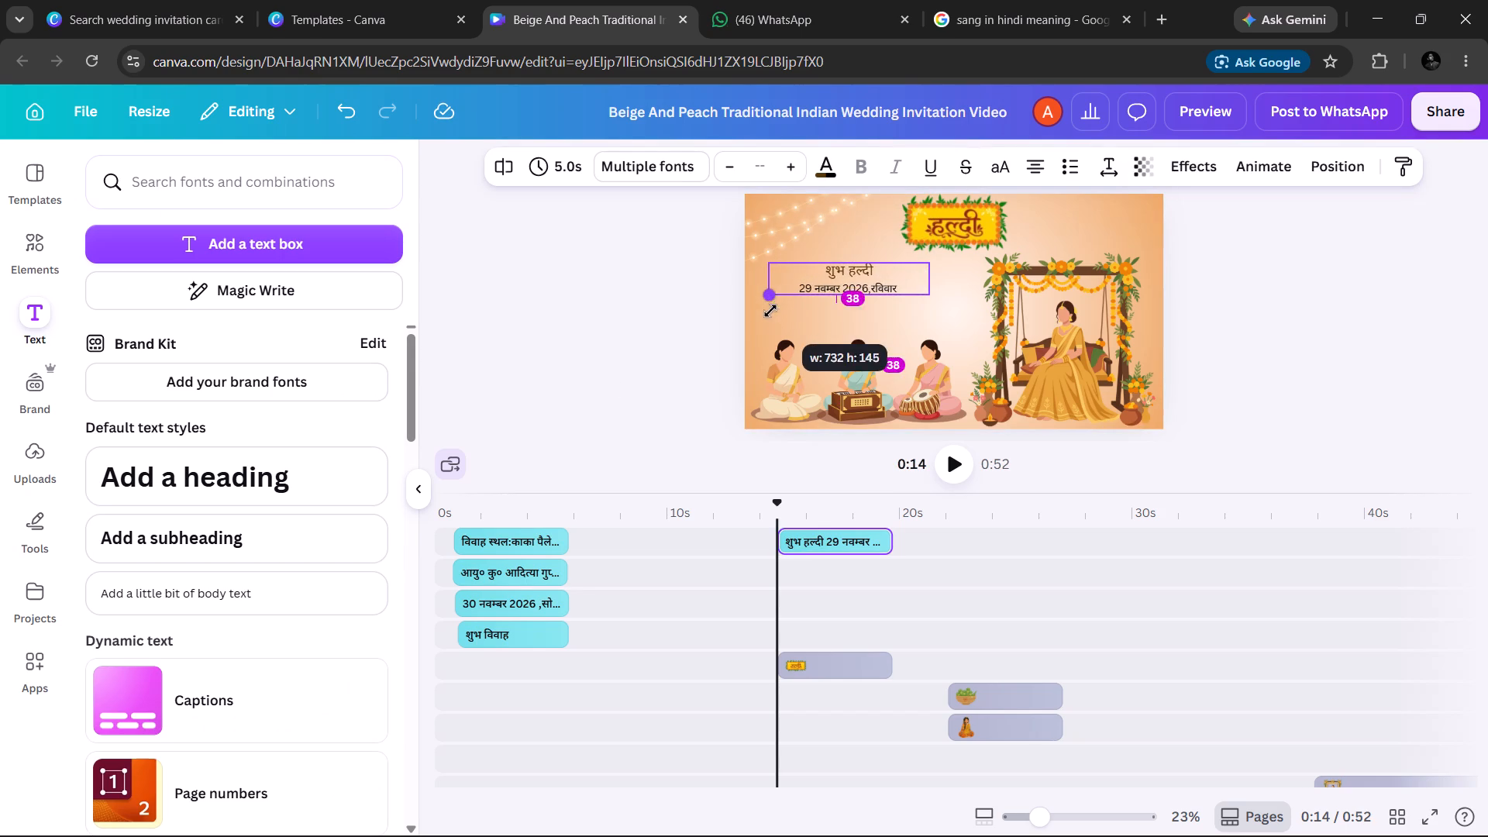
drag(770, 311, 762, 349)
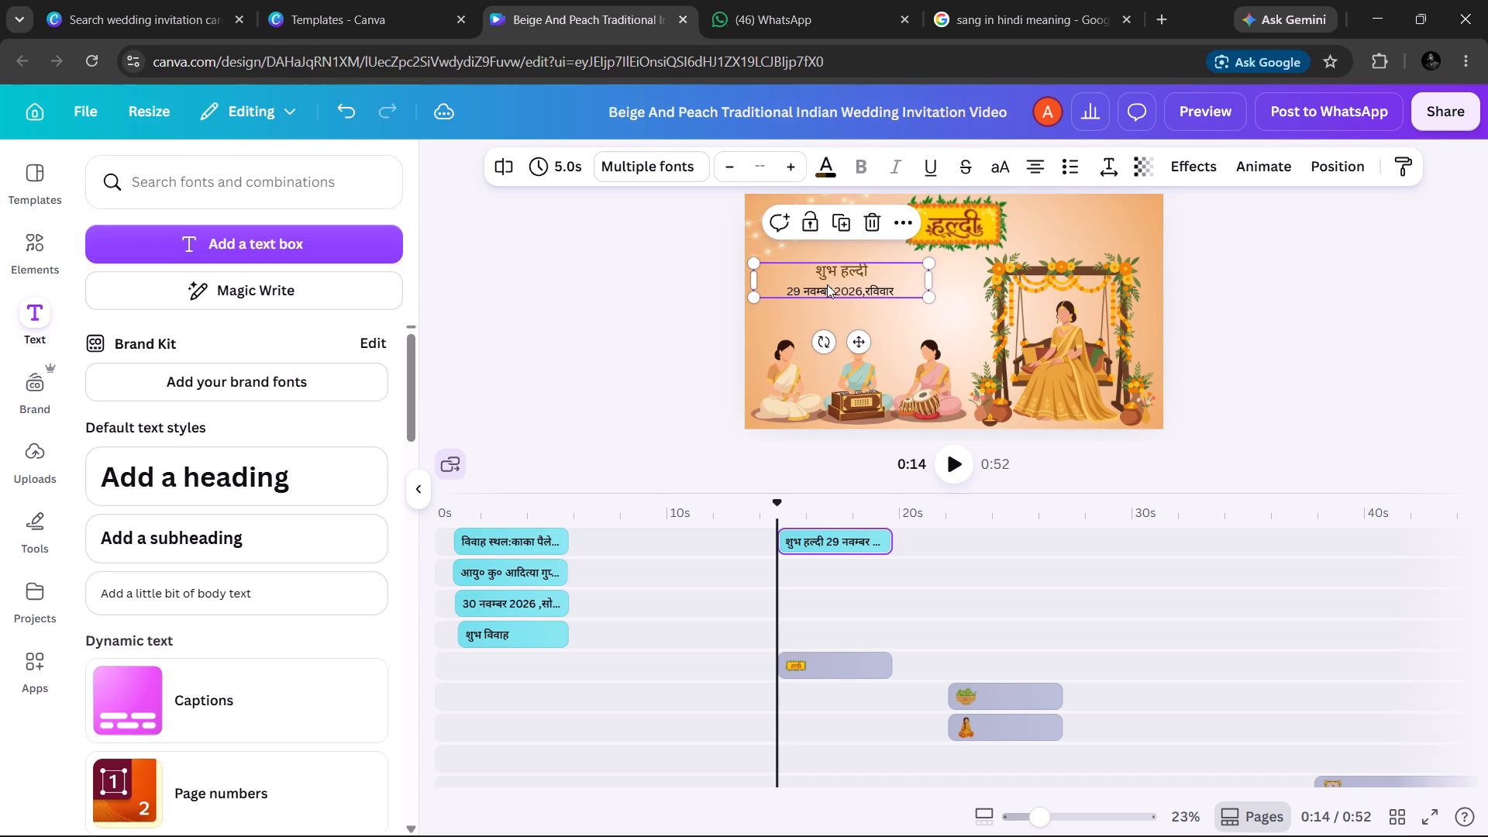
drag(828, 284, 842, 303)
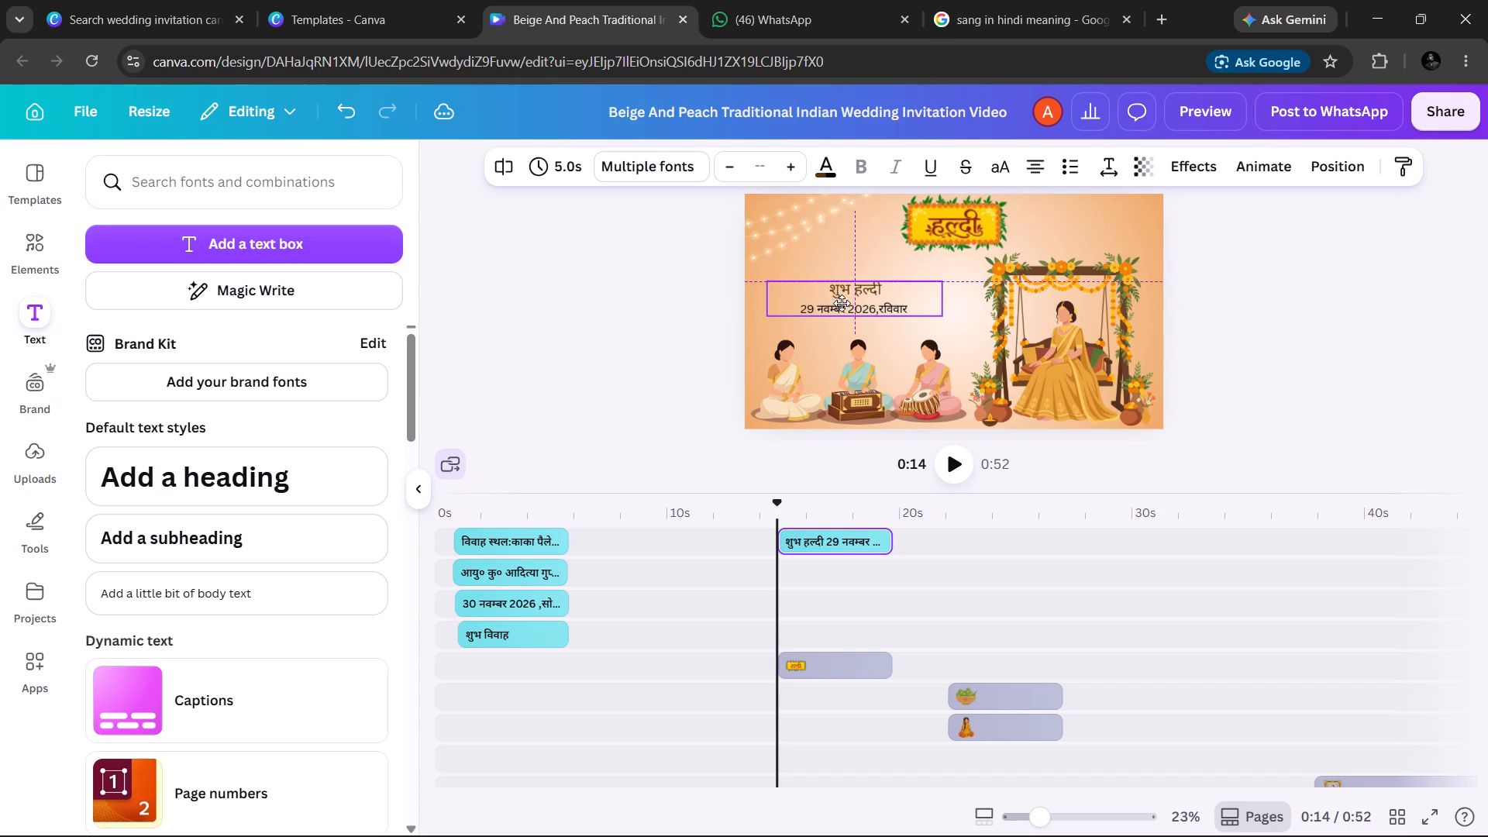
drag(842, 303, 851, 305)
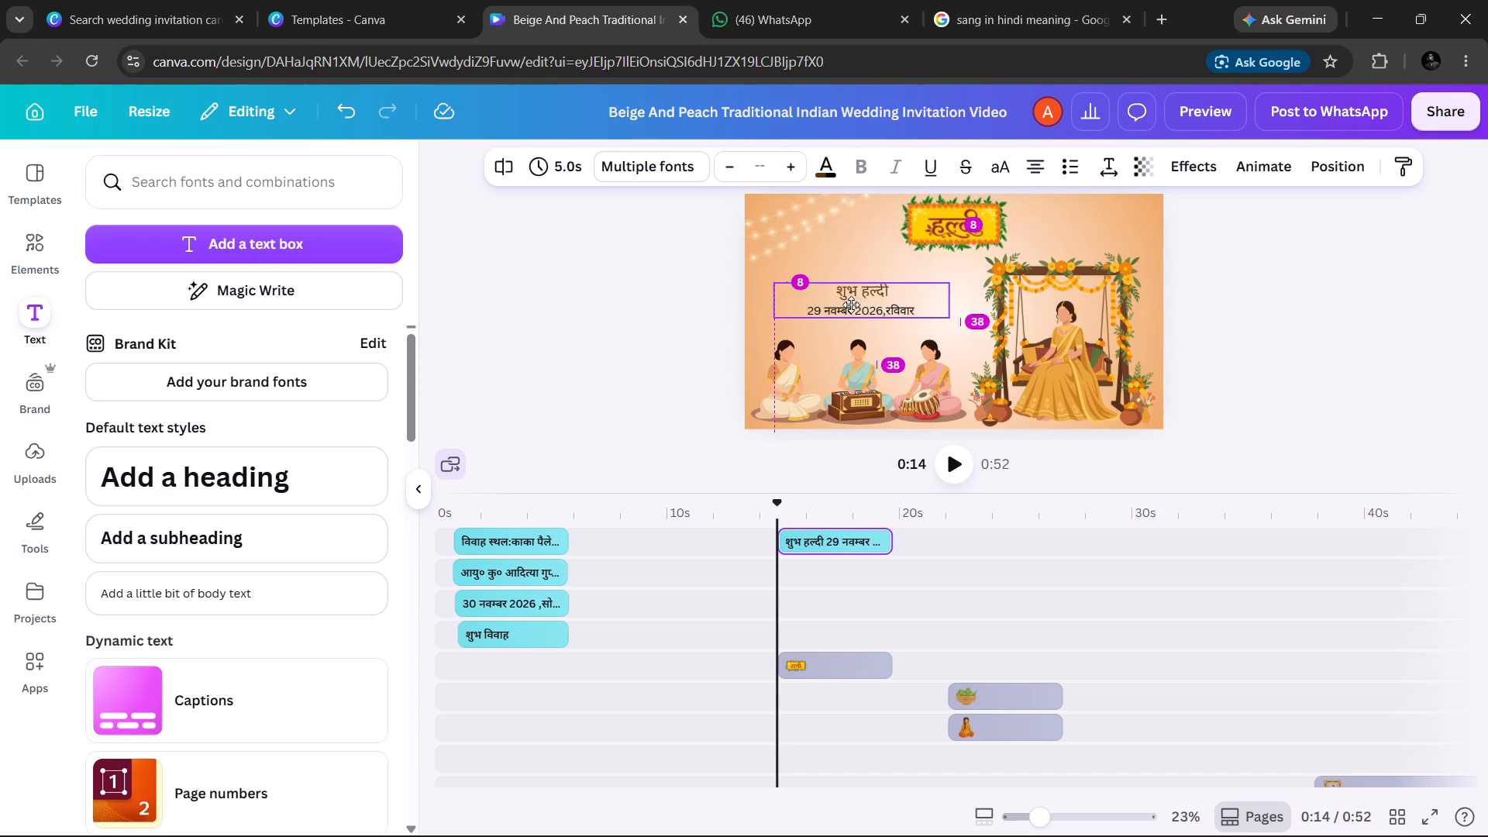
drag(851, 305, 855, 301)
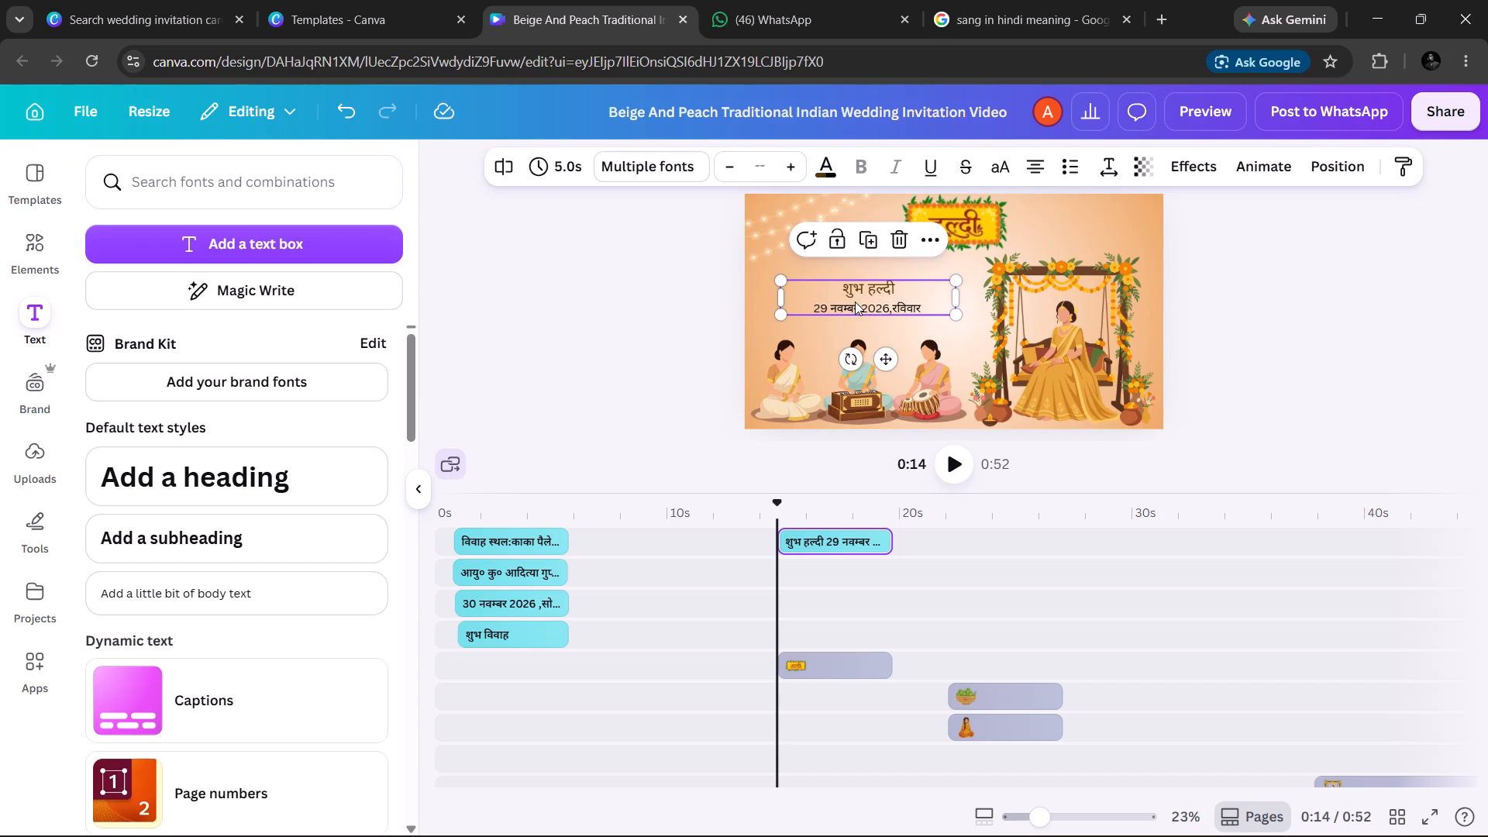
Bring up the mehndi scene at 0:22 through its floral corner decoration clip in the timeline.
scroll(309, 188, left, 1)
scroll(469, 492, up, 2)
scroll(551, 646, up, 1)
scroll(725, 836, up, 1)
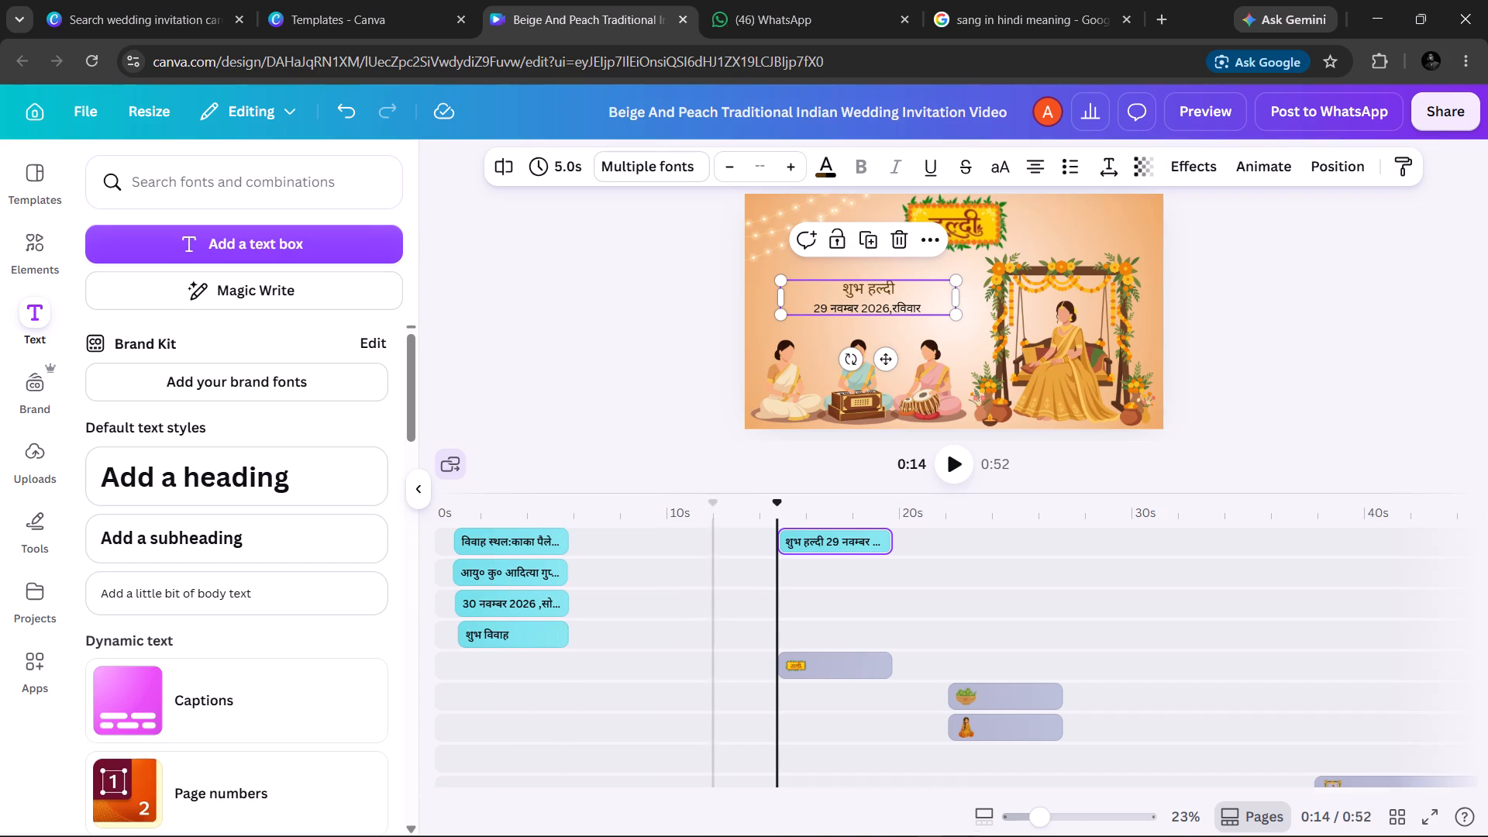
scroll(718, 836, up, 1)
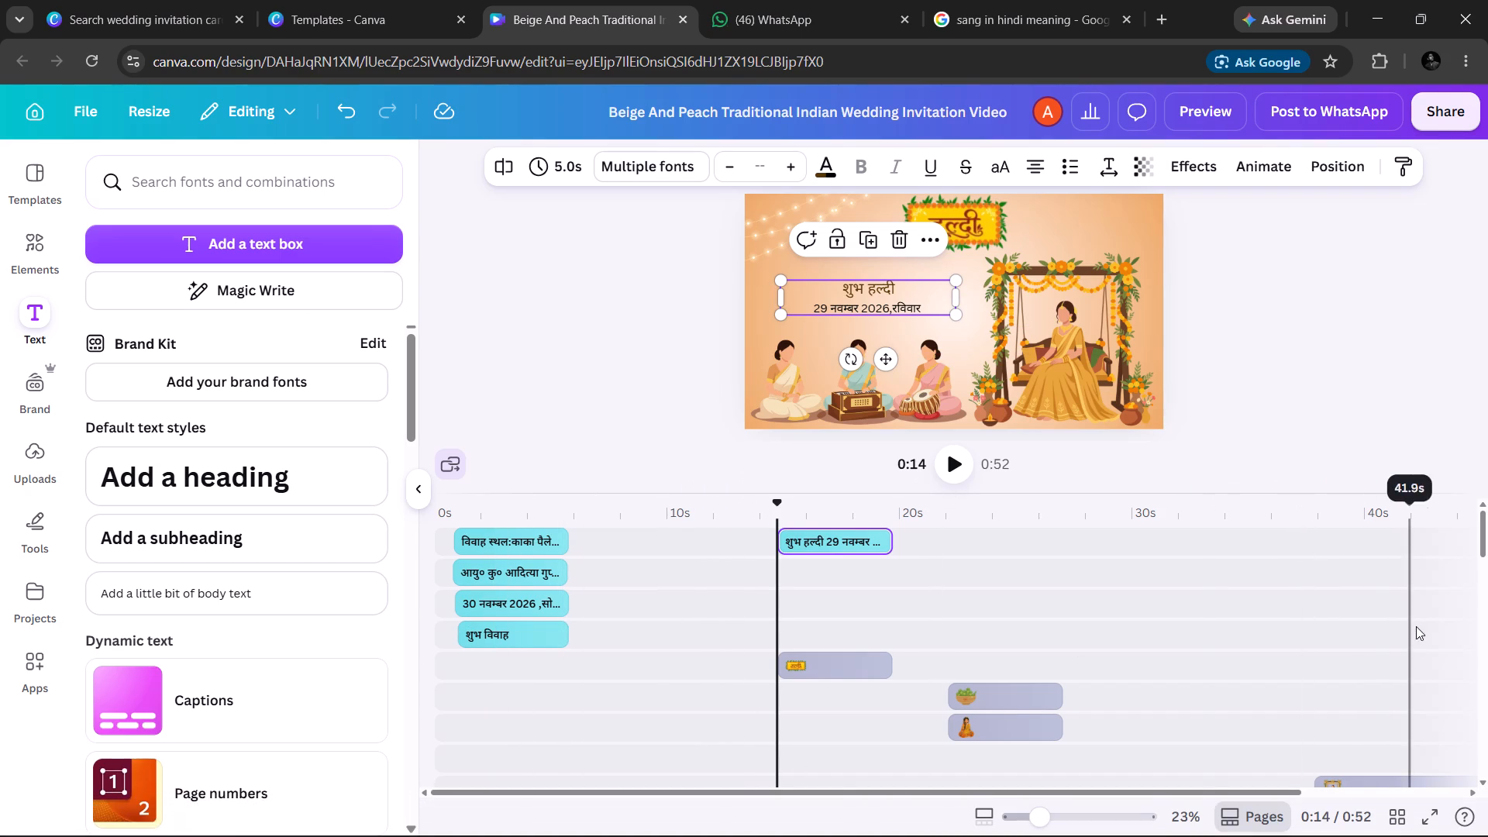
drag(1483, 546, 1485, 608)
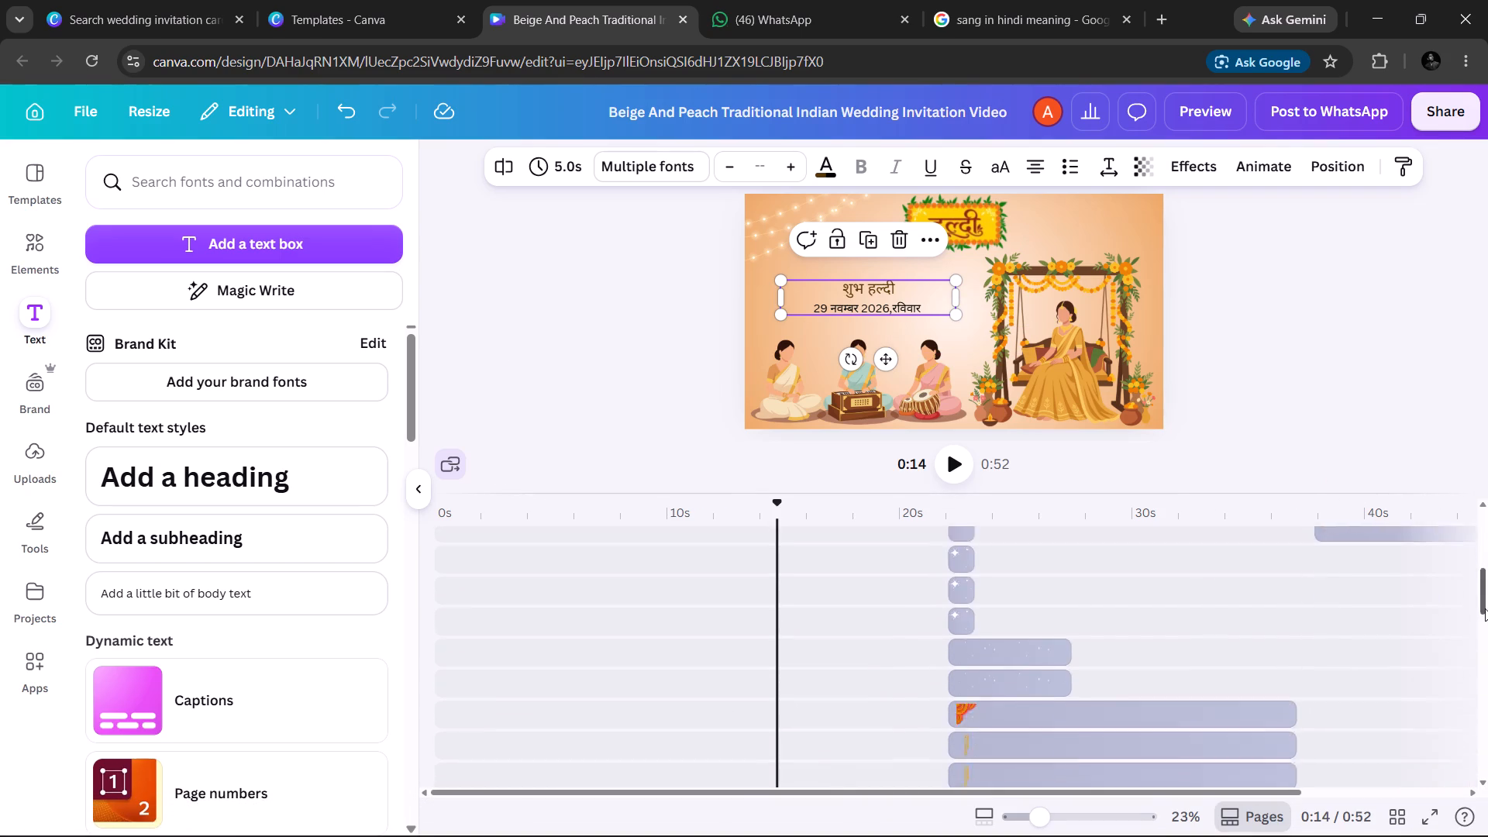
drag(1485, 608, 1480, 594)
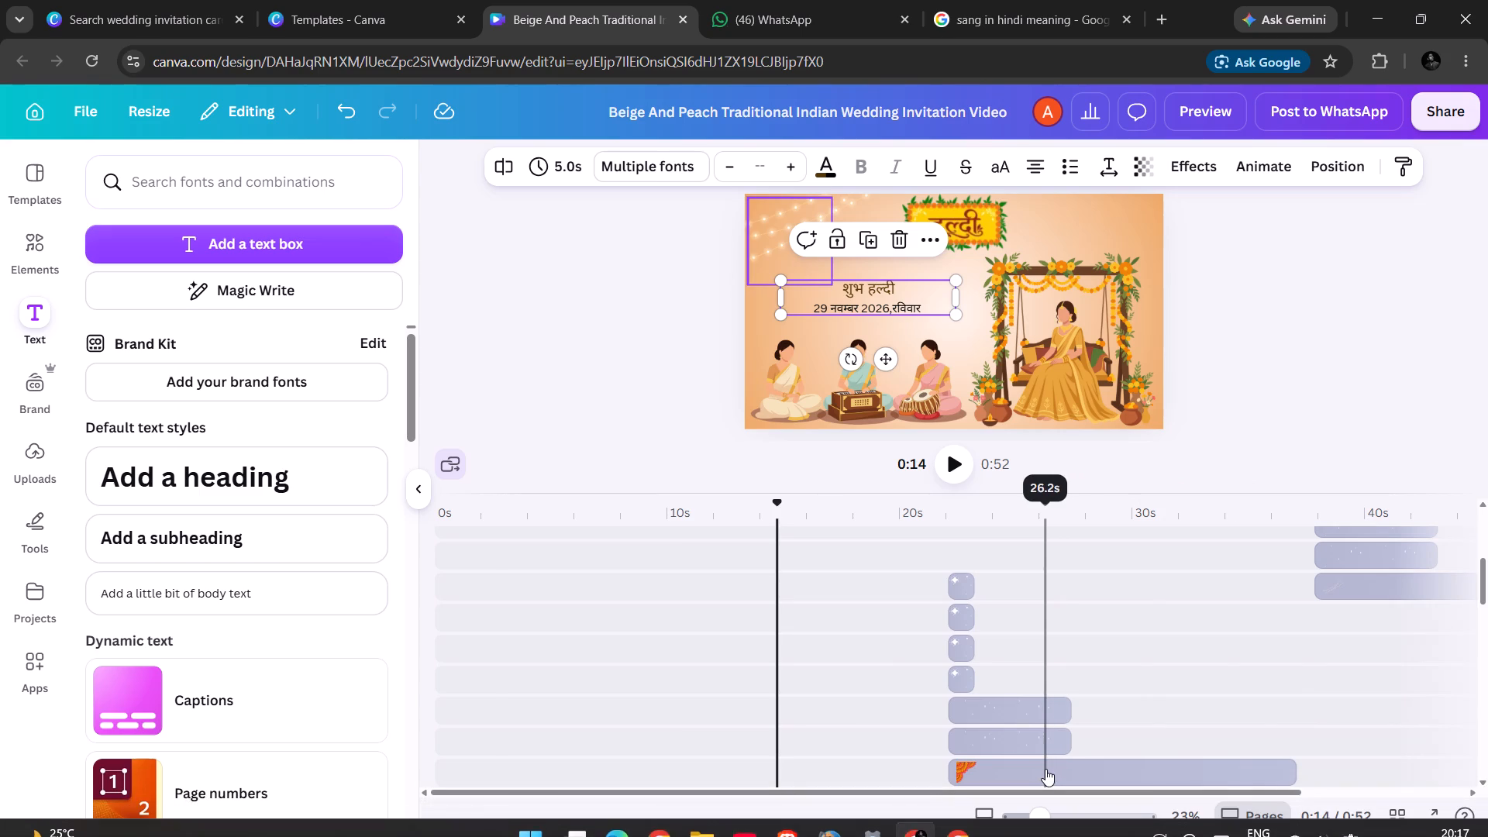
drag(1045, 769, 903, 467)
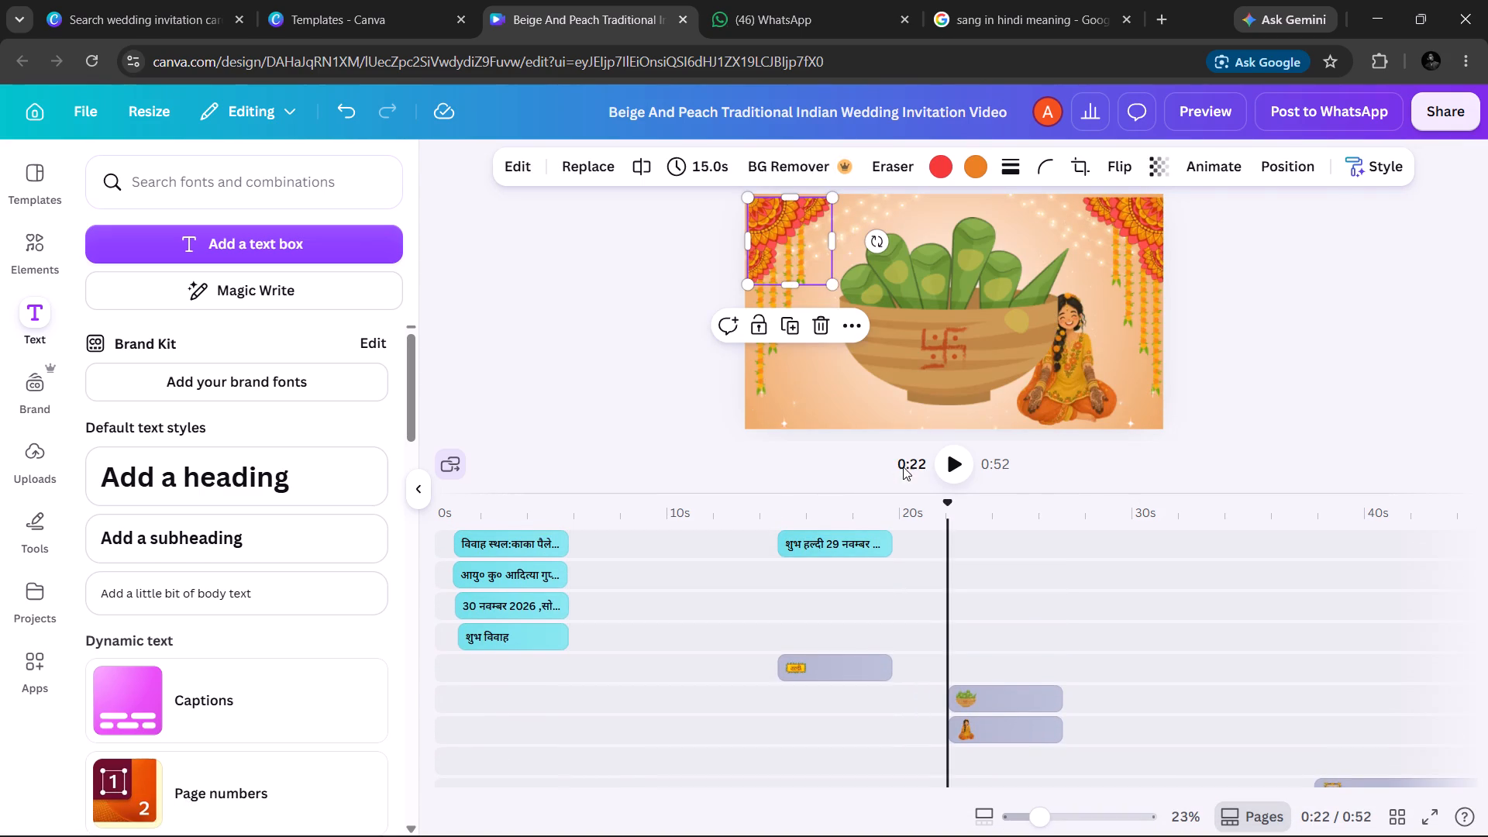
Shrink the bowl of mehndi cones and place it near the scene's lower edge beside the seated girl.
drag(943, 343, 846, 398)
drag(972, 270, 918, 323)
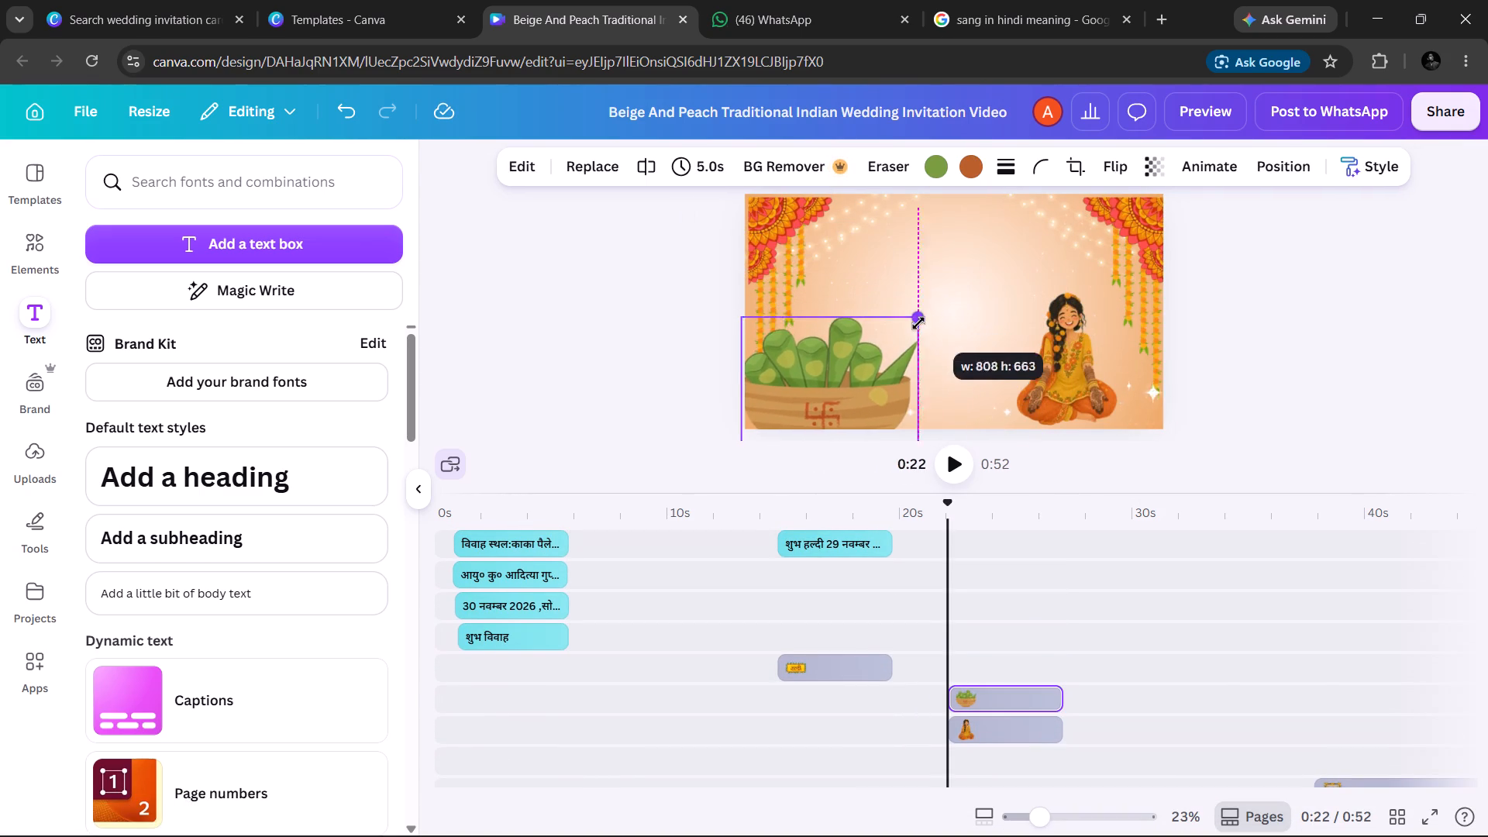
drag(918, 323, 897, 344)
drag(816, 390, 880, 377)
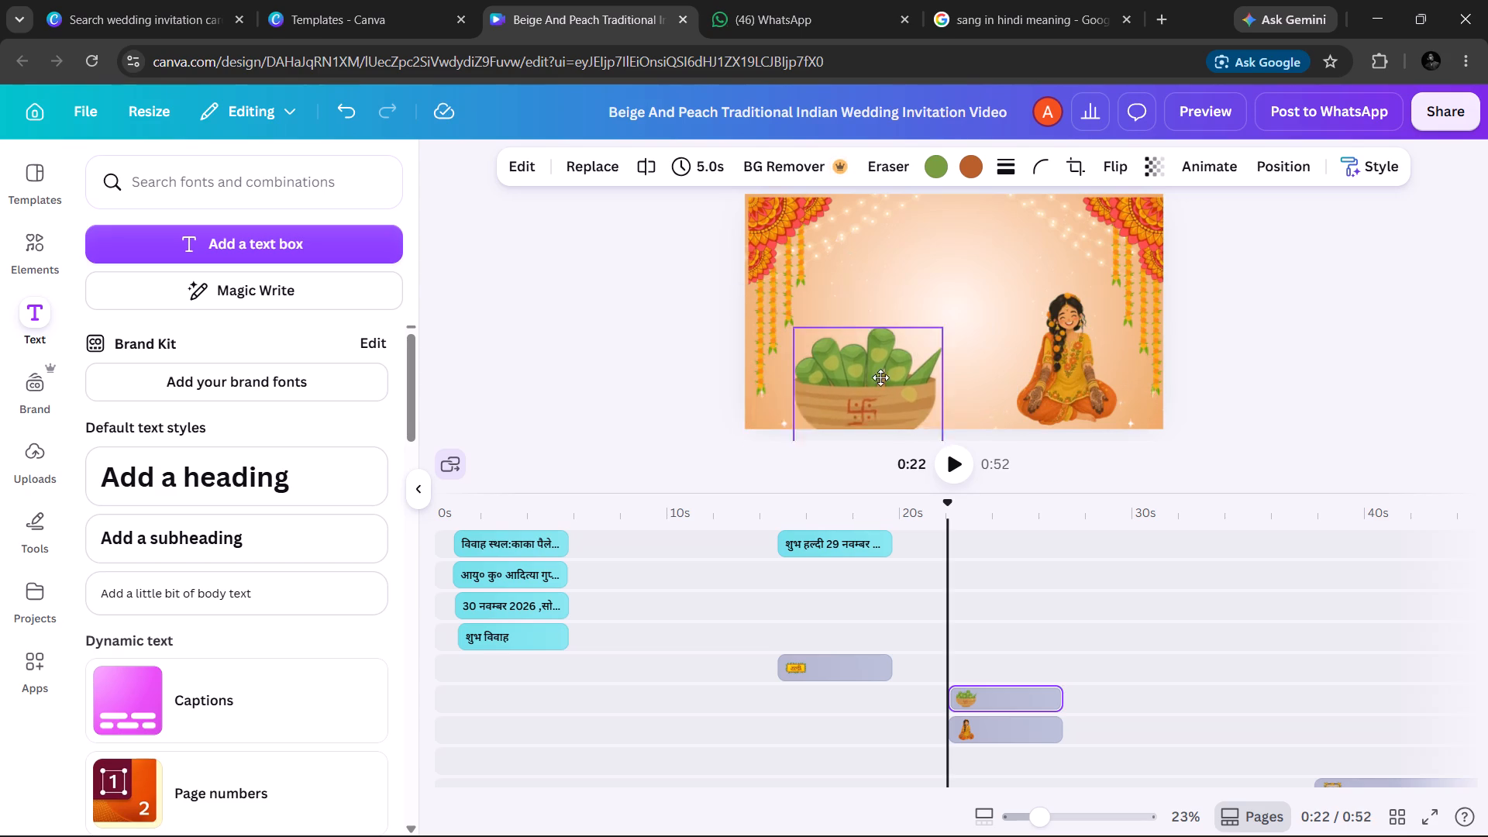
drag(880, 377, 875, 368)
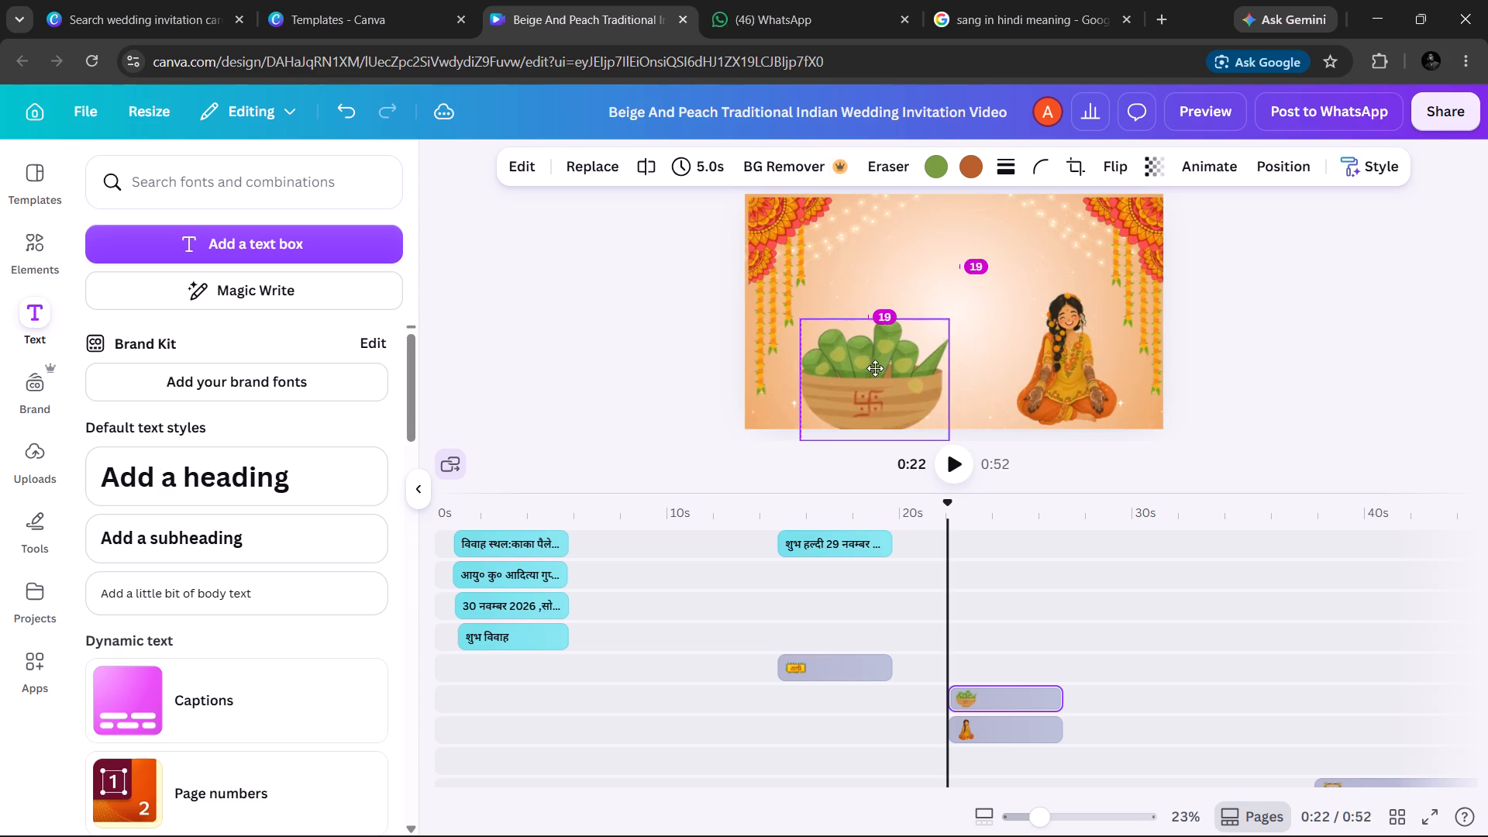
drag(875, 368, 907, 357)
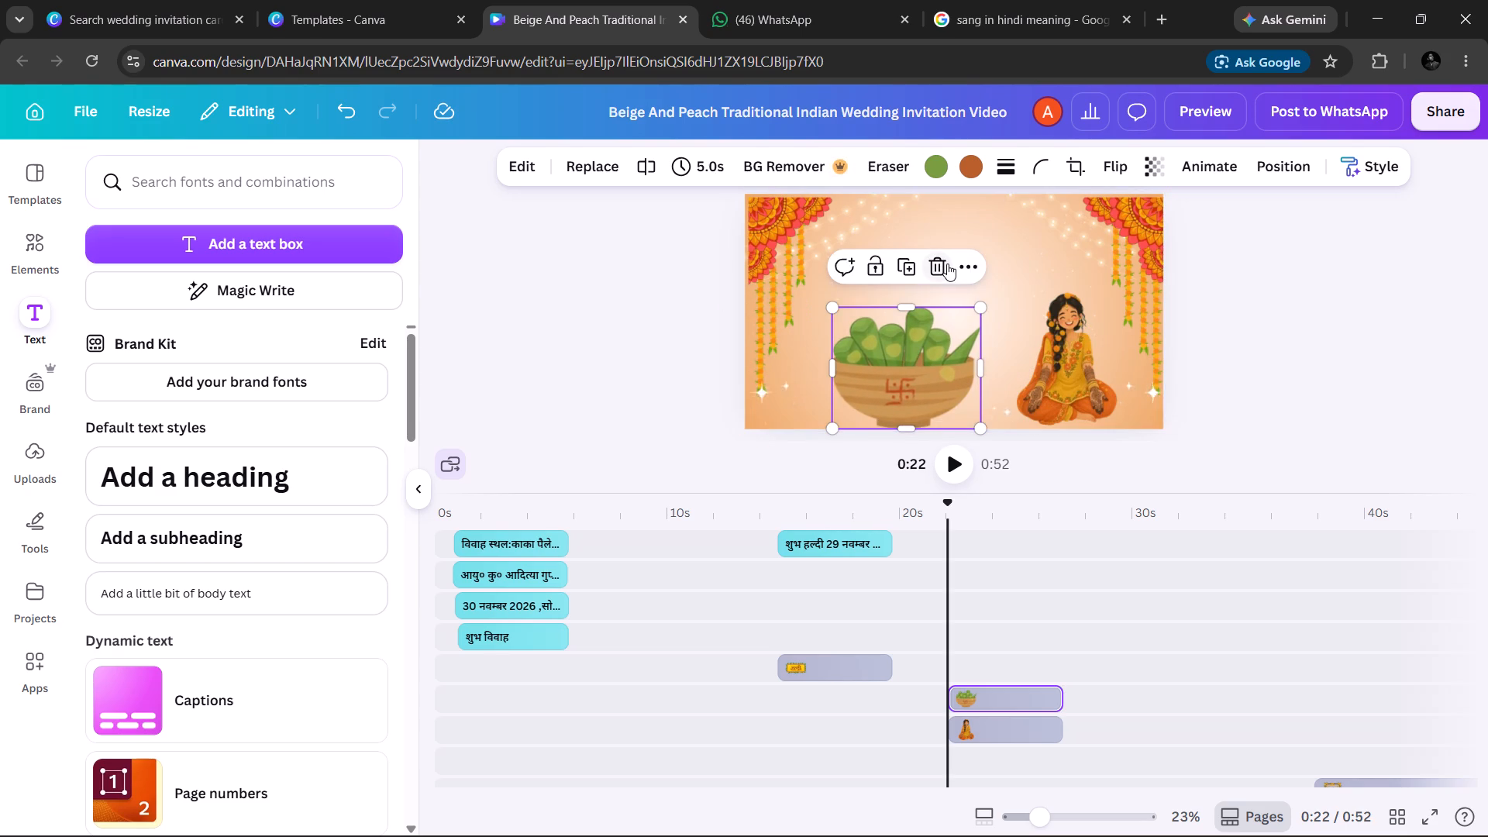
Delete the bowl of mehndi cones from the mehndi scene.
click(930, 266)
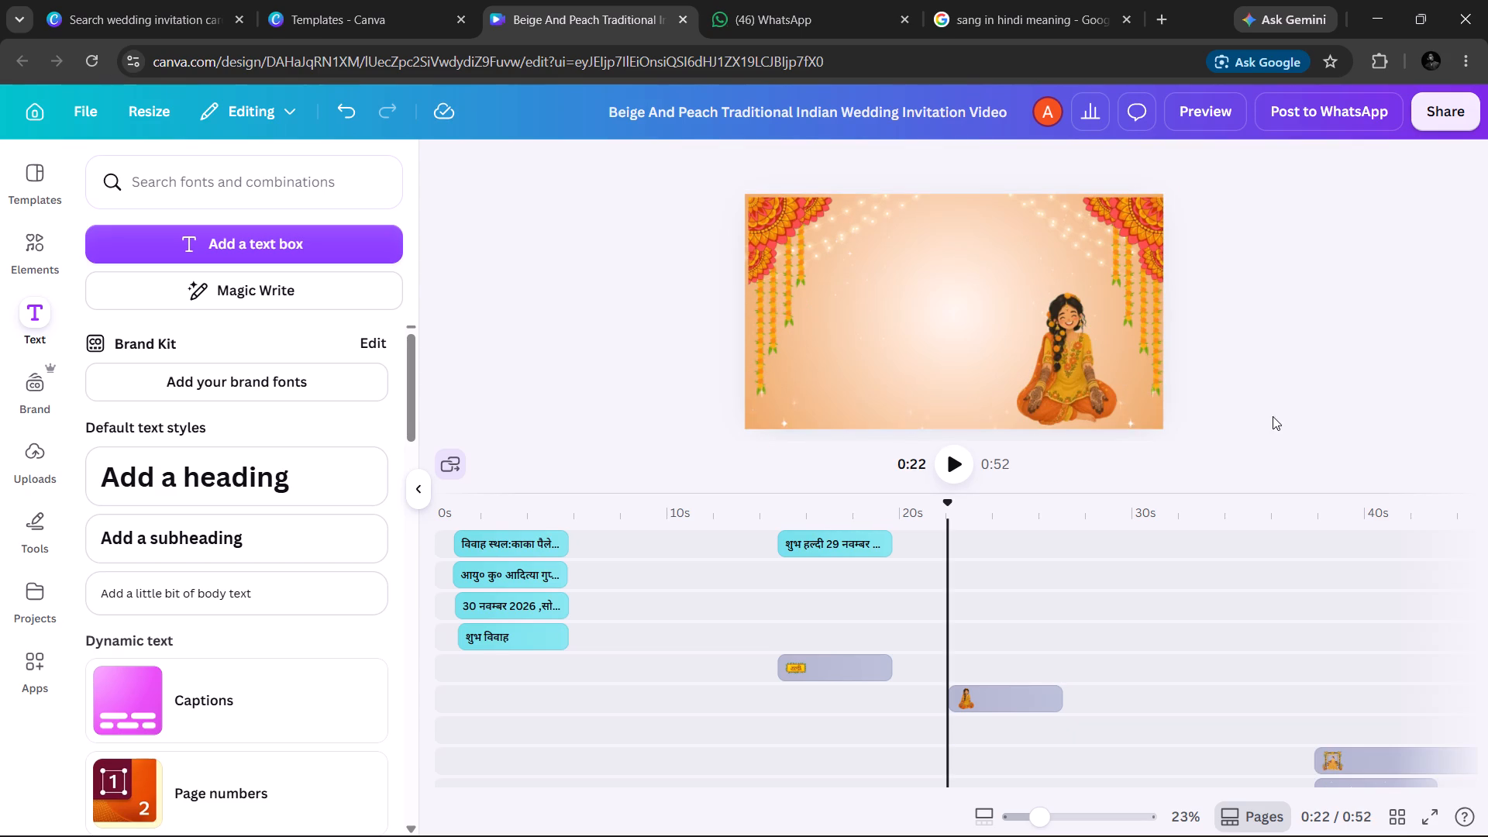
Look through the timeline layers and play the invitation from the start to examine the haldi scene's timing up to the mehndi scene.
drag(1481, 546, 1483, 570)
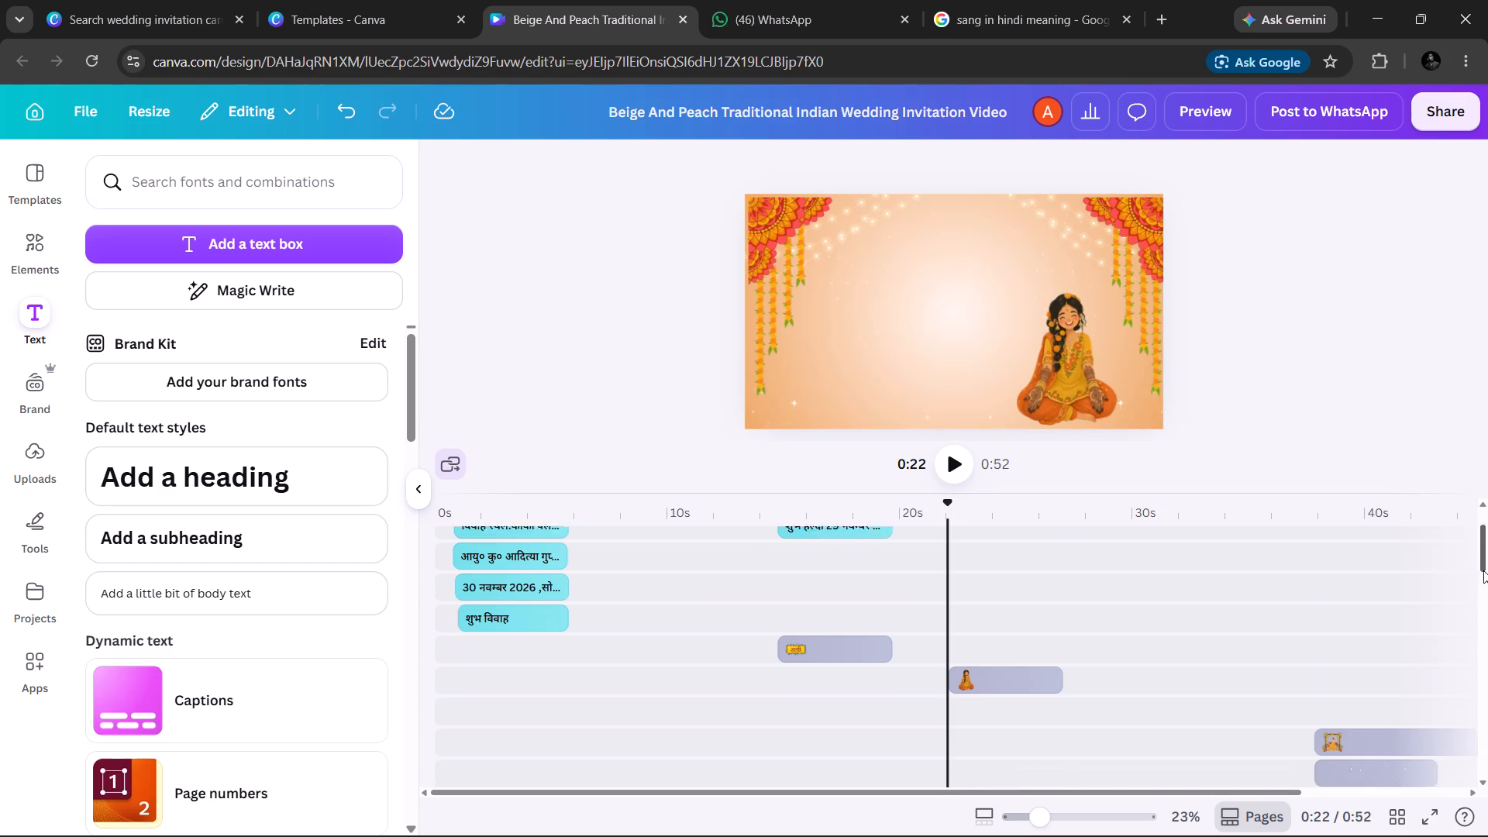
drag(1483, 570, 1460, 749)
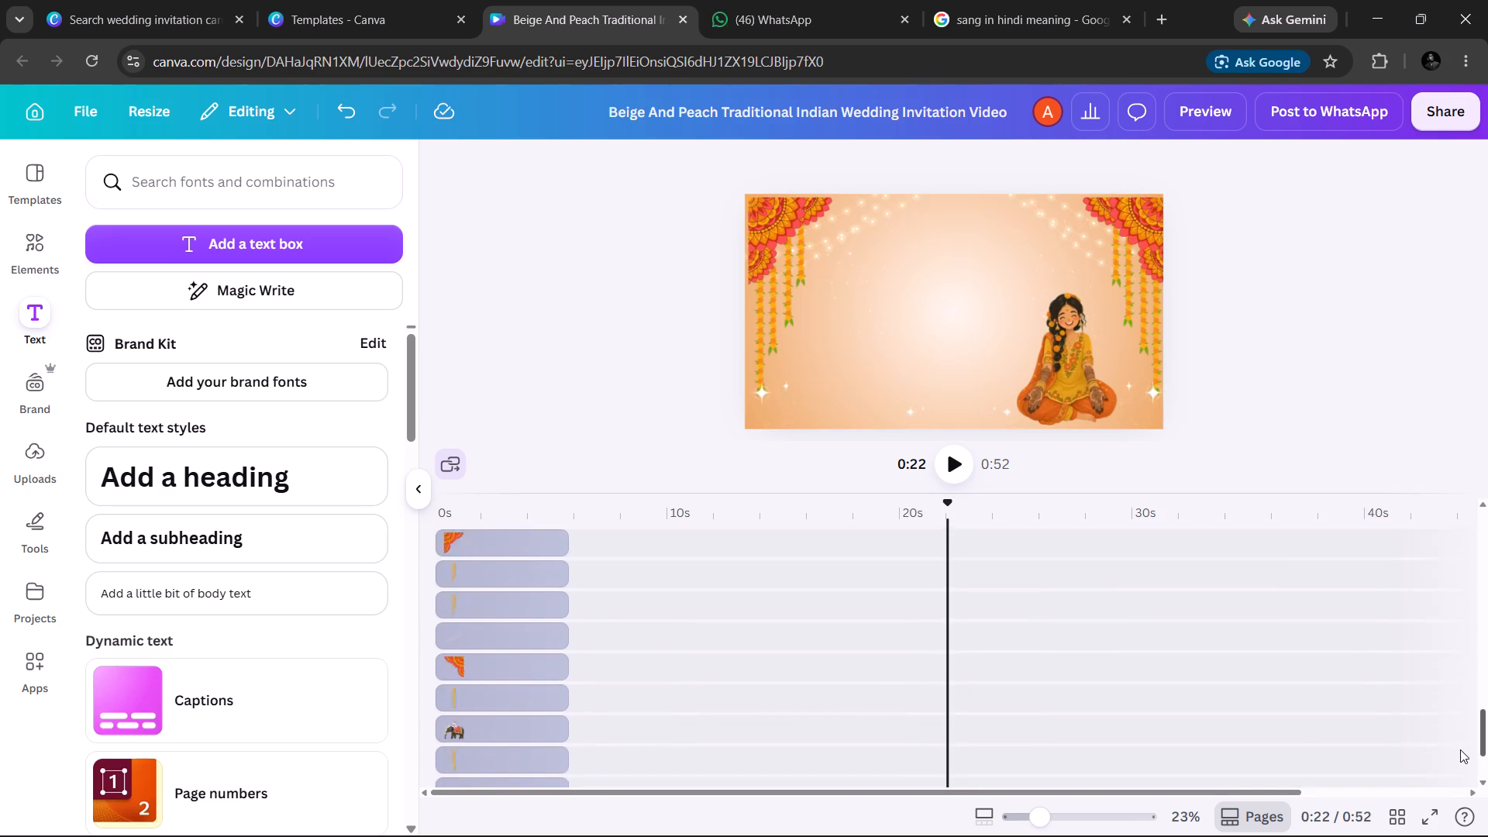
drag(1460, 749, 1460, 797)
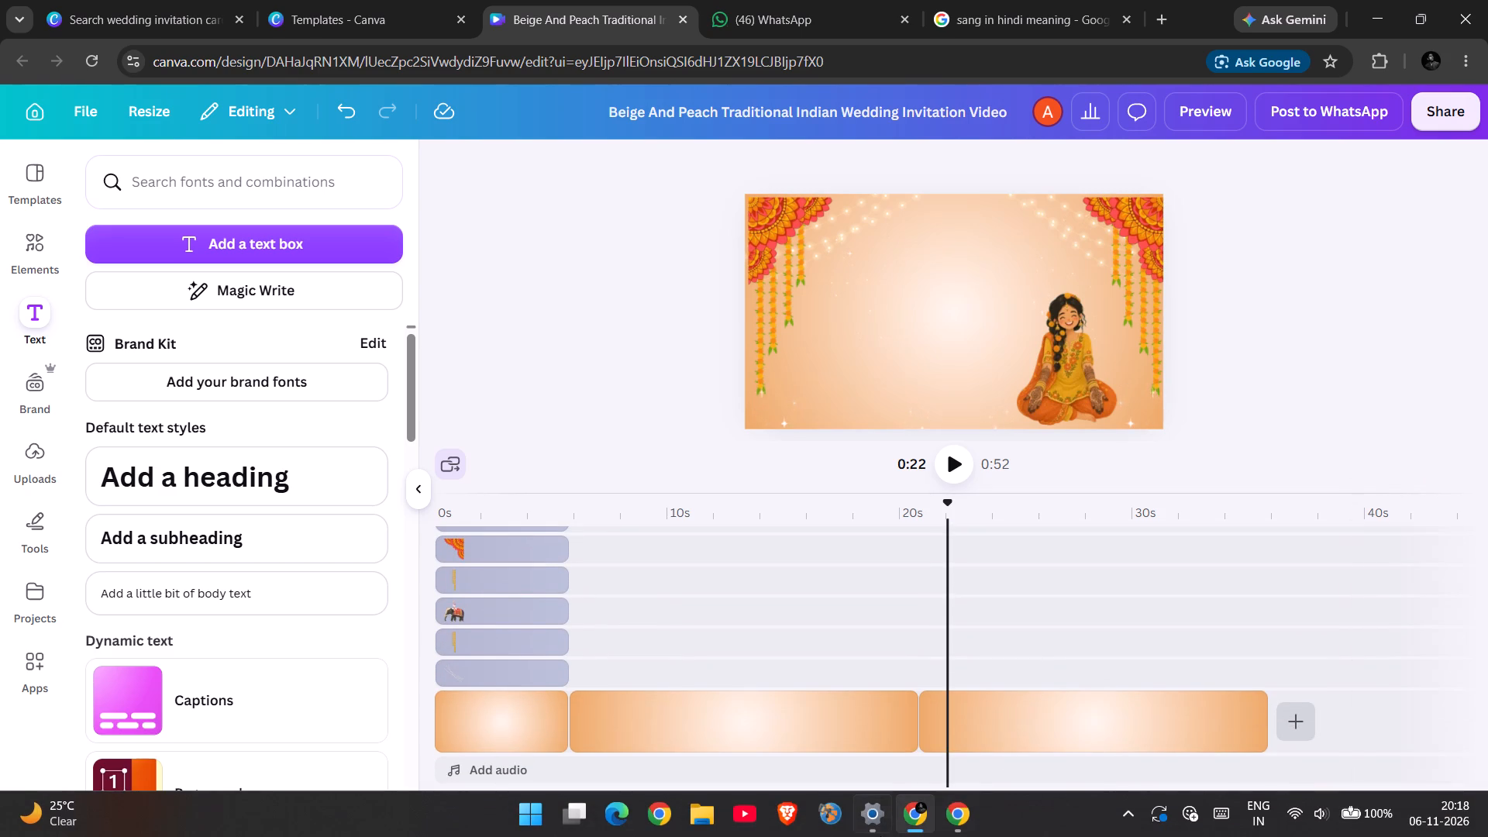
drag(1480, 763, 1443, 673)
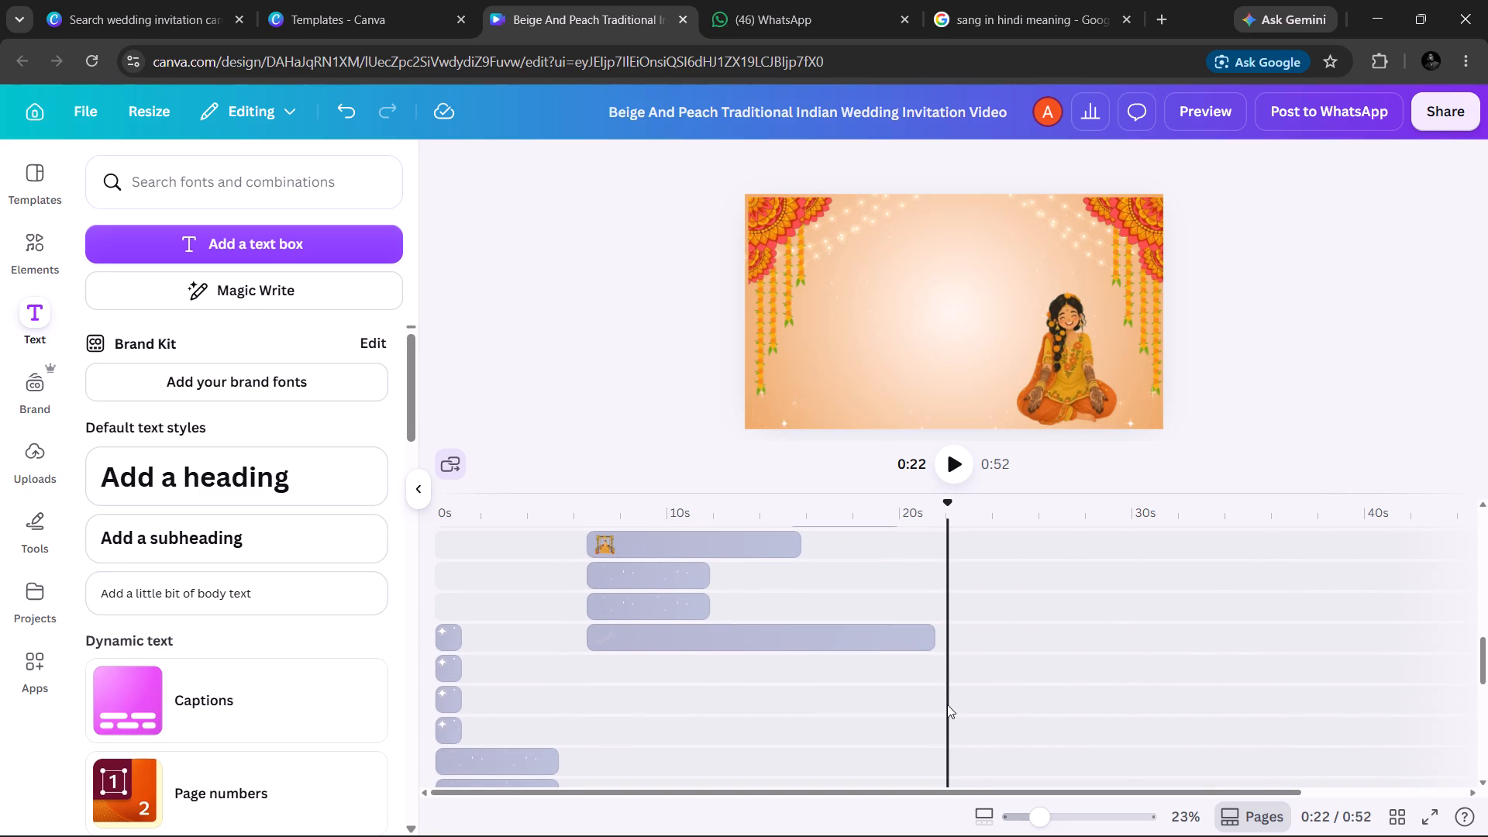
drag(947, 704, 899, 703)
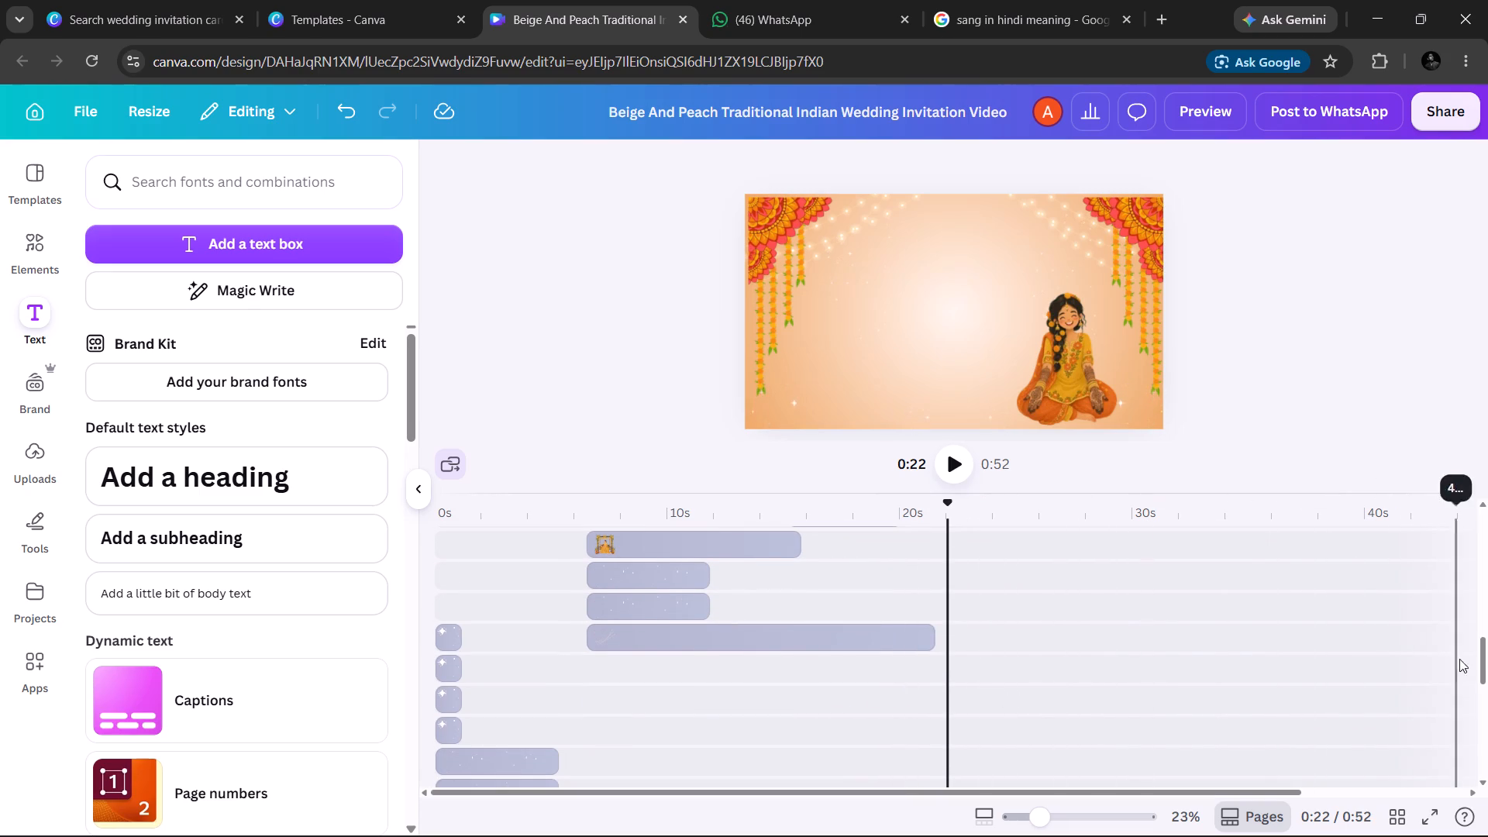
drag(1481, 645, 1456, 646)
click(956, 480)
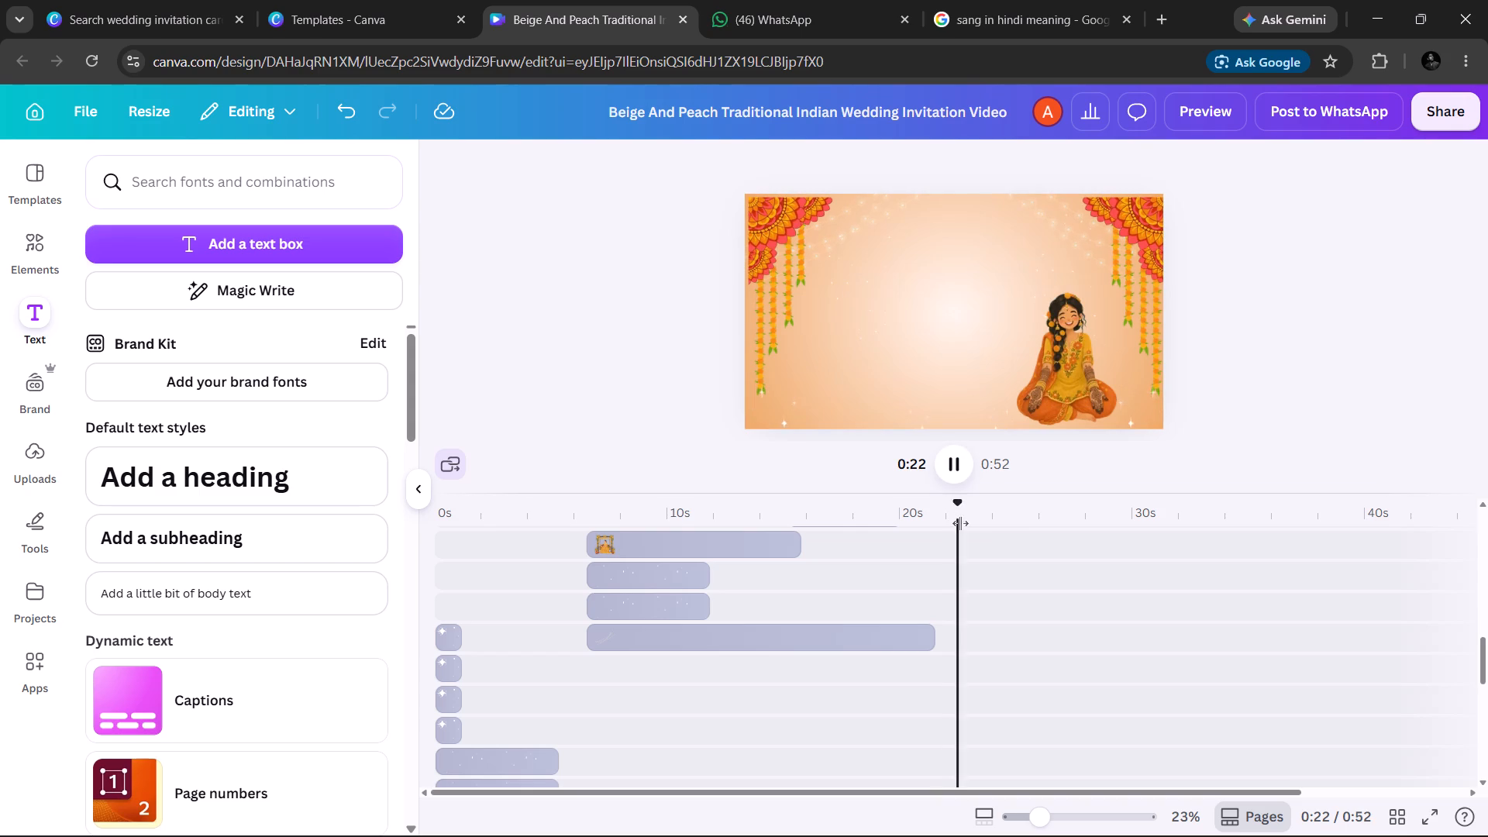
drag(969, 525, 494, 620)
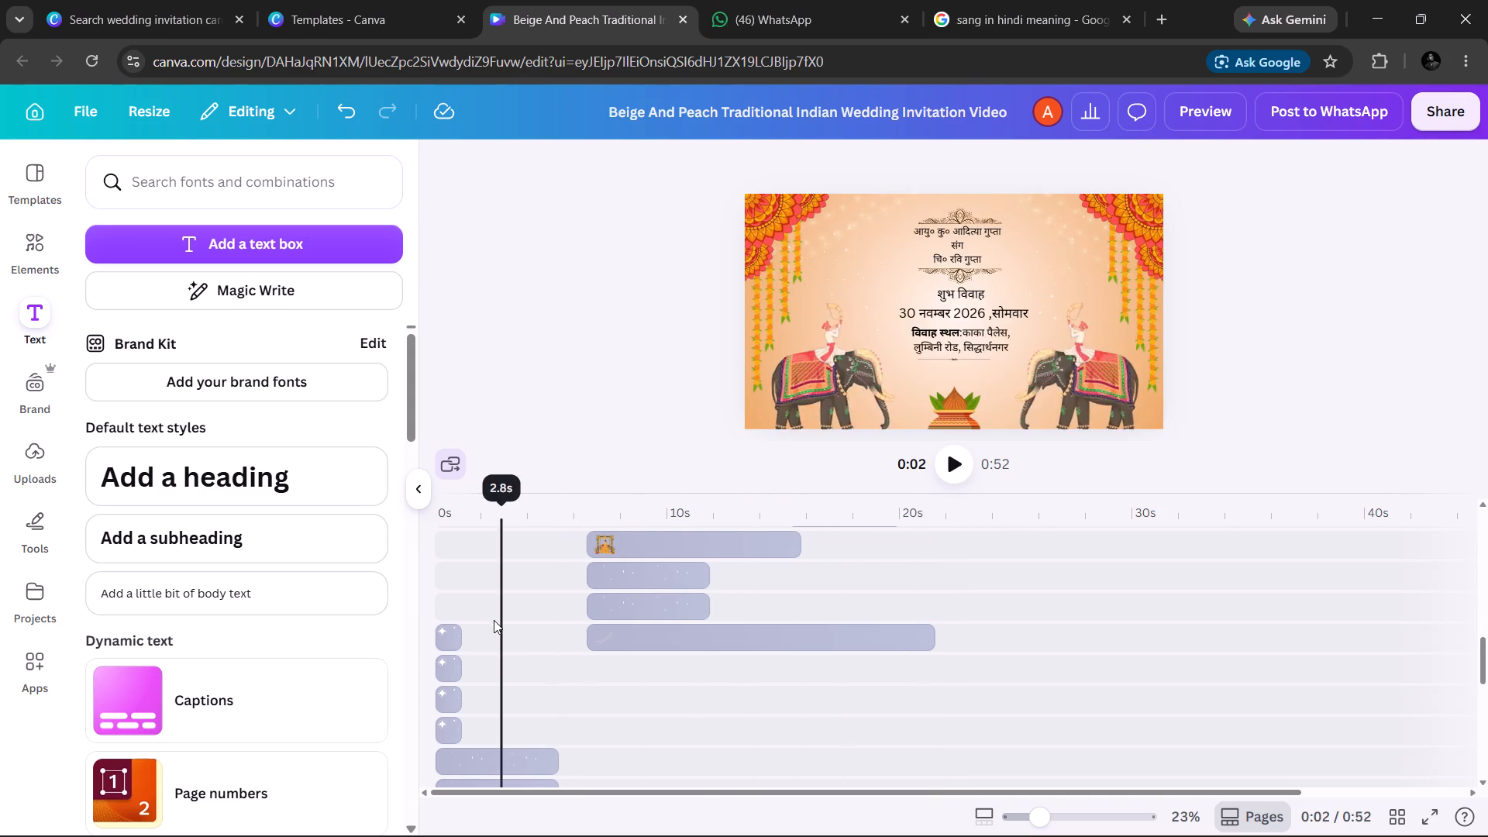
drag(494, 620, 427, 620)
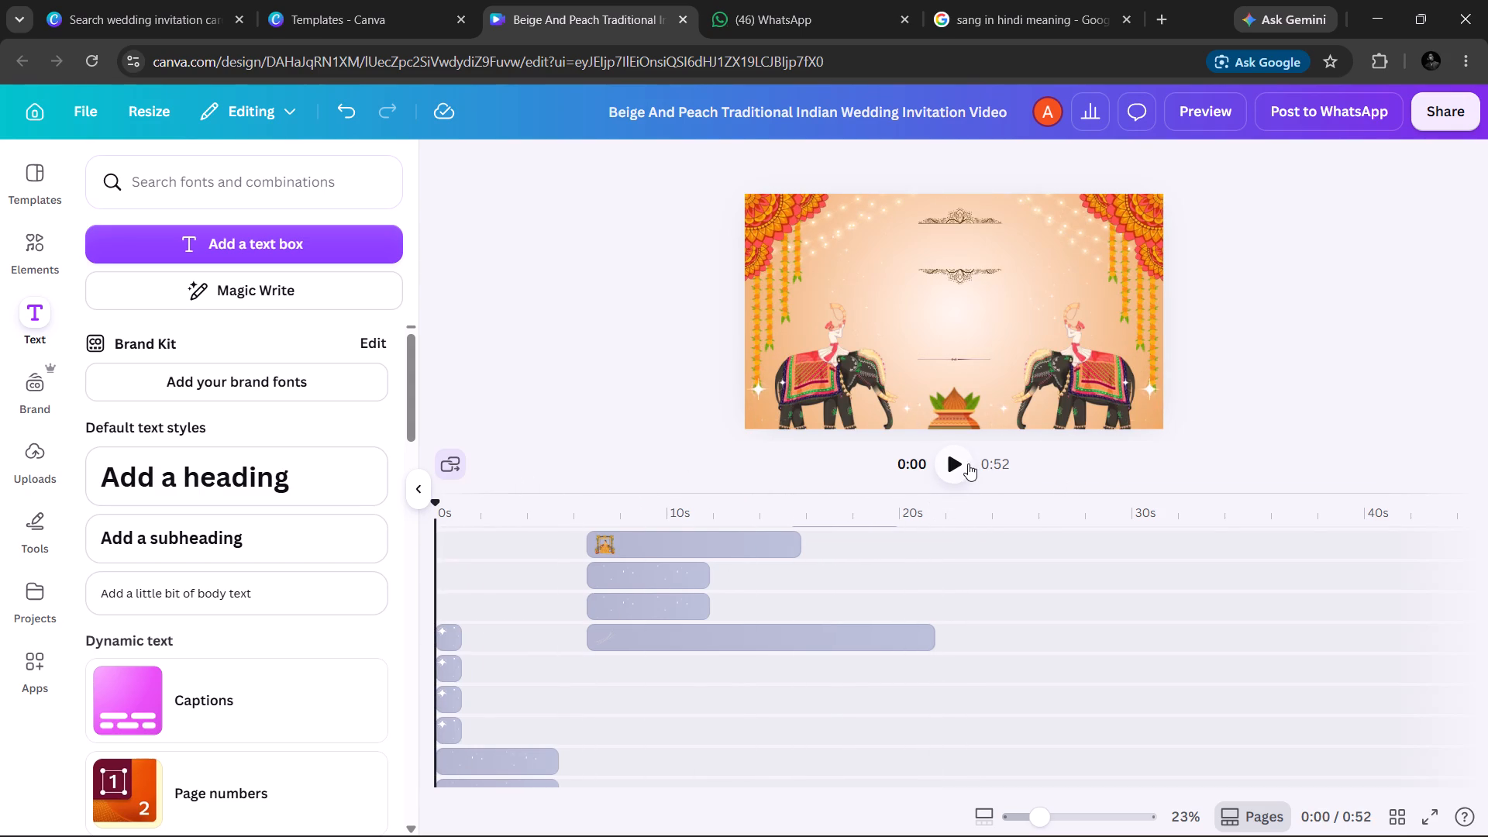
click(967, 464)
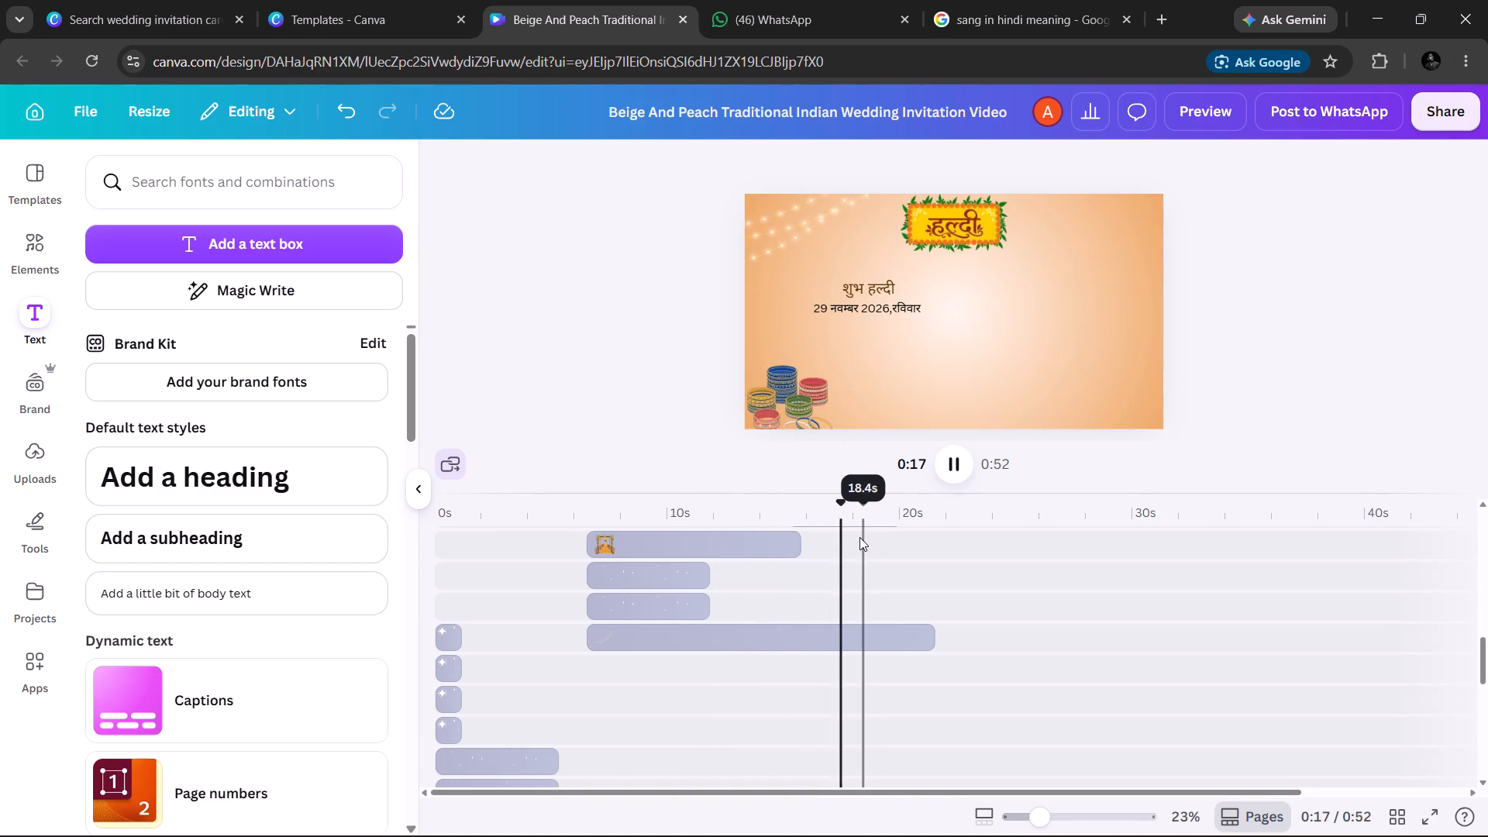
drag(847, 540, 869, 543)
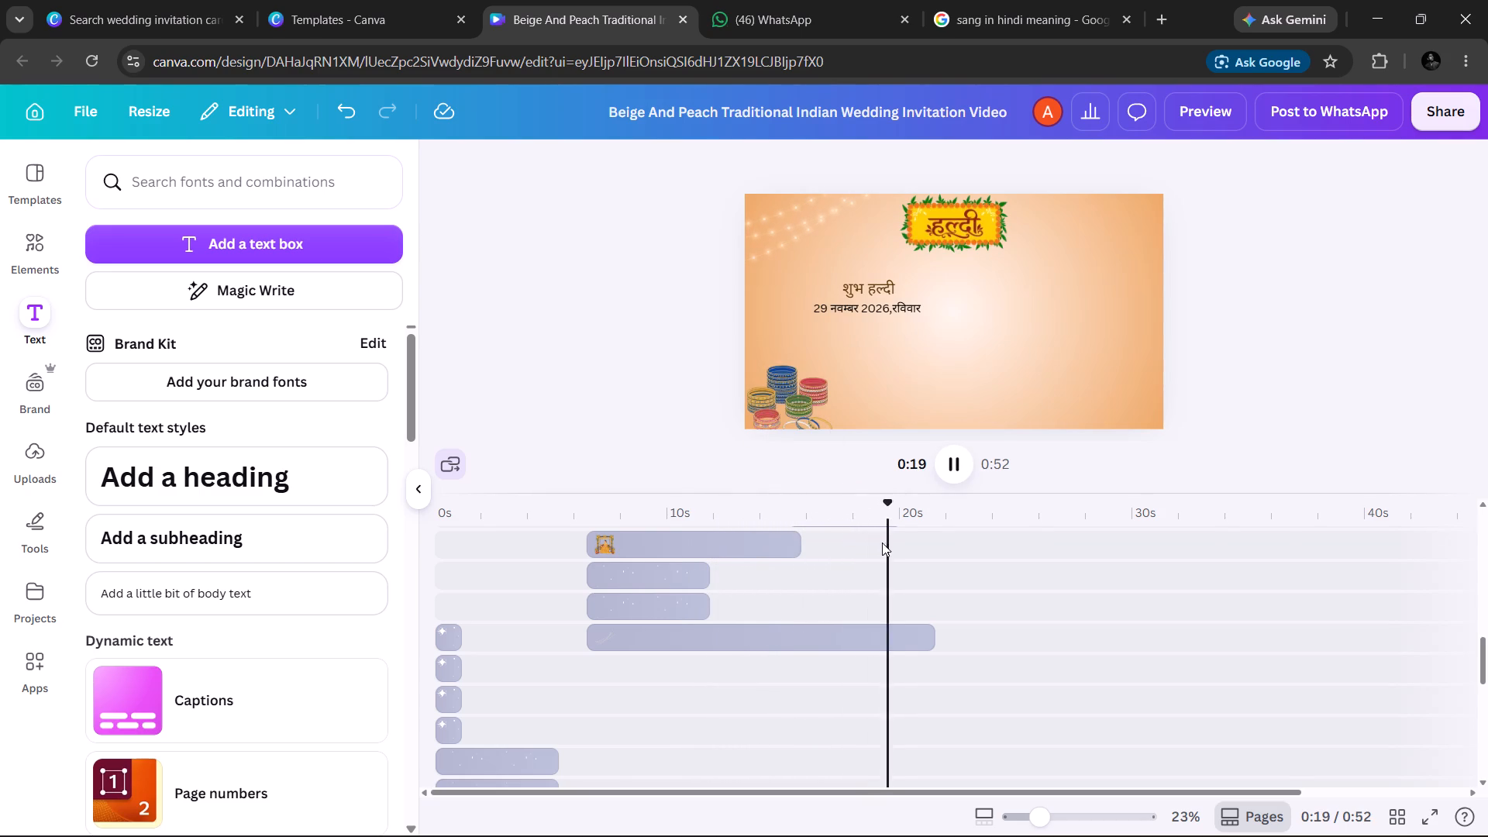
drag(910, 542, 875, 543)
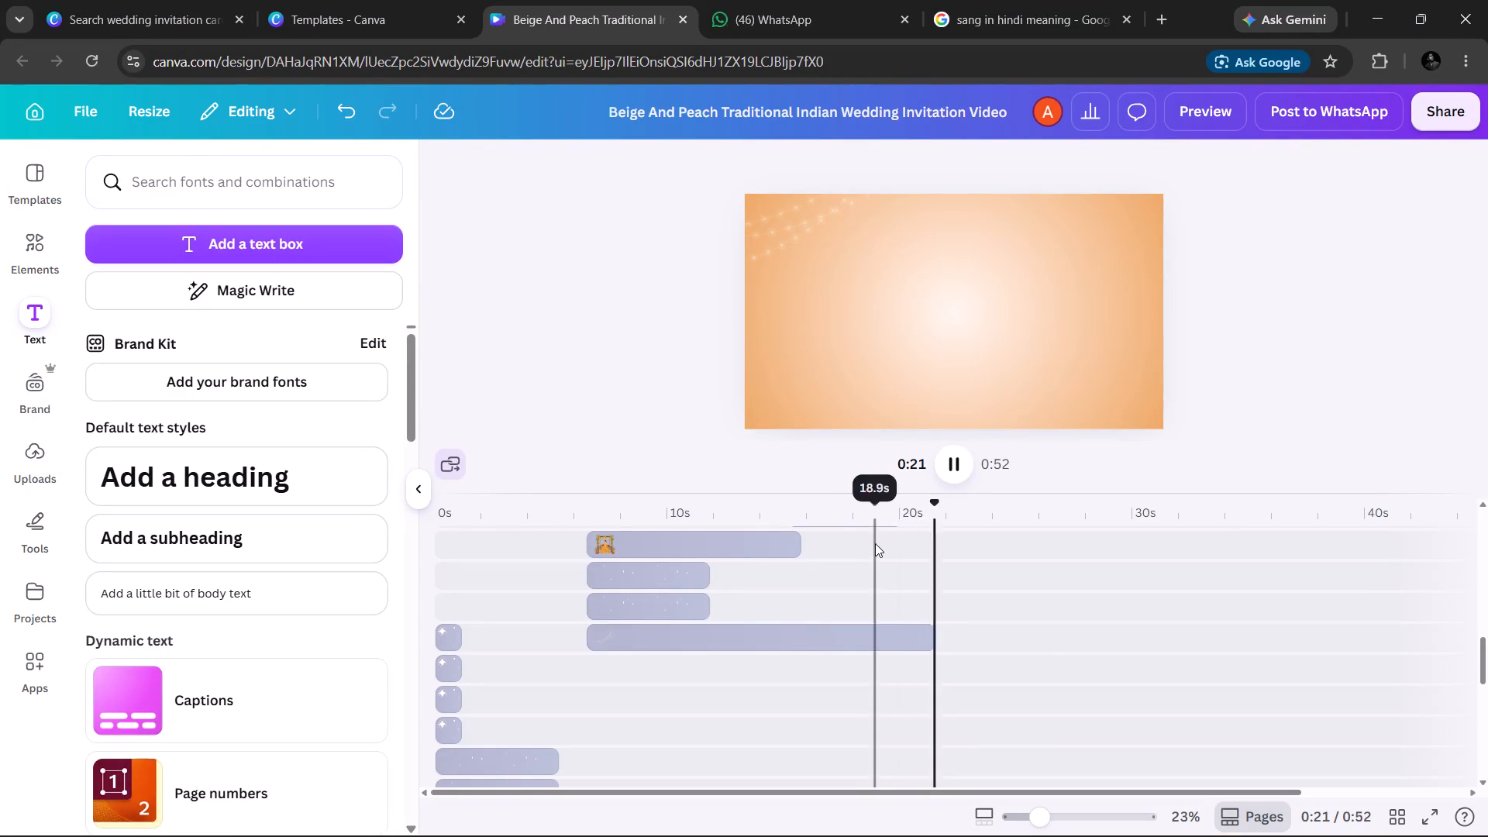
click(945, 459)
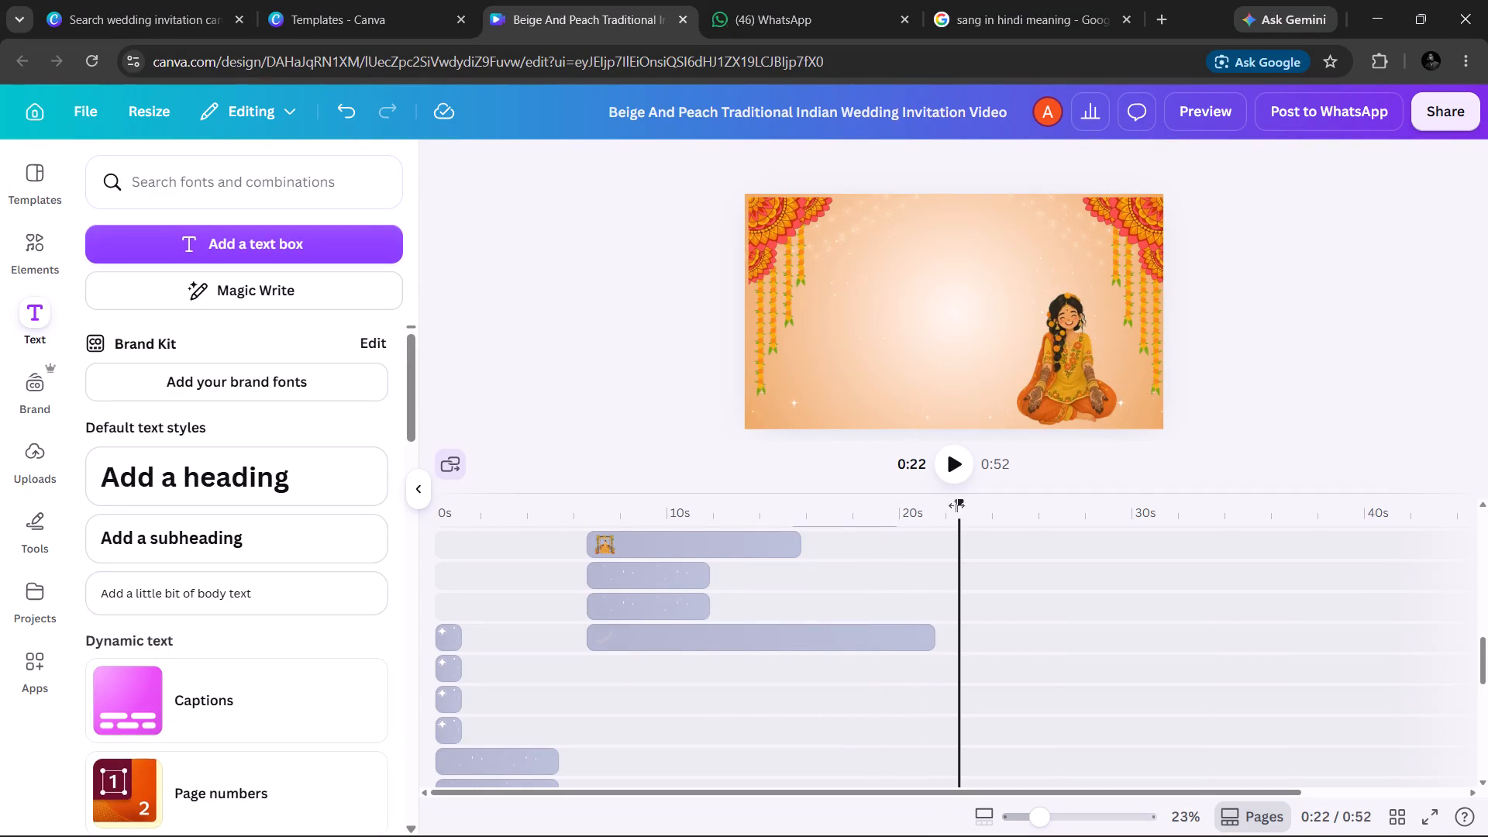
Trim the start of the haldi scene's background to a duration of 5.6 s and play the shortened scene.
drag(956, 505, 883, 516)
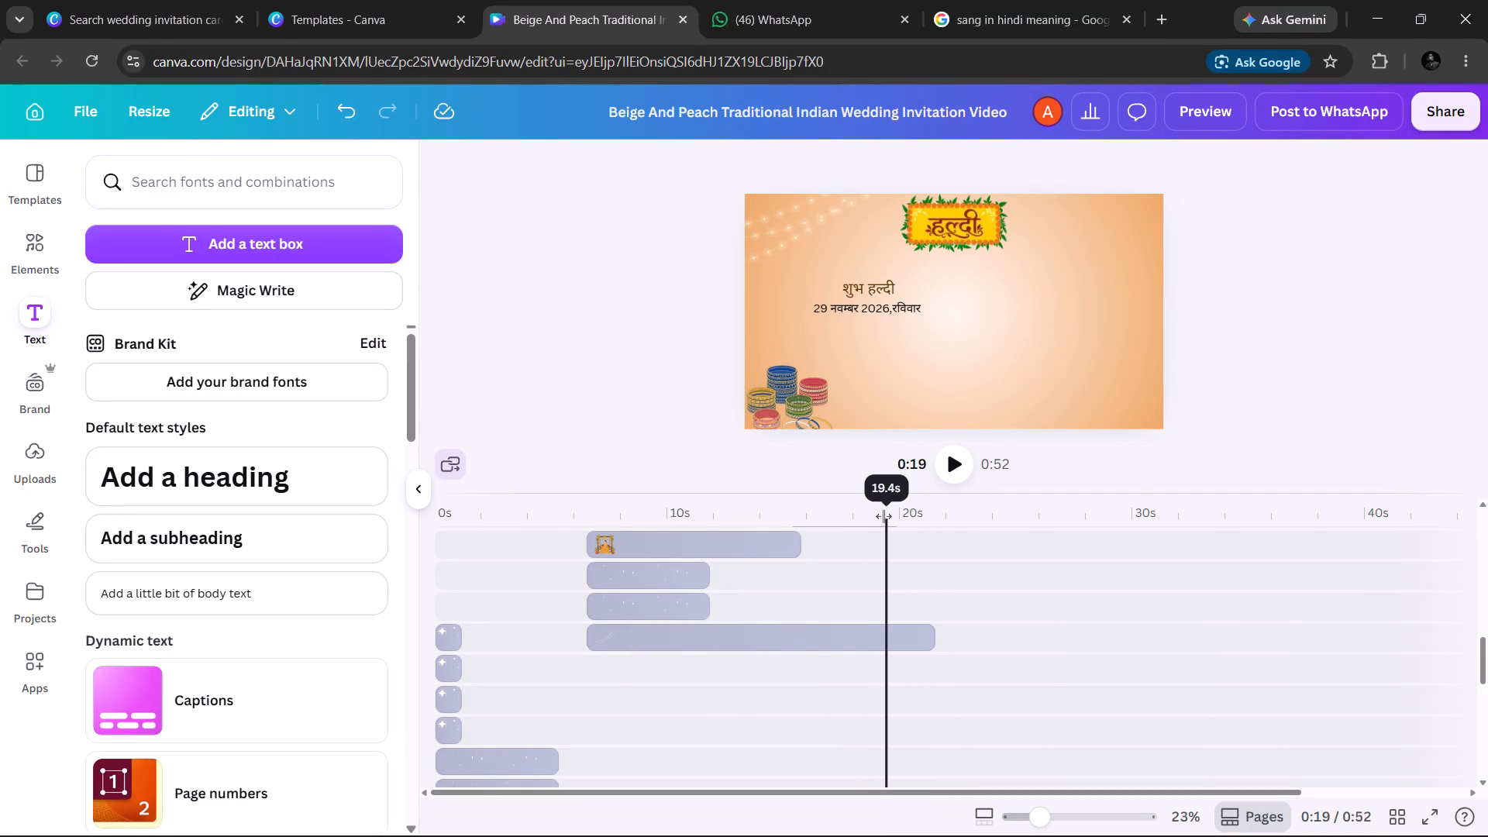
drag(883, 516, 822, 536)
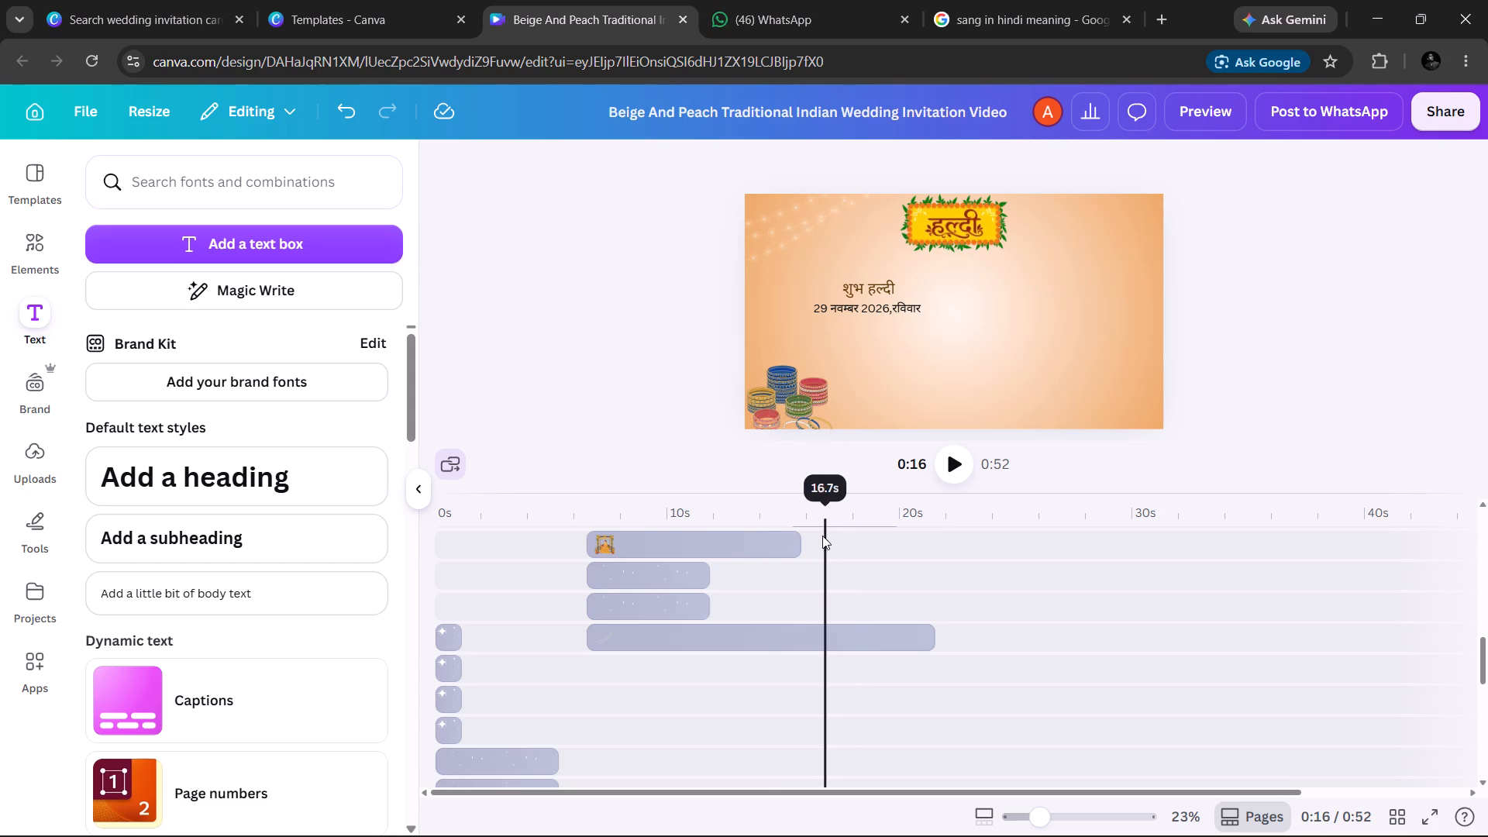
drag(822, 536, 759, 546)
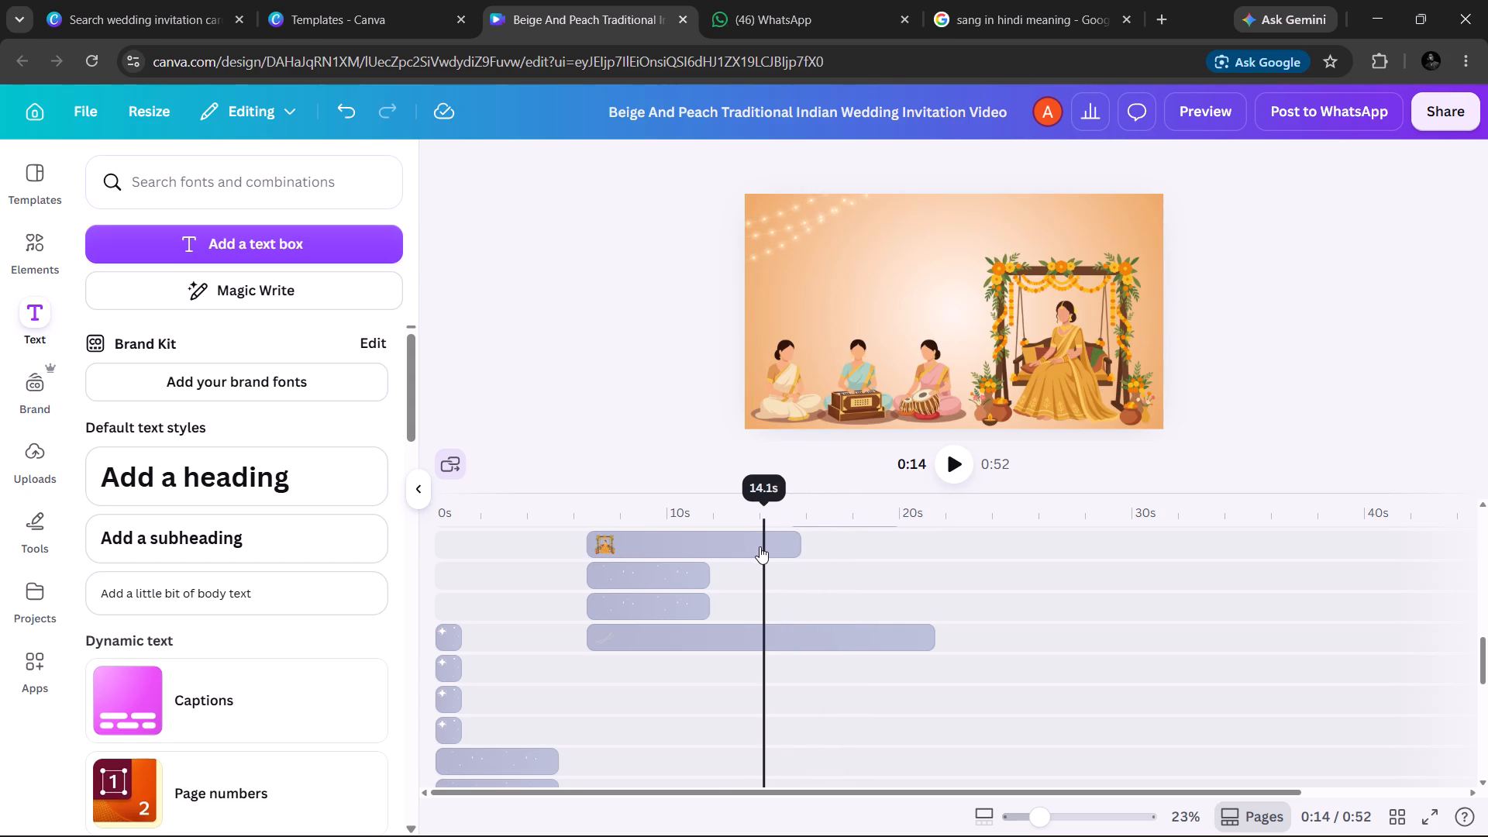
drag(759, 546, 742, 549)
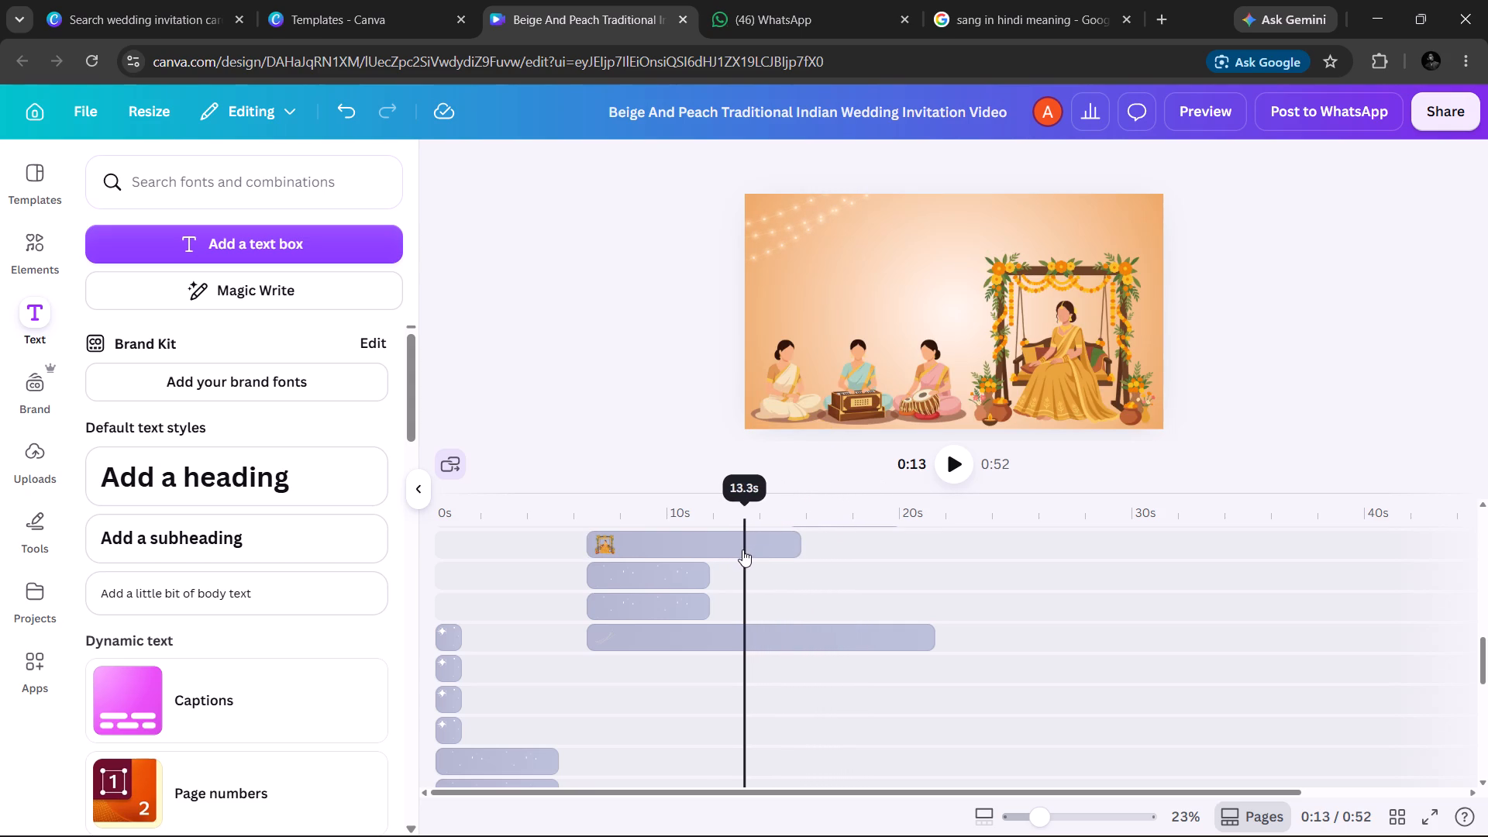
drag(742, 549, 763, 545)
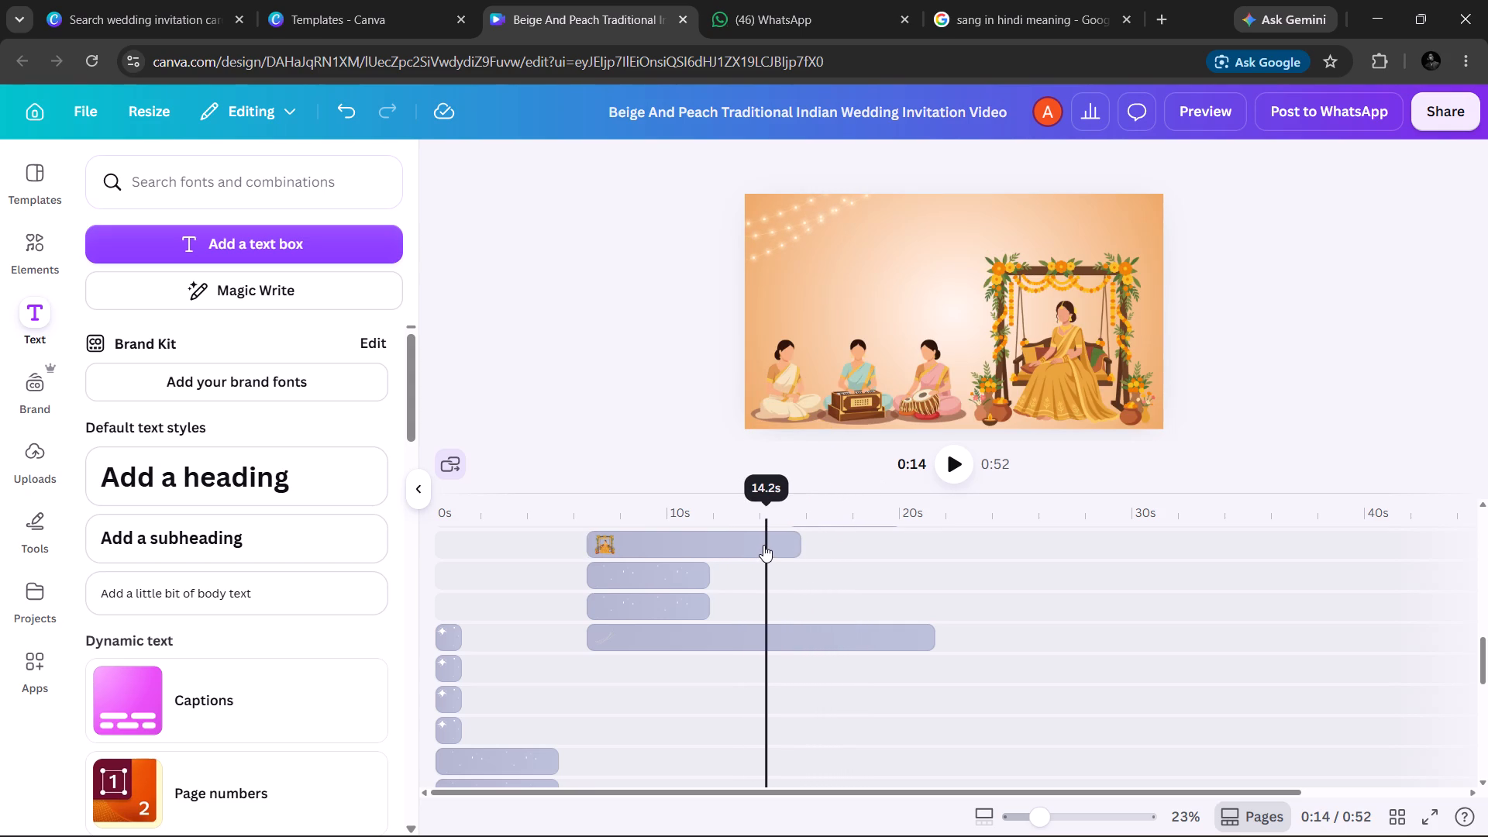
drag(763, 545, 782, 542)
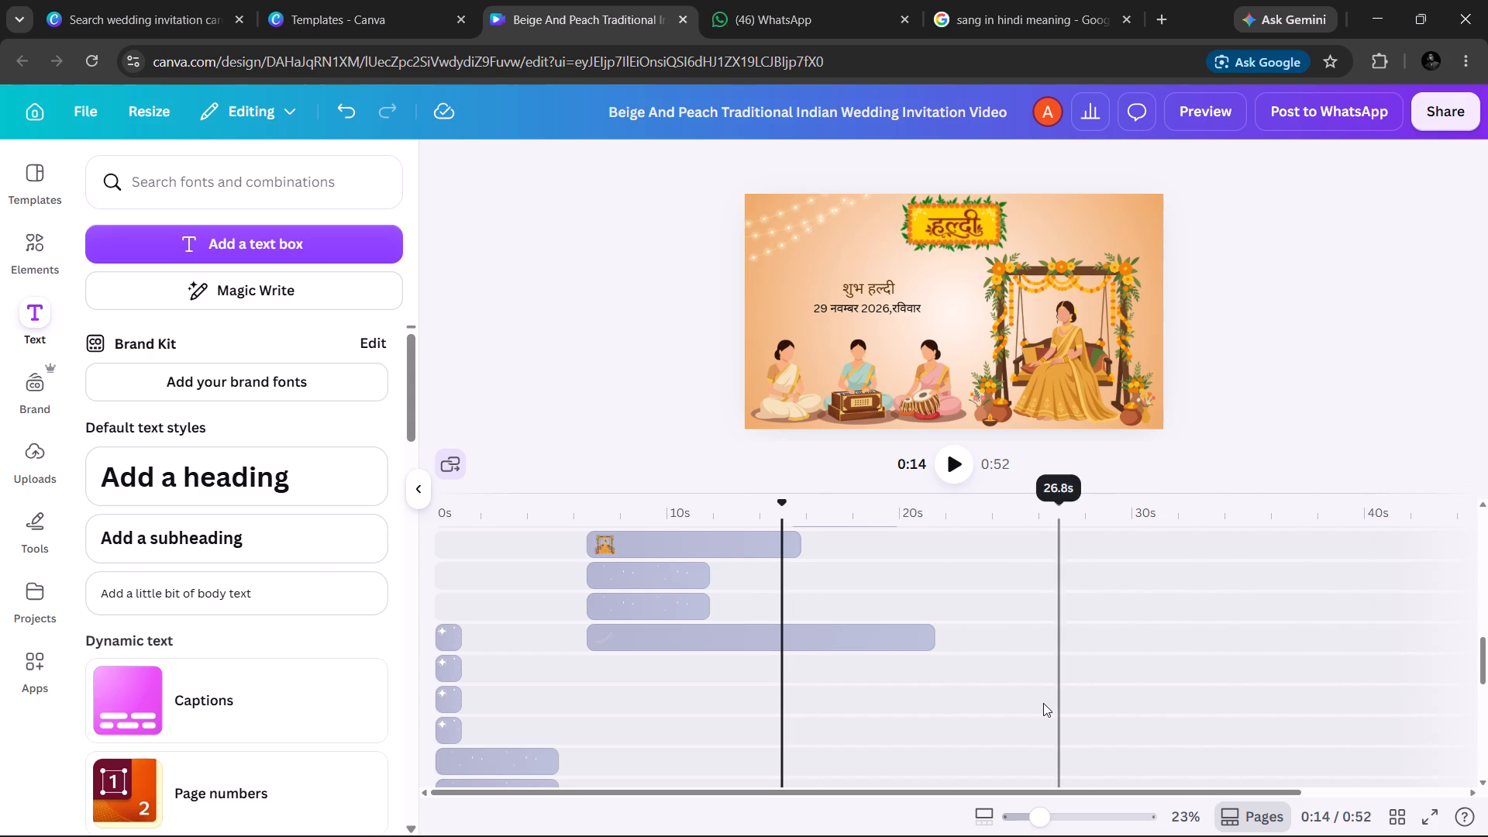
drag(1479, 666, 1476, 712)
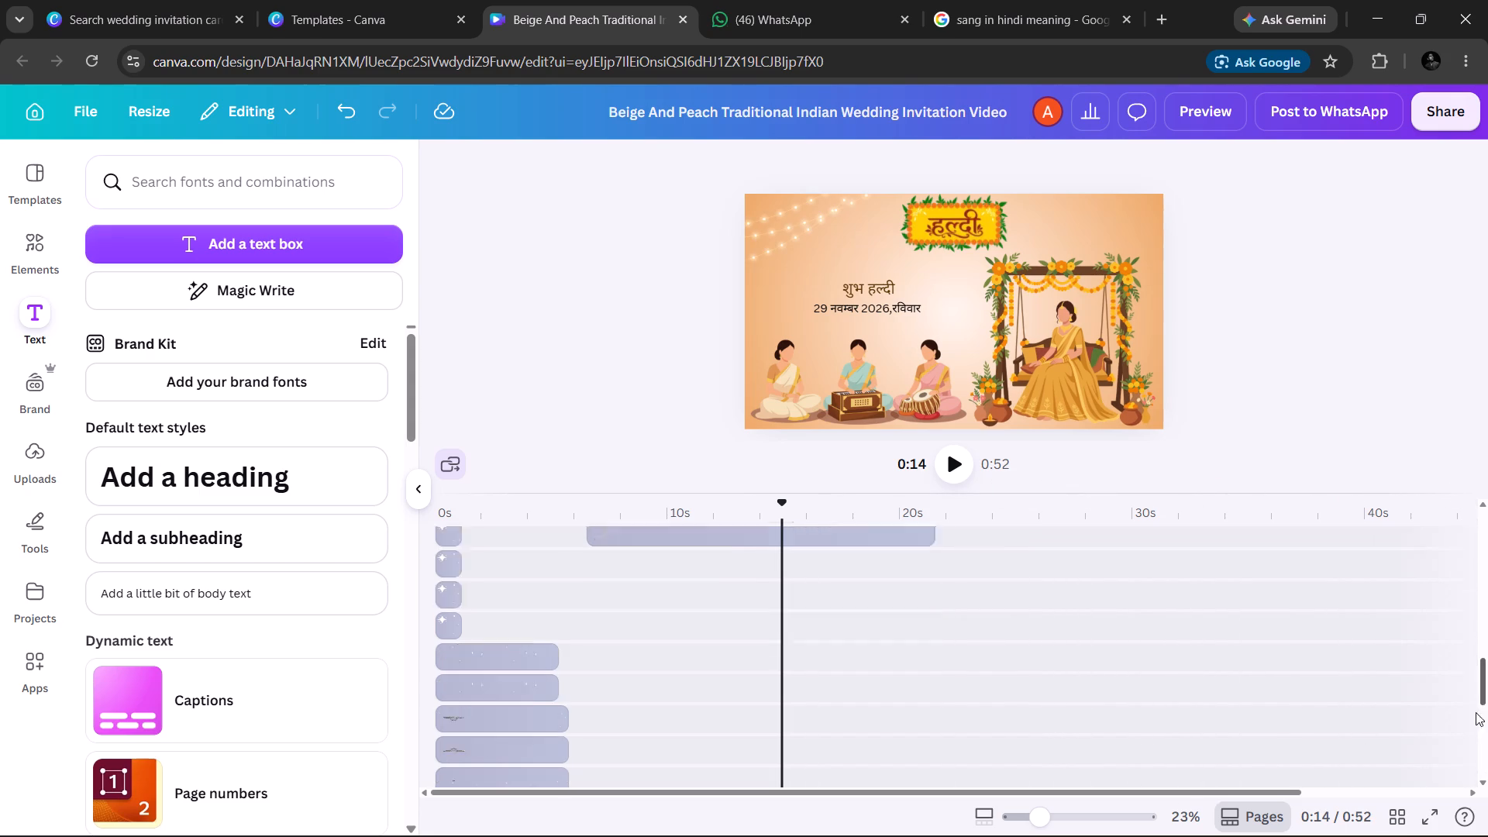
drag(1476, 712, 1461, 810)
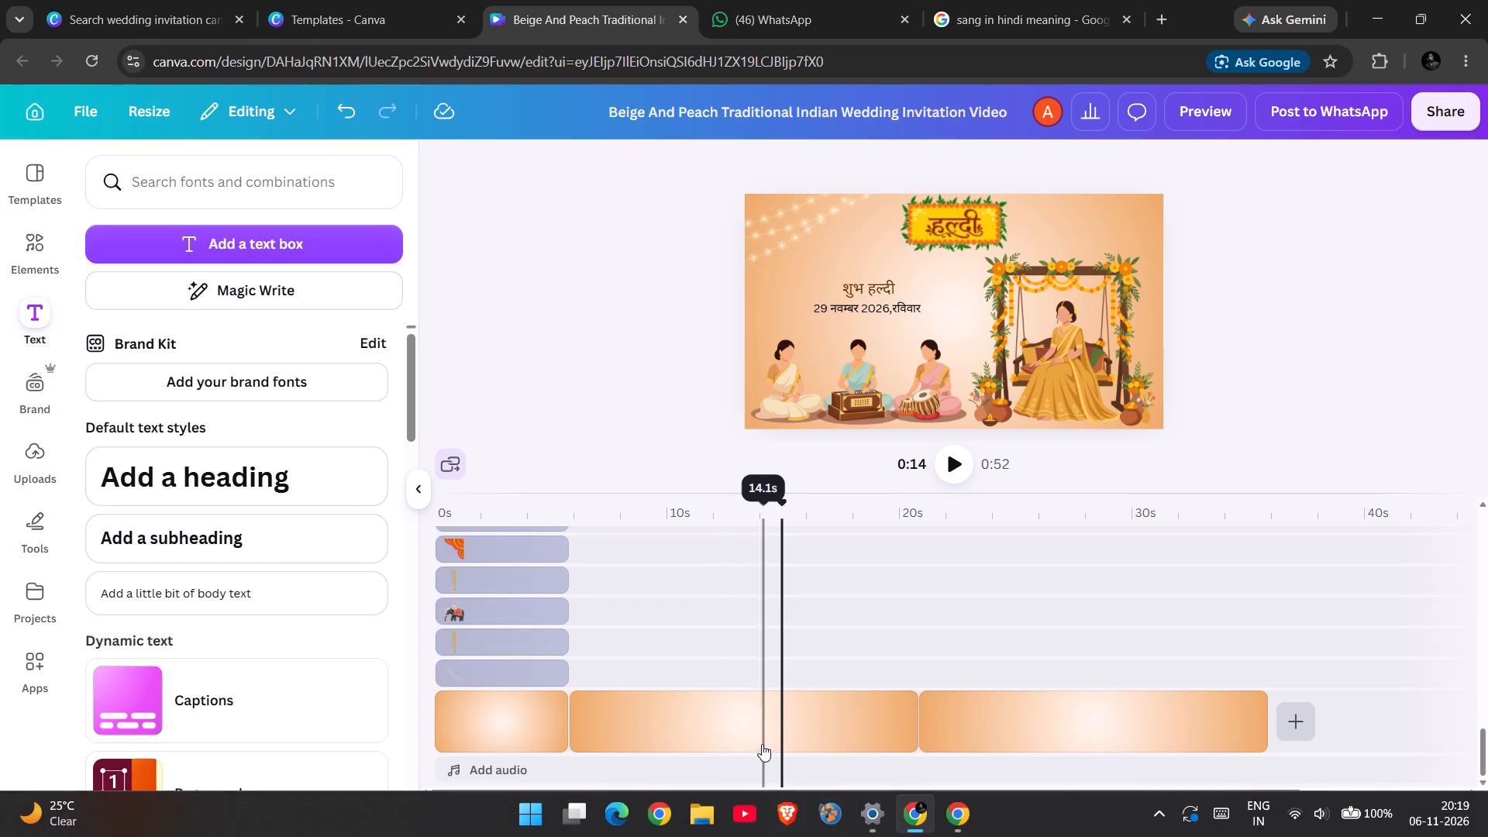
click(714, 711)
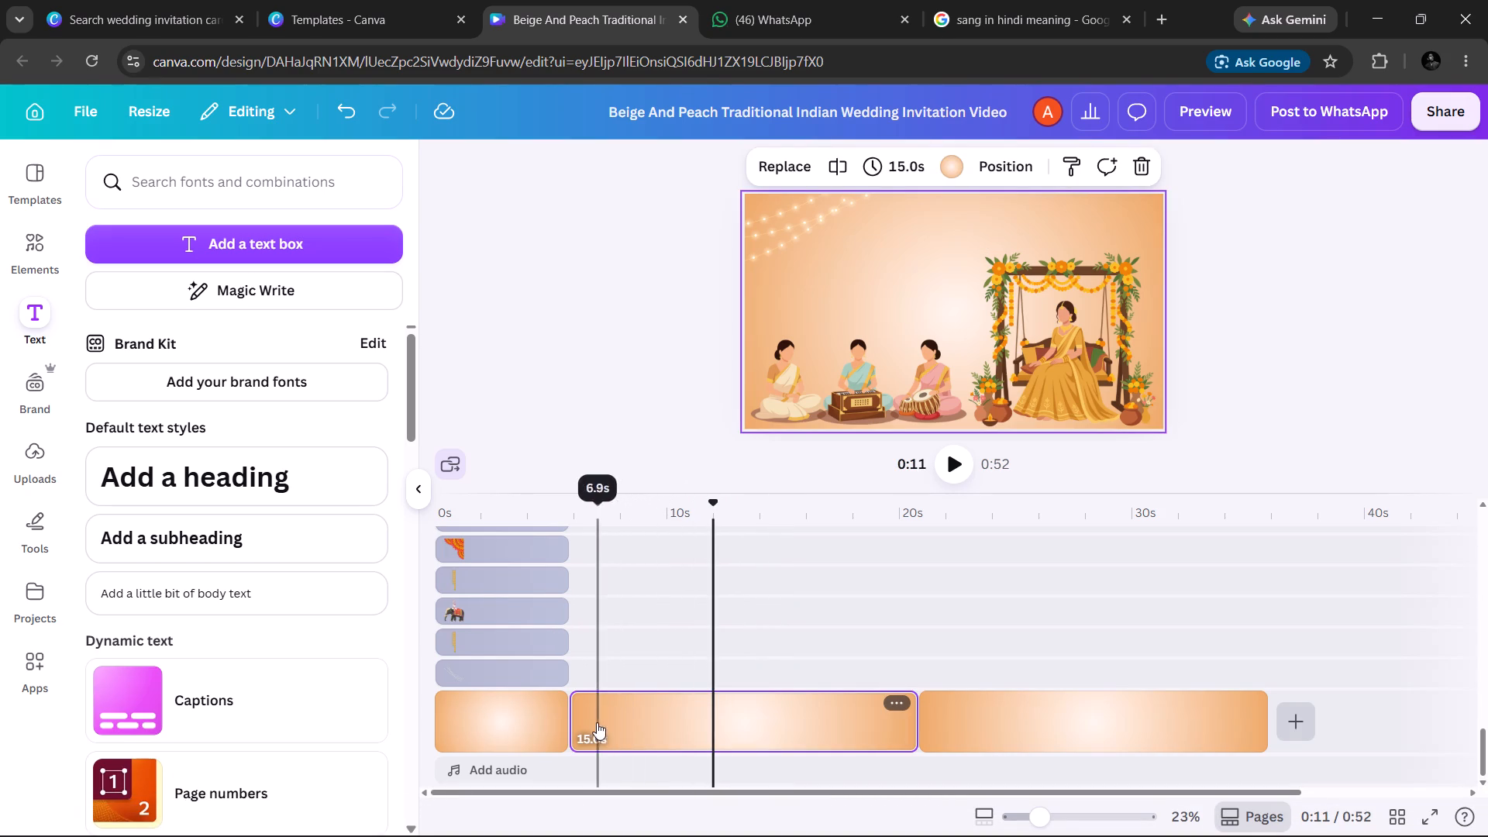
click(581, 718)
drag(581, 718, 645, 721)
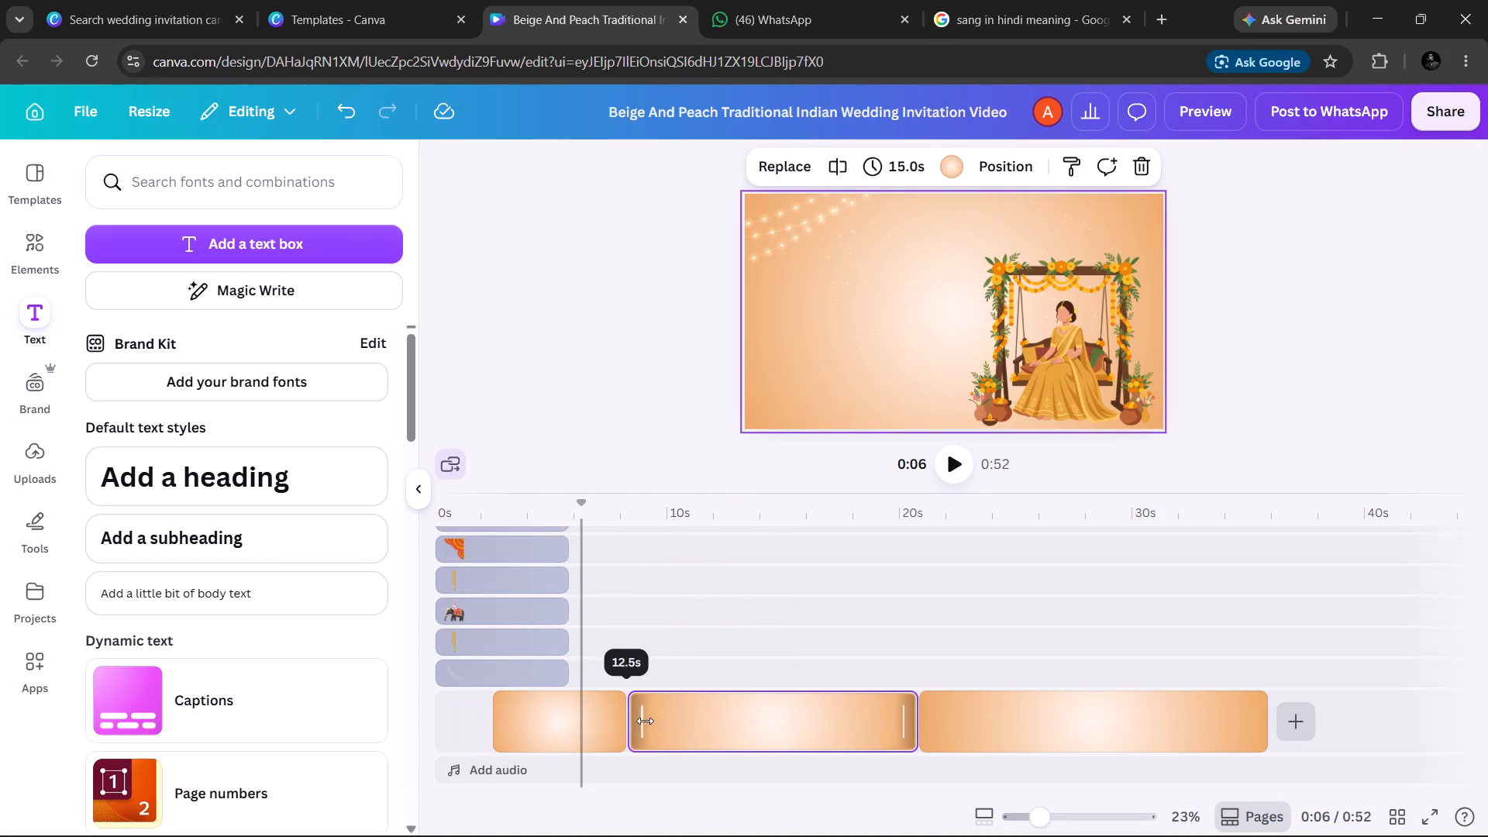
drag(645, 721, 770, 718)
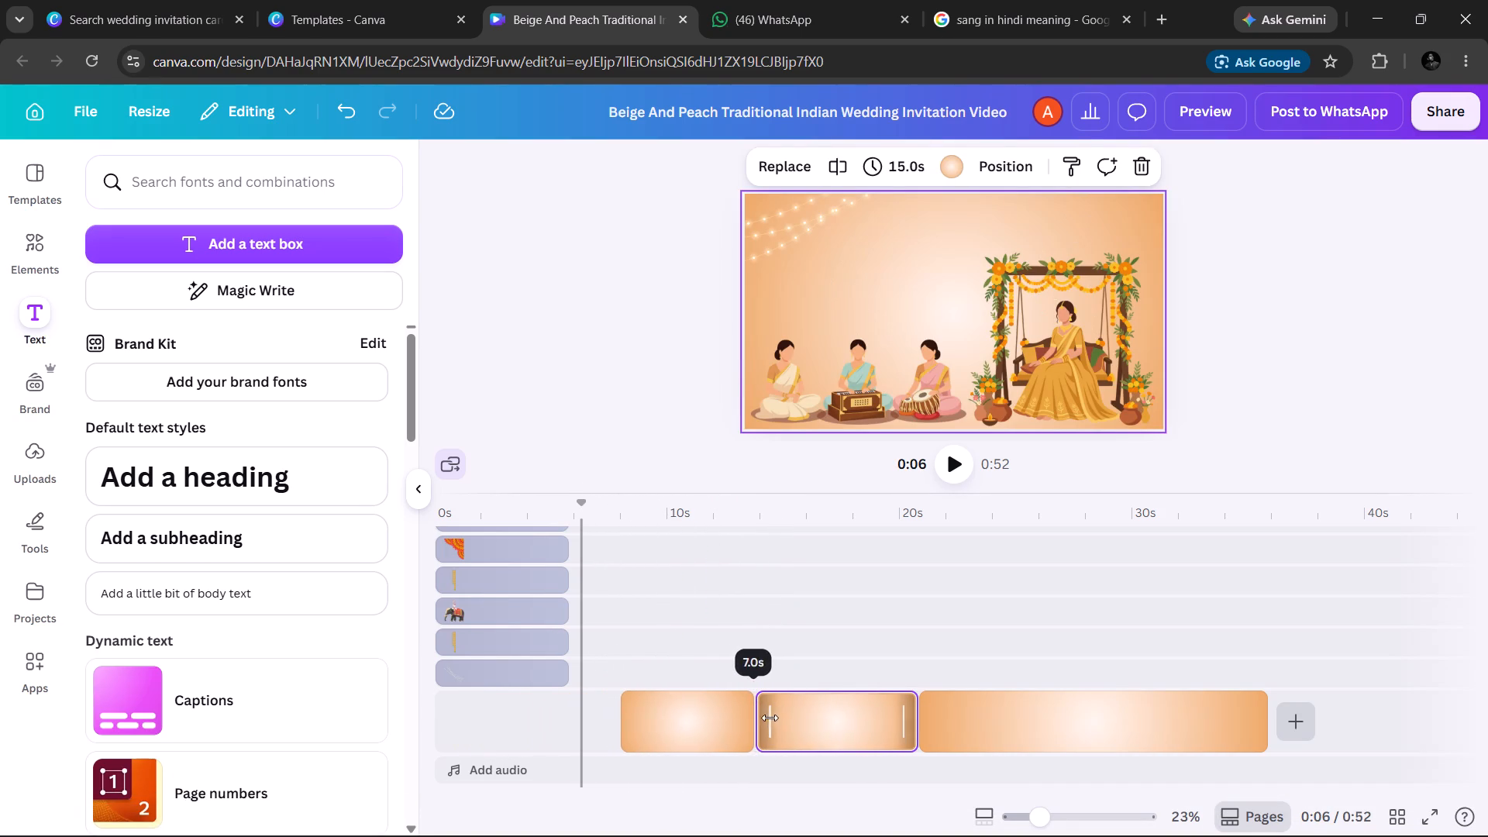
drag(770, 718, 794, 716)
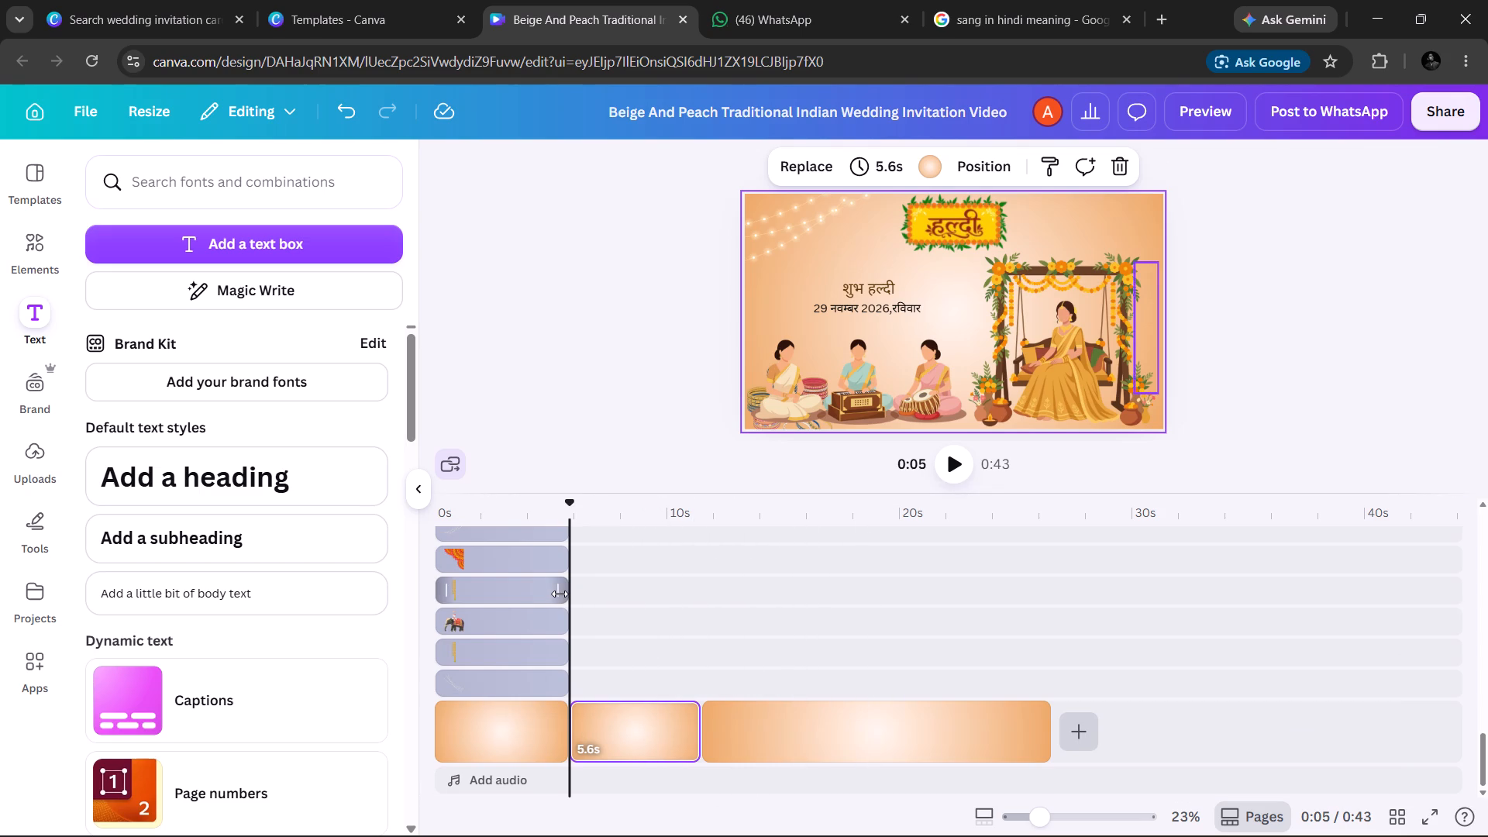
click(952, 460)
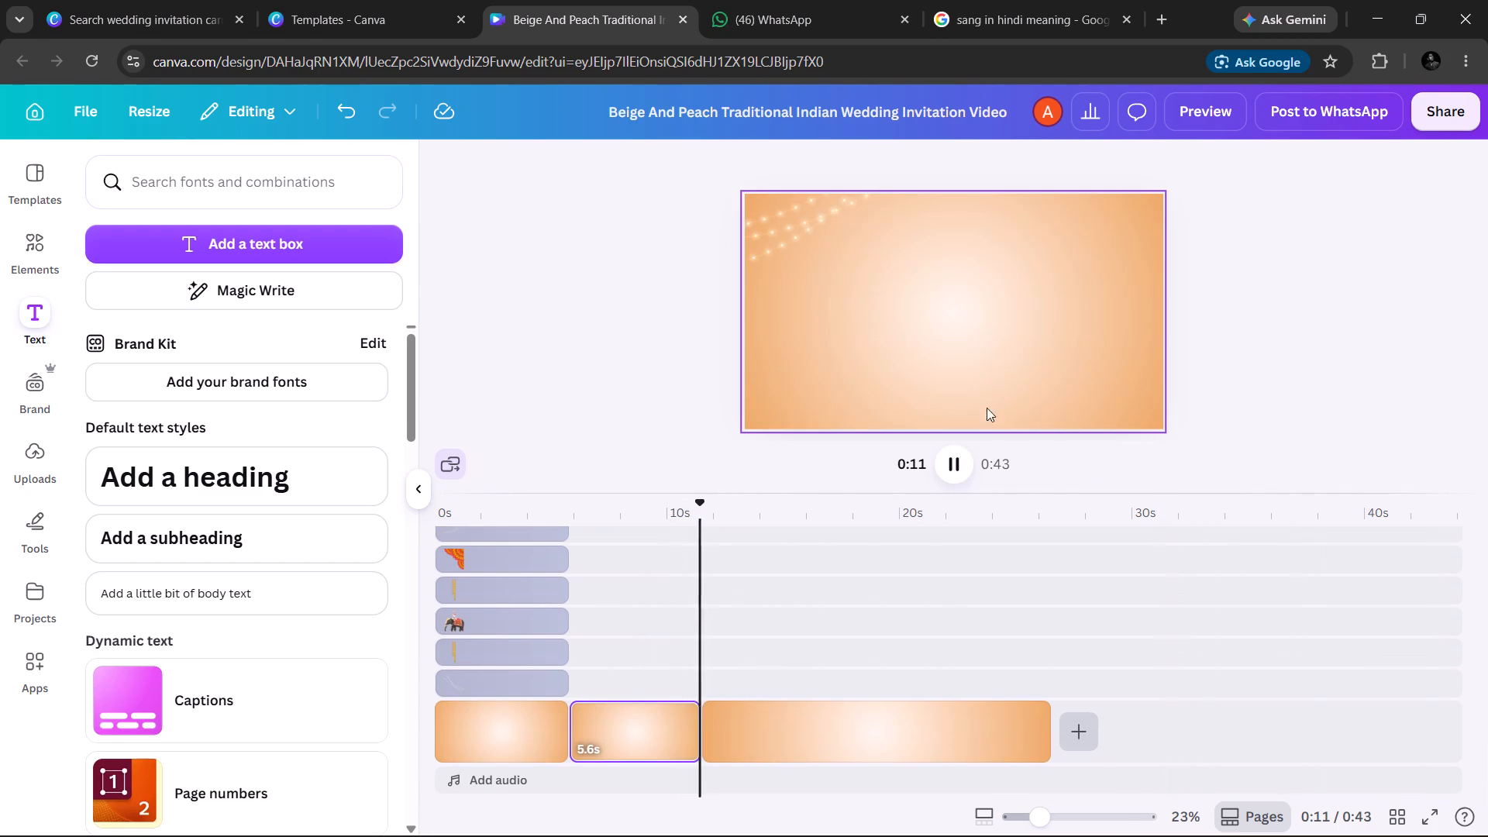
click(950, 470)
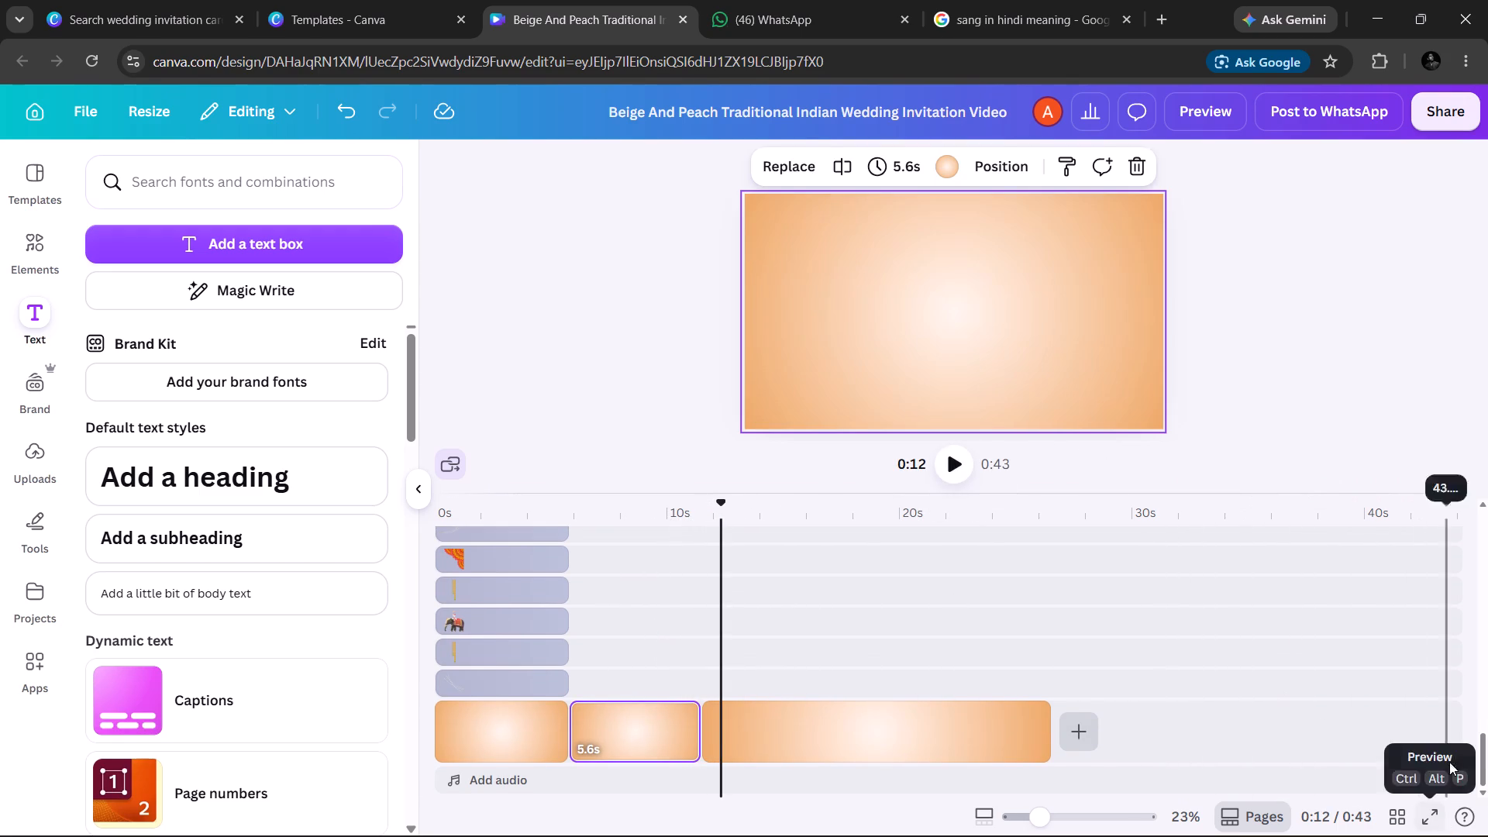
Extend the end of the two-line haldi text clip in the timeline to a duration of 5.2 s.
drag(1481, 763, 1472, 660)
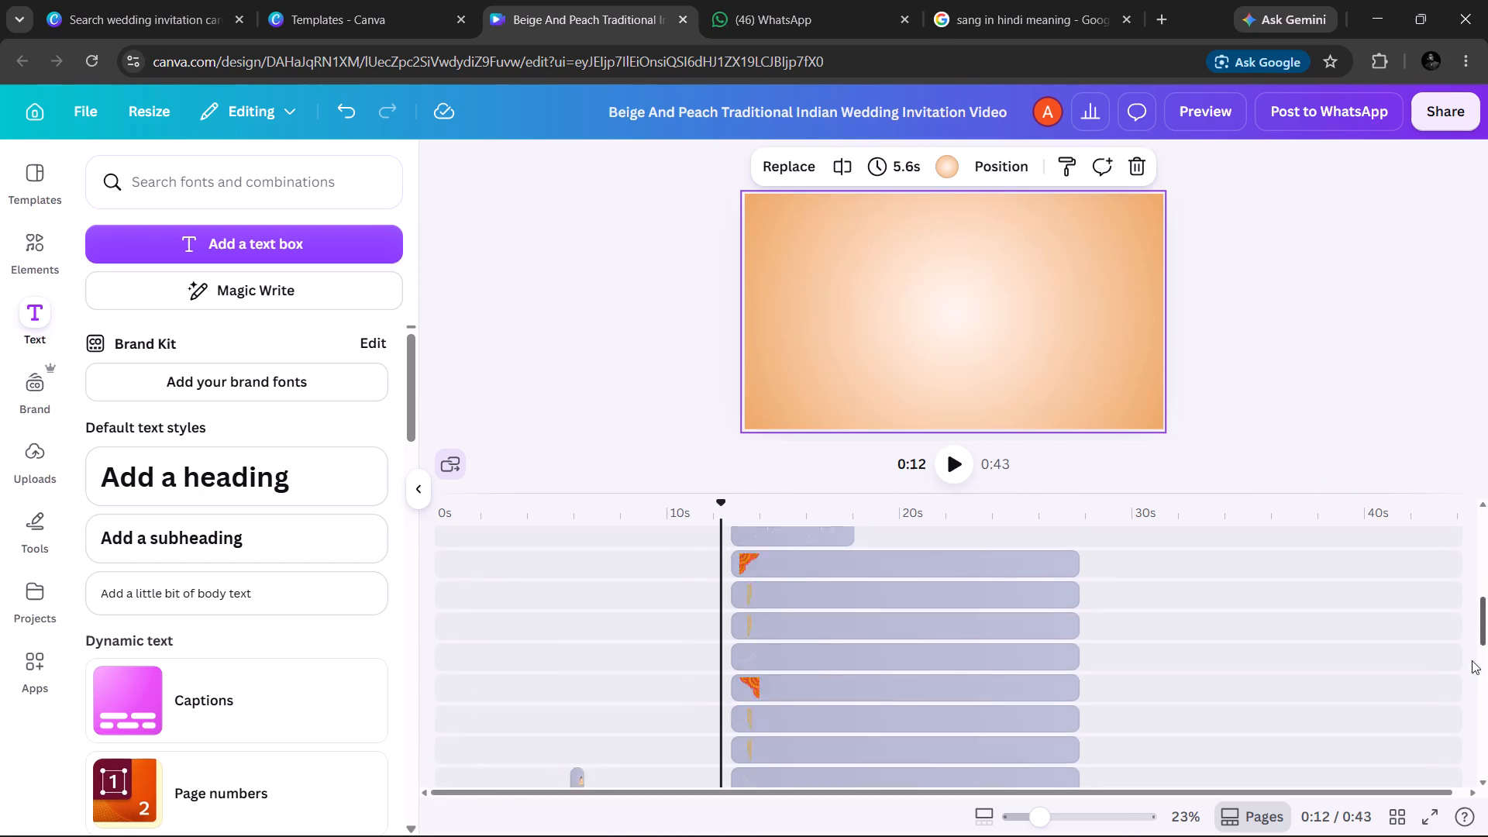
drag(1472, 660, 1448, 569)
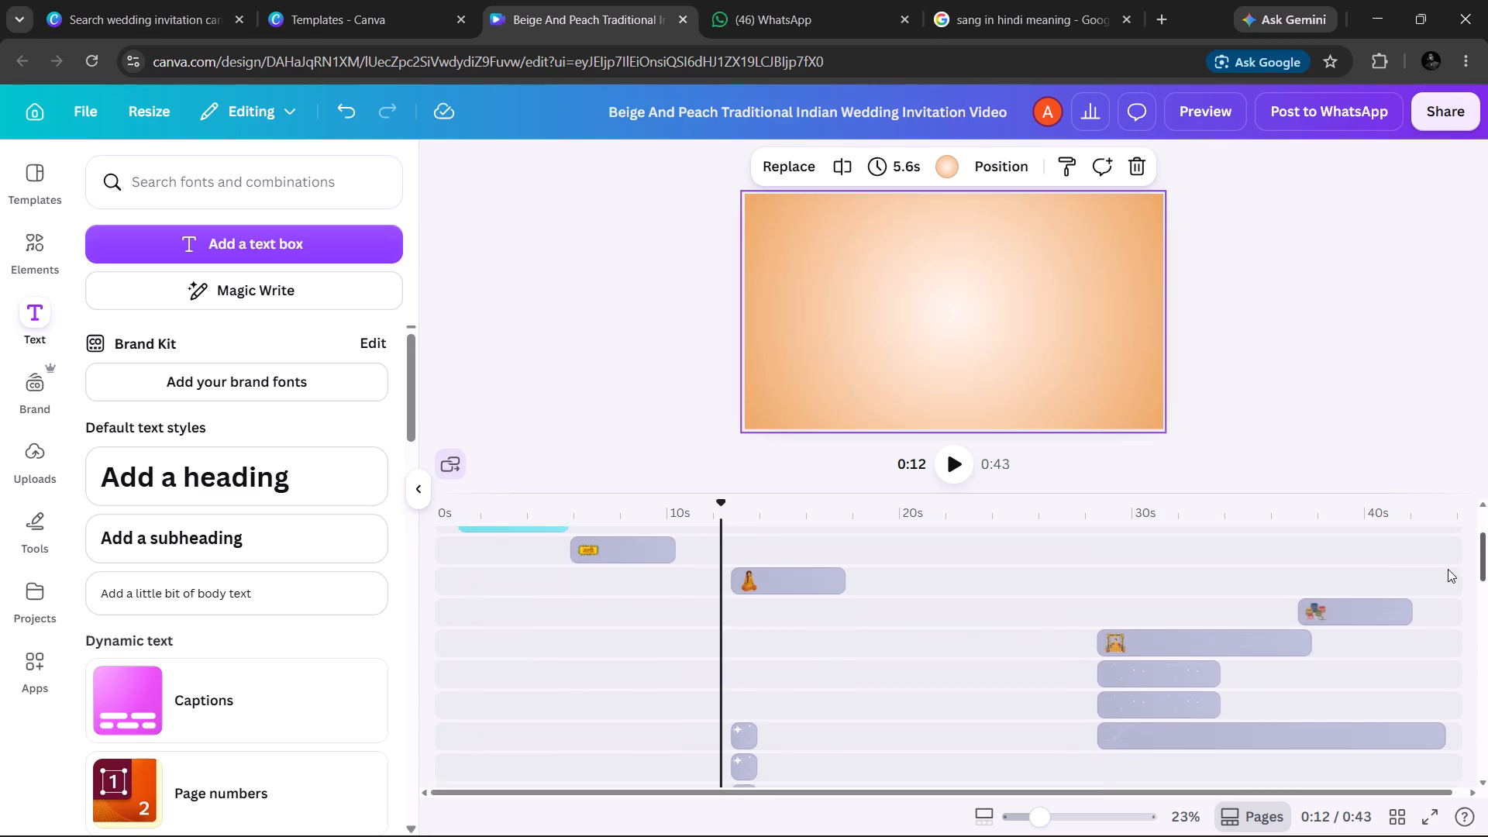
drag(1448, 569, 1421, 574)
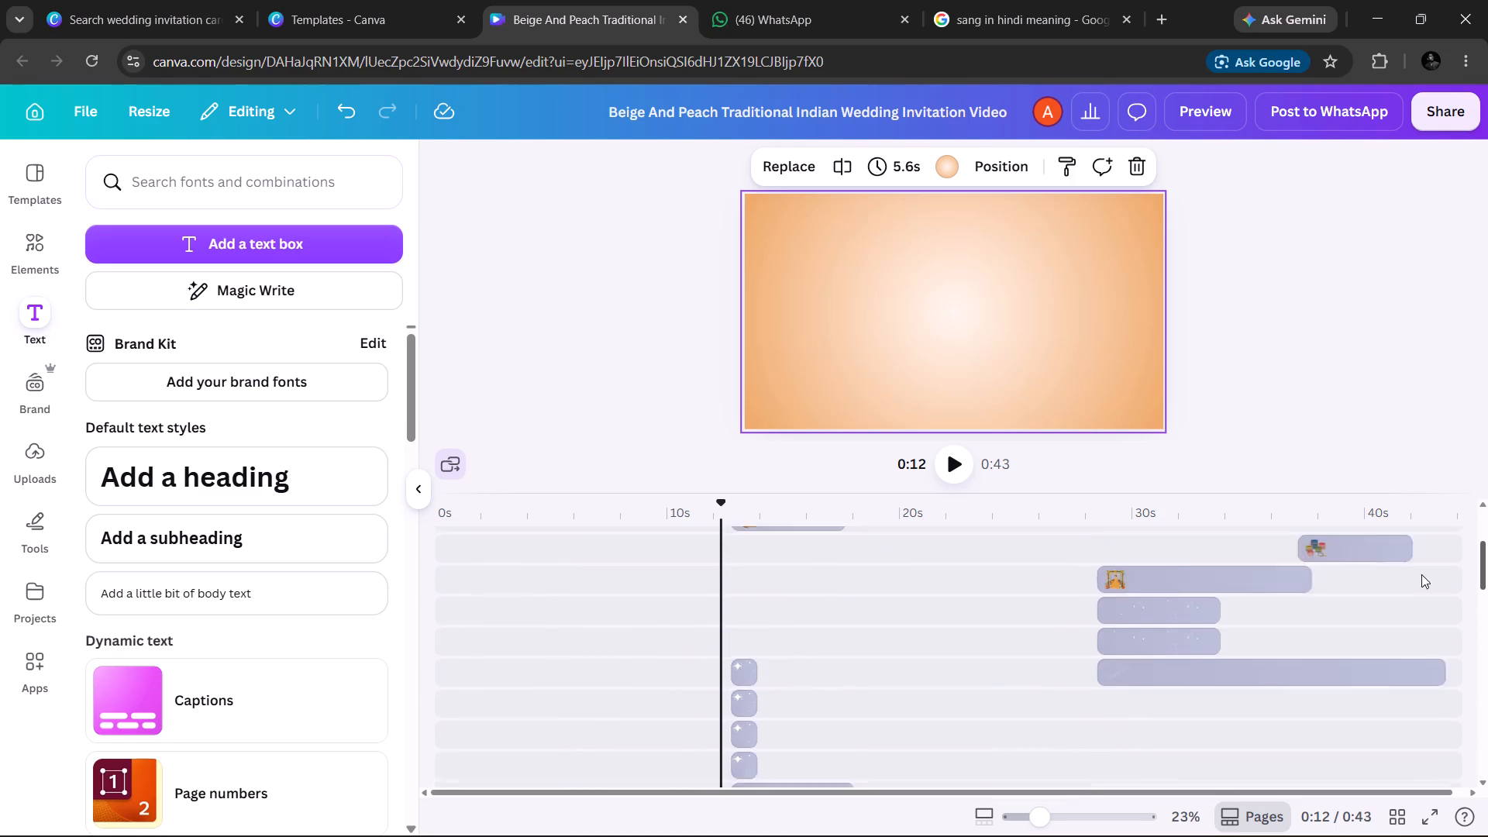
drag(1421, 574, 1420, 425)
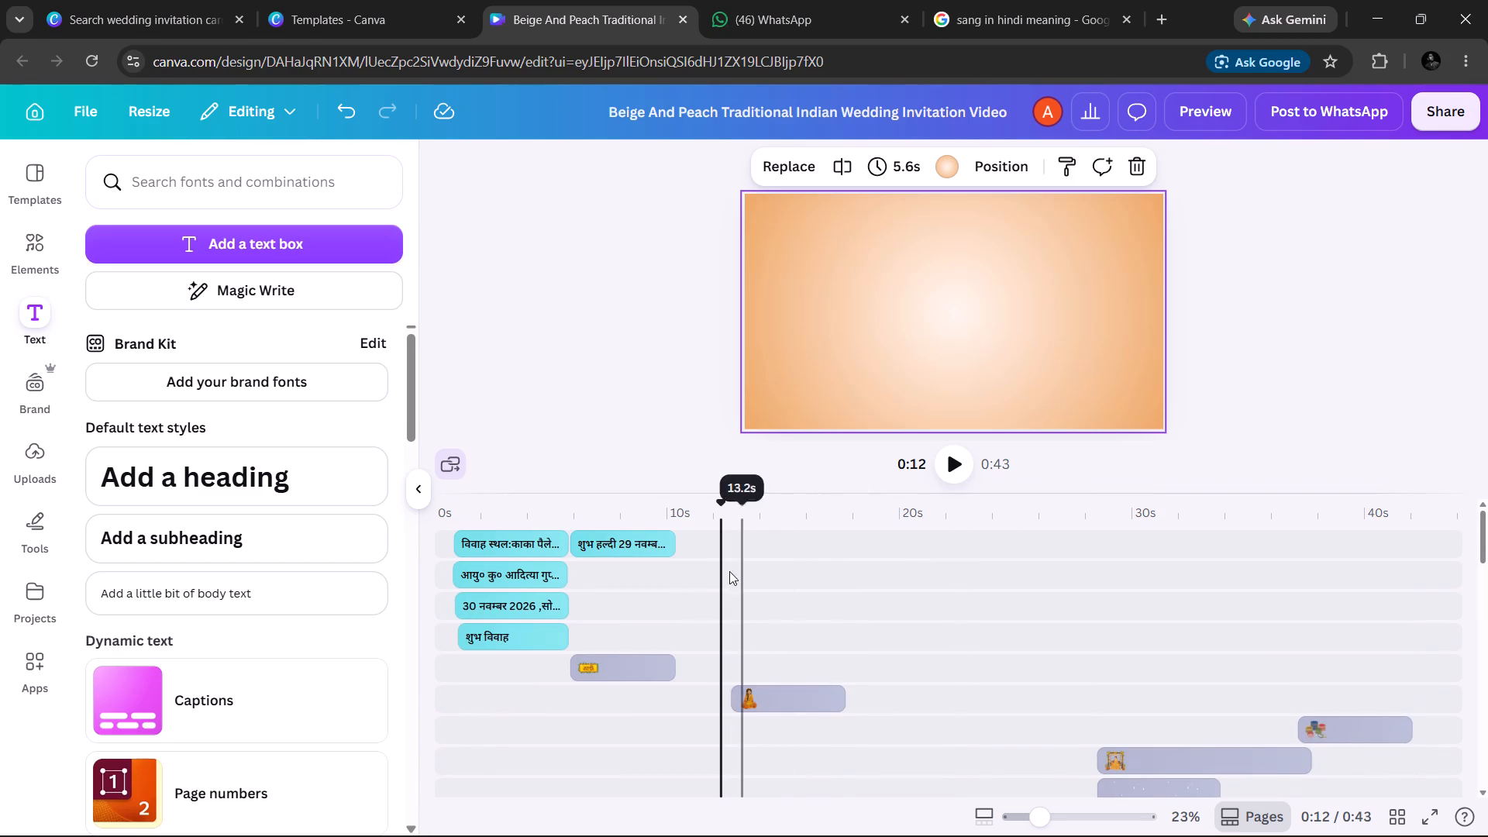
triple_click(665, 552)
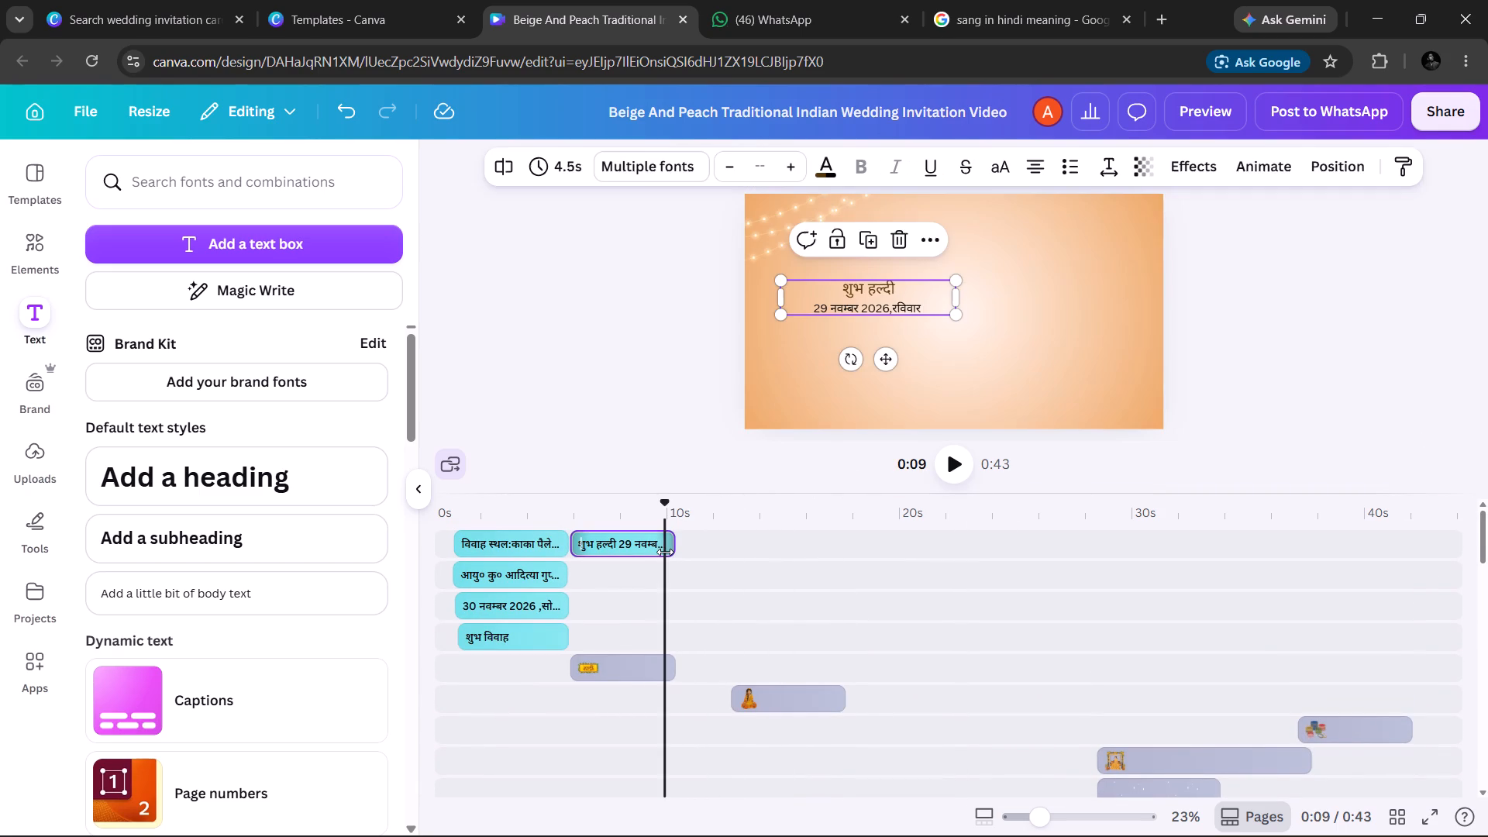
drag(665, 552, 681, 550)
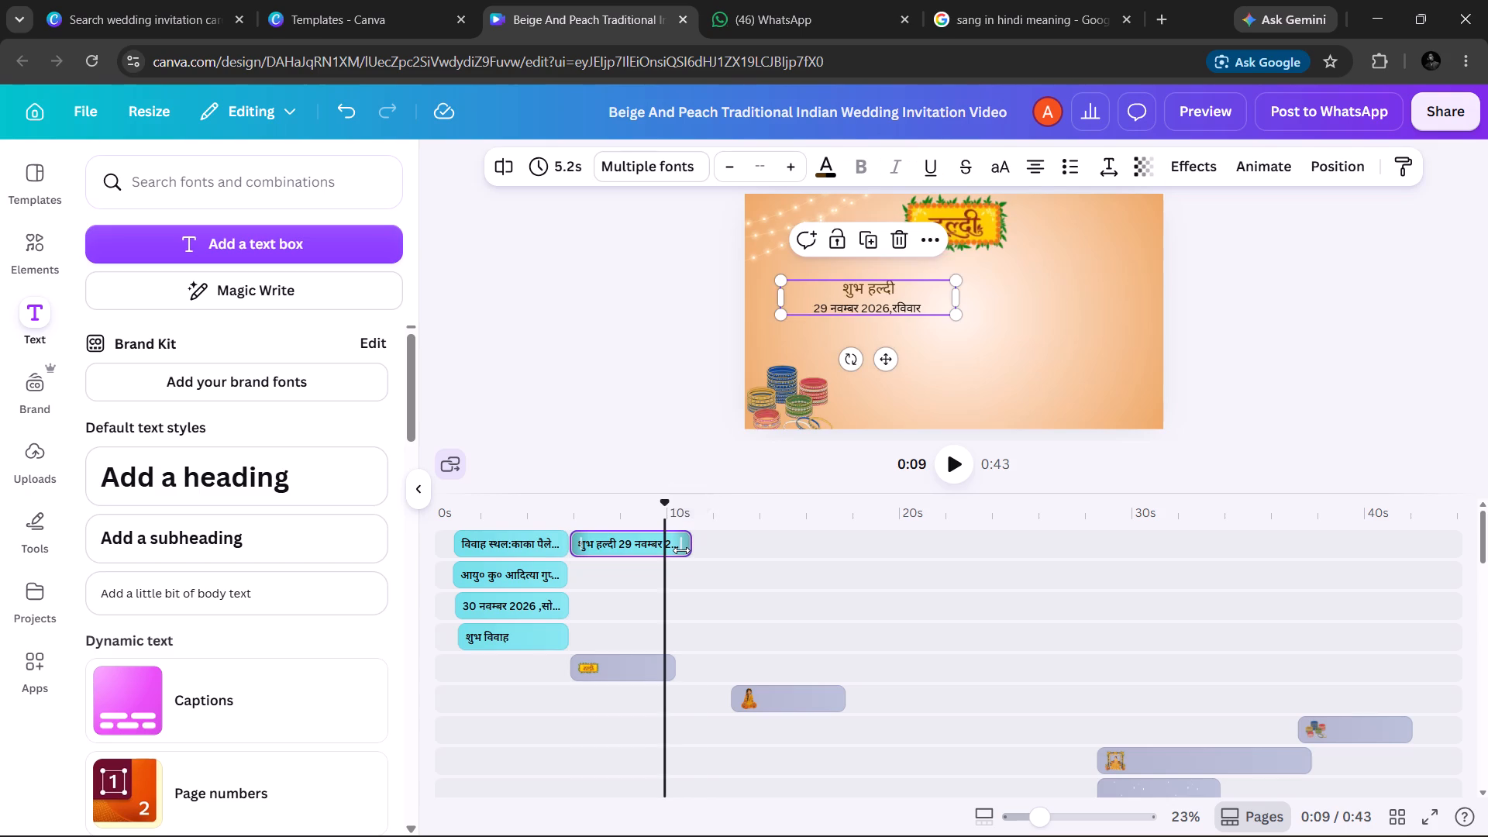
Extend the yellow haldi sign clip's end to a duration of 5.0 s.
click(629, 662)
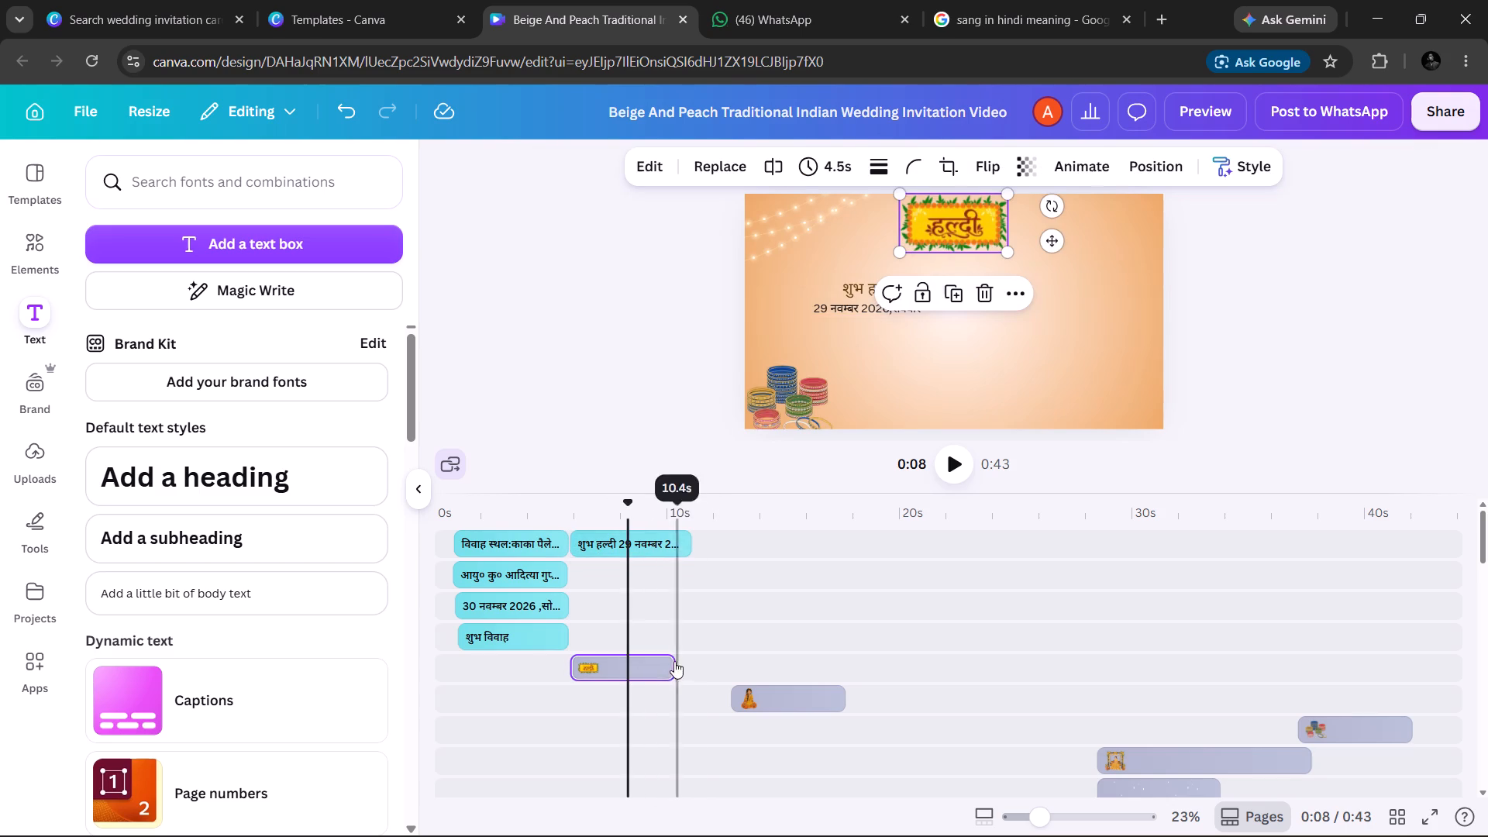
click(673, 661)
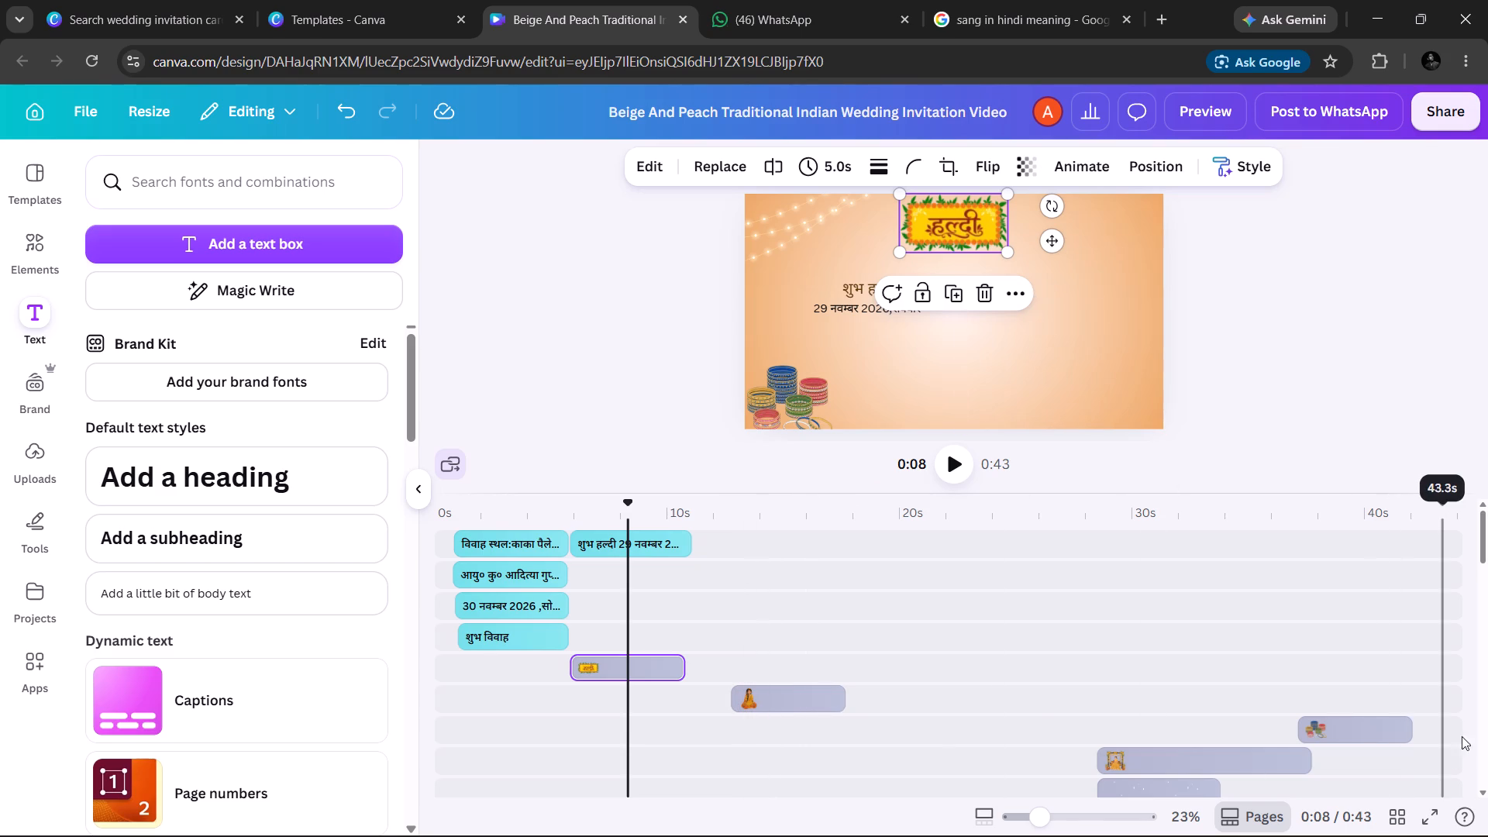
Delete the bangles image clip from the haldi scene.
drag(1486, 549, 1486, 568)
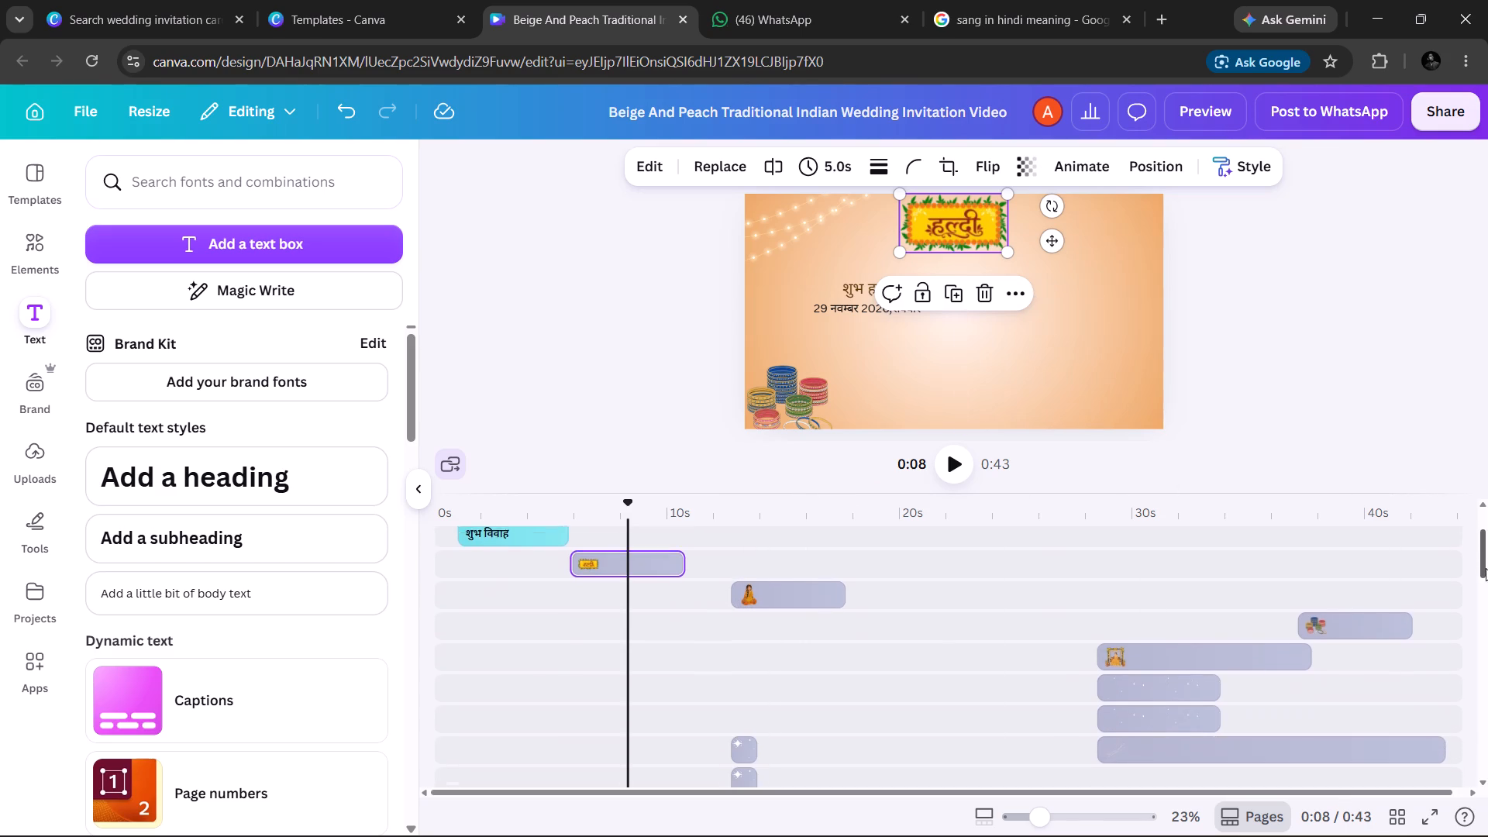
drag(1486, 568, 1459, 664)
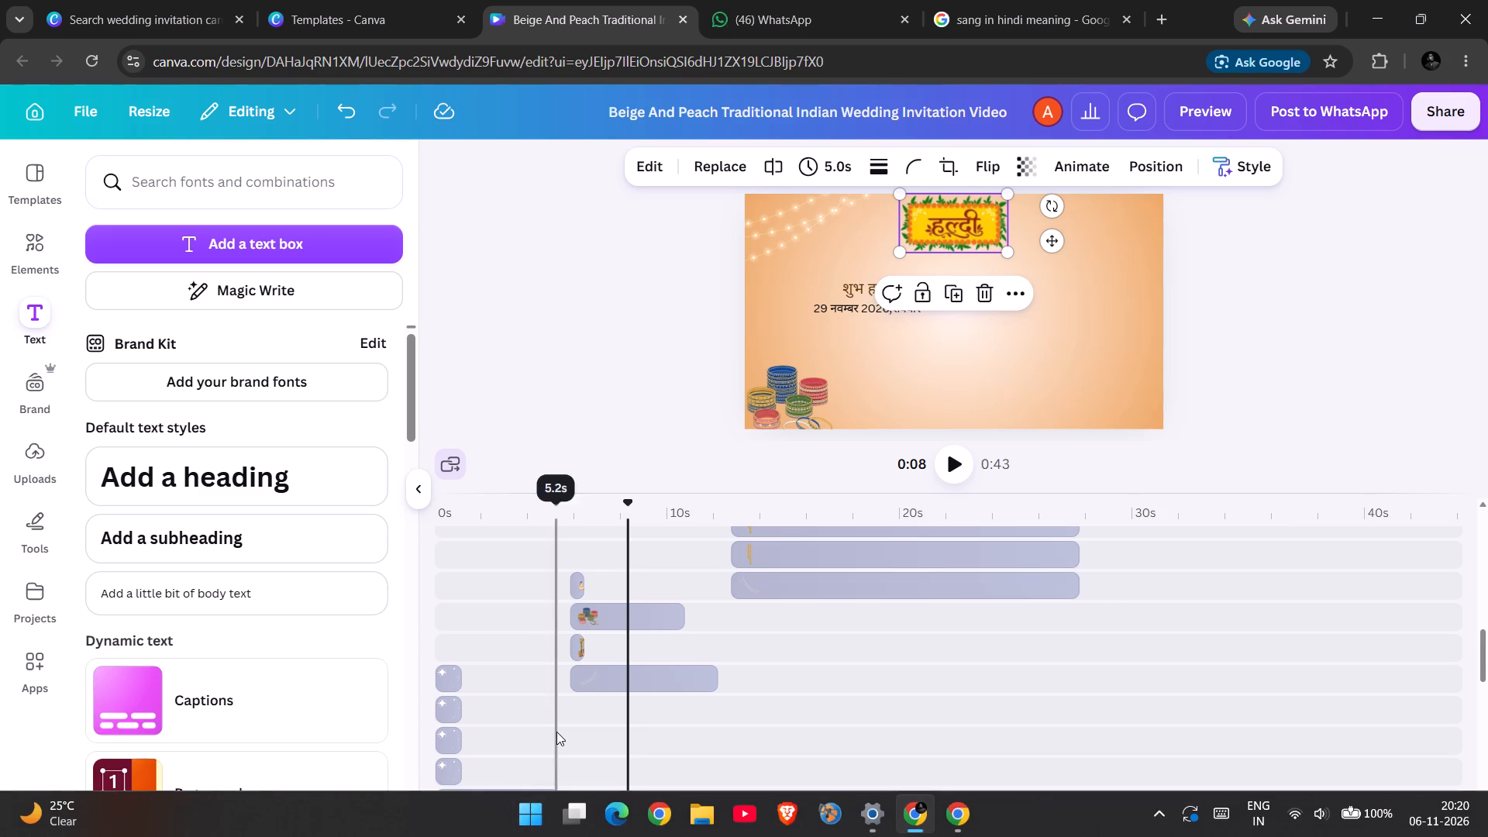
click(621, 624)
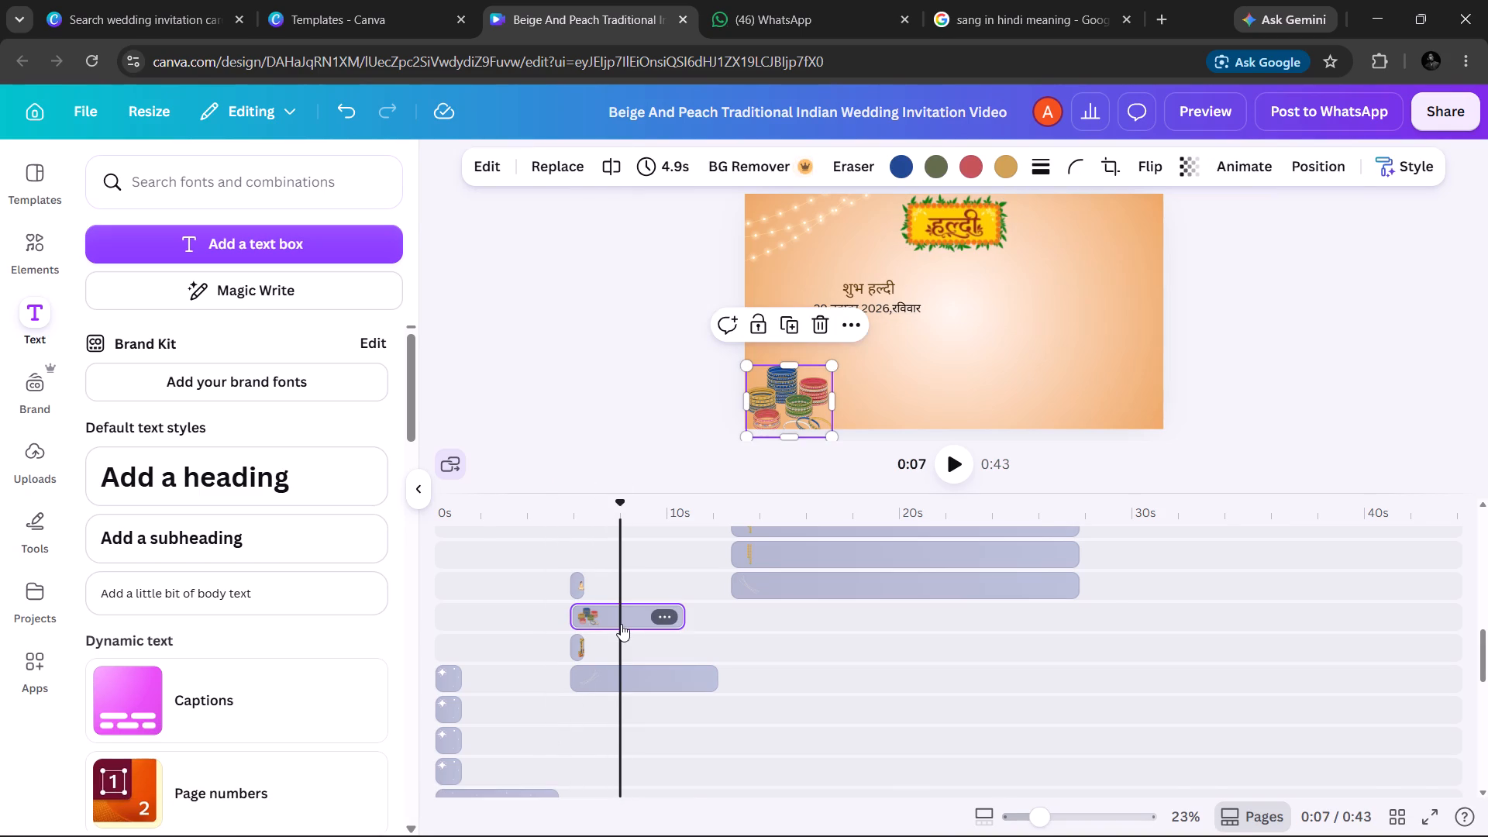
key(Delete)
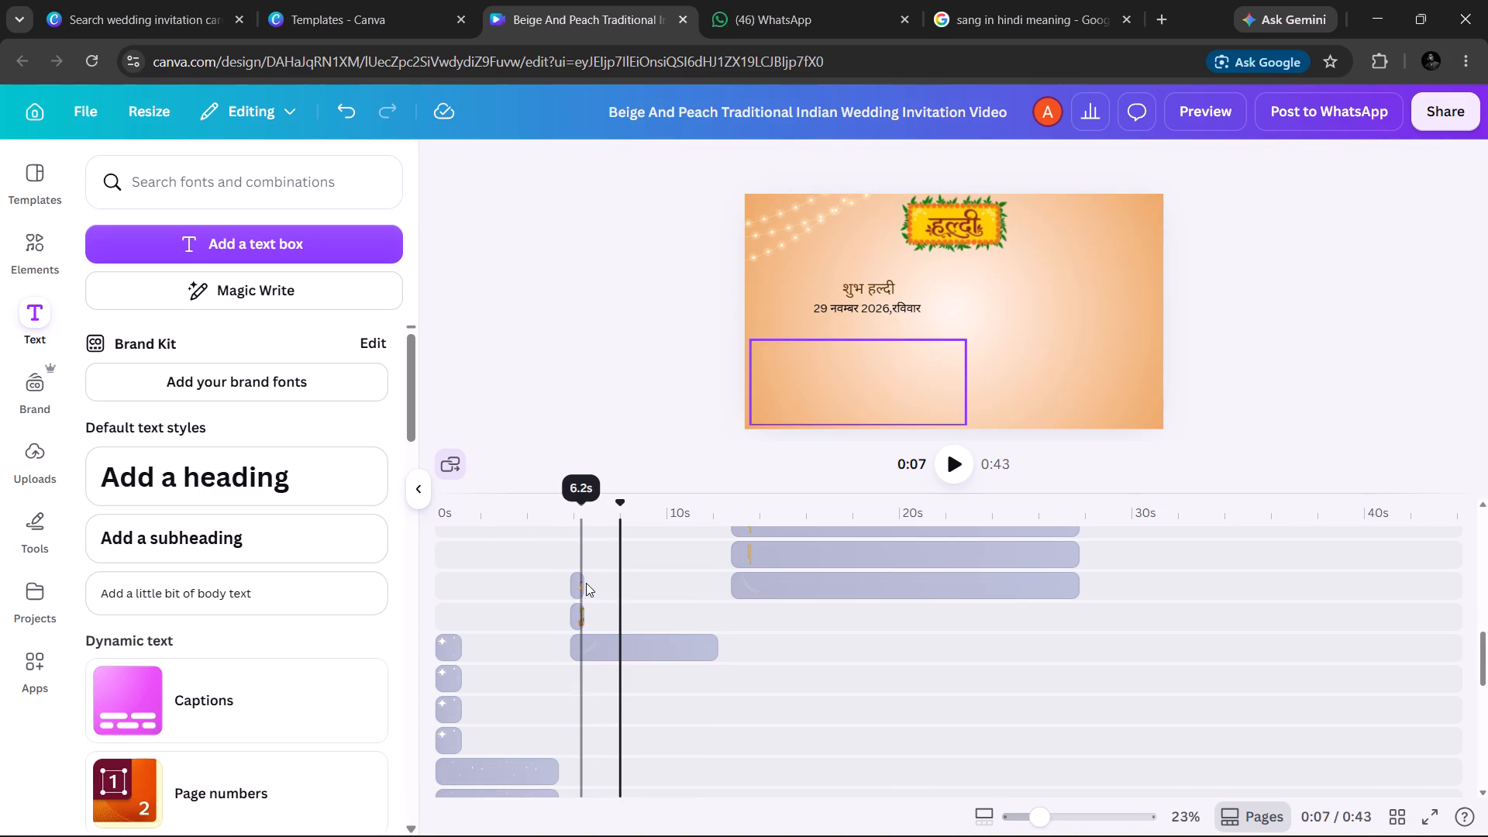
Extend the ends of the haldi scene's three-musicians clip and bride-on-swing clip to a duration of 5.6 s.
click(583, 579)
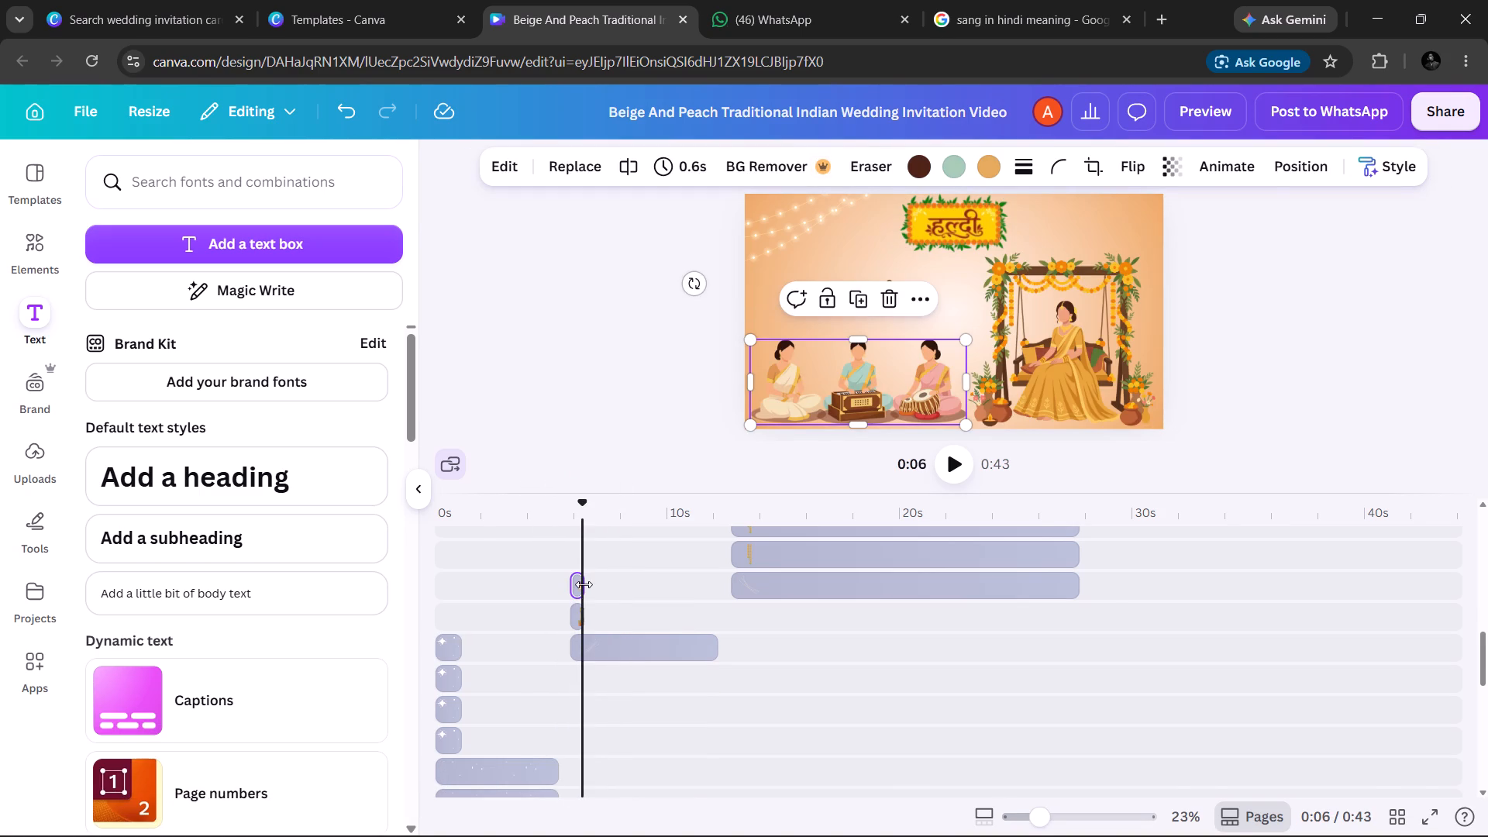
drag(584, 584, 703, 587)
click(585, 615)
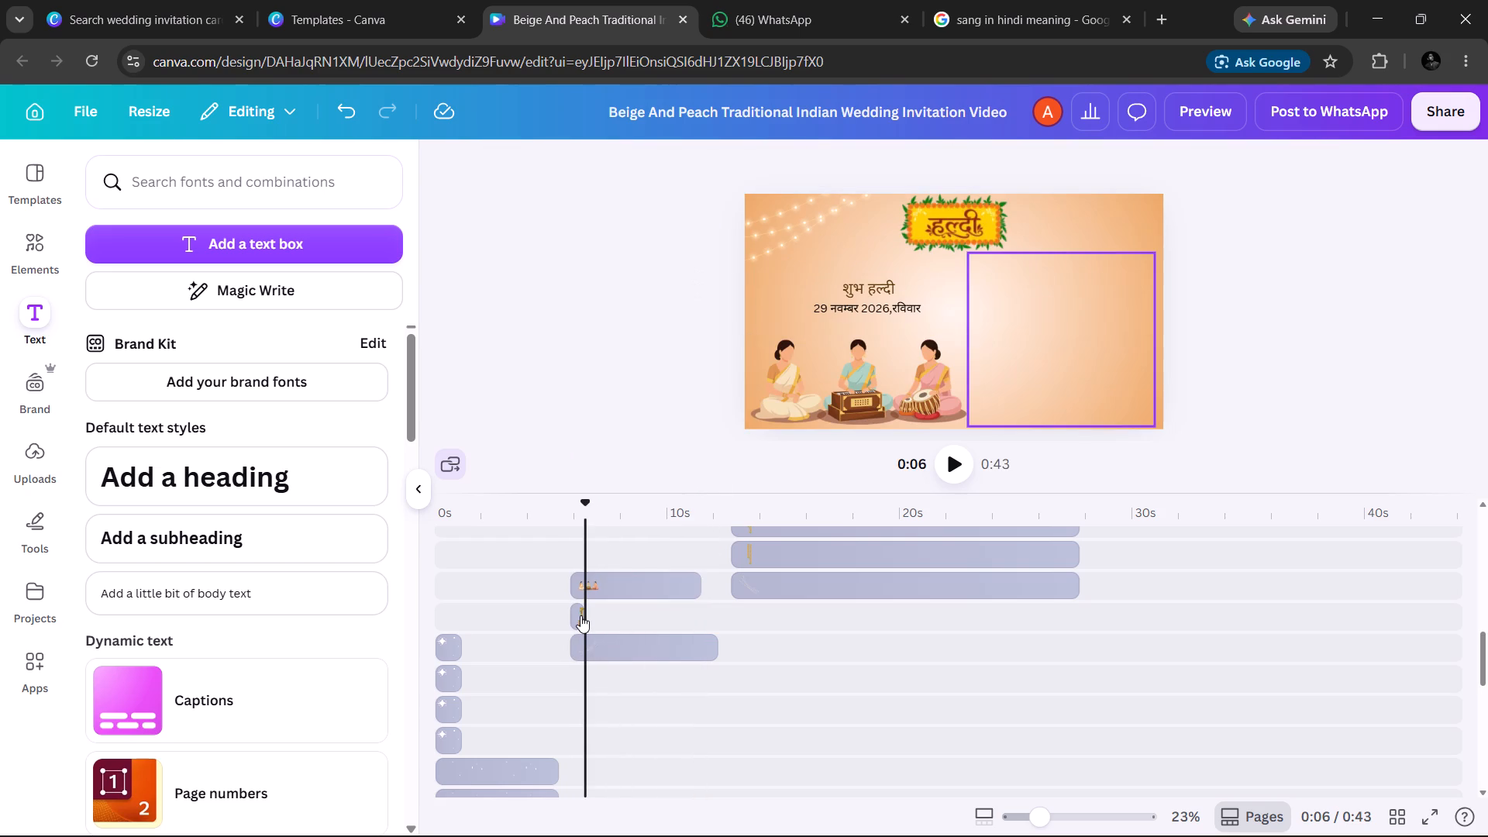
click(579, 614)
click(579, 614)
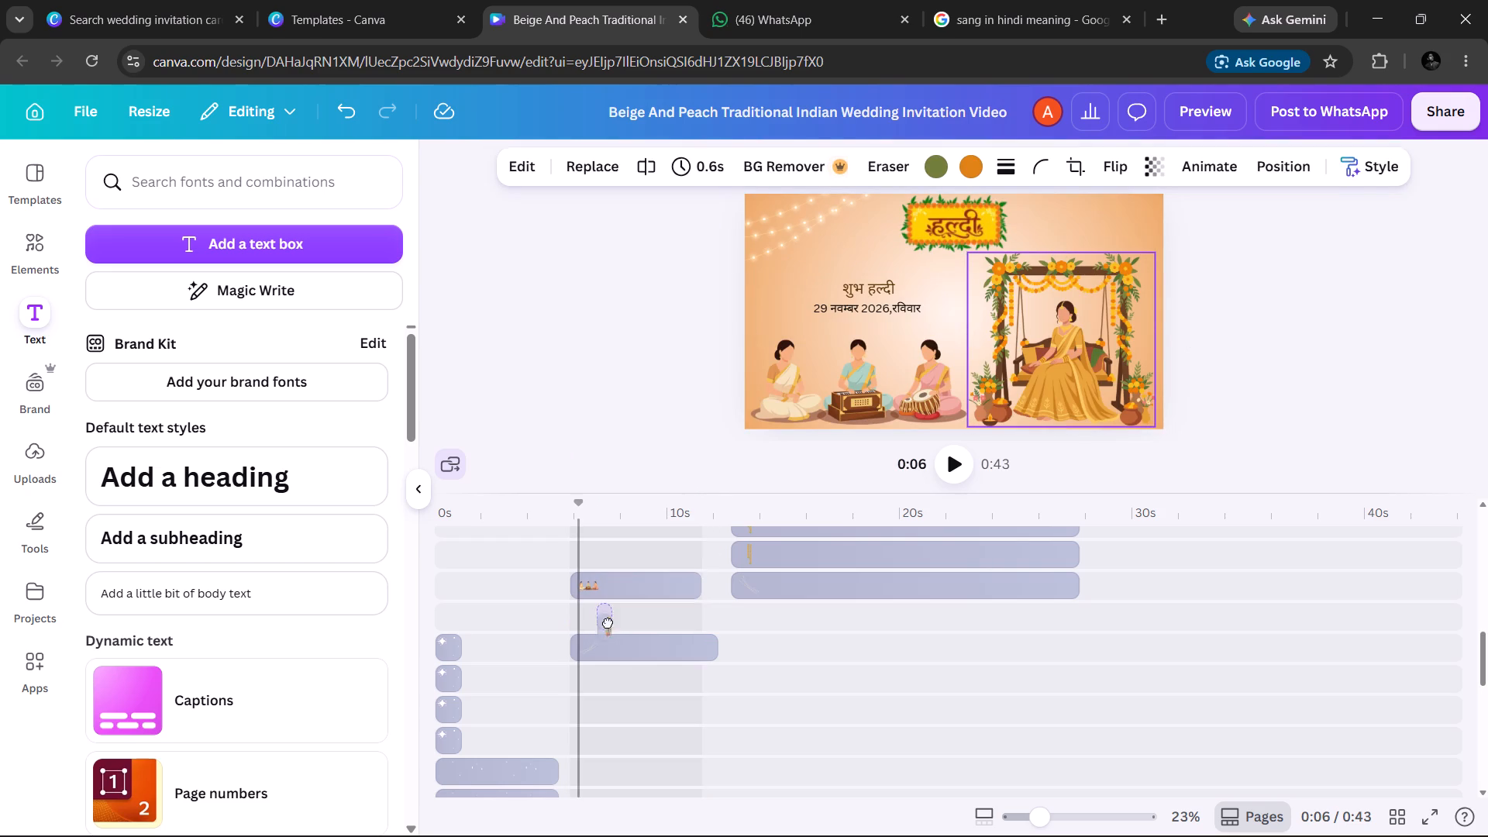
drag(582, 617, 700, 611)
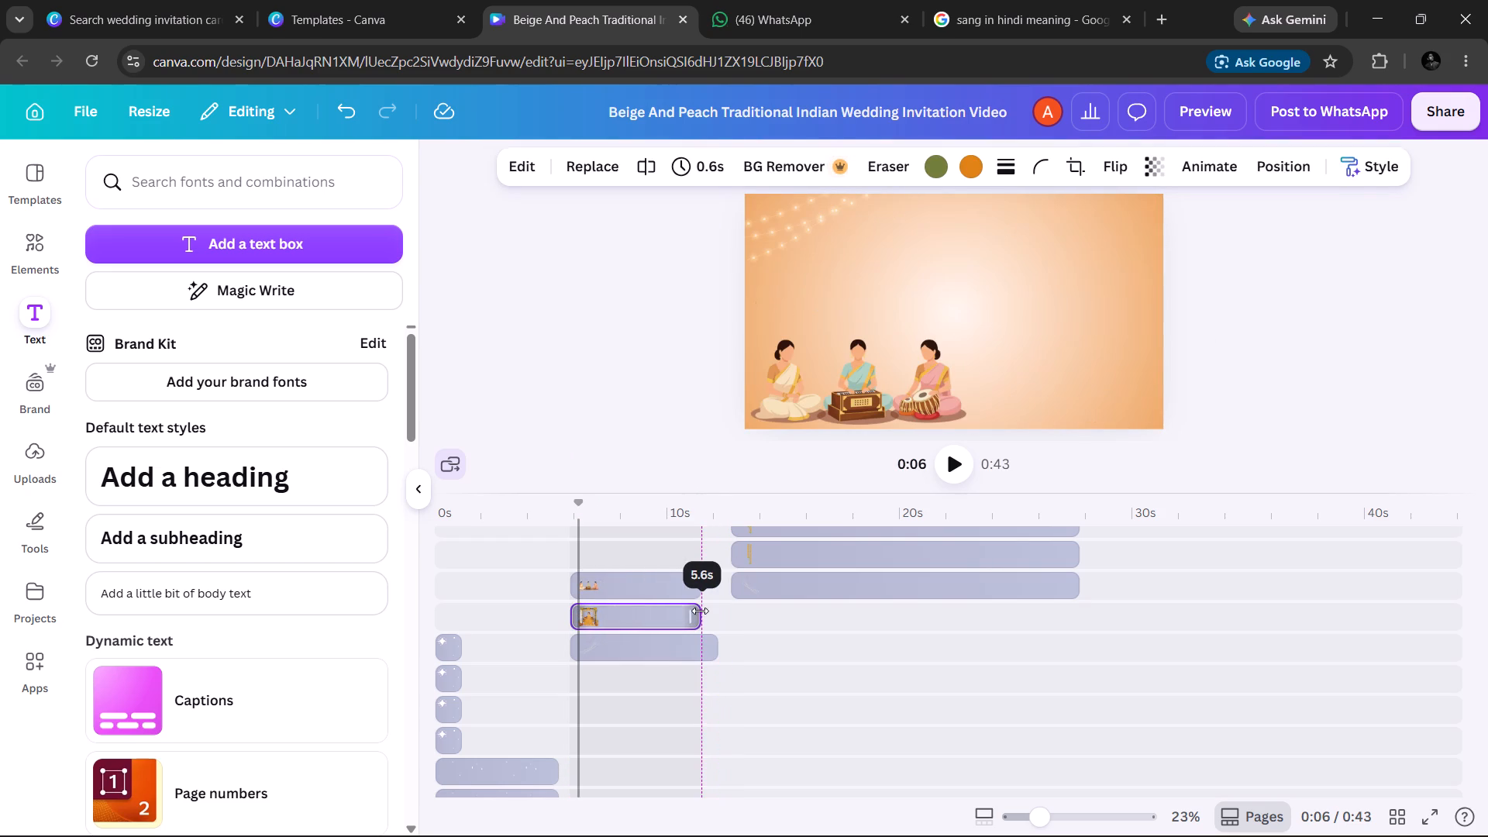
drag(700, 611, 696, 611)
Trim the end of the haldi scene's string-lights clip to a duration of 5.6 s.
click(687, 650)
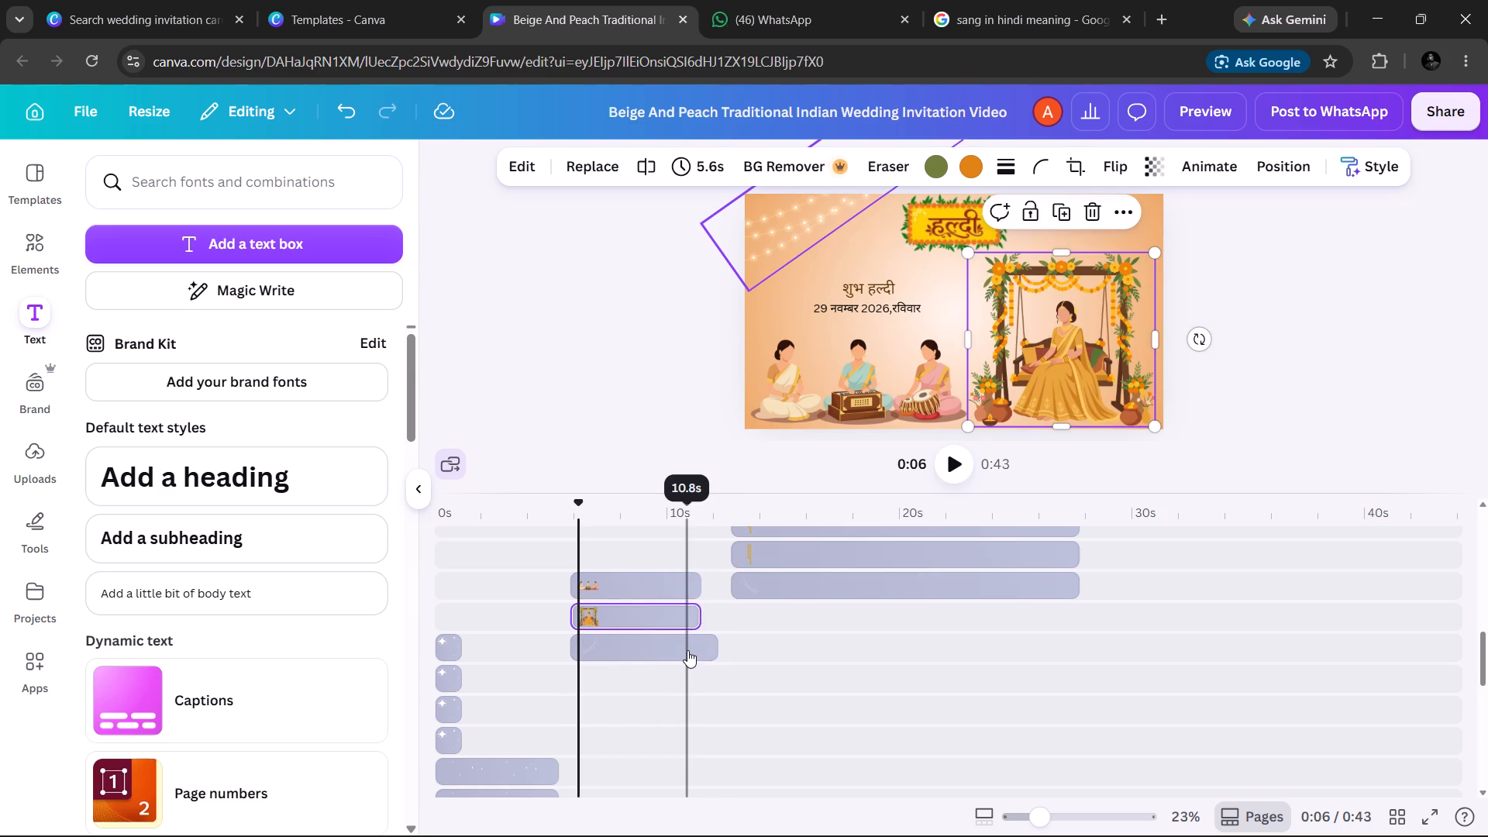
drag(711, 649, 707, 650)
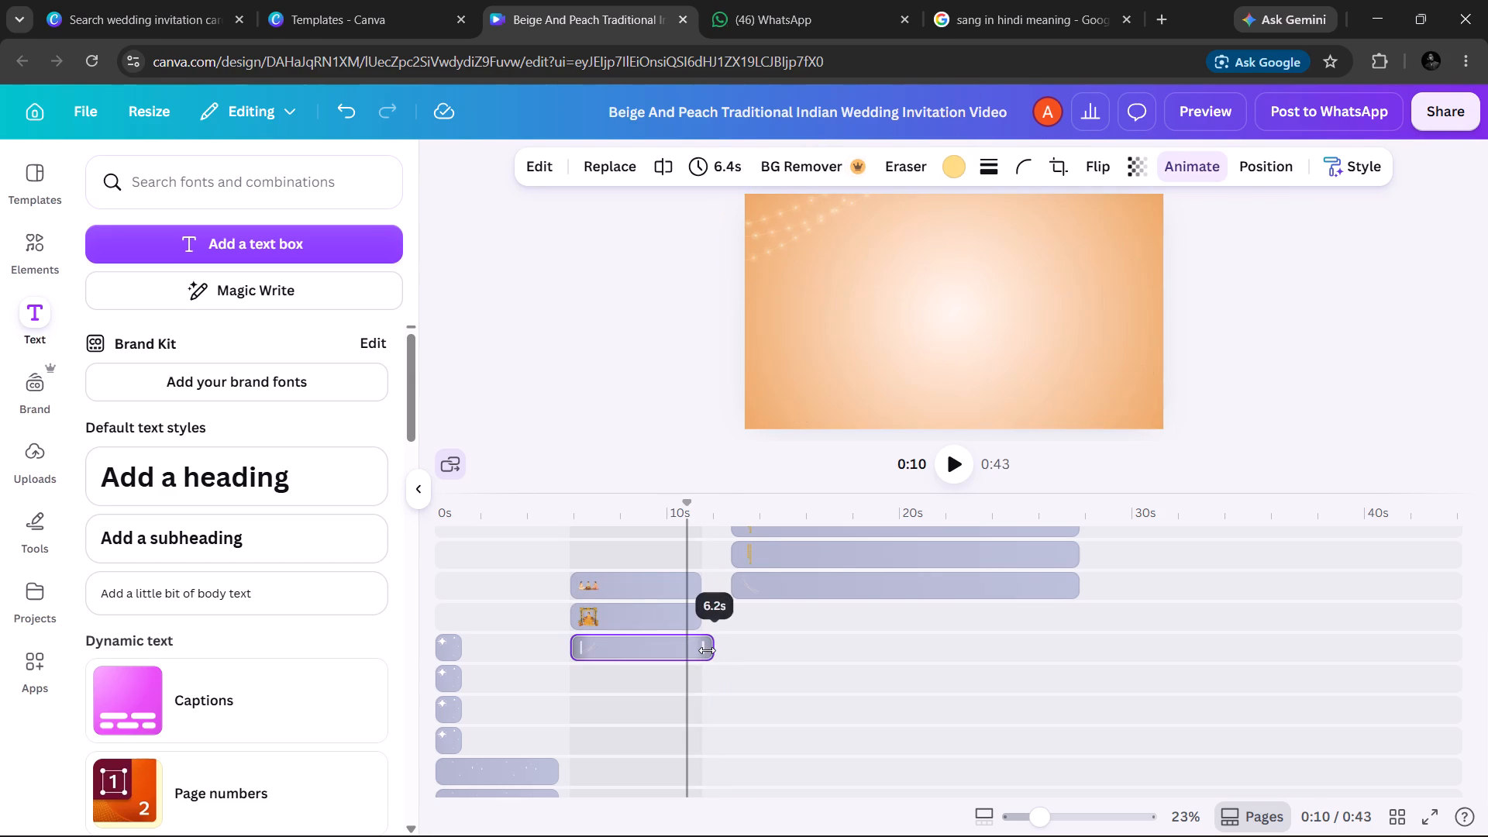
drag(707, 650, 702, 651)
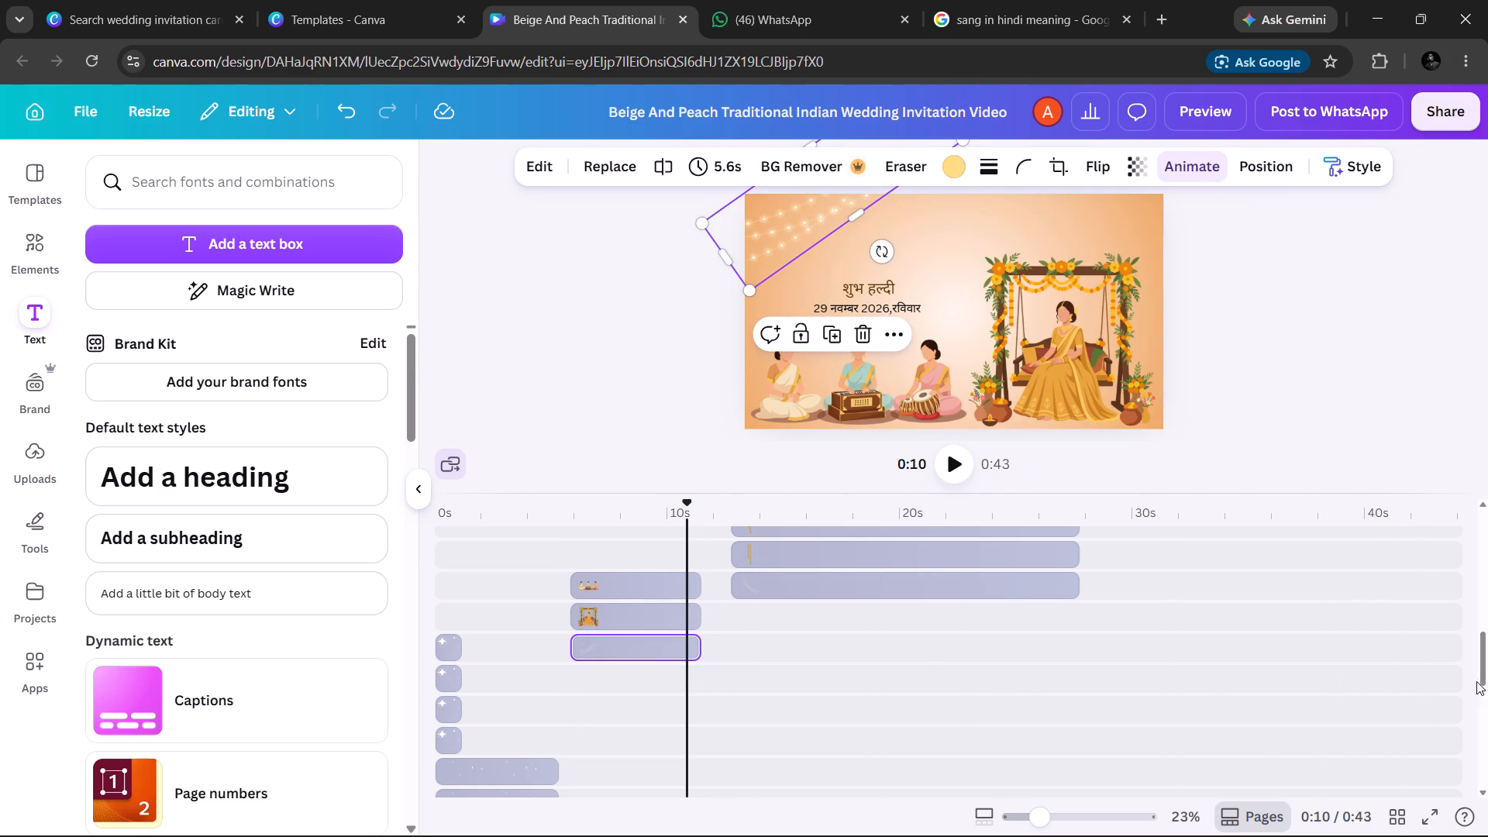
Examine the end of the haldi scene around 11.3 s against the background clips to check which elements stay on screen.
drag(1480, 639, 1478, 674)
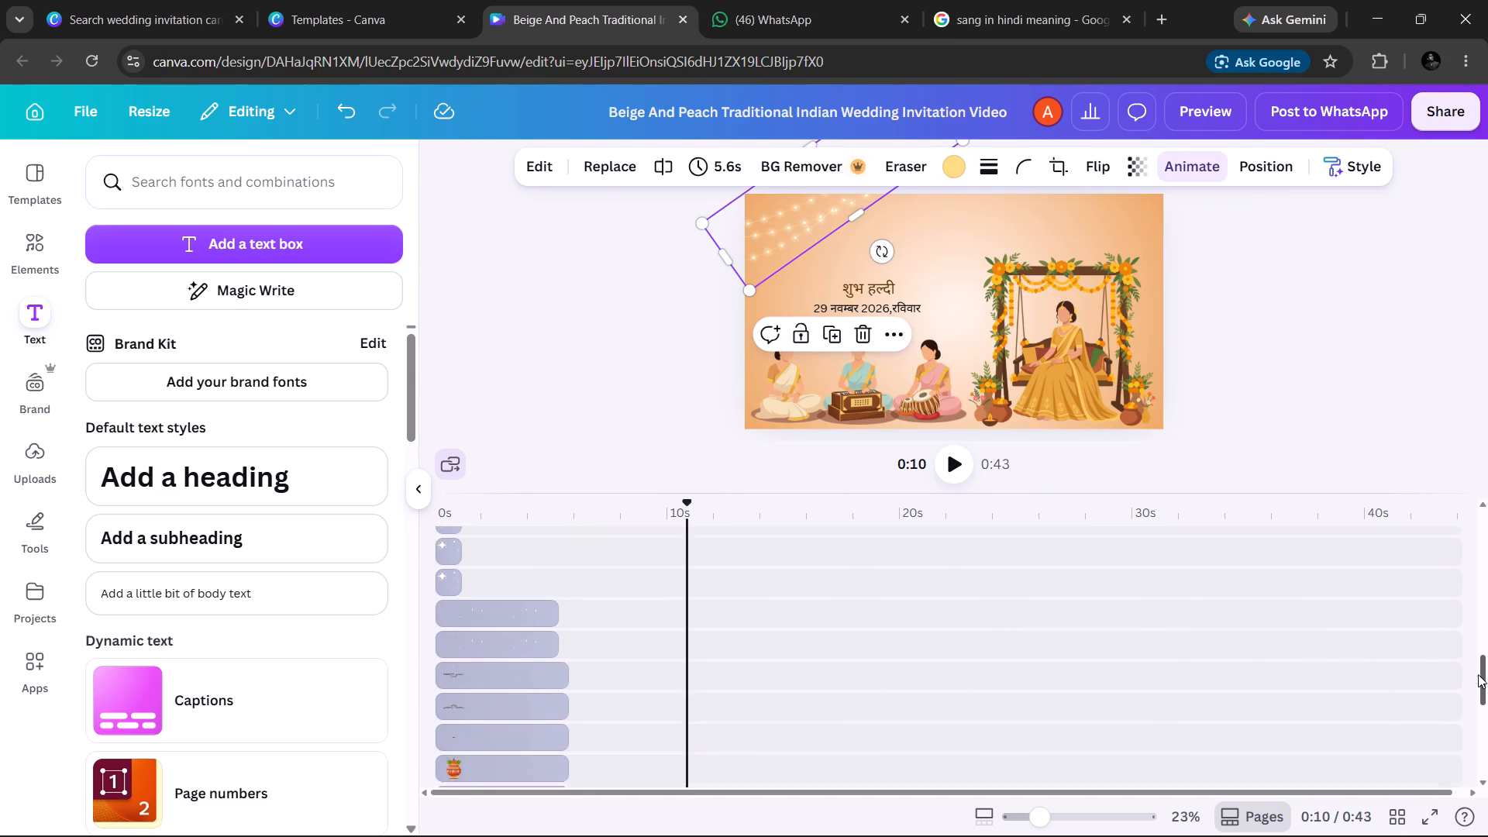
drag(1478, 674, 1424, 760)
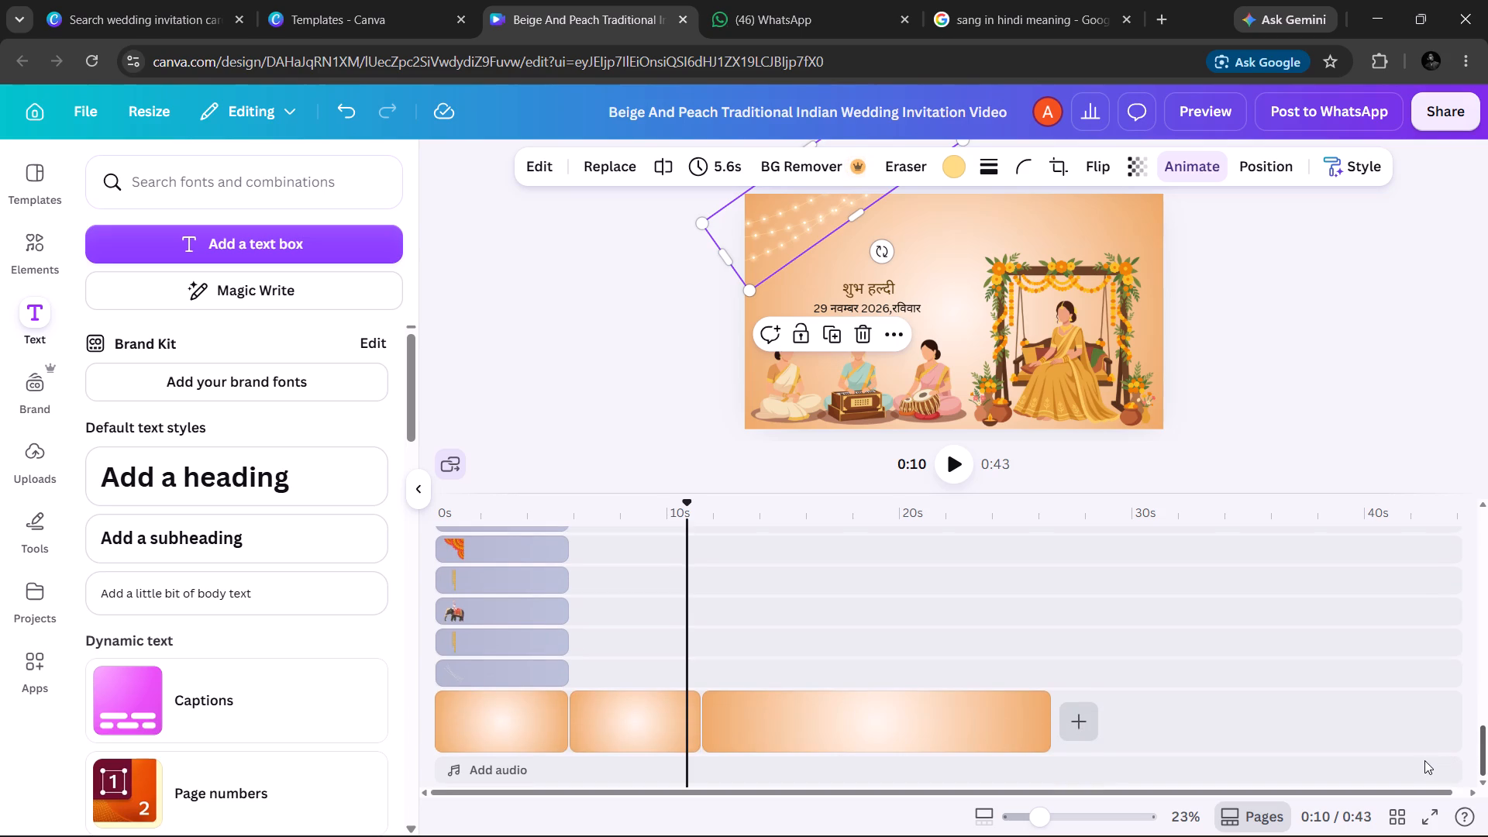
drag(1424, 760, 1421, 760)
drag(1480, 755, 1477, 755)
drag(1477, 755, 1454, 757)
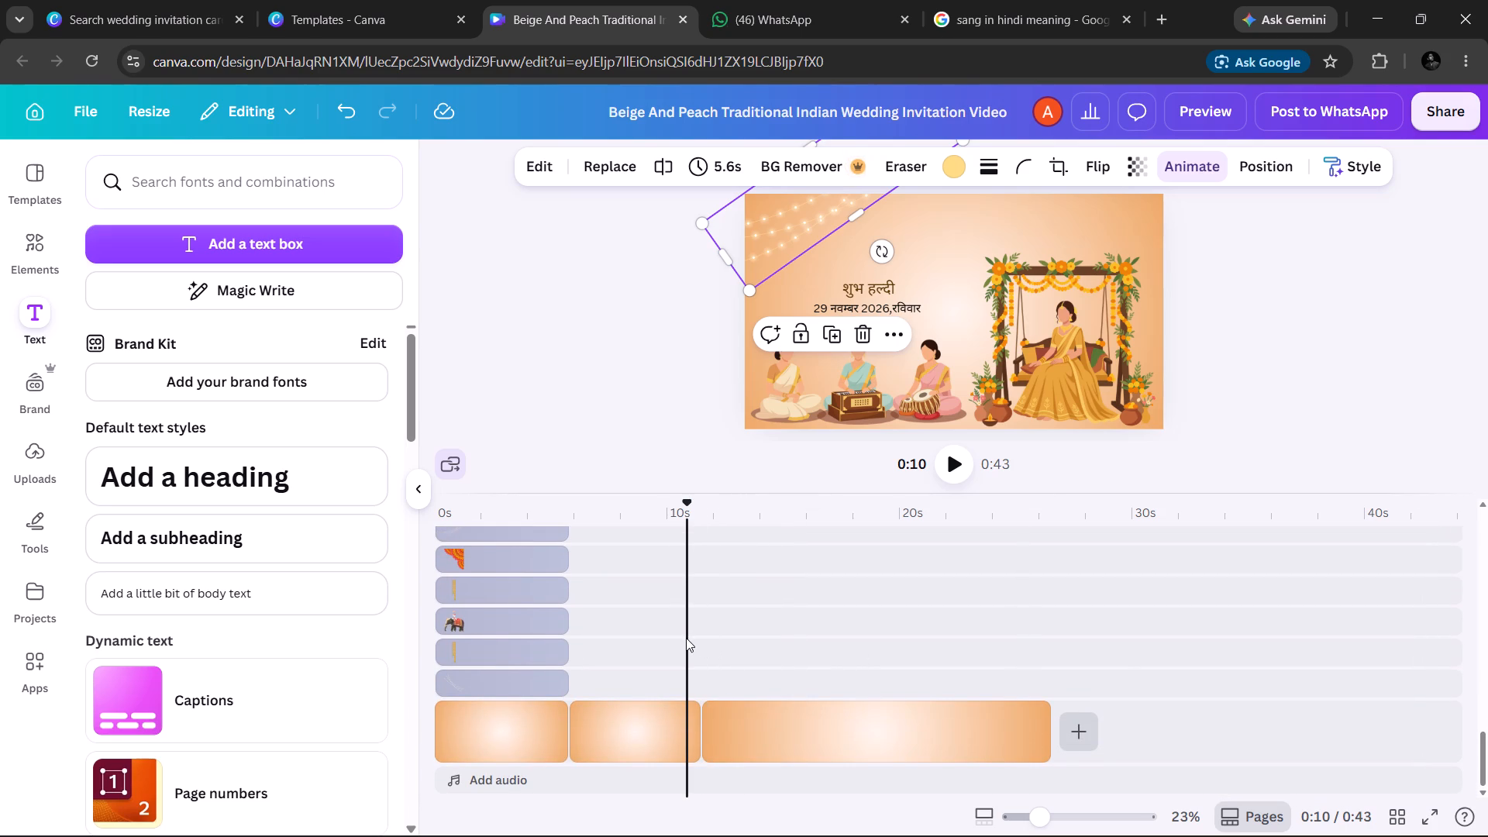
drag(686, 638, 694, 639)
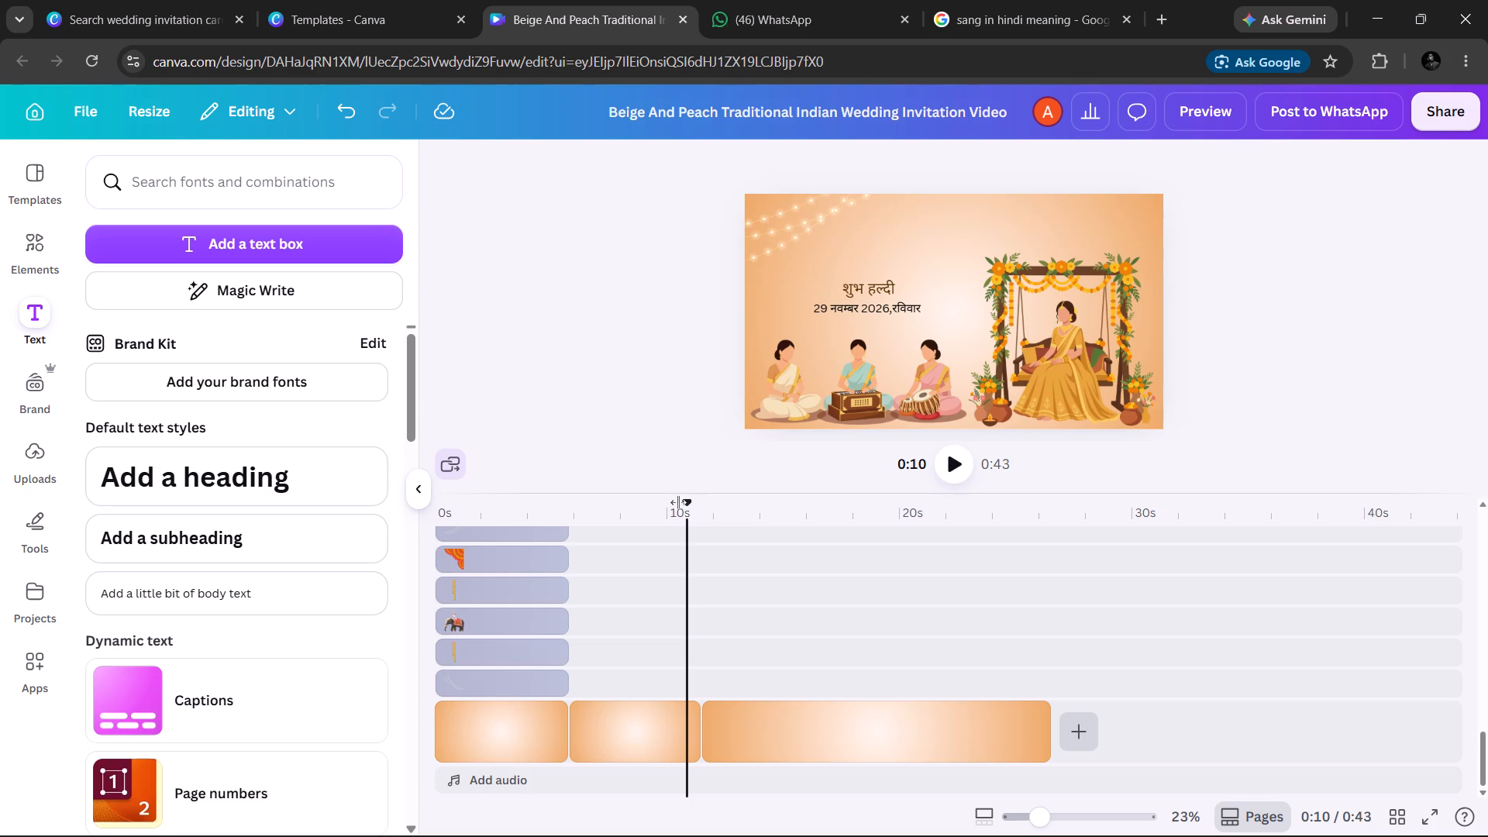
drag(683, 503, 694, 507)
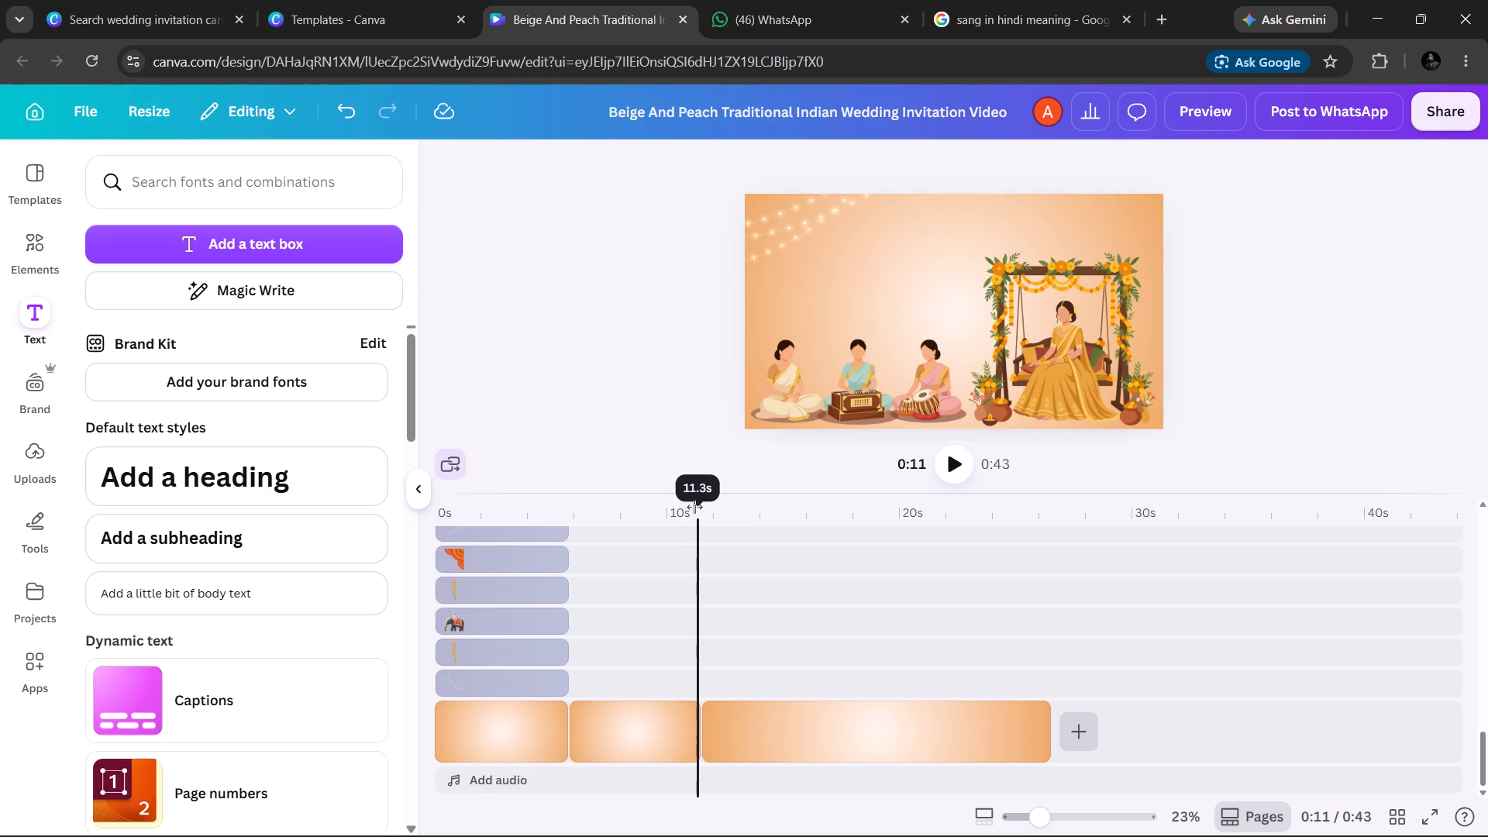
drag(694, 507, 696, 507)
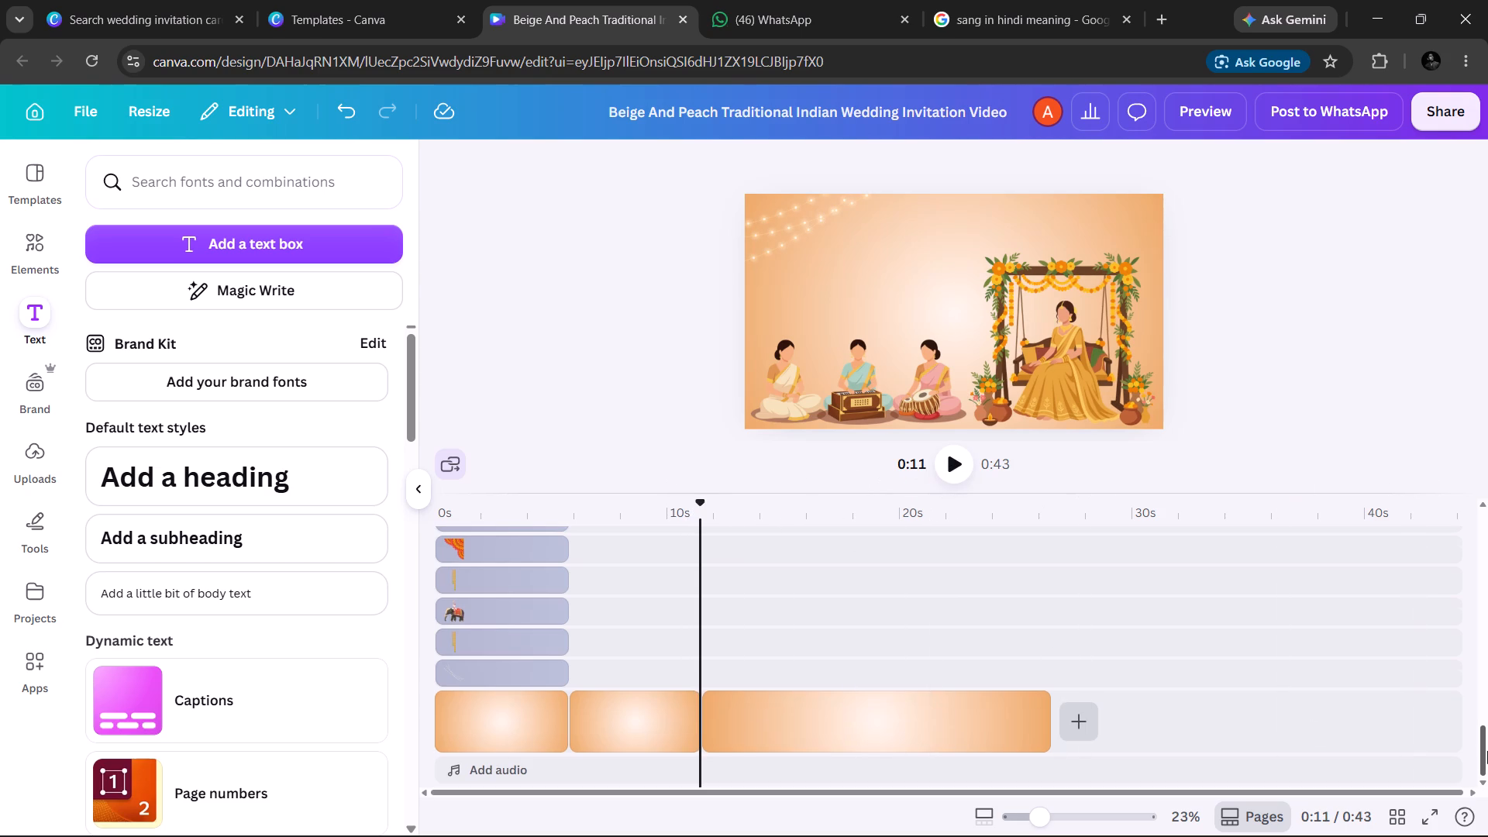
Extend the yellow haldi sign clip and the two-line haldi text clip to 5.6 s each and check the scene's end.
drag(1482, 745, 1463, 595)
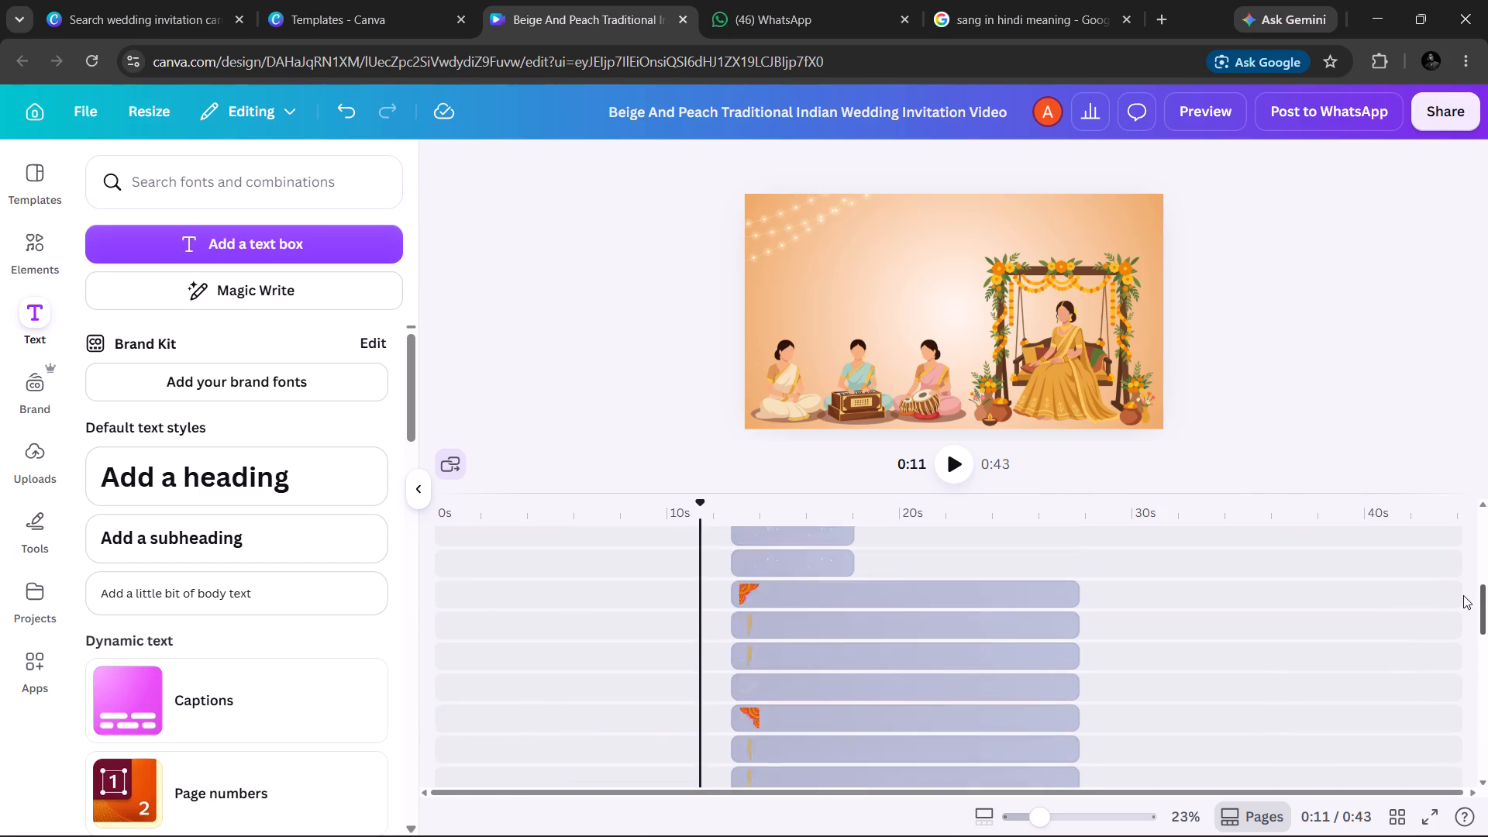
drag(1463, 595, 1450, 484)
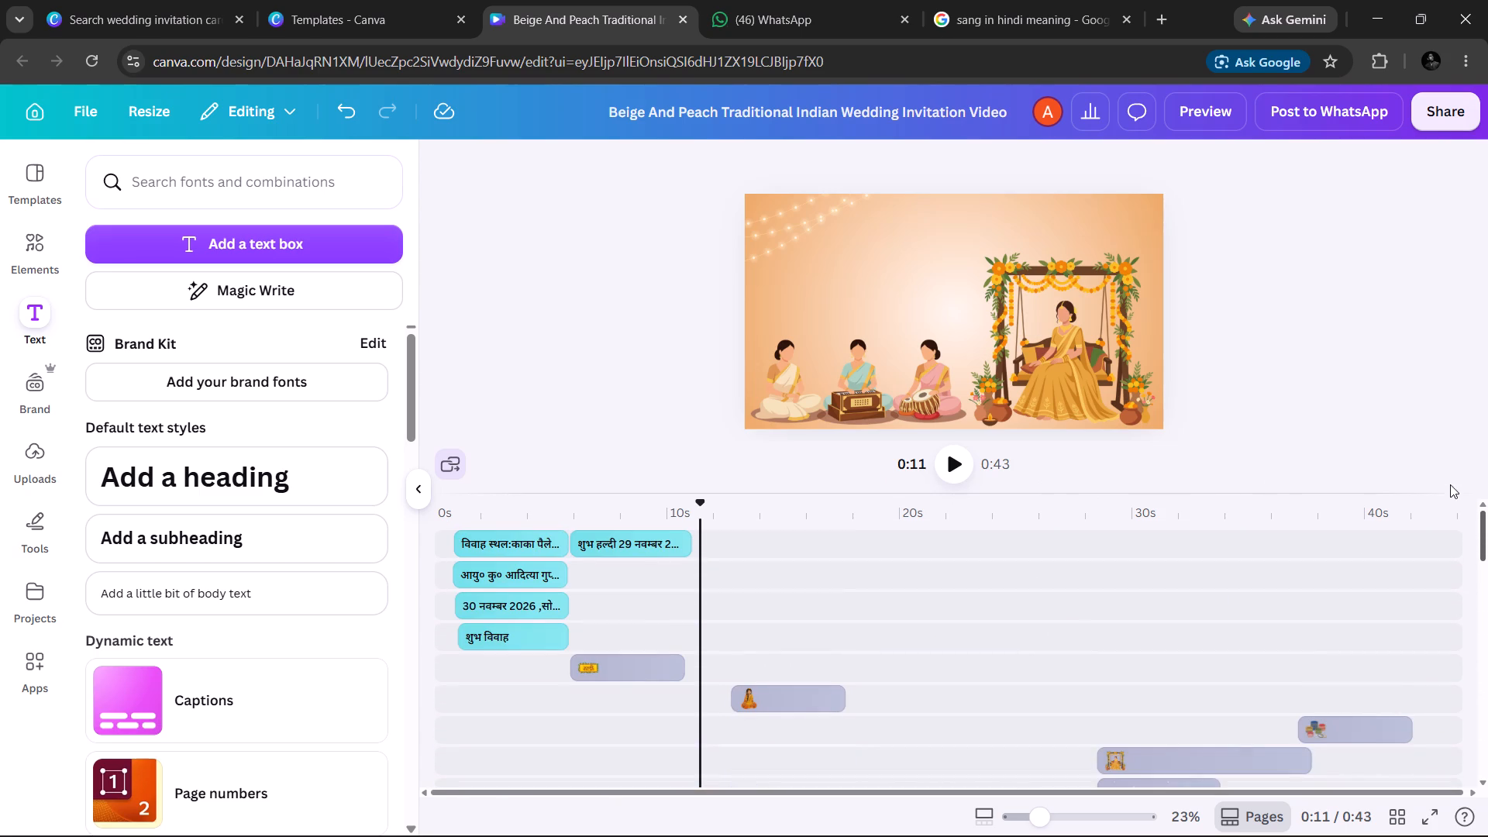
drag(1450, 484, 1450, 439)
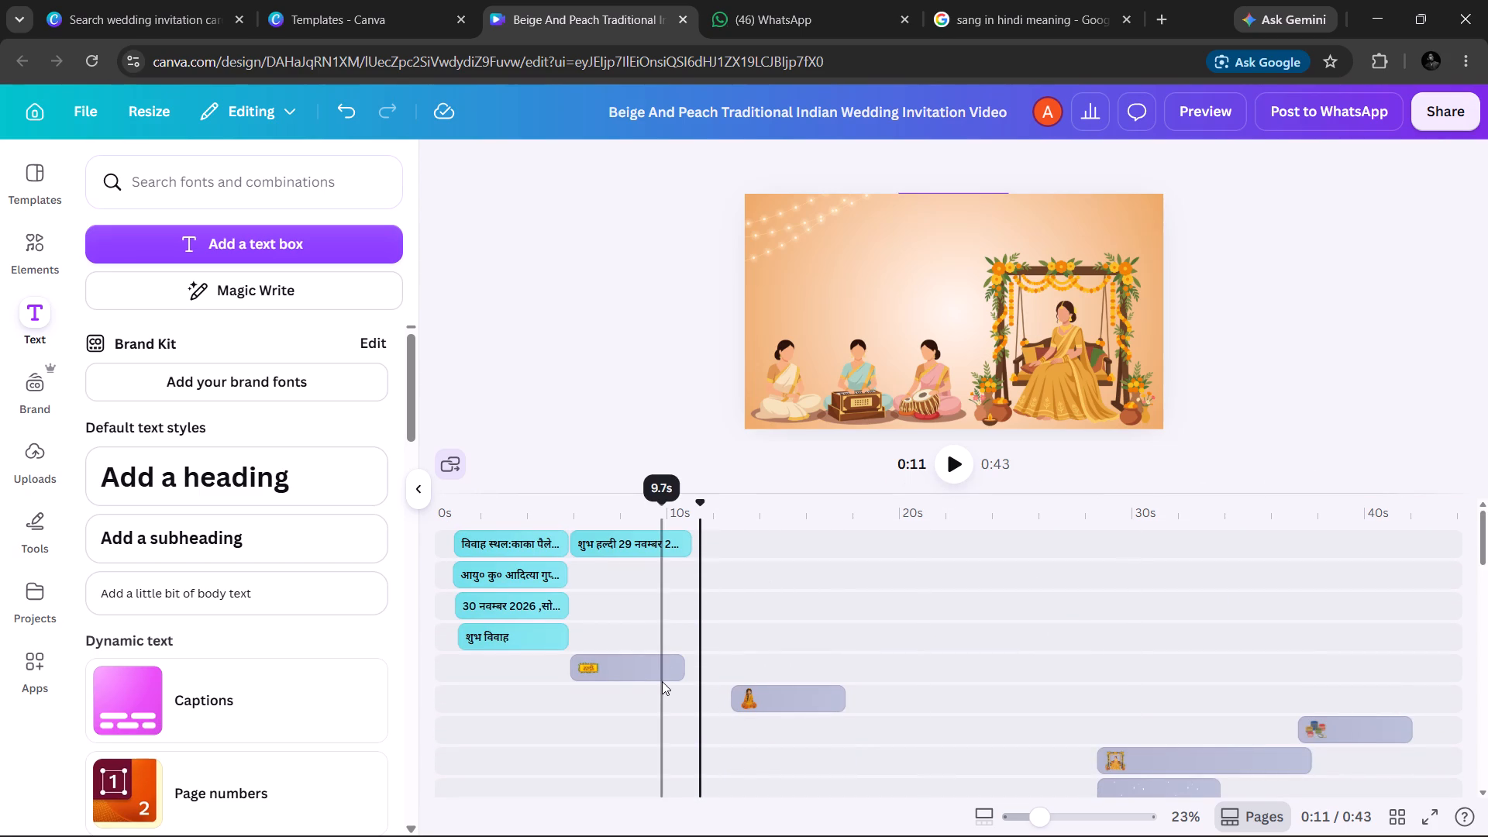
click(662, 681)
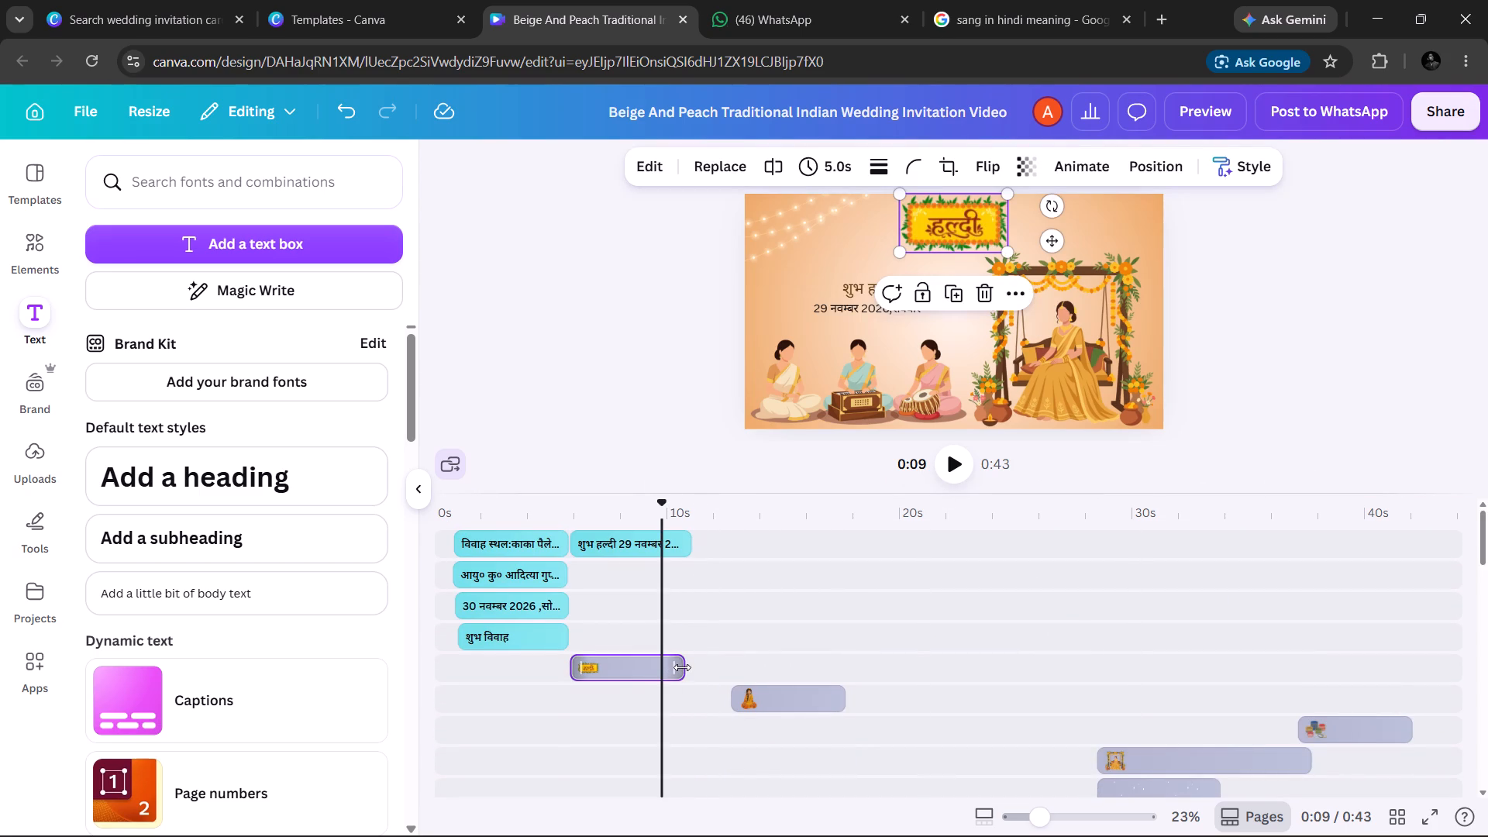
drag(682, 667, 695, 669)
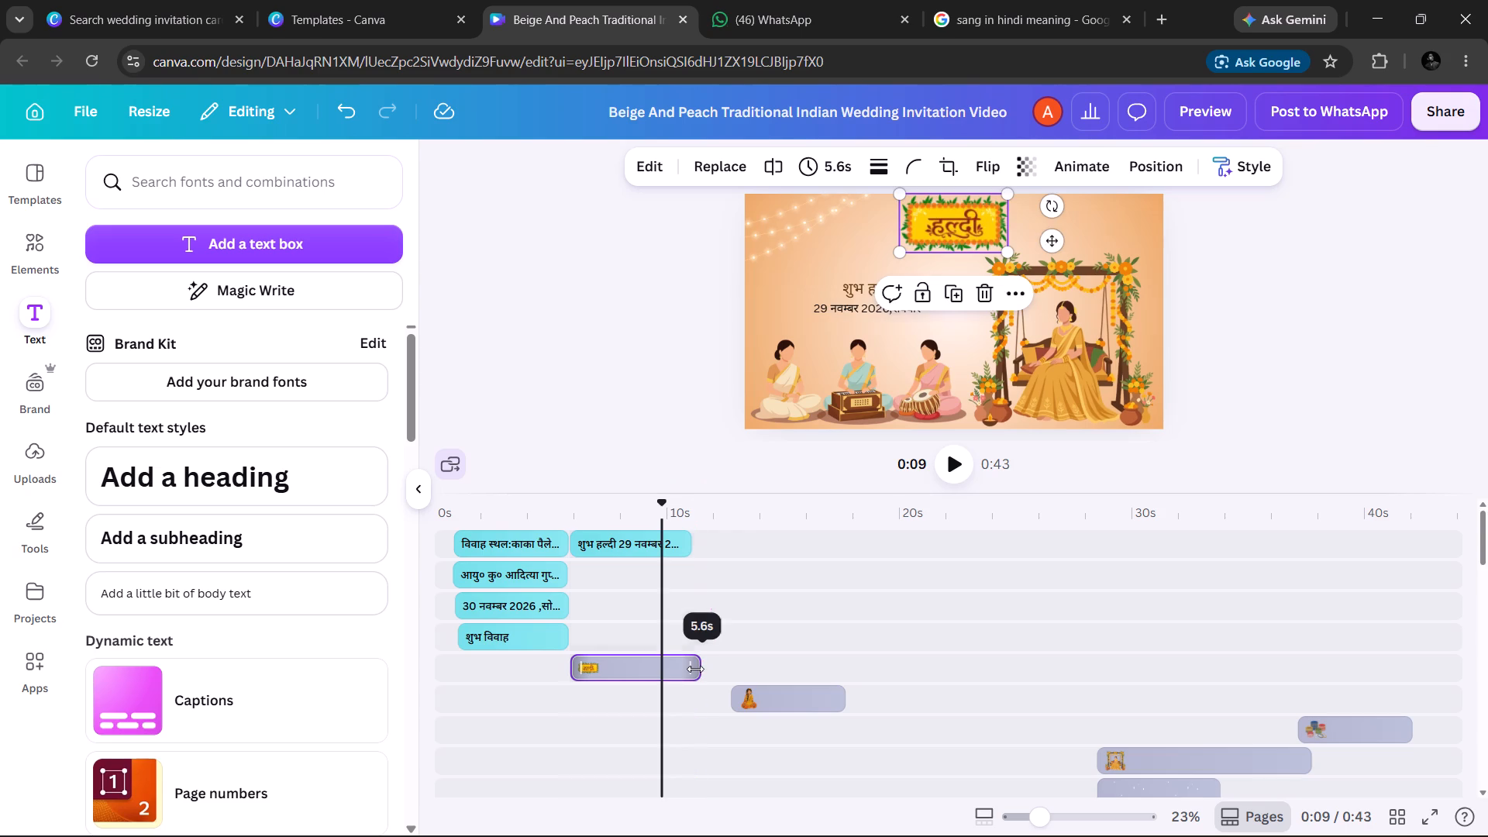
click(656, 544)
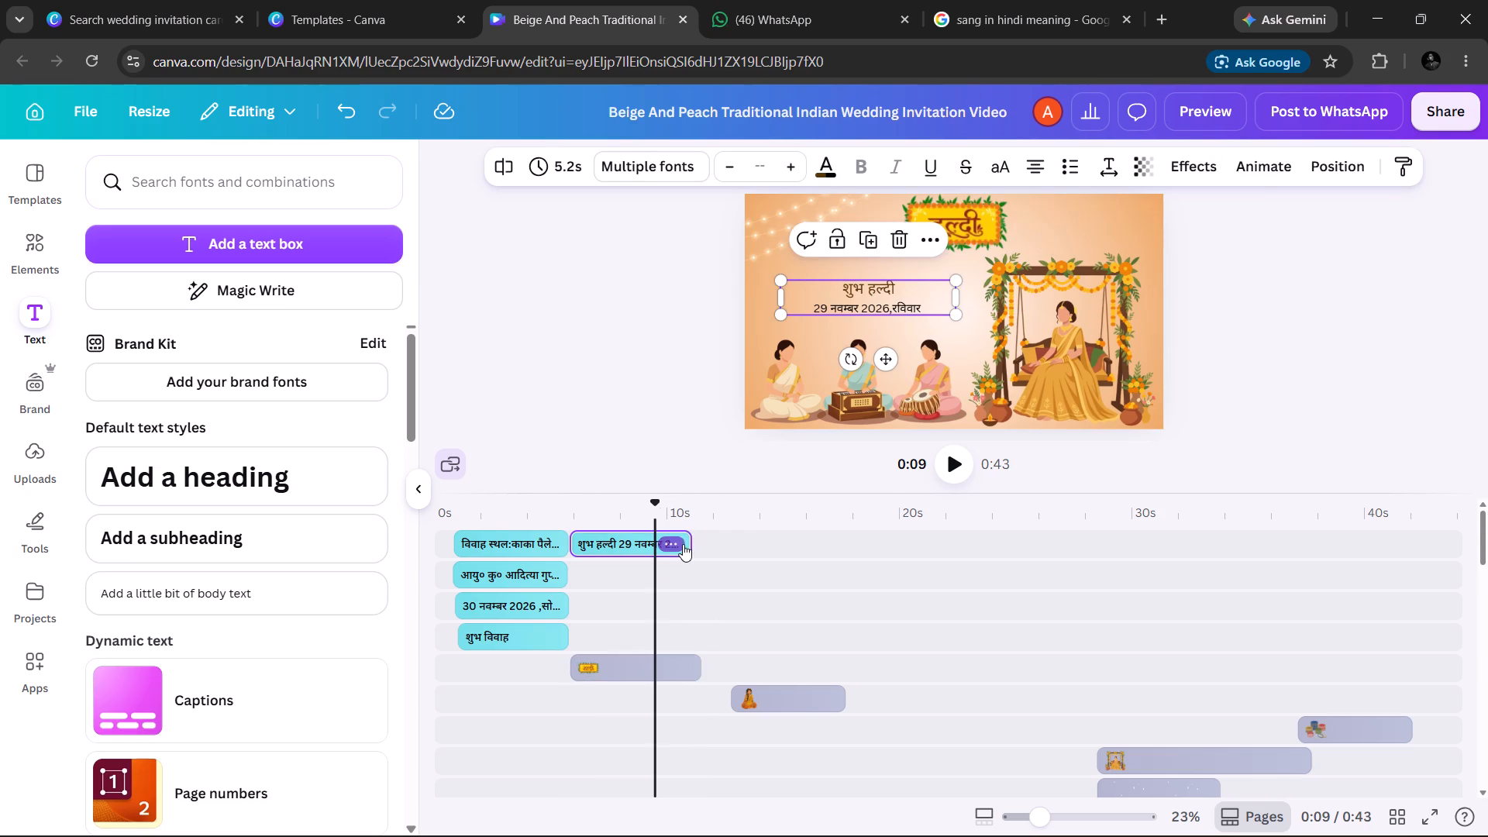
click(687, 541)
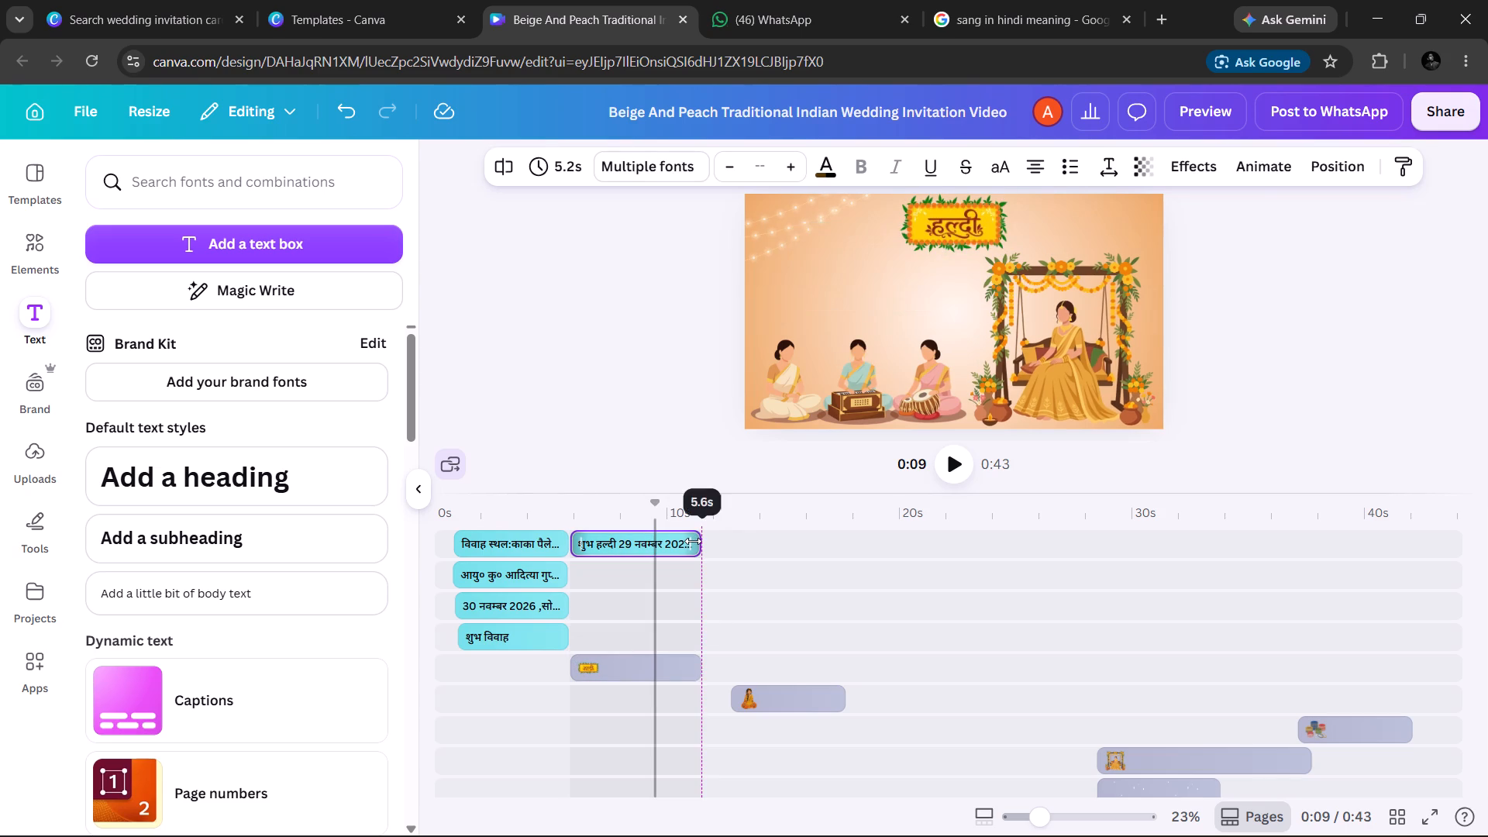
drag(1016, 731, 600, 622)
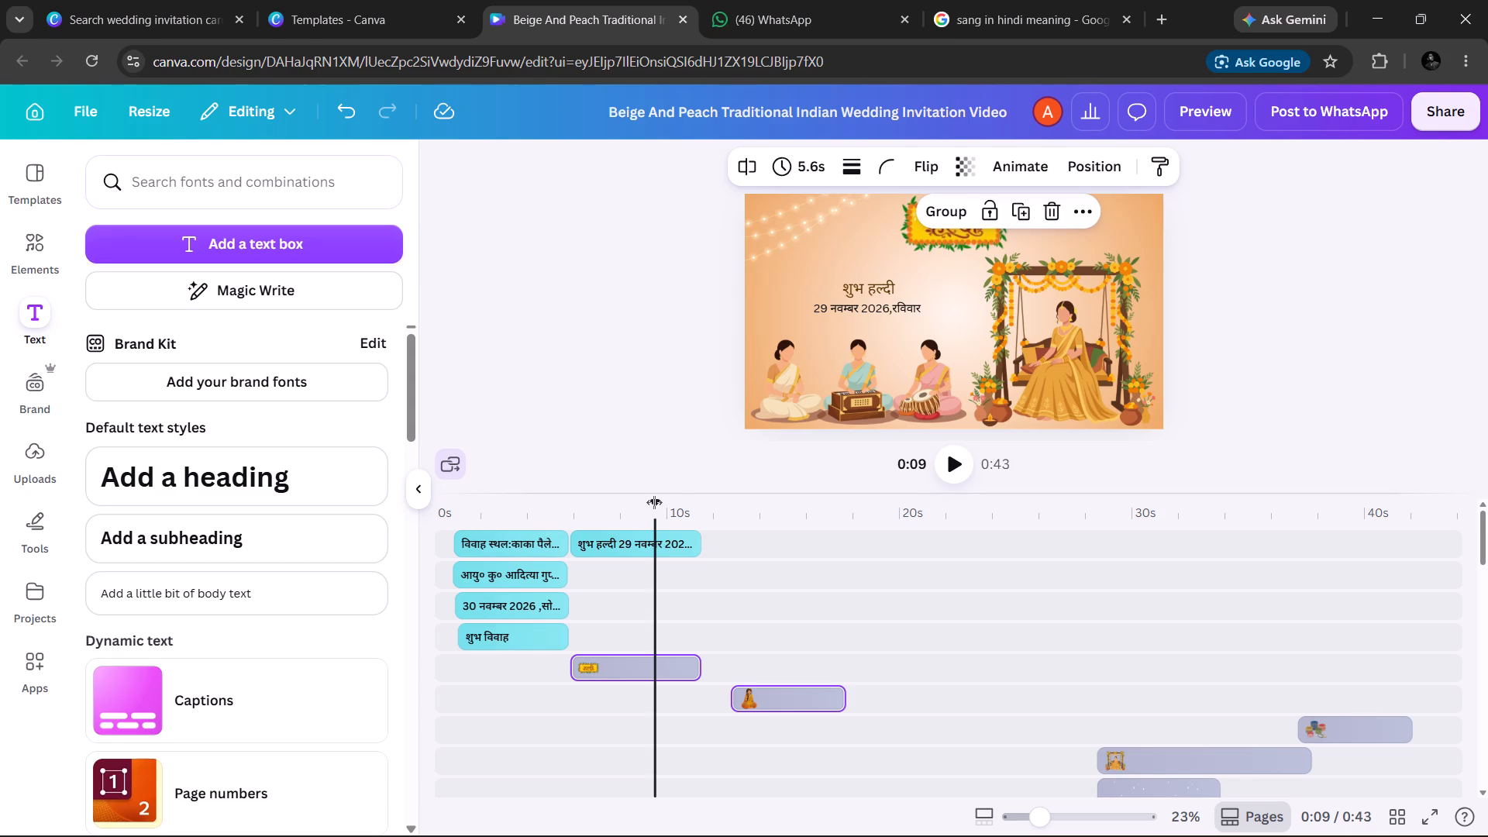
drag(654, 503, 696, 511)
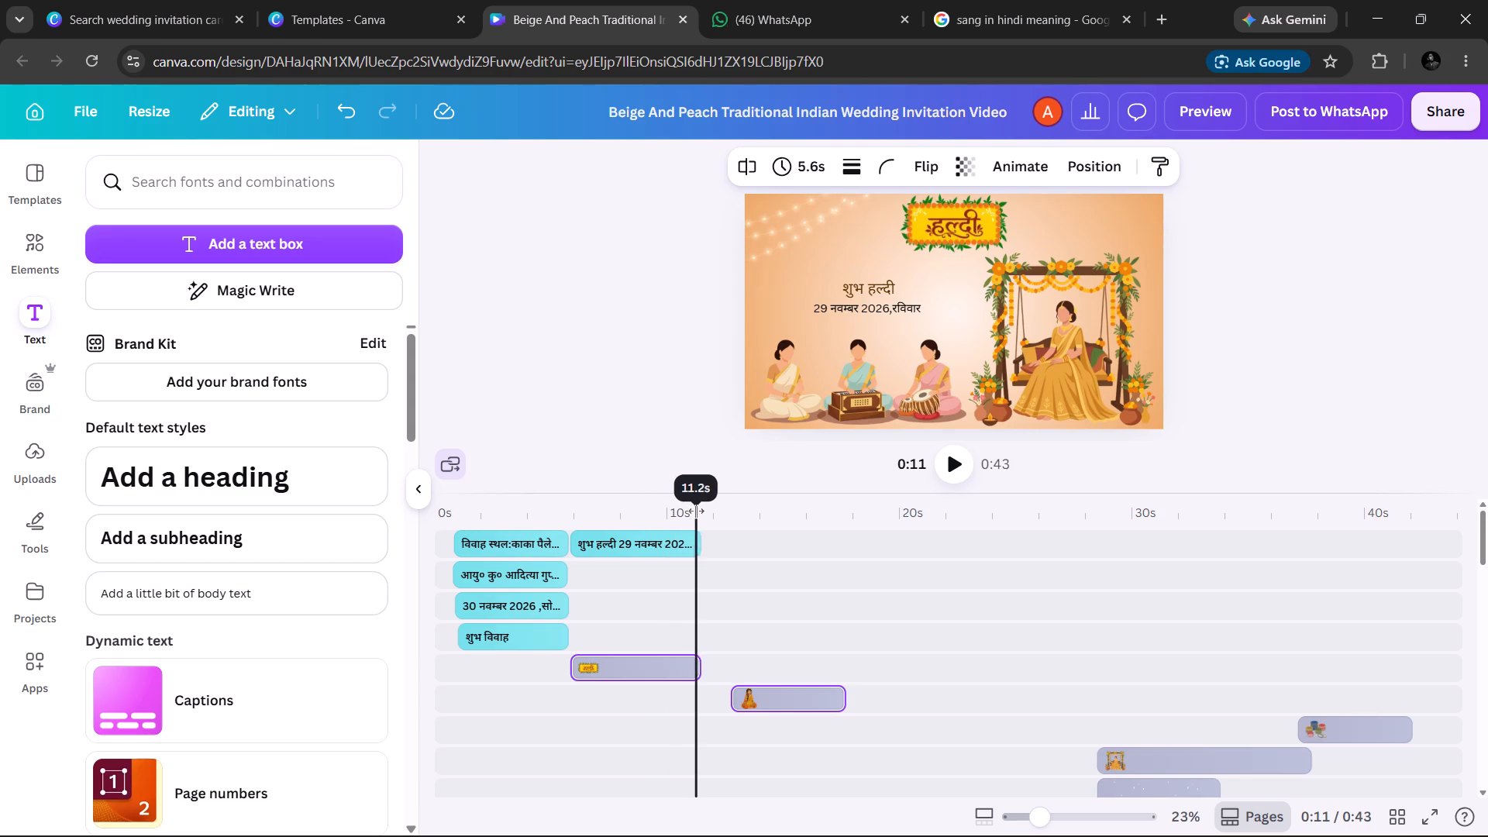
drag(696, 511, 700, 511)
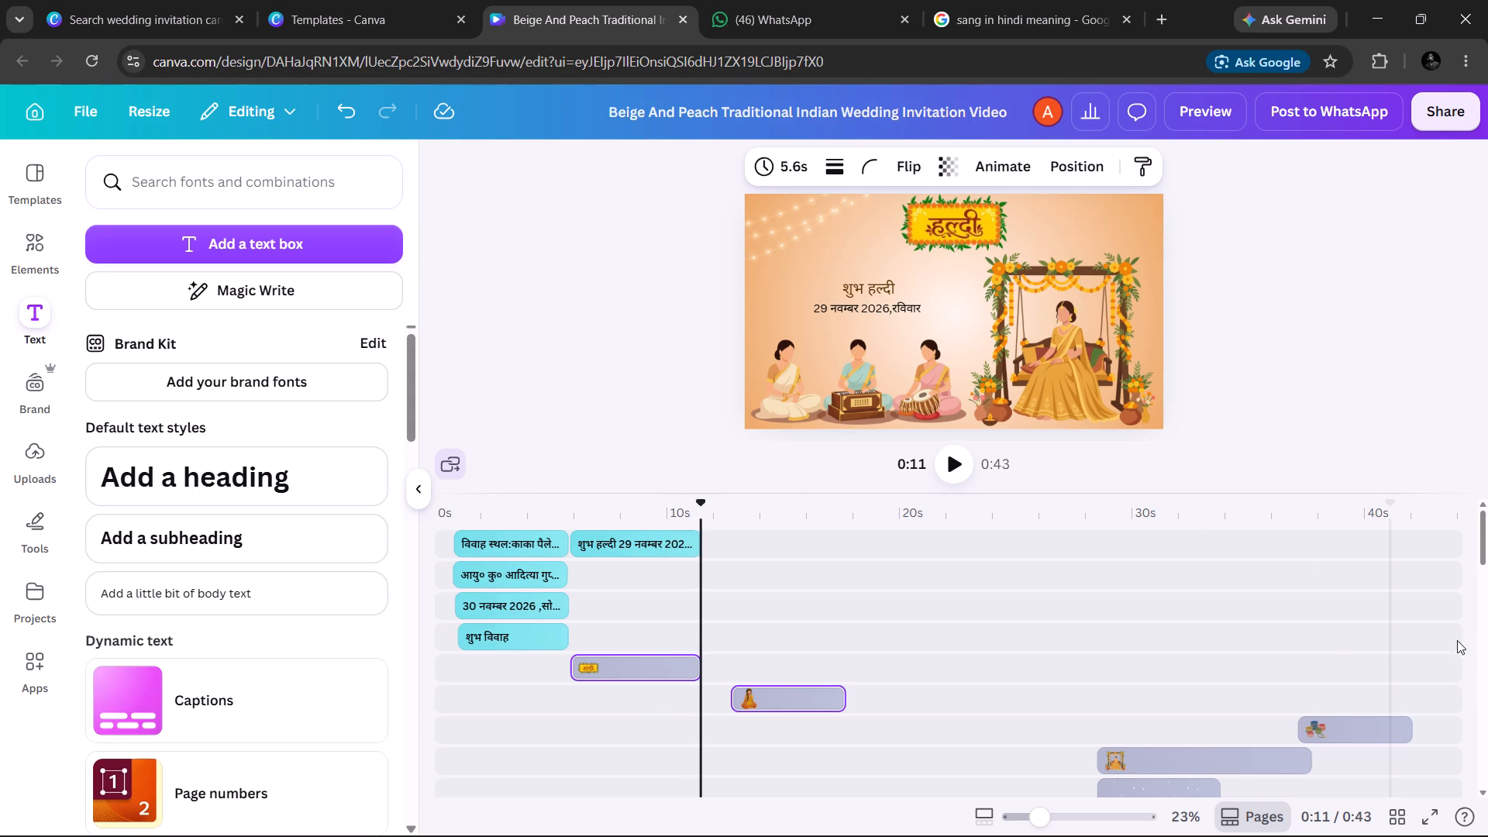
Move the haldi scene ahead of the wedding details scene, to the start of the video.
drag(1483, 554, 1483, 660)
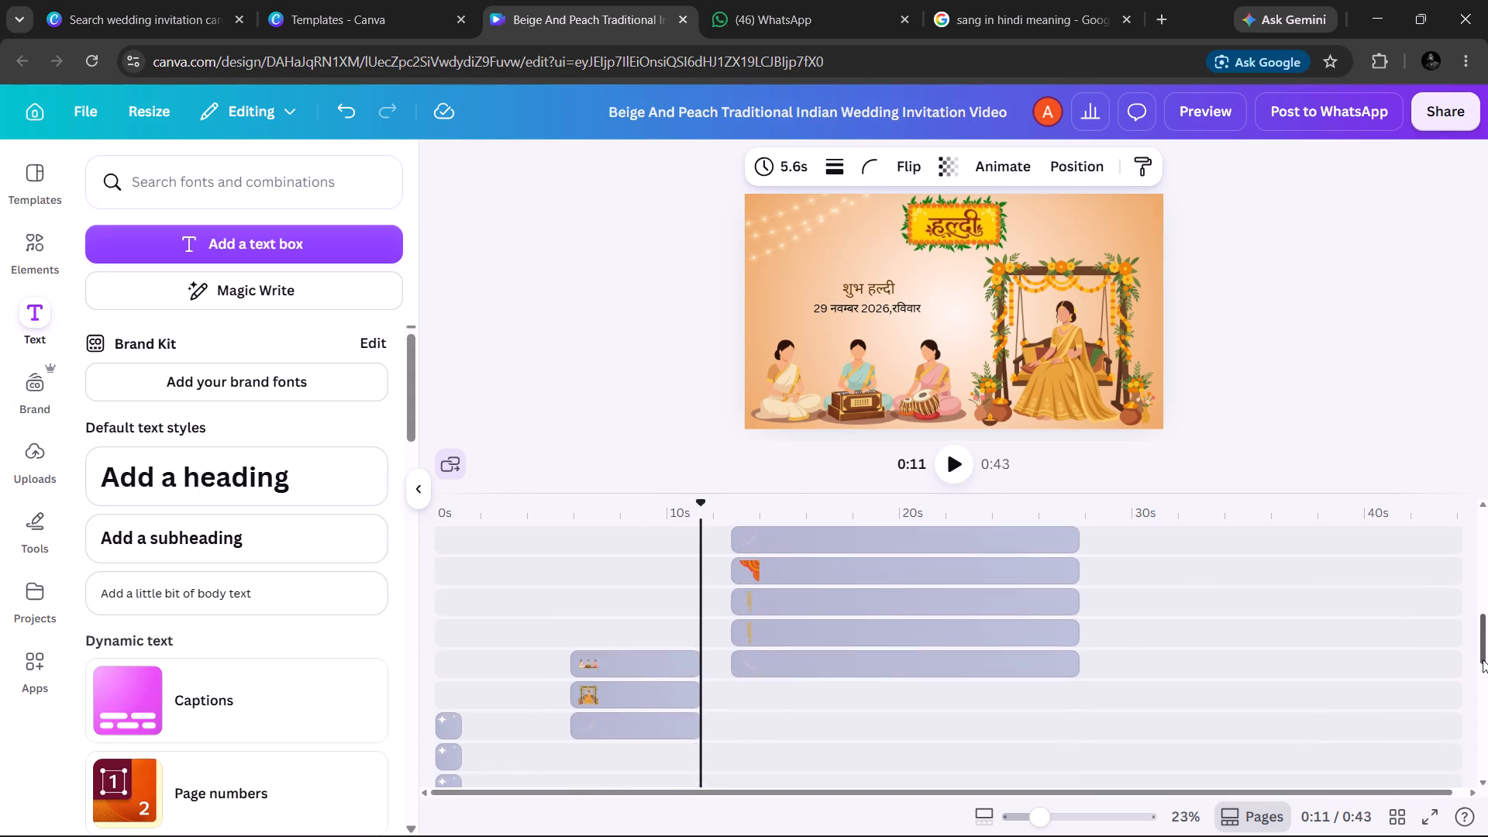
drag(1483, 660, 1476, 773)
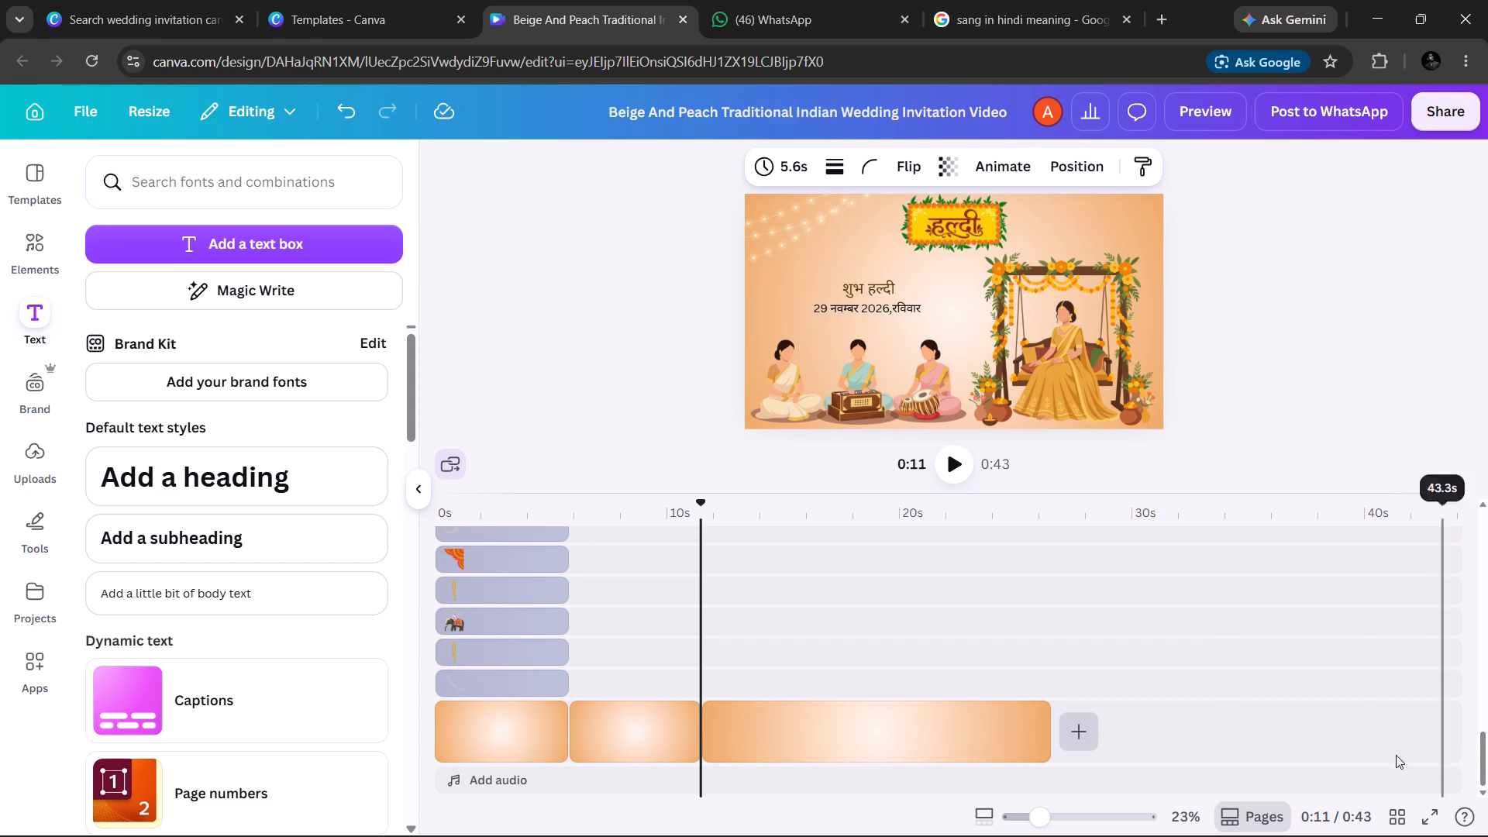
click(625, 757)
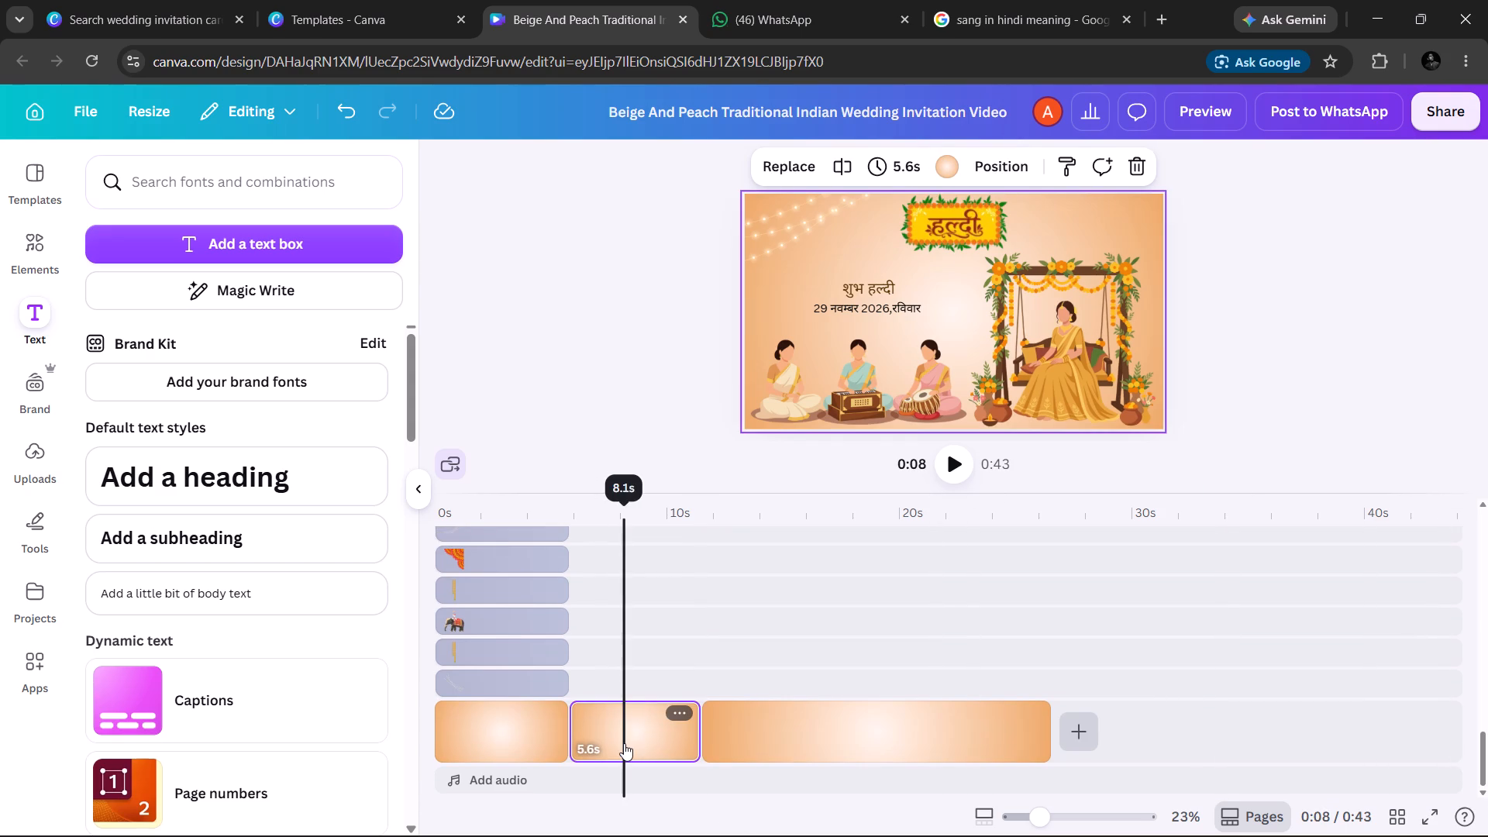
drag(624, 743, 480, 739)
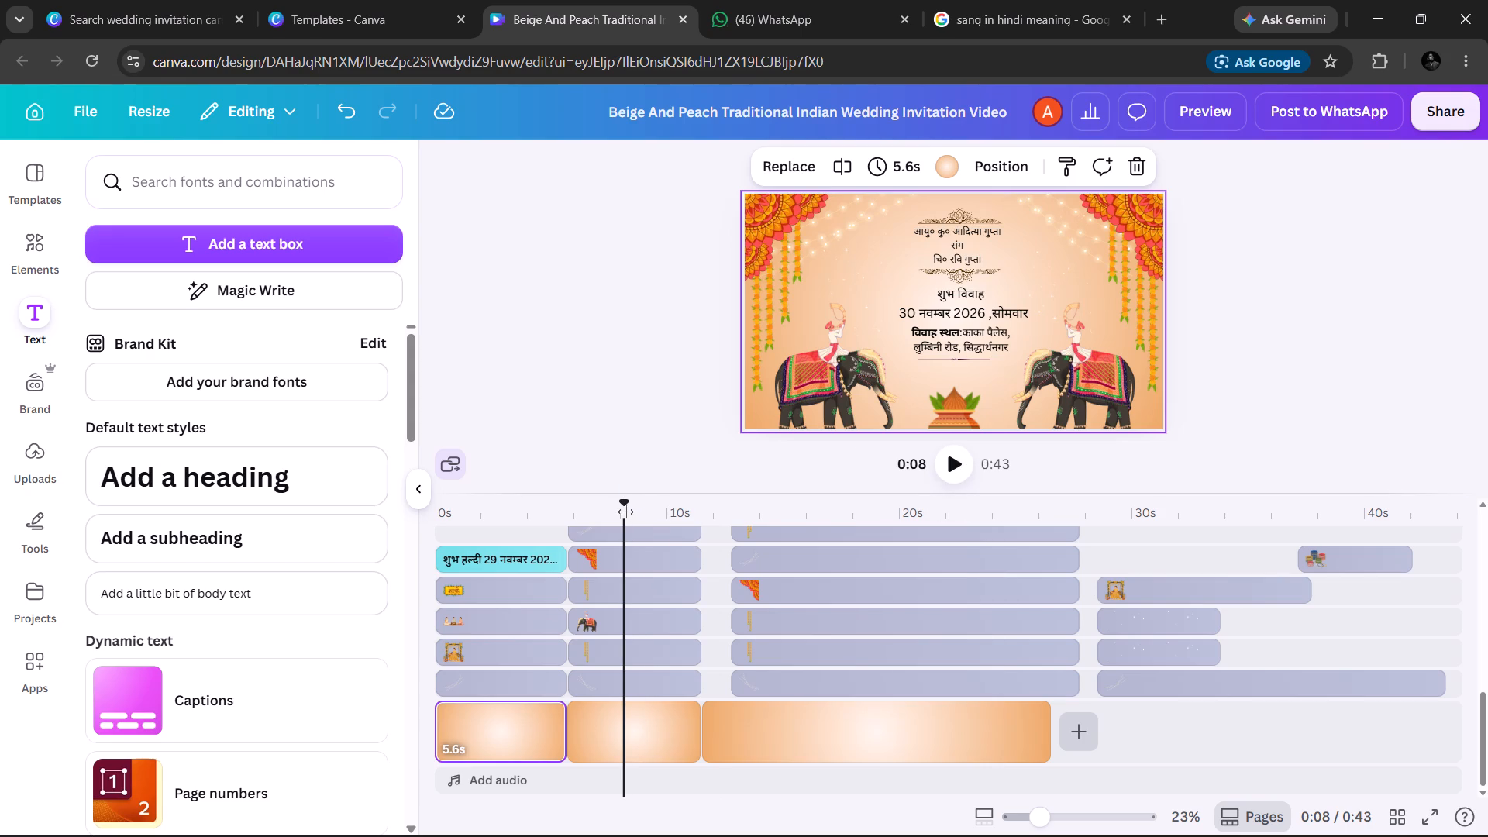
Play the invitation from the start to review the haldi scene as the opening scene.
drag(625, 511, 431, 501)
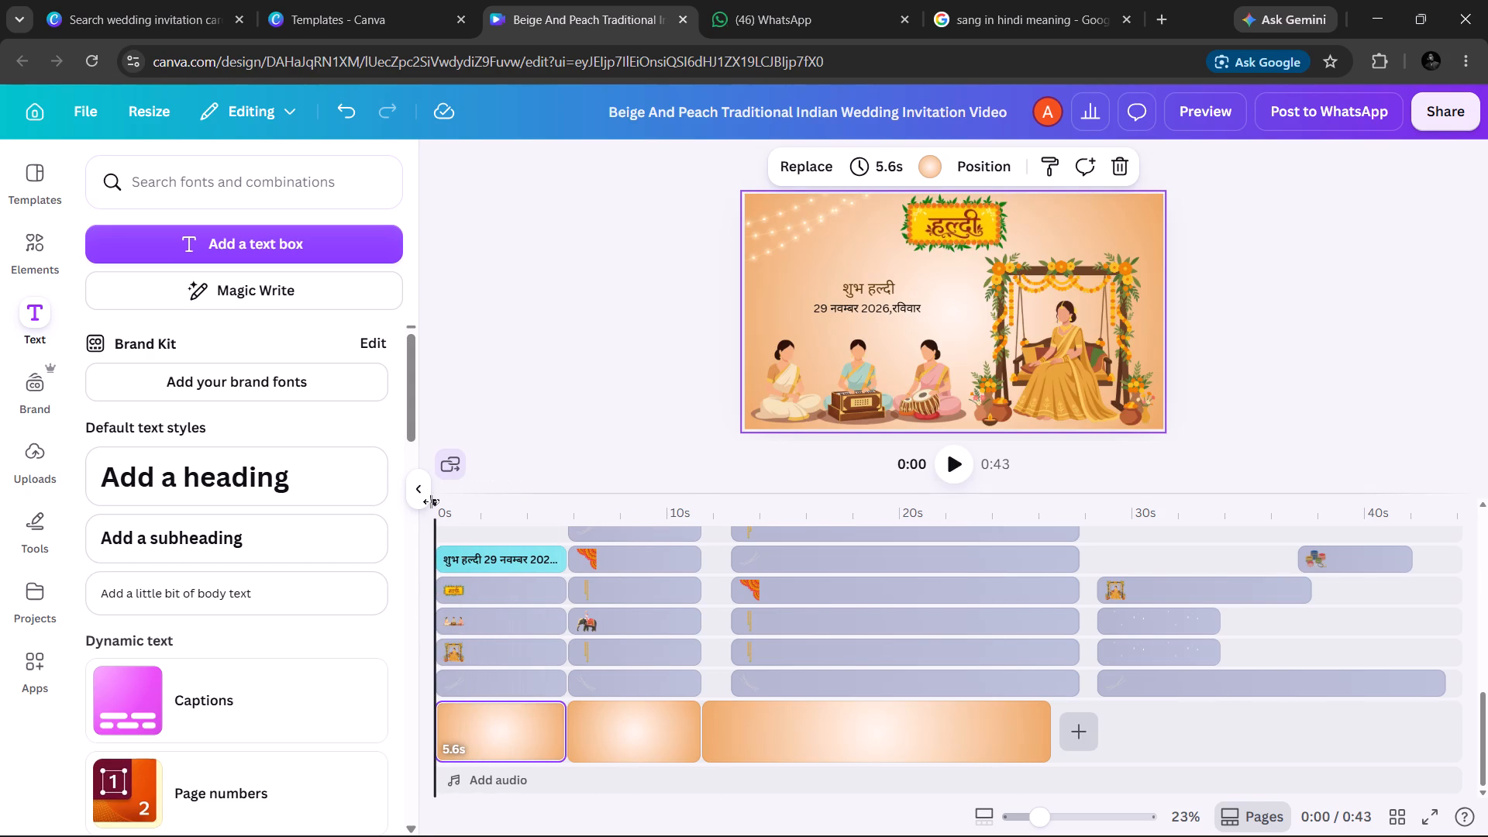
click(948, 461)
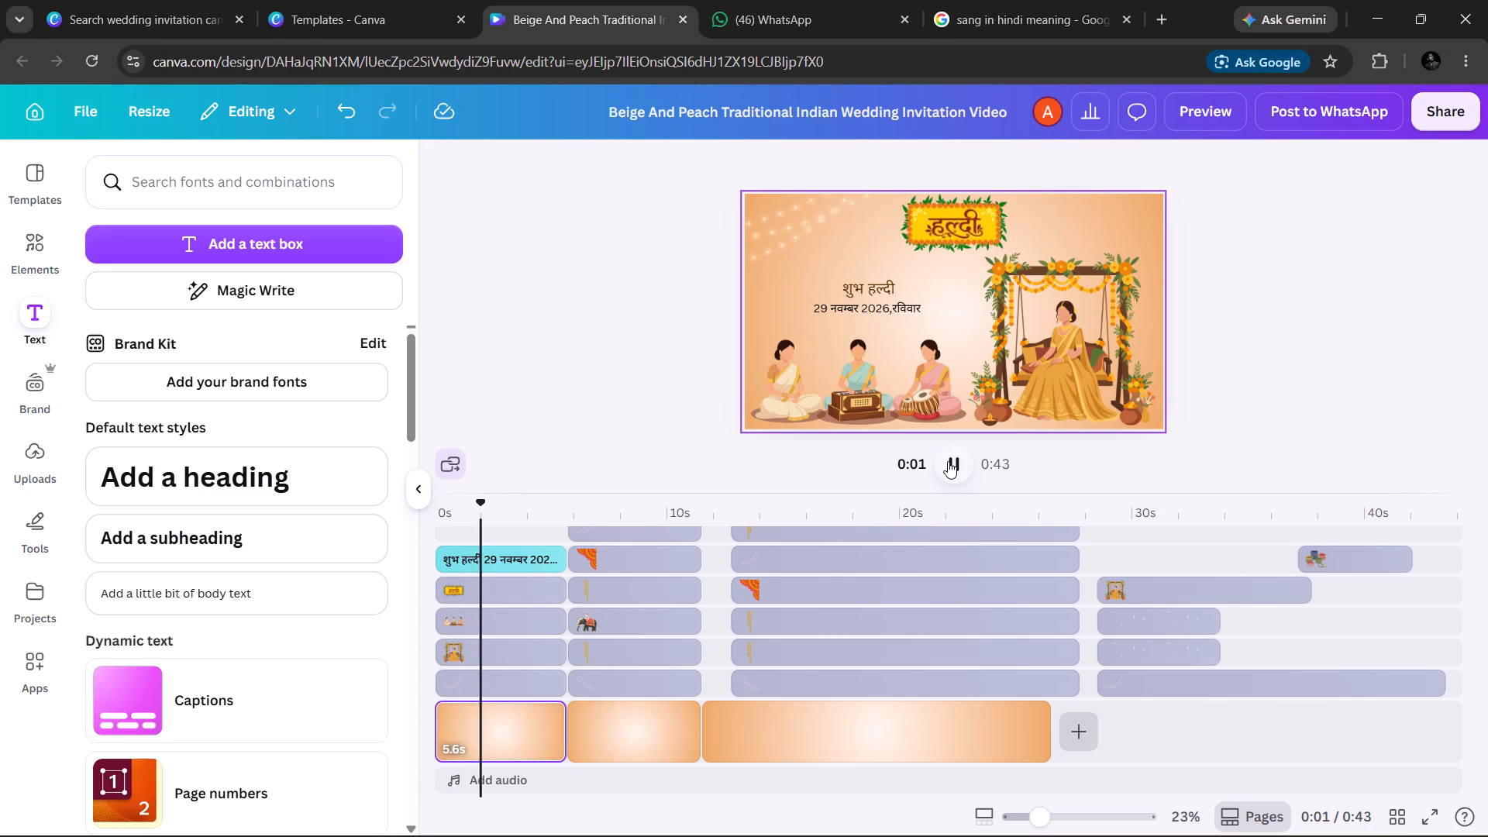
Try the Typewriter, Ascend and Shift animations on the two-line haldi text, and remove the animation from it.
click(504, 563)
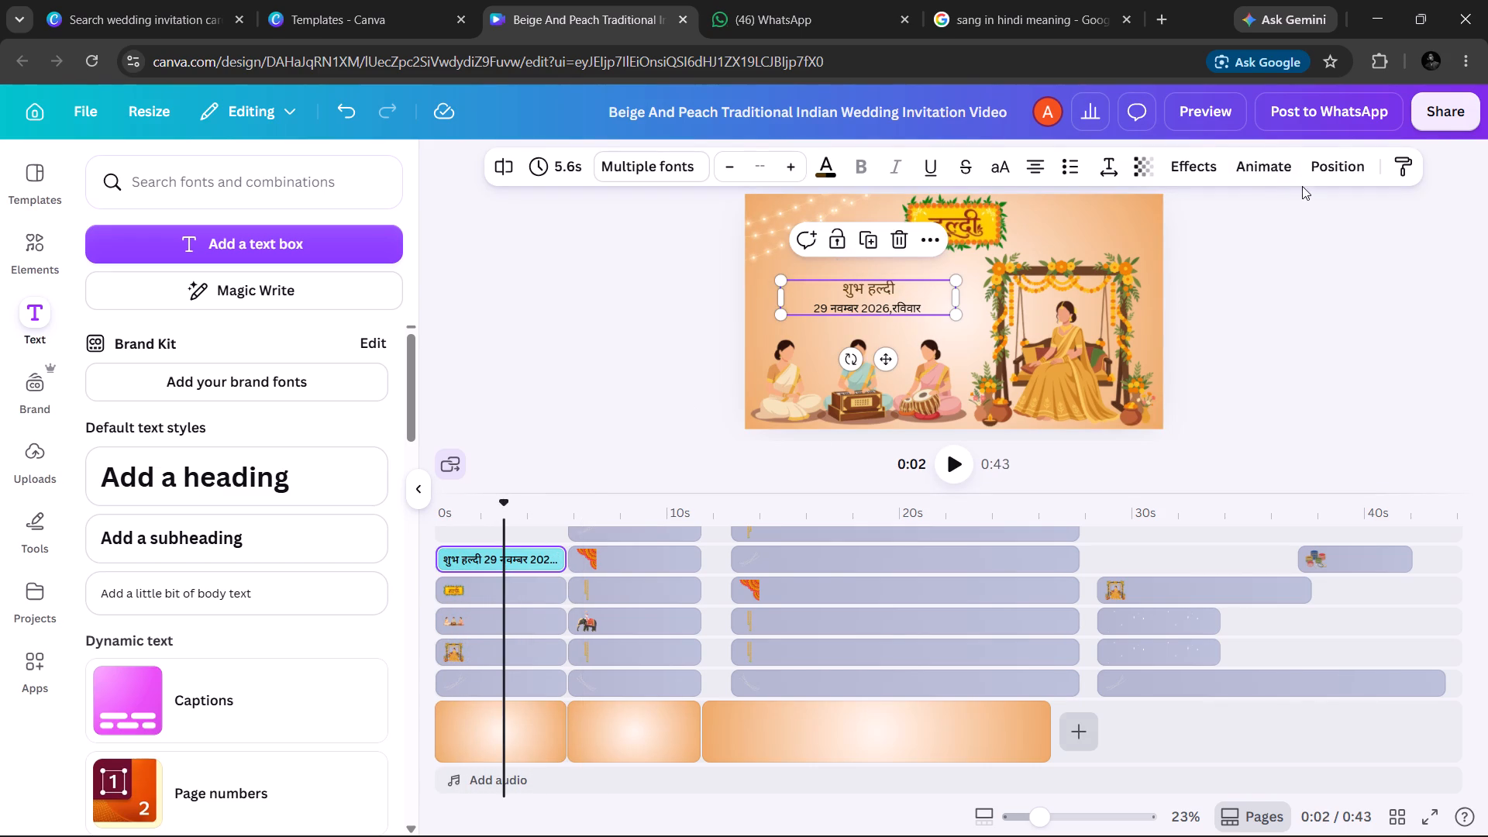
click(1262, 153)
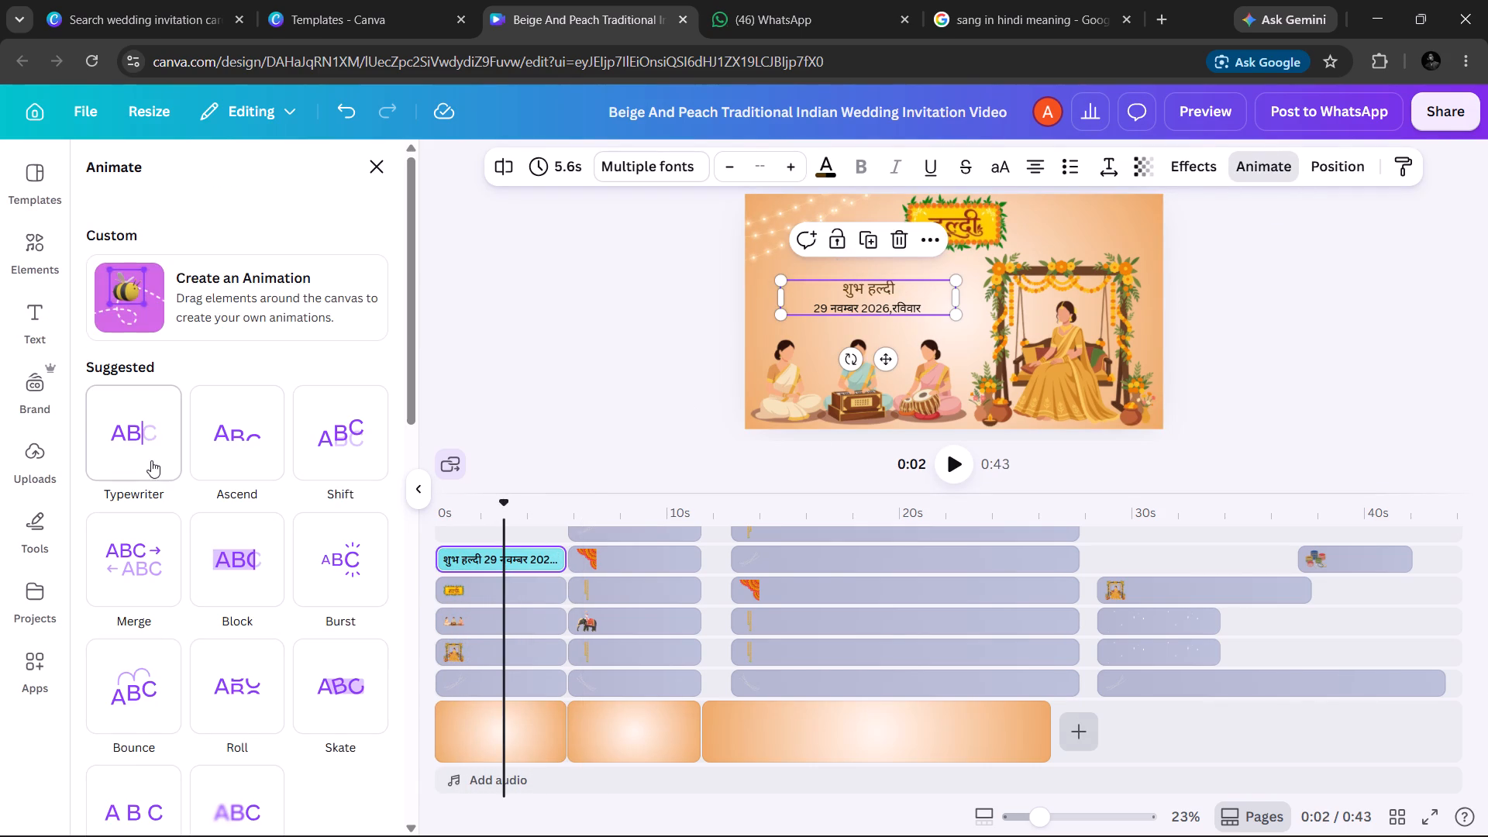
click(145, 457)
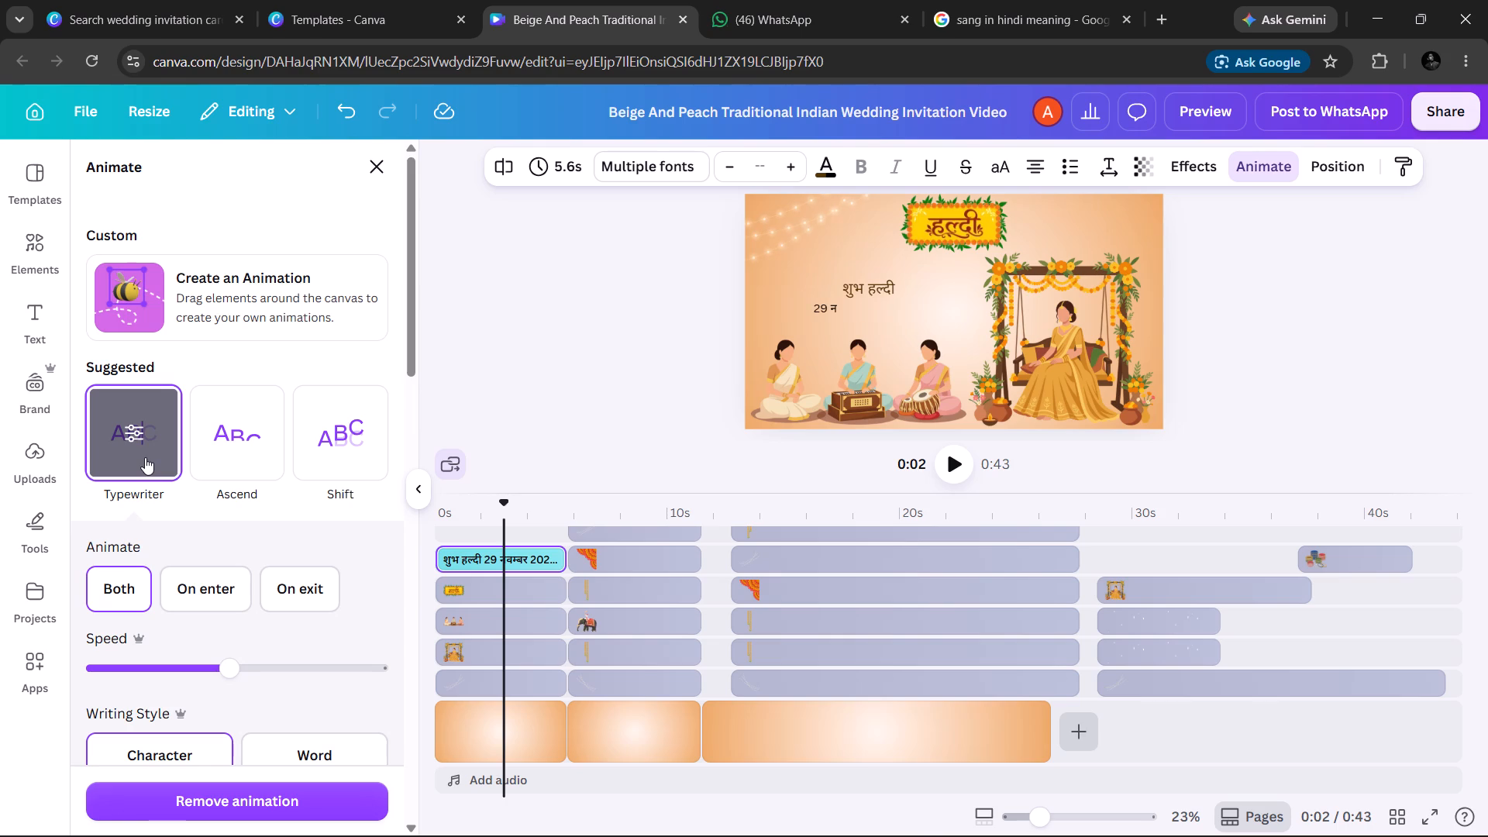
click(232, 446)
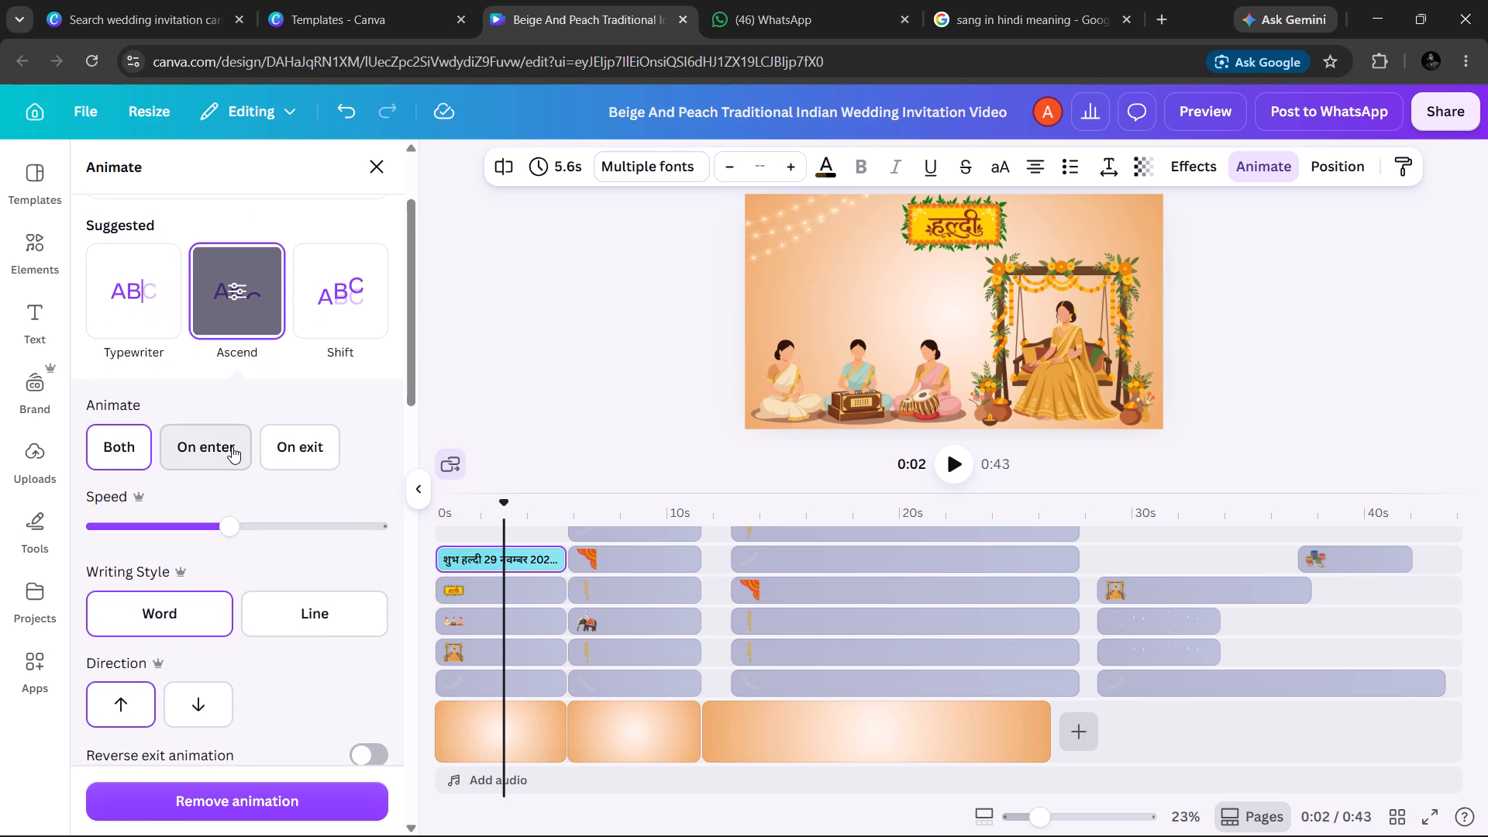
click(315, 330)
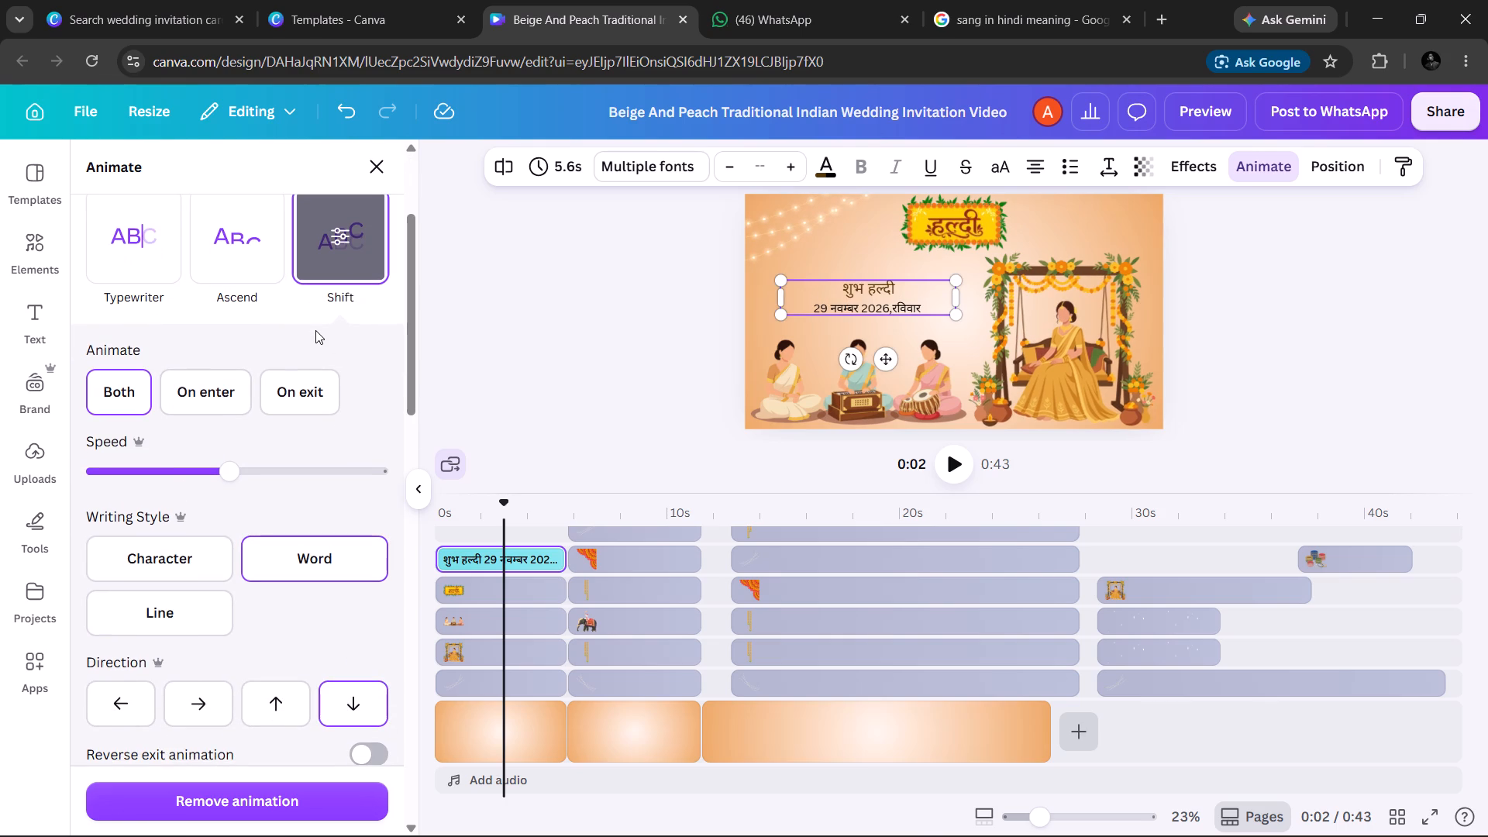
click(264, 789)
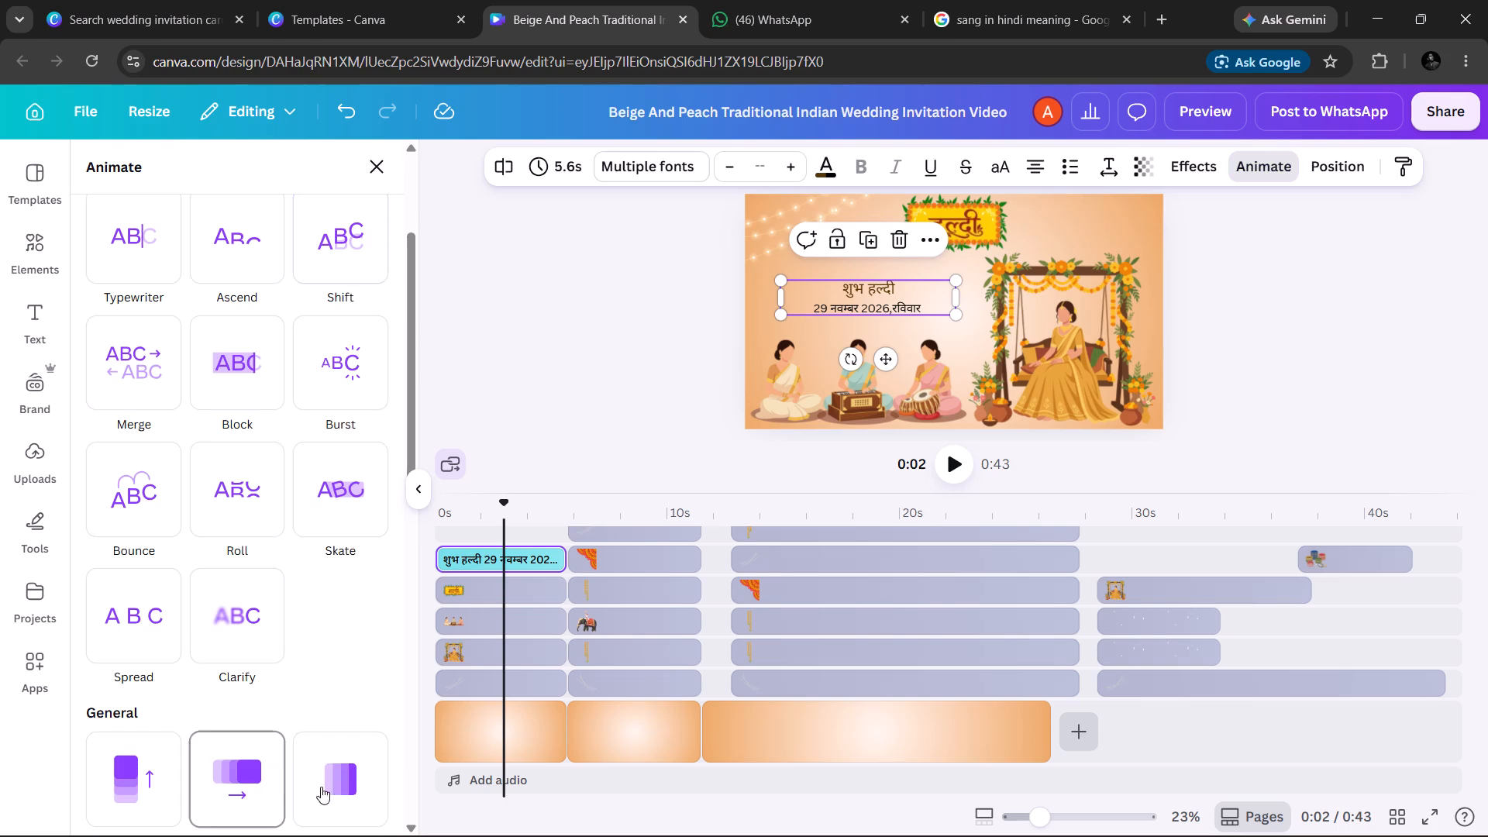
Try Shake Zoom, Whip Slide and Old TV on the three musicians graphic, and settle on the Brush reveal animation.
click(896, 392)
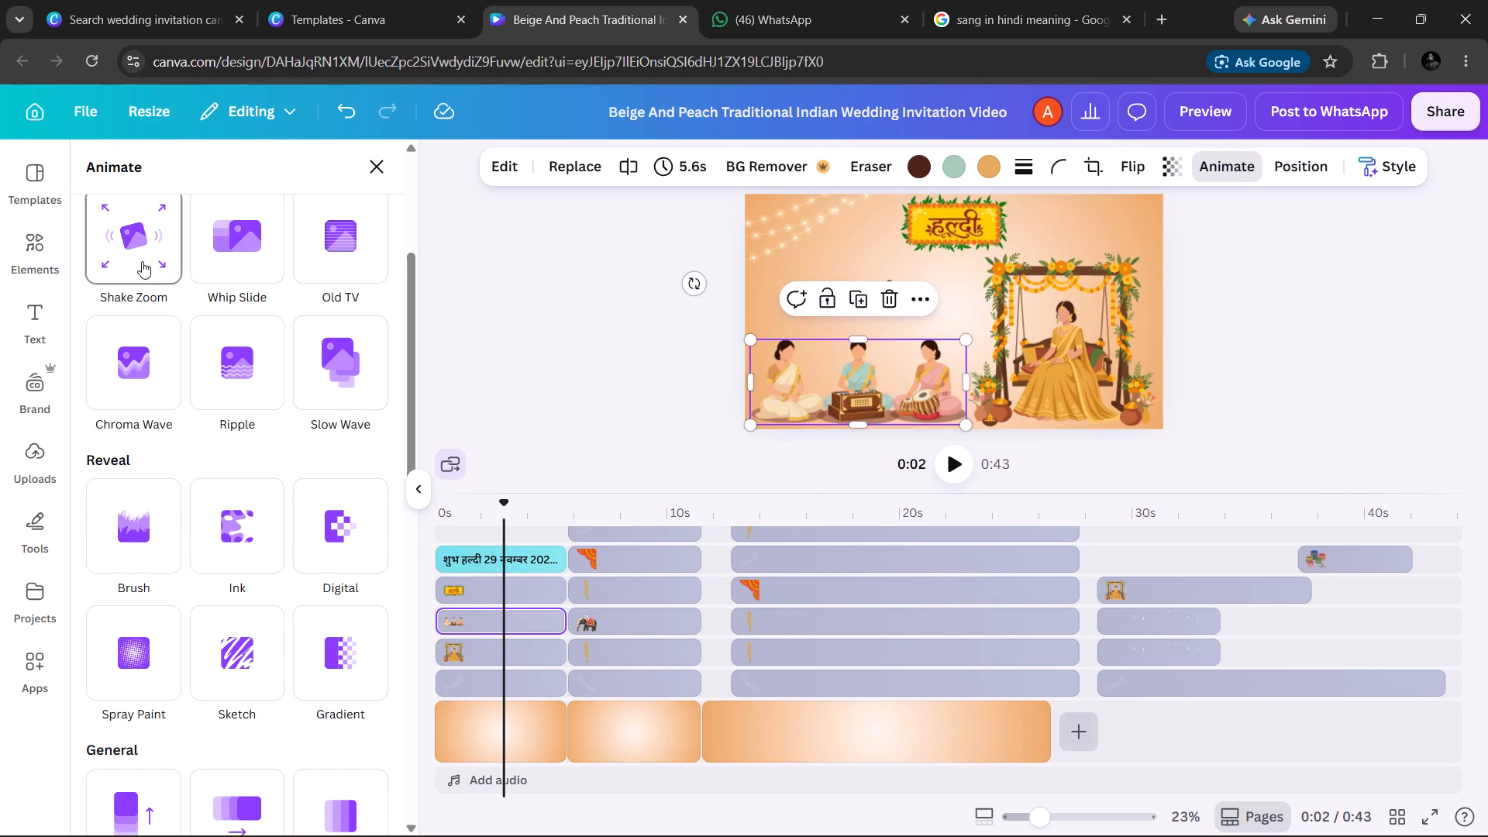
click(142, 261)
click(242, 232)
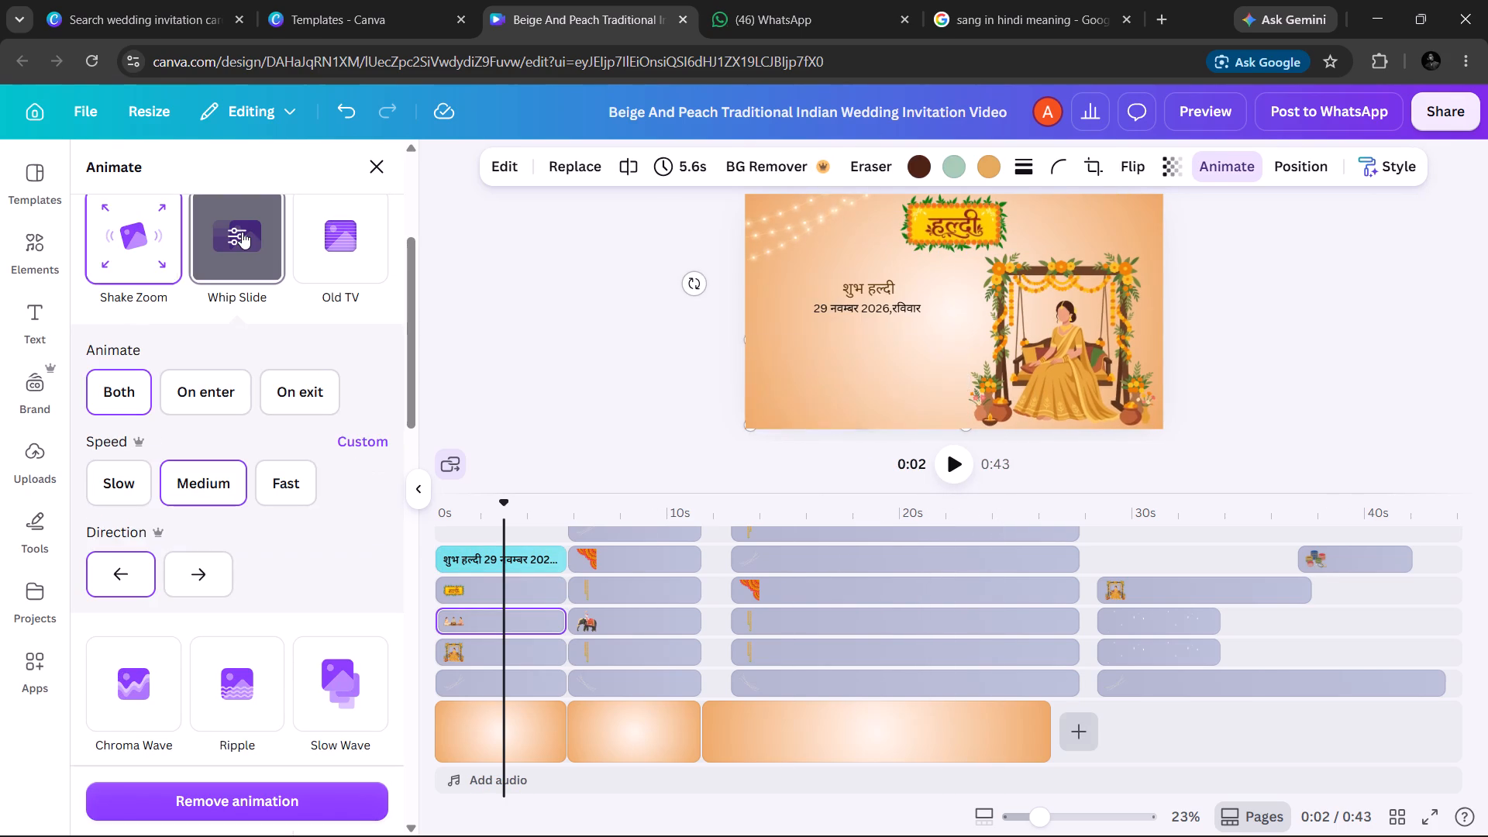
click(357, 251)
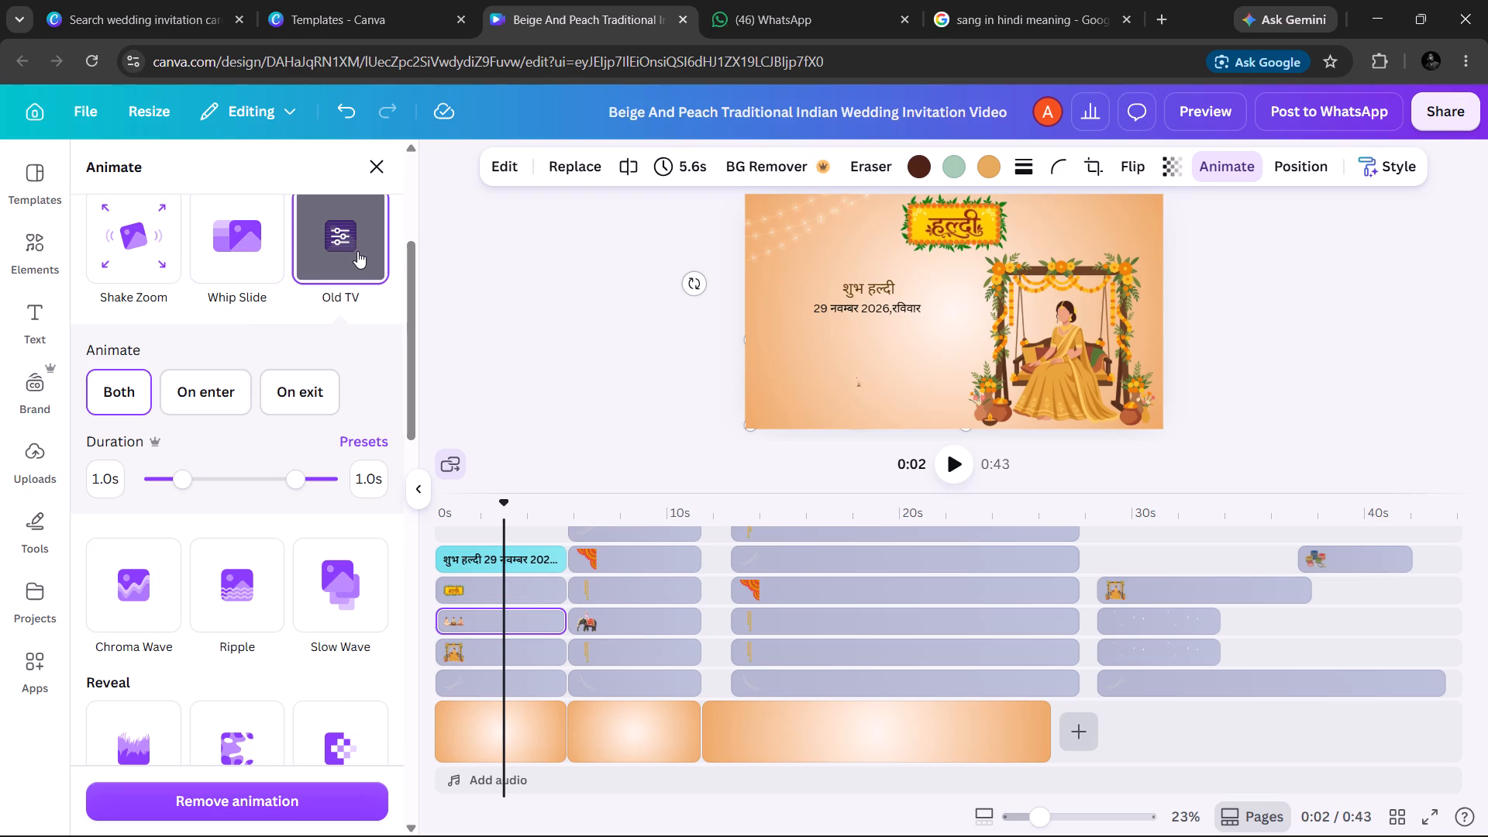
drag(414, 339, 418, 420)
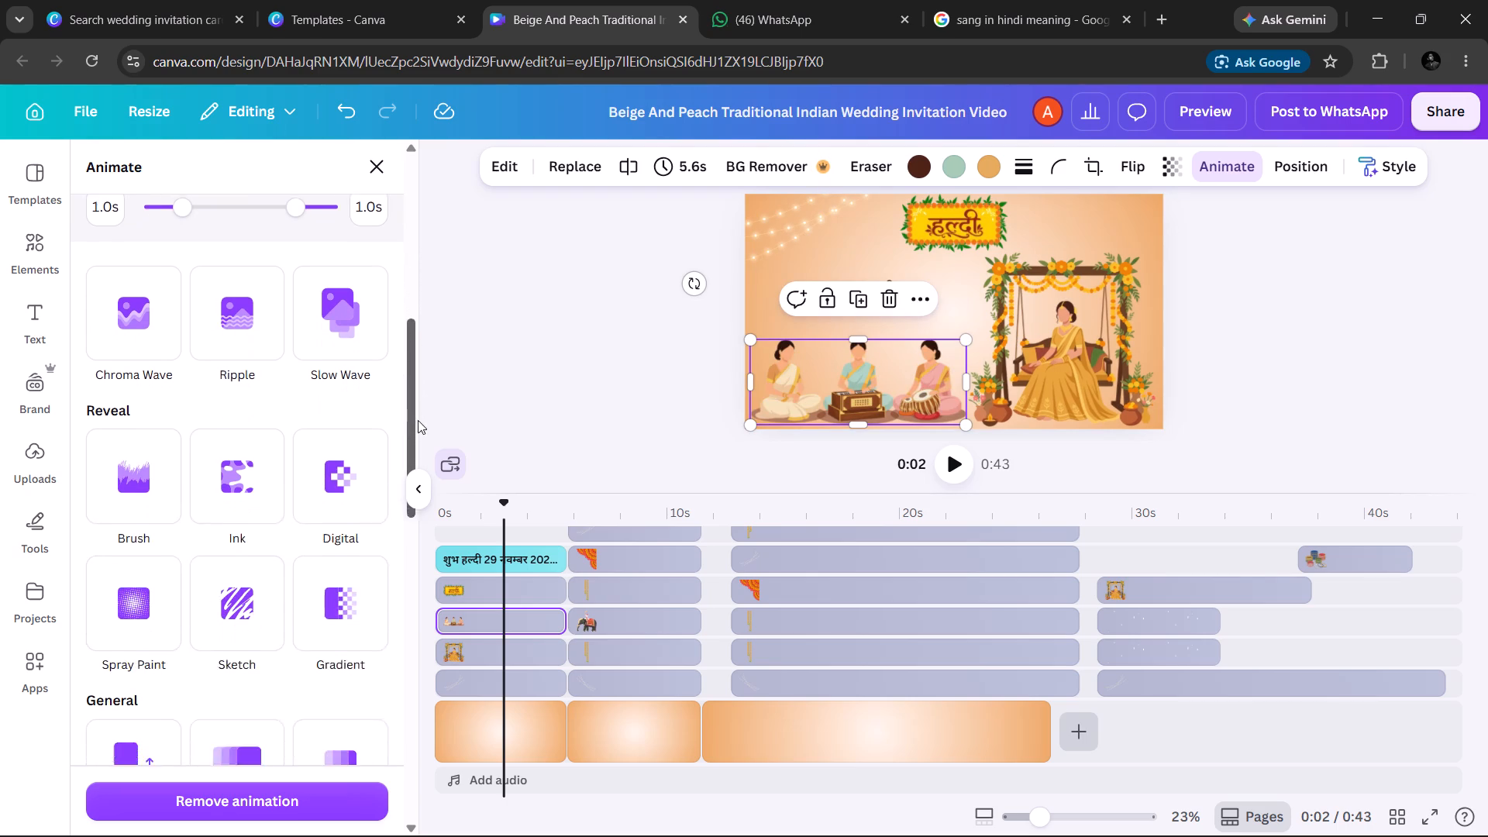
drag(418, 420, 409, 452)
click(135, 365)
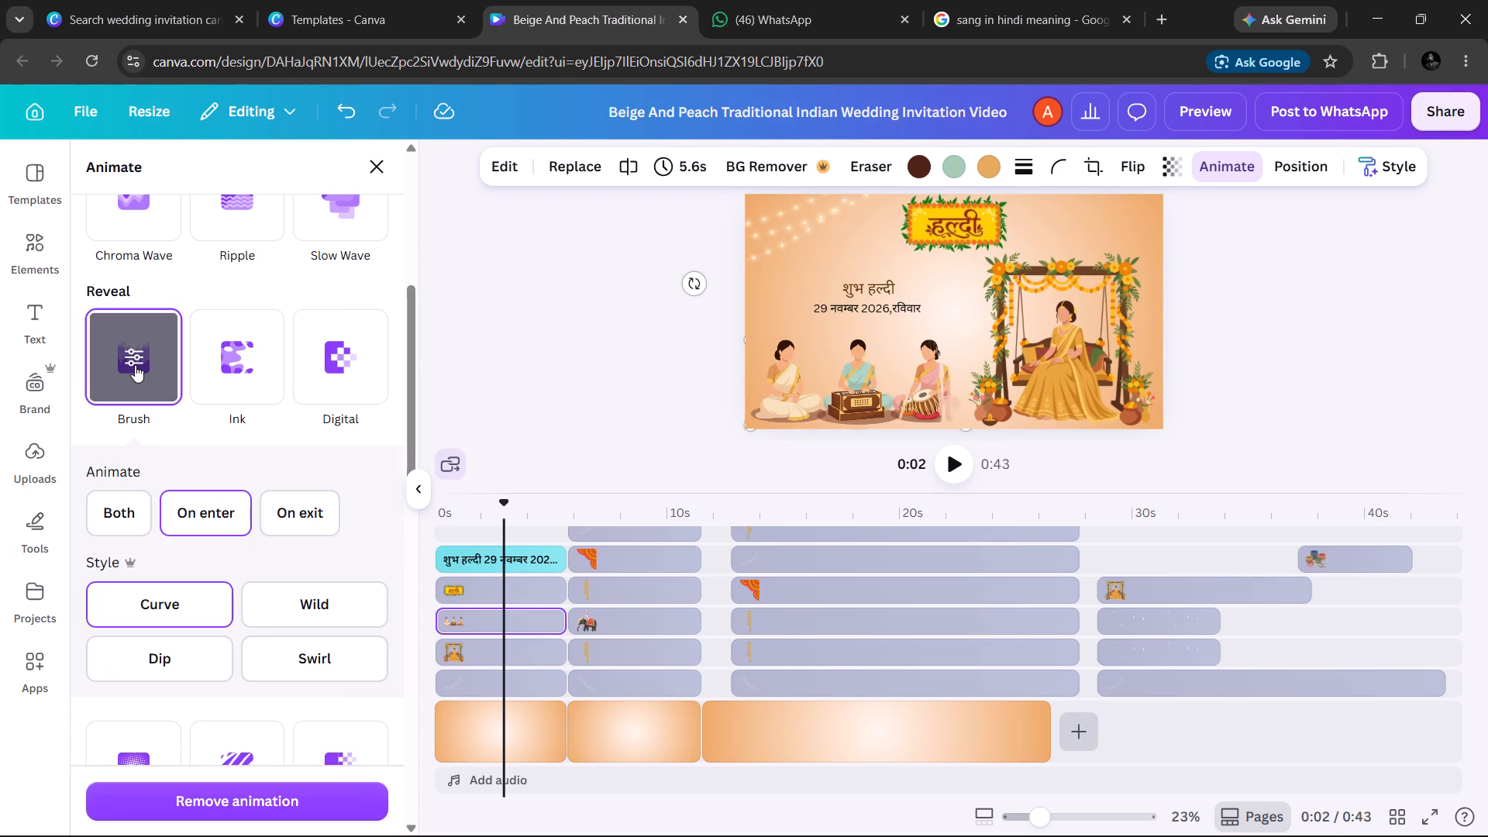
Apply the Brush reveal animation to the graphic of the woman on the decorated swing.
click(1062, 331)
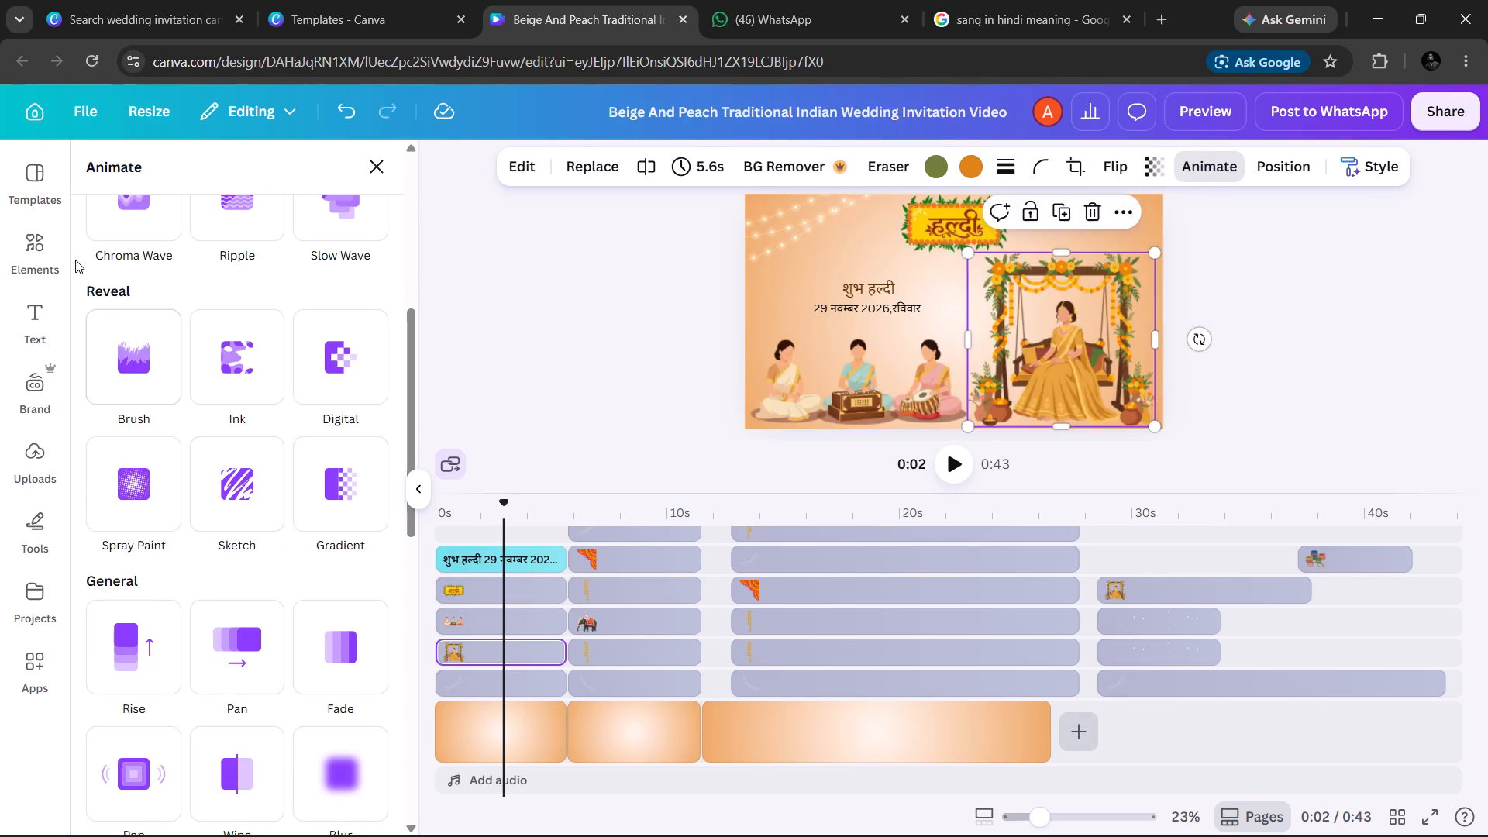
click(132, 335)
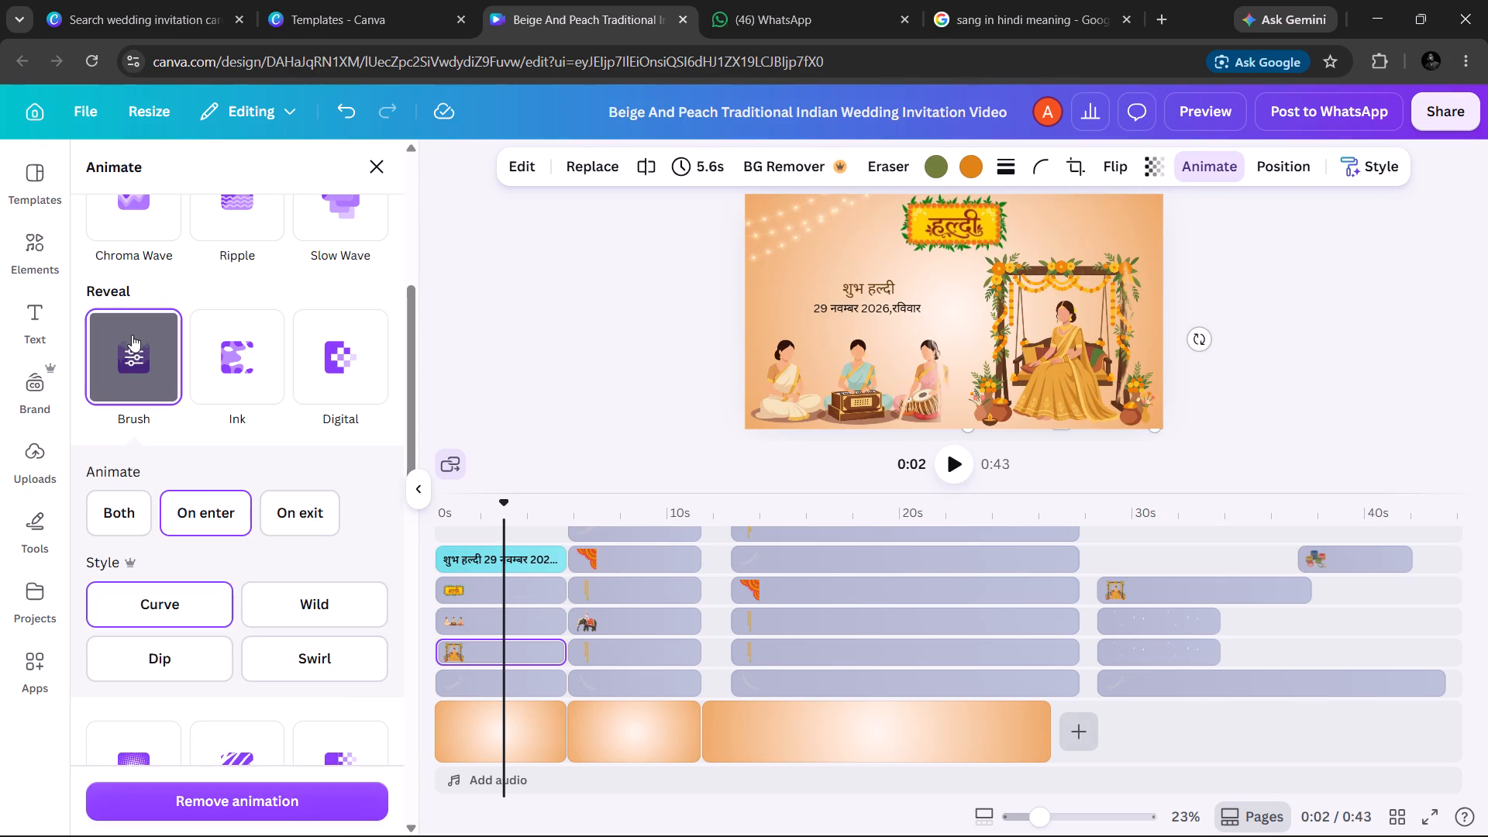
click(132, 335)
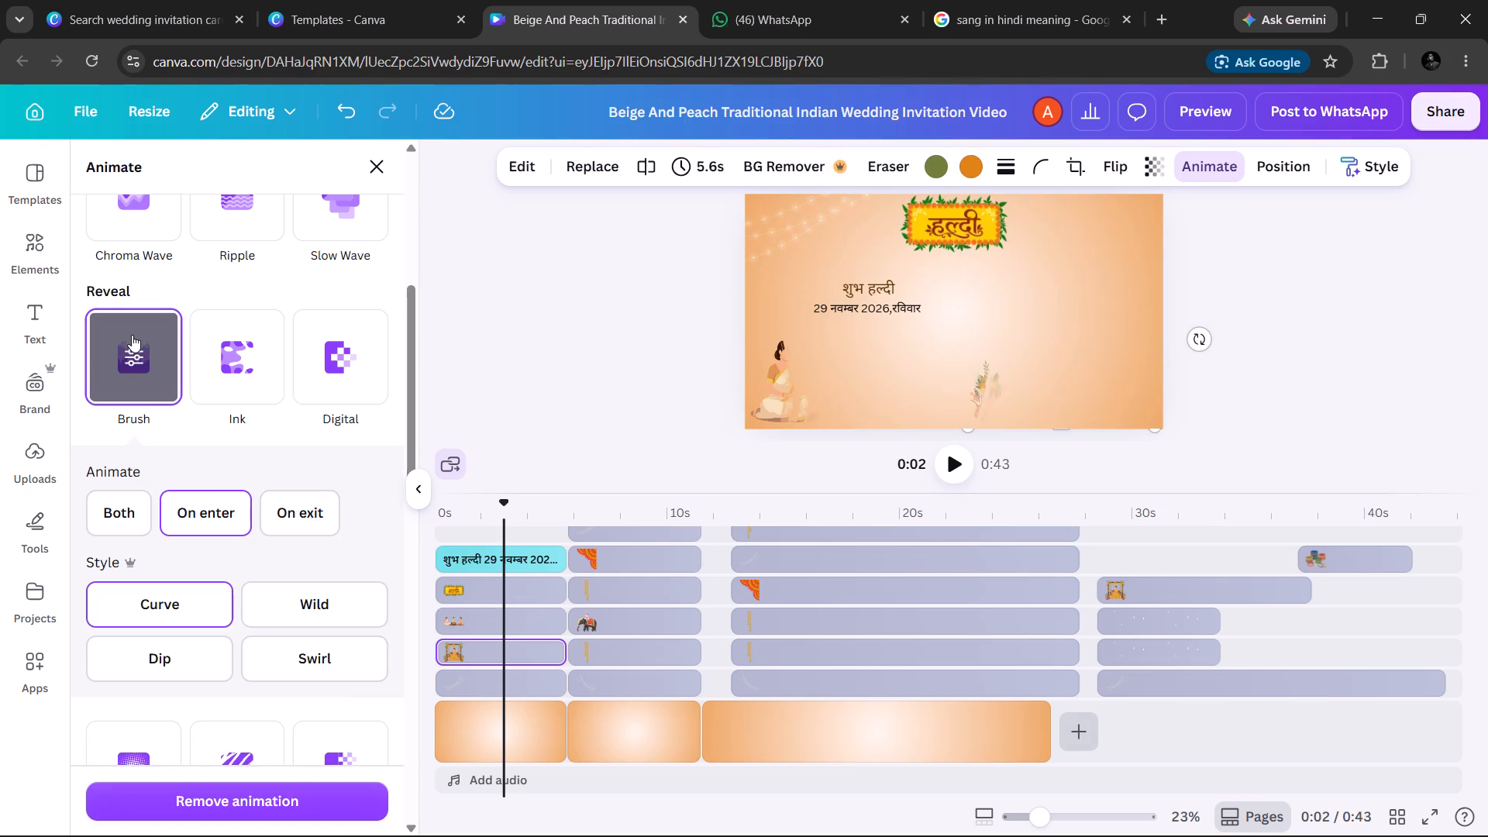
Apply the Breathe animation to the yellow हल्दी sign.
click(902, 237)
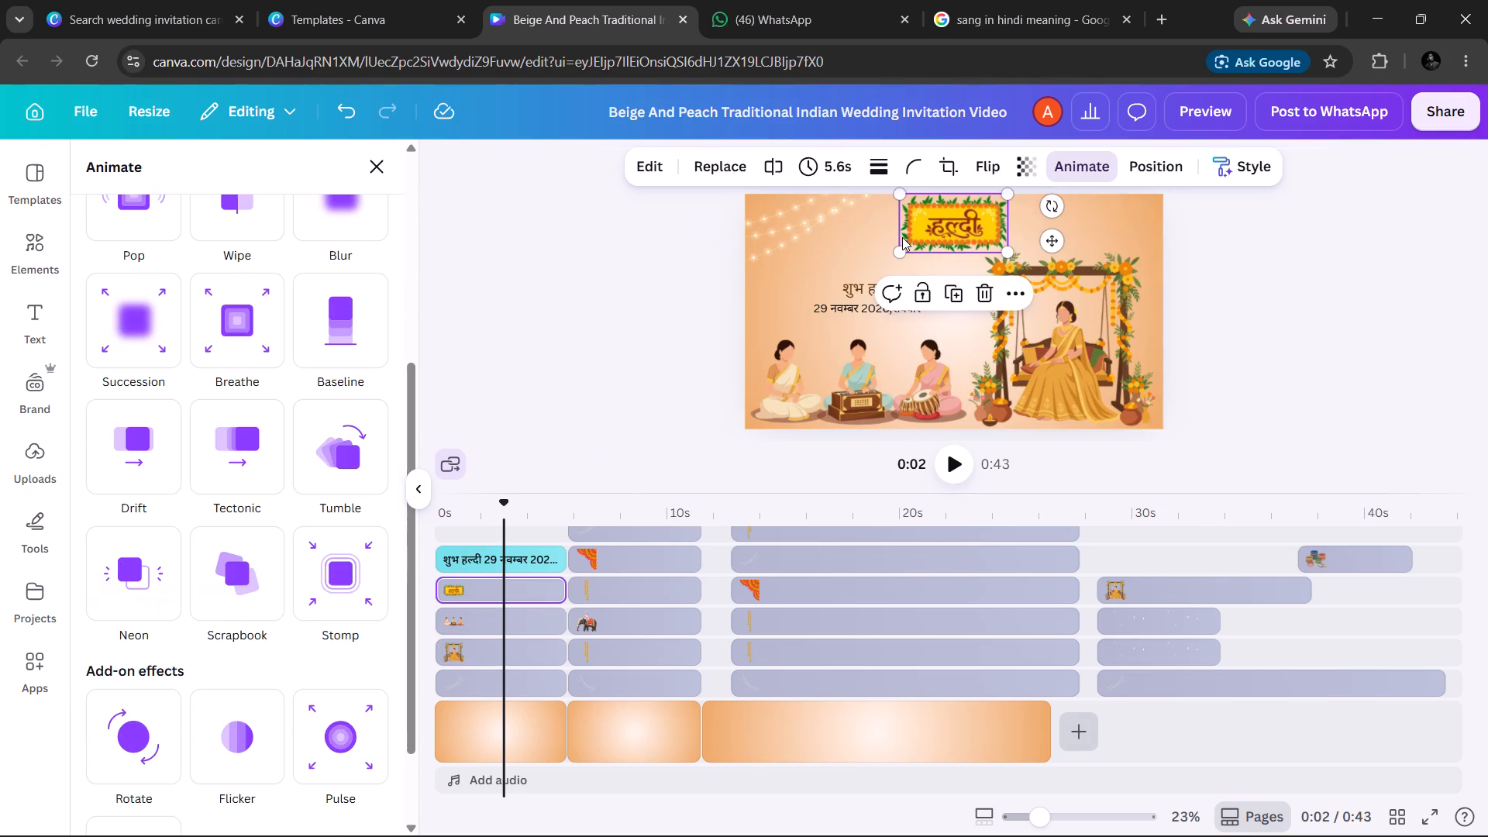
click(246, 351)
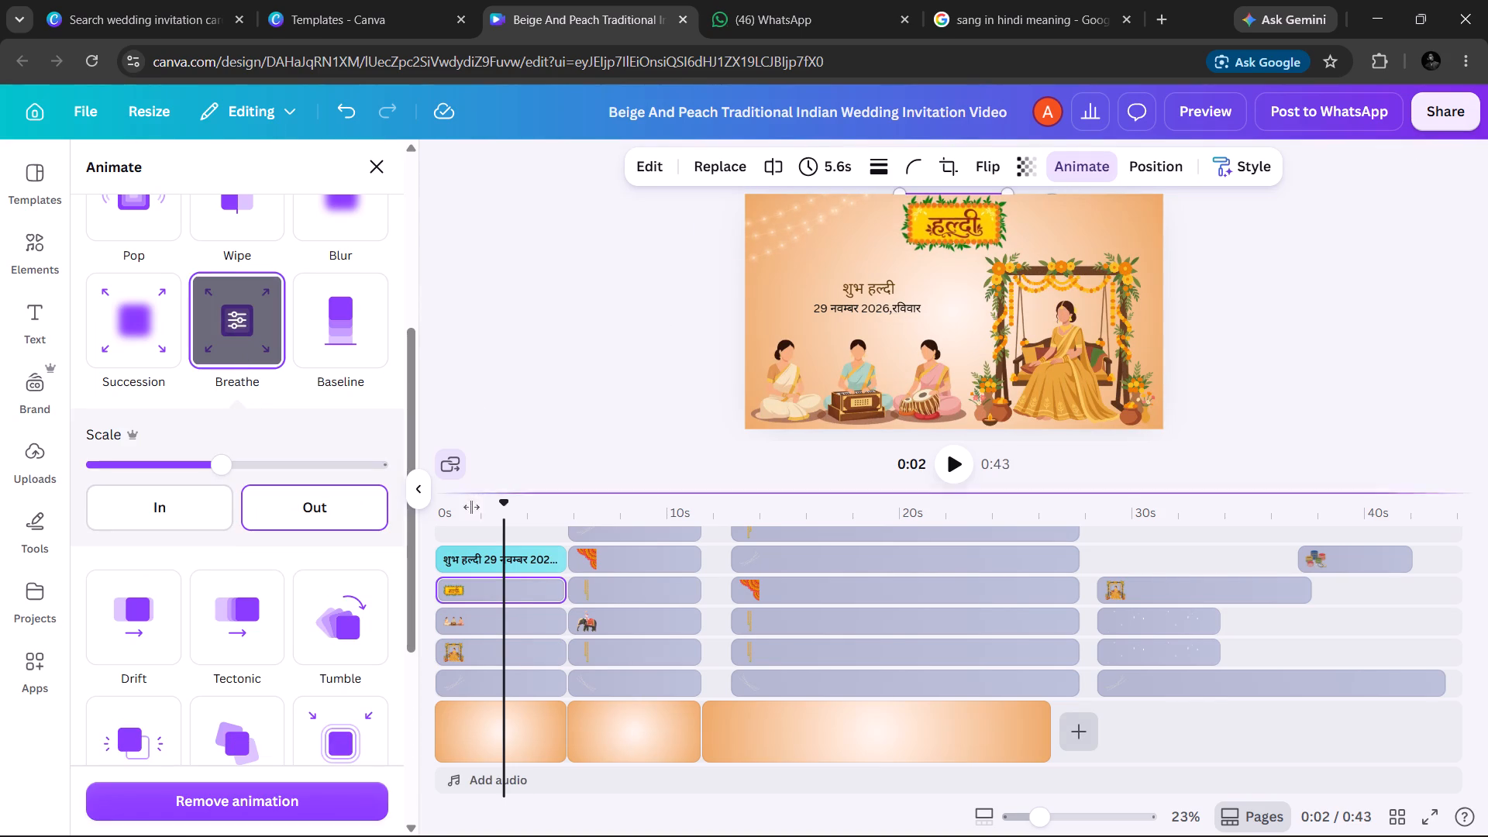
Play the video from the start through the haldi and wedding details scenes to review the animations.
drag(505, 524, 418, 546)
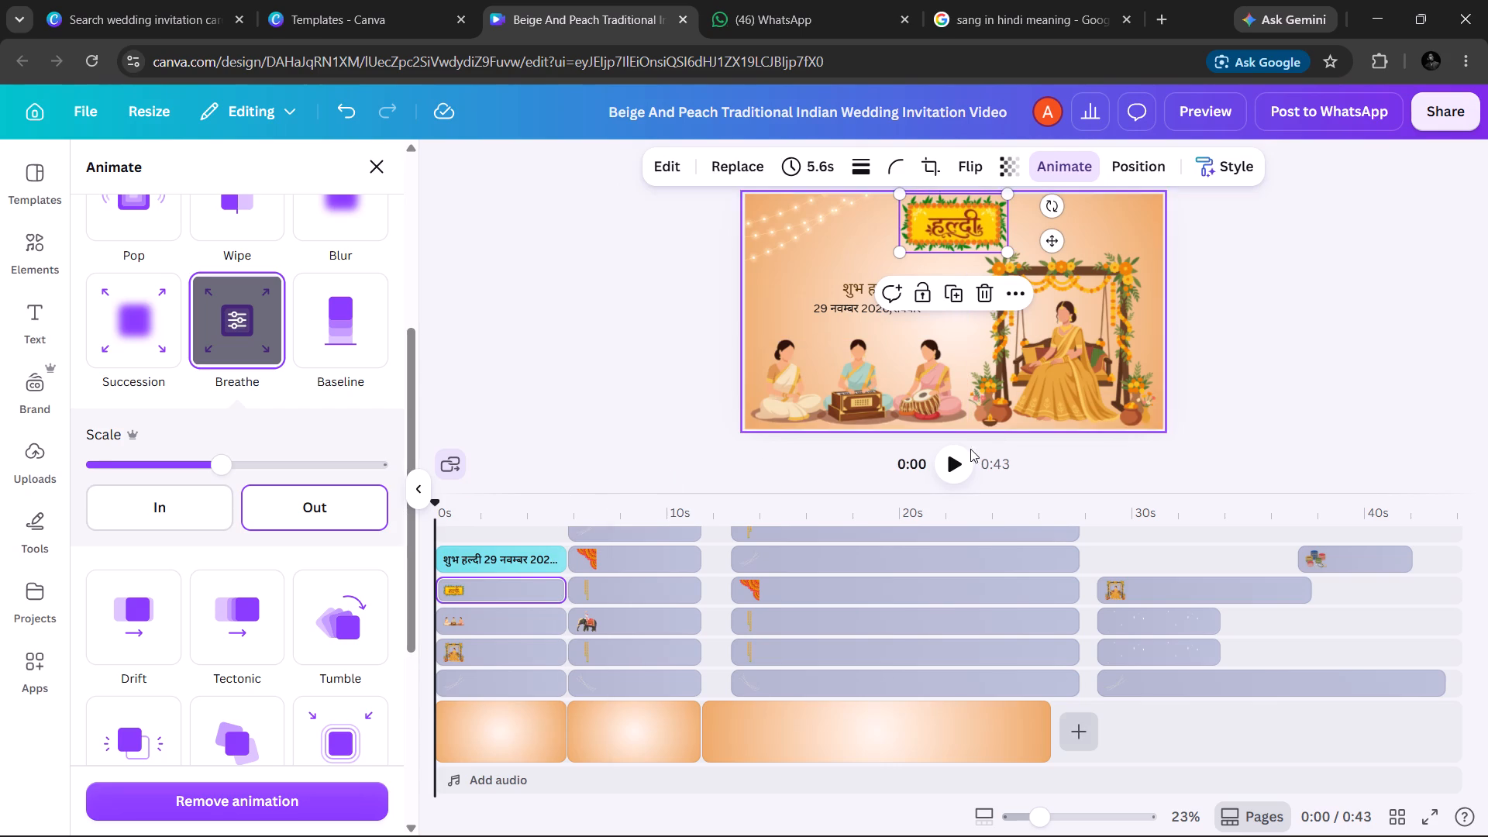
click(967, 454)
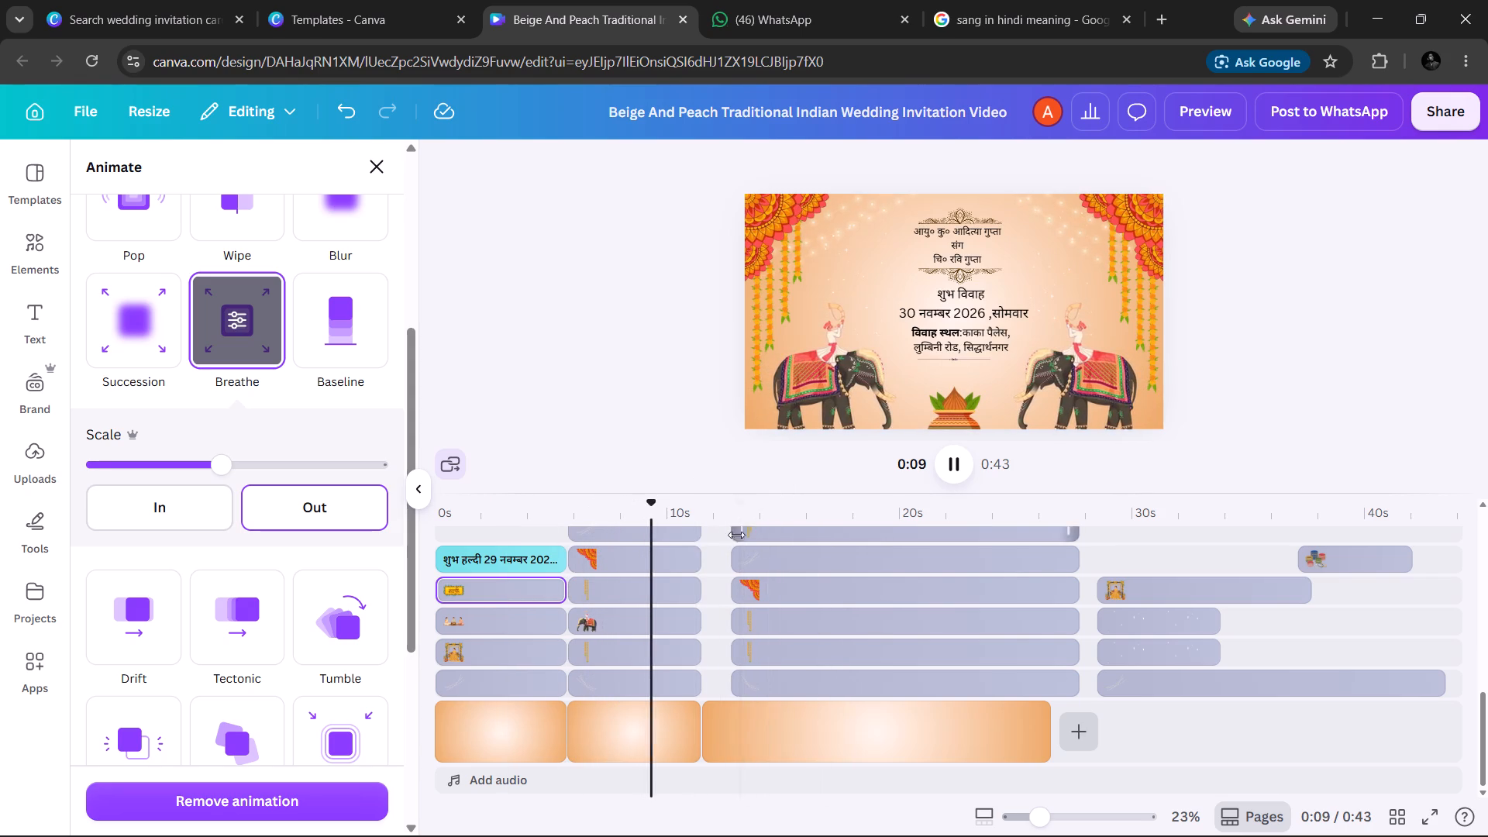
click(949, 457)
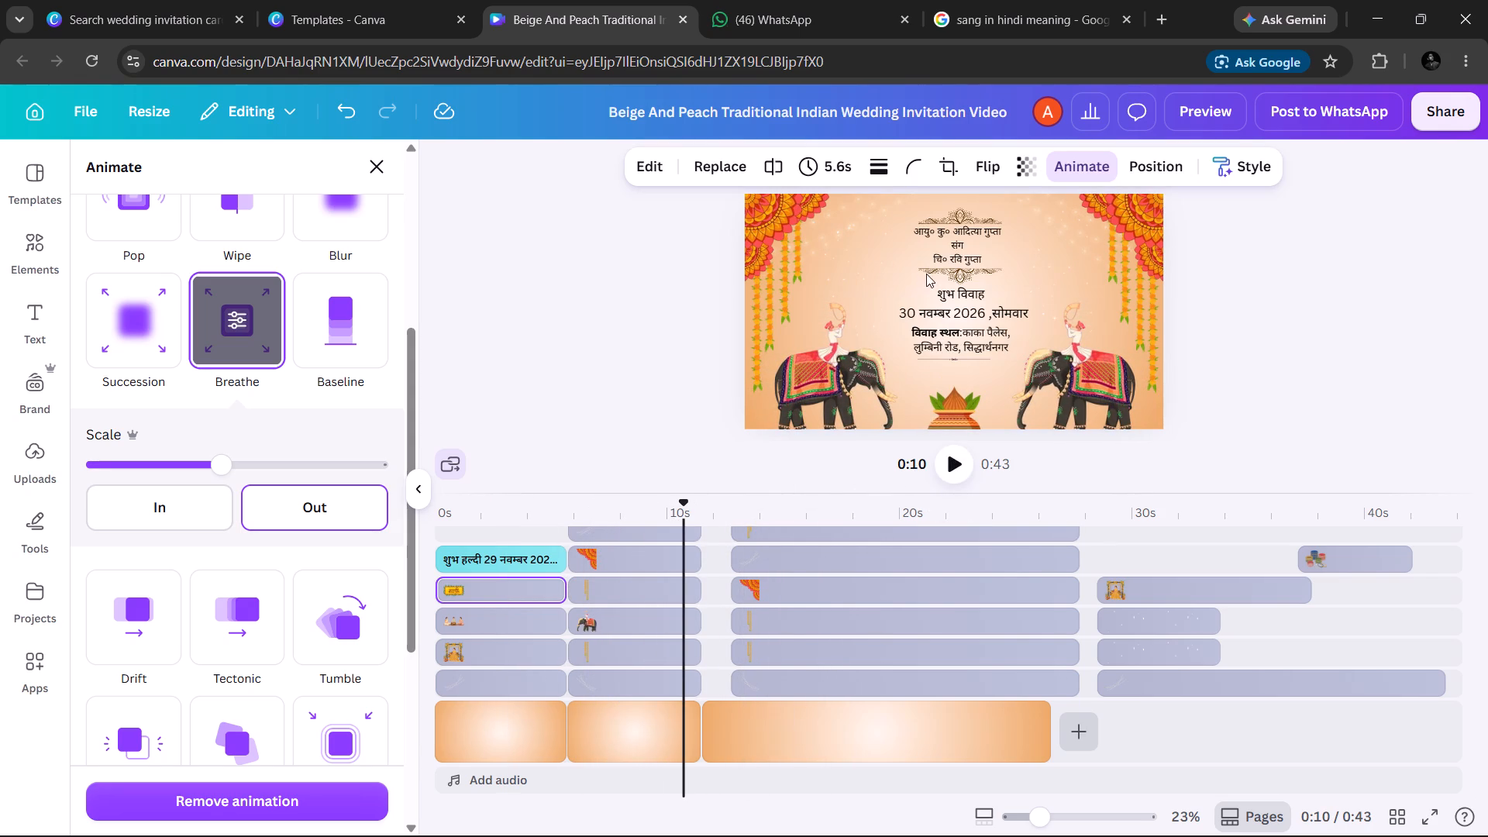
Try Roll and Skate on the couple's names text in the wedding details scene, and settle on the Bounce animation.
click(928, 239)
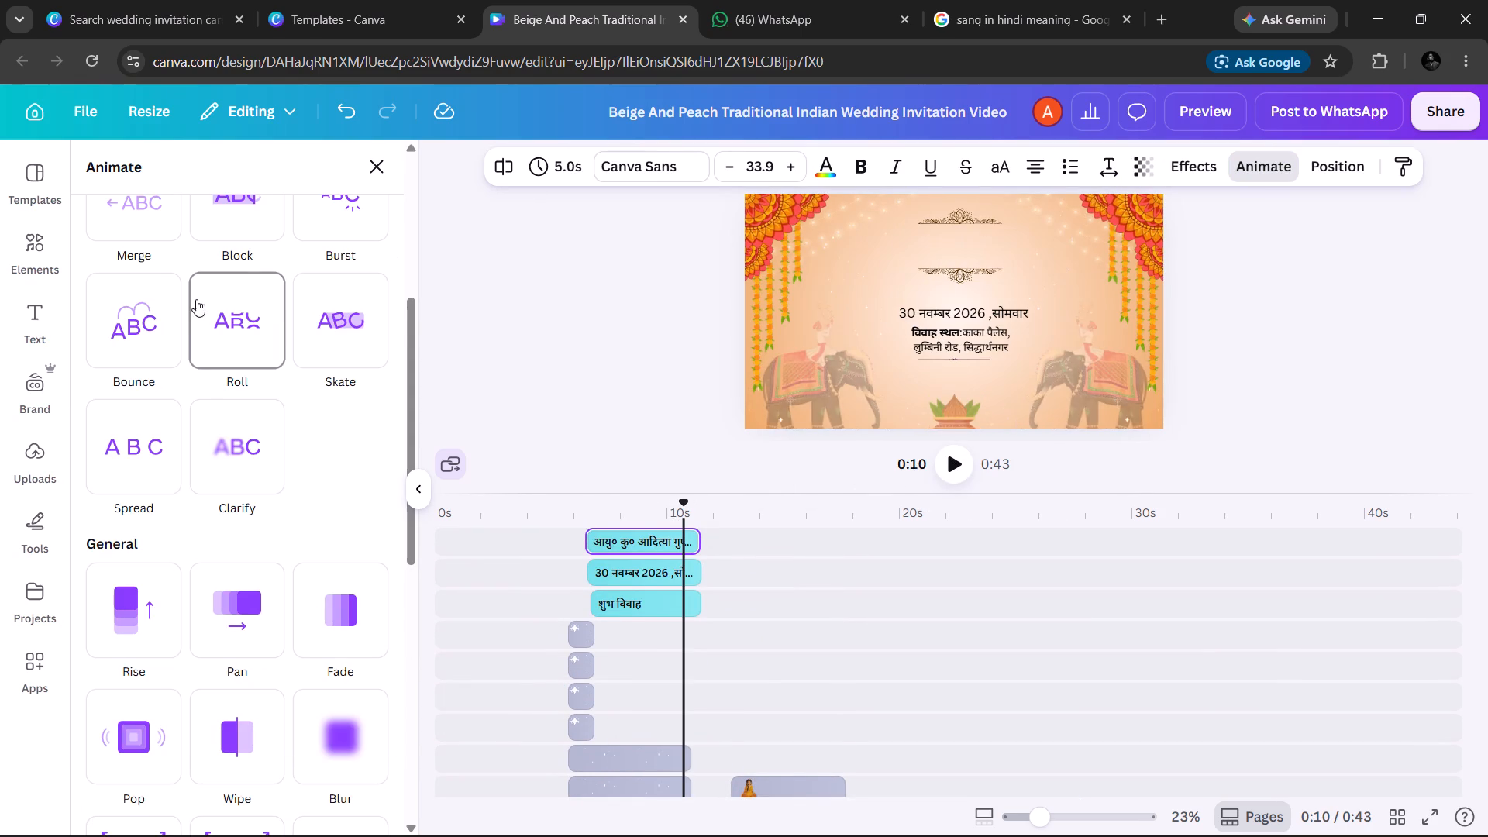
click(241, 306)
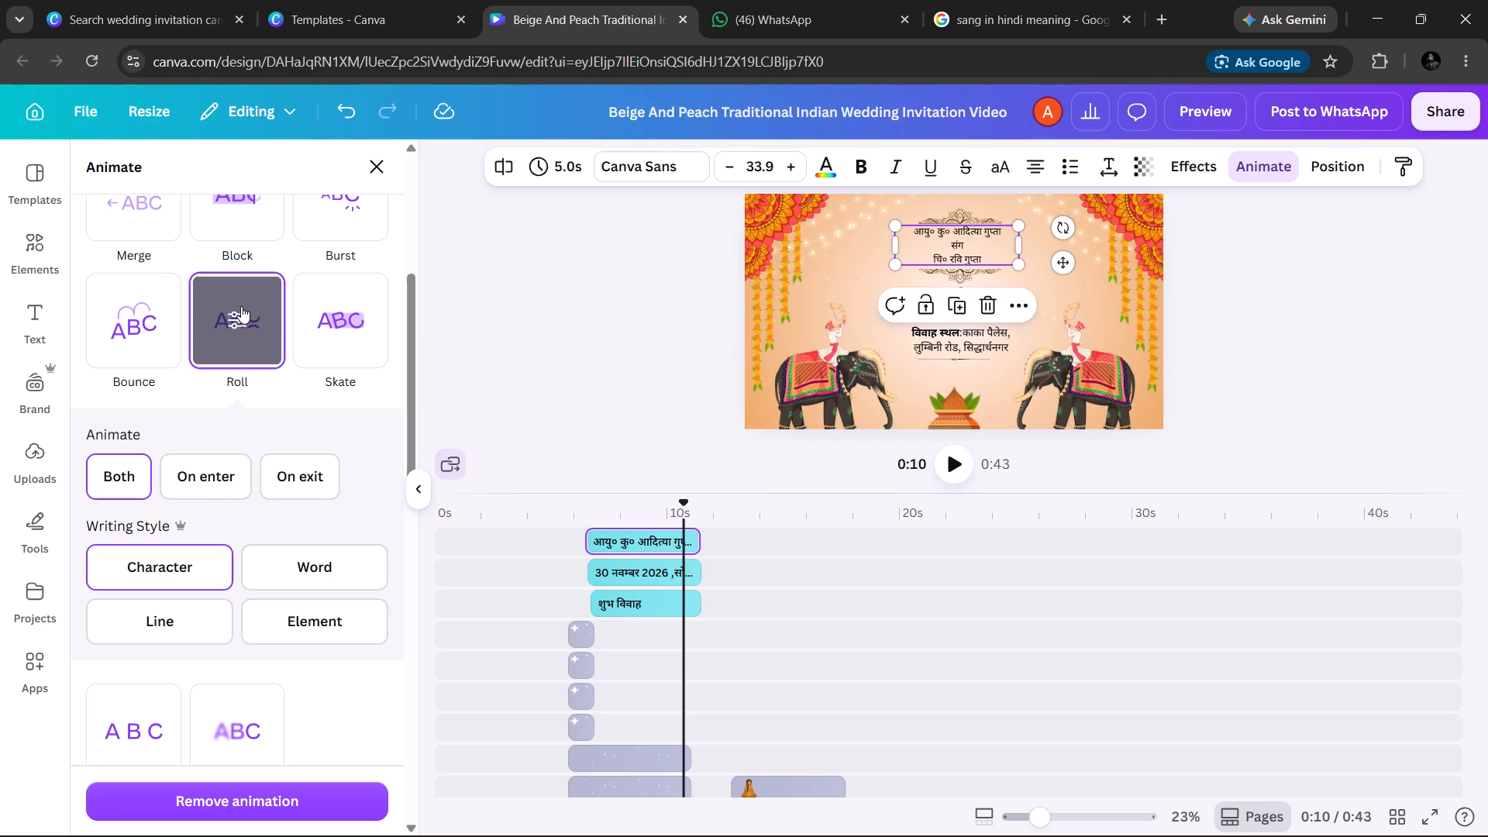
click(316, 316)
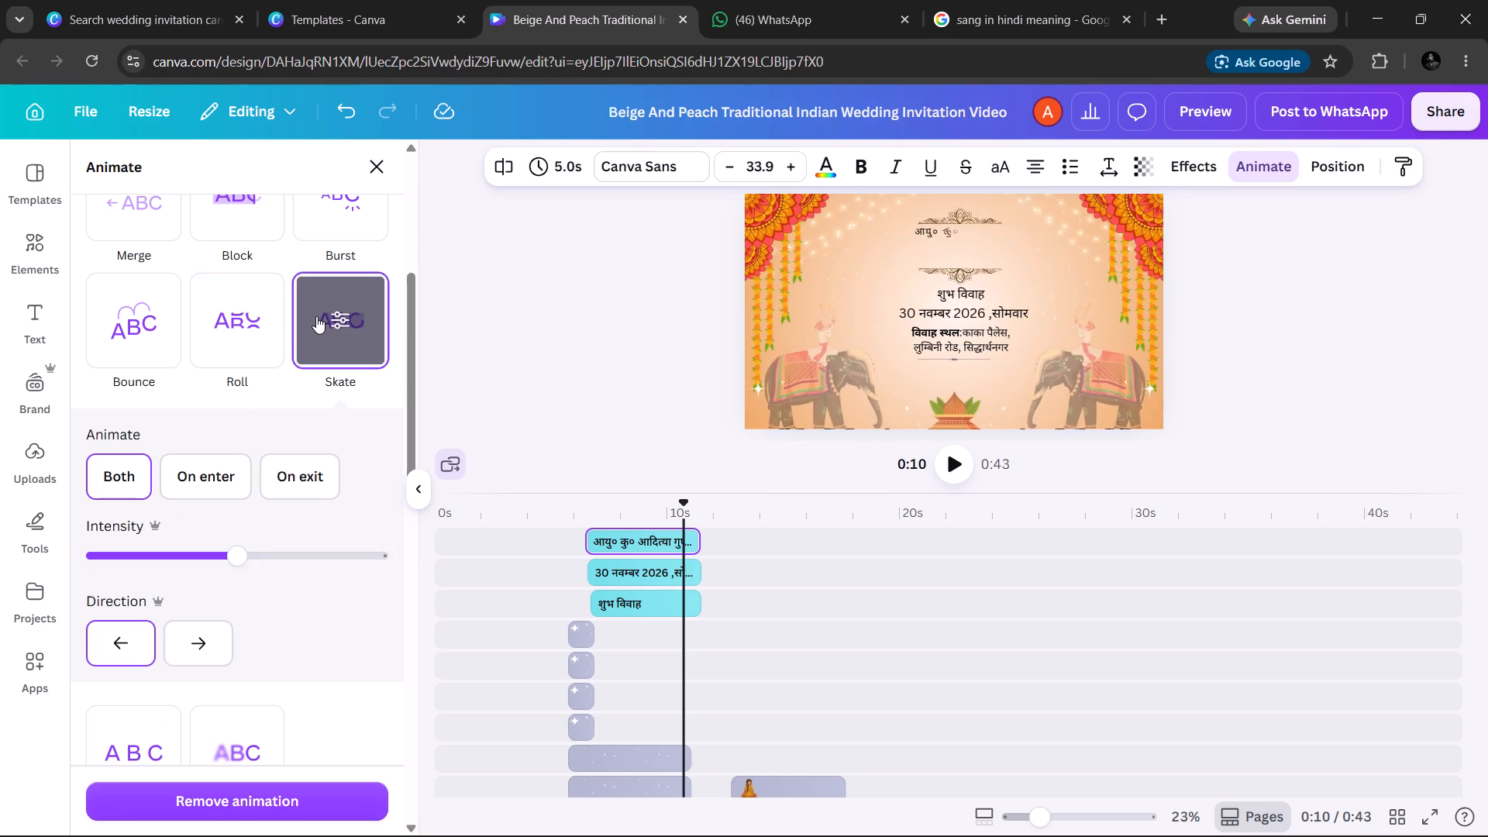
click(162, 332)
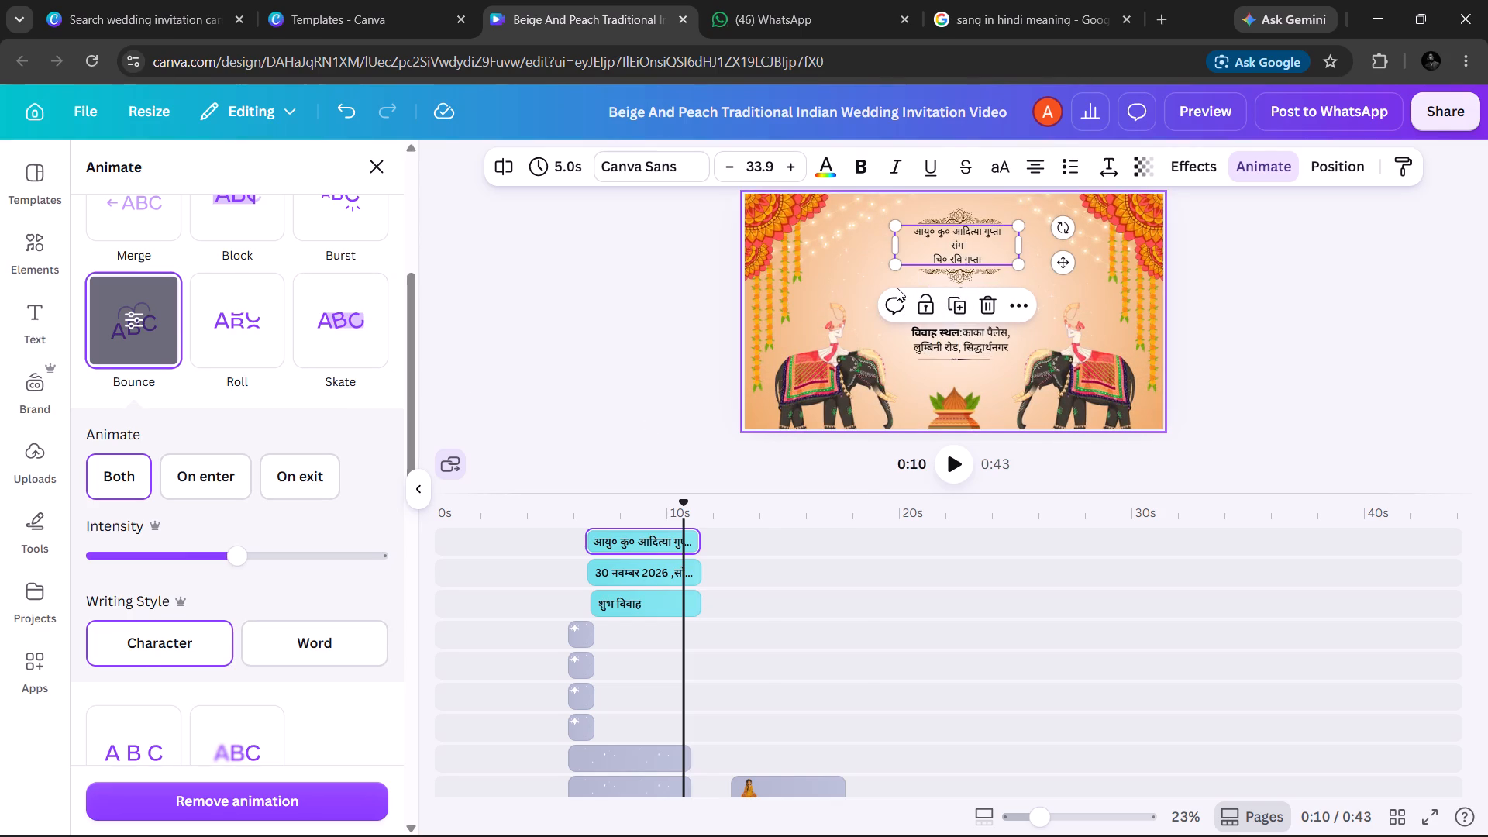
Try Rise, Pan and Block on the शुभ विवाह text in the wedding details scene, and settle on the Burst animation.
click(859, 272)
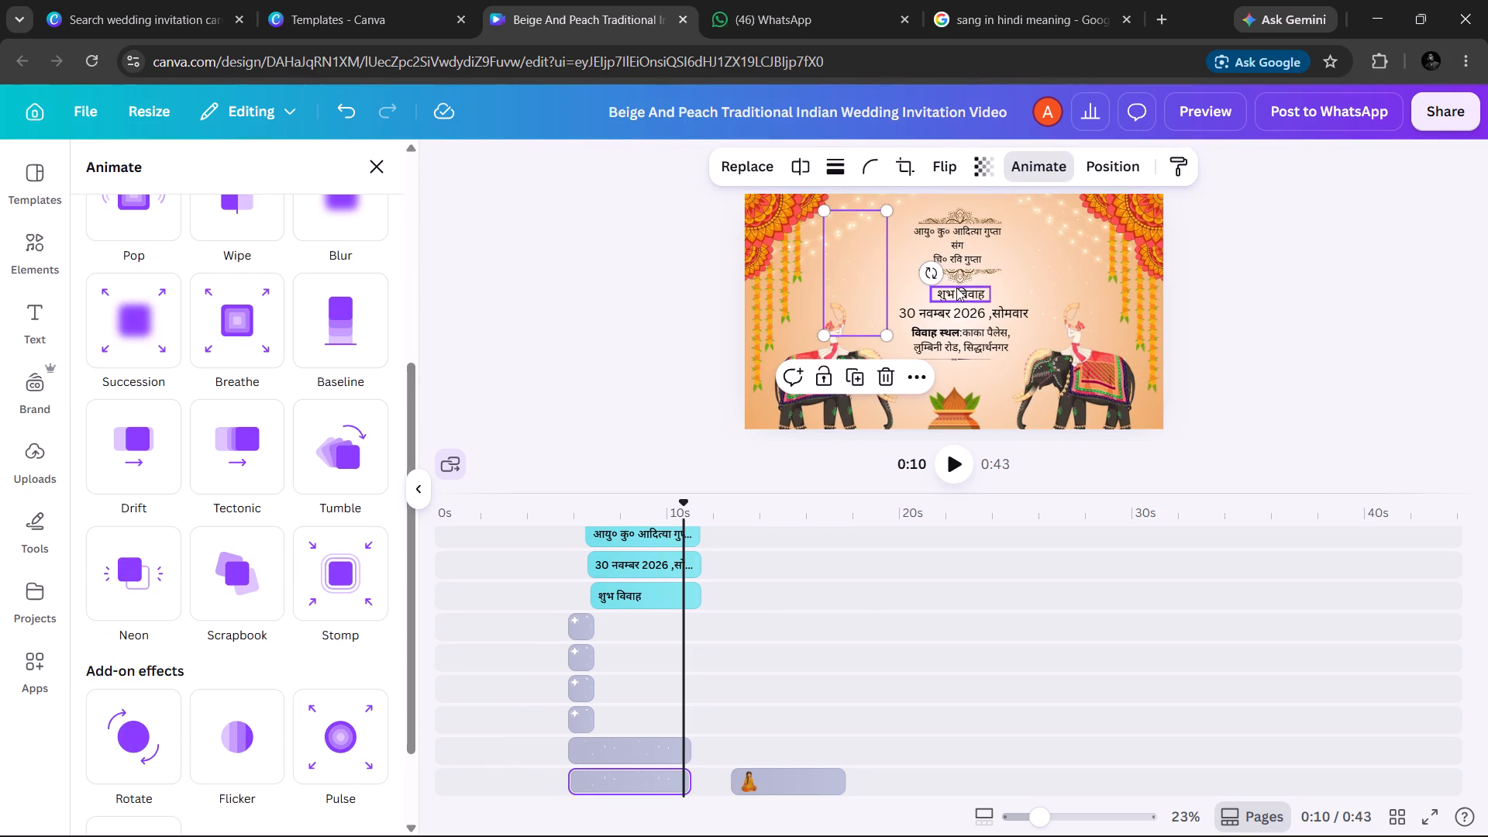
click(956, 288)
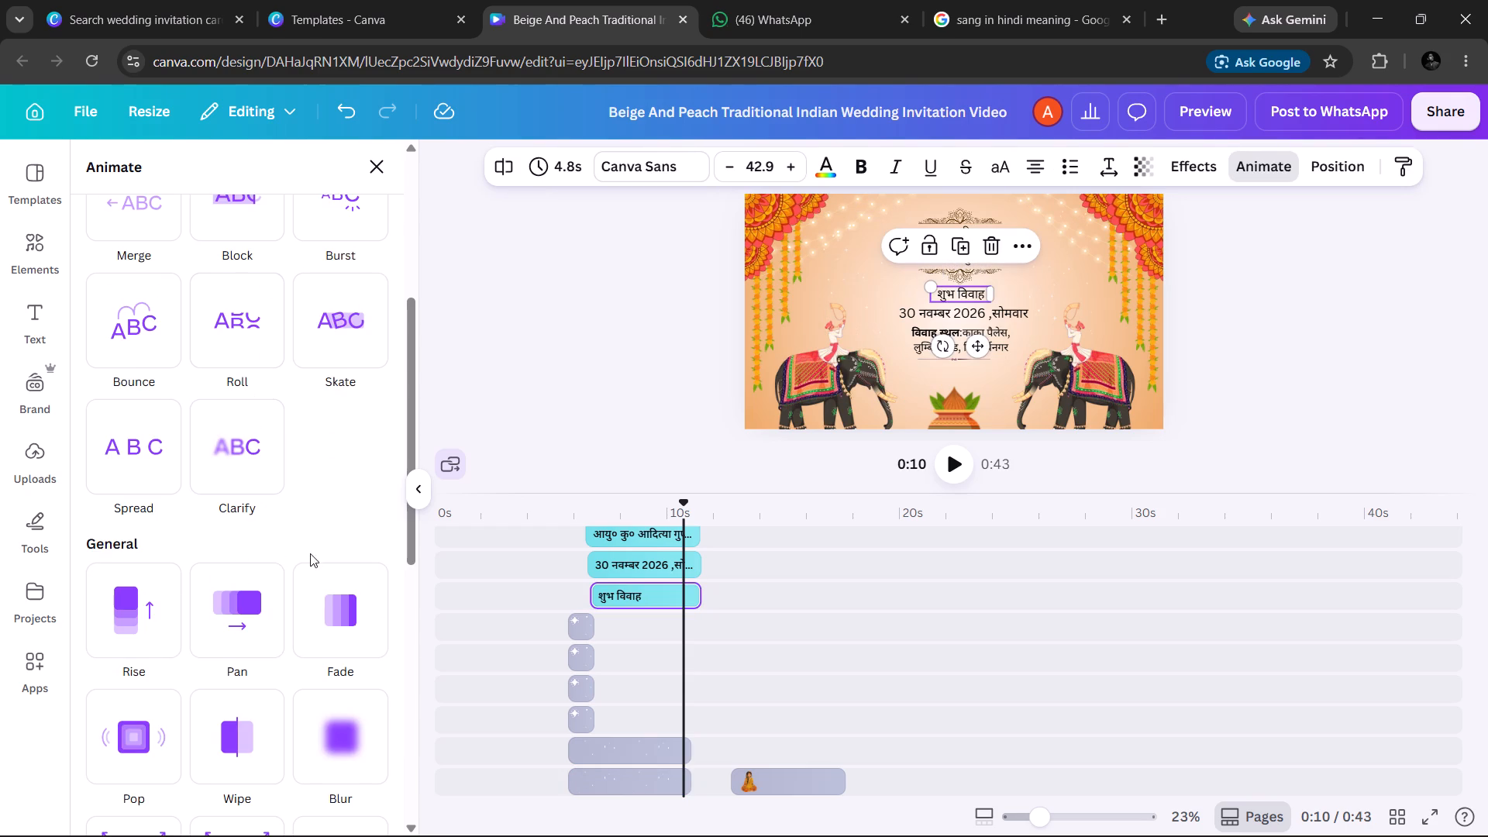
click(144, 601)
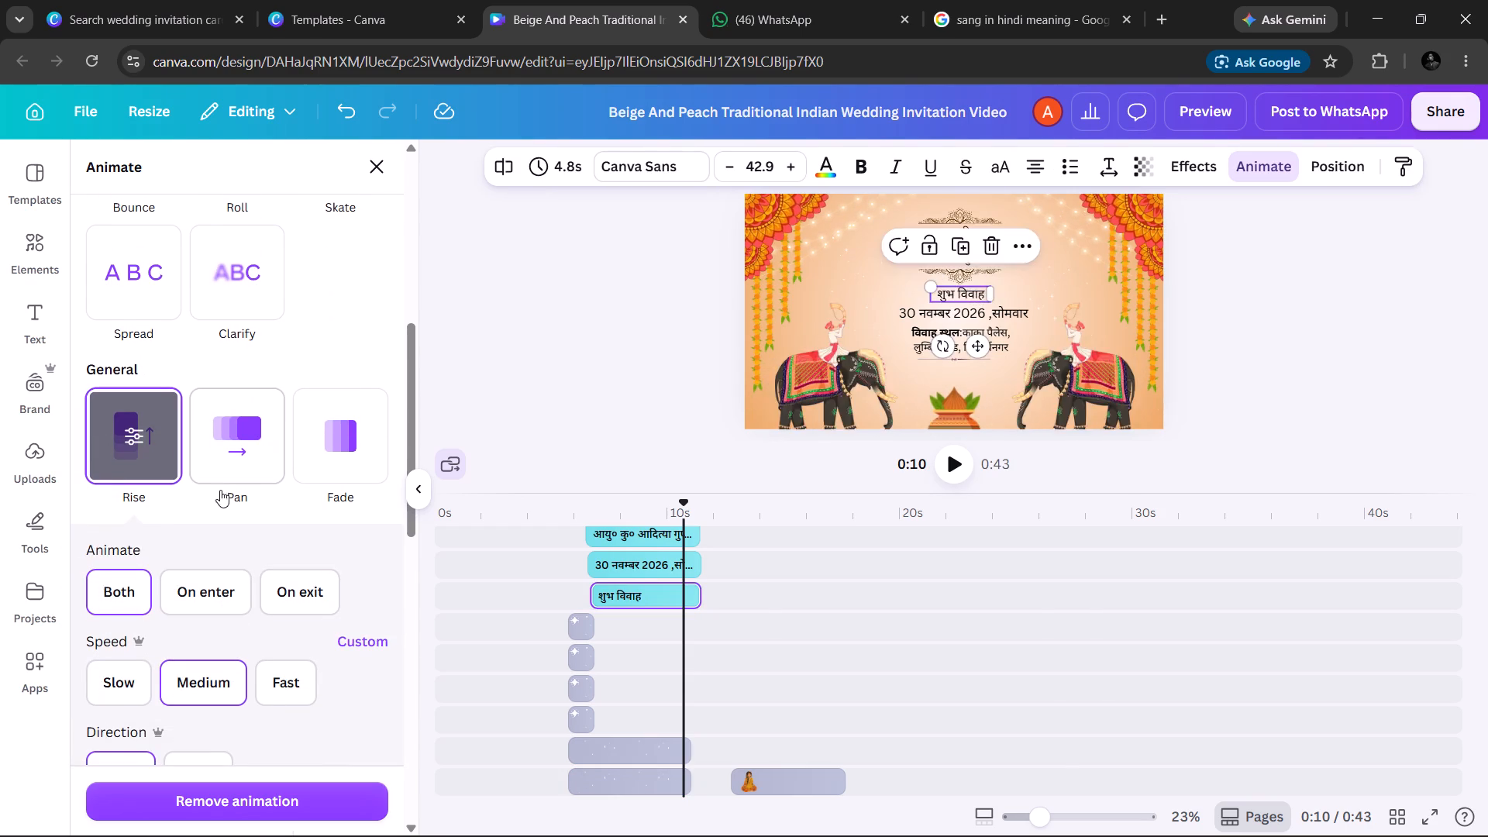
click(215, 468)
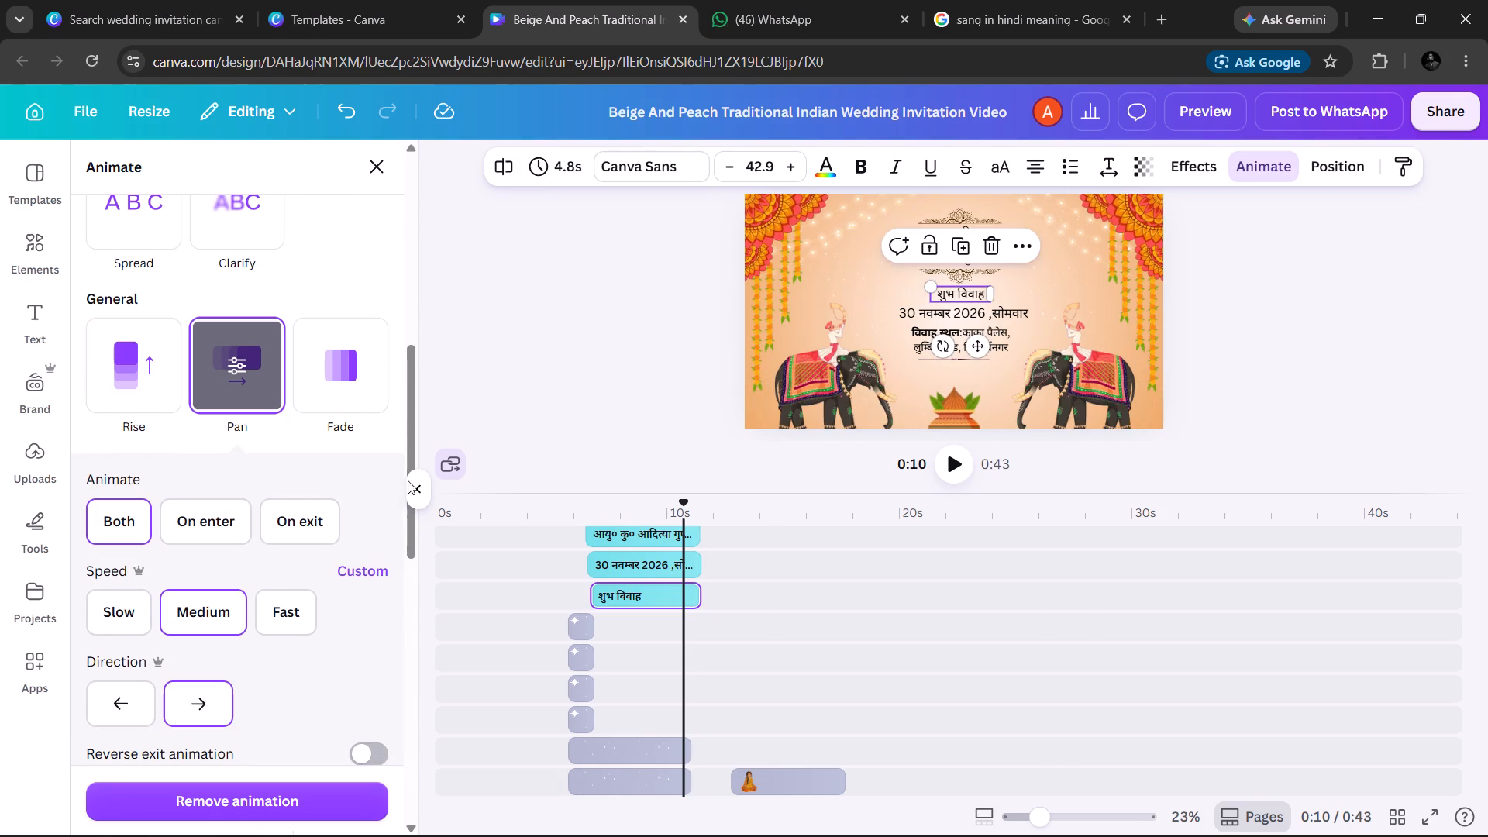
drag(407, 449, 404, 401)
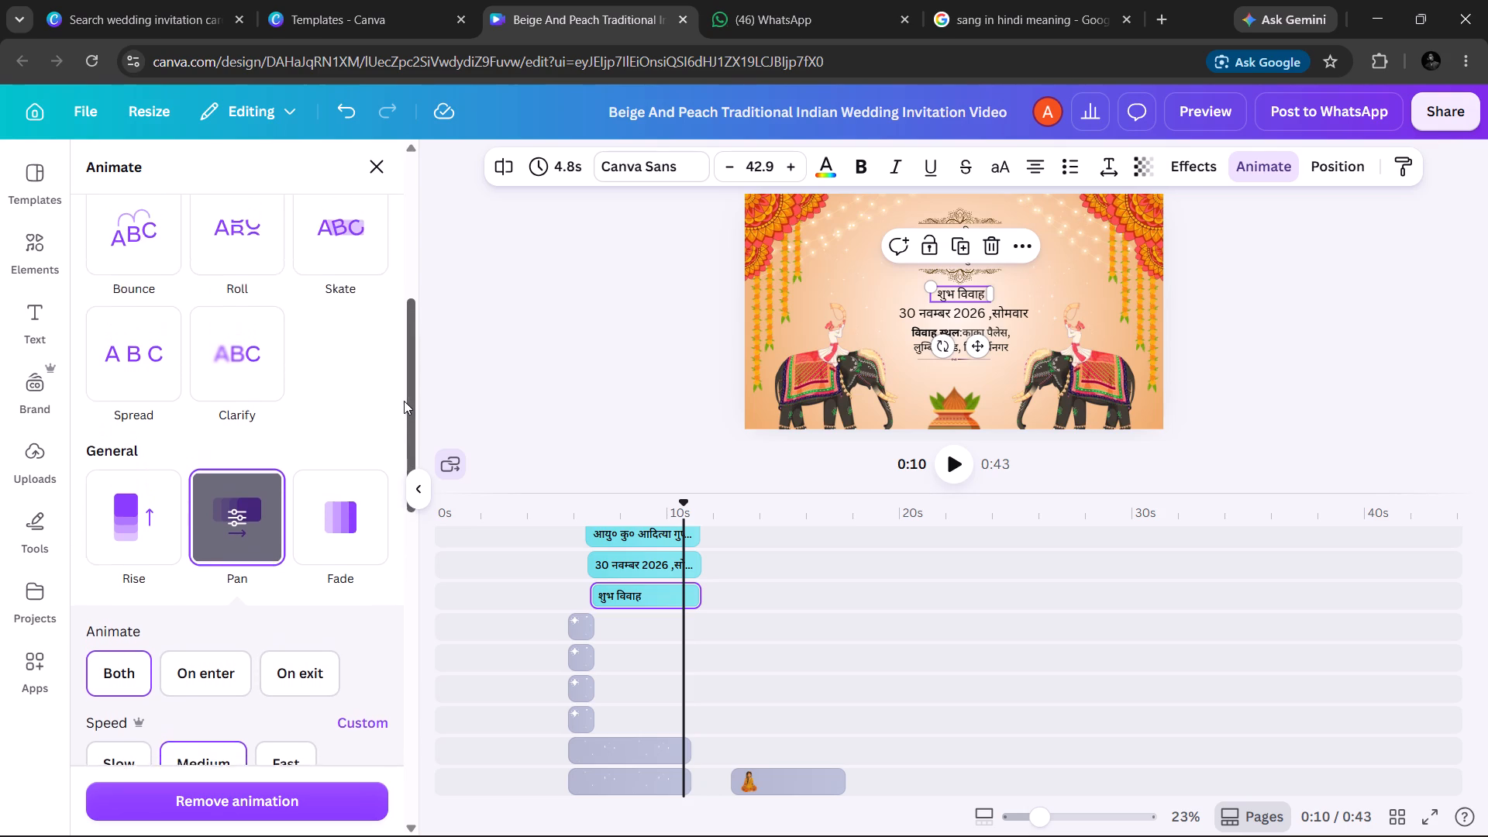
drag(404, 401, 385, 324)
click(246, 372)
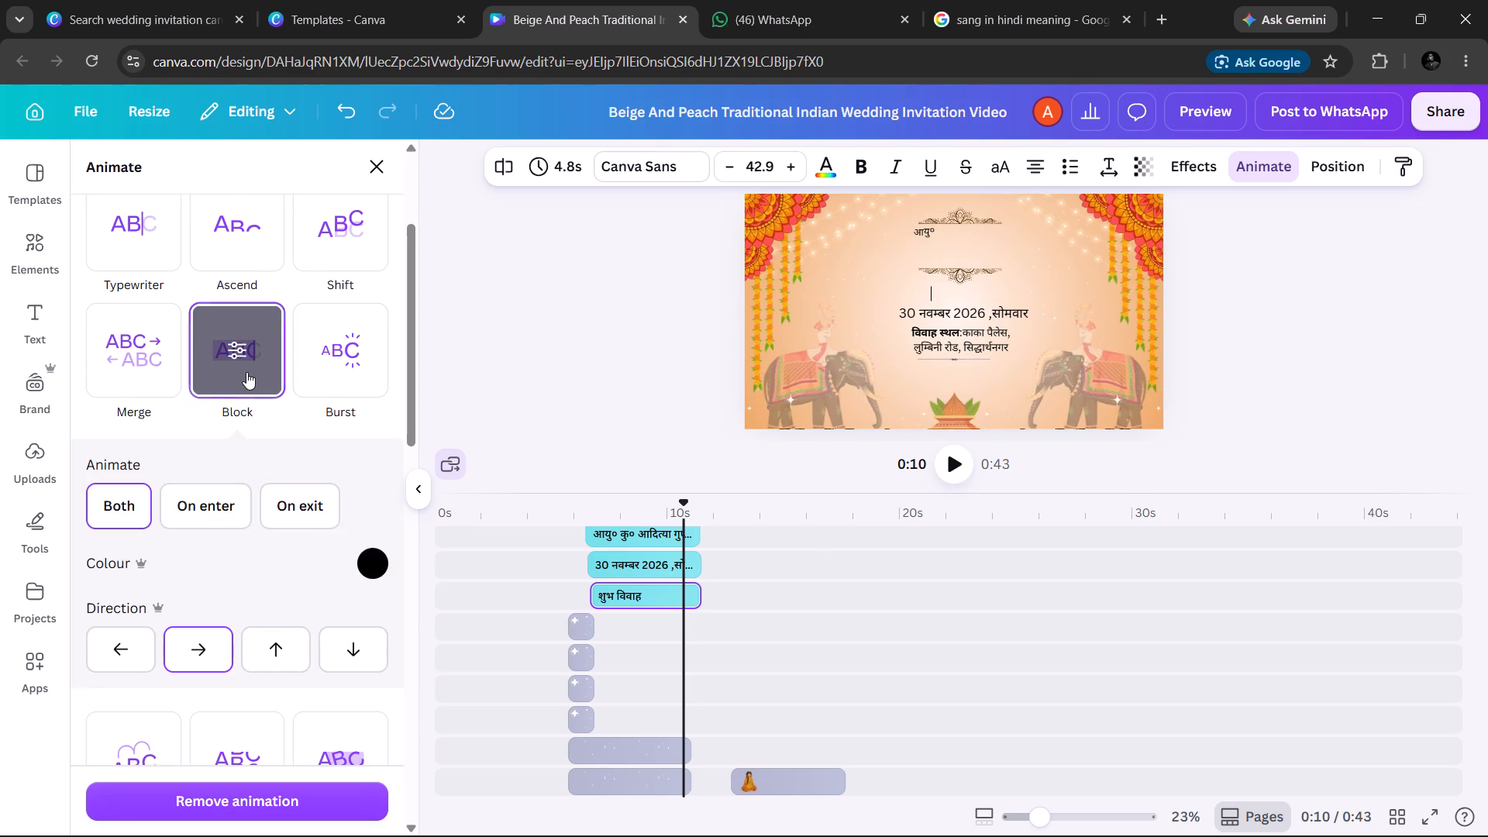
click(322, 373)
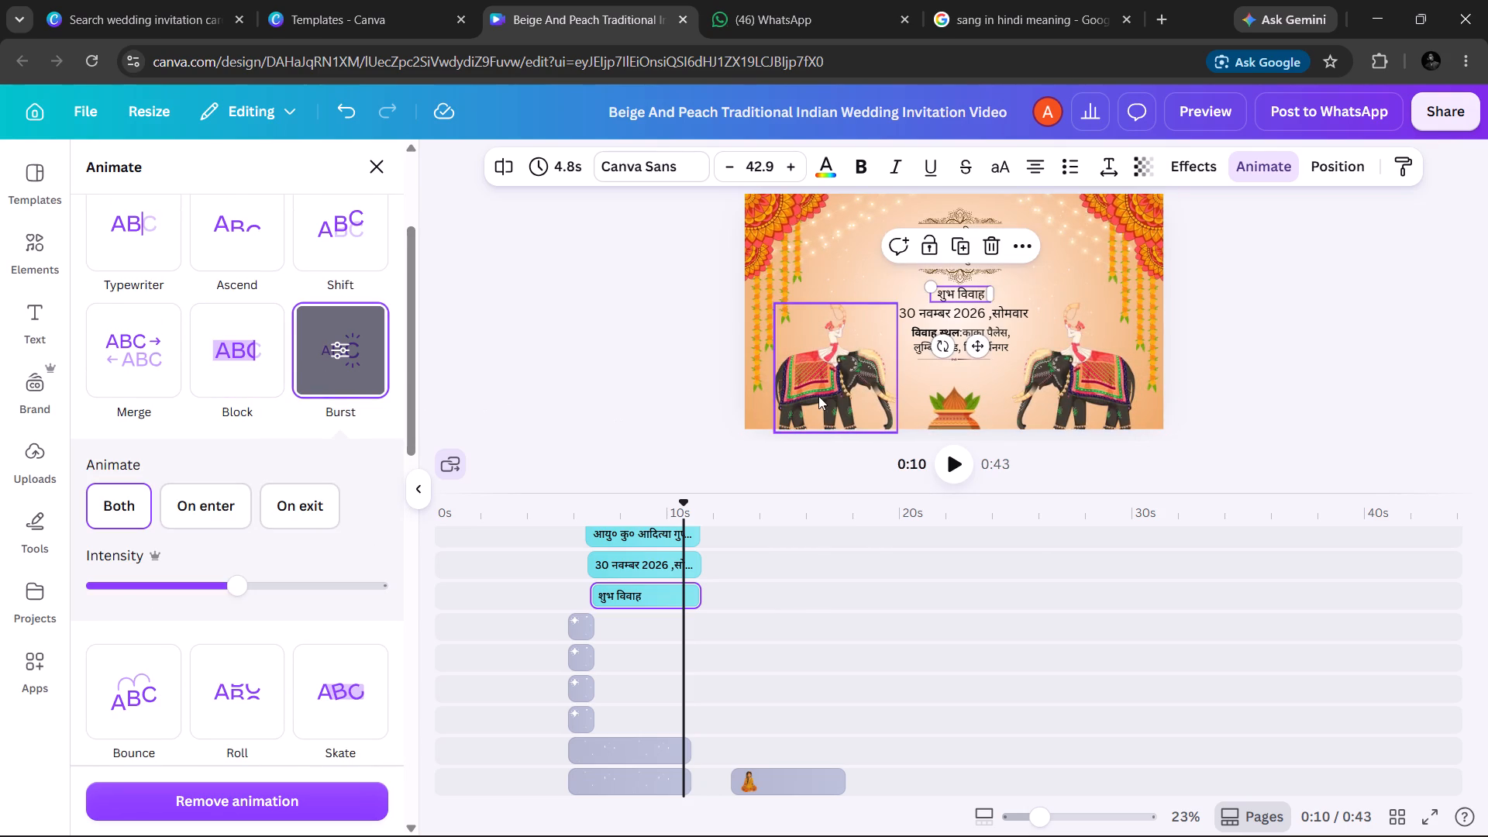
Apply the Burst animation to the 30 नवम्बर 2026 ,सोमवार date text in the wedding details scene.
click(903, 317)
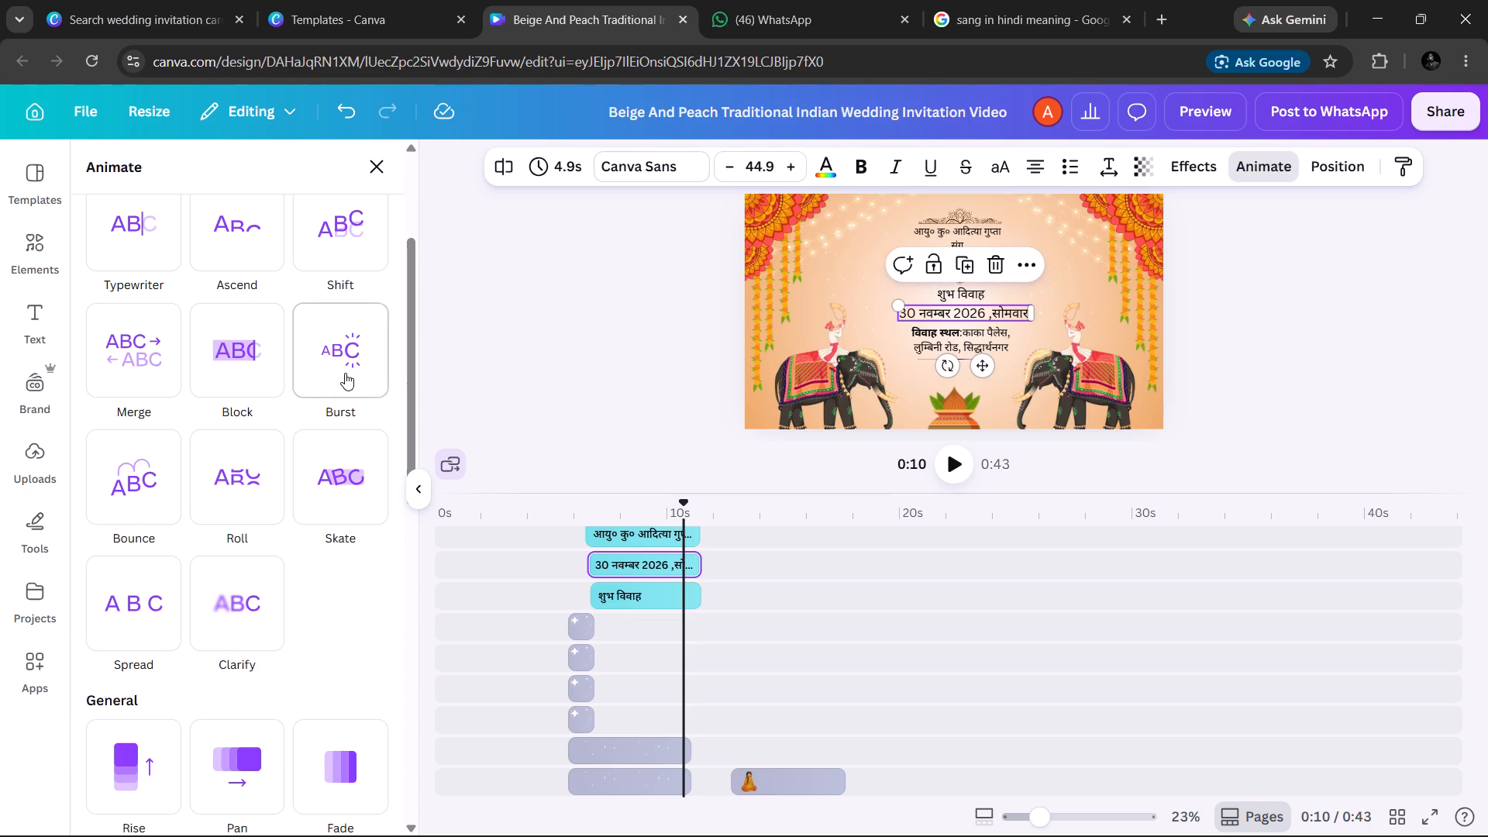
click(345, 373)
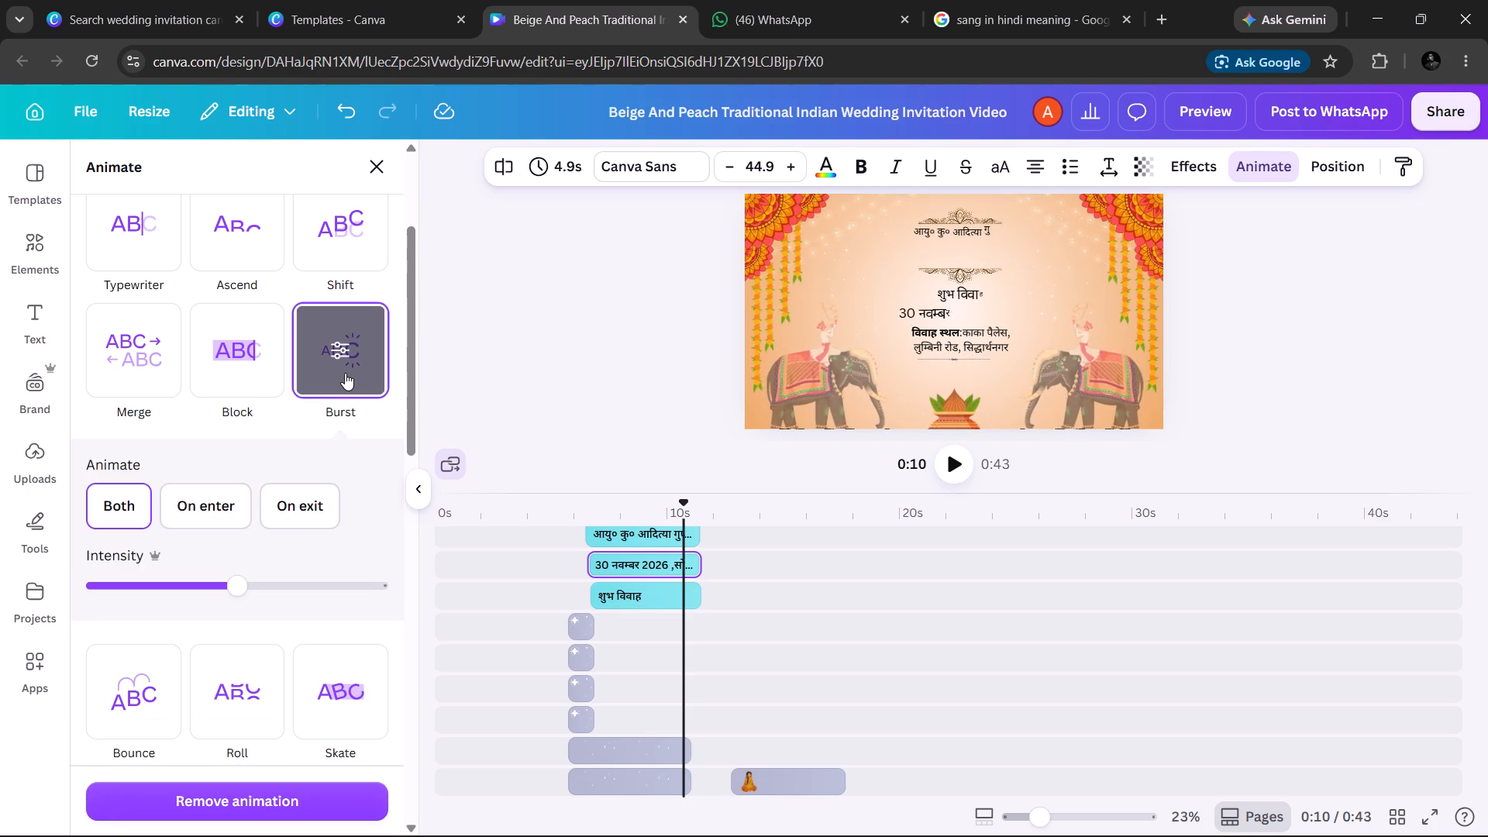
click(345, 373)
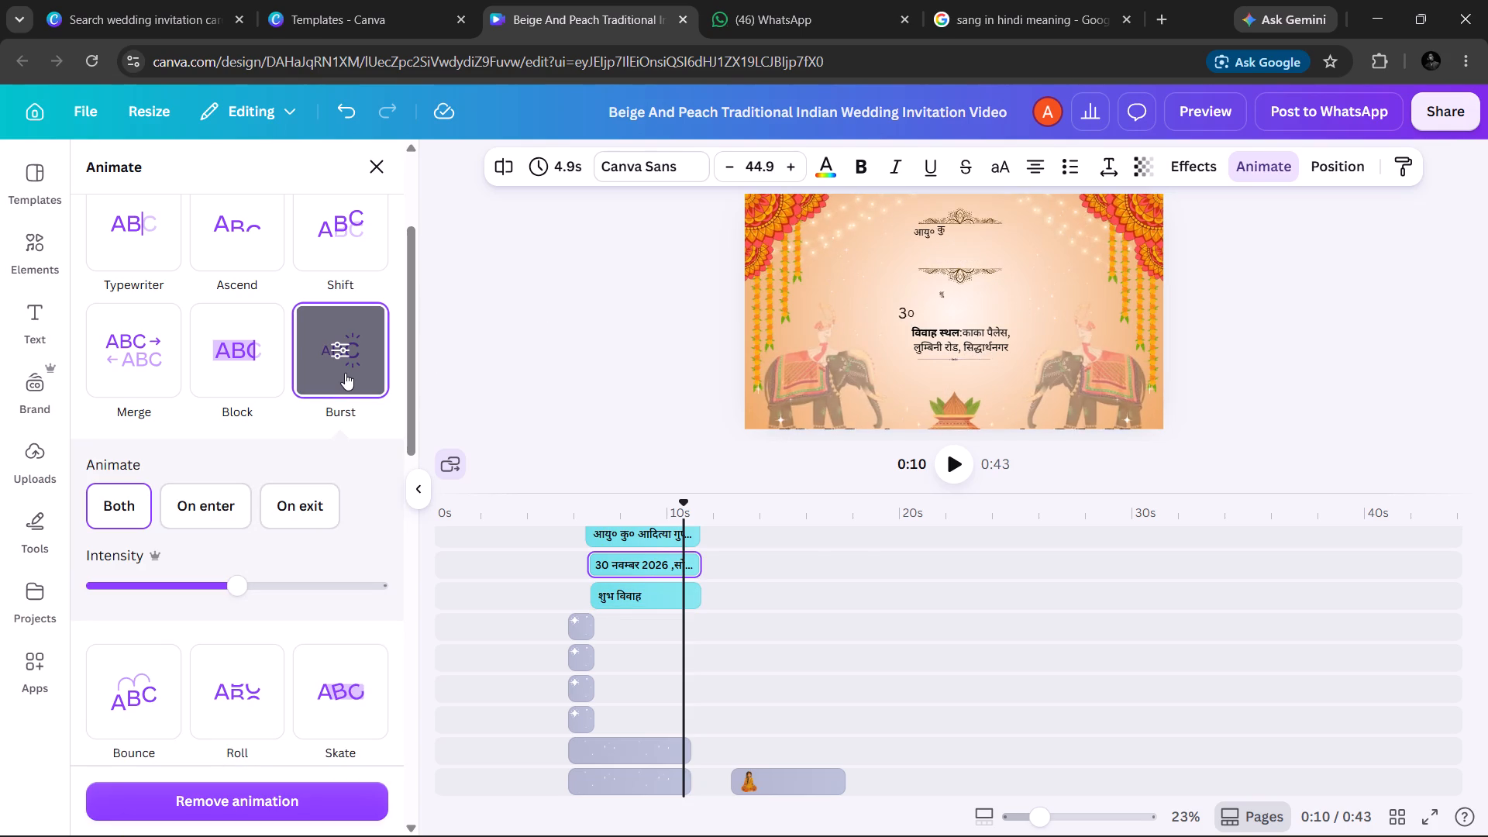
drag(412, 380, 415, 434)
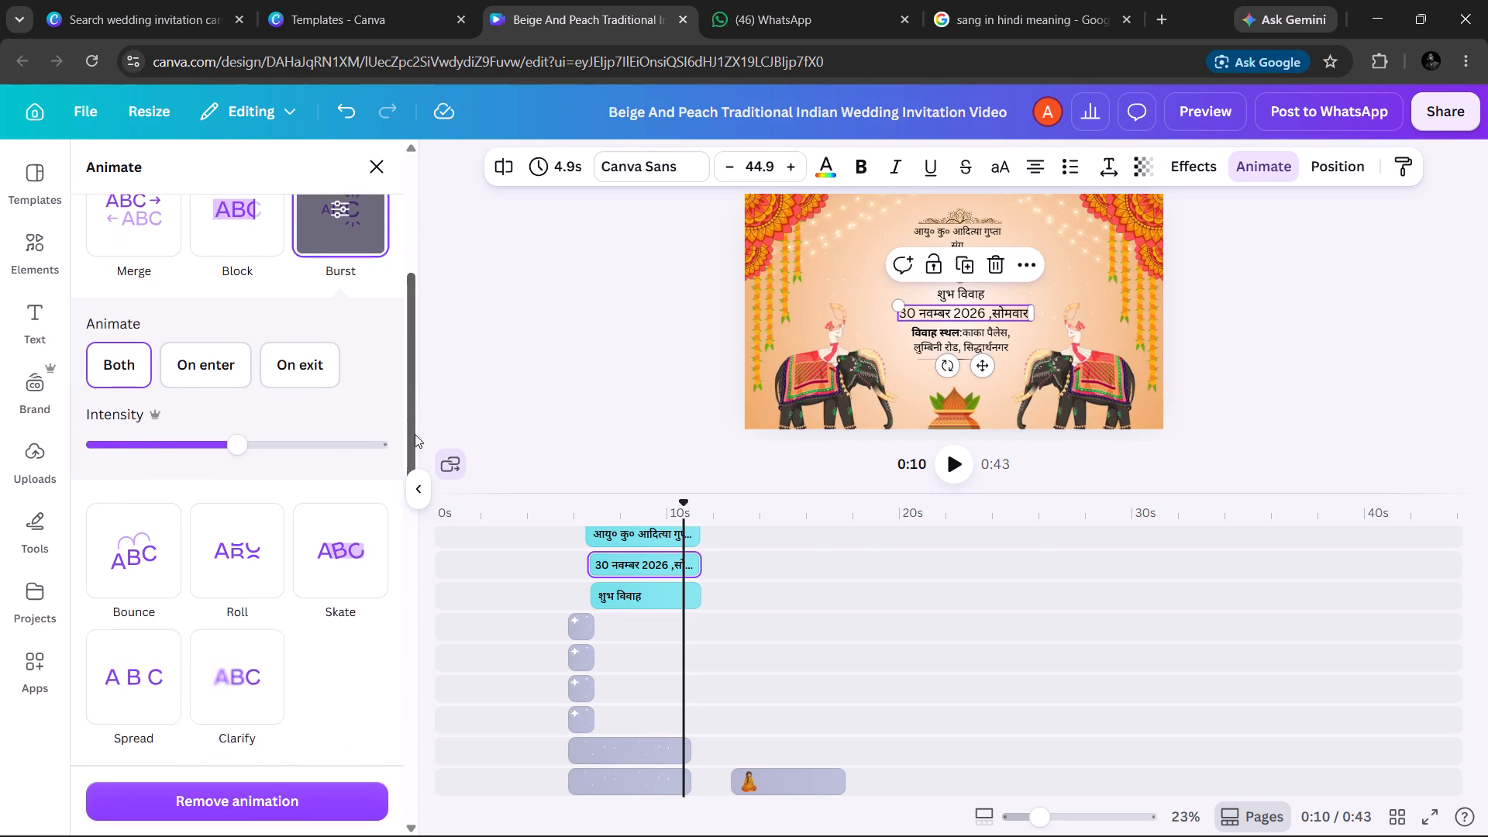
drag(415, 434, 408, 551)
drag(408, 551, 402, 687)
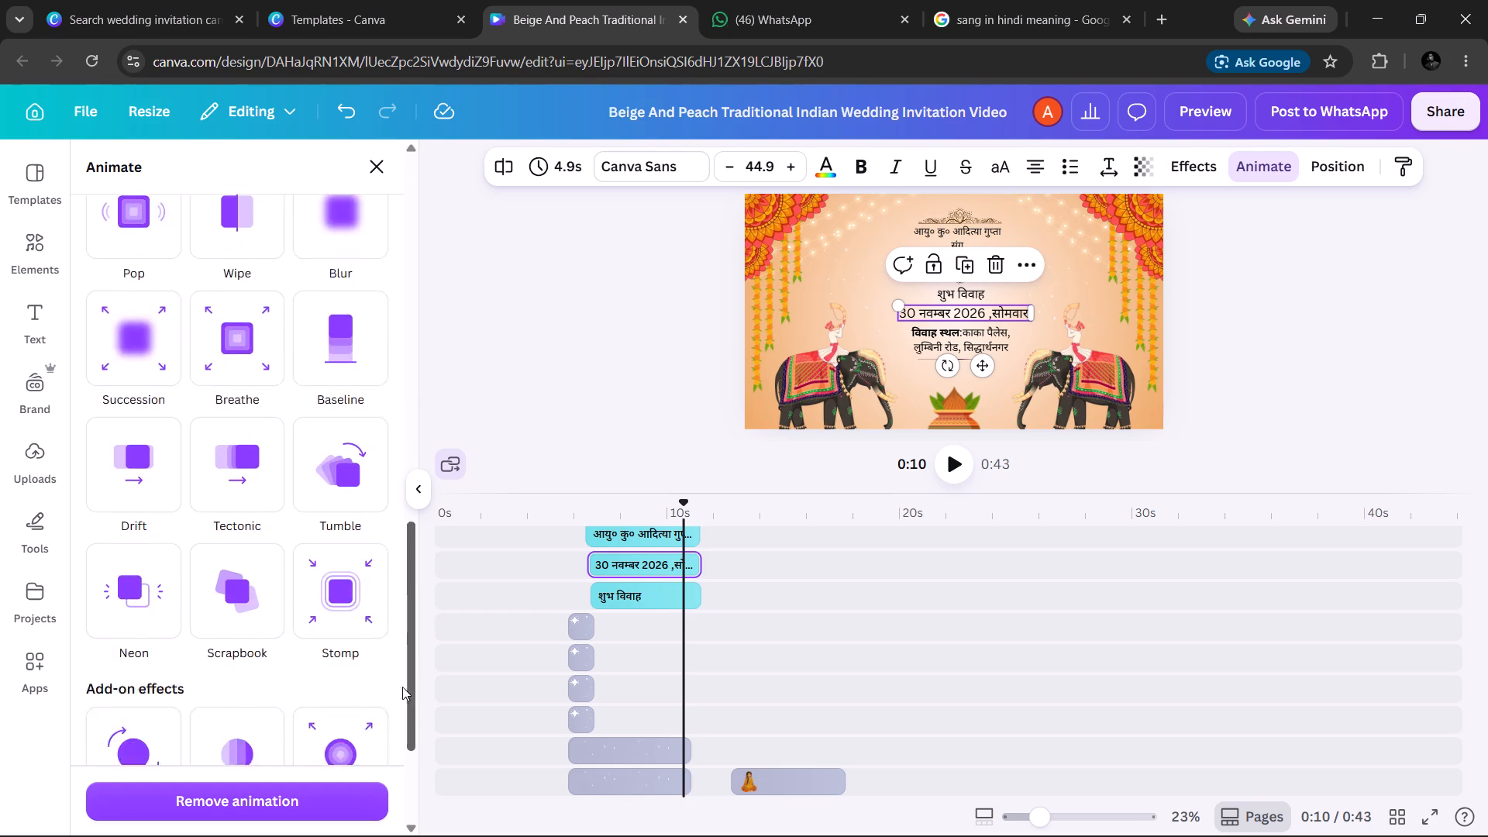
drag(402, 687, 388, 381)
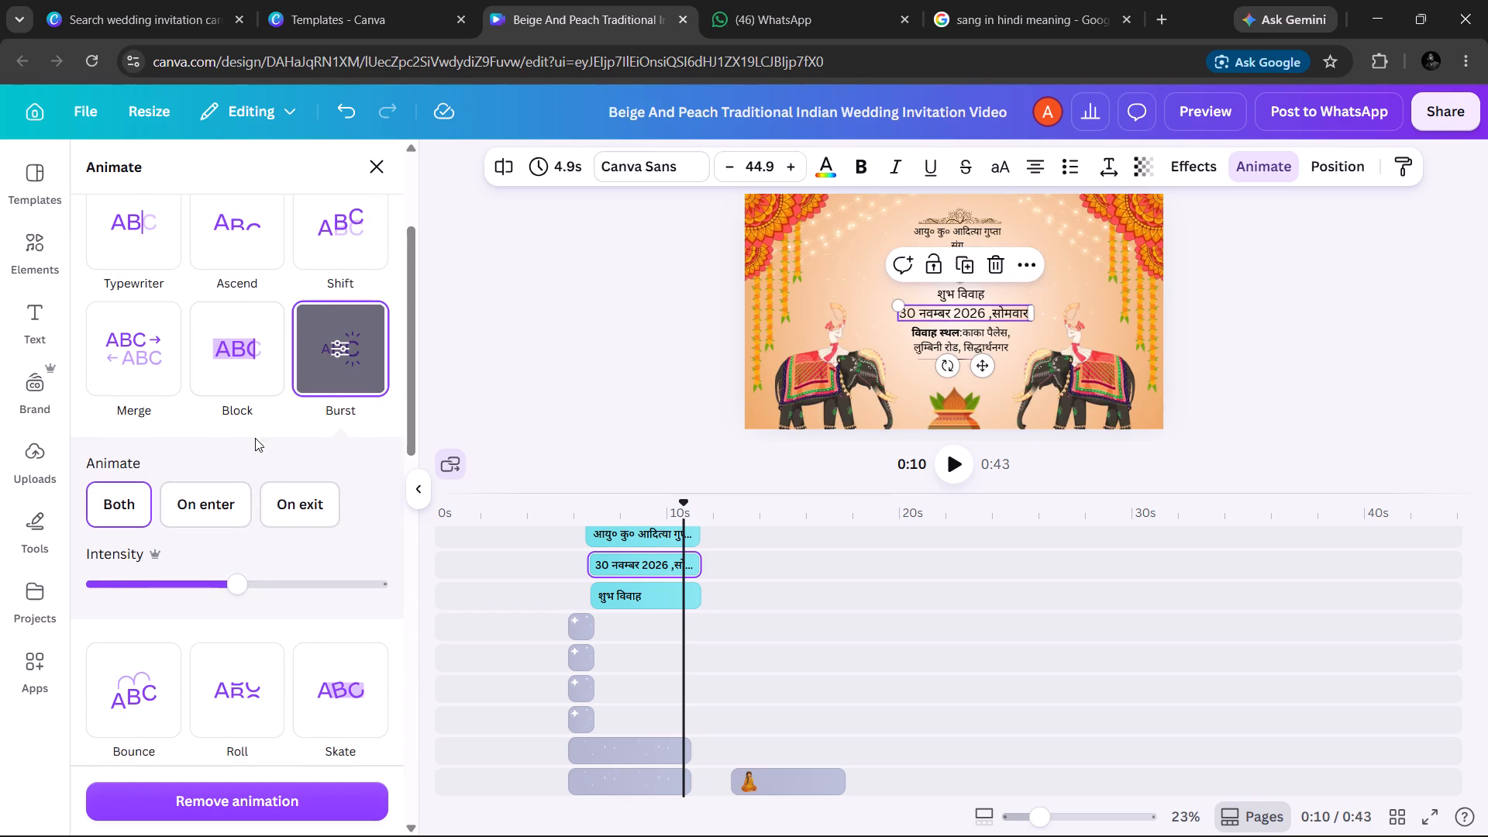
Lower the date text's Burst intensity to nearly the minimum, trying On exit and keeping it animated on both enter and exit.
drag(239, 582, 237, 583)
drag(237, 583, 171, 615)
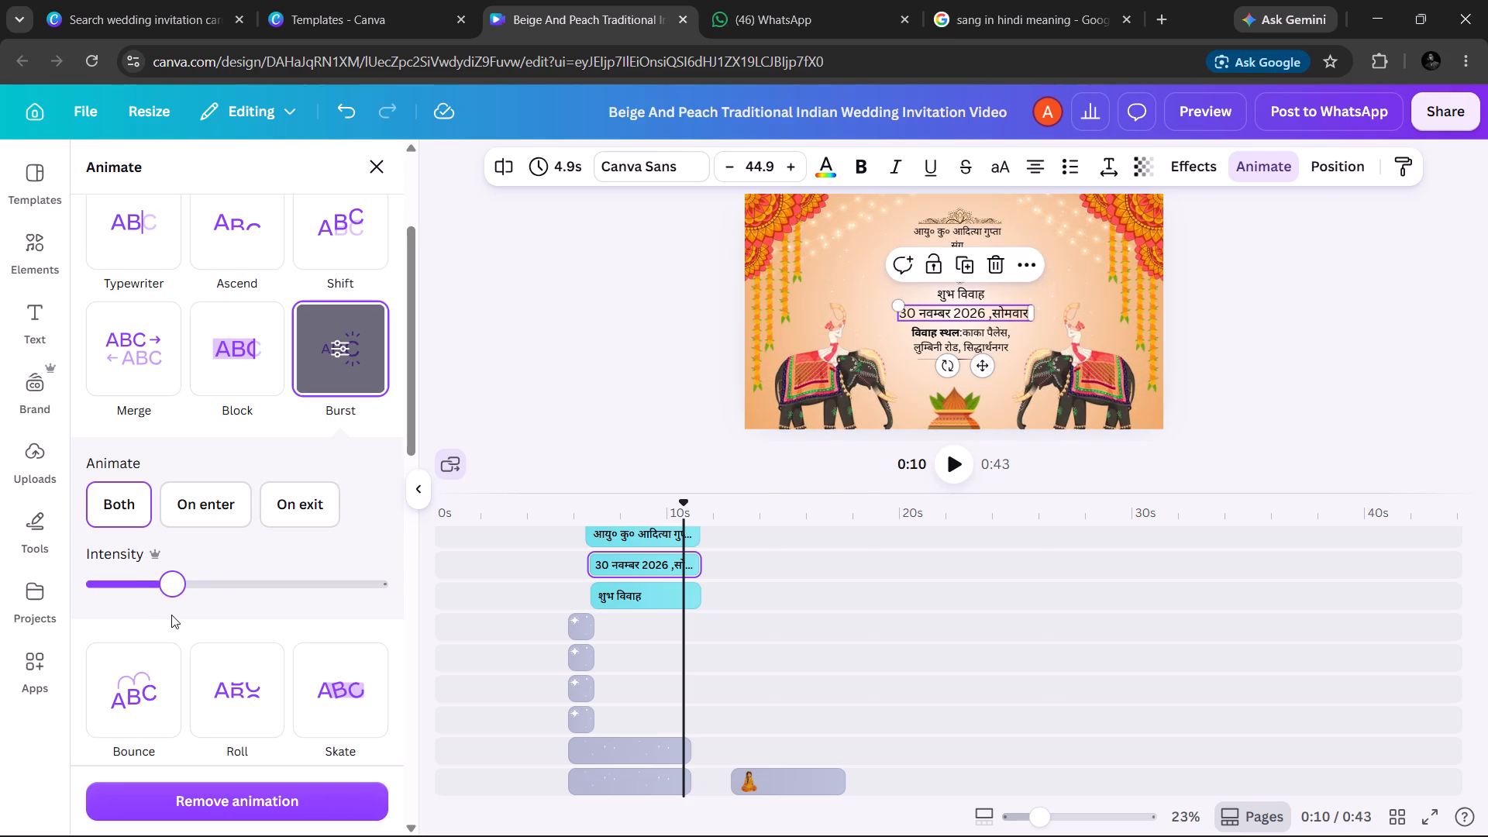
drag(176, 591, 146, 598)
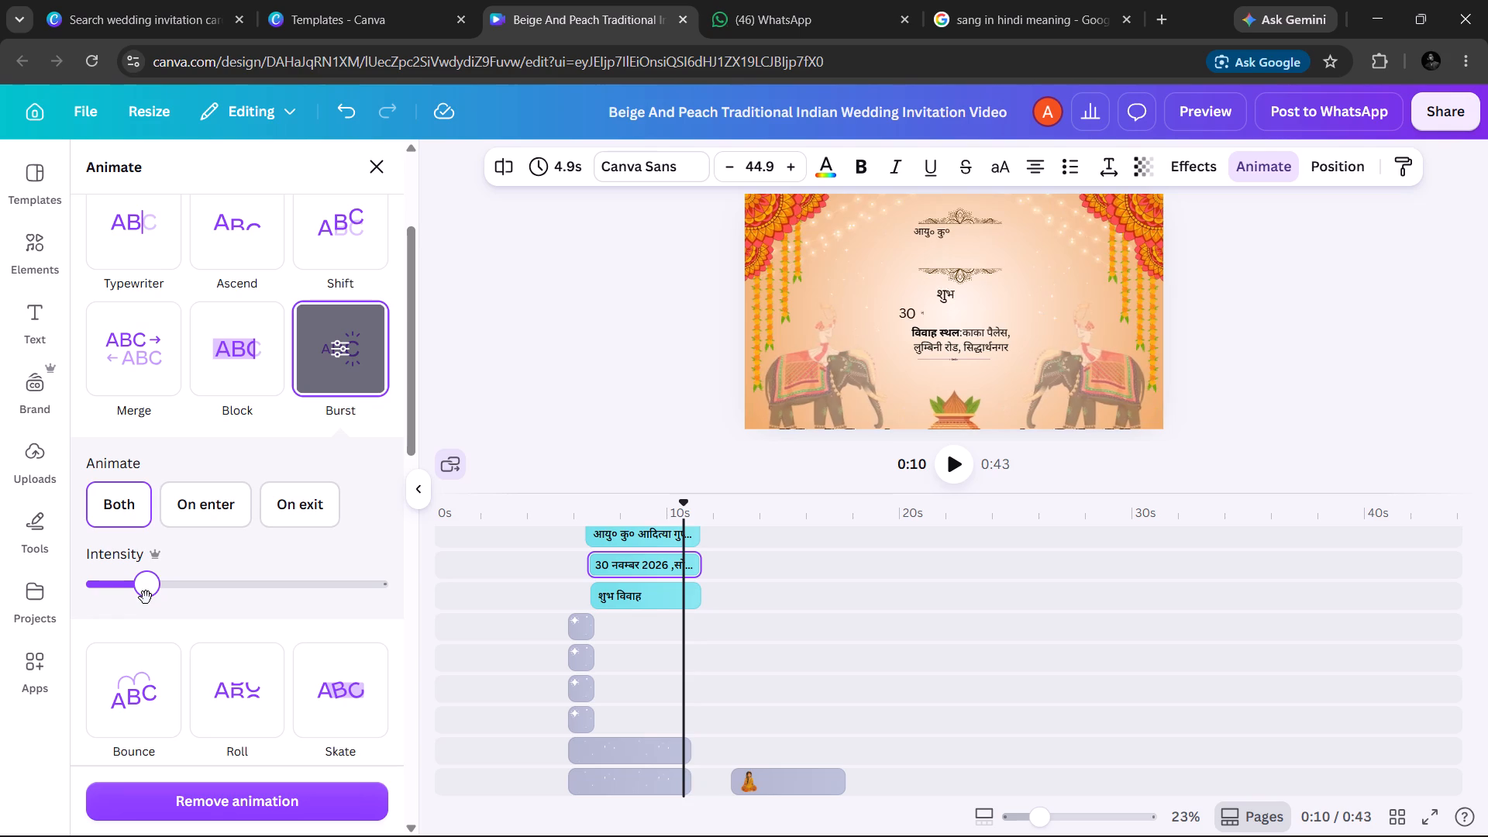
click(277, 506)
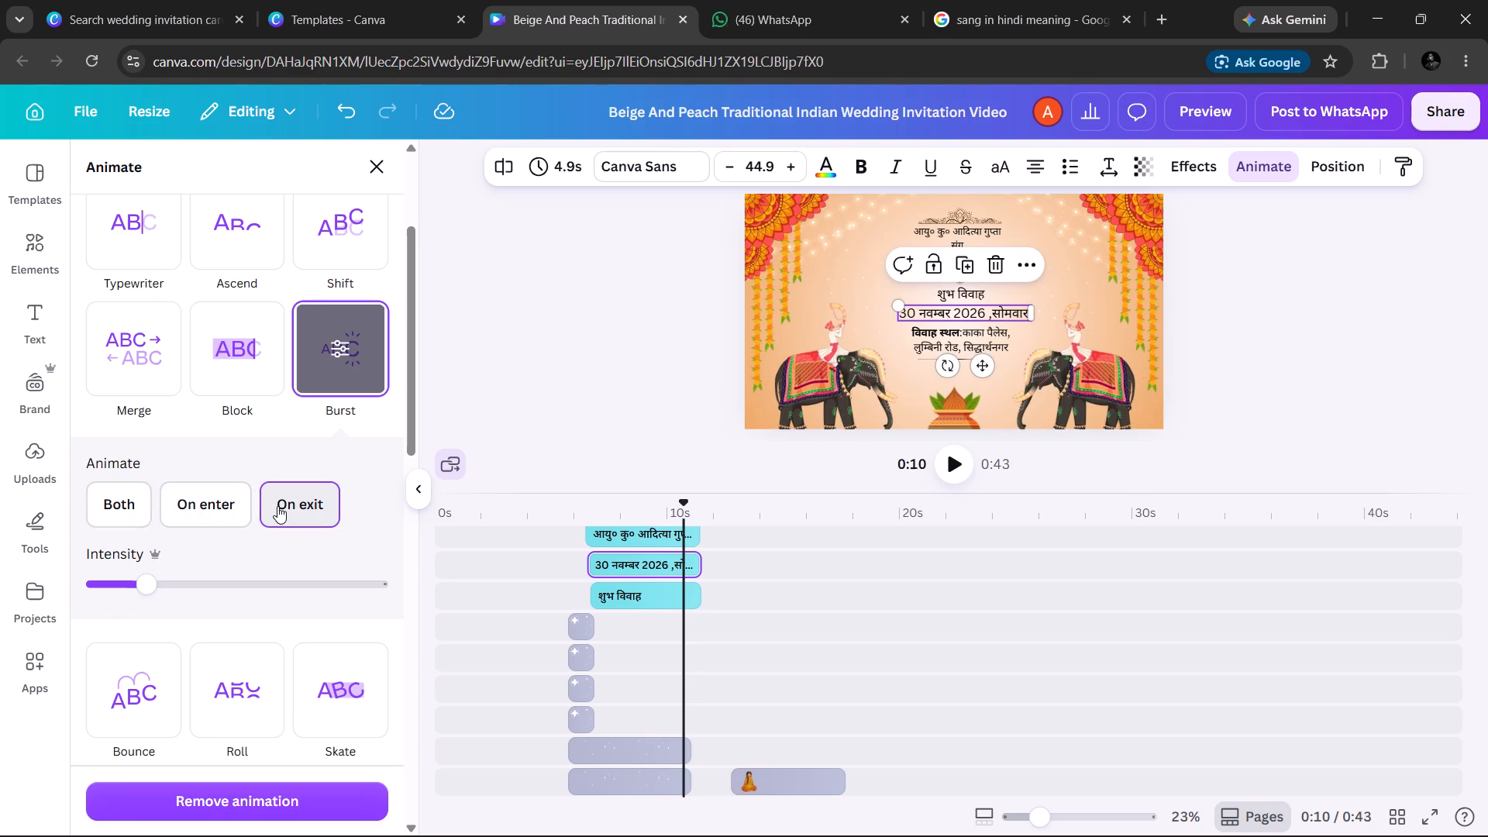
click(117, 519)
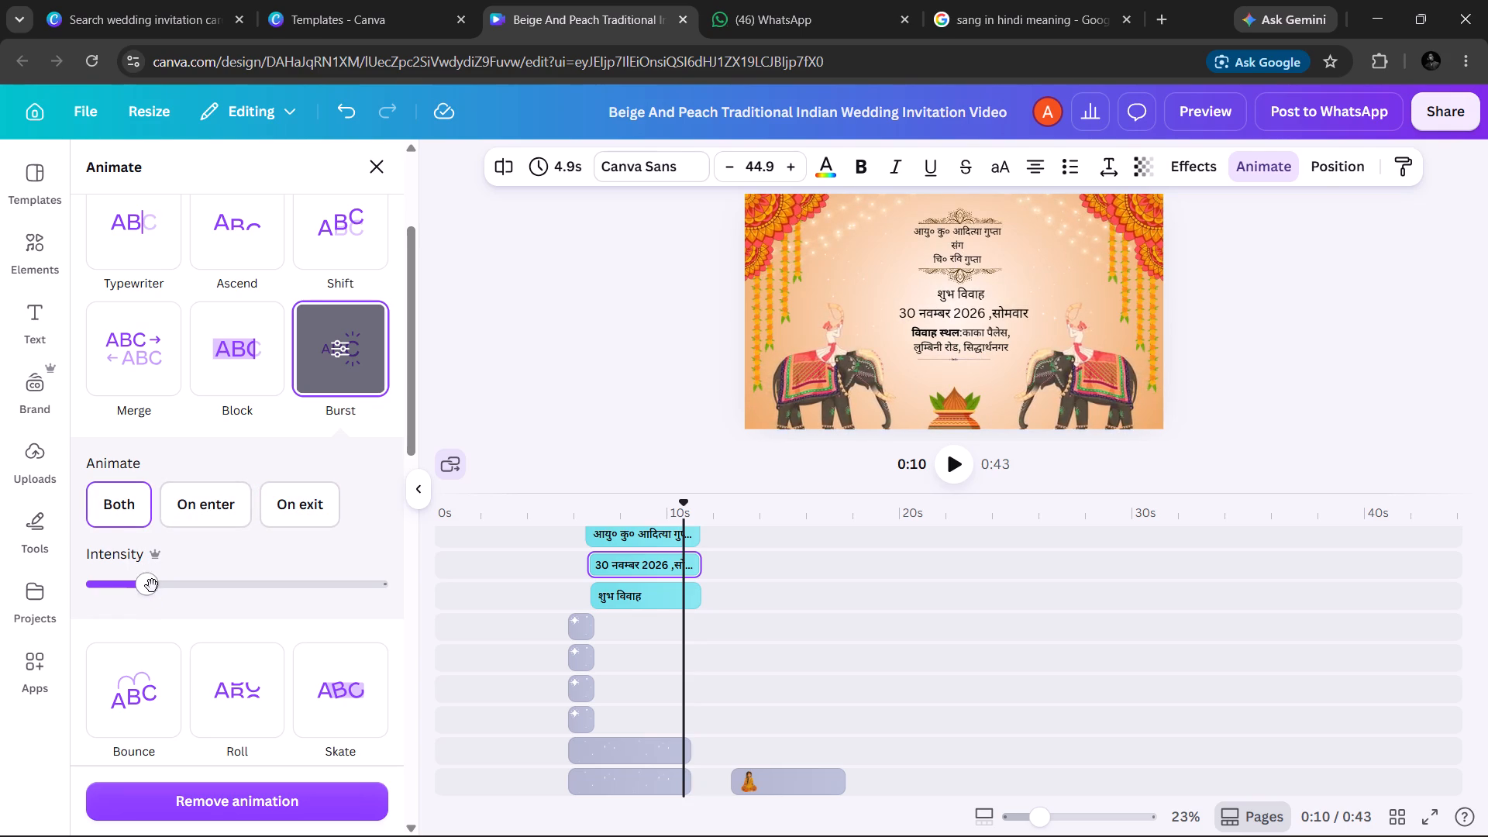
drag(153, 591, 90, 605)
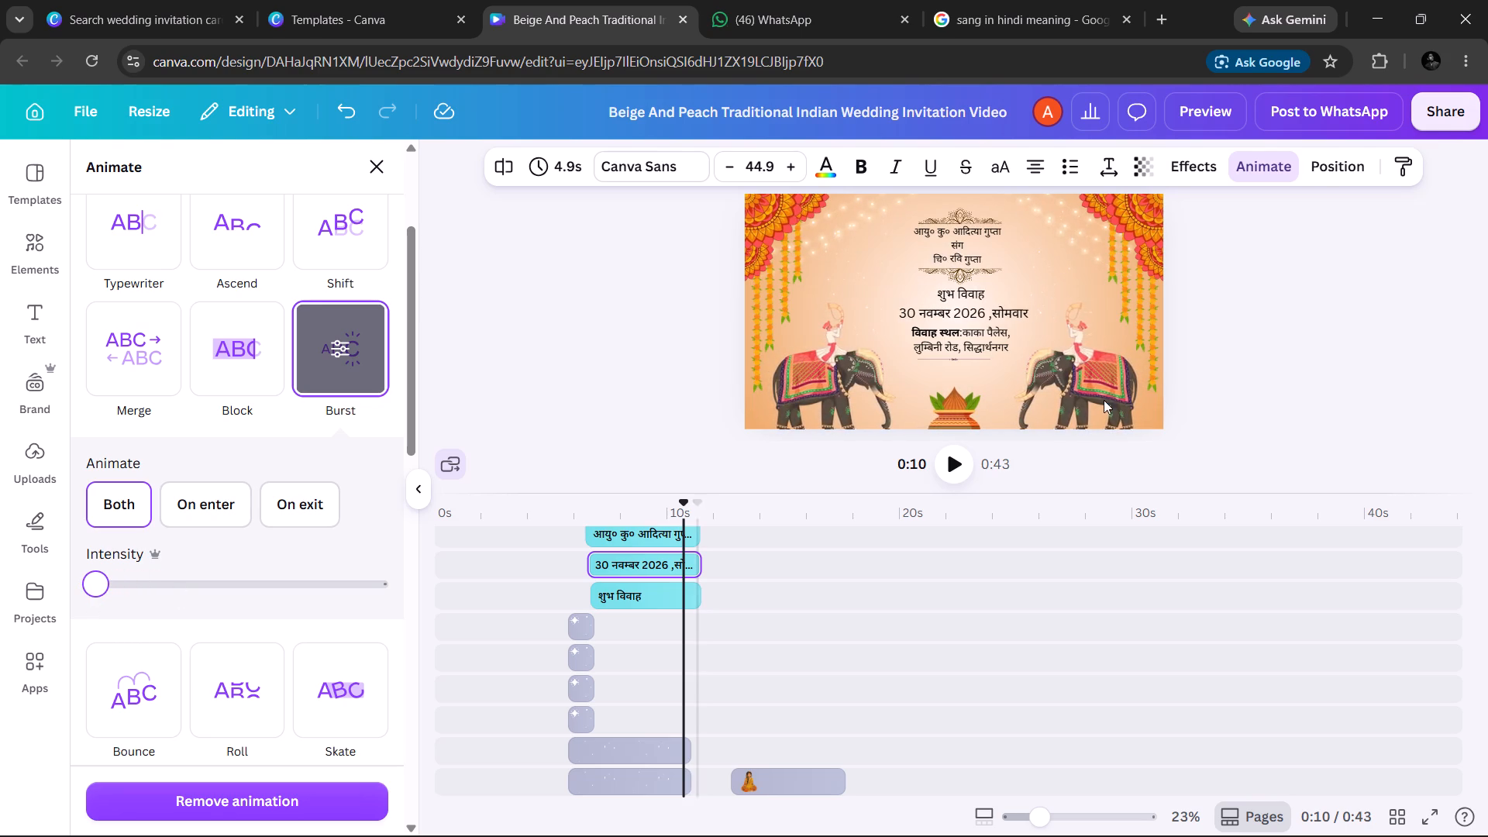
click(980, 315)
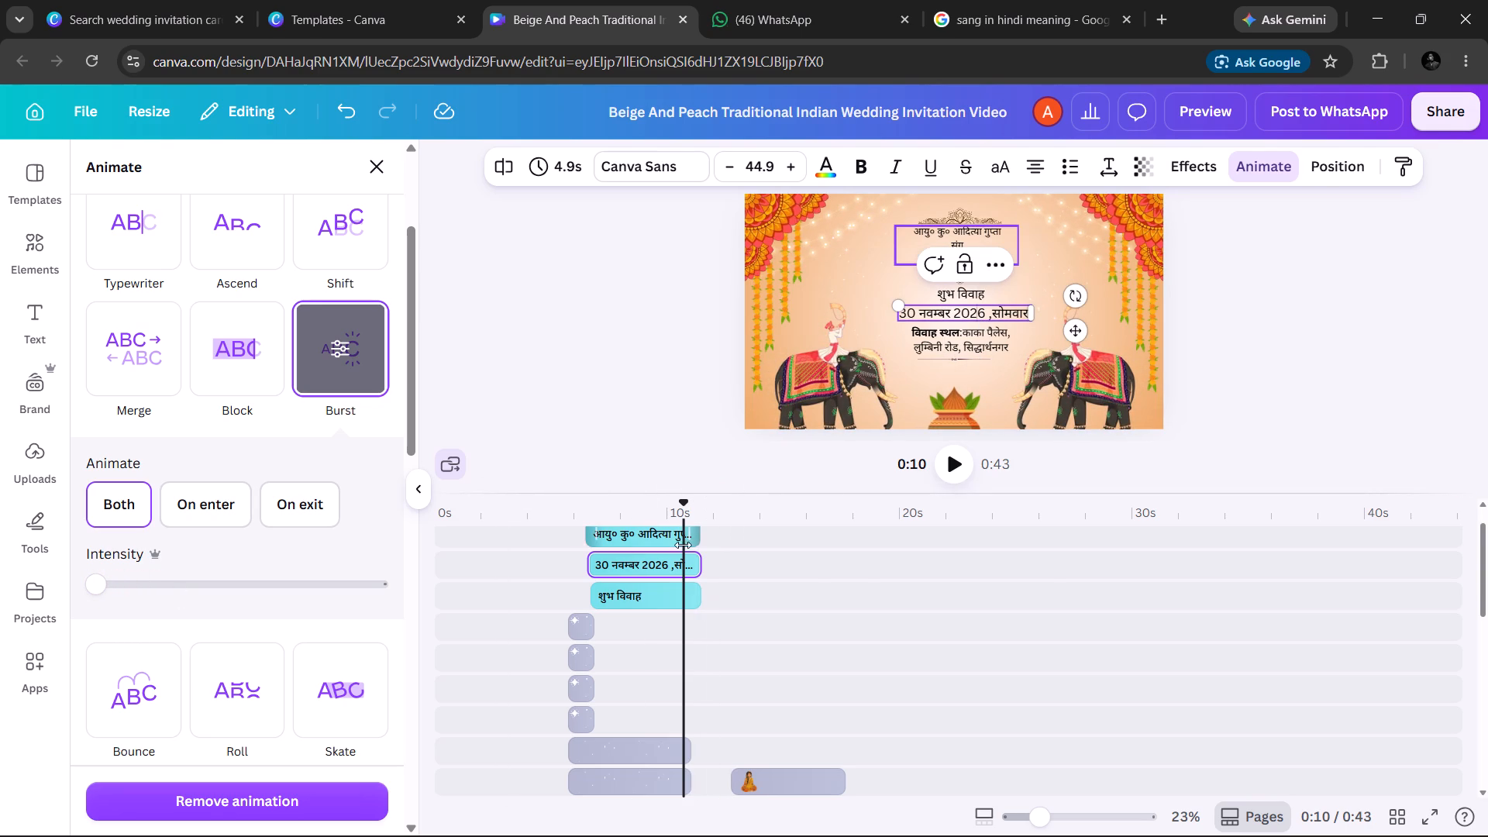
Replay the wedding details scene from about 6 seconds to review its text animations.
click(955, 446)
drag(709, 558, 736, 554)
click(736, 554)
click(736, 554)
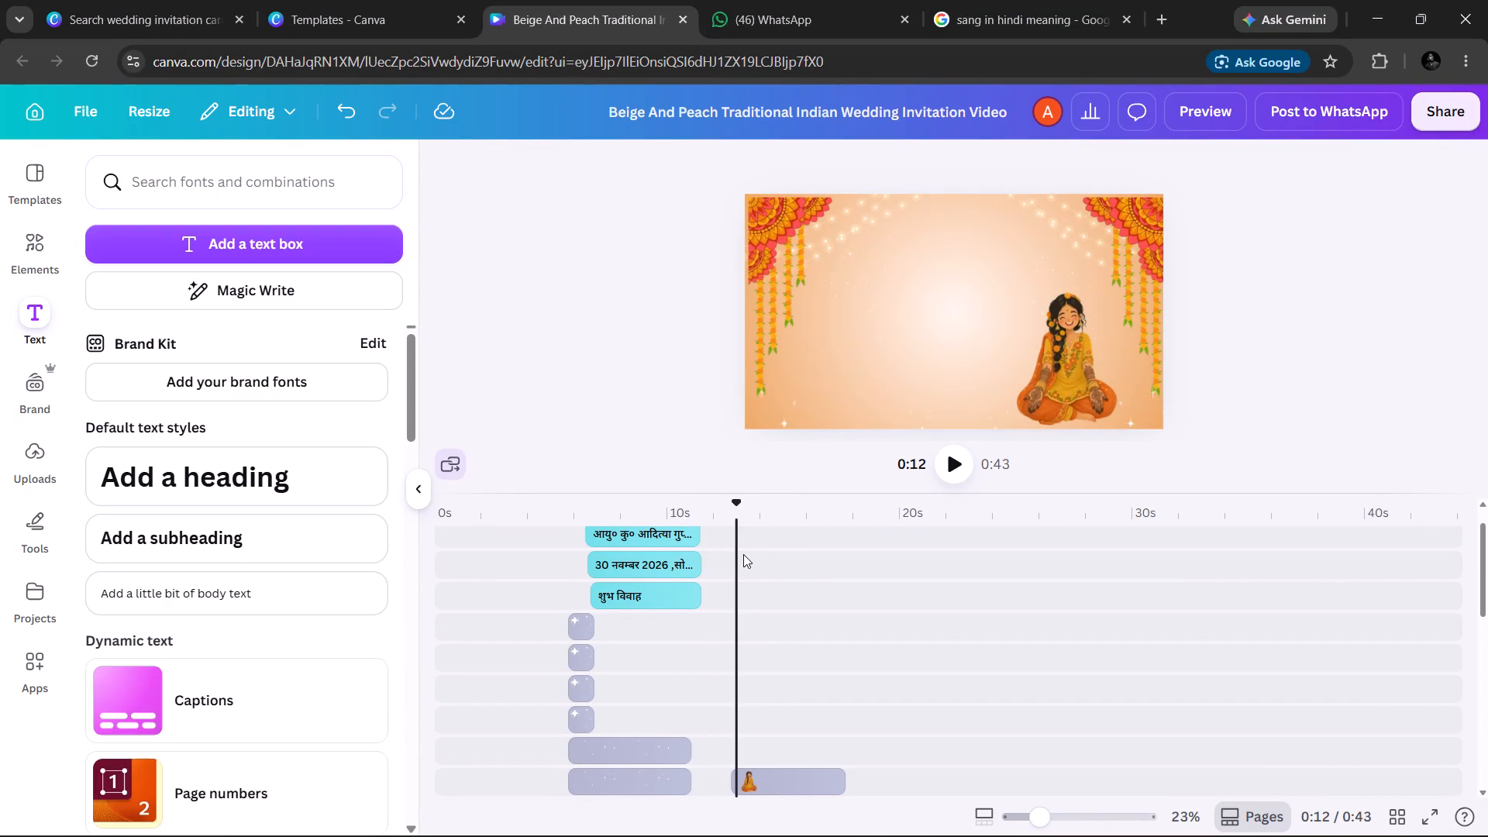
drag(743, 554, 715, 551)
drag(739, 549, 666, 556)
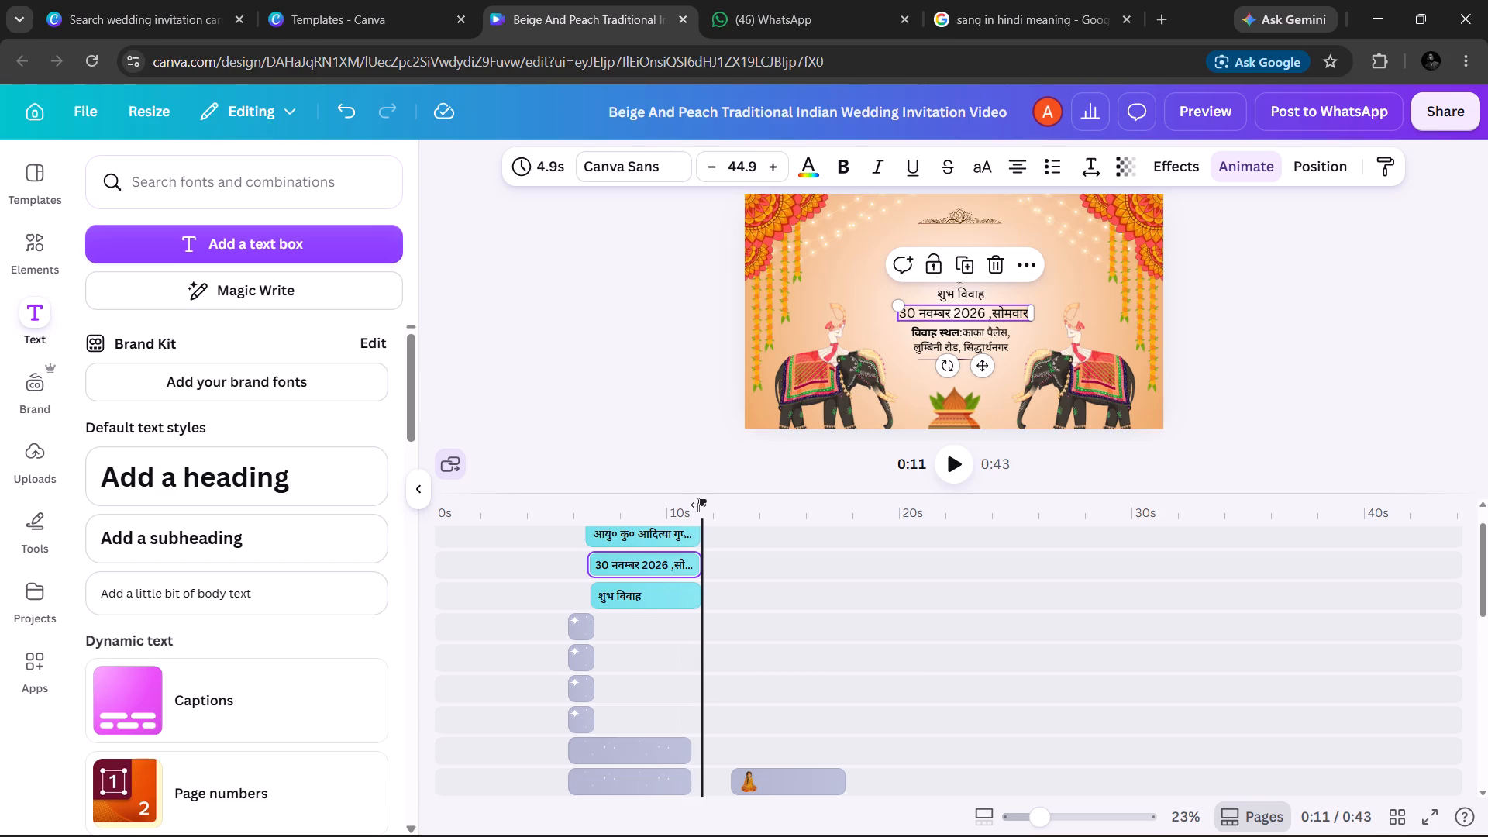
drag(699, 505, 584, 525)
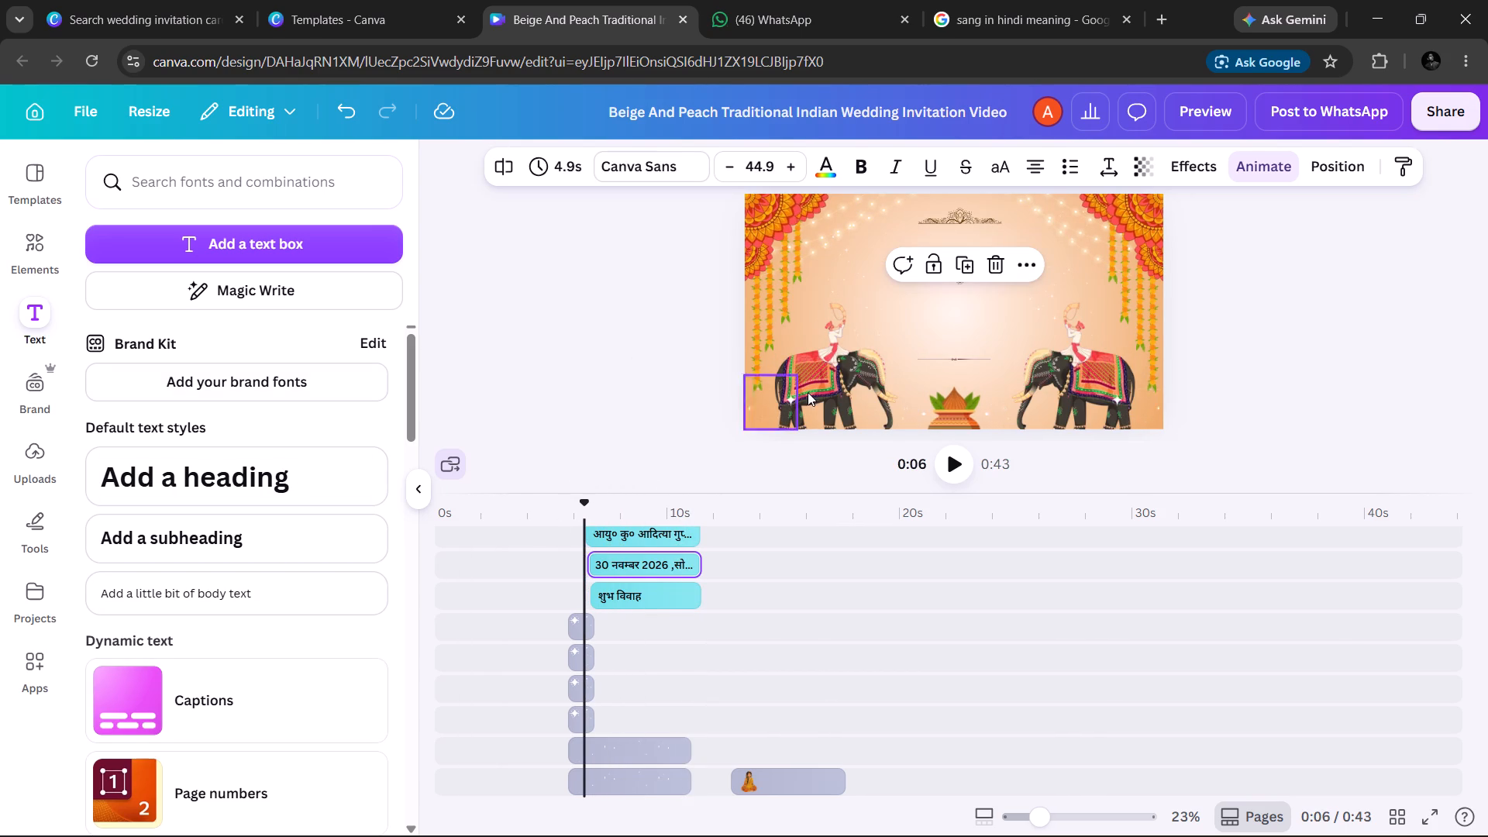
click(943, 463)
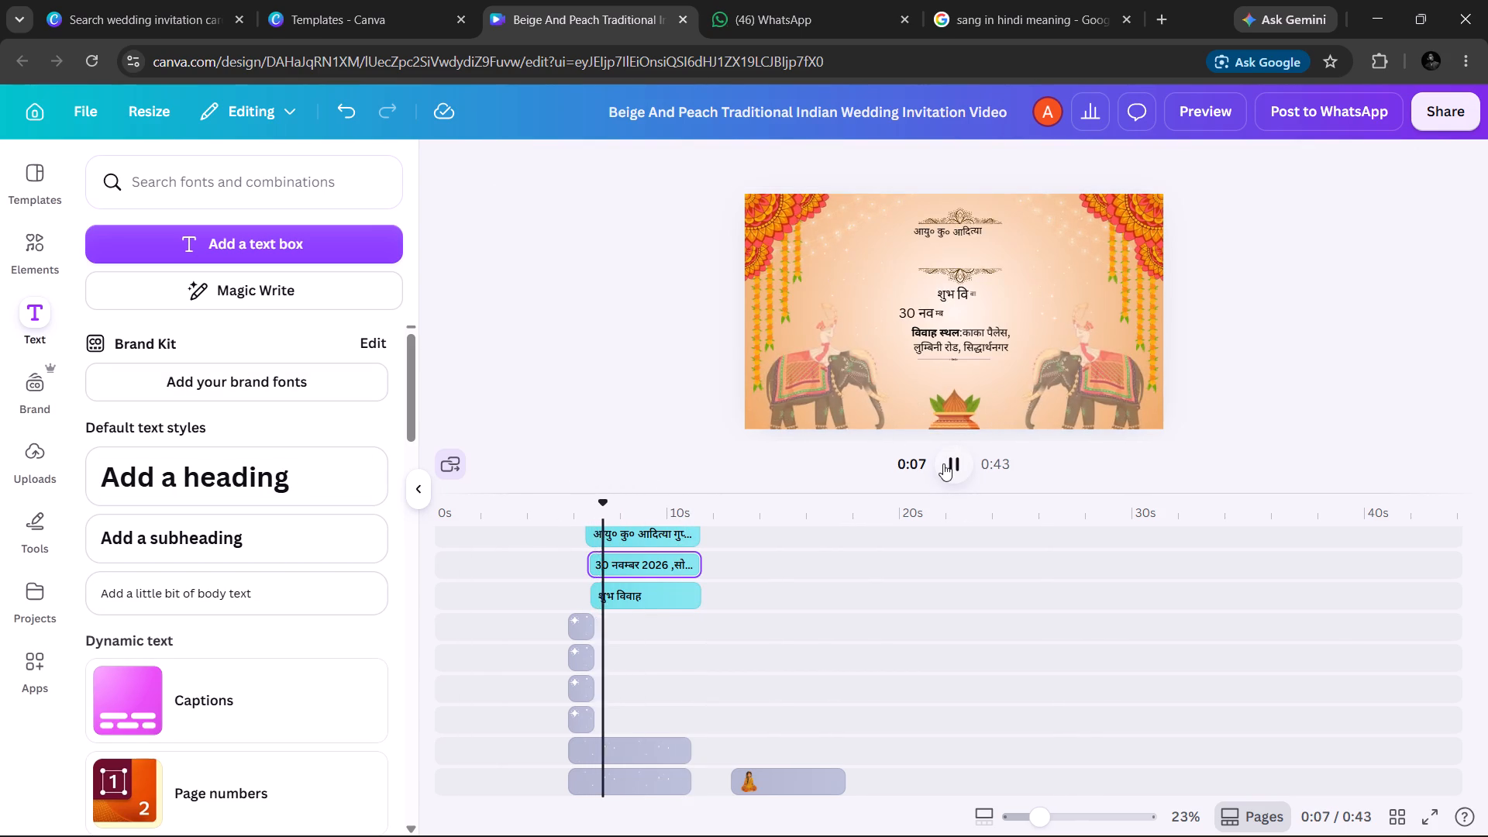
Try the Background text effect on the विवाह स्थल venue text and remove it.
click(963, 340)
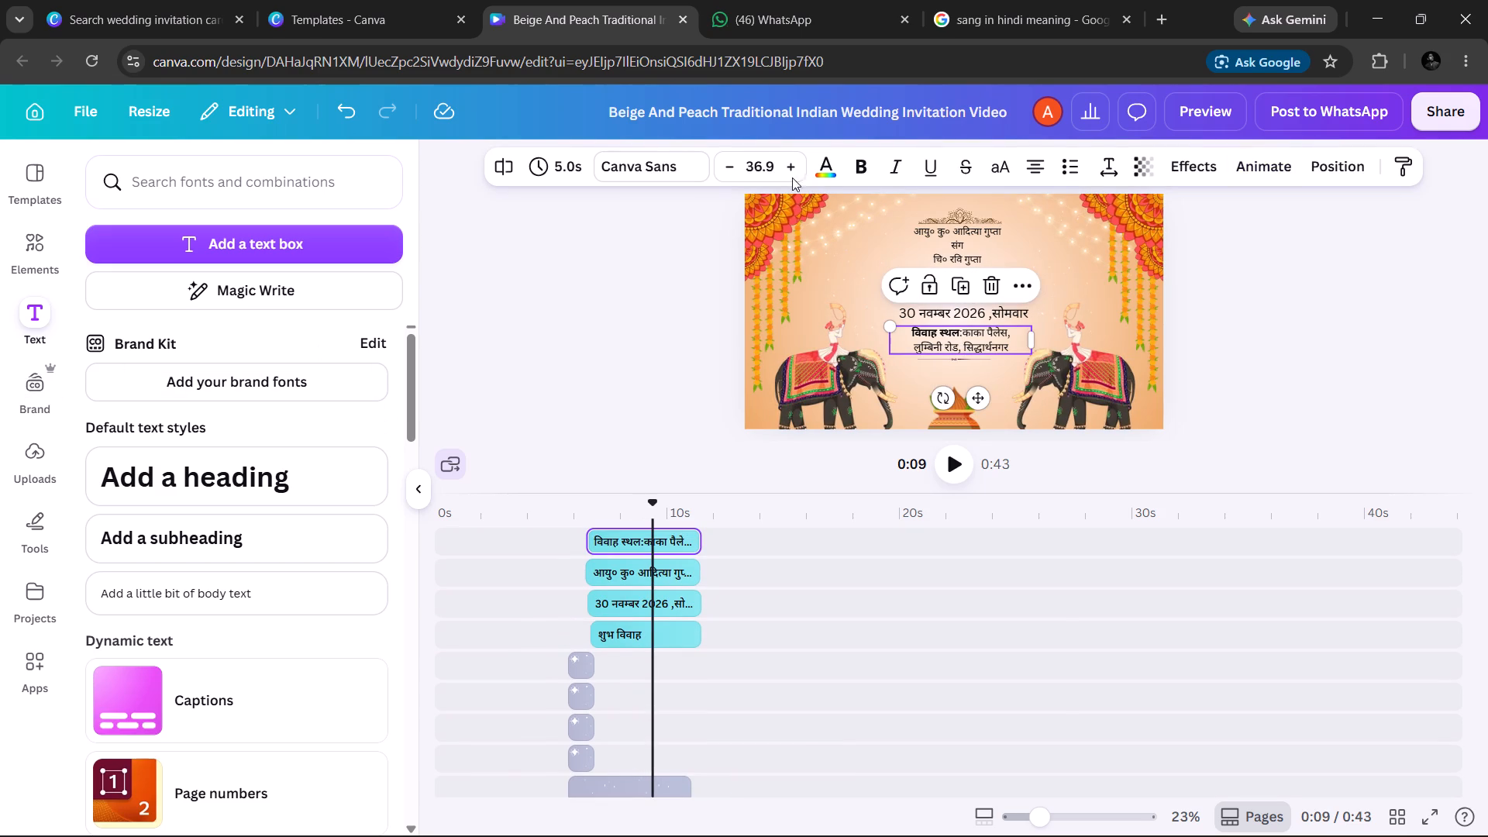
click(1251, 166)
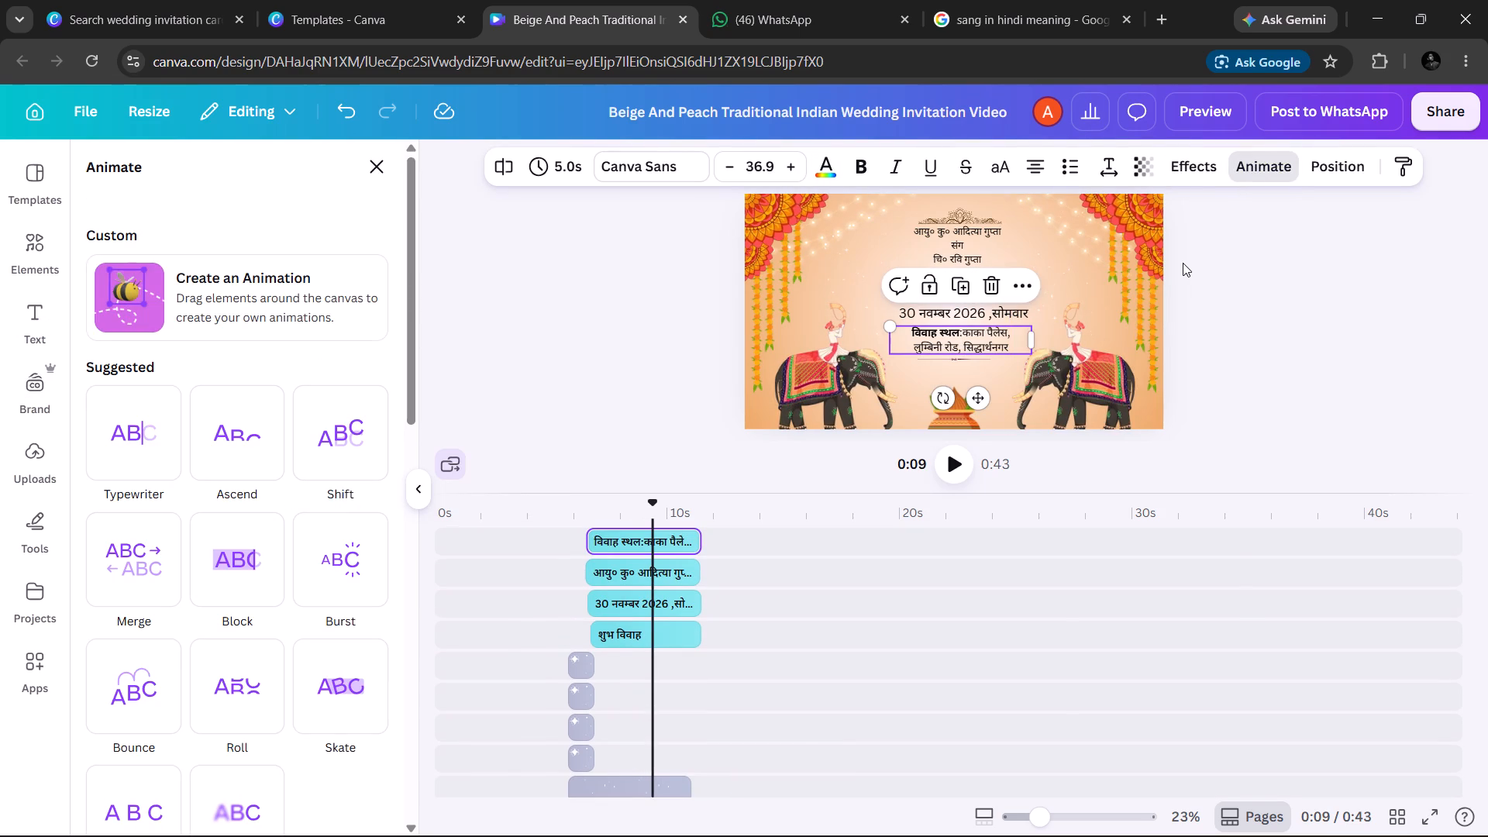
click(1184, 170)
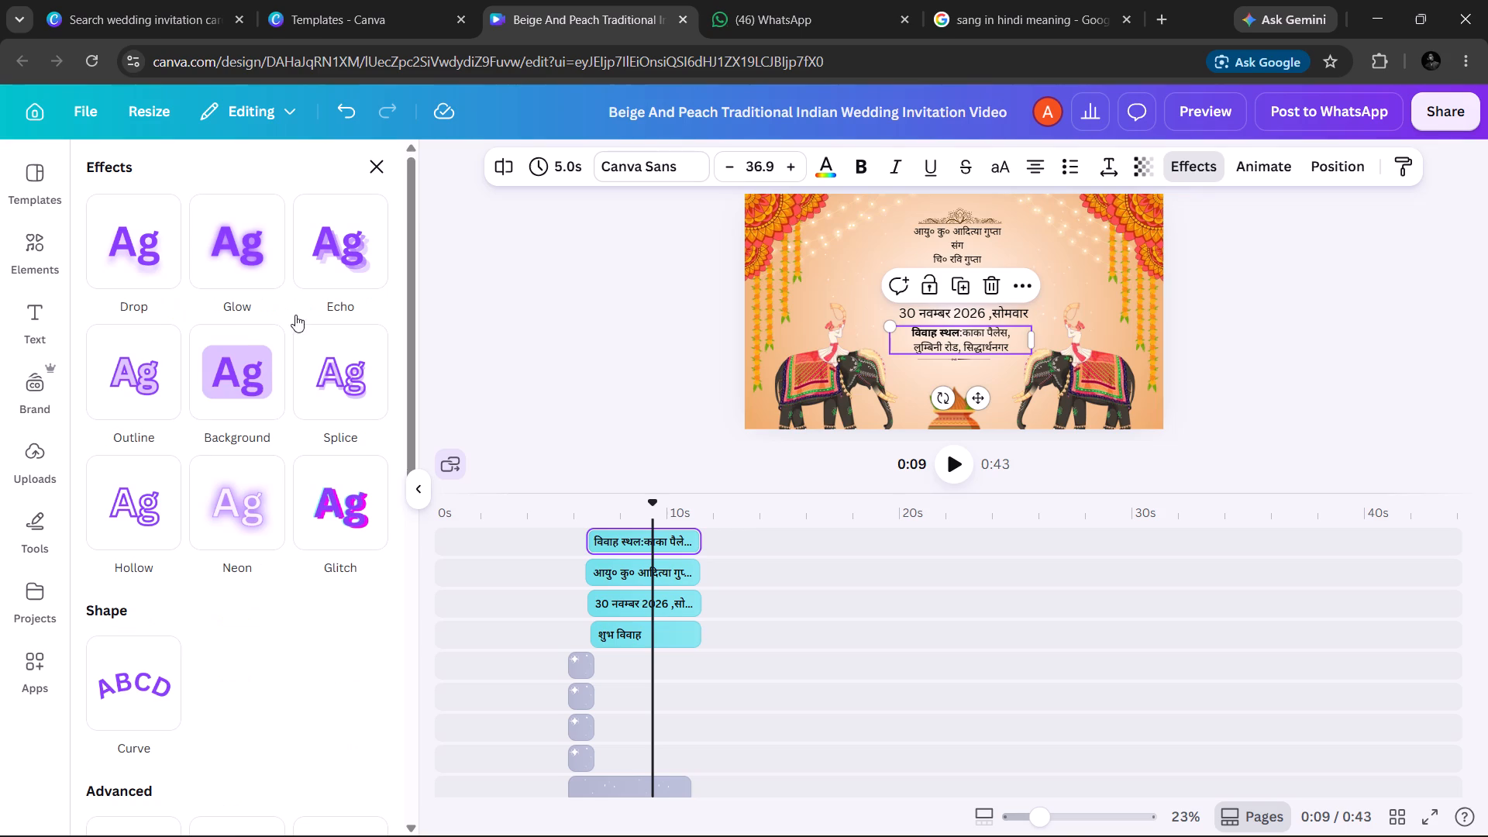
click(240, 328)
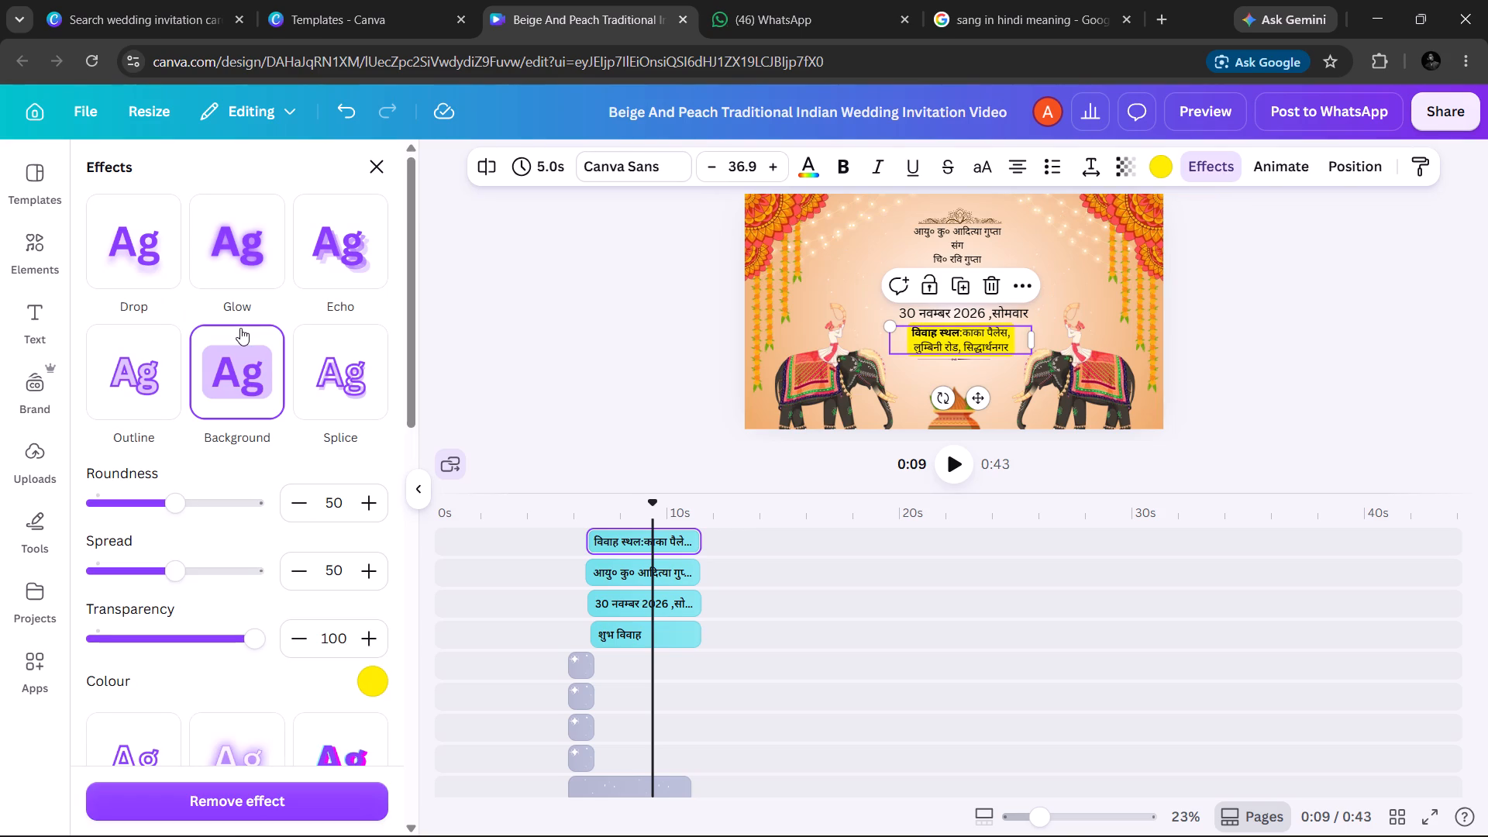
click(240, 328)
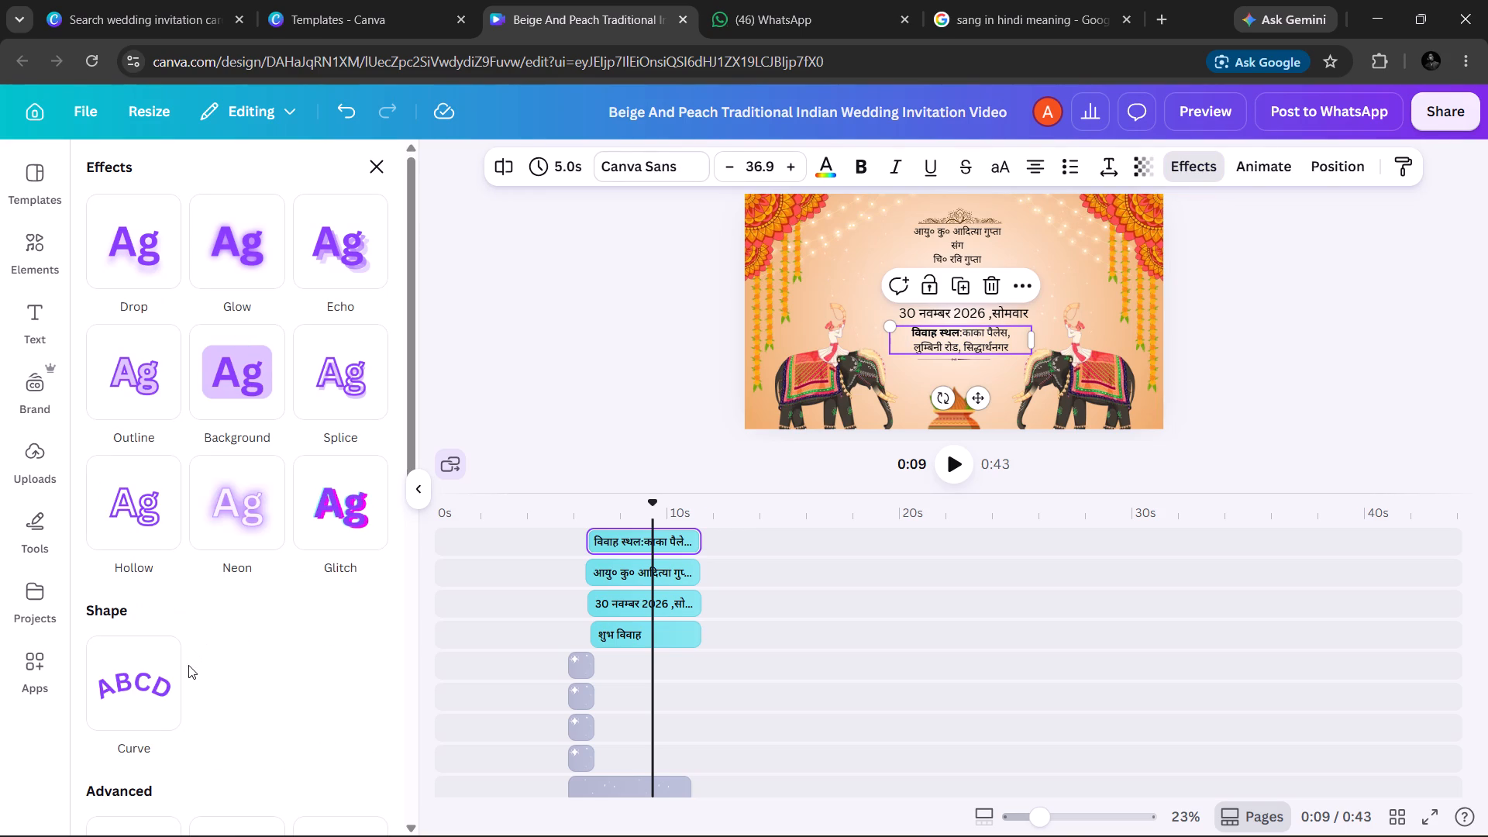
Apply the Typewriter animation to the विवाह स्थल venue text.
click(1264, 157)
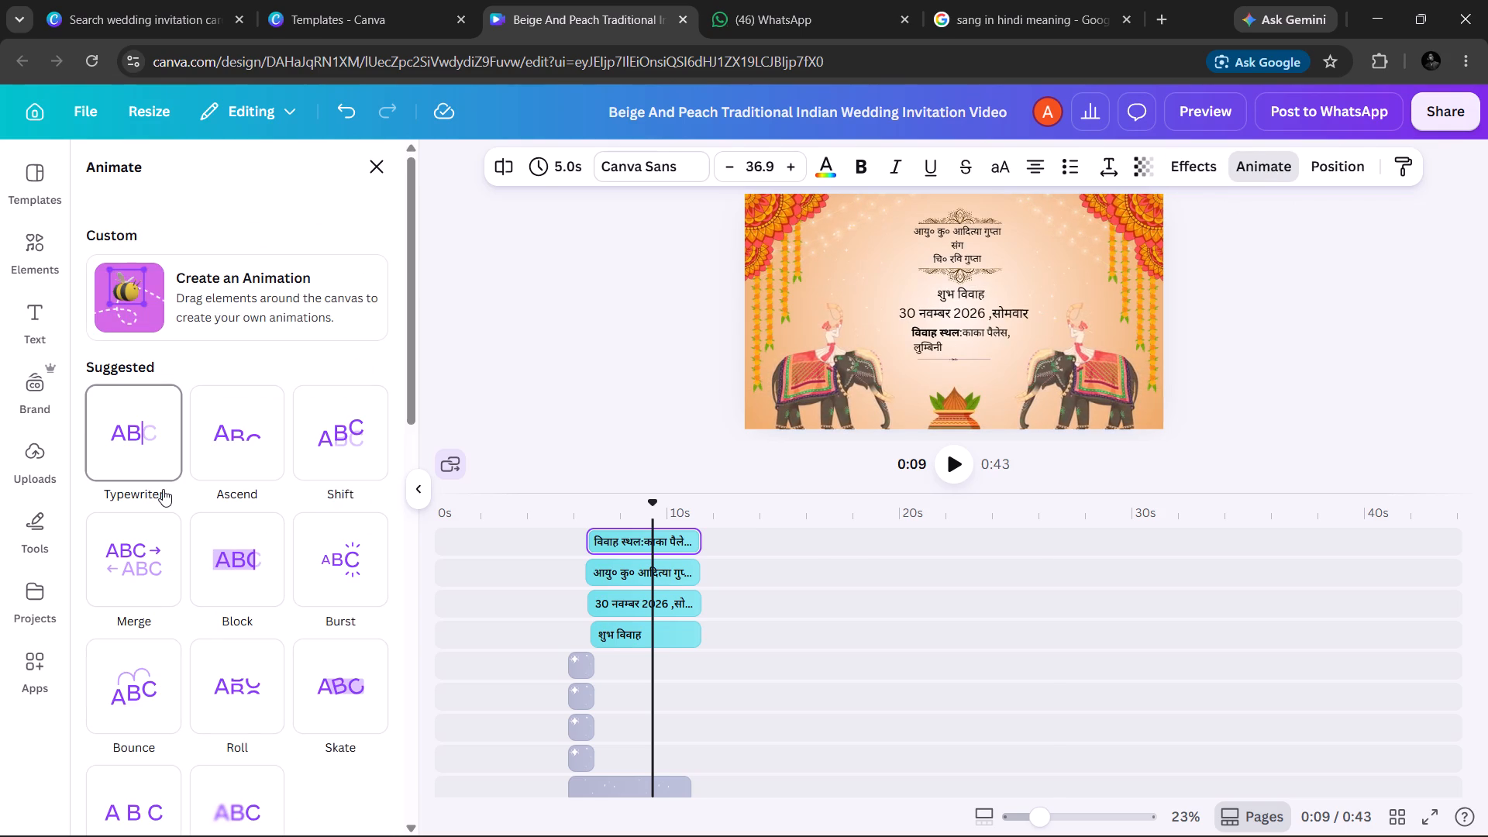
click(163, 489)
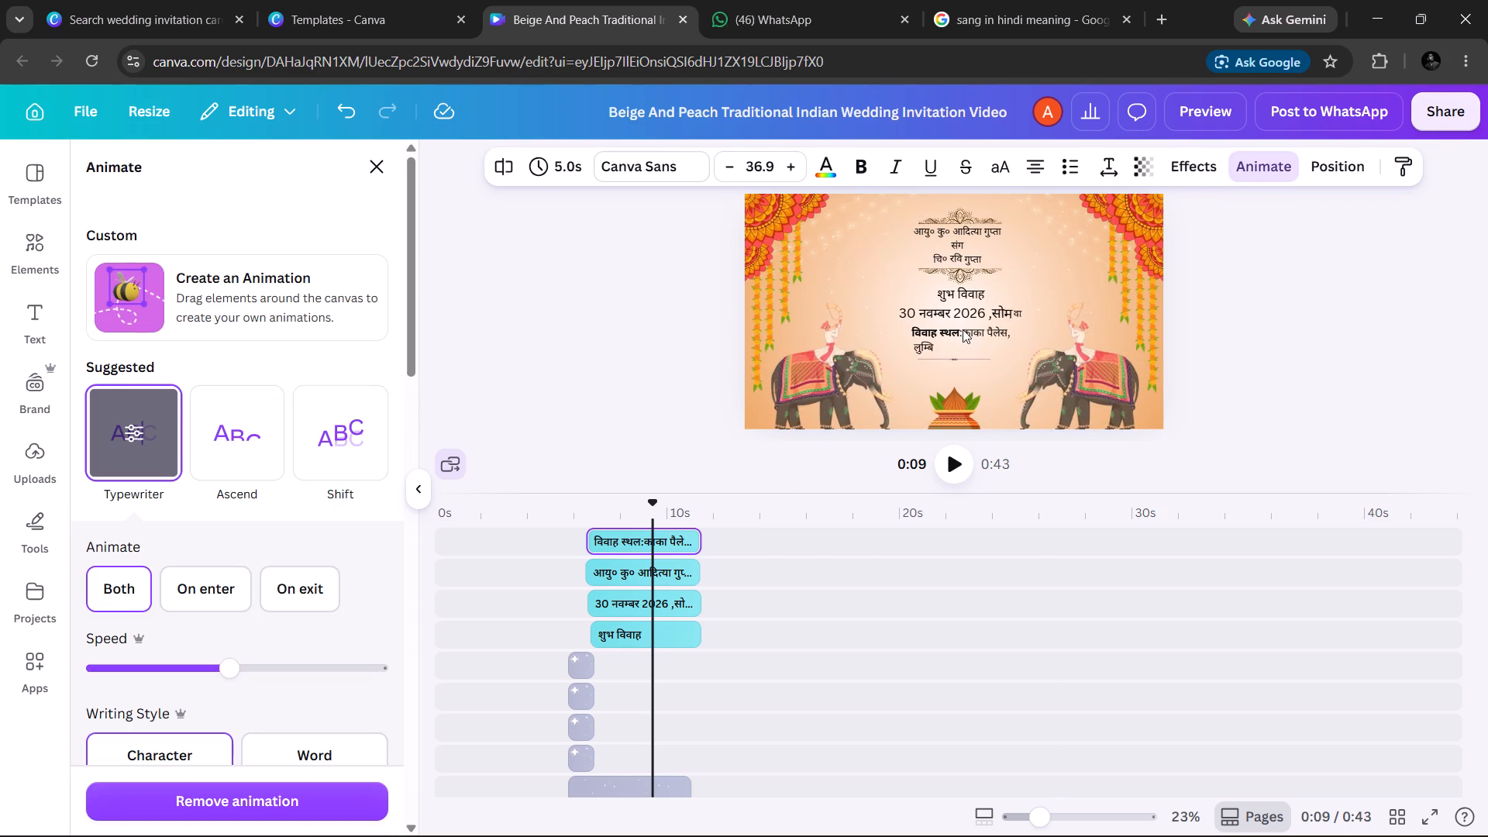
Nudge the venue text and the date text slightly to the right in the wedding details scene.
click(961, 296)
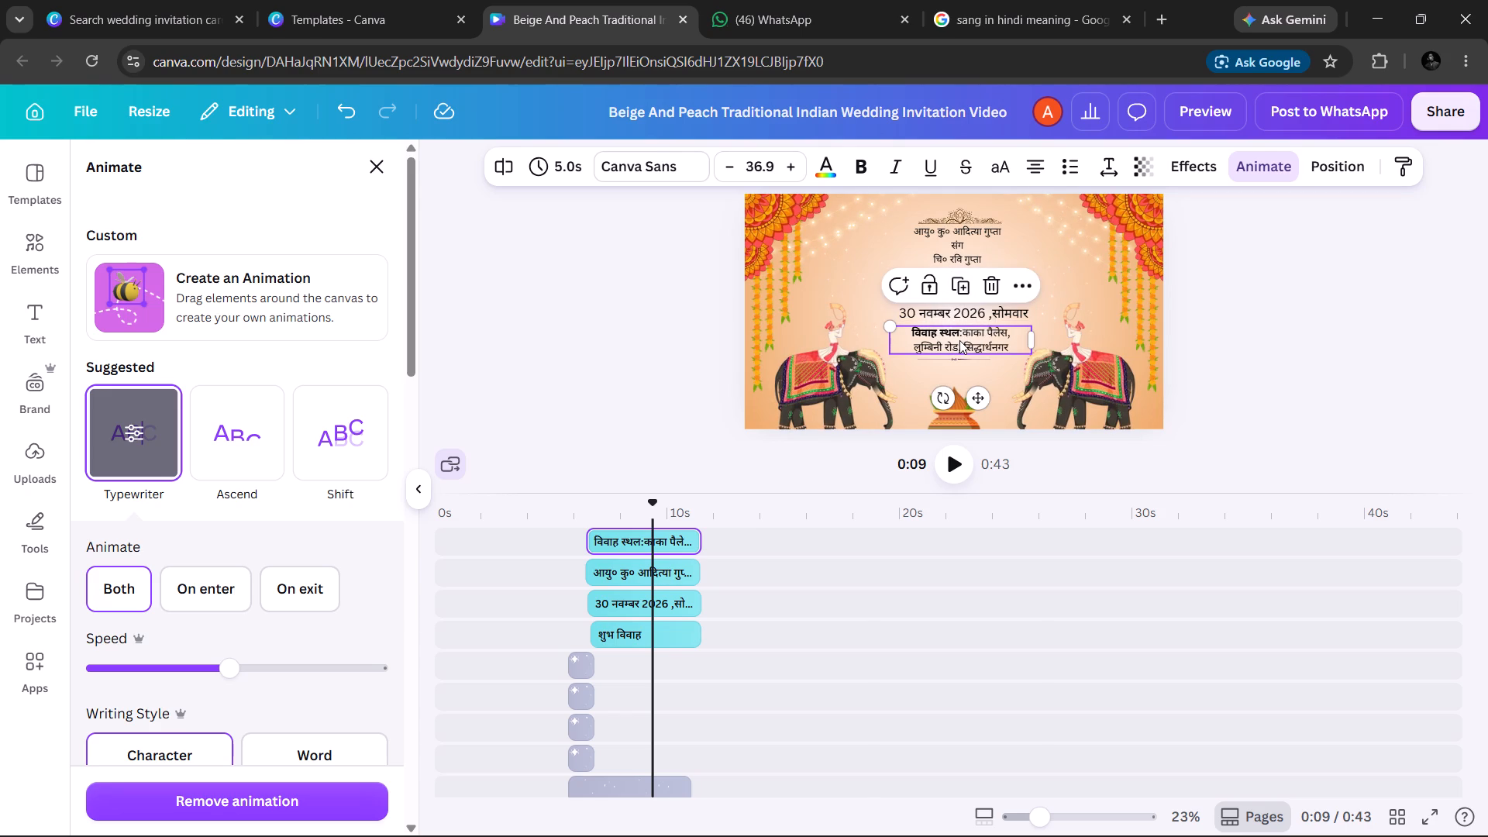
drag(960, 340, 969, 339)
drag(956, 308, 963, 308)
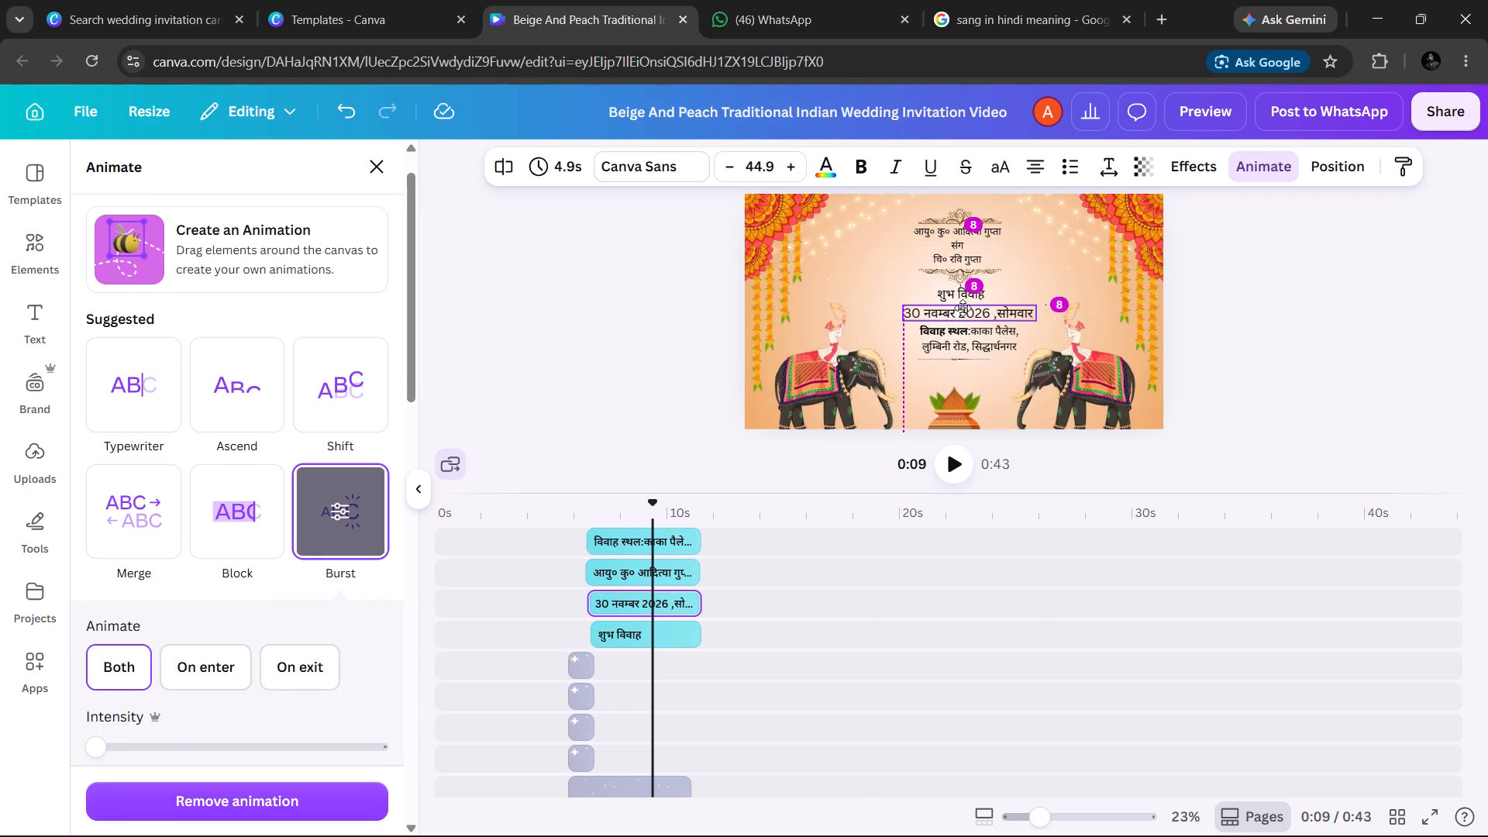
drag(963, 308, 963, 308)
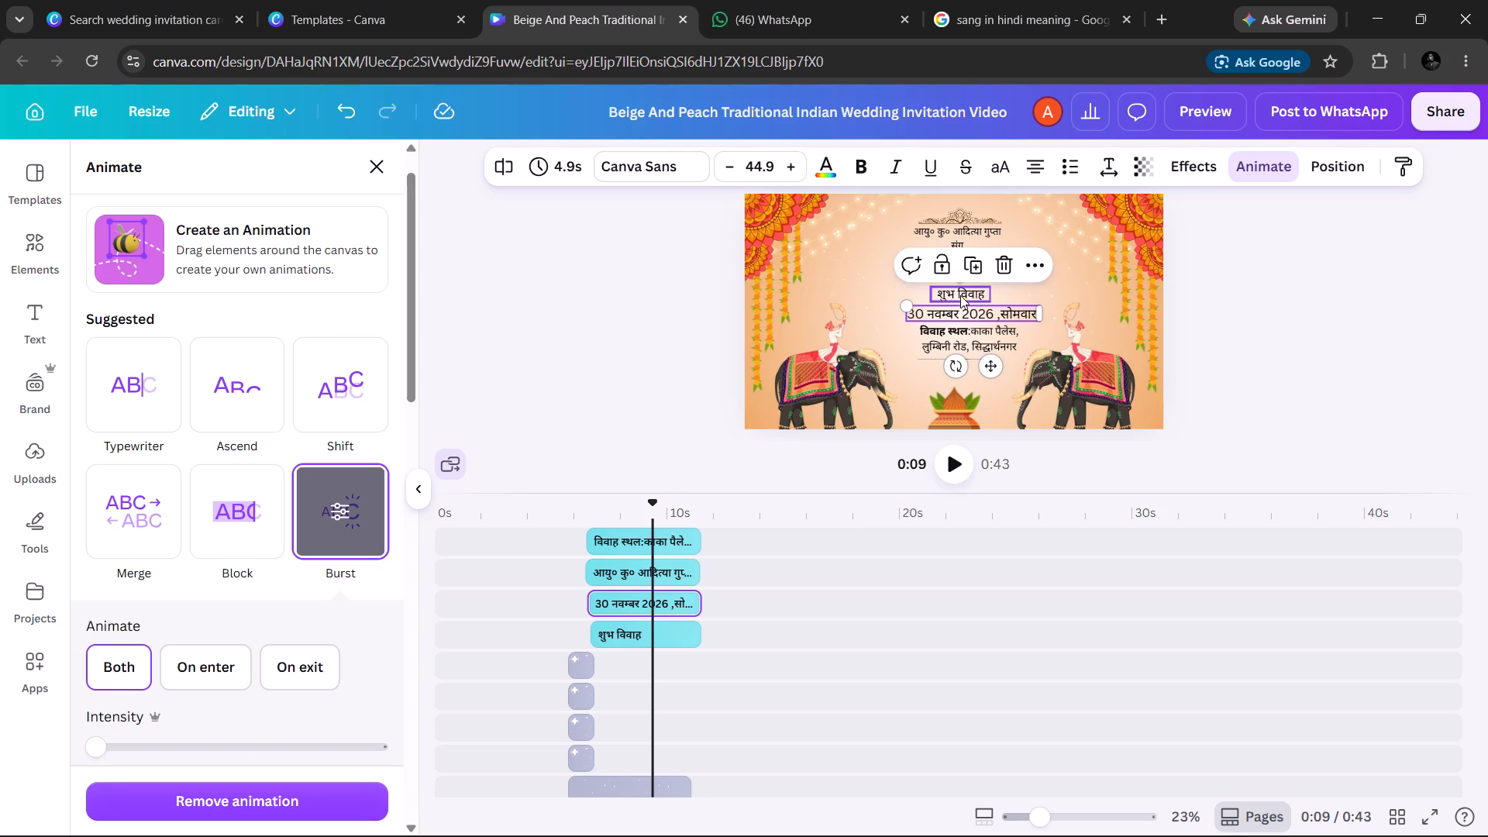
Widen the शुभ विवाह text box slightly, nudge it left and make its text bold.
click(960, 295)
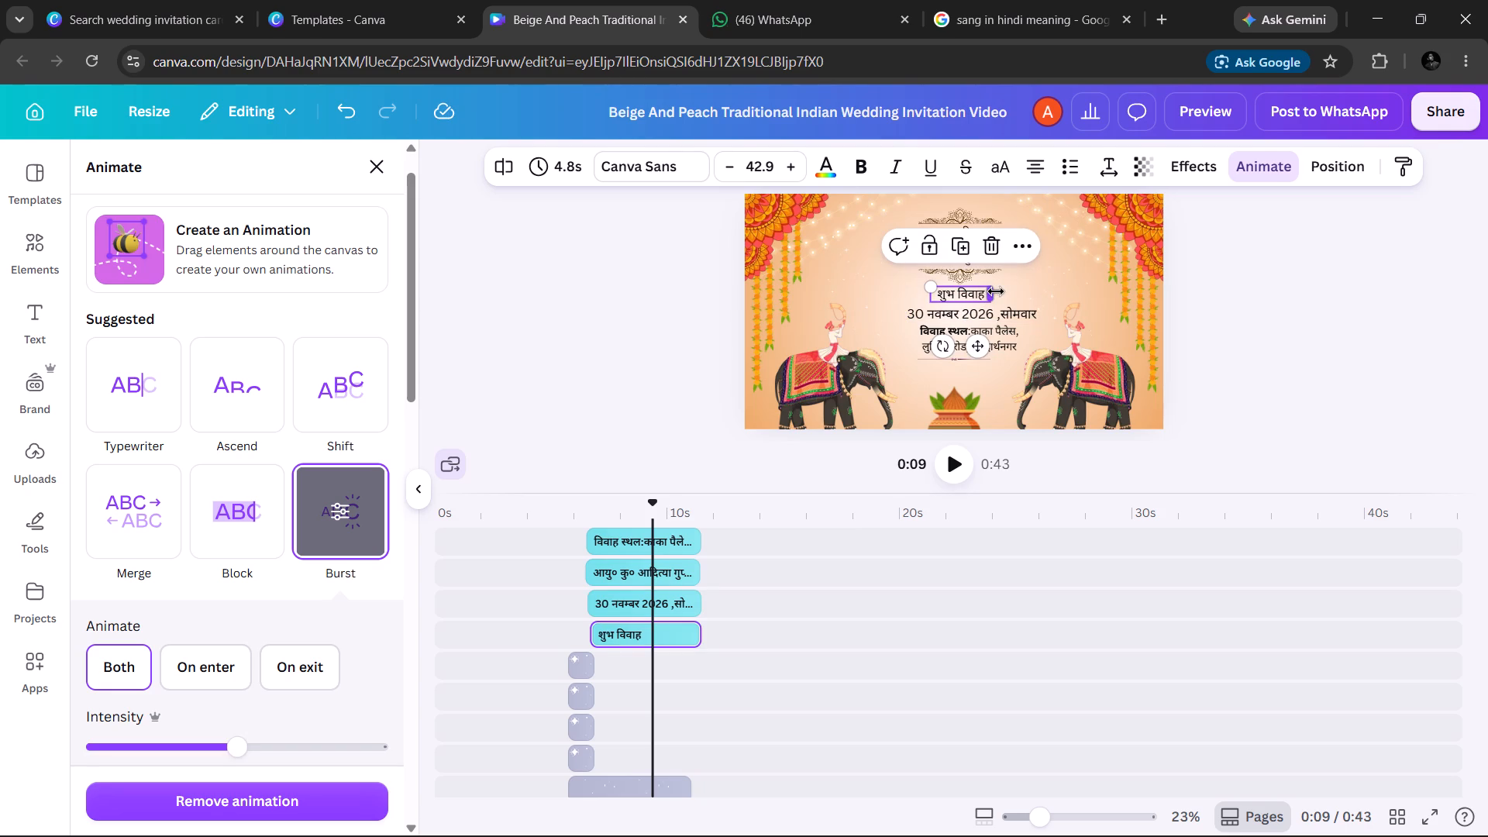
drag(996, 292, 1004, 294)
drag(988, 288, 980, 288)
click(980, 288)
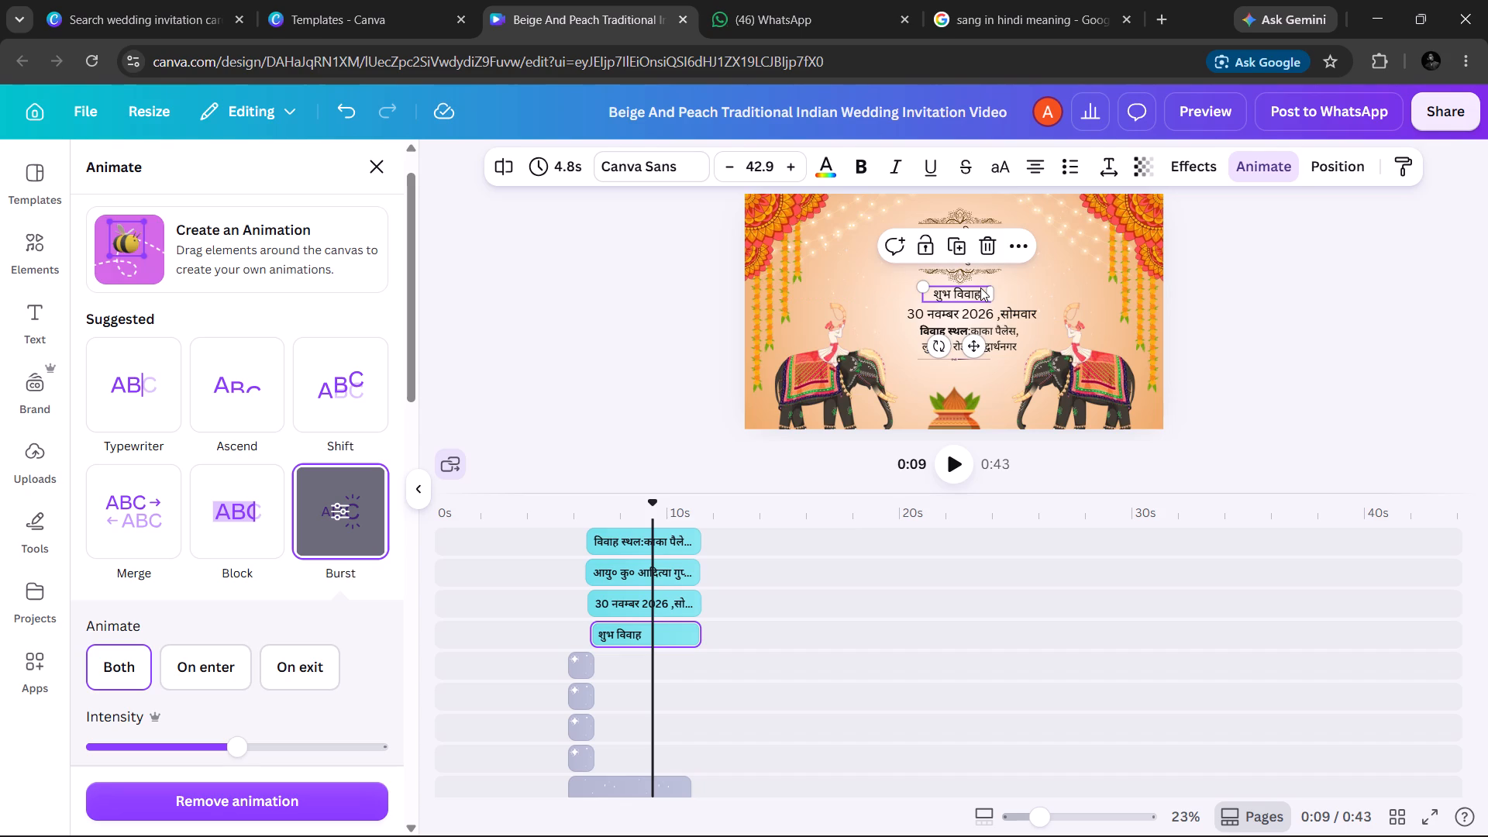
drag(980, 288, 929, 290)
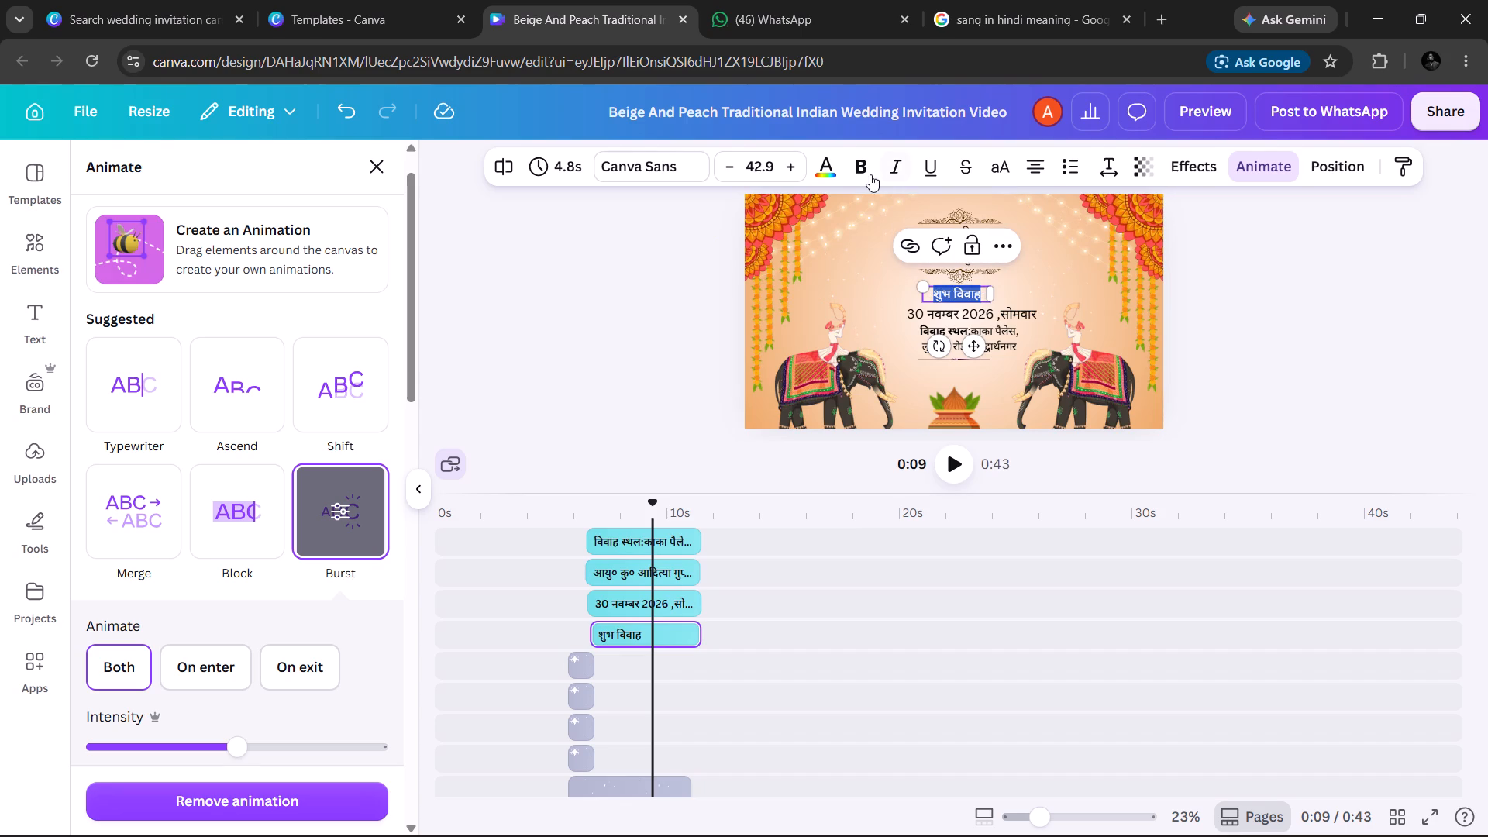
click(861, 170)
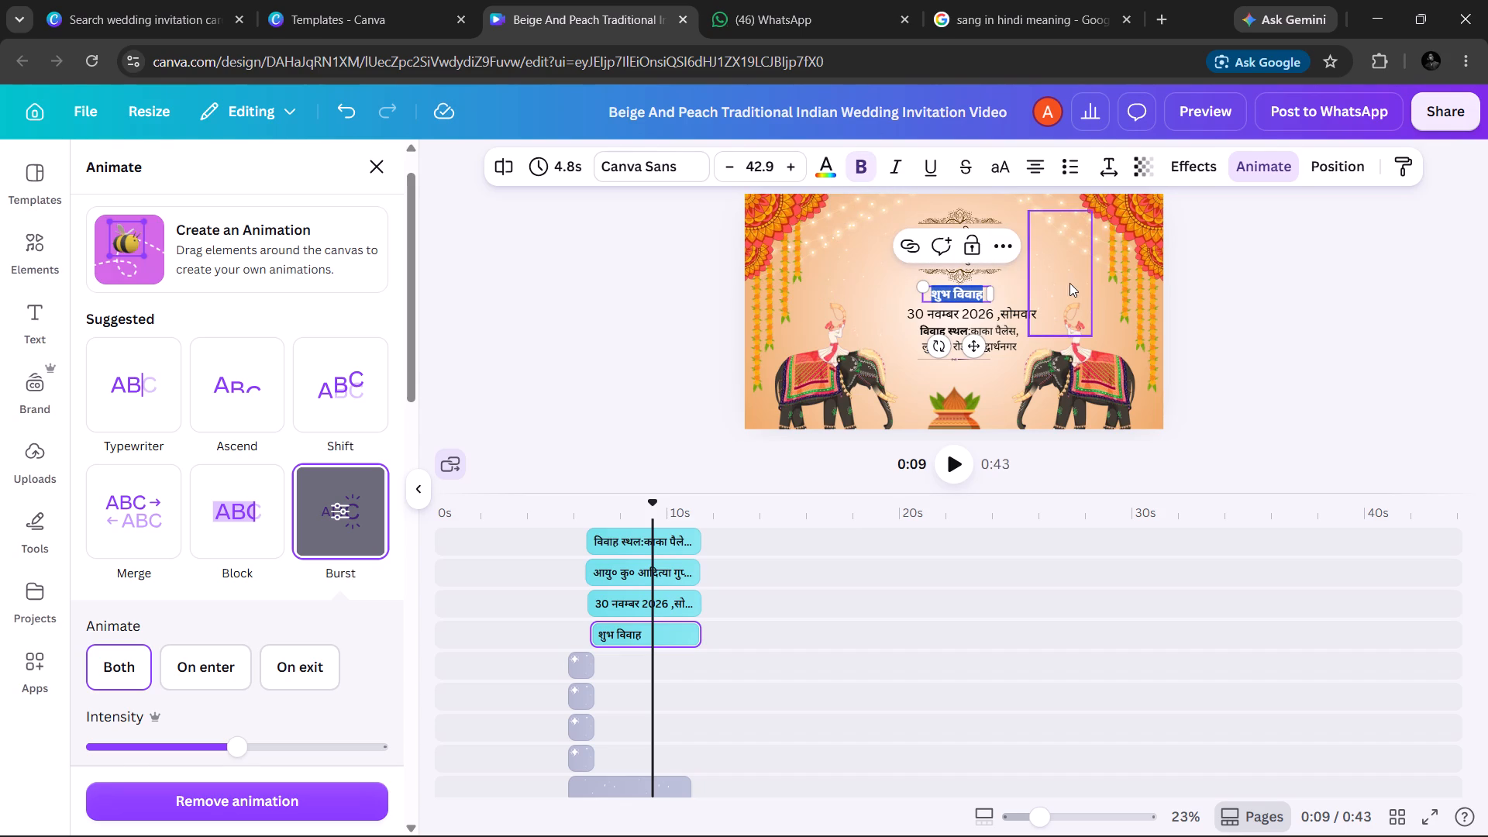
click(1069, 283)
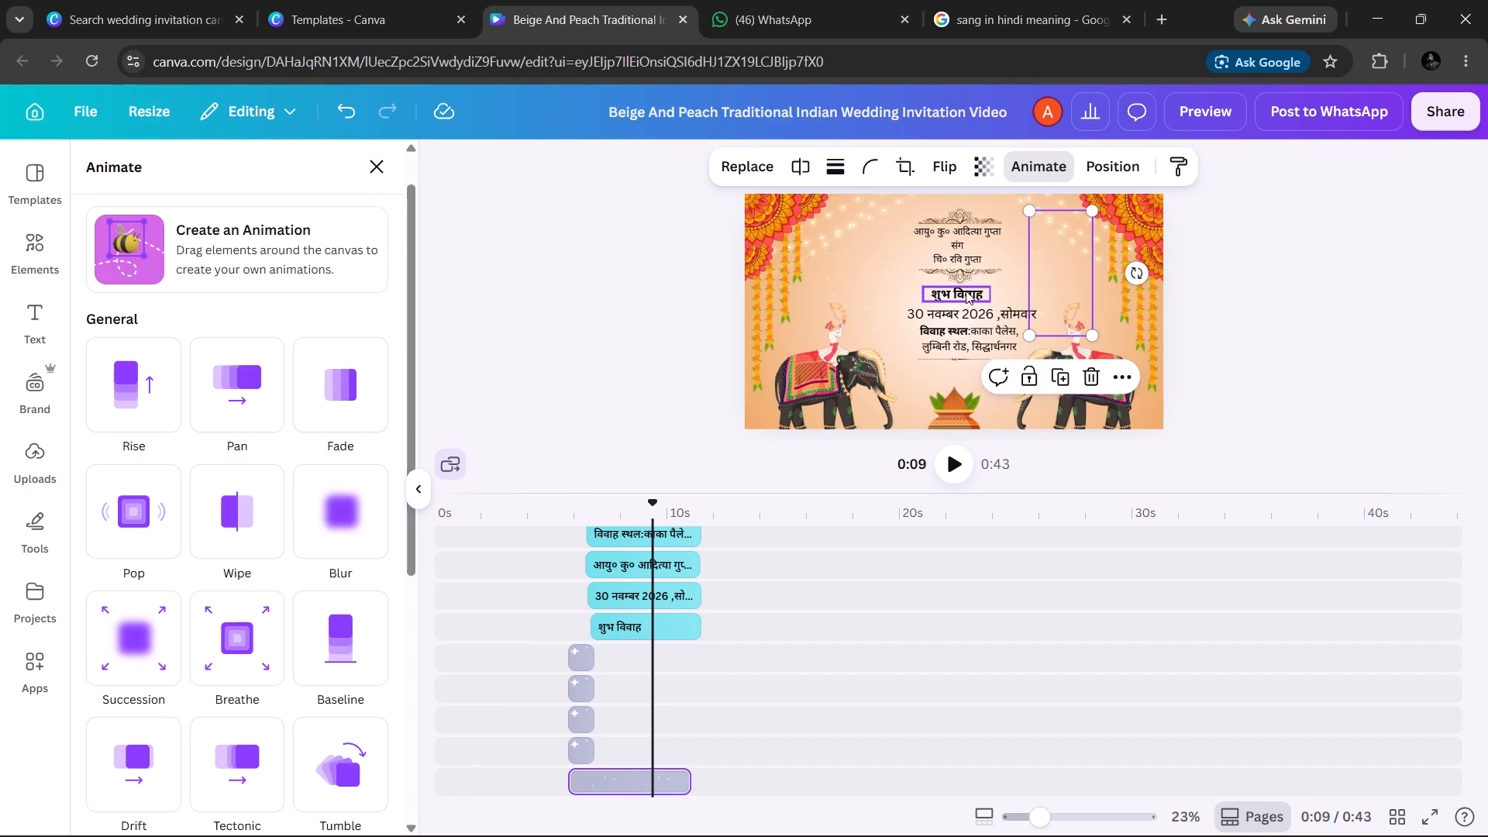
Nudge the date text slightly left so it sits beneath the शुभ विवाह heading.
drag(956, 310, 951, 312)
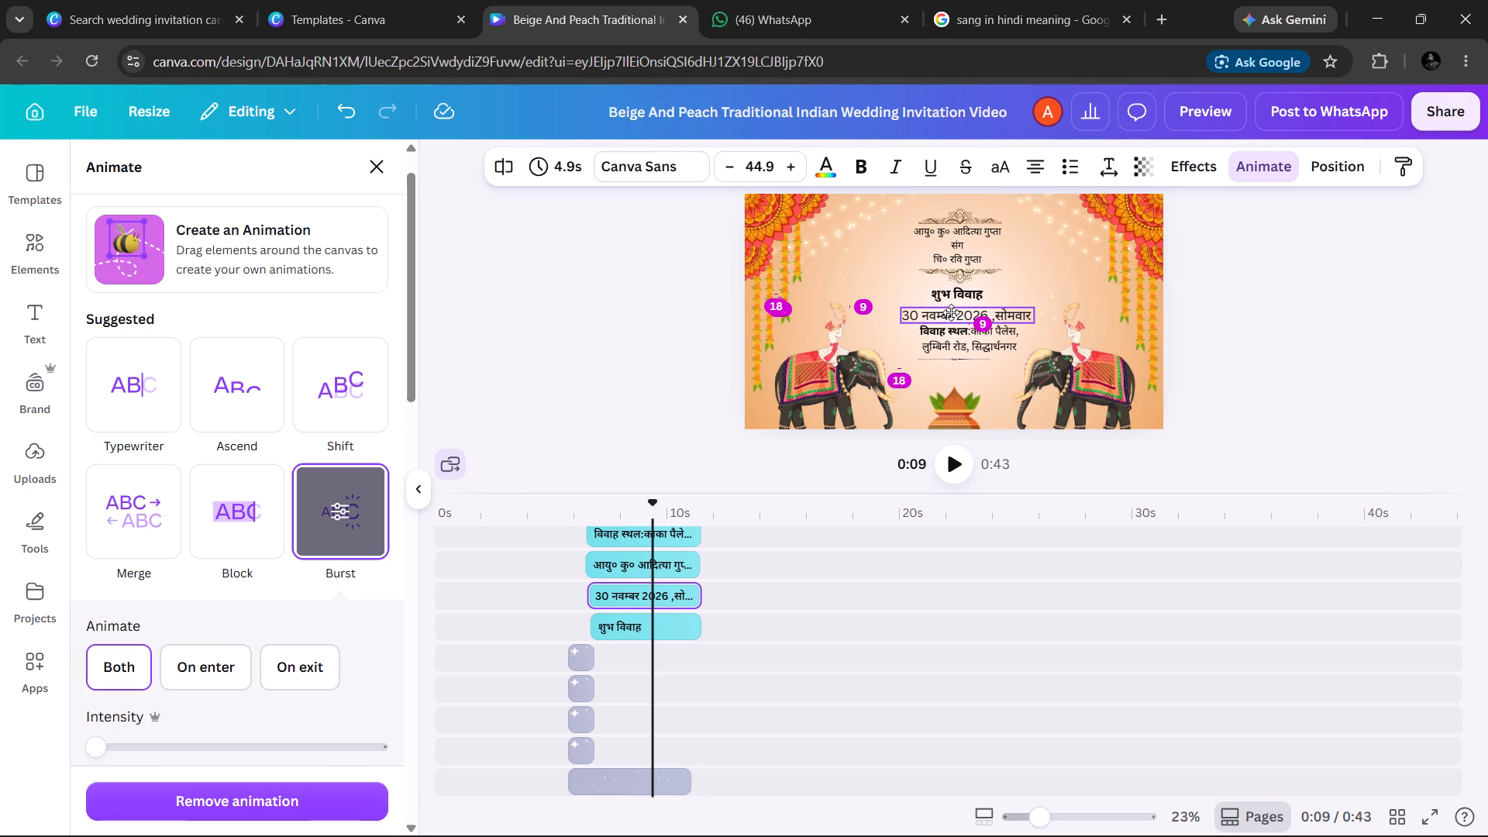
drag(951, 312, 949, 310)
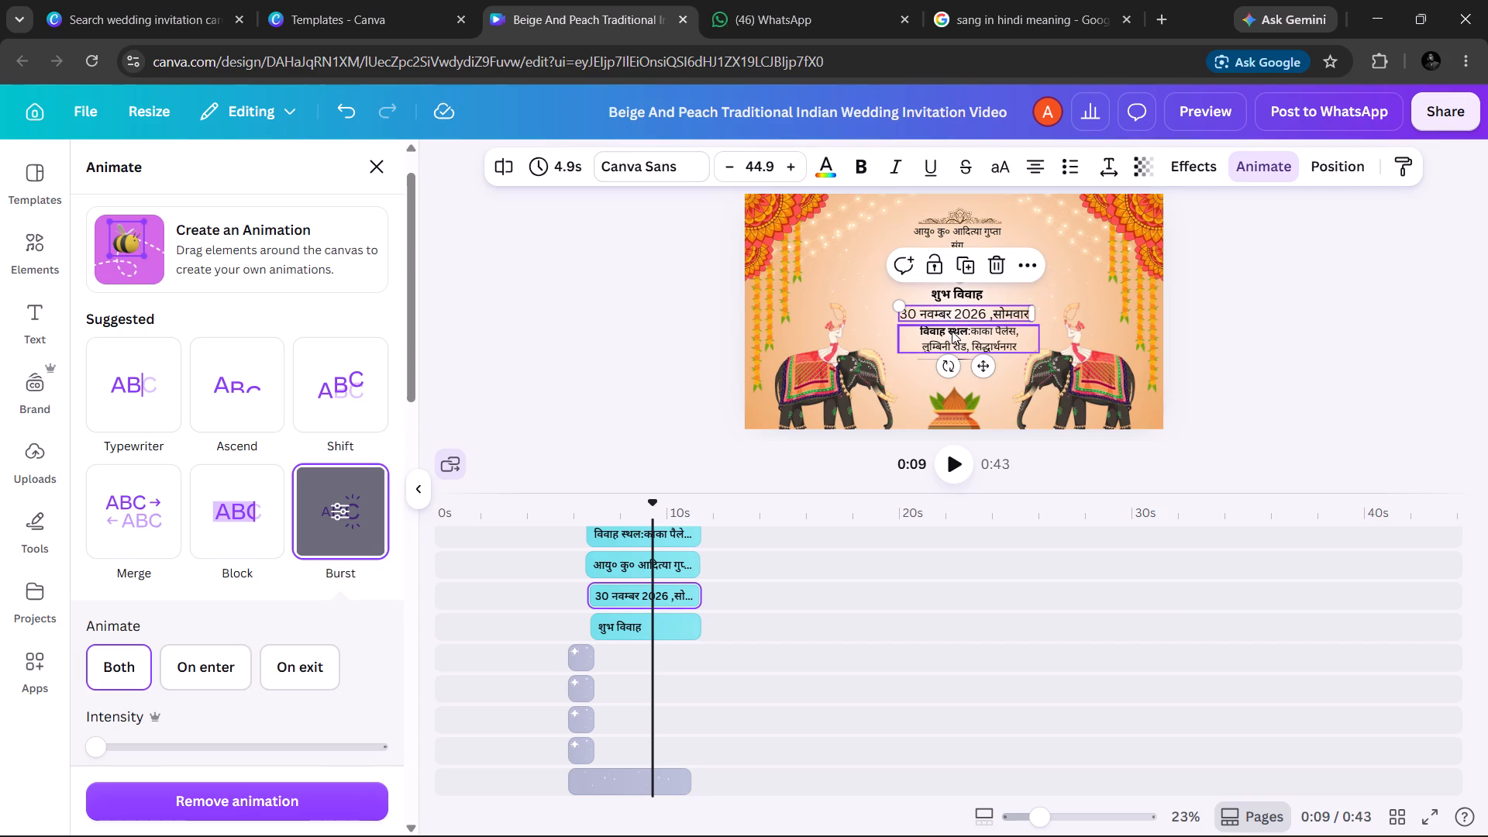
Widen the विवाह स्थल venue text box slightly and nudge it left to centre it beneath the date in the wedding scene.
click(952, 336)
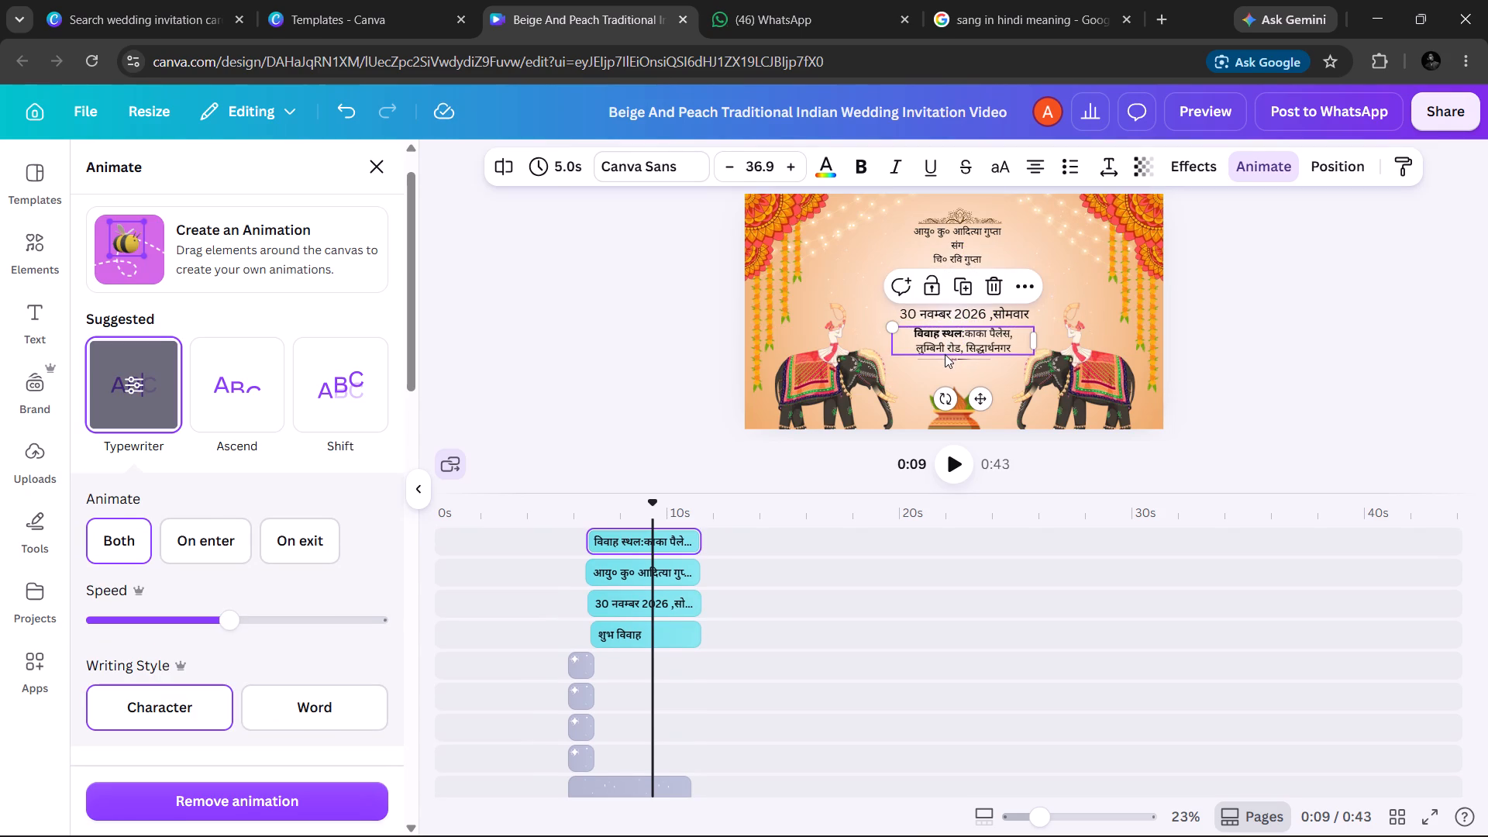
click(945, 354)
double_click(950, 360)
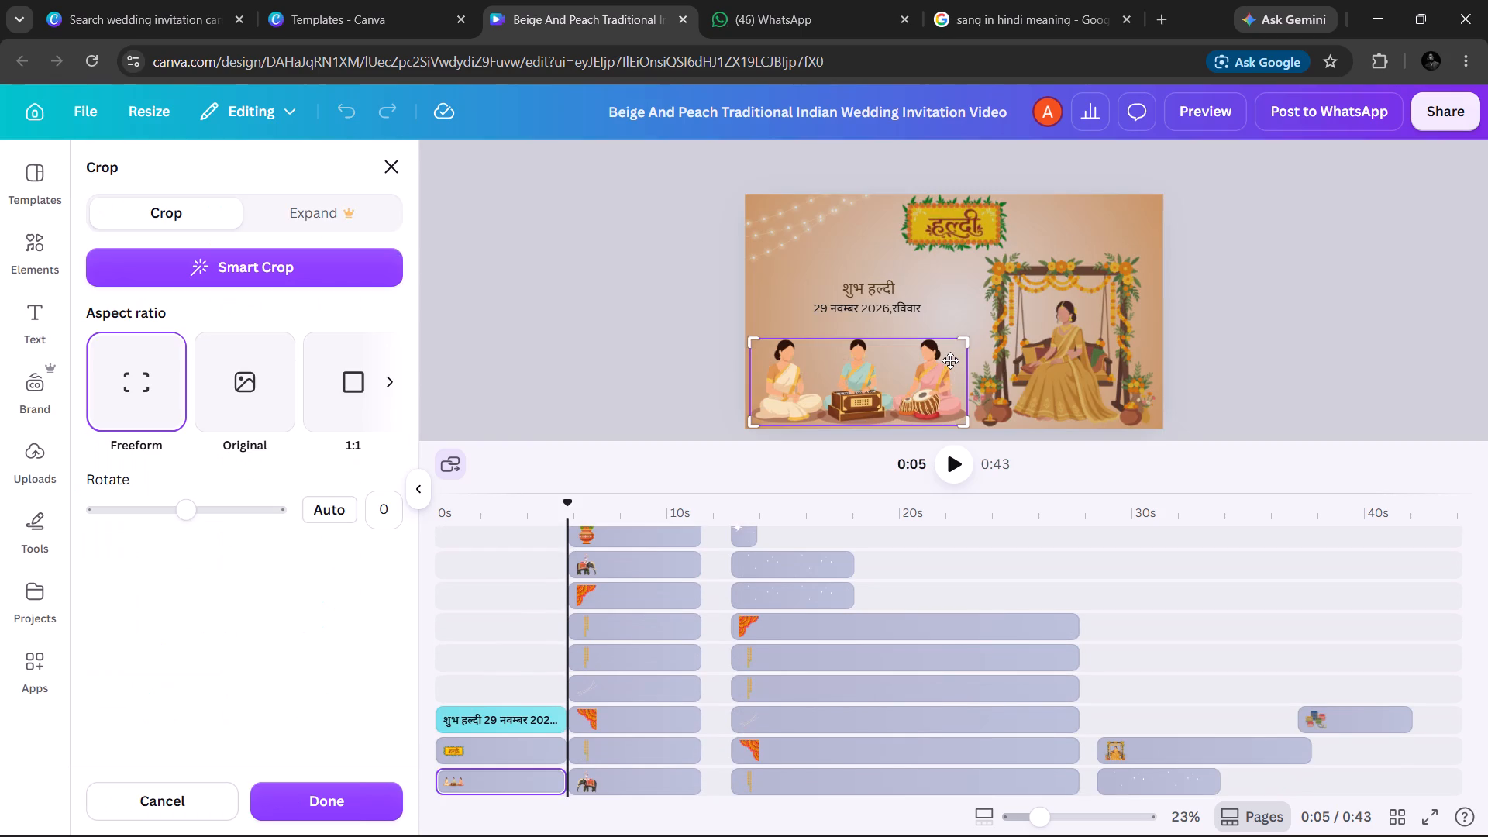
click(642, 334)
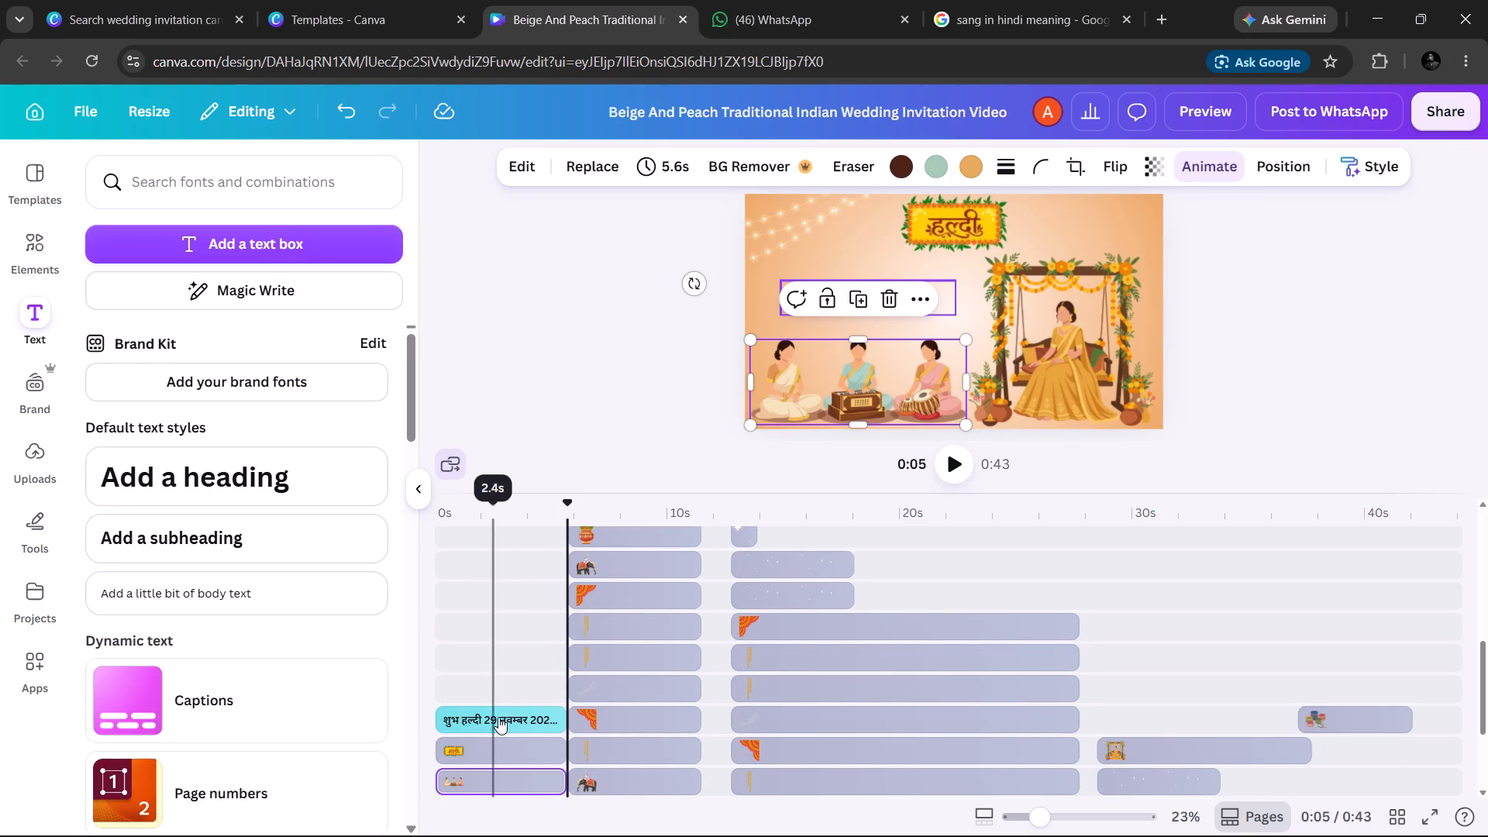
click(640, 718)
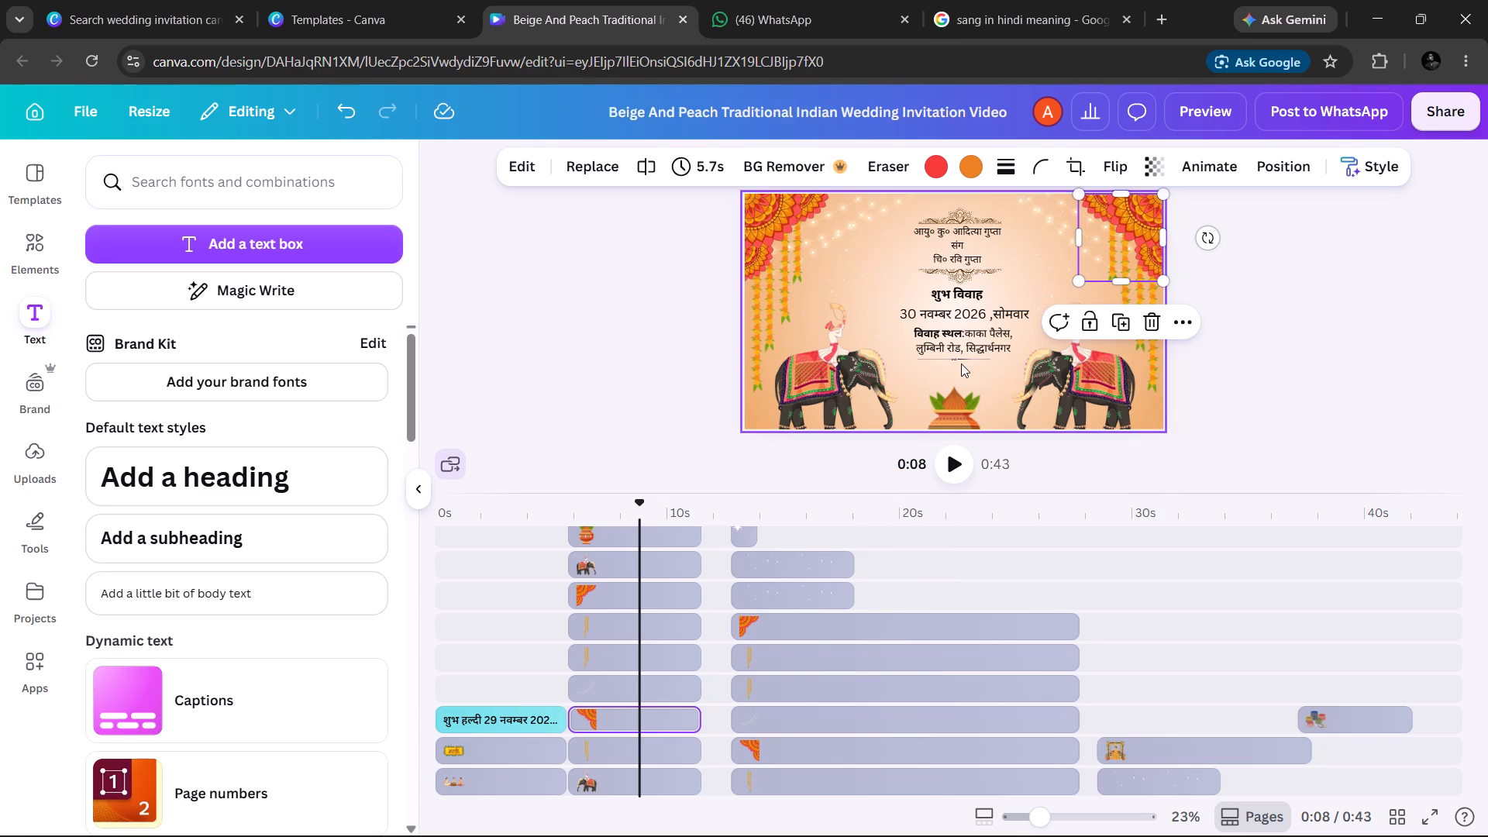
click(951, 343)
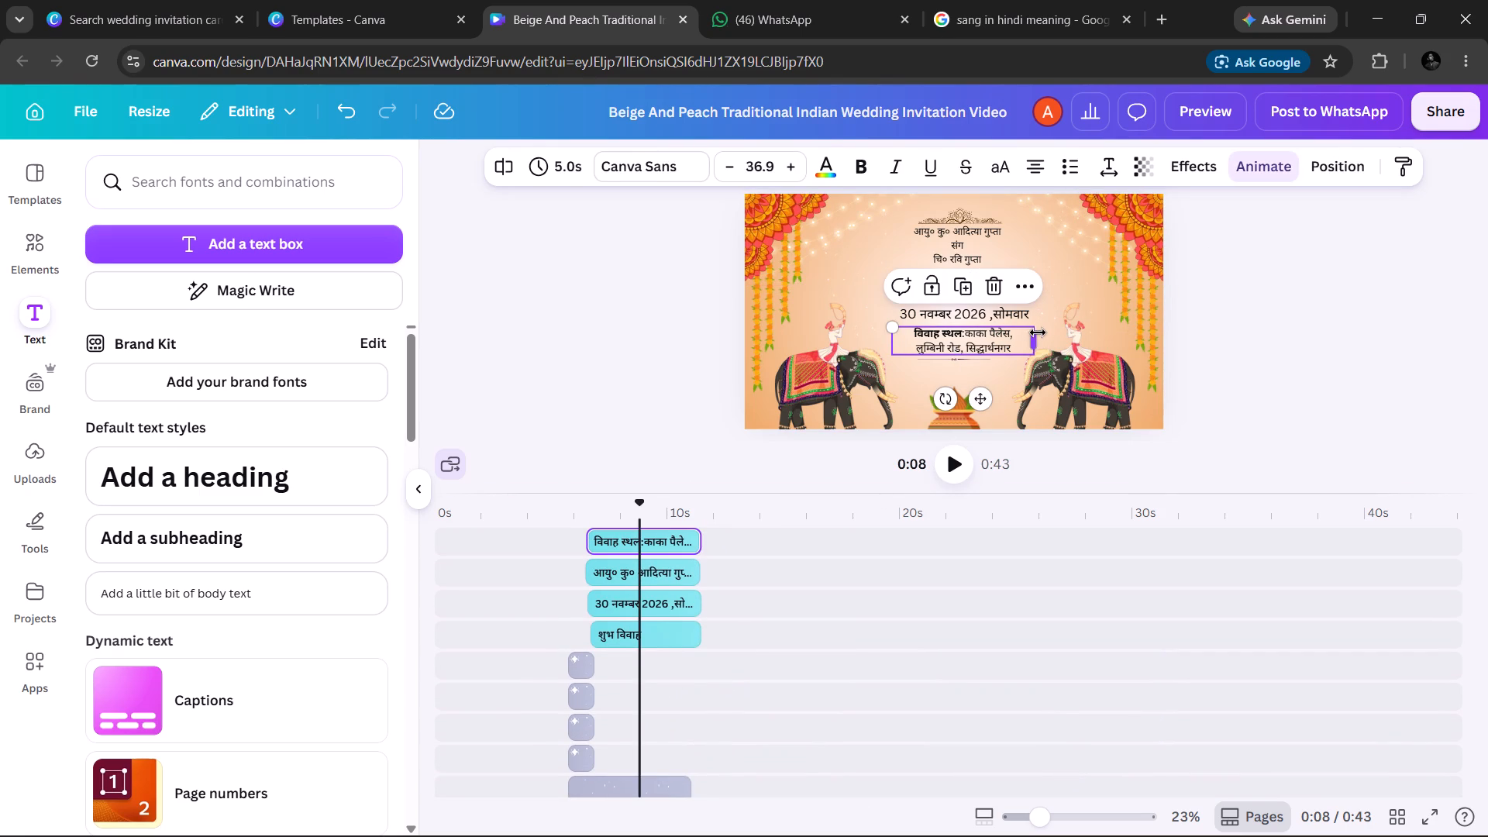
drag(1038, 332, 1056, 331)
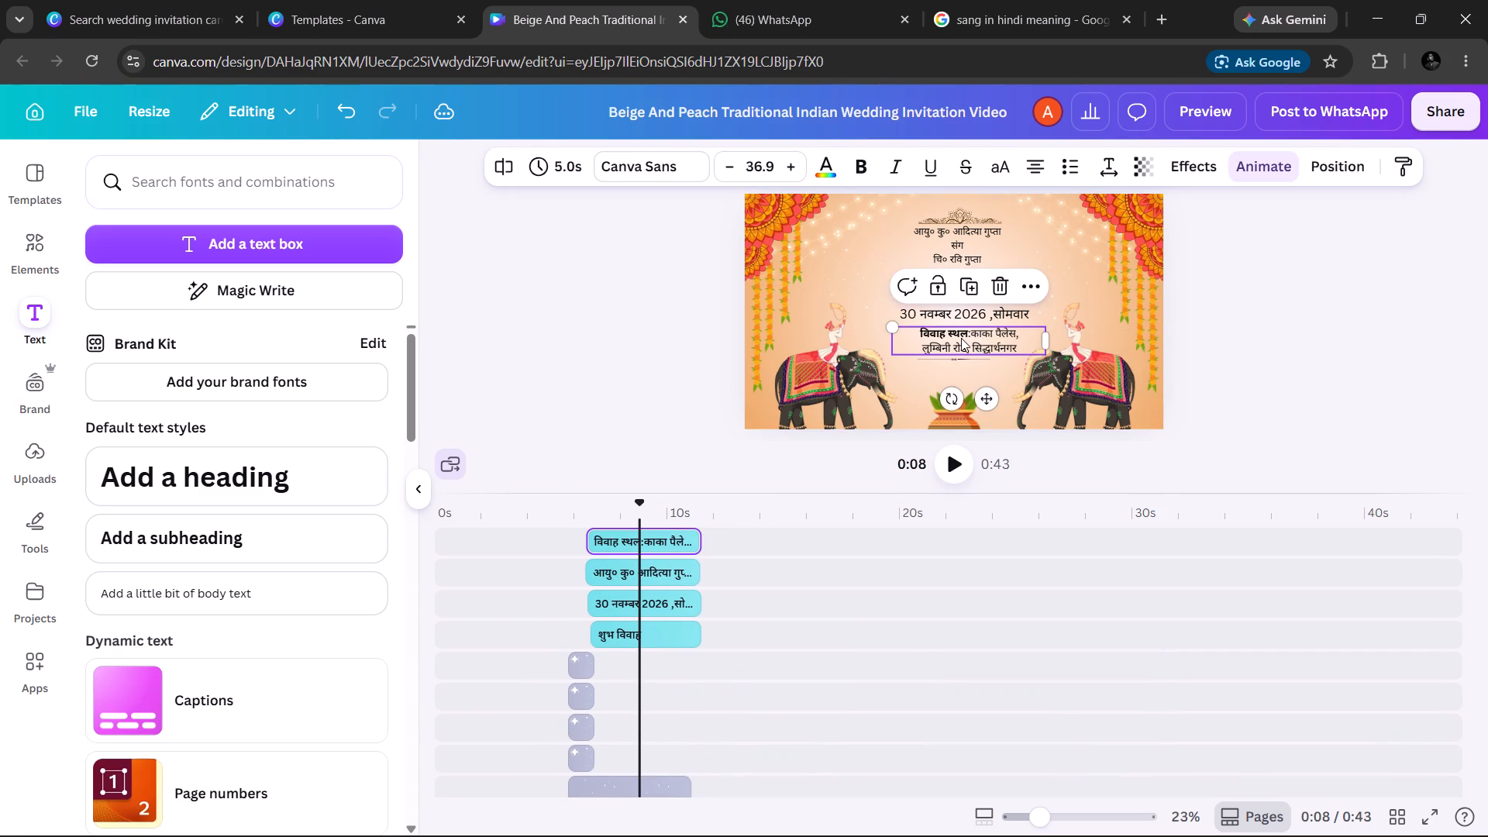
drag(961, 338, 952, 339)
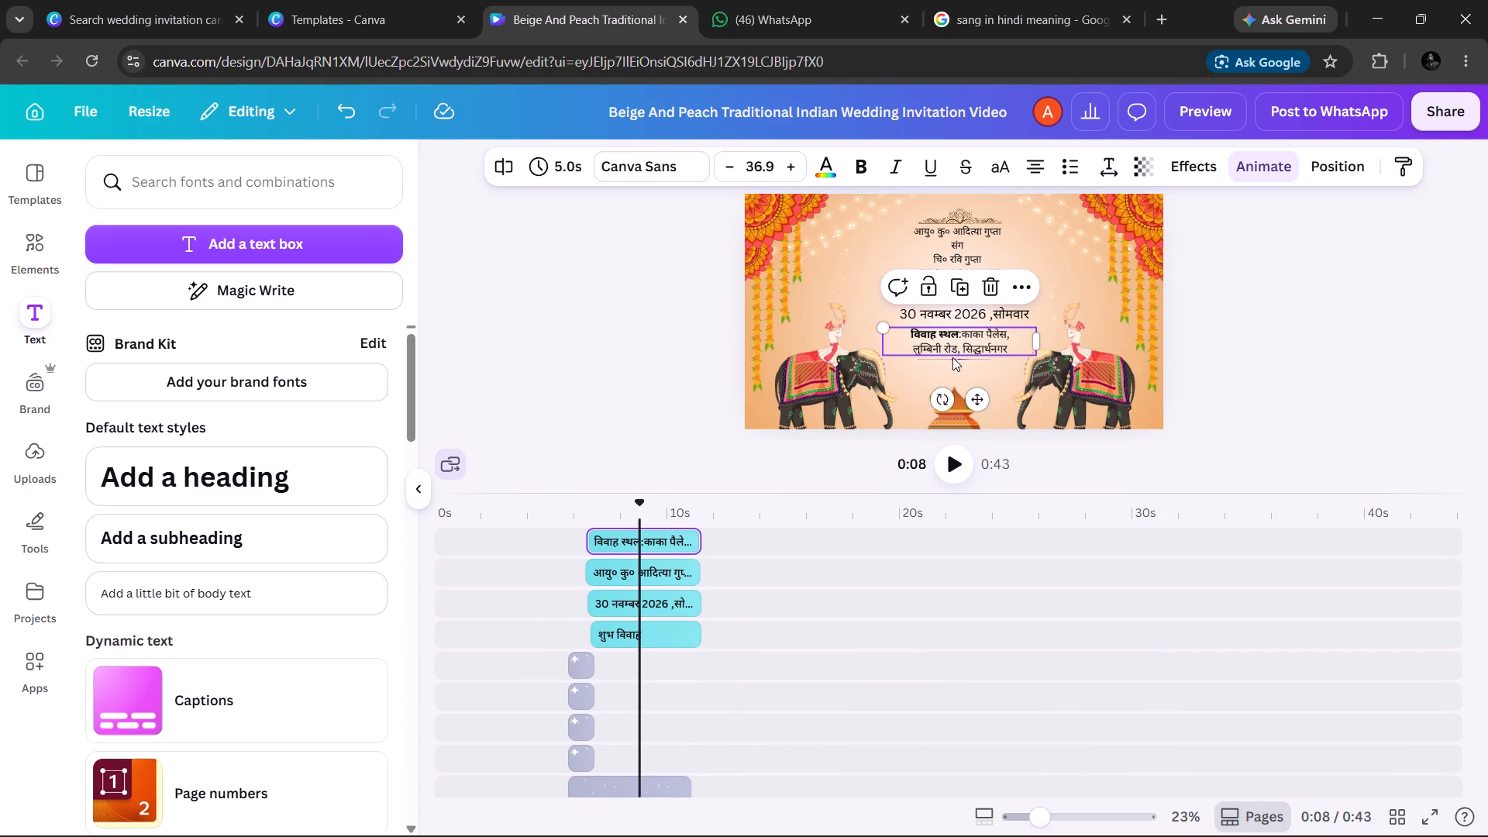
click(952, 360)
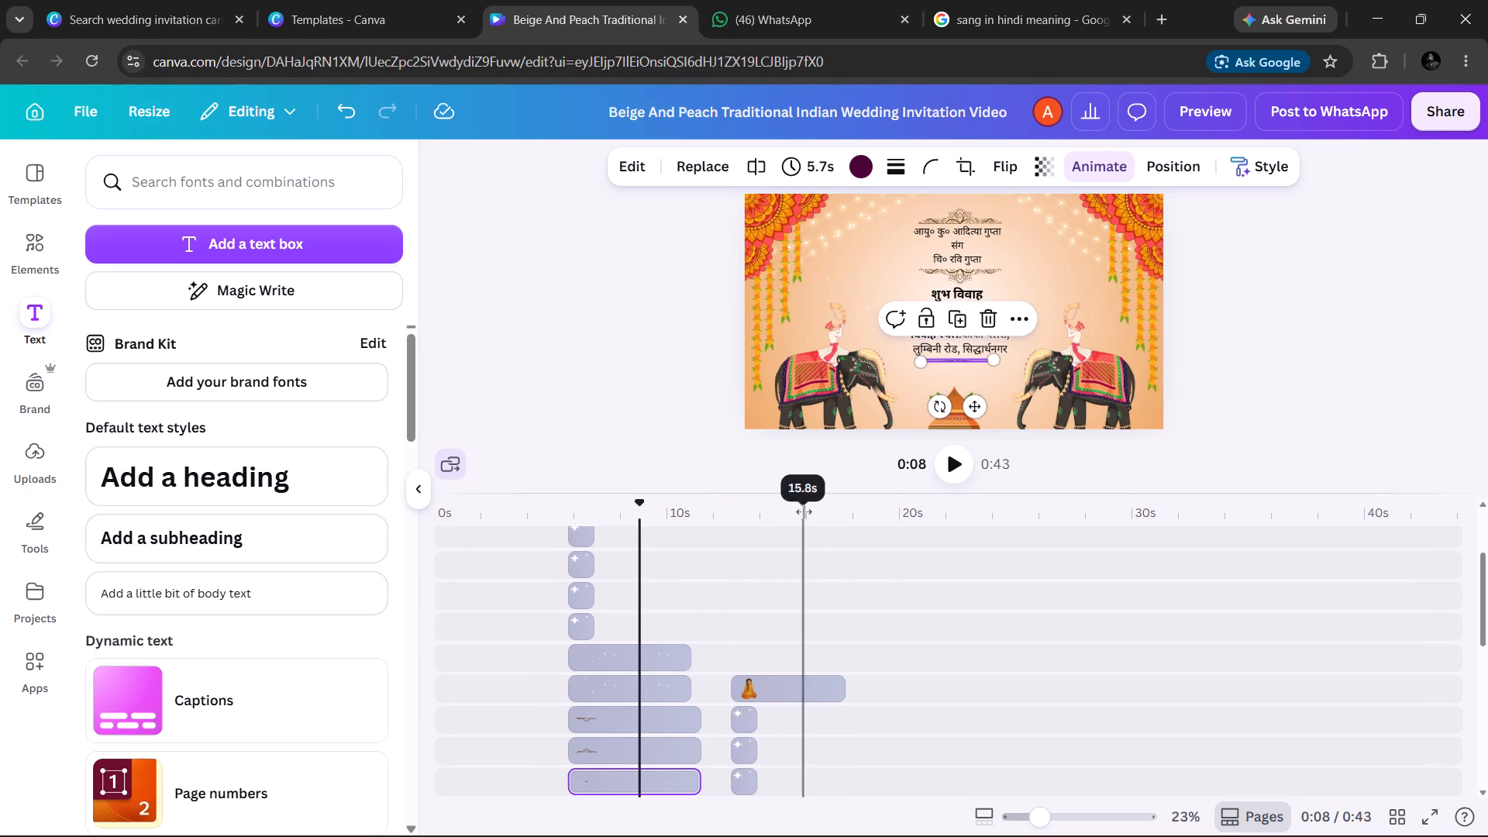
Delete the leftover string lights, two sparkle graphics, woman on the swing and bangles clips that follow the third scene.
click(964, 463)
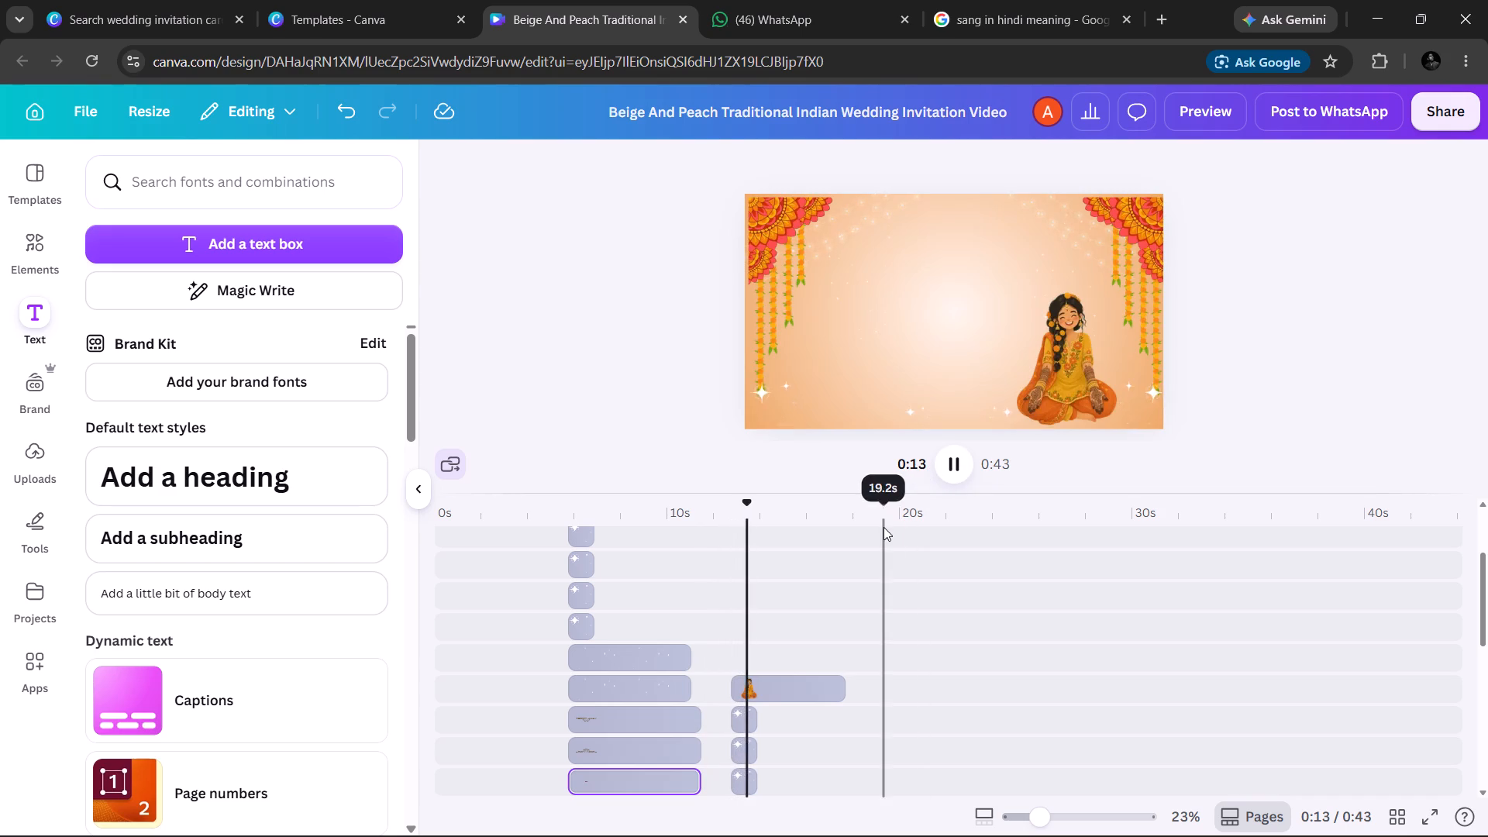
drag(776, 535, 749, 535)
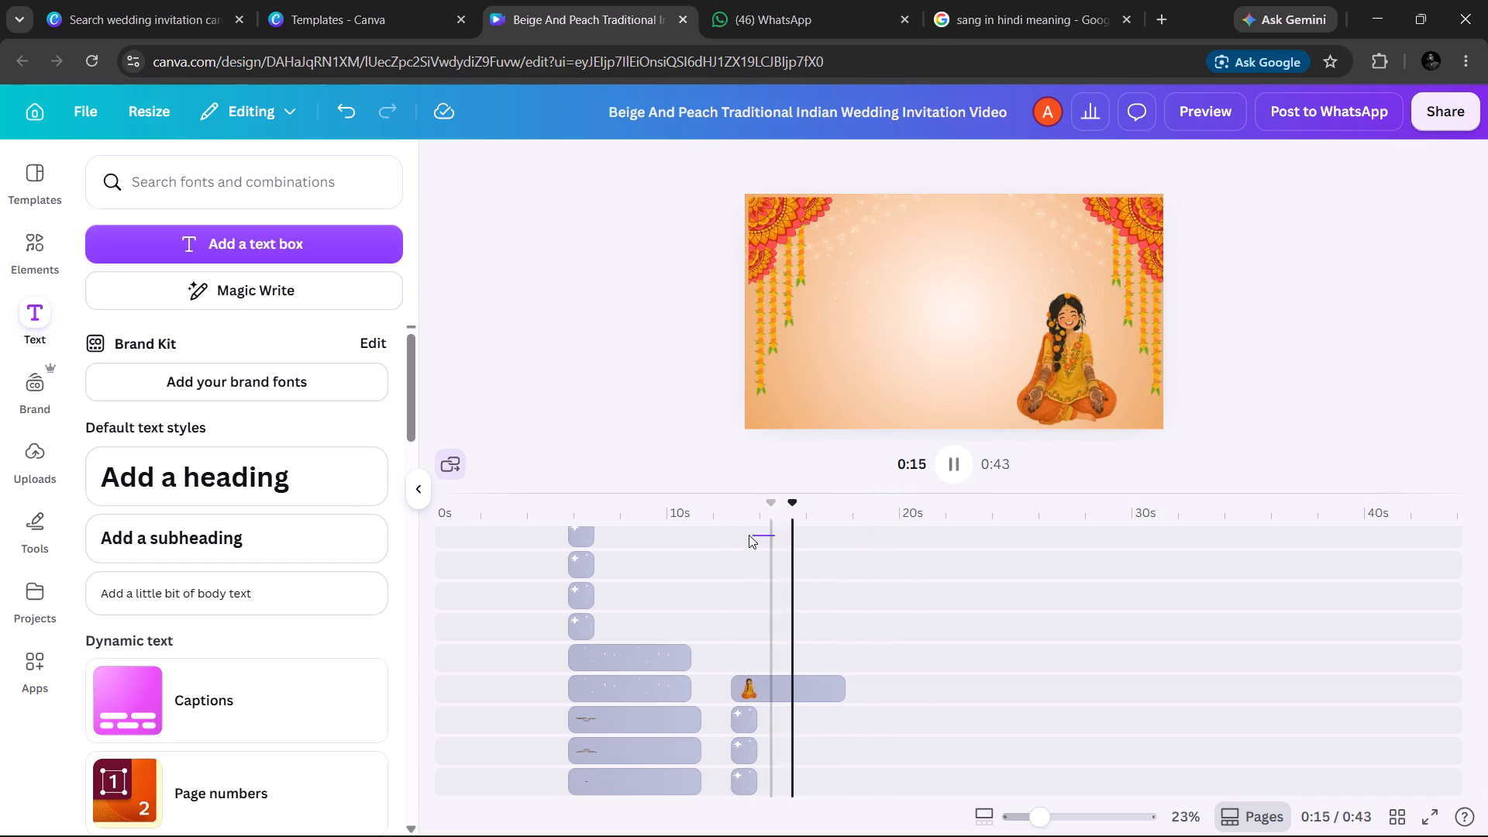
drag(749, 535, 731, 539)
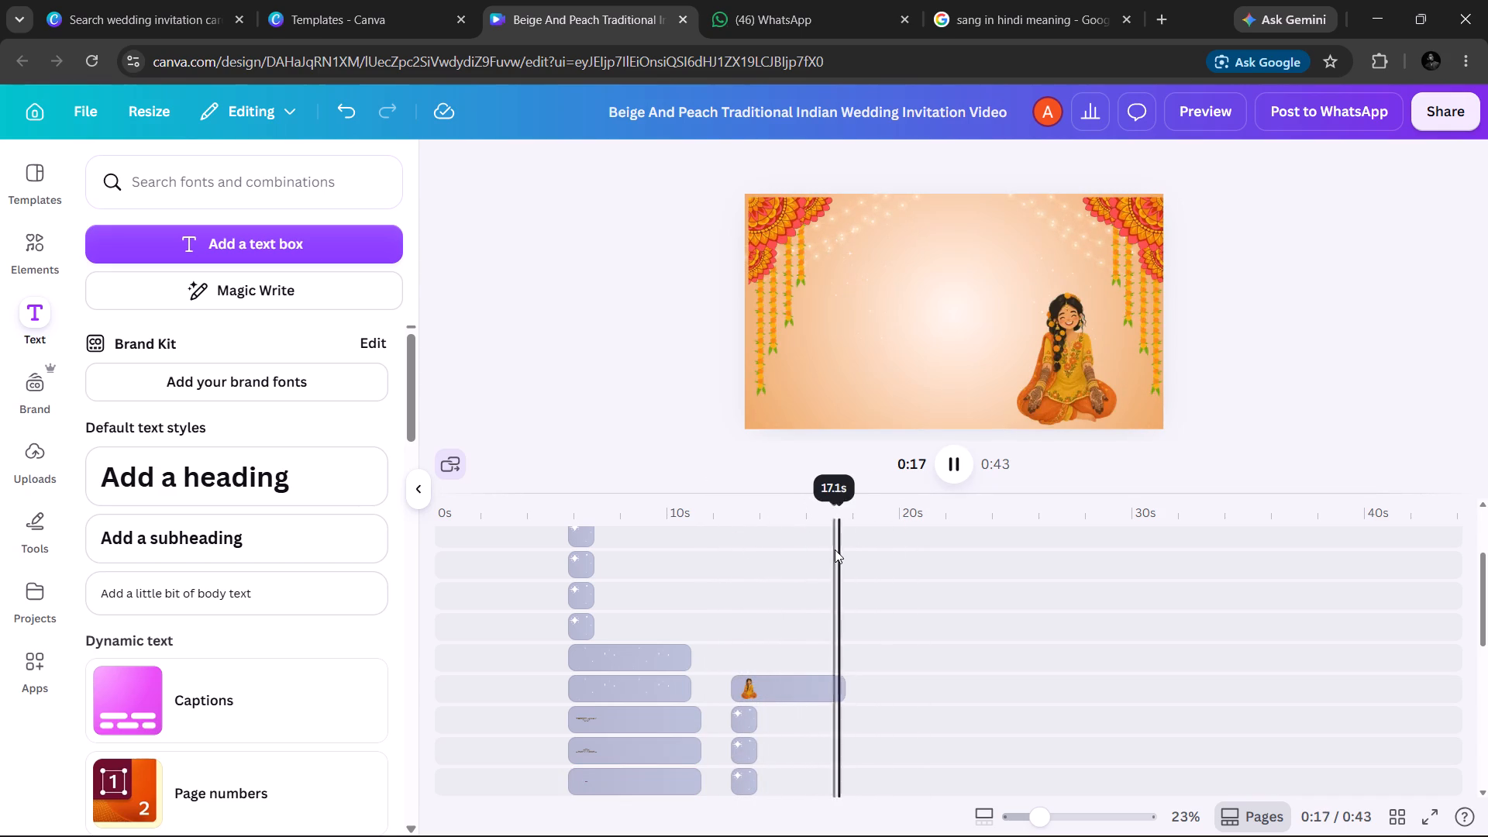
drag(1481, 611, 1474, 787)
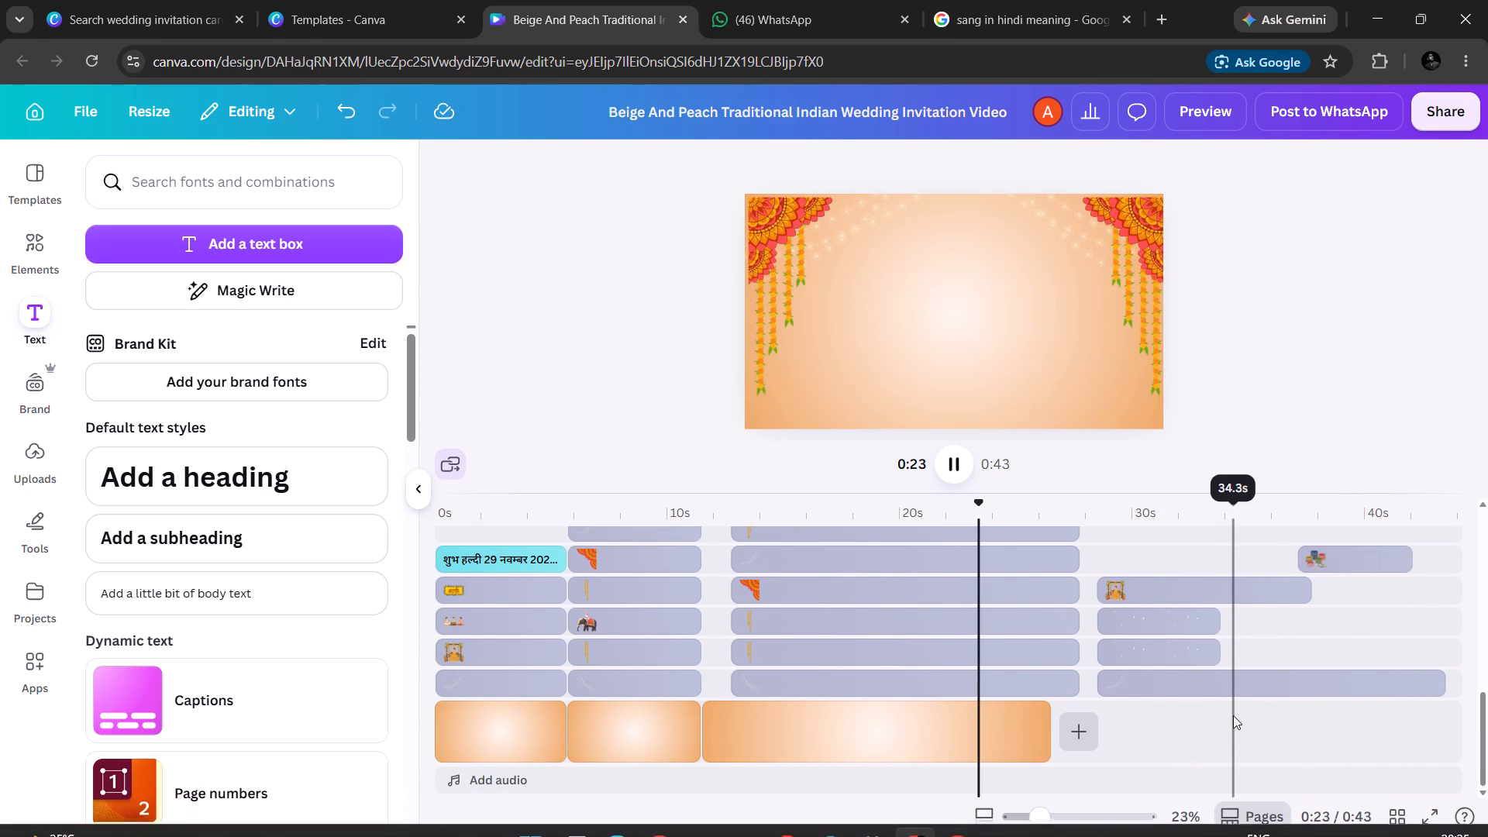
click(1235, 677)
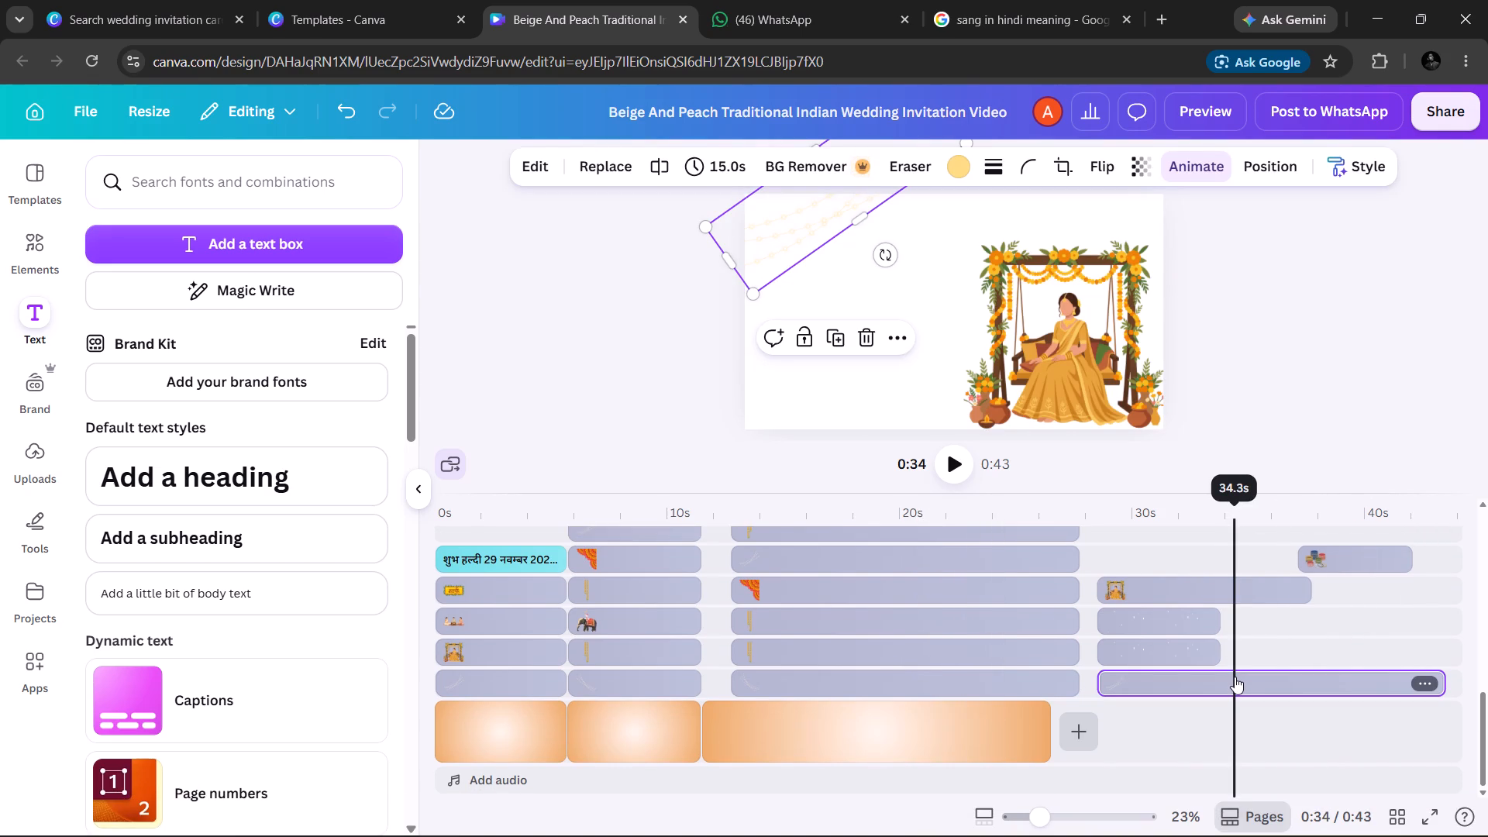
key(Delete)
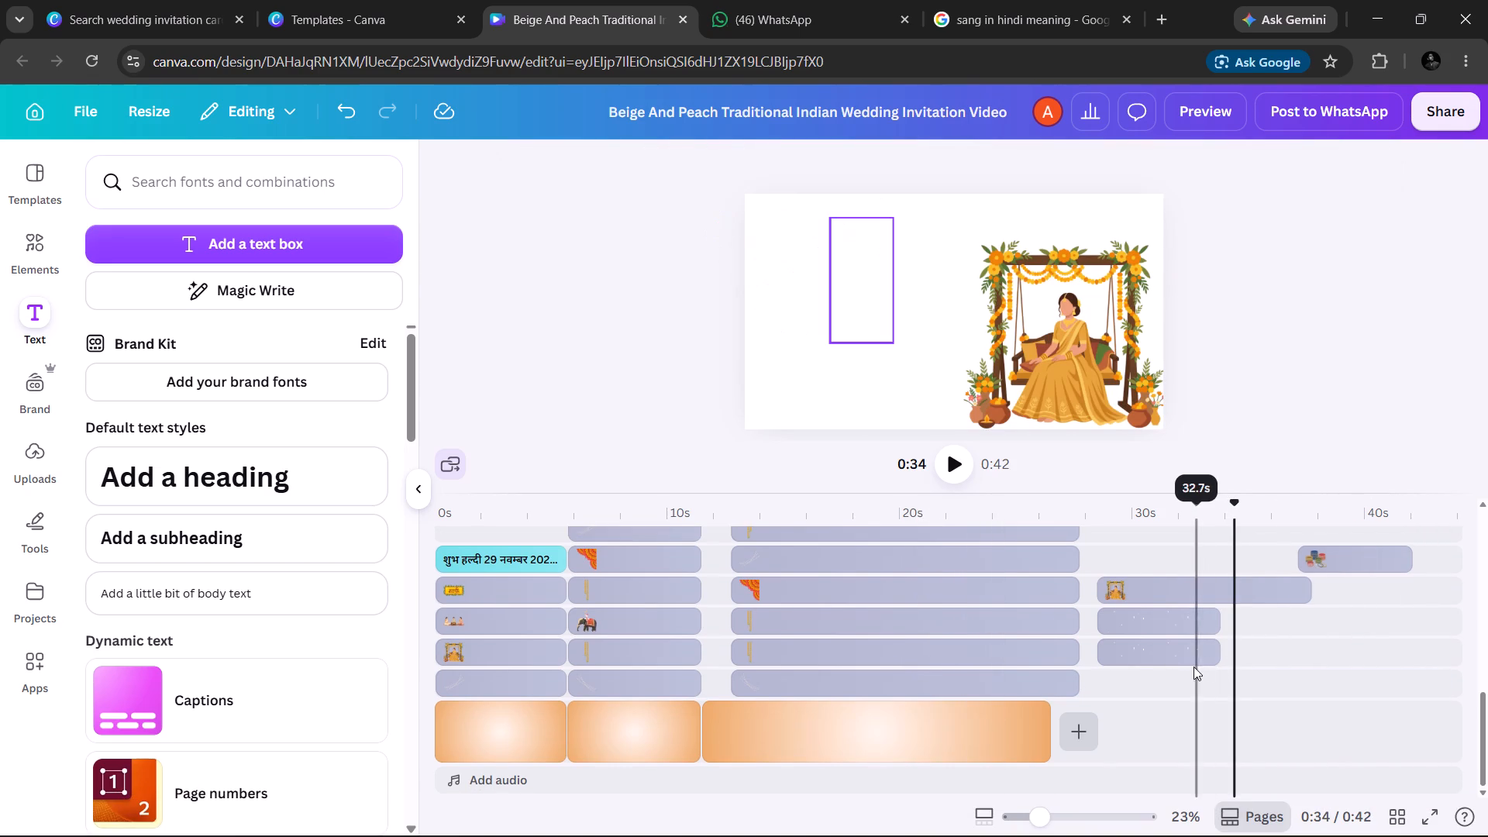
click(1161, 644)
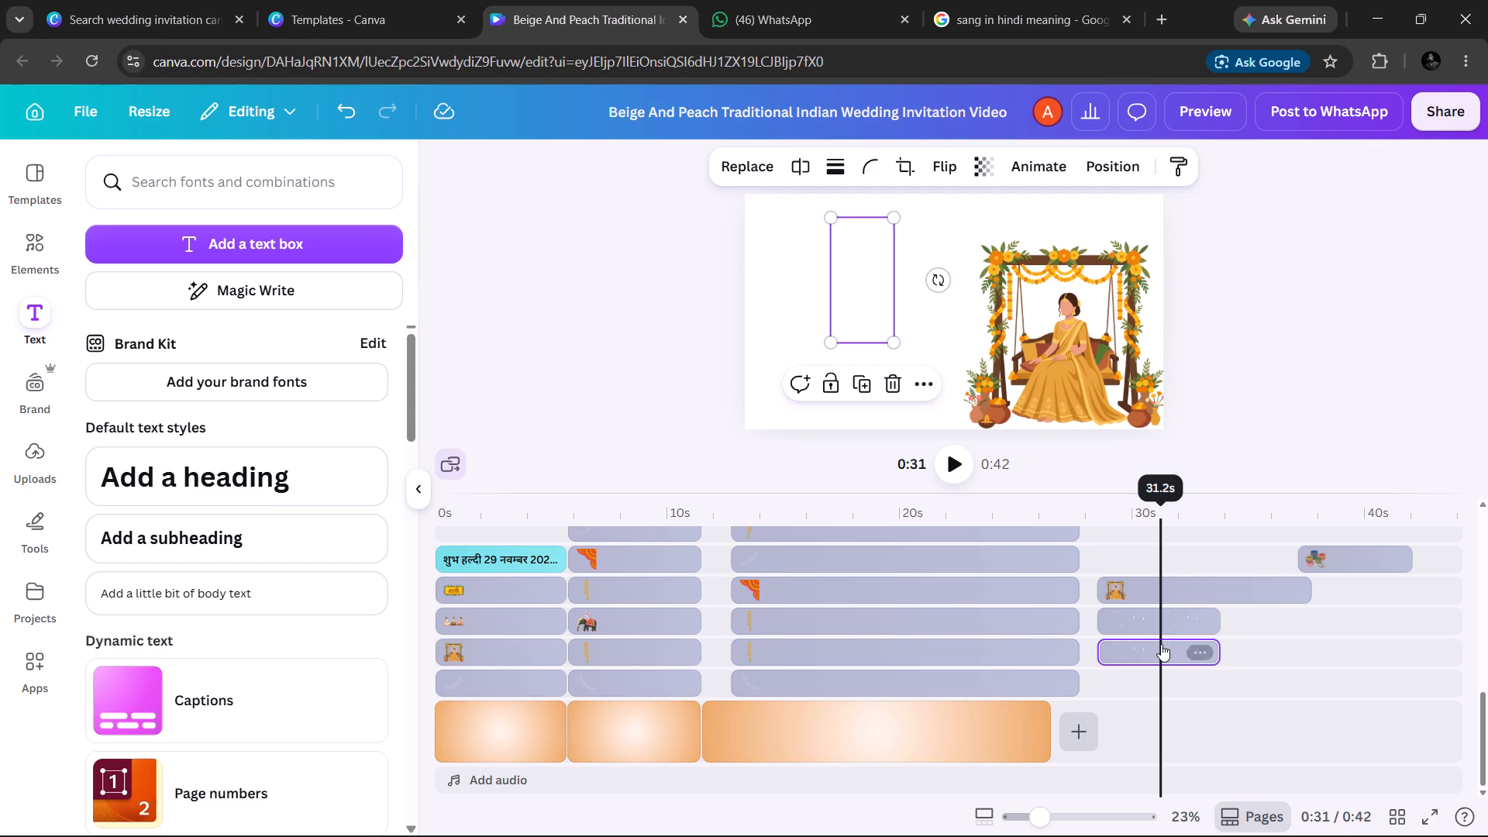
click(1161, 644)
key(Delete)
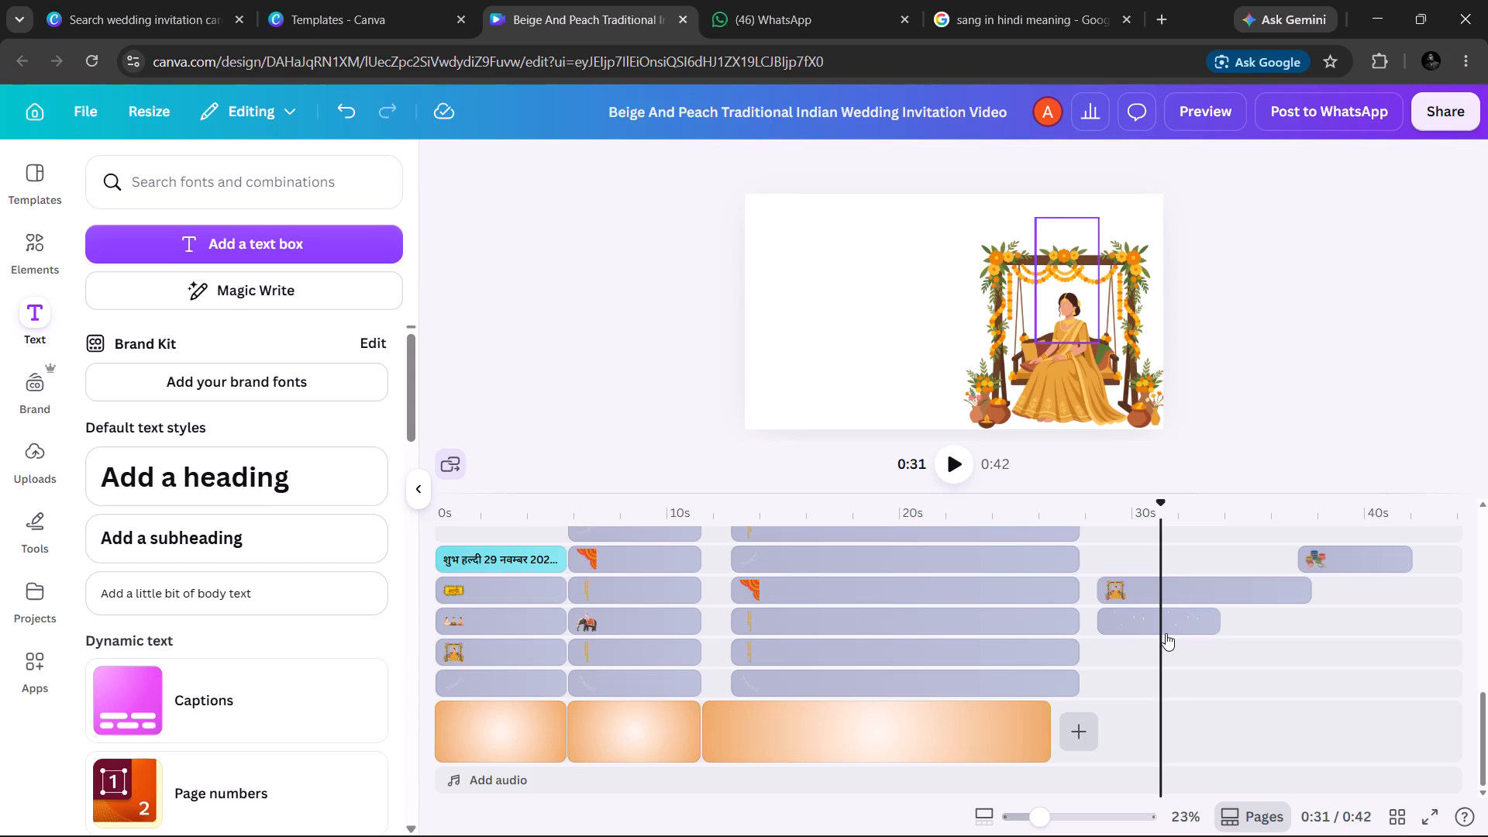
click(1166, 633)
key(Delete)
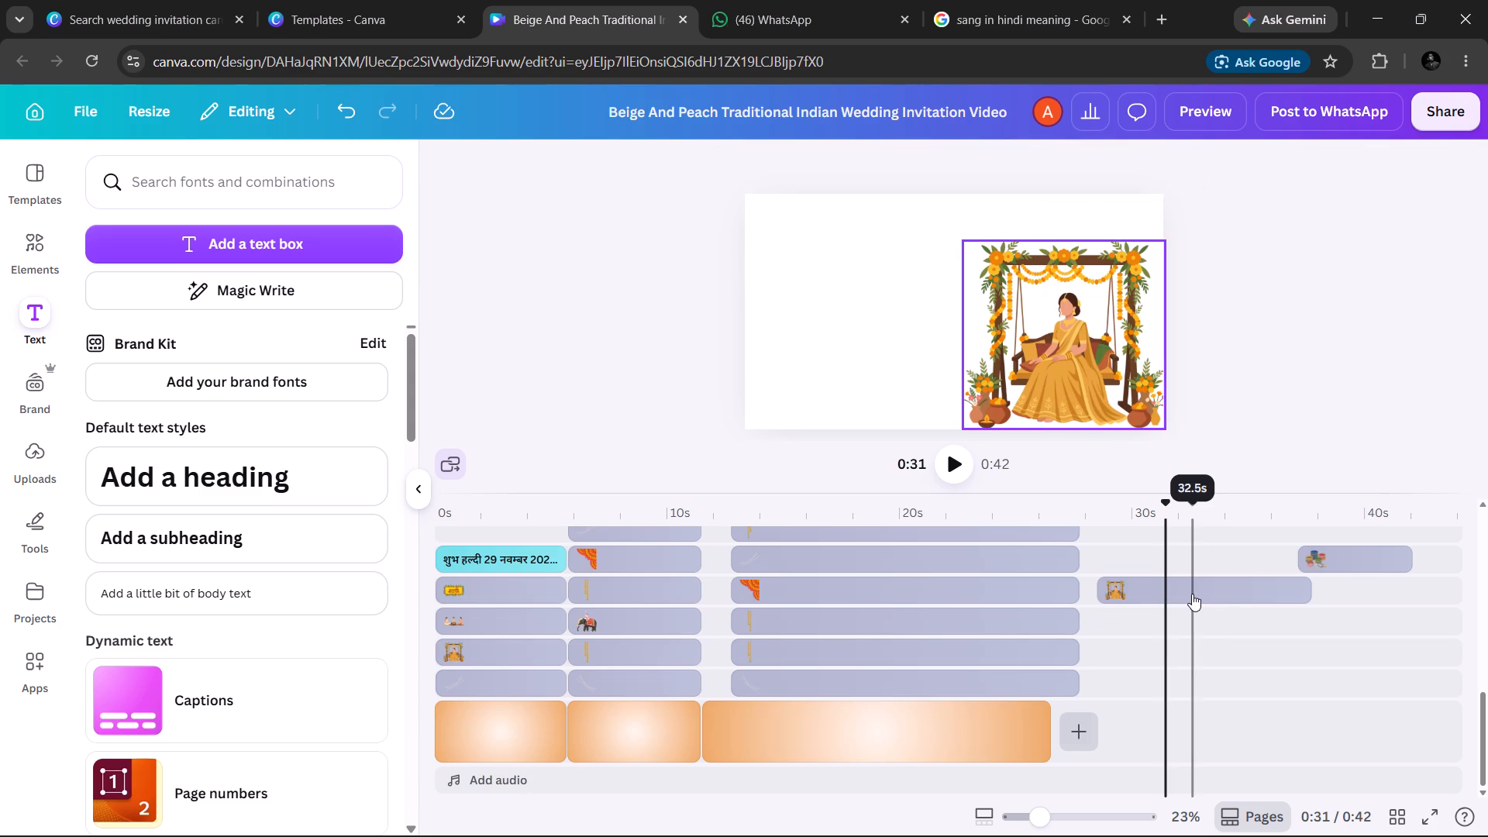
click(1192, 594)
key(Delete)
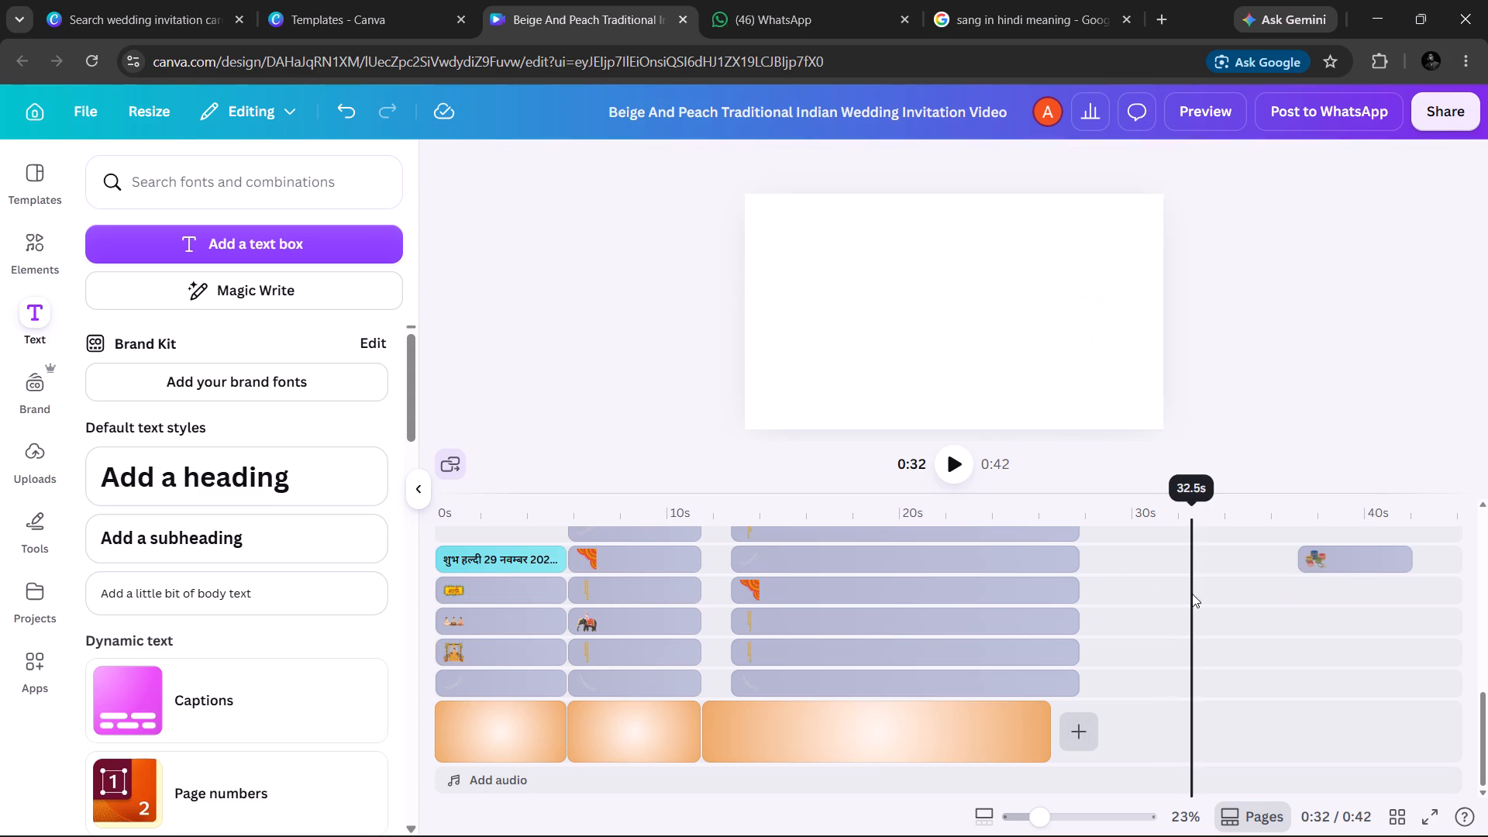
click(1346, 556)
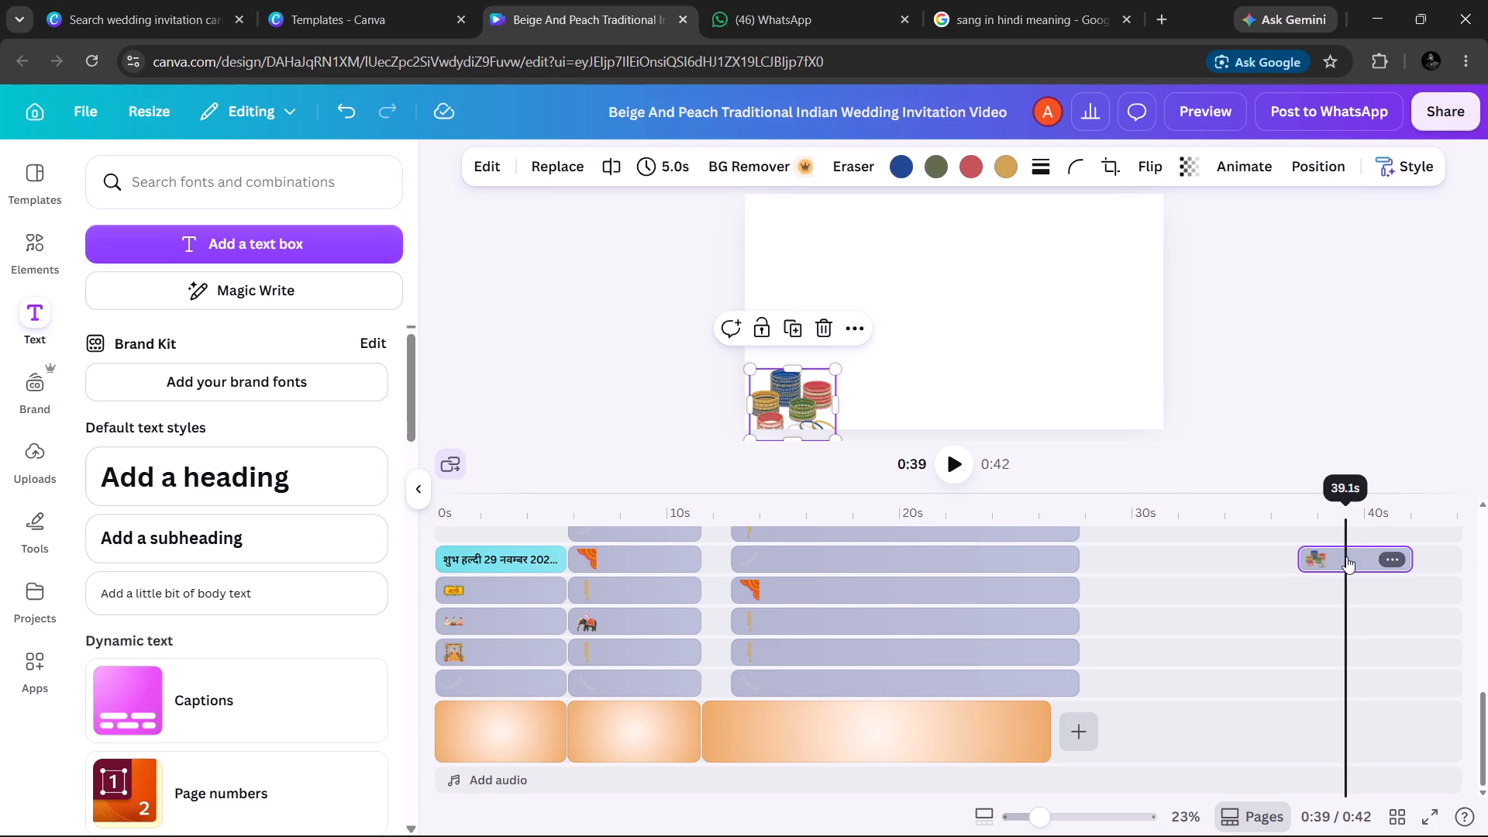
key(Delete)
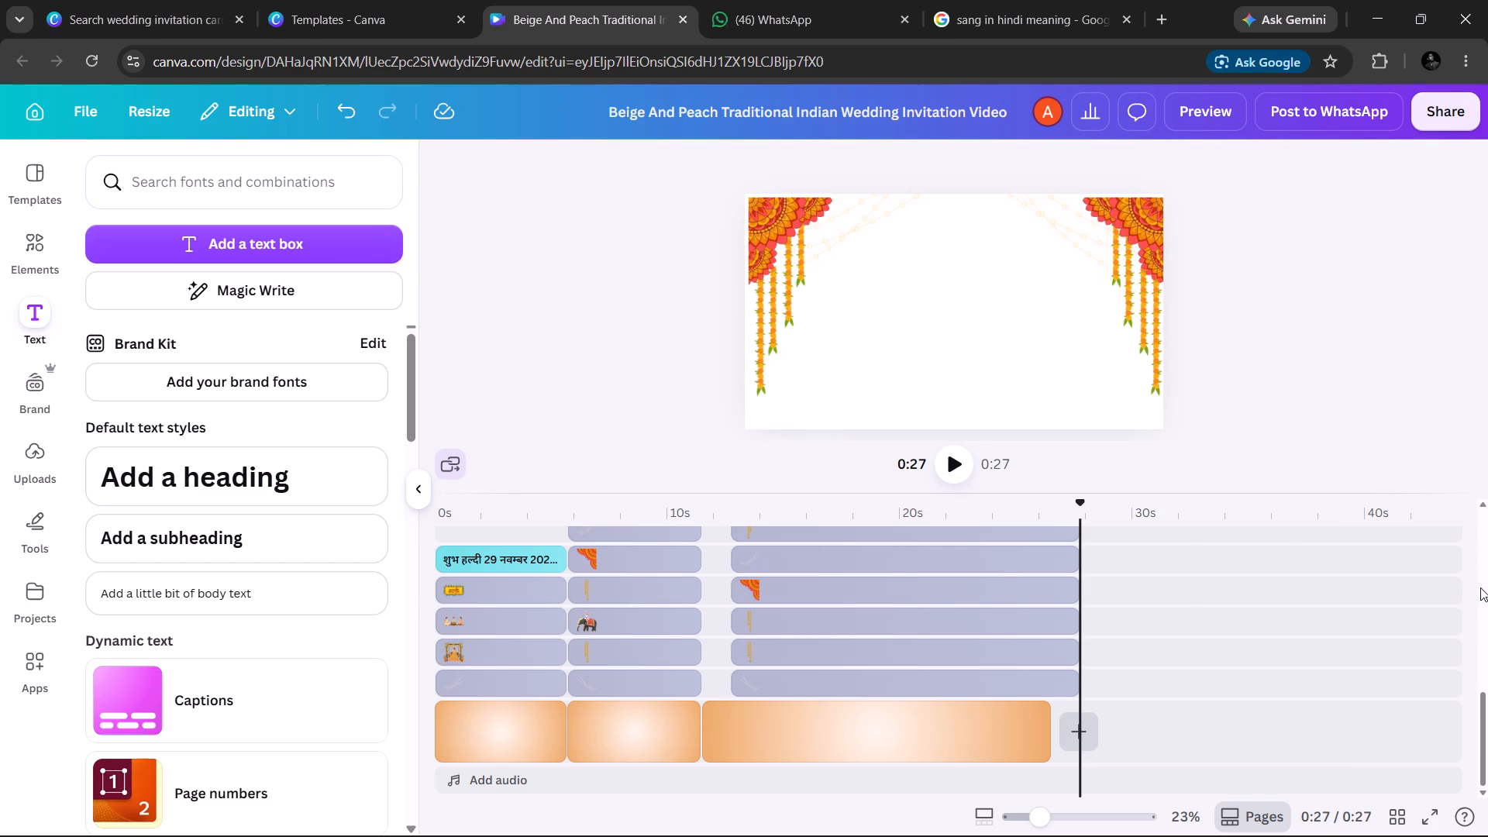
Shrink the seated mehndi bride slightly and move her into the lower-right corner of the third scene.
drag(1482, 690, 1487, 645)
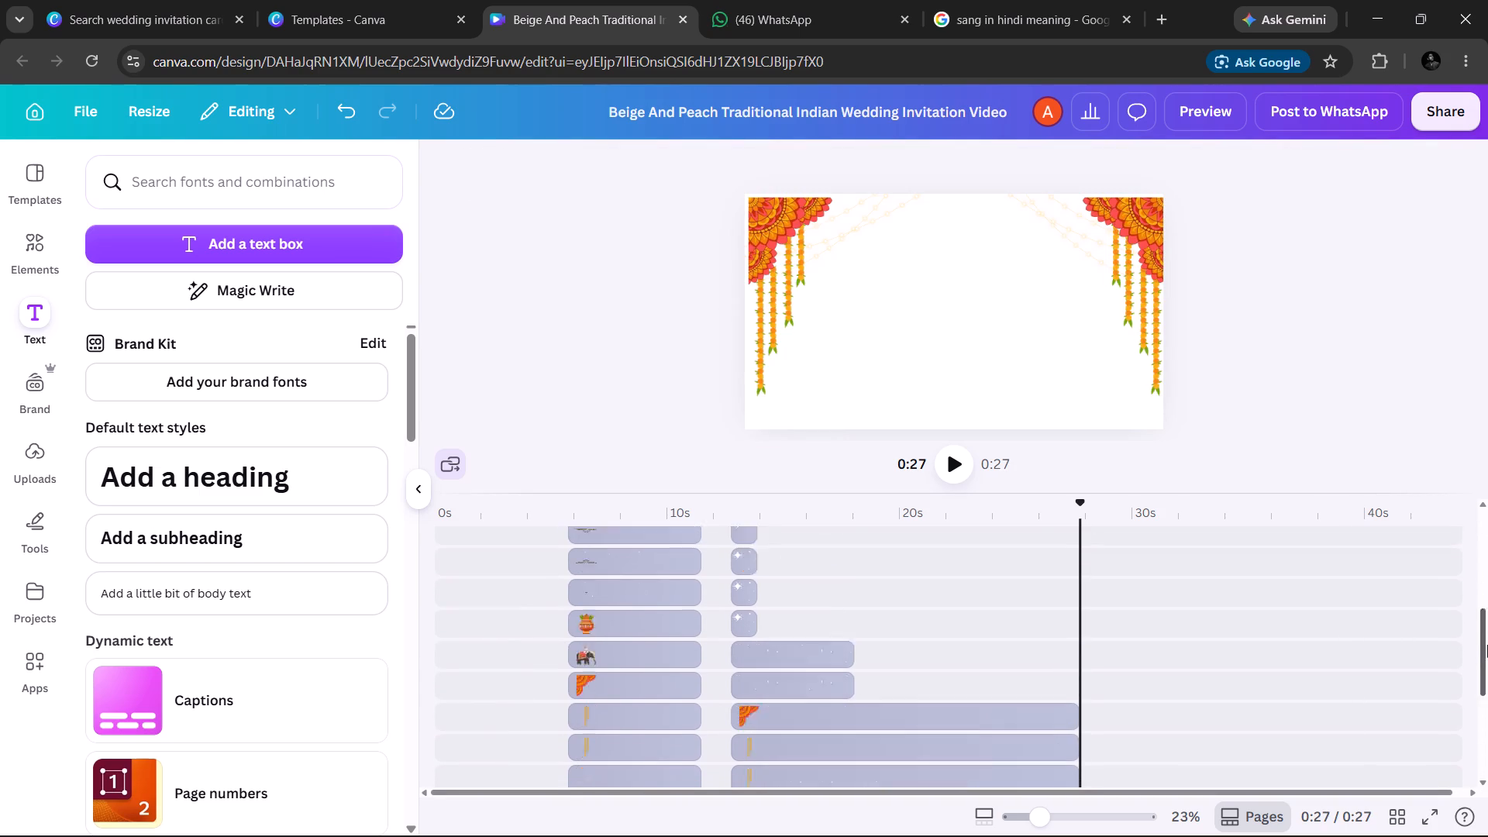
drag(1487, 645, 1485, 725)
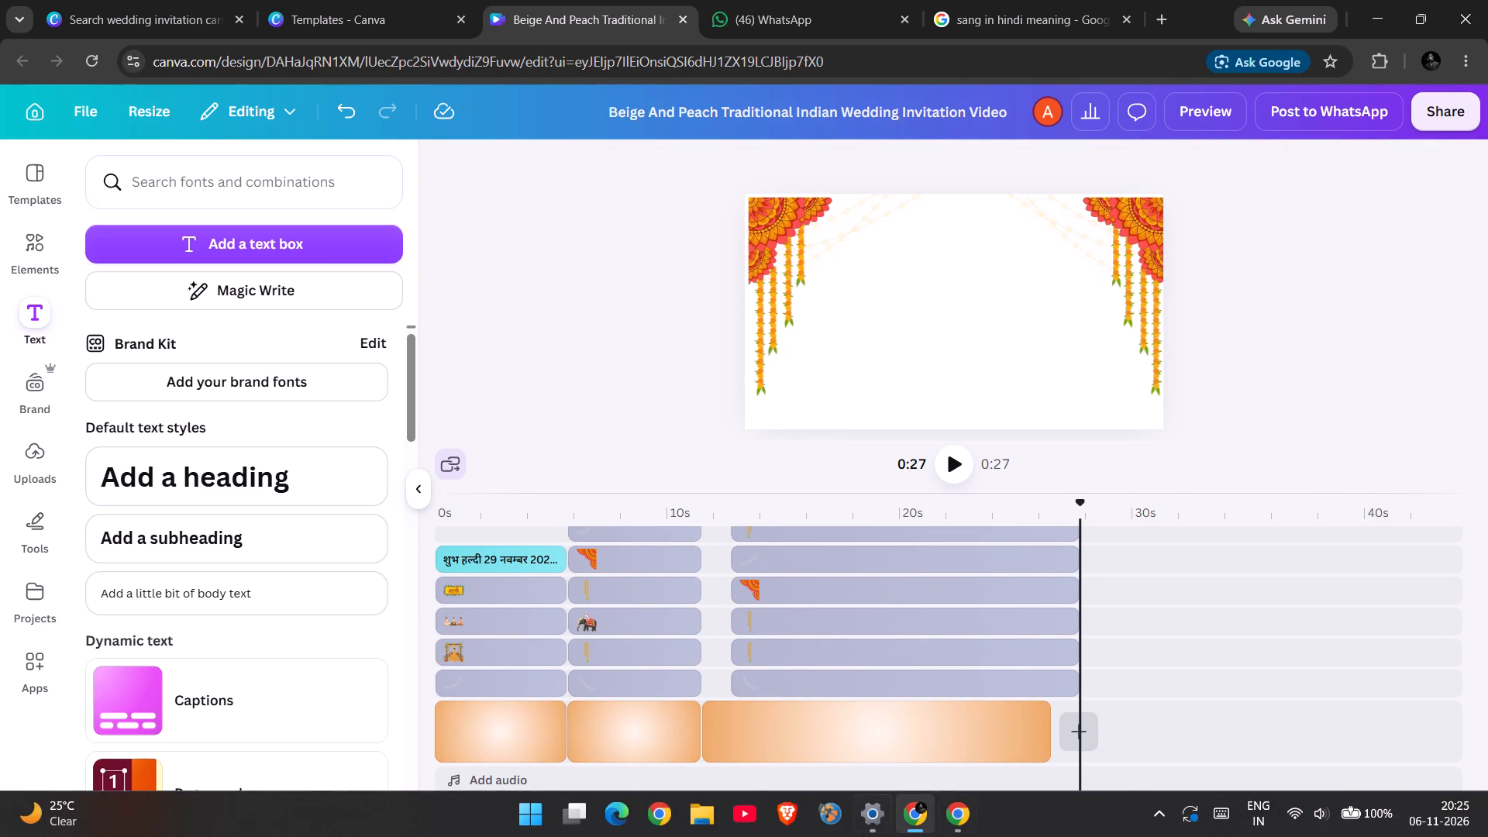
click(787, 773)
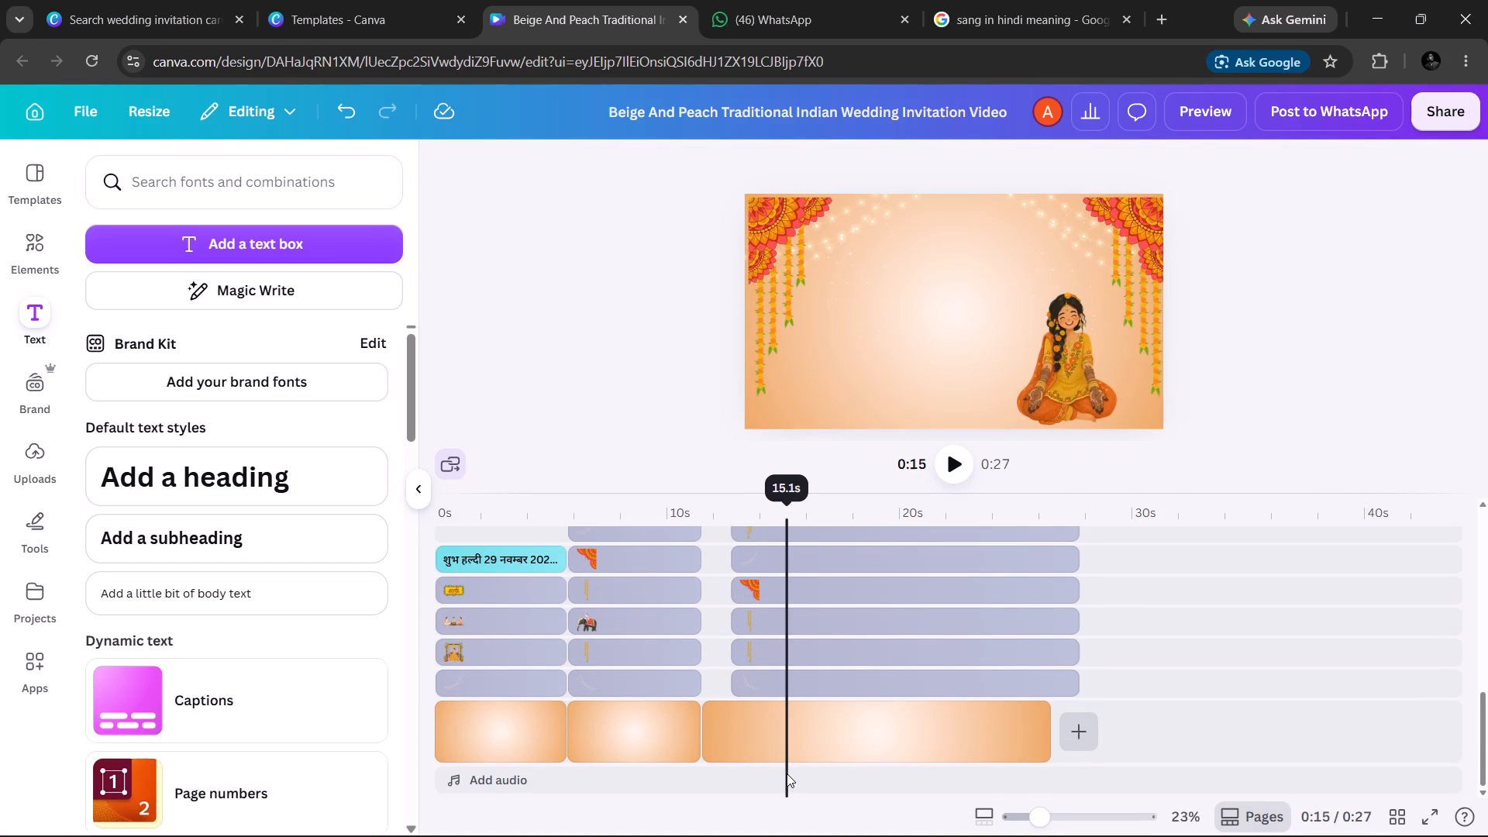
drag(1045, 377, 1059, 376)
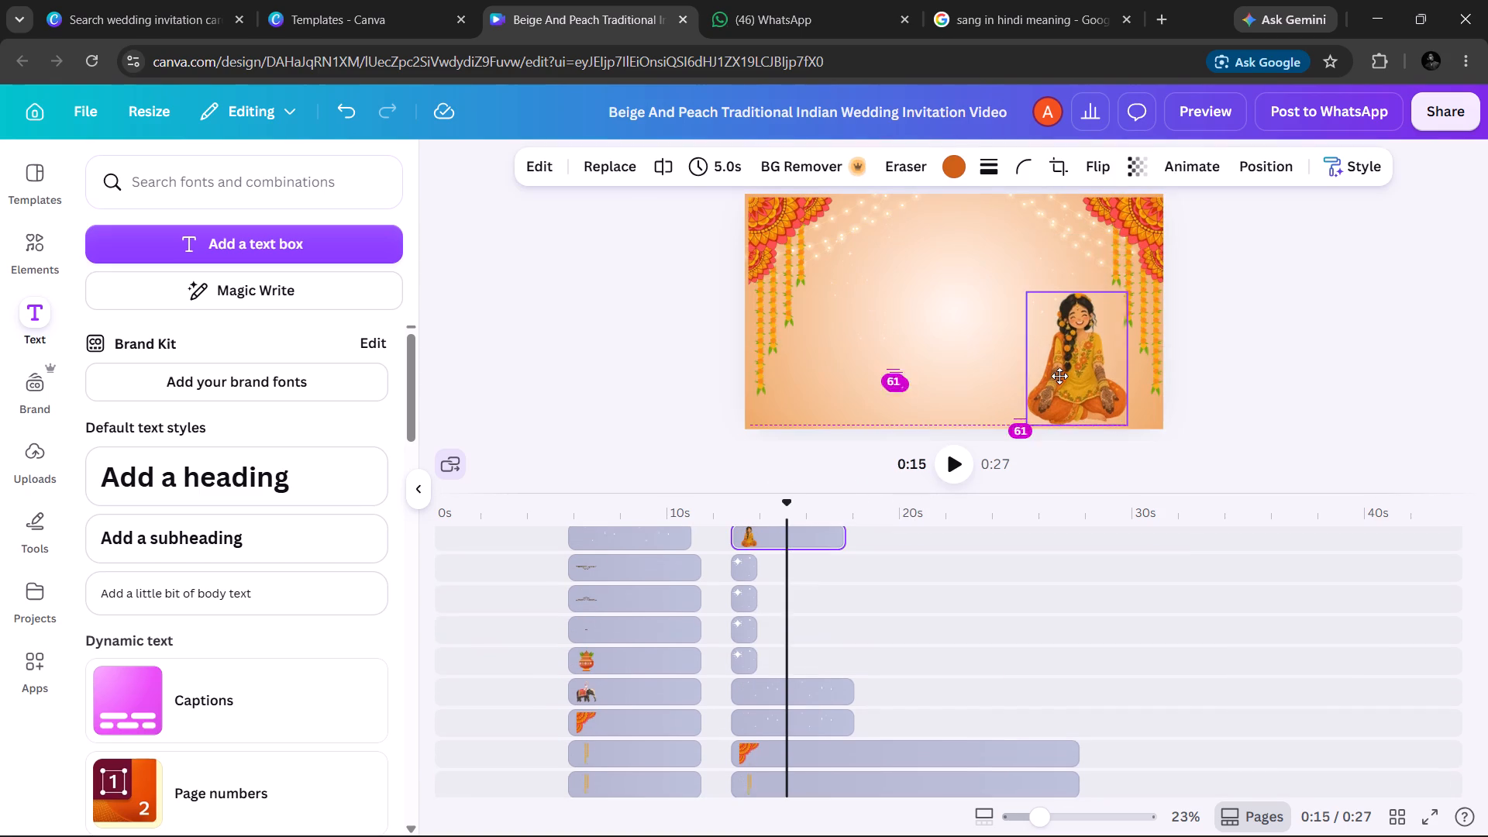
drag(1059, 376, 1071, 381)
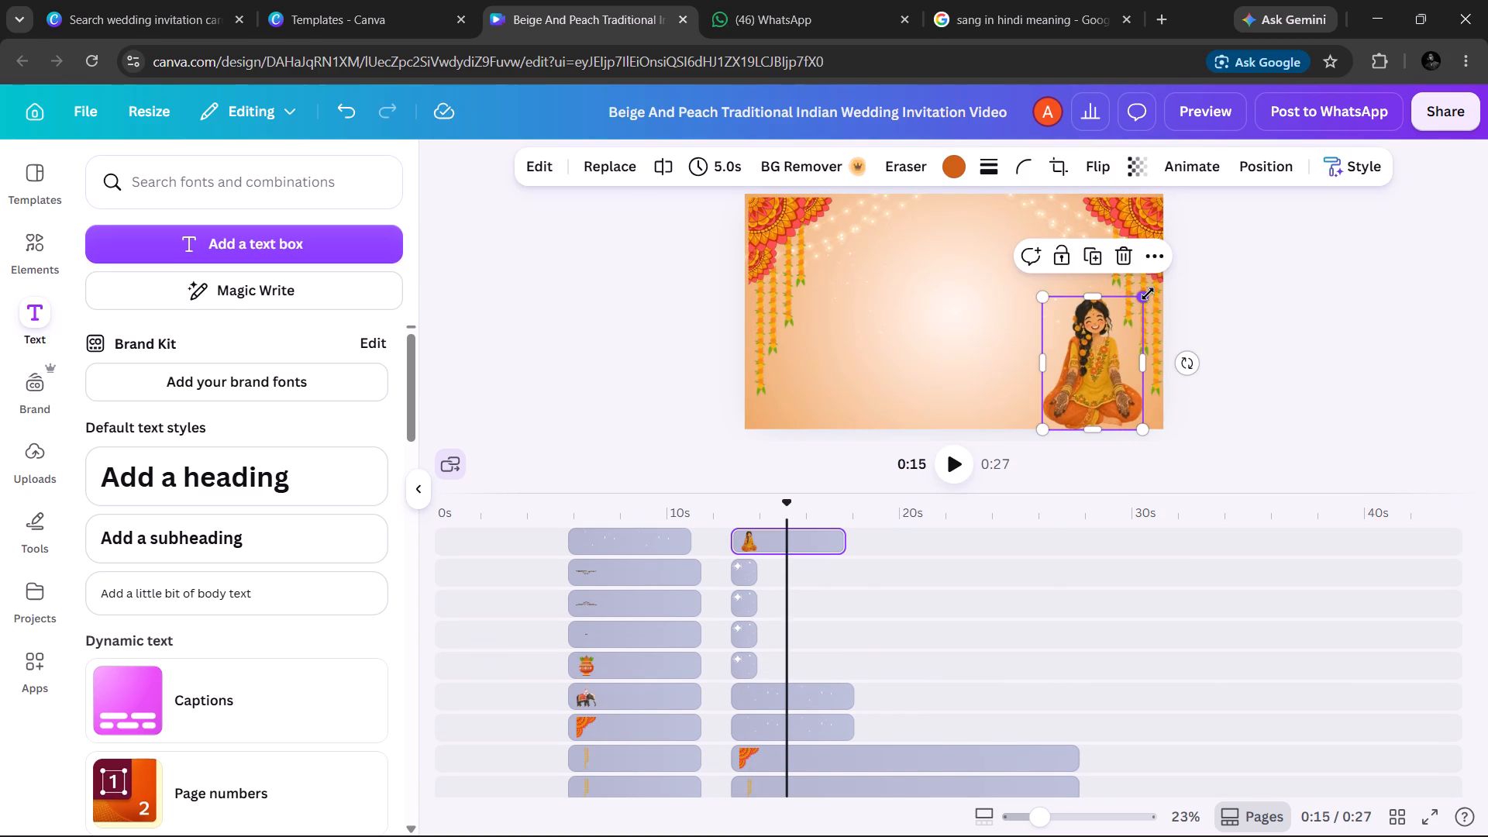
drag(1148, 294, 1139, 312)
drag(1118, 334, 1131, 336)
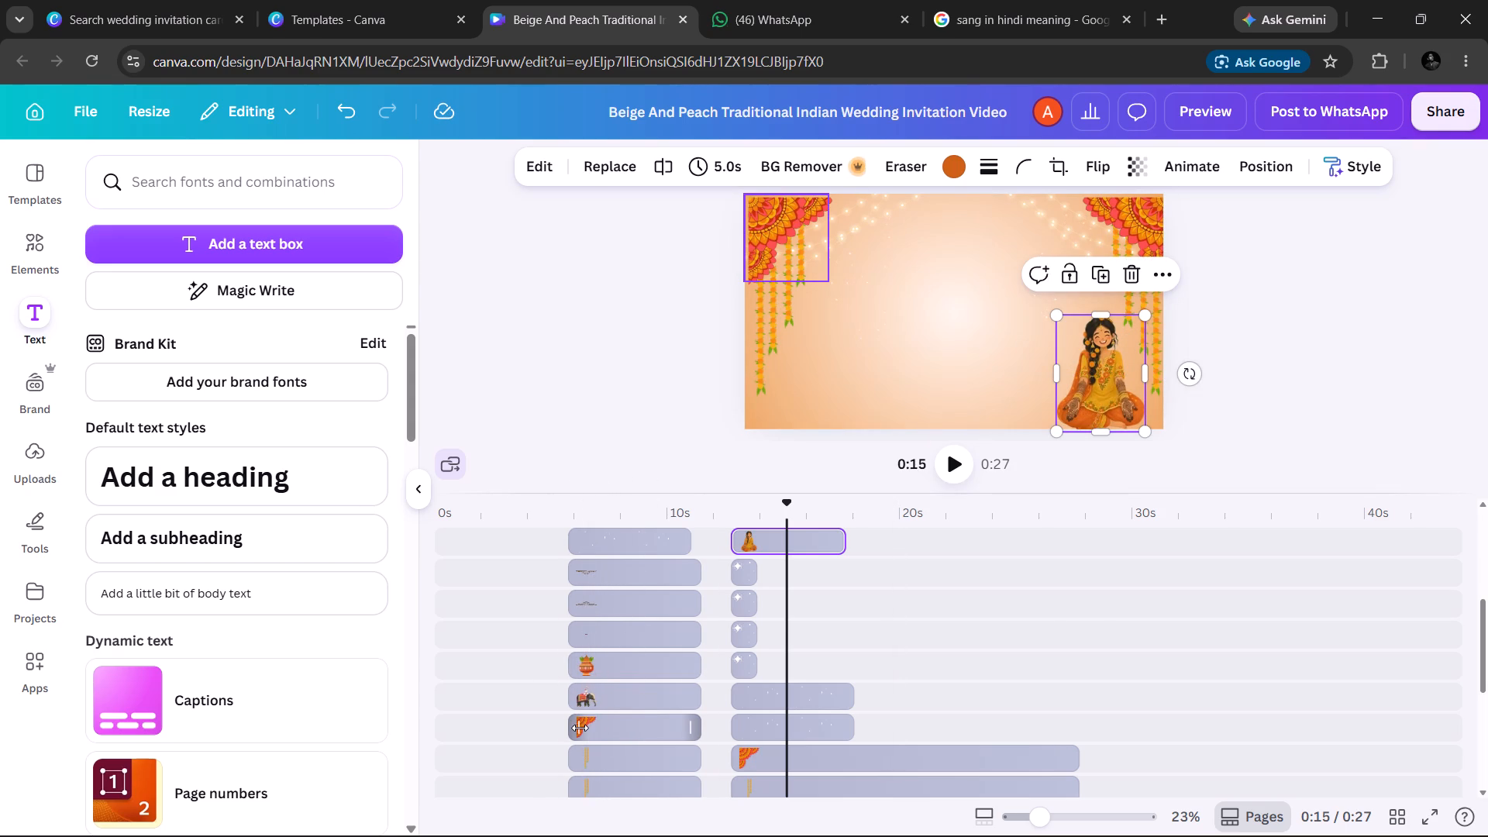
Extend the wedding scene's left marigold corner clip back to 0s, making it 11.4s long.
drag(580, 728, 491, 724)
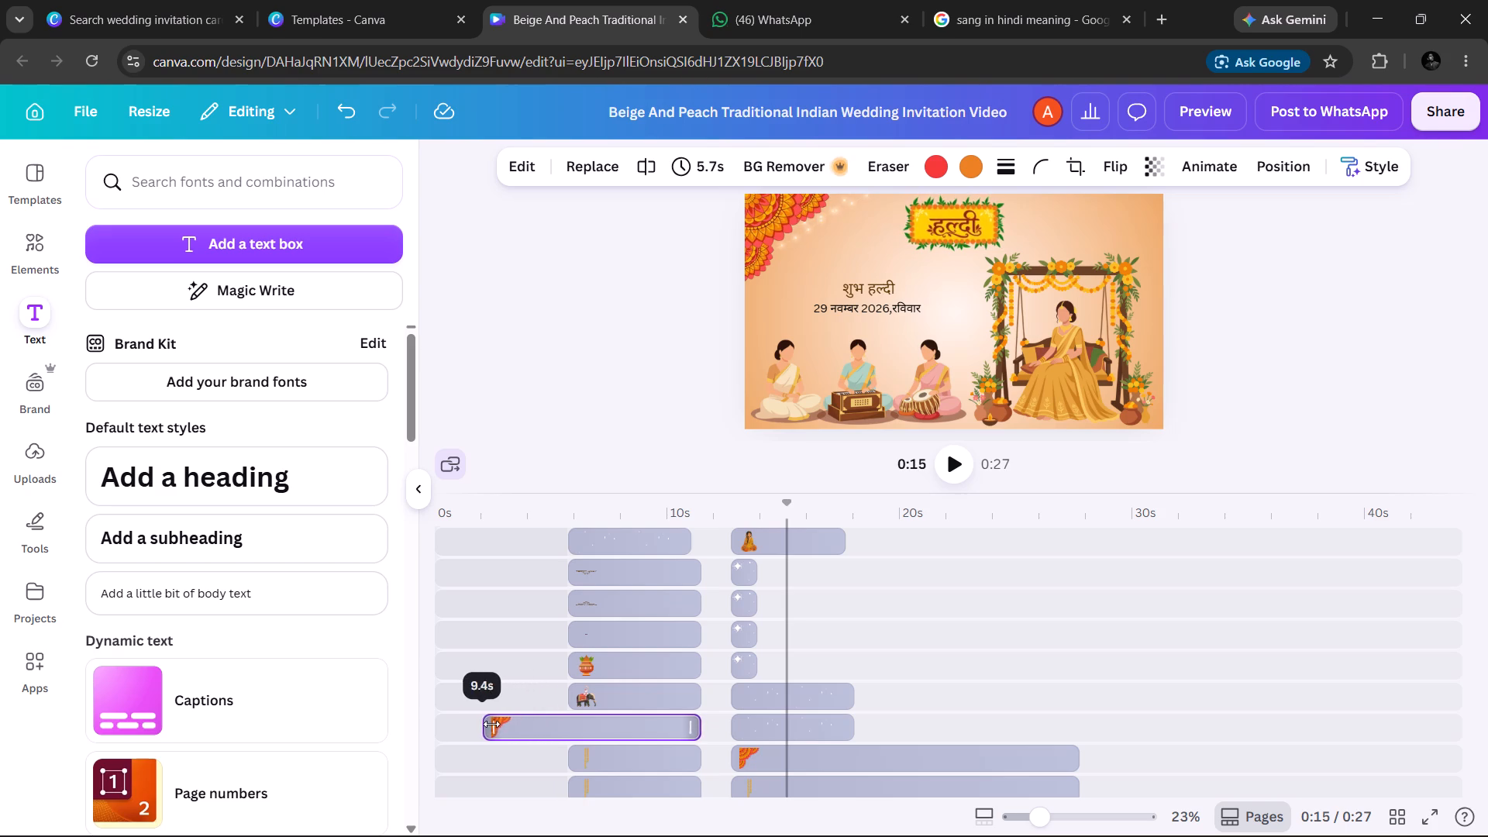
drag(491, 724, 432, 722)
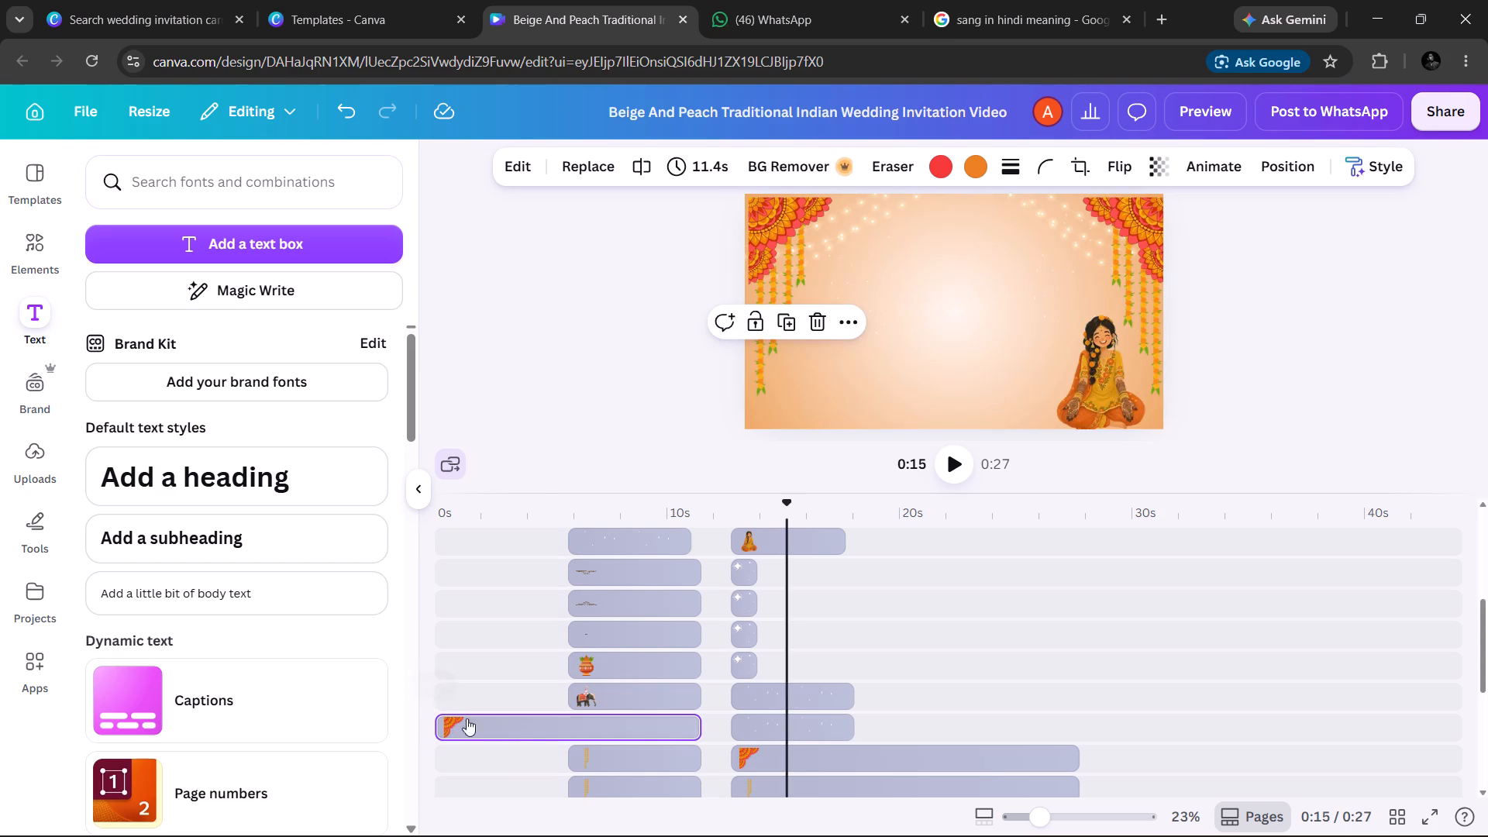
Extend the wedding scene's left hanging garland clip nearest the centre back to 0s, making it 11.4s long.
click(591, 747)
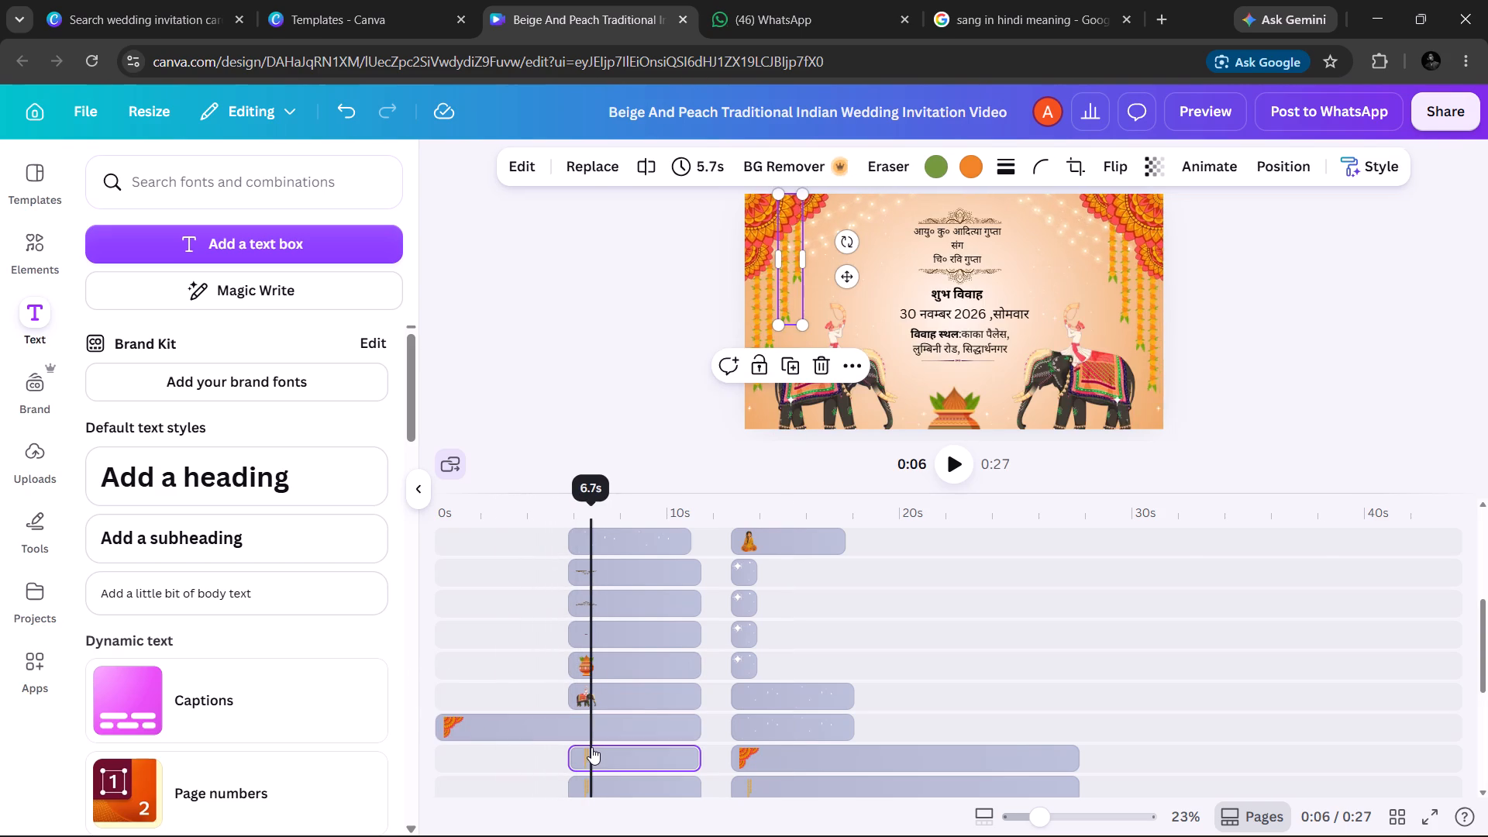
drag(574, 756, 542, 761)
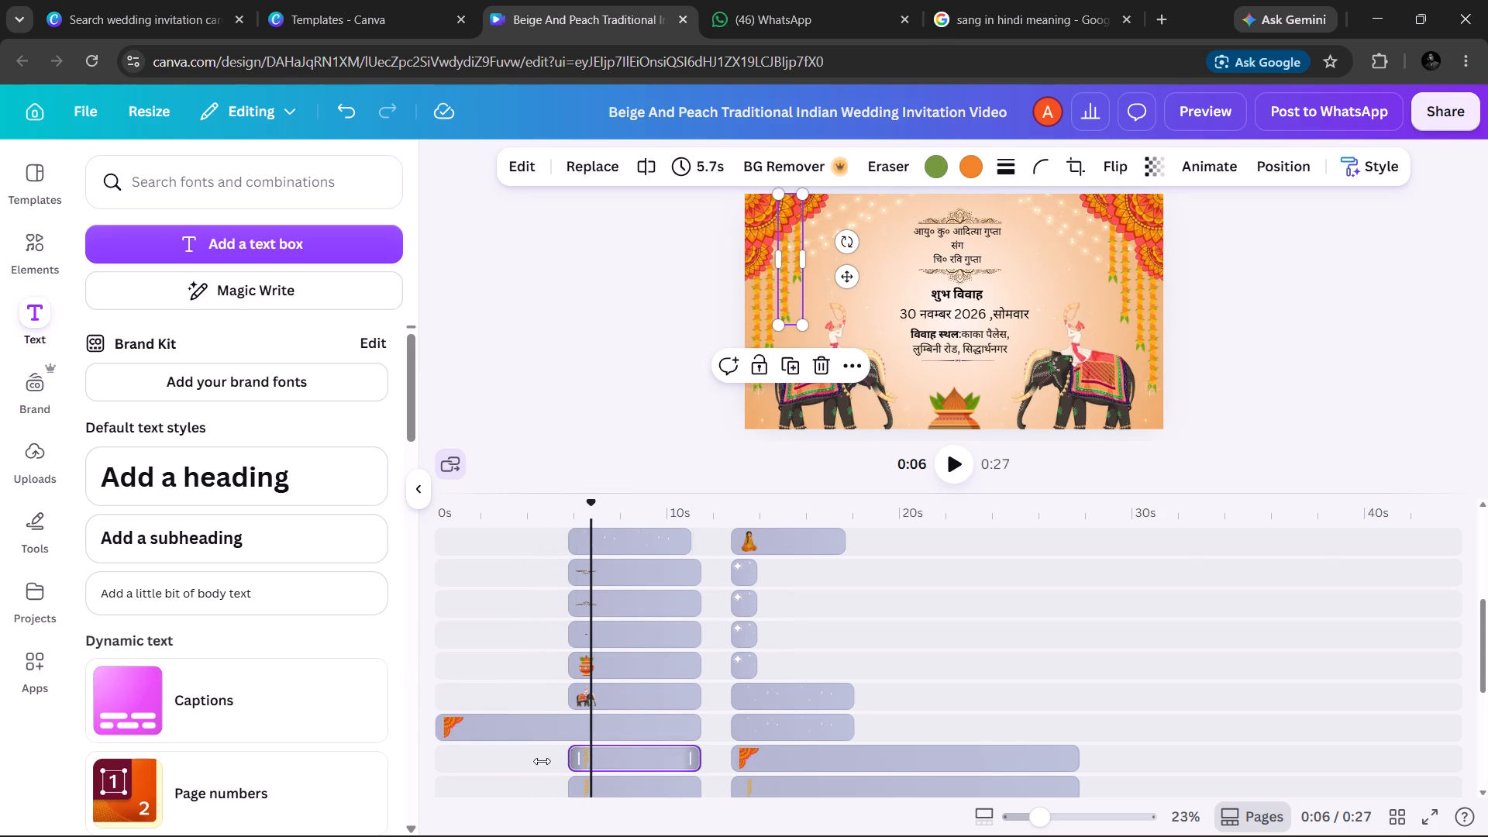
drag(542, 761, 451, 779)
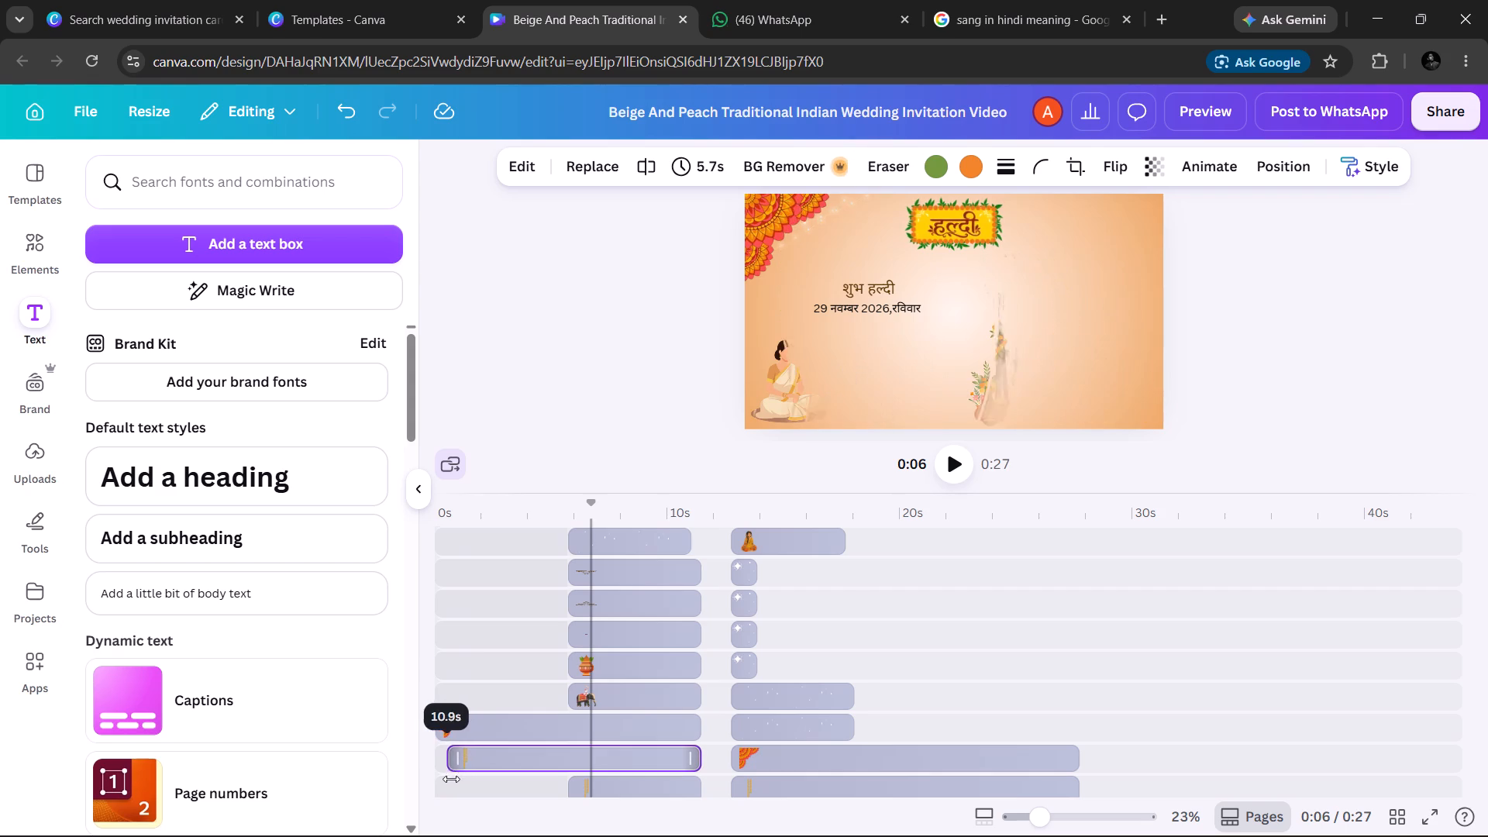
drag(451, 779, 445, 784)
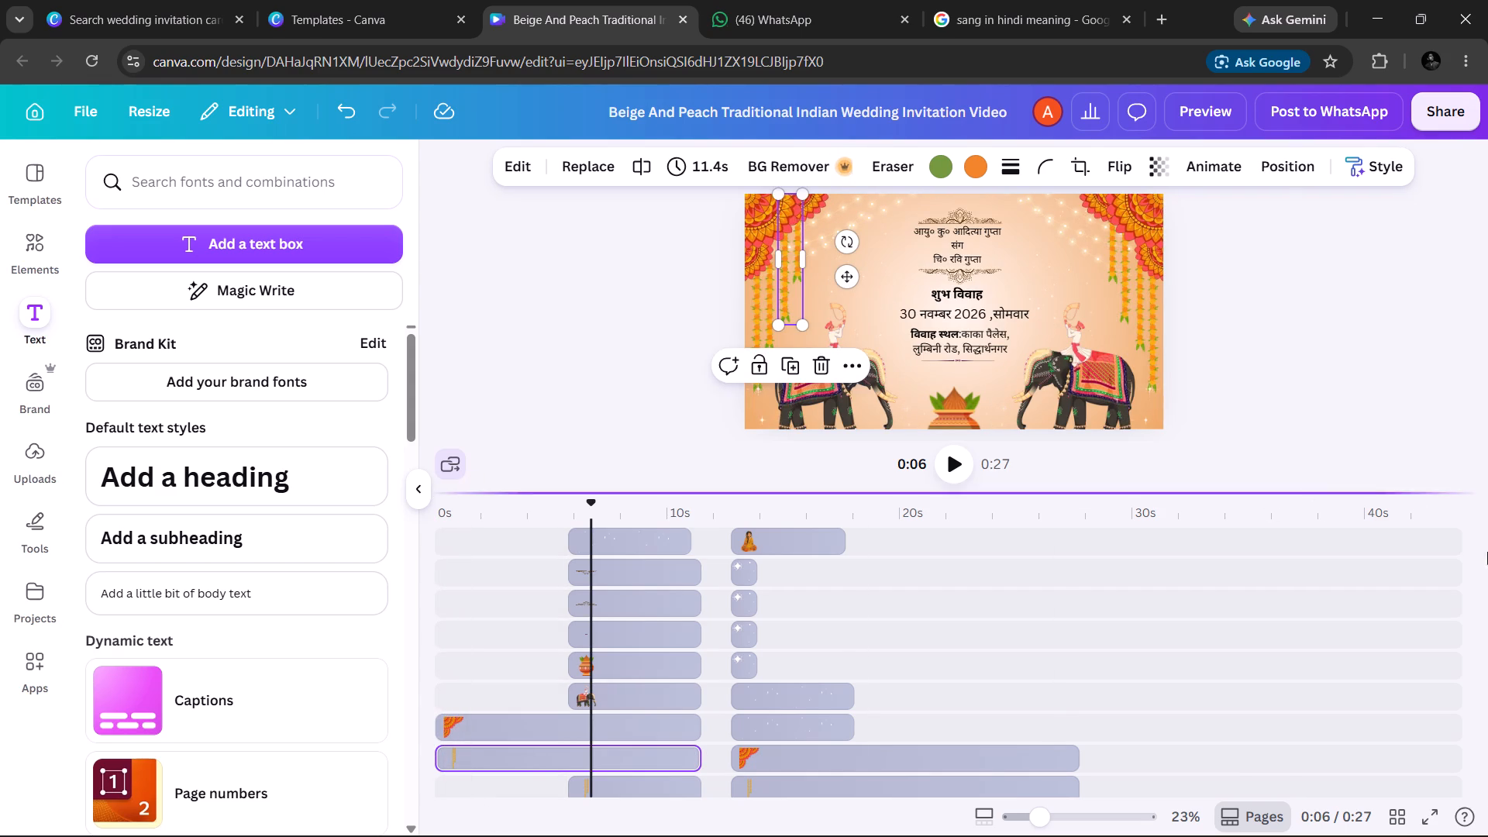
Select the string lights clip slanting across the upper left of the wedding details scene.
drag(1484, 618, 1483, 666)
click(618, 689)
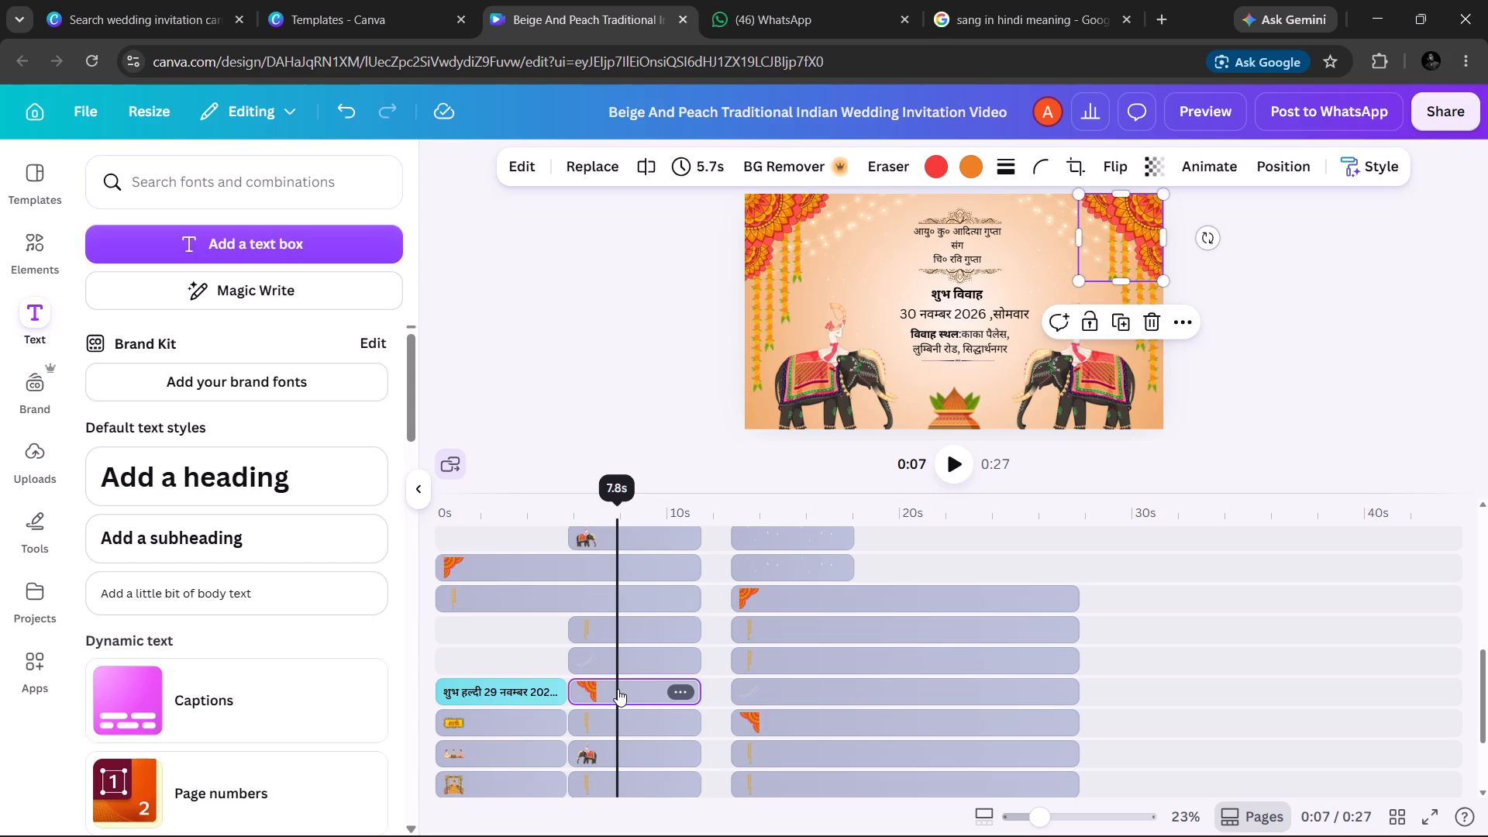
click(629, 660)
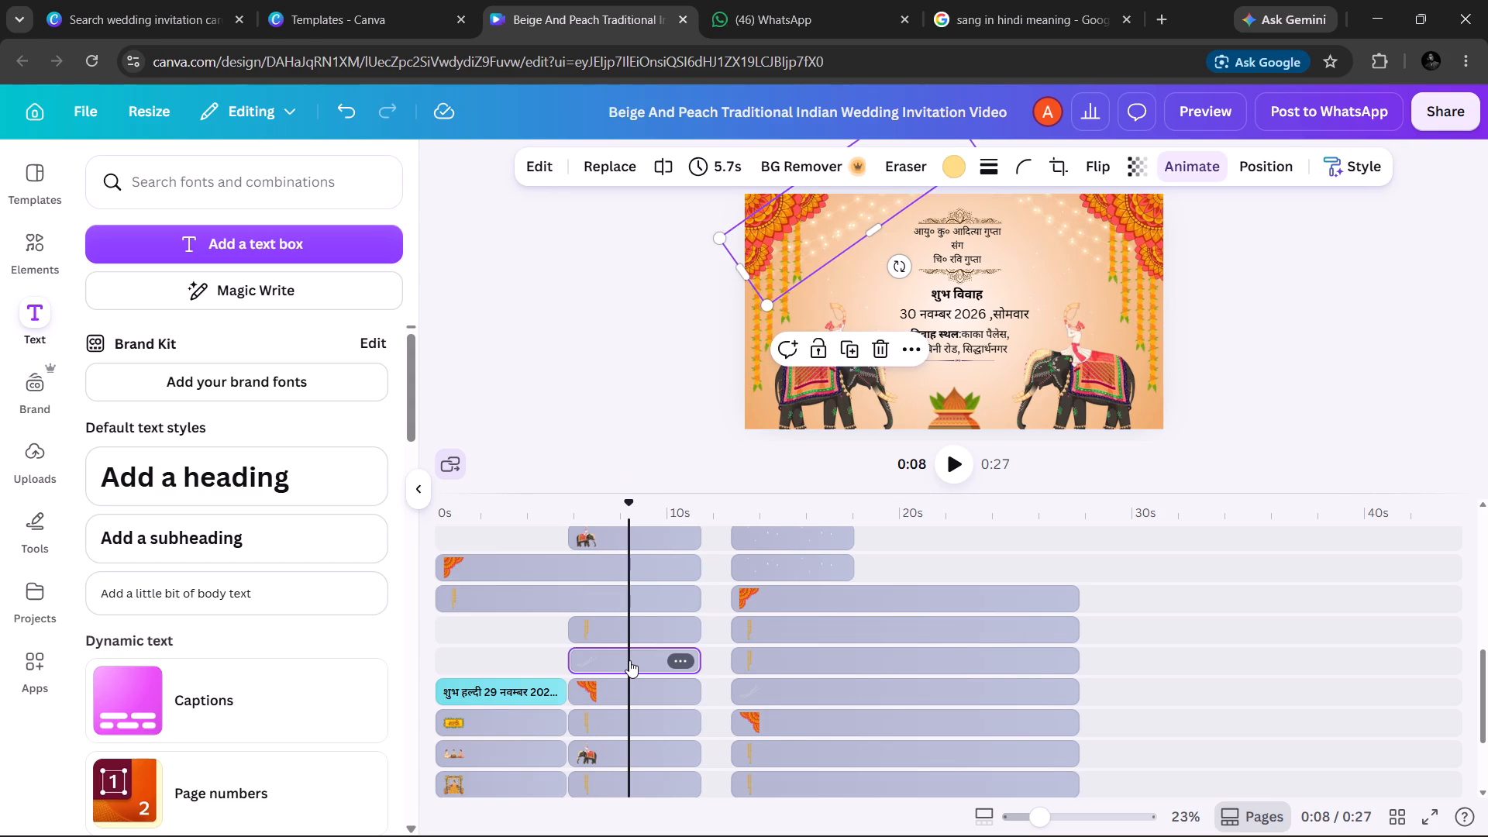
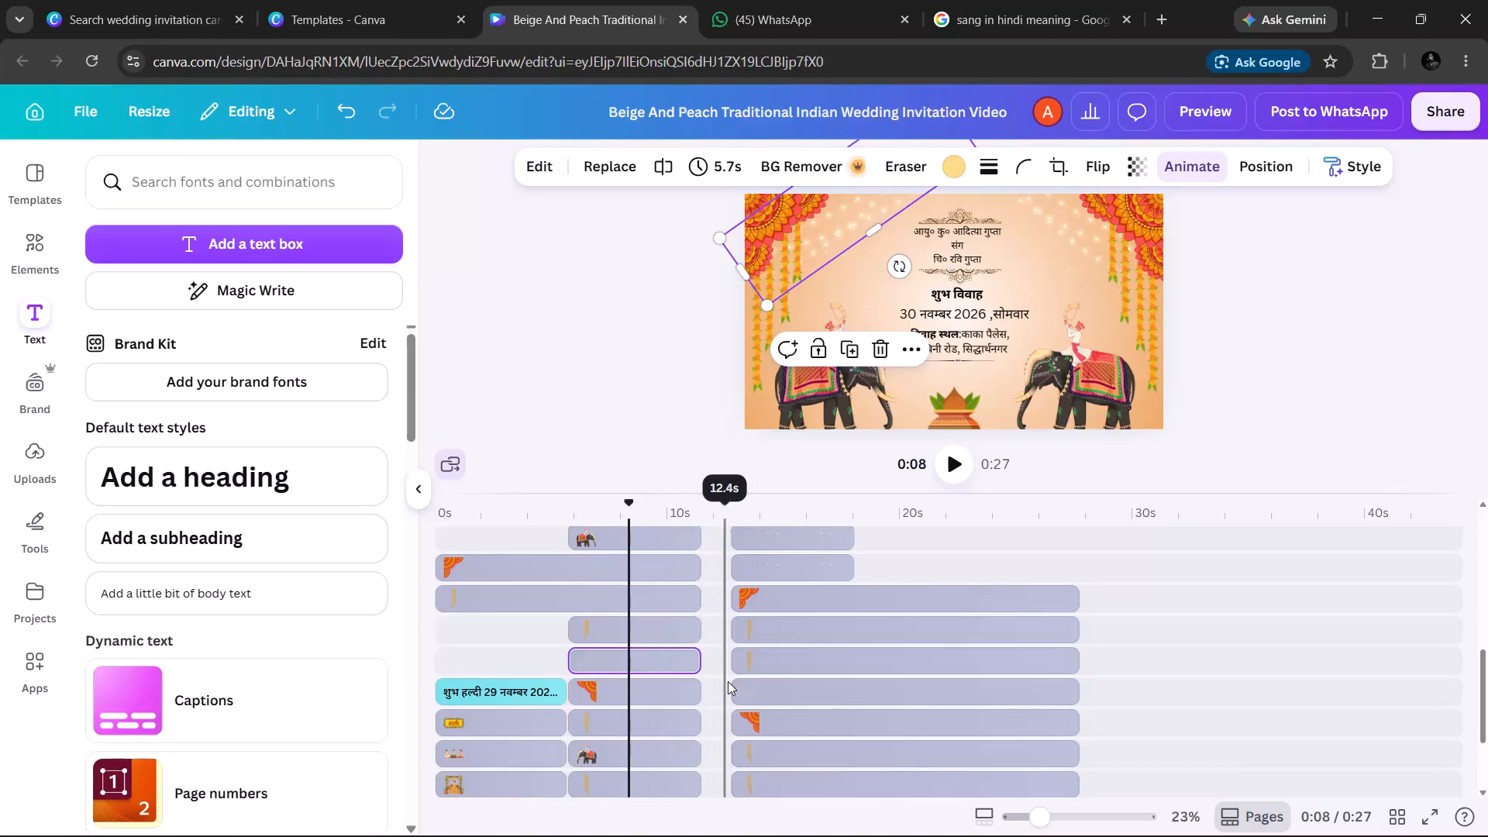
Shift the mehndi scene's left string lights, two left garlands and left marigold corner clips earlier to start where the wedding scene ends.
click(769, 682)
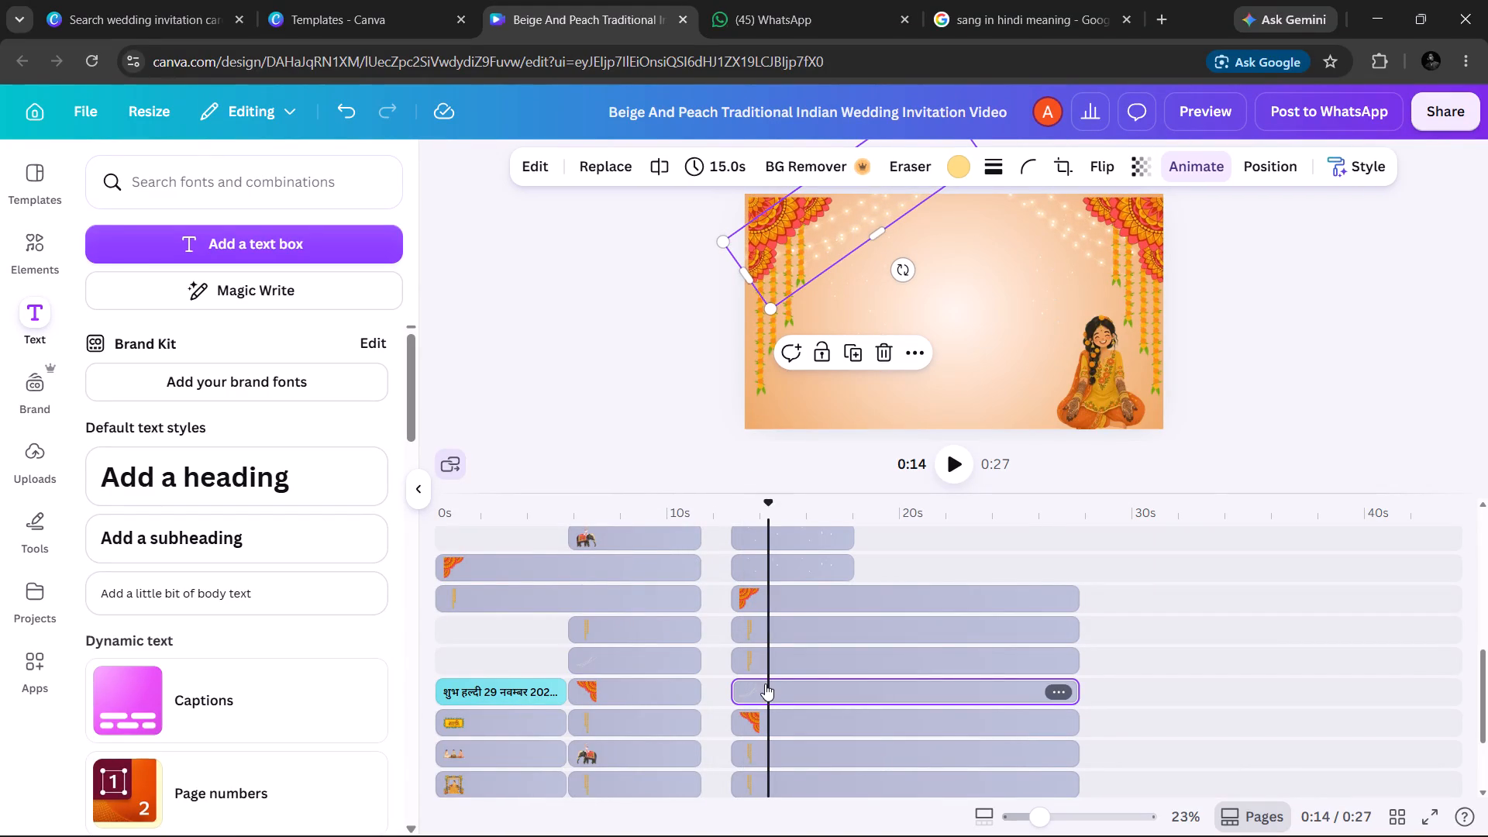
drag(763, 684, 741, 684)
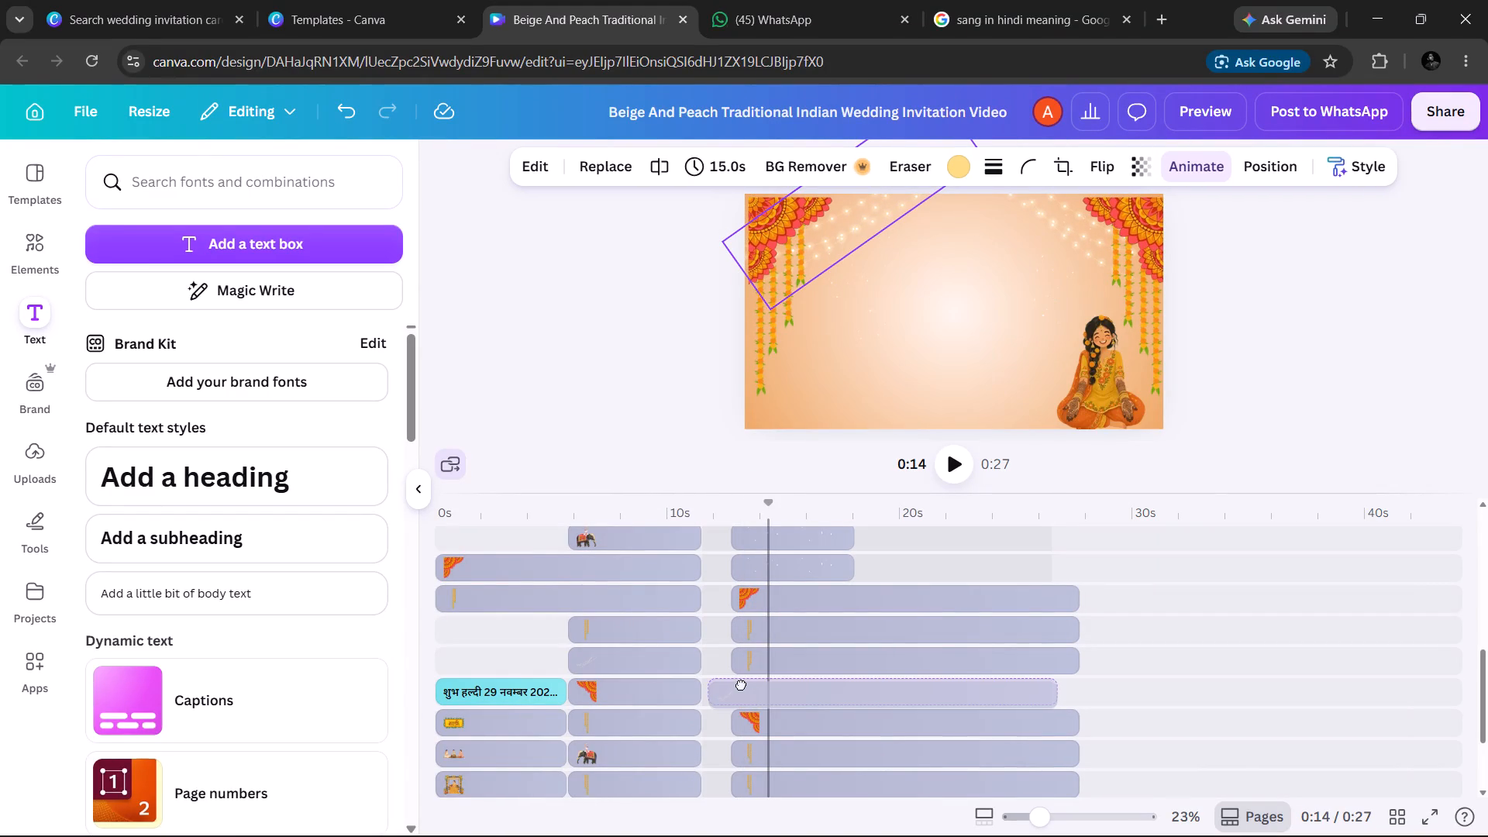
drag(741, 684, 737, 684)
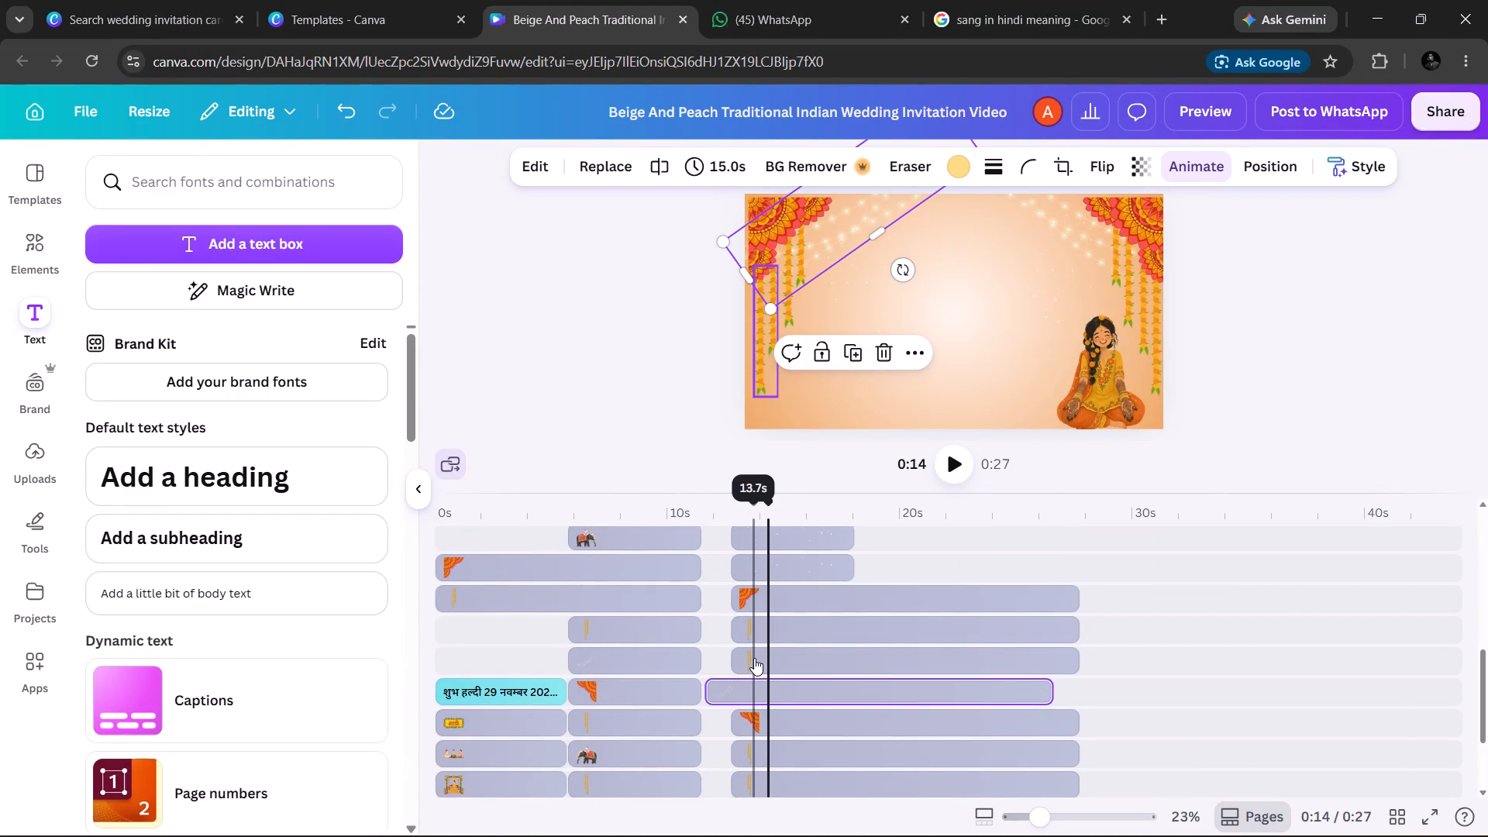
drag(754, 658, 723, 658)
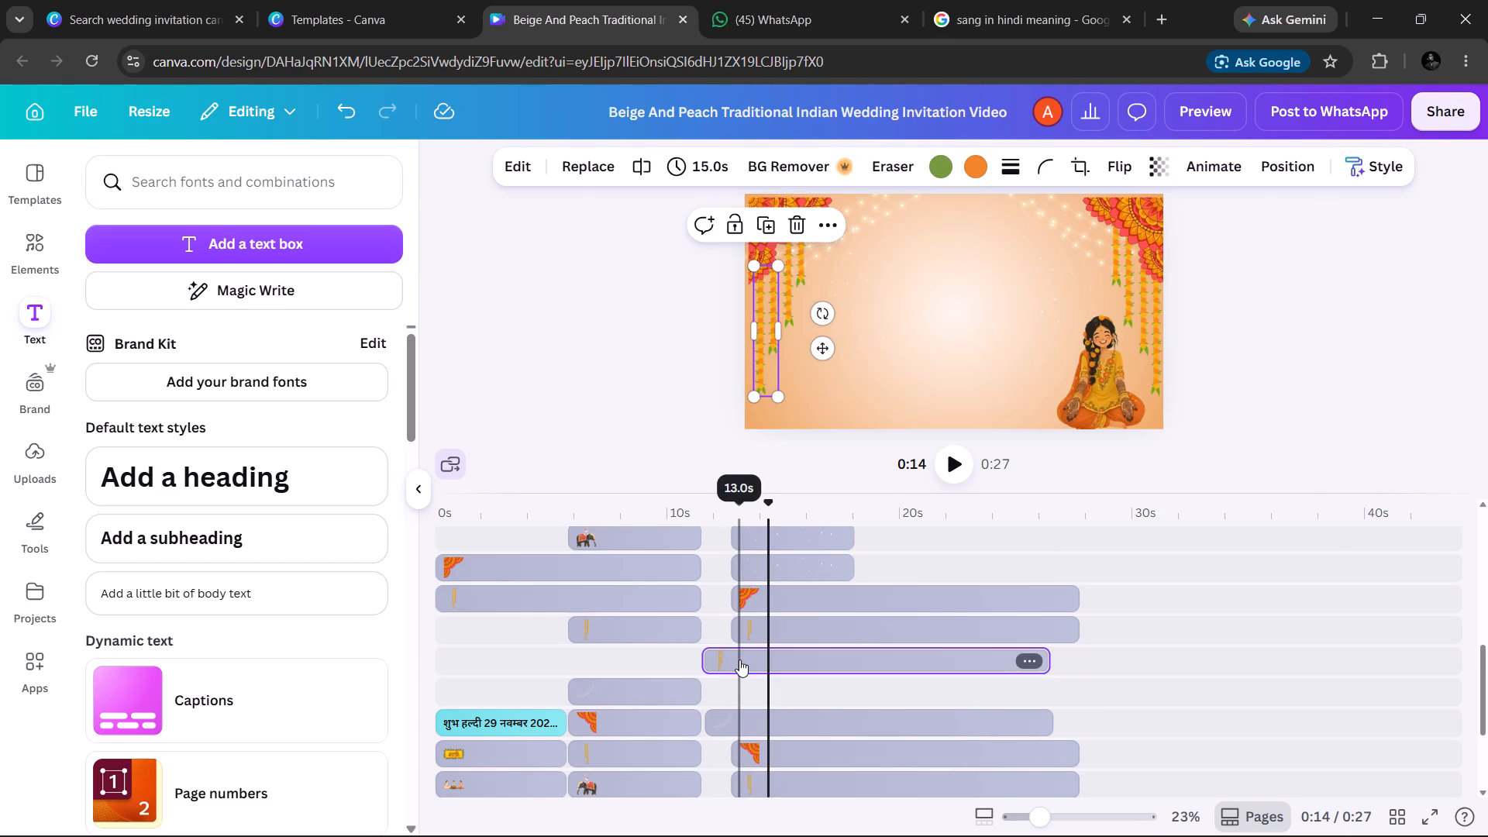
drag(739, 660, 741, 688)
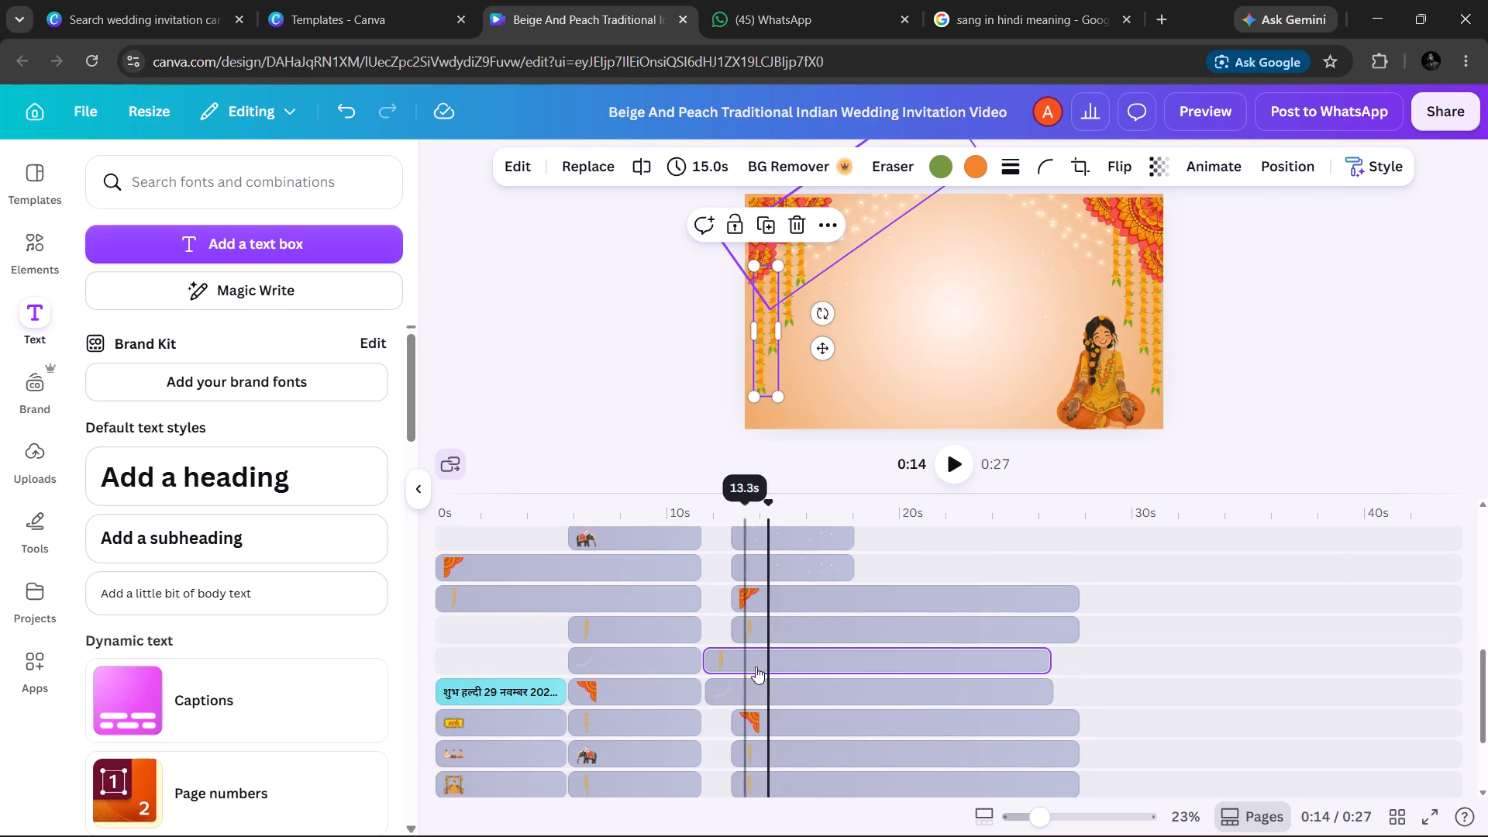
drag(777, 624, 754, 625)
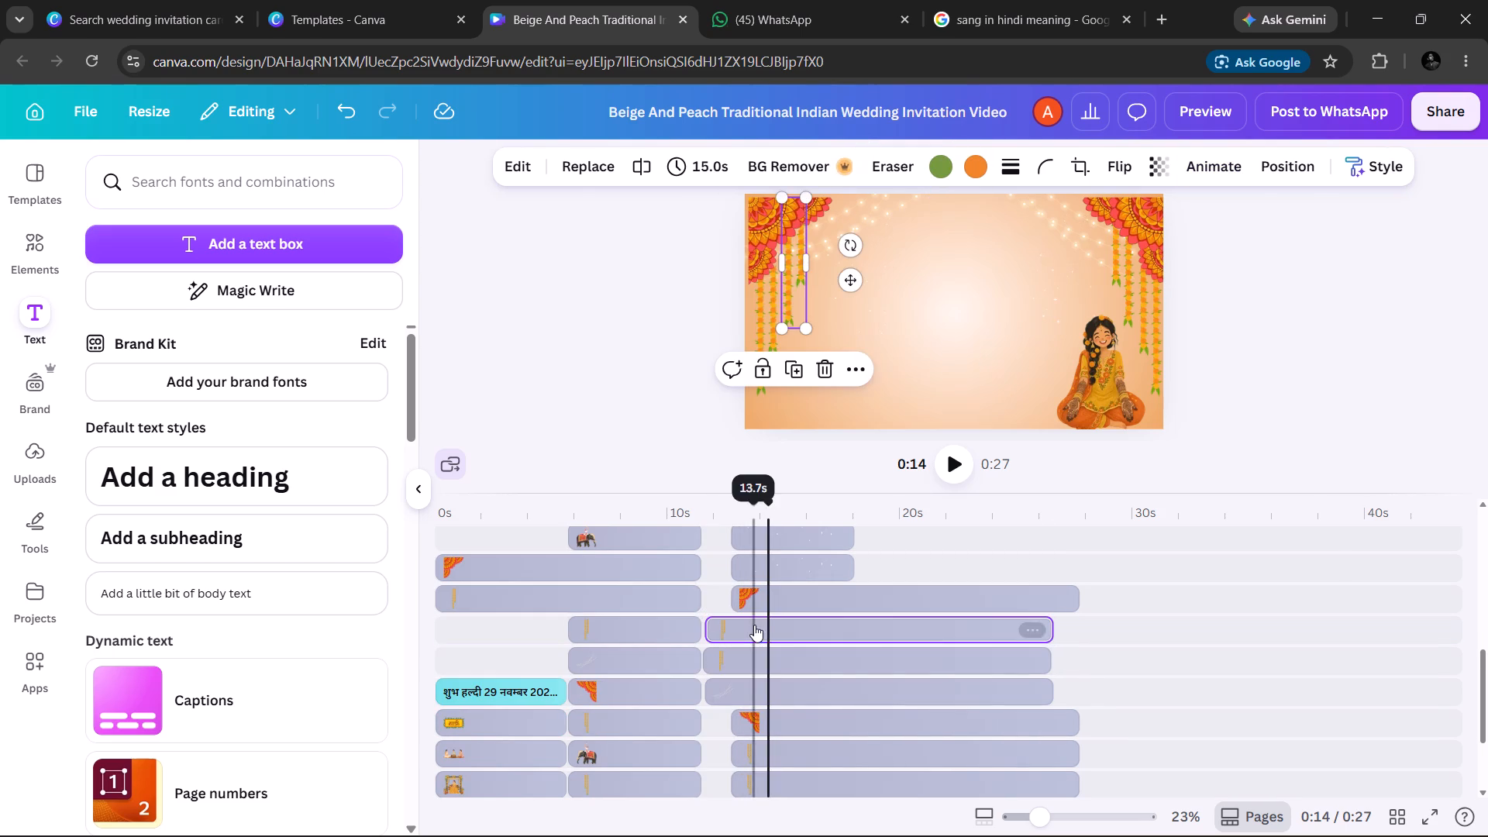
drag(777, 601, 749, 604)
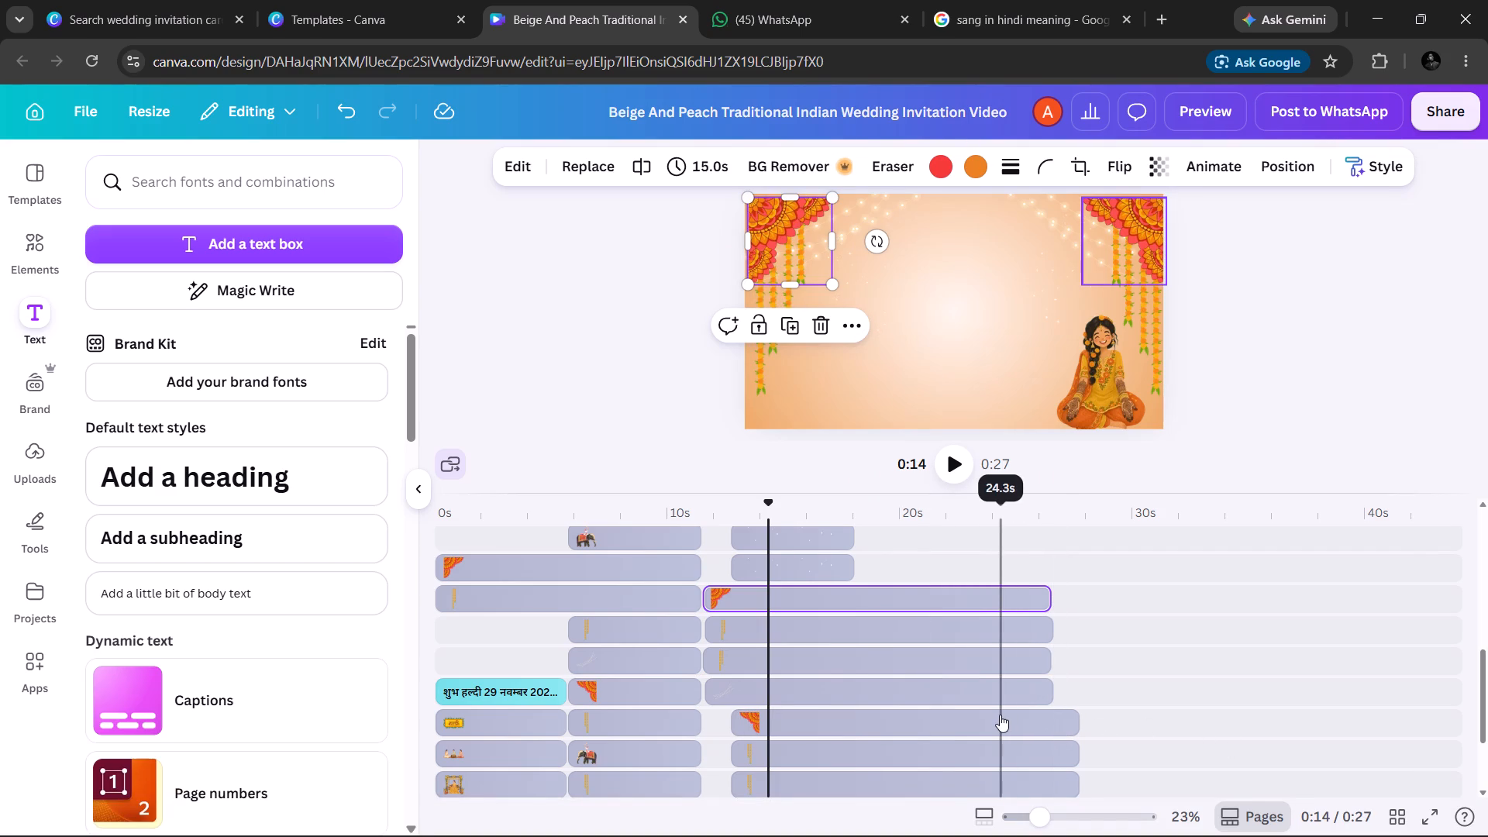
Shift the mehndi scene's right marigold corner clip earlier on its own track to start where the wedding scene ends.
drag(1000, 715, 970, 713)
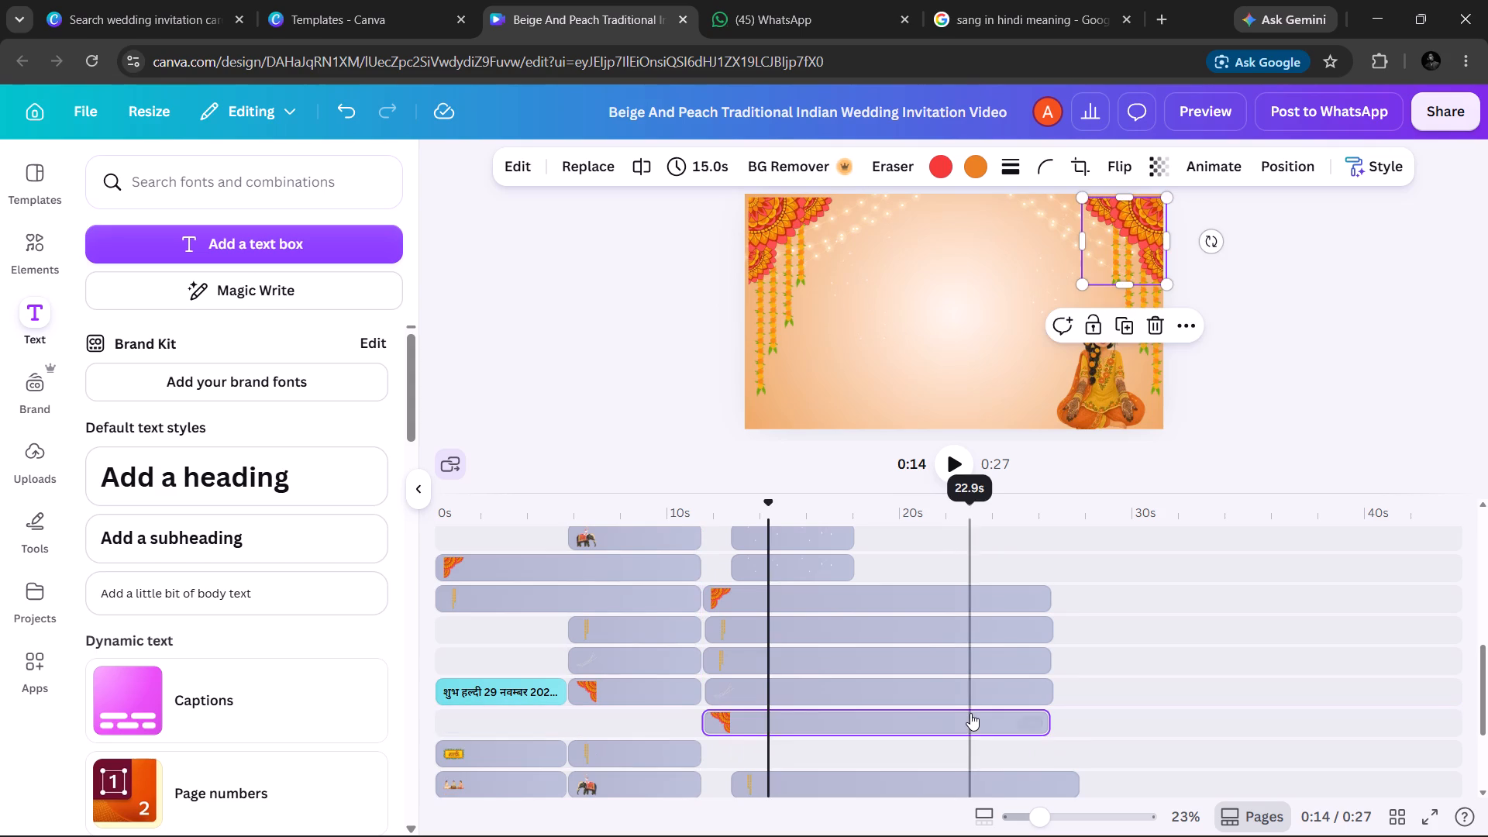
drag(947, 718, 974, 713)
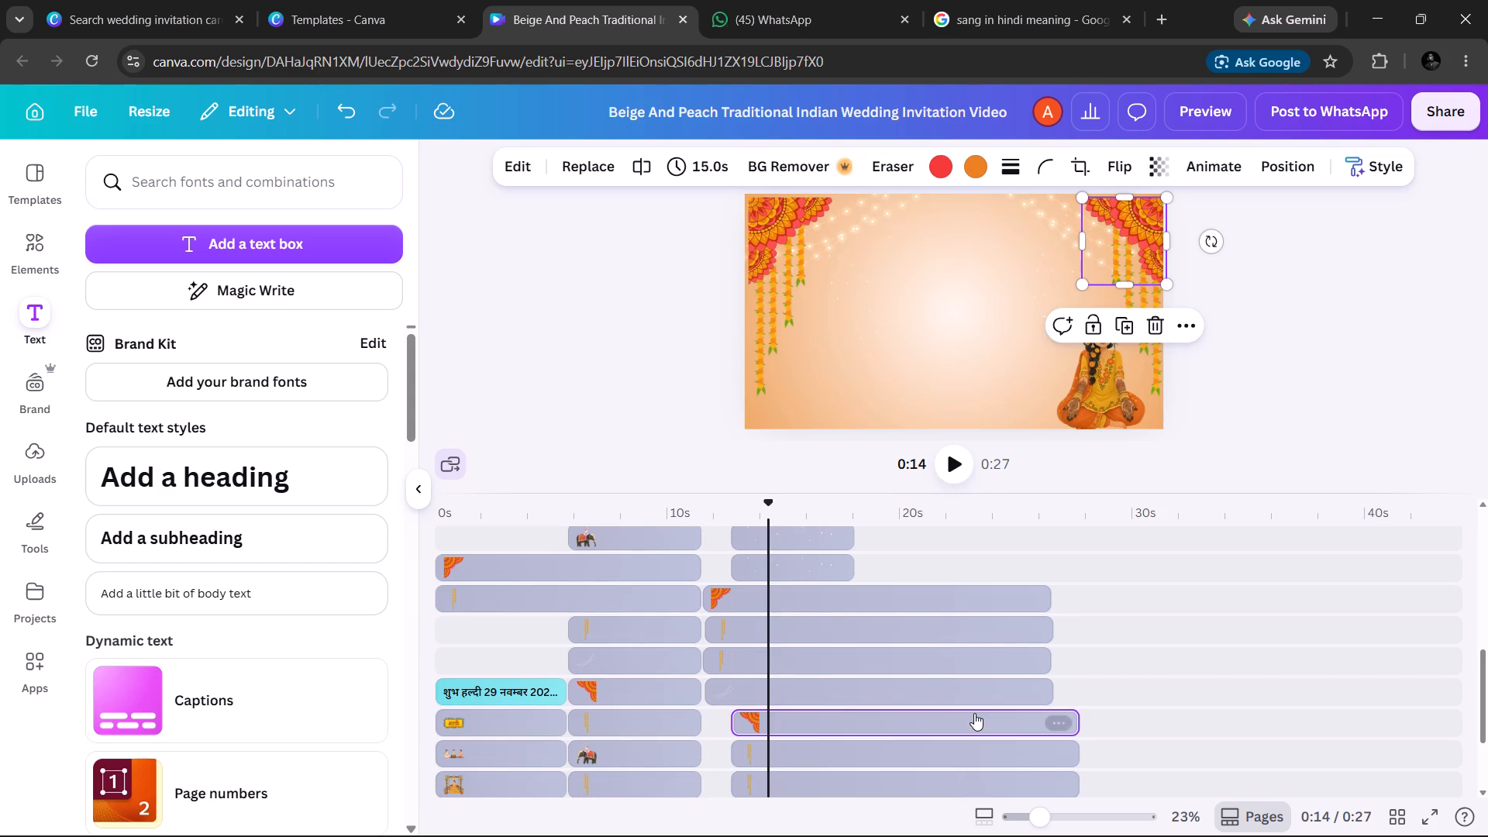
click(934, 720)
drag(934, 720, 912, 725)
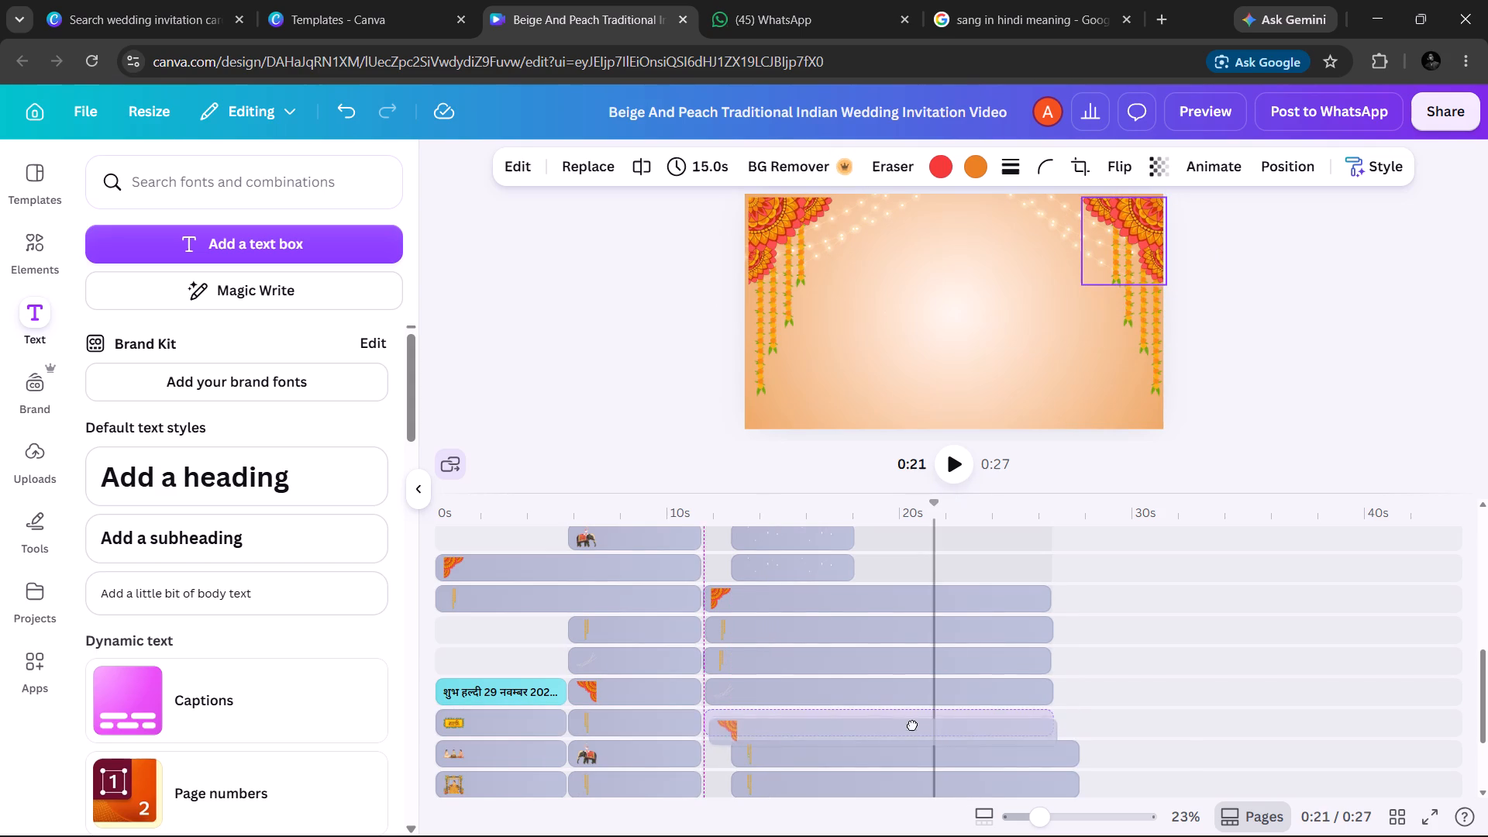
drag(912, 725, 913, 720)
click(898, 721)
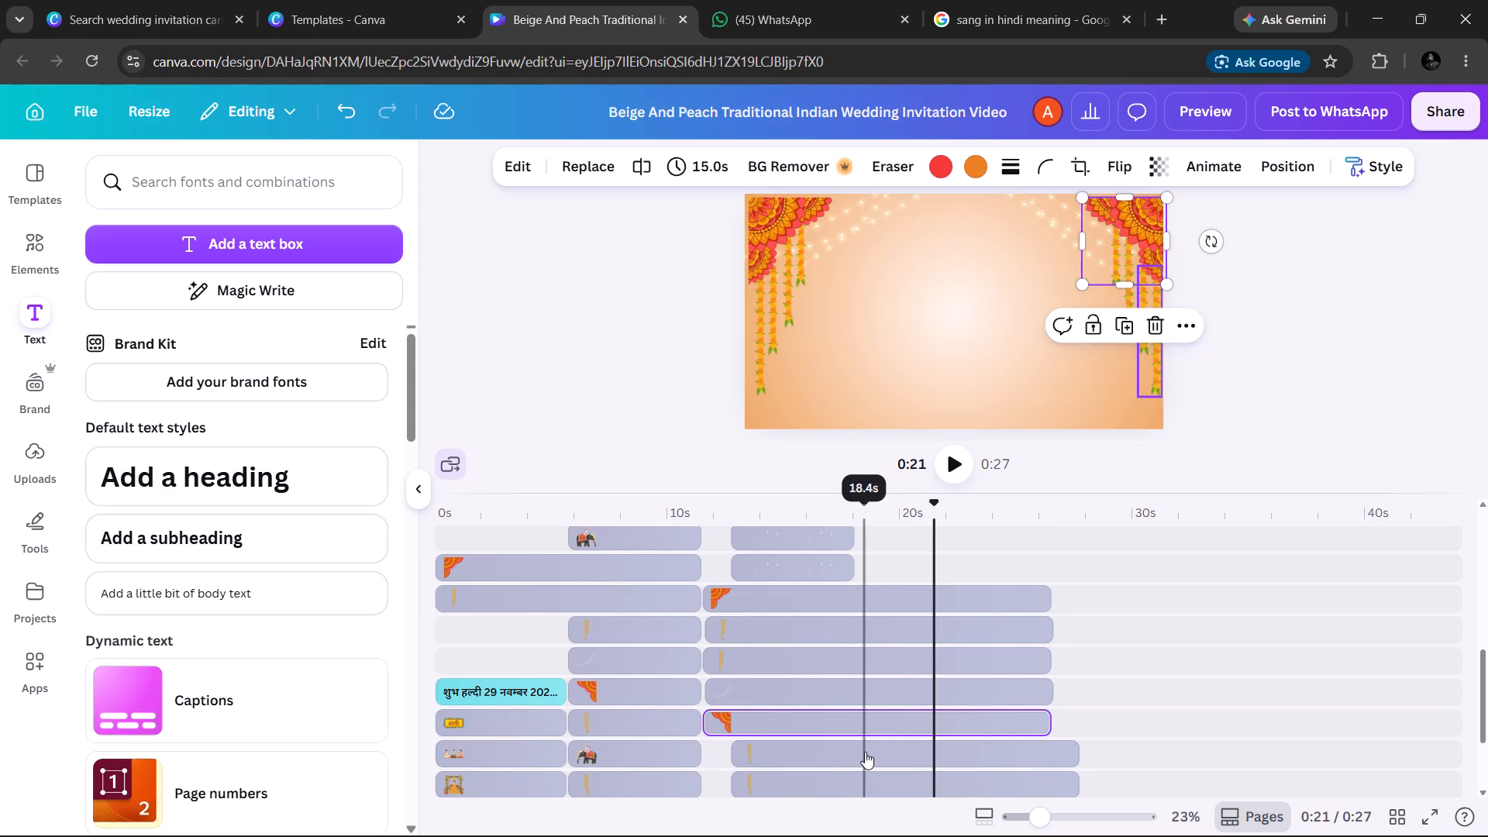
Shift the mehndi scene's two right hanging garland clips and right string lights clip earlier to start where the wedding scene ends.
drag(865, 752, 839, 754)
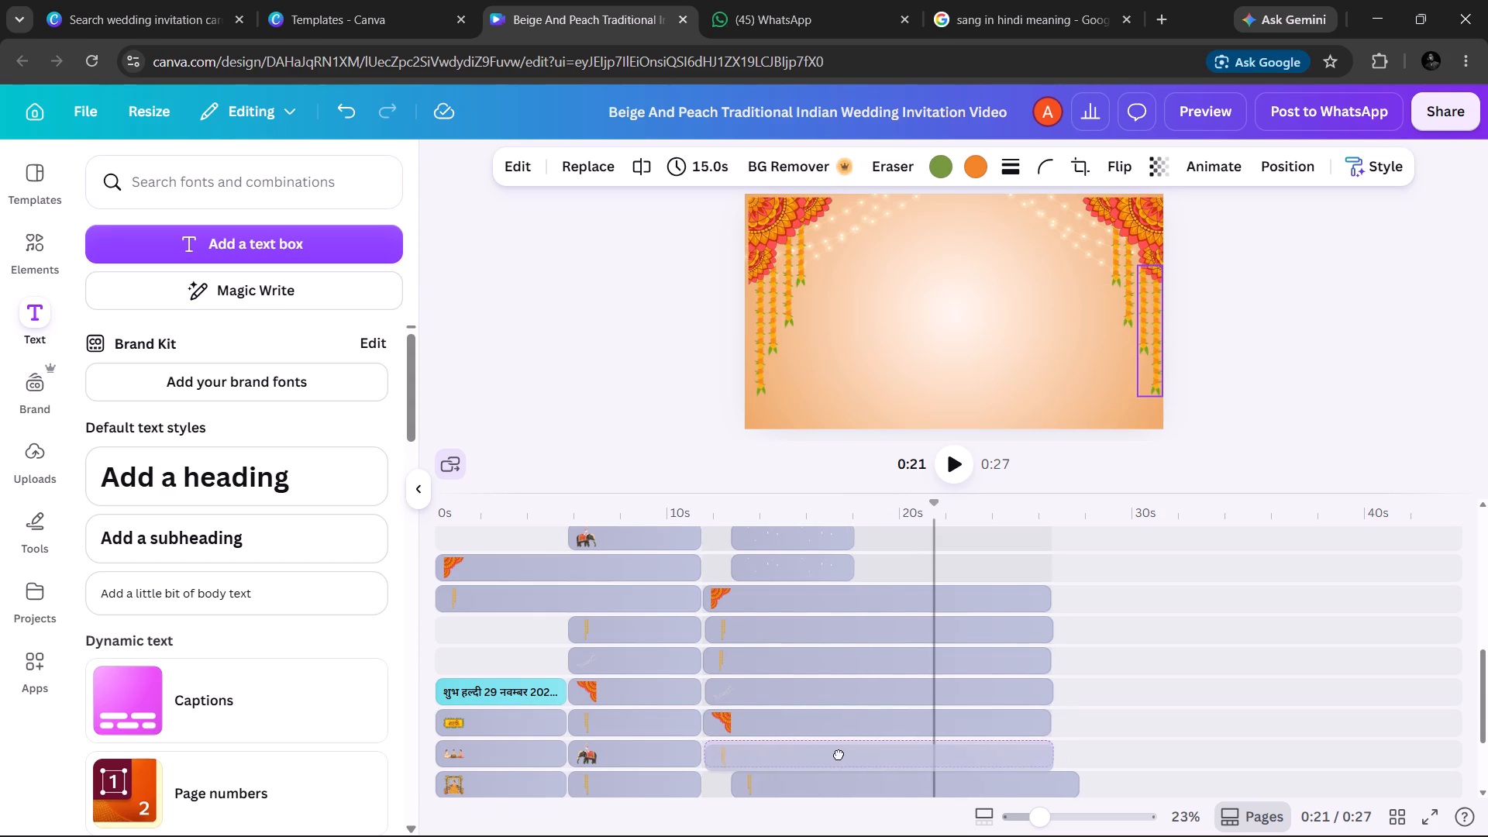
drag(839, 754, 837, 754)
drag(832, 777, 799, 723)
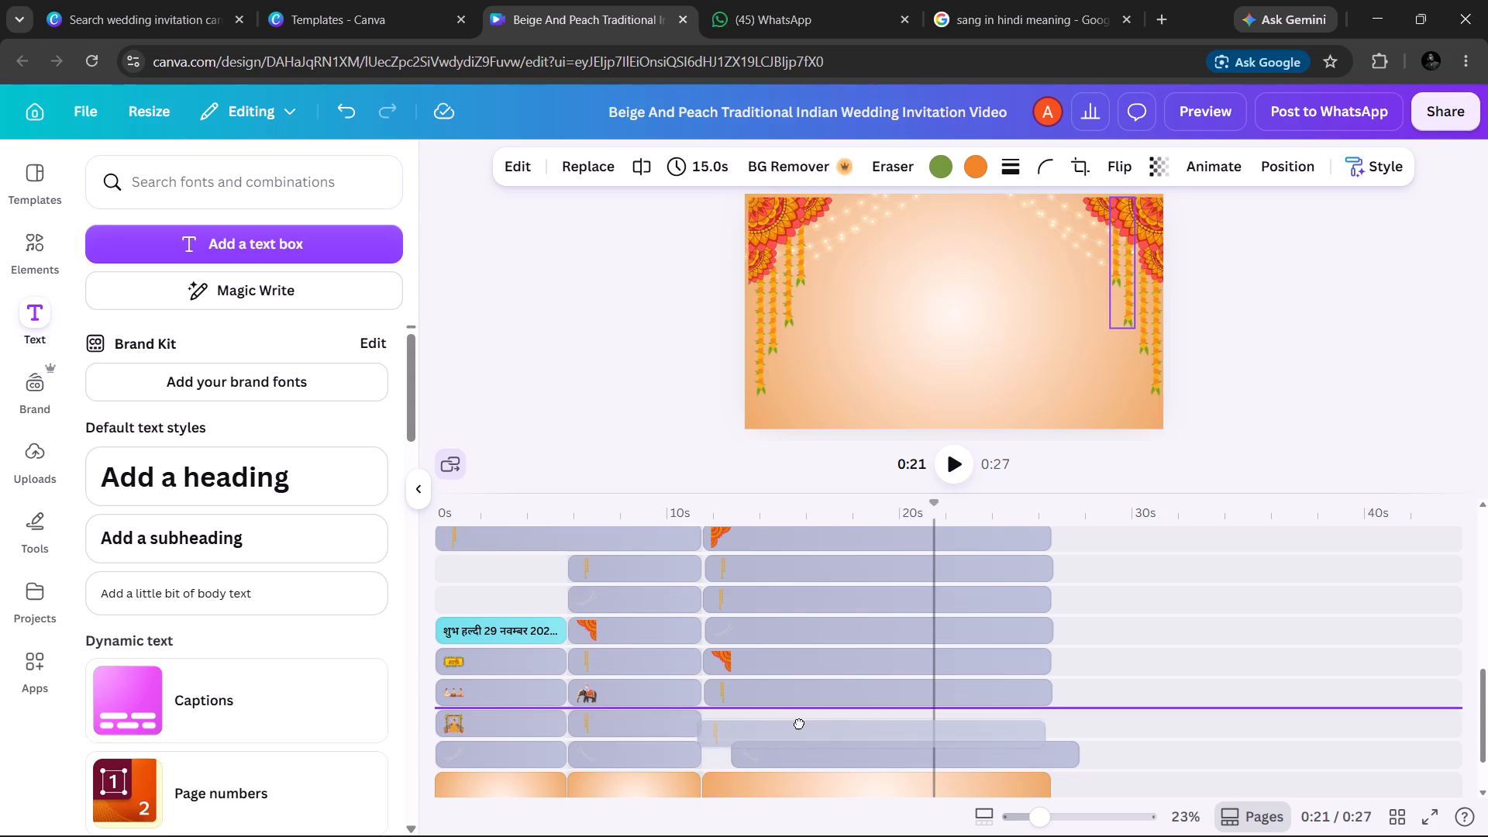
drag(799, 723, 805, 718)
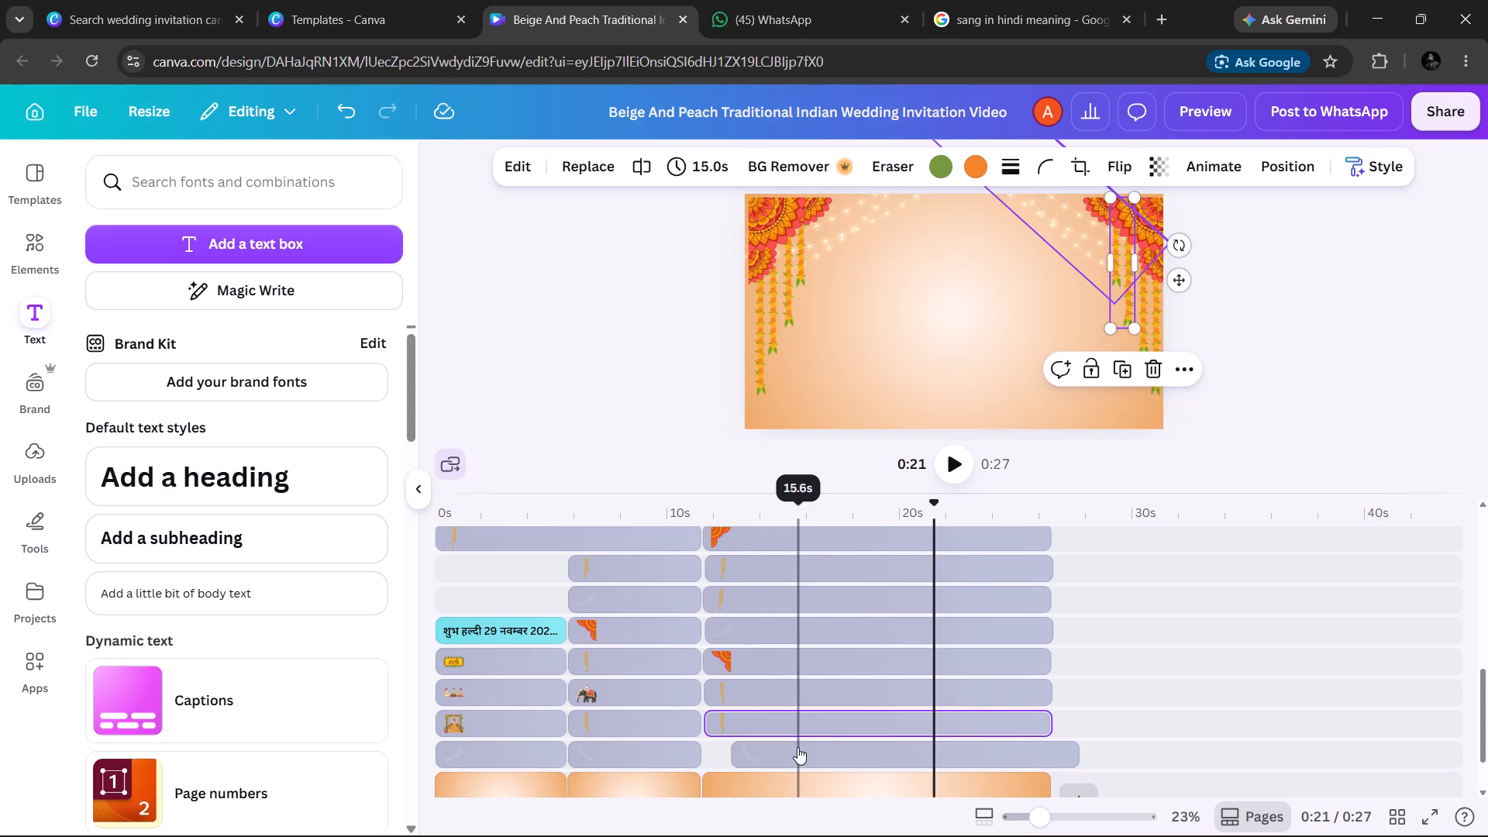
click(797, 749)
drag(797, 749, 774, 747)
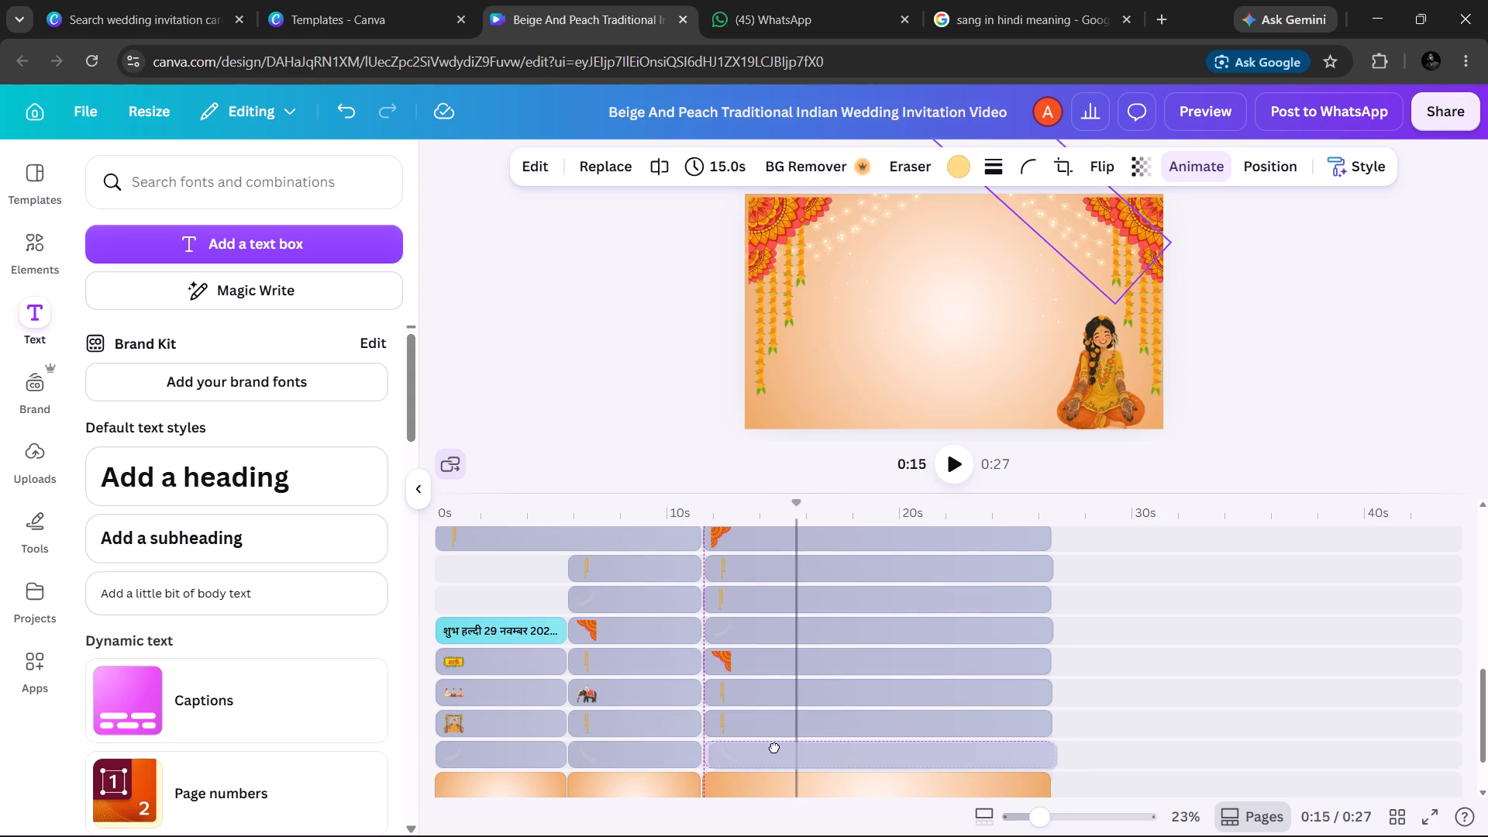
drag(774, 747, 770, 746)
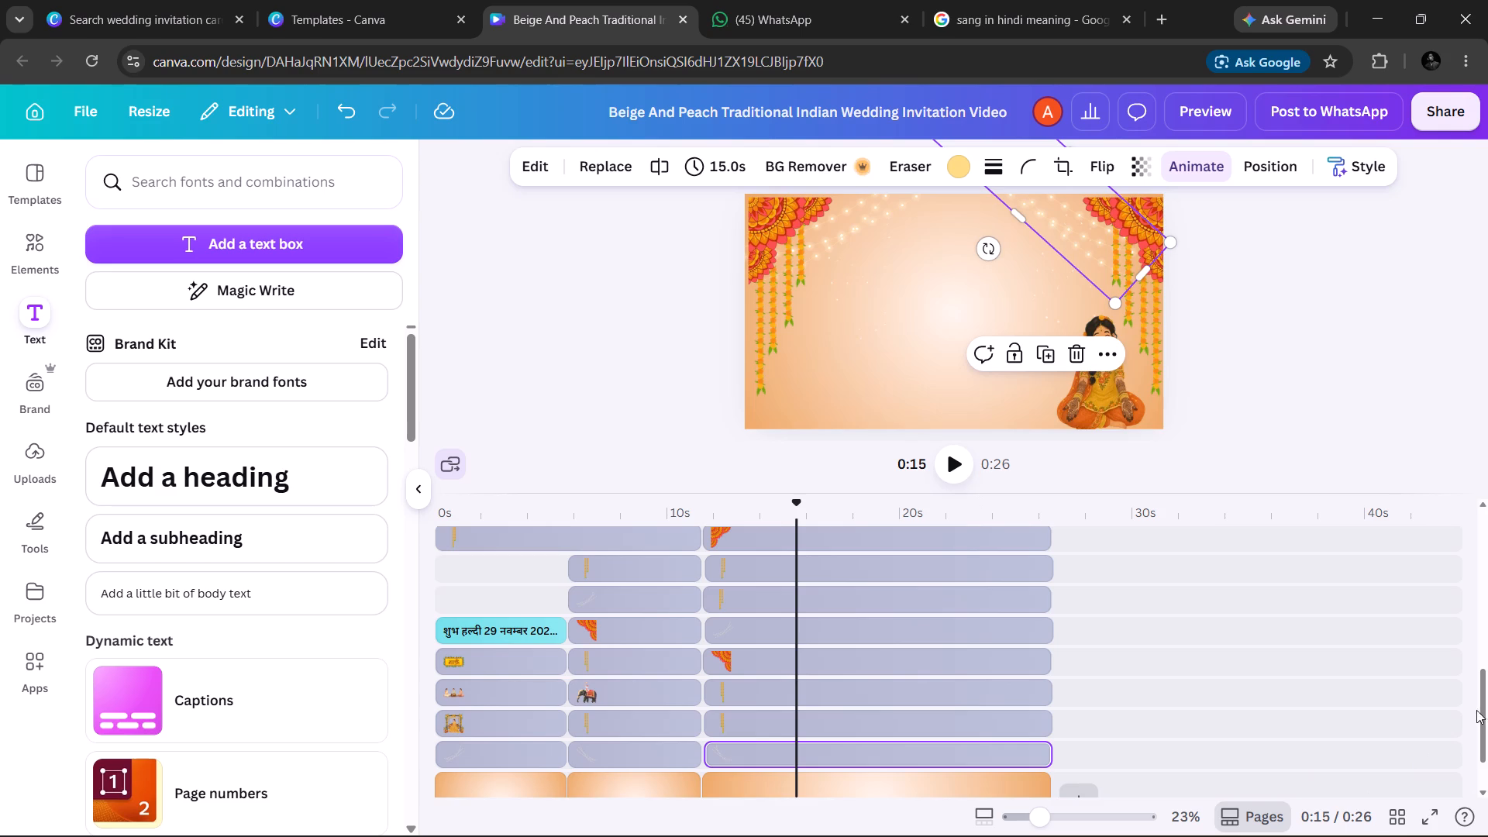
Shift the seated mehndi bride's clip earlier to start with the third scene, right after the wedding scene.
drag(1484, 702, 1483, 634)
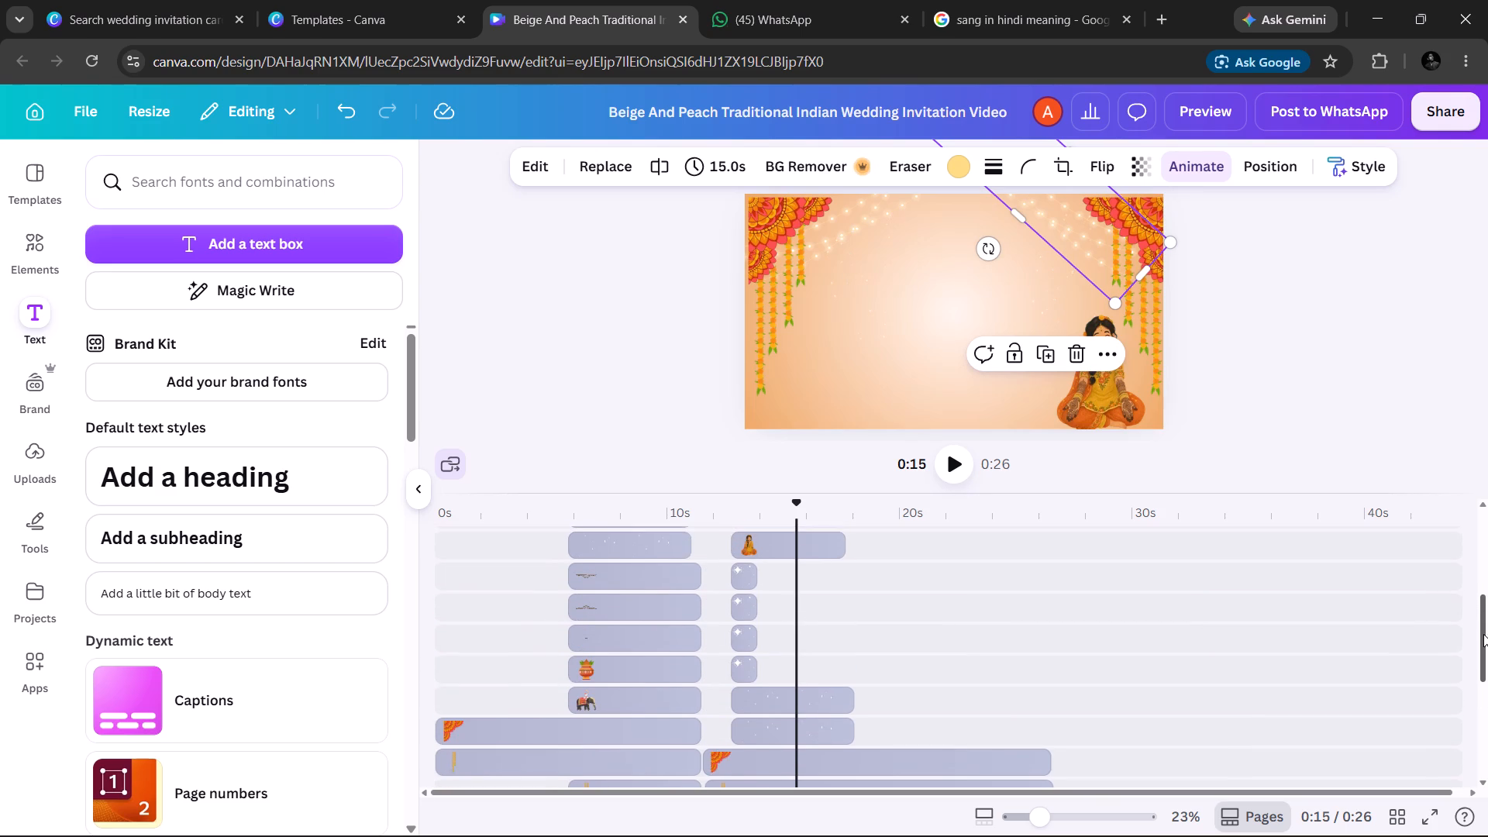
drag(1483, 634, 1485, 594)
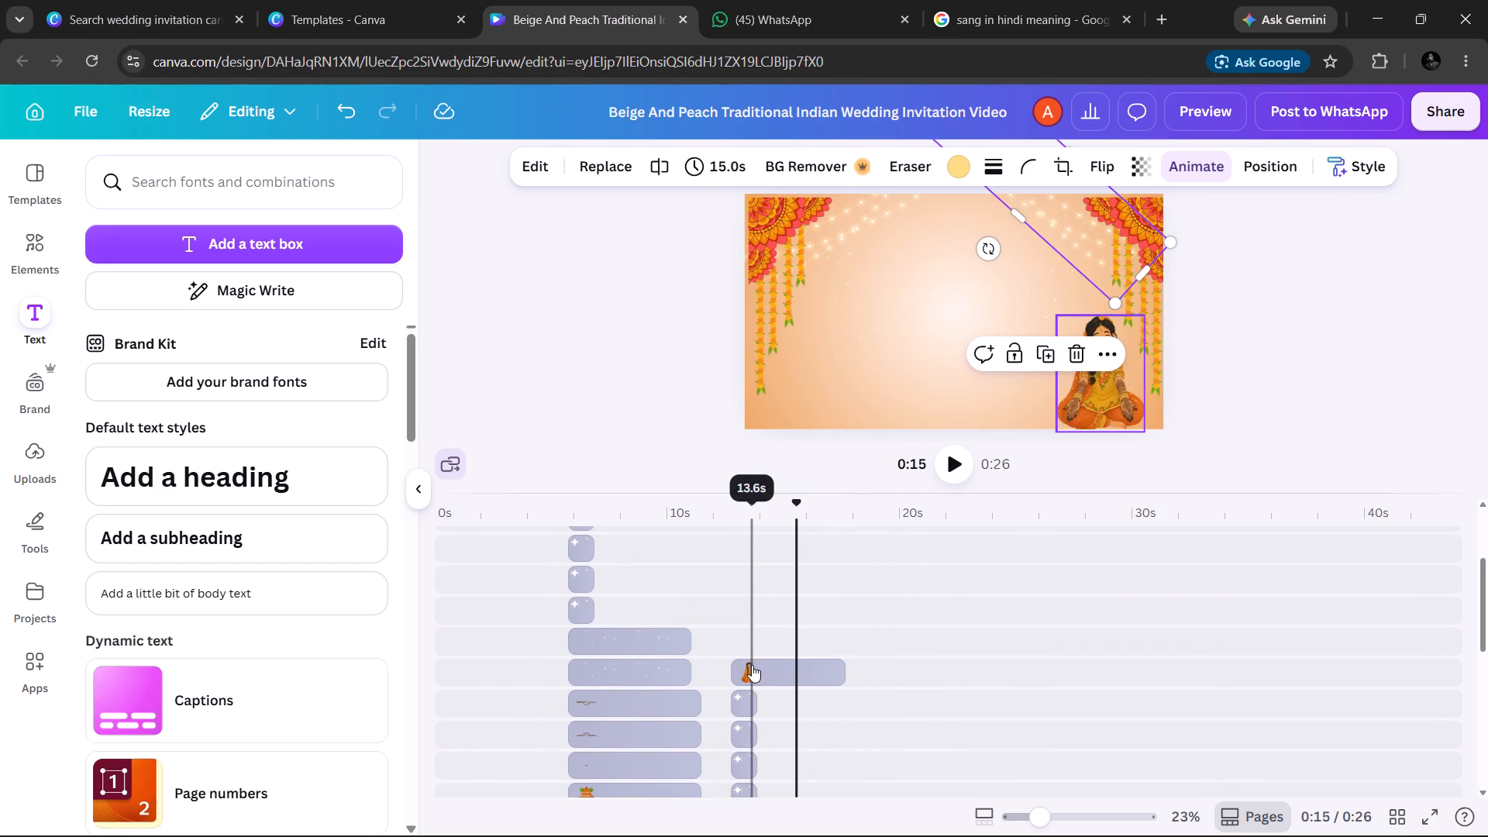
drag(752, 665, 725, 664)
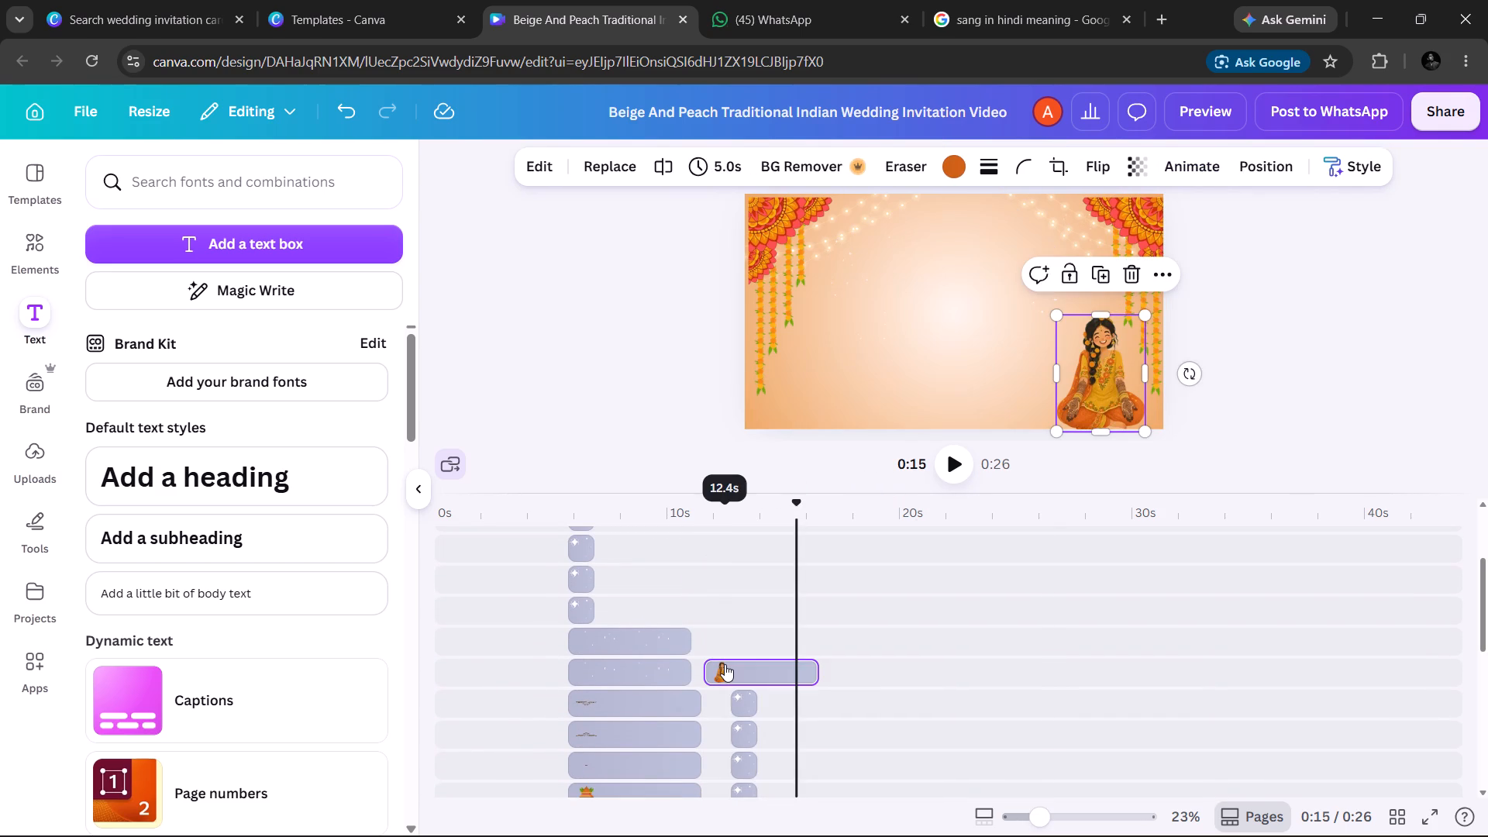
Shift the four short sparkle clips along the mehndi scene's bottom edge earlier to start where the wedding scene ends.
drag(739, 709, 725, 709)
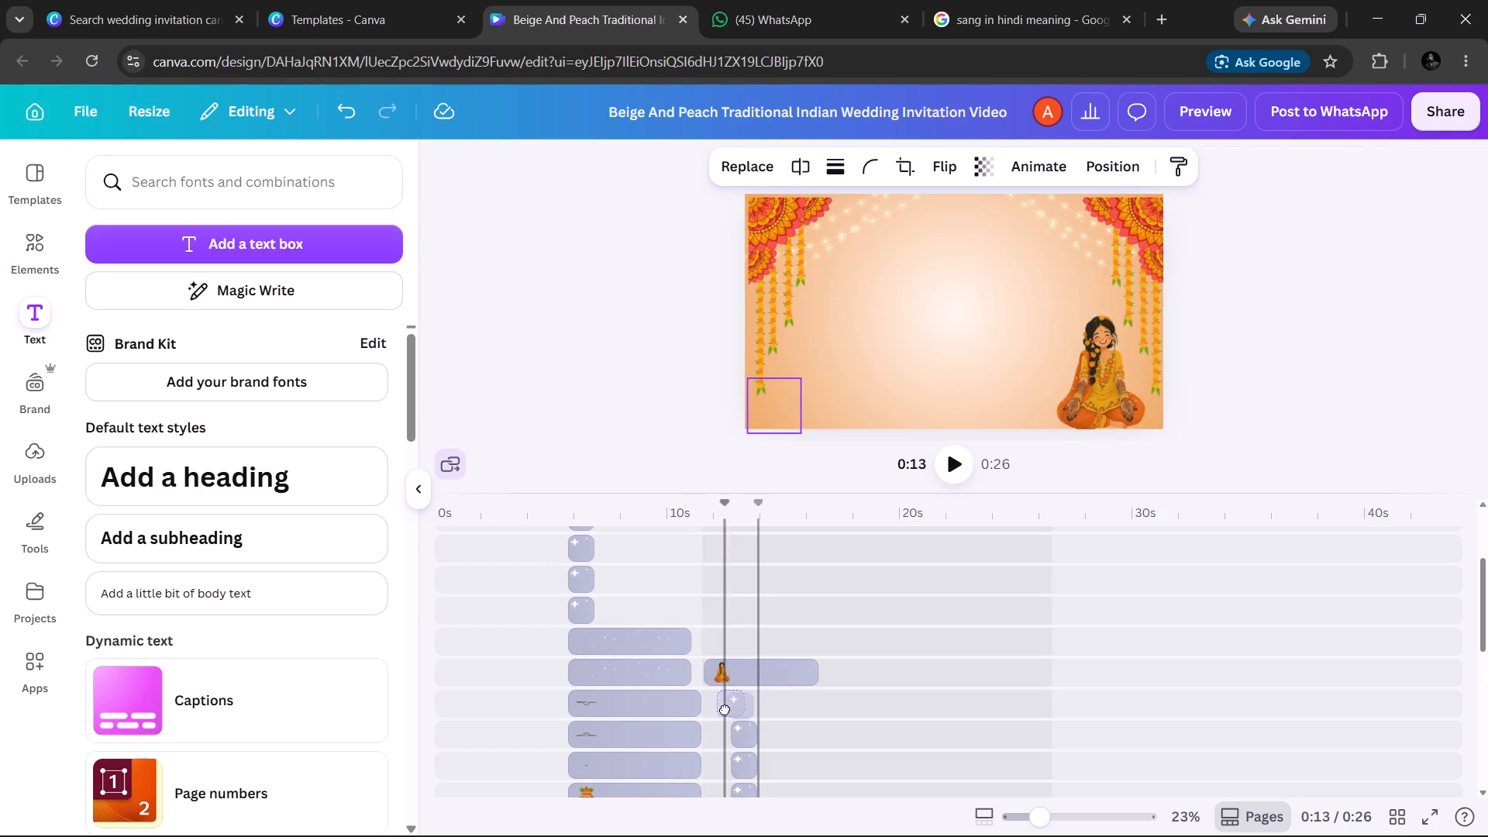
drag(725, 709, 715, 709)
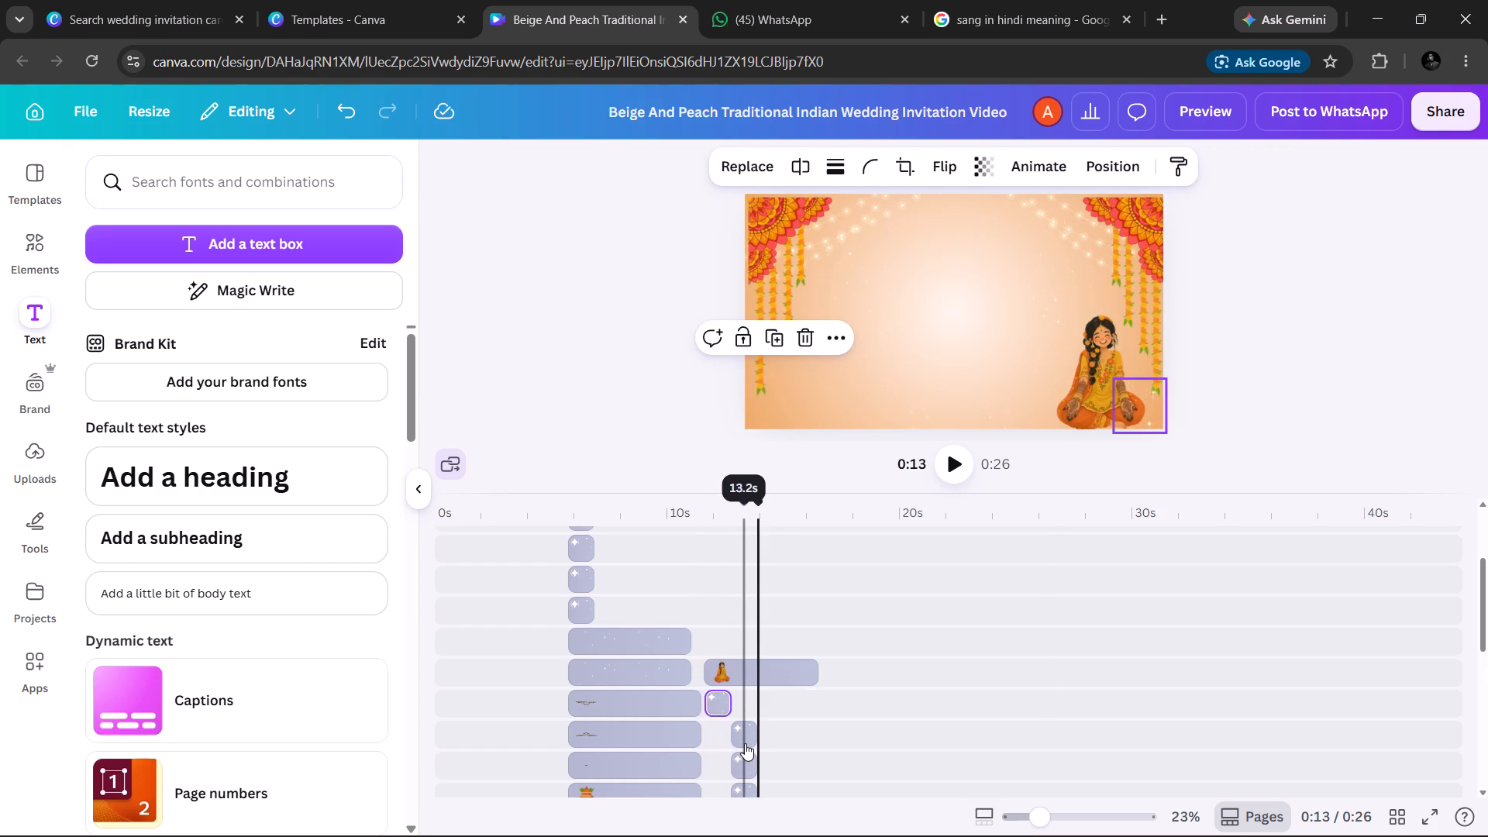
drag(745, 743, 724, 738)
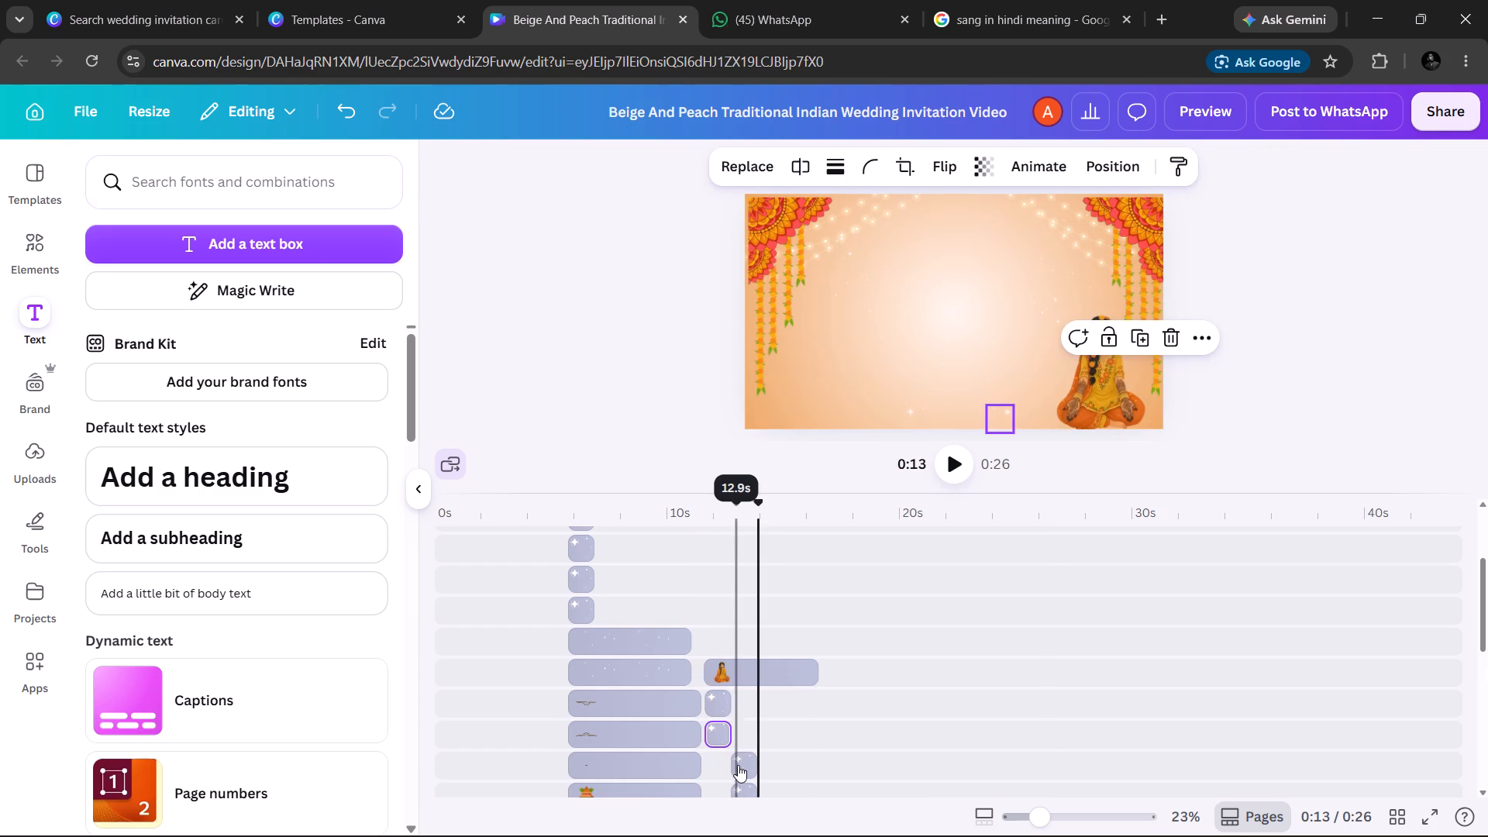
drag(739, 770, 715, 770)
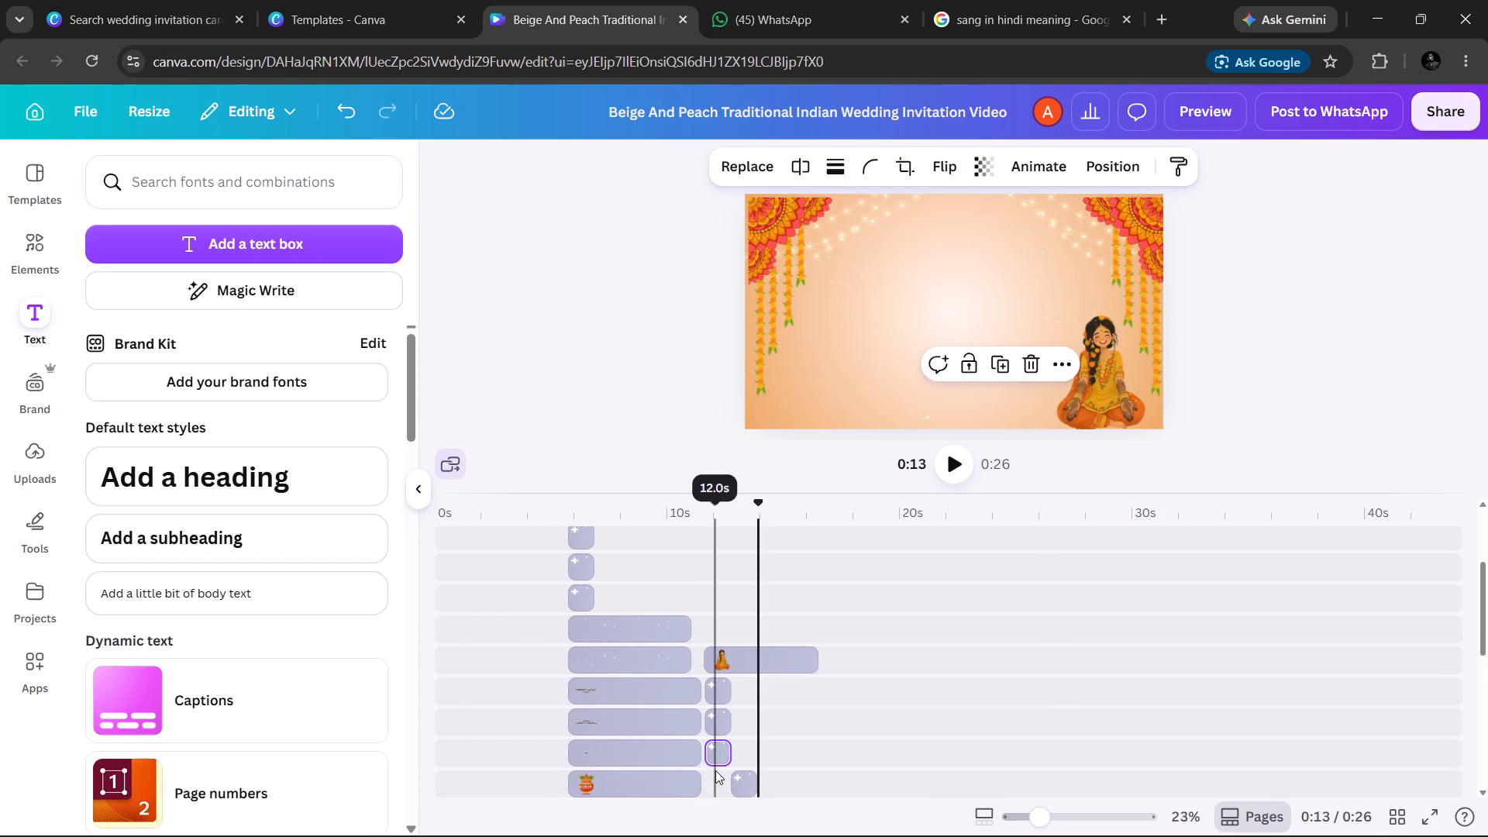
drag(739, 778, 712, 778)
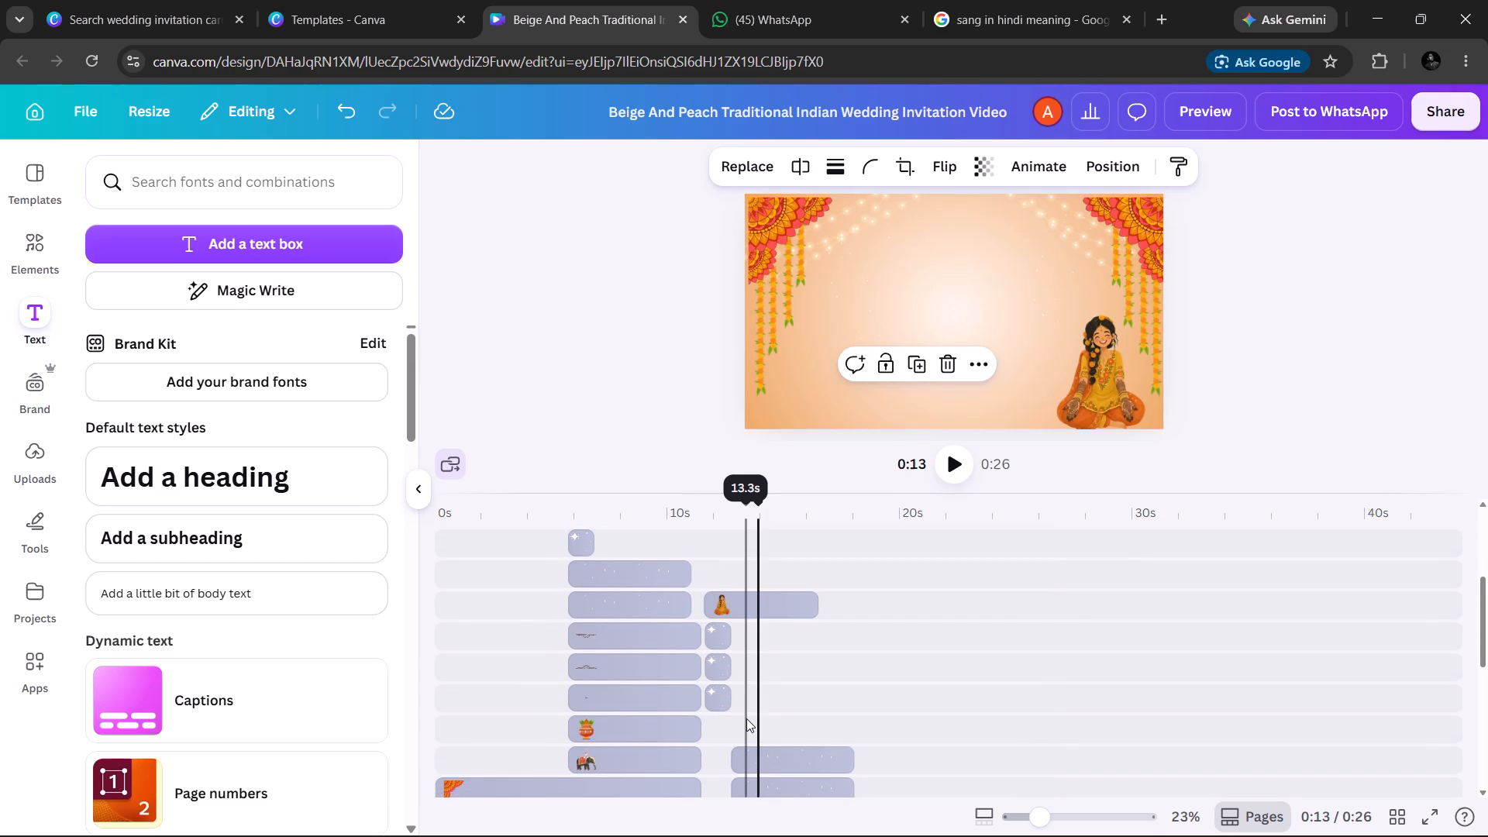
key(ctrl+z)
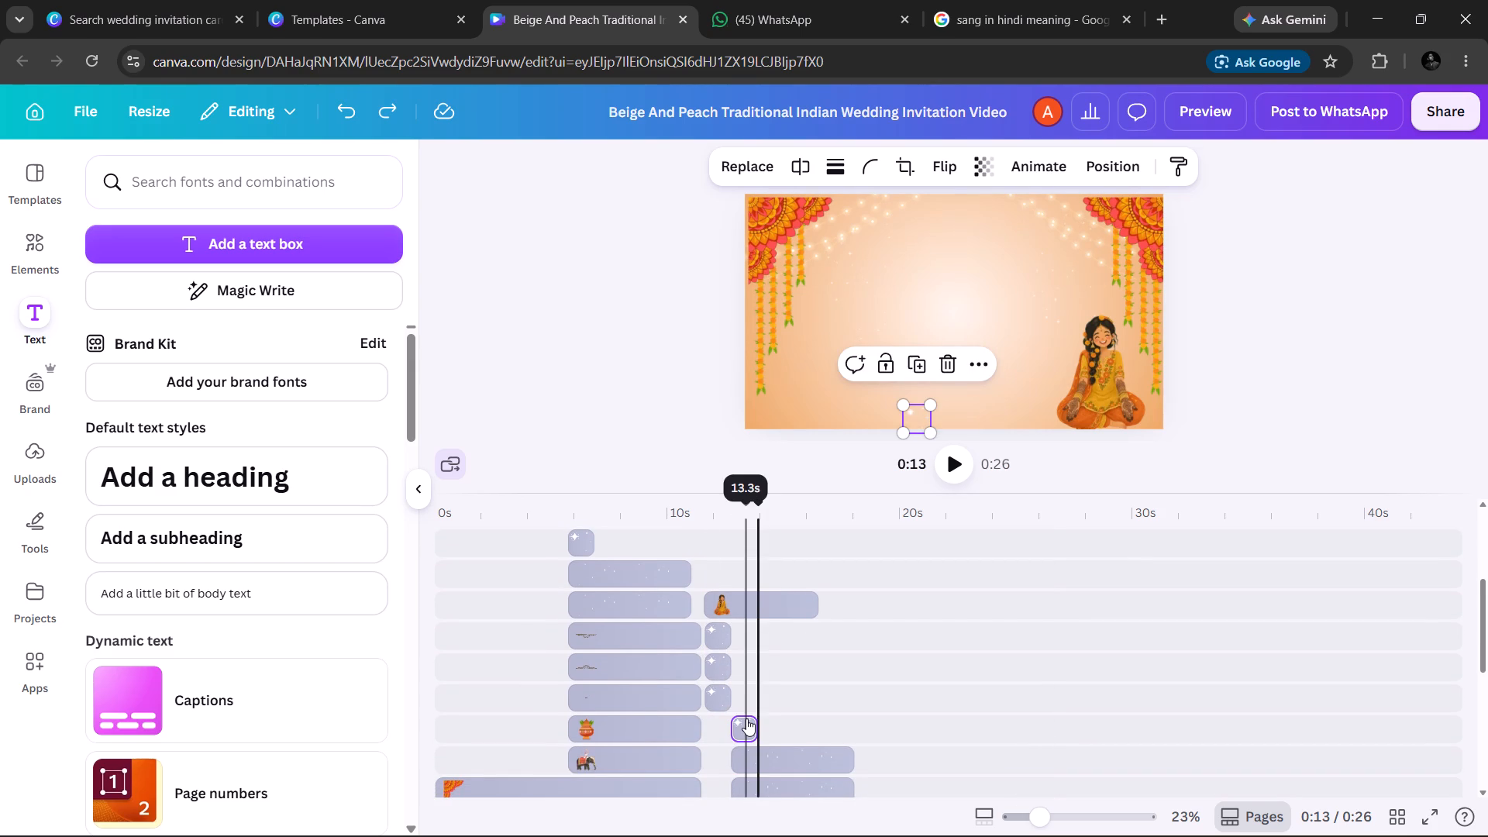
drag(743, 719, 725, 715)
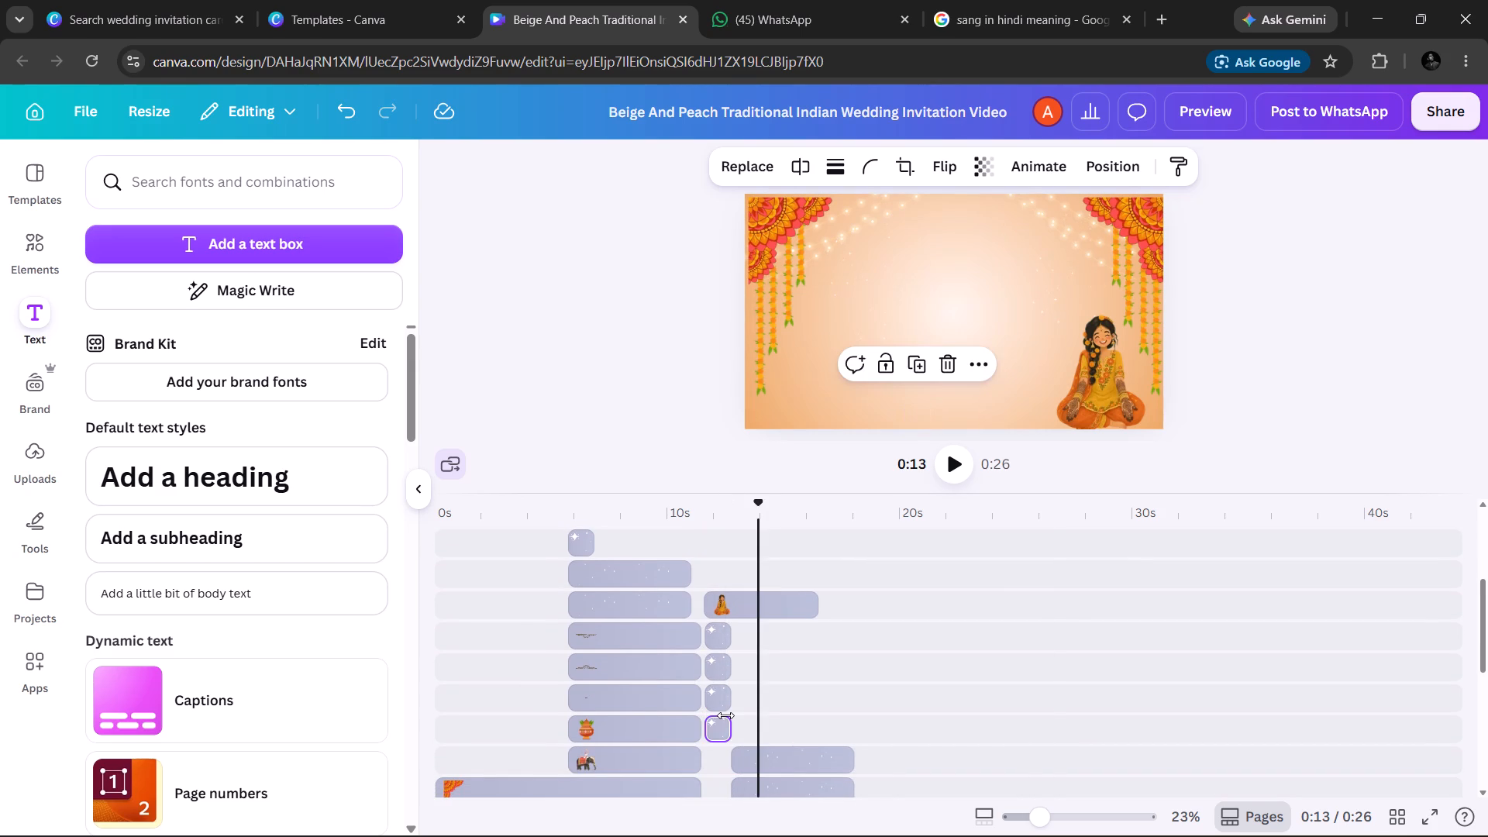
Shift the mehndi scene's two longer sparkle clips earlier to start where the wedding scene ends.
drag(779, 752, 759, 747)
drag(766, 781, 753, 781)
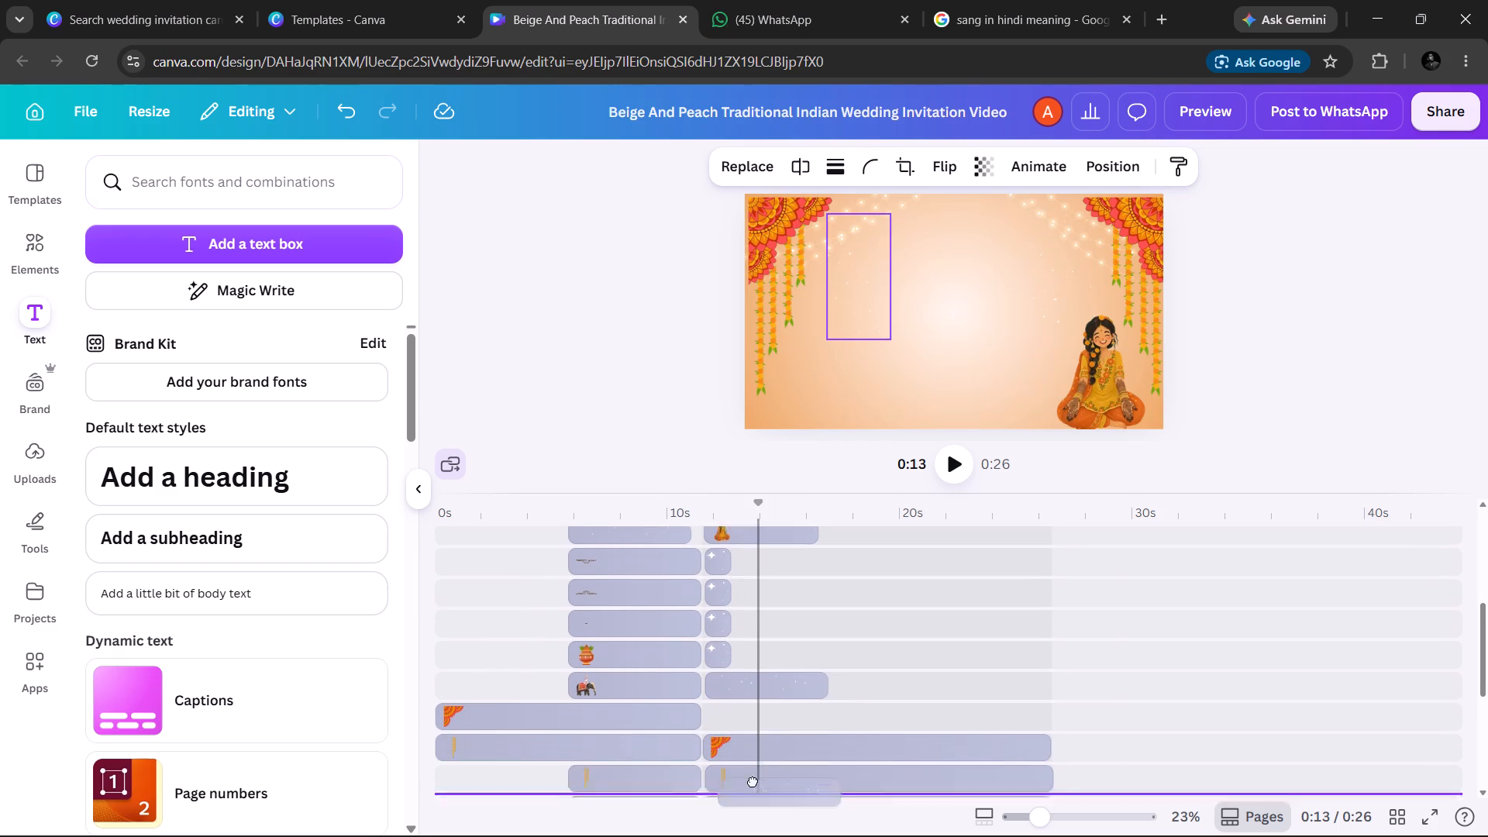
drag(753, 781, 747, 684)
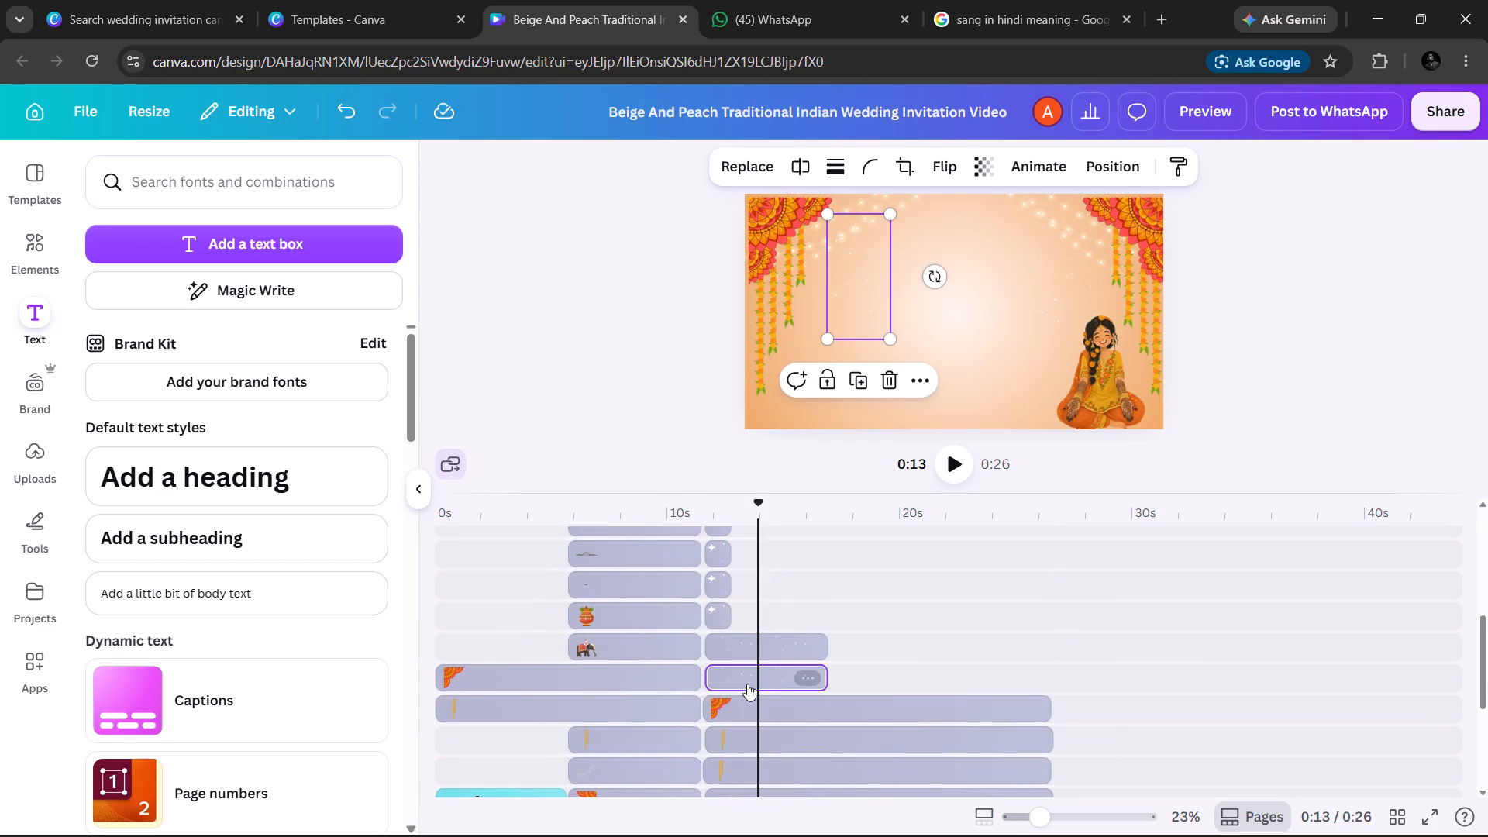
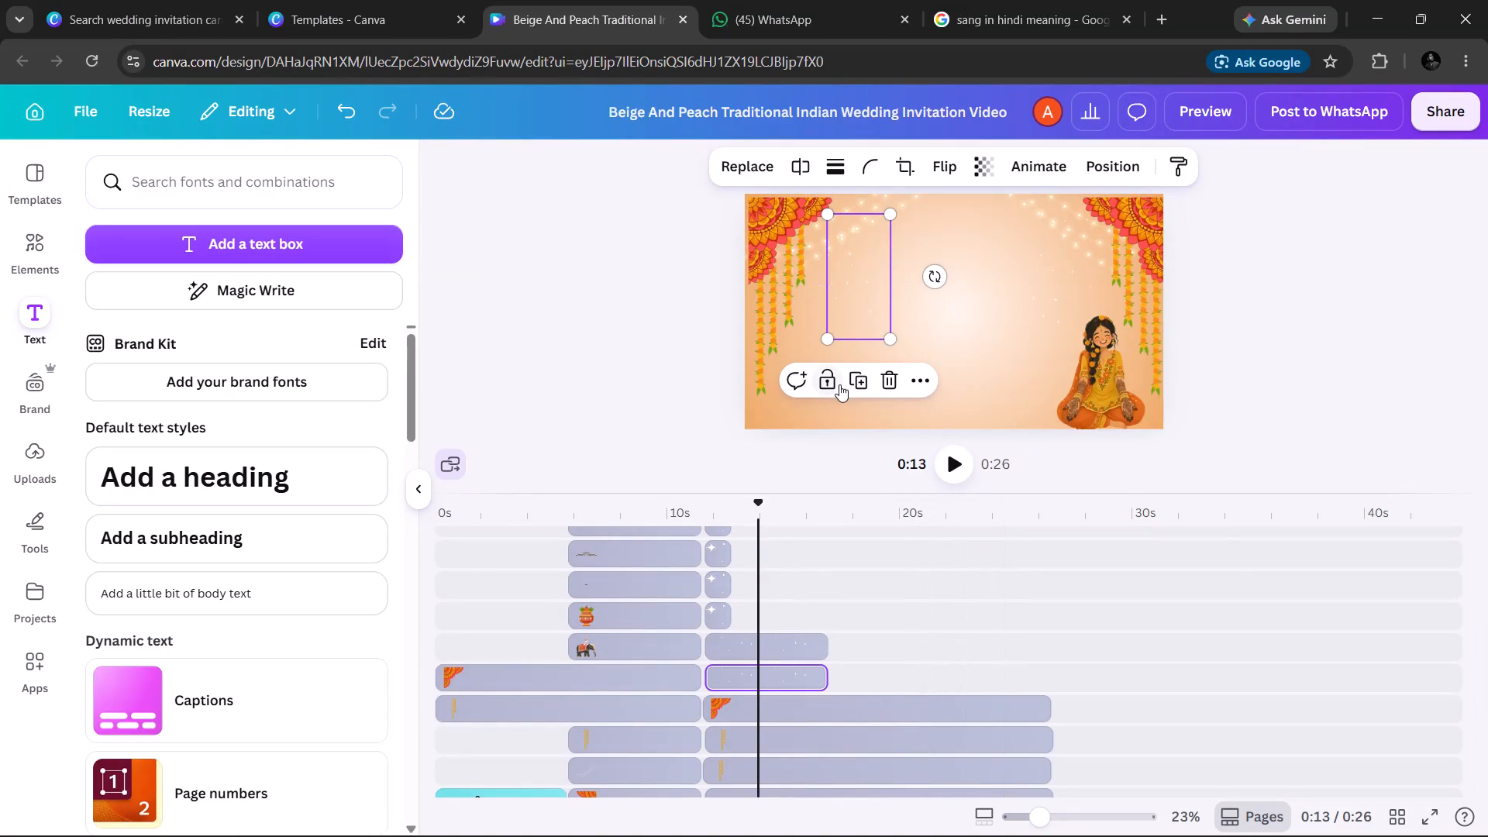
Search the graphics elements for mehndi and add the green मेहंदी lettering at the top centre of the mehndi scene.
click(15, 263)
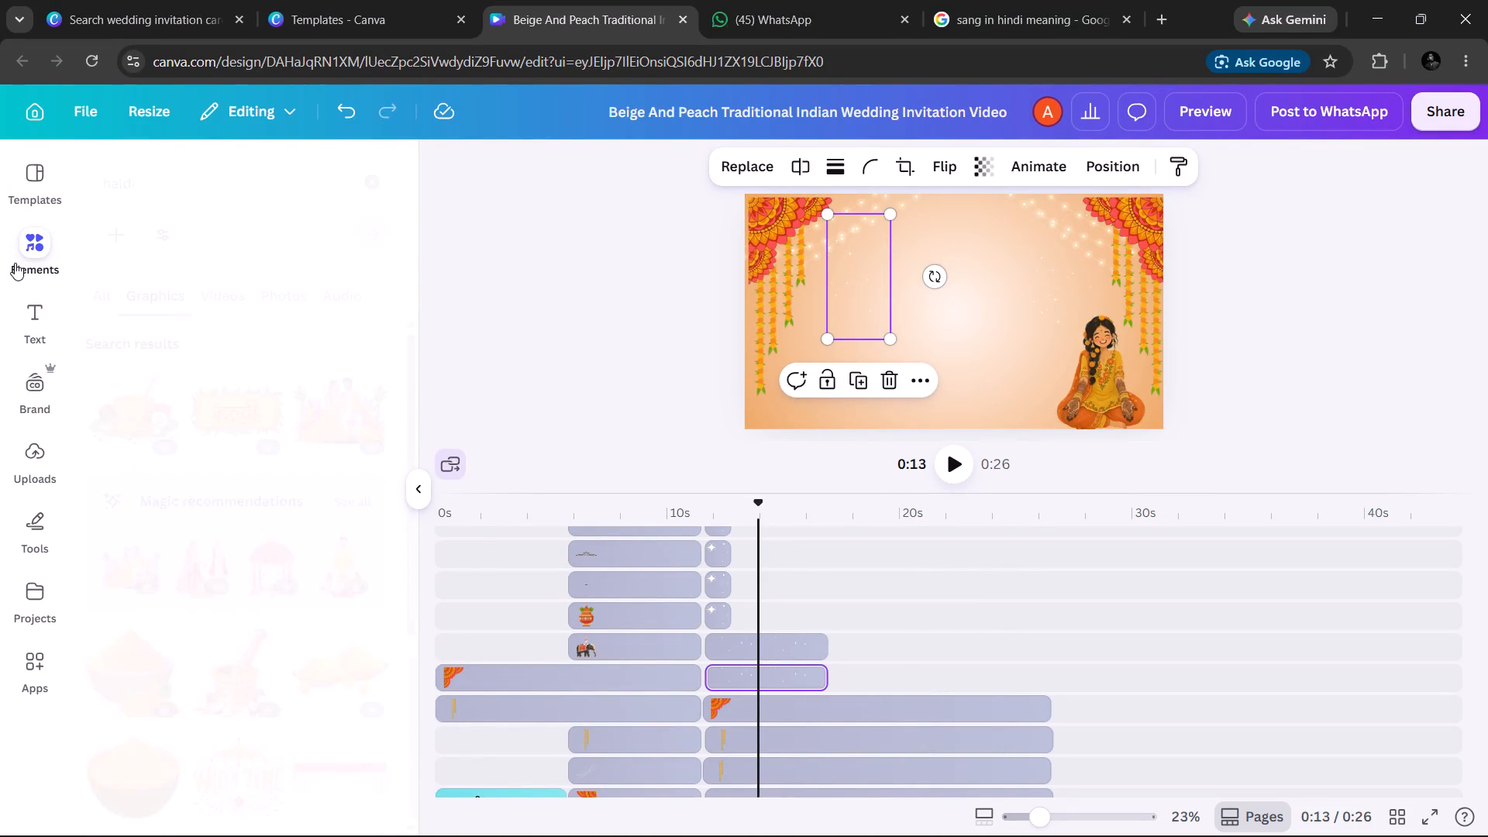
drag(200, 191, 106, 170)
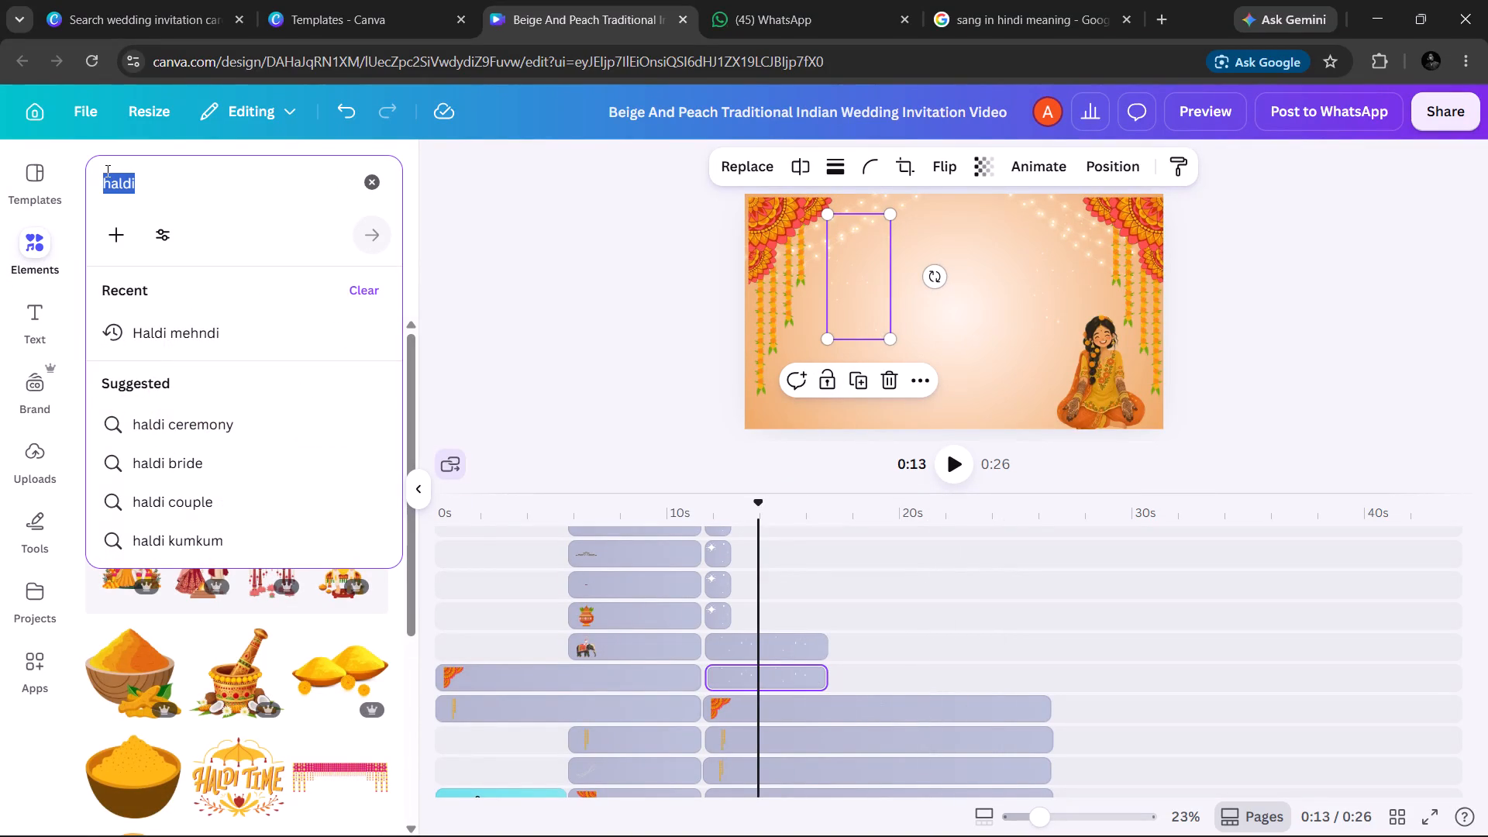
key(BackSpace)
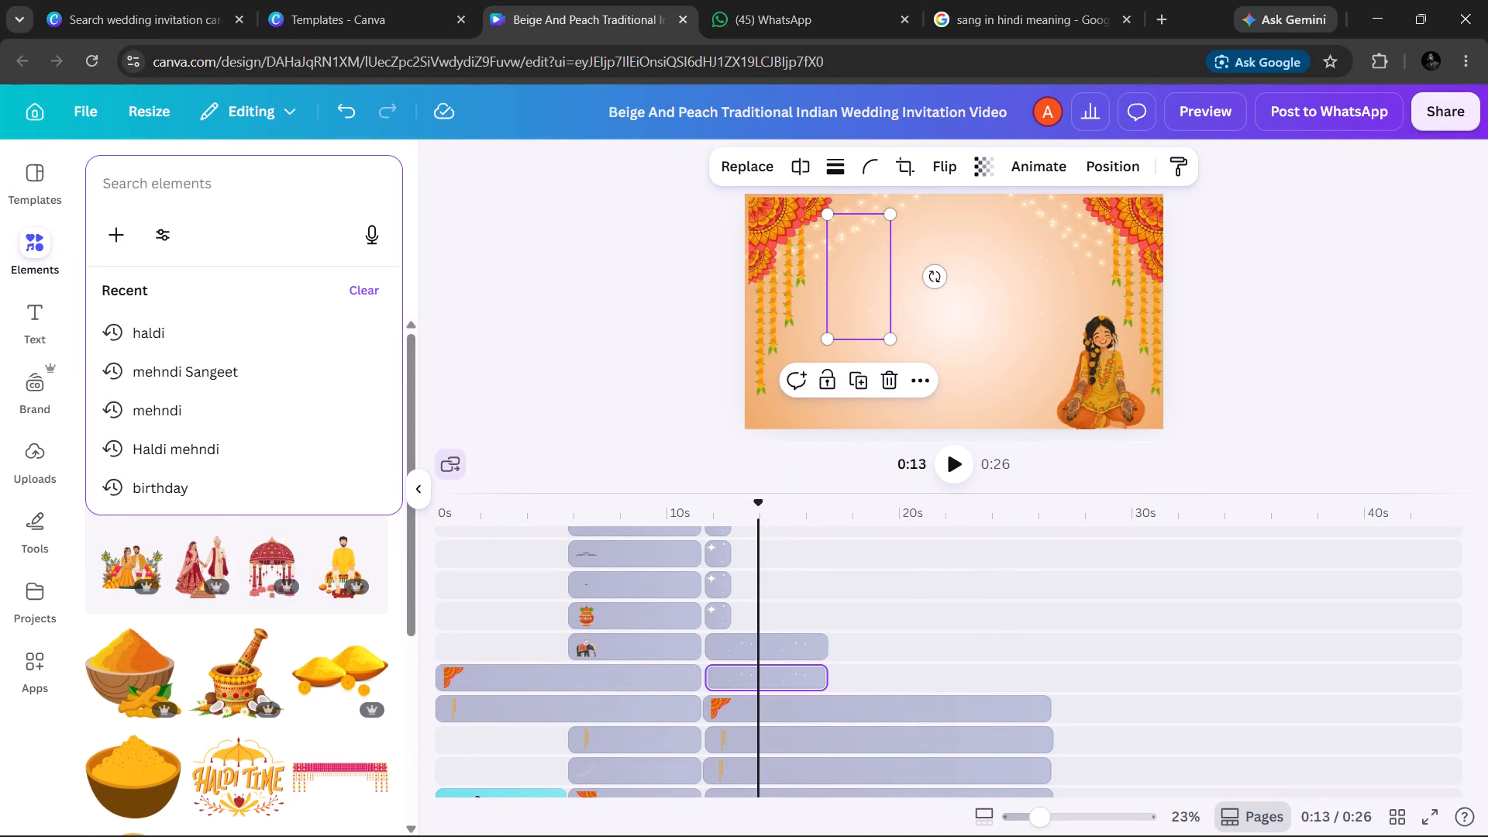
text(me)
key(h)
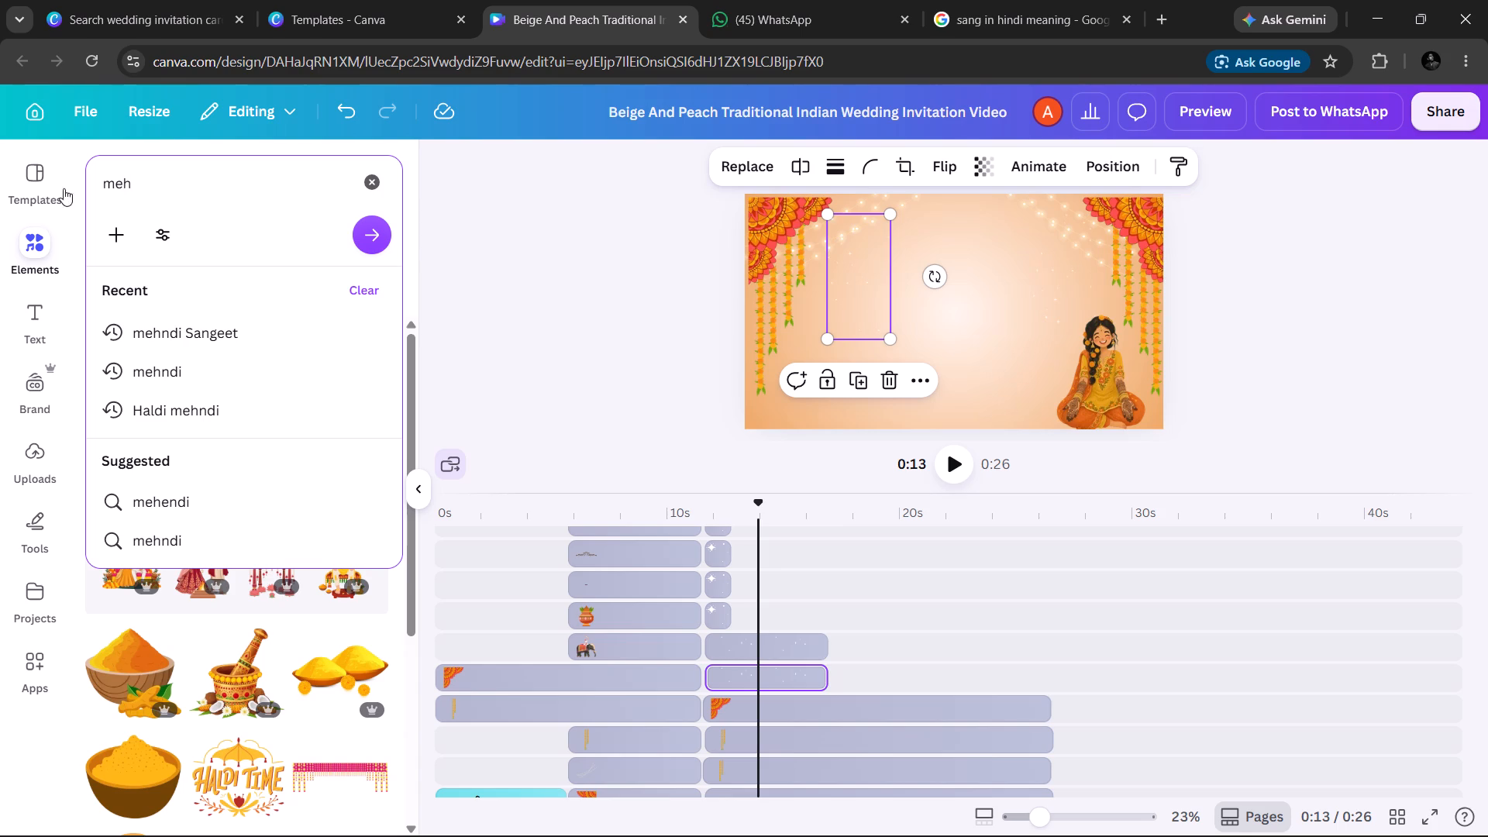
click(150, 367)
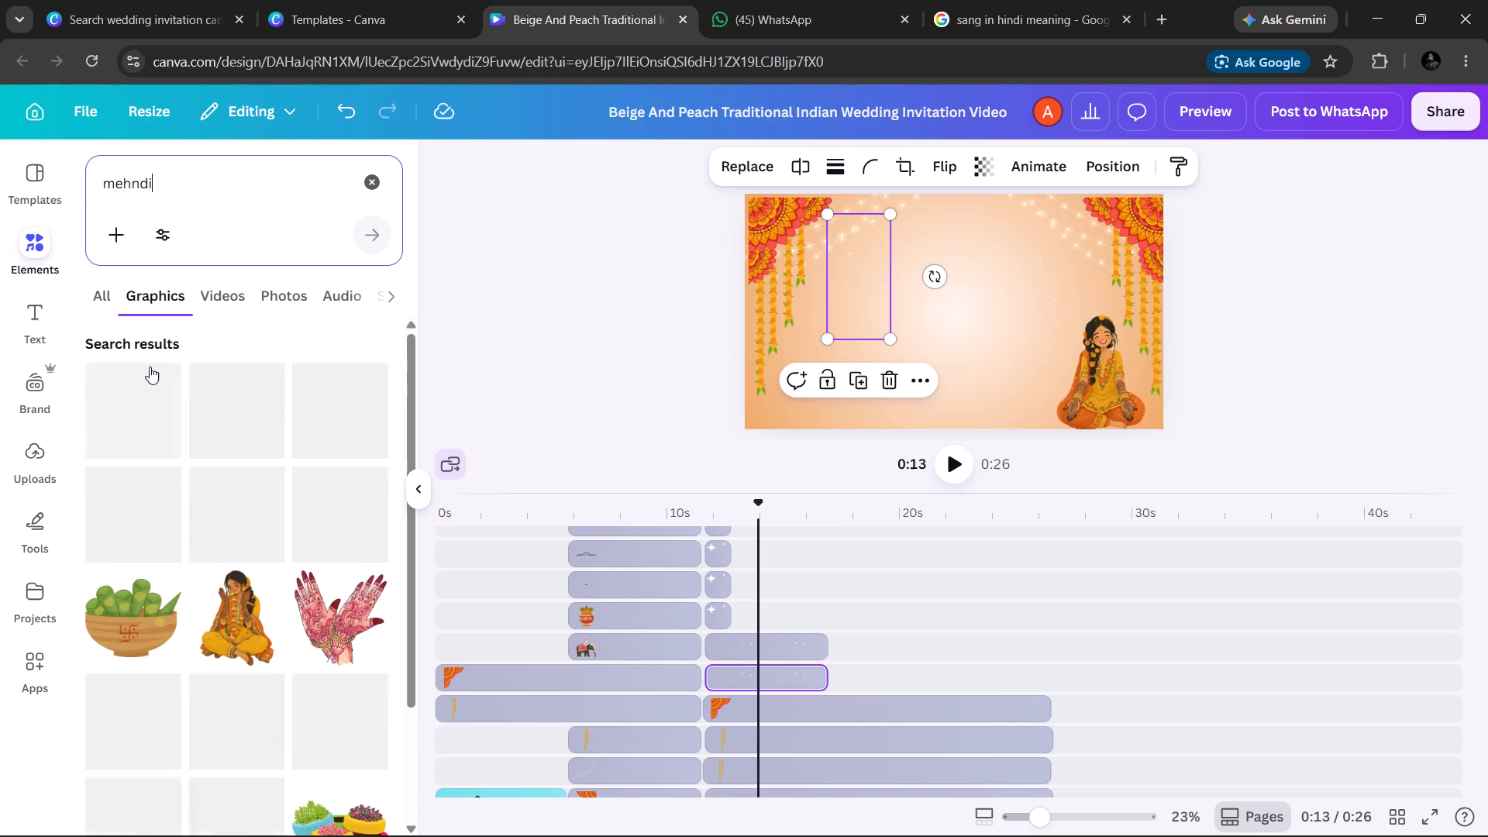
drag(129, 406, 301, 391)
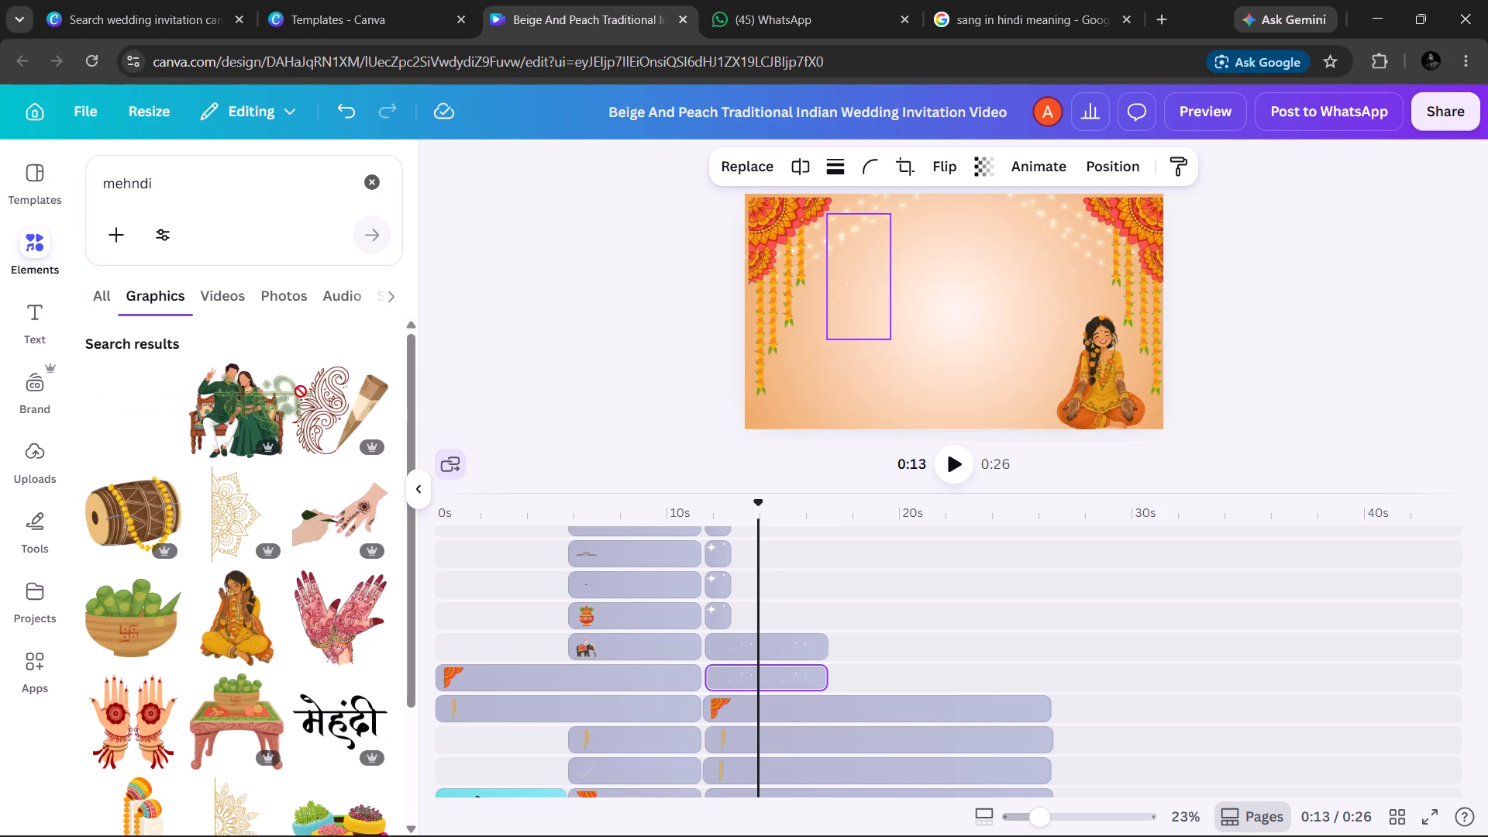
drag(301, 391, 944, 239)
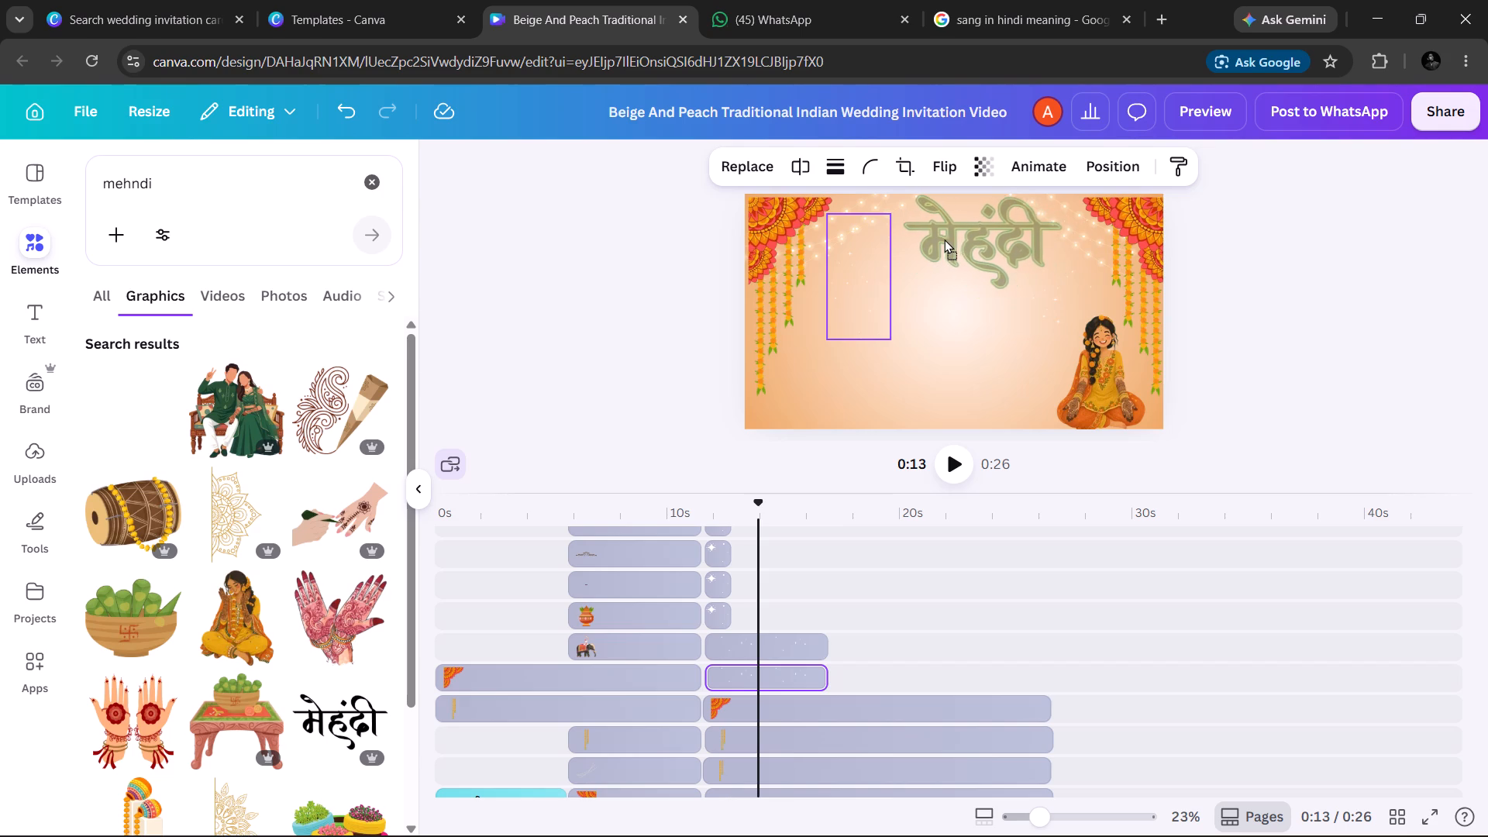
drag(944, 239, 928, 239)
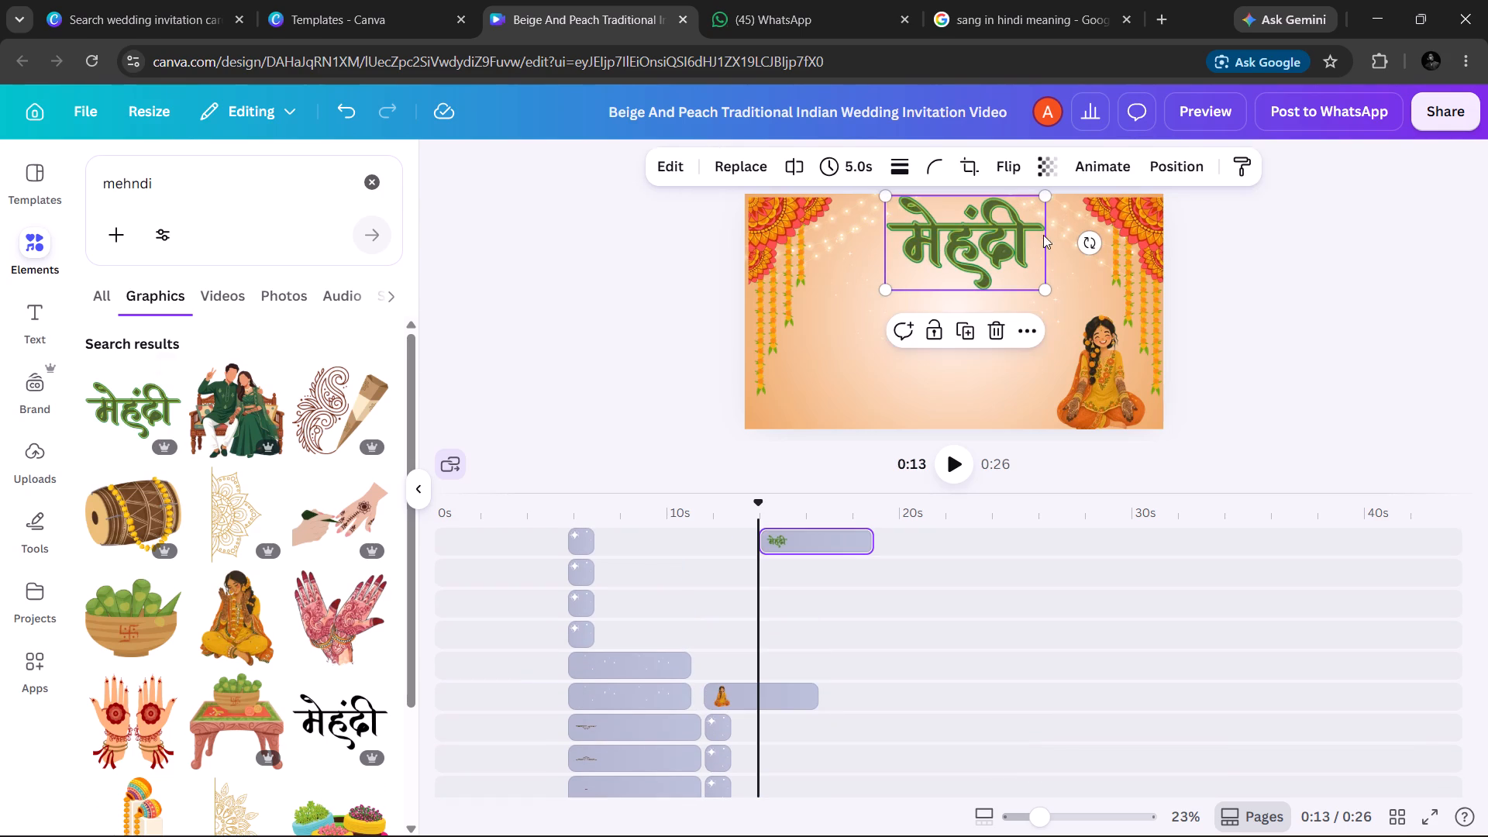
Shrink the green मेहंदी lettering and shift it slightly toward the right garlands along the scene's top edge.
drag(1046, 285, 1015, 267)
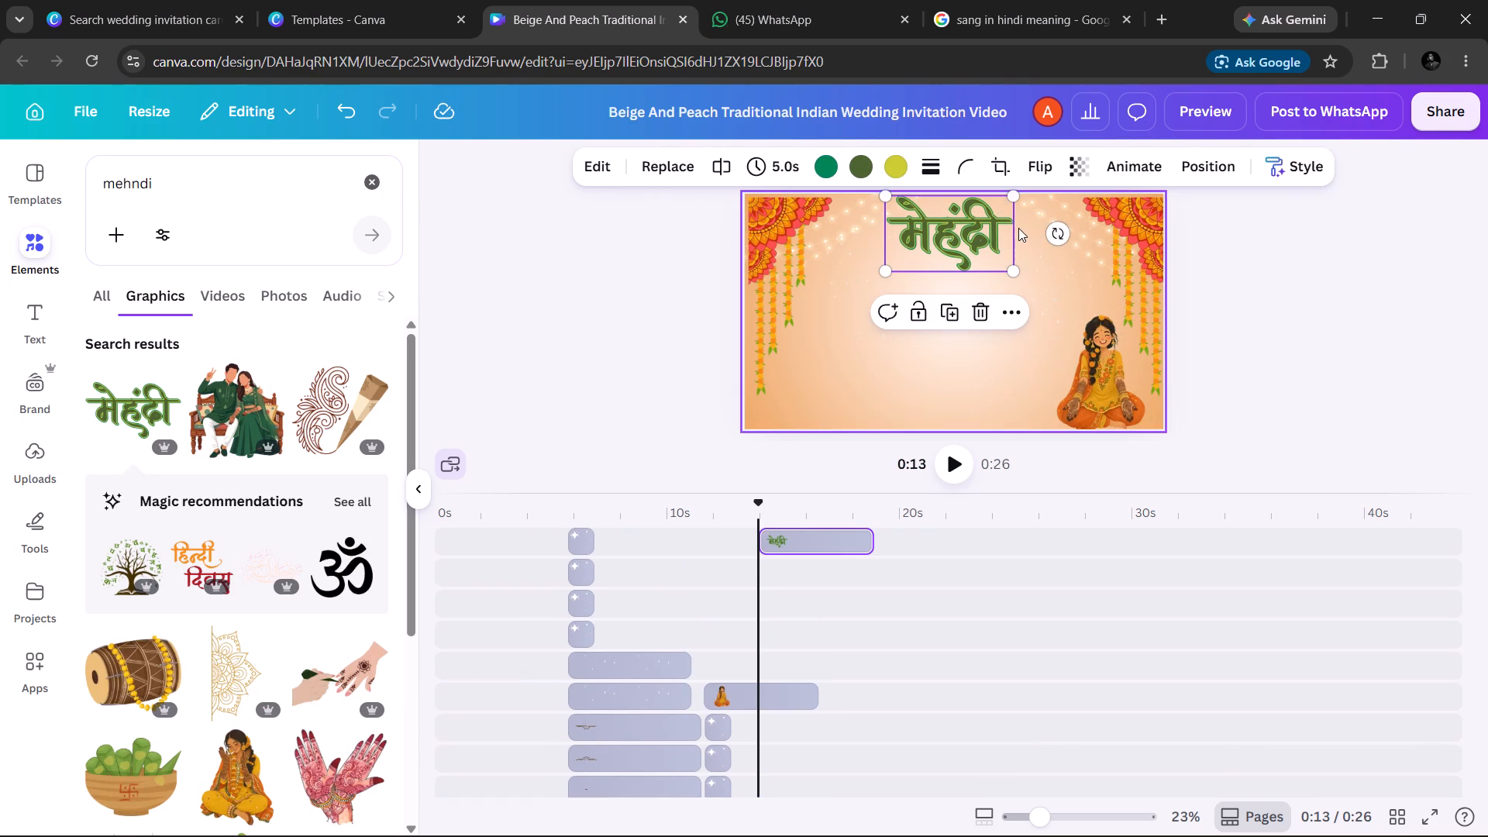
click(1011, 230)
drag(1011, 228, 1028, 225)
click(1028, 225)
click(1028, 225)
double_click(1028, 225)
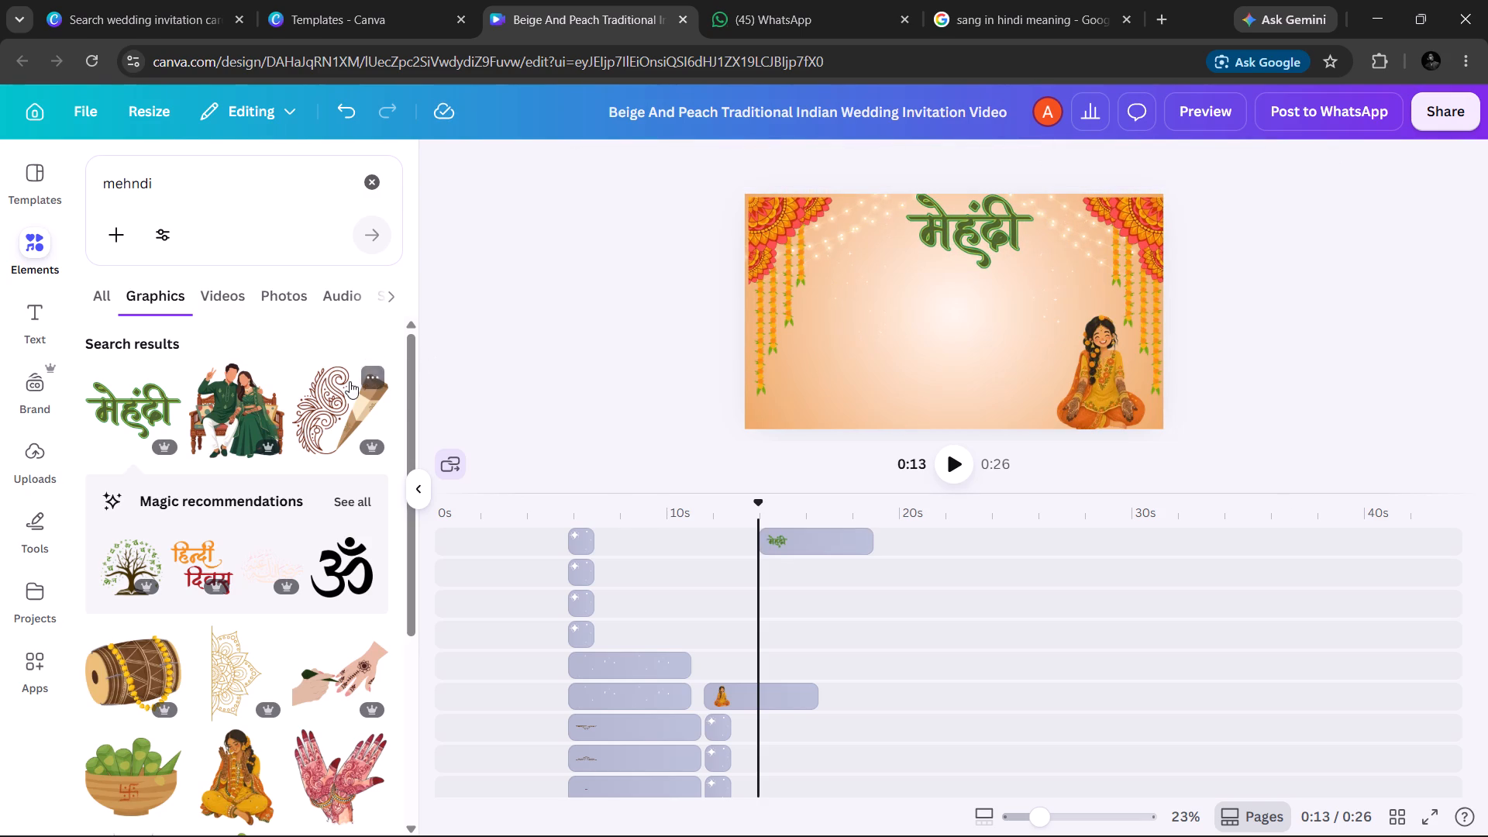
Reposition the green मेहंदी lettering slightly lower and closer to the scene's centre line, between the two garlands.
drag(421, 385, 421, 436)
drag(421, 436, 413, 397)
drag(413, 397, 413, 418)
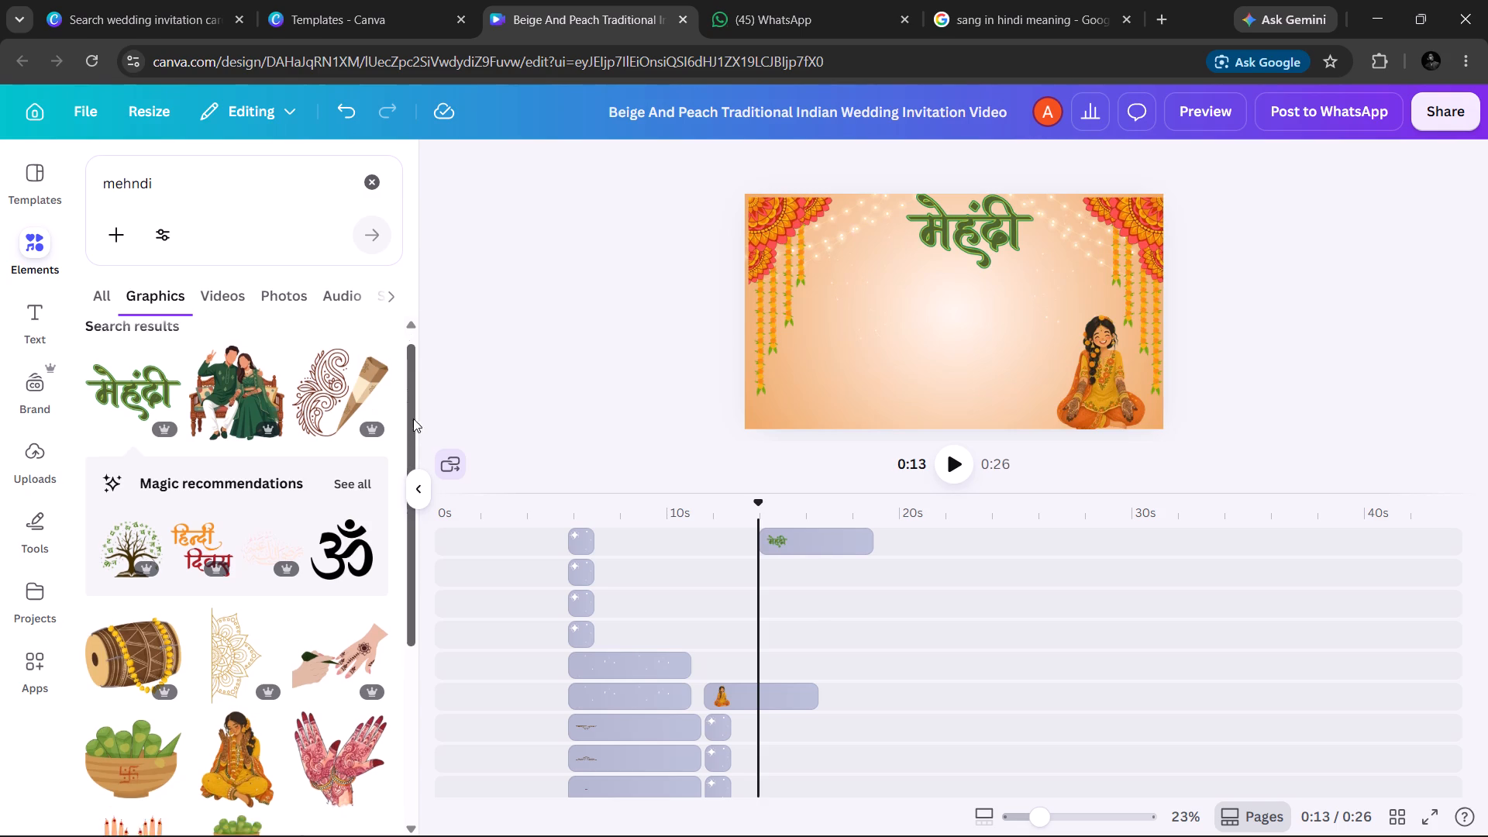
drag(413, 418, 375, 616)
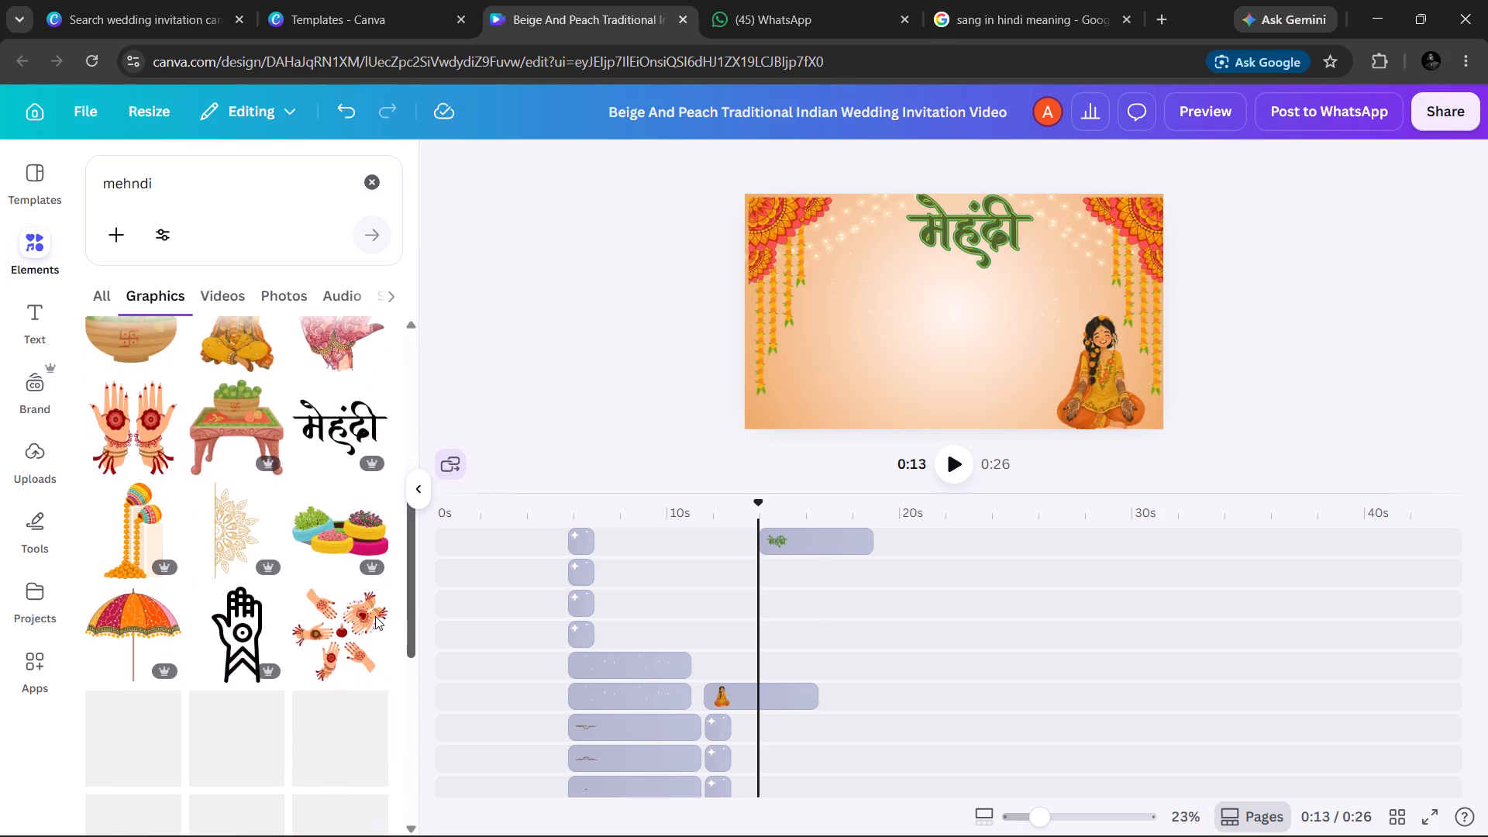
drag(375, 616, 358, 725)
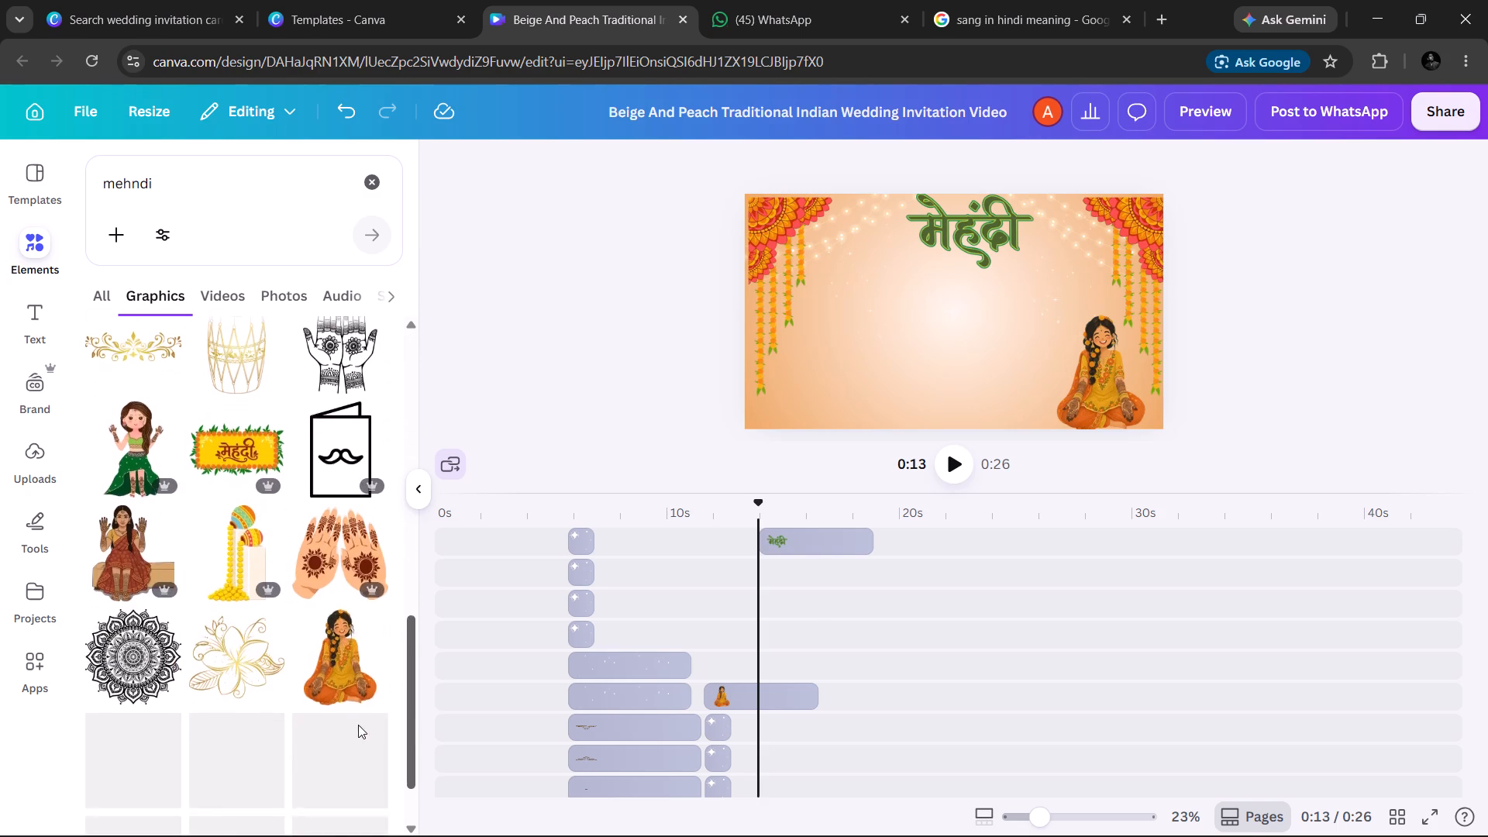
drag(358, 725, 361, 679)
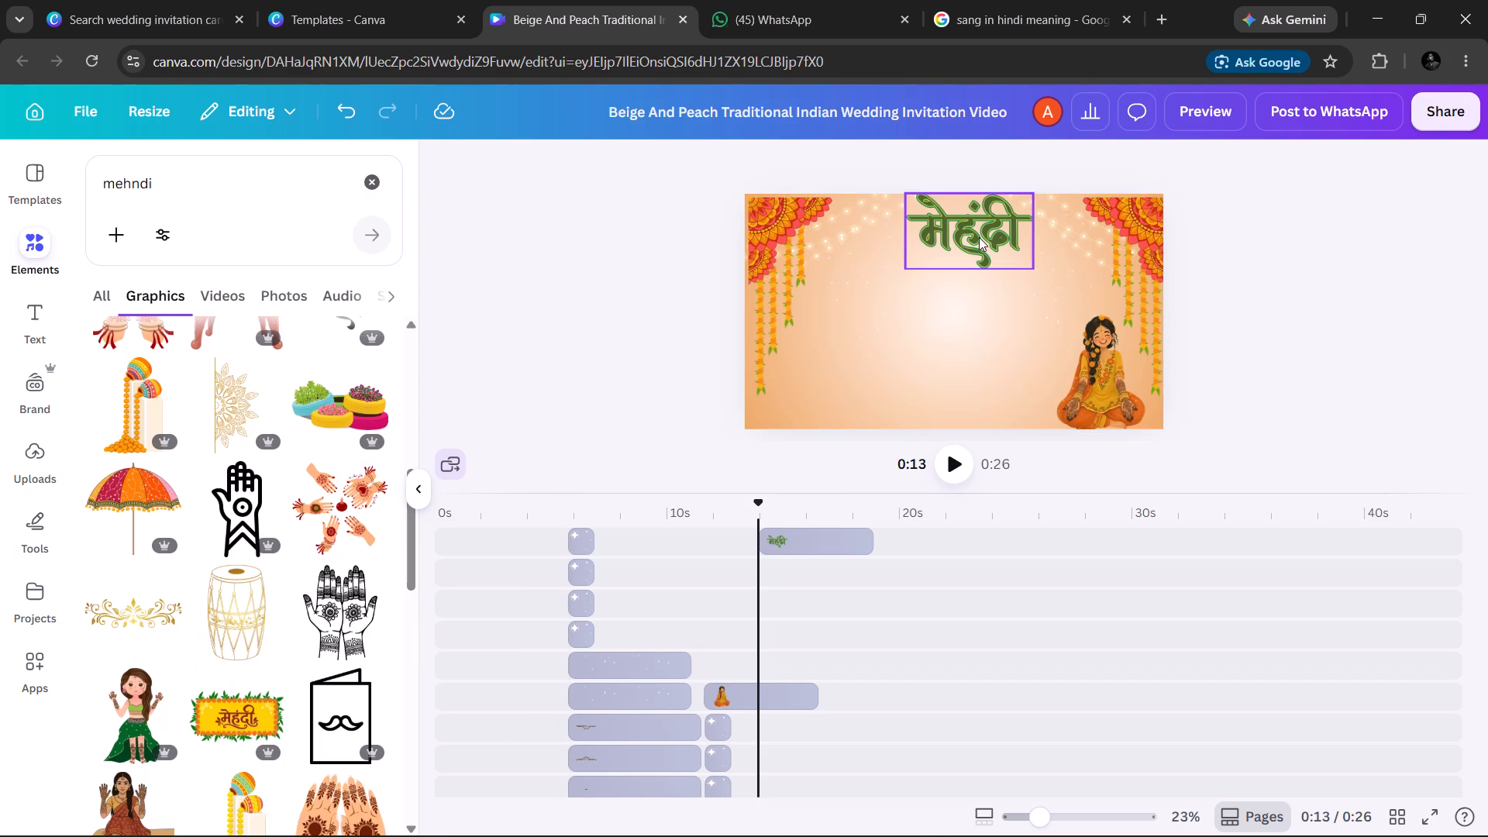
drag(979, 237, 966, 250)
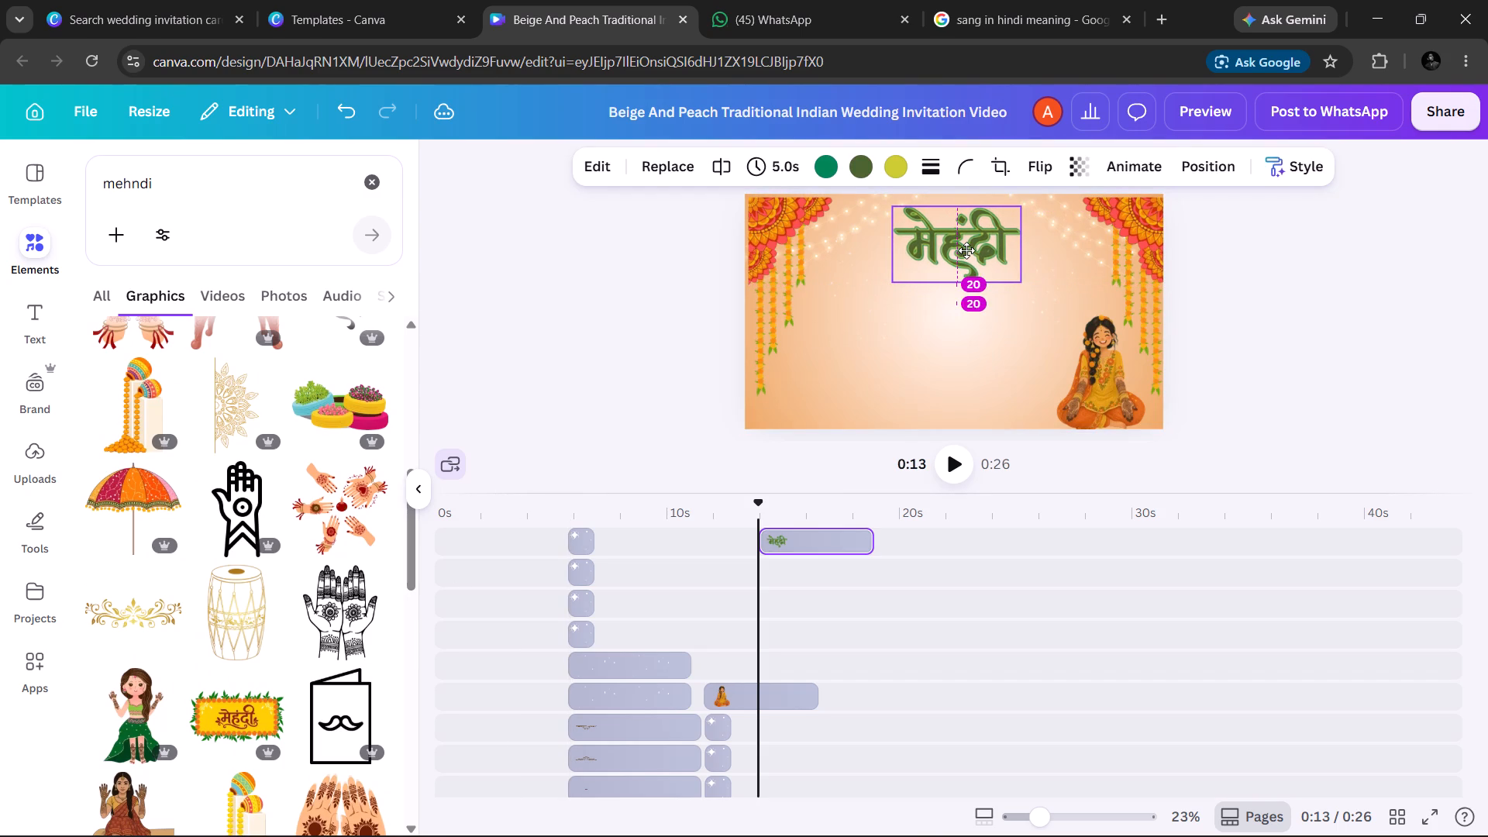
drag(966, 250, 968, 250)
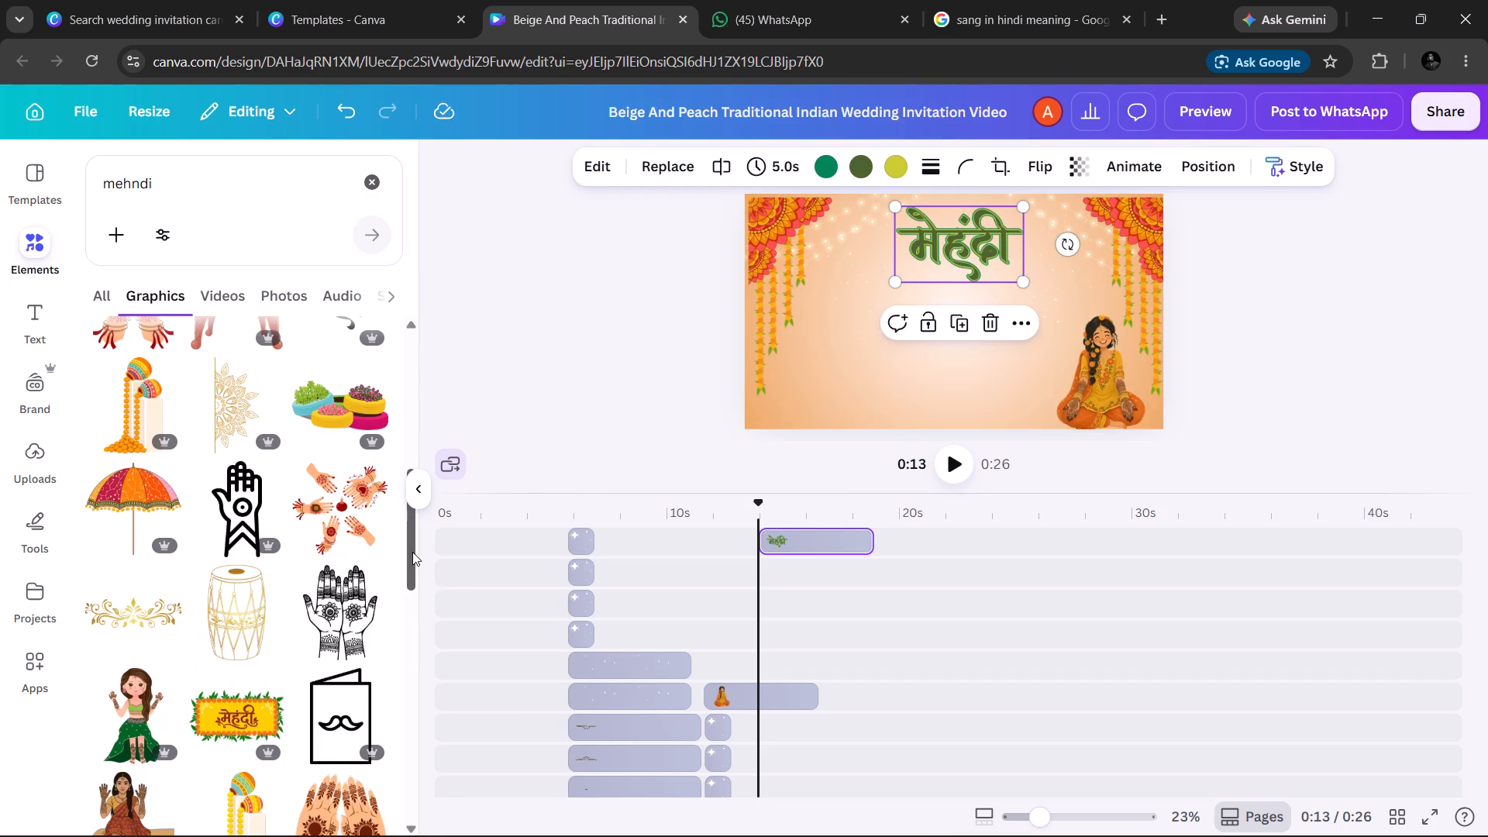
Add the wooden bowl of green mehndi cones from the mehndi graphics to the mehndi scene.
drag(412, 552, 398, 680)
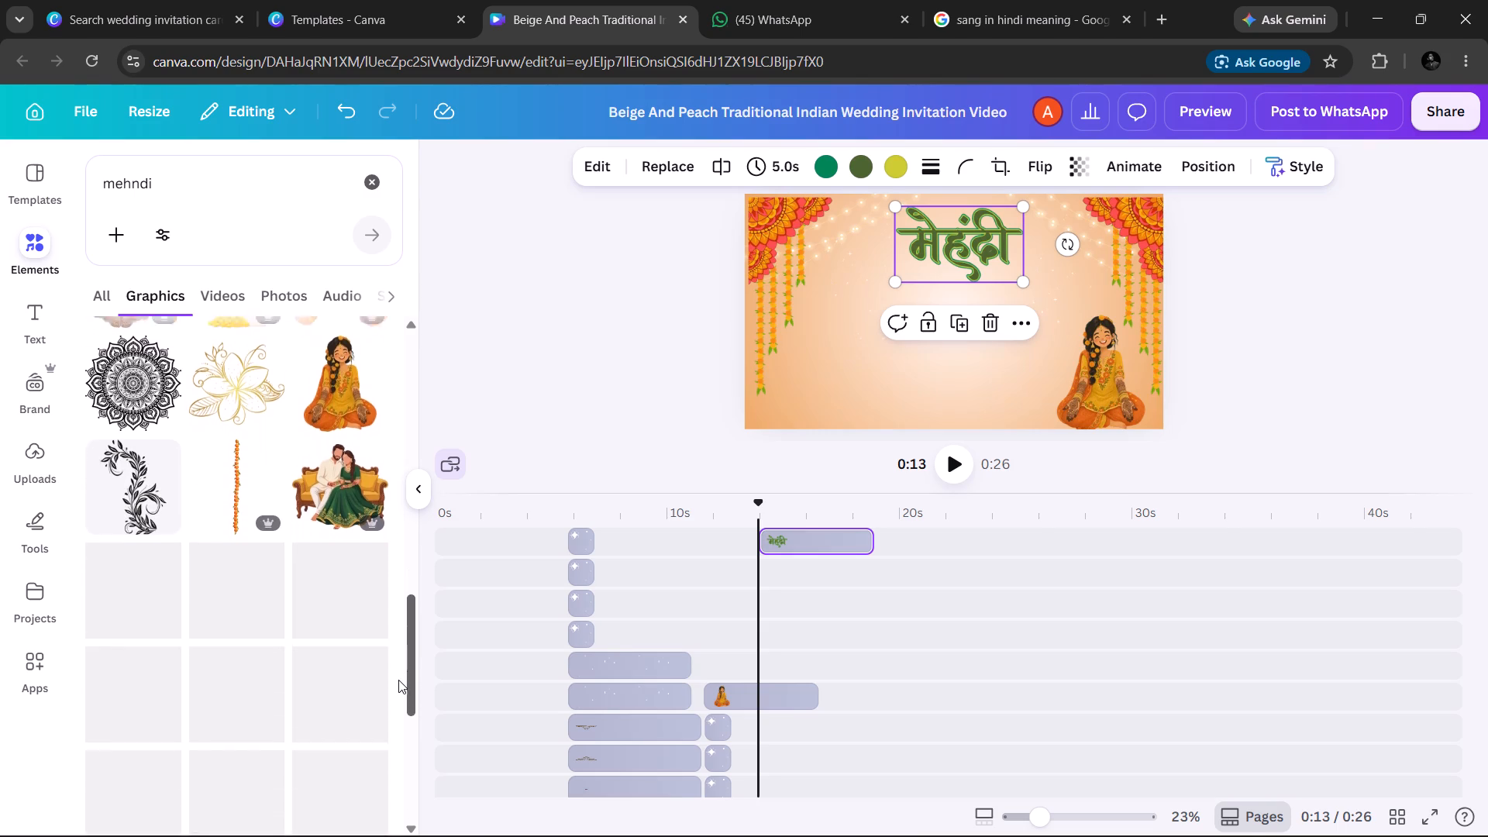
drag(398, 680, 434, 522)
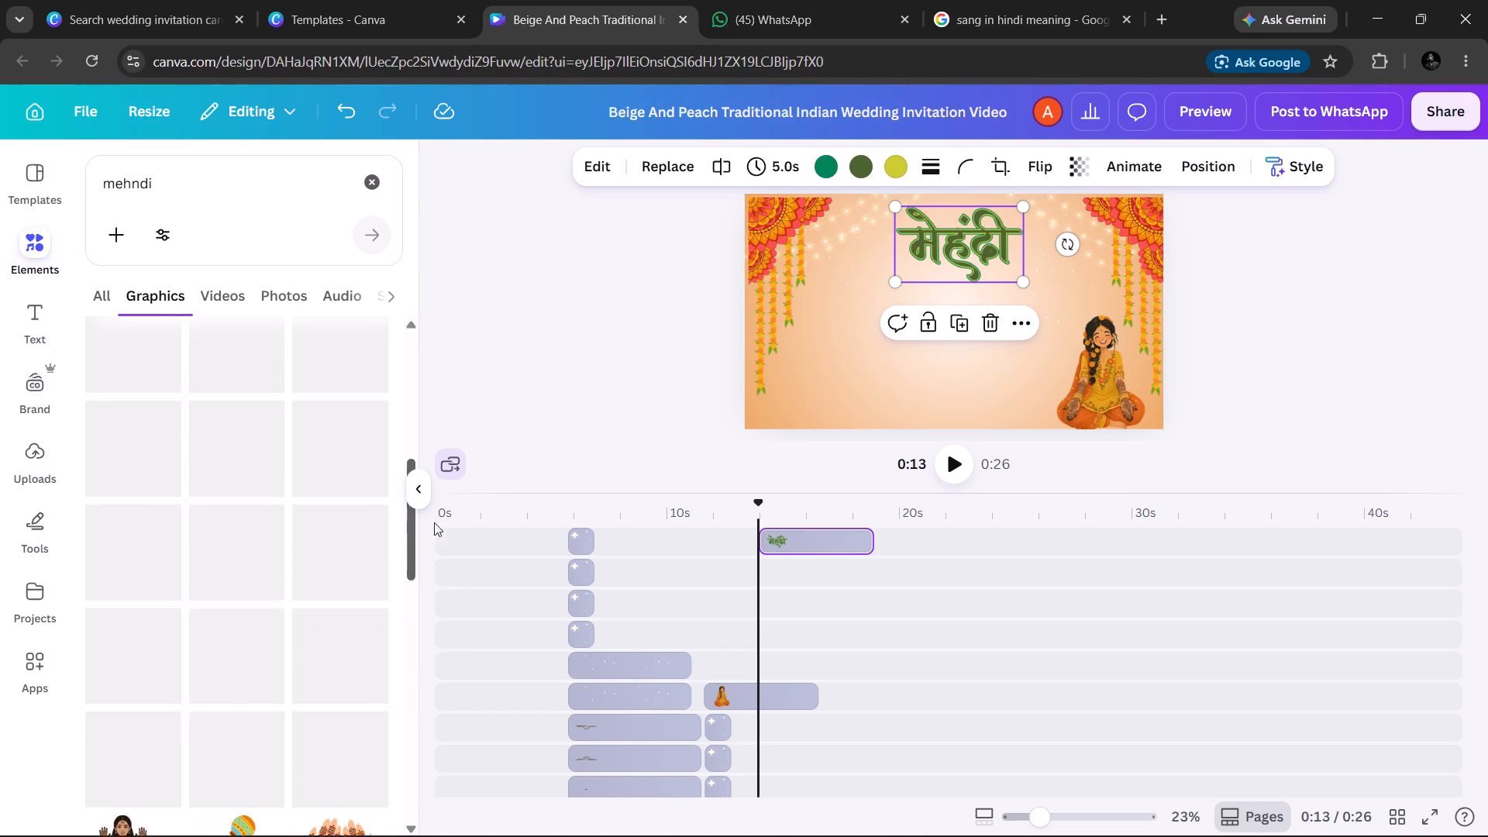
drag(434, 522, 418, 424)
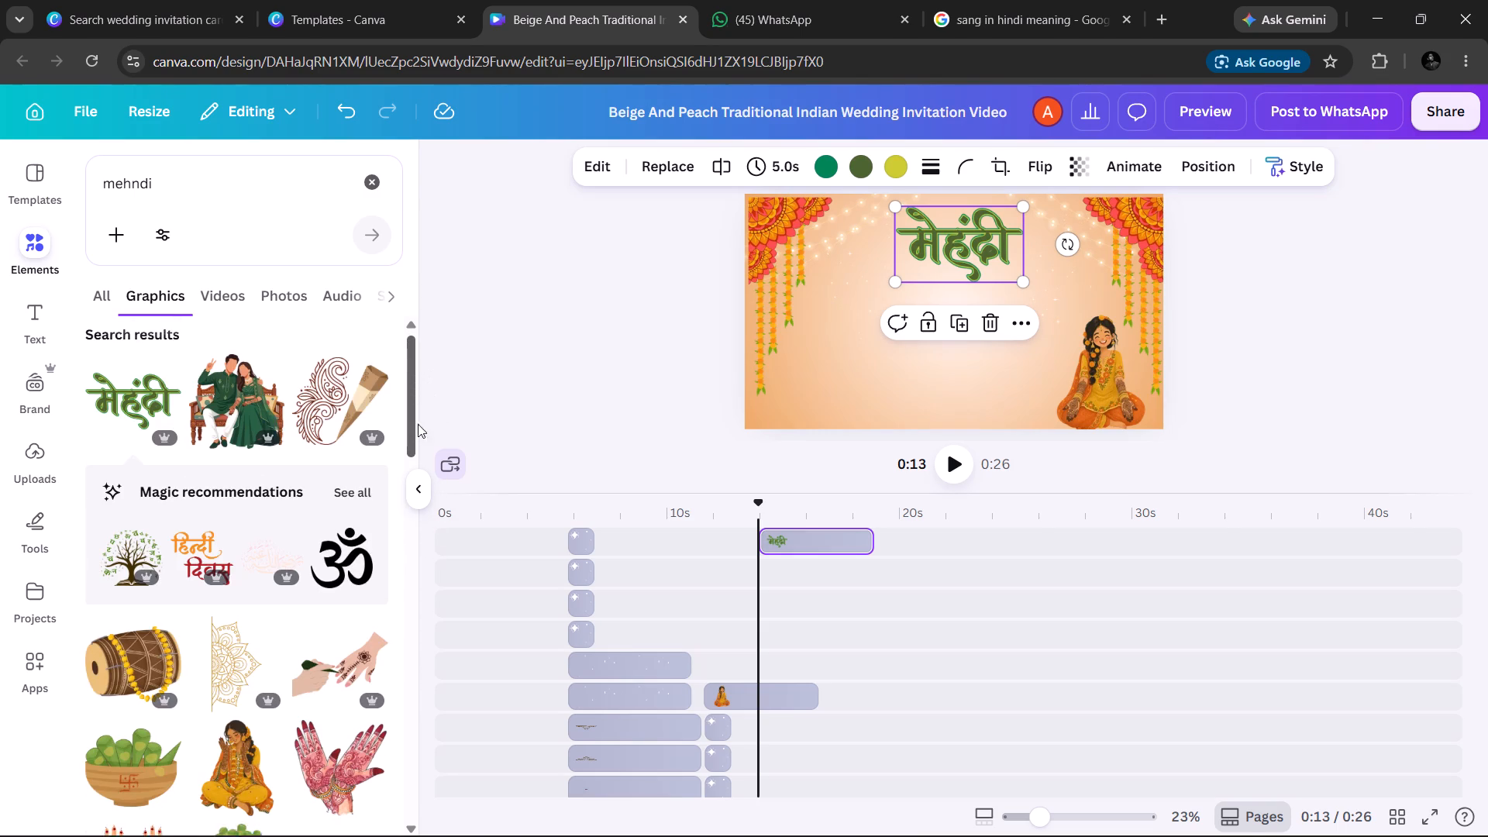
drag(418, 424, 394, 483)
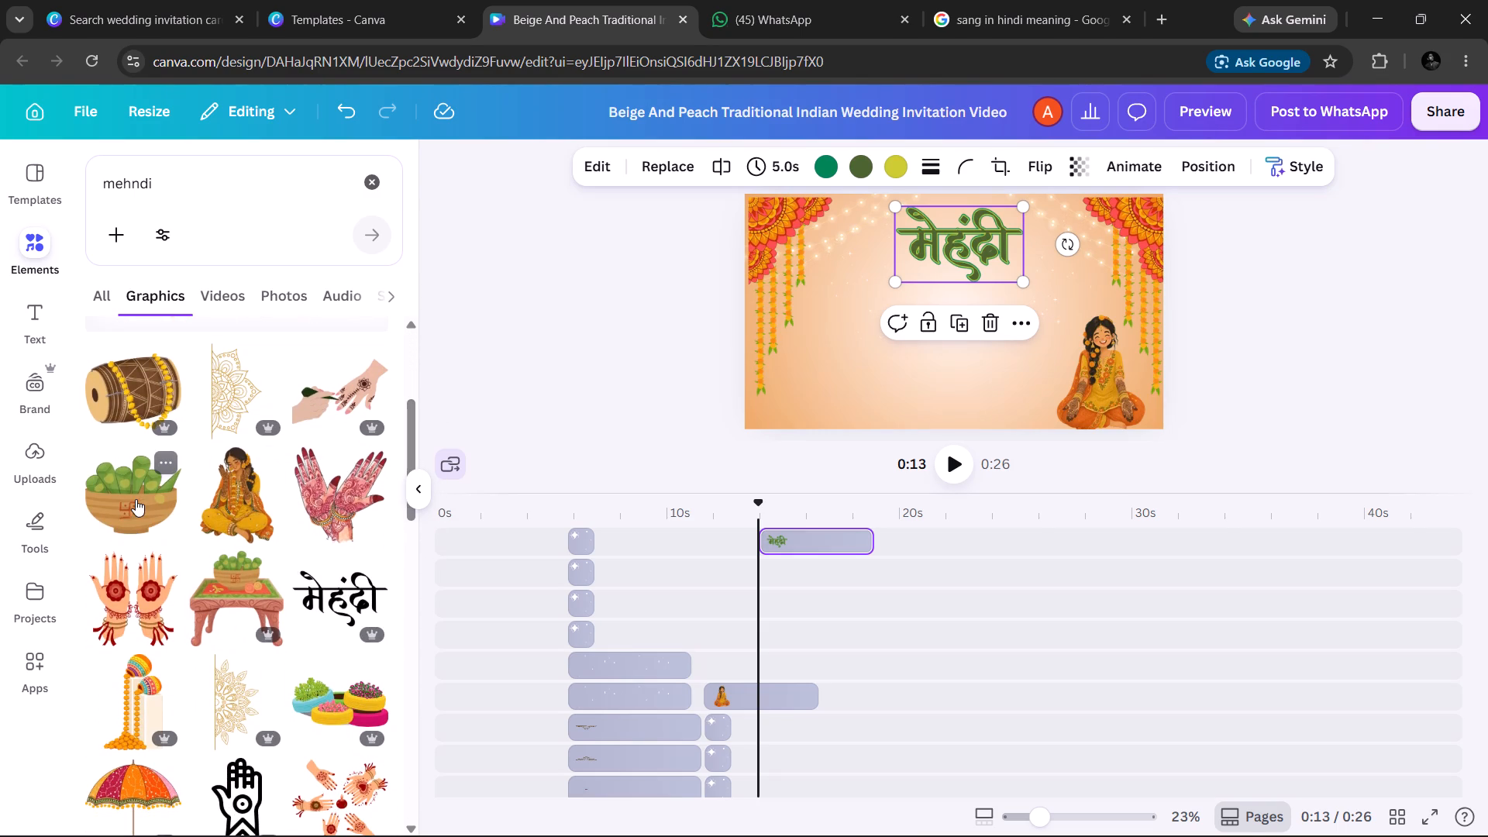
drag(136, 498, 686, 447)
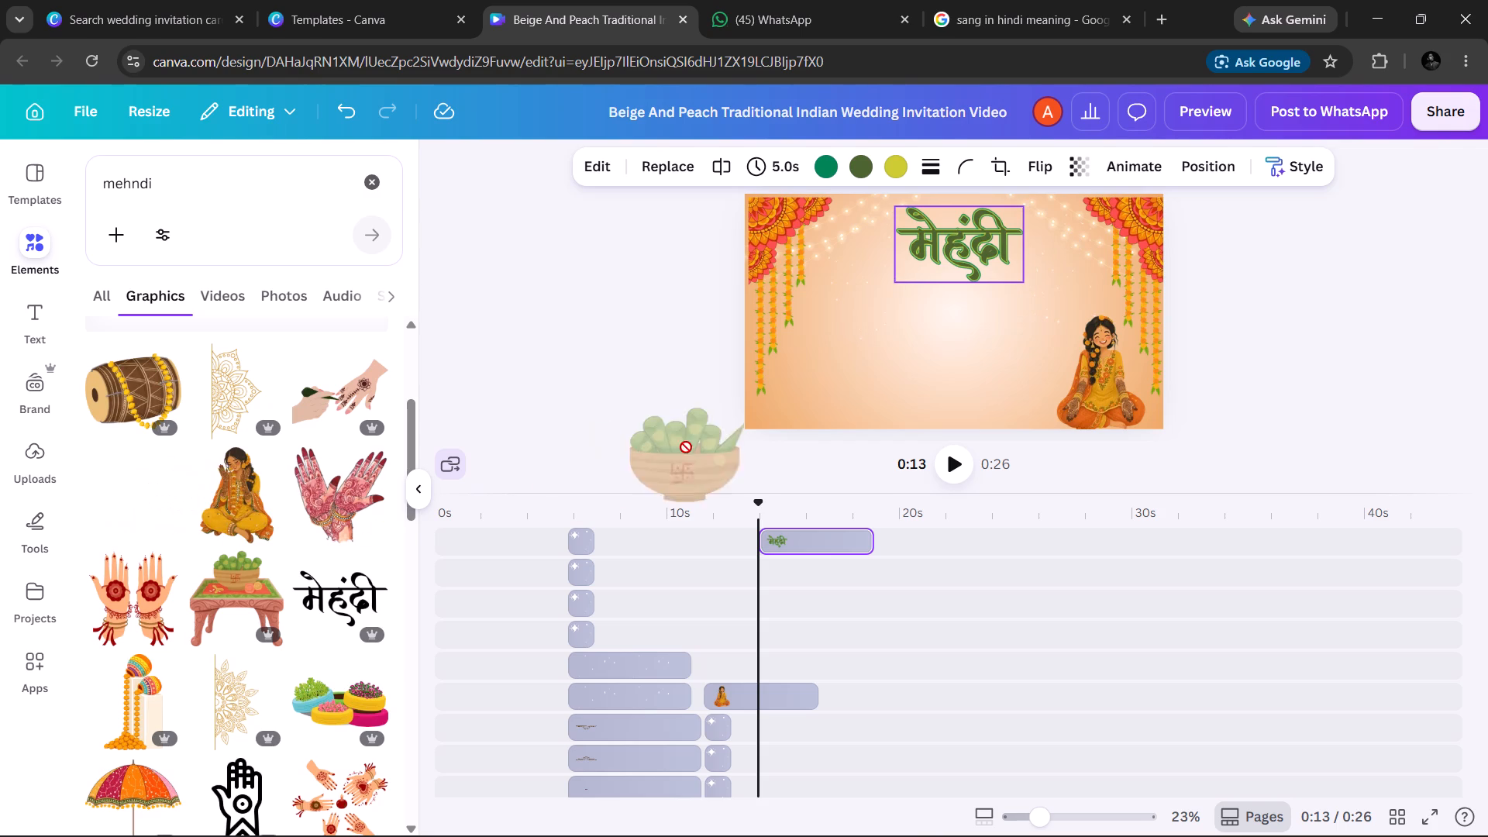
drag(686, 447, 812, 406)
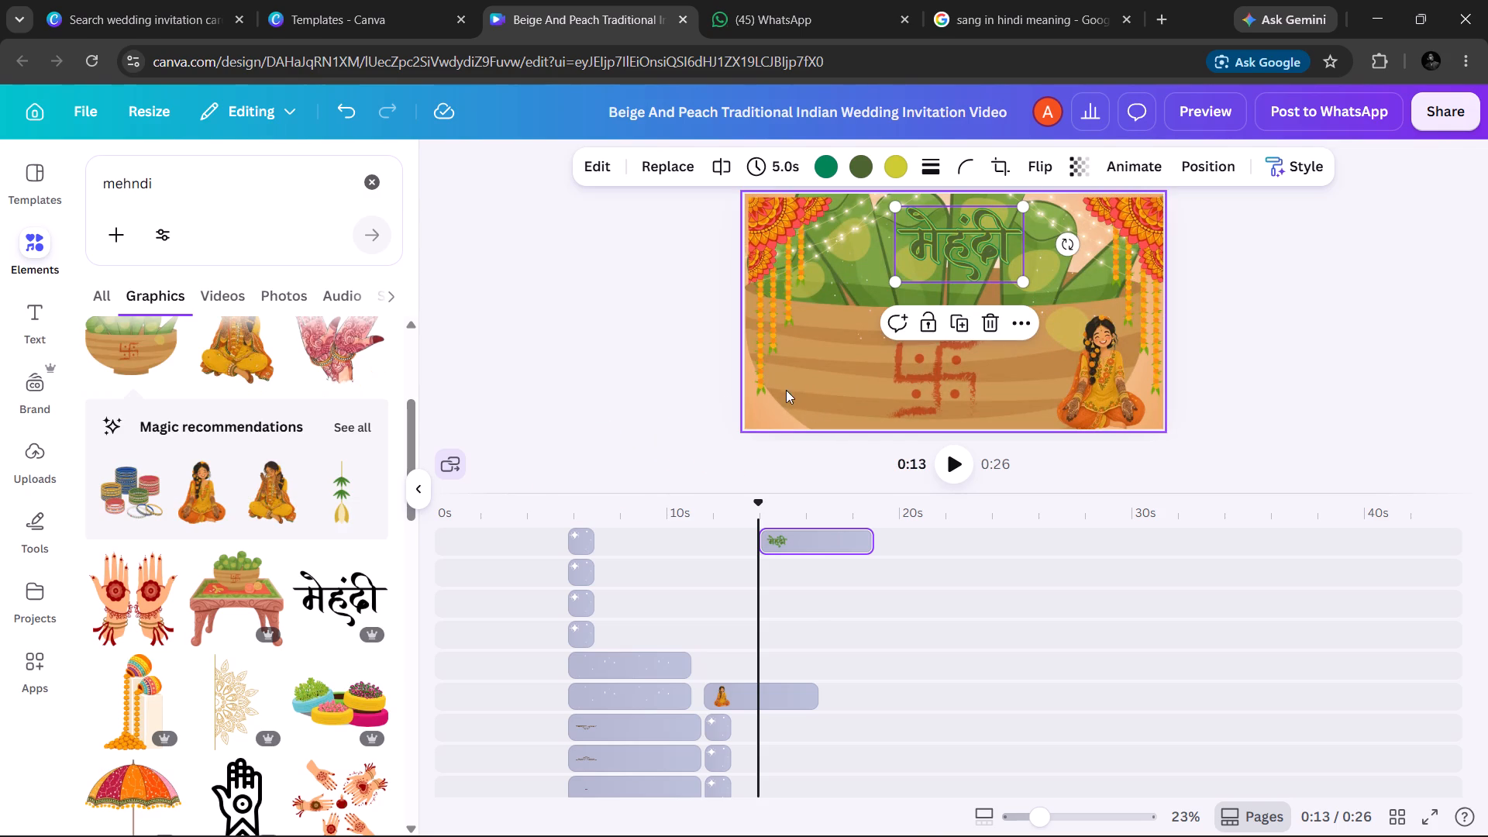
Detach the mehndi cone bowl from the background, shrink it and place it beside the seated bride at the scene's bottom.
click(775, 401)
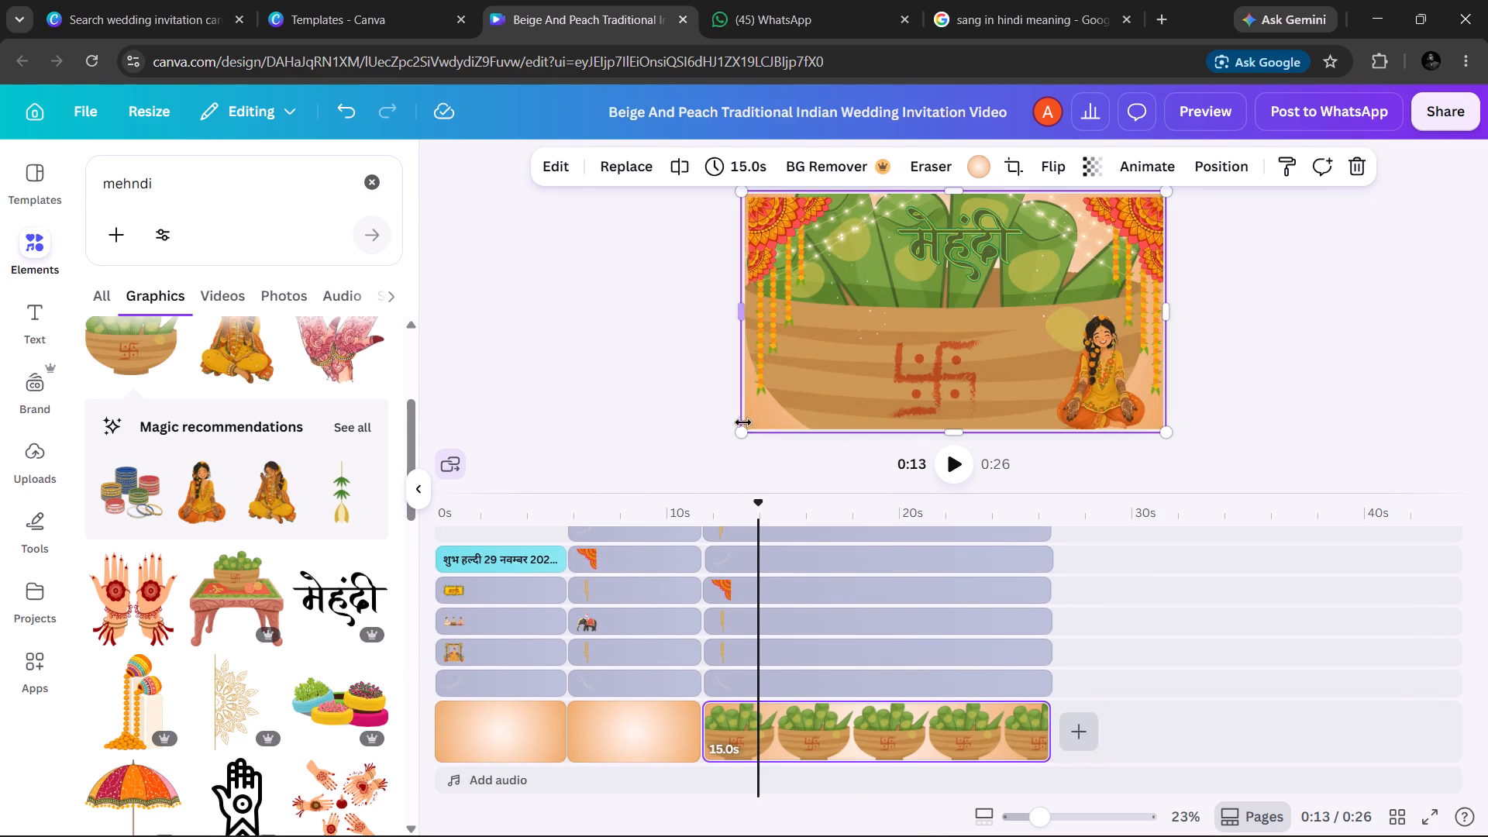
drag(739, 427, 897, 318)
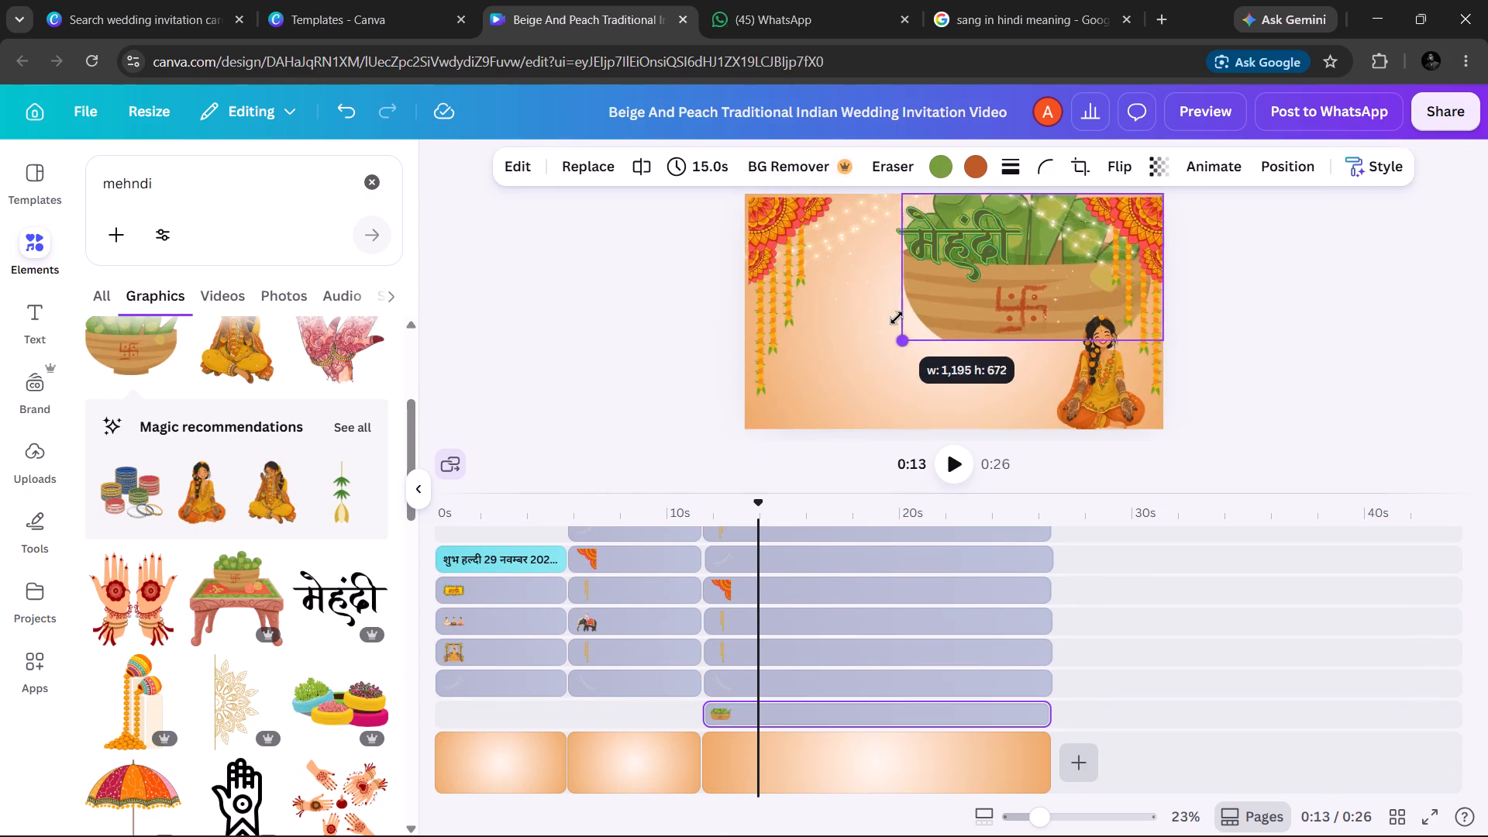
drag(897, 318, 926, 305)
drag(1055, 260, 942, 376)
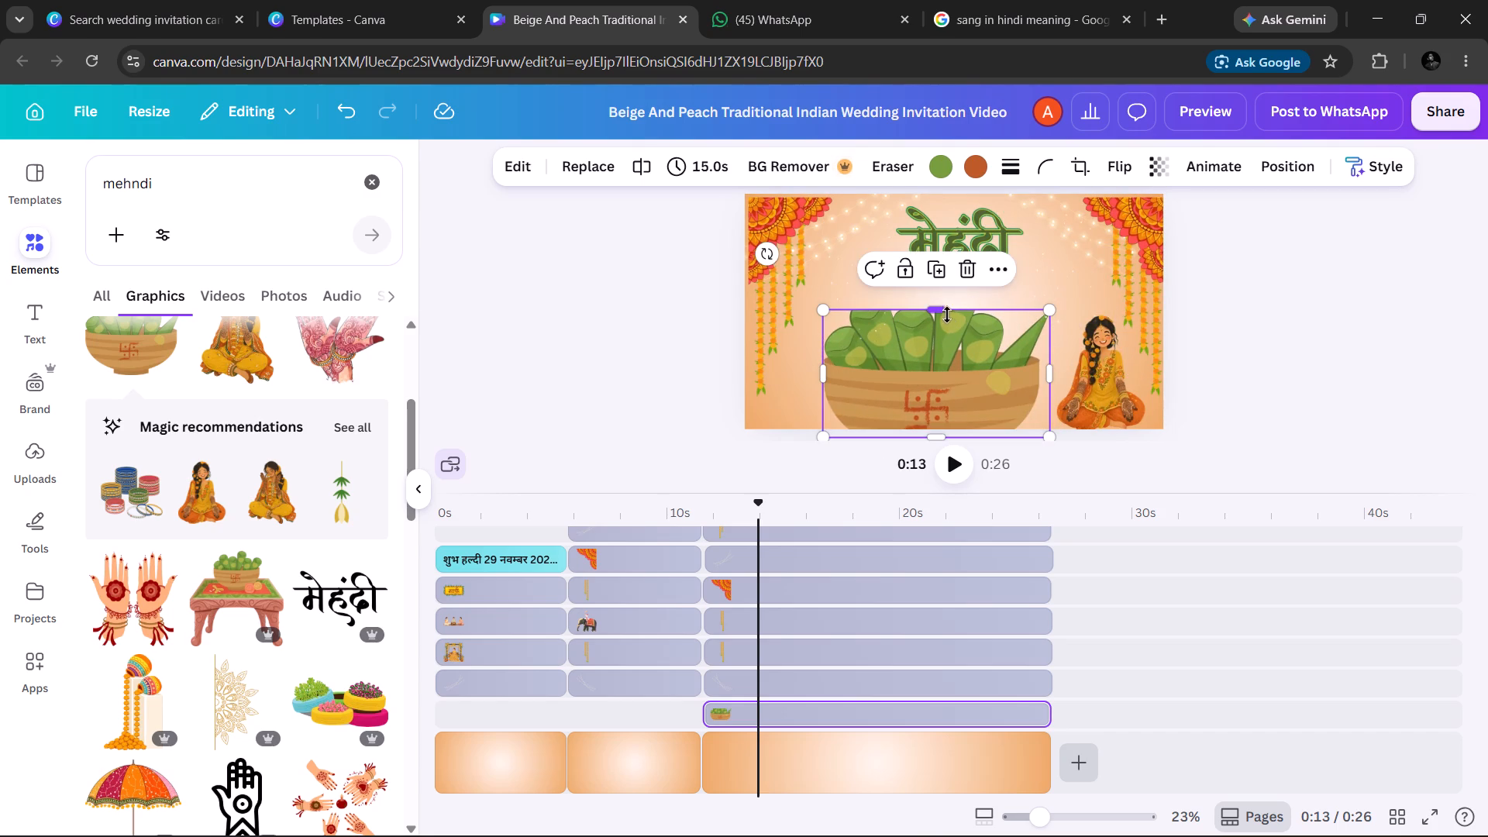
drag(941, 310, 944, 288)
drag(1053, 286, 937, 340)
drag(842, 406, 928, 401)
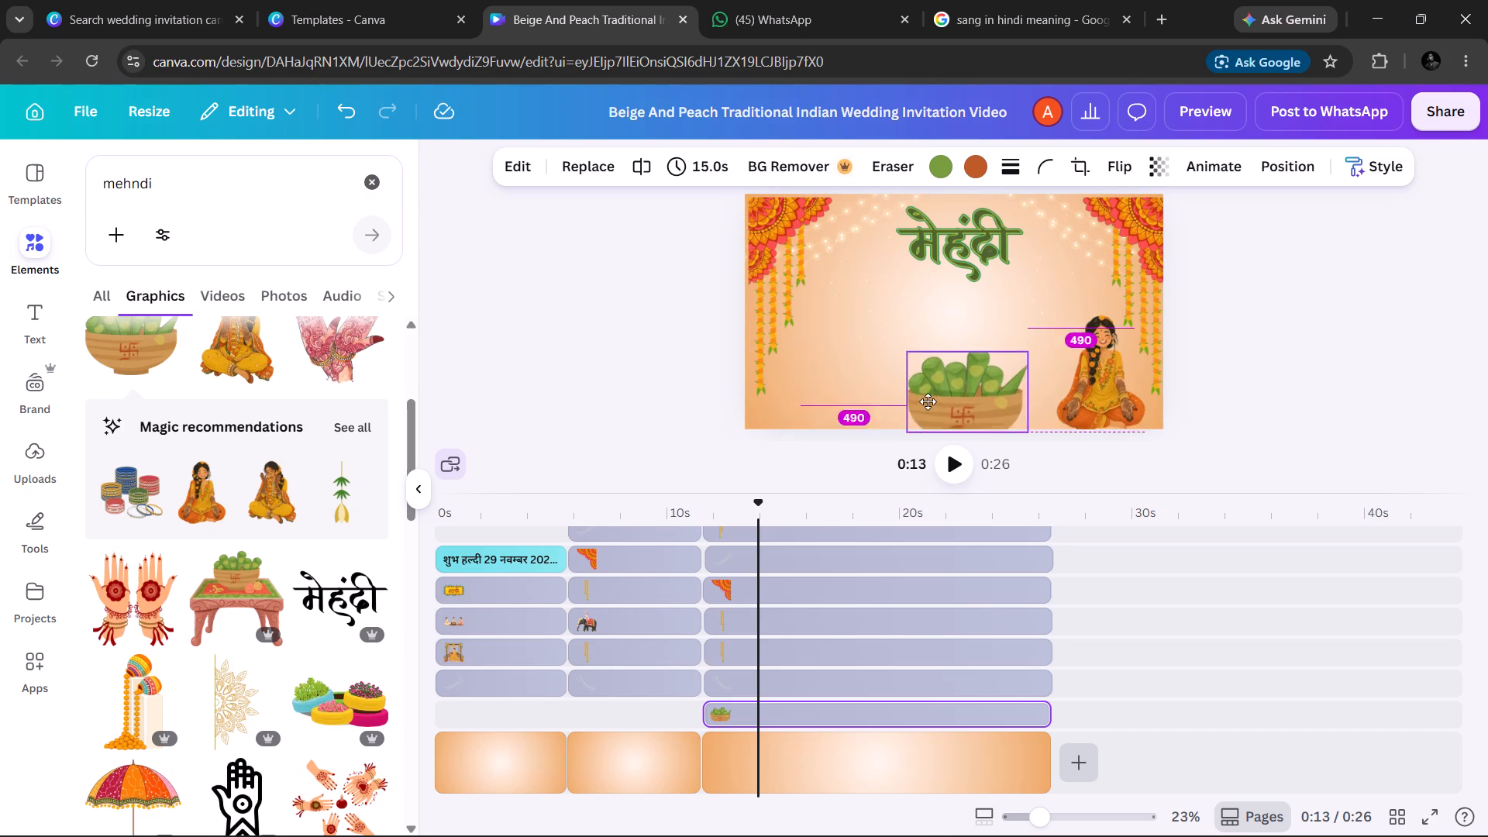
drag(928, 401, 963, 398)
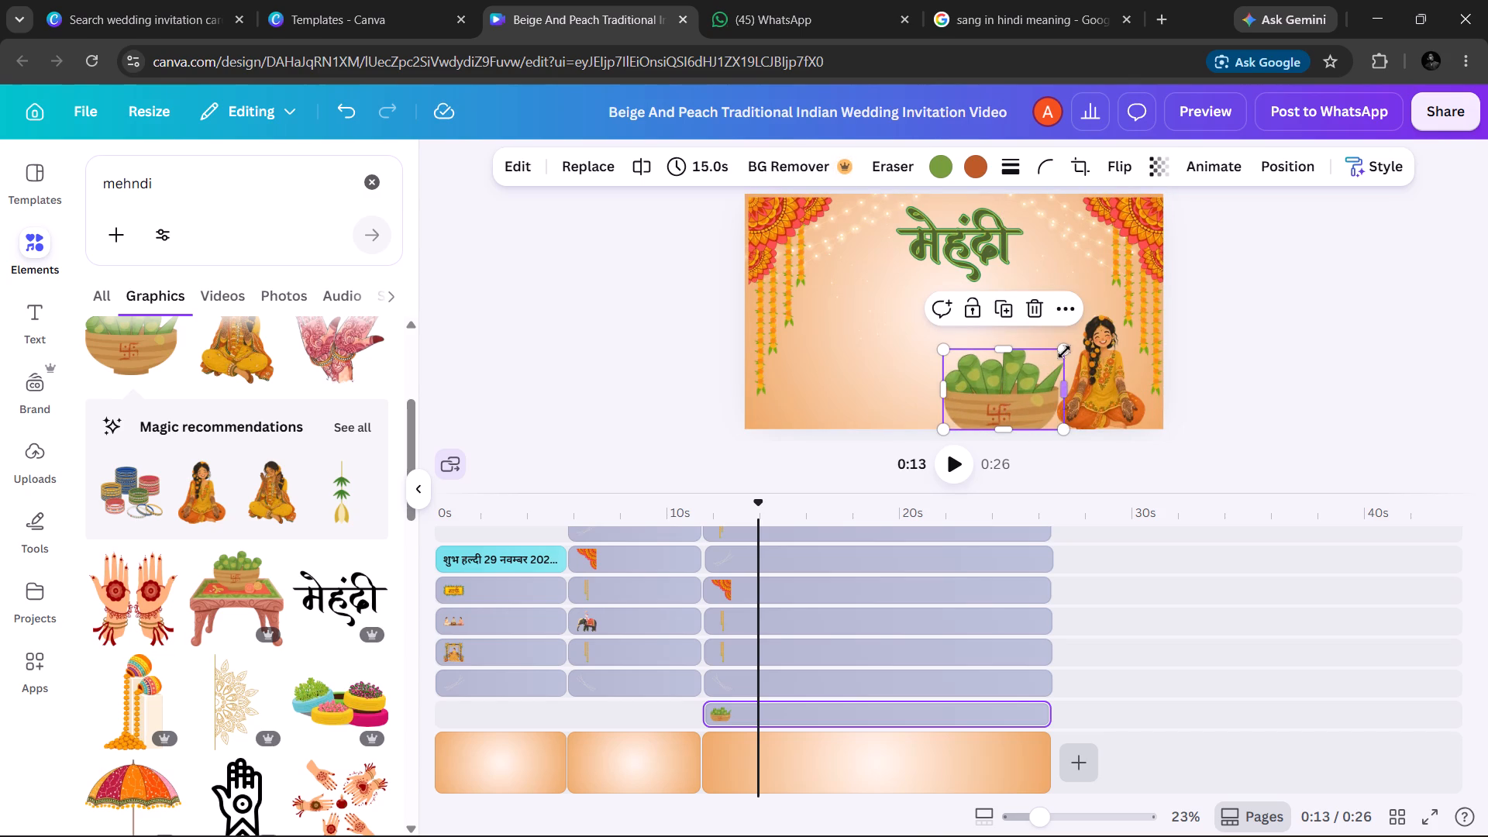
drag(1069, 346, 1045, 361)
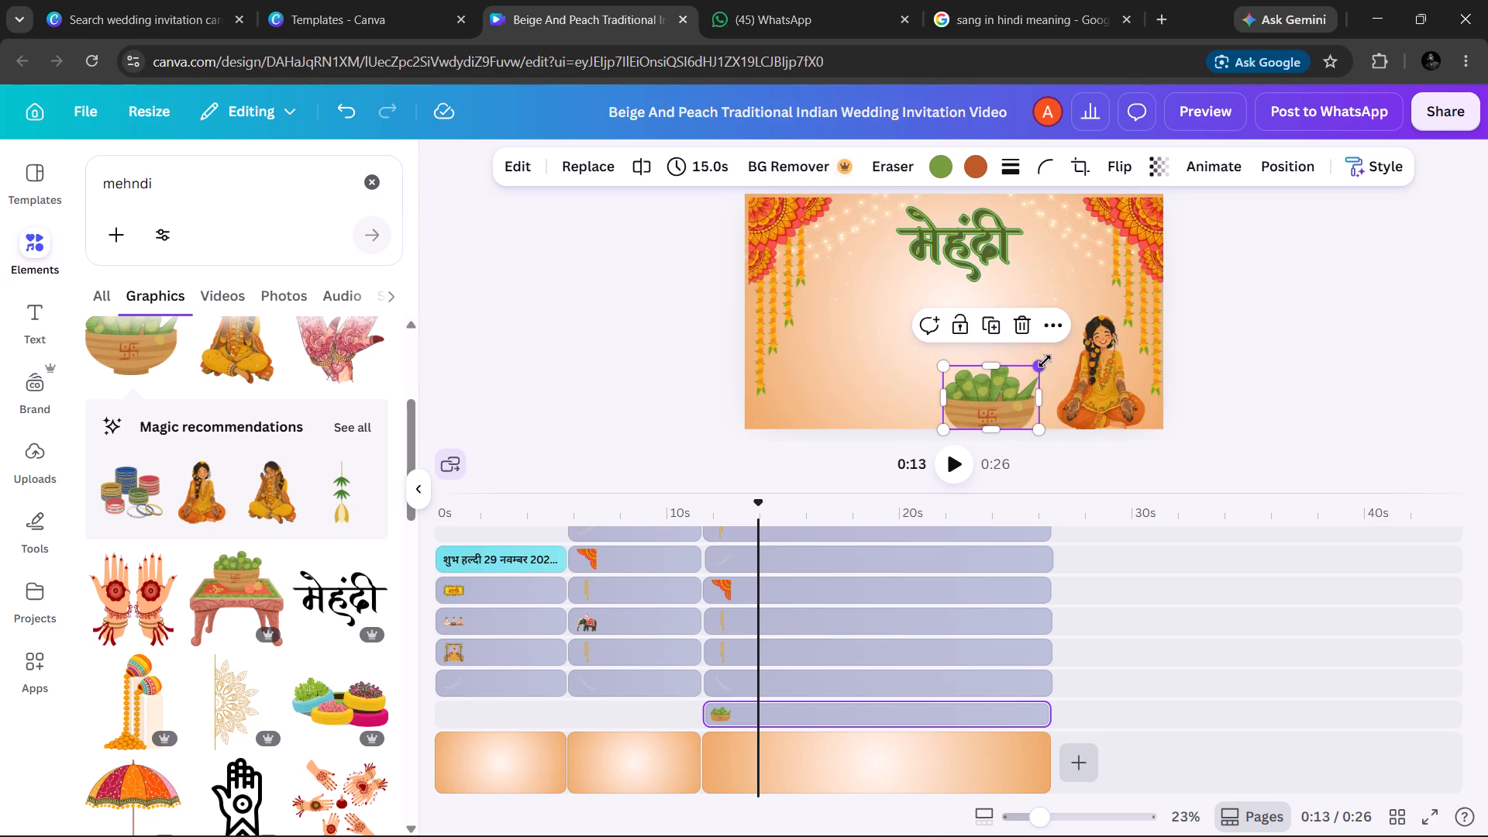
drag(967, 400, 976, 397)
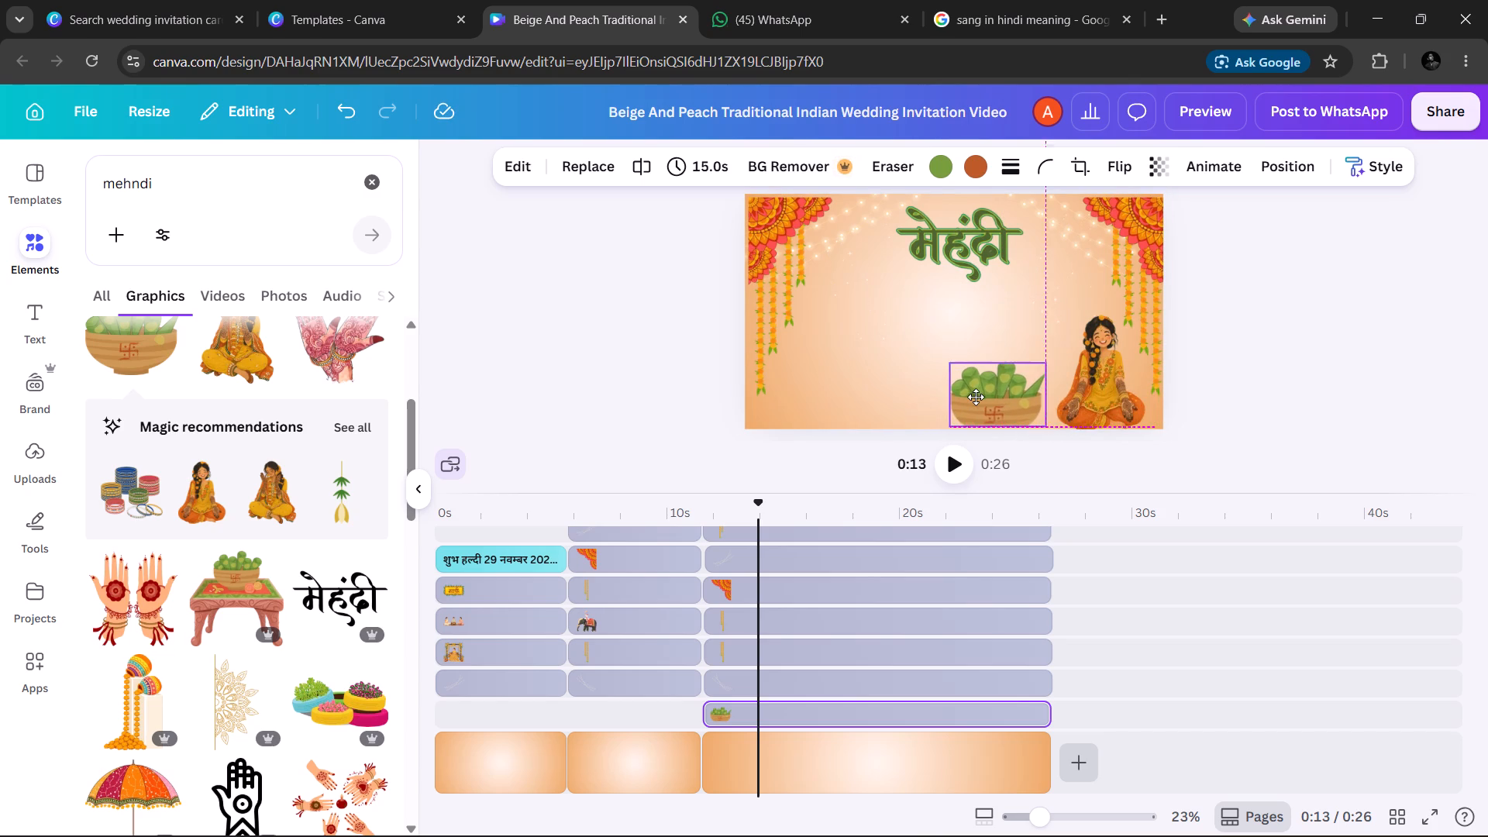
drag(976, 397, 989, 394)
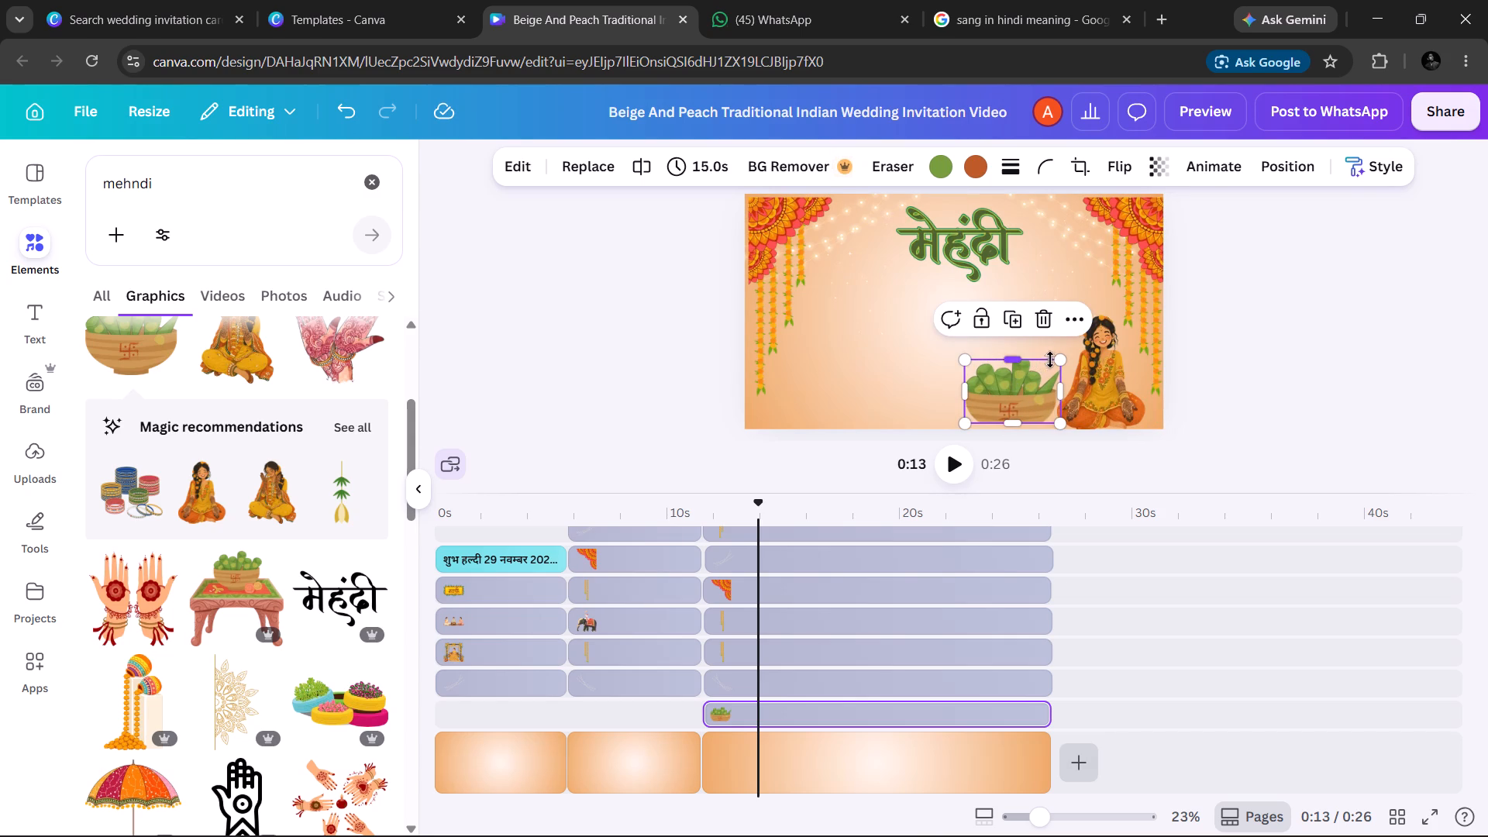
Move the mehndi cone bowl away from the bride to the scene's left half, beside the hanging garlands.
drag(1014, 391, 837, 343)
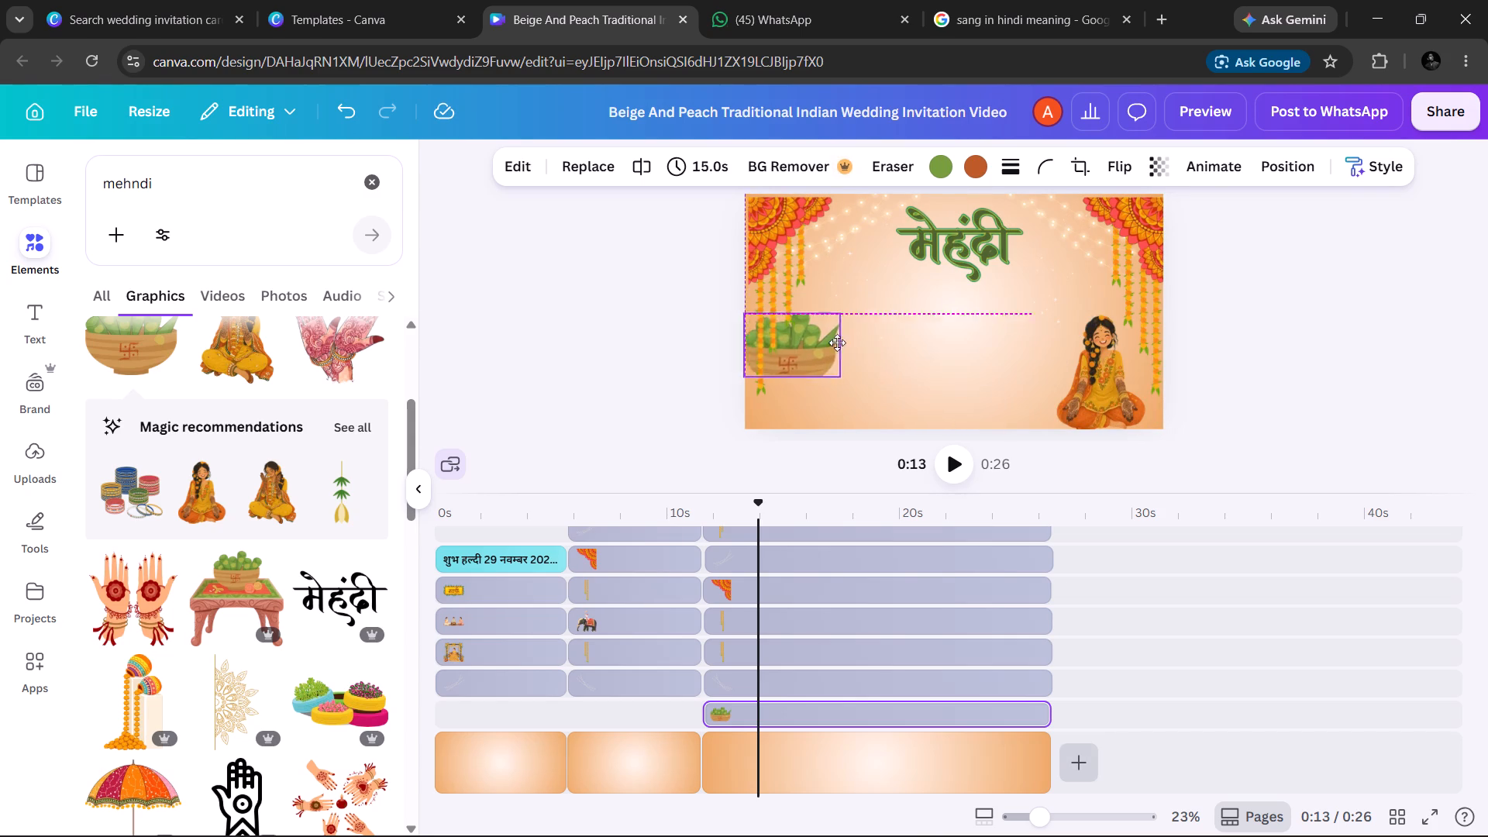
drag(837, 343, 863, 338)
Add the carved table holding the mehndi cone bowl to the mehndi scene, shrink it and place it in the scene's bottom-left corner.
drag(247, 576, 932, 327)
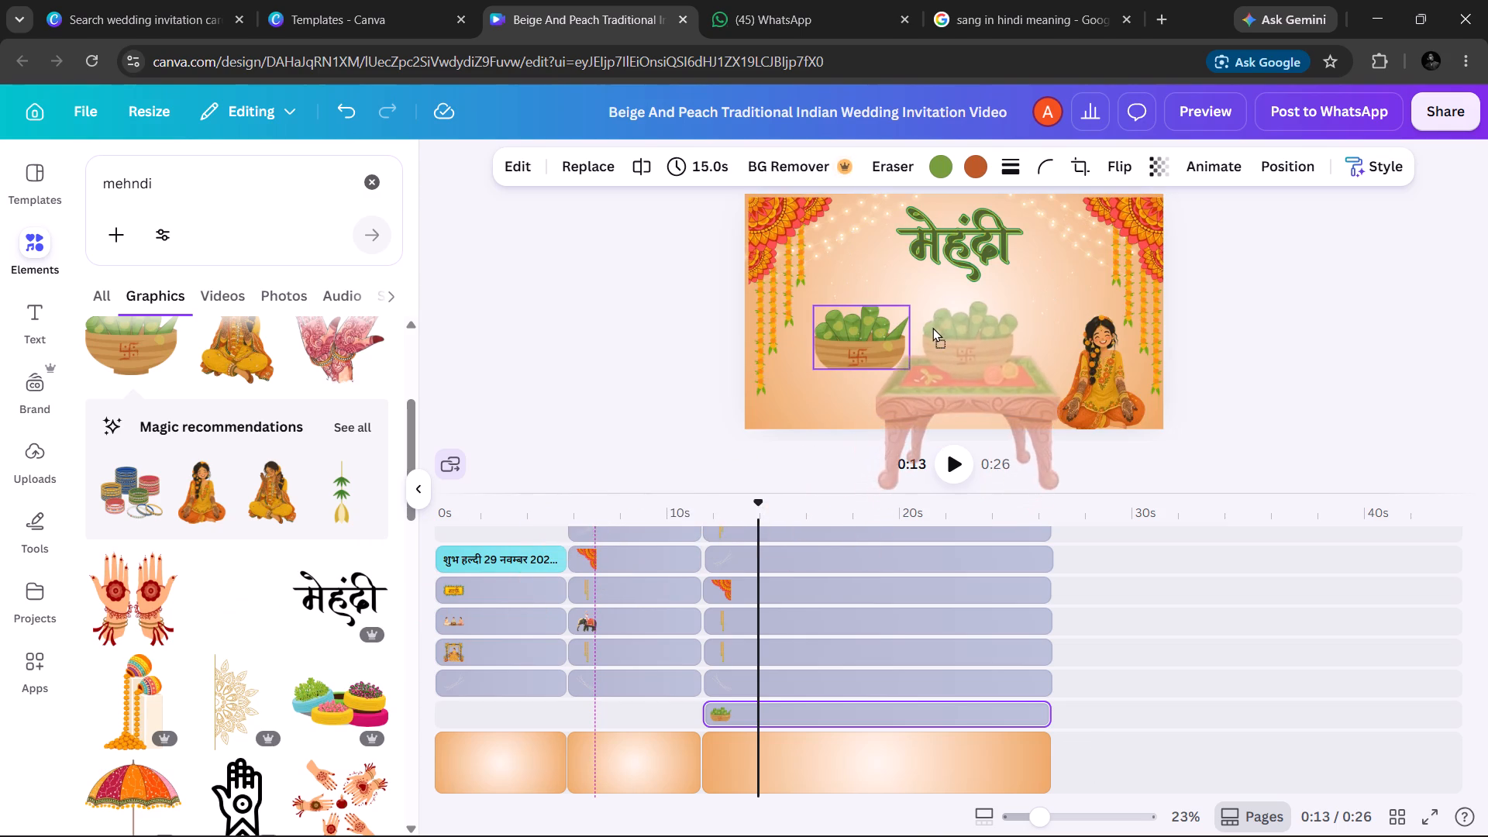
drag(932, 327, 932, 327)
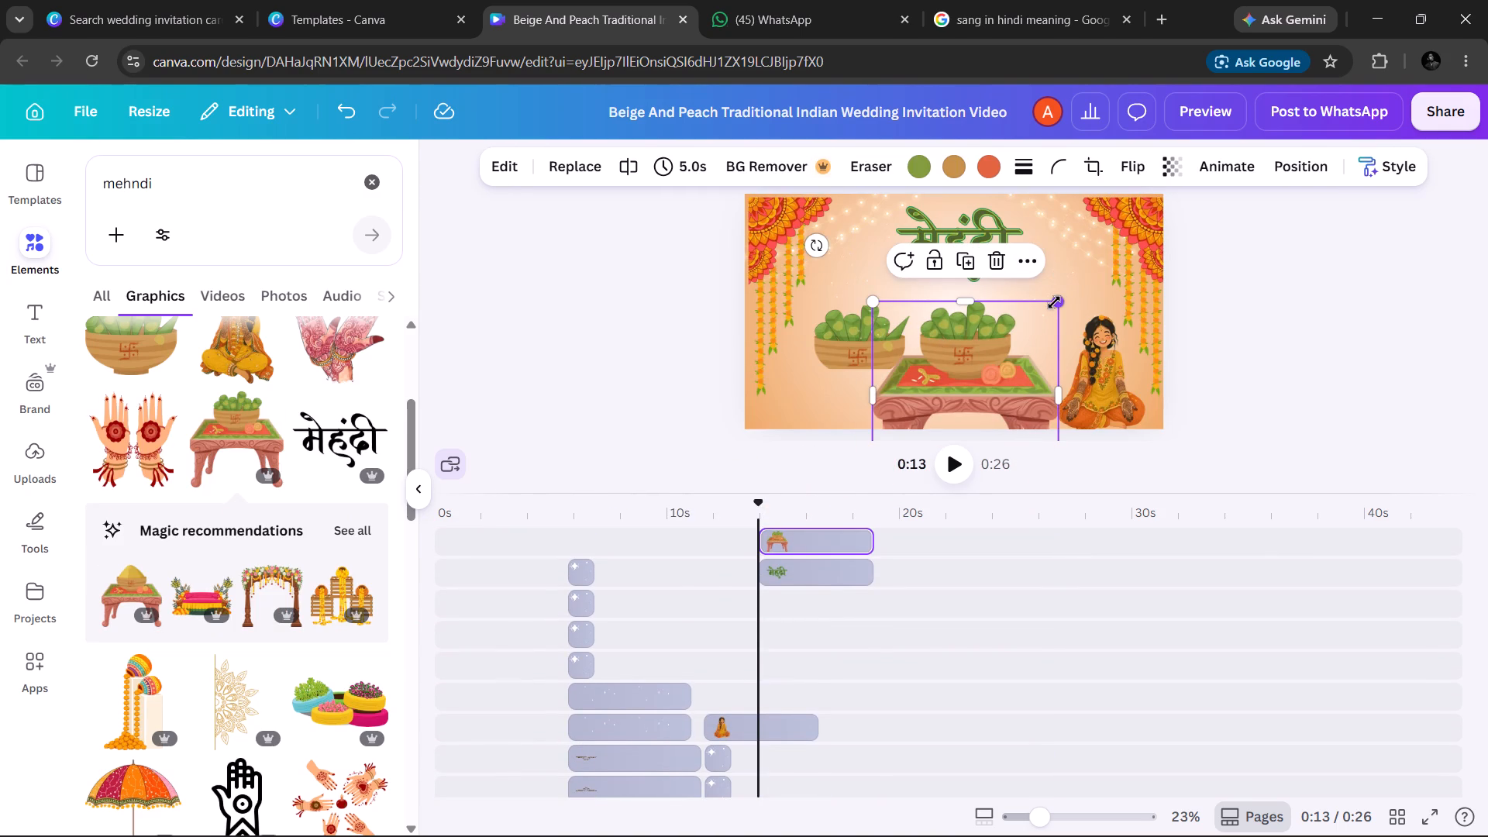
drag(1054, 302, 1001, 340)
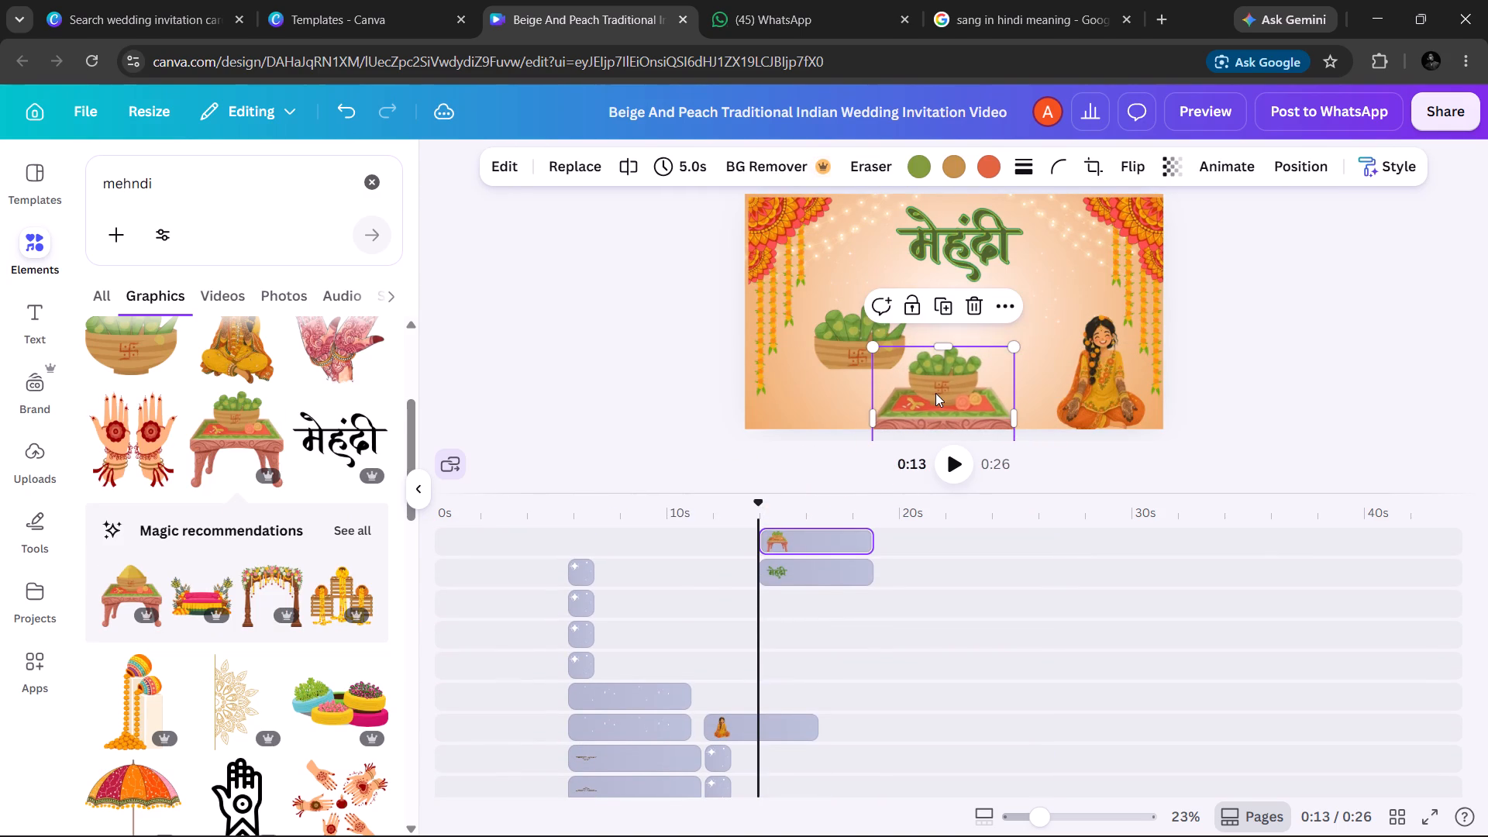
drag(935, 393, 804, 353)
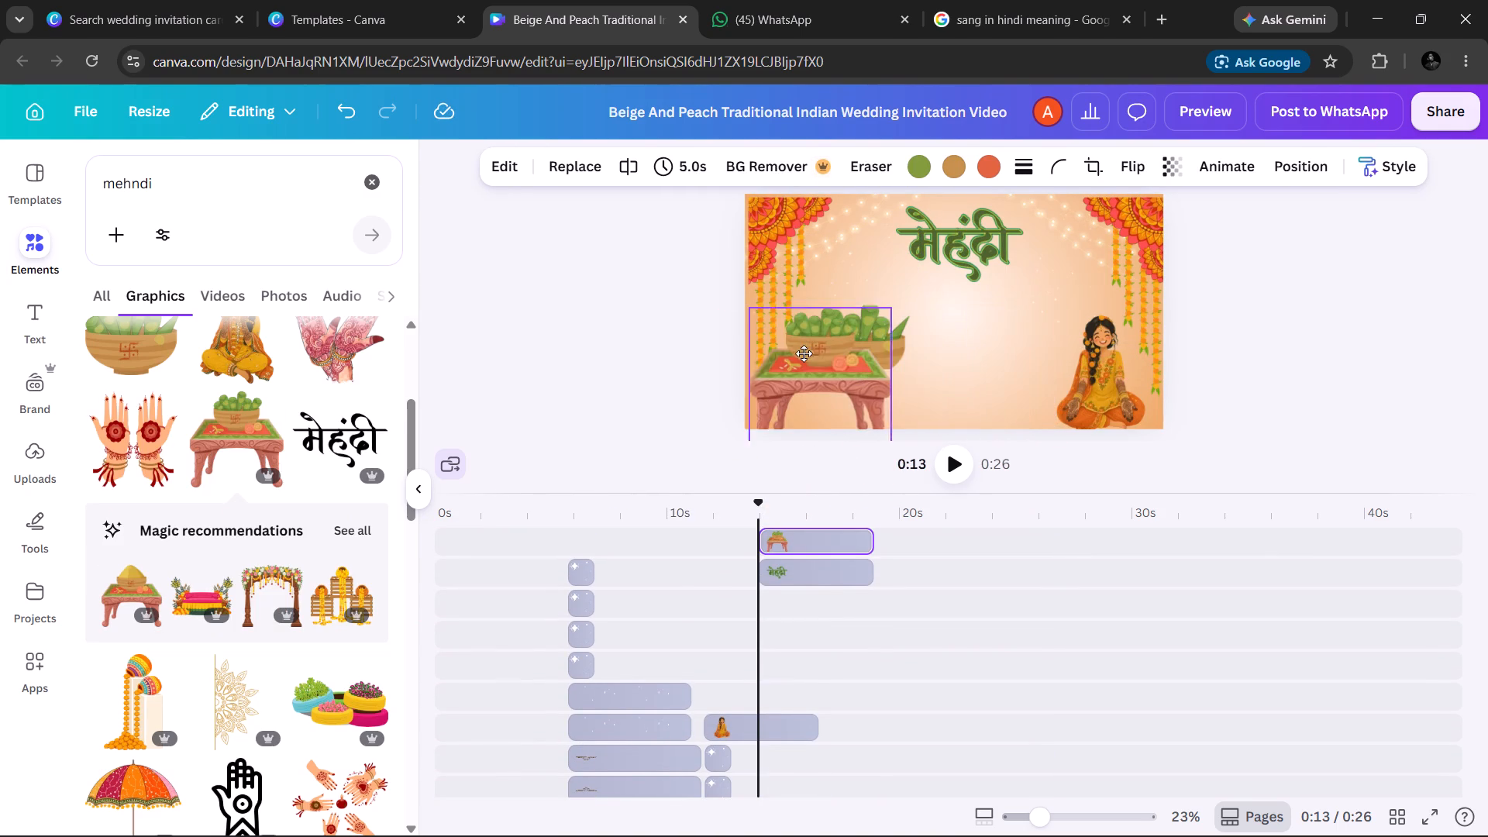
drag(804, 353, 799, 349)
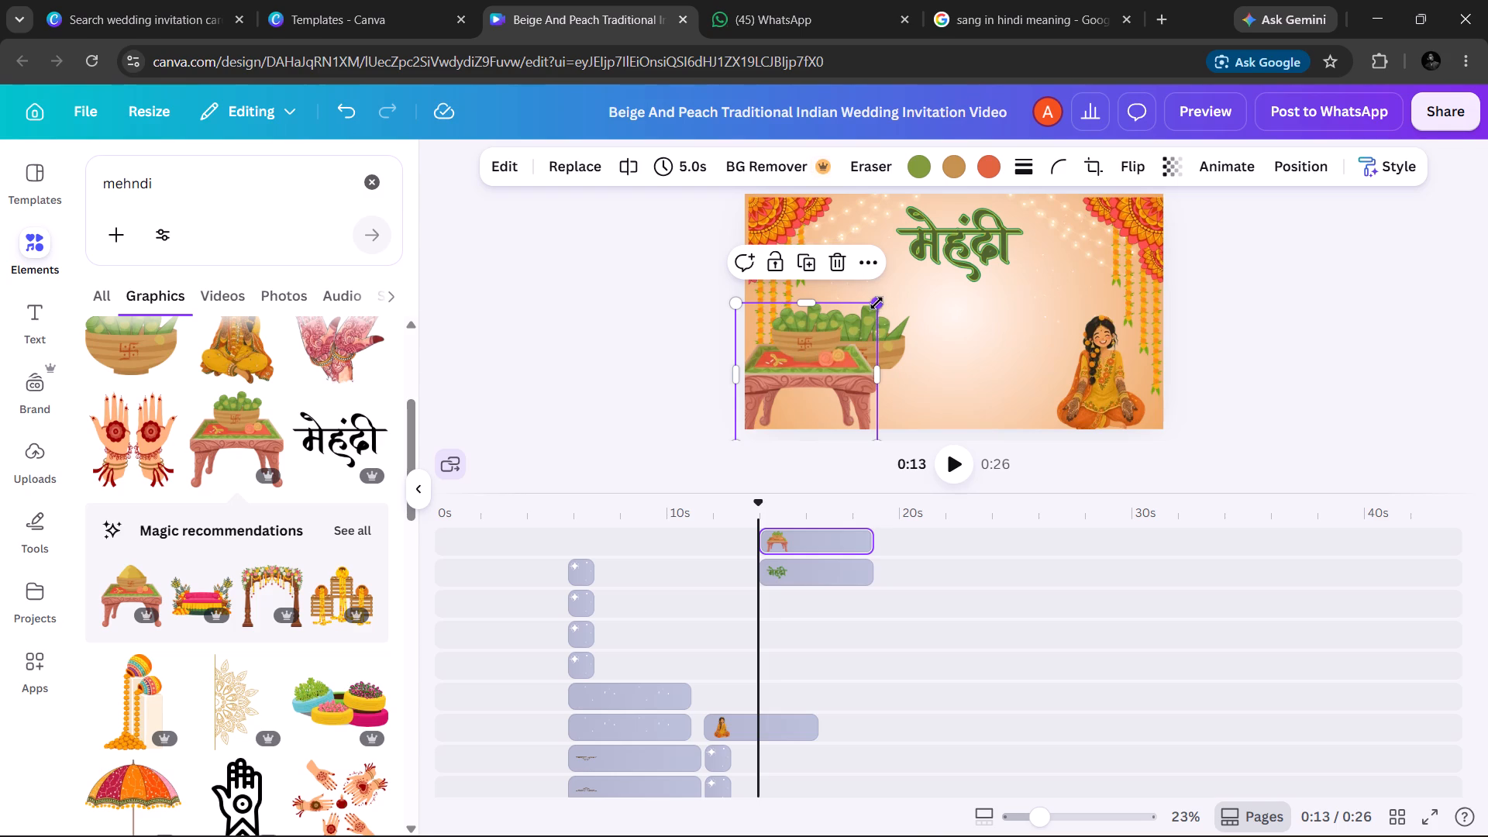
drag(877, 303, 851, 339)
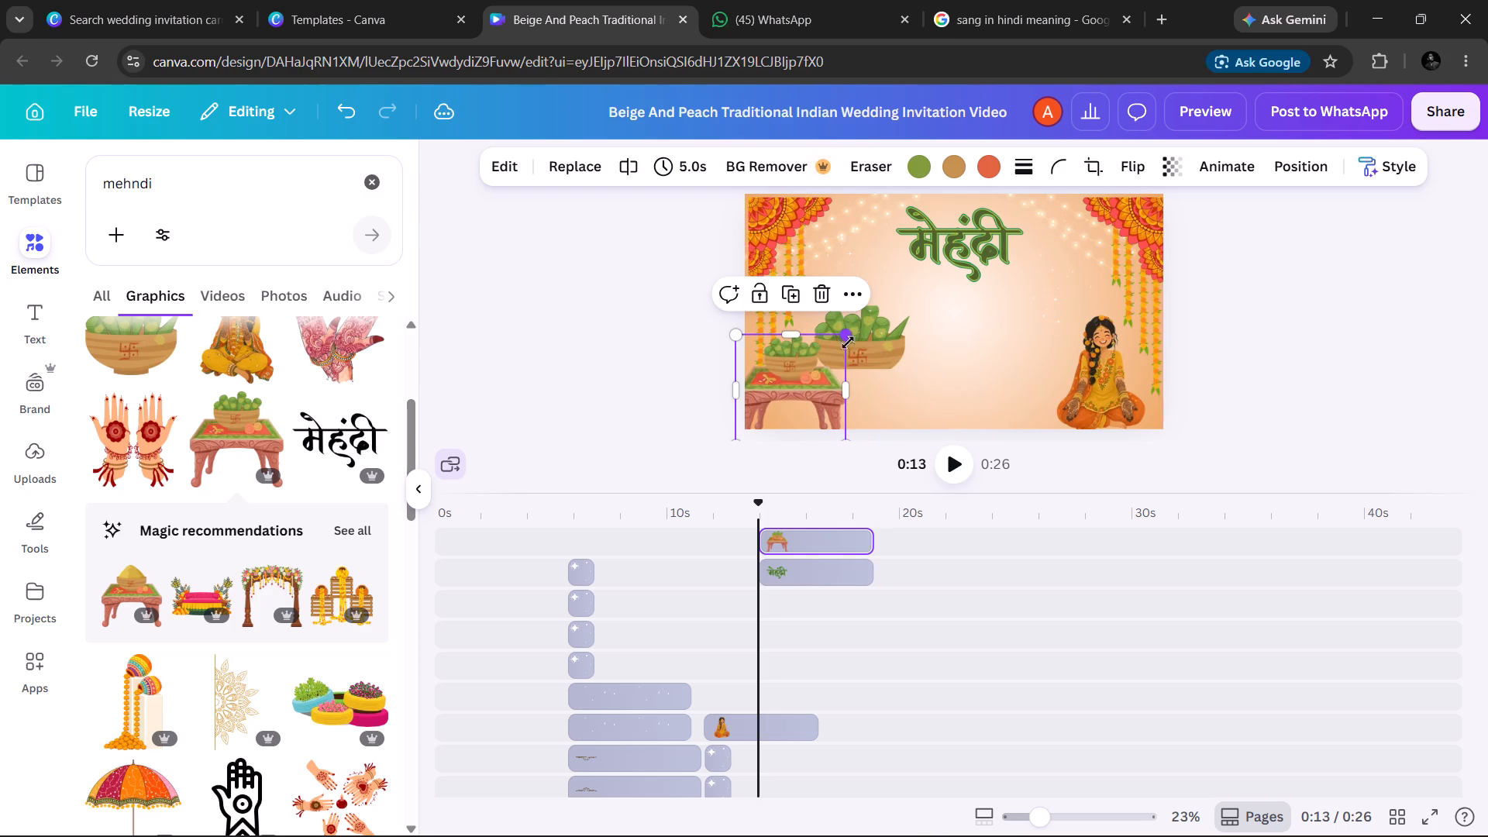
drag(814, 378, 823, 371)
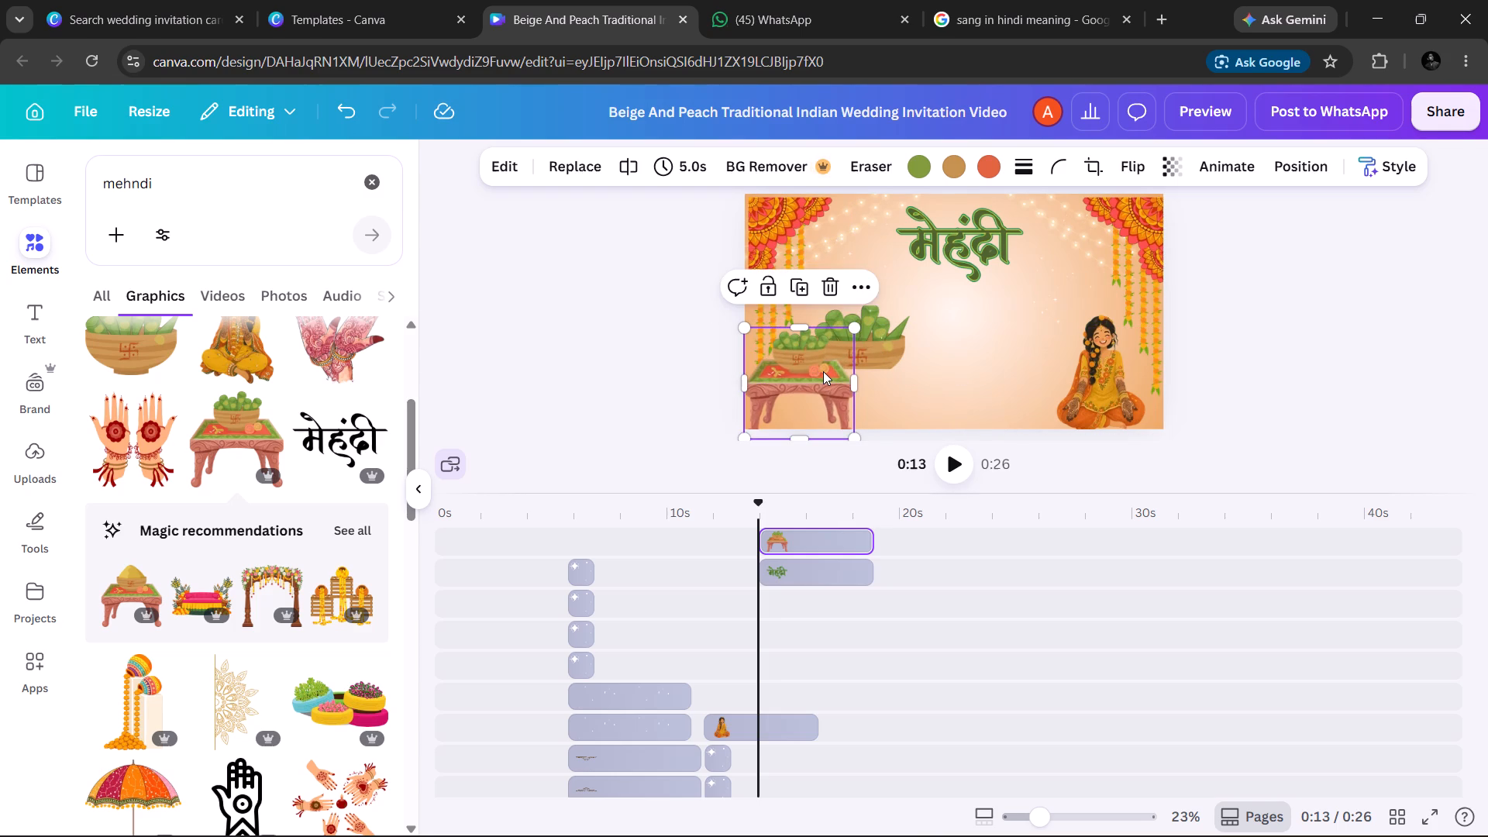
drag(855, 327, 839, 340)
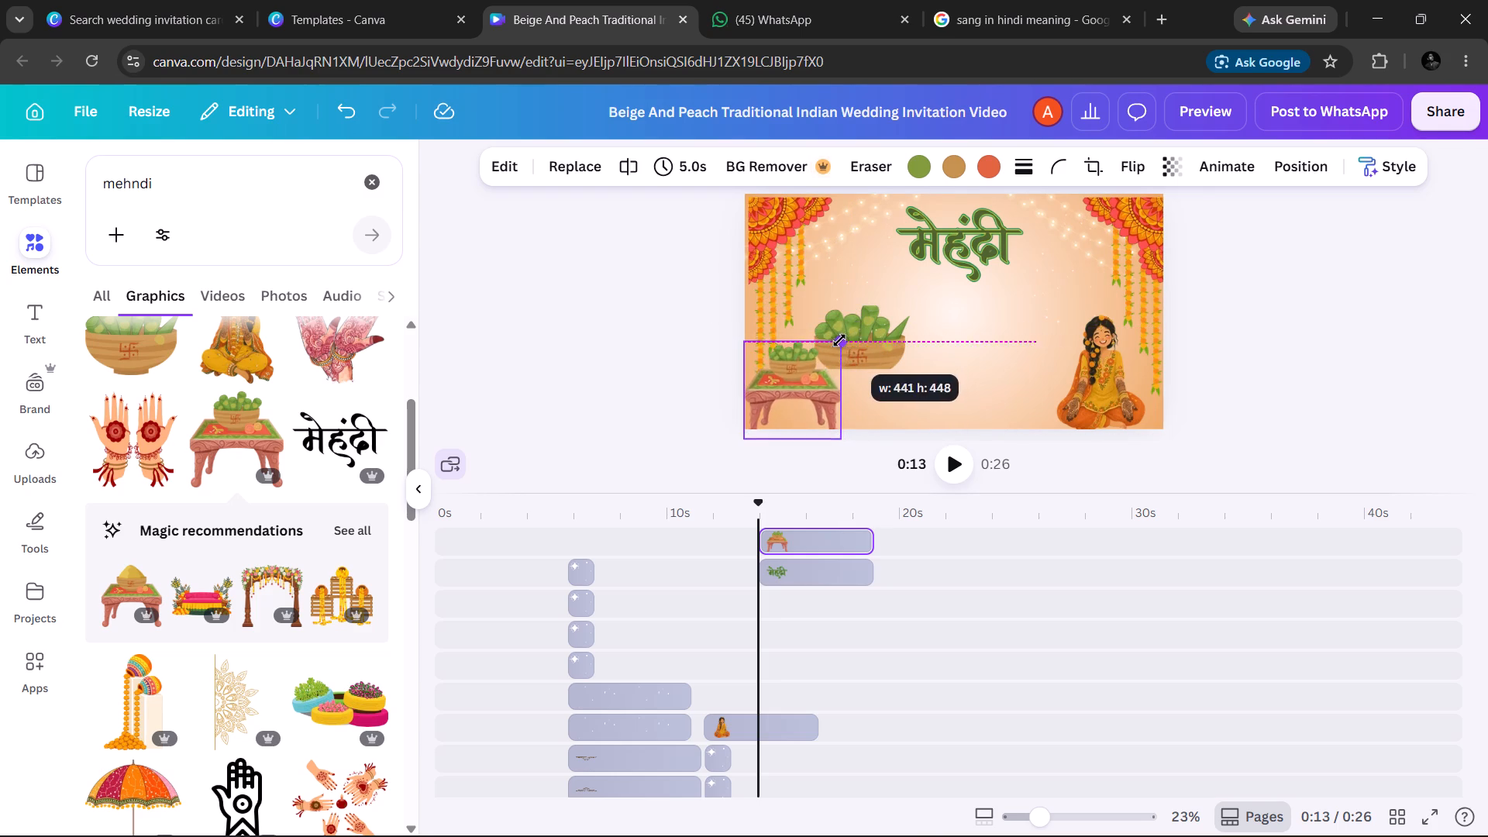
drag(839, 340, 832, 350)
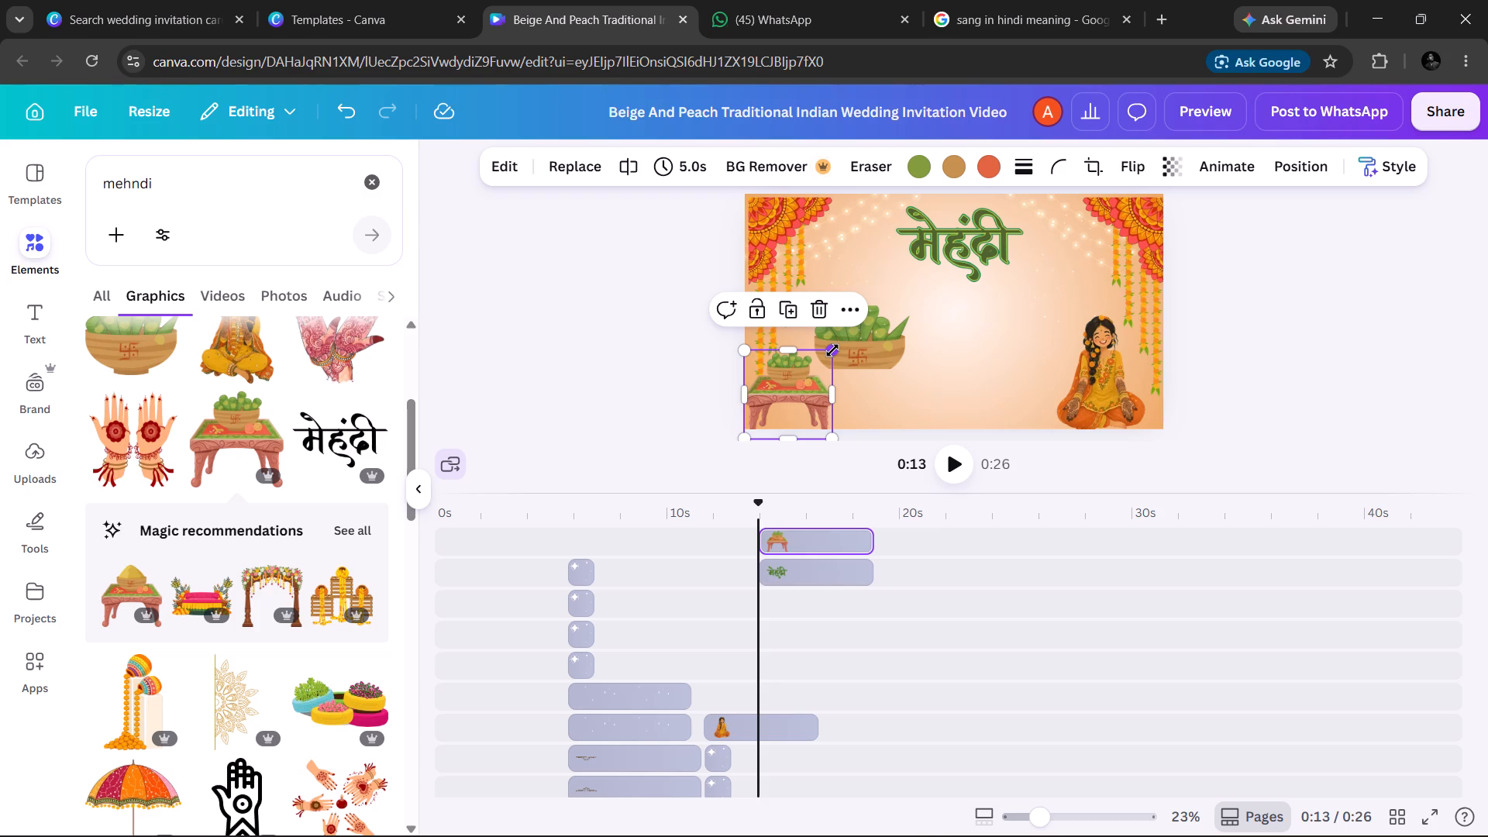
Remove the separate wooden mehndi cone bowl from the mehndi scene, keeping the table with its own bowl.
drag(865, 349, 952, 412)
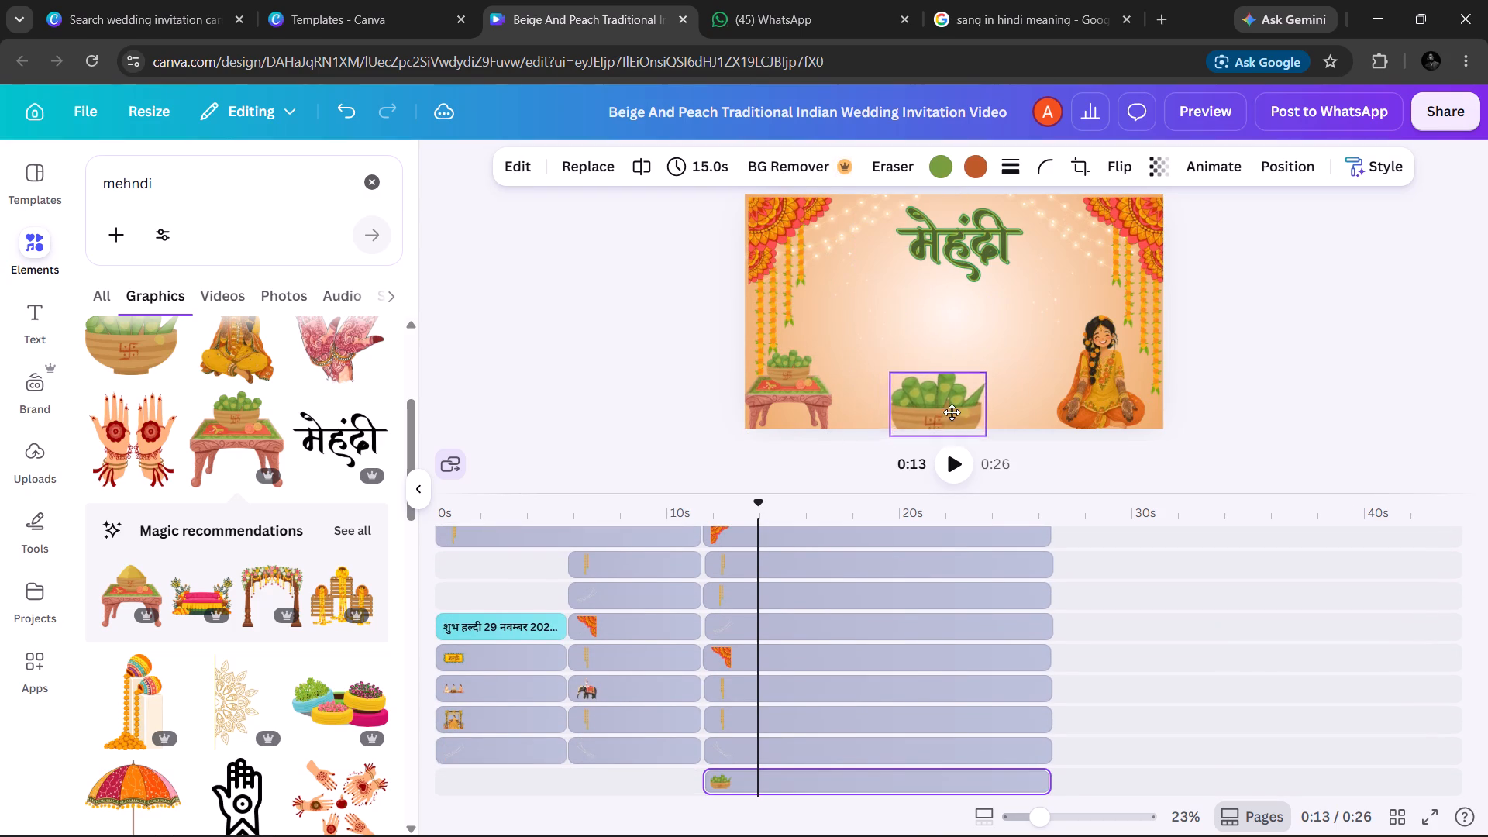
drag(952, 412, 801, 530)
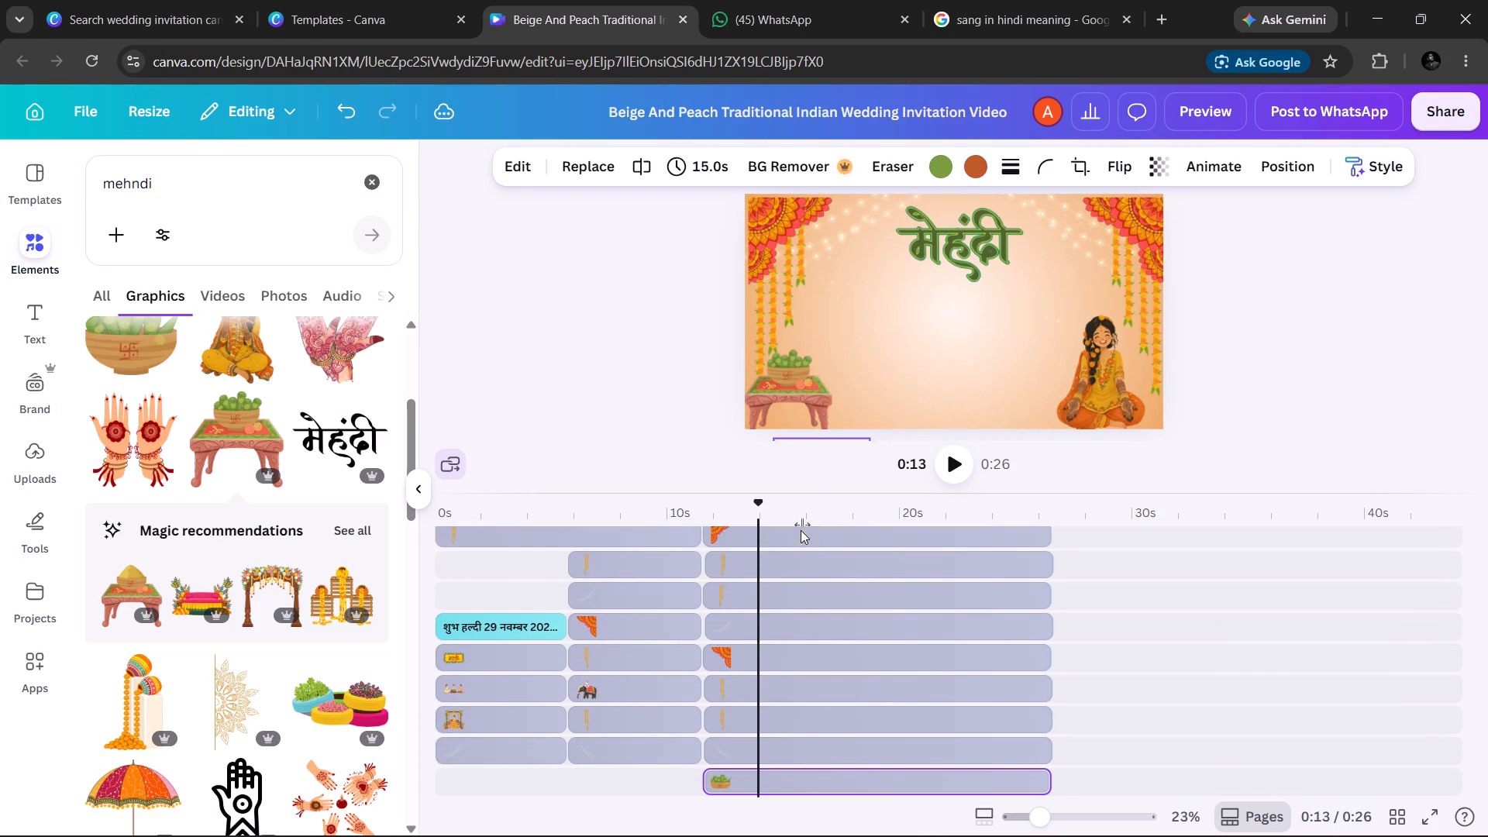
drag(801, 530, 939, 385)
click(939, 385)
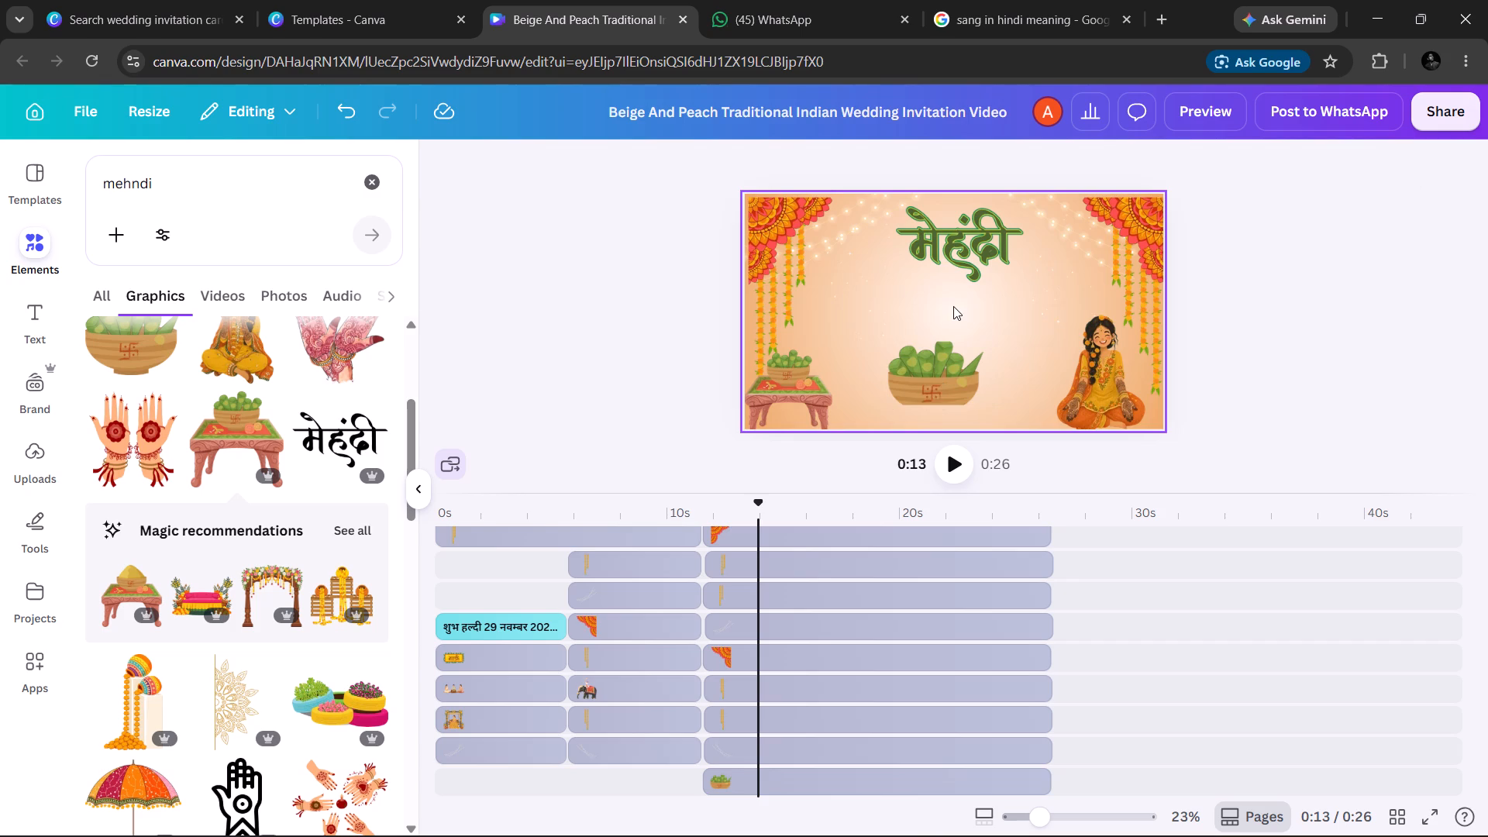
click(947, 356)
click(962, 299)
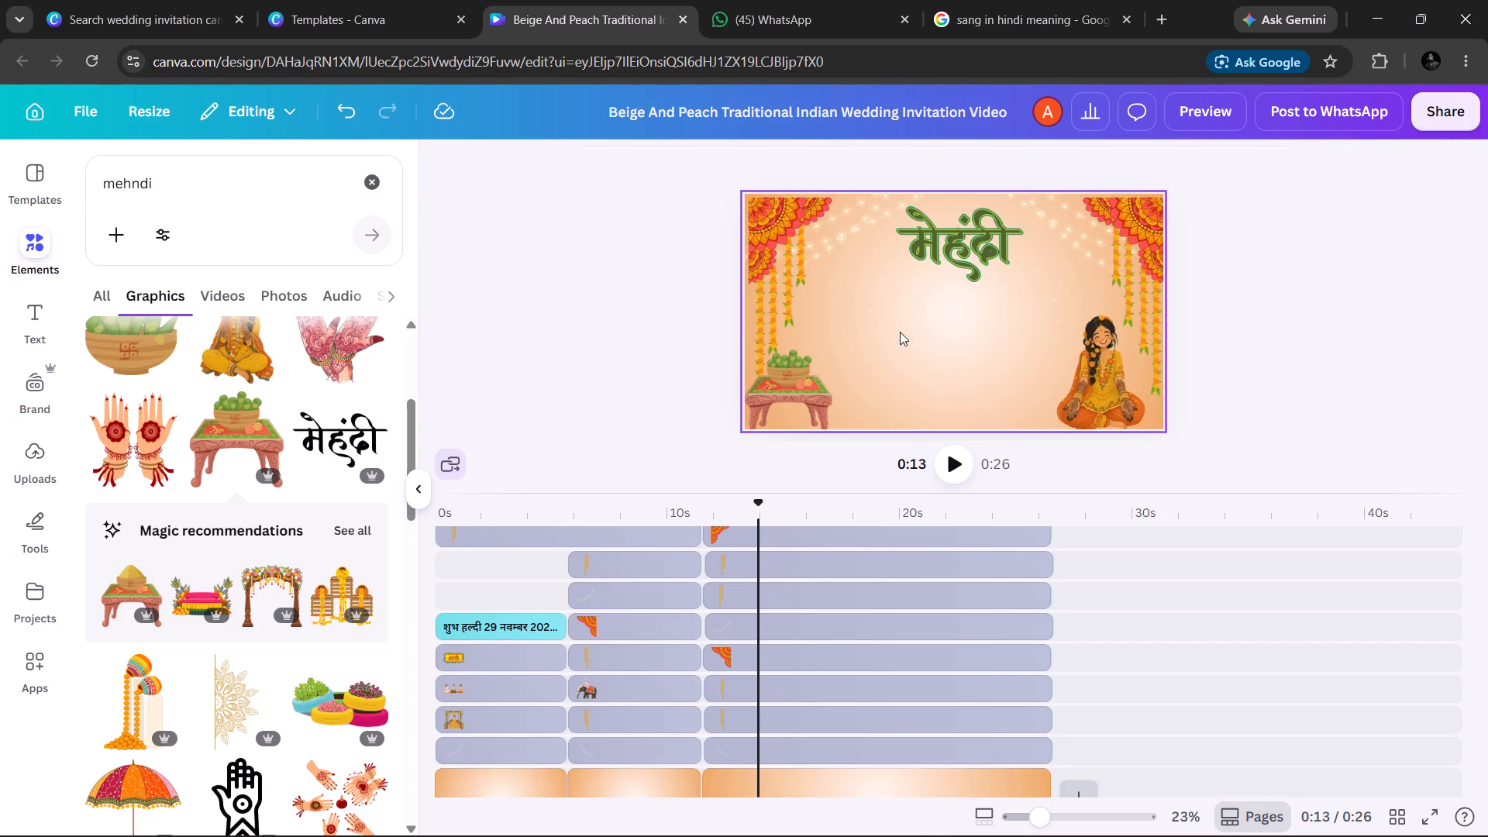
Swap the sides of the table and the seated bride, placing the bride in the scene's bottom-left corner under the garlands.
drag(798, 382, 1025, 372)
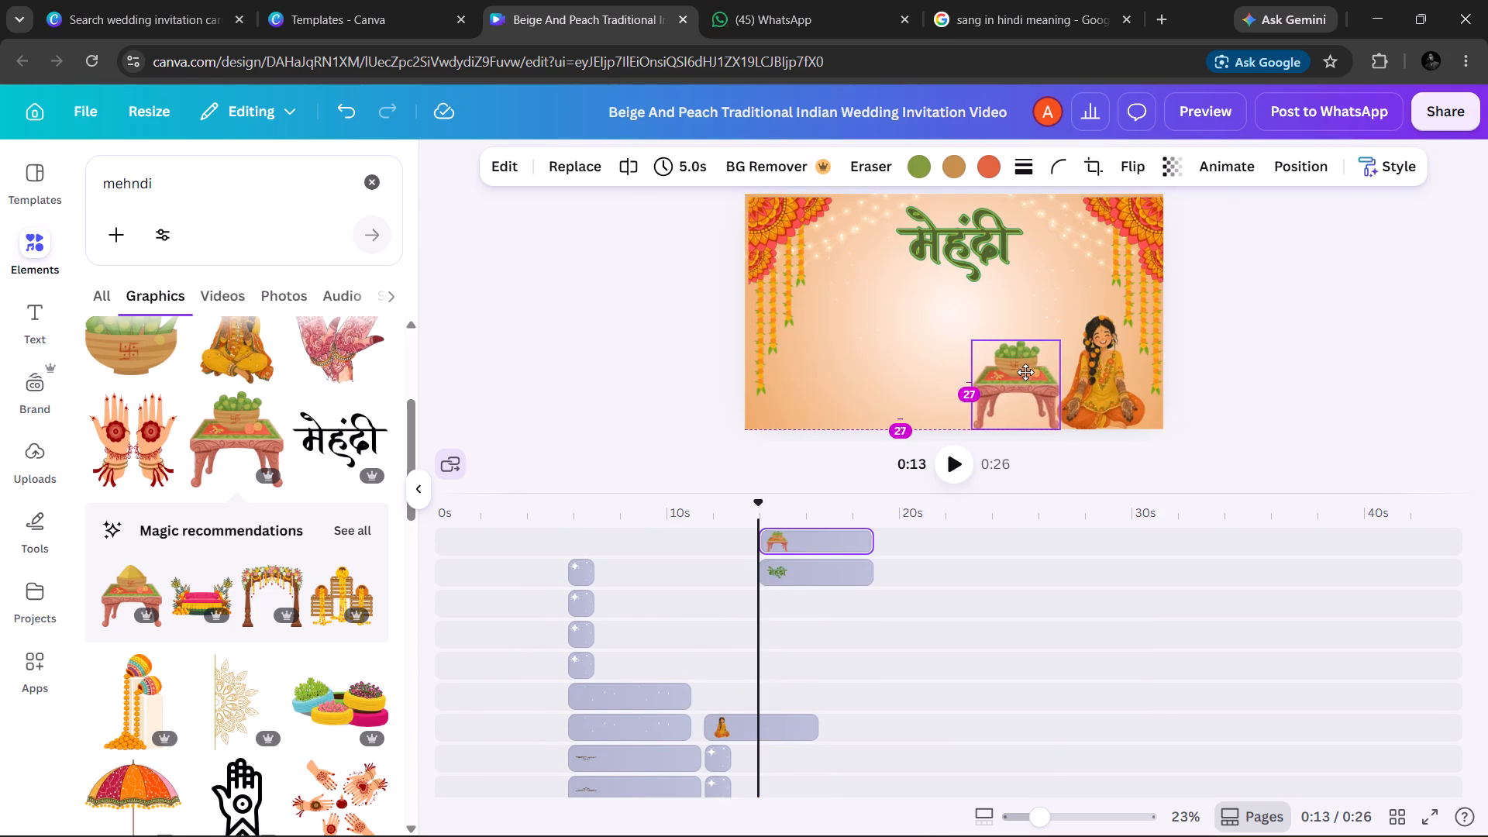
drag(1025, 372, 1025, 373)
drag(1076, 372, 830, 356)
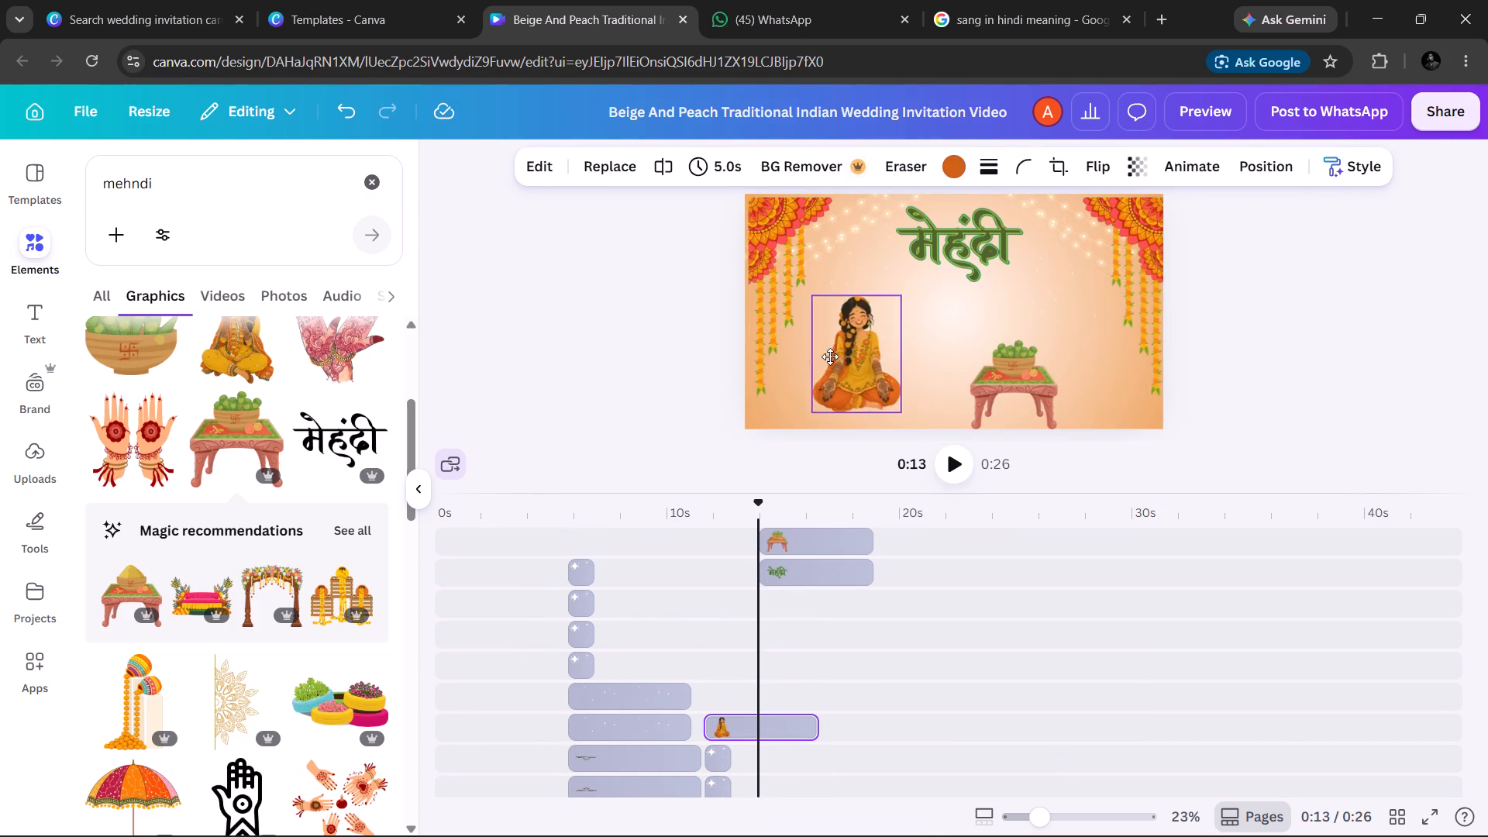
drag(830, 356, 787, 365)
Move the mehndi table close beside the seated bride at the scene's bottom and make it slightly smaller.
drag(1003, 374, 945, 363)
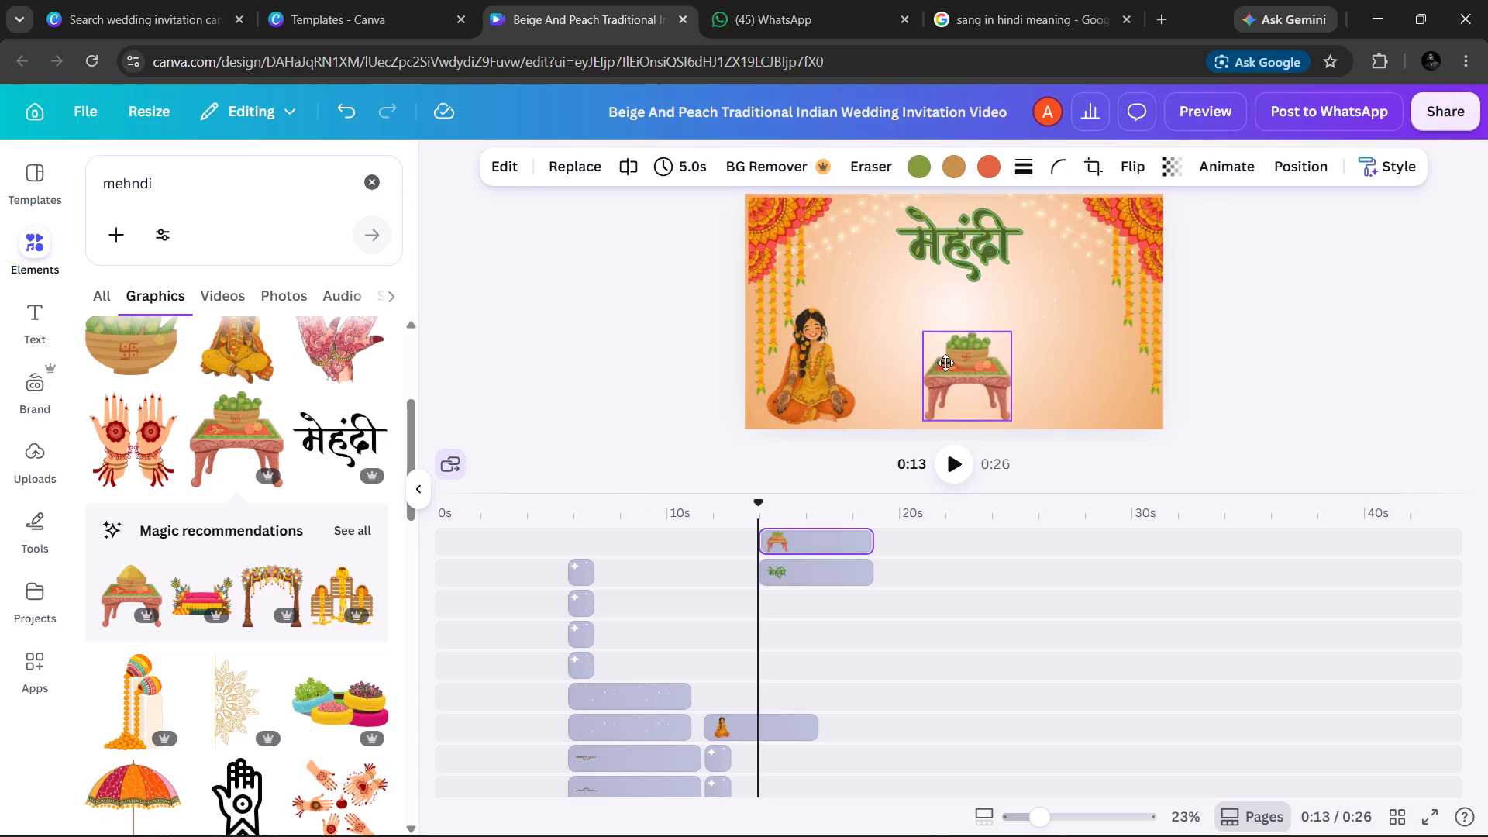
drag(945, 363, 901, 366)
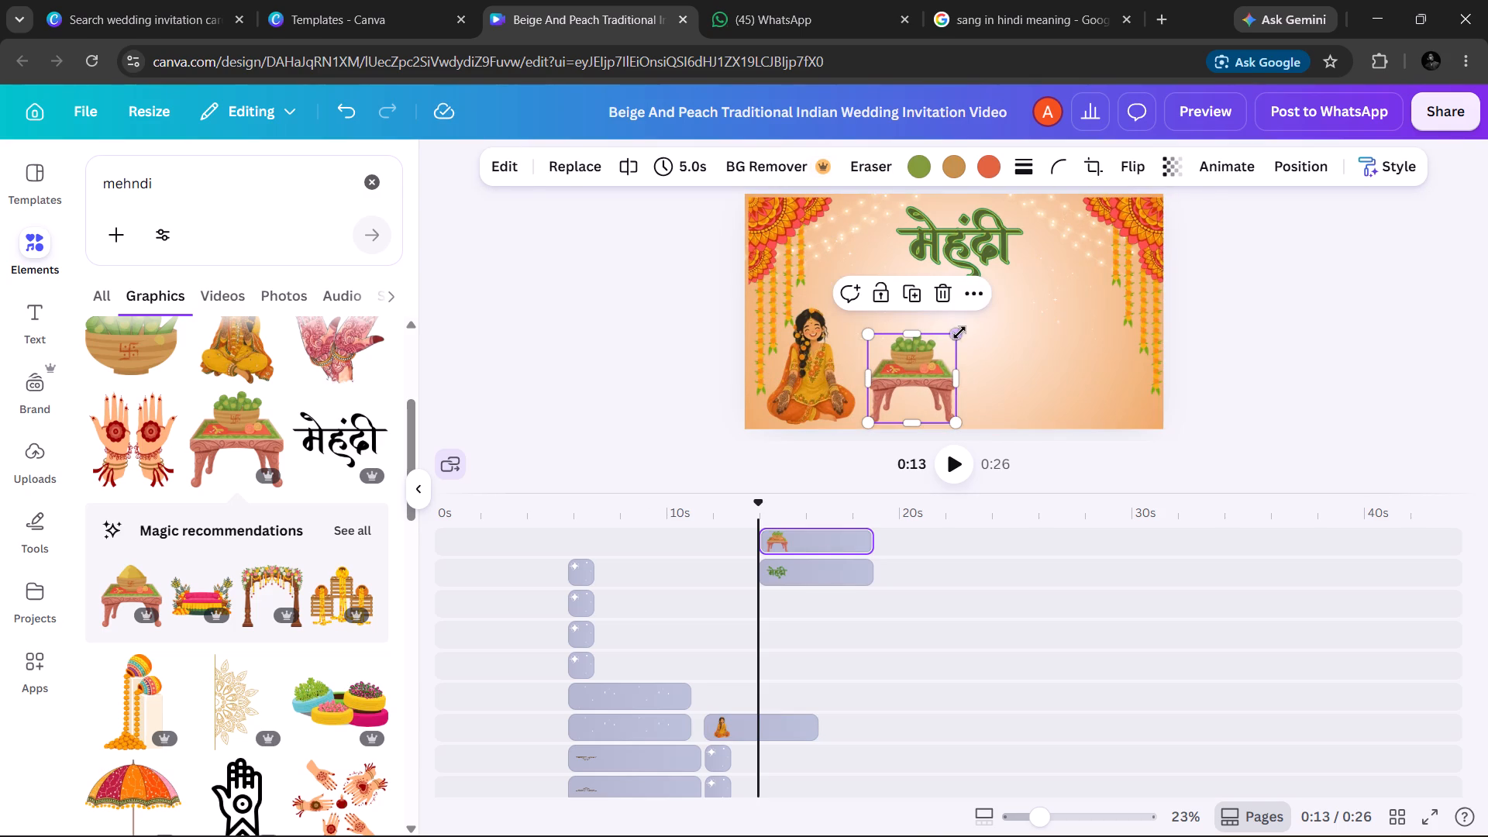
drag(958, 333, 941, 342)
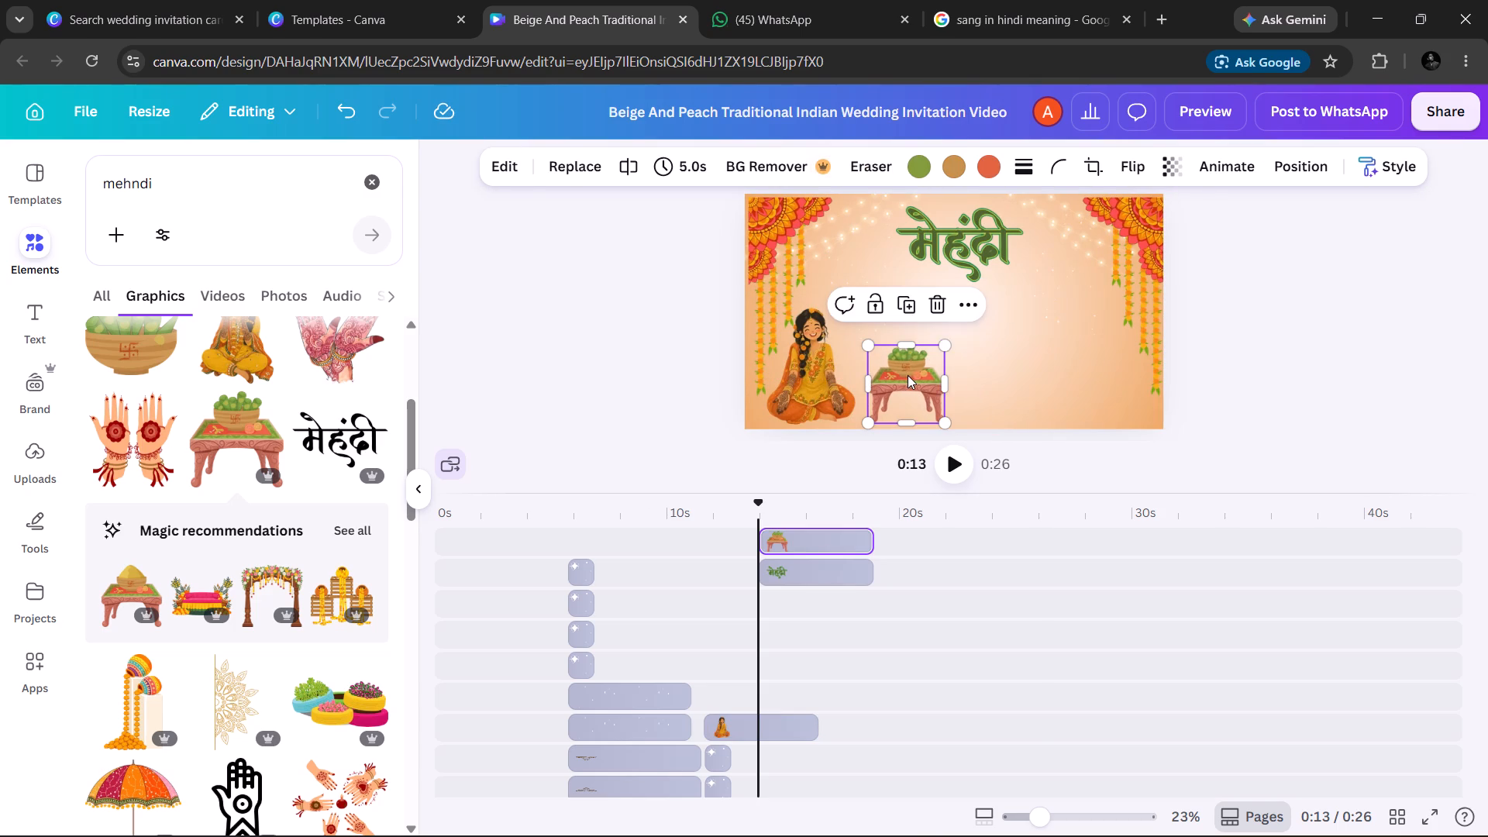
drag(908, 375, 895, 375)
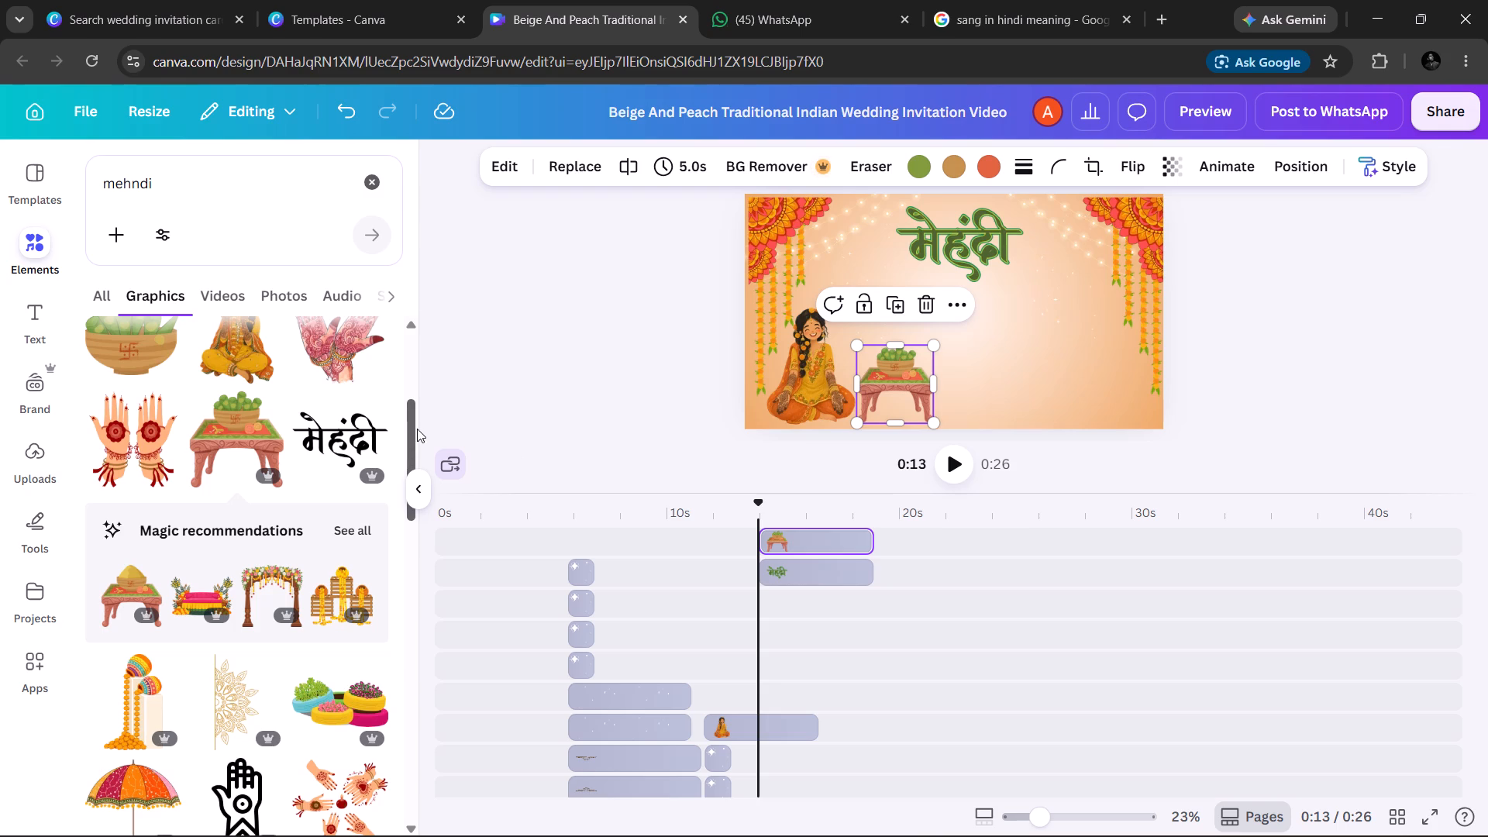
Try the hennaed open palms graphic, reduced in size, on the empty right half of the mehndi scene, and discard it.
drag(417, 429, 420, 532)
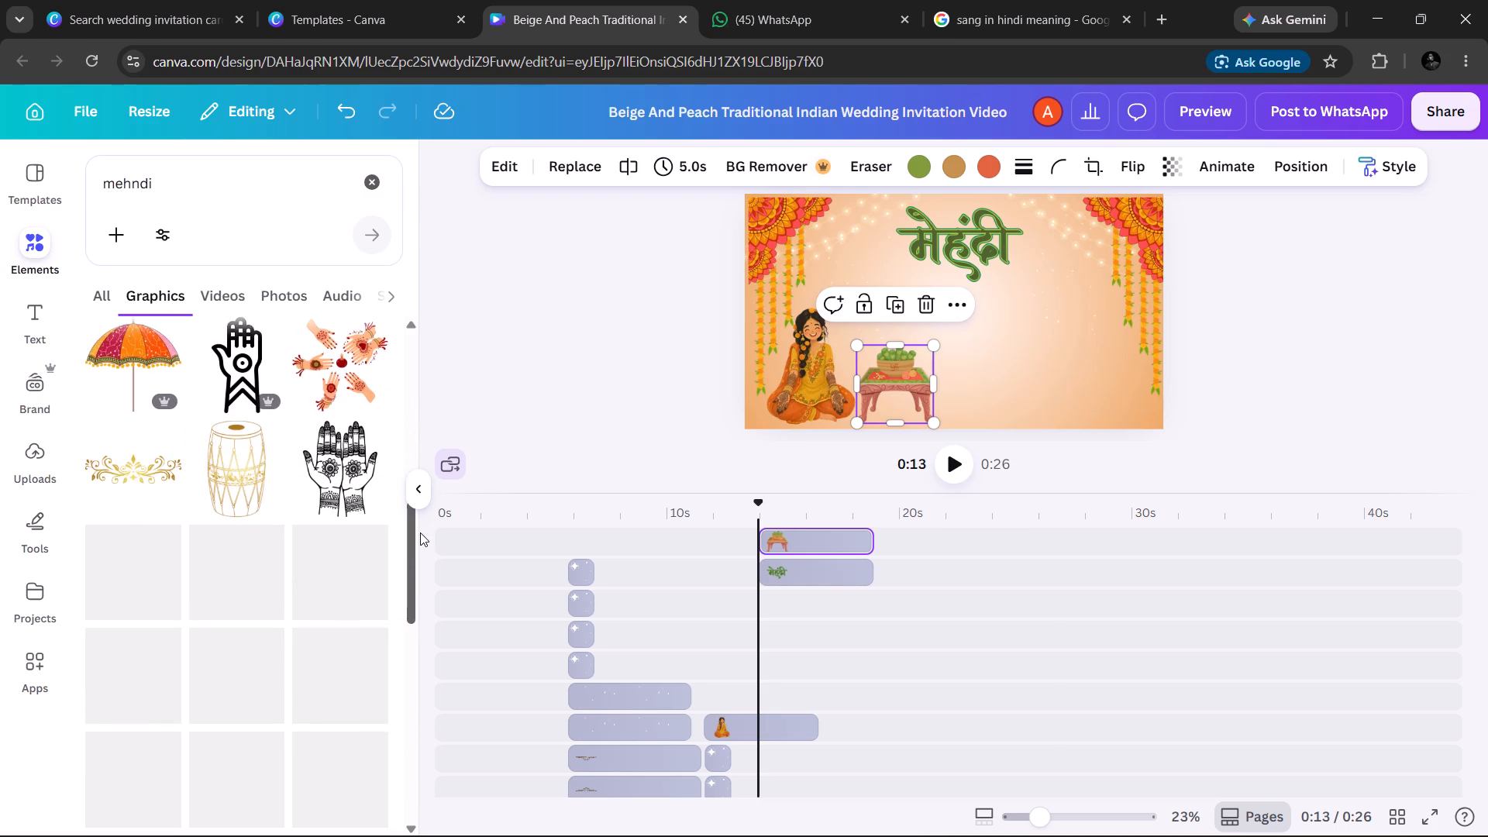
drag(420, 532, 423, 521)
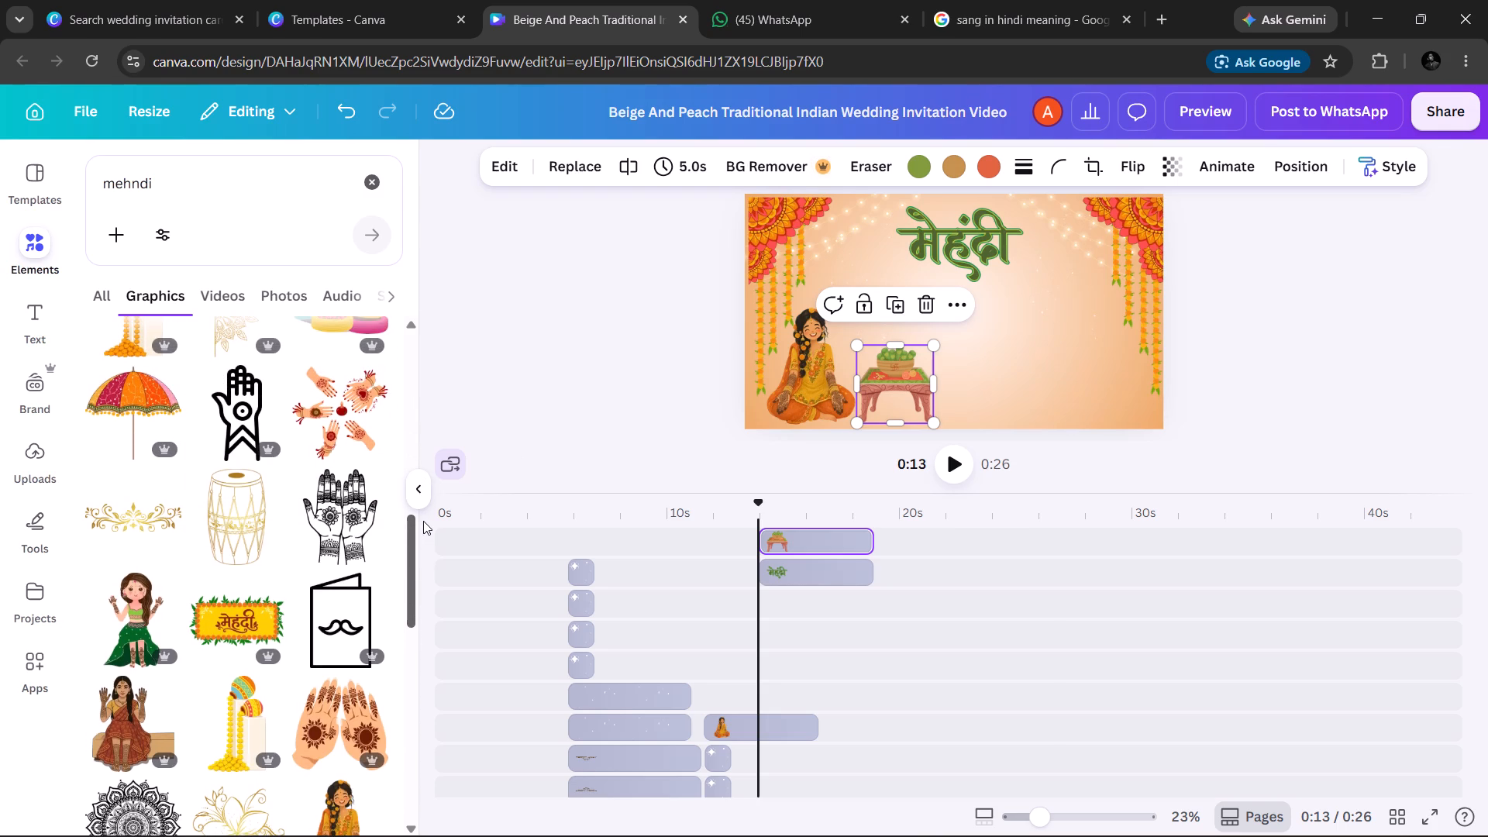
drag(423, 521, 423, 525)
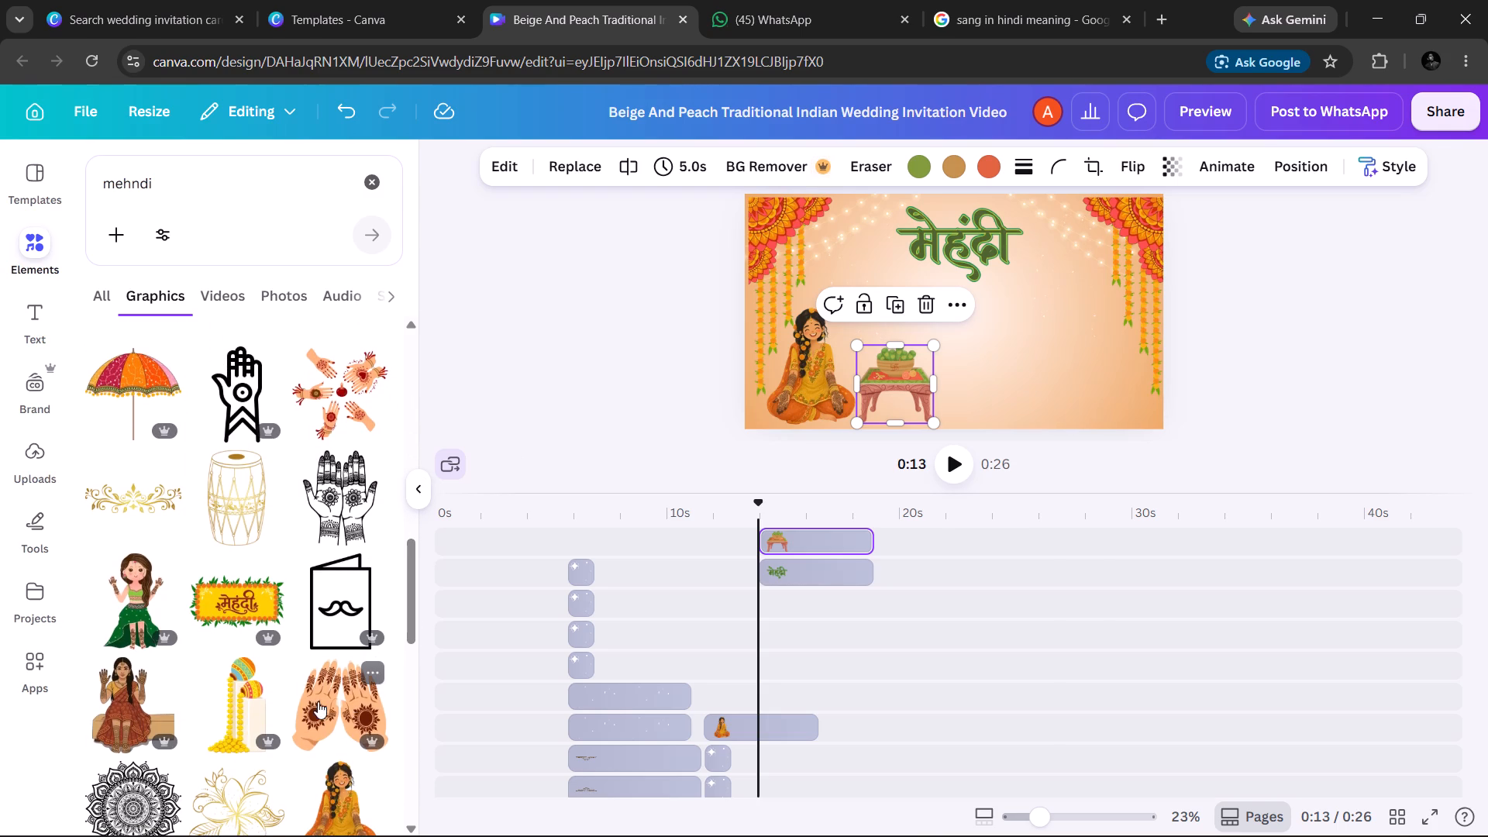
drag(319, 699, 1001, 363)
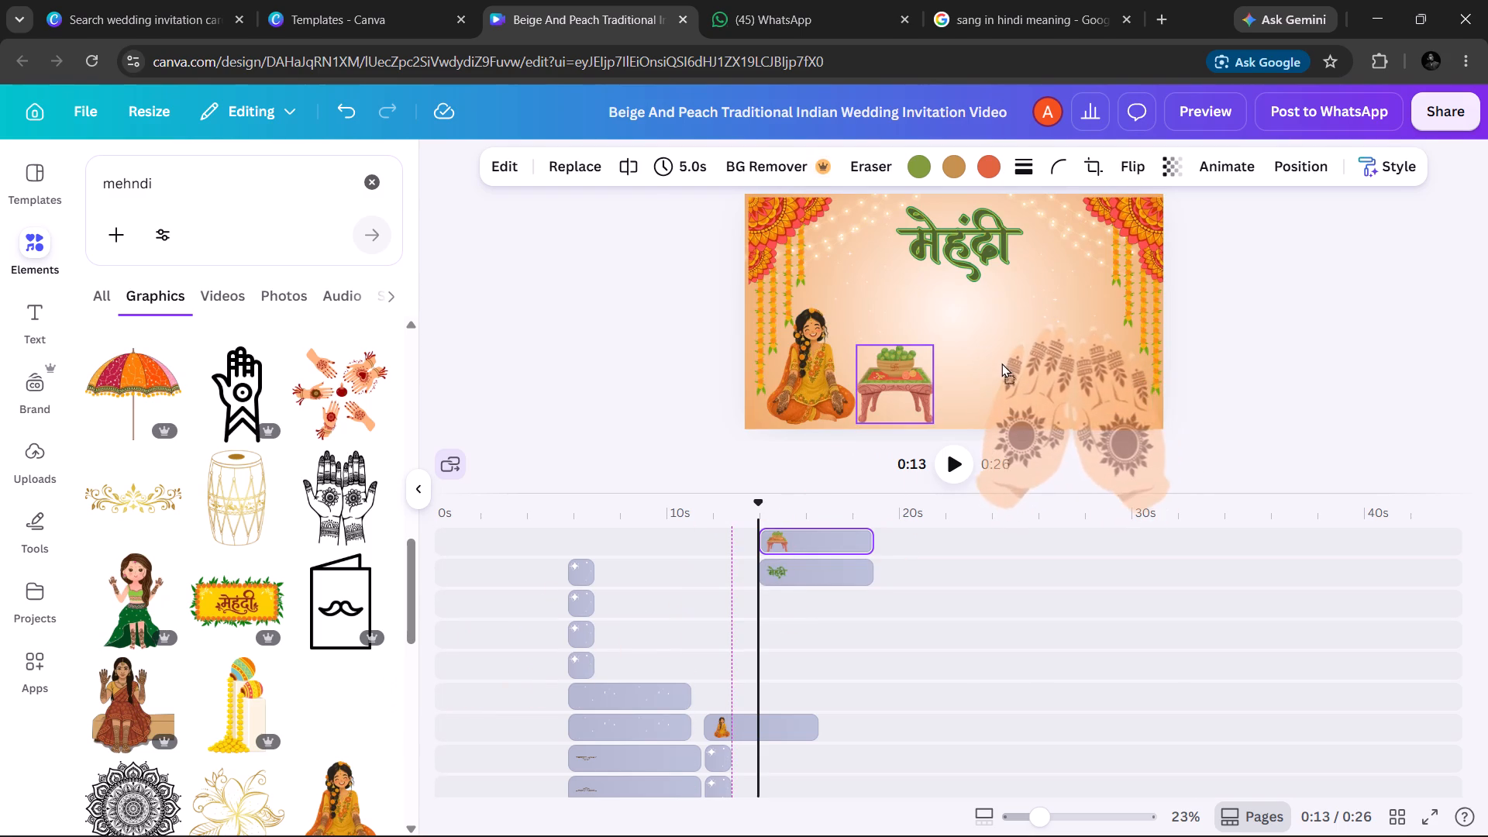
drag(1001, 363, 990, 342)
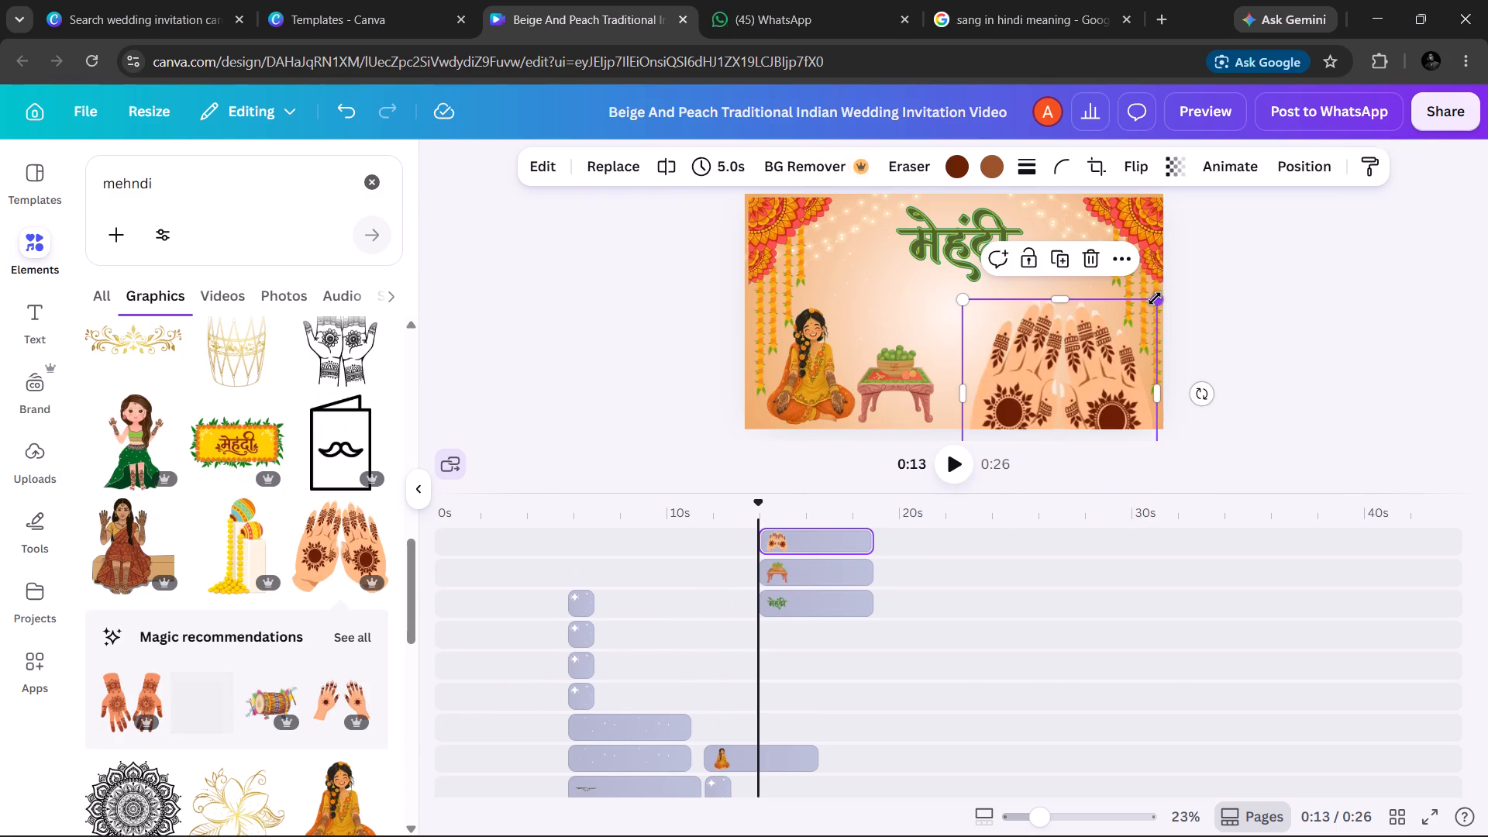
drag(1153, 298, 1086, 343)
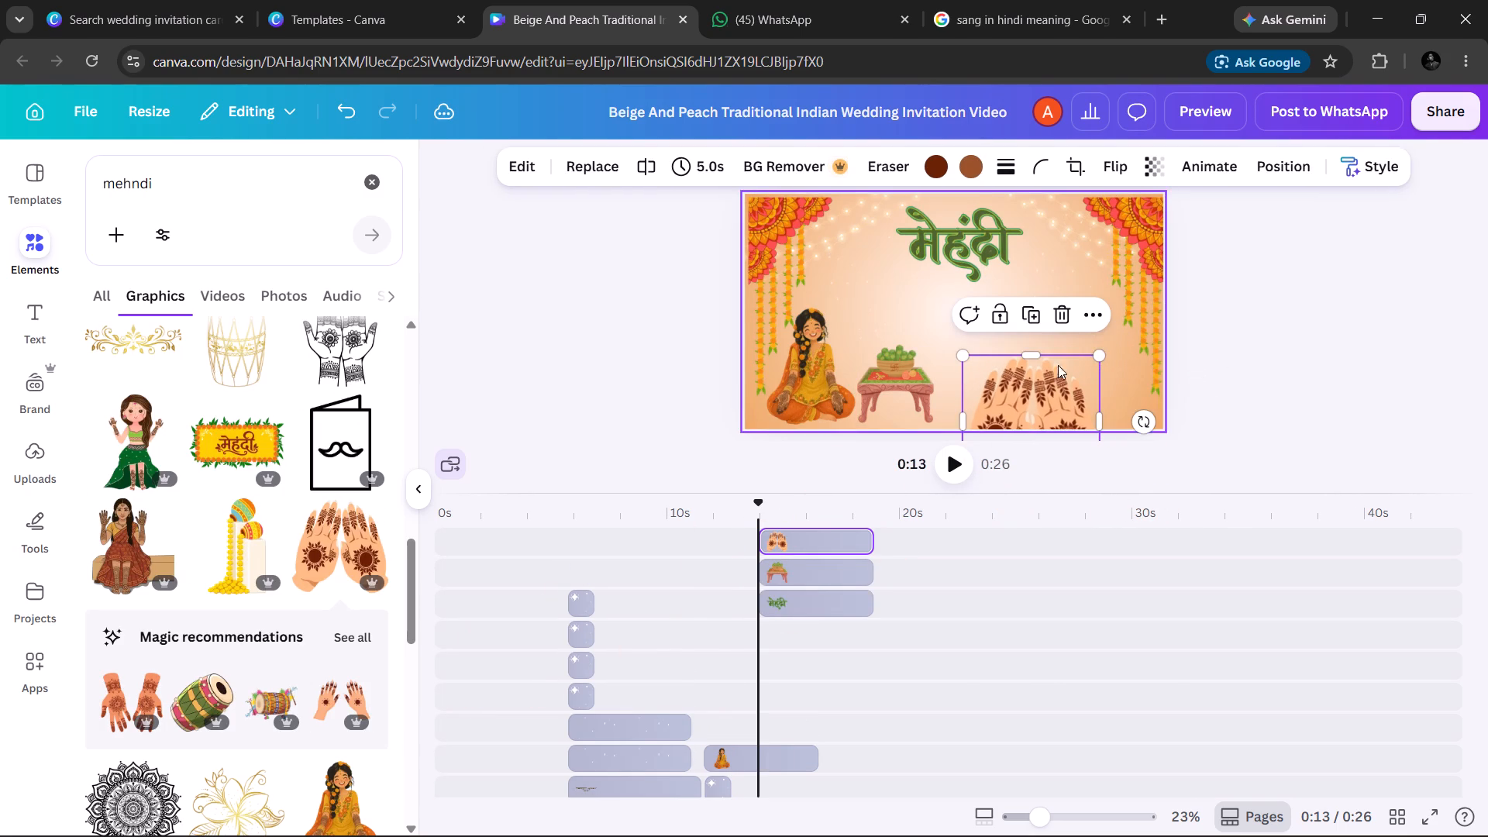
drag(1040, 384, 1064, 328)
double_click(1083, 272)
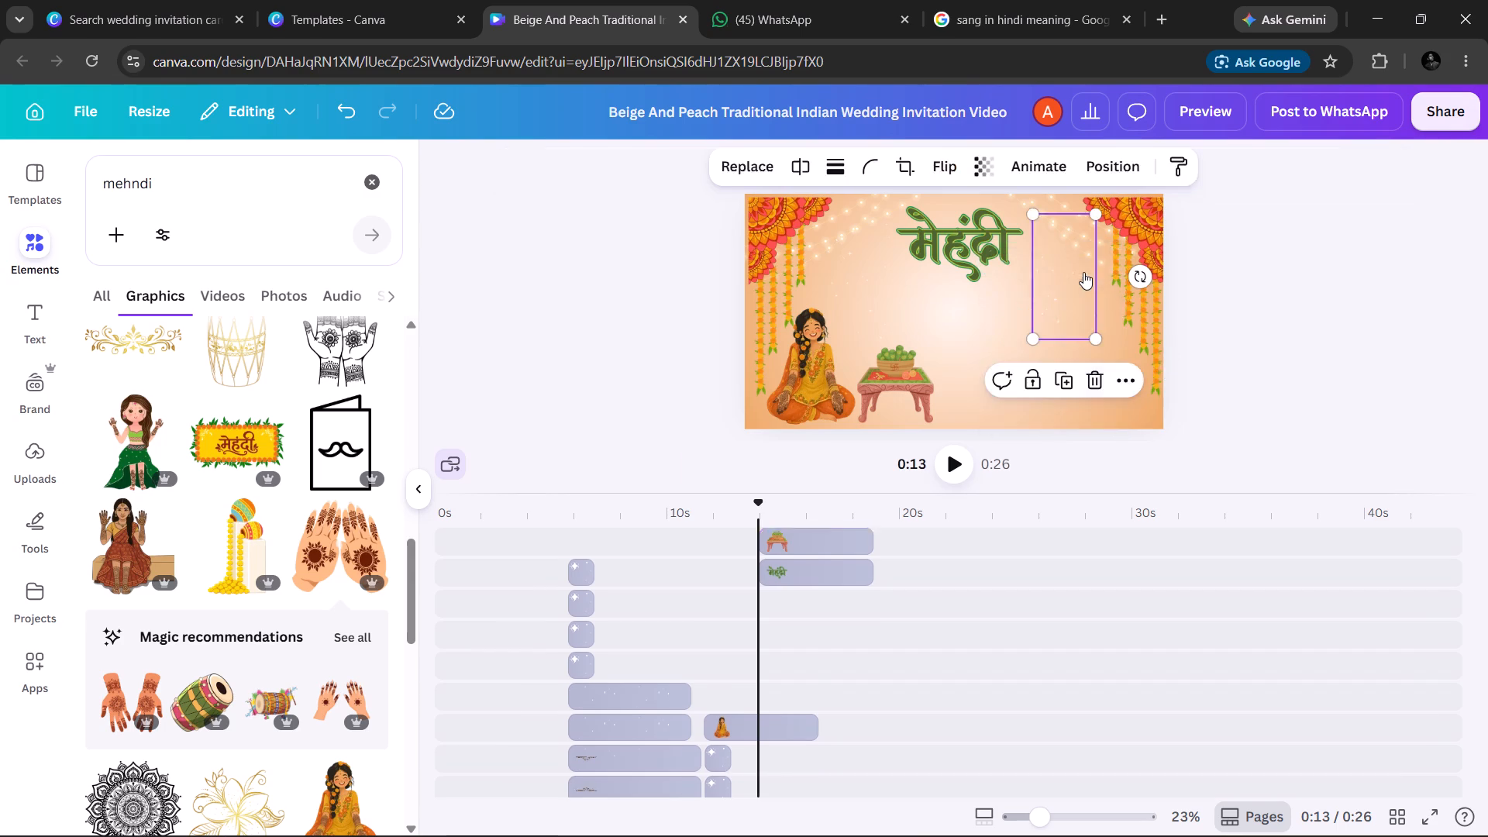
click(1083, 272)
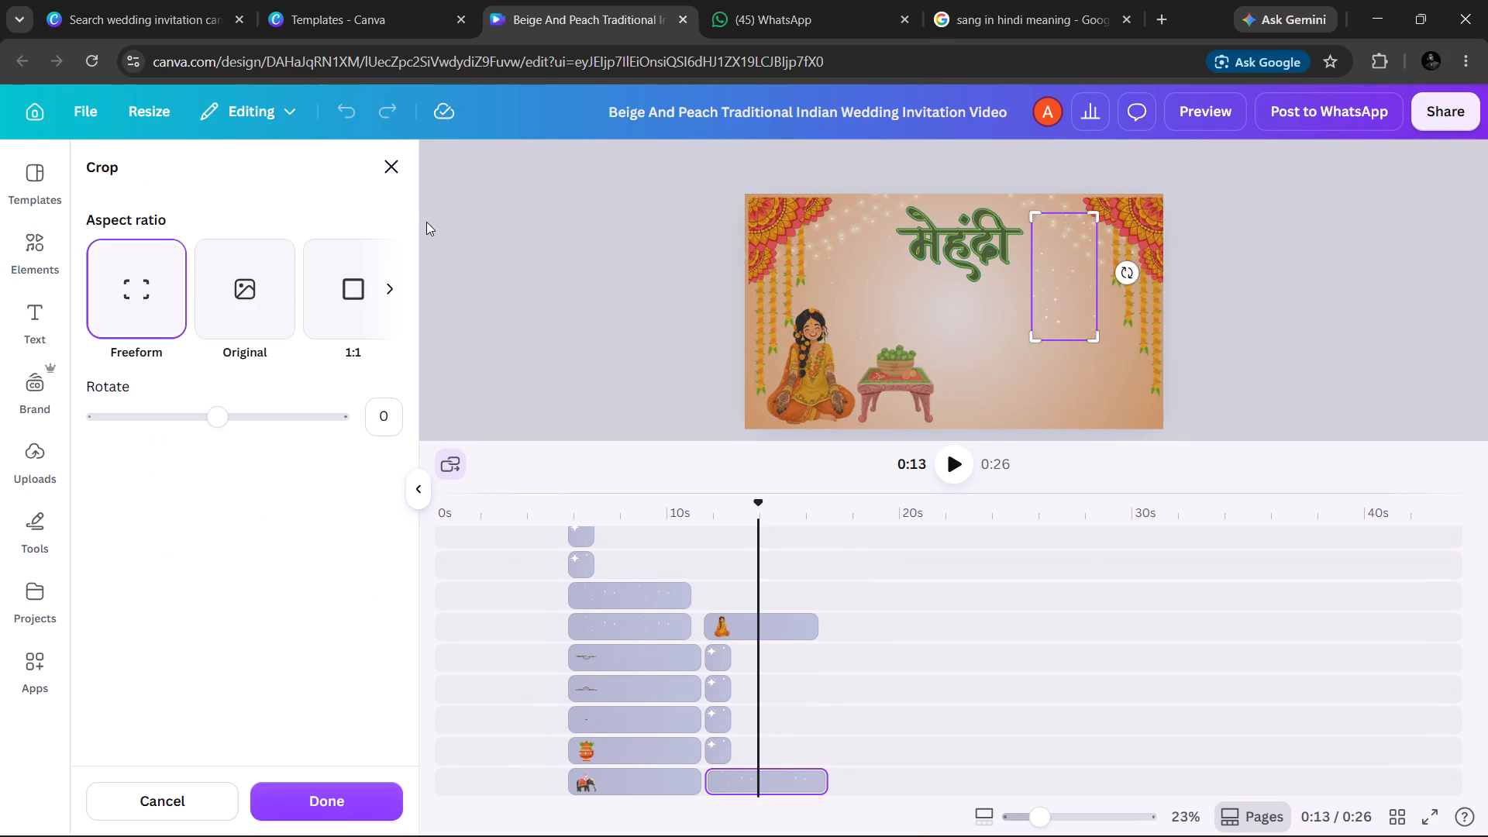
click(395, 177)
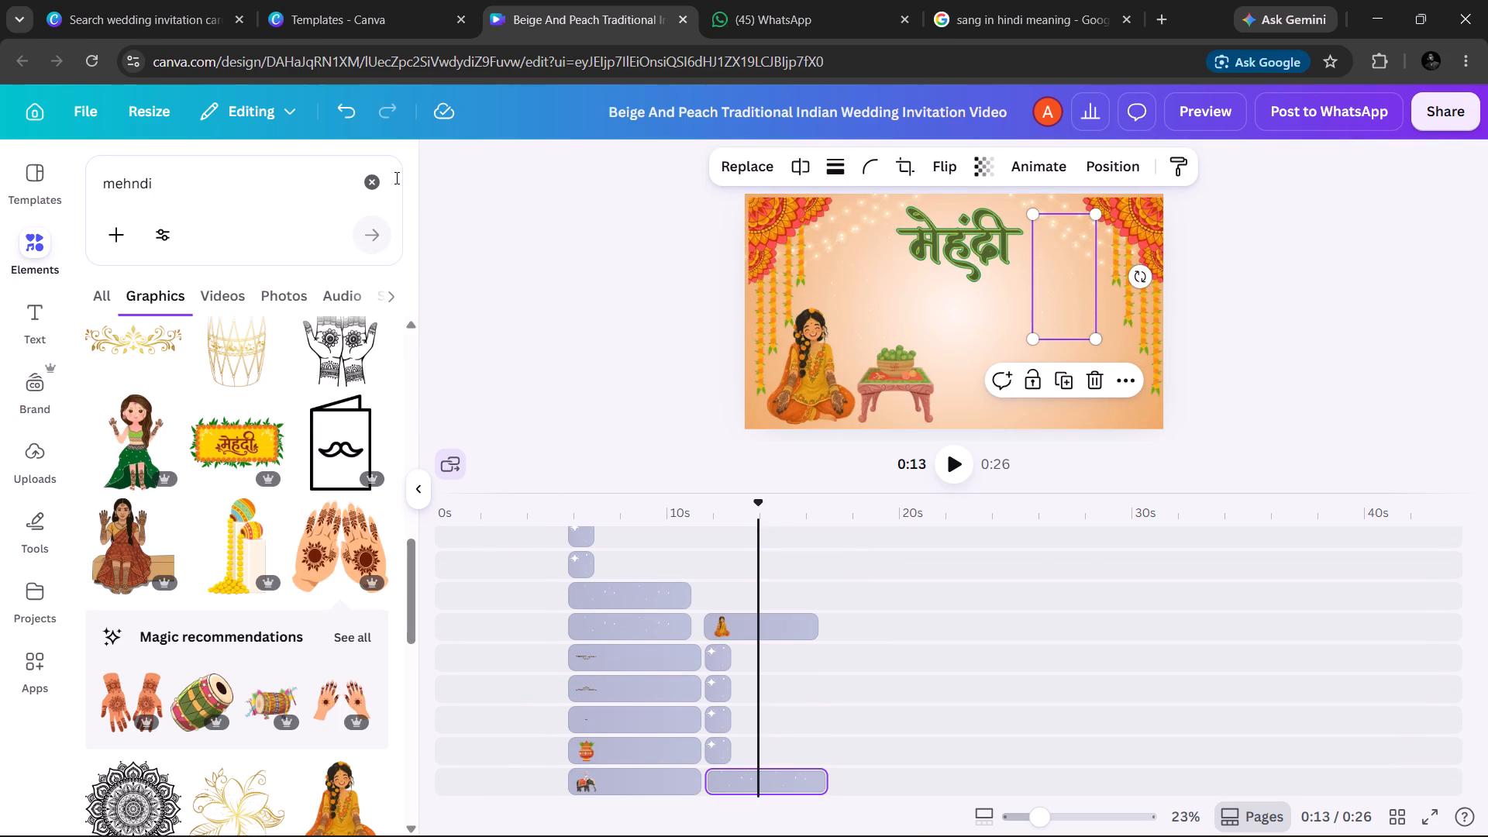
Look through the mehndi graphics again from the first results for another decoration.
drag(412, 560, 434, 504)
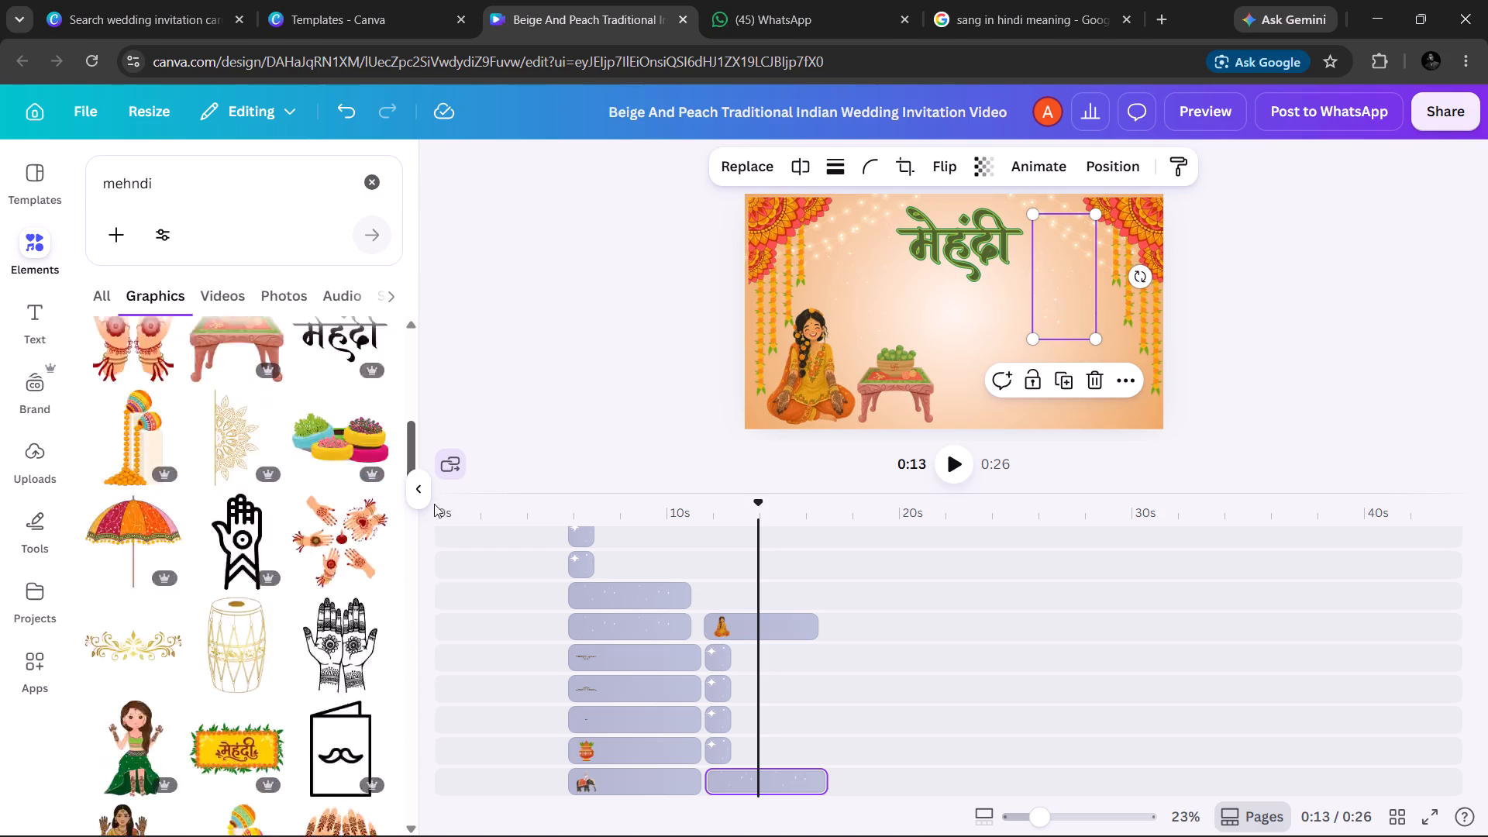
drag(434, 504, 431, 381)
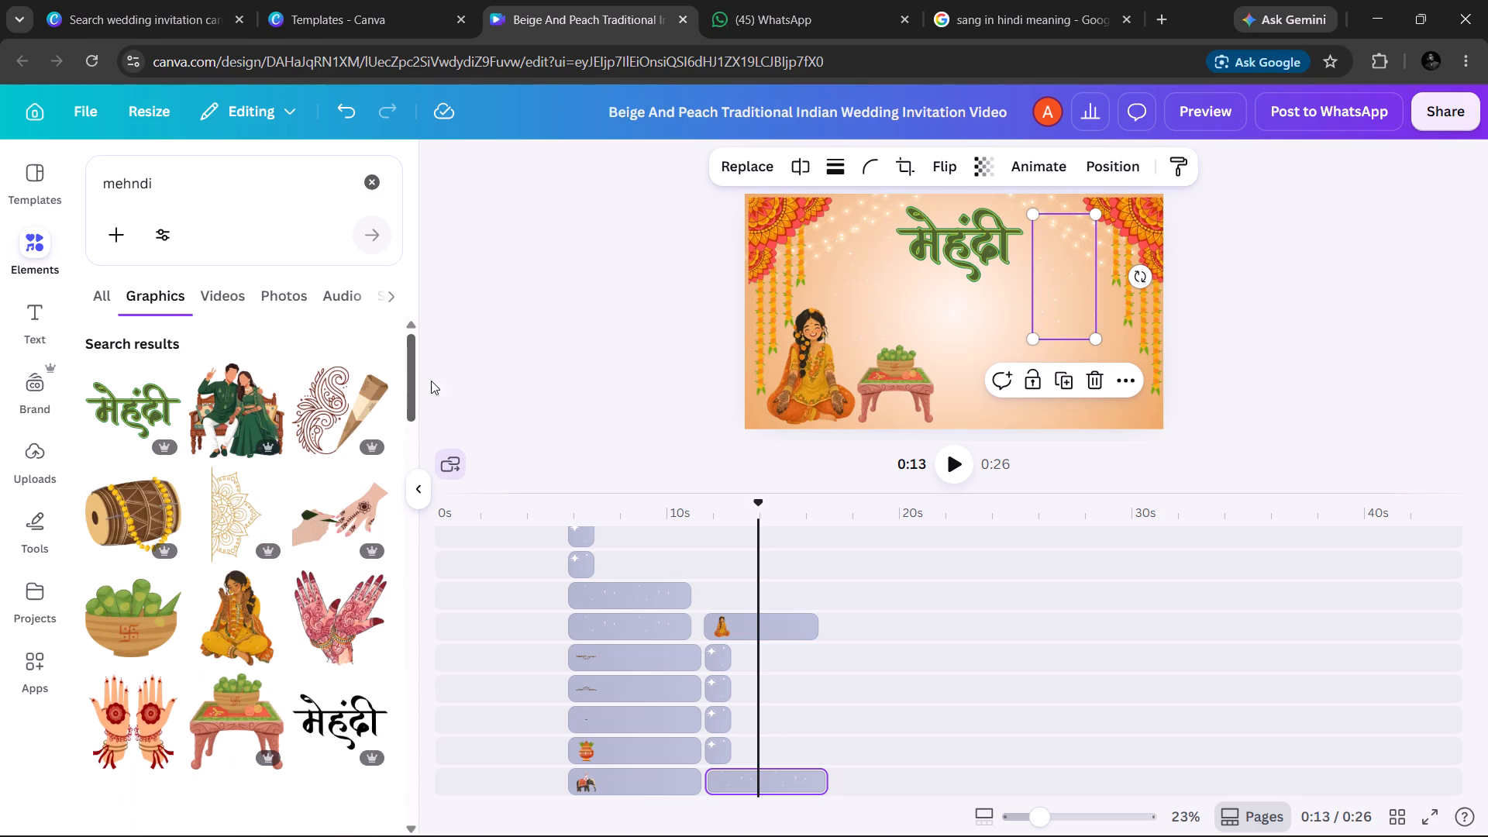
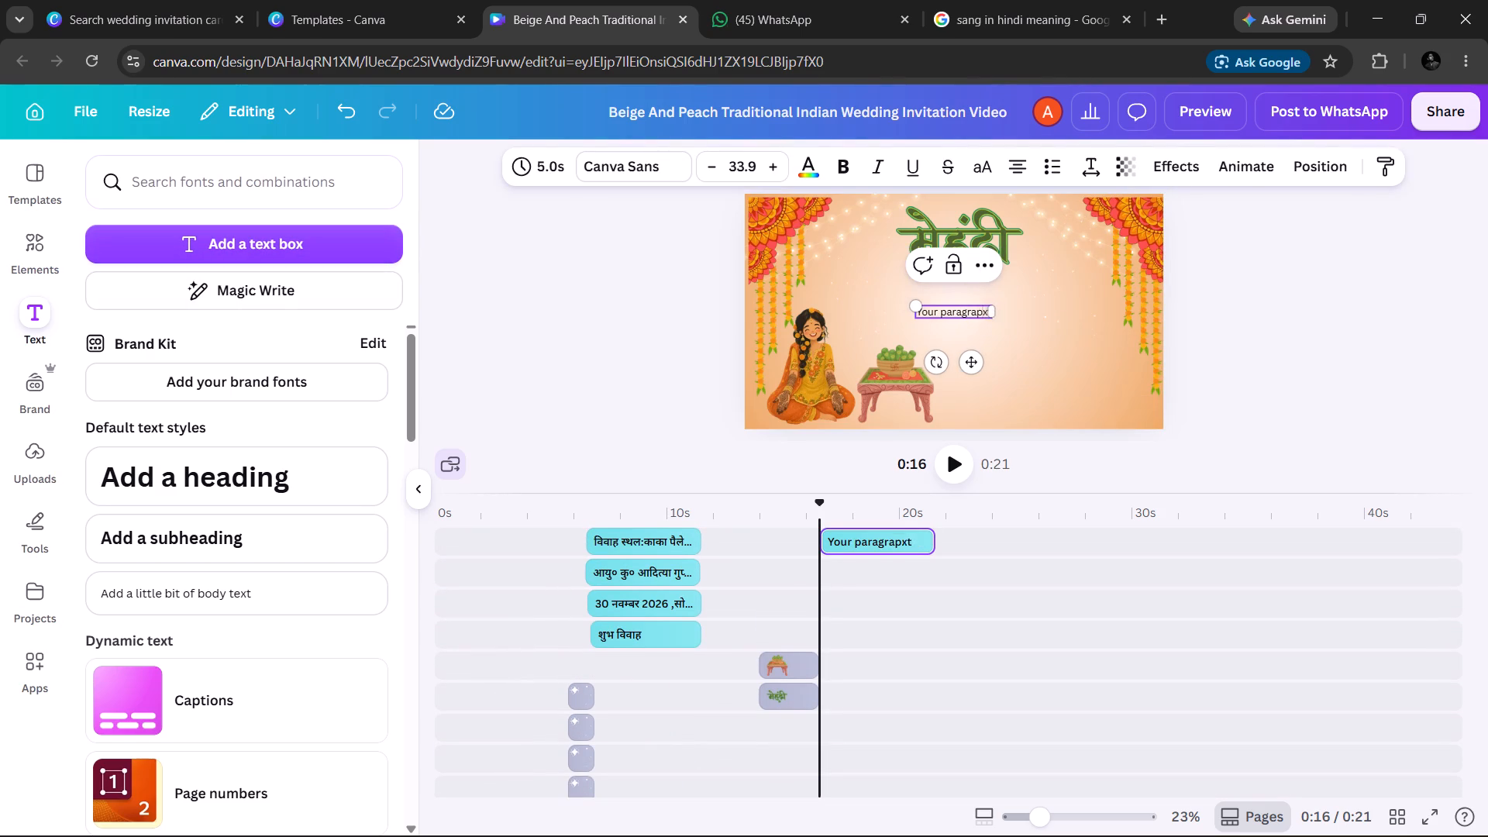
key(BackSpace)
key(BackSpace)
key(BackSpace)
key(BackSpace)
key(BackSpace)
key(BackSpace)
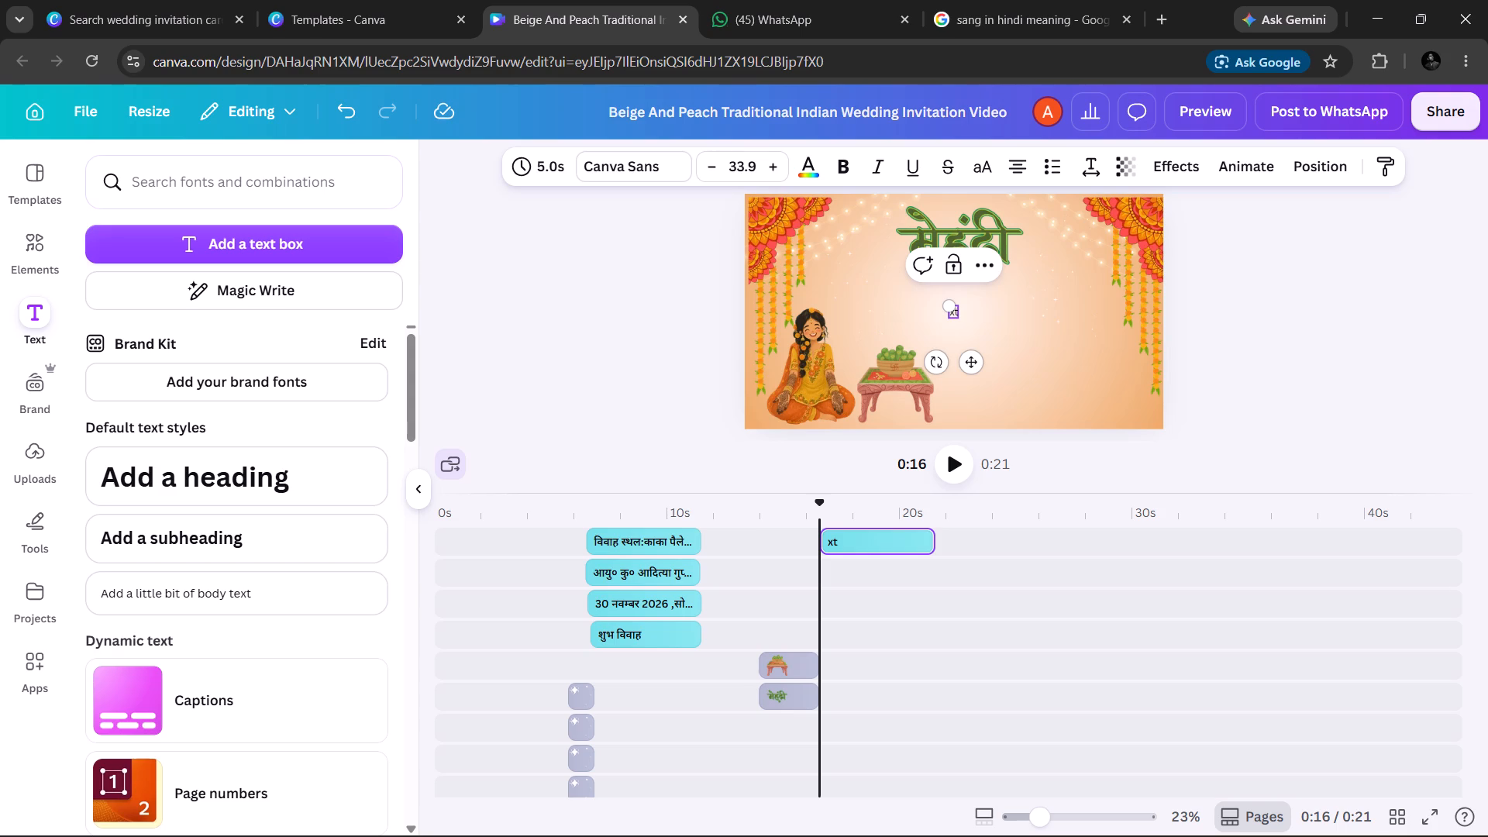
key(Right)
key(Right)
key(Right)
key(BackSpace)
key(BackSpace)
key(ctrl+v)
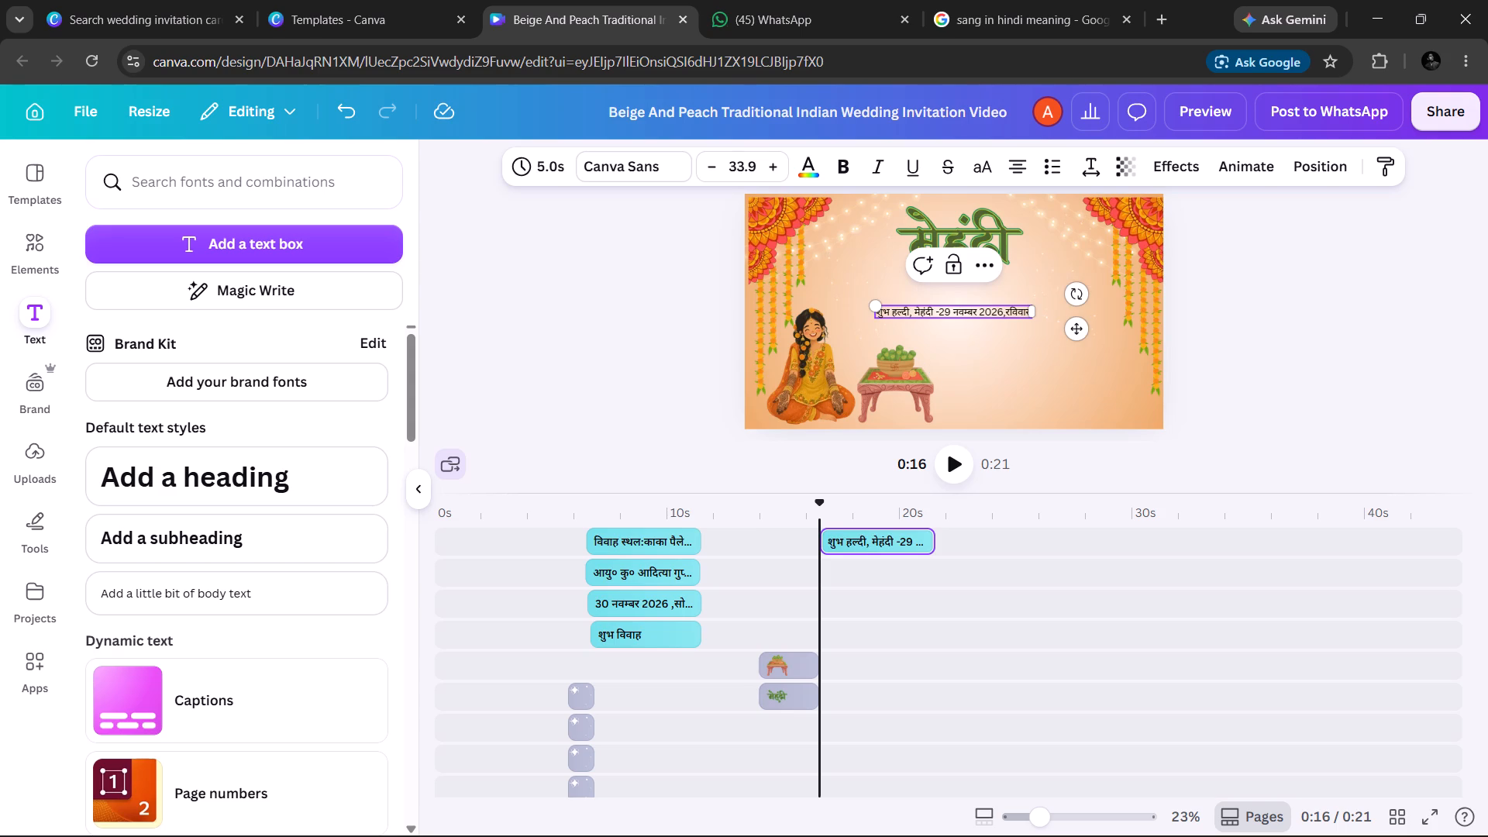
Edit the pasted line to read "शुभ मेहंदी" with "29 नवम्बर 2026,रविवार" on a second line, removing हल्दी, the comma after it and the hyphen.
click(910, 315)
key(BackSpace)
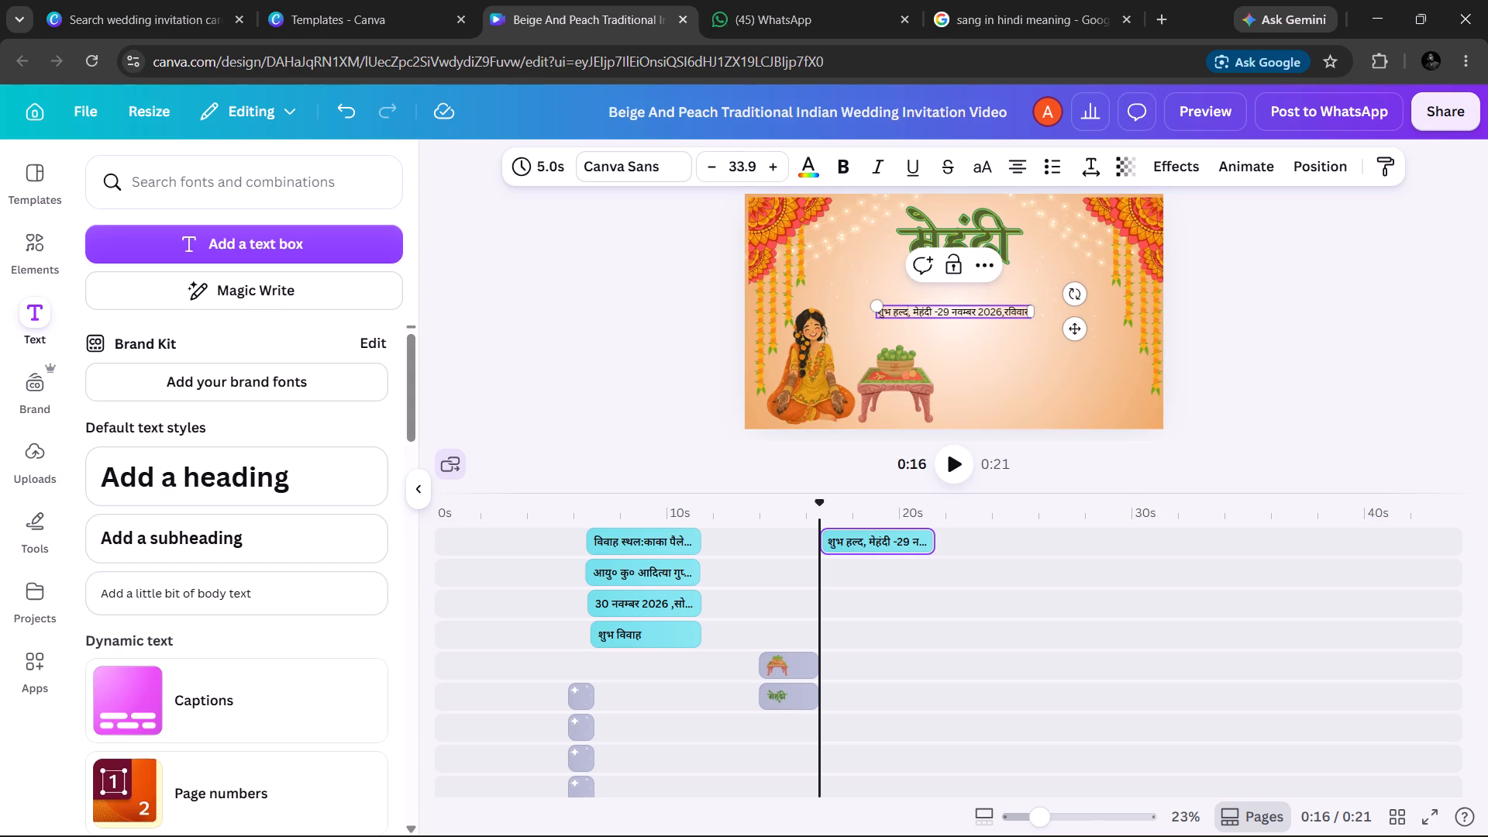
key(BackSpace)
key(BackSpace)
key(BackSpace)
key(BackSpace)
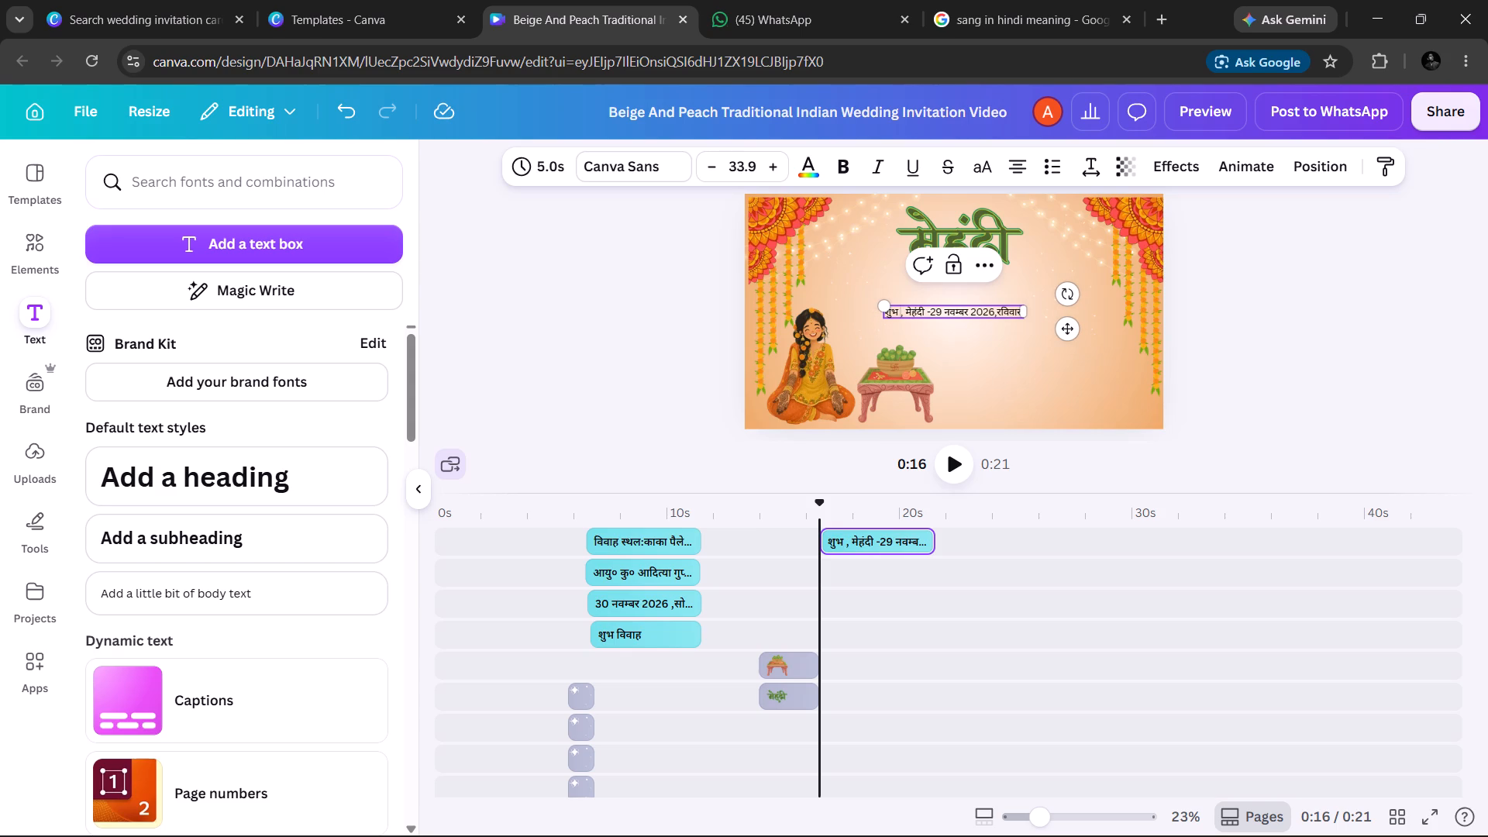
key(Right)
key(Right)
key(BackSpace)
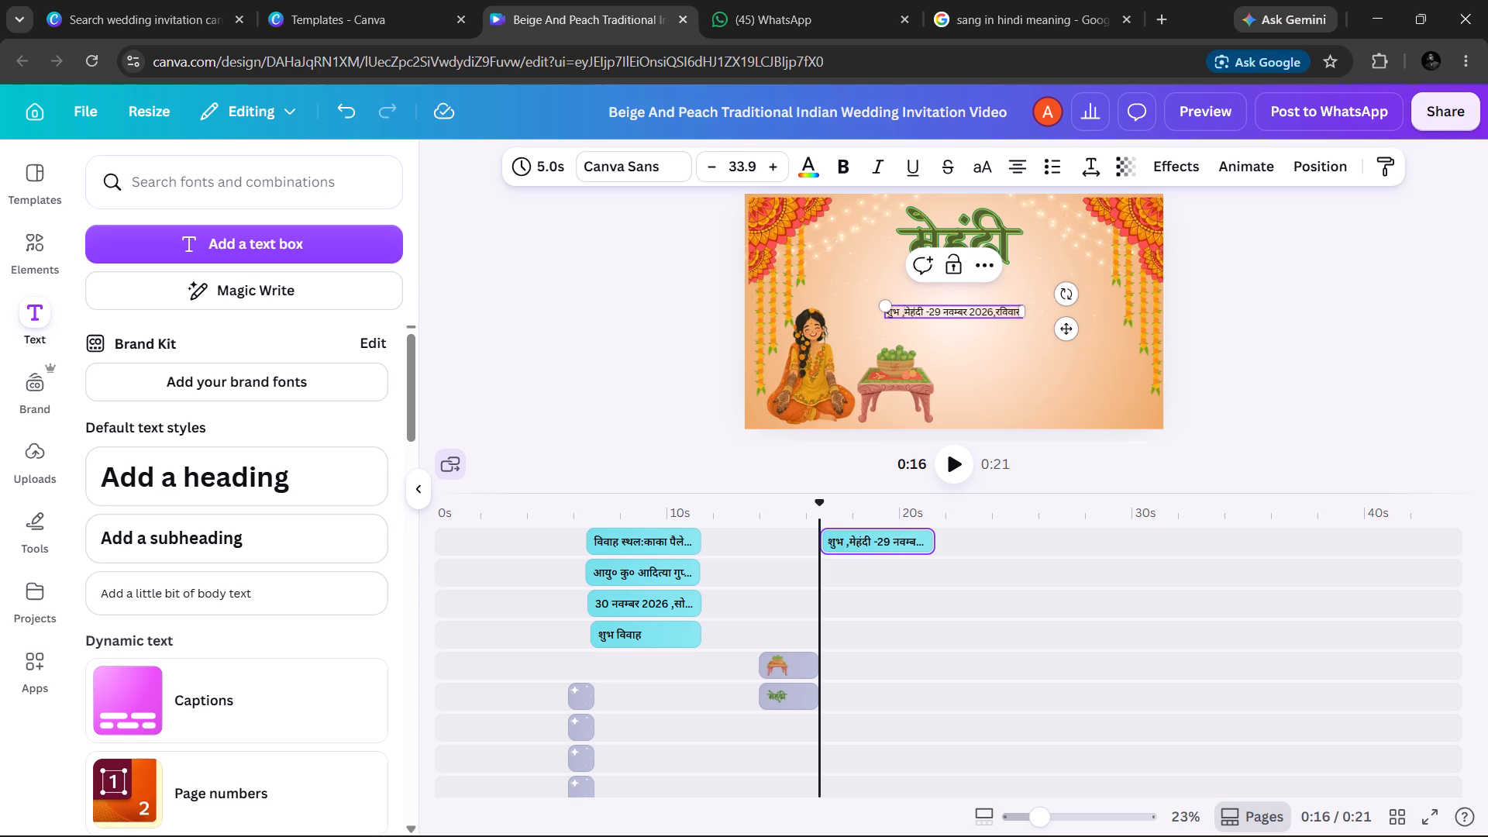
key(BackSpace)
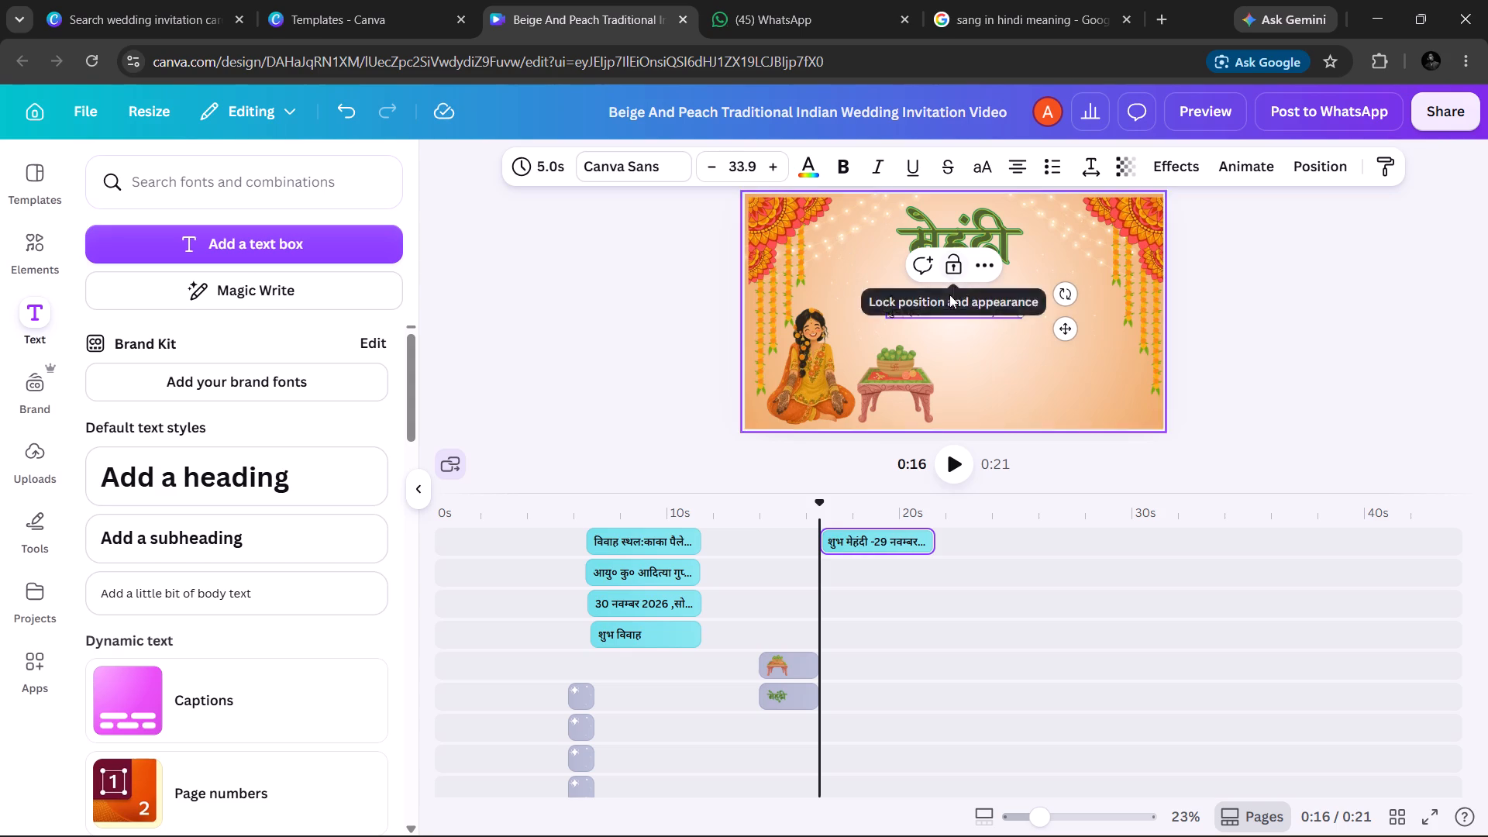
click(926, 312)
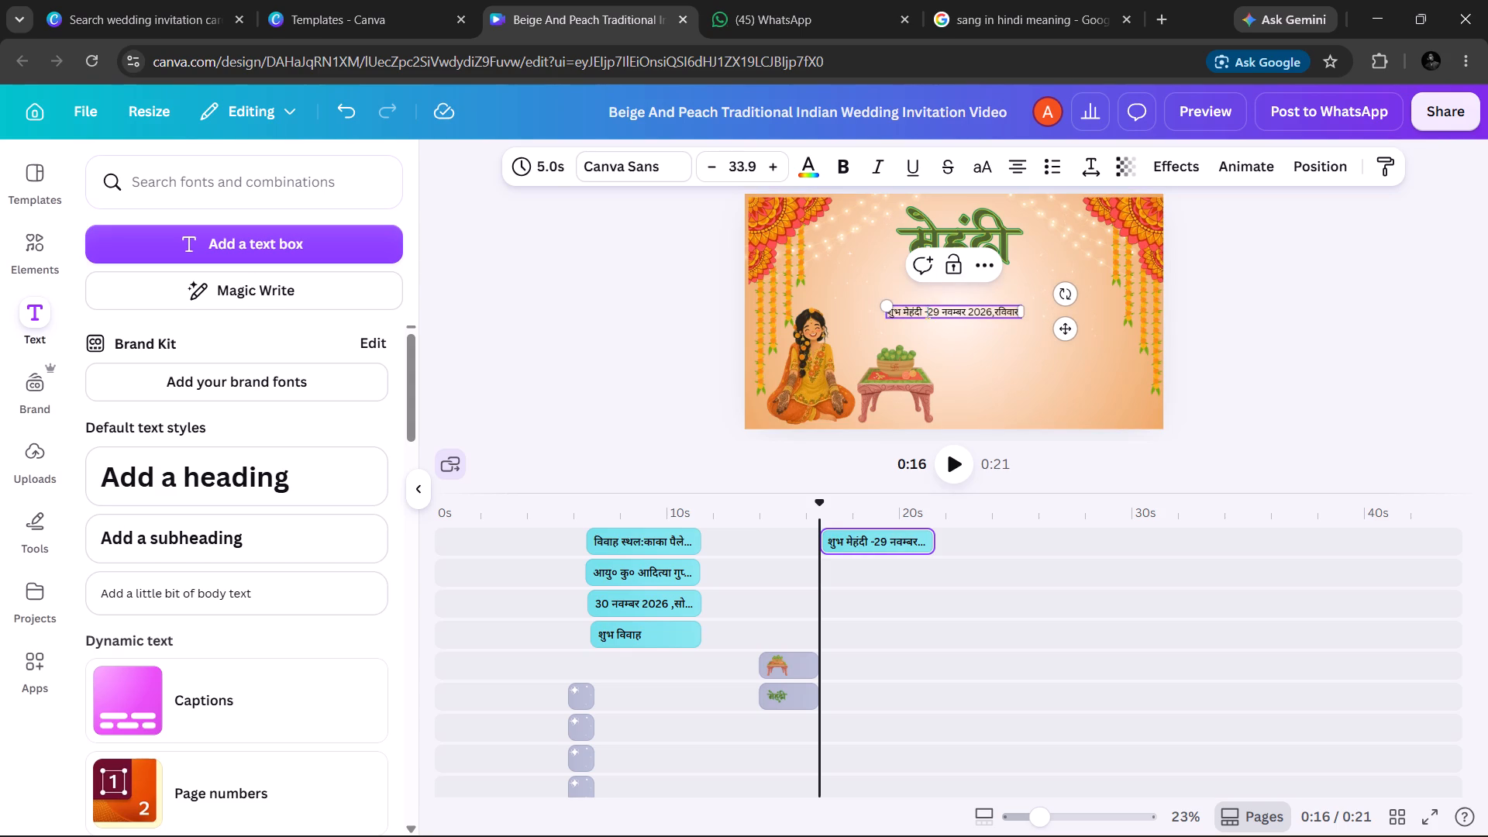
key(BackSpace)
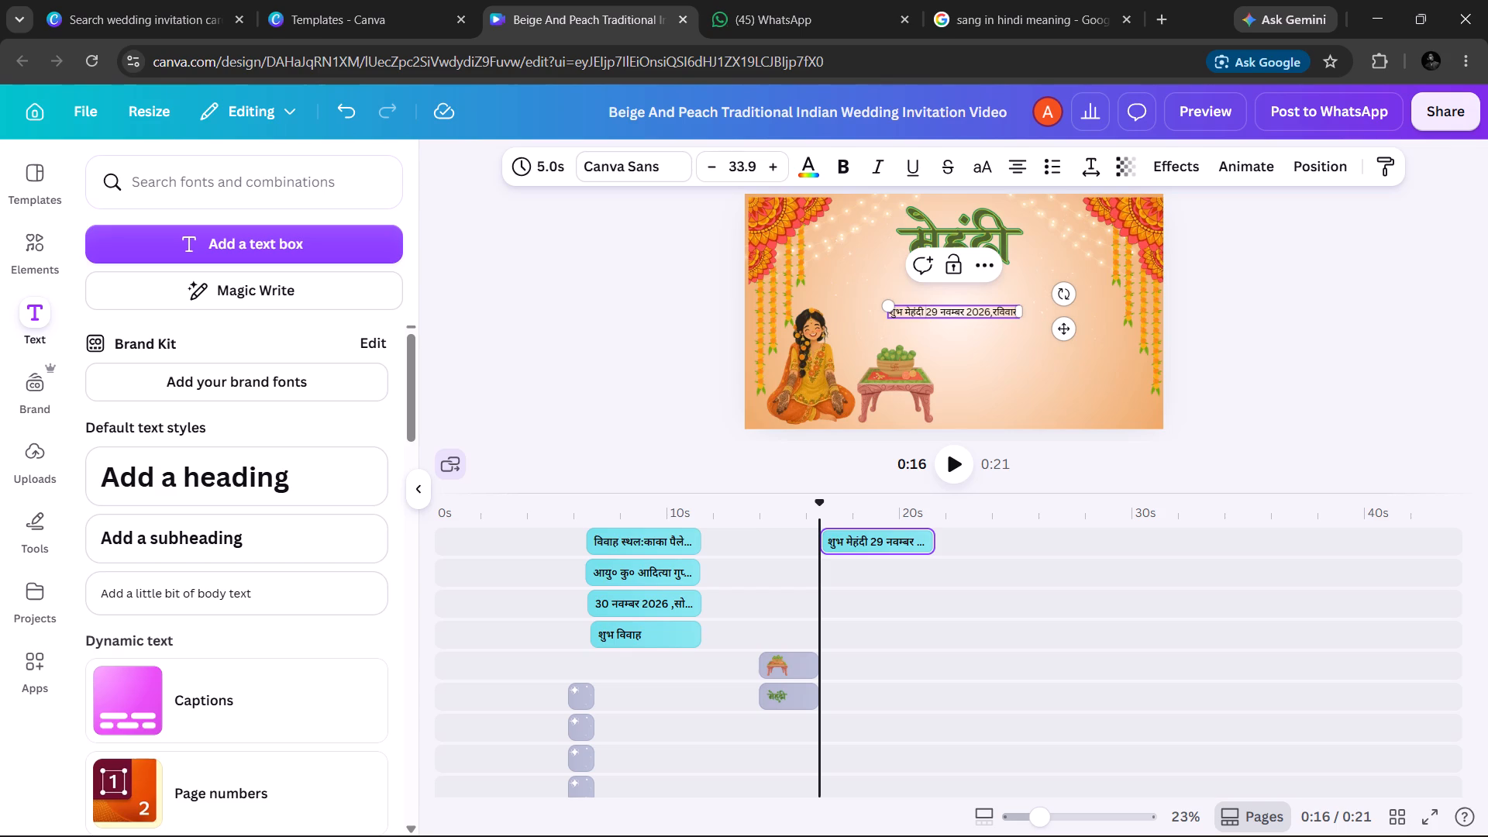
key(Return)
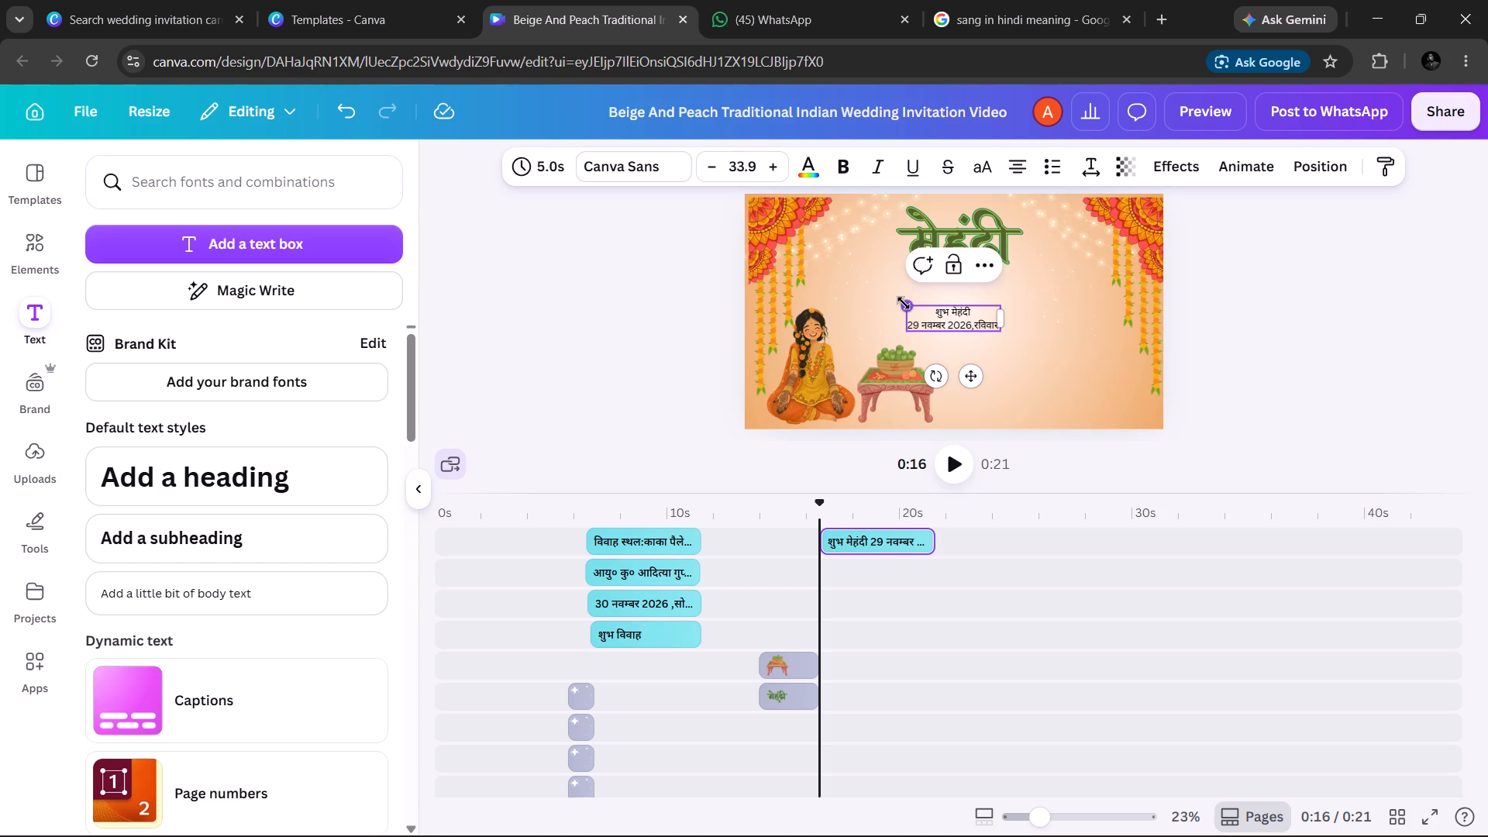
Widen the two-line text box, enlarge its text to about size 48.2, and place it beneath the मेहंदी heading.
right_click(1059, 305)
double_click(960, 313)
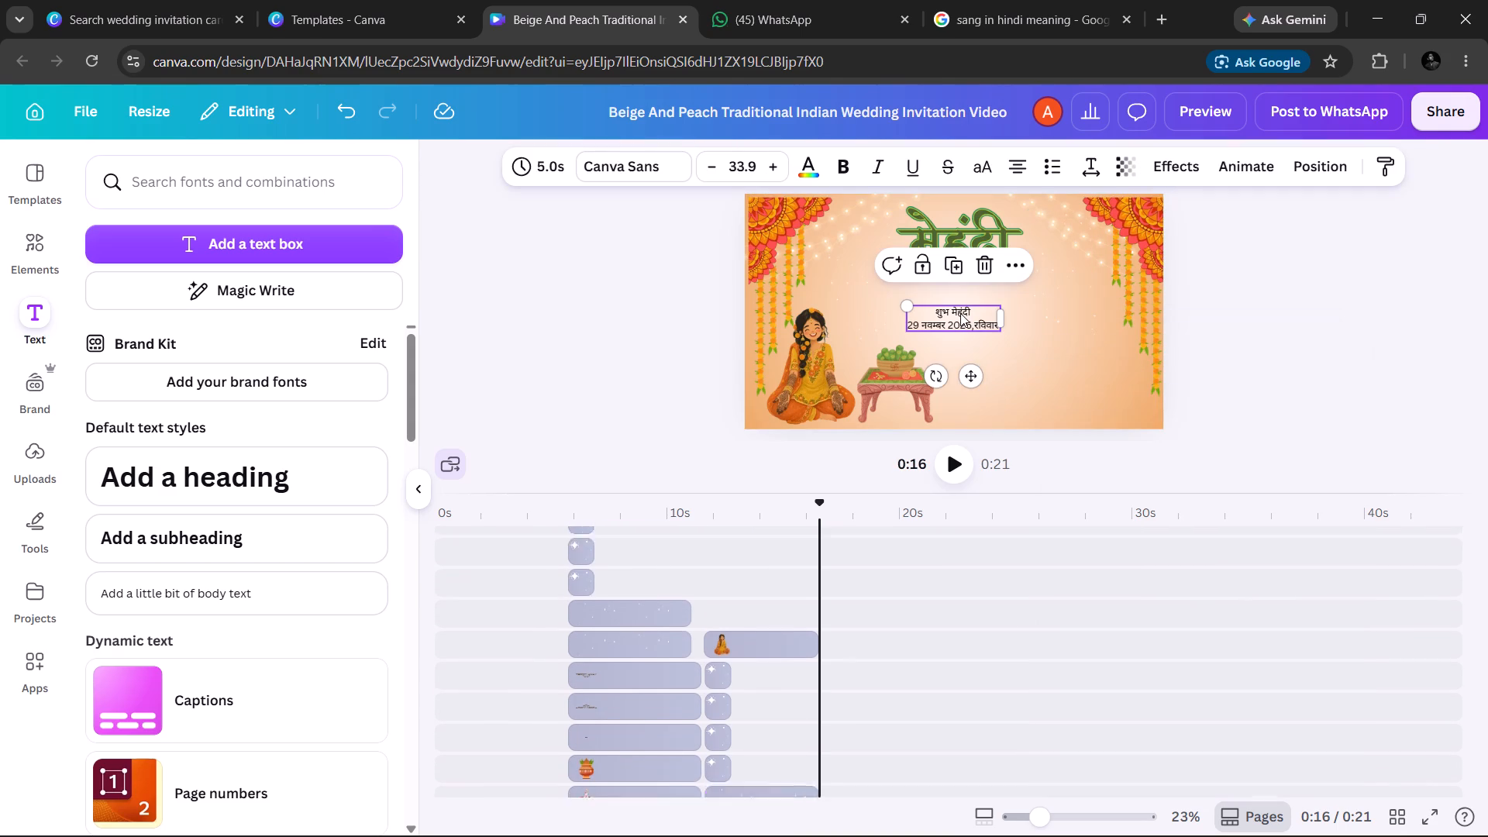
drag(1004, 319, 1066, 332)
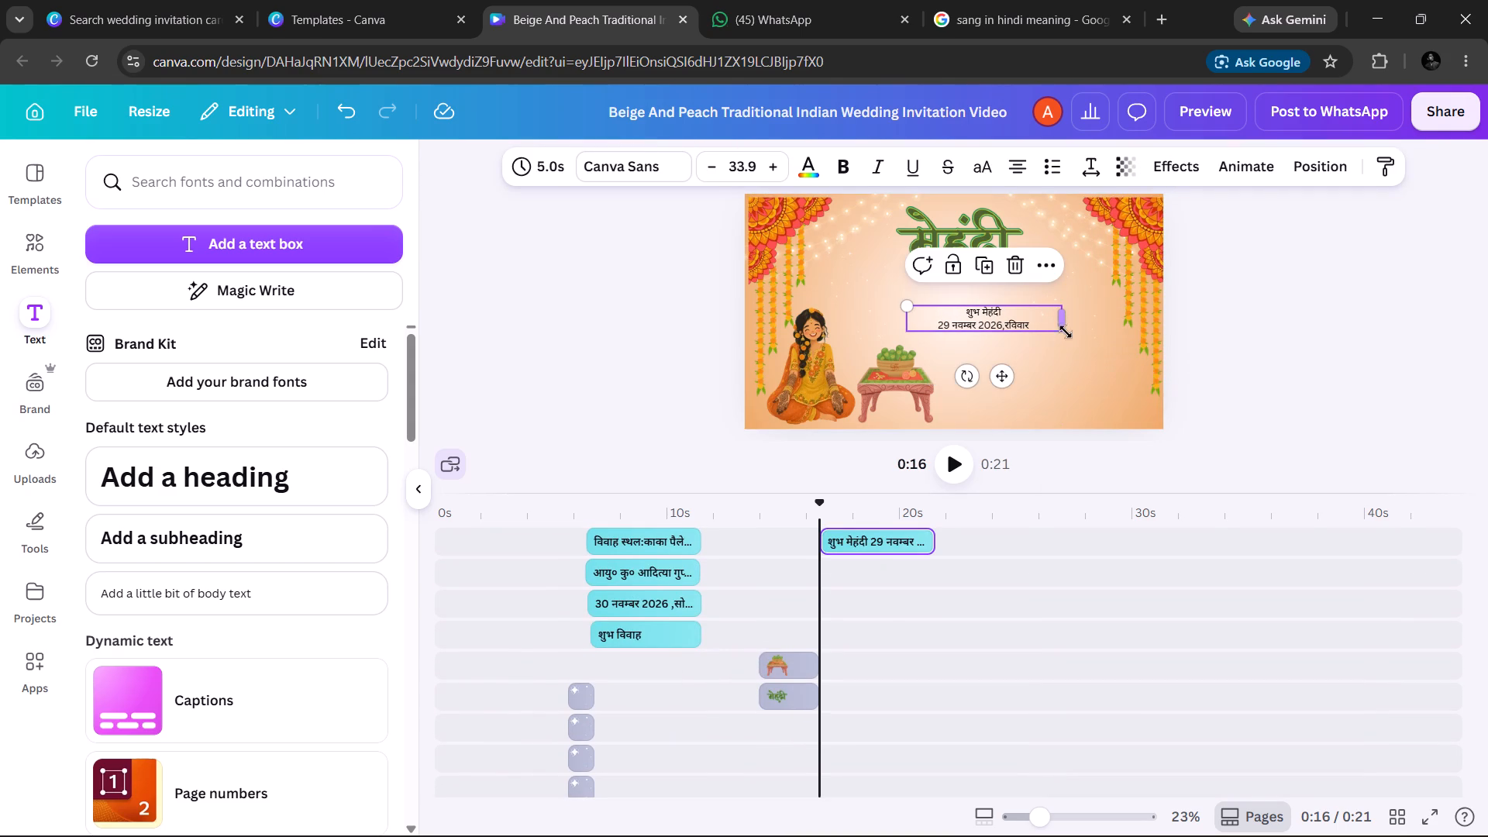
drag(904, 301, 849, 254)
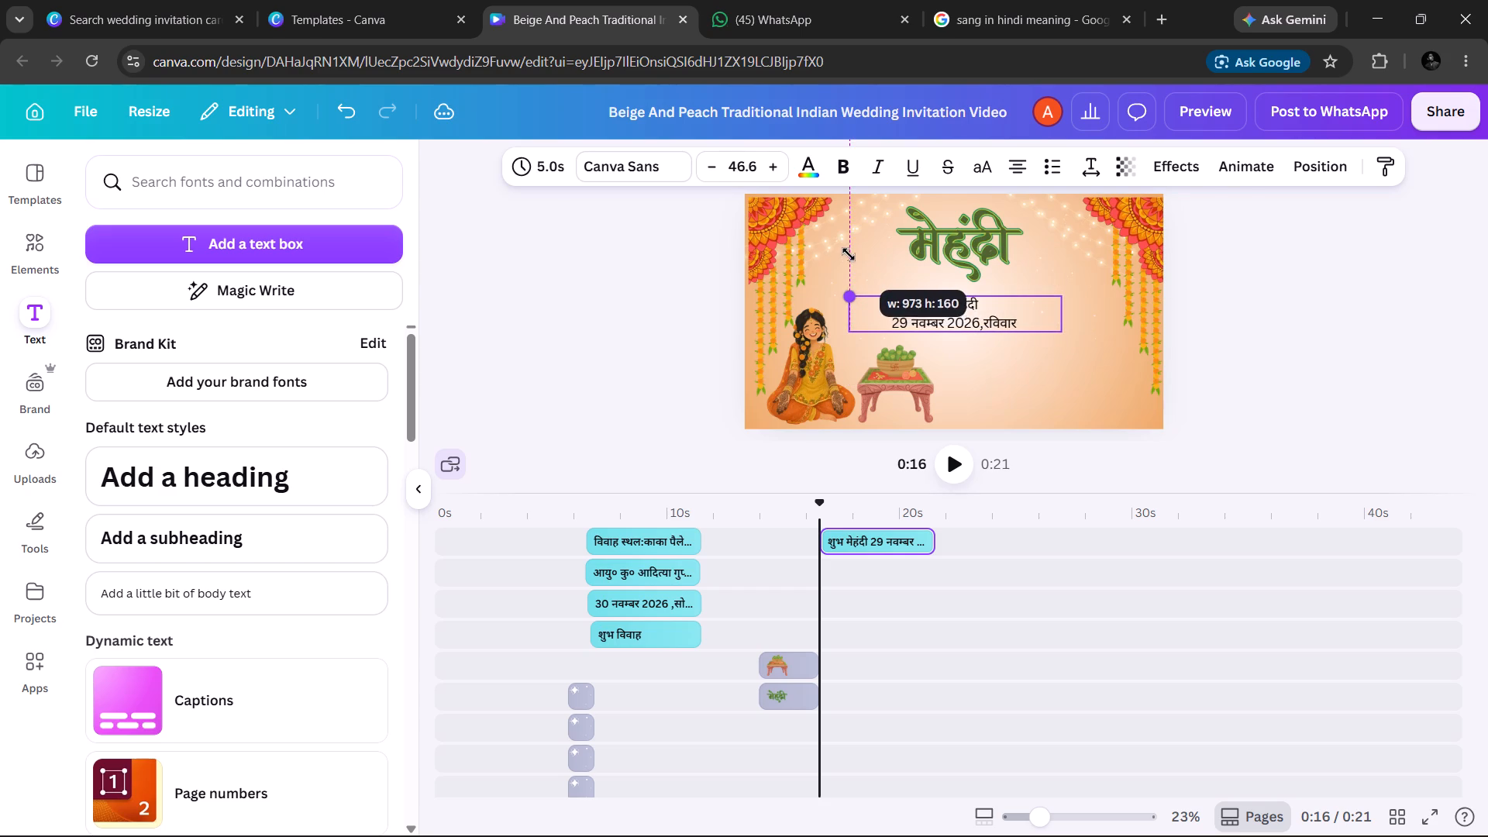
drag(849, 254, 847, 246)
drag(983, 309, 993, 306)
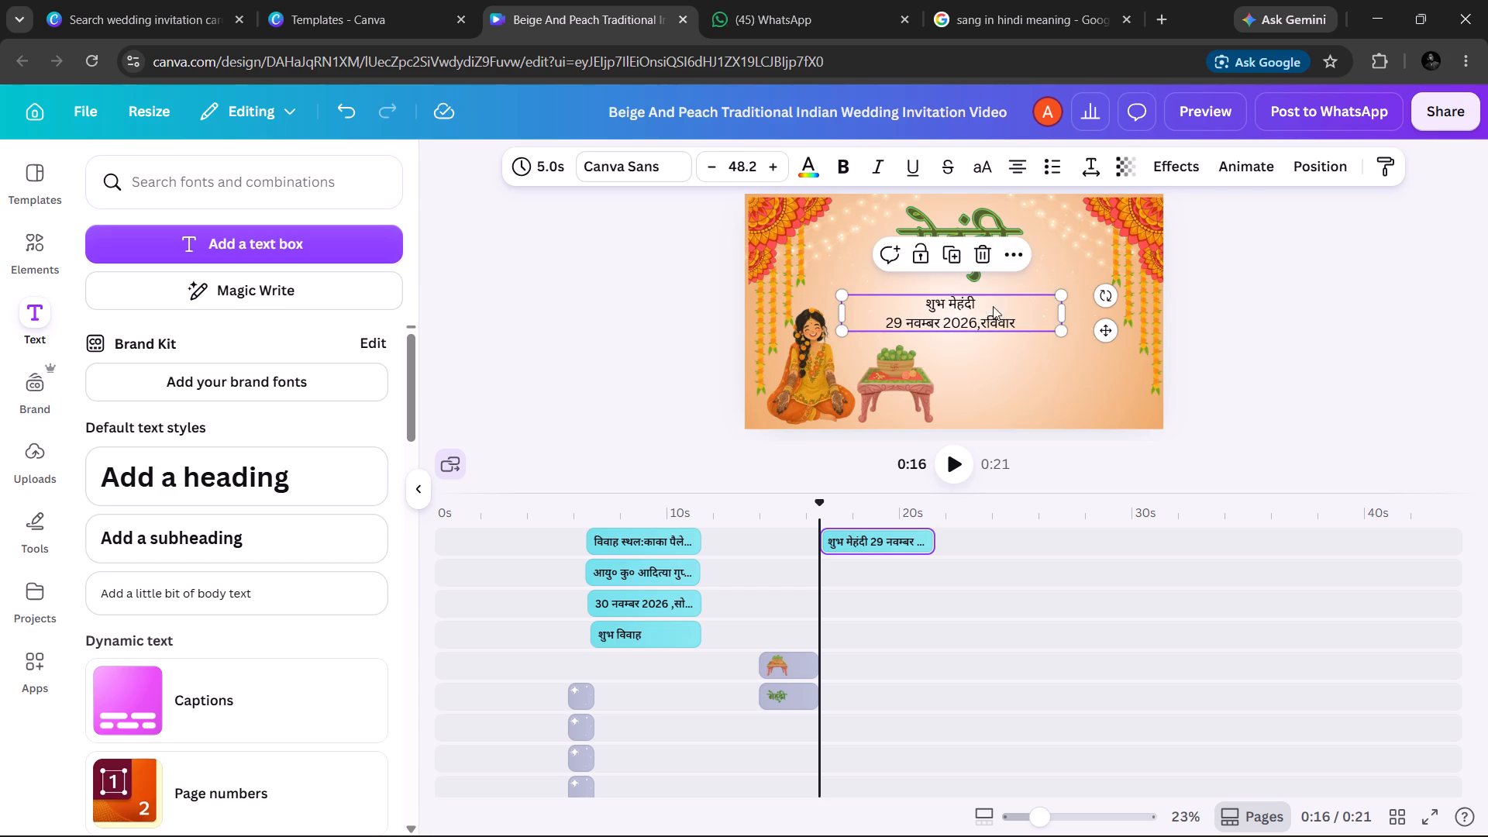
drag(993, 306, 996, 304)
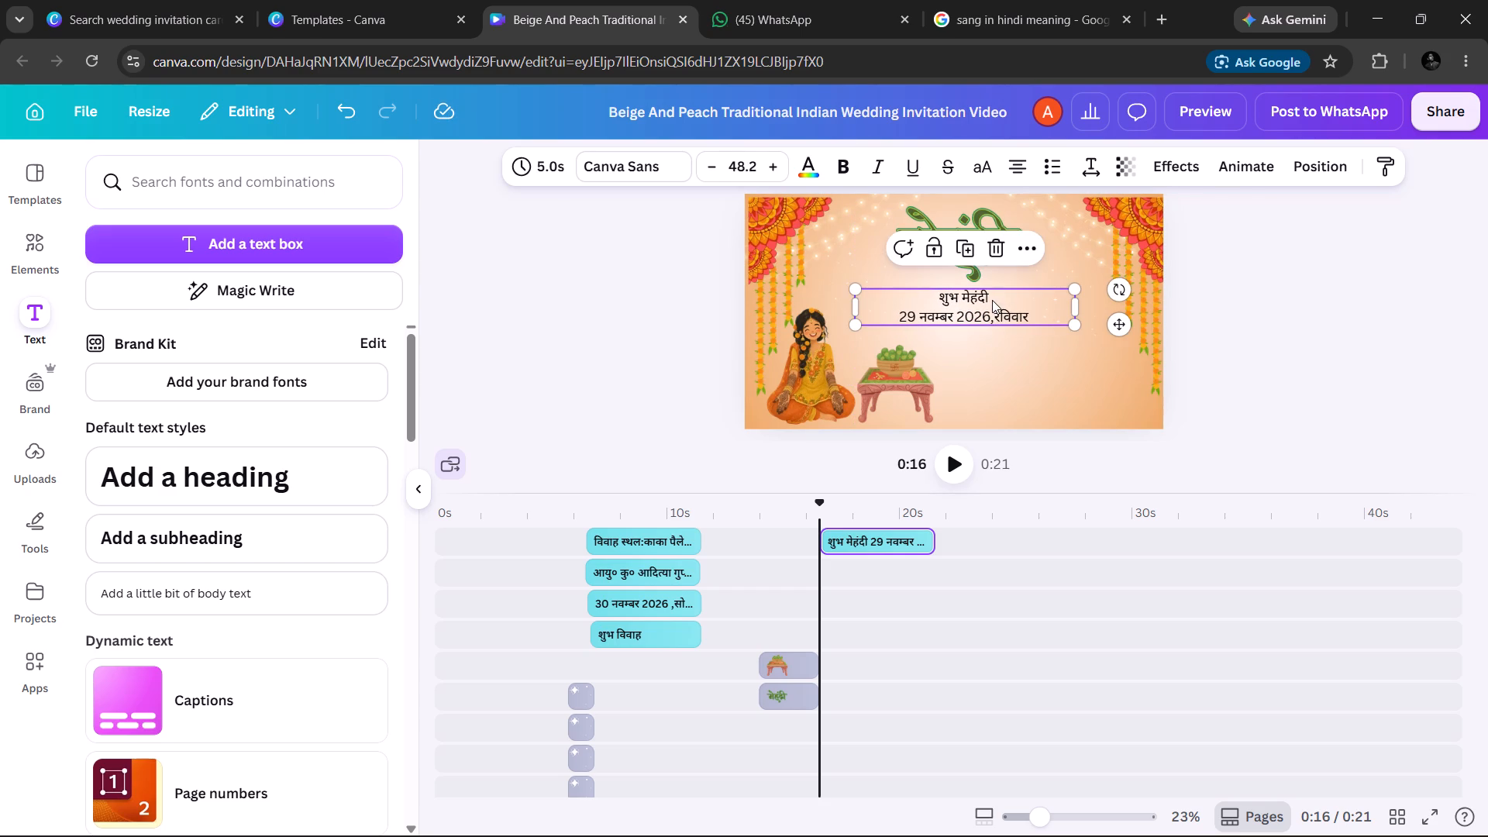
drag(992, 296, 970, 296)
click(970, 296)
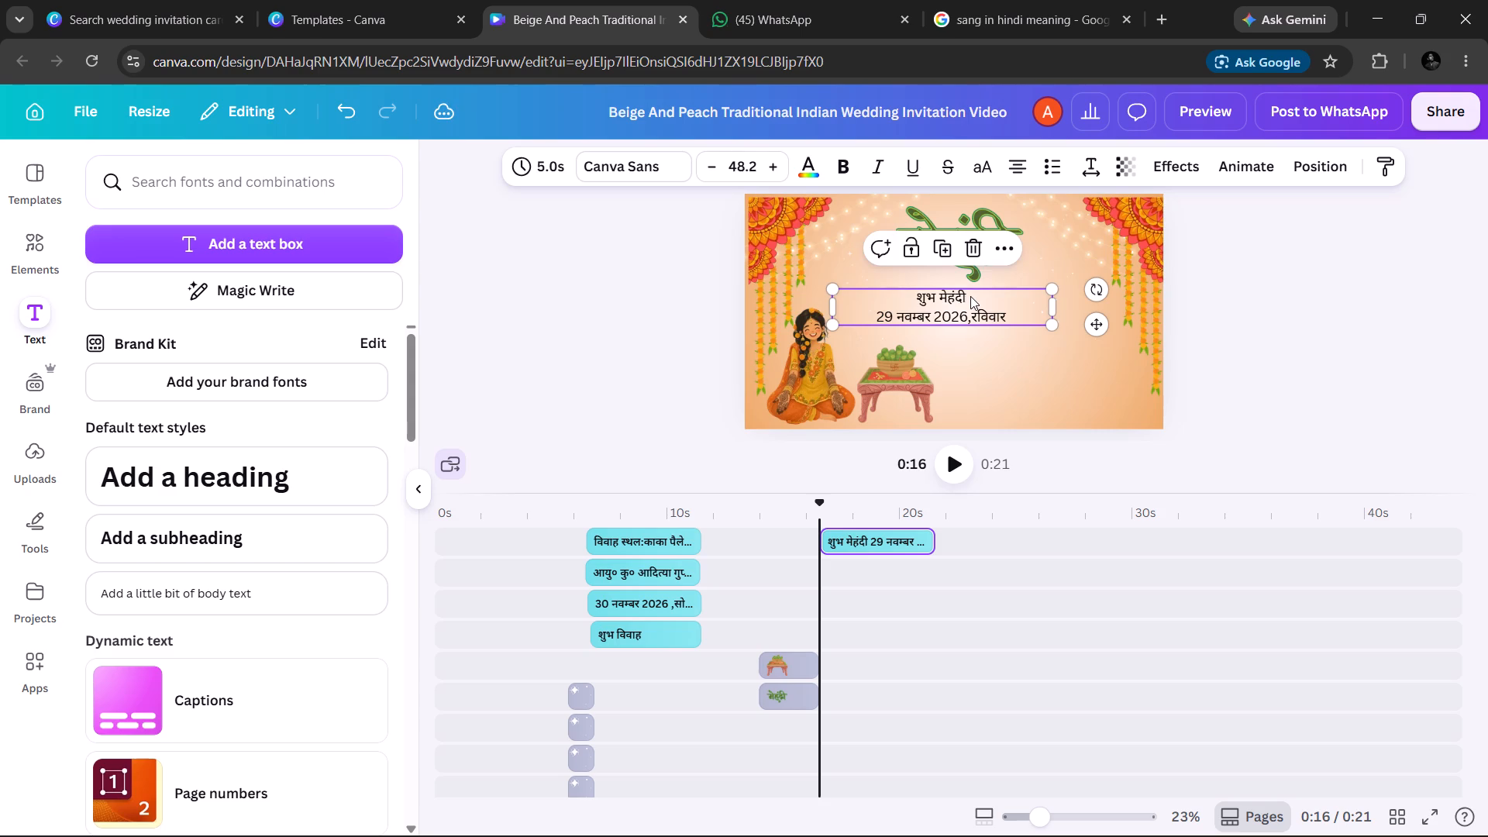
Make the first line "शुभ मेहंदी" bold and colour it dark brown #583604.
click(970, 296)
drag(970, 296, 921, 300)
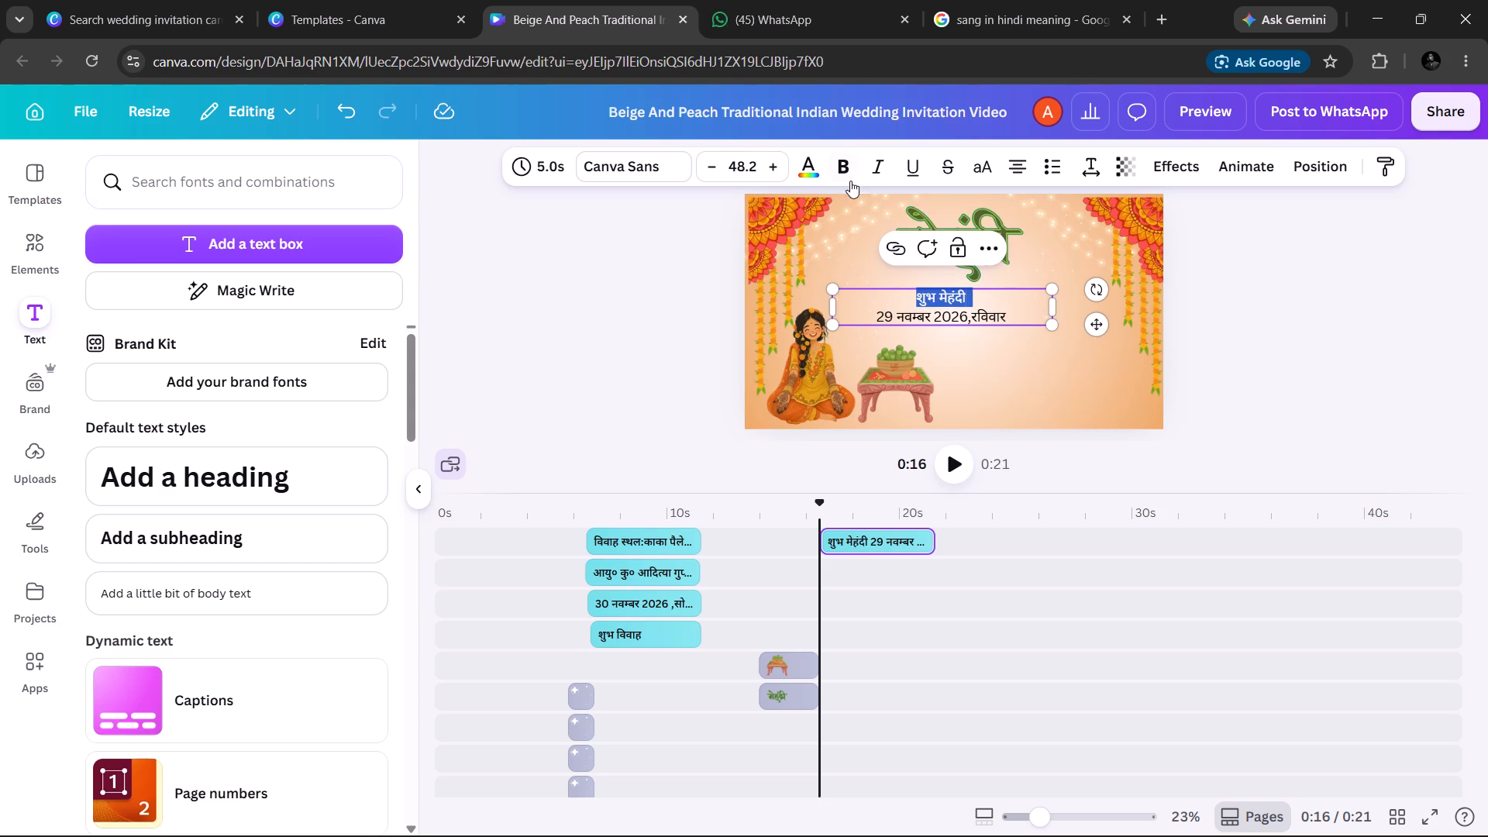
click(847, 164)
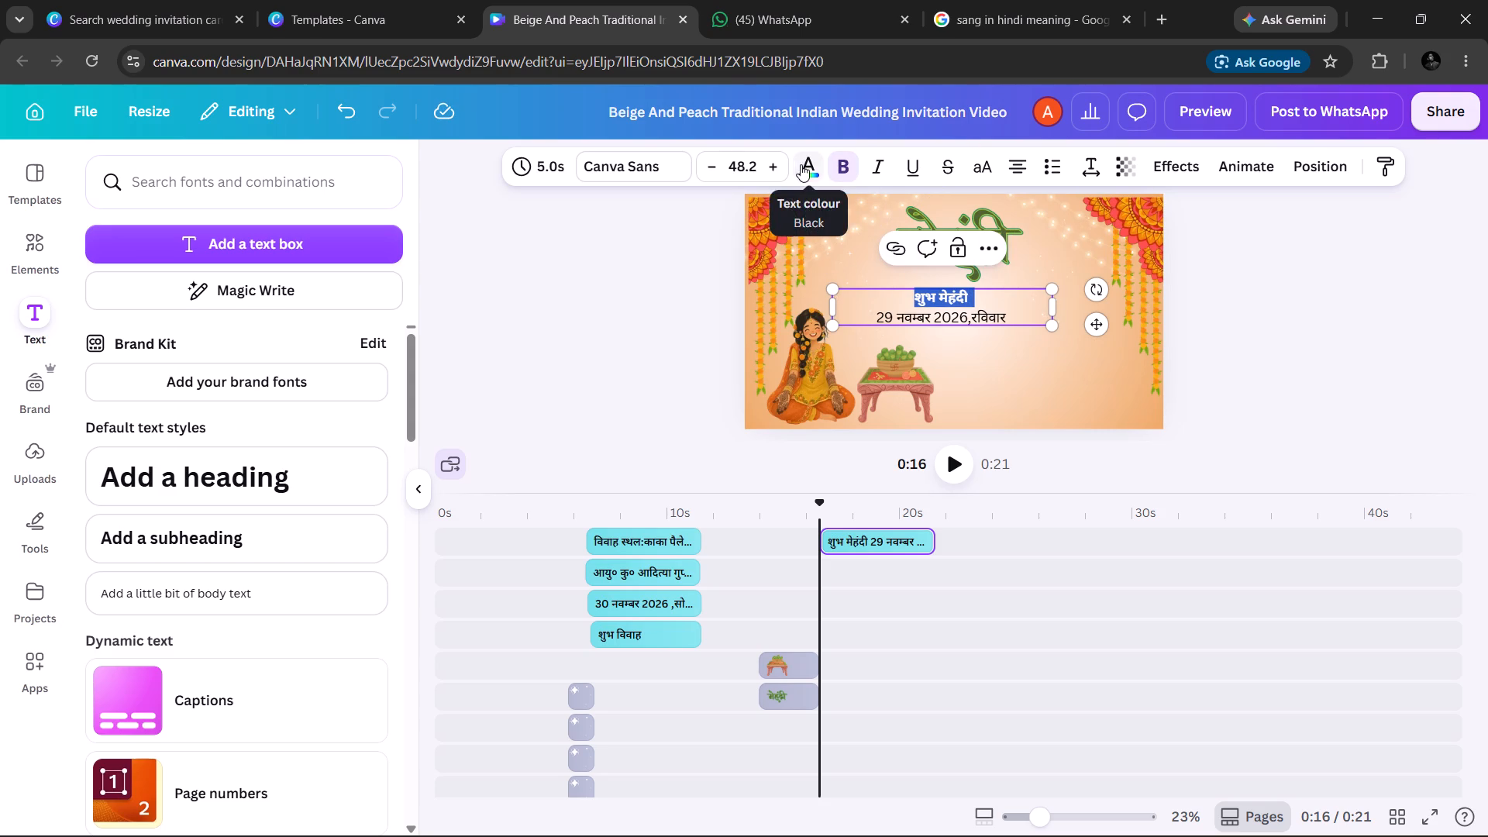
click(808, 164)
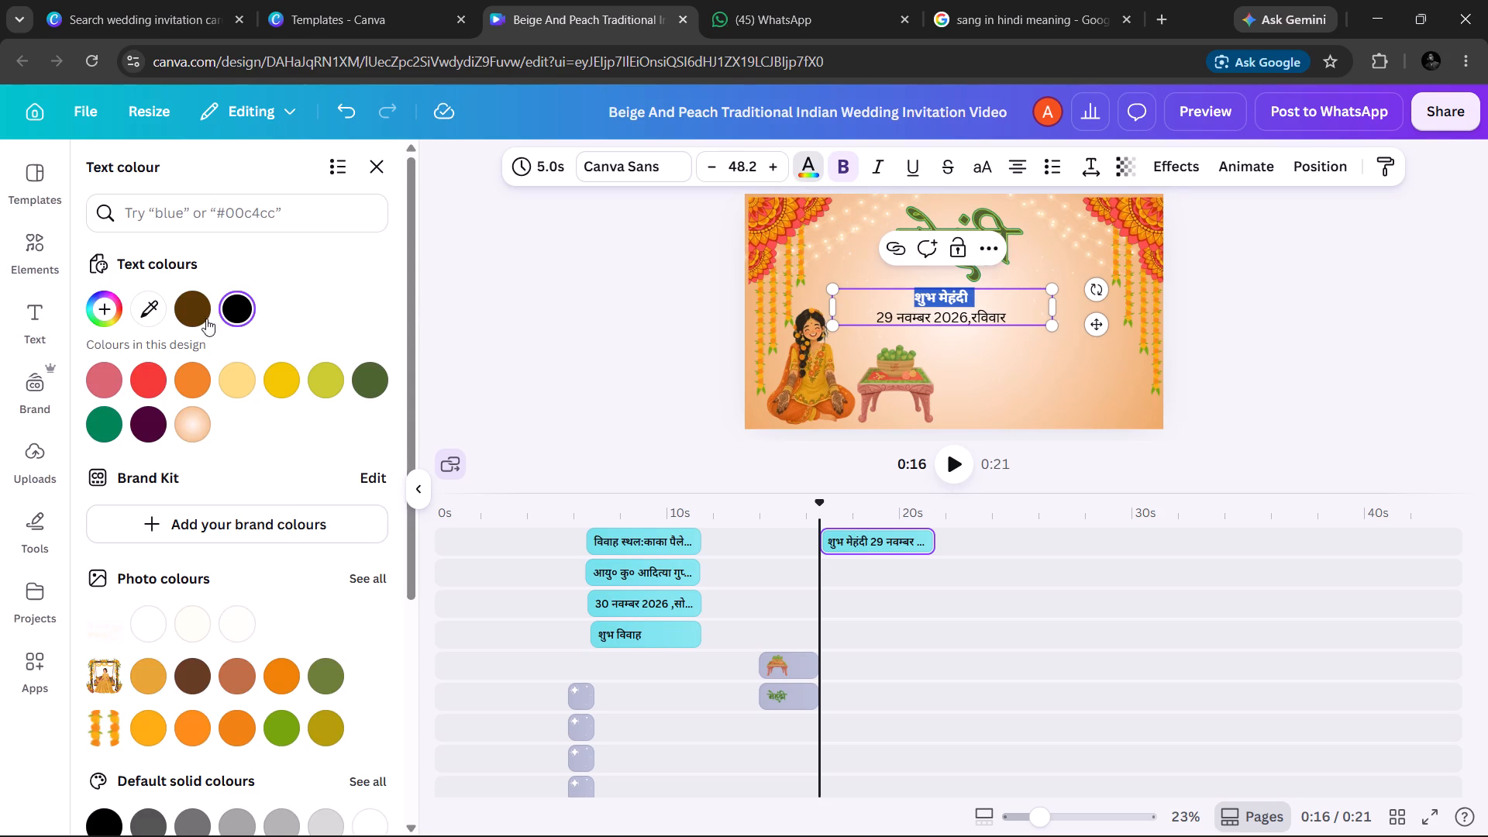
click(195, 314)
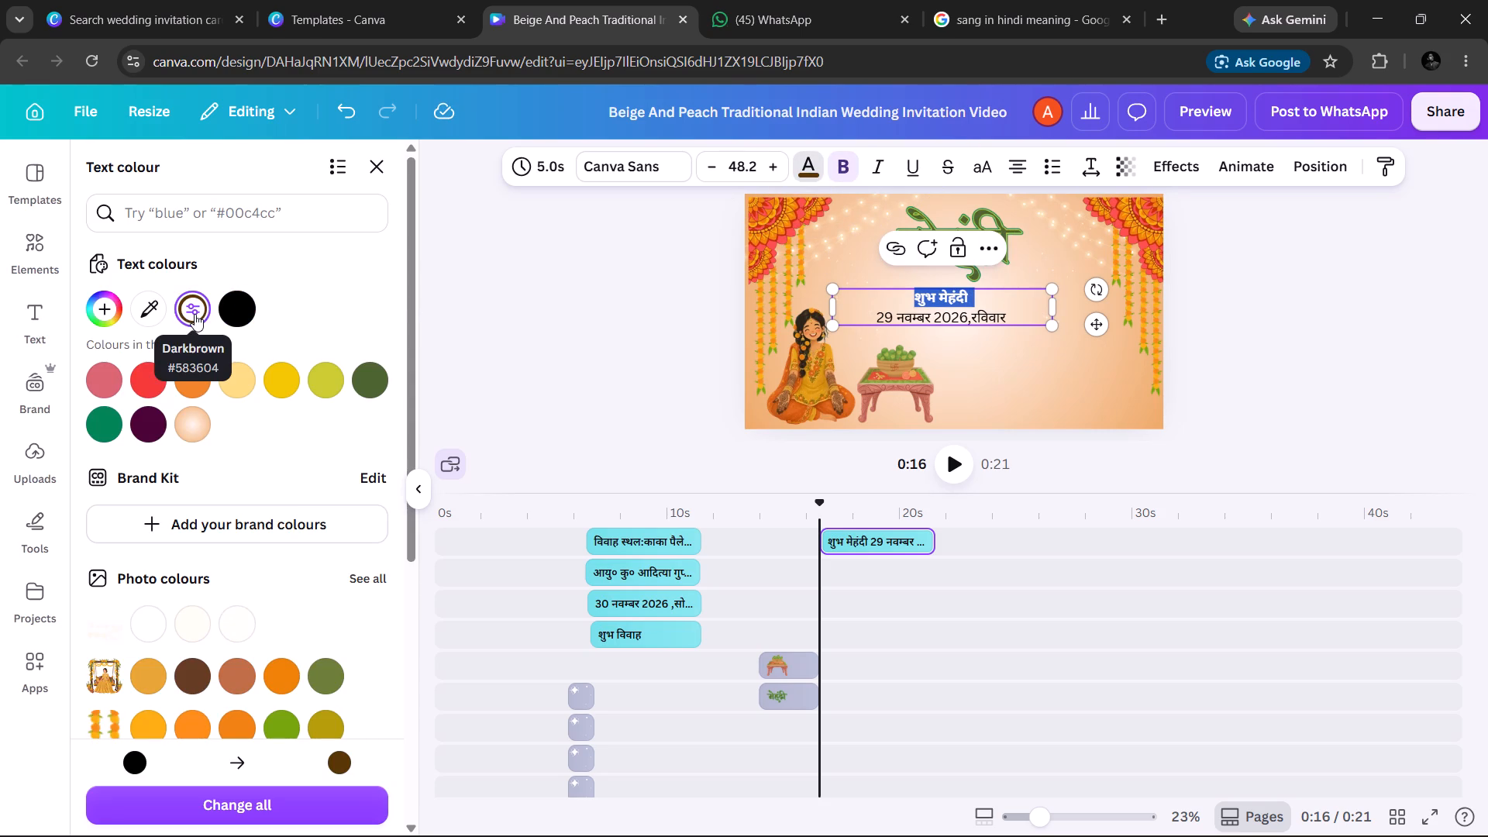
Move the two-line mehndi text into the open area below the heading, above and to the right of the table illustration.
drag(945, 295, 995, 301)
drag(995, 301, 1020, 304)
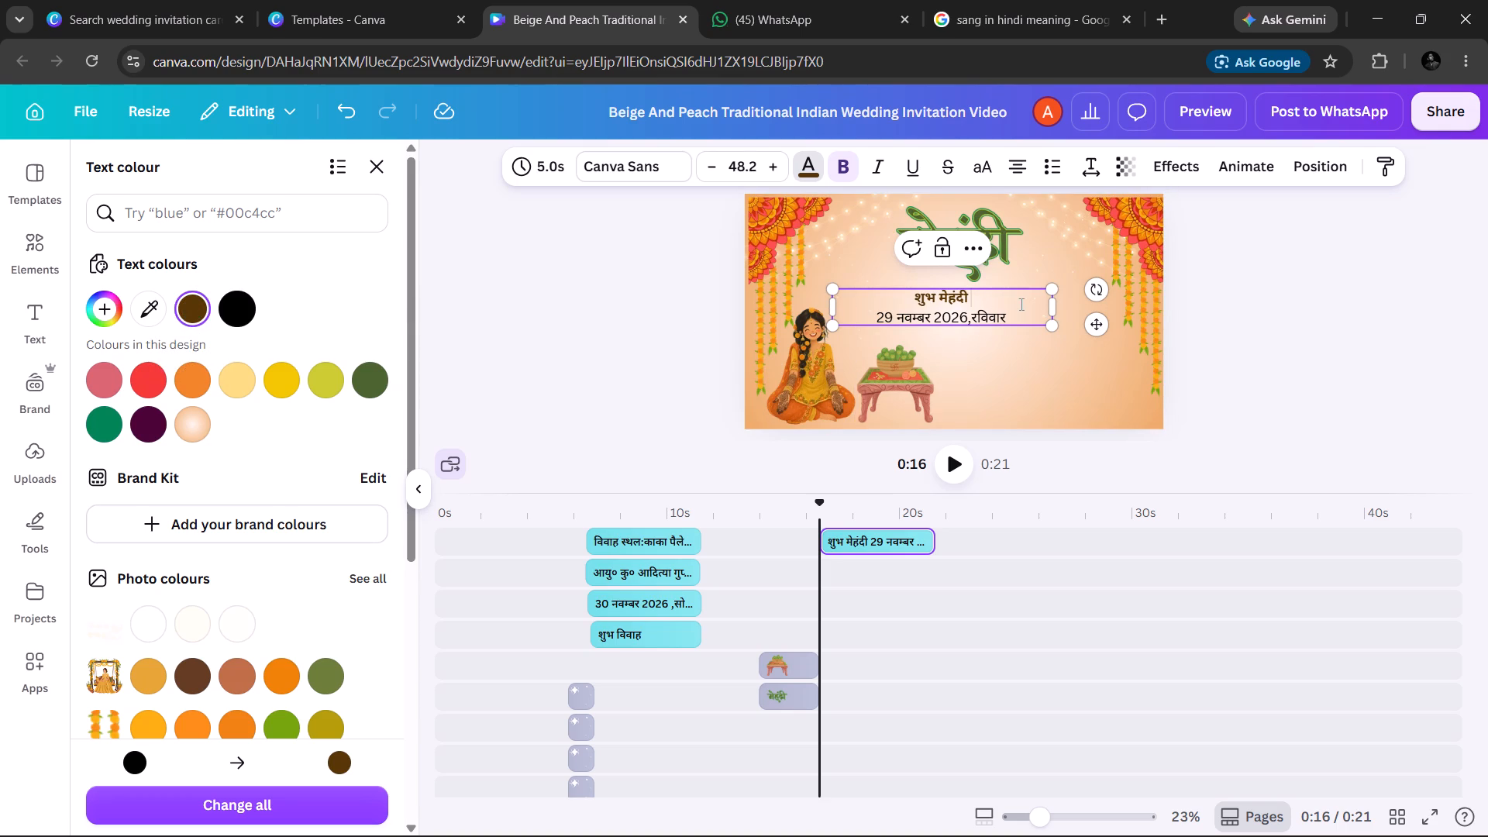
drag(1020, 304, 1006, 298)
drag(1006, 298, 1037, 306)
click(1037, 306)
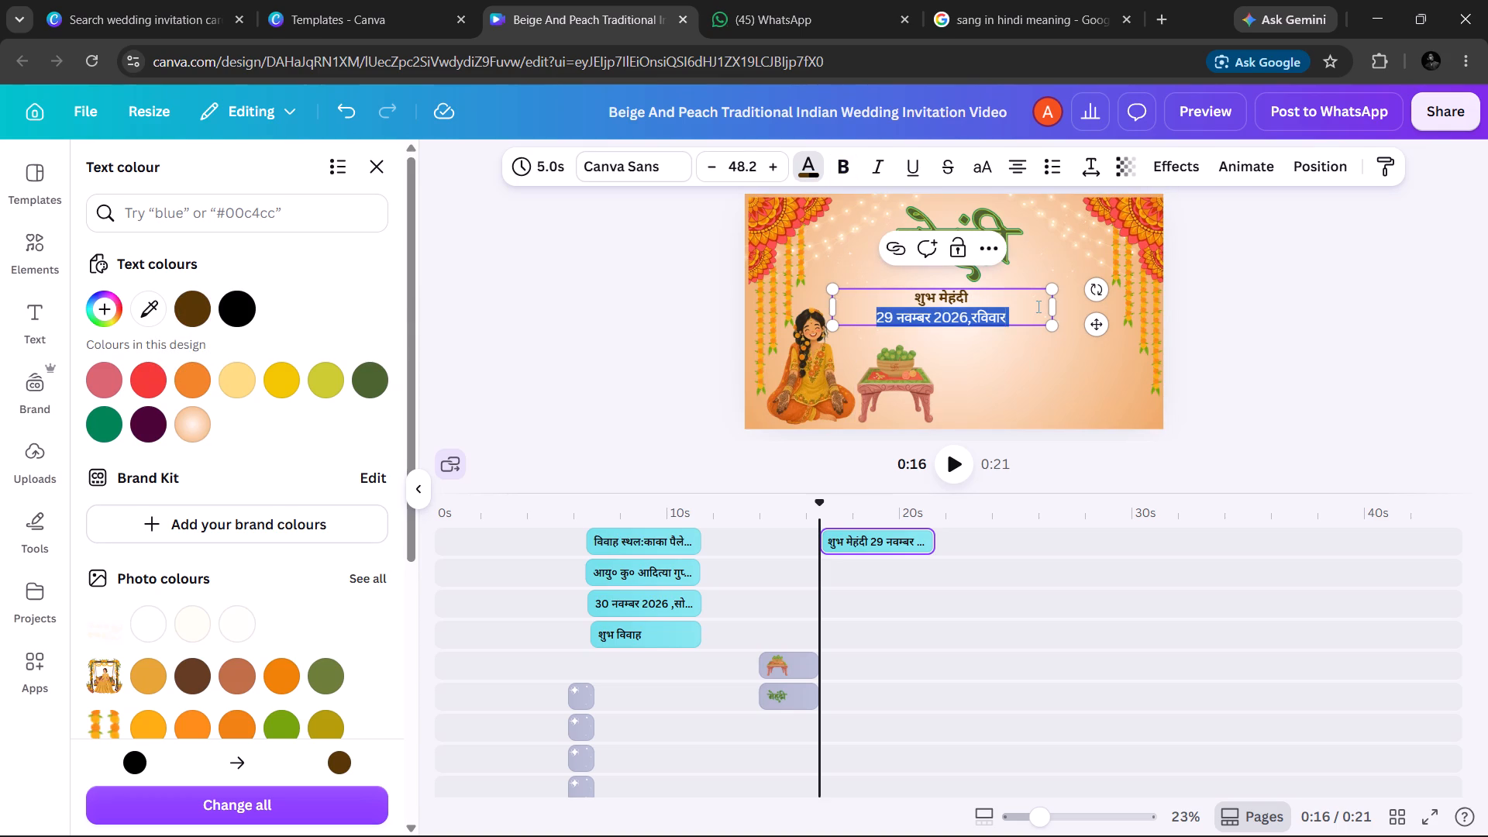
drag(989, 289, 974, 286)
drag(974, 286, 1006, 288)
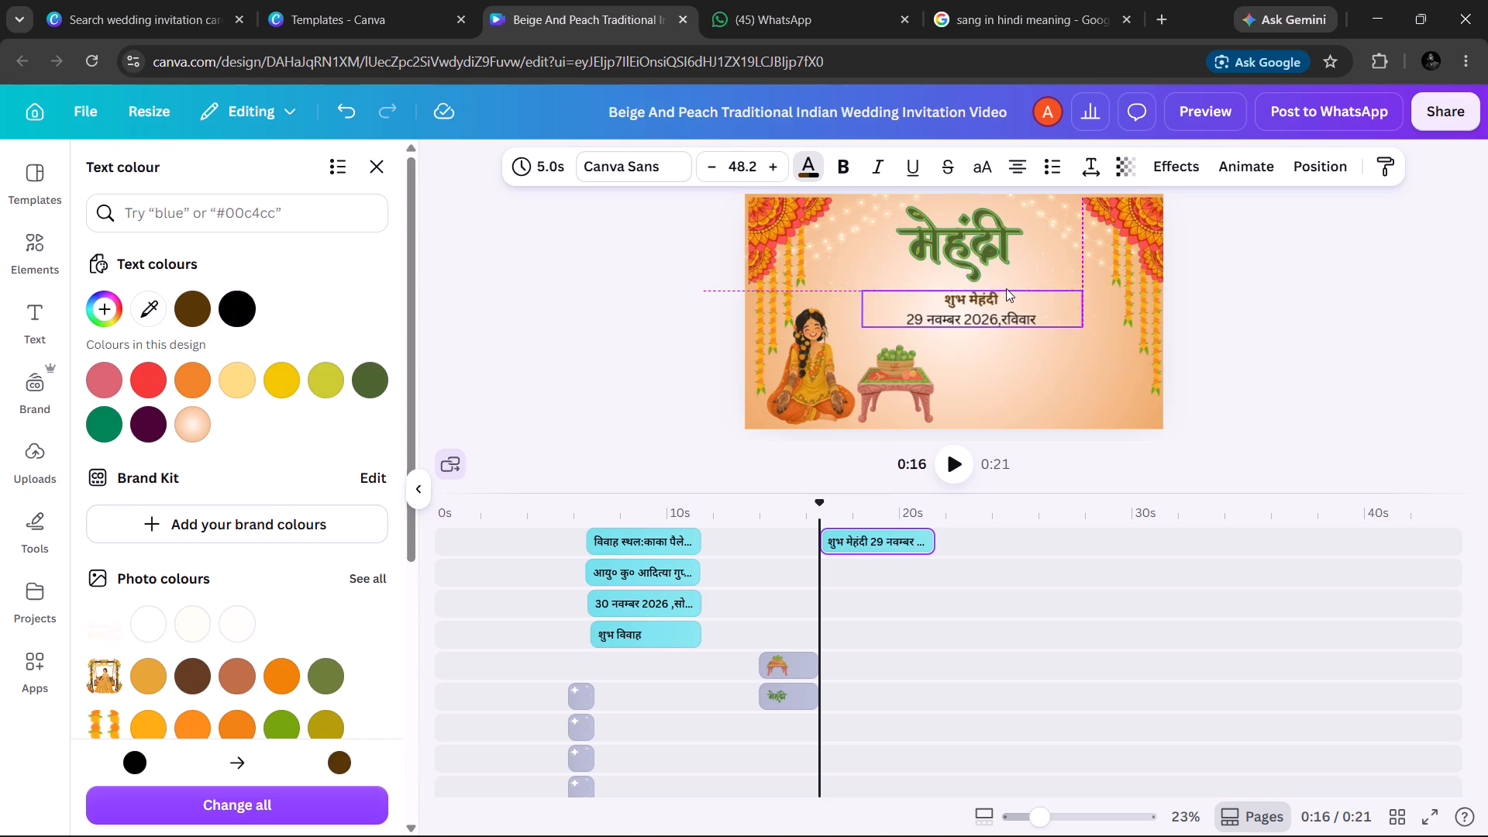
drag(1006, 288, 1034, 301)
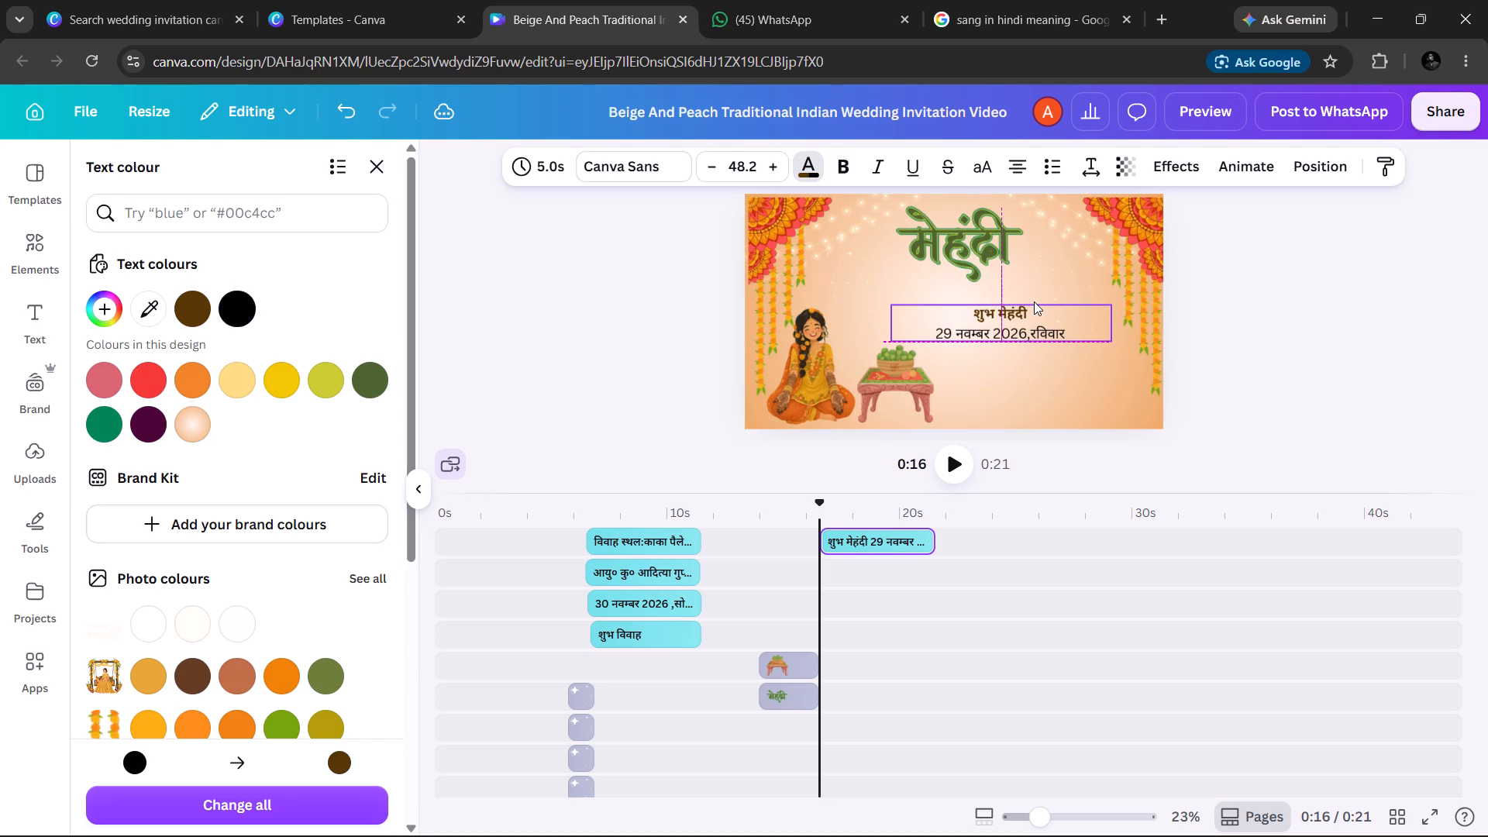
drag(1034, 301, 1036, 295)
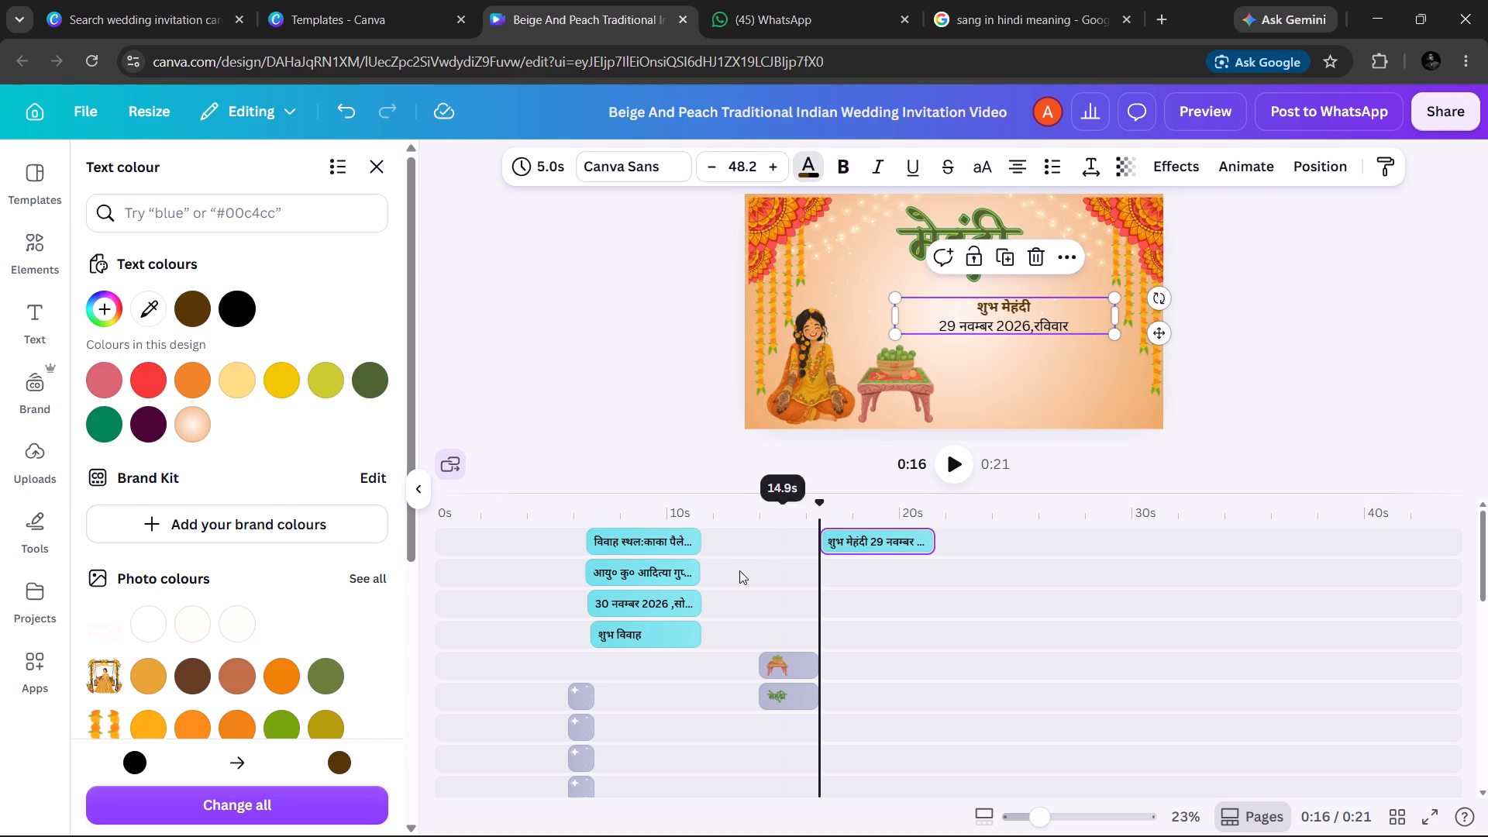
Extend the start of the mehndi text's timeline clip earlier, to just after the third scene begins, for a 9.4 s duration.
drag(824, 539, 752, 556)
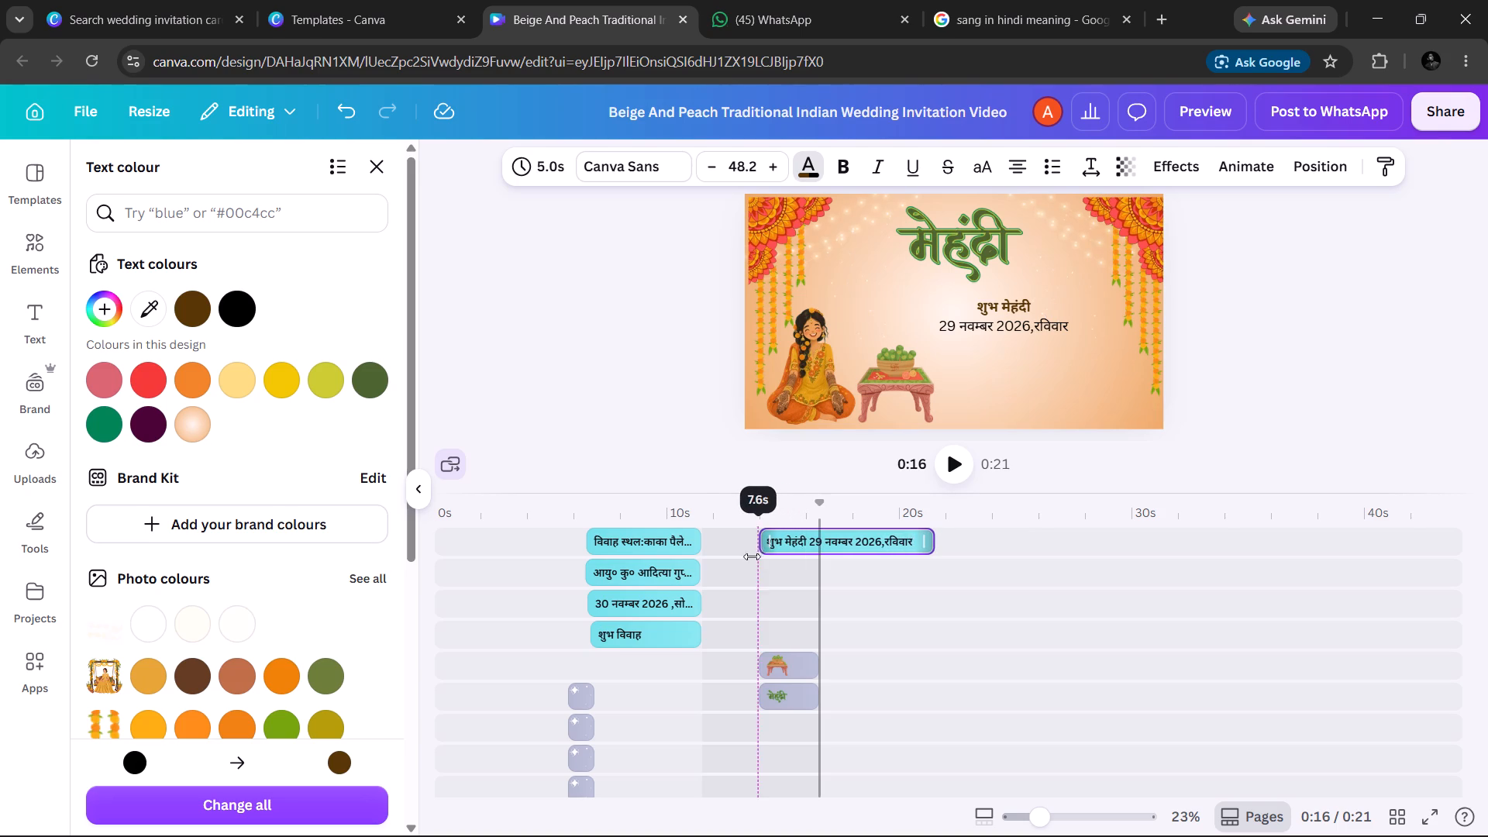
drag(752, 556, 711, 563)
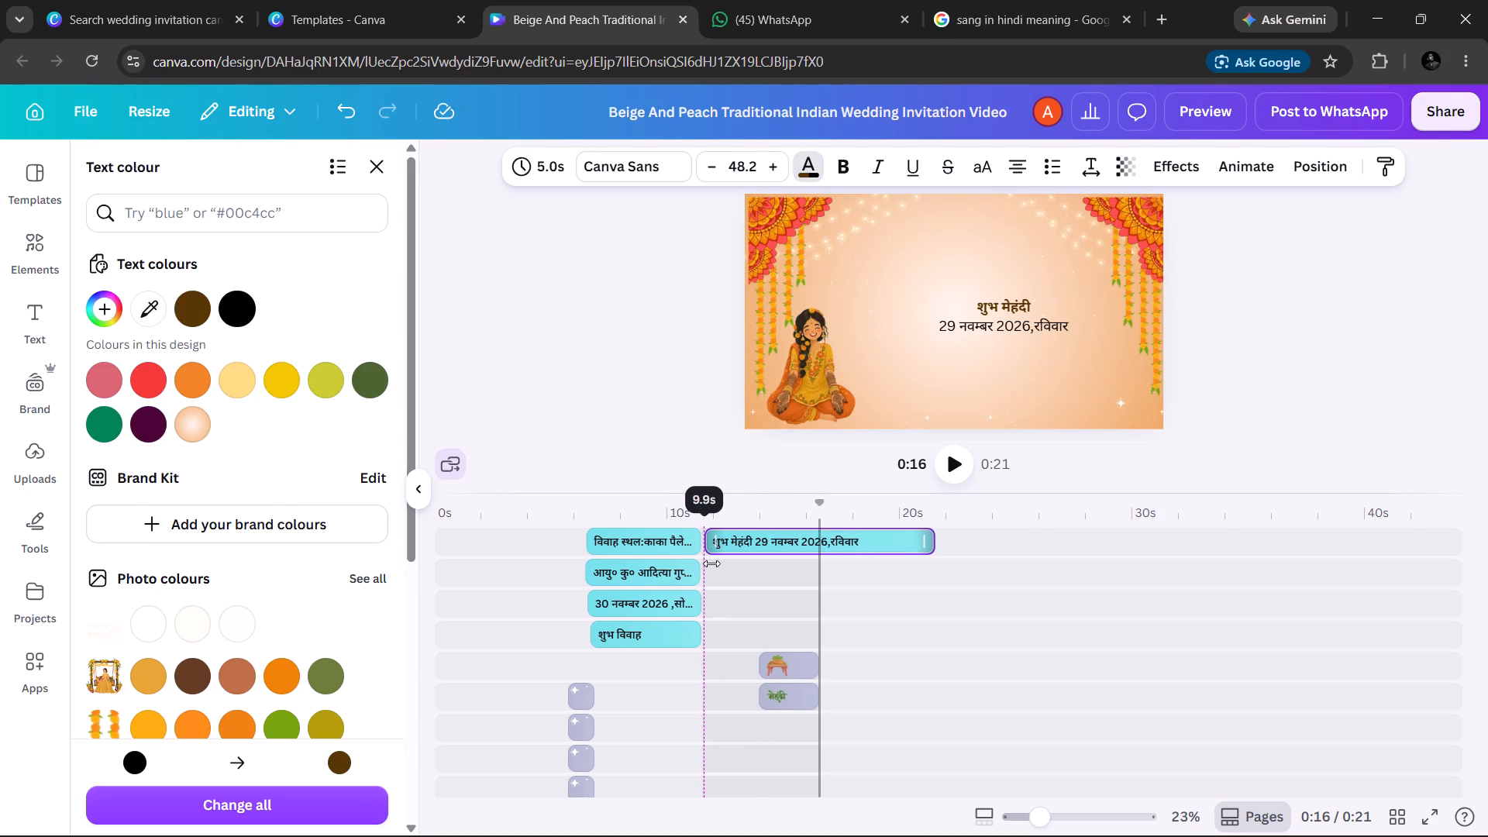
drag(711, 563, 722, 563)
Extend the end of the table illustration's timeline clip to give it a 6.4 s duration.
click(770, 656)
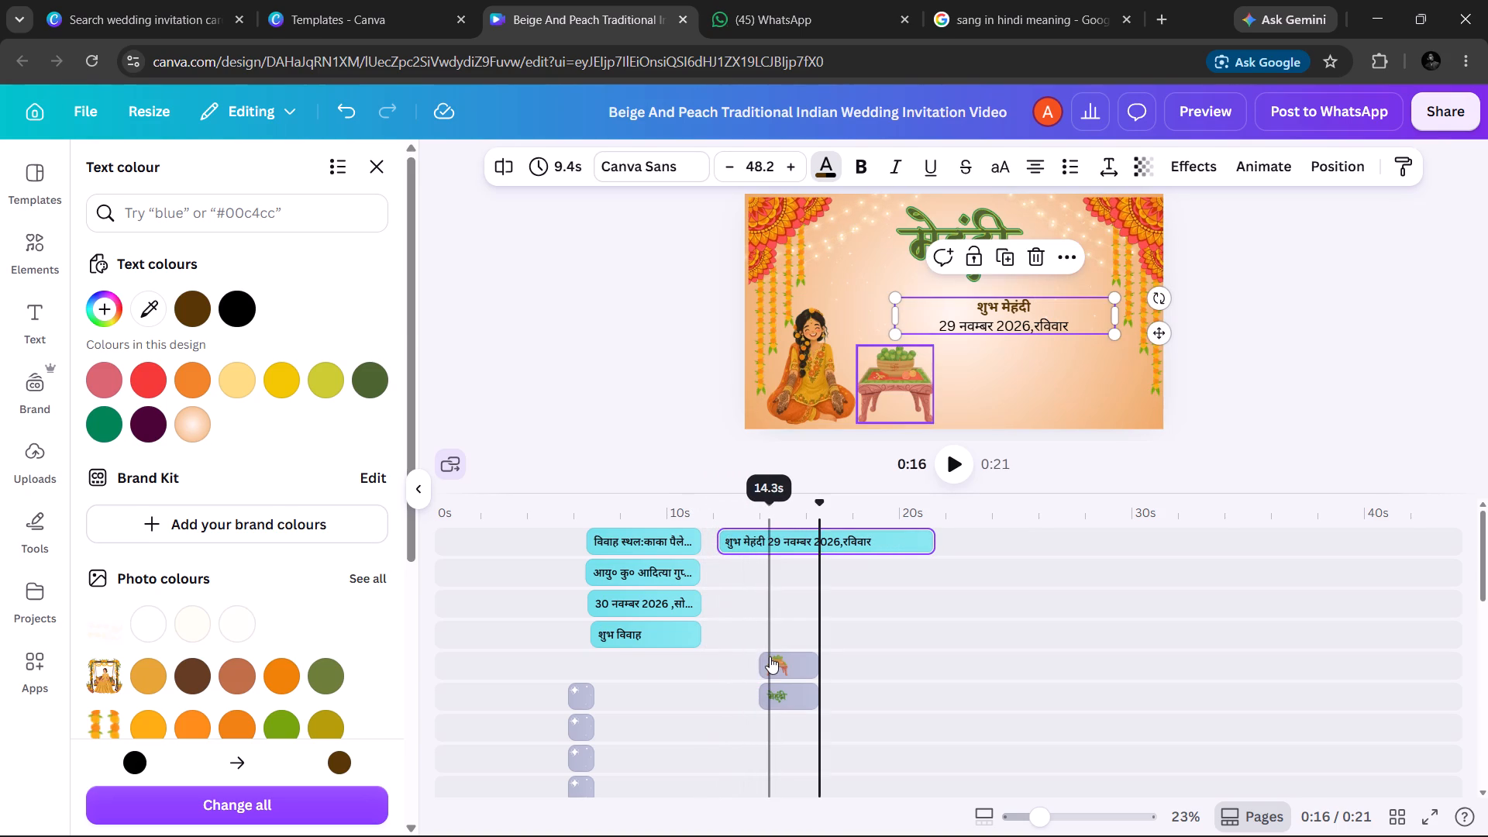
drag(811, 666, 840, 665)
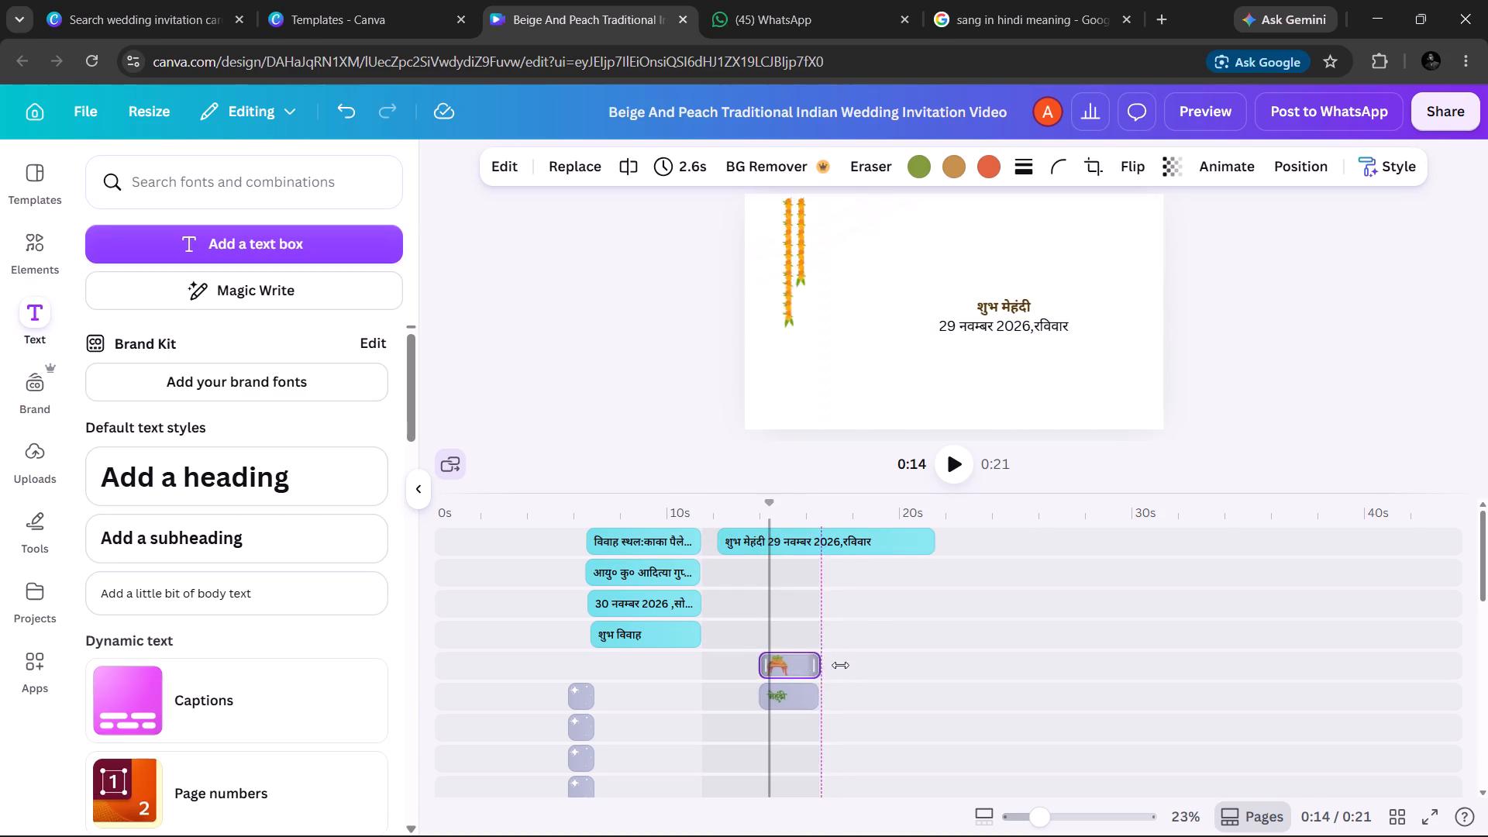
drag(840, 665, 898, 666)
Check the lower timeline tracks and preview the frames up to the end of the third scene at 0:16.
drag(1483, 582, 1415, 797)
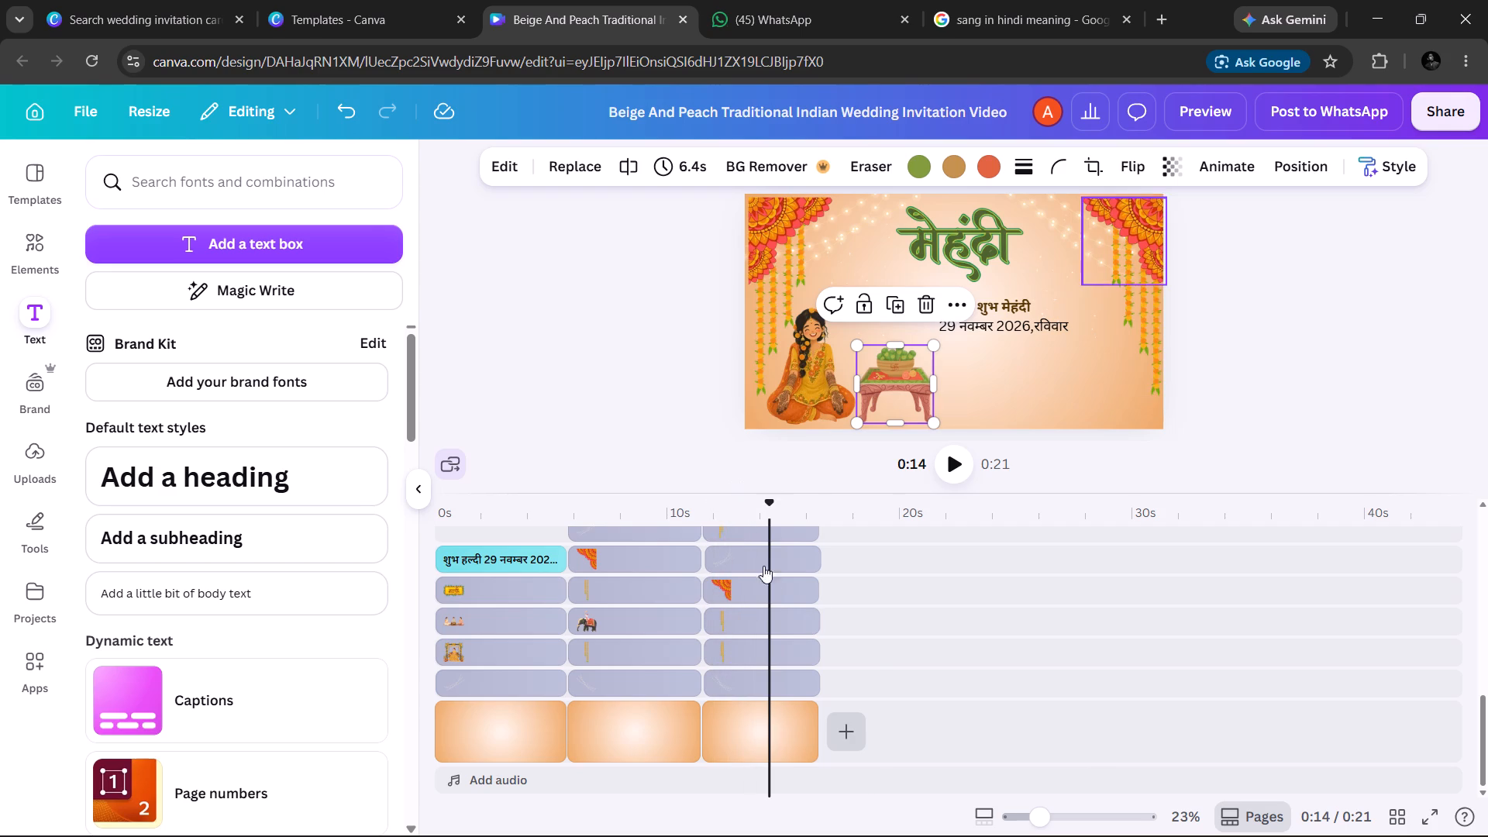
drag(770, 505, 803, 512)
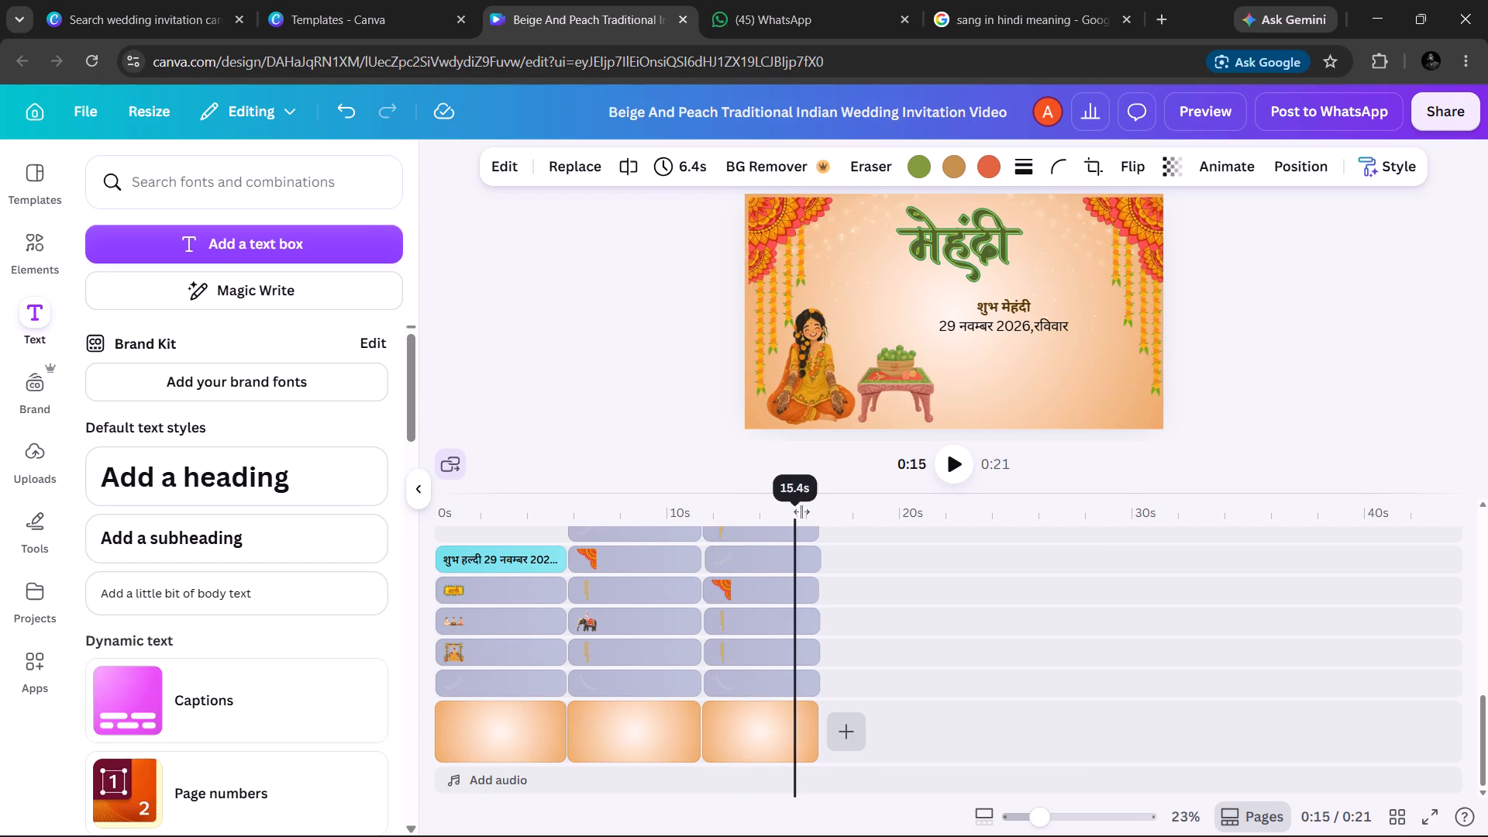
drag(803, 512, 819, 514)
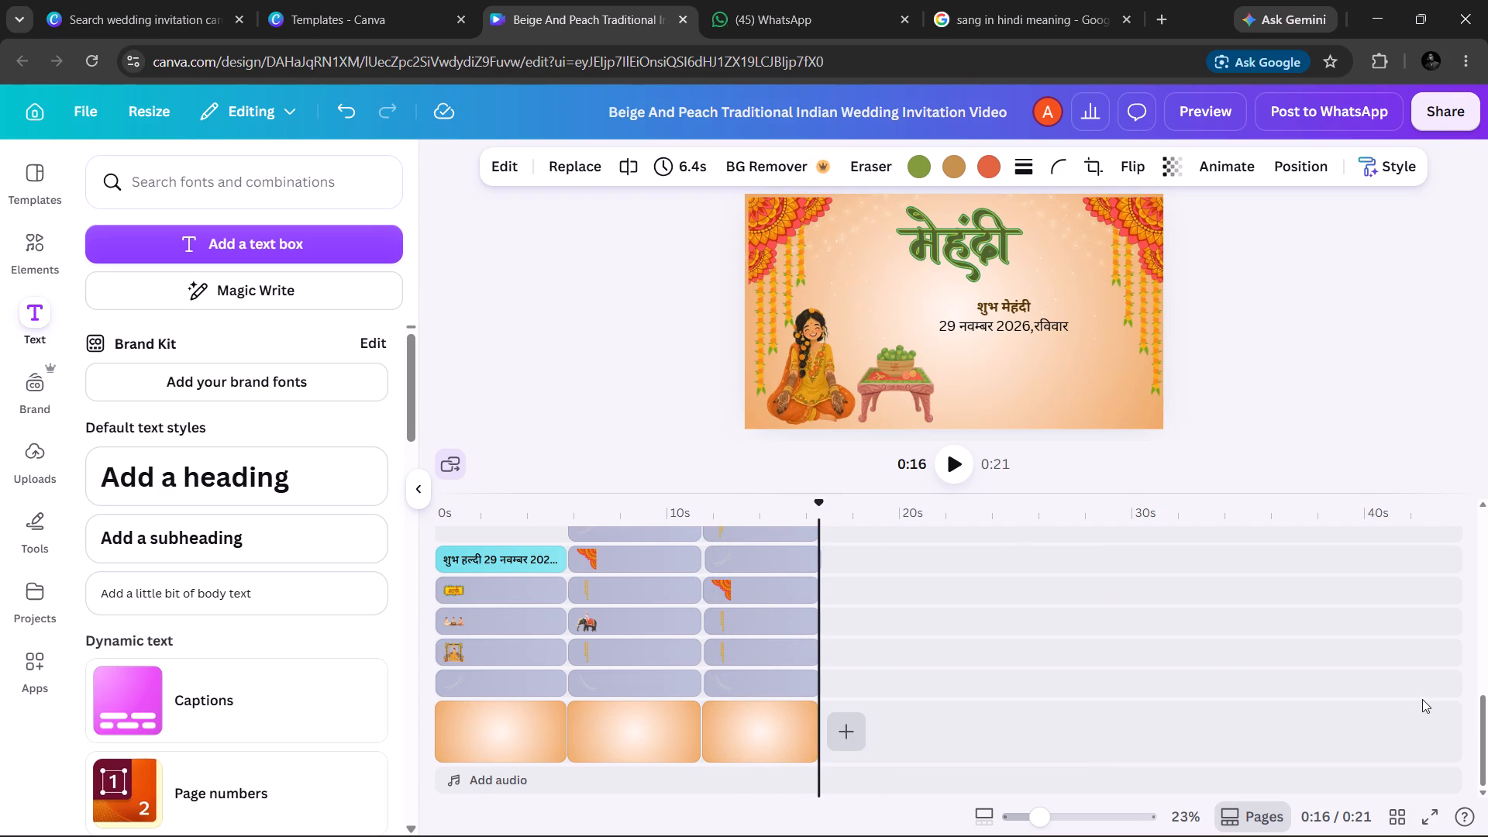
drag(1484, 720, 1484, 507)
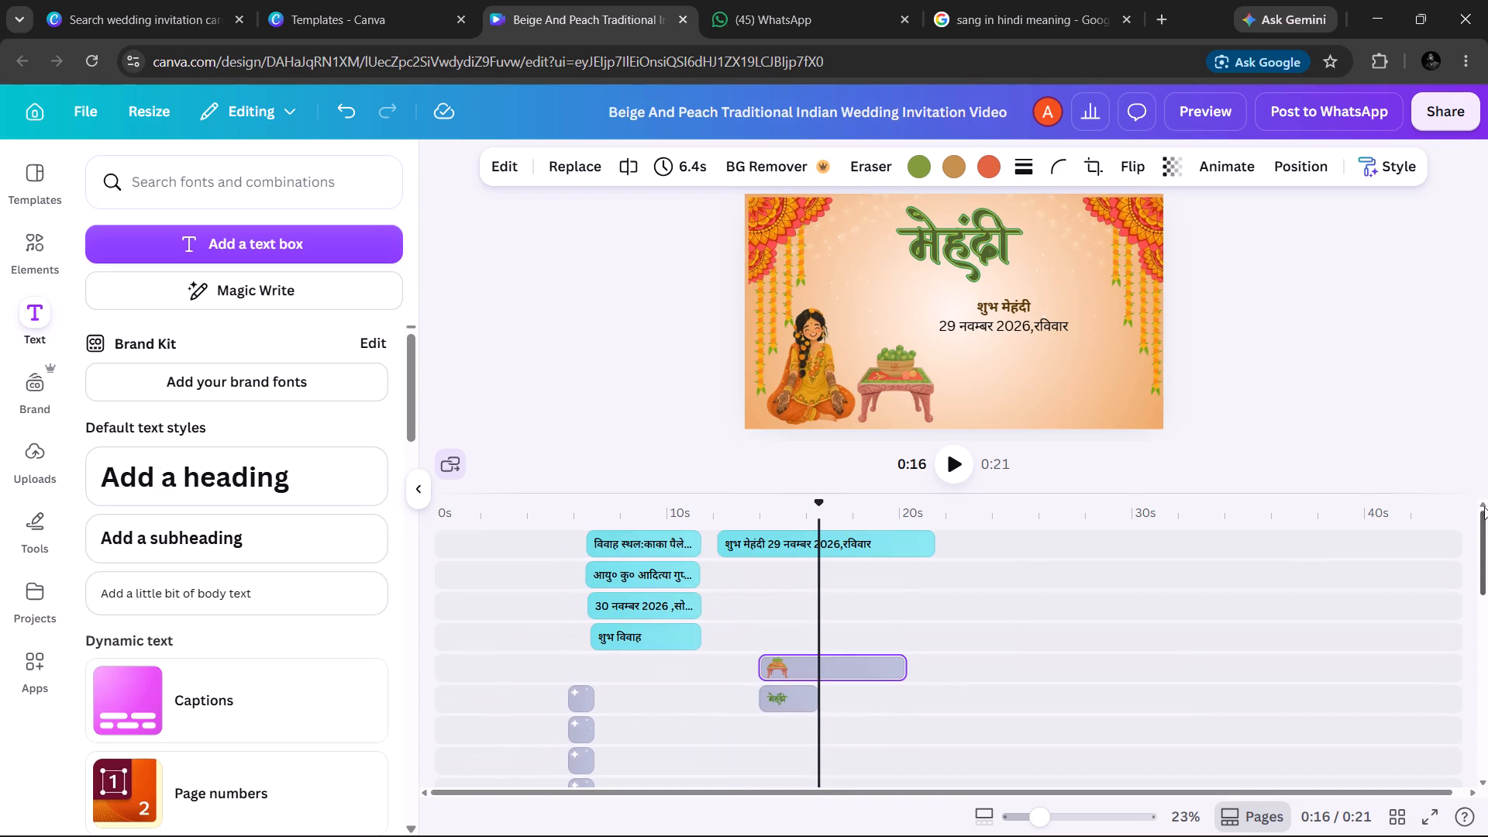
drag(1484, 507, 1483, 460)
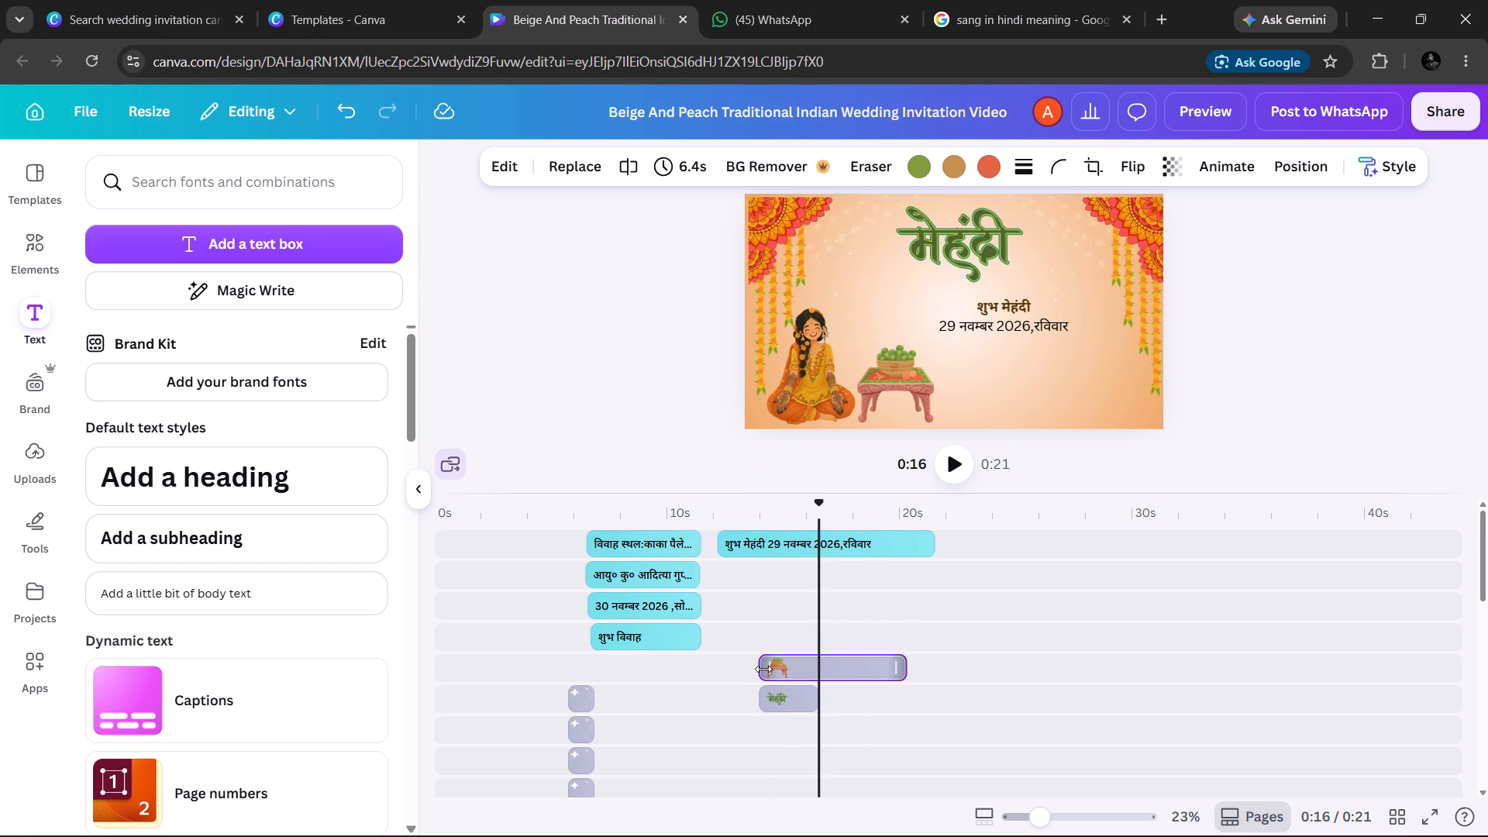
Extend the start of the table illustration's timeline clip back to the beginning of the third scene, for an 8.7 s duration.
drag(759, 668, 719, 675)
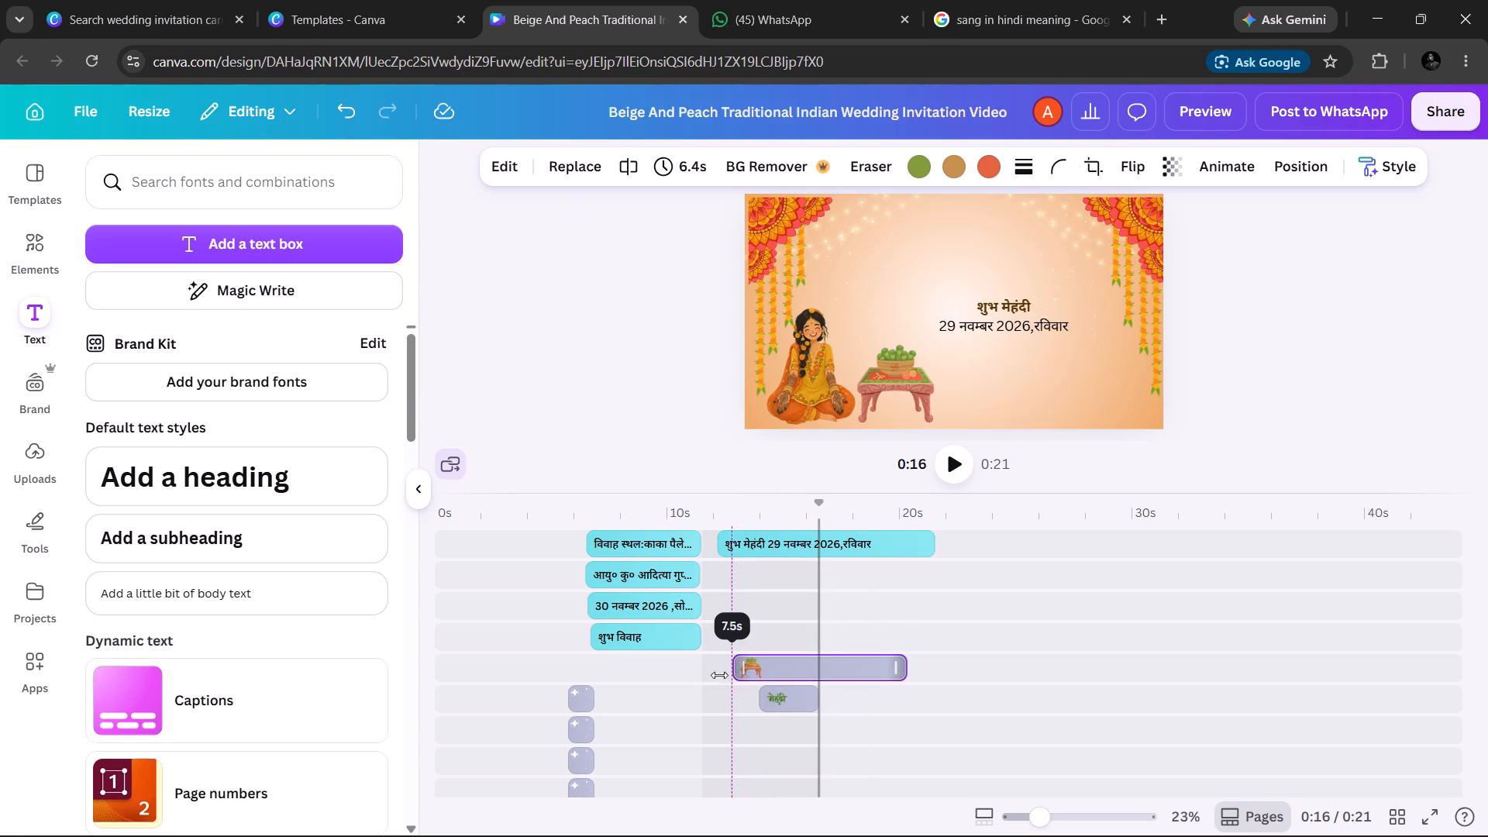
drag(719, 675, 711, 676)
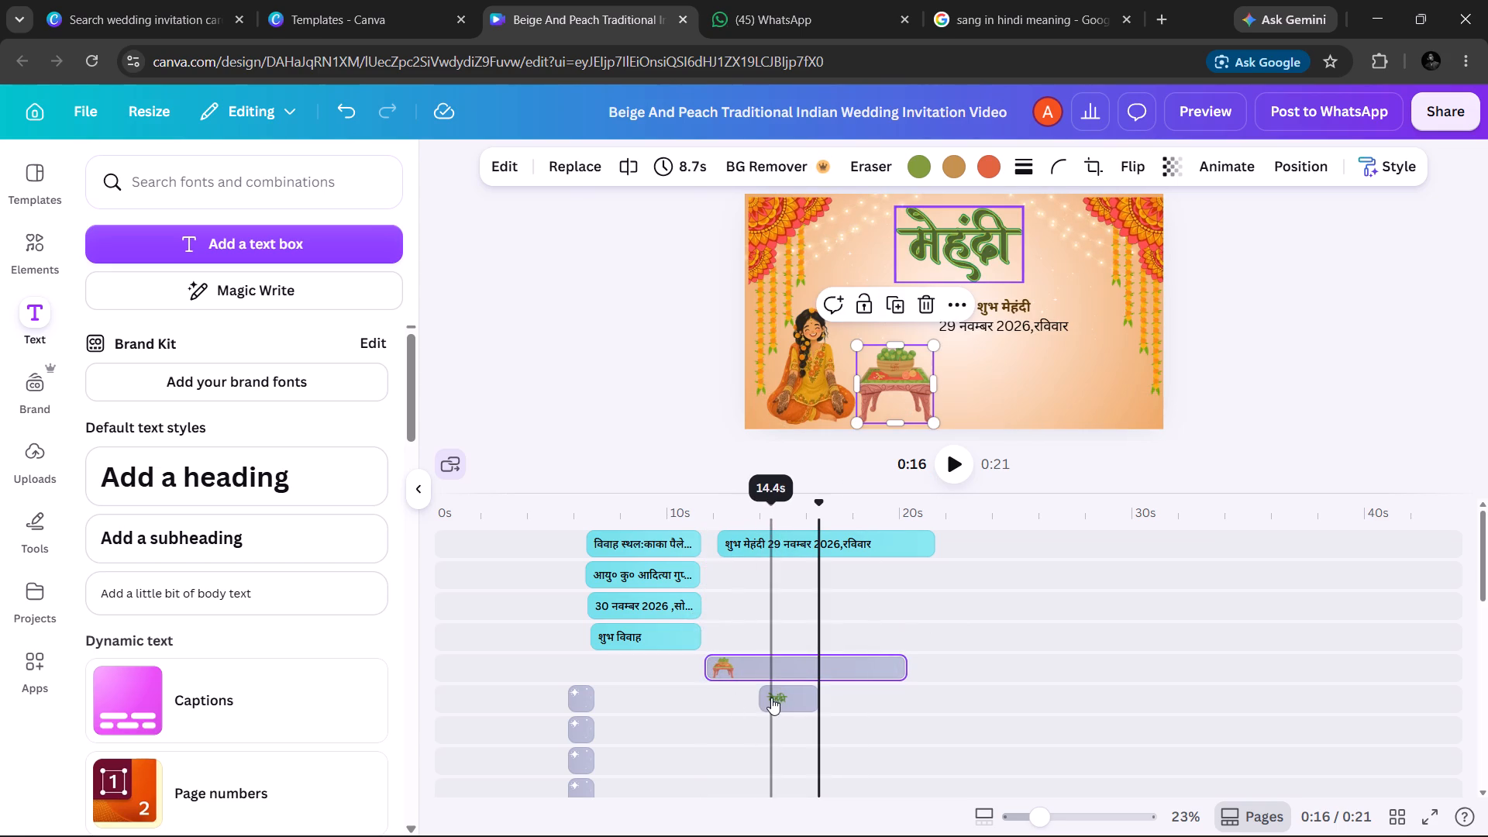
Extend the start of the green मेहंदी heading's timeline clip back to the beginning of the third scene, for a 5.0 s duration.
click(771, 697)
drag(759, 699, 701, 709)
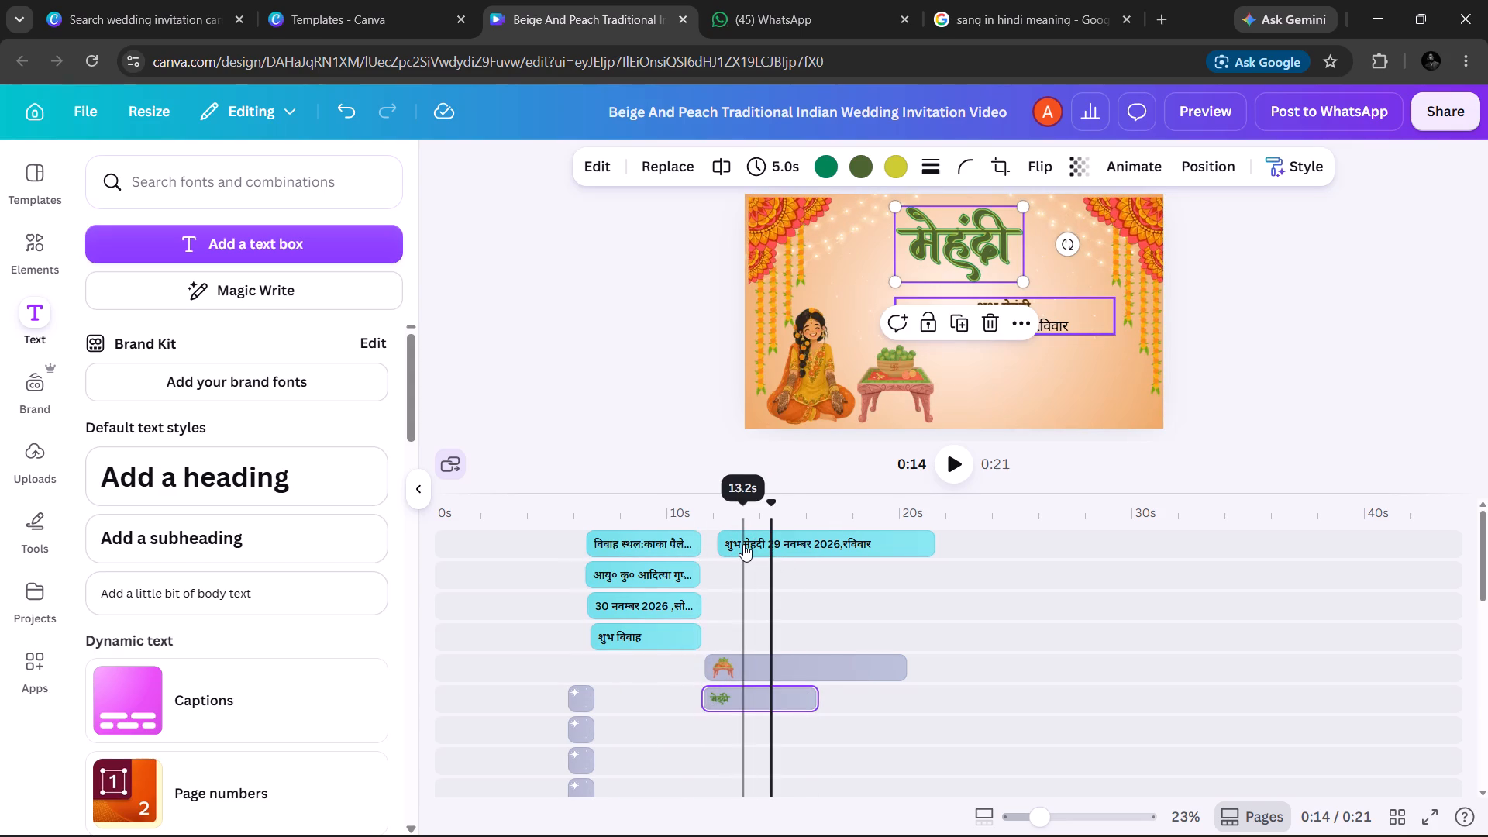
Trim the end of the two-line mehndi text's timeline clip to the third scene's end at 0:16, for a 4.5 s duration.
click(743, 544)
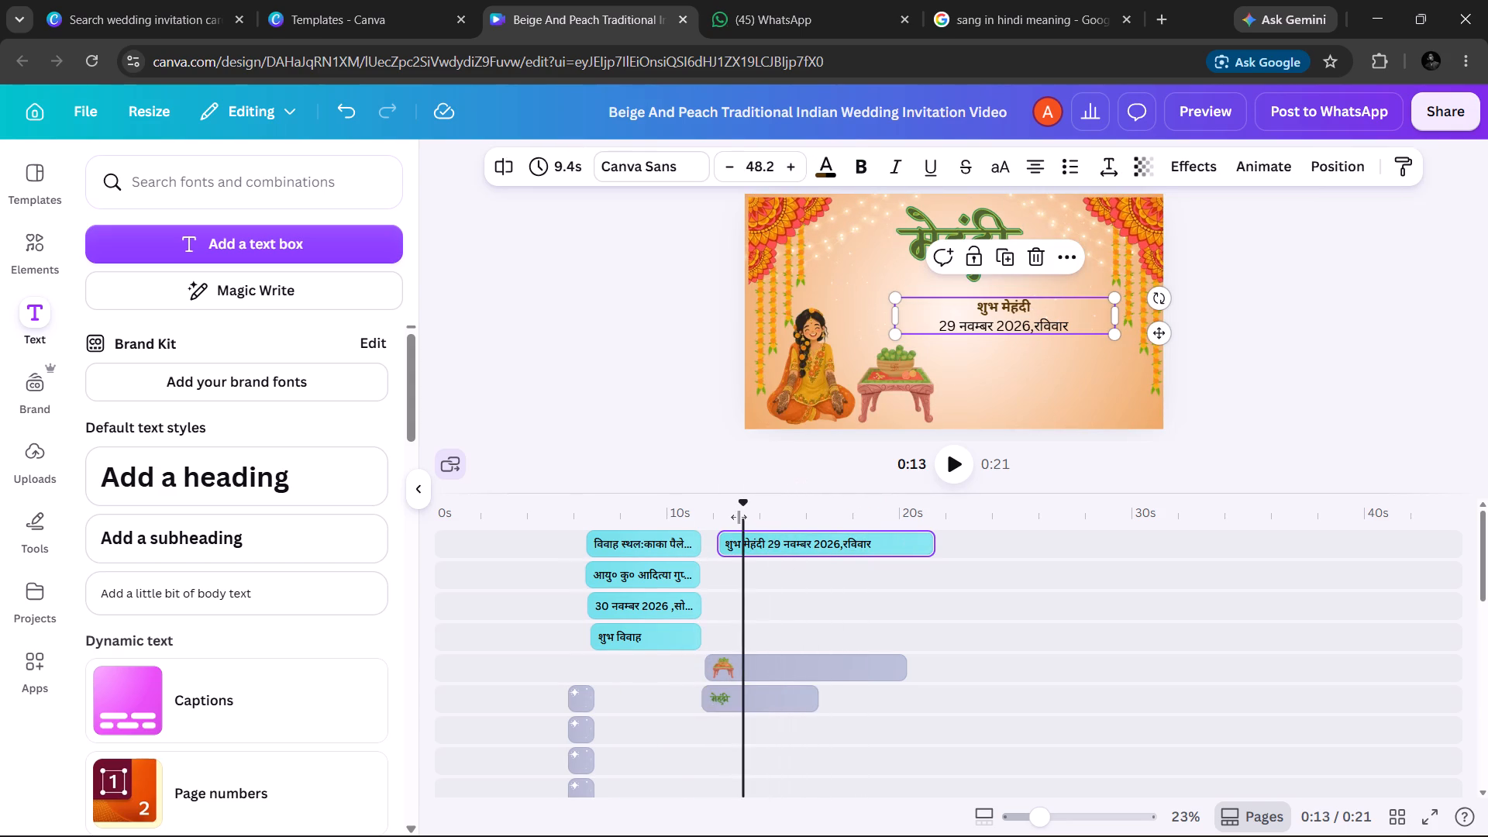
drag(742, 516, 839, 518)
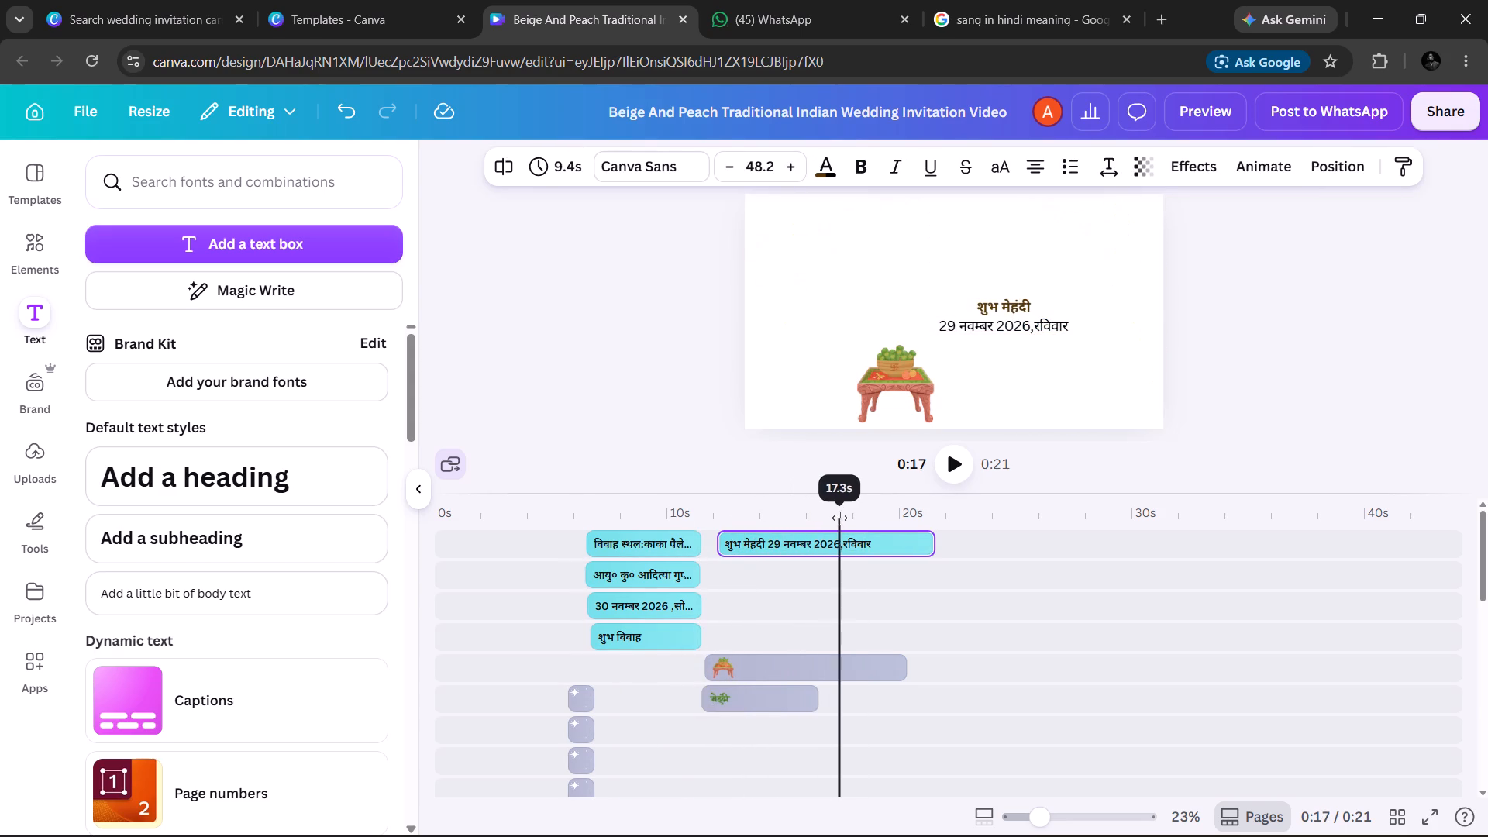
drag(839, 518, 839, 529)
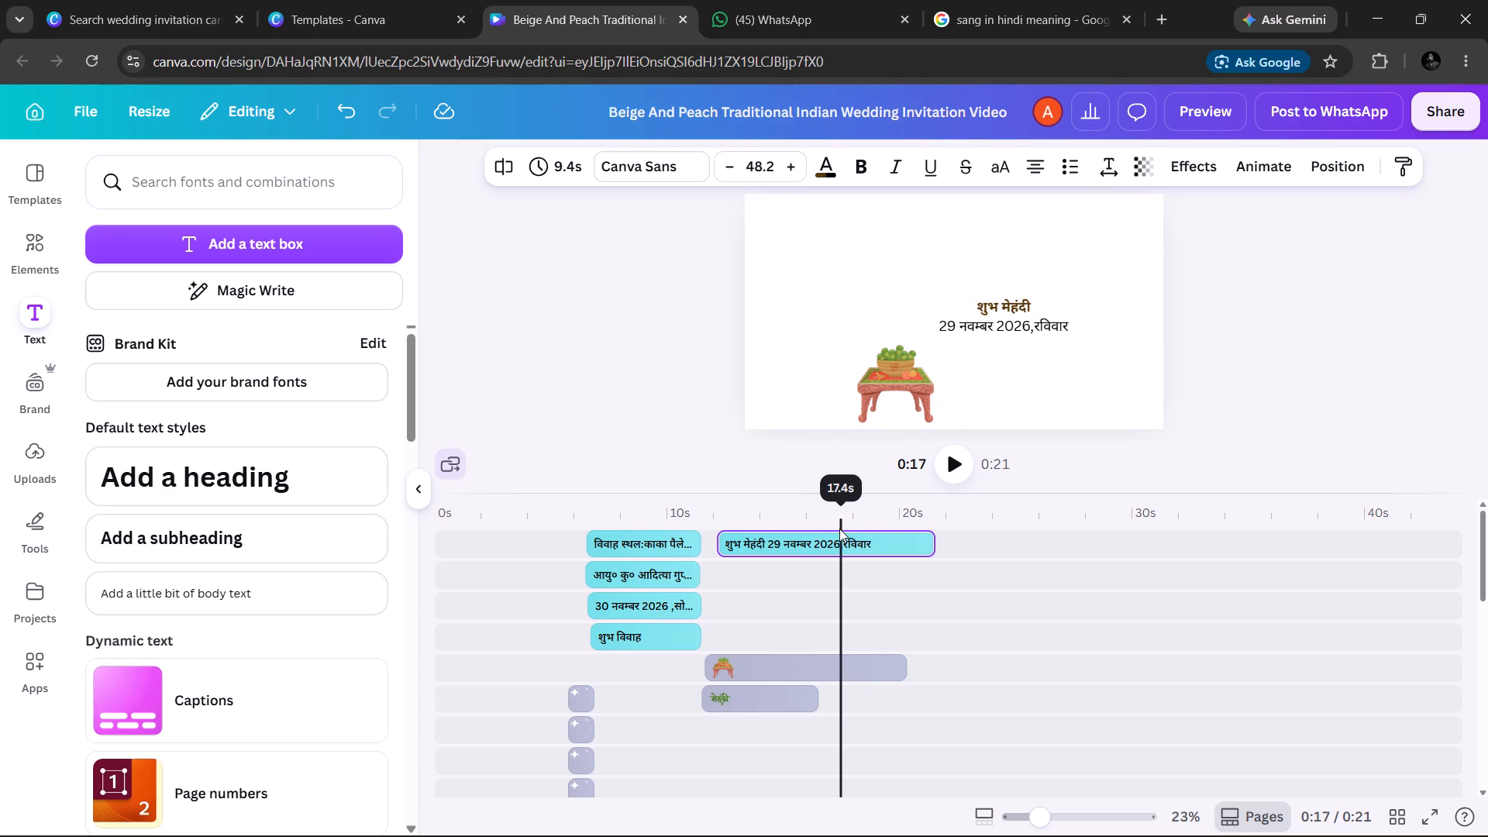
drag(839, 529, 817, 538)
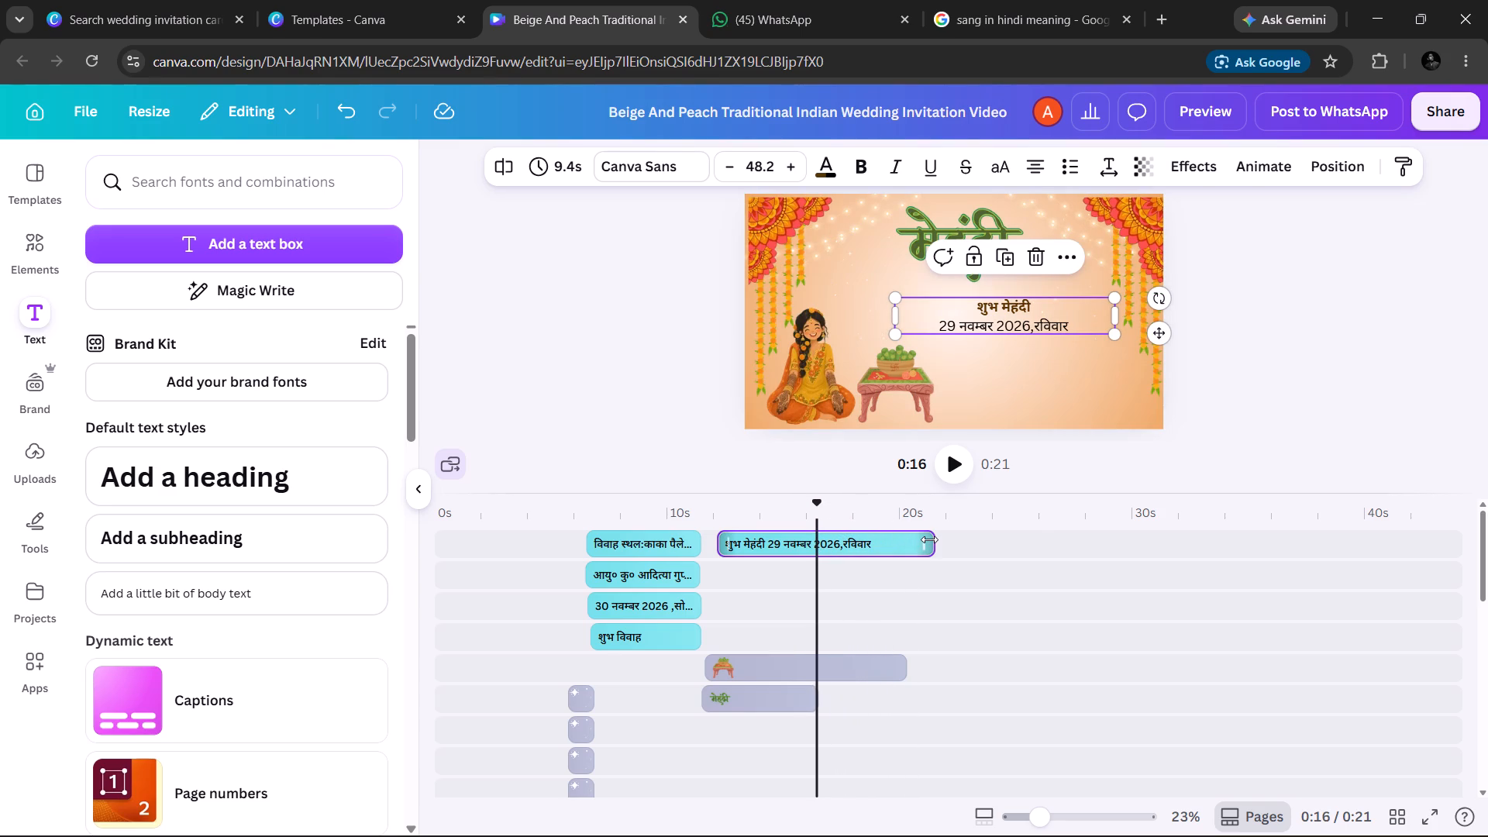
drag(929, 539, 817, 556)
Trim the end of the table illustration's timeline clip to the third scene's end, for a 5.2 s duration.
click(839, 662)
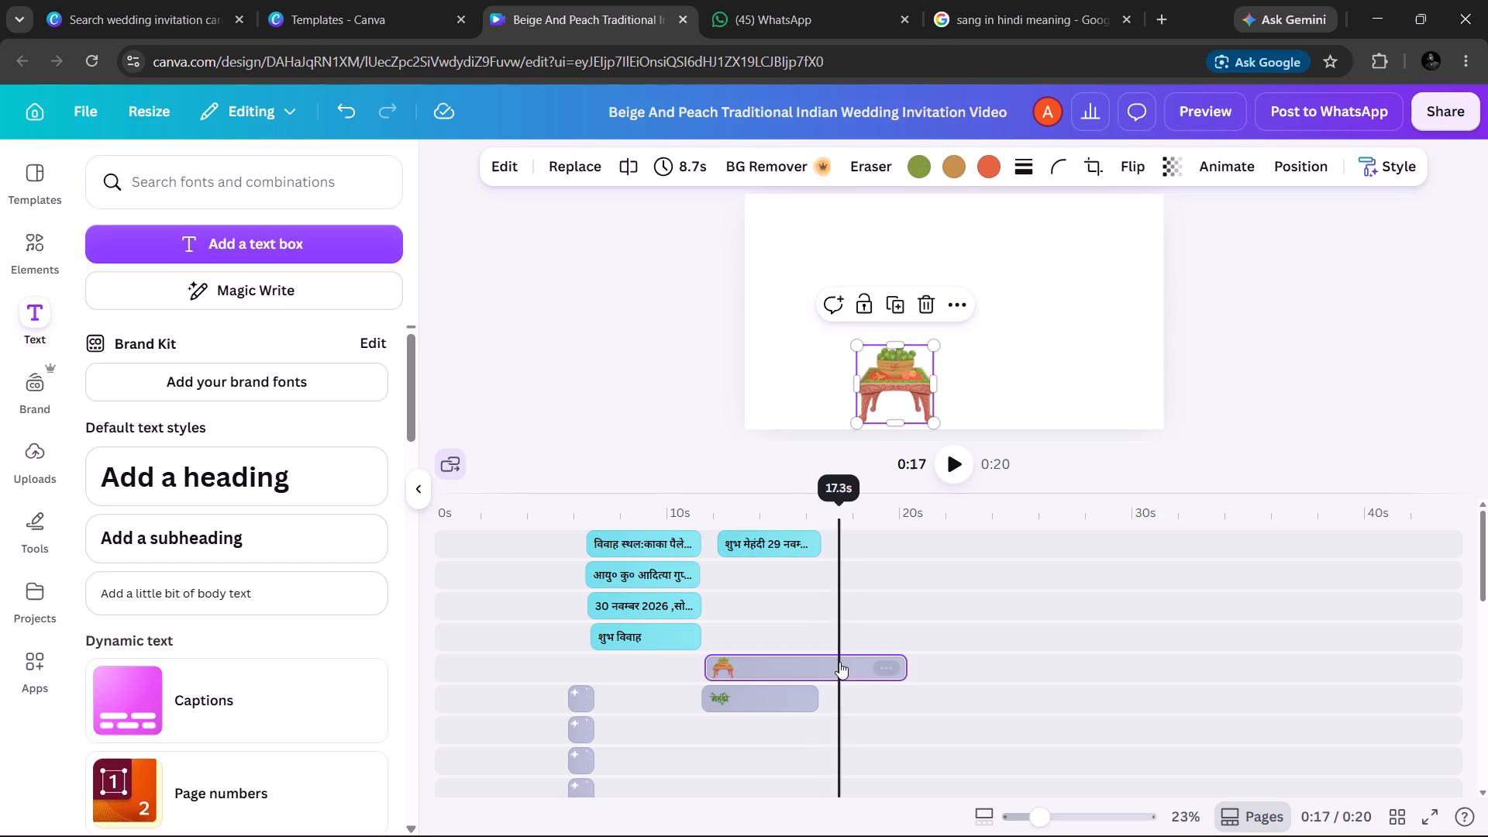
click(897, 661)
click(907, 663)
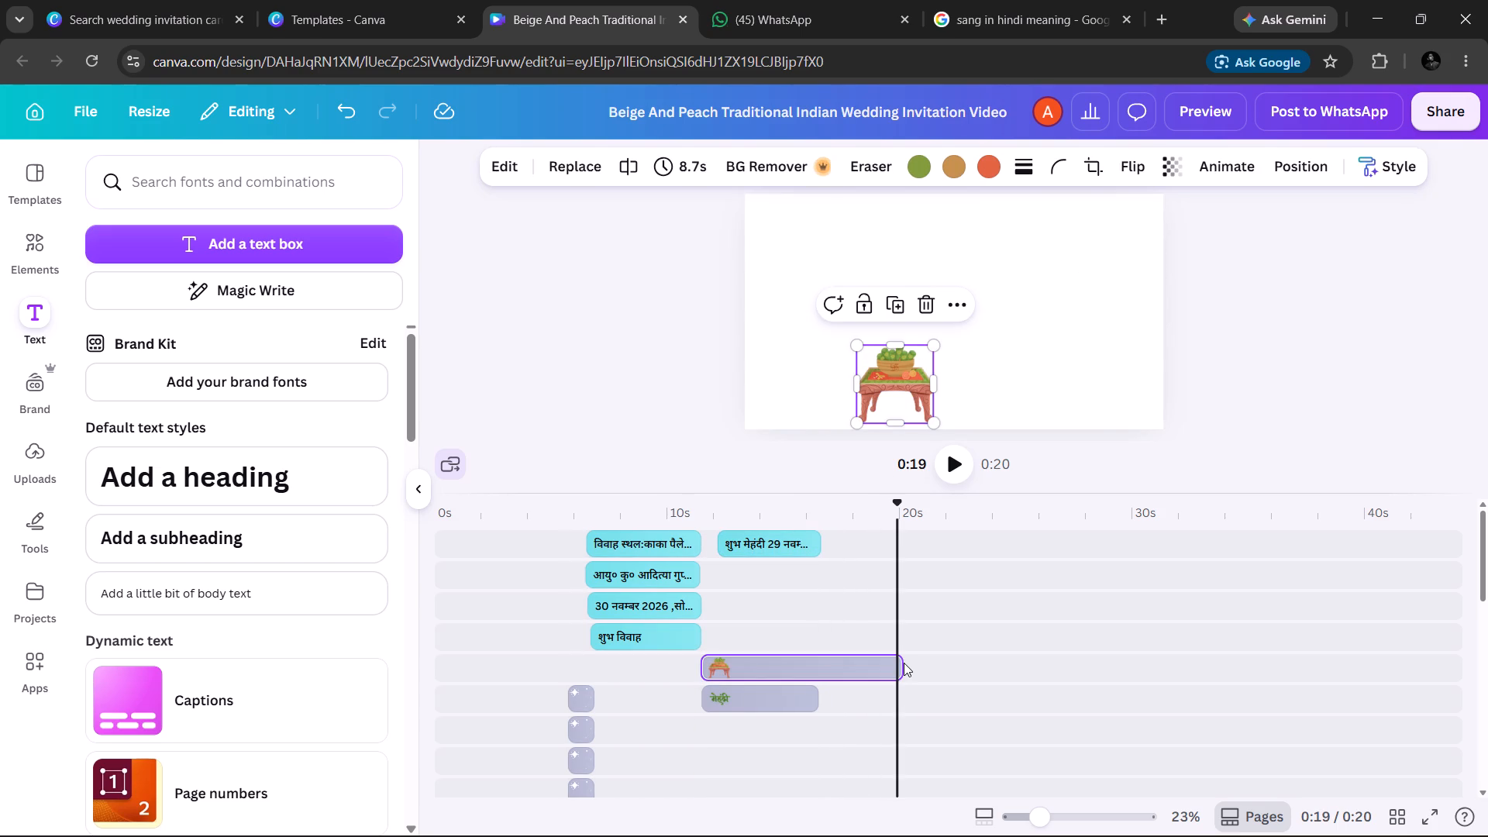
drag(899, 667, 888, 671)
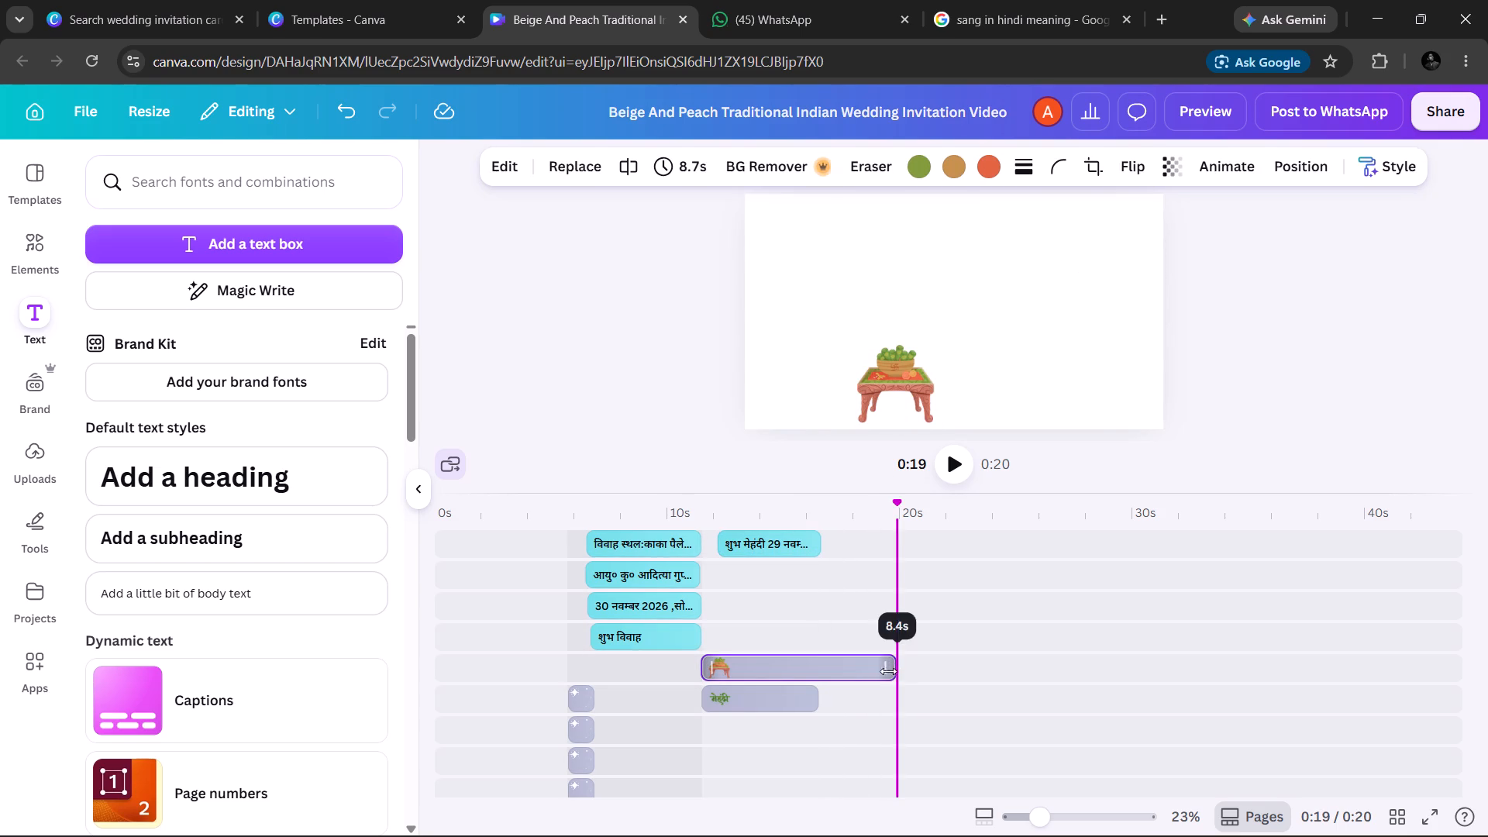
drag(888, 671, 818, 680)
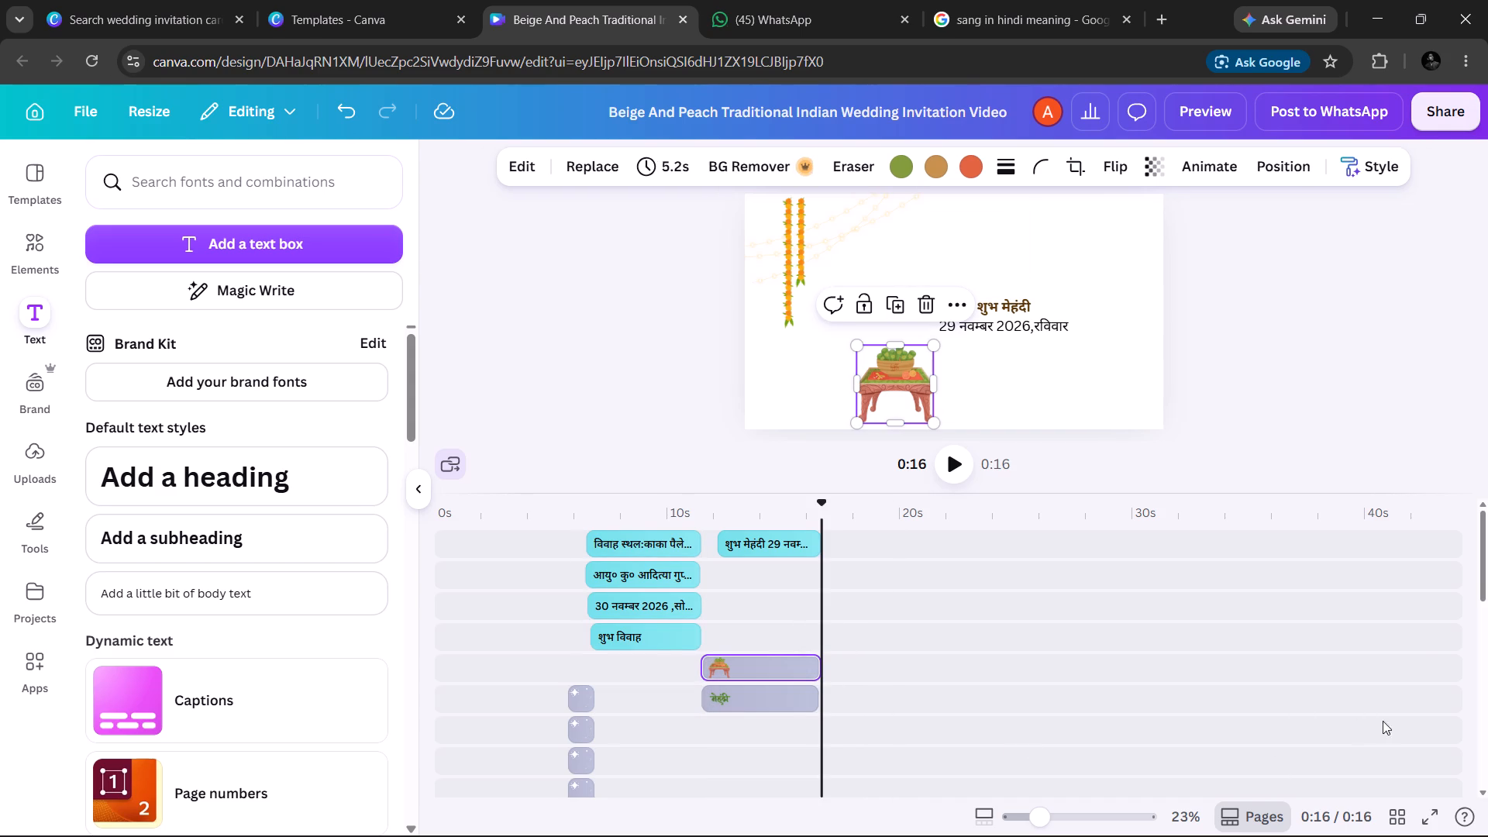
Check the clip ends across all timeline tracks and the preview frames around the end of the third scene at 0:16.
drag(1487, 566, 1471, 759)
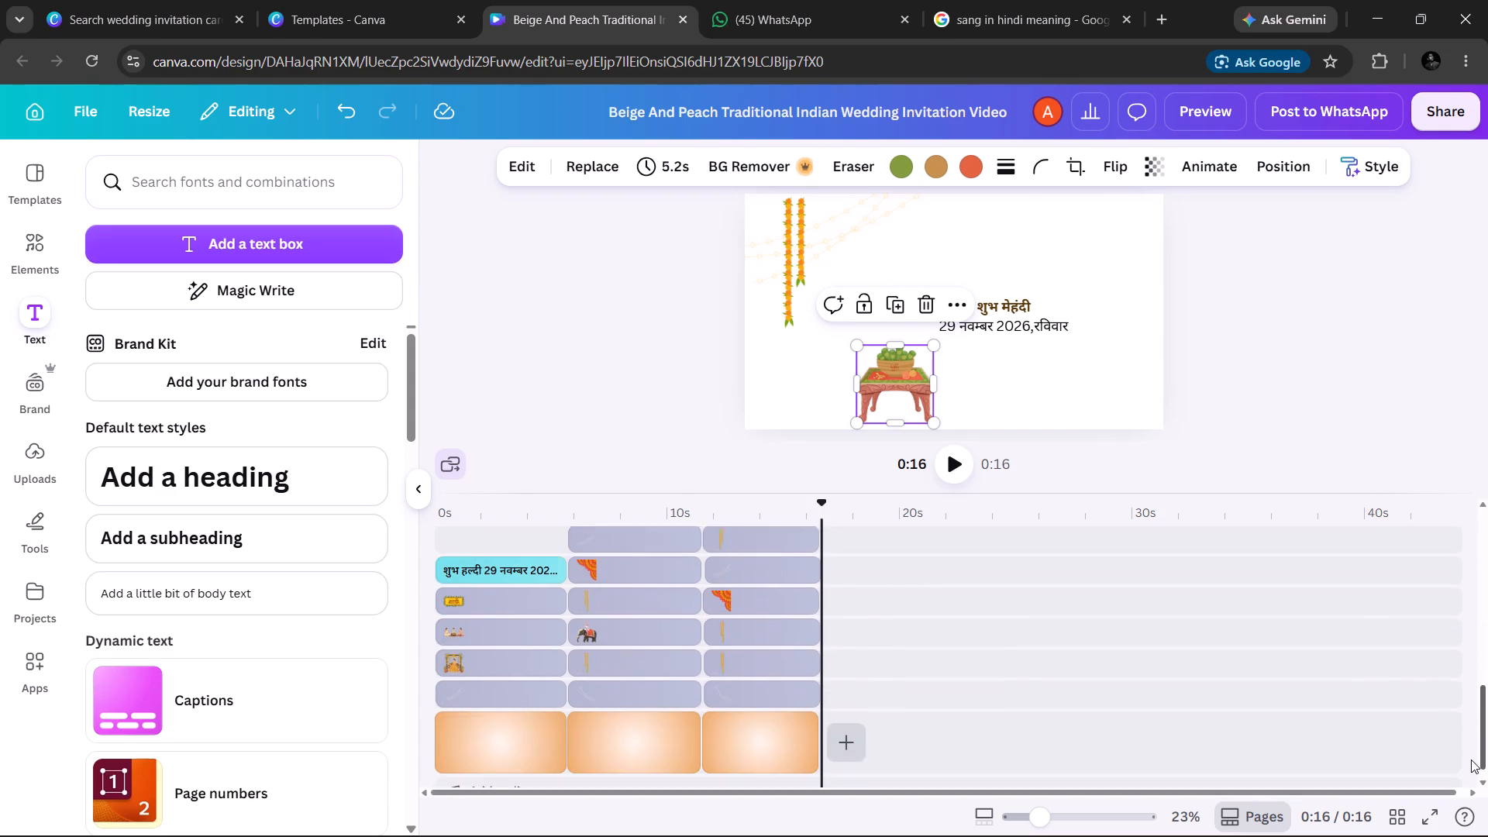
drag(1471, 759, 1475, 598)
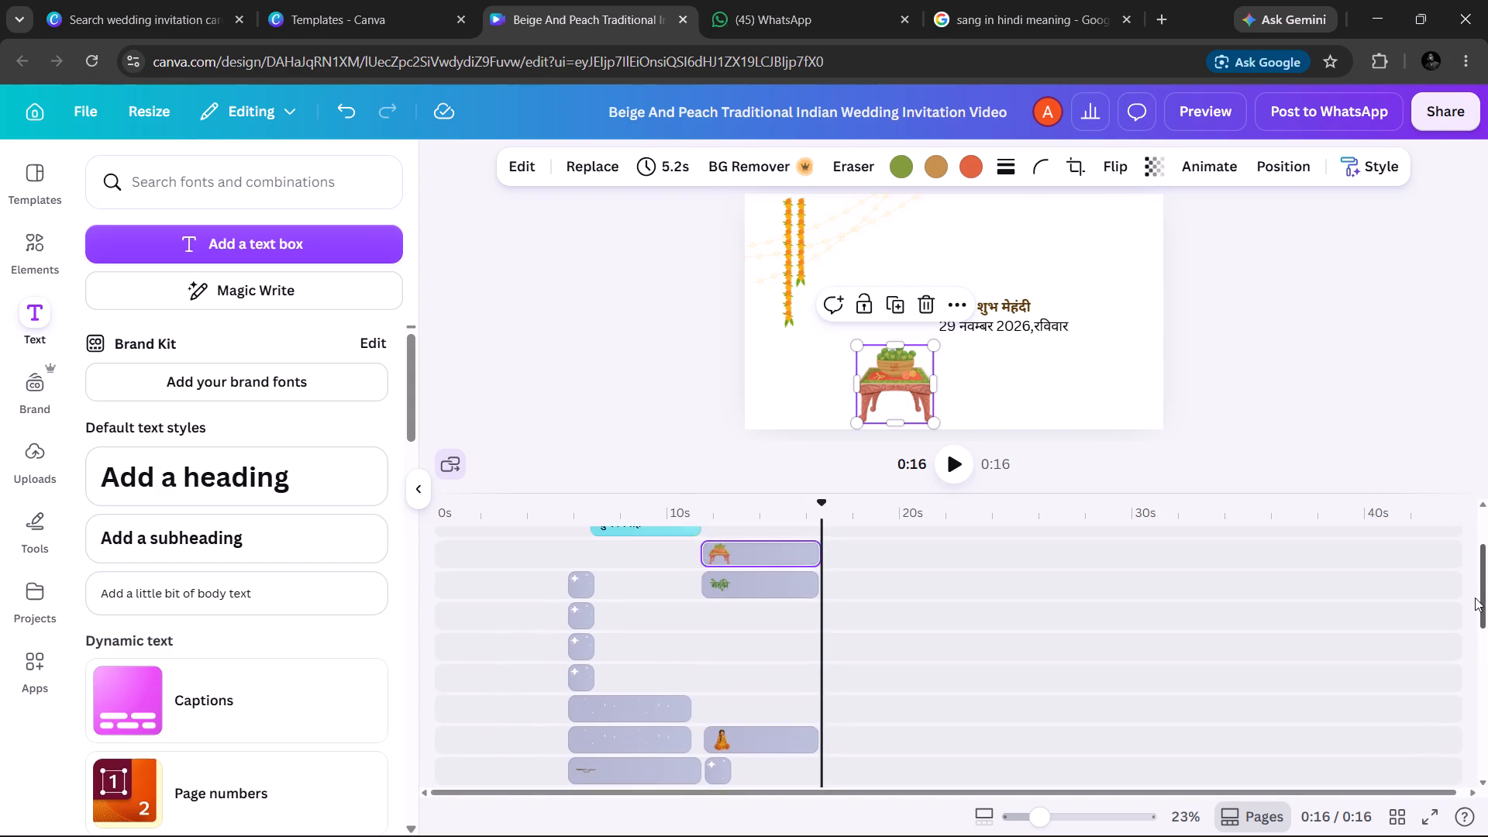
drag(1475, 598, 1474, 494)
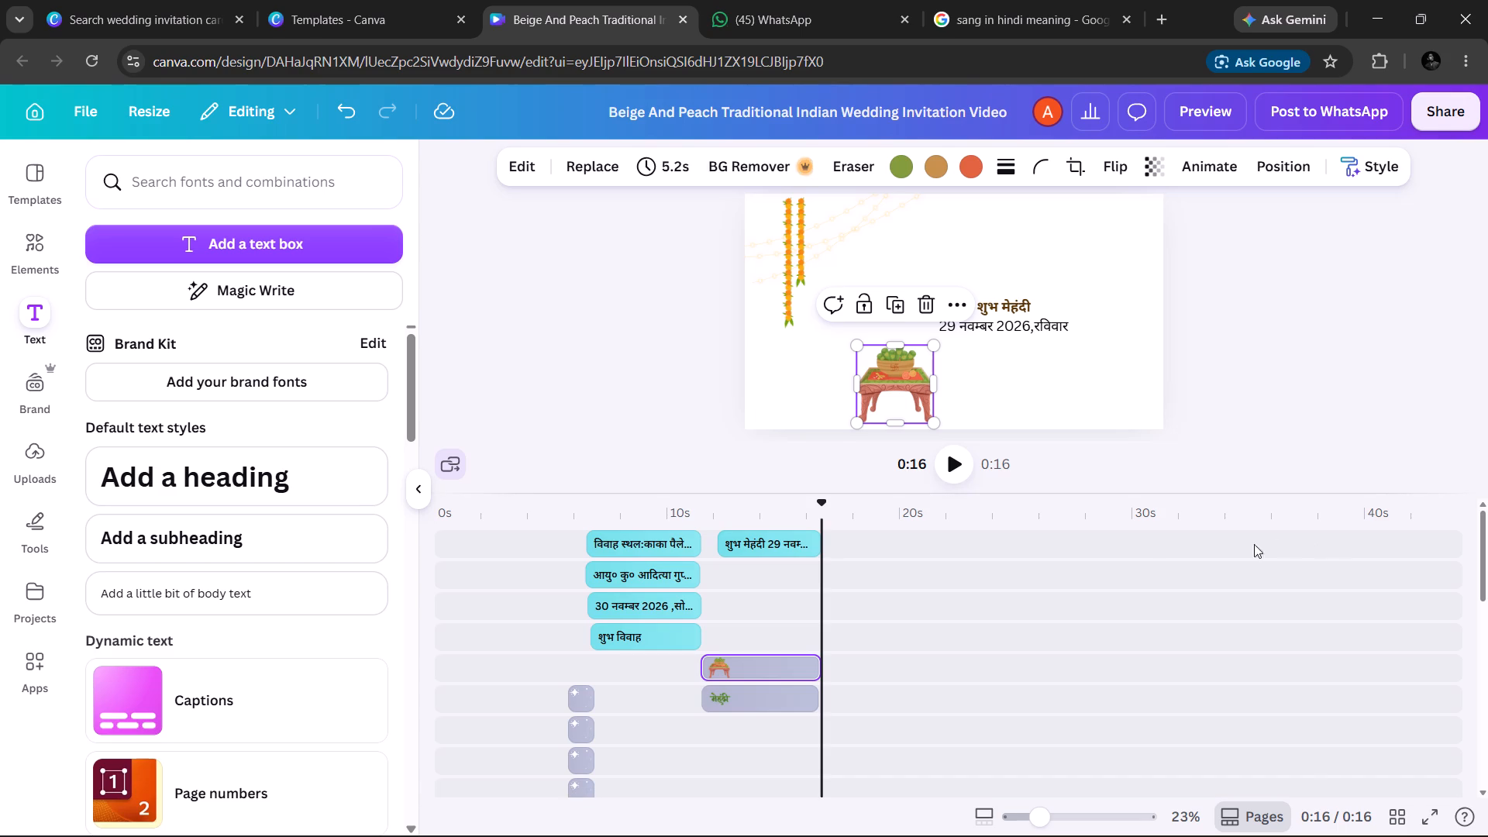
drag(821, 503, 814, 502)
click(942, 470)
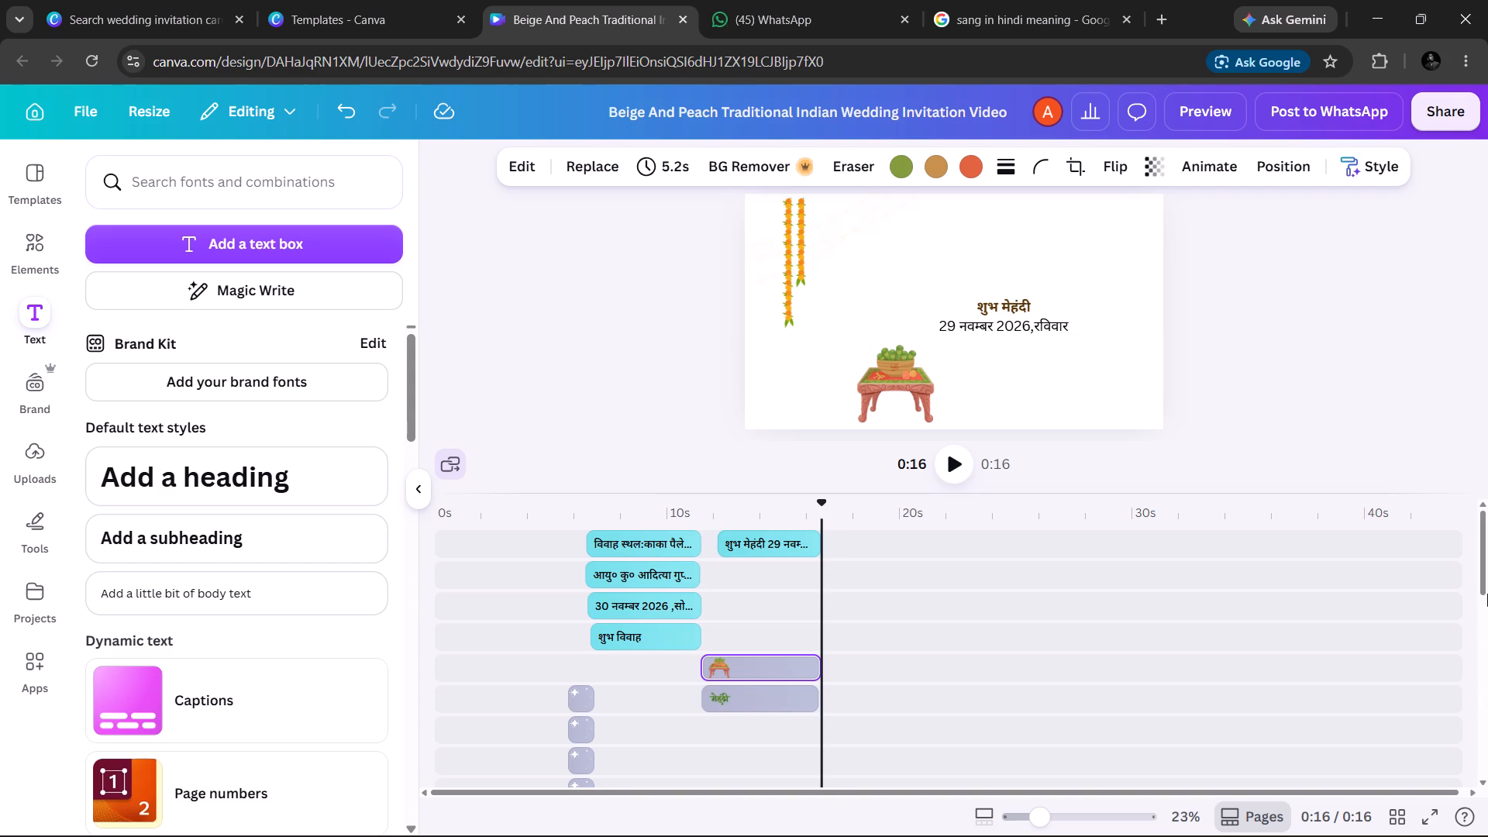
drag(1487, 578, 1487, 761)
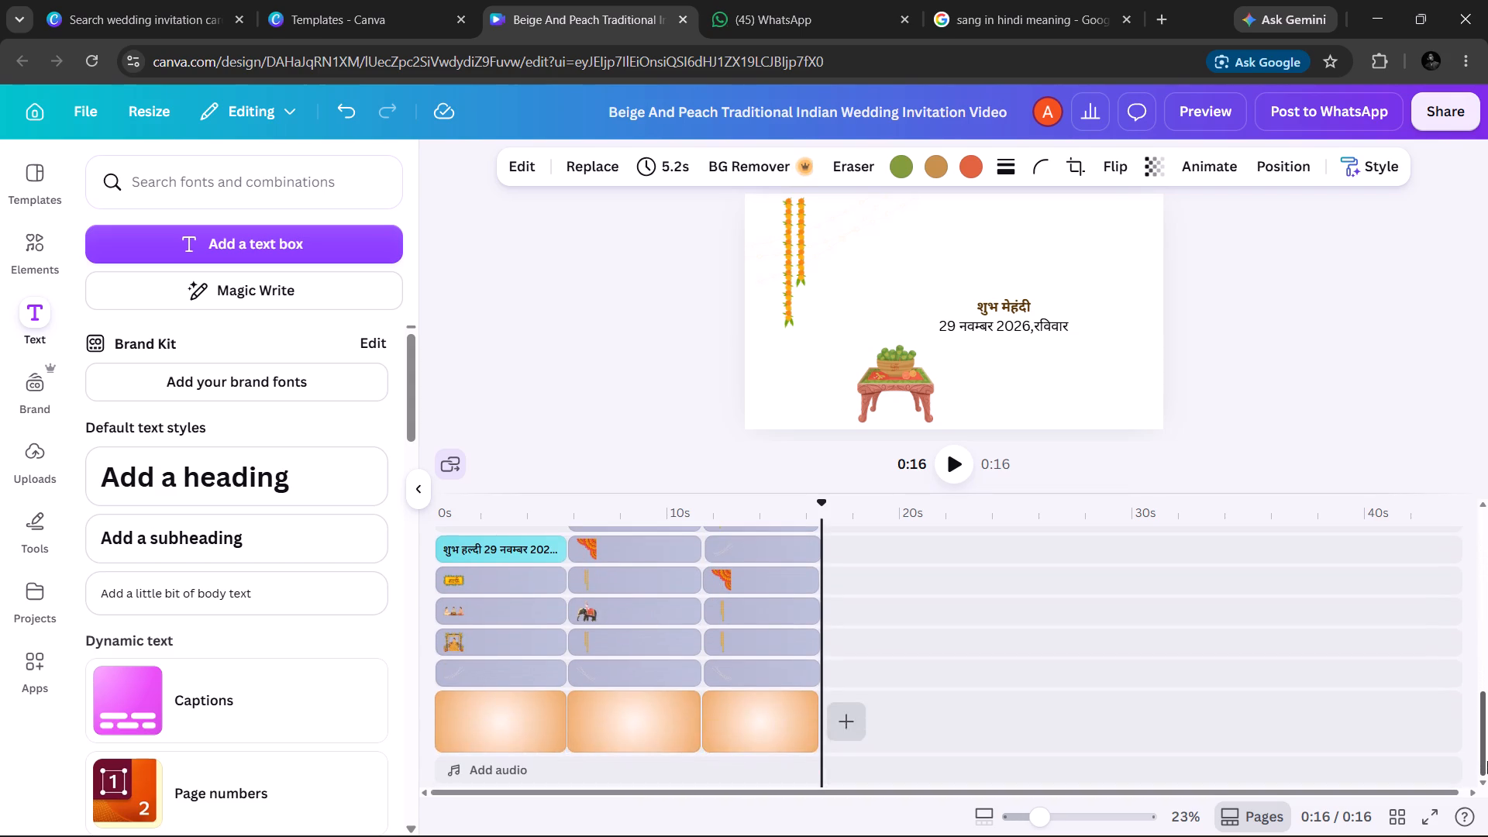
drag(1487, 761, 1484, 717)
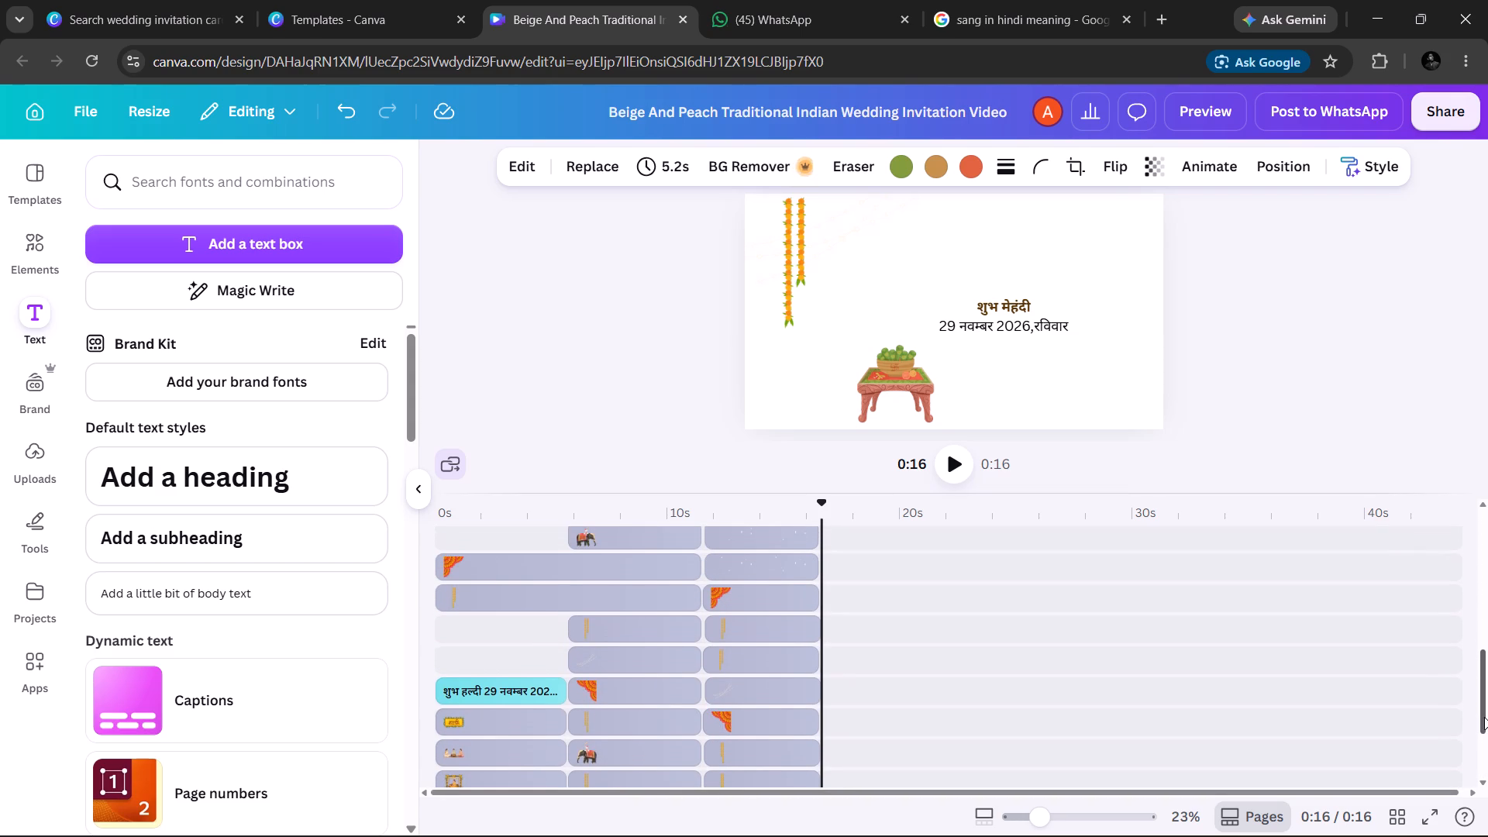
drag(1484, 717, 1484, 716)
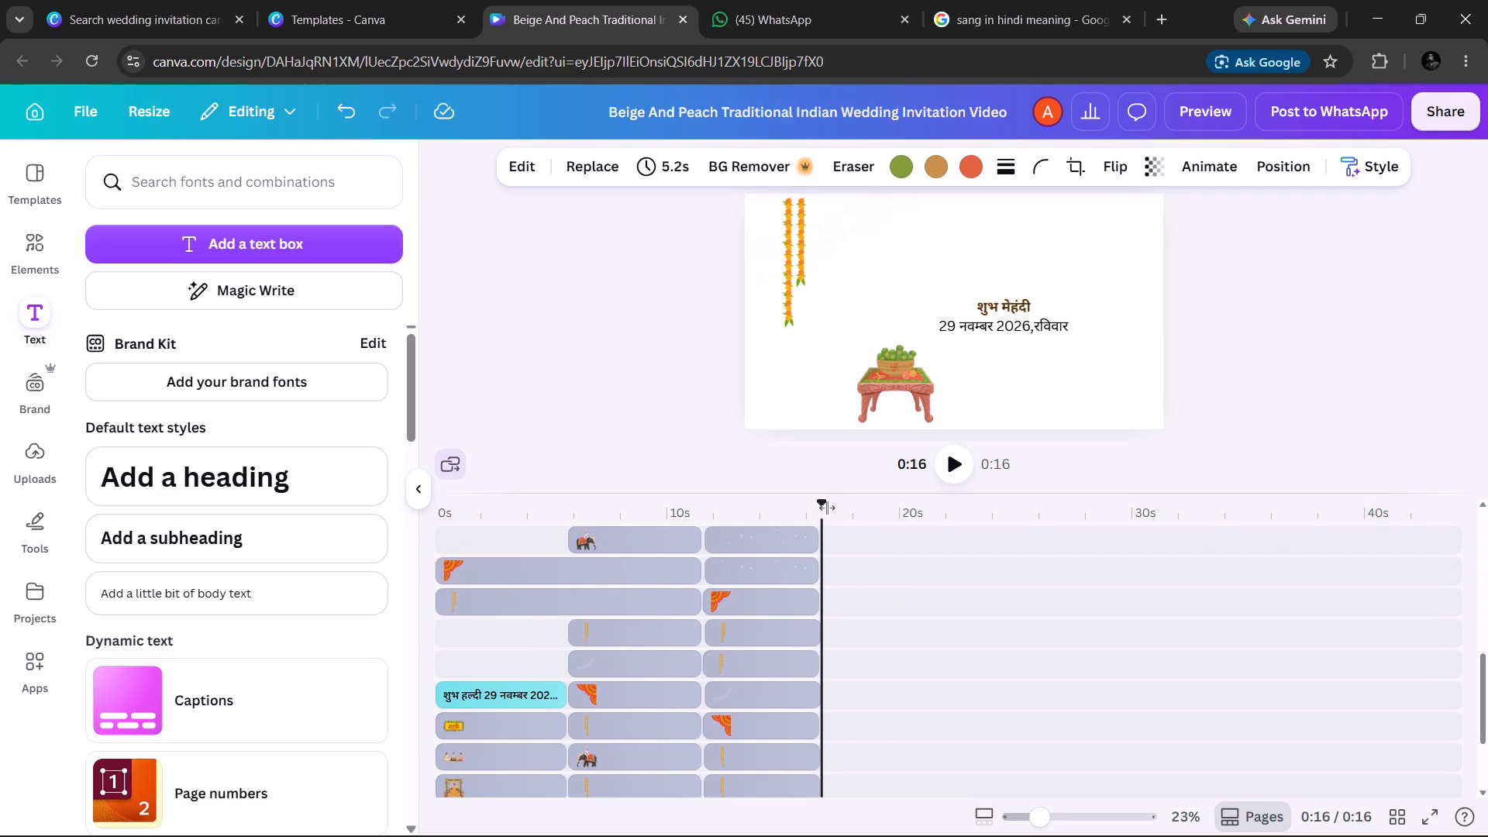
click(822, 504)
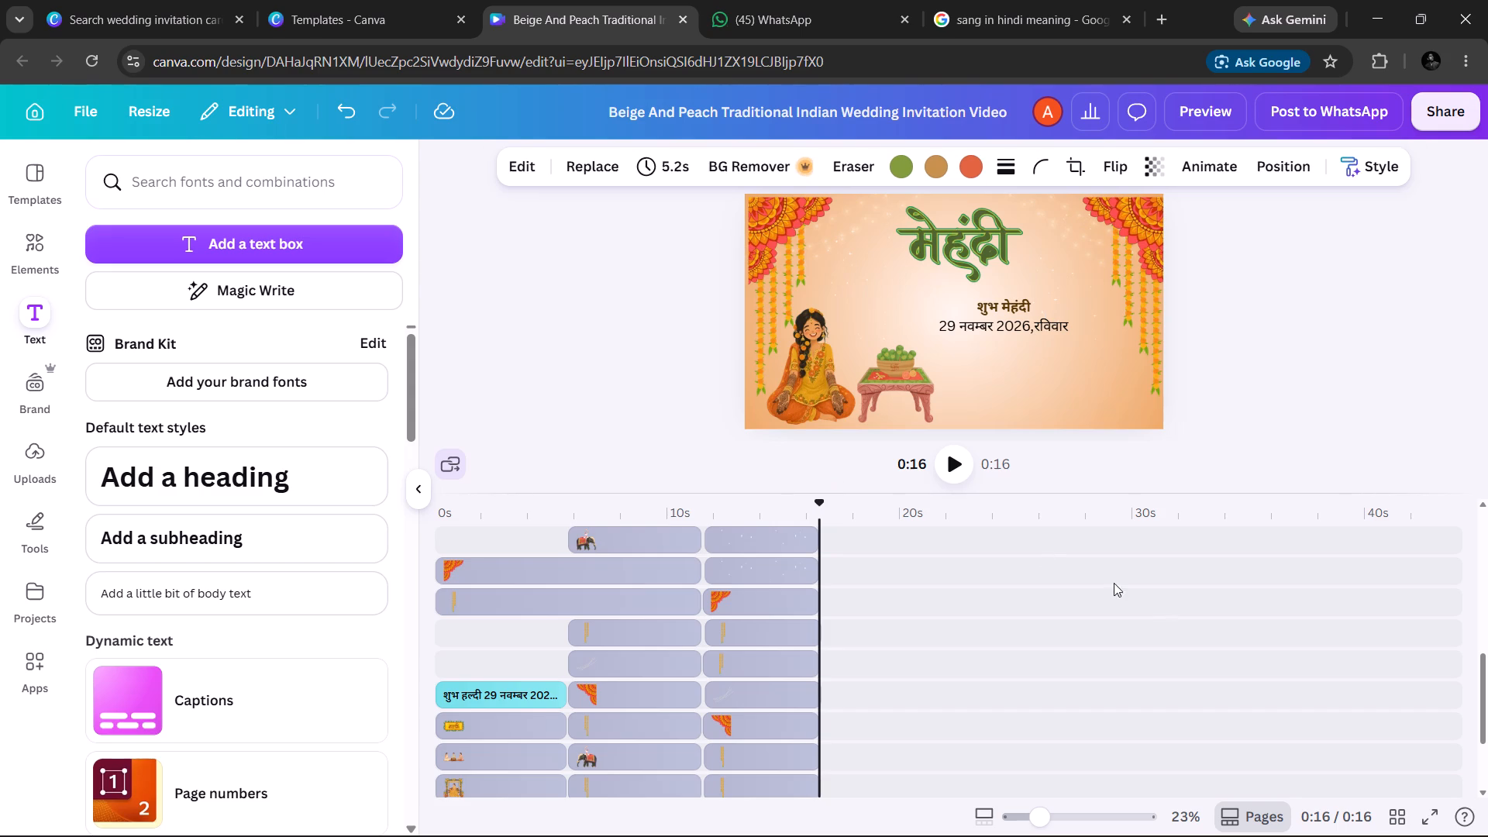
drag(1483, 672, 1481, 656)
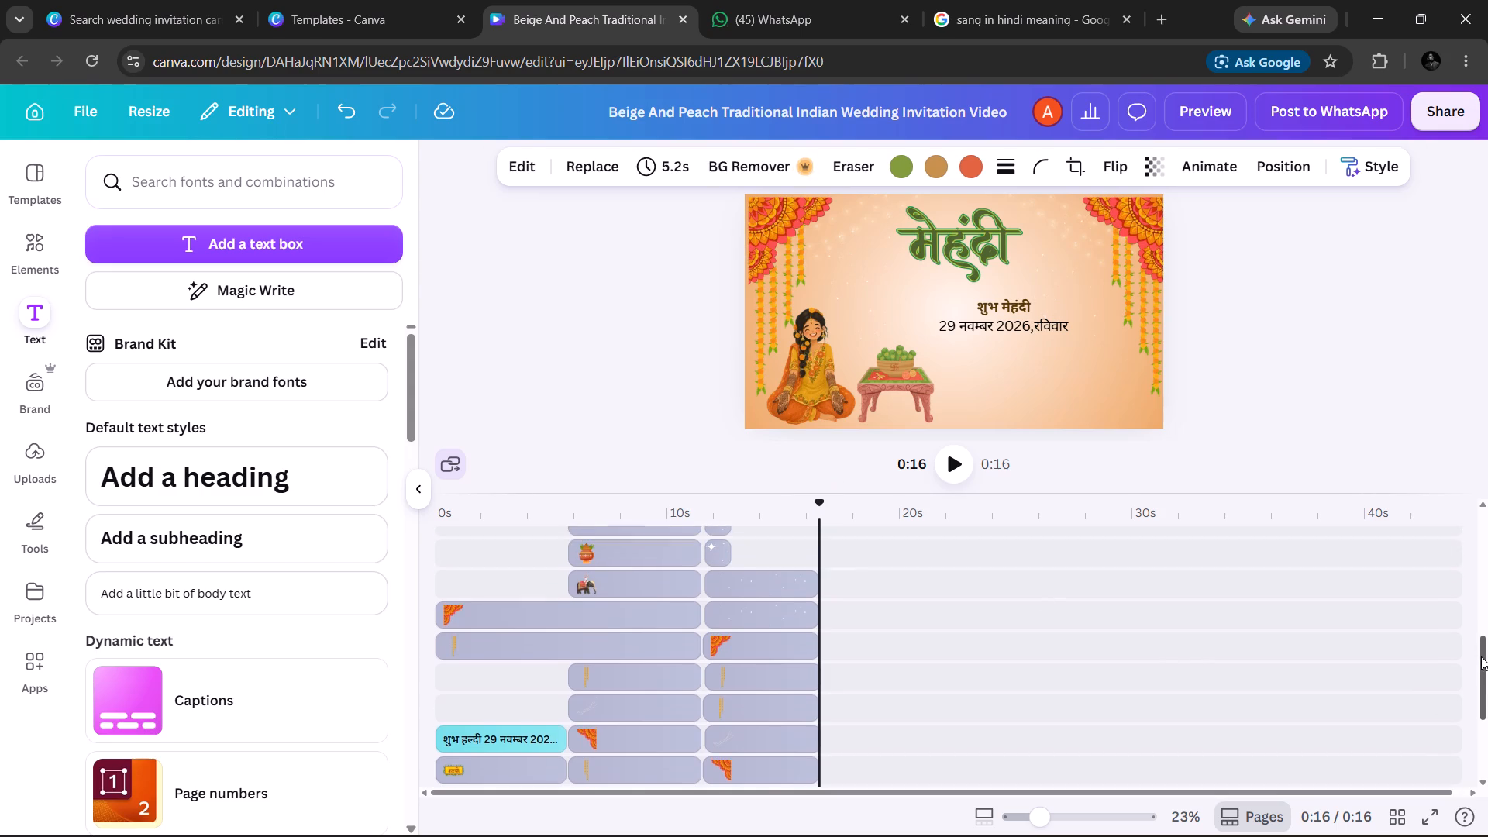
drag(1481, 656, 1487, 495)
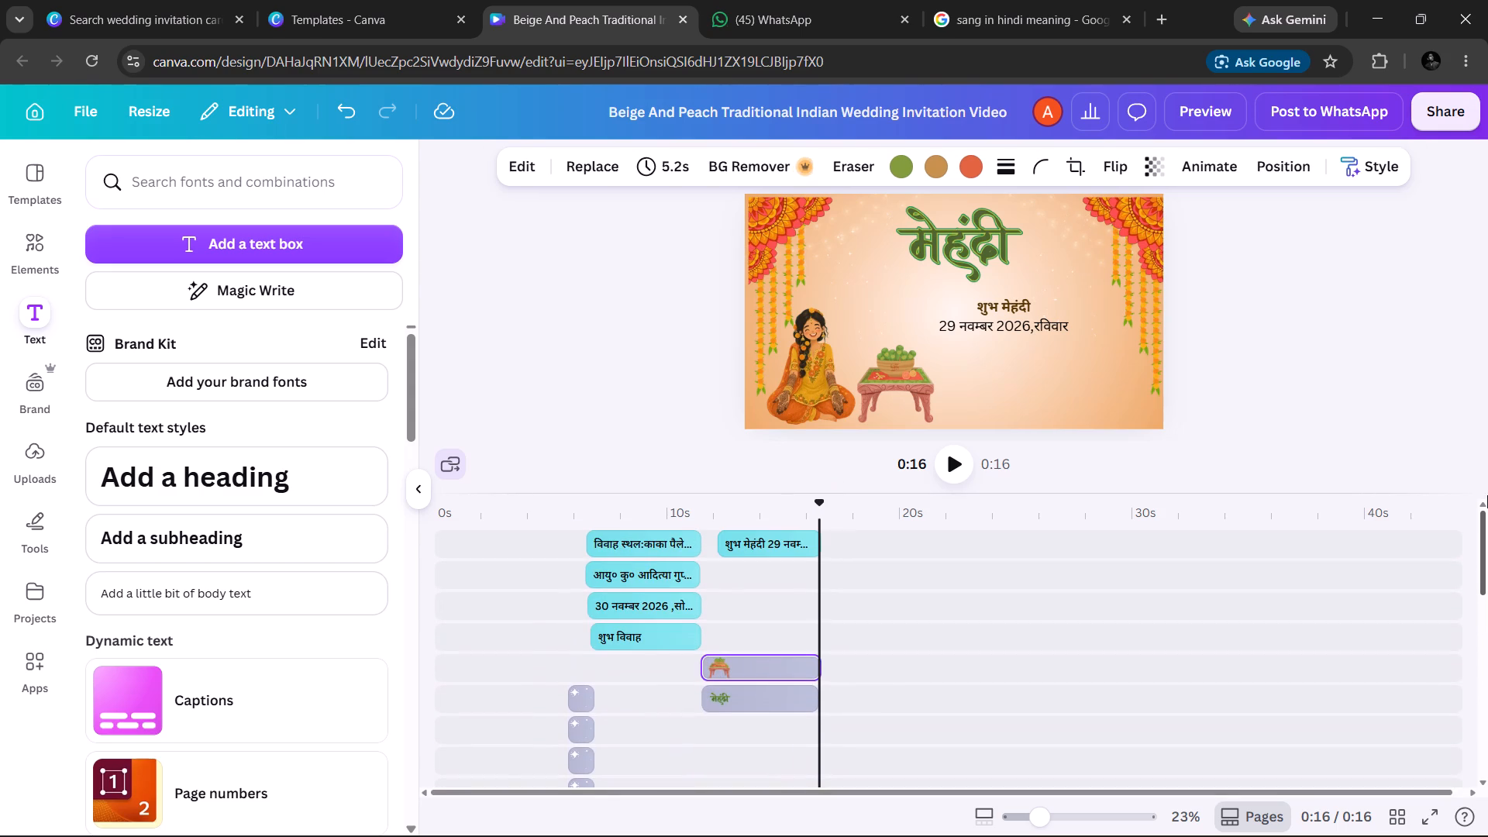
drag(1487, 495, 1487, 288)
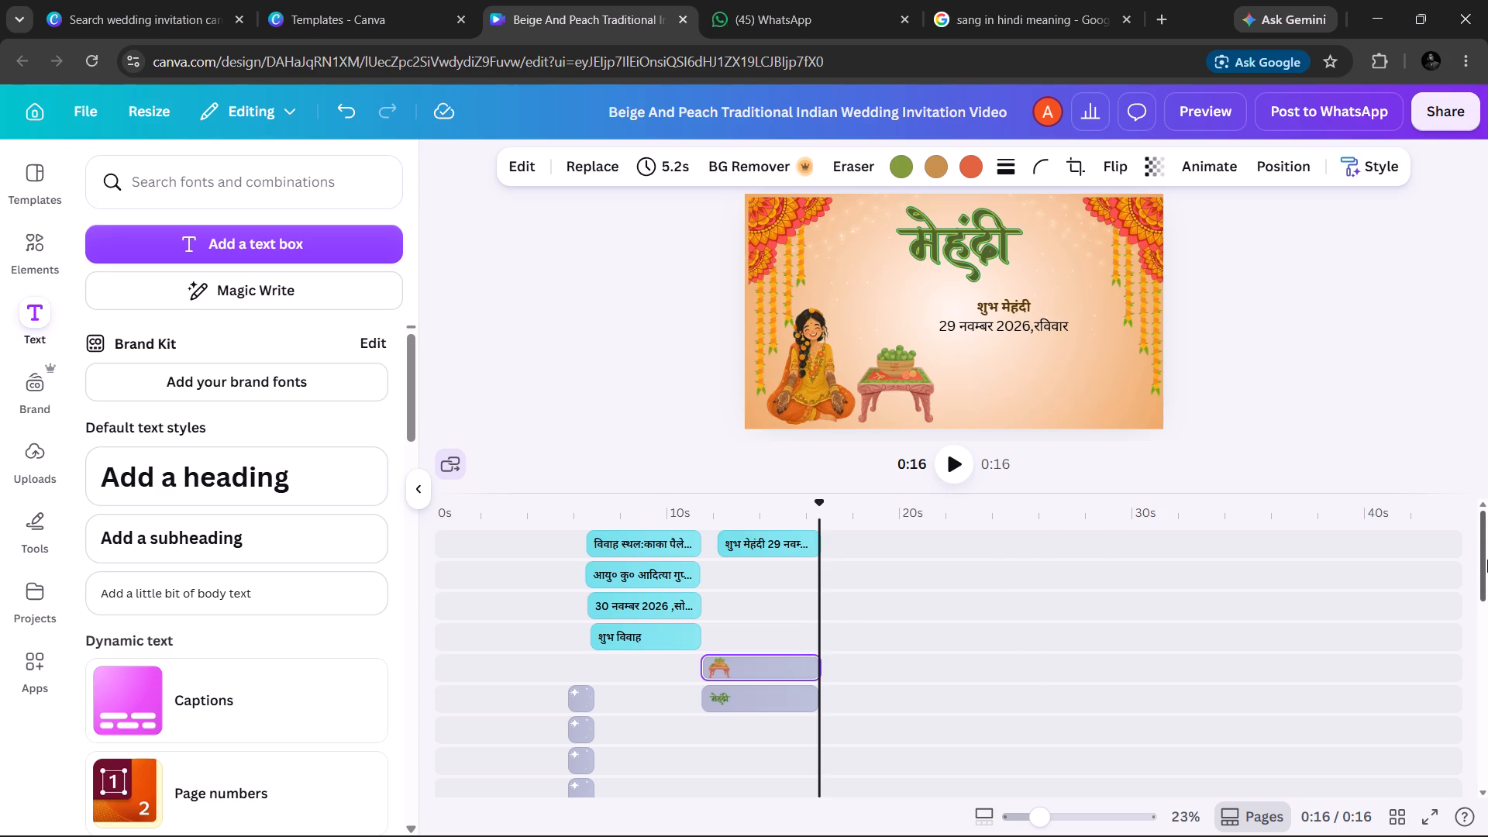
Extend the end of the third scene's background clip slightly, for a 5.1 s duration.
drag(1487, 558, 1483, 668)
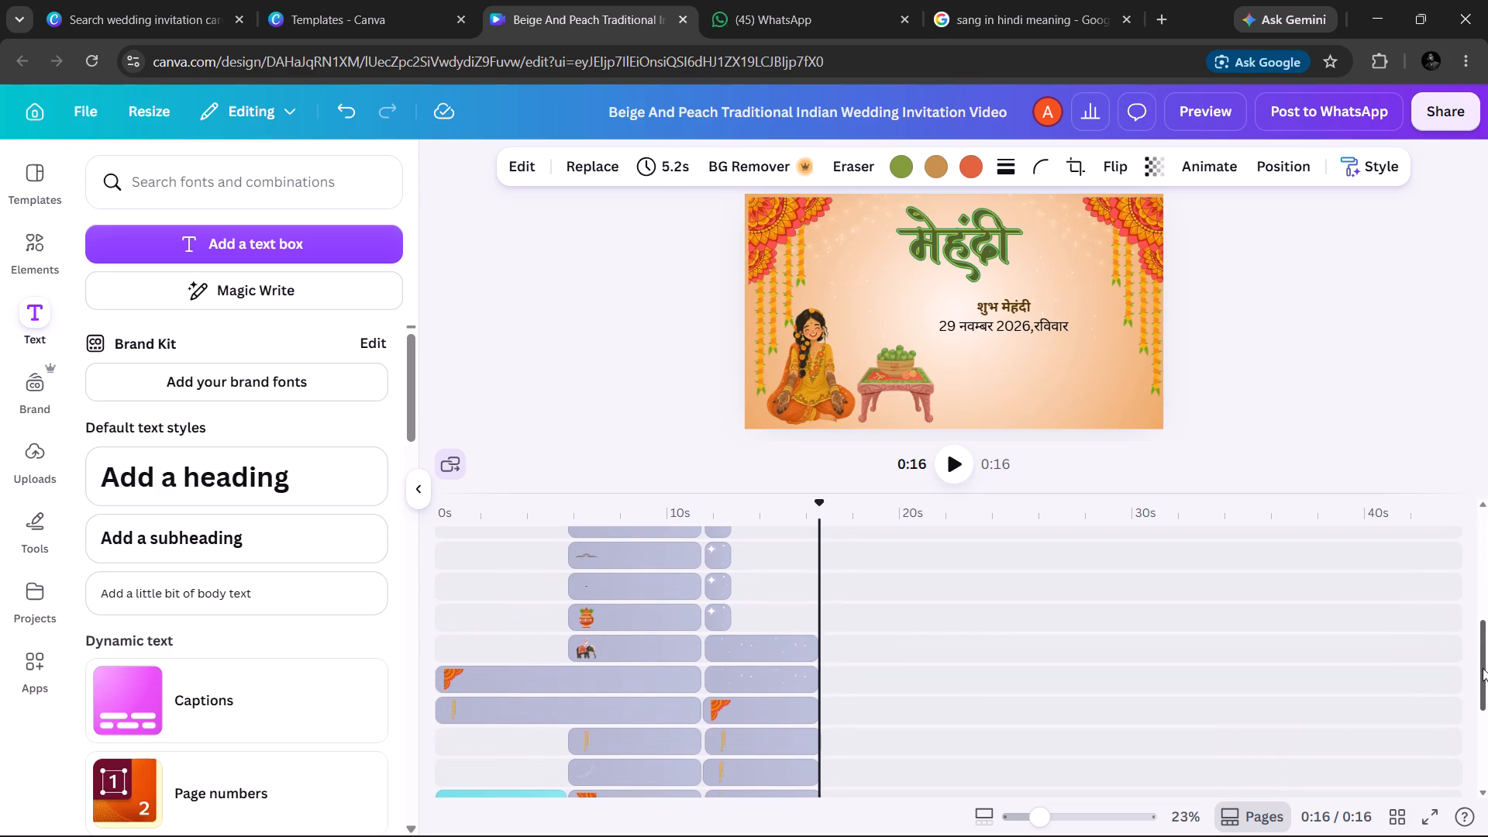
drag(1483, 668, 1481, 762)
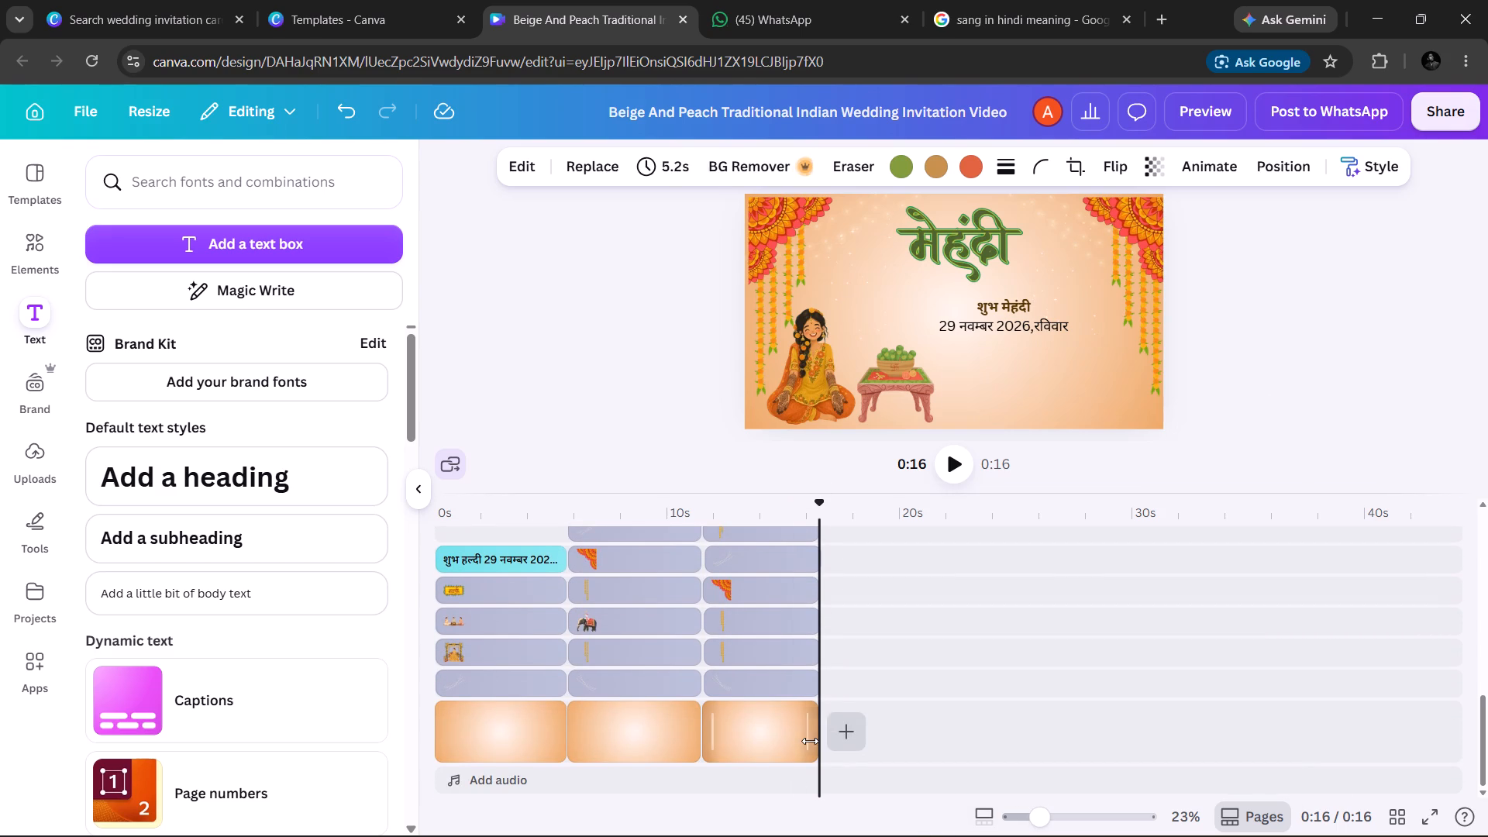
click(810, 741)
click(811, 740)
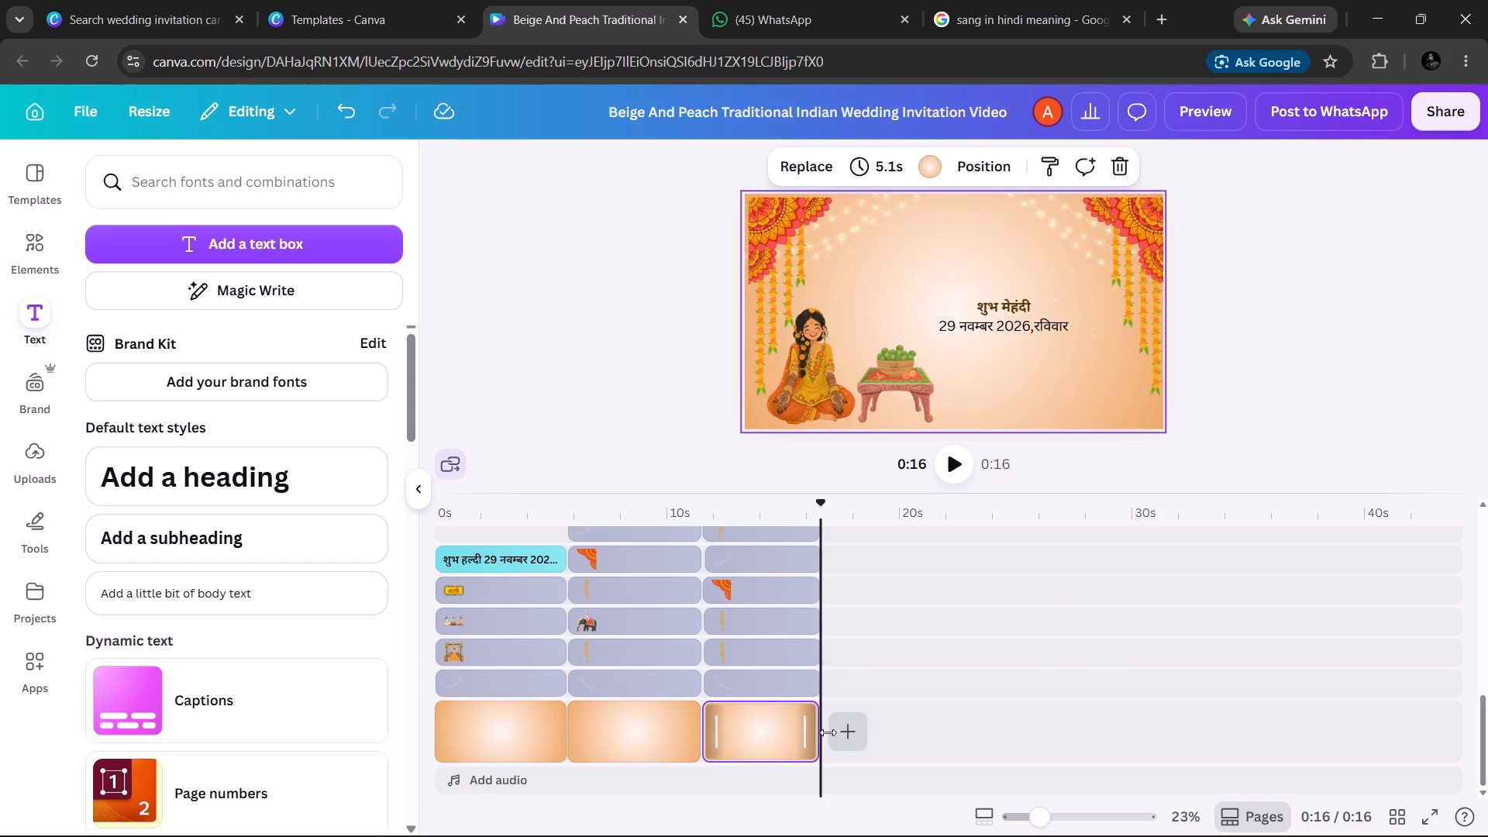
Apply the Ascend animation to the two-line mehndi text.
click(1014, 327)
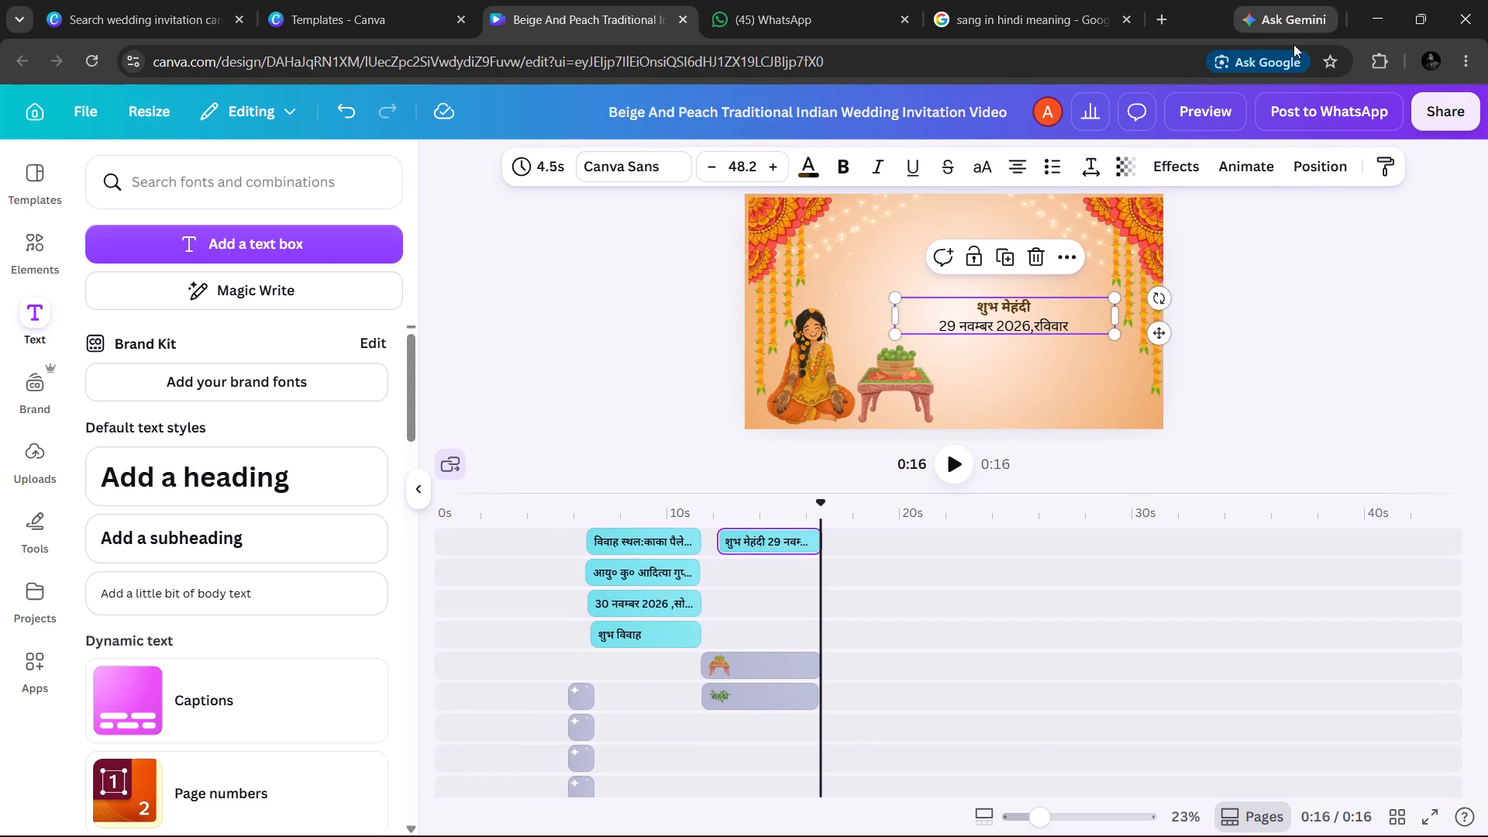
click(1238, 159)
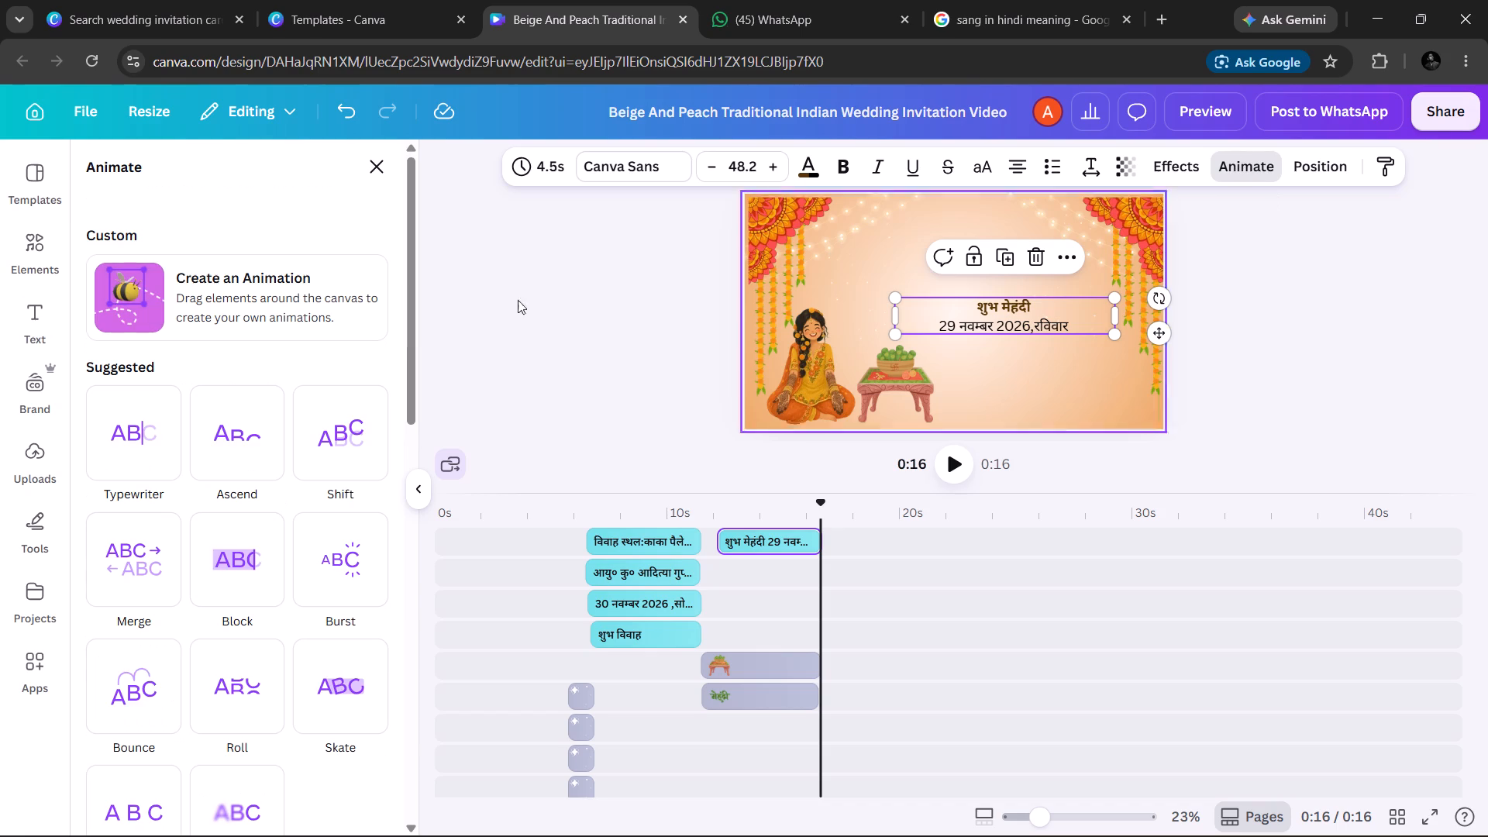
click(256, 482)
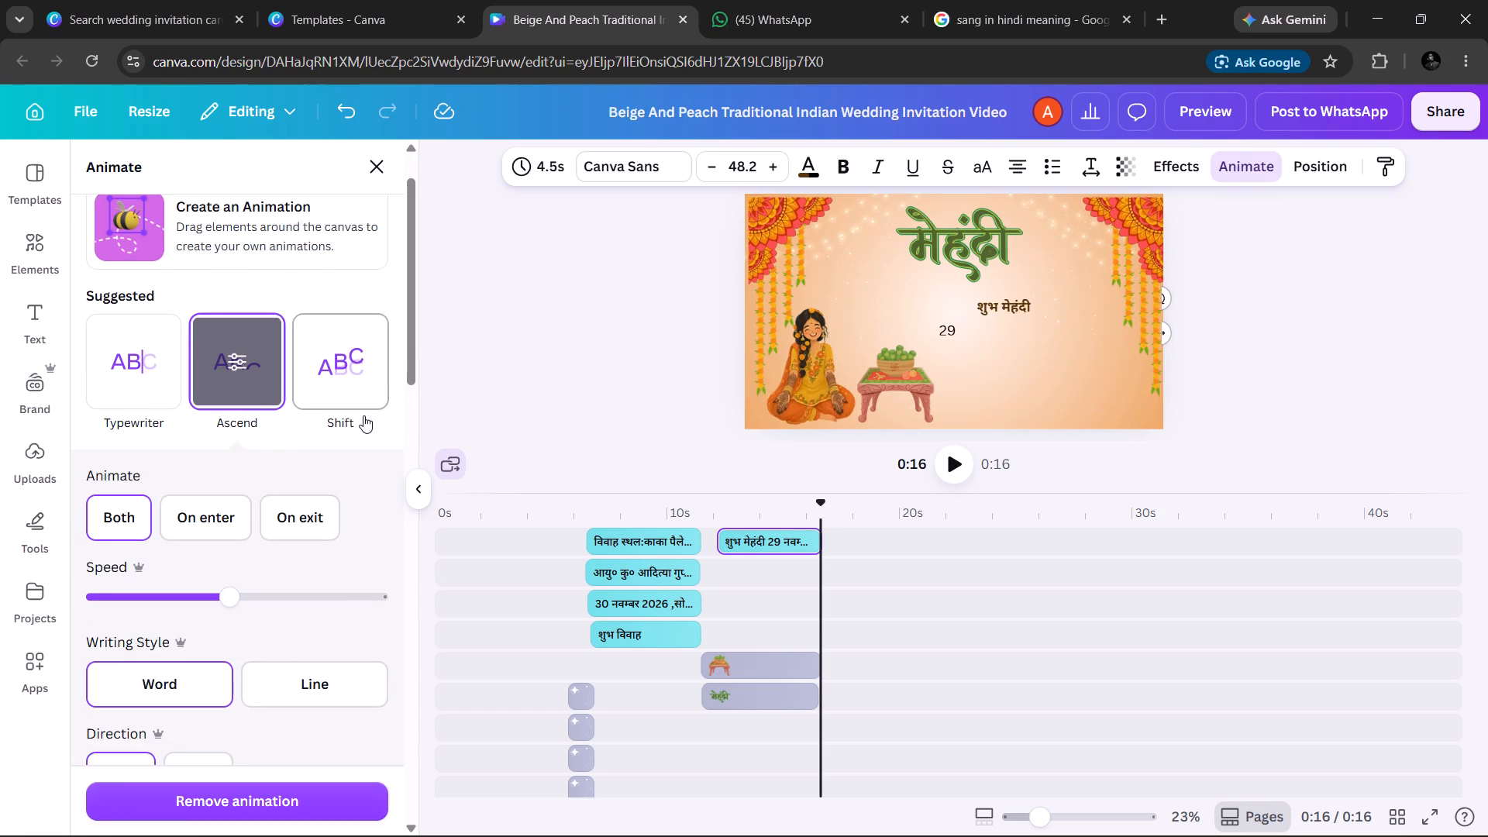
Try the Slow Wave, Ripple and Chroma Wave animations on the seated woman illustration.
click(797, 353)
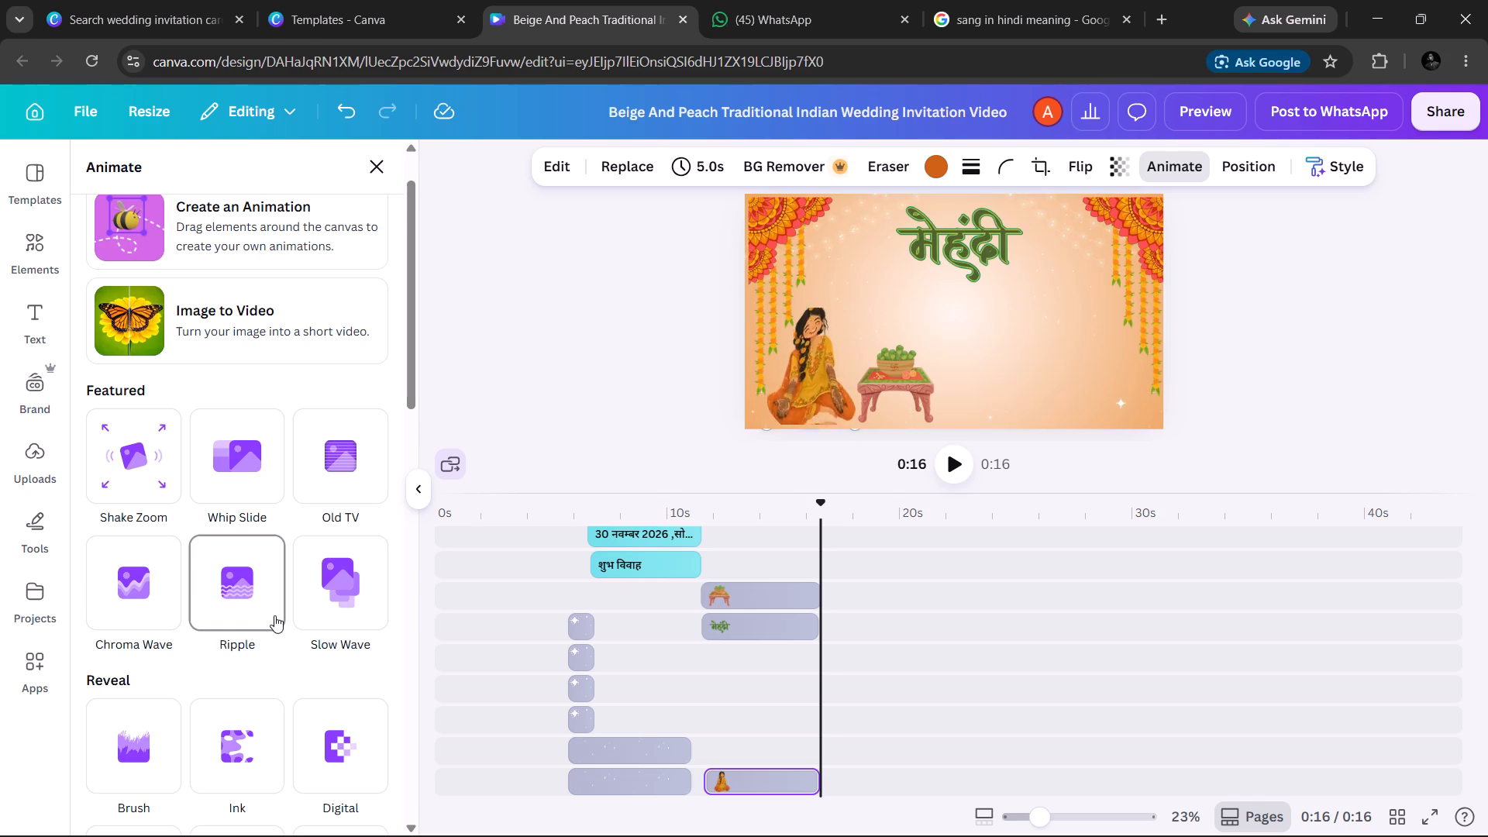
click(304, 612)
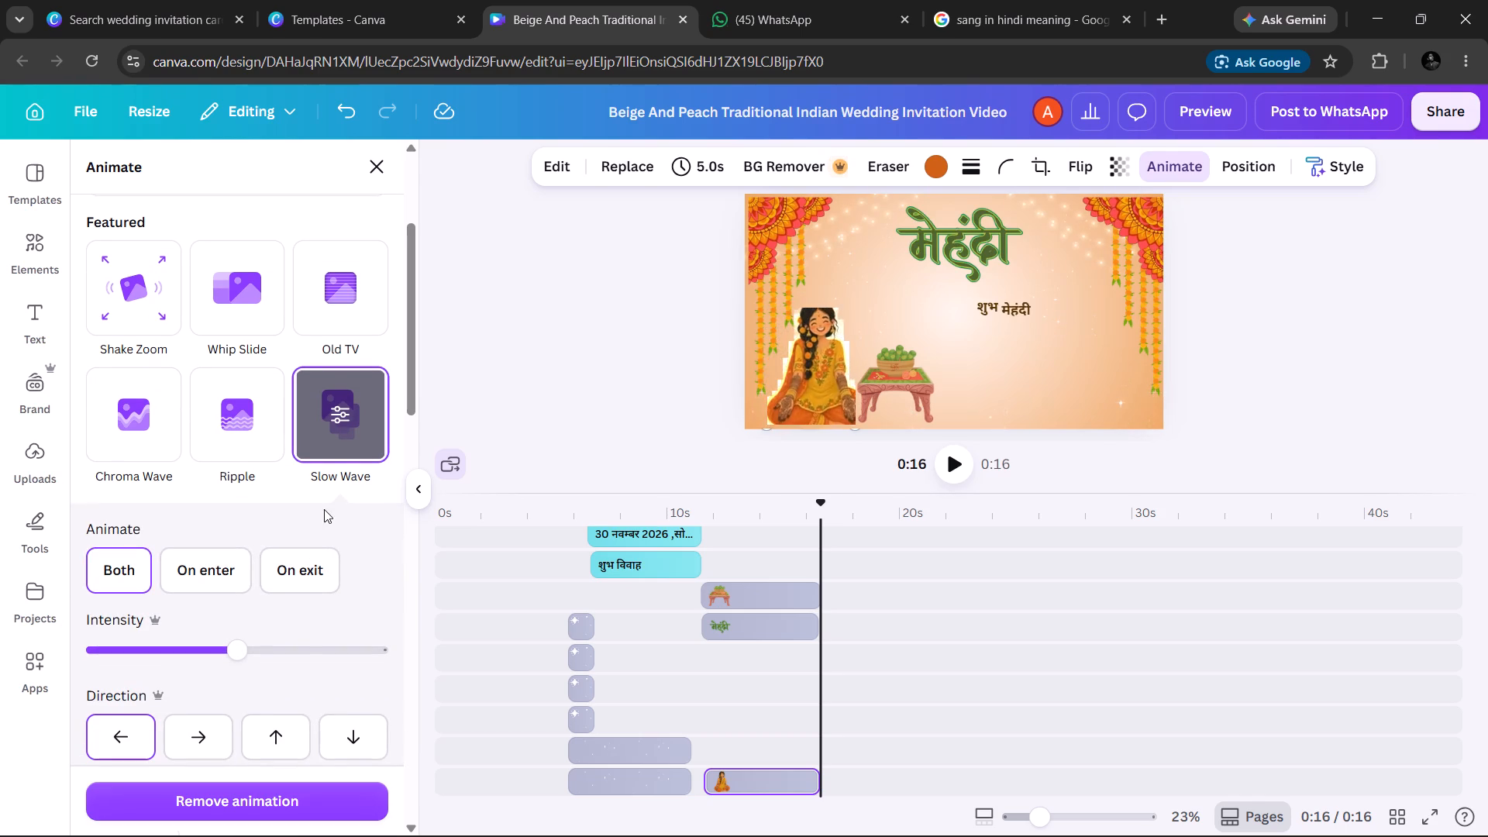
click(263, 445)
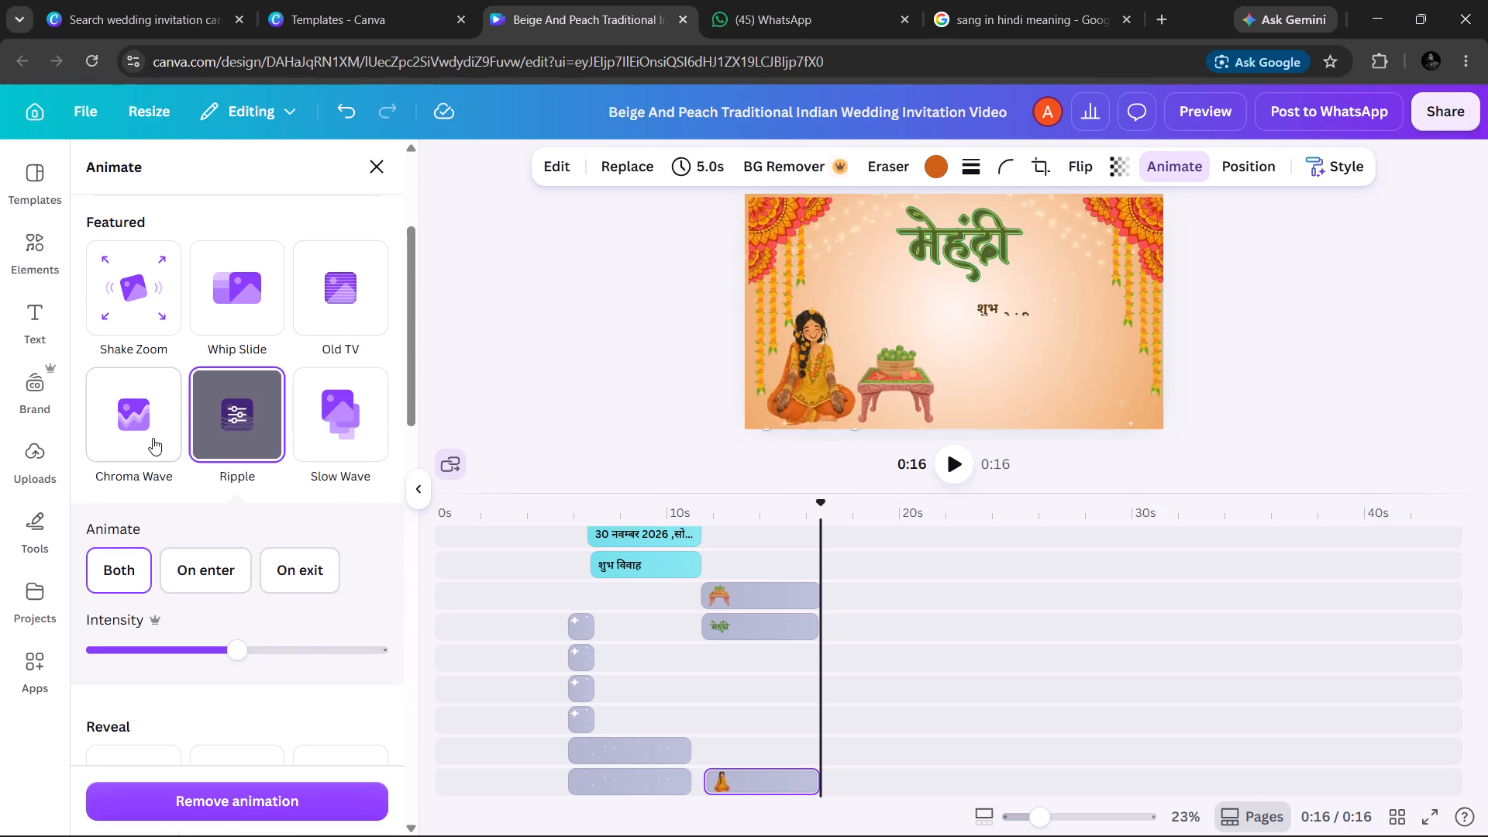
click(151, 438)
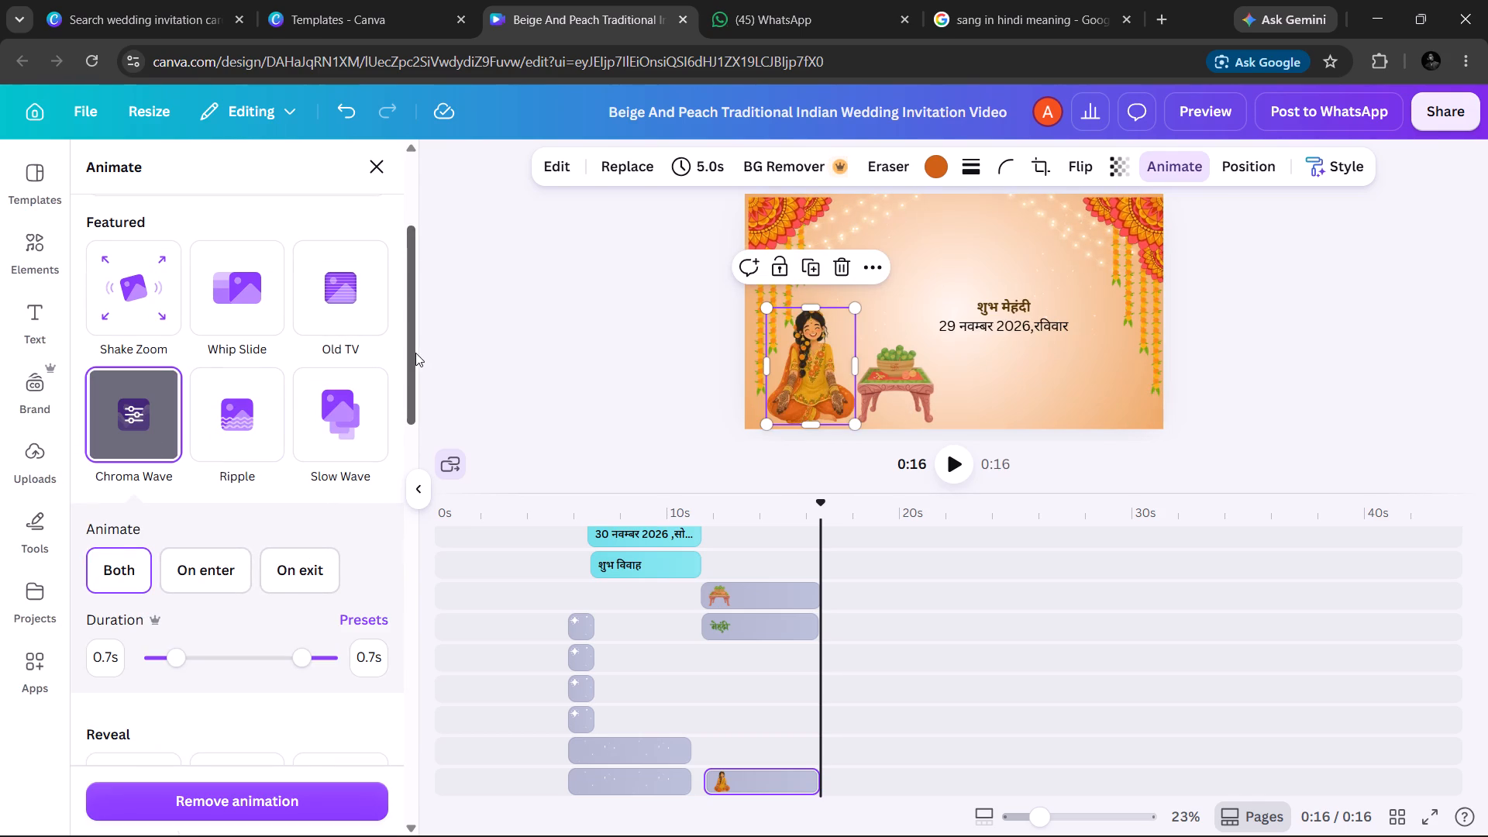
Apply the Gradient reveal animation to the seated woman illustration.
drag(415, 353, 392, 518)
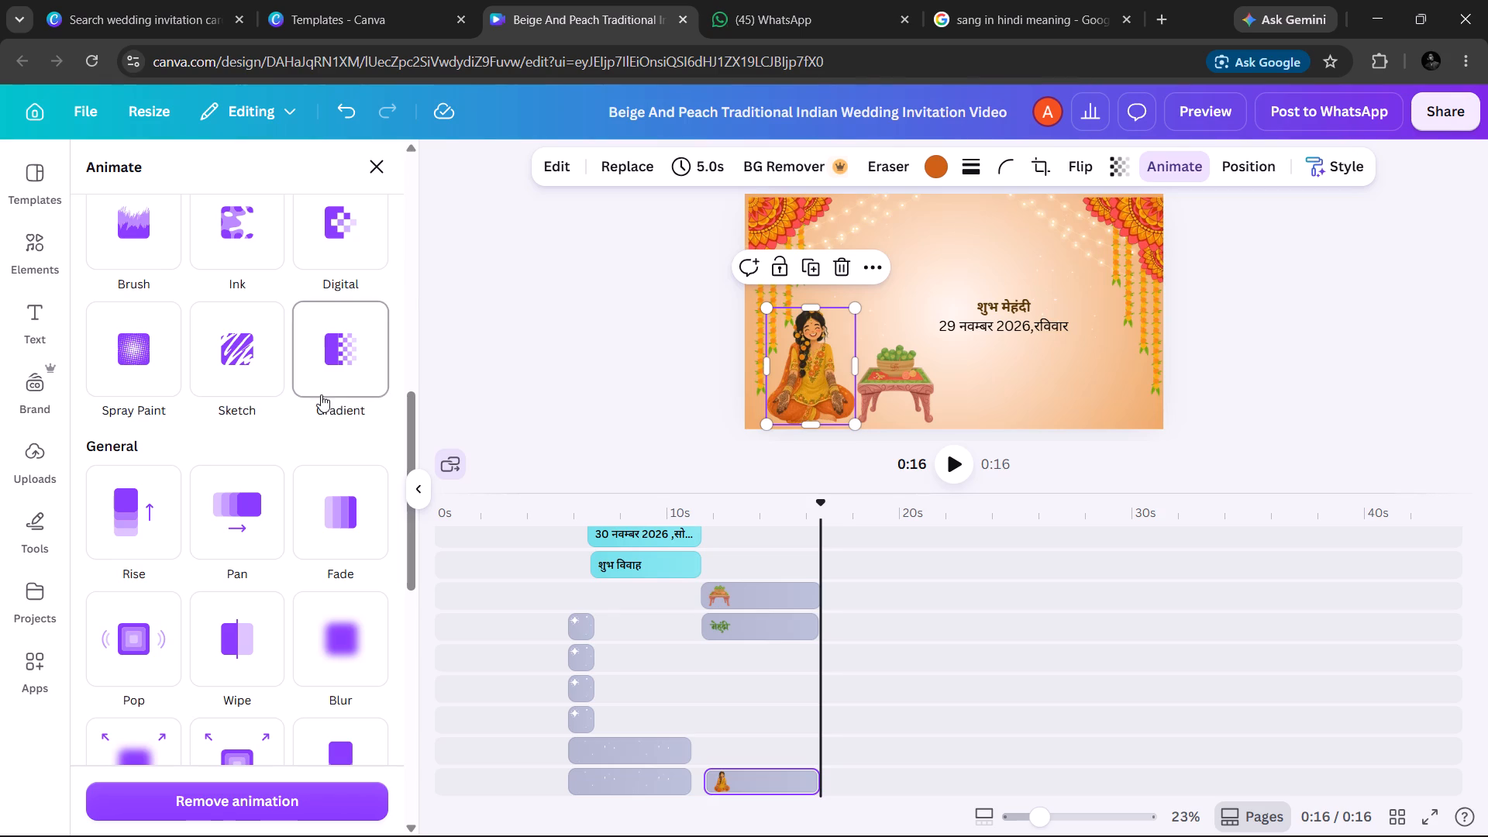
click(333, 379)
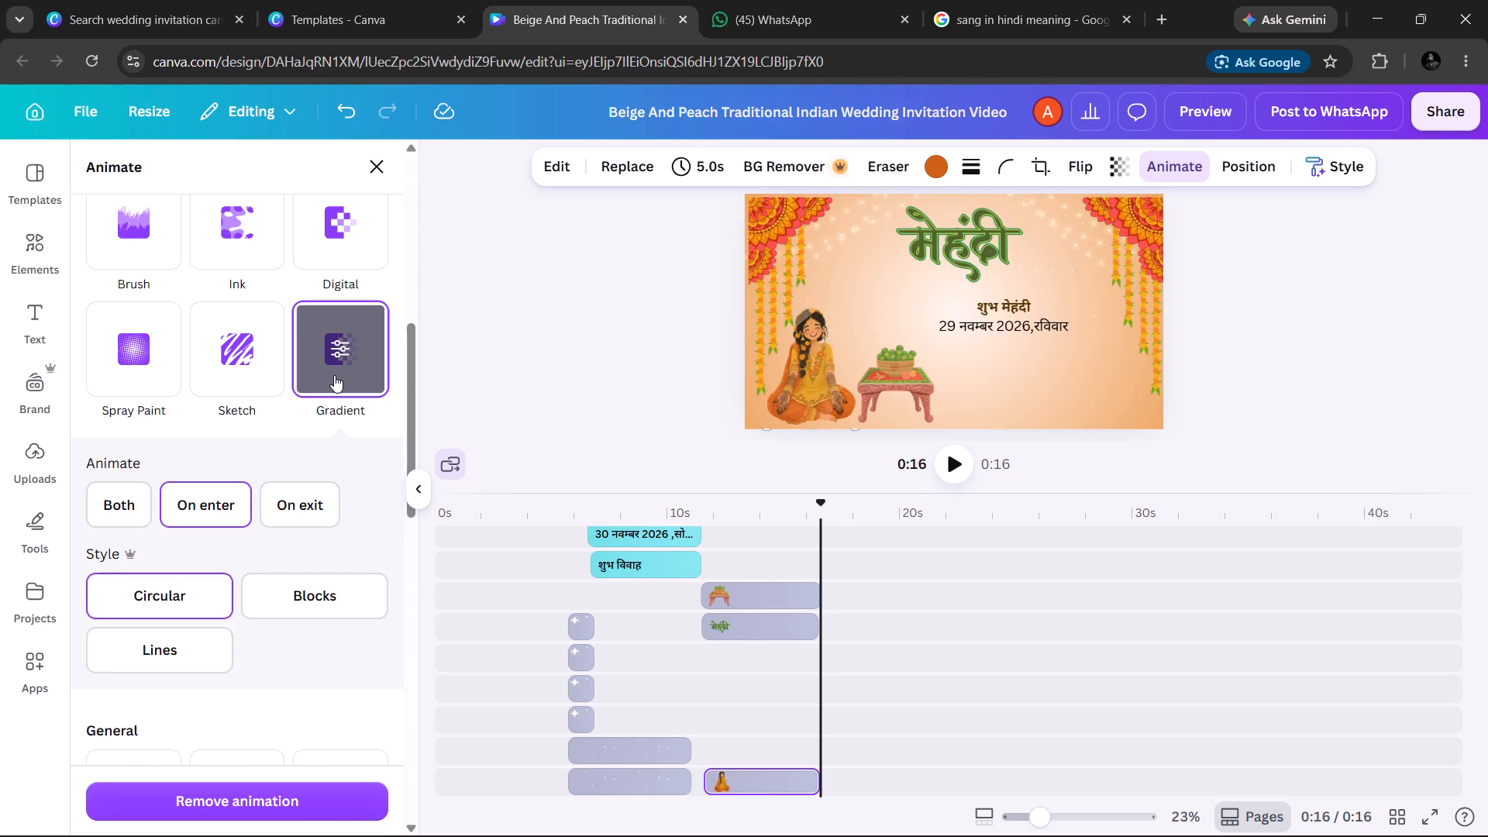
click(334, 375)
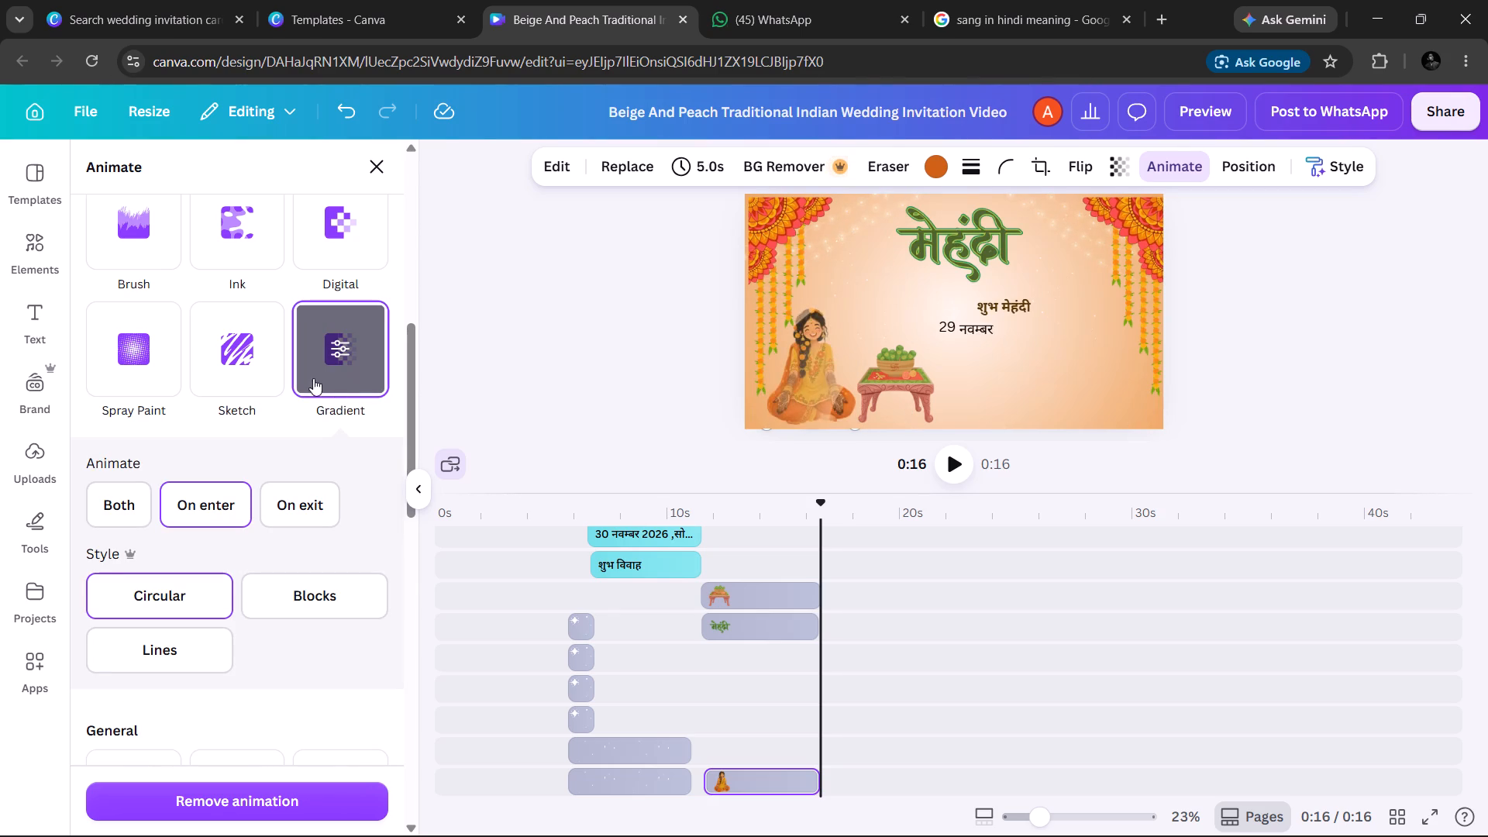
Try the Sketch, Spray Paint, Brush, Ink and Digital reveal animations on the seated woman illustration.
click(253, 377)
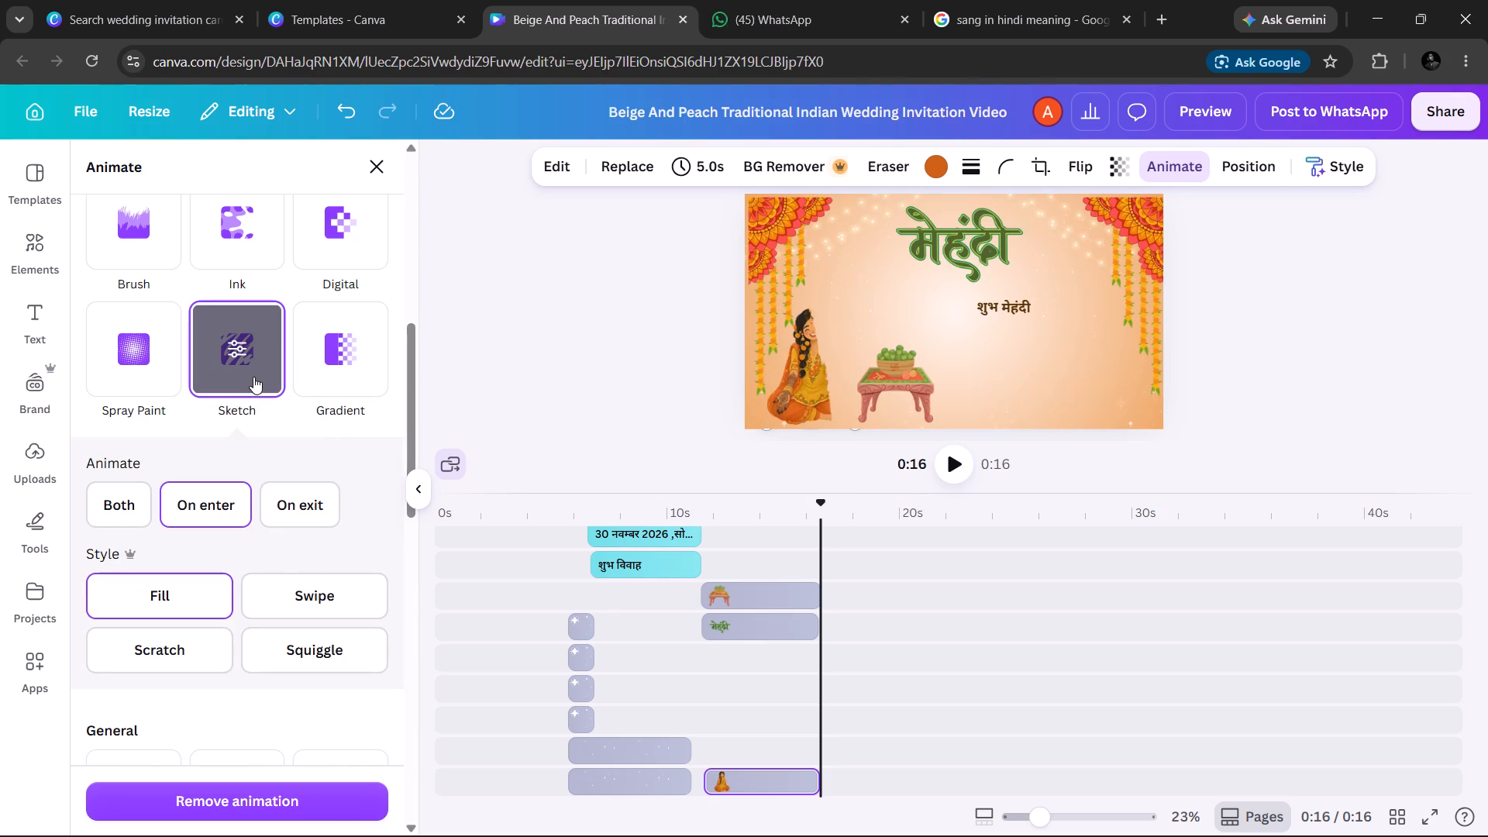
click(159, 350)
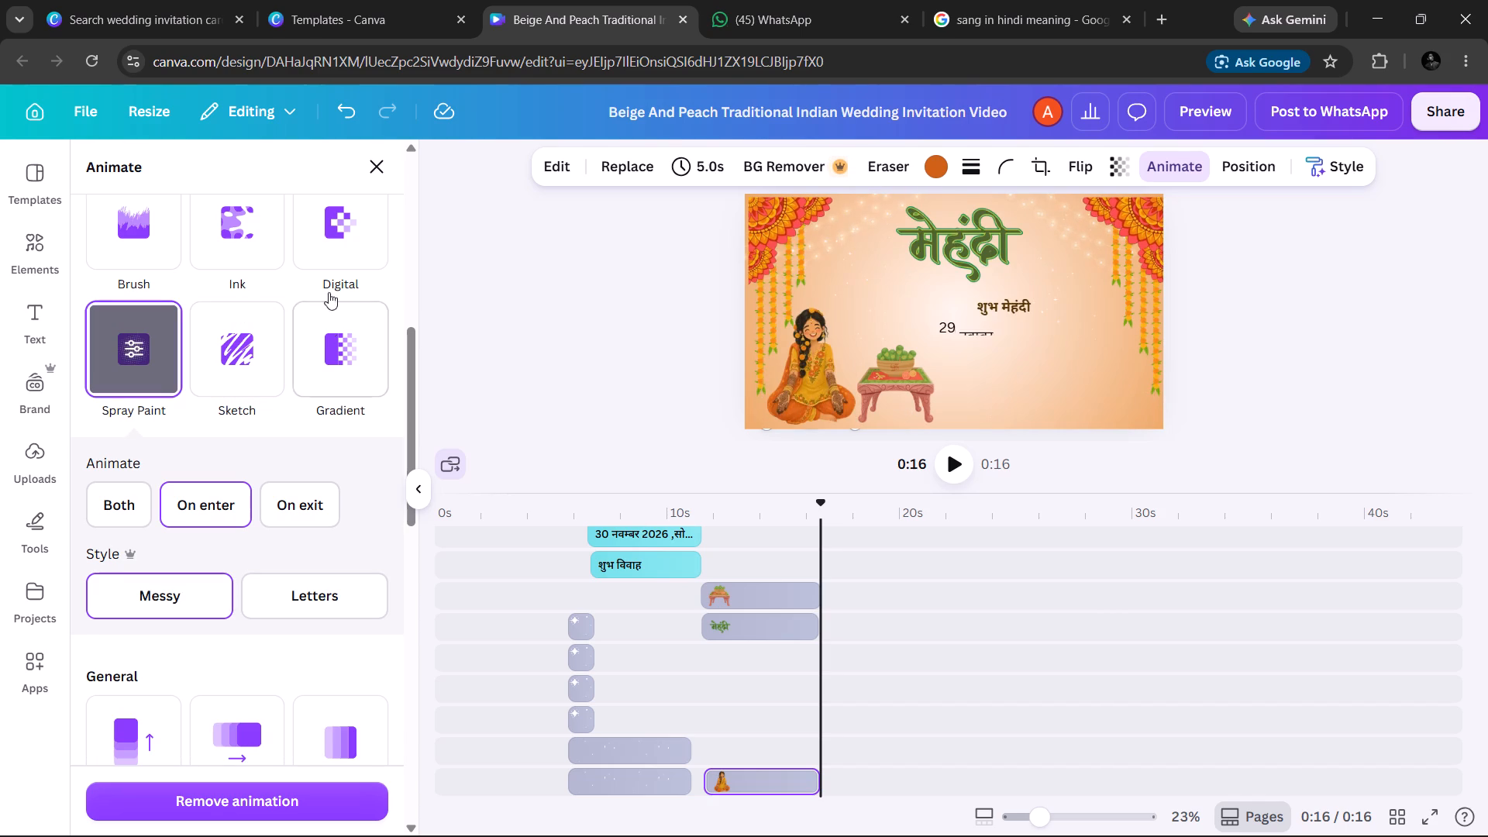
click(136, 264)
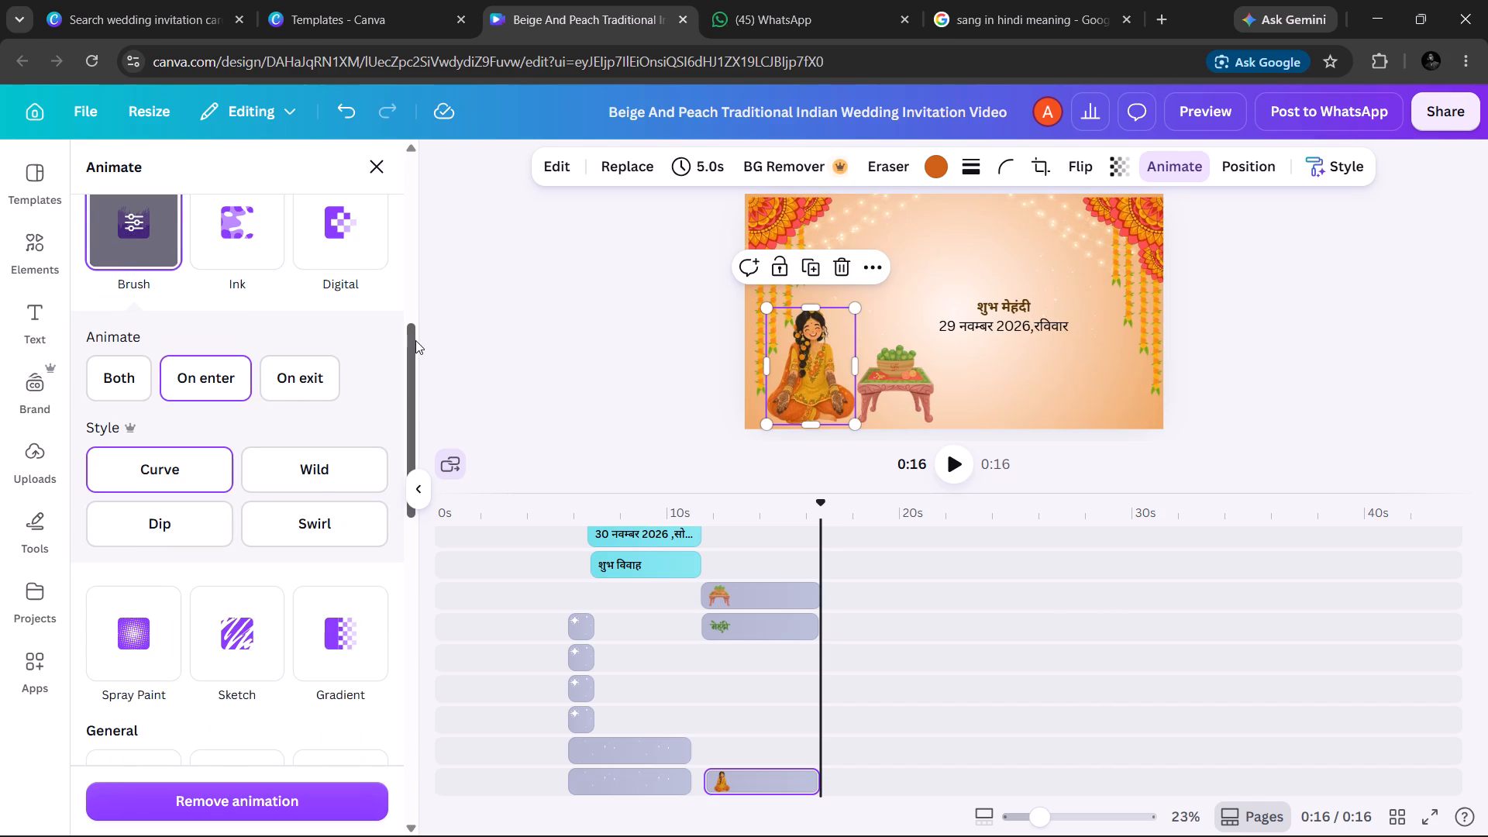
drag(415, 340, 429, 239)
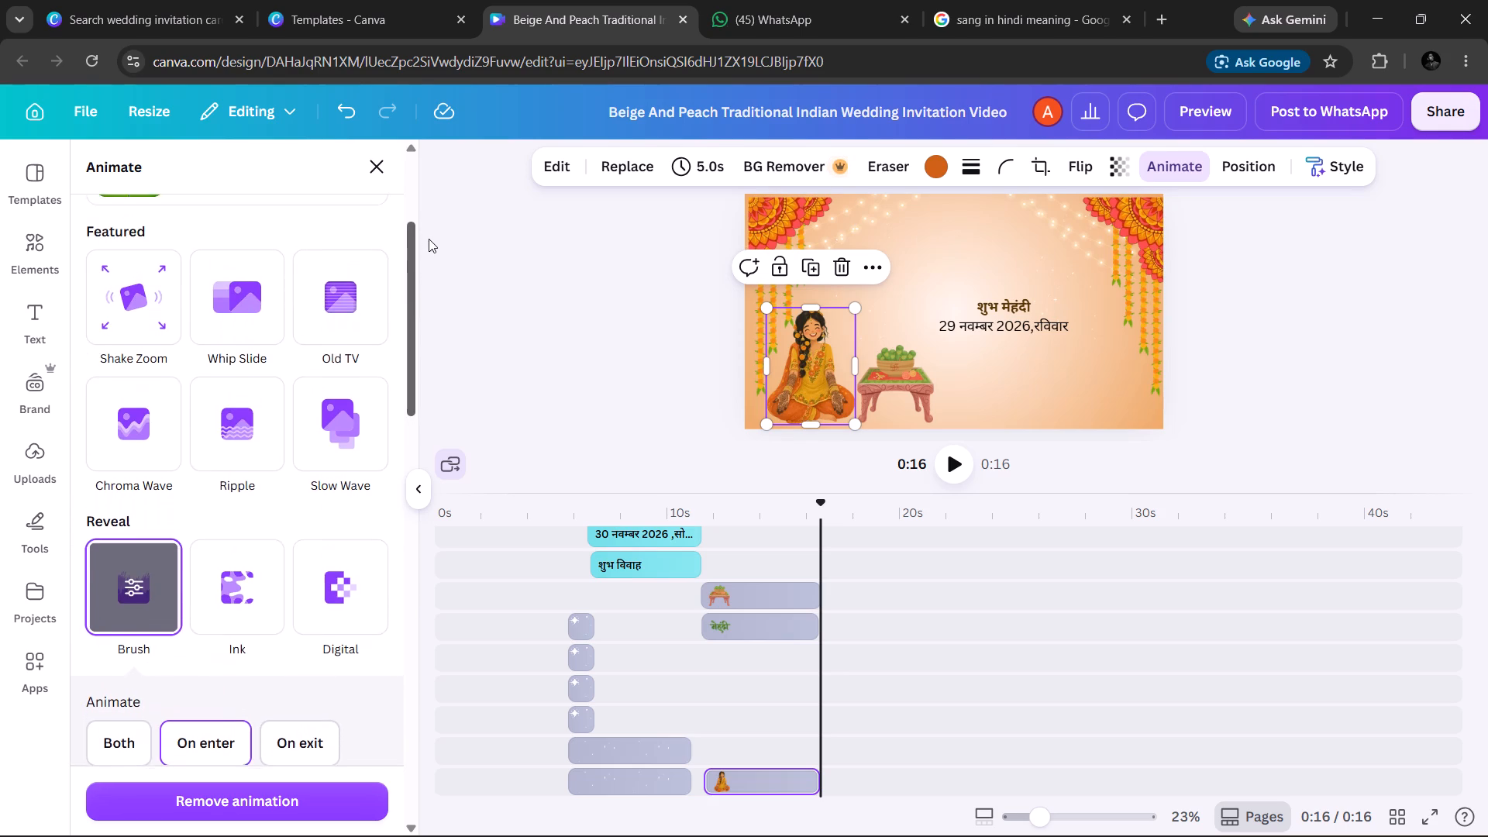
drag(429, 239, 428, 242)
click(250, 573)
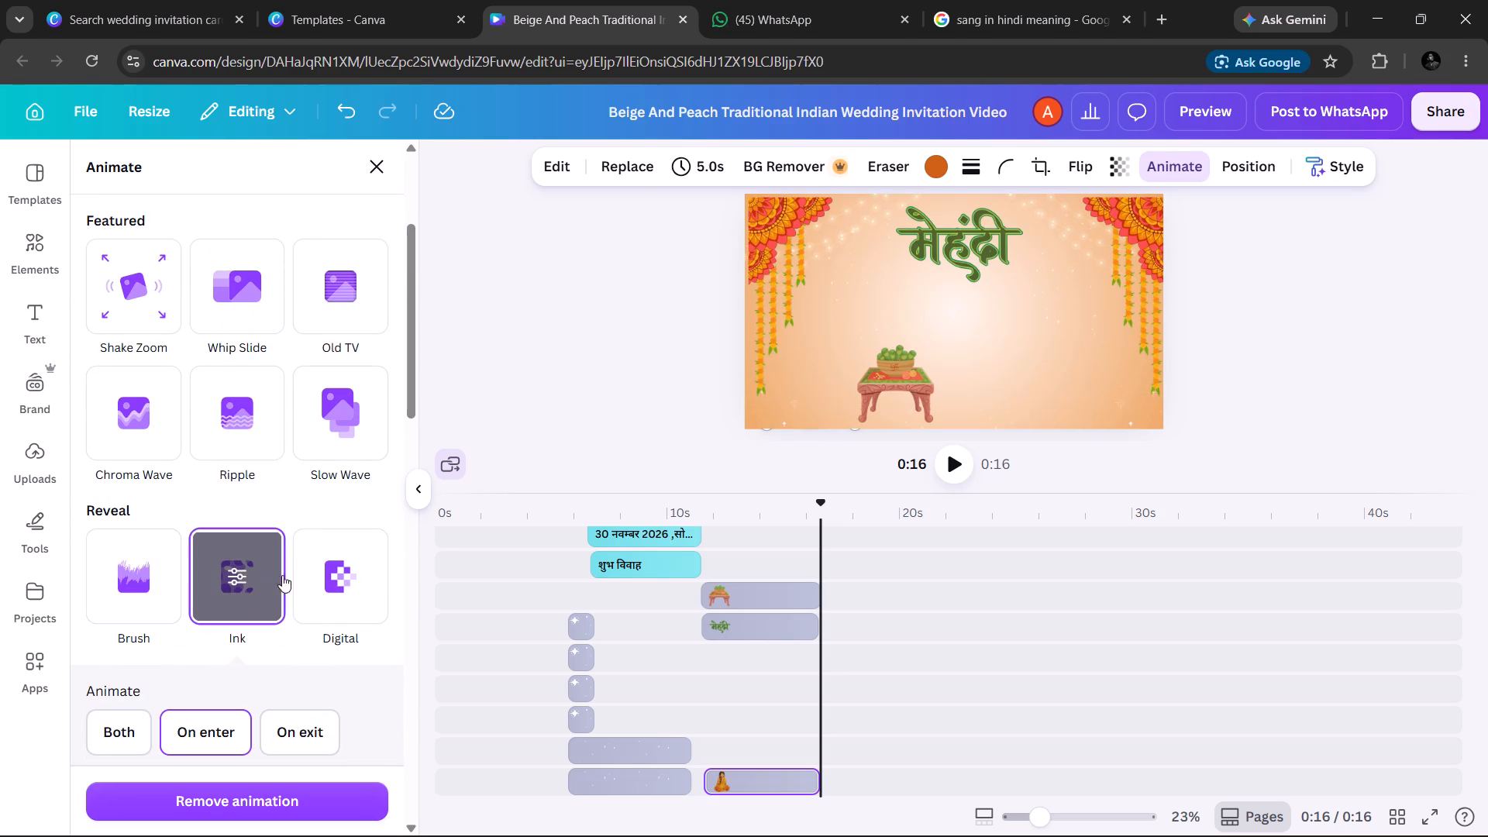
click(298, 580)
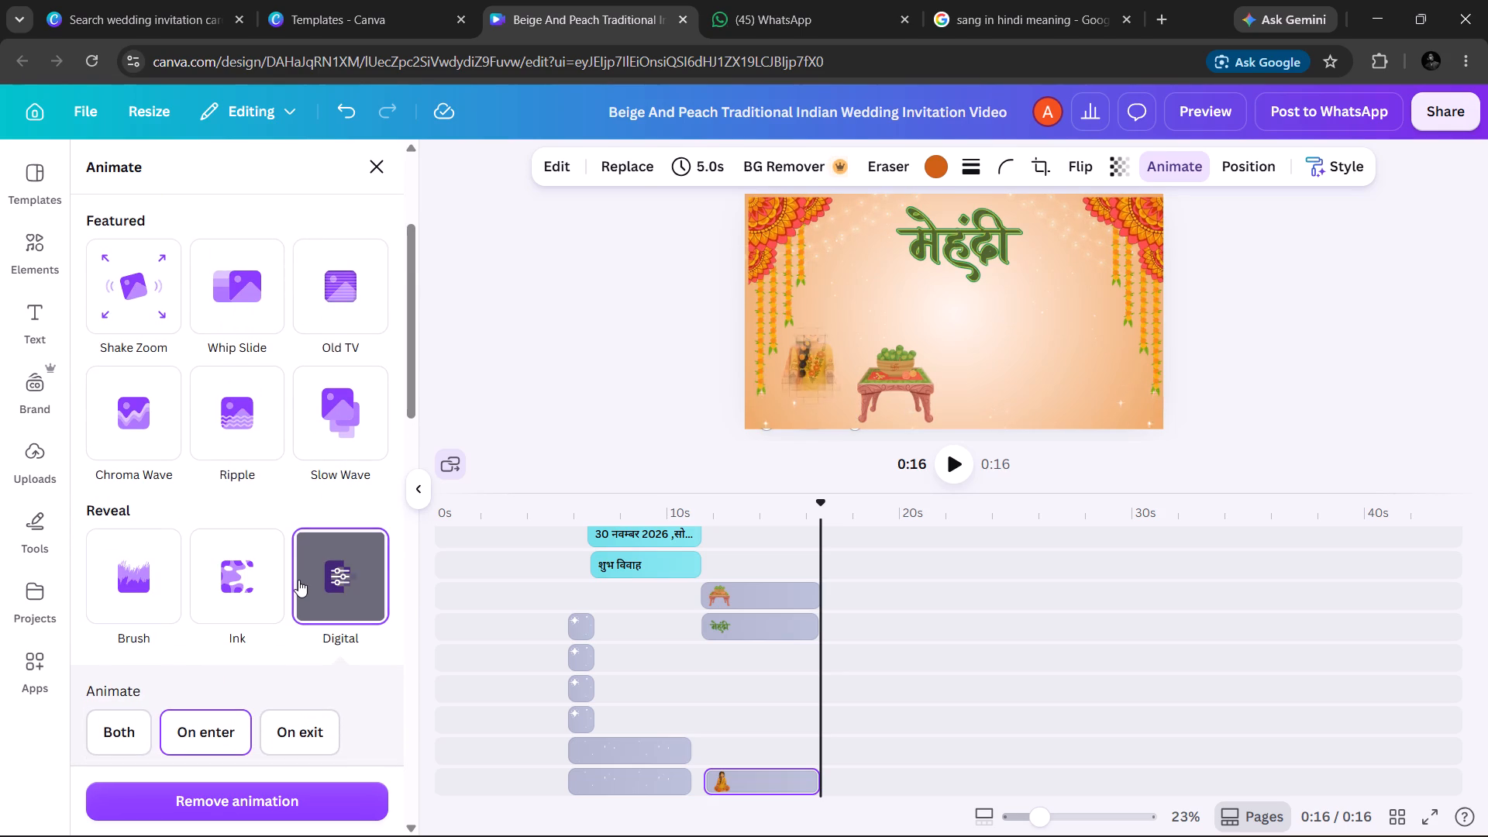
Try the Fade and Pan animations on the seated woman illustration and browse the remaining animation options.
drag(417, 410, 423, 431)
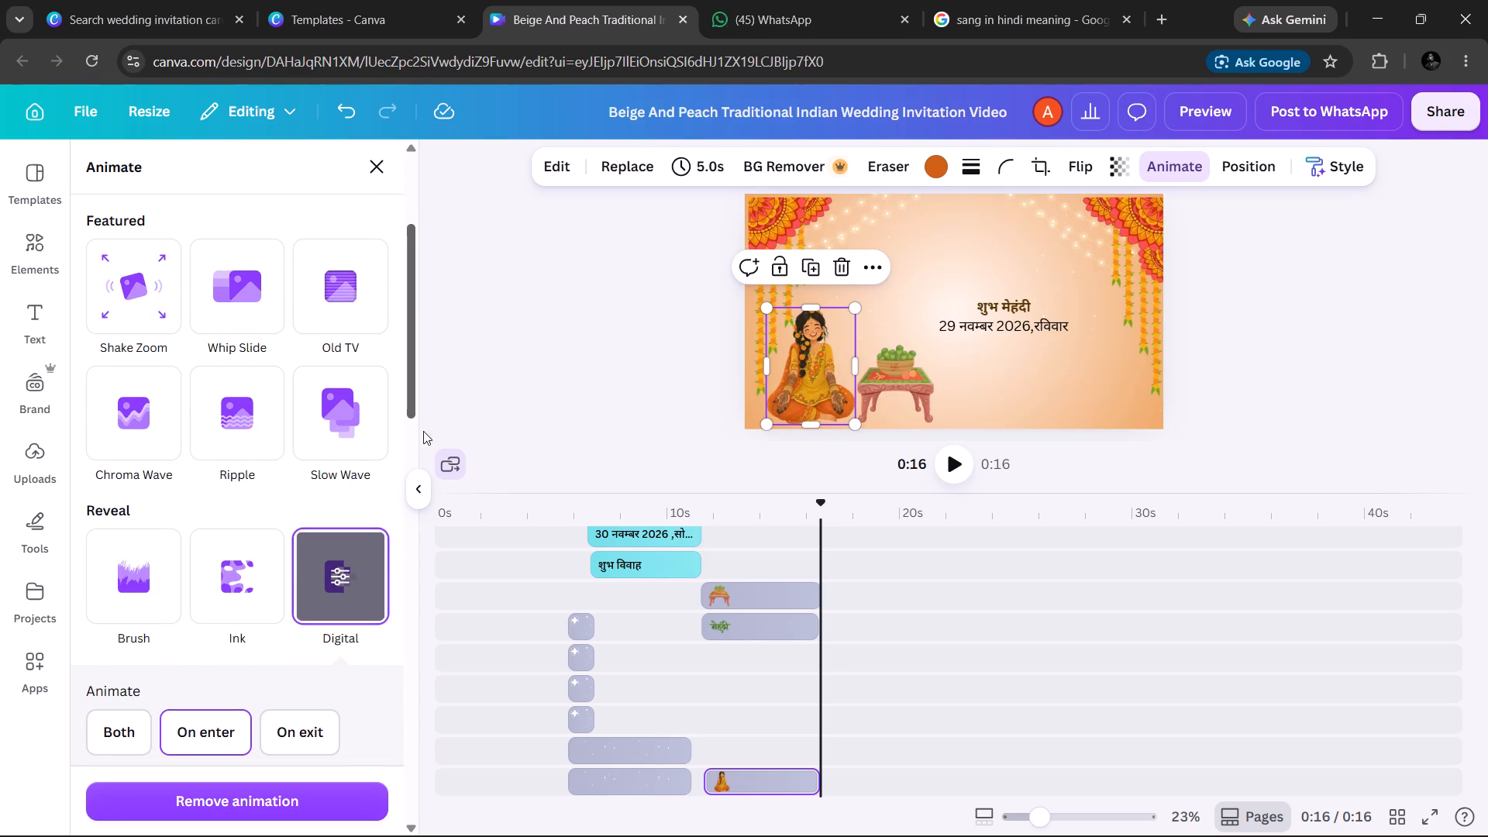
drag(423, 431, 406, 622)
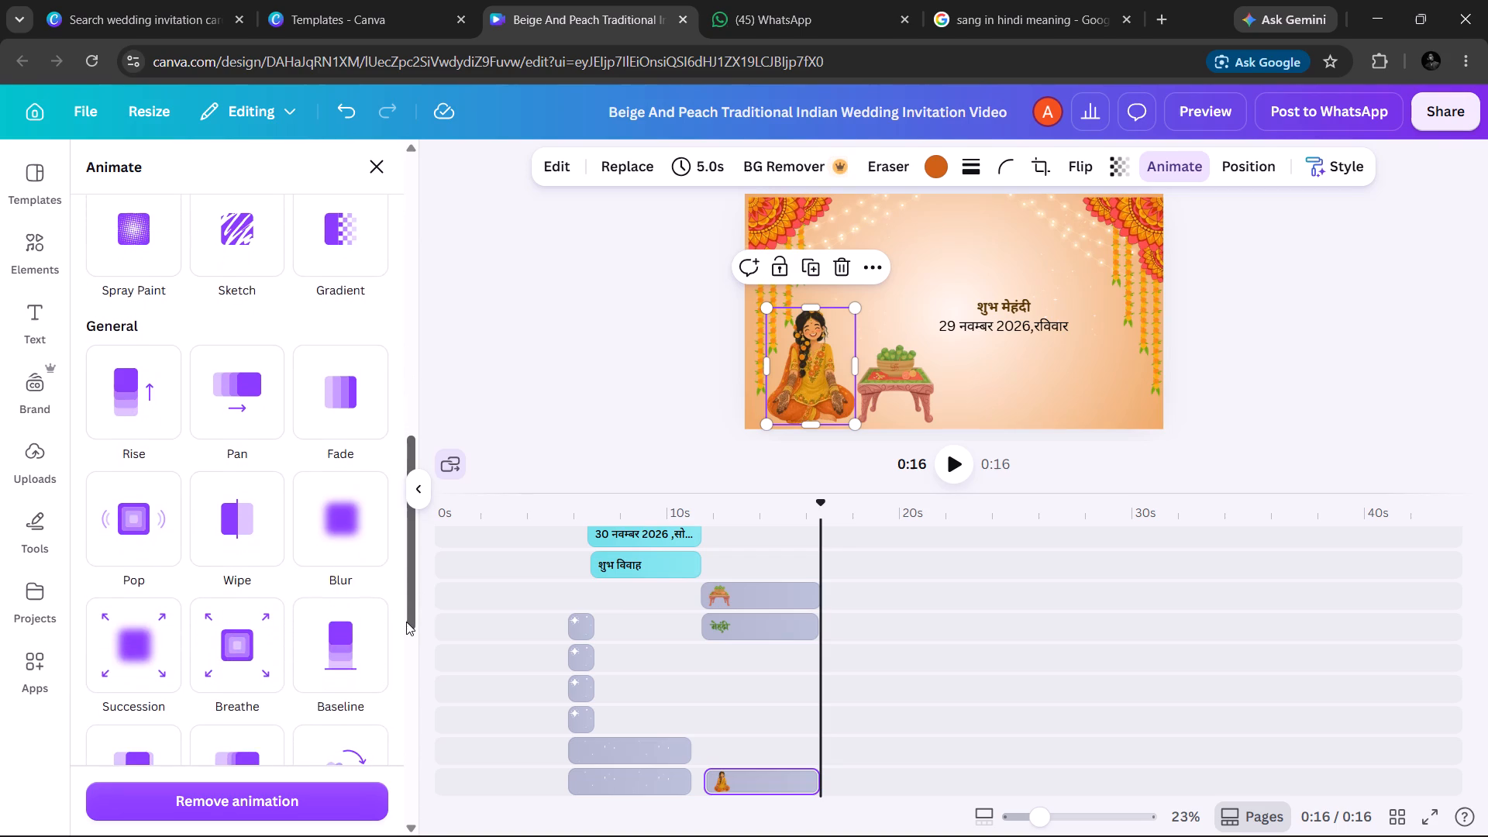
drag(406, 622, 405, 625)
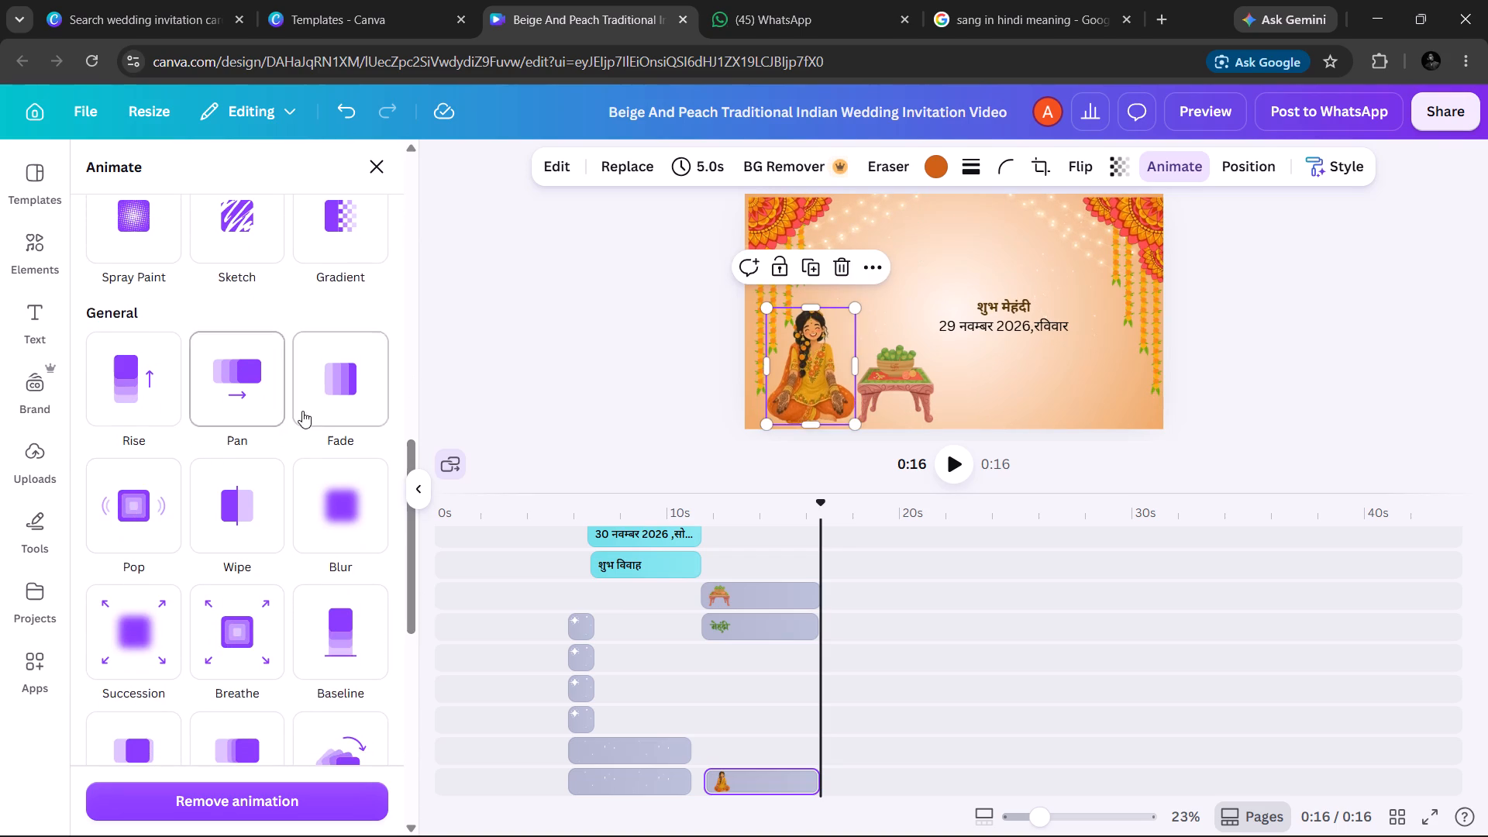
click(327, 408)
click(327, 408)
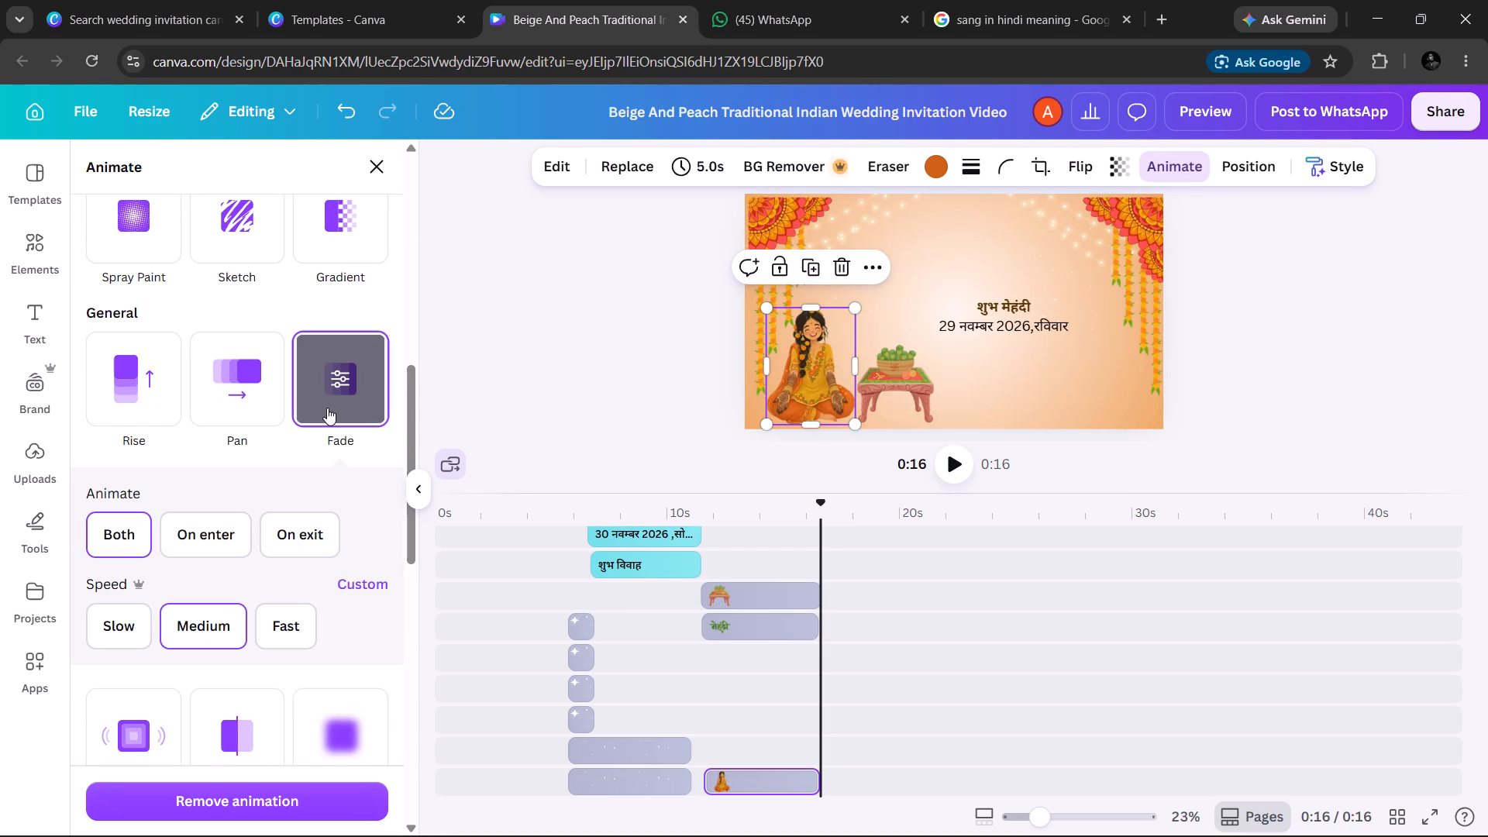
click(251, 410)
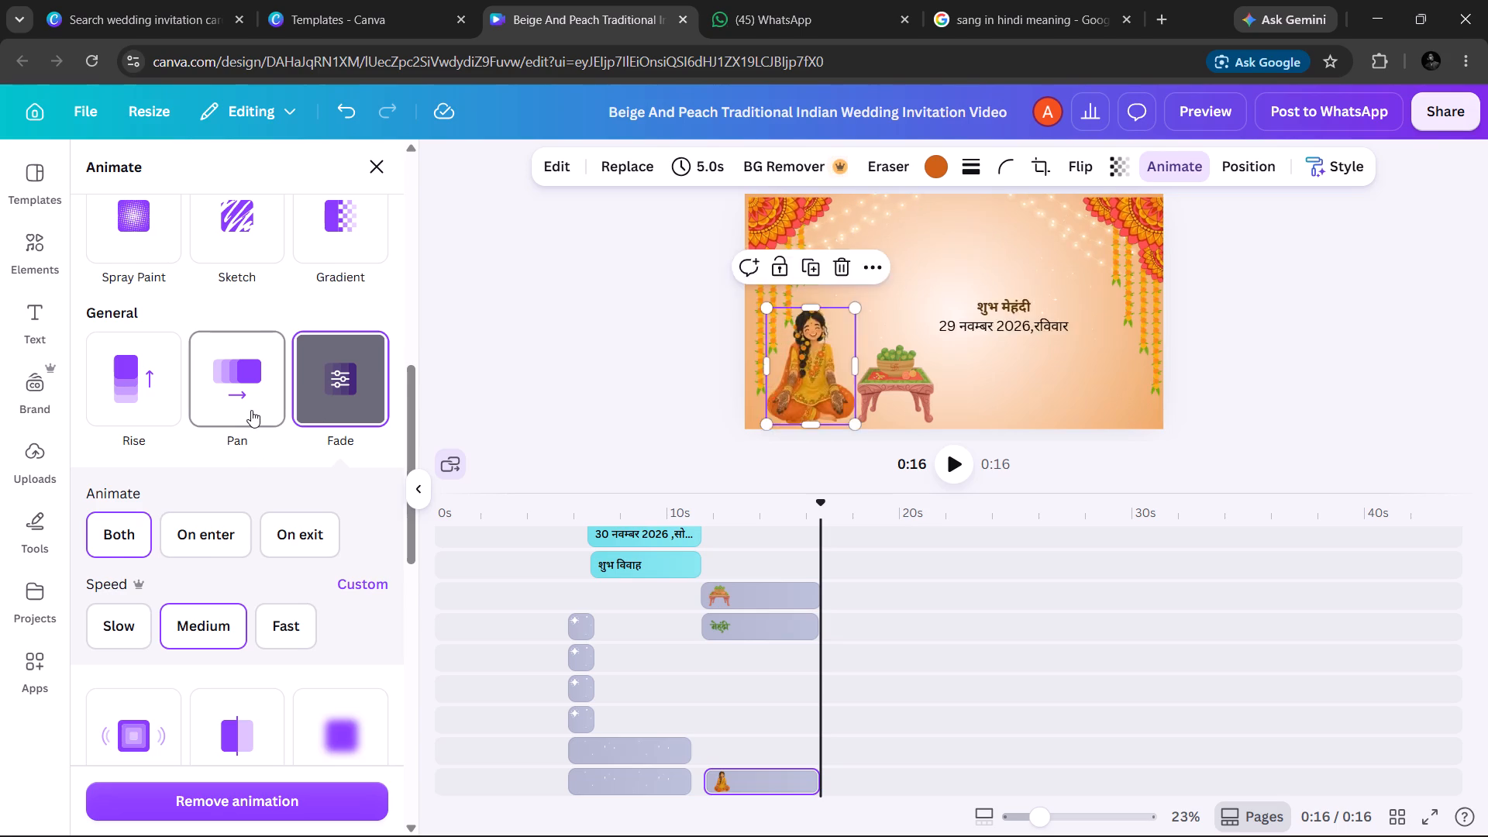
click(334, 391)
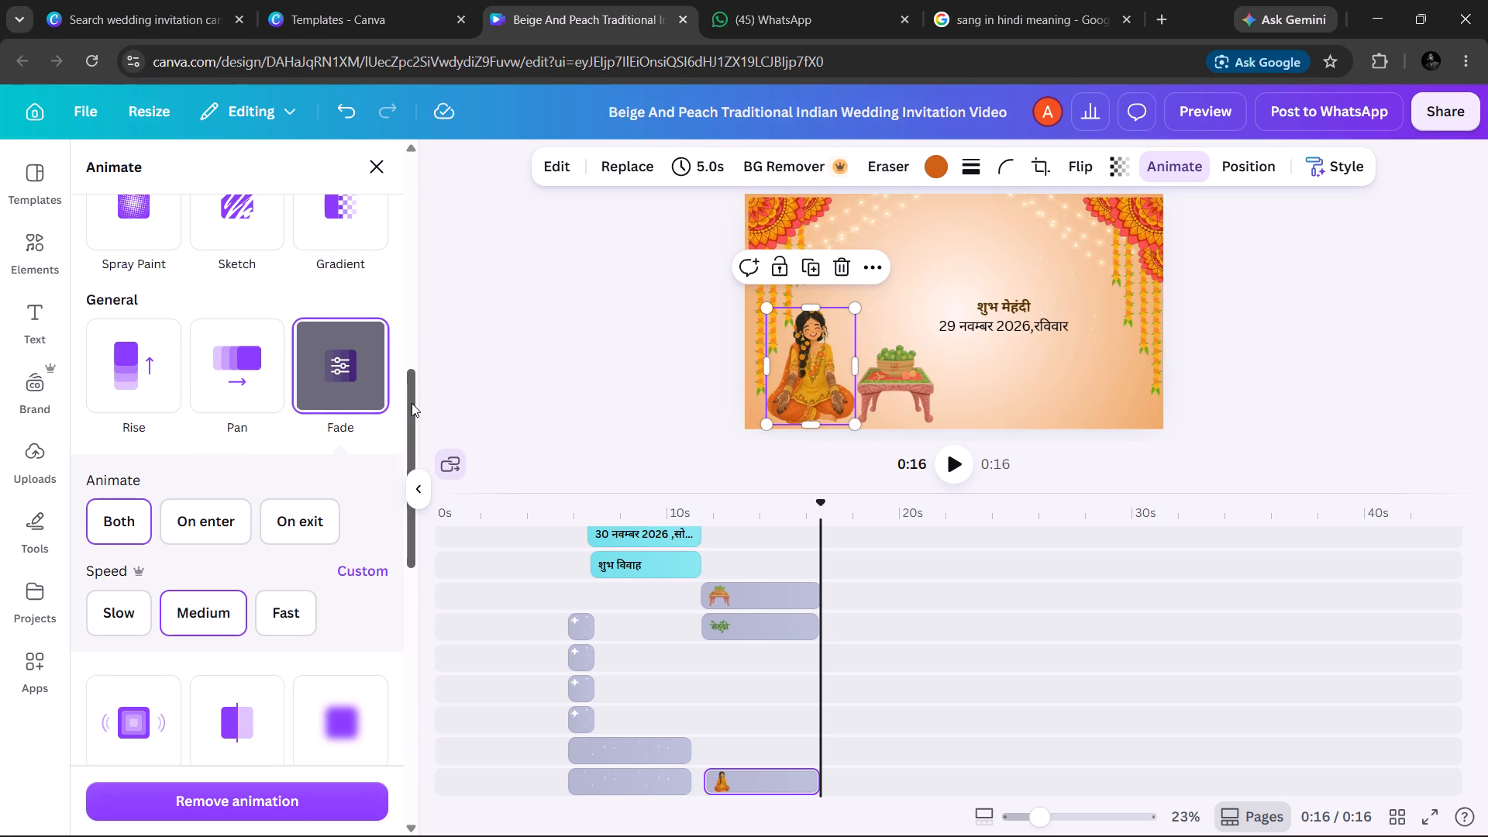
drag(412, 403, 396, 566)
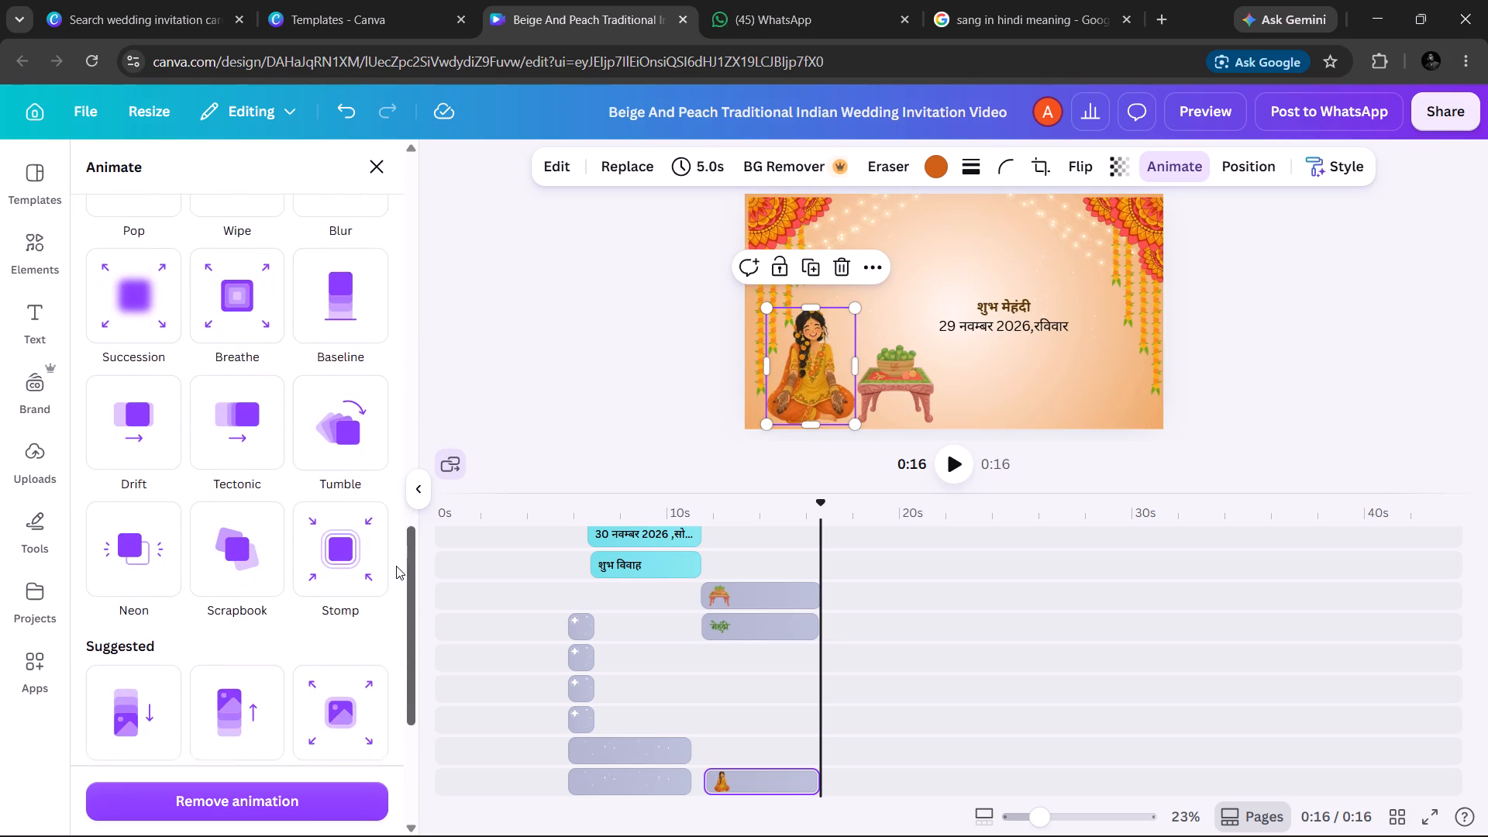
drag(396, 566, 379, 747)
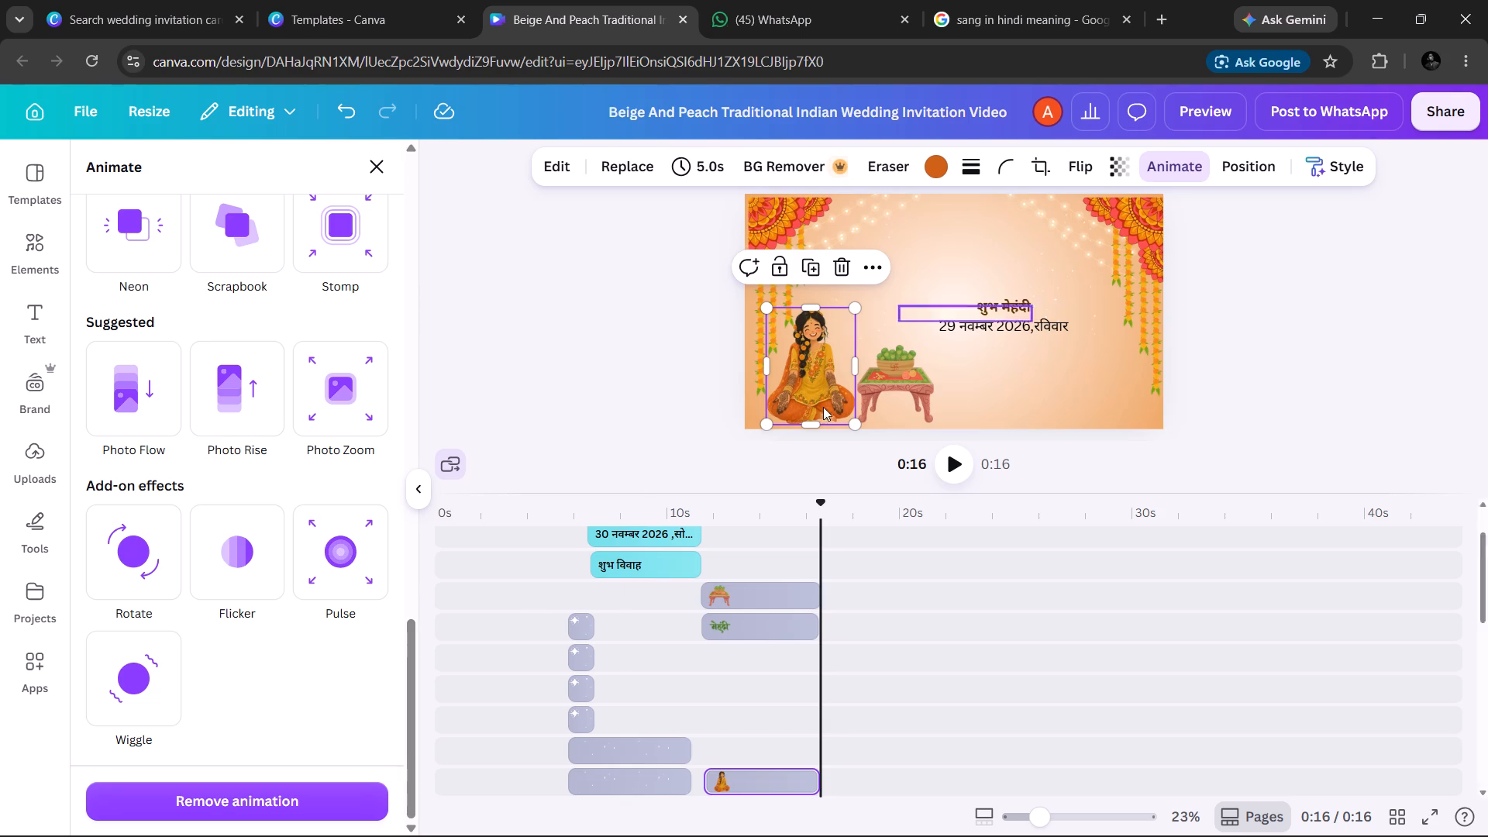
Apply the Brush reveal animation to the table illustration beside the seated woman.
click(868, 389)
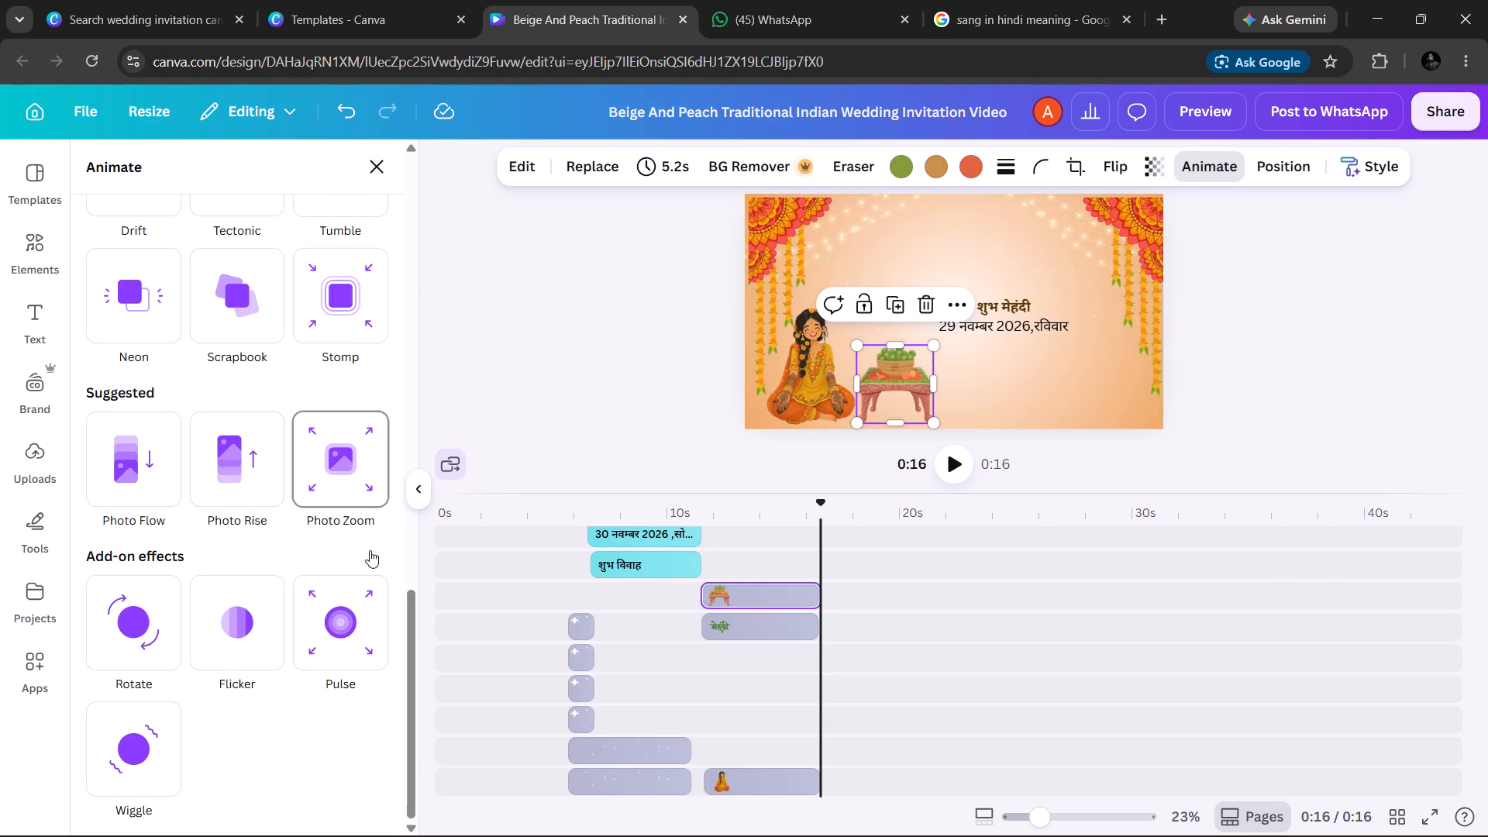
drag(412, 619, 418, 498)
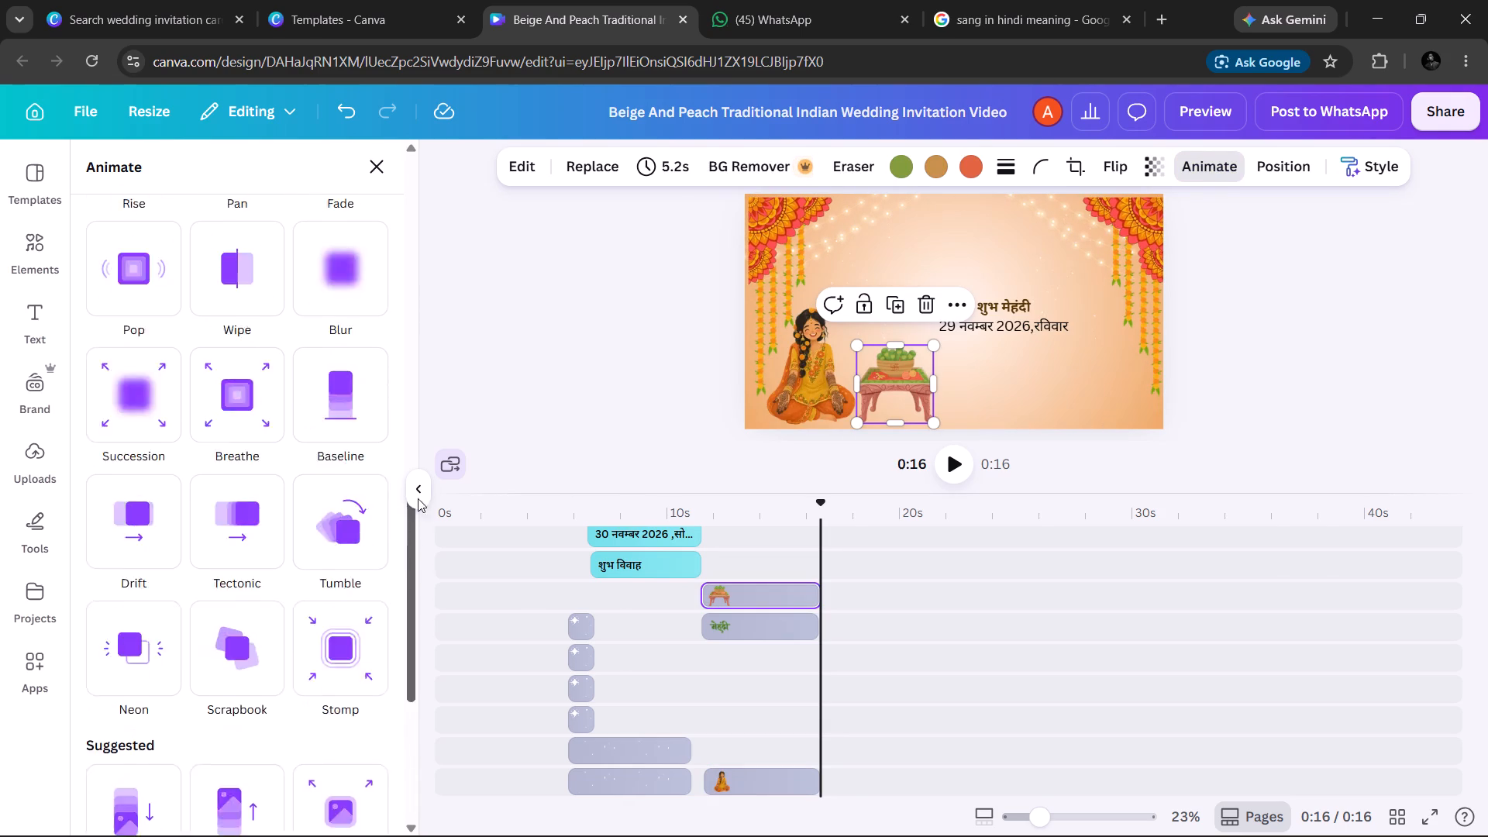
drag(418, 498, 395, 344)
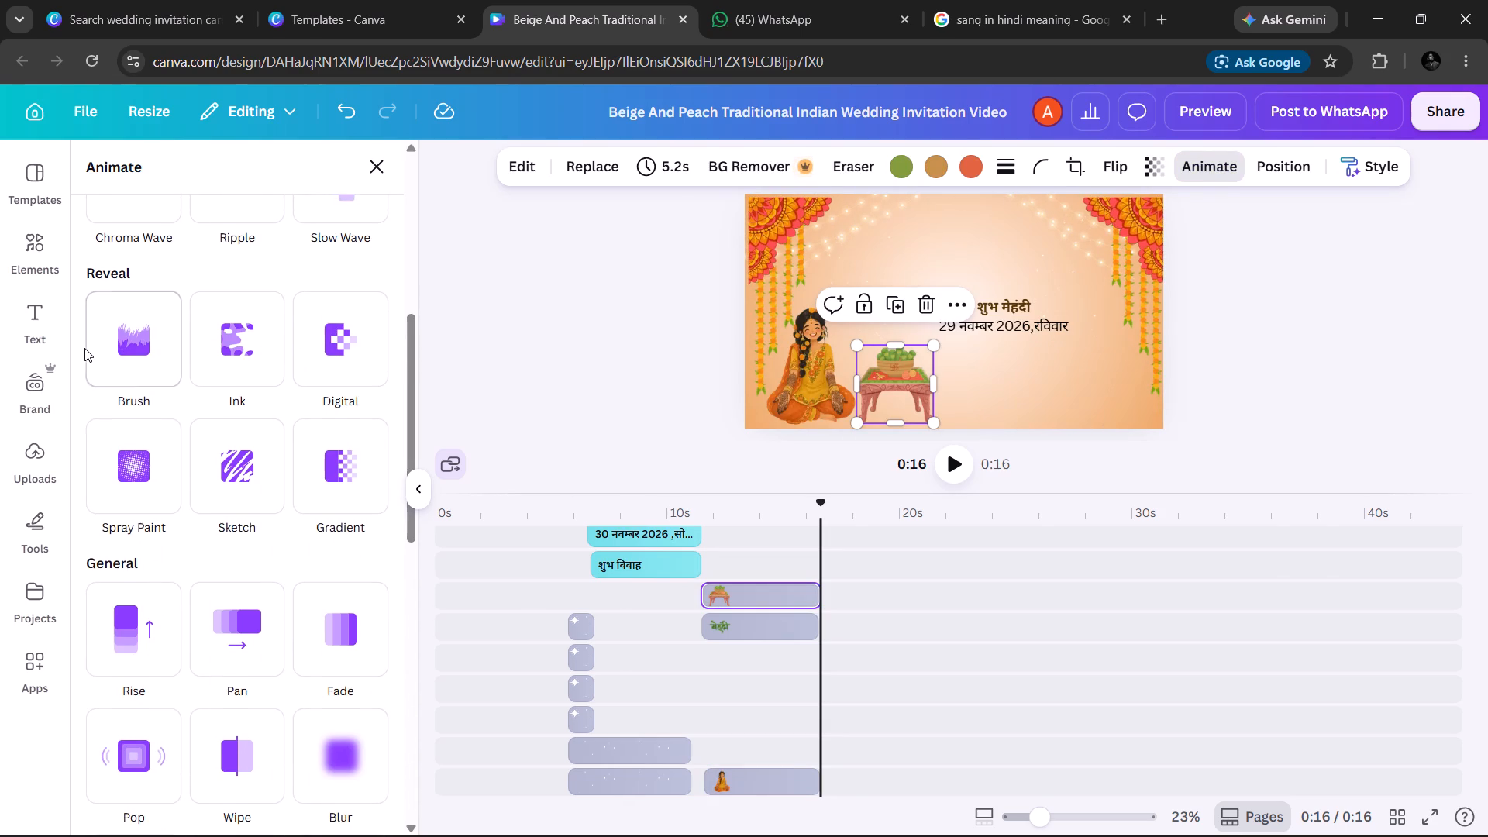
click(84, 348)
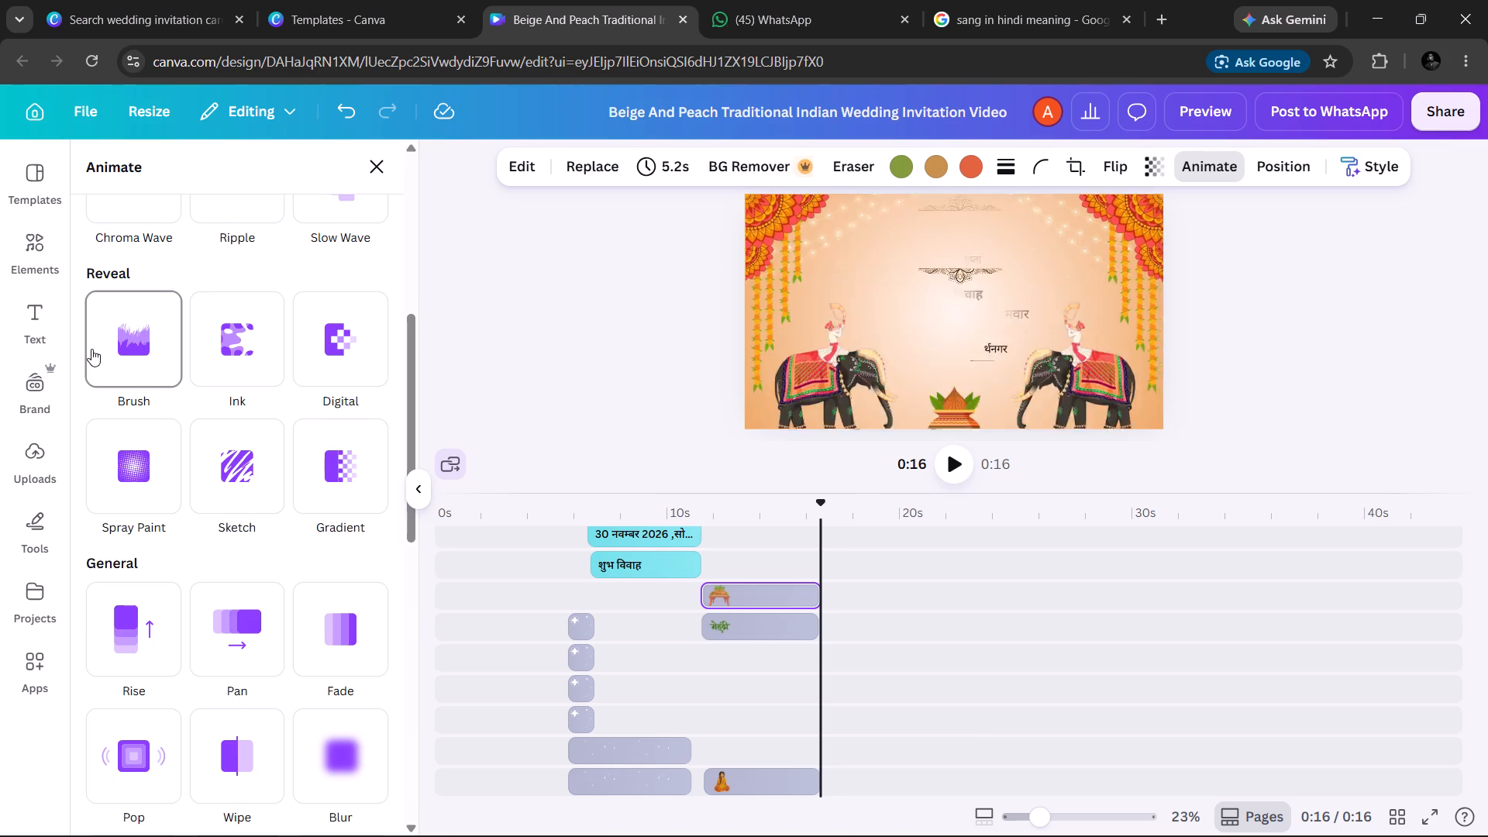
click(91, 349)
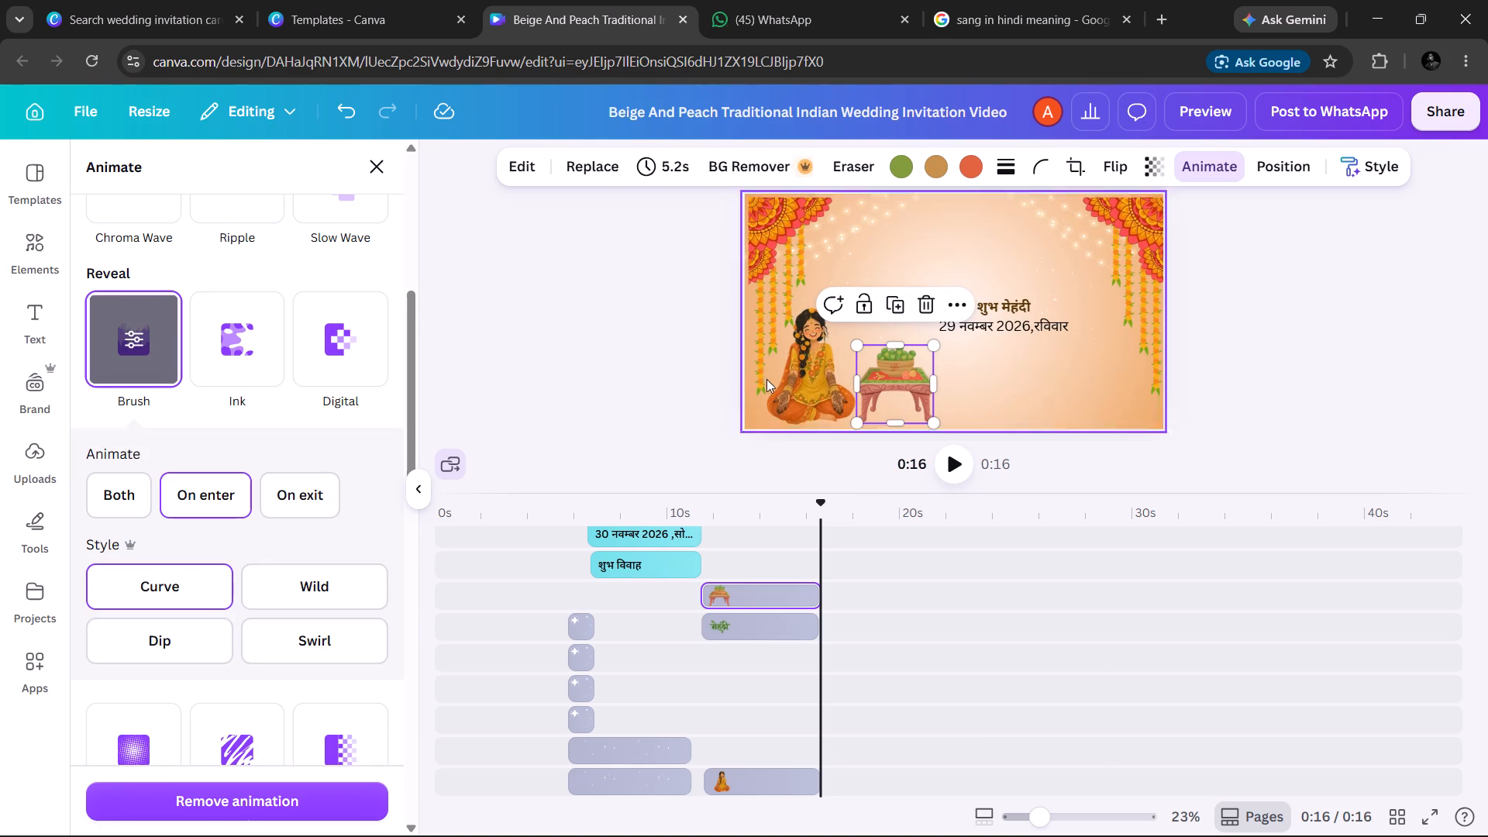
Apply the Brush reveal animation, Curve style on enter, to the seated woman illustration.
click(793, 377)
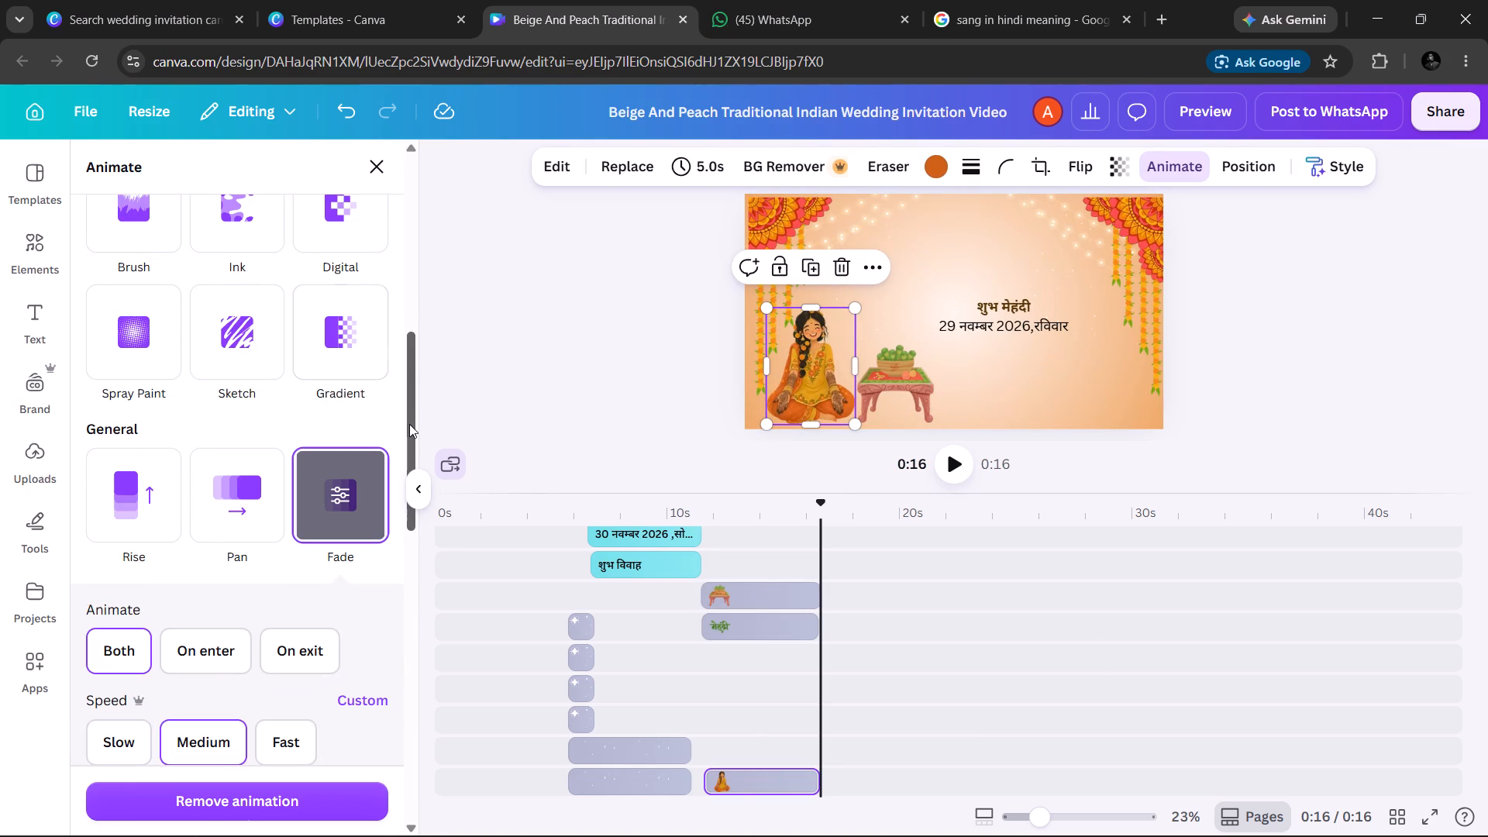
drag(409, 424, 422, 367)
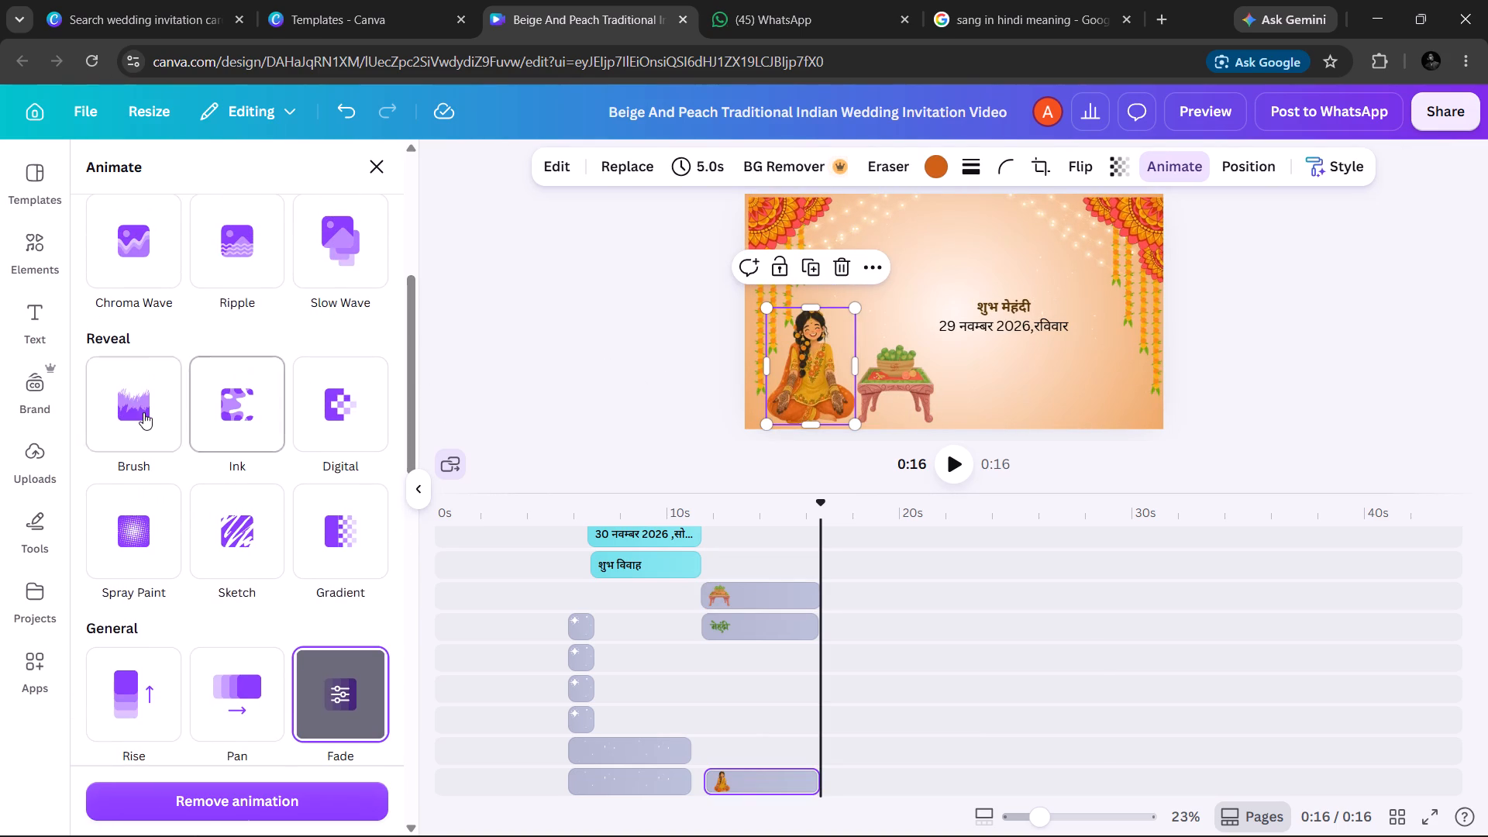
click(143, 412)
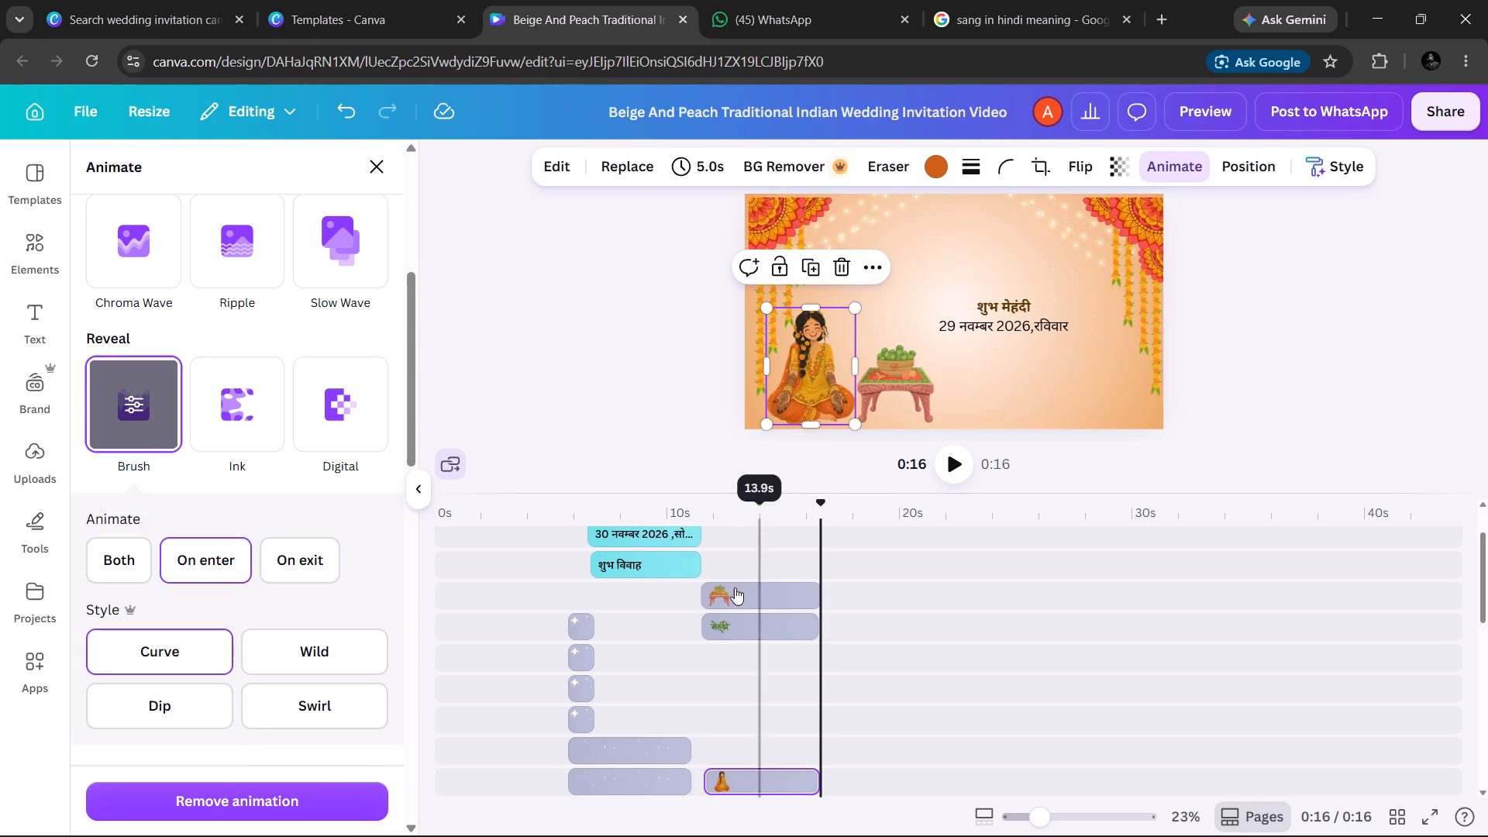
Apply the Pan animation to the green मेहंदी title graphic.
drag(718, 639, 725, 629)
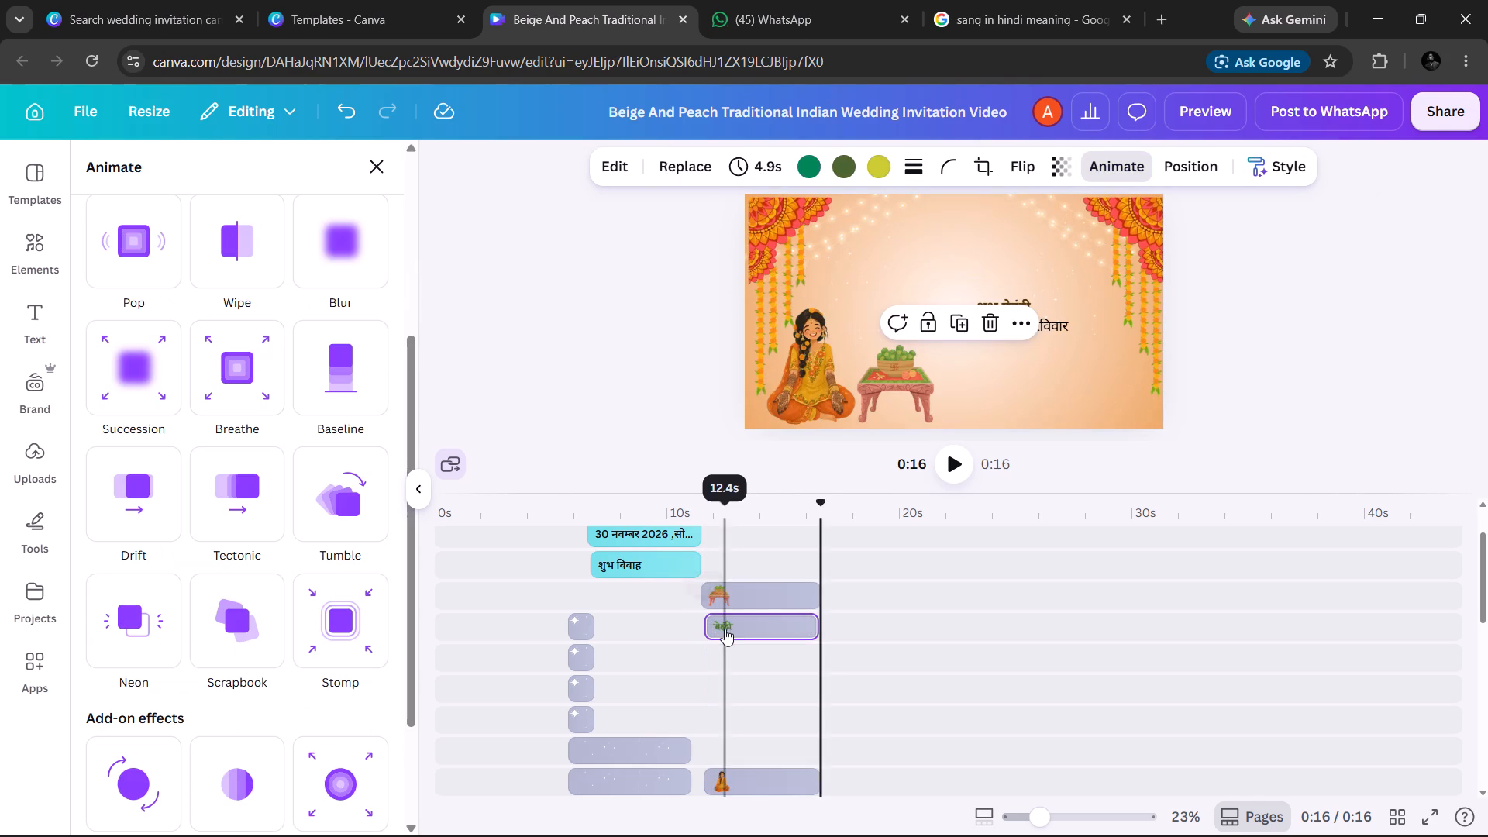
click(725, 629)
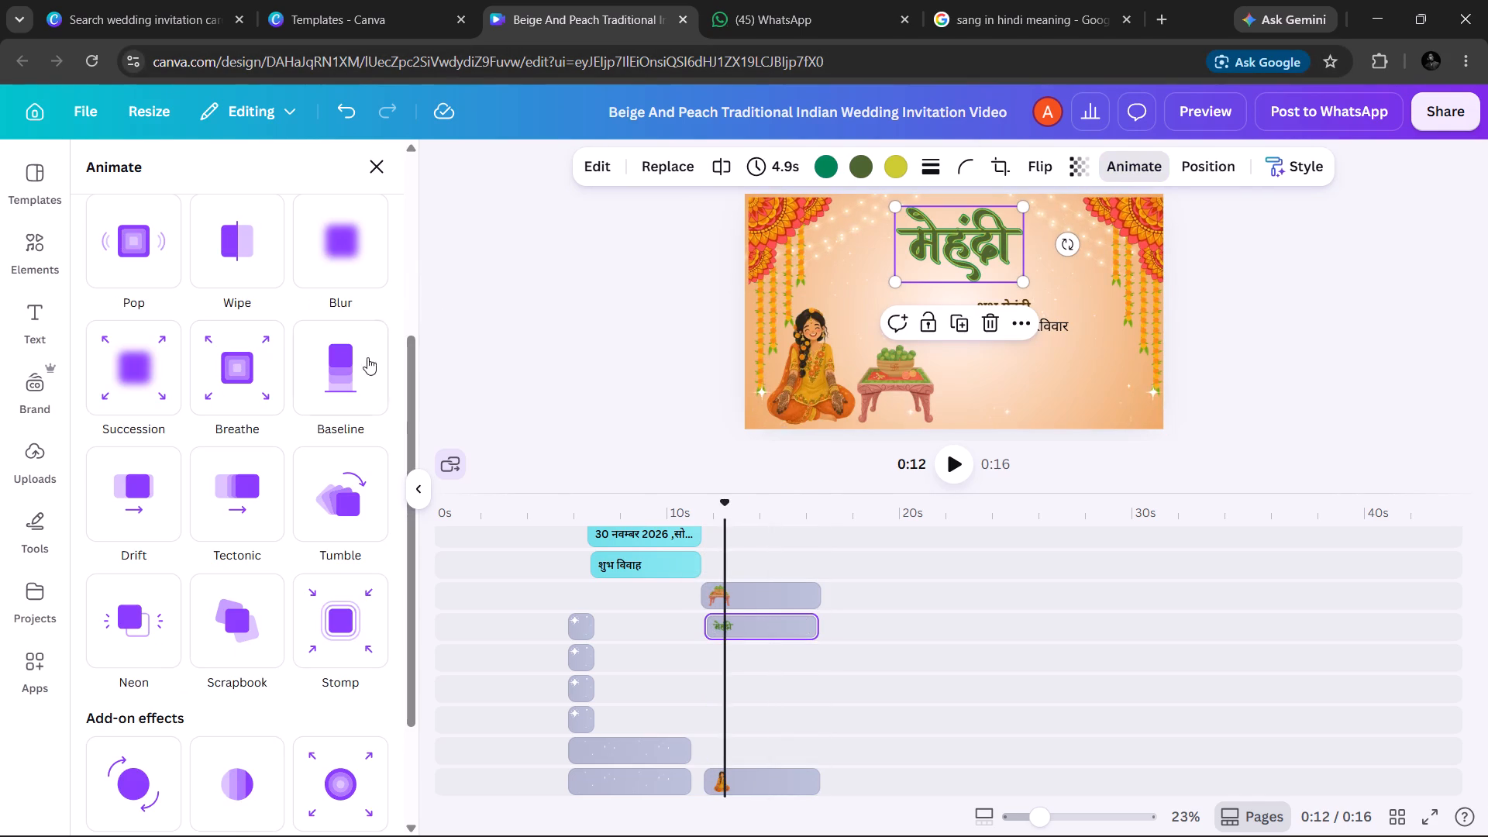
drag(411, 349, 429, 224)
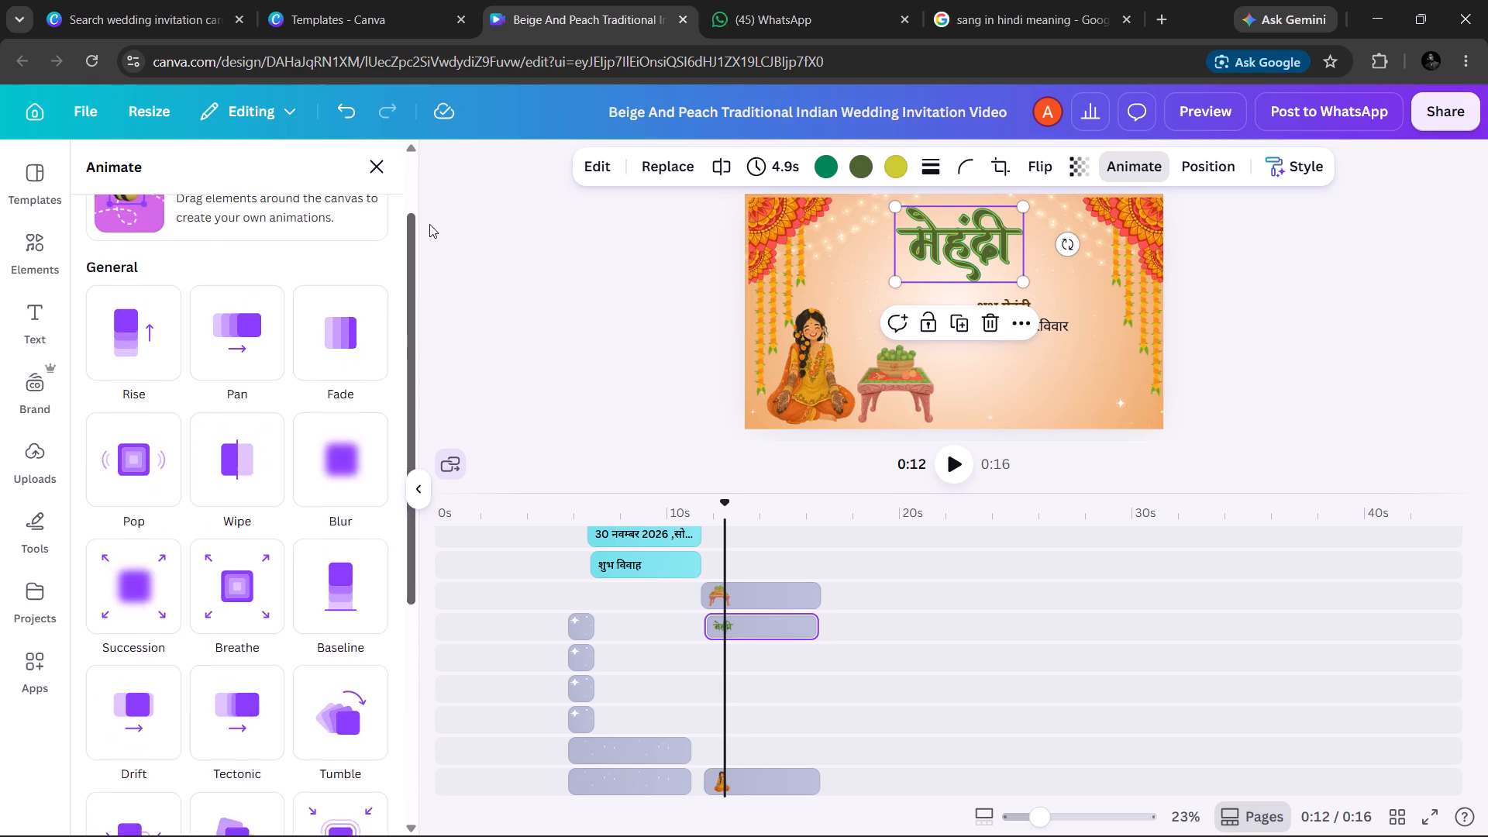
drag(429, 224, 433, 180)
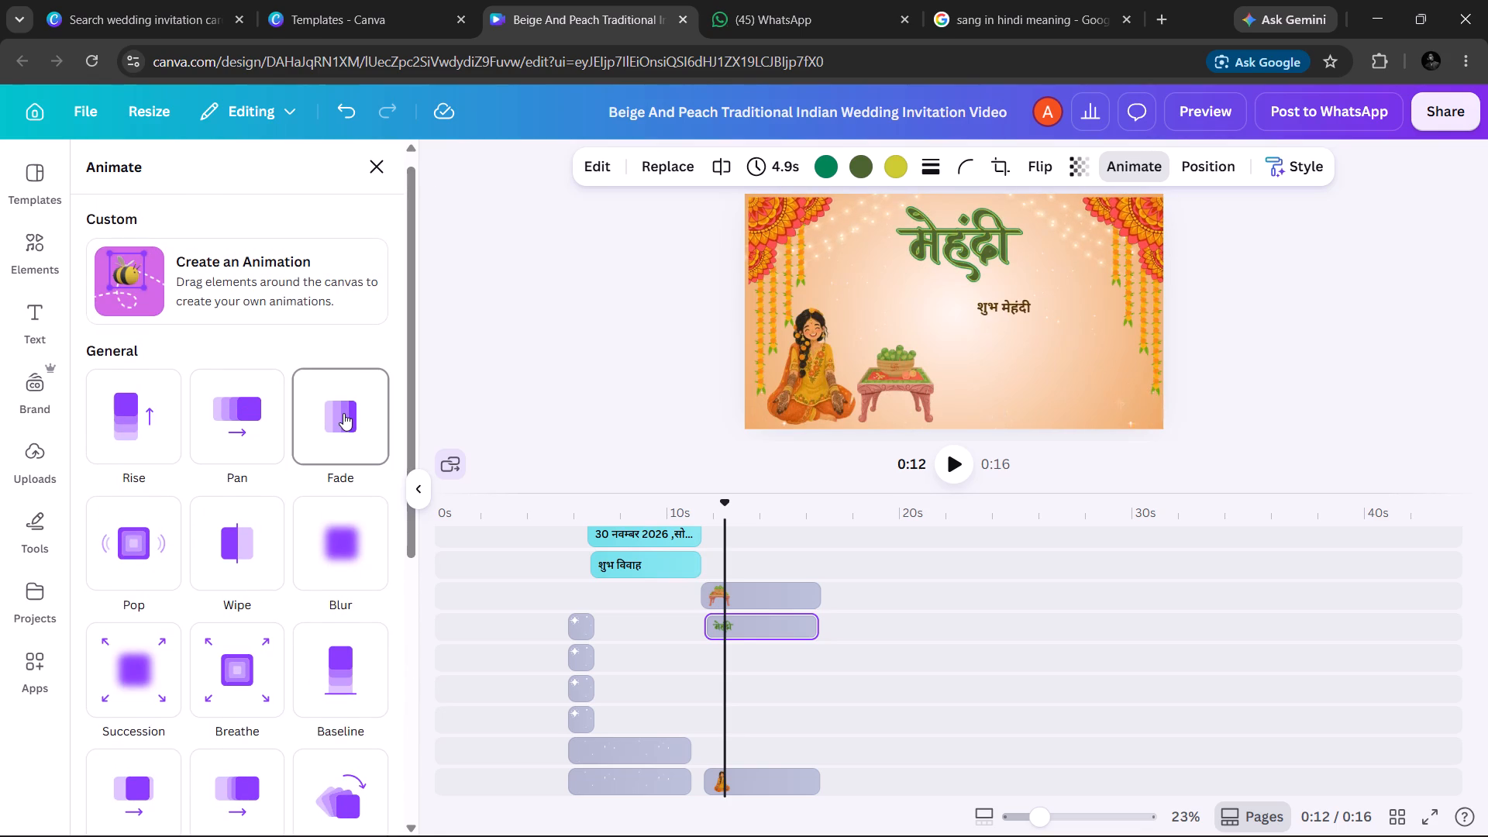
click(190, 446)
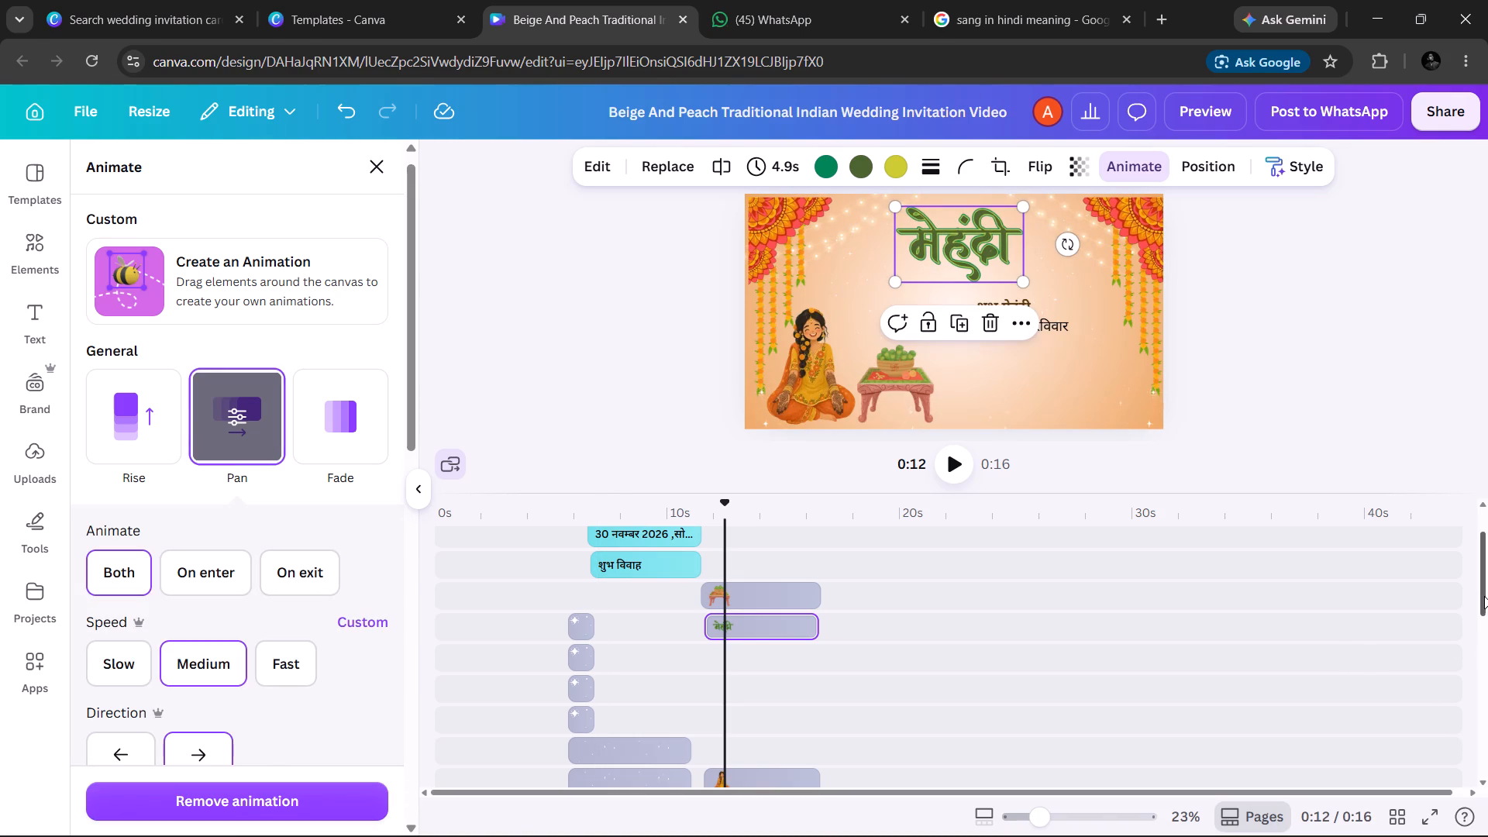
Move the mehndi scene ahead of the wedding scene so it becomes the second scene in the timeline.
drag(1484, 596, 1483, 836)
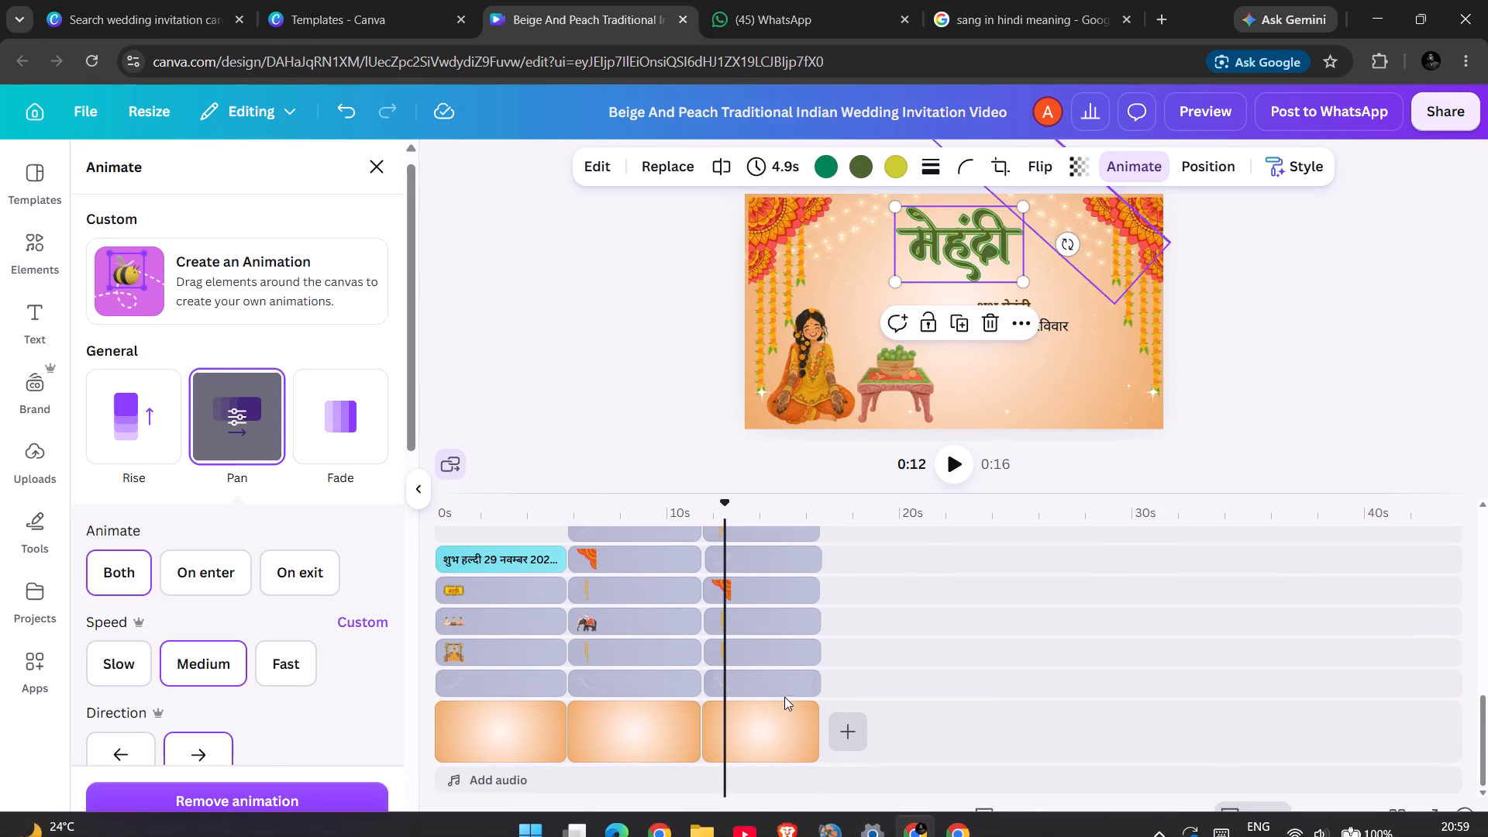
drag(747, 727, 611, 730)
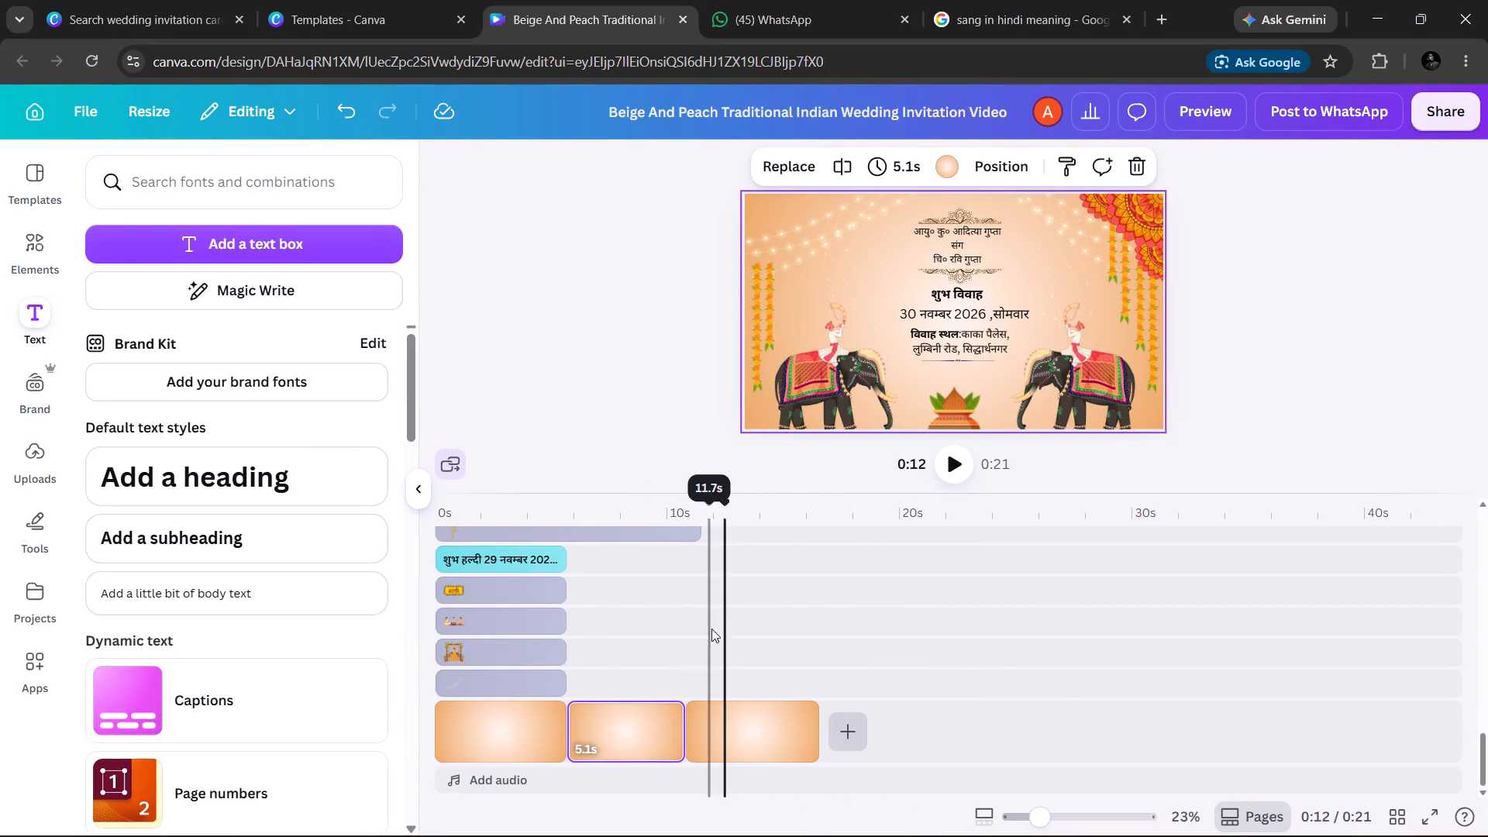
drag(723, 615, 596, 608)
drag(727, 557, 717, 556)
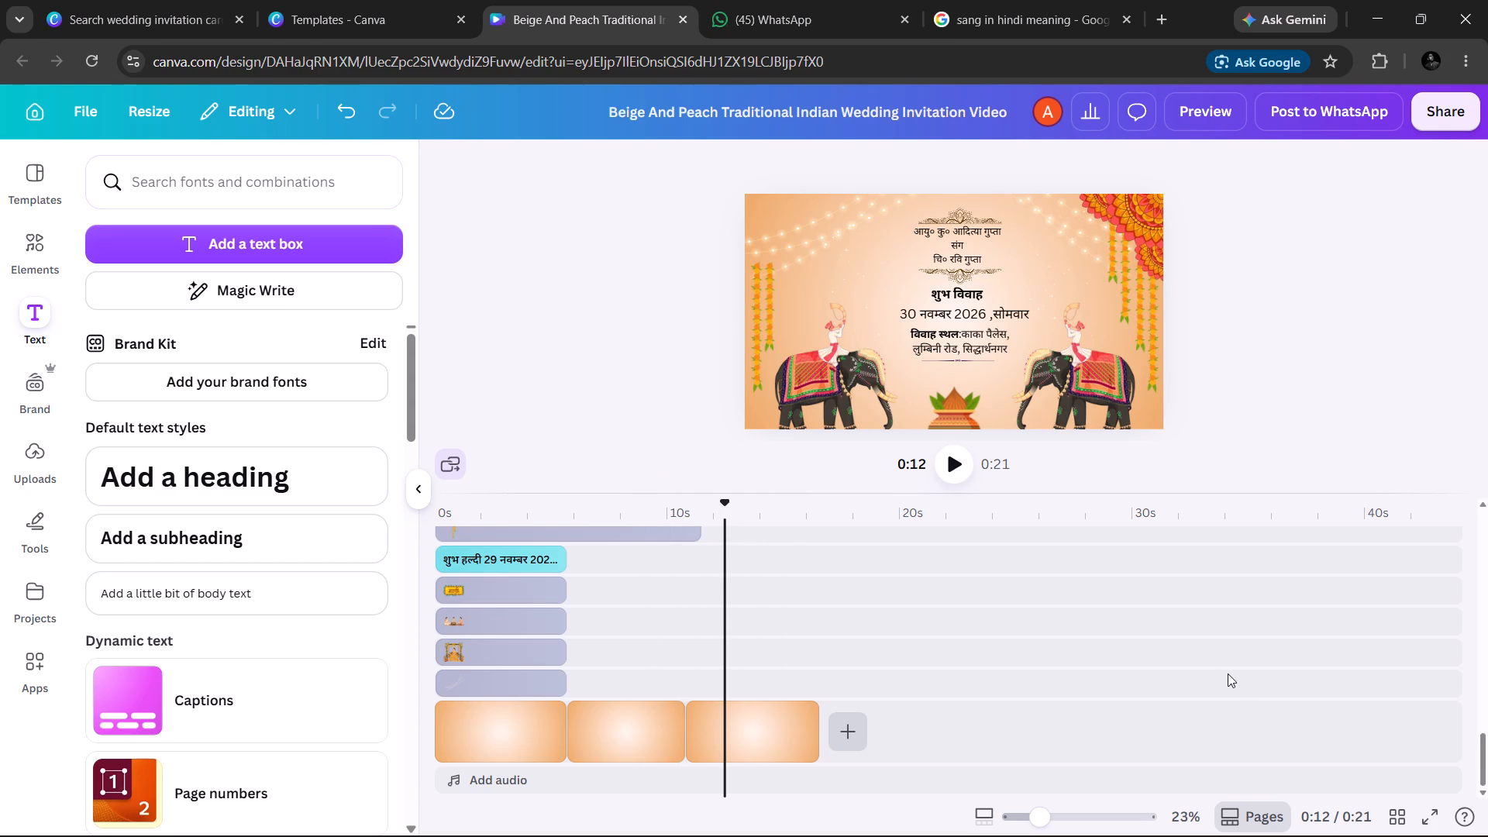
Extend the upper-left corner marigold decoration's clip to 10.8 s so it spans the mehndi and wedding scenes.
drag(1486, 766, 1486, 701)
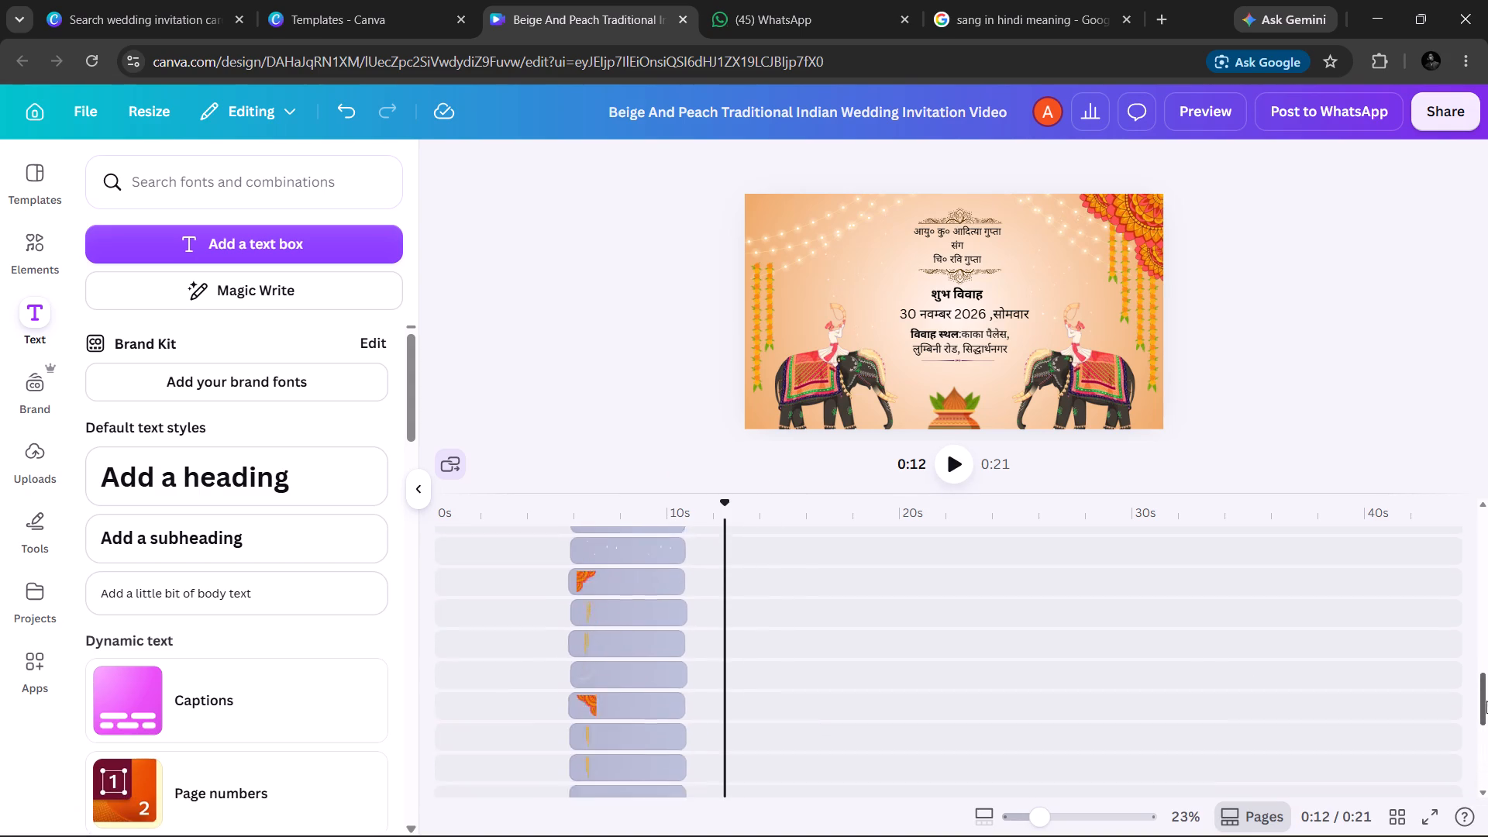
drag(1486, 701, 1482, 706)
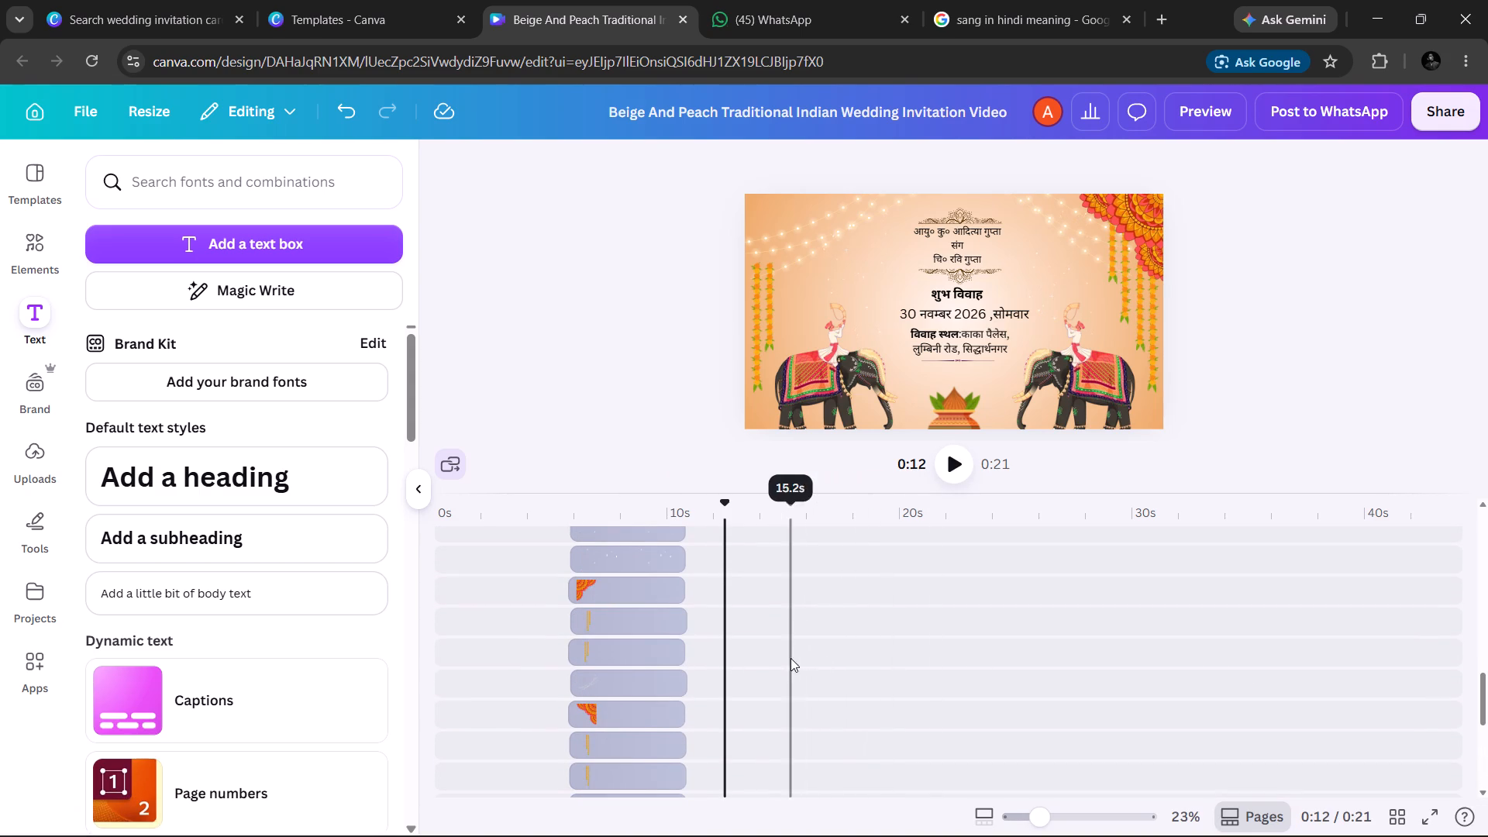
click(646, 586)
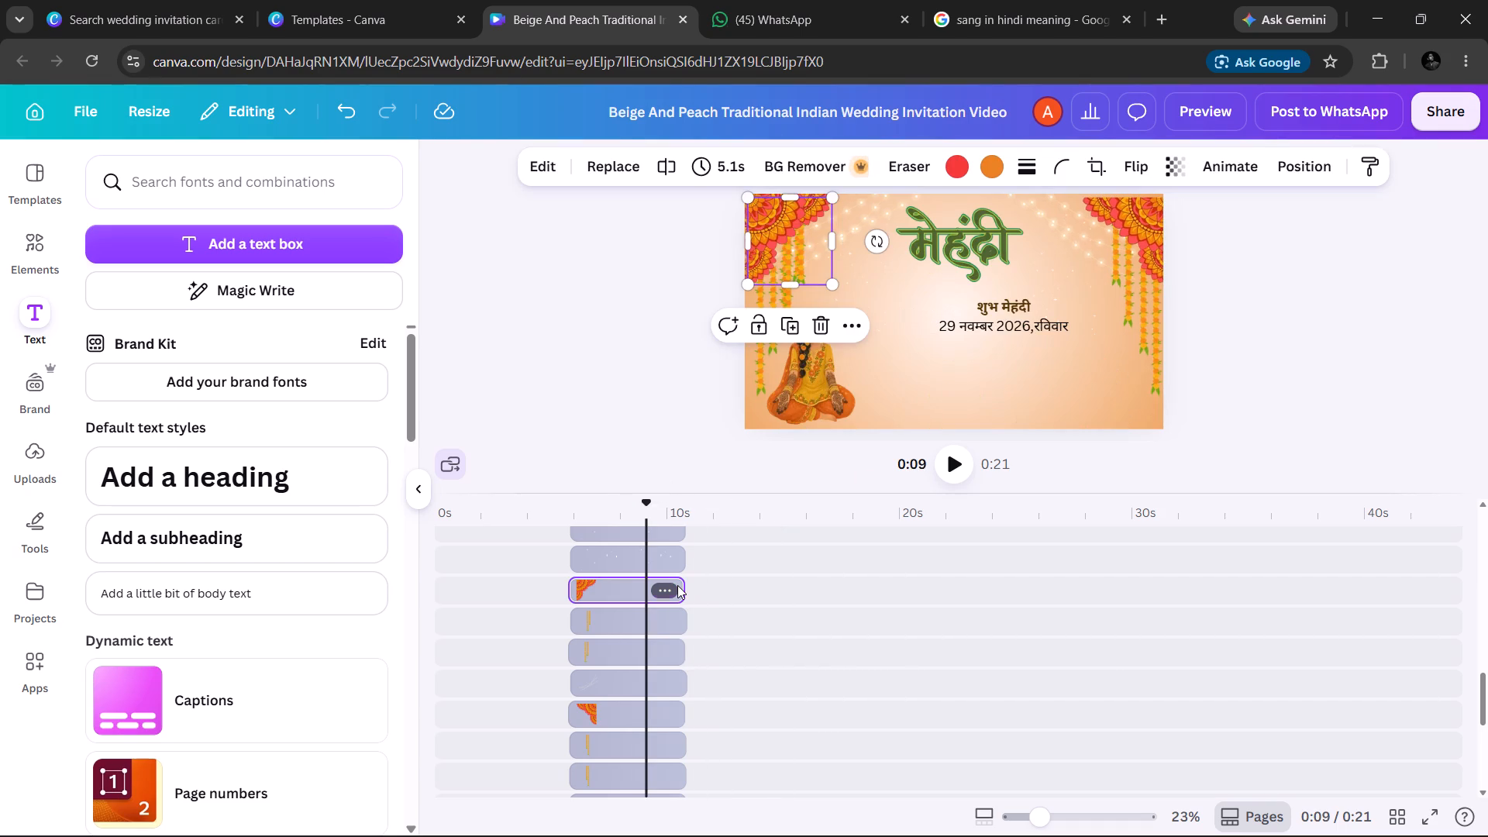
double_click(677, 585)
click(677, 585)
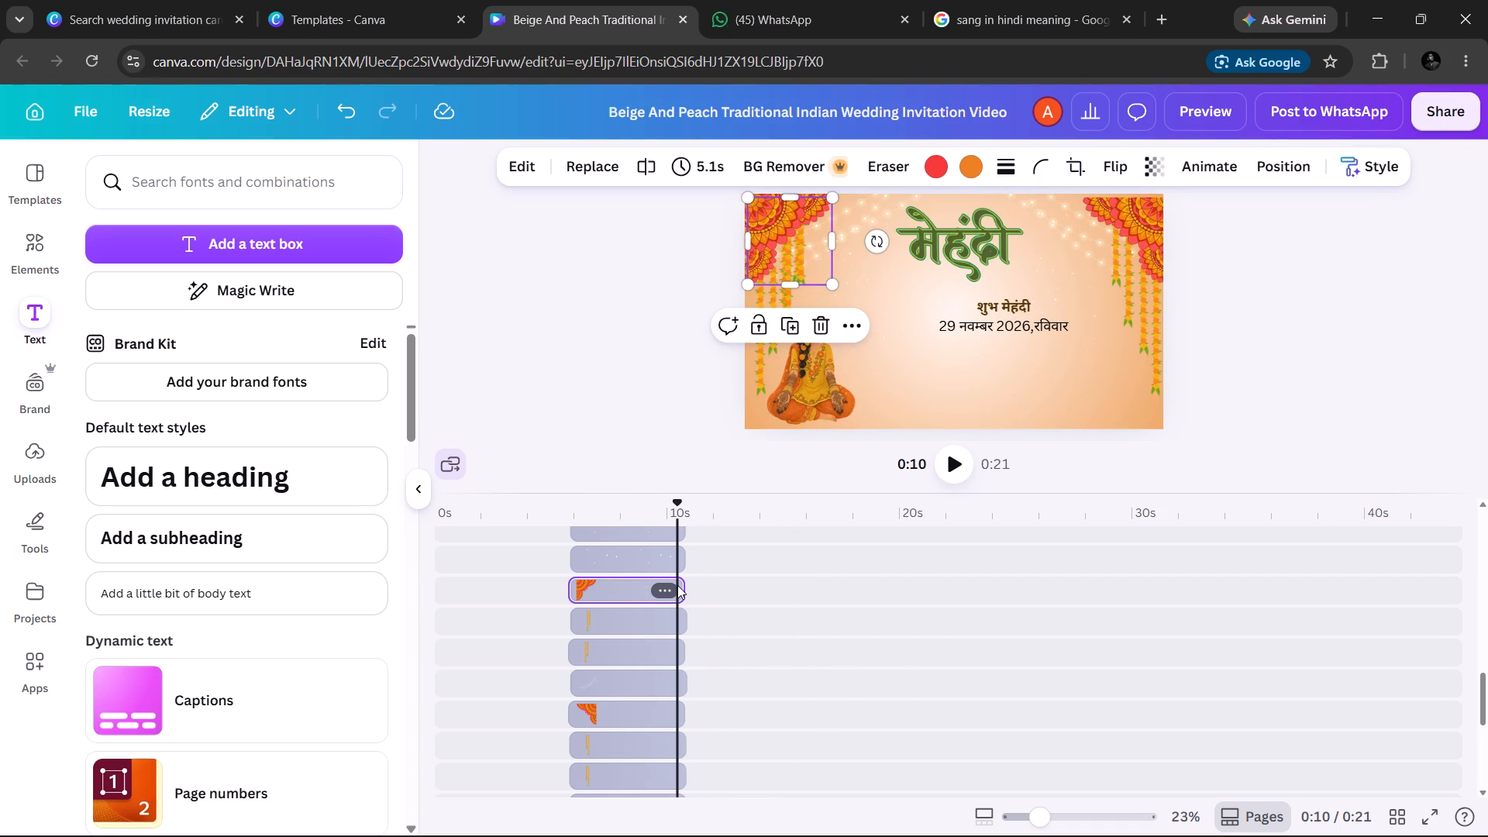
drag(677, 585, 691, 593)
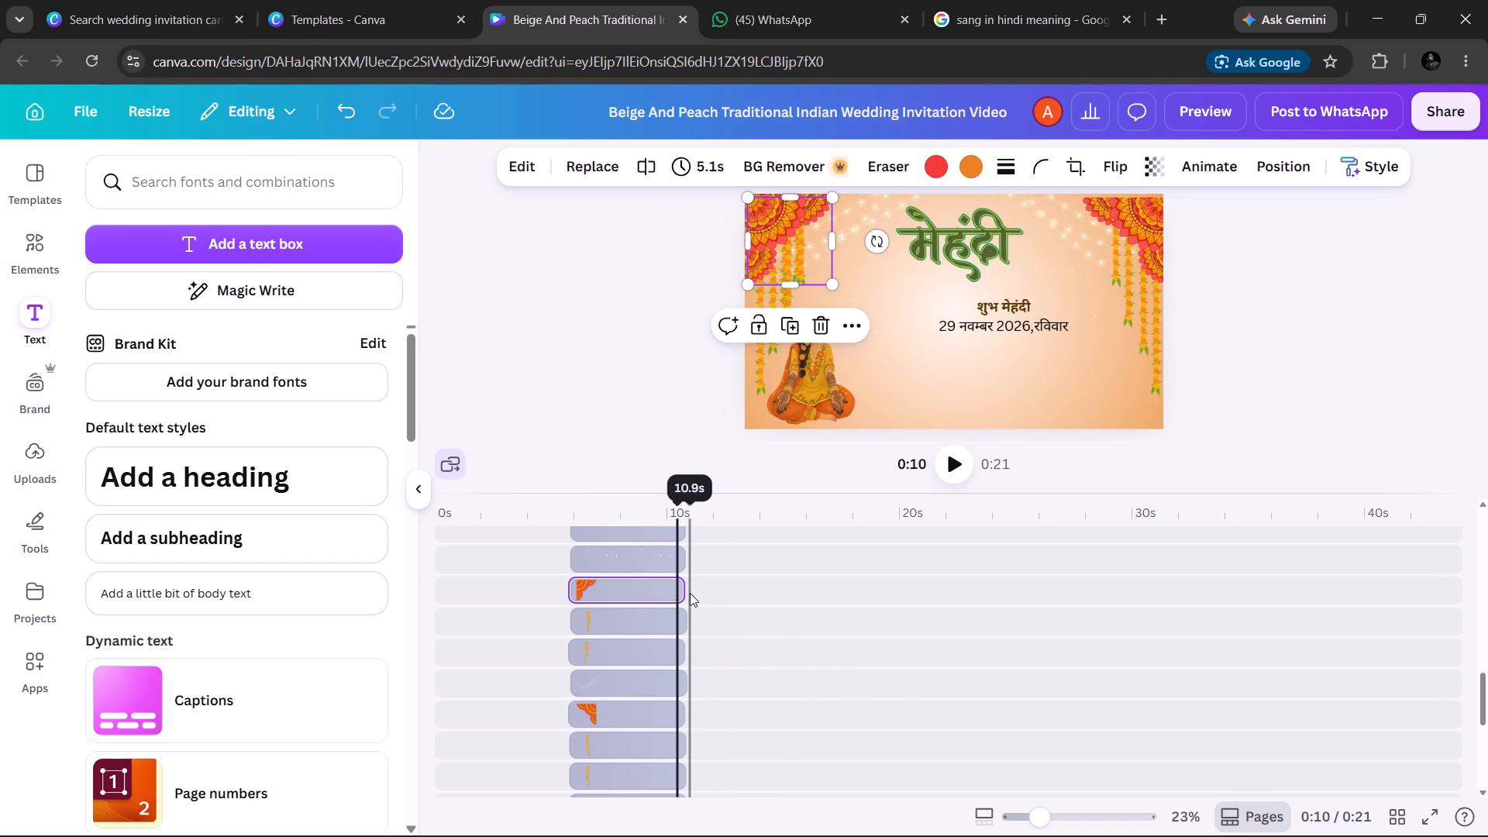
drag(672, 591, 746, 594)
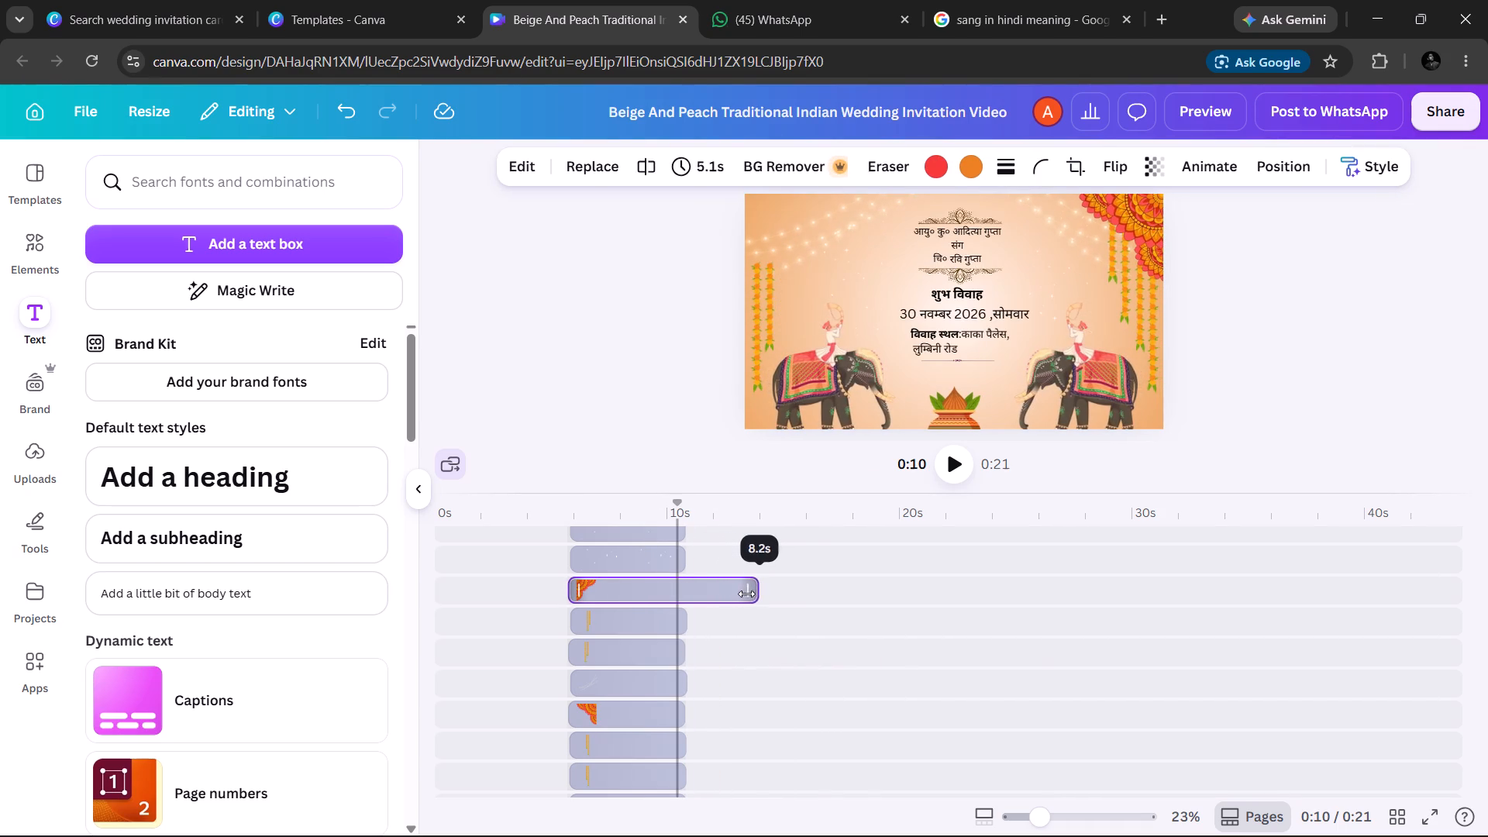
drag(746, 594, 803, 600)
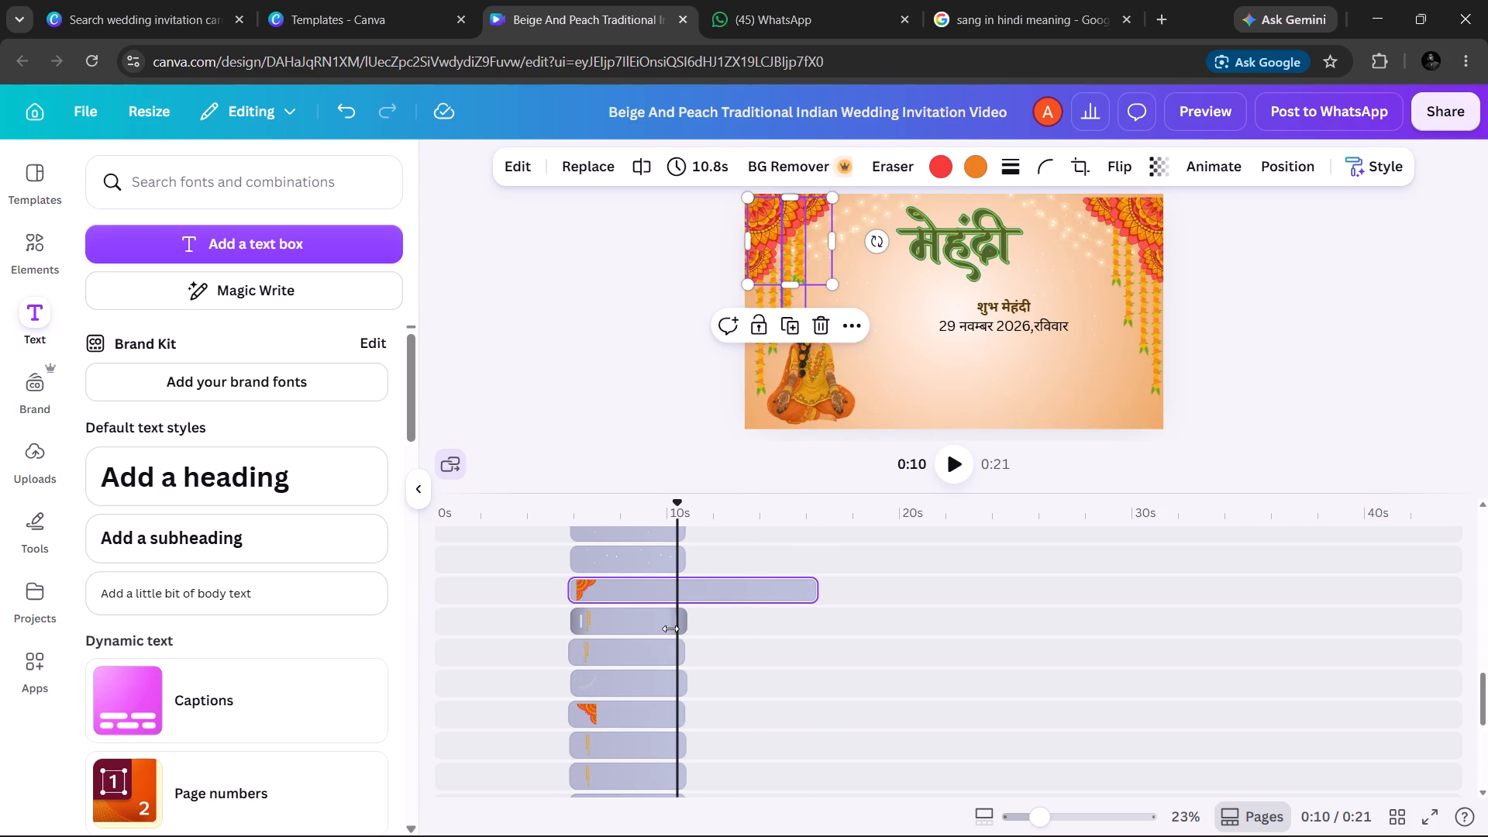
Extend the clip of the hanging garland beneath the upper-left corner decoration to 10.7 s, through the end of the wedding scene.
click(670, 629)
drag(680, 622, 707, 622)
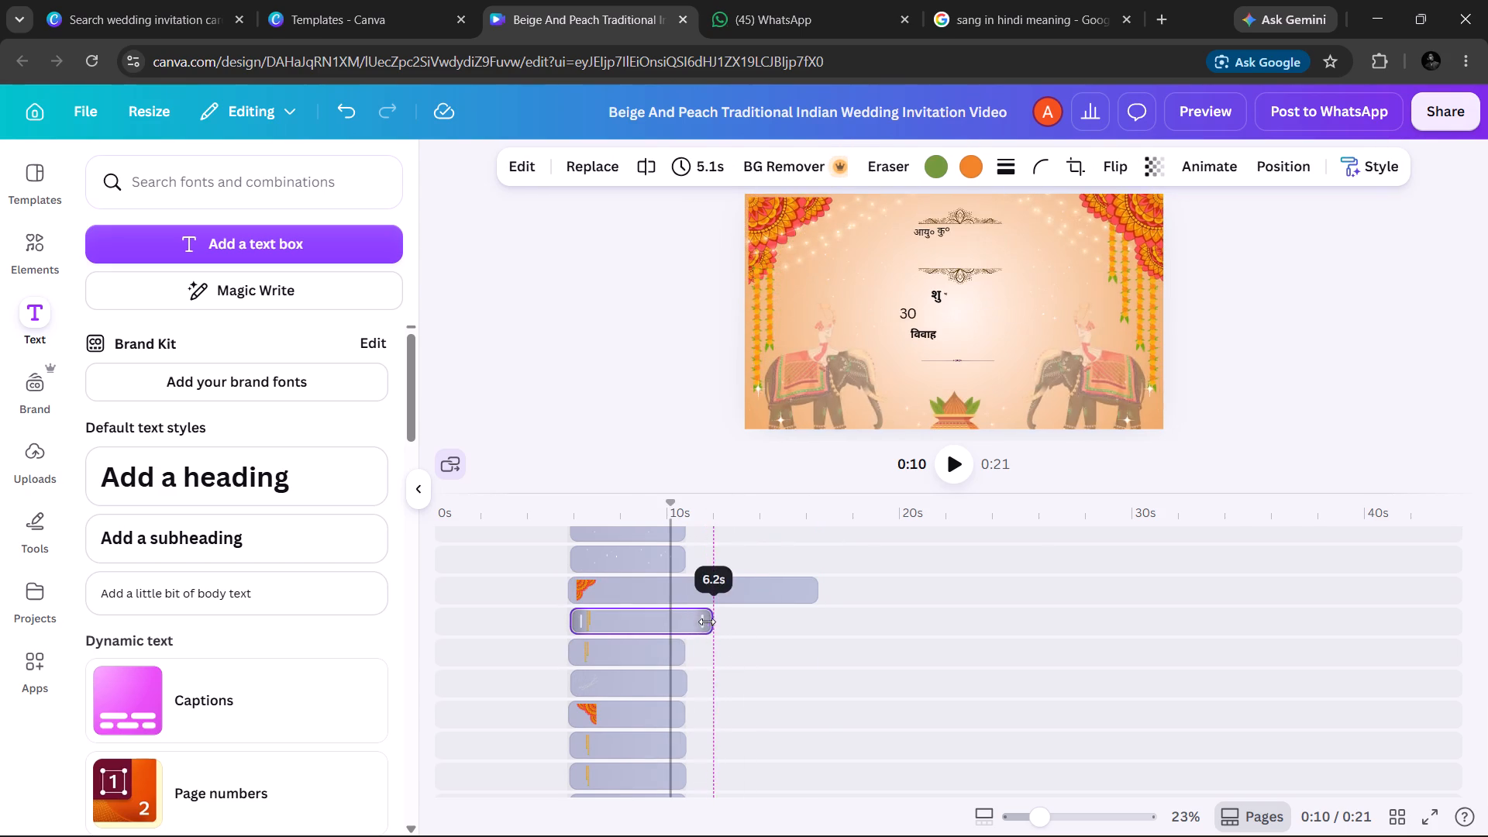
drag(707, 622, 798, 615)
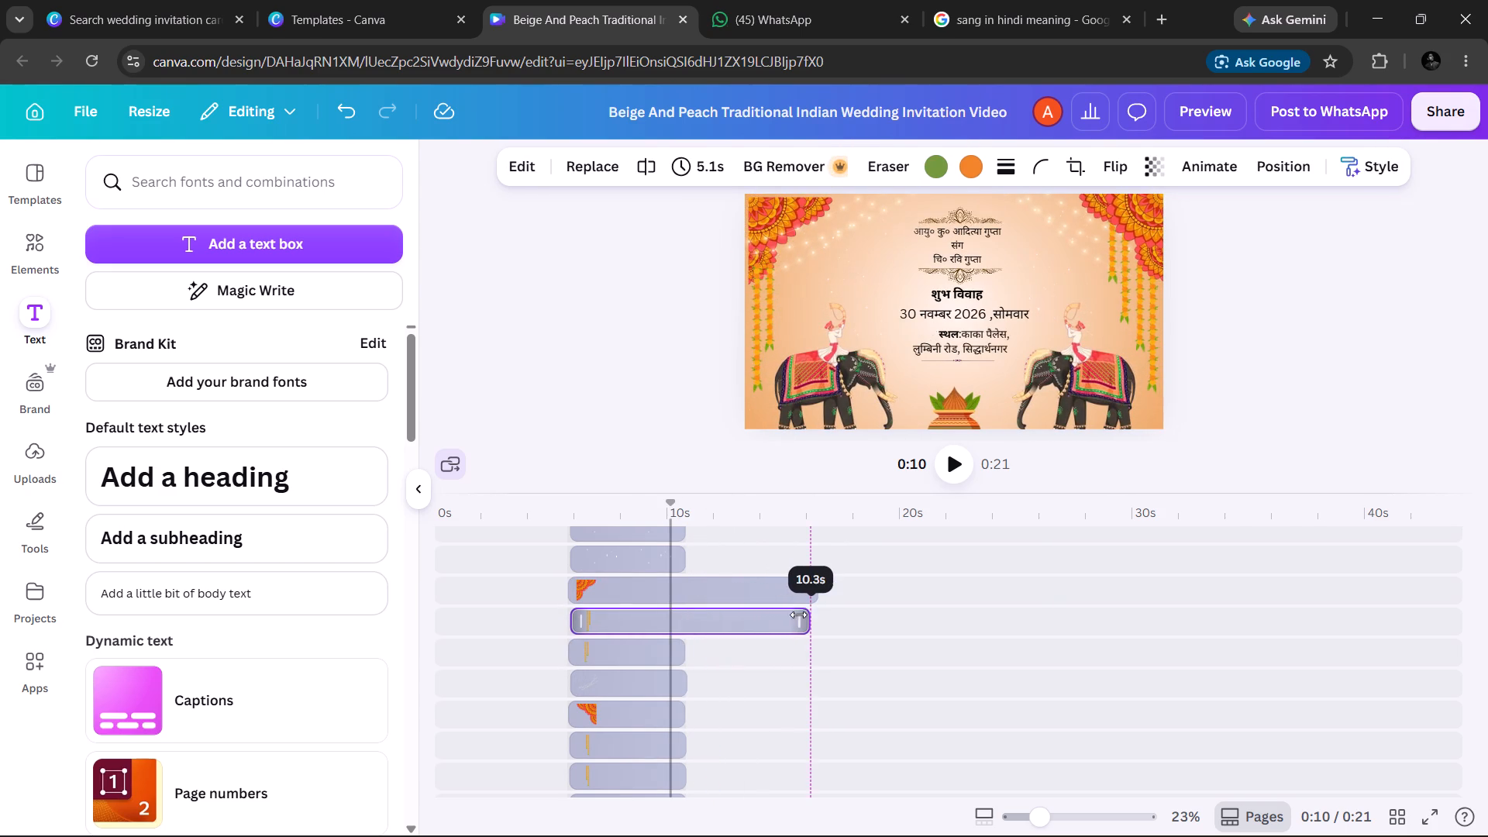
drag(798, 615, 808, 613)
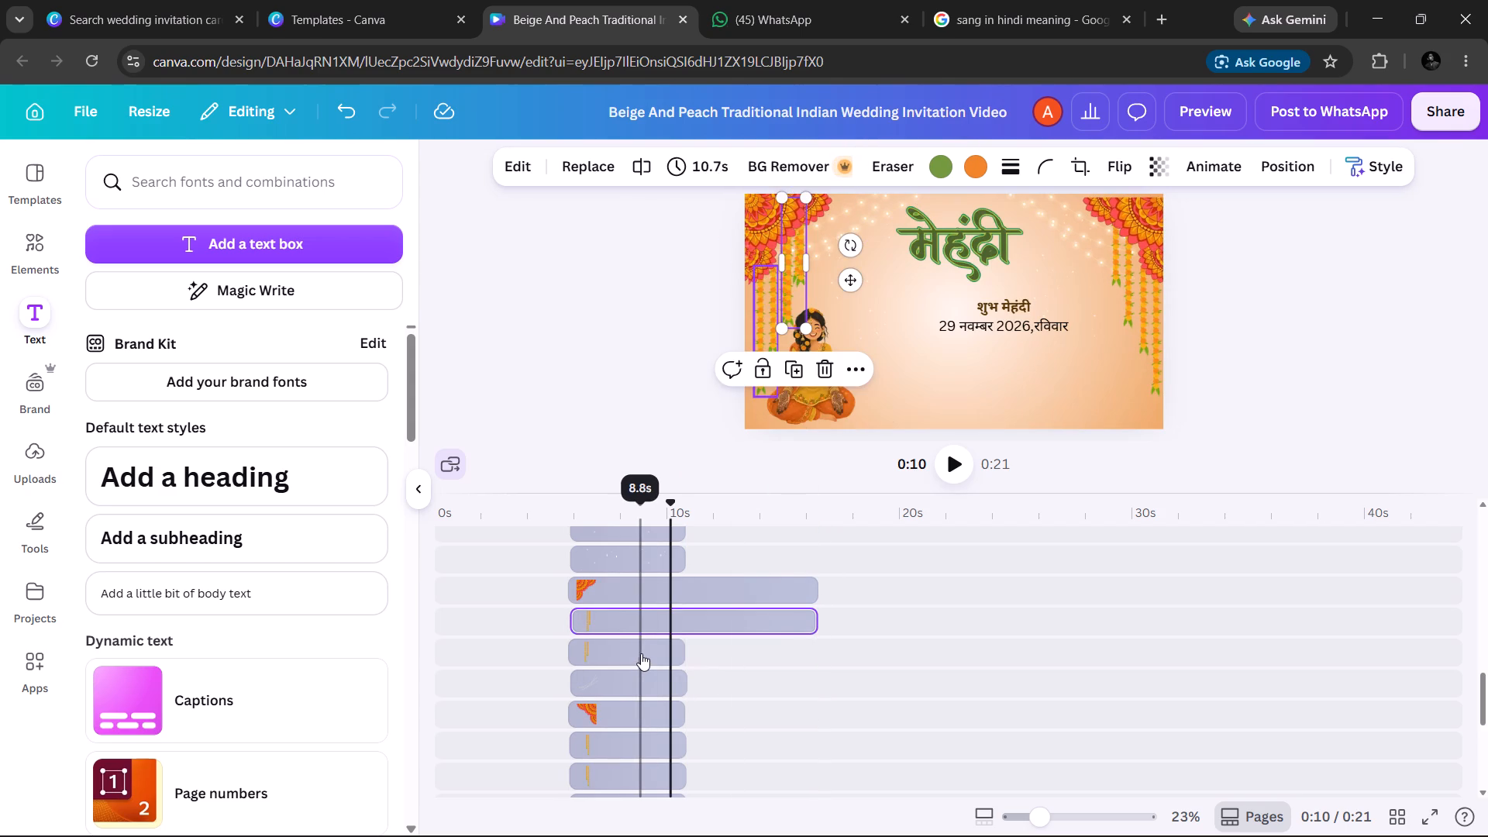
Extend the clip of the garland hanging along the canvas's left edge to 11.0 s, covering the wedding scene.
click(641, 653)
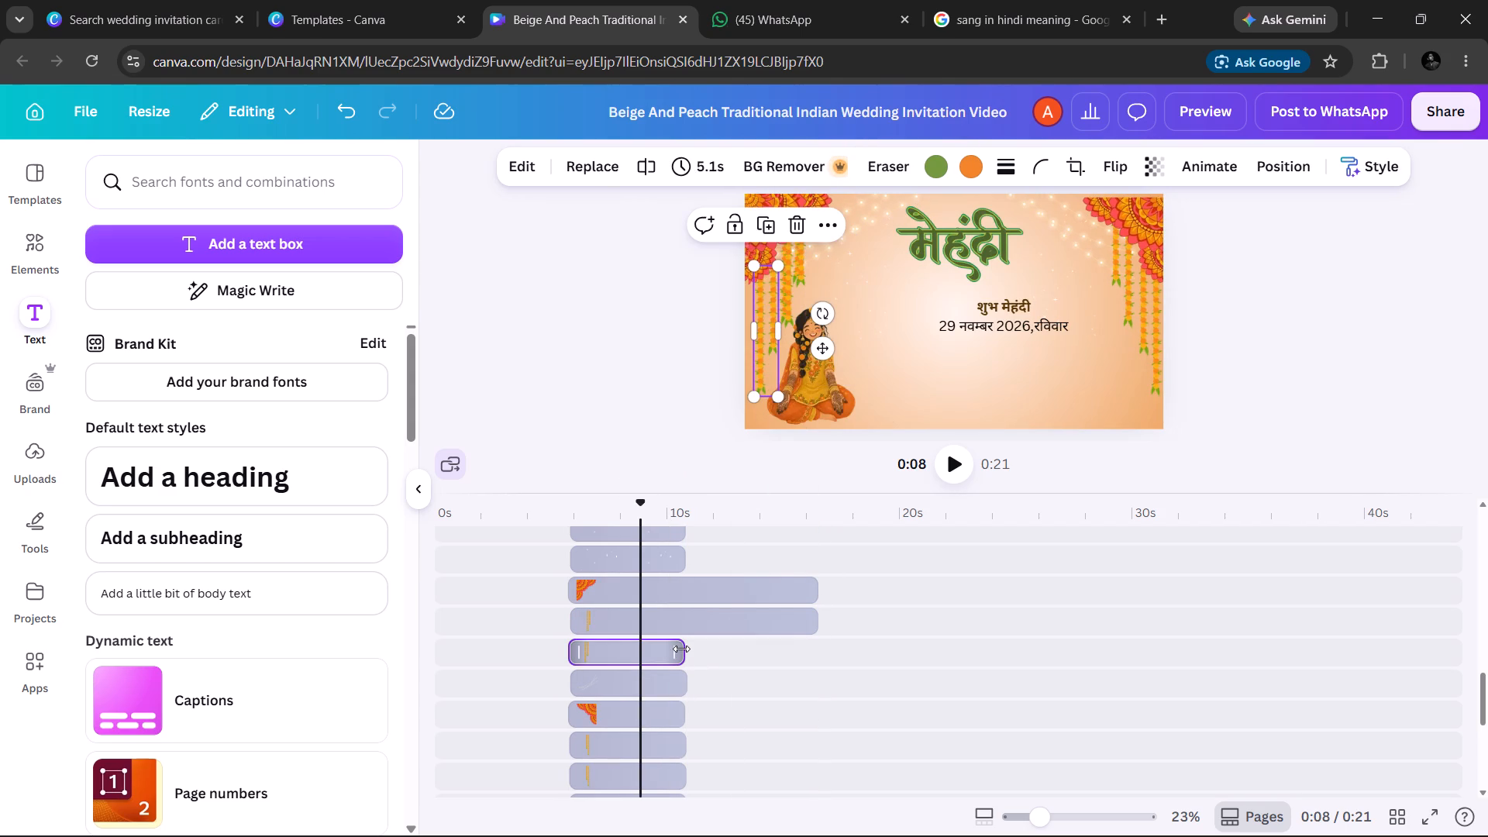
drag(681, 649, 788, 651)
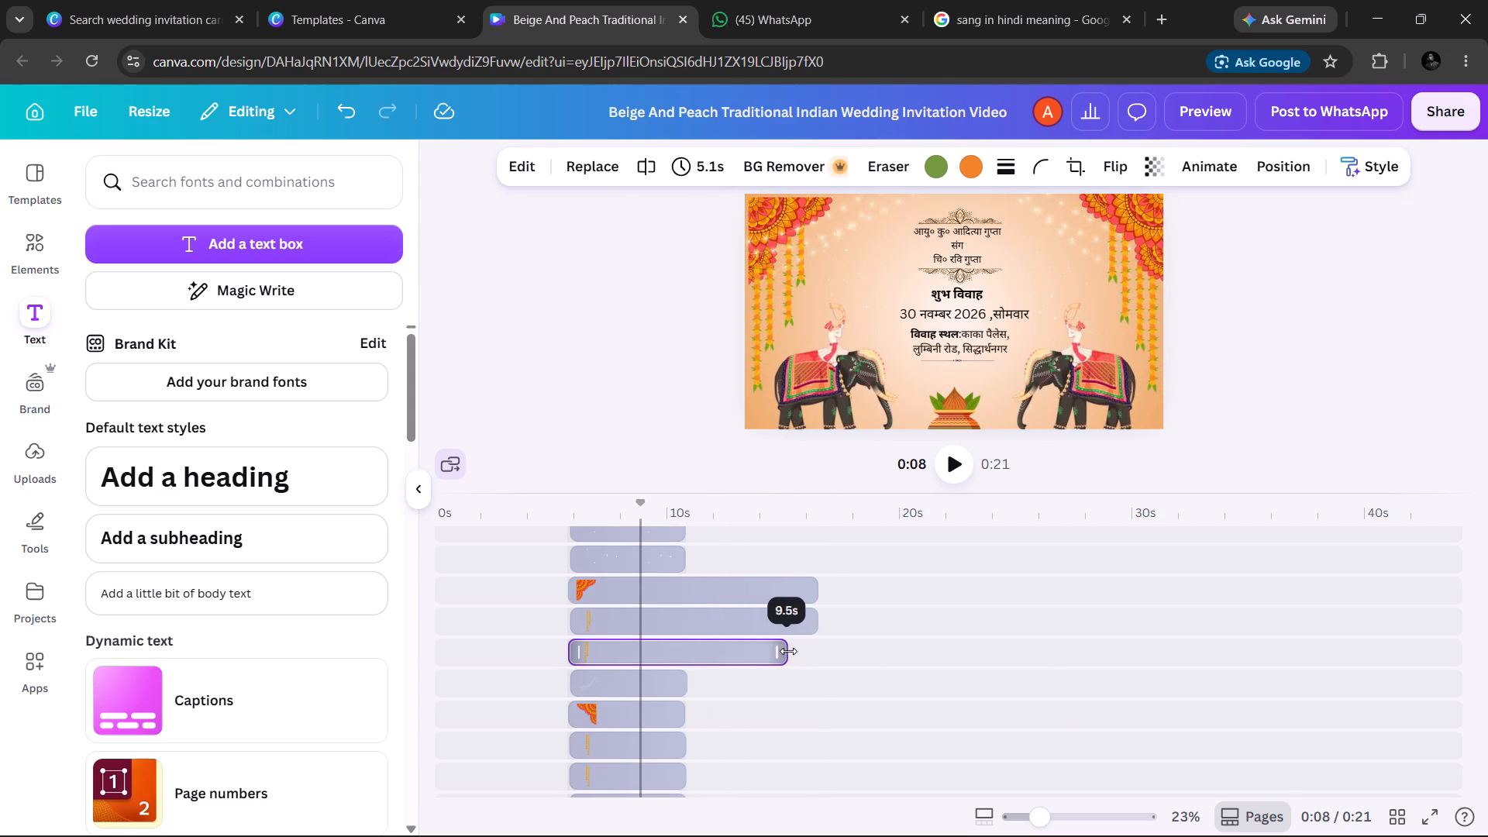
drag(788, 651, 820, 647)
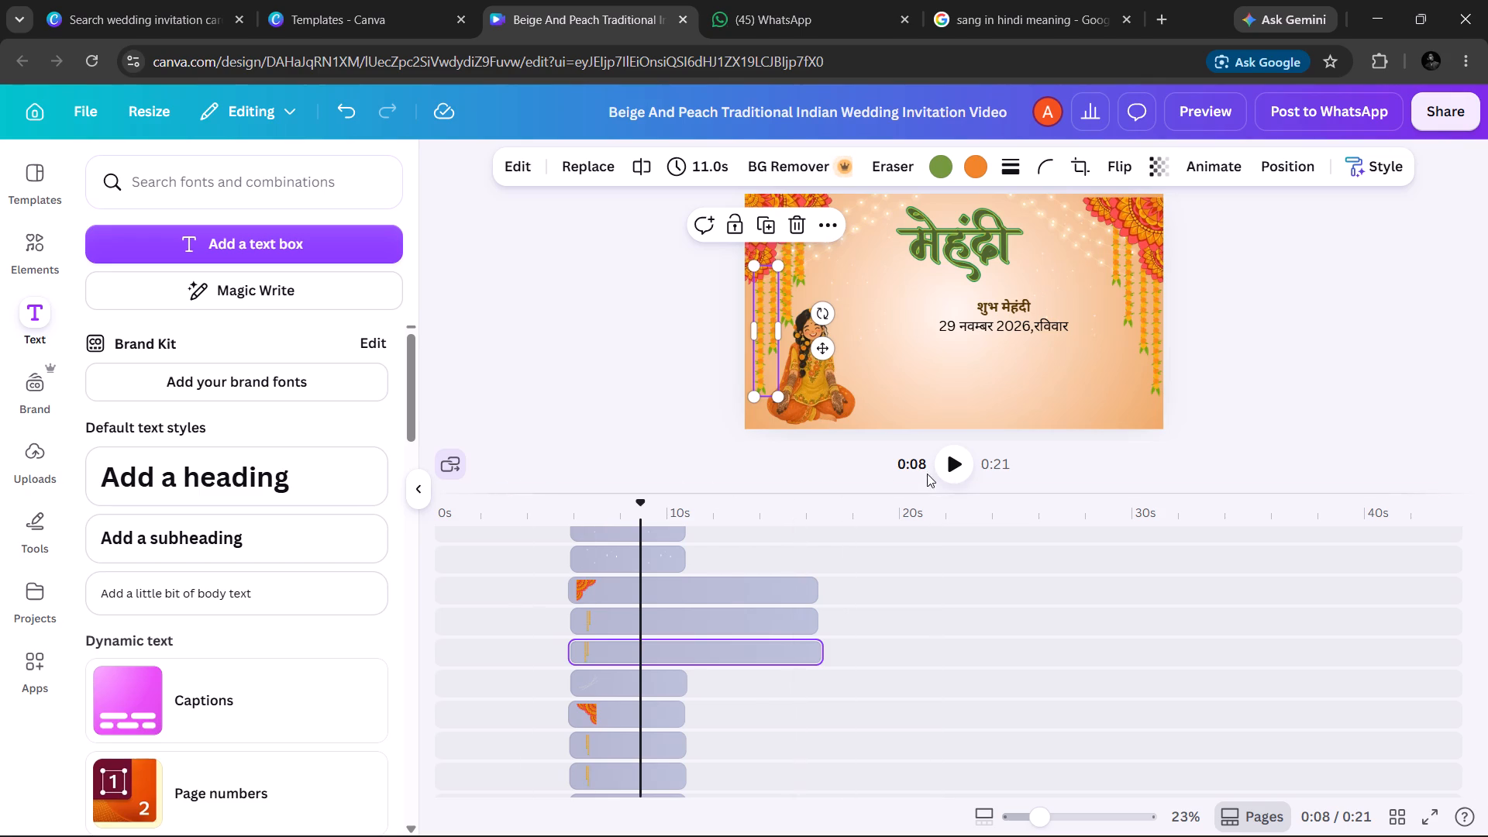
Play back the mehndi and wedding scenes to check the extended decorations, including the video's end, and replay from the start.
click(956, 463)
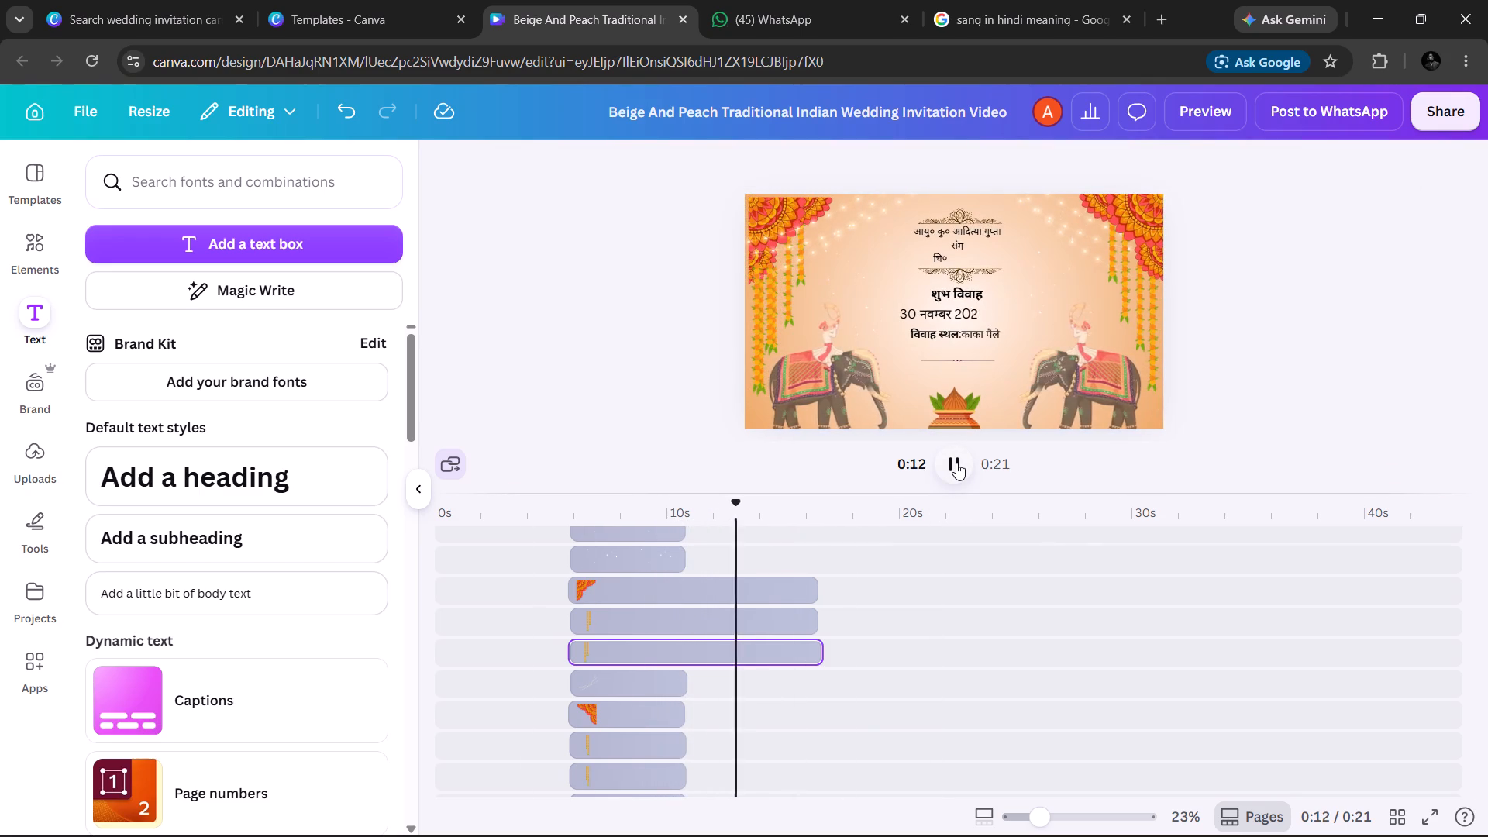
drag(1486, 682, 1477, 734)
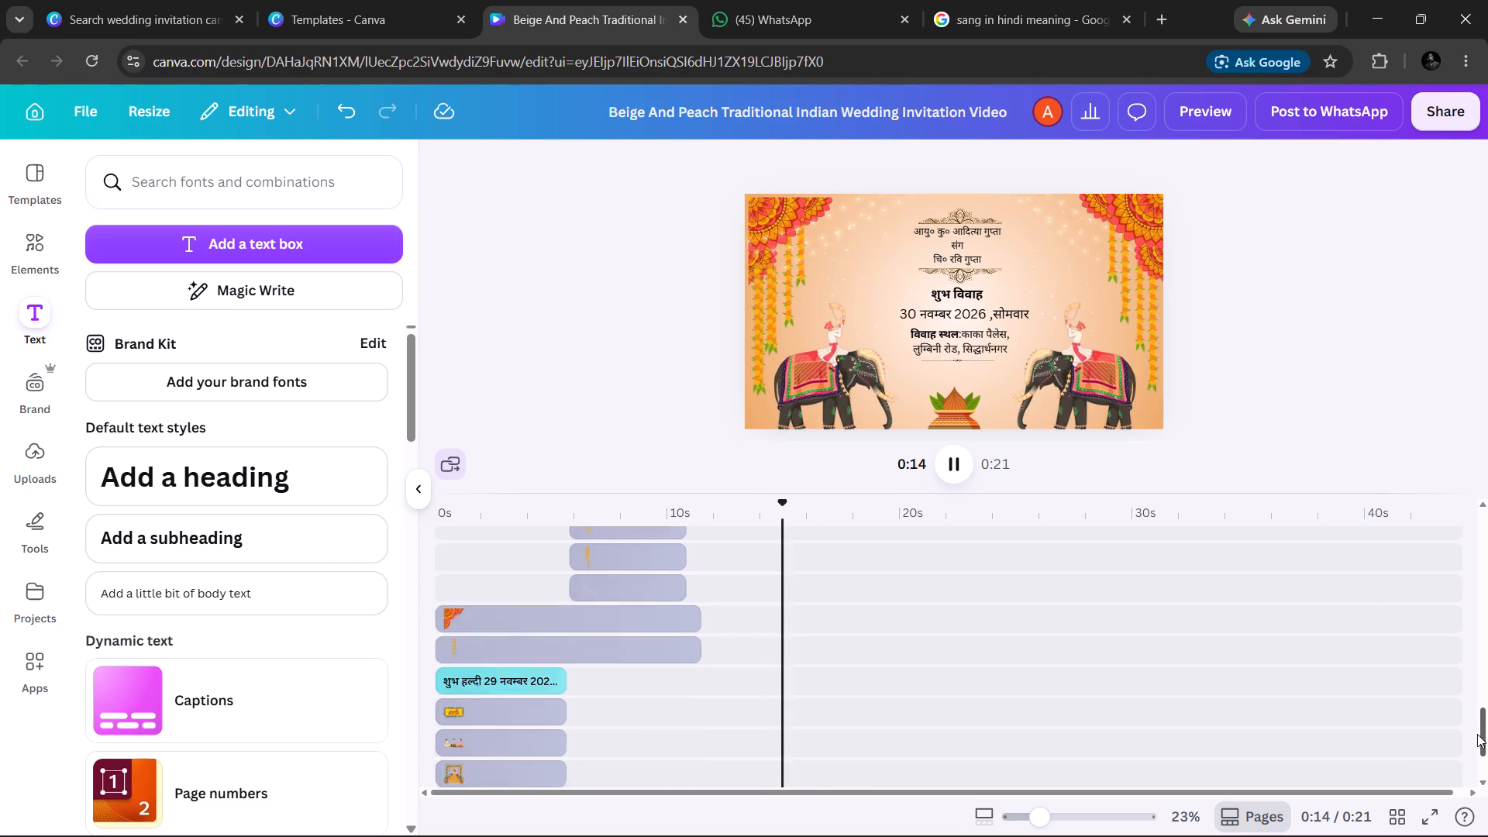
drag(1477, 734, 1476, 792)
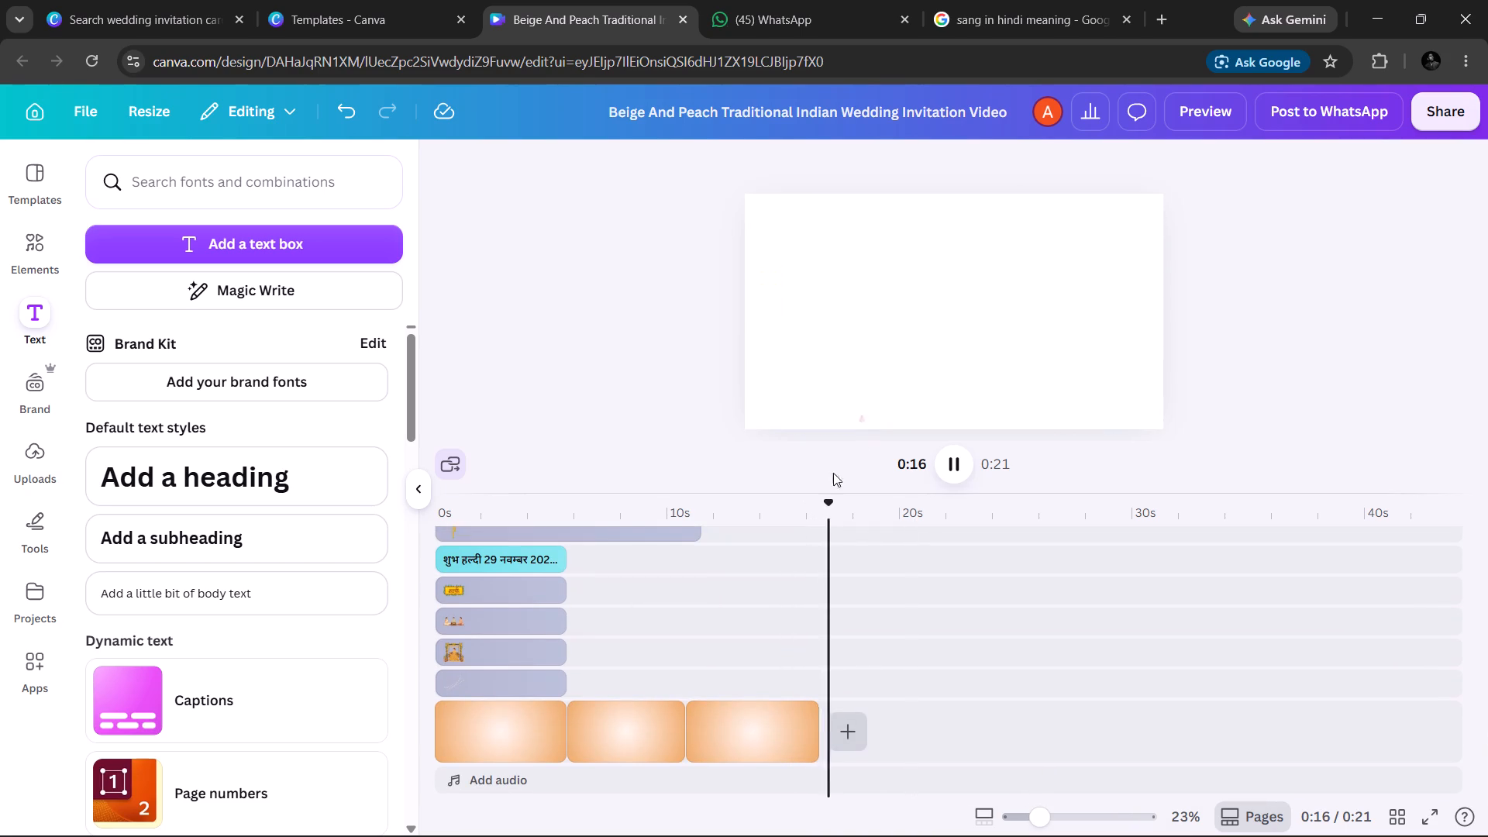
drag(842, 505, 841, 513)
drag(841, 516, 823, 520)
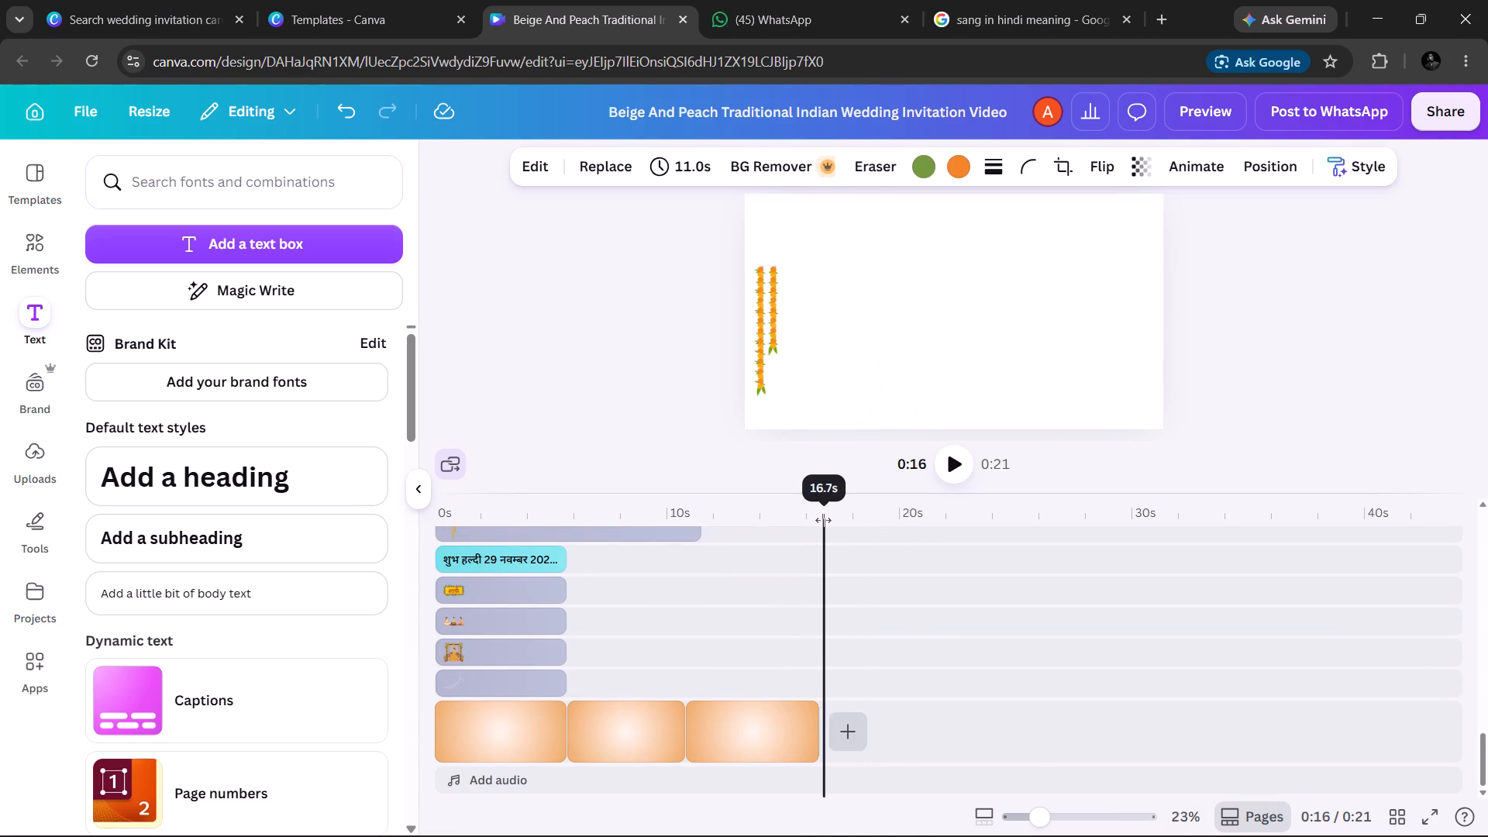
drag(823, 520, 818, 522)
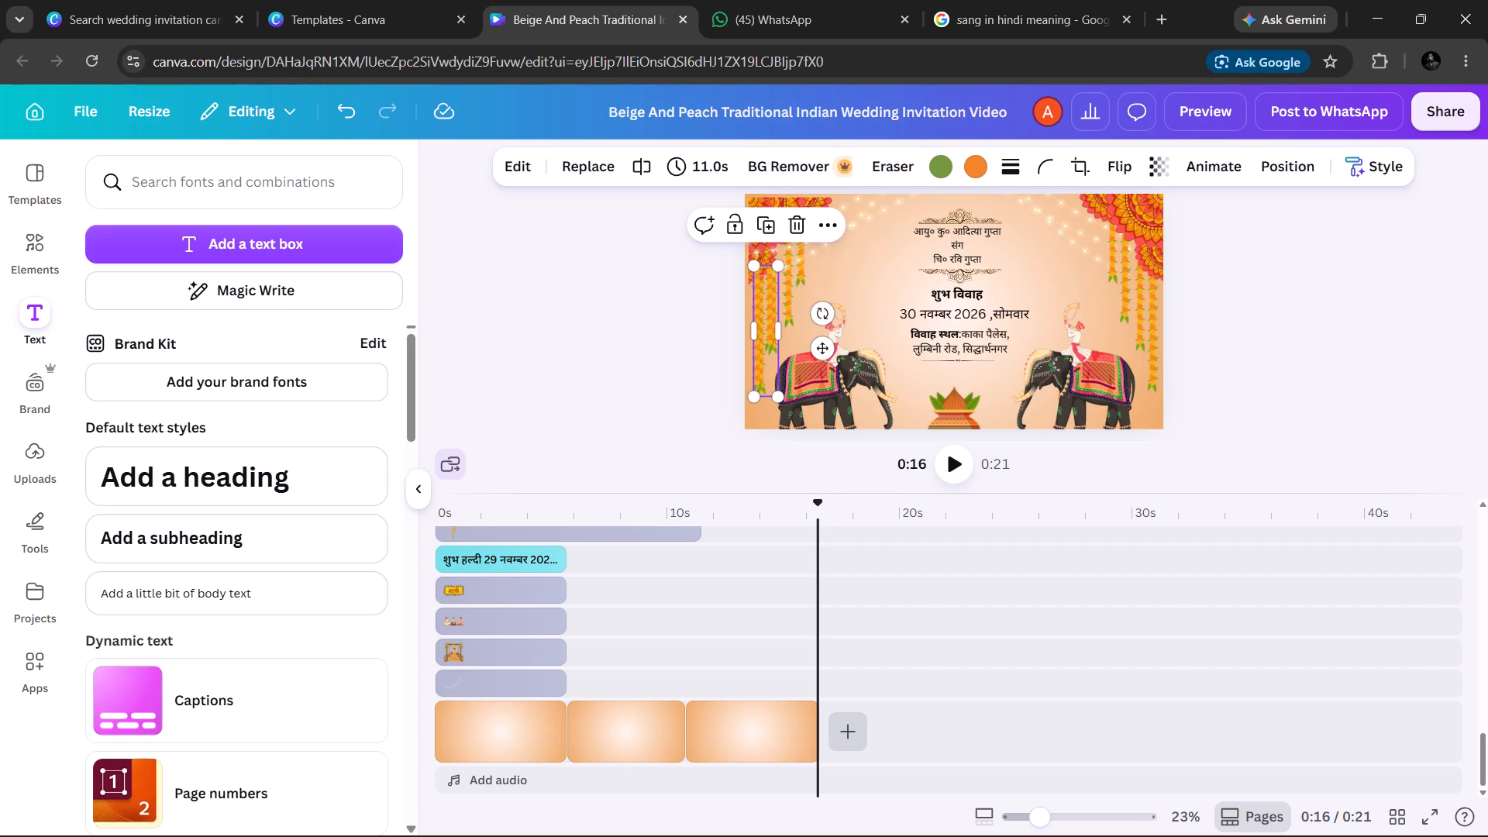
drag(818, 518, 384, 505)
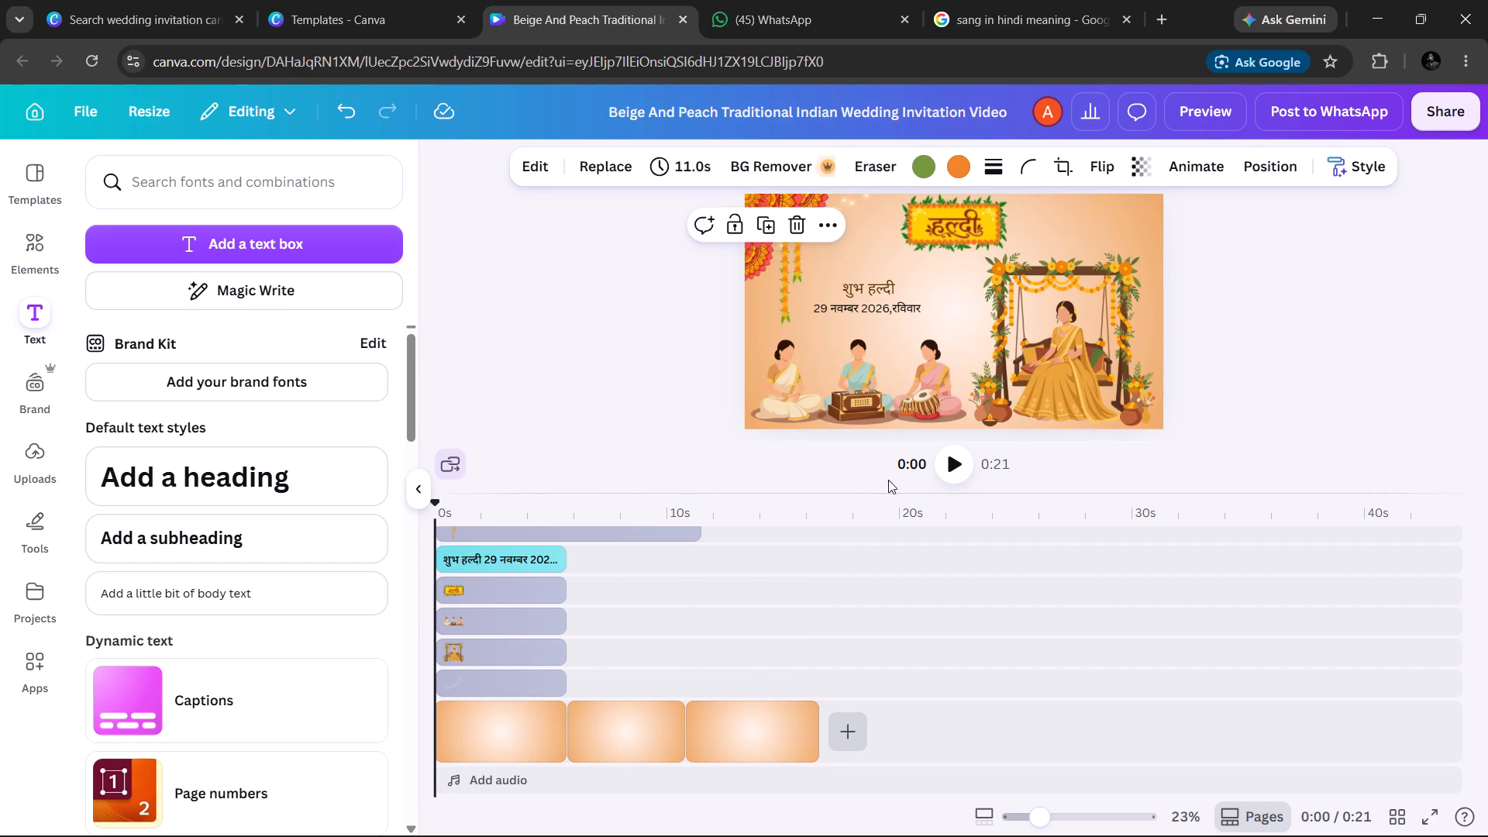
click(953, 464)
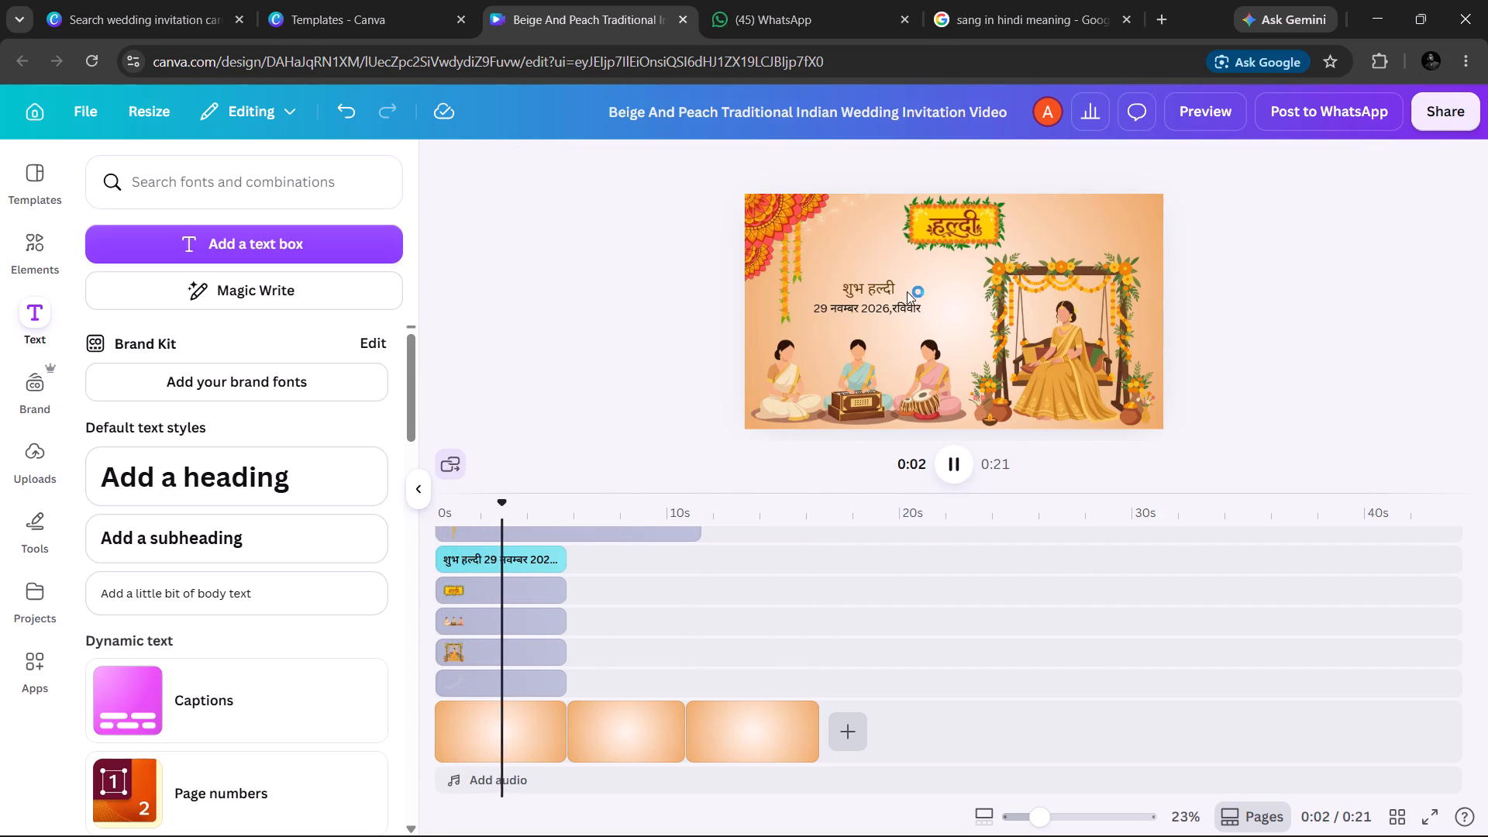
Apply the Ascend animation to the शुभ हल्दी date text and play the video from the start.
click(871, 301)
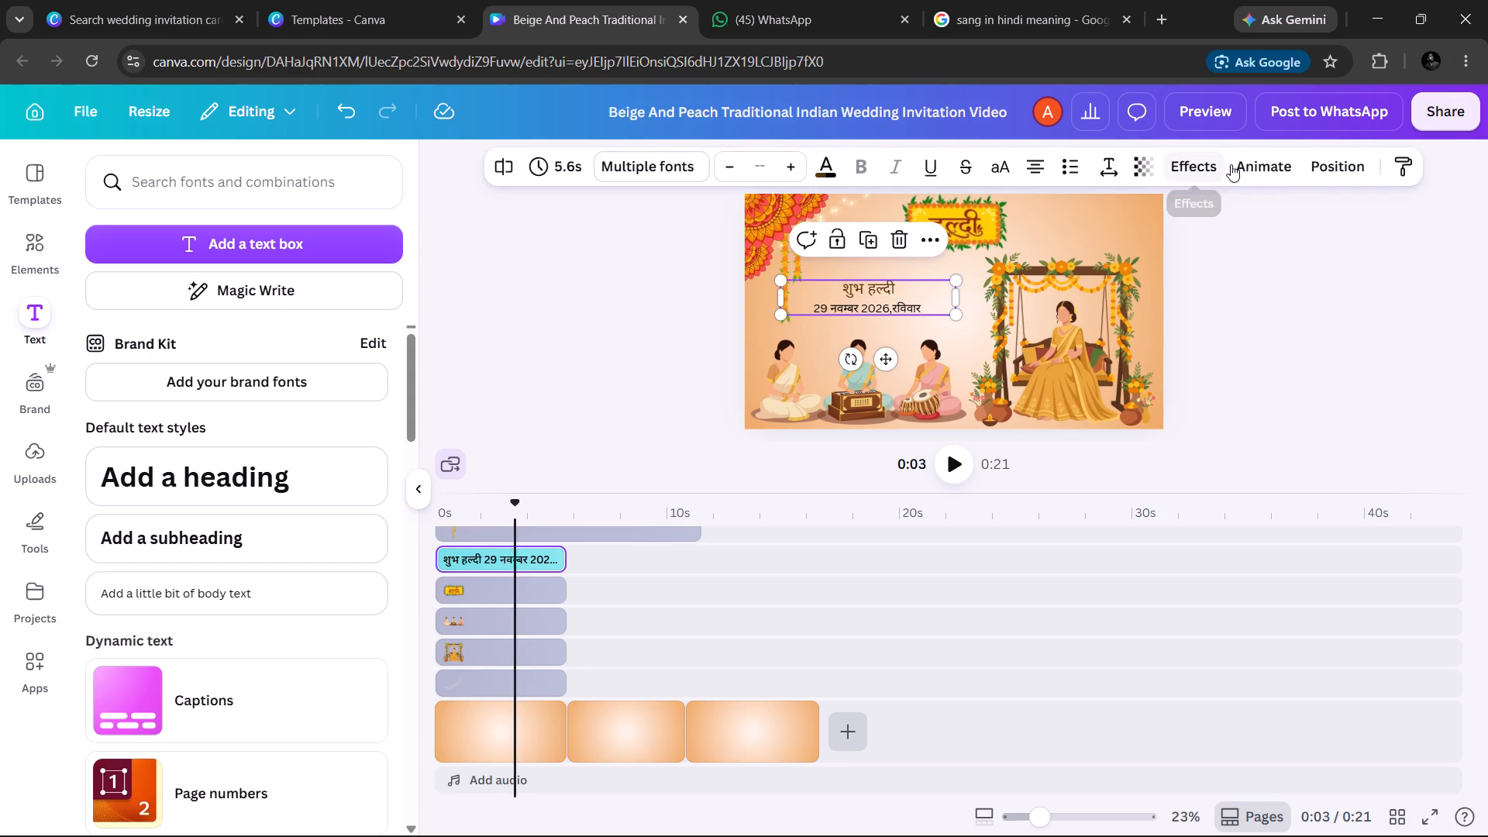
click(1271, 161)
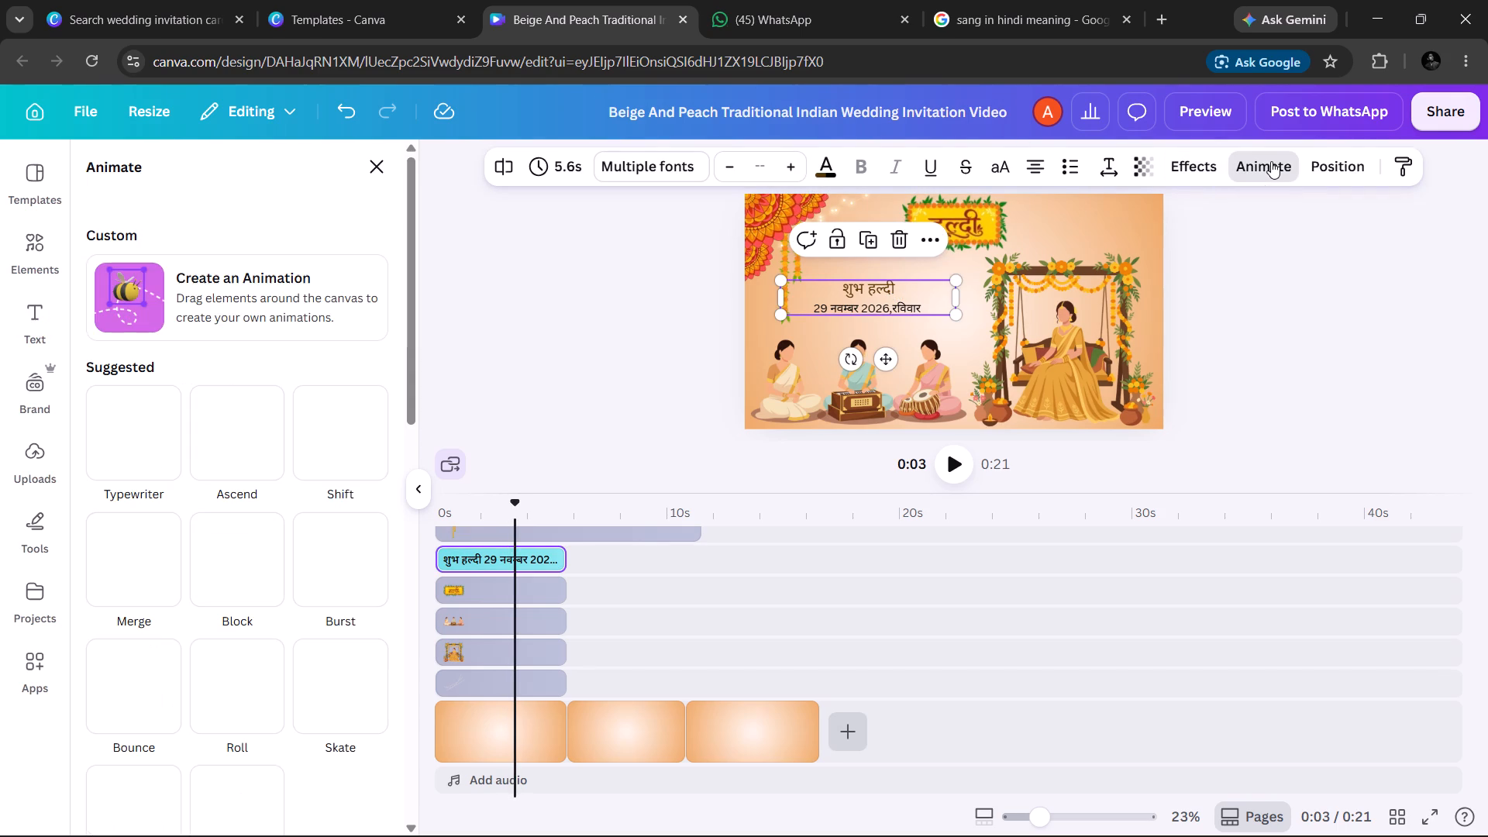
click(224, 422)
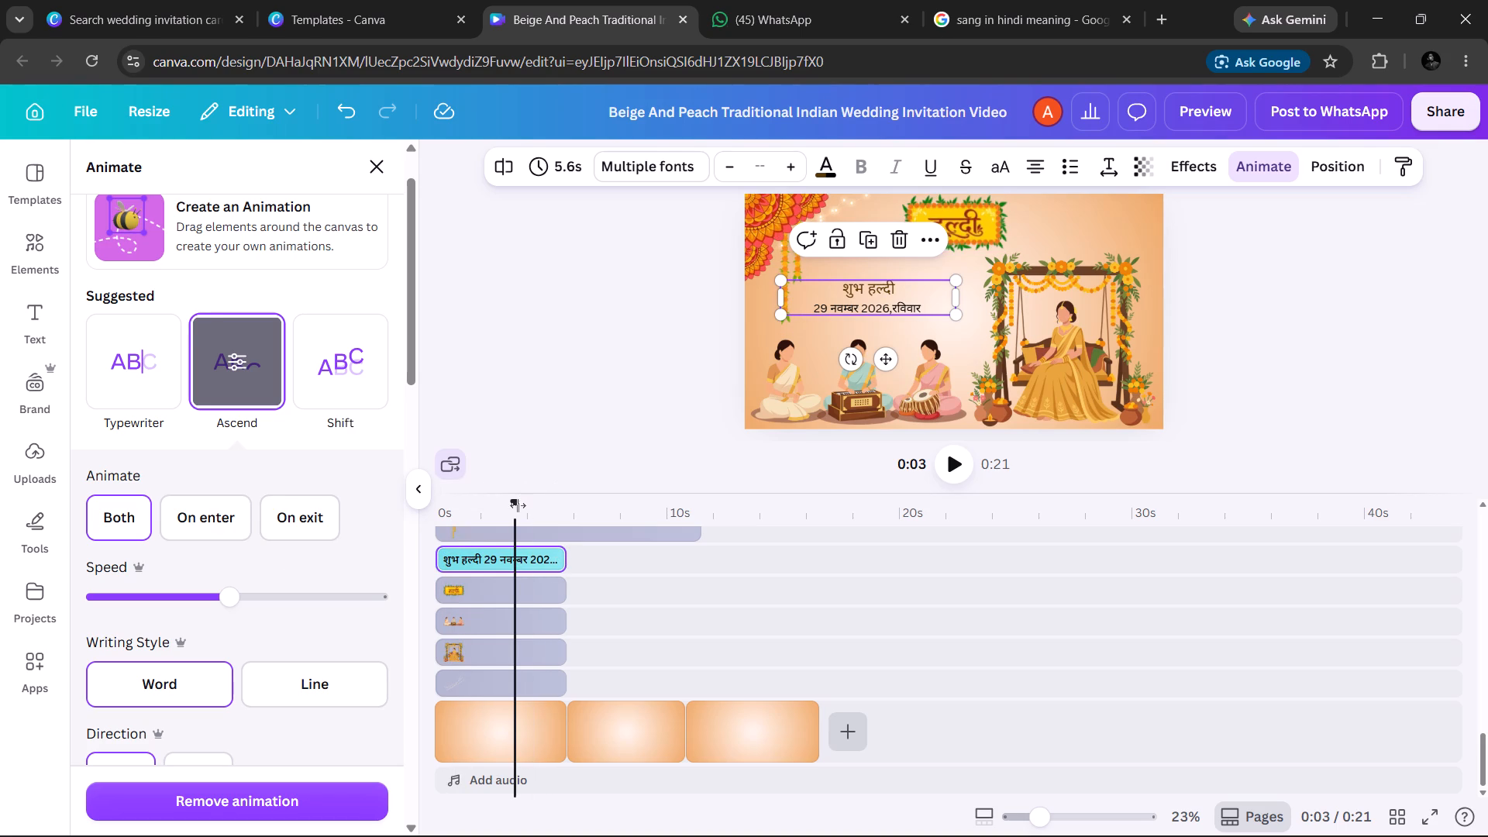
drag(515, 507, 394, 518)
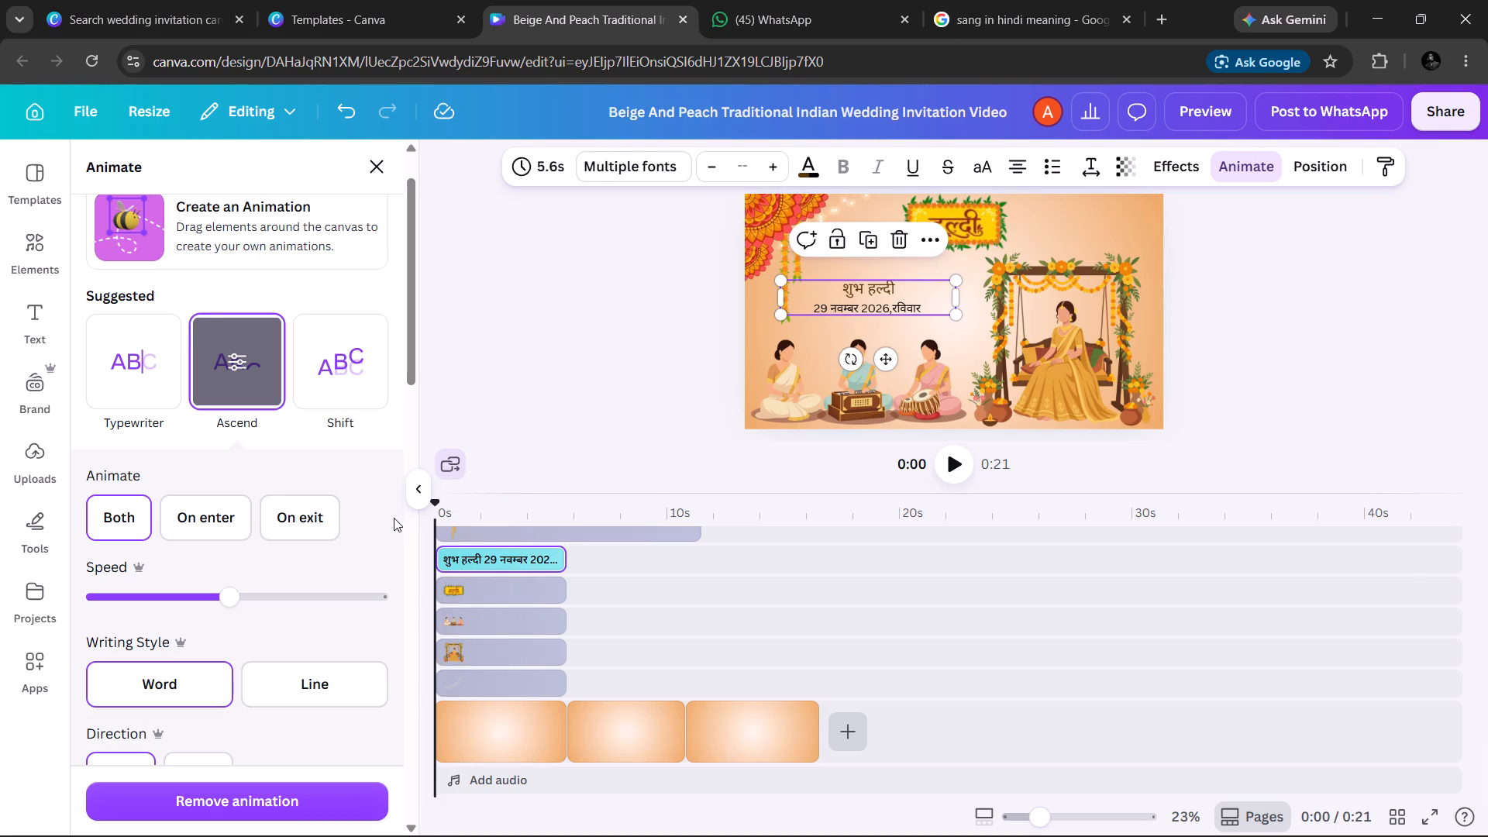
click(957, 470)
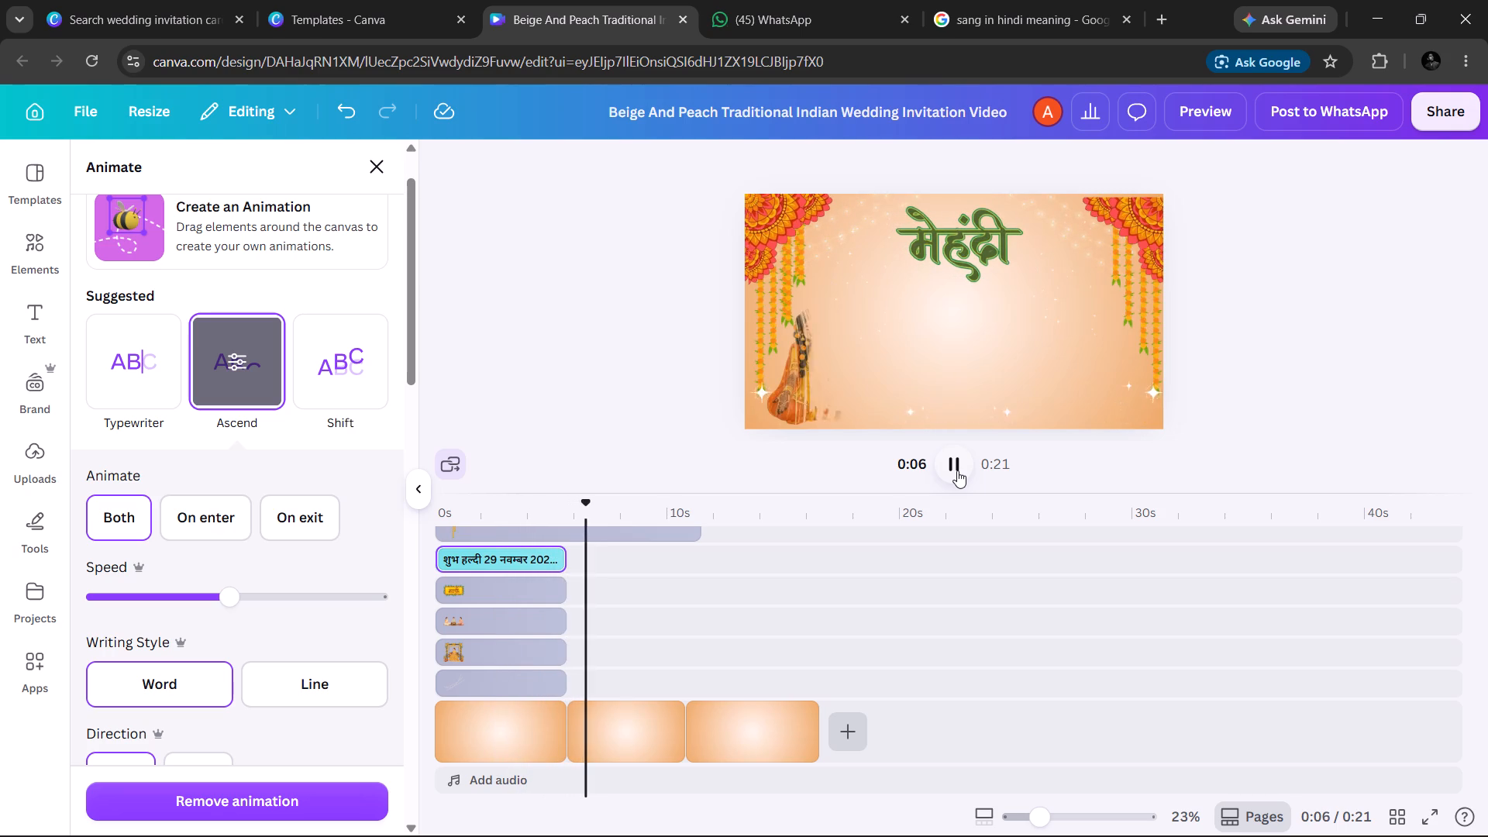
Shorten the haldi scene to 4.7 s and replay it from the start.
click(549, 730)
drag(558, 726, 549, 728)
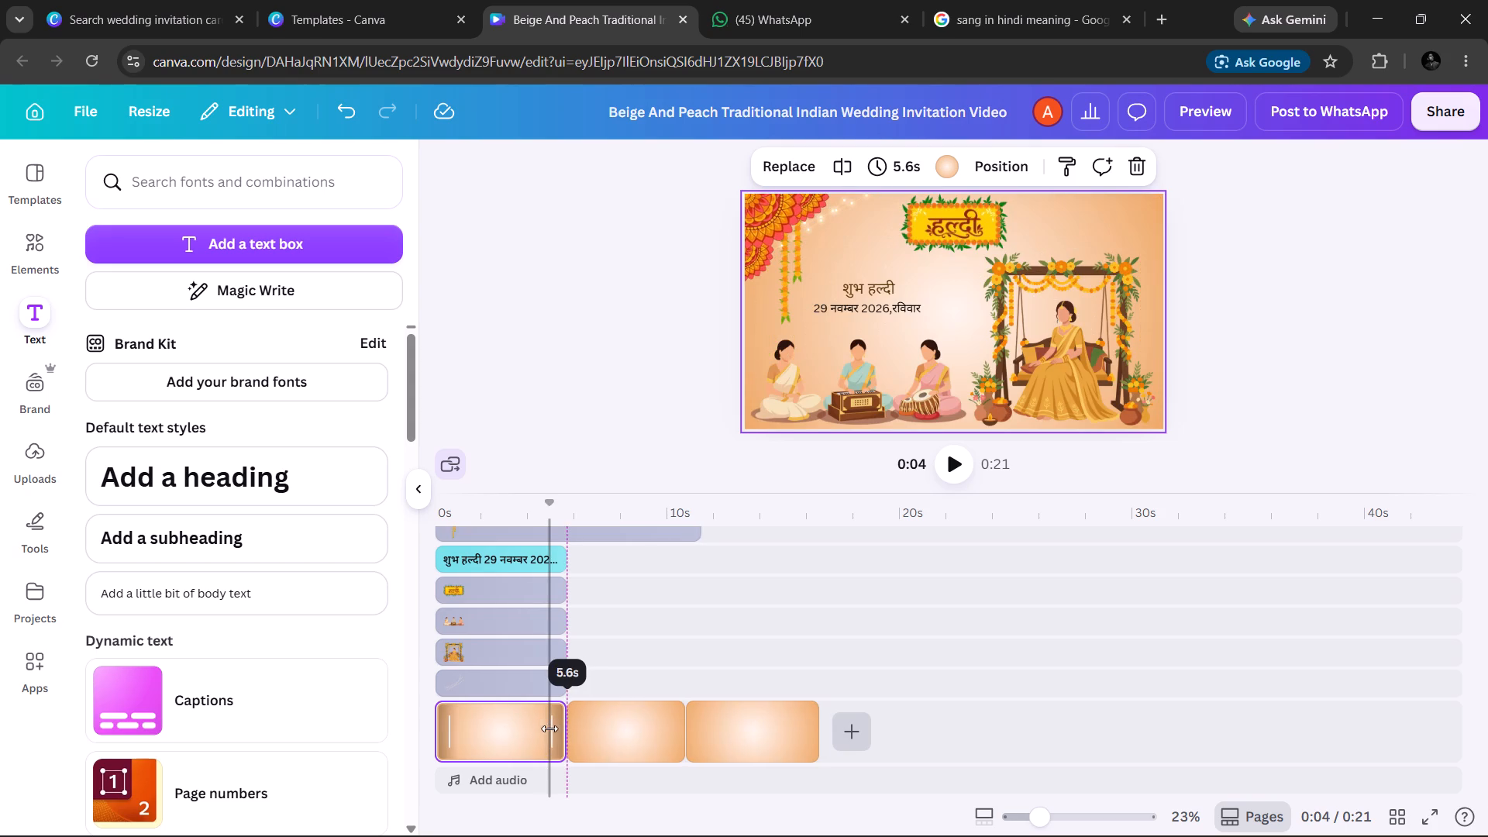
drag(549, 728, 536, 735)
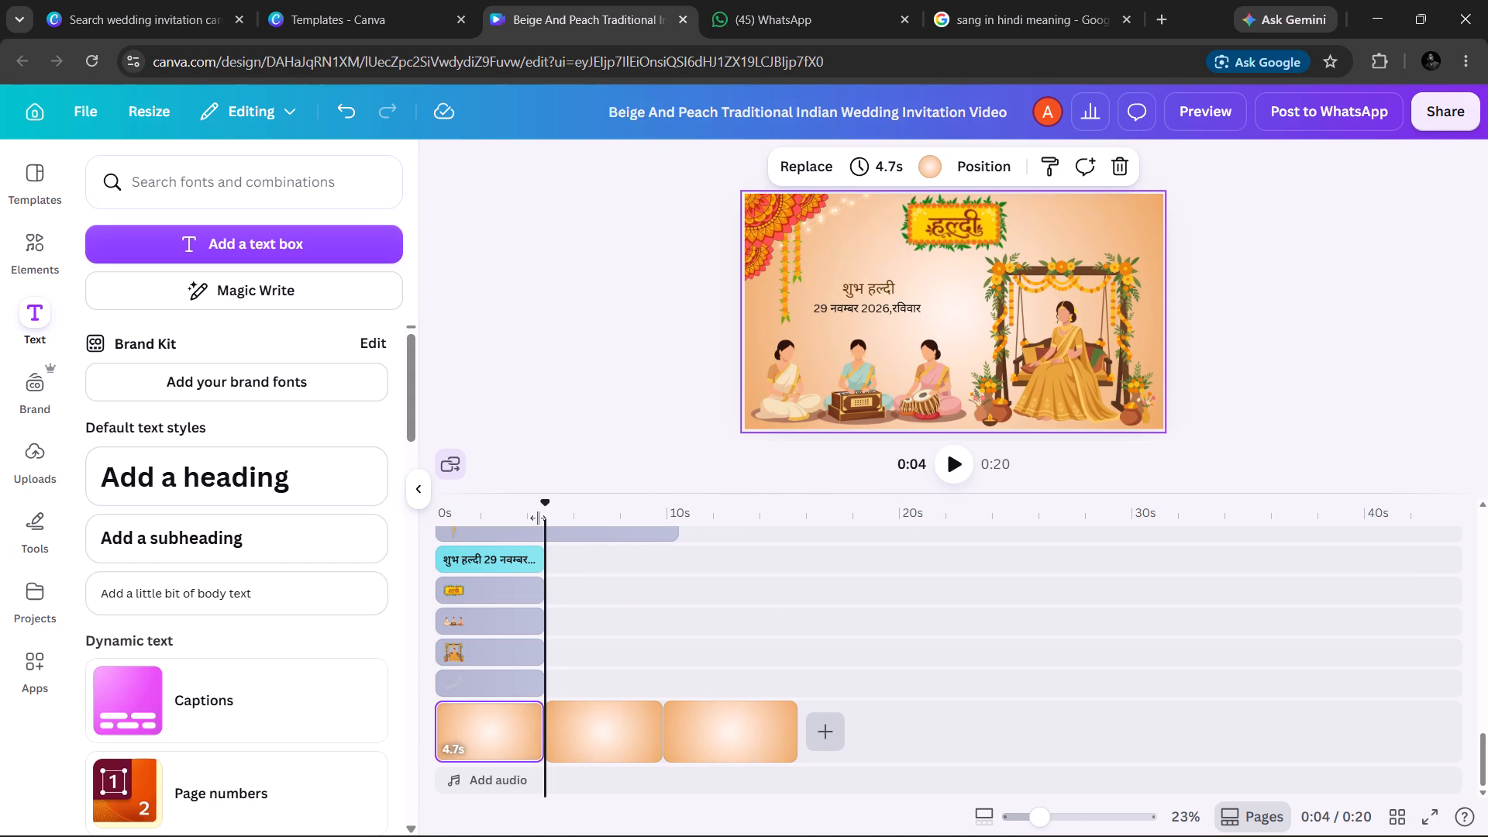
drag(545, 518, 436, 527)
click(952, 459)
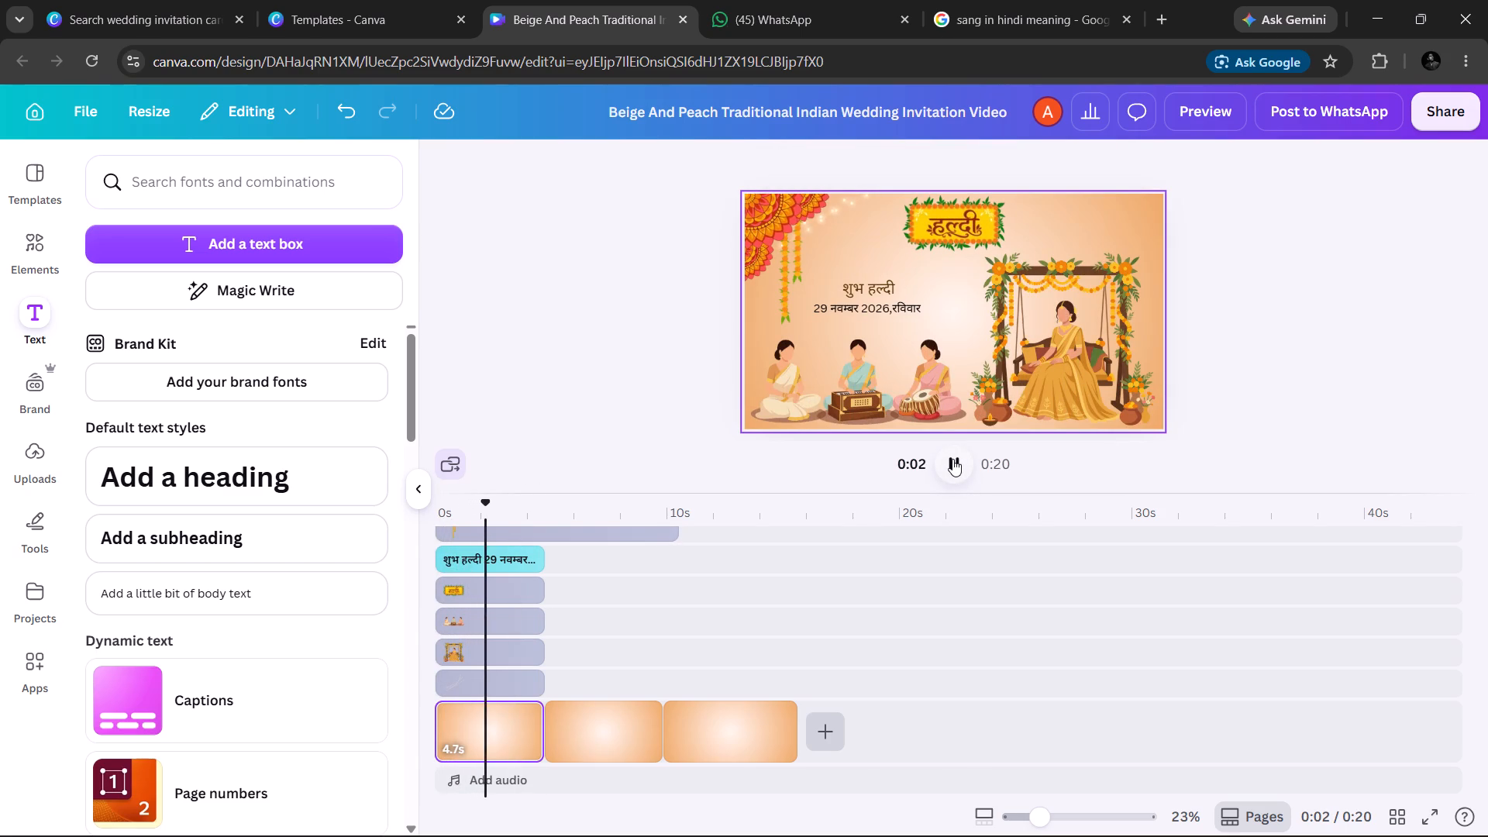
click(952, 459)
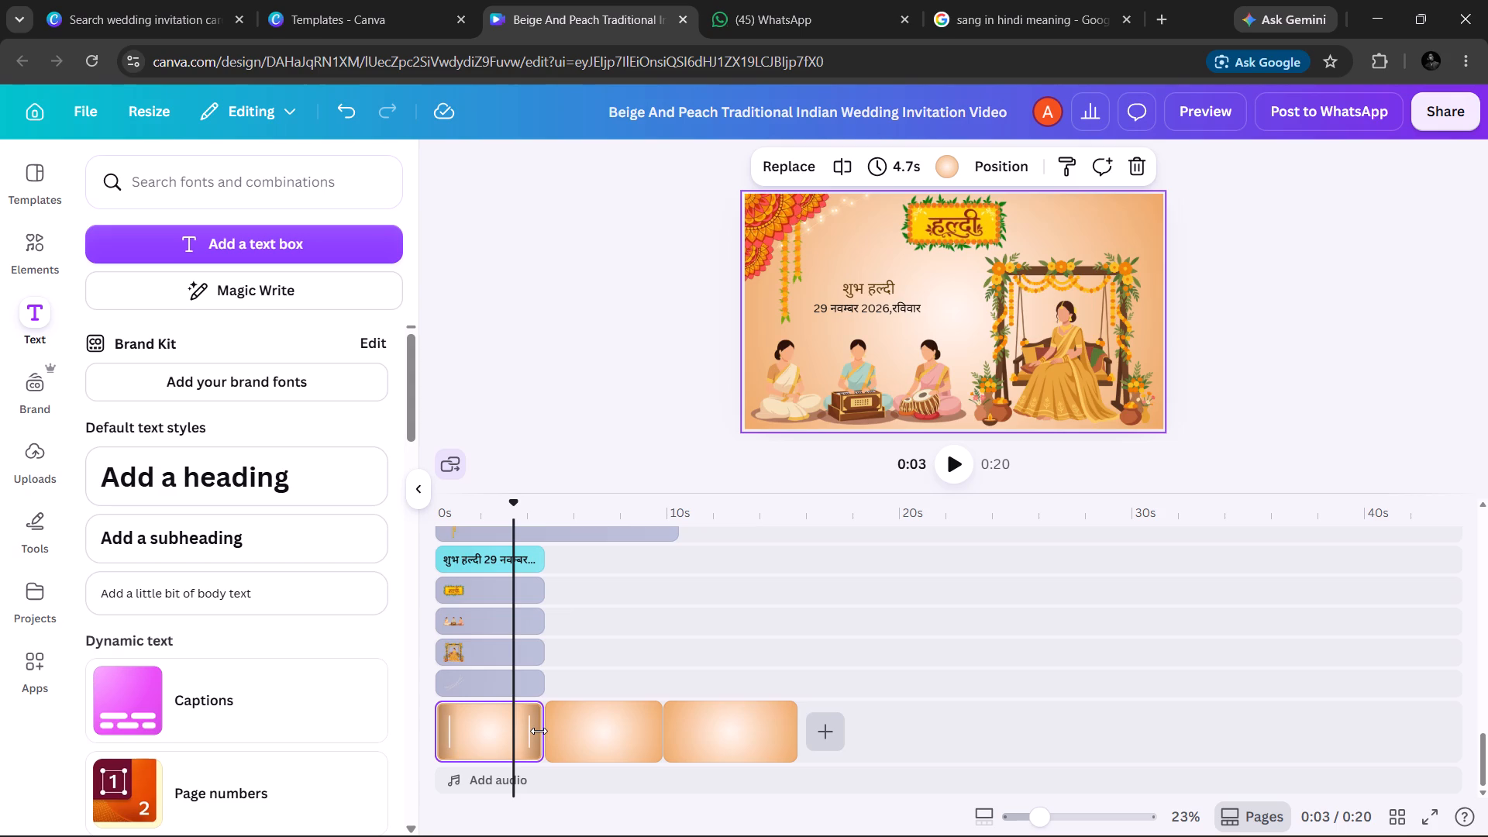
Shorten the haldi scene to 3.3 s.
drag(539, 731, 515, 736)
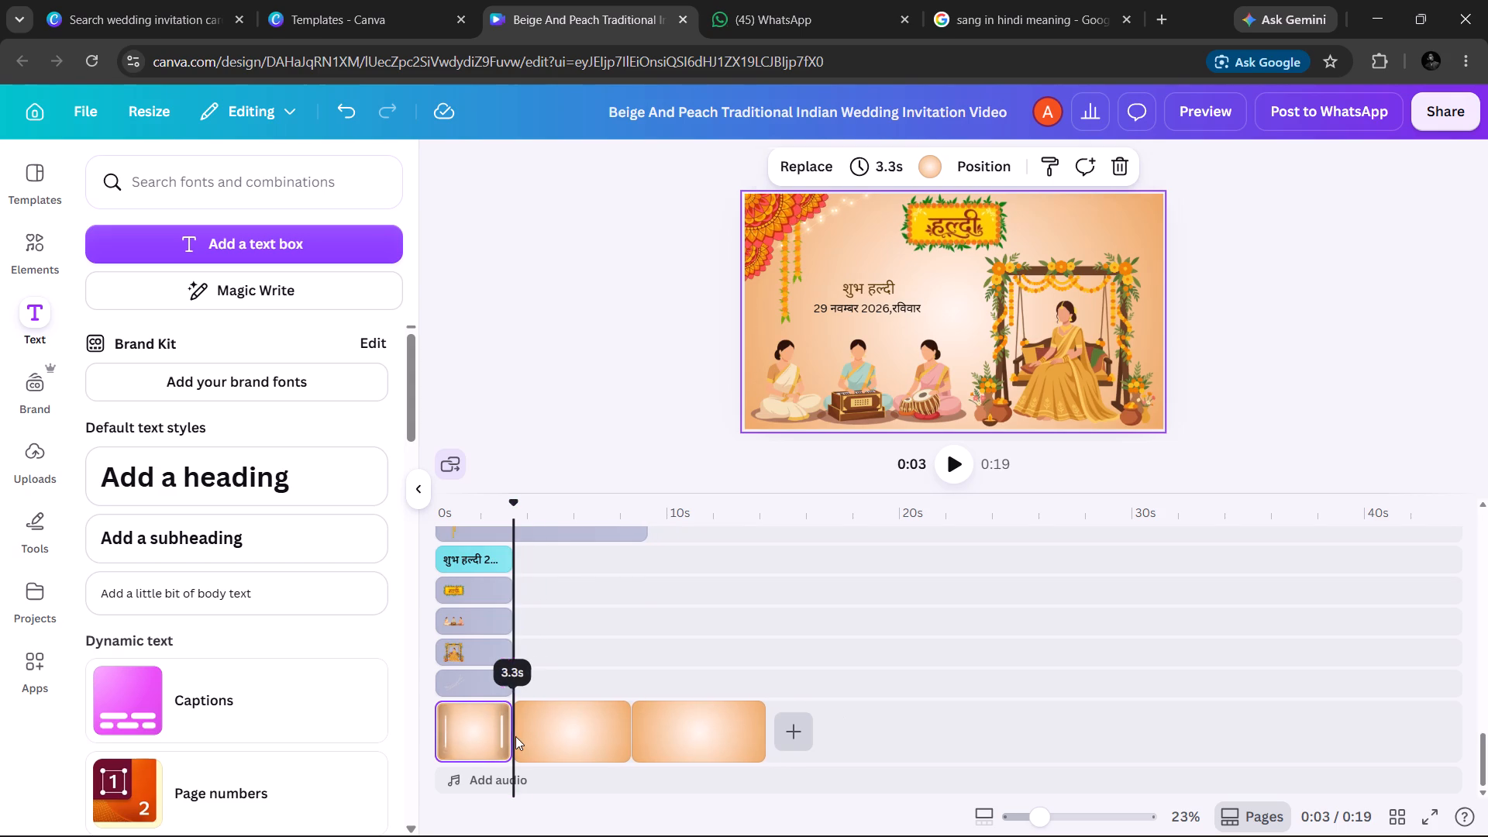
Play the video from the start through the mehndi scene into the wedding scene to check the pacing.
click(963, 481)
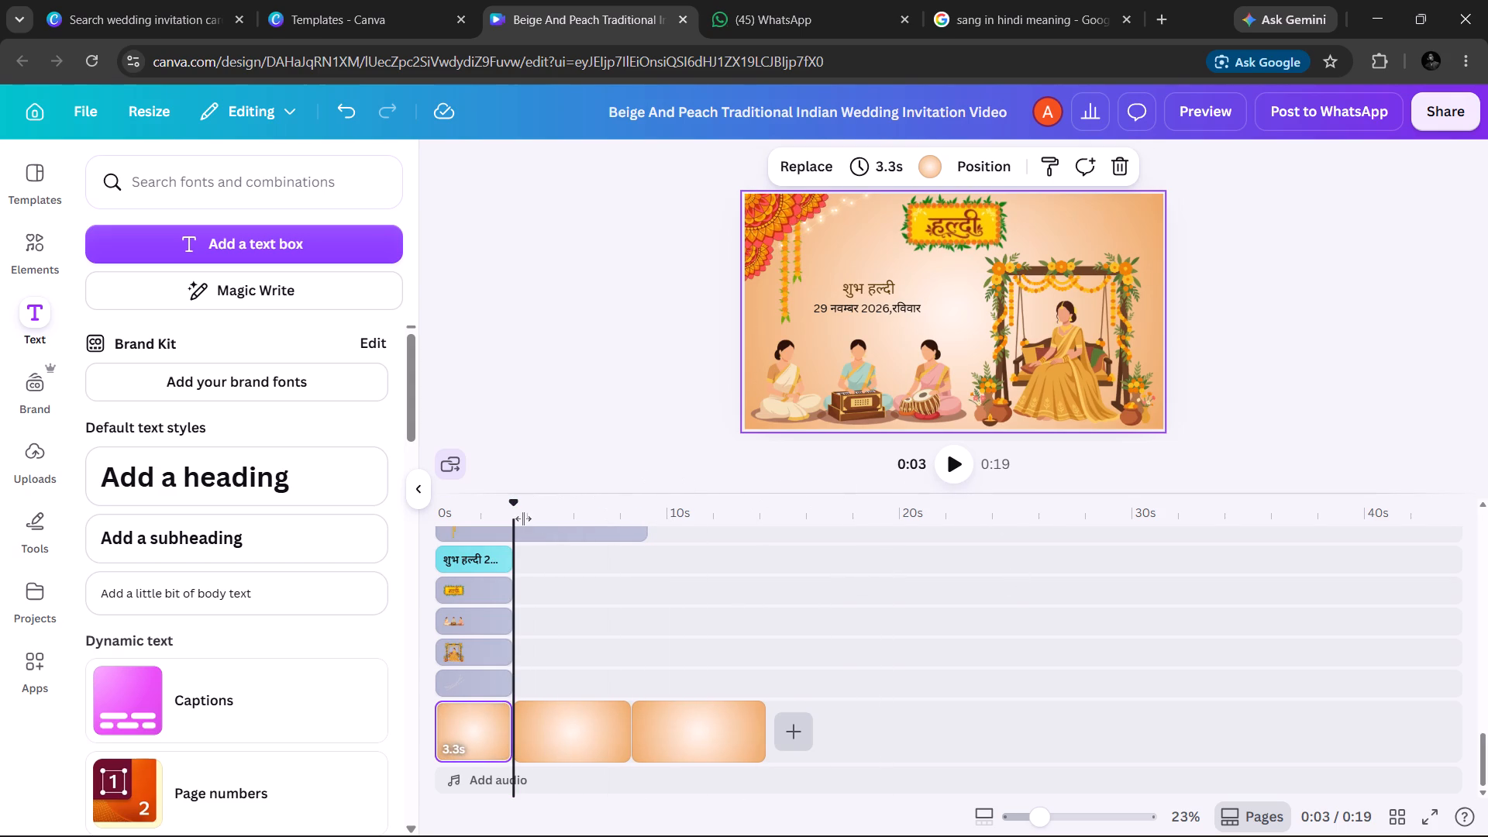
drag(512, 502, 408, 506)
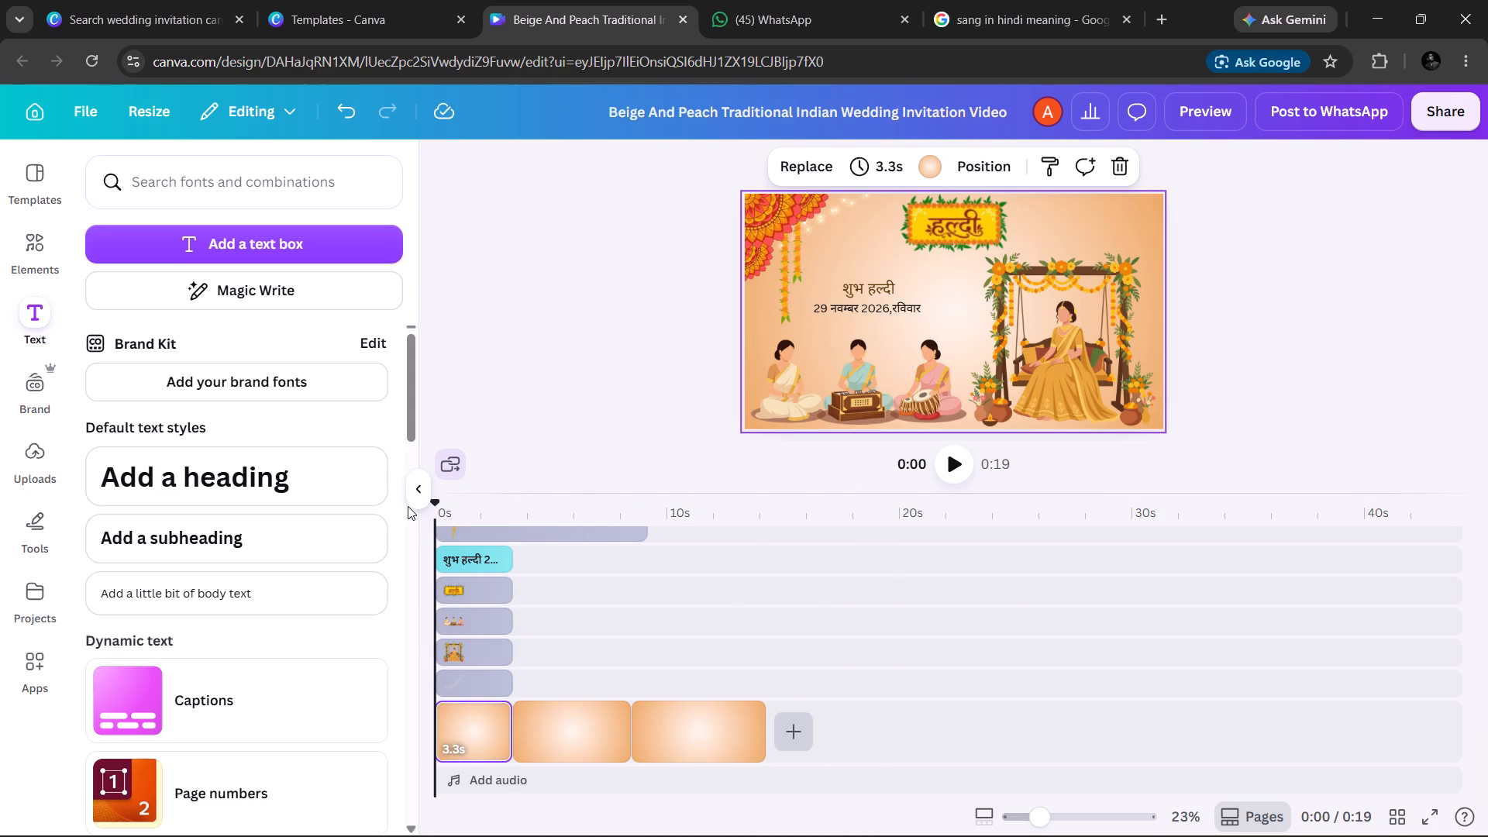
click(962, 464)
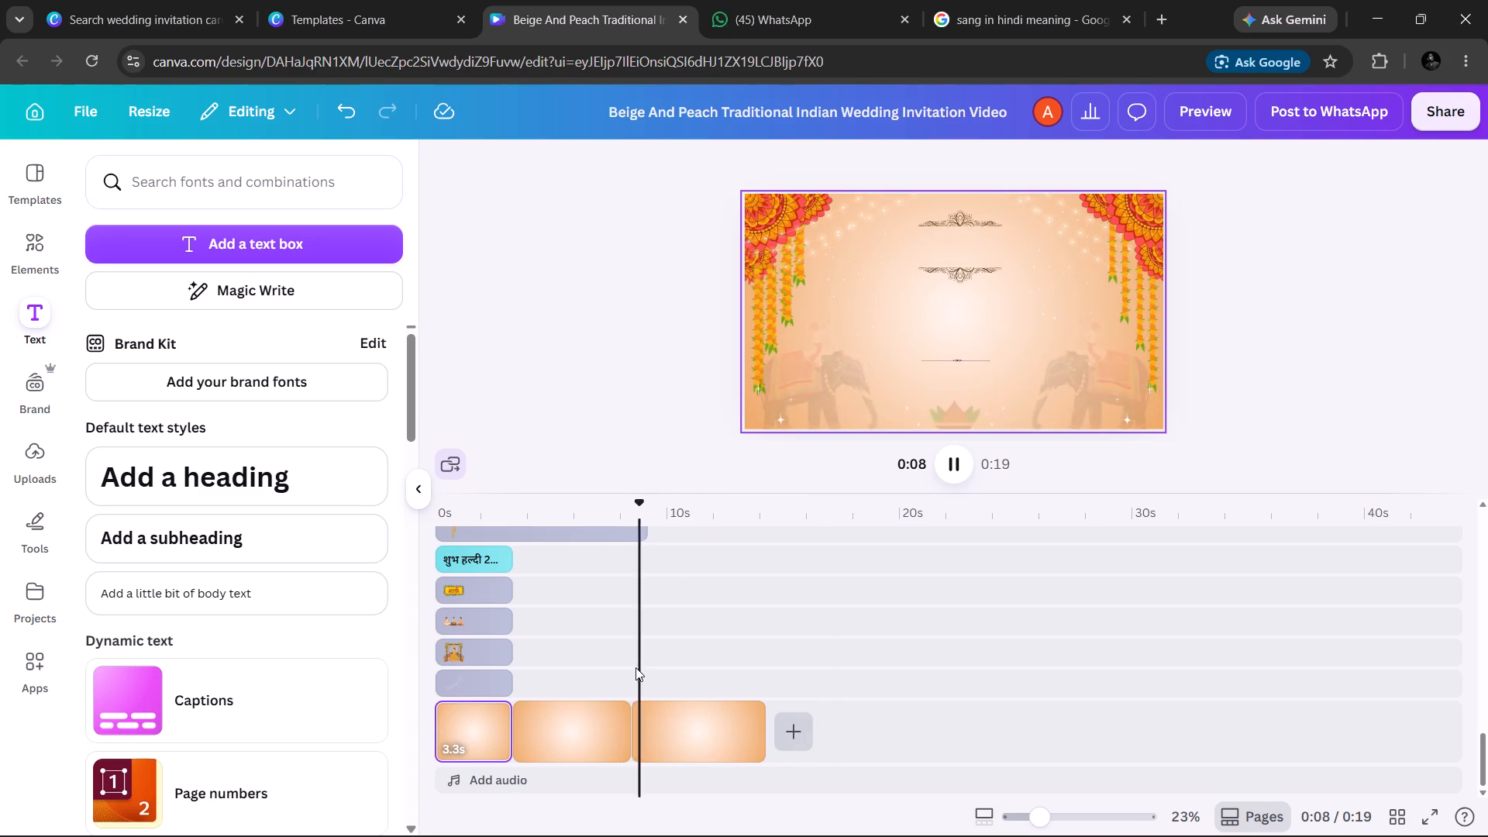
drag(677, 642, 711, 599)
click(950, 461)
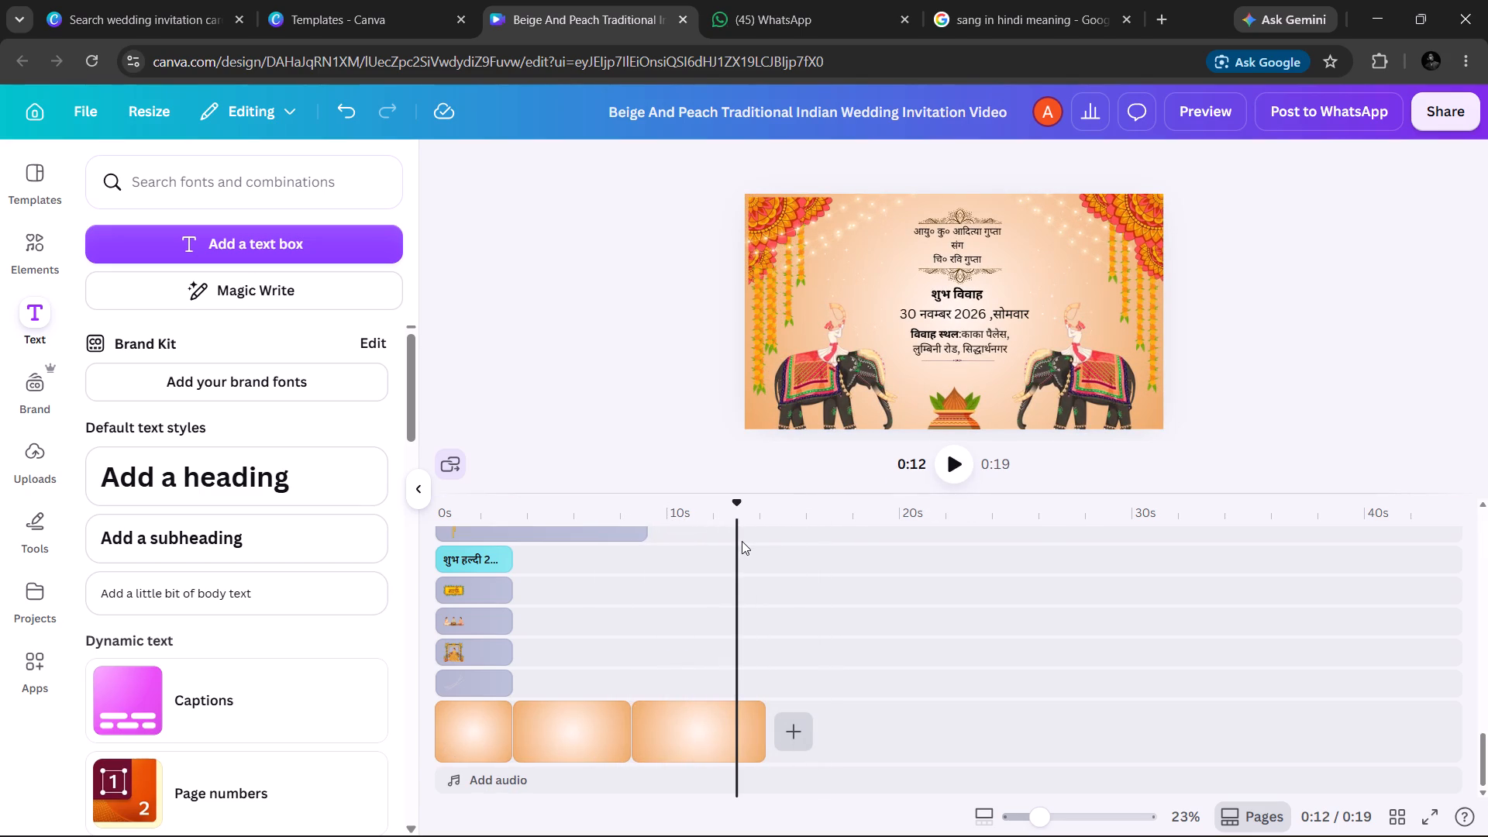
drag(736, 549, 718, 545)
Shorten the mehndi scene to 3.1 s.
drag(736, 499, 640, 505)
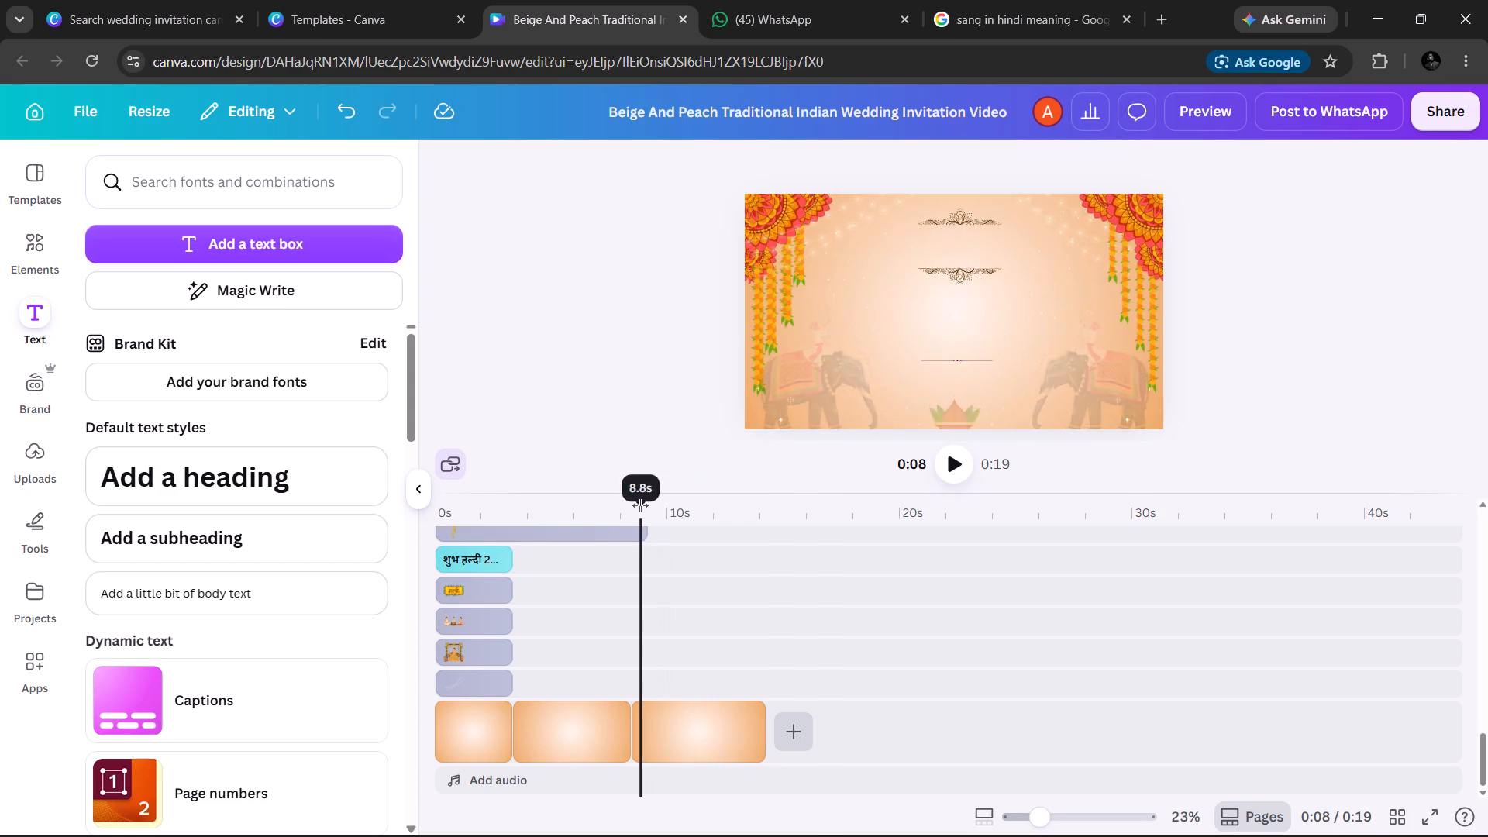
drag(640, 505, 580, 512)
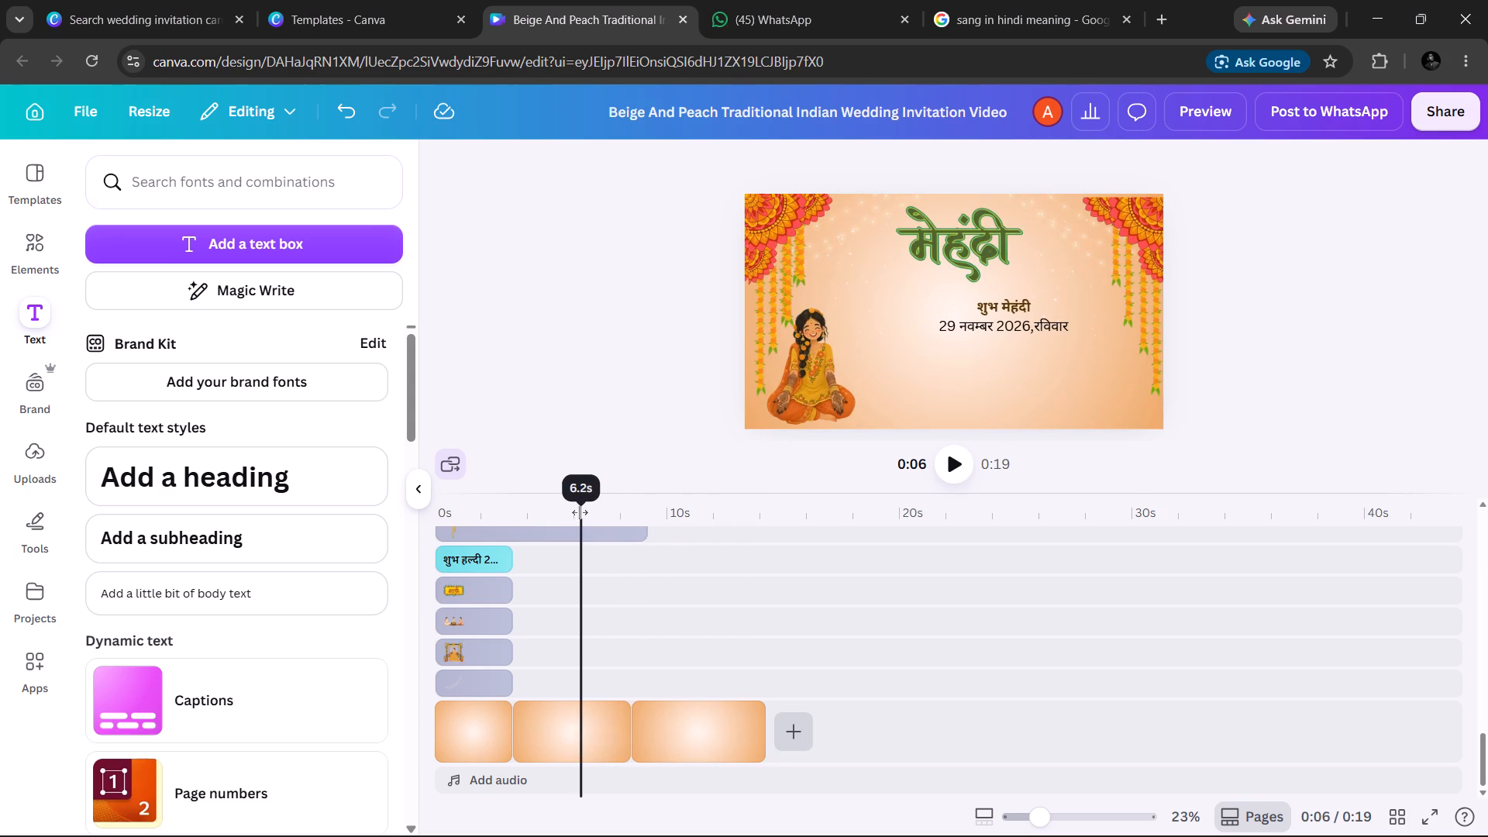
drag(580, 512, 581, 516)
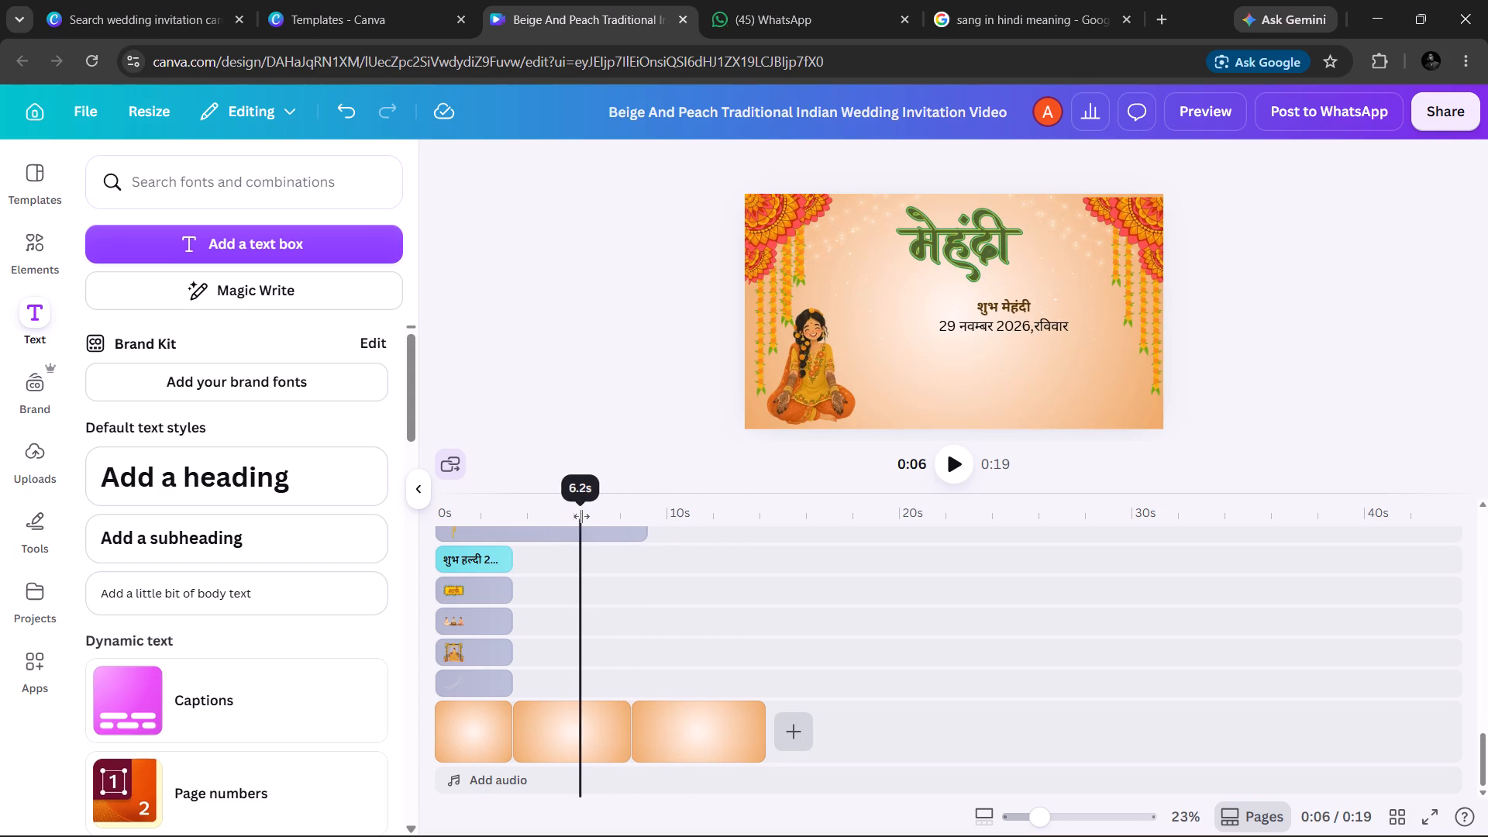
drag(581, 516, 575, 518)
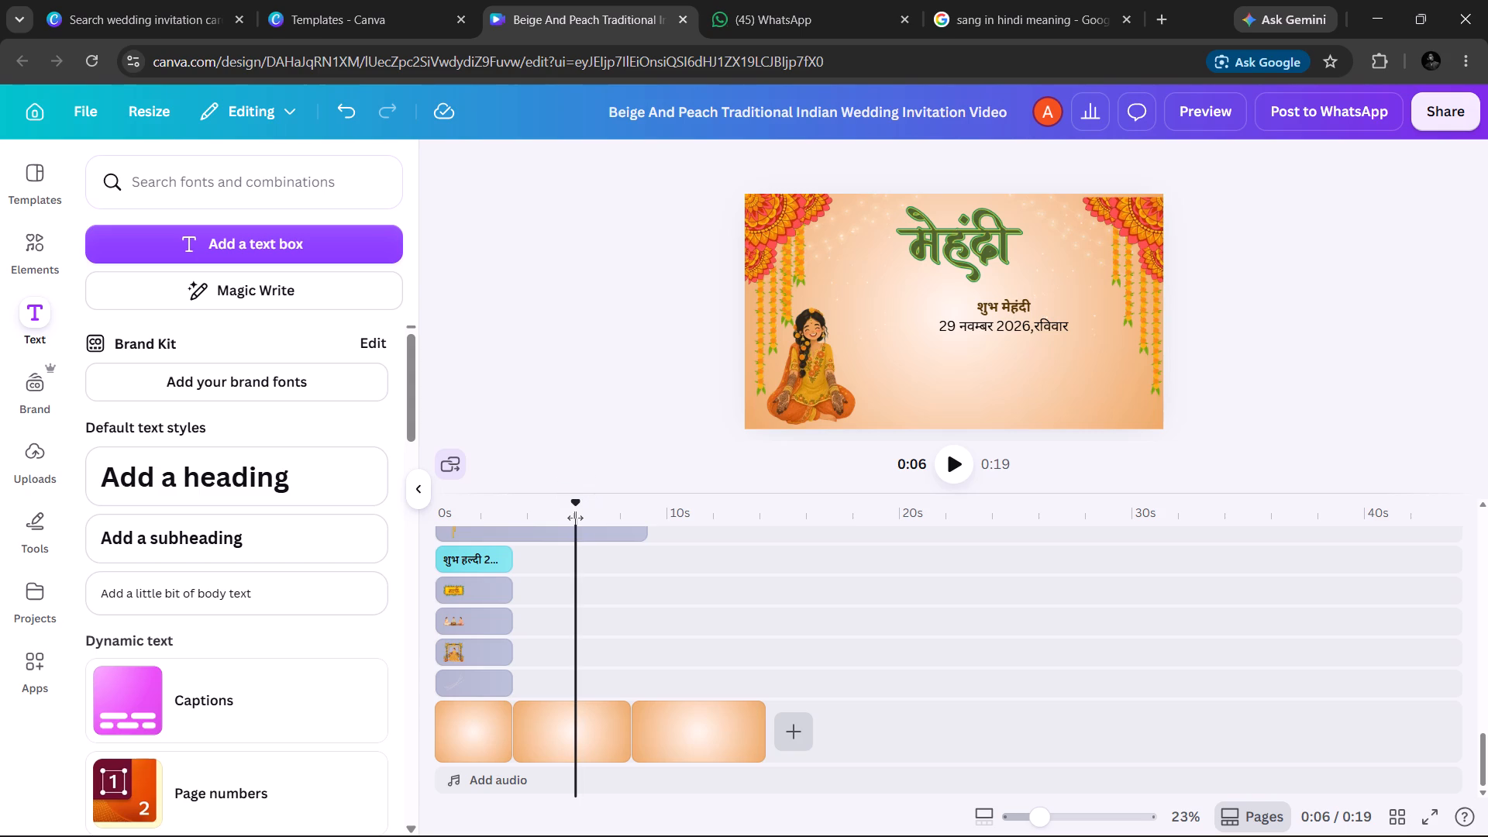
drag(622, 729, 608, 730)
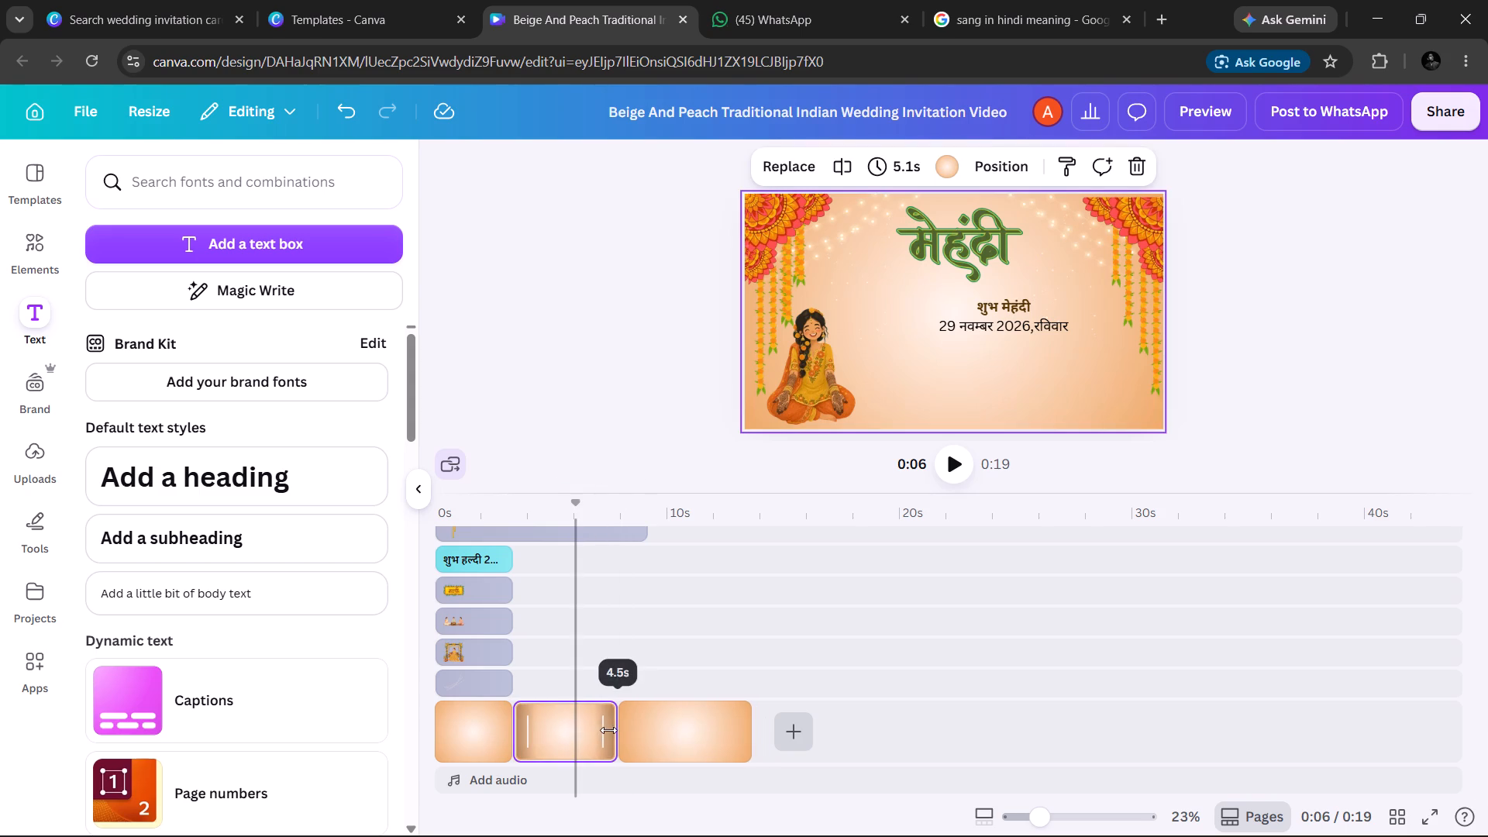
drag(608, 730, 578, 732)
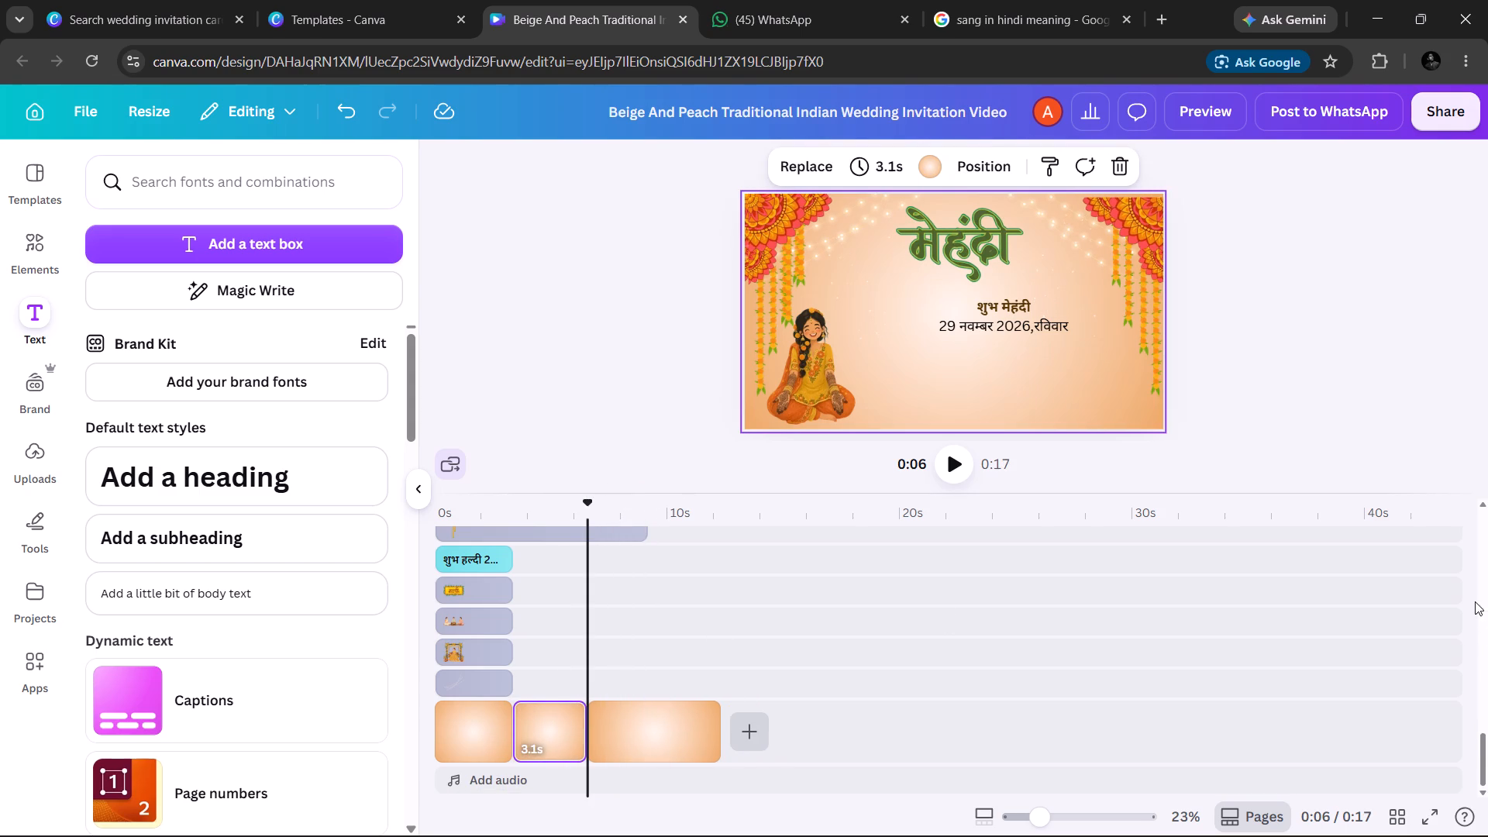
Trim the decorated table clip to 3.0 s and move it from beyond the wedding scene to the start of the mehndi scene.
drag(1487, 734, 1485, 655)
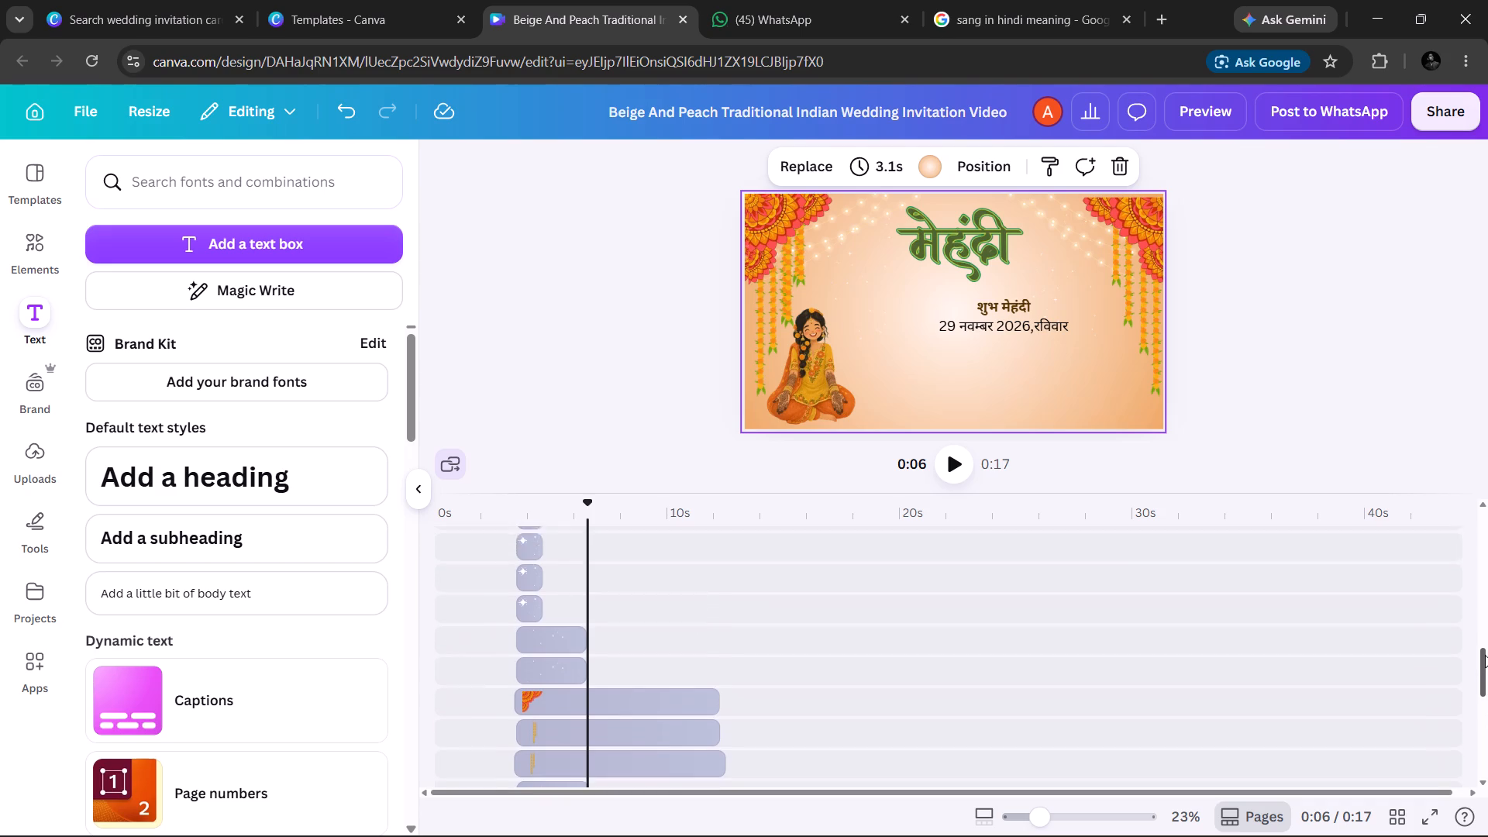
drag(1485, 655, 1481, 602)
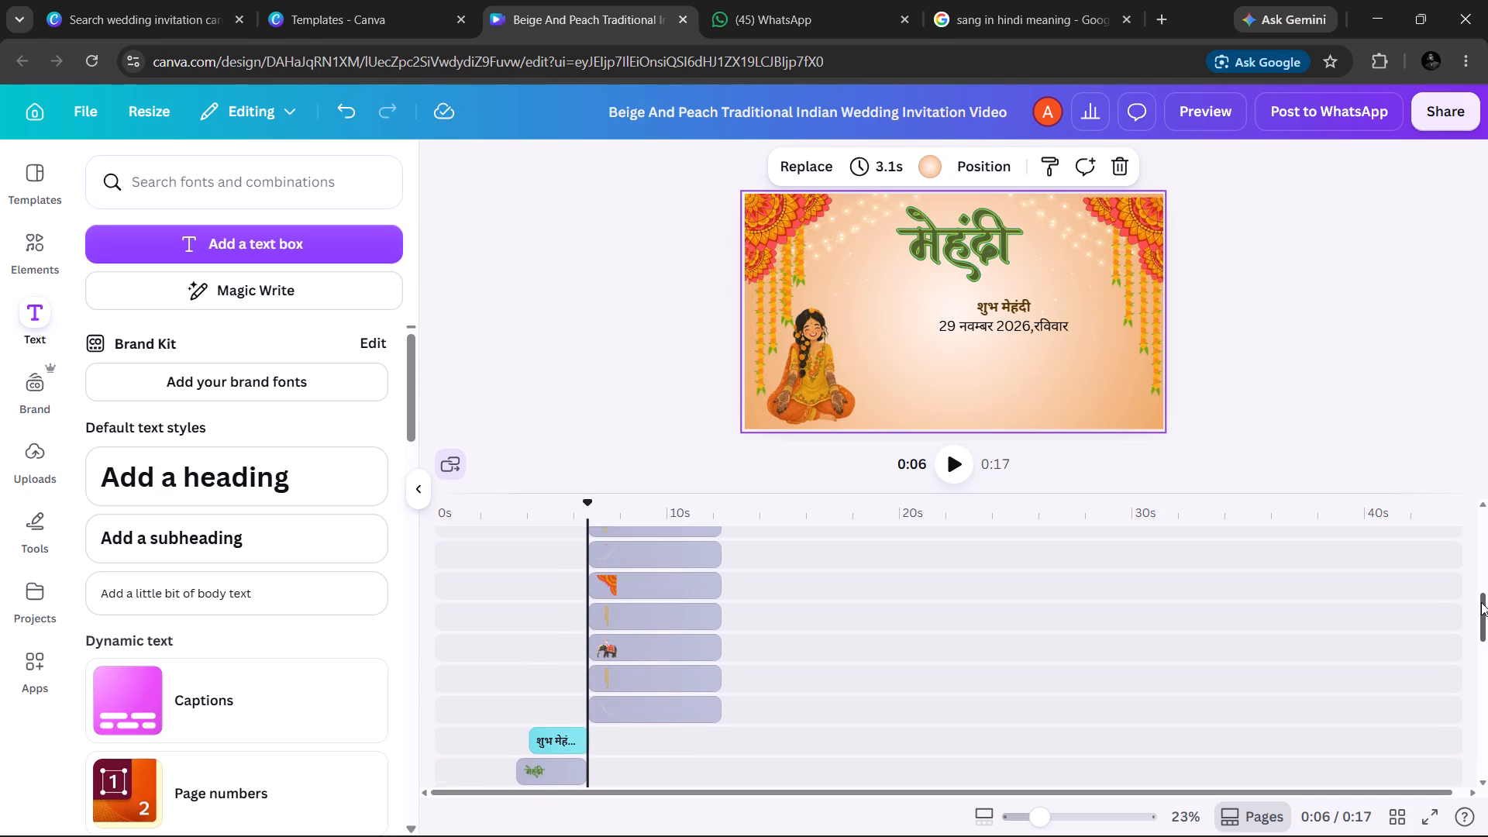
drag(1481, 602, 1476, 503)
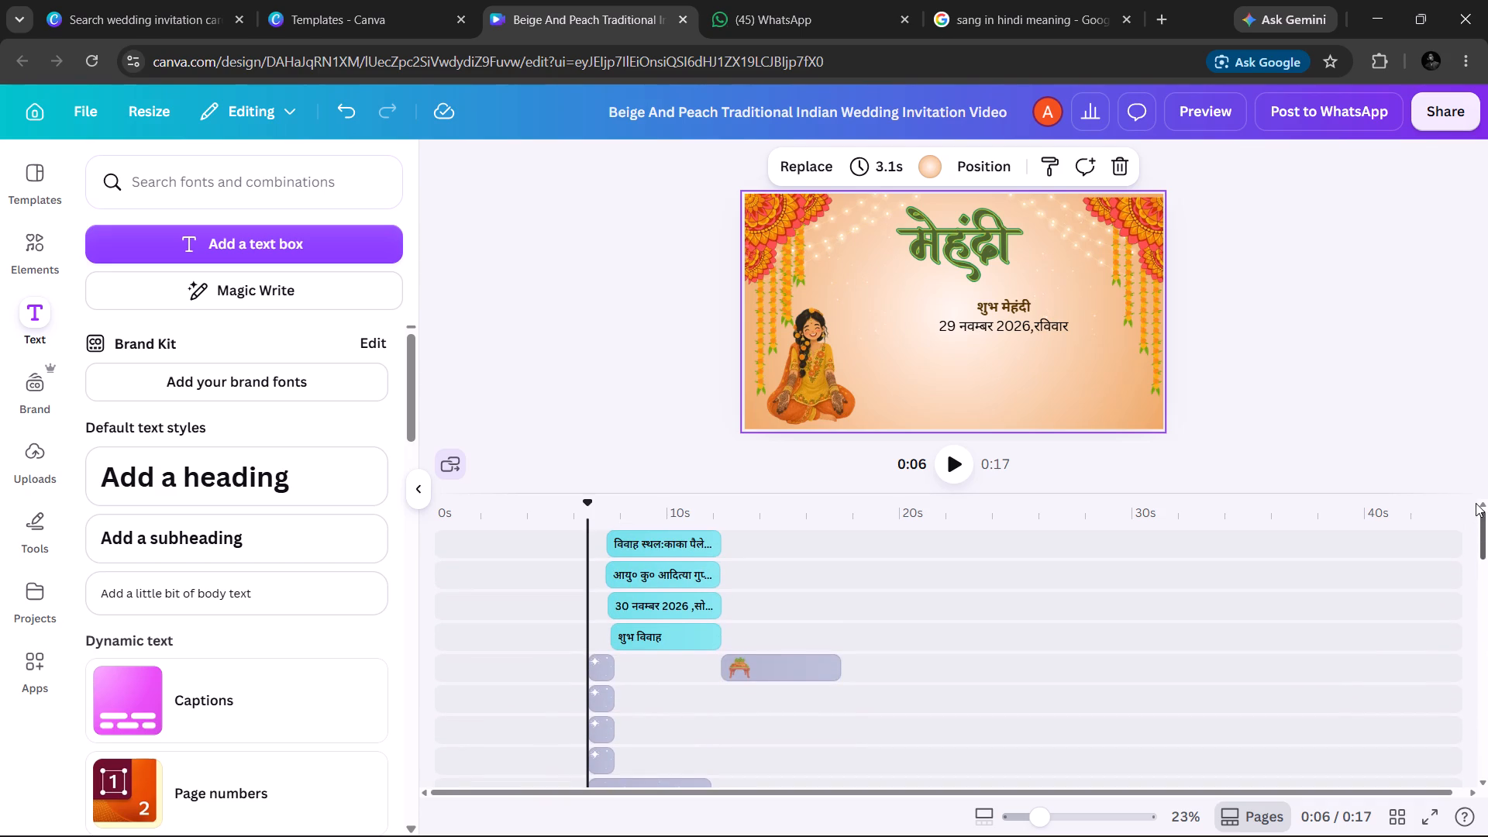
drag(1476, 503, 1476, 501)
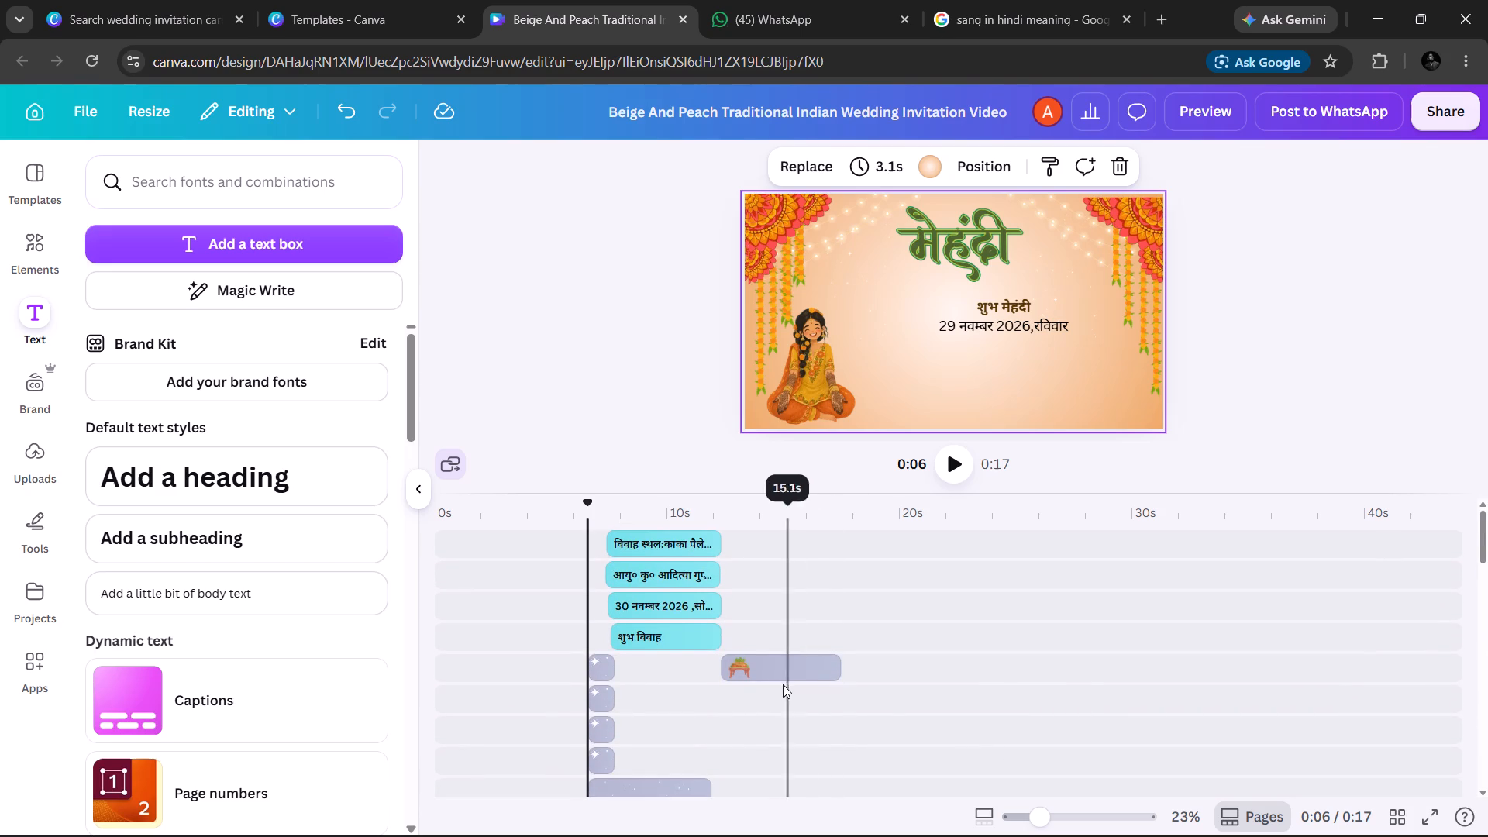
drag(777, 672, 608, 680)
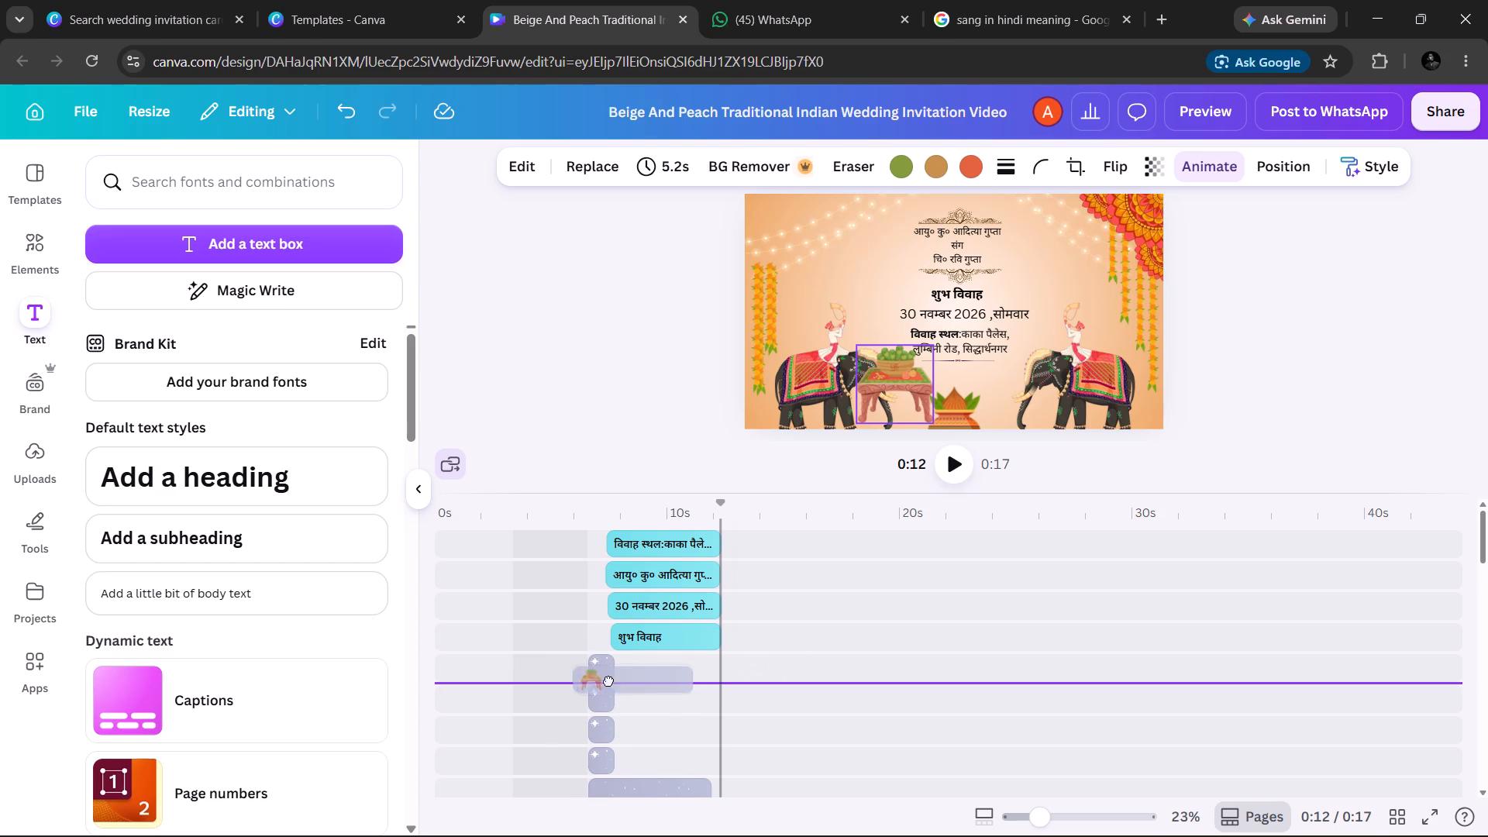
drag(608, 680, 832, 660)
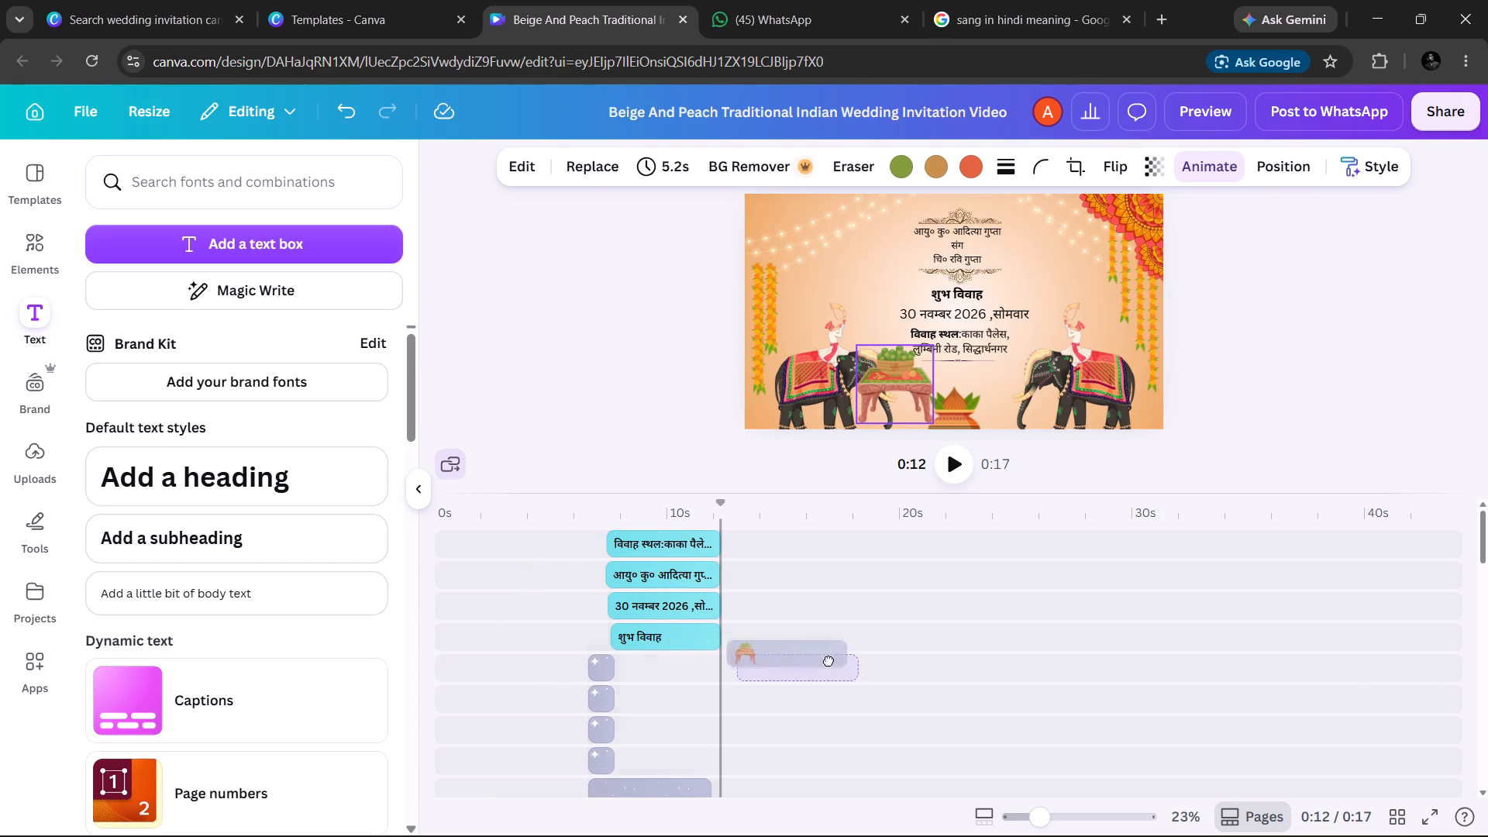
drag(832, 660, 968, 645)
click(1012, 642)
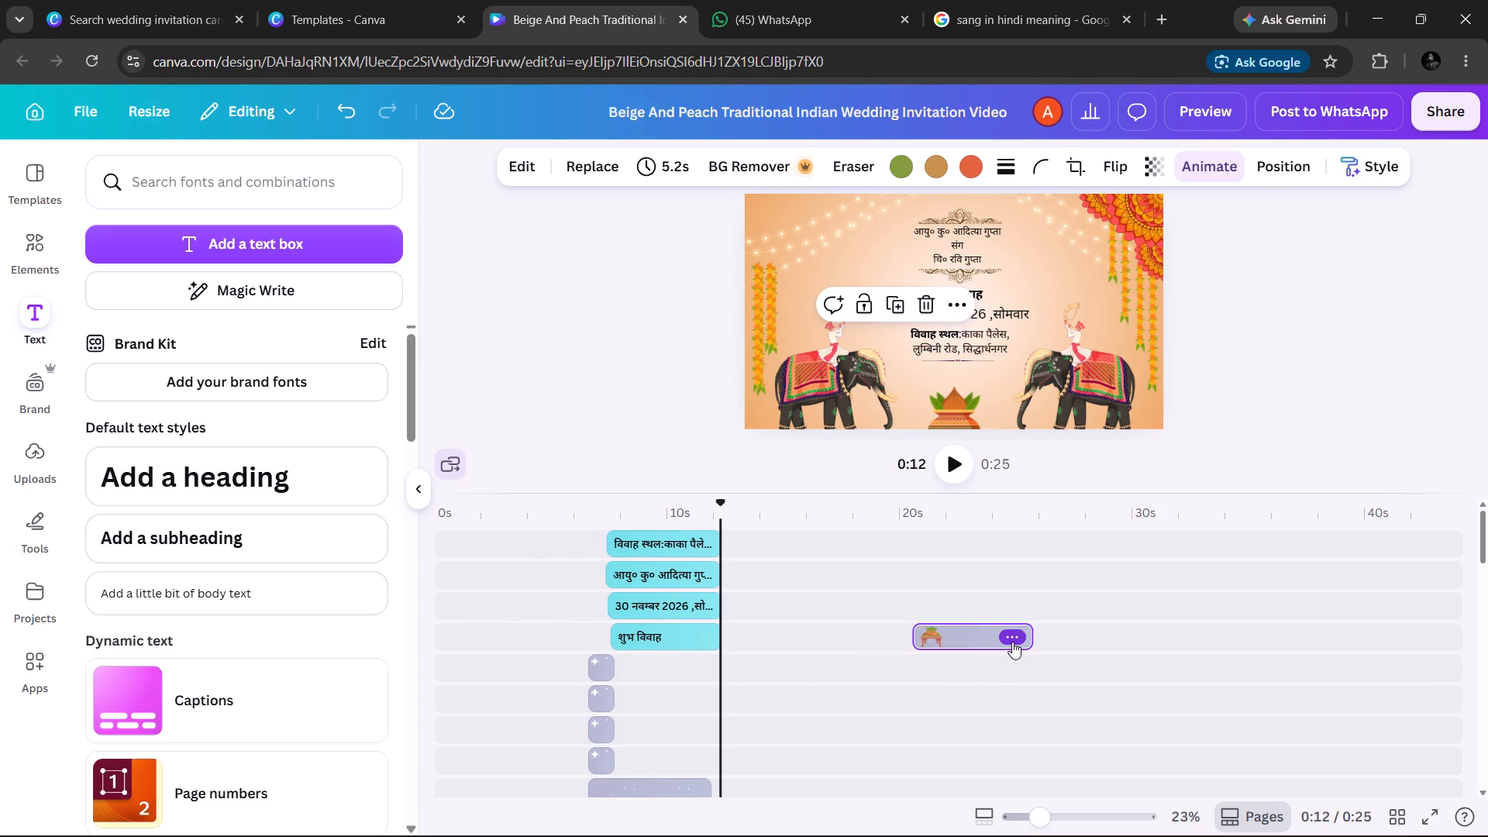
click(1026, 636)
drag(1026, 636, 976, 645)
drag(949, 632, 572, 668)
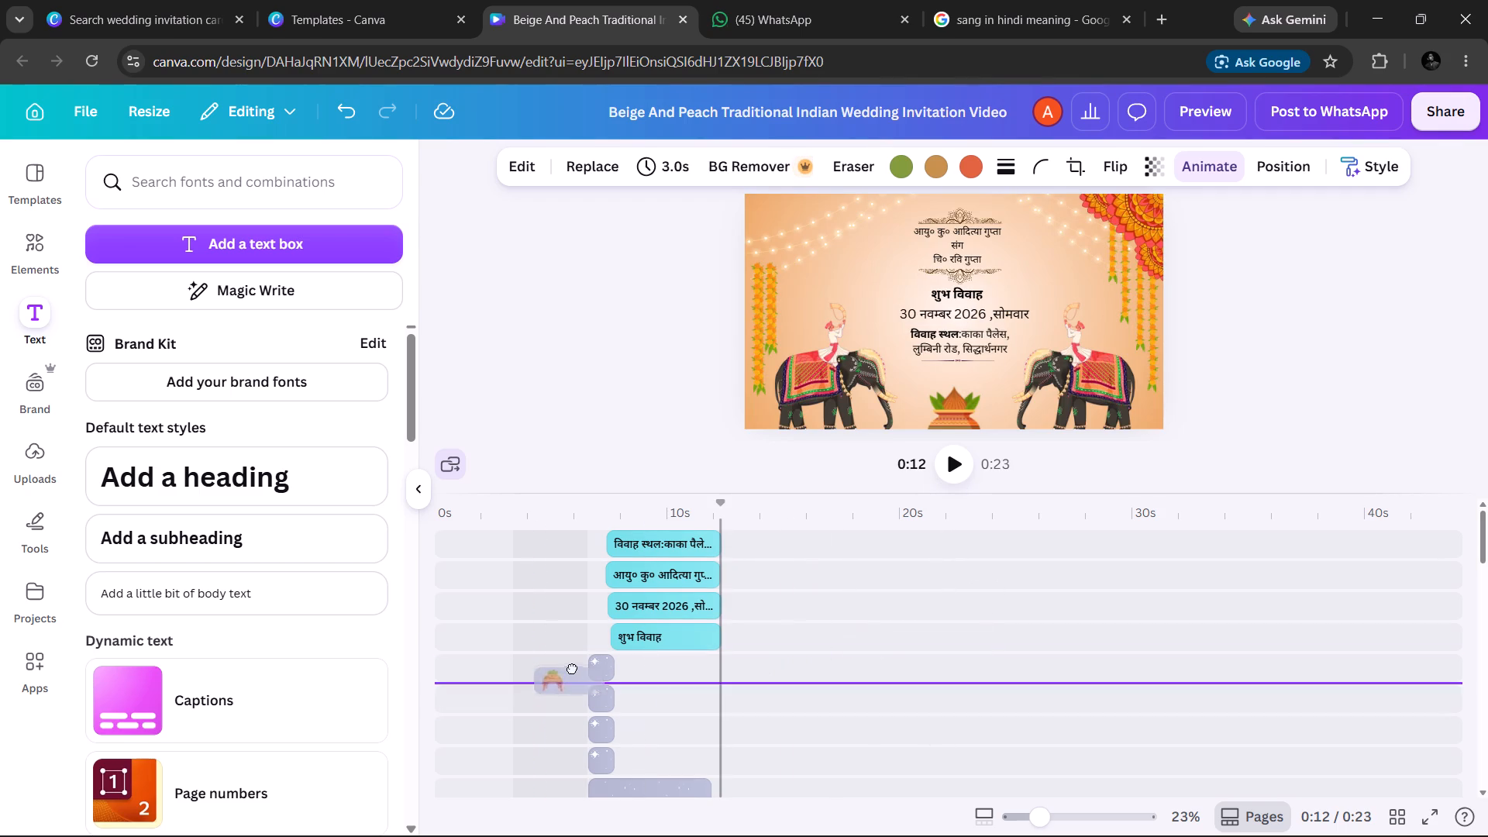
drag(572, 668, 549, 660)
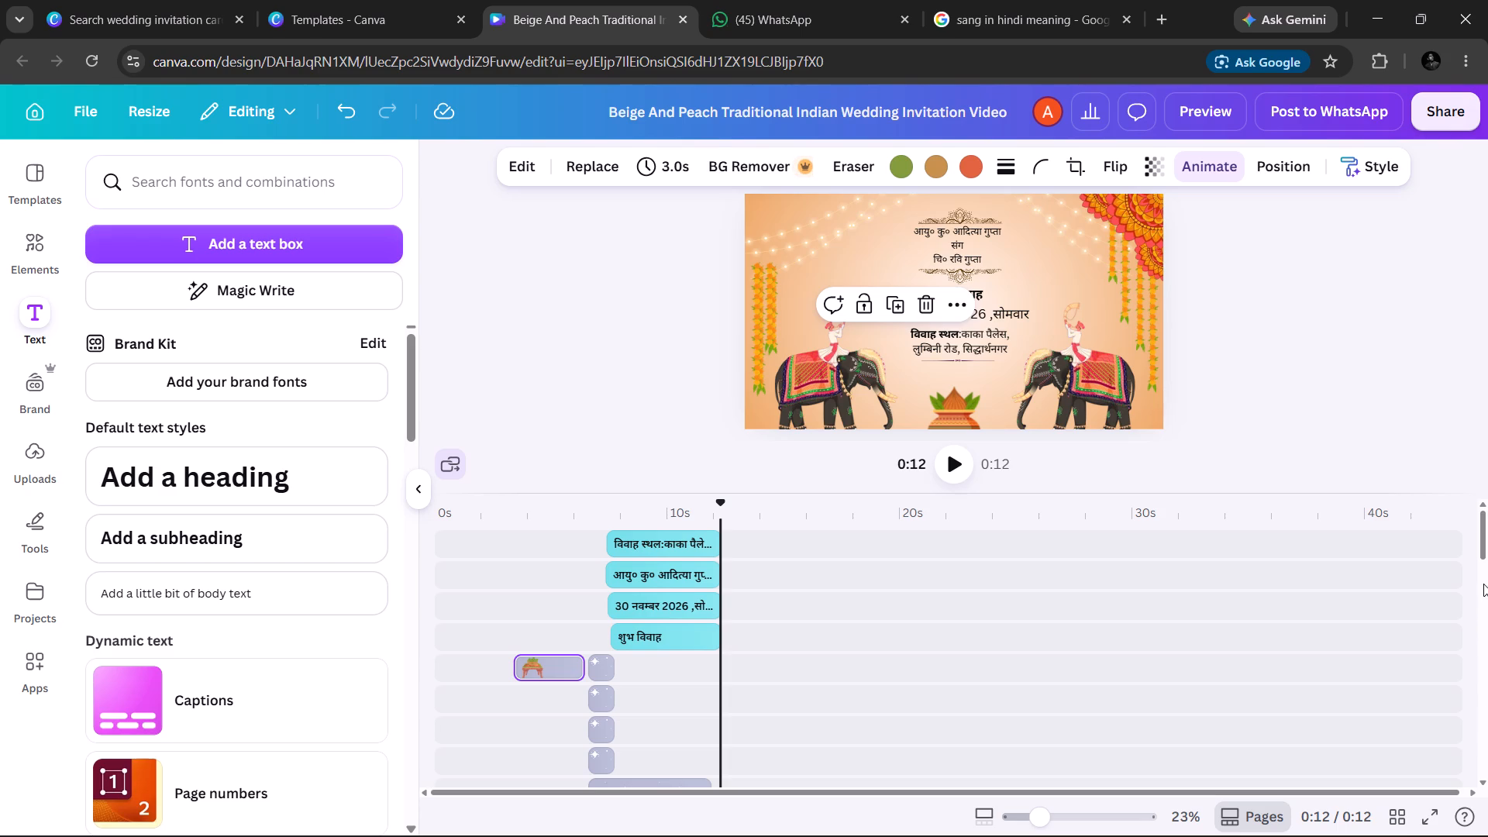
Scrub the mehndi scene from its start to its end and examine how the layer clips line up with the scene boundaries.
drag(1486, 544, 1487, 639)
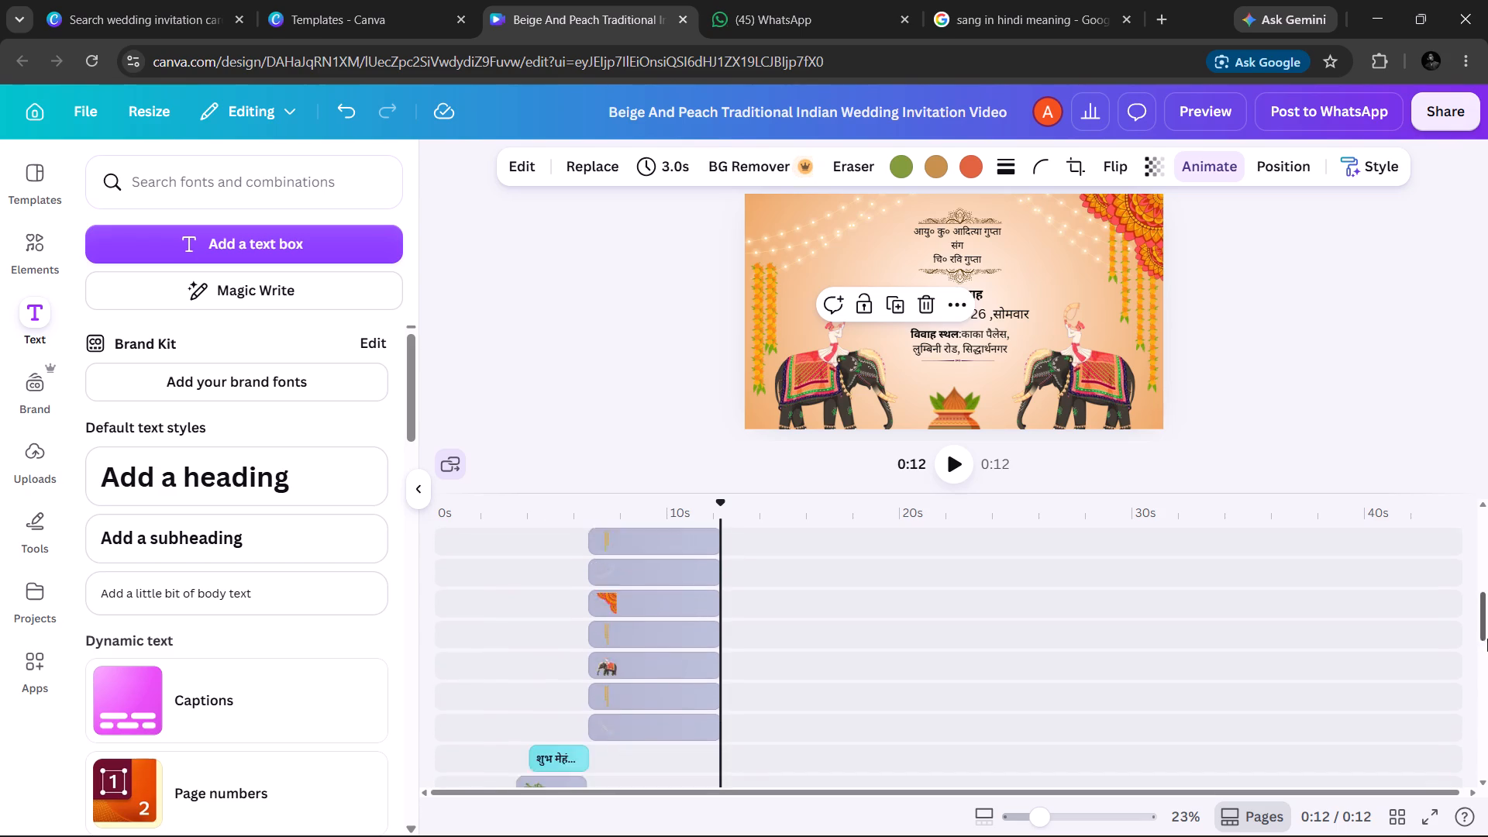
drag(1487, 639, 1484, 563)
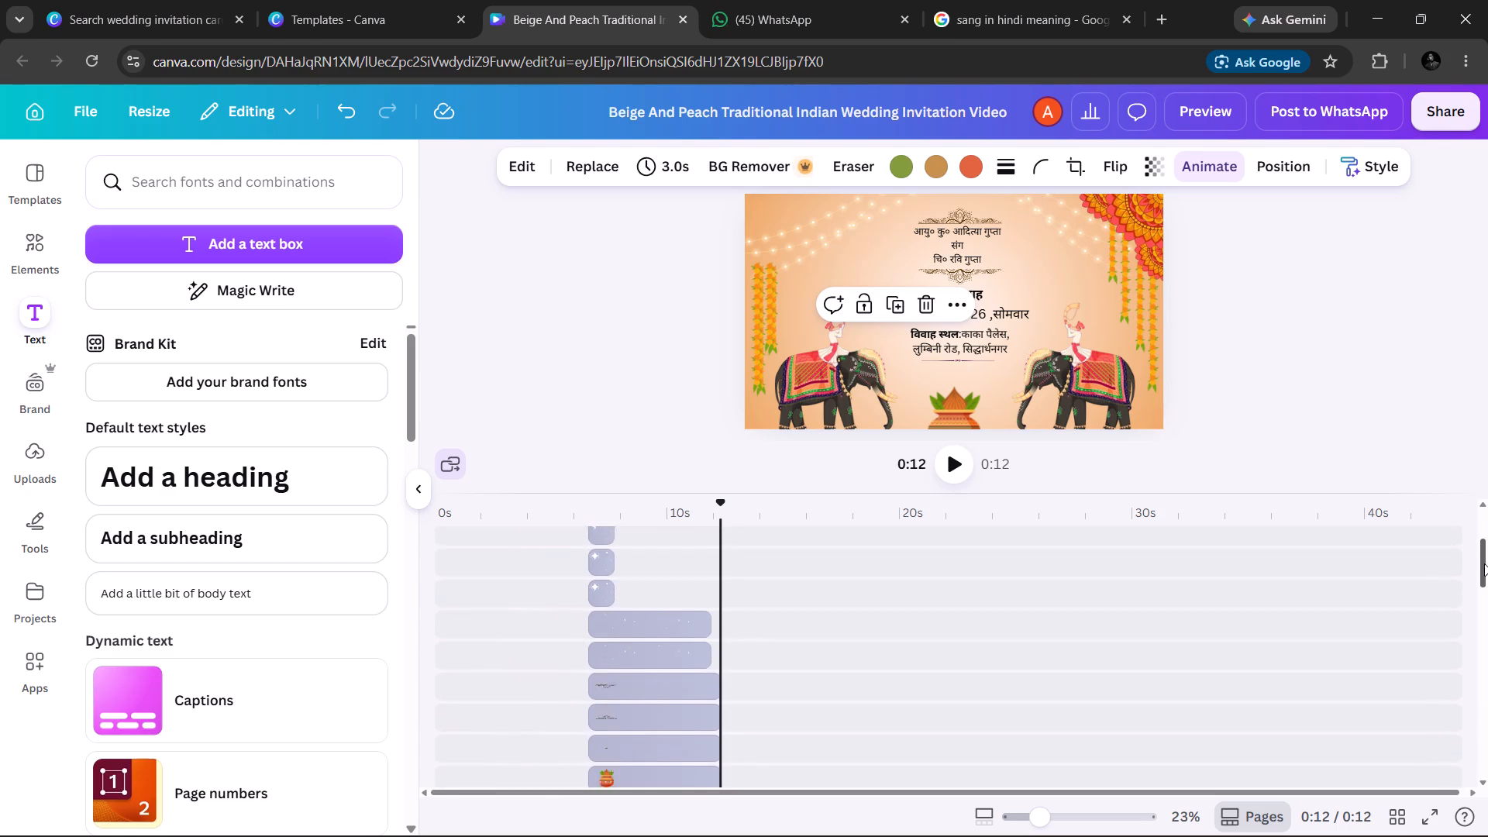
drag(1484, 563, 1483, 552)
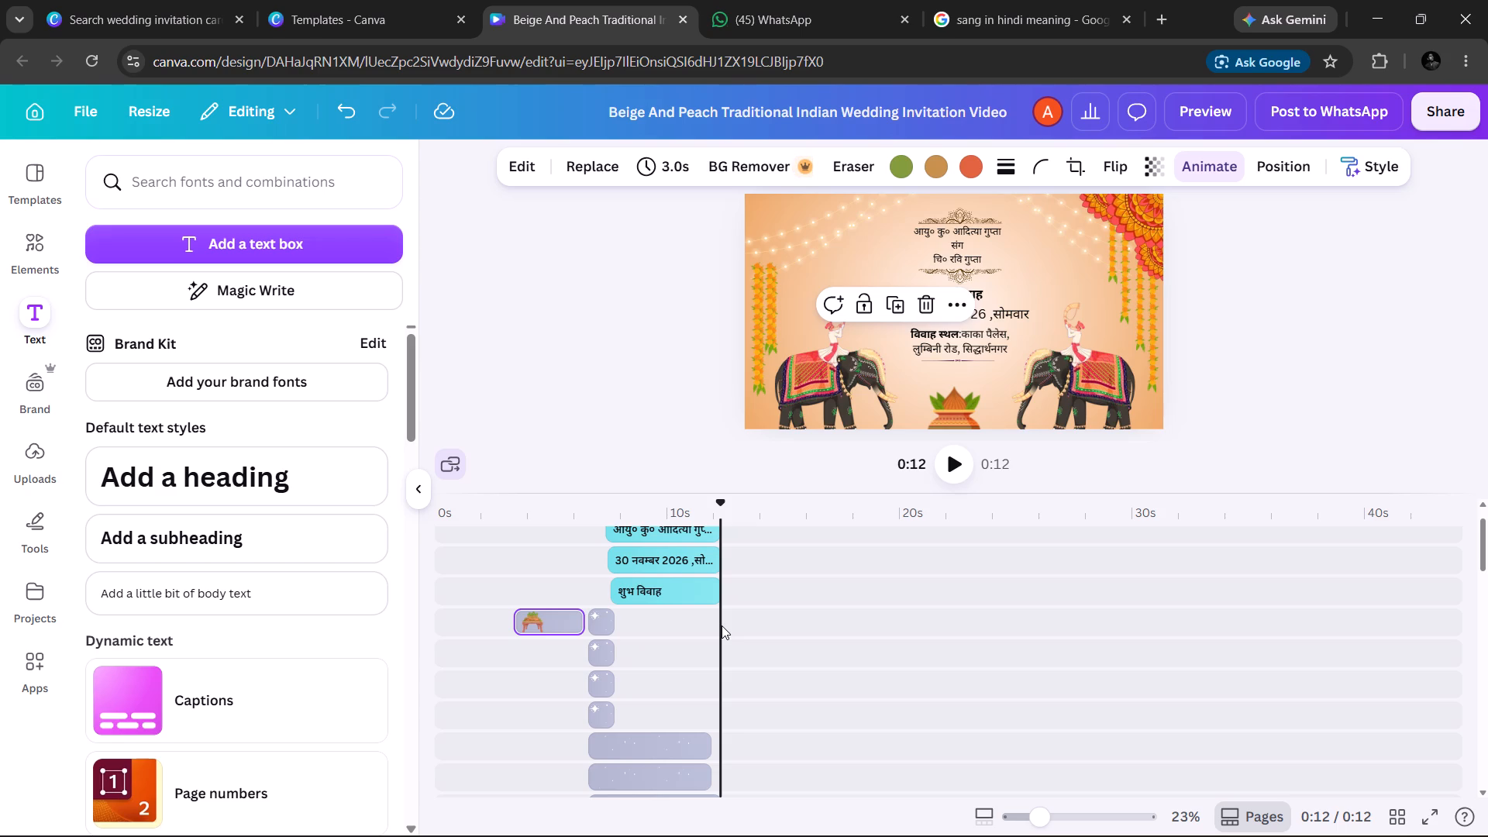
drag(719, 505, 691, 505)
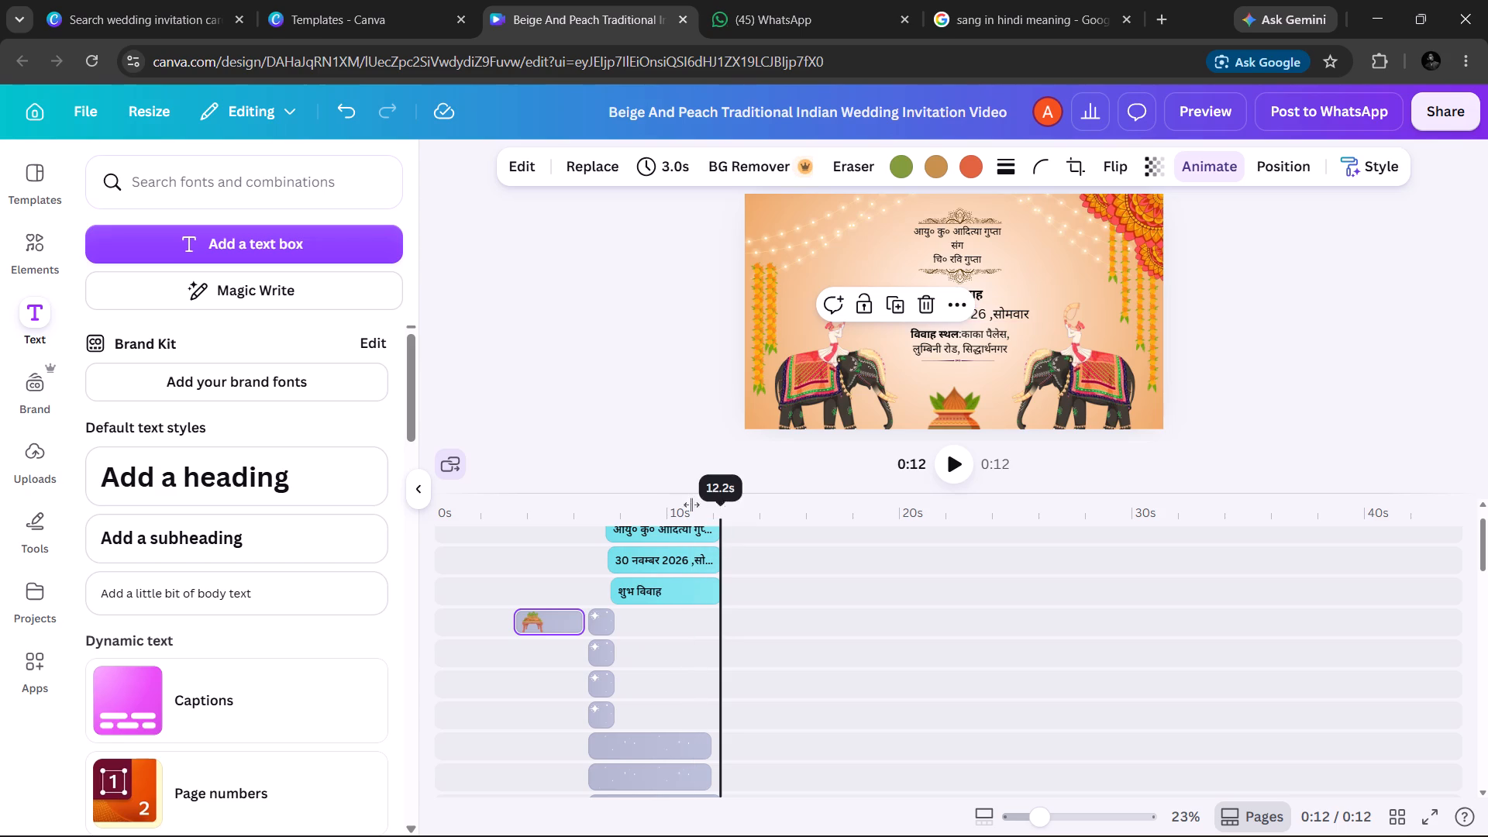
drag(691, 505, 511, 503)
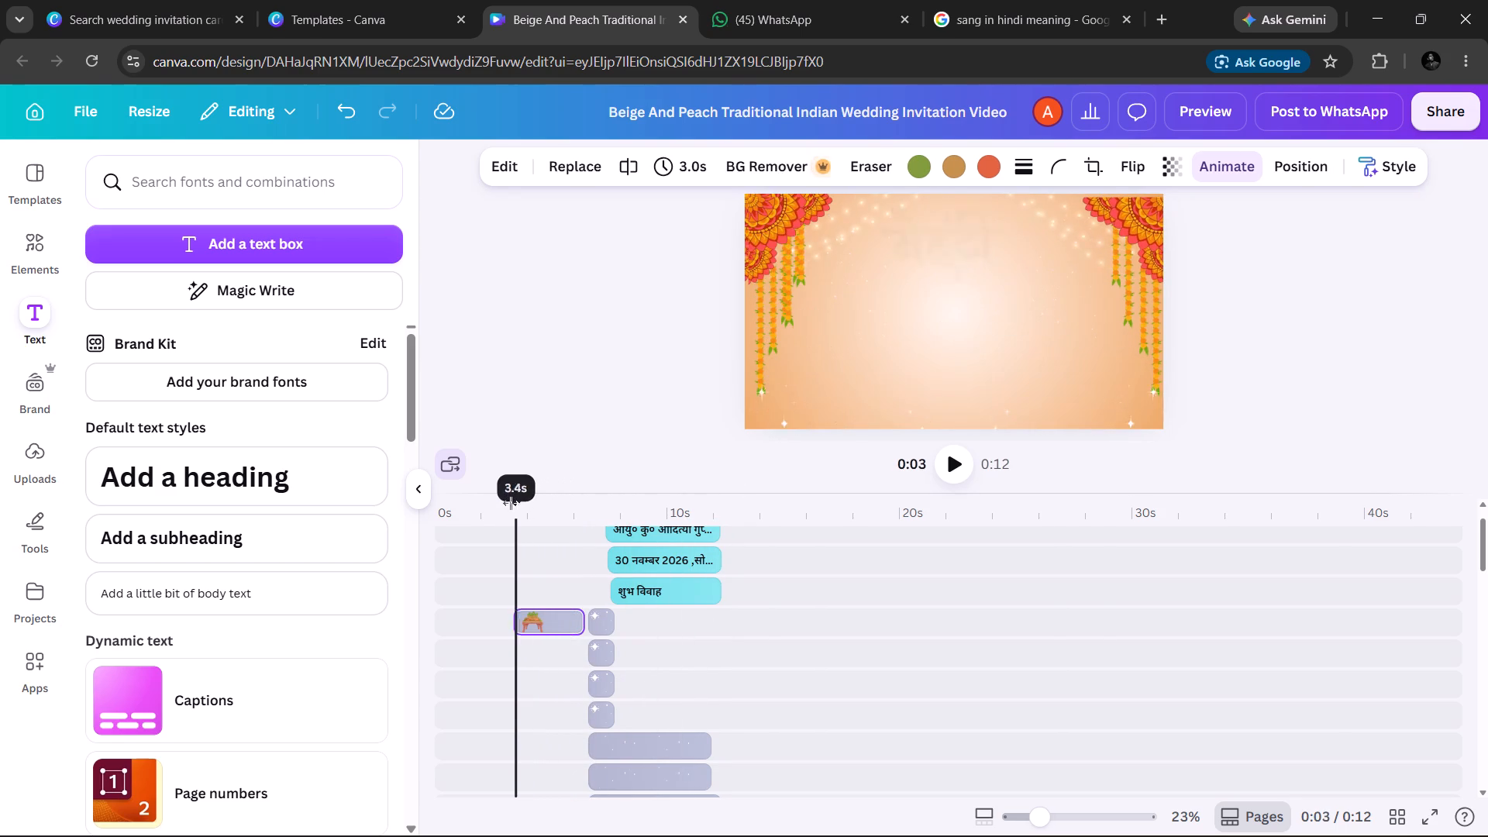
drag(511, 503, 515, 505)
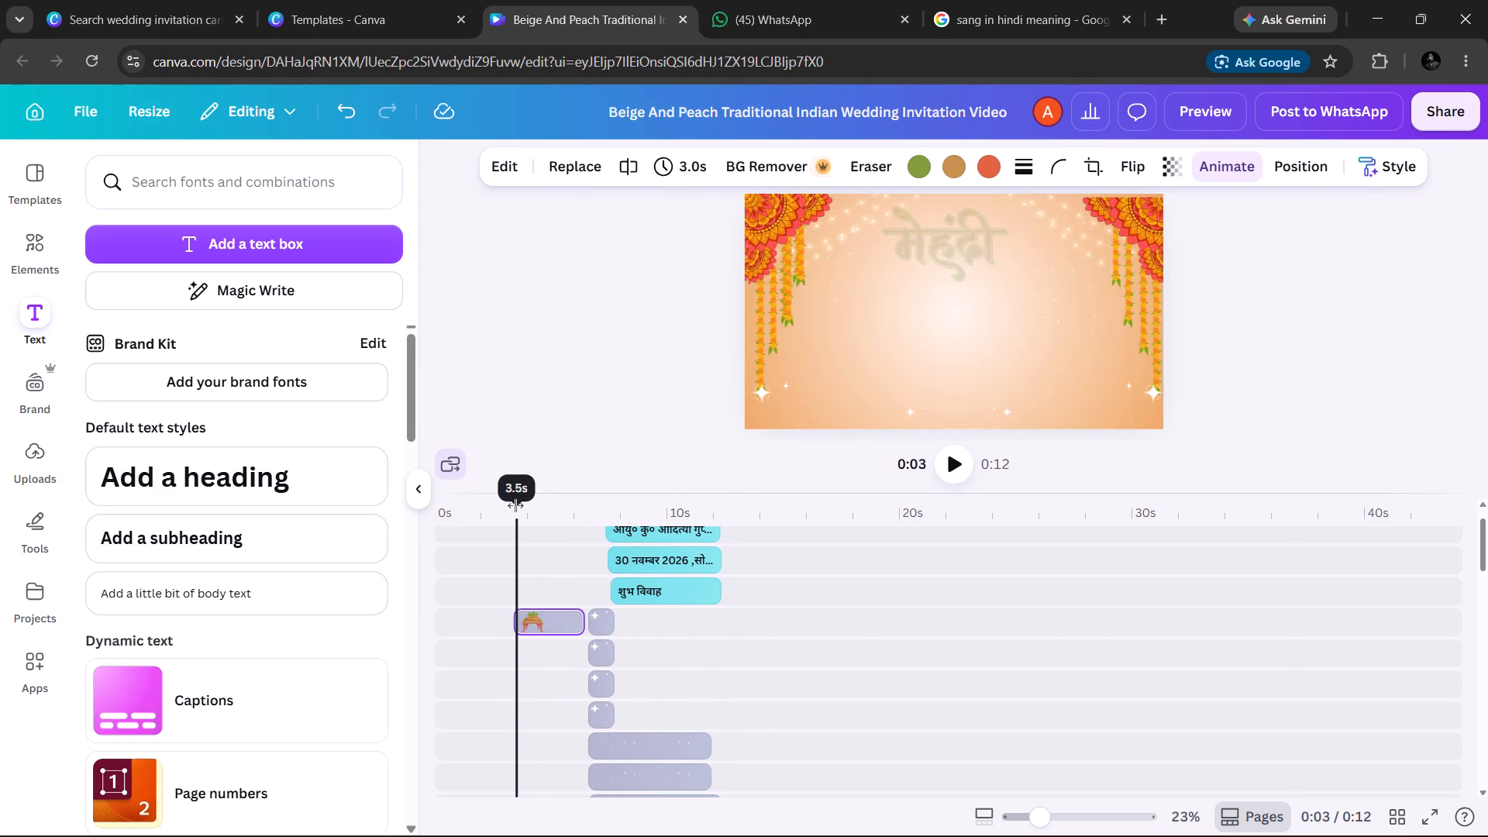
drag(515, 505, 514, 506)
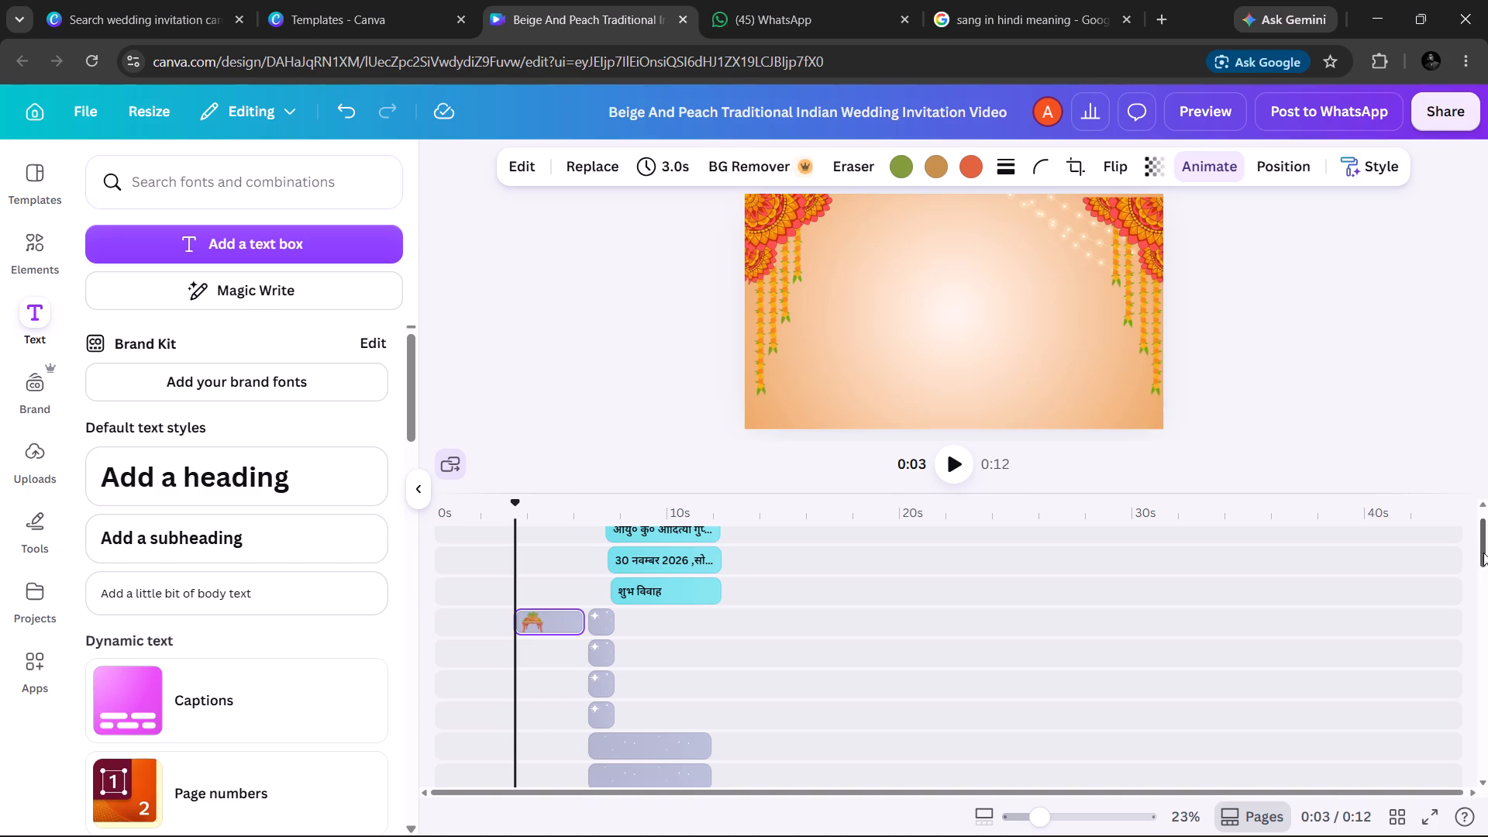
drag(1479, 553, 1469, 745)
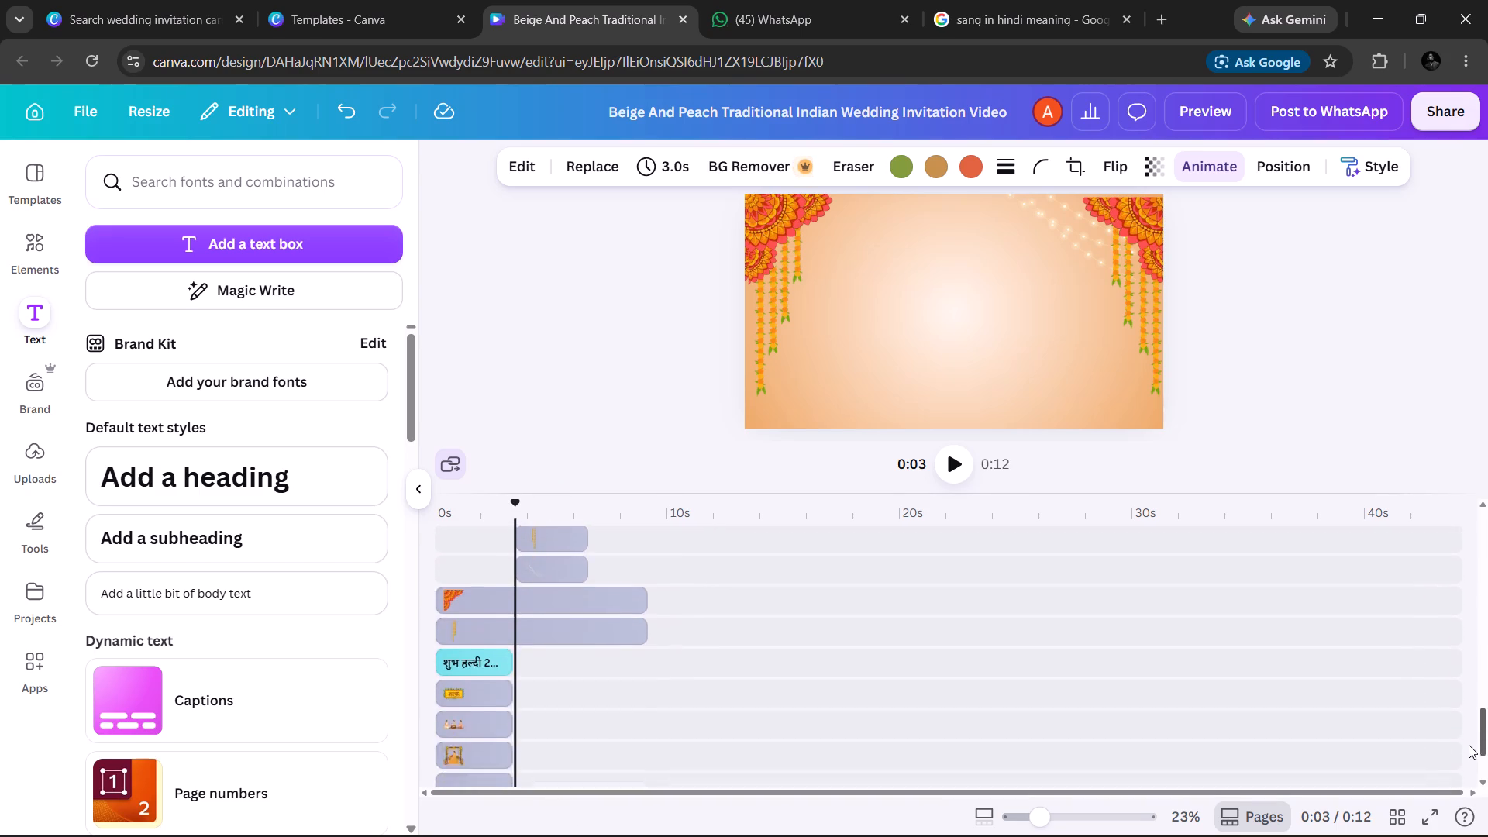
drag(1469, 745, 1471, 603)
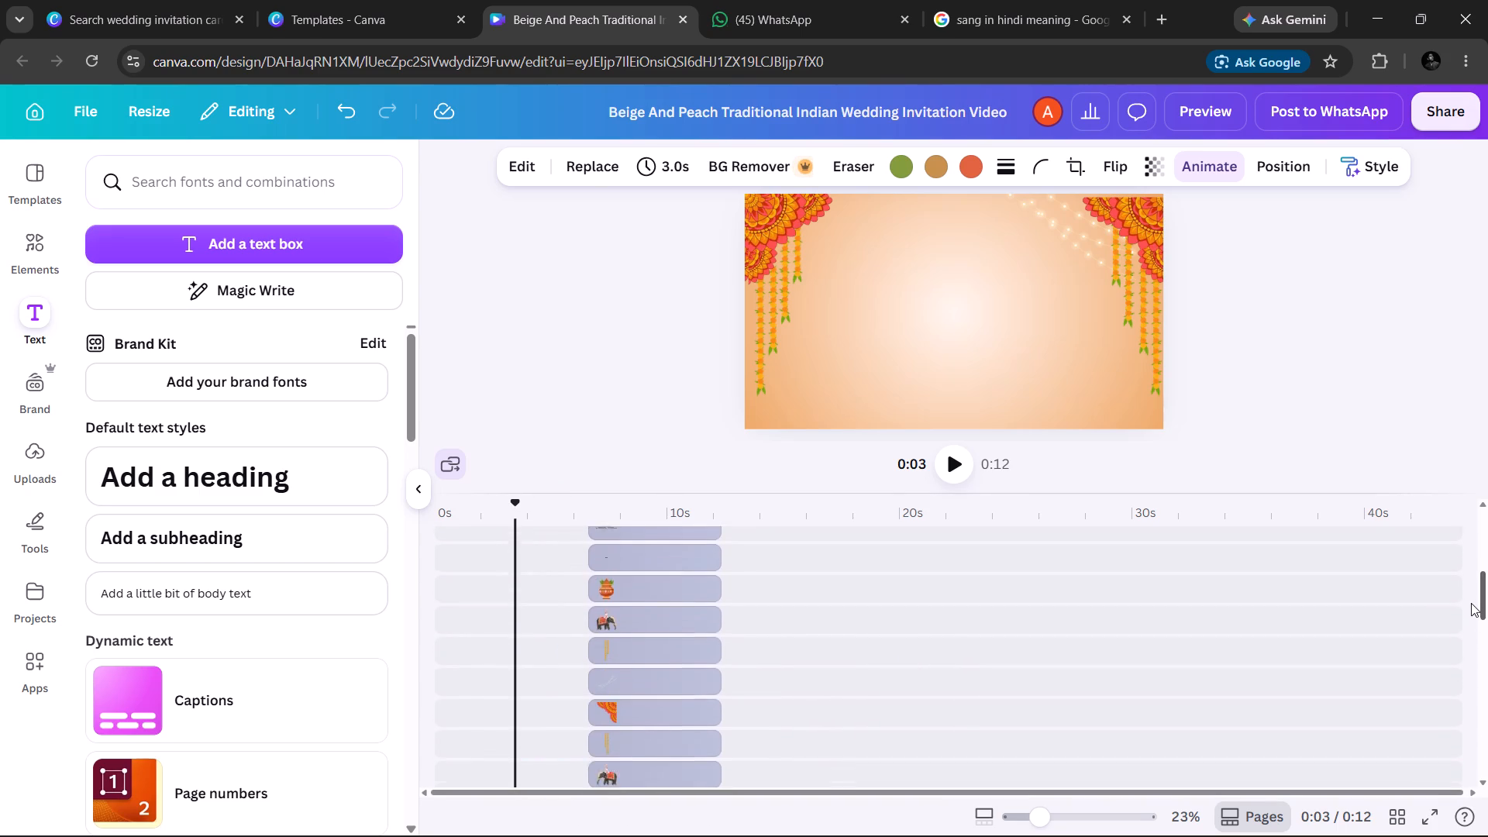
drag(1471, 603, 1478, 566)
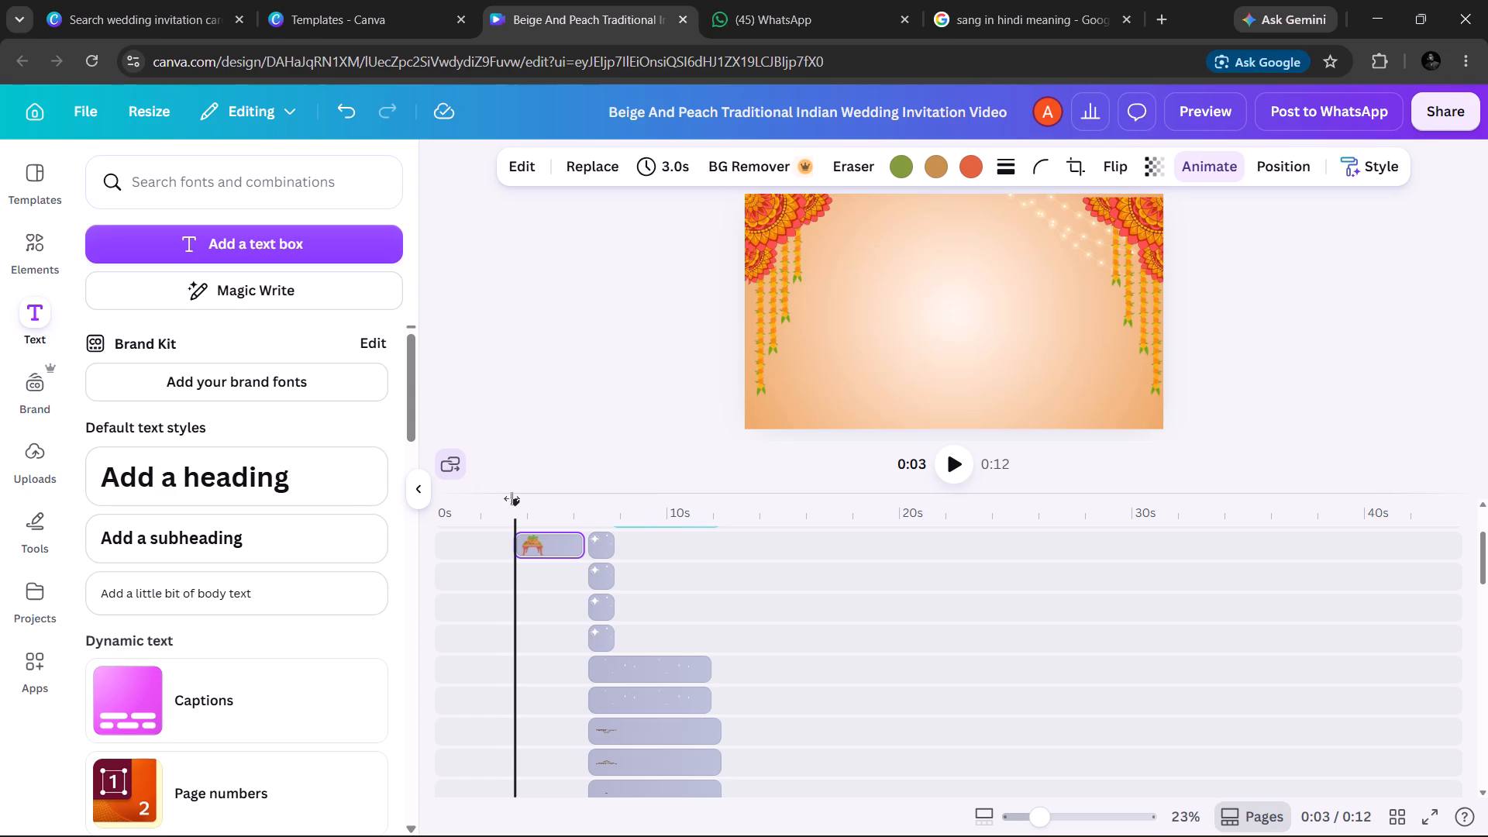
drag(511, 498, 585, 491)
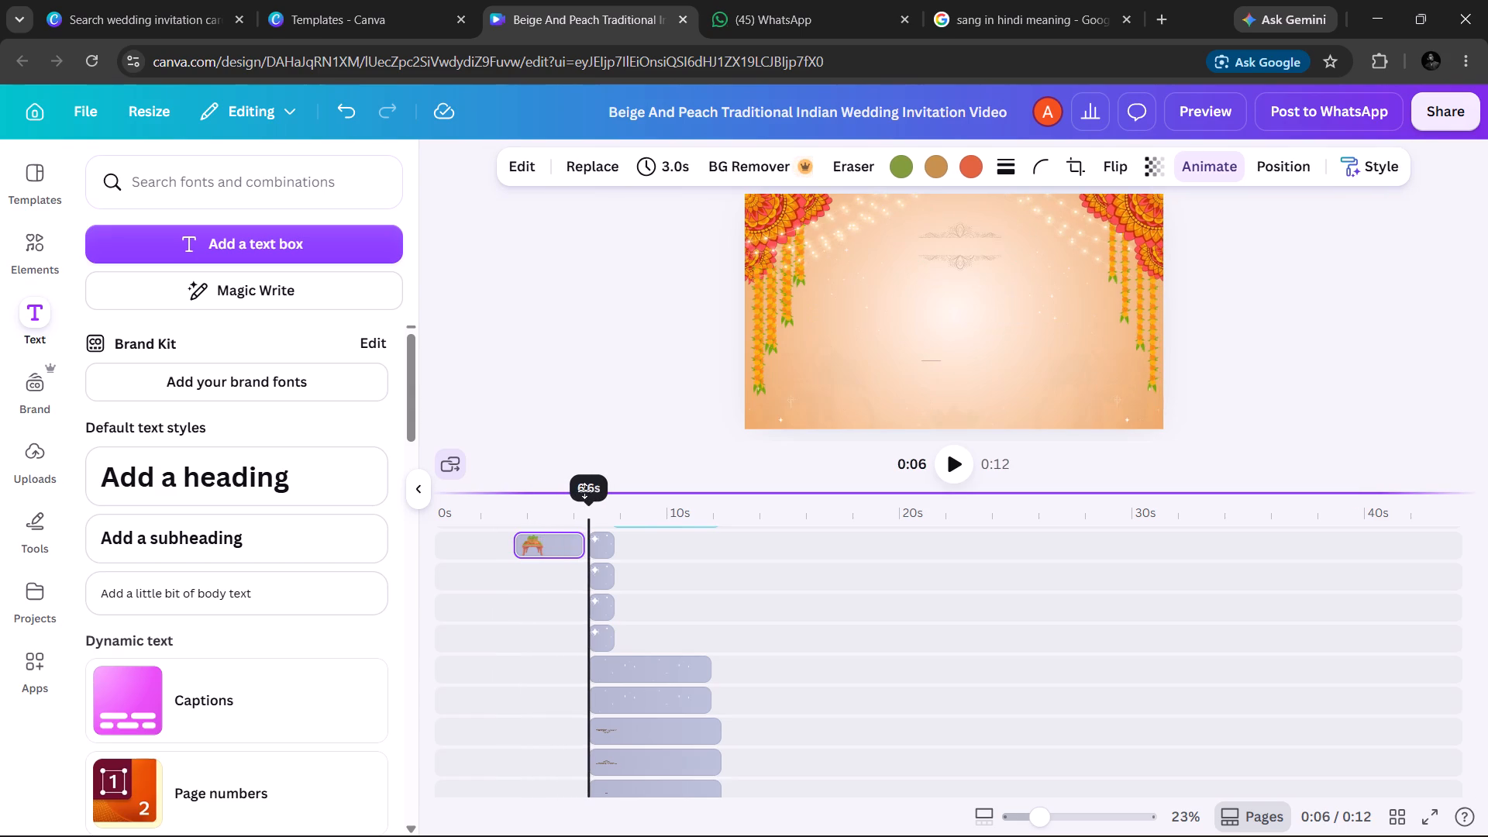
drag(585, 491, 582, 491)
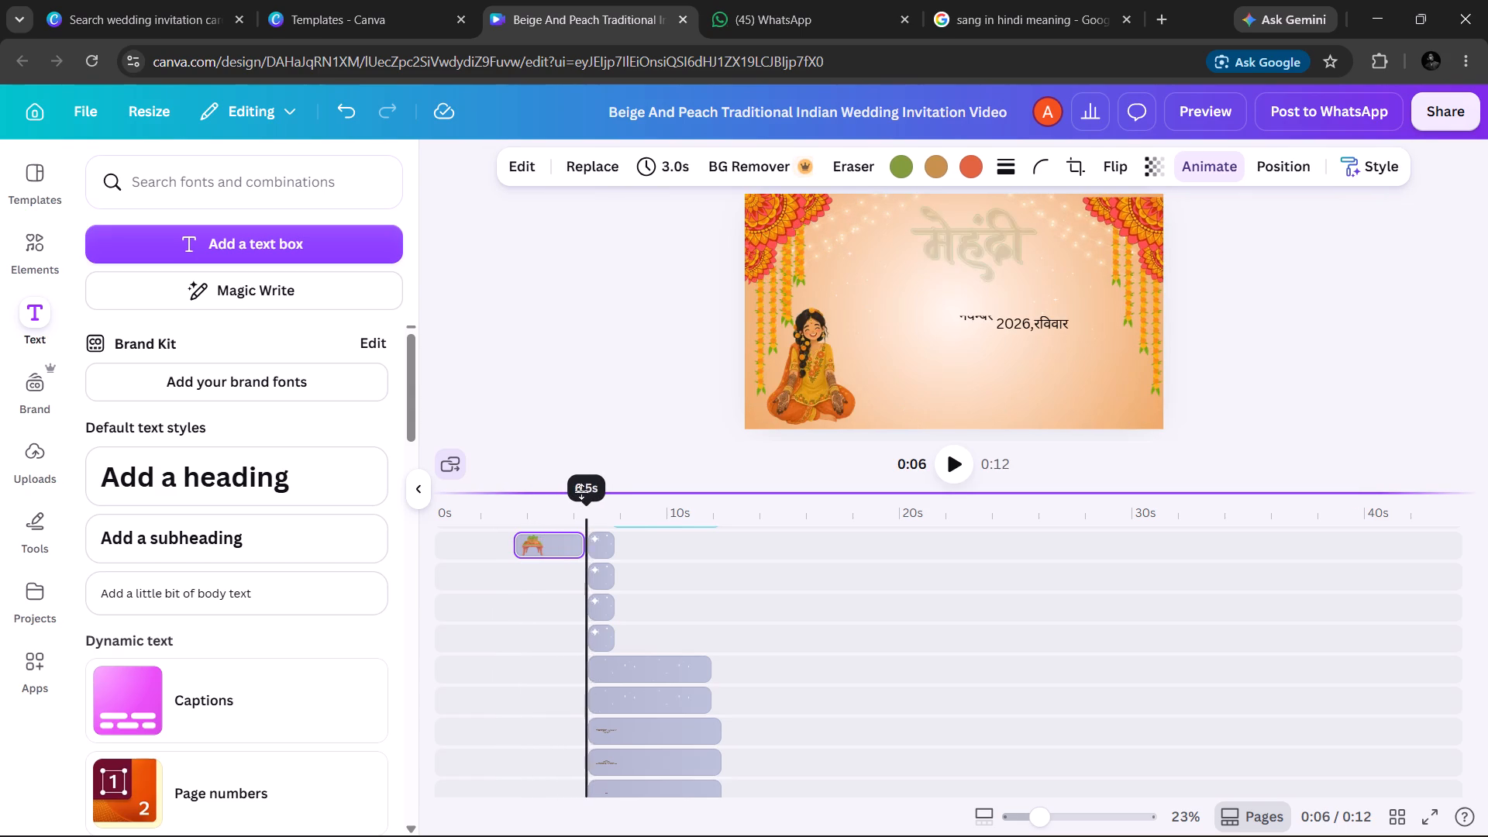
drag(582, 491, 581, 491)
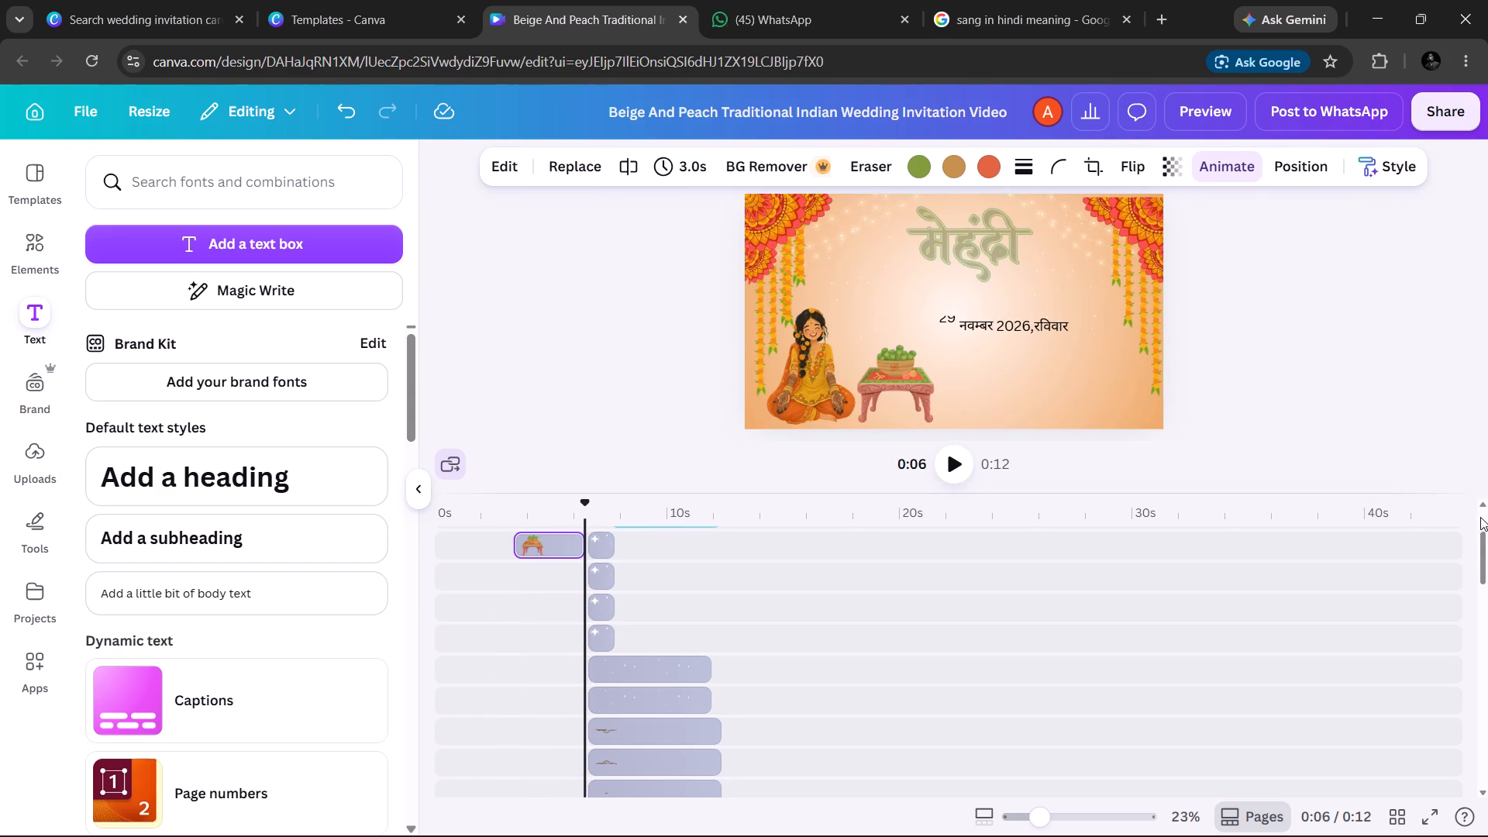
drag(1484, 541, 1476, 662)
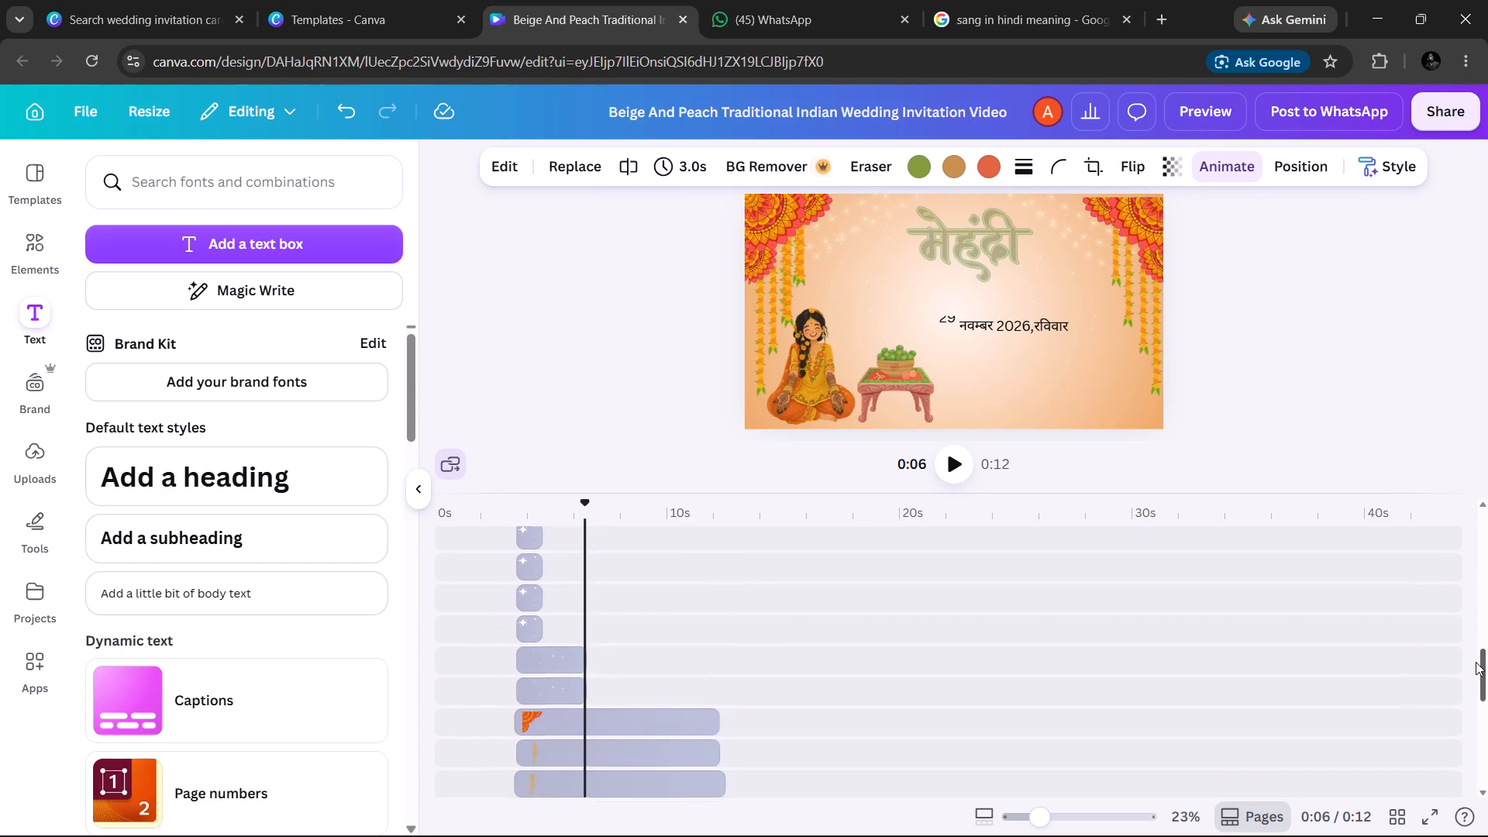
drag(1476, 662, 1476, 796)
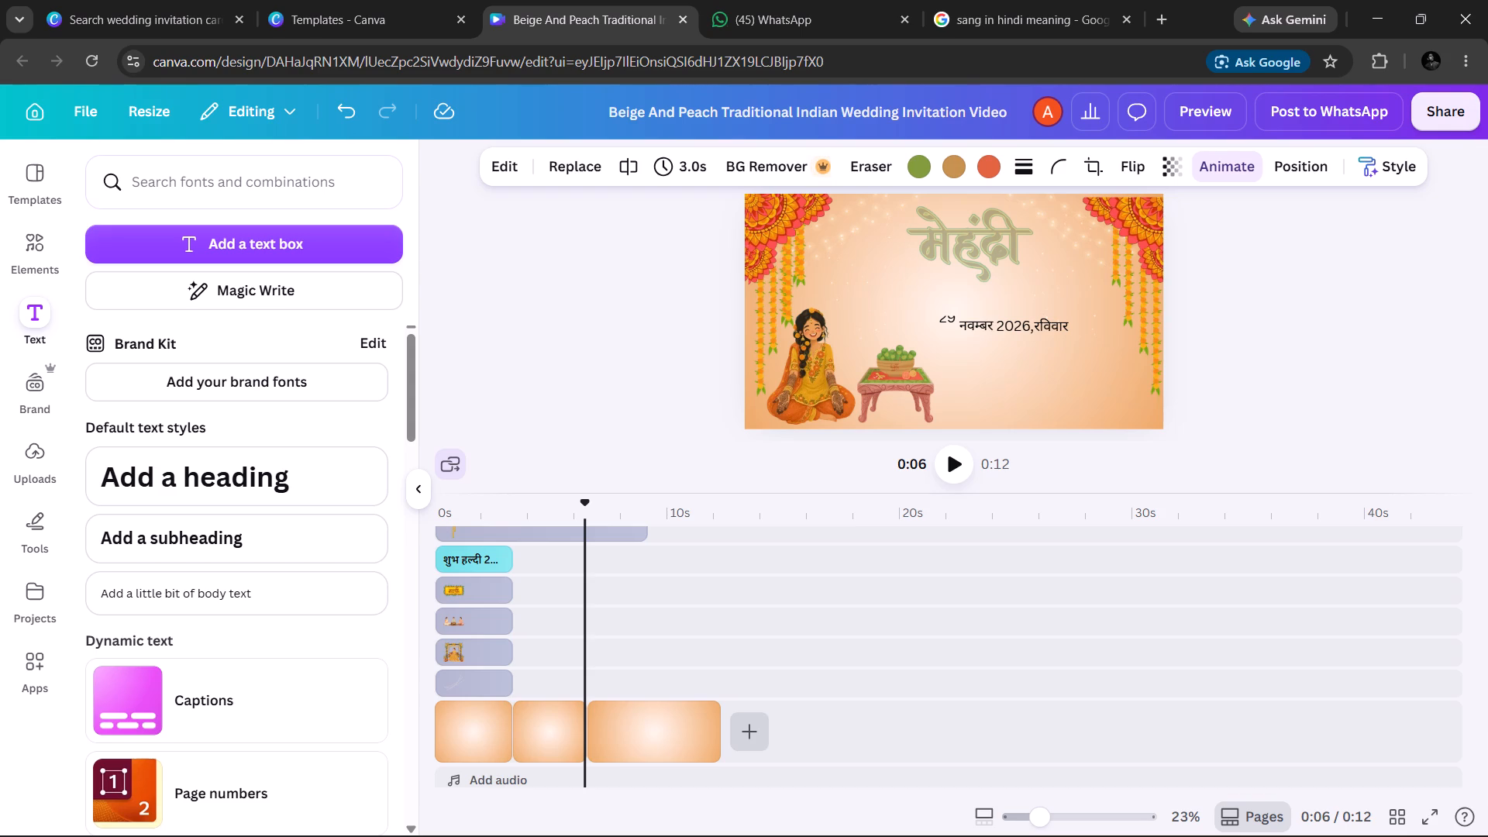
Shorten the wedding scene's background clip at the end of the video to 4.1 s.
click(642, 731)
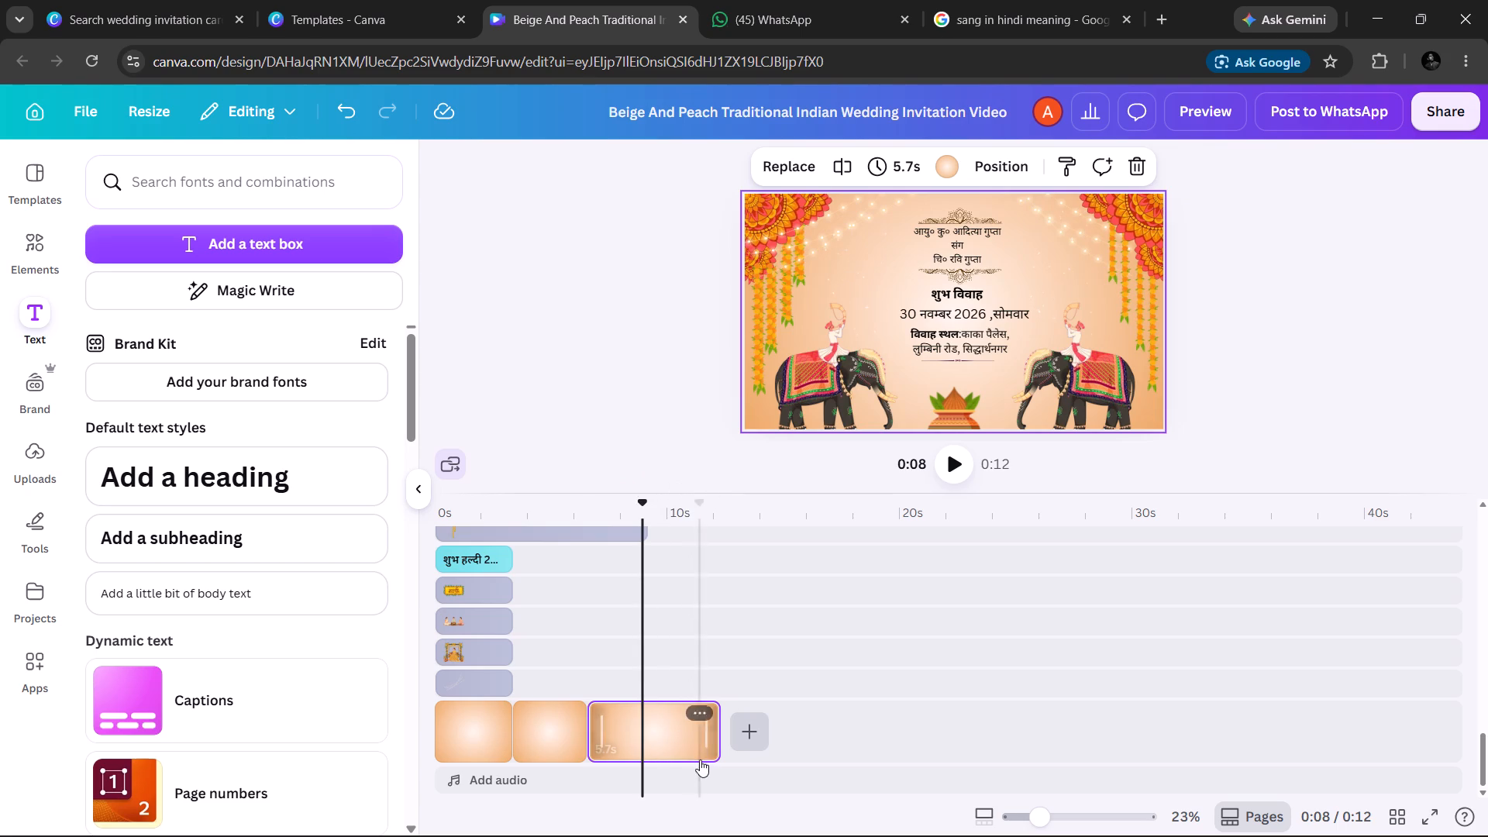
drag(711, 734, 704, 737)
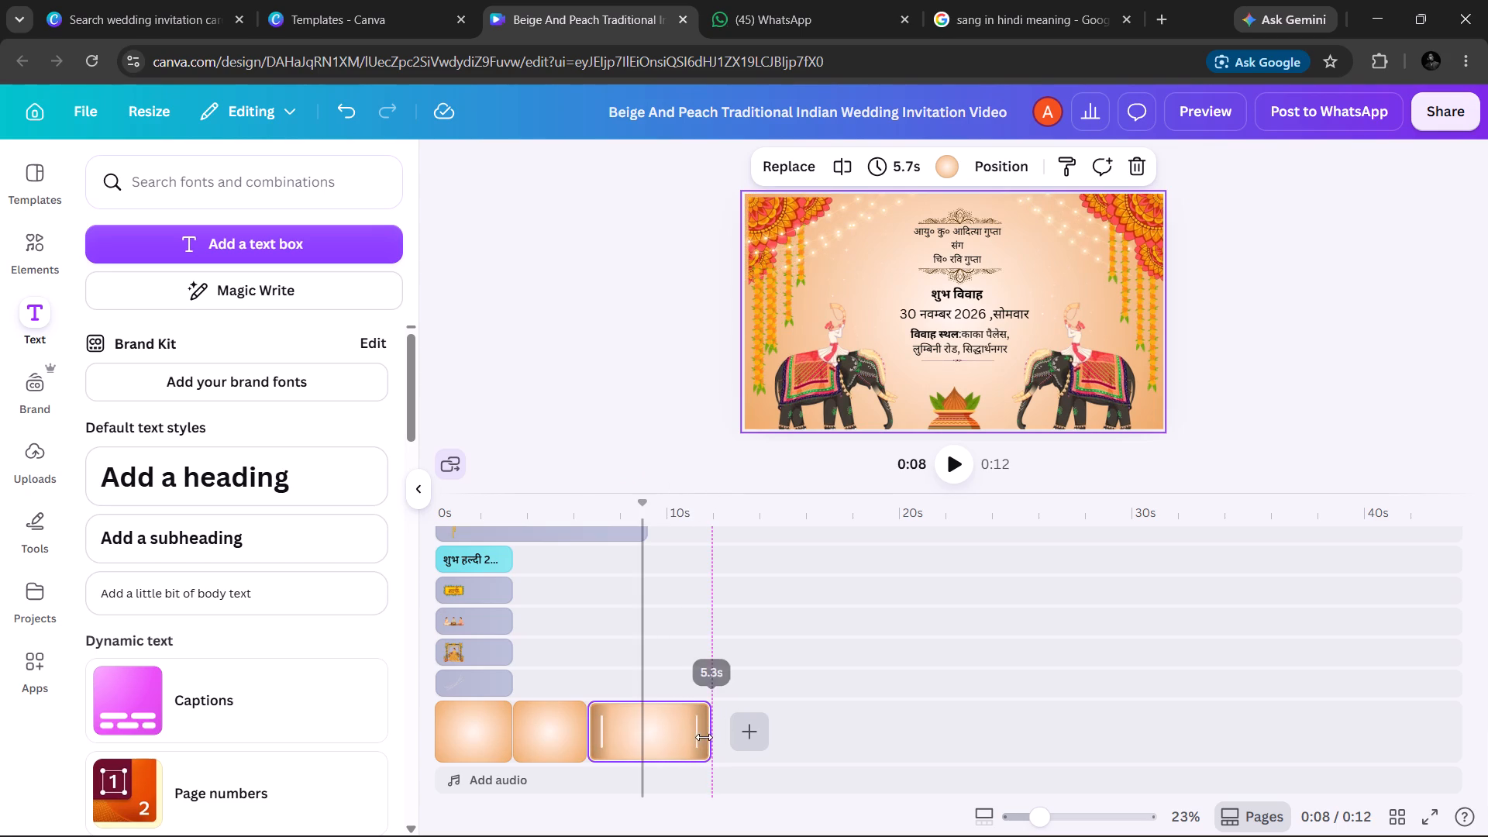
drag(704, 737, 671, 748)
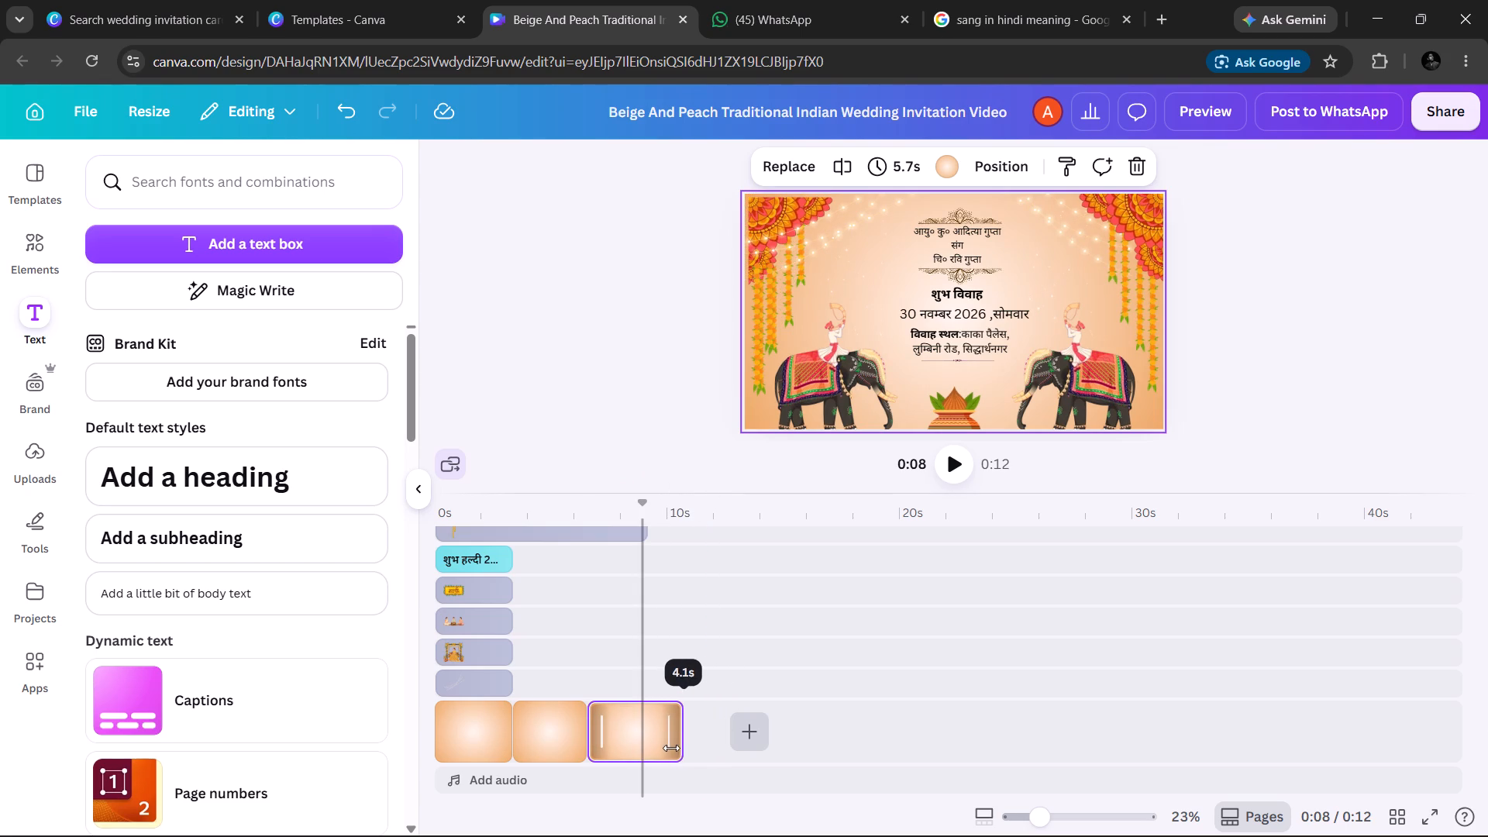
drag(671, 748, 672, 749)
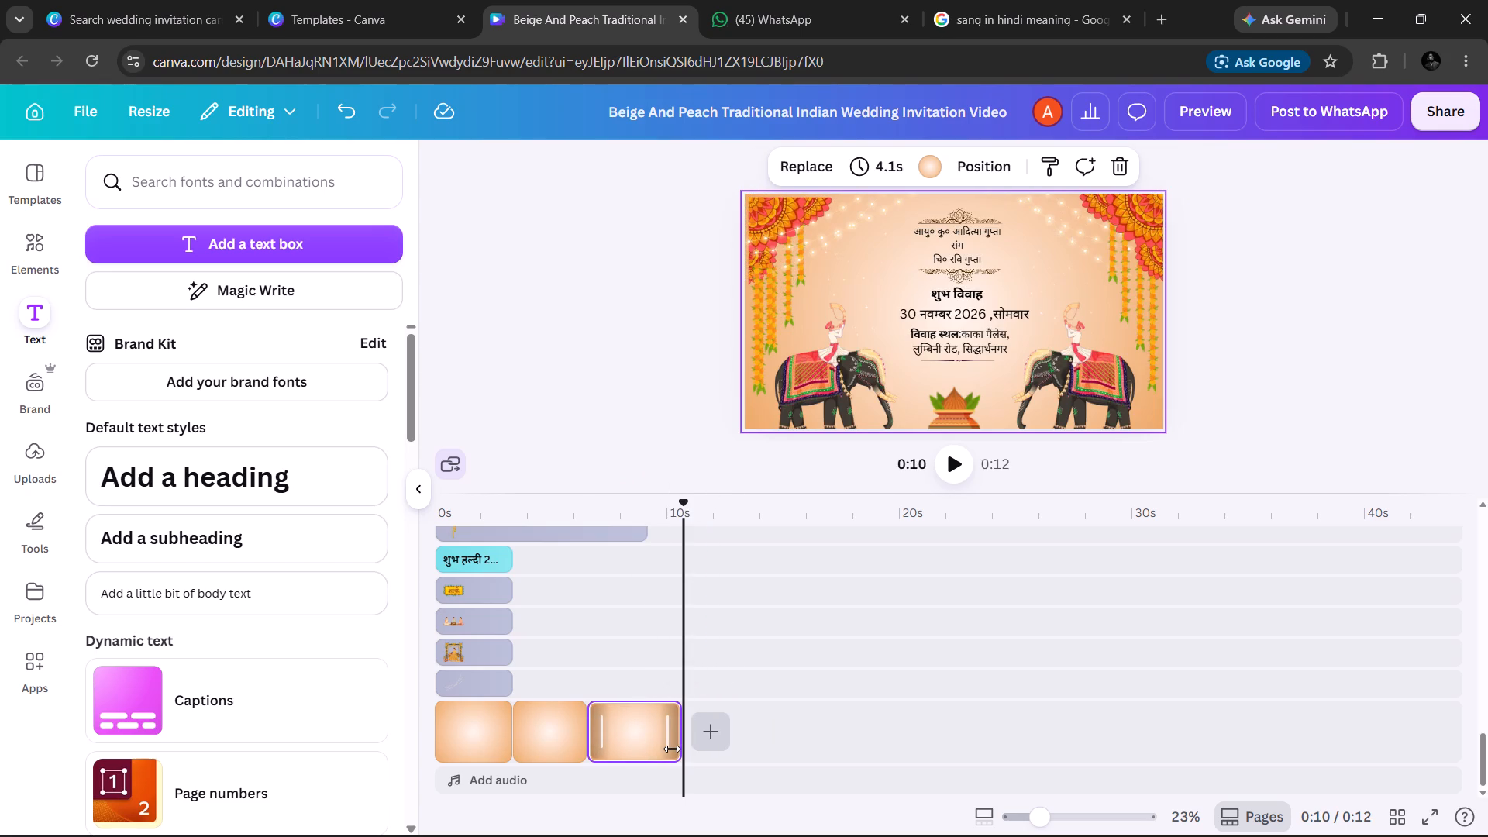
Bring up the graphics library and open the options for adding a new scene after the wedding scene.
click(31, 261)
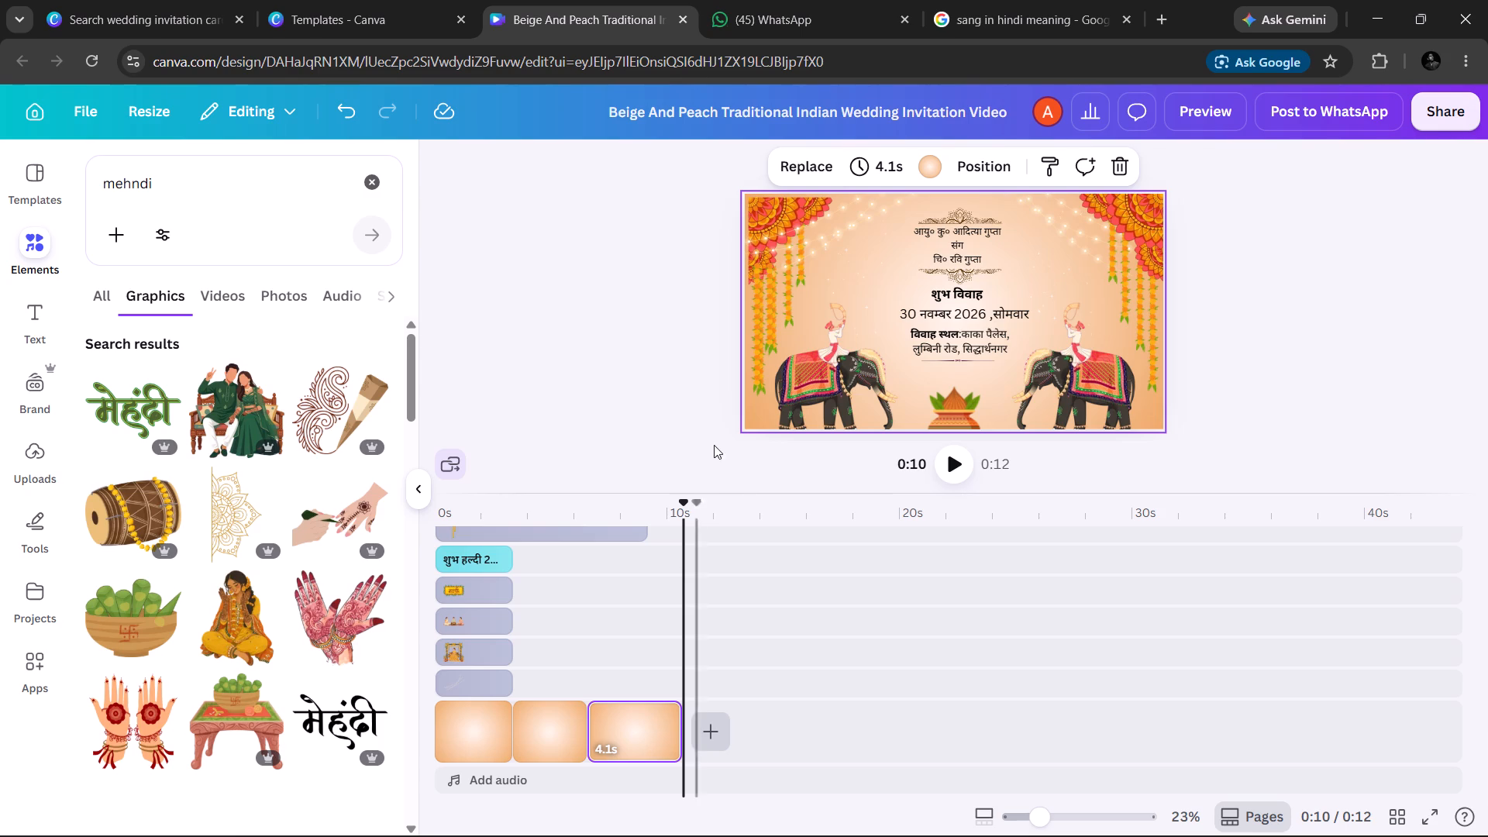
click(721, 715)
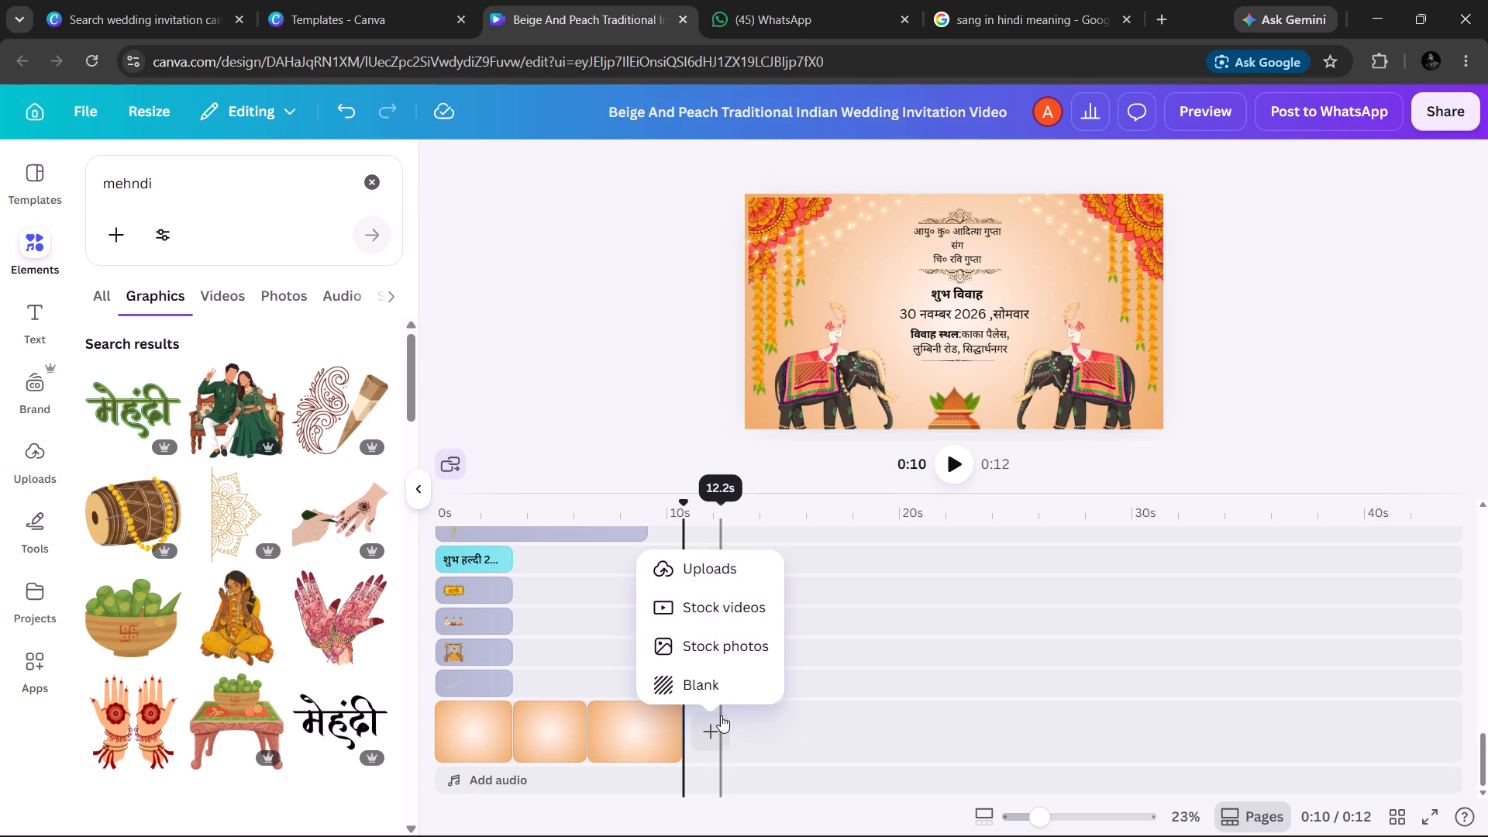
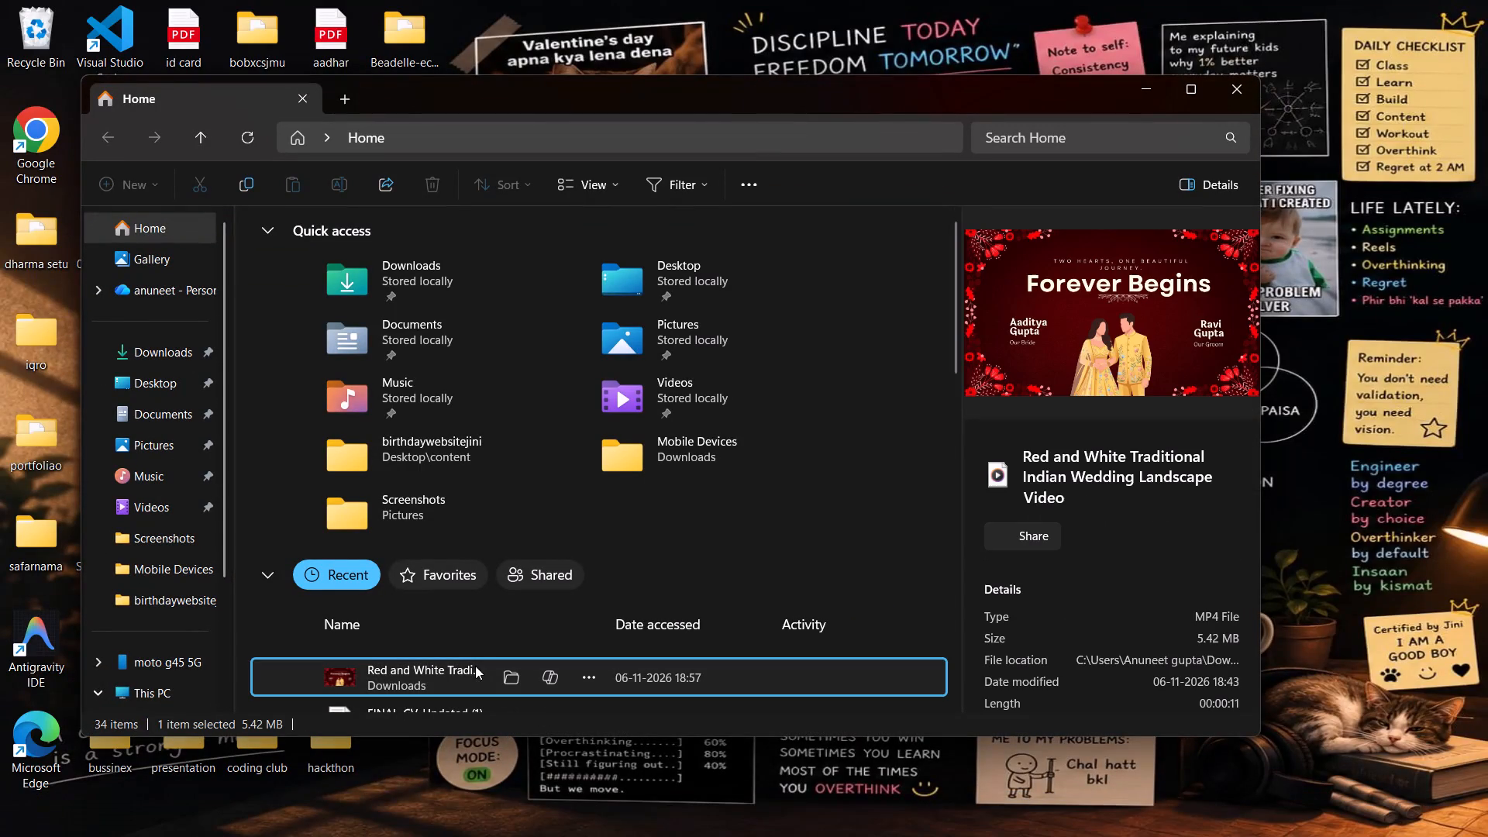
In File Explorer, copy the "Red and White Traditional Indian Wedding Landscape Video" MP4 file from the recent files.
right_click(475, 666)
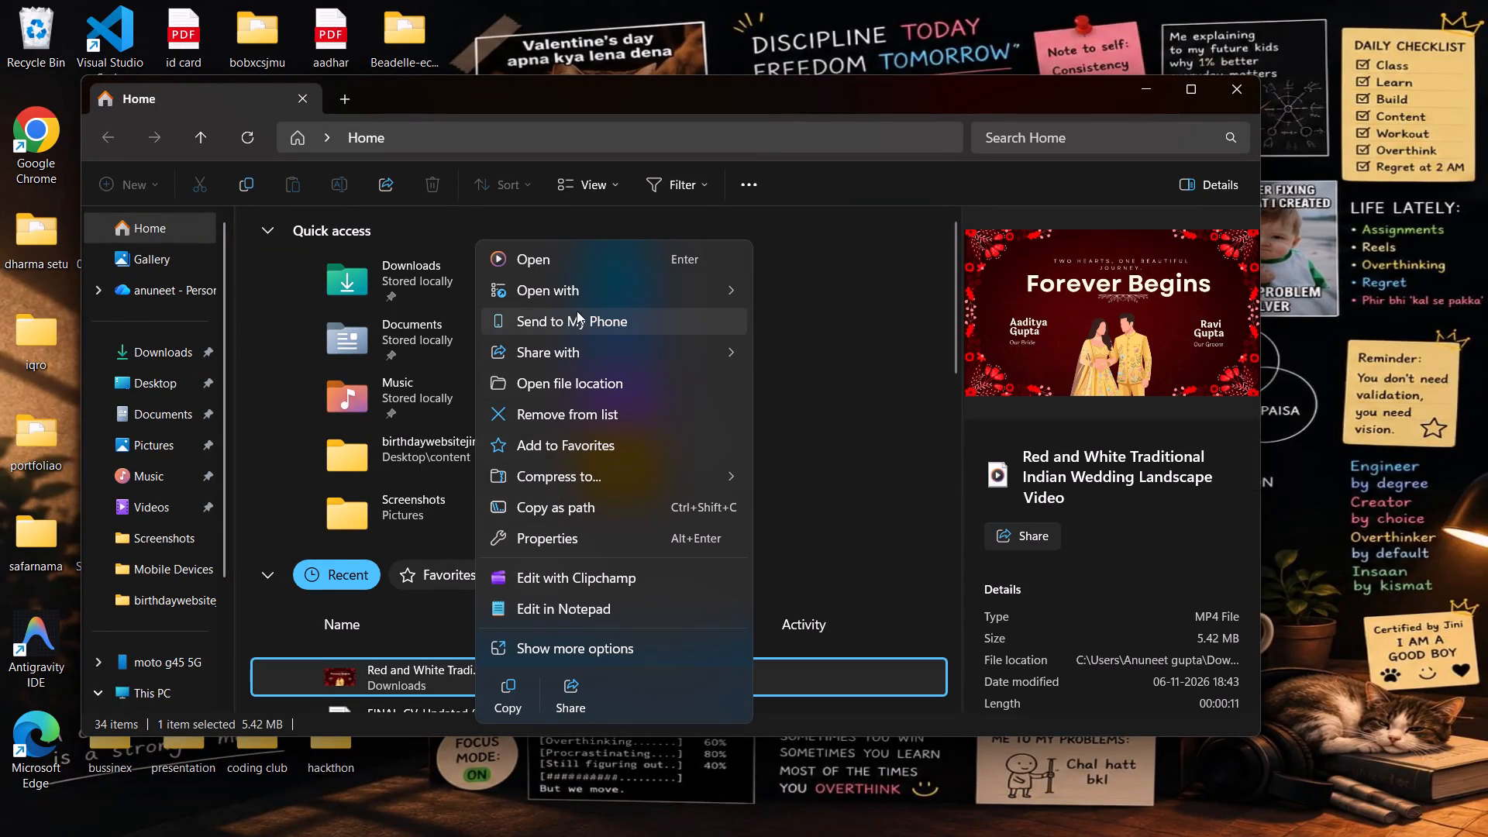
click(515, 708)
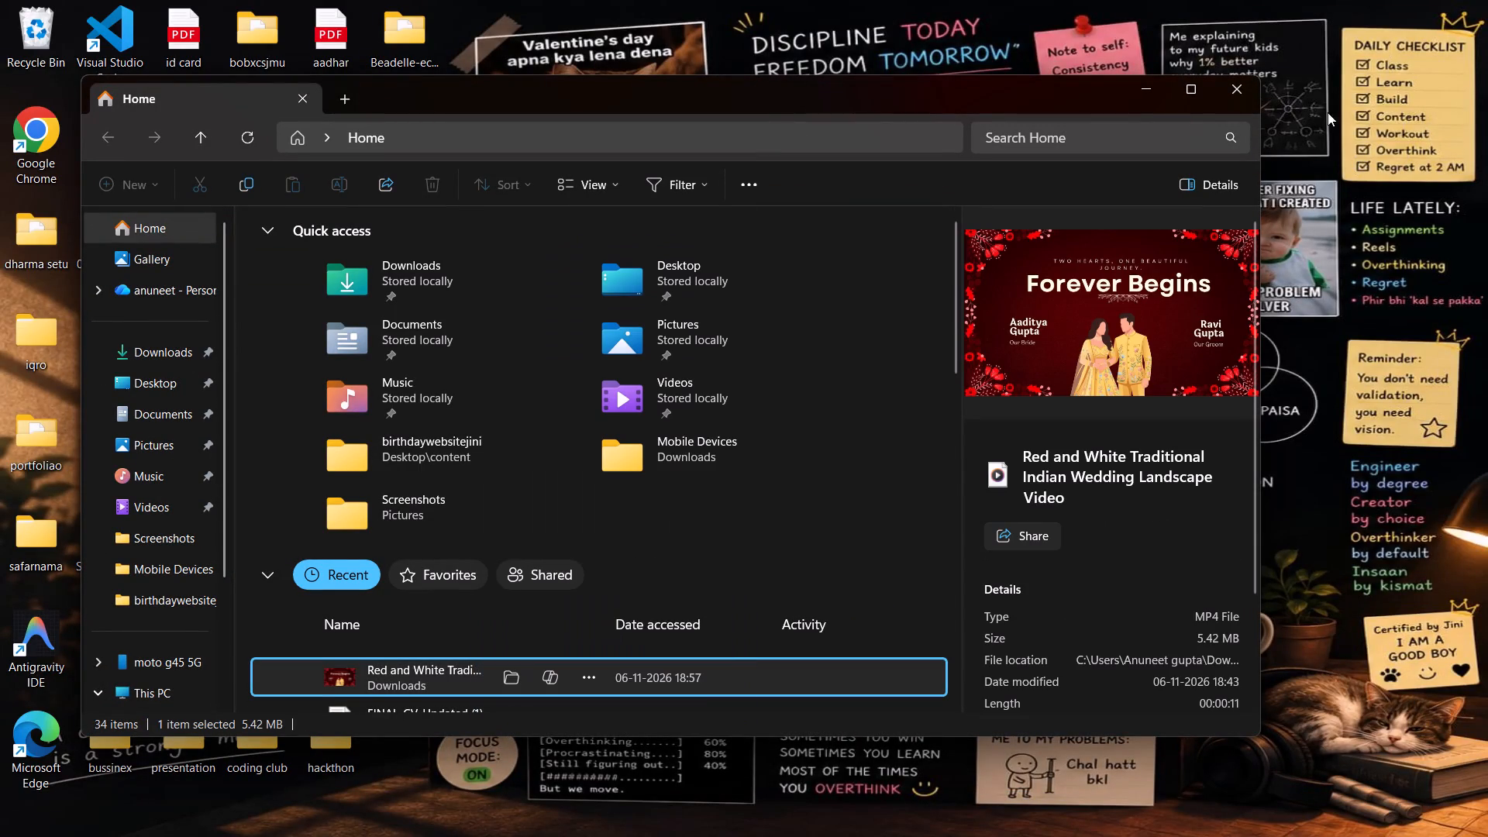
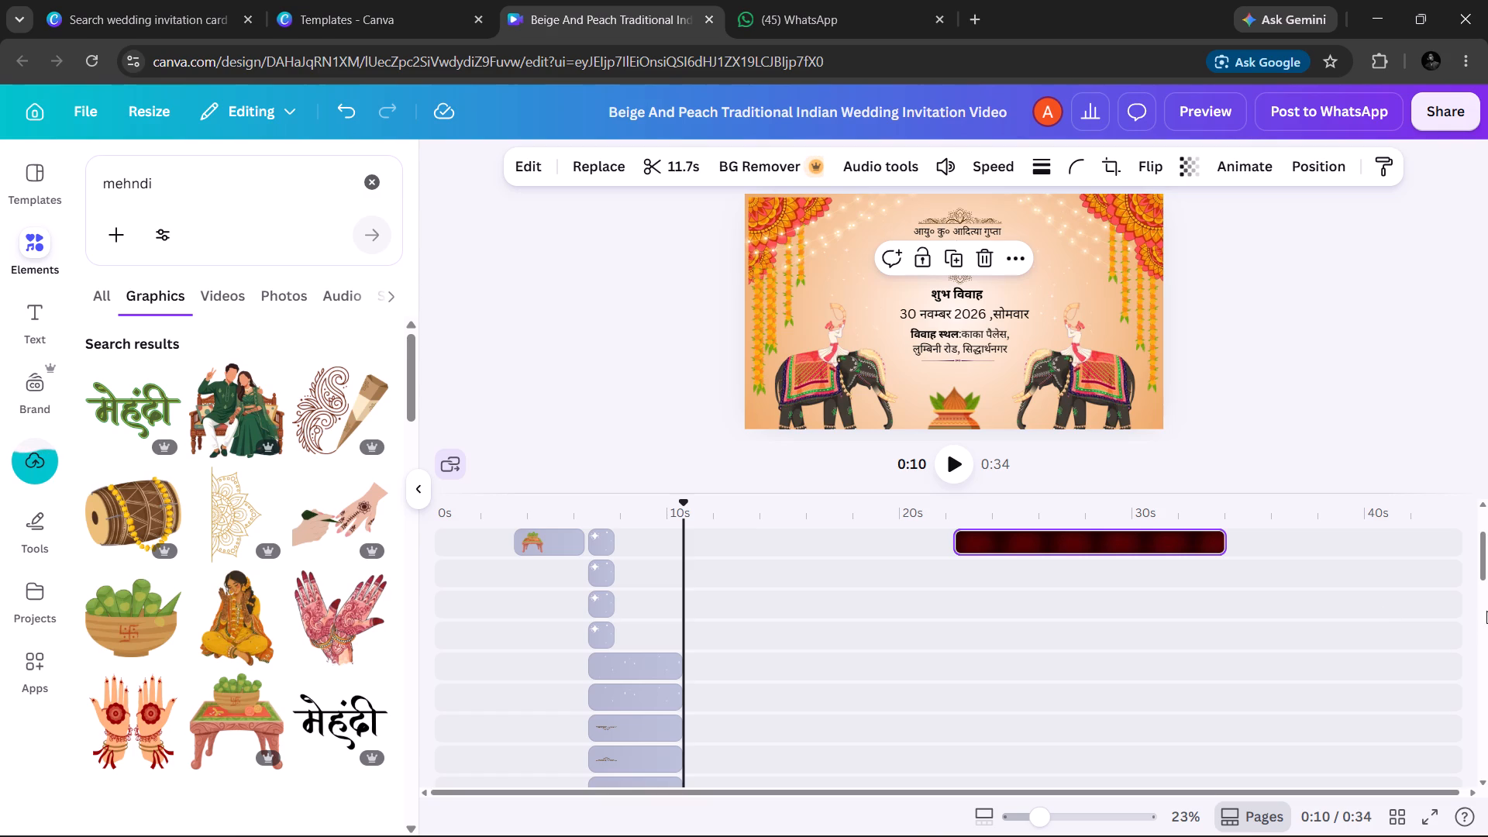
Move the red wedding video clip from its overlay layer into the main scene sequence, directly after the last peach scene.
drag(1483, 611, 1481, 587)
drag(1481, 587, 1485, 697)
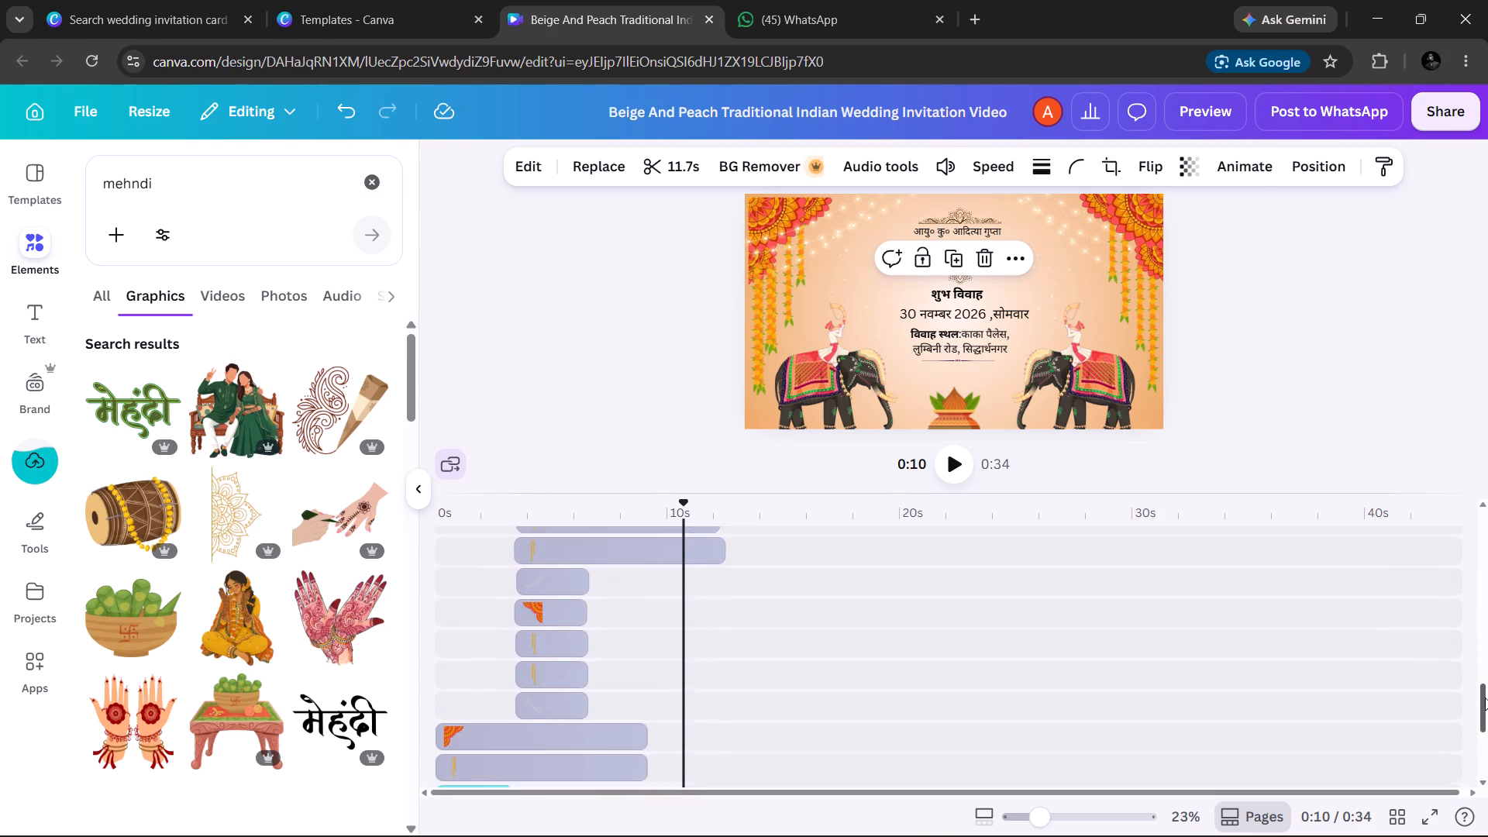
drag(1485, 697, 1462, 596)
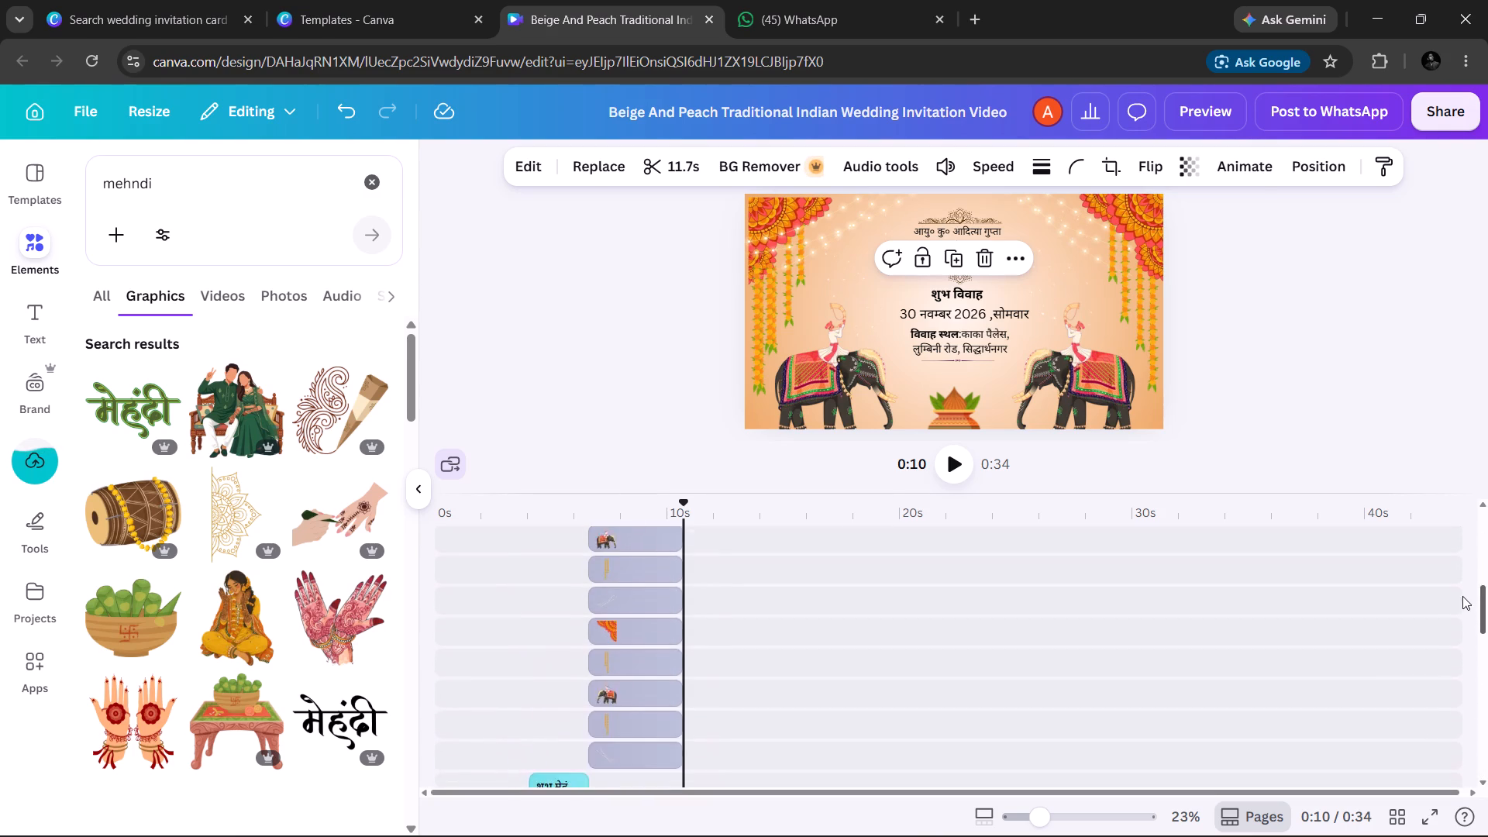
drag(1462, 596, 1449, 516)
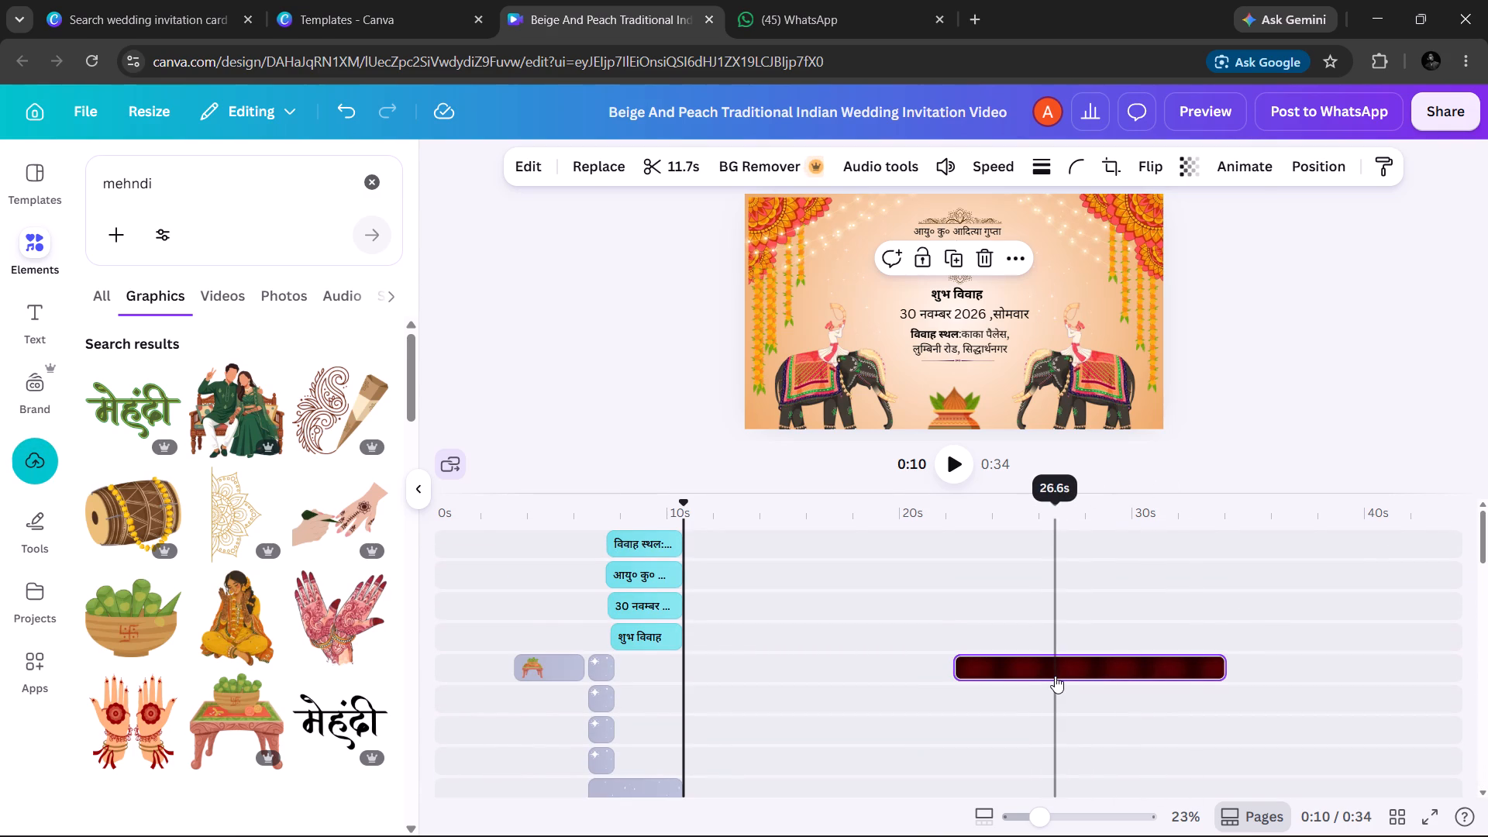
drag(1055, 676, 1024, 836)
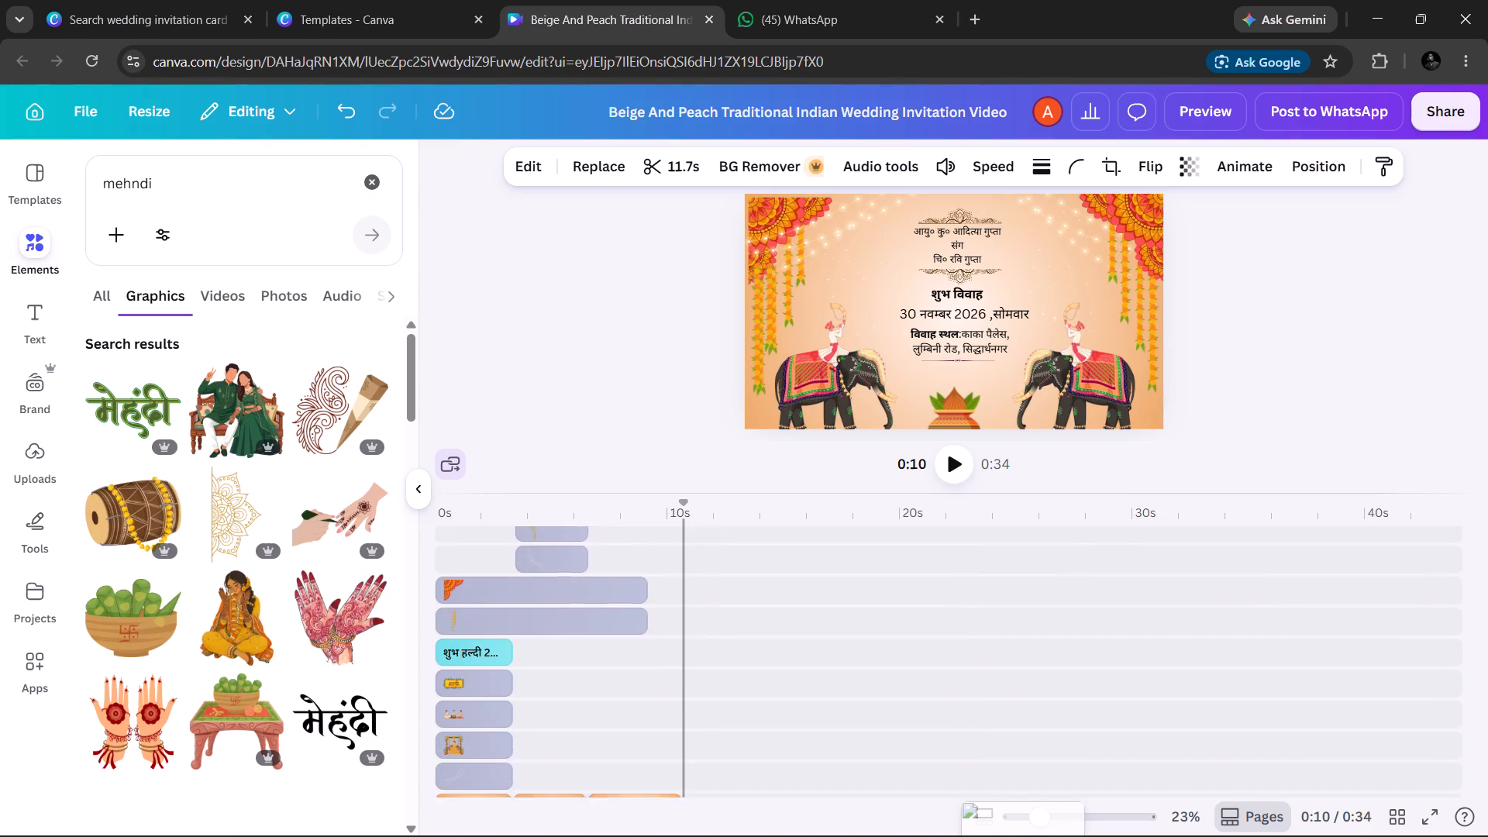
drag(1024, 836, 756, 735)
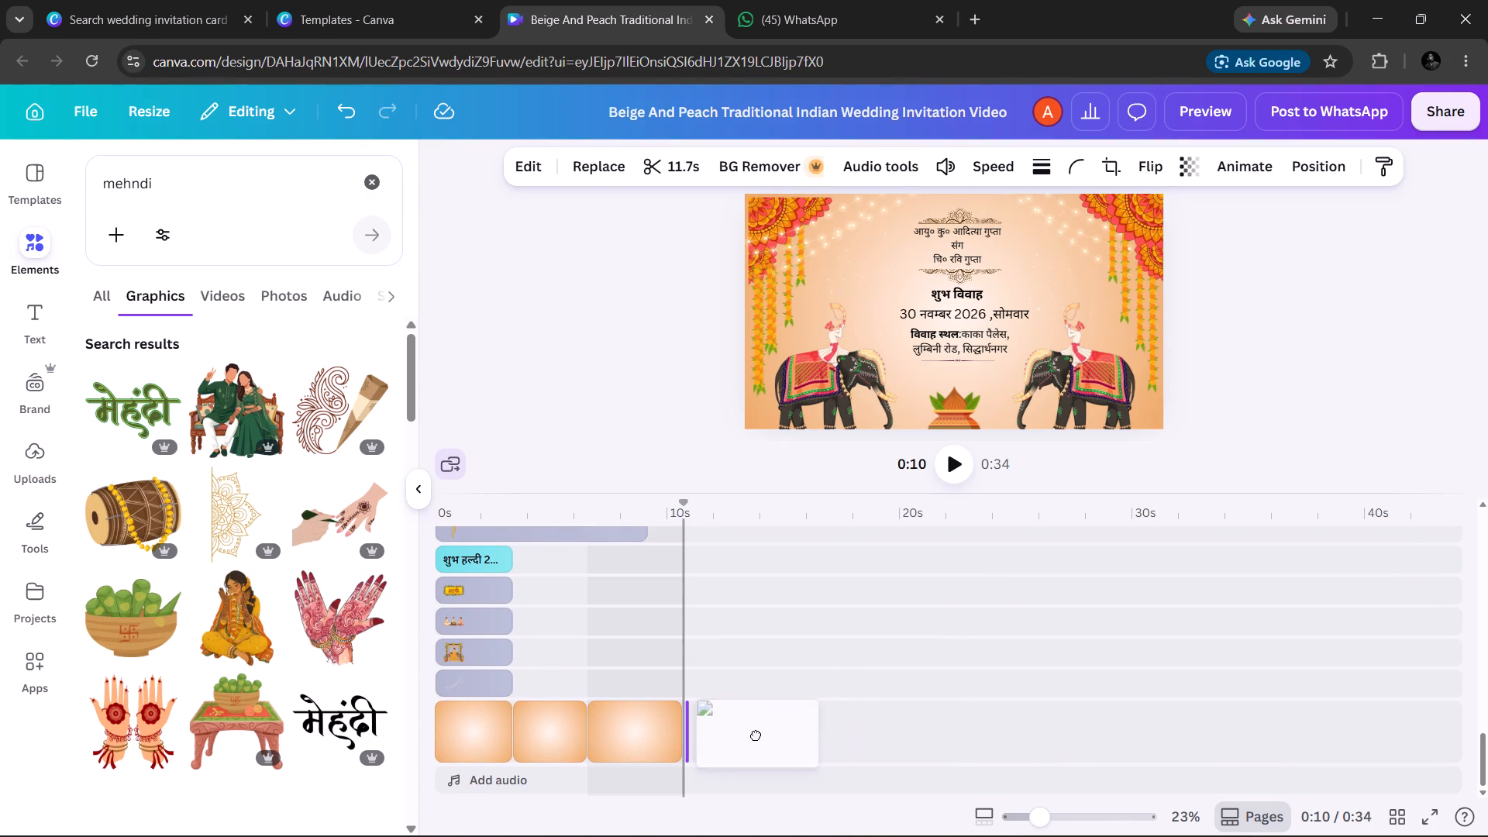
drag(756, 735, 750, 737)
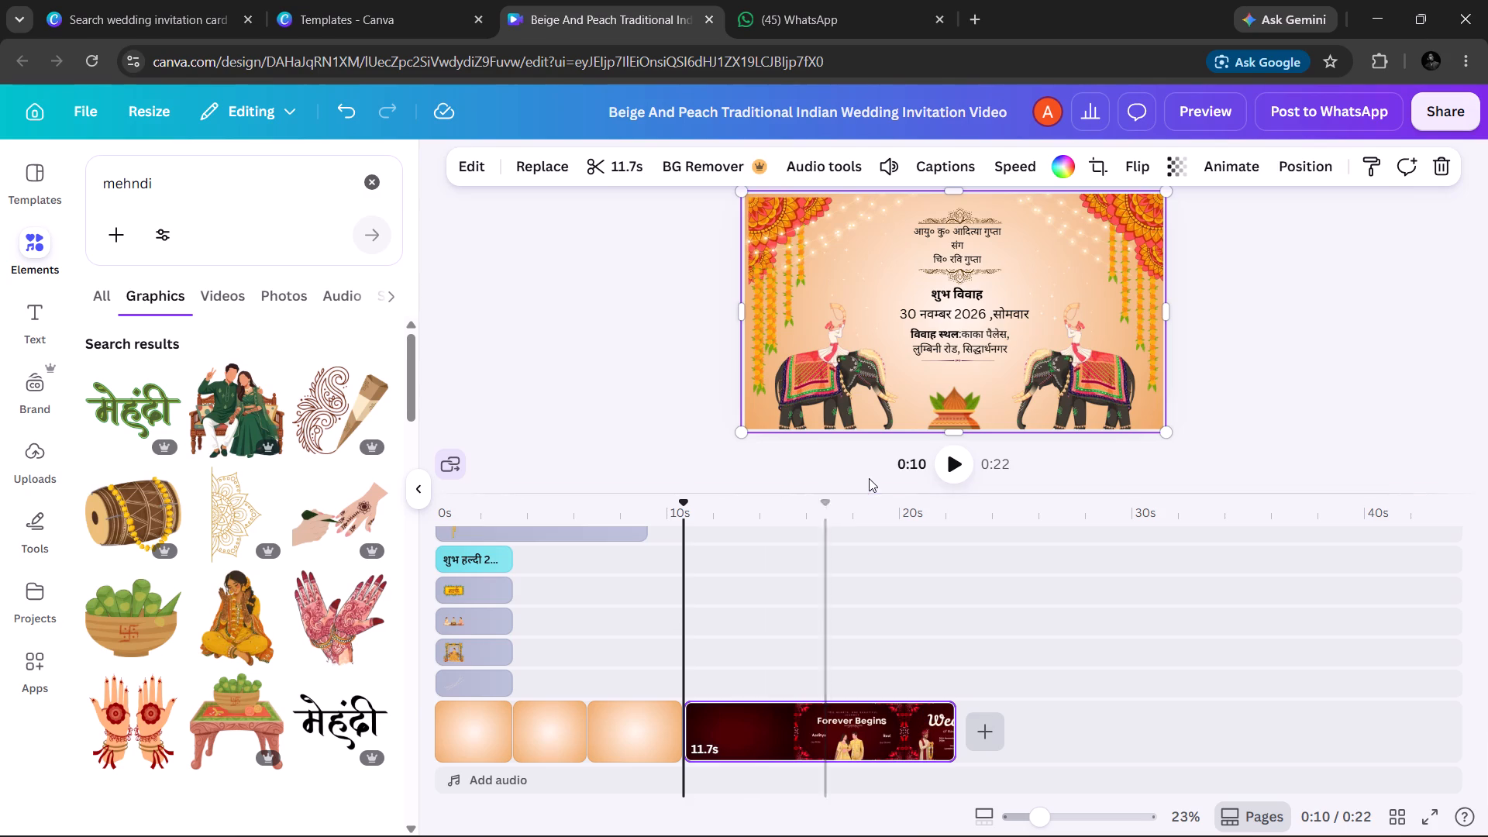
Preview the red wedding clip and trim its end to 2.3 s, keeping only the opening with the Ganesha emblem.
click(958, 454)
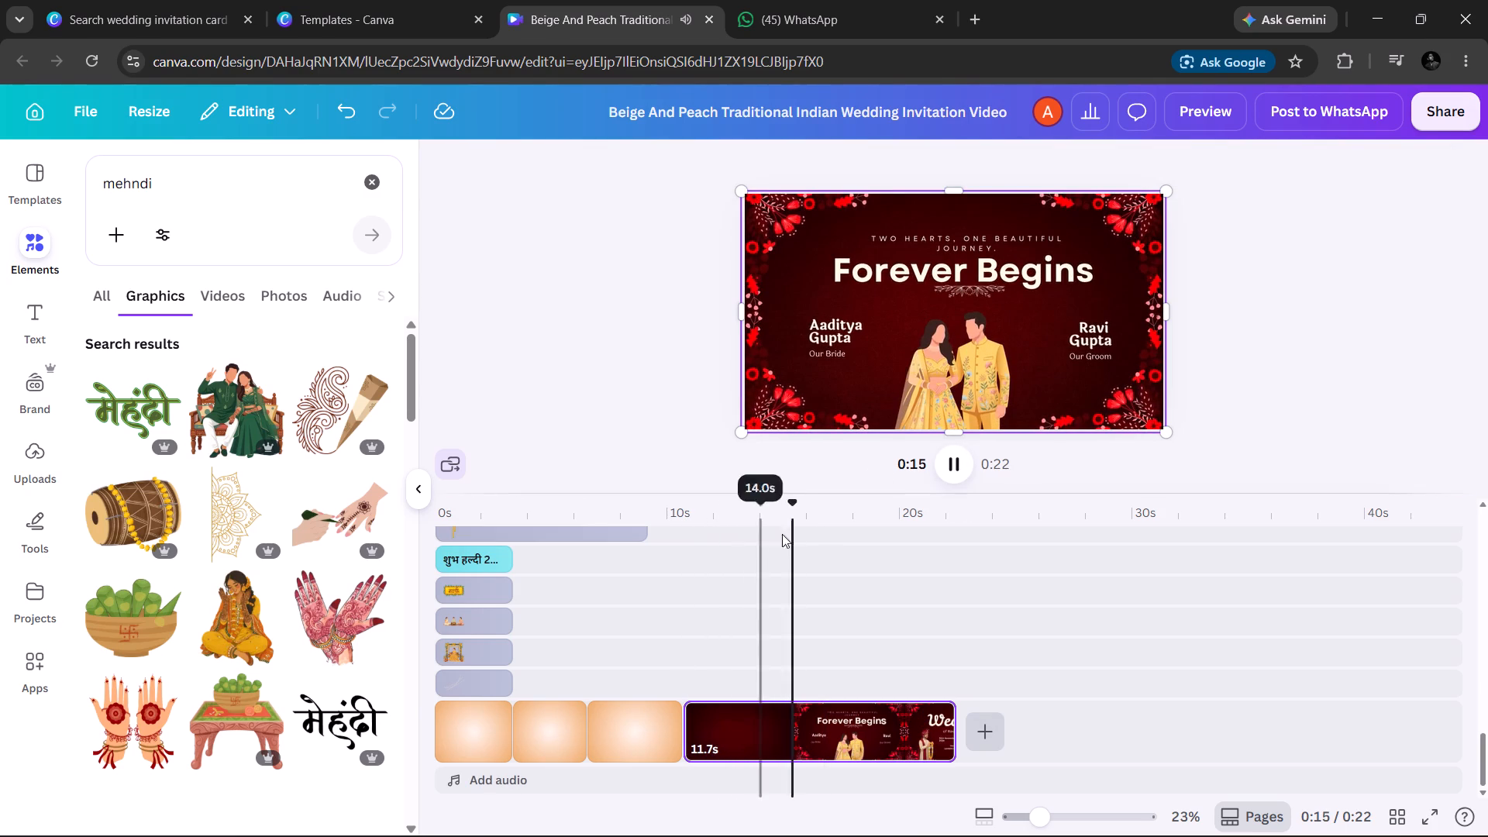
click(952, 462)
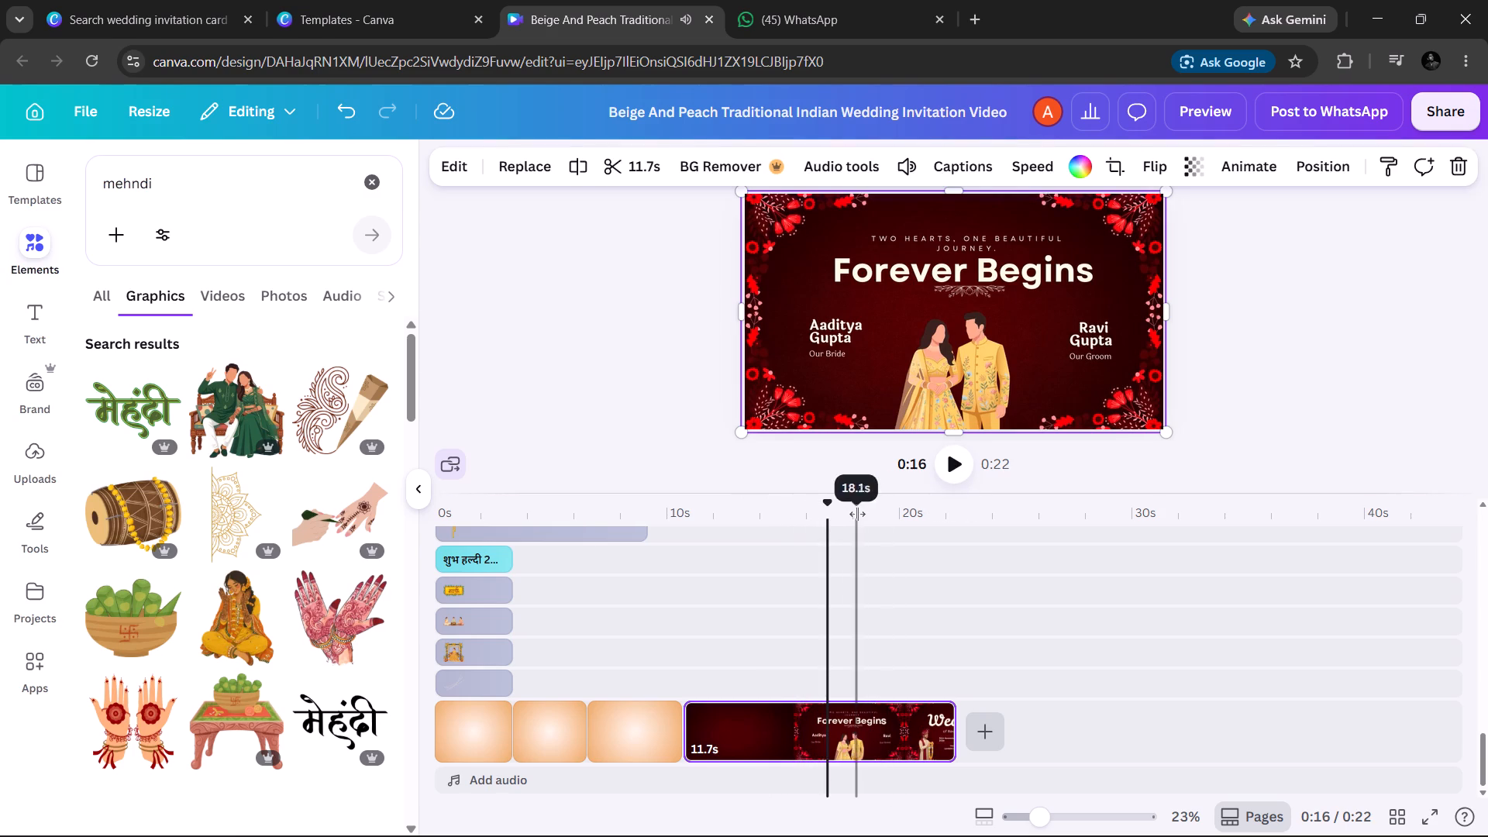
drag(828, 518, 813, 518)
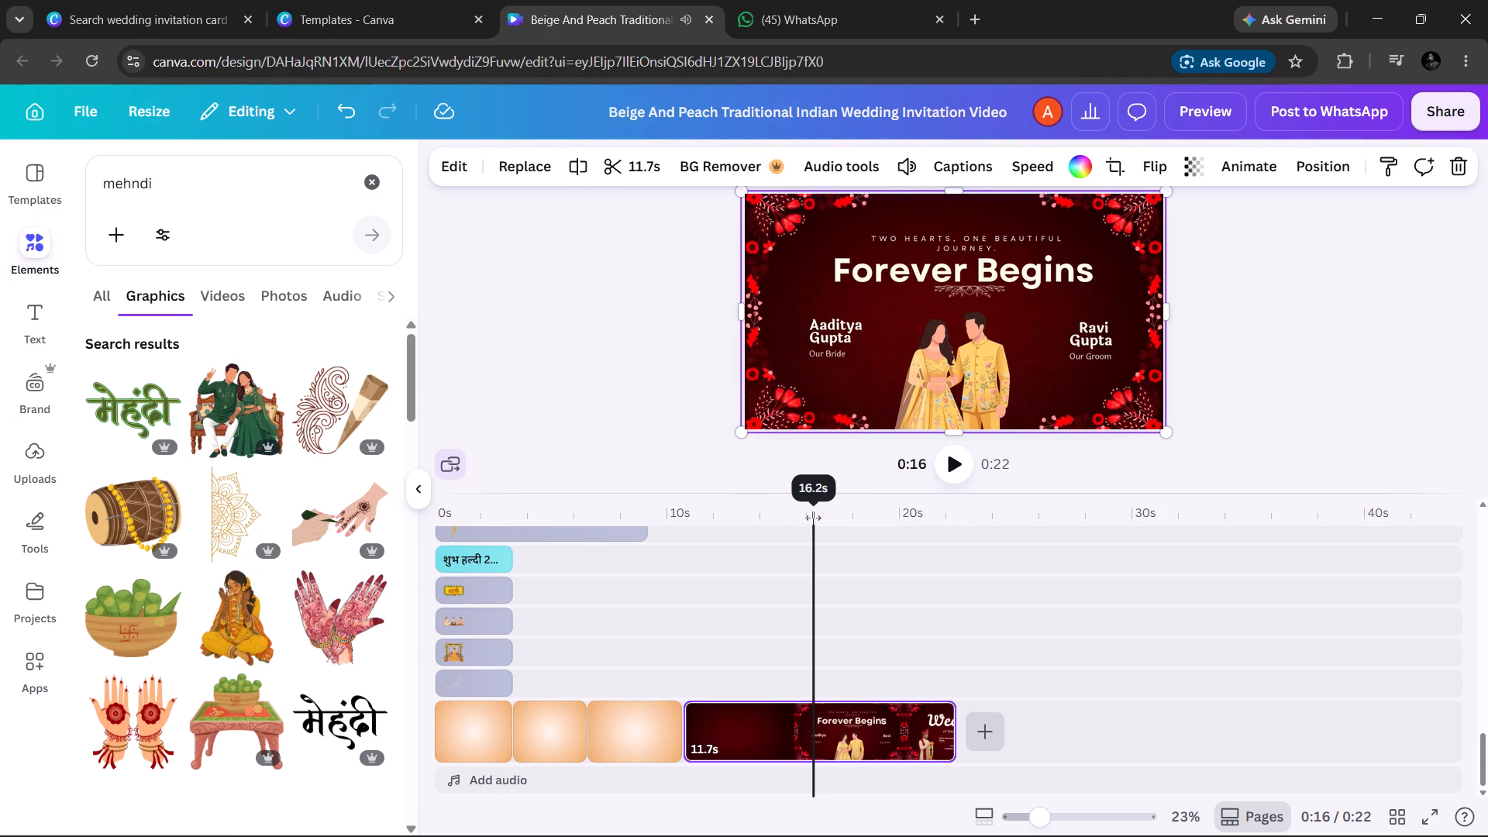
drag(813, 518, 753, 515)
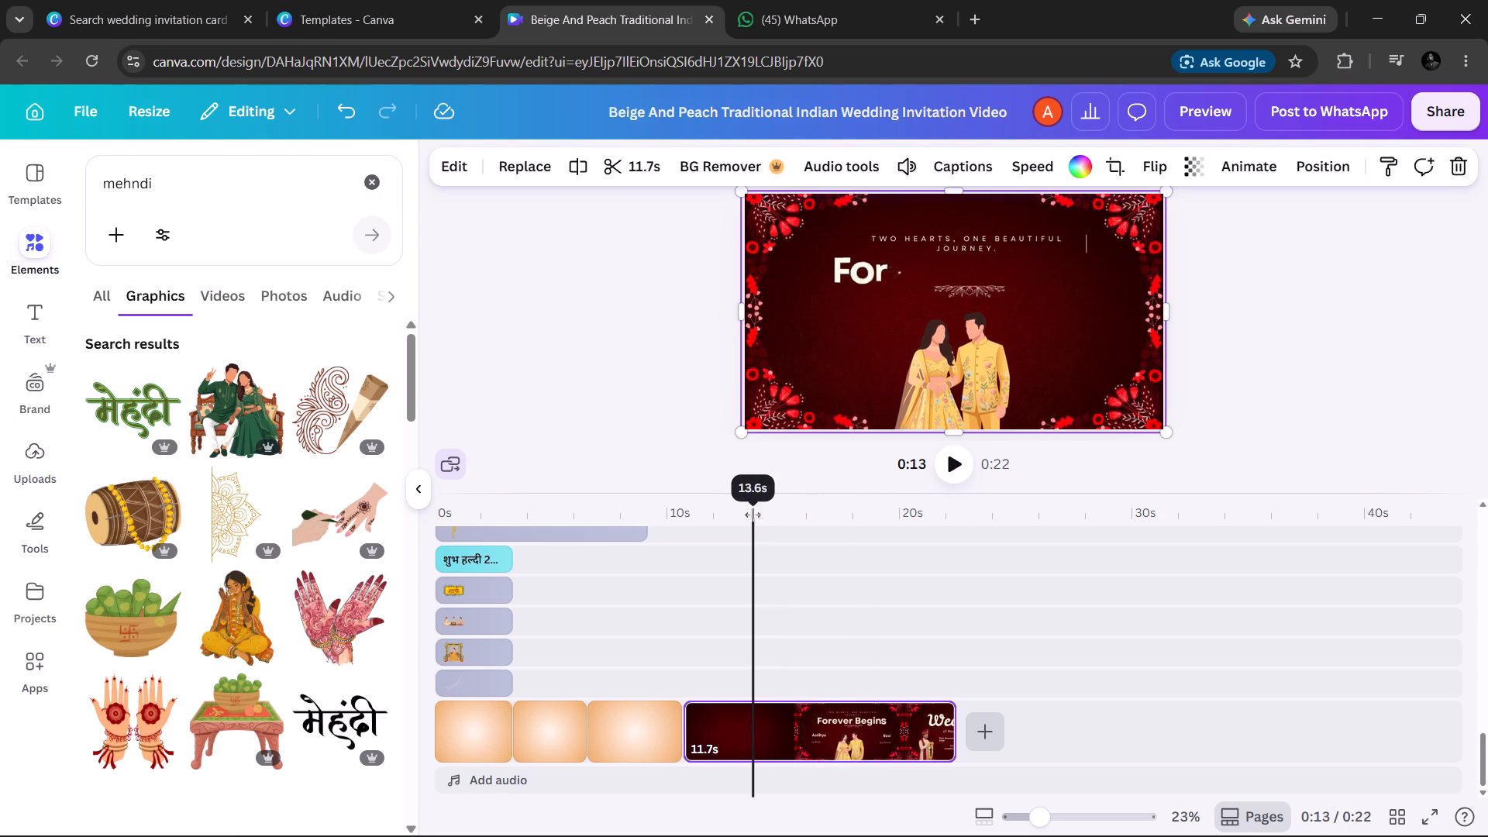
drag(753, 515, 726, 517)
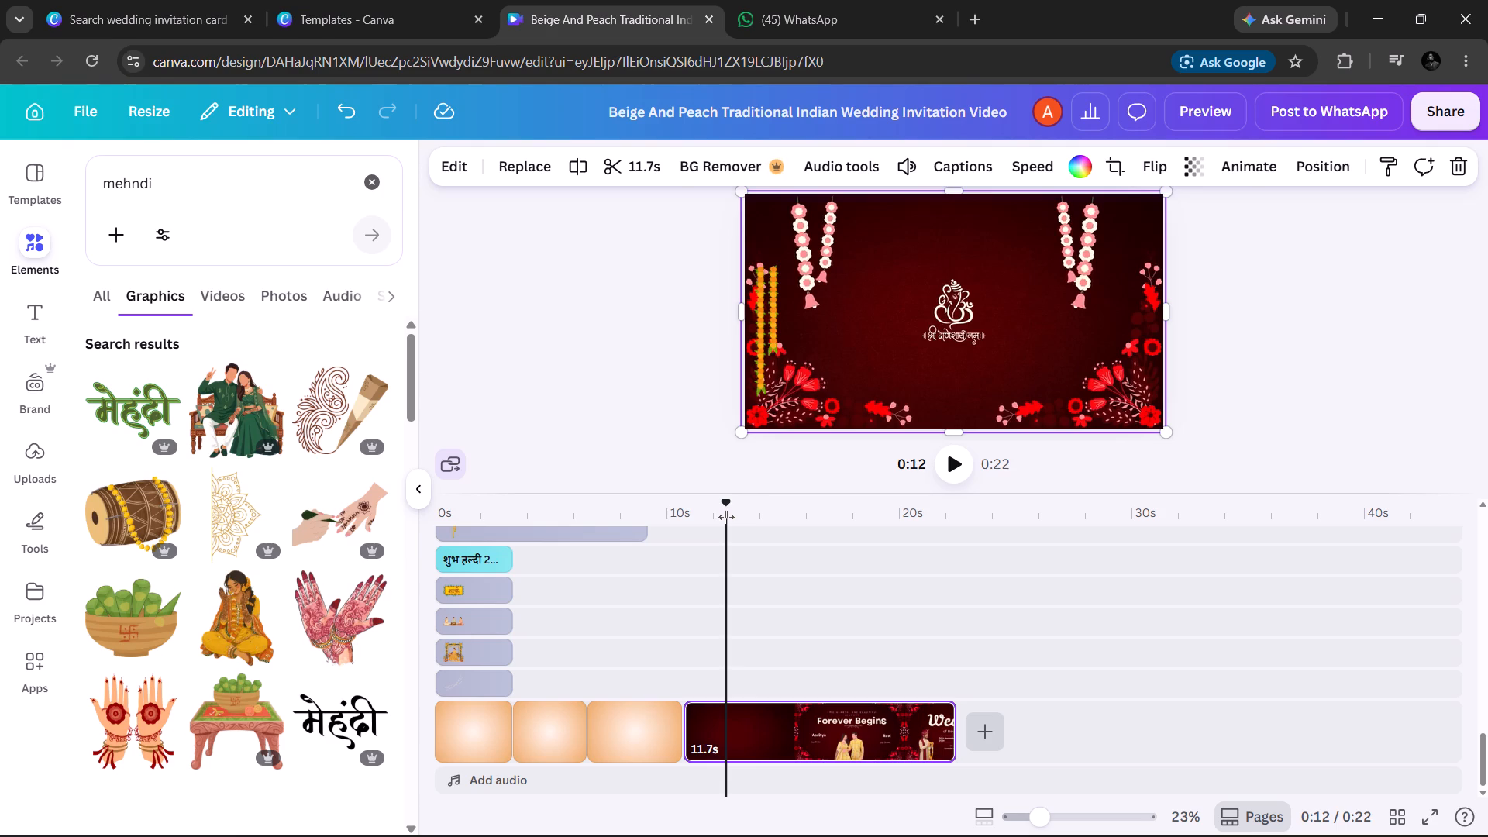
click(726, 517)
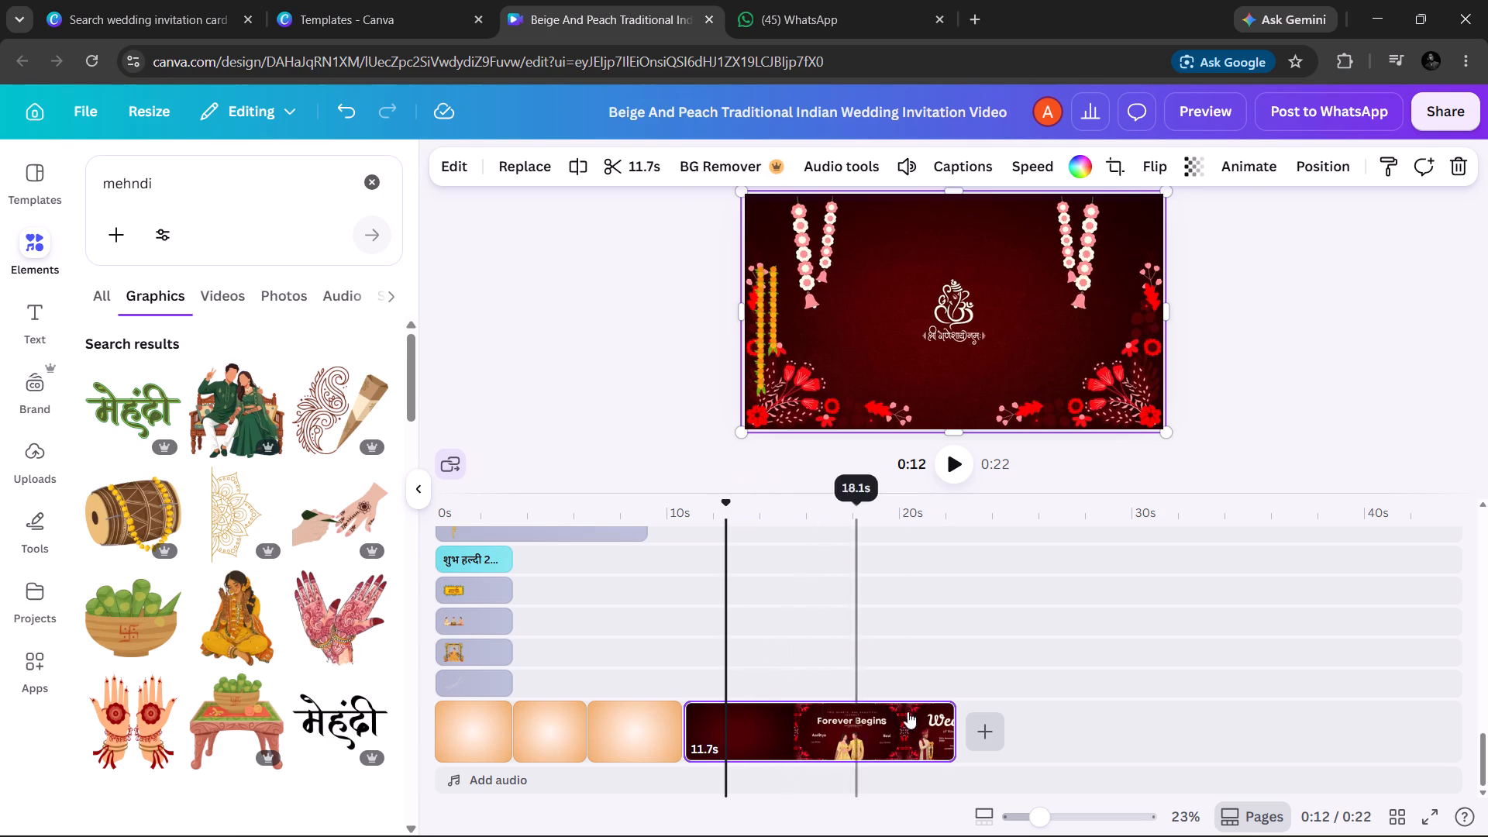
drag(952, 723, 728, 705)
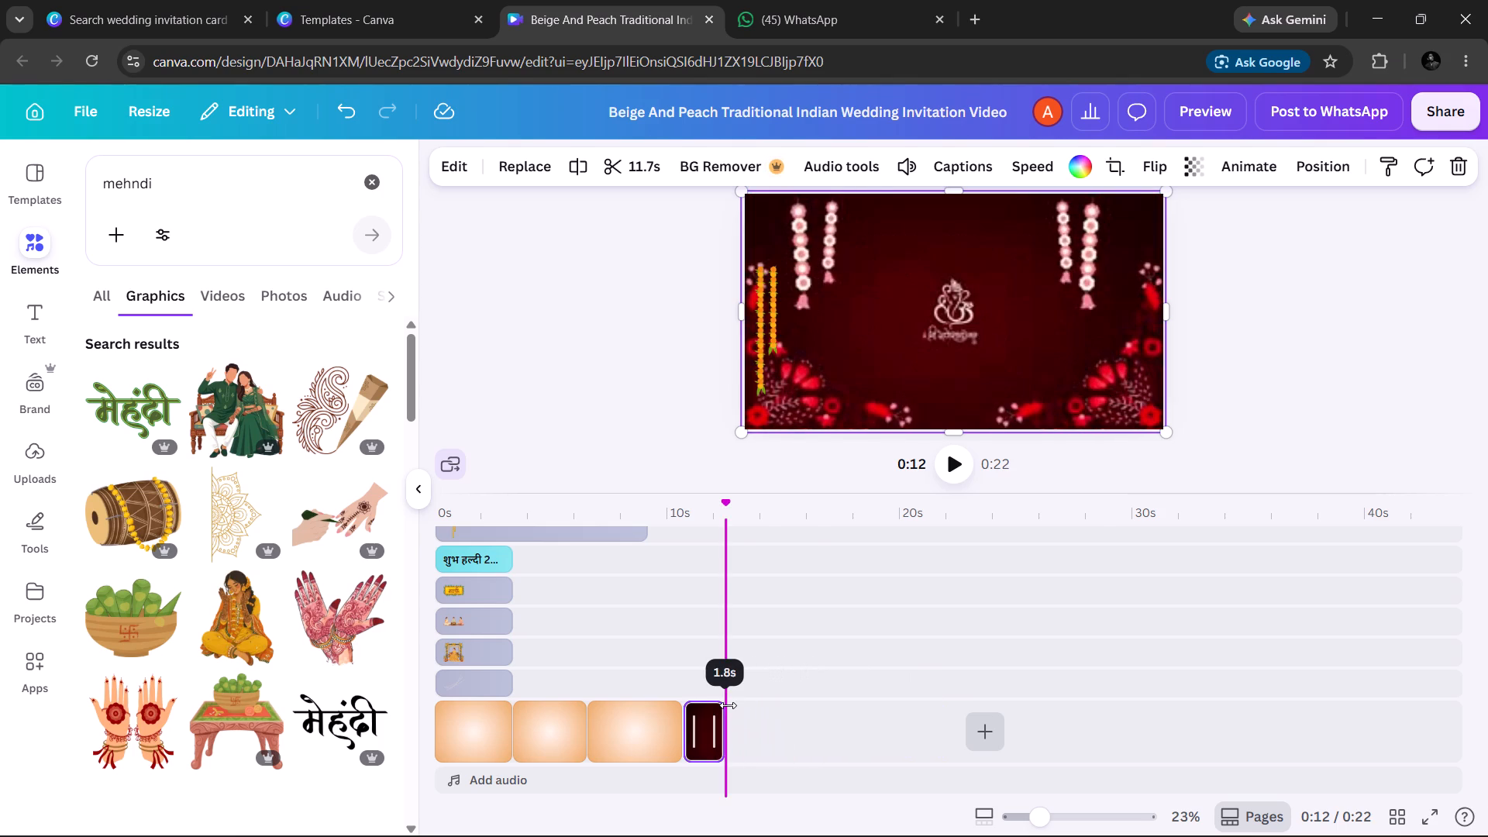
drag(728, 705, 732, 711)
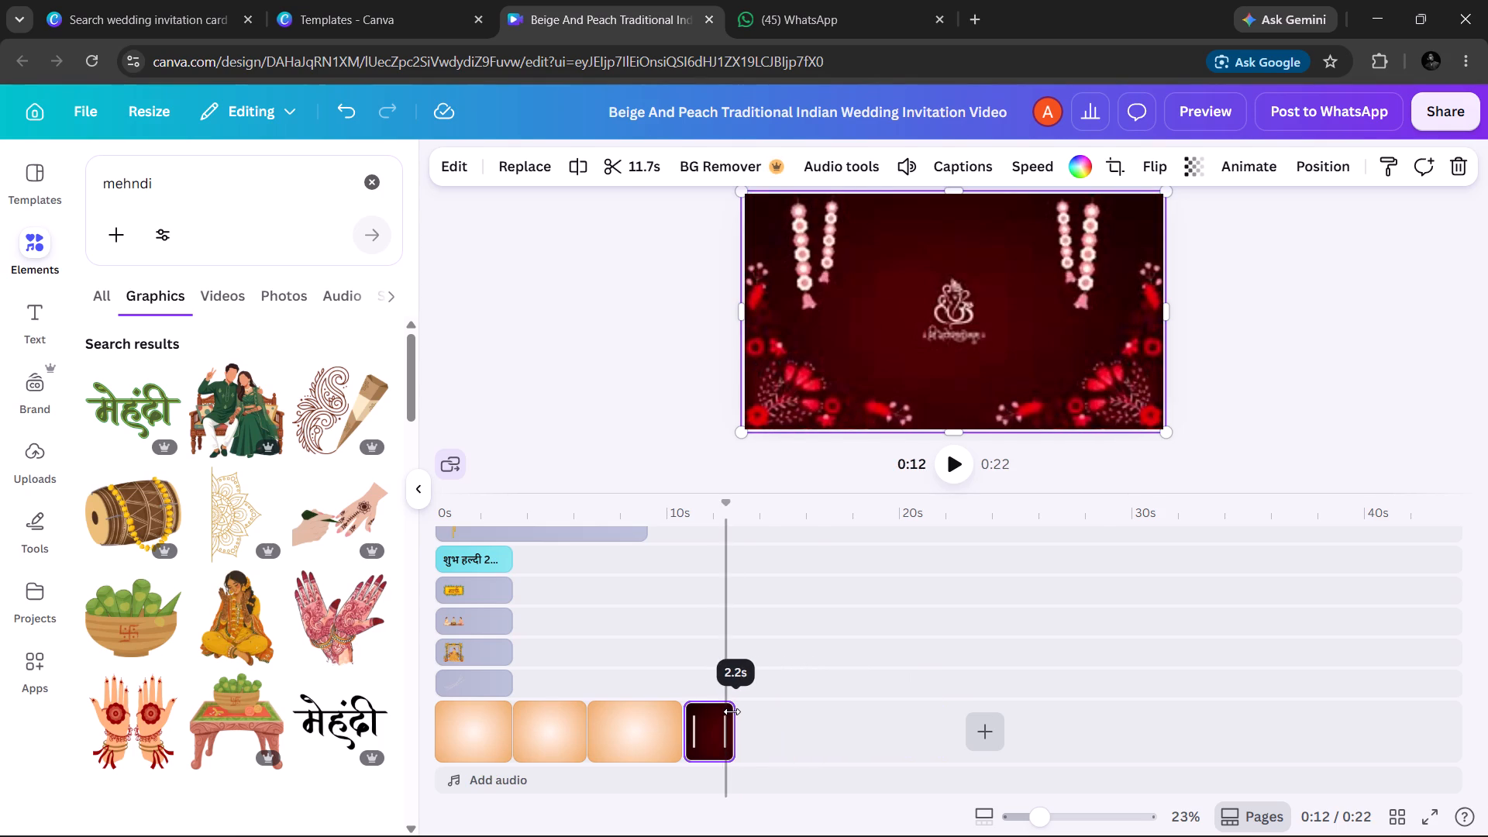
drag(732, 711, 732, 711)
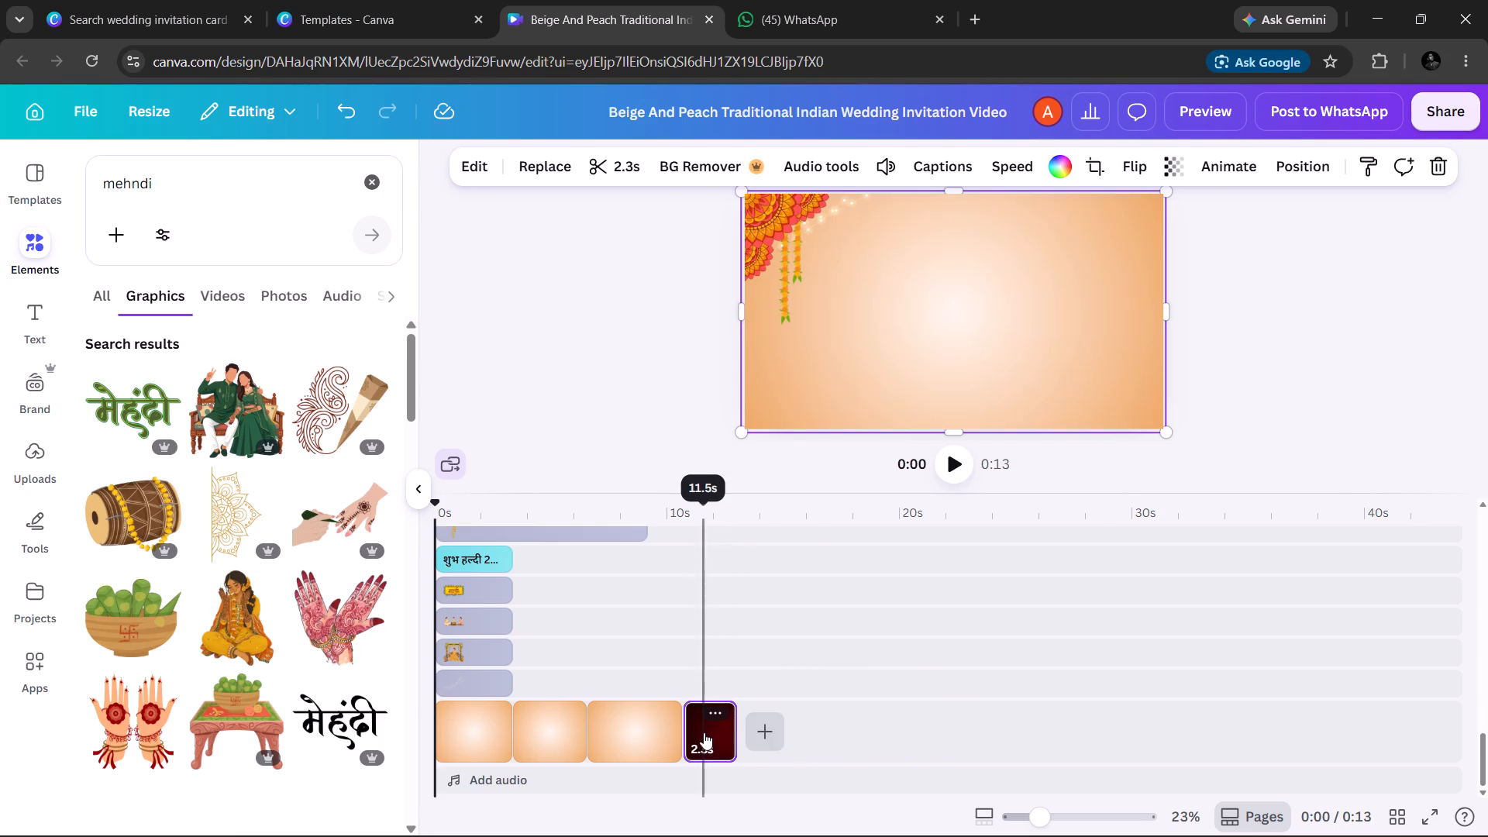
Move the trimmed red Ganesha clip to the start of the video, ahead of the Haldi scene.
drag(704, 732, 456, 766)
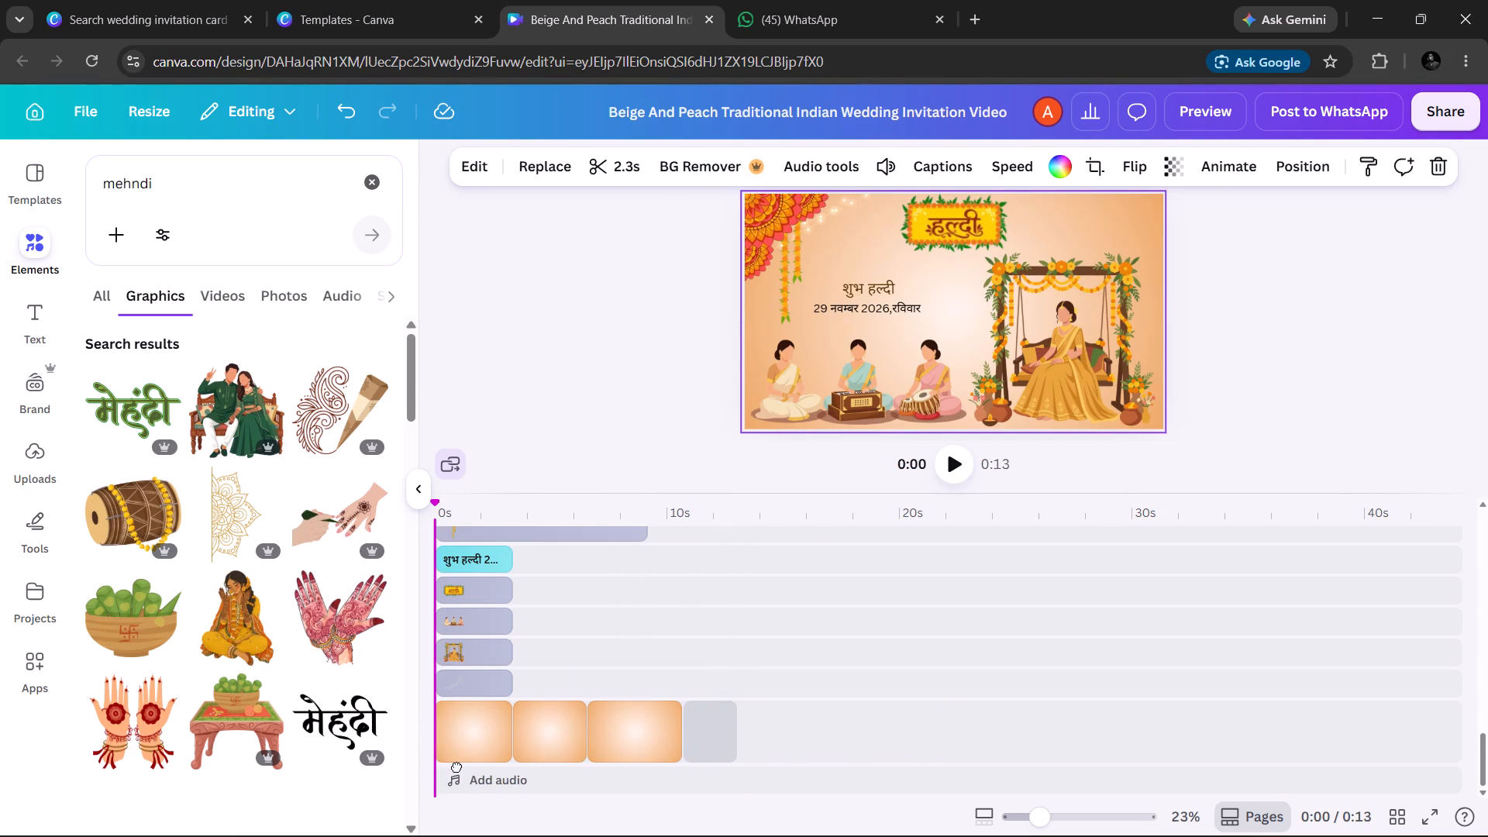
drag(456, 766, 436, 737)
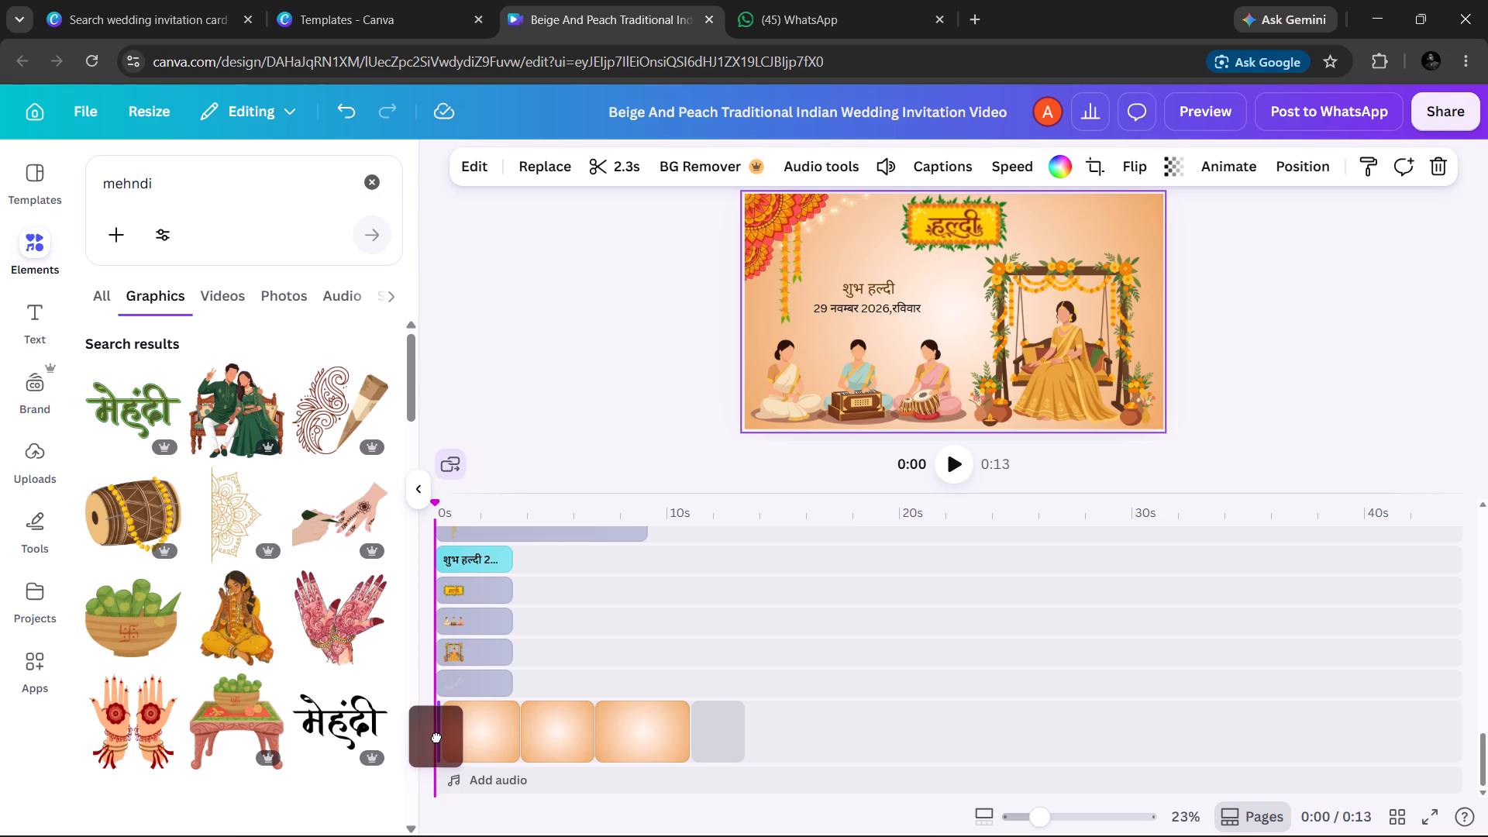
drag(436, 737, 443, 725)
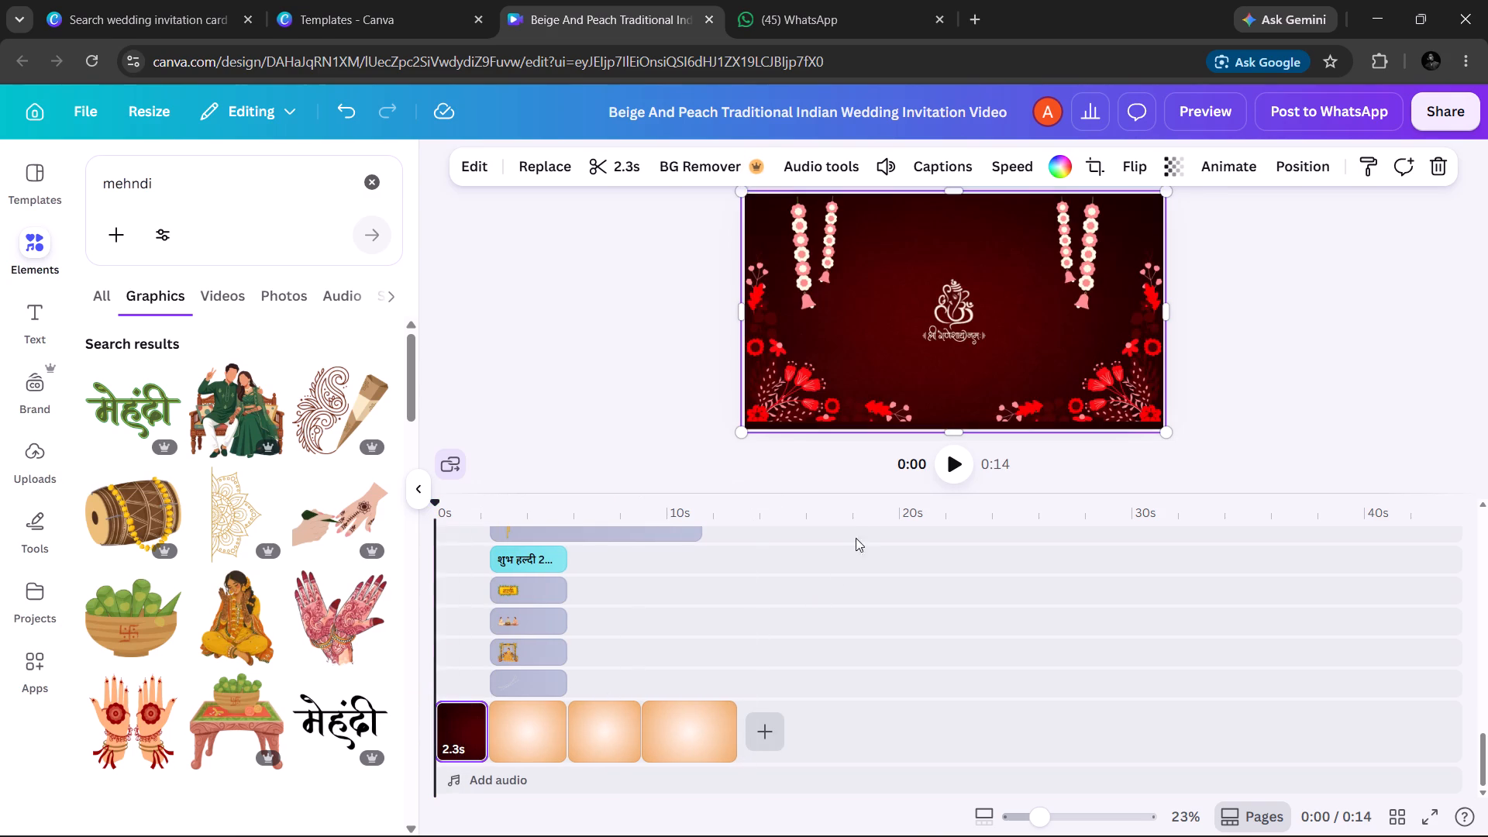
Play the video, shorten the opening Ganesha clip to 1.9 s, and play it through again.
click(952, 469)
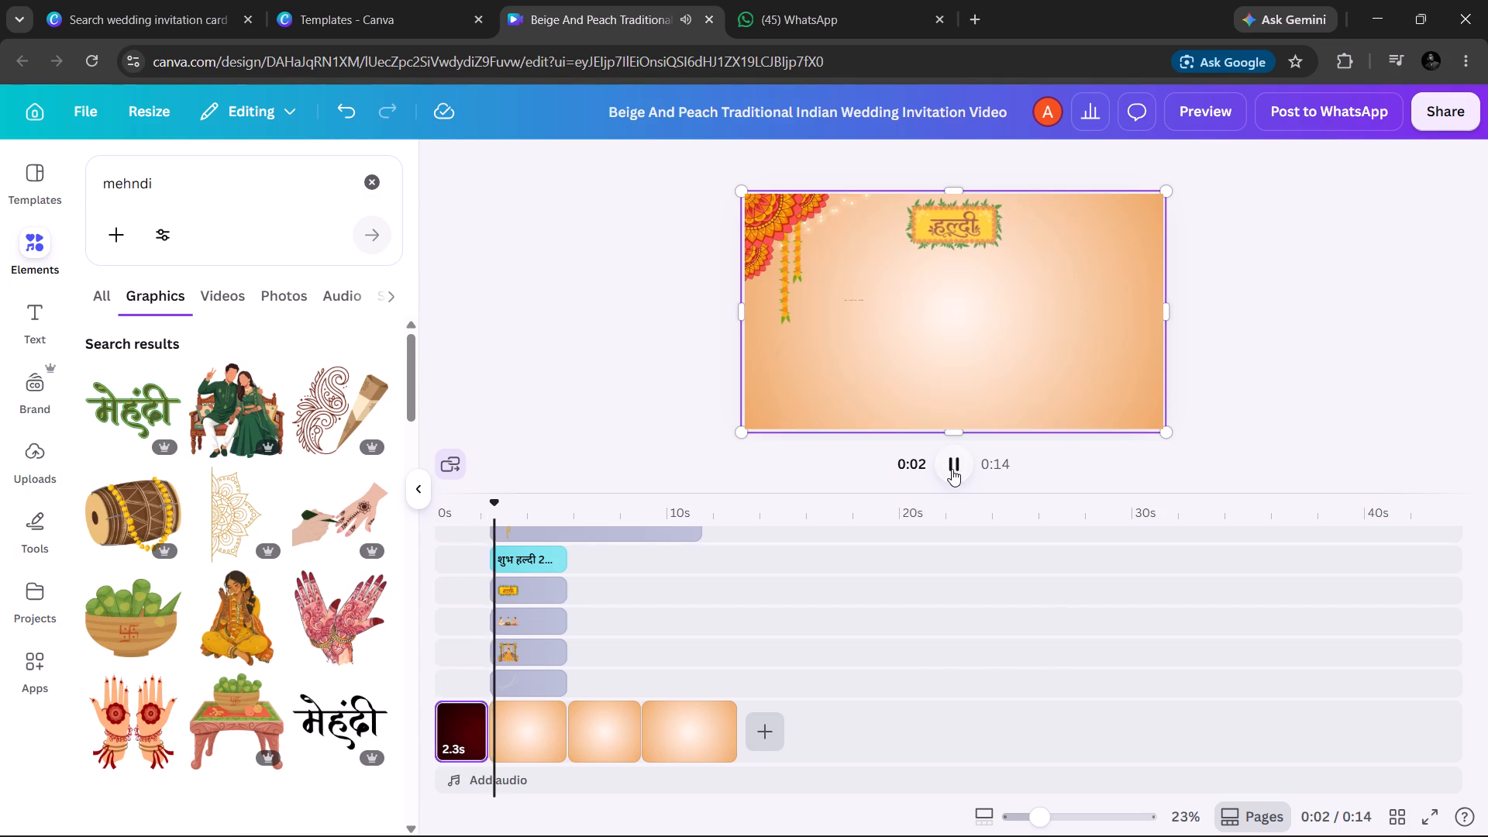
click(481, 739)
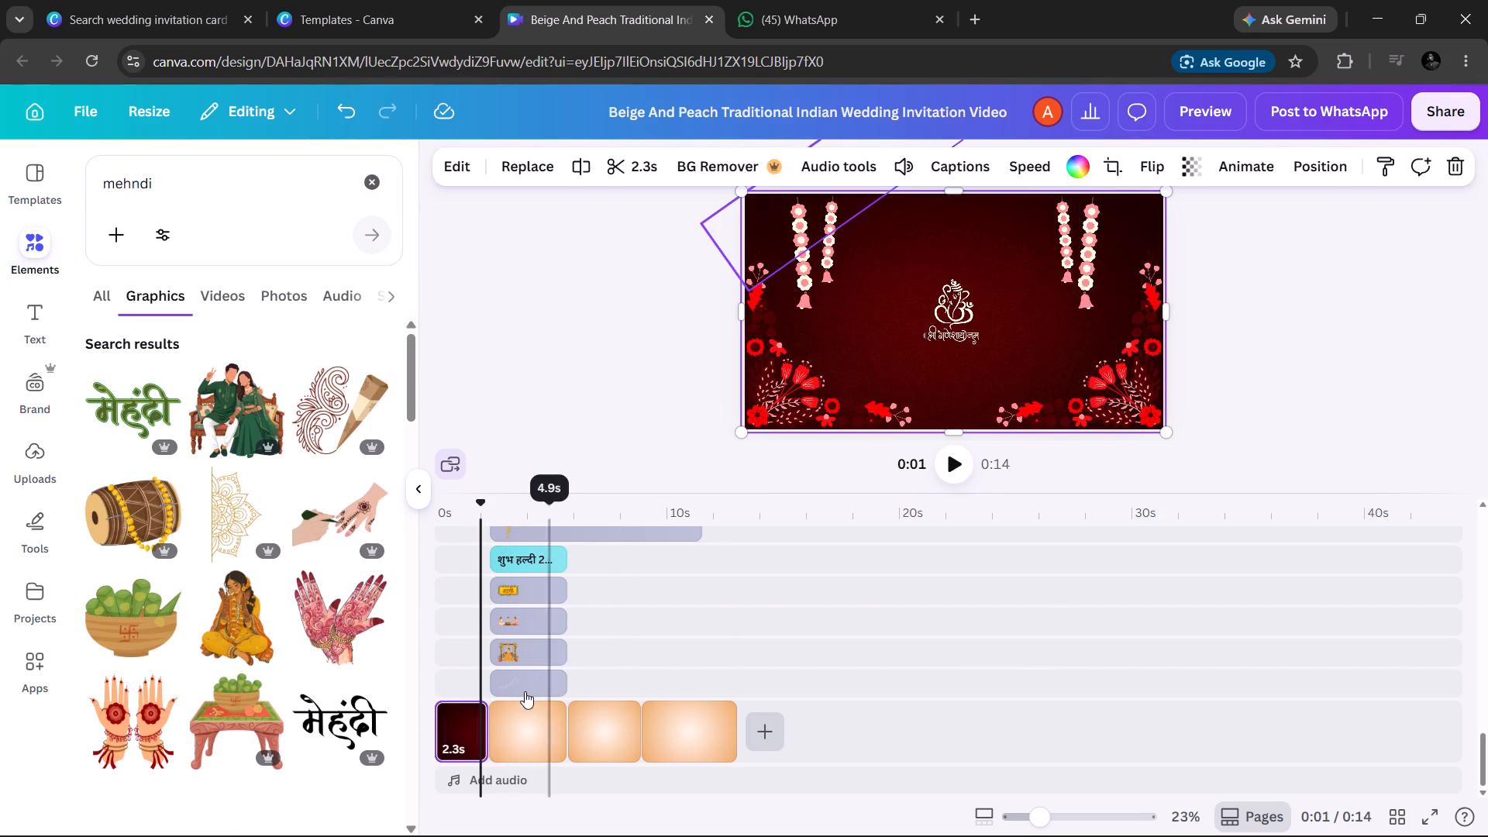
drag(480, 723, 471, 726)
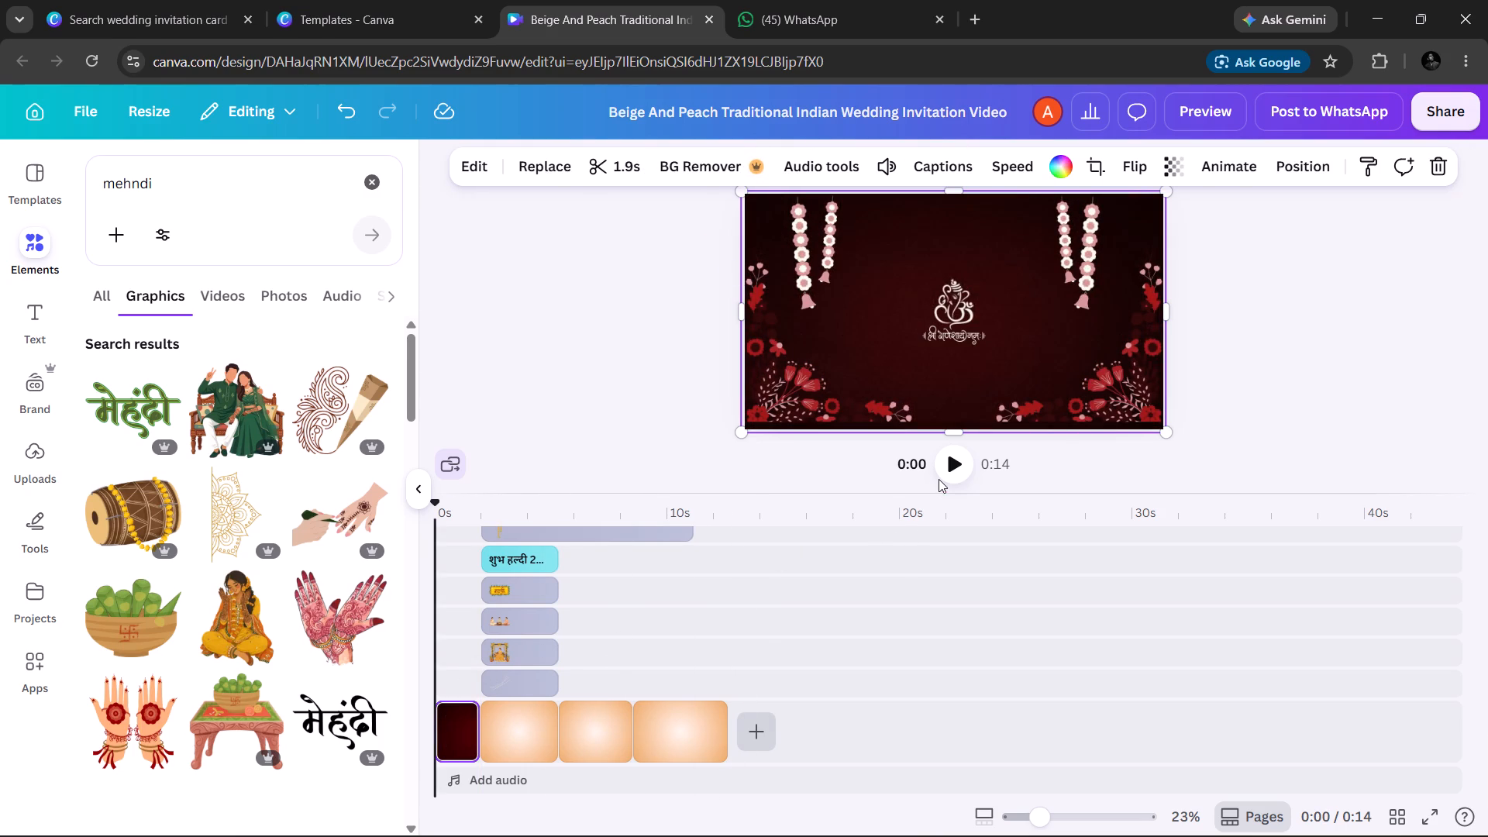
click(949, 464)
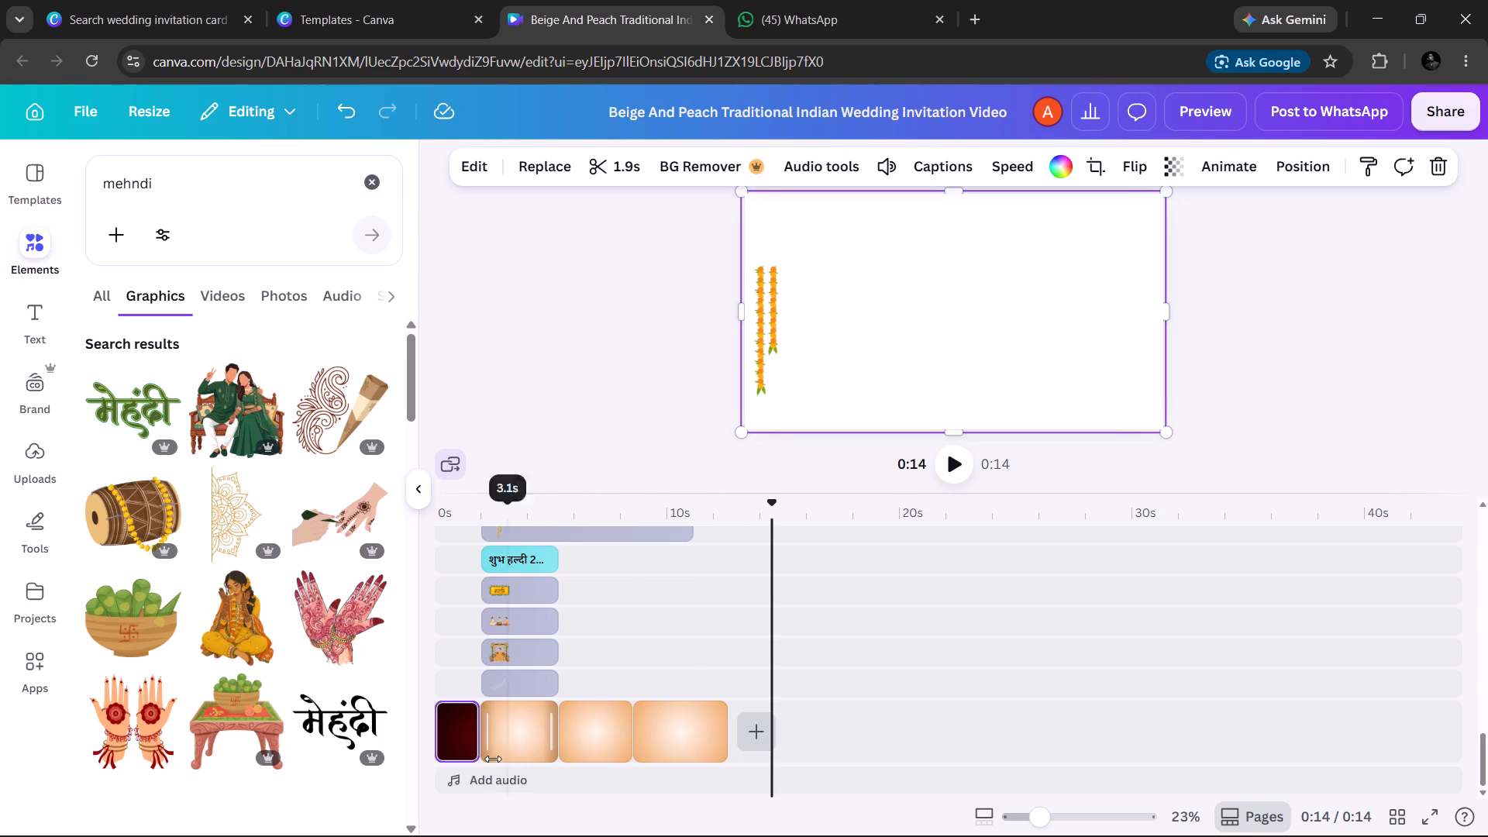
Mute the opening Ganesha clip by setting its volume to 0.
click(456, 748)
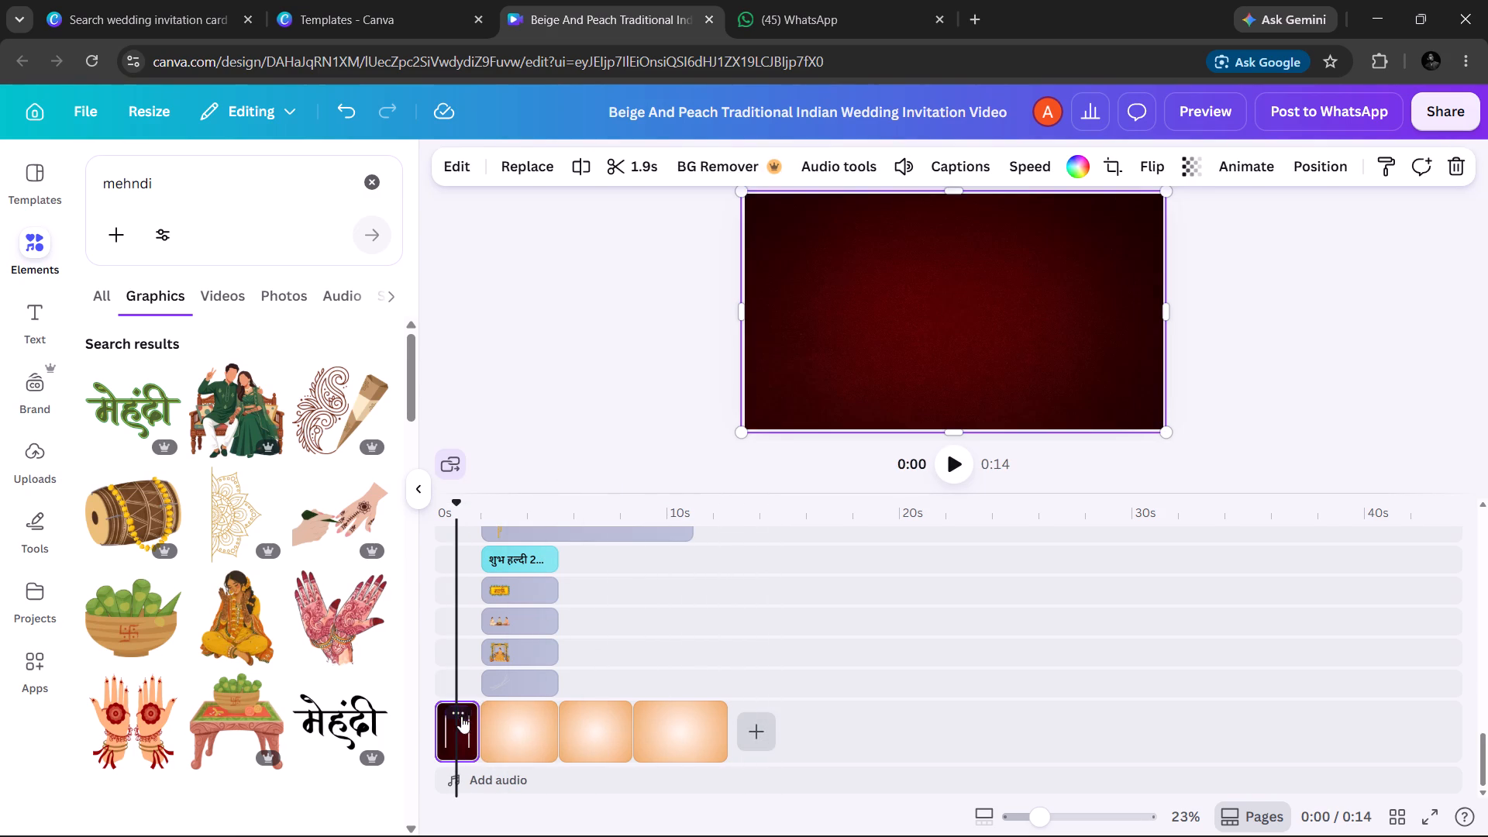
click(460, 713)
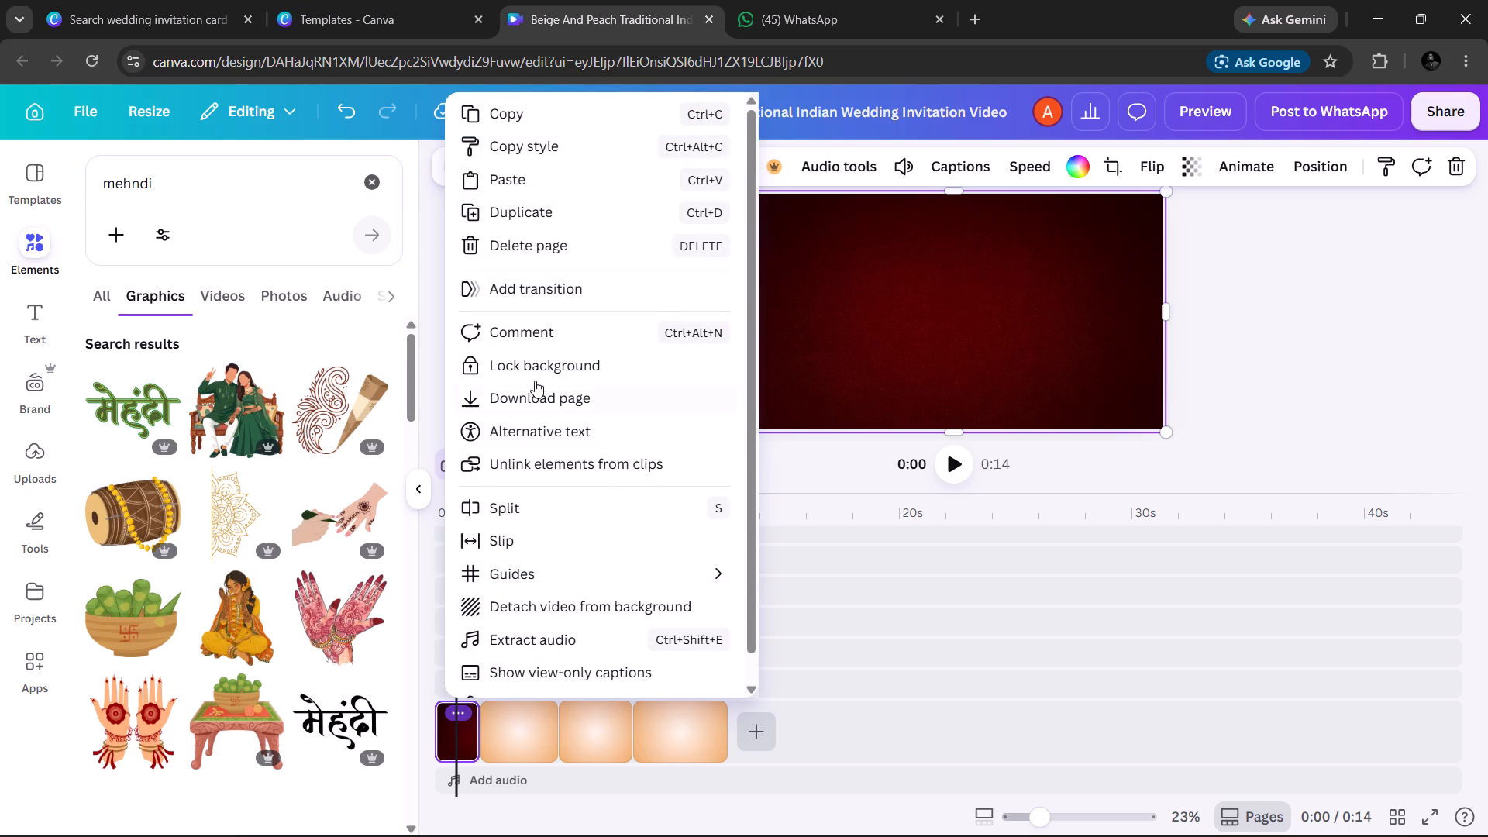
click(910, 161)
click(910, 161)
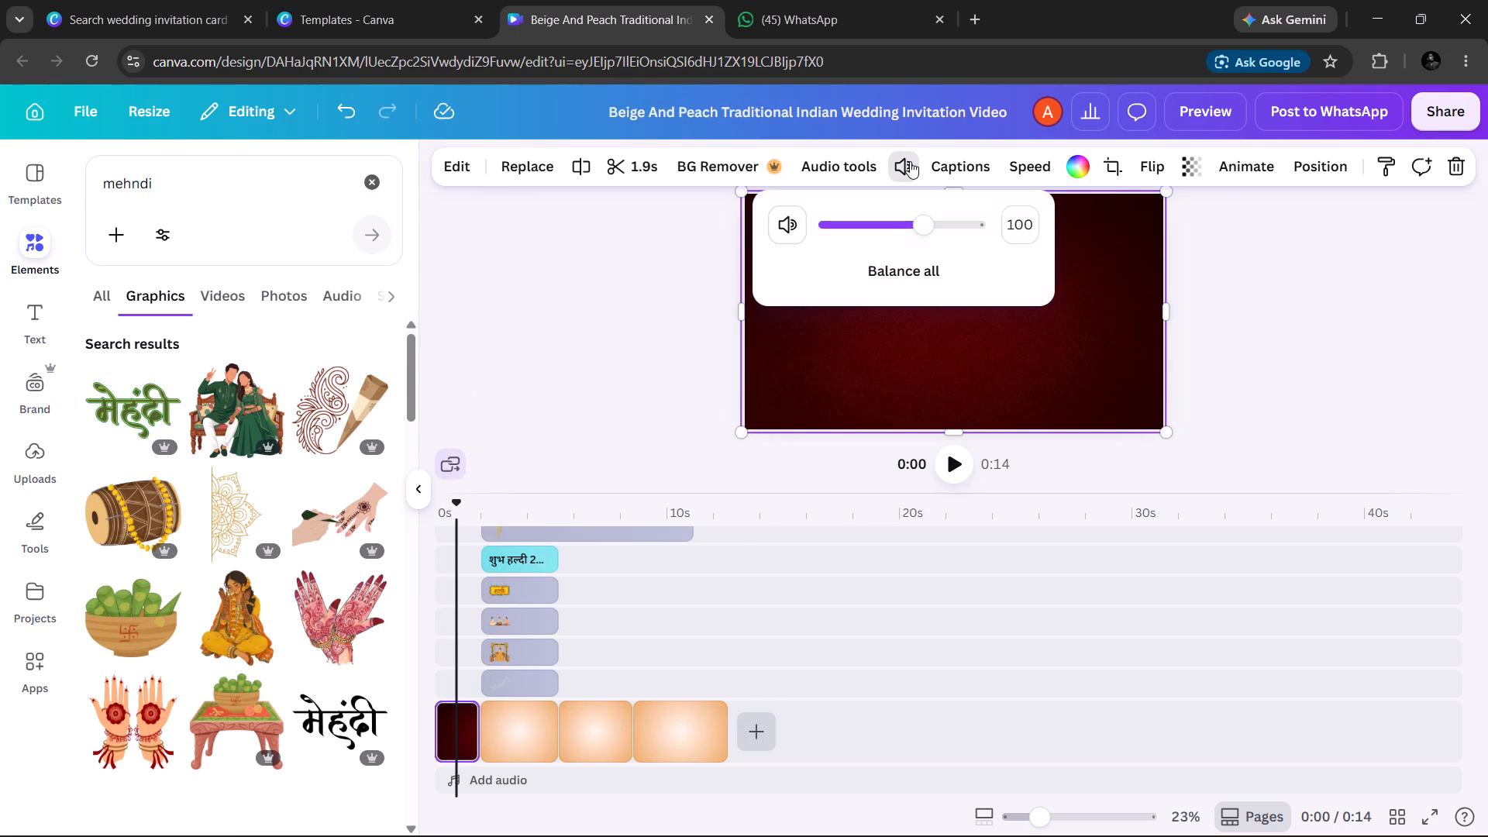
drag(916, 225, 794, 226)
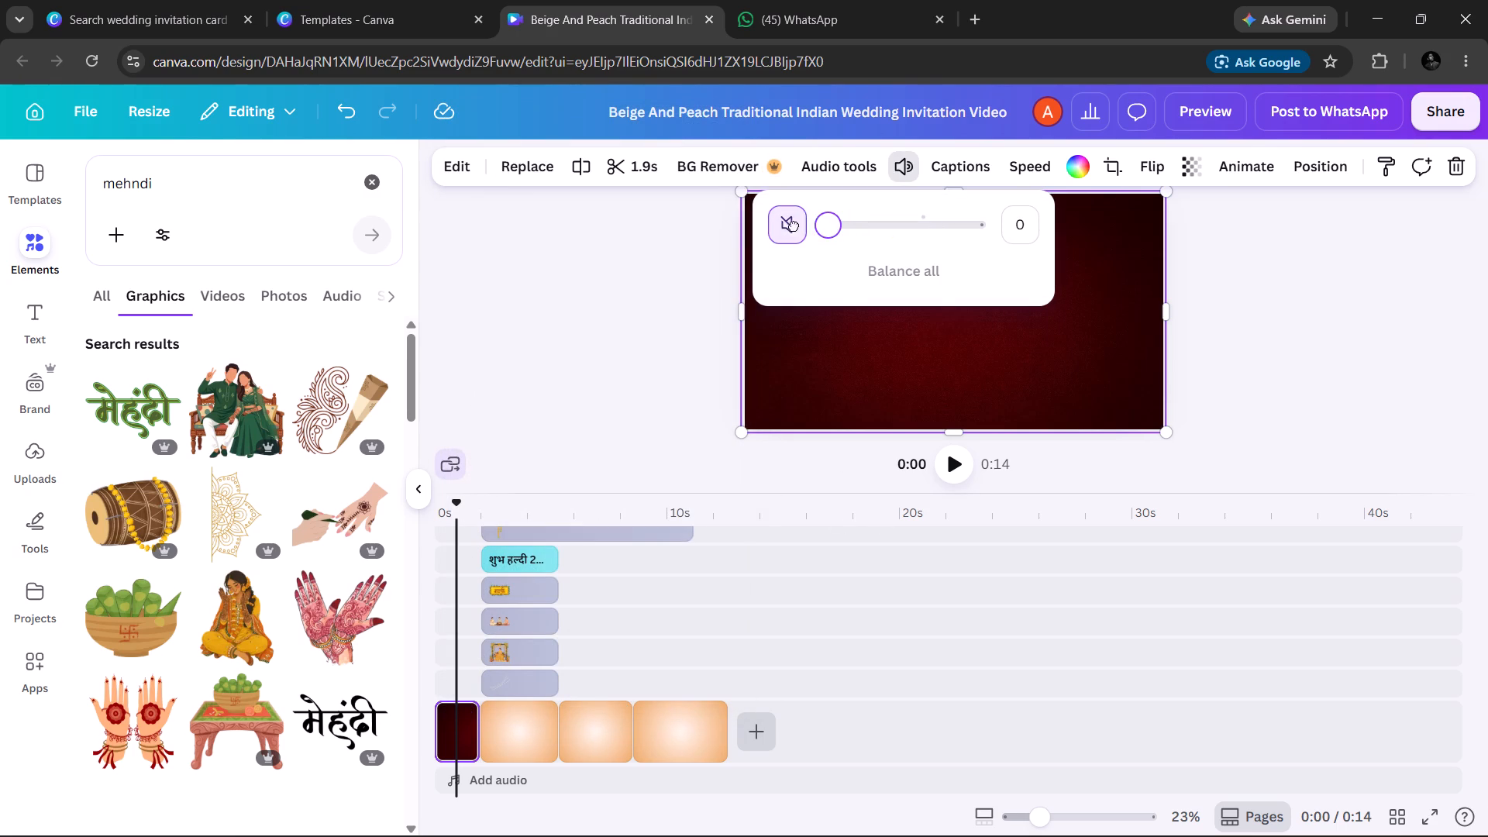
drag(794, 226, 789, 227)
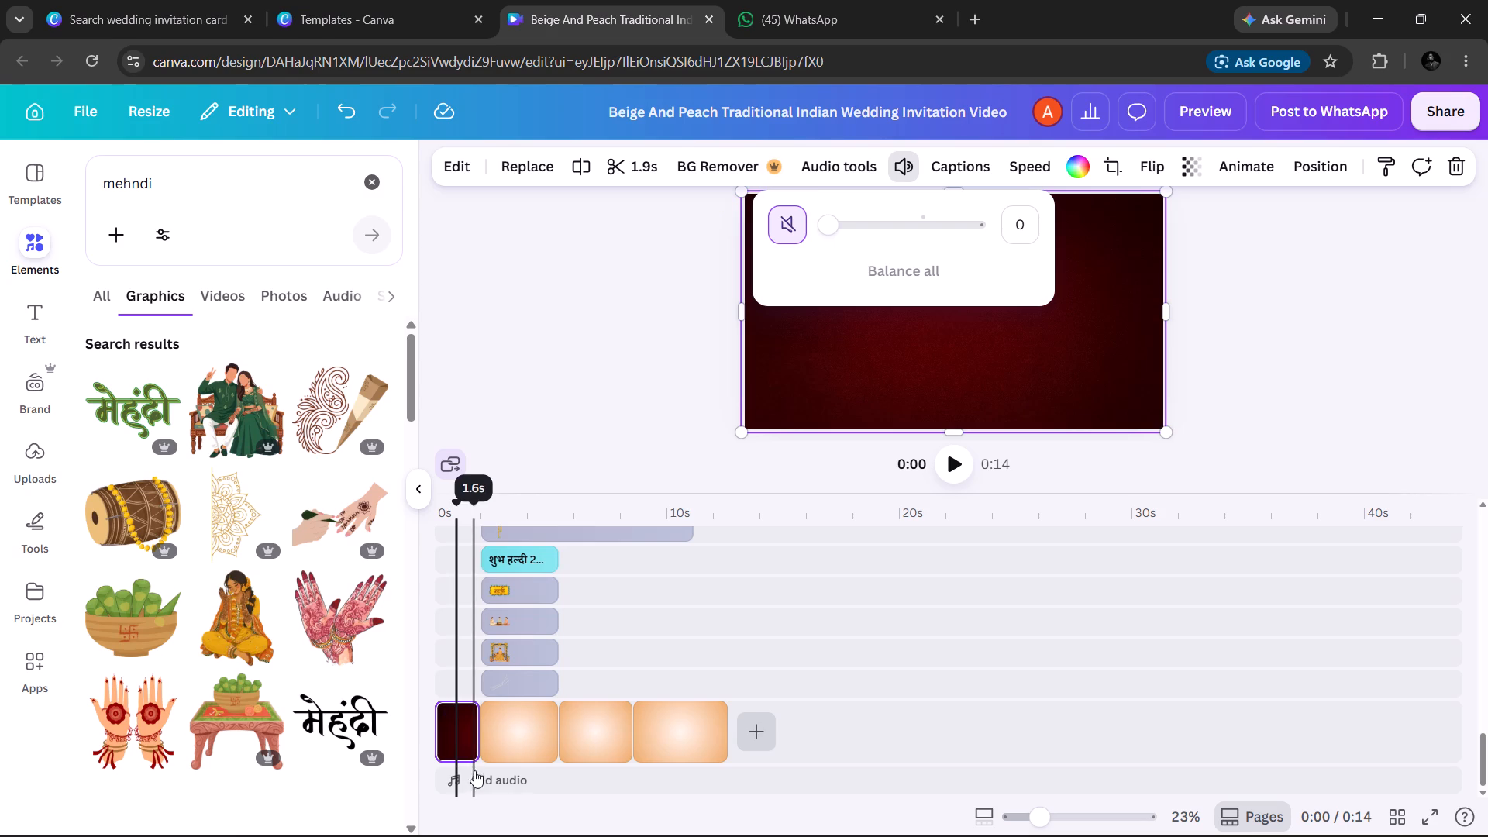
Start adding an audio track beneath the video's scenes.
click(473, 777)
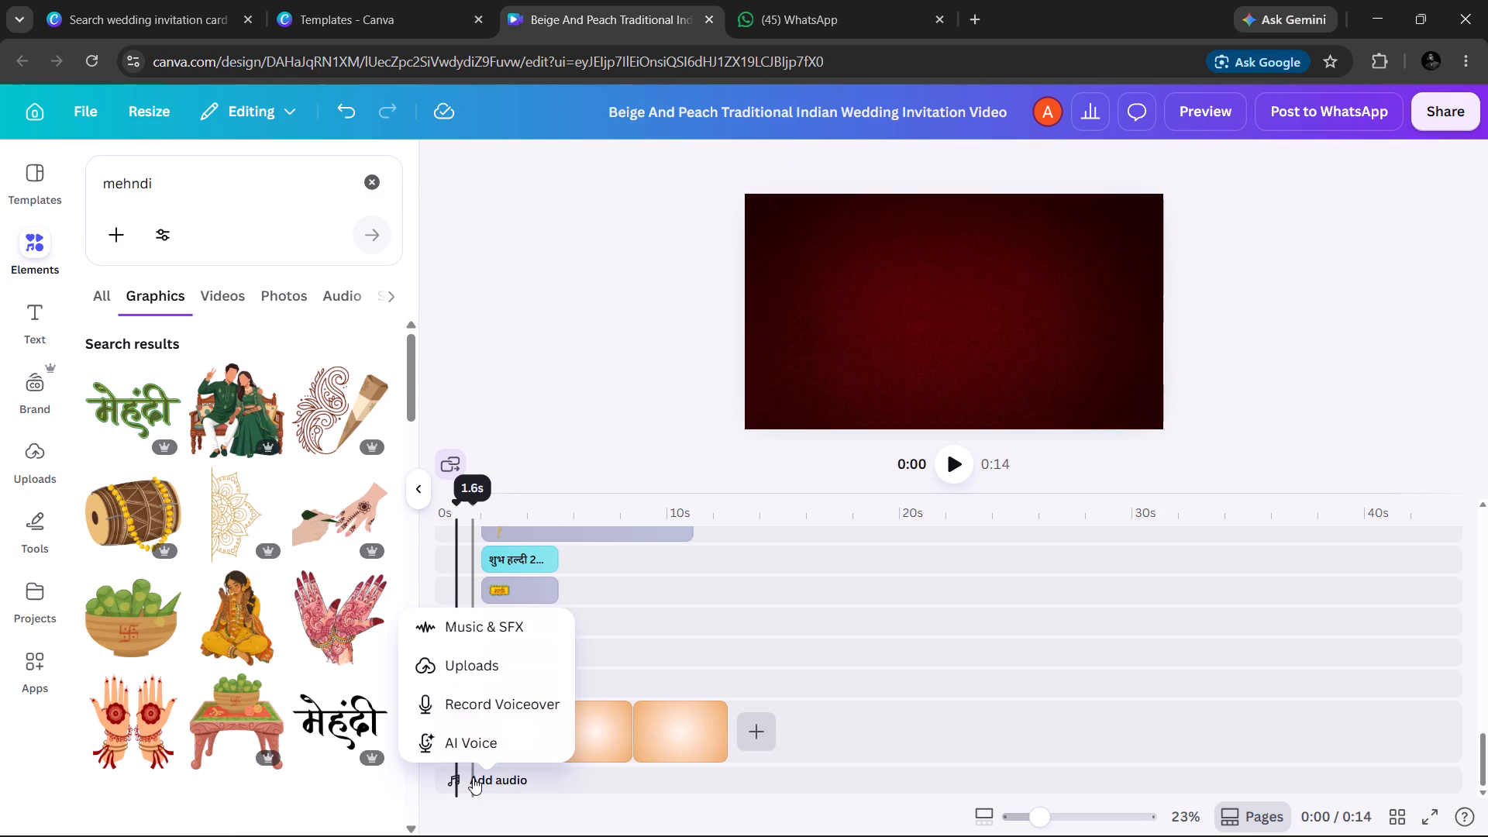
click(473, 777)
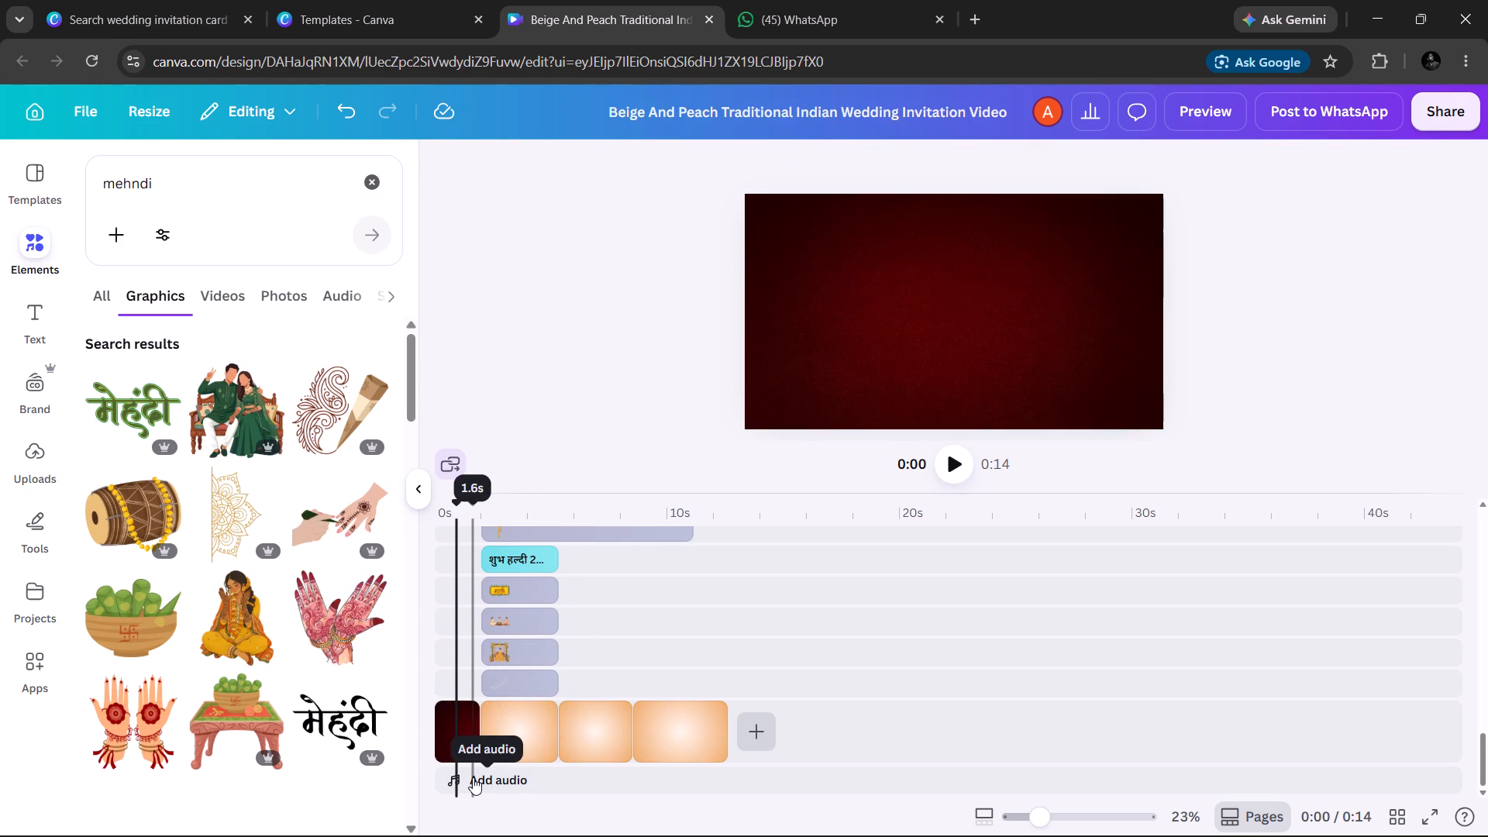
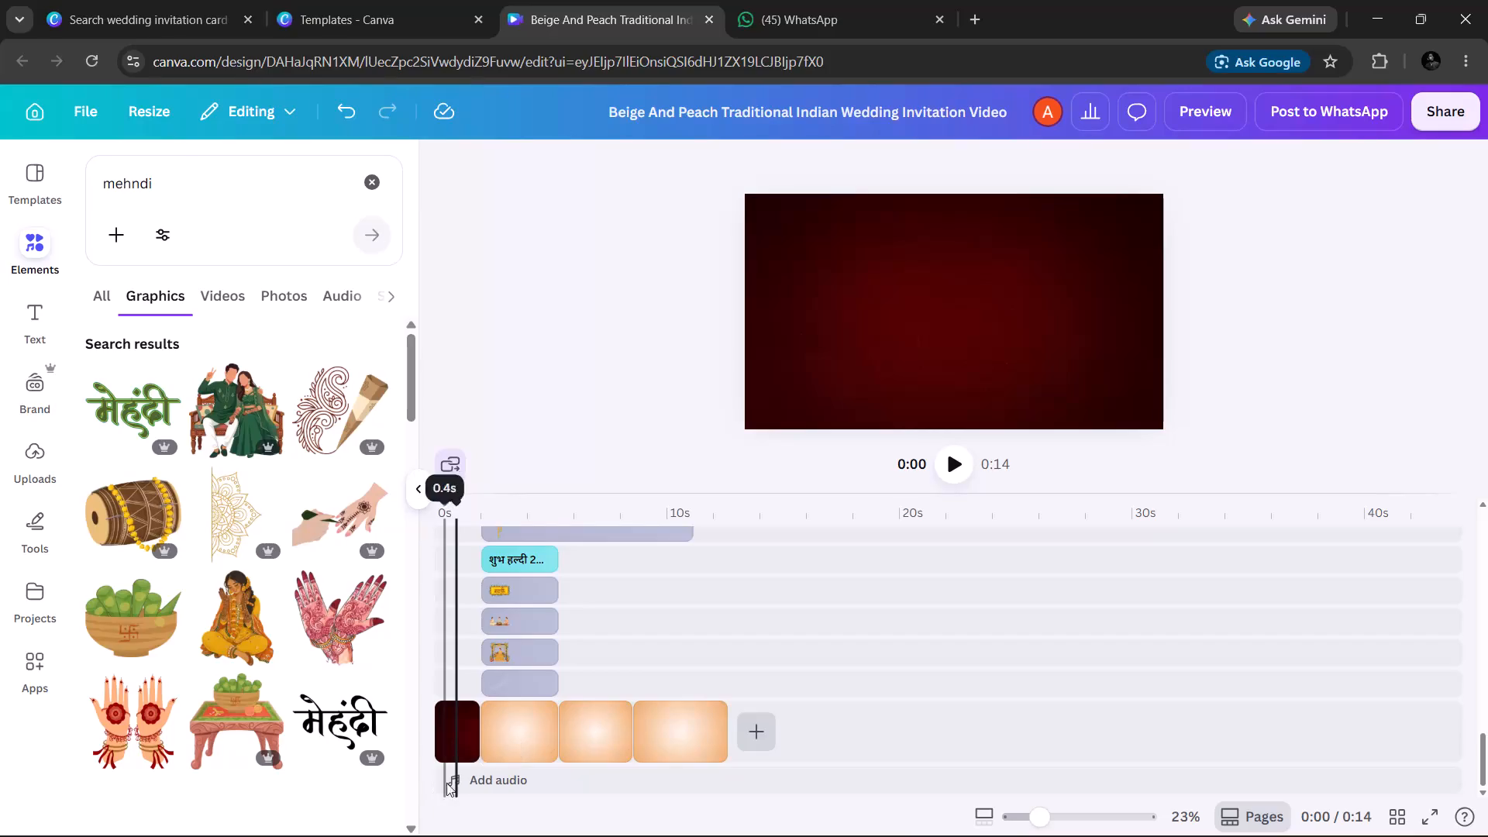
Open the choices of audio source for the empty audio track beneath the video's scenes.
click(452, 782)
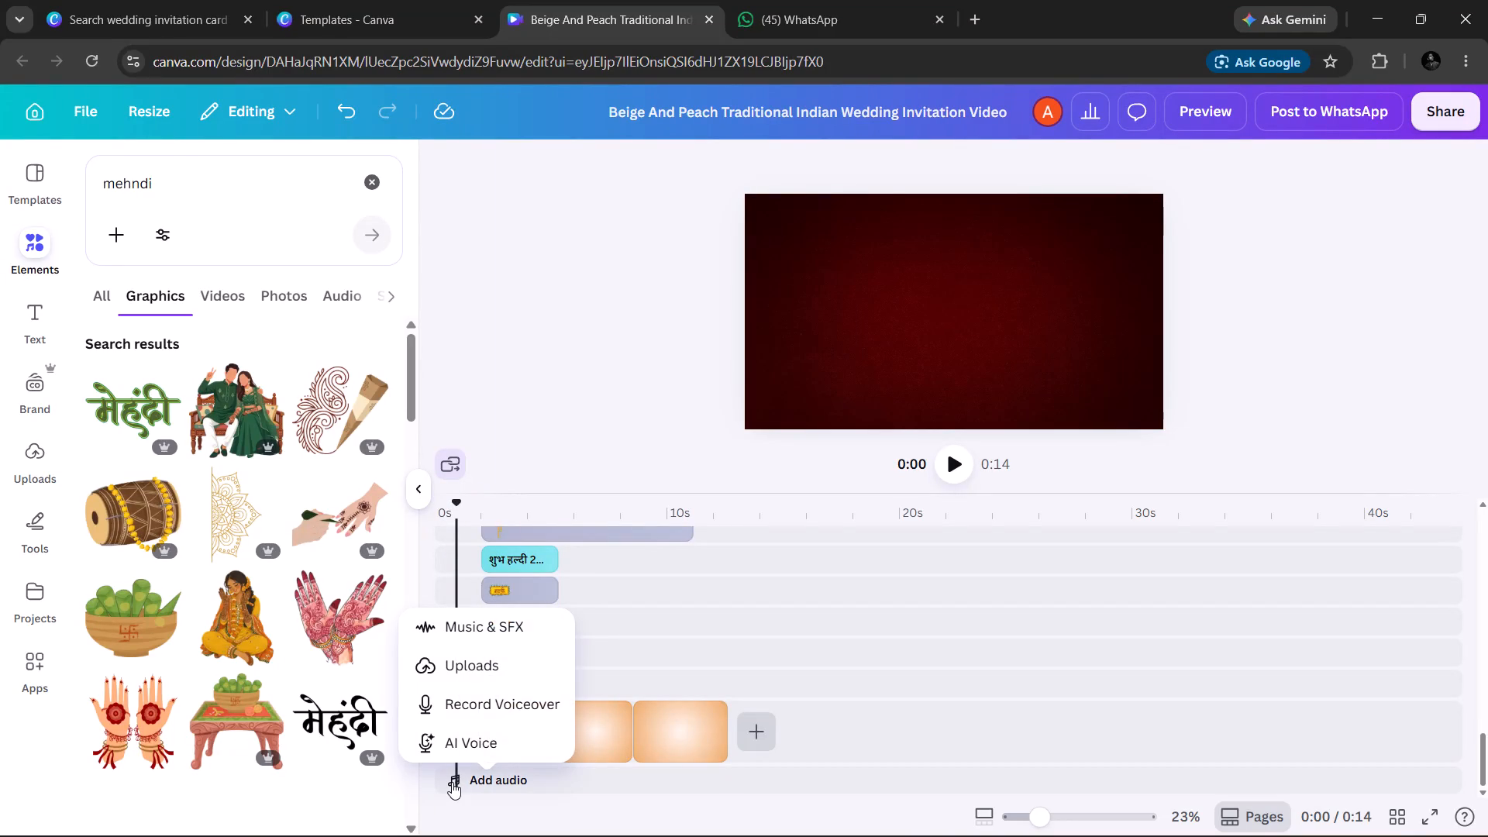
scroll(338, 0, down, 1)
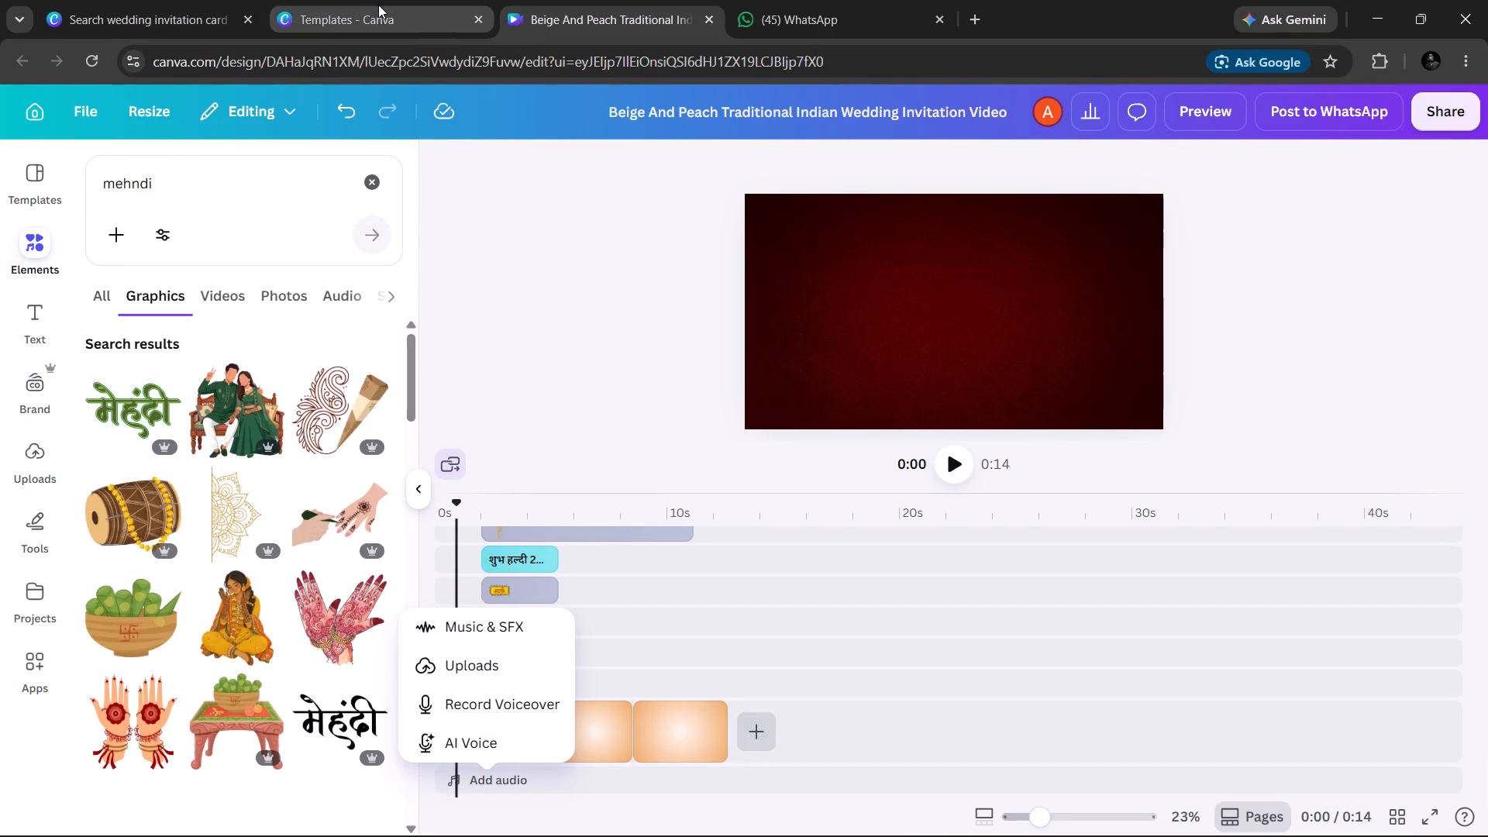
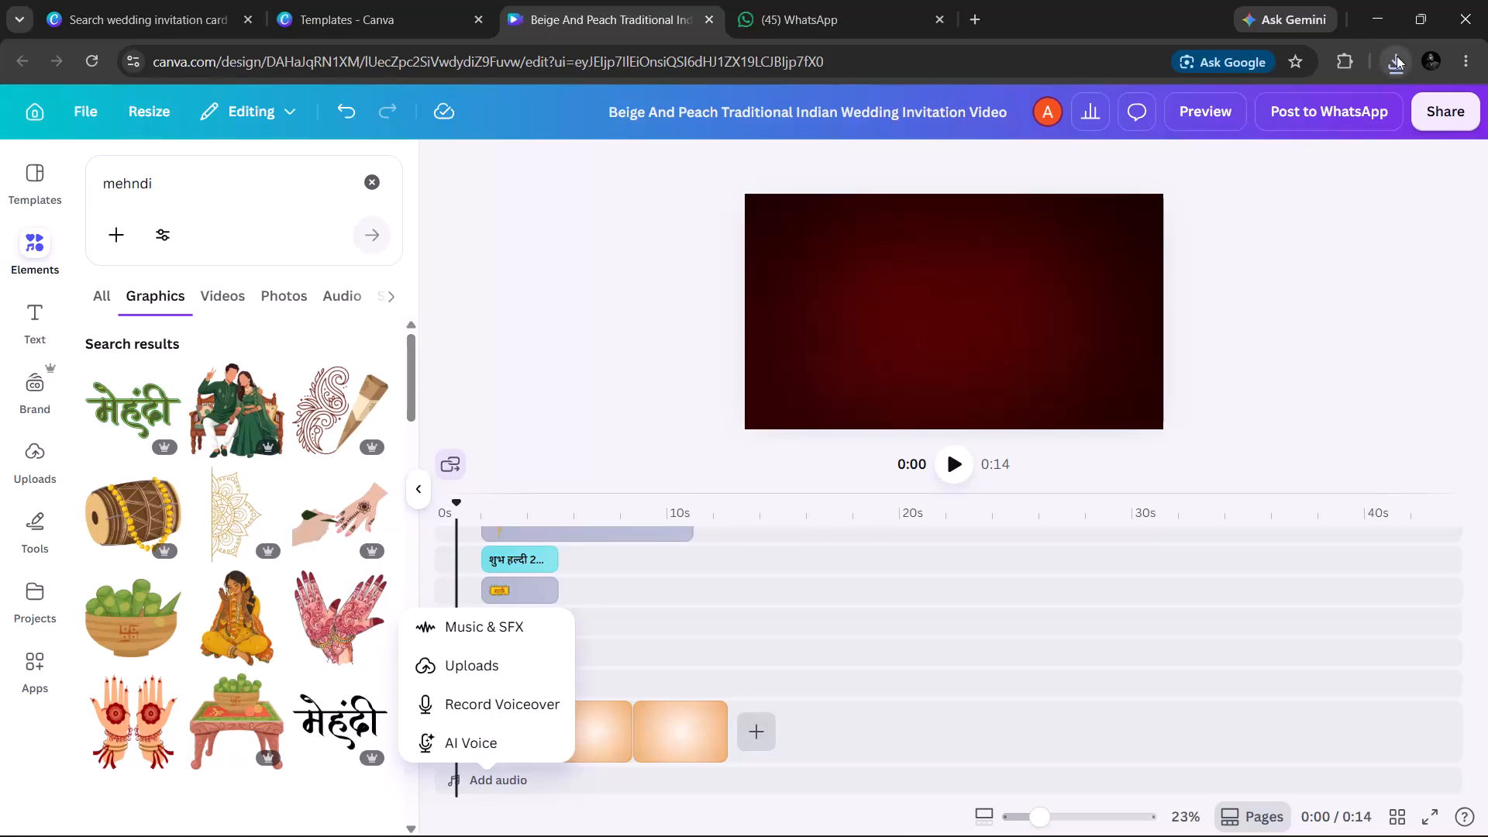
Open the recently downloaded WhatsApp audio in Media Player and raise the system volume to near maximum.
click(1397, 56)
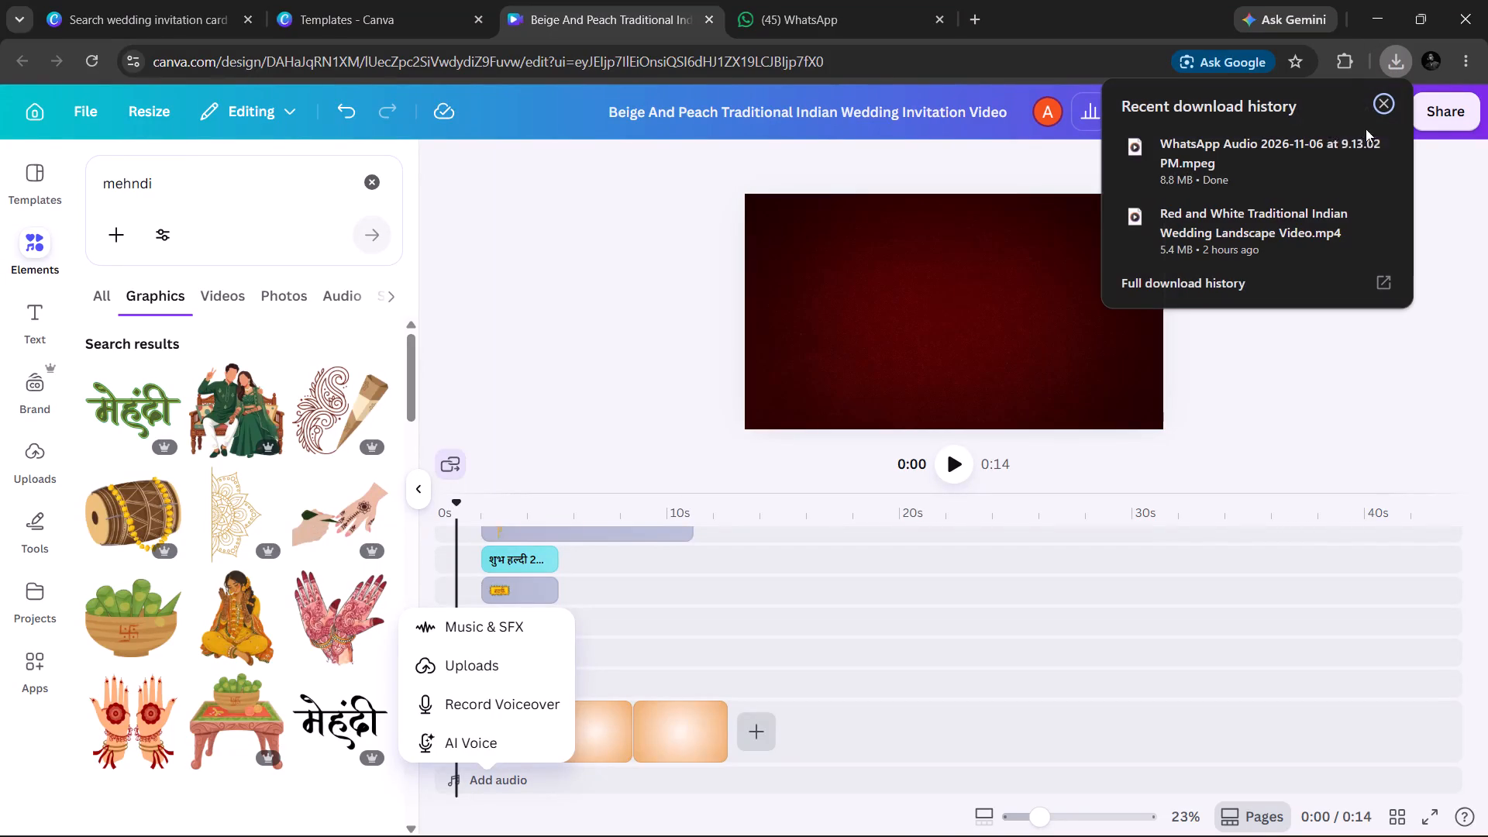
right_click(1359, 140)
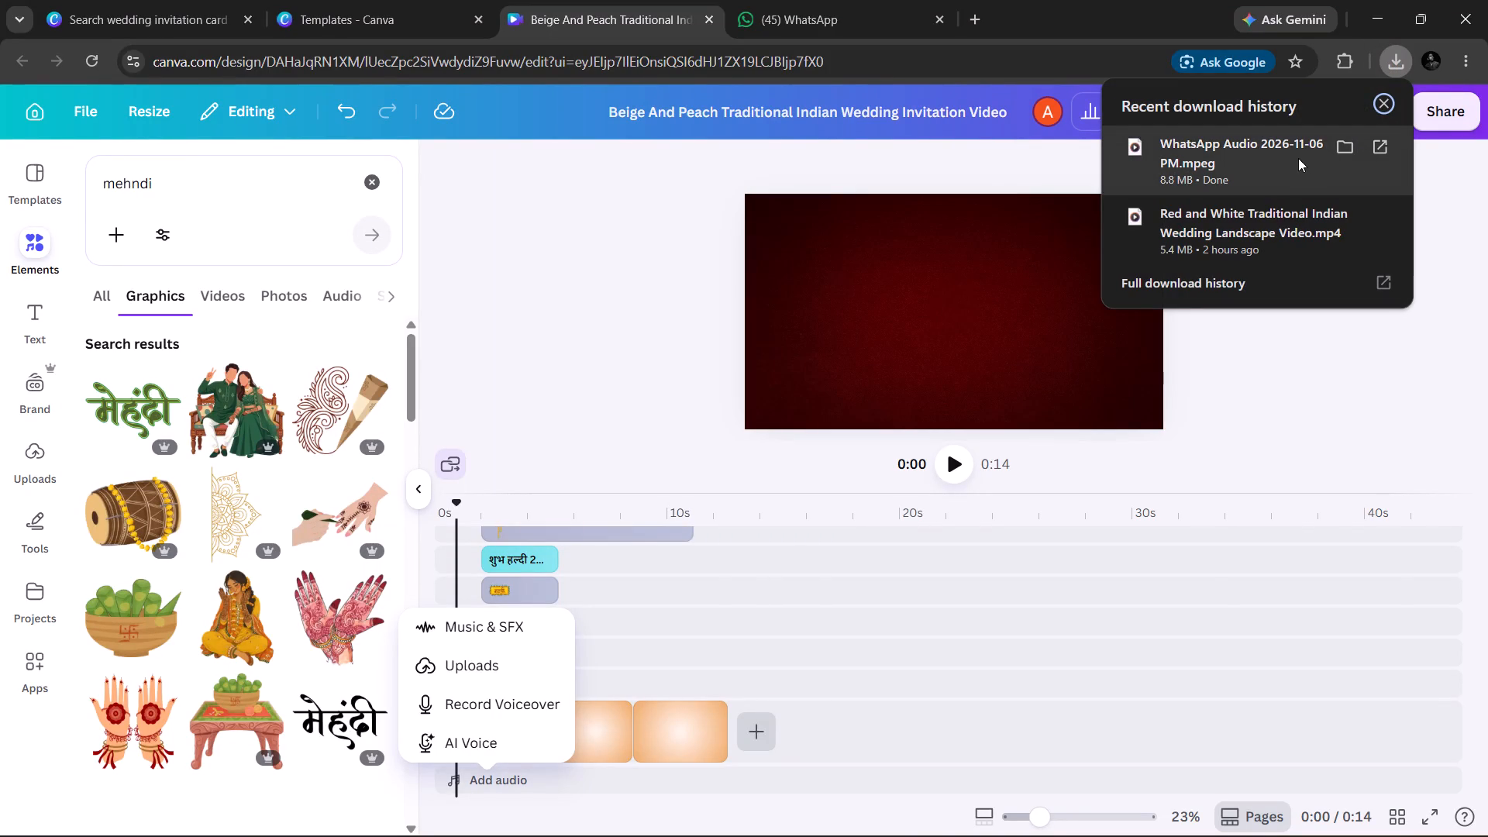
click(1291, 149)
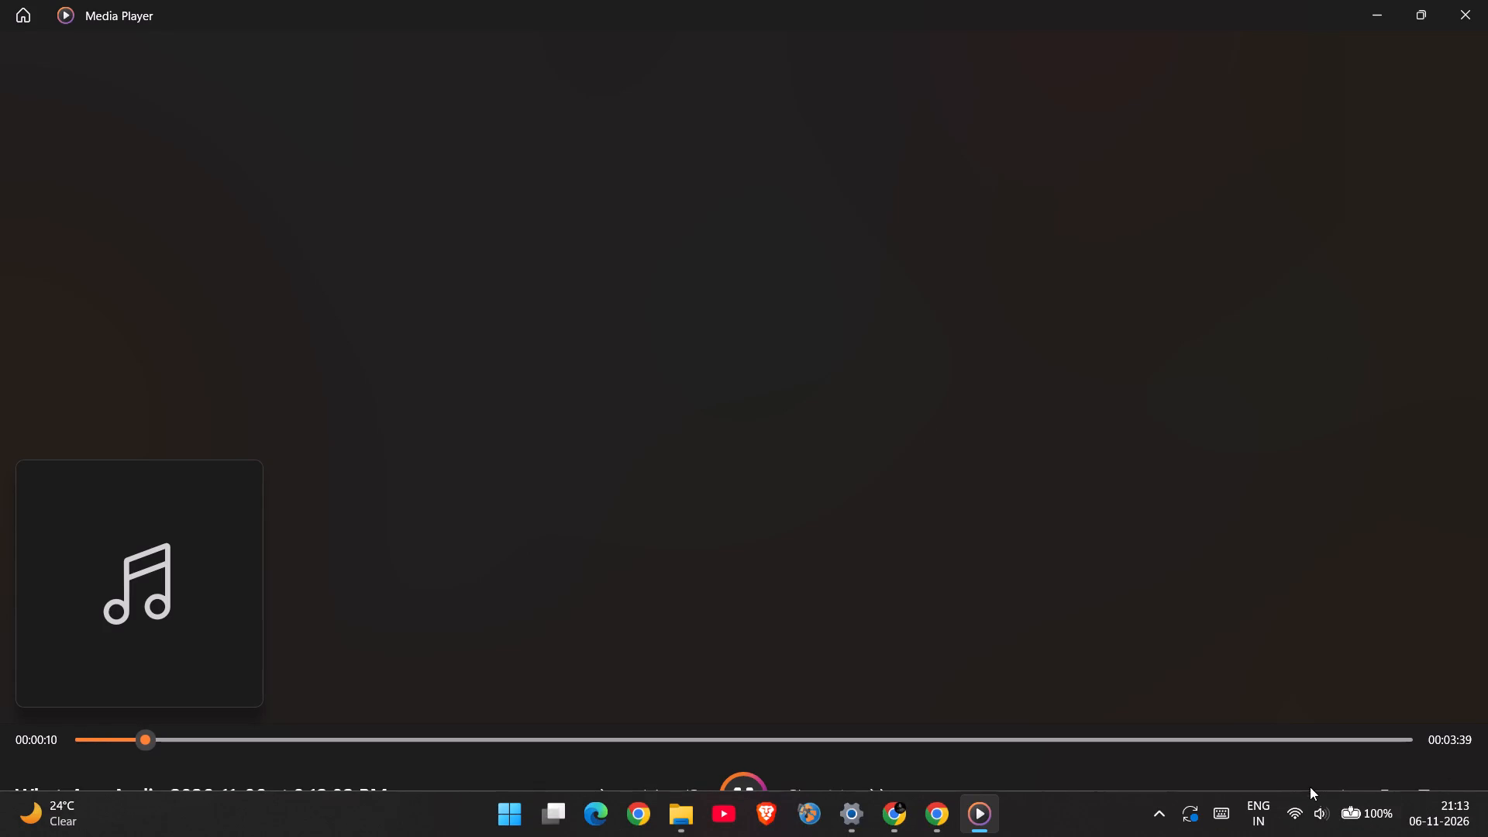
click(1317, 814)
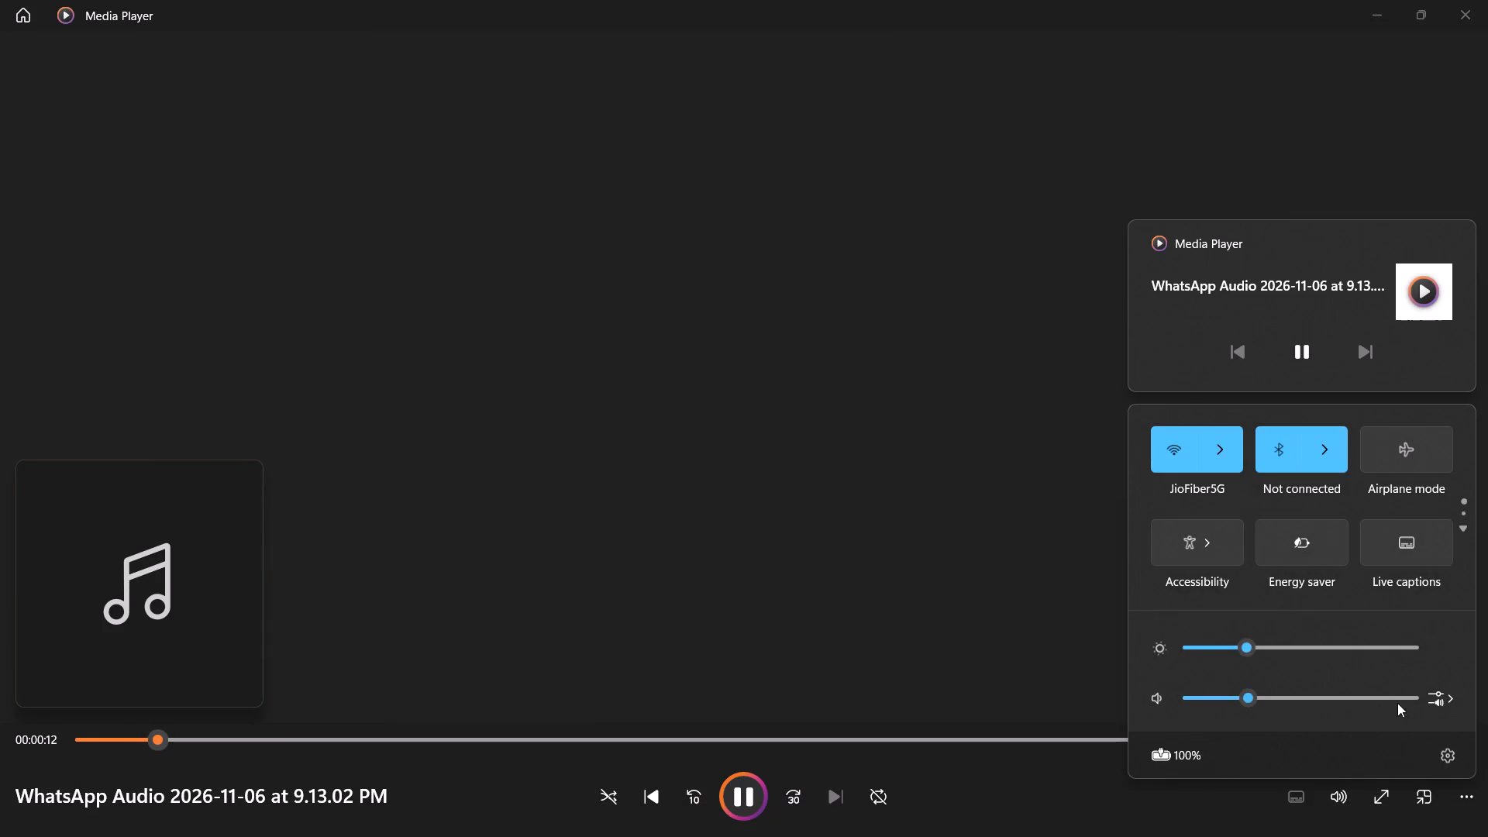
click(1408, 694)
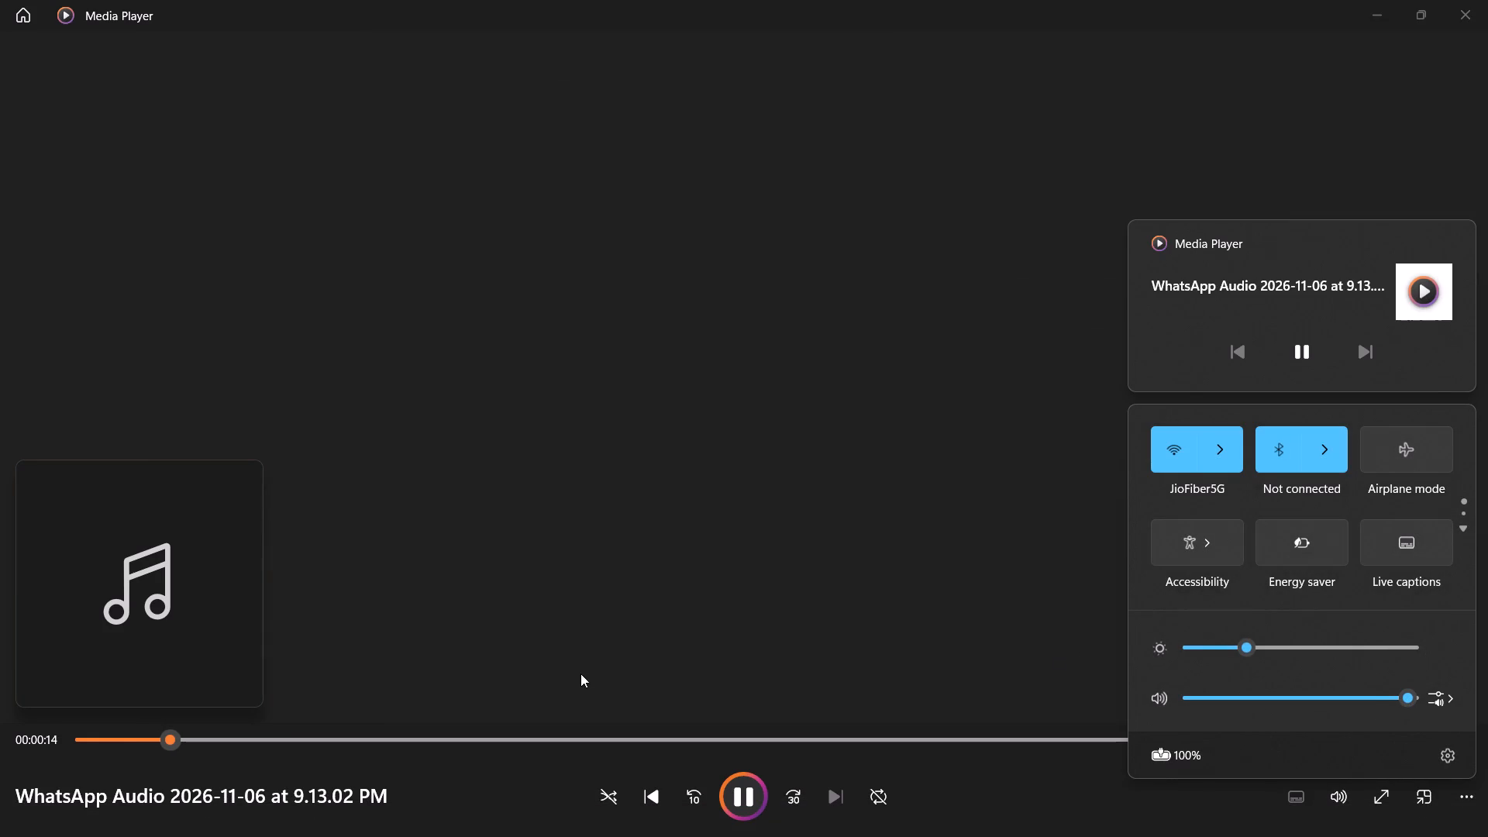
Sample the WhatsApp audio at several points between about 22 and 30 seconds, pause it and close Media Player.
click(222, 743)
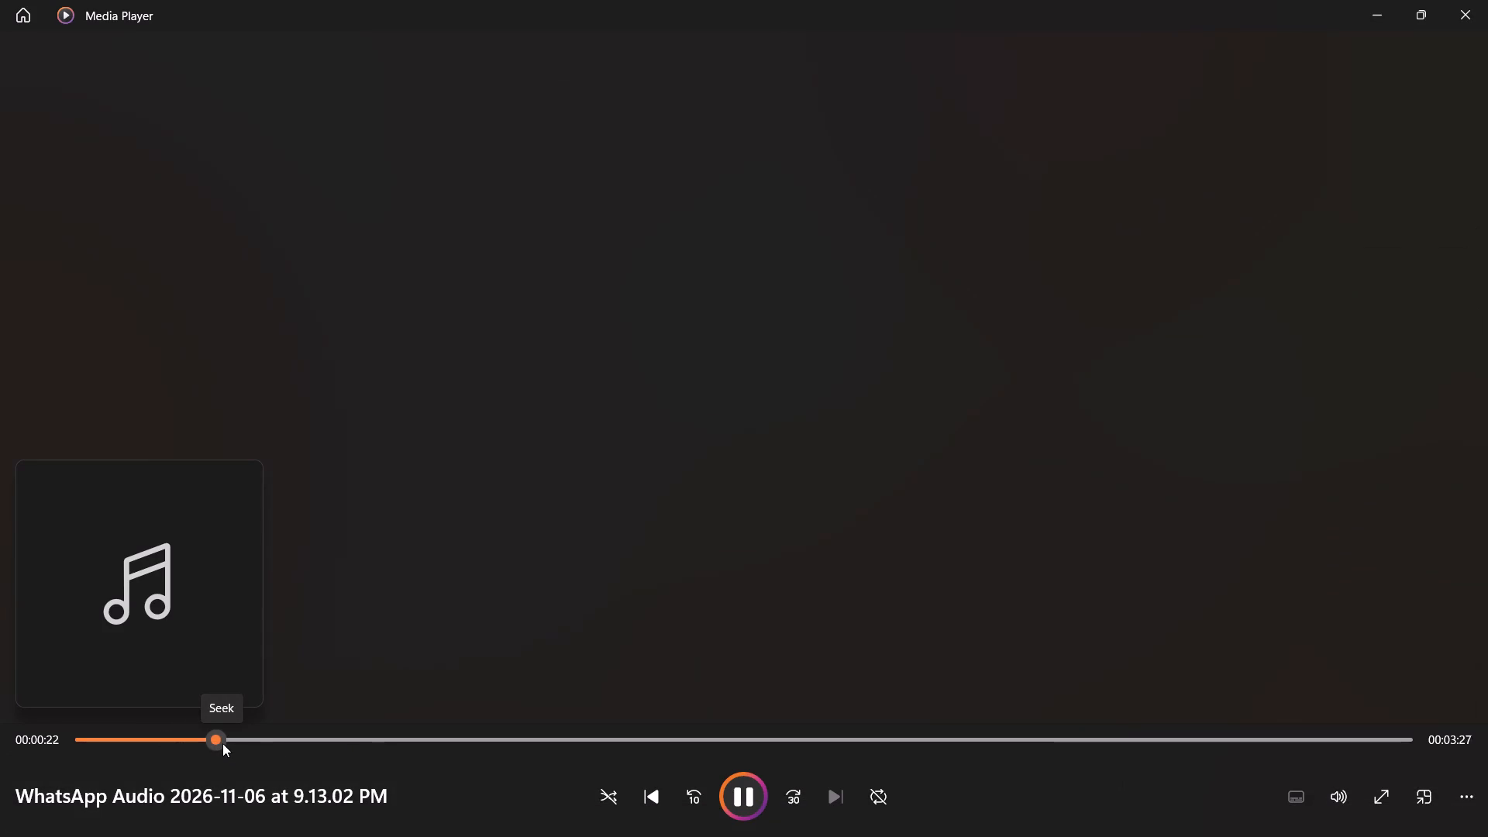
click(259, 735)
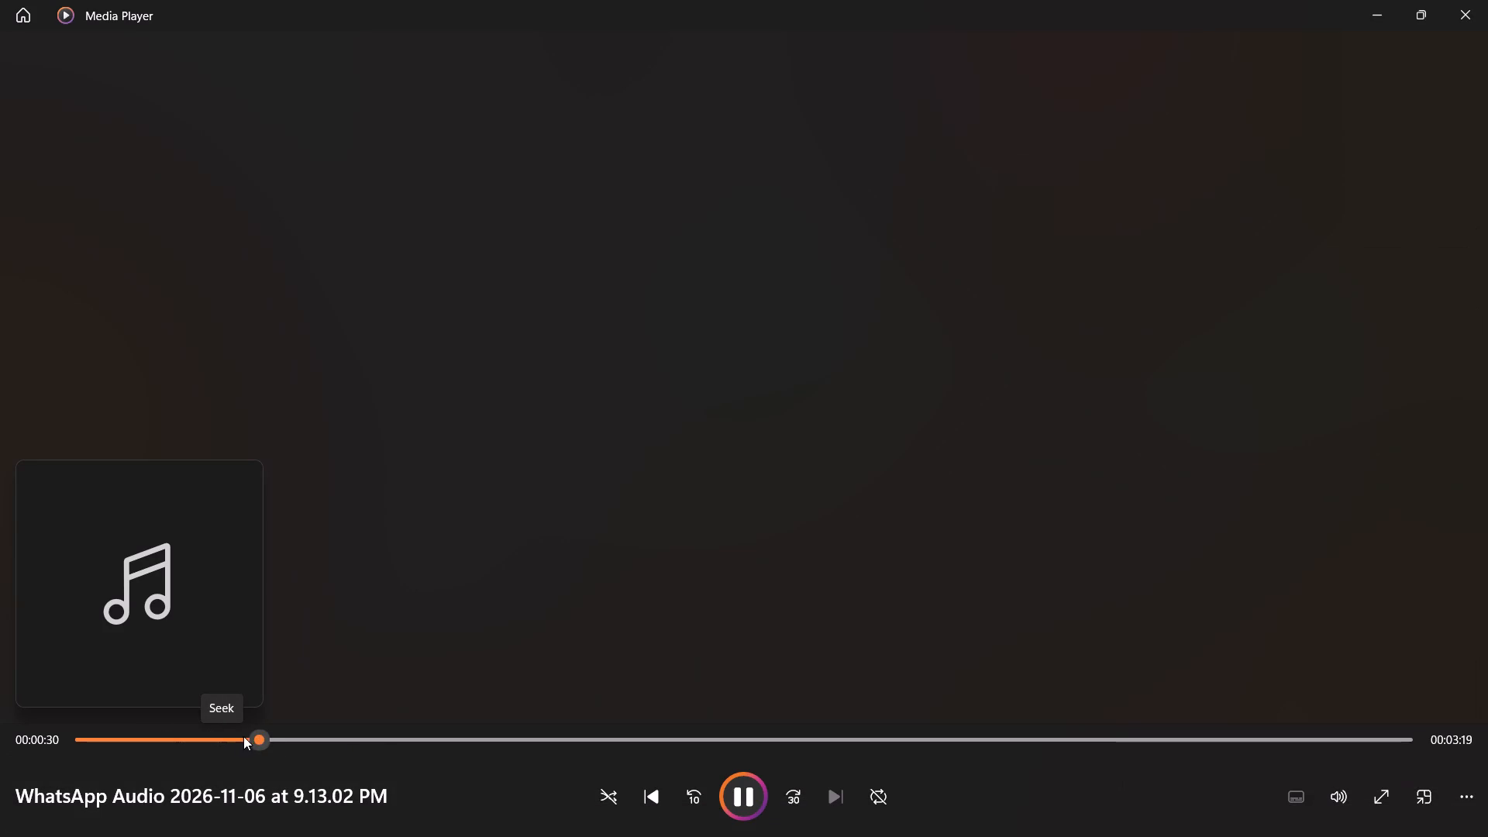
click(230, 736)
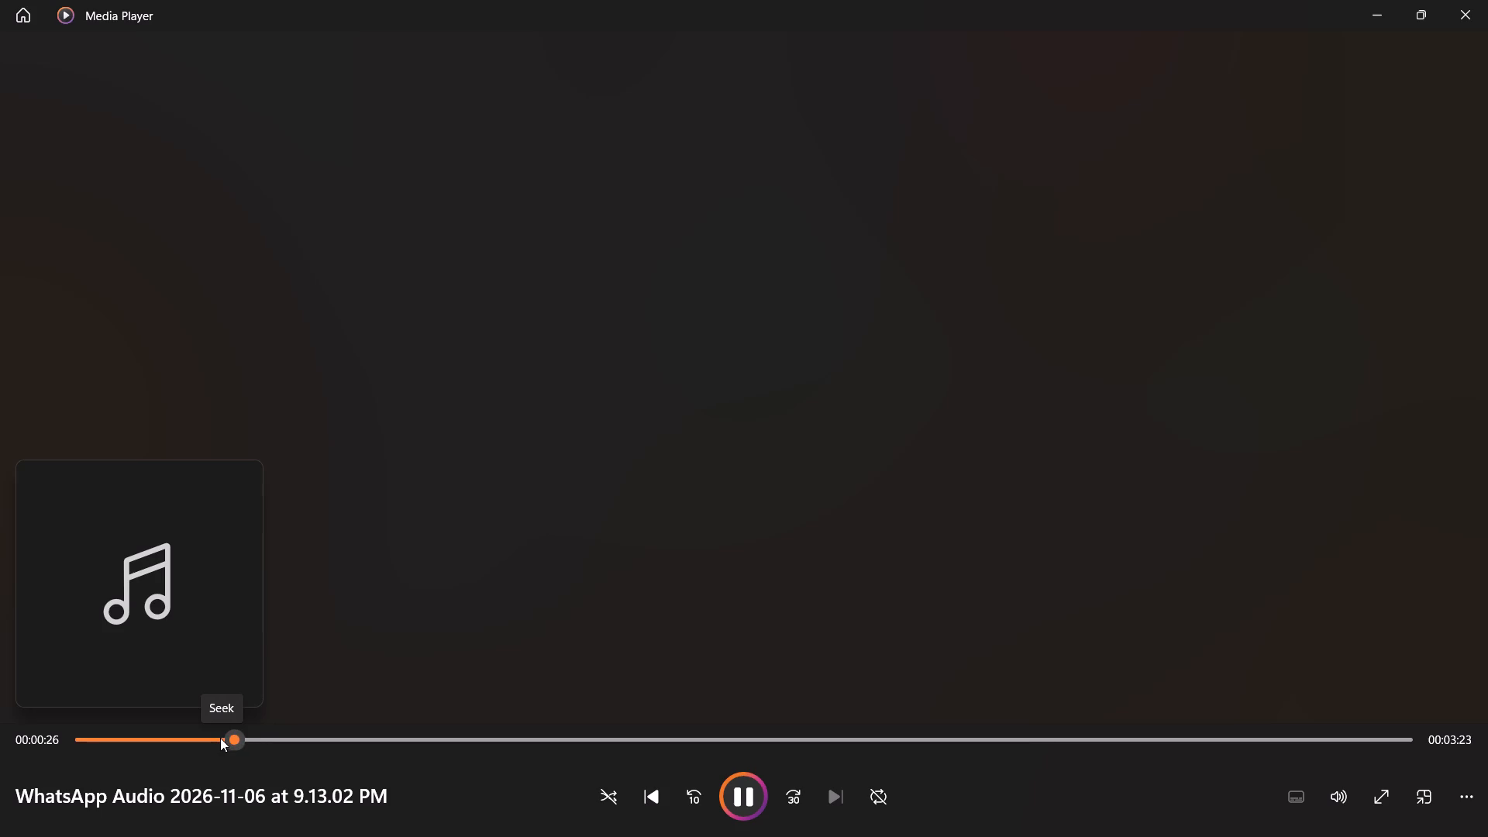
click(220, 738)
click(742, 777)
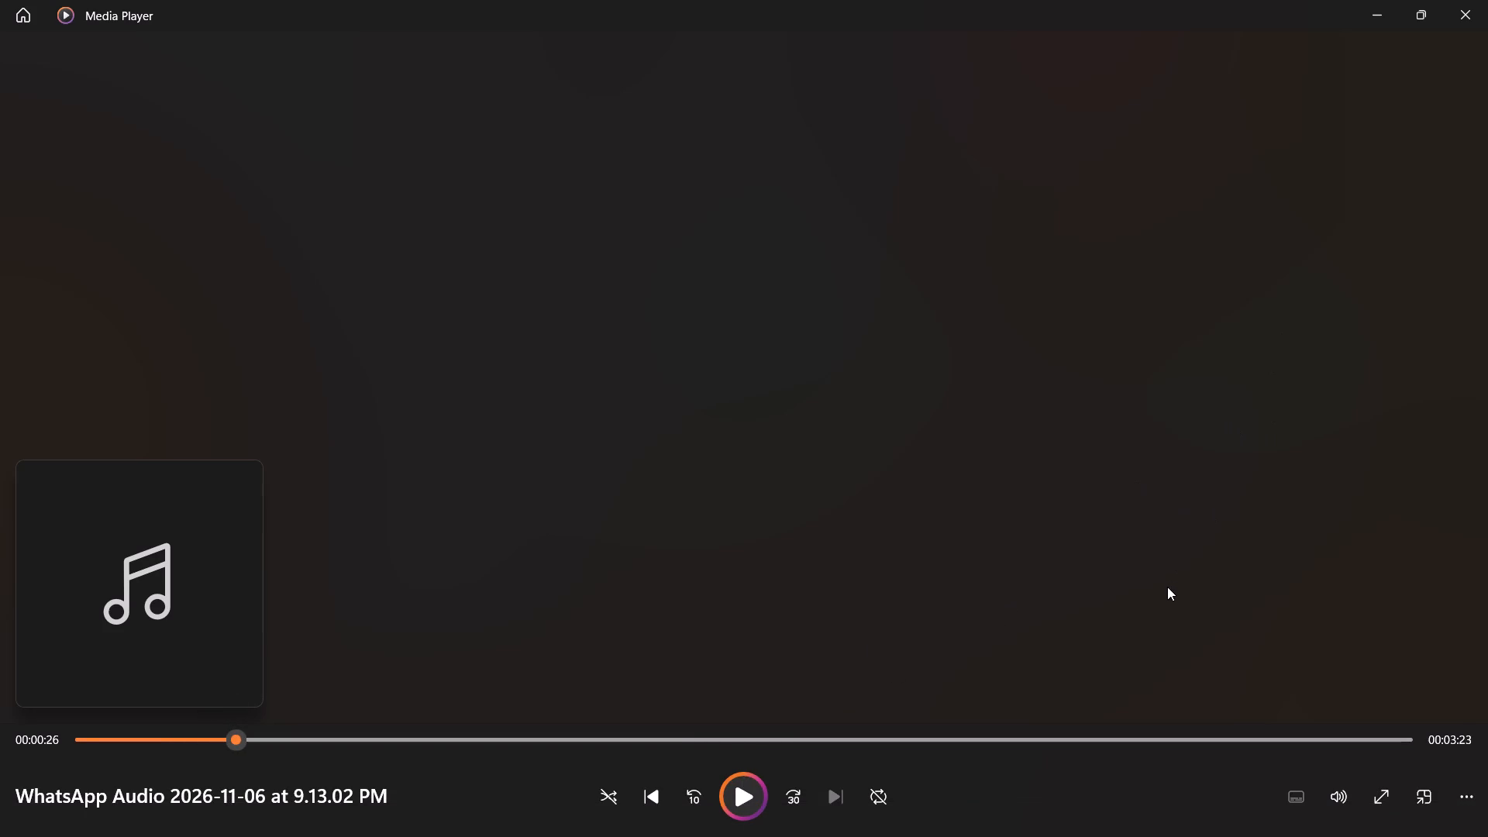
click(1463, 792)
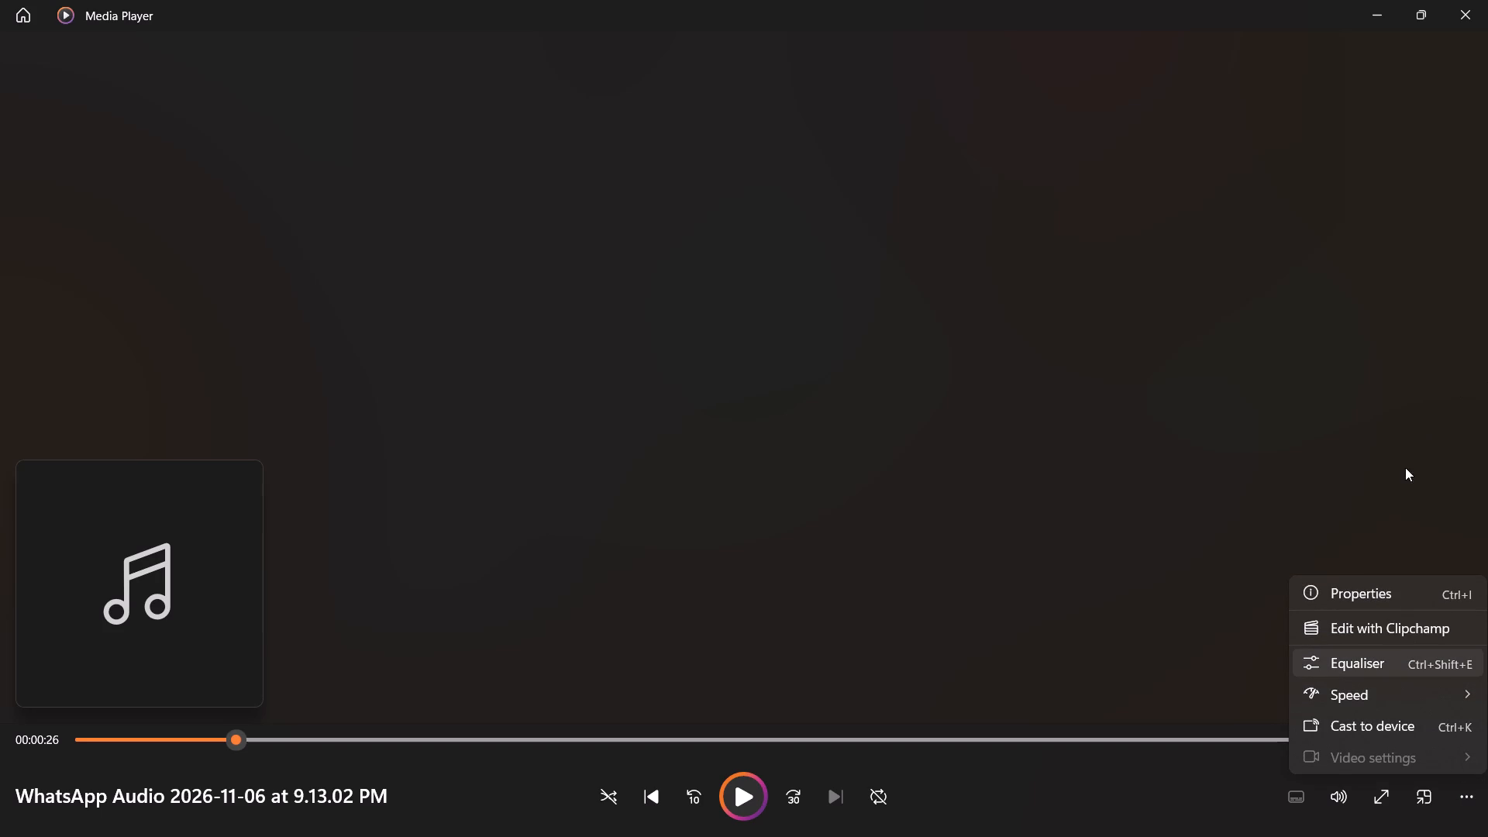
click(1470, 1)
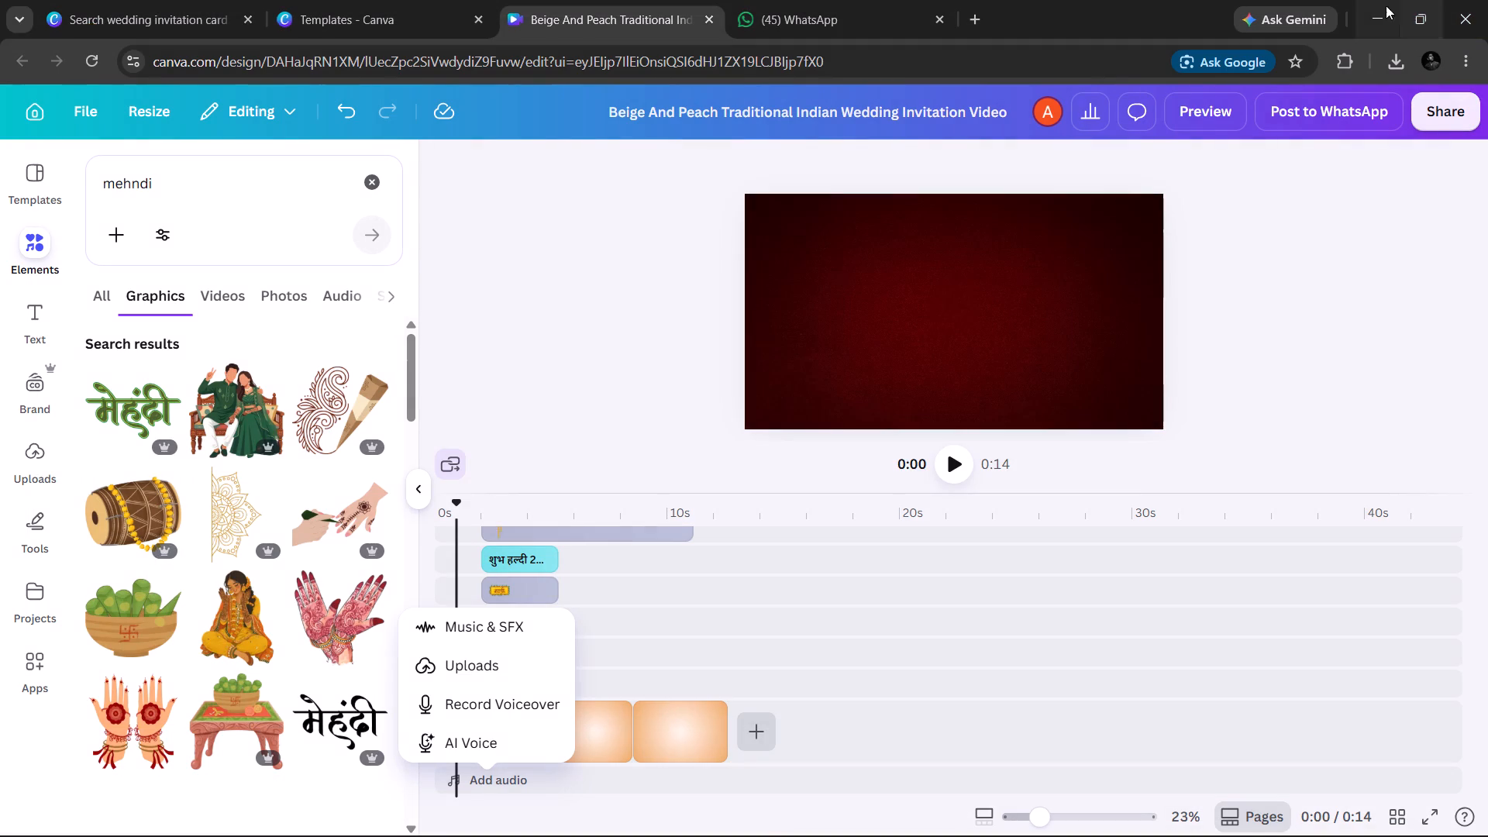
Copy the WhatsApp audio file from the recent files in File Explorer and return to the Canva design.
click(1370, 12)
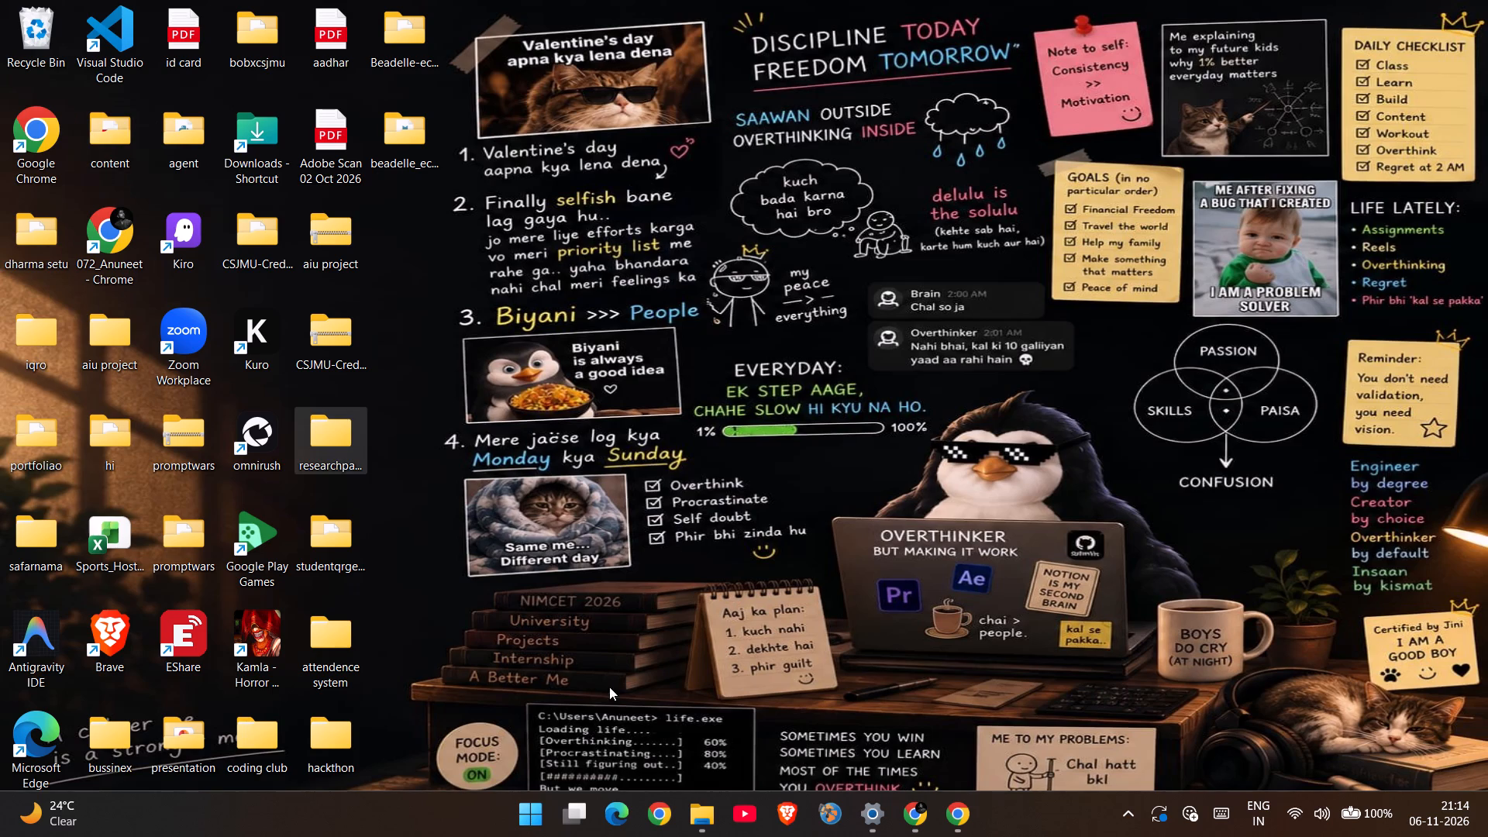
double_click(713, 832)
click(713, 832)
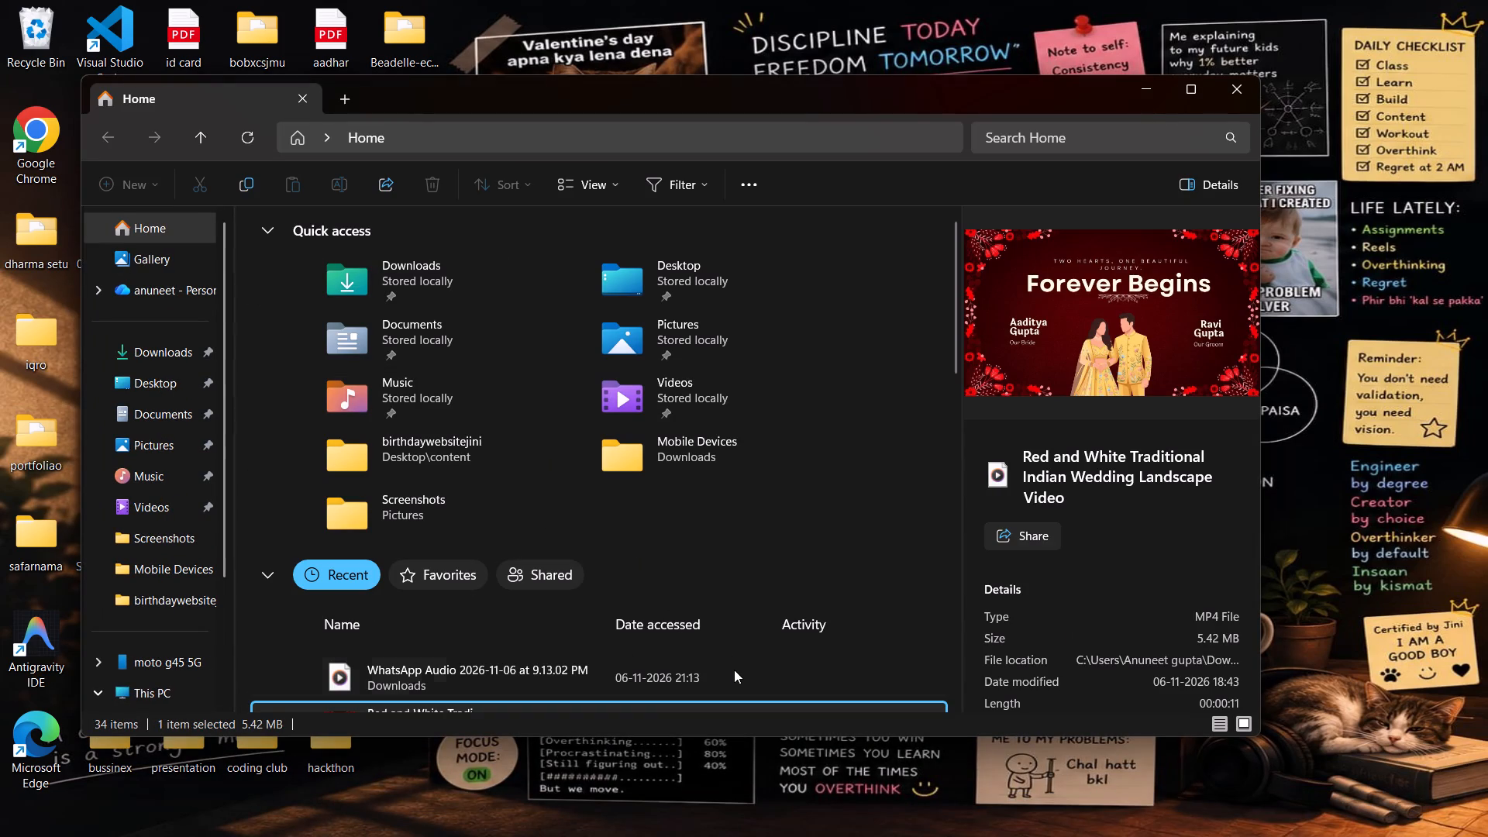
right_click(735, 673)
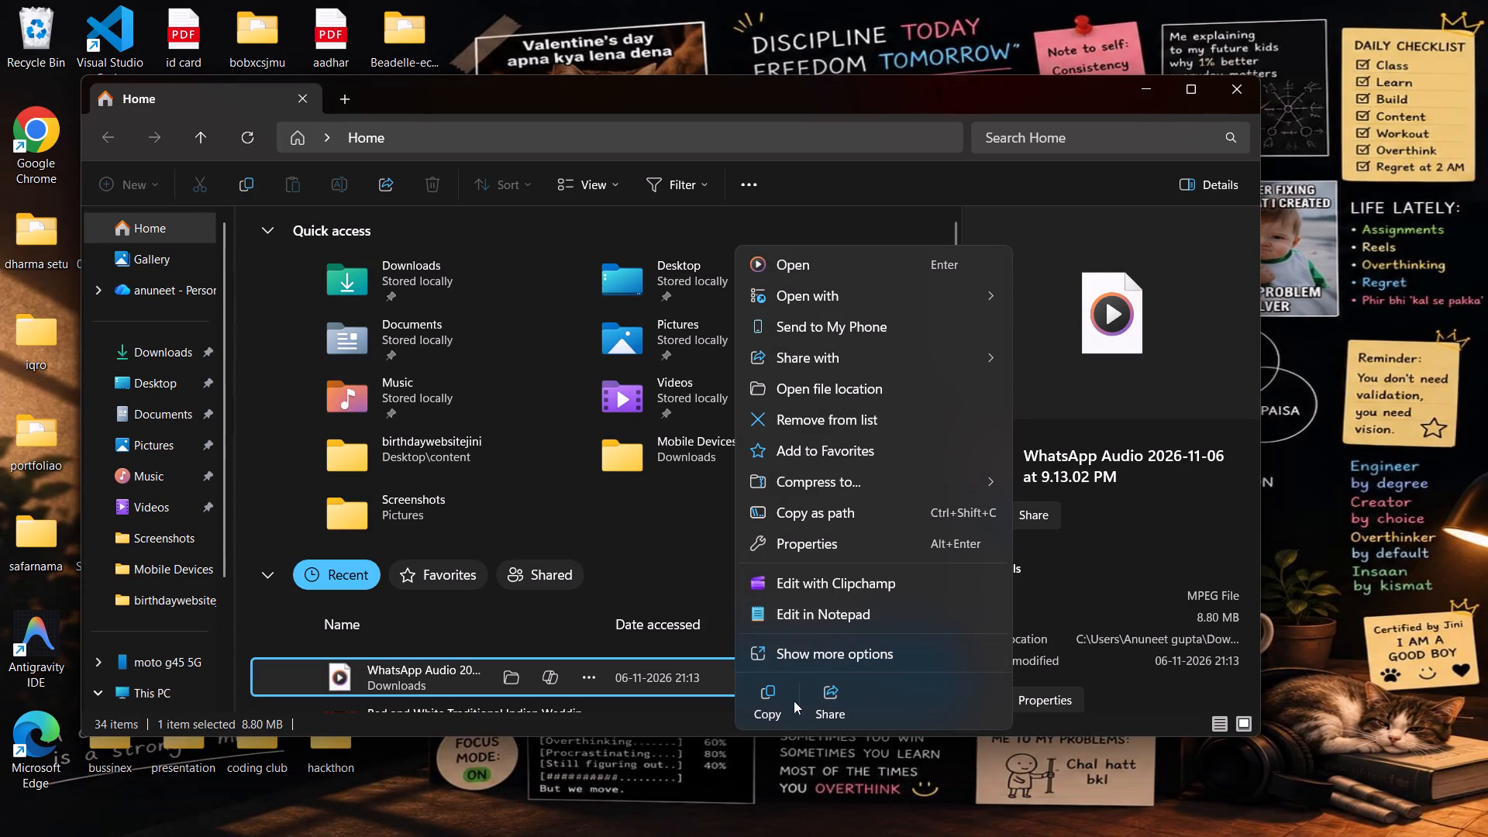
click(780, 705)
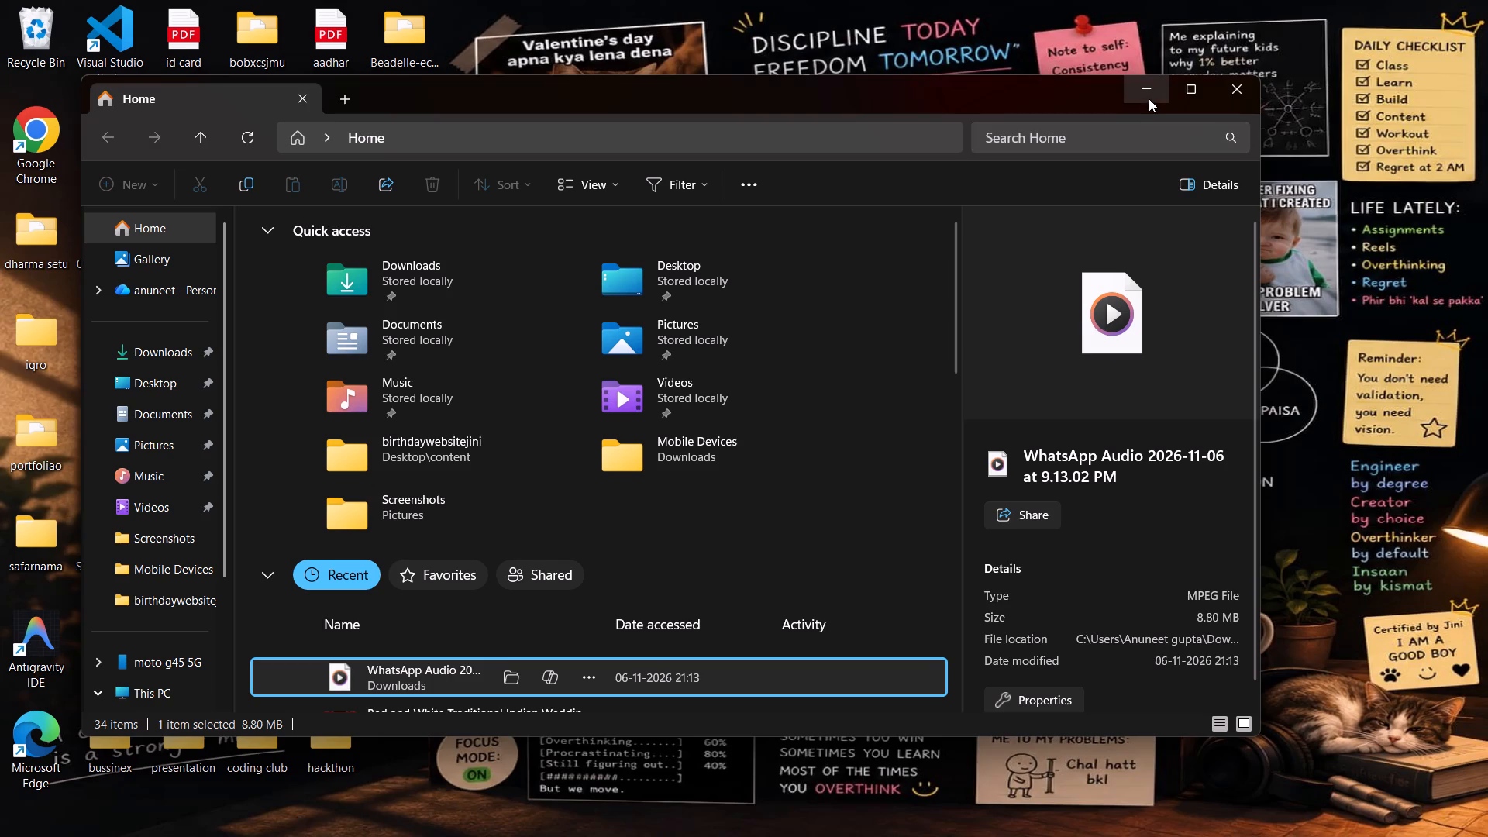
click(1149, 98)
click(918, 823)
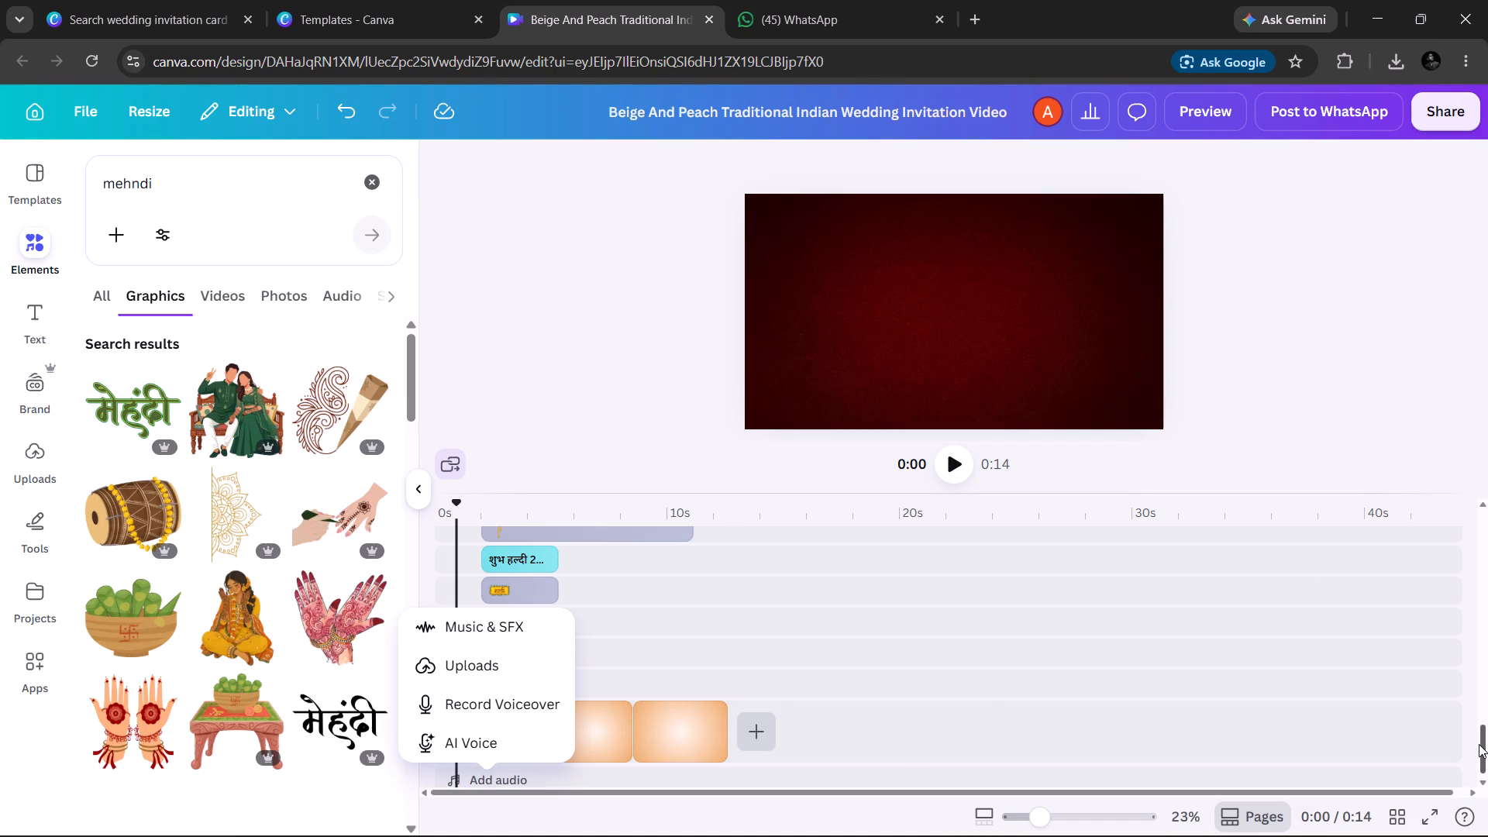
Dismiss the audio source choices and place the playhead at about 7.9 s, over the empty audio track.
drag(1479, 744, 1471, 803)
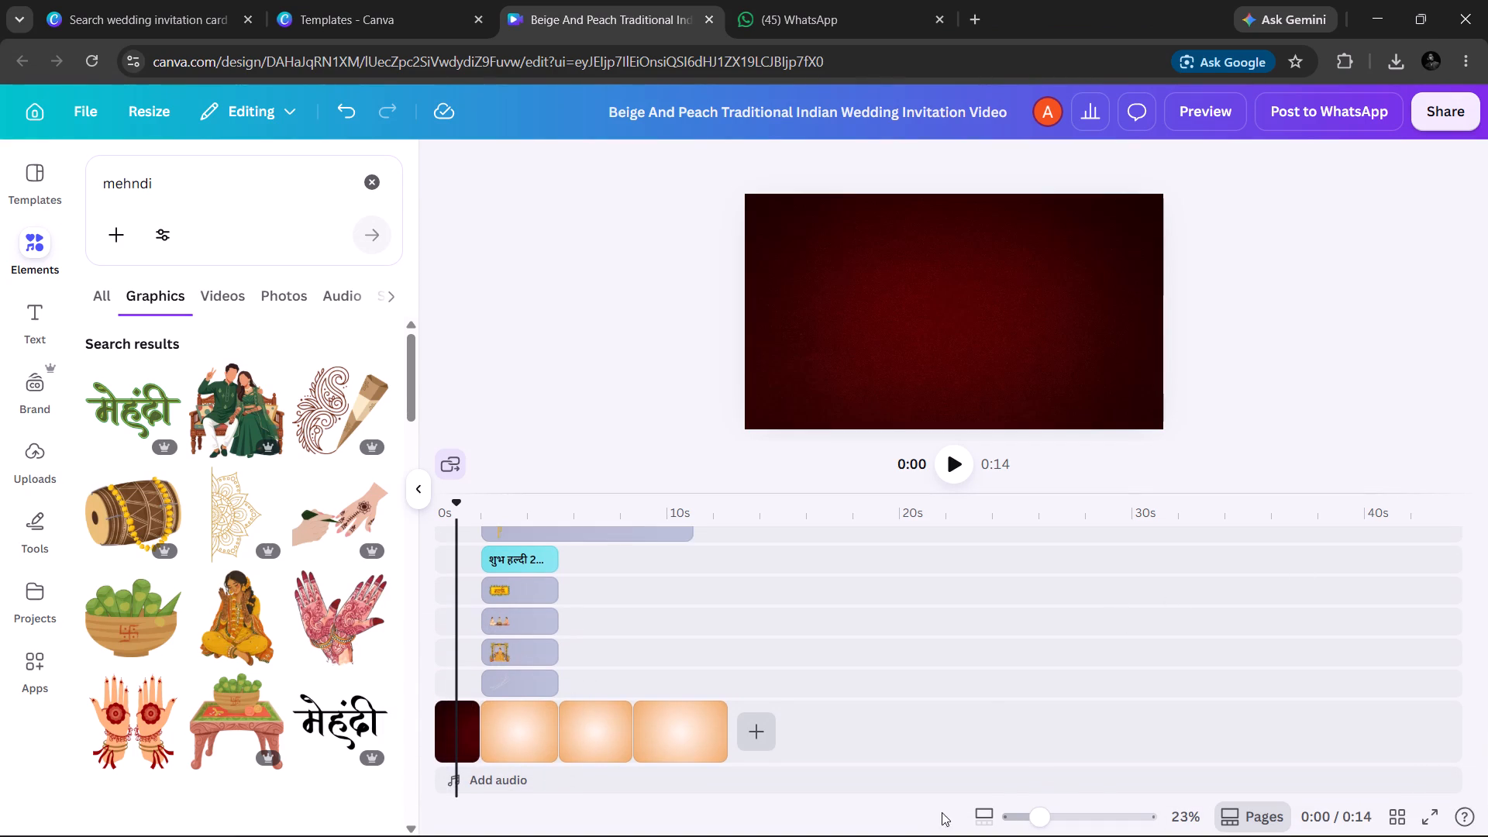
click(858, 784)
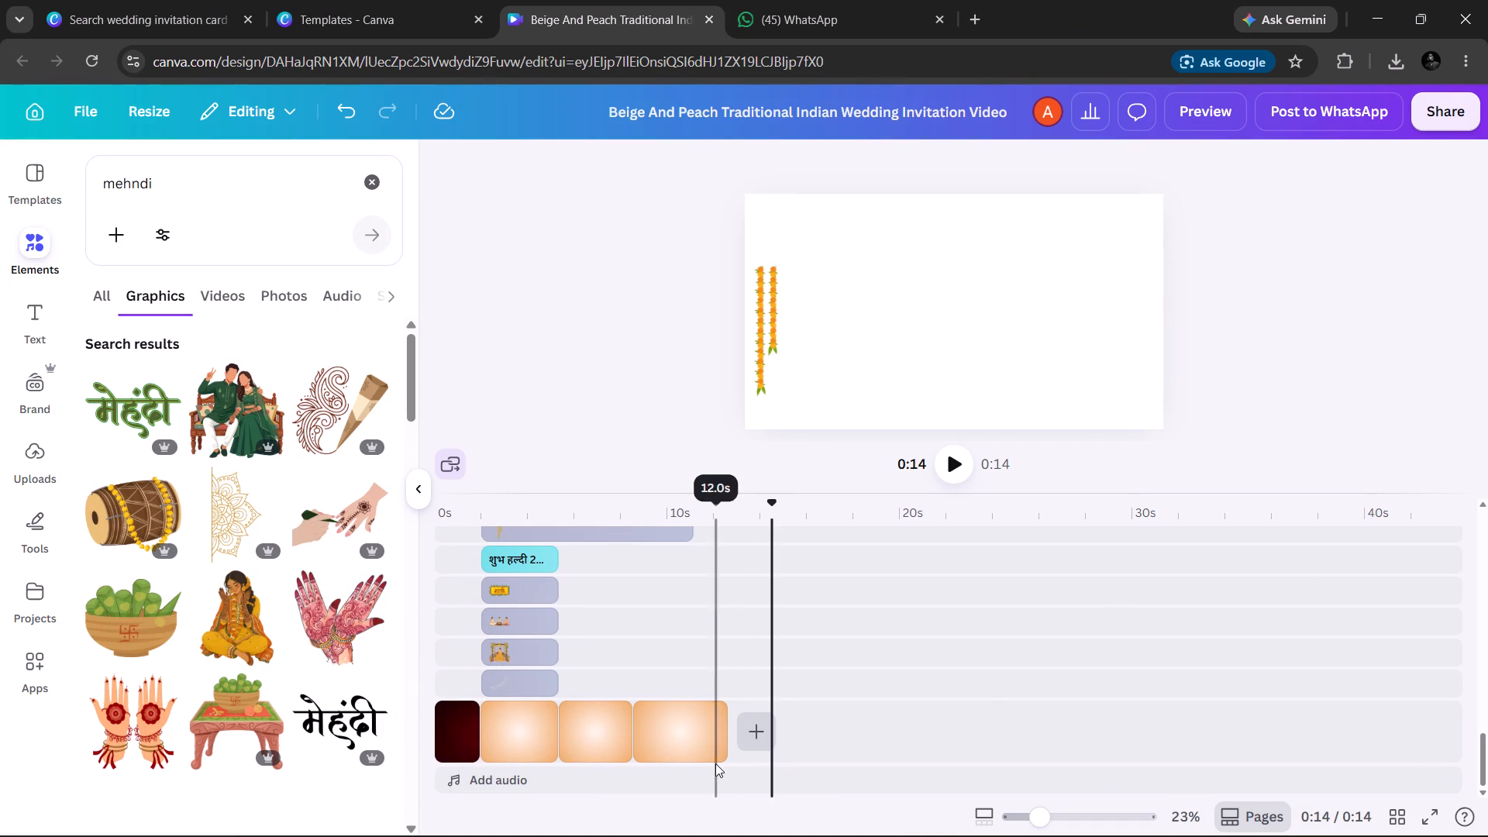
click(619, 774)
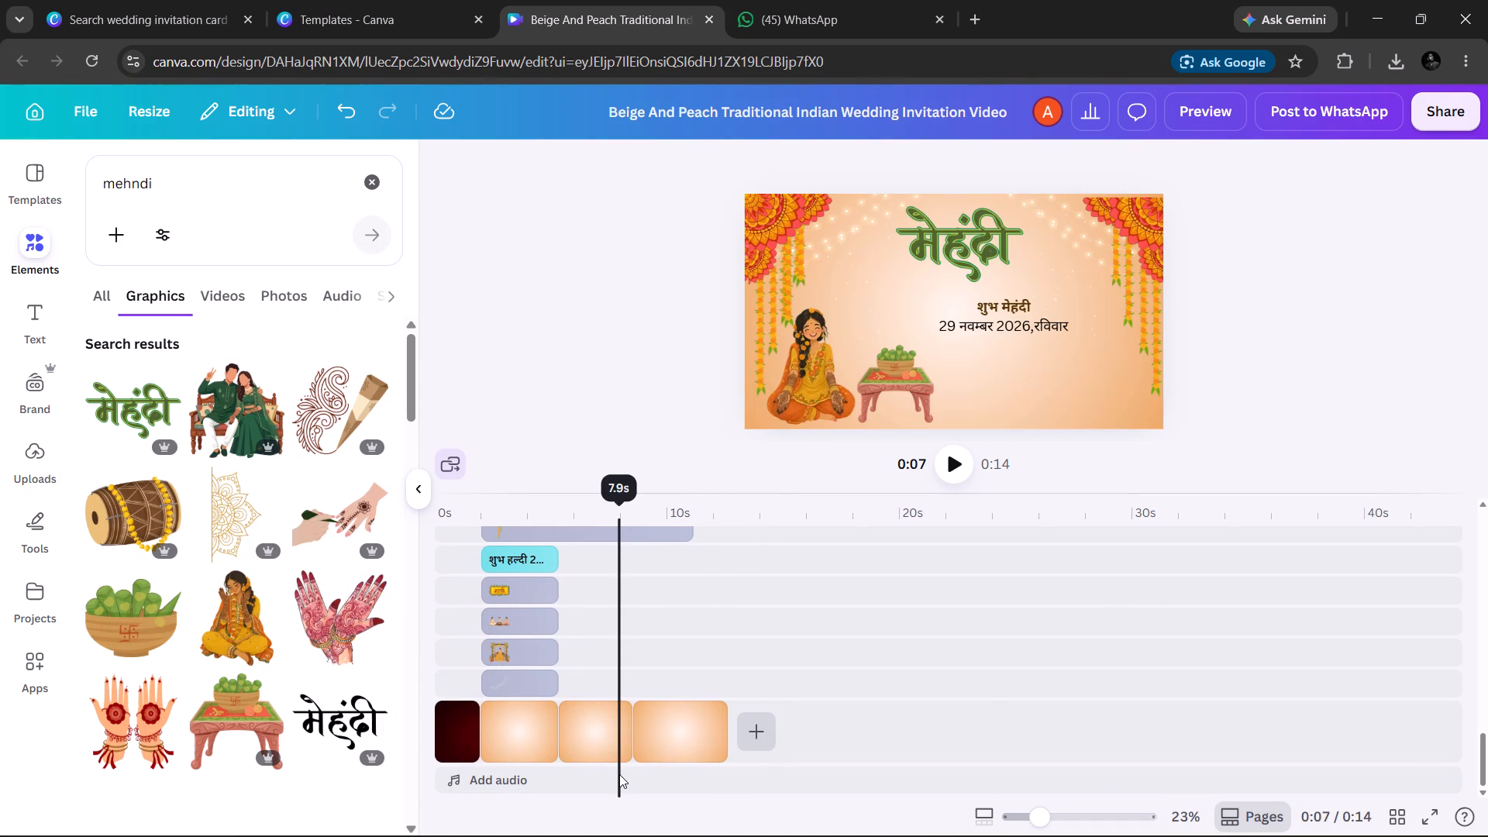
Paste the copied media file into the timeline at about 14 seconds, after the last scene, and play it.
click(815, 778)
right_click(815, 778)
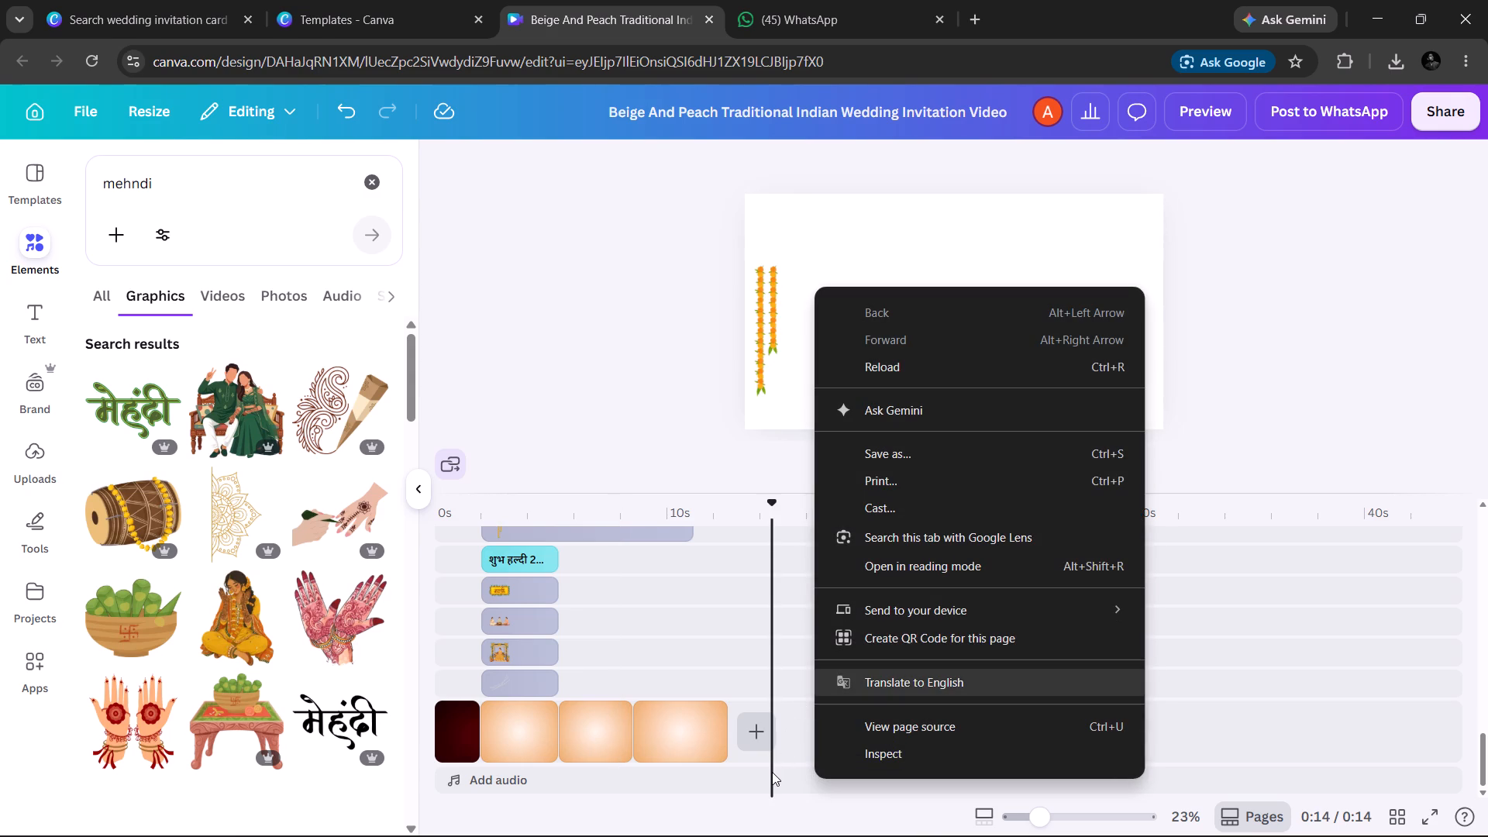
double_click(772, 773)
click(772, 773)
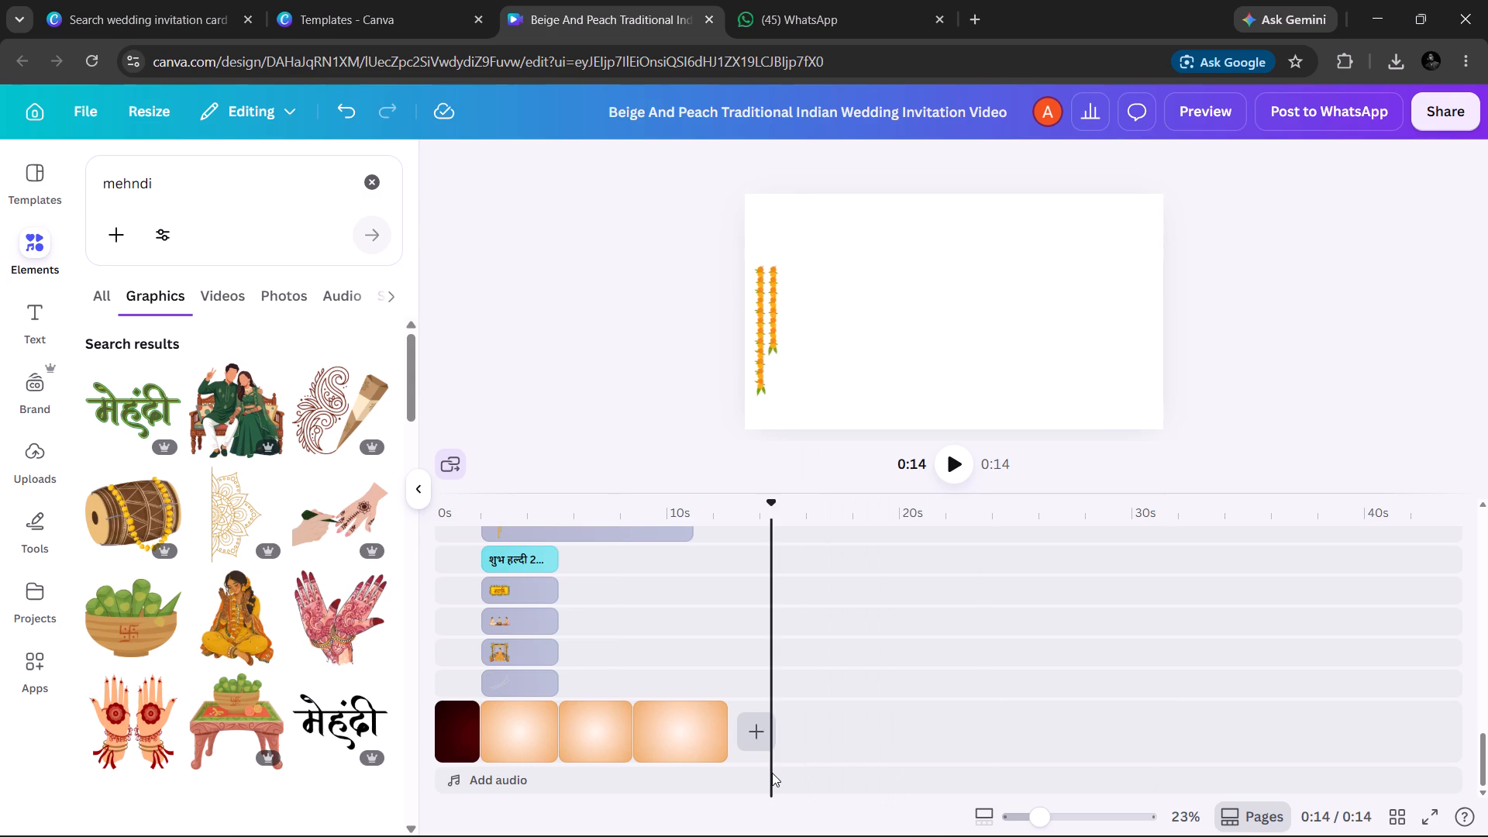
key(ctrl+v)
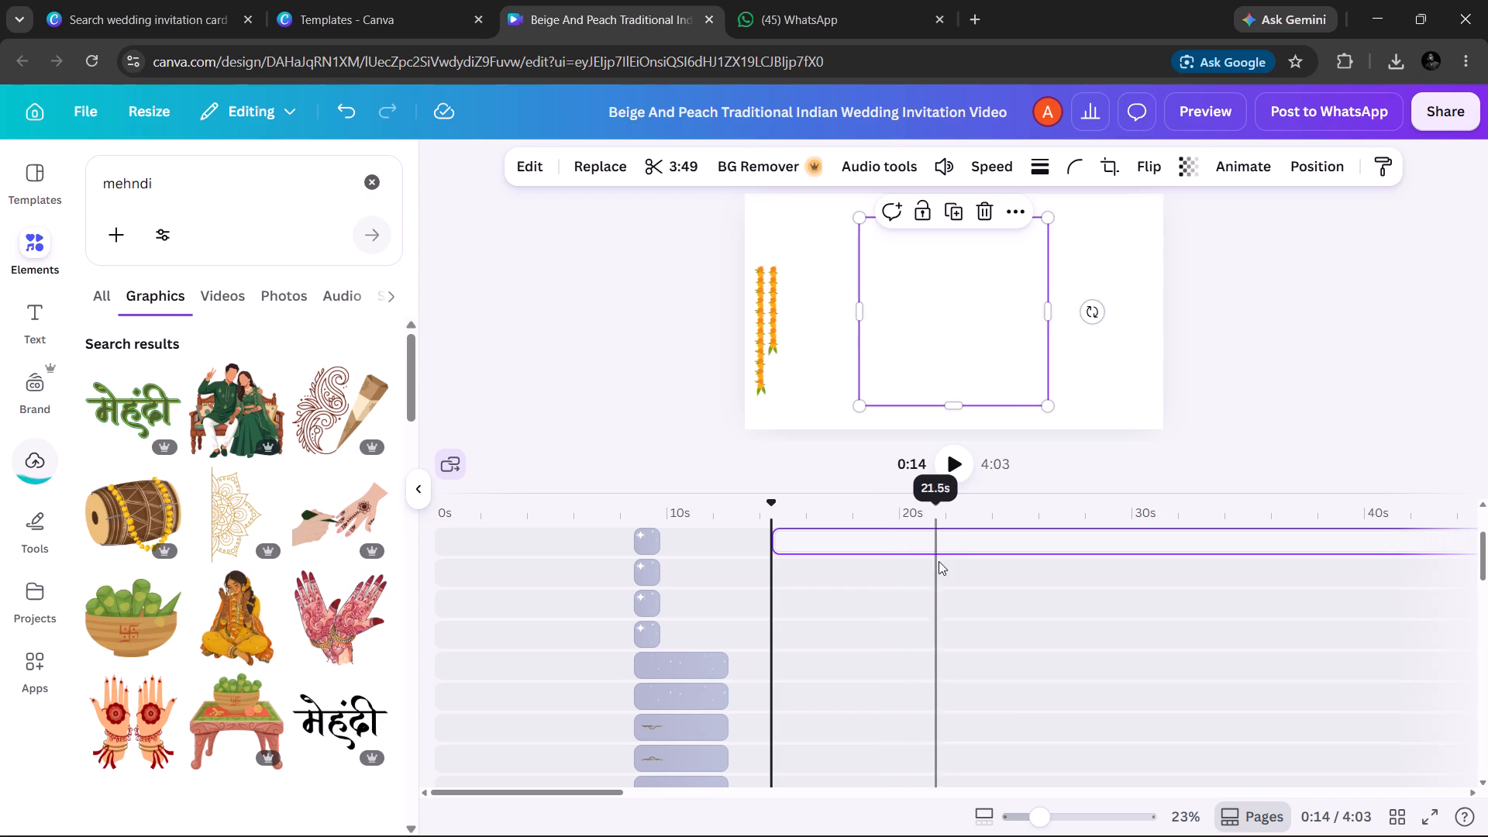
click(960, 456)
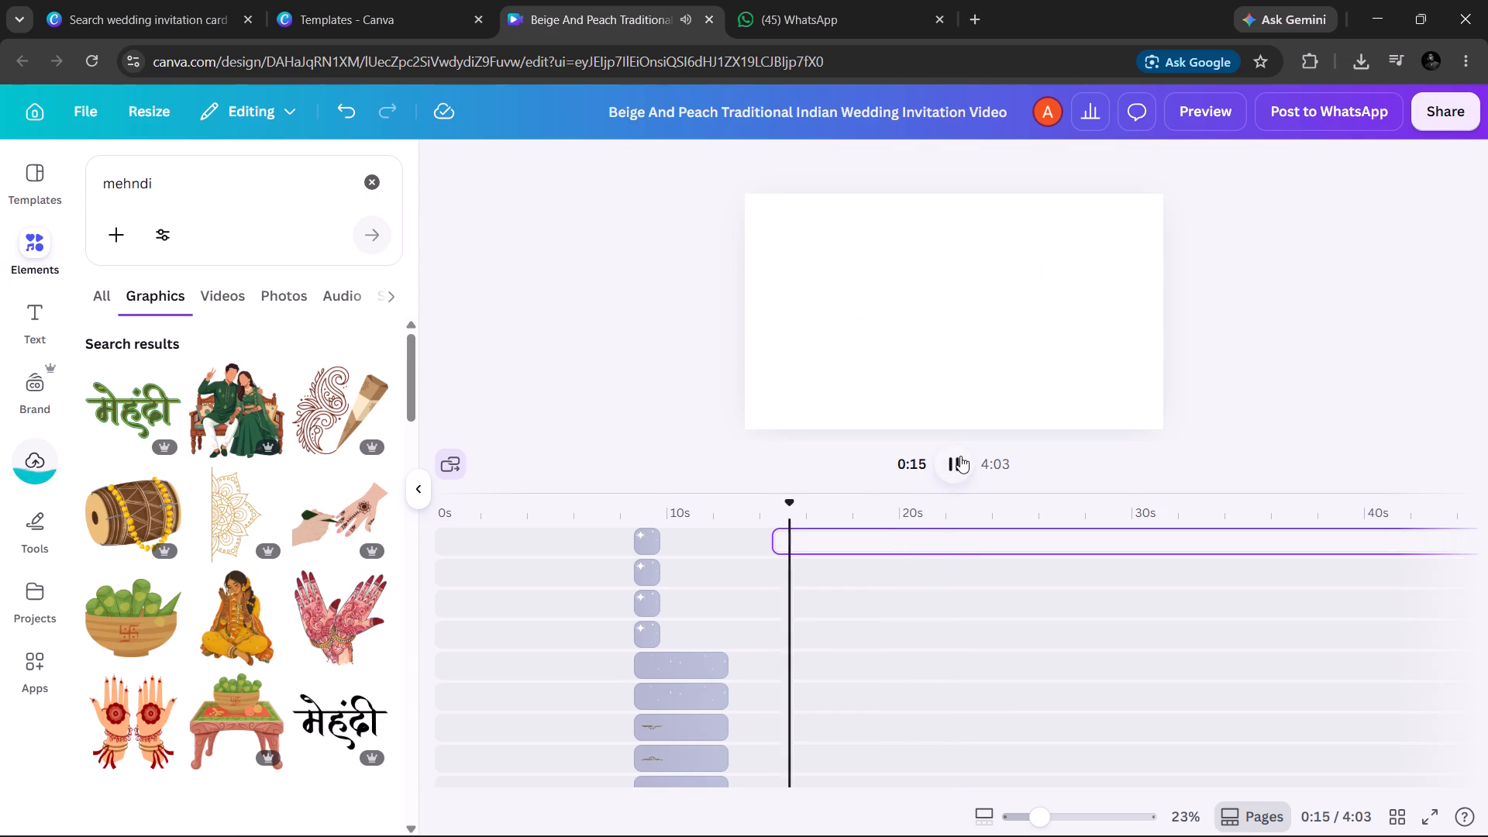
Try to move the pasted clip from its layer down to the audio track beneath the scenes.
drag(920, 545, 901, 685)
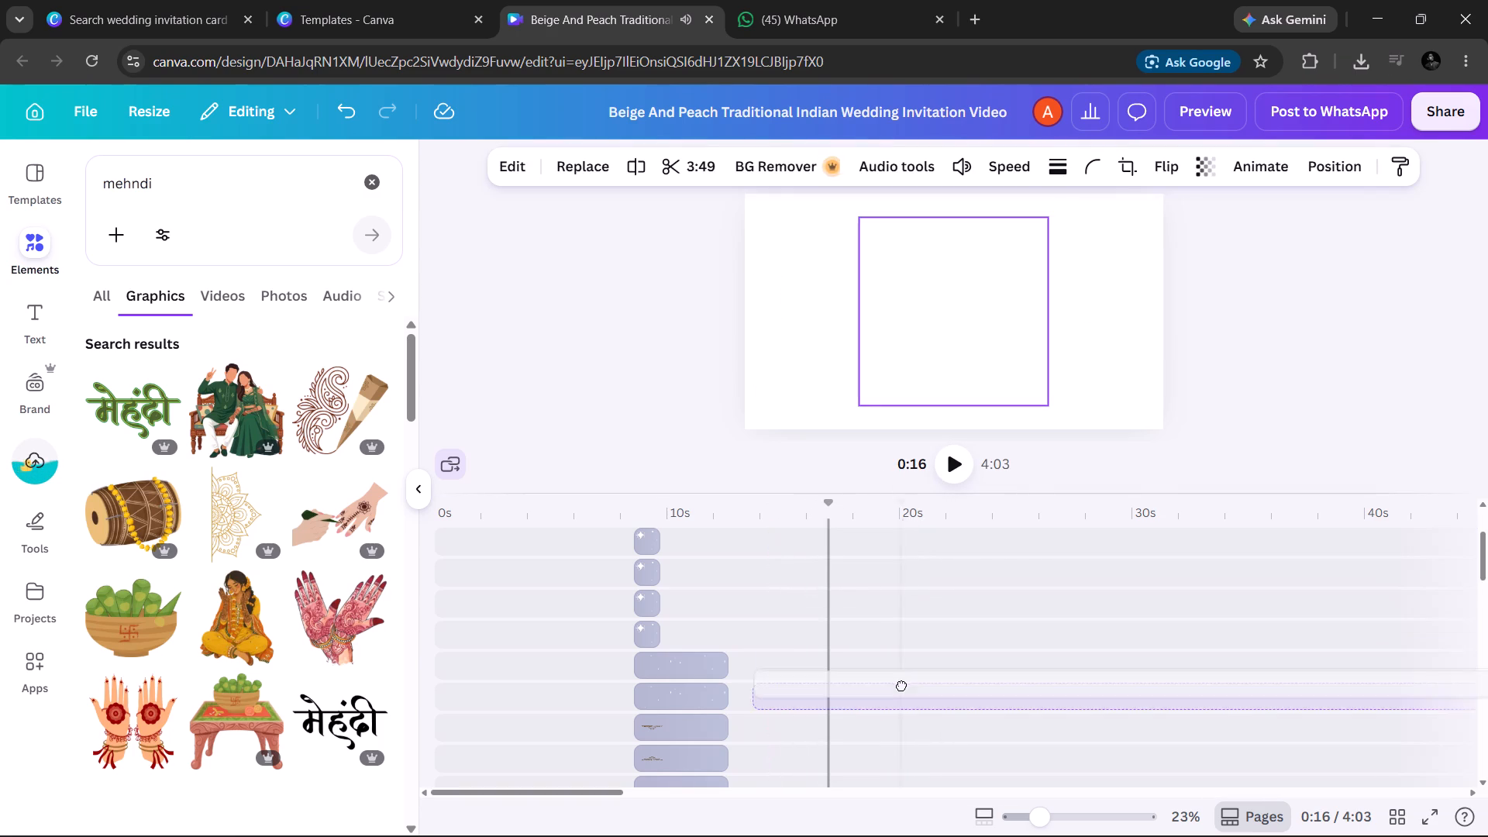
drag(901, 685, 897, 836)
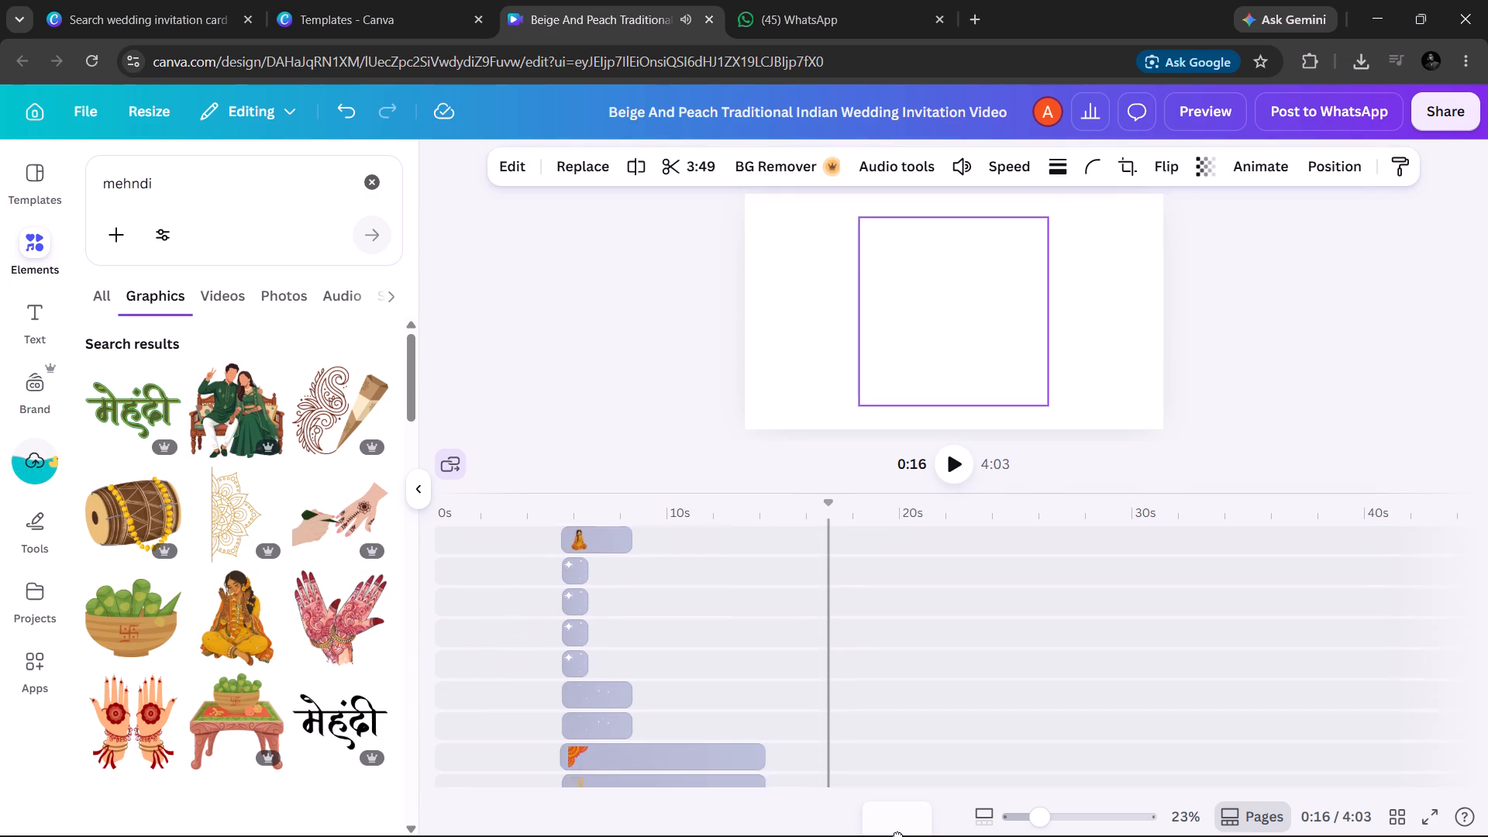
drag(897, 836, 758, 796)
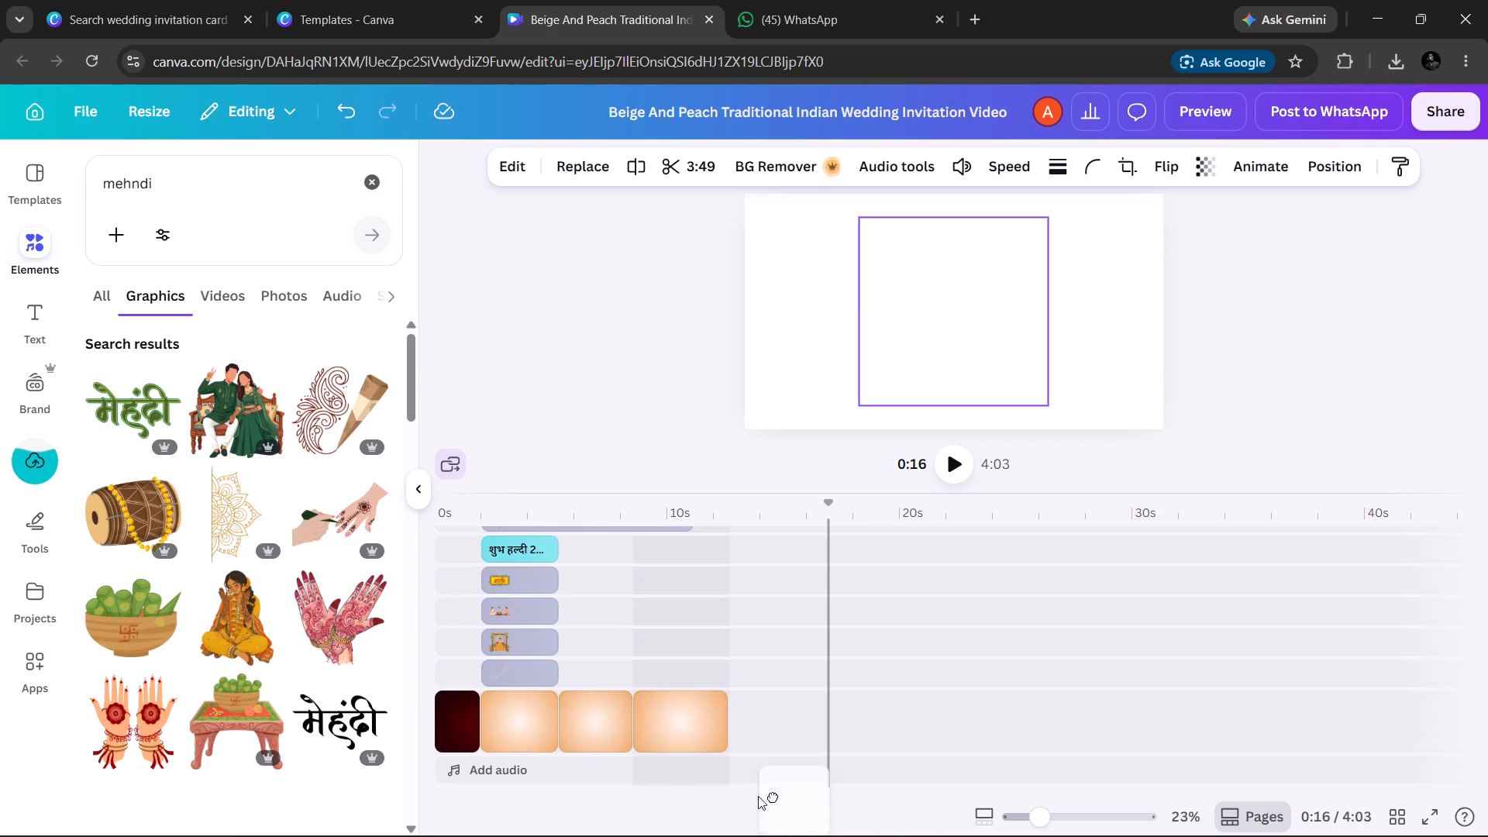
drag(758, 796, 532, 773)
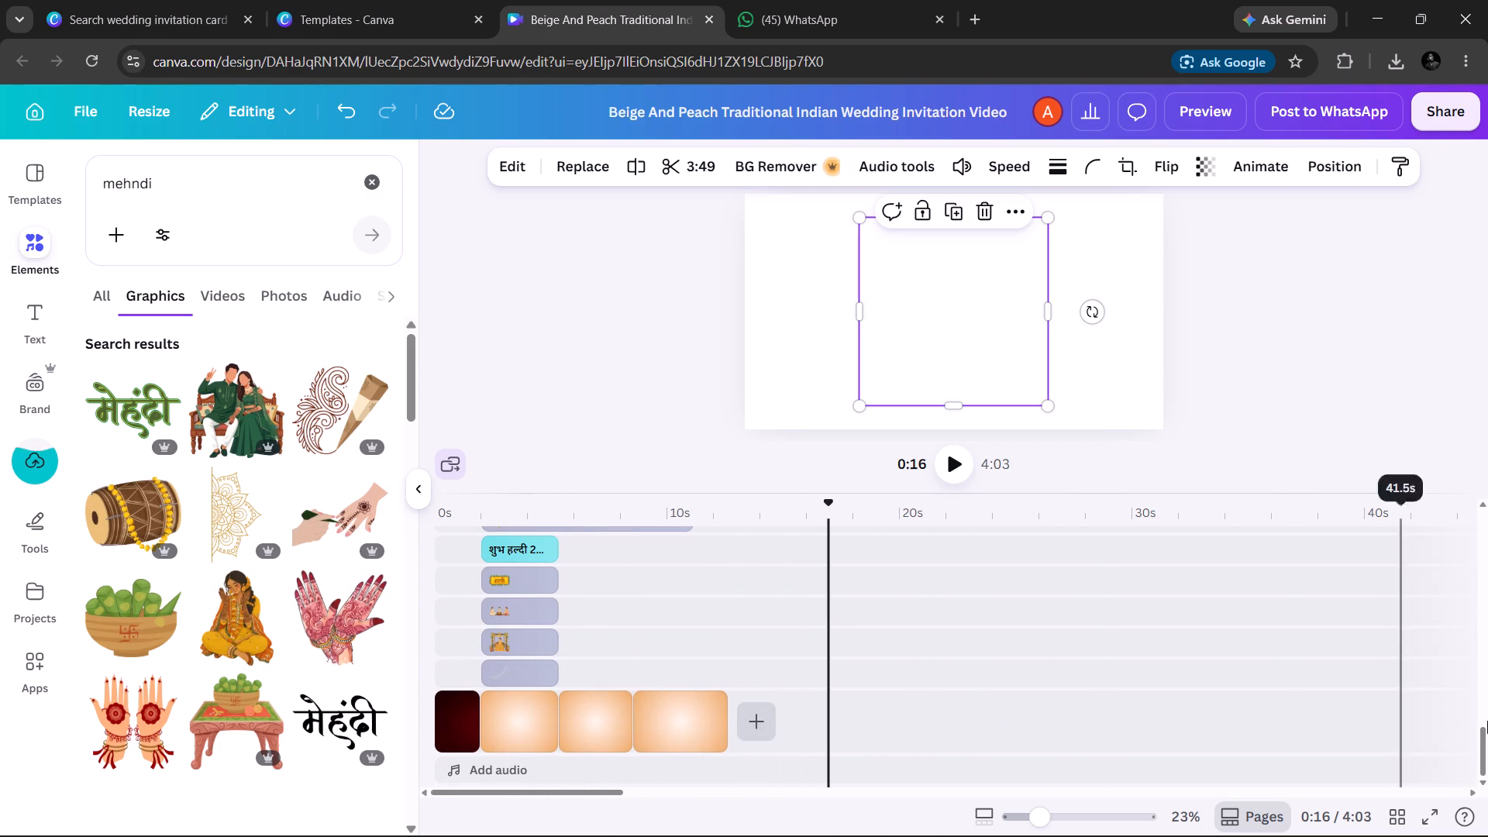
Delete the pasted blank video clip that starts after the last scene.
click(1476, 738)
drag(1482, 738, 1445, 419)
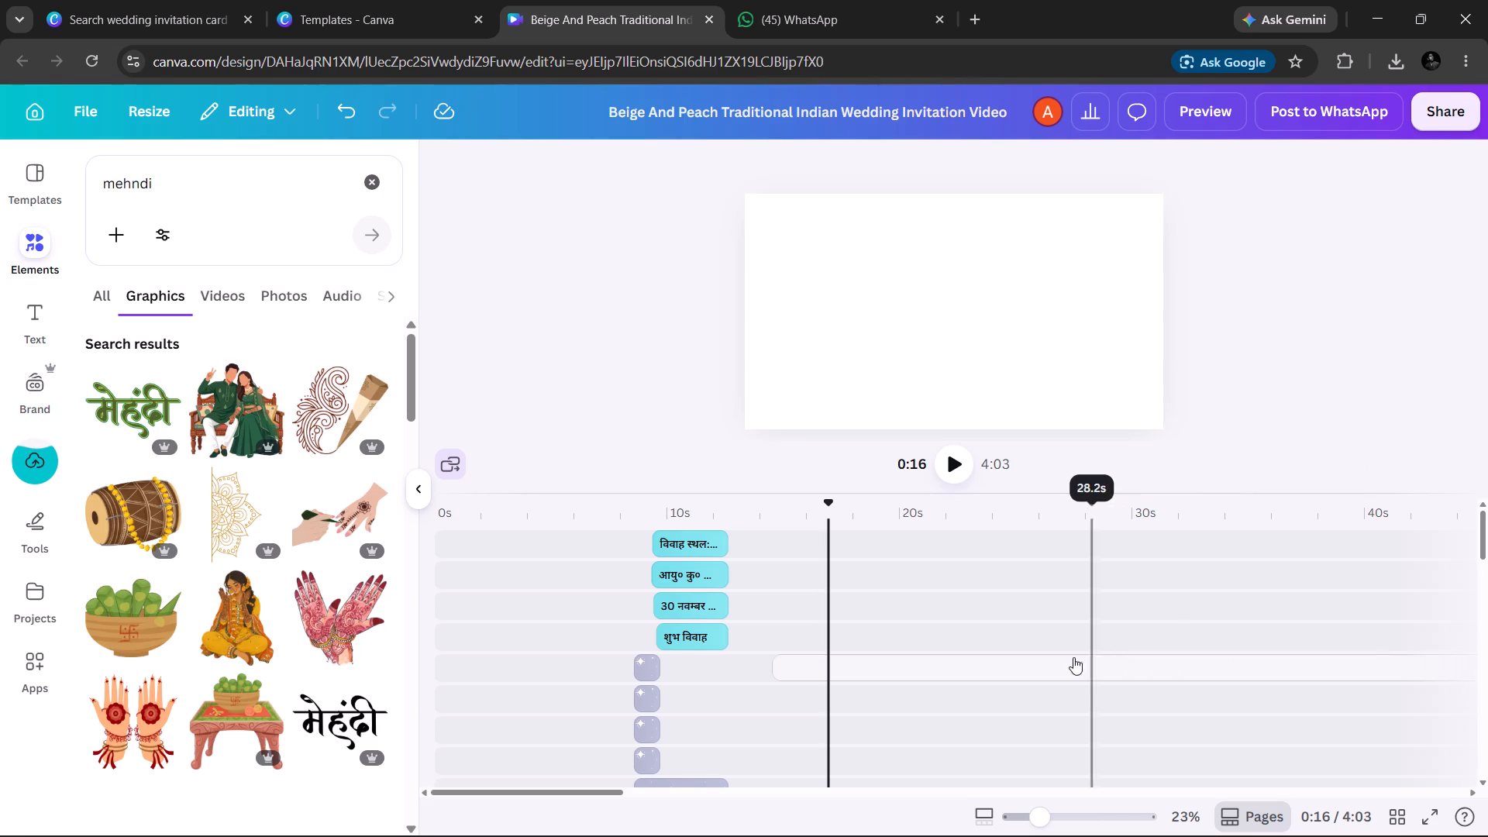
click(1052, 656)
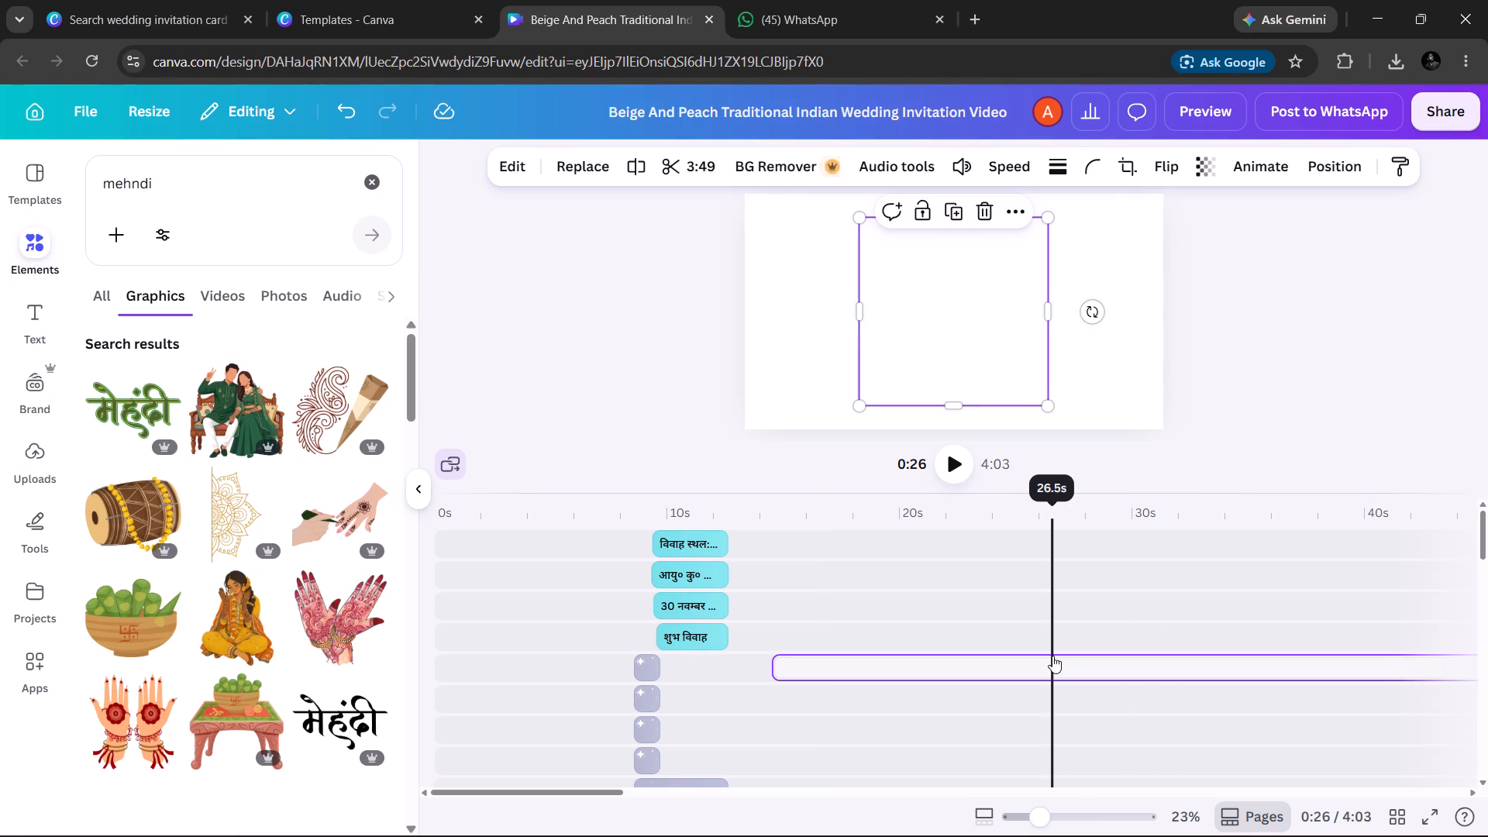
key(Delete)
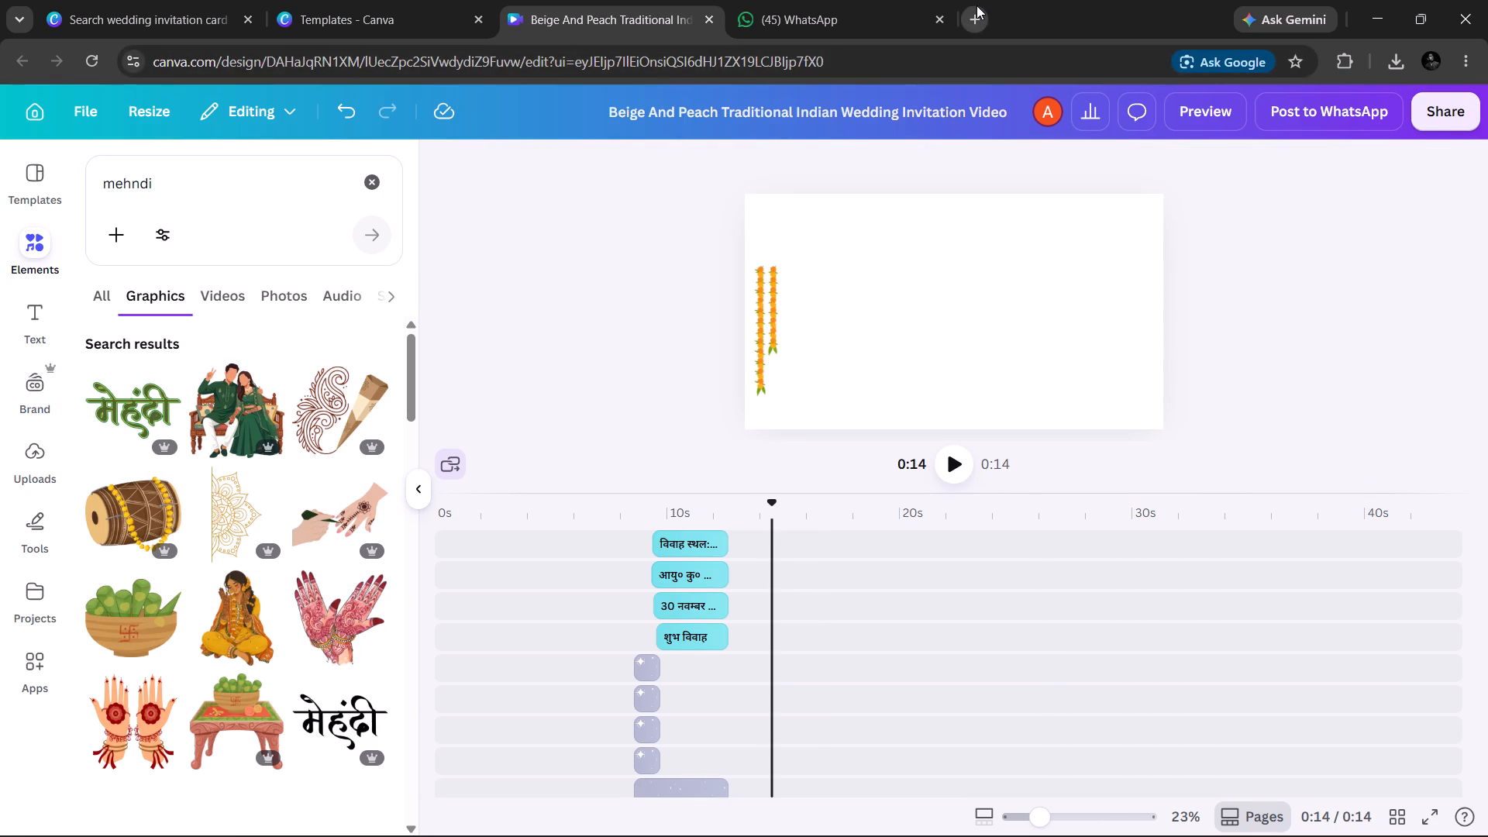
Search Google for "mpeg to mp3" in a new browser tab and open CloudConvert's MPEG to MP3 Converter.
click(976, 5)
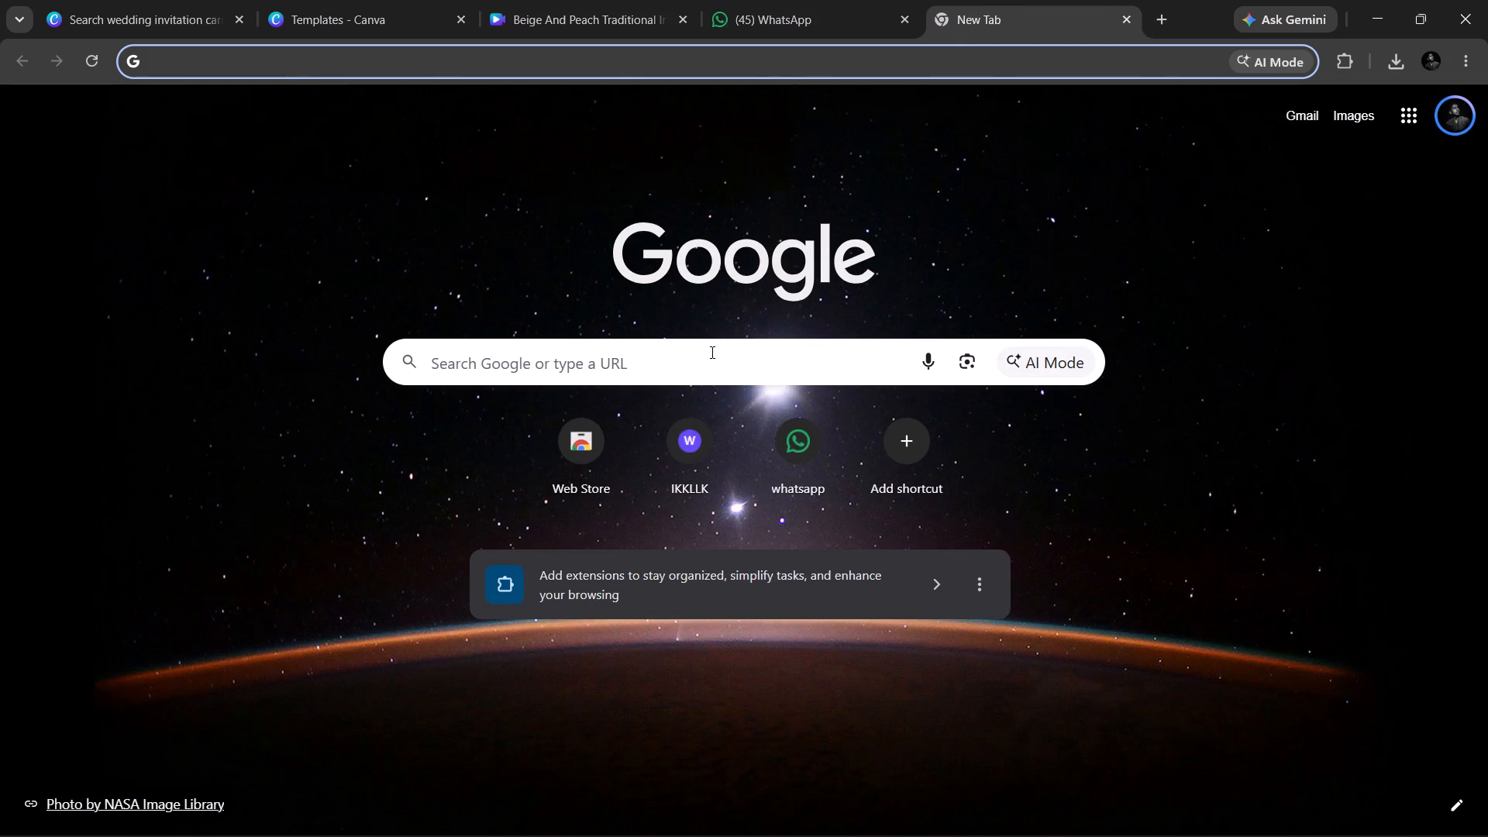
click(711, 352)
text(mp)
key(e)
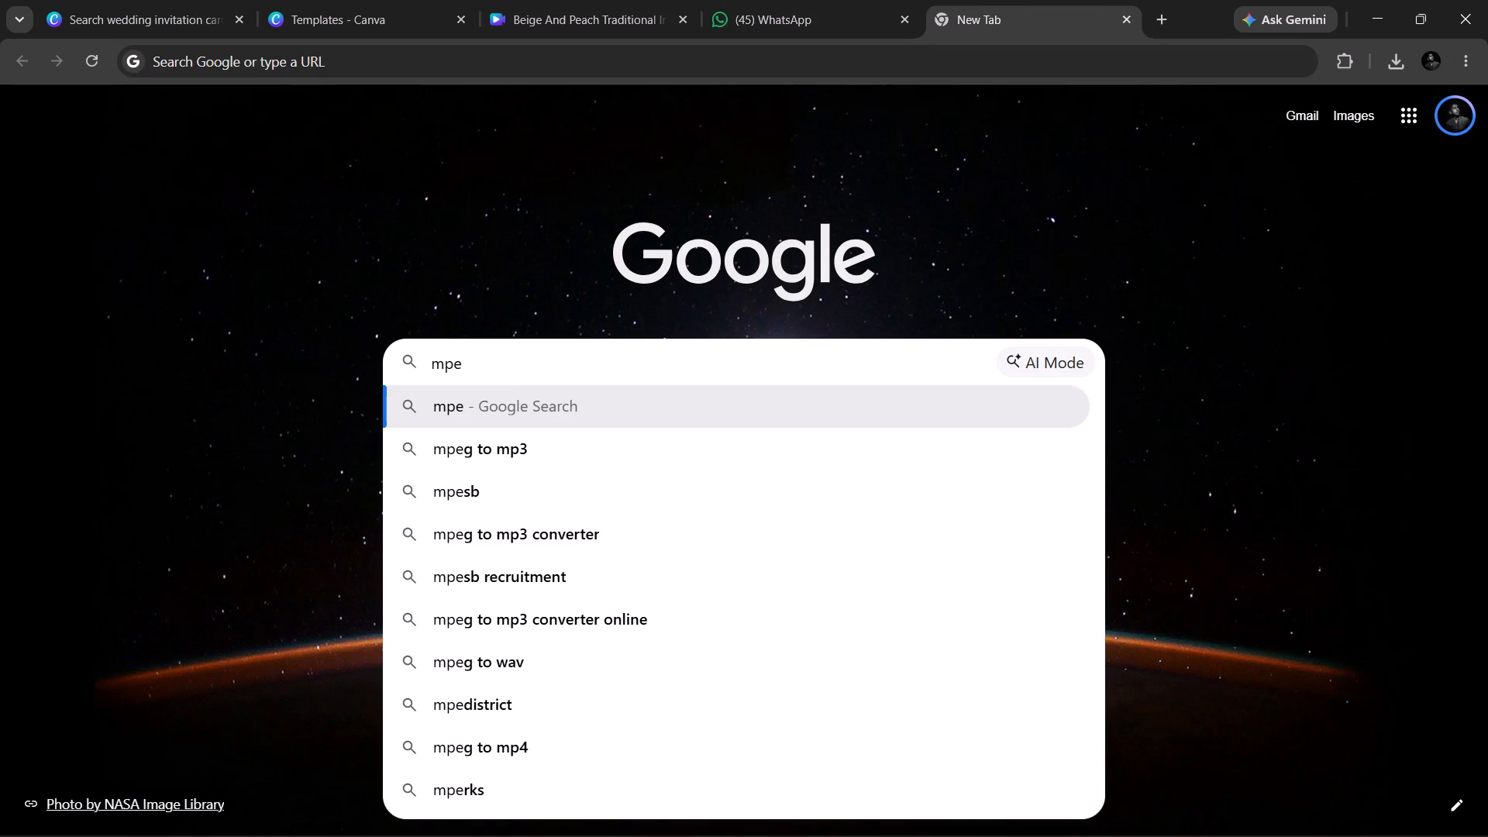
click(582, 453)
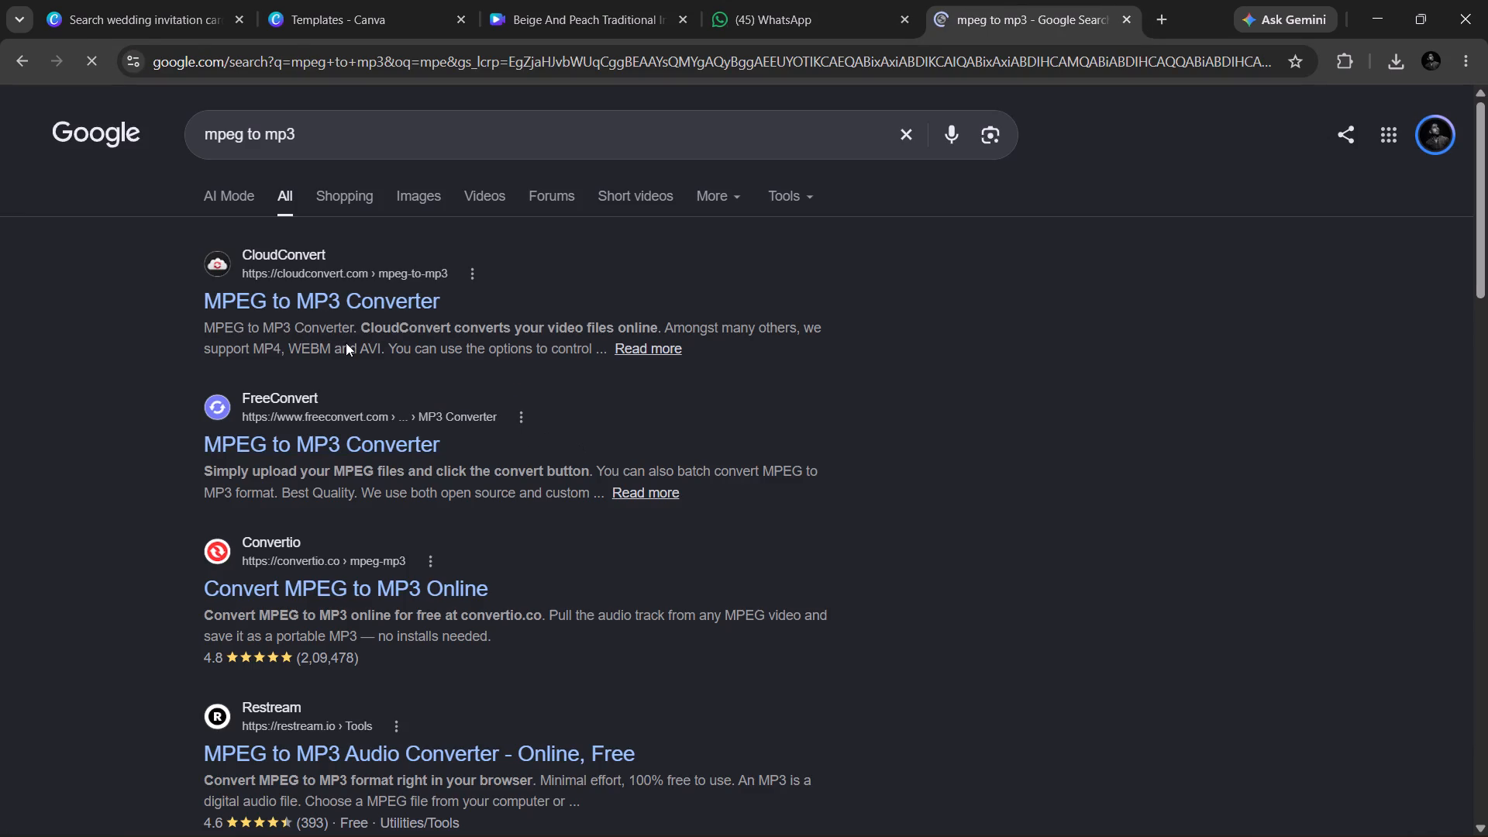
click(328, 312)
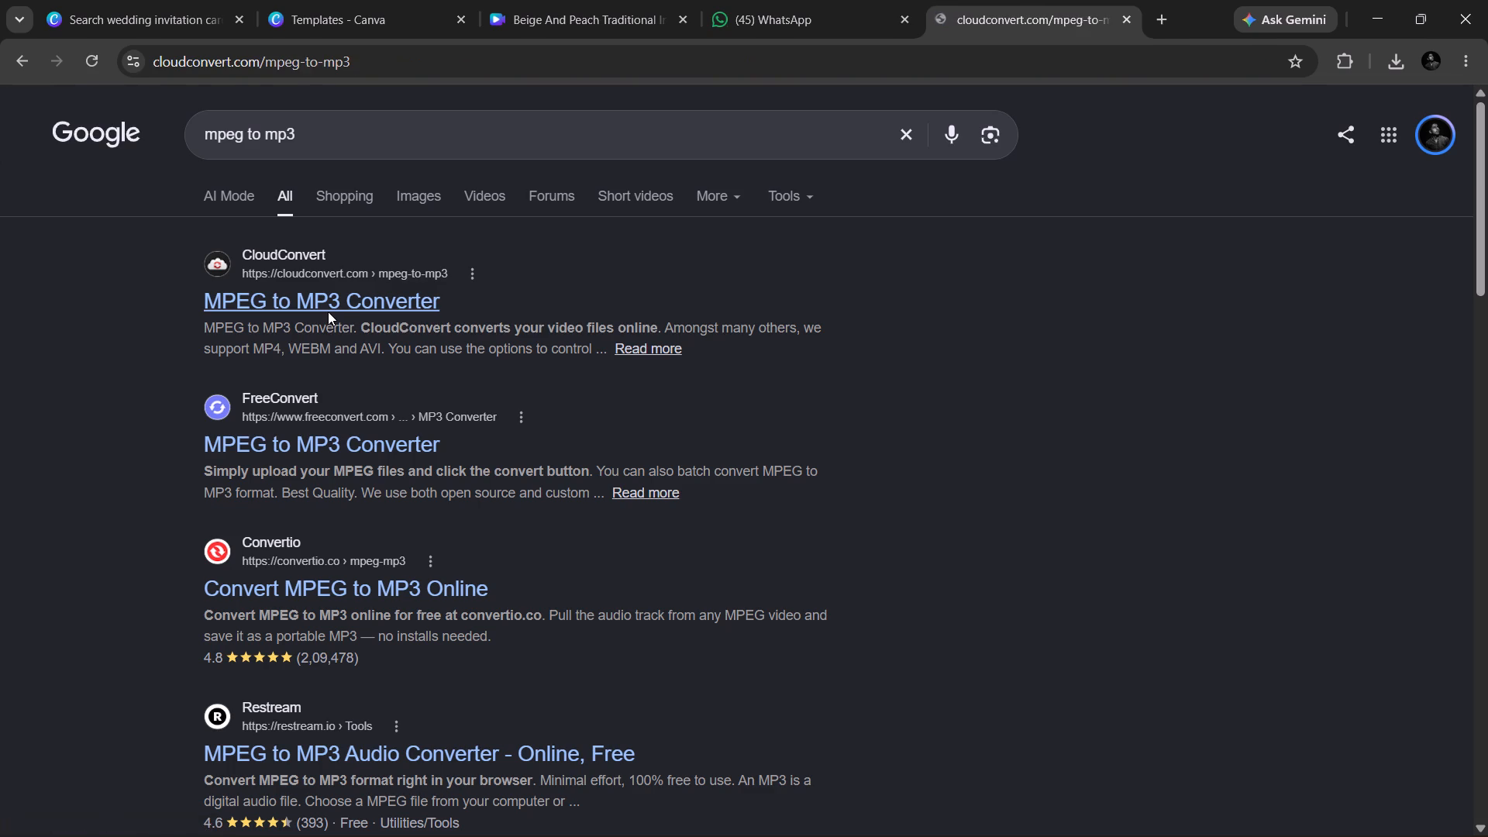
Convert the downloaded file "WhatsApp Audio 2026-11-06 at 9.13.02 PM" from MPEG to MP3.
click(728, 649)
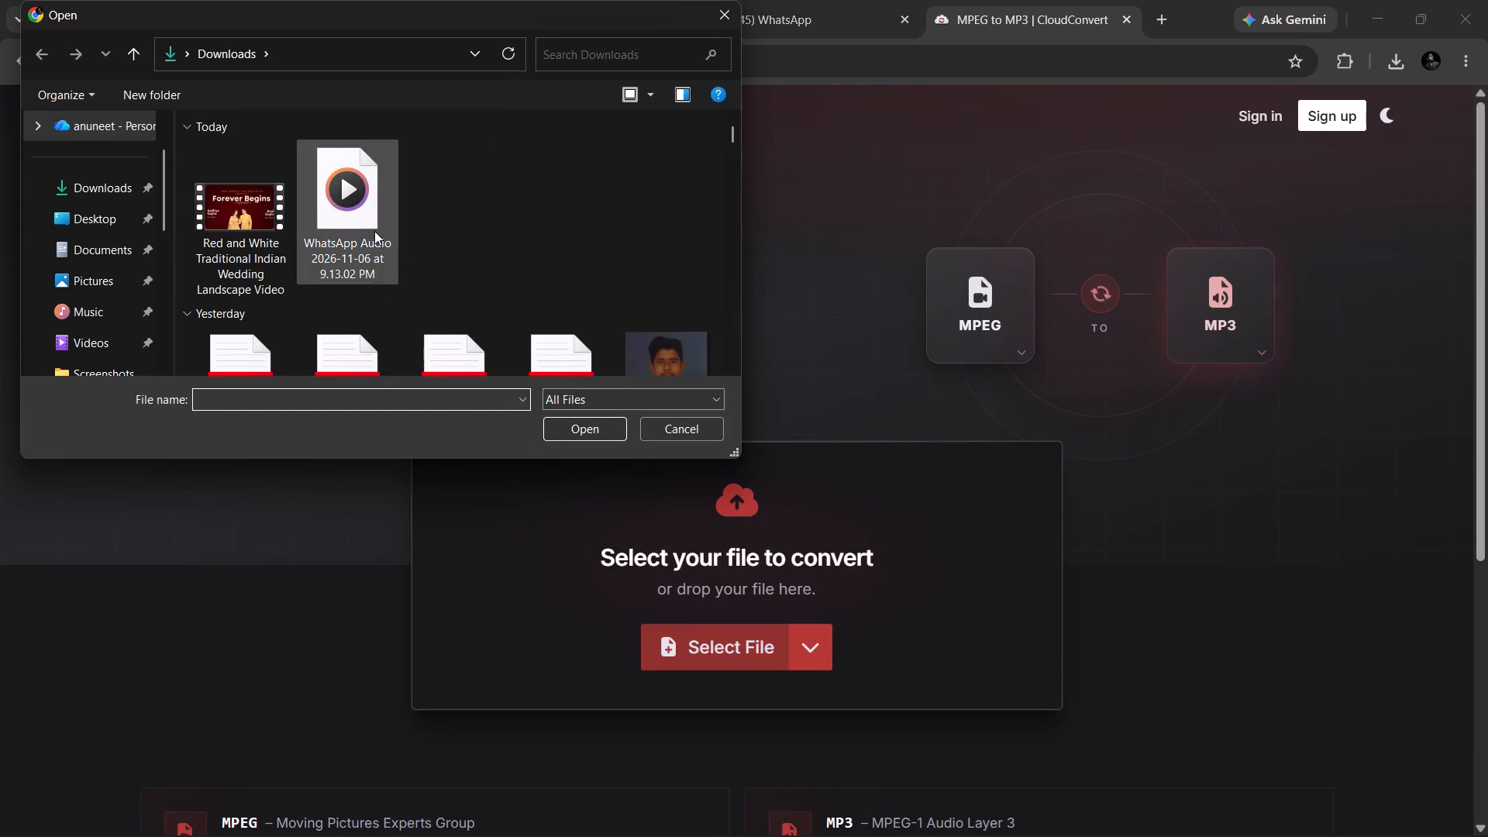
double_click(372, 229)
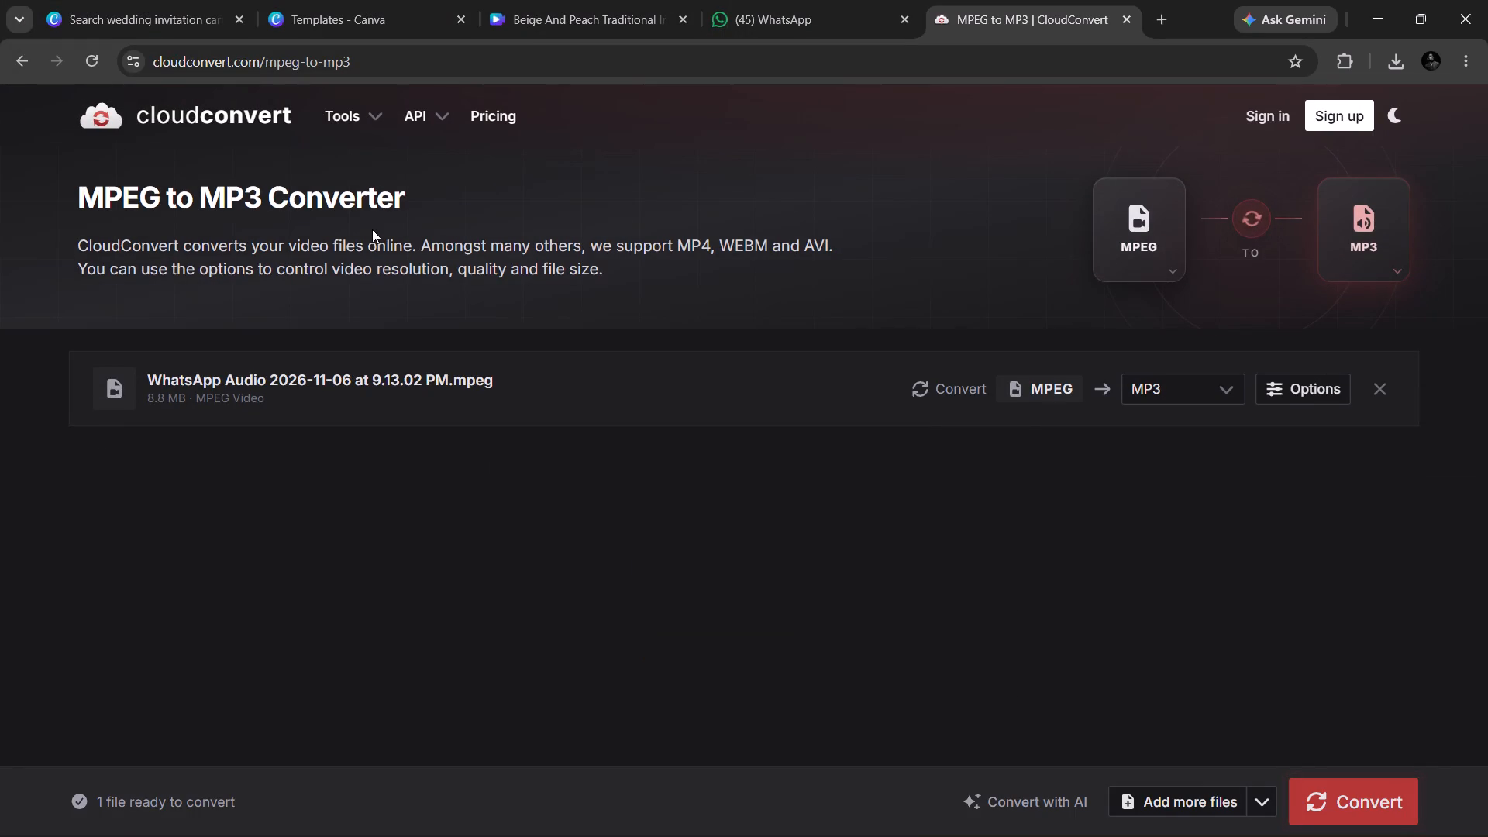
click(1348, 784)
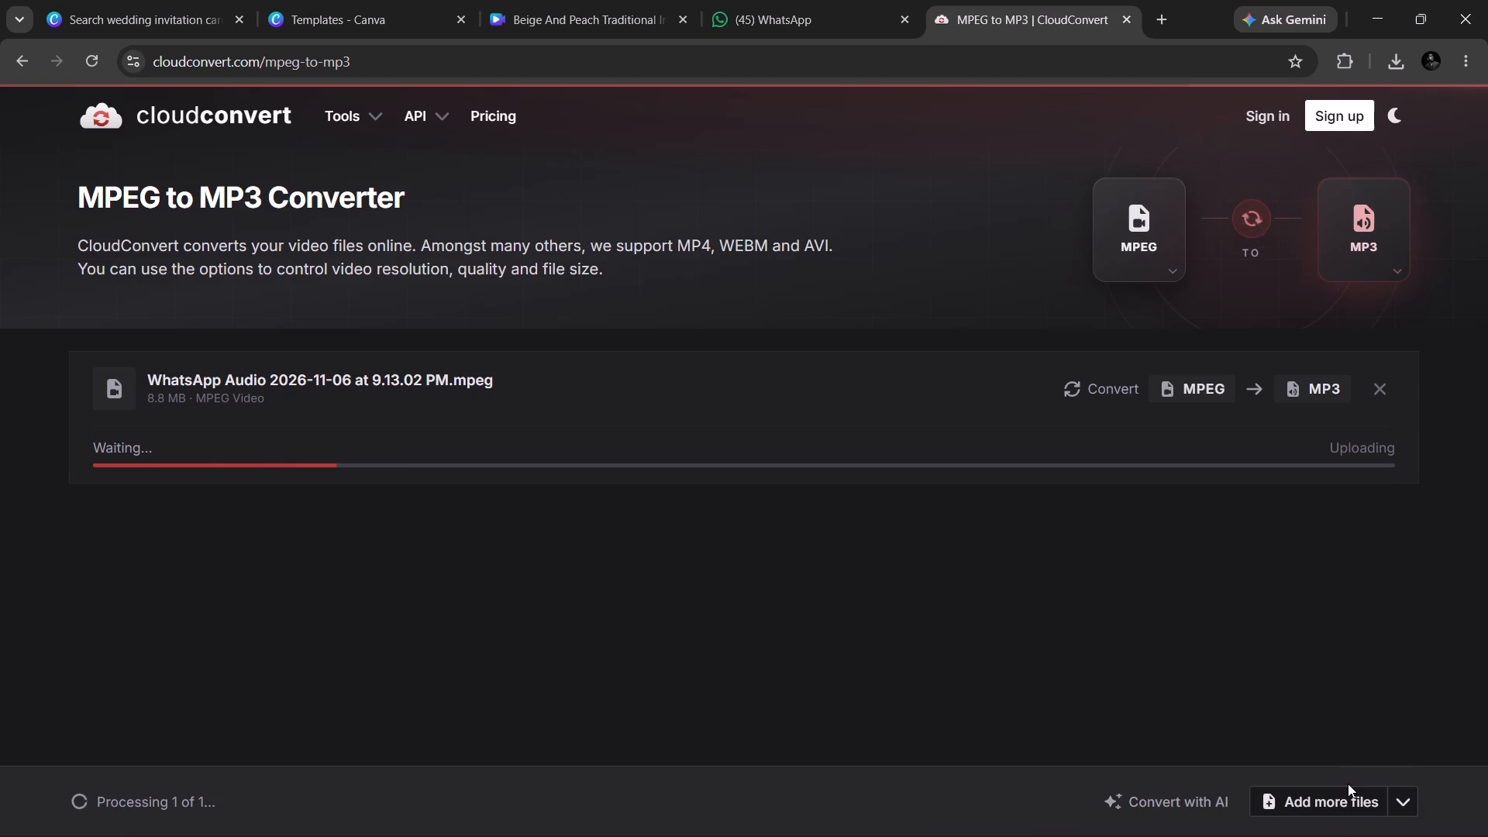
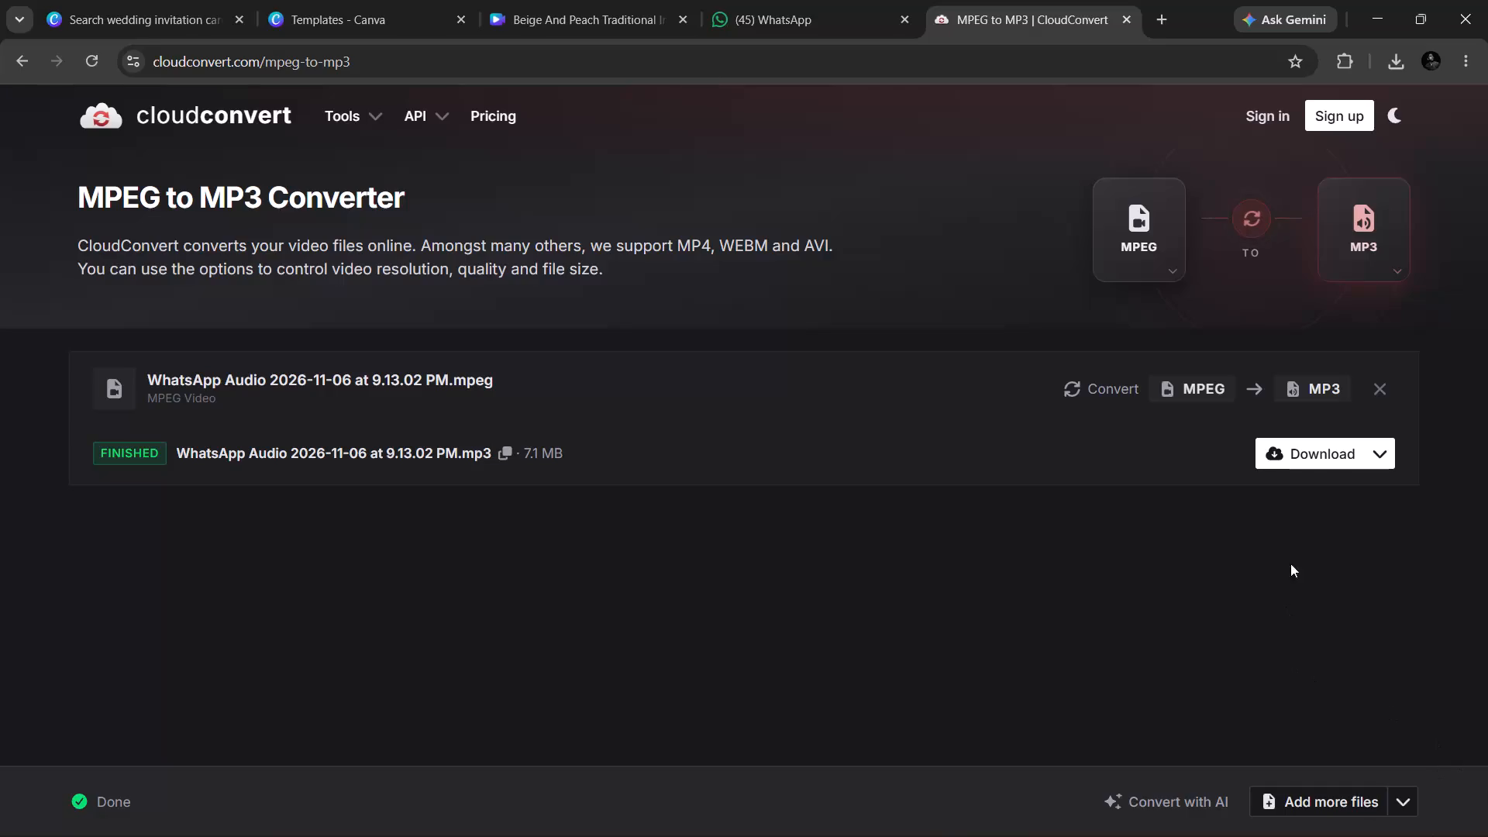
Download the converted MP3 file "WhatsApp Audio 2026-11-06 at 9.13.02 PM.mp3" from CloudConvert.
click(1307, 460)
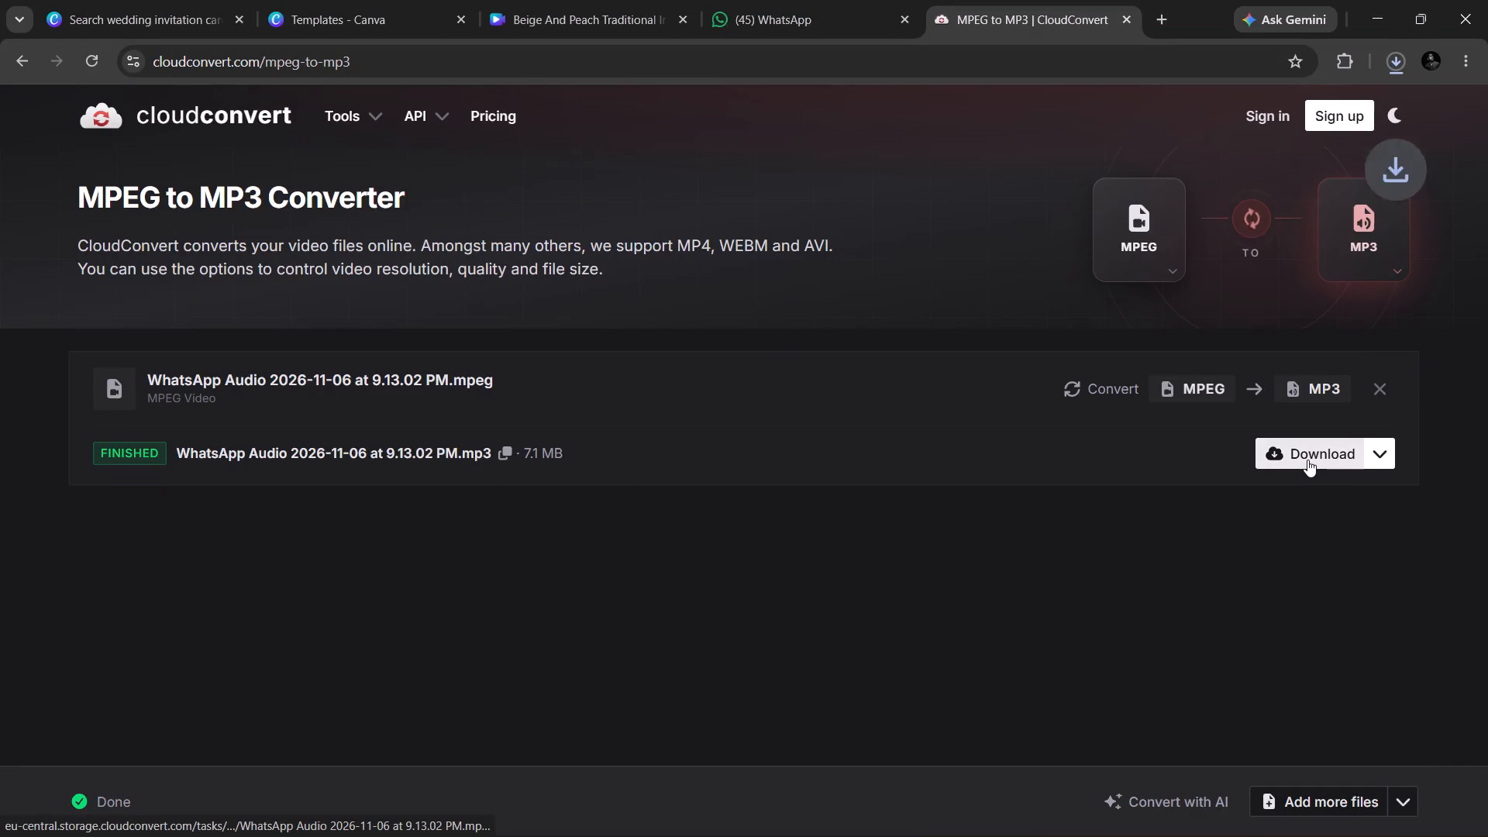
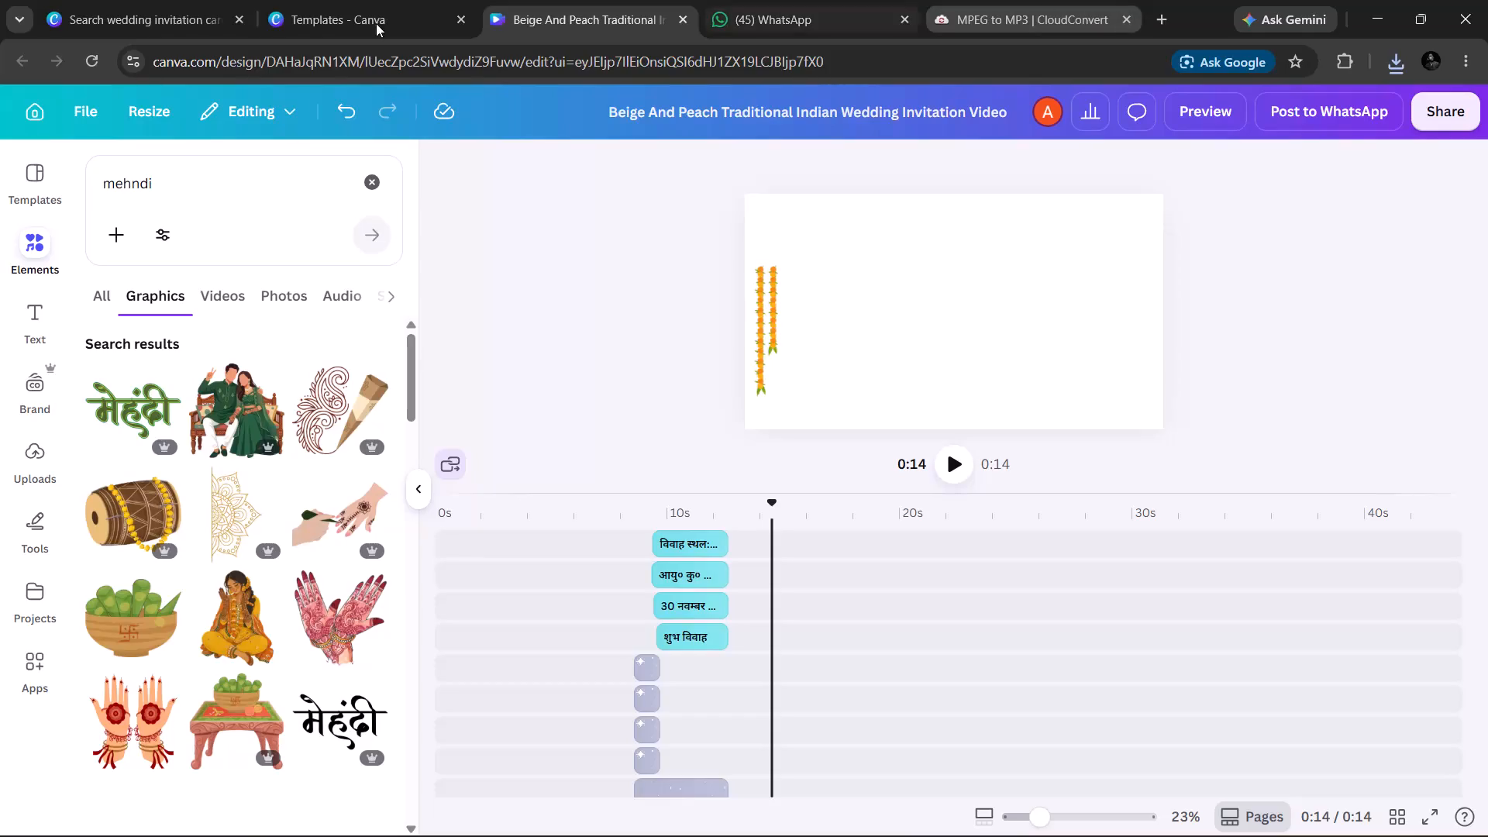
Try to copy the converted MP3 "WhatsApp Audio 2026-11-06 at 9.13.02 PM" from the Downloads folder in File Explorer.
click(1376, 22)
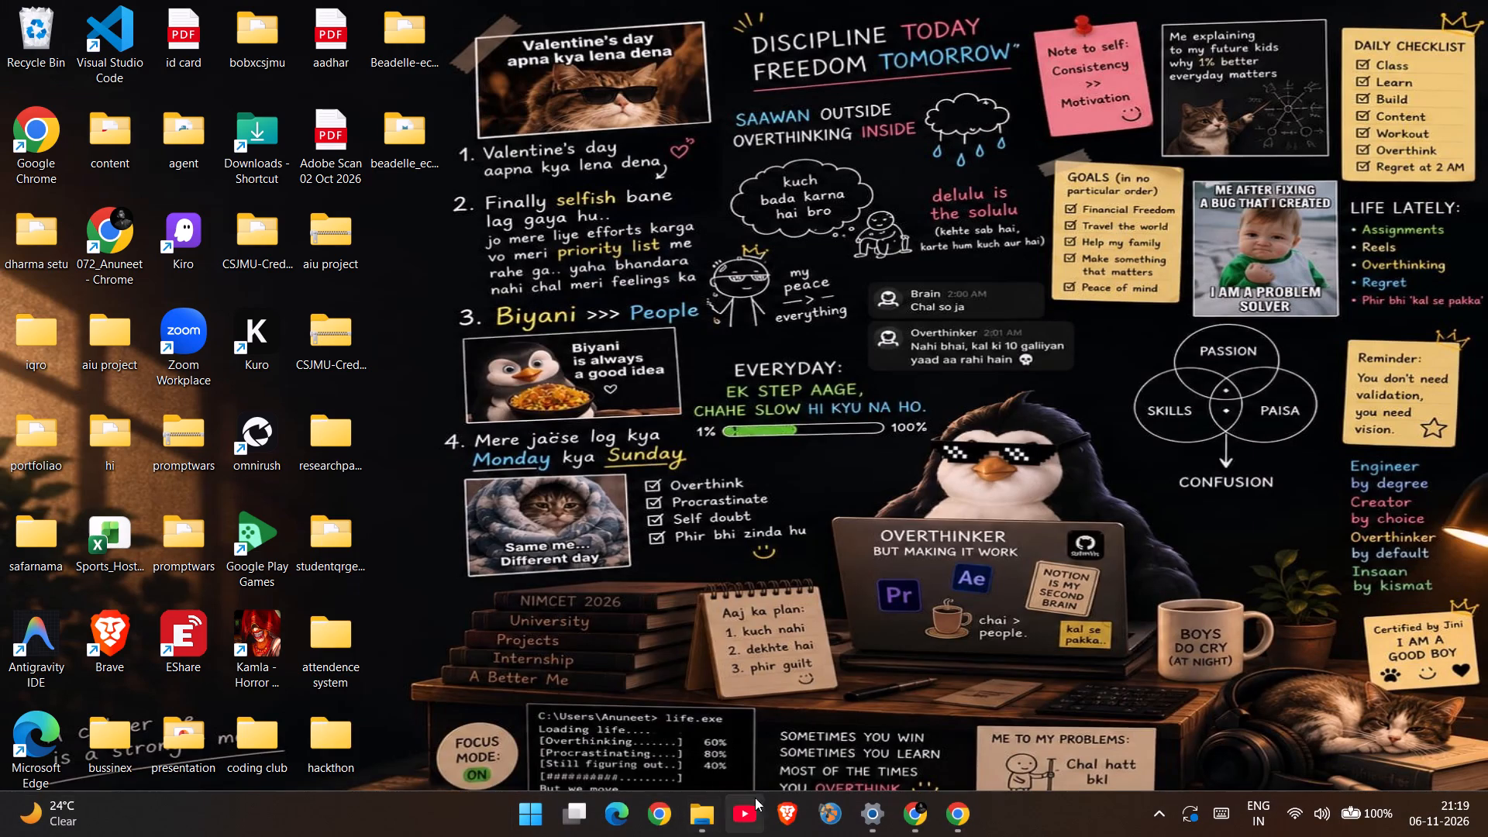
double_click(694, 810)
click(694, 810)
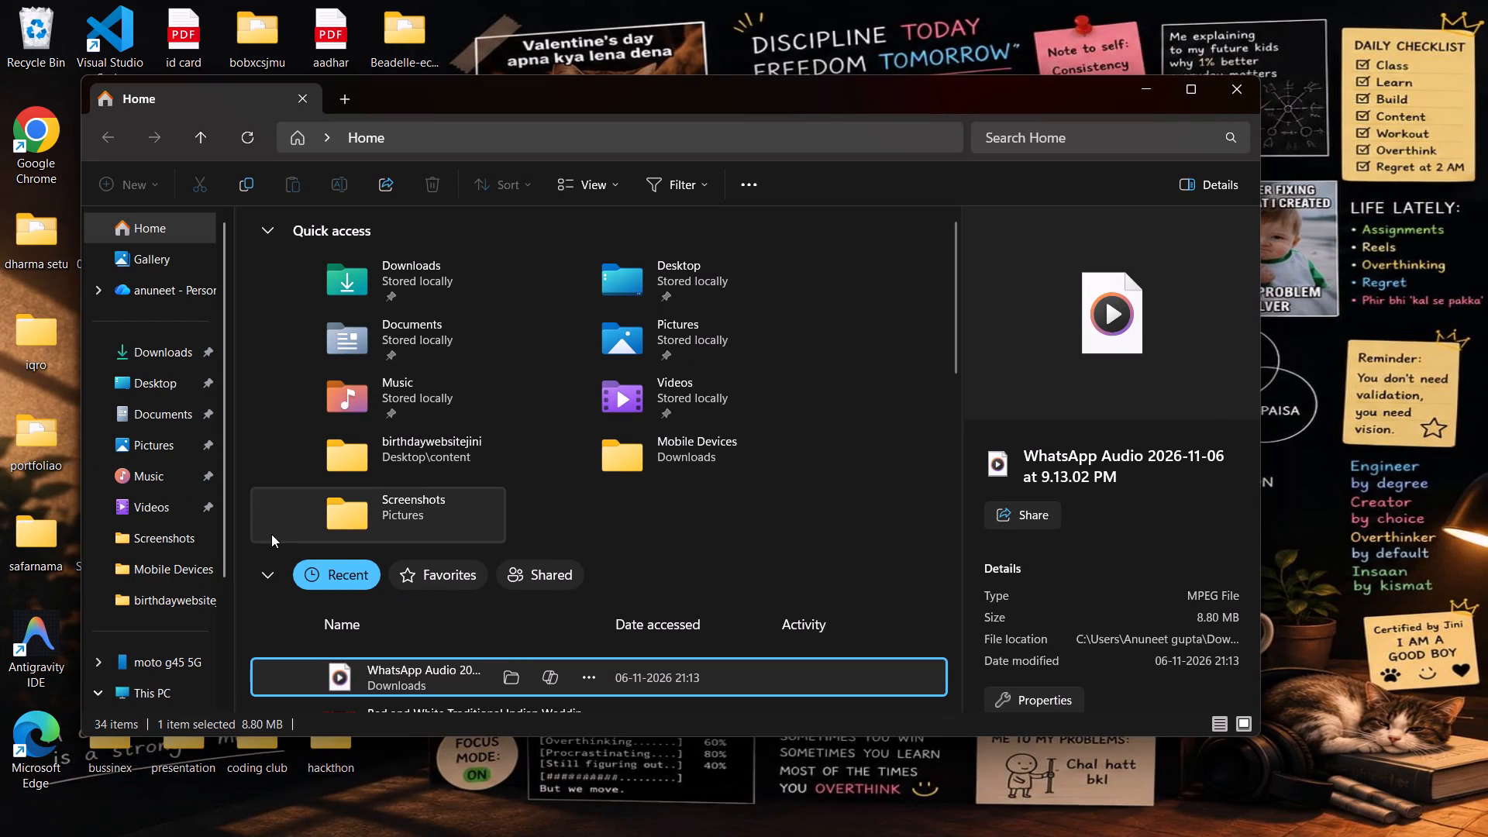
click(181, 344)
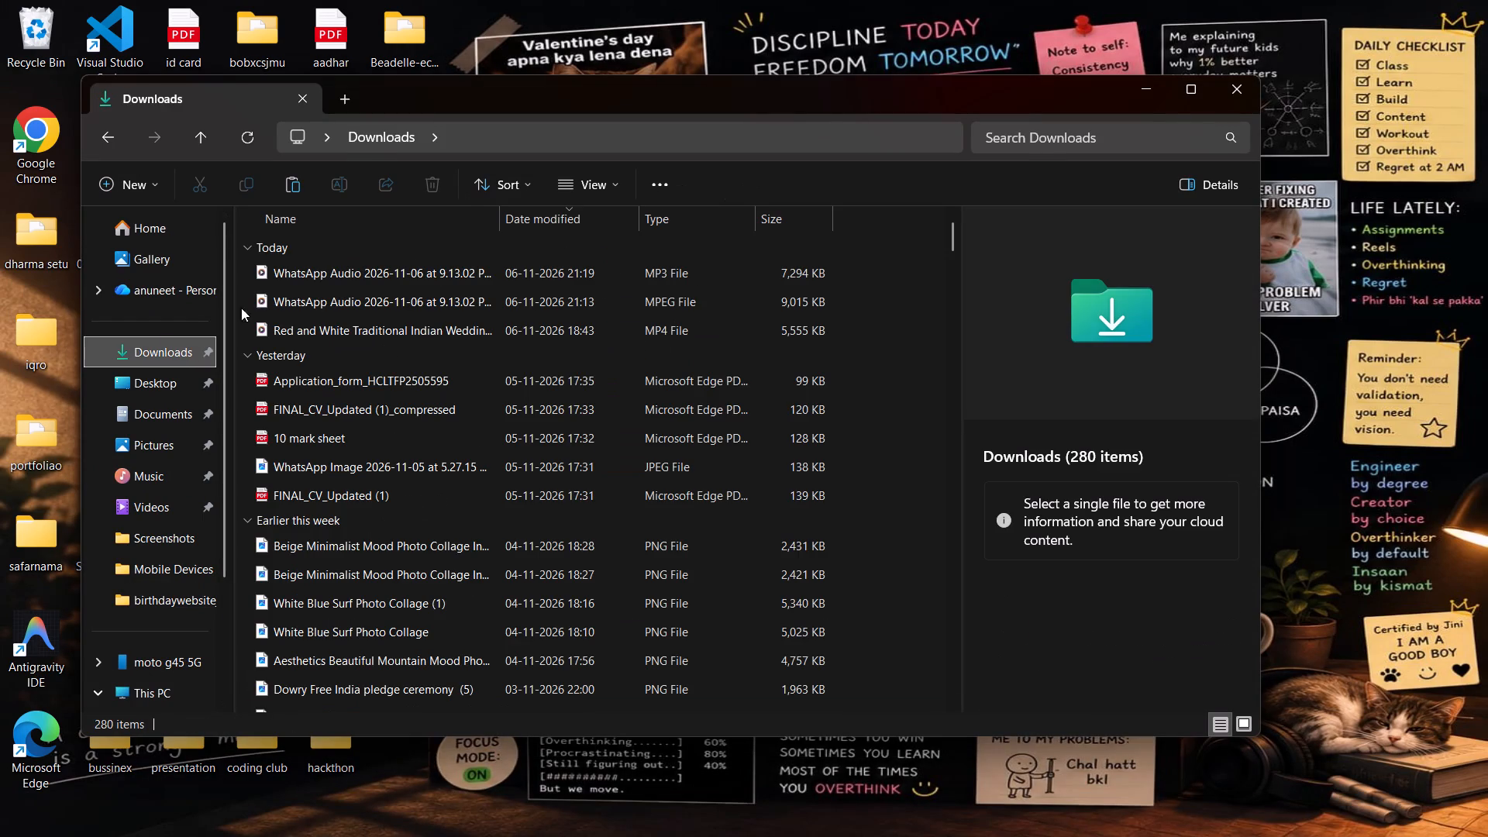
click(405, 271)
click(405, 271)
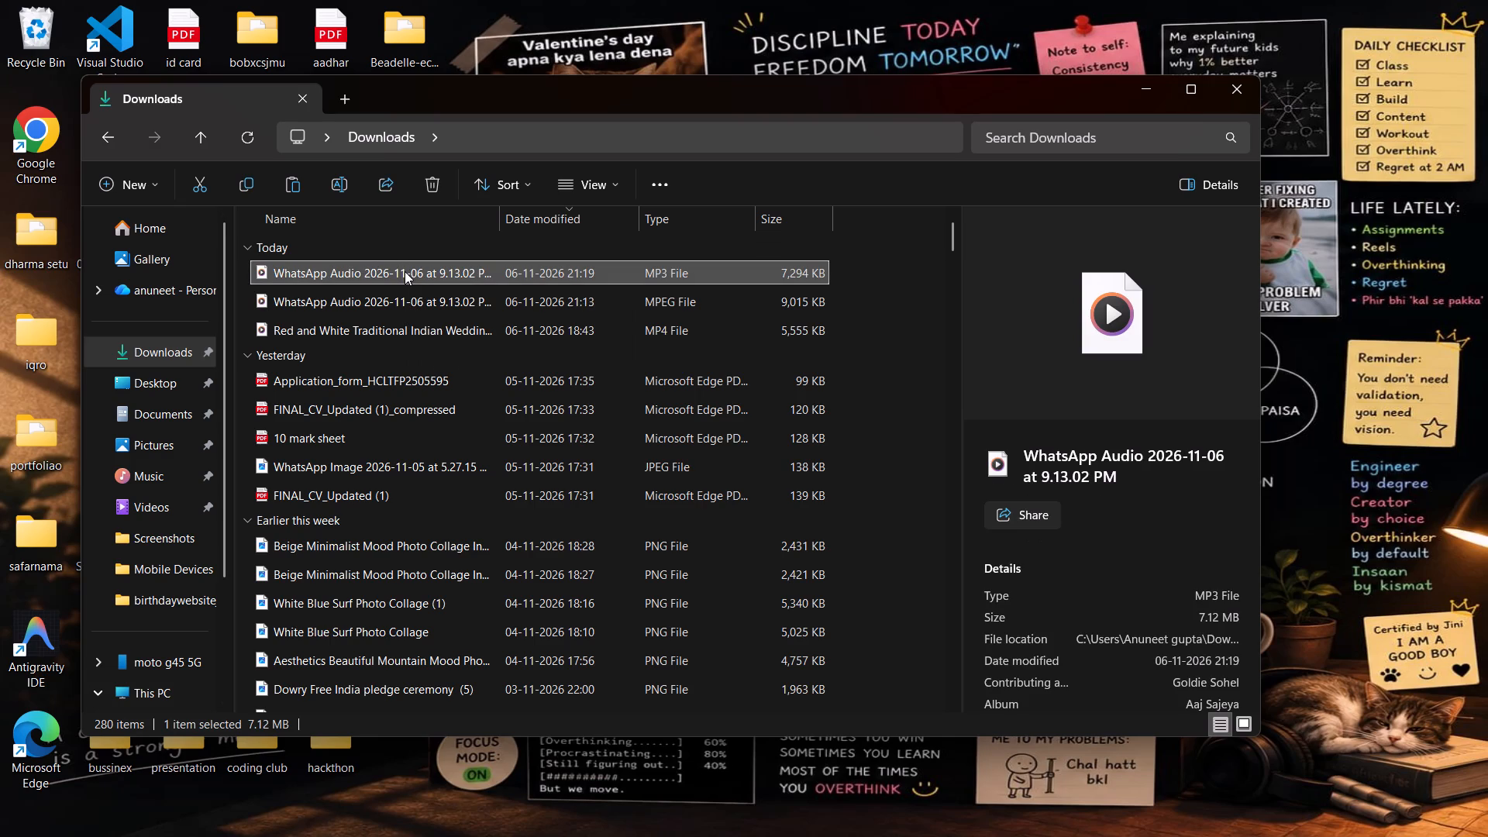
right_click(405, 271)
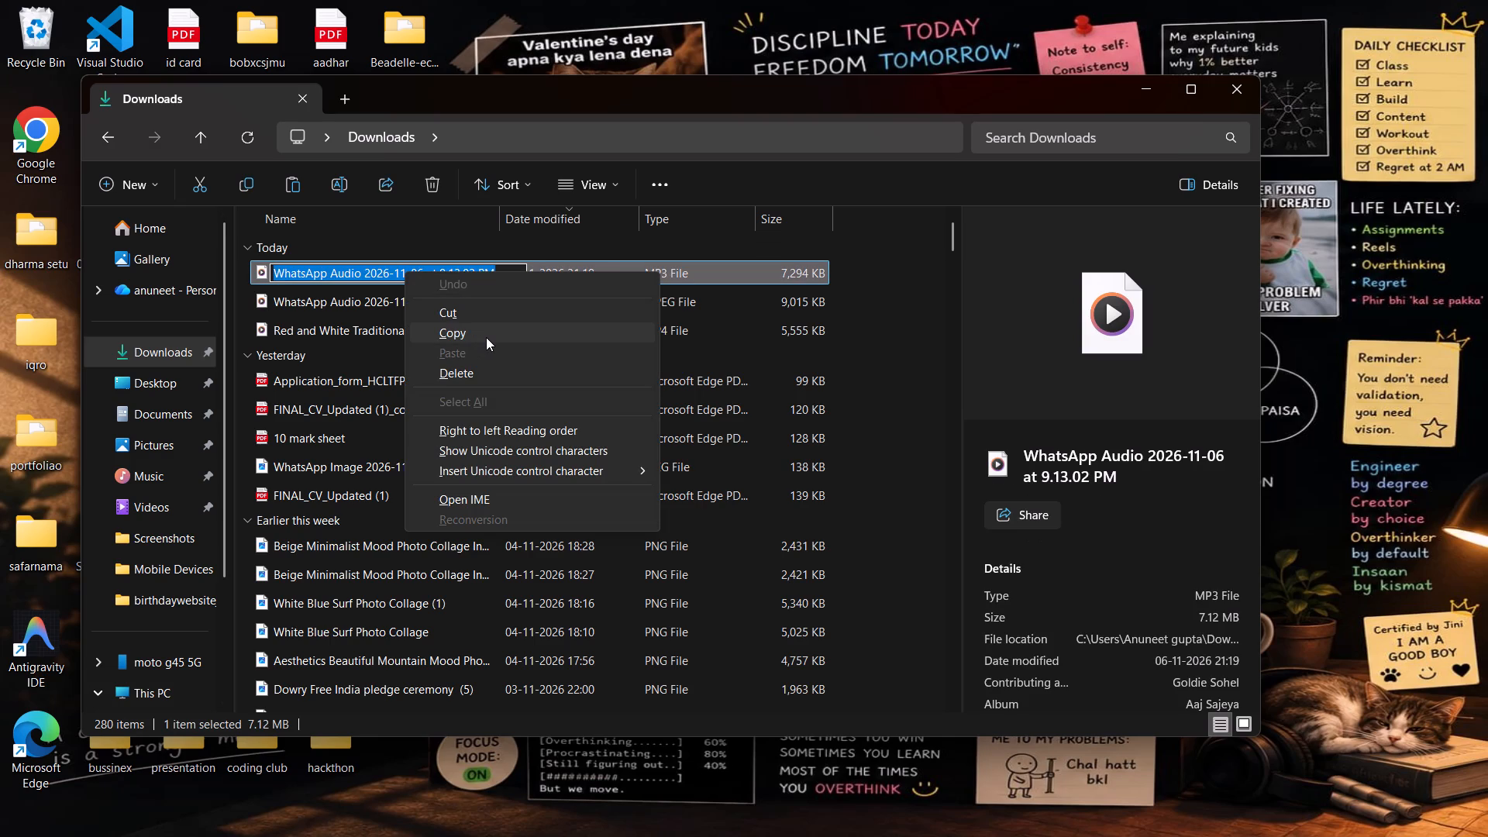
click(486, 337)
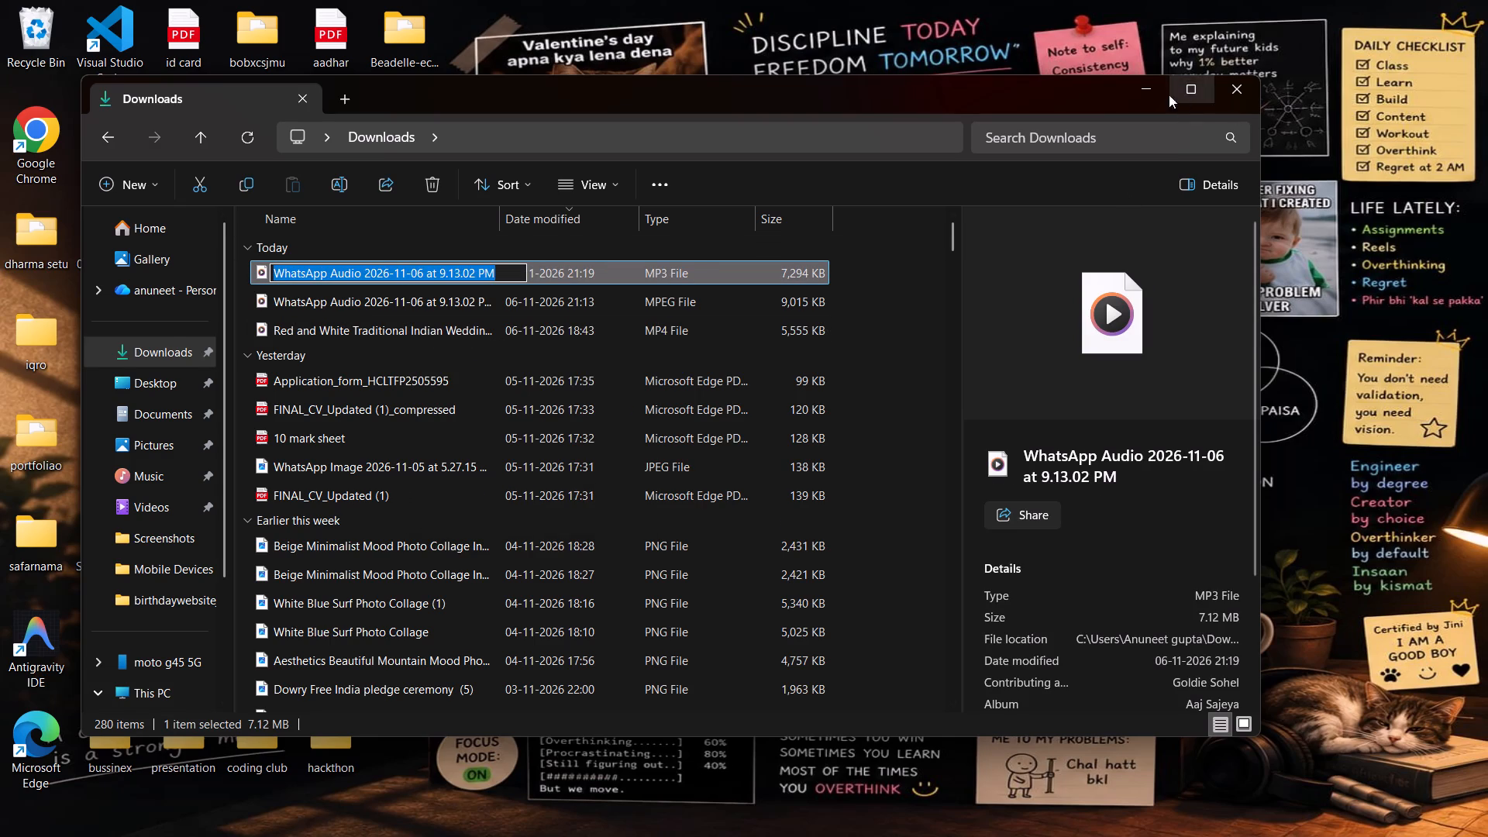
click(1153, 87)
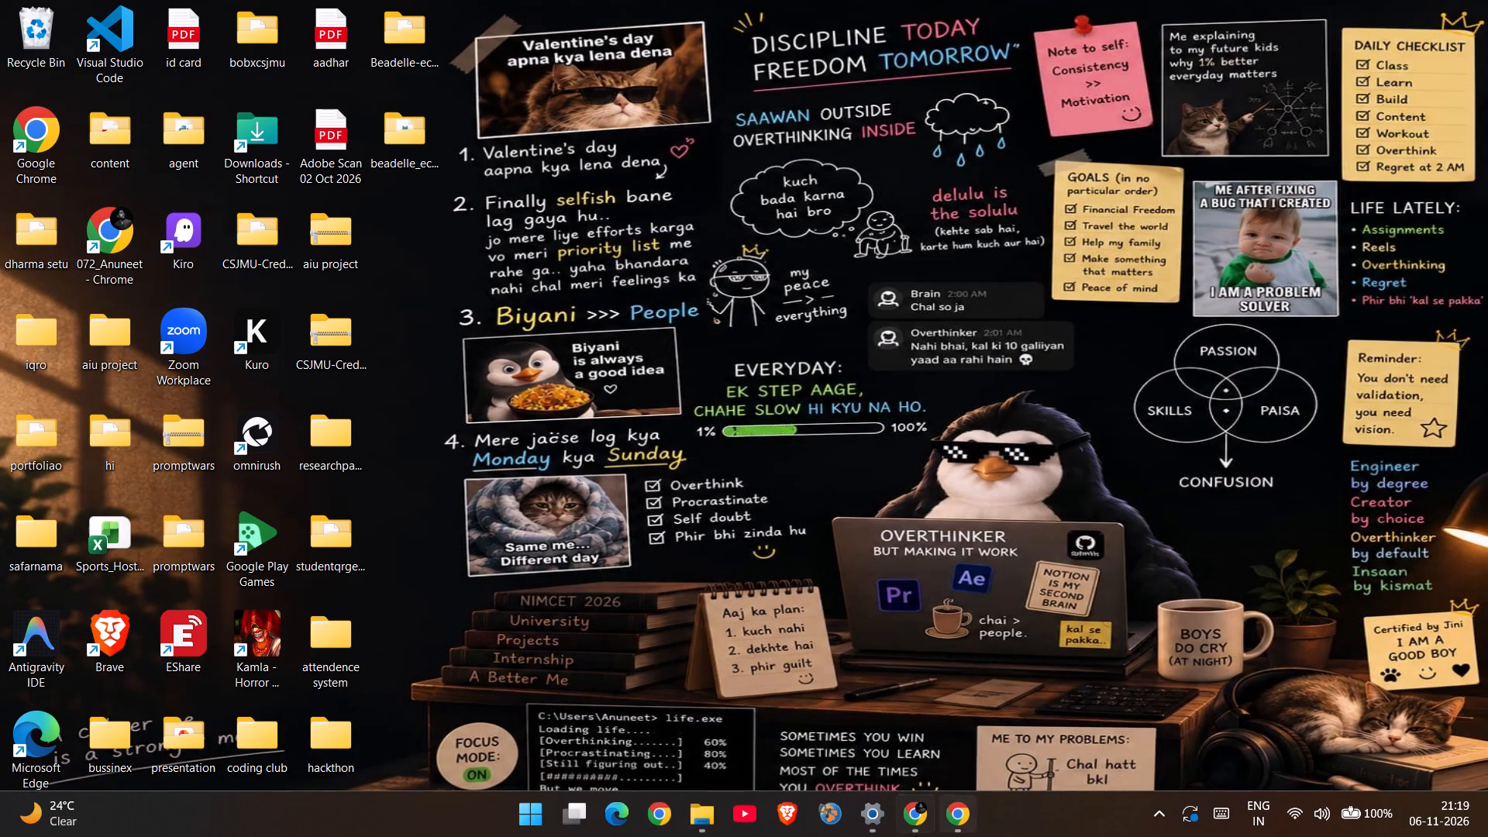
Back in Canva, paste the copied content into the timeline at about 14 seconds, after the last scene.
click(908, 834)
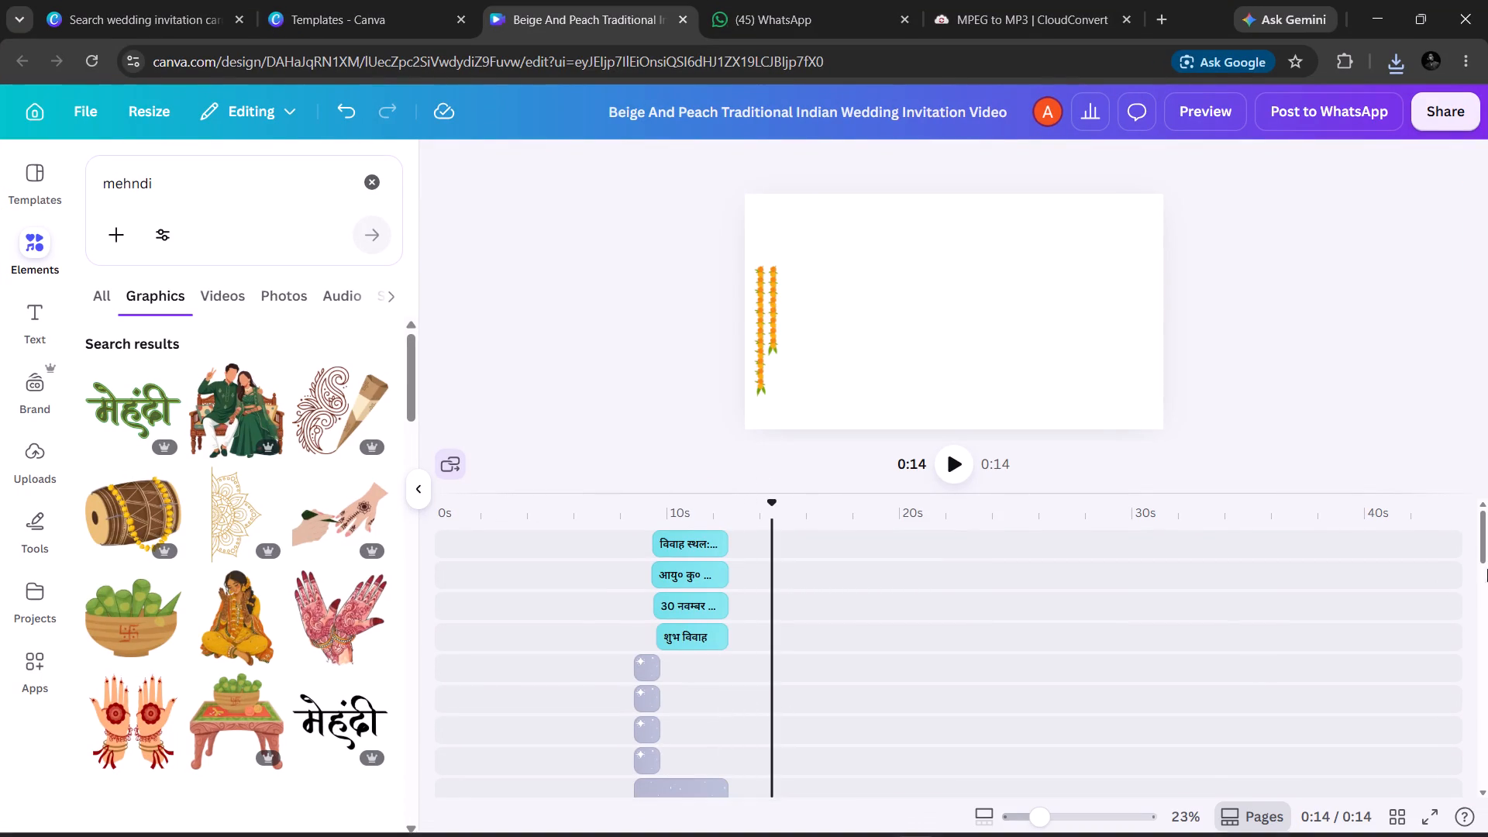
drag(1487, 531, 1487, 817)
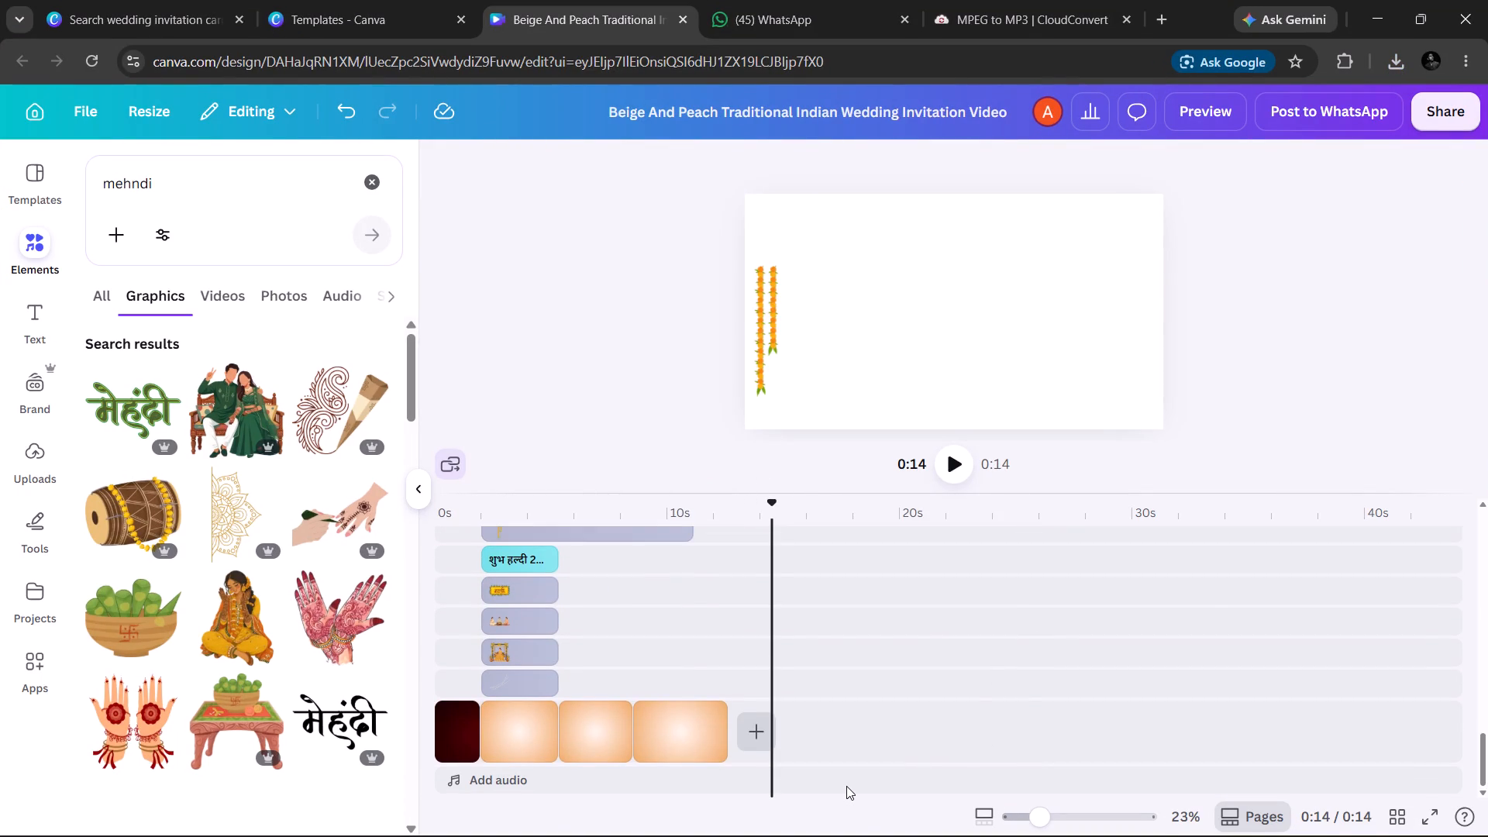
click(846, 786)
key(ctrl+v)
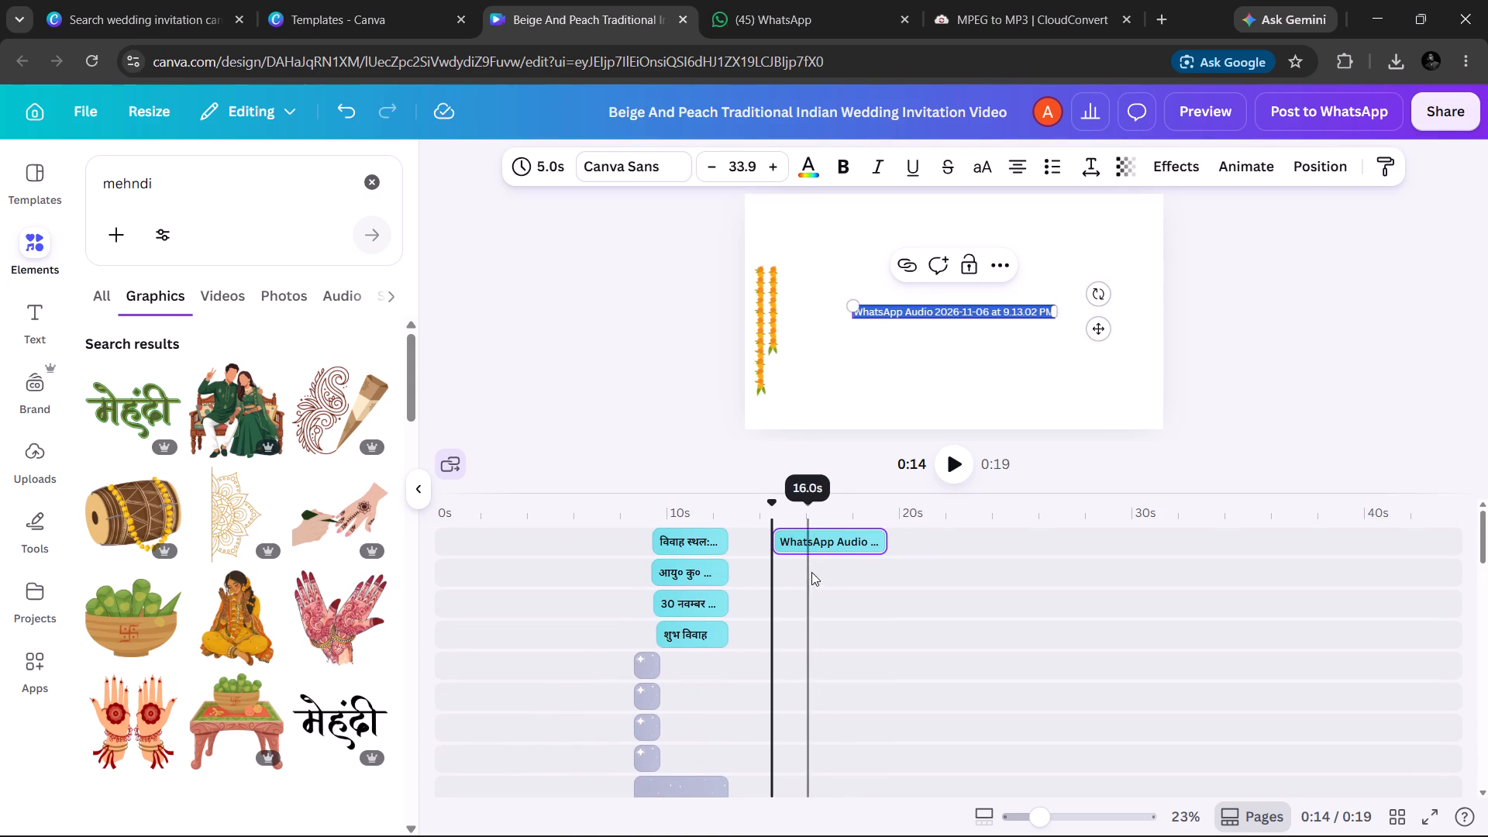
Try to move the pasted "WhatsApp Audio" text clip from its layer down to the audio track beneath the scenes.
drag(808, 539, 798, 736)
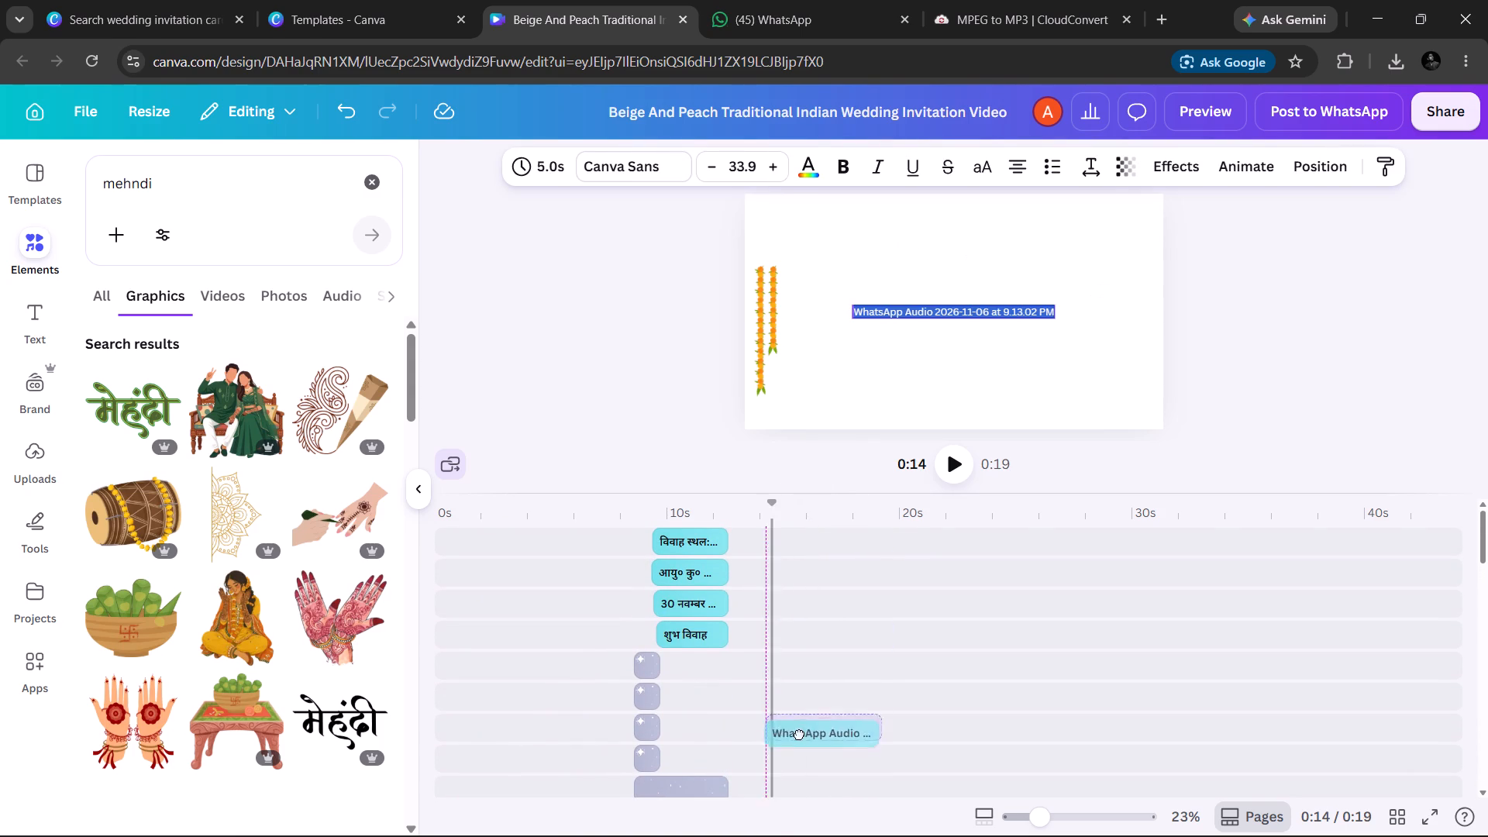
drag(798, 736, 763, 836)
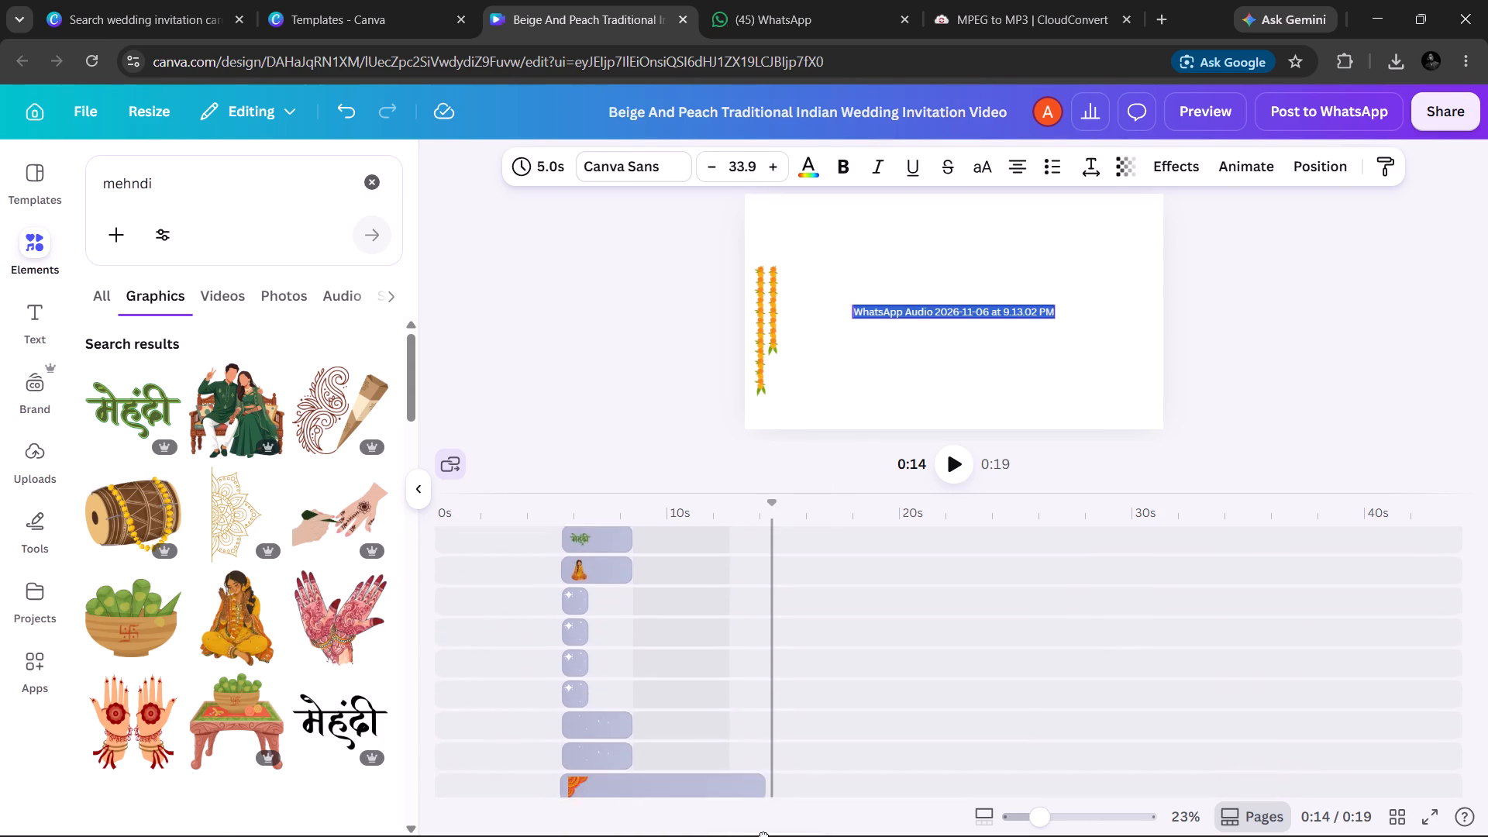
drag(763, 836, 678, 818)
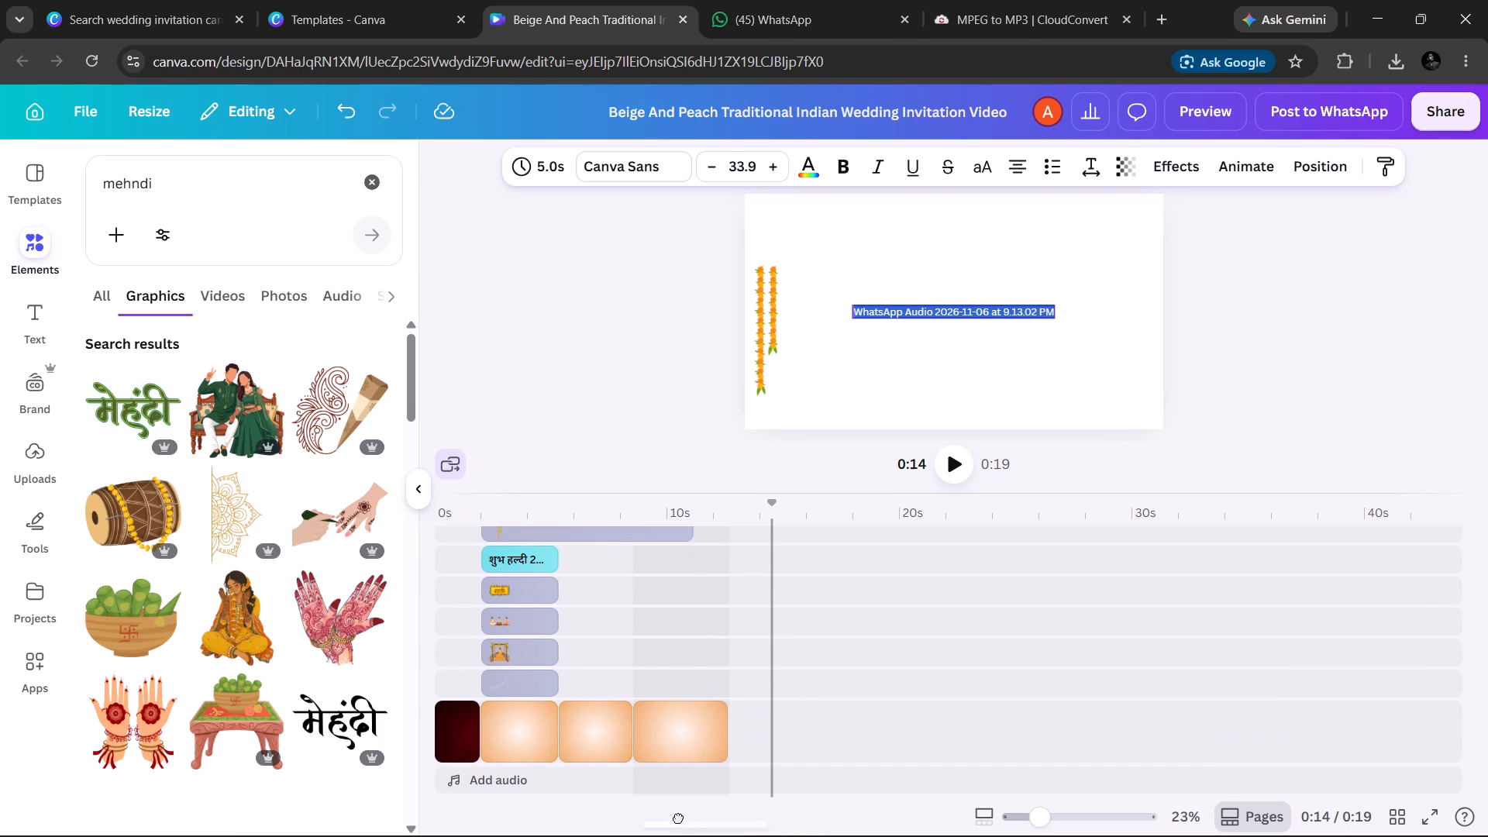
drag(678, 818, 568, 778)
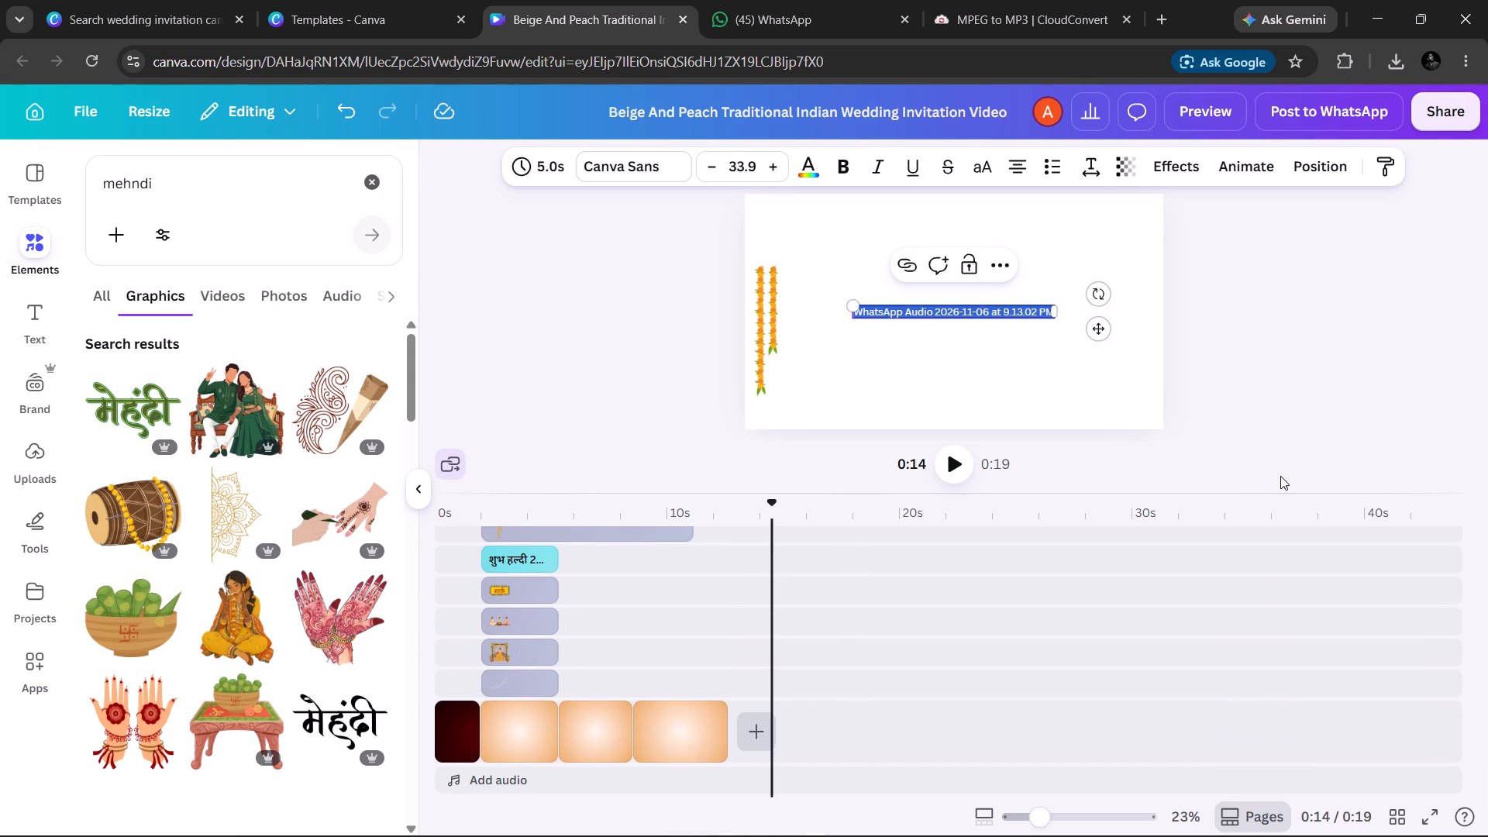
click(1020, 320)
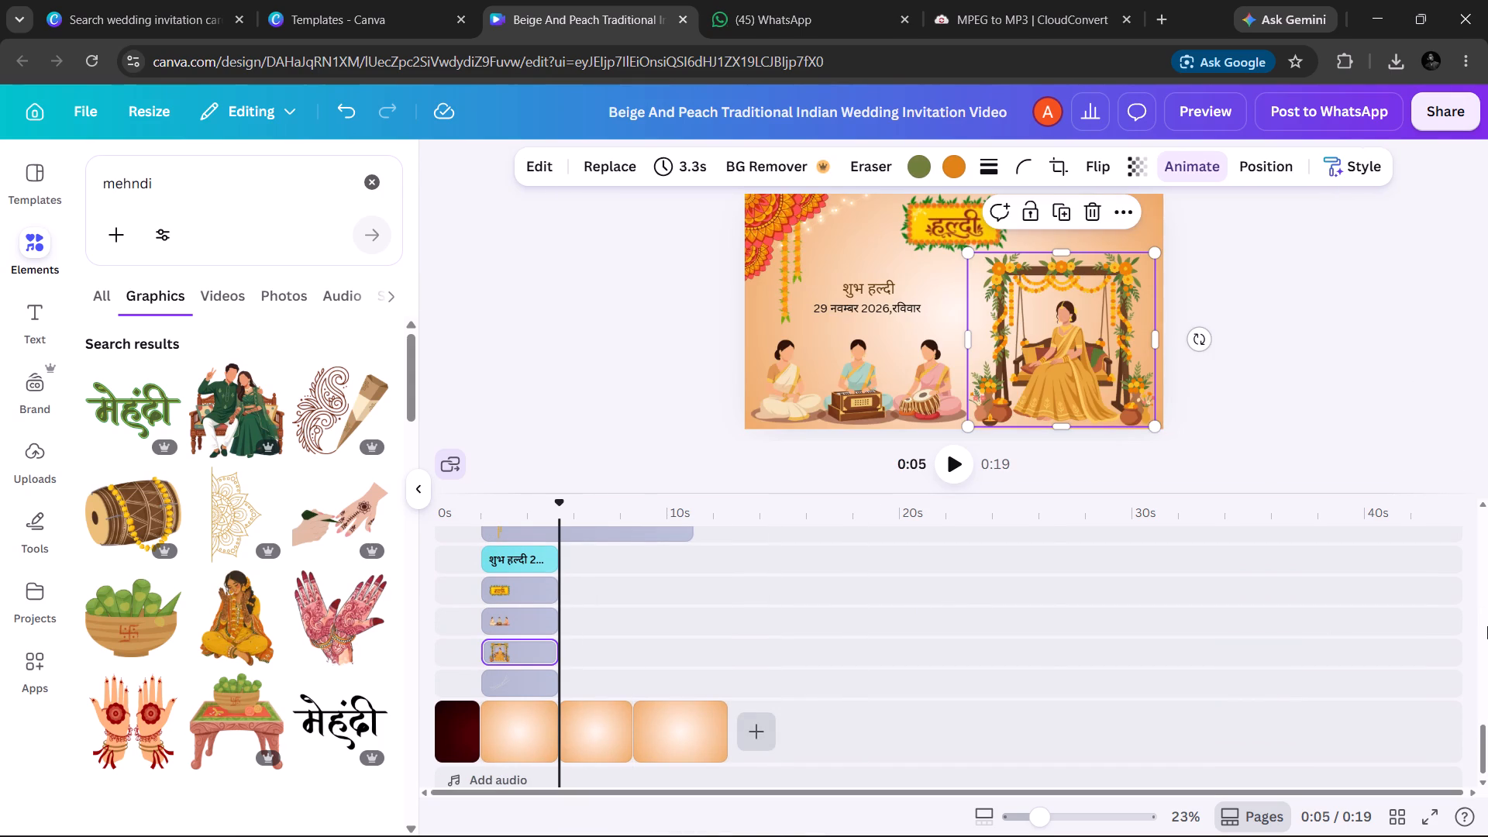
Select the pasted "WhatsApp Audio" text clip that starts after the last scene.
drag(1487, 752, 1487, 464)
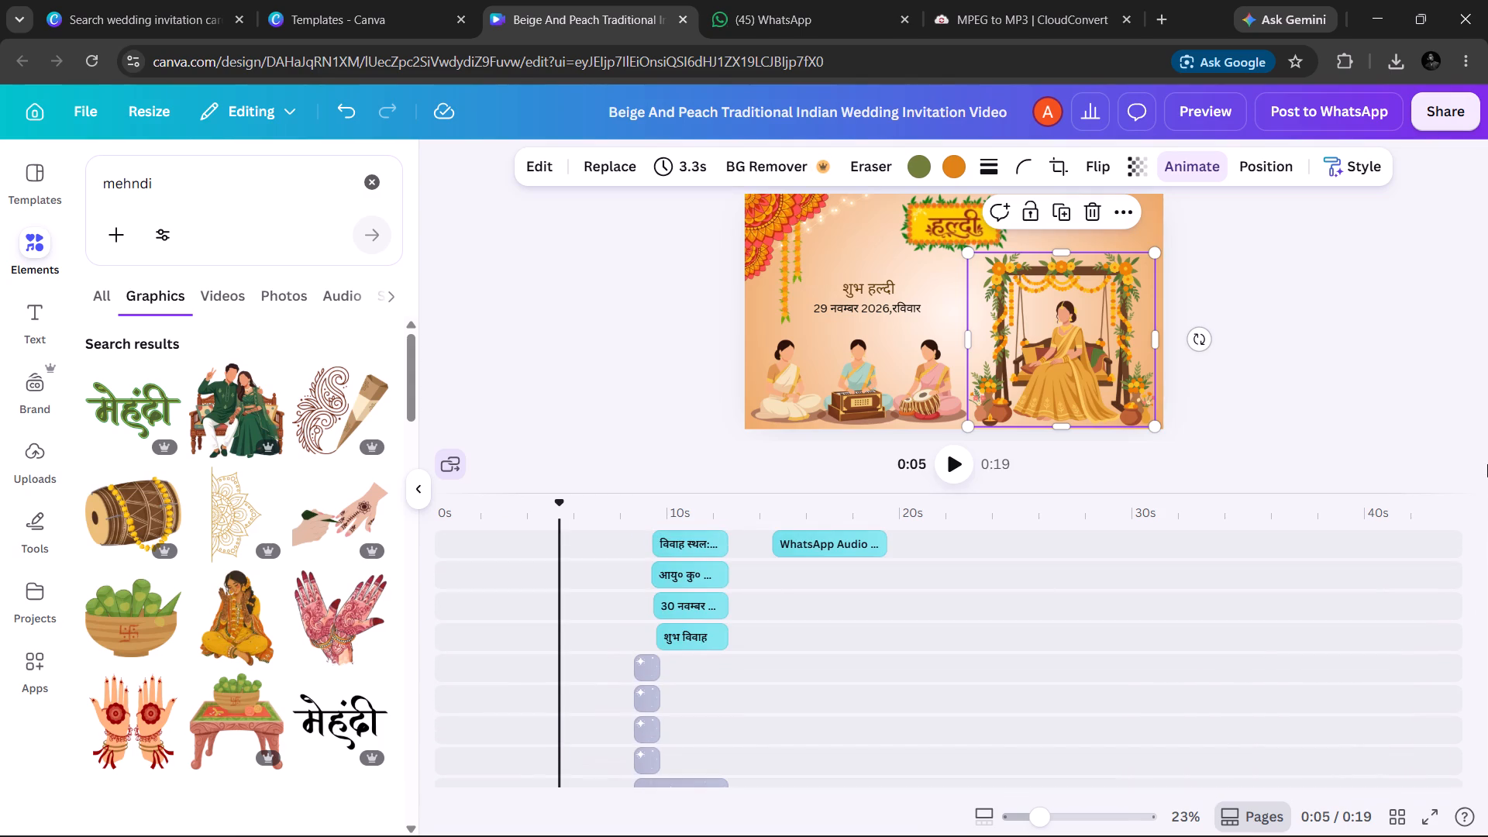
click(853, 542)
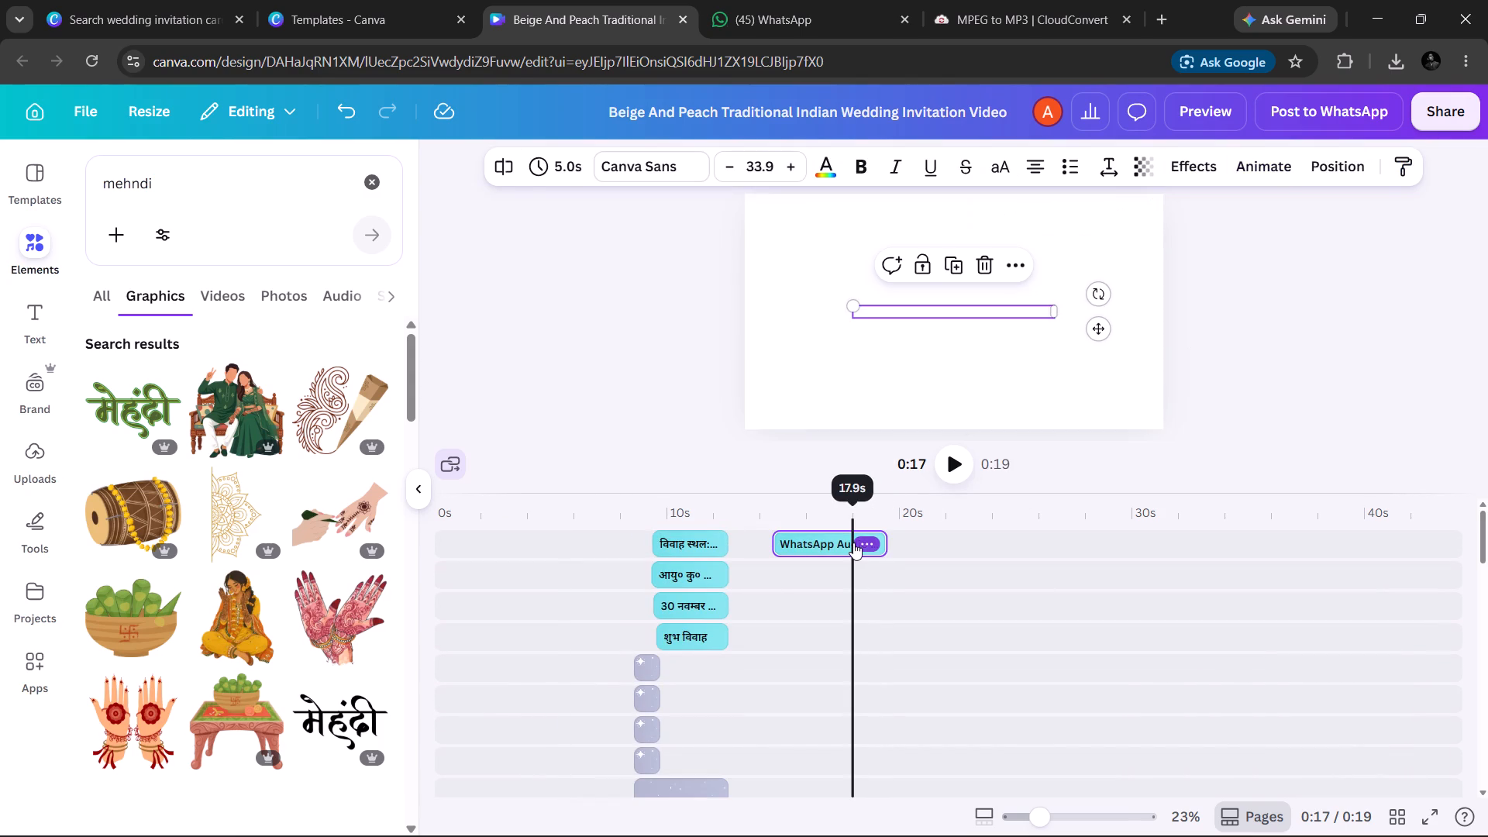
Delete the pasted WhatsApp Audio text clip that sits after the last scene in the timeline.
key(Delete)
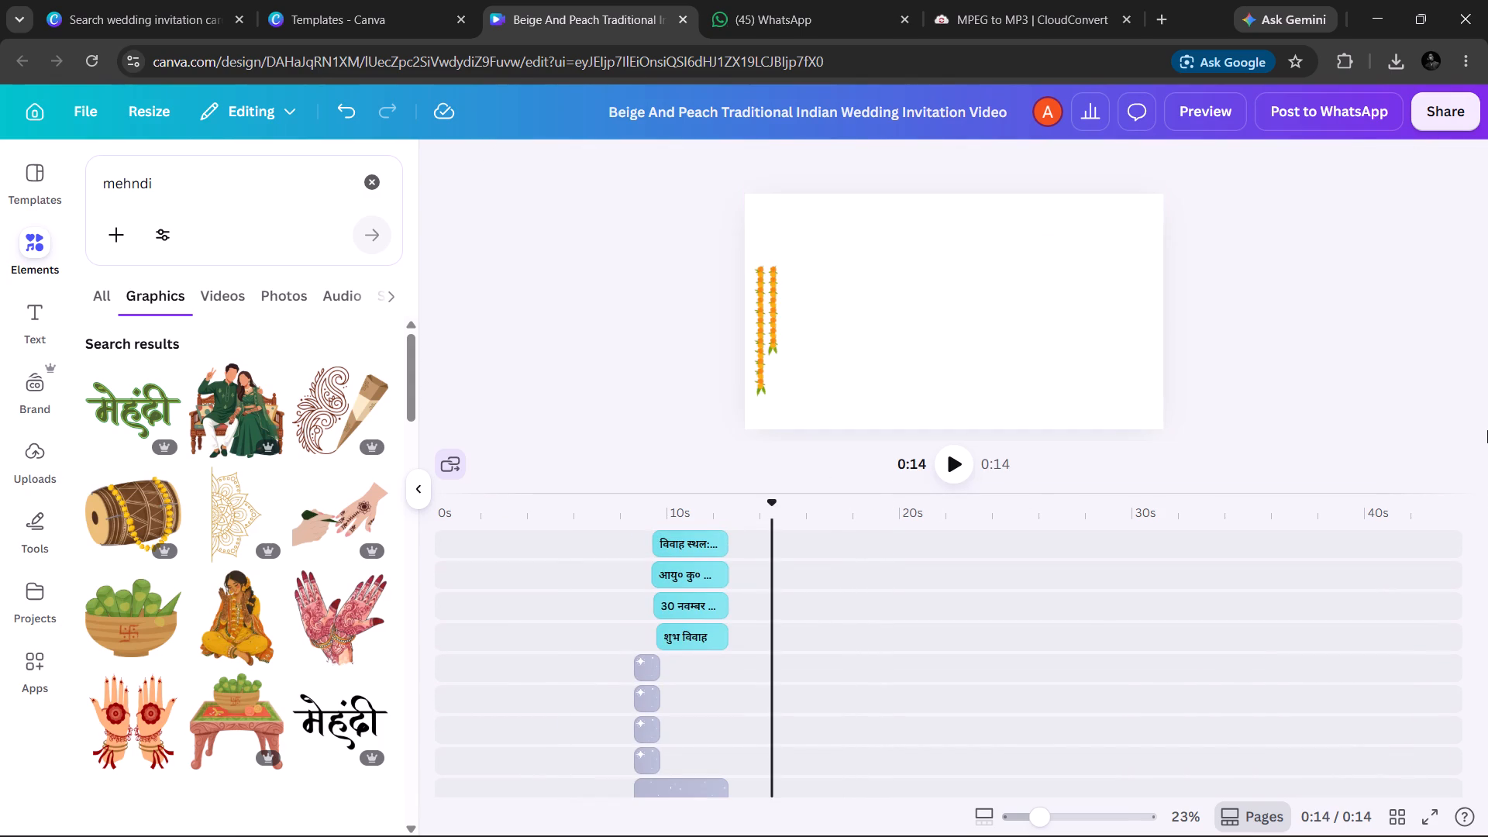
Upload the first "WhatsApp Audio 2026-11-06 at 9.13.02 PM" file from Downloads as audio for the video.
drag(1487, 529, 1487, 836)
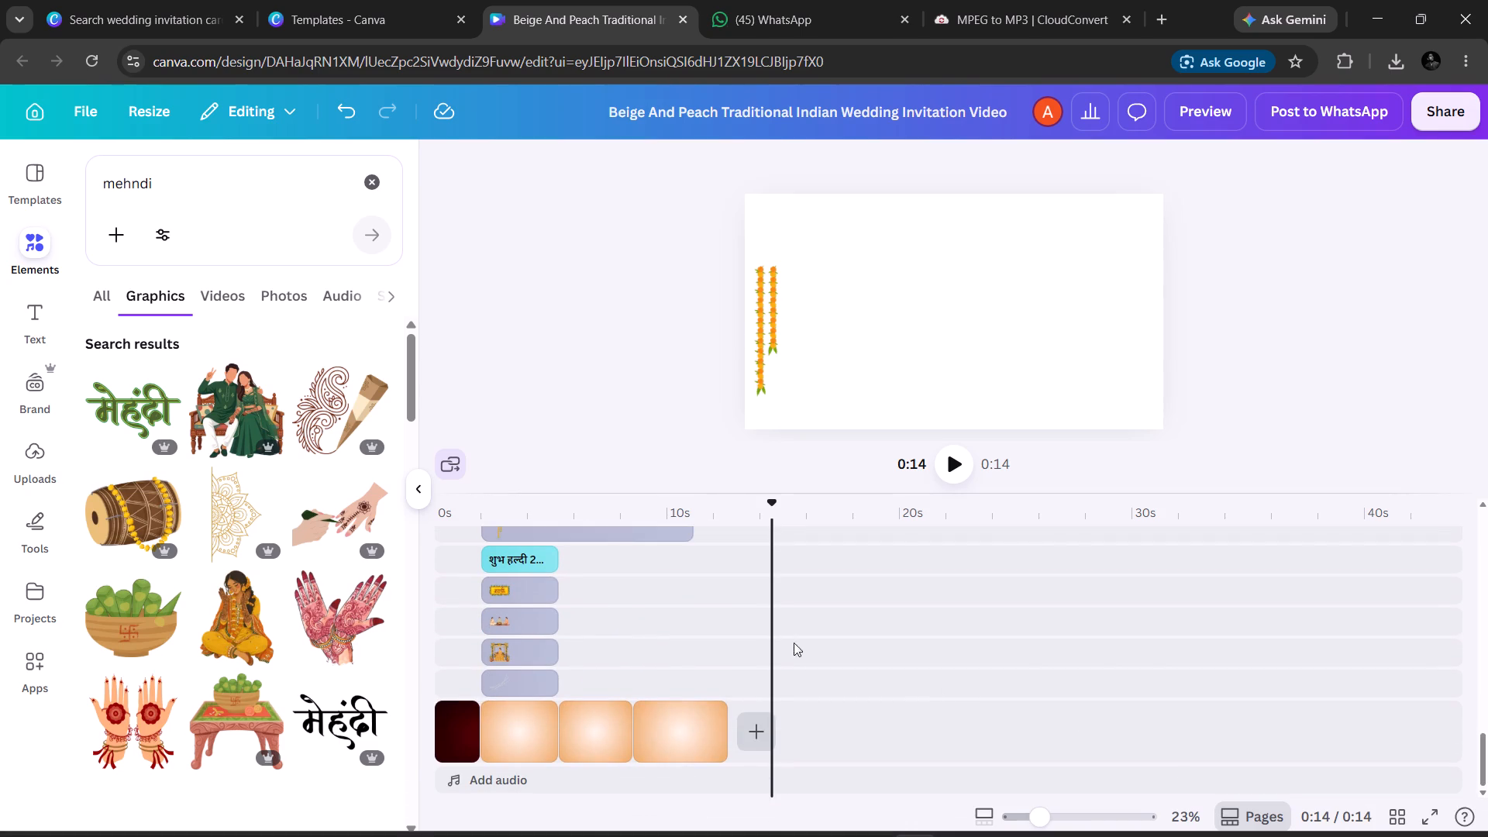
click(549, 787)
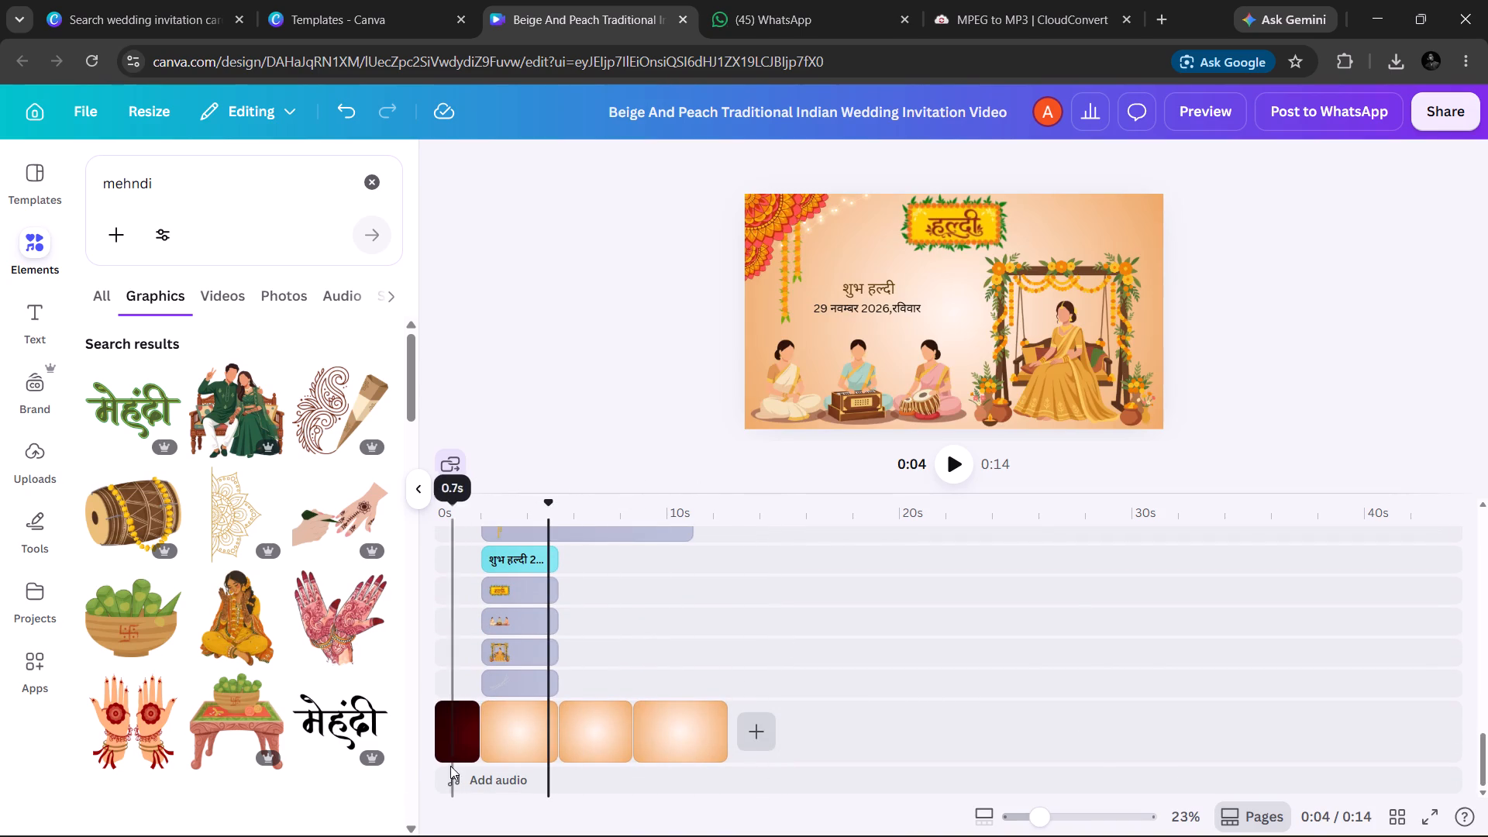
click(455, 777)
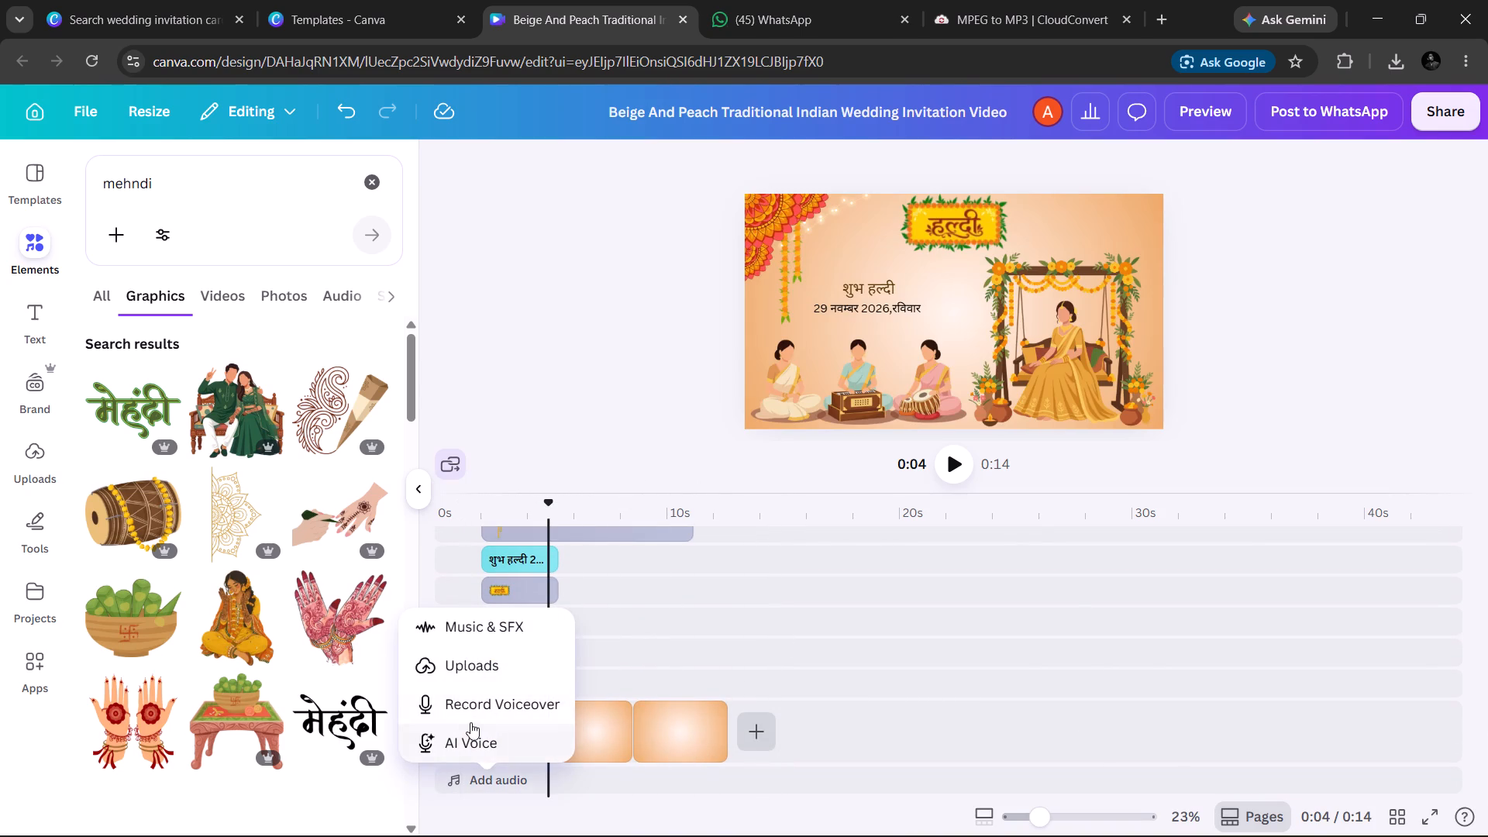
click(460, 656)
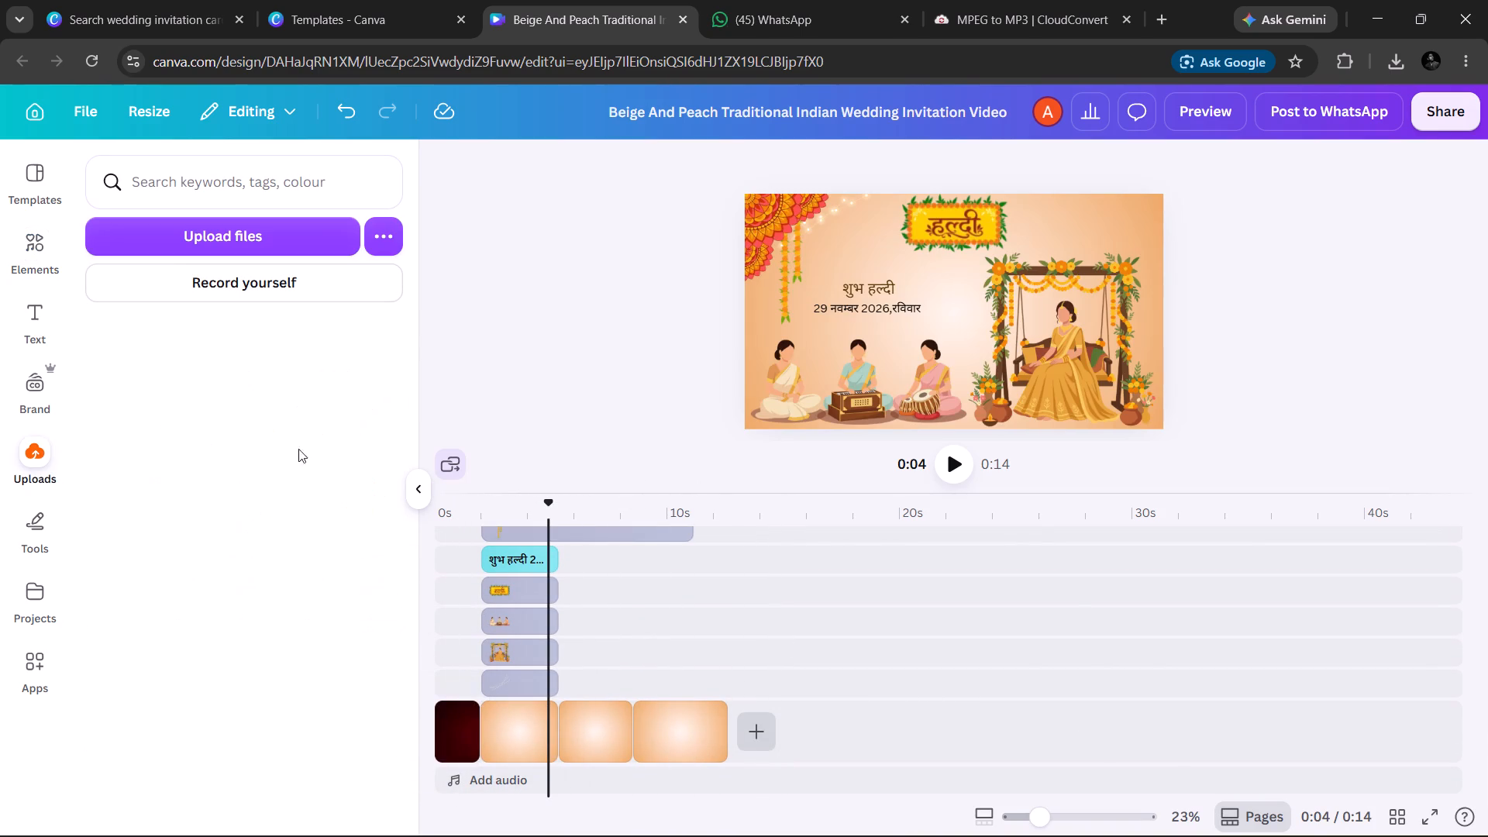
click(214, 249)
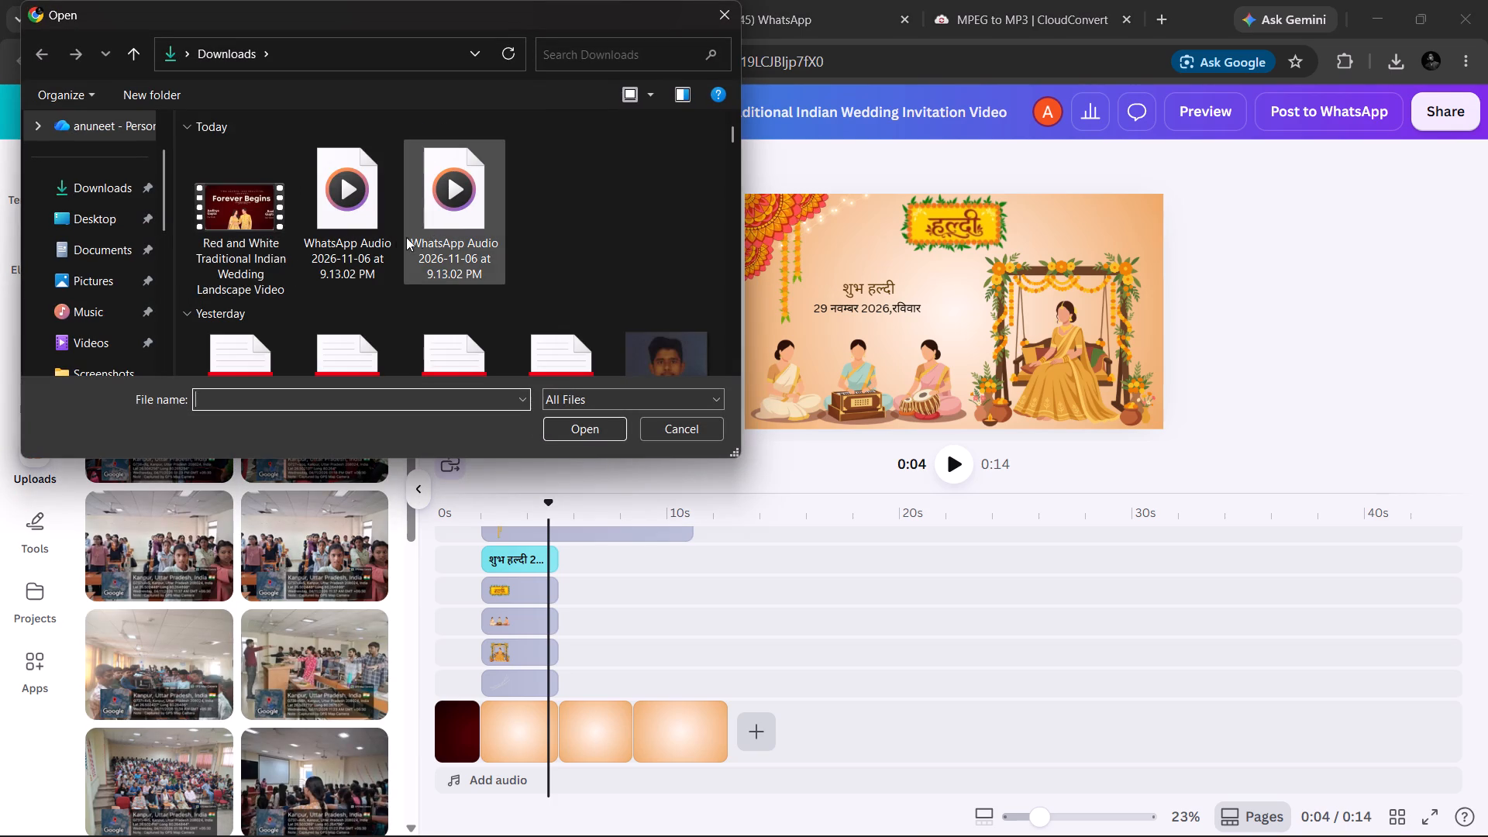
double_click(371, 245)
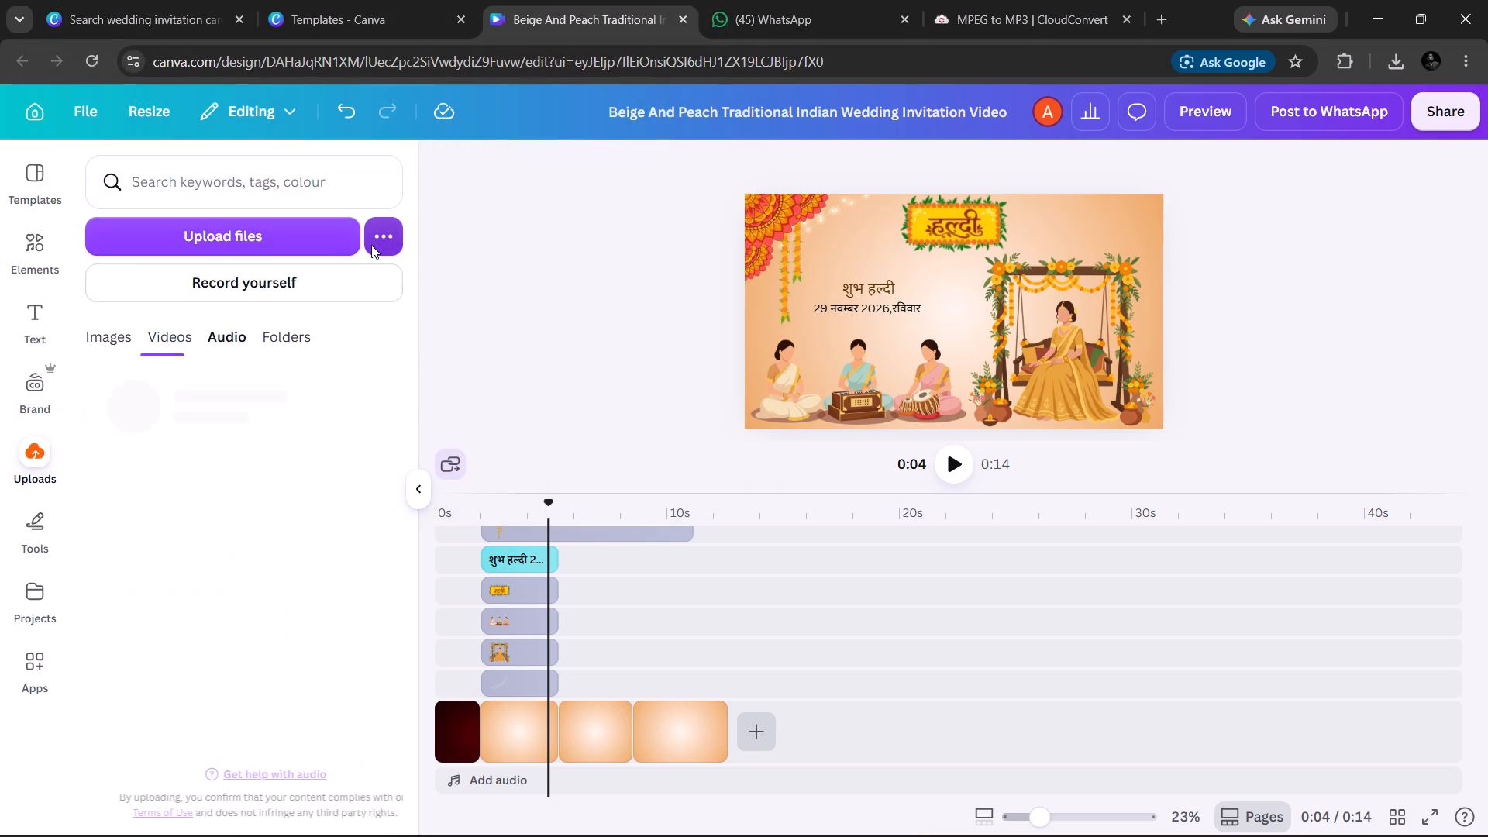
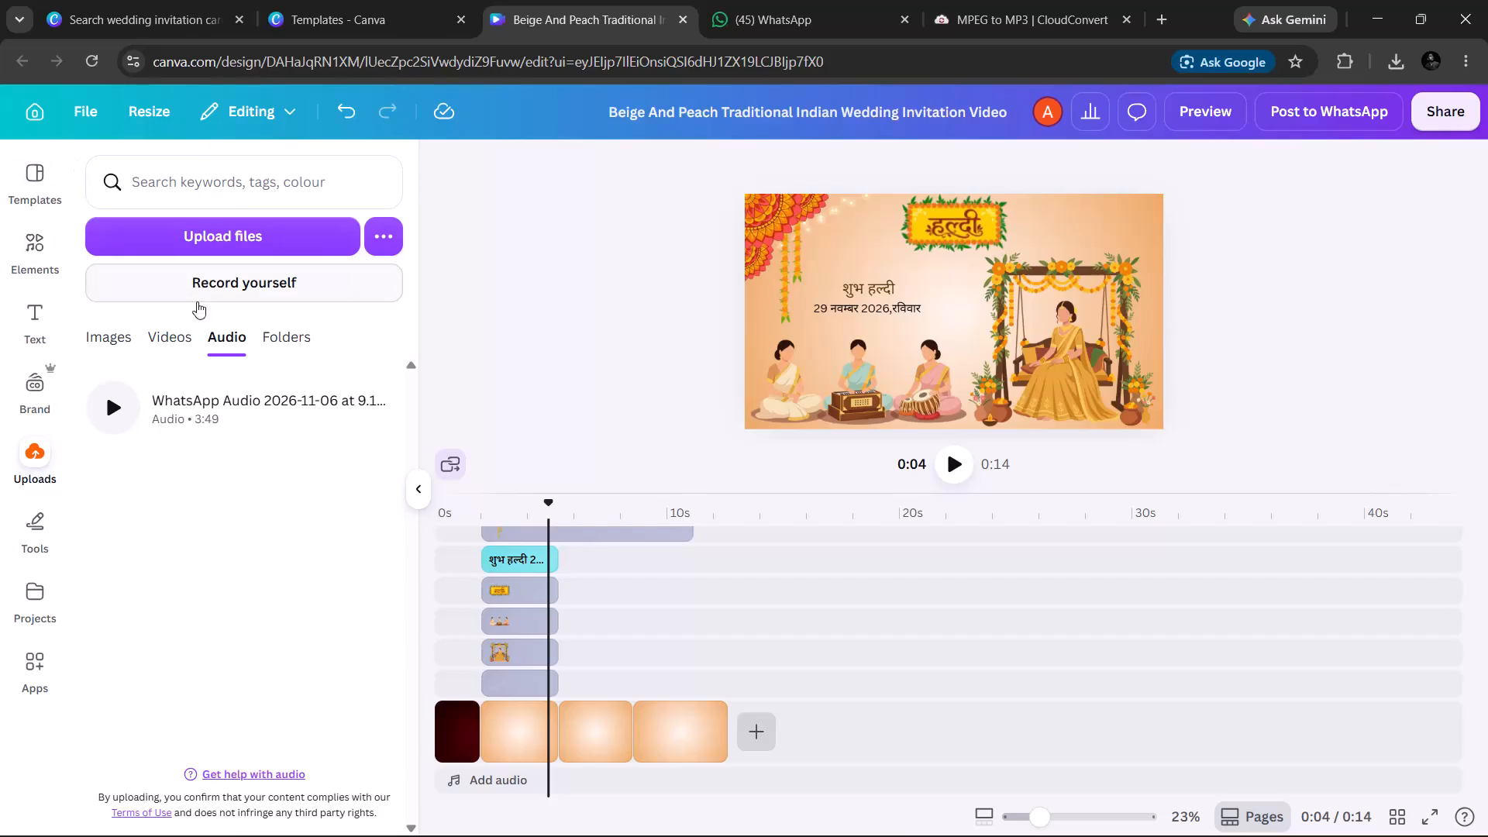
Add the uploaded WhatsApp Audio to the timeline and move its clip to start at 0 s.
click(214, 398)
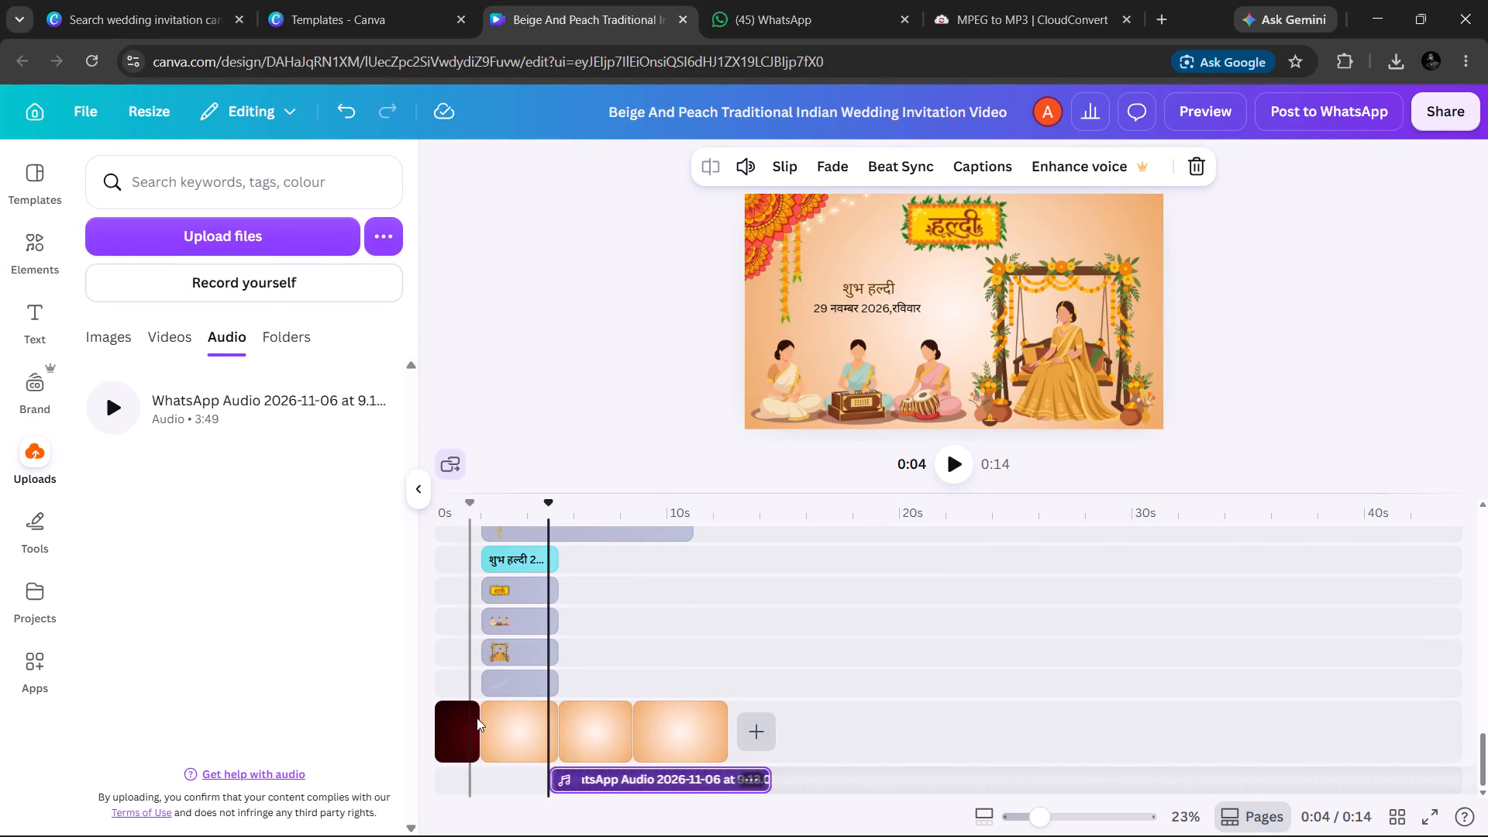
drag(603, 773, 509, 773)
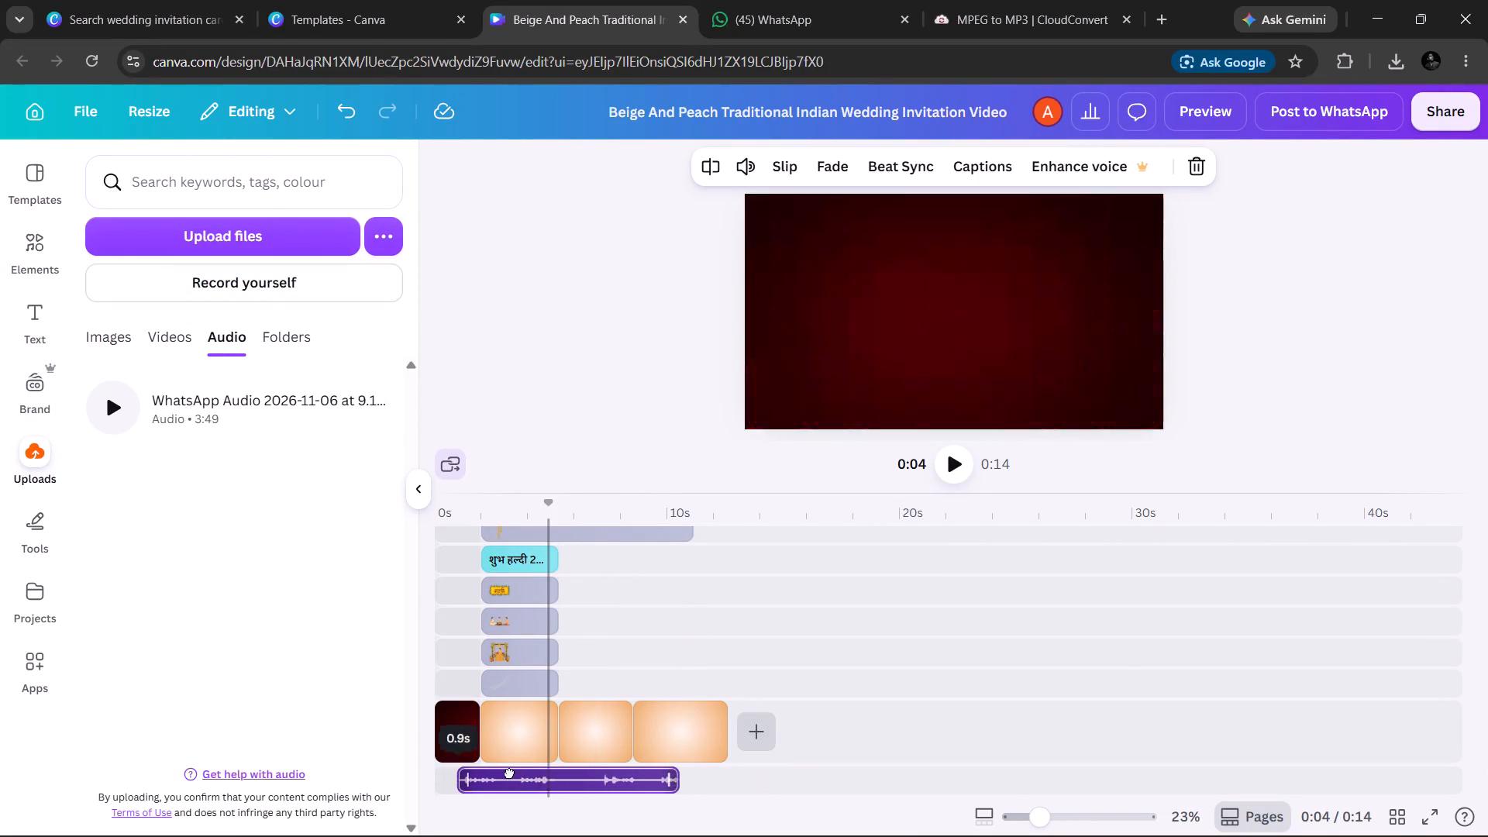
drag(509, 773, 497, 773)
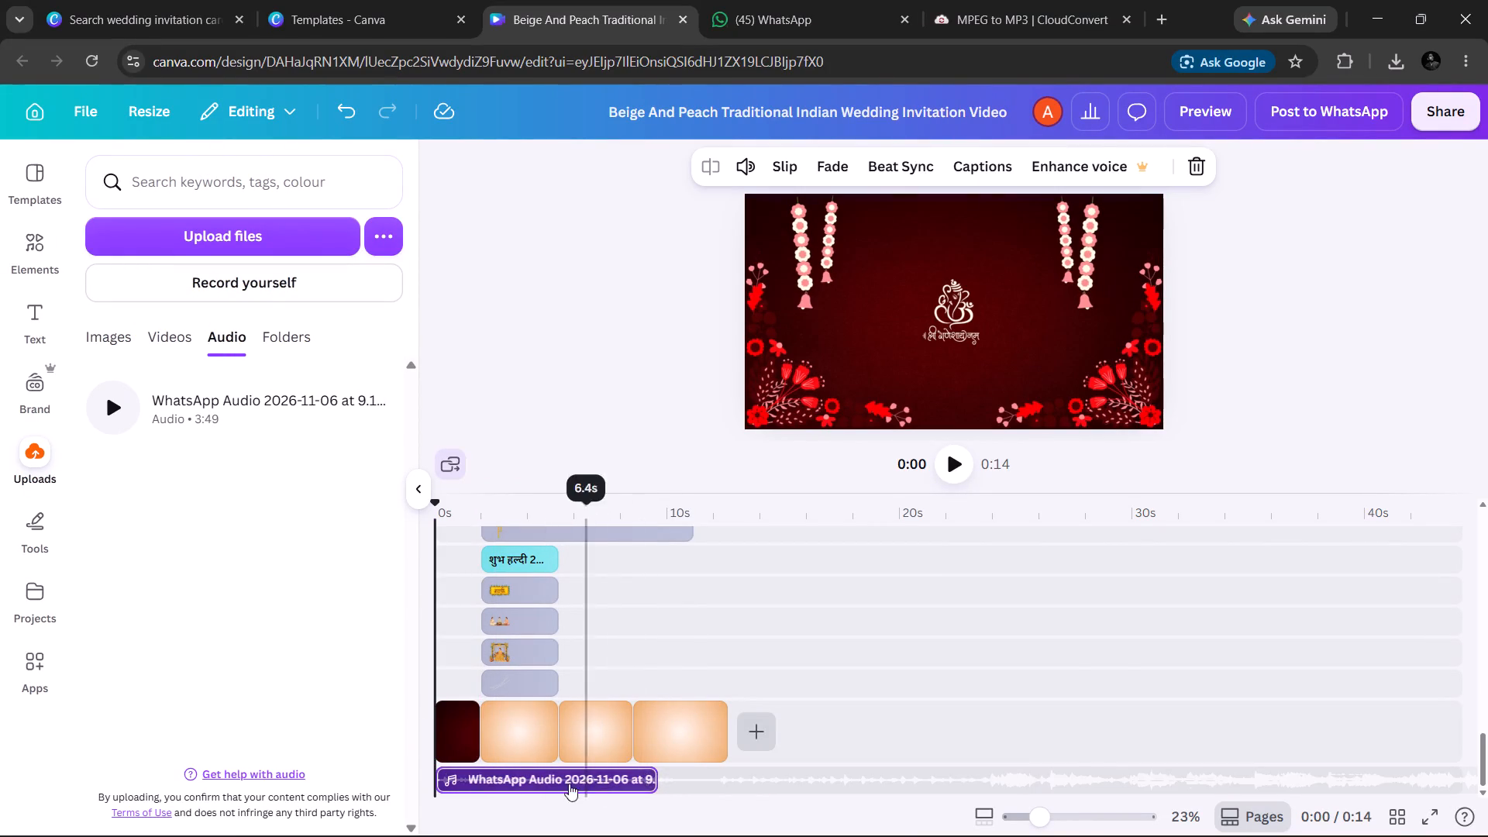
Slip the audio clip by about 18 s so it plays a later part of the recording.
click(635, 781)
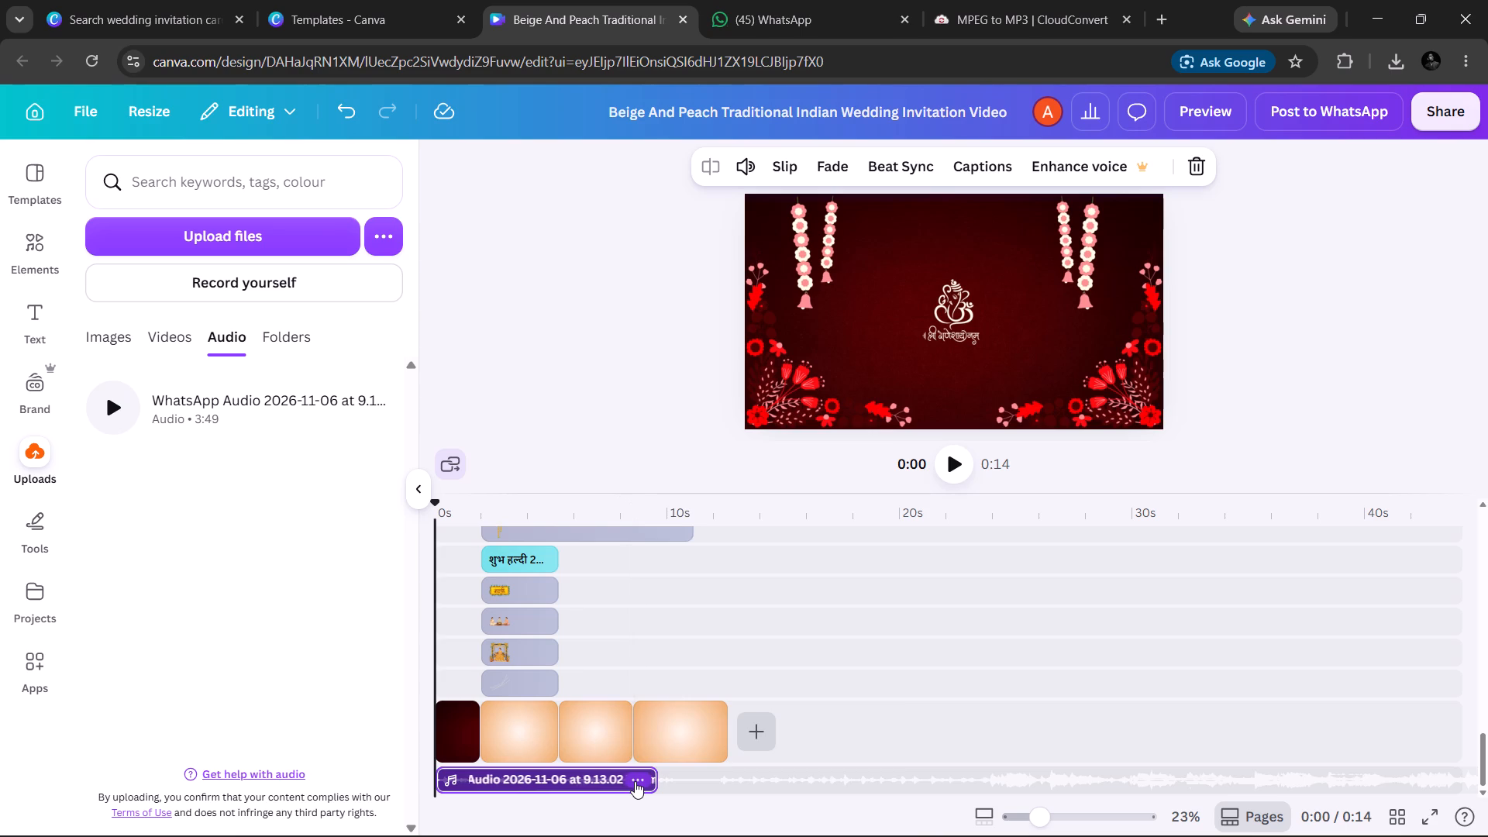
click(703, 646)
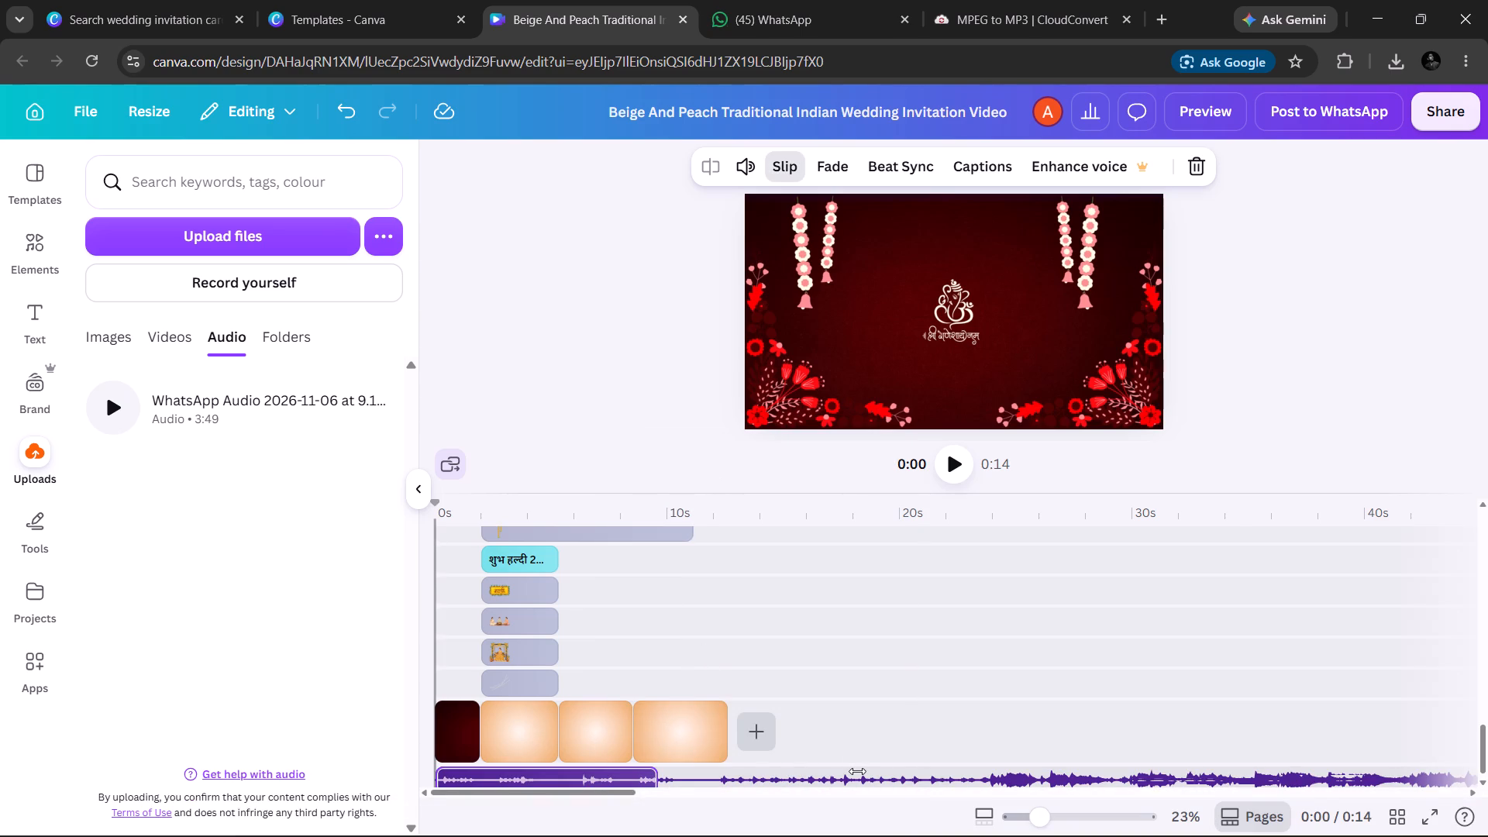
drag(849, 785, 700, 782)
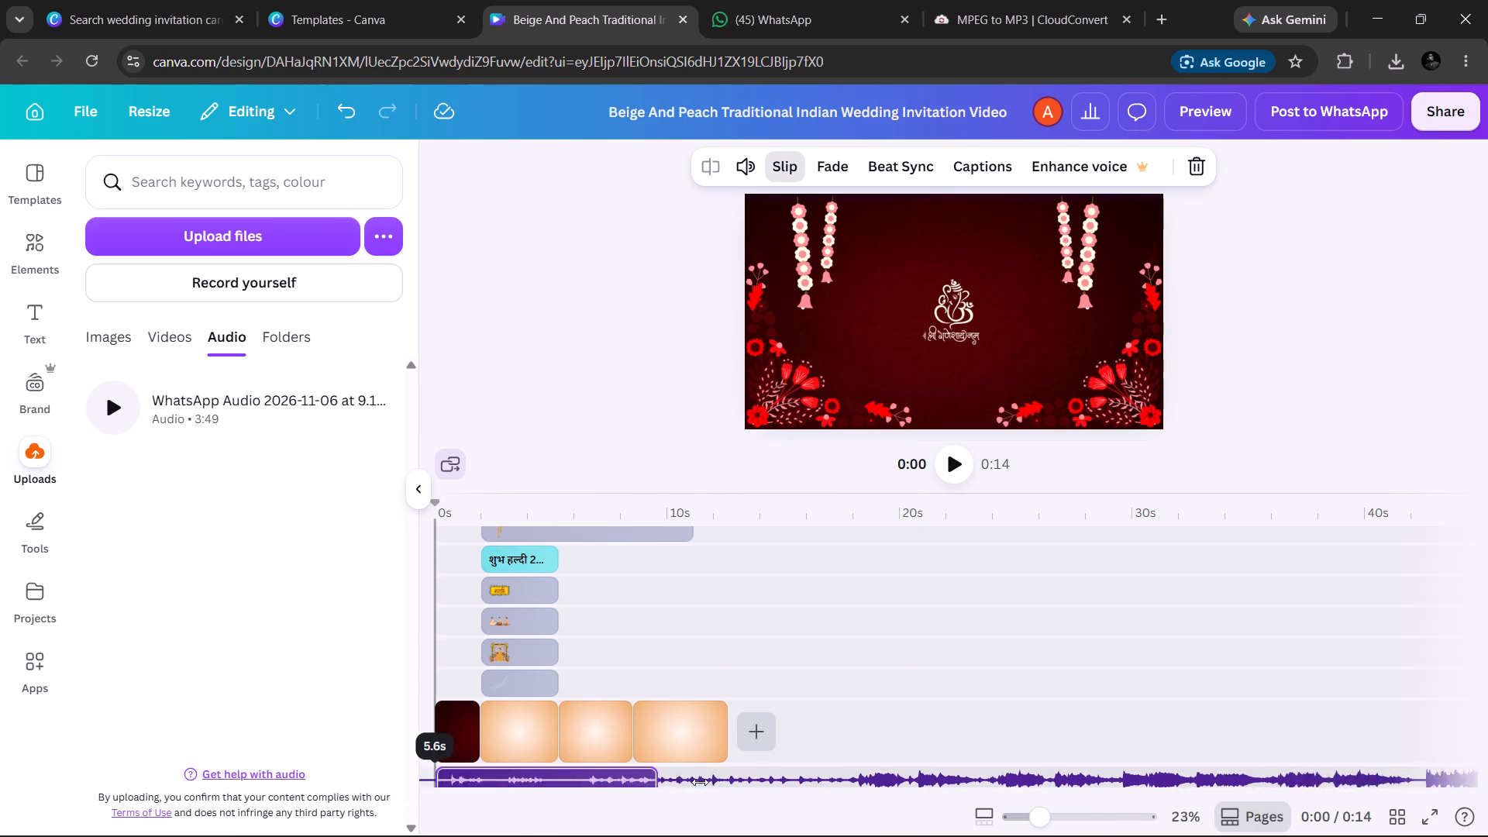
drag(700, 782, 429, 808)
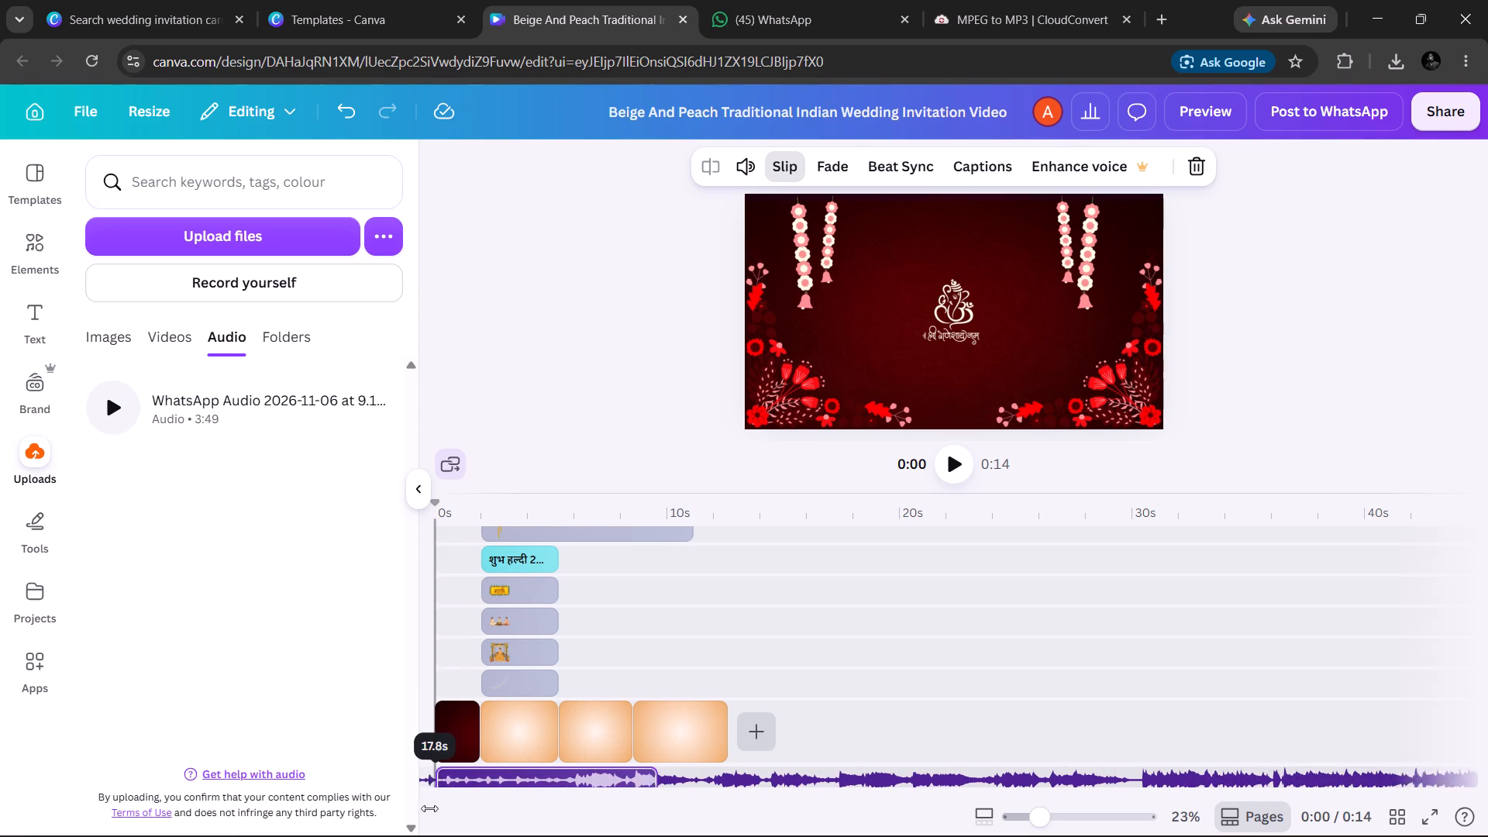
drag(429, 808, 416, 809)
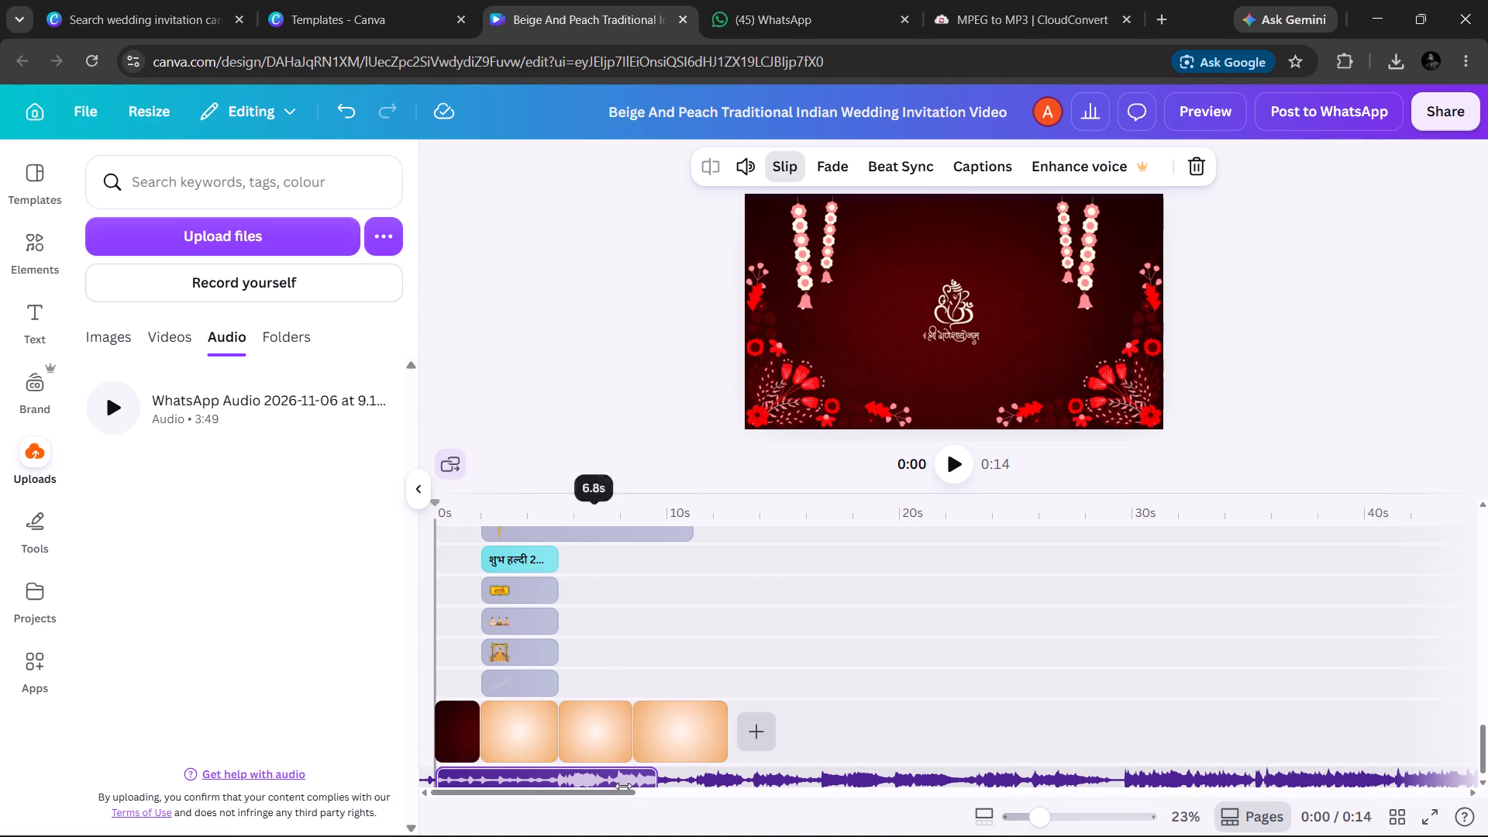
click(914, 708)
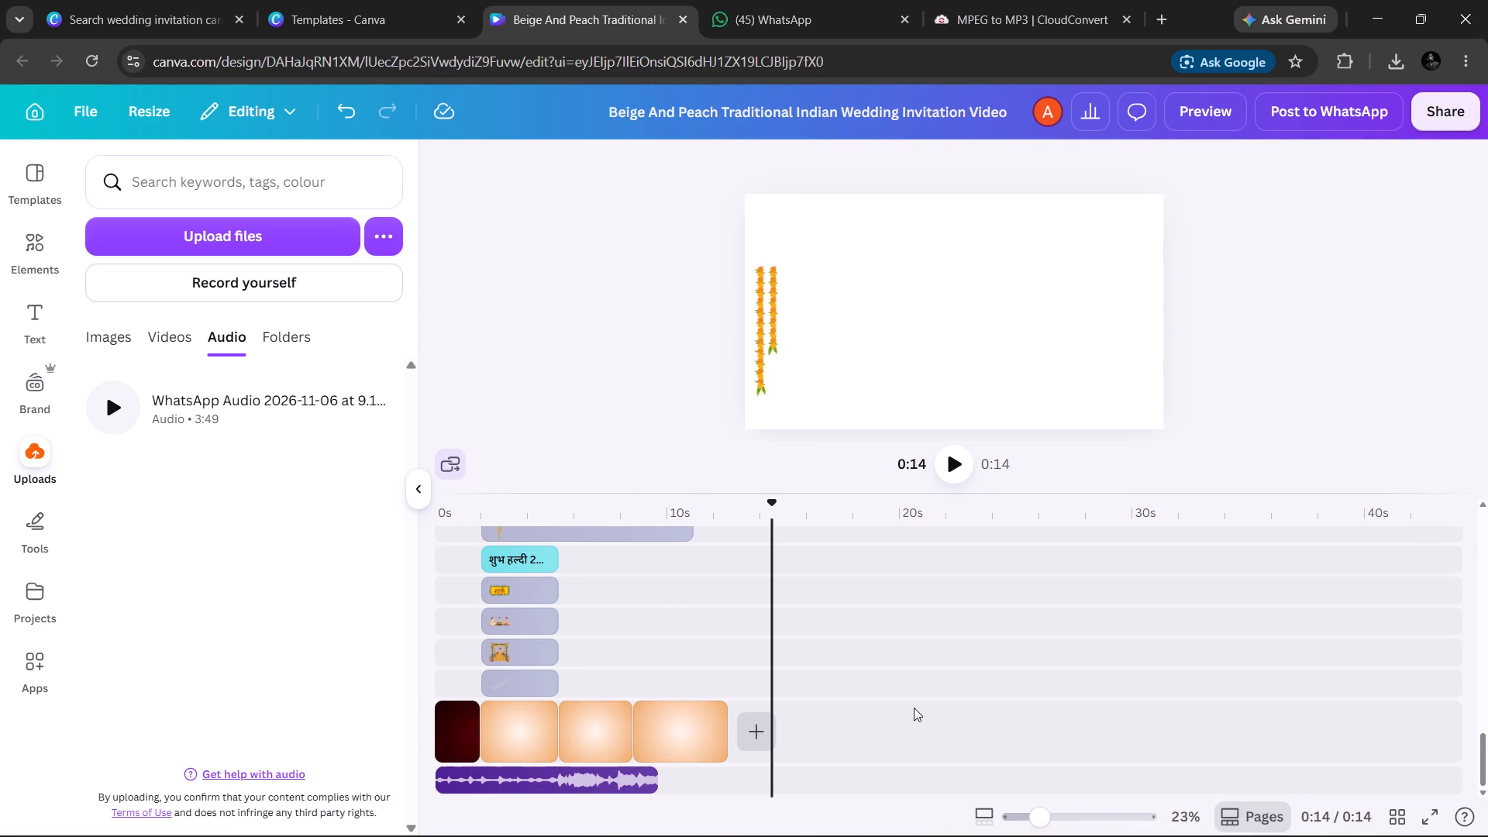
Extend the audio clip so it ends with the last scene, at about 12.6 s.
click(541, 786)
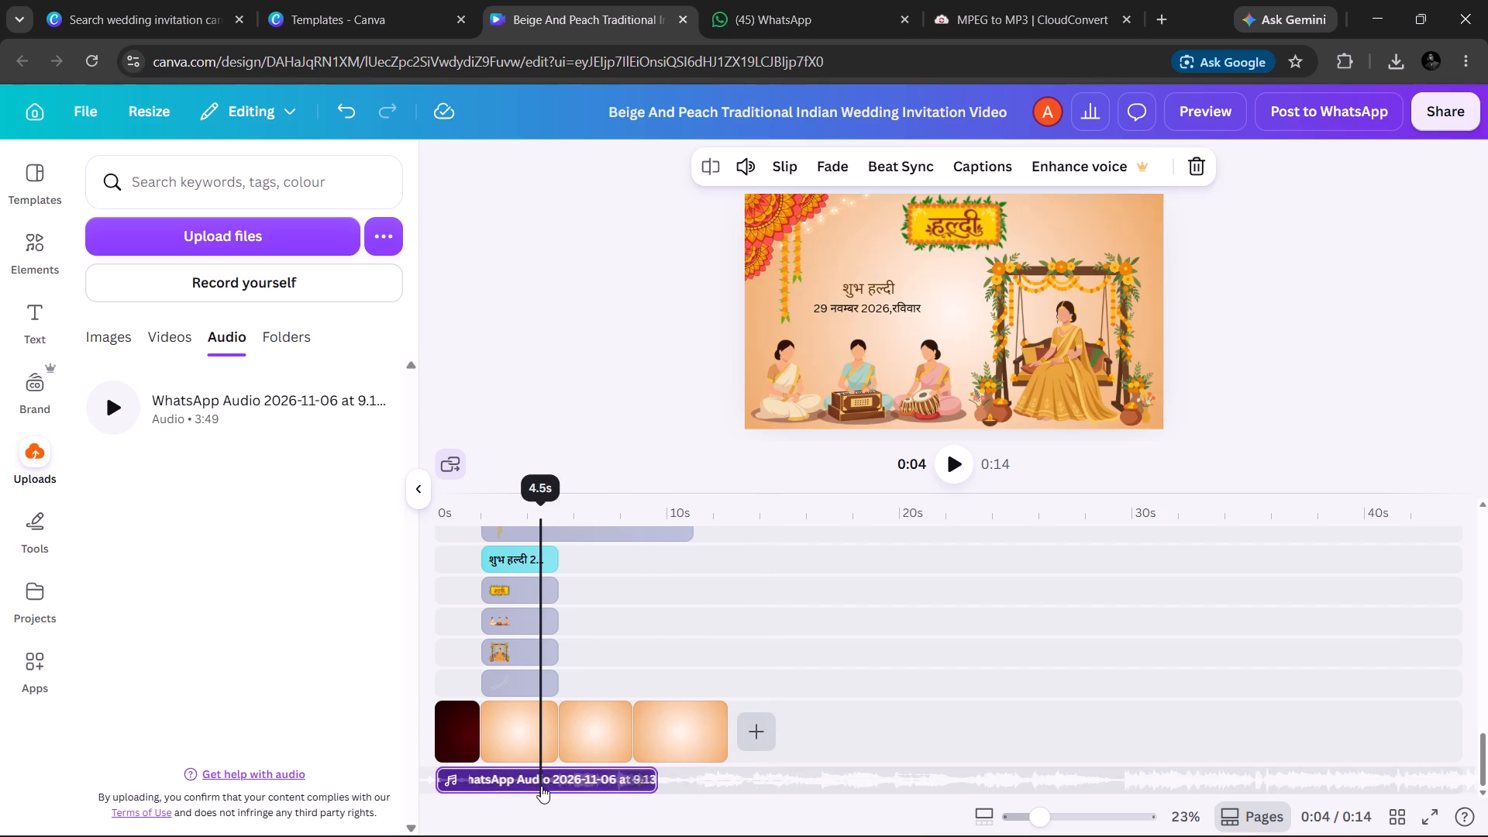
drag(650, 774, 686, 777)
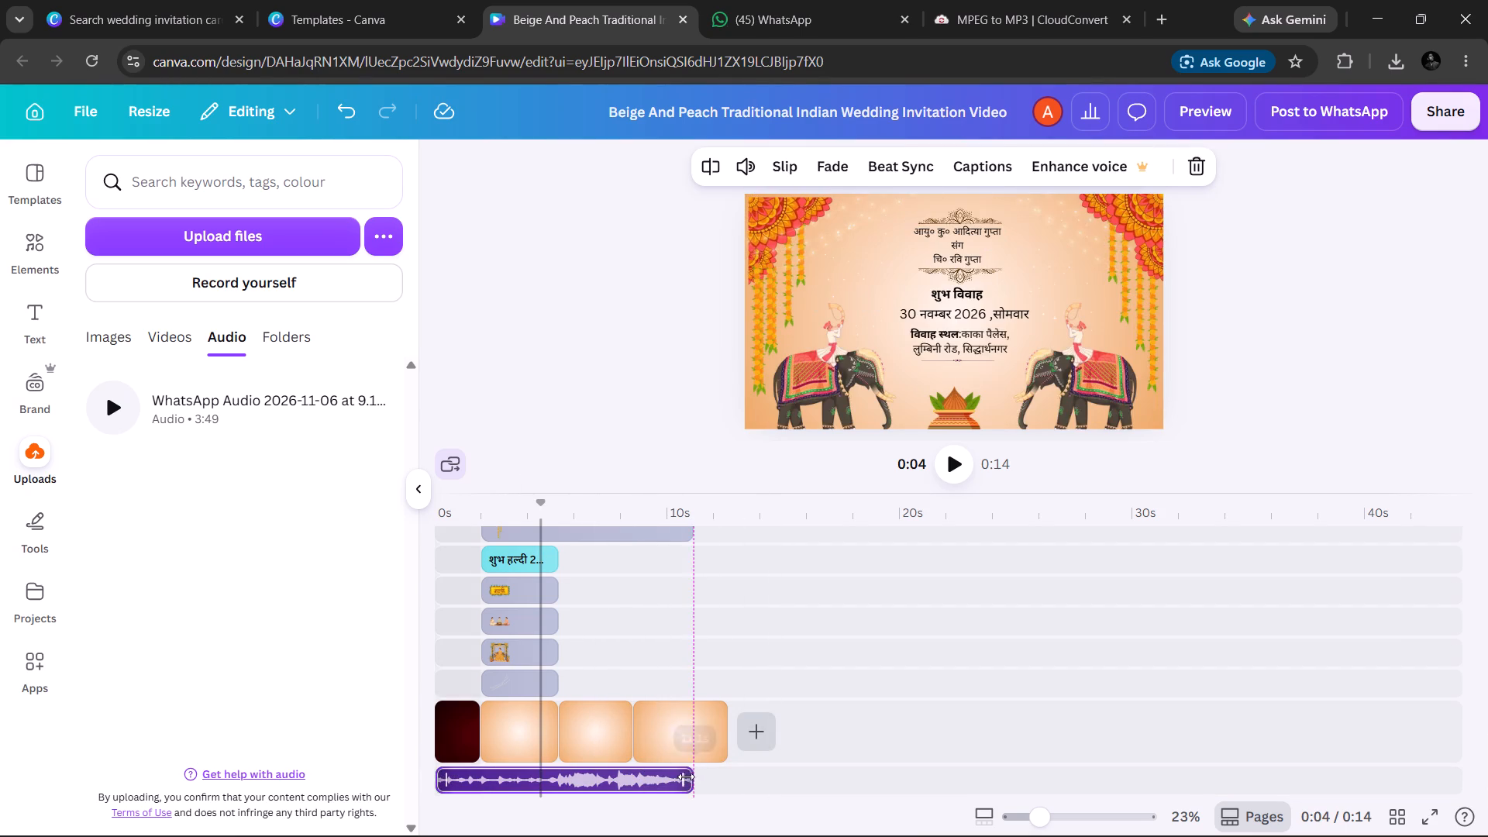
drag(686, 777, 724, 776)
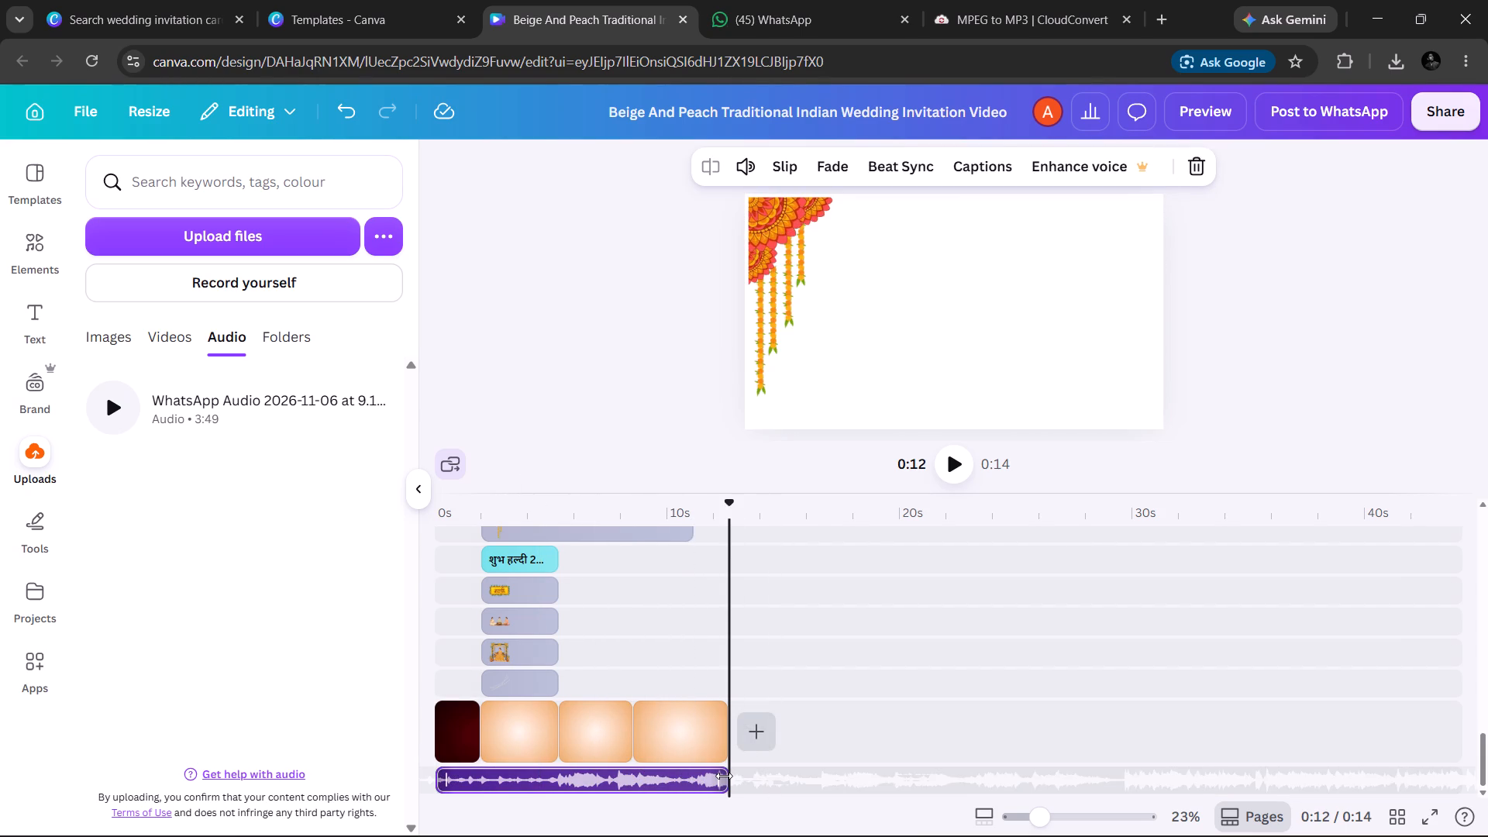
Check the end of the last scene, then play the video from the start to review it with the audio.
click(688, 722)
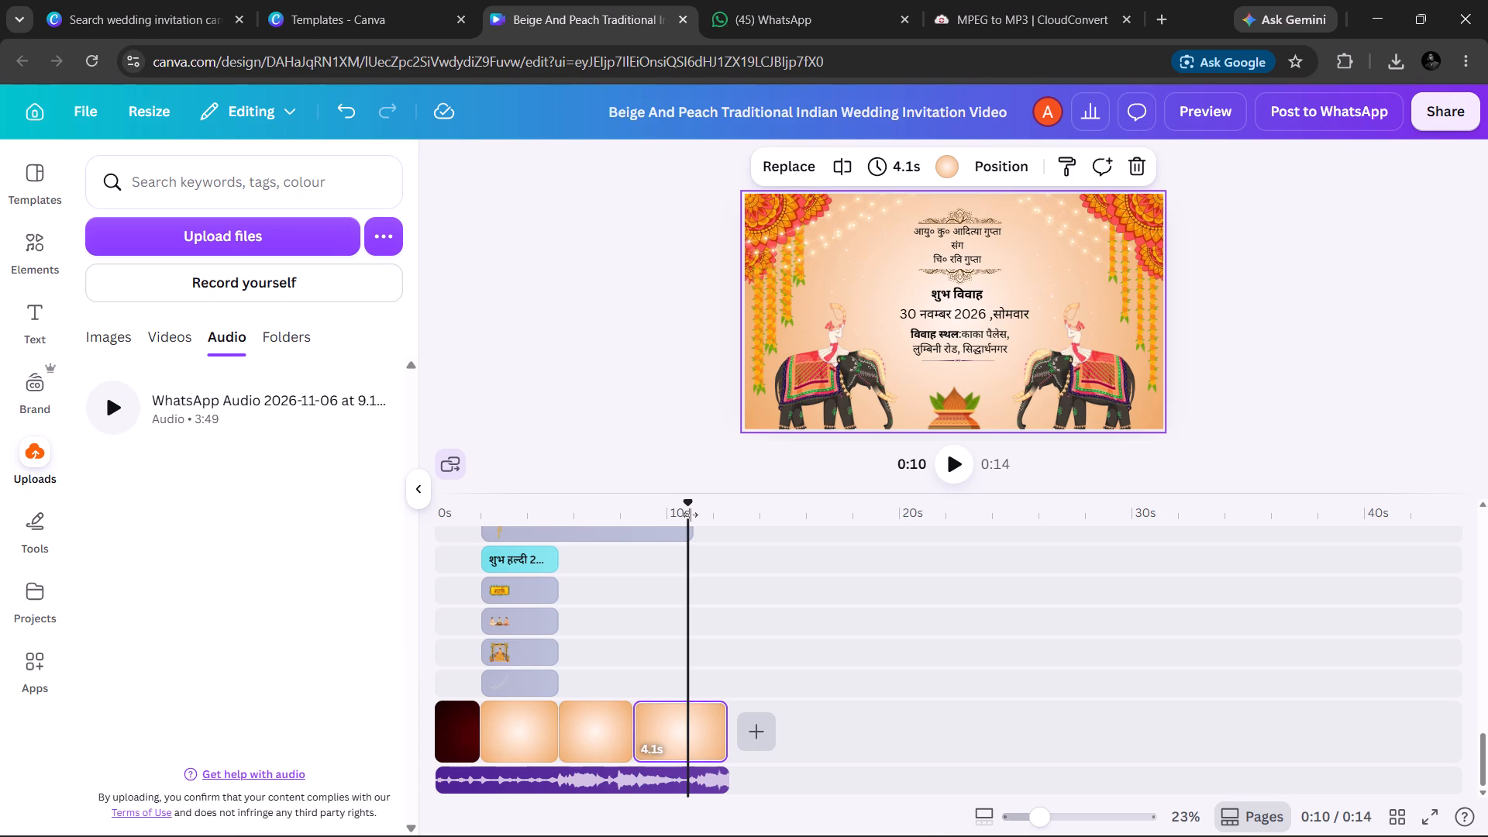
drag(689, 514, 719, 515)
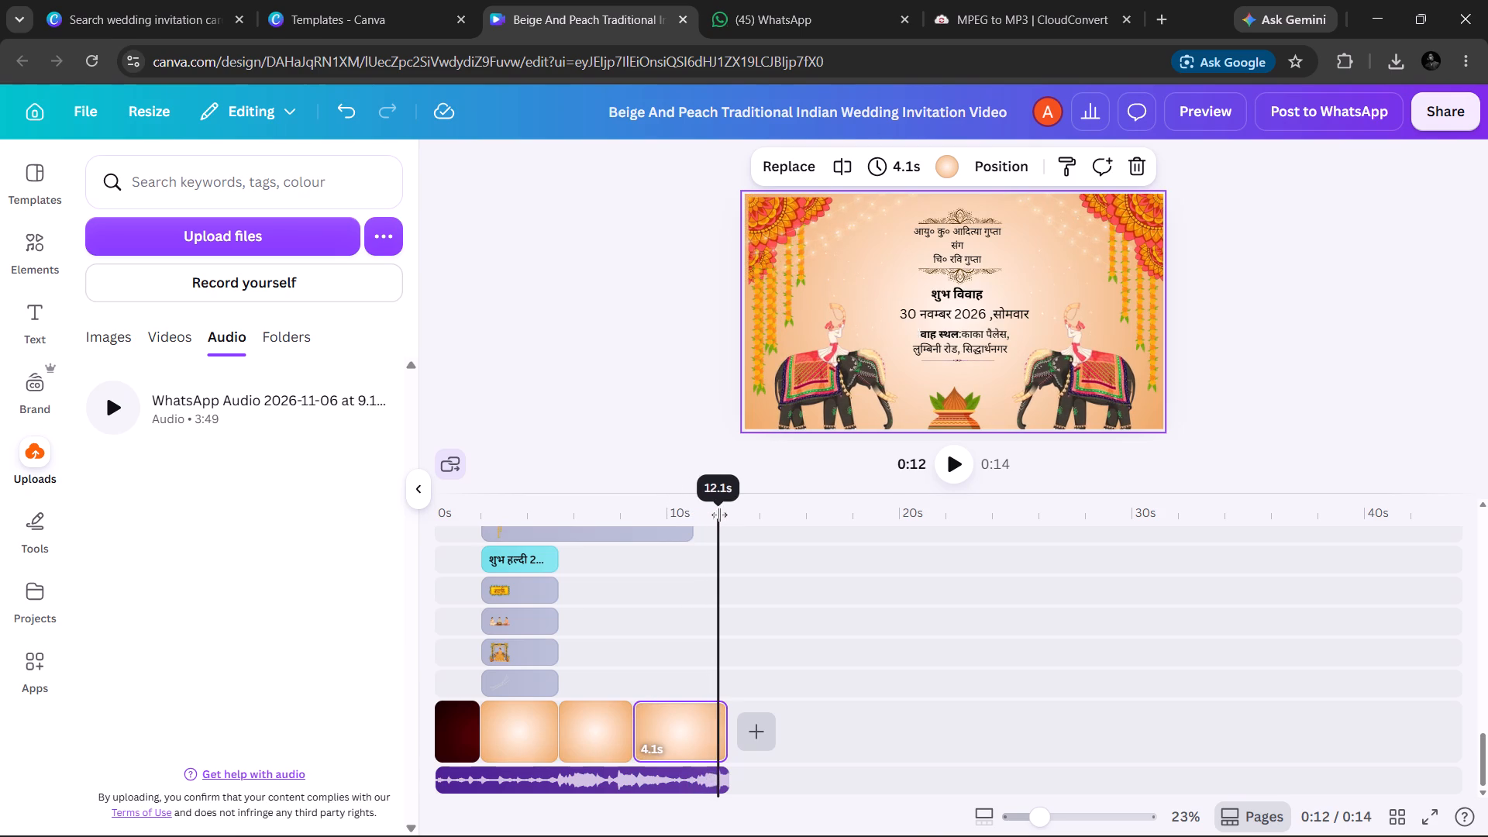
drag(719, 515, 732, 515)
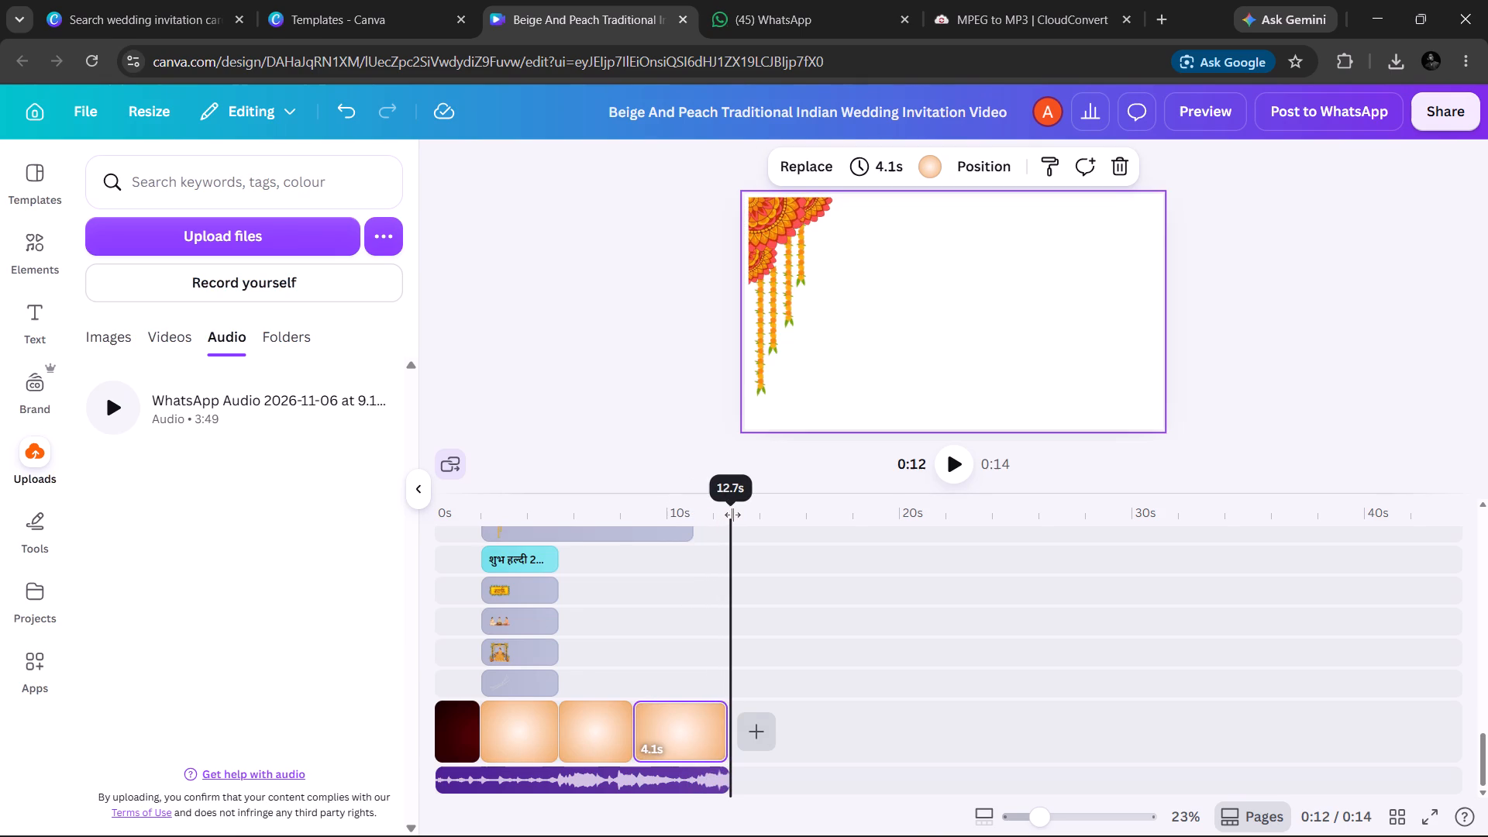
drag(732, 515, 725, 517)
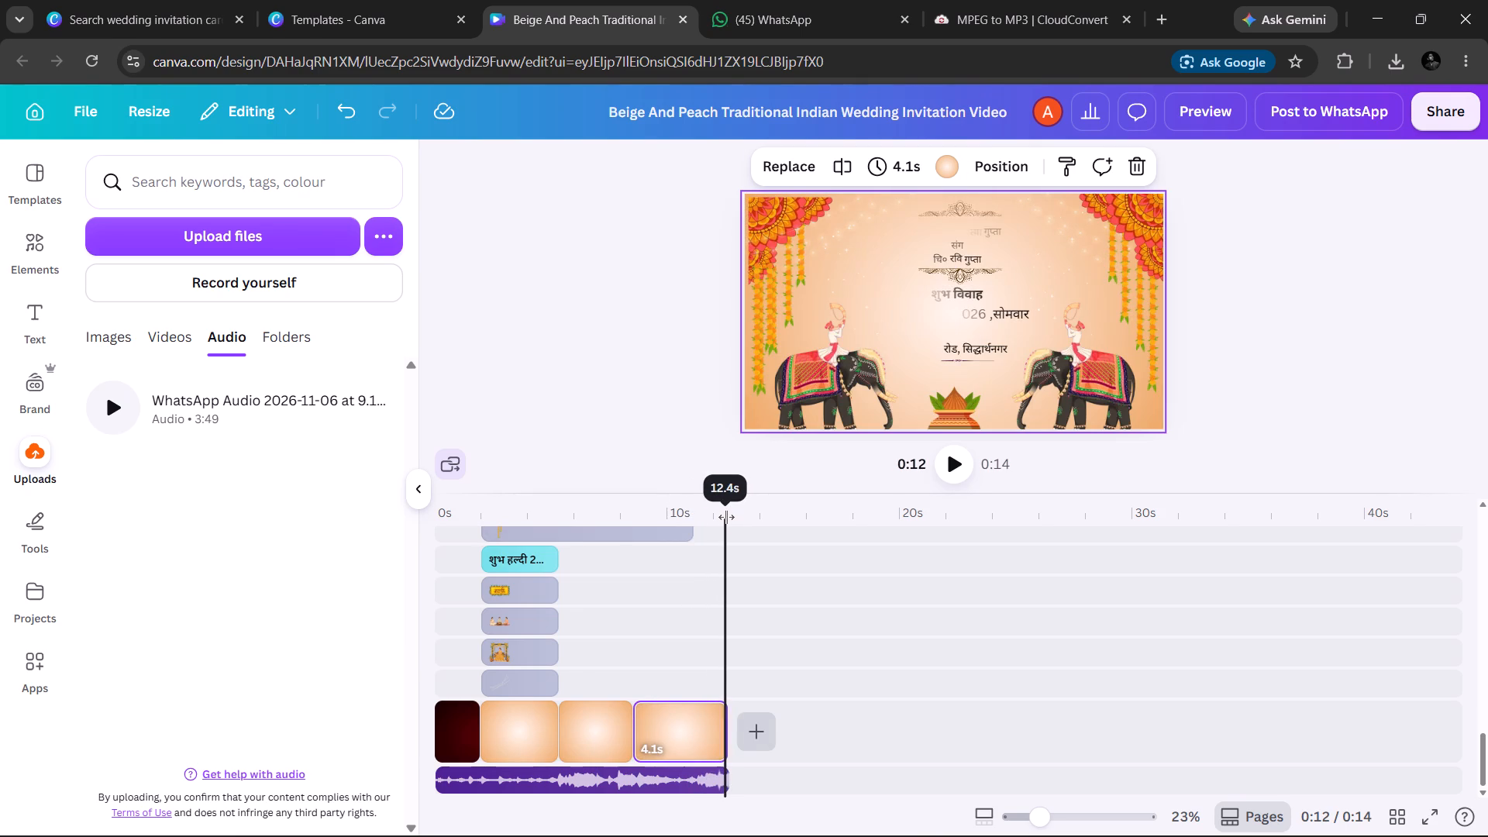
drag(725, 517, 469, 566)
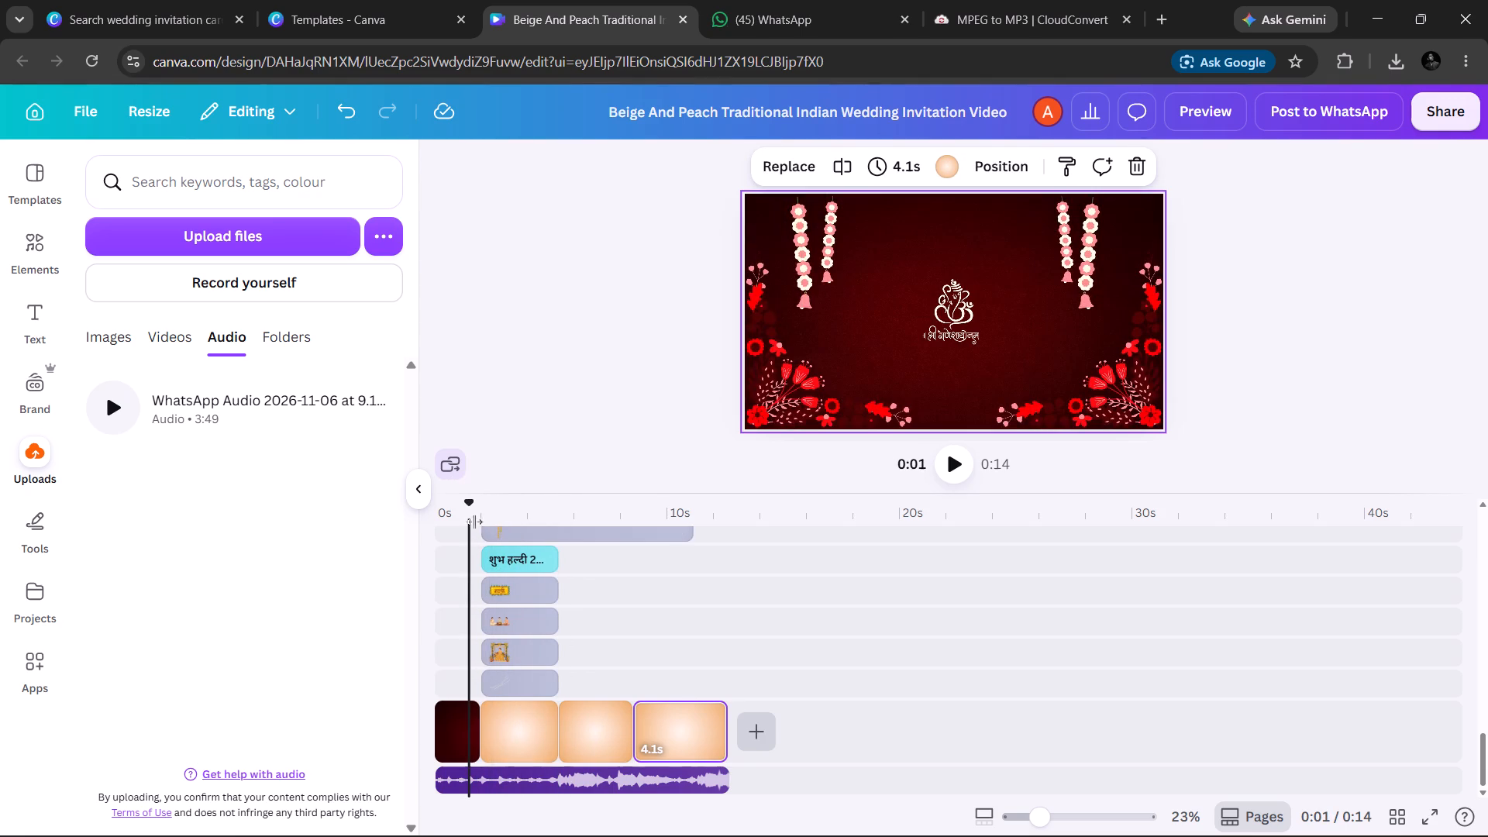
drag(467, 522, 441, 522)
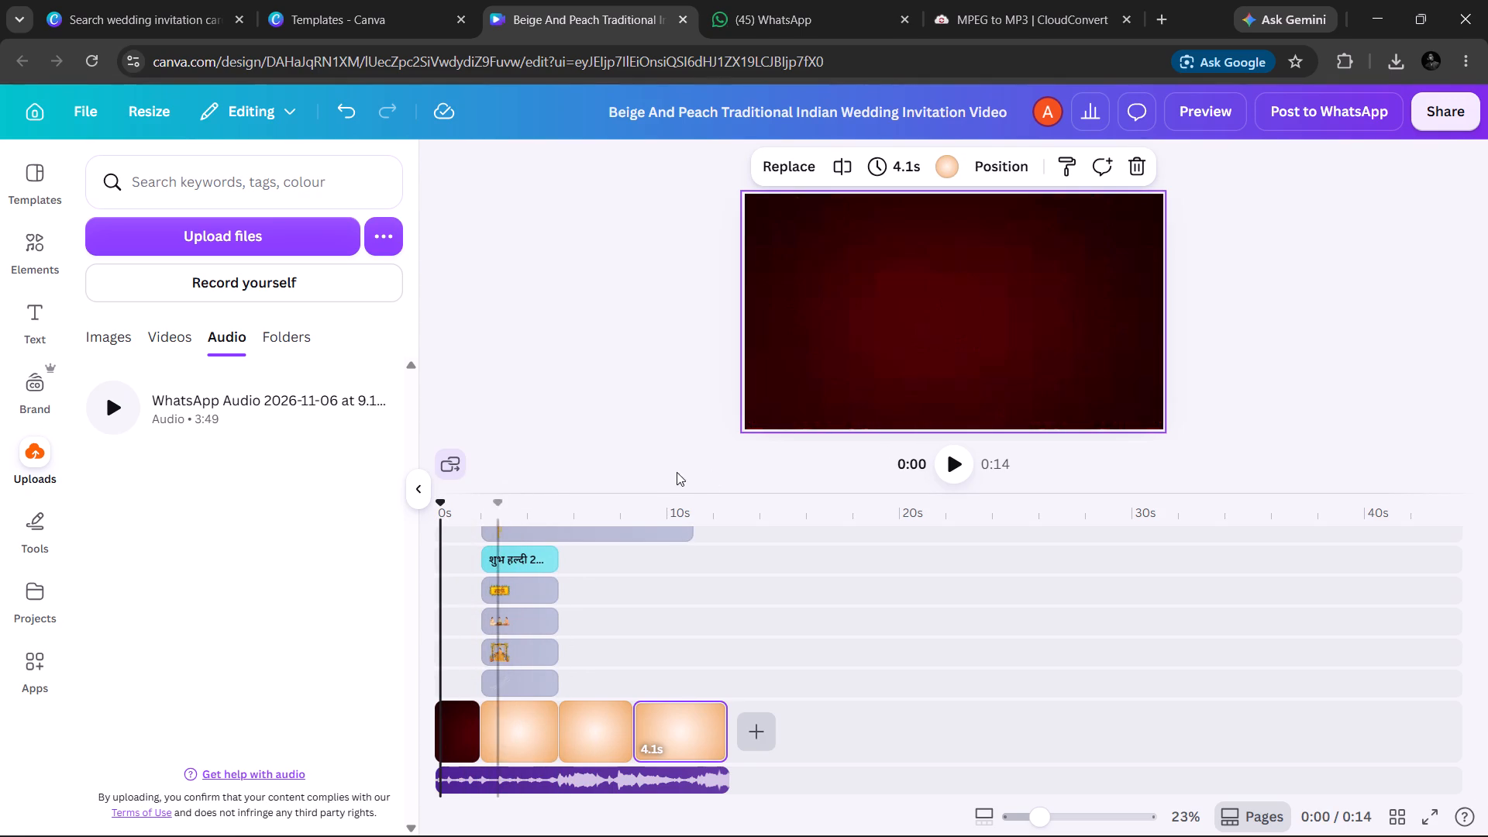
click(954, 469)
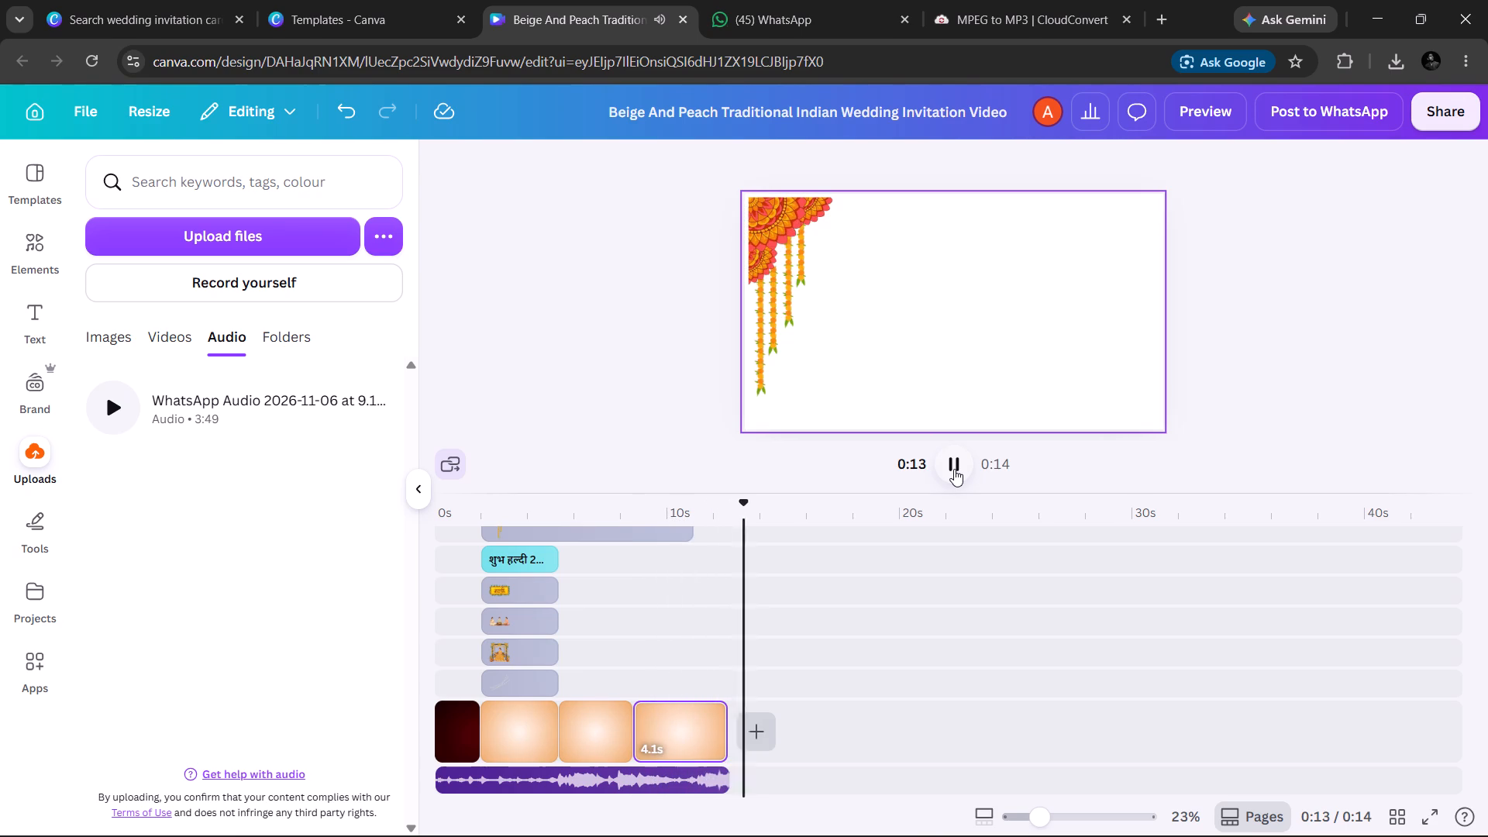
click(941, 454)
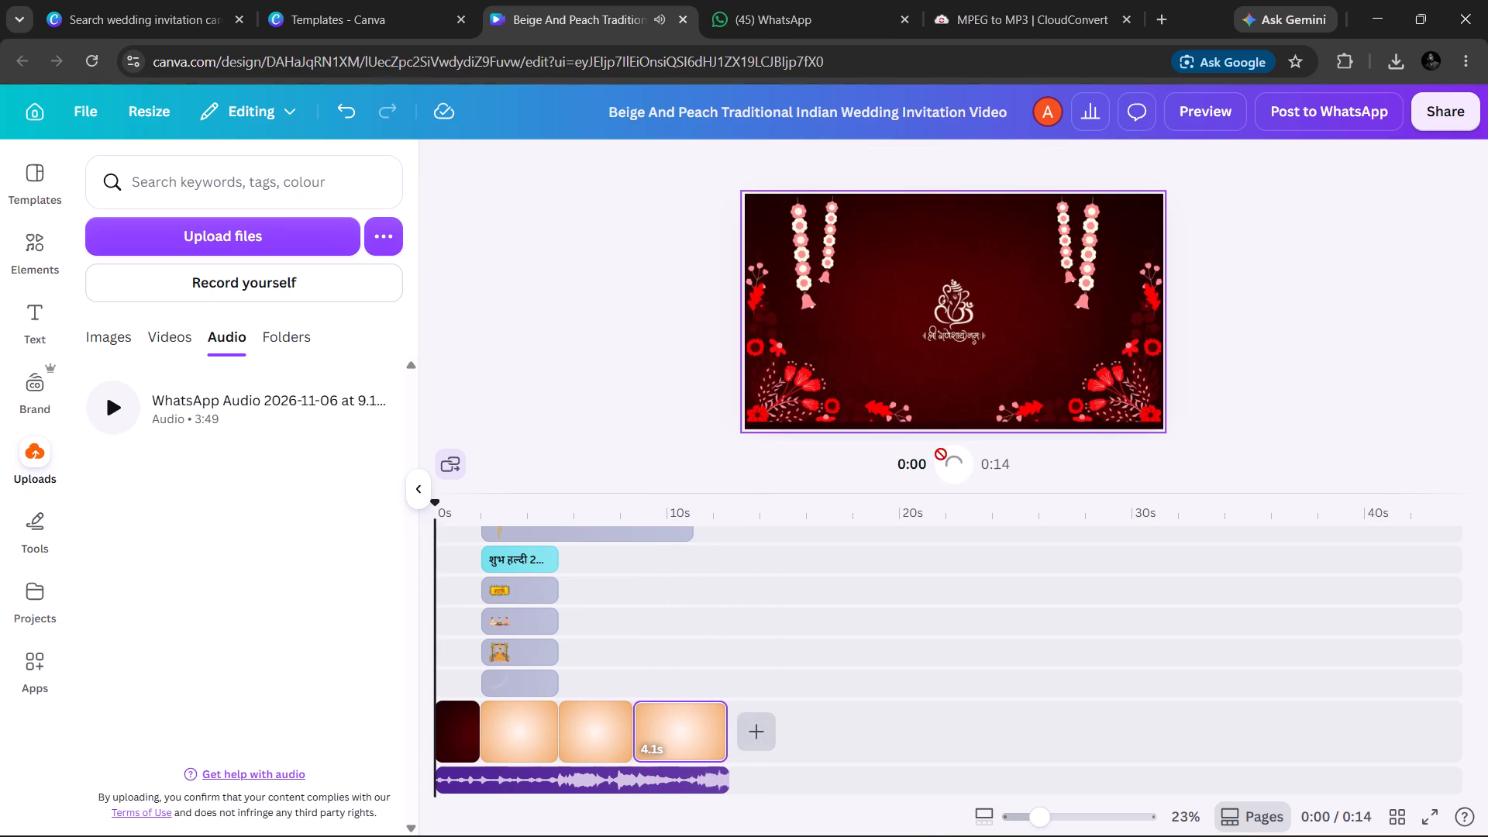
click(944, 478)
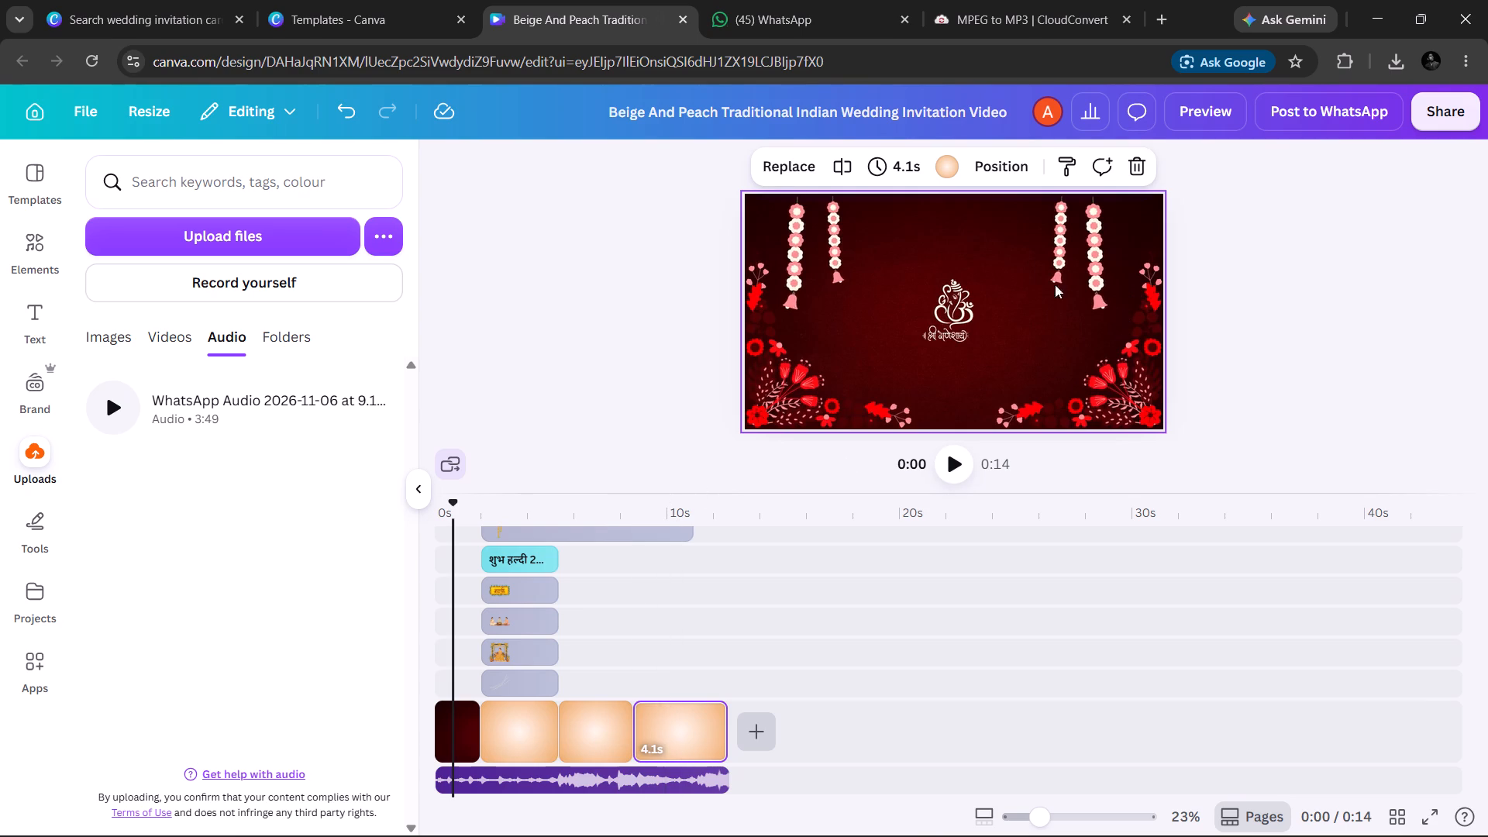
click(867, 299)
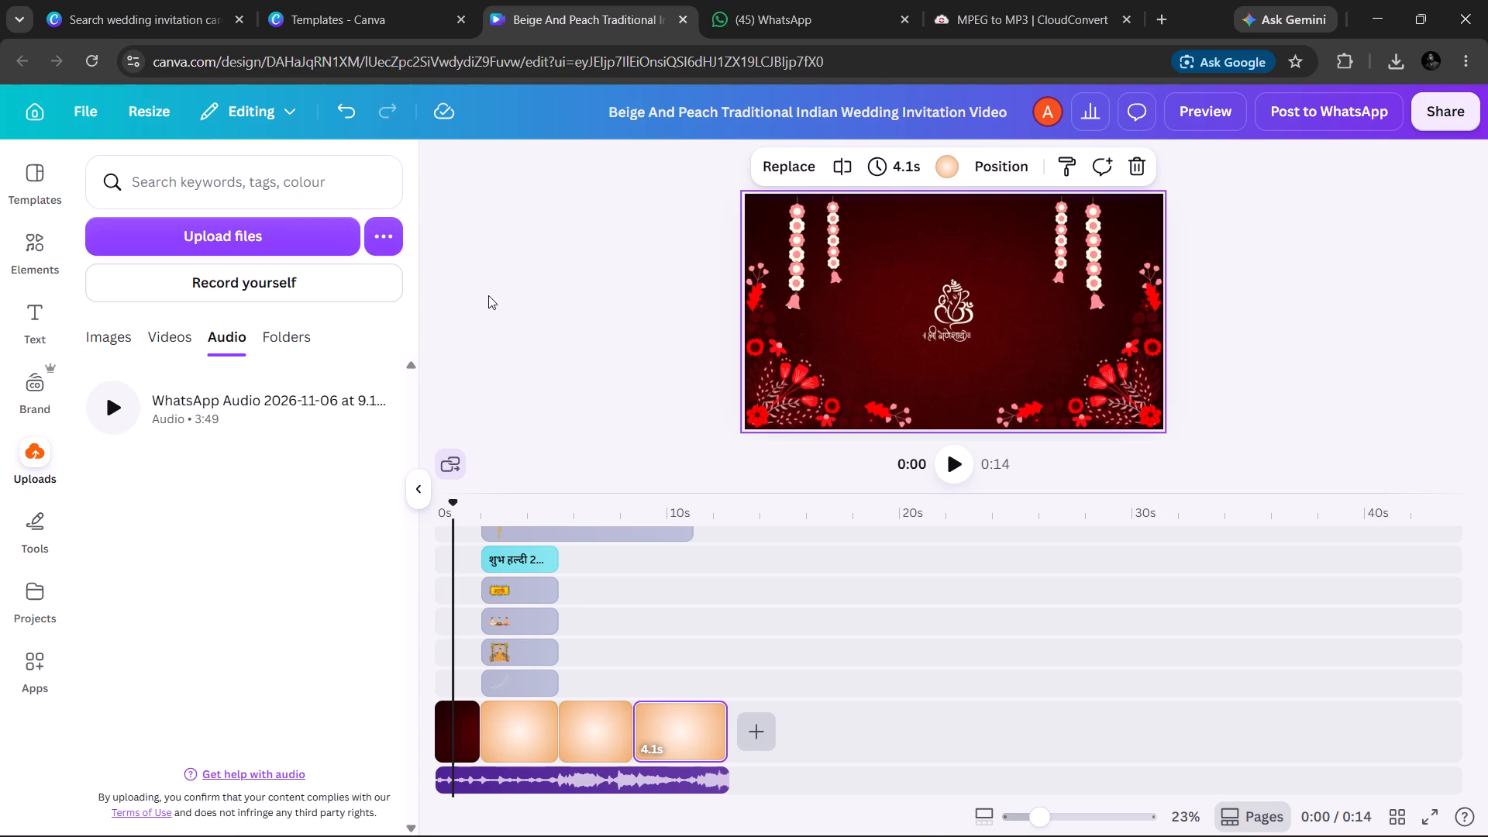
triple_click(488, 295)
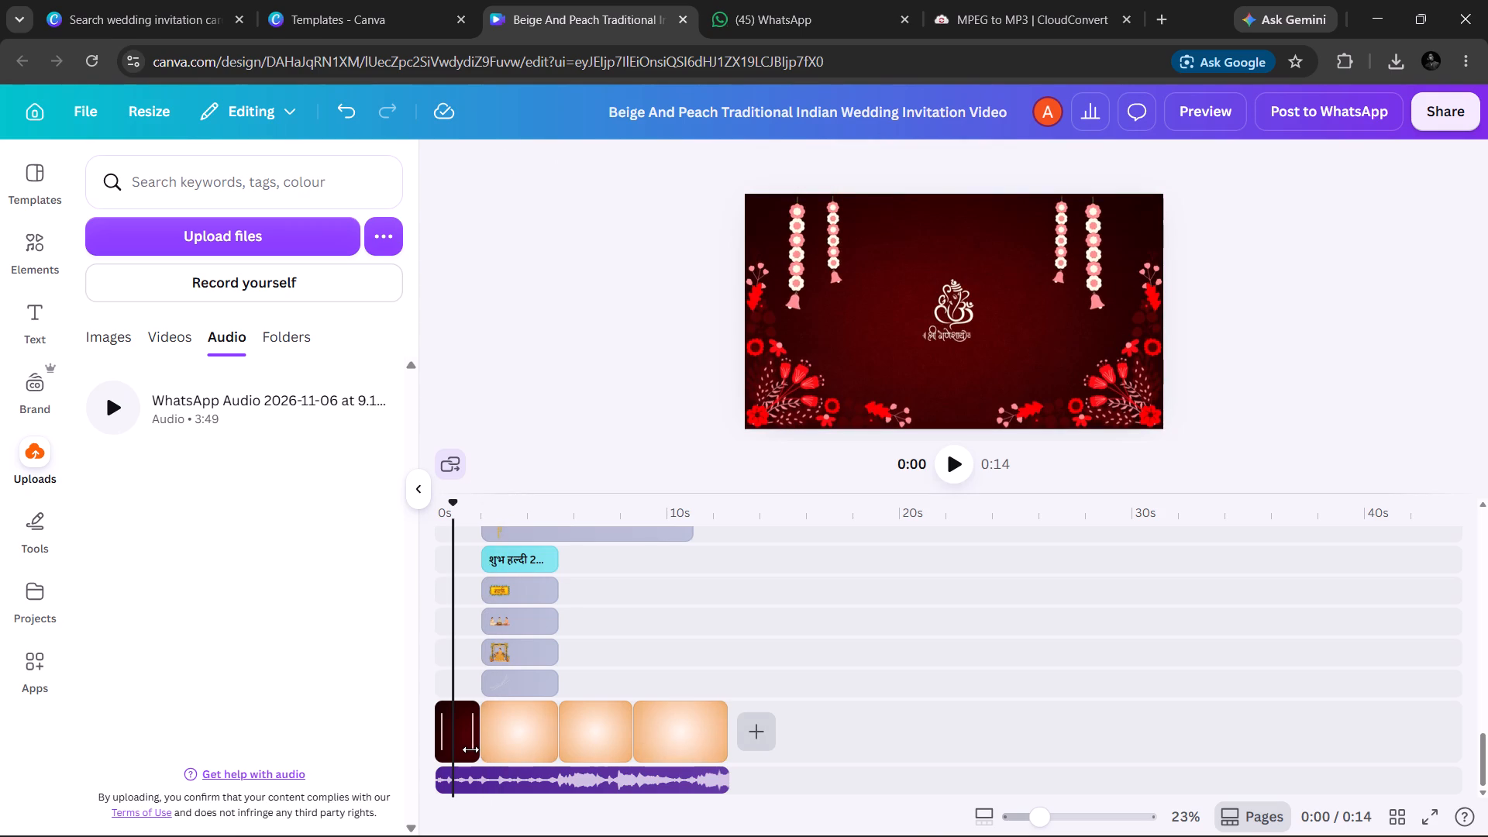
Insert the pages of the "Red and White Tradit..." video from the existing projects into this design.
click(449, 749)
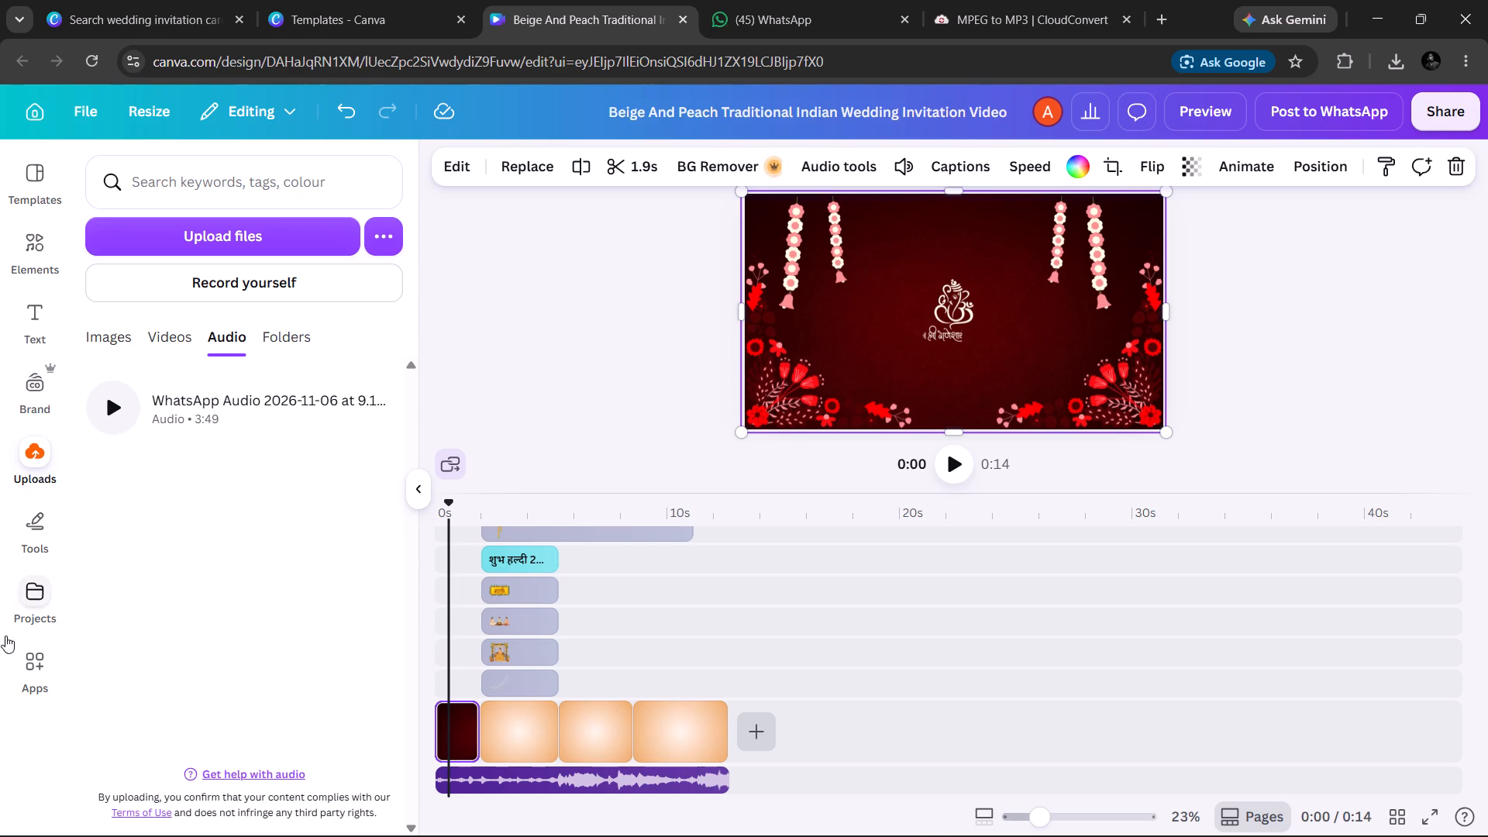
click(34, 620)
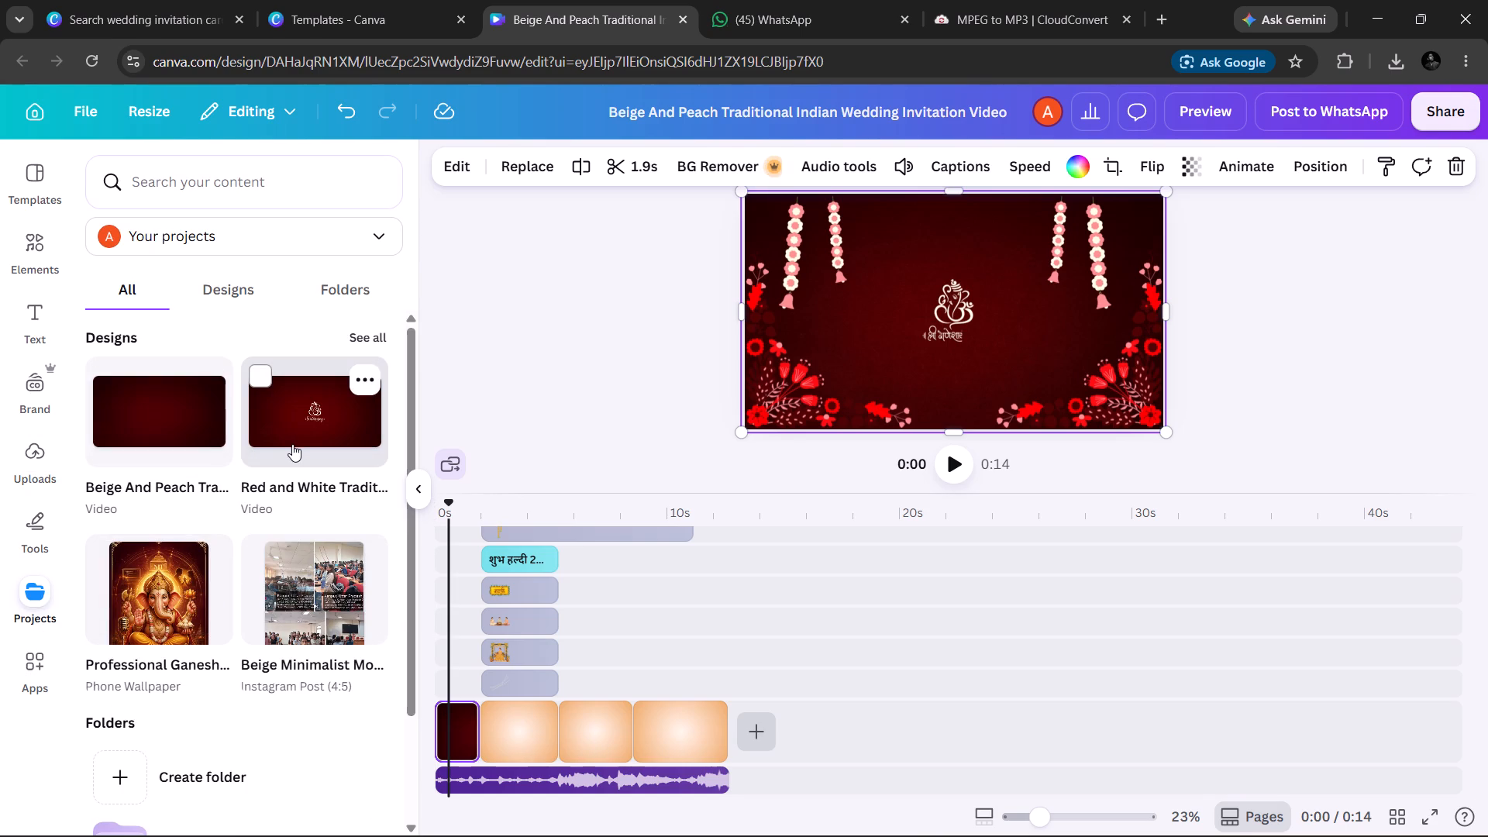
click(292, 444)
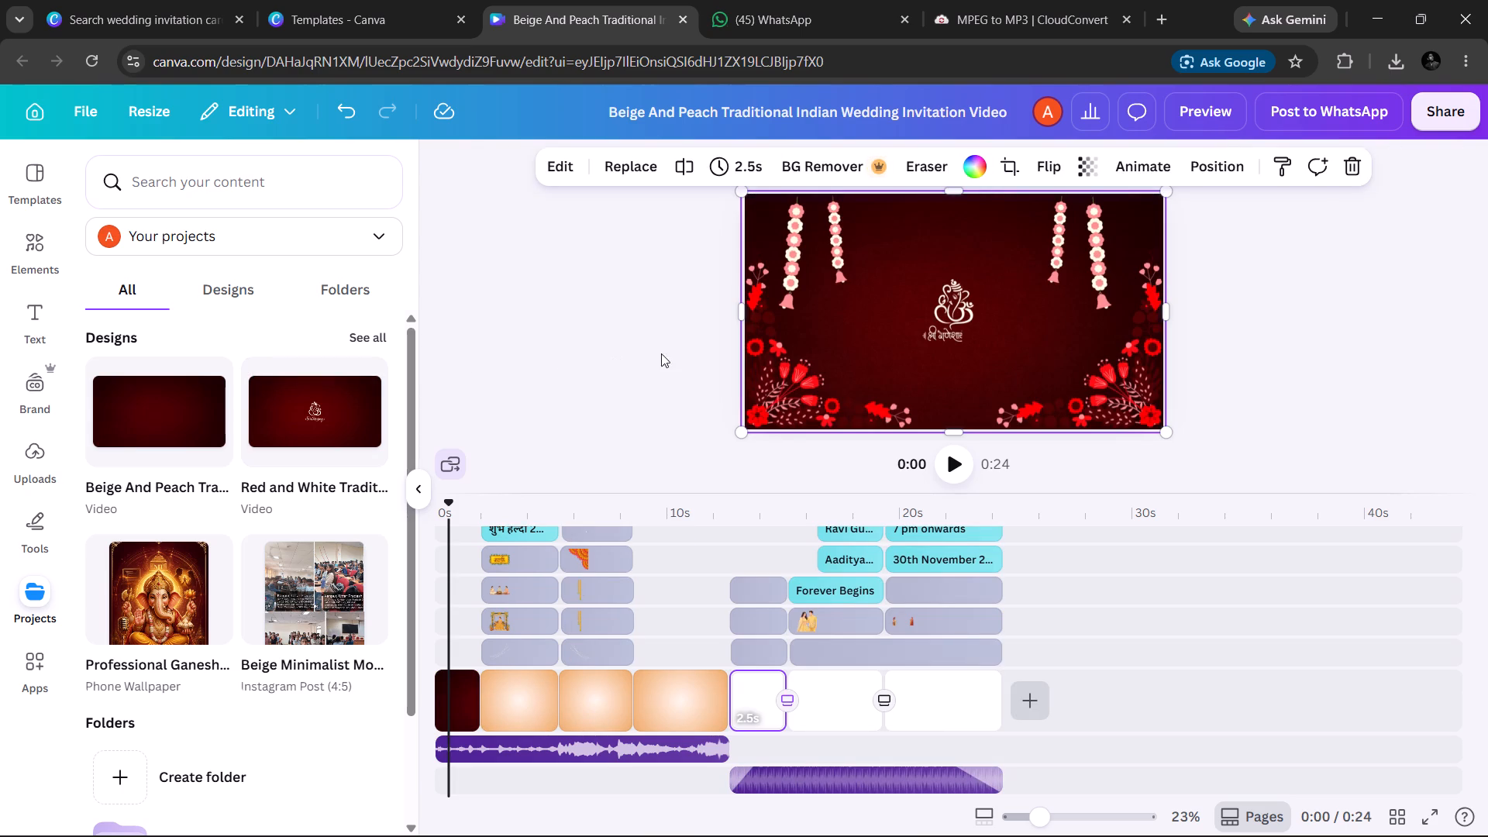
click(839, 320)
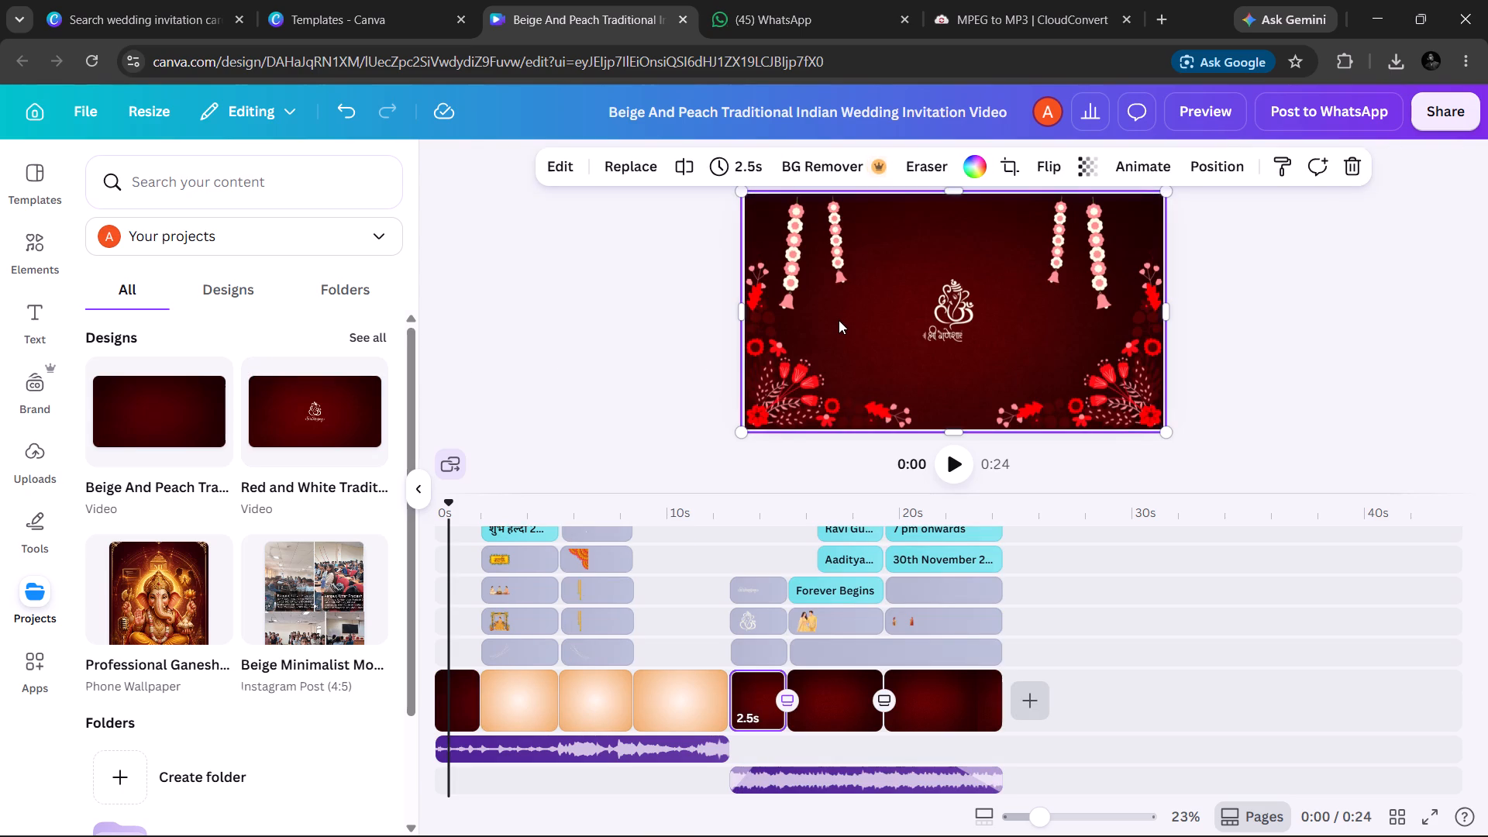
Ungroup the hanging garlands and floral corner decorations on the inserted Ganesha page.
click(769, 688)
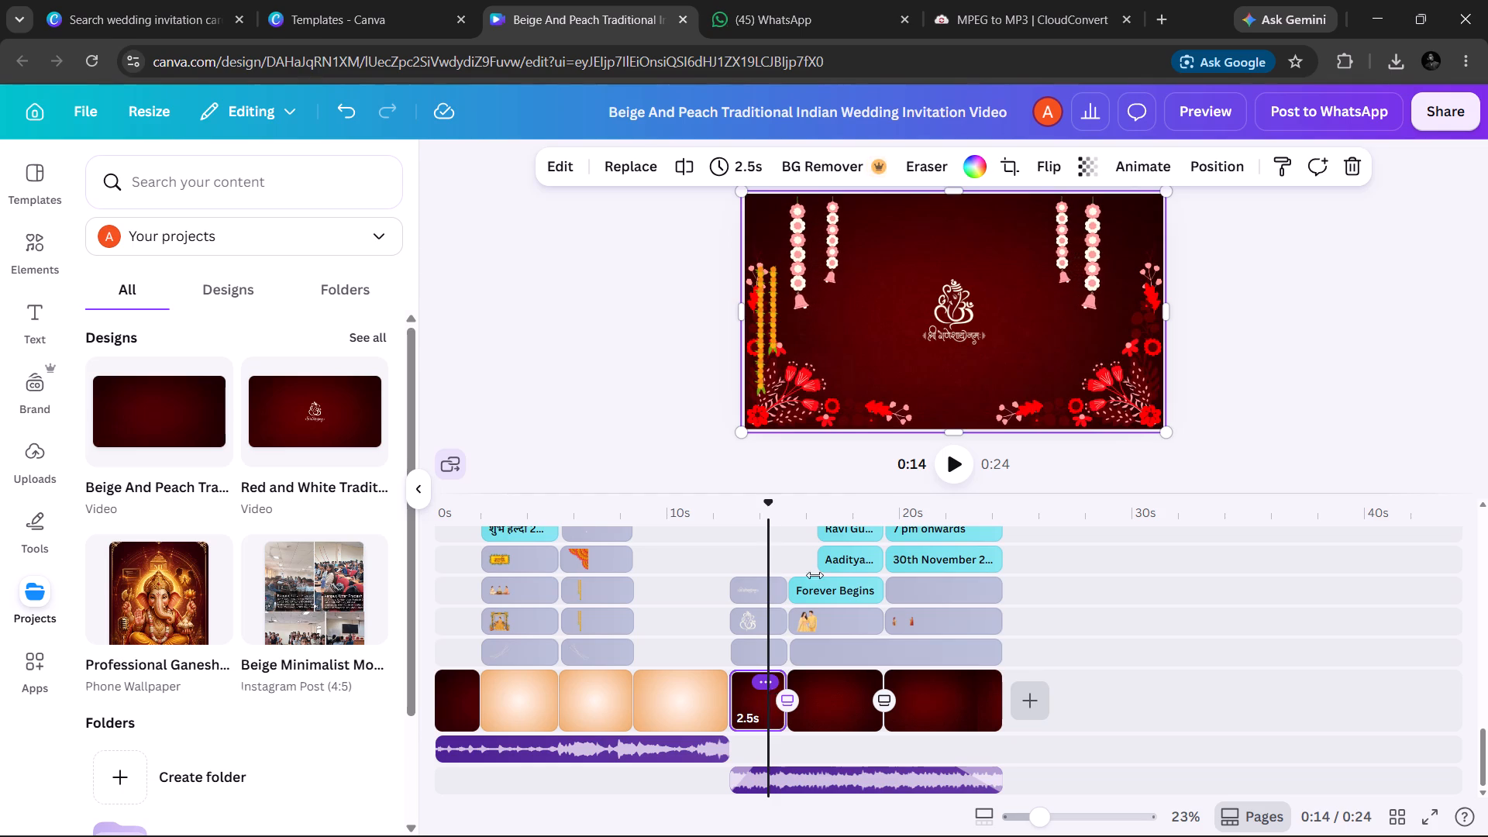
click(907, 283)
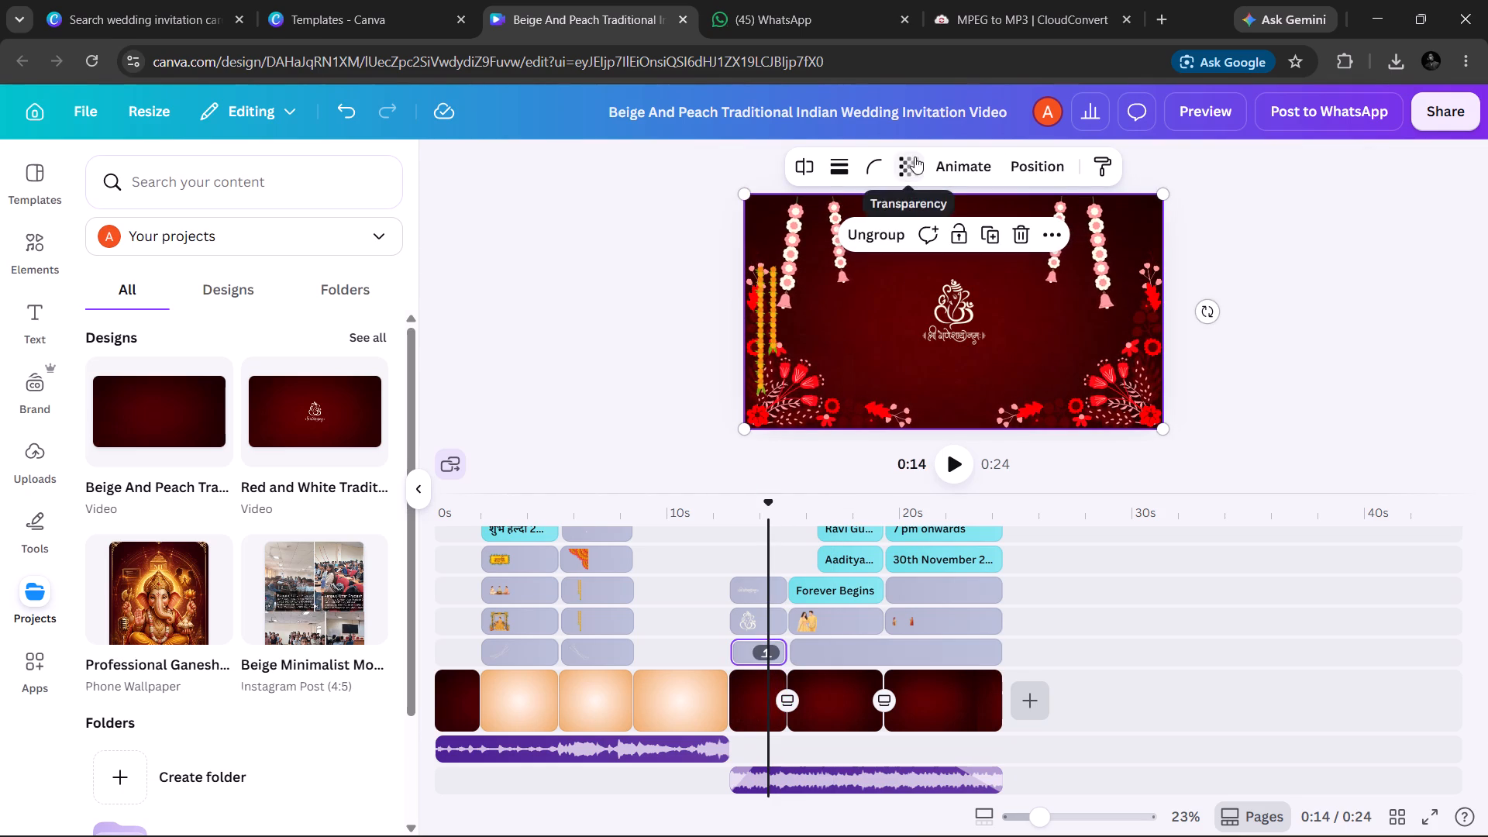
click(882, 232)
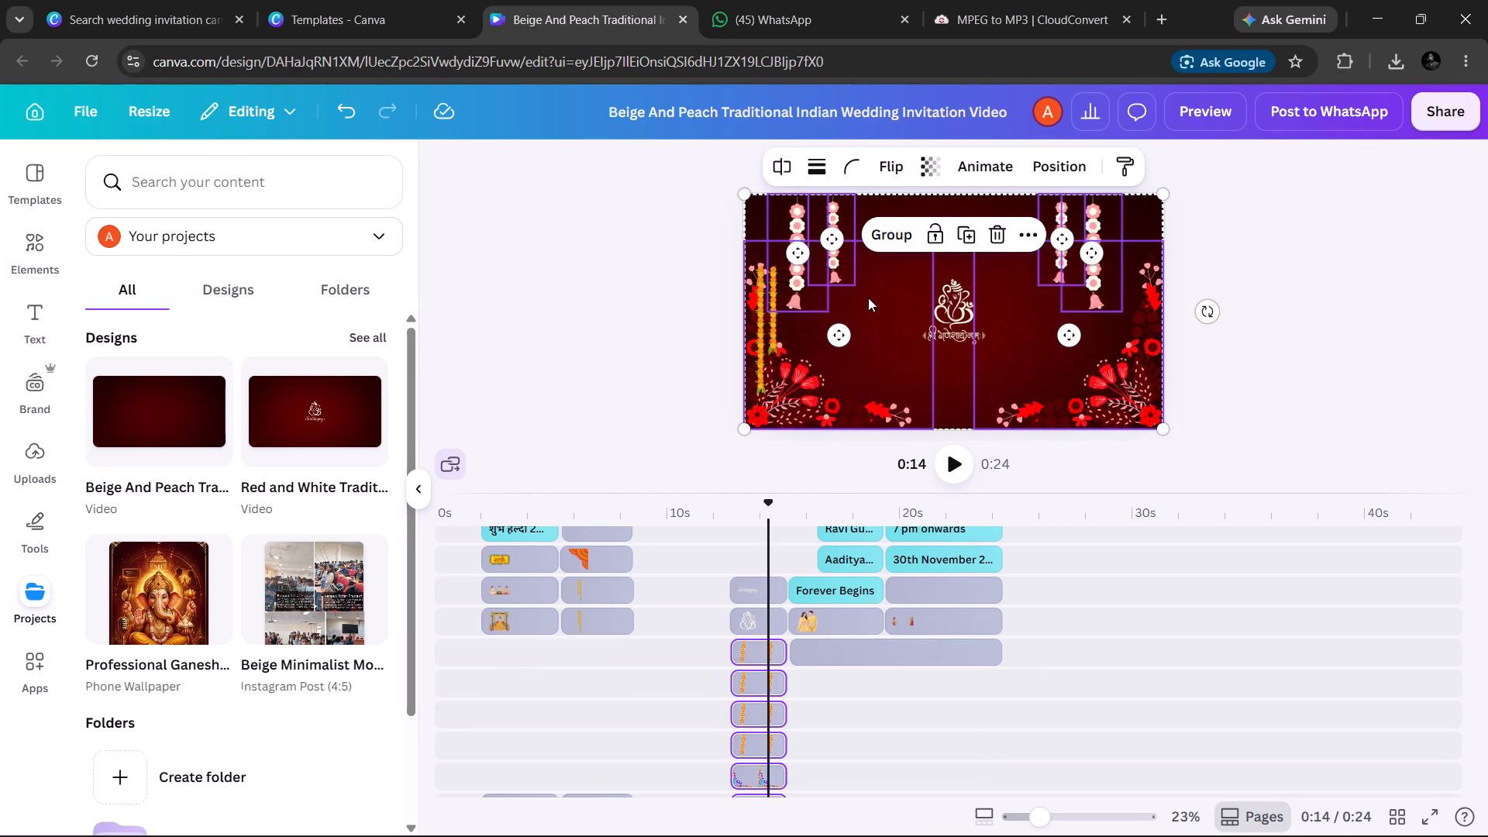
click(868, 298)
click(887, 303)
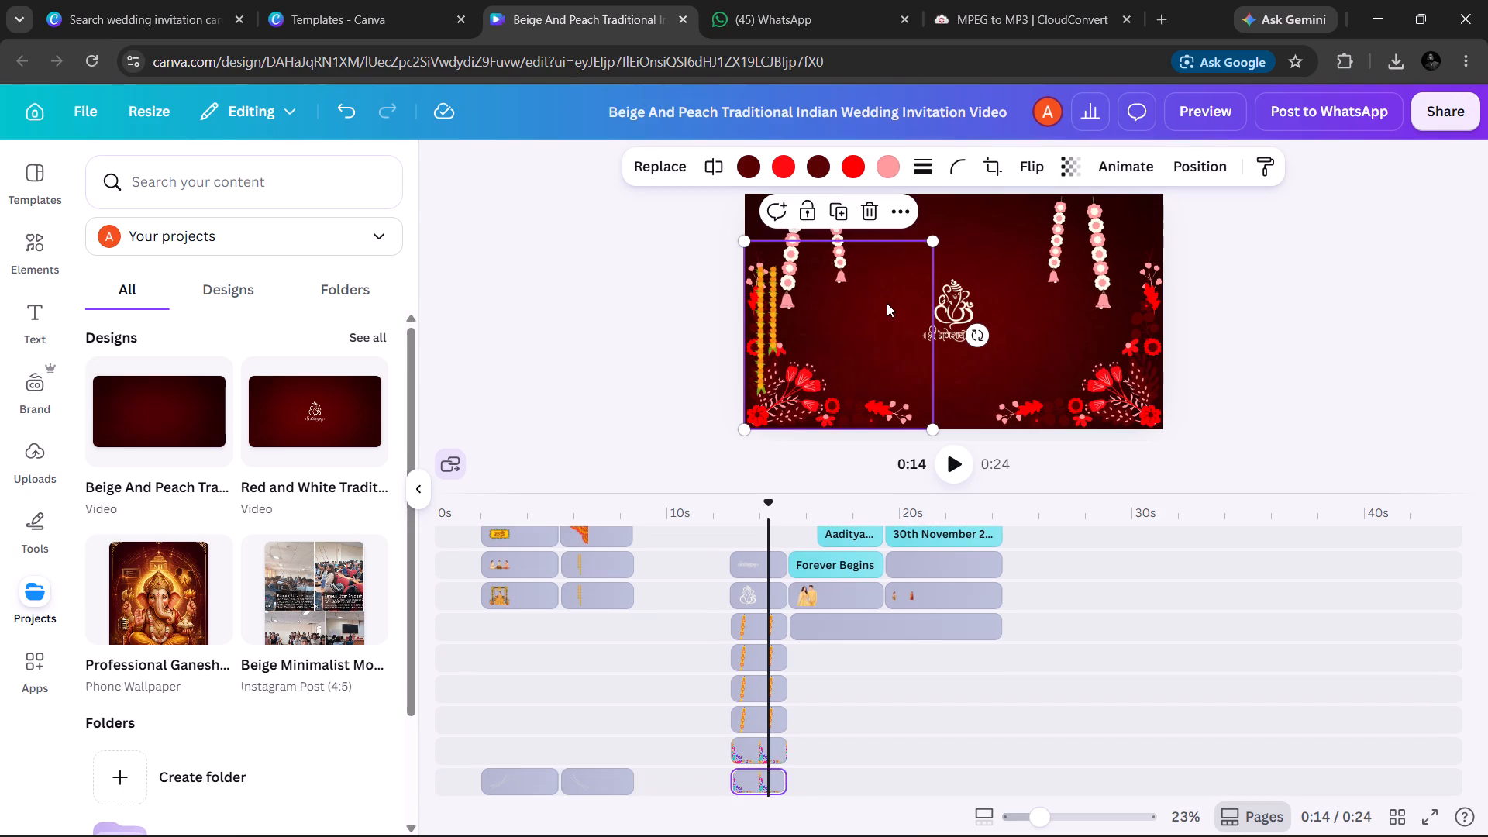
Change the inserted Ganesha page's white background colour to the peach gradient, replacing every instance.
click(954, 376)
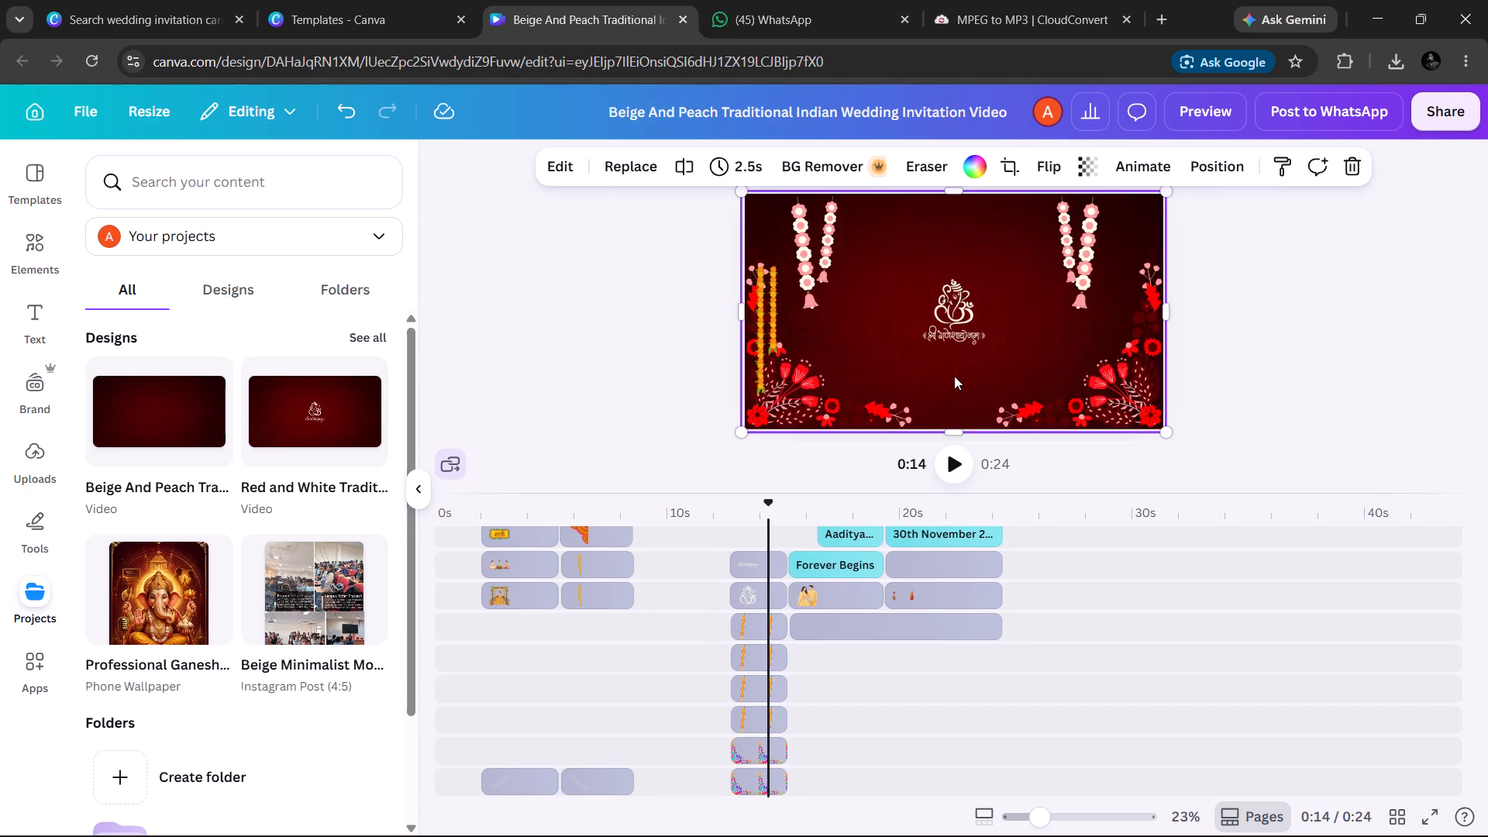
click(970, 168)
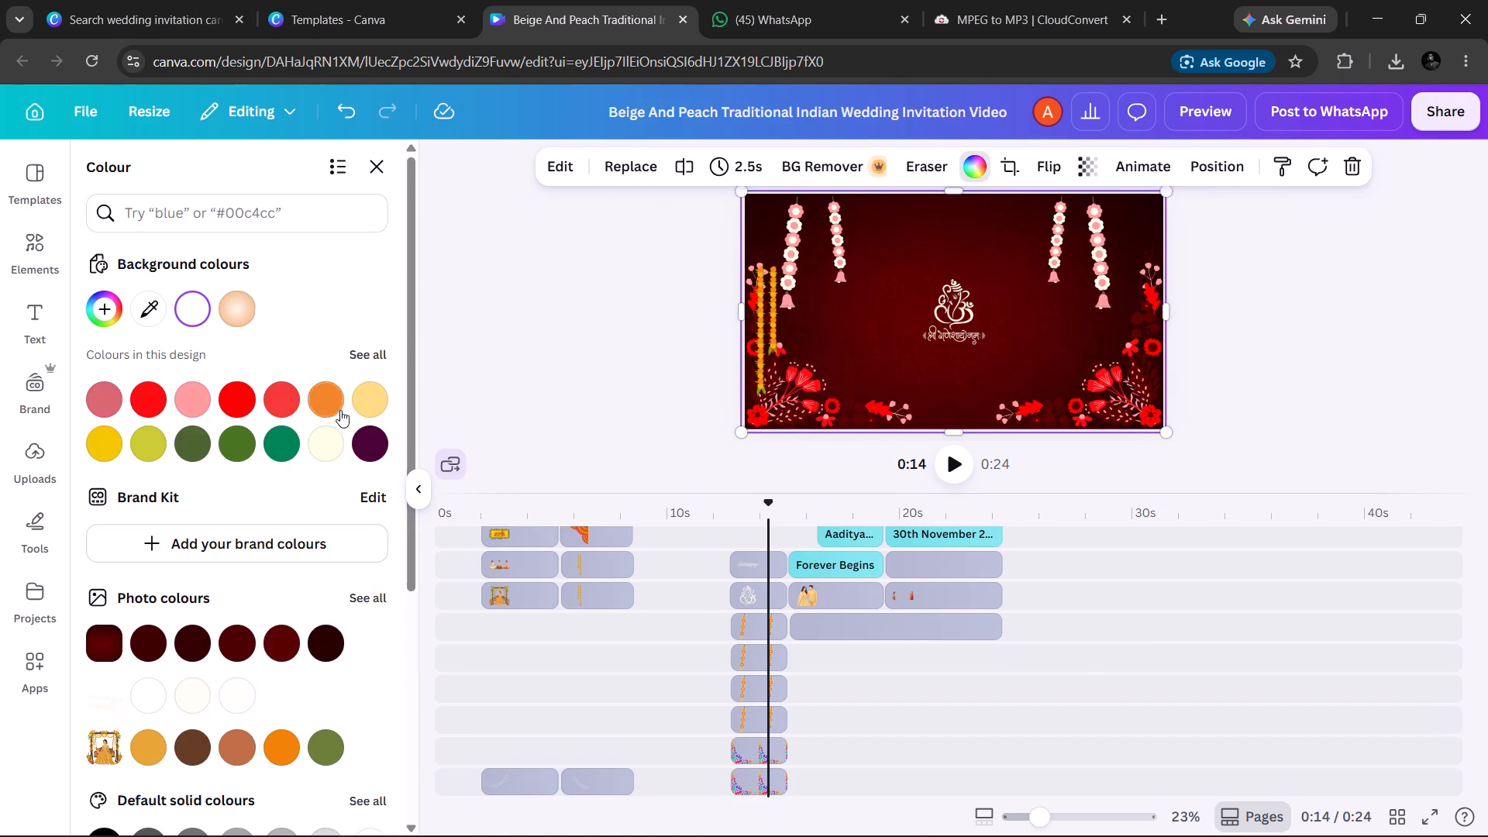
click(242, 311)
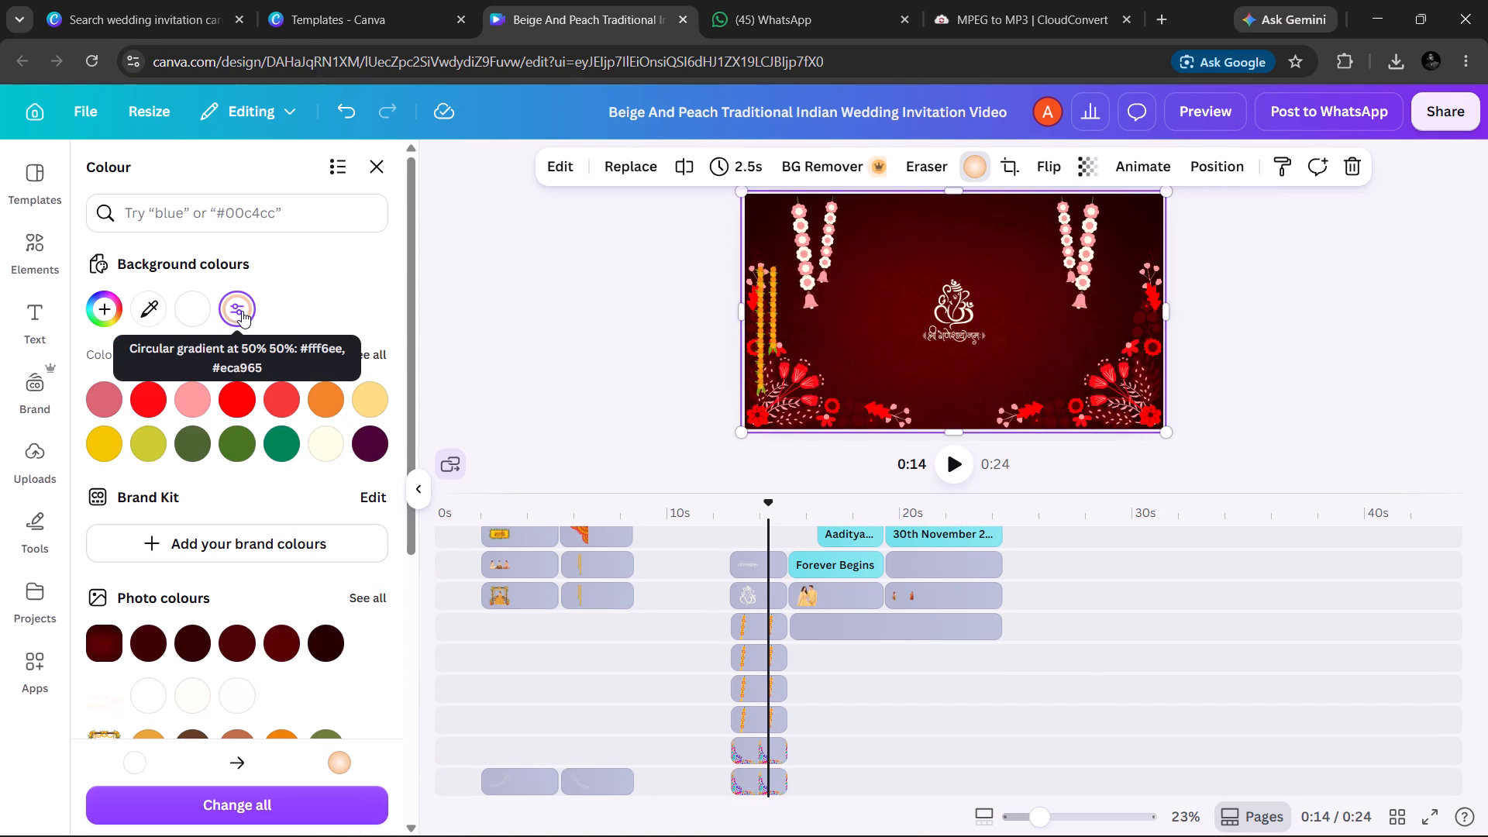
click(221, 808)
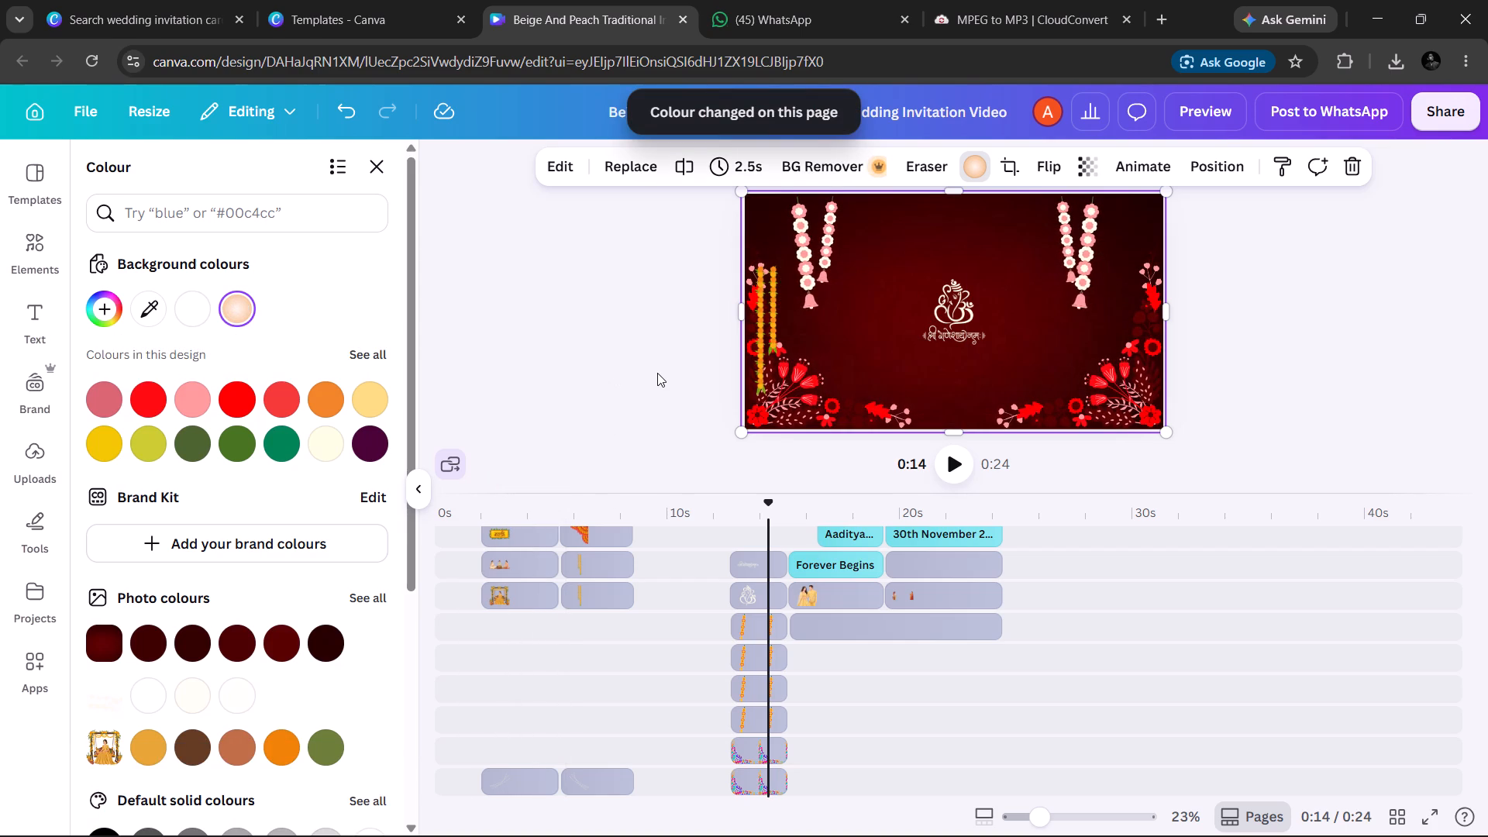
Undo the peach gradient background change on the inserted Ganesha page.
key(ctrl+z)
key(ctrl+z)
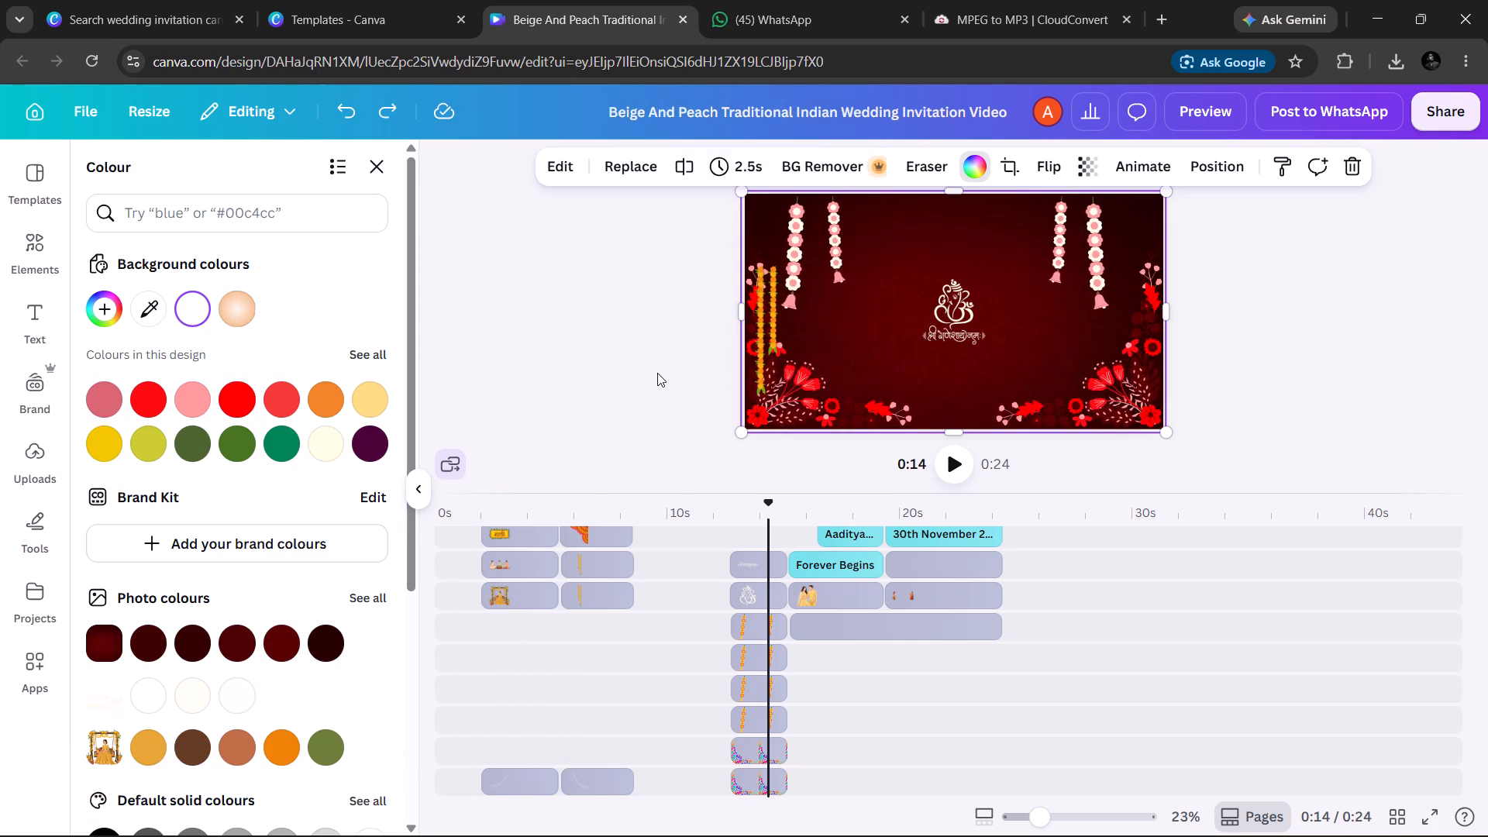
key(ctrl+z)
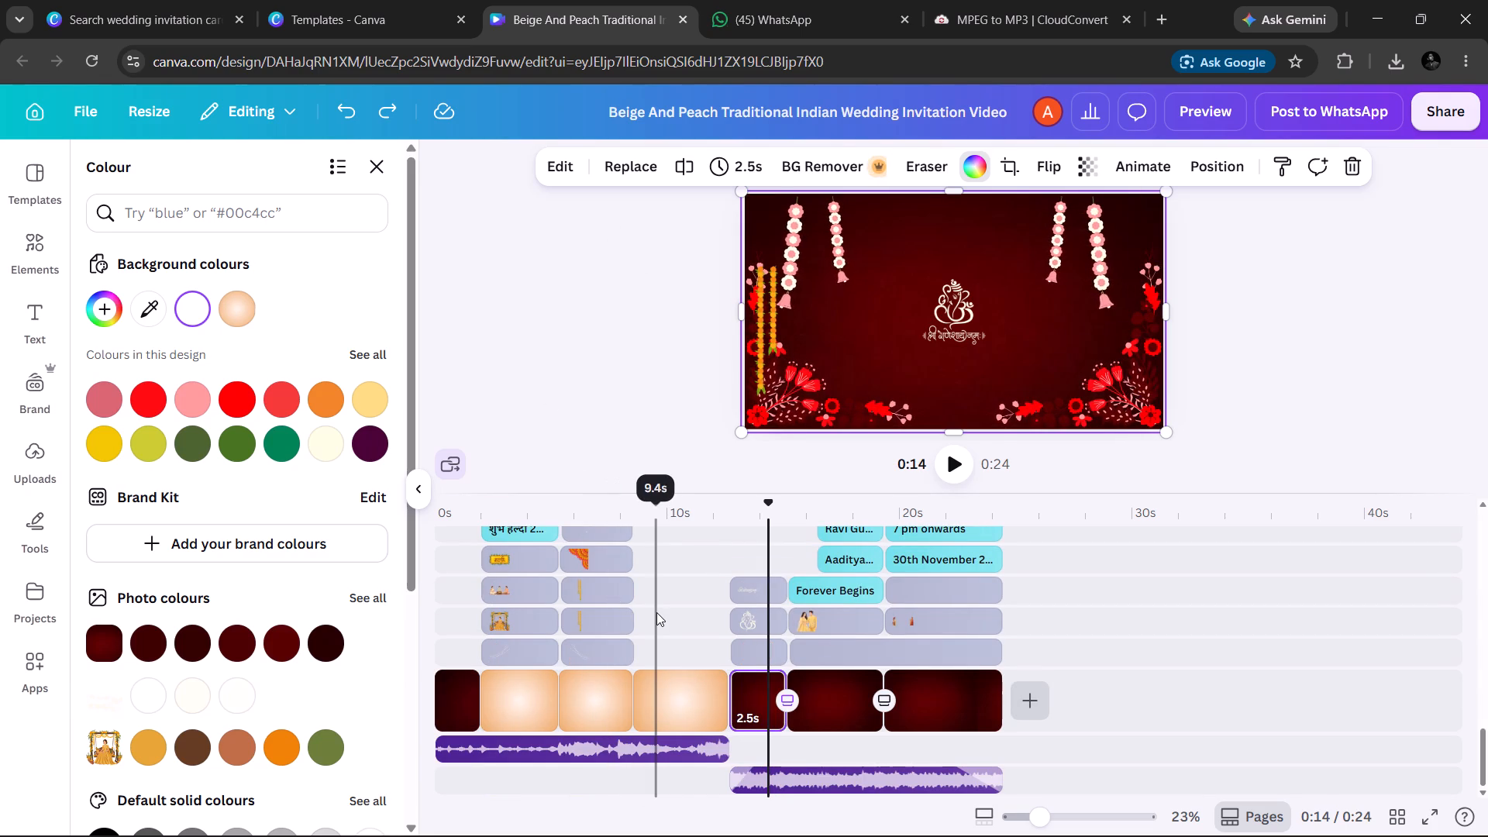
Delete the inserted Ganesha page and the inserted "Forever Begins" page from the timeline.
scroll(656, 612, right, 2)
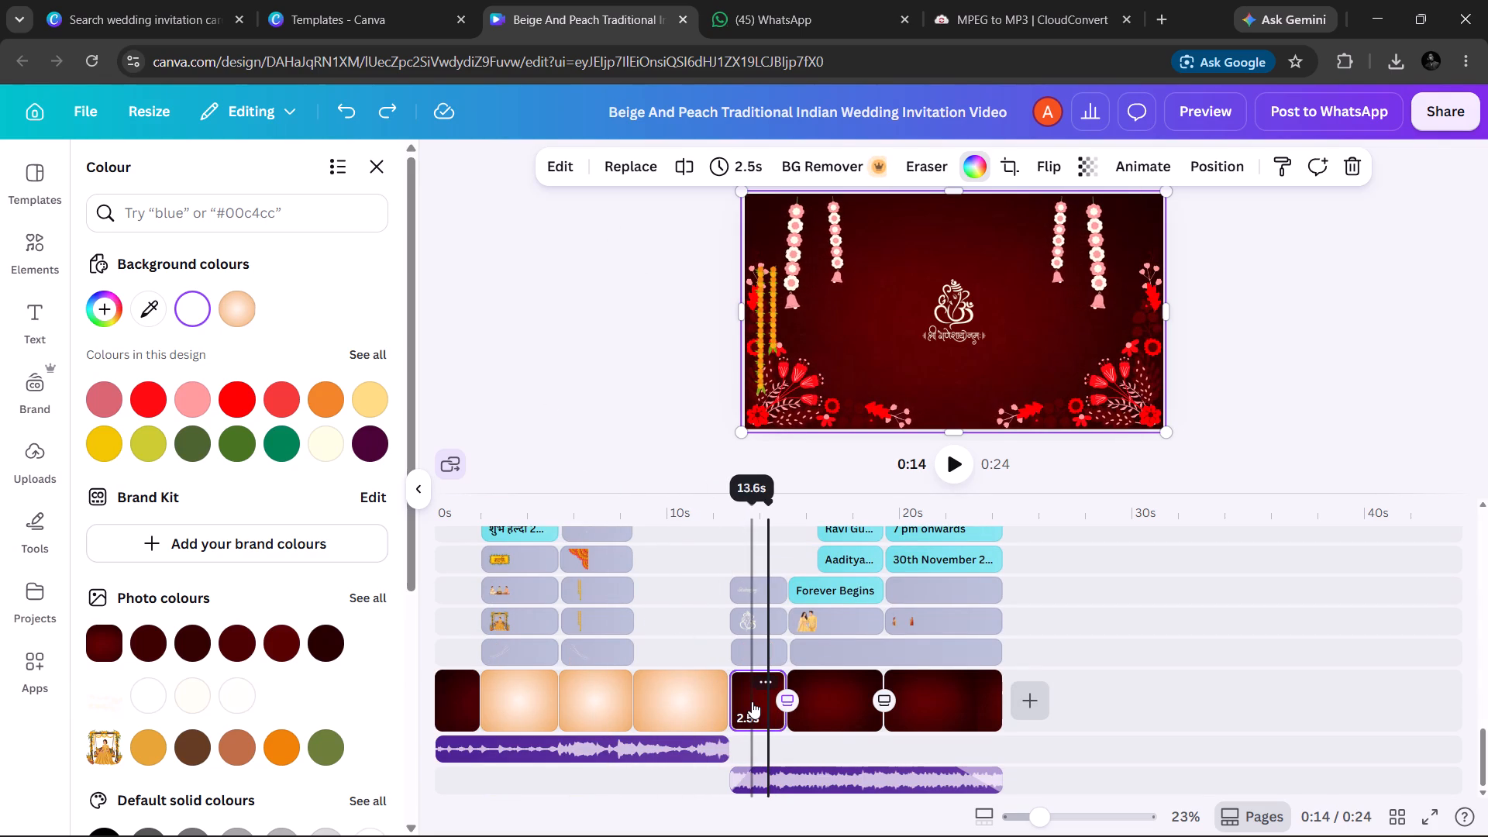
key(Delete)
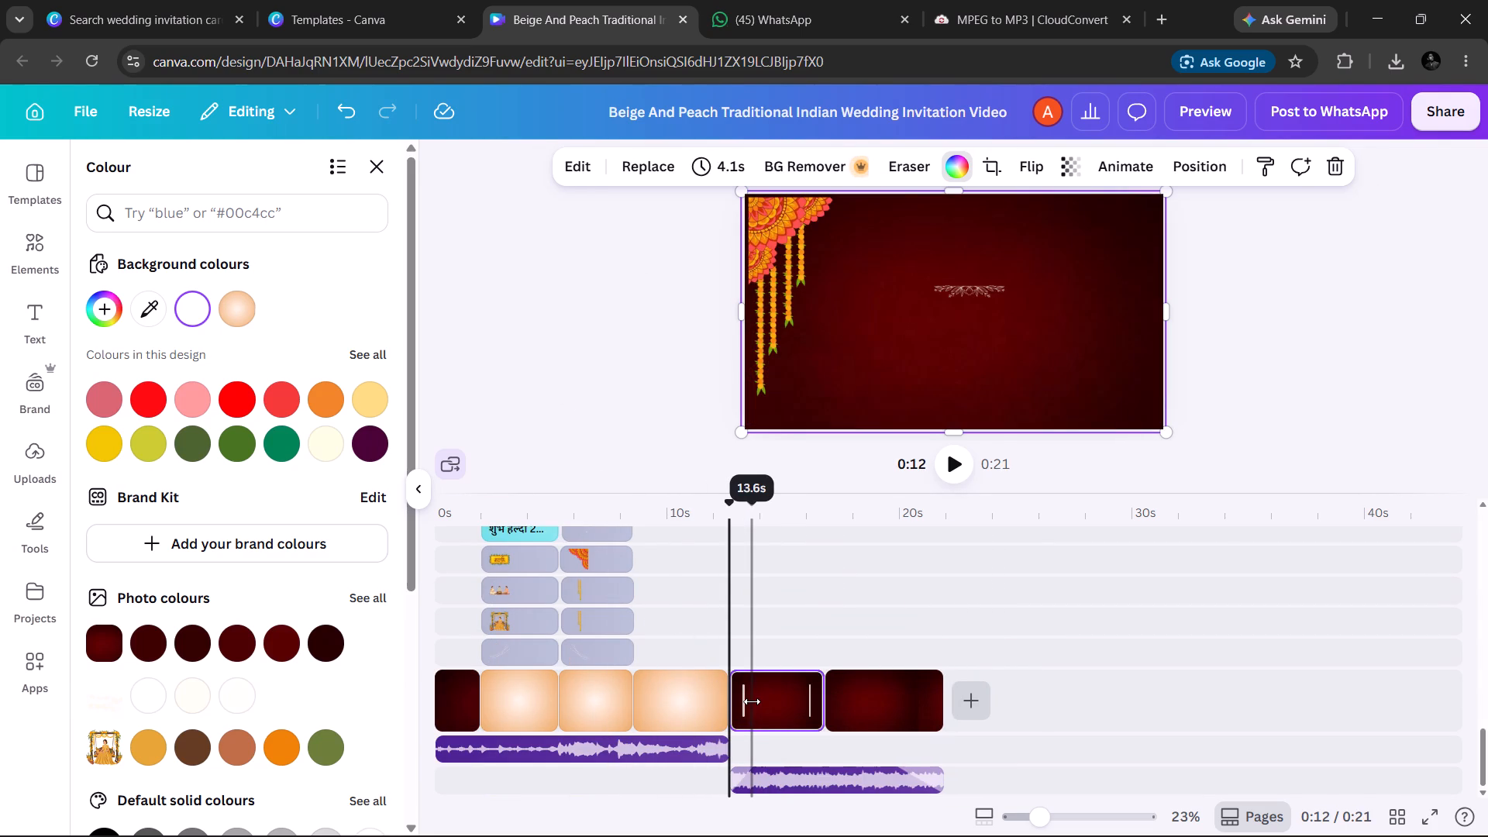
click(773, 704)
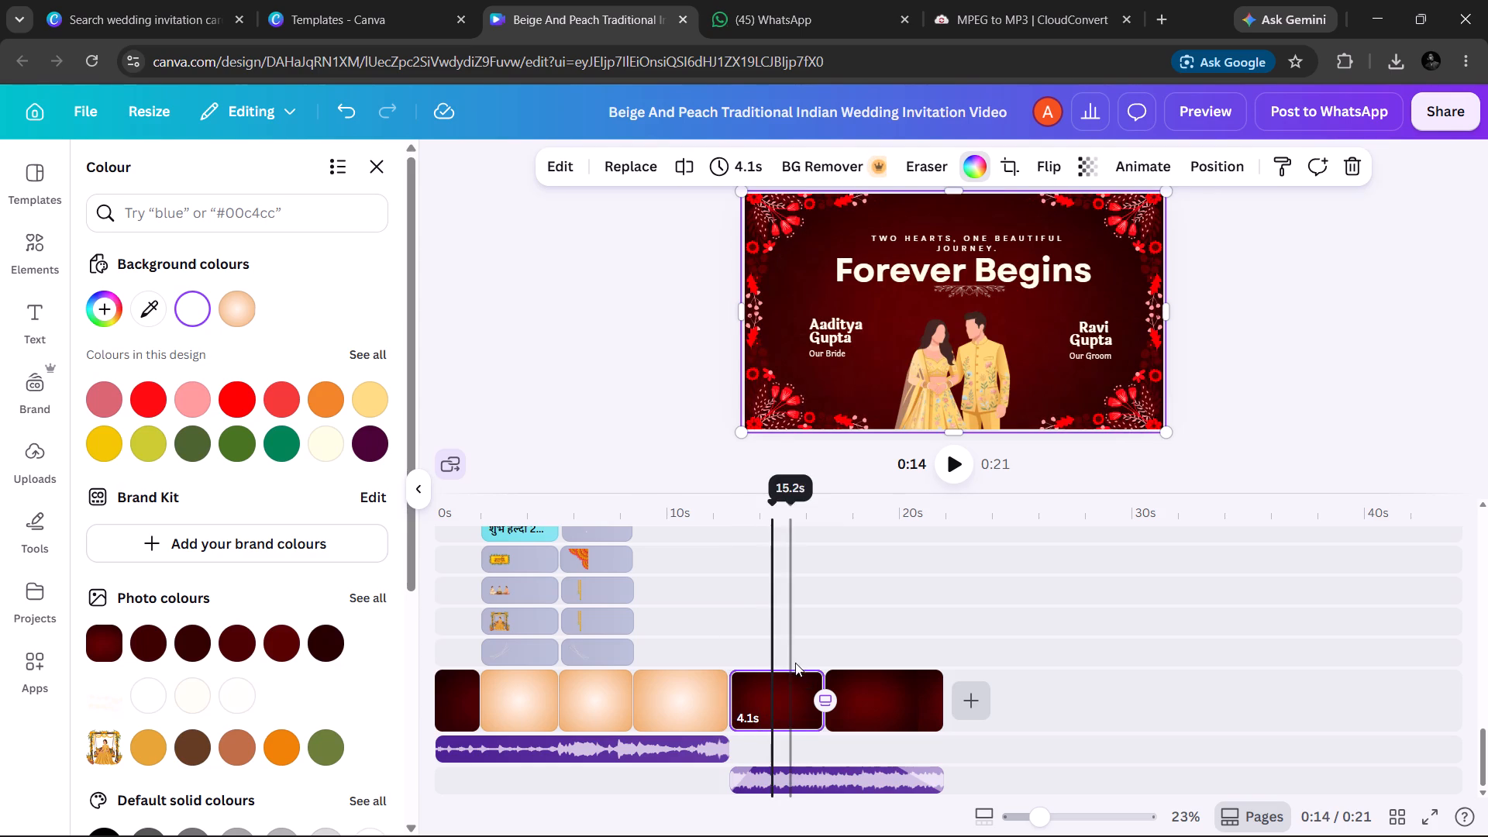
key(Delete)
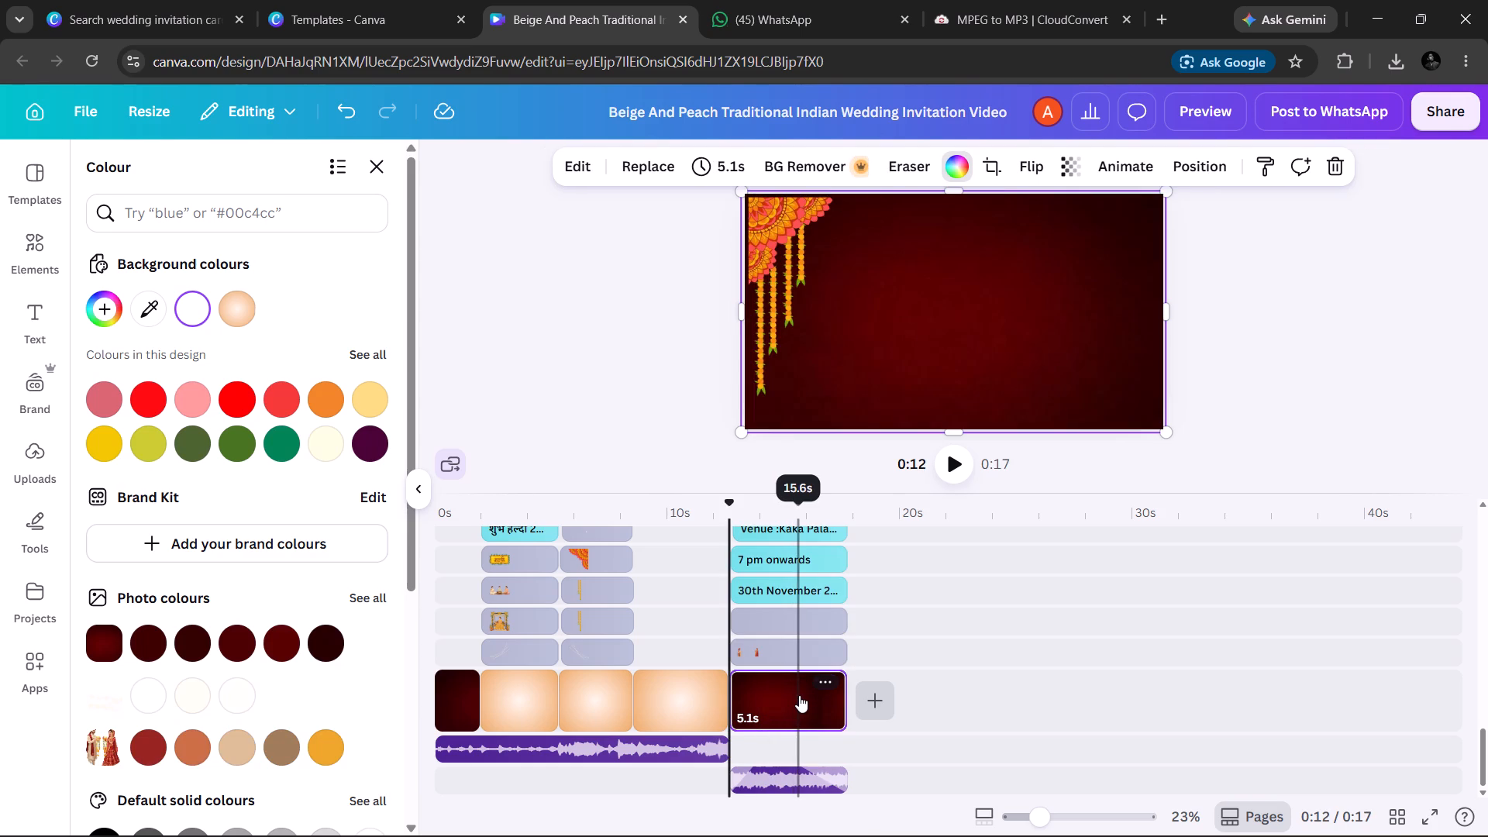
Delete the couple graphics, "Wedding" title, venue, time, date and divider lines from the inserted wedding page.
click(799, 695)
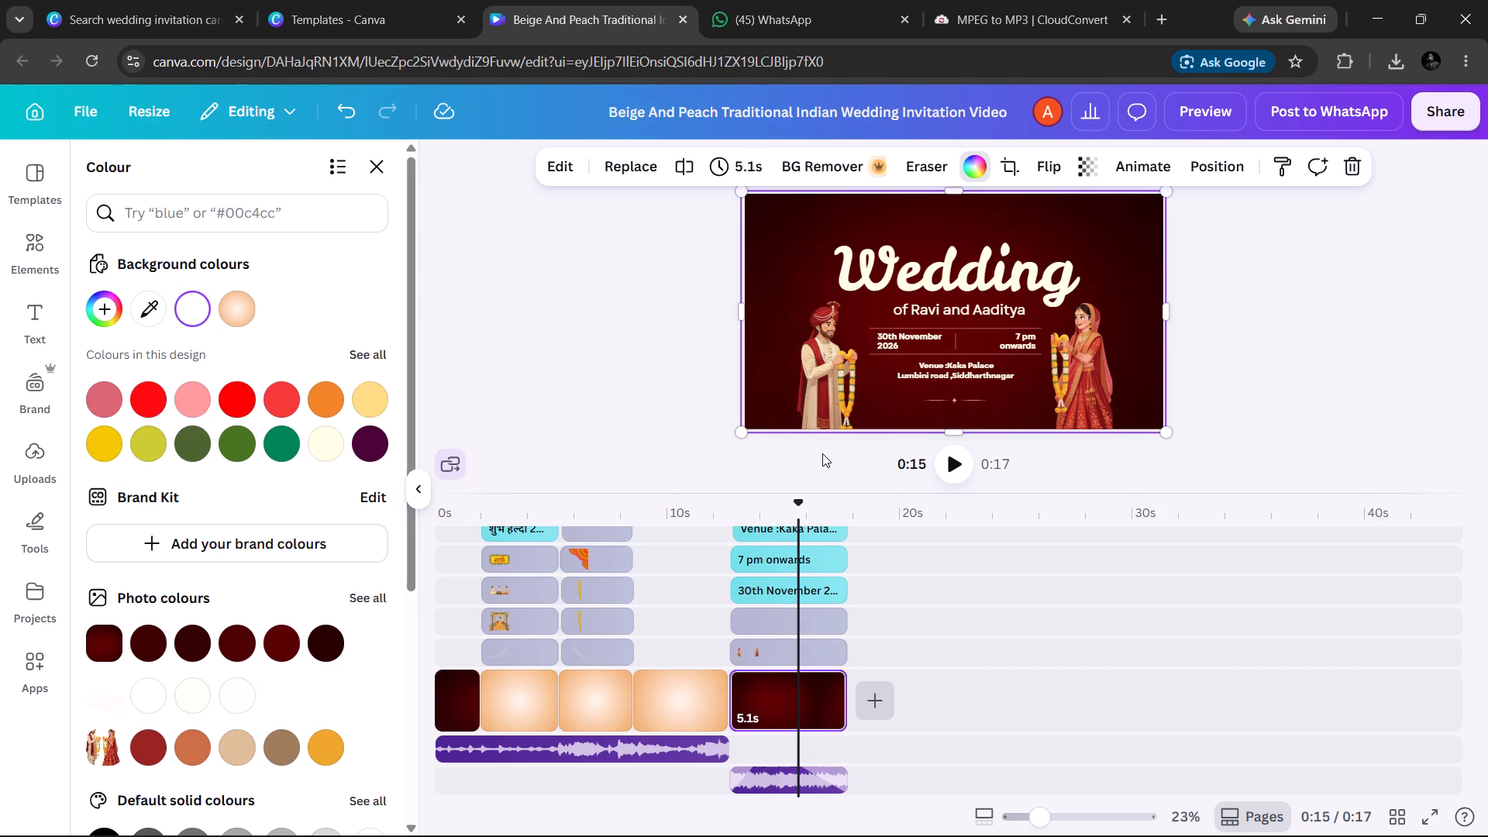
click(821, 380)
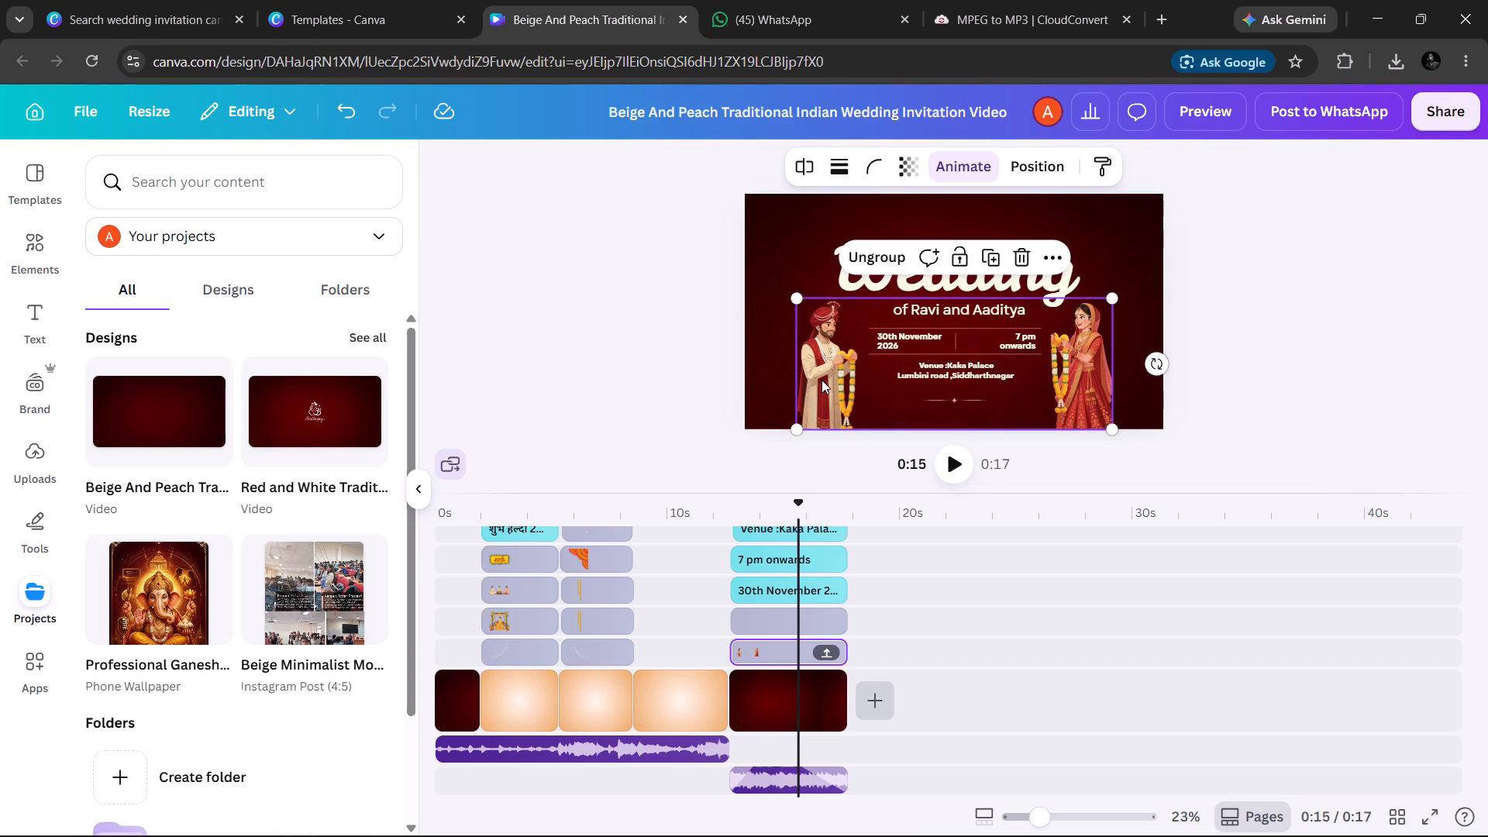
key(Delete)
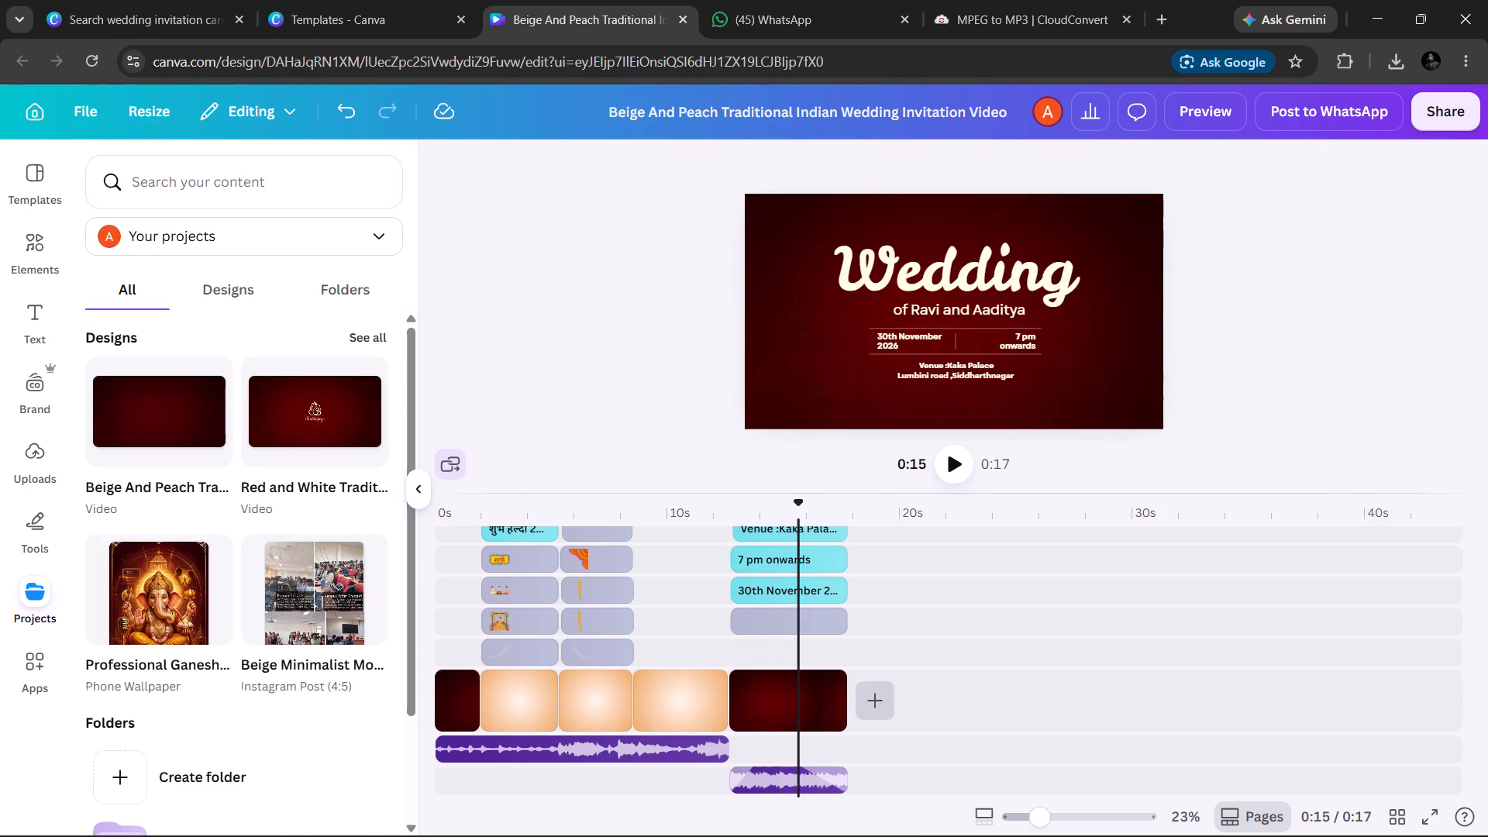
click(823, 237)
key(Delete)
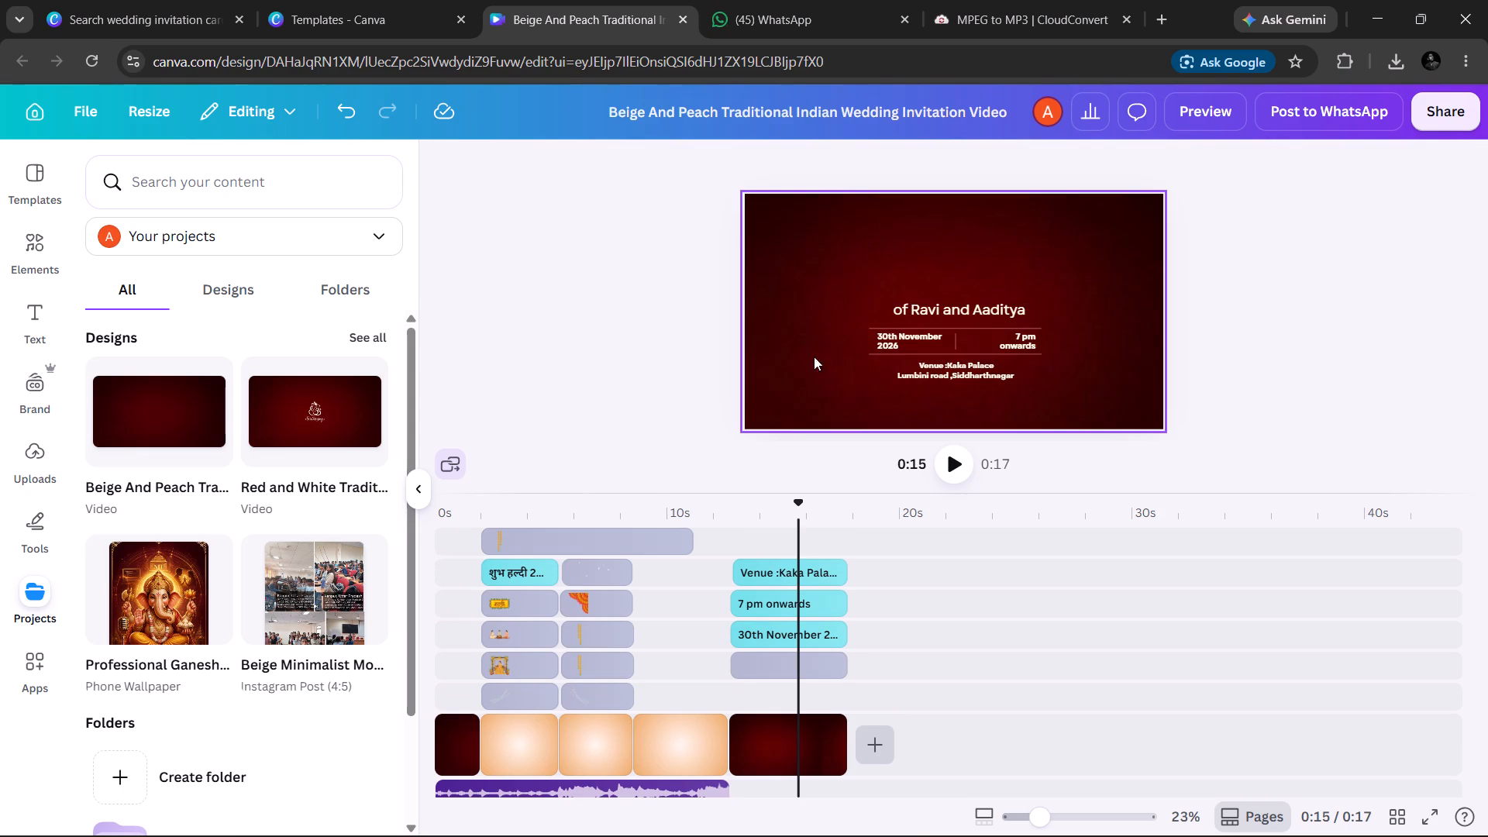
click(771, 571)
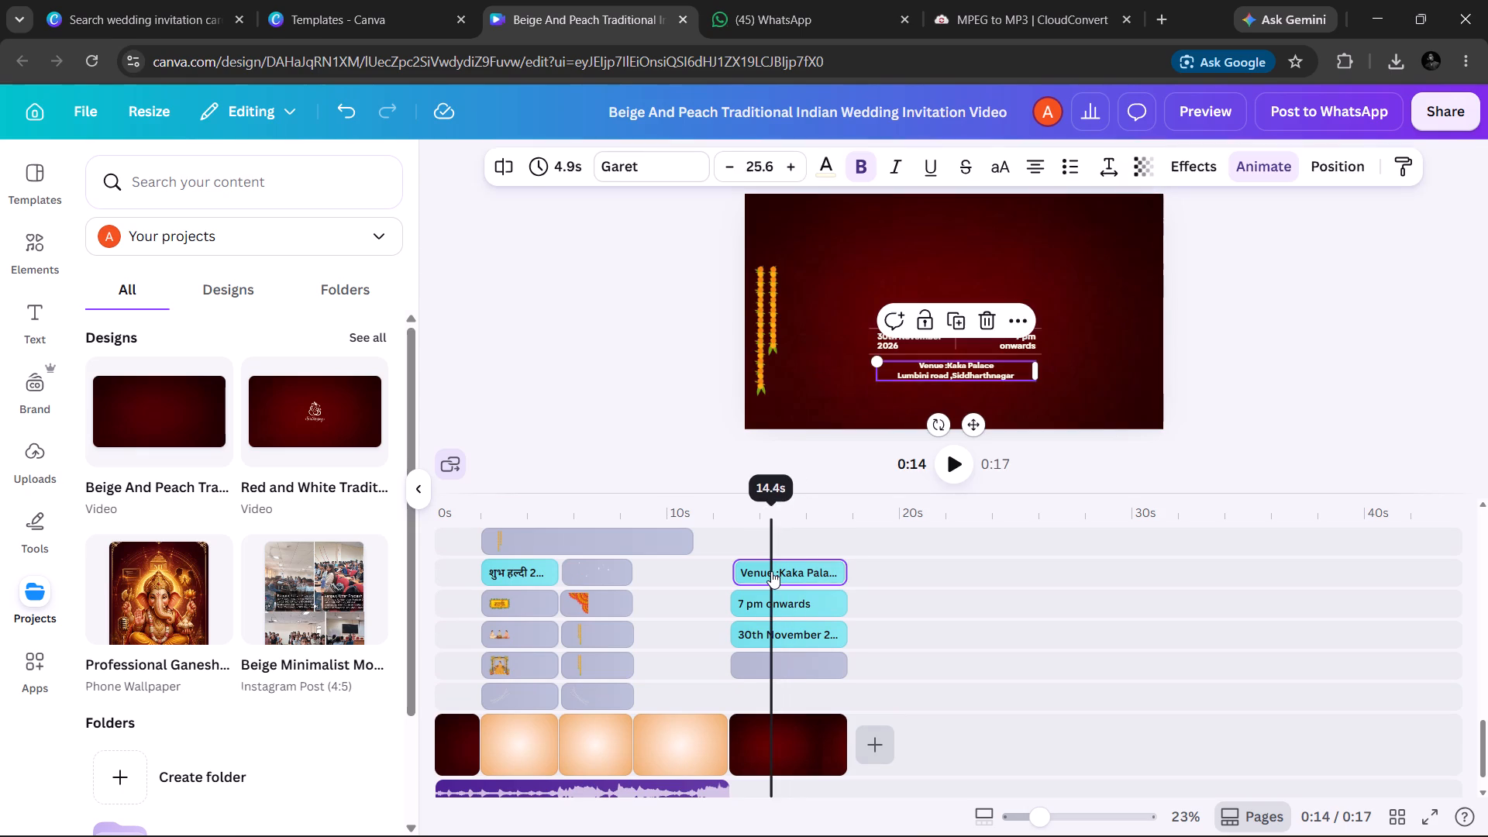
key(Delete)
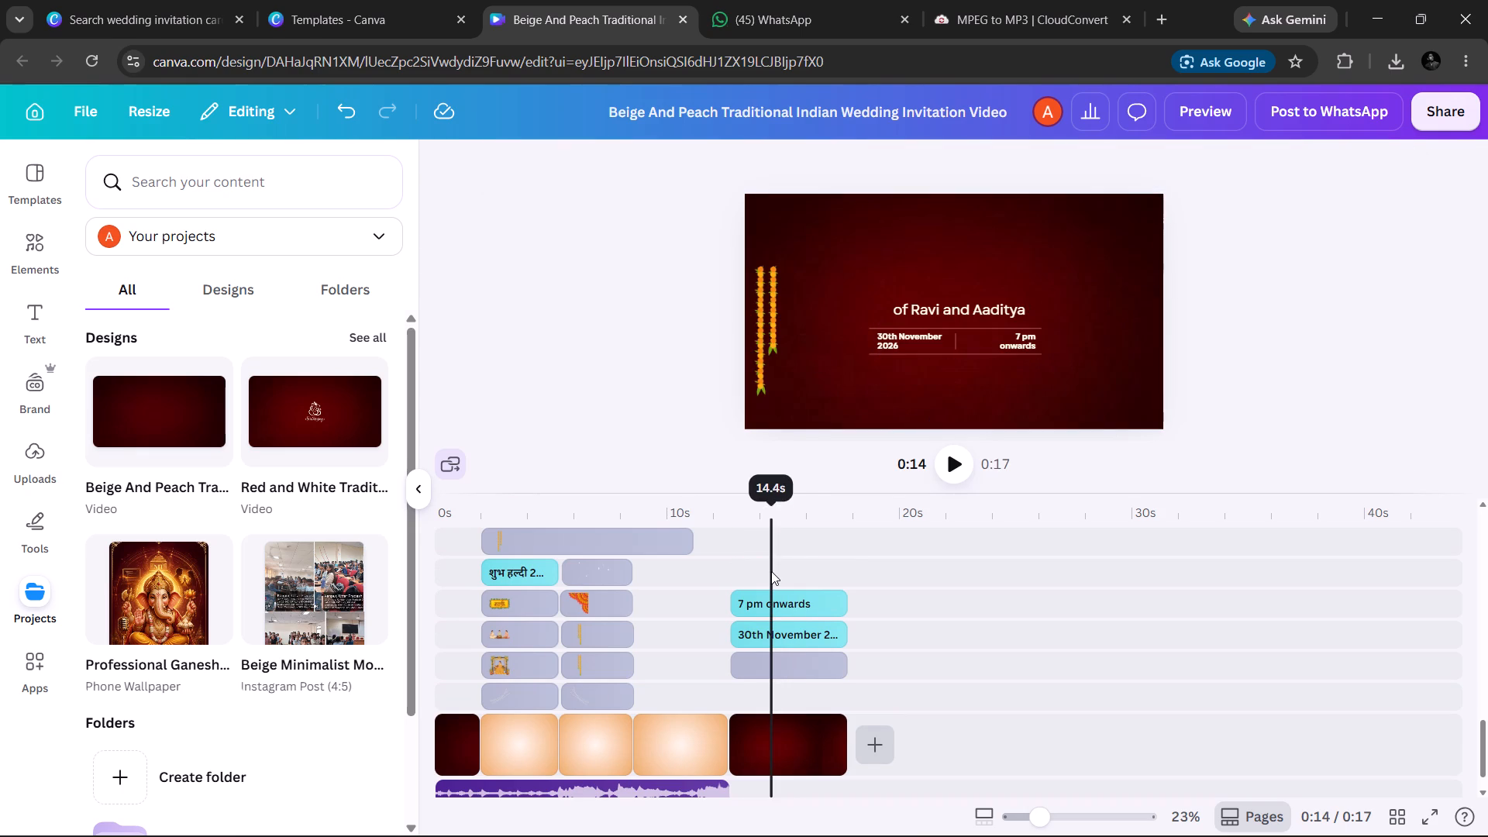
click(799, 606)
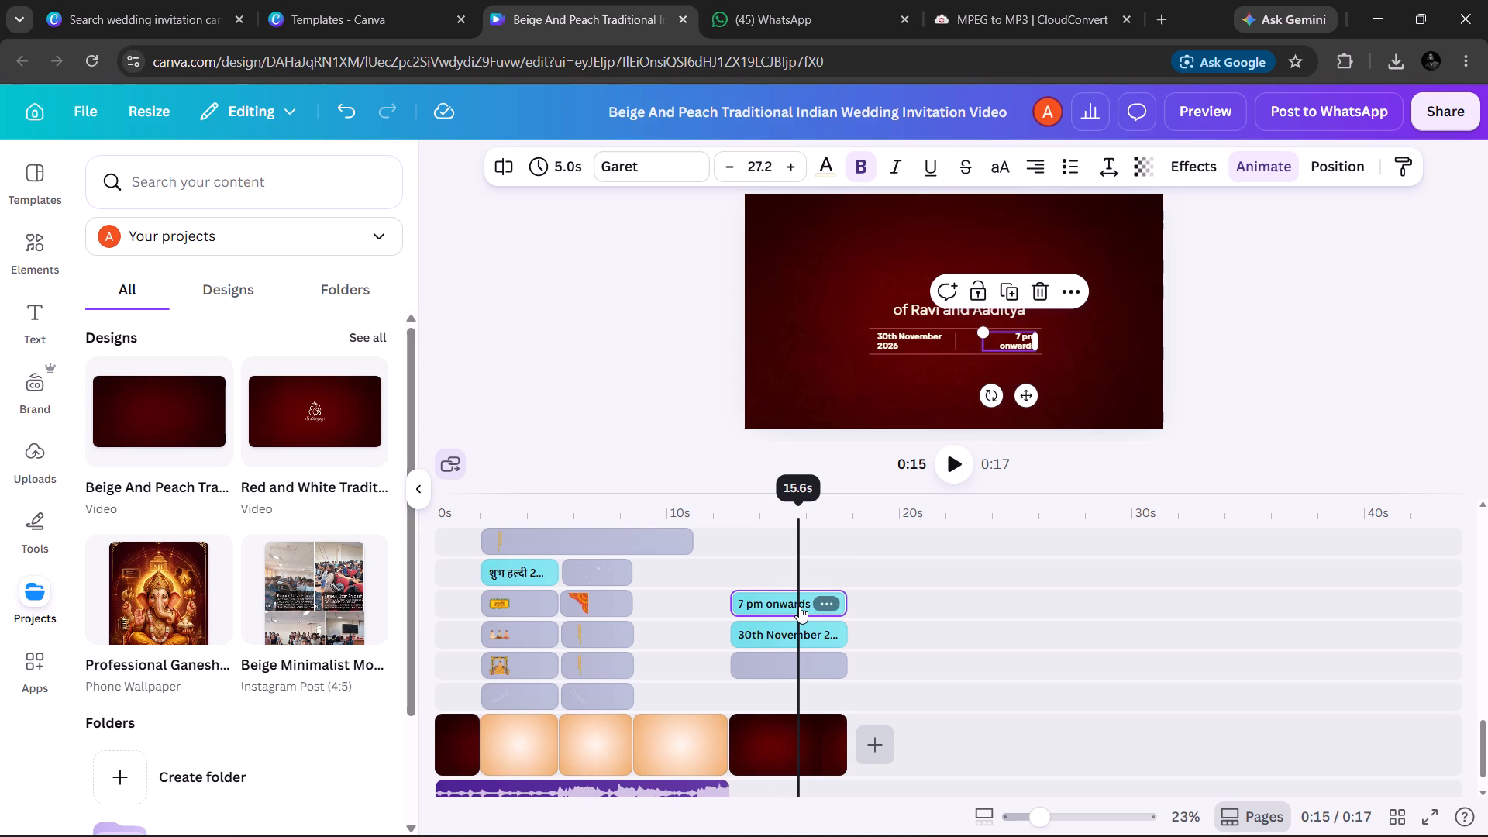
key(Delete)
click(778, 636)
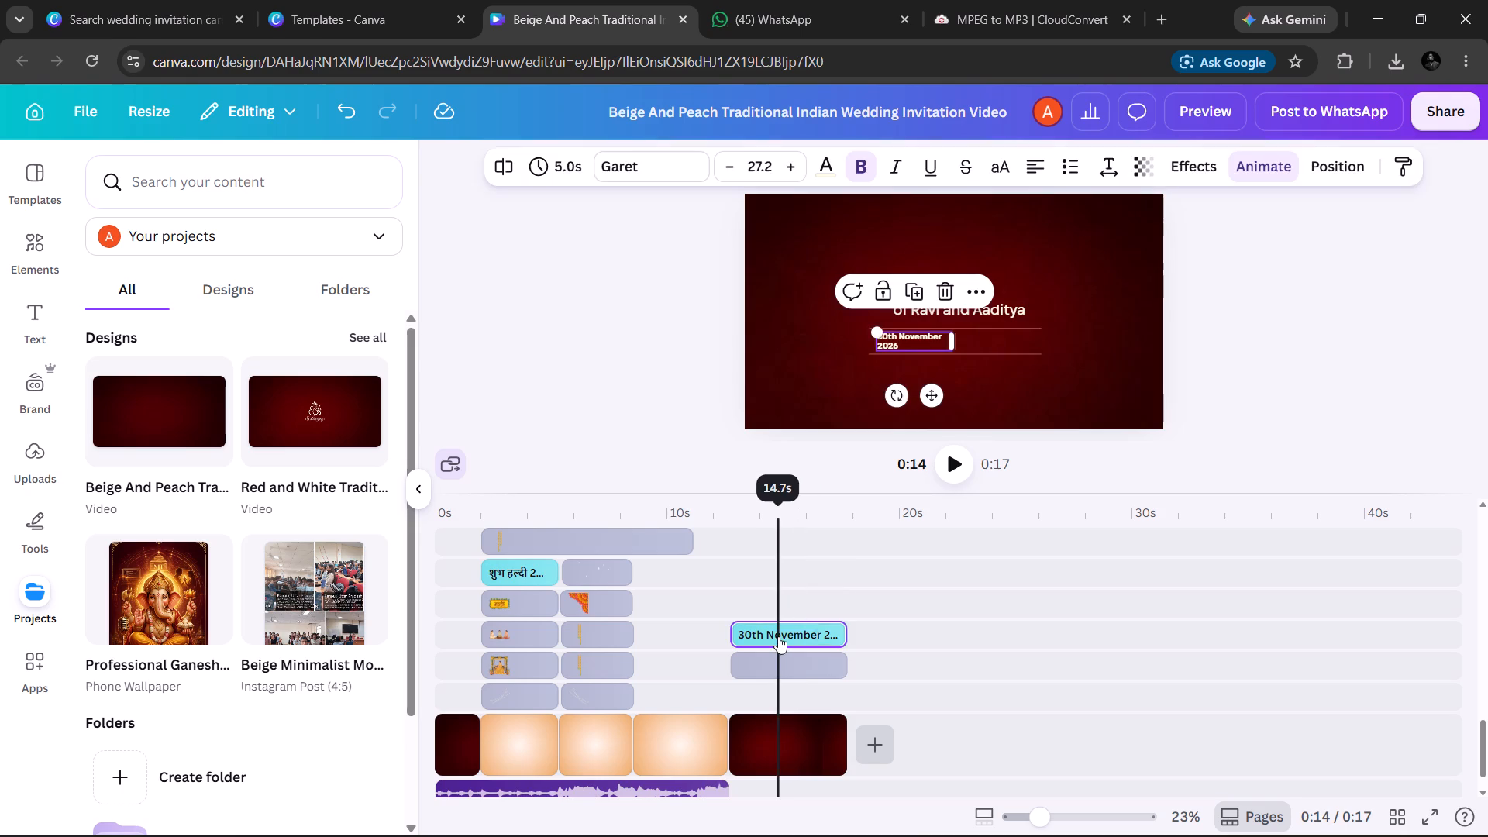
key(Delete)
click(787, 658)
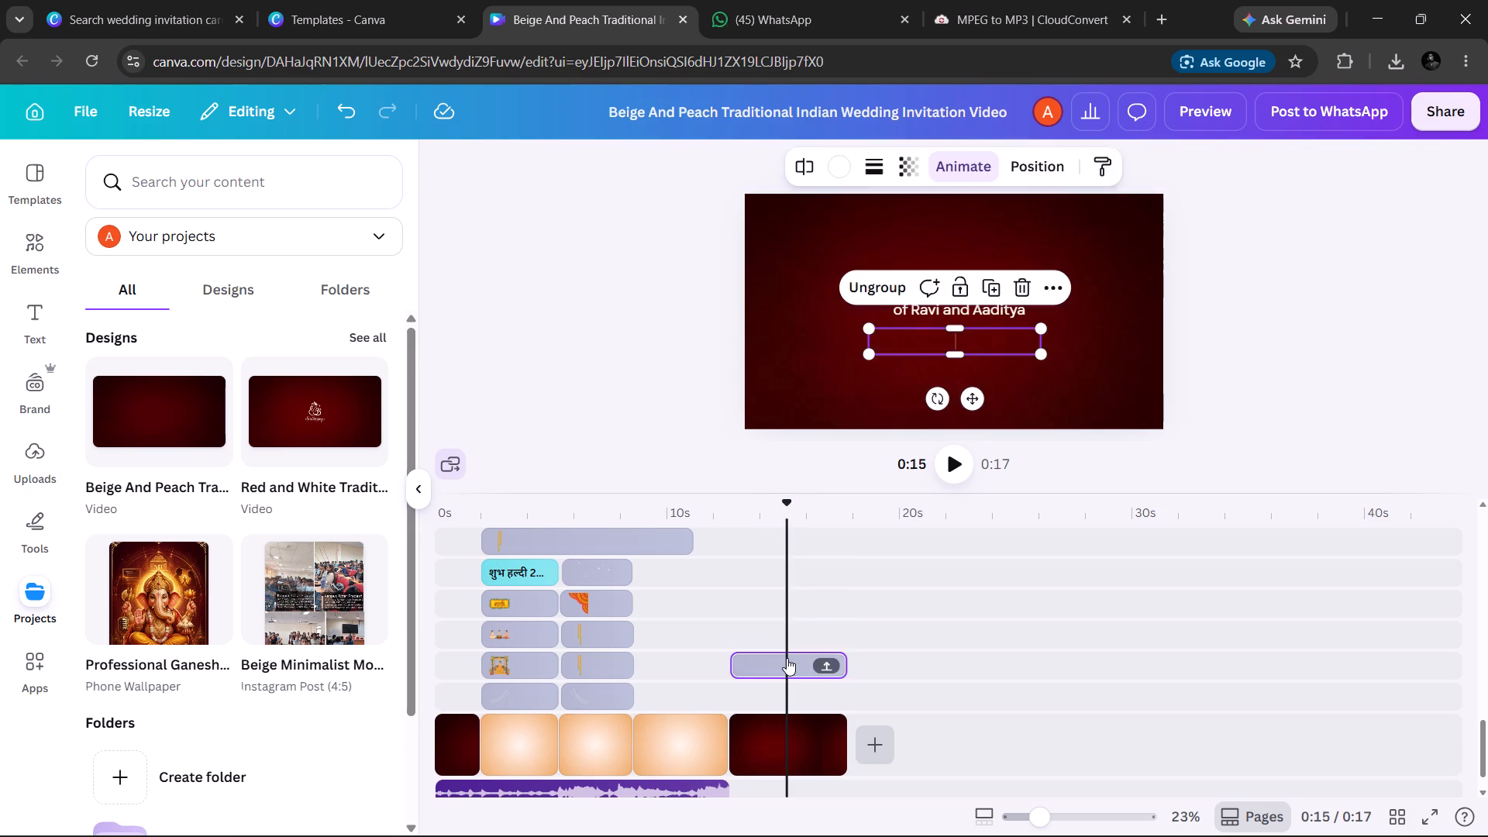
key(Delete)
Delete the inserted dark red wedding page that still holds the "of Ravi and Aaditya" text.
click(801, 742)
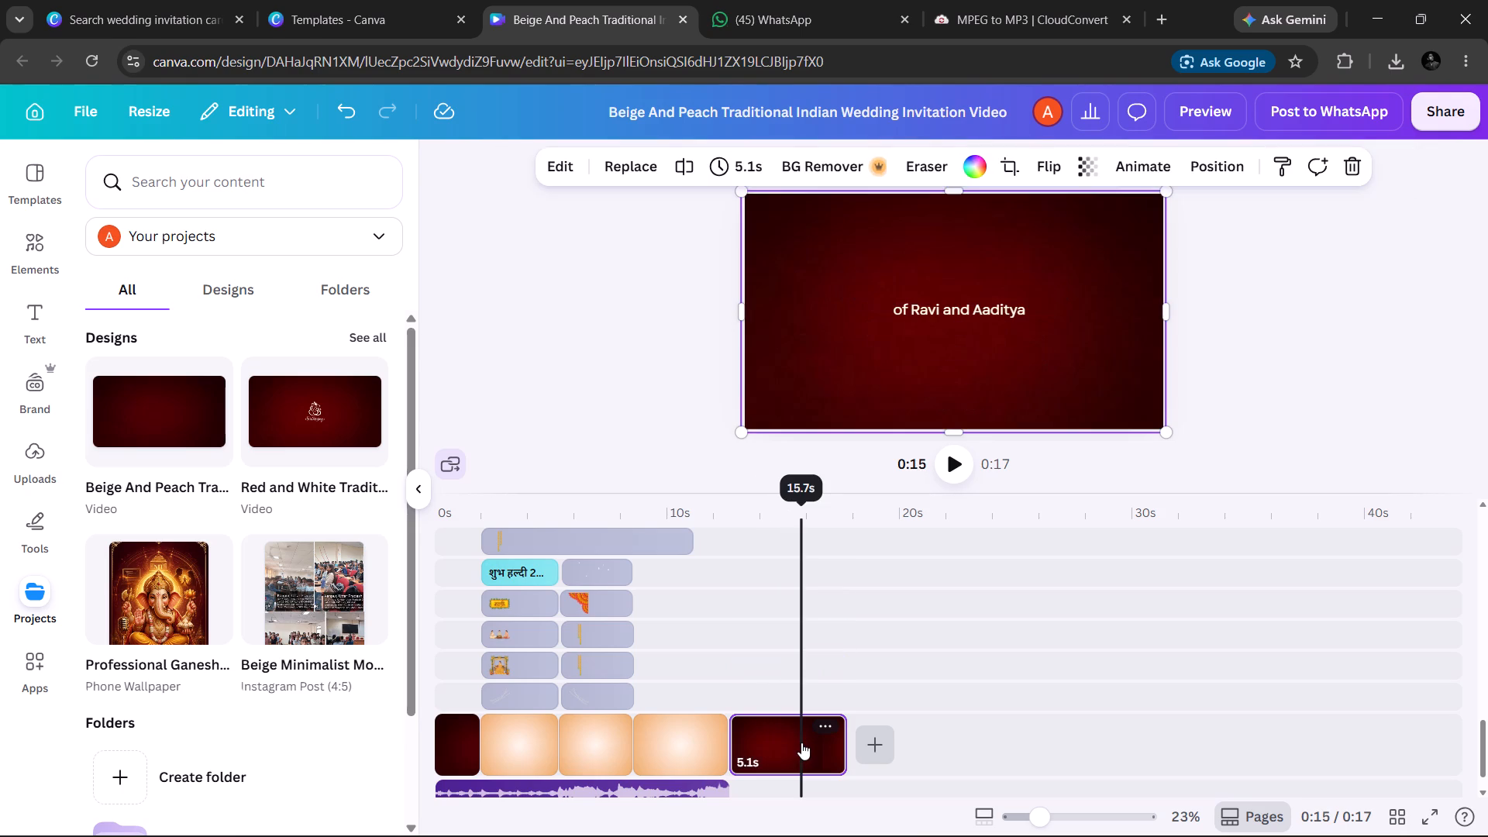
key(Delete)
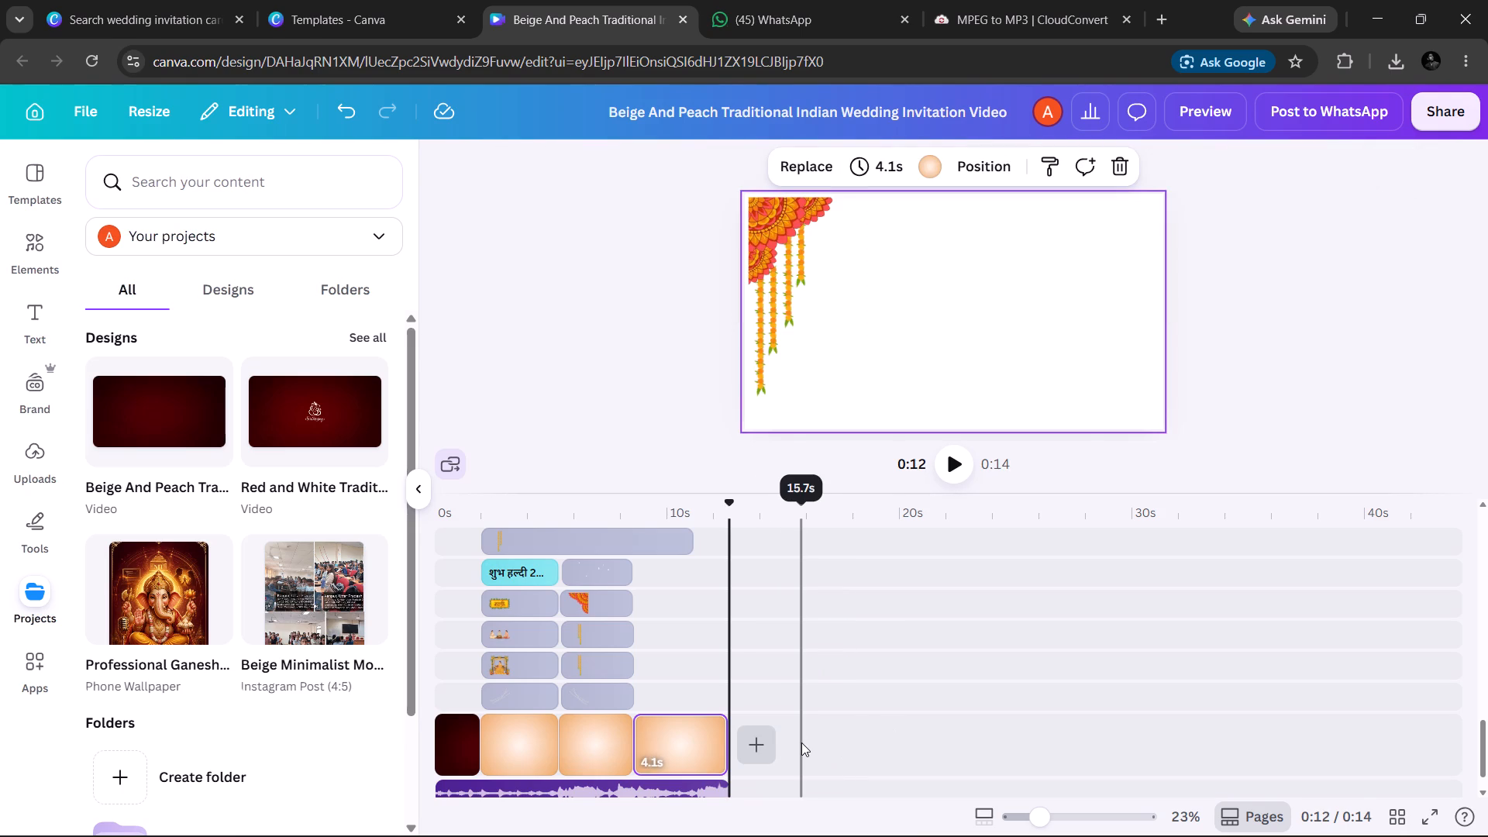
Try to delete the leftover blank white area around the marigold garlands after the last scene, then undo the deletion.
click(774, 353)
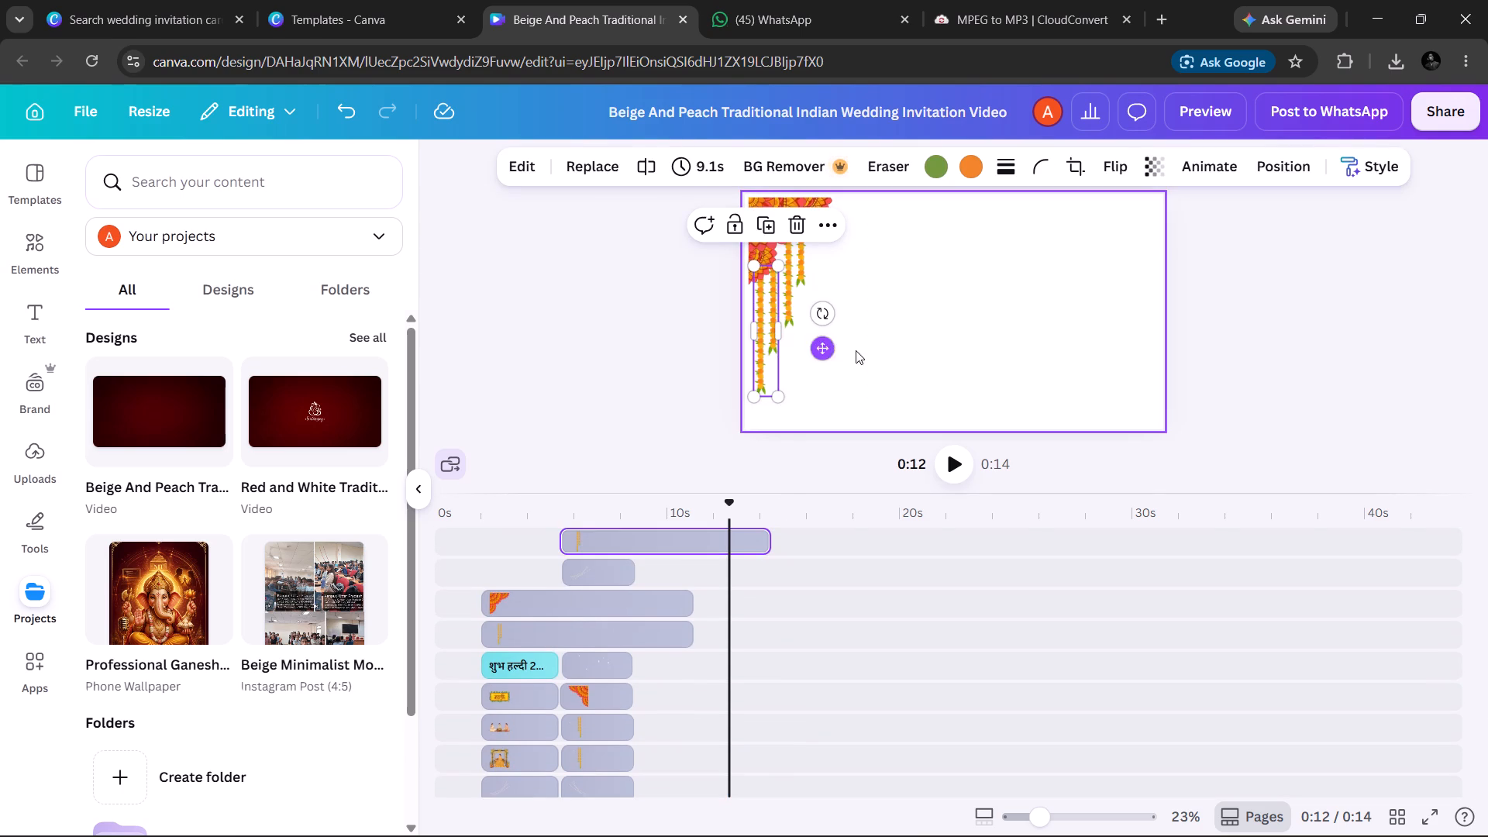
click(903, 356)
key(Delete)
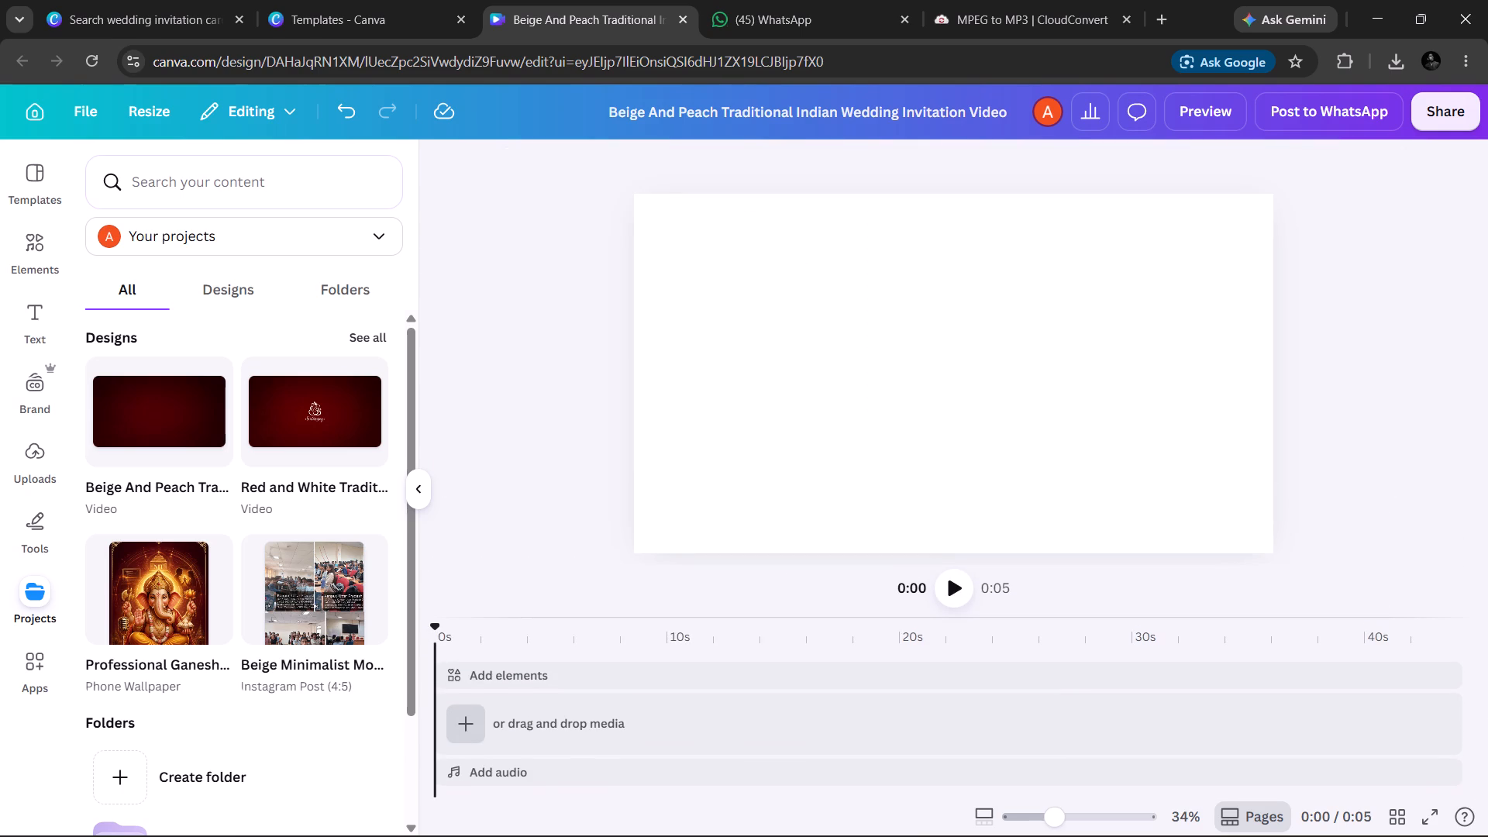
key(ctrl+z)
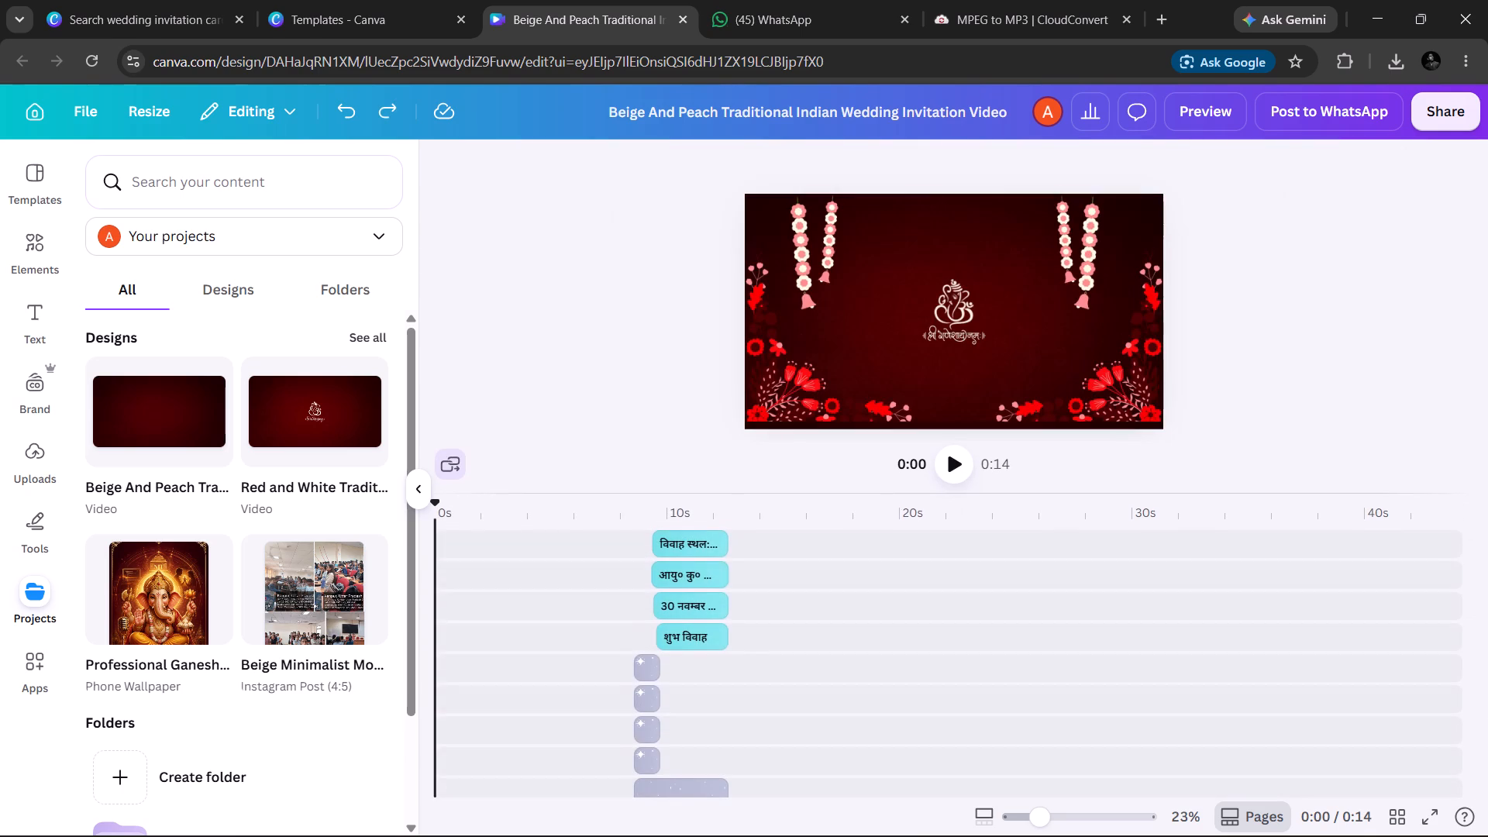
Play the video from the start to the end to review the remaining scenes.
scroll(586, 695, right, 6)
click(494, 430)
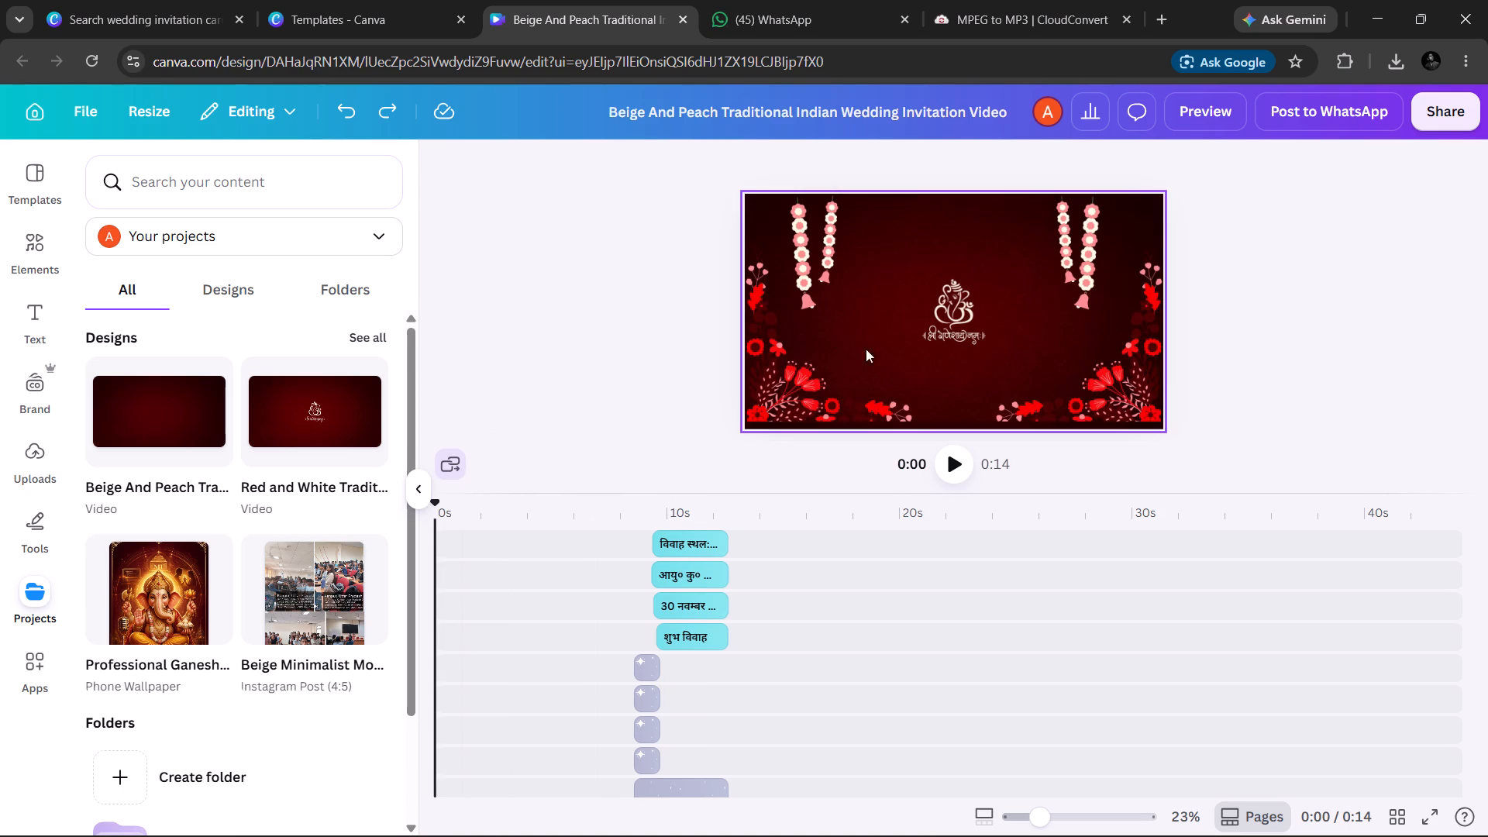
click(941, 456)
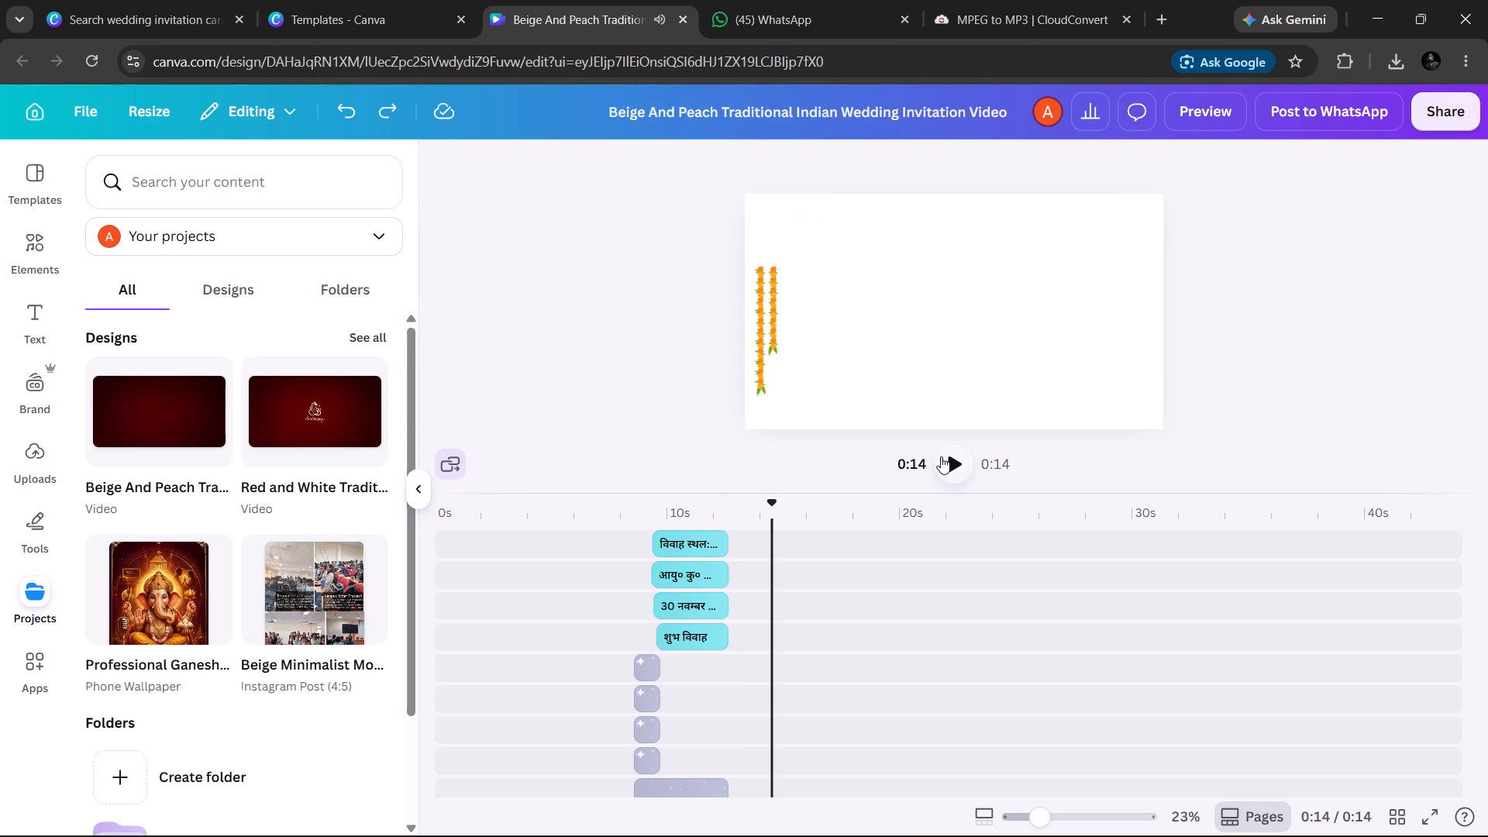
Undo the page and element deletions, going back until the inserted red and white pages are gone from the timeline.
key(ctrl+z)
key(ctrl+z)
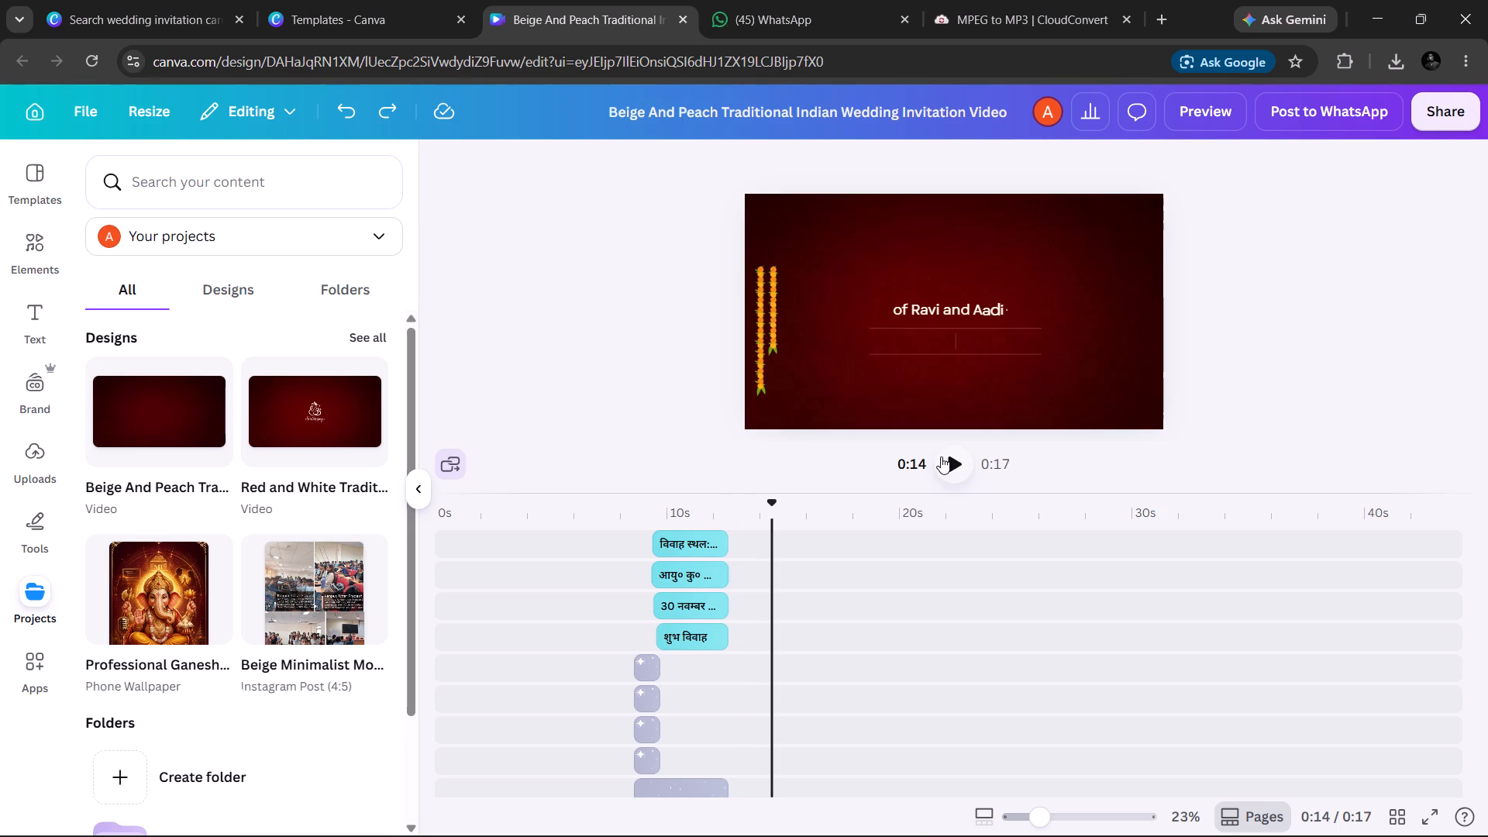
key(ctrl+z)
key(ctrl+z)
key(ctrl+z)
key(ctrl+z)
key(ctrl+z)
key(ctrl+z)
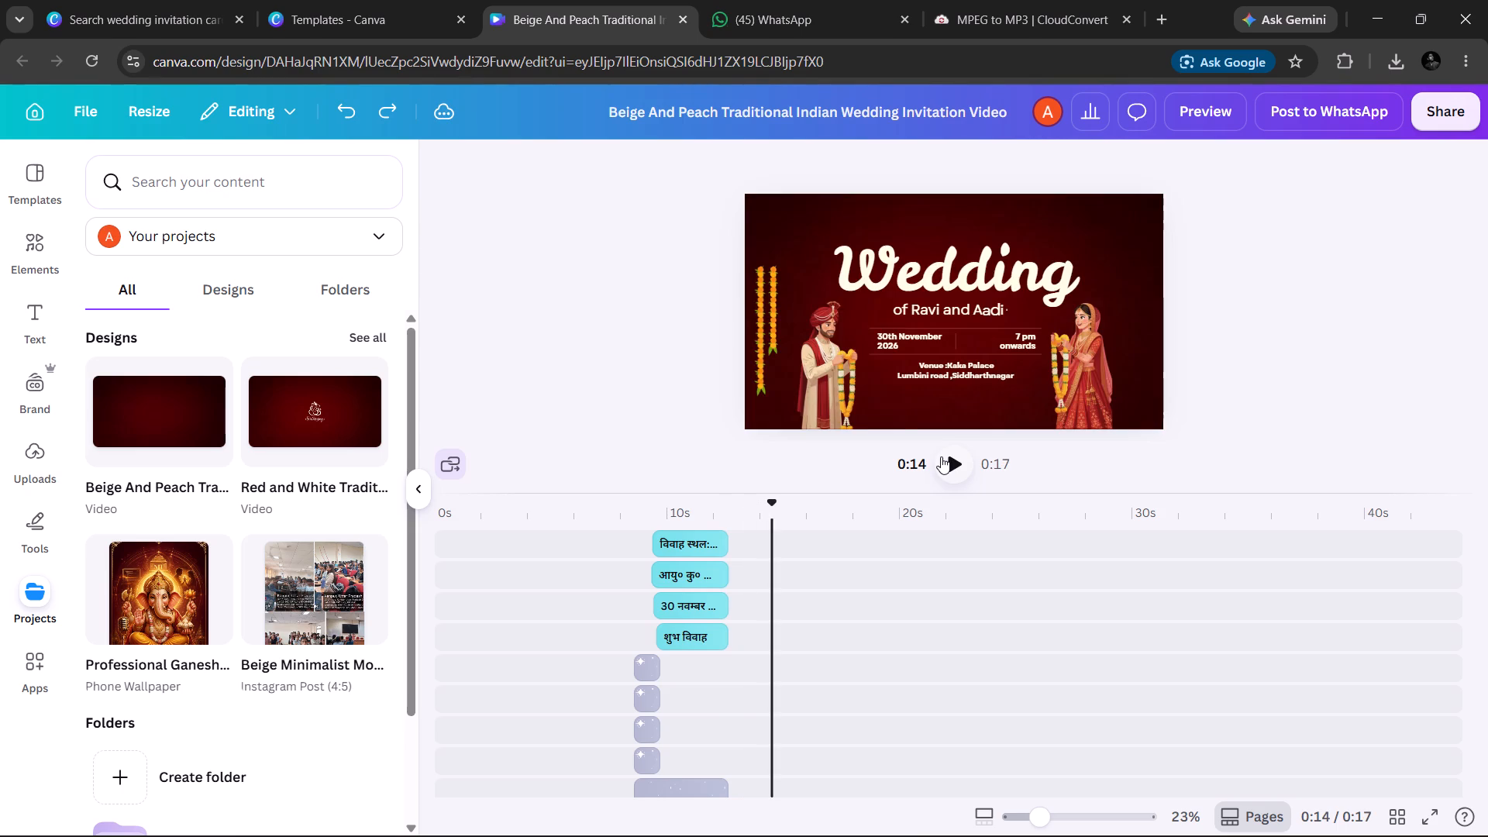
key(ctrl+z)
key(ctrl+z)
key(ctrl+z)
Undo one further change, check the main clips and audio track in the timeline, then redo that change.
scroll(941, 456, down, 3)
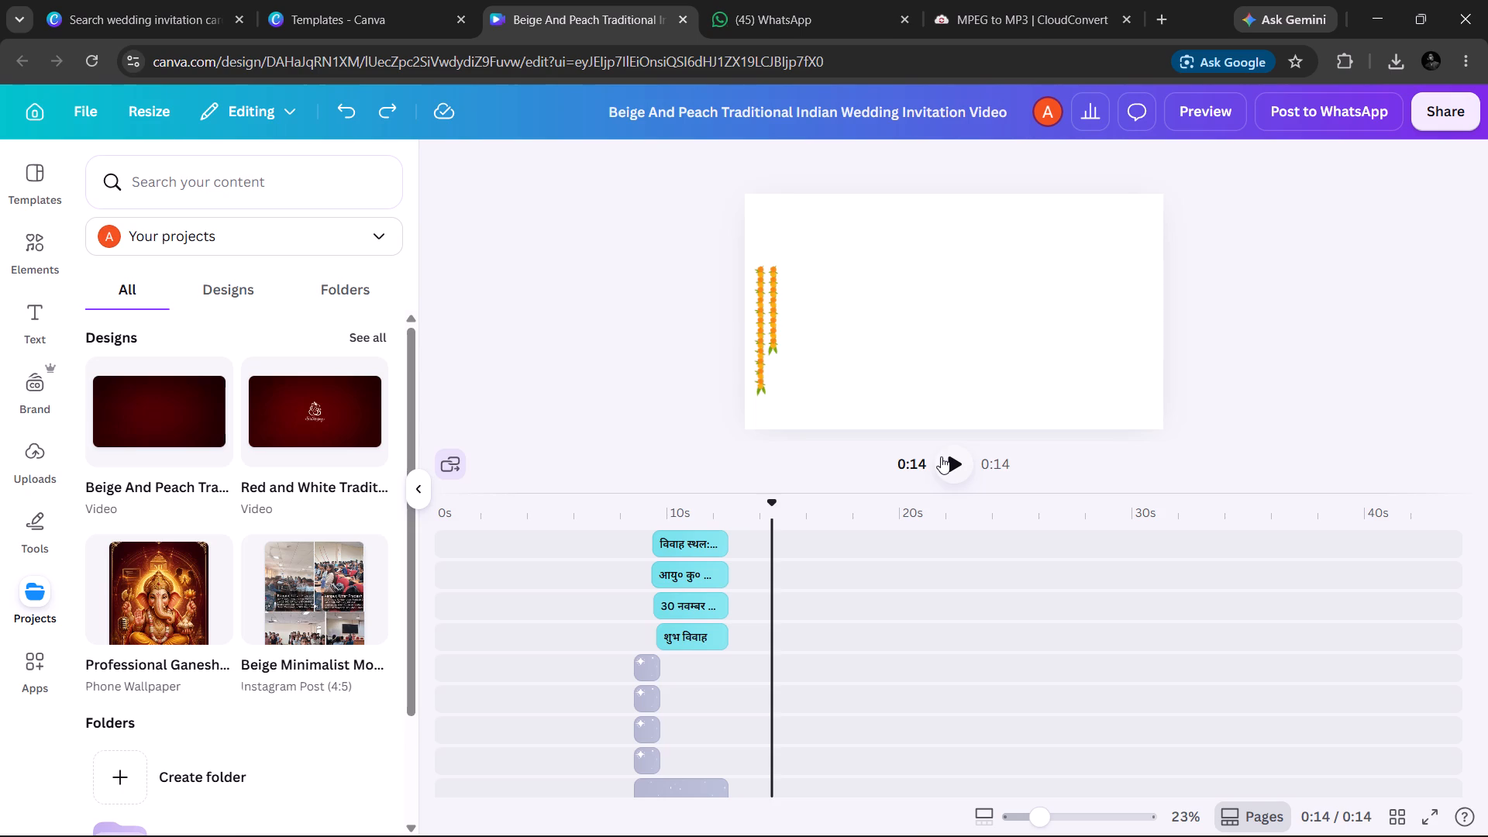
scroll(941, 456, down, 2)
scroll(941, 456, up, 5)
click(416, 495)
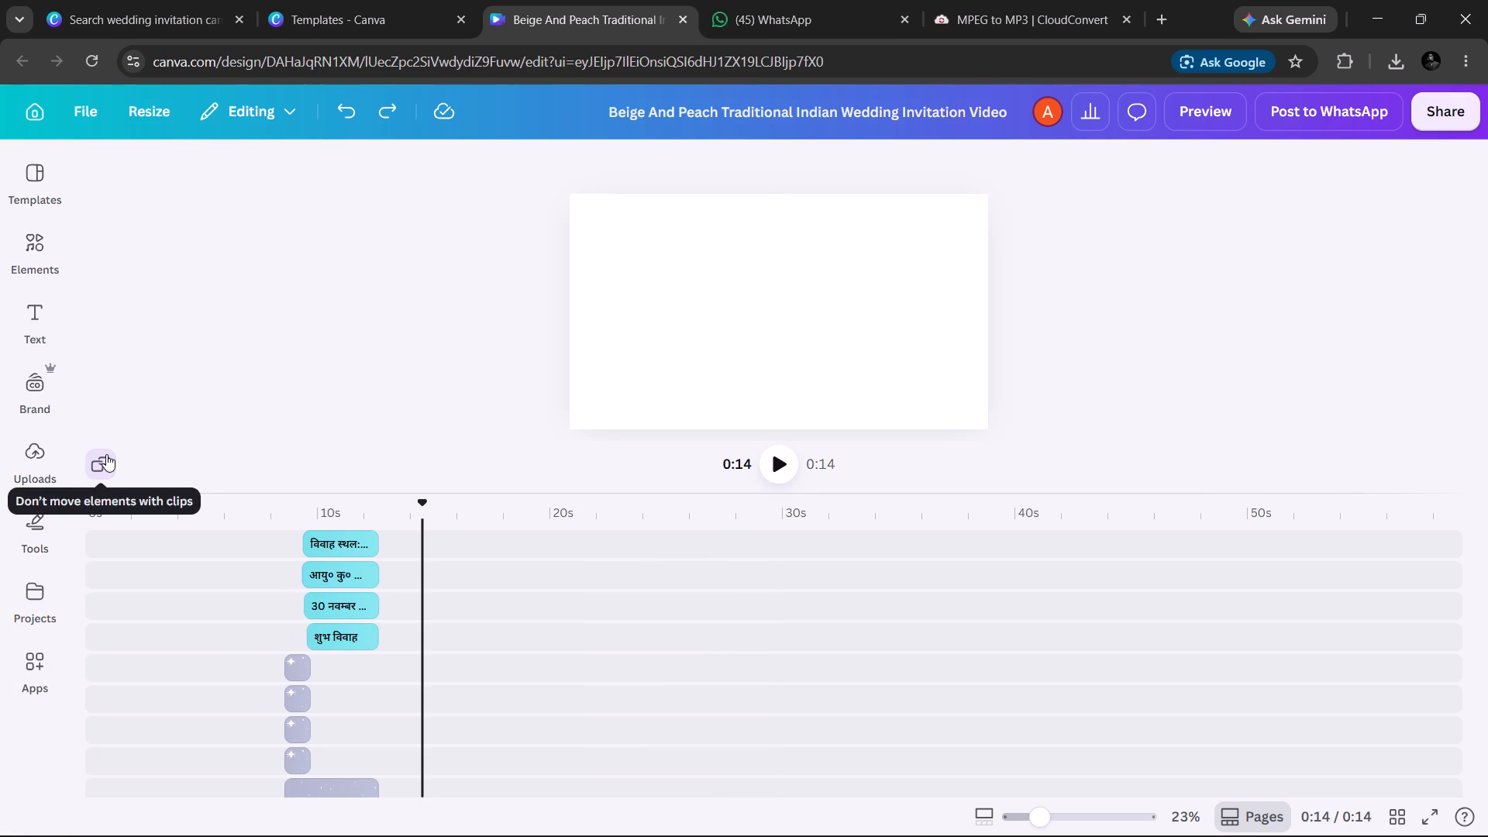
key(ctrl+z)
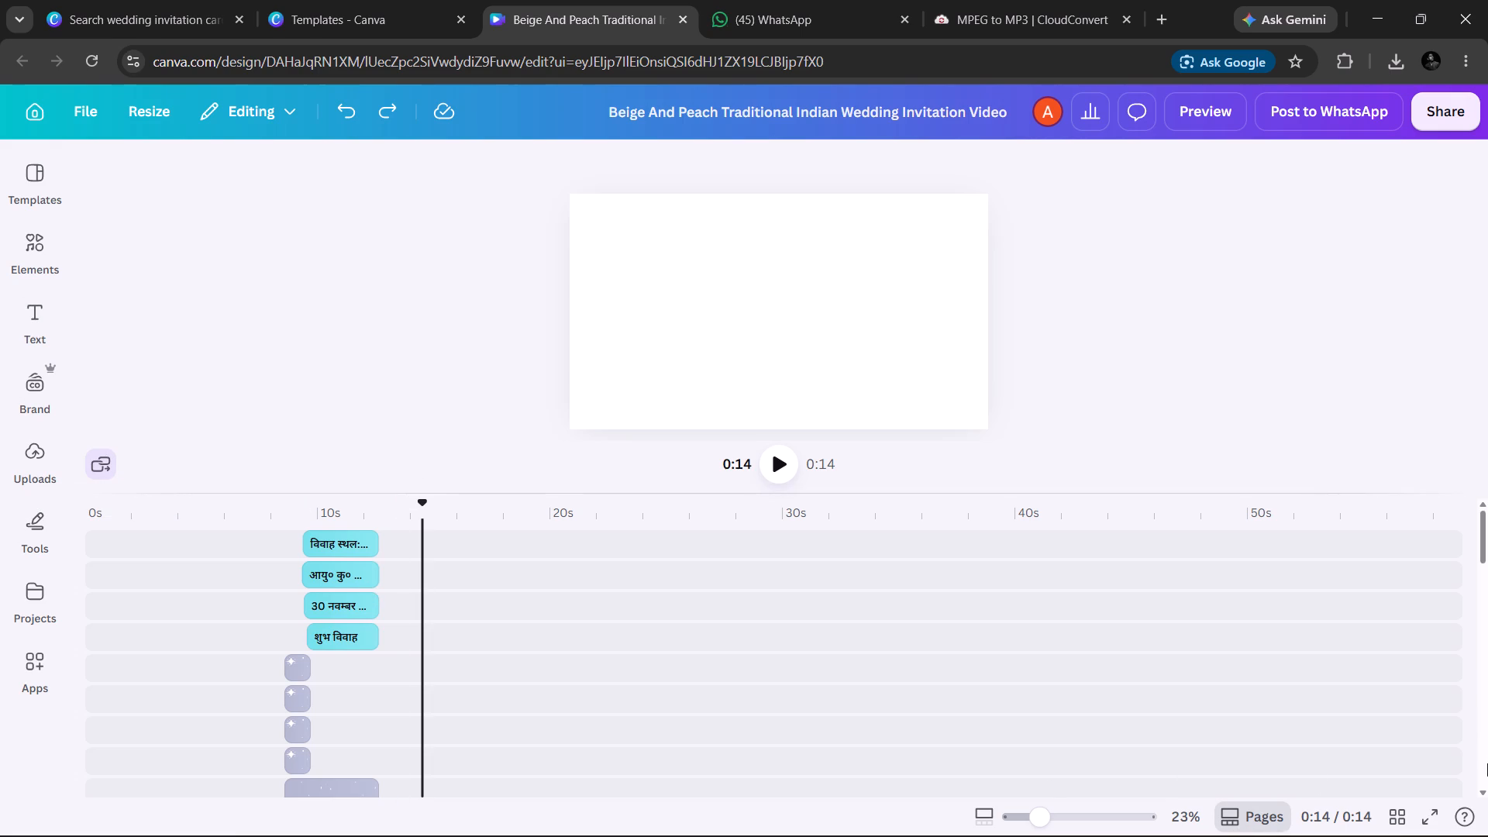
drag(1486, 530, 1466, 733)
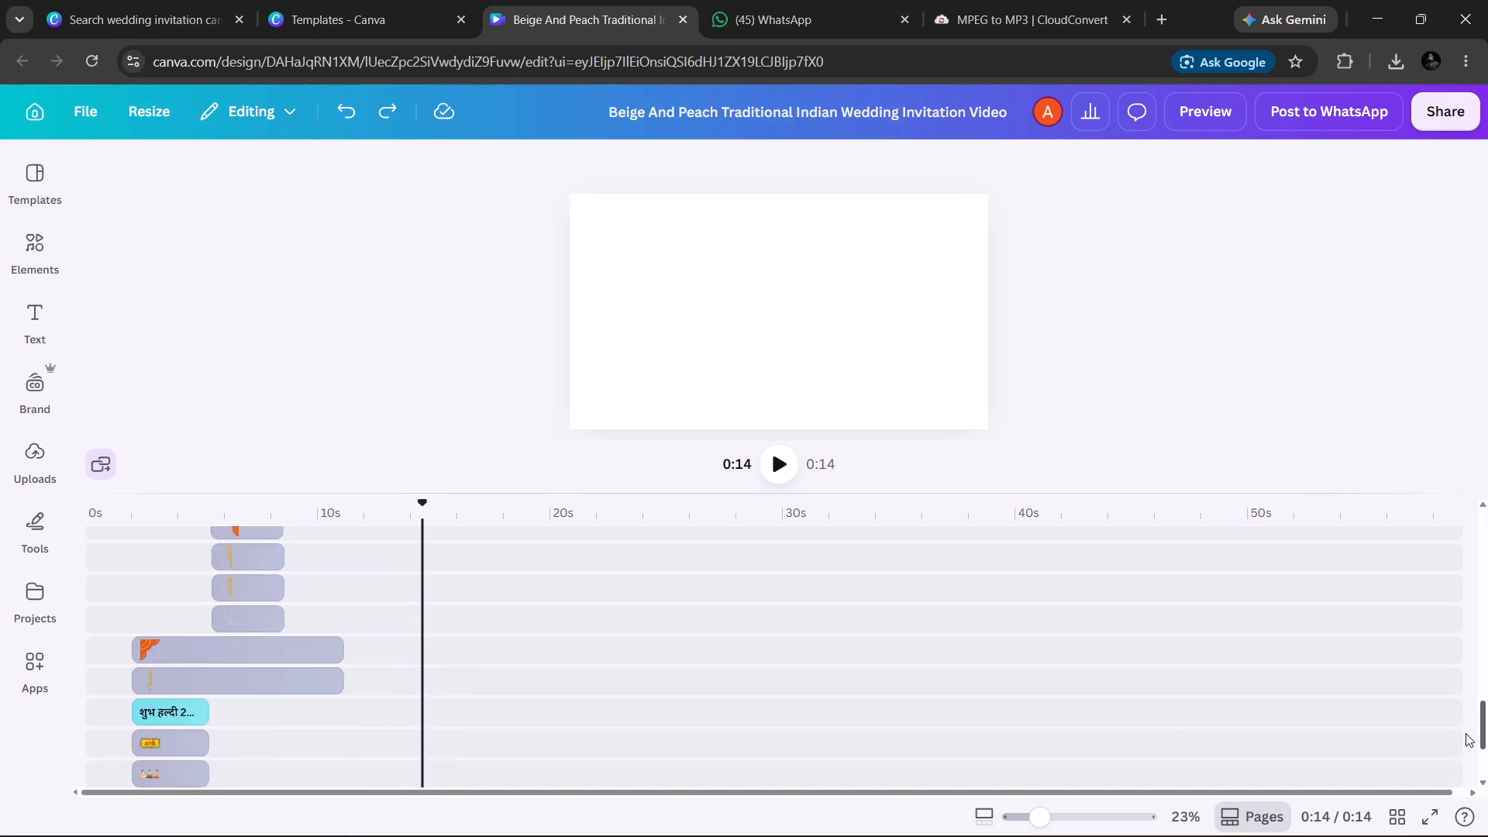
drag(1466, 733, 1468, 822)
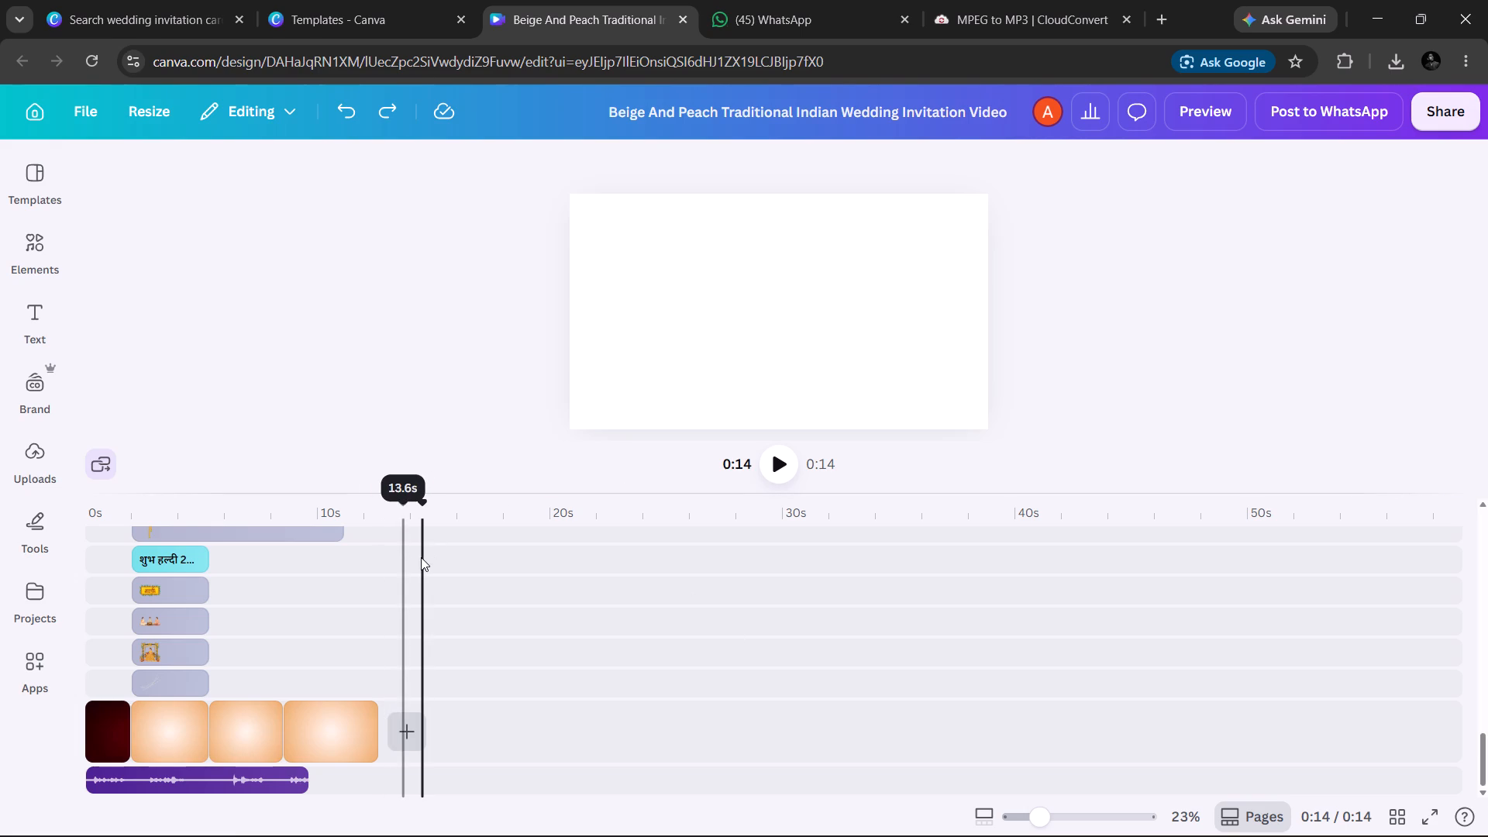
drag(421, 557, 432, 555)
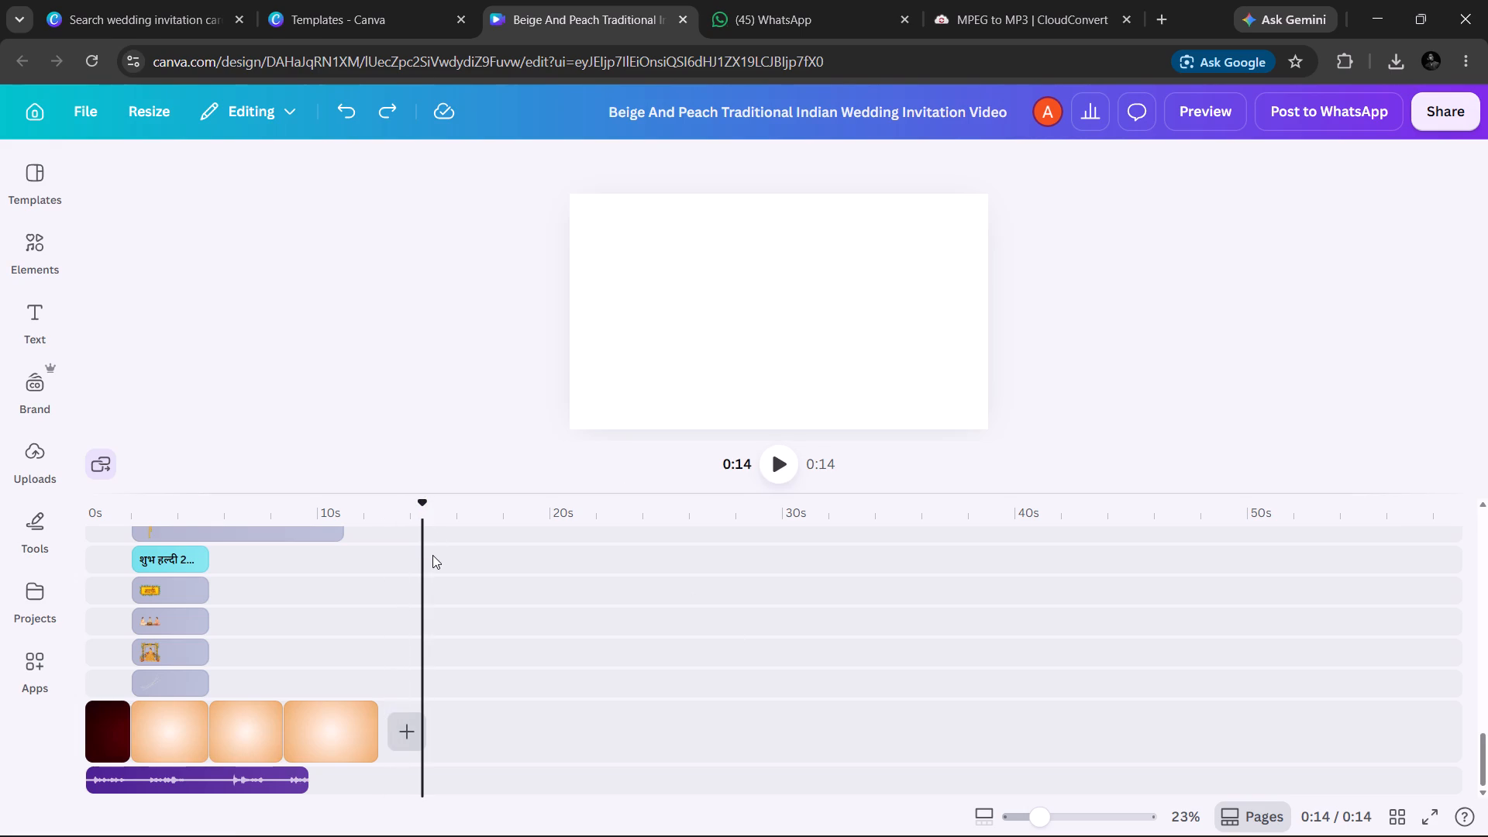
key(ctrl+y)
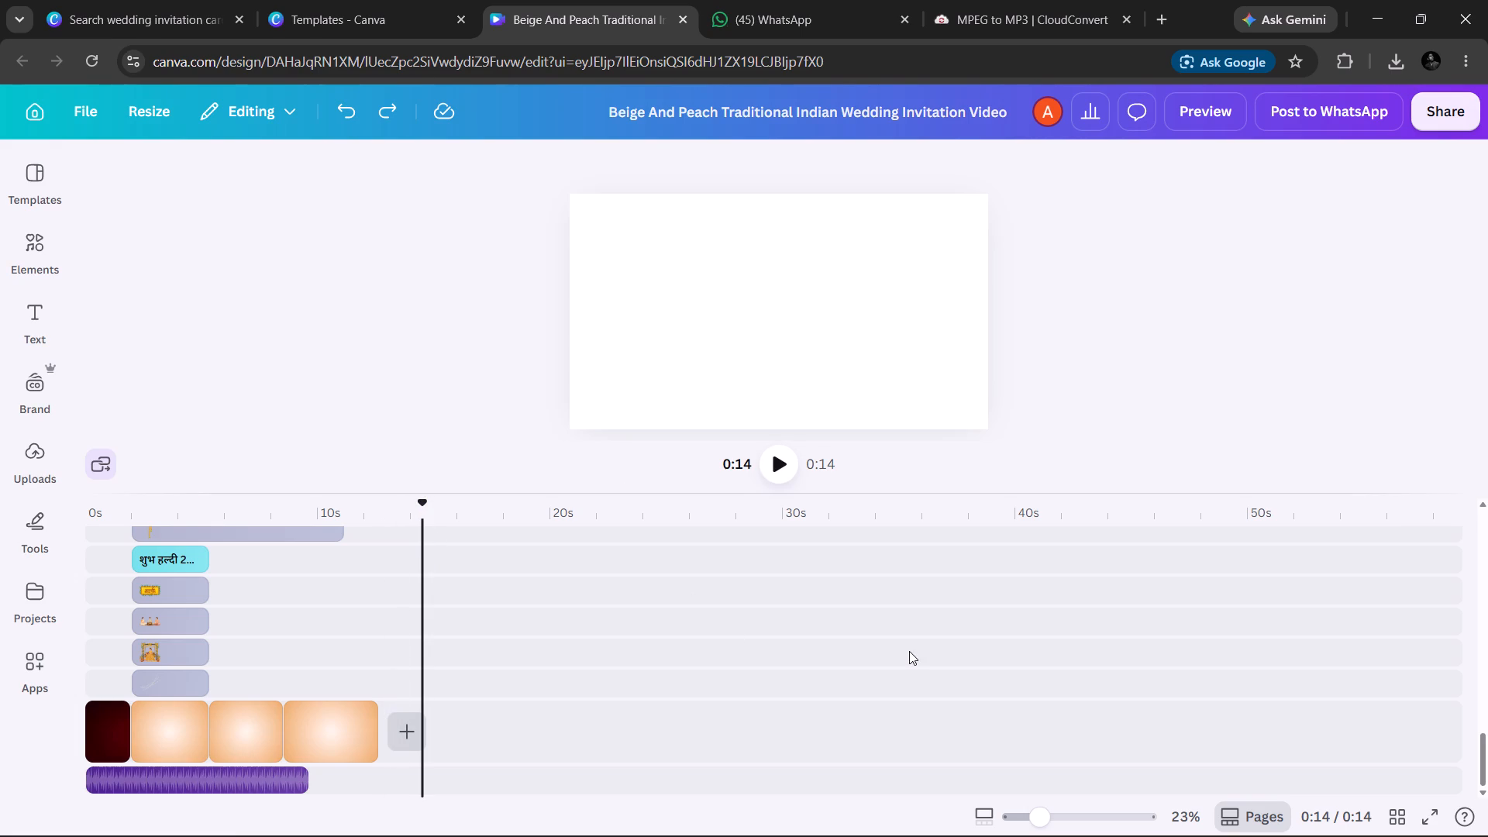
Check the timeline's element tracks from the top down to the main clips and audio track.
drag(1487, 752, 1487, 621)
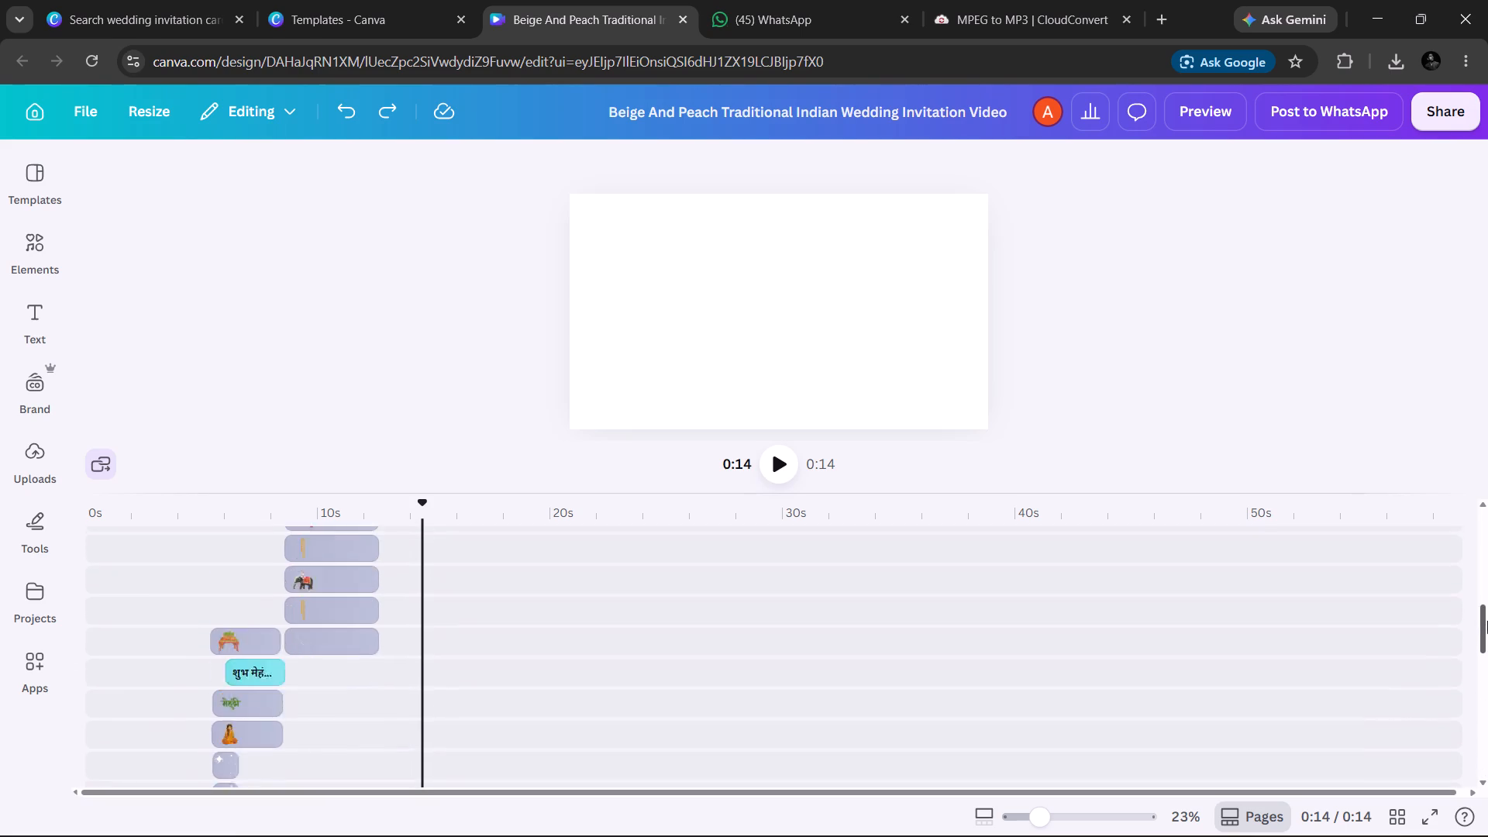
drag(1487, 621, 1487, 436)
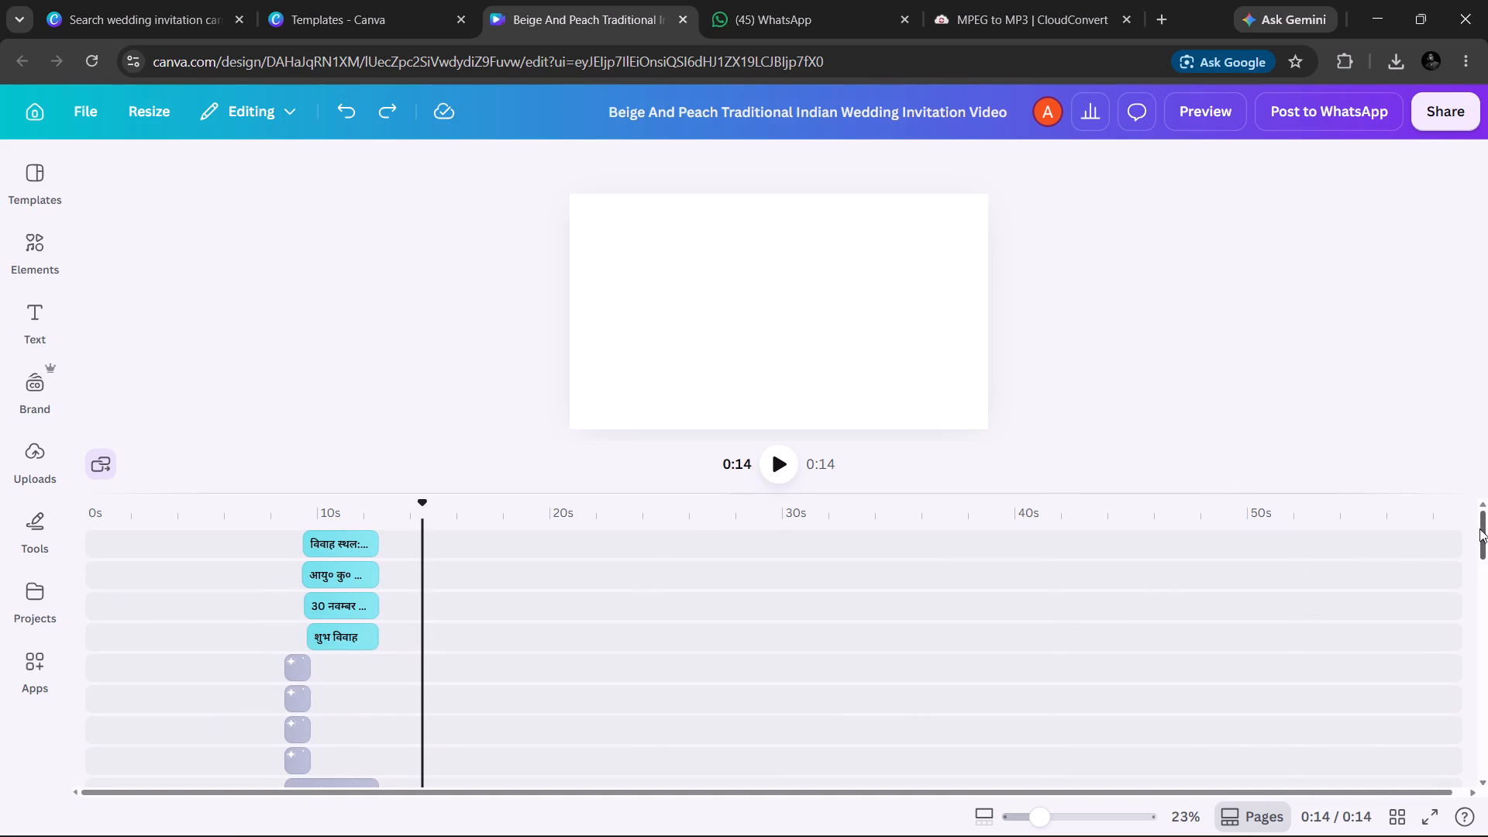
drag(1483, 529, 1486, 802)
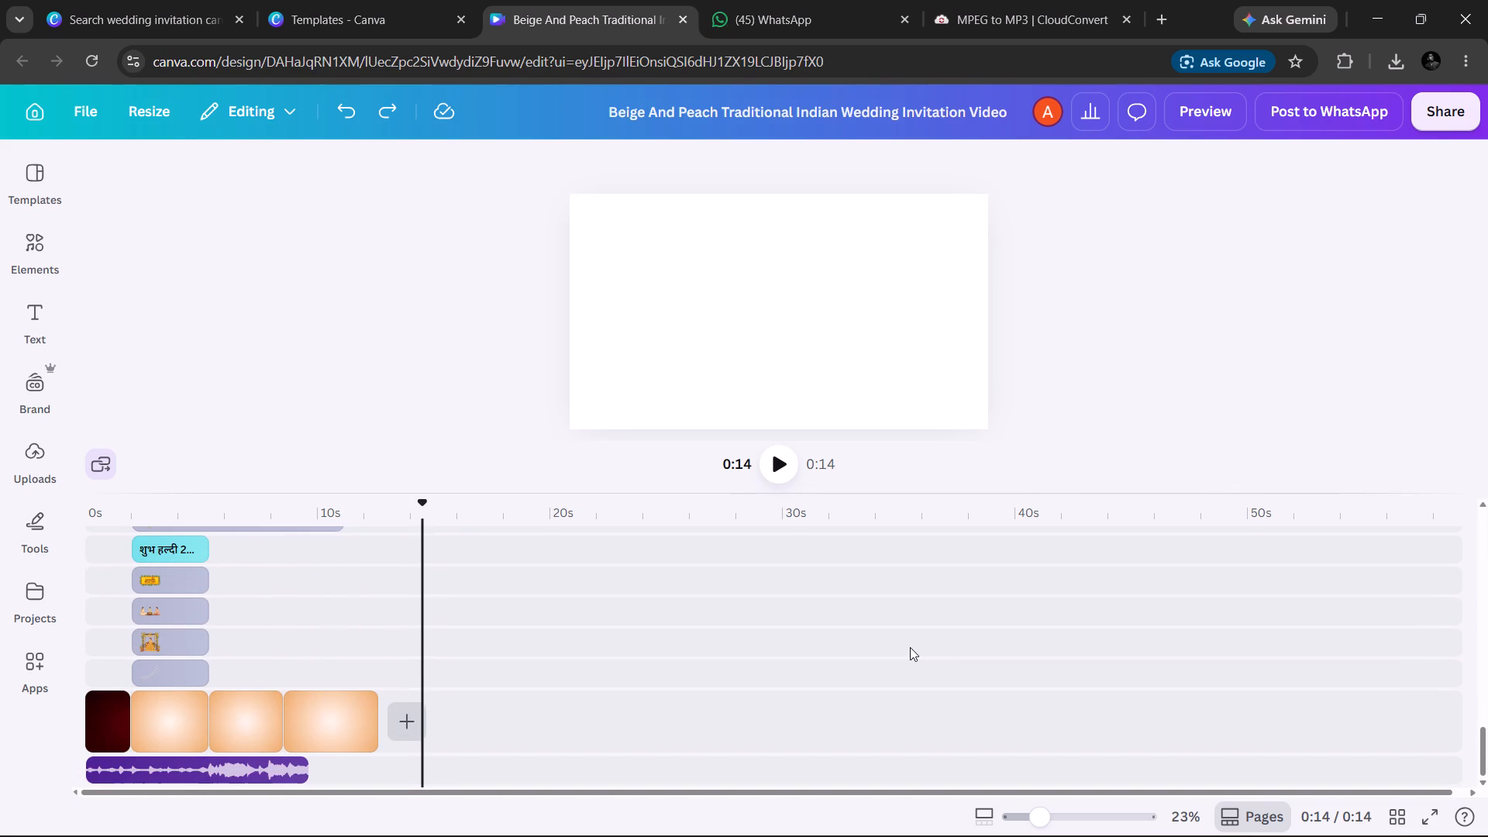
Check the red Ganesha opening clip at its start and near its end.
click(93, 737)
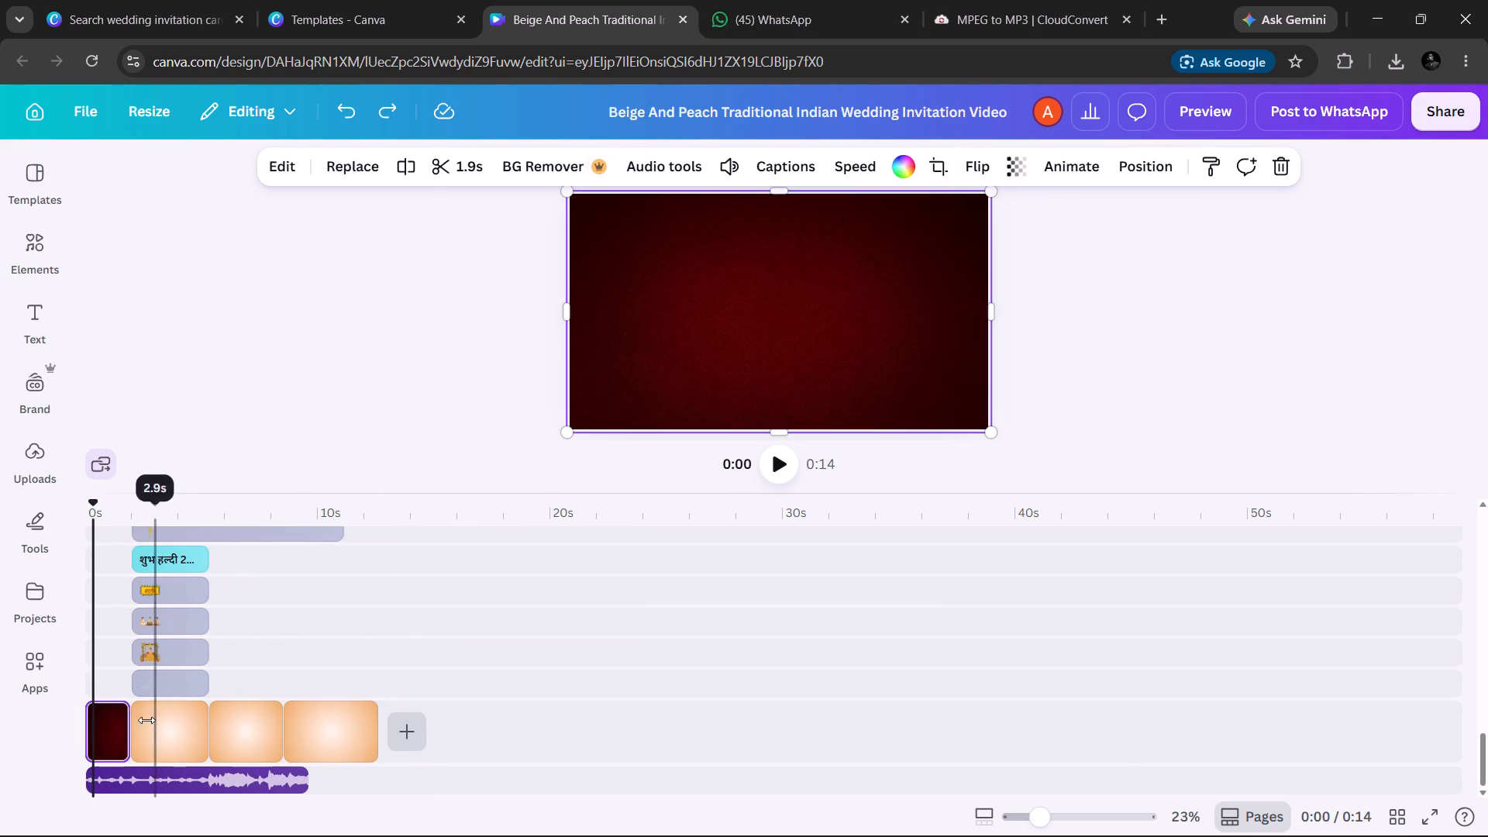
click(122, 728)
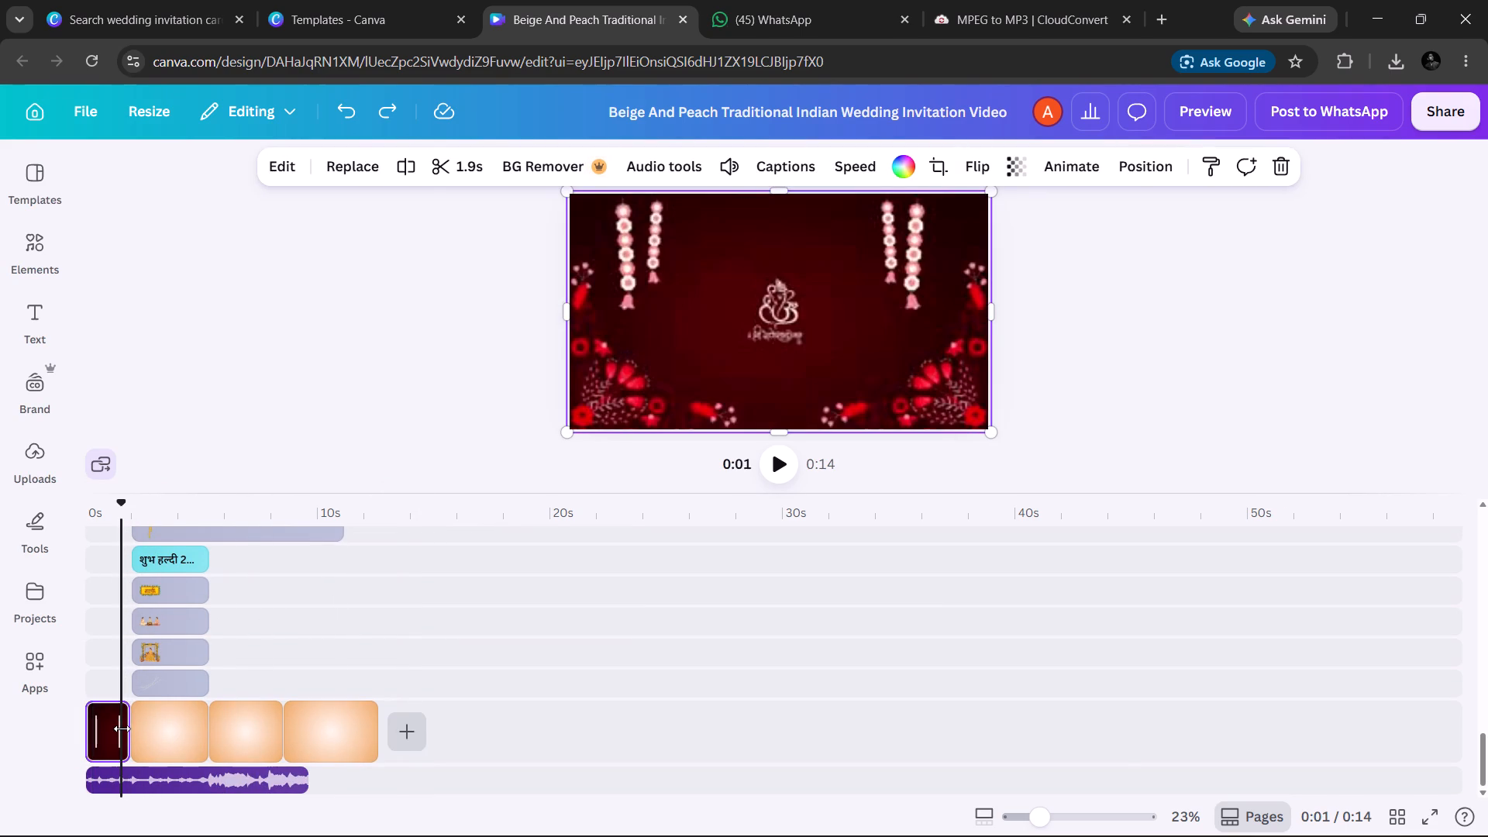
click(122, 728)
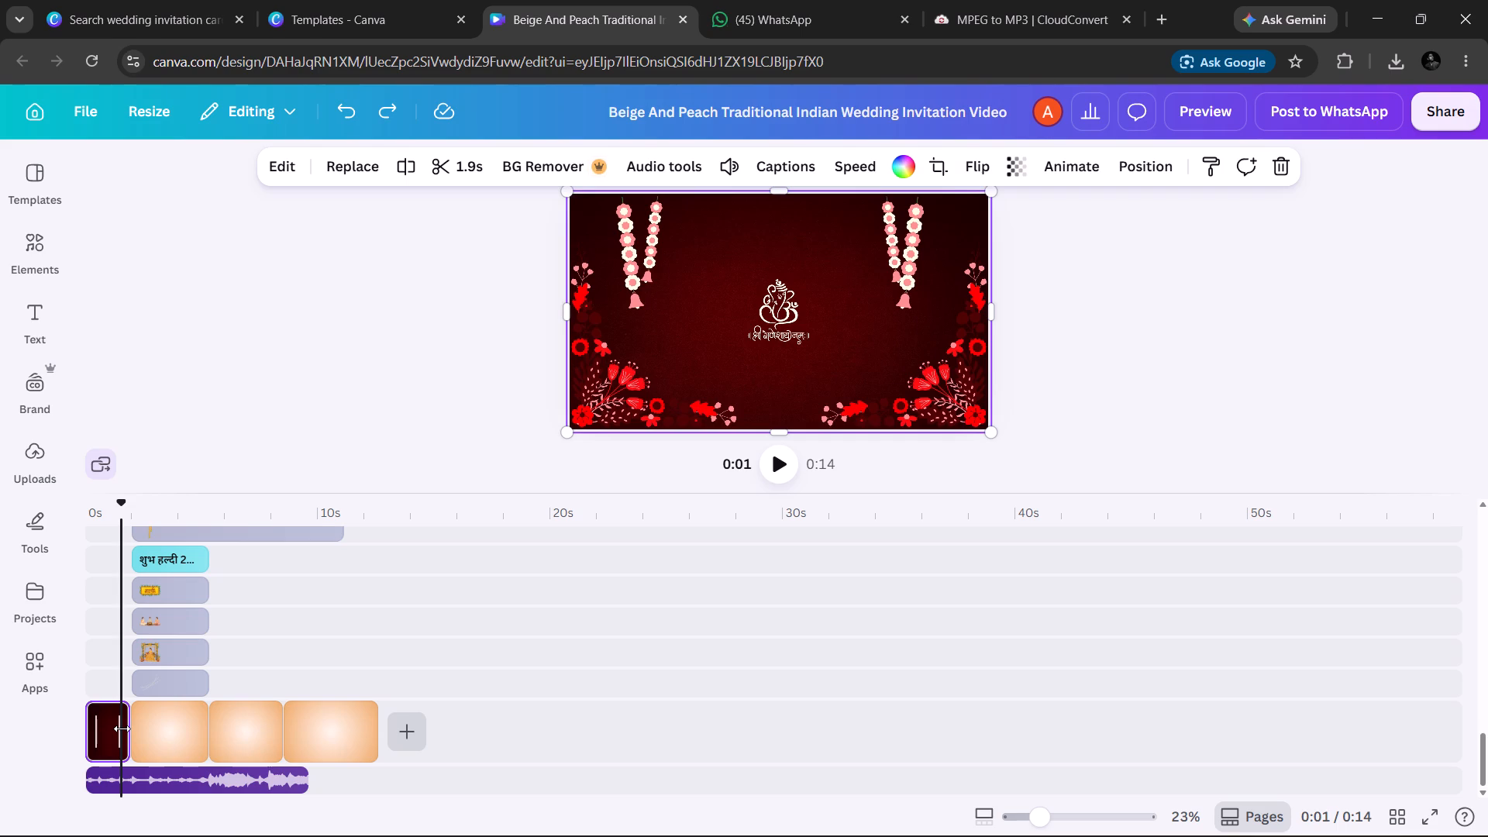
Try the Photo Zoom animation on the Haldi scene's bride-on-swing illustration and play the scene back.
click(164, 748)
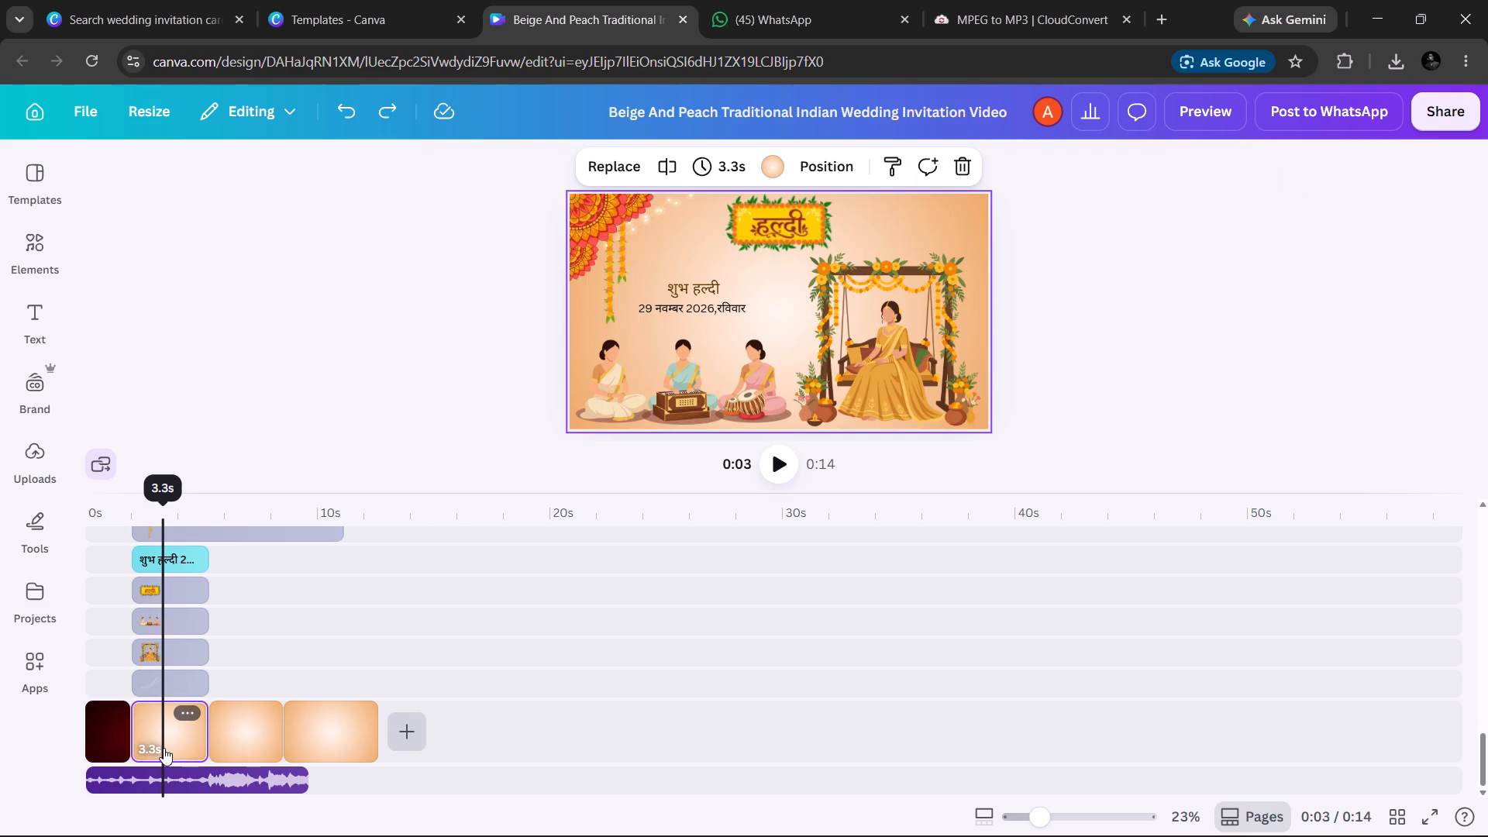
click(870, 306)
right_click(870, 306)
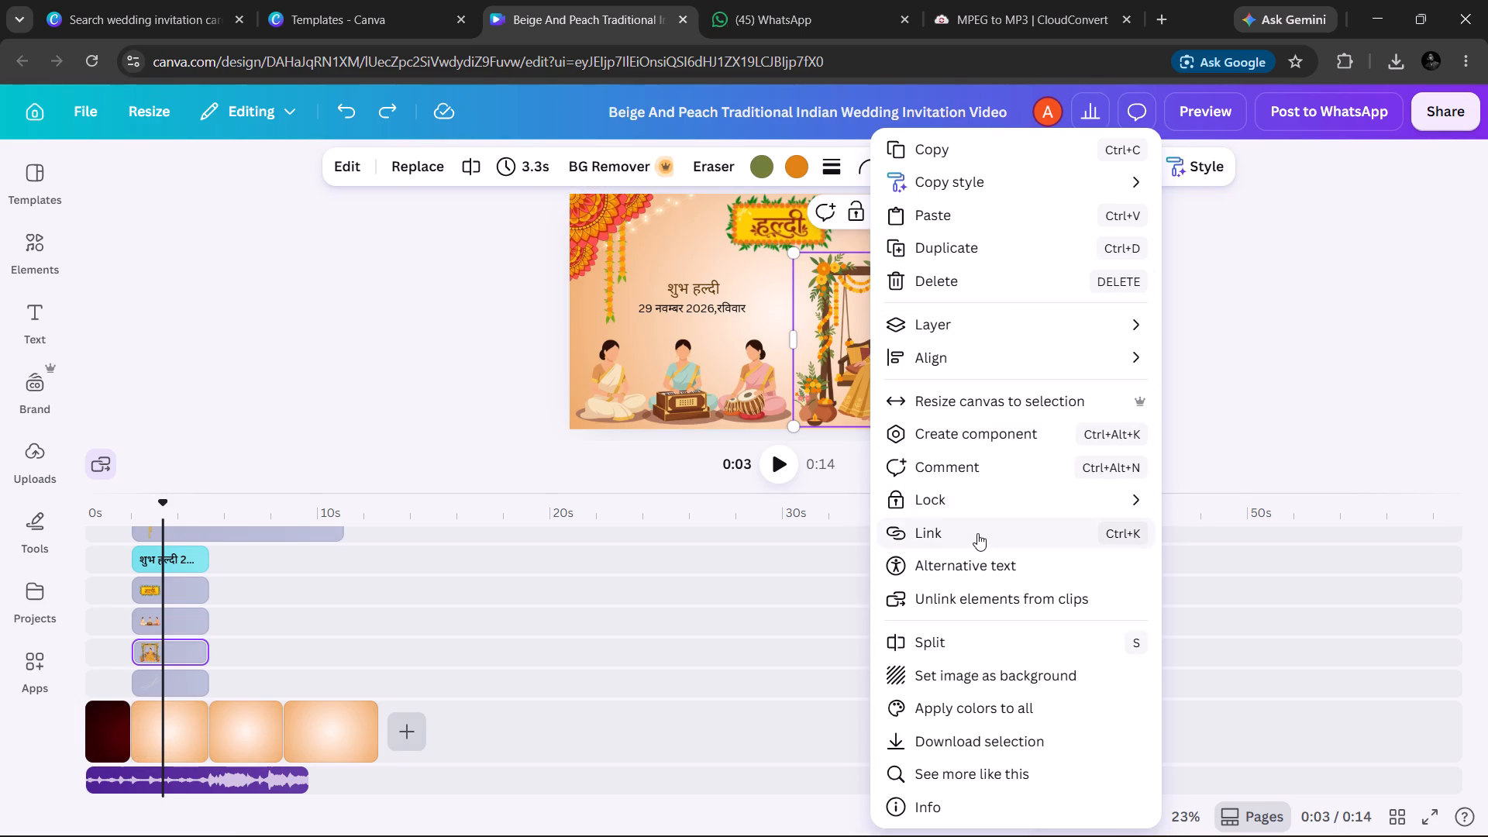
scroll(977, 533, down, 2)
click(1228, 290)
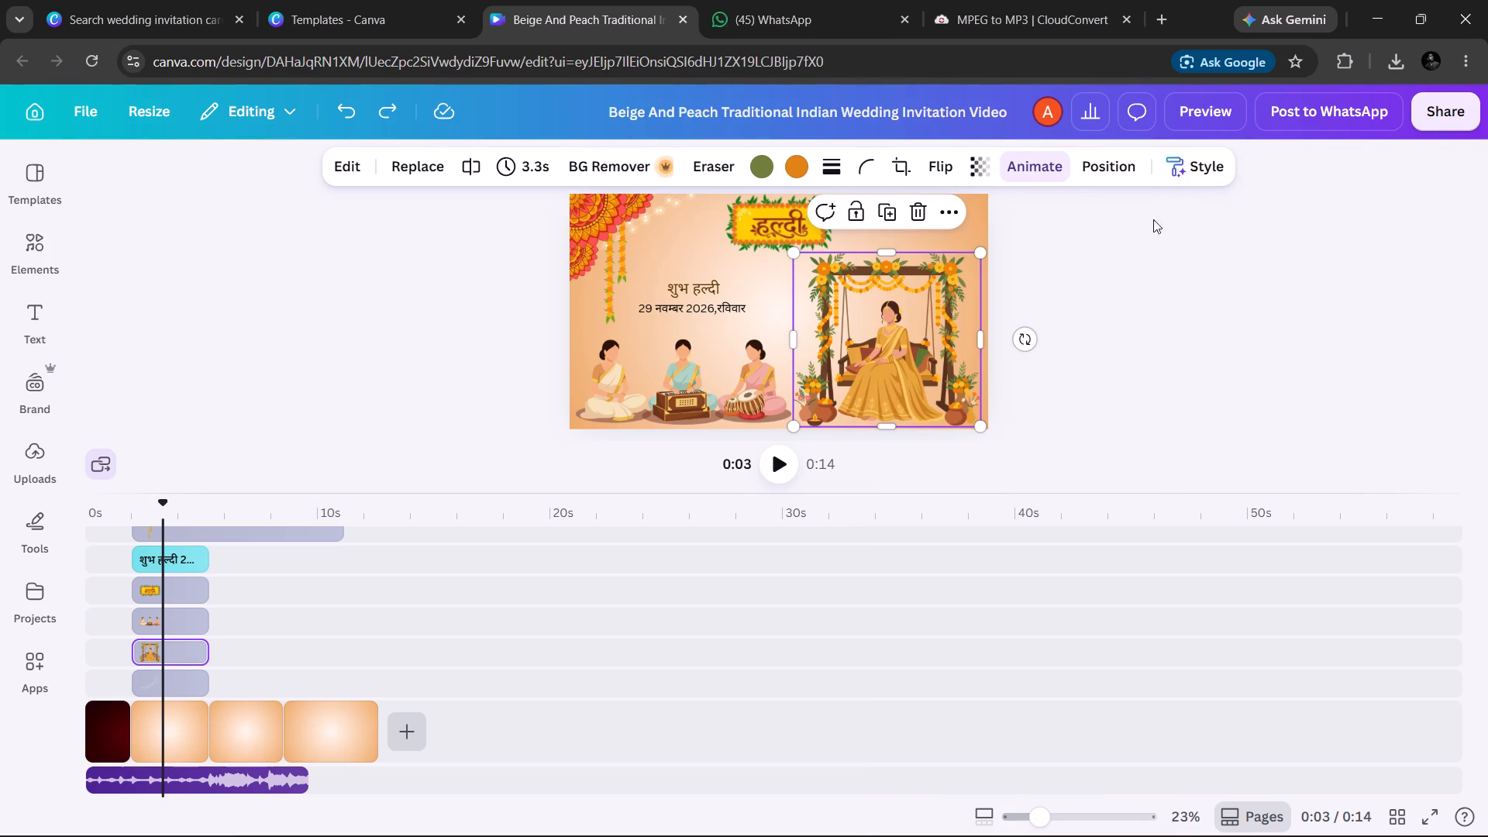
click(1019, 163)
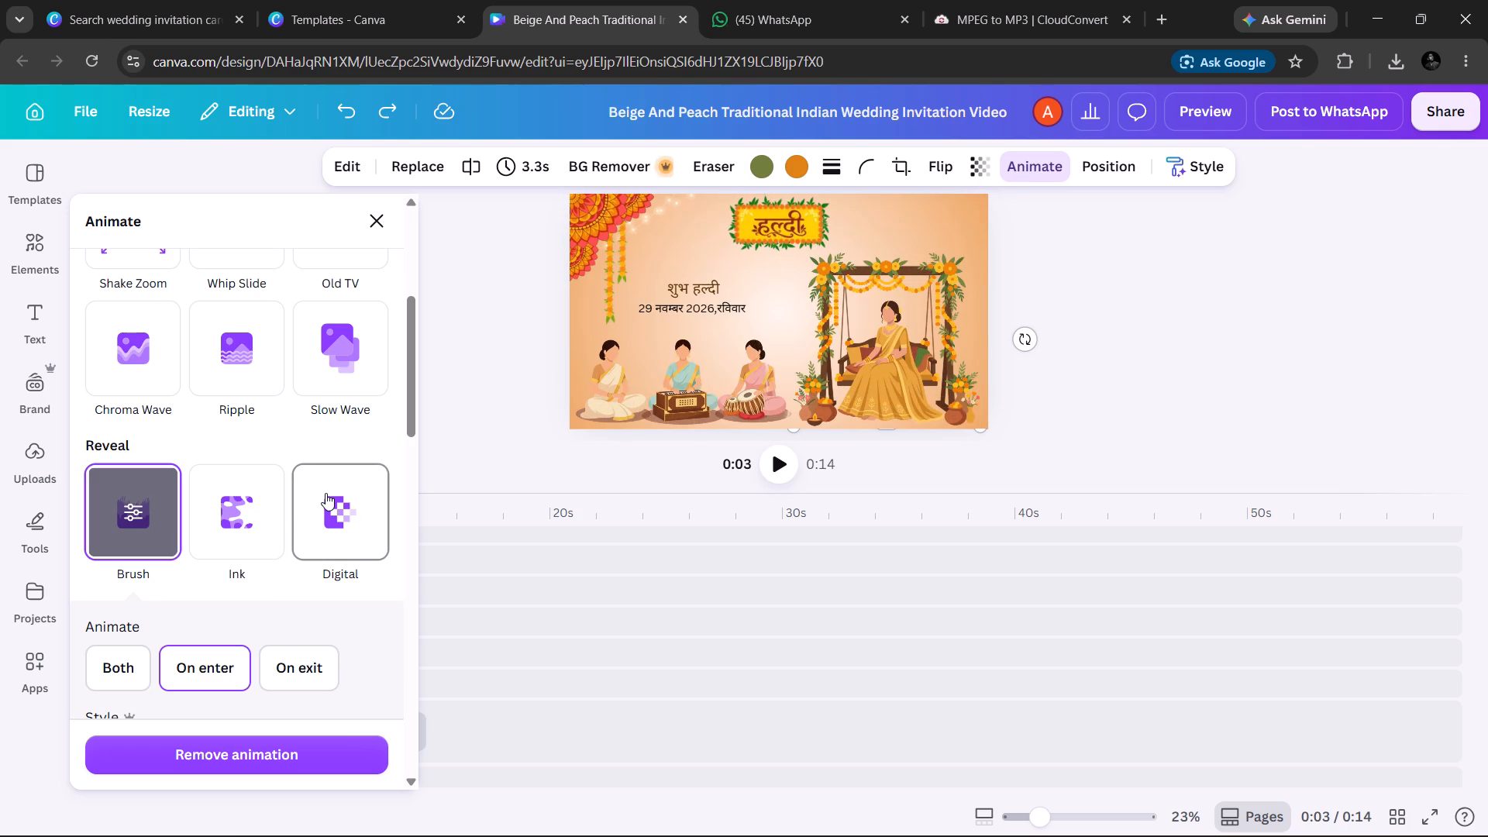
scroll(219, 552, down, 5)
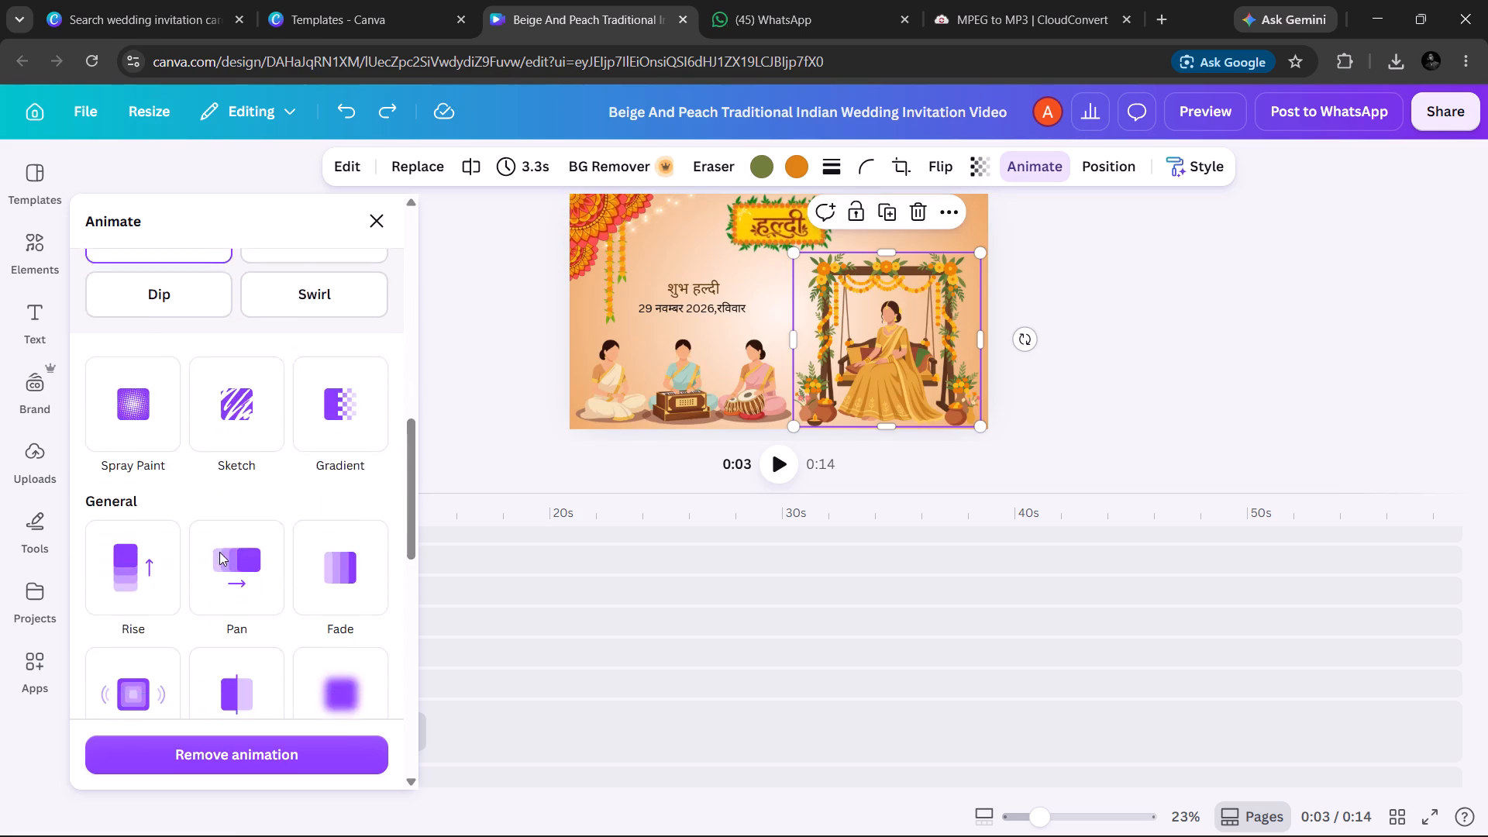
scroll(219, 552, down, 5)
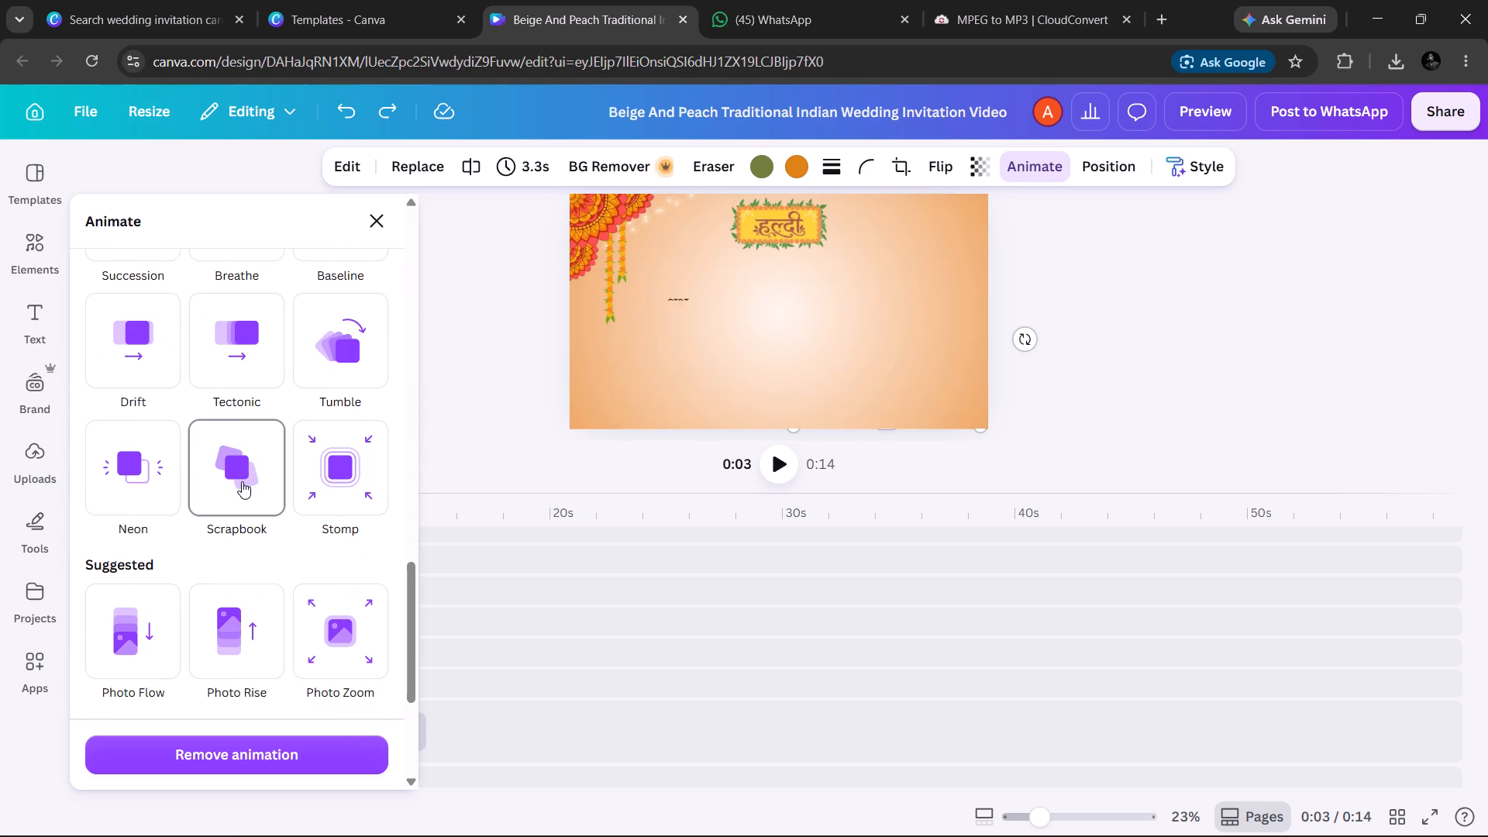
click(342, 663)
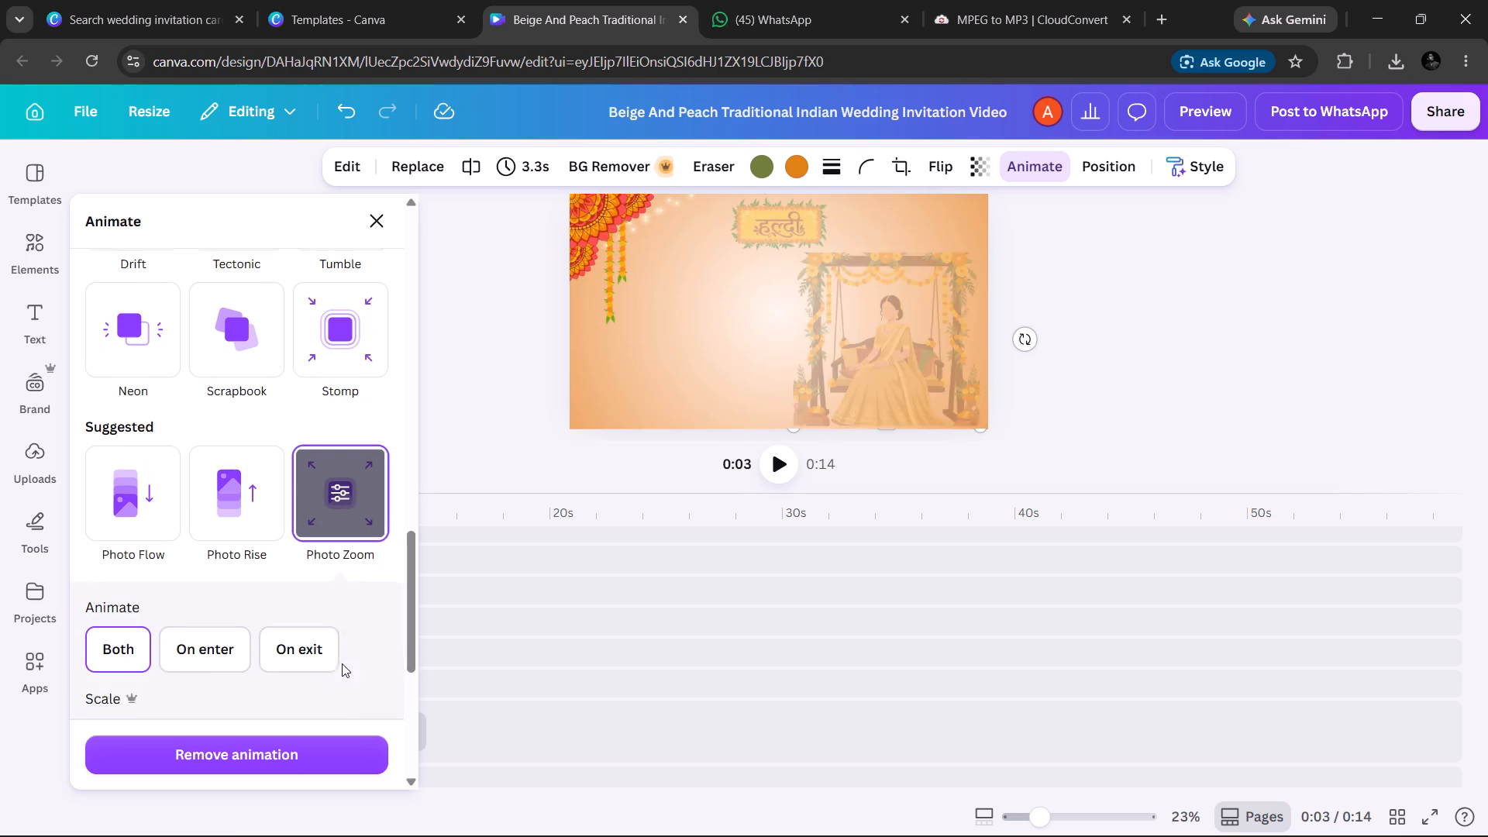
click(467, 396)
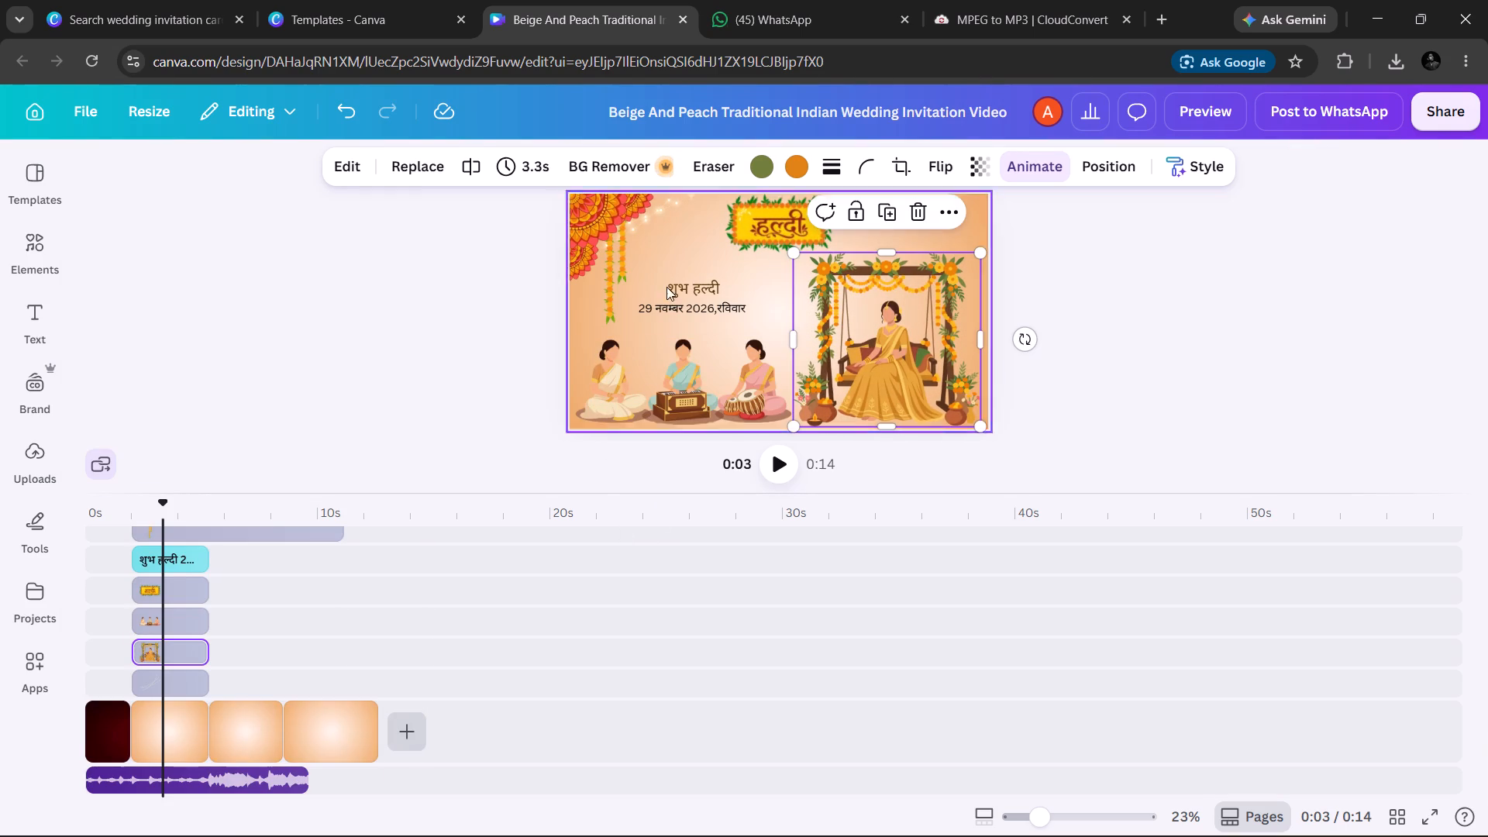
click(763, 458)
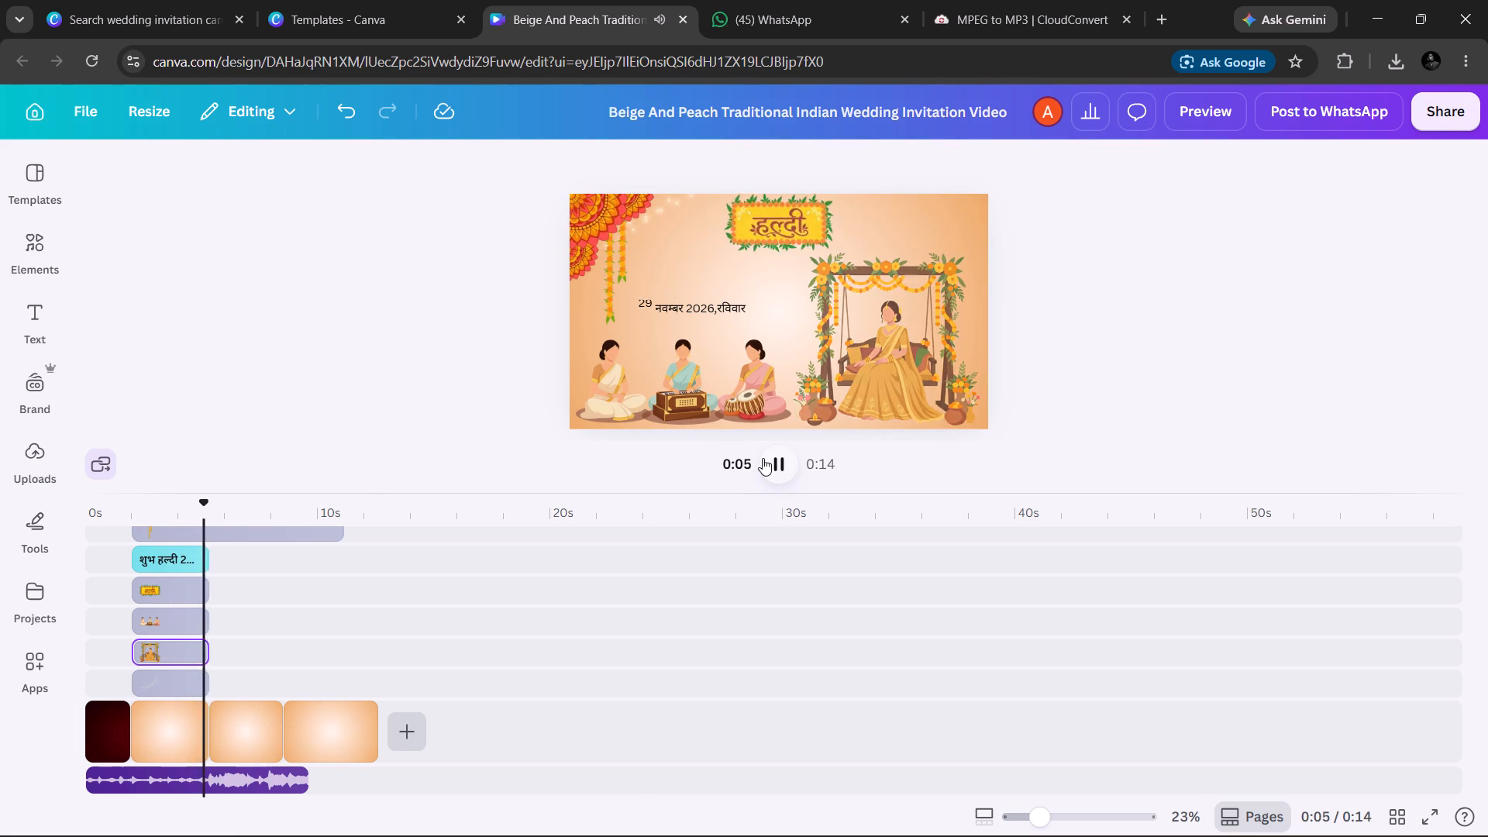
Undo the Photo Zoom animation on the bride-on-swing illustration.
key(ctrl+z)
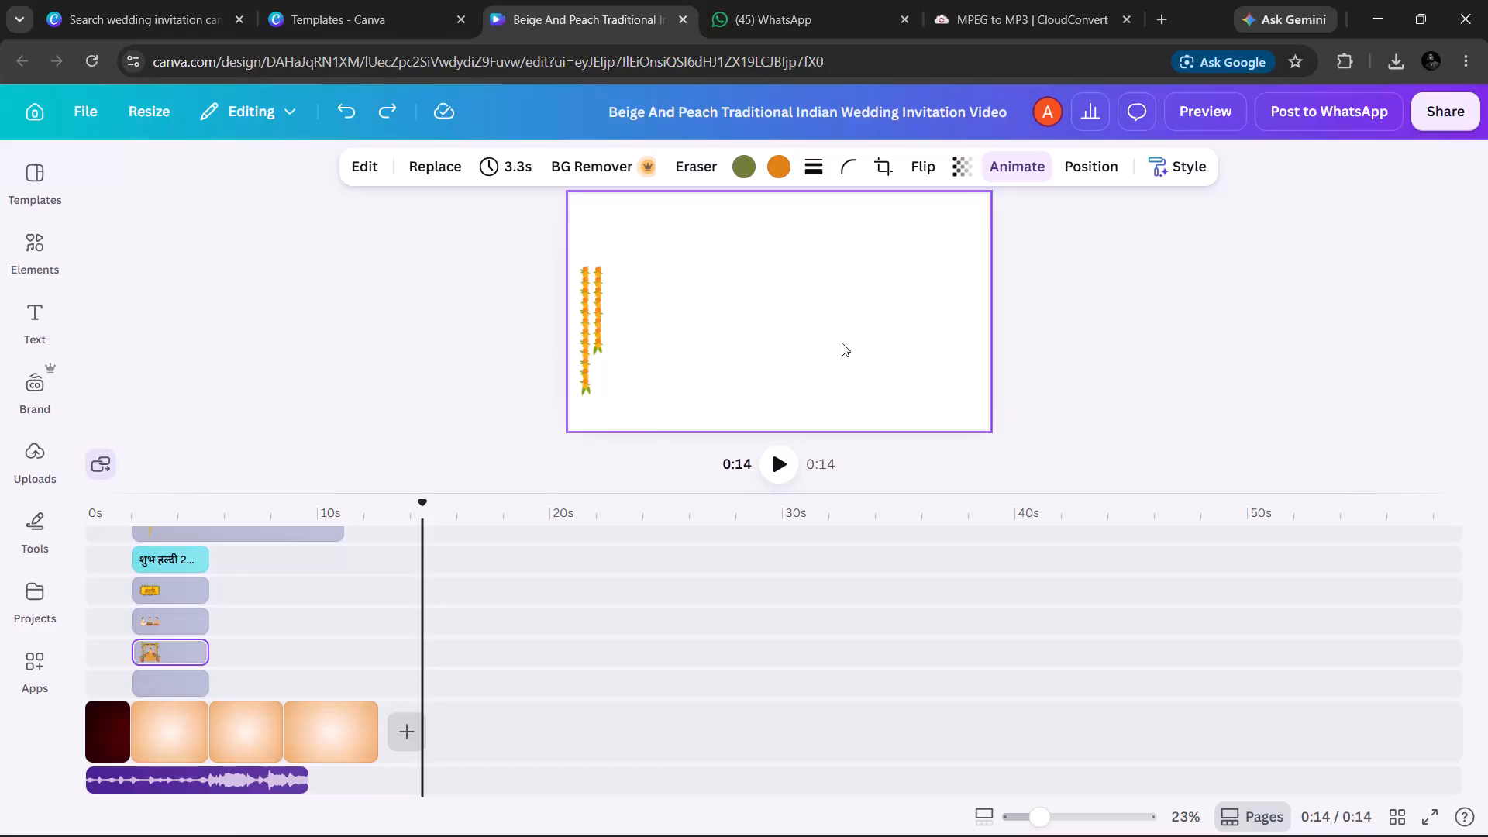
Lengthen the Haldi scene on the timeline to 6.0 seconds.
click(164, 725)
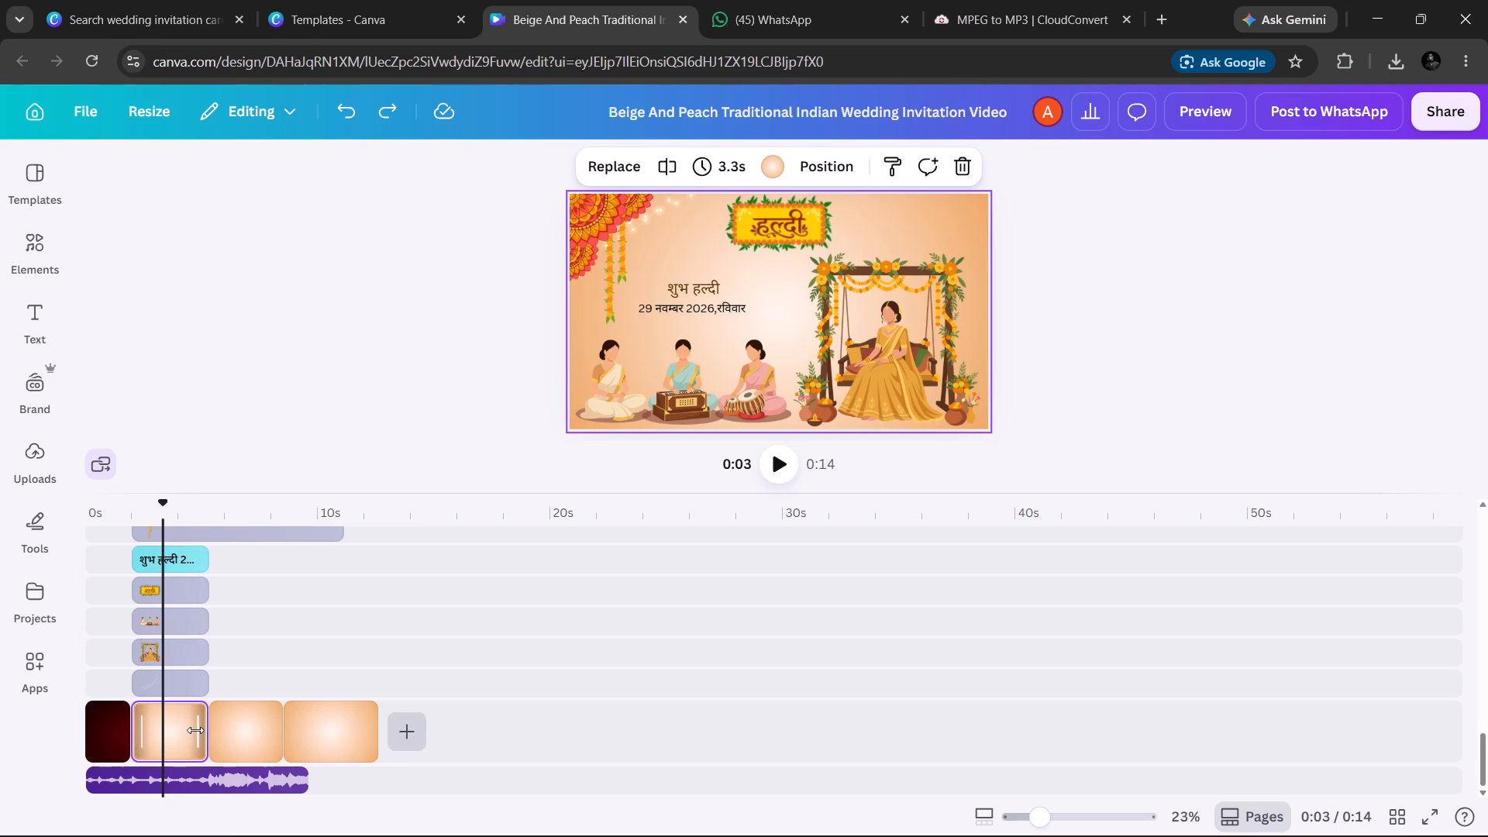
drag(195, 730, 225, 731)
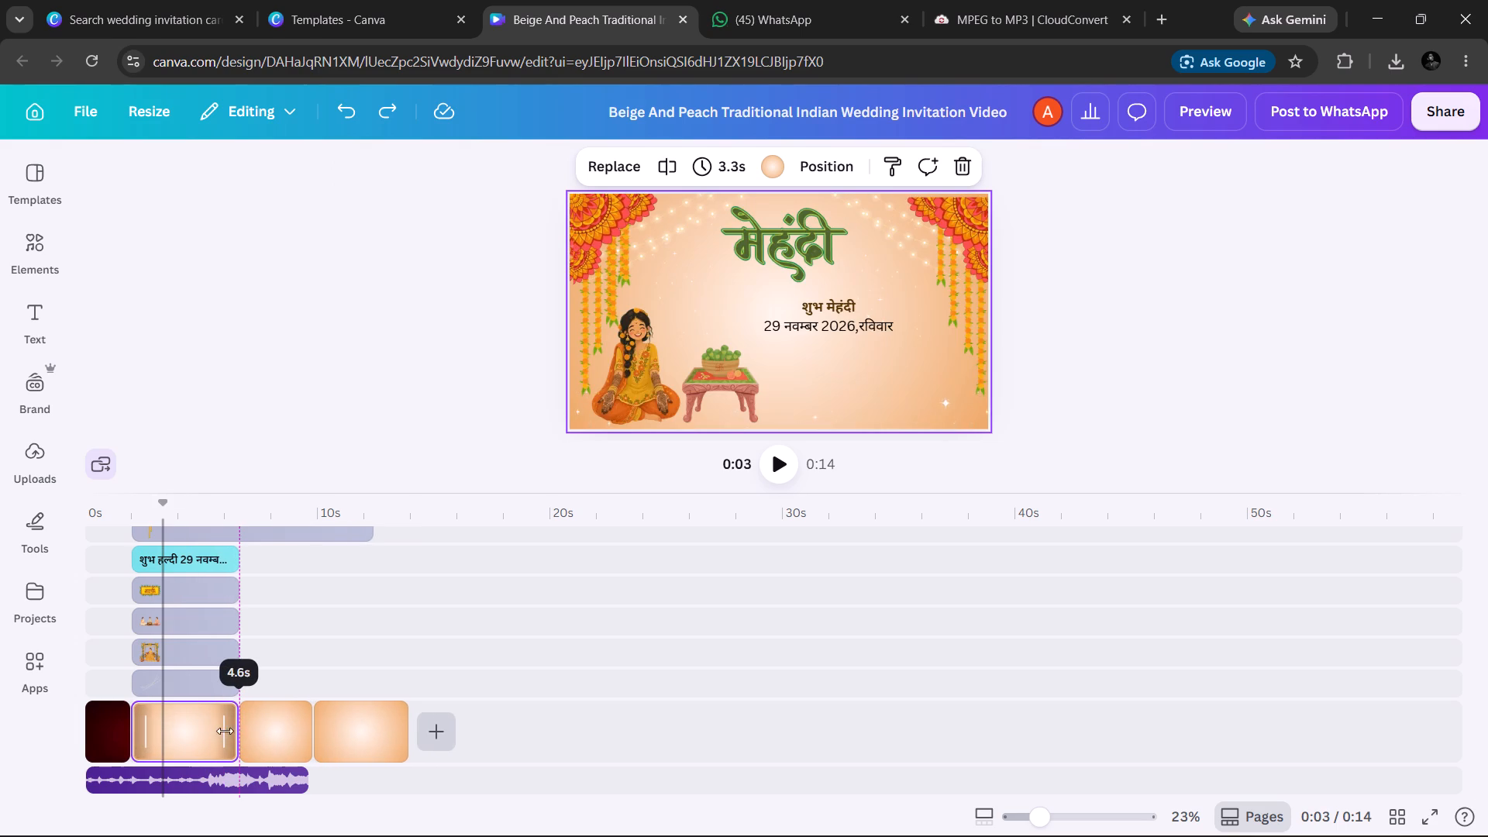
drag(225, 731, 265, 732)
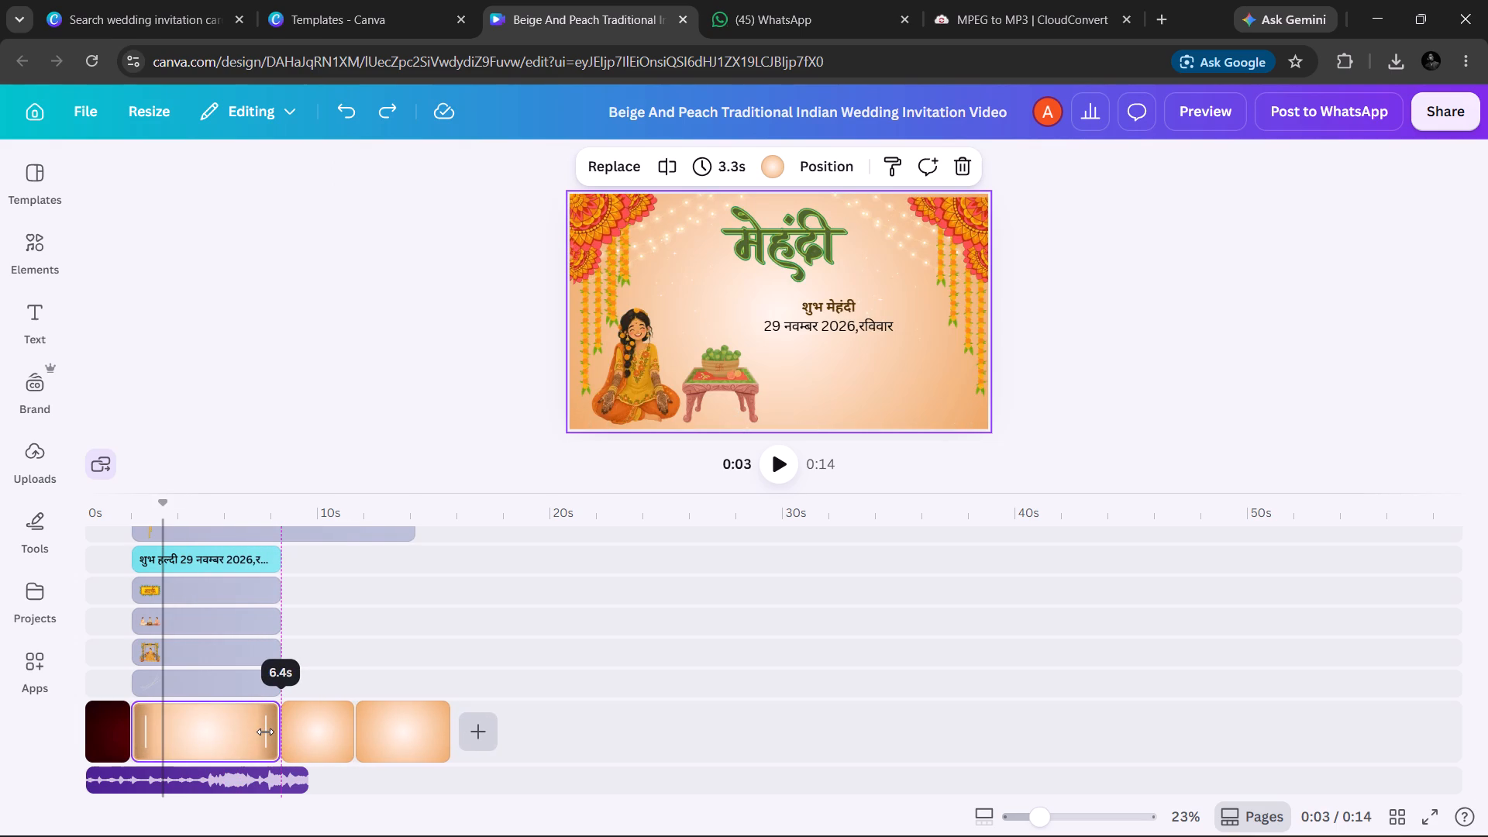
drag(265, 732, 258, 735)
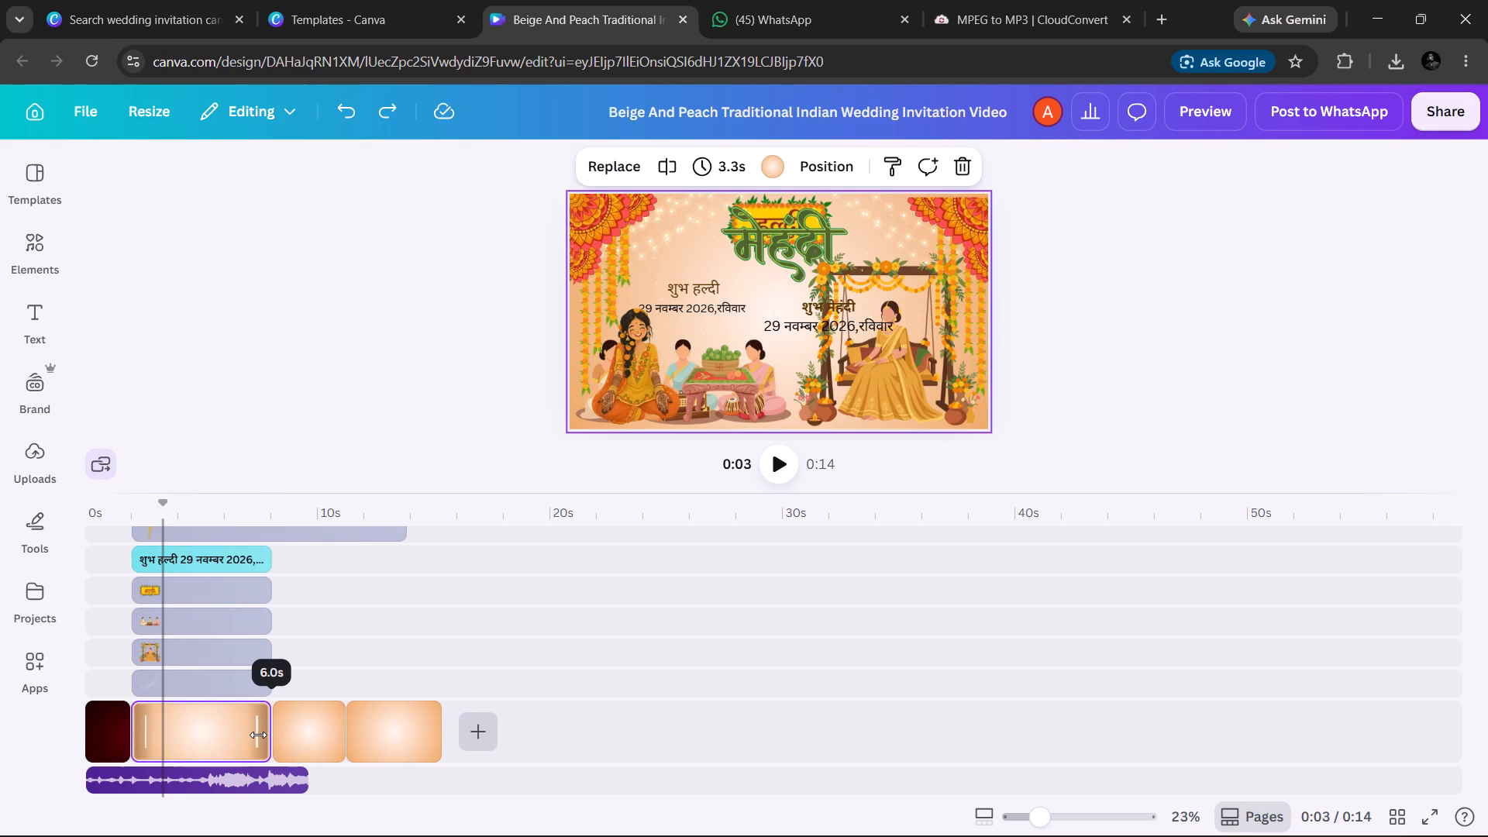
Lengthen the Mehndi scene on the timeline to about 6 seconds.
click(291, 728)
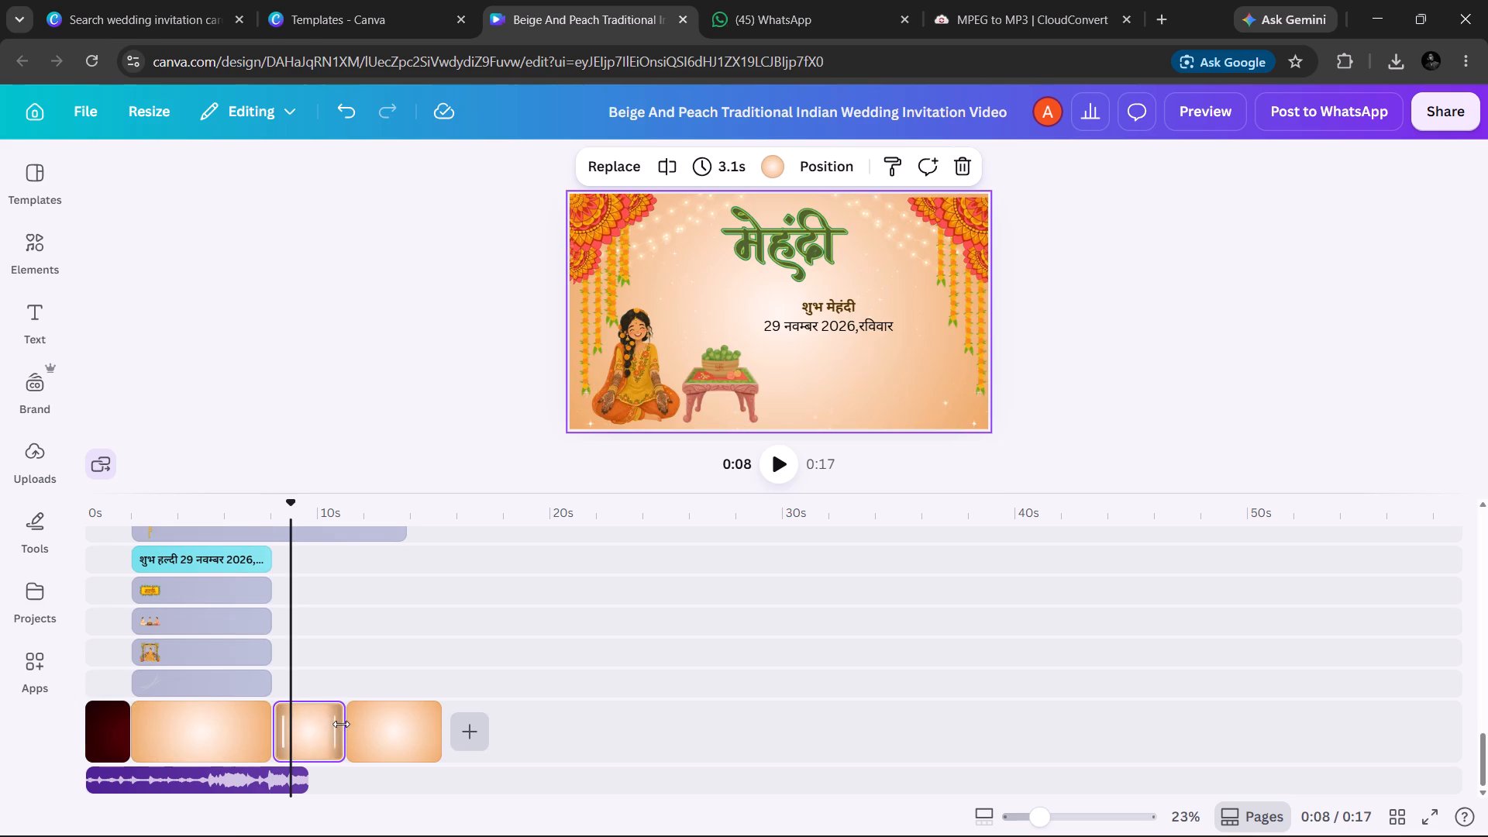
drag(336, 724, 356, 725)
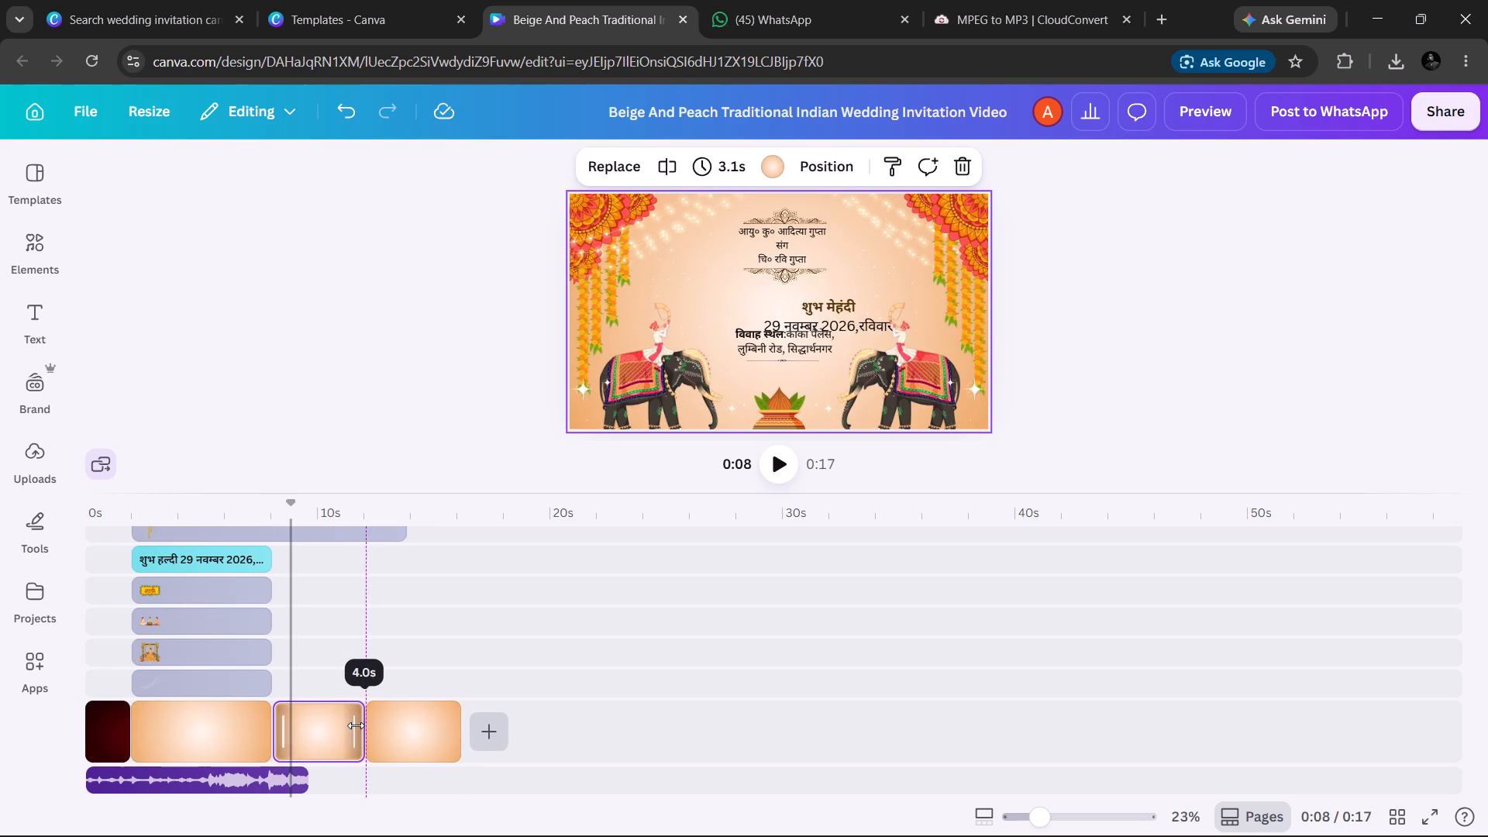
drag(356, 725, 391, 728)
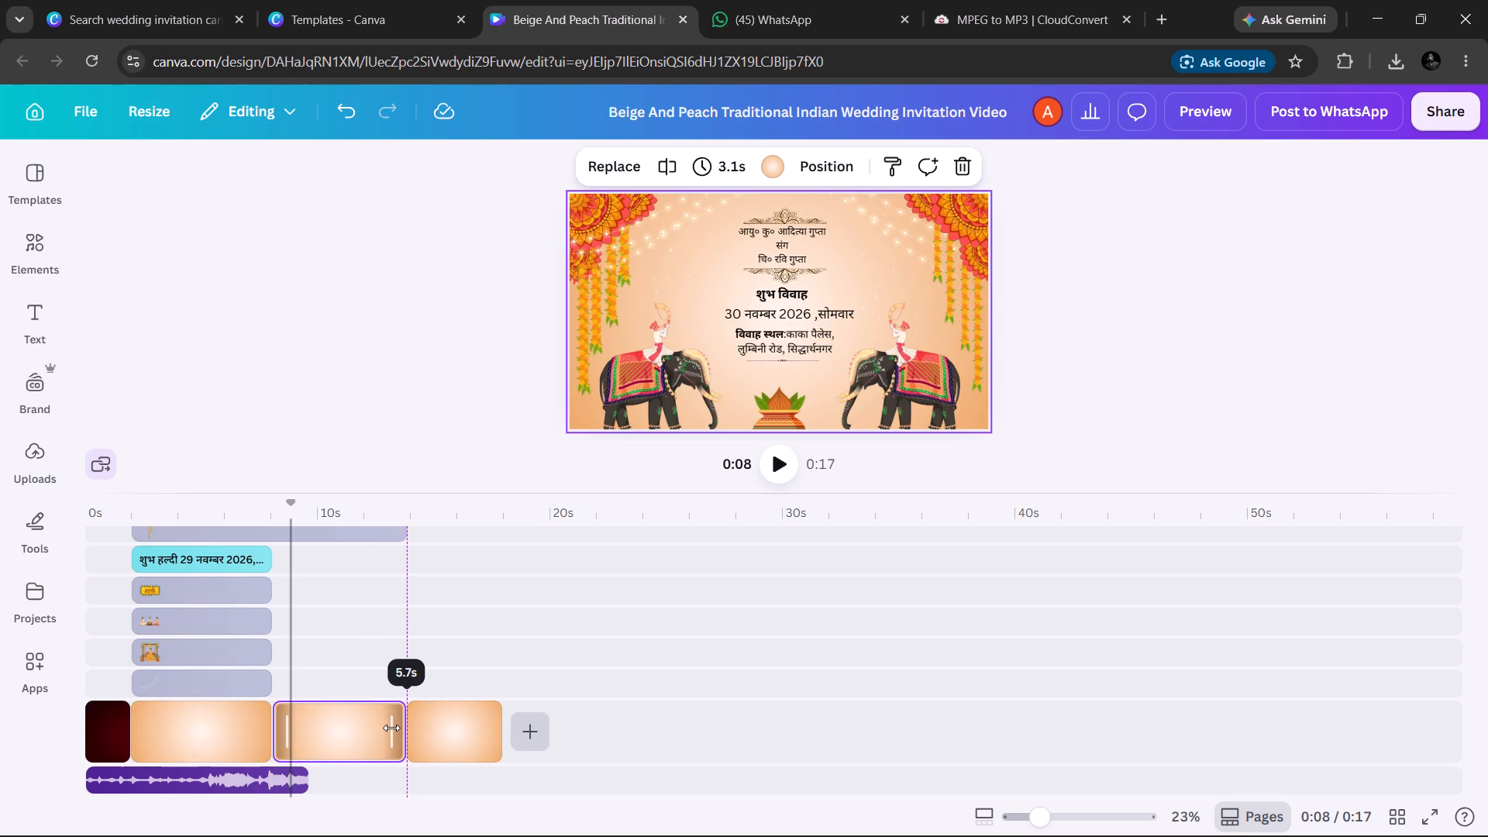
drag(391, 728, 405, 732)
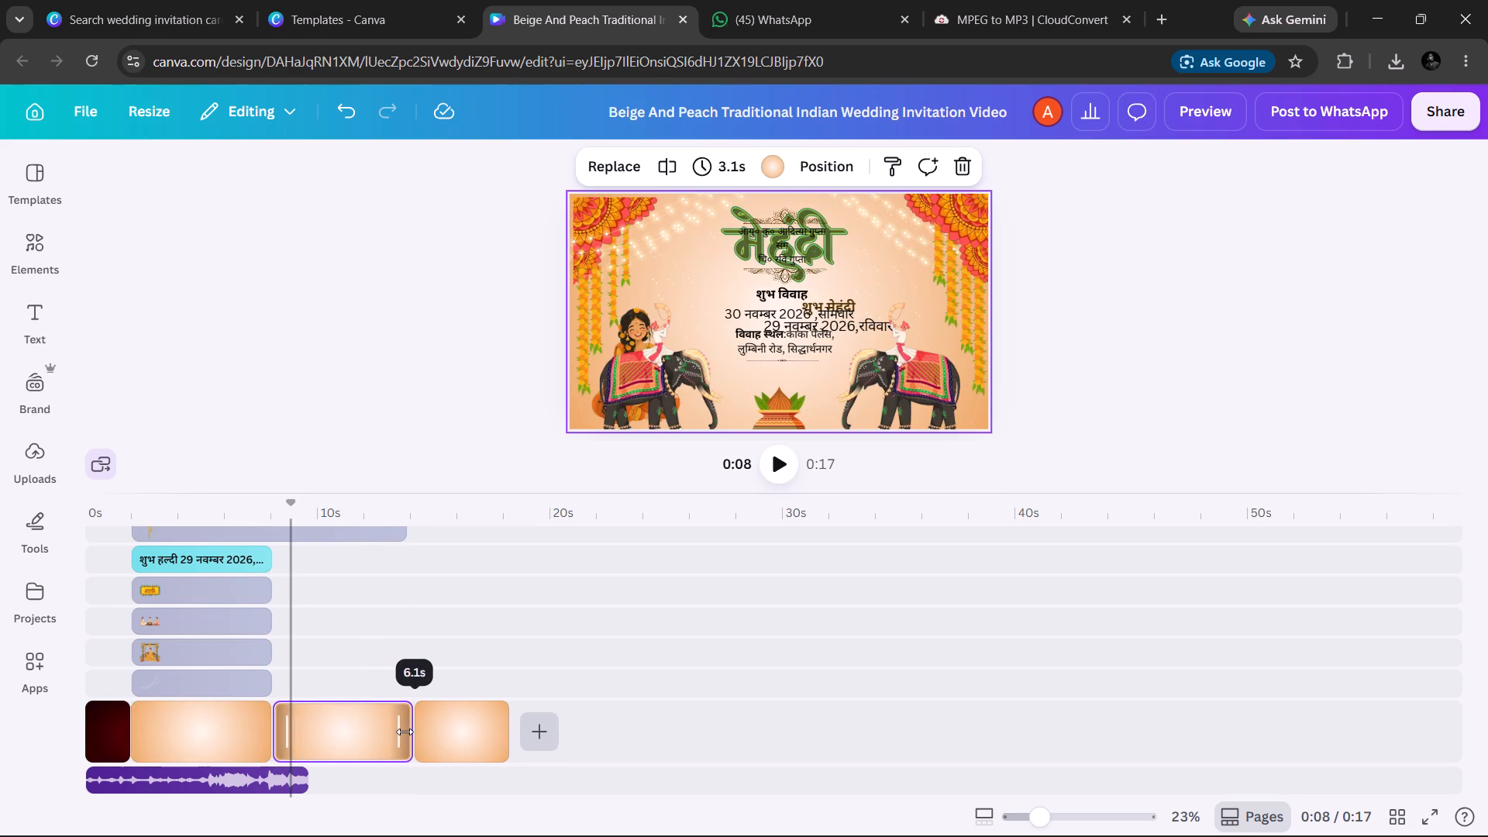
drag(405, 732, 402, 732)
Lengthen the final wedding scene with the elephants to 6.3 seconds.
click(437, 728)
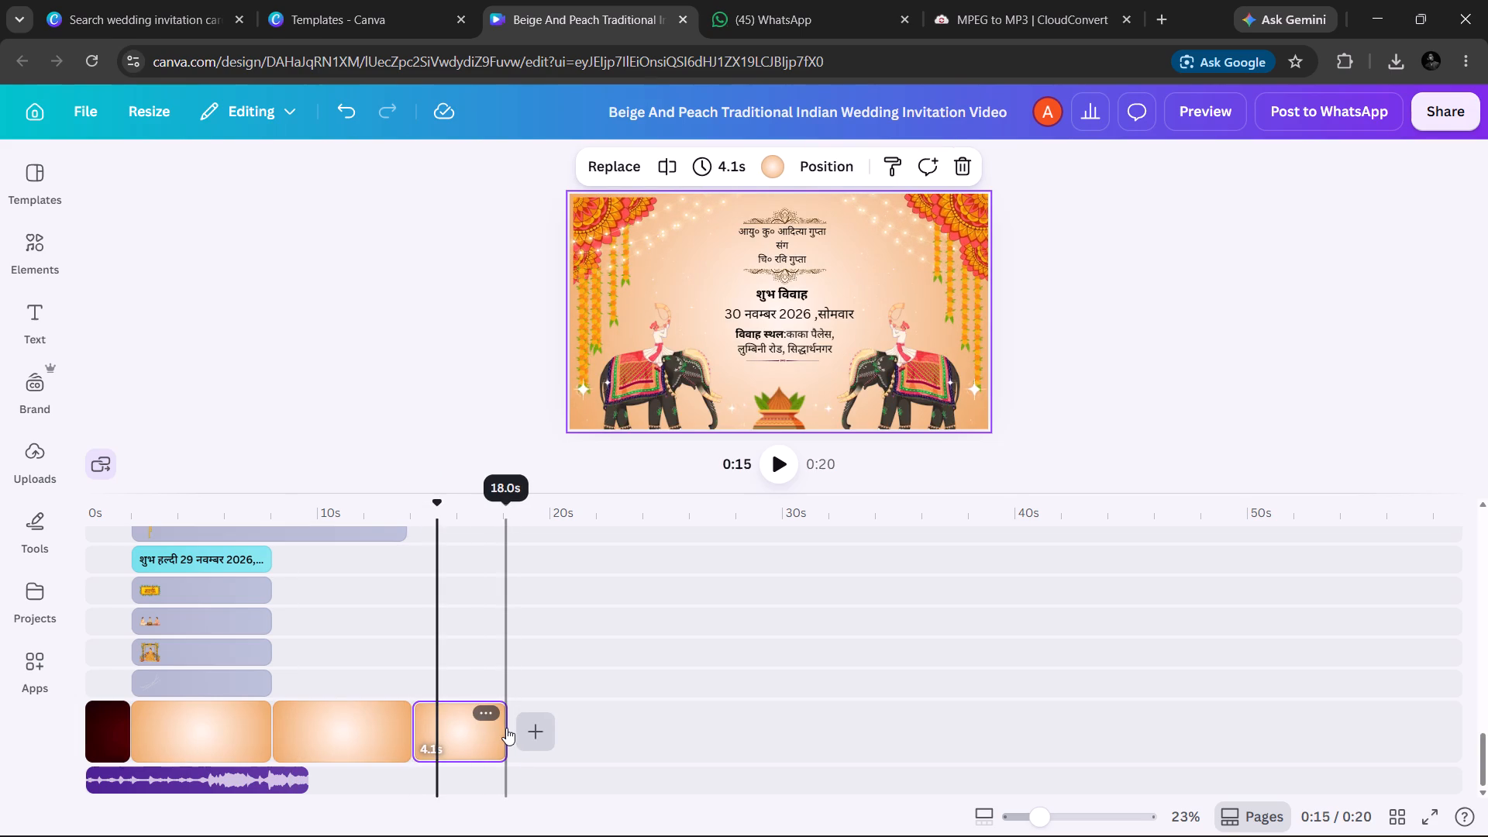
drag(501, 729, 520, 729)
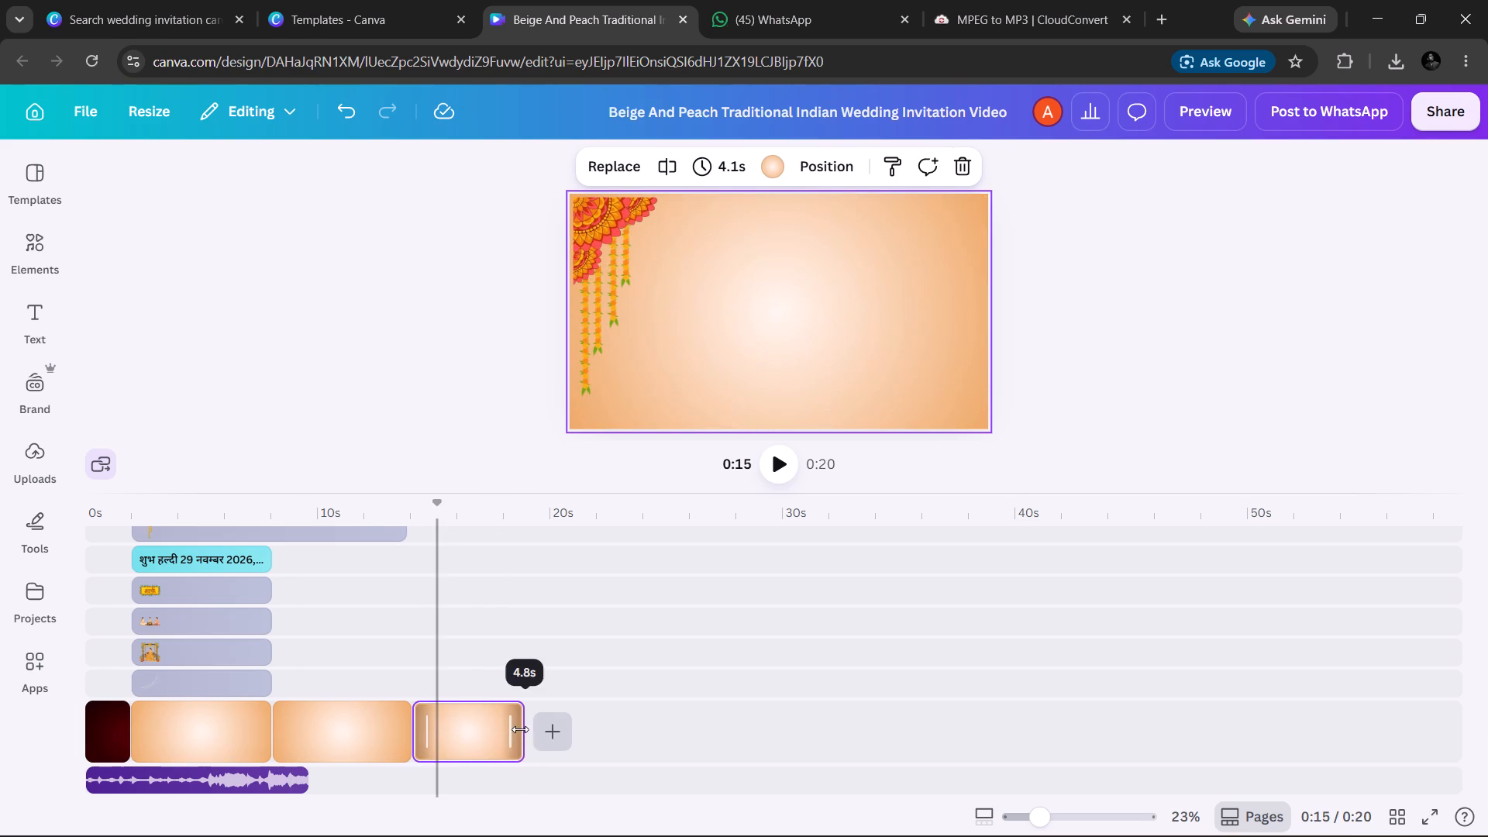
drag(520, 729, 555, 729)
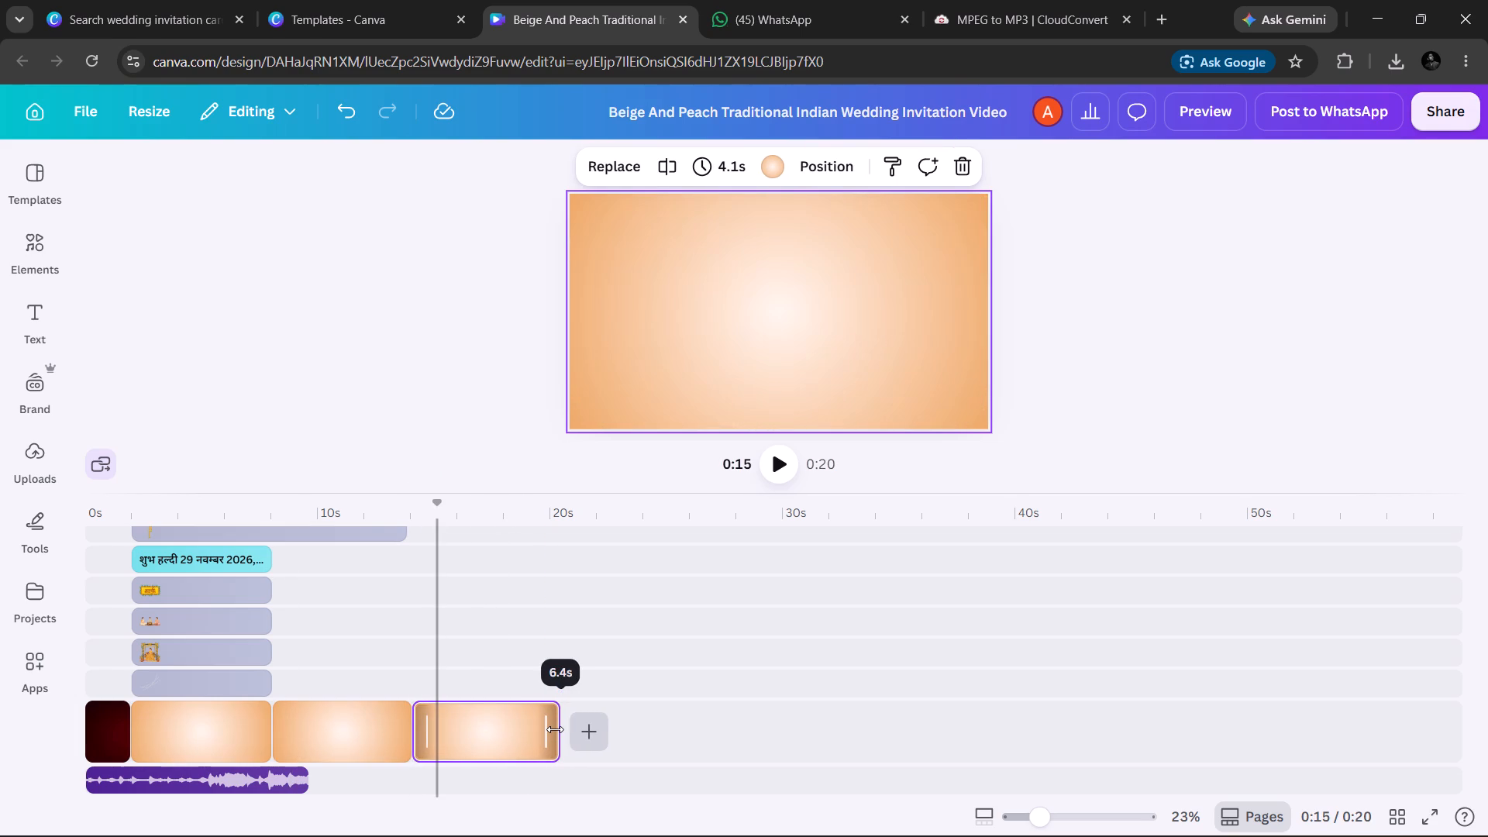
drag(555, 729, 549, 731)
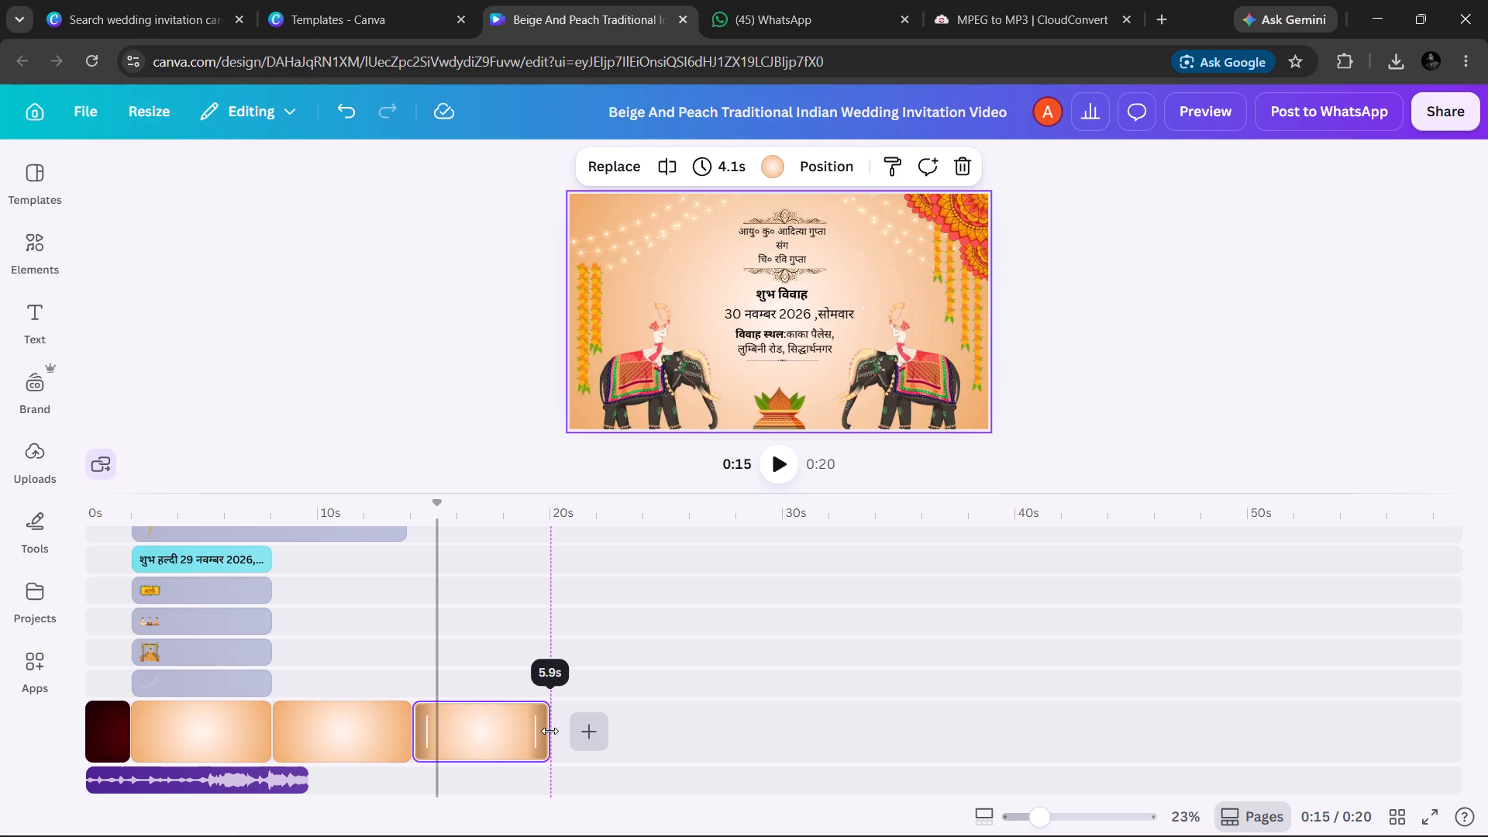
drag(549, 731, 554, 731)
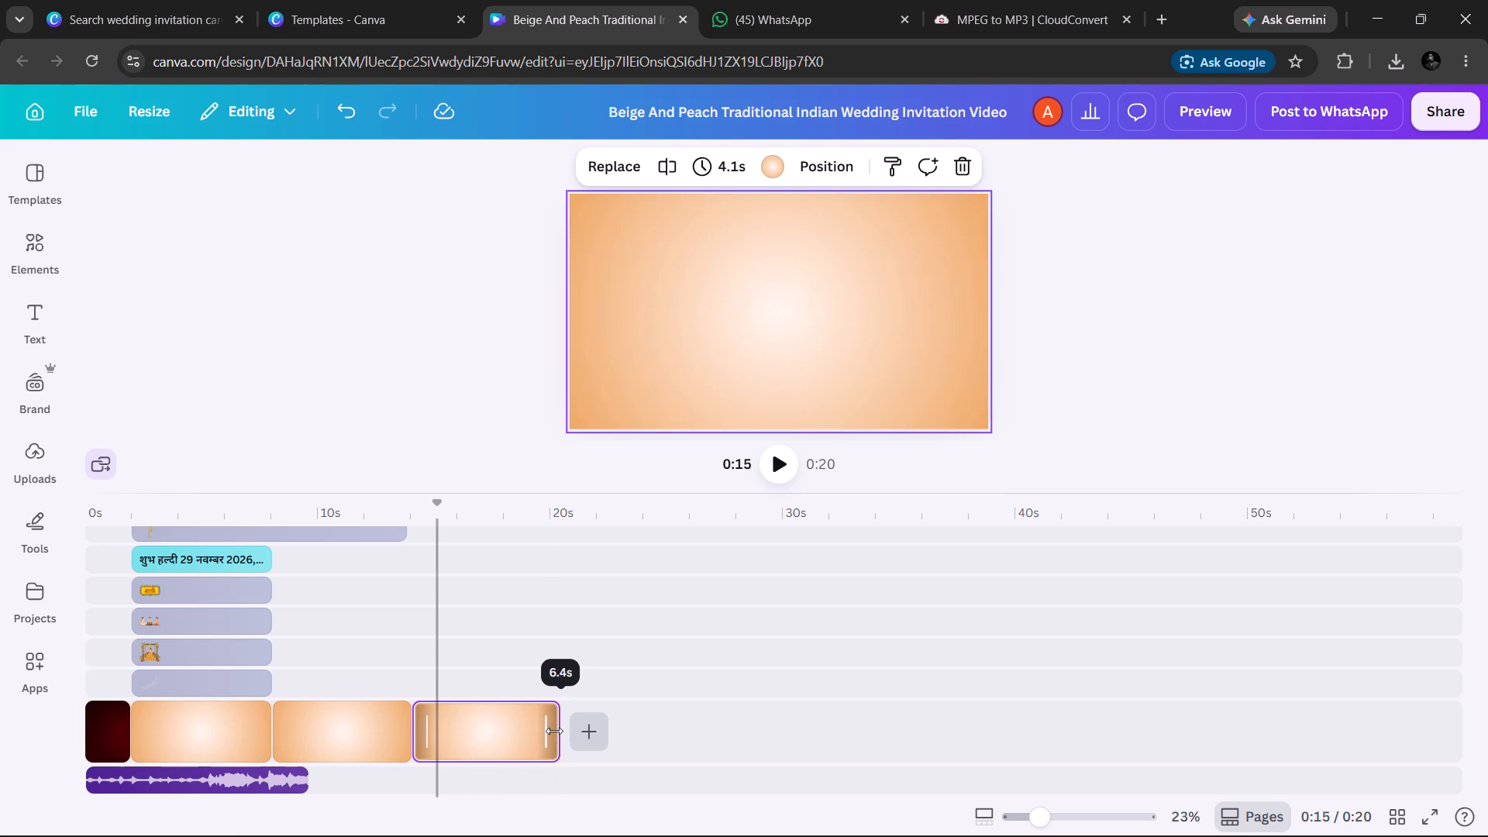
drag(554, 731, 553, 731)
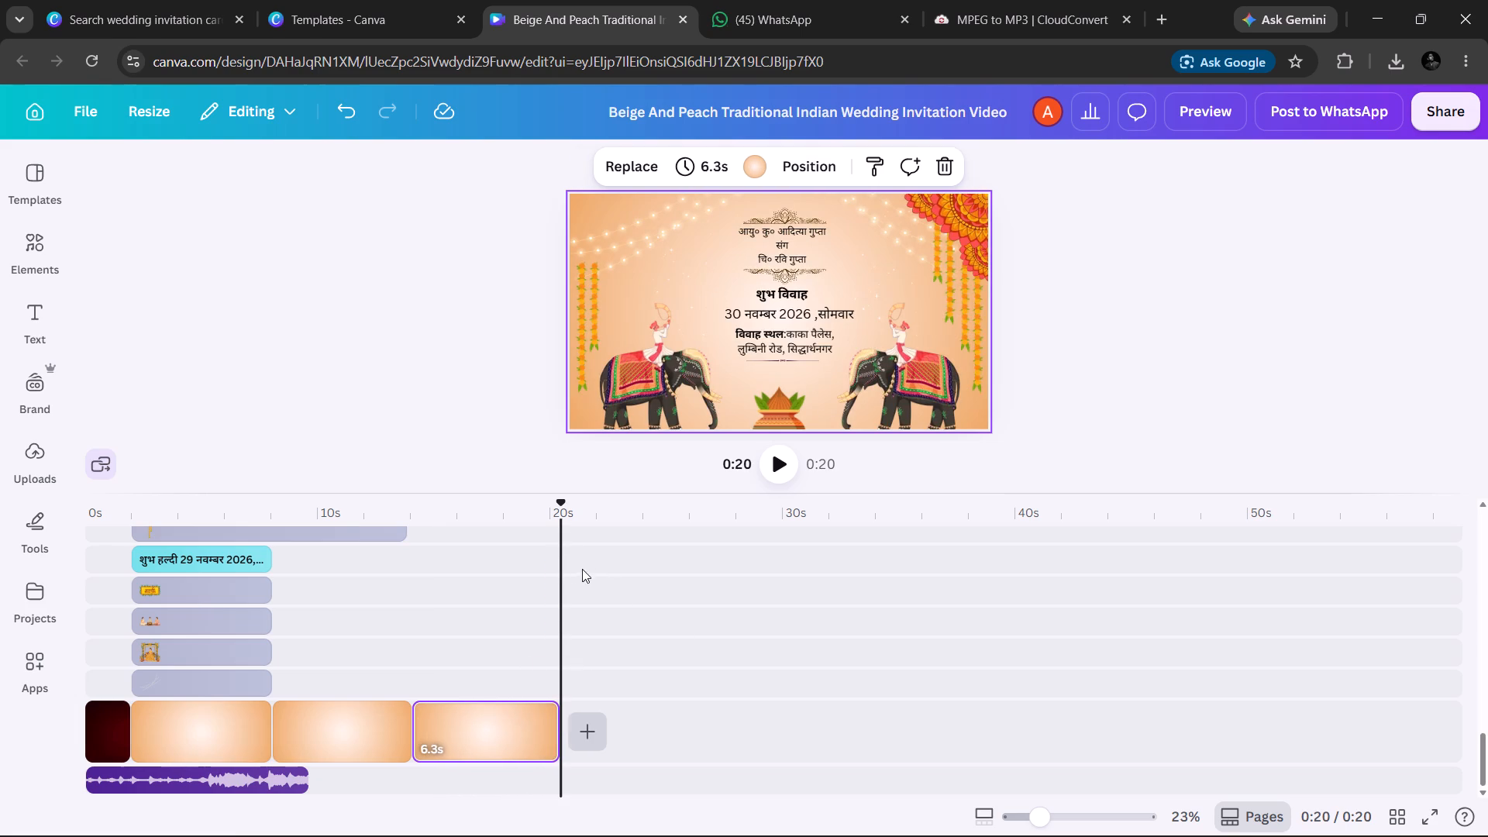
drag(563, 567, 519, 567)
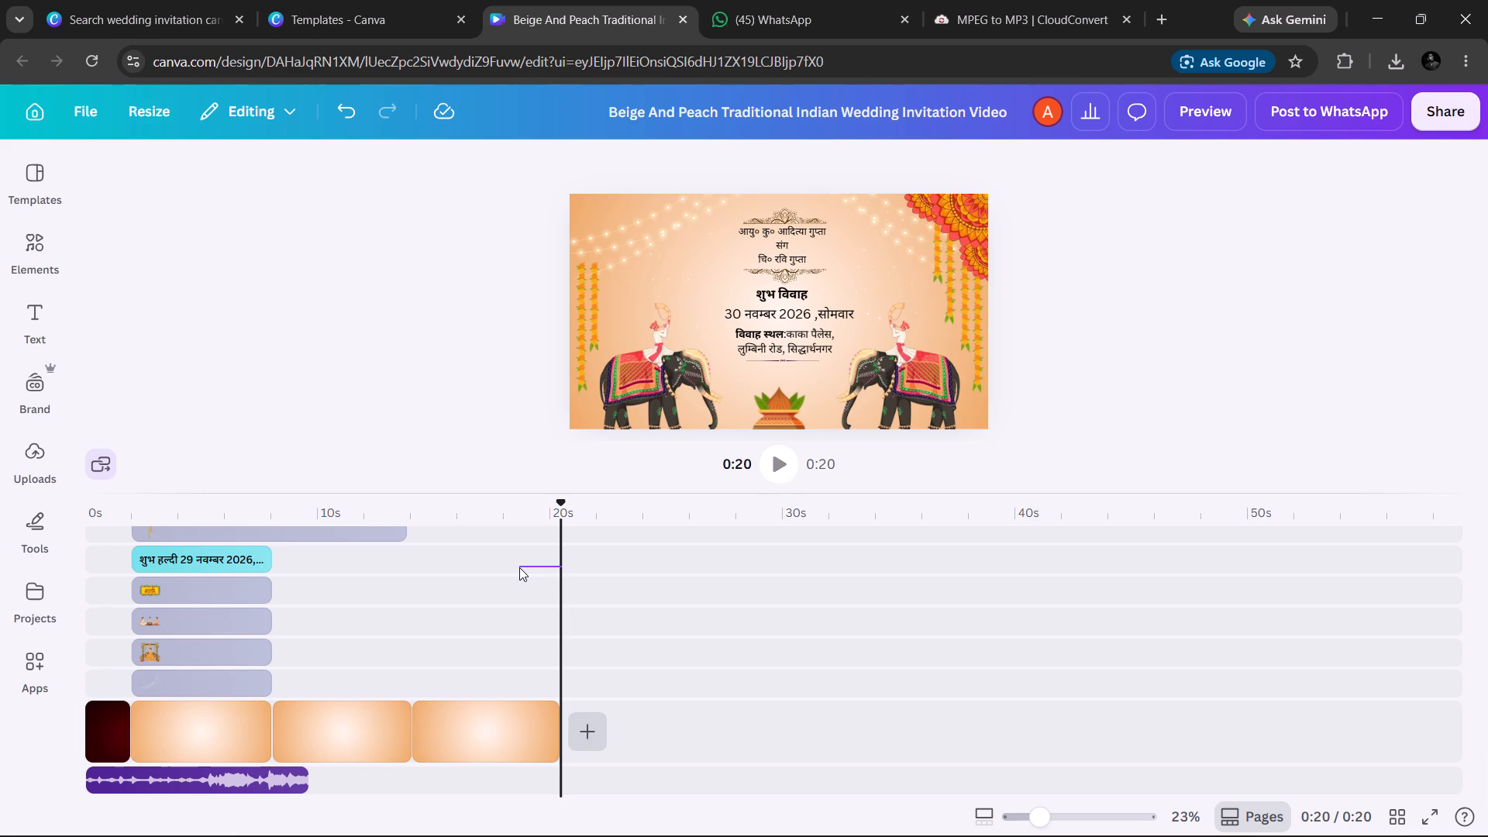
drag(519, 567, 519, 567)
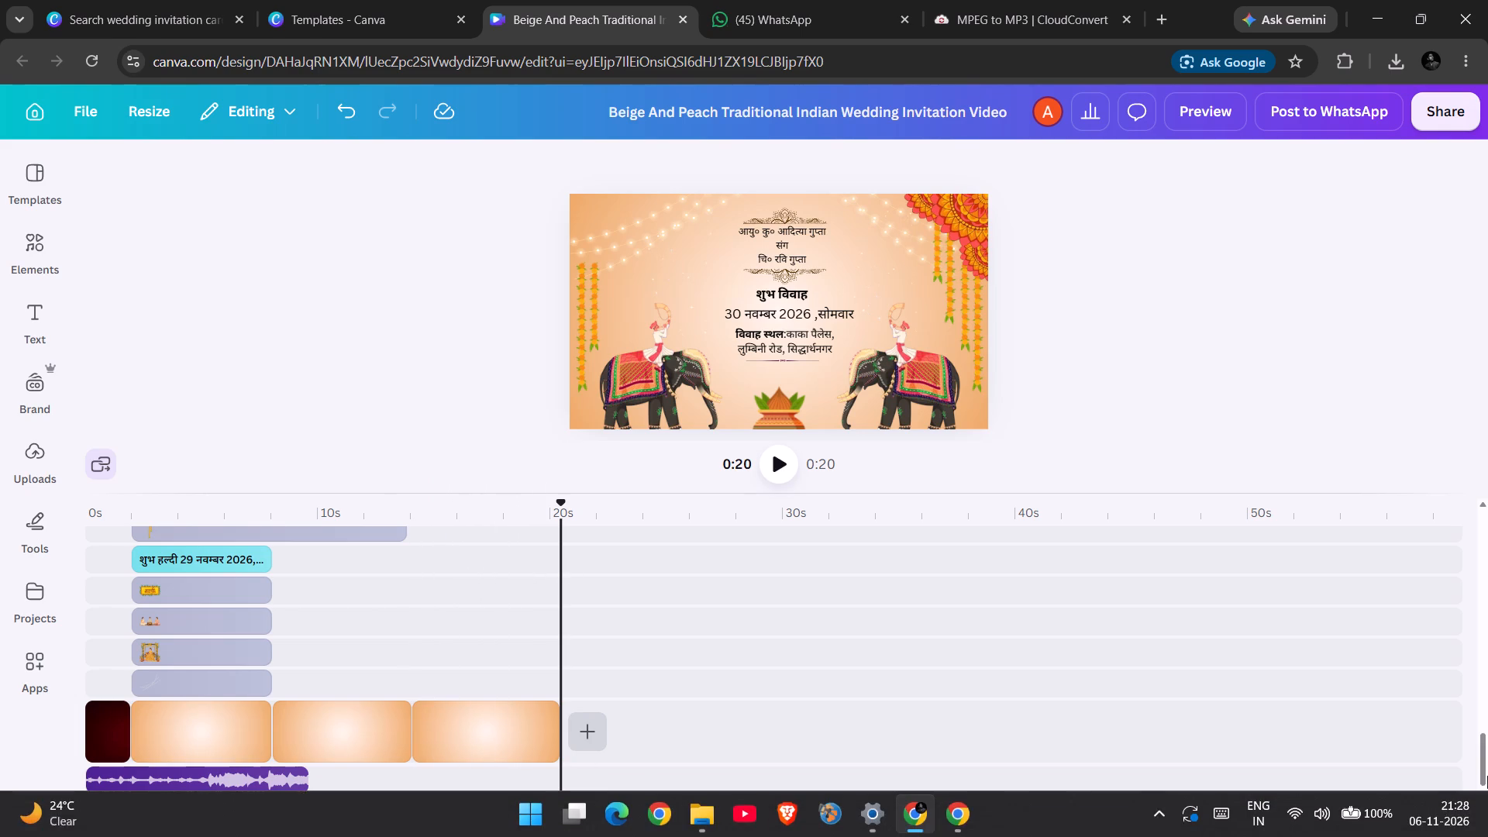
Check the timeline's element tracks from the main clips up to the wedding scene's text elements at the top.
drag(1481, 756, 1468, 646)
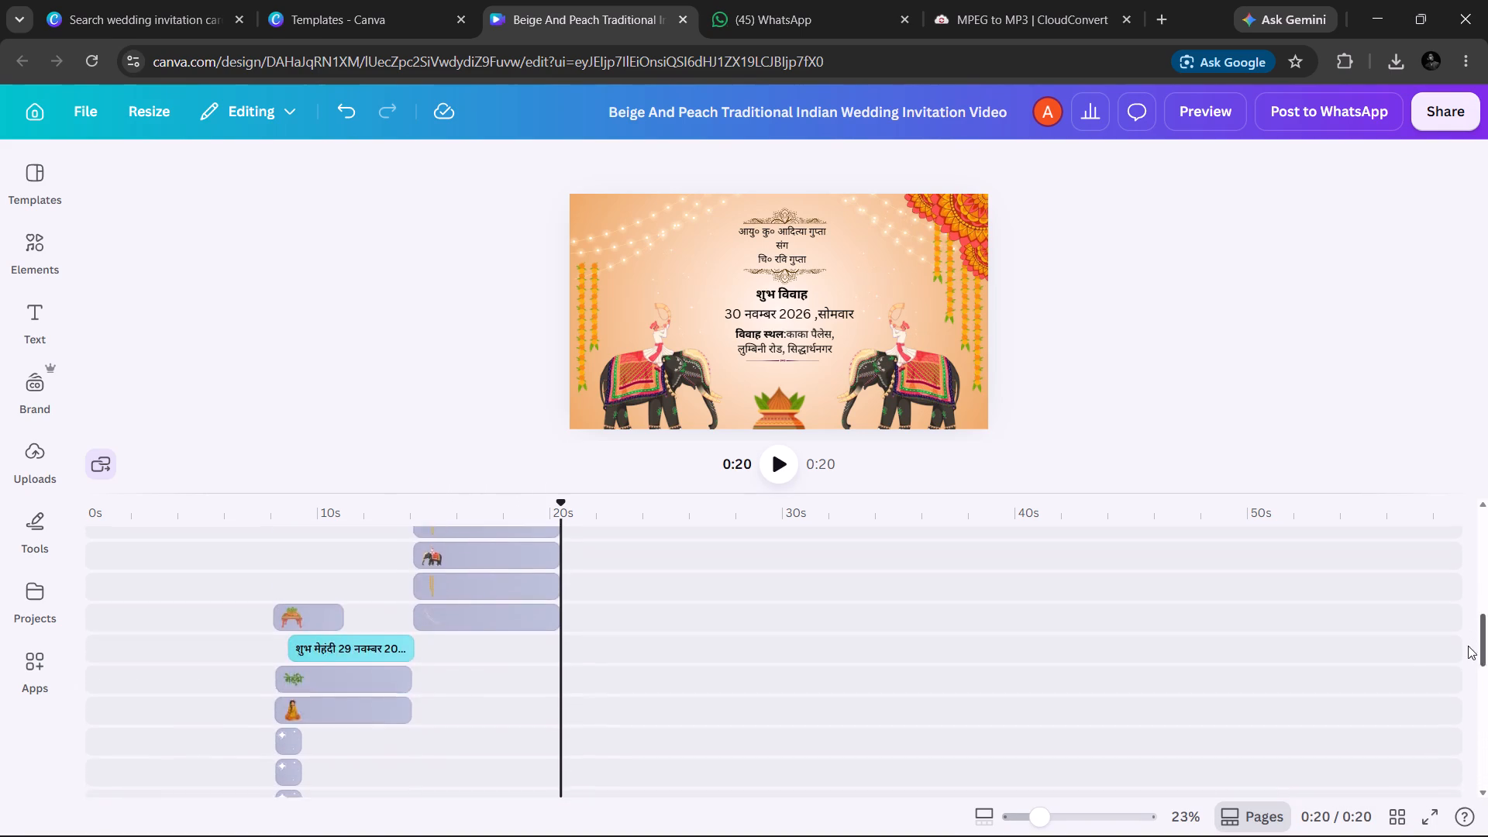
drag(1468, 646, 1469, 621)
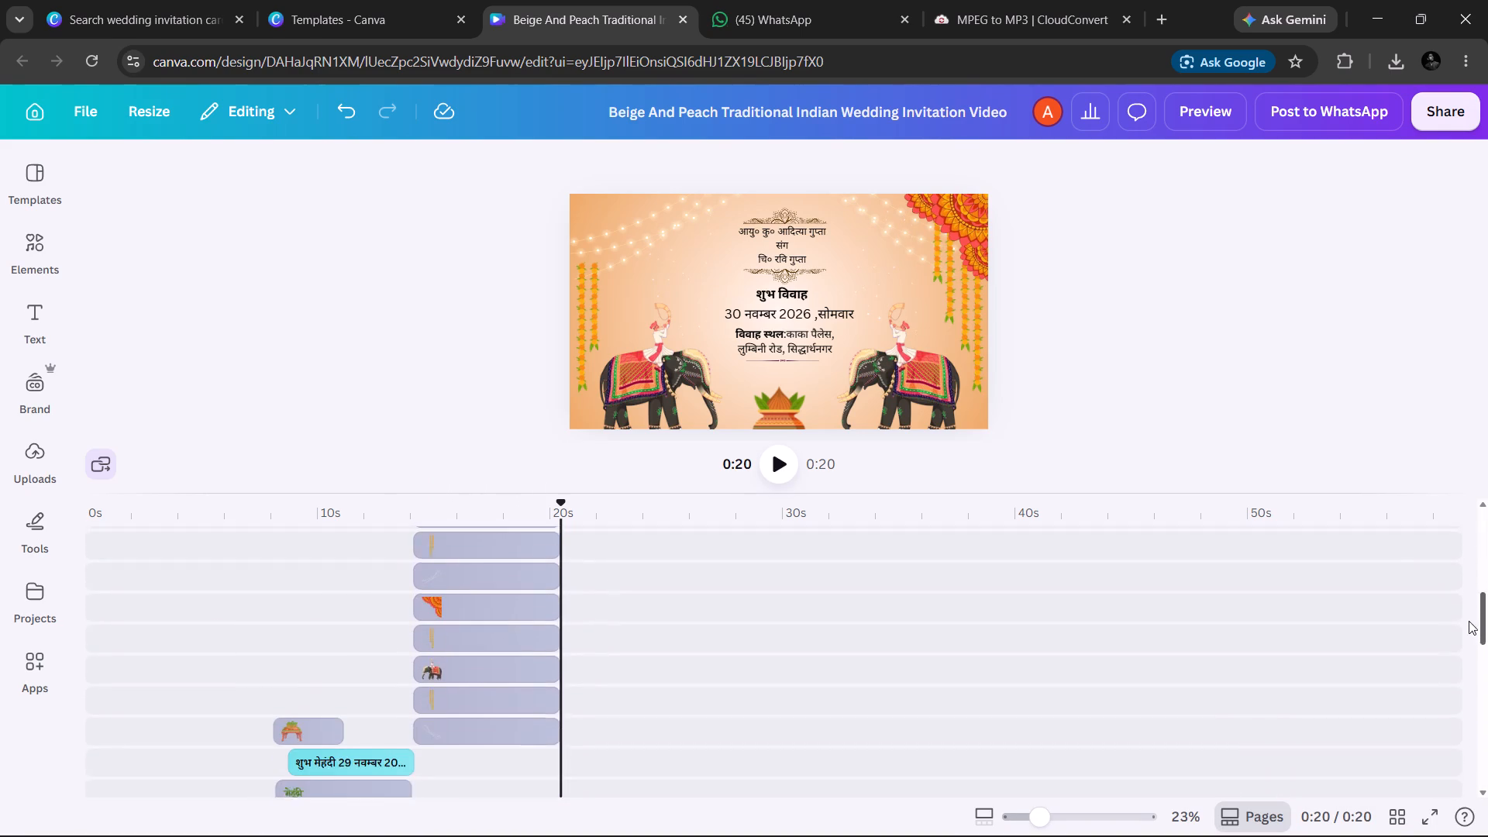
drag(1469, 621, 1469, 620)
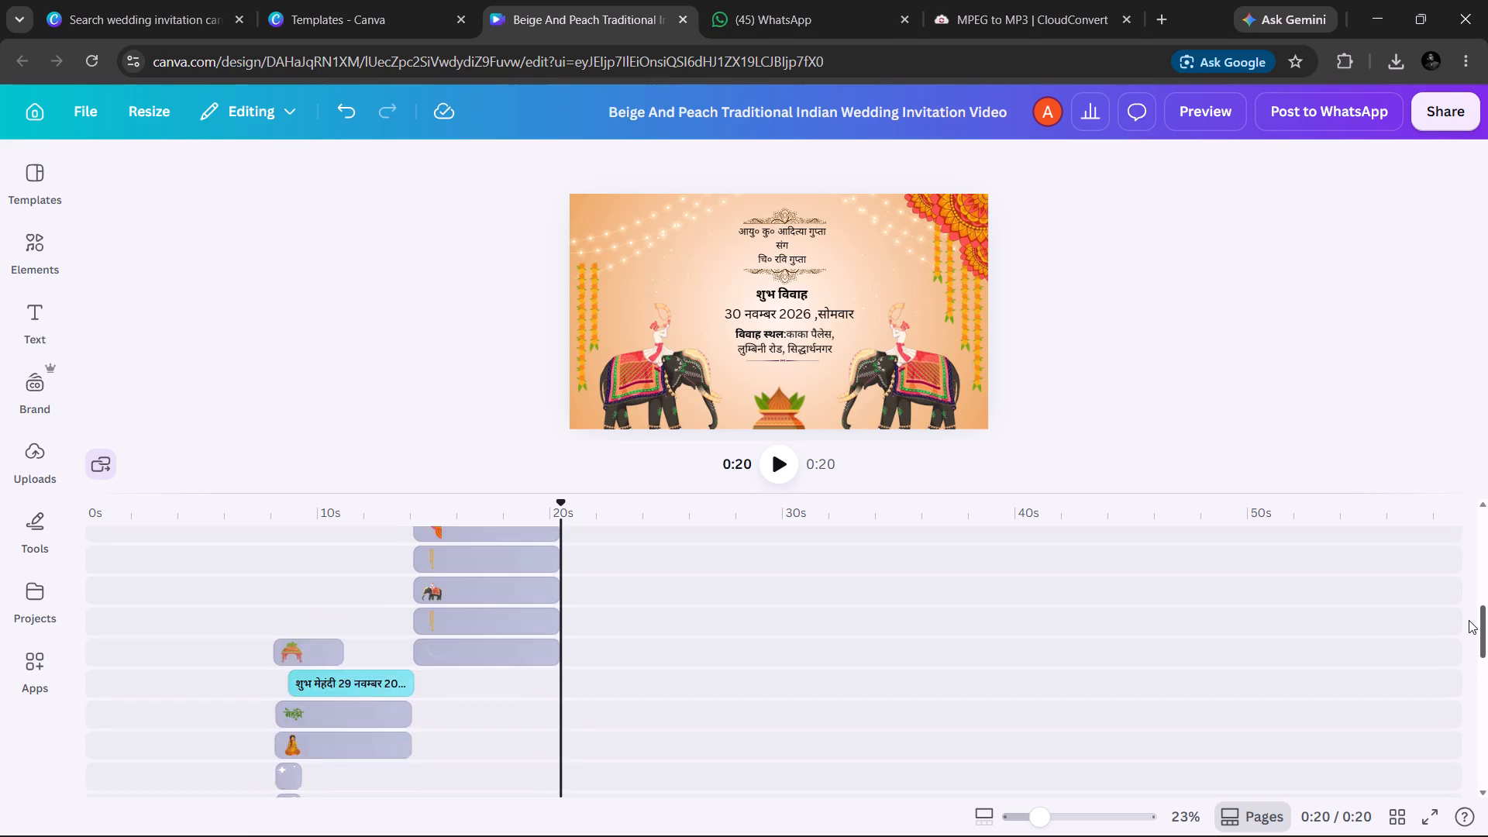
drag(1469, 620, 1468, 595)
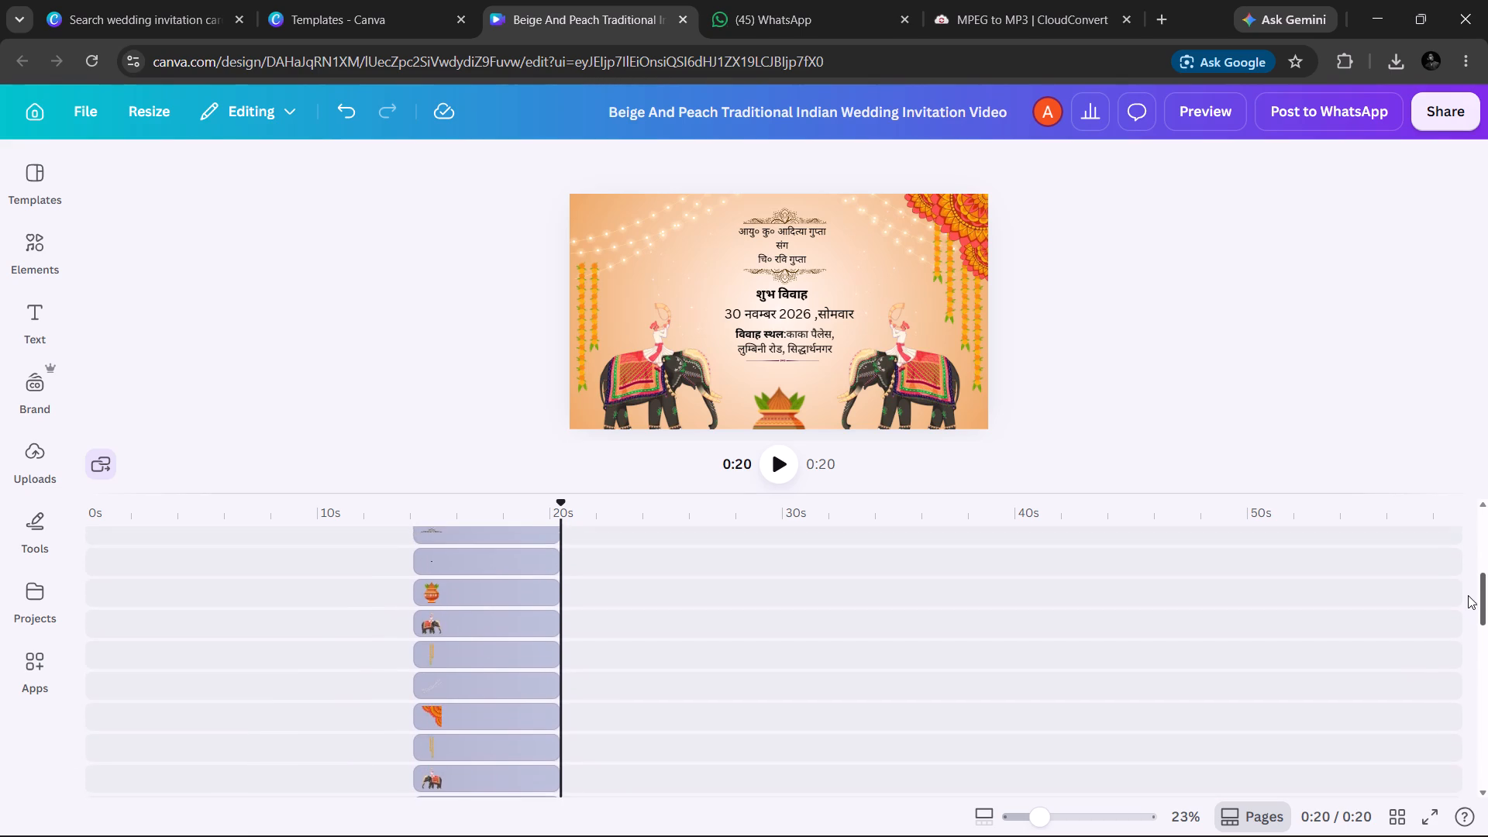
drag(1468, 595, 1462, 503)
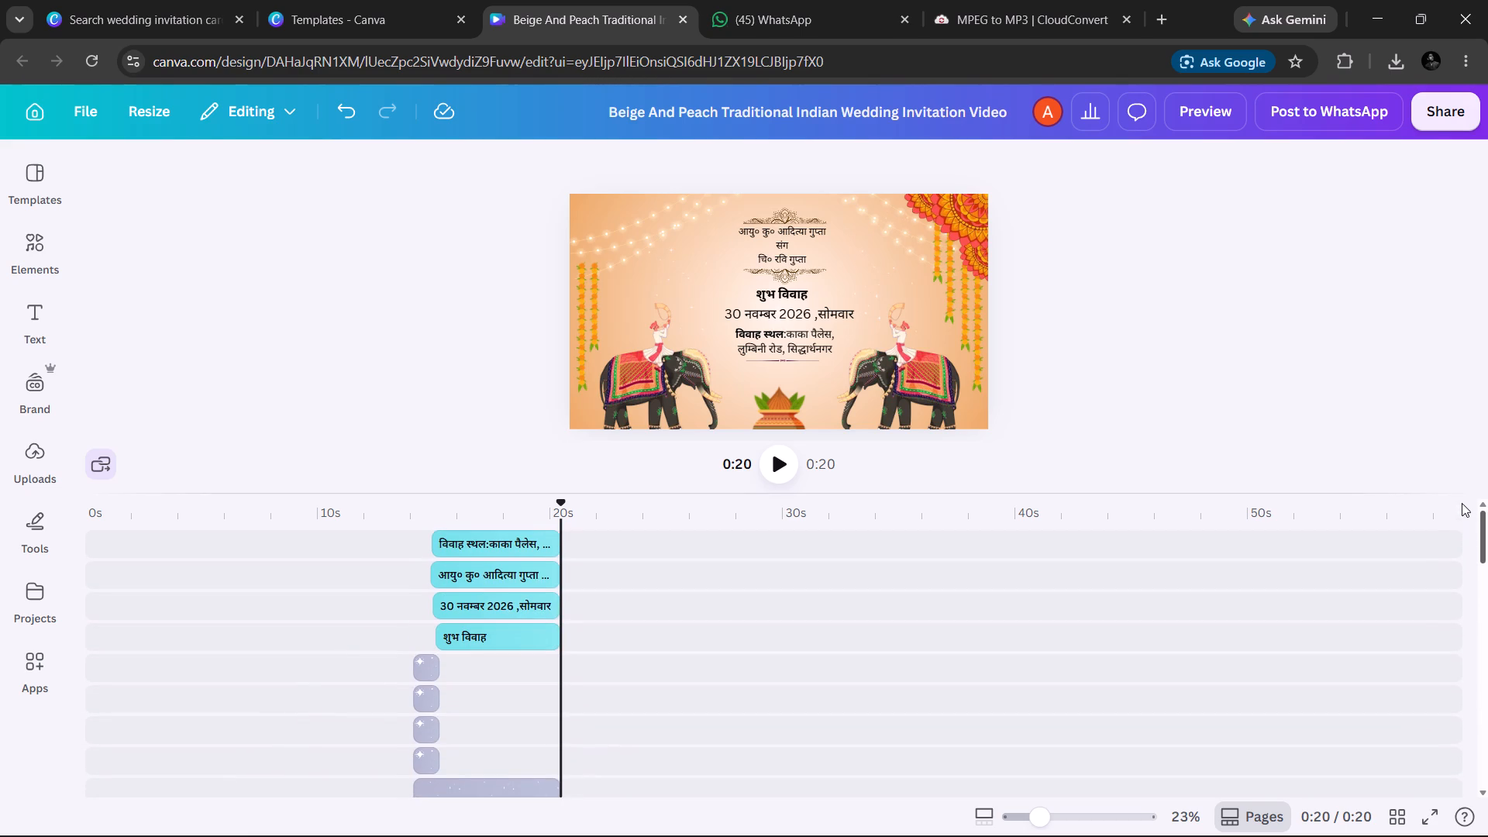
Extend the upper-left marigold corner decoration that starts in the Mehndi scene to 12.4 seconds, through the end of the wedding scene.
drag(1462, 503, 1450, 494)
drag(1450, 494, 1449, 406)
drag(1480, 626, 1467, 673)
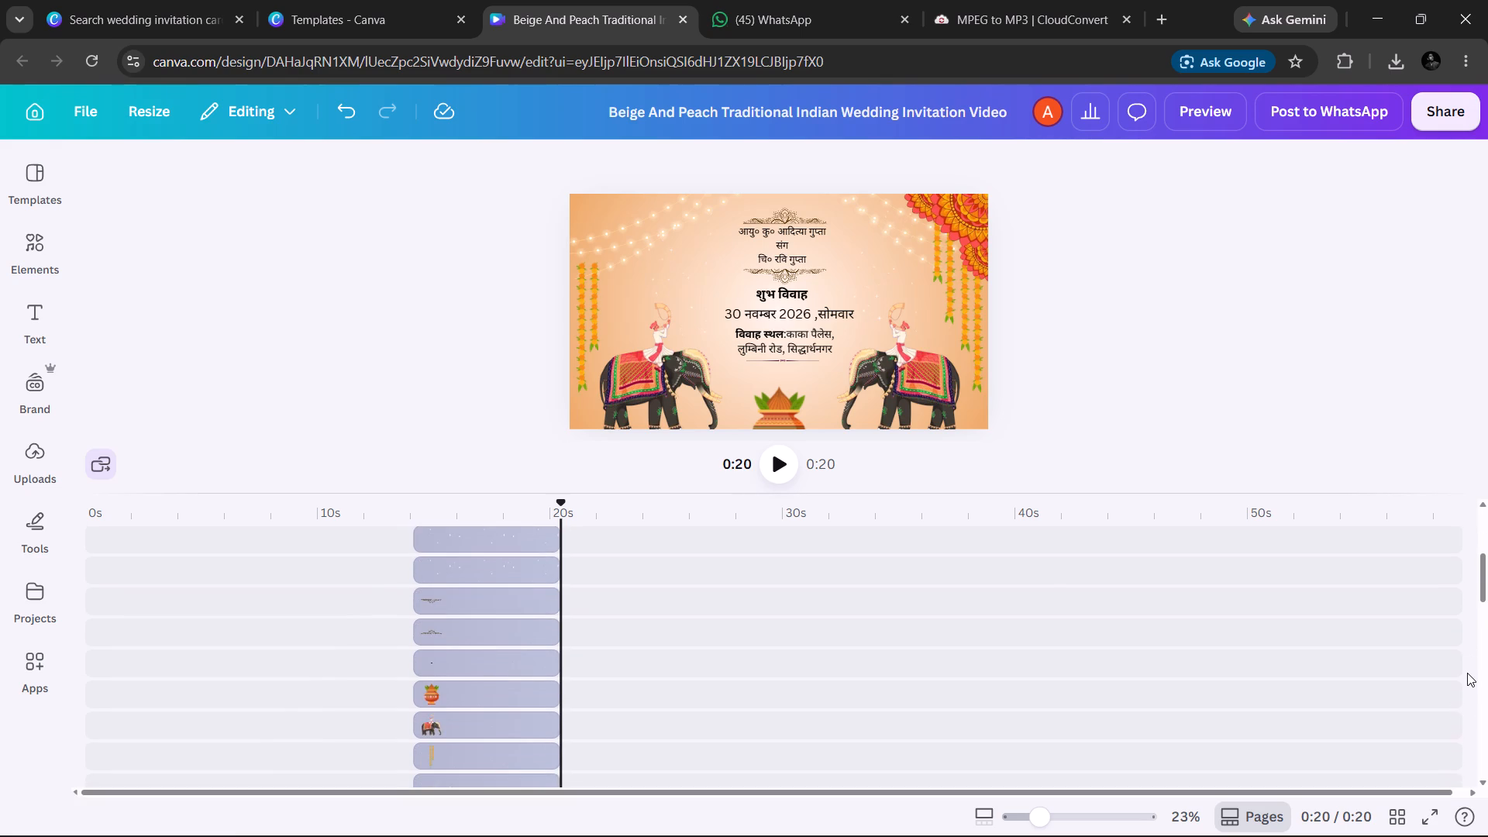
drag(1467, 673, 1467, 673)
drag(1487, 568, 1484, 597)
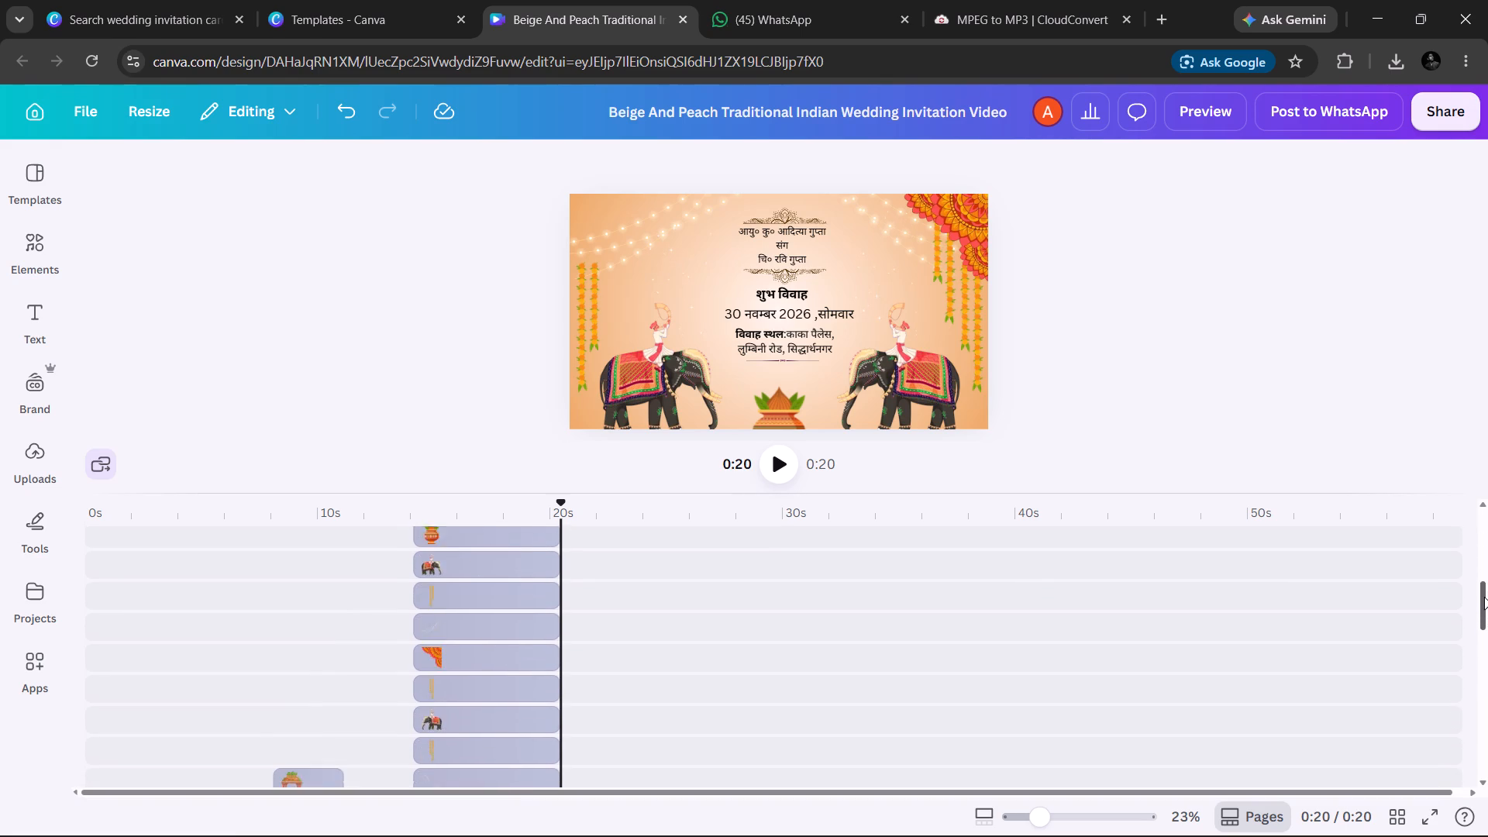
drag(1484, 597, 1484, 618)
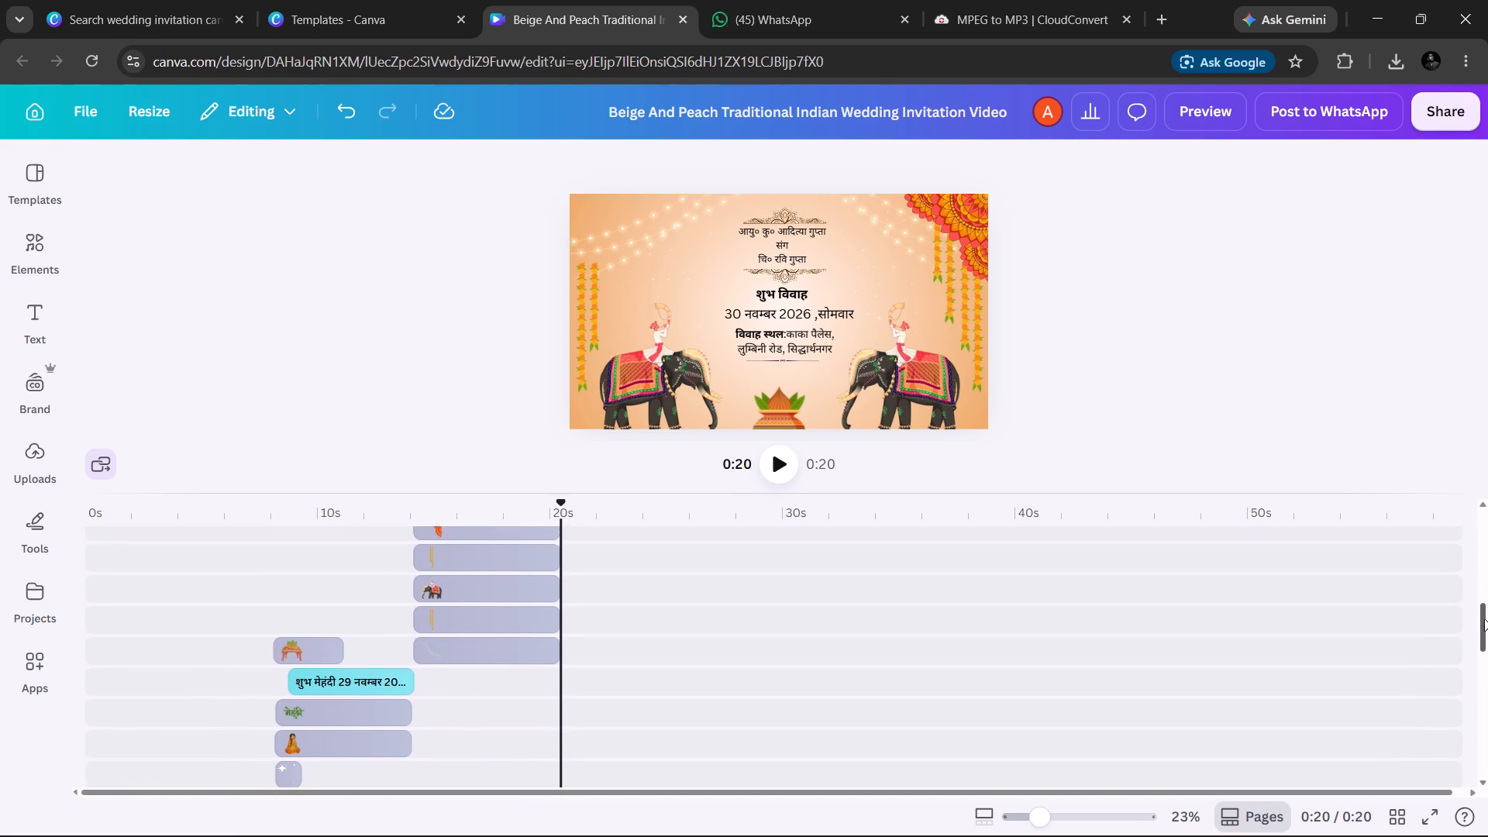
drag(1484, 618, 1472, 673)
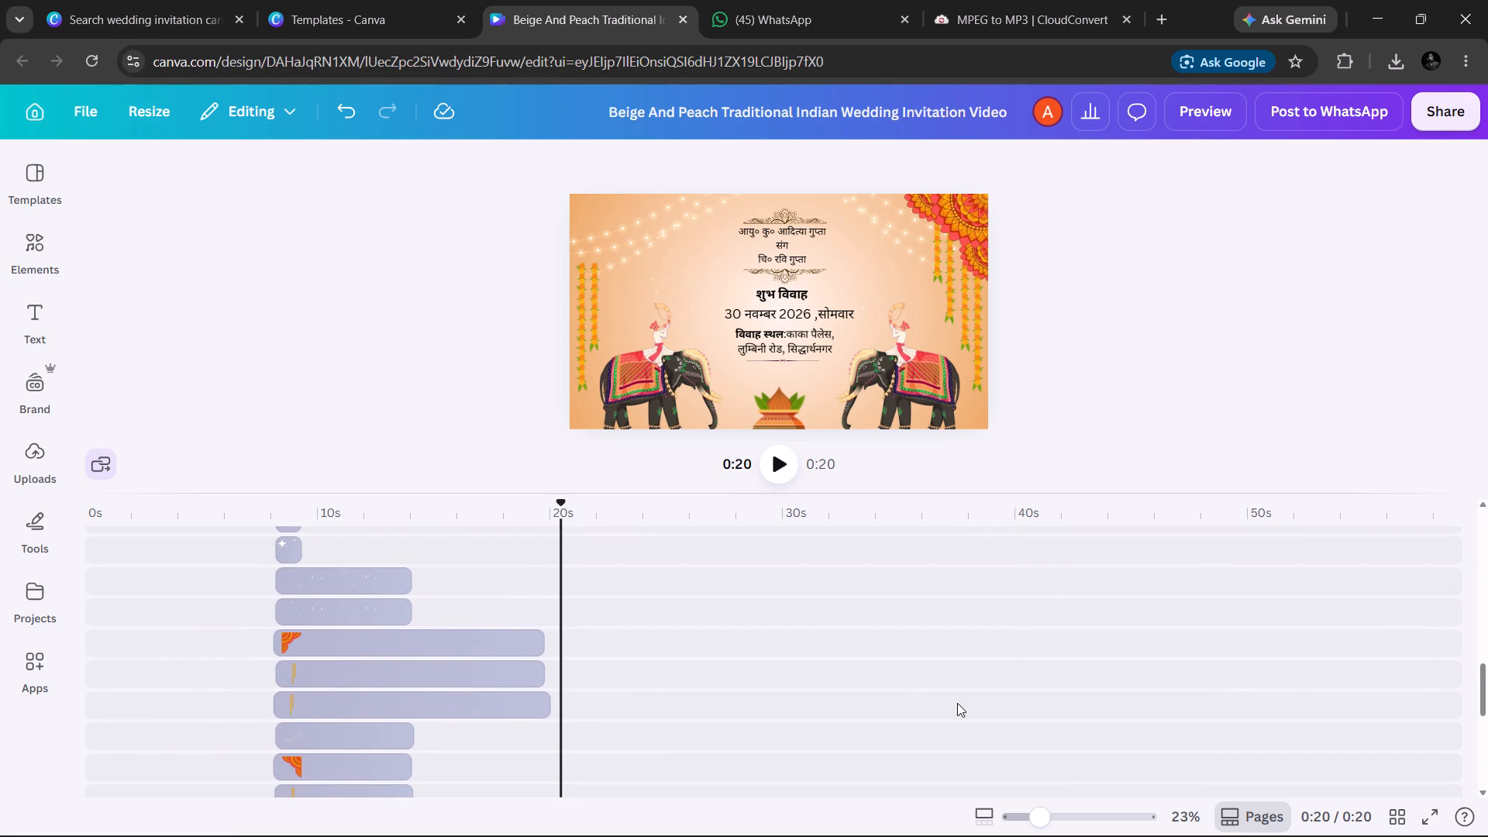
double_click(534, 639)
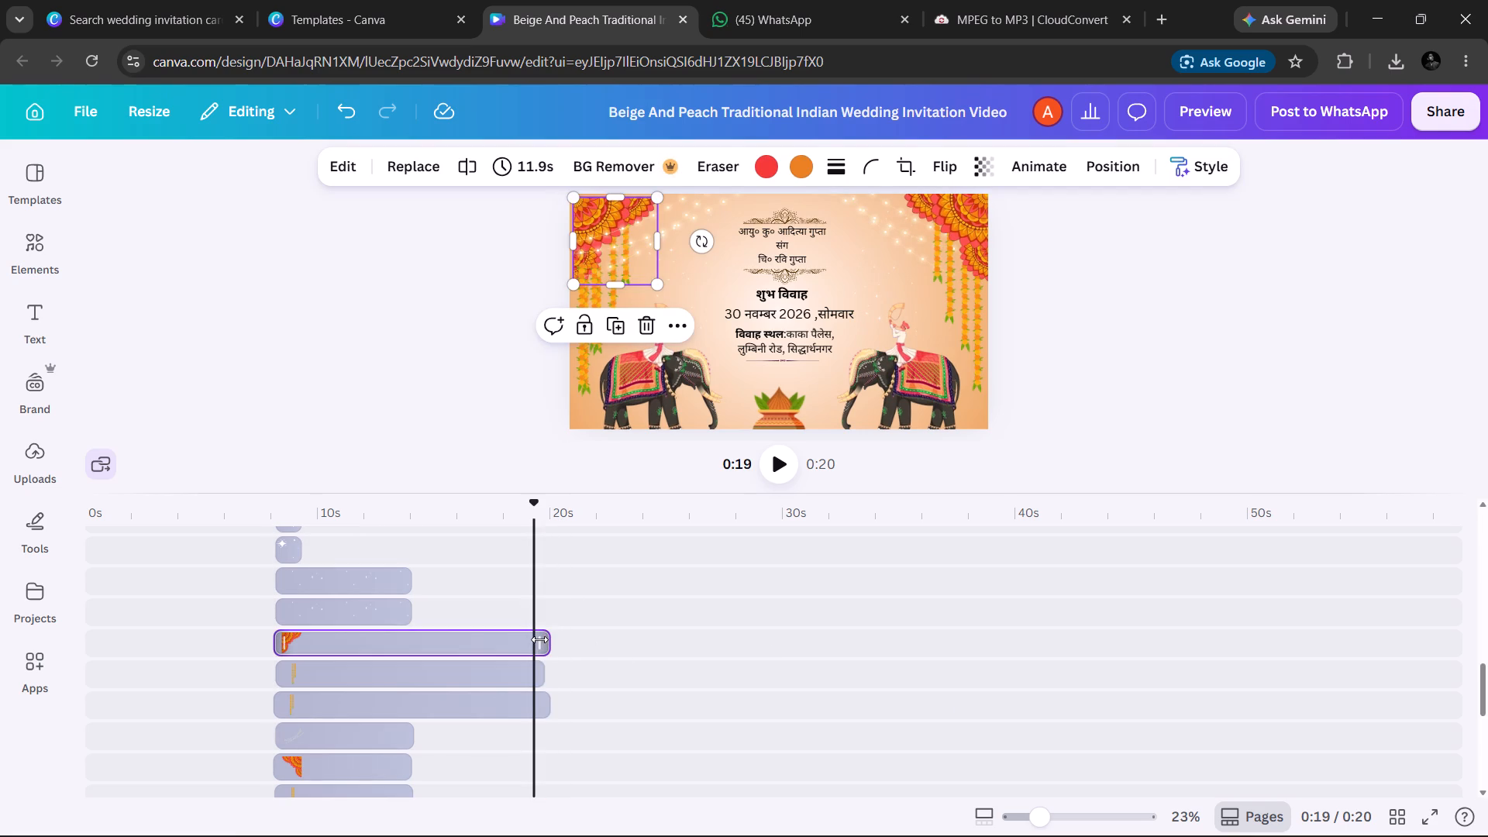
drag(553, 637, 542, 639)
click(542, 639)
drag(542, 639, 568, 632)
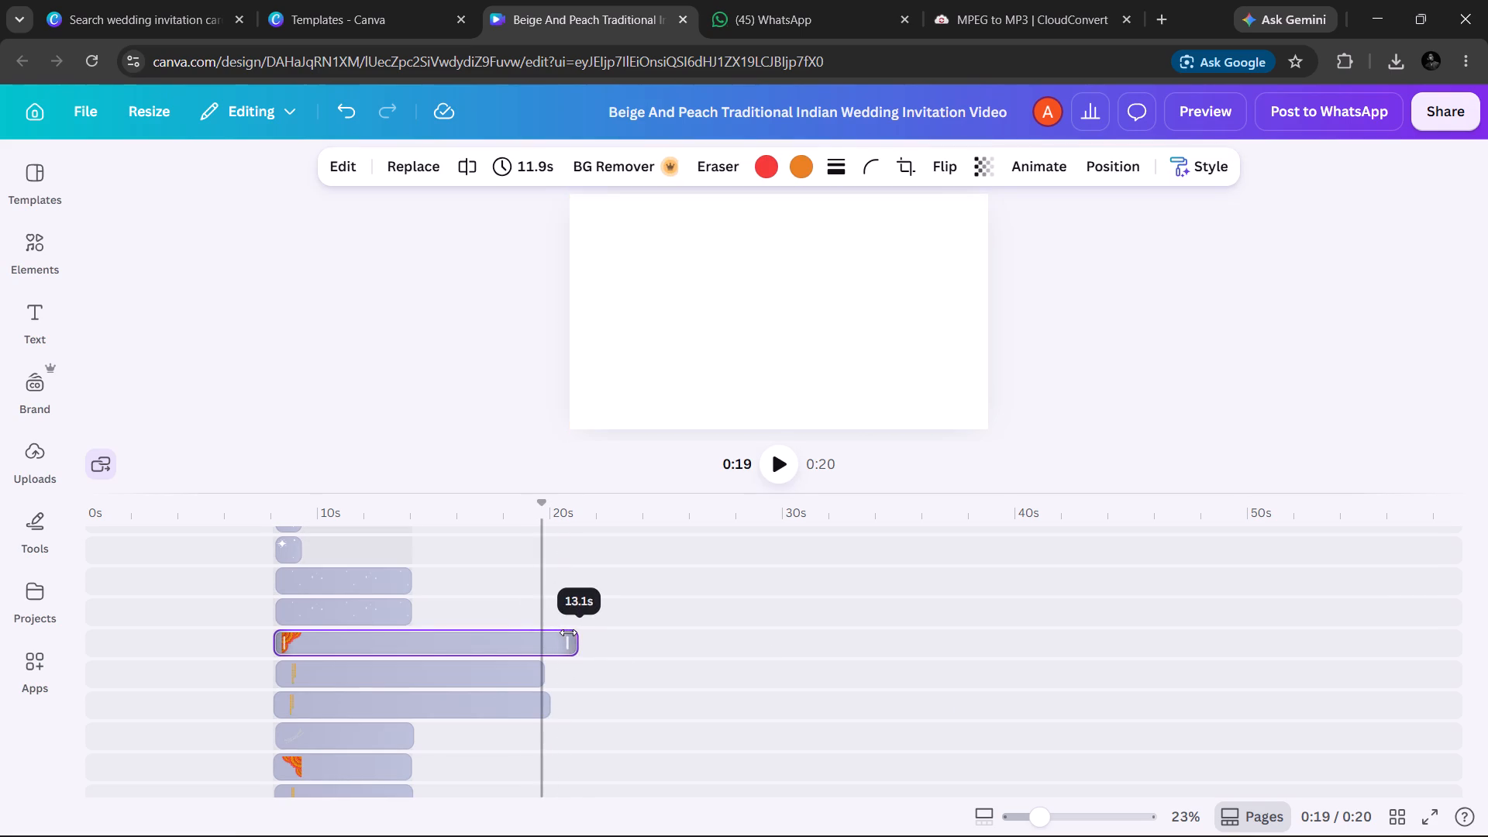
drag(568, 632, 553, 635)
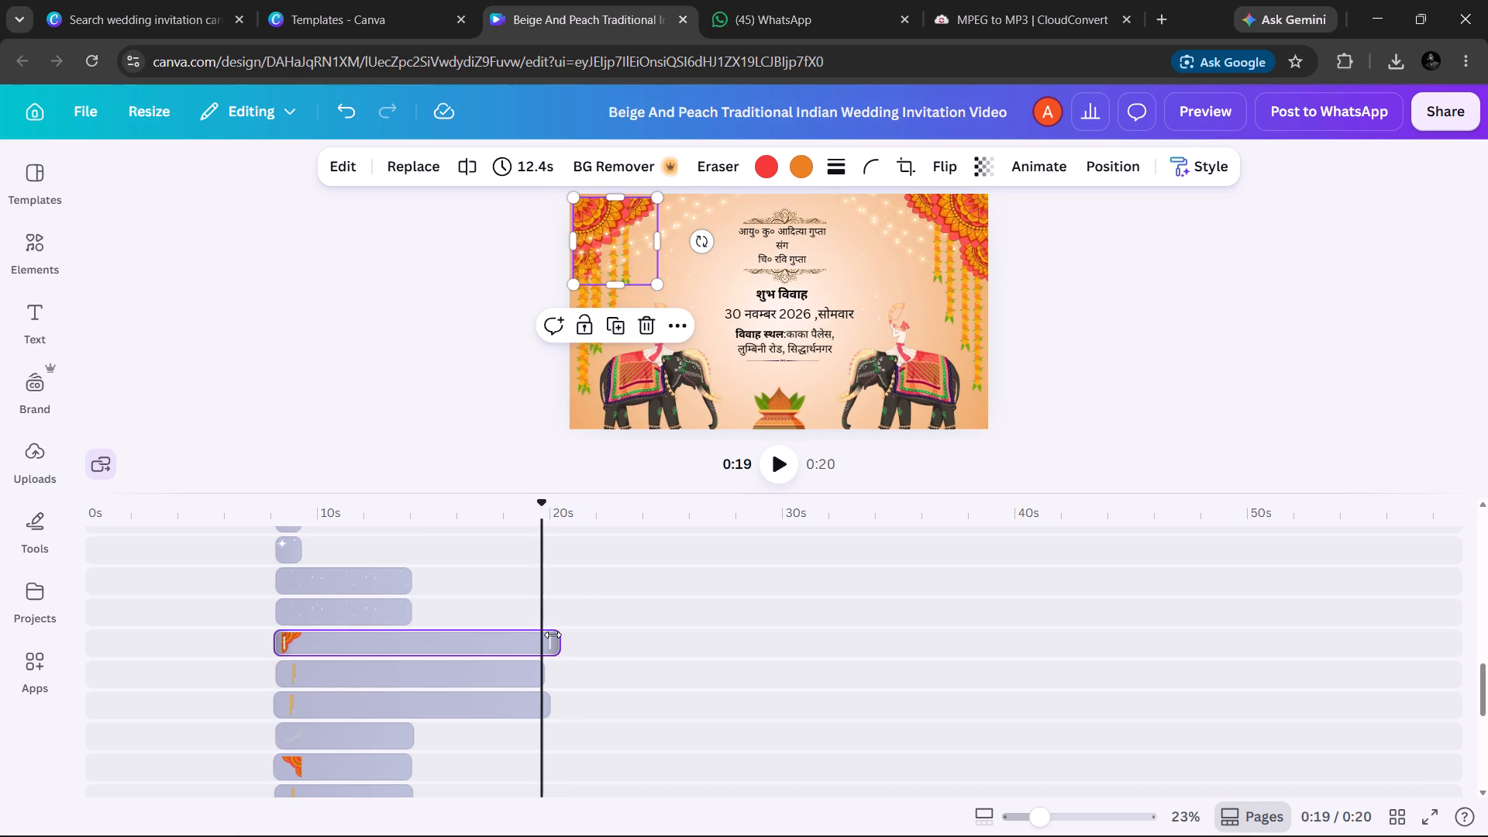
Check the remaining decoration tracks down to the main clips and audio against the video's end at about 20 seconds.
scroll(492, 670, up, 1)
scroll(573, 696, up, 1)
scroll(649, 746, right, 7)
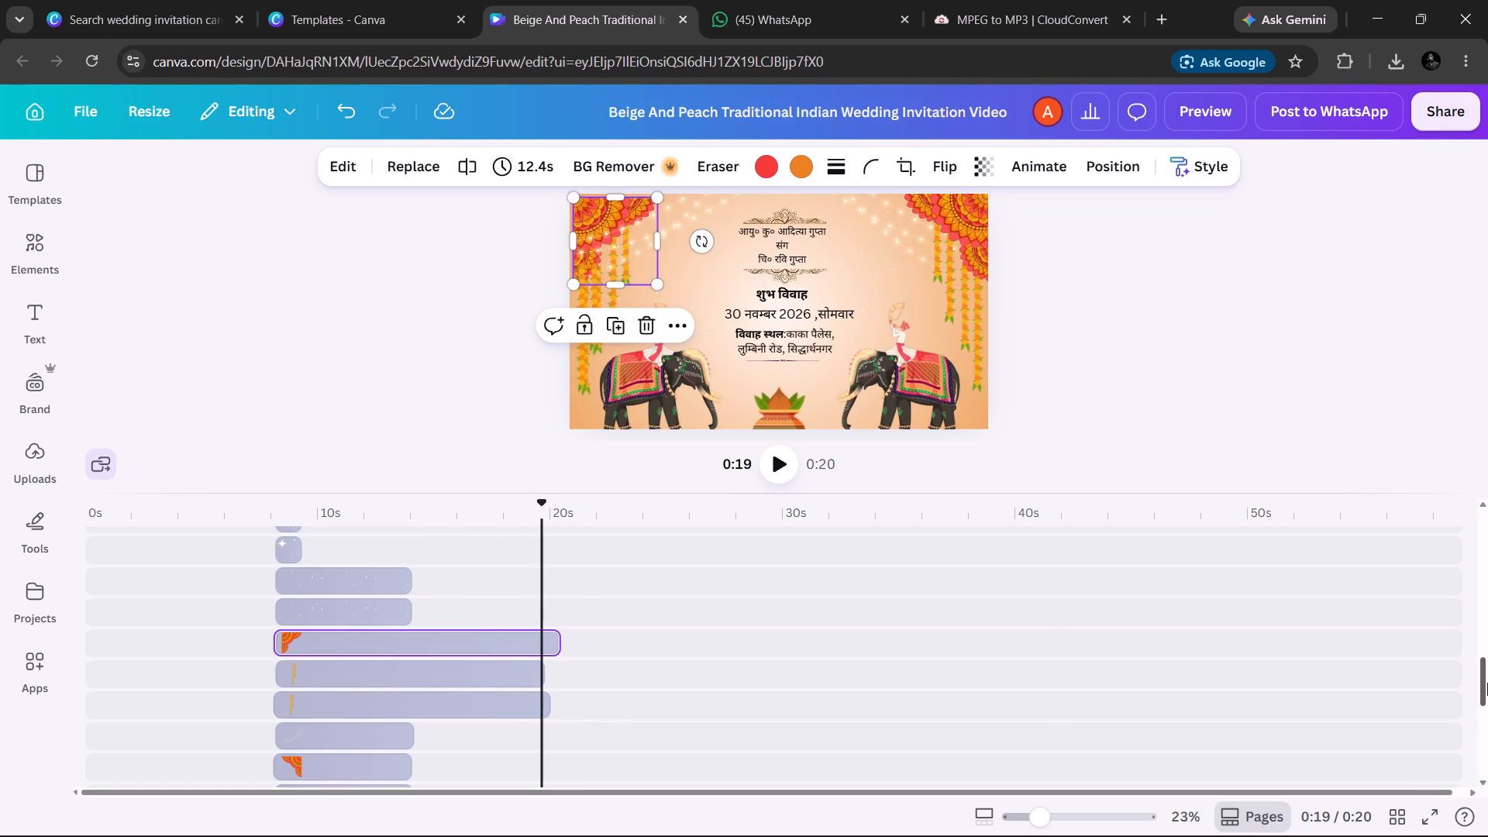
drag(1487, 683, 1481, 721)
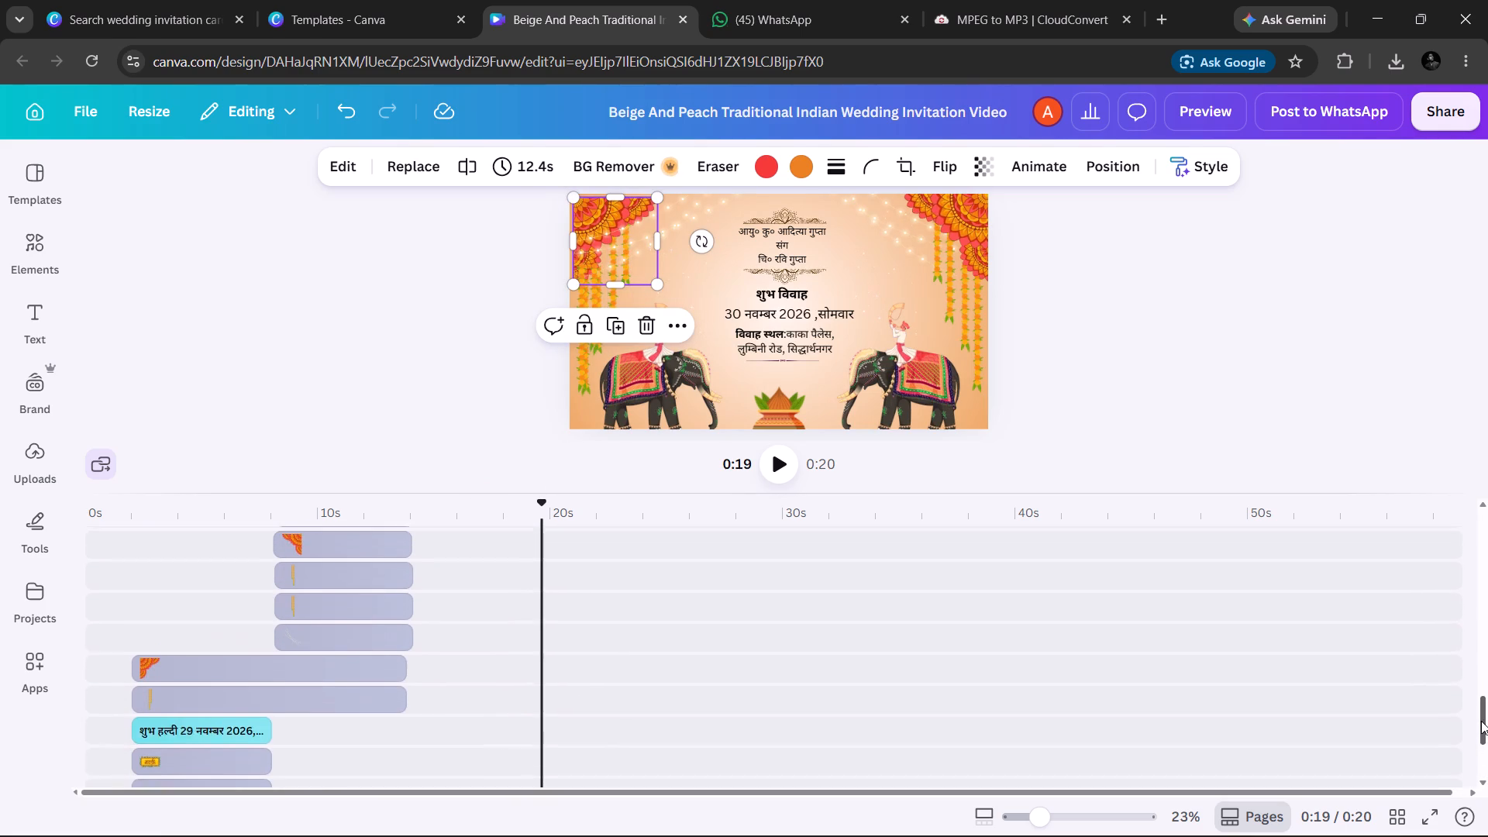
drag(1481, 721, 1477, 706)
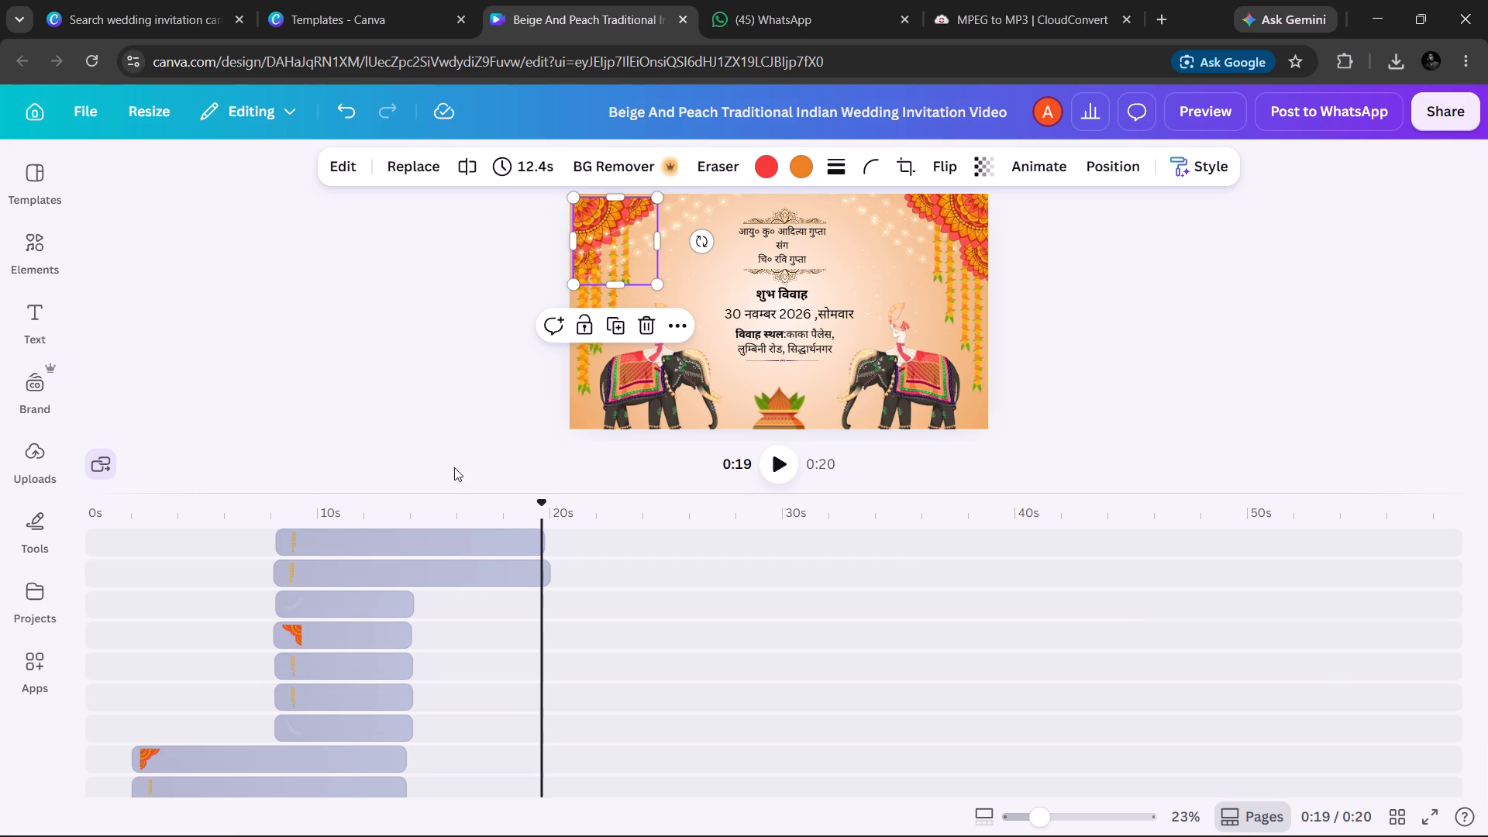
drag(546, 509, 557, 511)
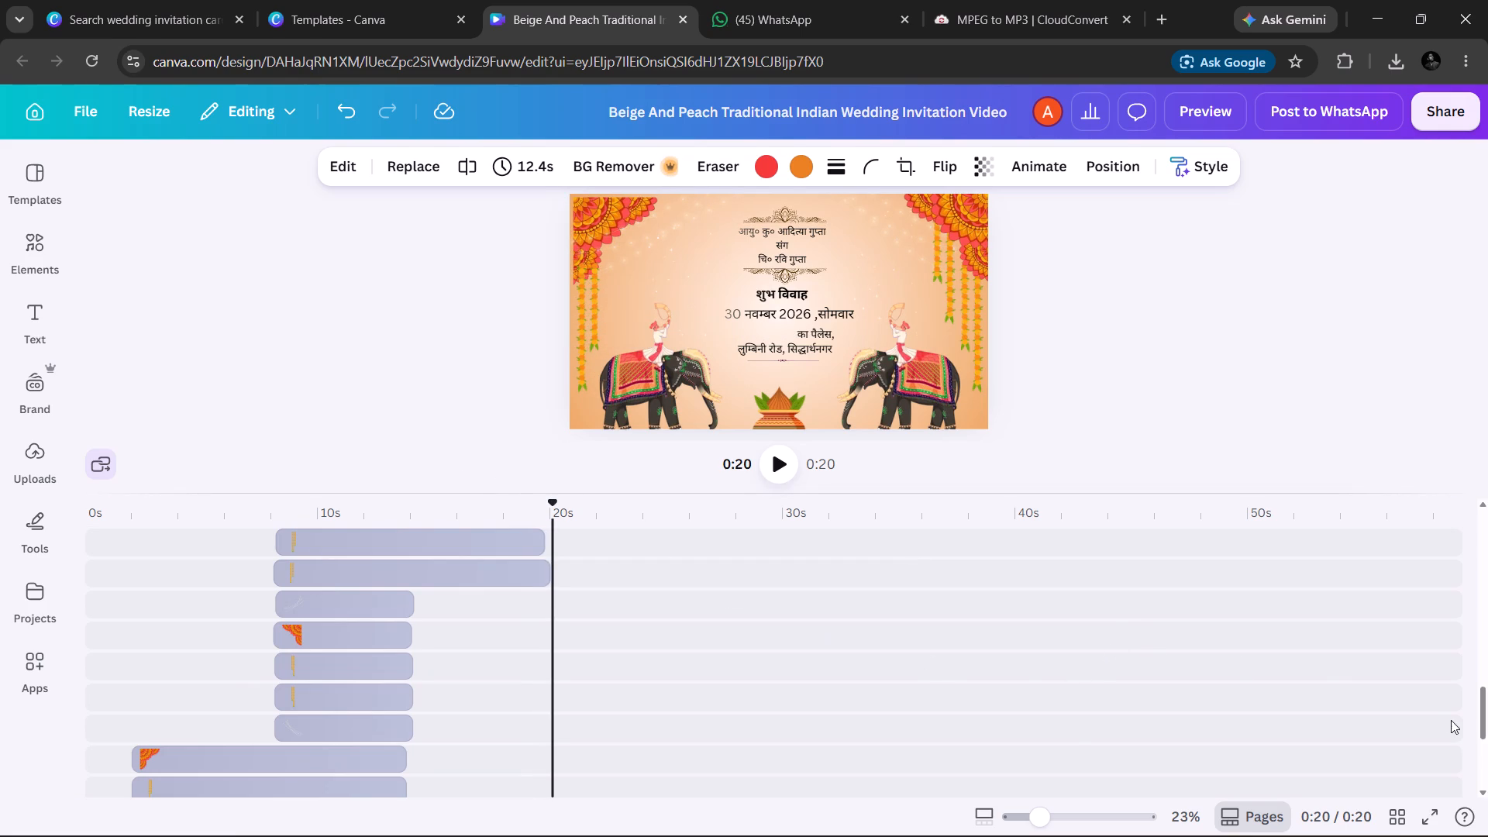
drag(1486, 718, 1477, 774)
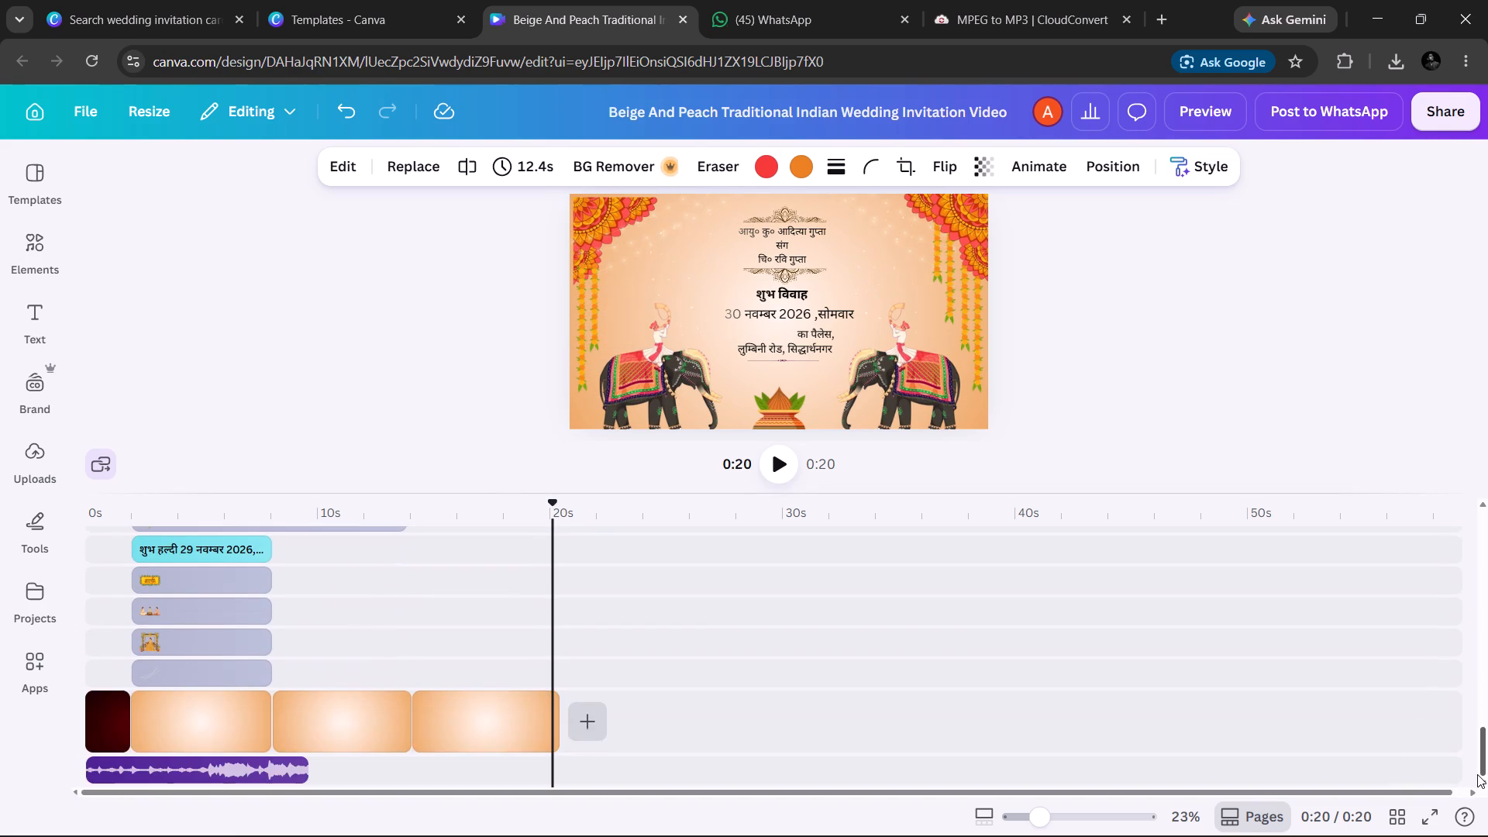
drag(1477, 774, 1476, 747)
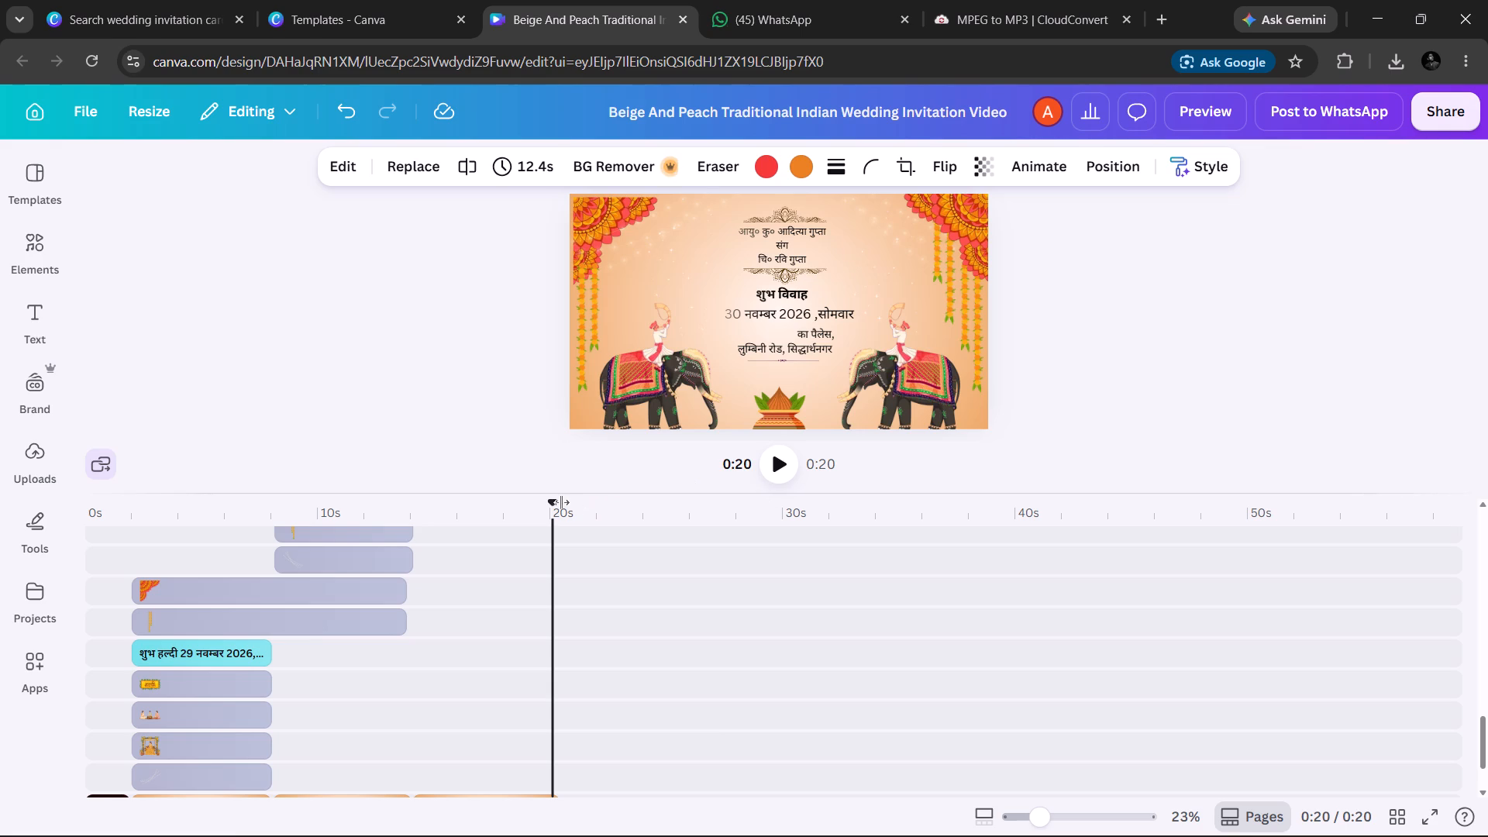
drag(550, 501, 558, 500)
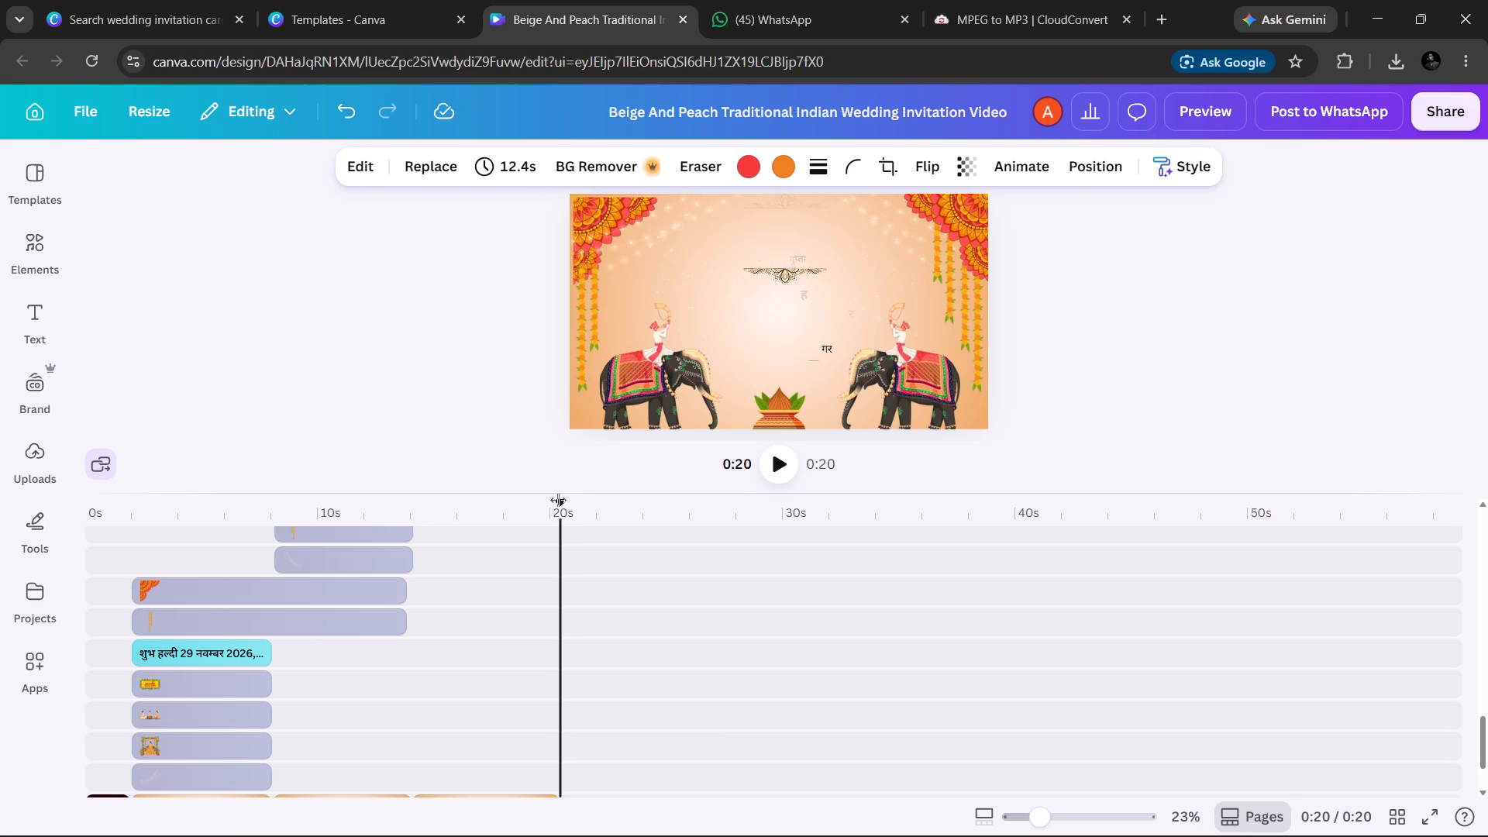
click(557, 499)
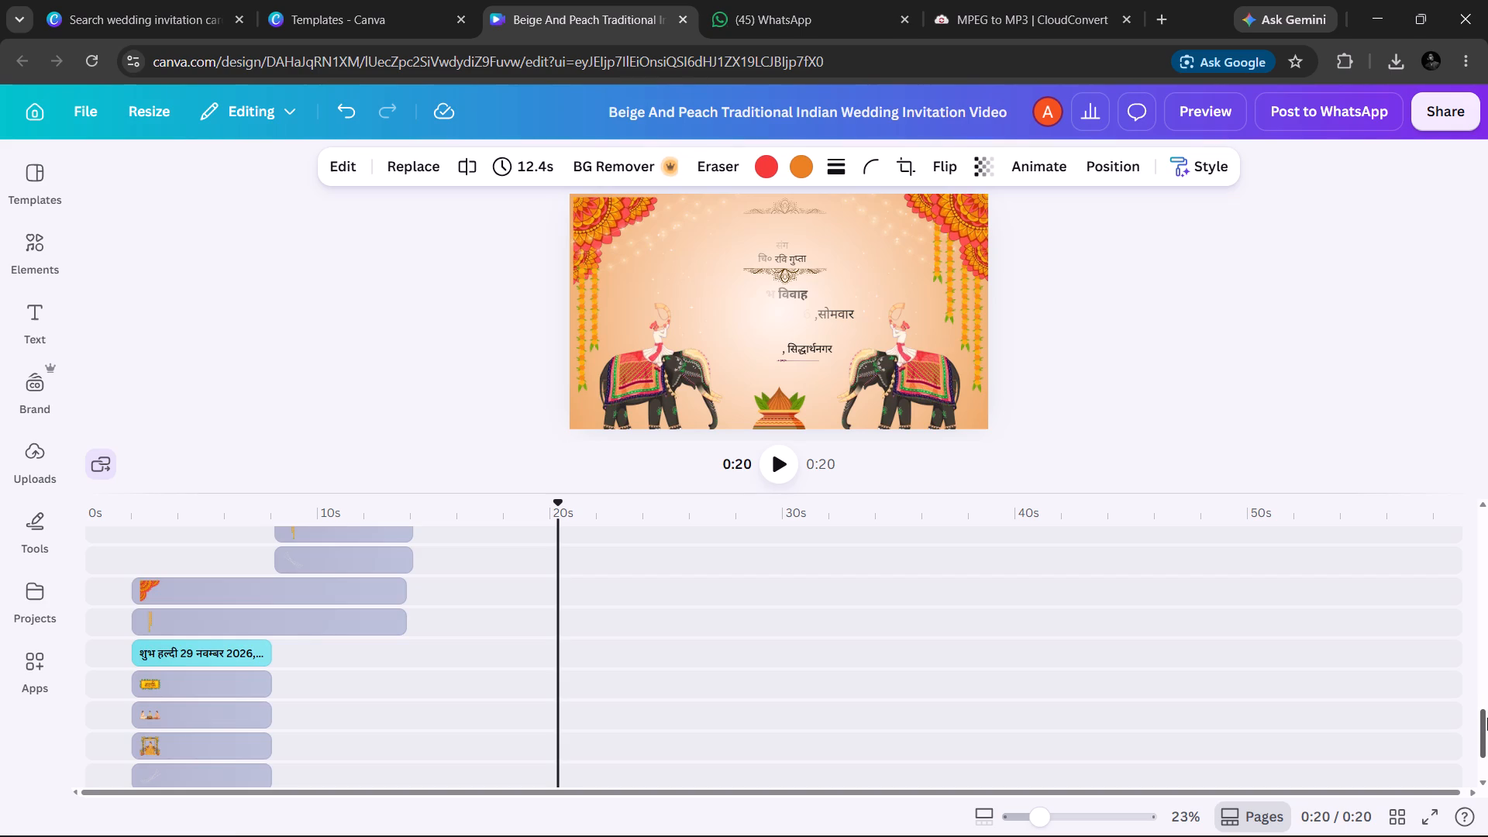
Extend the two hanging marigold strings below the corner decoration's track to the end of the wedding scene, the first to 12.3 seconds.
drag(1487, 718, 1486, 677)
drag(1486, 677, 1266, 728)
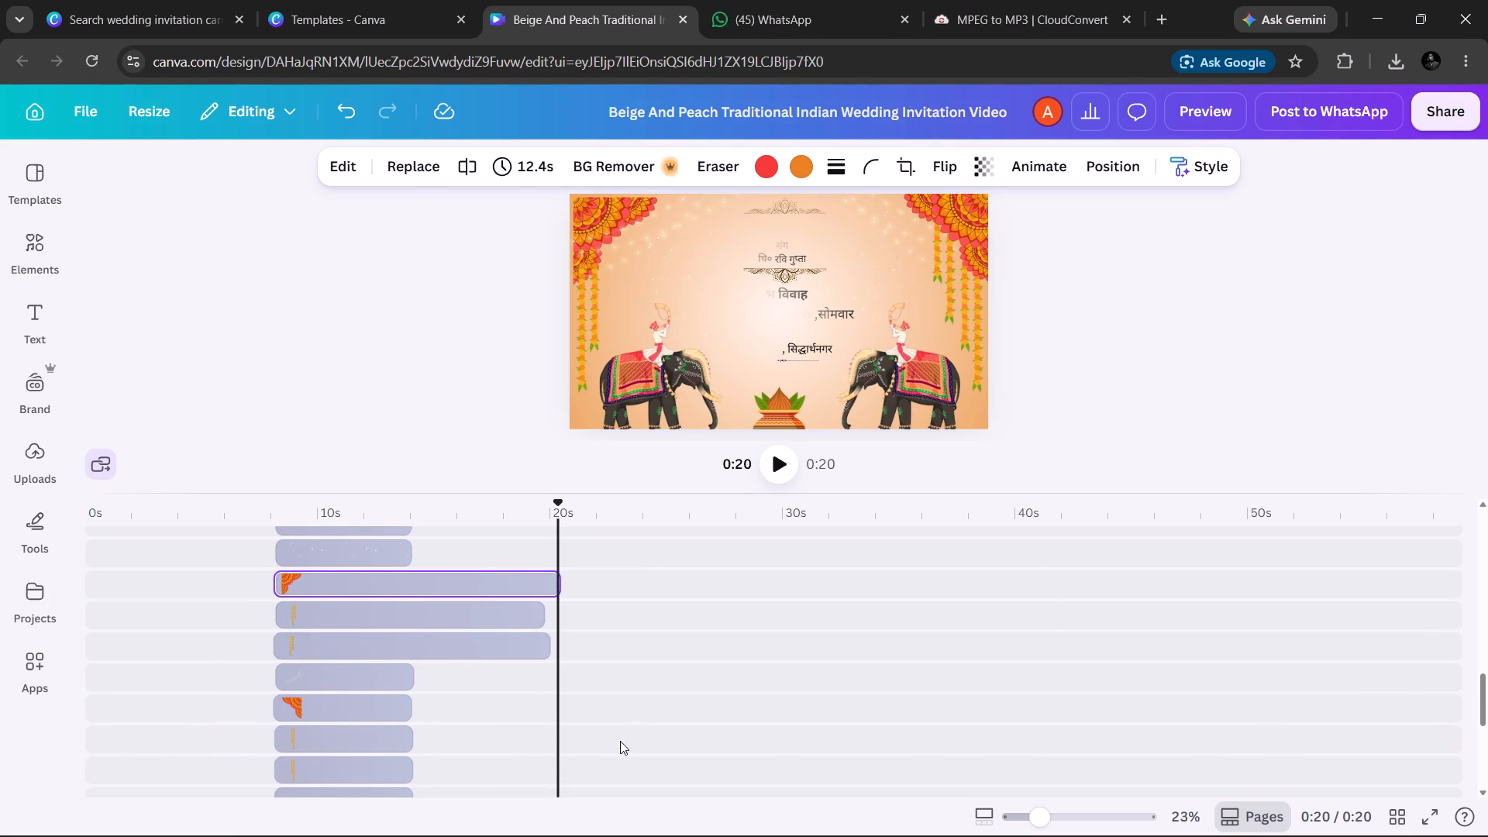
click(515, 625)
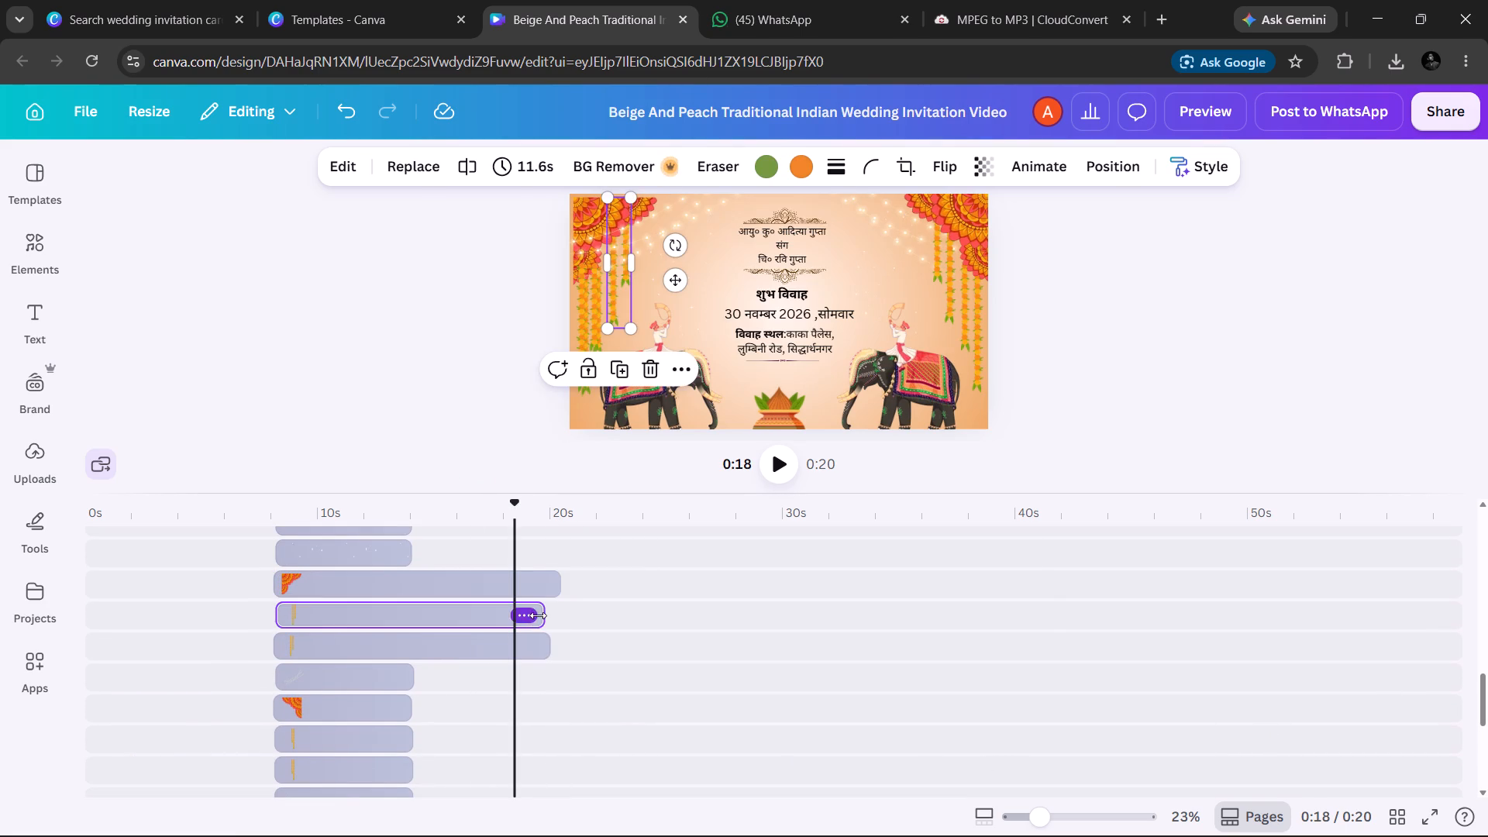
drag(542, 613, 557, 612)
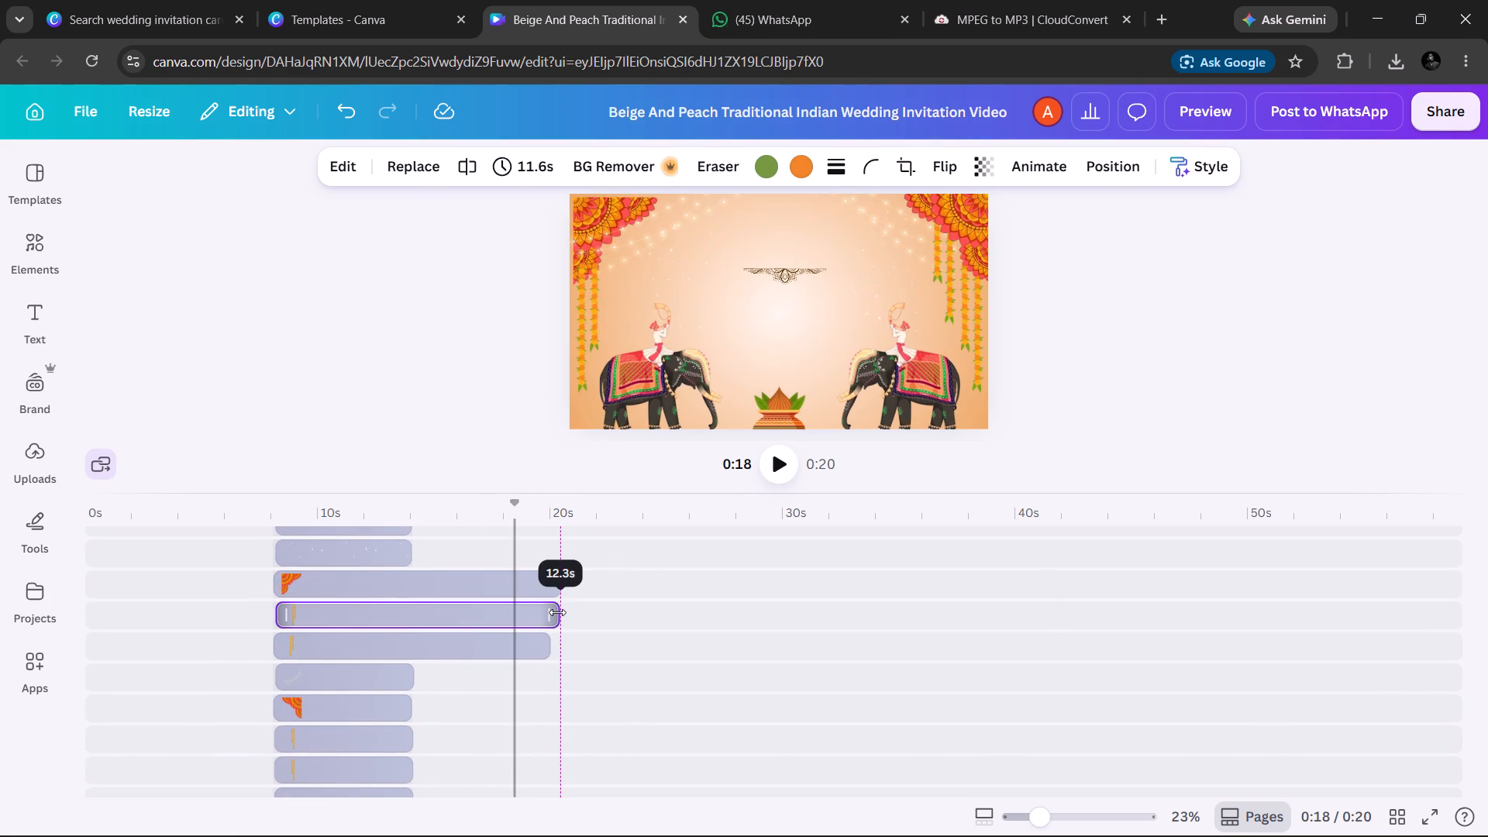
drag(557, 612, 559, 610)
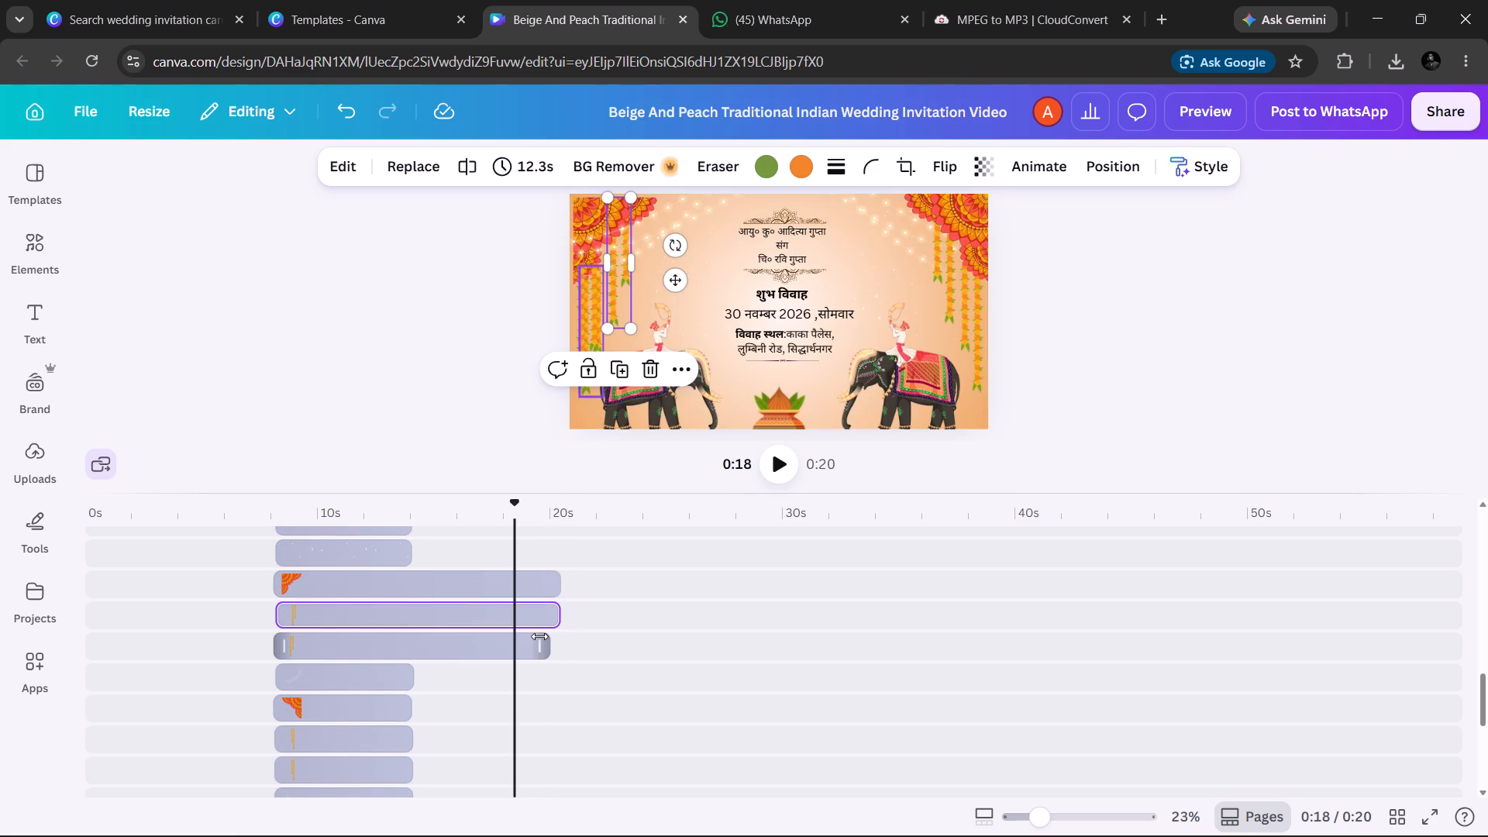
drag(542, 645, 551, 644)
scroll(551, 644, right, 3)
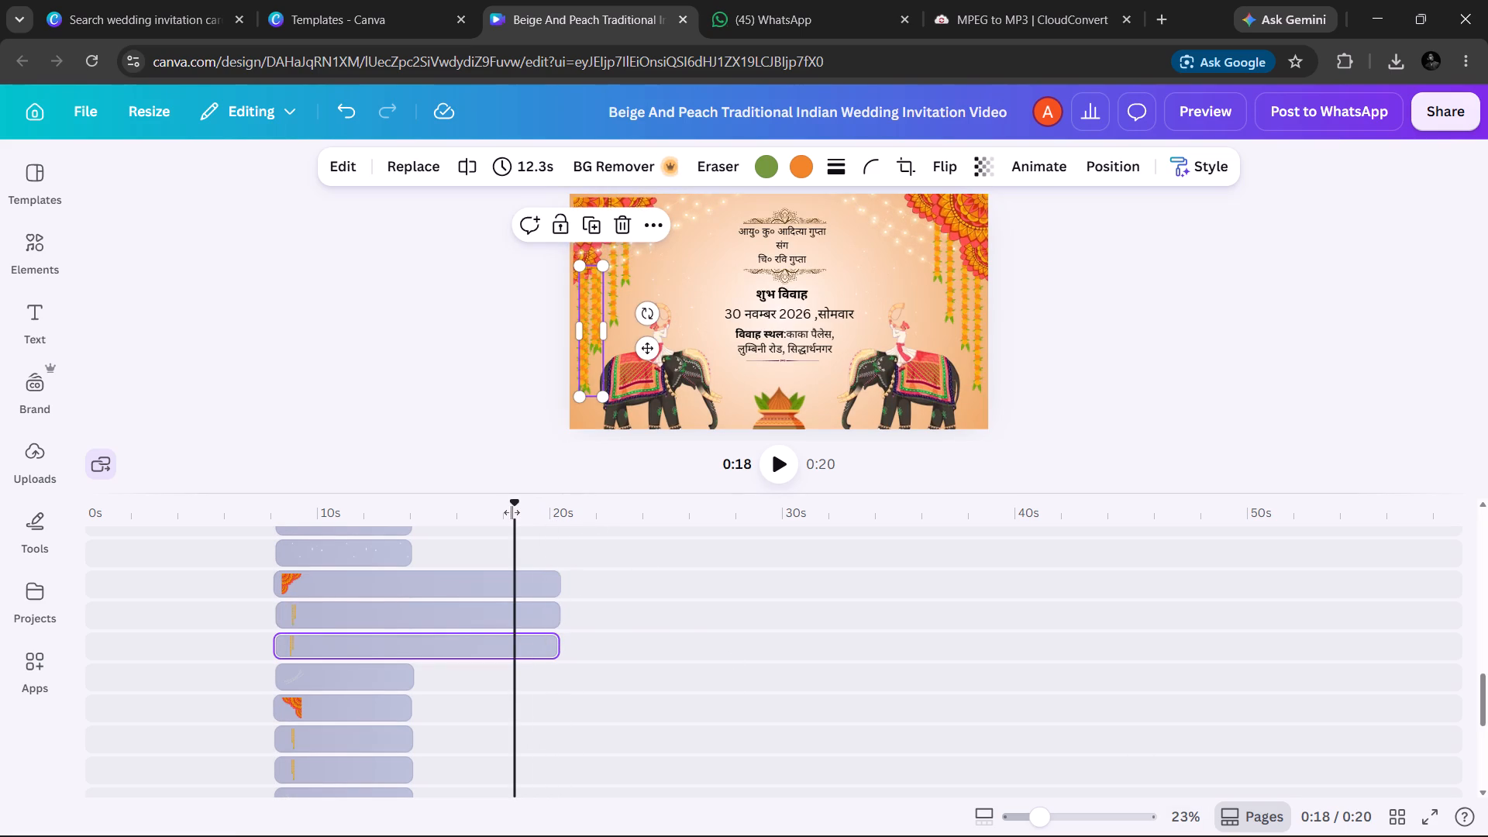
Play the invitation video from the beginning to review the scenes with the extended decorations.
drag(518, 508, 245, 491)
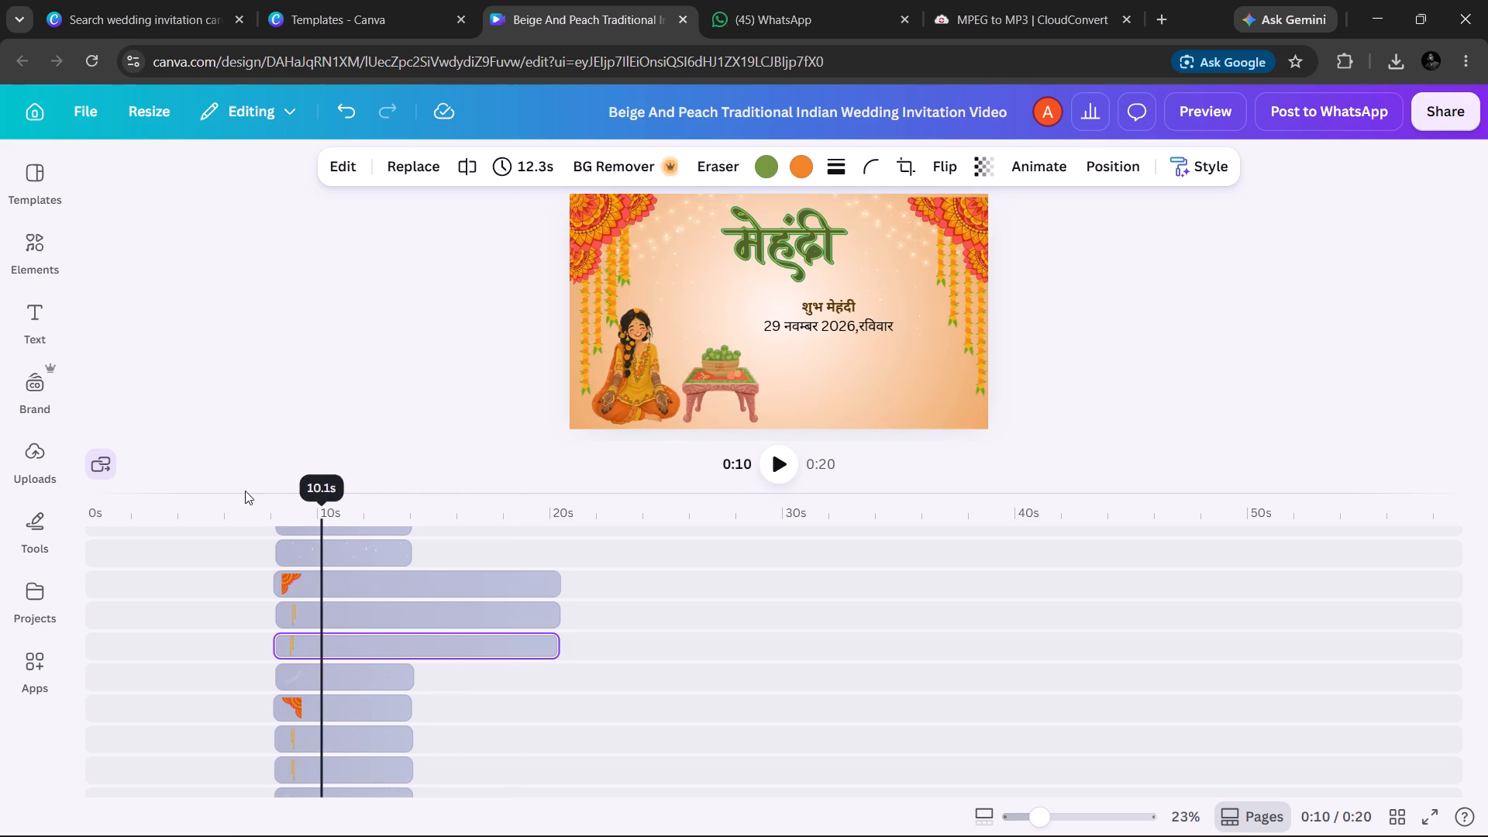
drag(245, 491, 21, 514)
scroll(21, 514, right, 4)
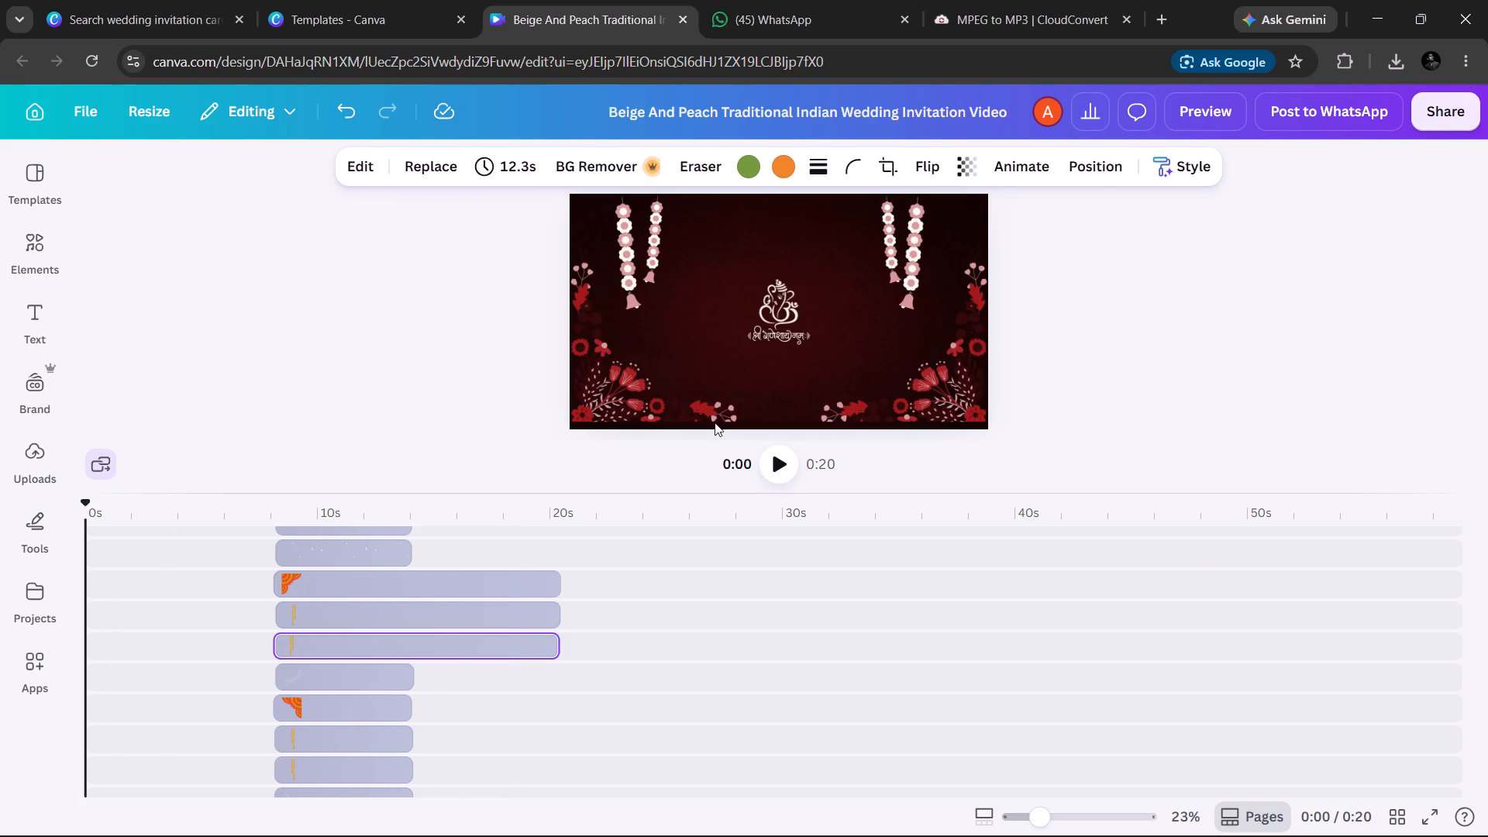
scroll(715, 422, right, 2)
click(768, 454)
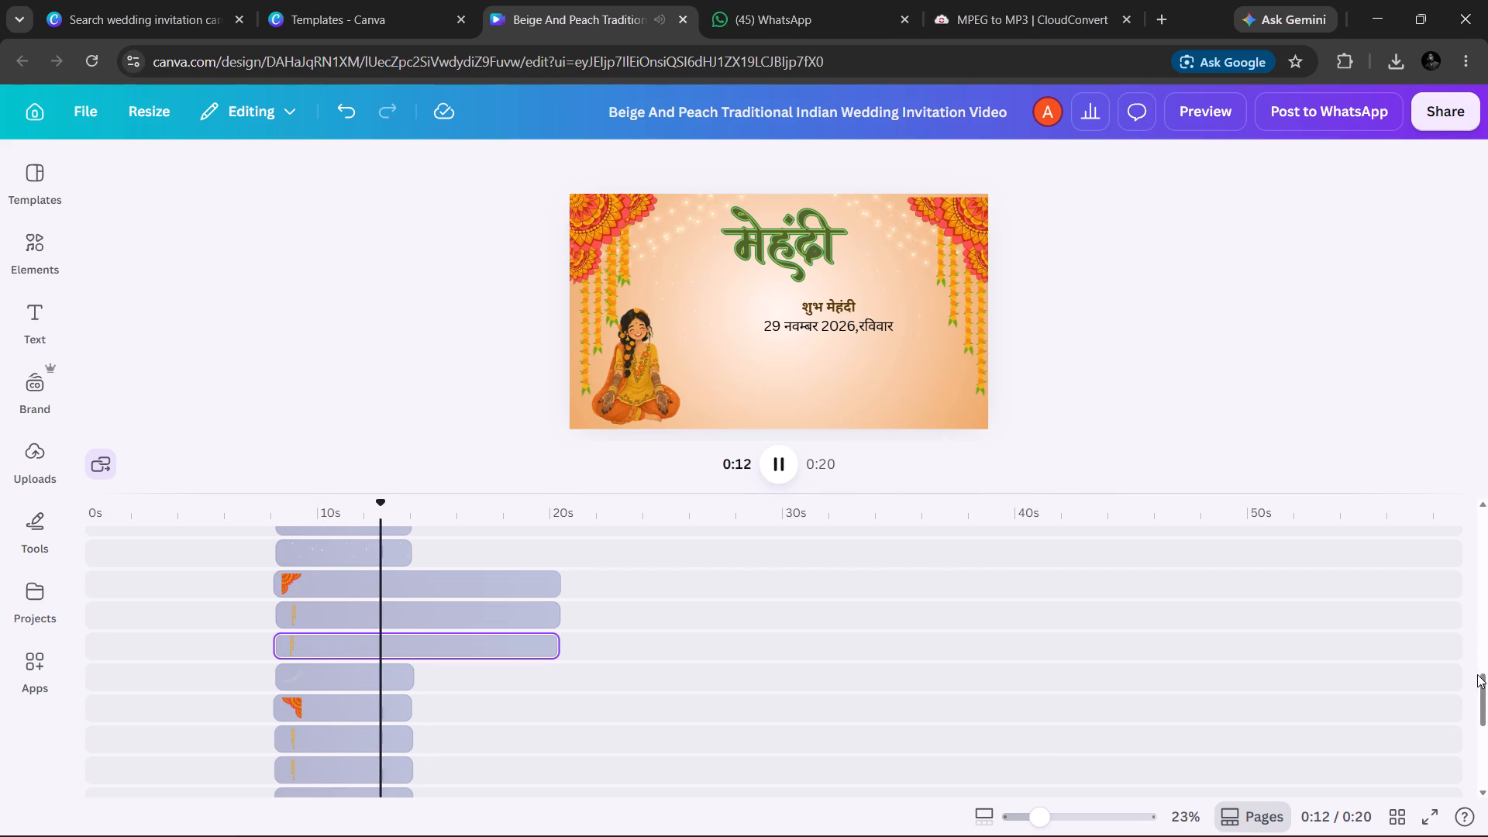
Extend the WhatsApp MP3 audio track to 20.4 seconds, matching the end of the last wedding clip.
drag(1484, 675, 1465, 801)
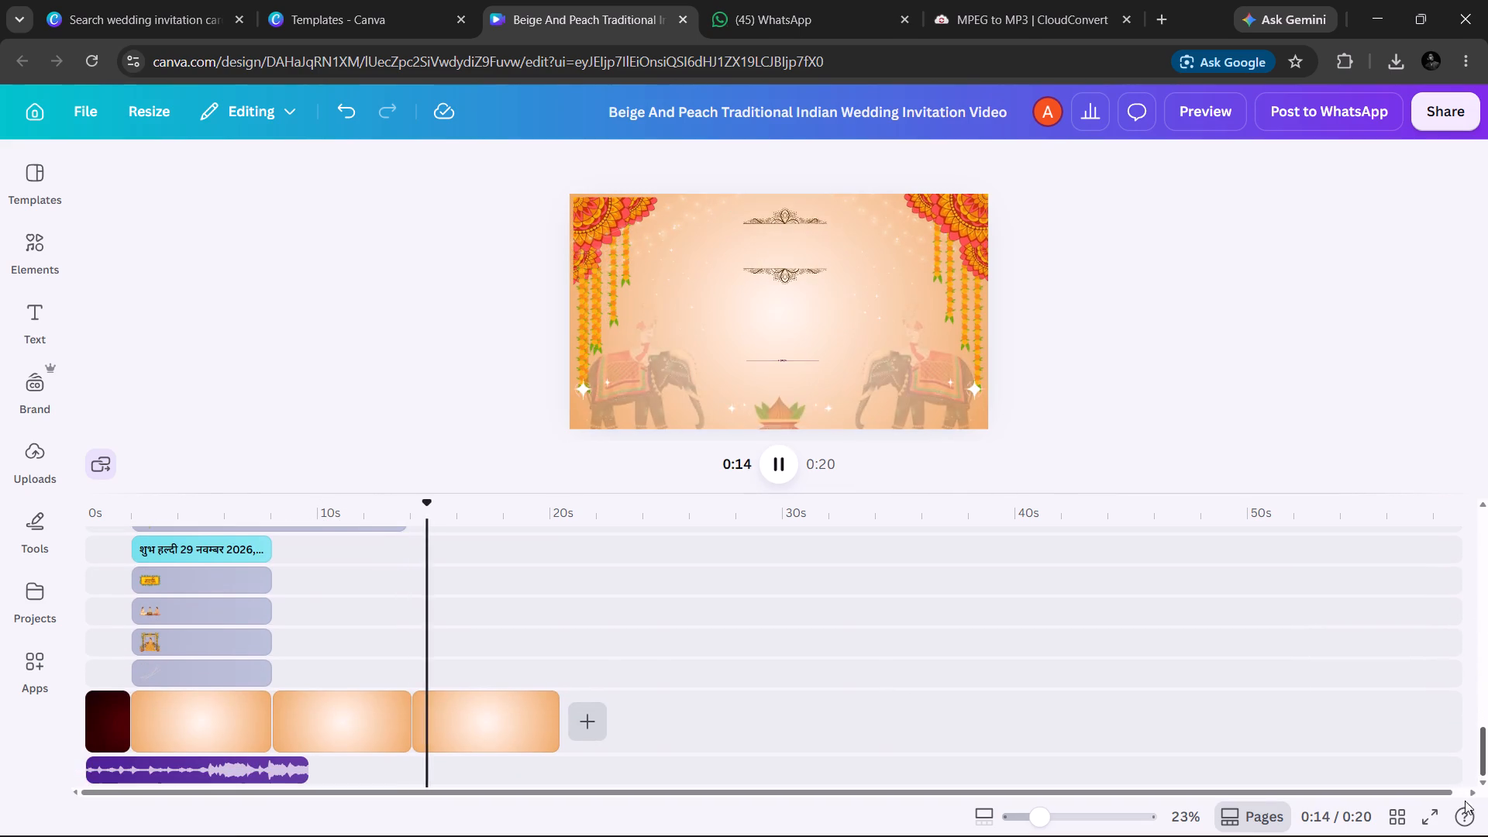
drag(1465, 801, 1464, 804)
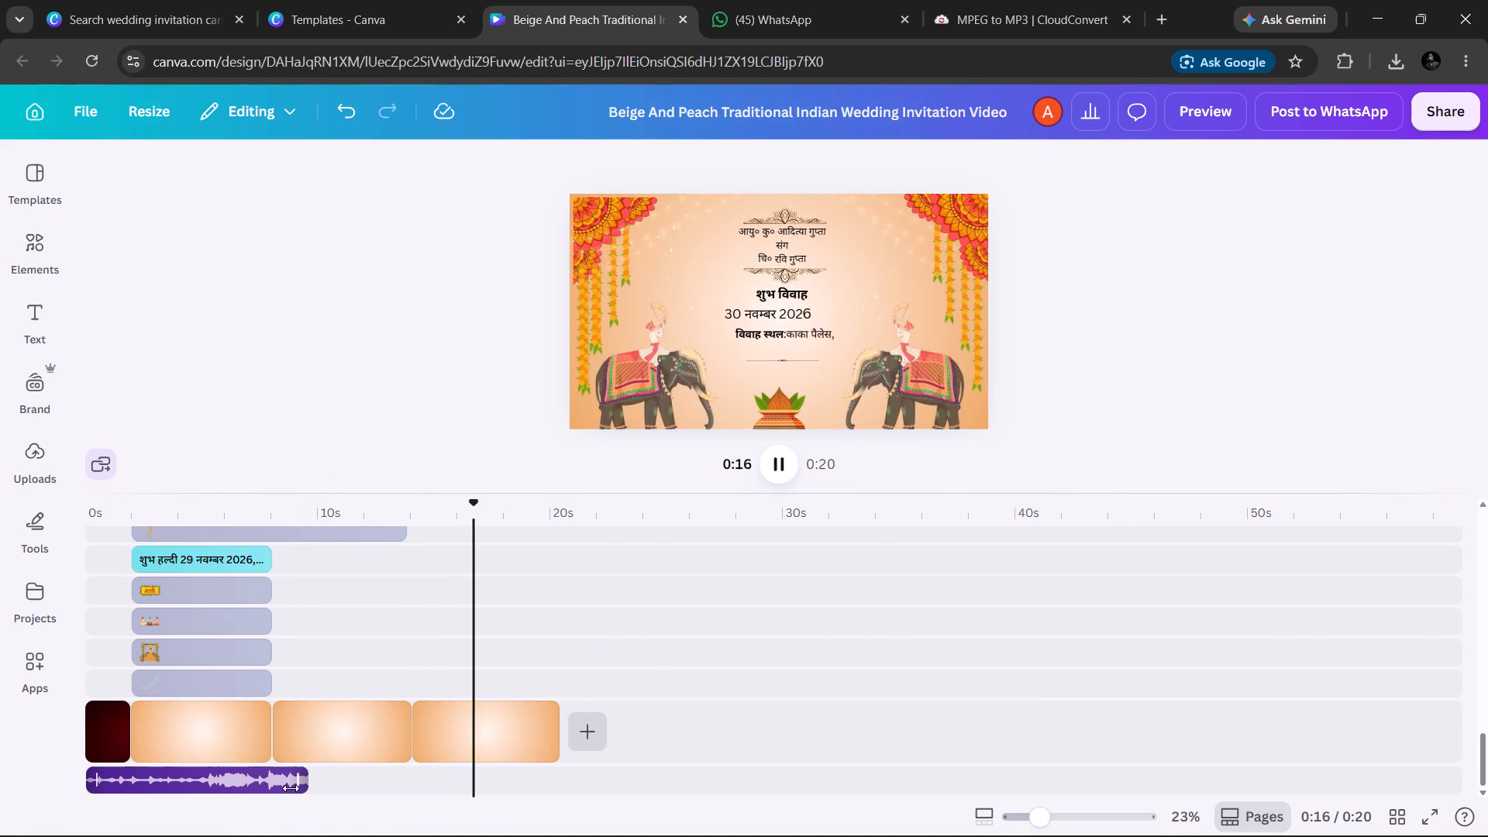
click(291, 788)
drag(301, 781, 391, 784)
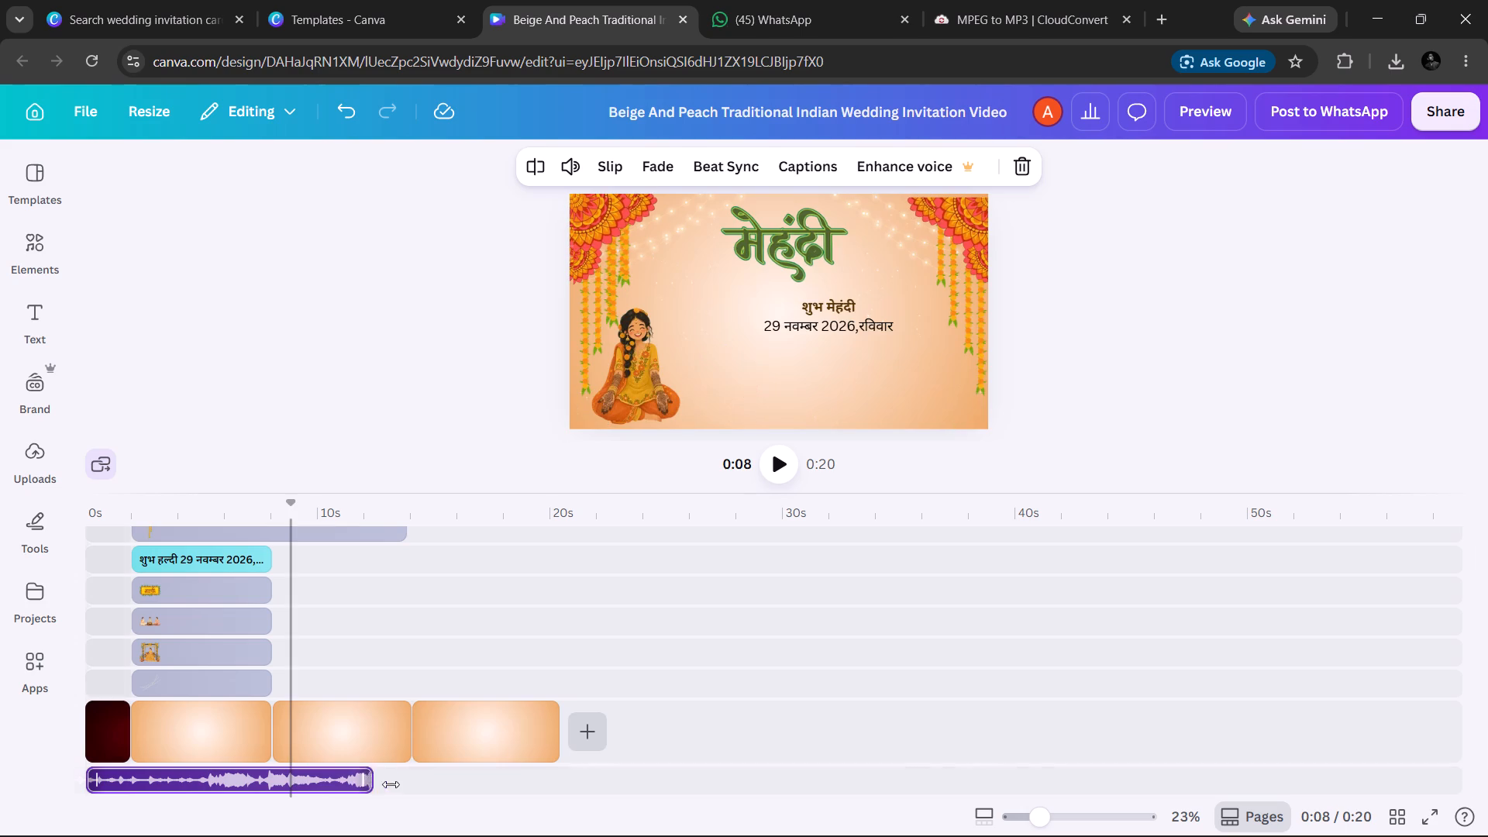
drag(391, 784, 555, 789)
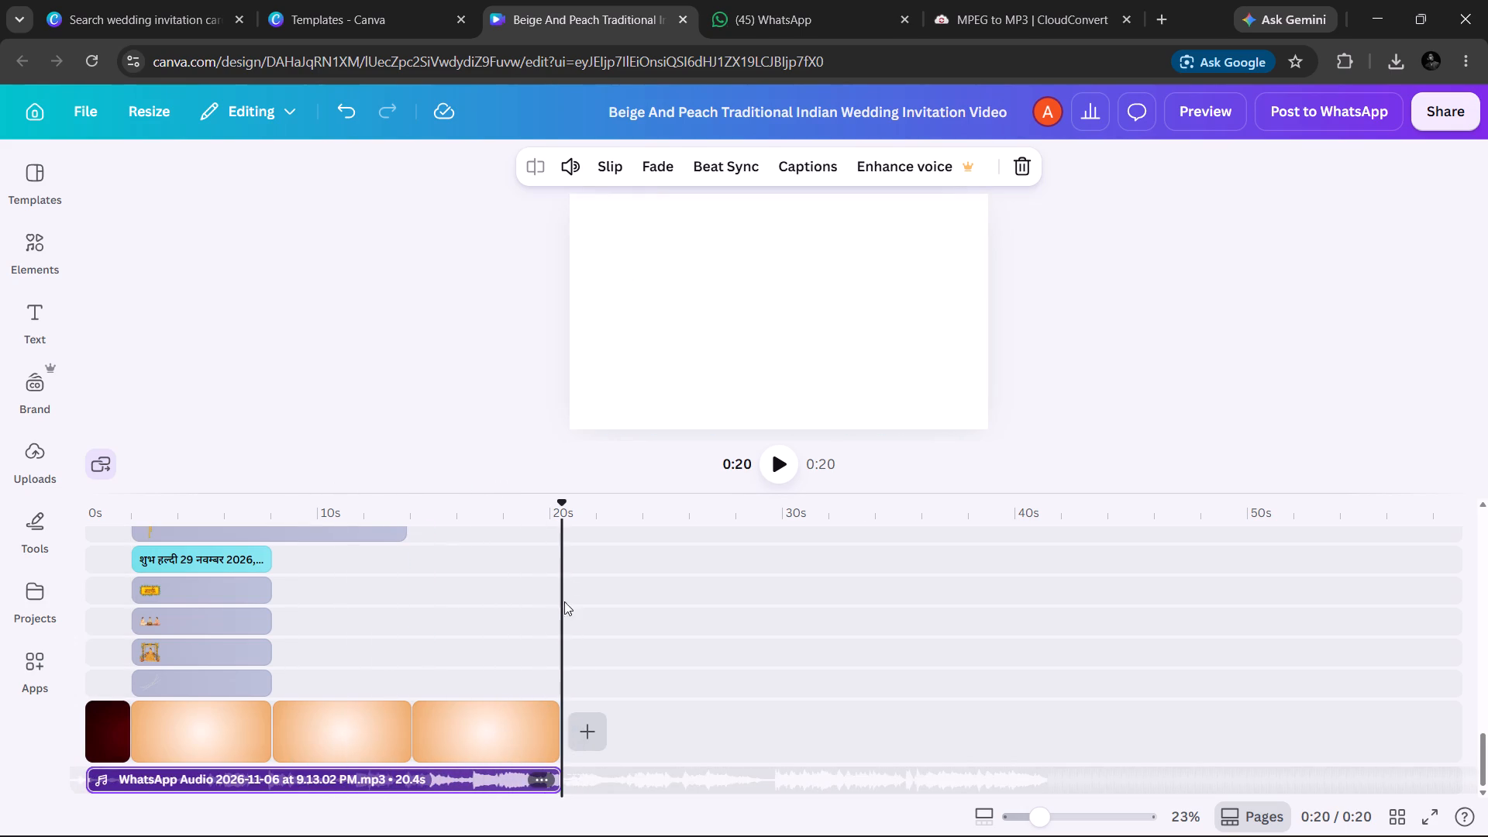
Play the whole invitation video from the beginning to review it with the extended song.
click(563, 495)
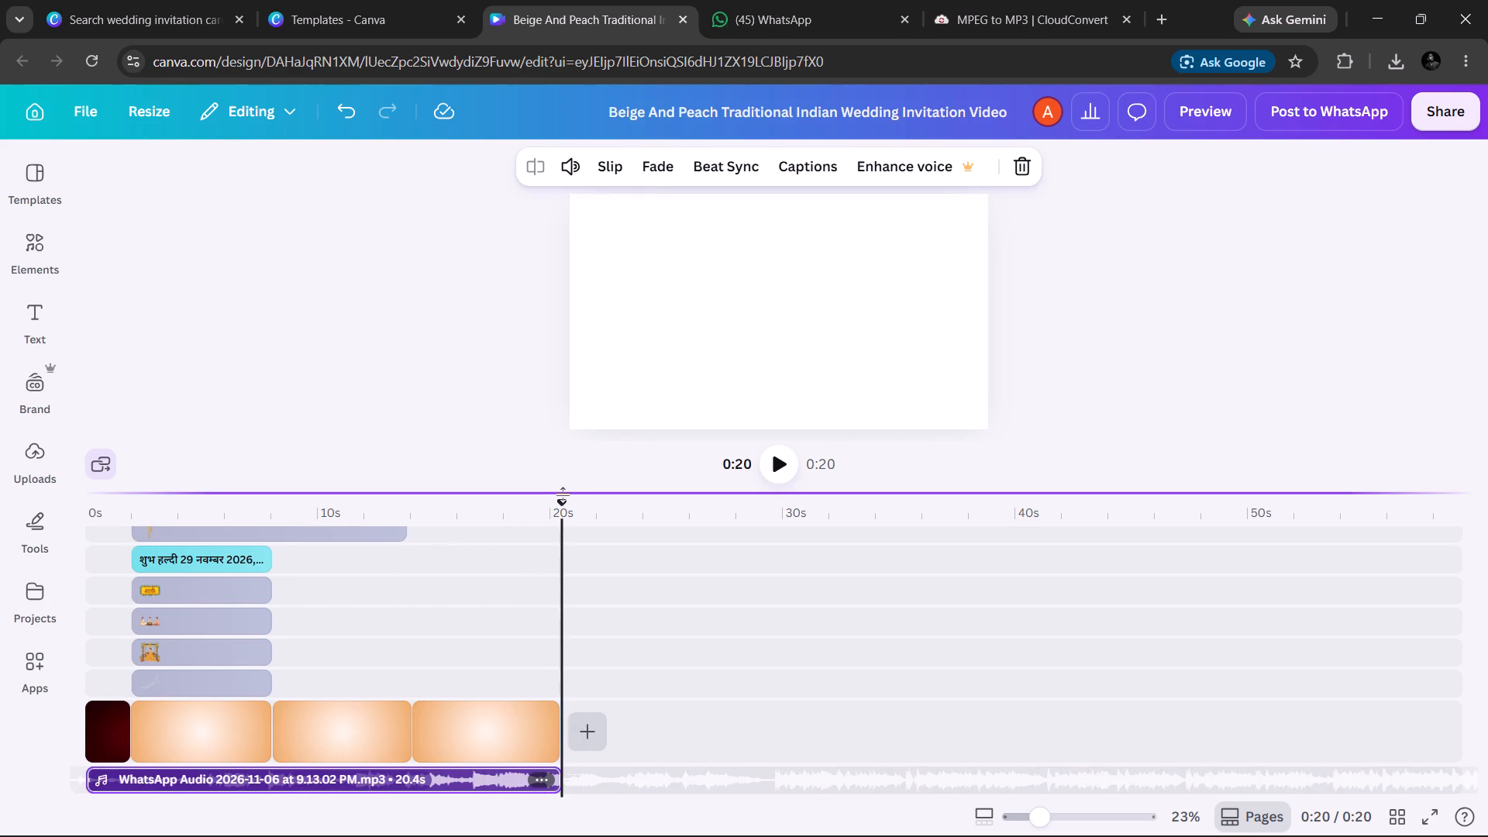
drag(562, 511, 537, 508)
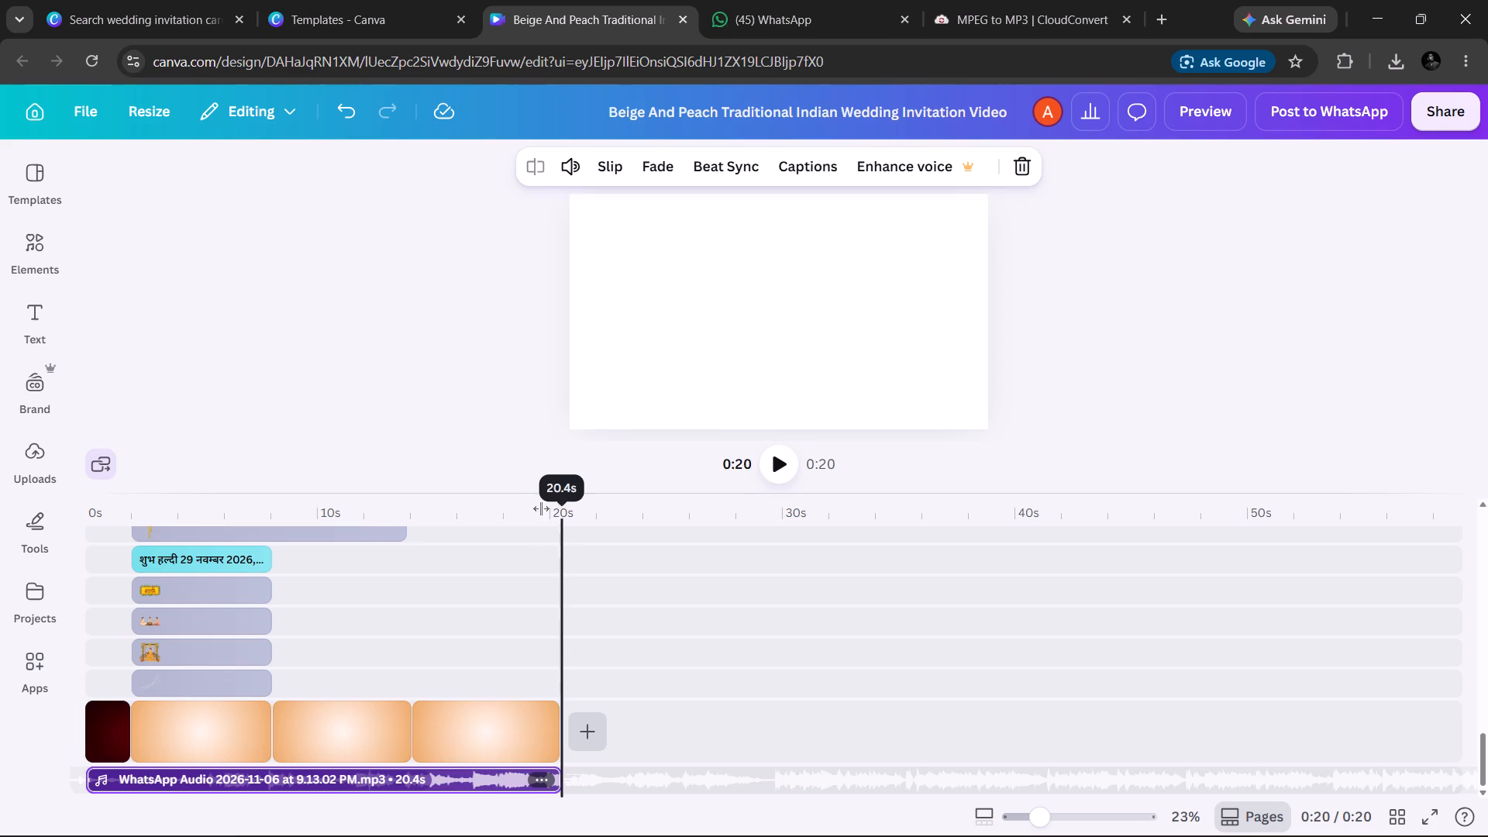
drag(537, 508, 47, 489)
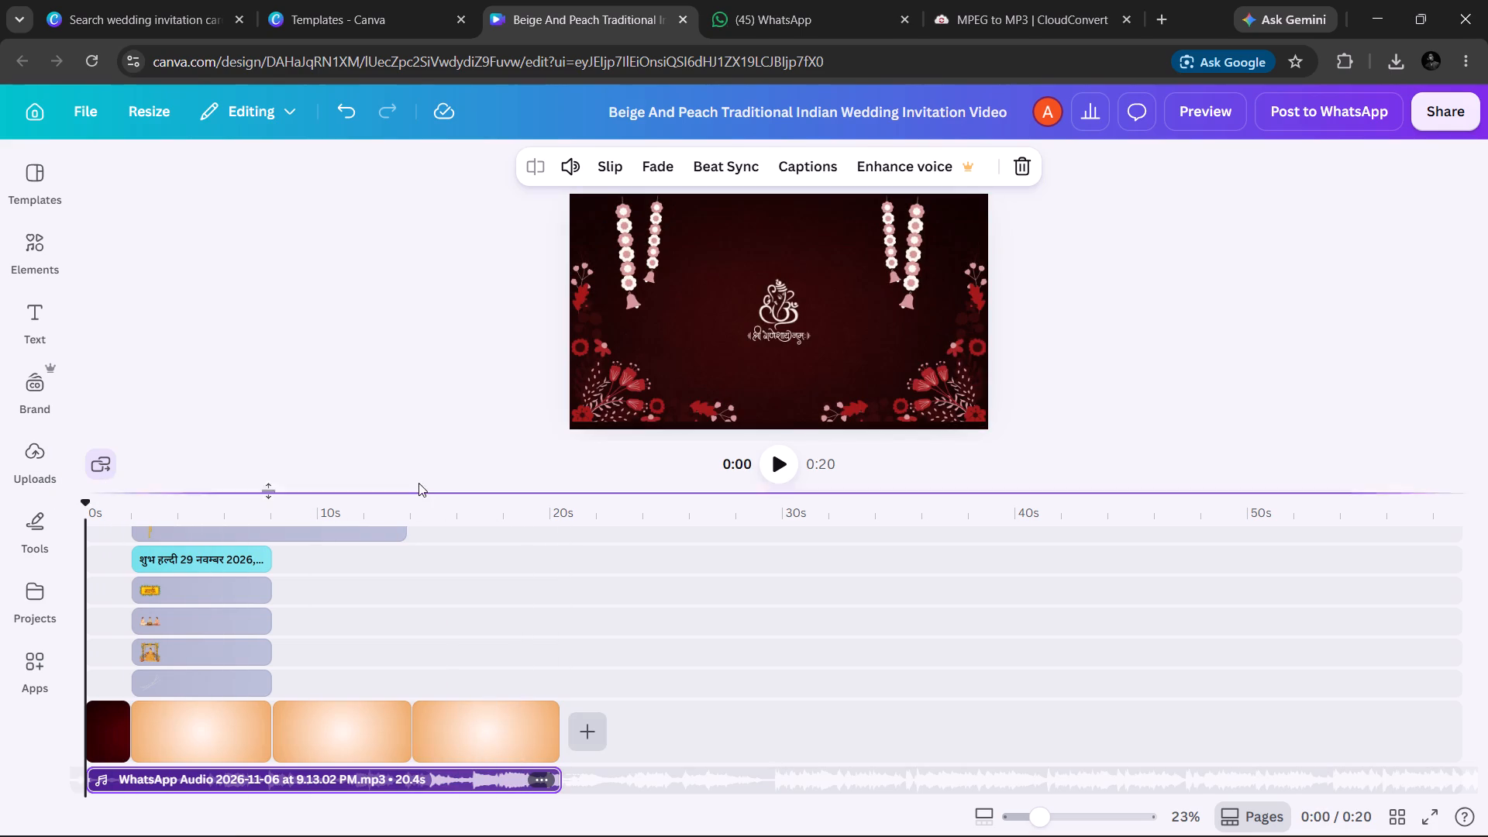
click(773, 465)
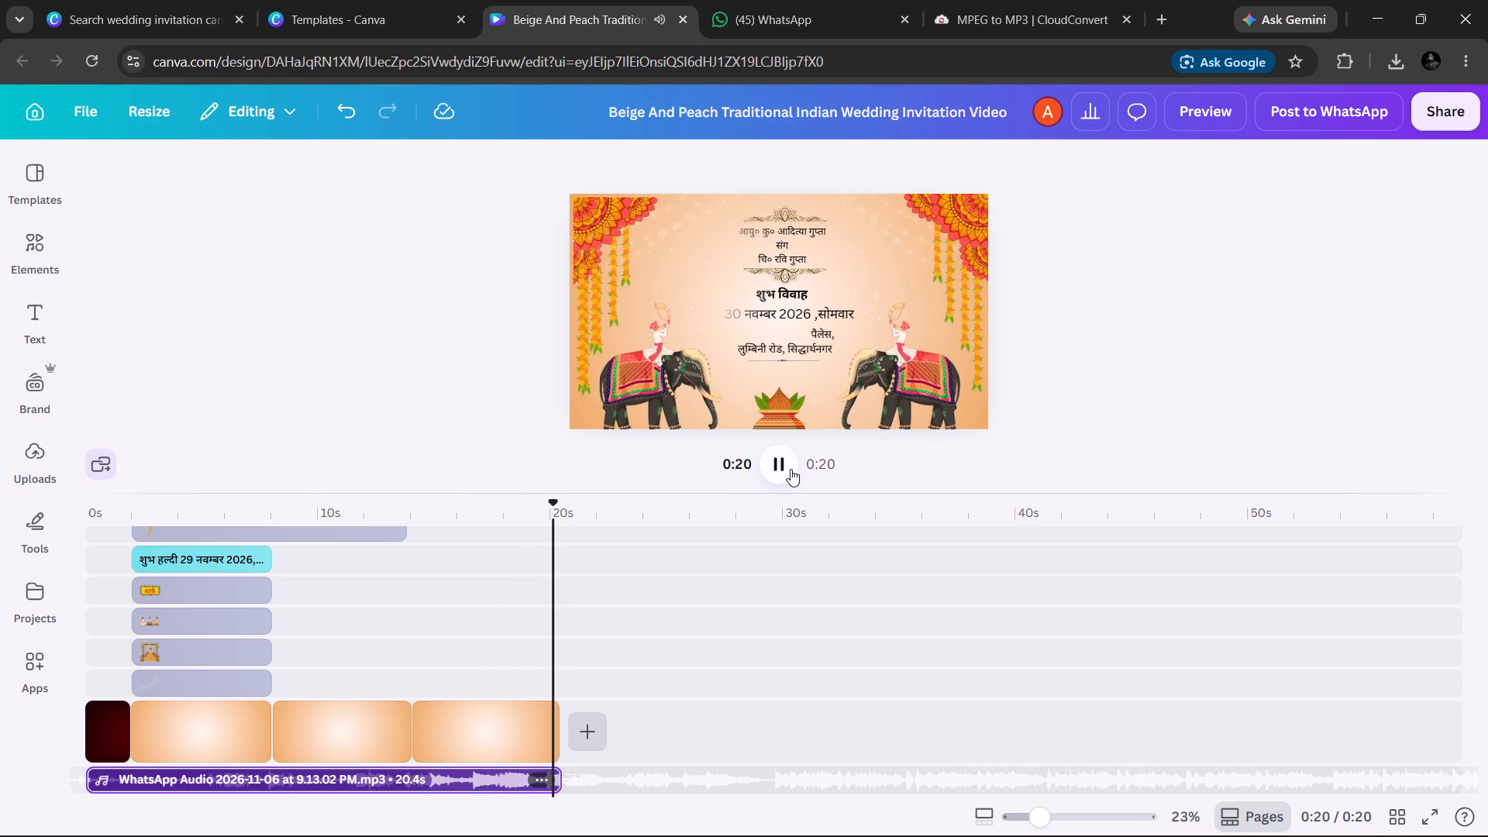
click(785, 468)
Replay the video from the start and pause in the Mehndi scene at about 10 seconds.
click(509, 657)
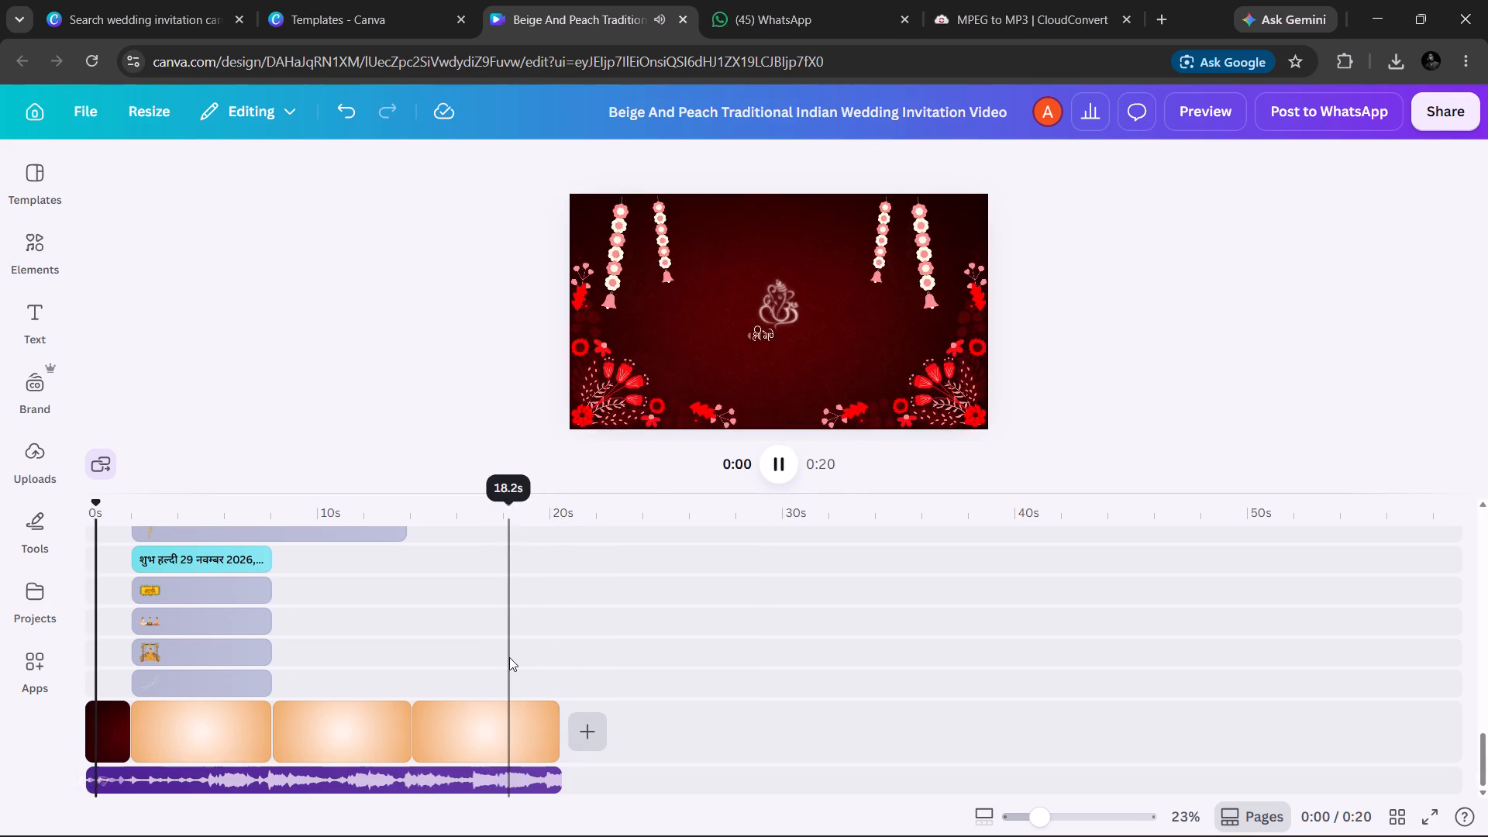
drag(505, 500, 369, 494)
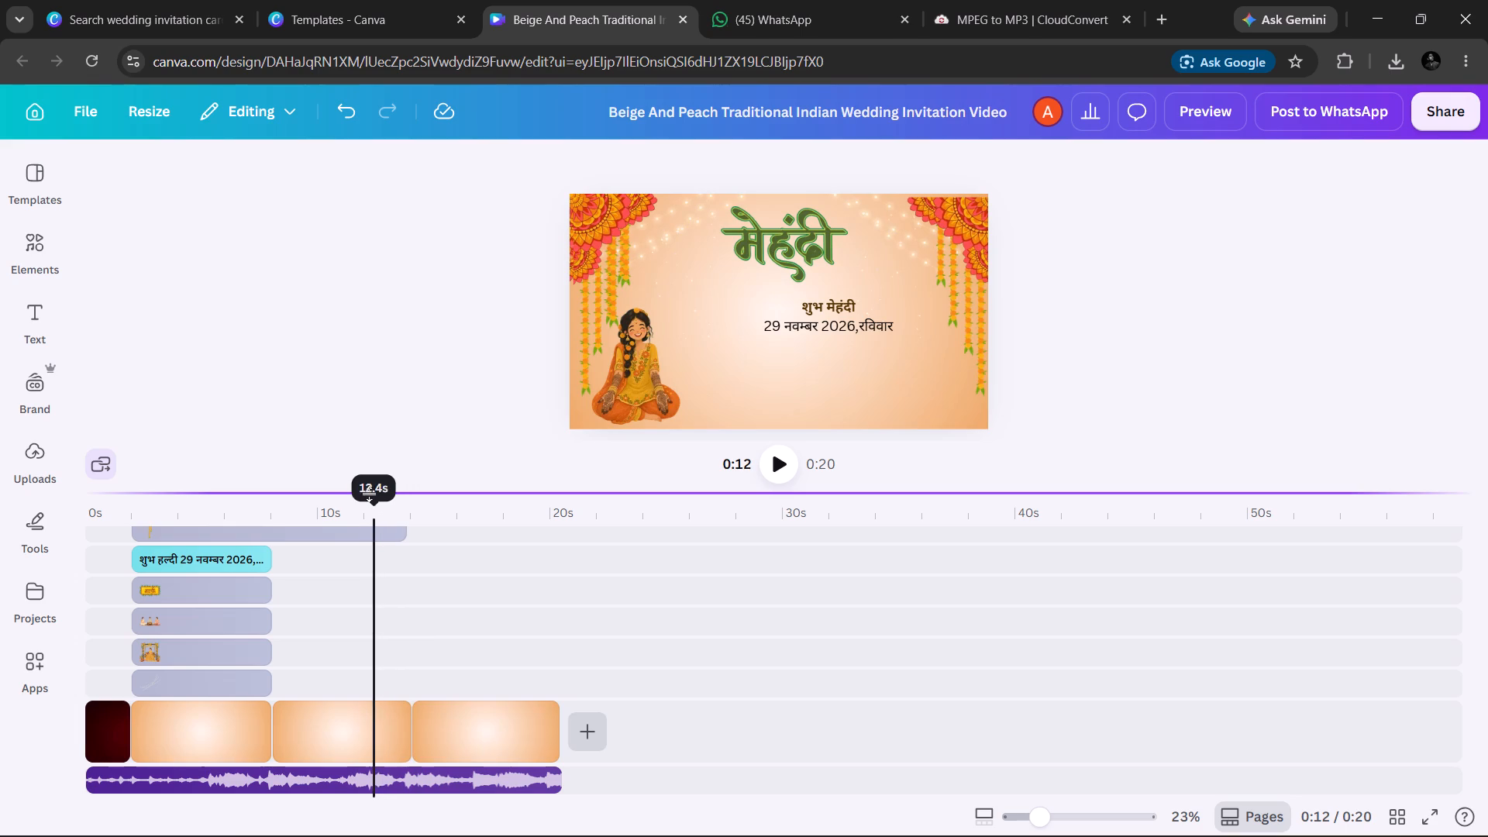
drag(369, 494, 68, 505)
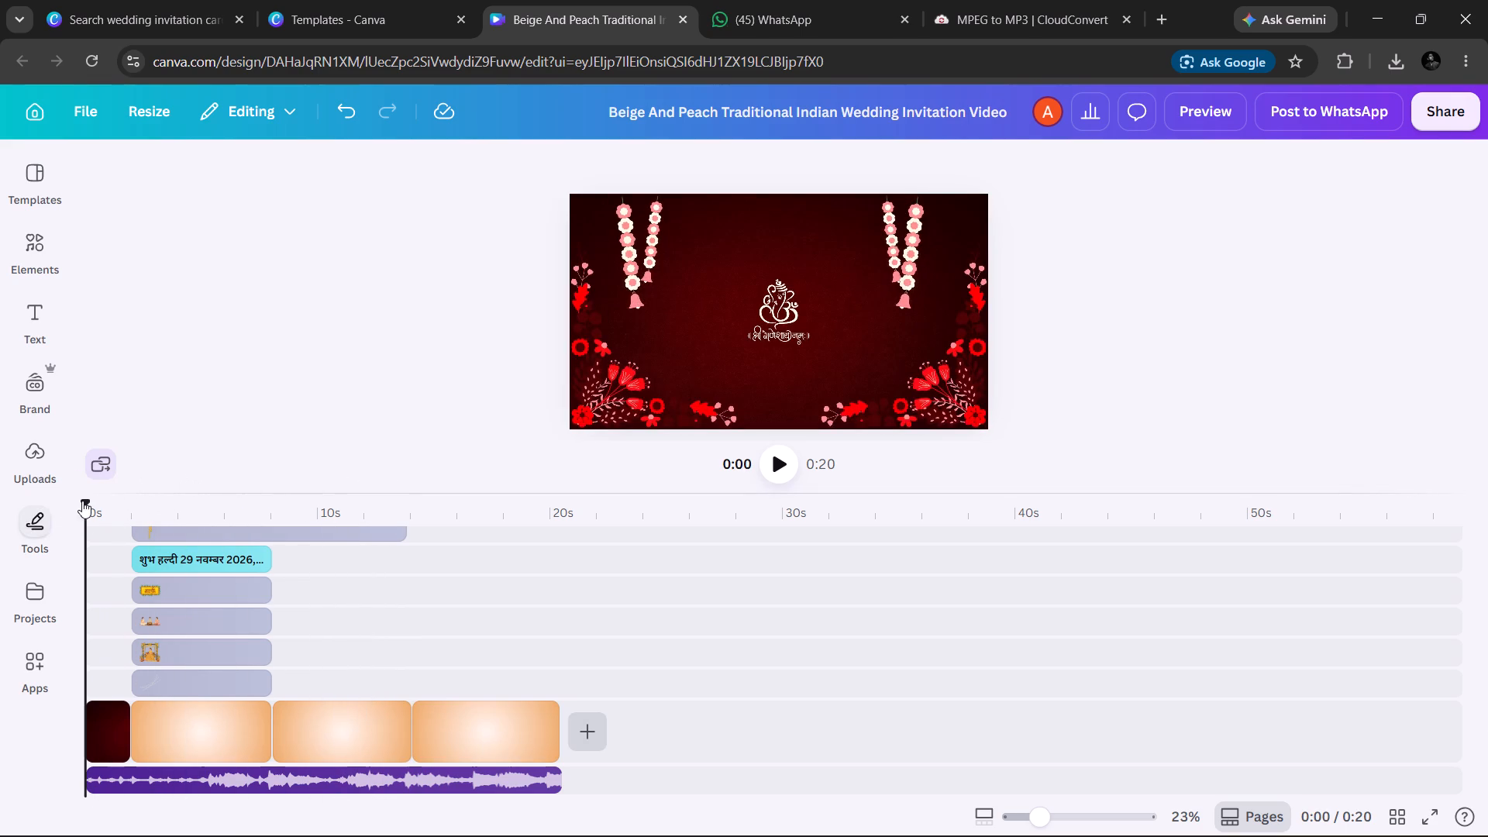
click(773, 460)
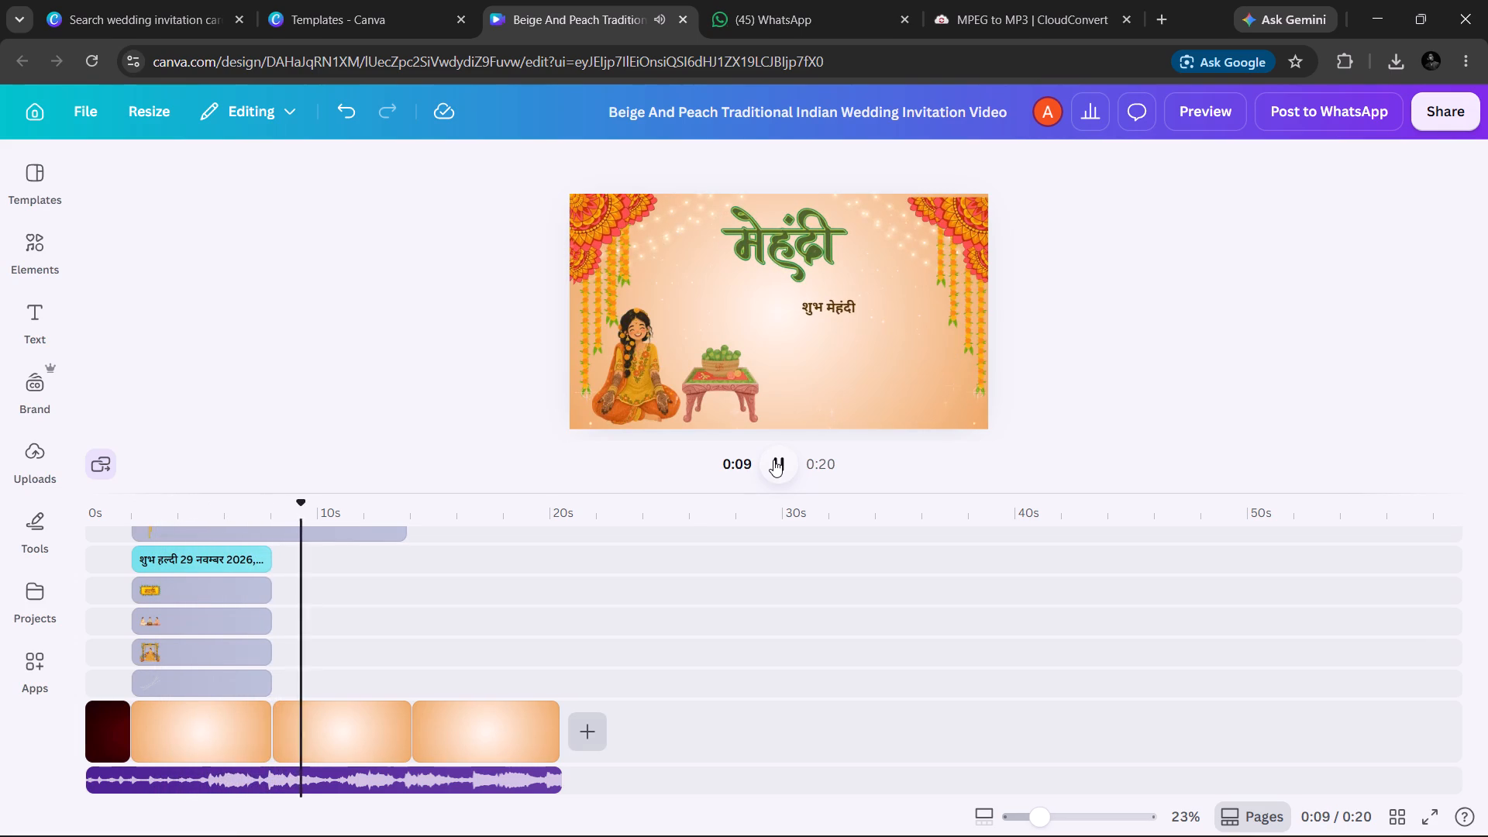
click(773, 460)
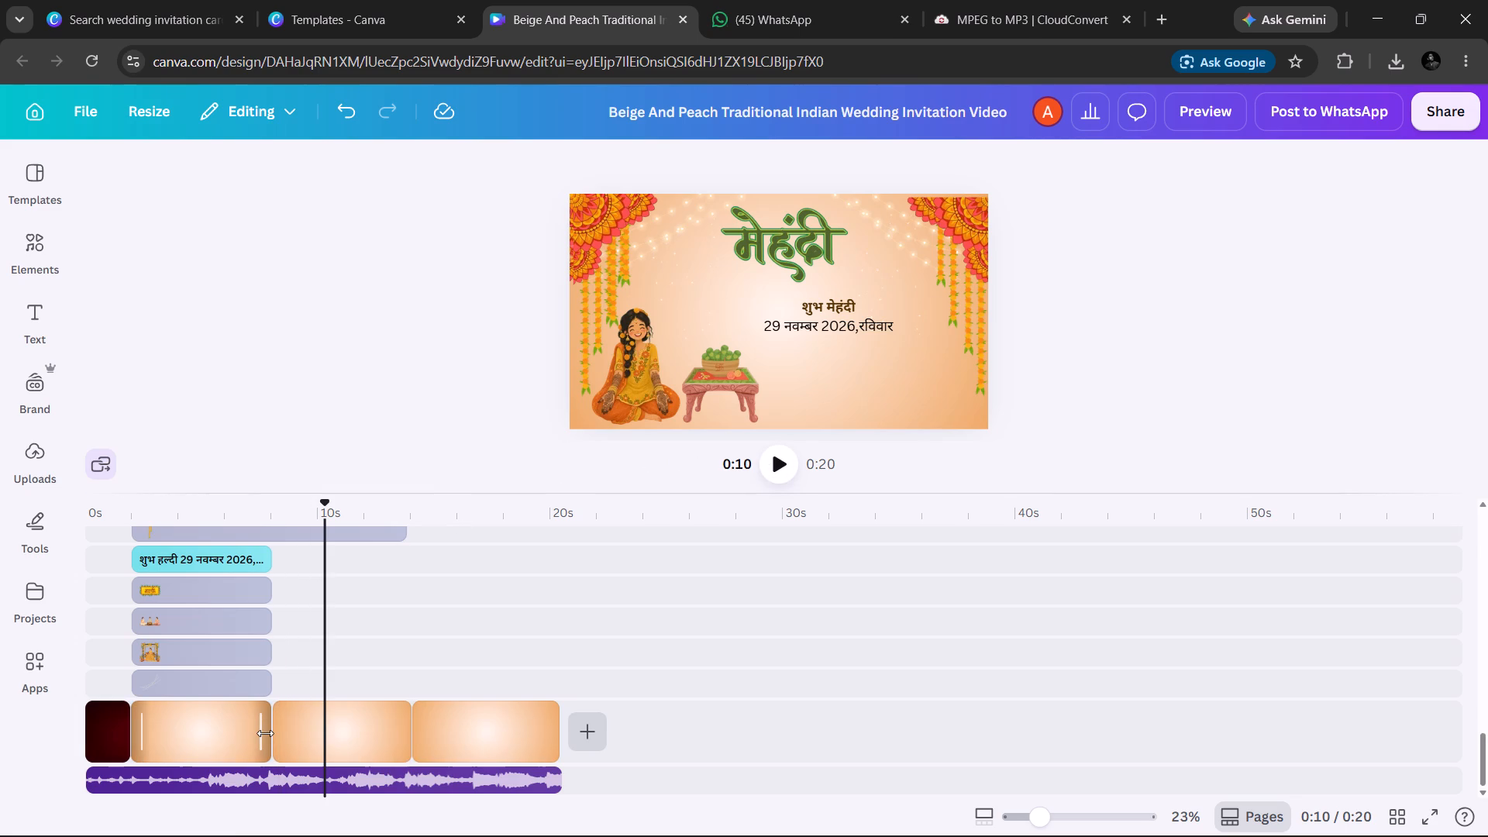
Lengthen the Haldi scene on the timeline to 8.3 seconds, ending at the playhead.
drag(265, 733, 319, 737)
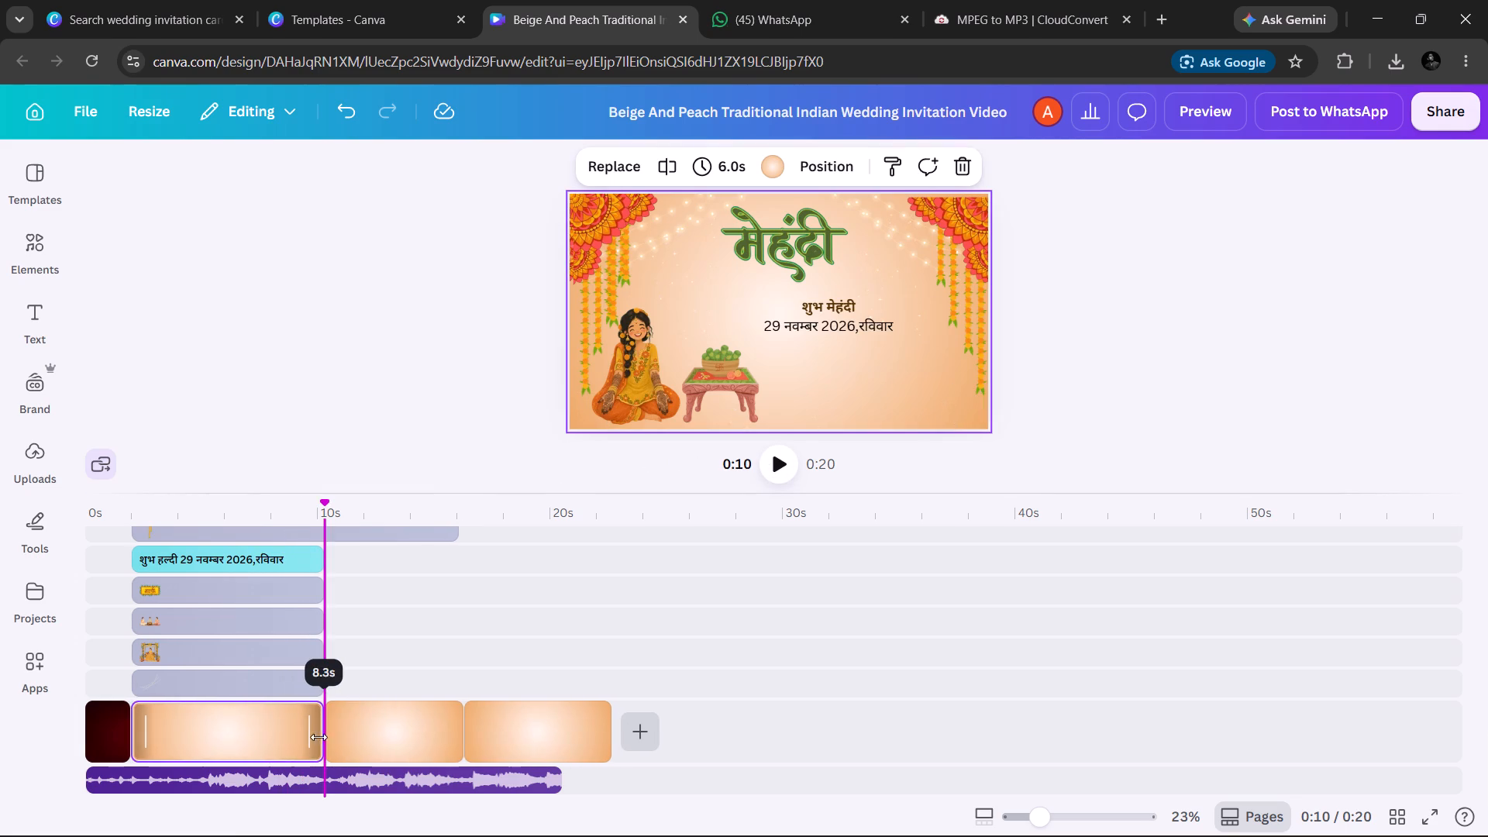
drag(319, 737, 322, 737)
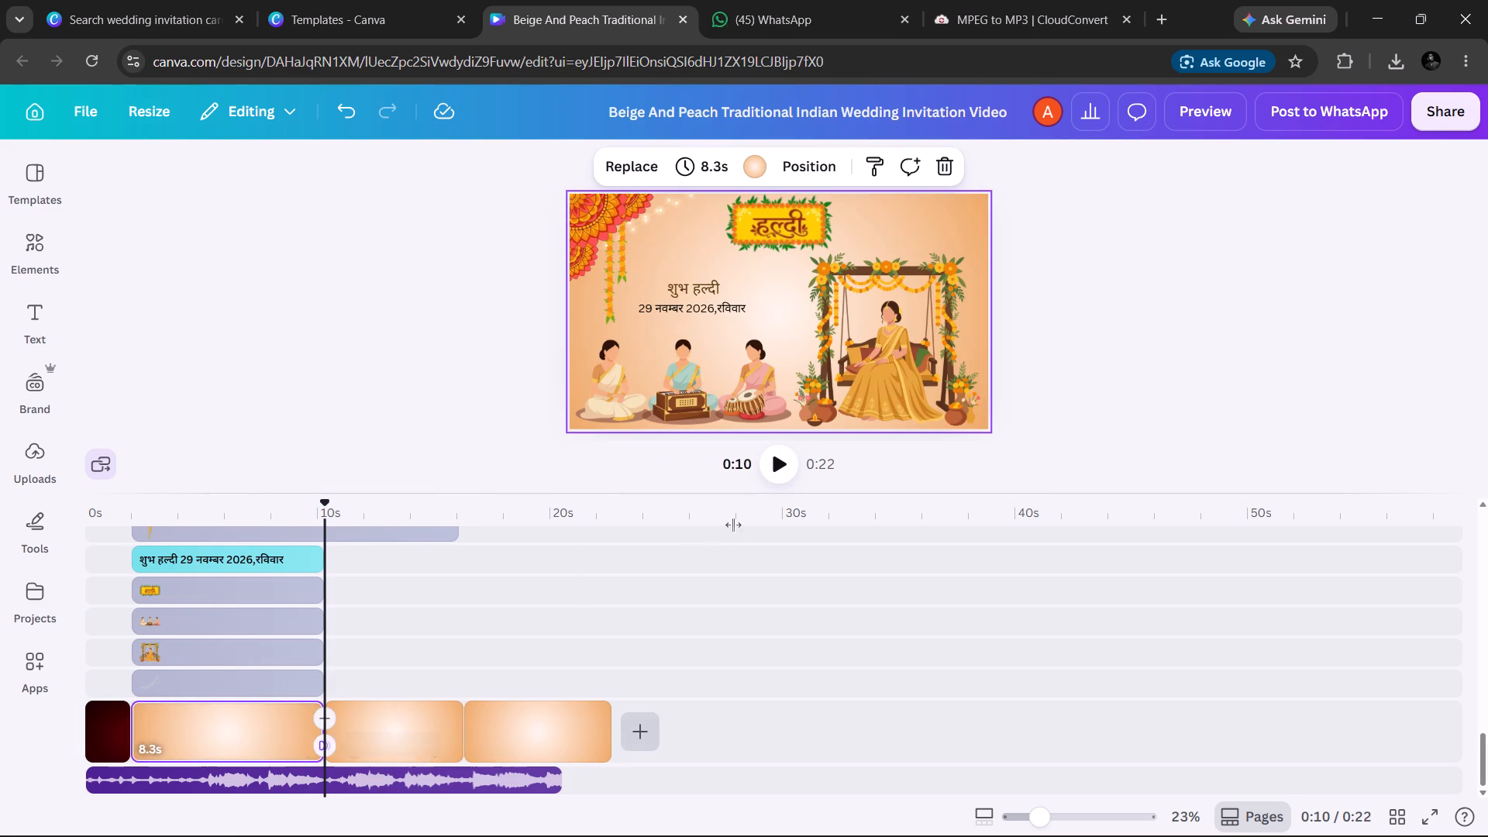
Play the video onward from about 10 seconds to review the Mehndi and wedding scenes with the audio.
click(777, 478)
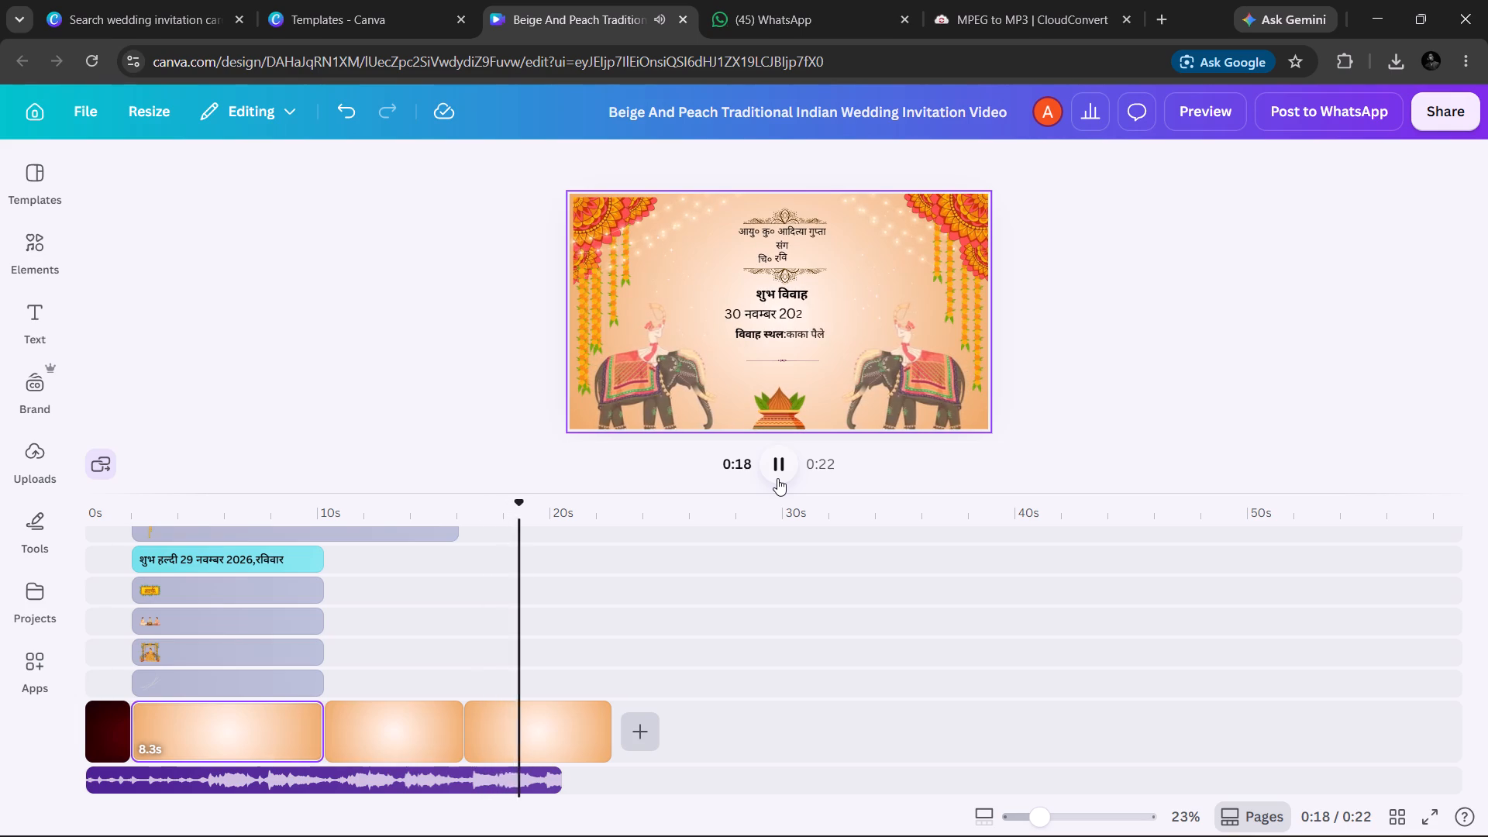
Stop the playback and extend the end of the WhatsApp song clip on the timeline to 33.7 seconds.
click(777, 478)
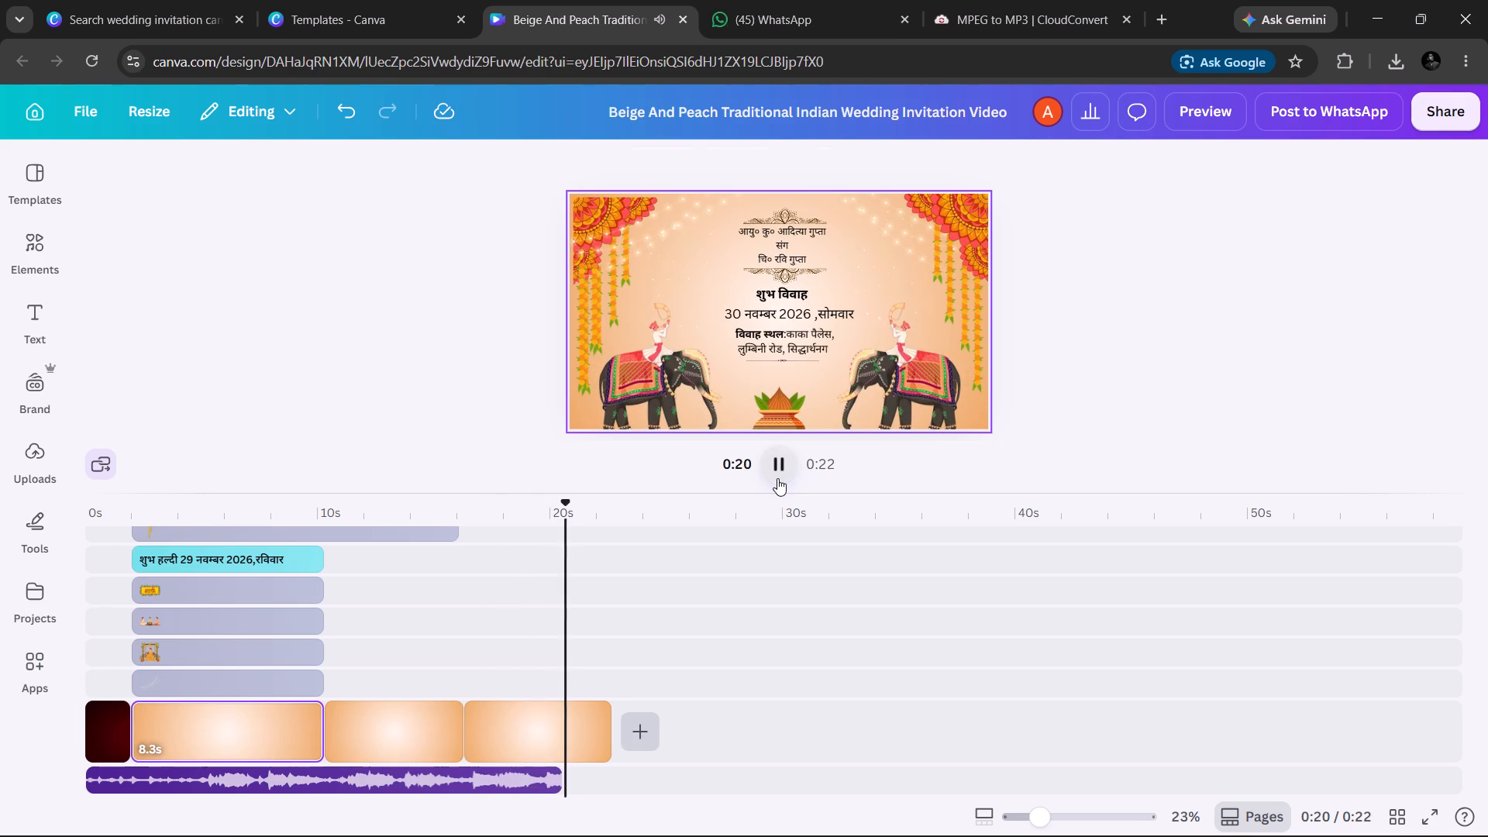
click(532, 784)
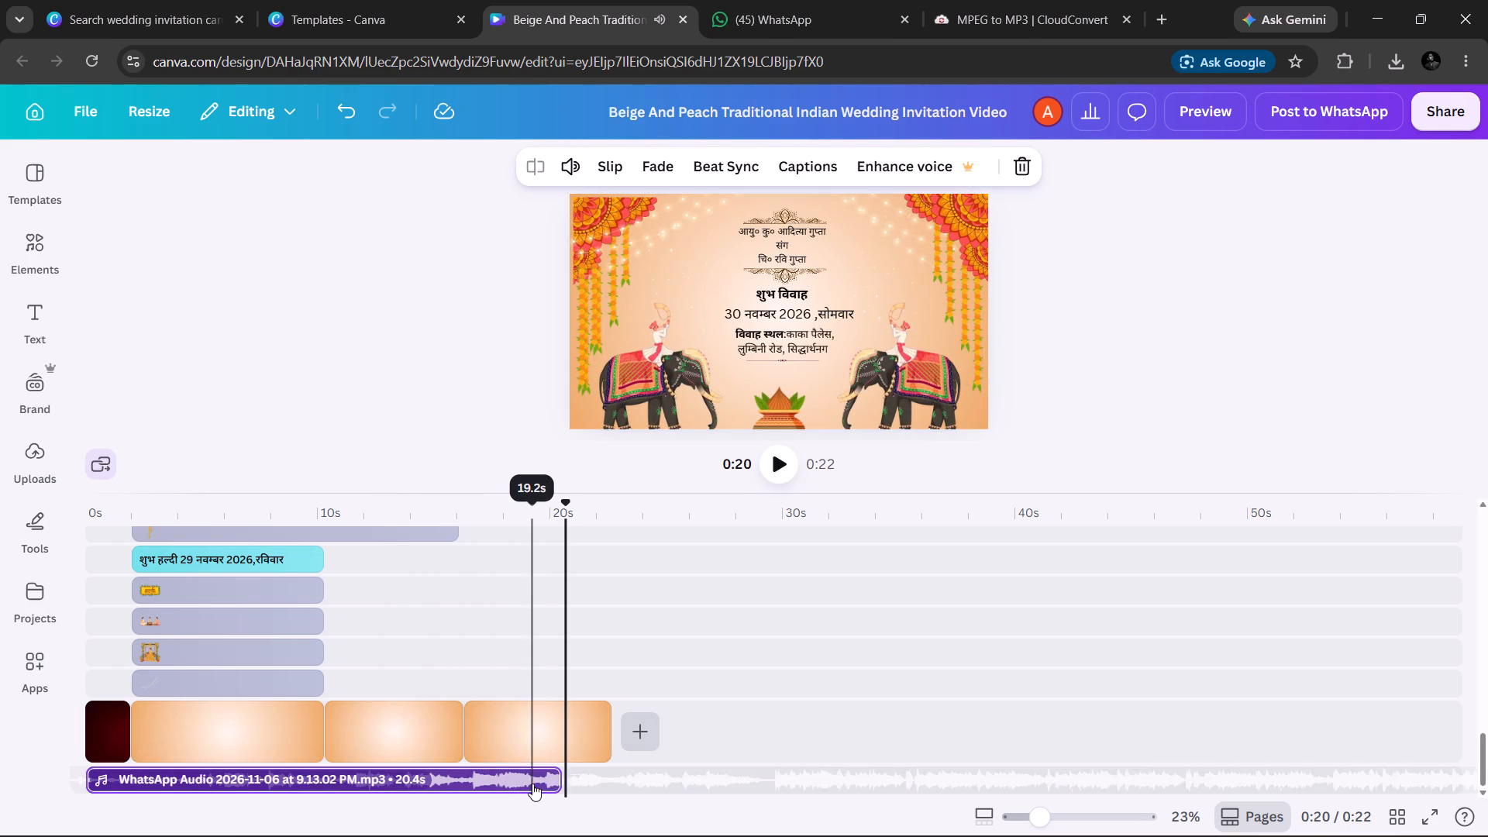
drag(560, 777, 868, 749)
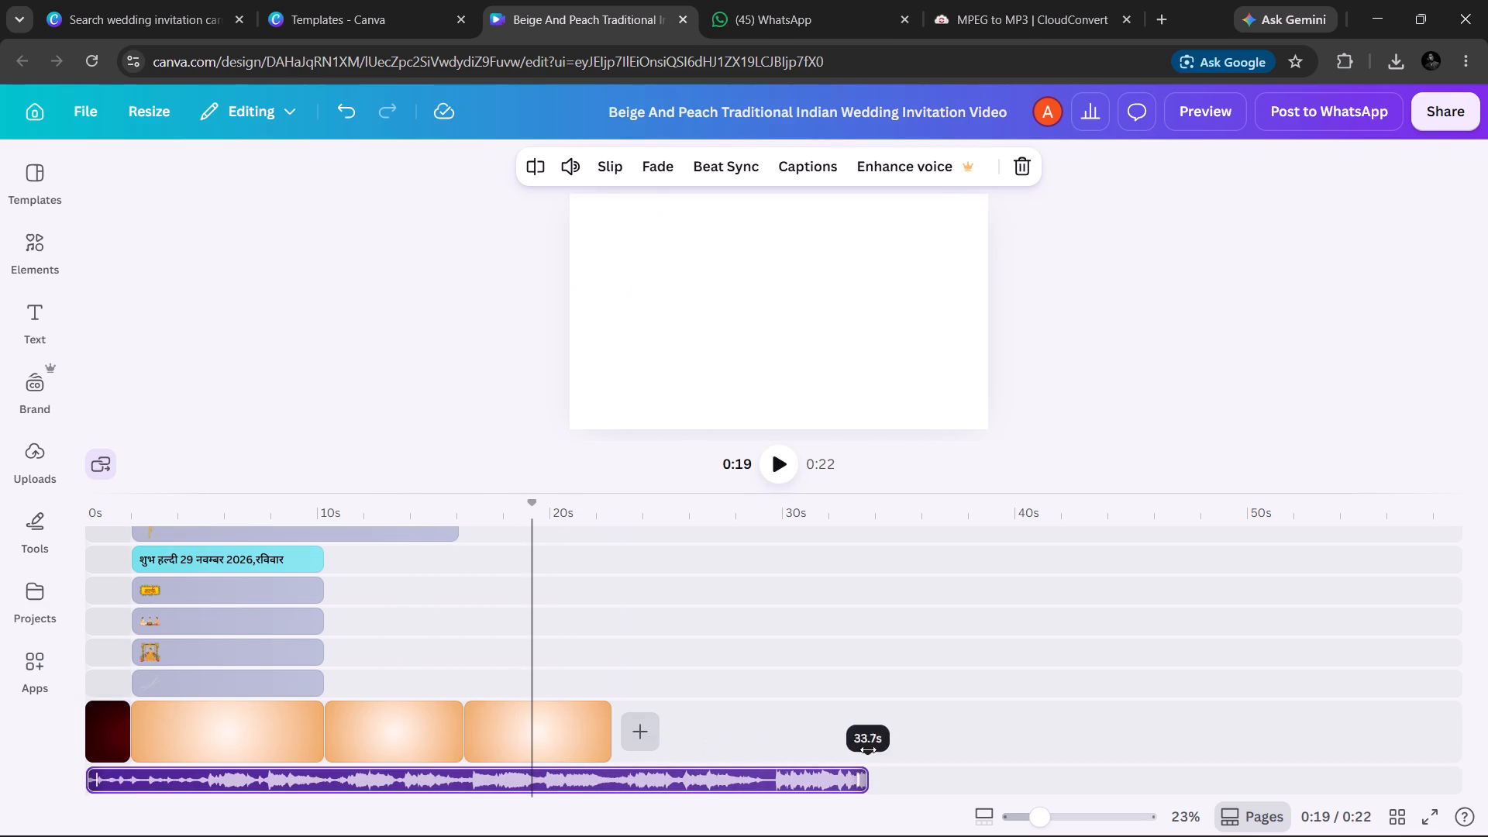
drag(868, 749, 869, 749)
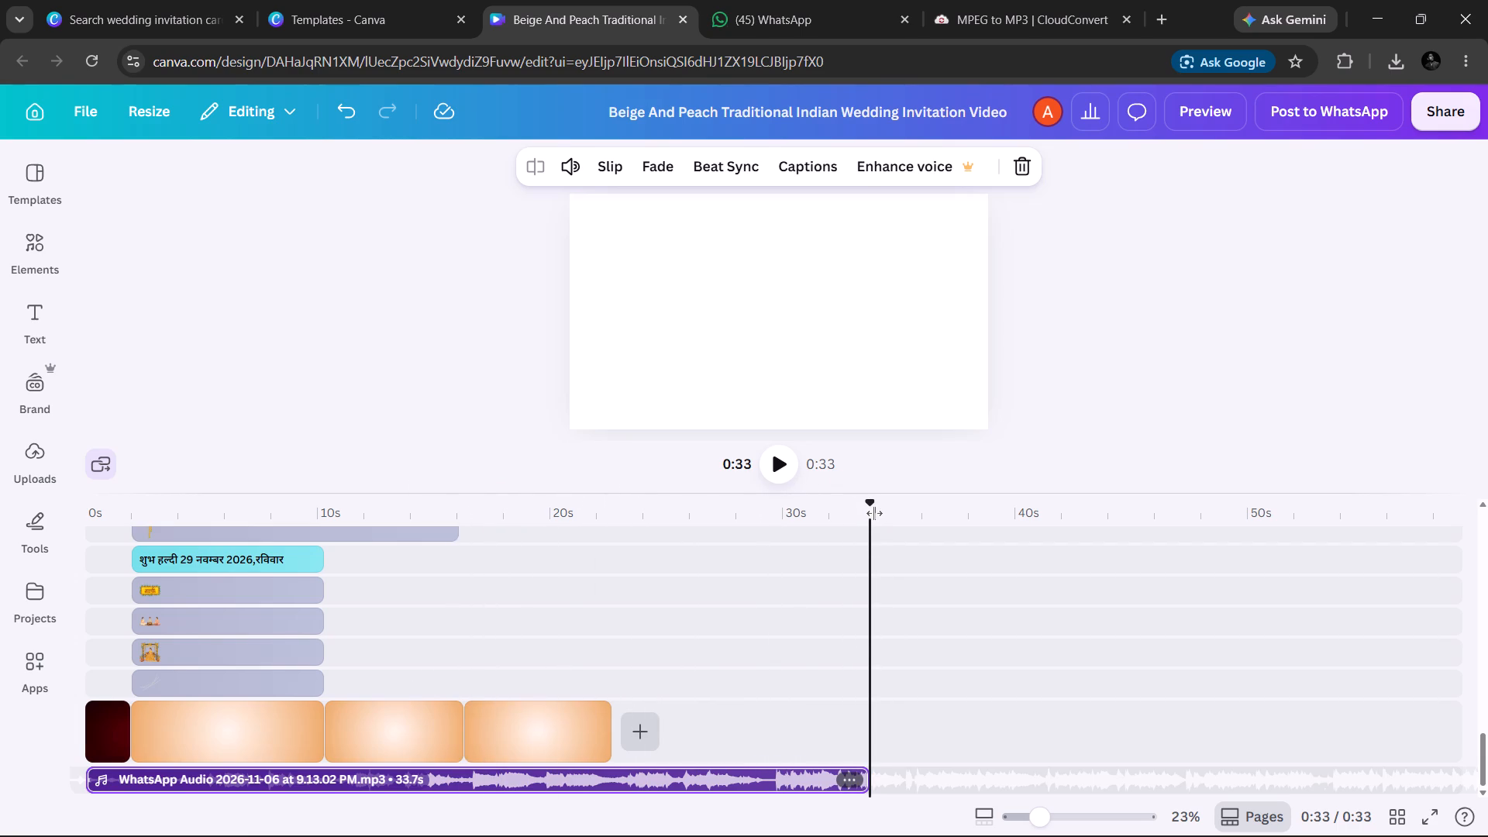
Play the video from about 18 seconds in the wedding scene to about 32 seconds to listen to the song's extended part.
drag(874, 513, 526, 536)
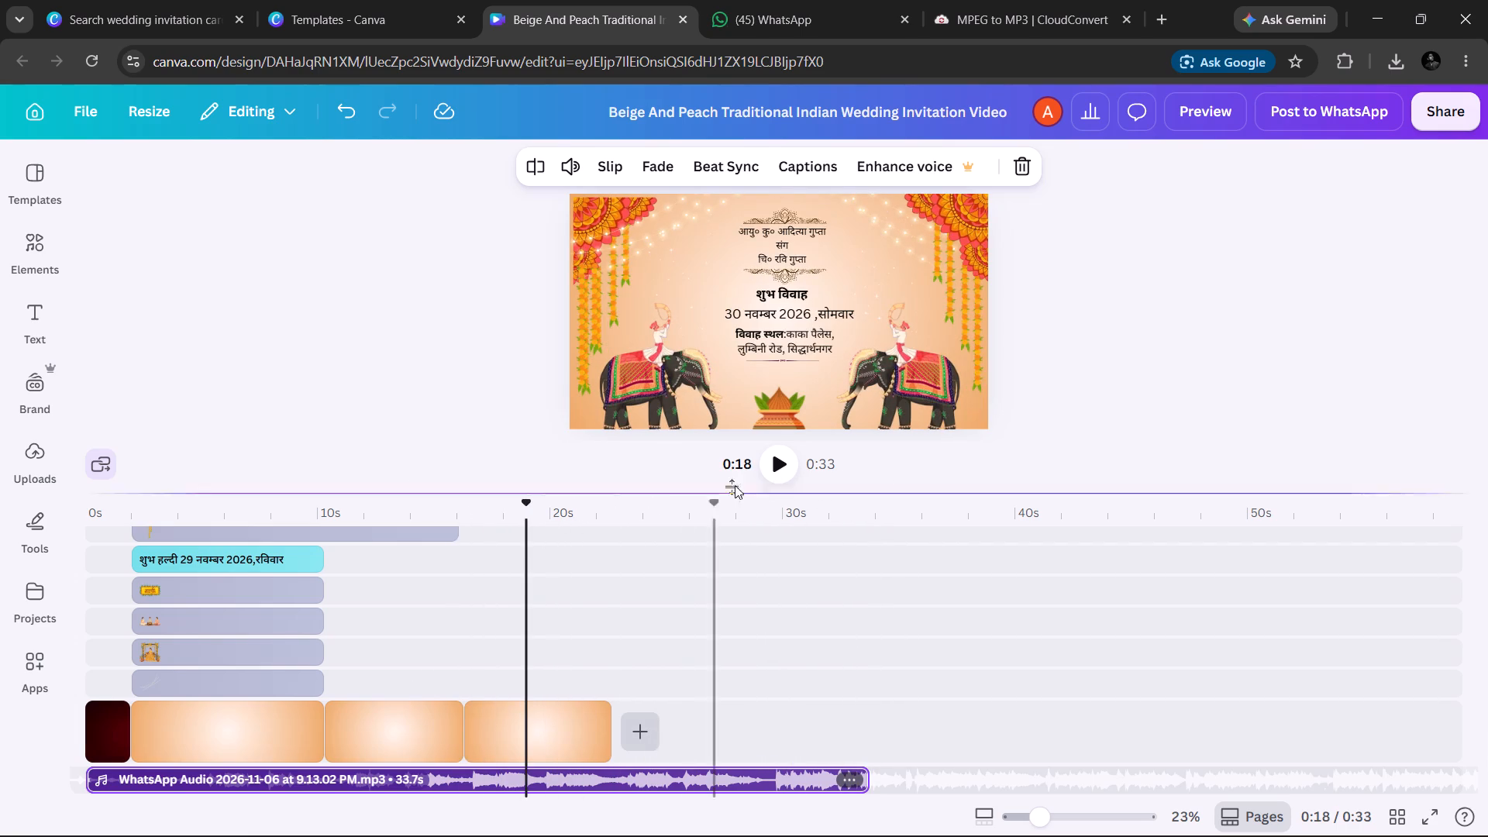
click(770, 463)
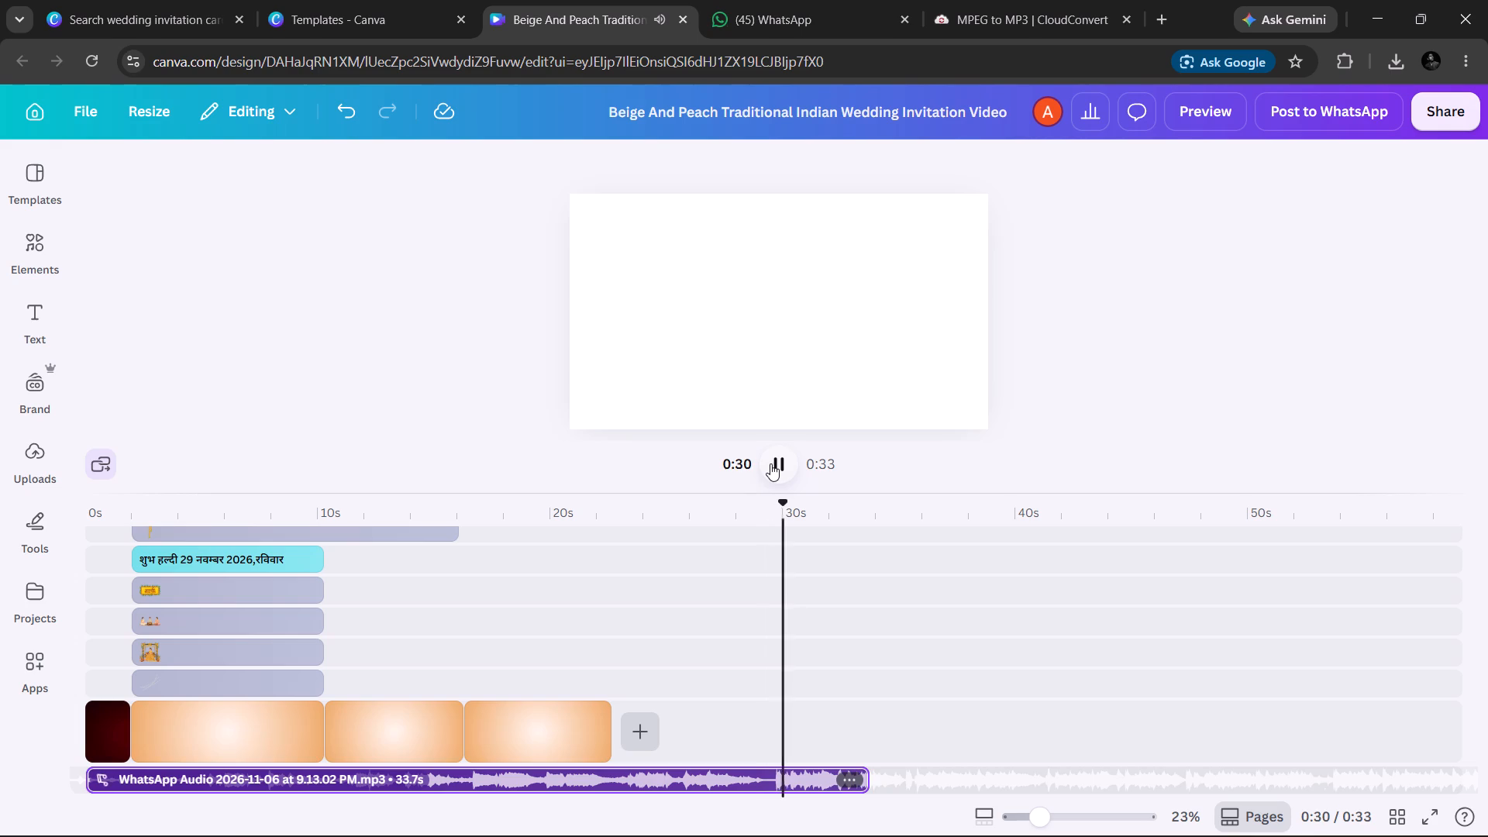
click(770, 463)
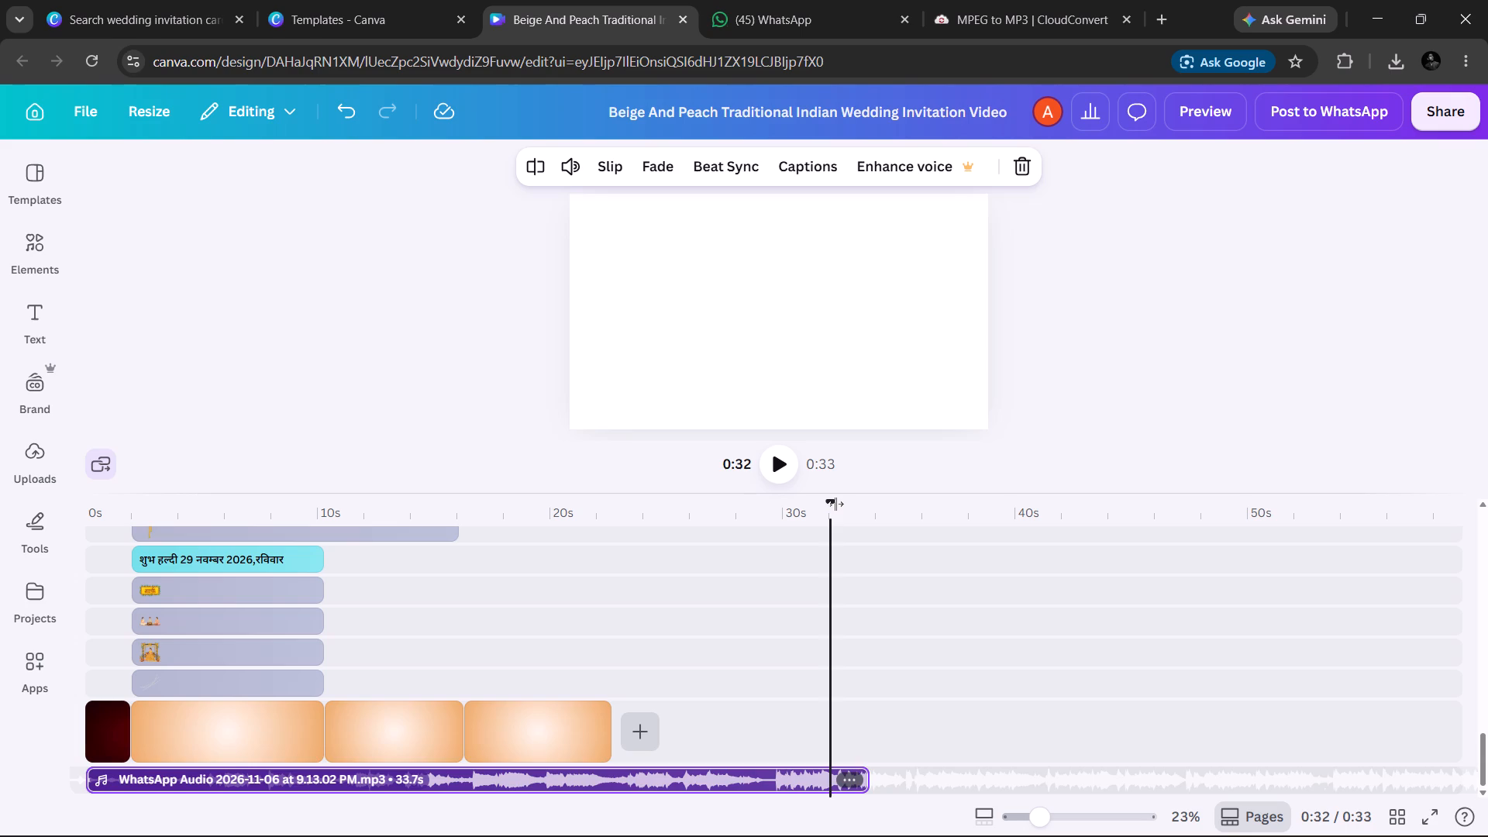
Slip the WhatsApp background audio slightly within its clip, using the point near 30 seconds as reference.
drag(835, 504, 783, 510)
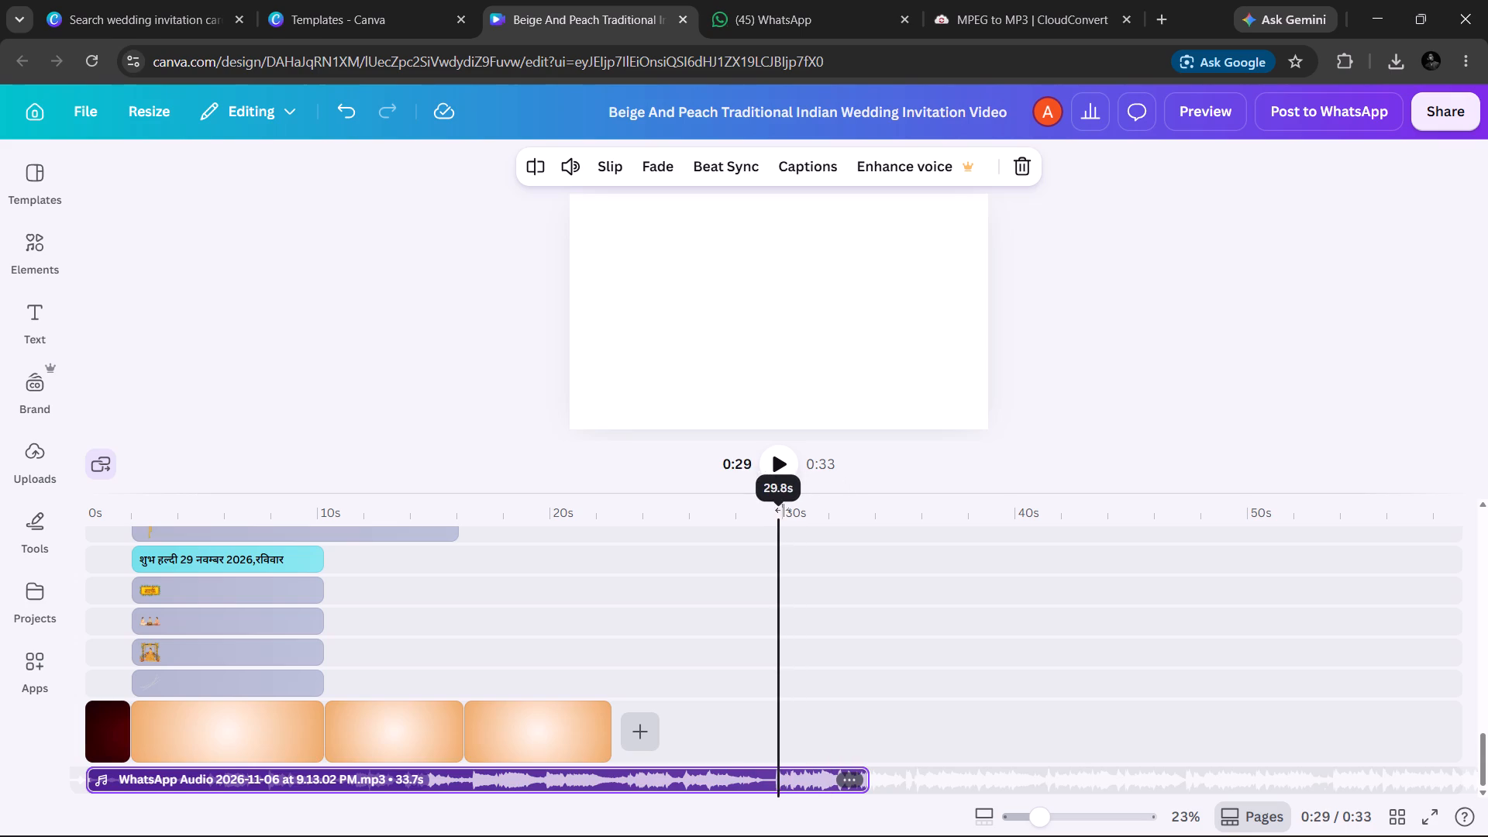
drag(783, 510, 781, 510)
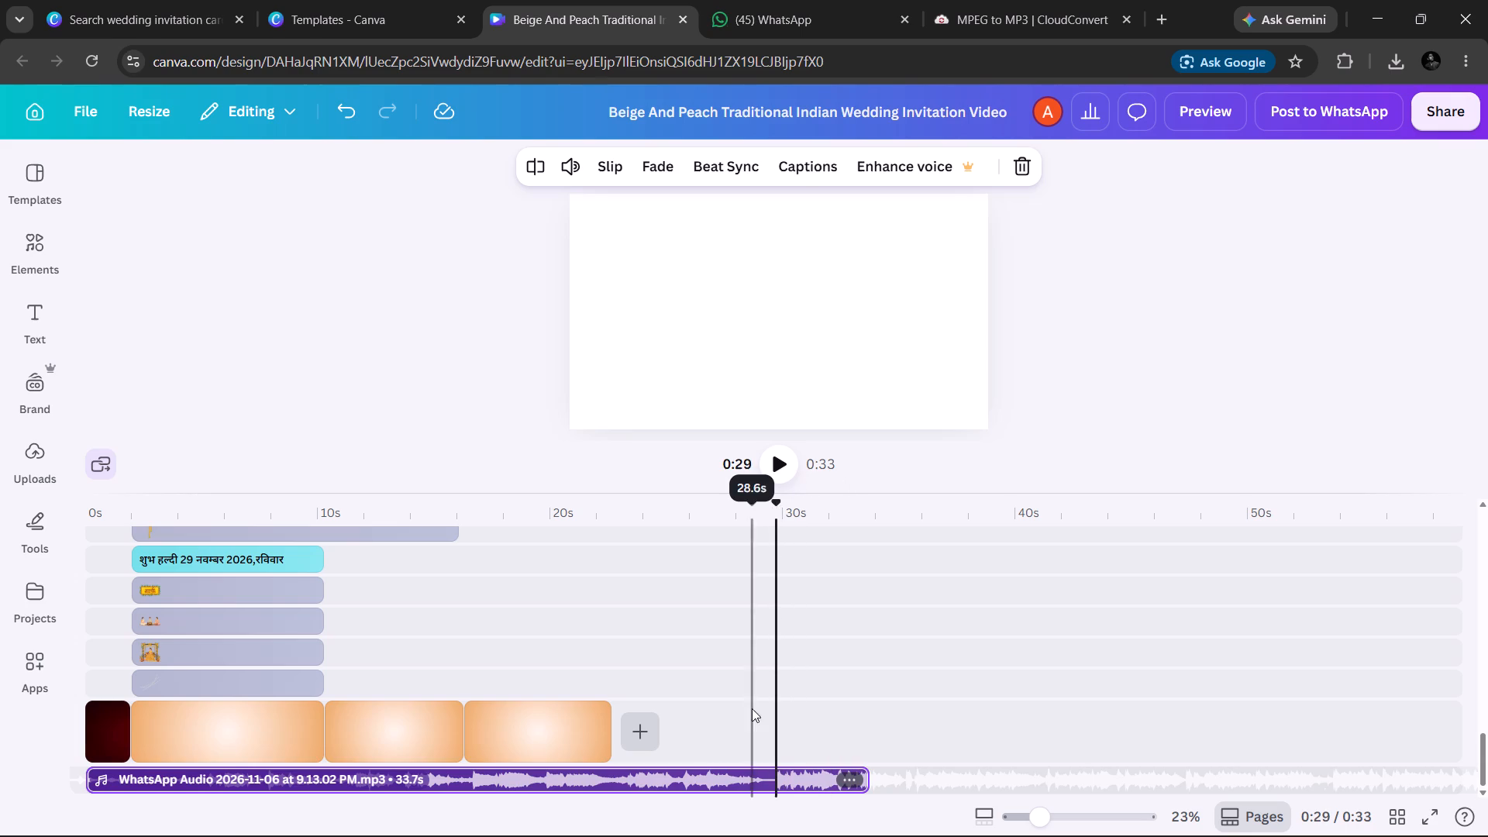
click(787, 780)
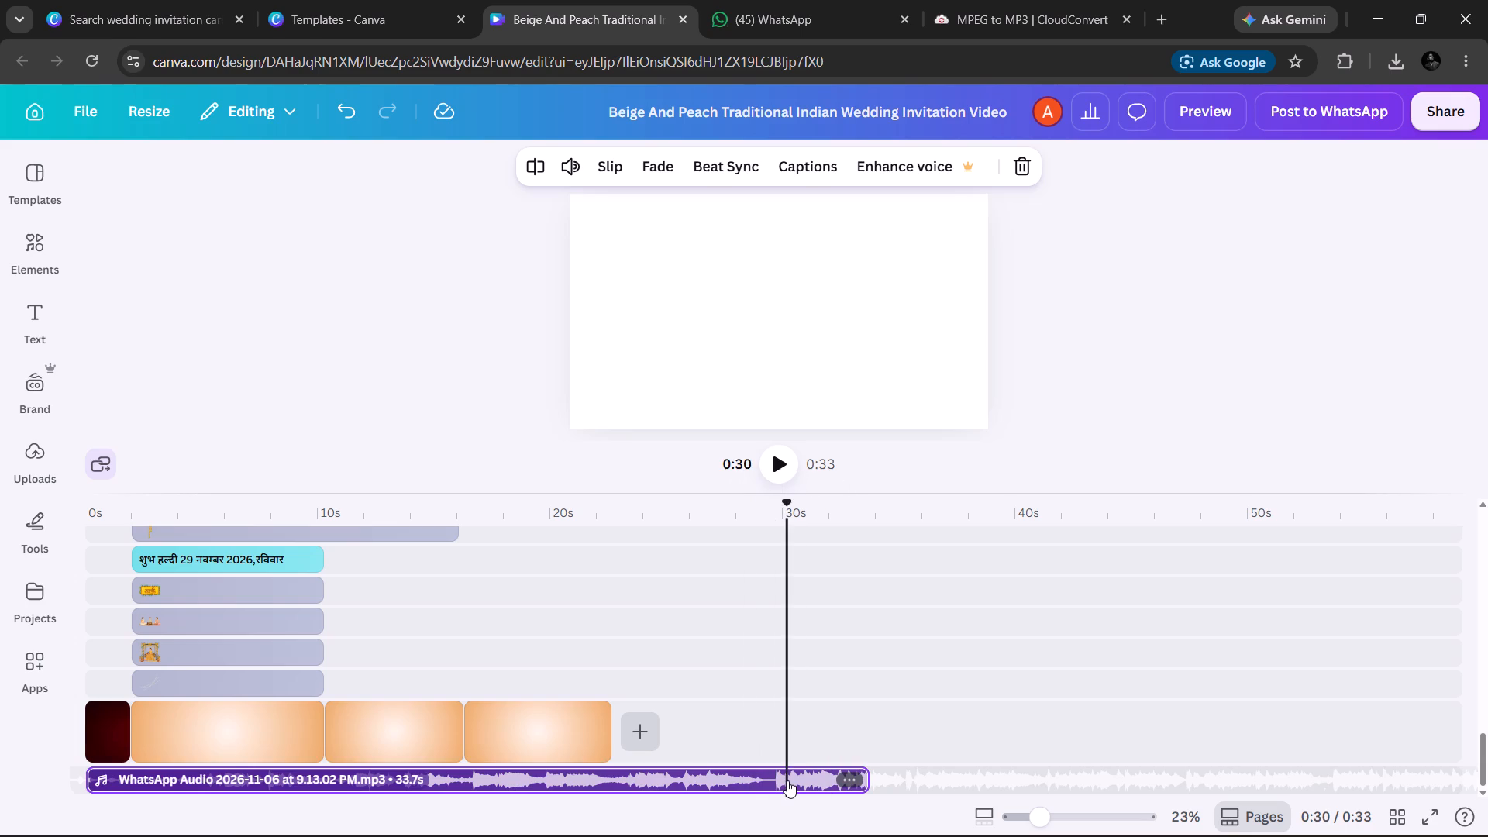
click(851, 780)
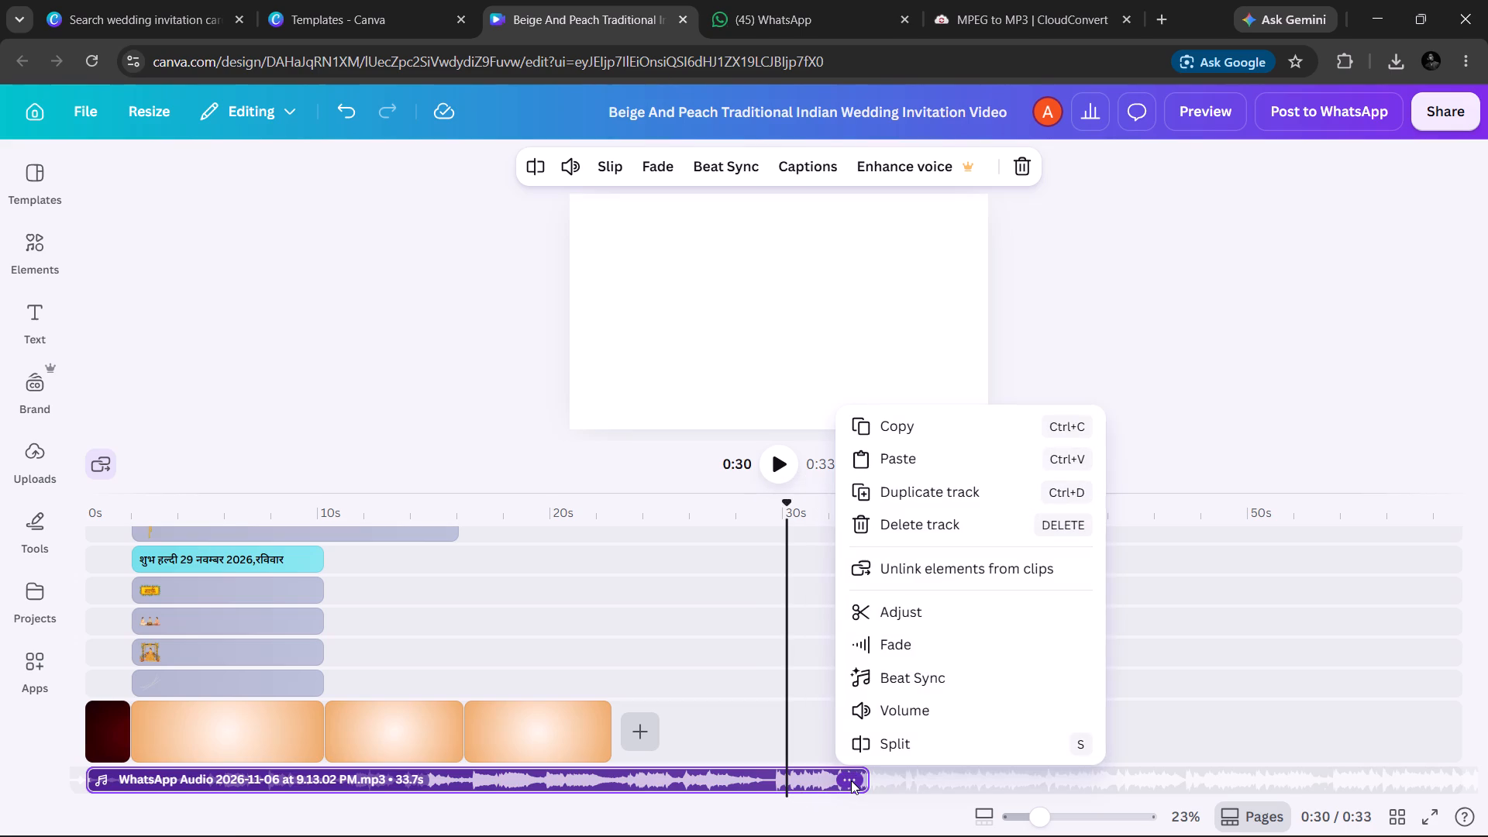
click(887, 605)
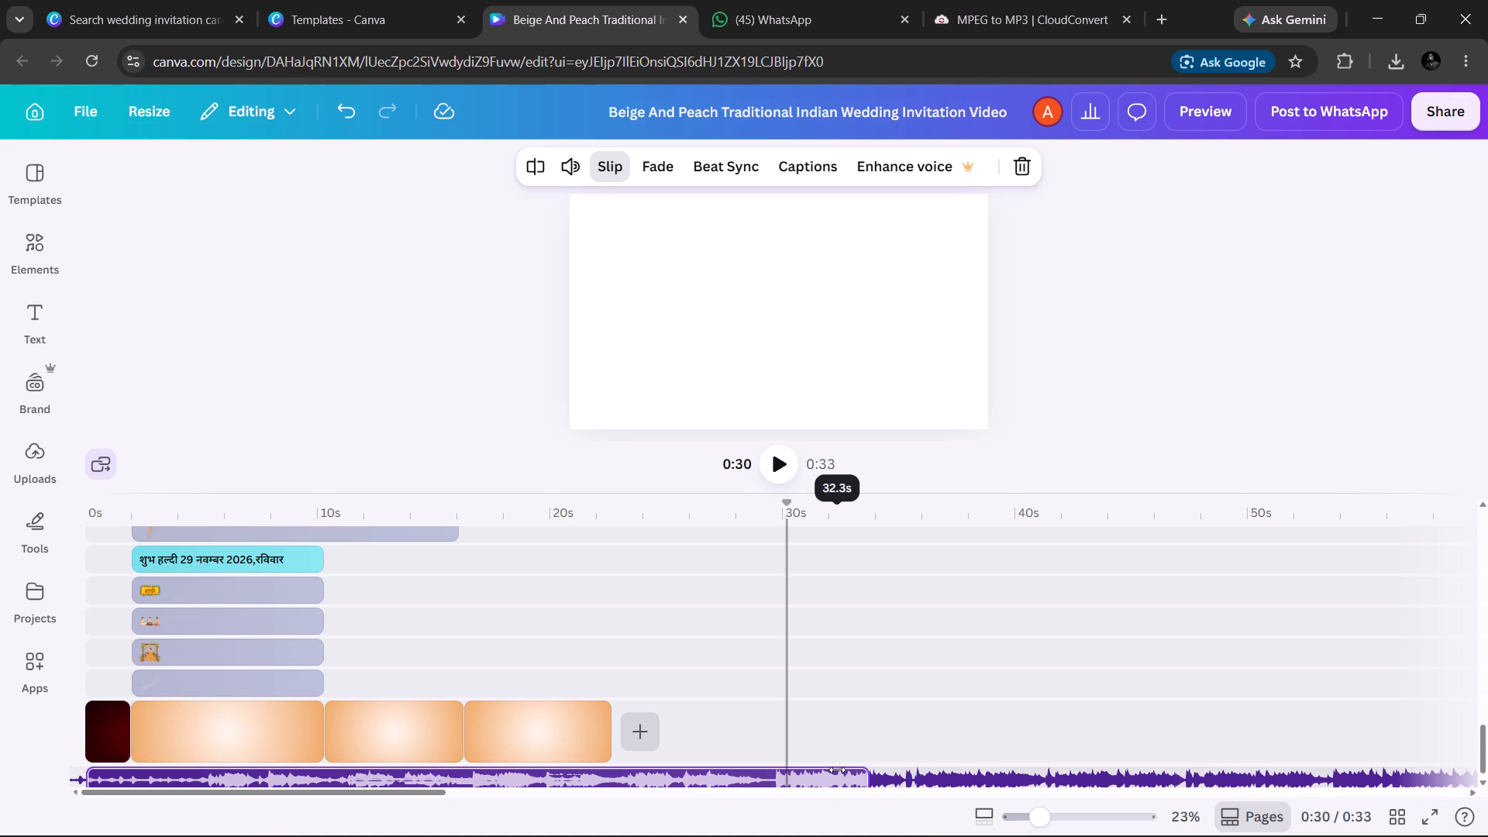
key(F17)
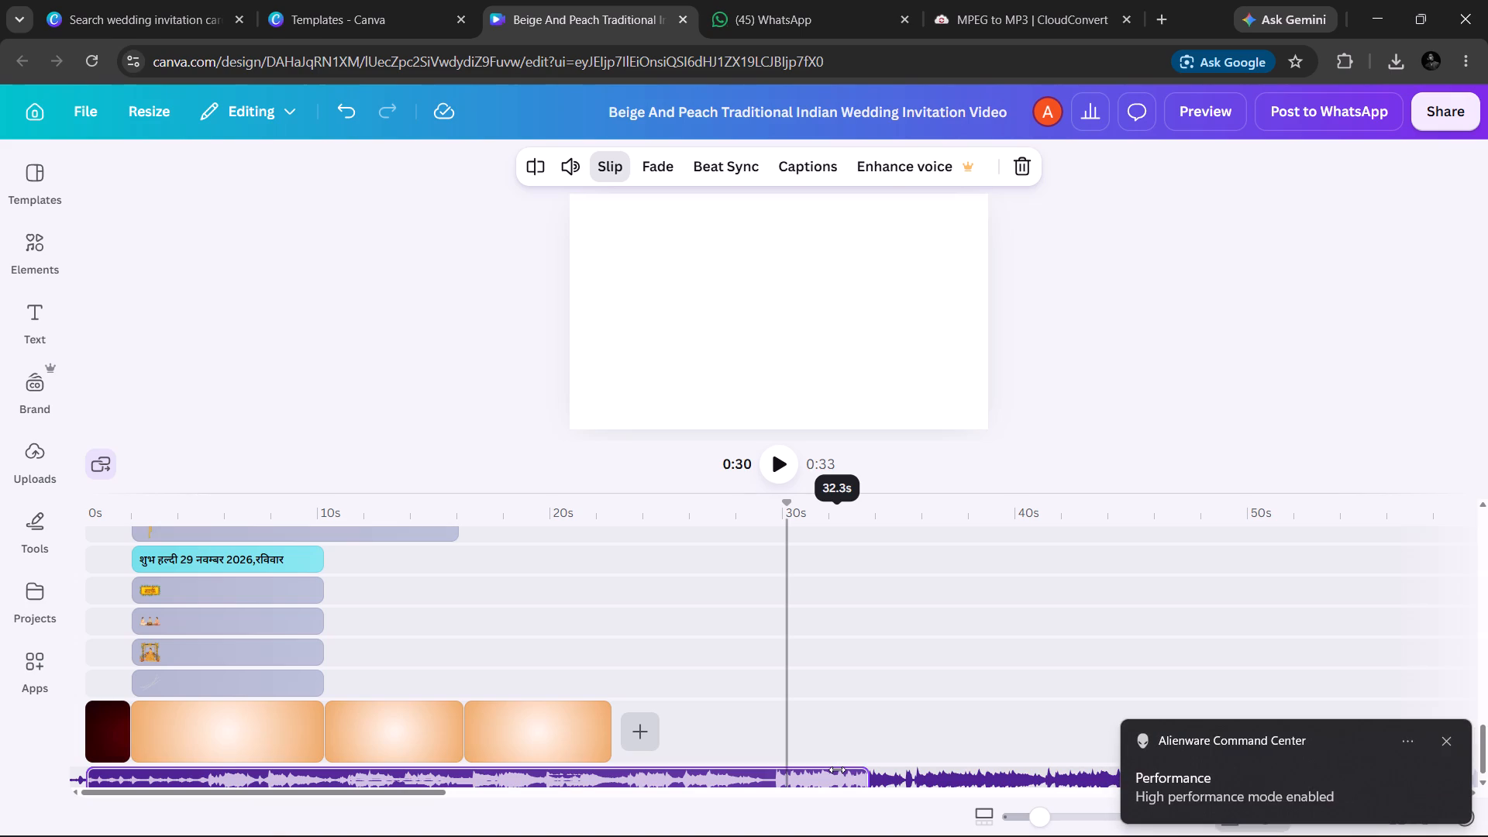
click(785, 770)
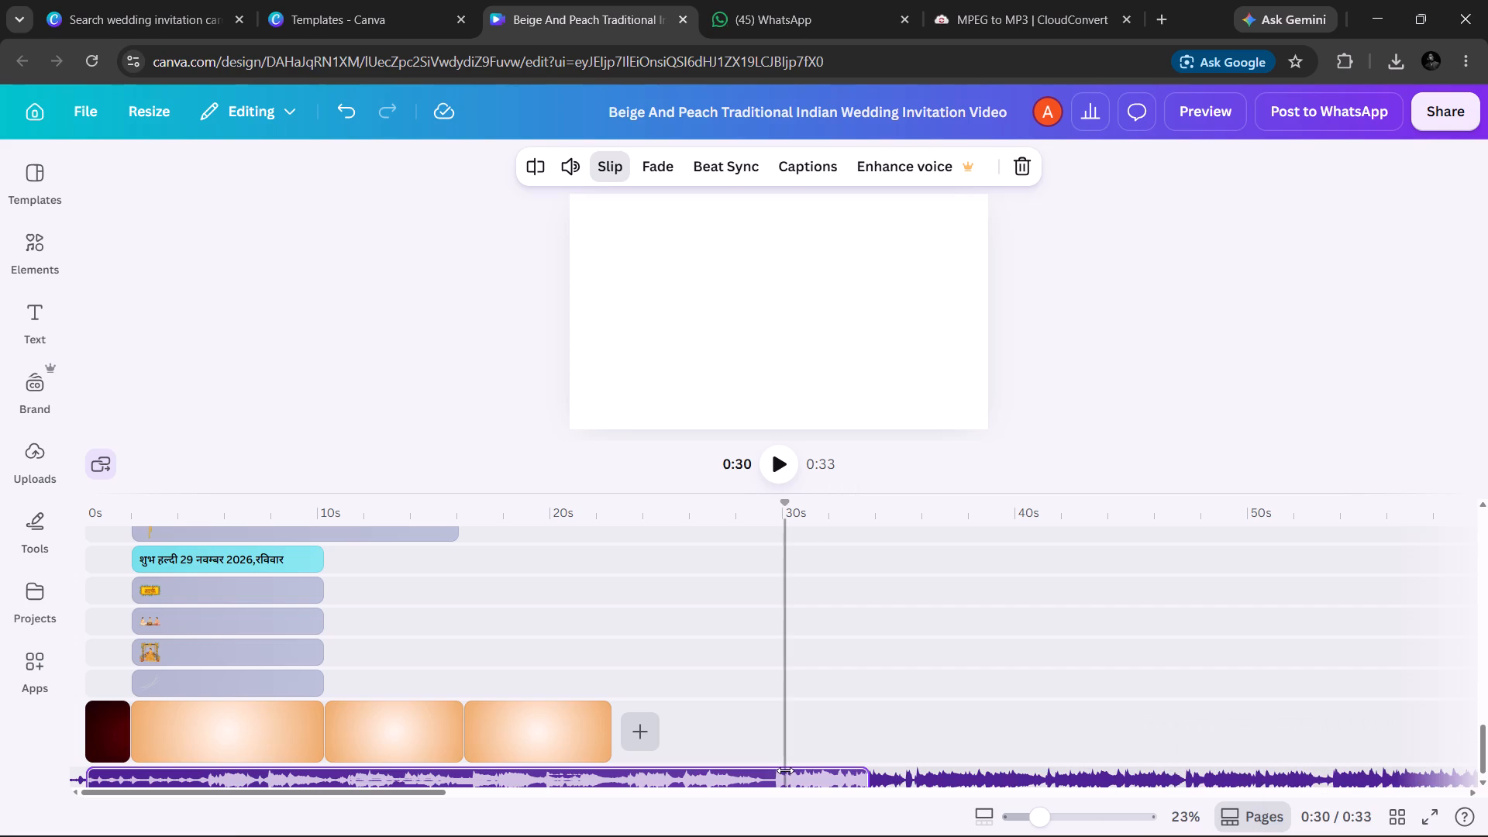
drag(781, 773, 781, 777)
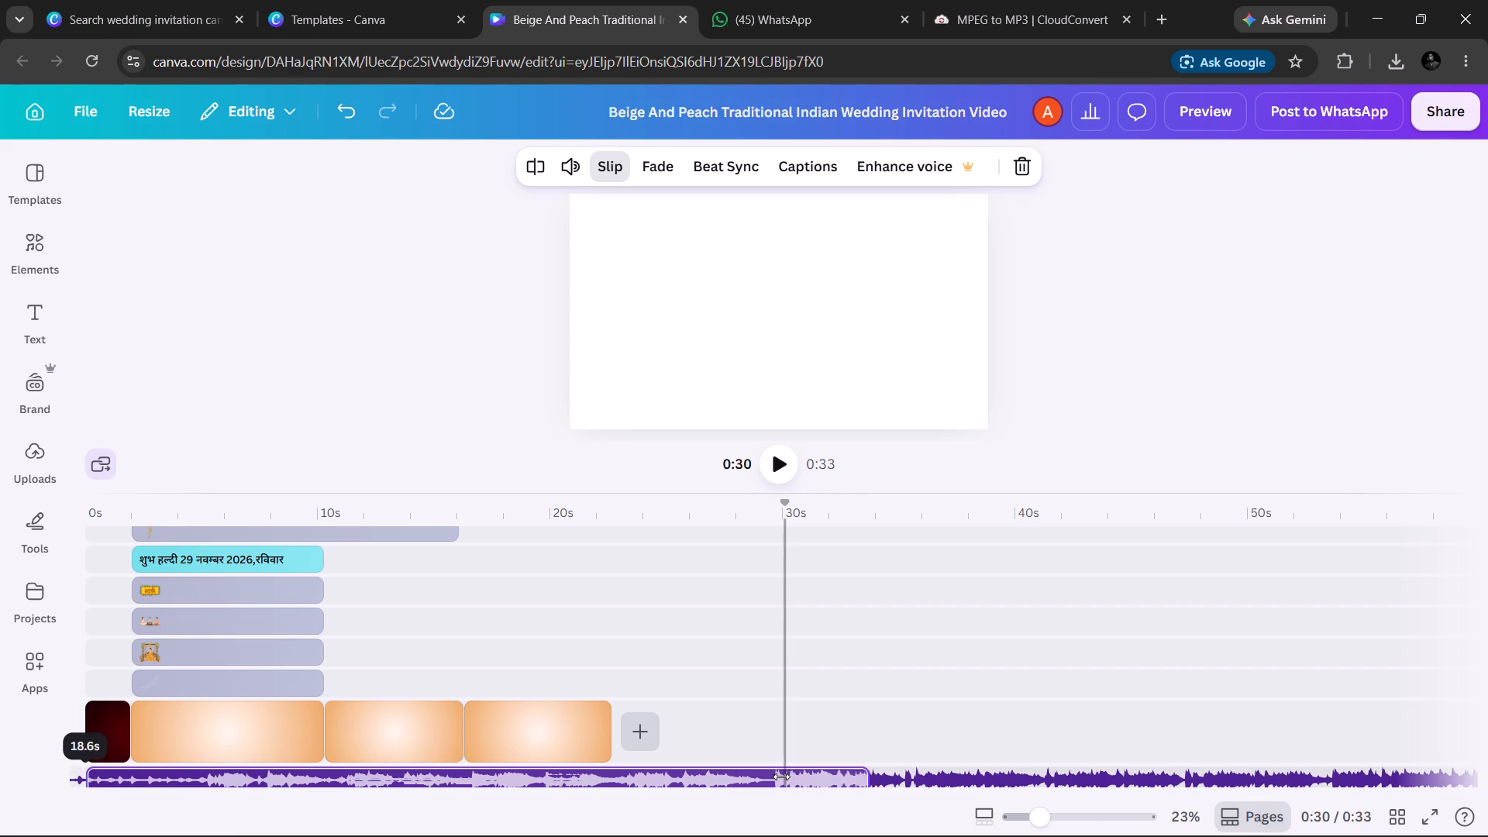
drag(781, 777, 793, 780)
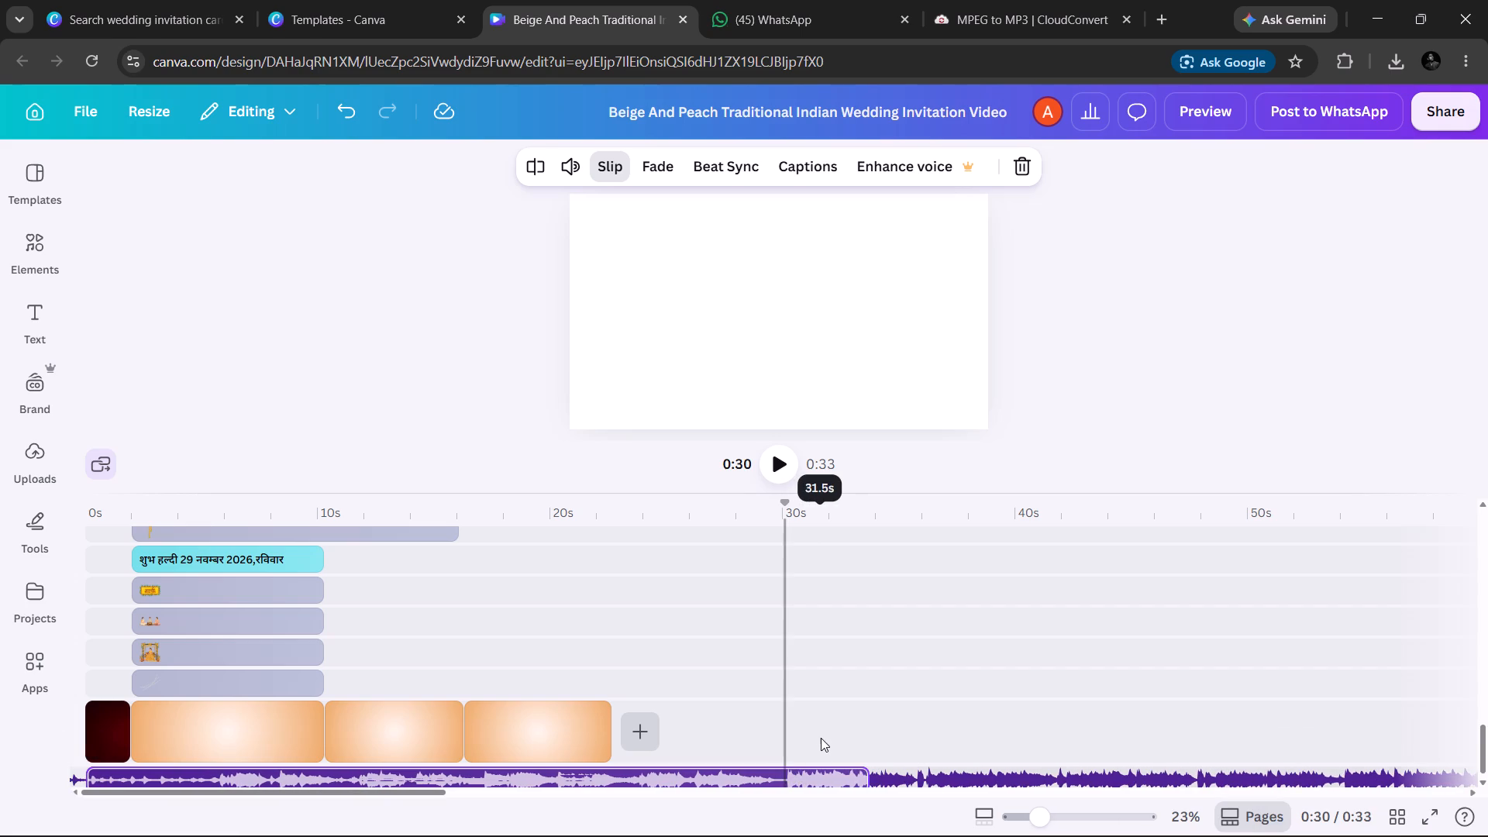
click(821, 738)
Shorten the WhatsApp background audio clip to 23.7 seconds on the timeline.
click(790, 790)
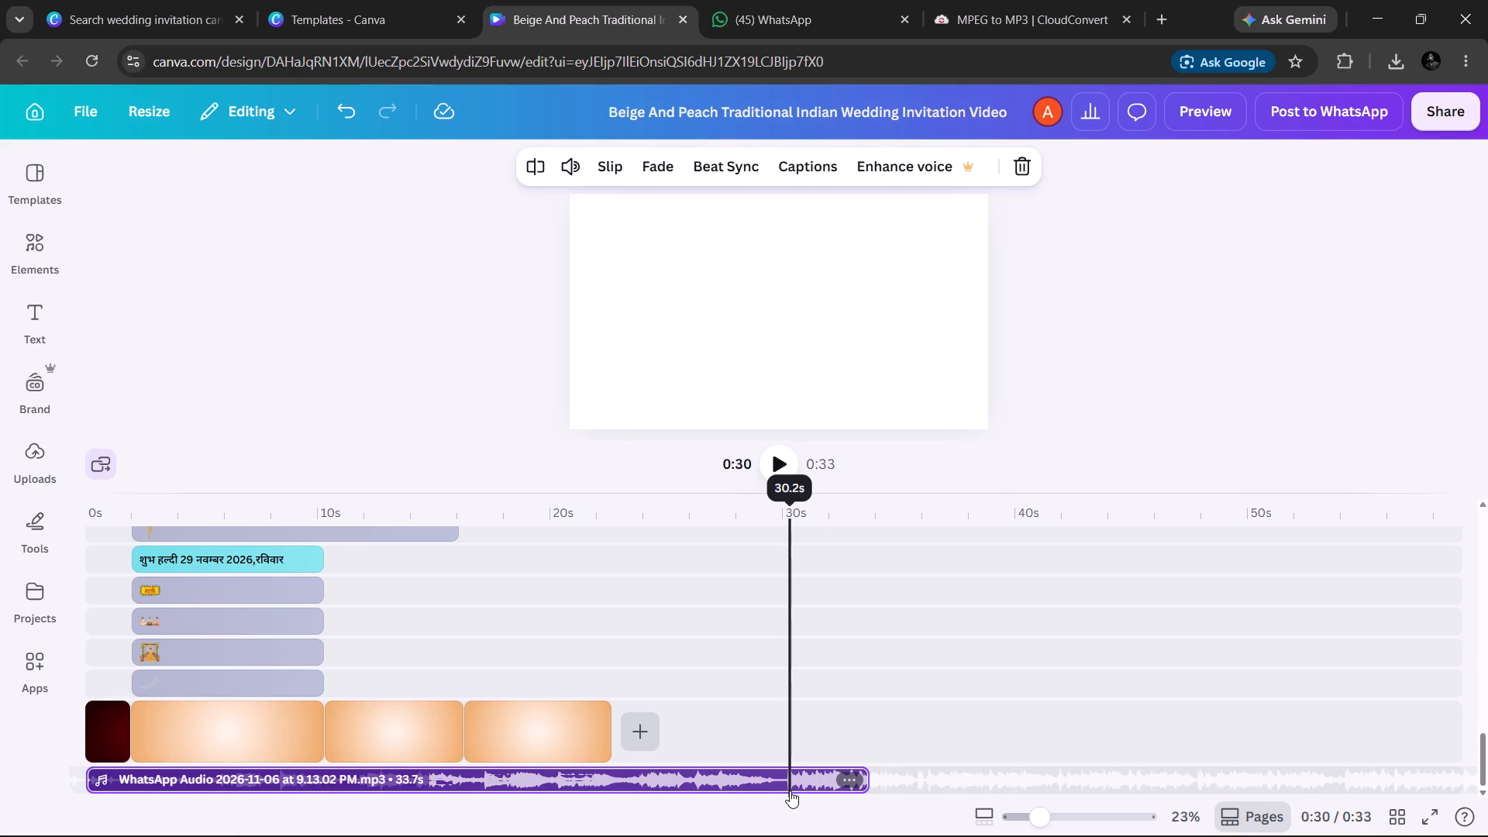
click(842, 775)
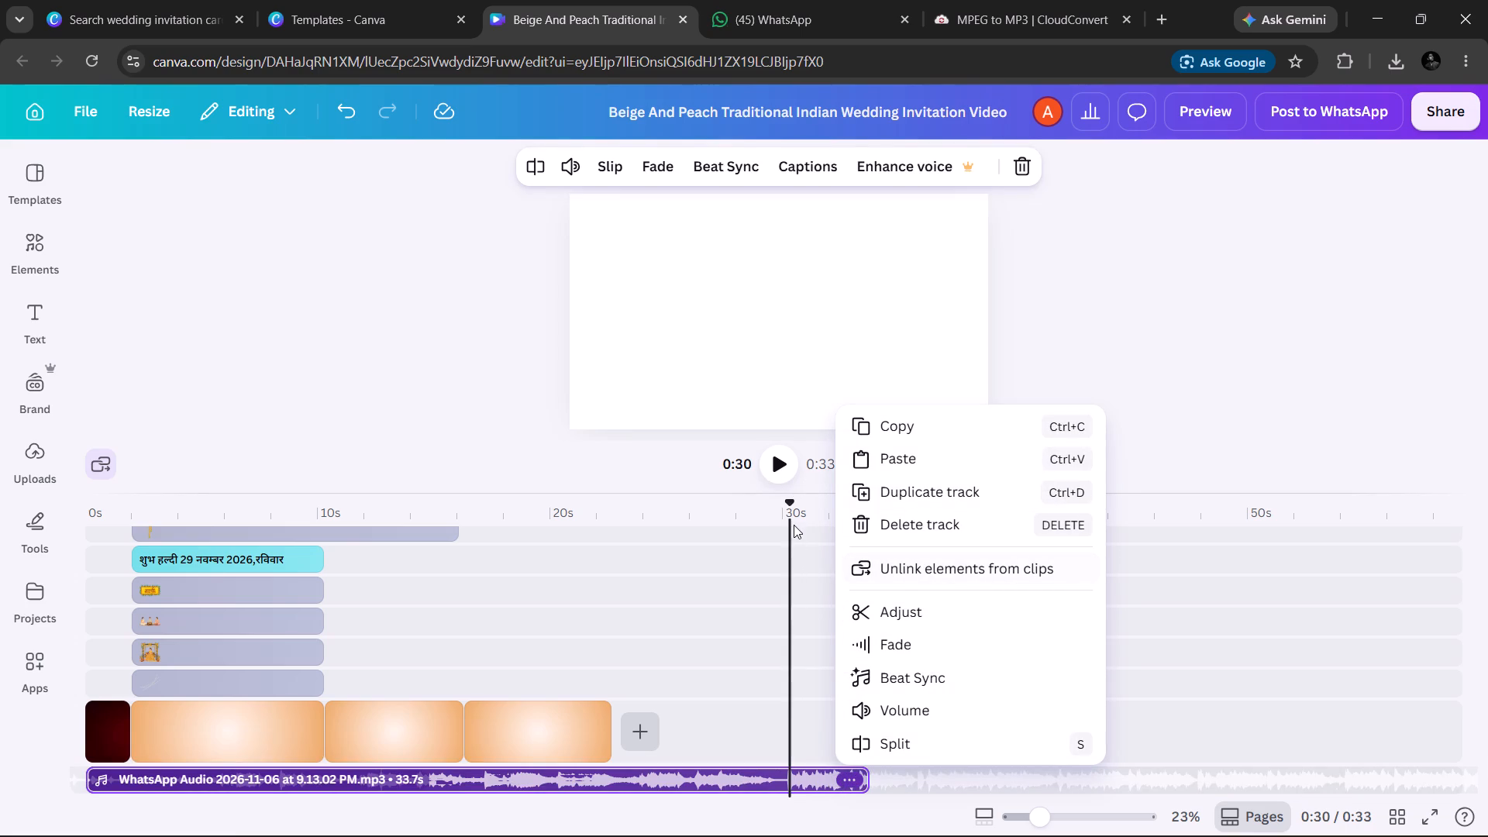
click(787, 494)
click(787, 496)
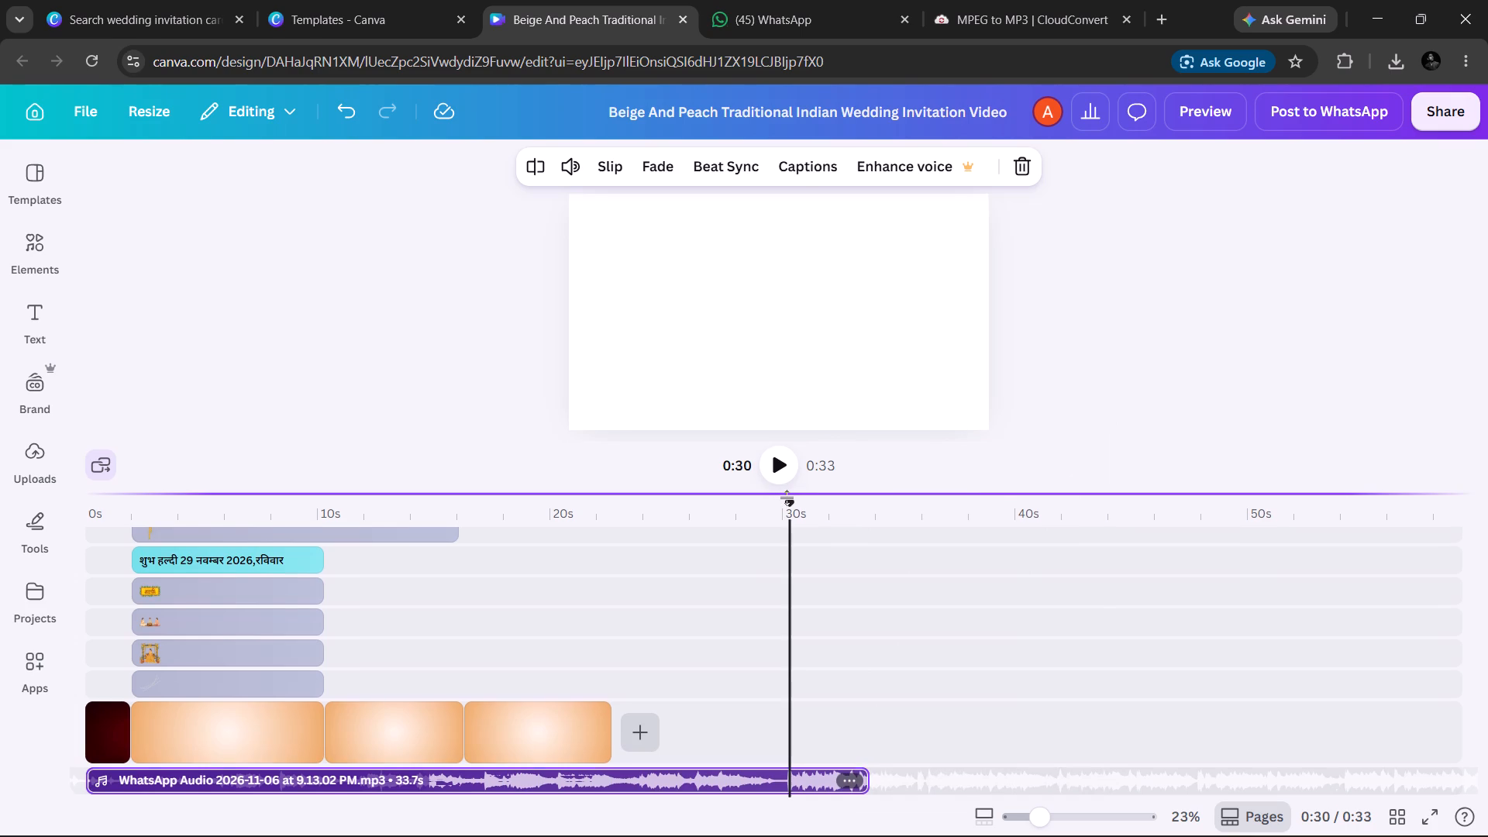
Split the WhatsApp background audio clip at the playhead, about 30 seconds along the timeline.
double_click(787, 498)
click(793, 518)
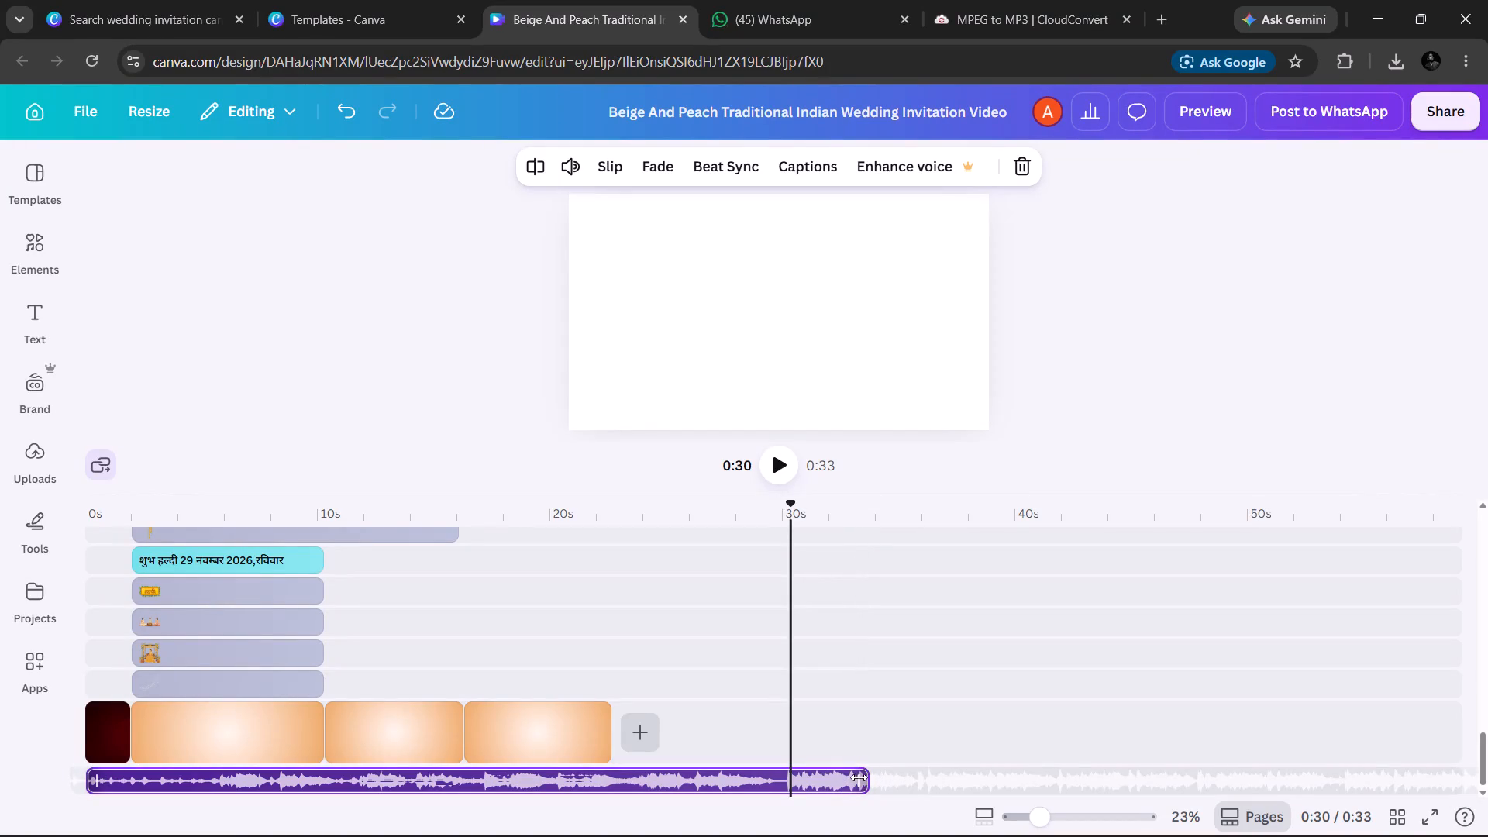
click(837, 827)
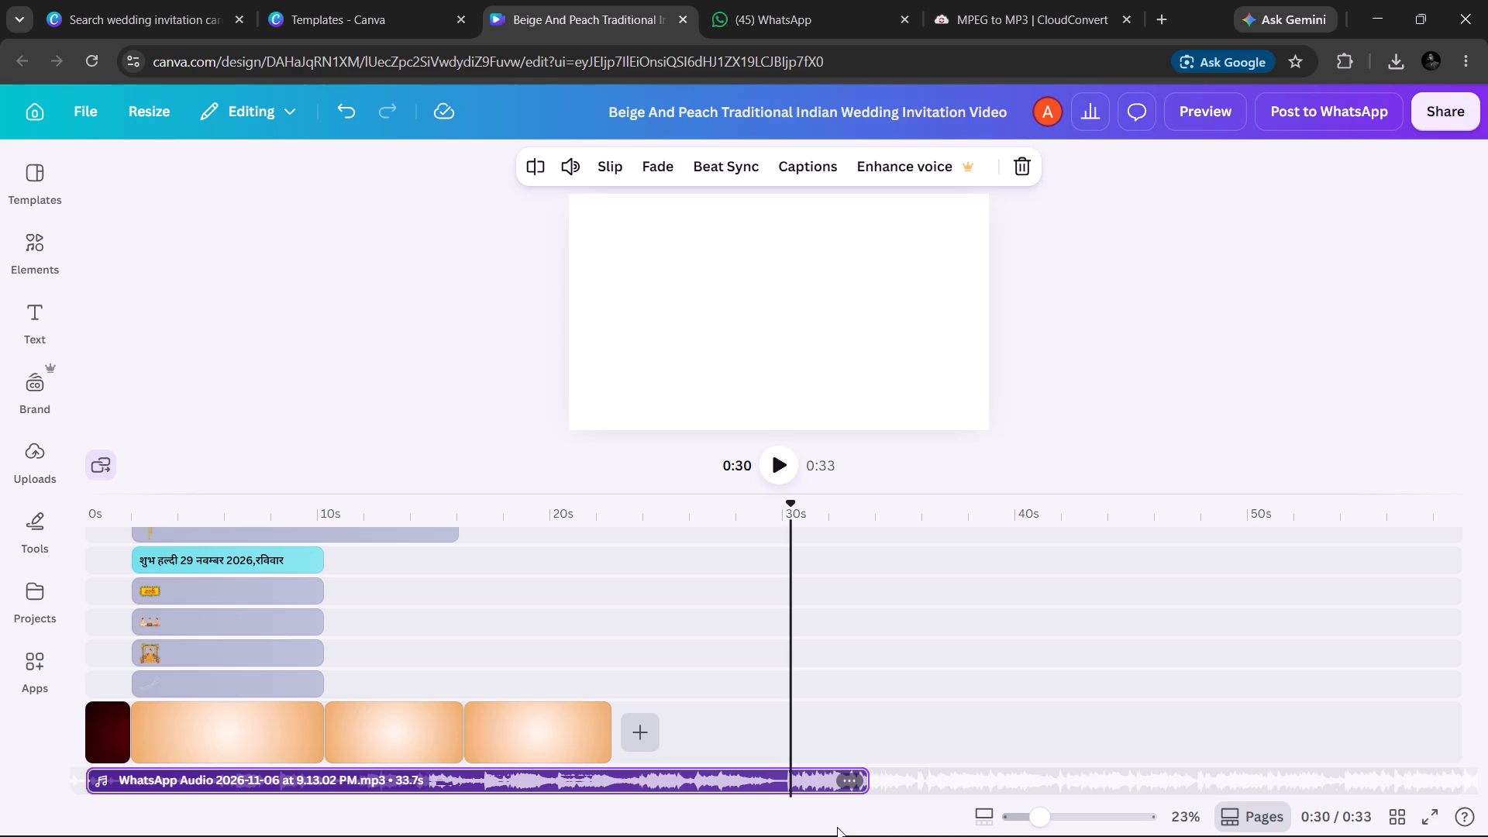
click(845, 777)
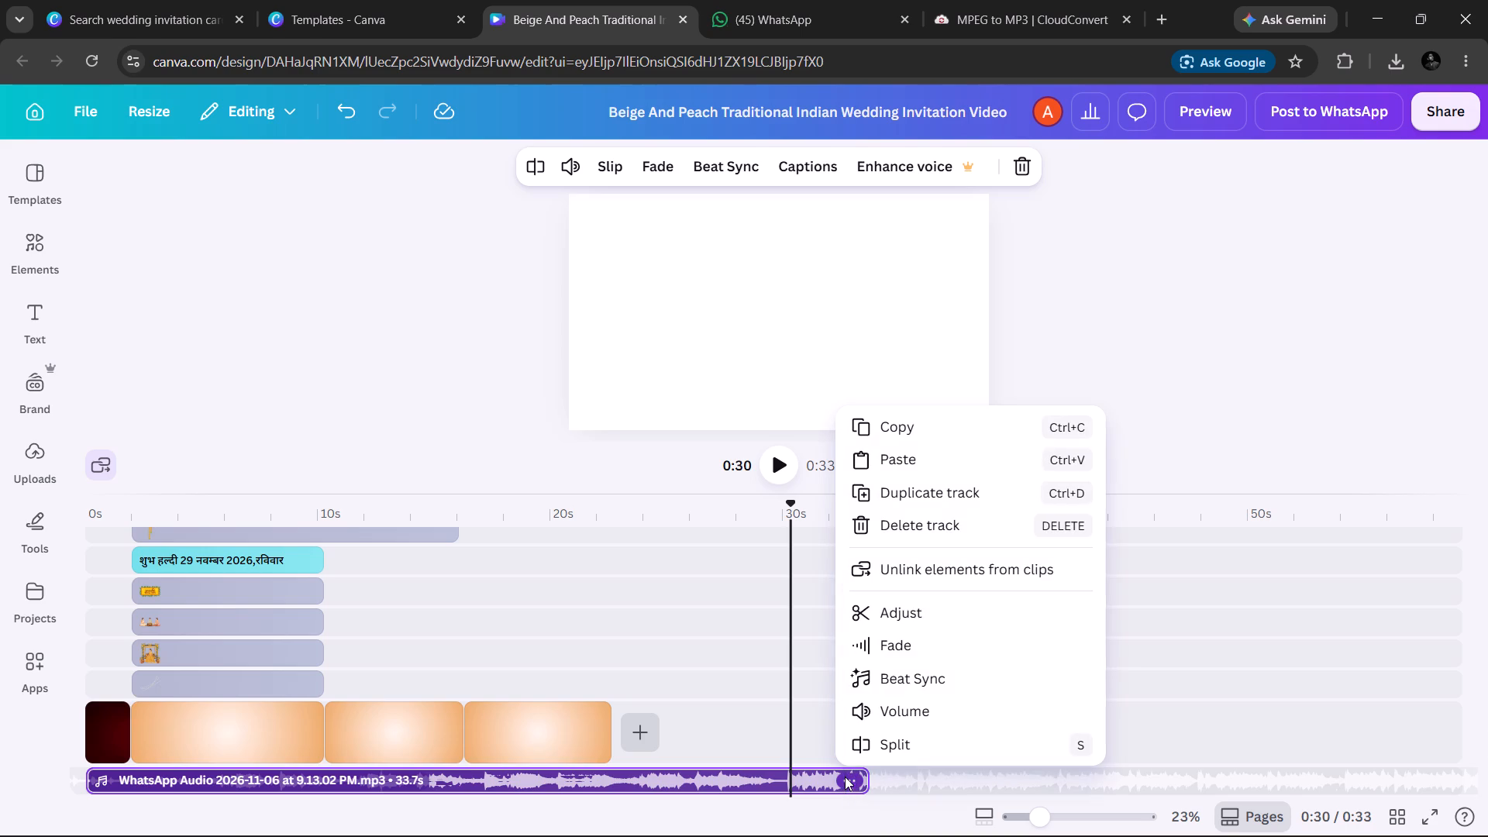
click(876, 749)
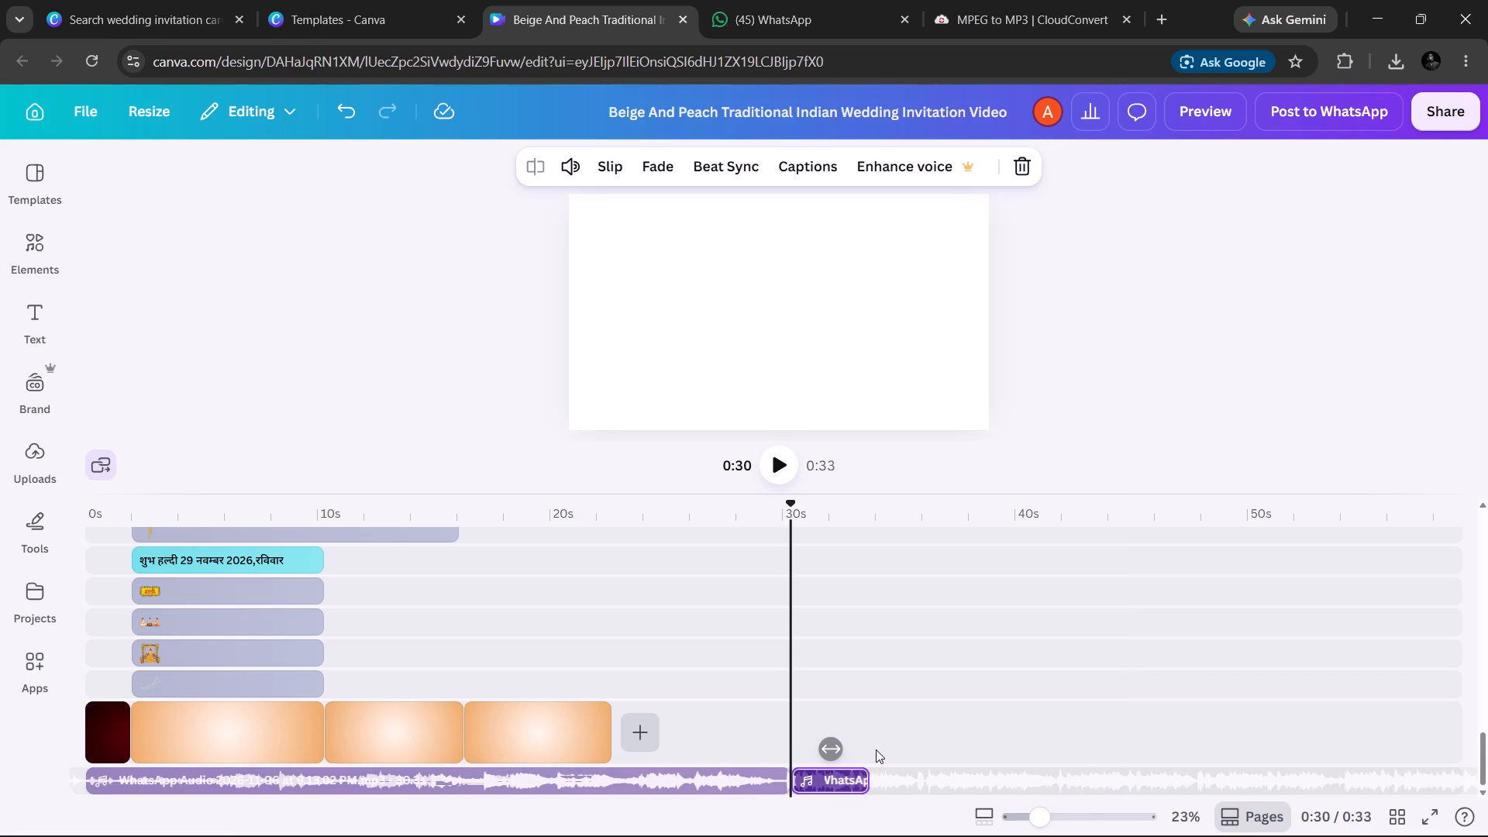
Delete the long first part of the split WhatsApp audio, before the cut at about 30 seconds.
click(714, 777)
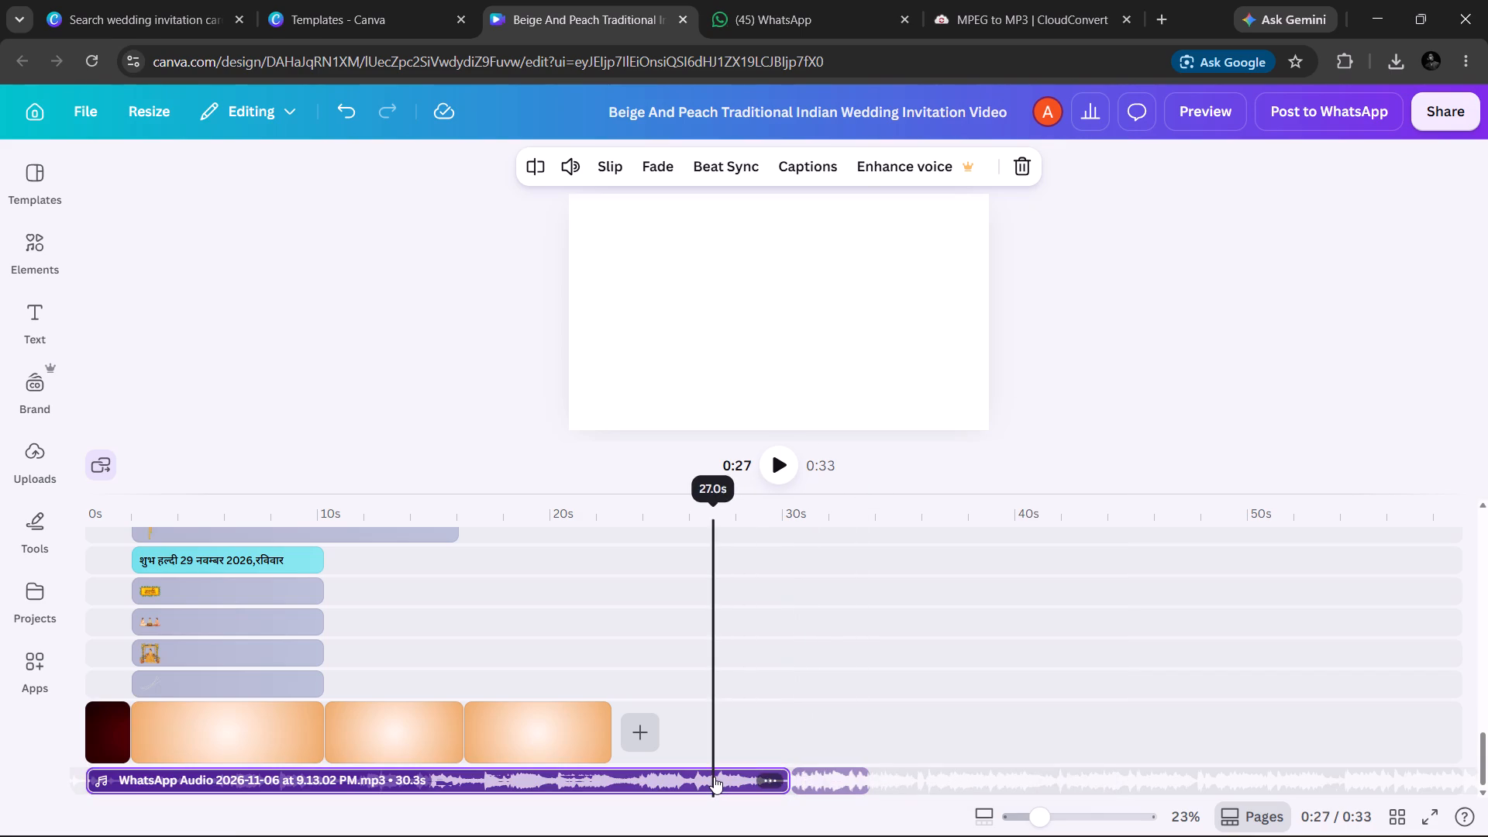
key(Delete)
Move the remaining WhatsApp audio piece to the timeline's start and extend it to 23.7 seconds.
drag(844, 773, 74, 820)
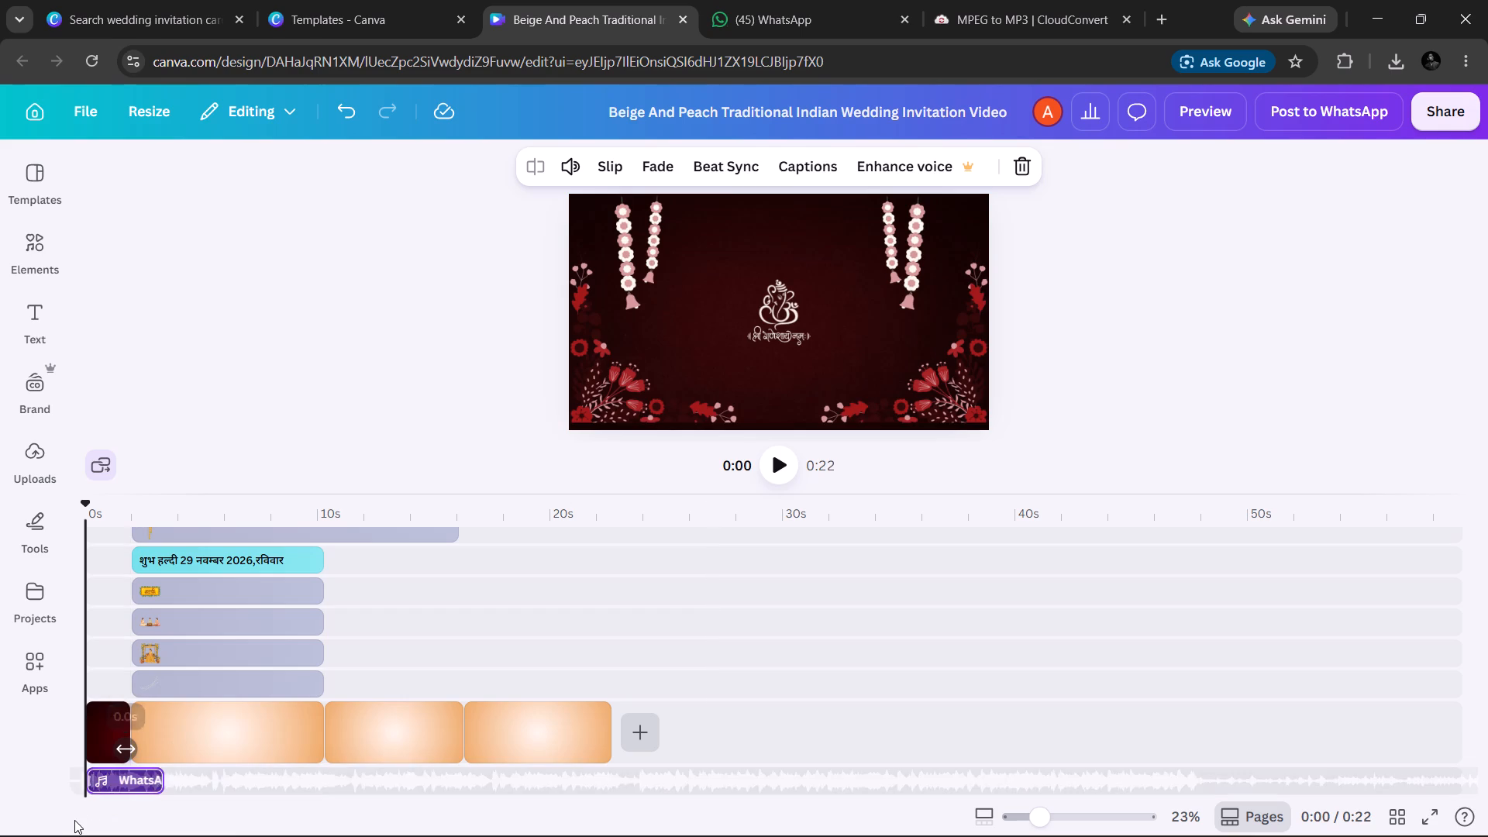
drag(156, 781, 210, 793)
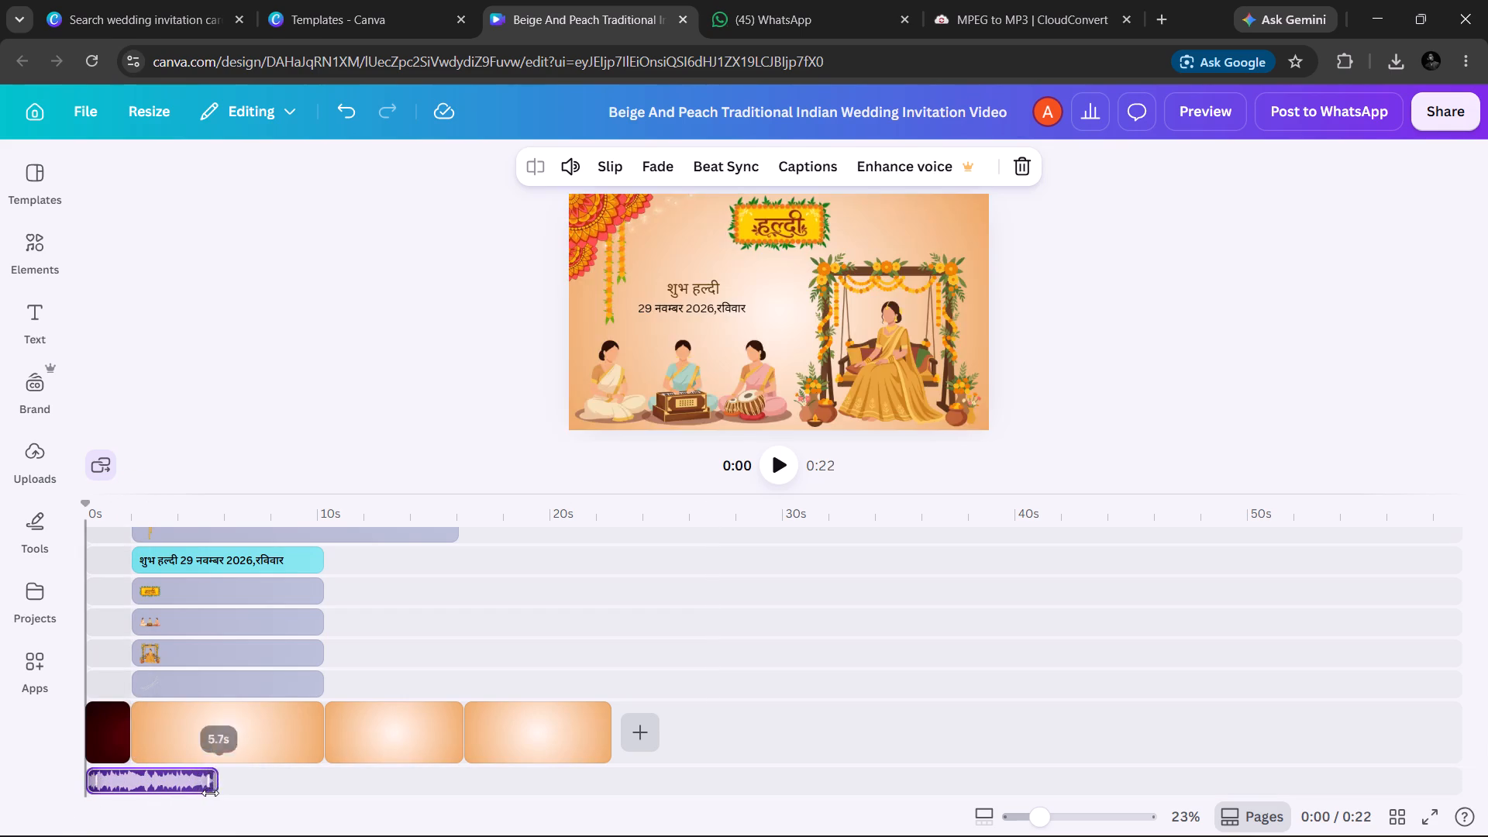
drag(210, 793, 627, 820)
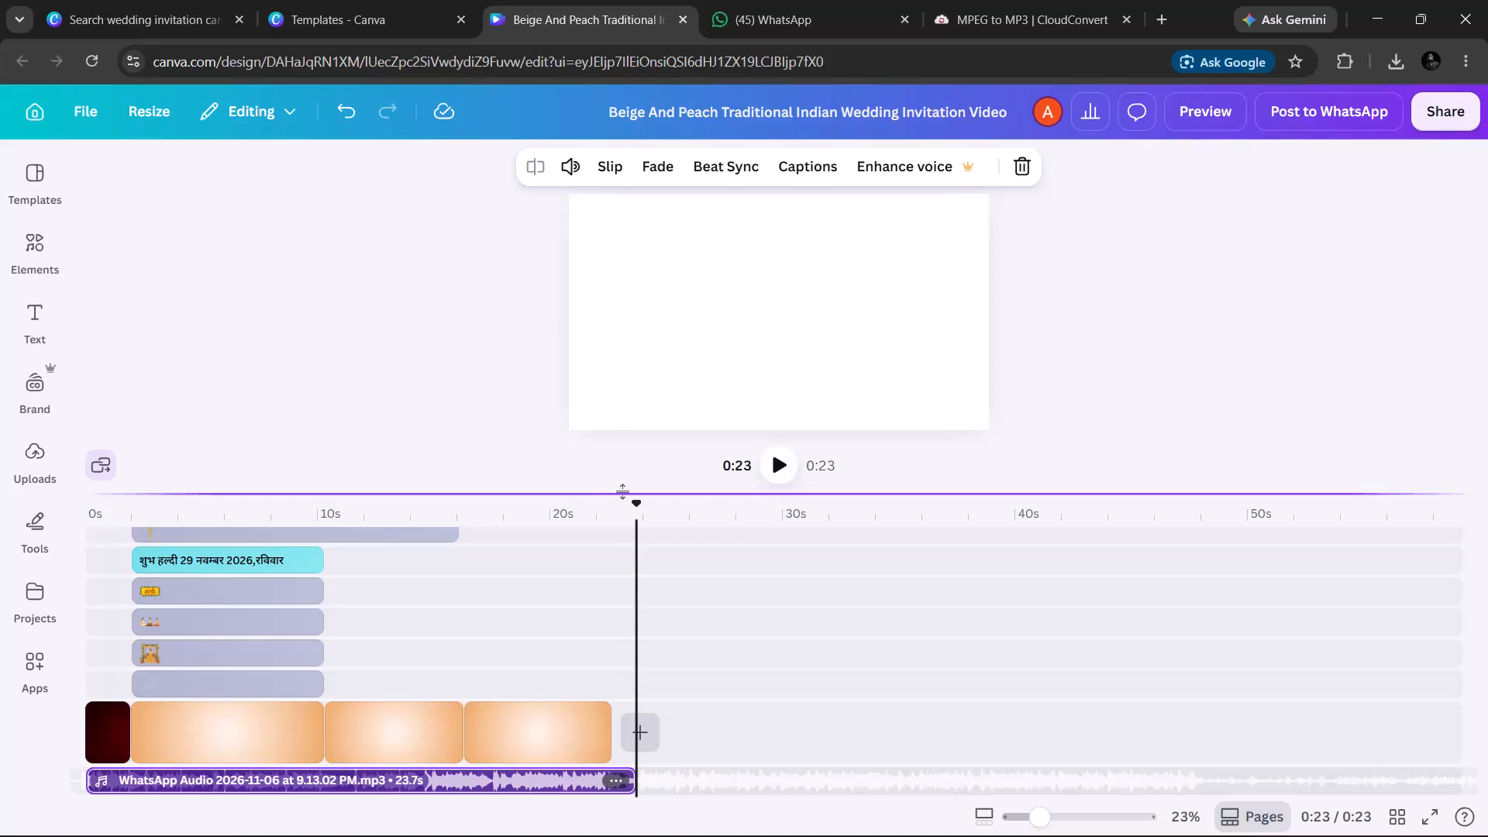
Replay the video from the start with the shortened audio and pause in the Mehndi scene at about 10 seconds.
drag(645, 512, 397, 501)
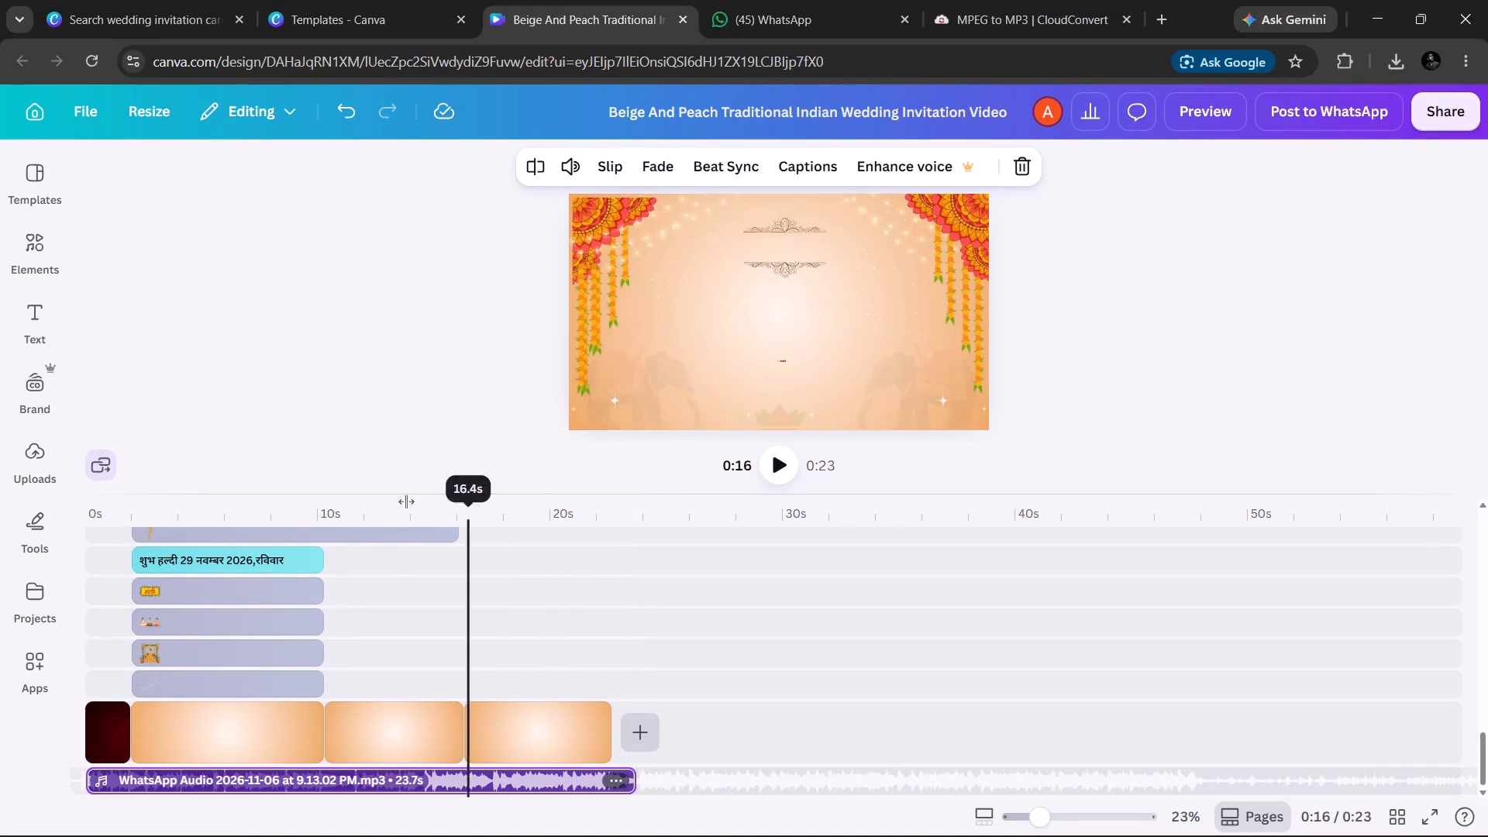
drag(397, 501, 60, 489)
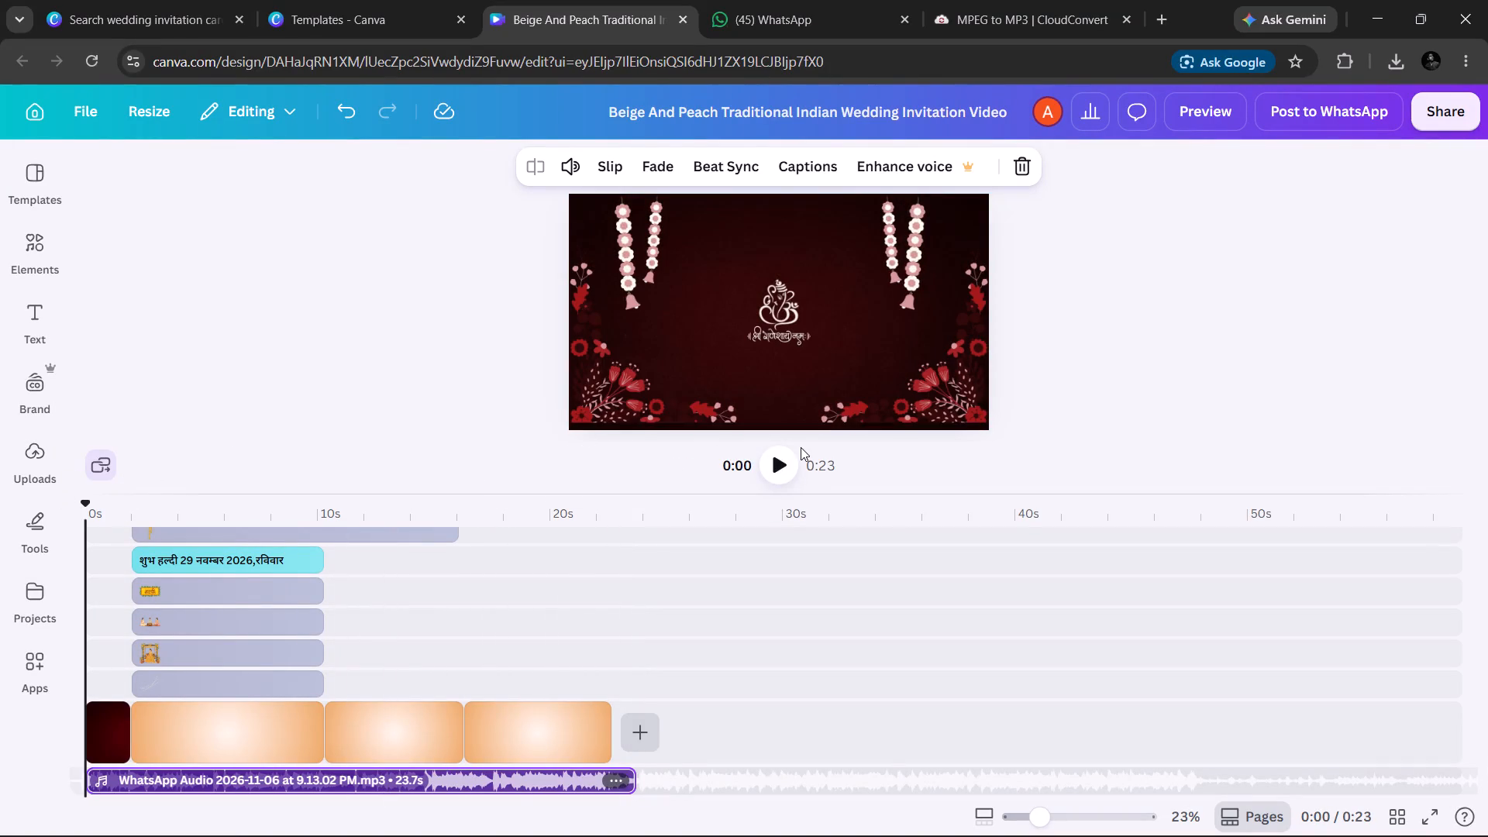
click(783, 466)
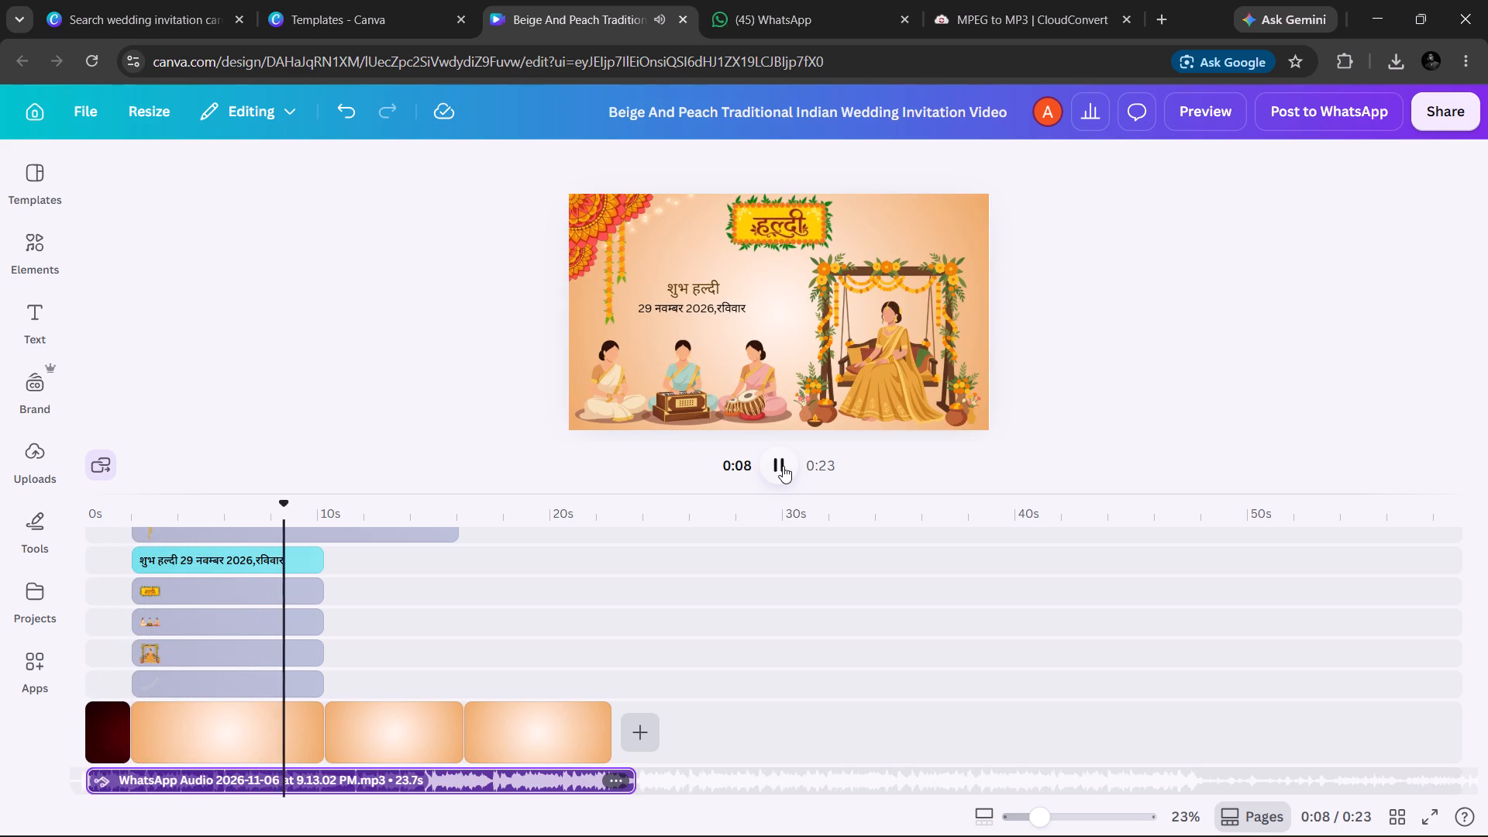
click(725, 397)
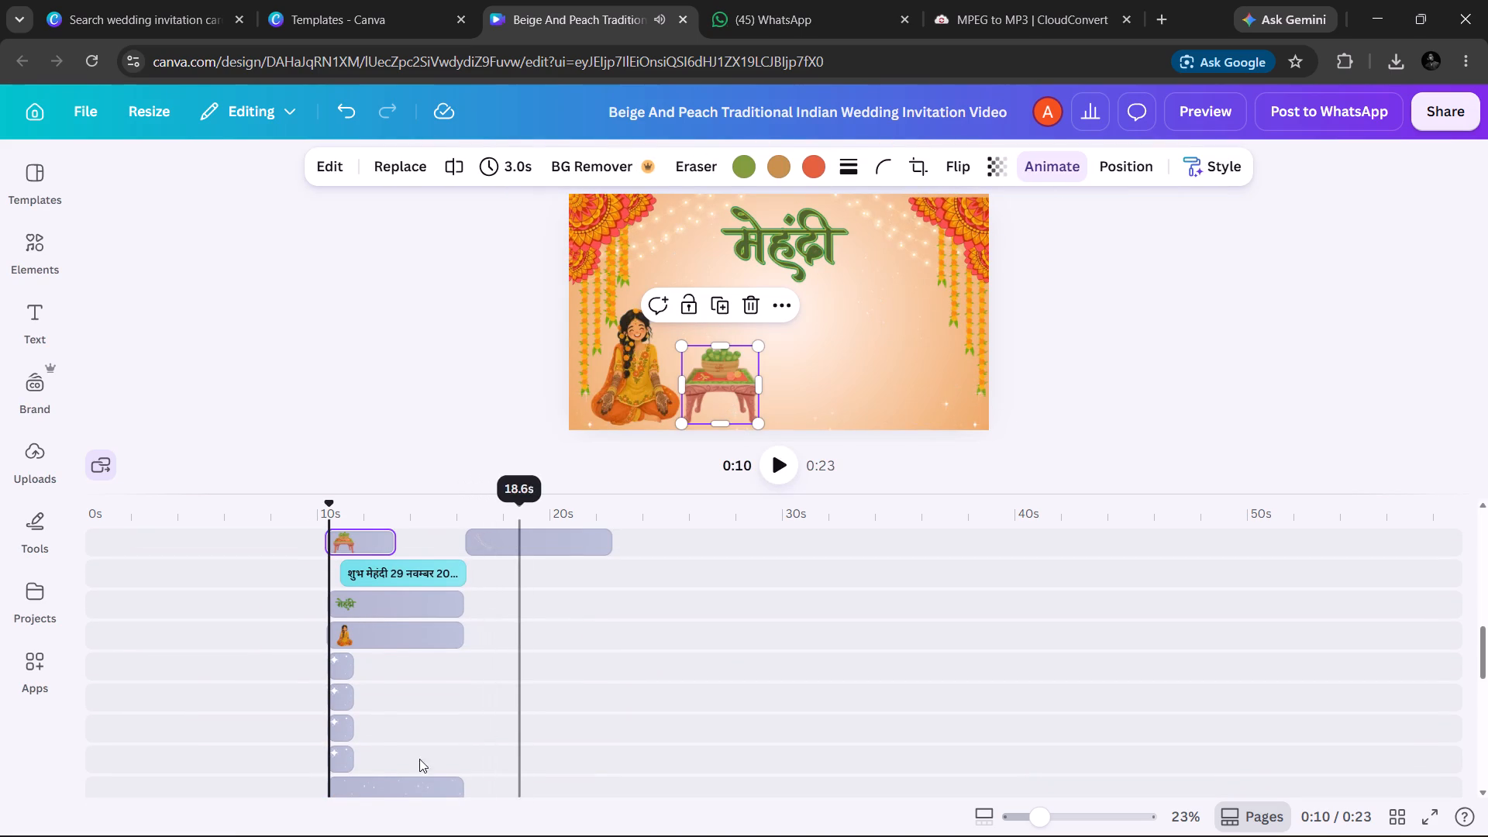
Play the video from about 3 seconds in the Haldi scene through to the end to review the audio timing.
scroll(254, 732, right, 5)
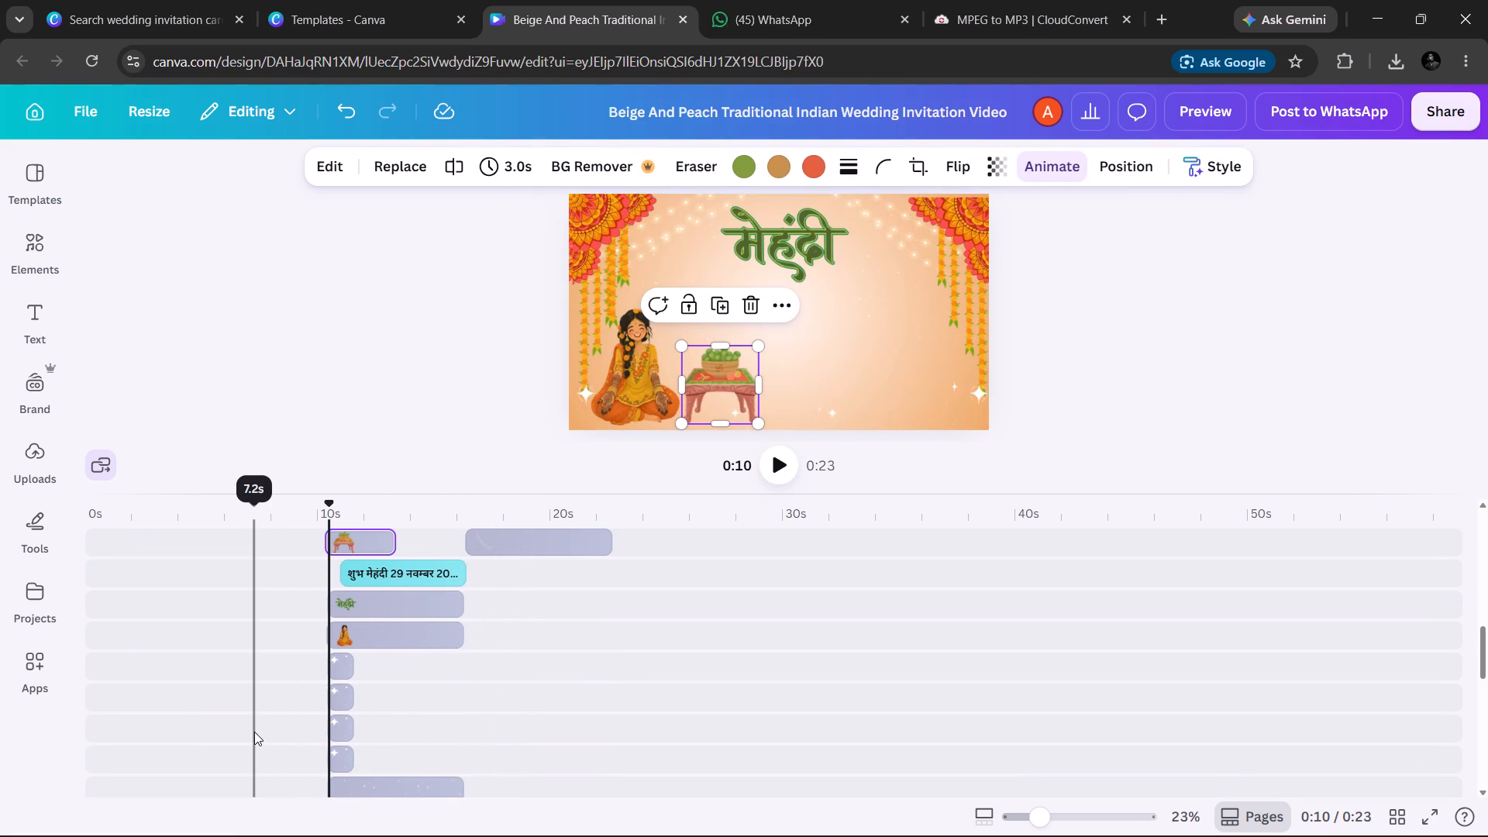
scroll(254, 732, down, 4)
scroll(199, 653, up, 4)
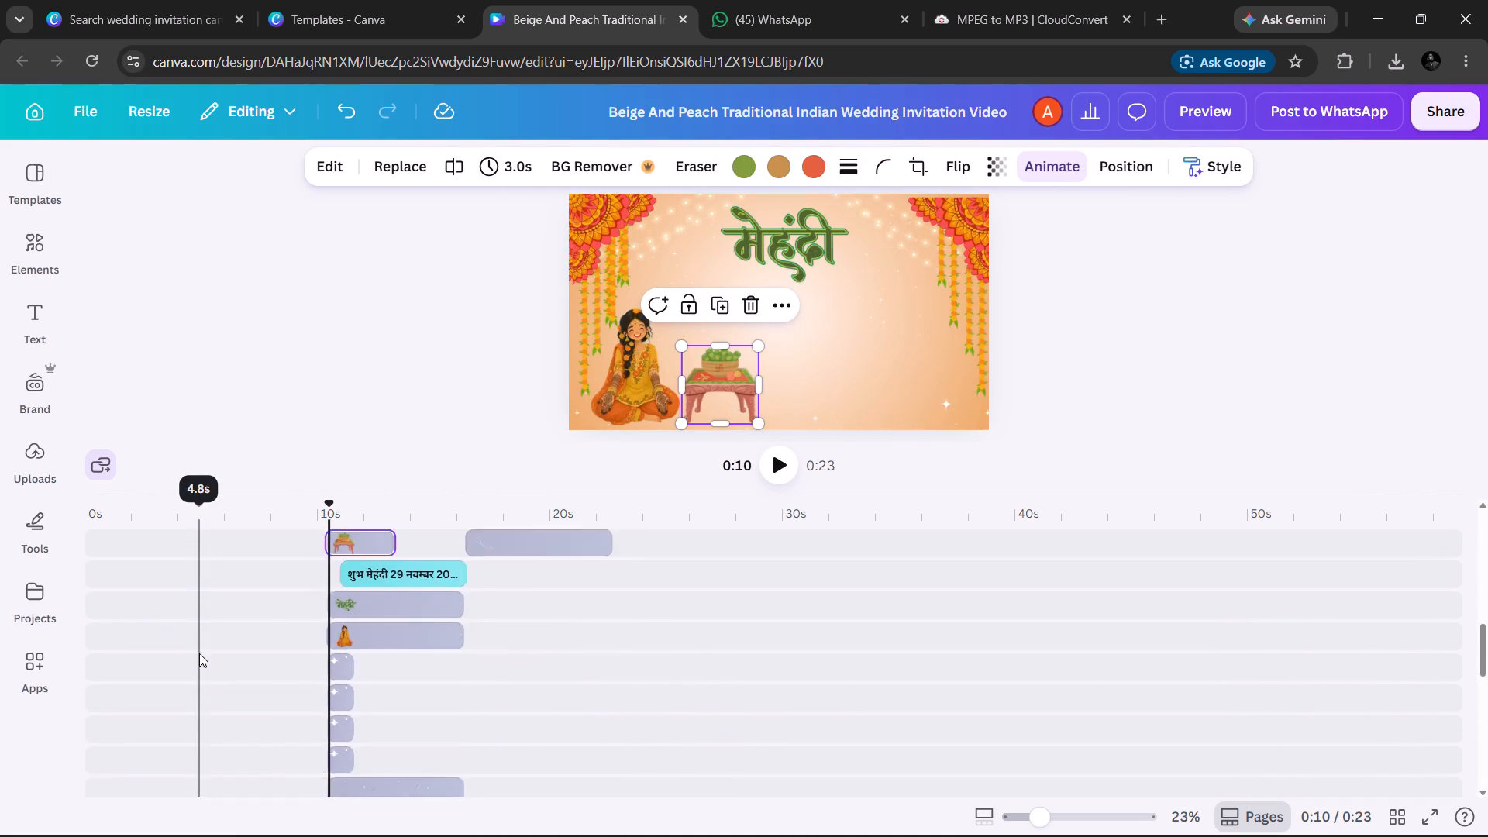
scroll(199, 653, down, 5)
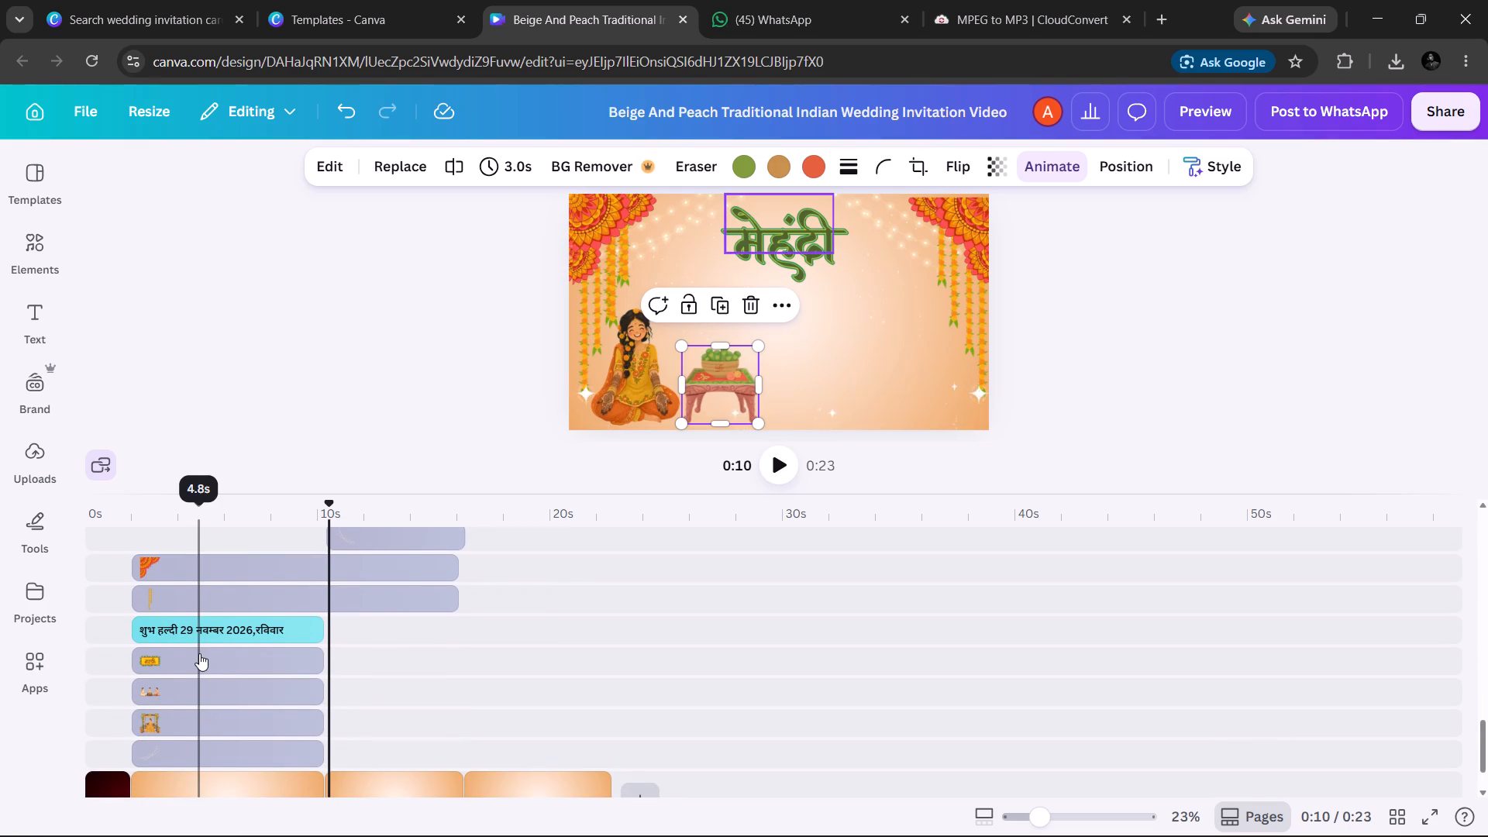
click(164, 693)
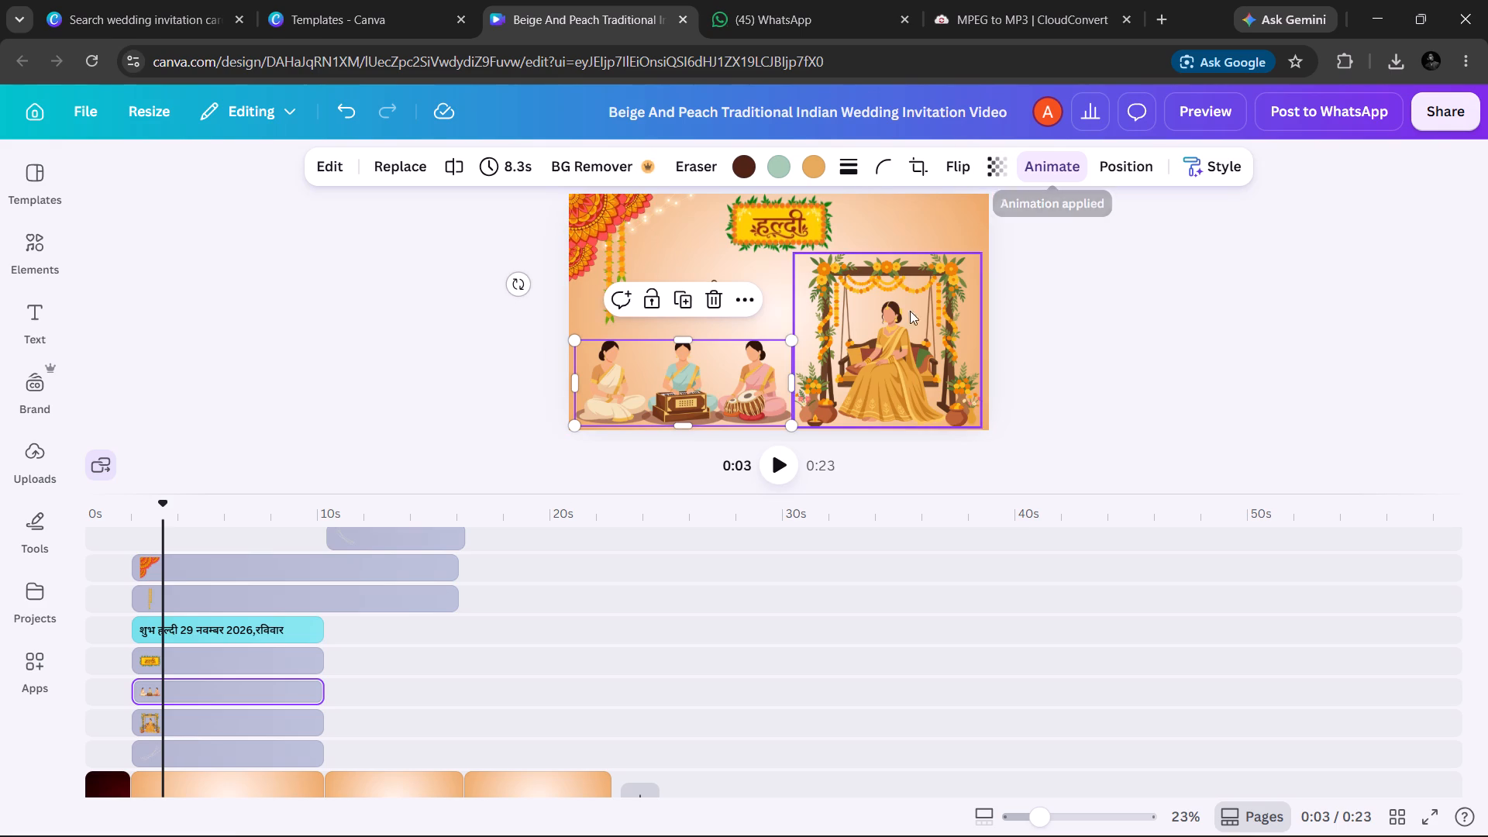
click(785, 460)
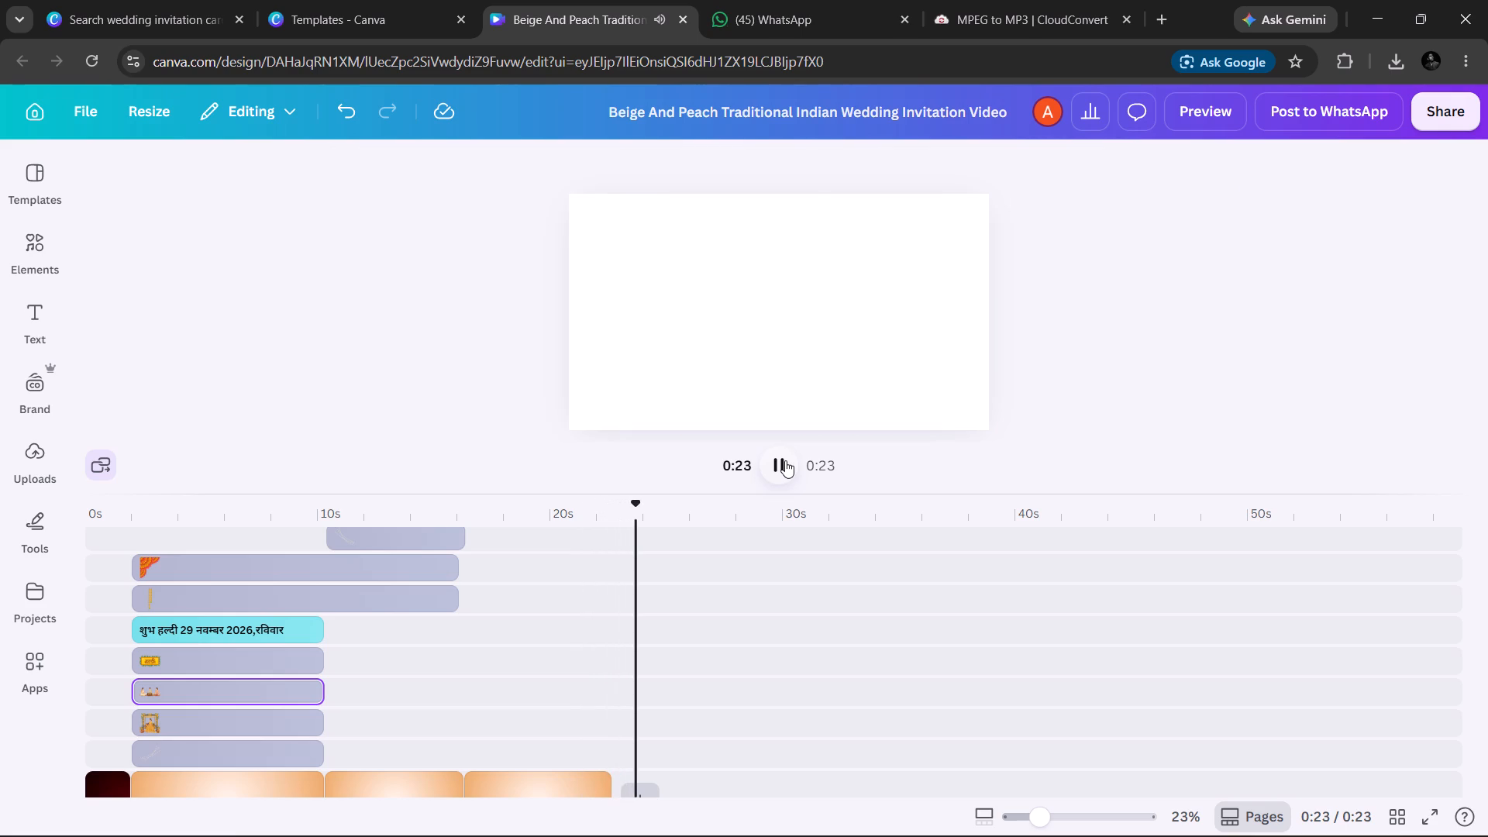
Copy the Mehndi scene's 6-second peach background clip from the timeline.
scroll(785, 460, down, 4)
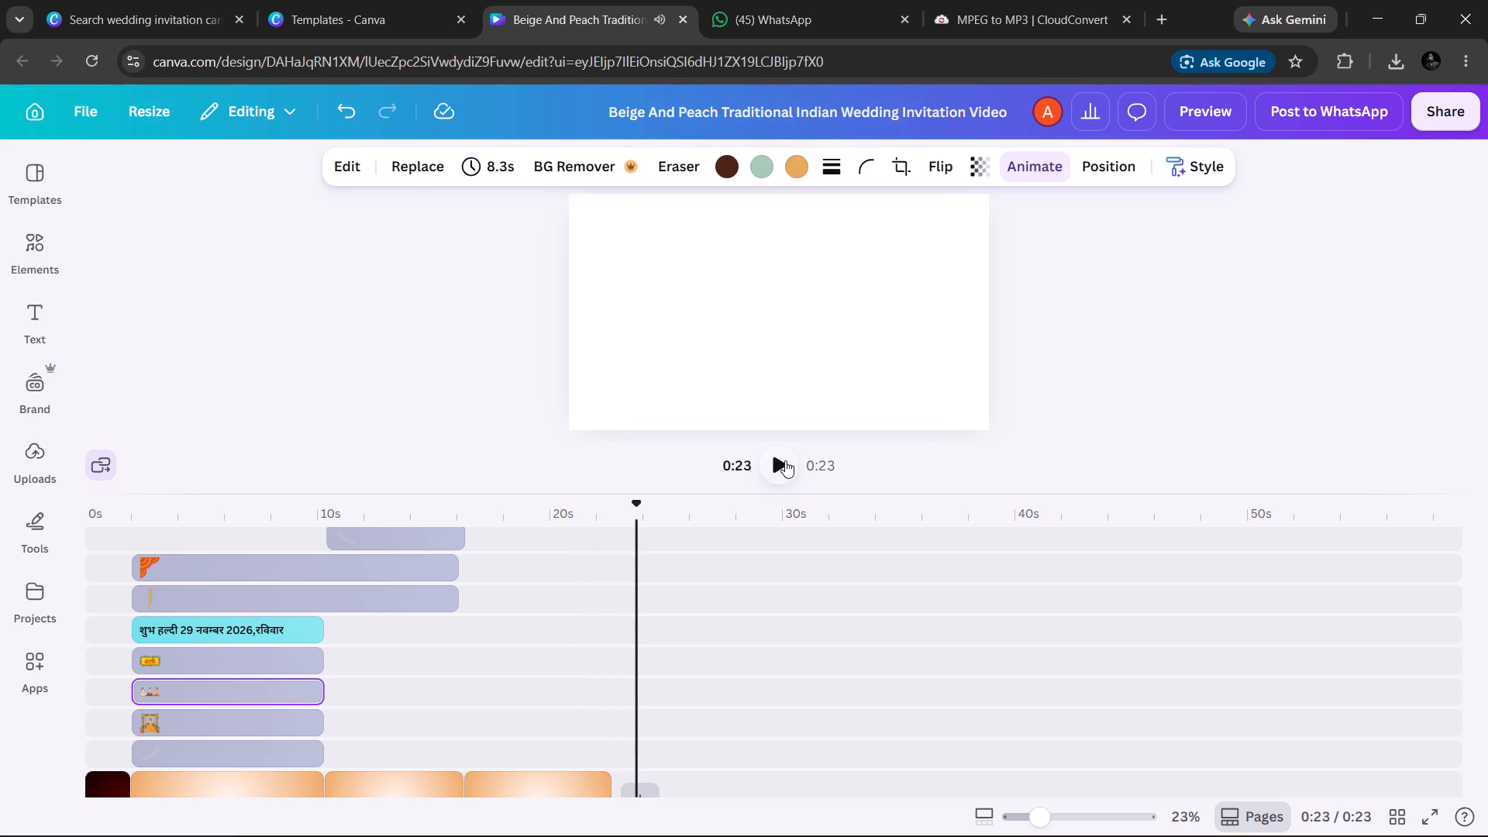
scroll(413, 650, down, 1)
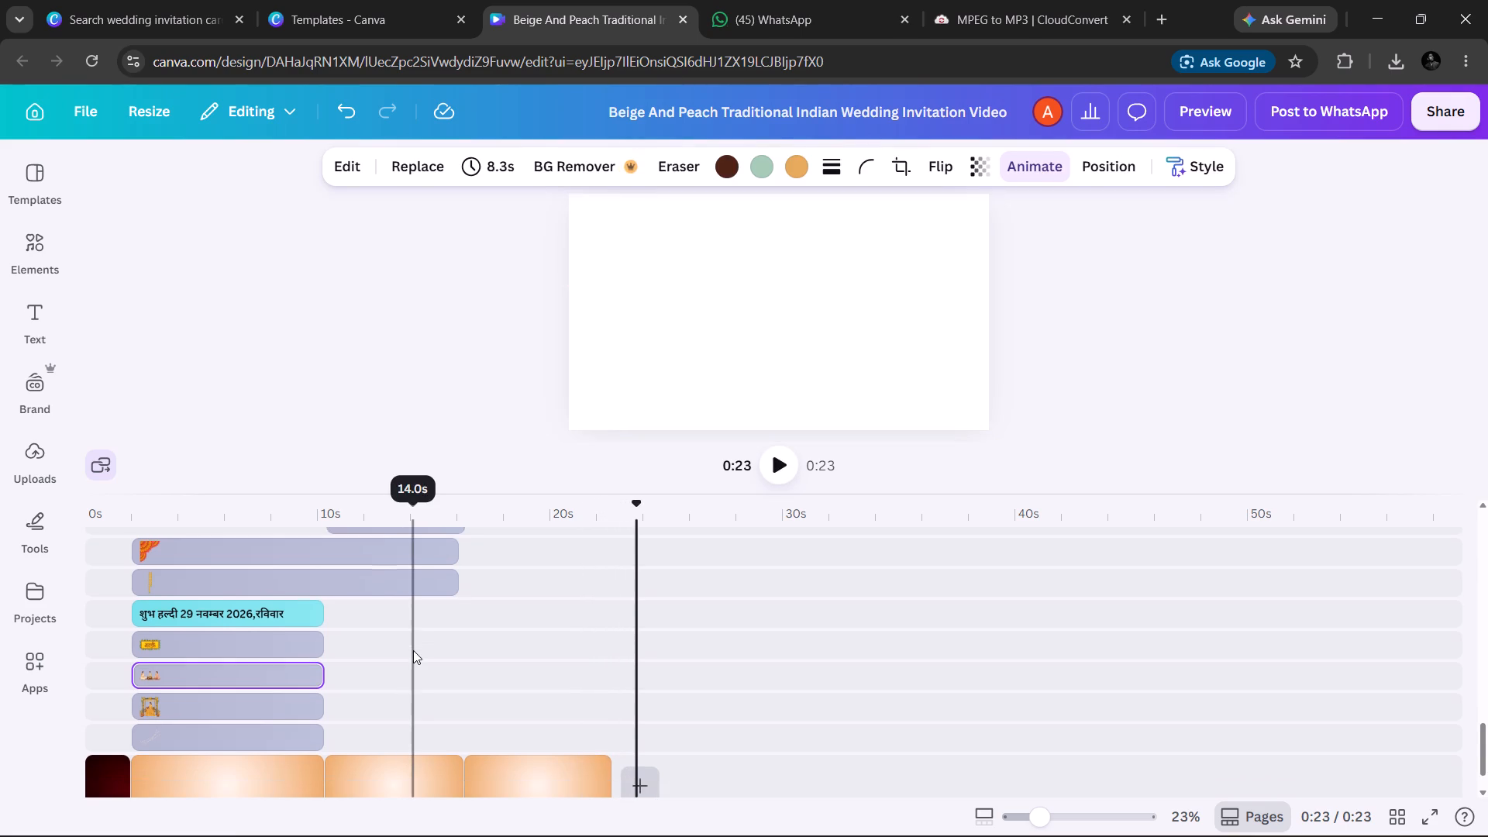
scroll(413, 650, down, 1)
scroll(413, 650, right, 3)
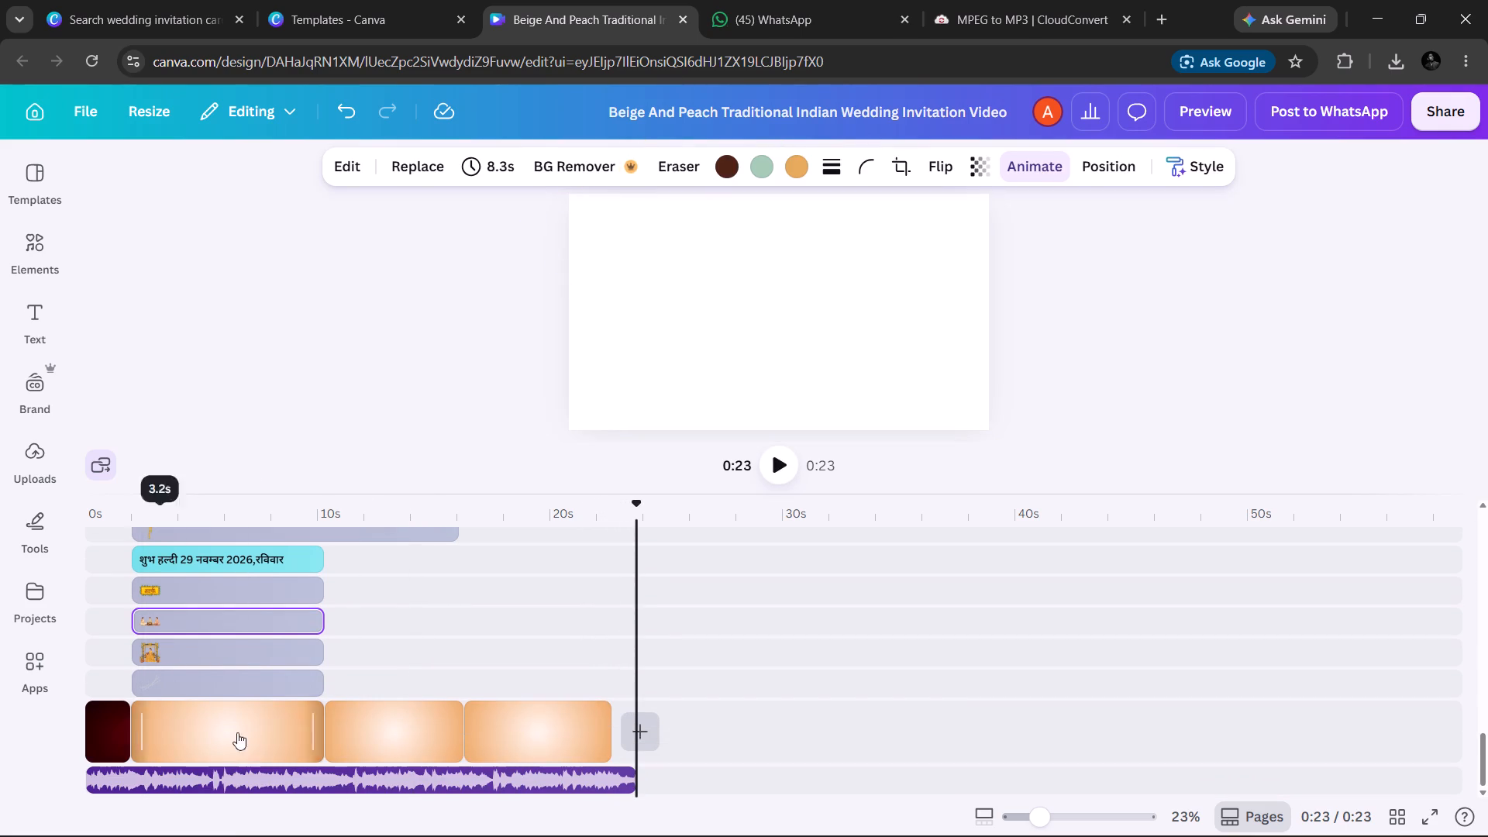
click(391, 734)
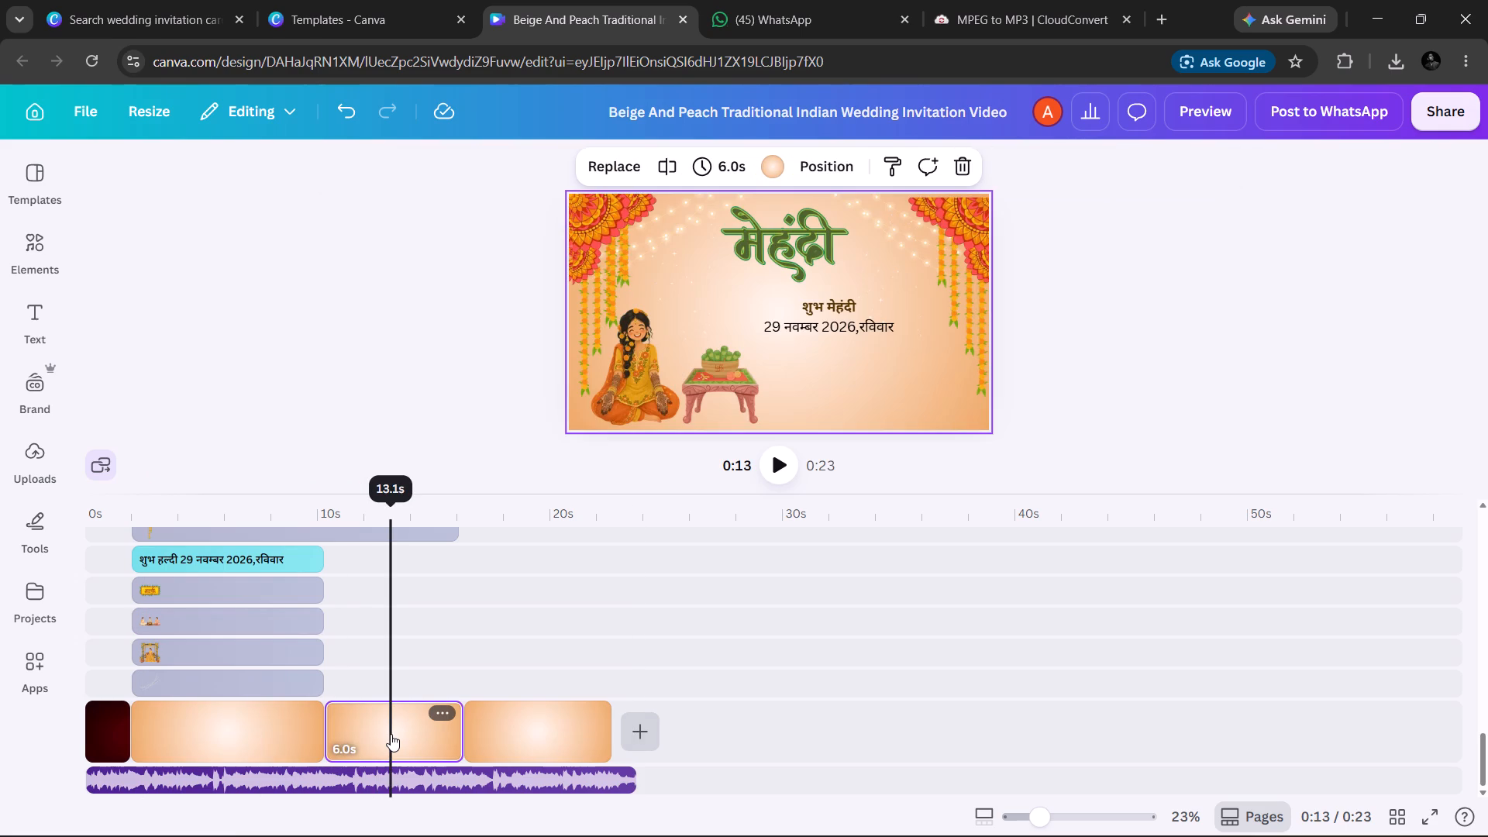
key(ctrl+c)
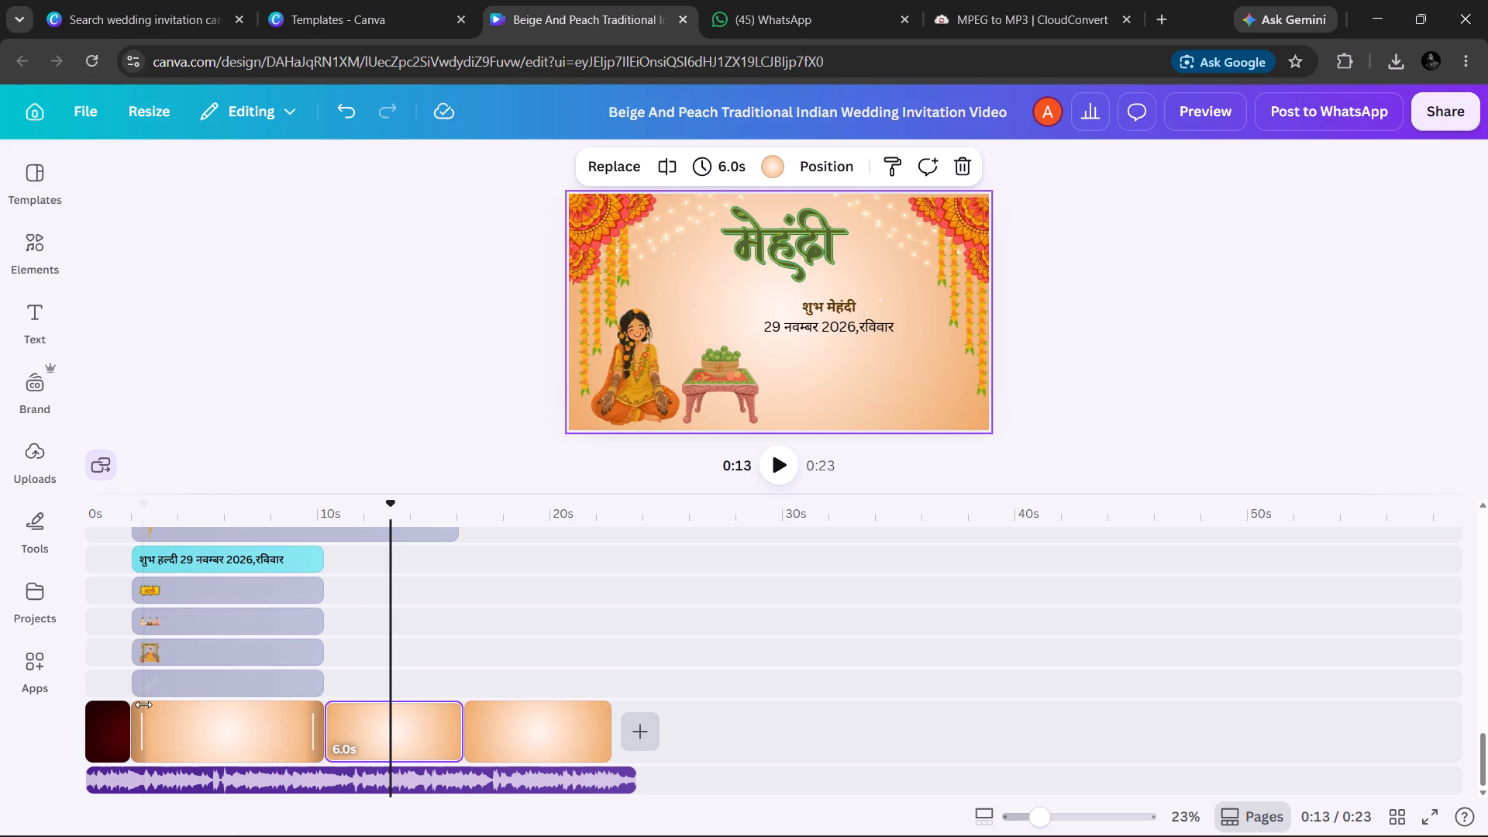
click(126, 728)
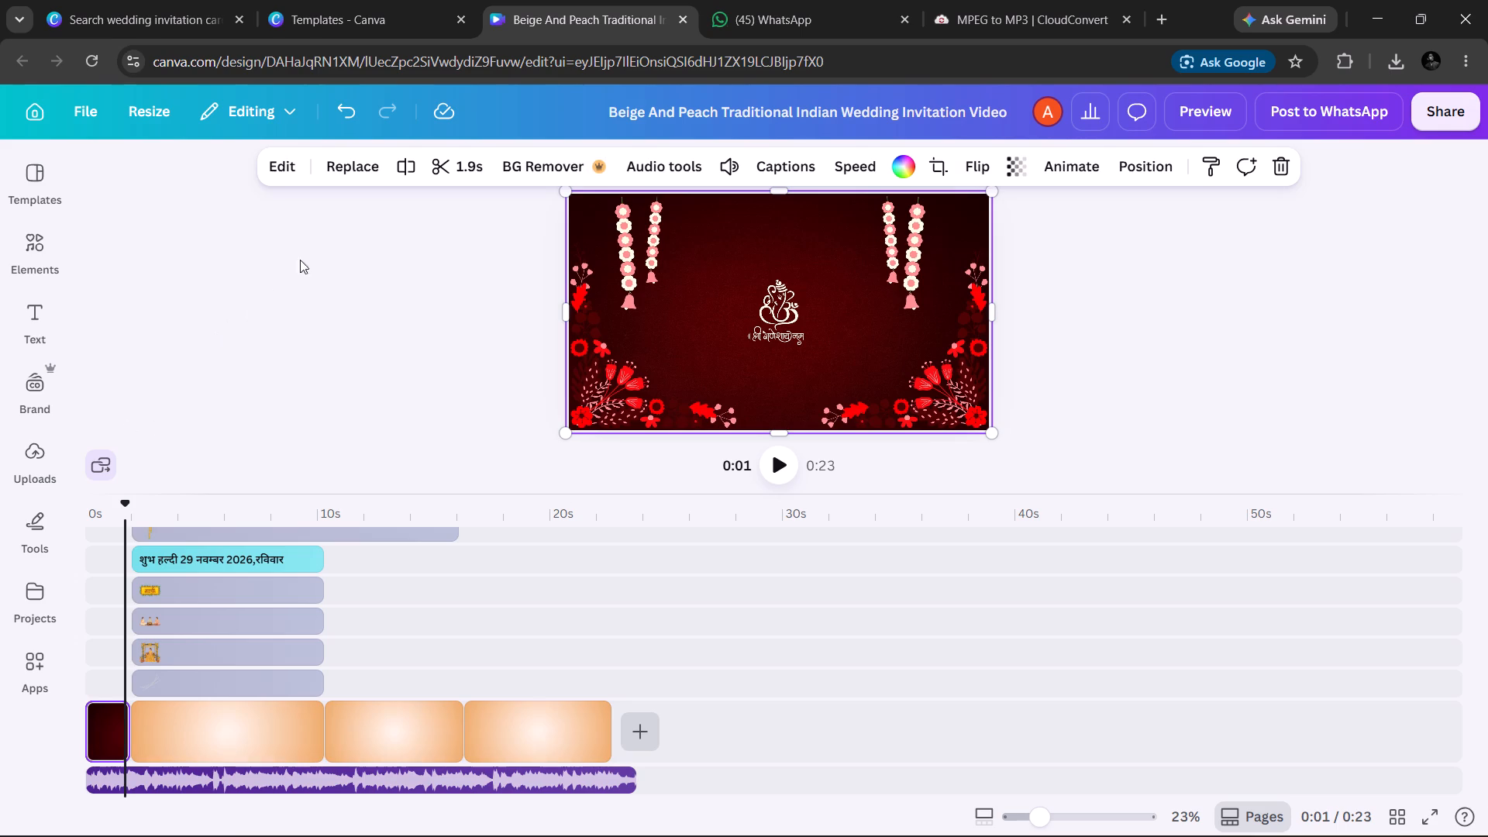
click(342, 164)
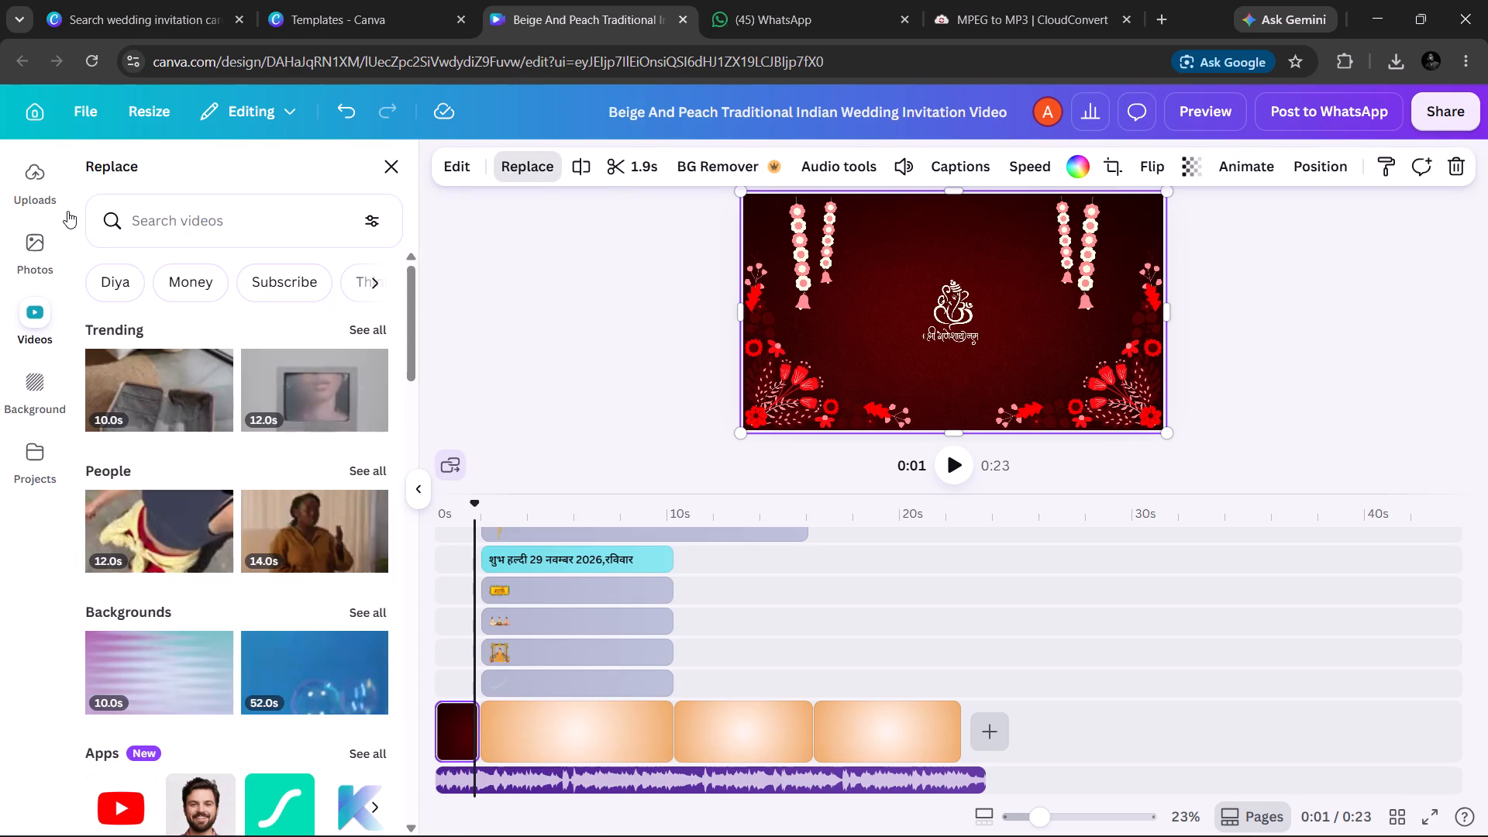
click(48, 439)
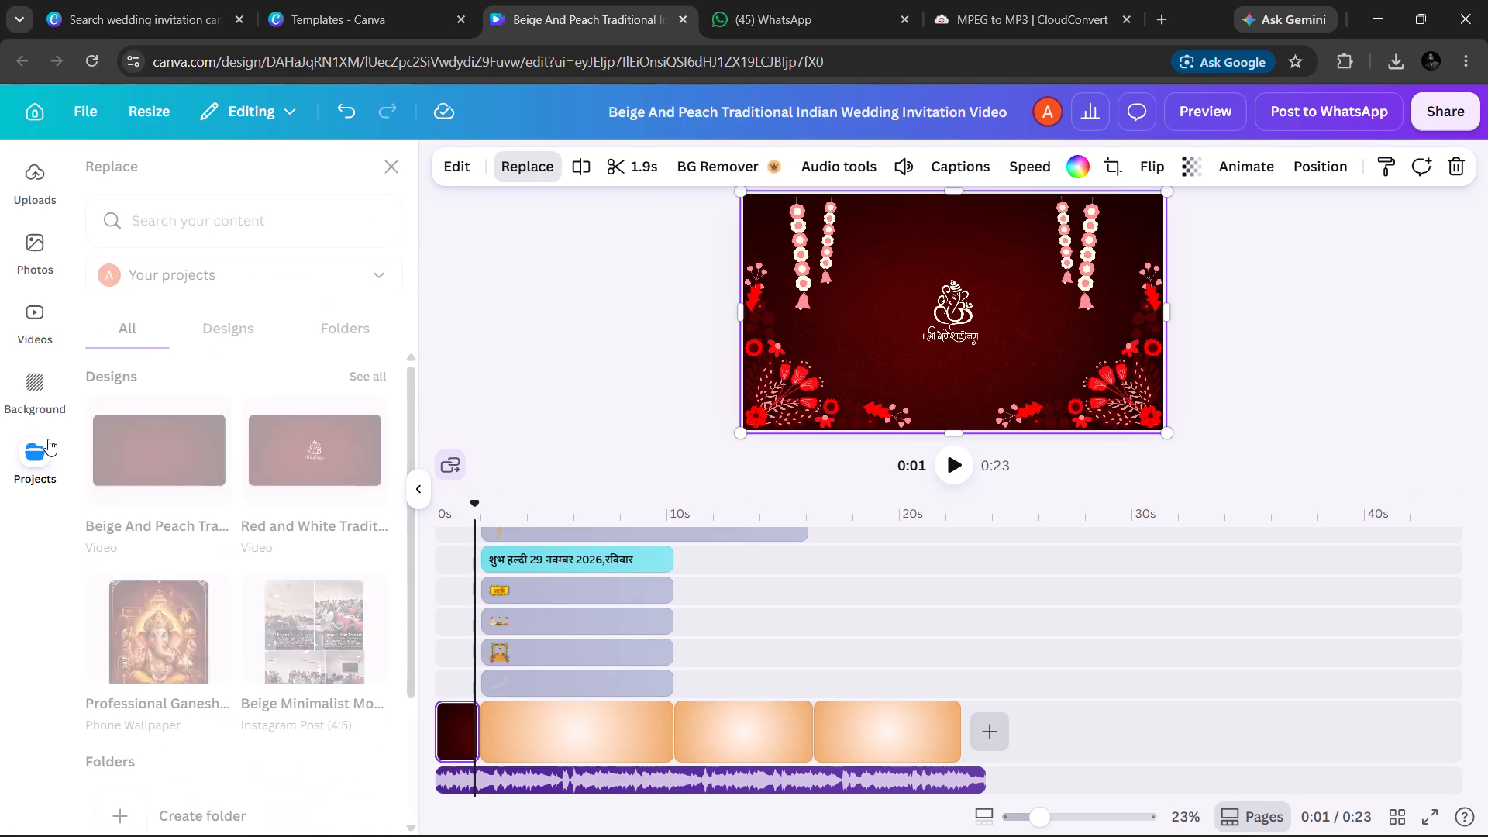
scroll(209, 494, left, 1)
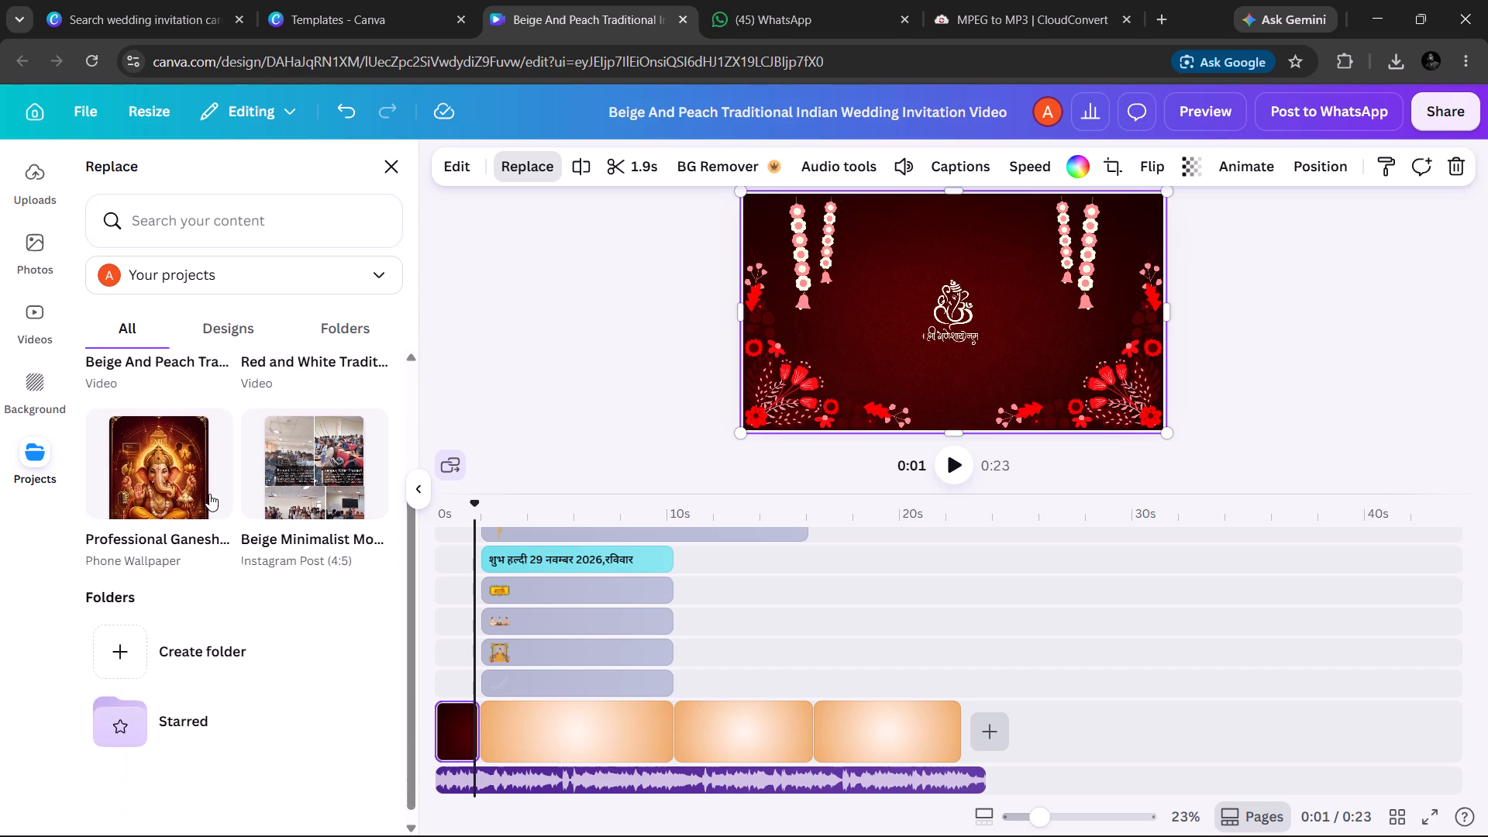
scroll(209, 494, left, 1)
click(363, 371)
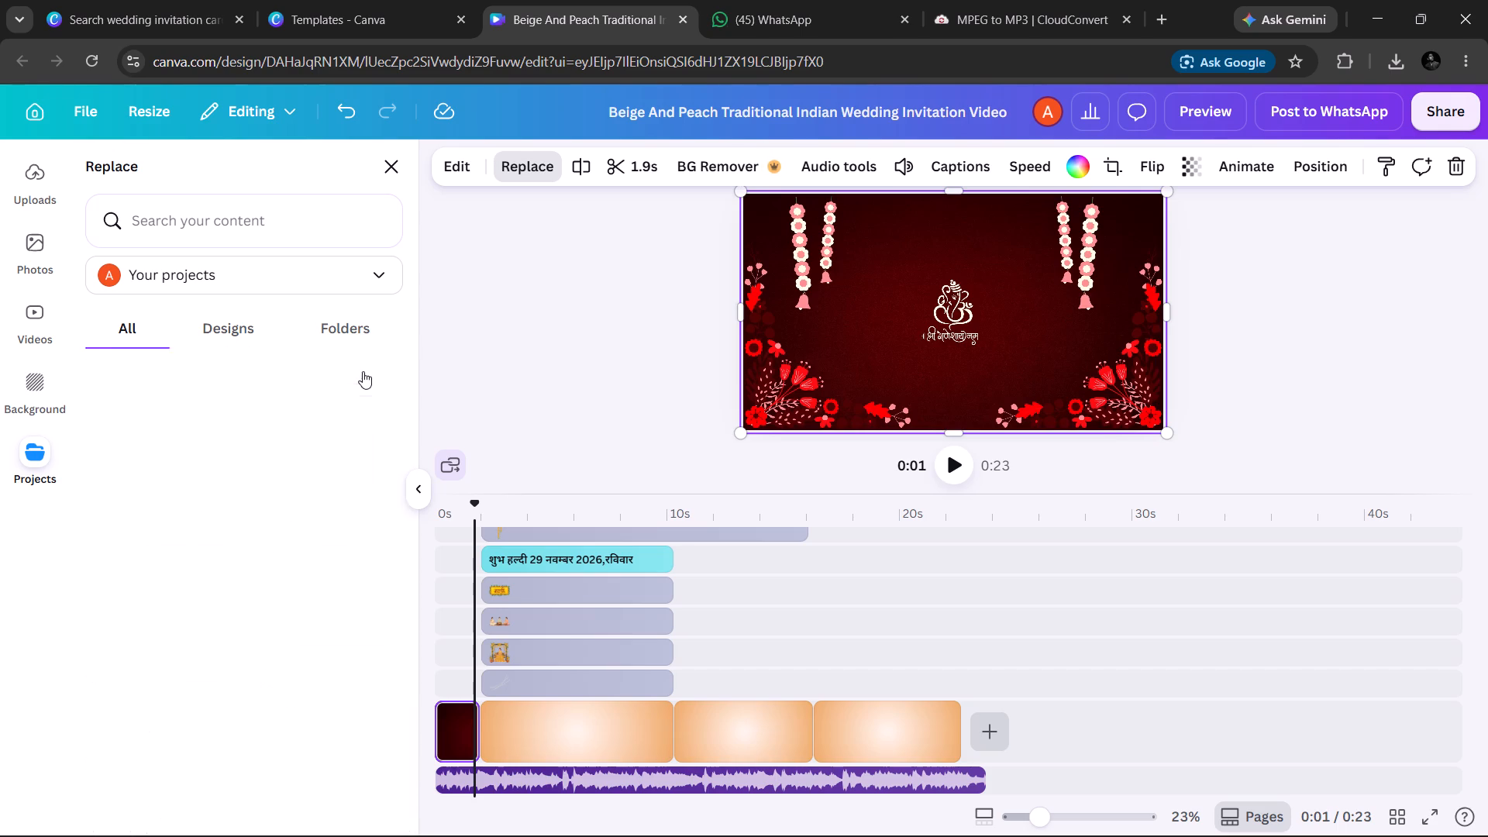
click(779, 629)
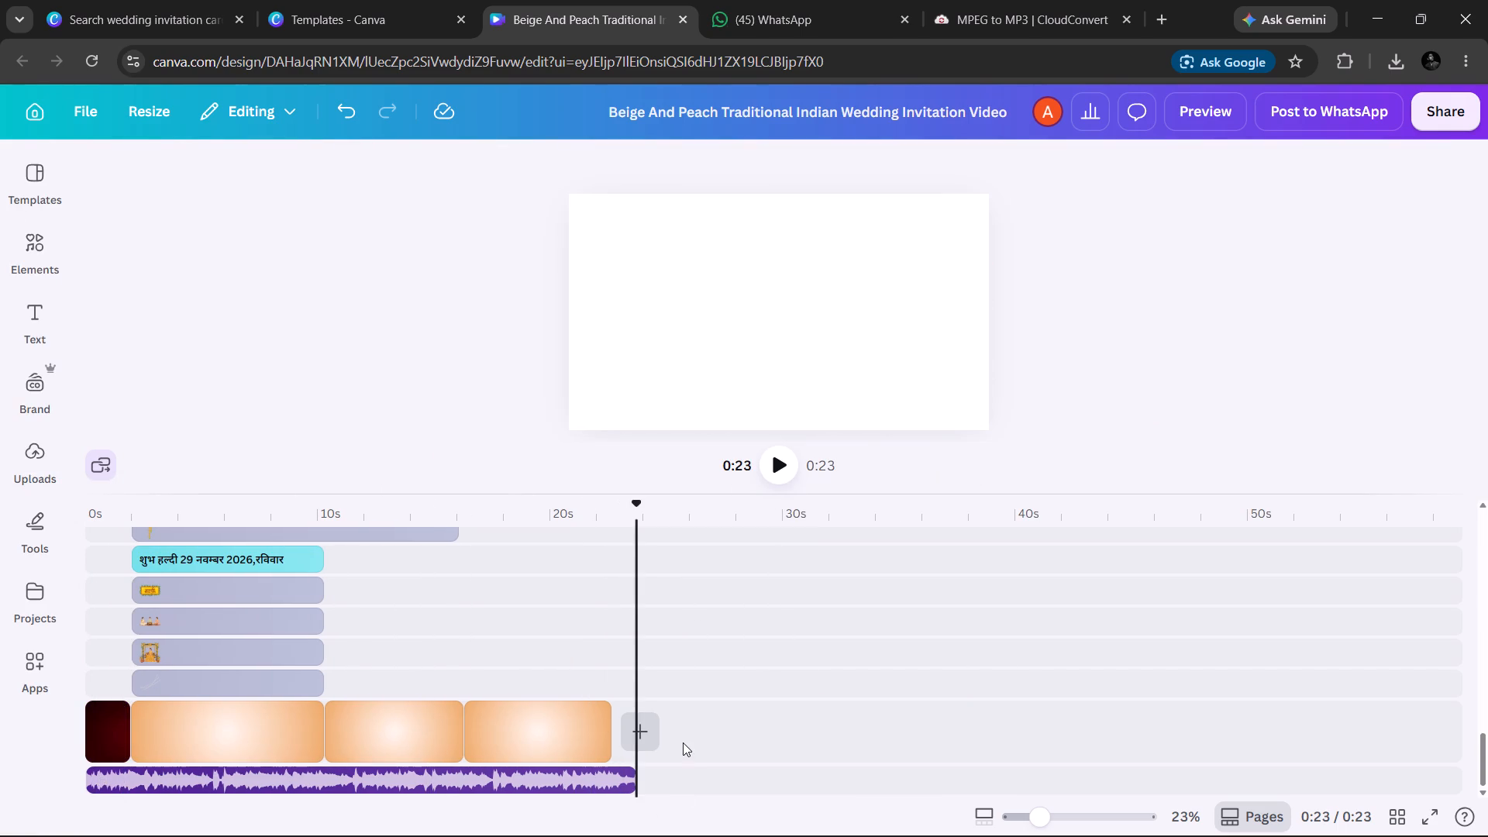
Paste the 6-second peach background clip after the wedding scene and move it between the Ganesha opening and the Haldi scene.
ctrl+click(683, 742)
key(ctrl+v)
click(683, 742)
drag(683, 742, 195, 729)
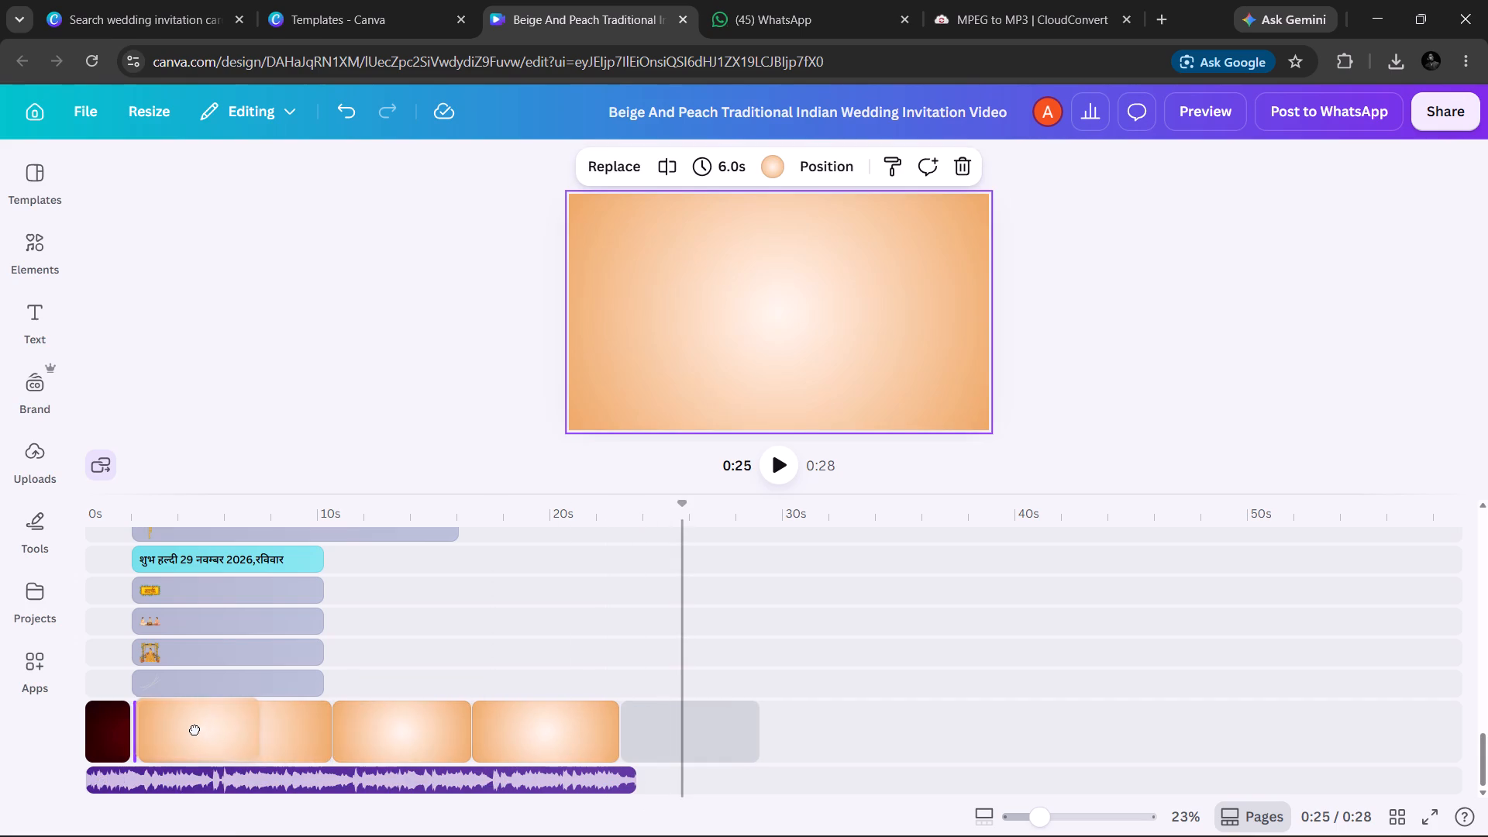
drag(195, 729, 179, 729)
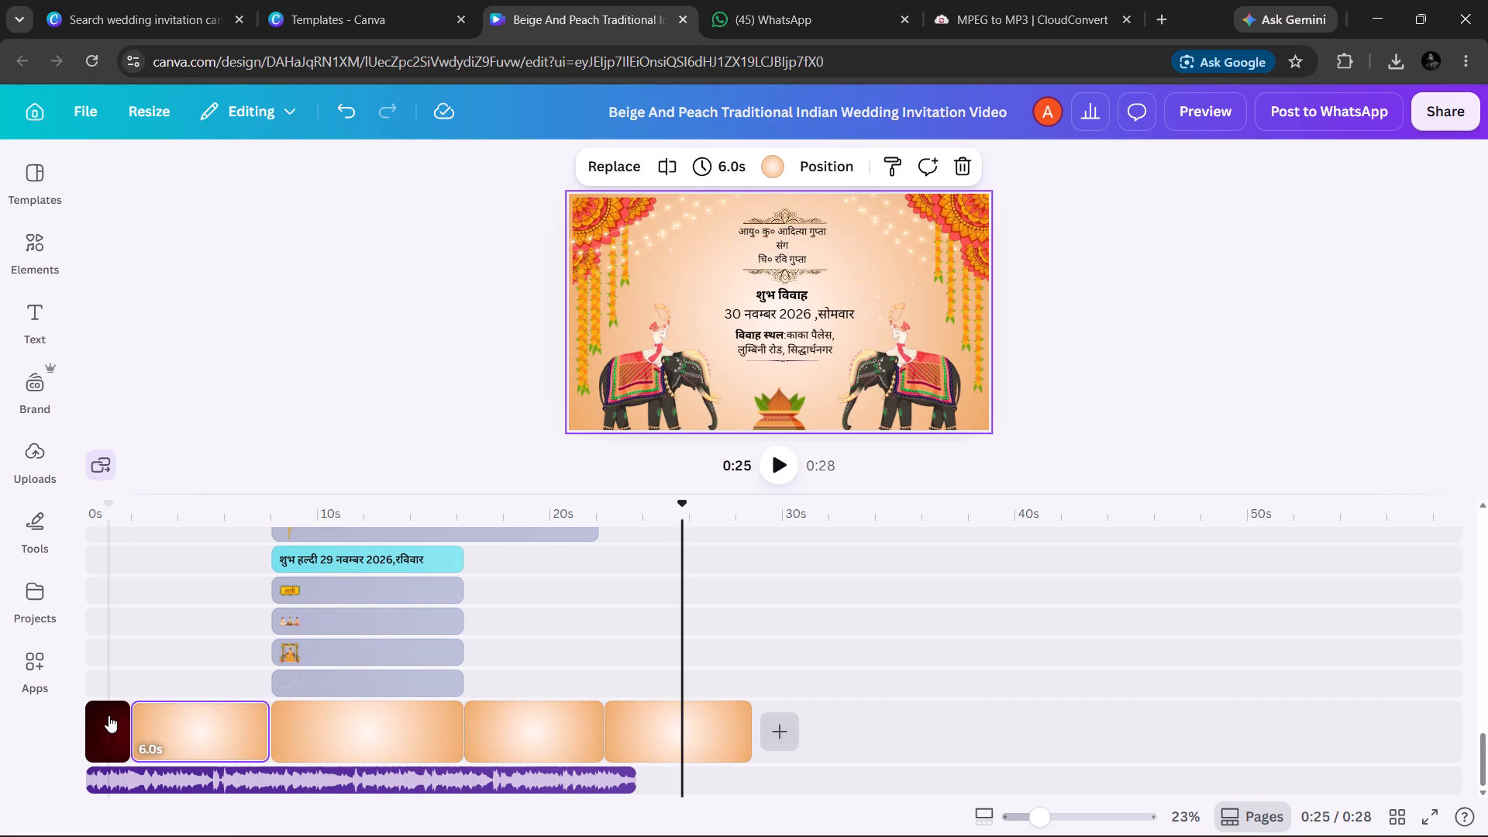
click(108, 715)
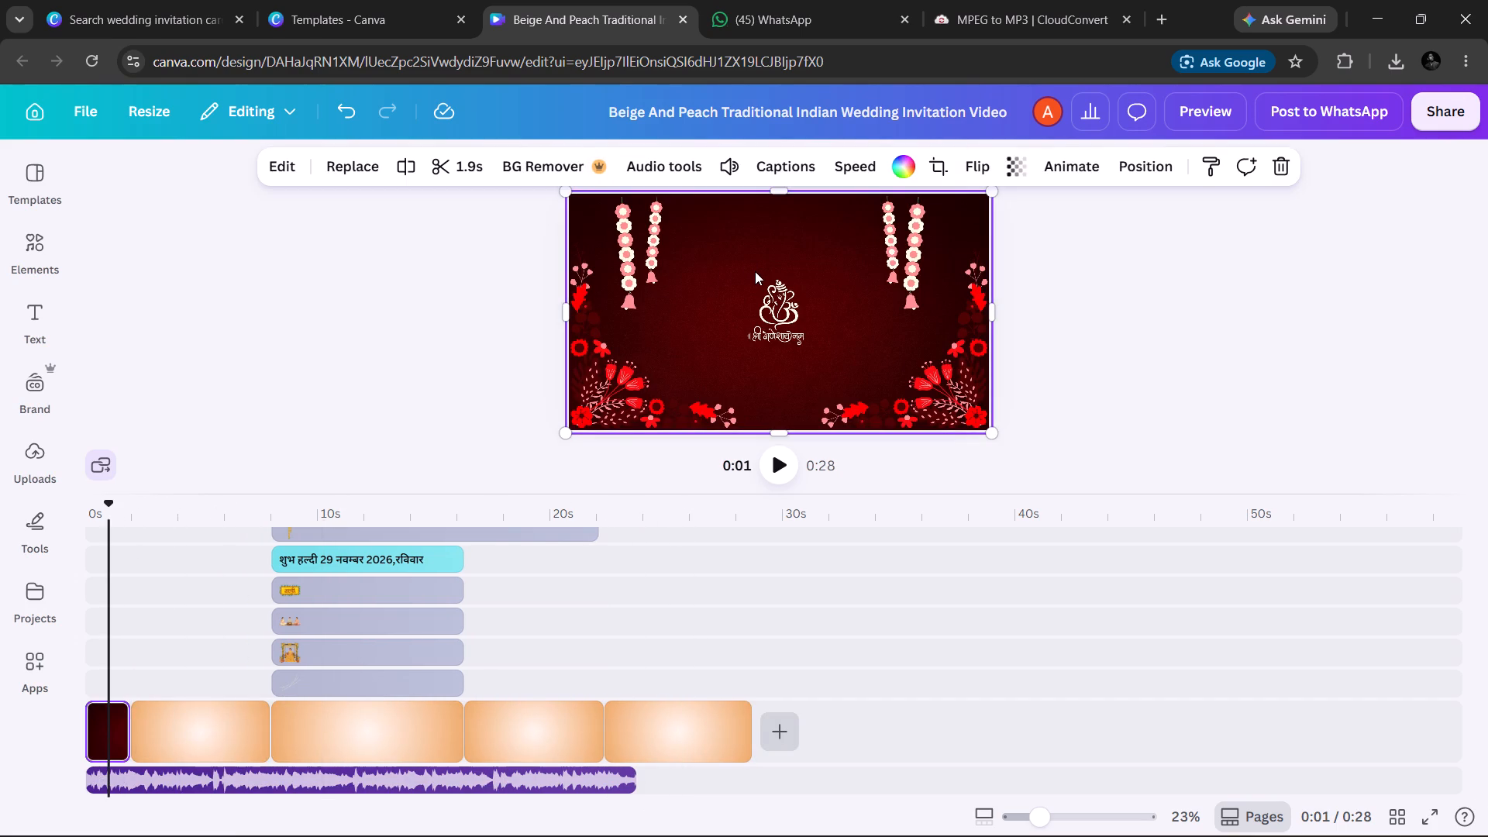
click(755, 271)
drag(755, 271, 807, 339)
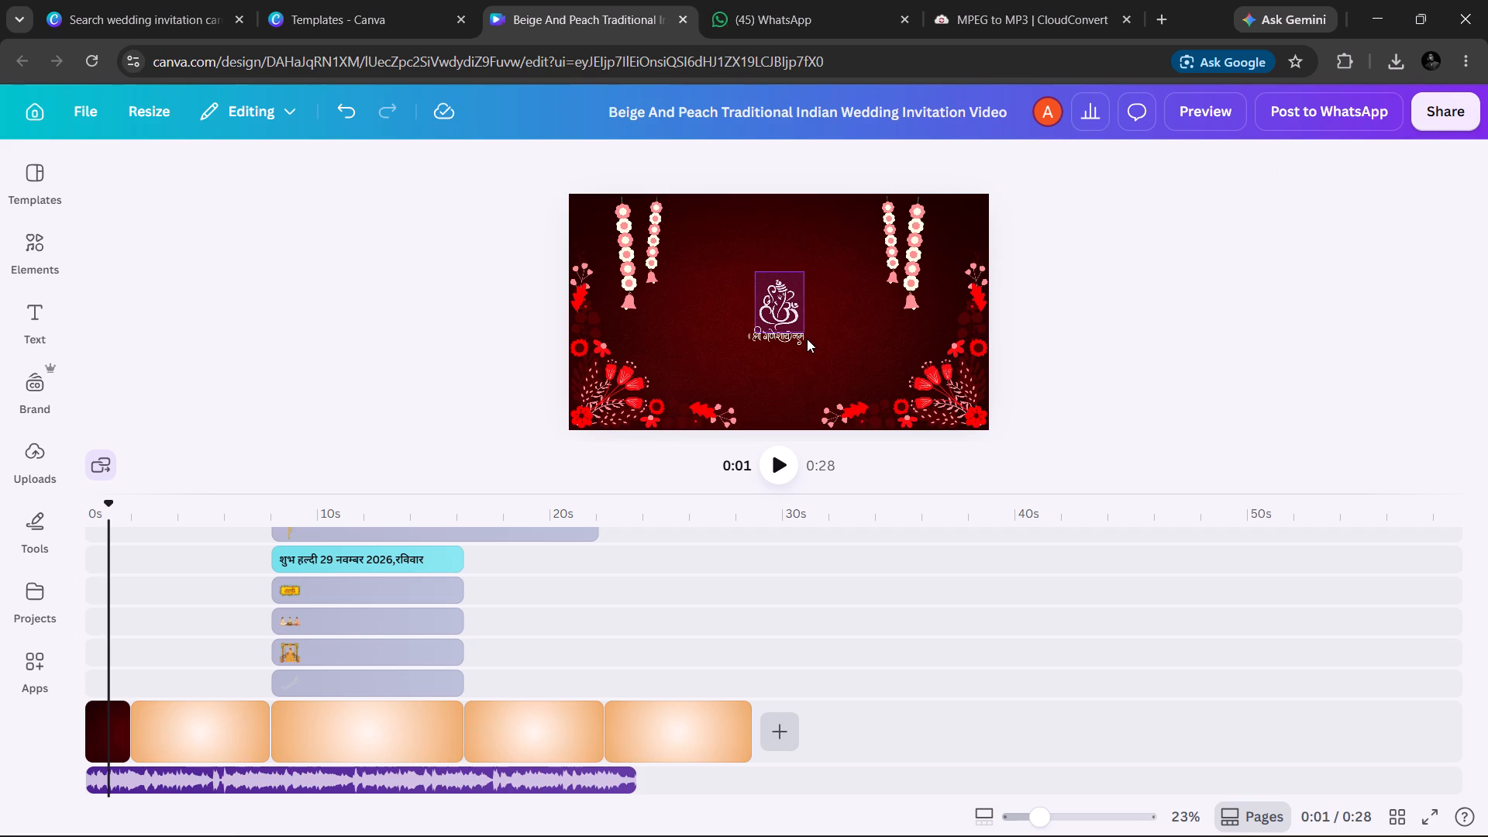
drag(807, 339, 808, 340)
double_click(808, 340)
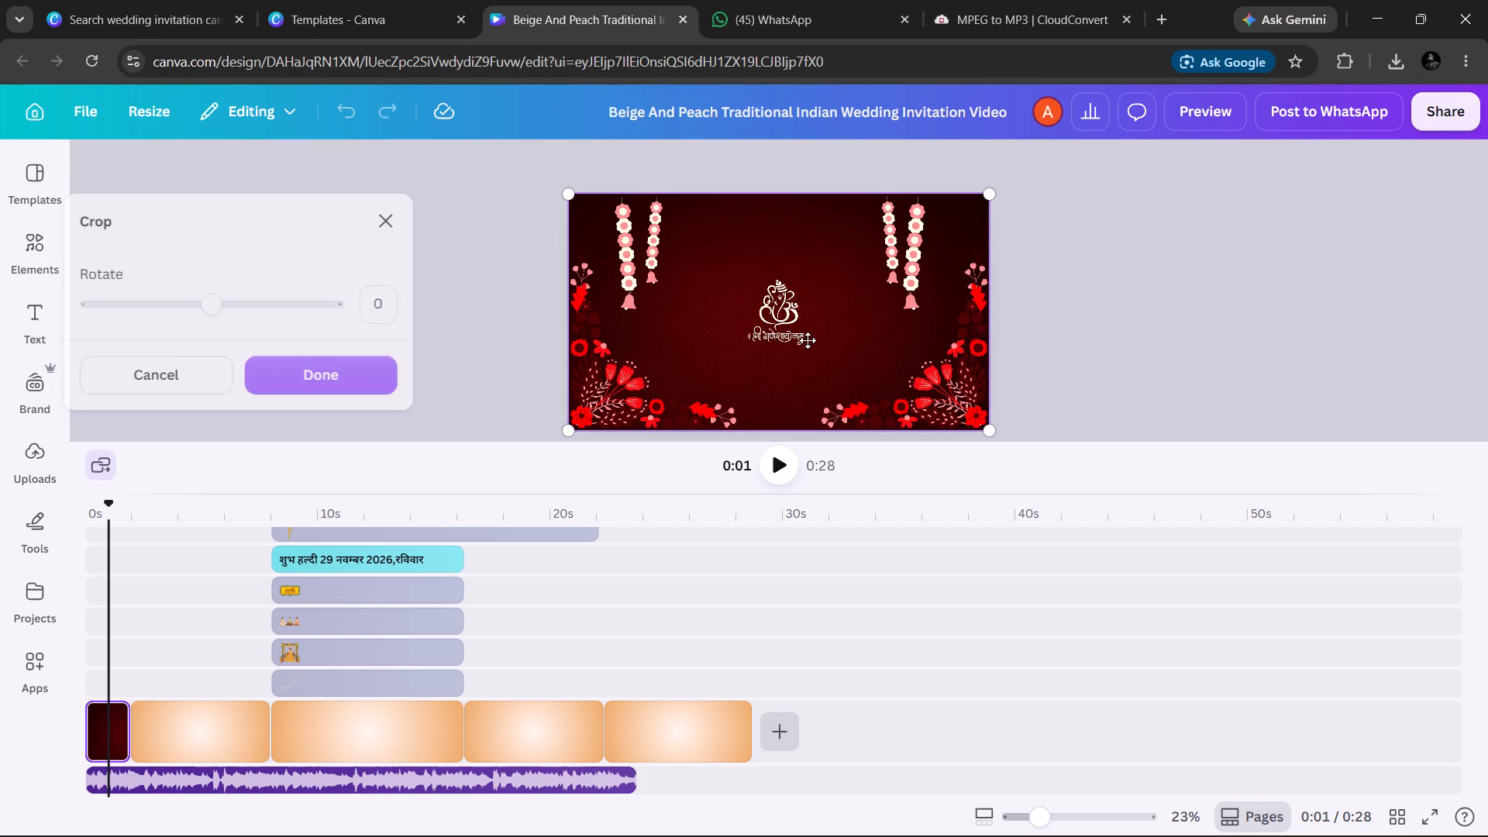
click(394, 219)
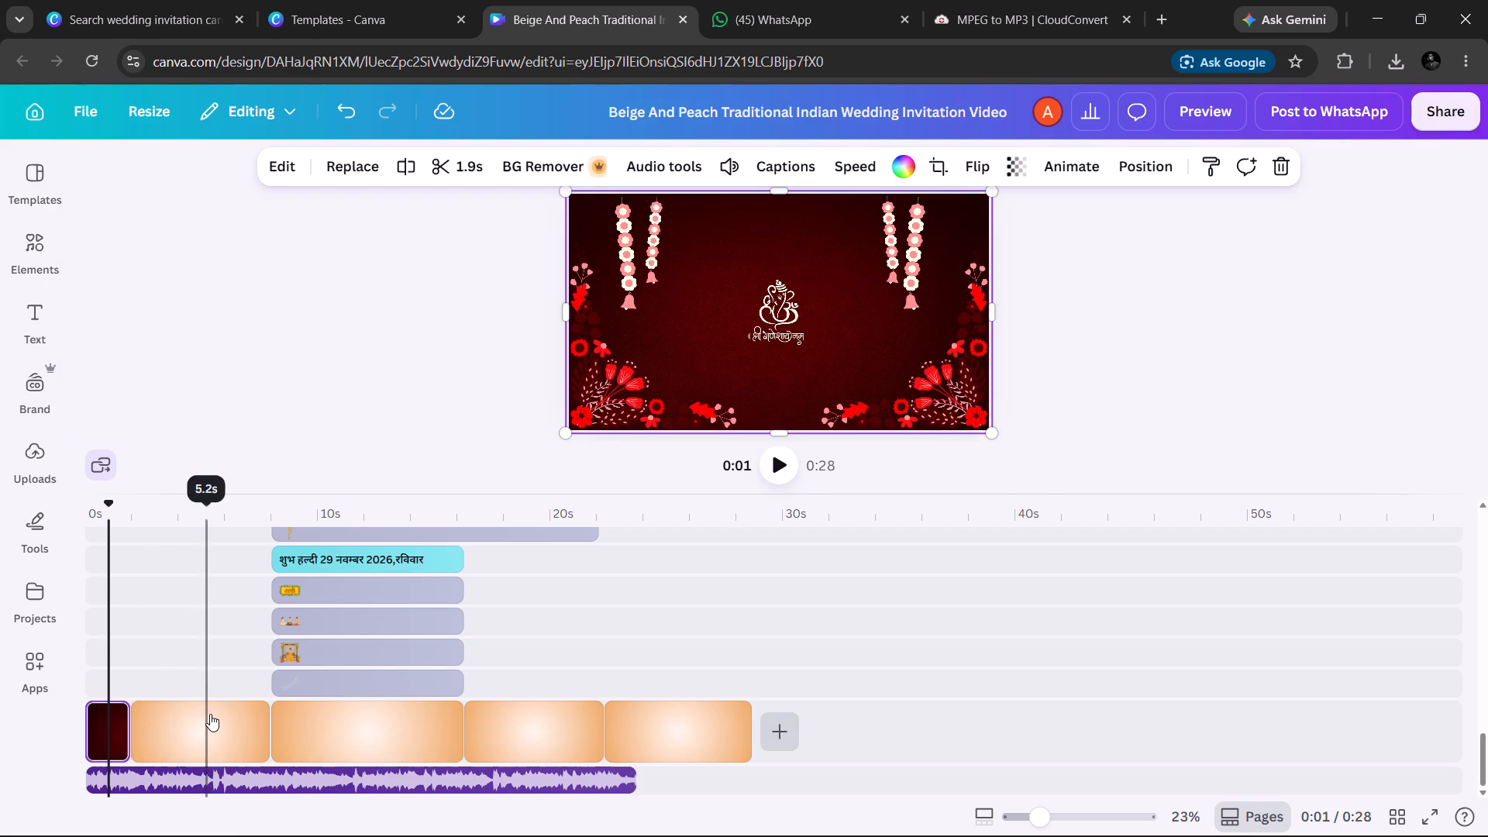
Find and open the Red and Gold Traditional Wedding Invitation Video among the video templates, with the blank peach scene selected.
click(210, 714)
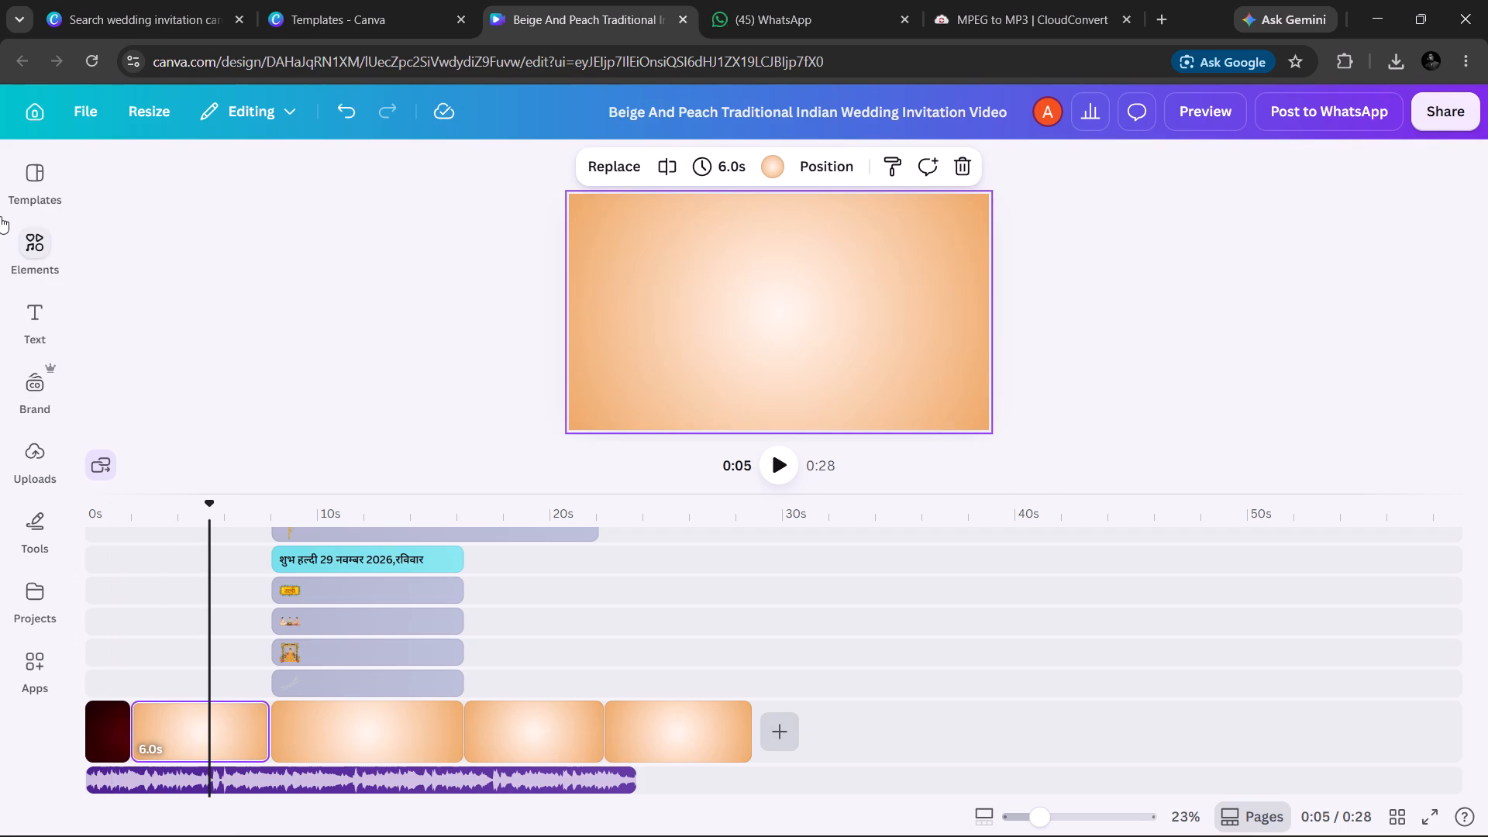
click(20, 194)
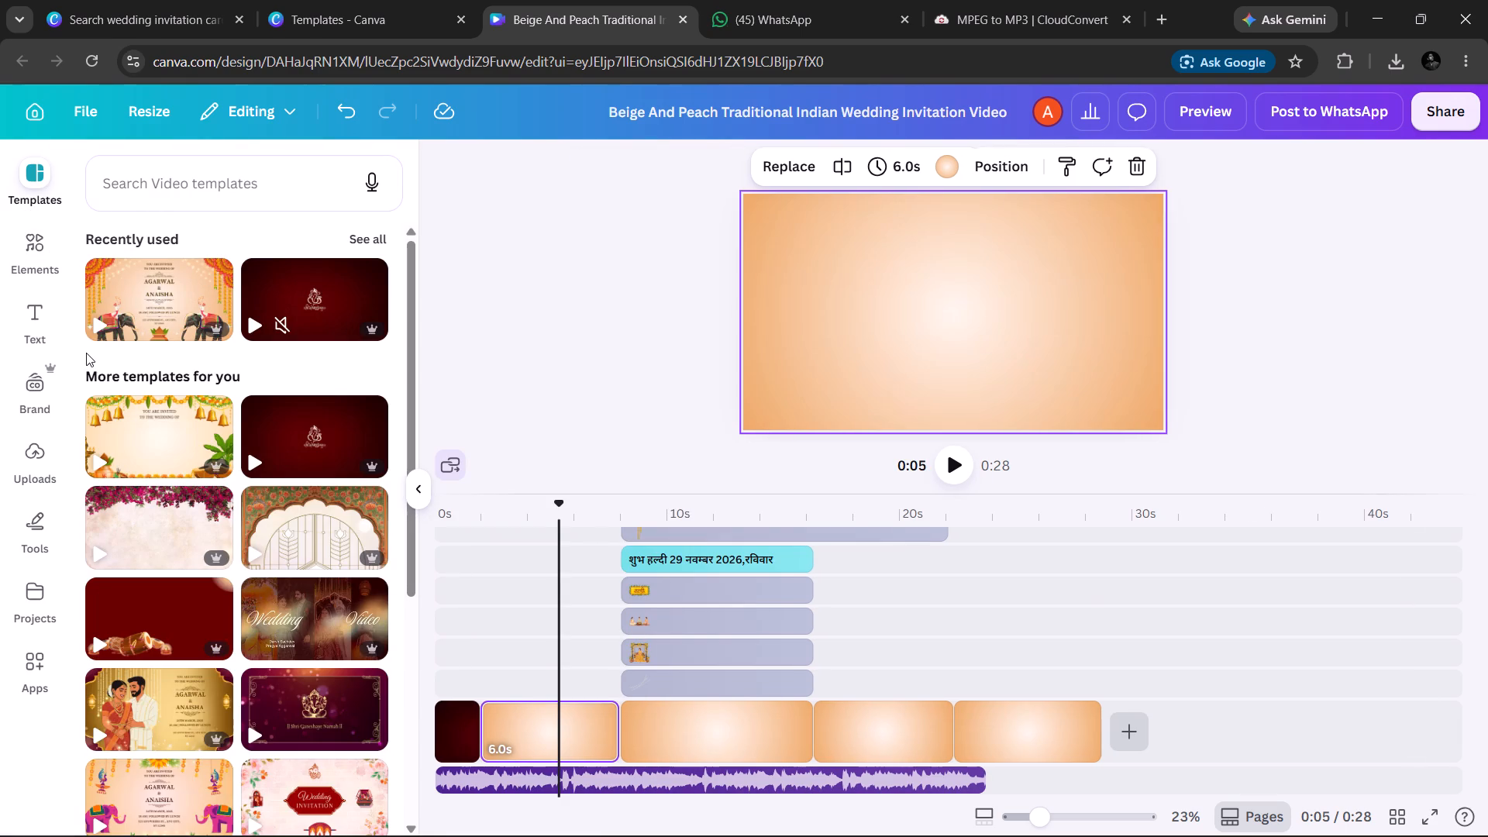
scroll(175, 374, down, 2)
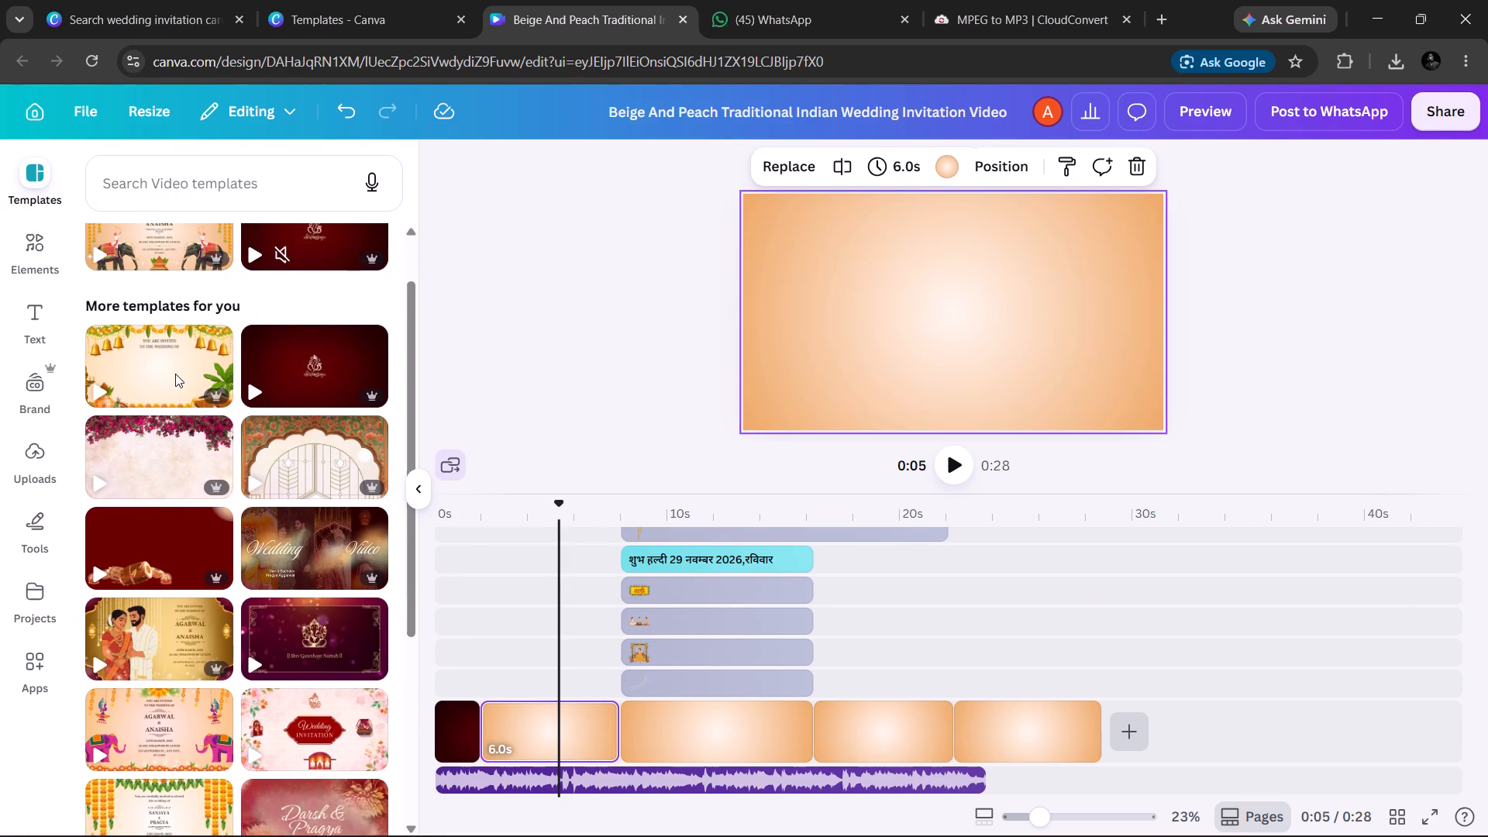
scroll(175, 374, down, 3)
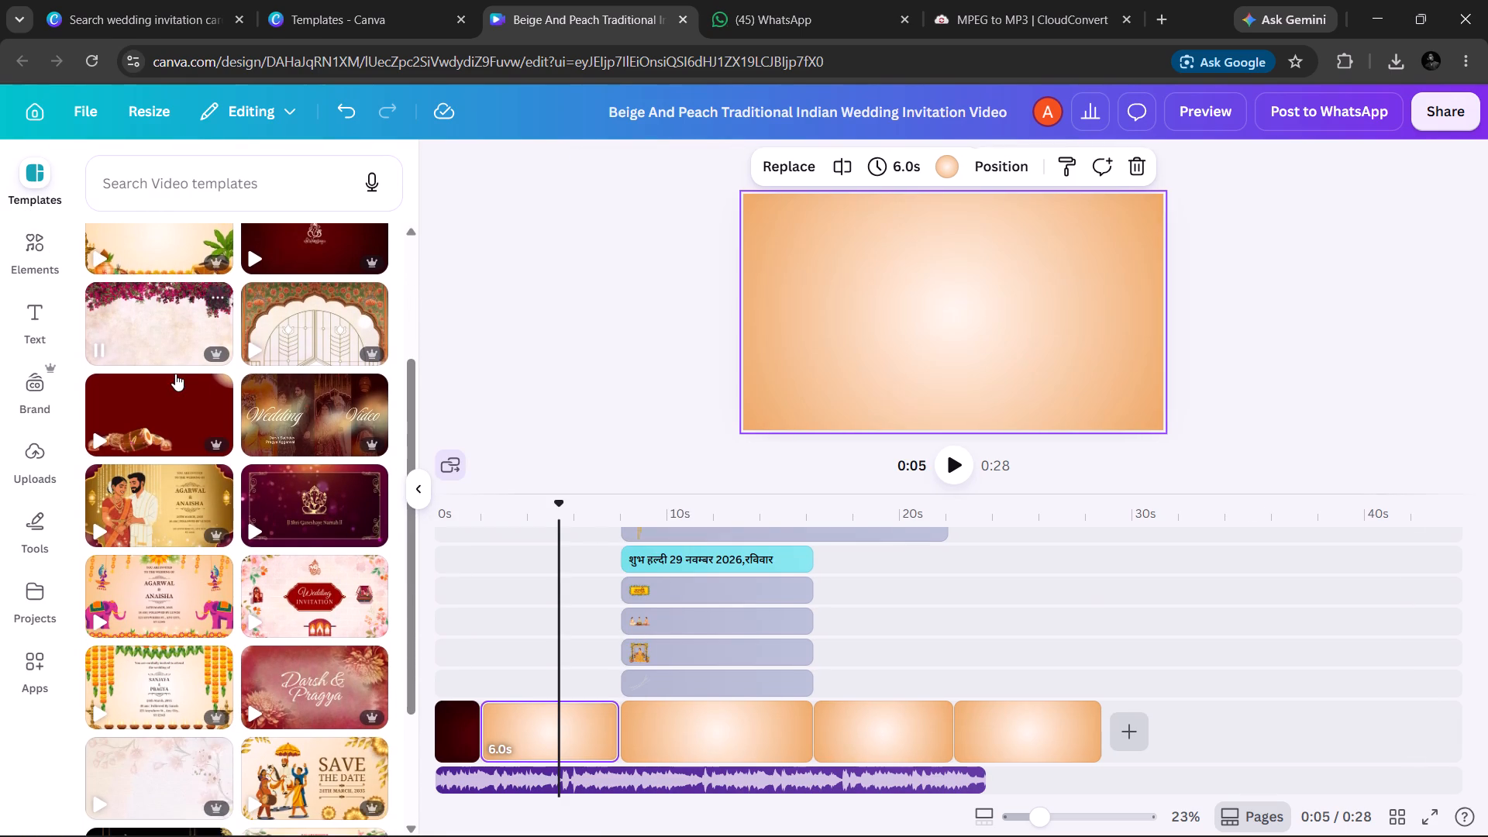
scroll(175, 374, down, 2)
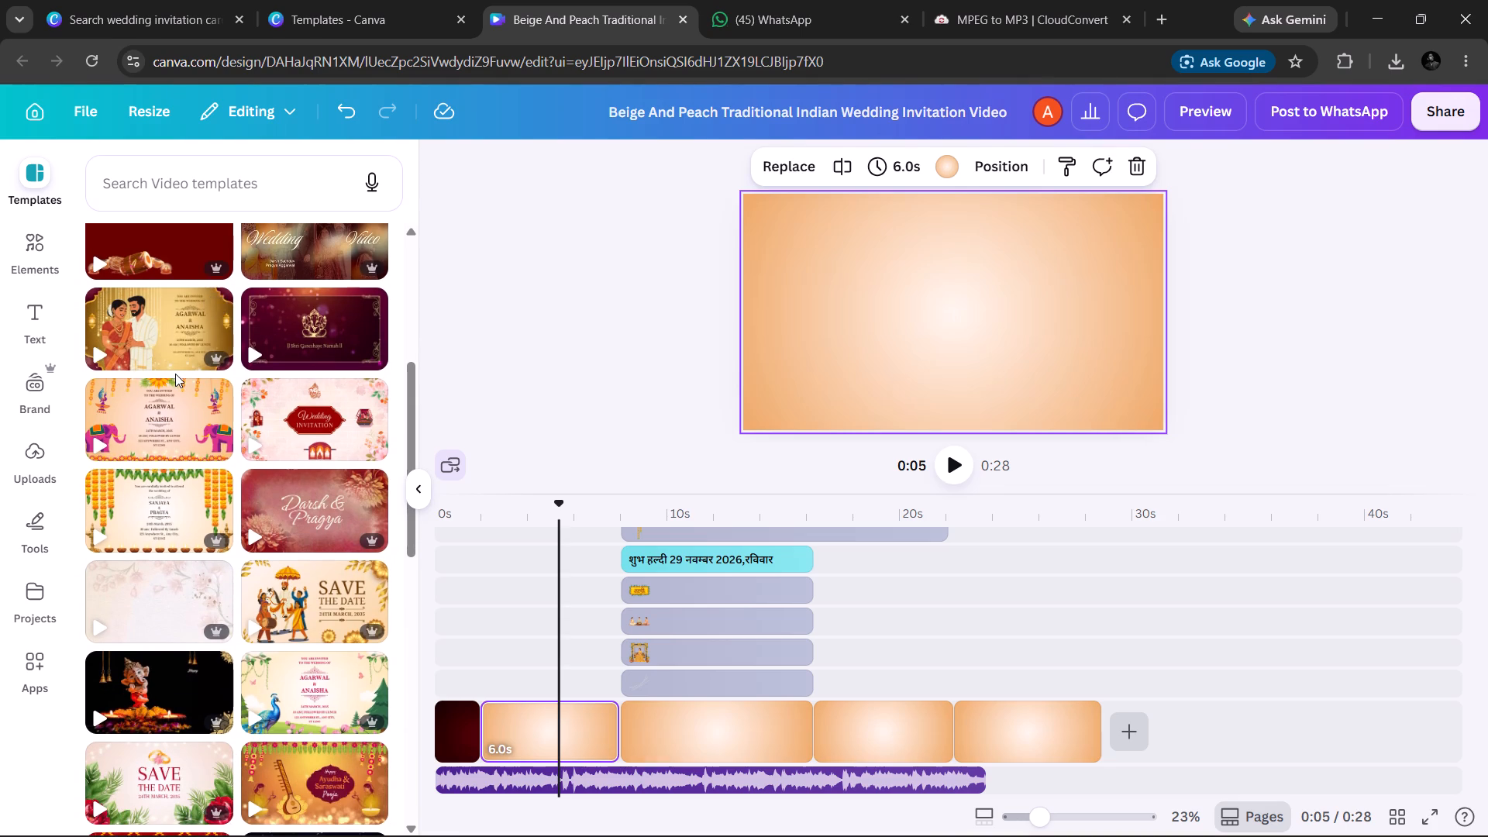
scroll(175, 374, down, 3)
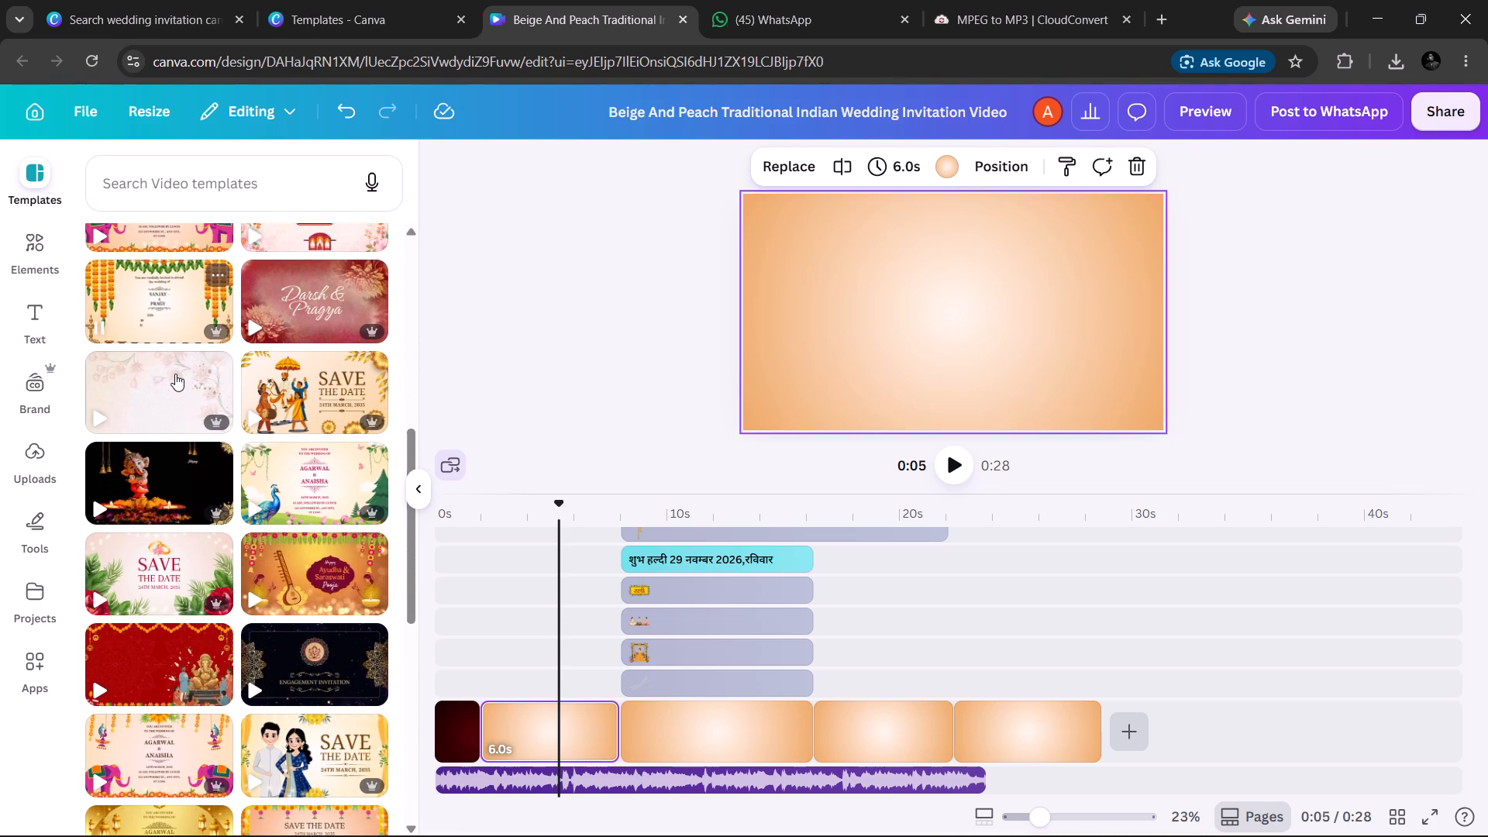
scroll(175, 374, down, 4)
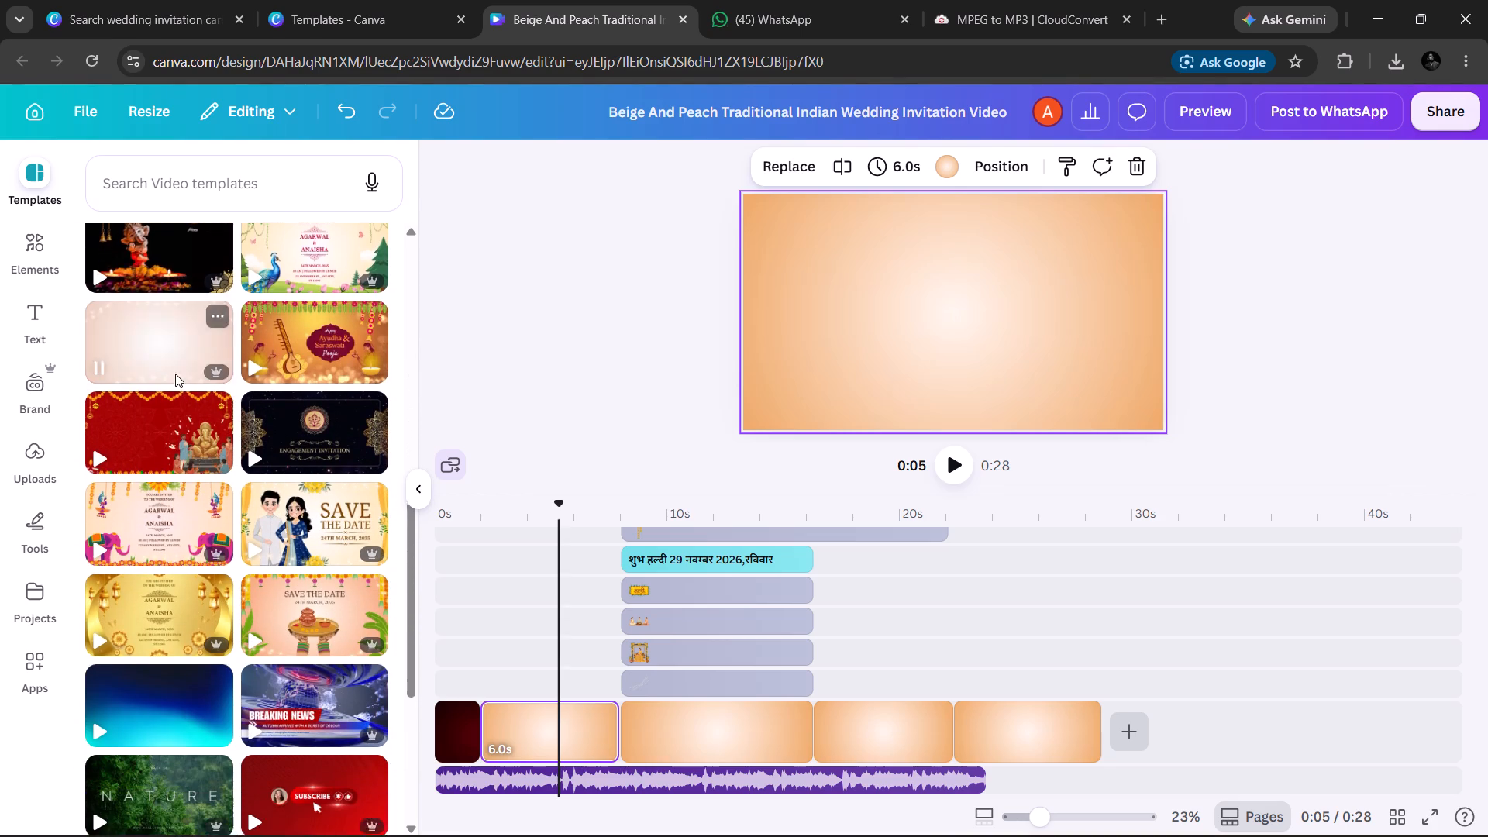
scroll(175, 374, down, 5)
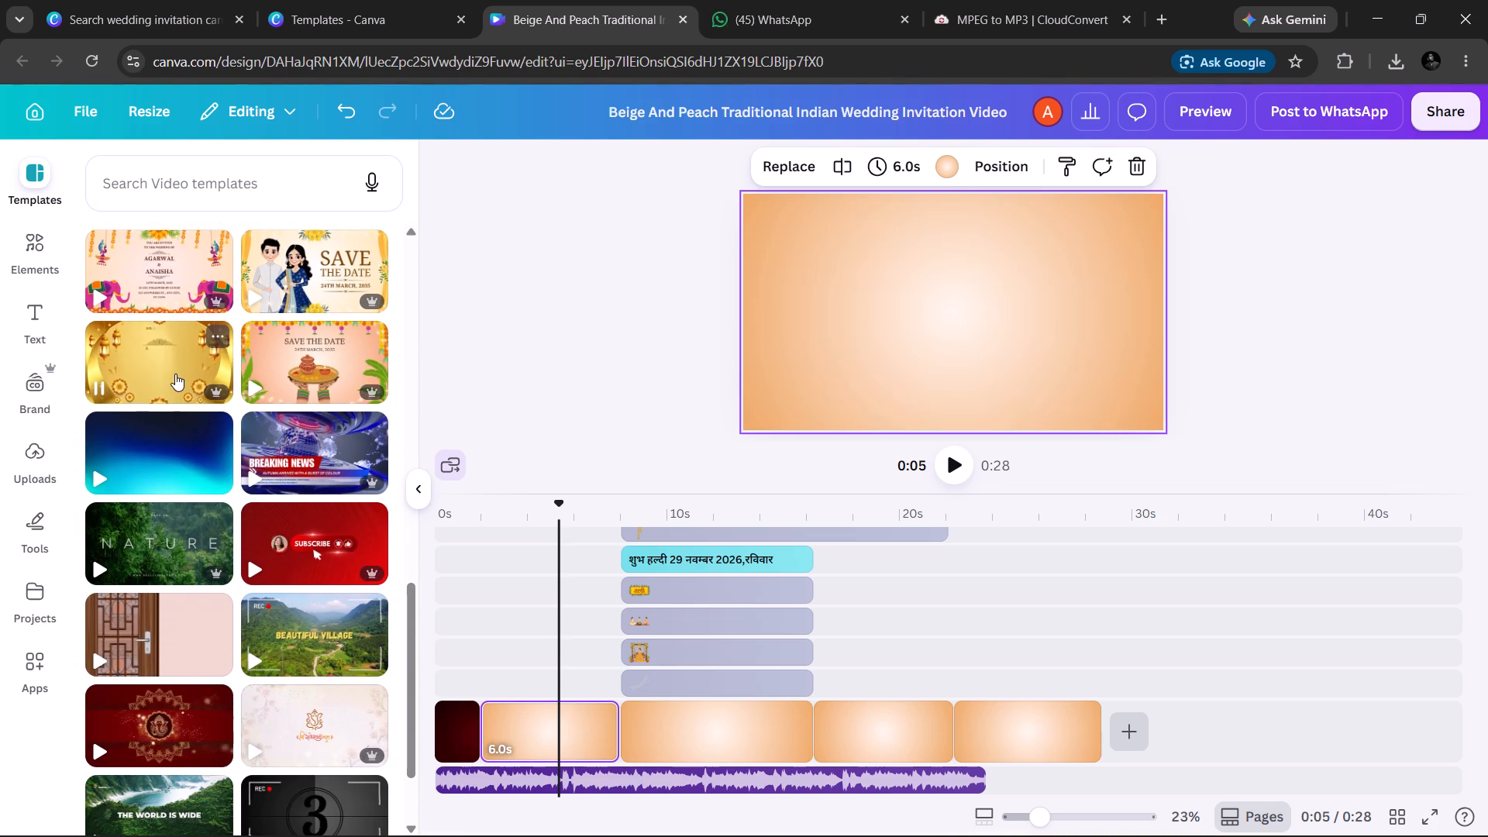
scroll(175, 374, down, 3)
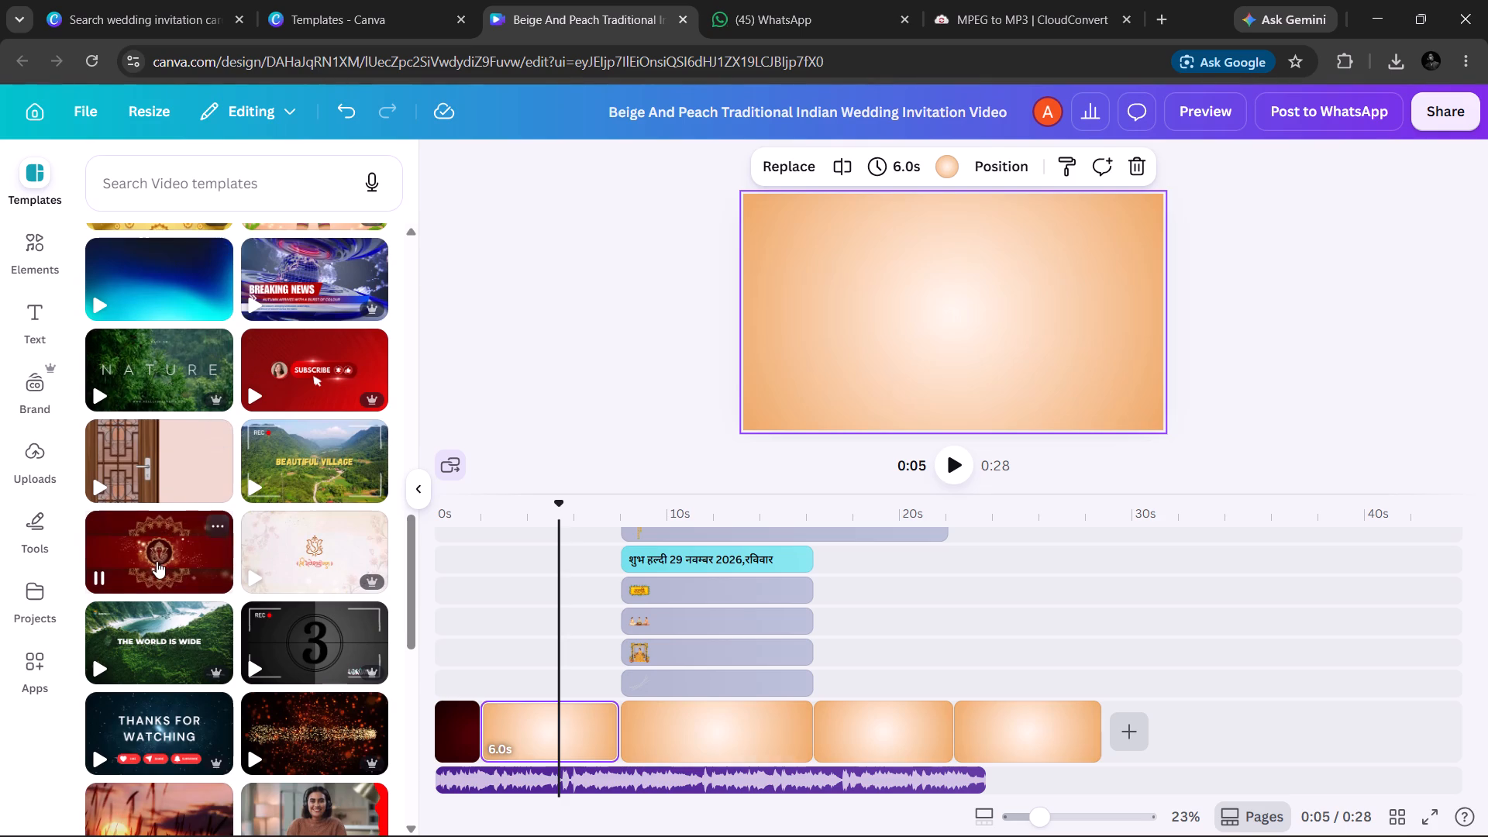
click(157, 561)
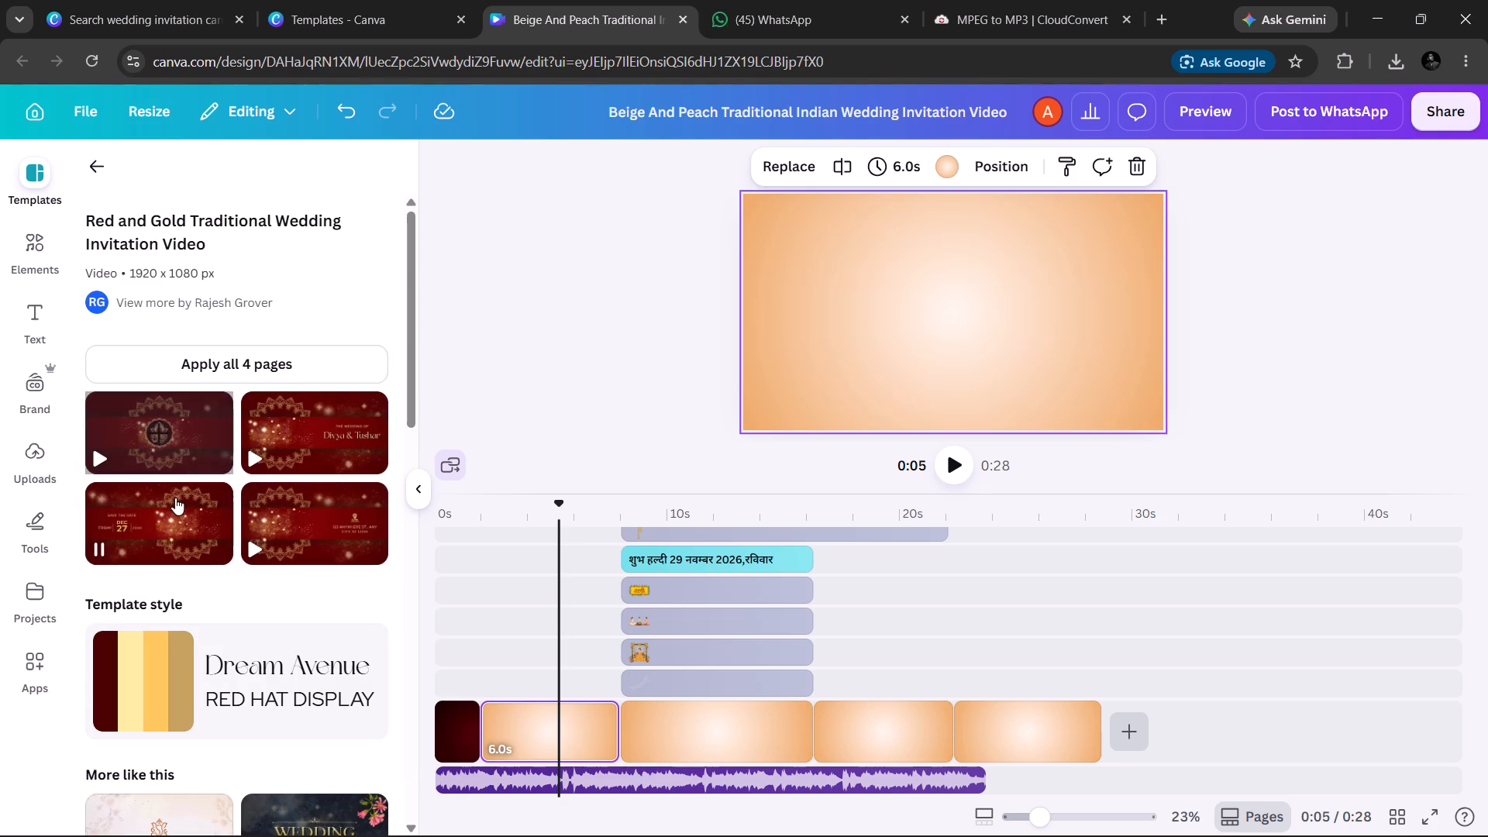
scroll(175, 500, down, 2)
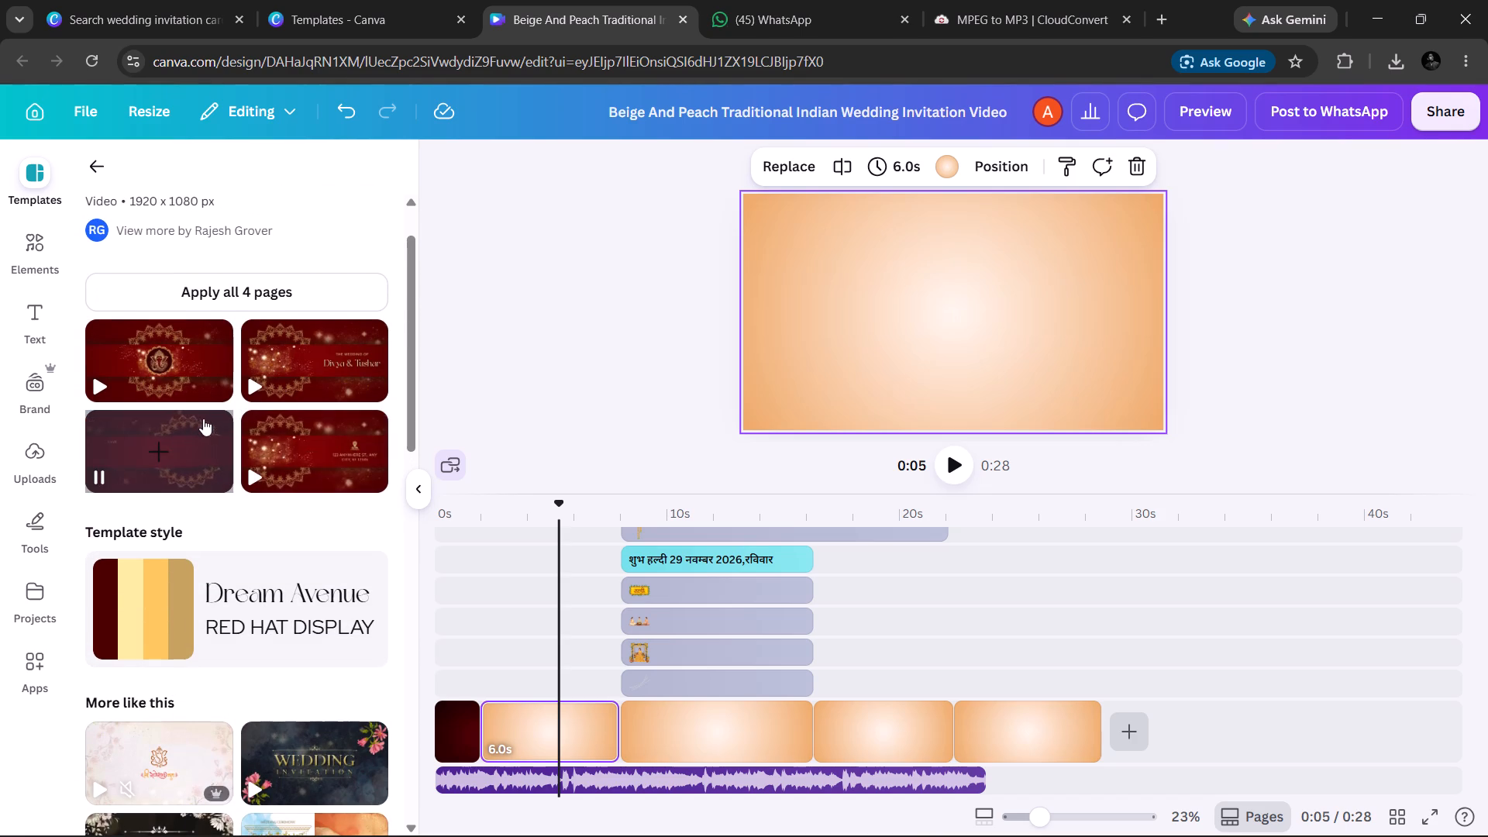
Add the Red and Gold template's four 5-second pages one by one after the wedding scene at the end of the timeline.
click(1131, 729)
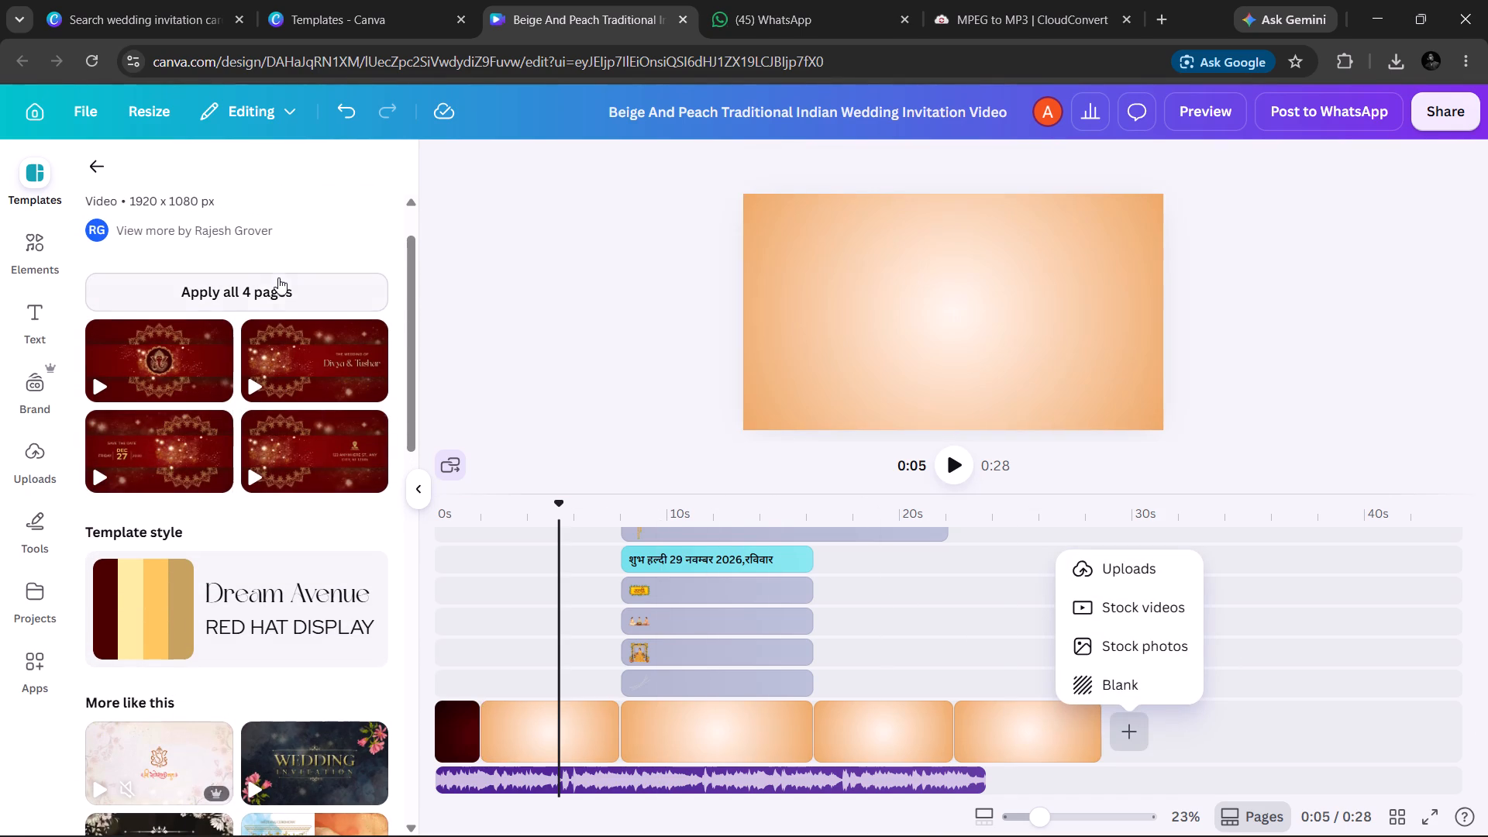
click(165, 364)
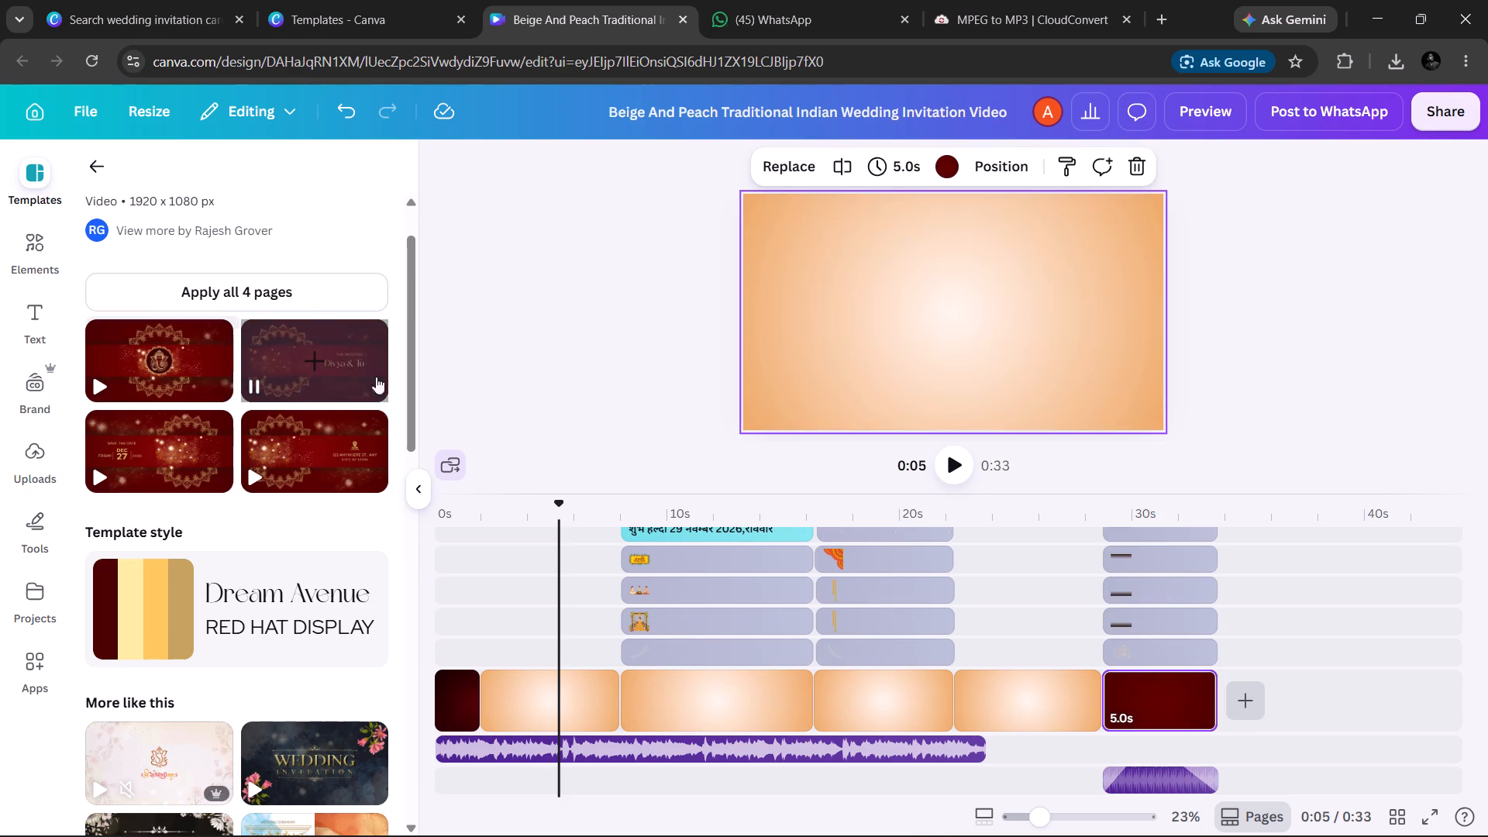
click(282, 360)
click(282, 360)
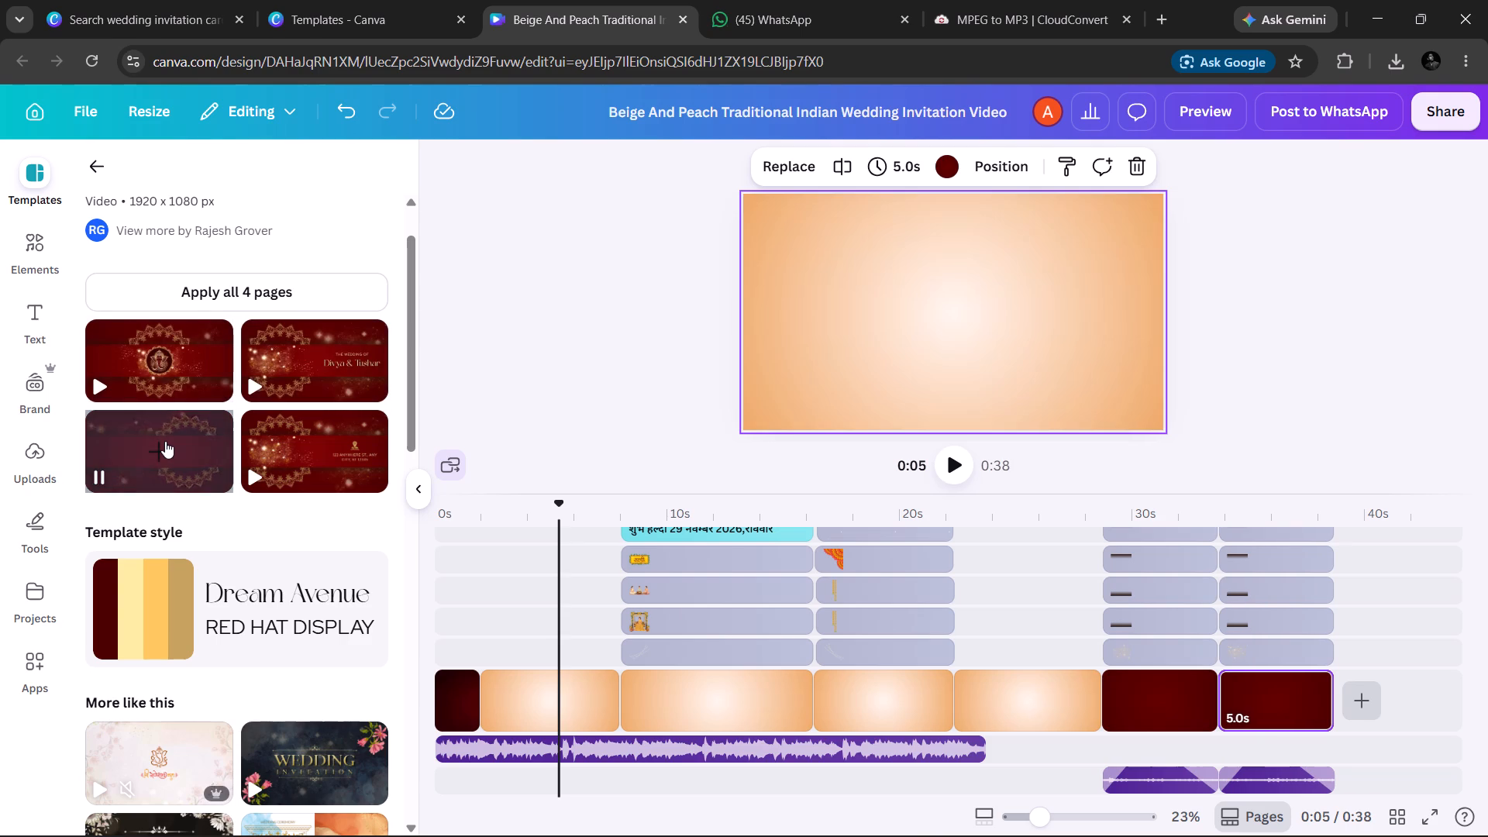
click(164, 439)
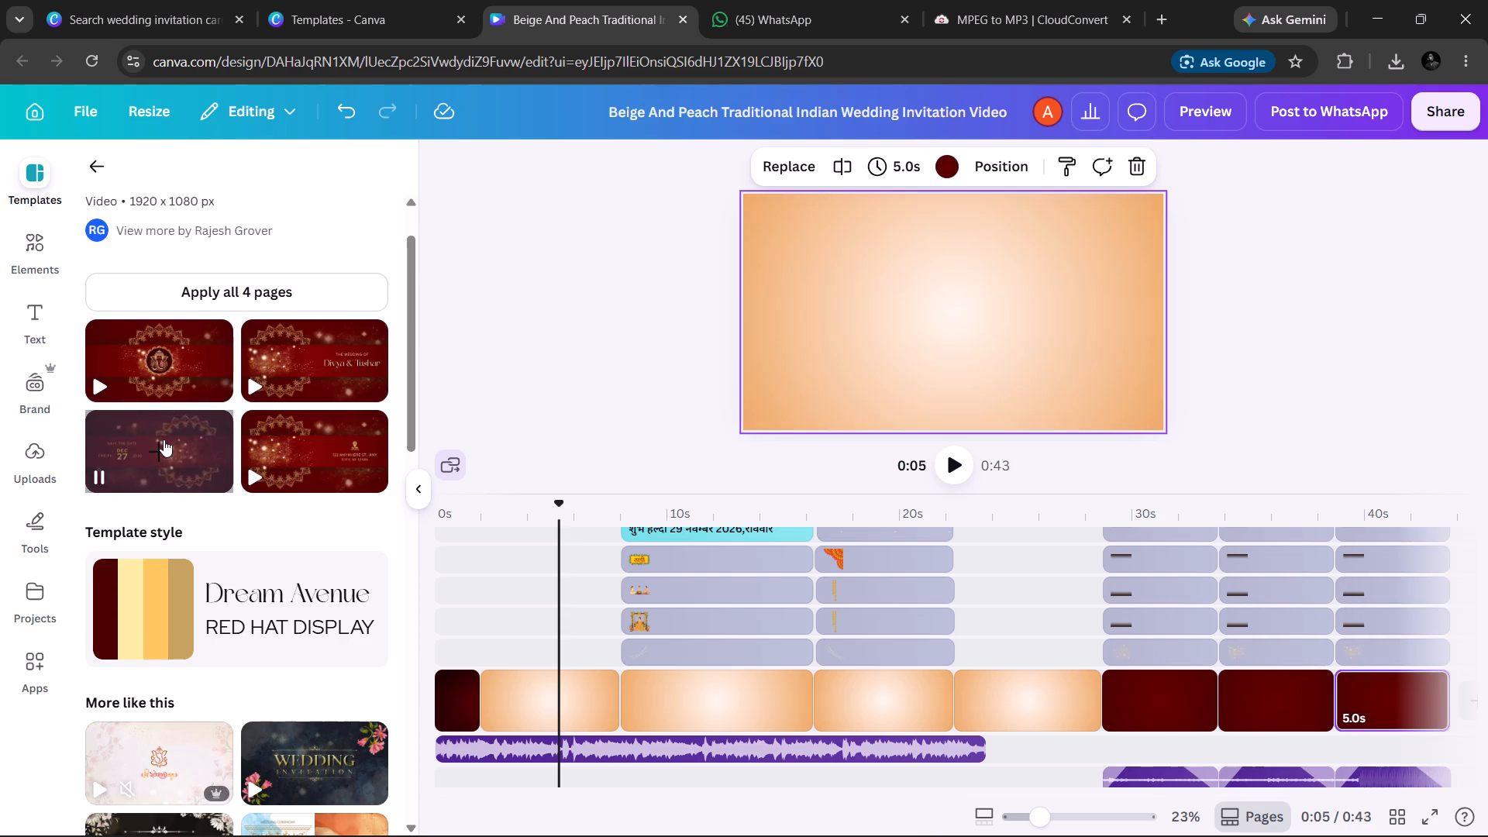
click(282, 459)
Look through the suggested templates similar to the Red and Gold wedding invitation for other suitable scenes.
scroll(282, 459, down, 5)
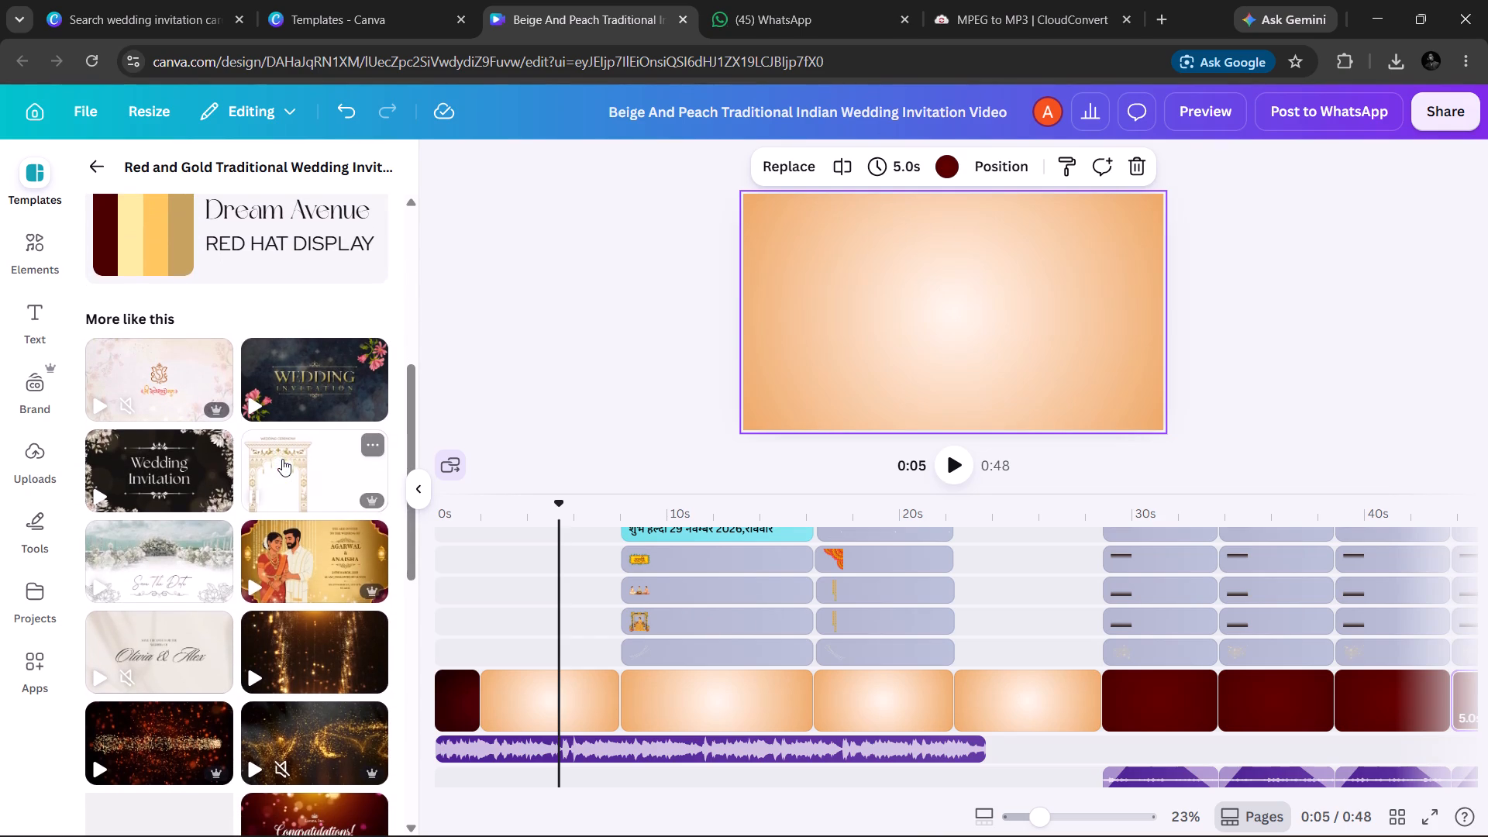
scroll(282, 459, down, 5)
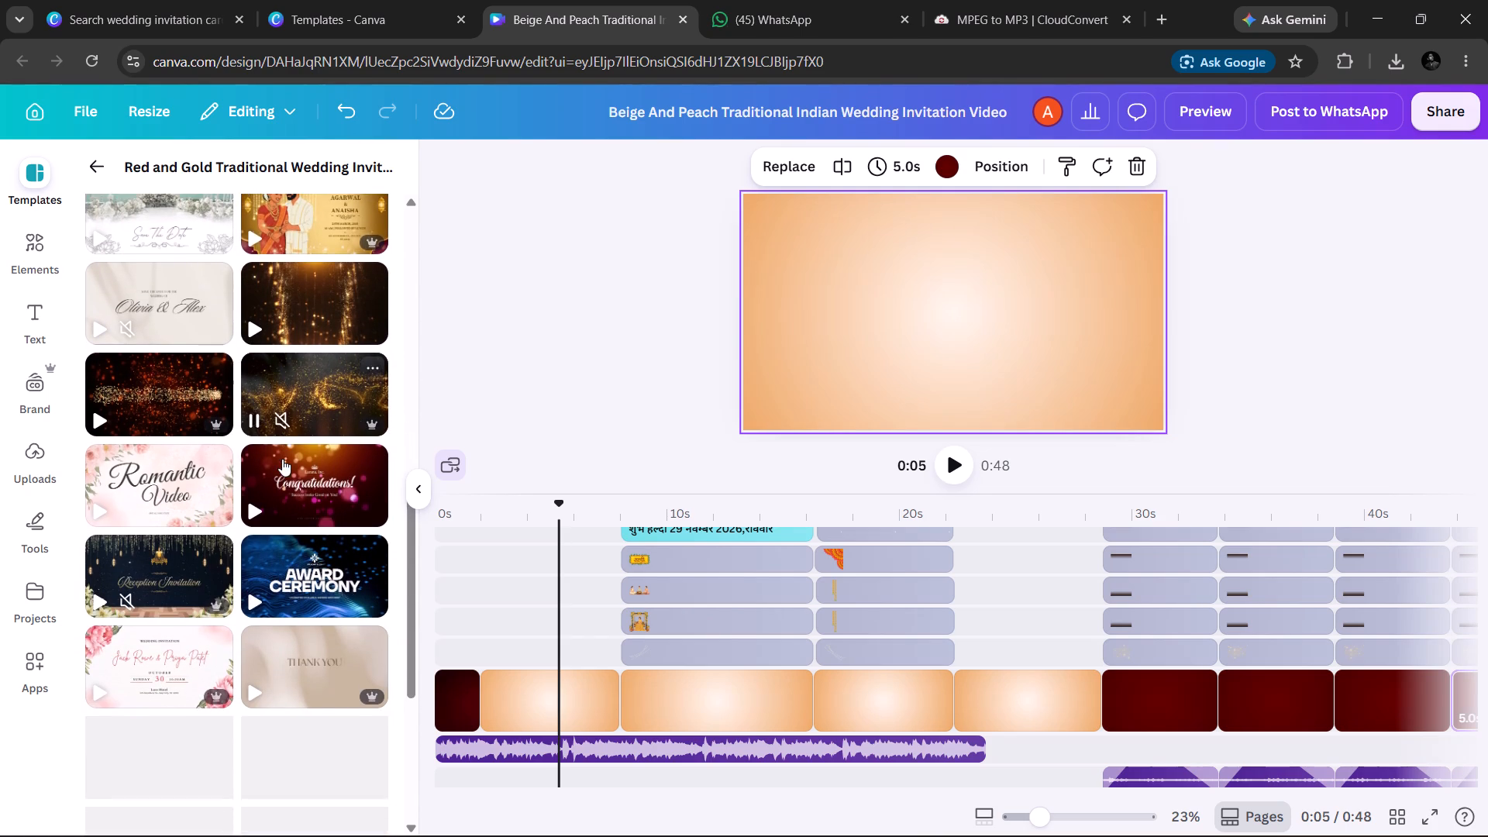
scroll(282, 459, down, 5)
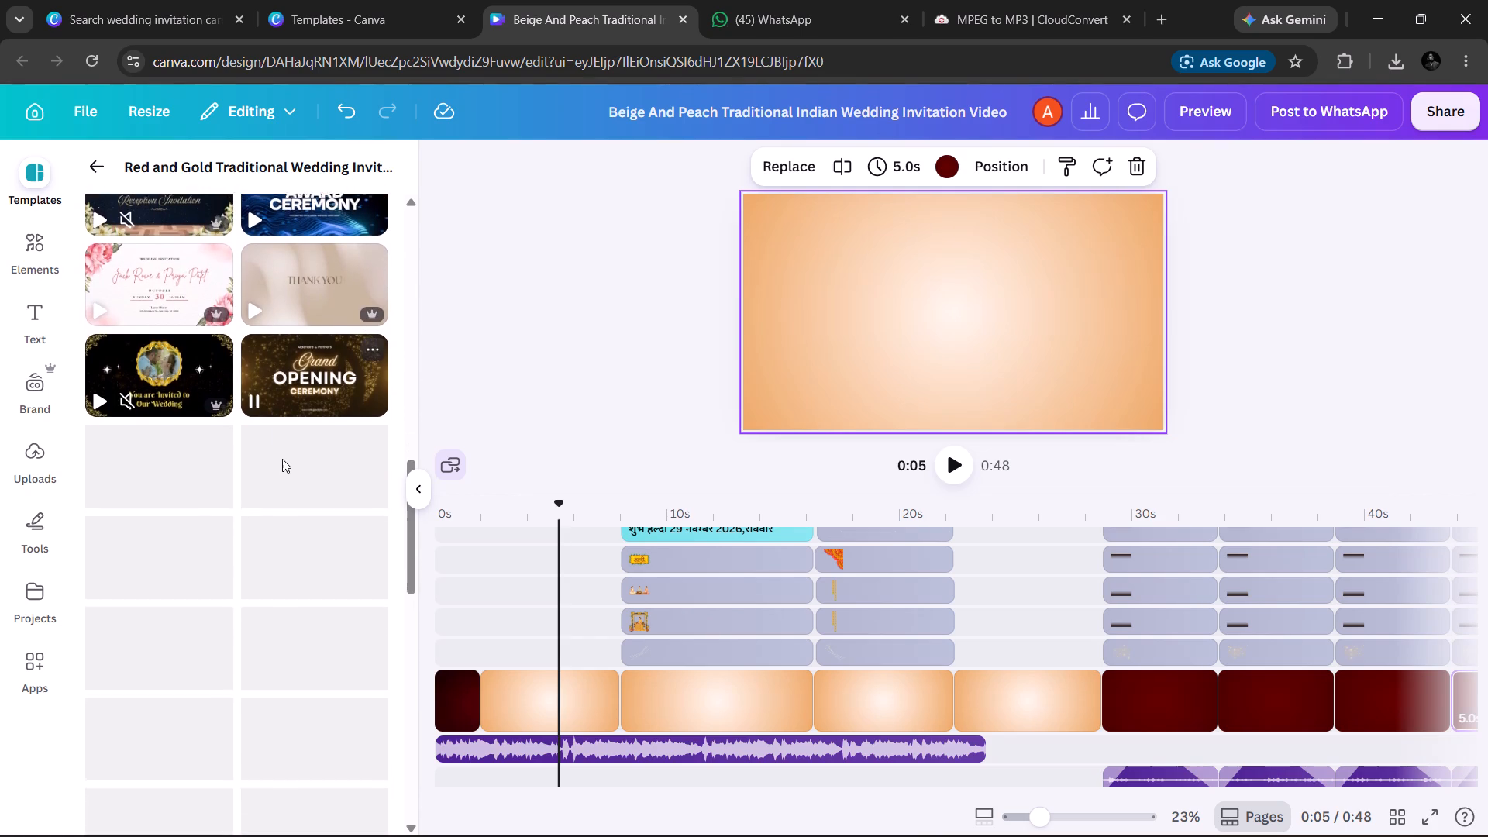
scroll(282, 459, down, 1)
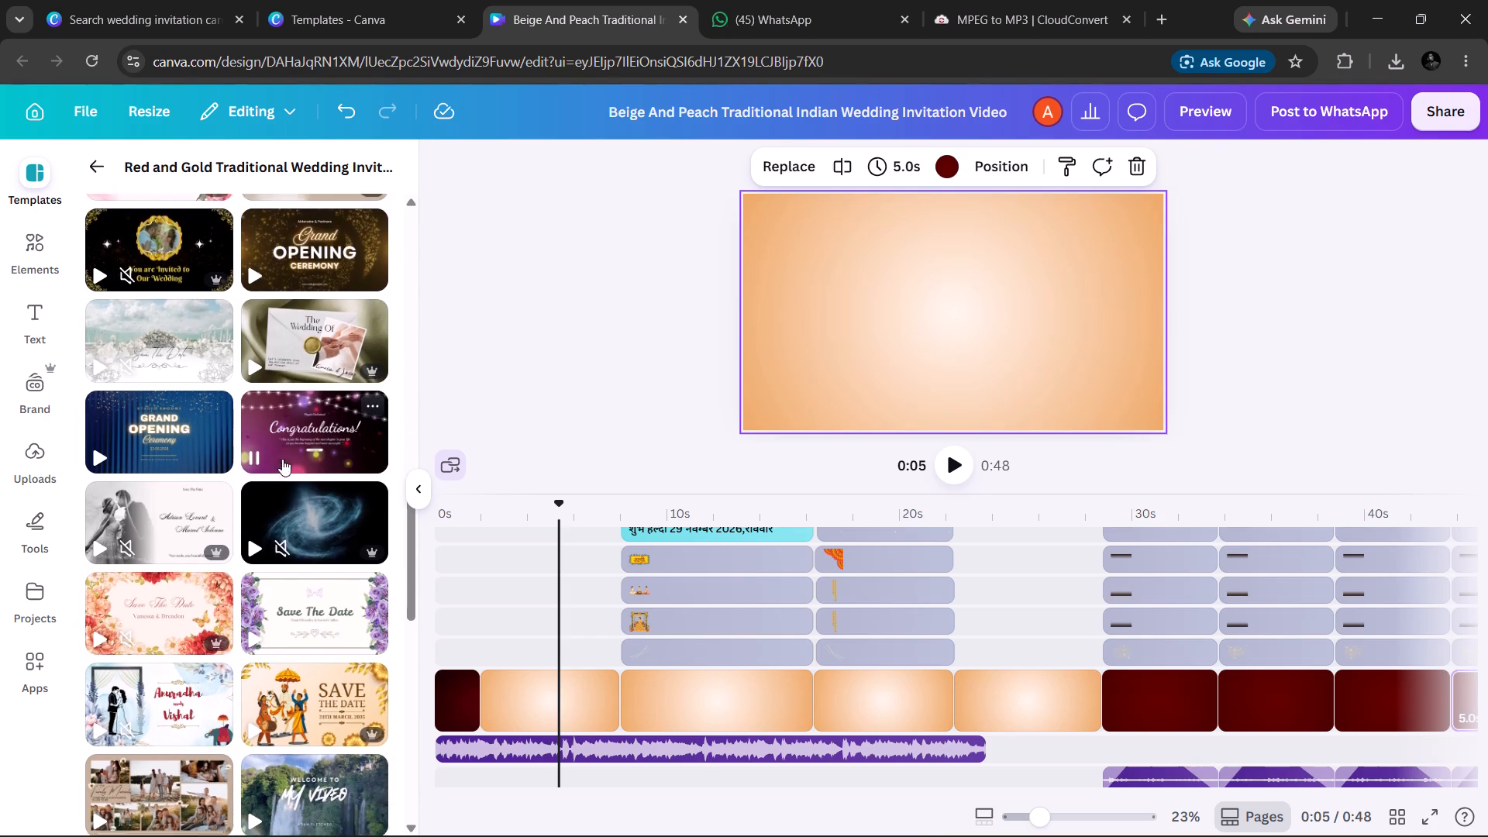
scroll(282, 459, down, 5)
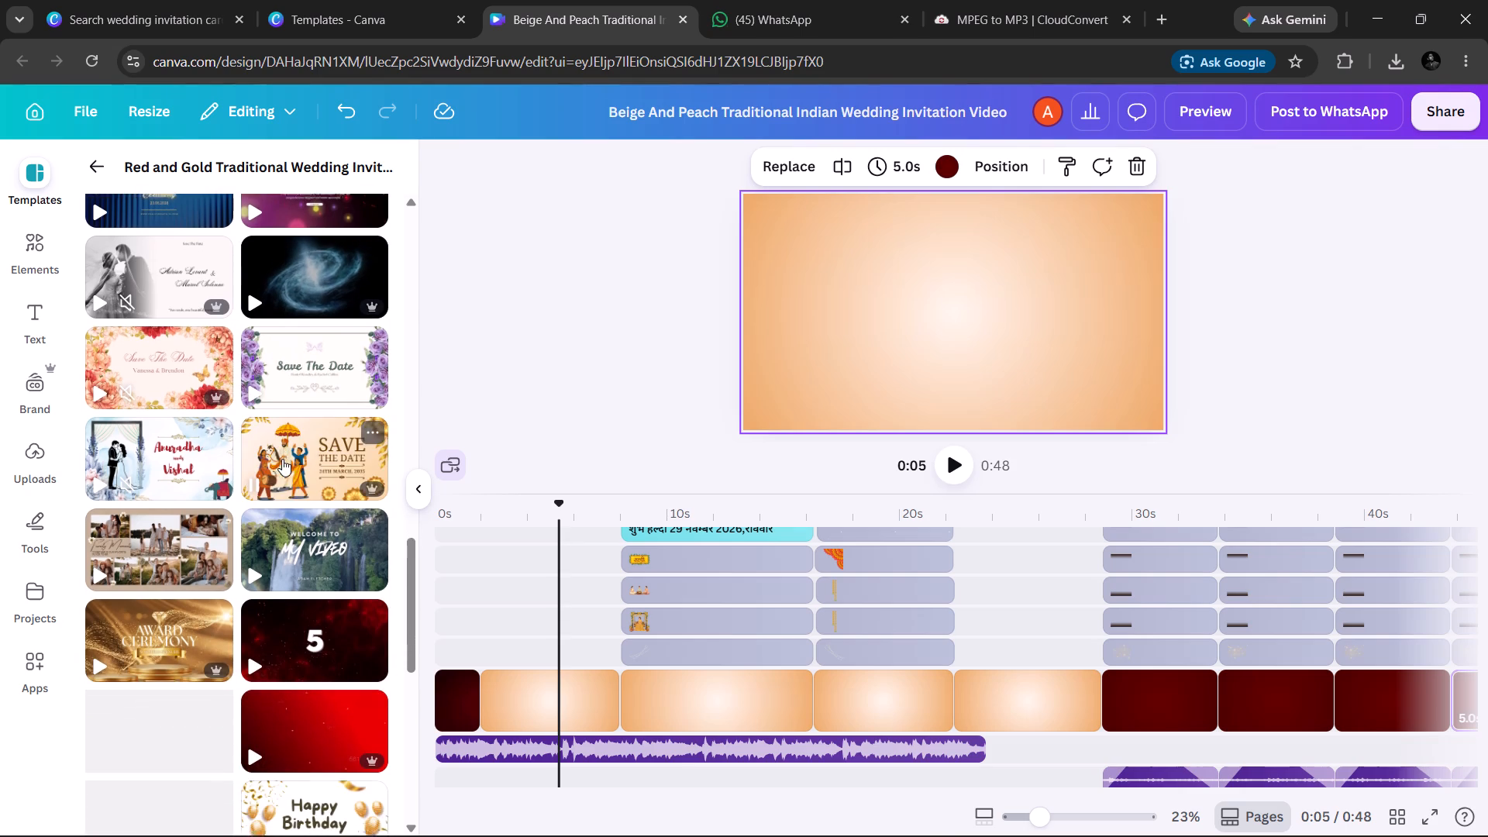
scroll(282, 459, down, 6)
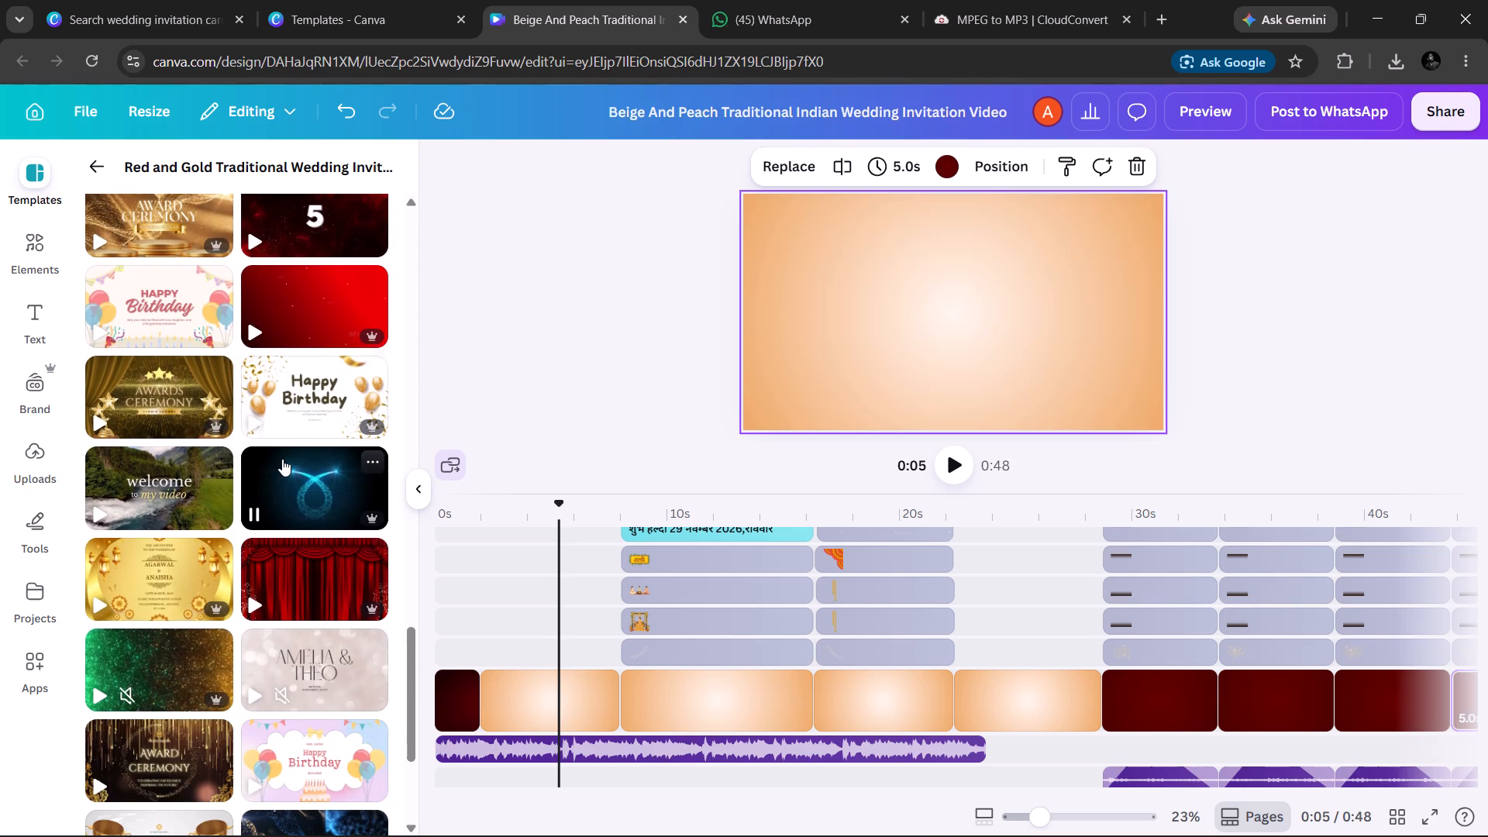
scroll(282, 459, down, 5)
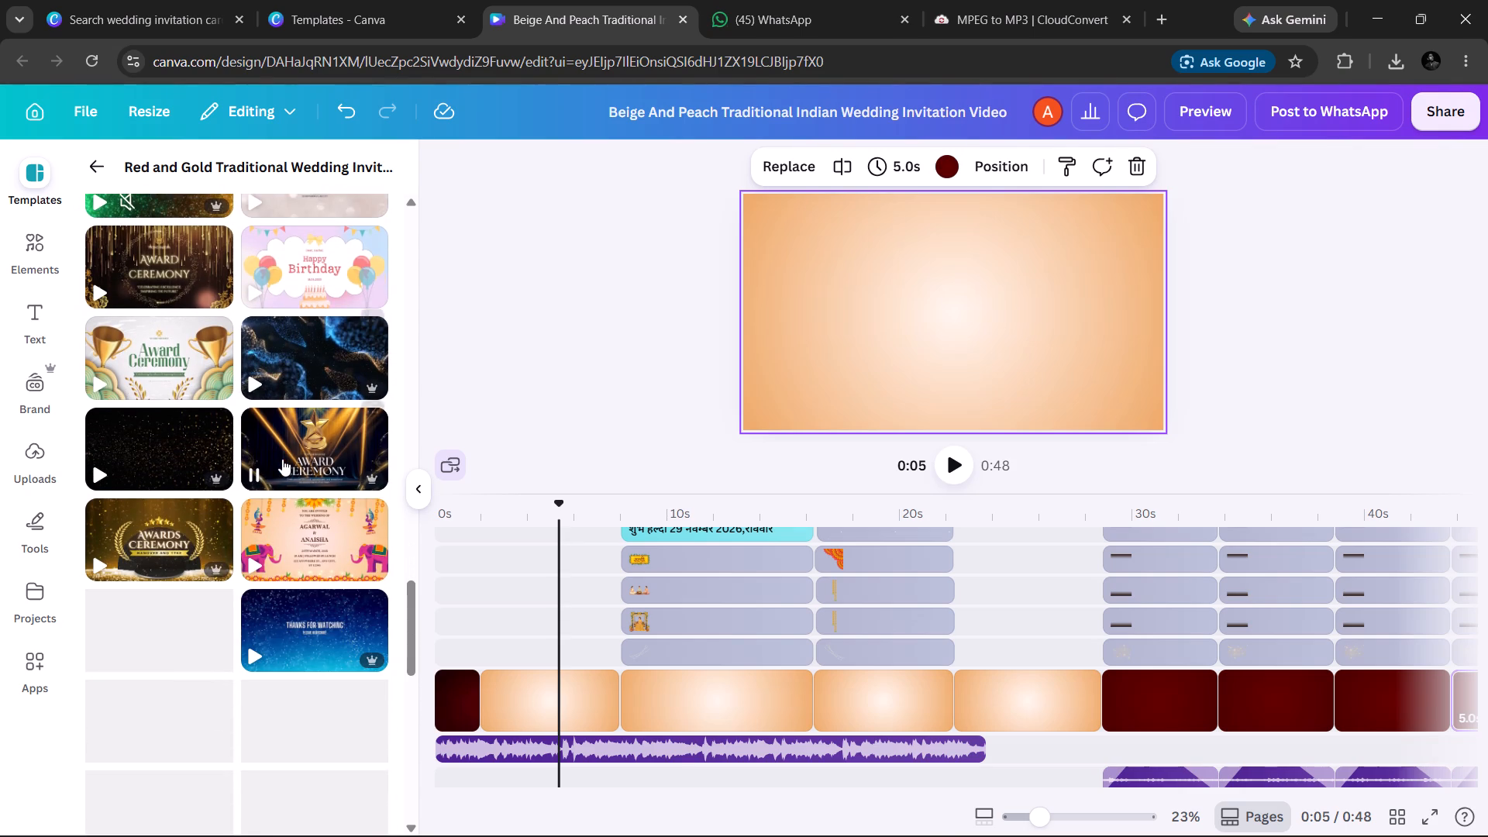
scroll(282, 459, down, 4)
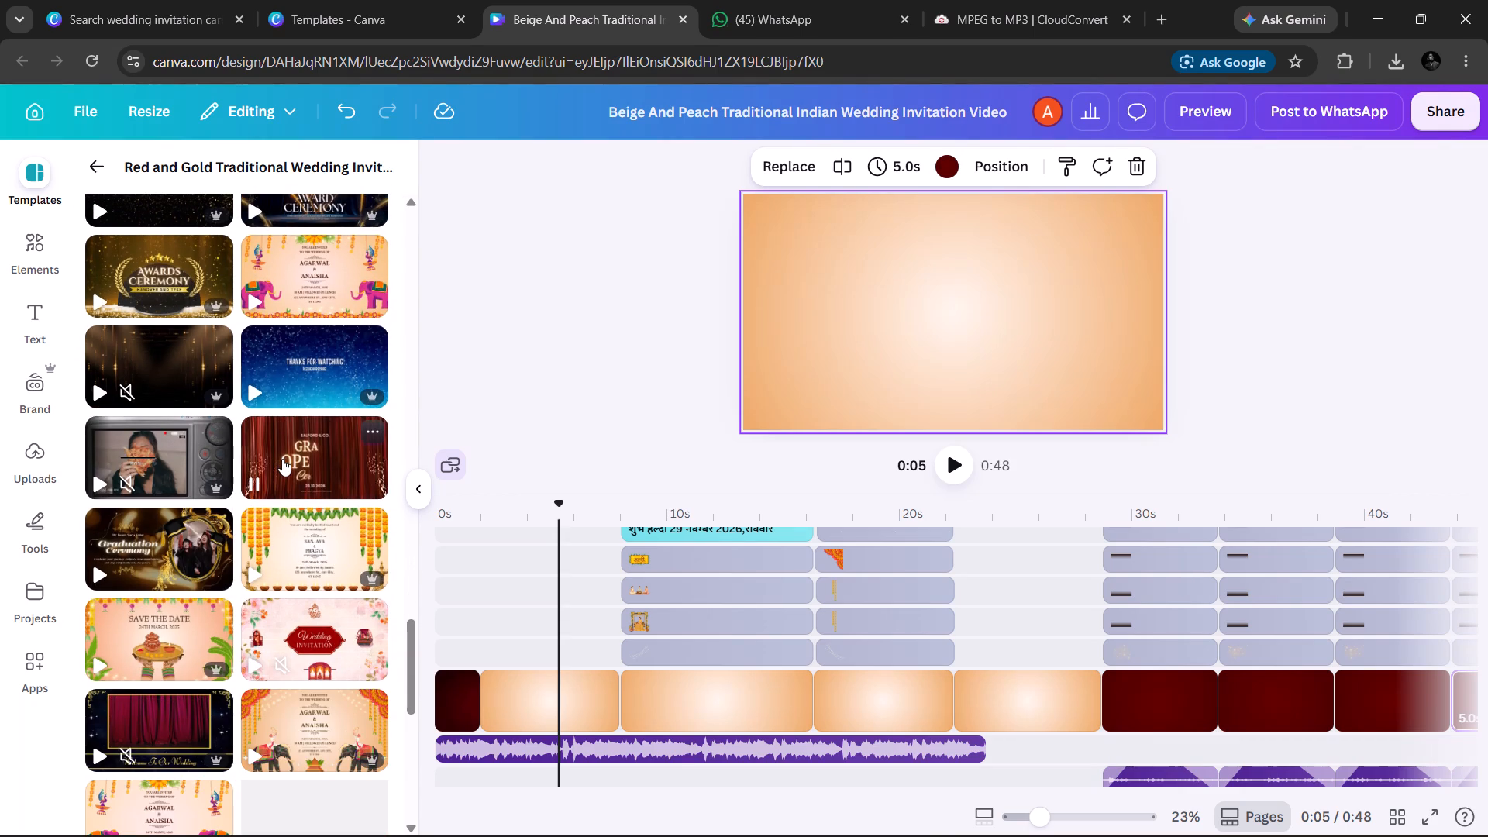
scroll(282, 459, down, 4)
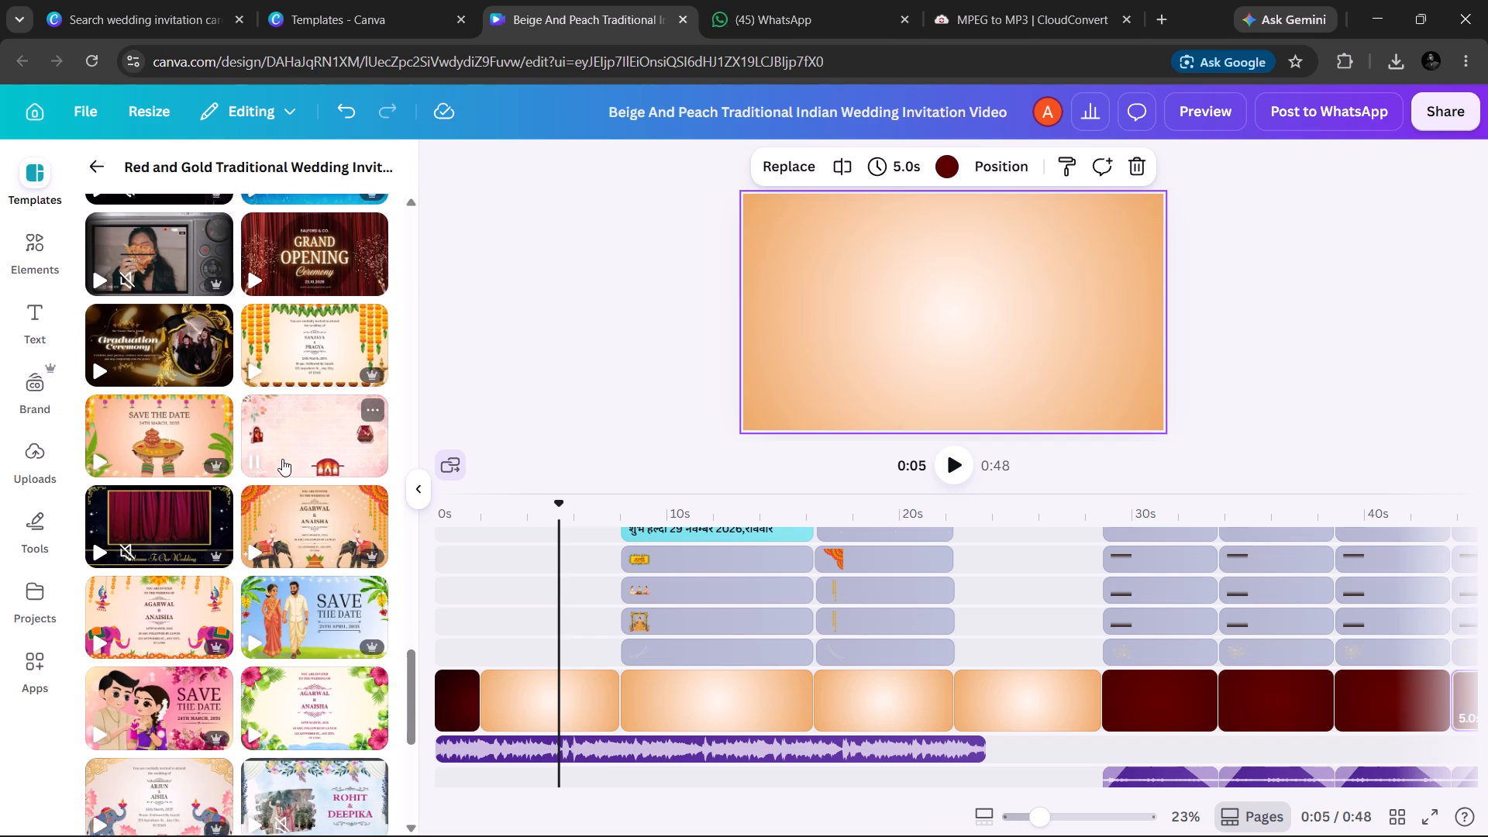
scroll(282, 459, down, 7)
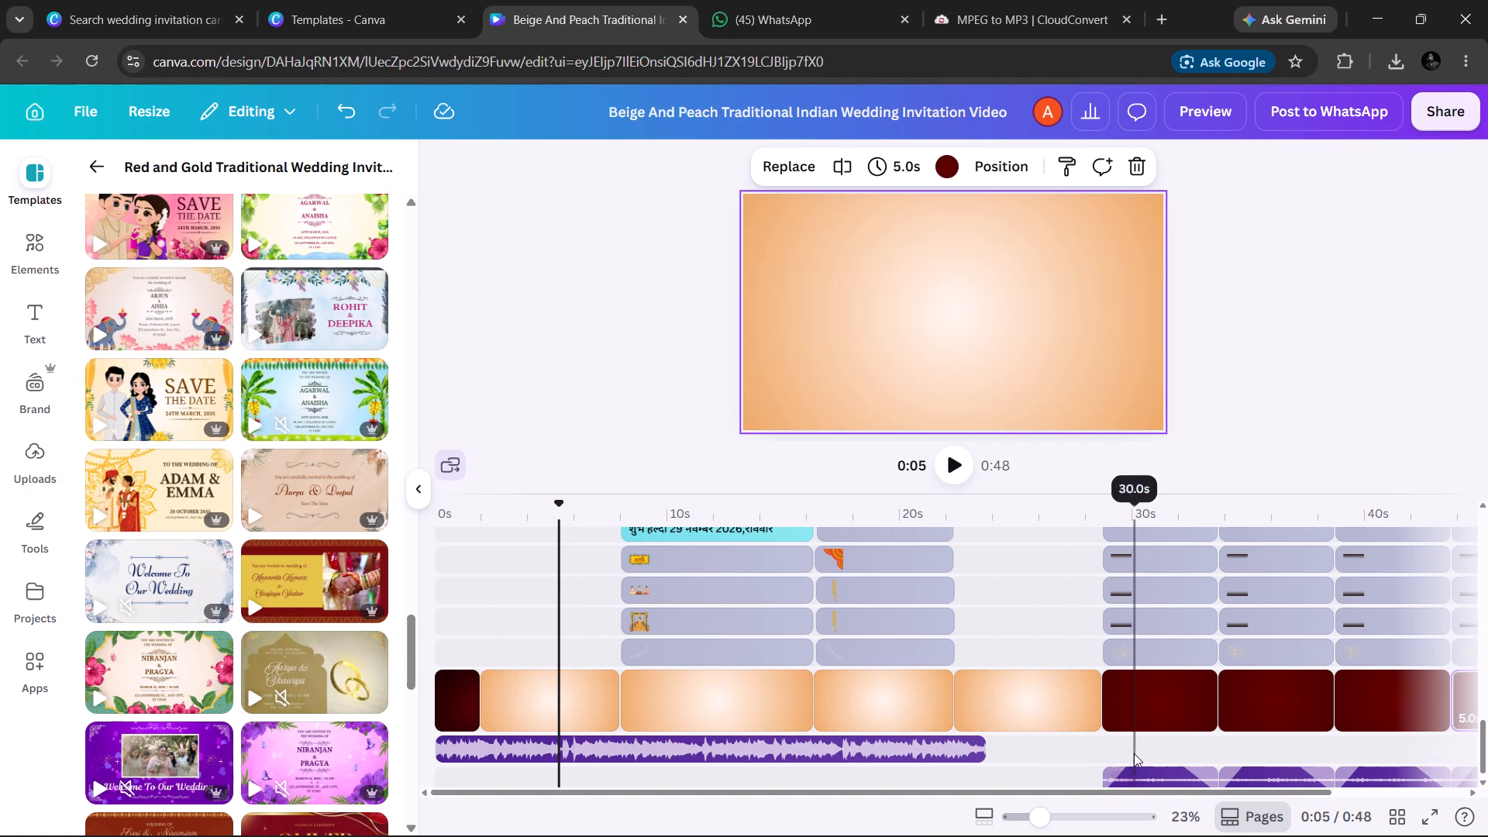
Play the four added red scenes from the Ganesha page at about 29 seconds through to the end.
click(1131, 691)
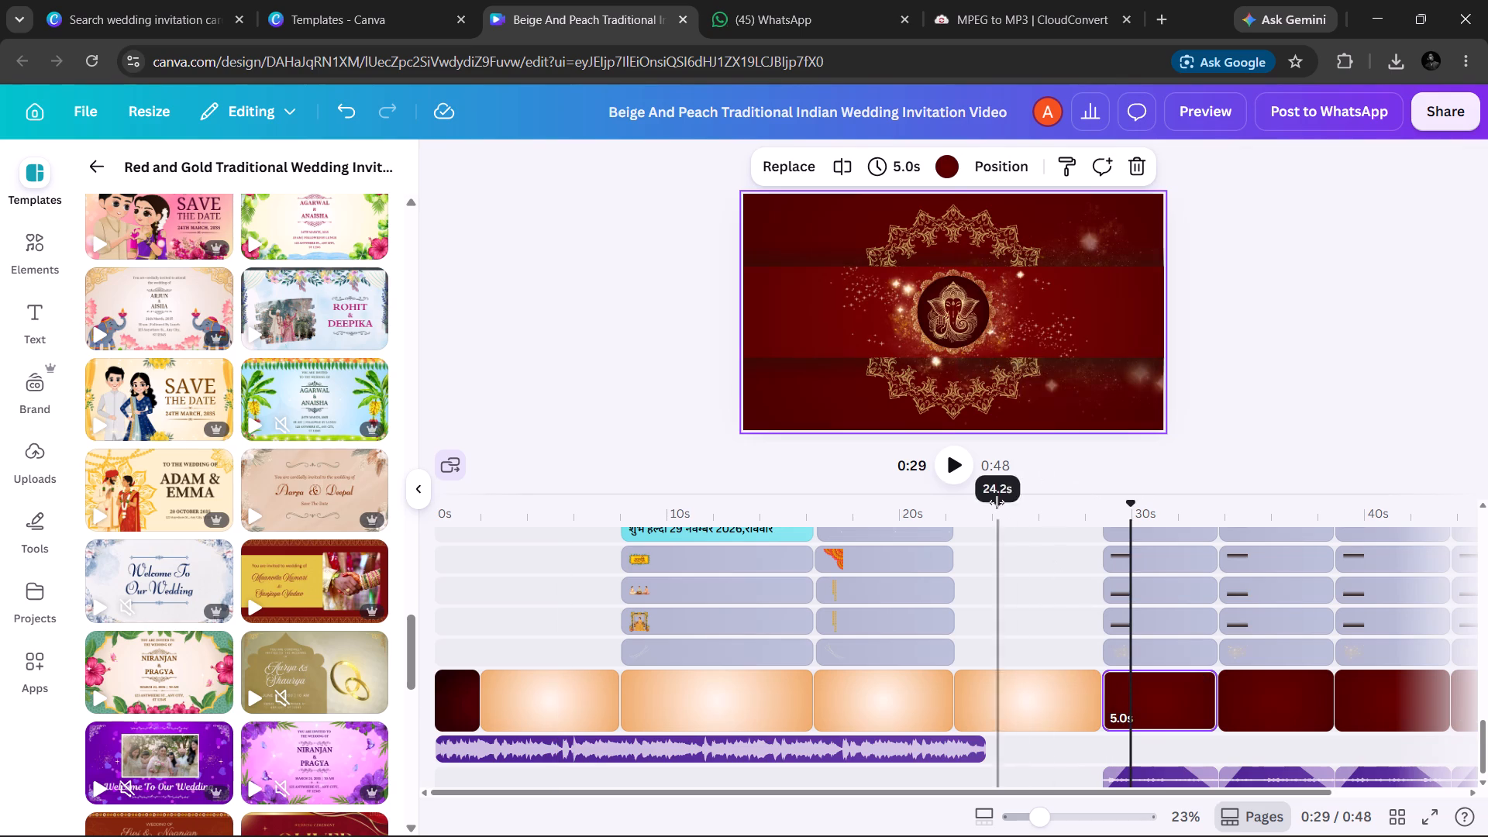
click(952, 463)
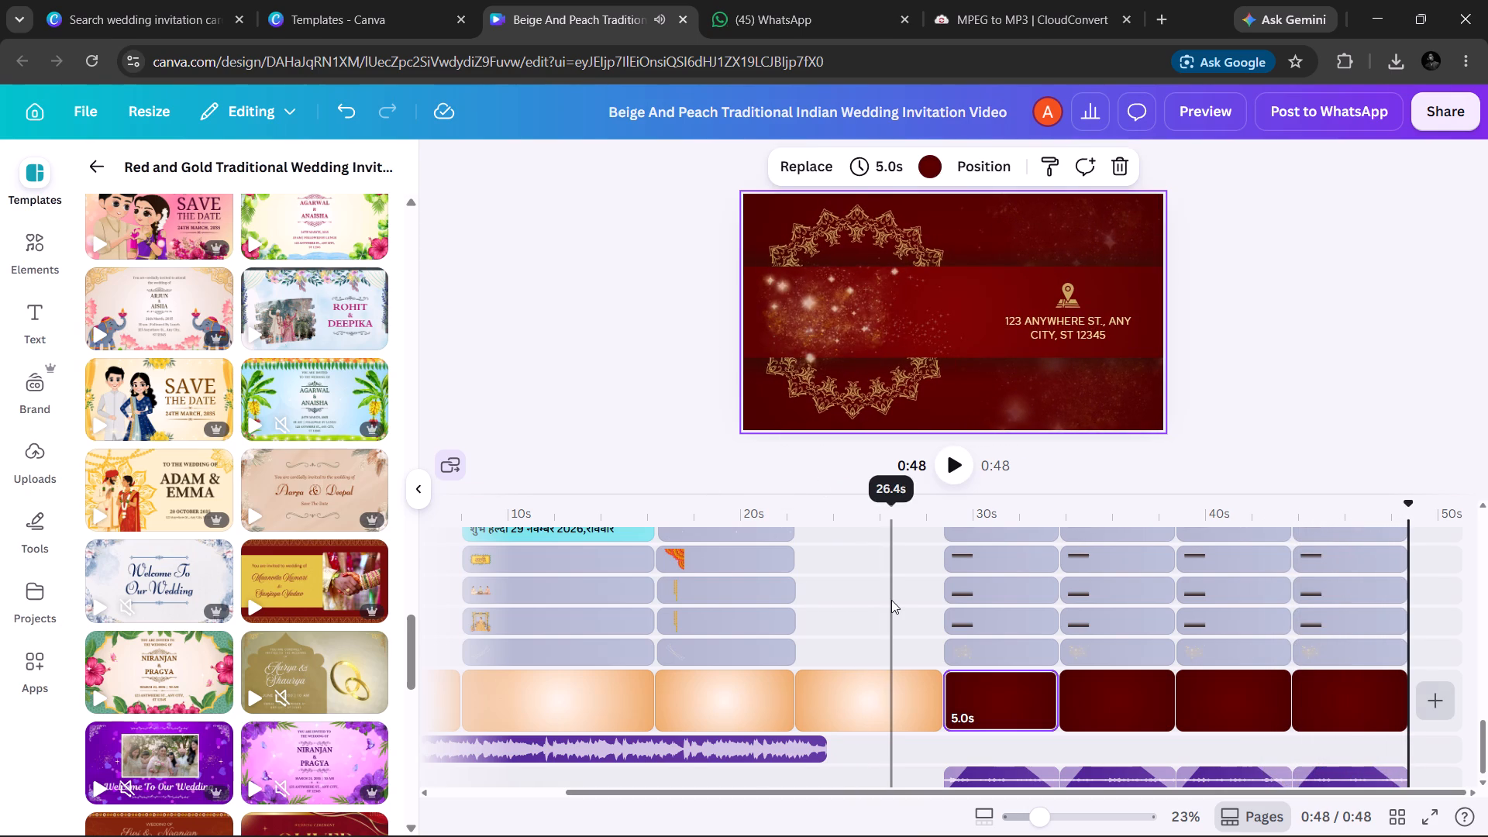
Look further through the similar templates and return to the Red and Gold template's four page previews.
scroll(891, 600, left, 1)
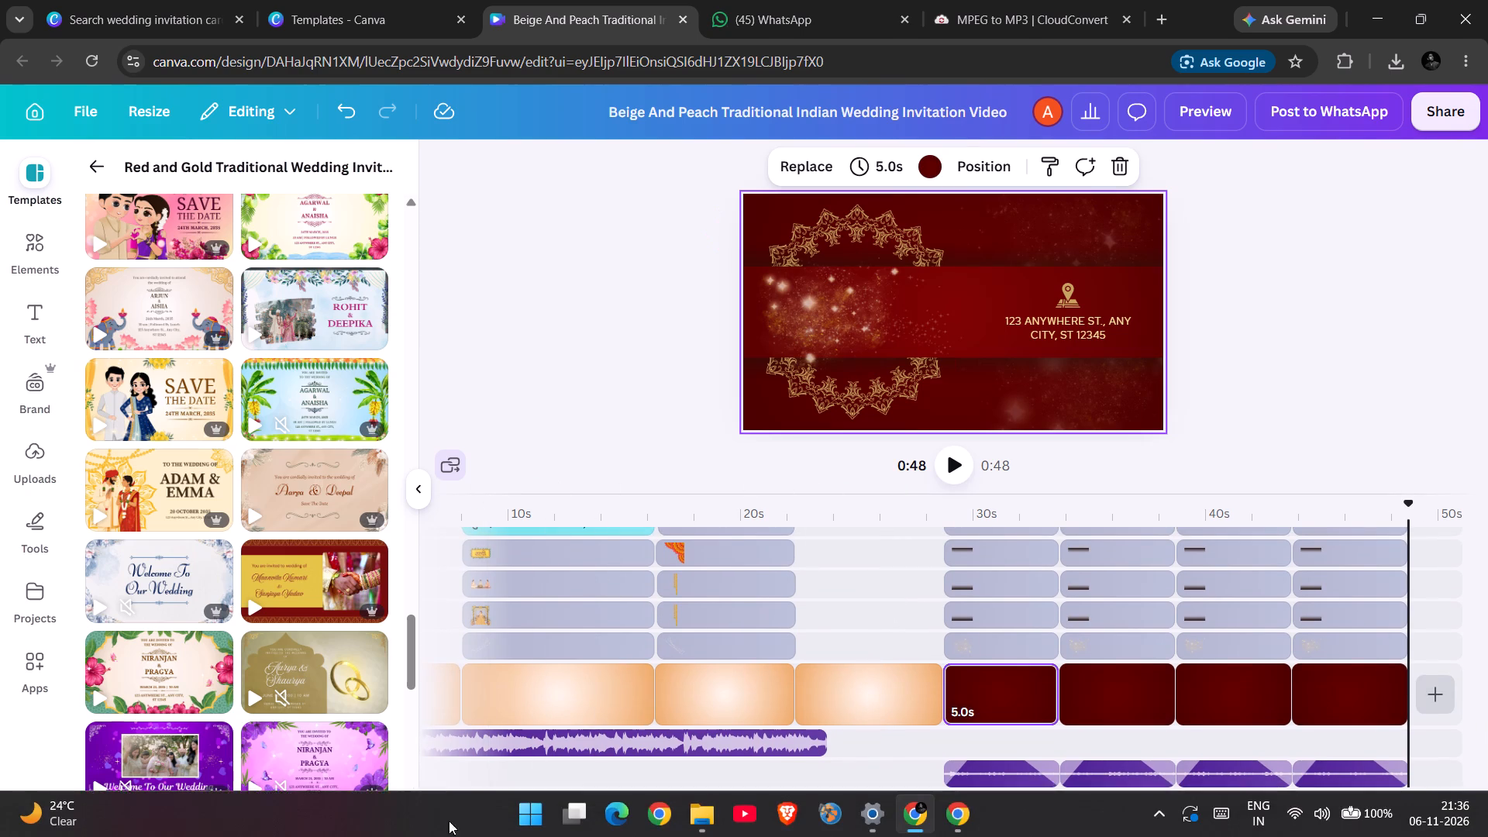
scroll(350, 730, down, 4)
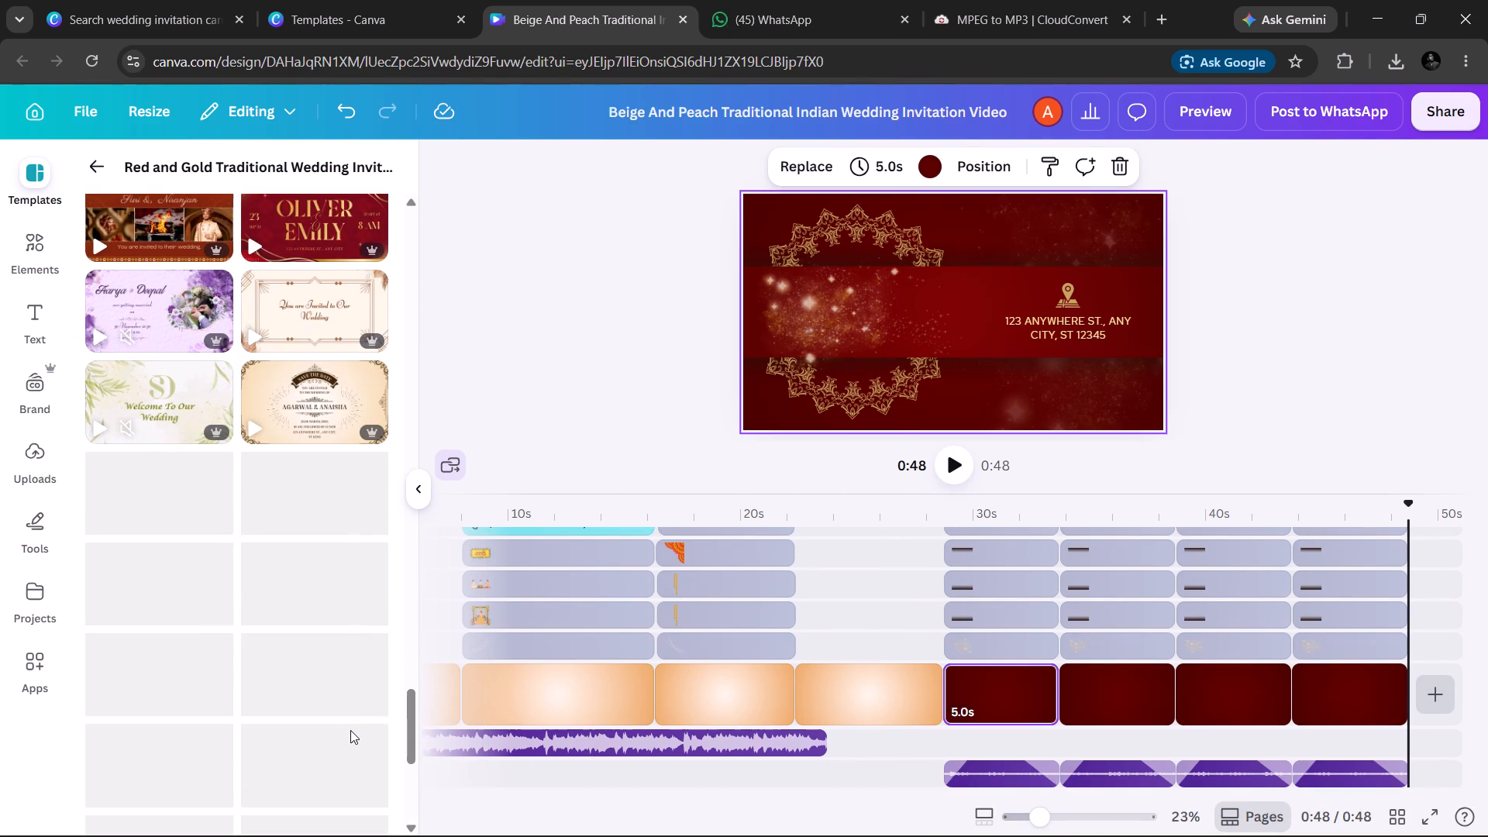
scroll(350, 730, down, 1)
scroll(350, 730, up, 15)
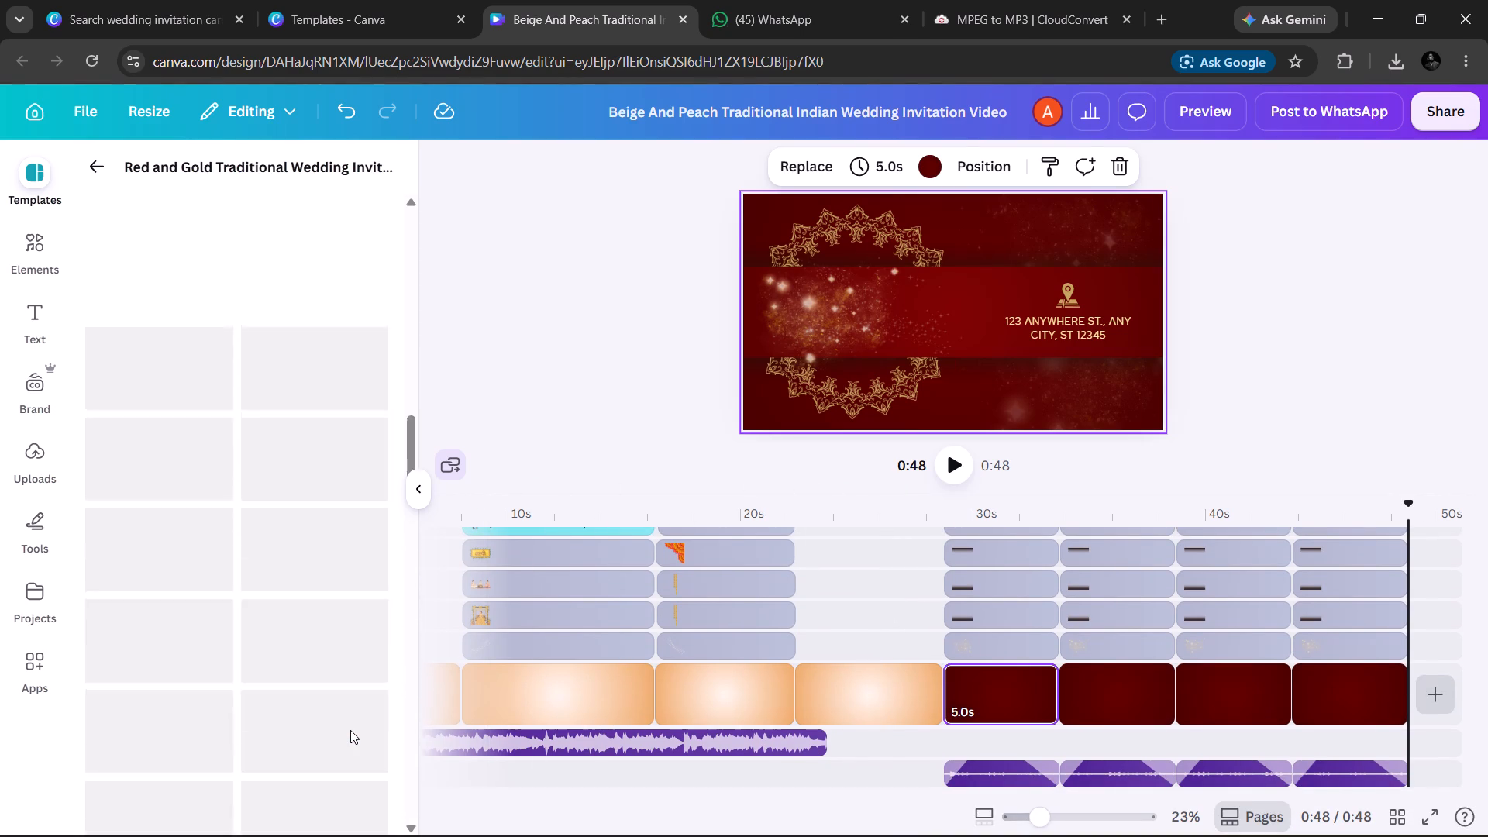
scroll(350, 730, up, 3)
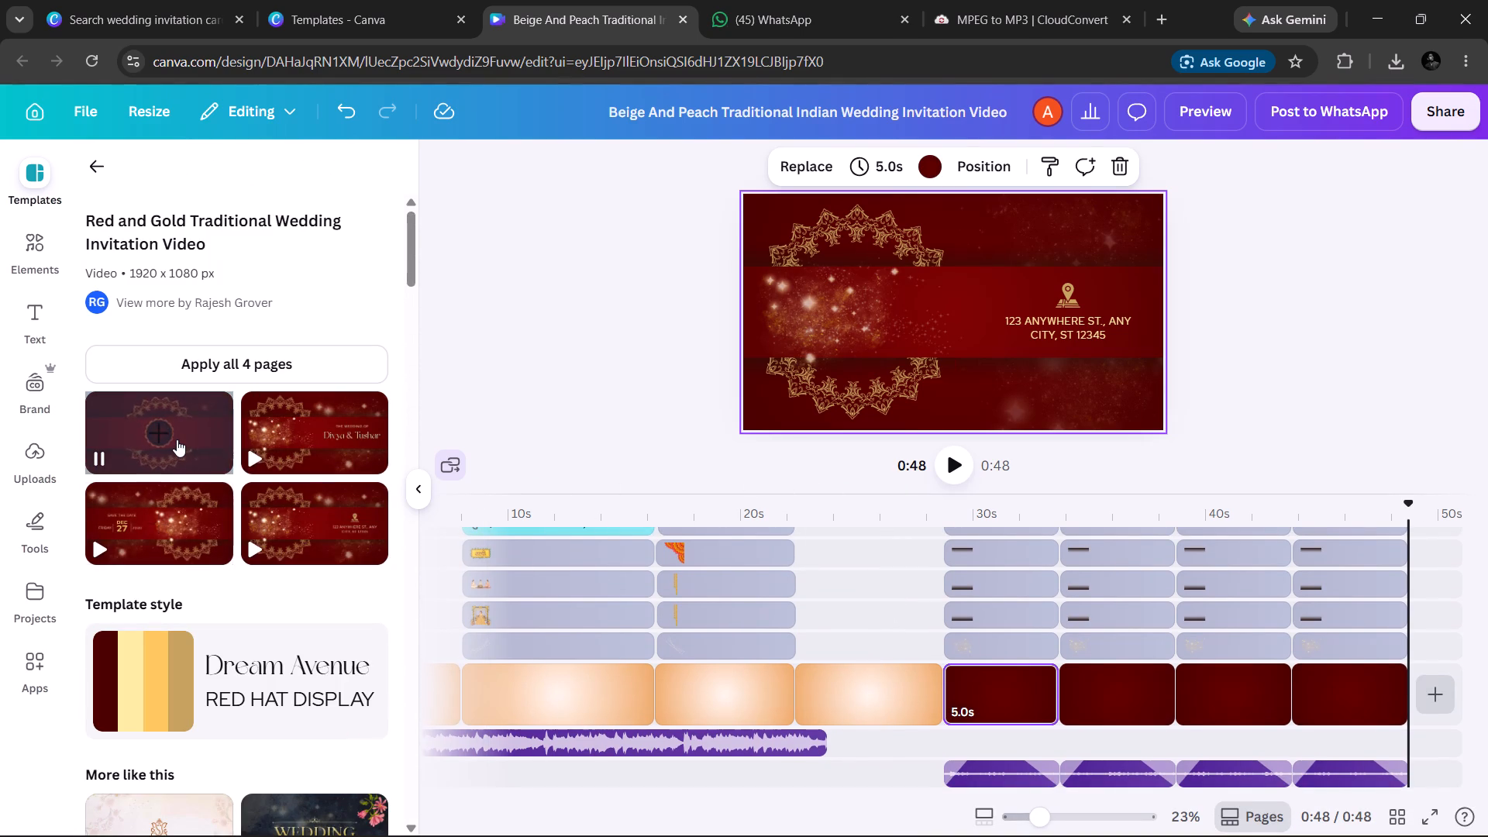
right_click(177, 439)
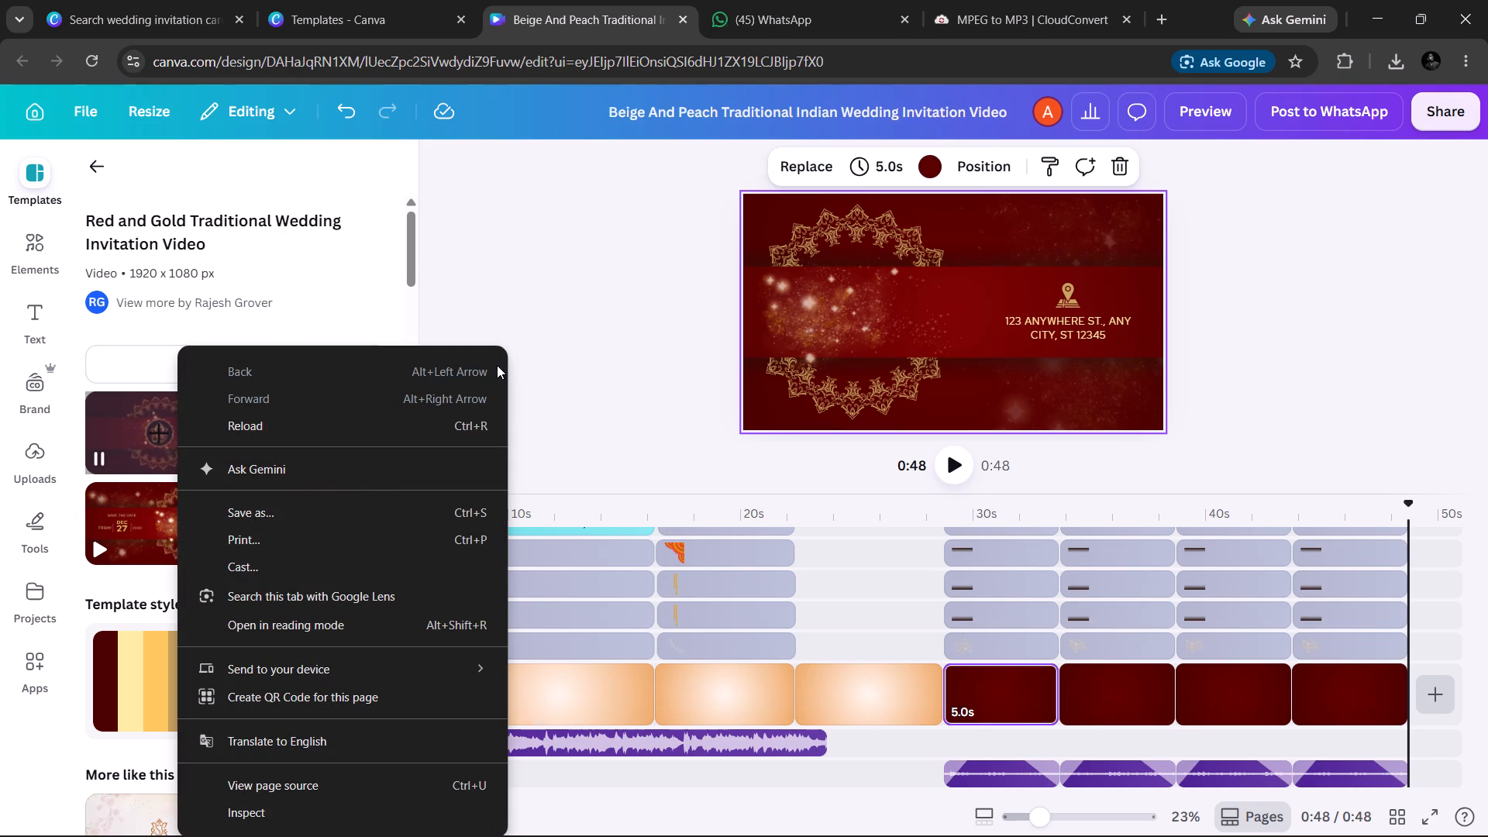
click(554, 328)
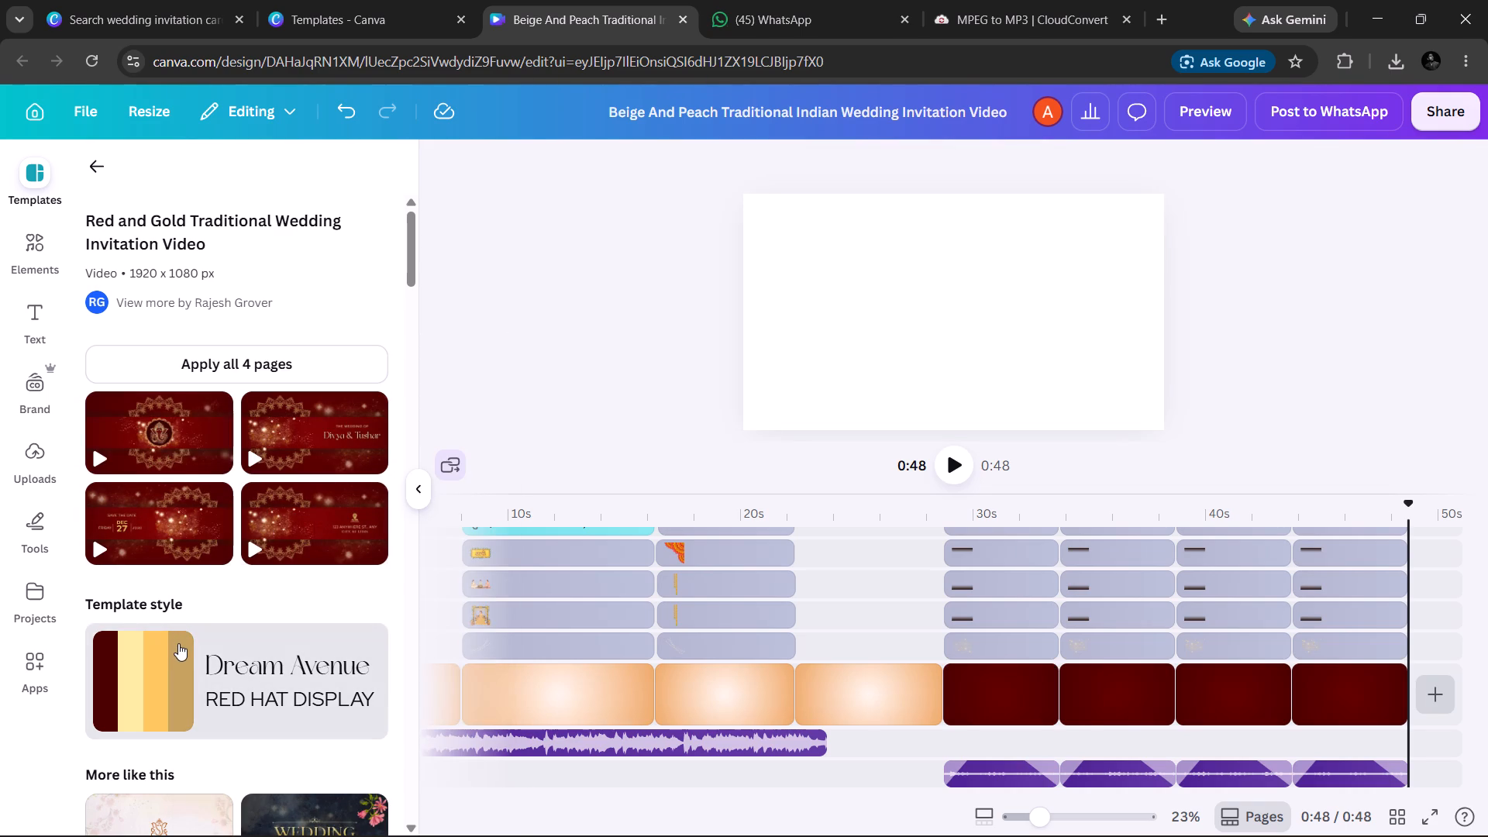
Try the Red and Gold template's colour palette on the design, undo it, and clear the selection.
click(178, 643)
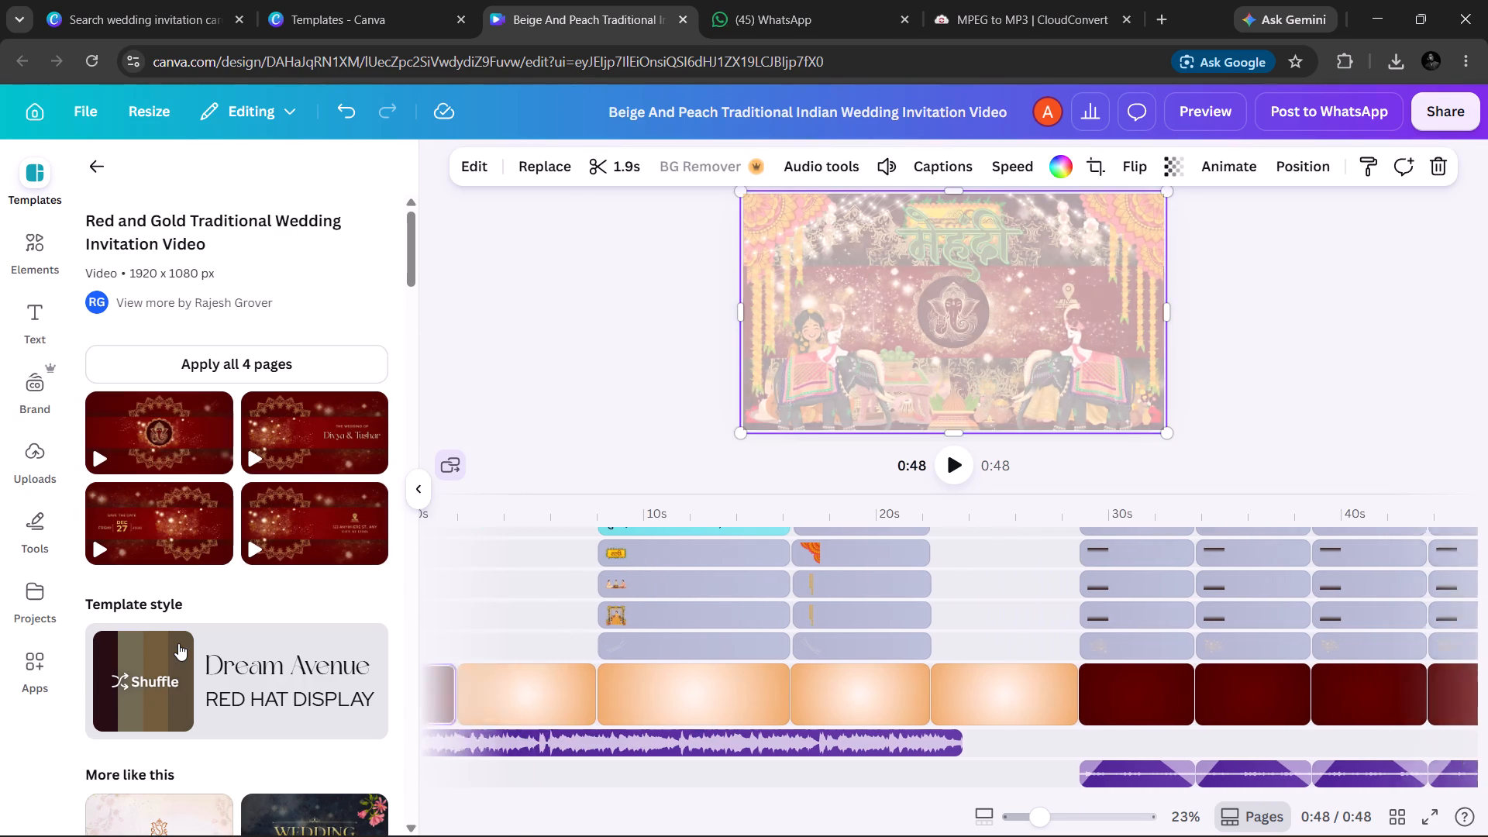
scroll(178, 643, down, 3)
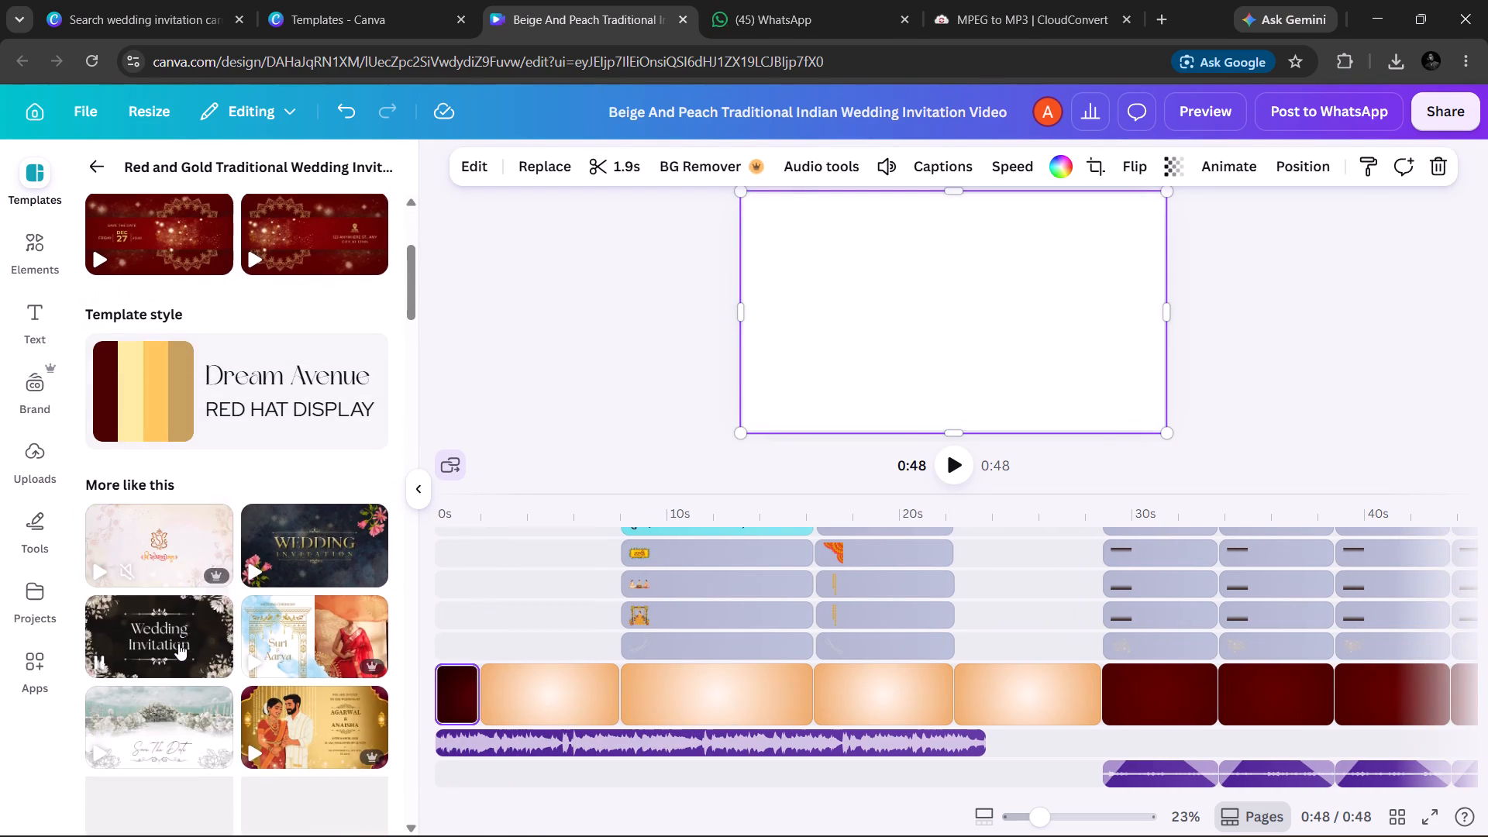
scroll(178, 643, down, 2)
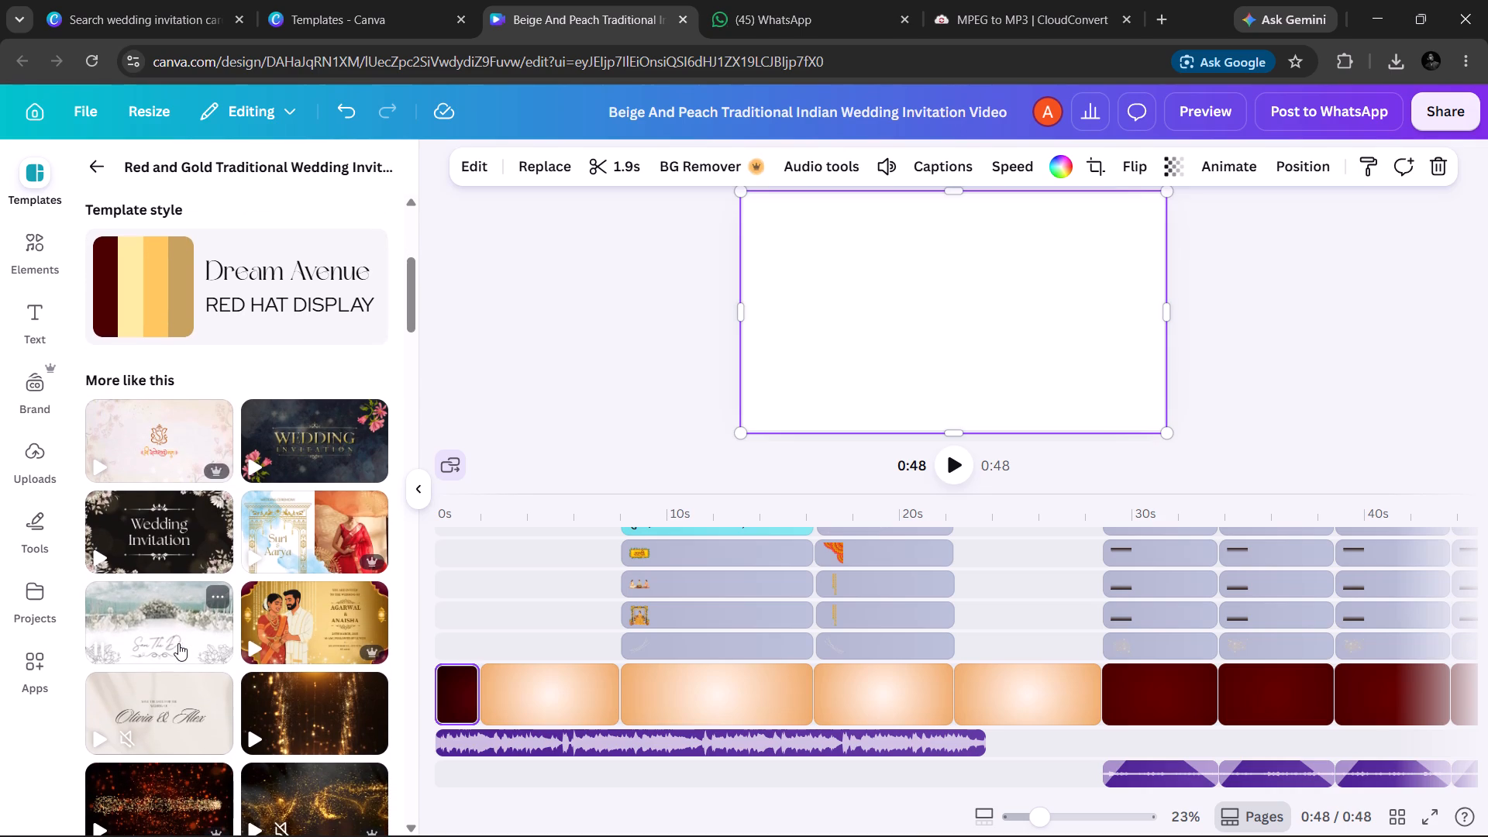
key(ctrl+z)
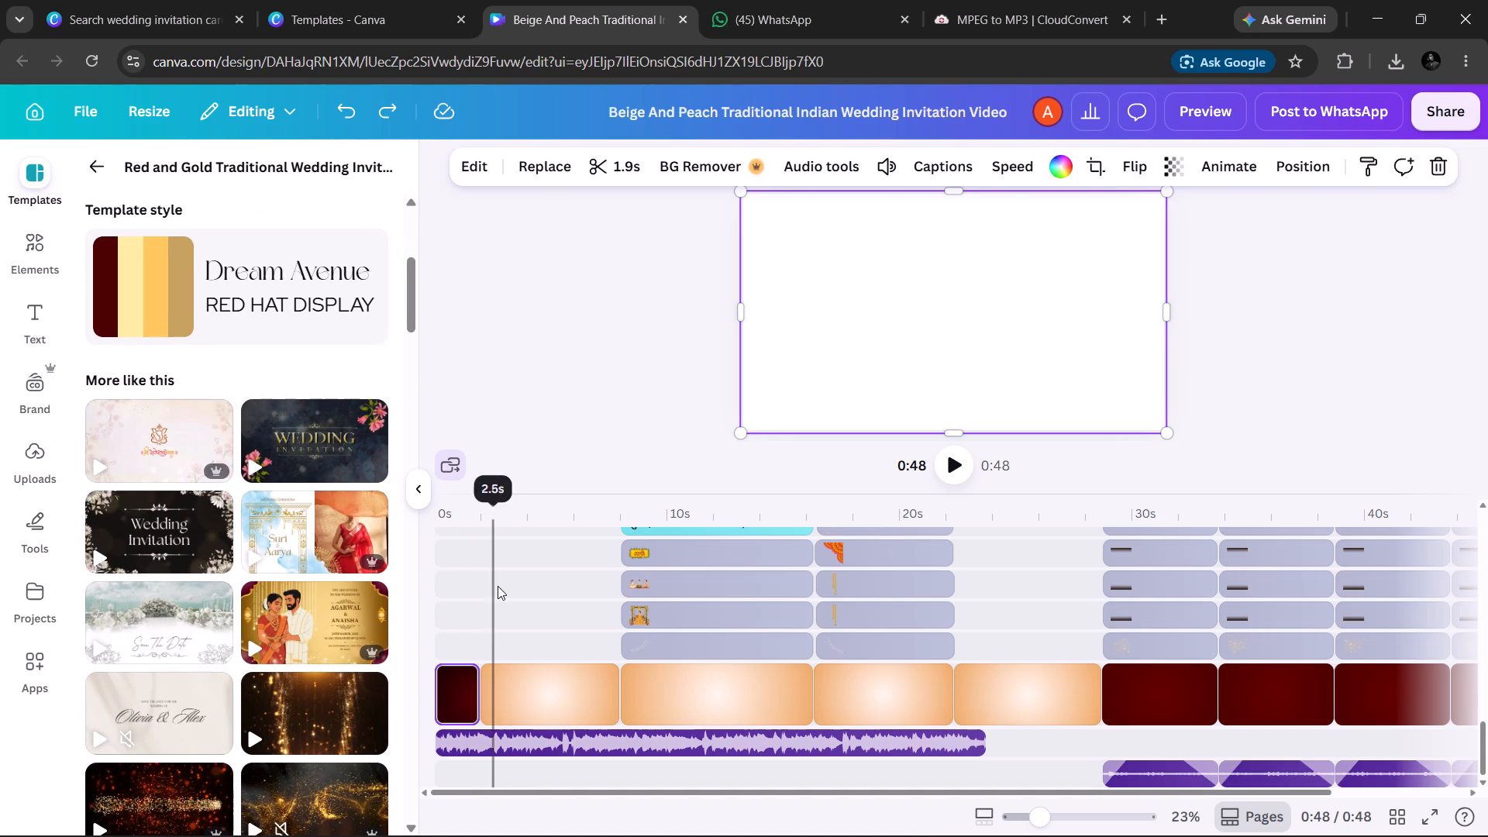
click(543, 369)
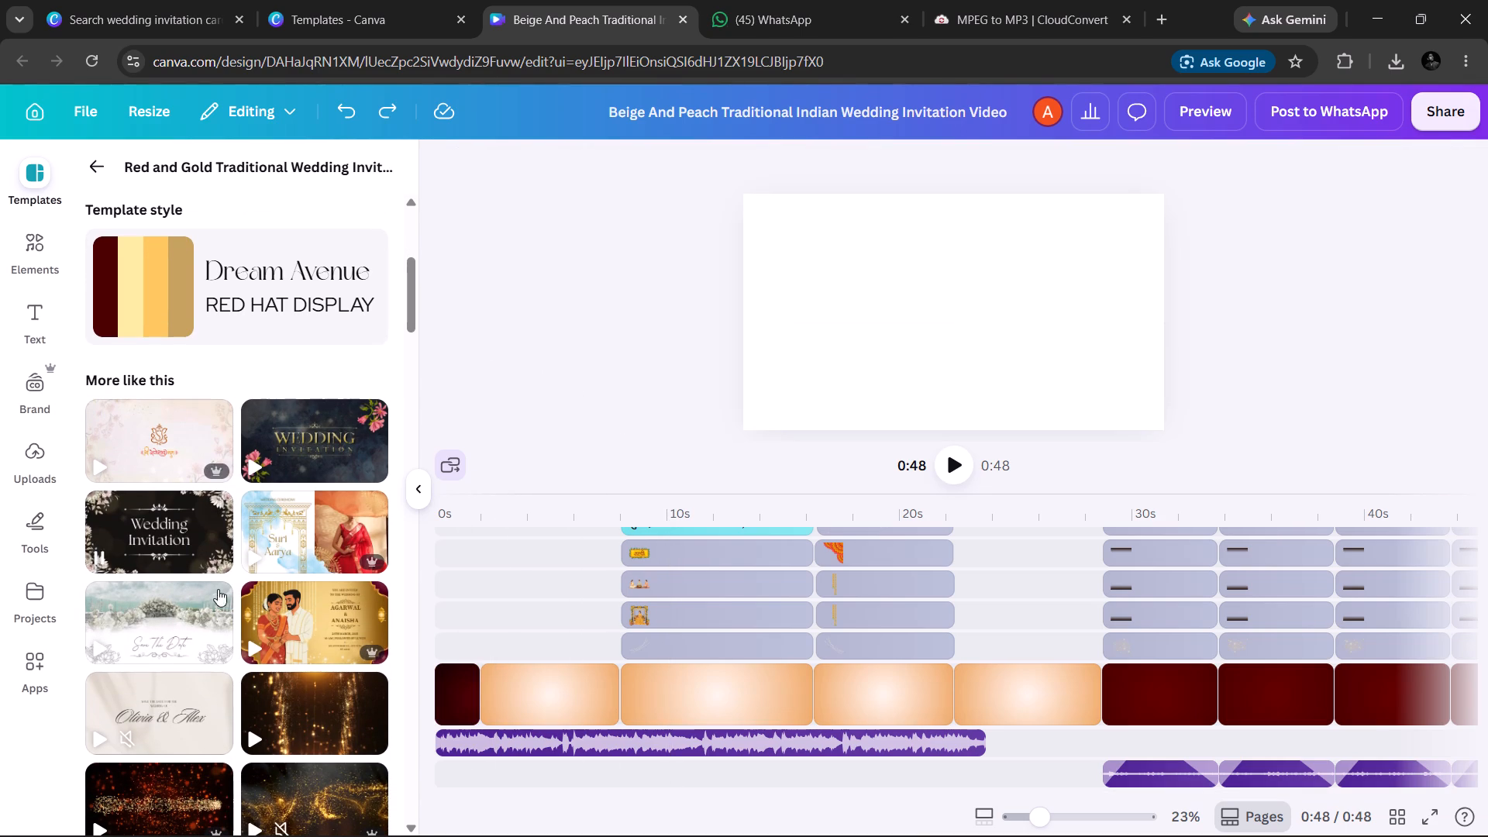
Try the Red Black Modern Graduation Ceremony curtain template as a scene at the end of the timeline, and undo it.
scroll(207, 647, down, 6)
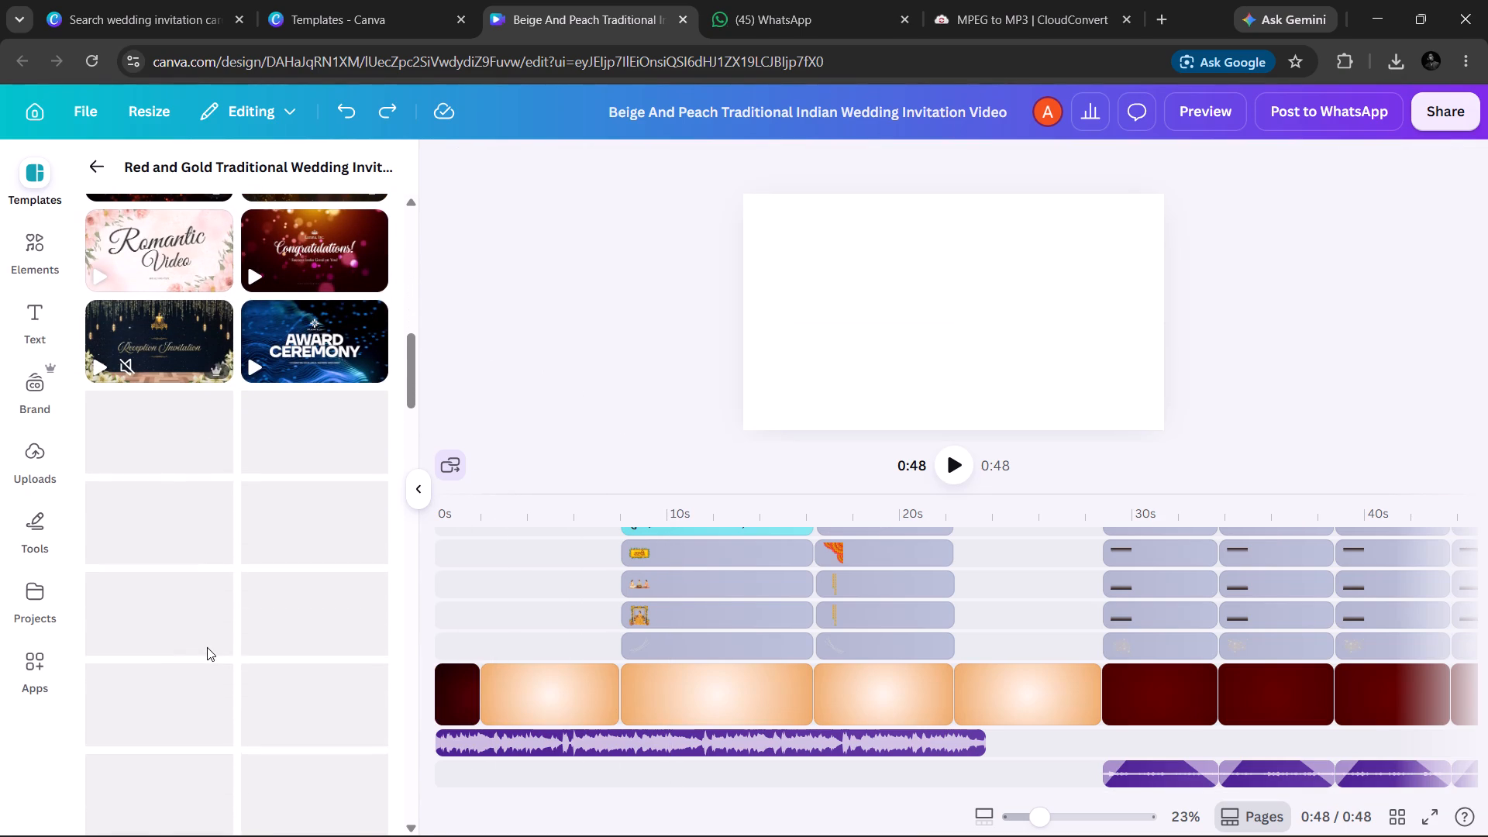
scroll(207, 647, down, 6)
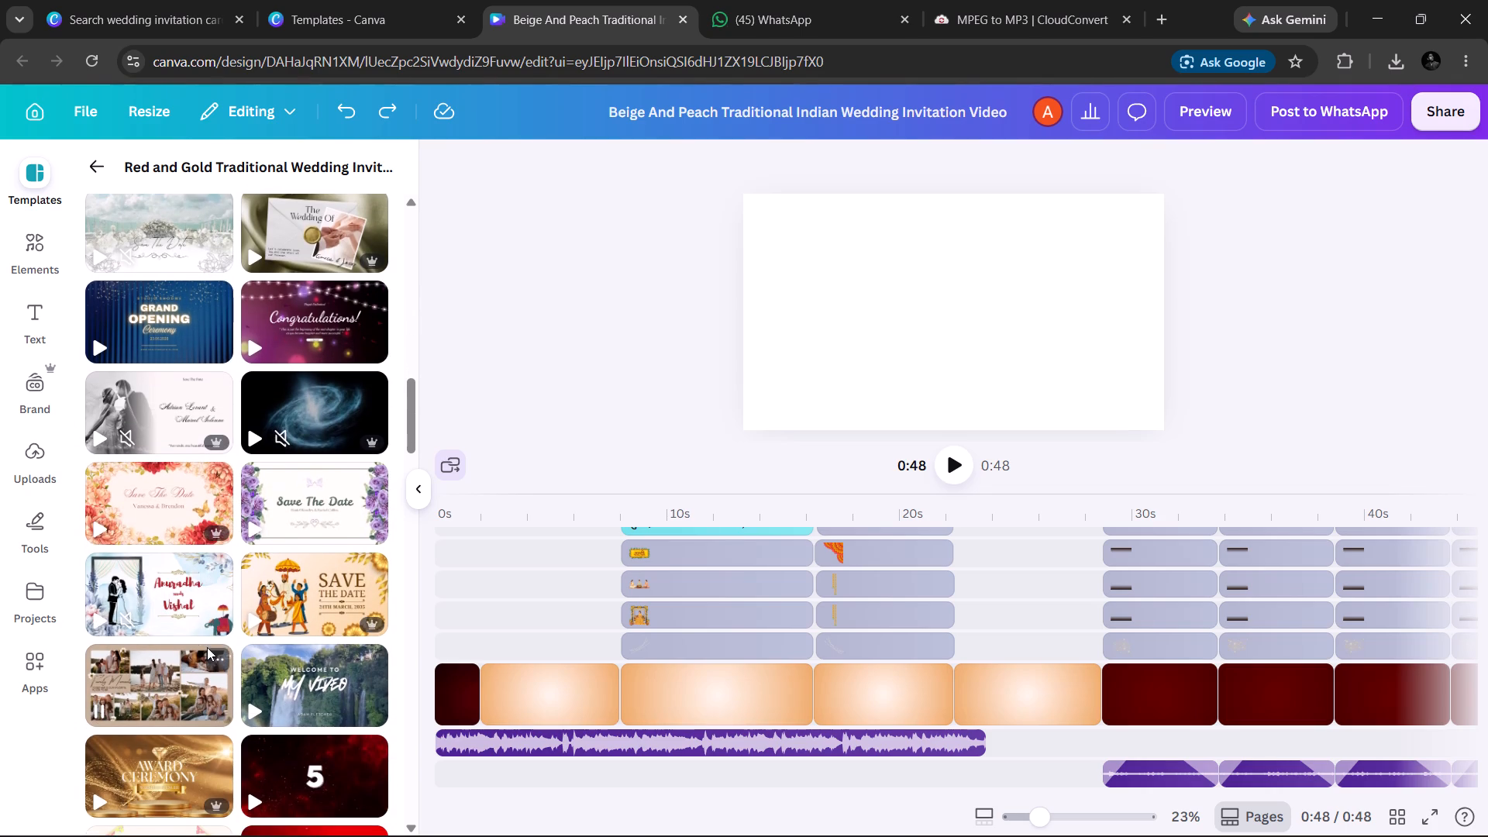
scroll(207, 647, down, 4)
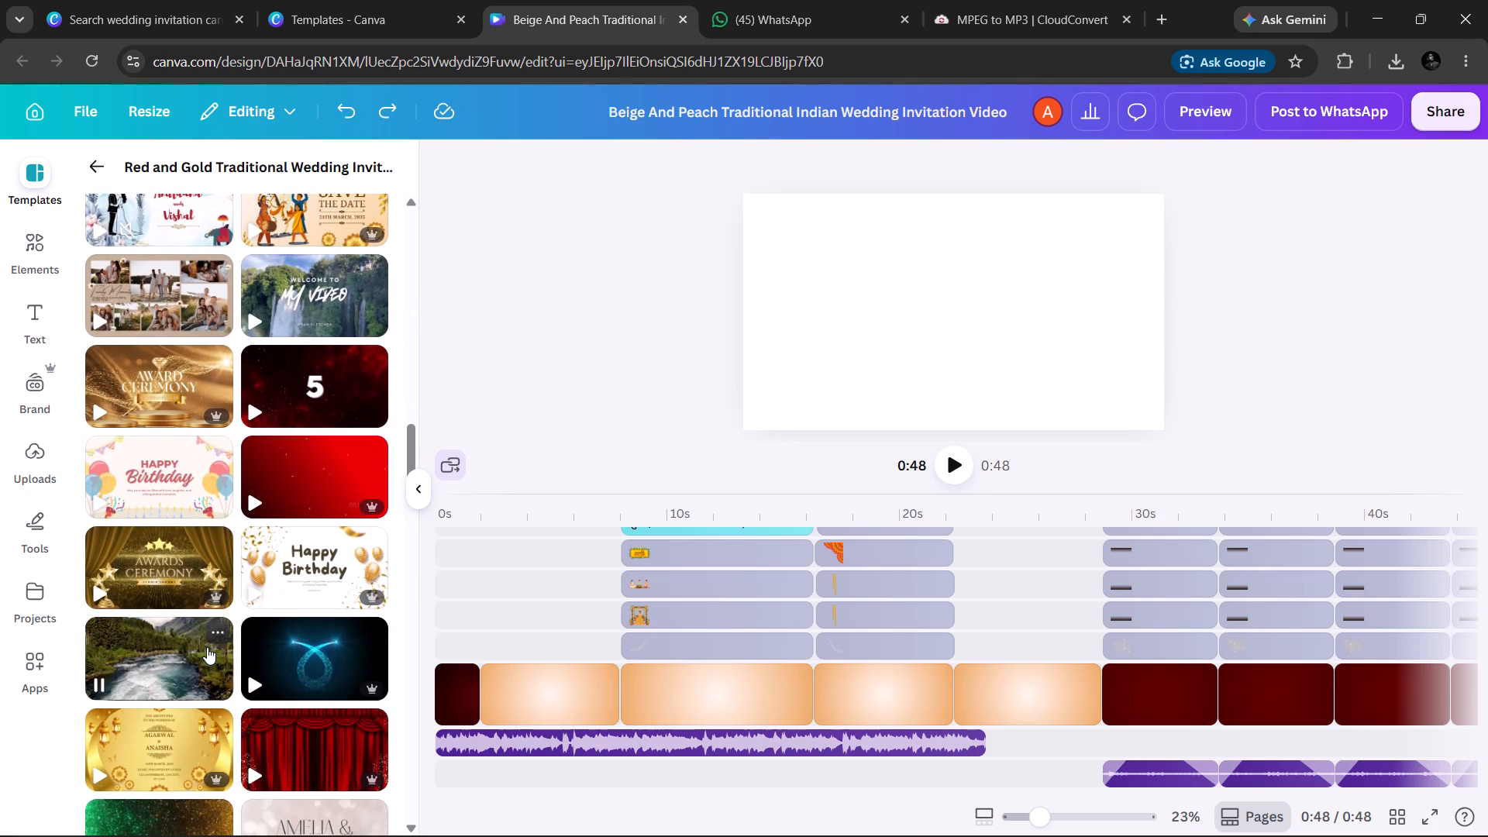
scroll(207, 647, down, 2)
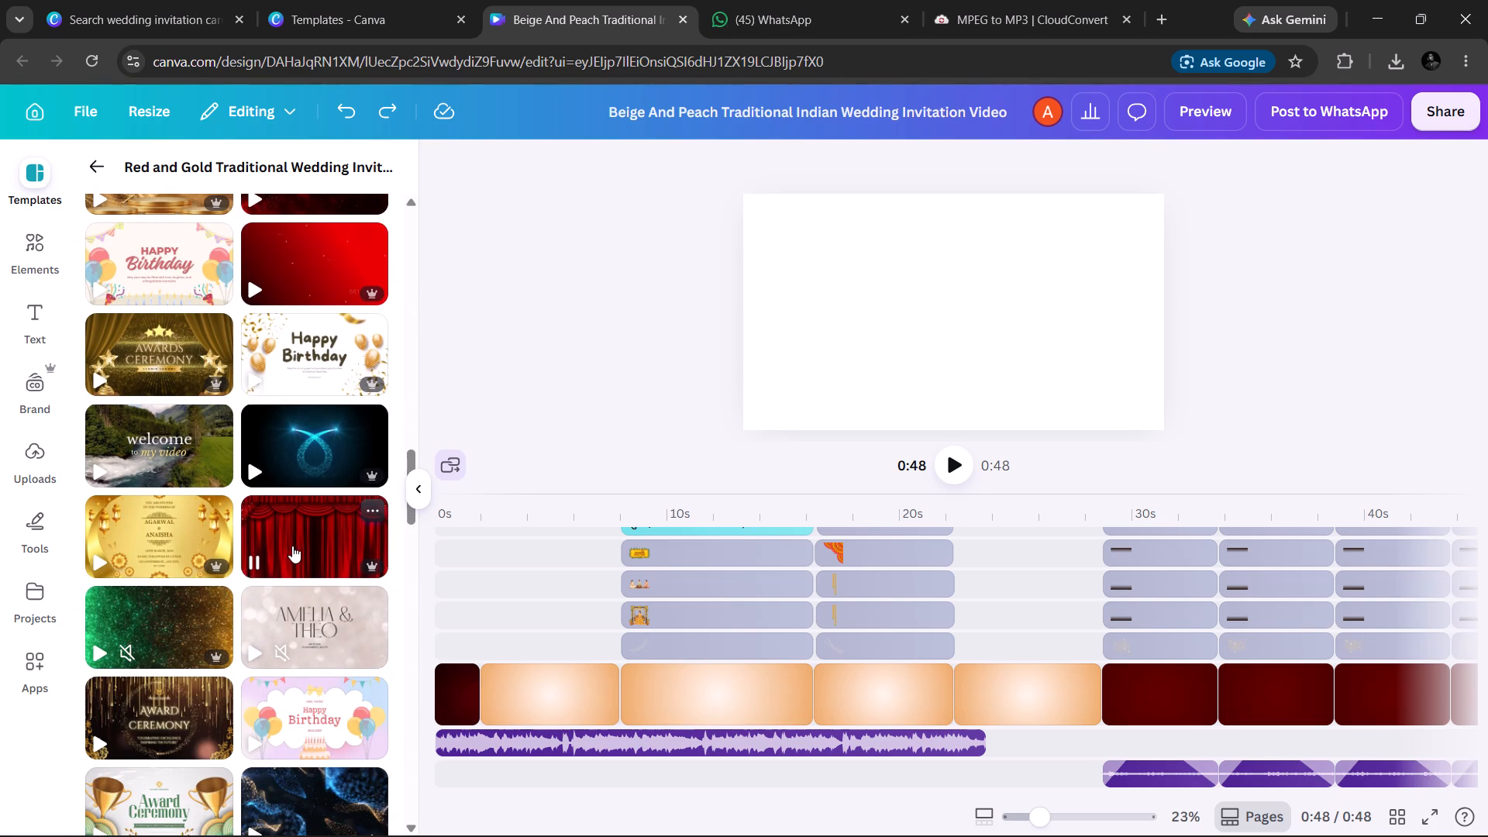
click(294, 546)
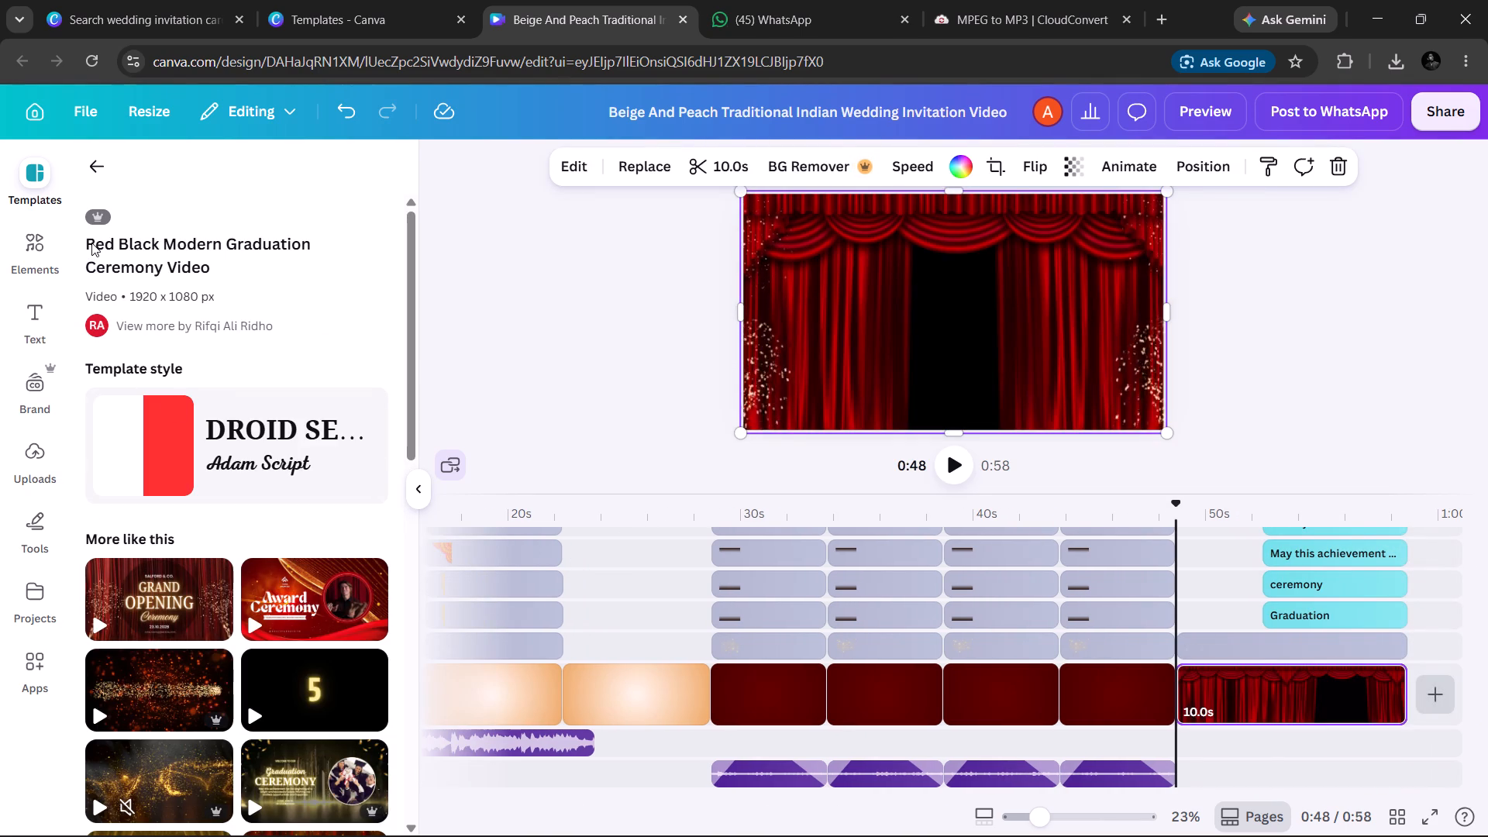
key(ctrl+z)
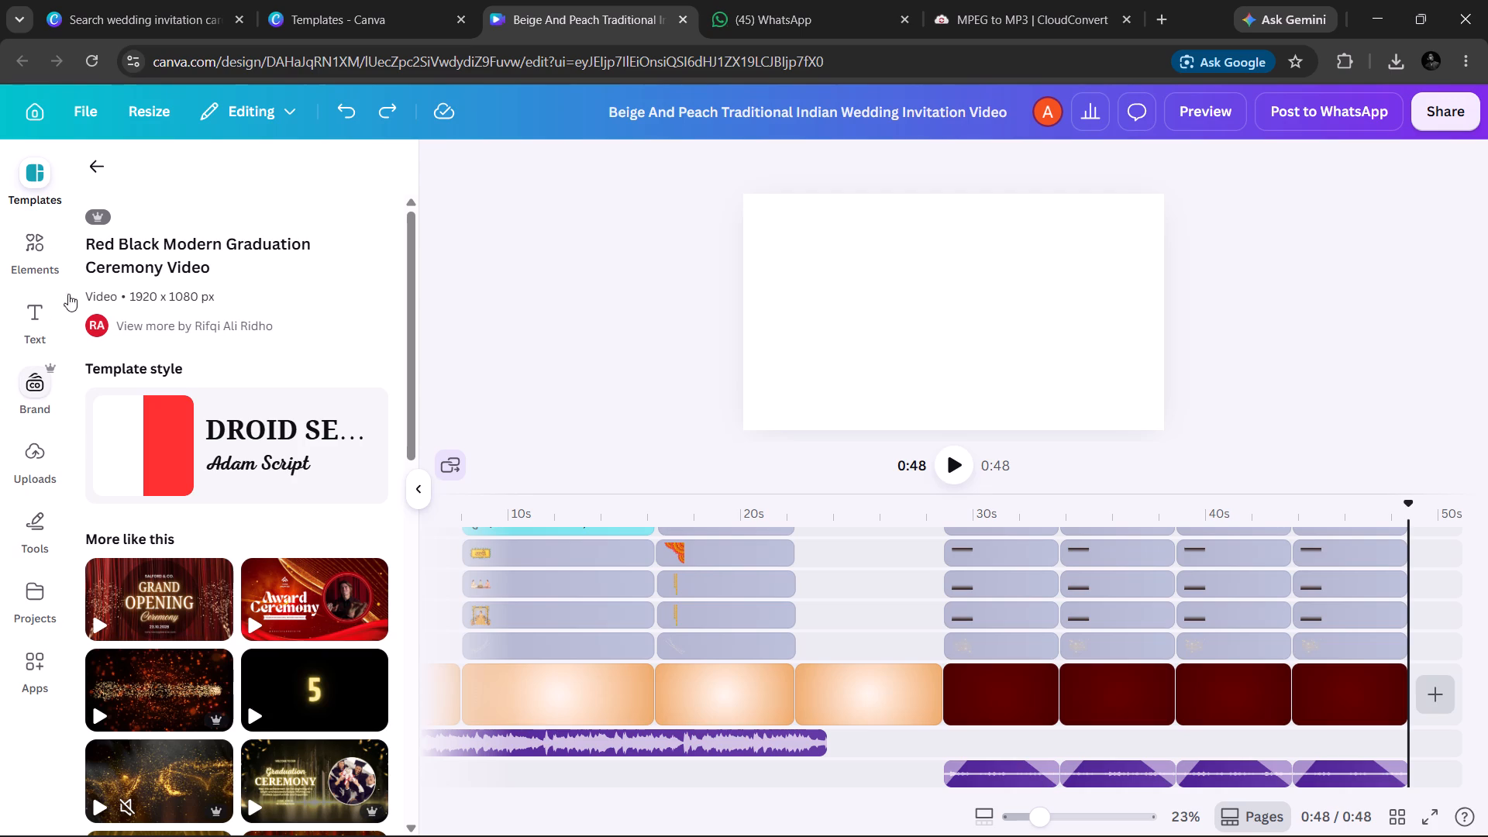
Return to the main template list and search the video templates for "wedding invitation".
click(99, 160)
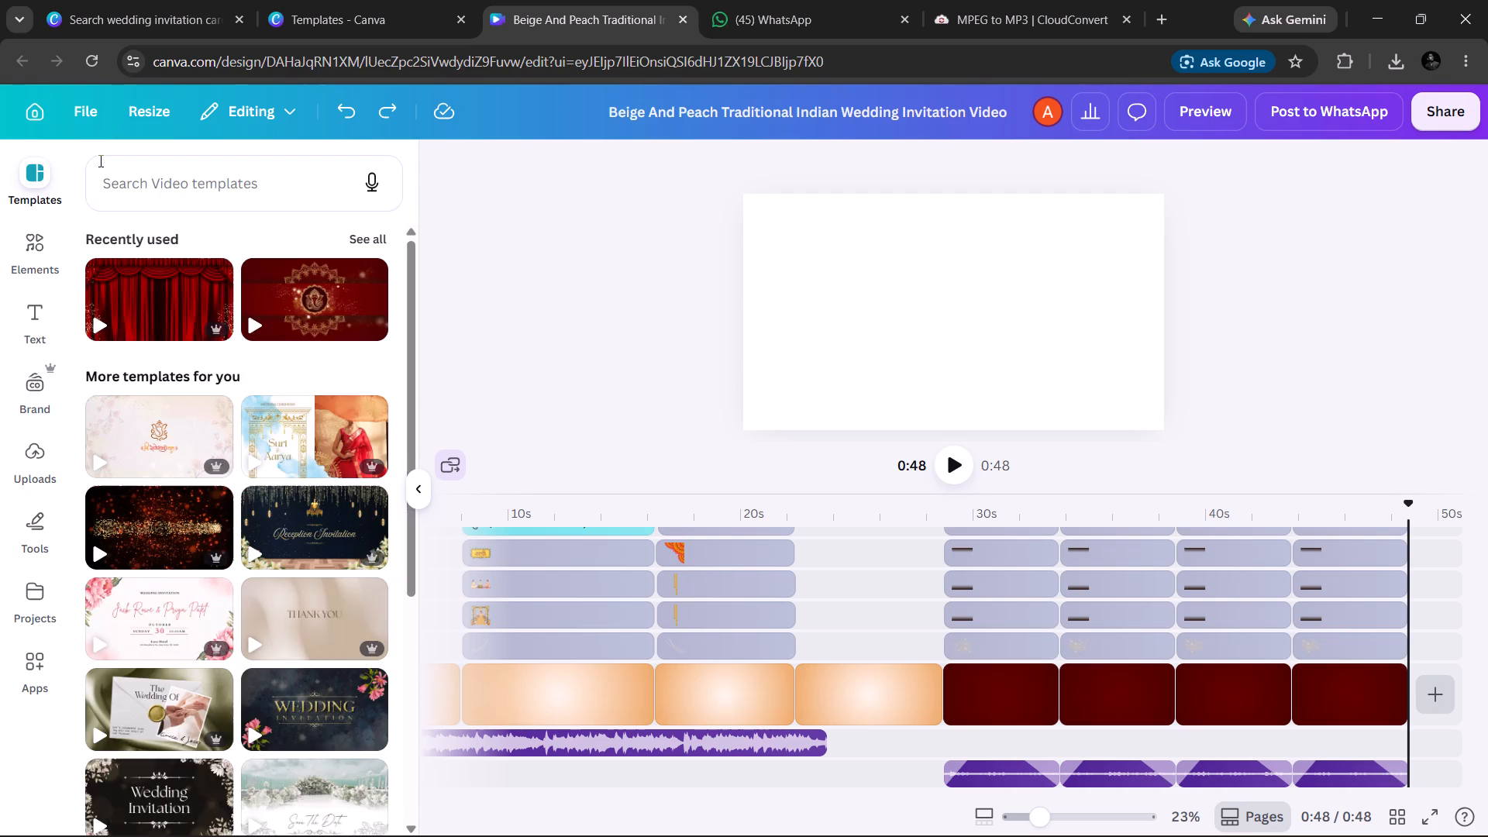
click(147, 175)
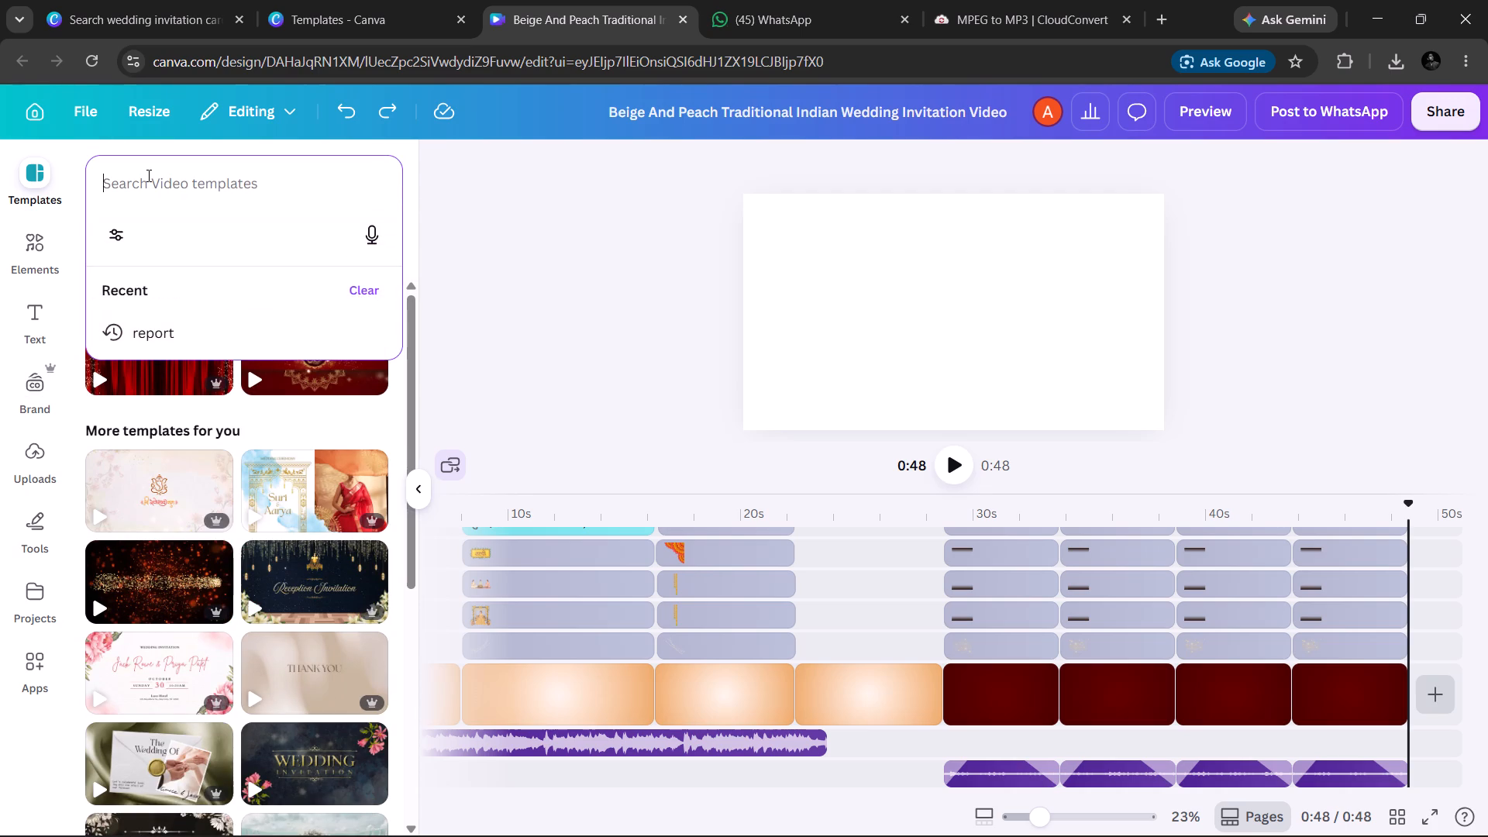
text(Wed)
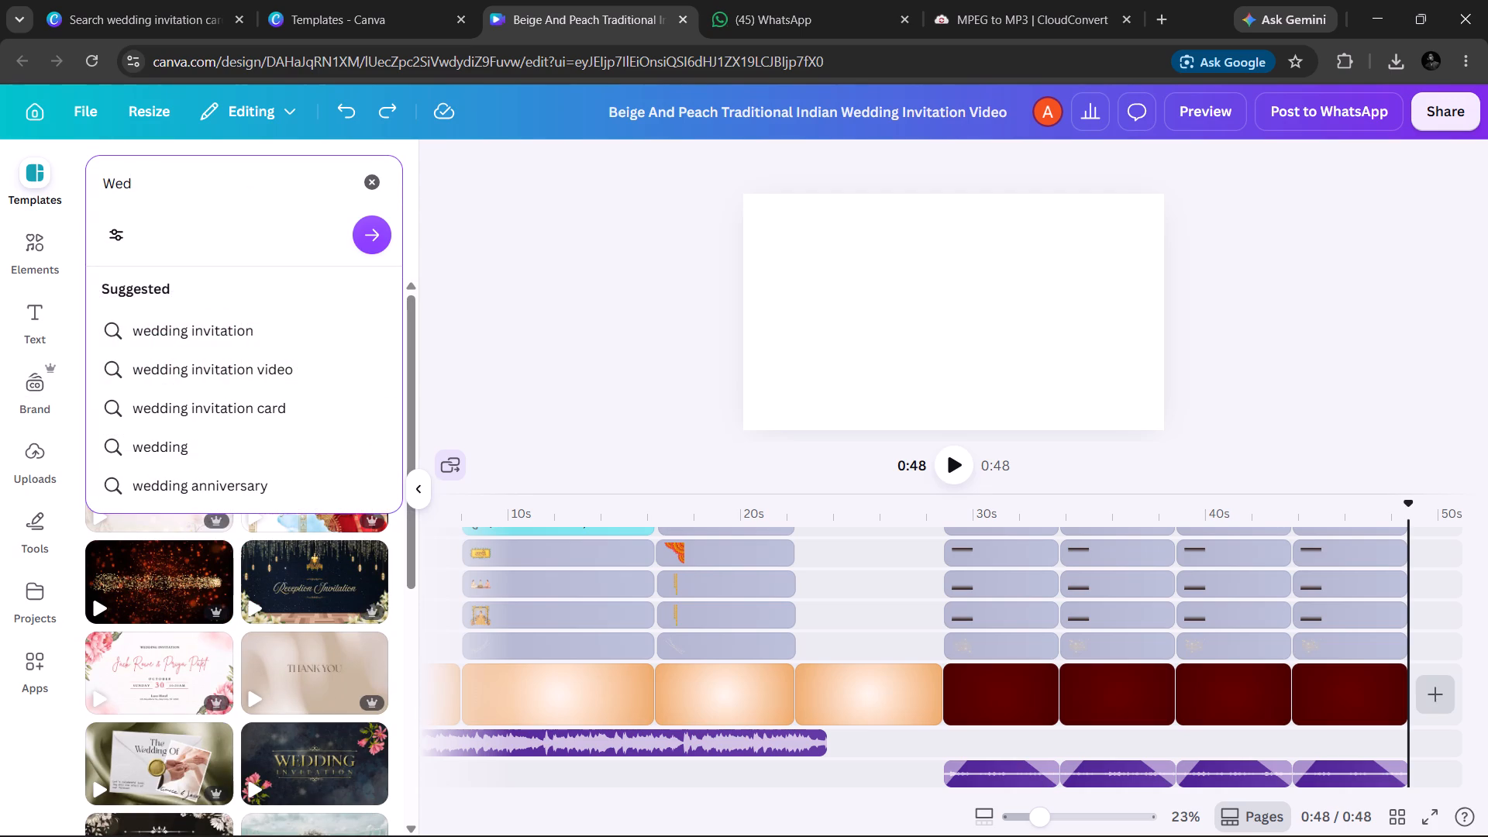
key(Down)
key(Return)
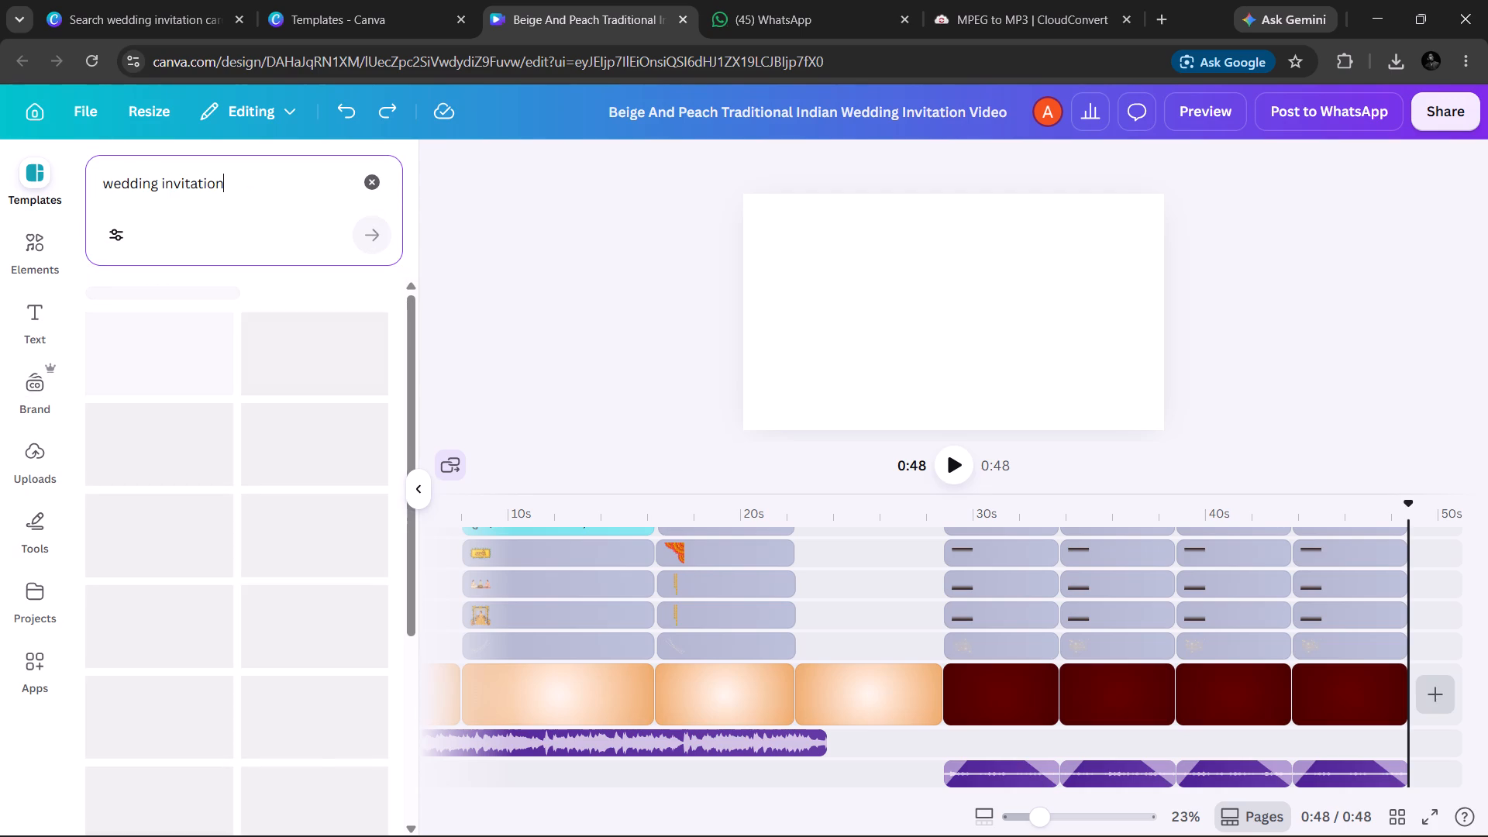
Add the Olive Green Traditional Indian Mehandi Wedding Video invite as a 5.7-second scene after the last red scene.
scroll(168, 432, down, 7)
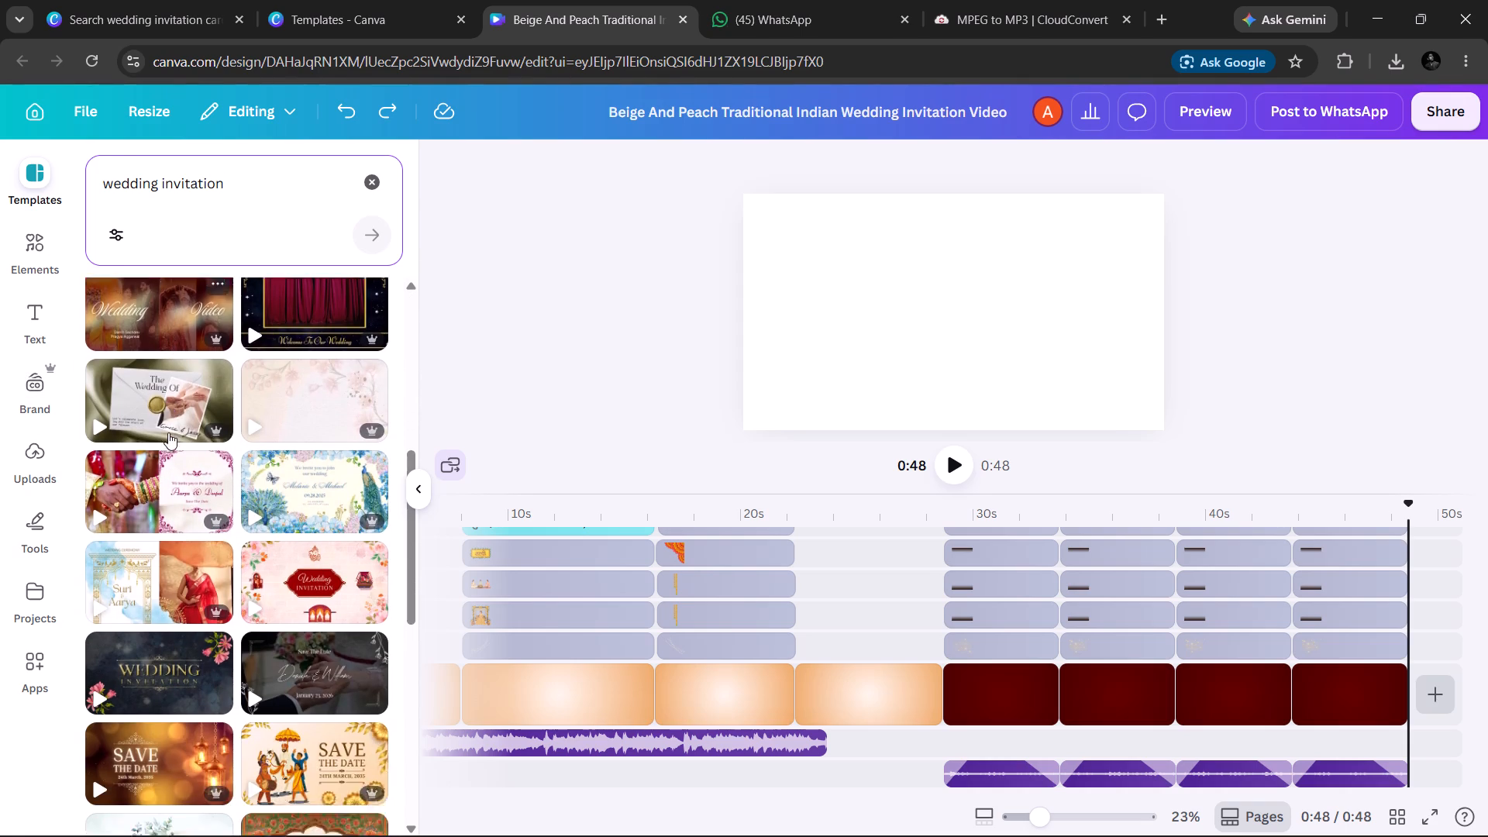
scroll(168, 432, down, 4)
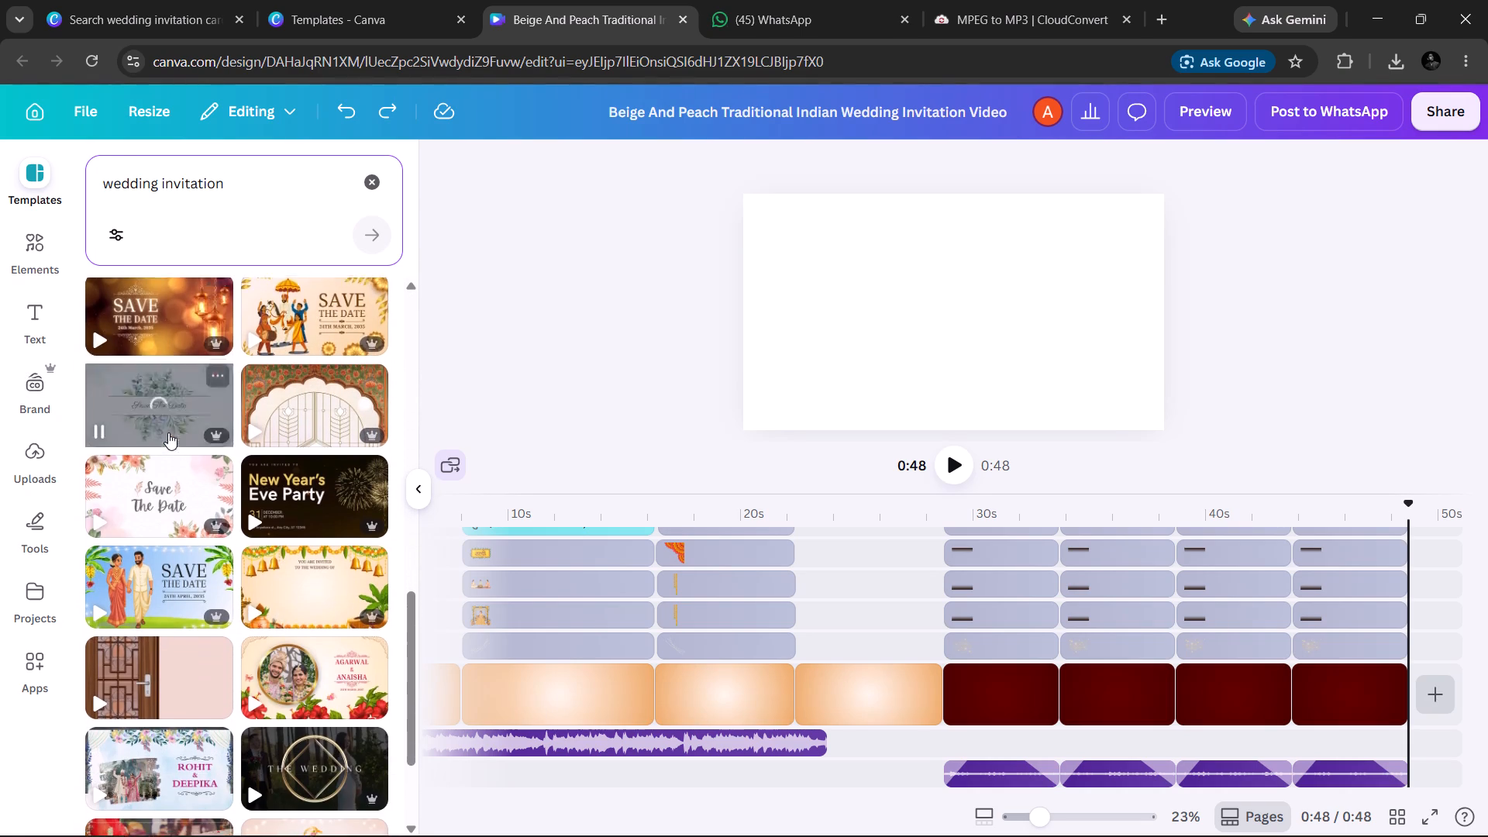
scroll(168, 432, down, 5)
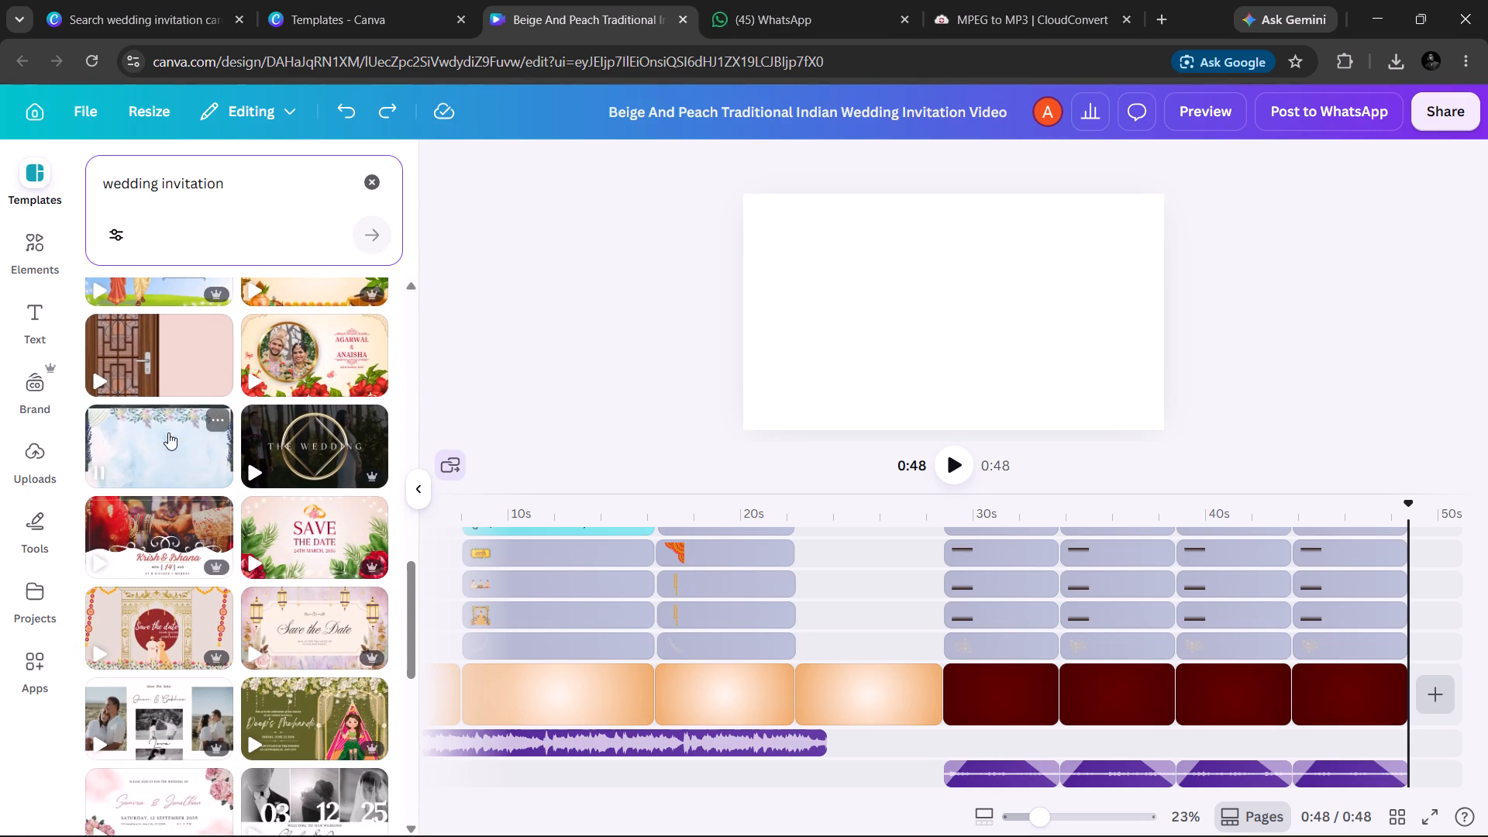
scroll(168, 432, down, 4)
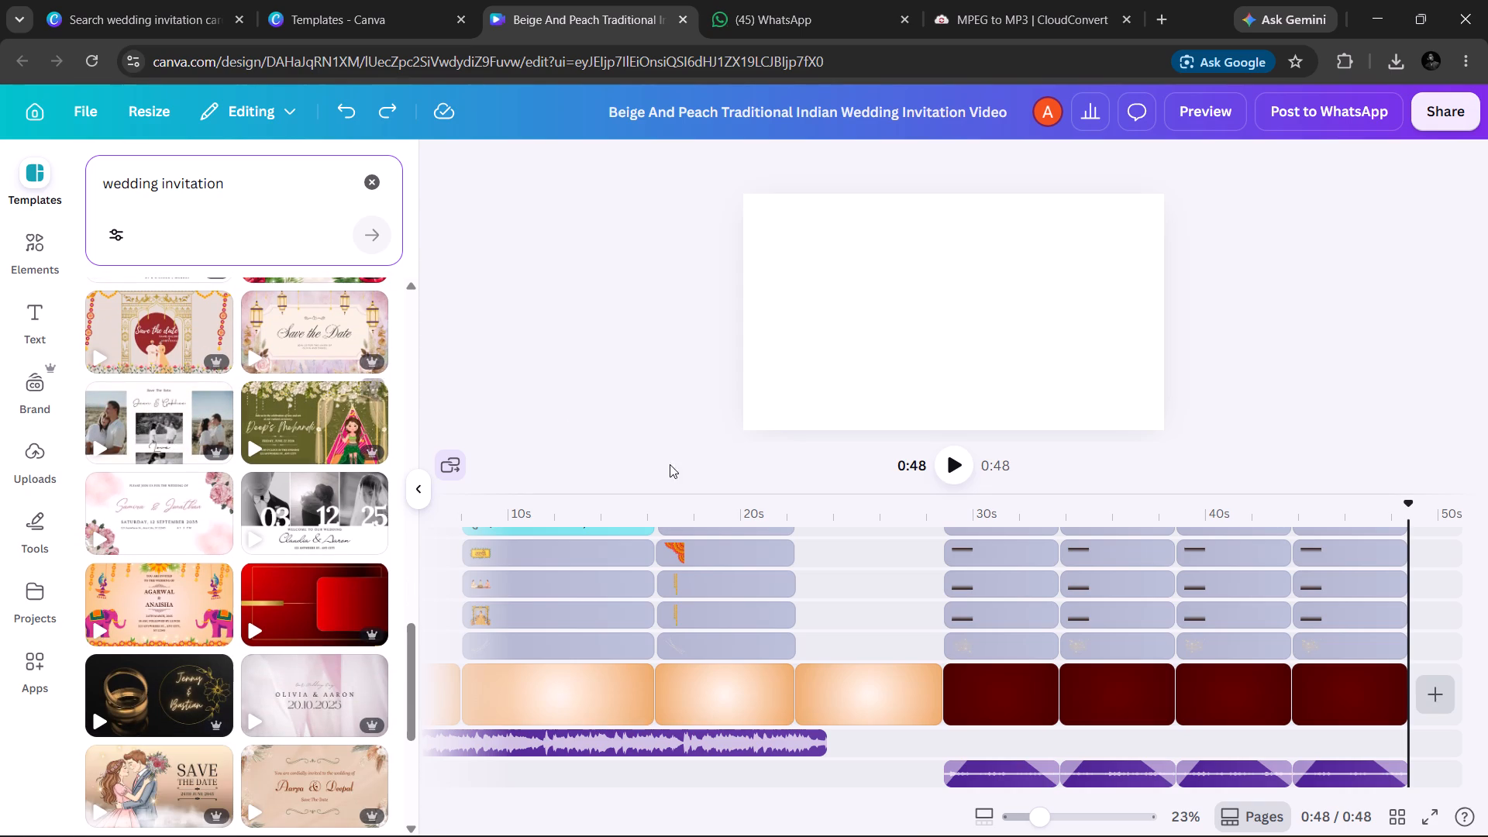
scroll(963, 608, left, 2)
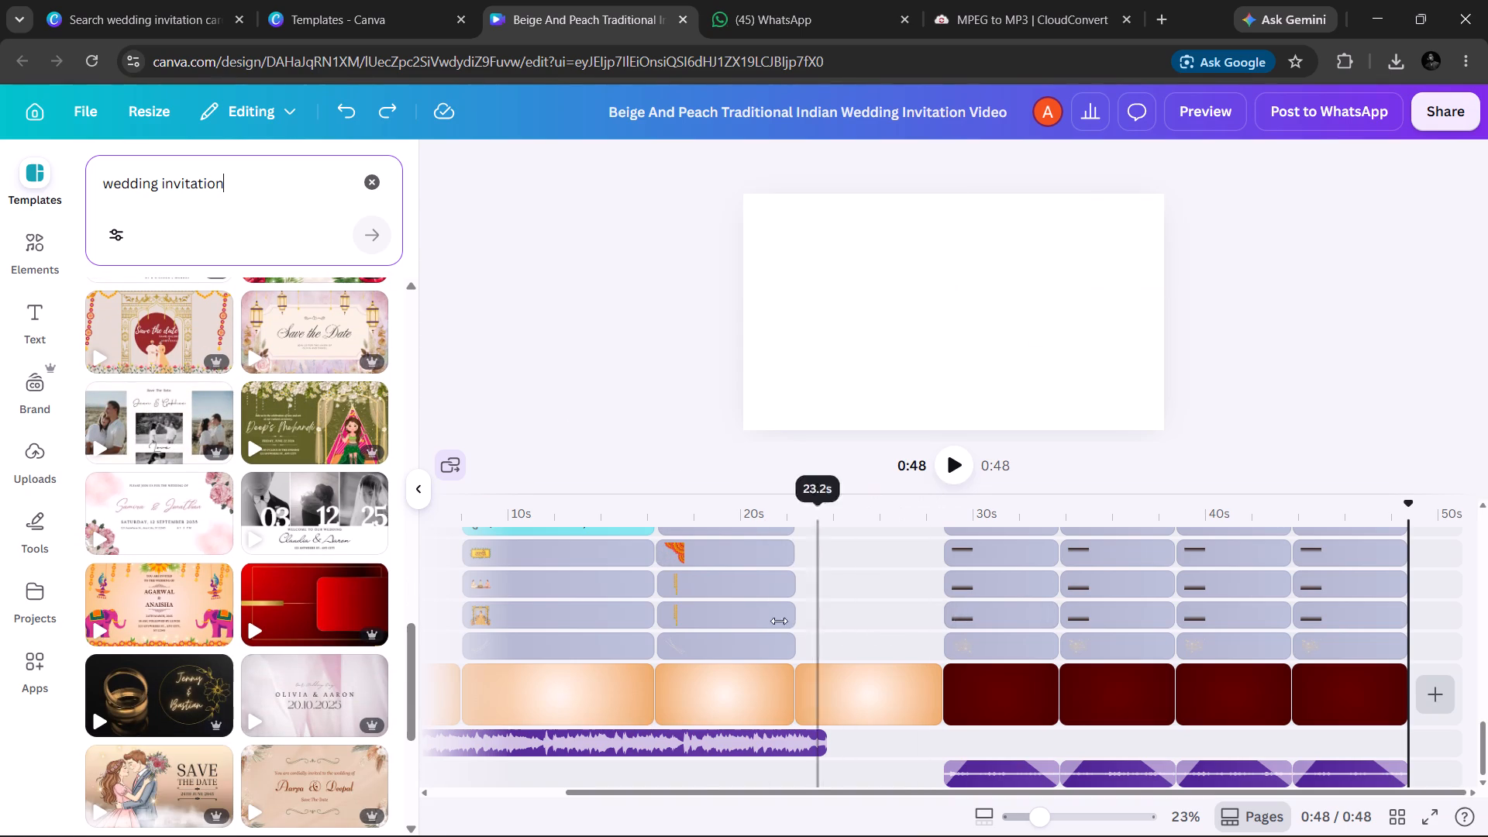
click(298, 449)
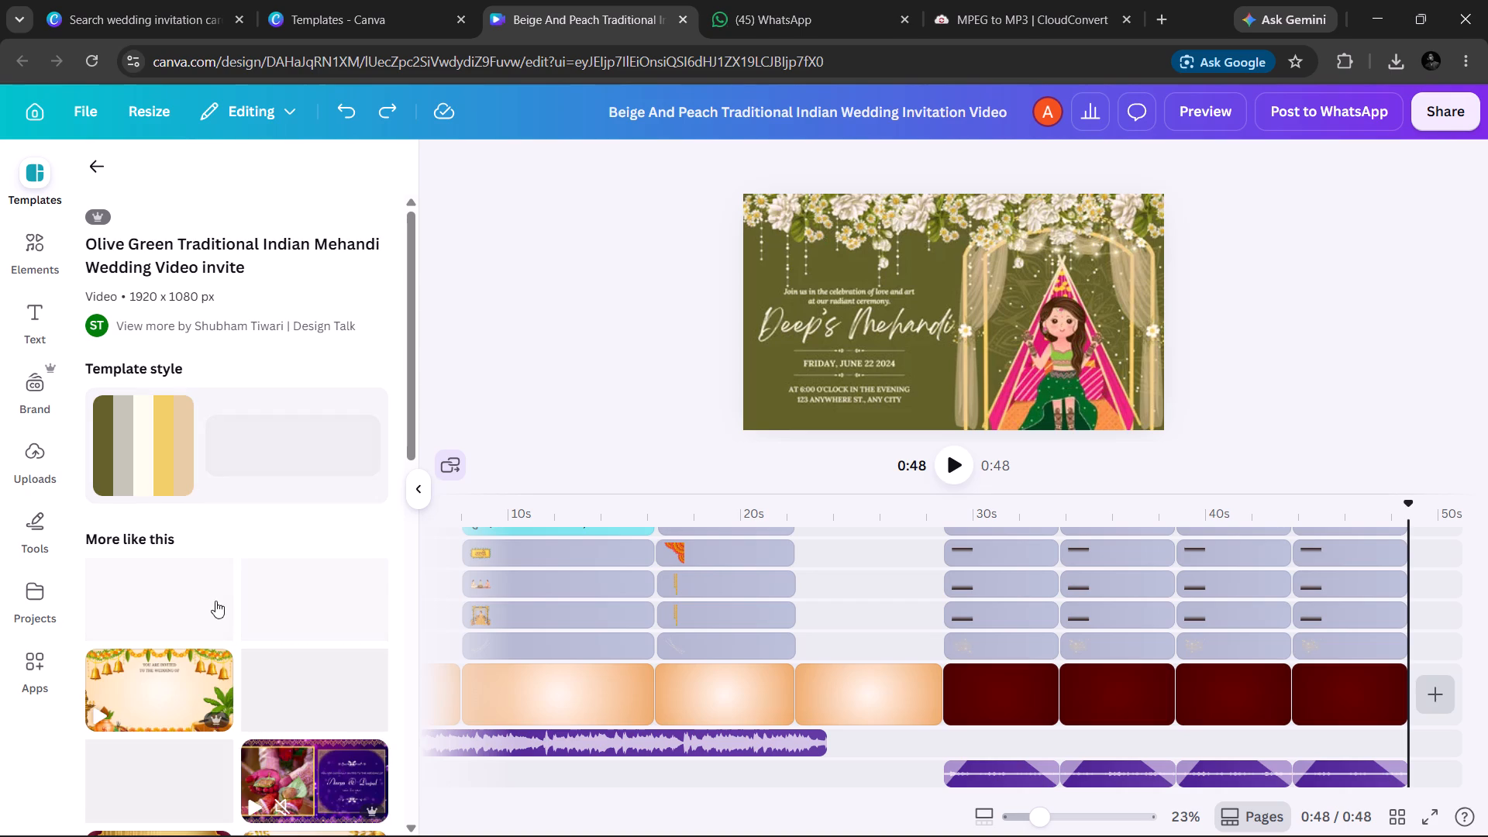
Look through the templates similar to the Olive Green Traditional Indian Mehandi Wedding Video invite for suitable wedding scenes.
scroll(215, 601, down, 4)
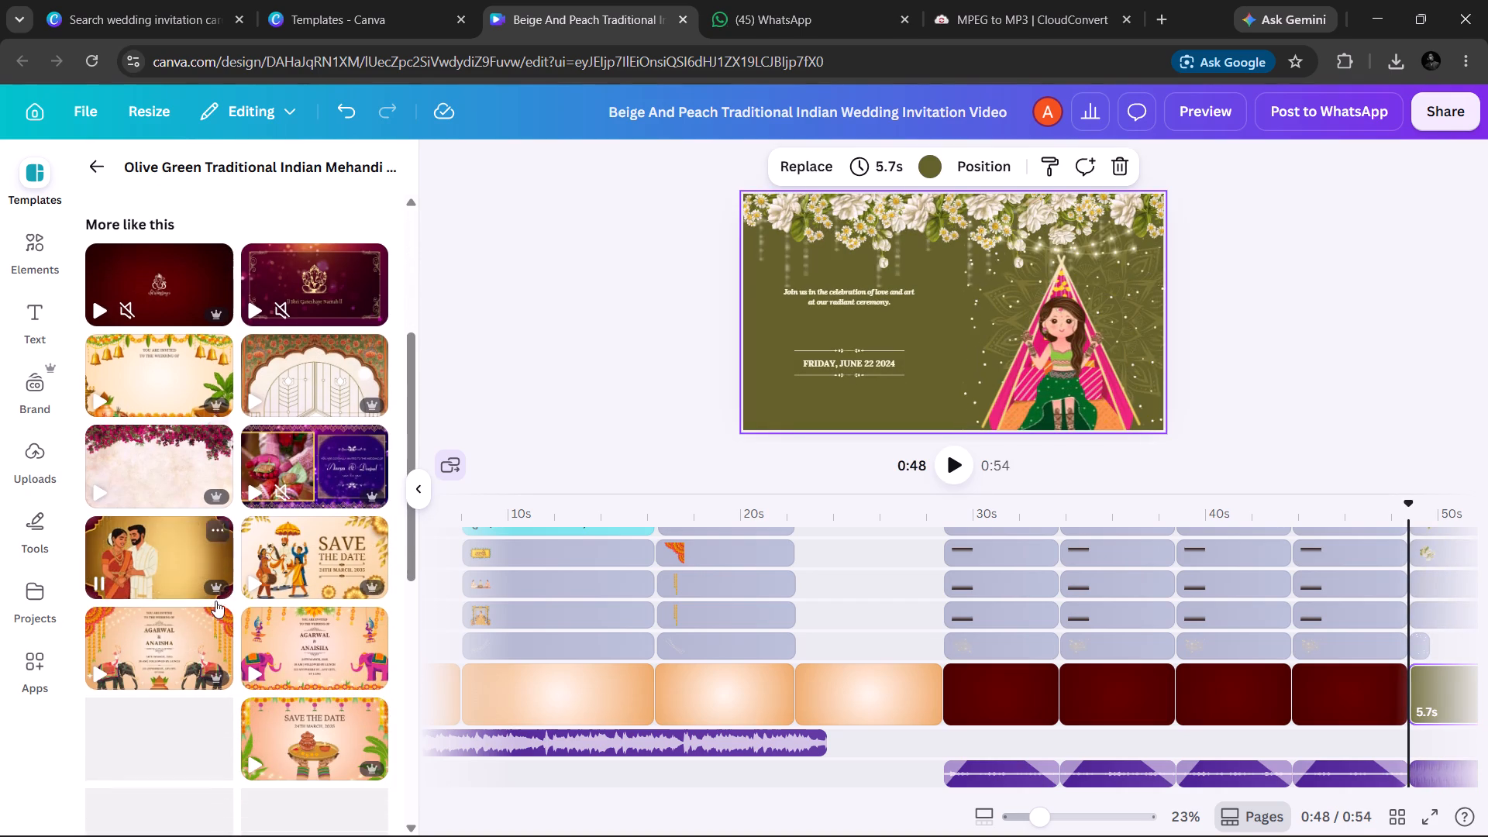
scroll(215, 601, down, 4)
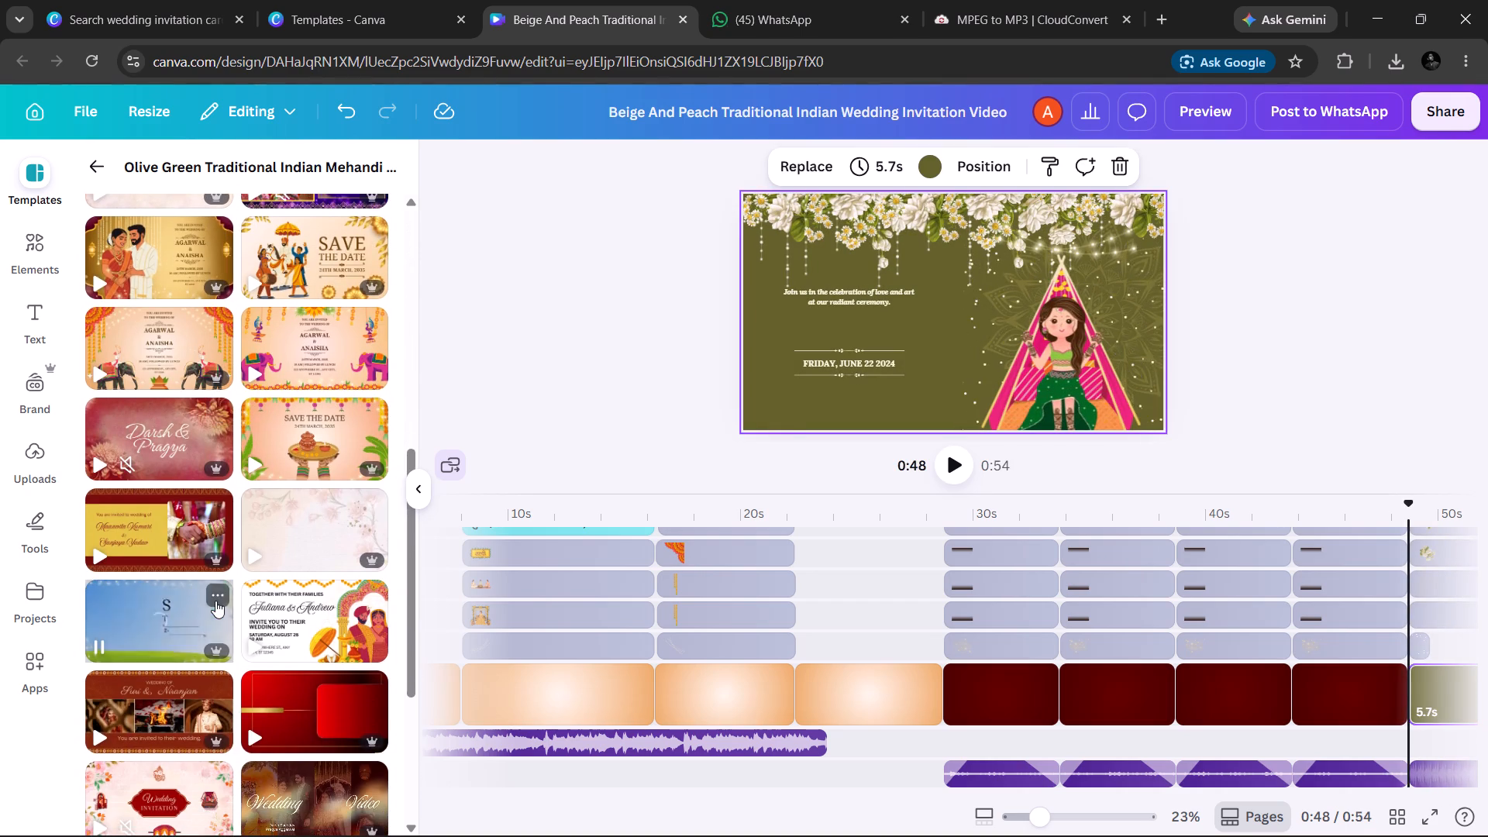
scroll(215, 601, down, 3)
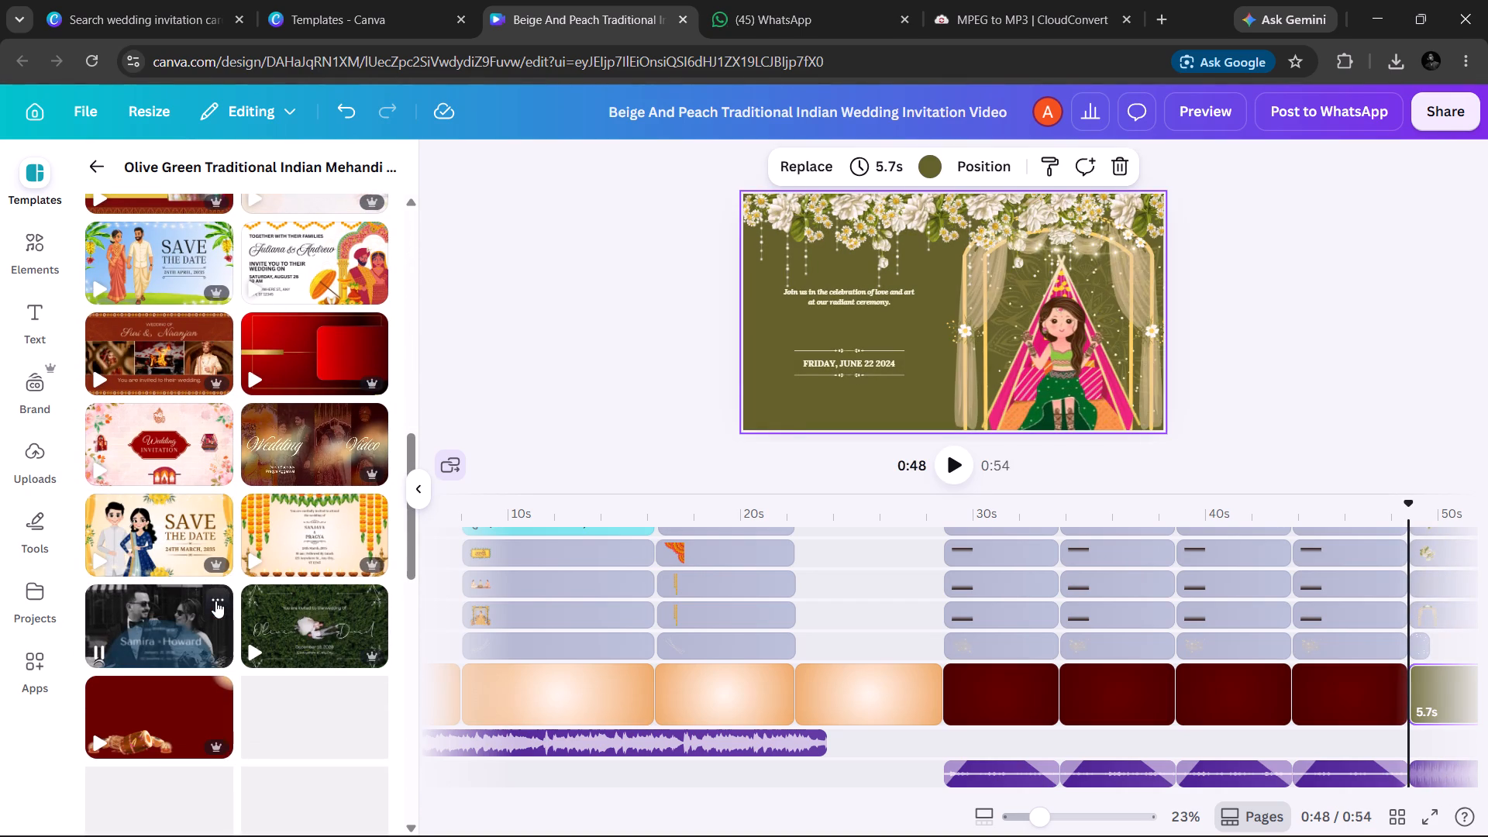
scroll(215, 601, down, 4)
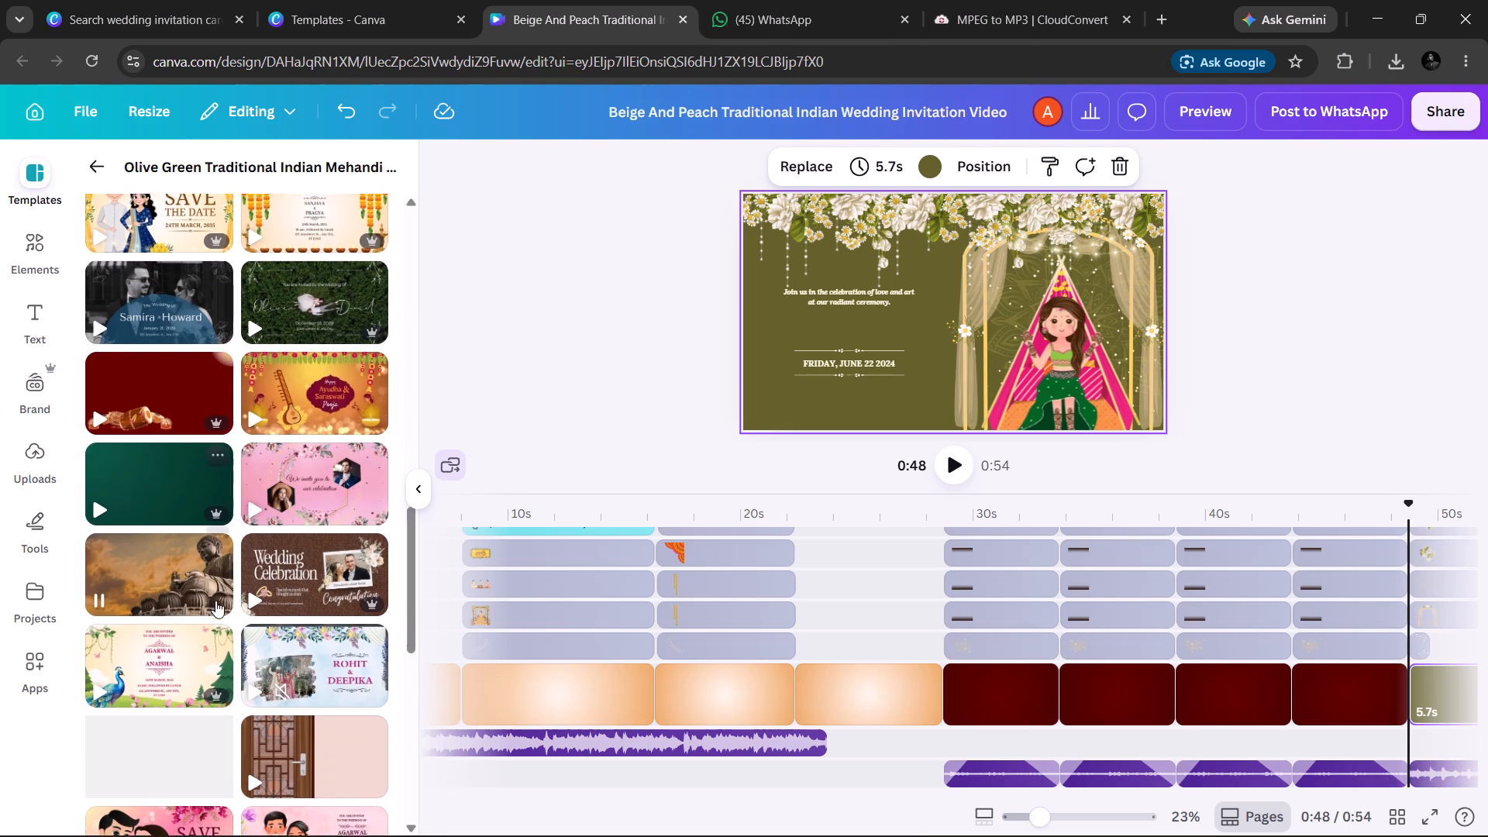
scroll(215, 601, down, 2)
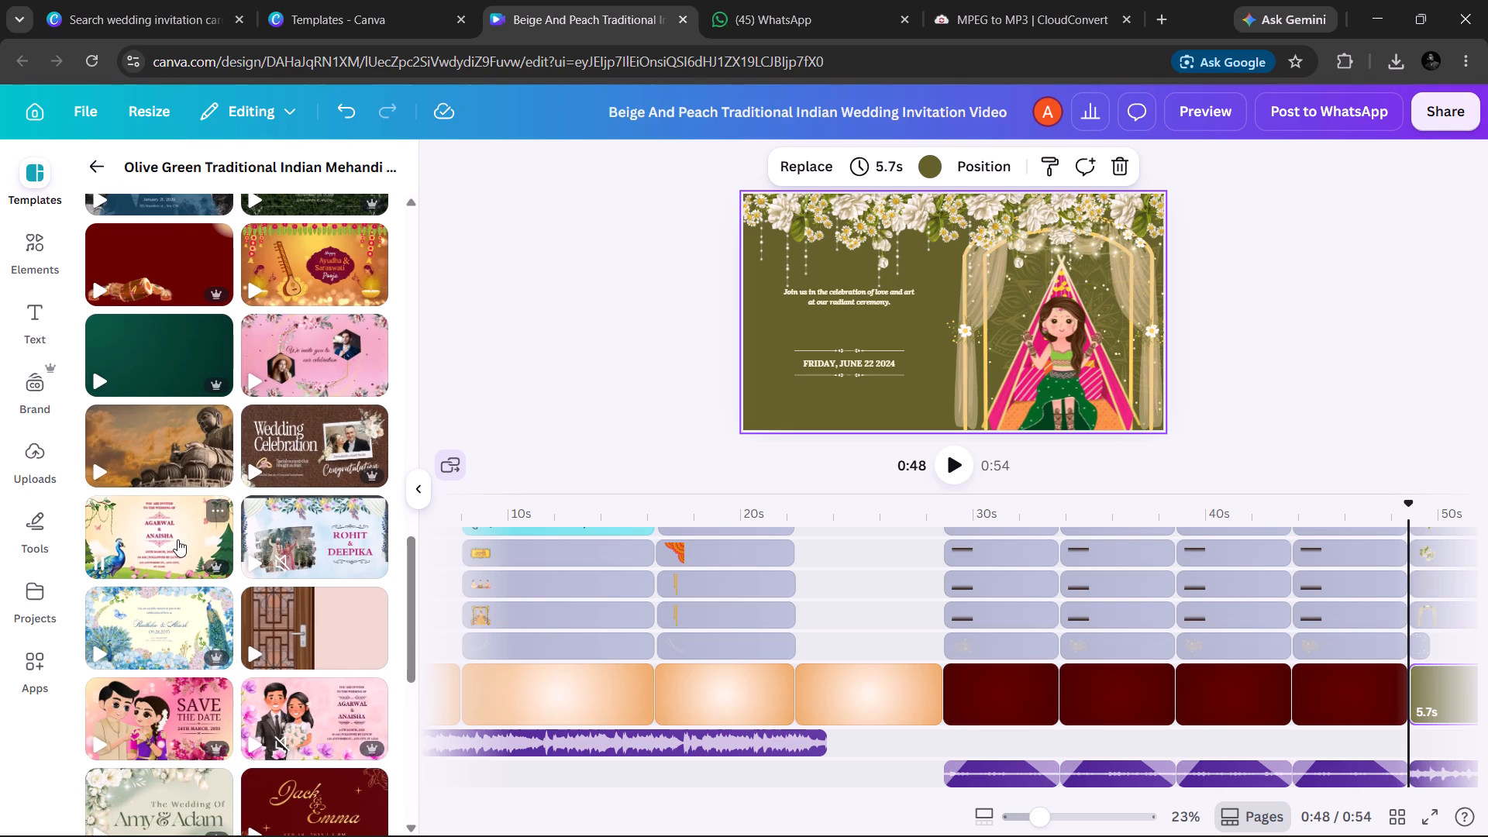
scroll(177, 539, down, 4)
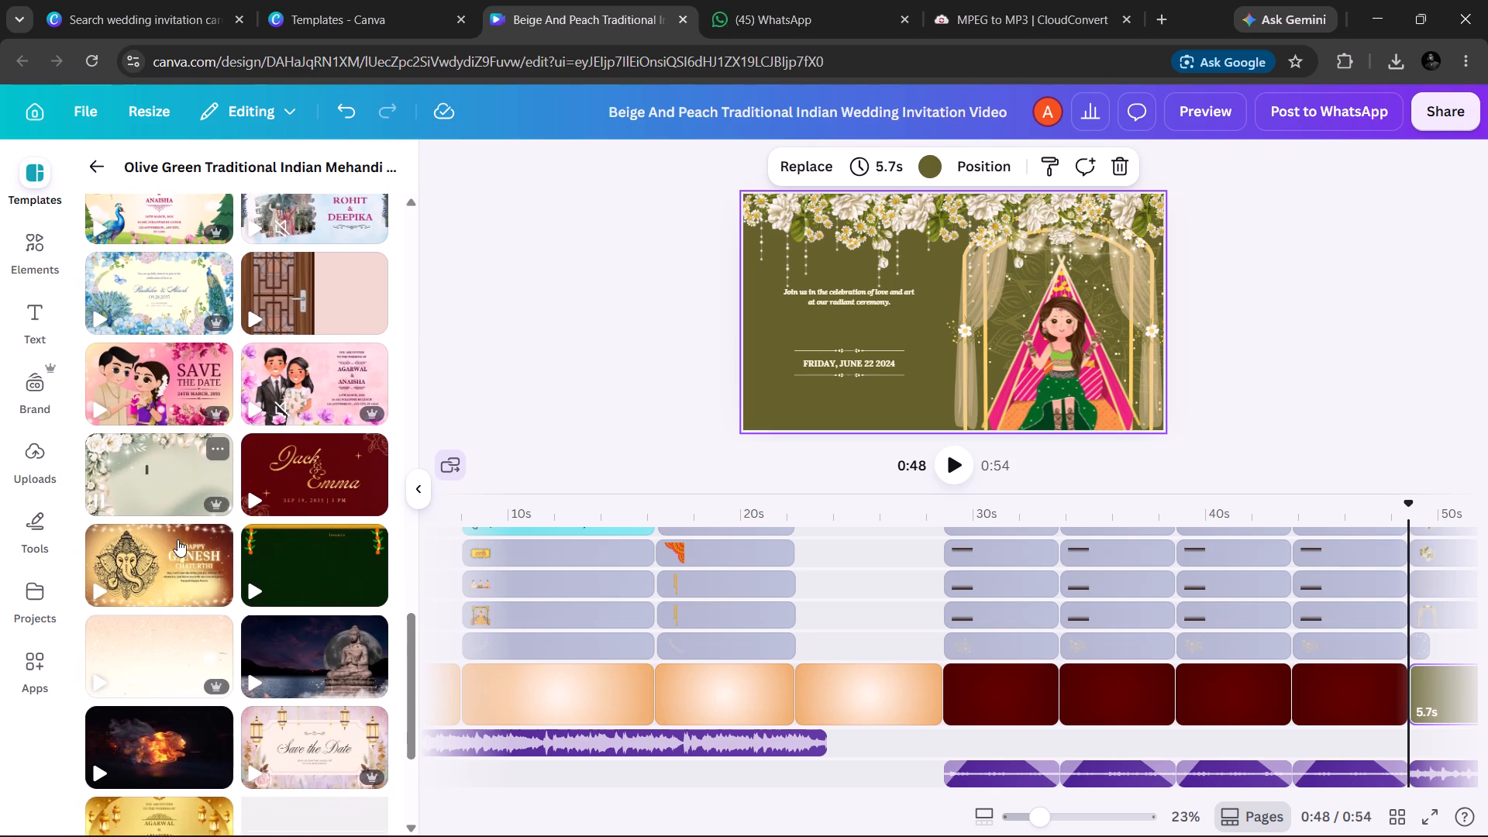
scroll(177, 539, down, 1)
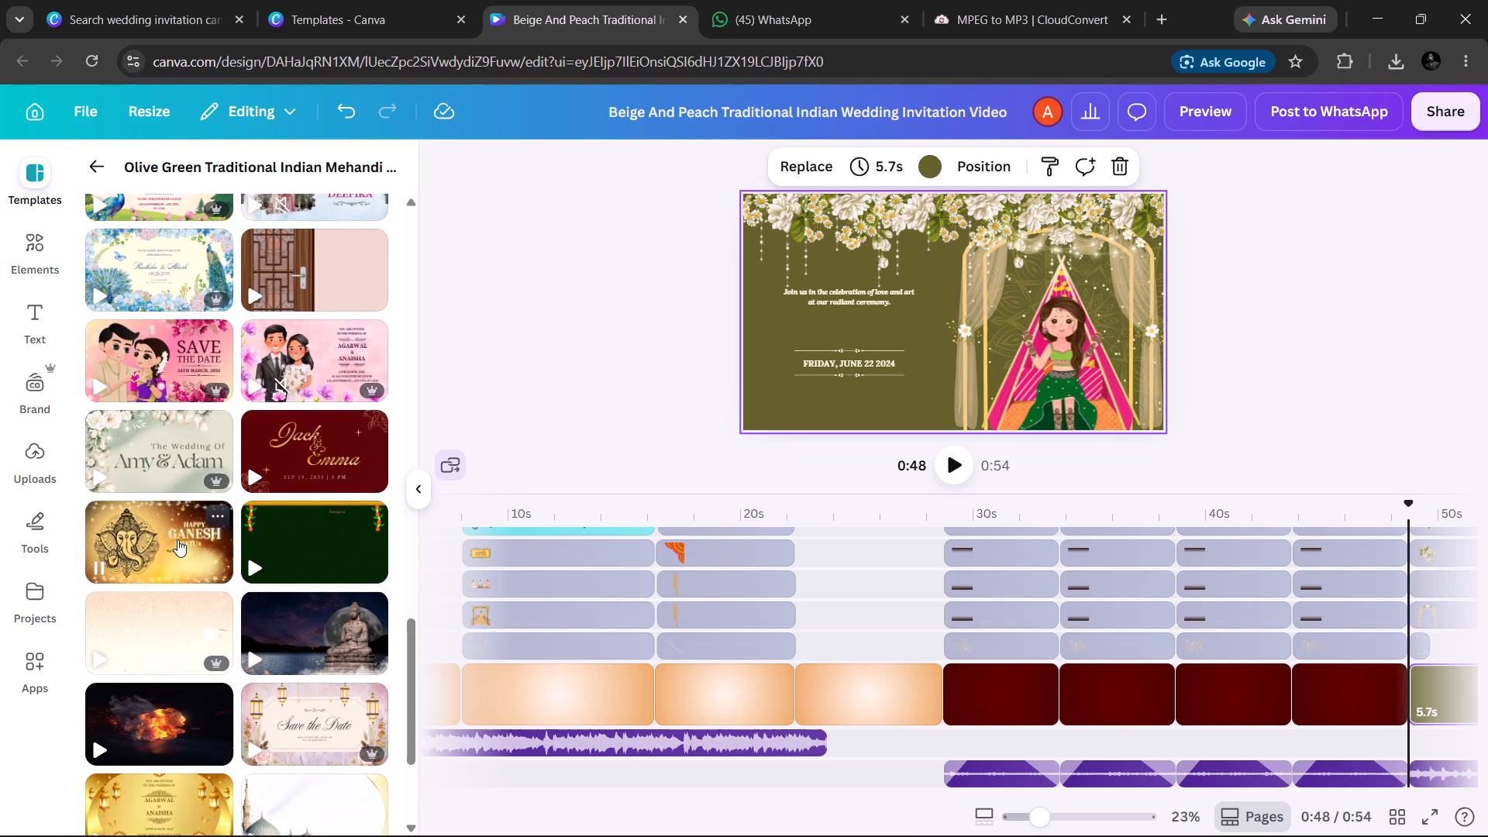
scroll(177, 539, down, 4)
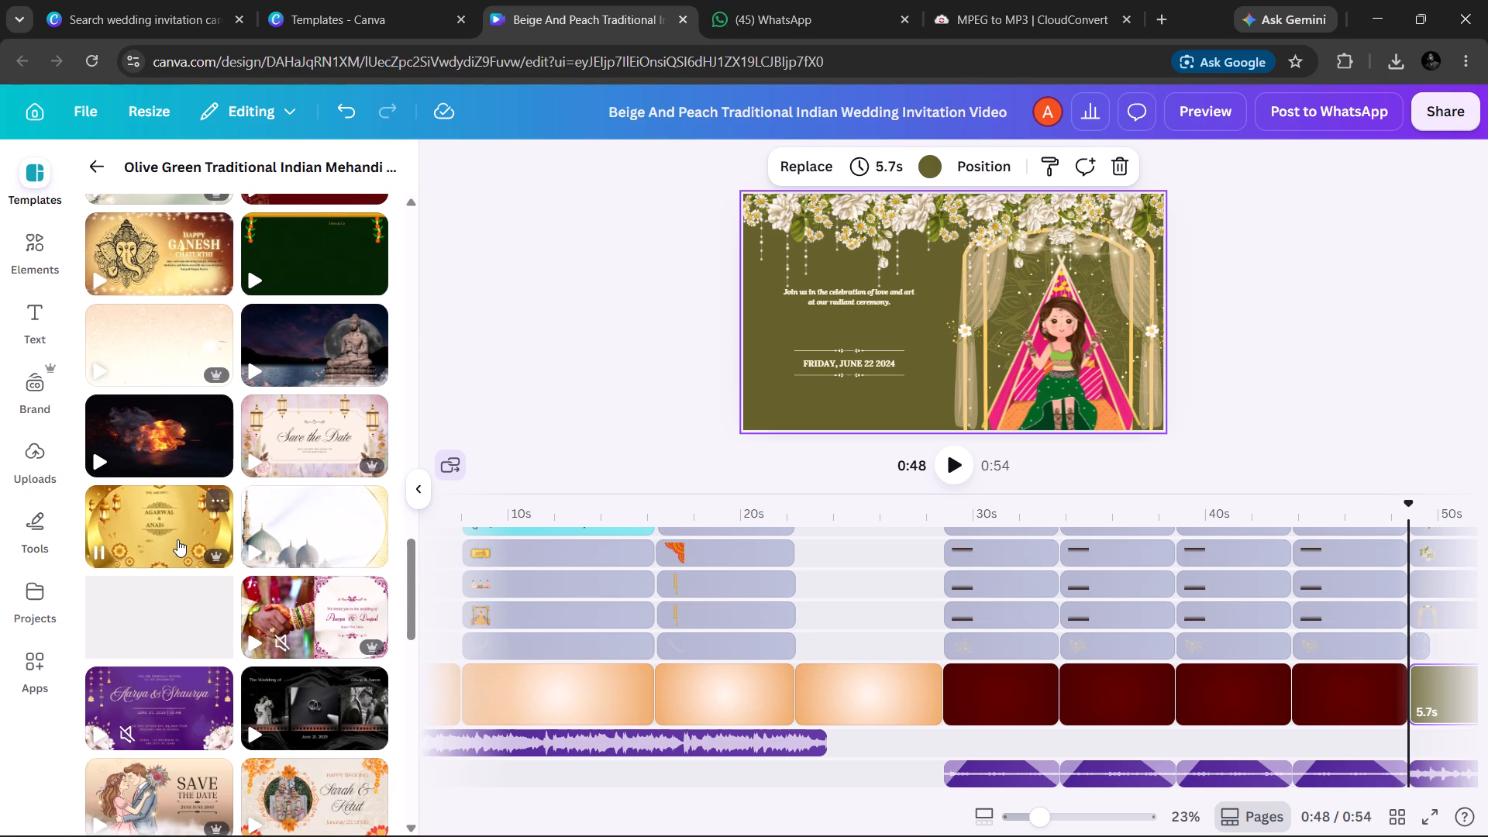
scroll(178, 655, down, 2)
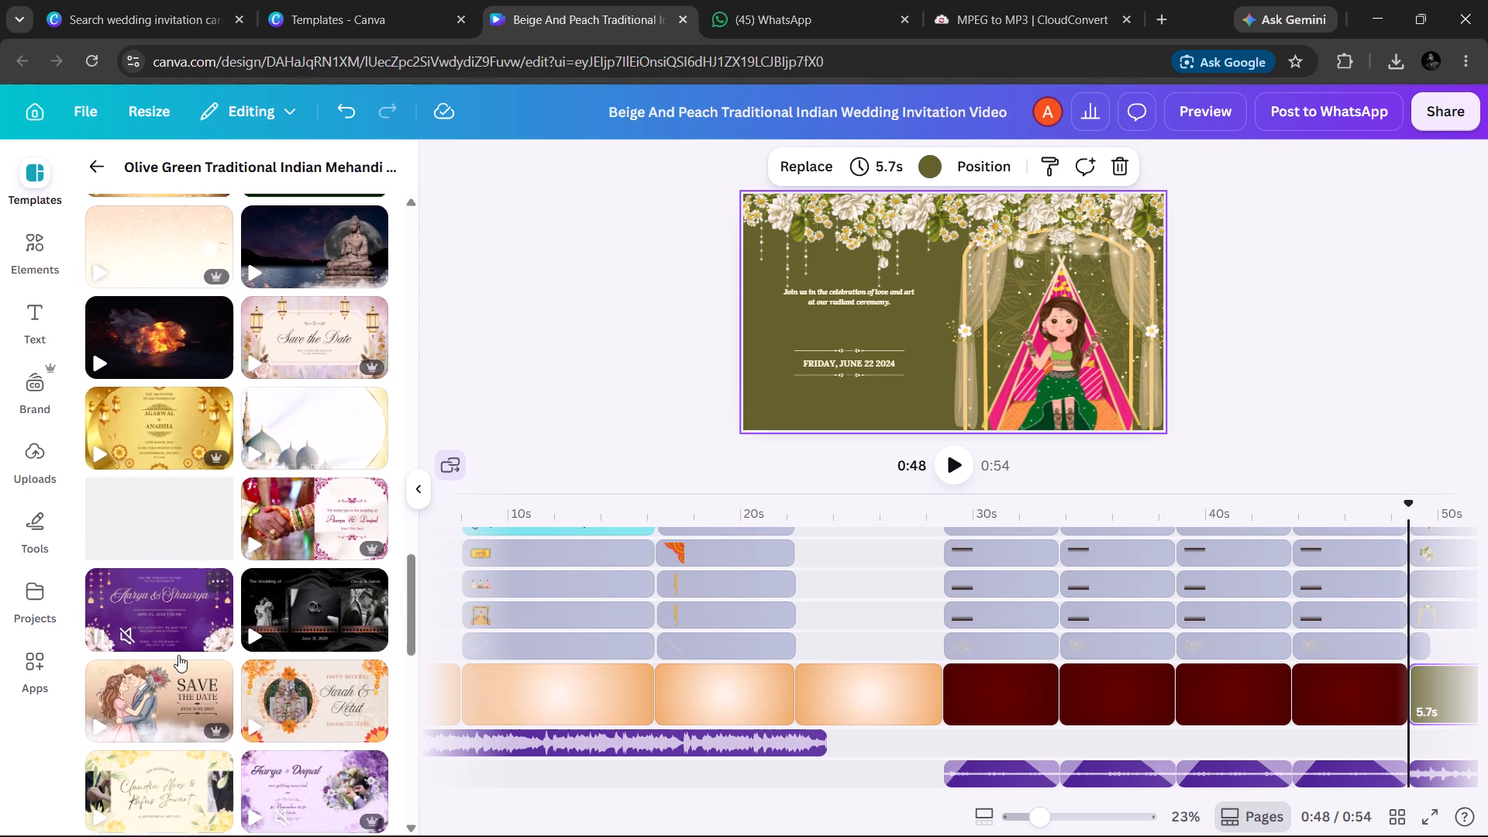
scroll(178, 655, down, 5)
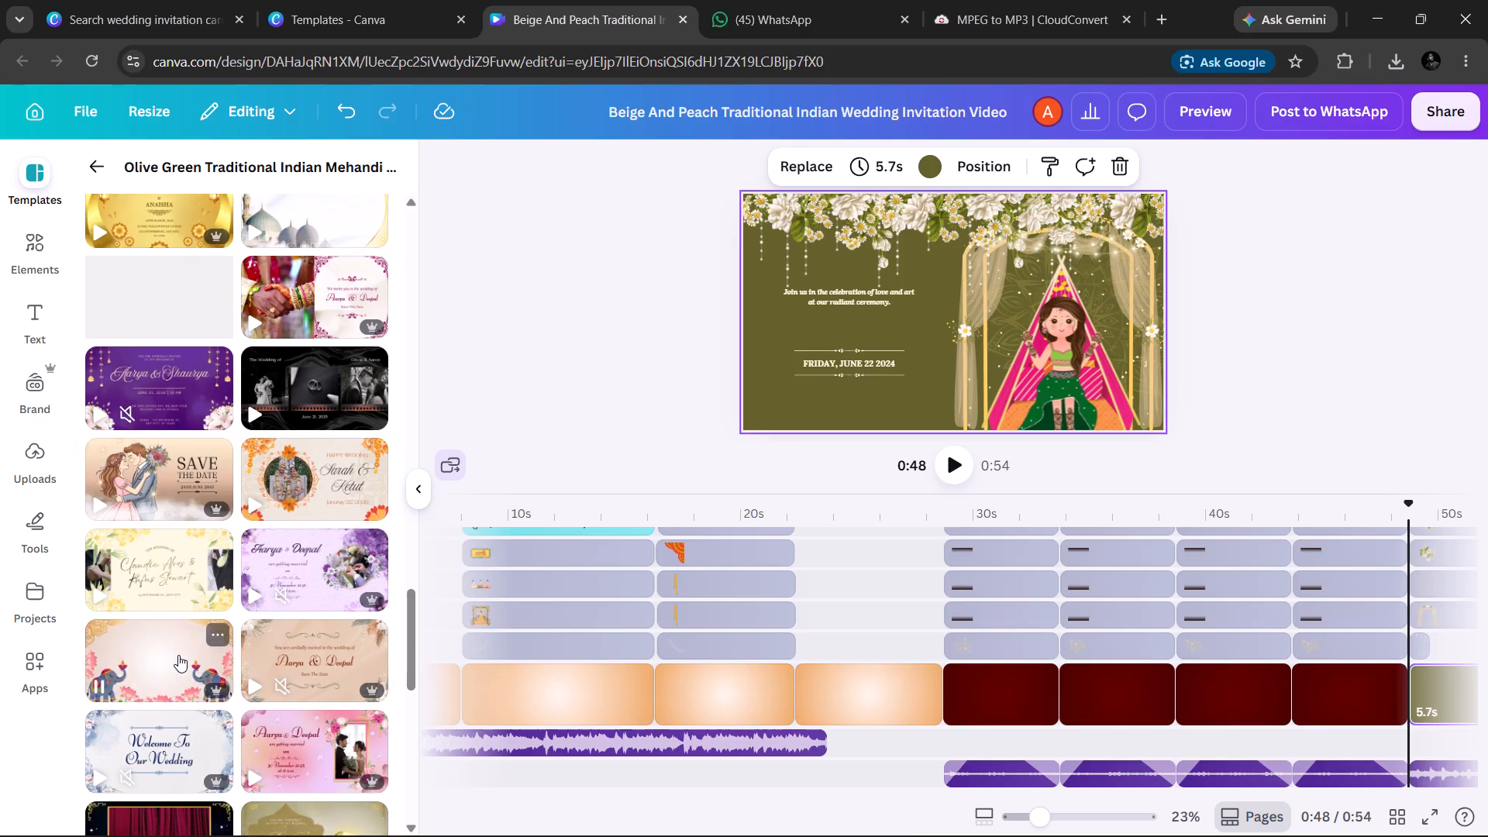
scroll(178, 655, down, 4)
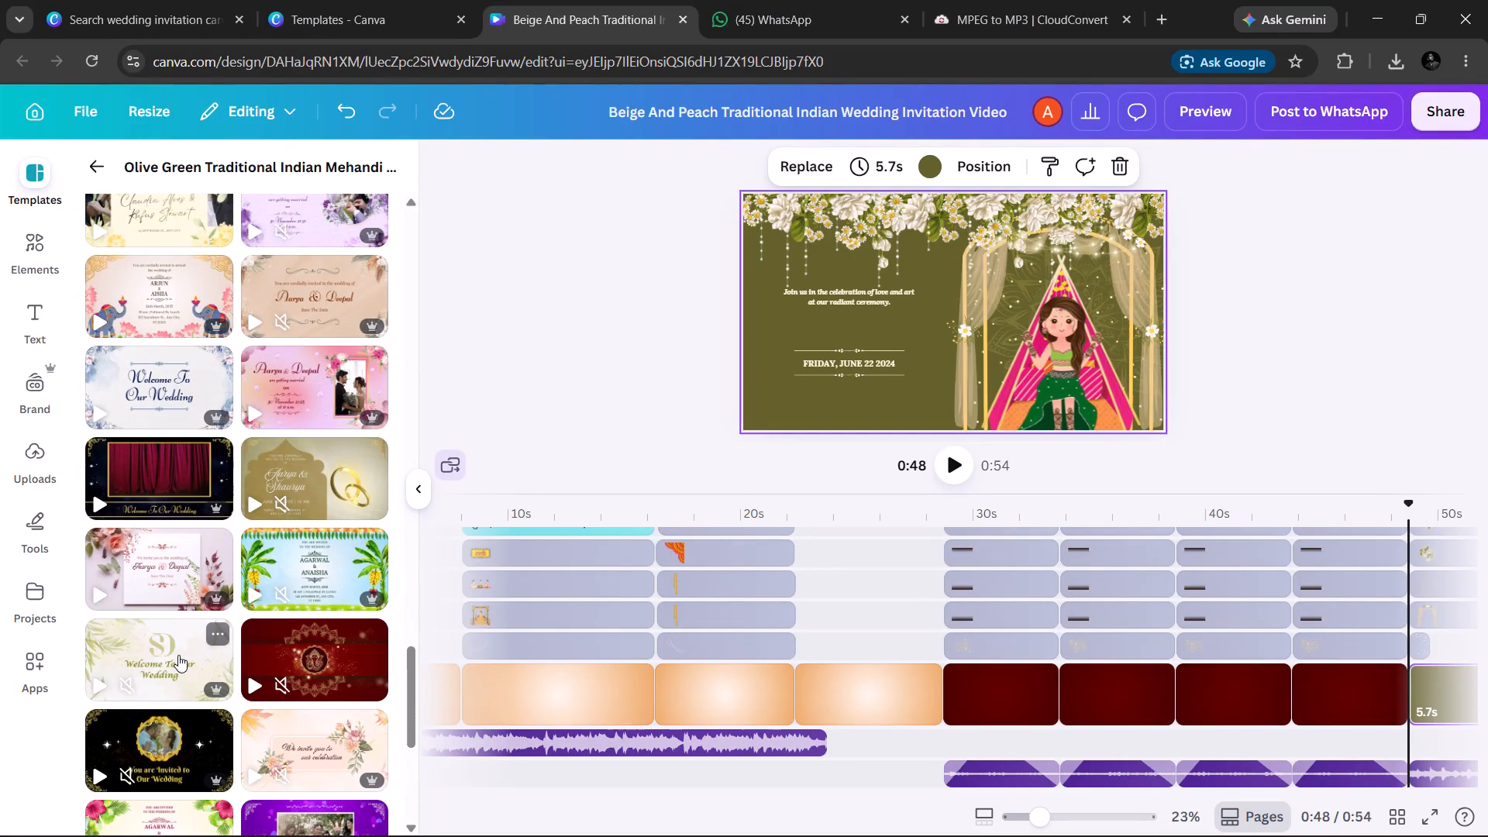
scroll(178, 655, down, 2)
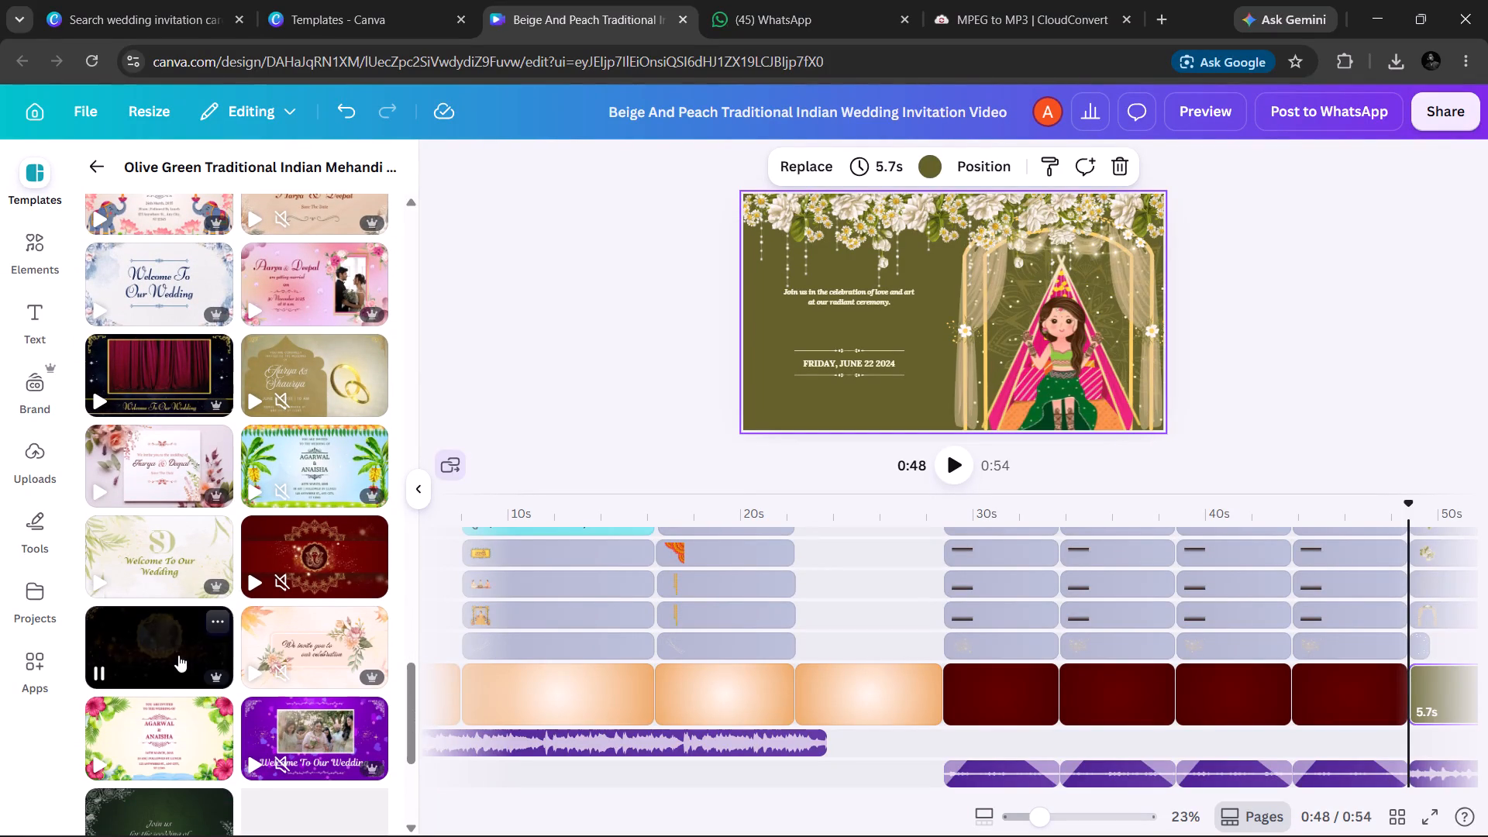
Undo adding the Olive Green Mehandi scene after the last red scene.
key(ctrl+z)
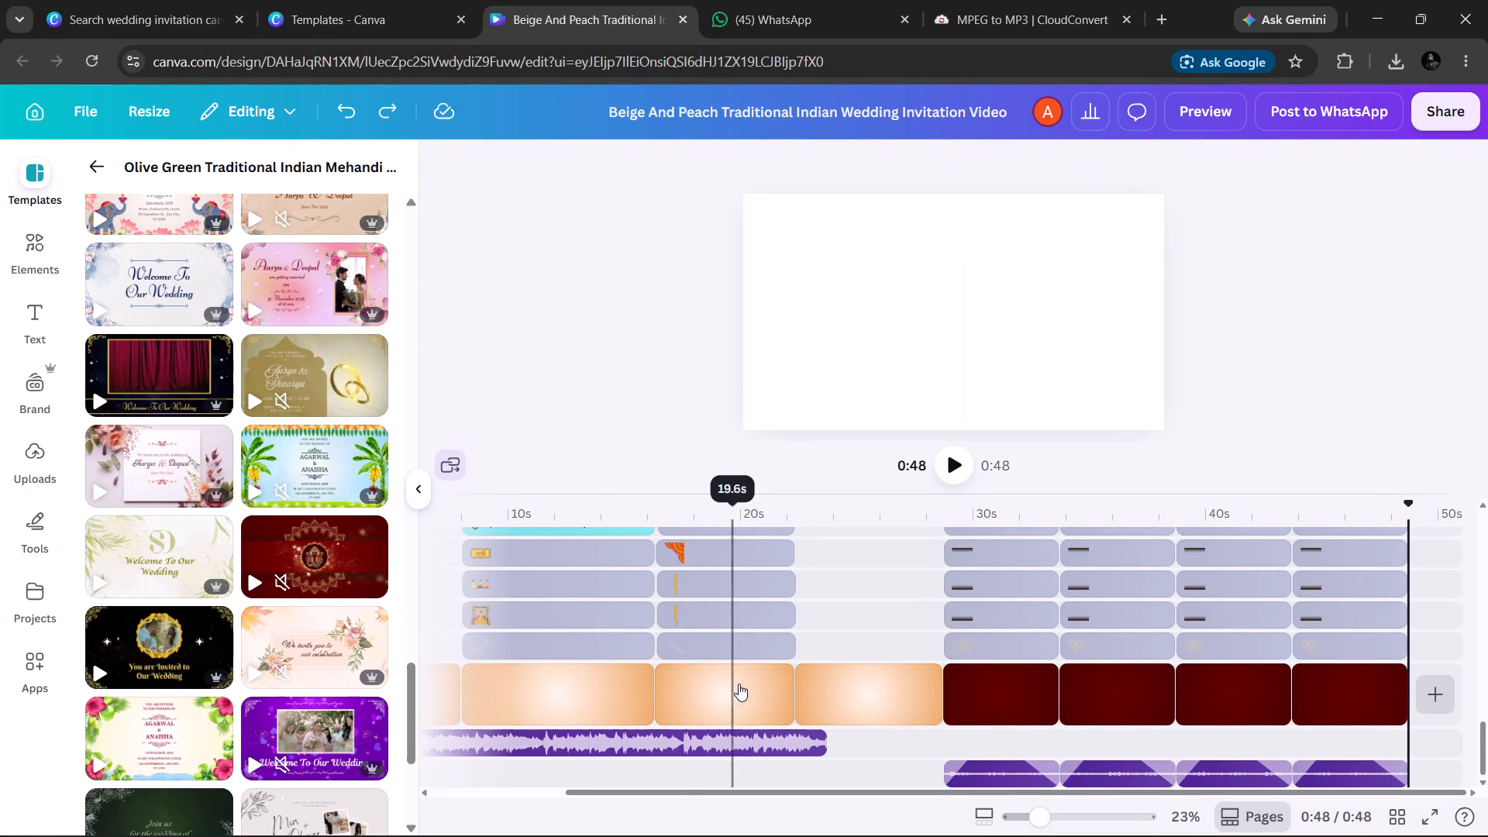
Delete the four Wedding Music audio clips beneath the red scenes at the end of the timeline.
scroll(958, 658, left, 2)
scroll(958, 658, down, 3)
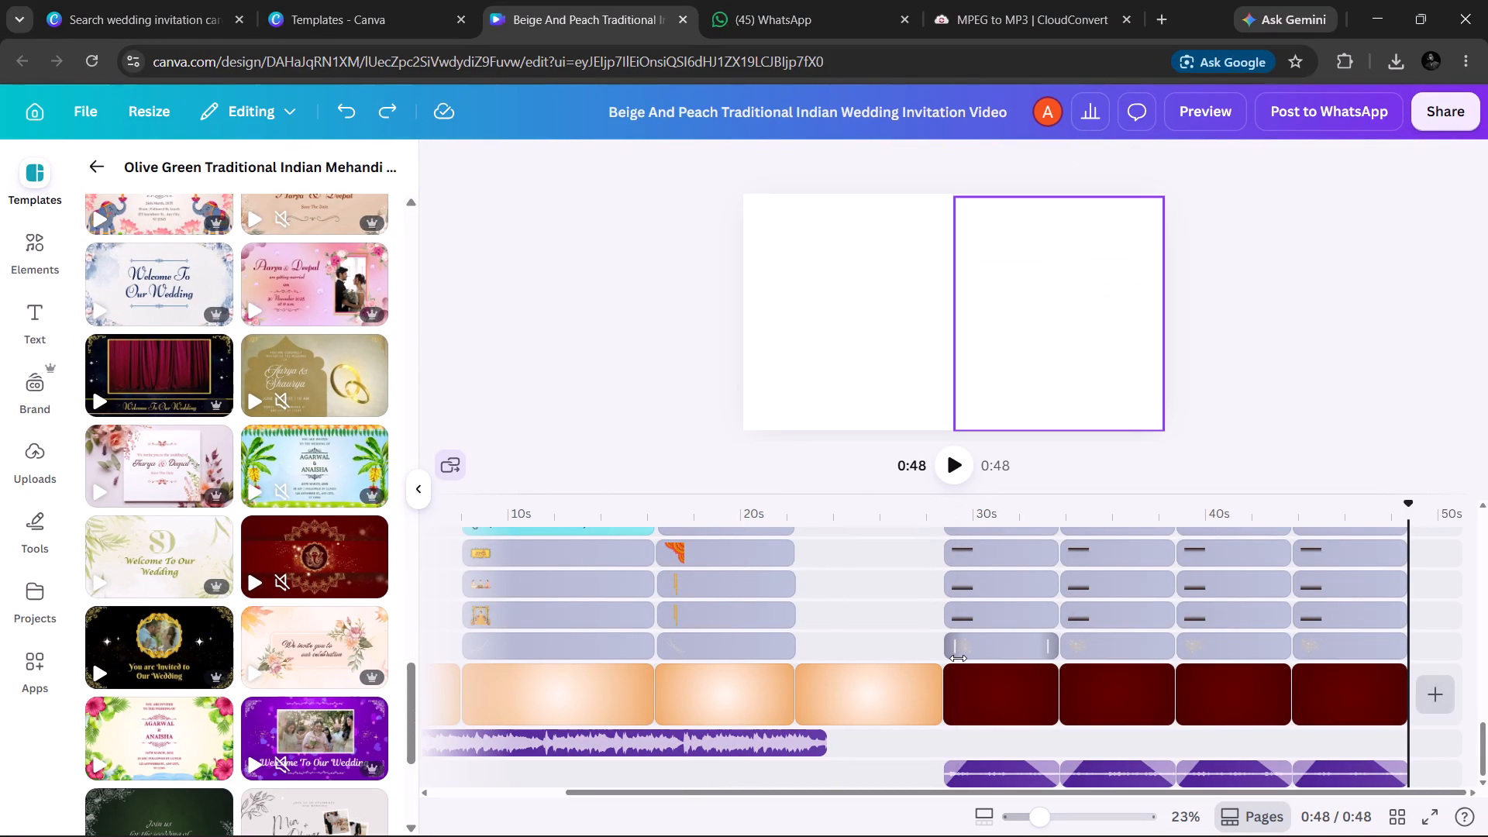
click(1000, 783)
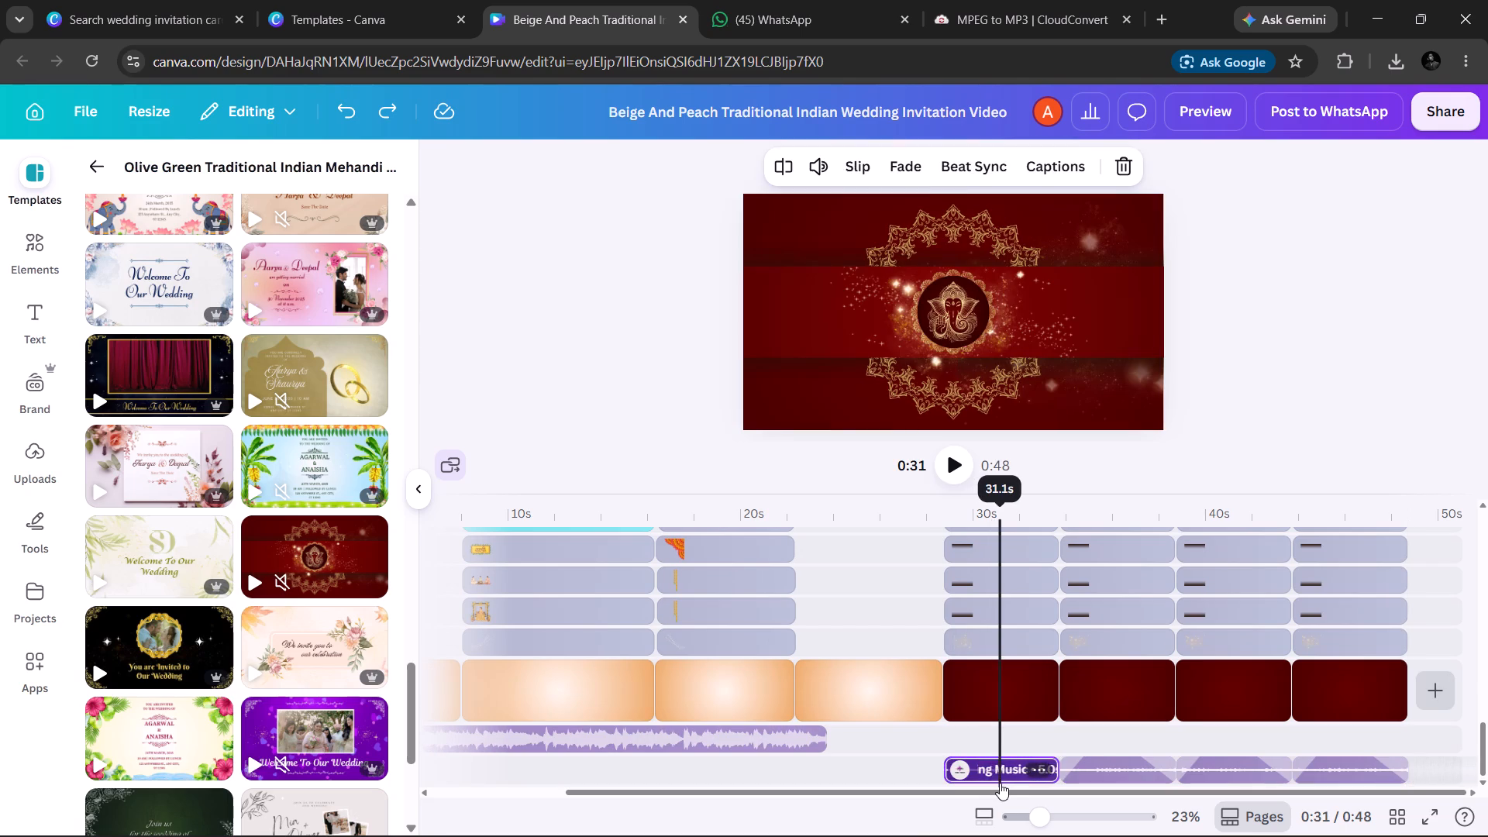
key(Delete)
click(1094, 772)
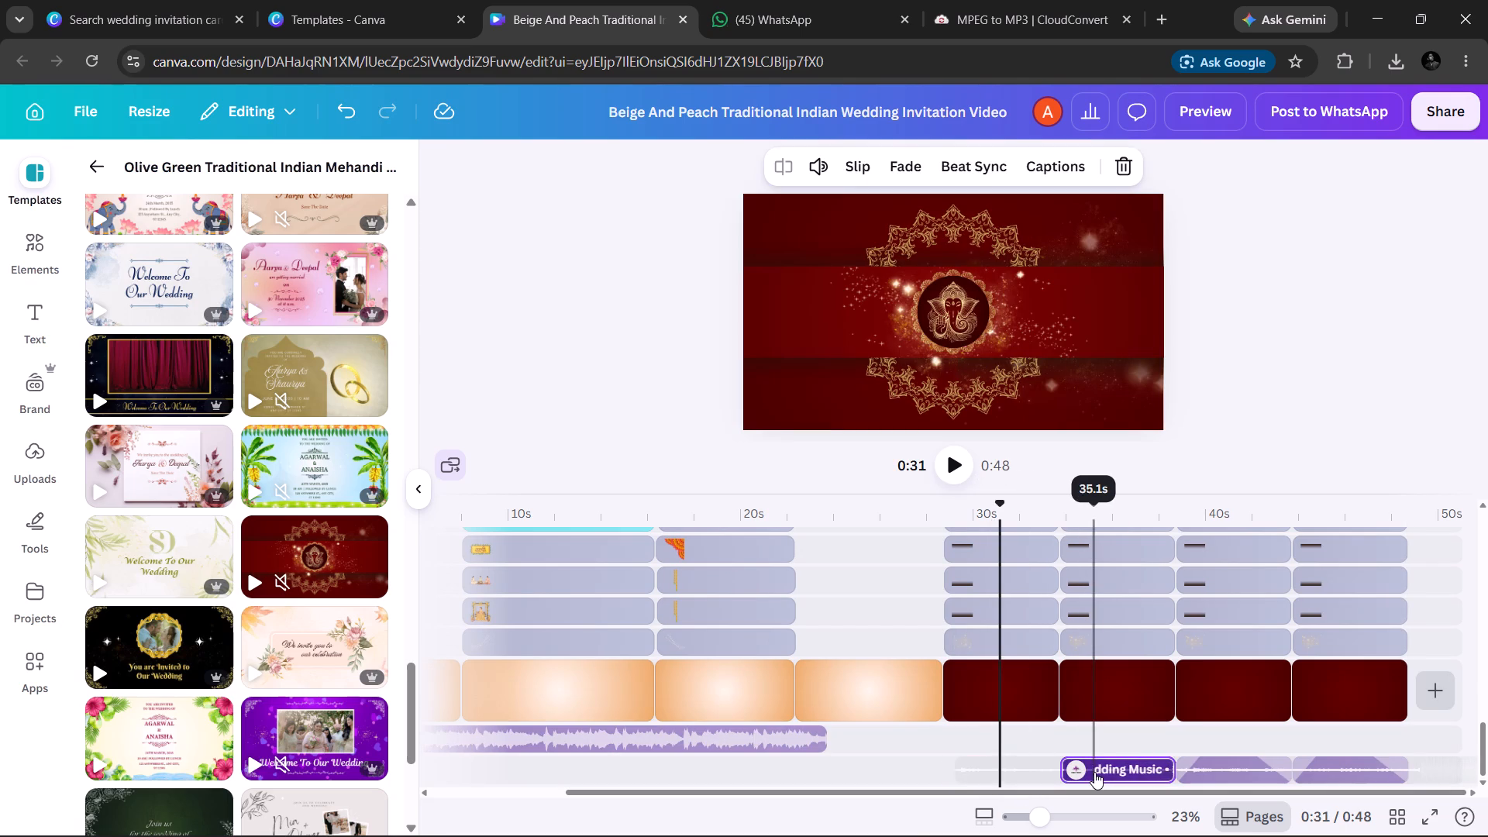
key(Delete)
click(1207, 764)
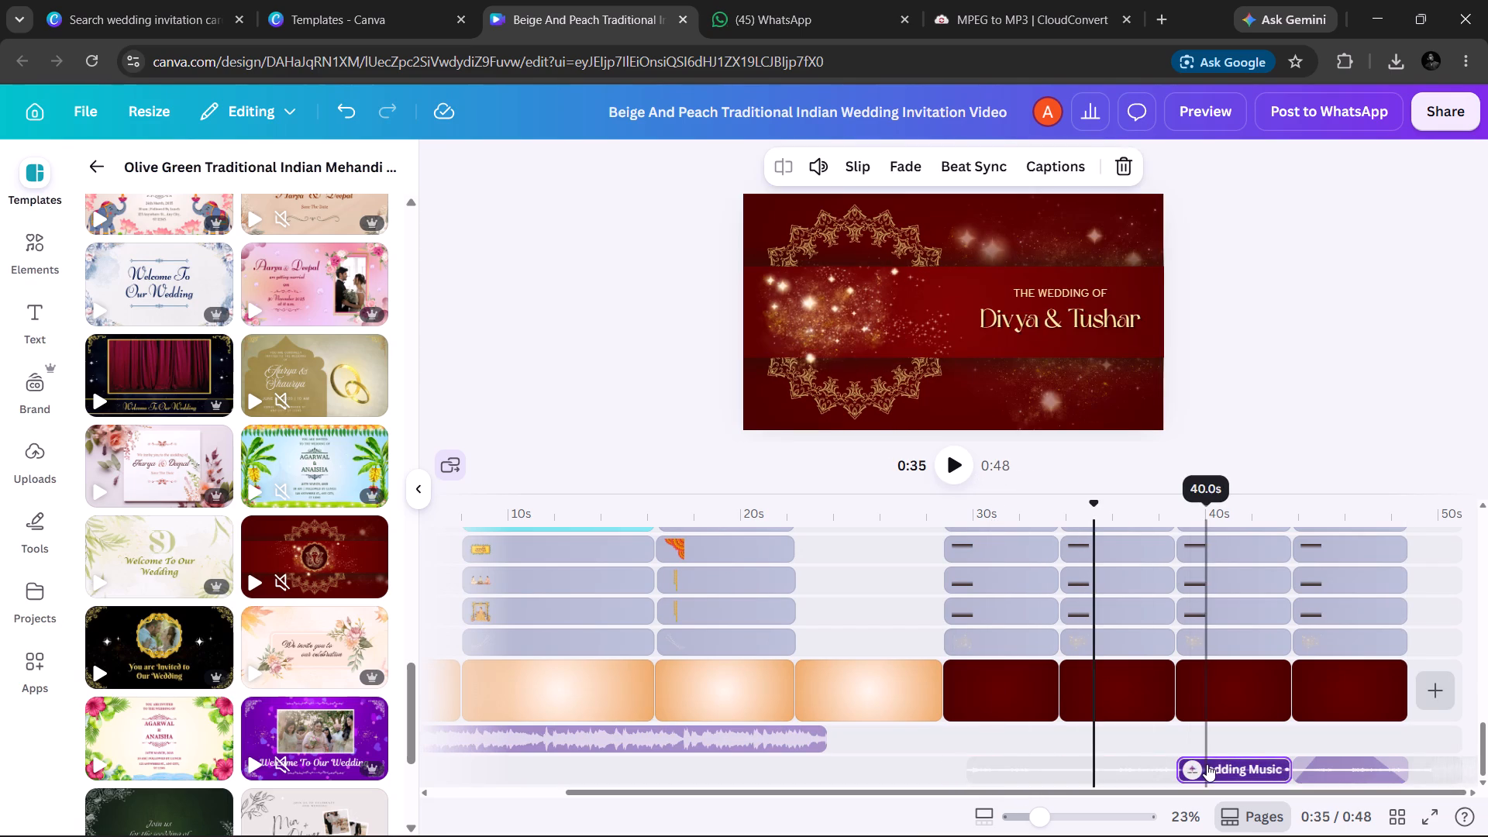
key(Delete)
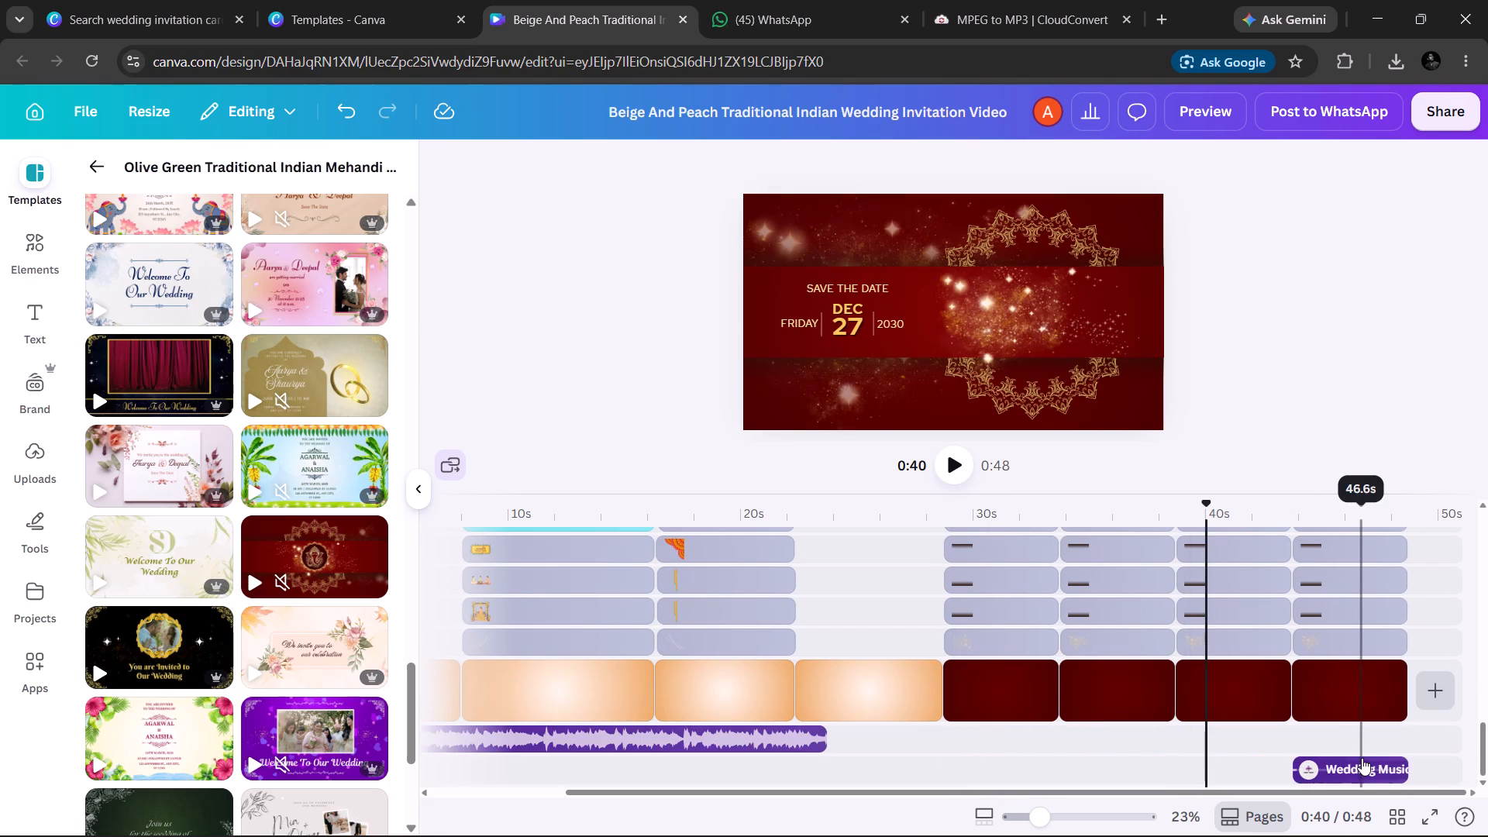
click(1360, 758)
key(Delete)
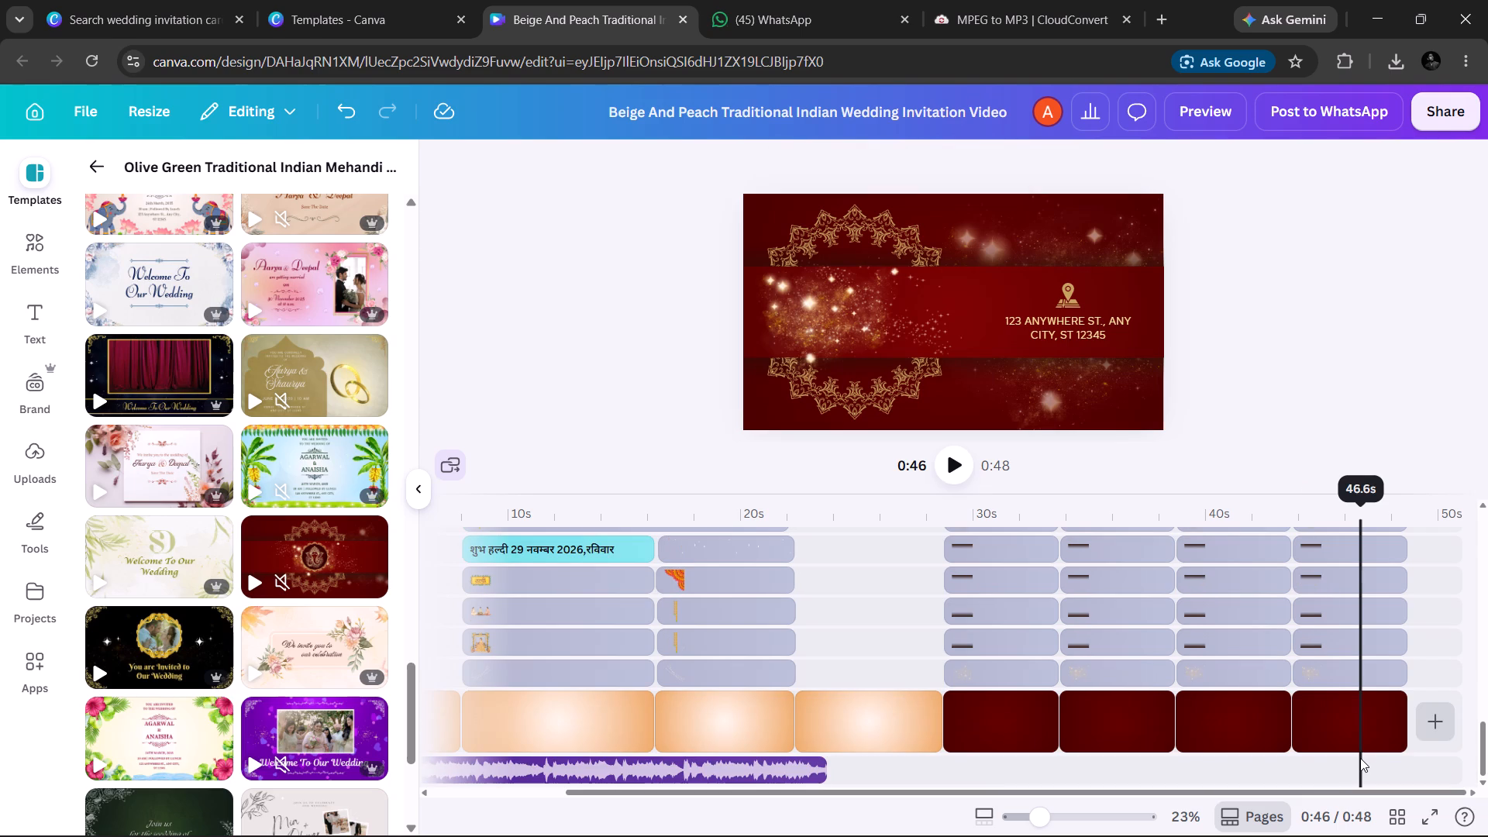
Examine the existing designs and folders among your projects, and return to the templates.
scroll(723, 728, right, 6)
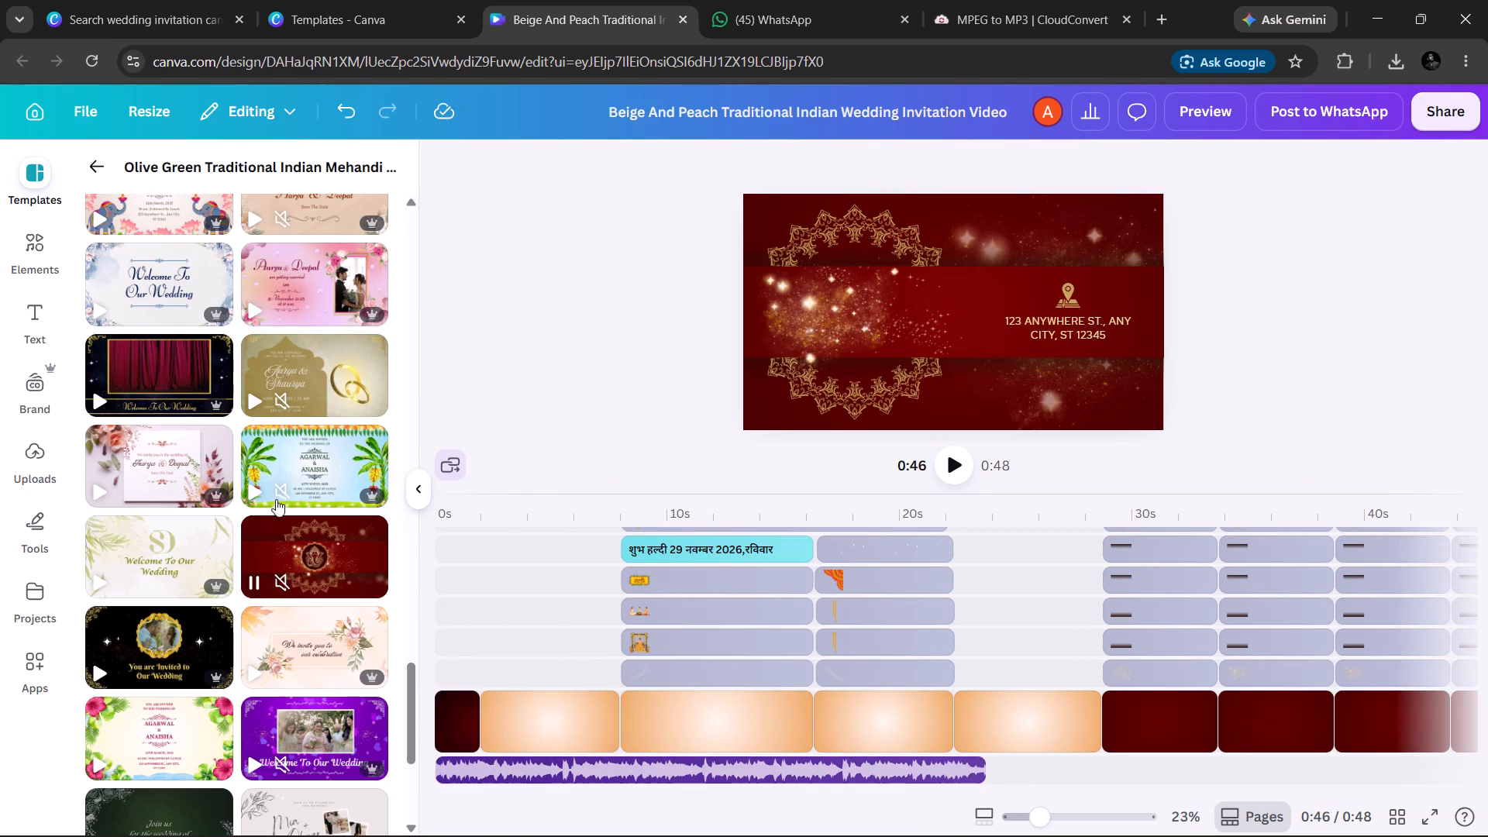
click(43, 604)
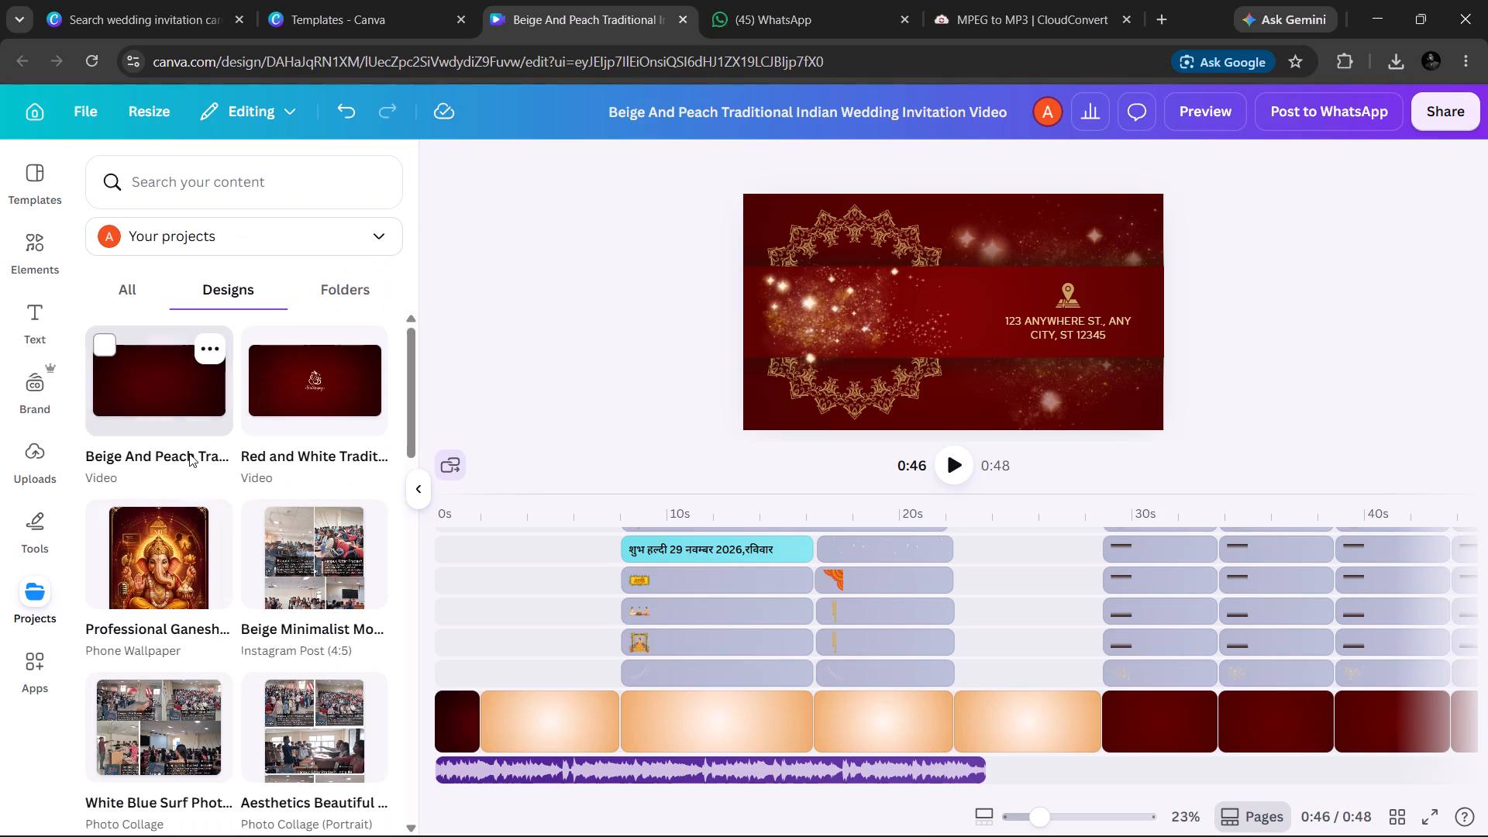
scroll(189, 453, up, 2)
click(139, 305)
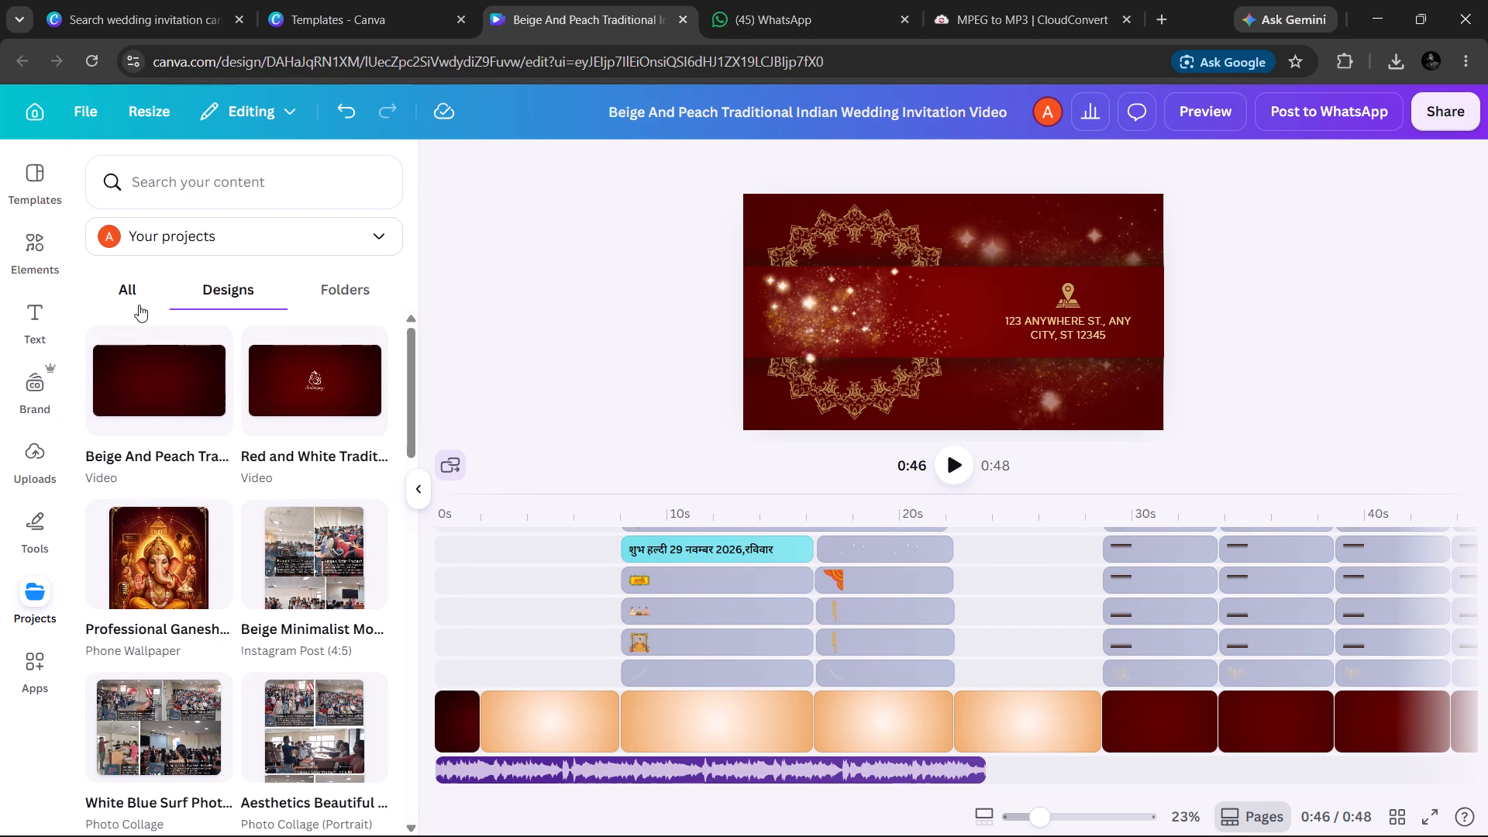
scroll(201, 502, down, 2)
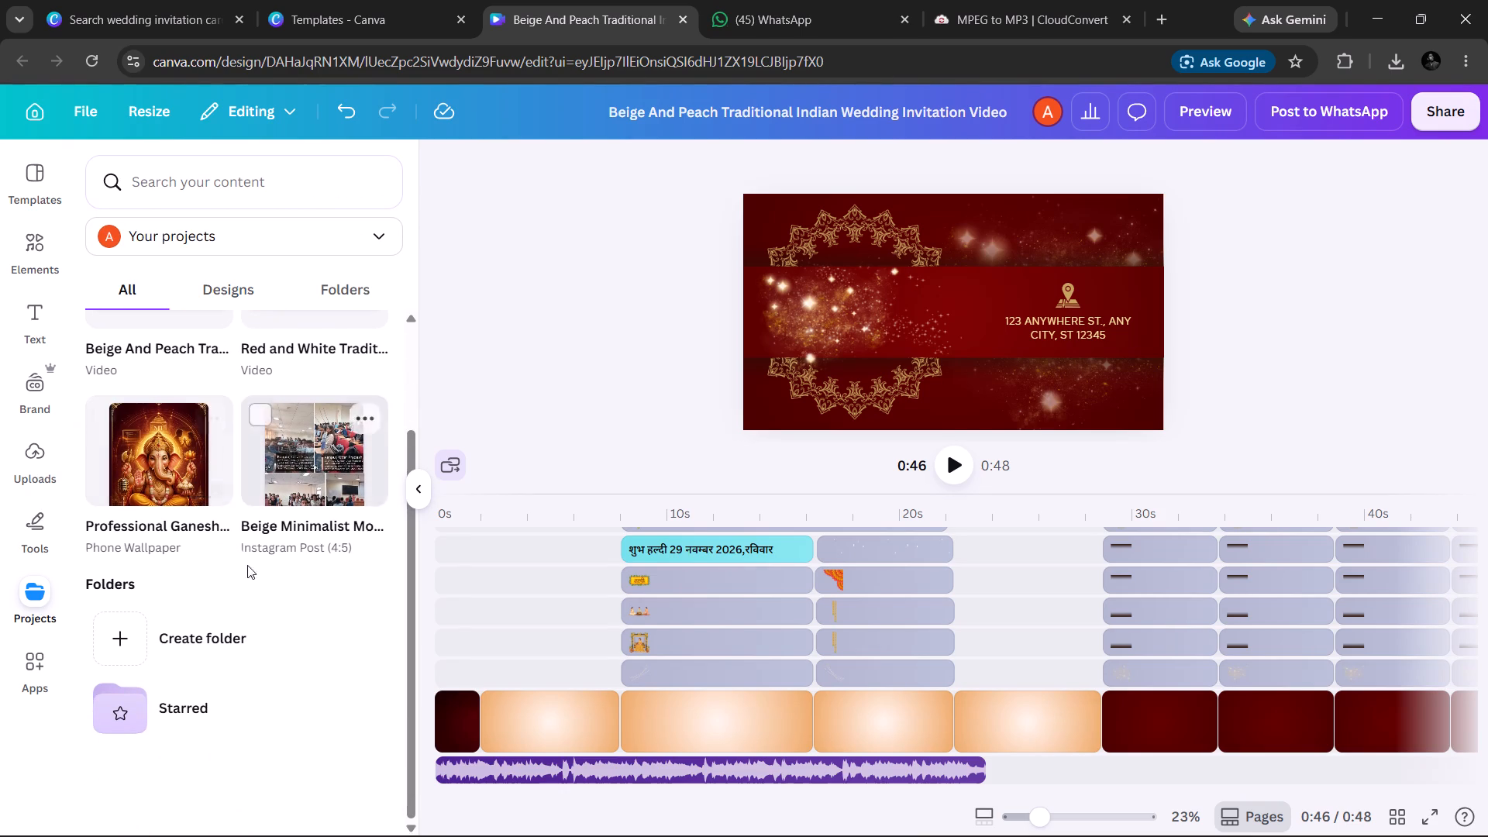
scroll(111, 393, up, 2)
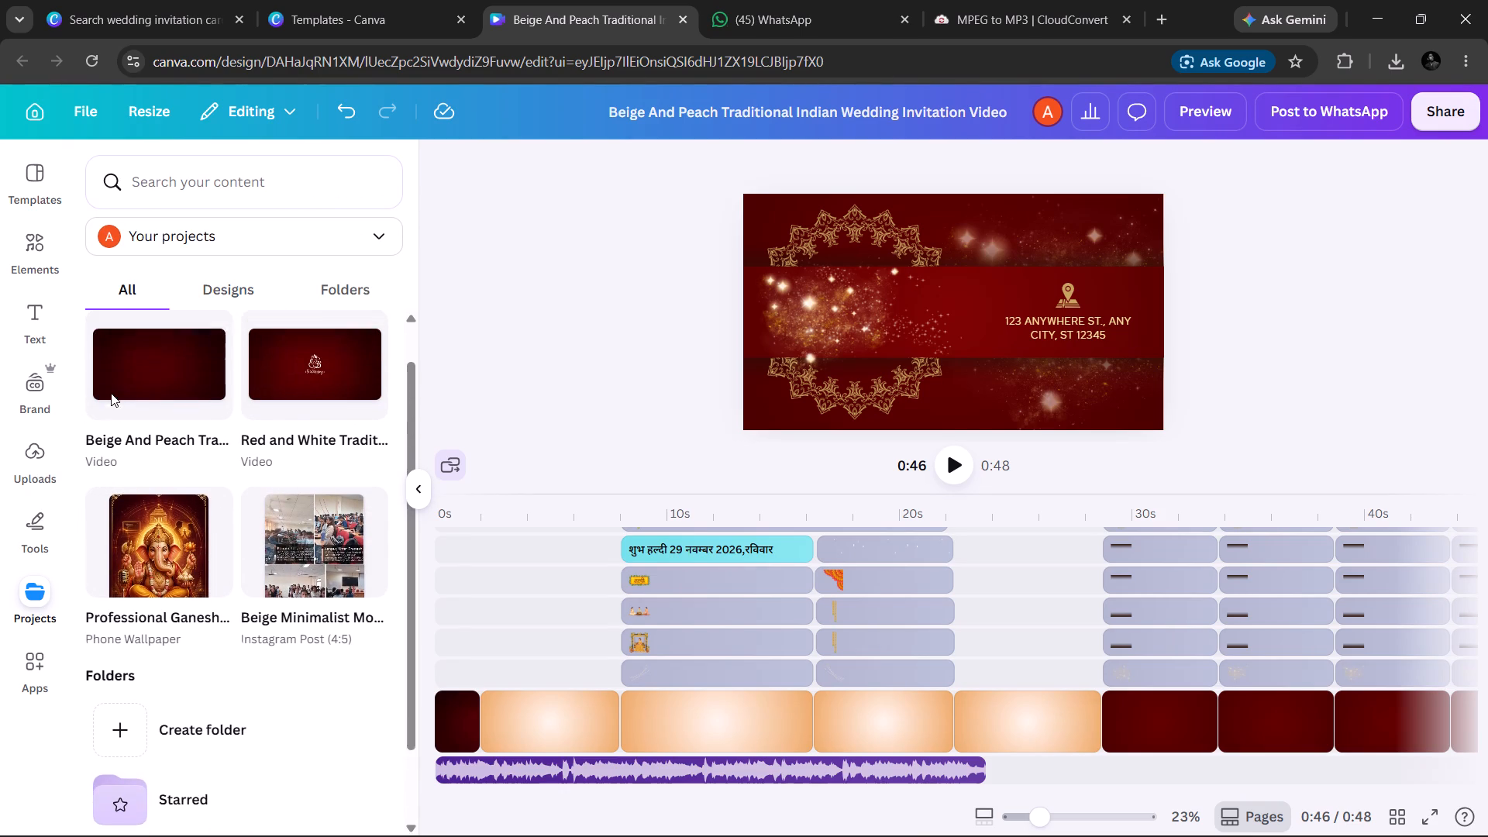
scroll(111, 393, up, 2)
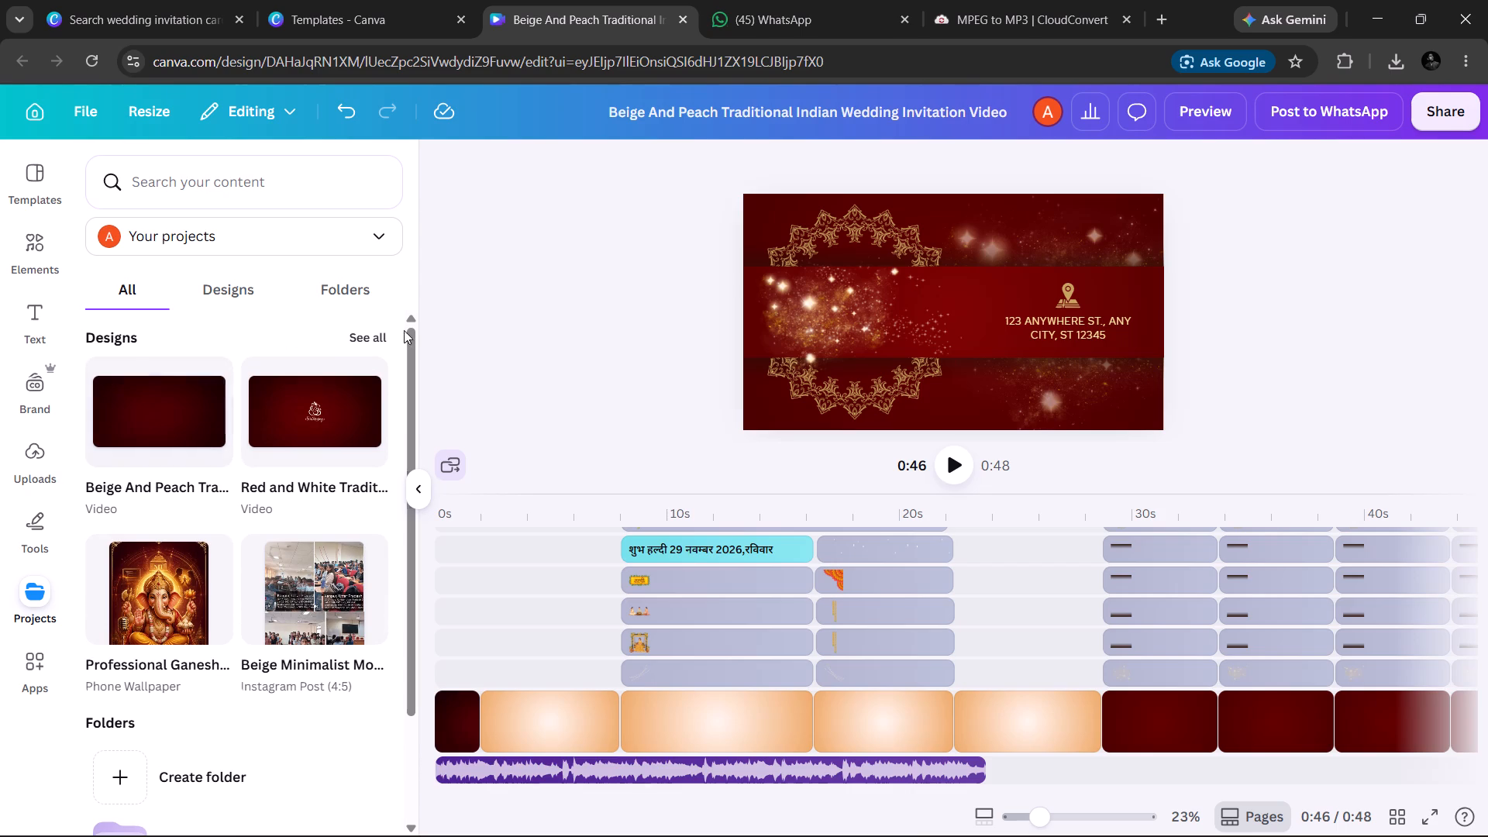
double_click(561, 319)
click(16, 186)
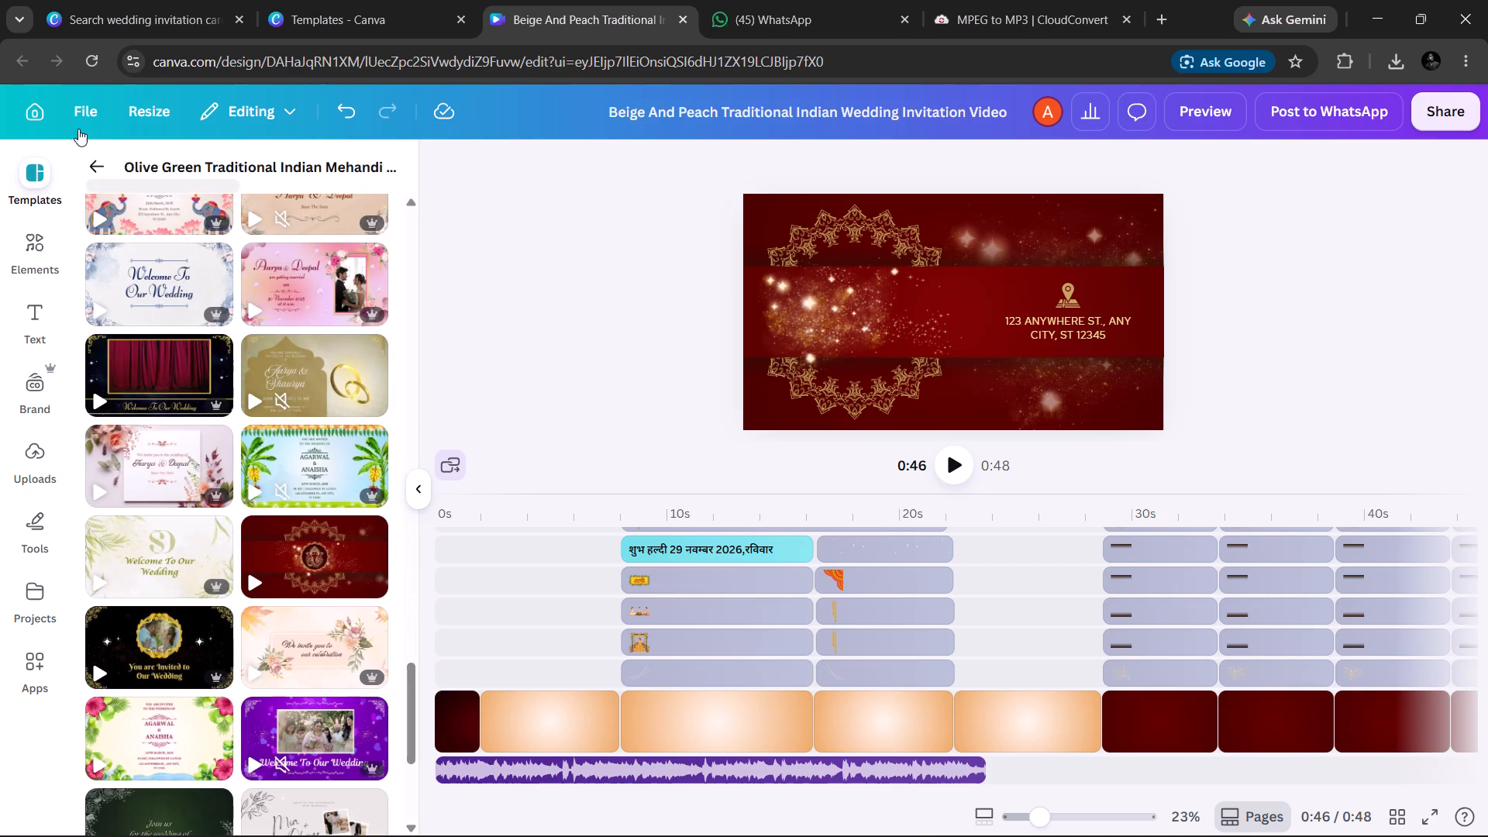
Create a new blank Landscape Video design of 1920 × 1080 px.
click(80, 120)
click(112, 253)
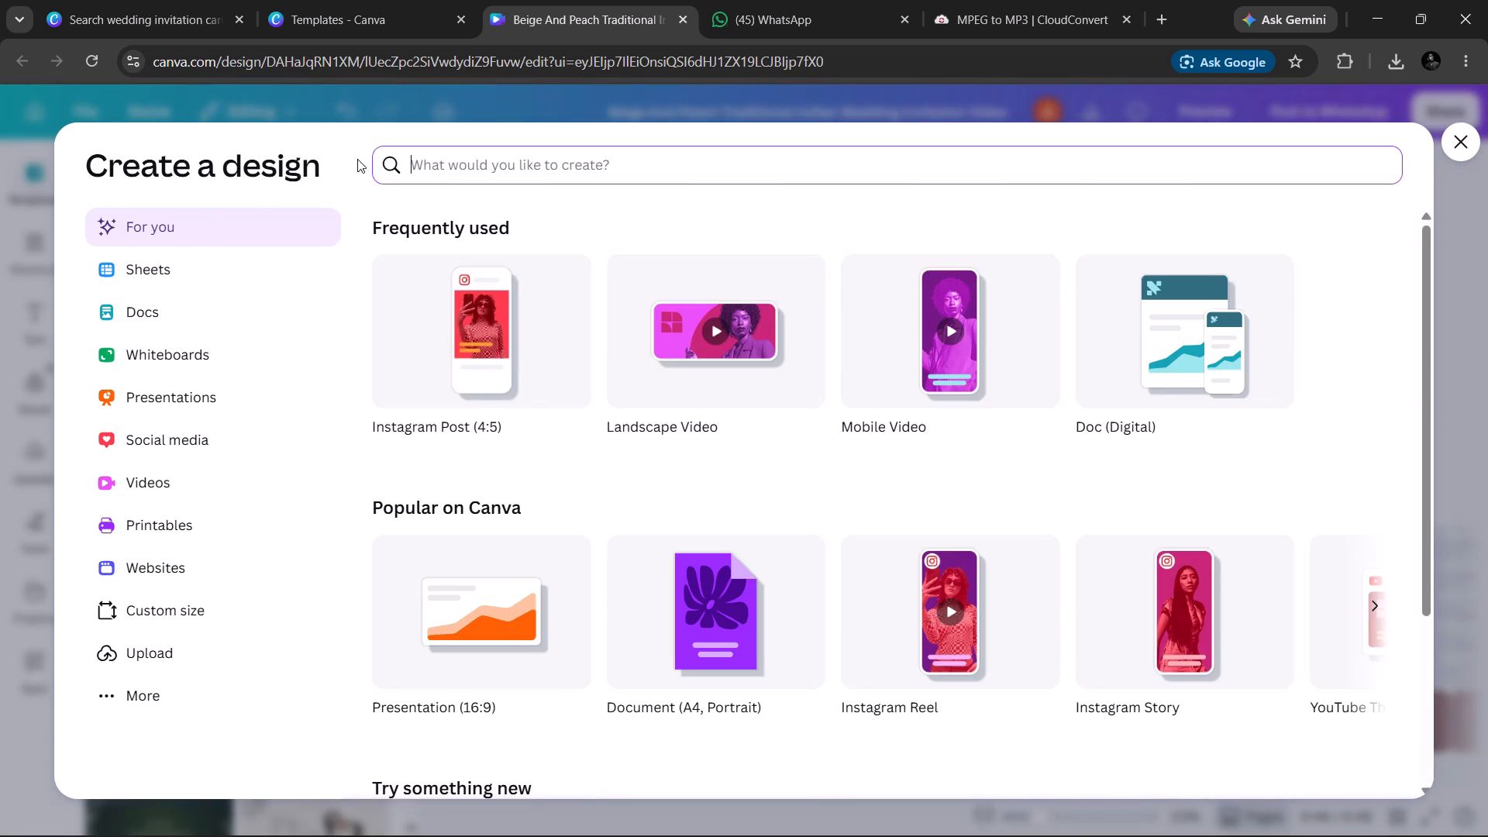
click(663, 346)
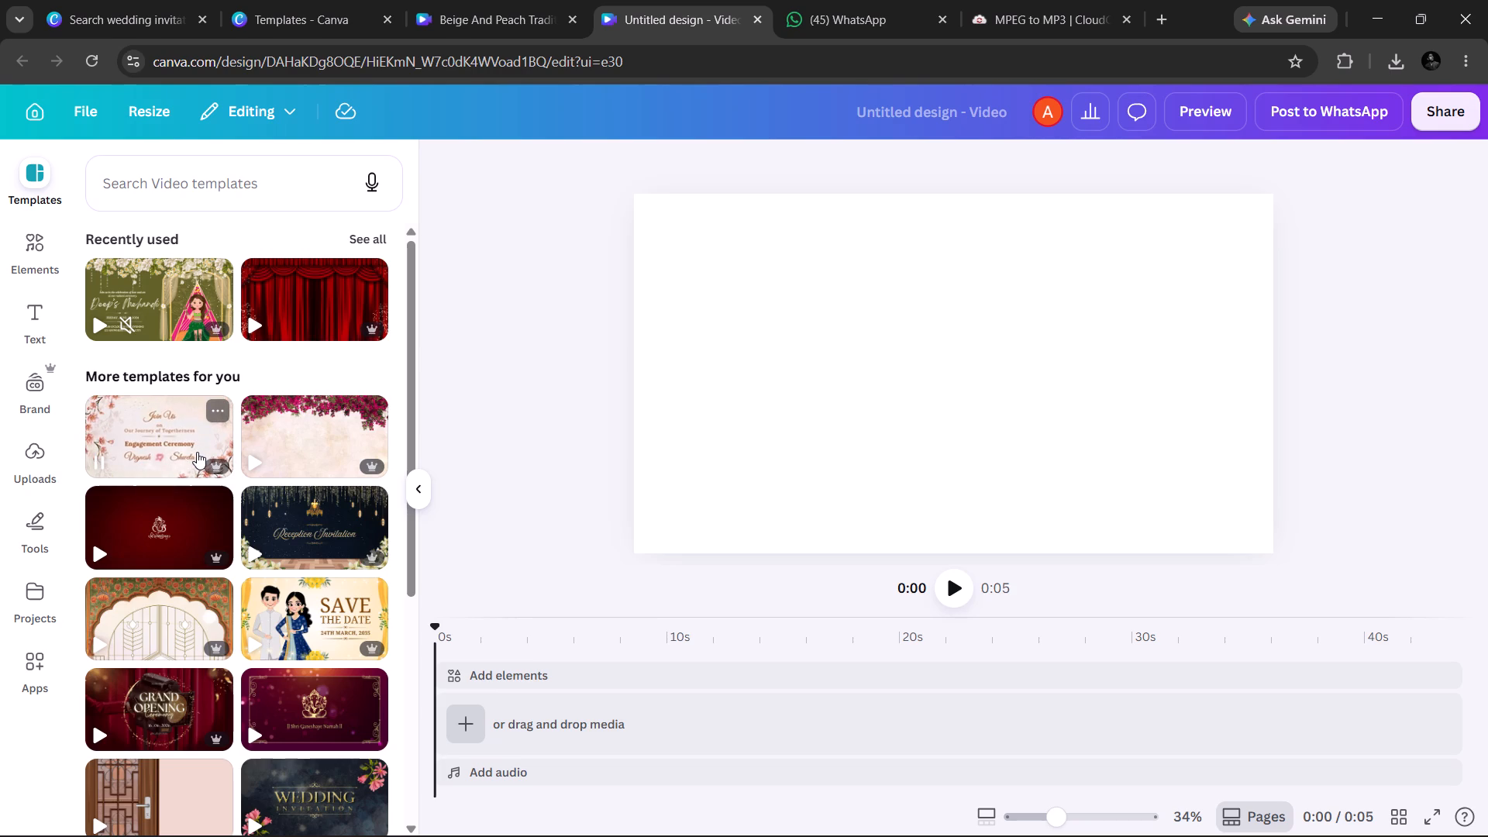
Add the Ganesh page of the White and Gold Traditional Engagement Ceremony Landscape Video as the first 5.0-second scene and play it.
click(157, 437)
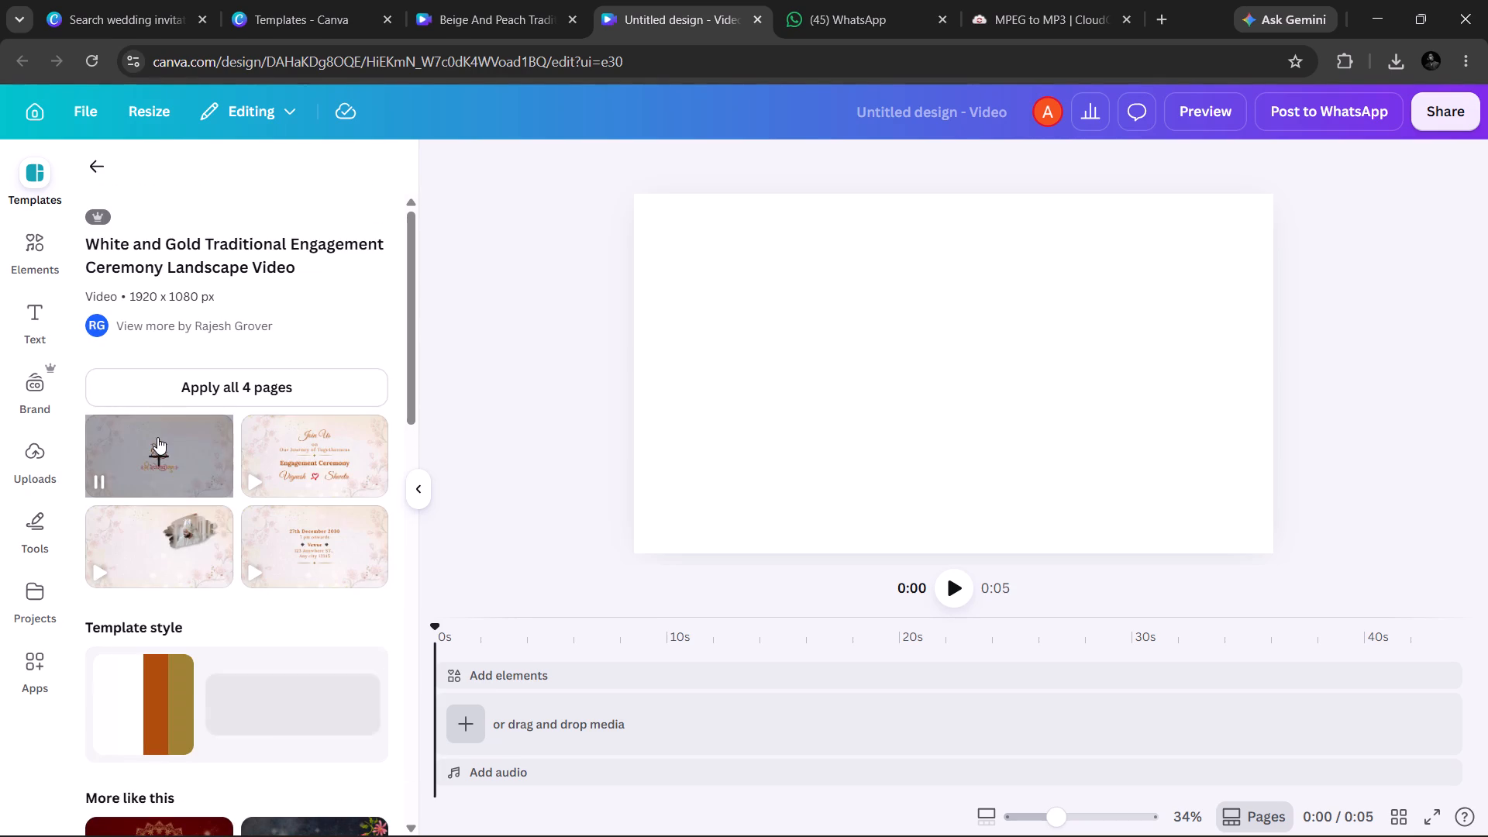
click(153, 472)
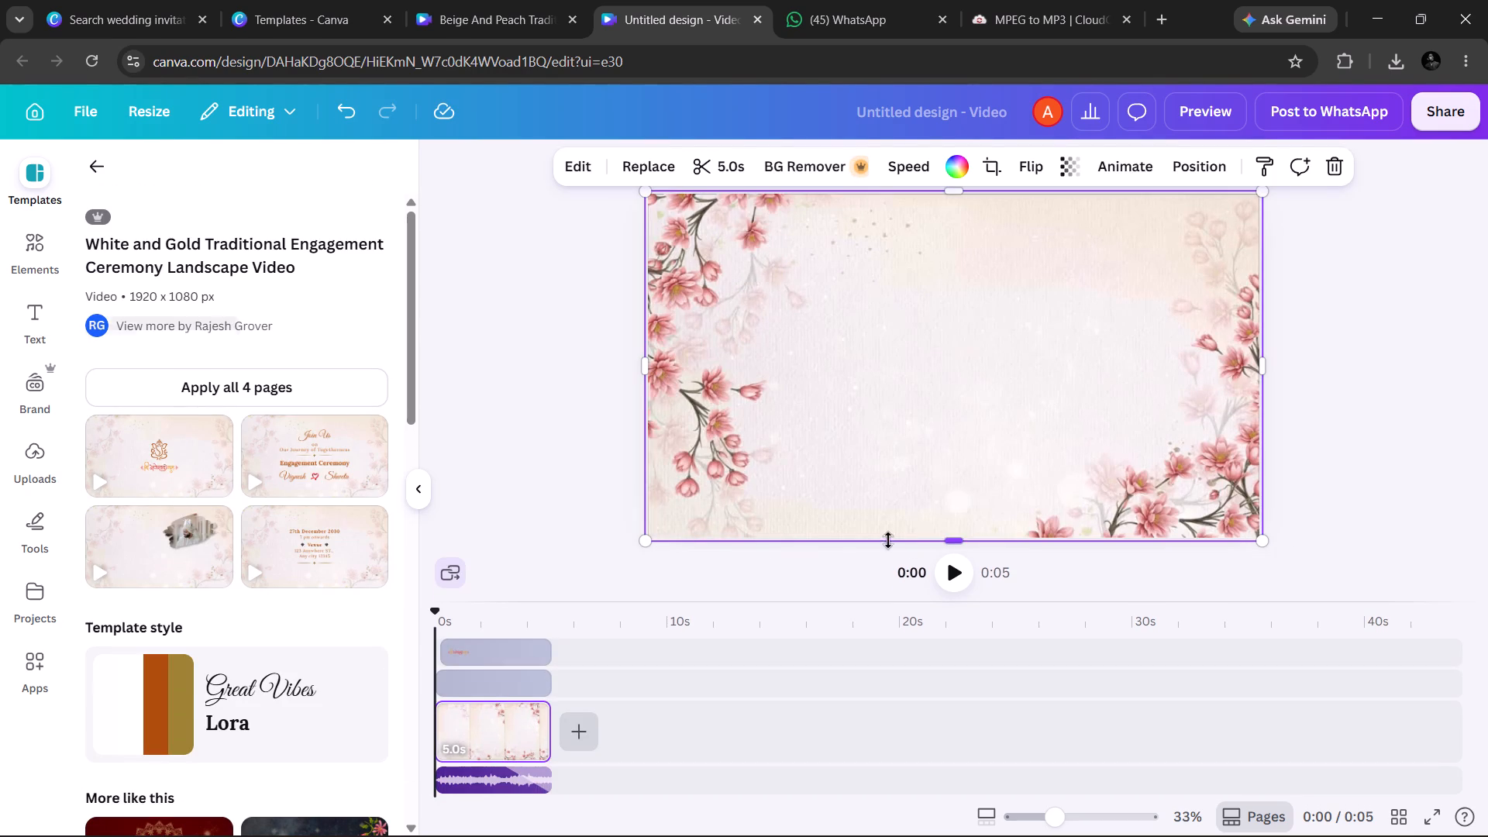
click(952, 577)
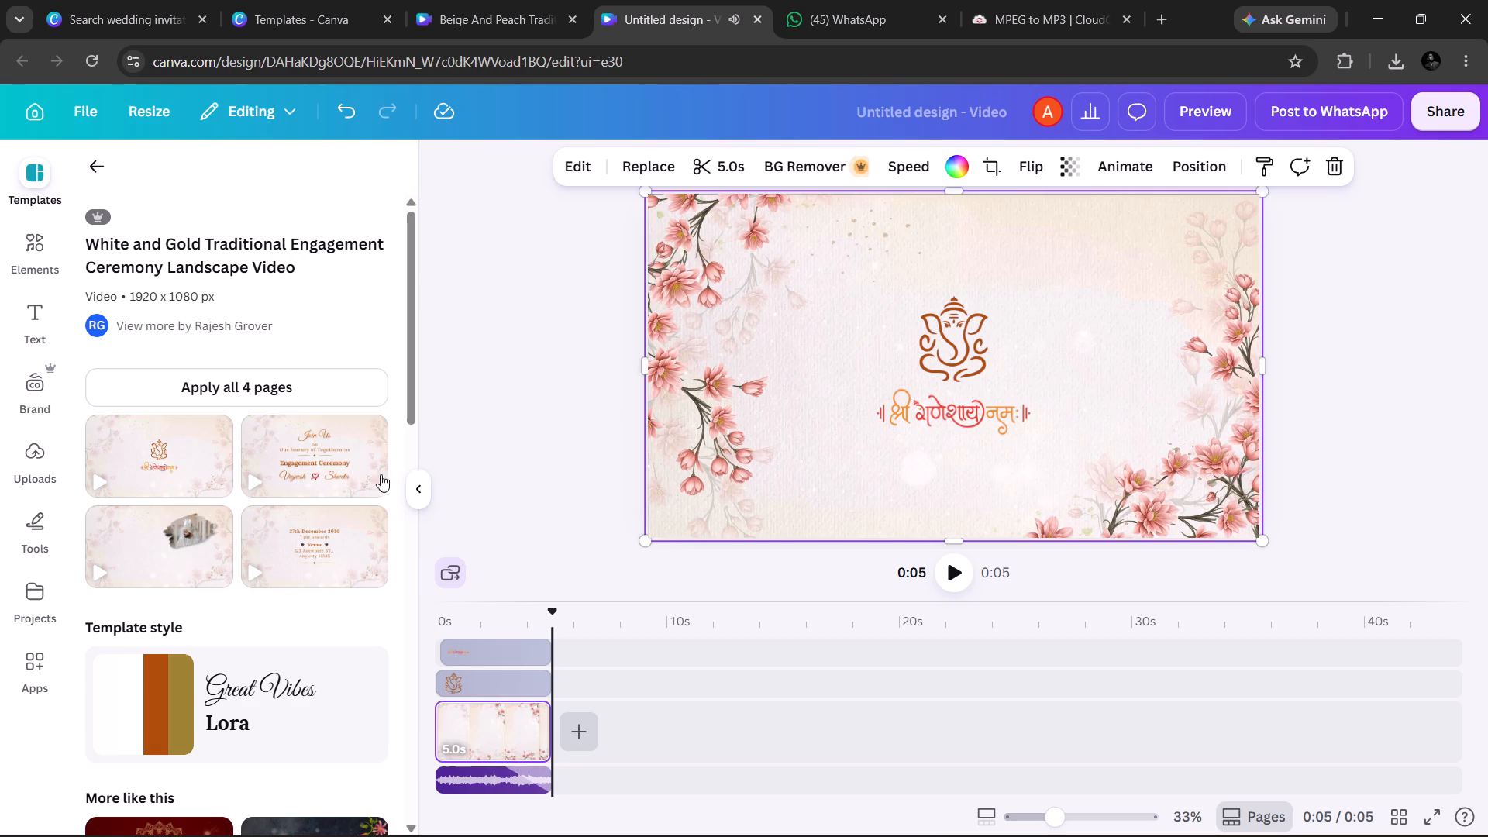
Append the engagement template's "Join Us" page and two copies of its couple-photo page, each as a 5.5-second scene.
click(328, 443)
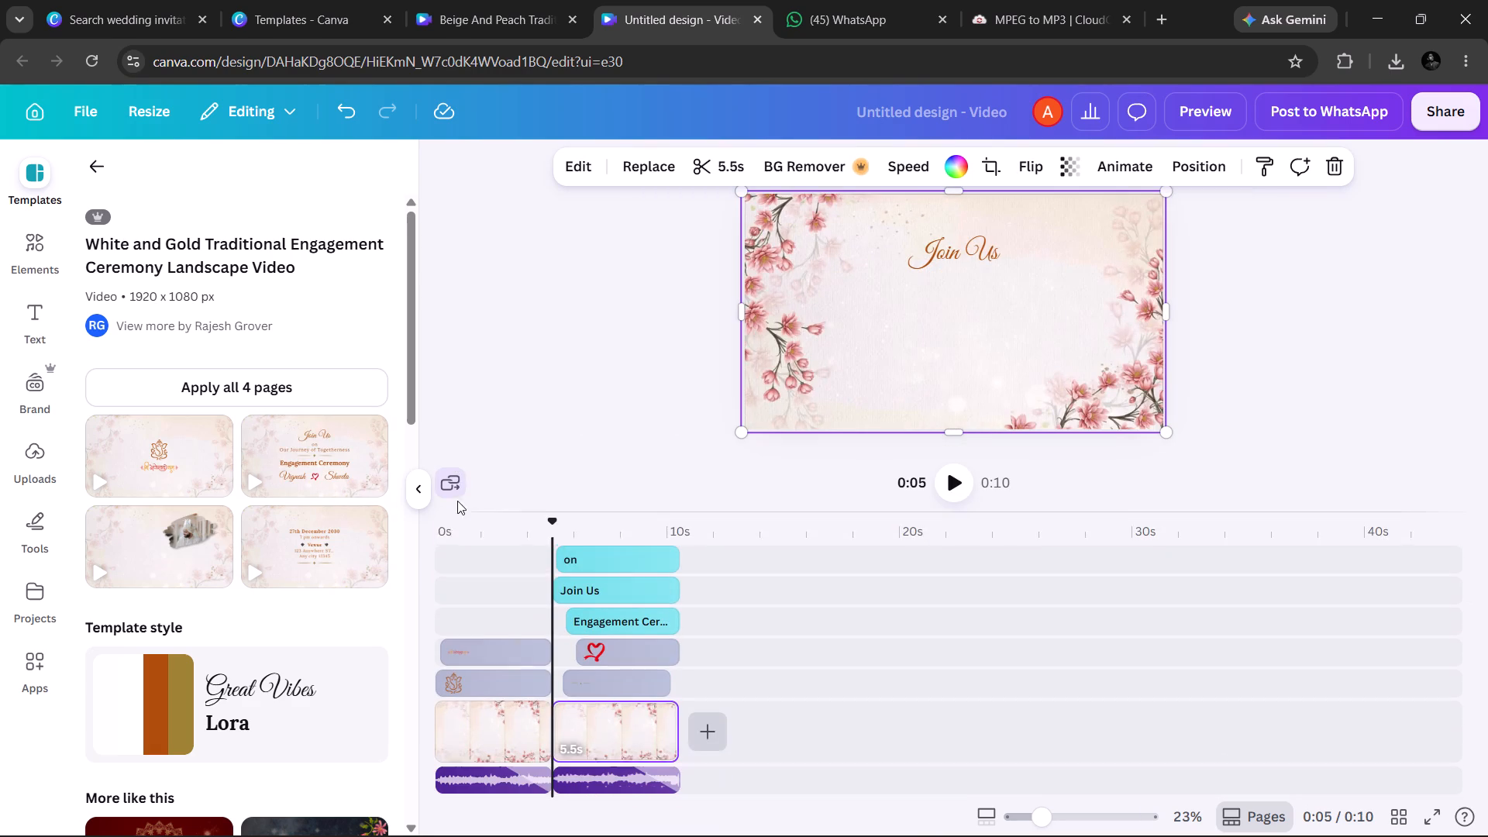
click(168, 560)
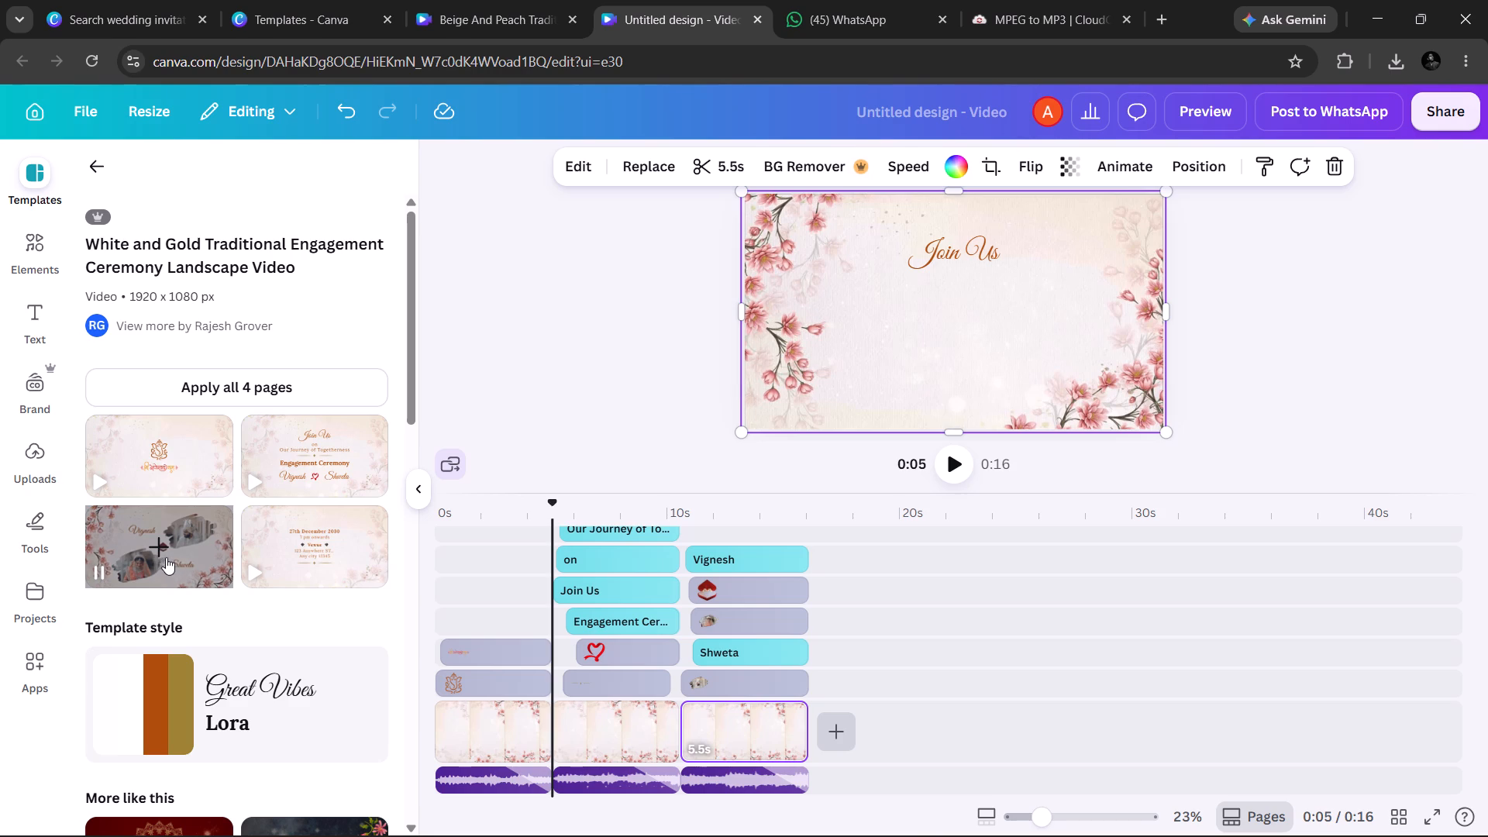
click(157, 550)
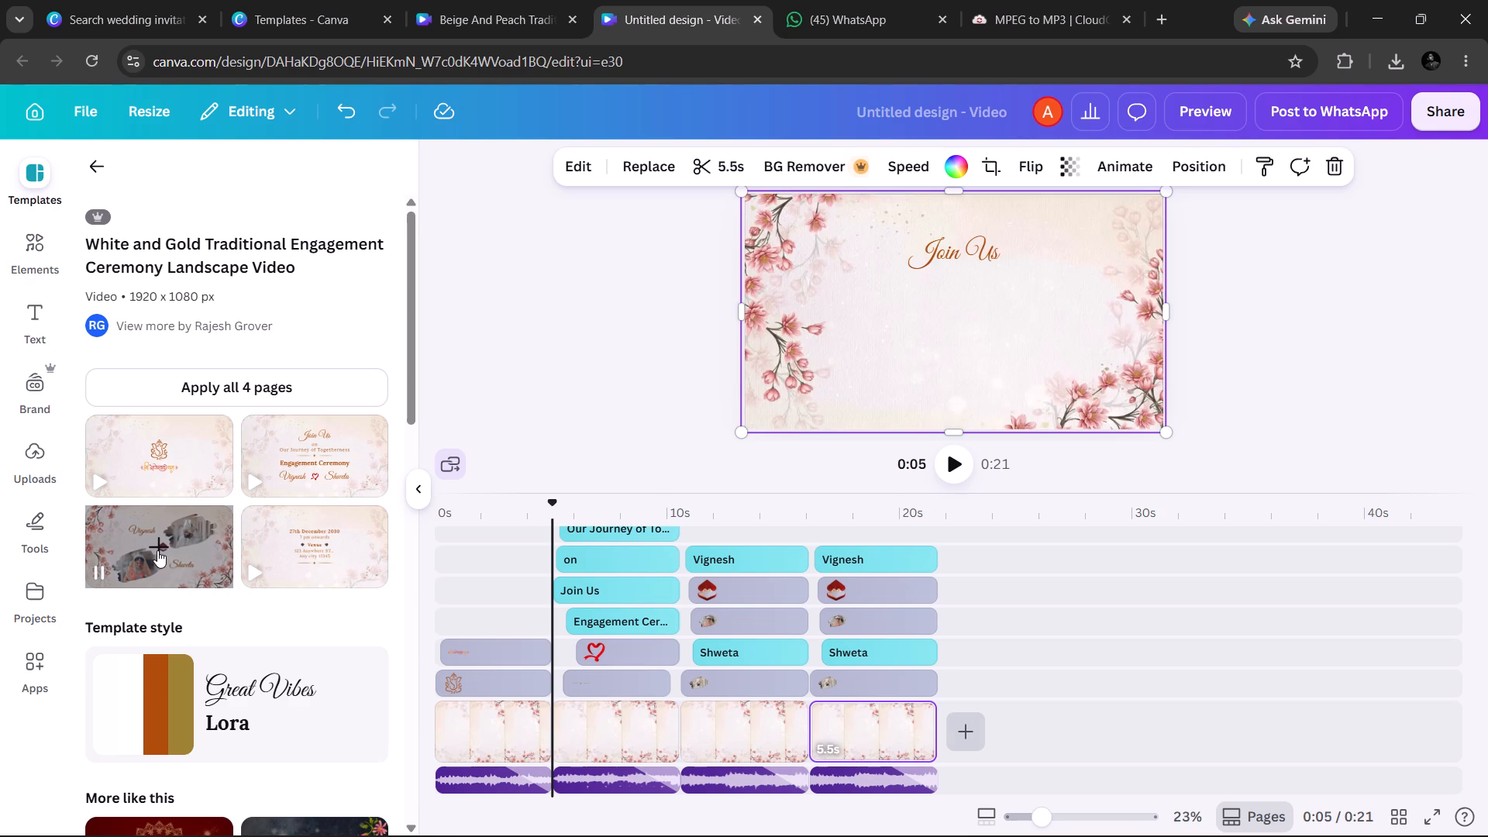
Append the engagement template's date and venue page as the final 5.5-second scene.
click(312, 543)
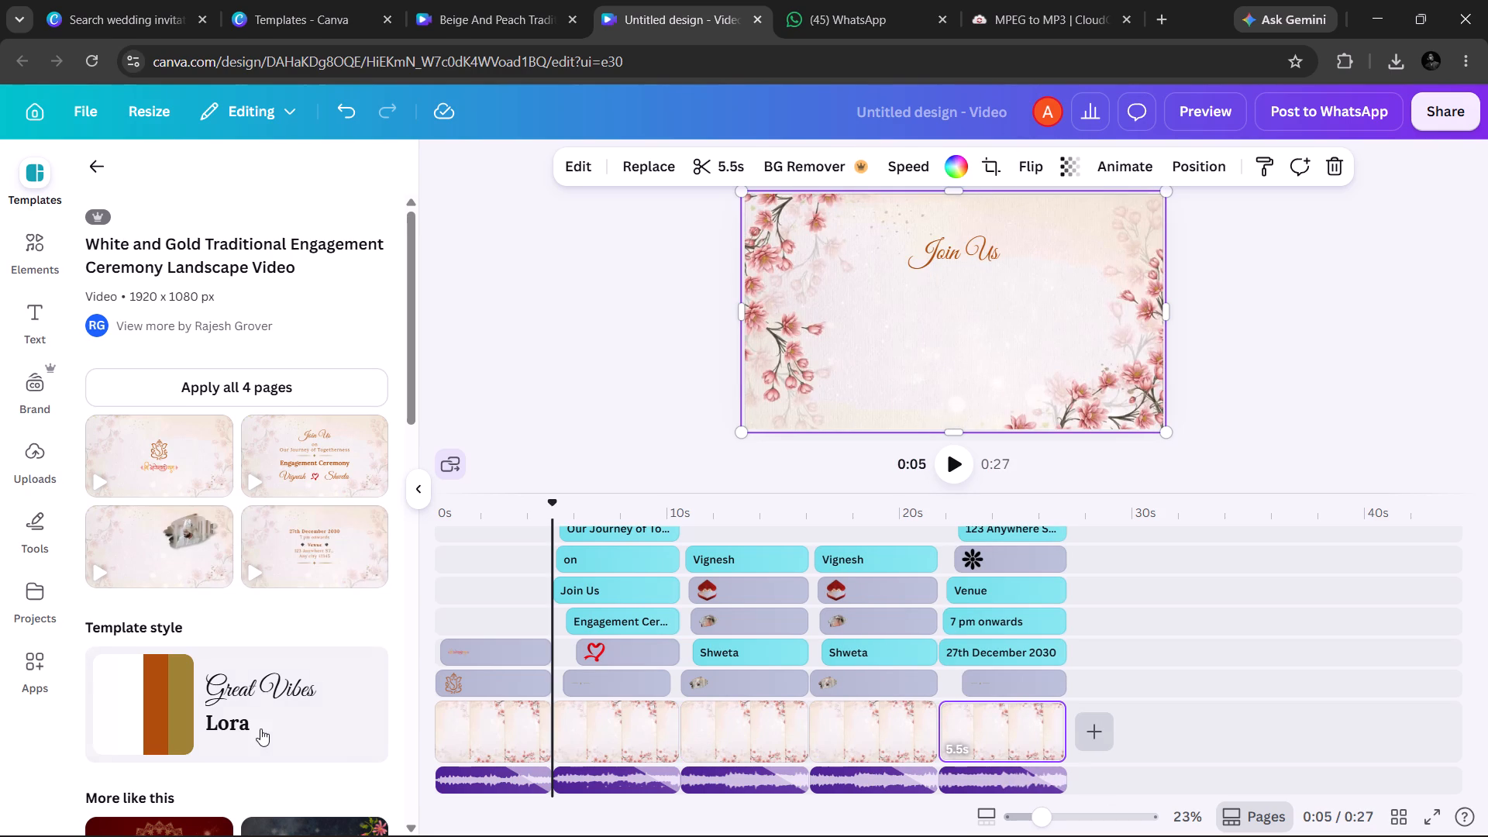
Examine the templates similar to the White and Gold engagement template, and return to the main template list.
scroll(260, 733, down, 3)
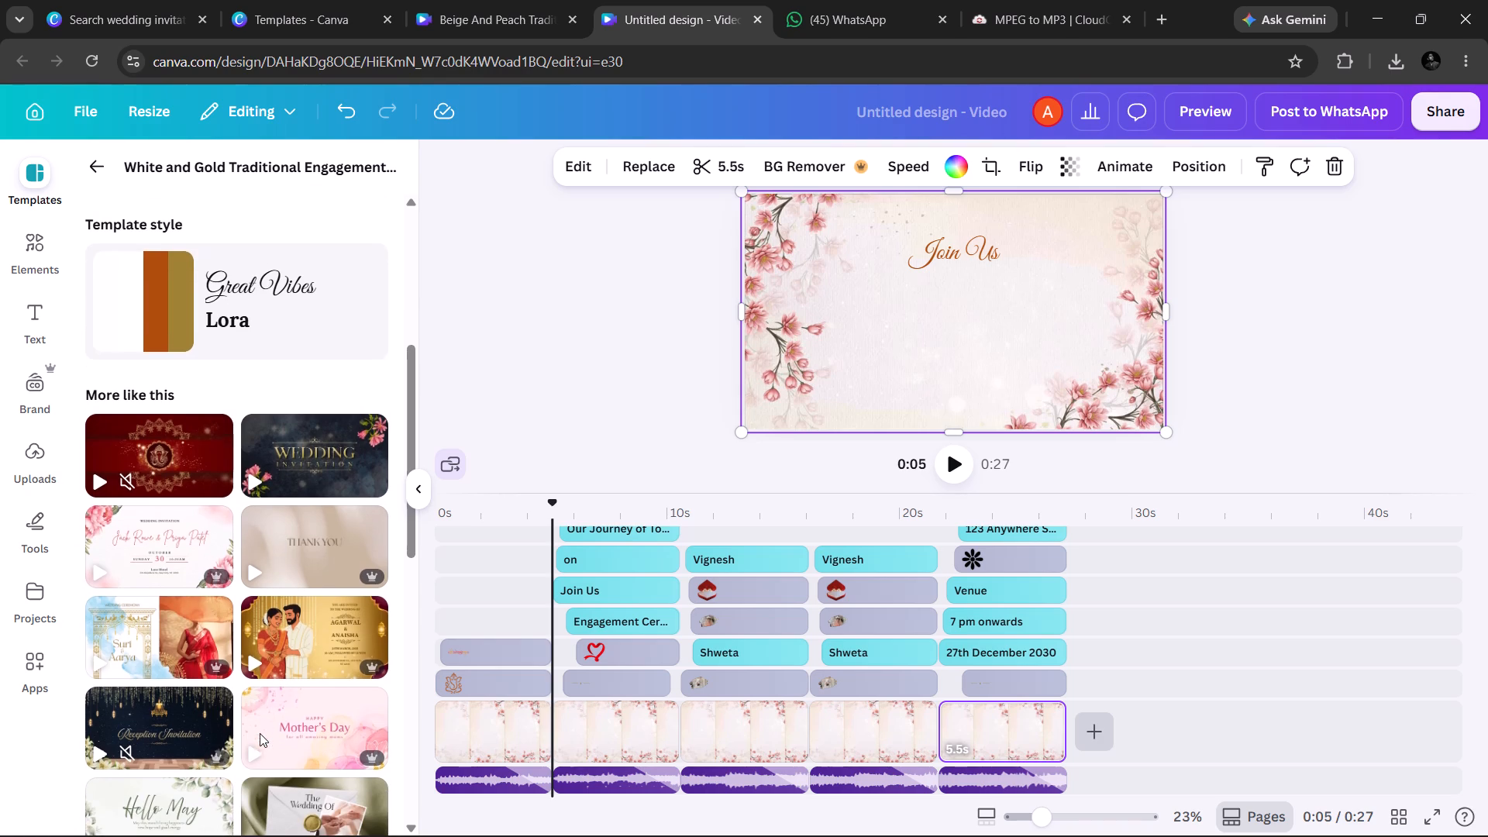
scroll(260, 733, down, 3)
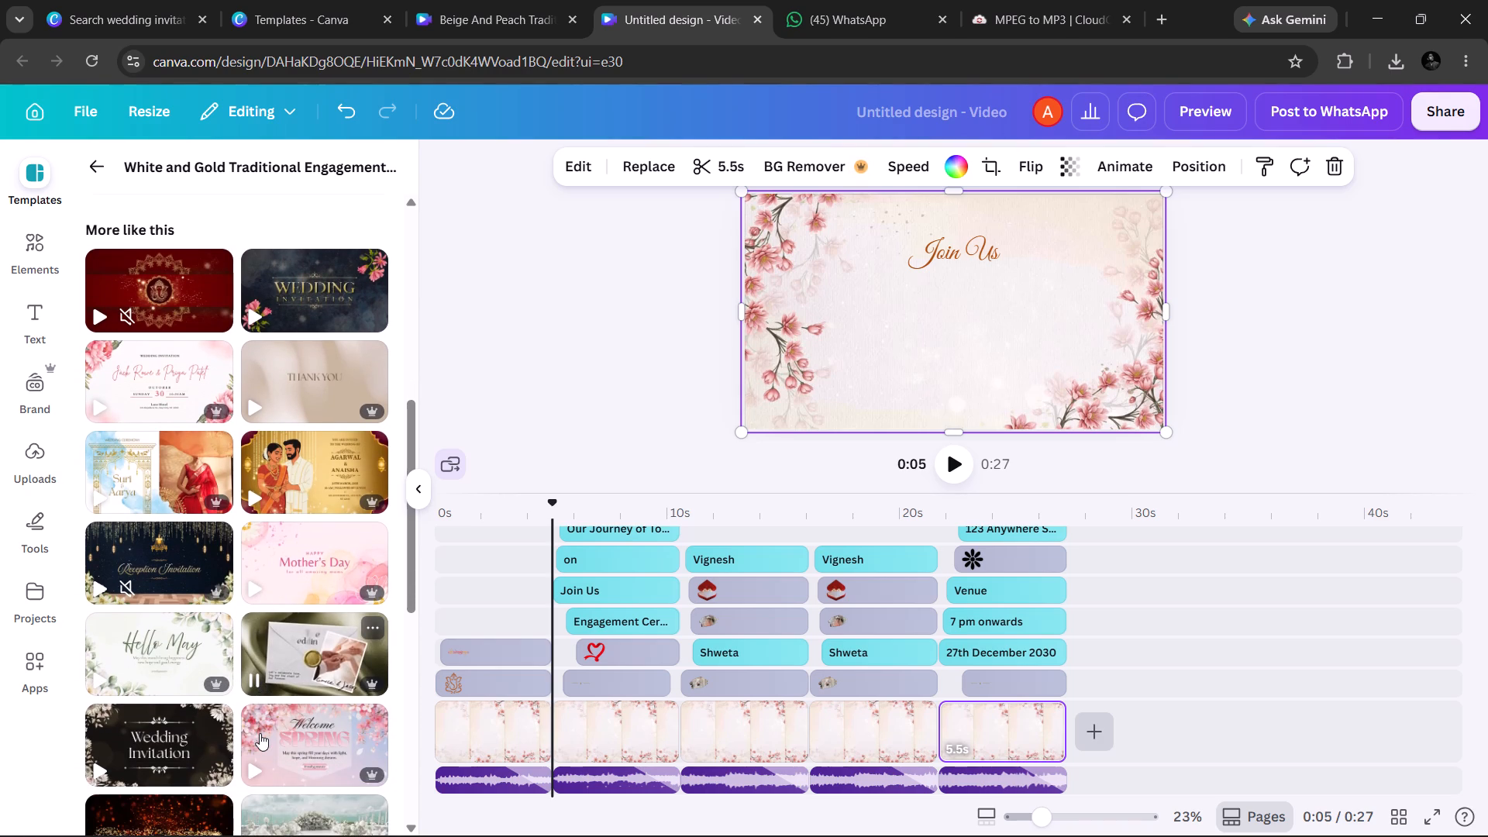
scroll(260, 733, down, 1)
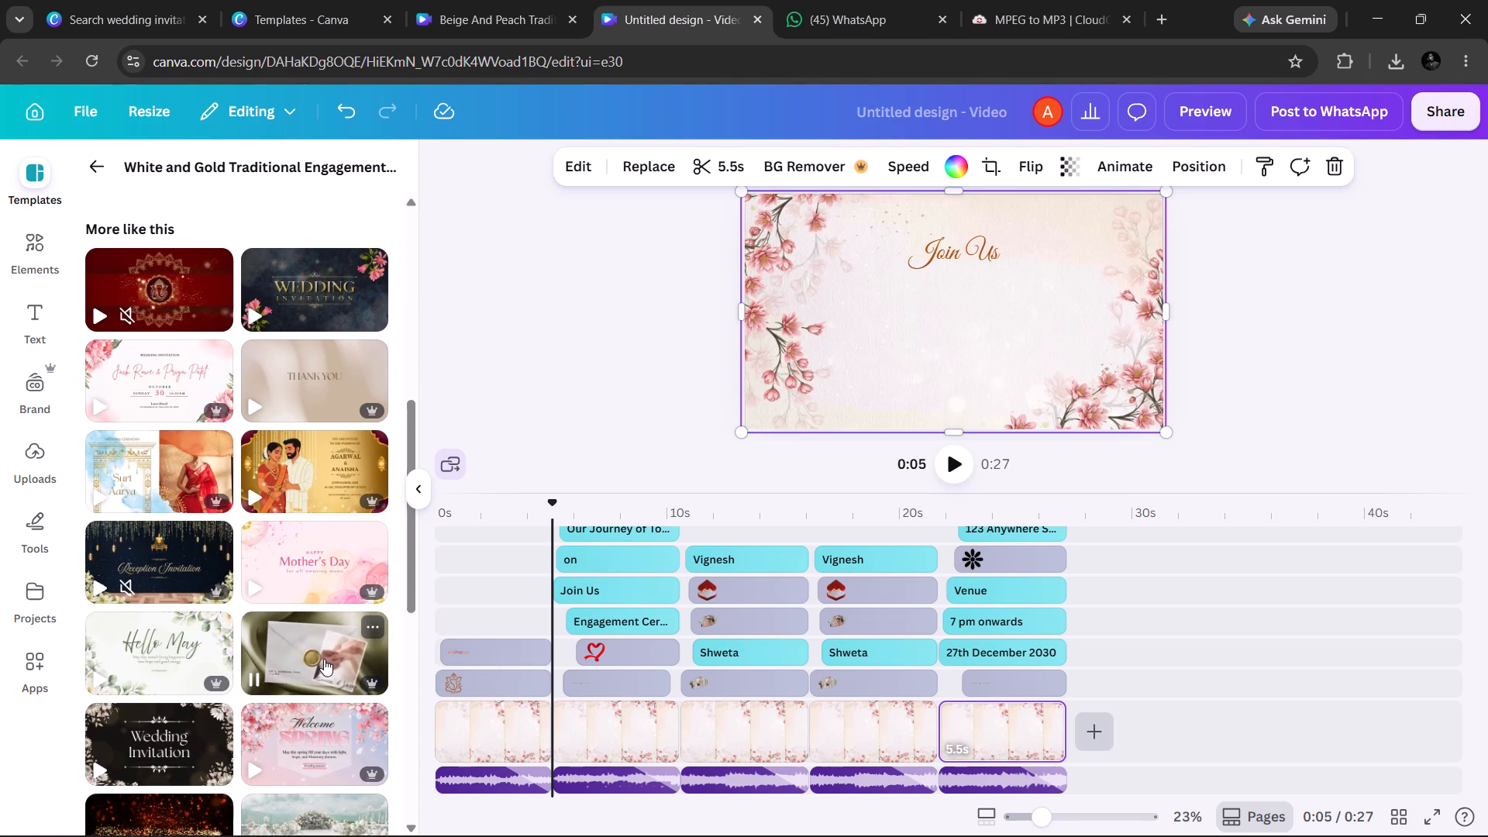
scroll(284, 740, down, 2)
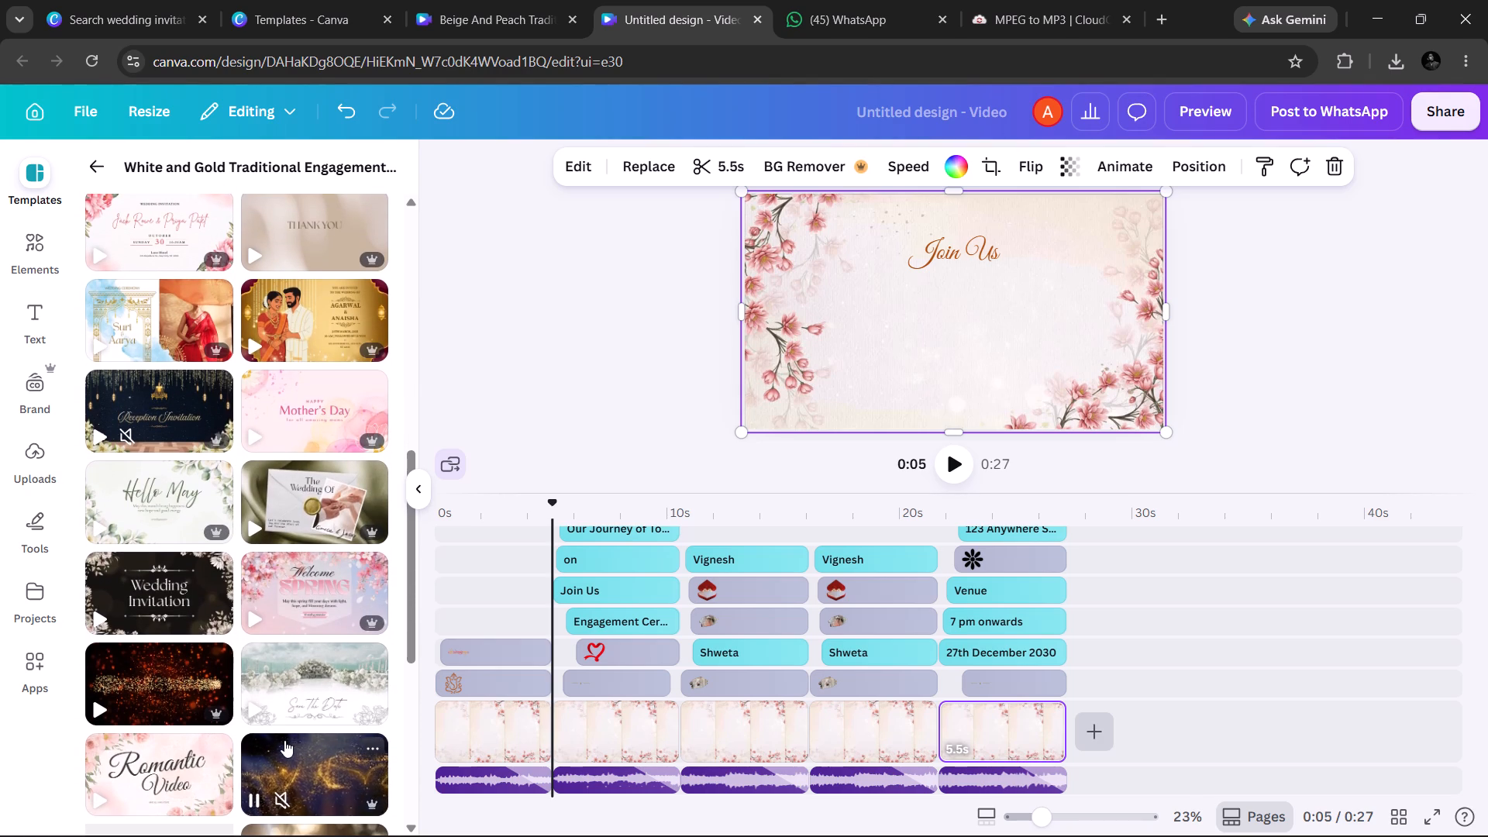
scroll(284, 740, down, 3)
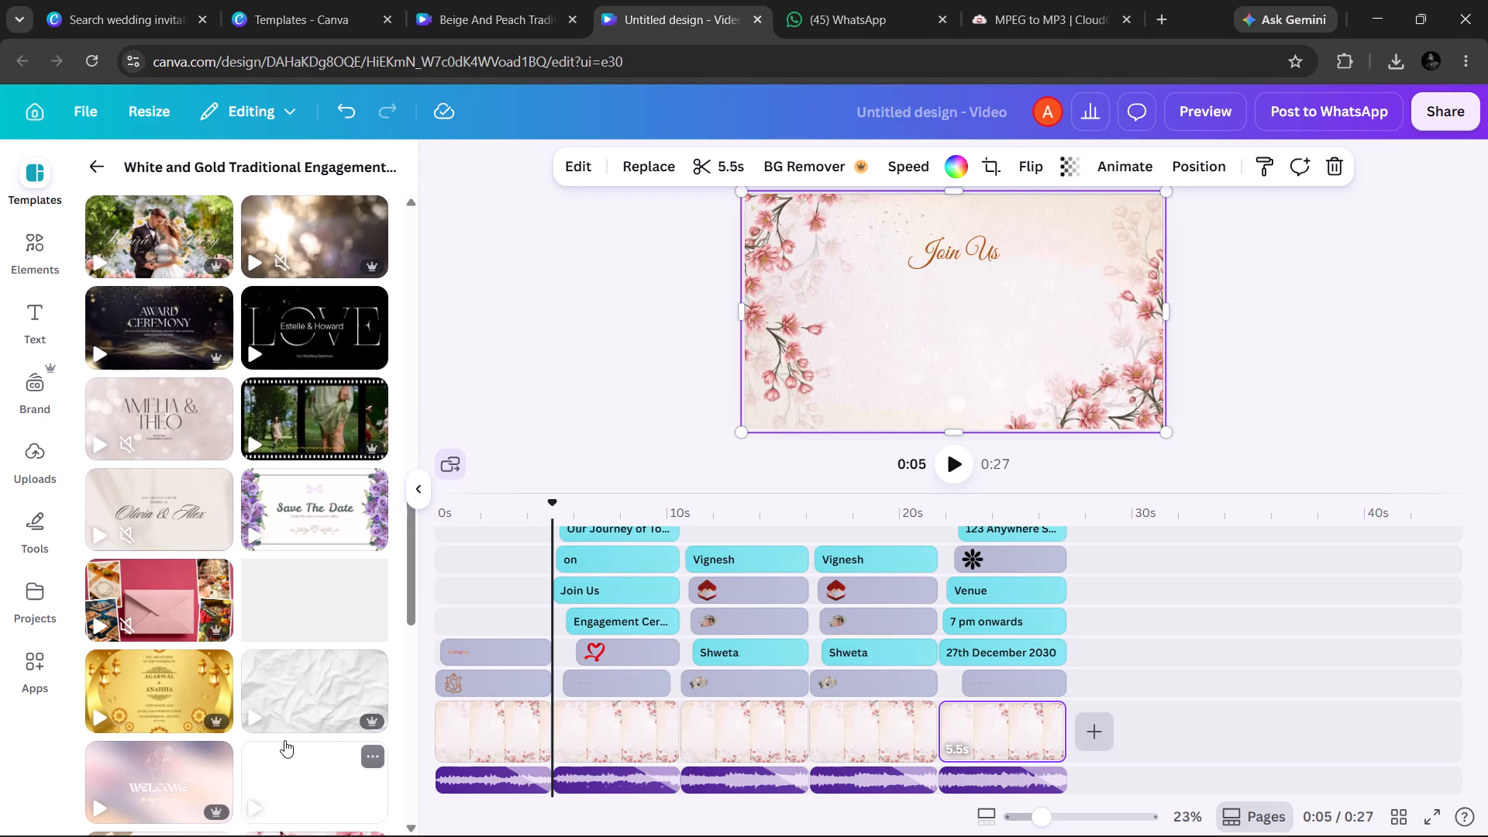
scroll(284, 740, up, 3)
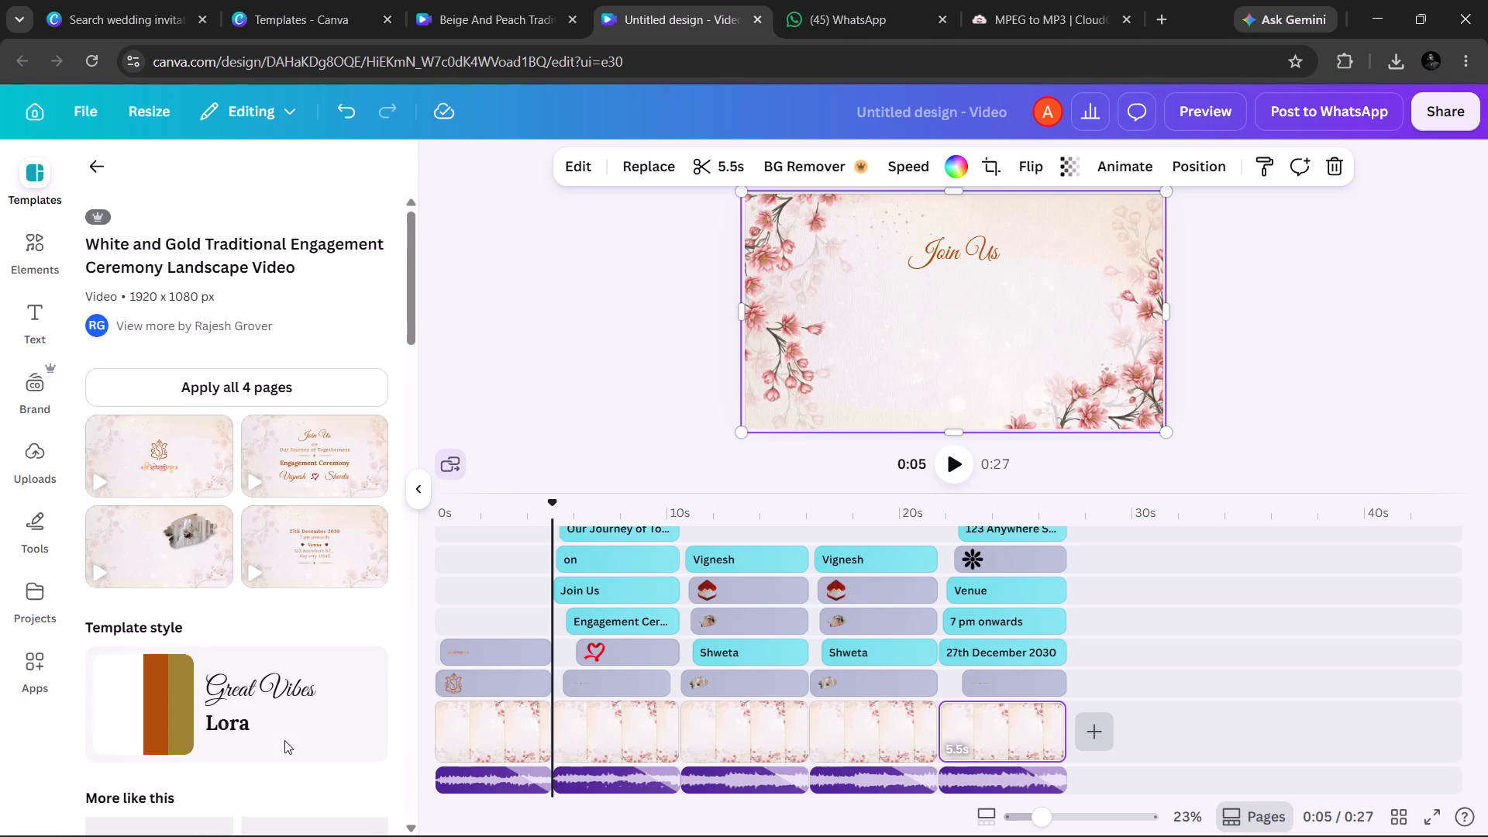
click(99, 173)
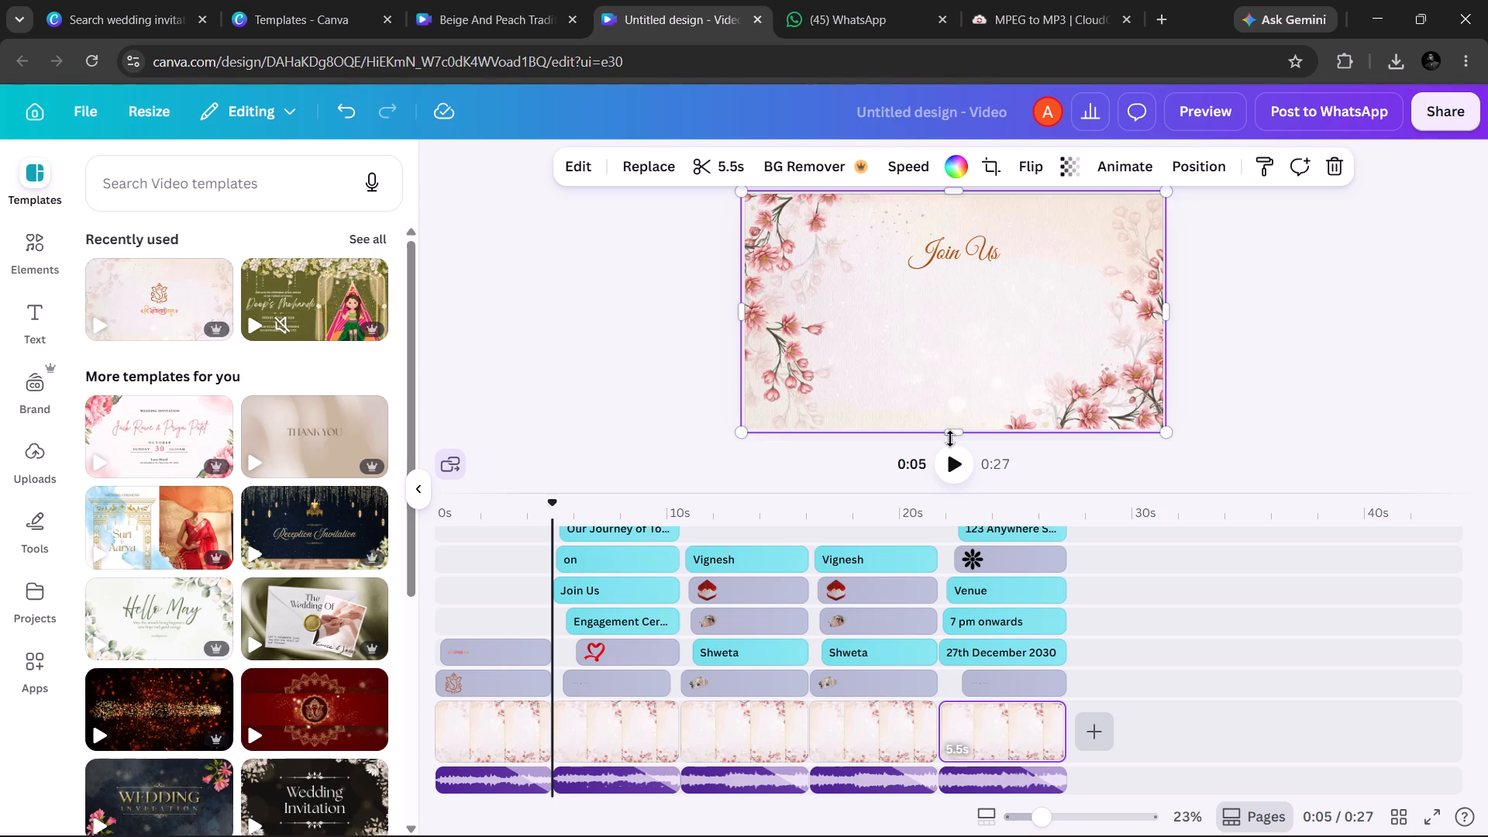
Start adding a scene after the date and venue scene and examine the recommended wedding photos for it.
click(1099, 728)
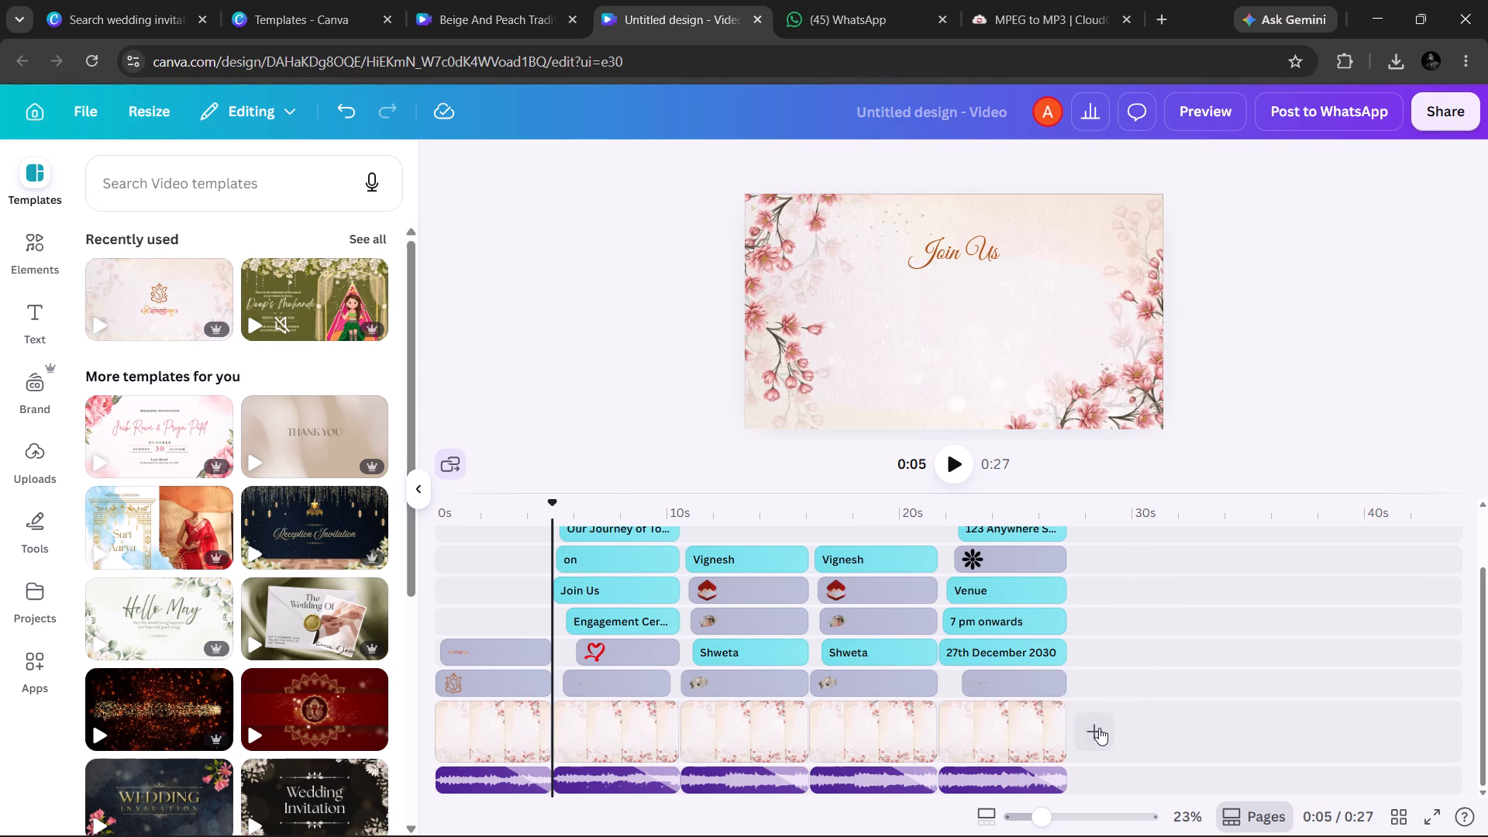
click(1078, 653)
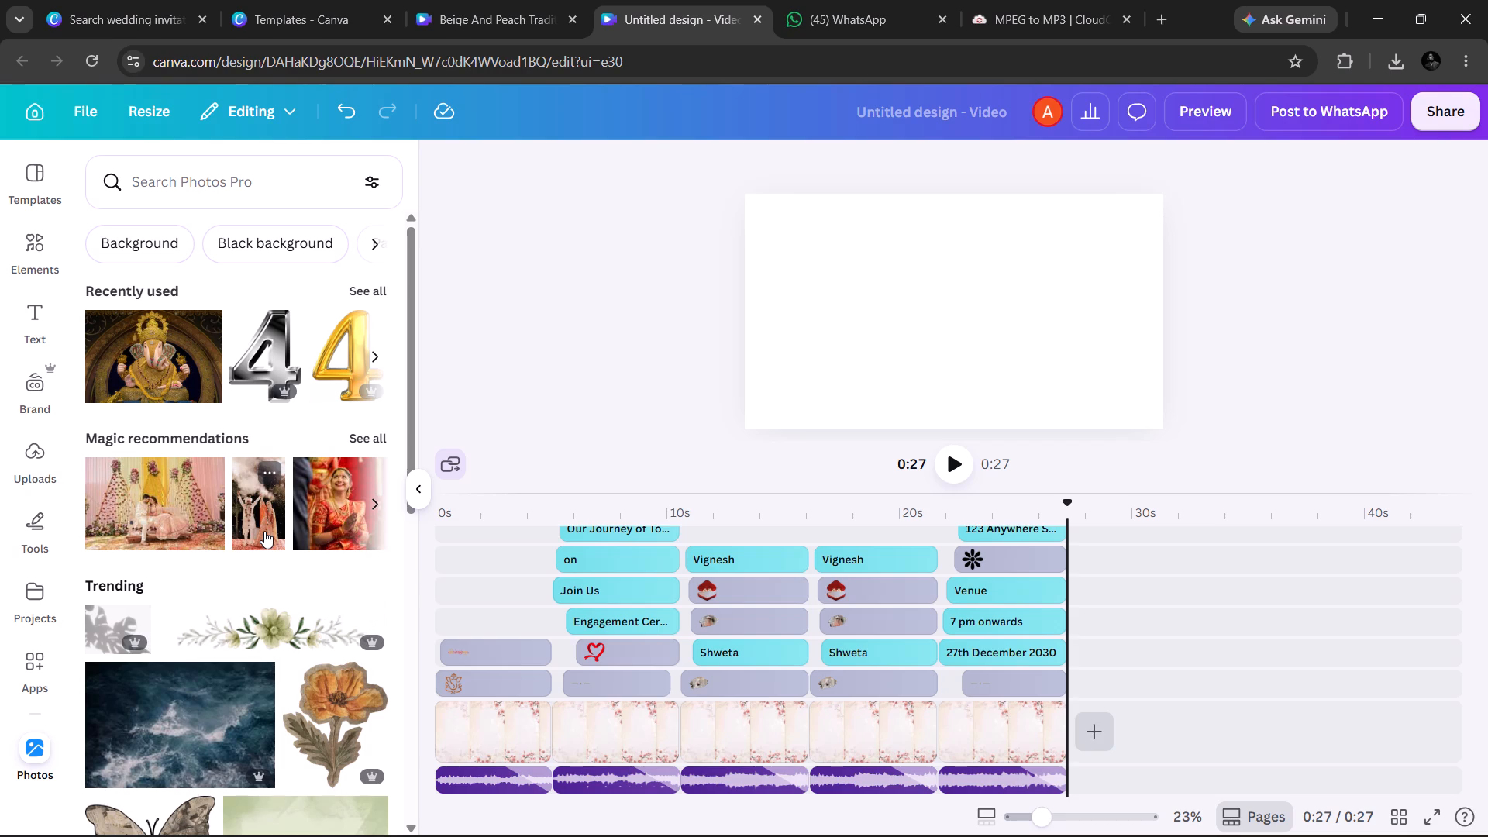
click(370, 505)
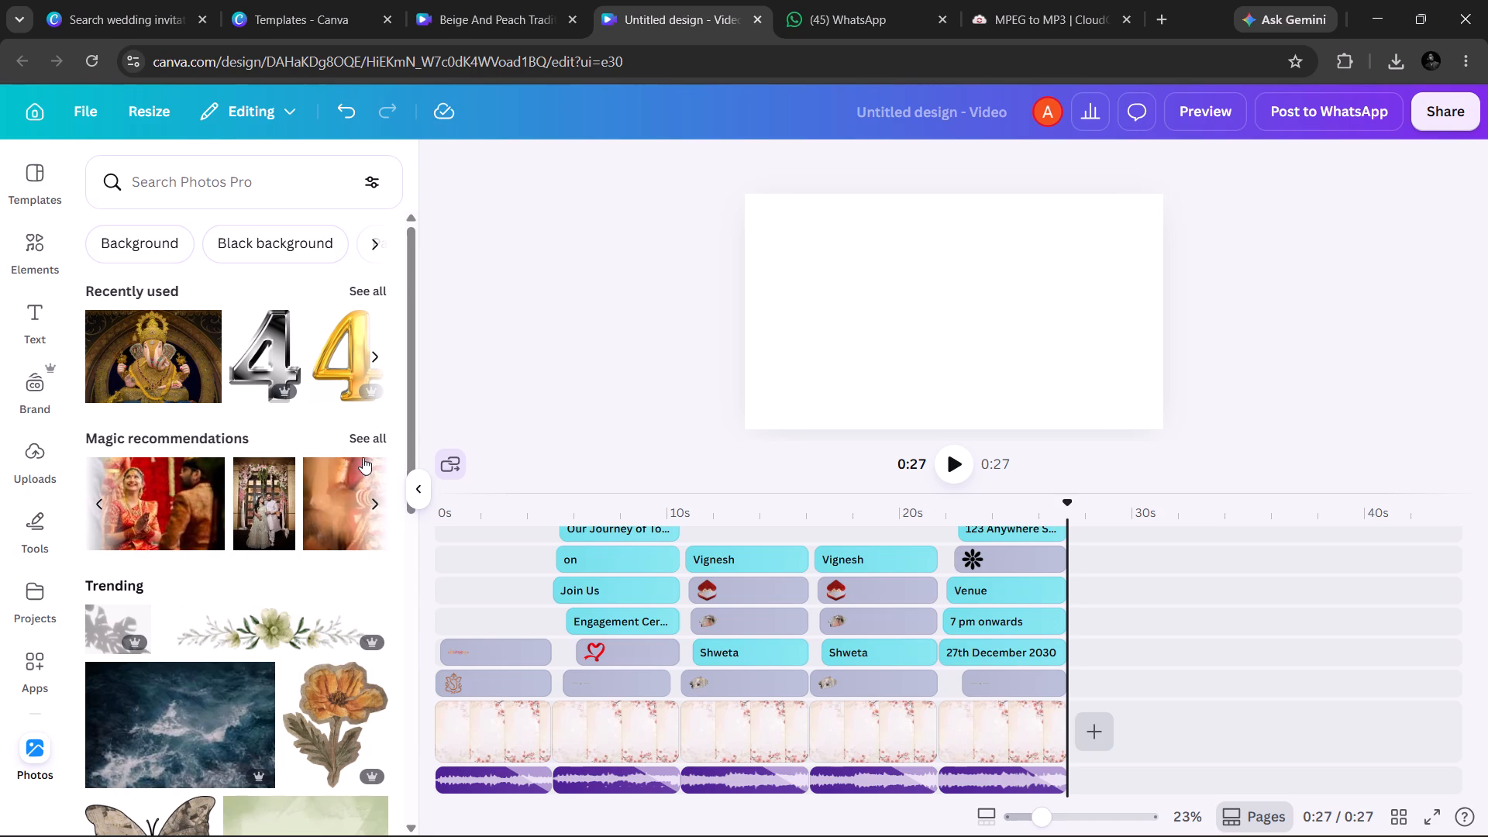
click(360, 441)
scroll(298, 643, down, 1)
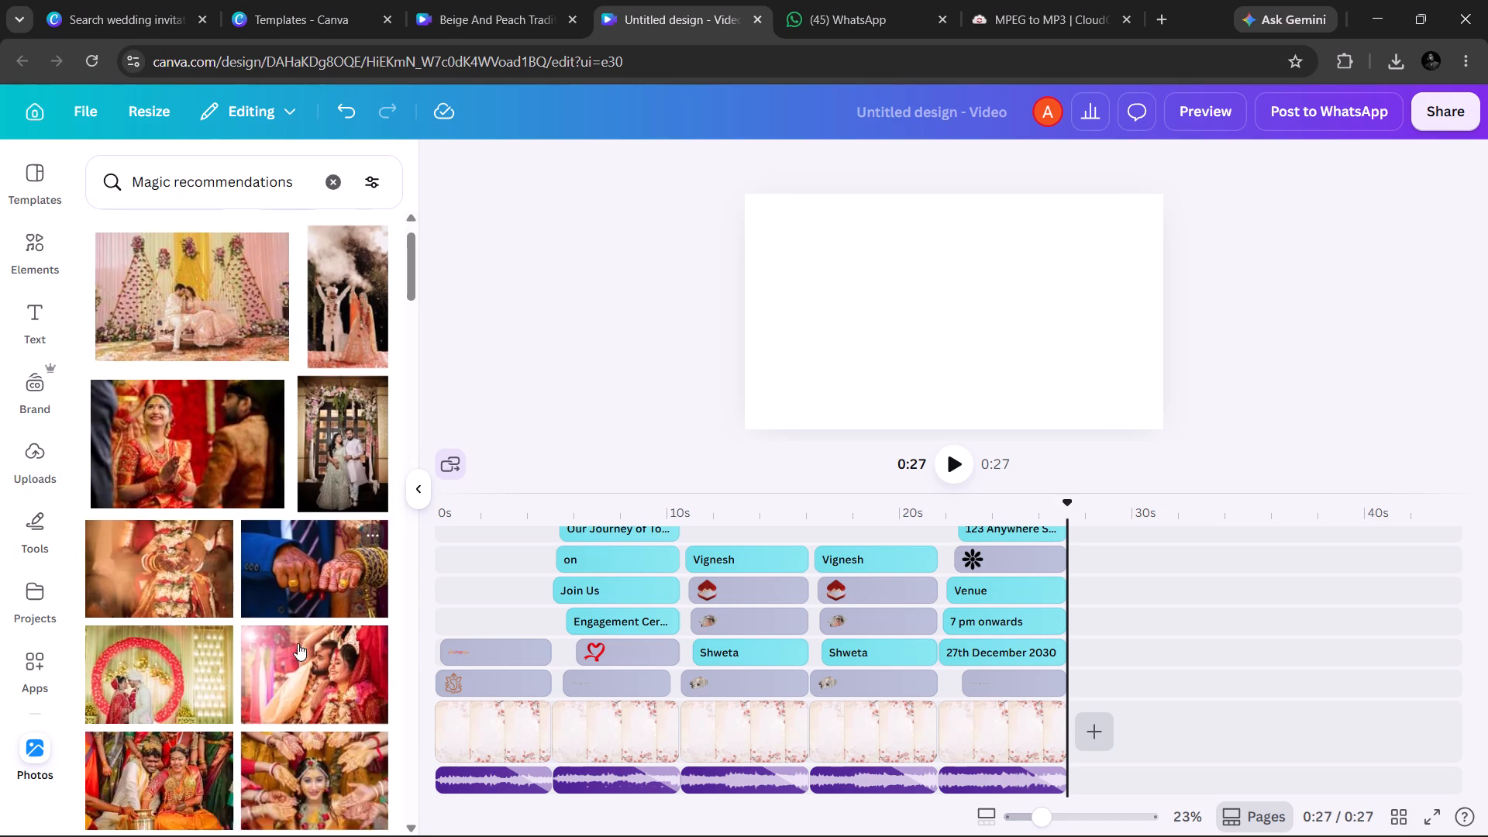
scroll(298, 643, down, 5)
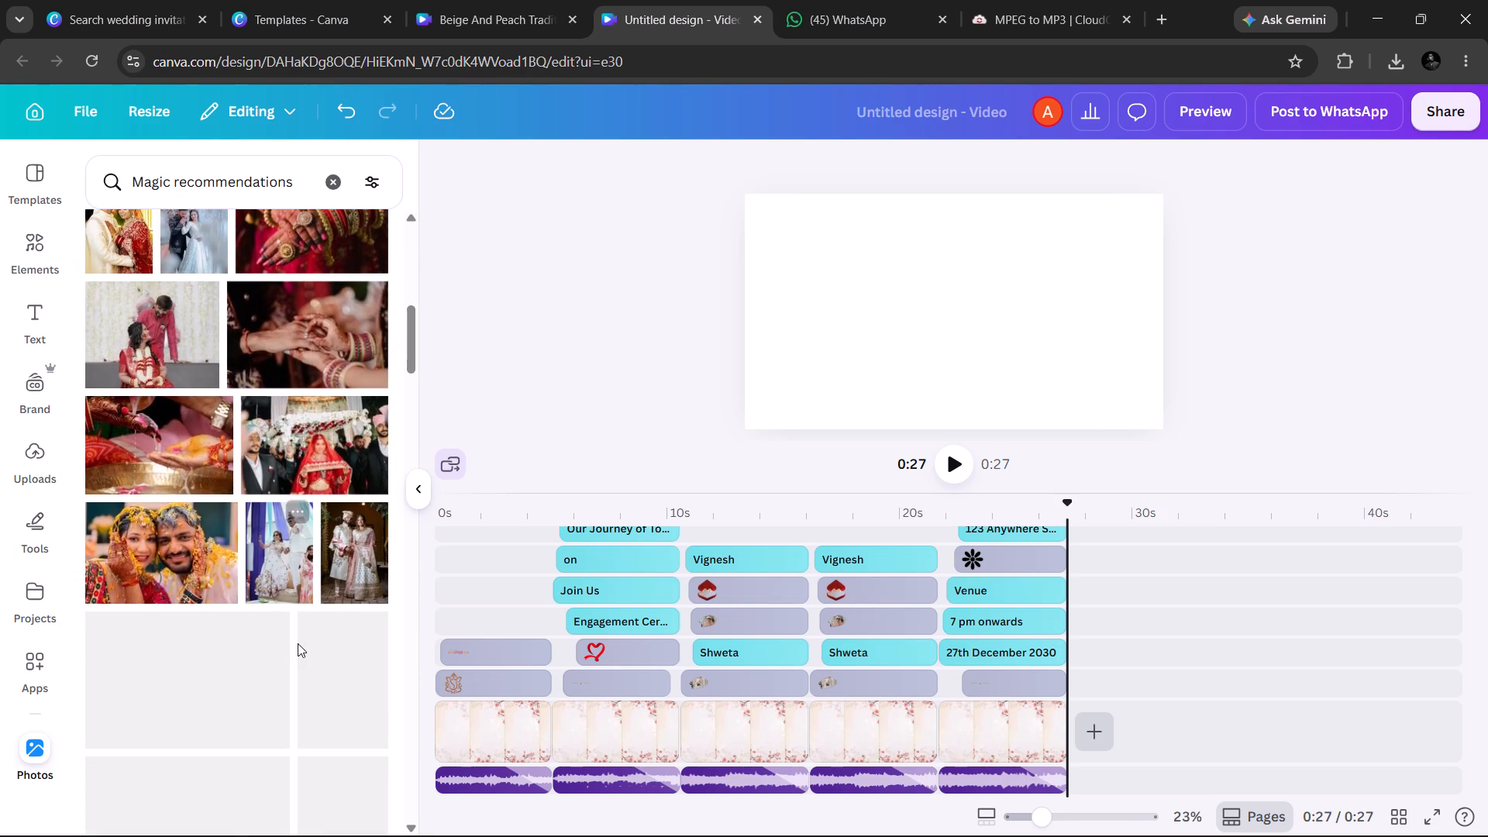
scroll(188, 332, up, 5)
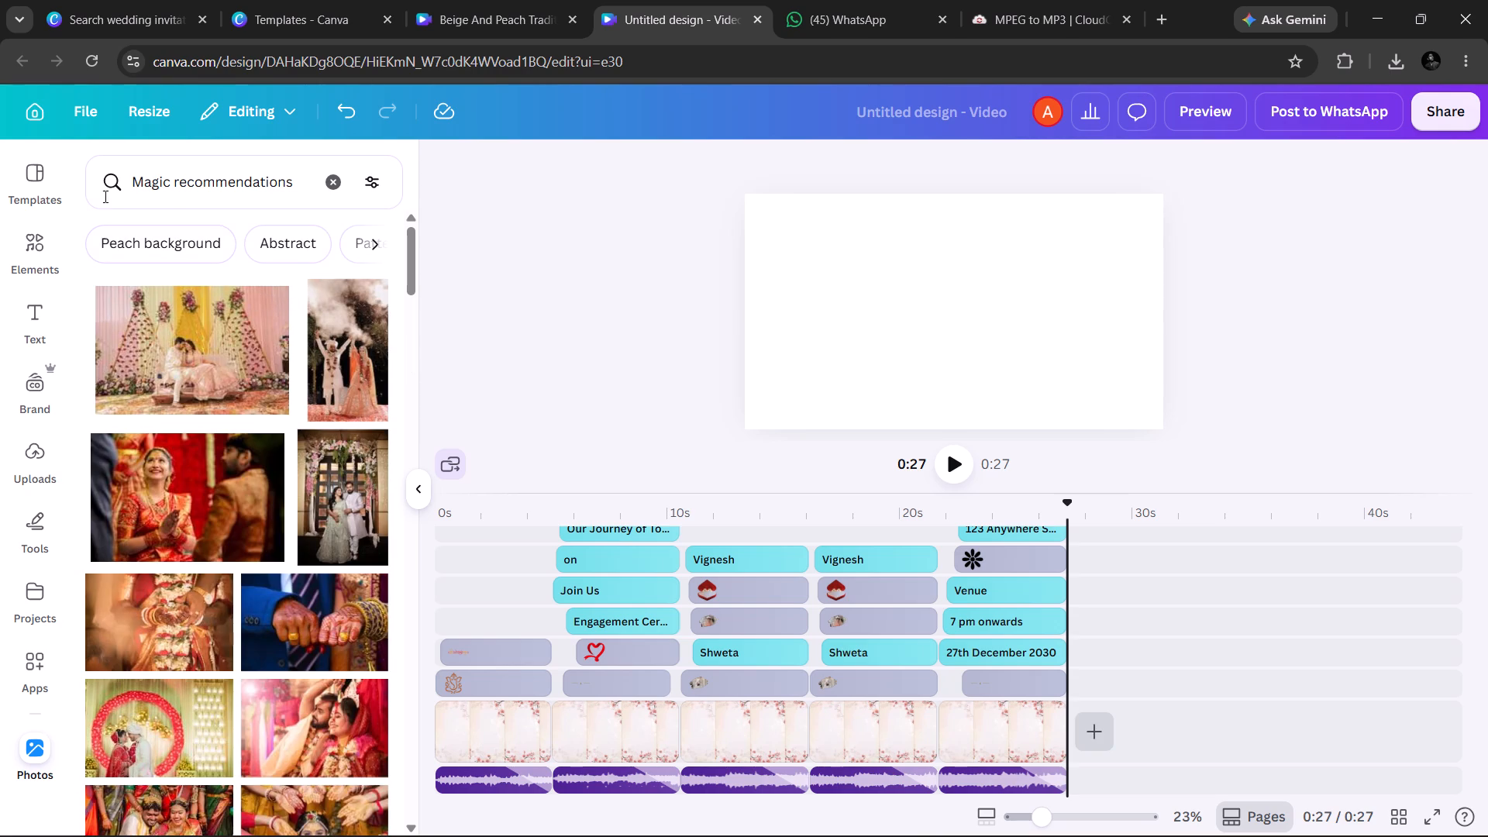
scroll(242, 331, down, 4)
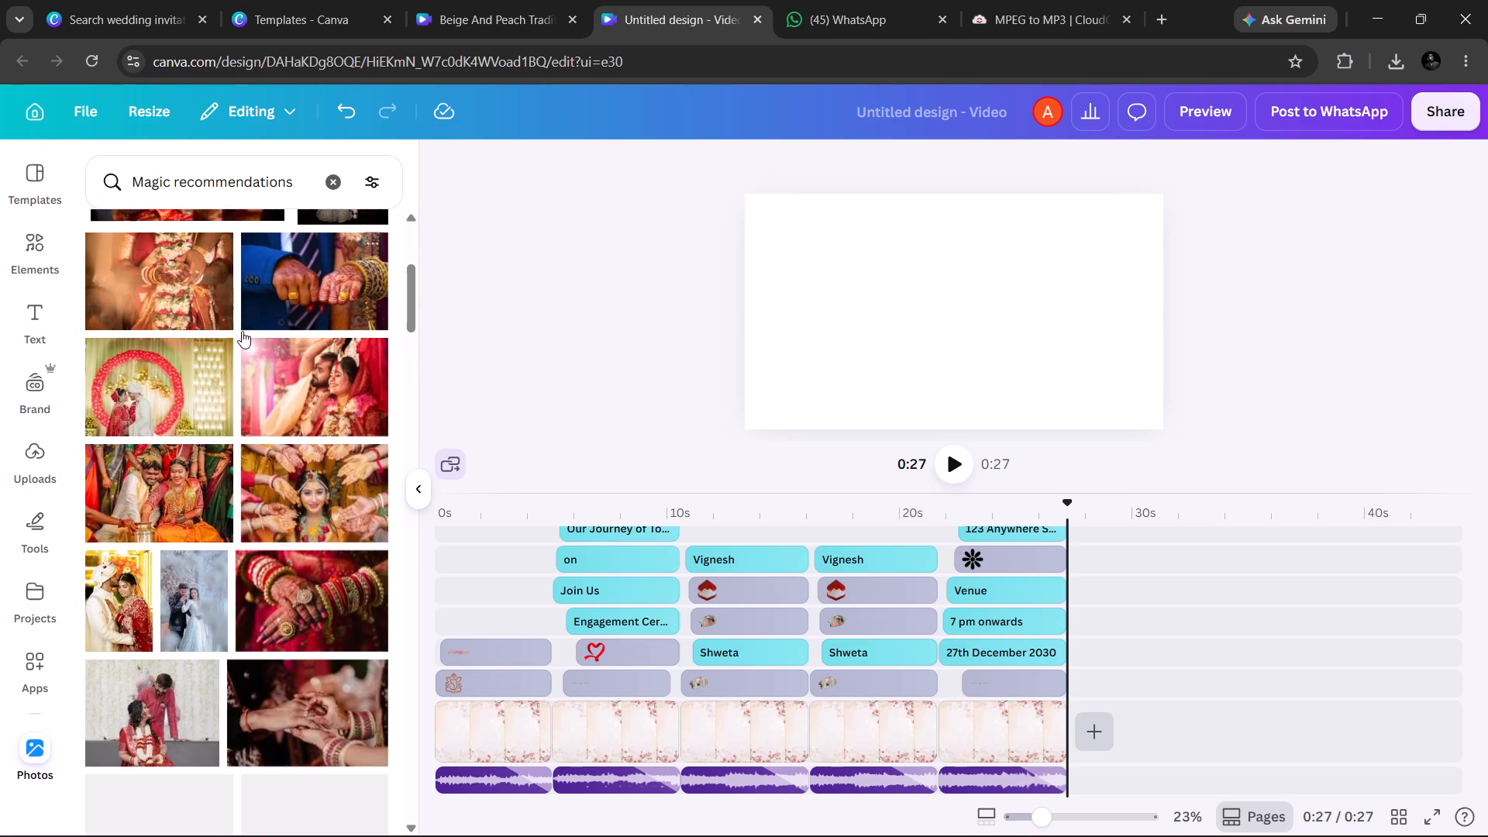
scroll(242, 331, down, 4)
scroll(242, 331, up, 3)
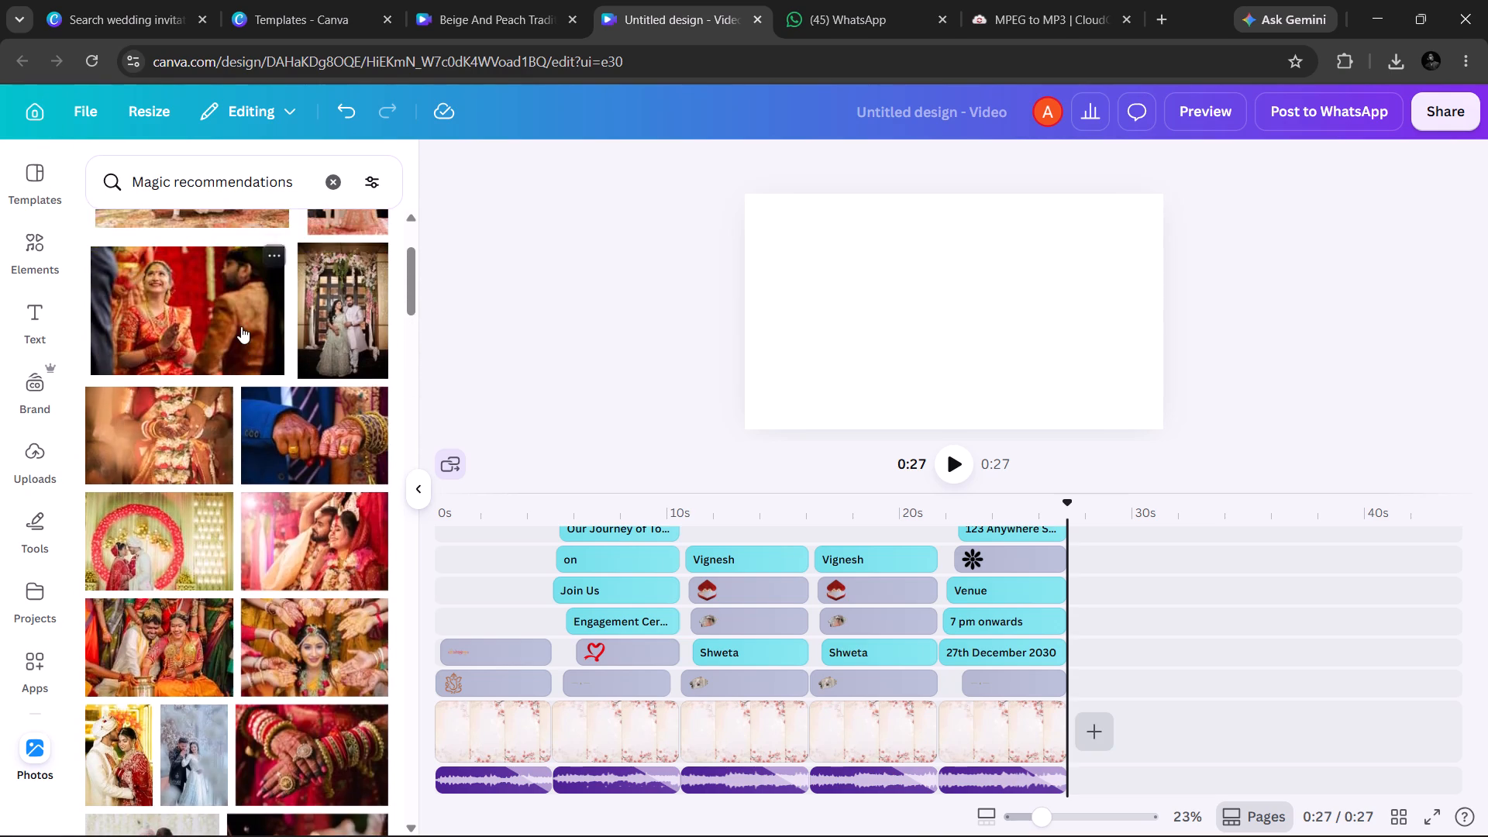
scroll(241, 326, up, 5)
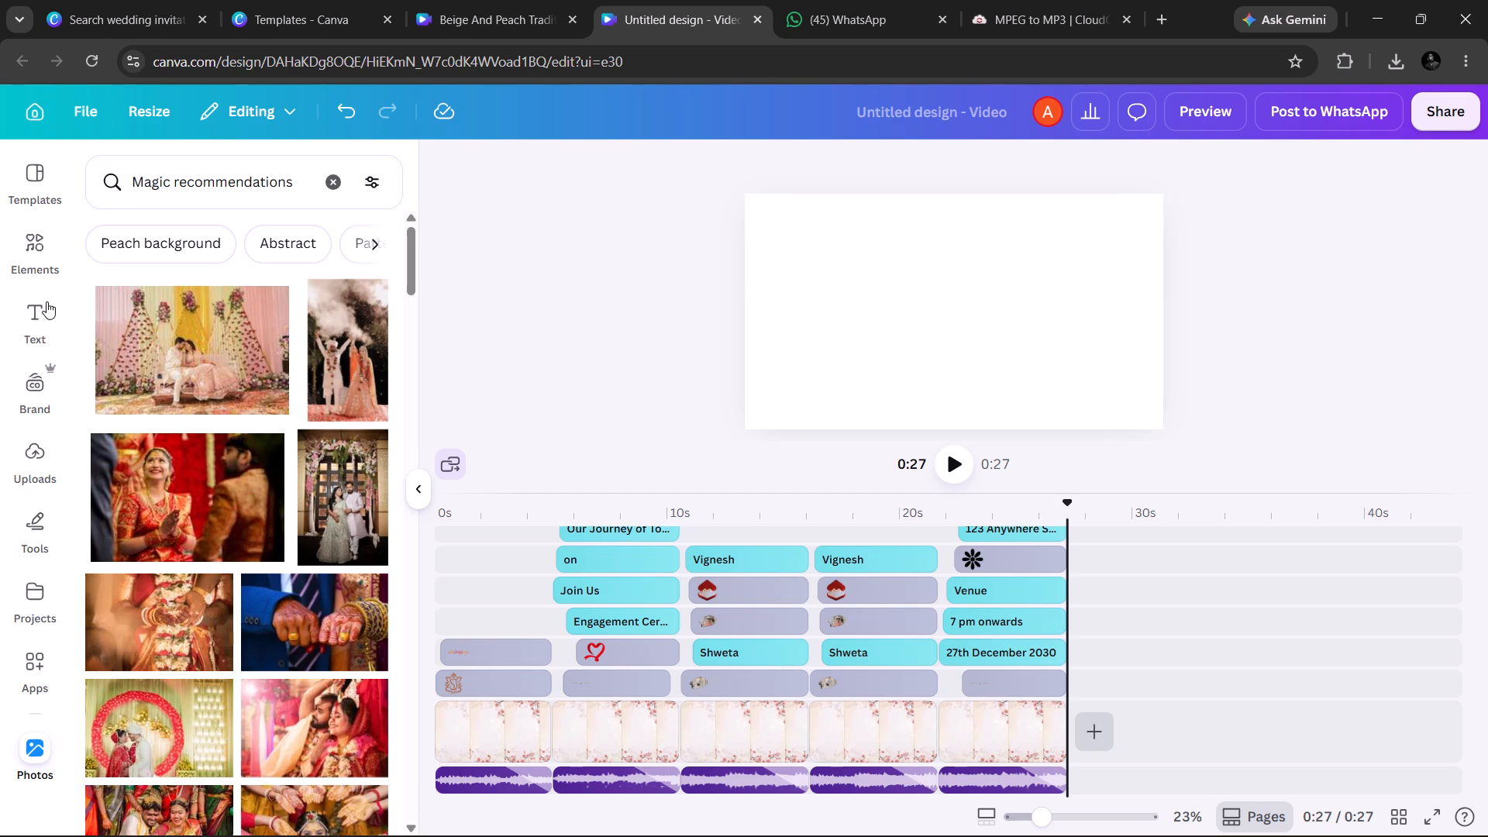
Examine the full set of recommended wedding graphics in the elements library, dismissing the chat notification.
click(37, 270)
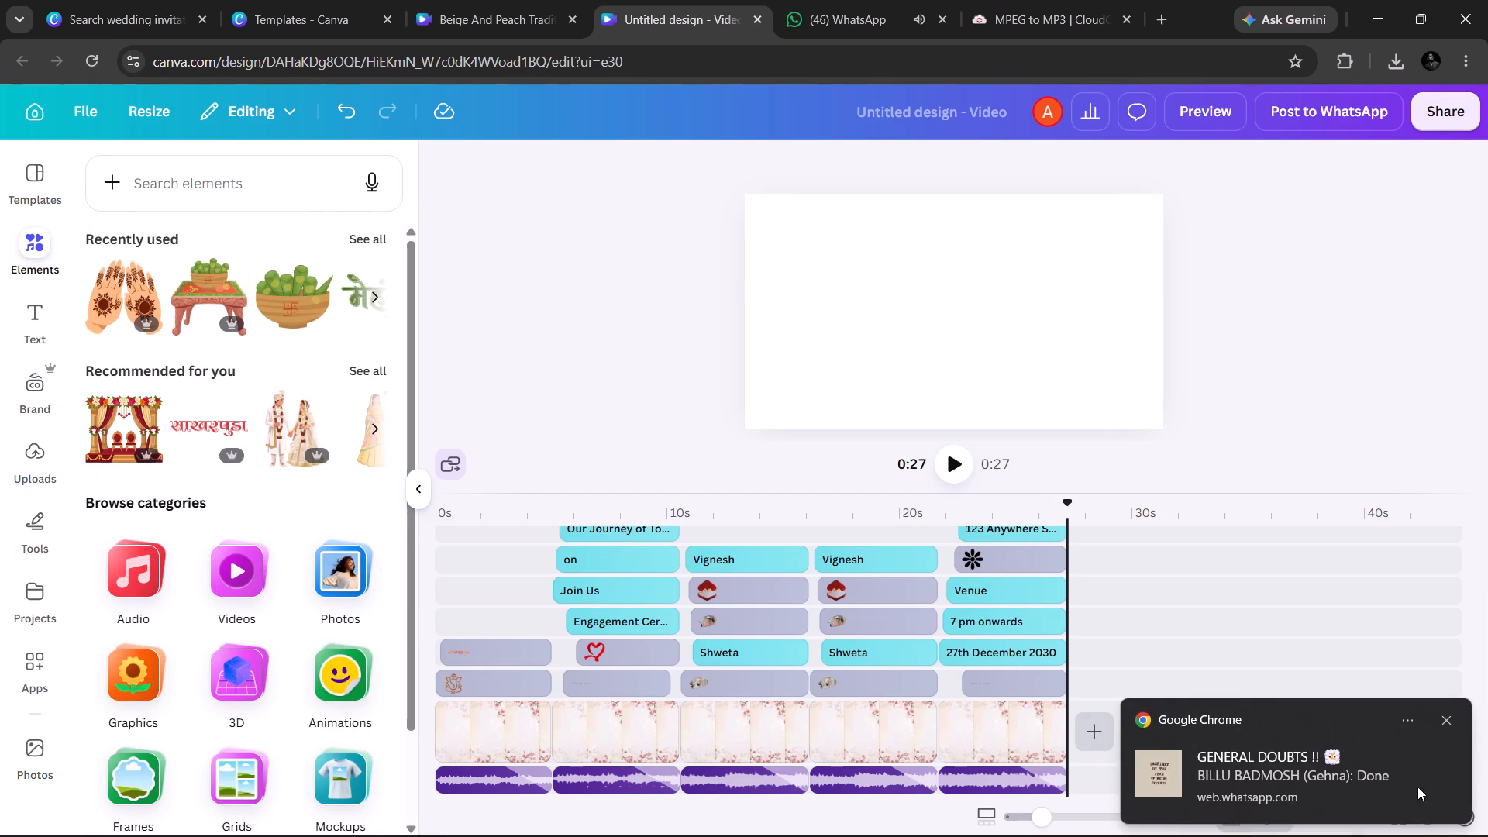
click(1449, 714)
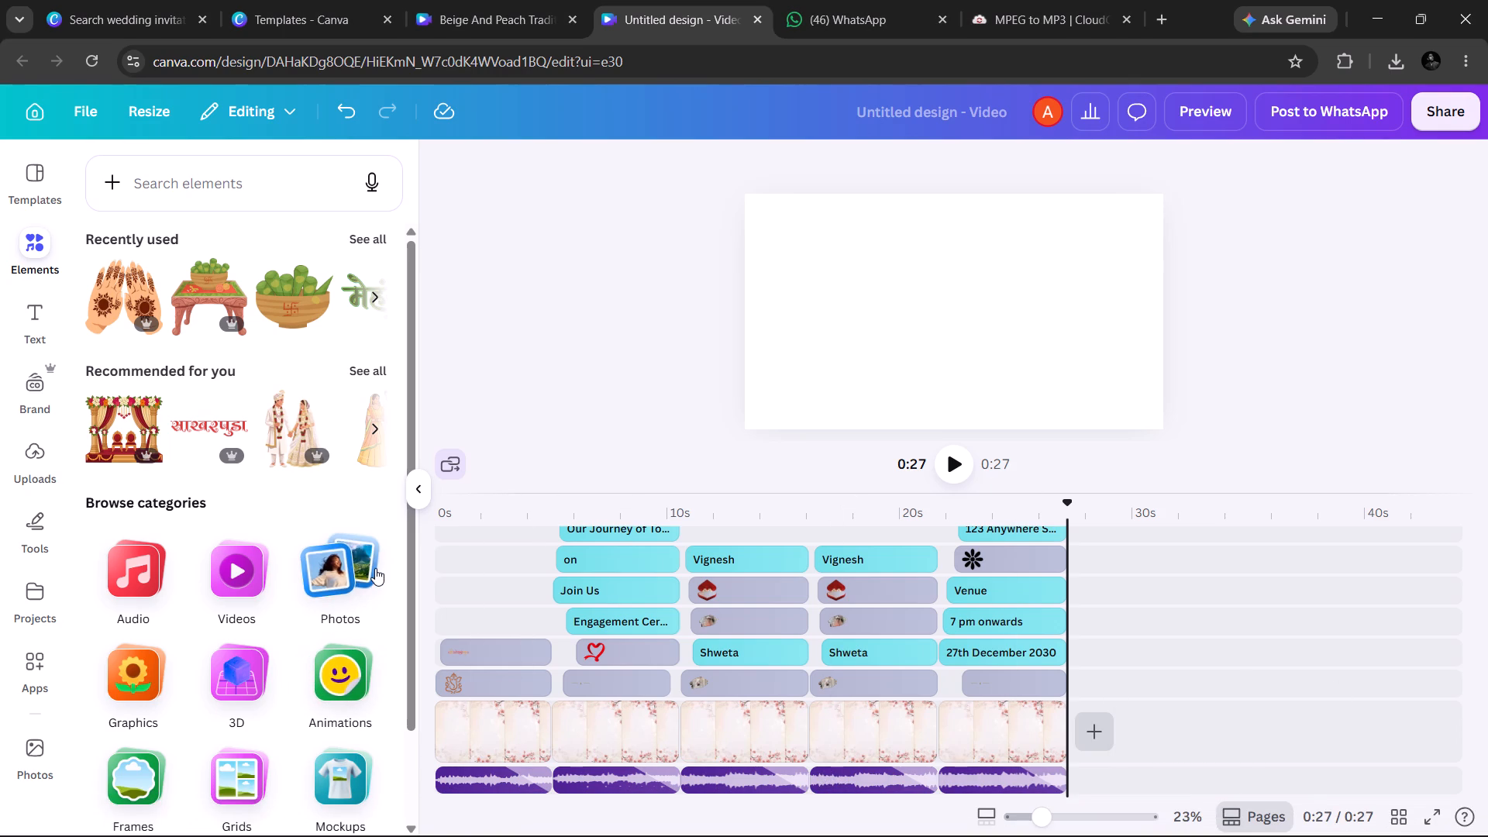
click(370, 370)
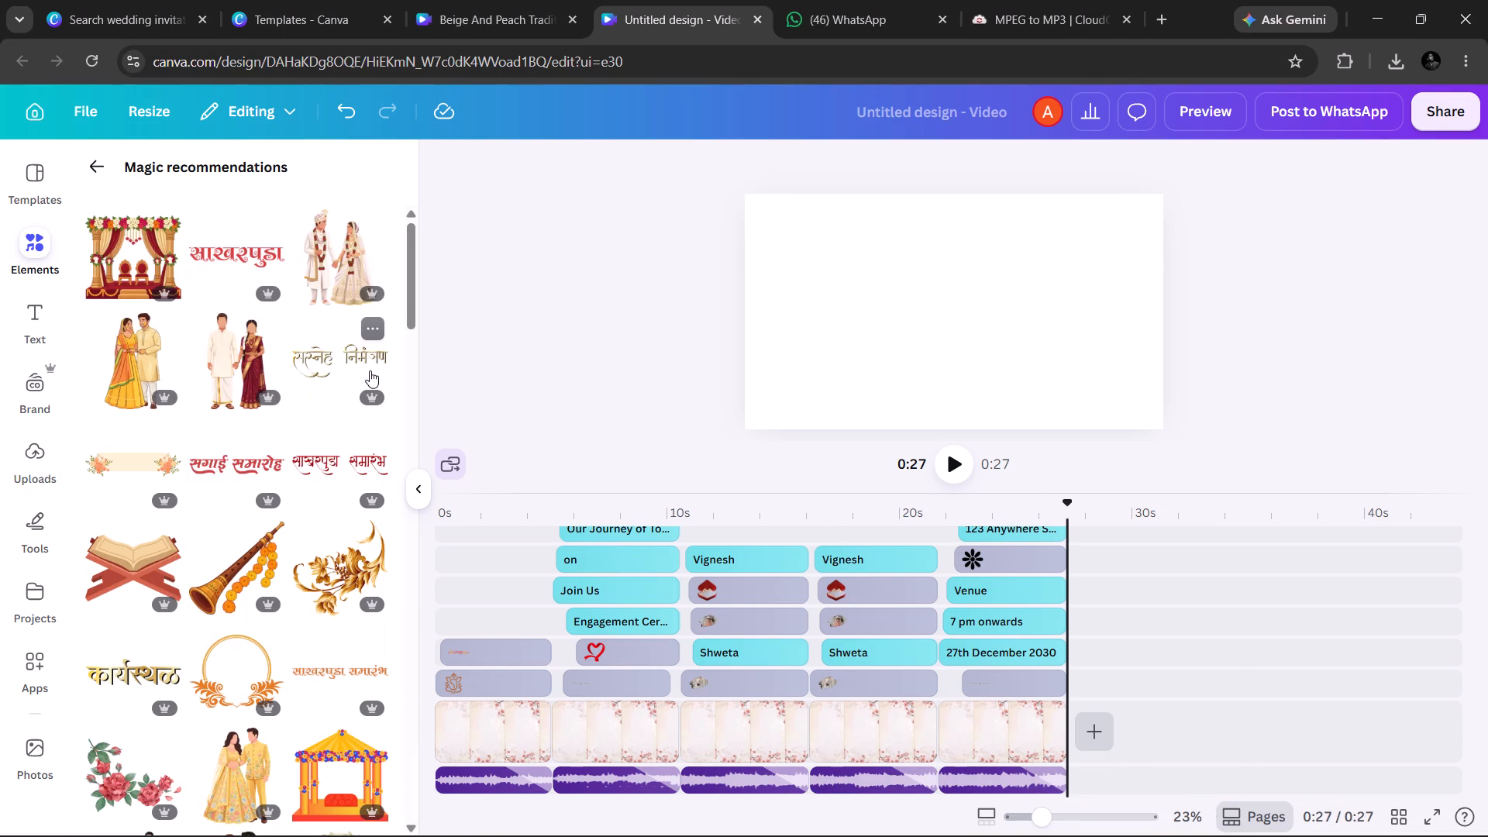
scroll(177, 629, down, 2)
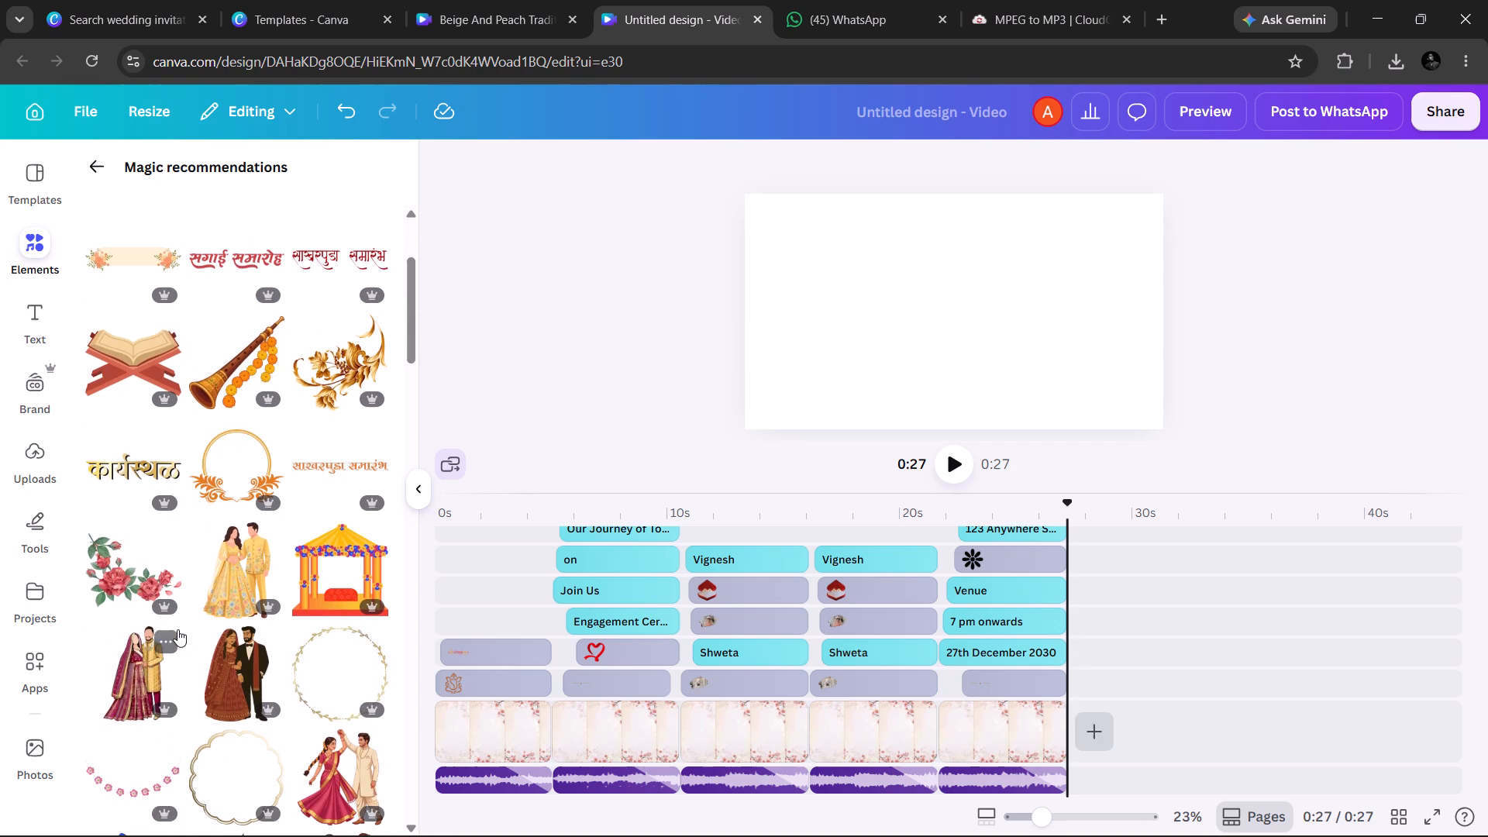
scroll(177, 629, down, 4)
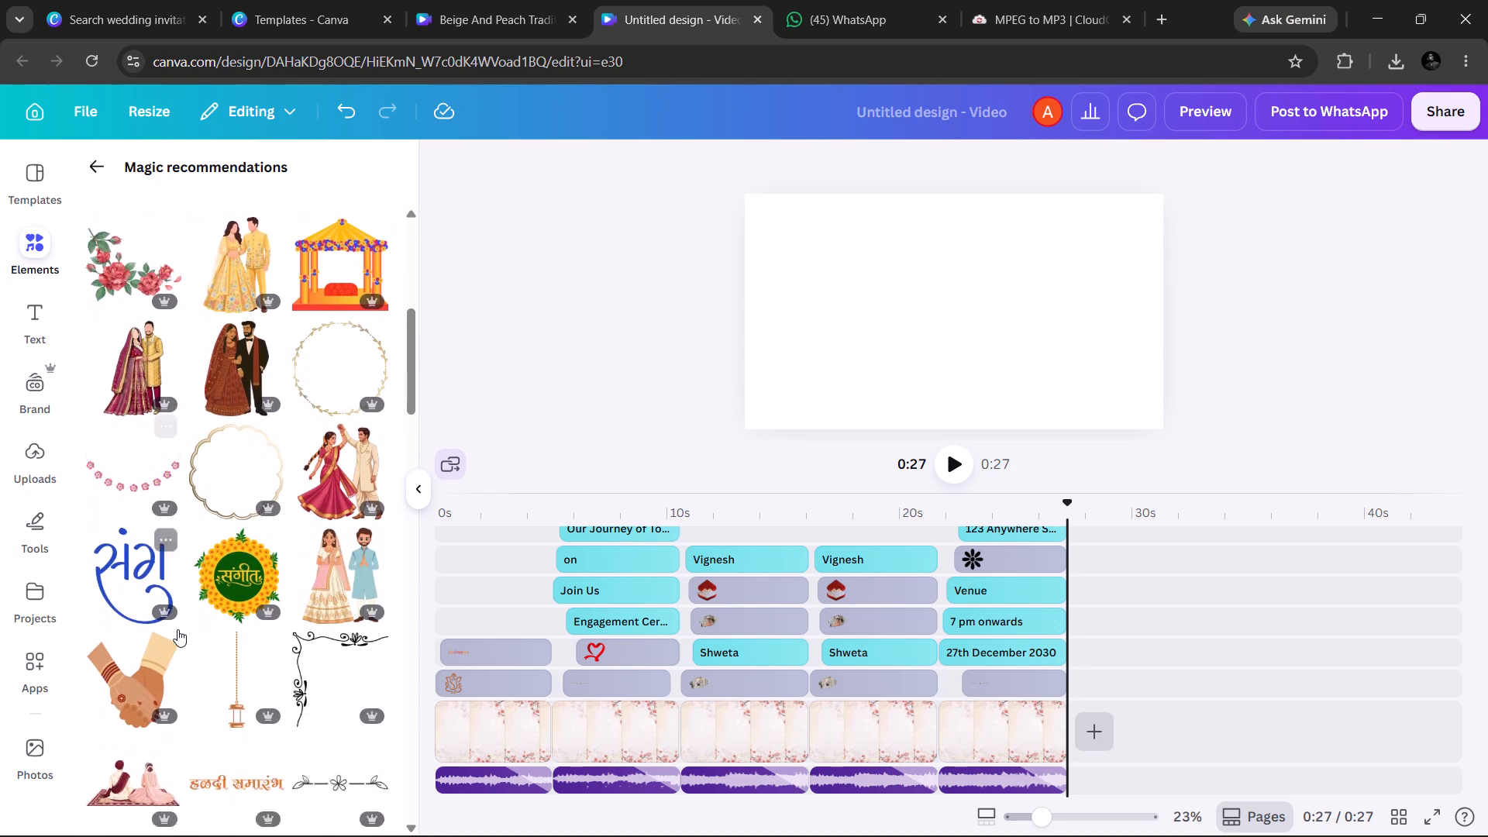
scroll(177, 629, down, 5)
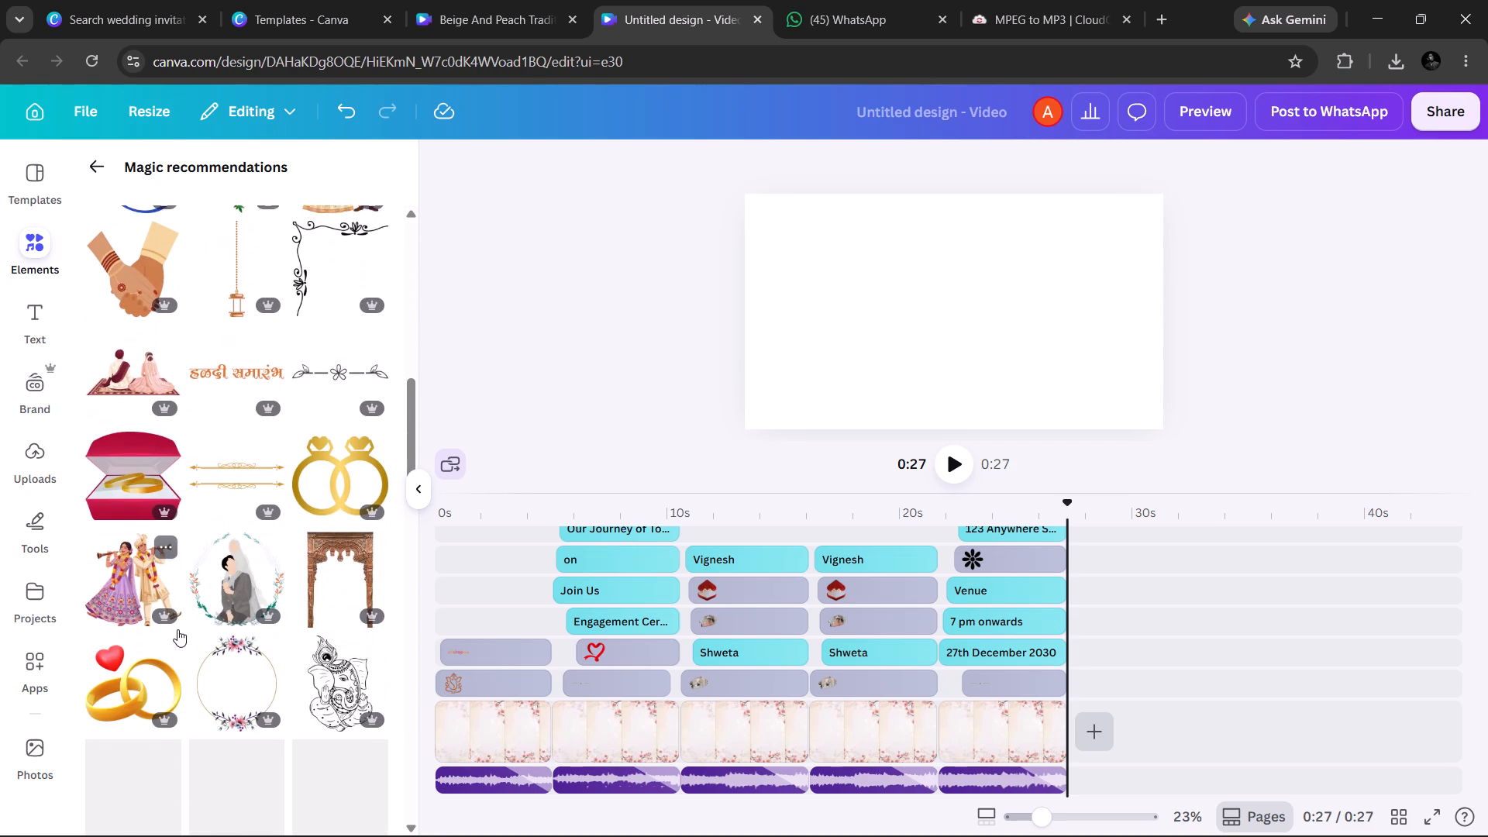
scroll(177, 629, down, 3)
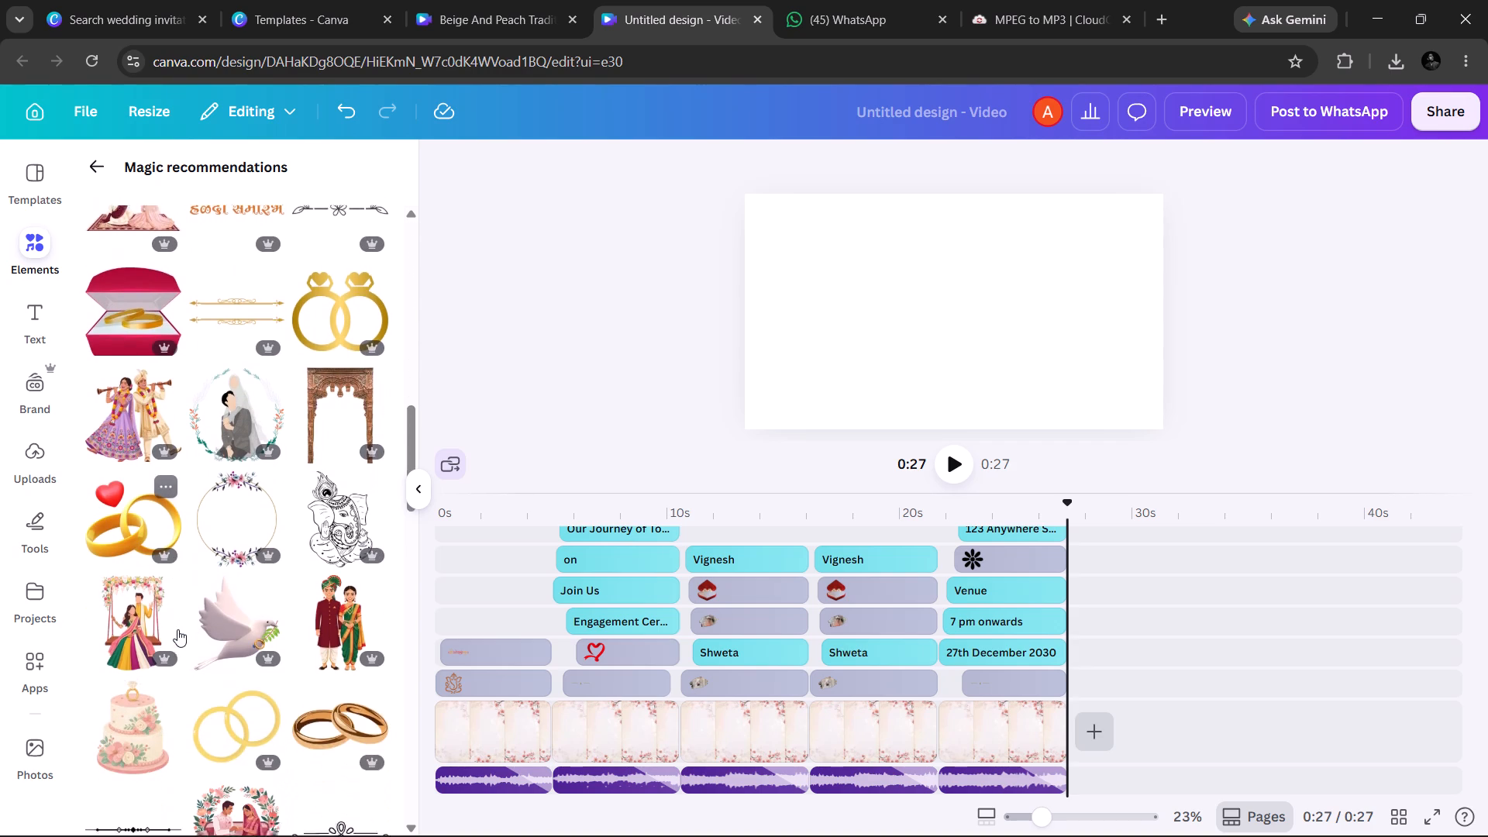
scroll(177, 629, down, 3)
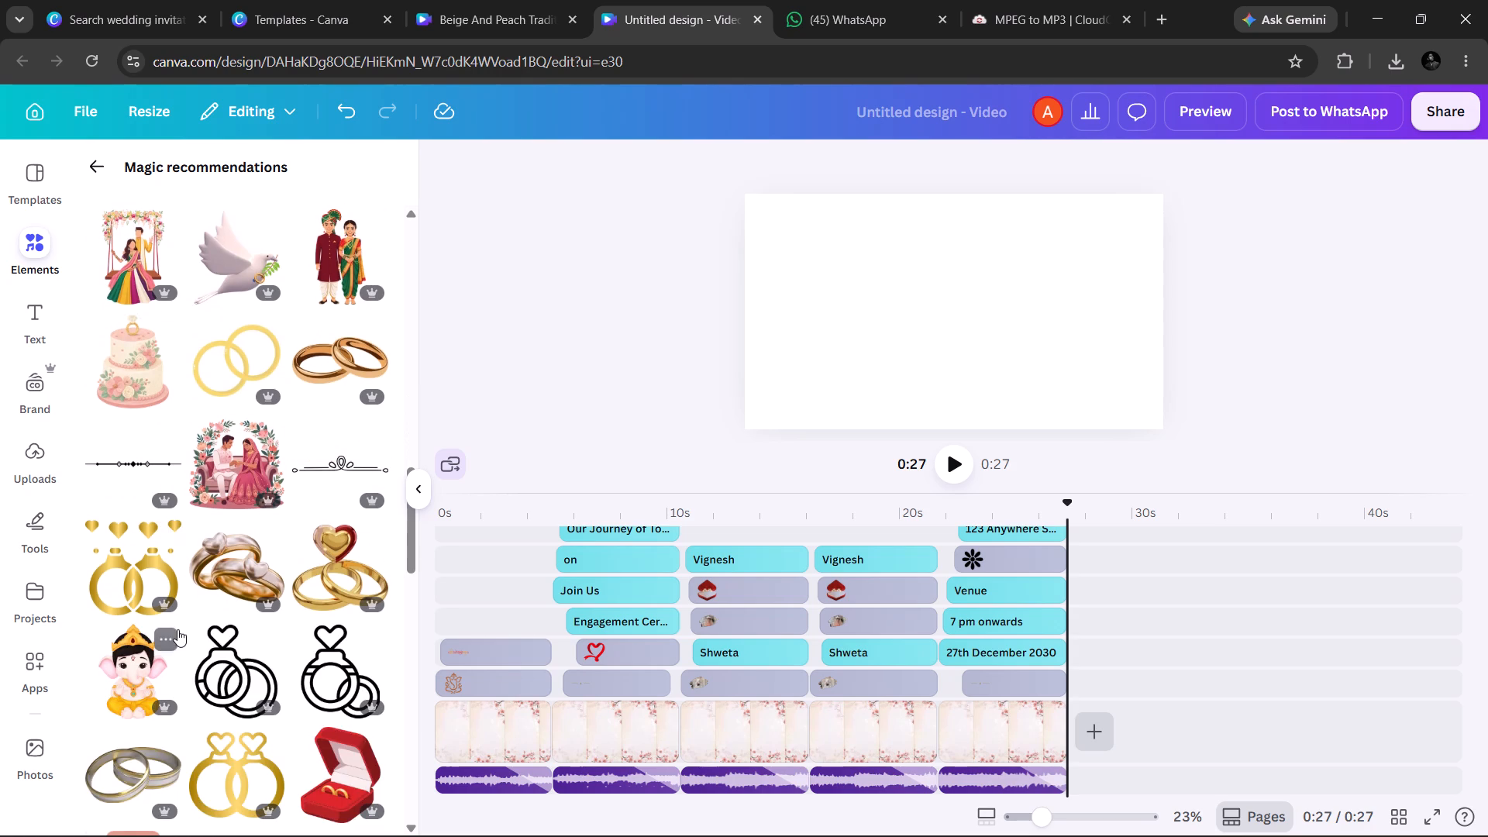
scroll(181, 619, down, 4)
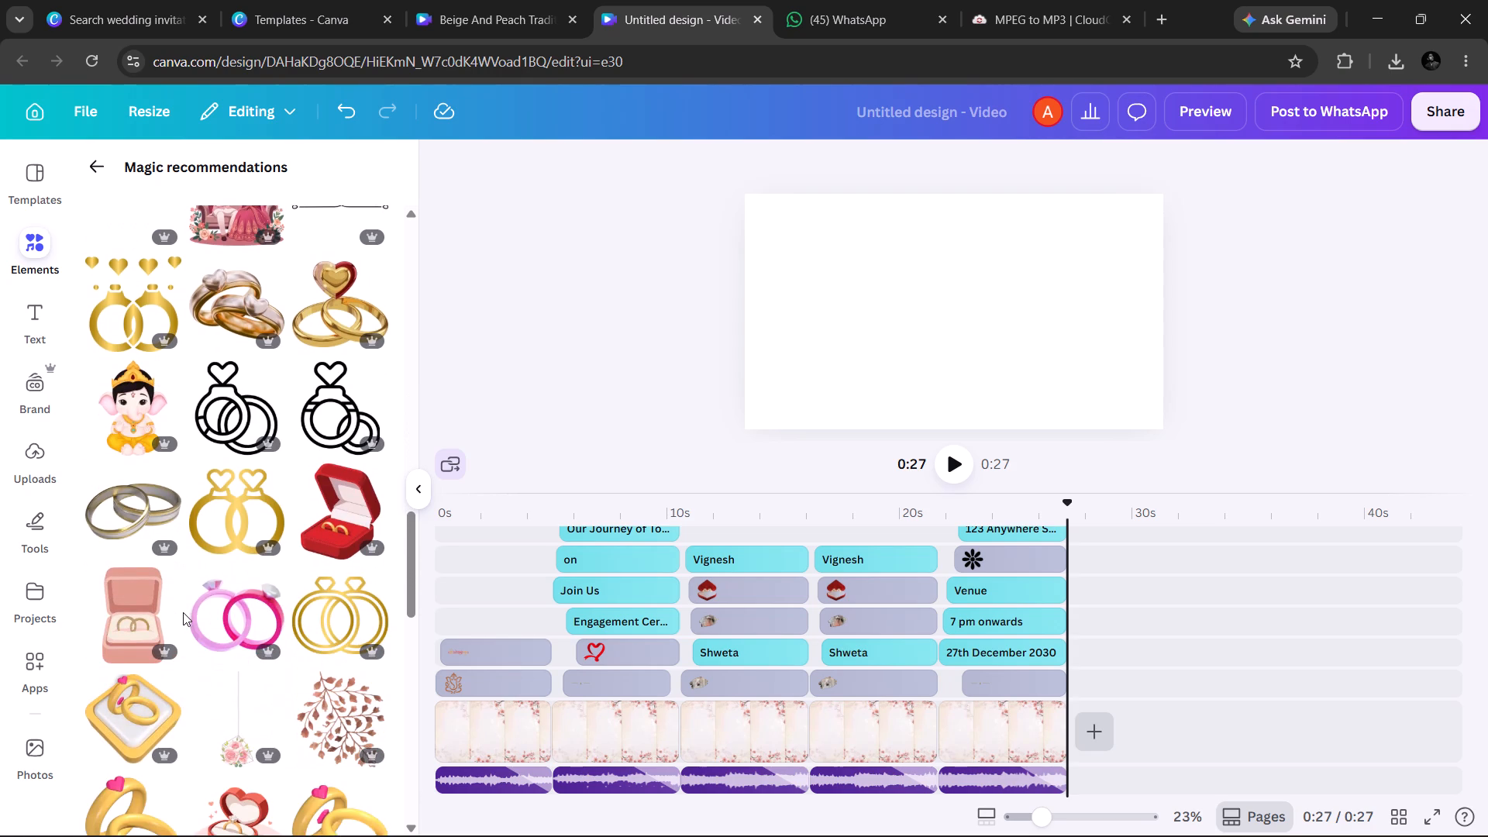
scroll(183, 612, down, 7)
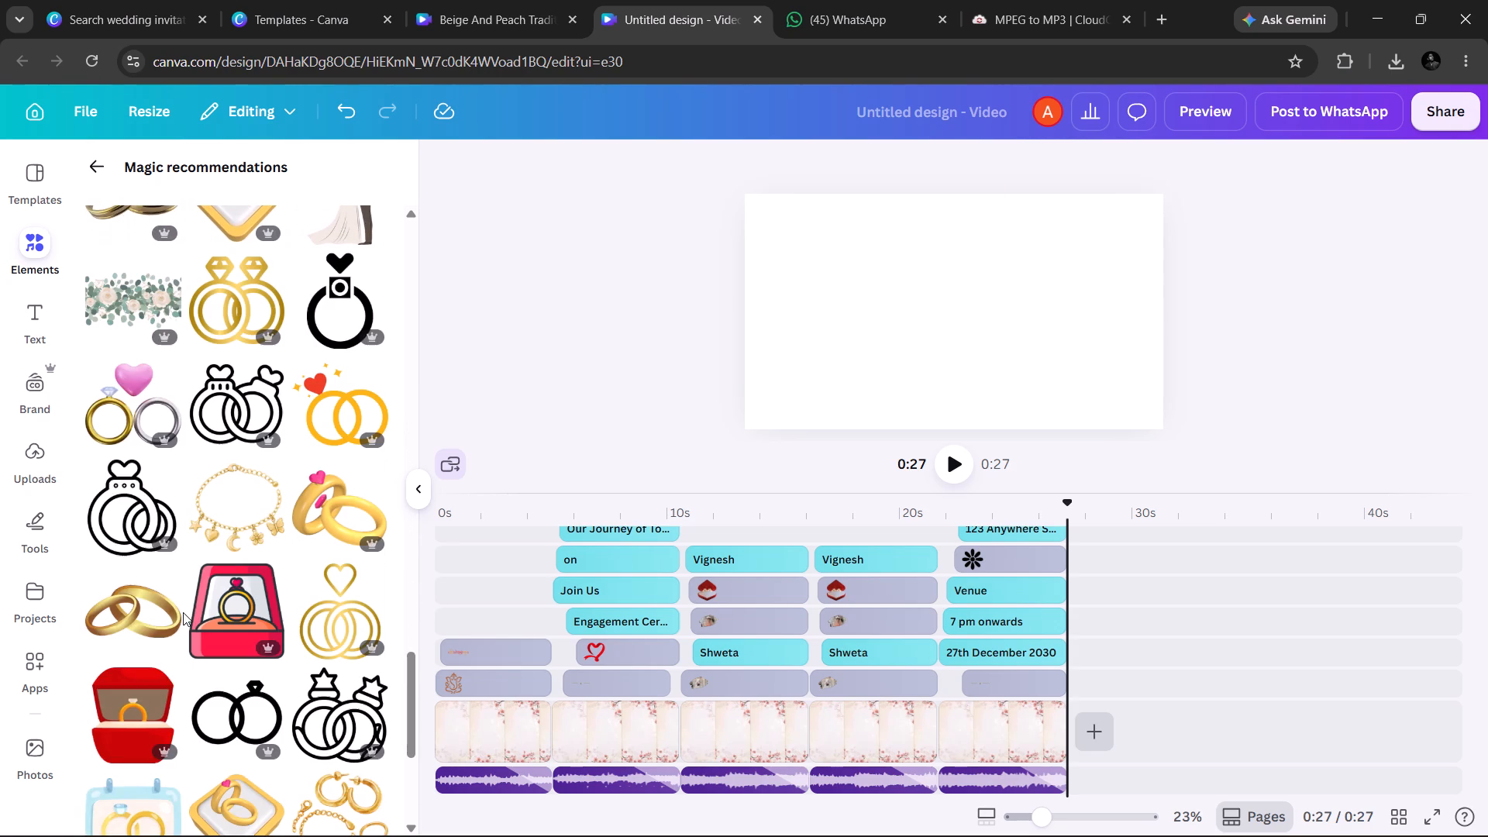
scroll(190, 572, up, 11)
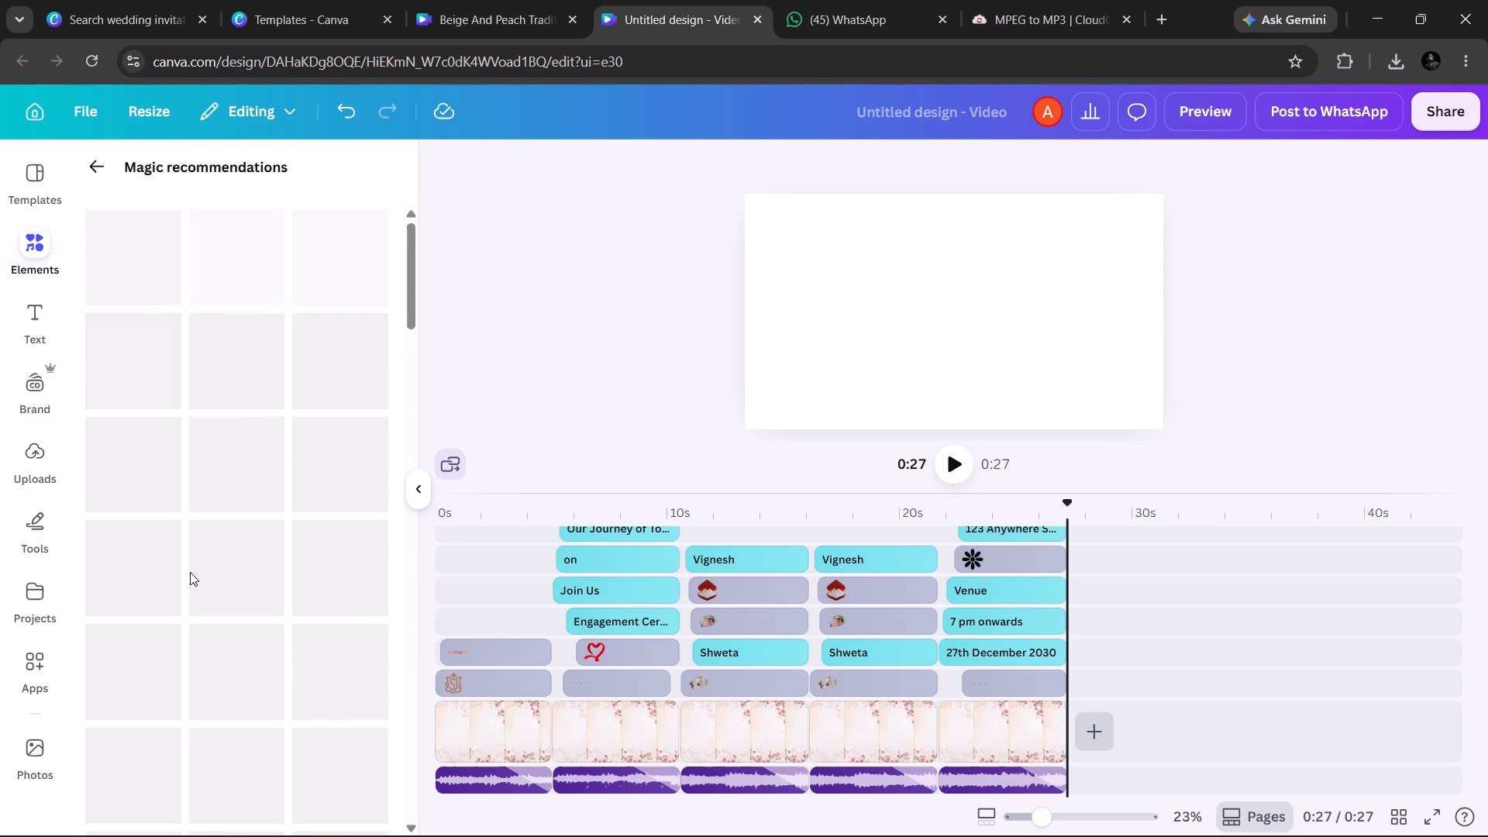
Find the Pngtree website with a "png tree" web search in a new tab, open it and complete its human verification.
click(1158, 20)
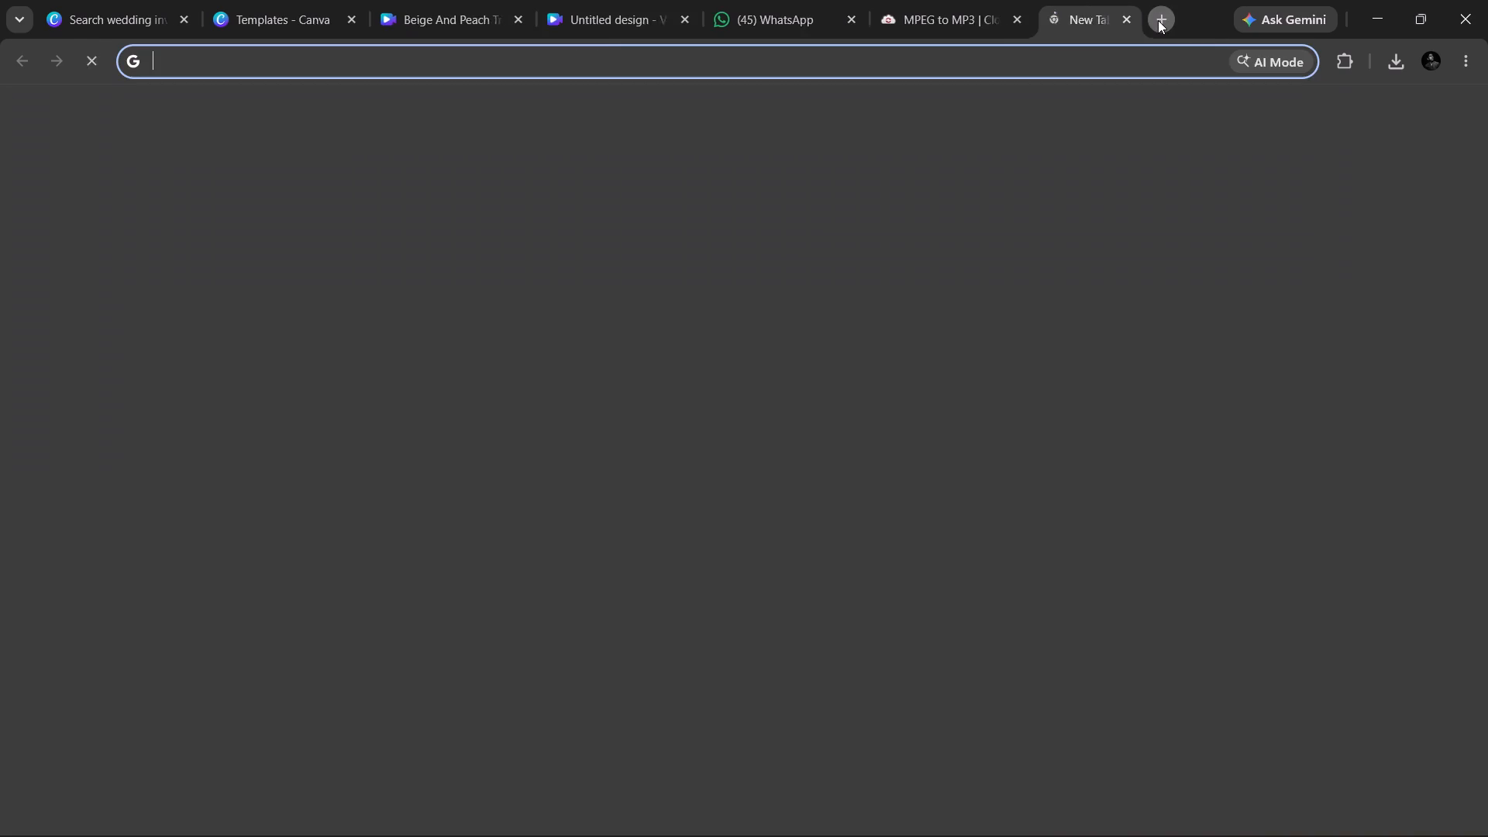
text(png)
key(space)
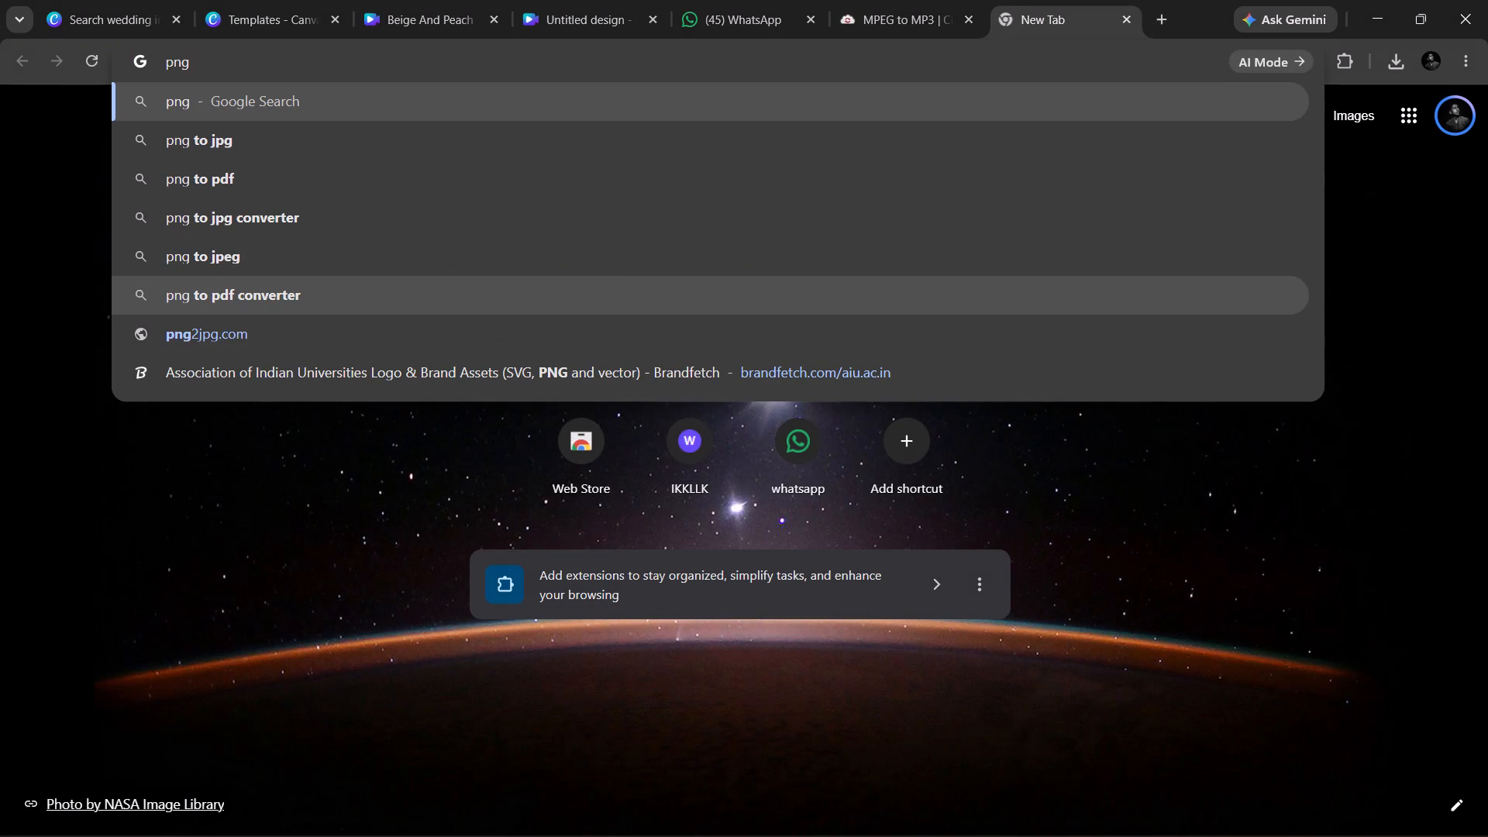
text(tree)
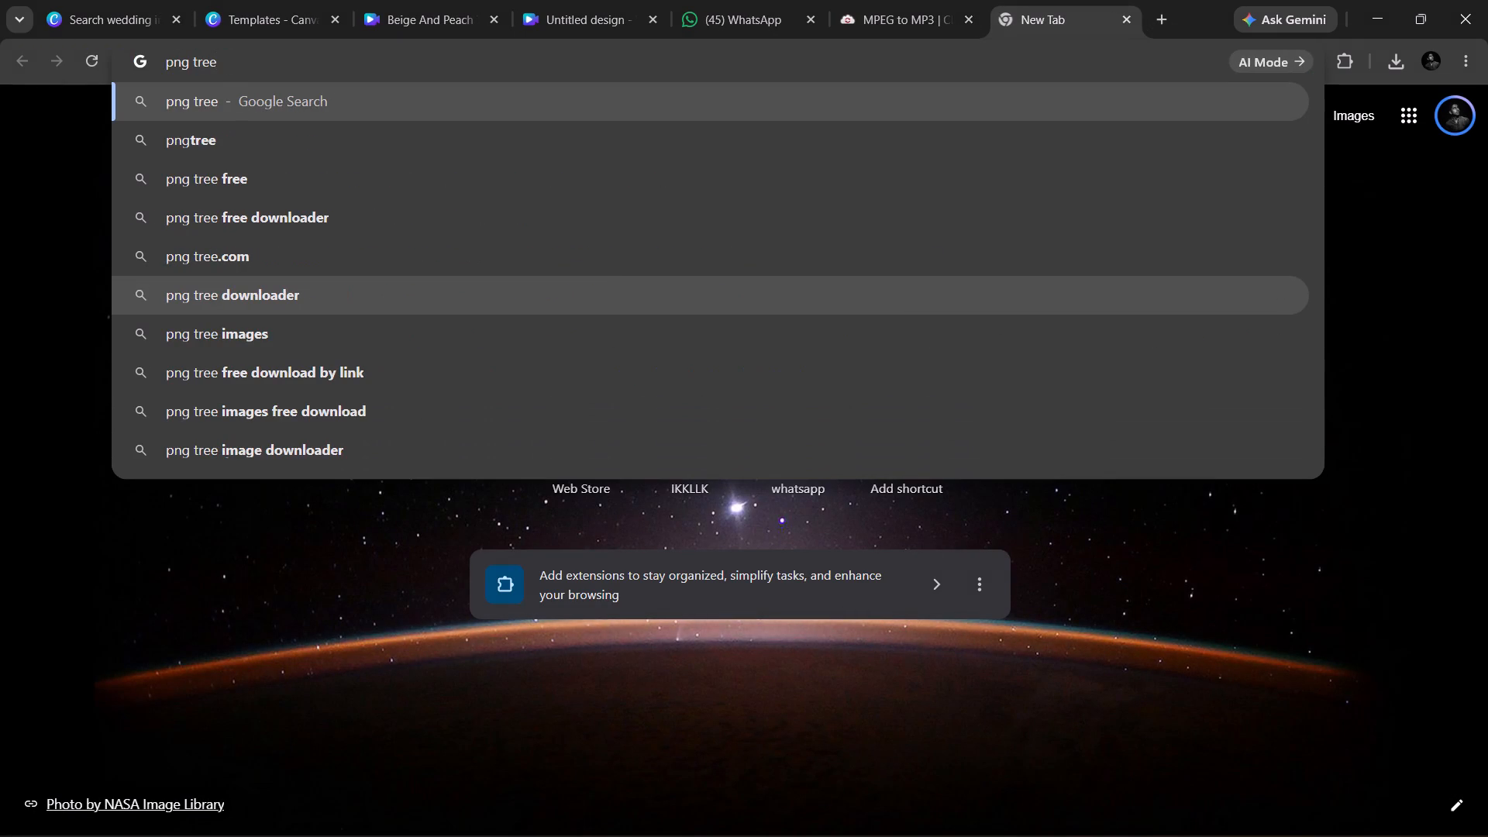
key(Return)
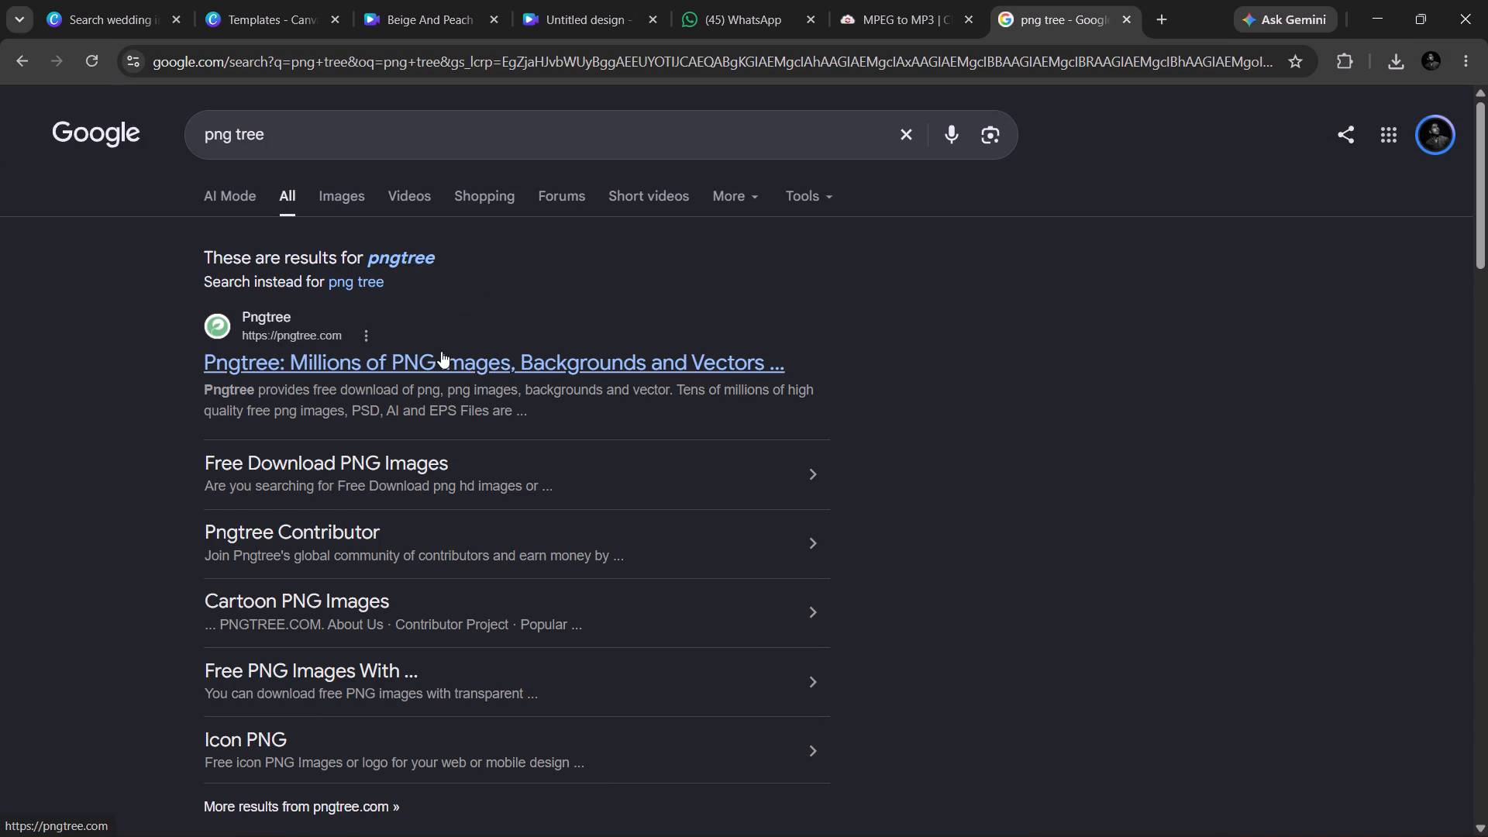
click(441, 351)
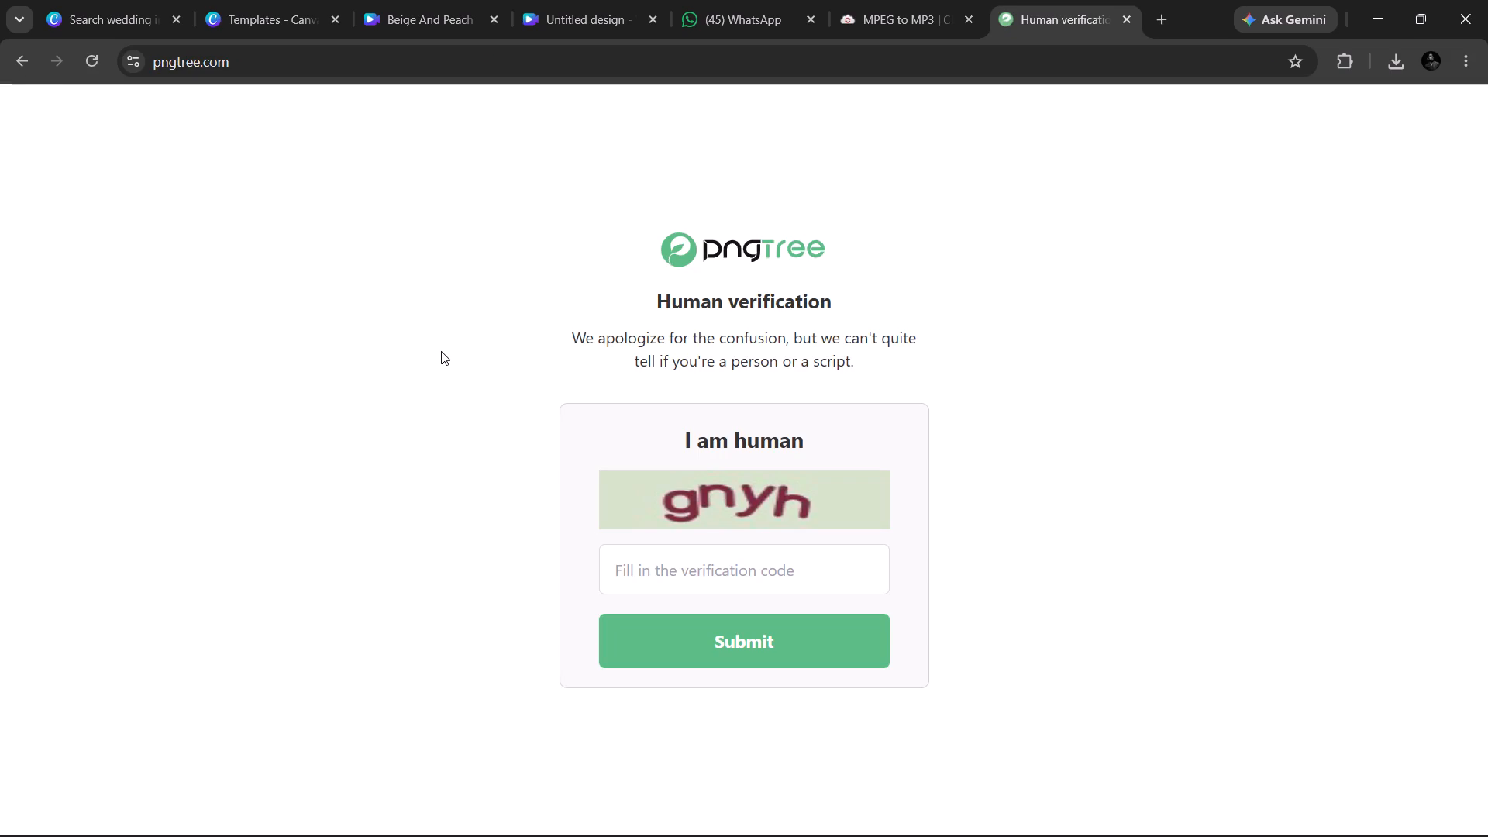
click(642, 570)
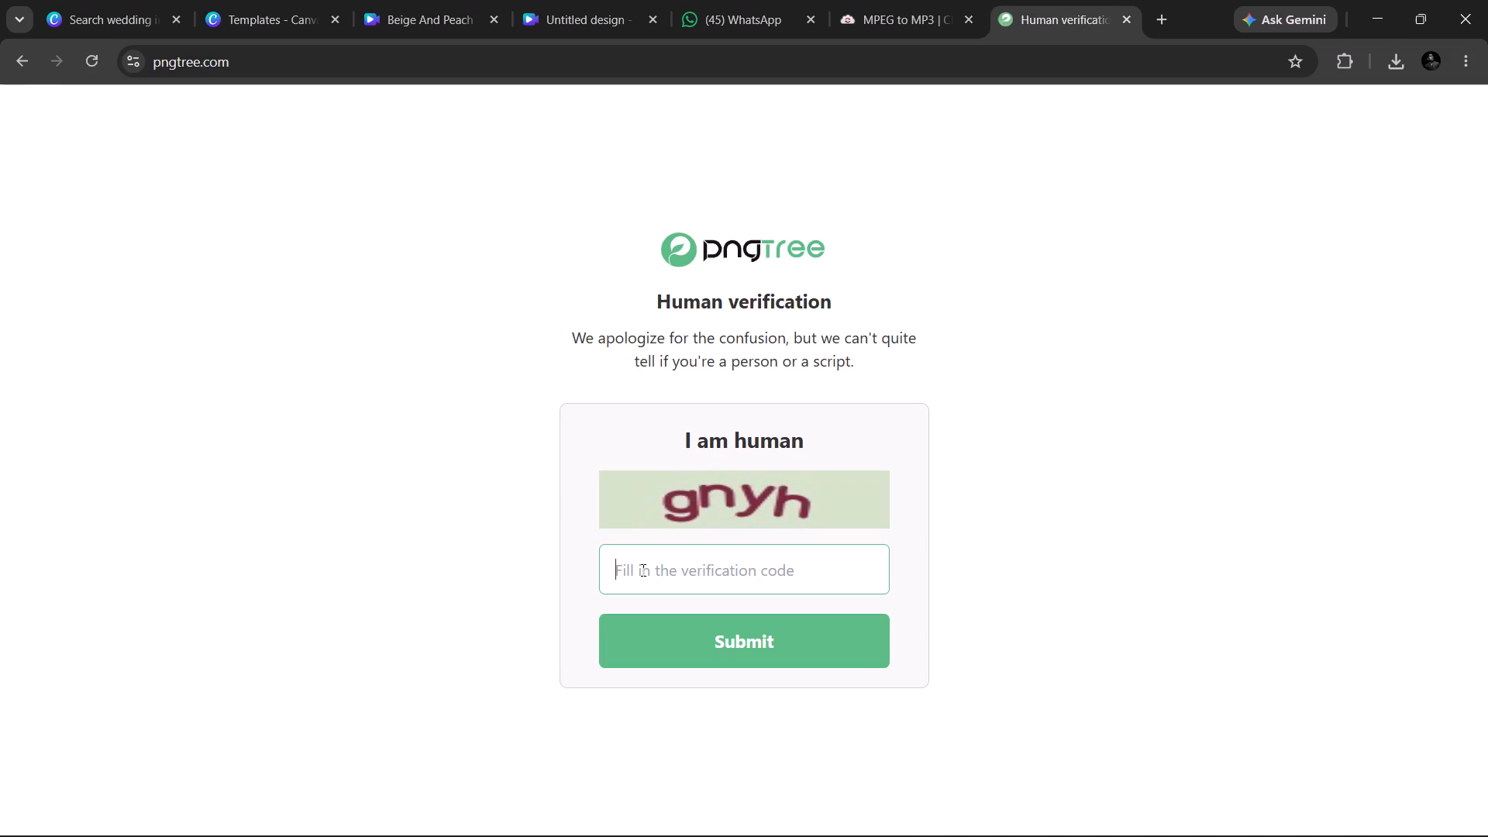
key(g)
text(ny)
key(h)
key(Return)
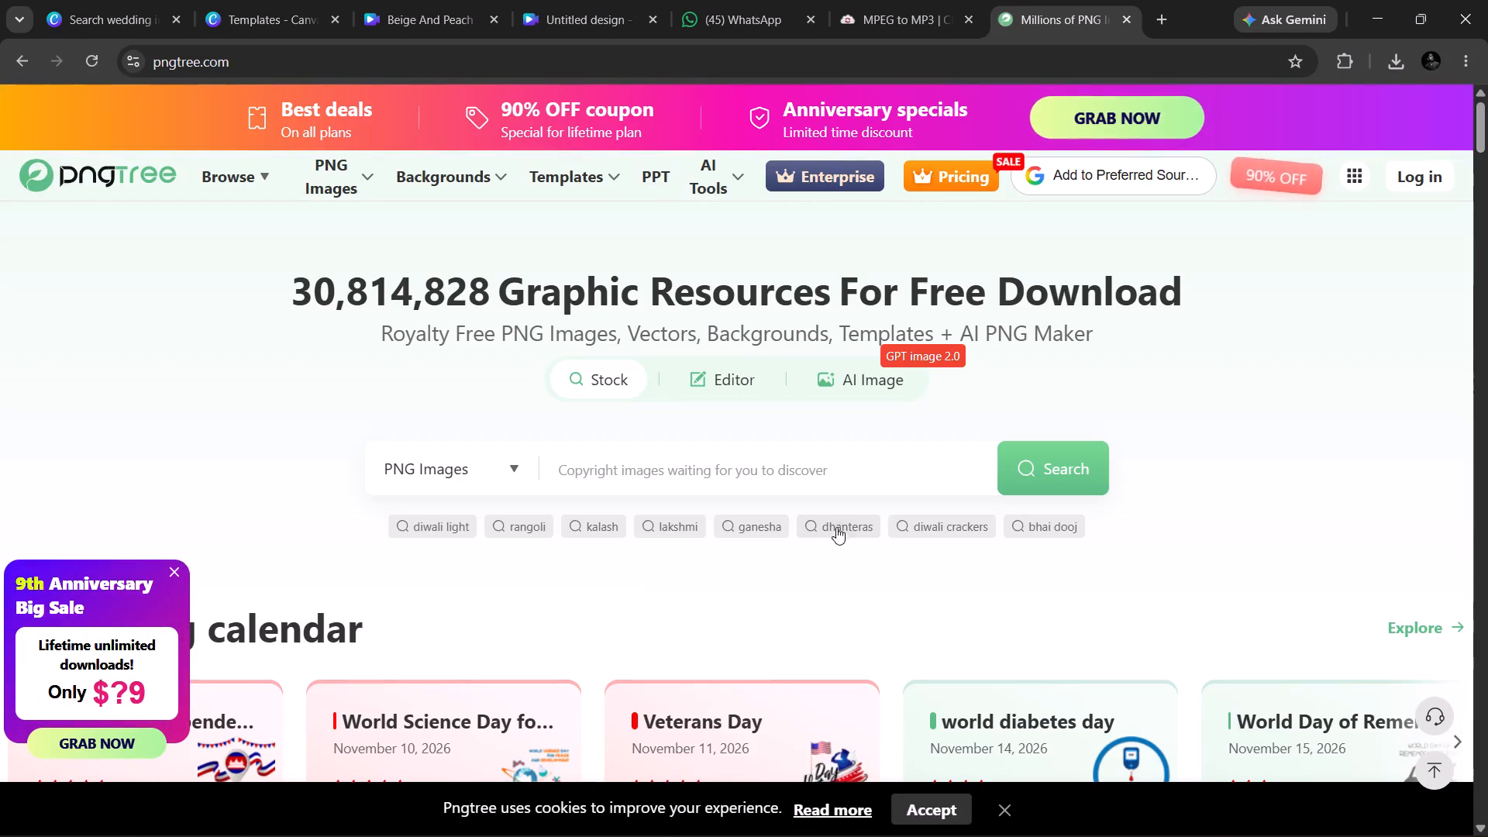
Search Pngtree's PNG images for "sangeen" and look through the results.
click(606, 474)
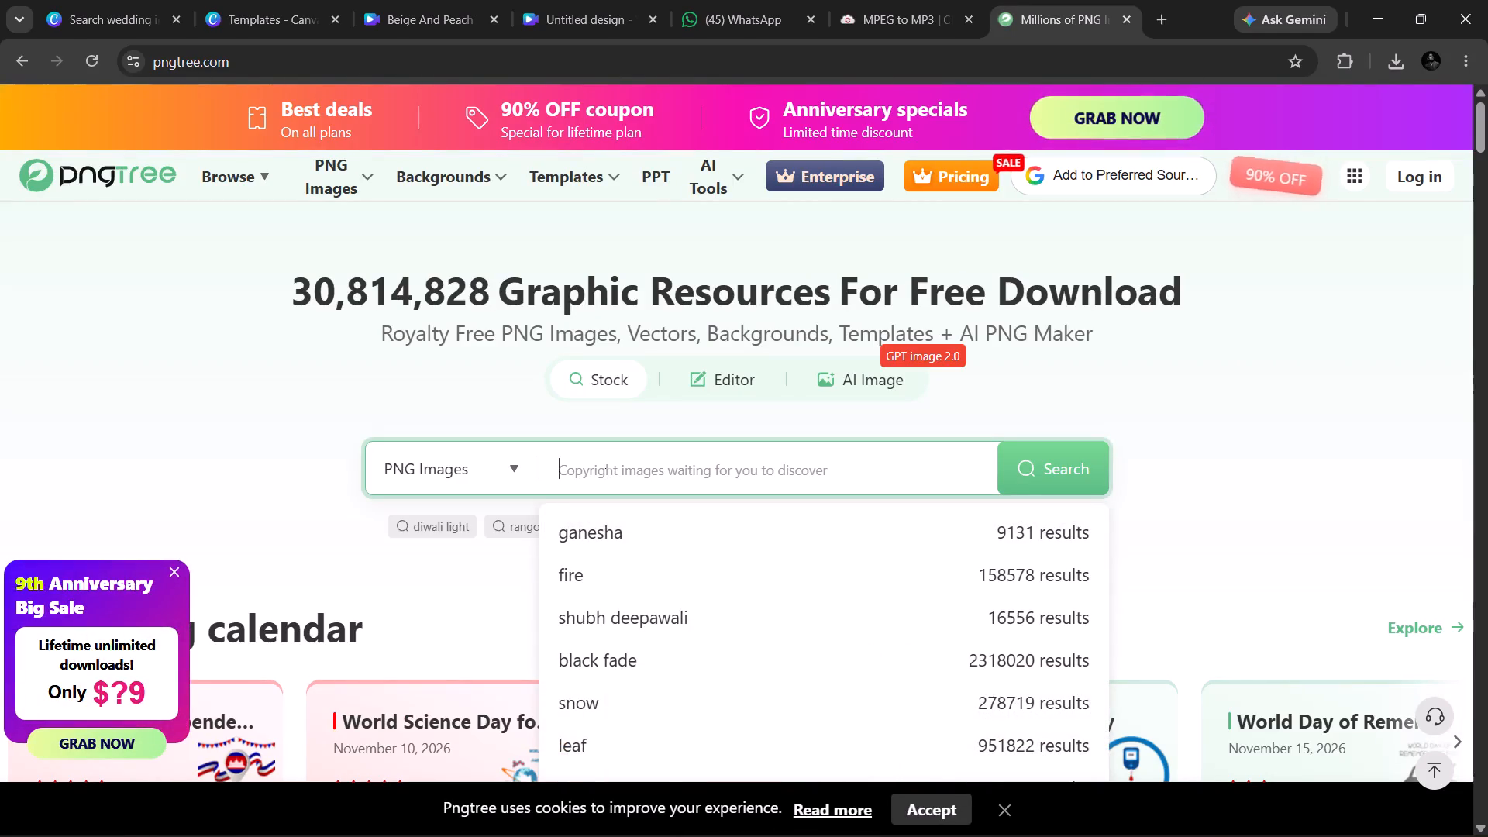
text(San)
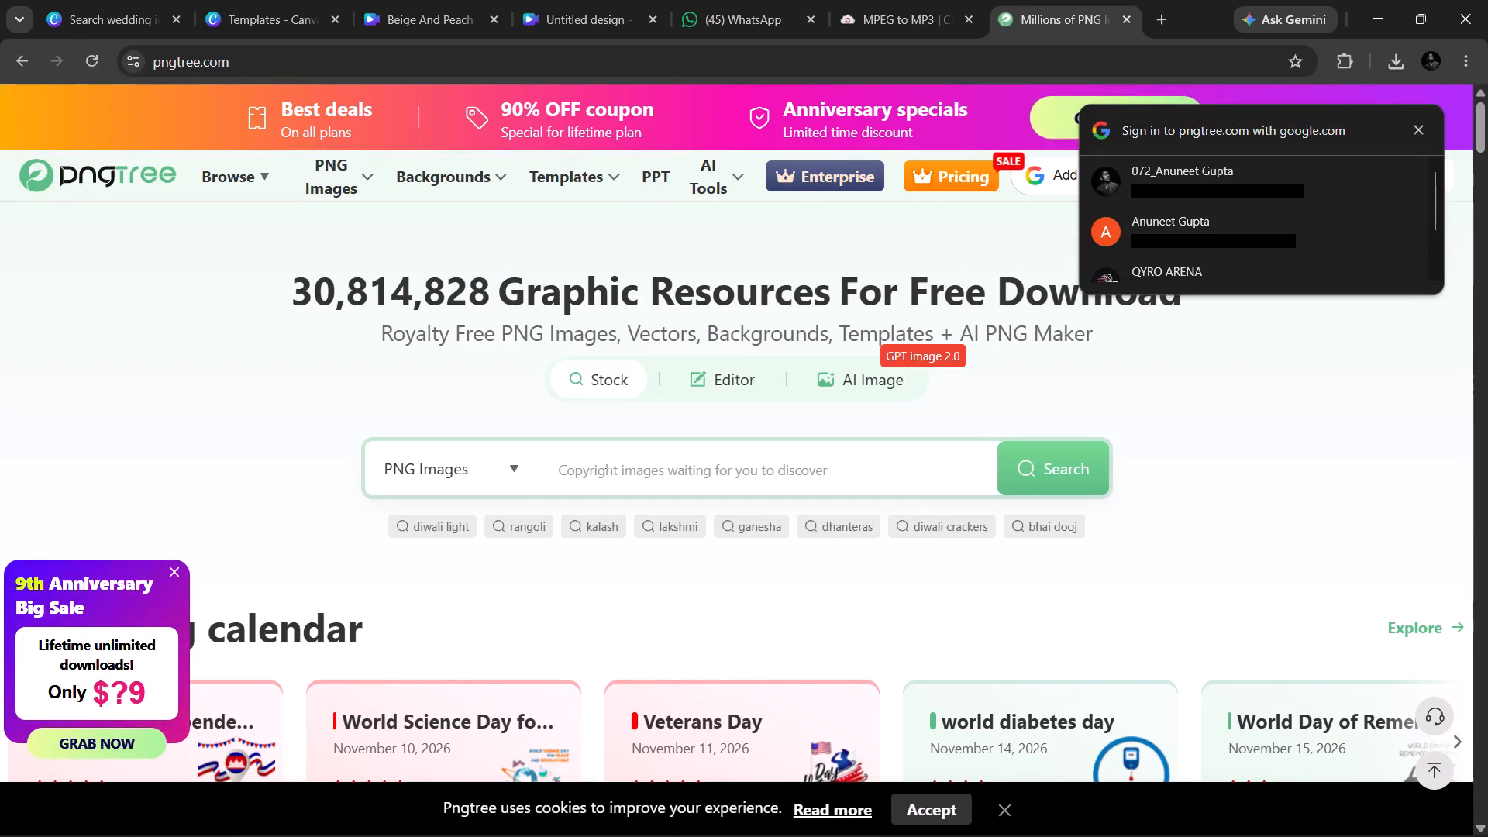
double_click(606, 474)
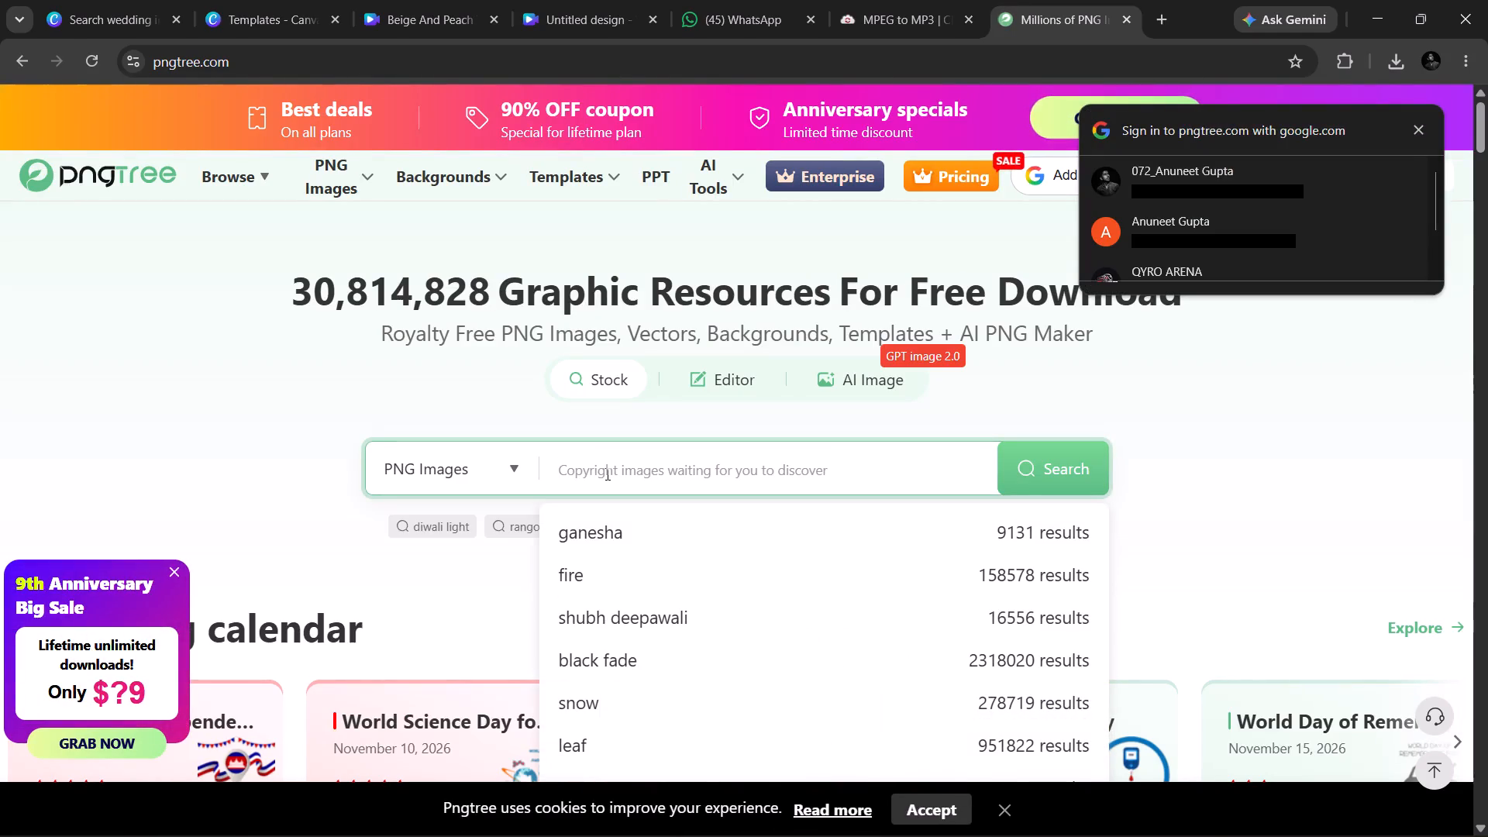
text(San)
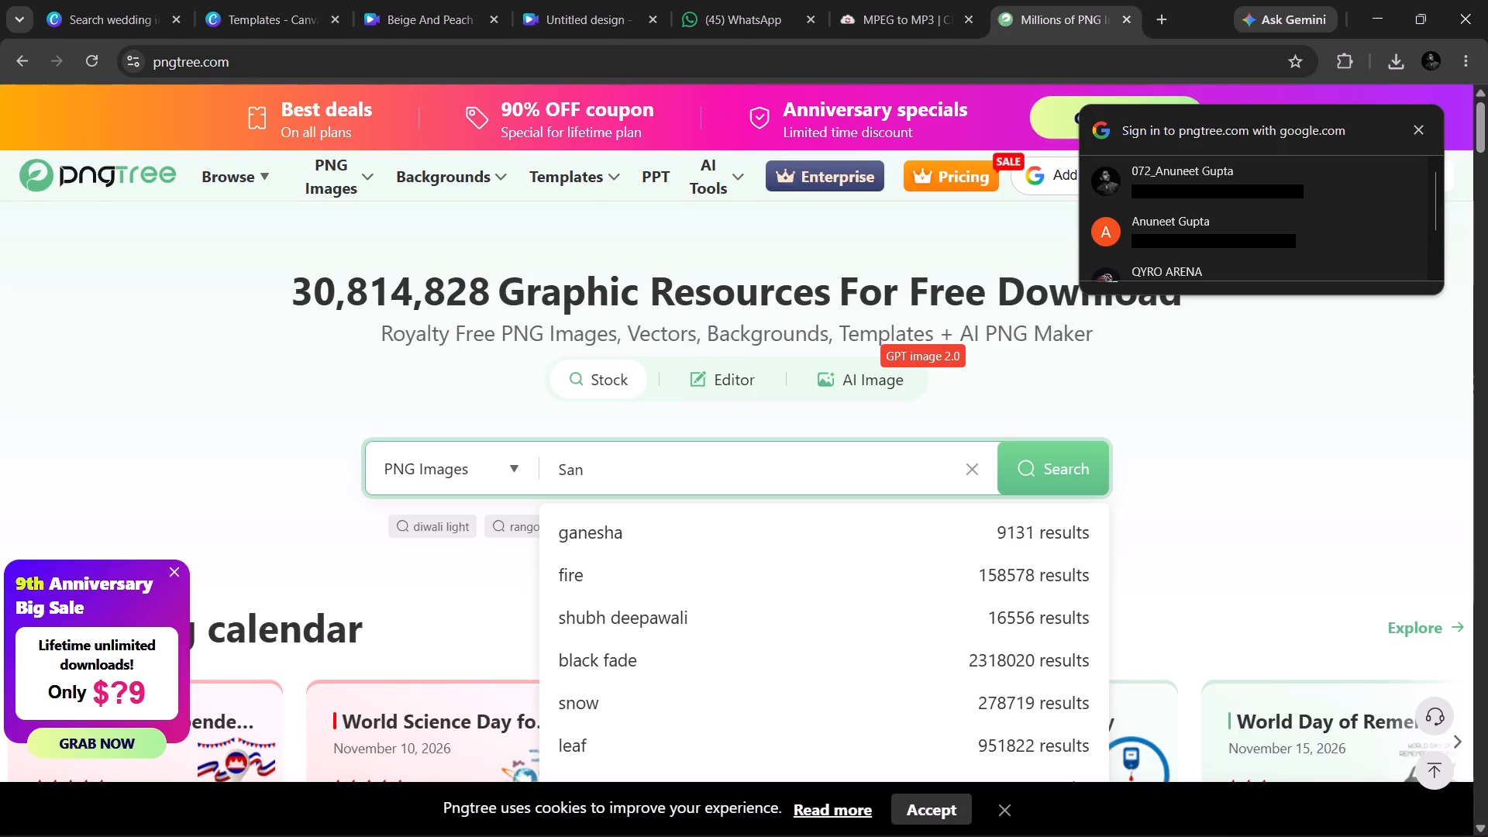
text(geen)
key(Return)
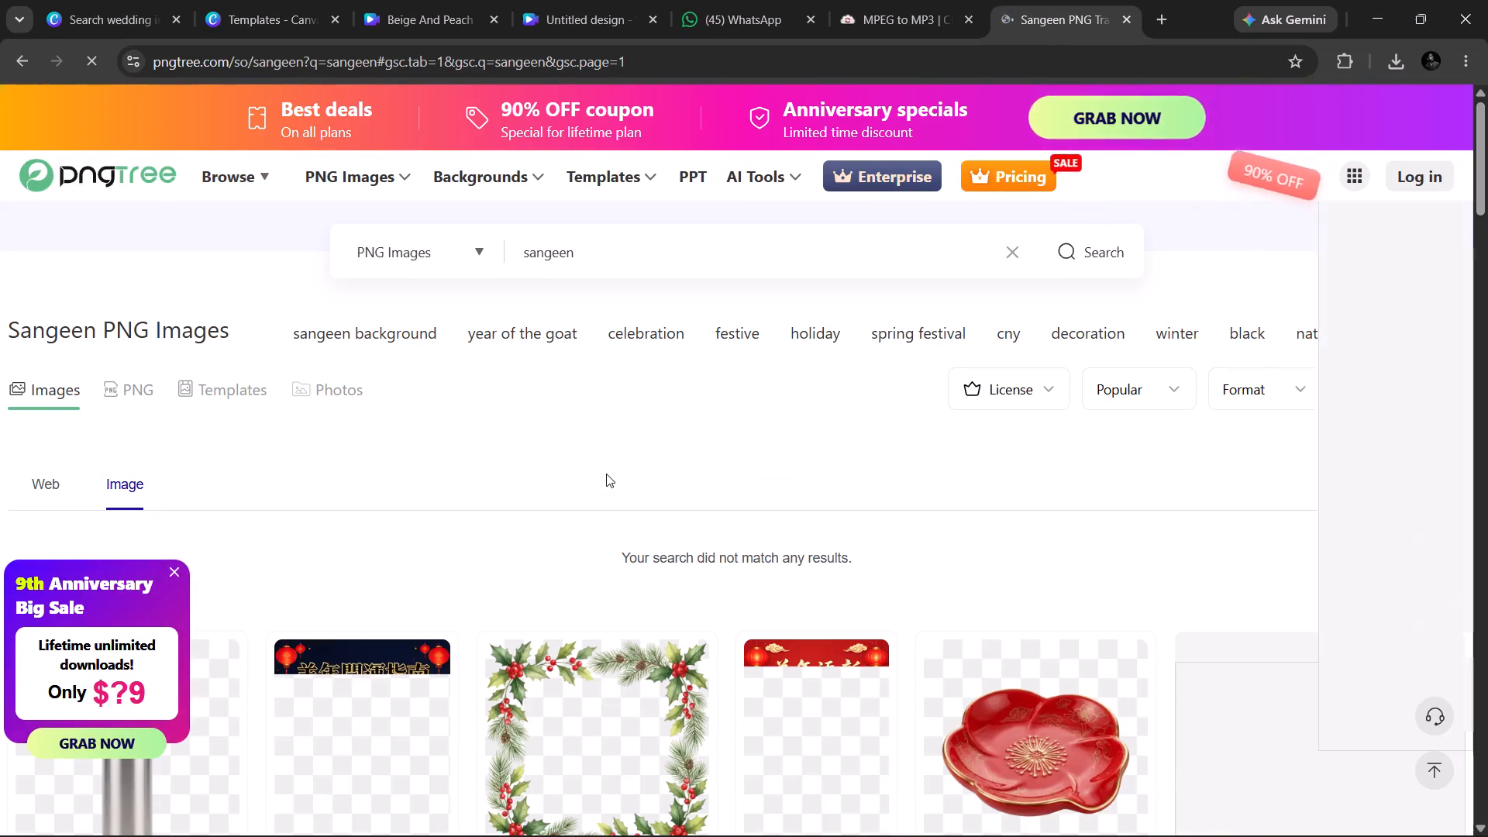
scroll(673, 632, down, 1)
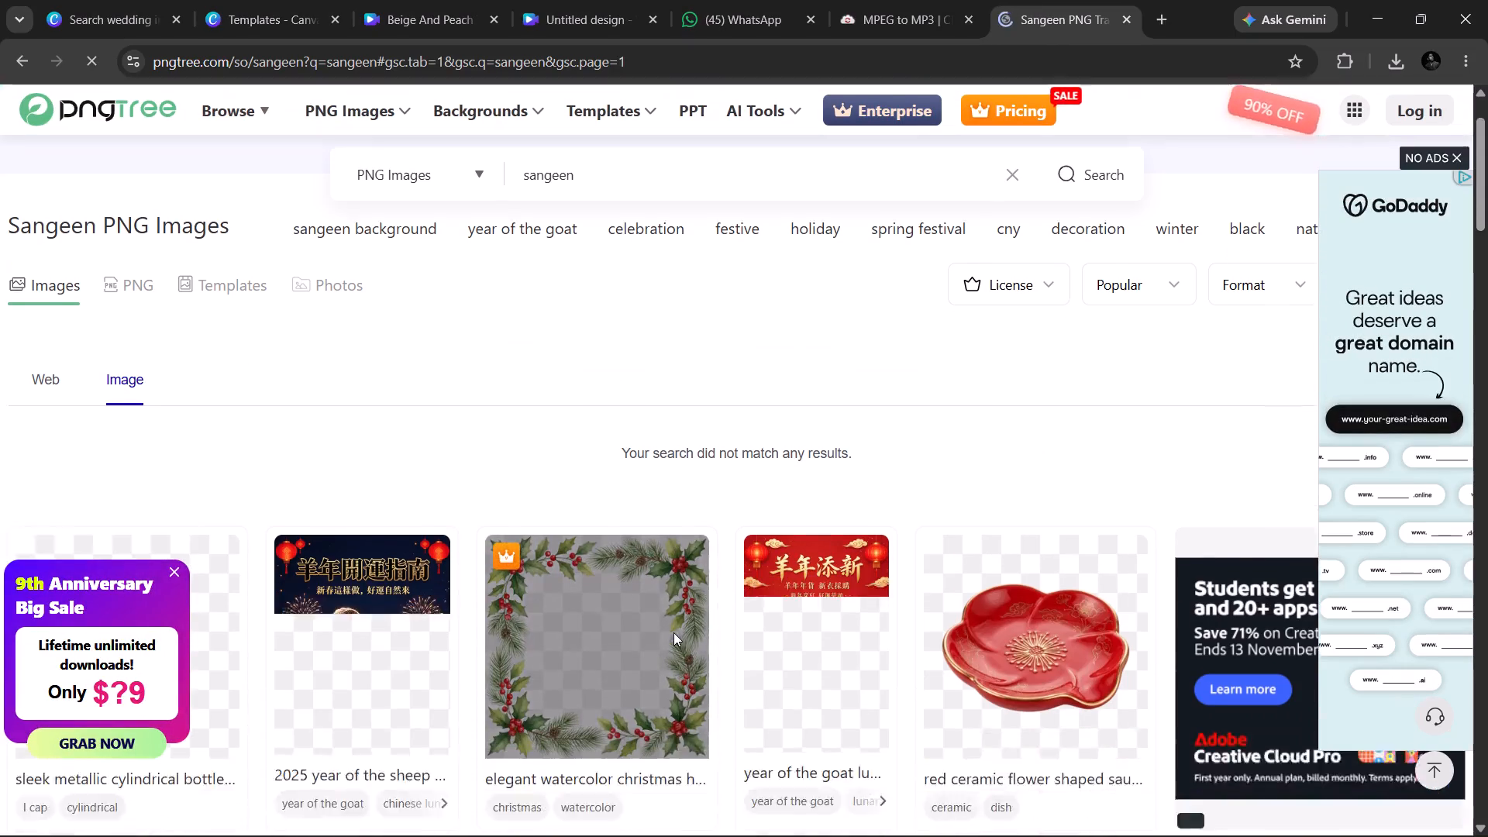
scroll(673, 632, down, 7)
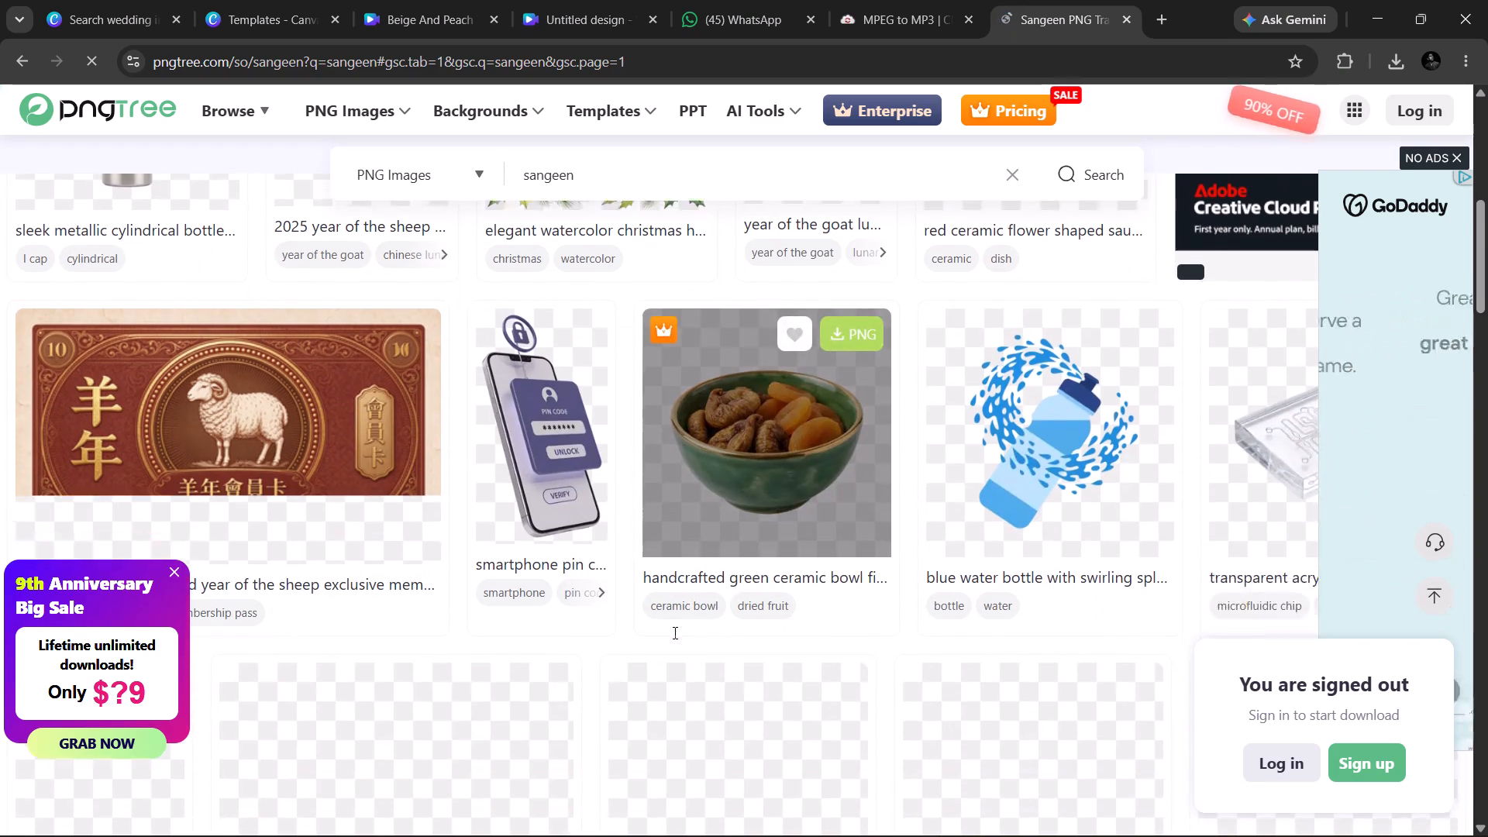
scroll(673, 632, down, 1)
scroll(673, 632, up, 4)
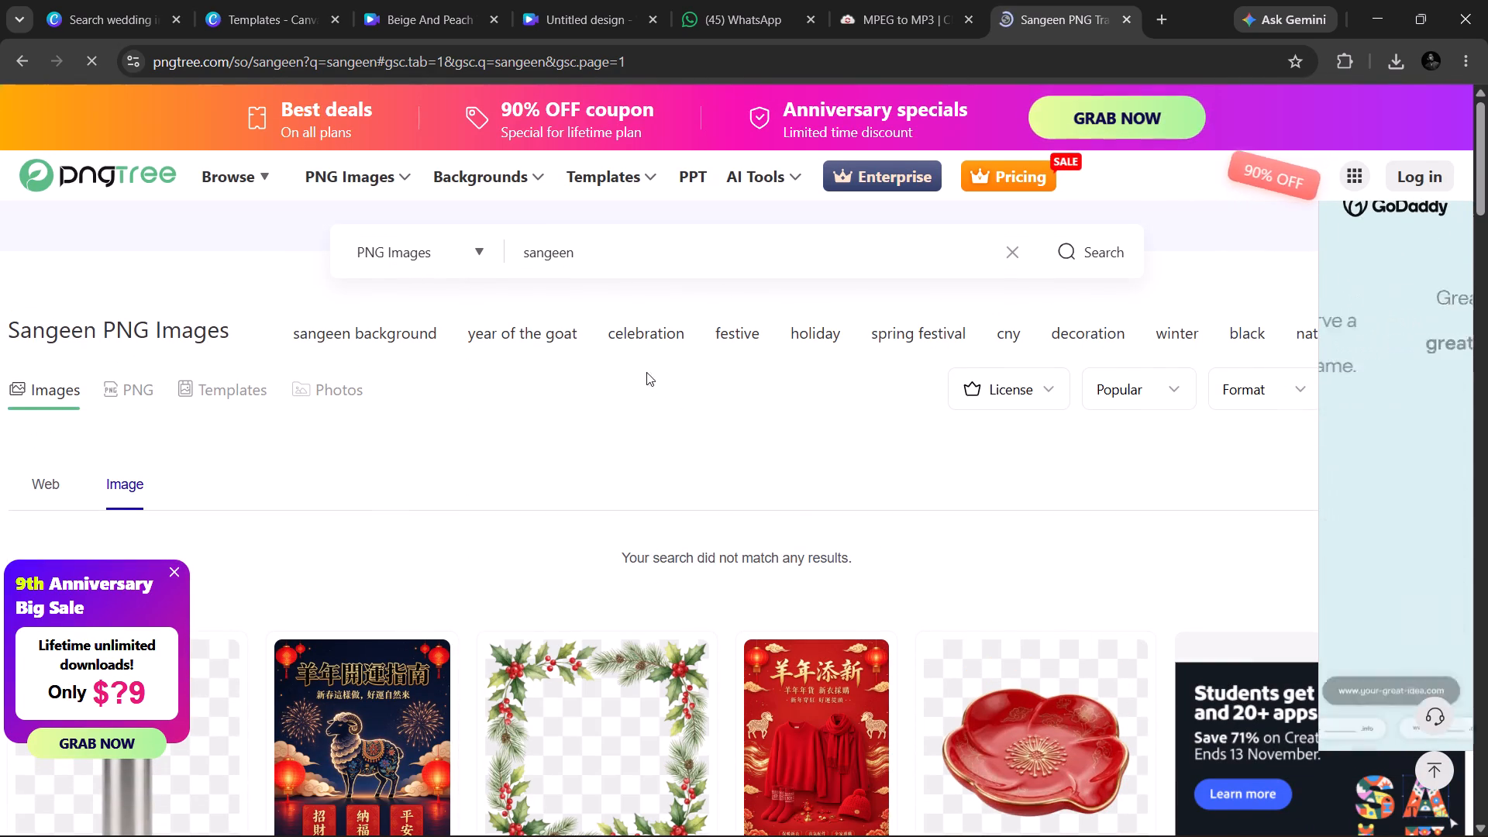
Search Pngtree's PNG images for "sangeet" and dismiss the sign-up prompt.
click(657, 271)
key(BackSpace)
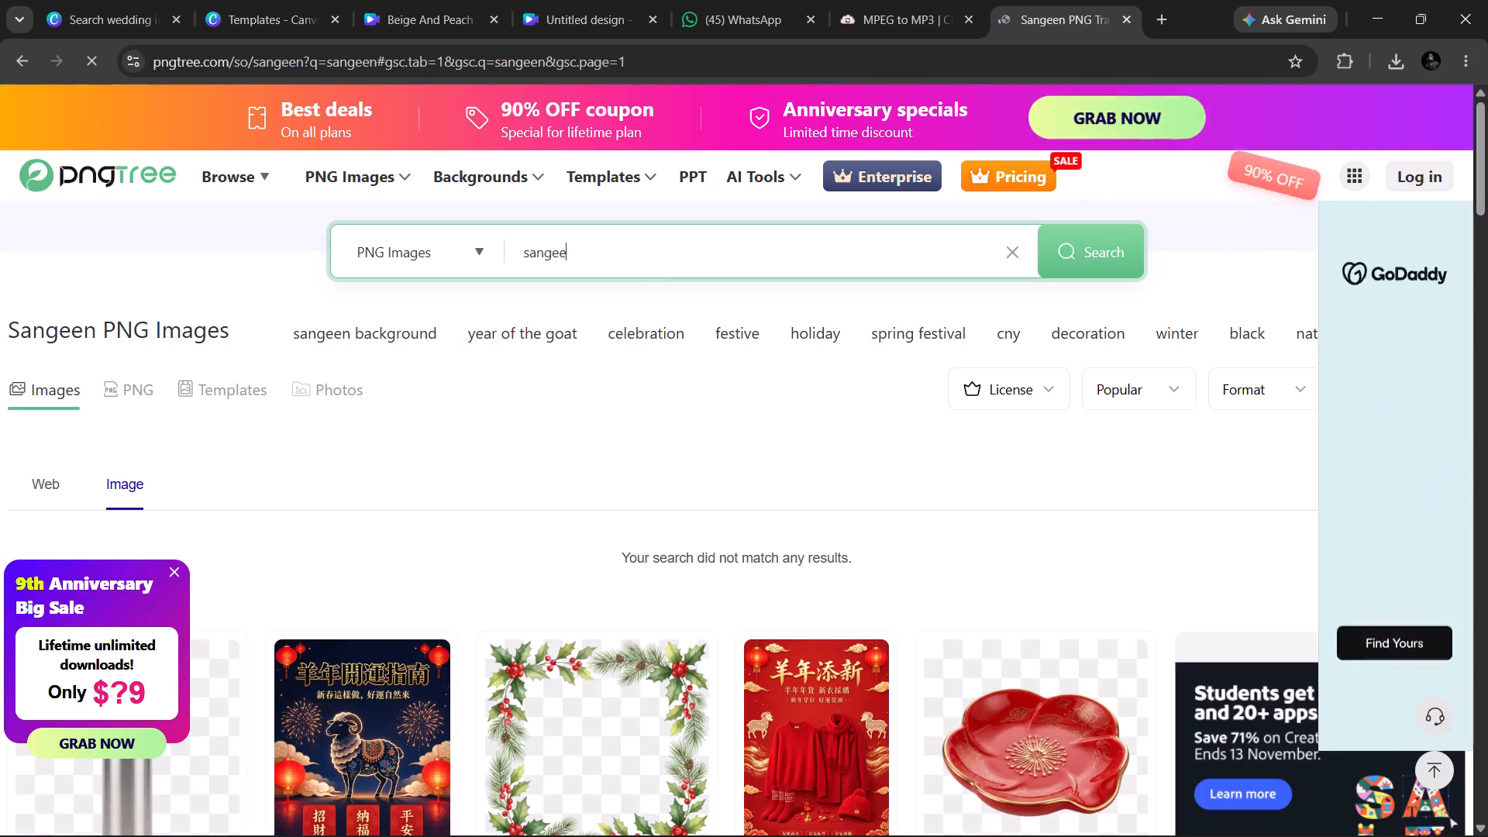
key(t)
key(Return)
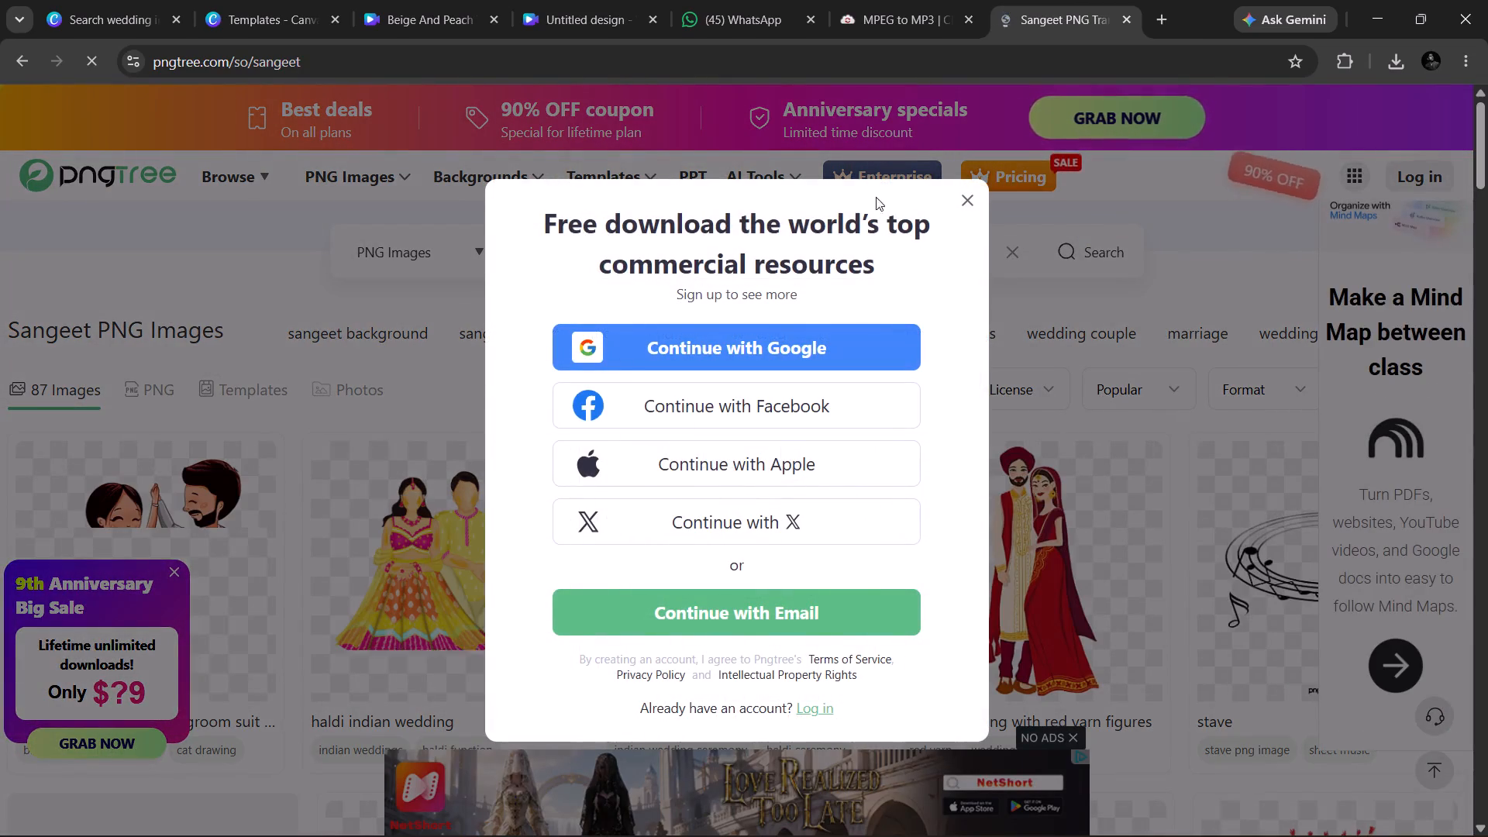
click(966, 205)
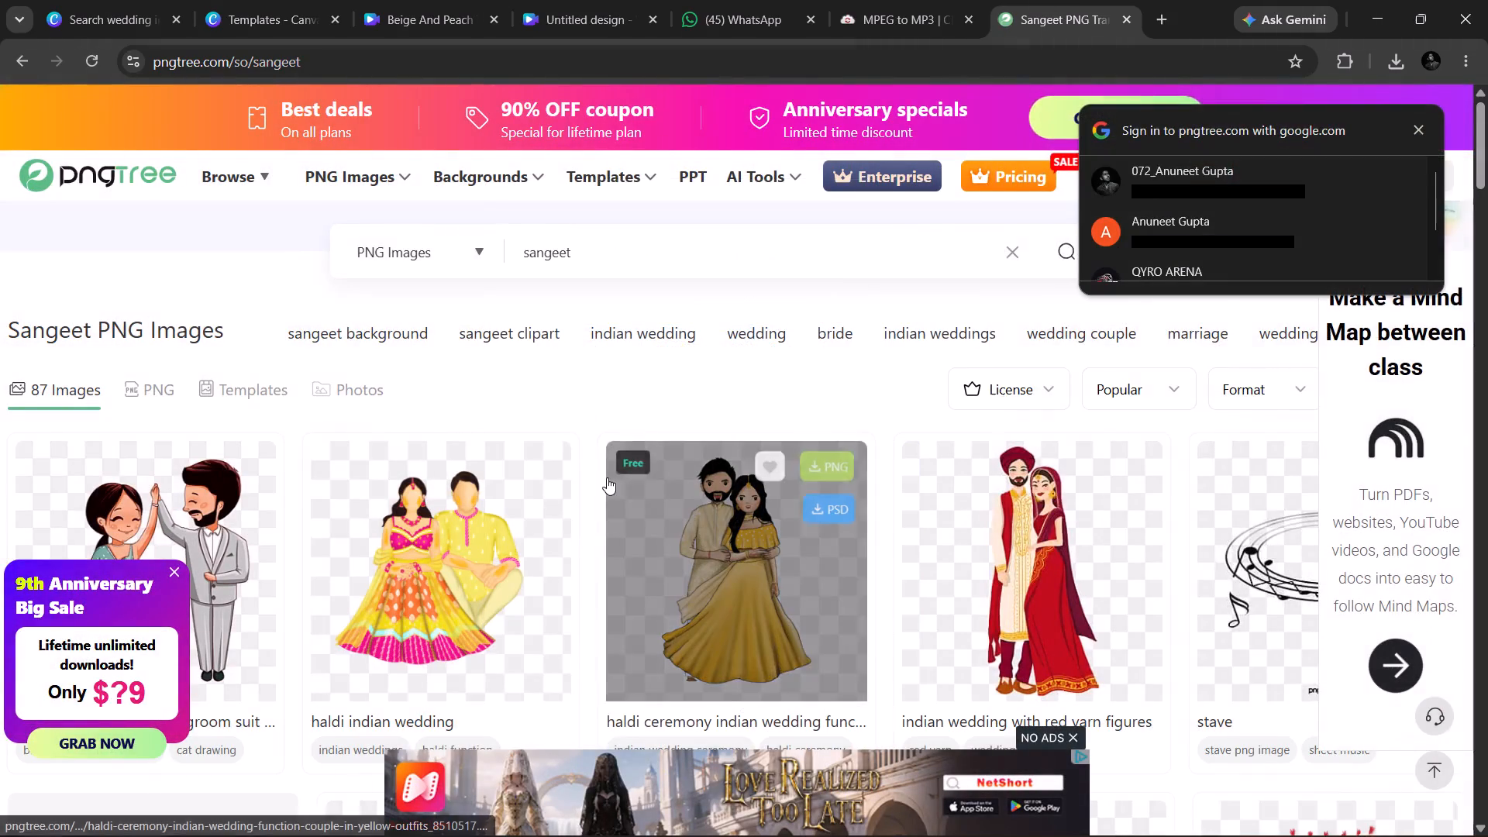
Examine the "sangeet" PNG results down to the end of the page for a suitable wedding graphic.
scroll(607, 477, down, 9)
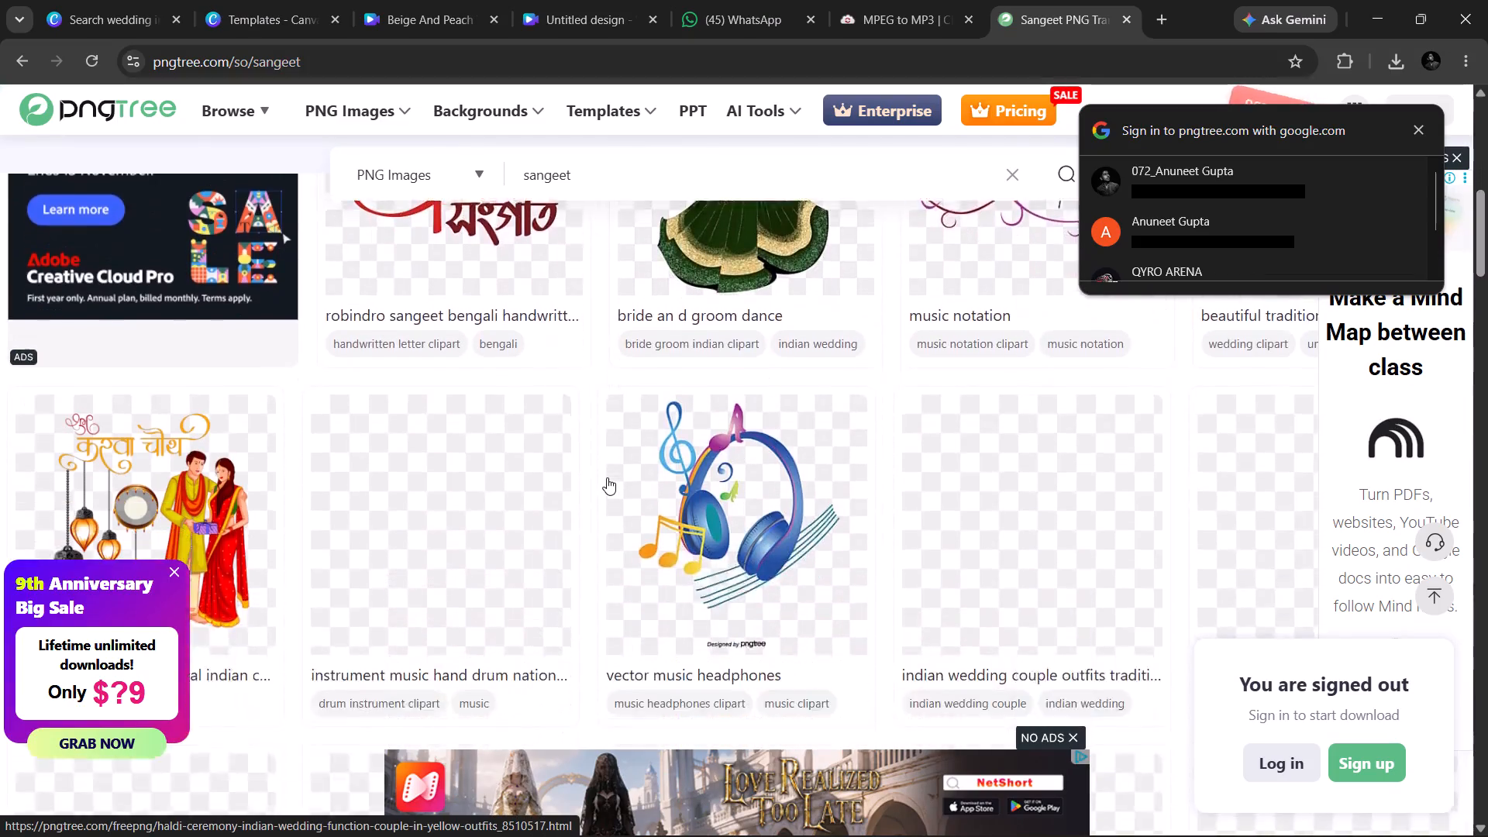
scroll(607, 477, down, 1)
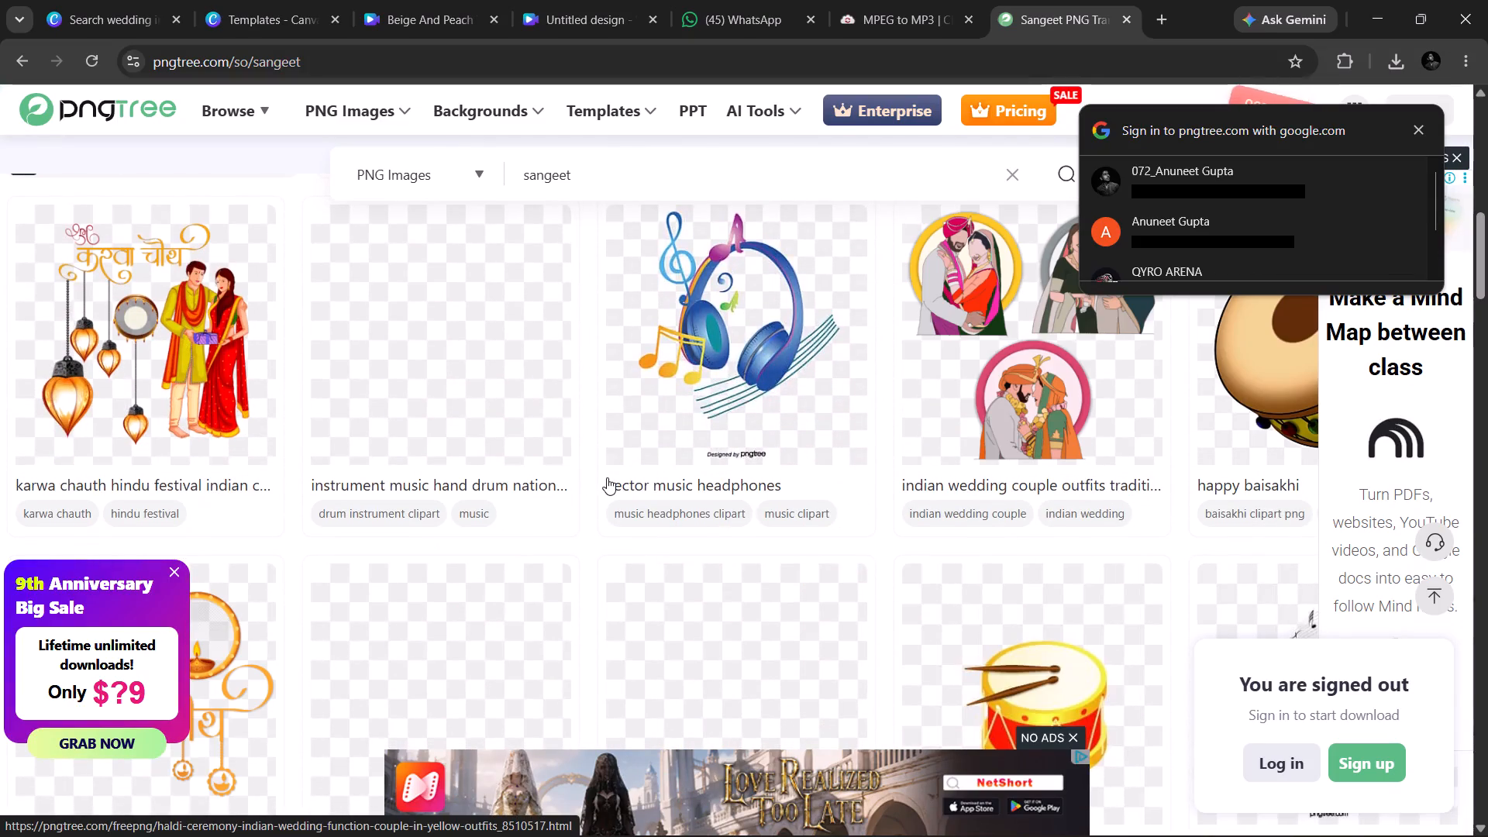
scroll(607, 477, down, 6)
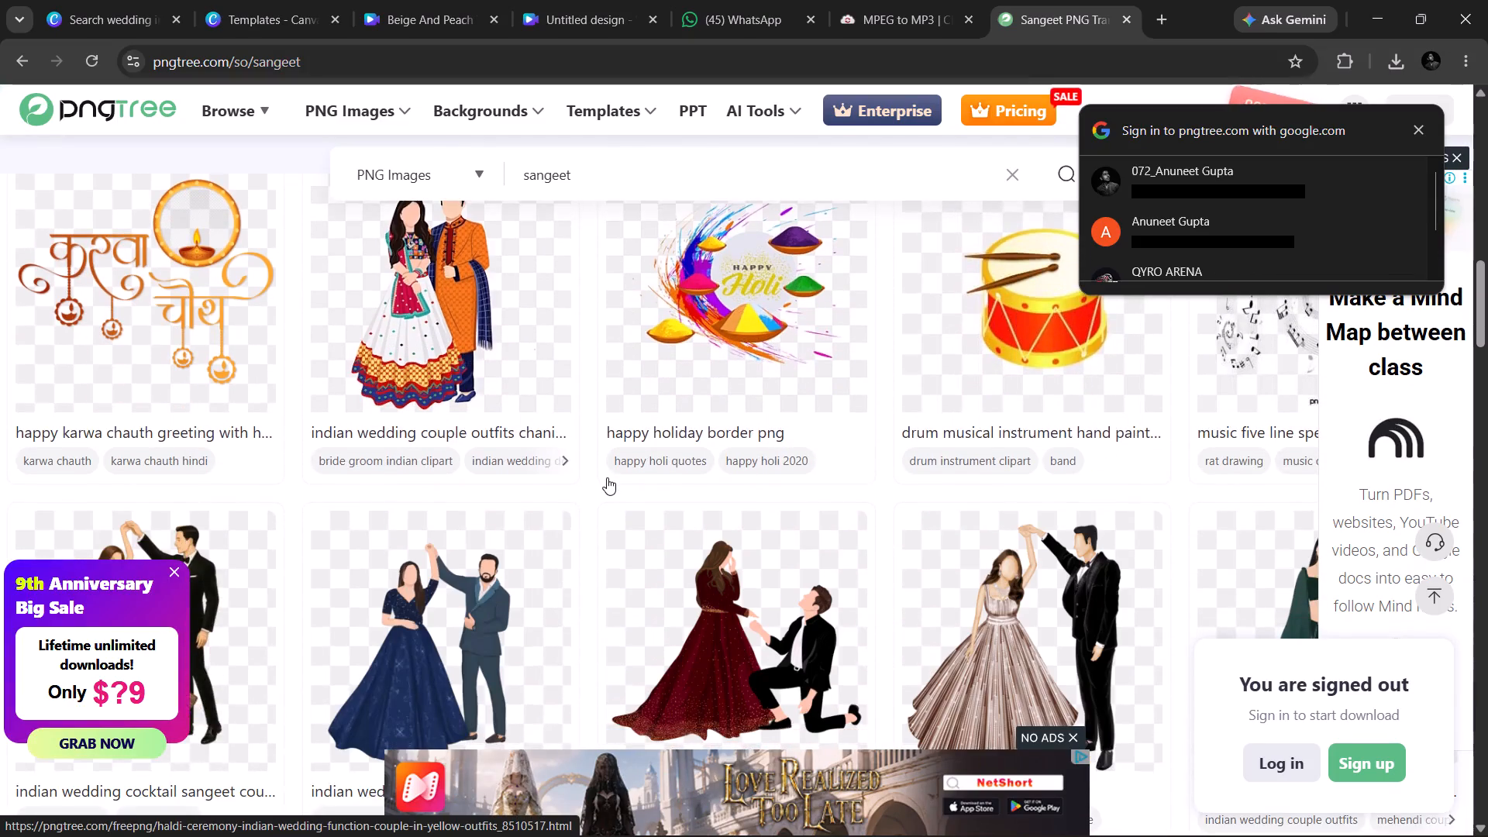
scroll(607, 477, down, 6)
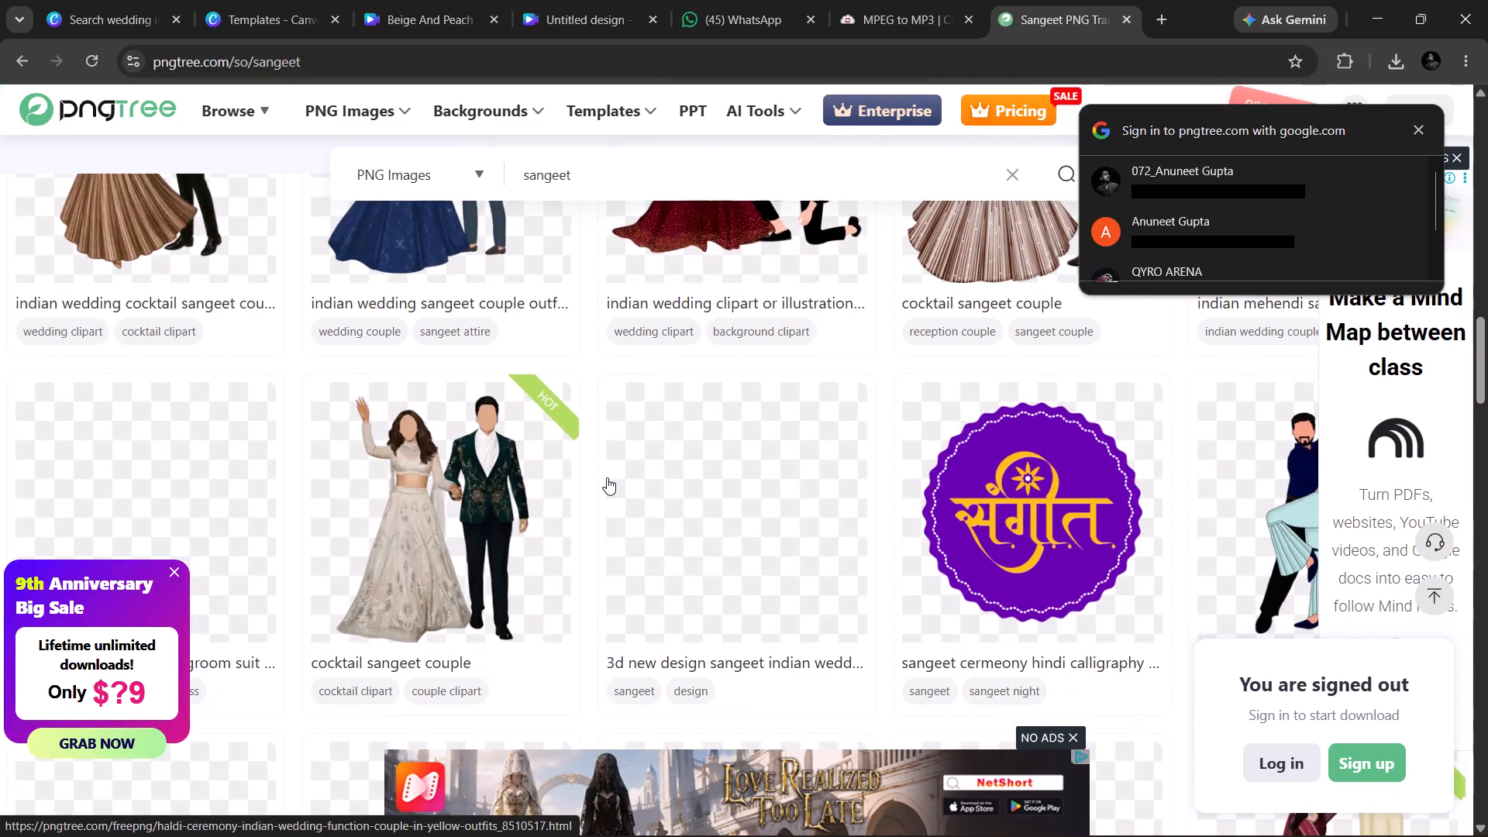
scroll(928, 488, left, 2)
scroll(928, 488, down, 3)
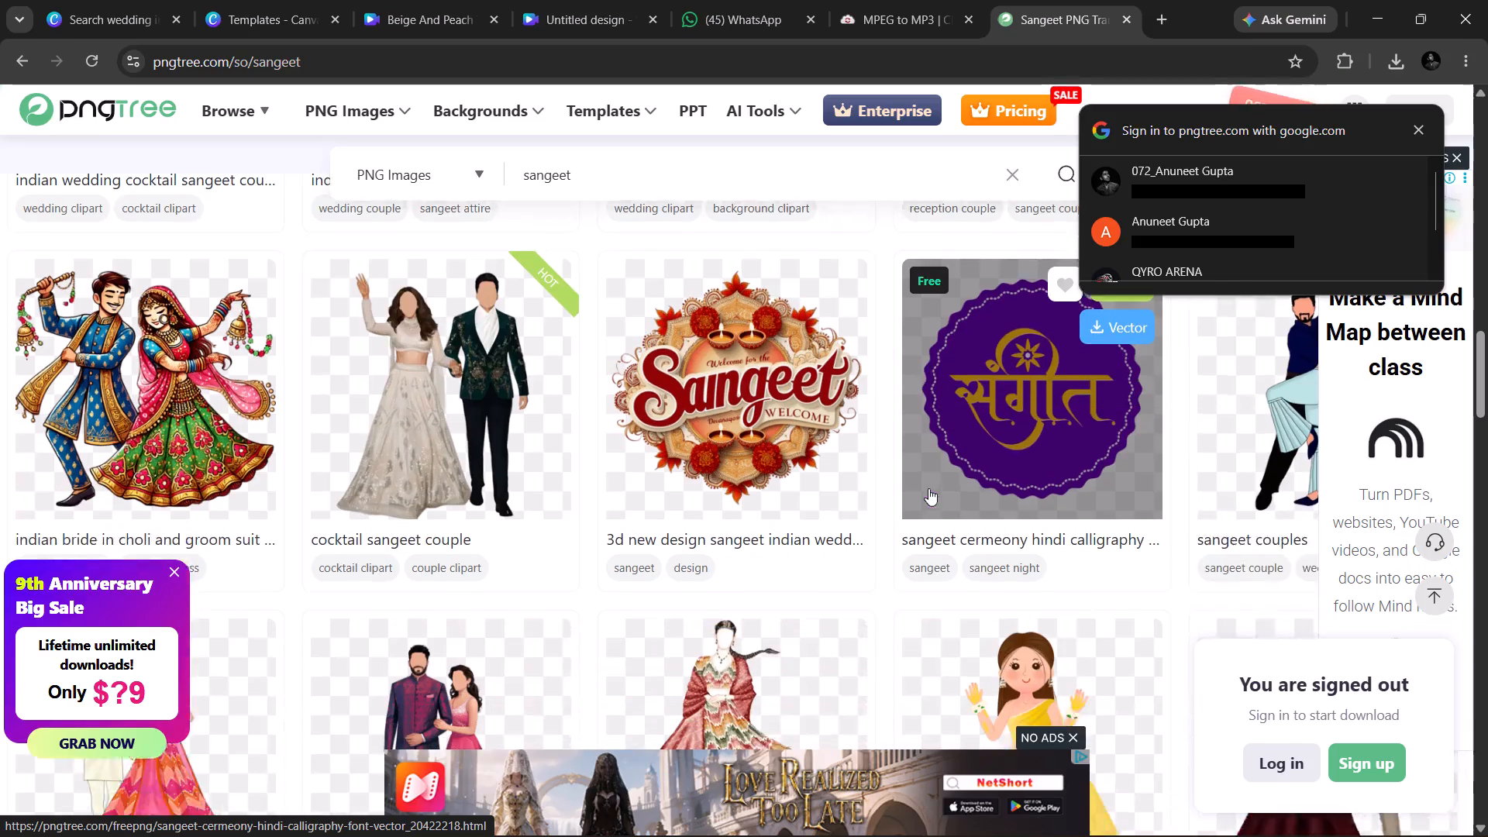
scroll(928, 488, down, 3)
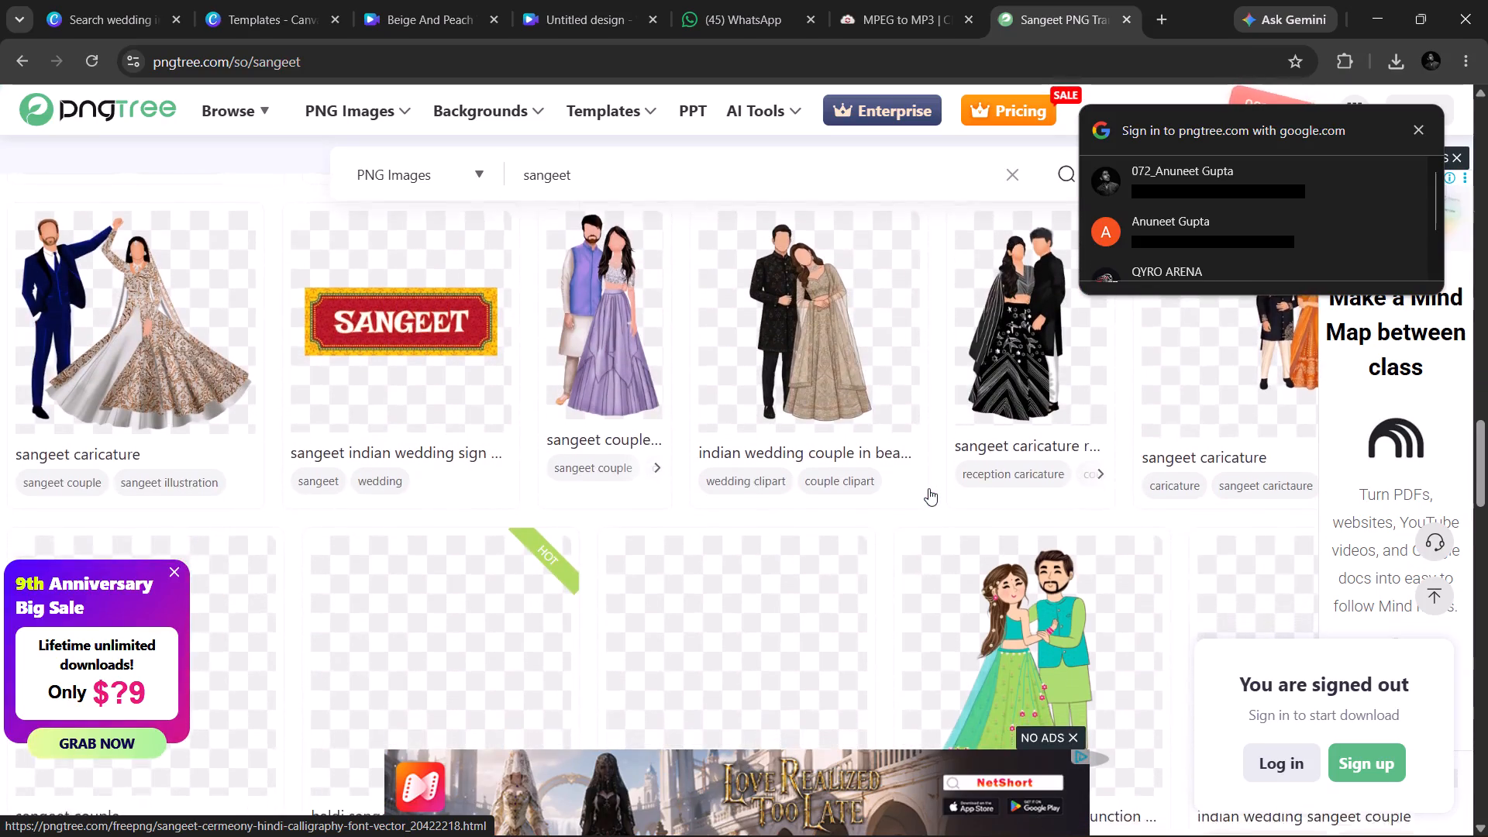
scroll(928, 488, down, 2)
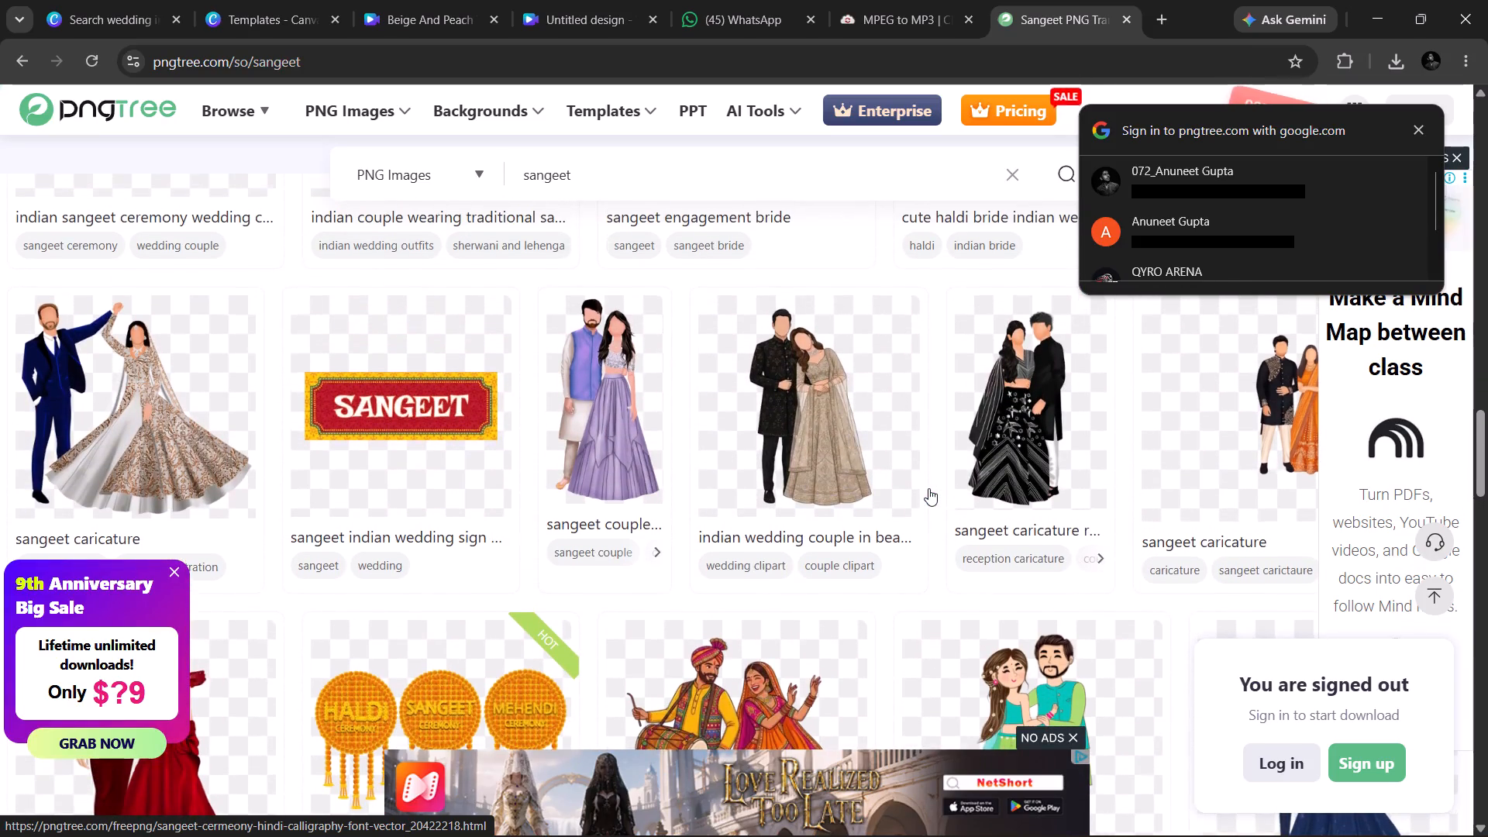
scroll(928, 488, down, 7)
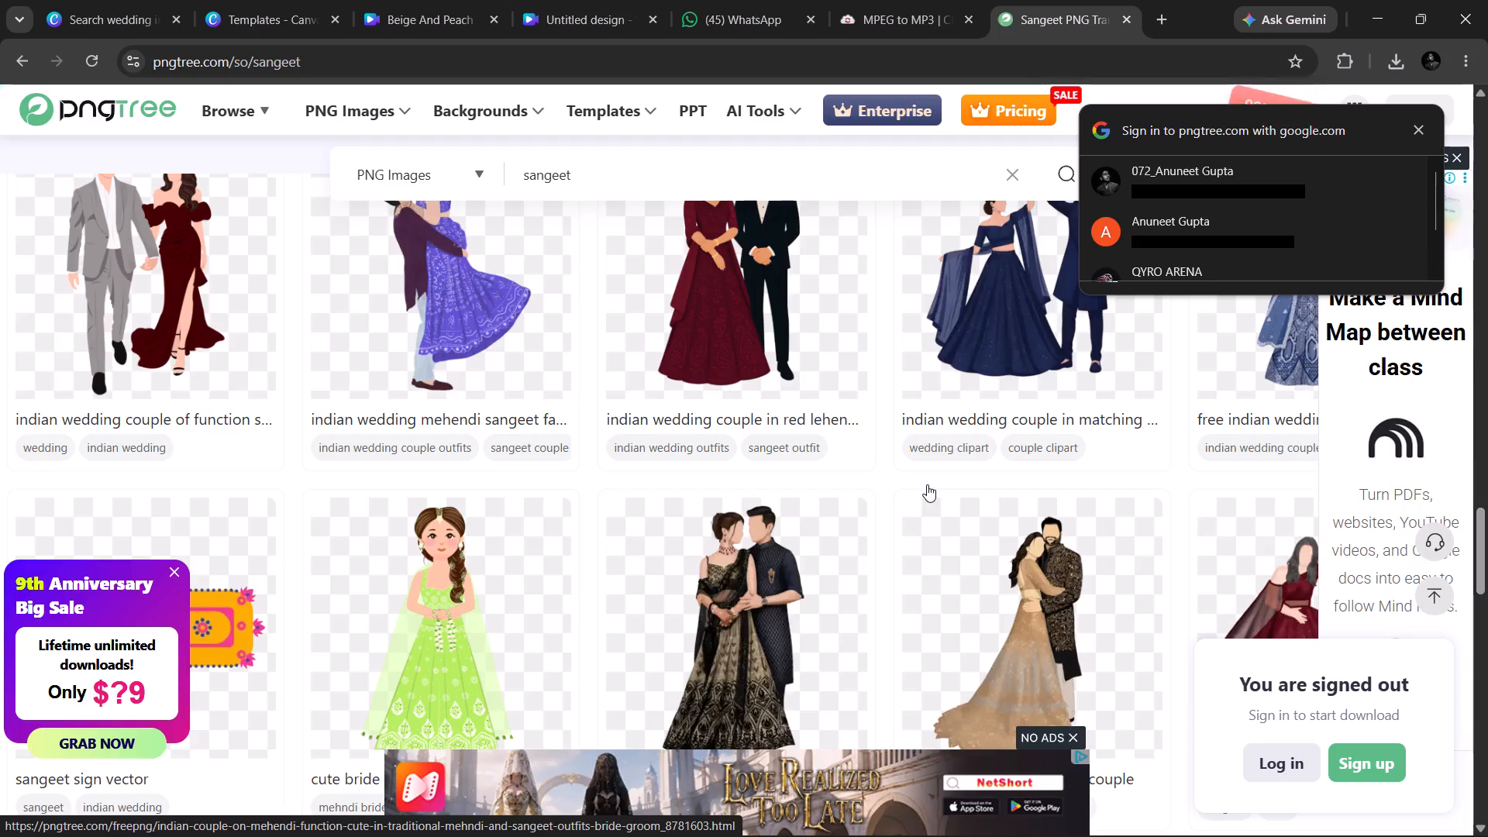
scroll(927, 484, down, 3)
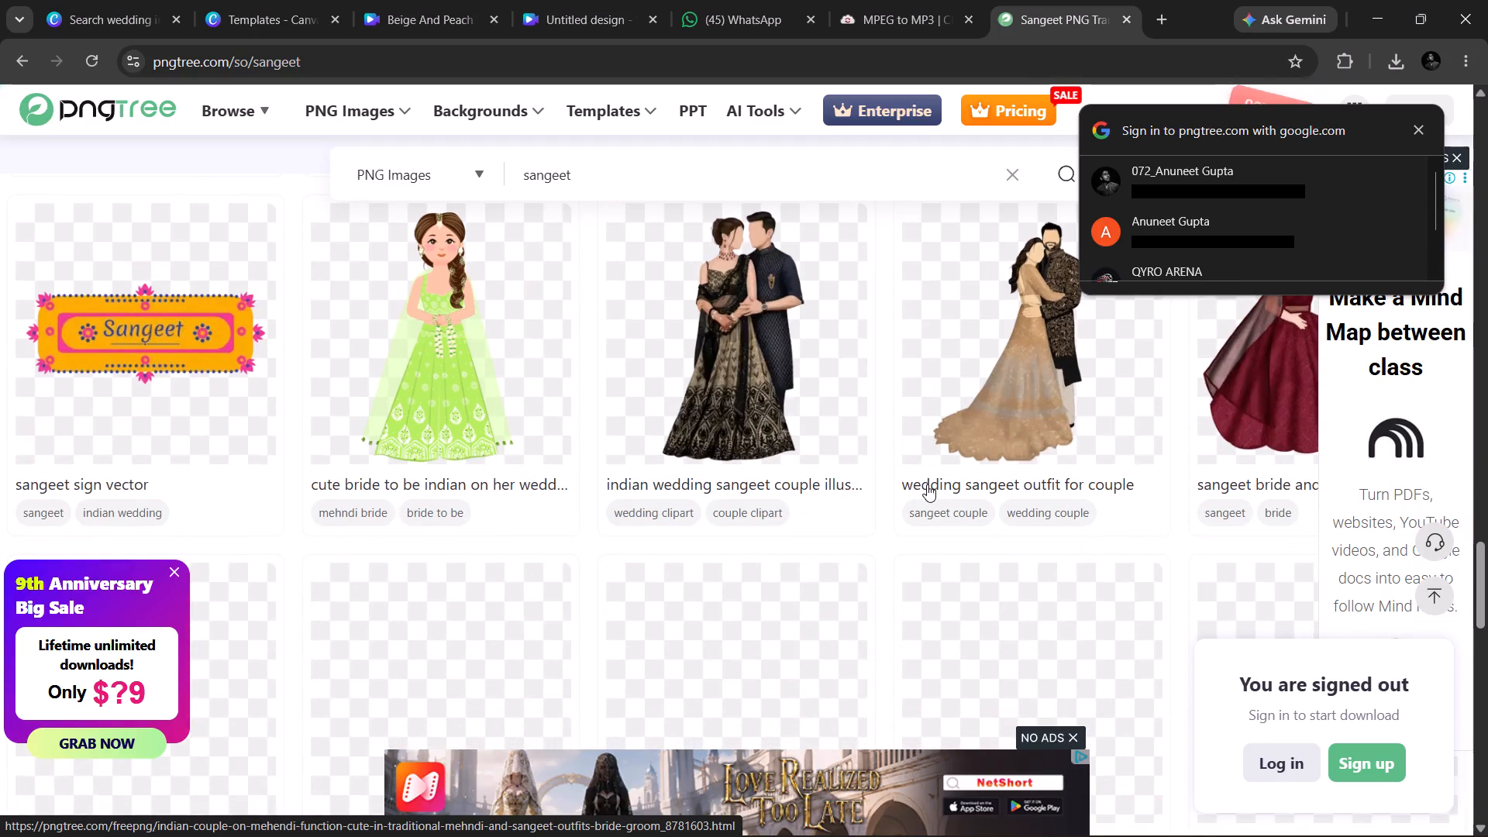
scroll(927, 484, down, 2)
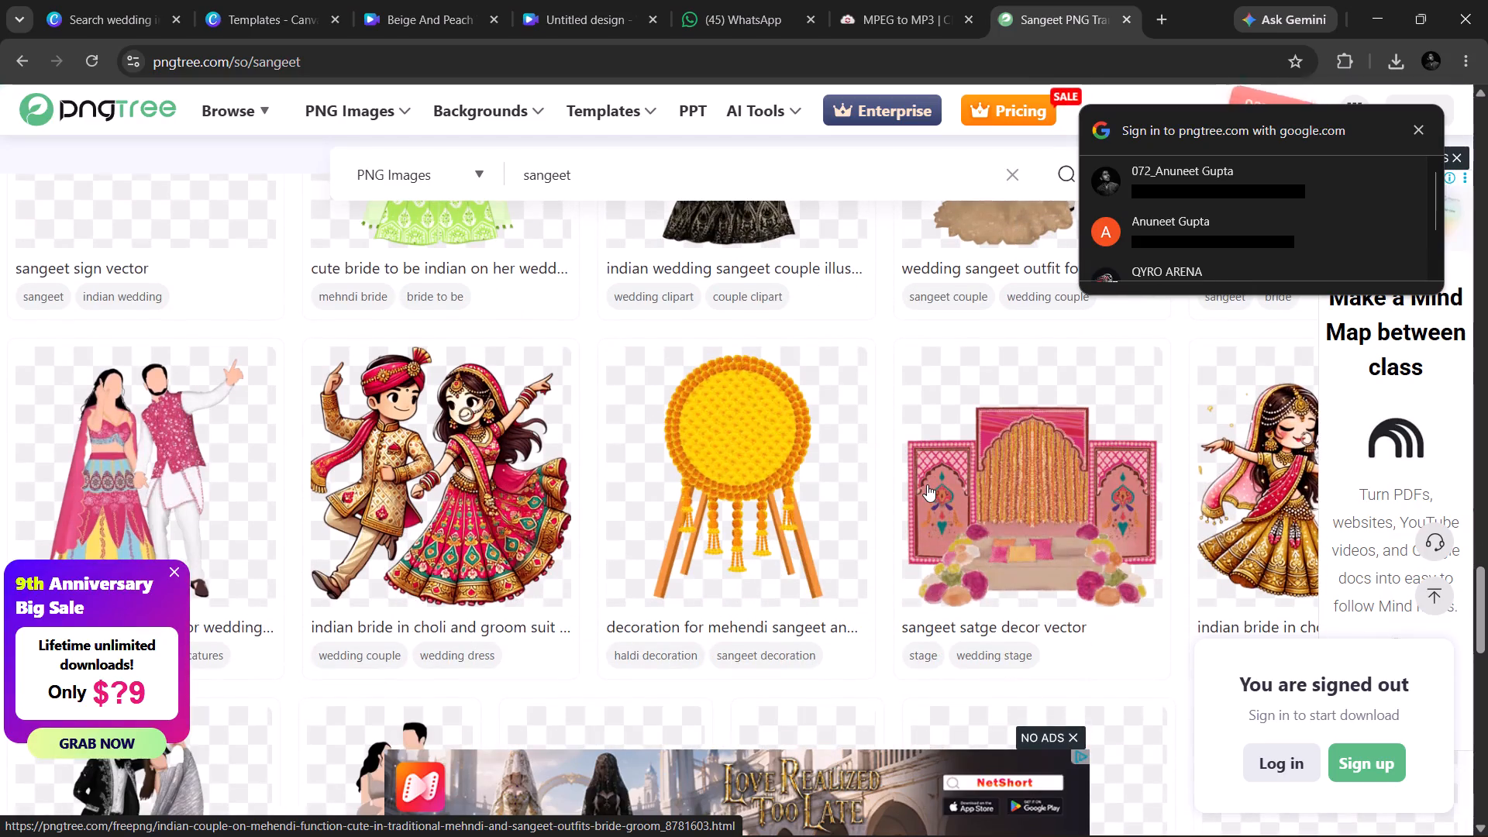
scroll(927, 484, down, 1)
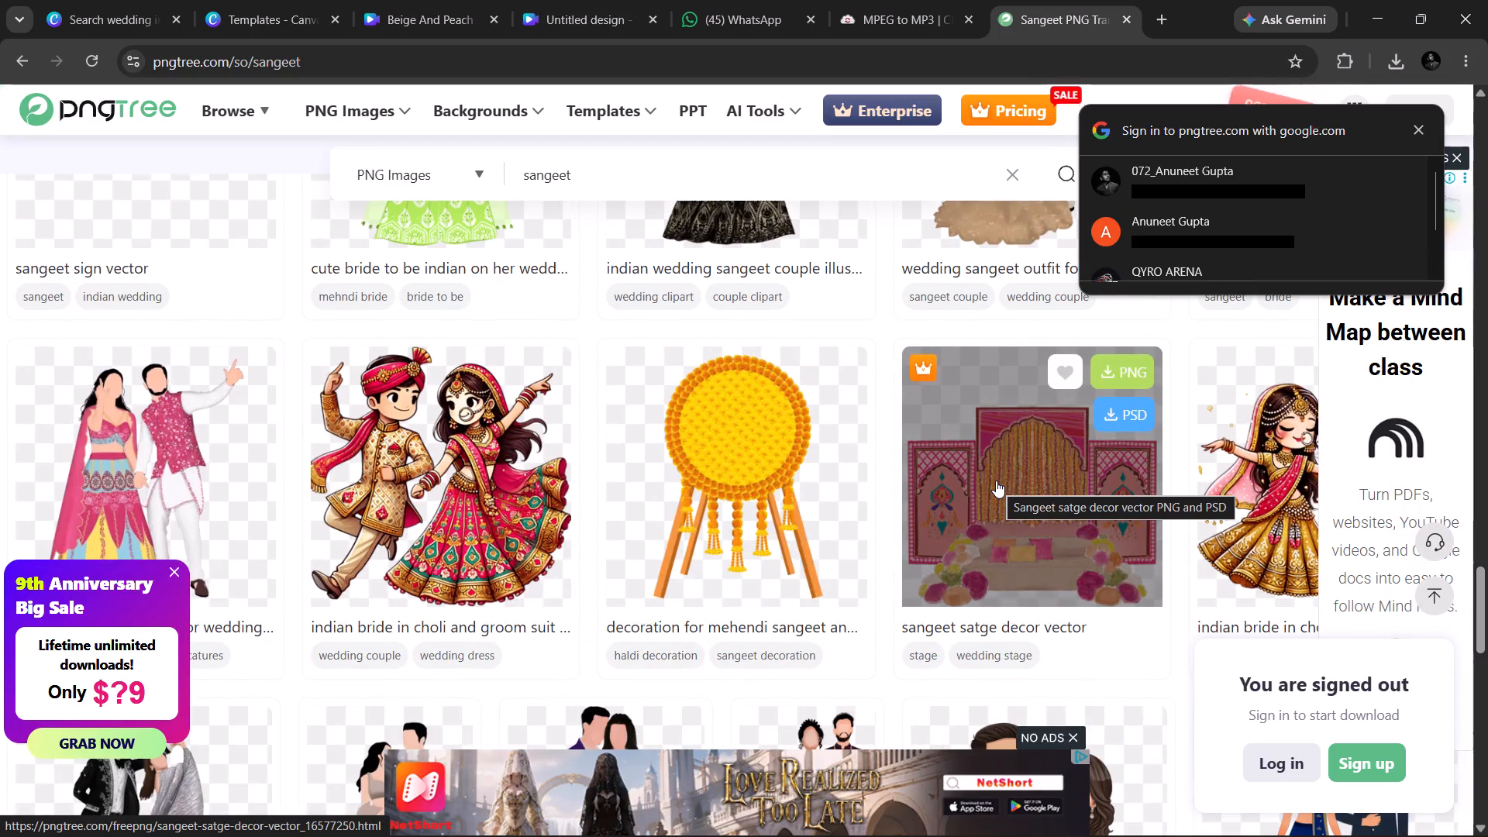
scroll(996, 480, down, 1)
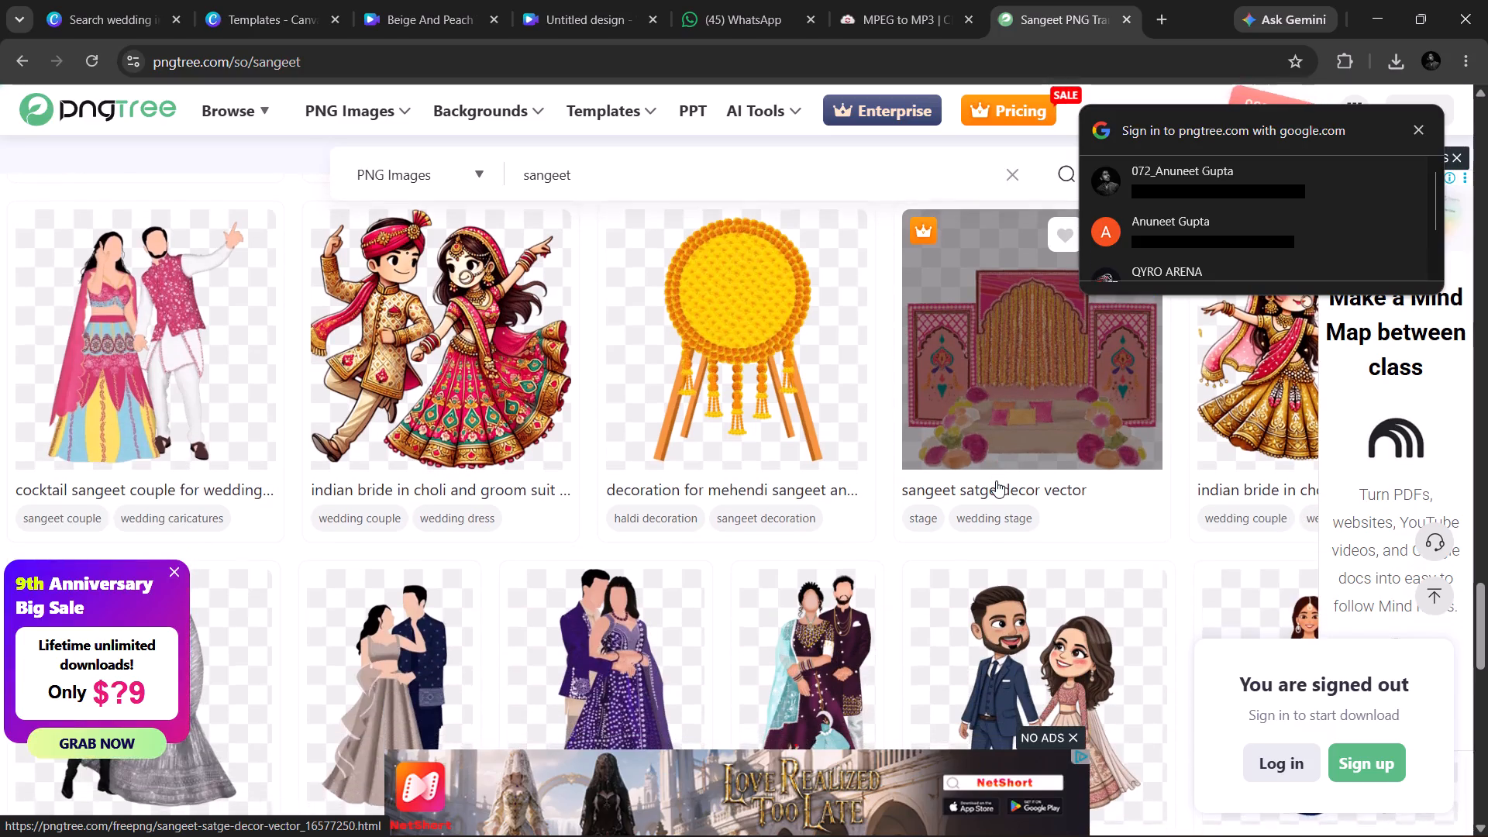
scroll(996, 480, down, 3)
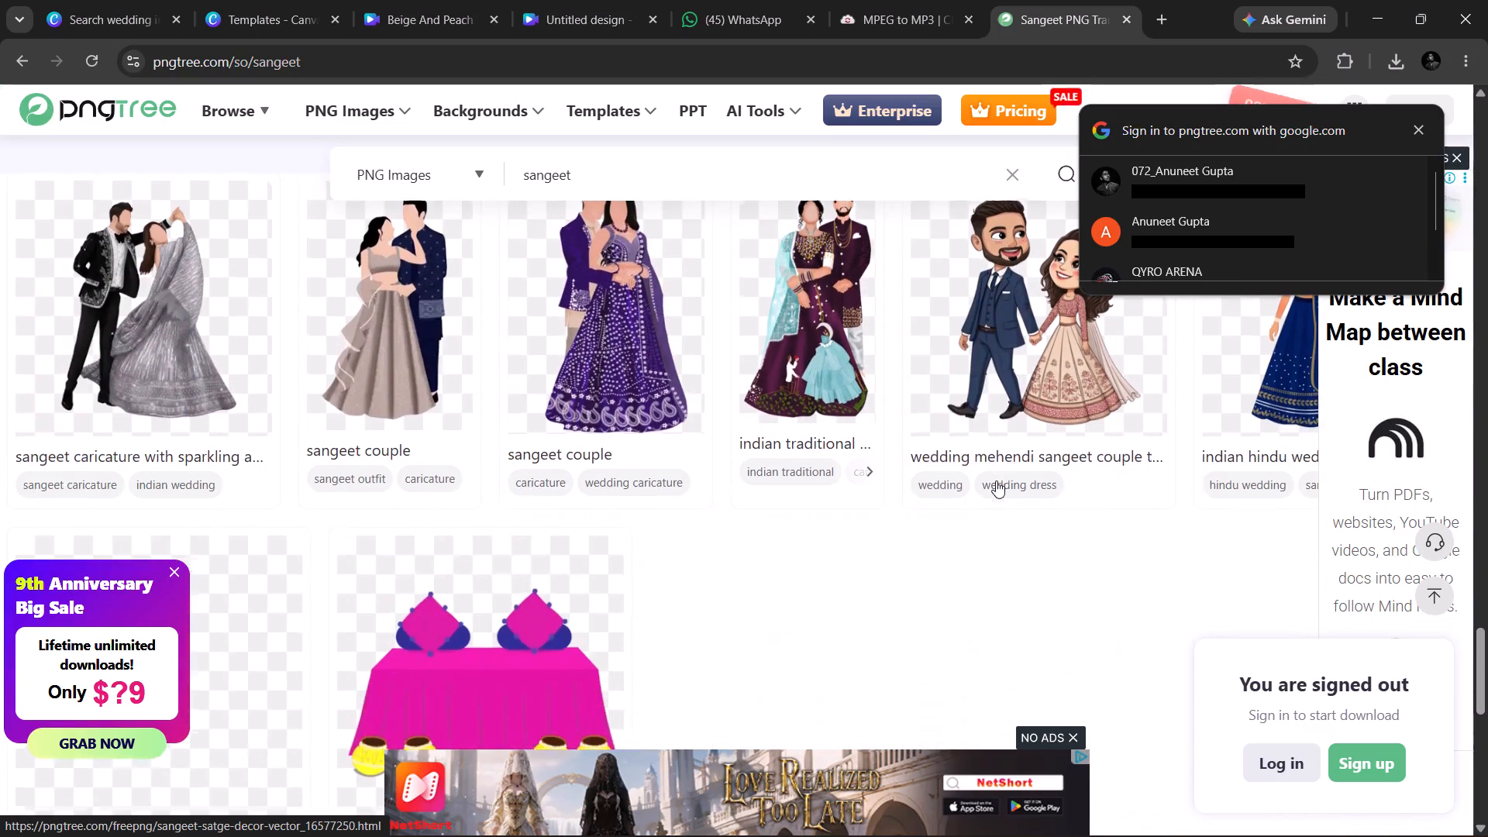
scroll(996, 480, down, 1)
scroll(1185, 484, left, 1)
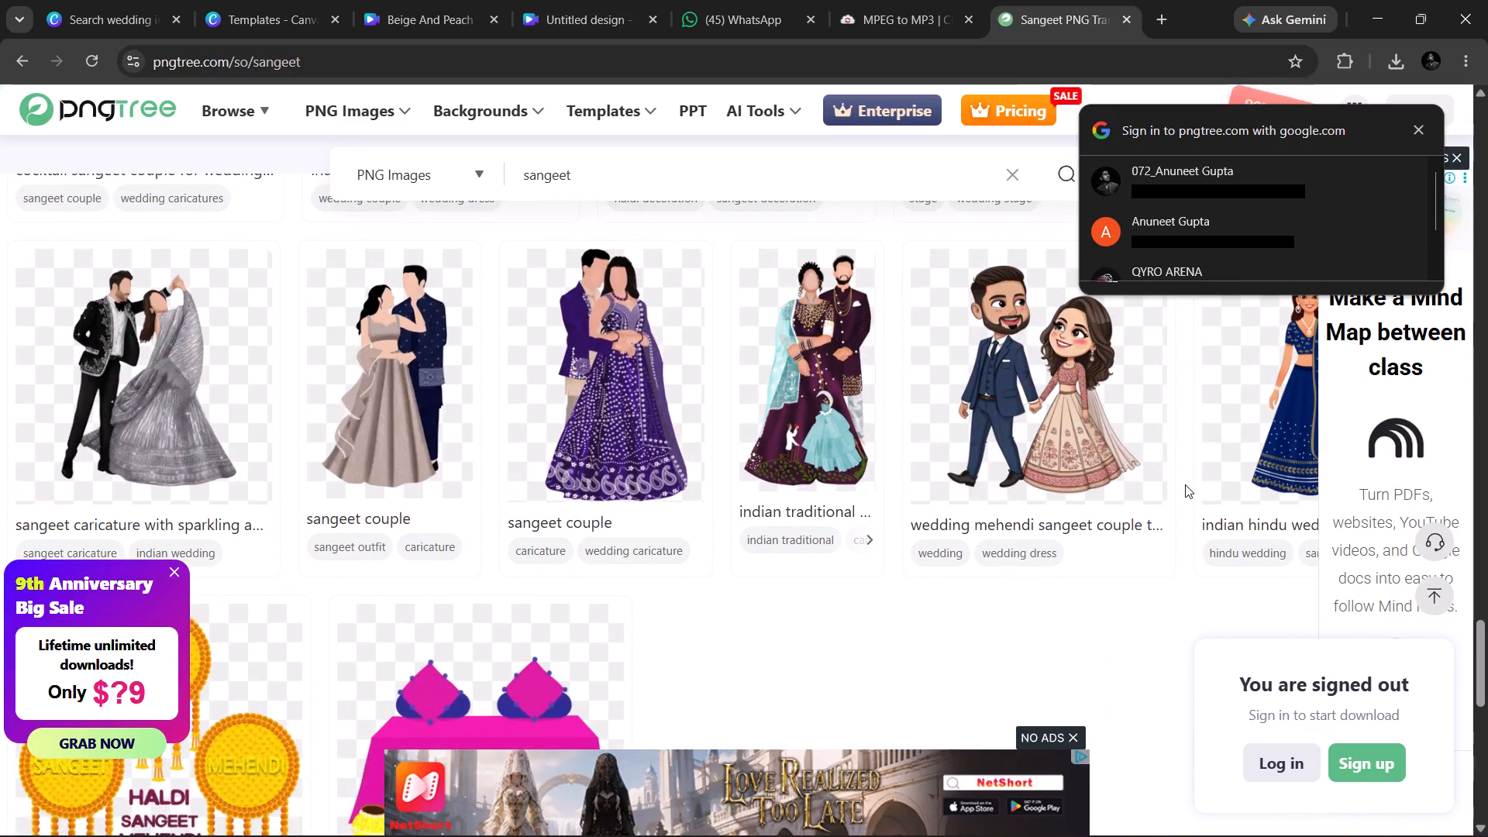
scroll(1185, 484, left, 1)
Return to the untitled Canva video and, in the first scene, enlarge the Ganesha graphic and centre it just above the Hindi text.
click(552, 0)
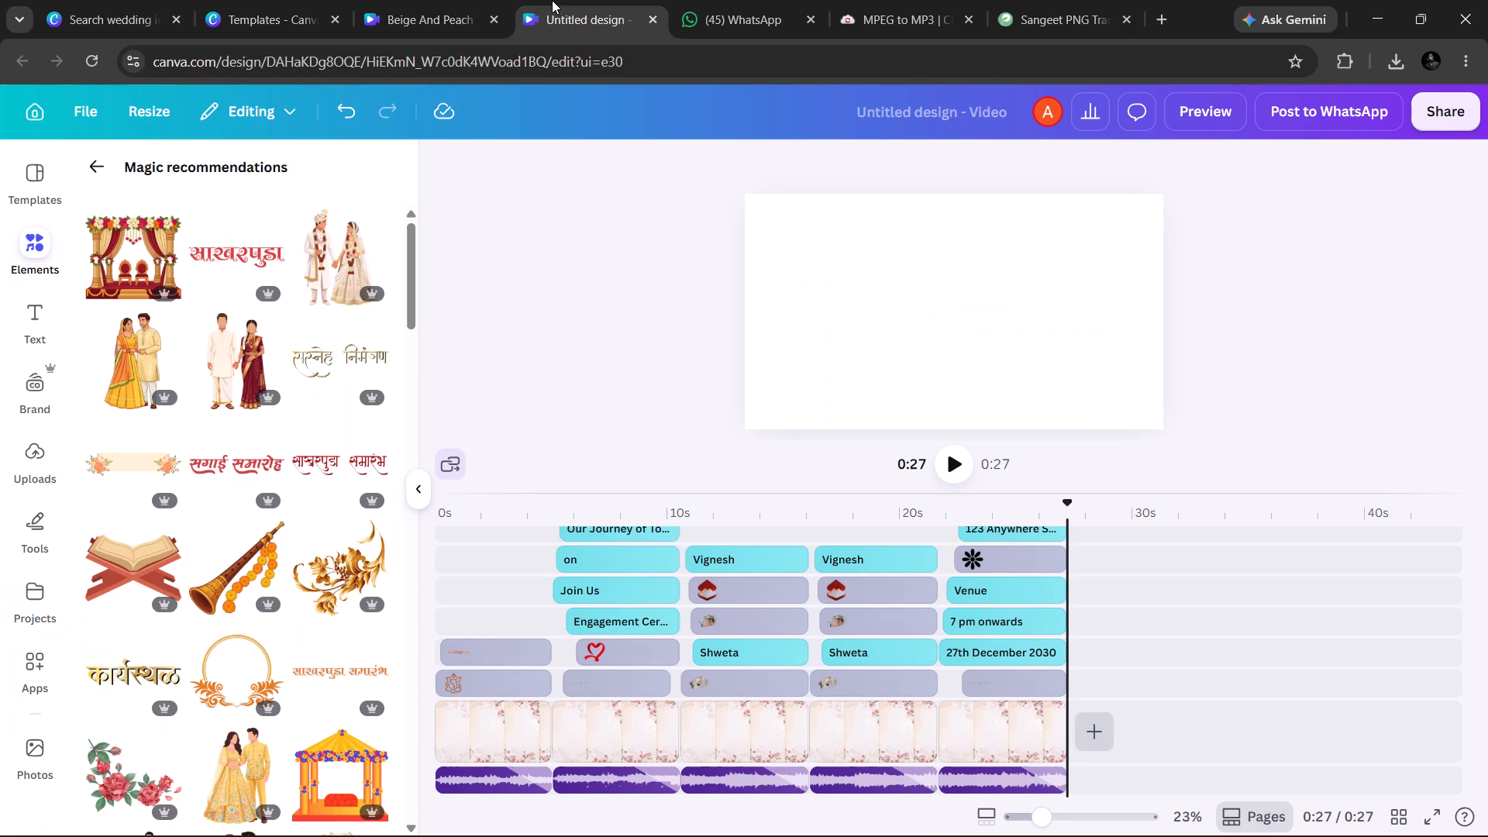
click(513, 295)
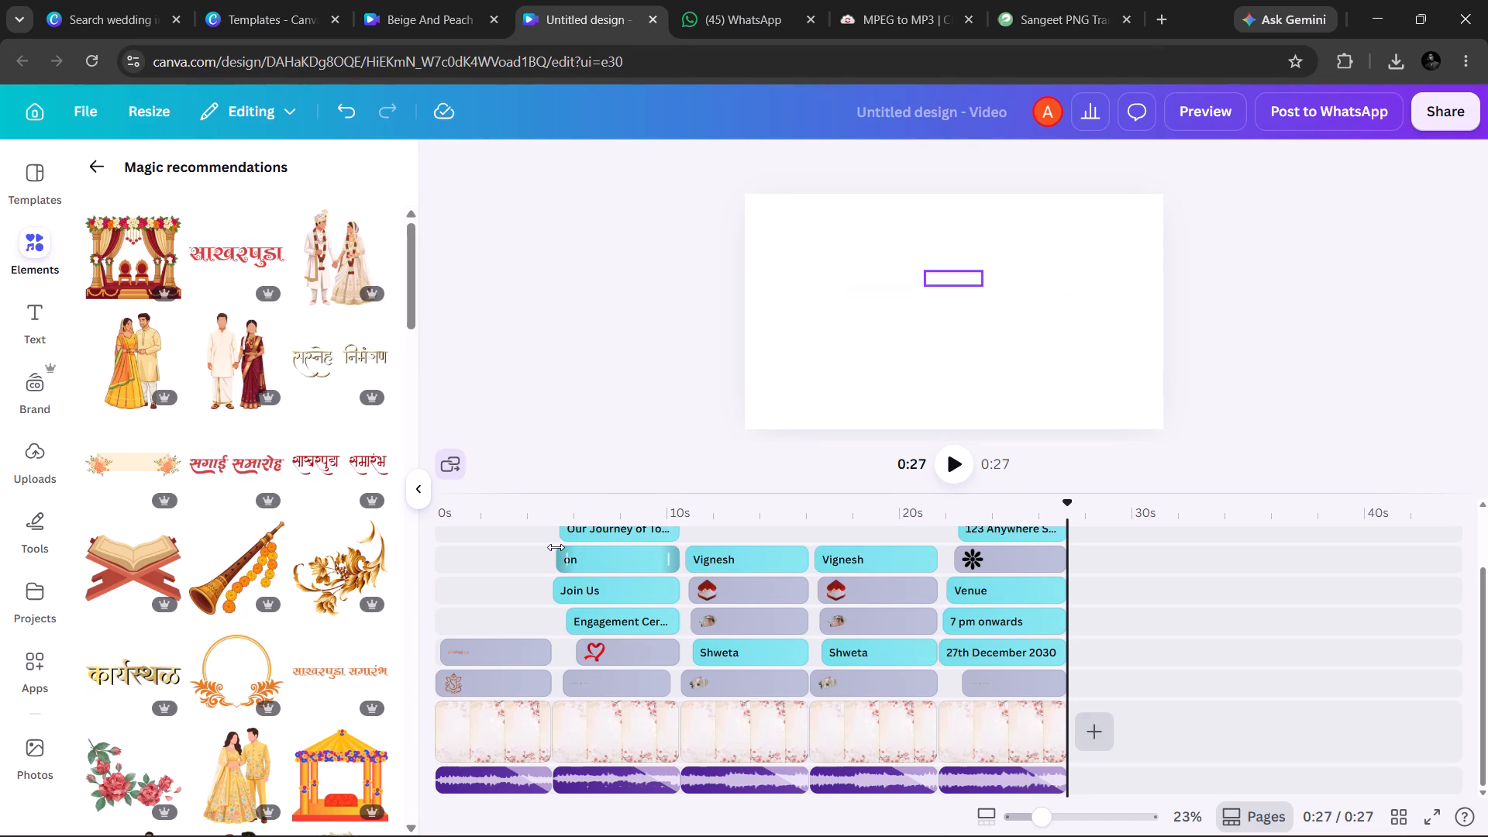
scroll(522, 615, right, 5)
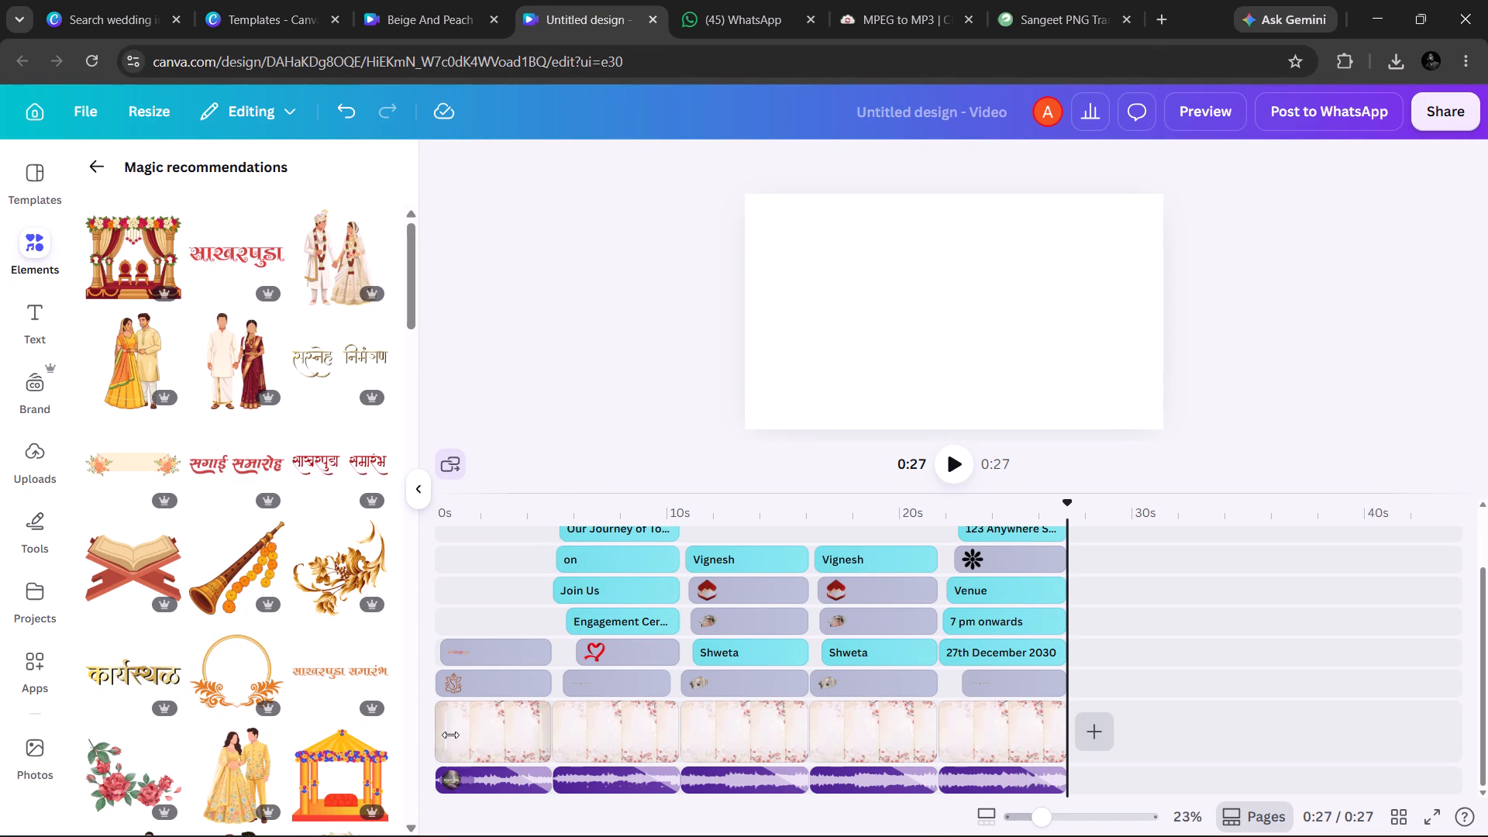
click(450, 734)
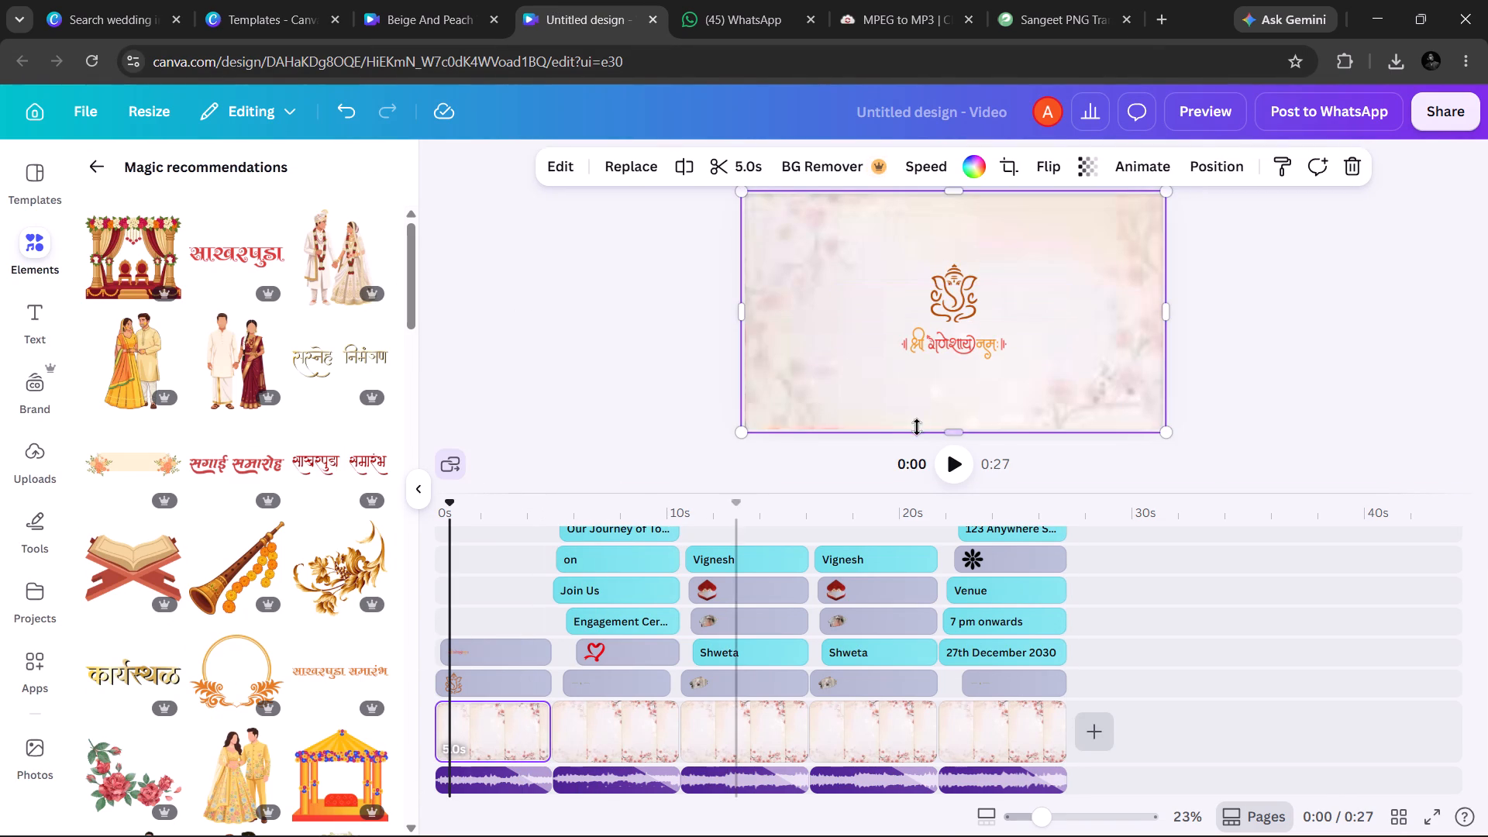
click(948, 308)
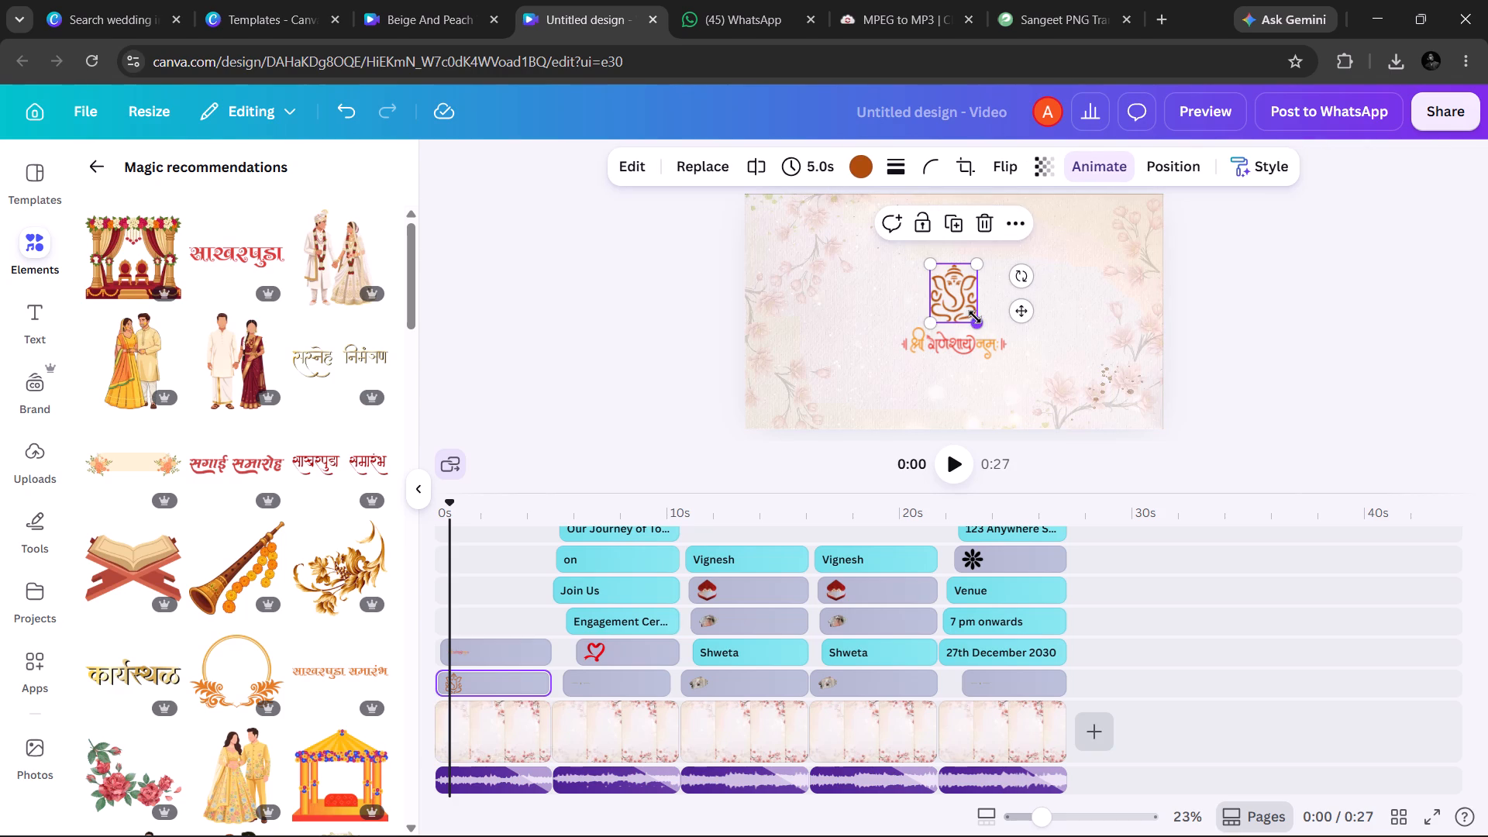
drag(975, 317, 1001, 341)
drag(968, 301, 956, 280)
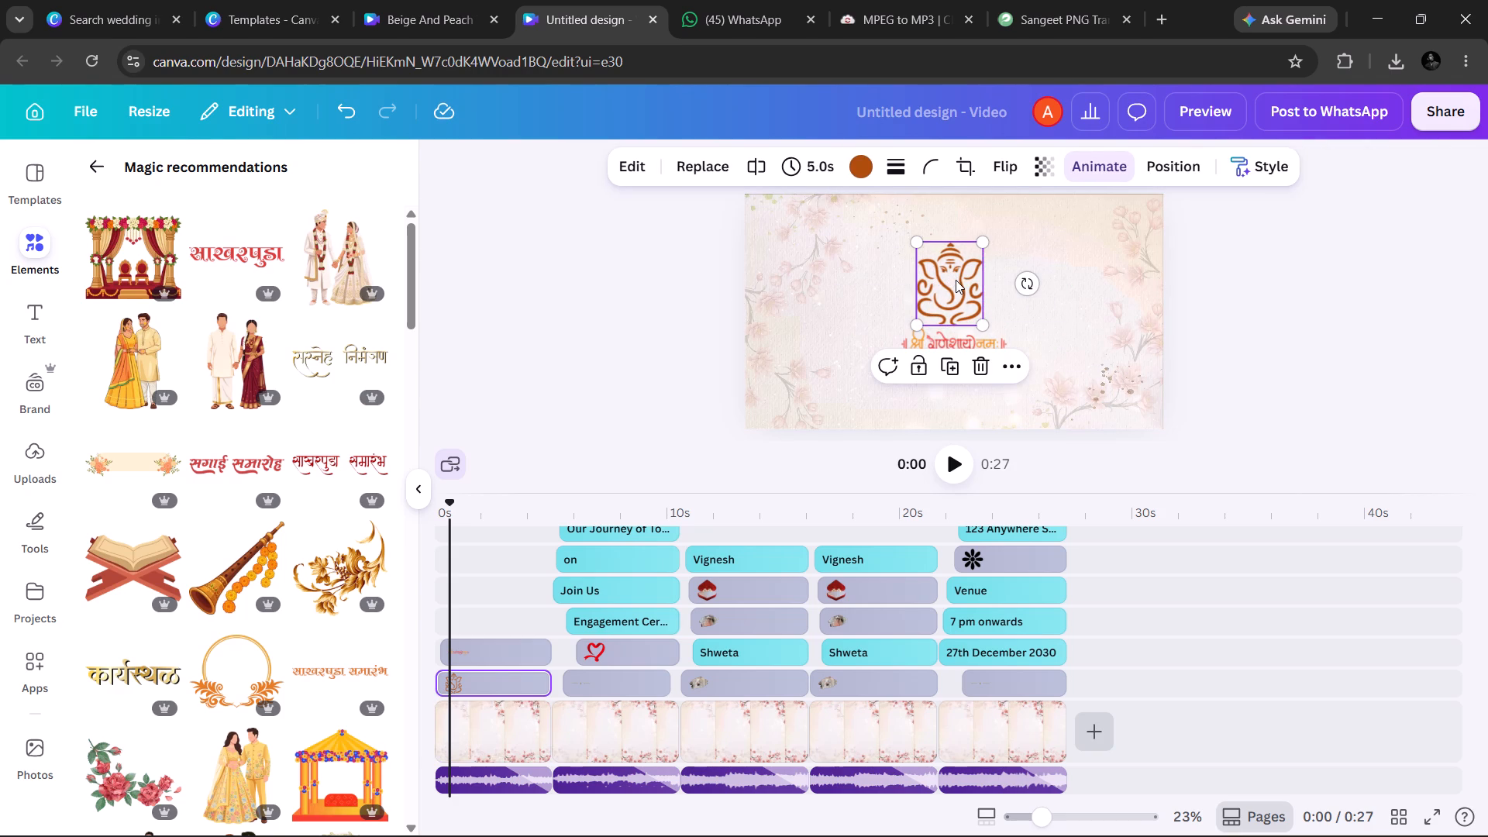
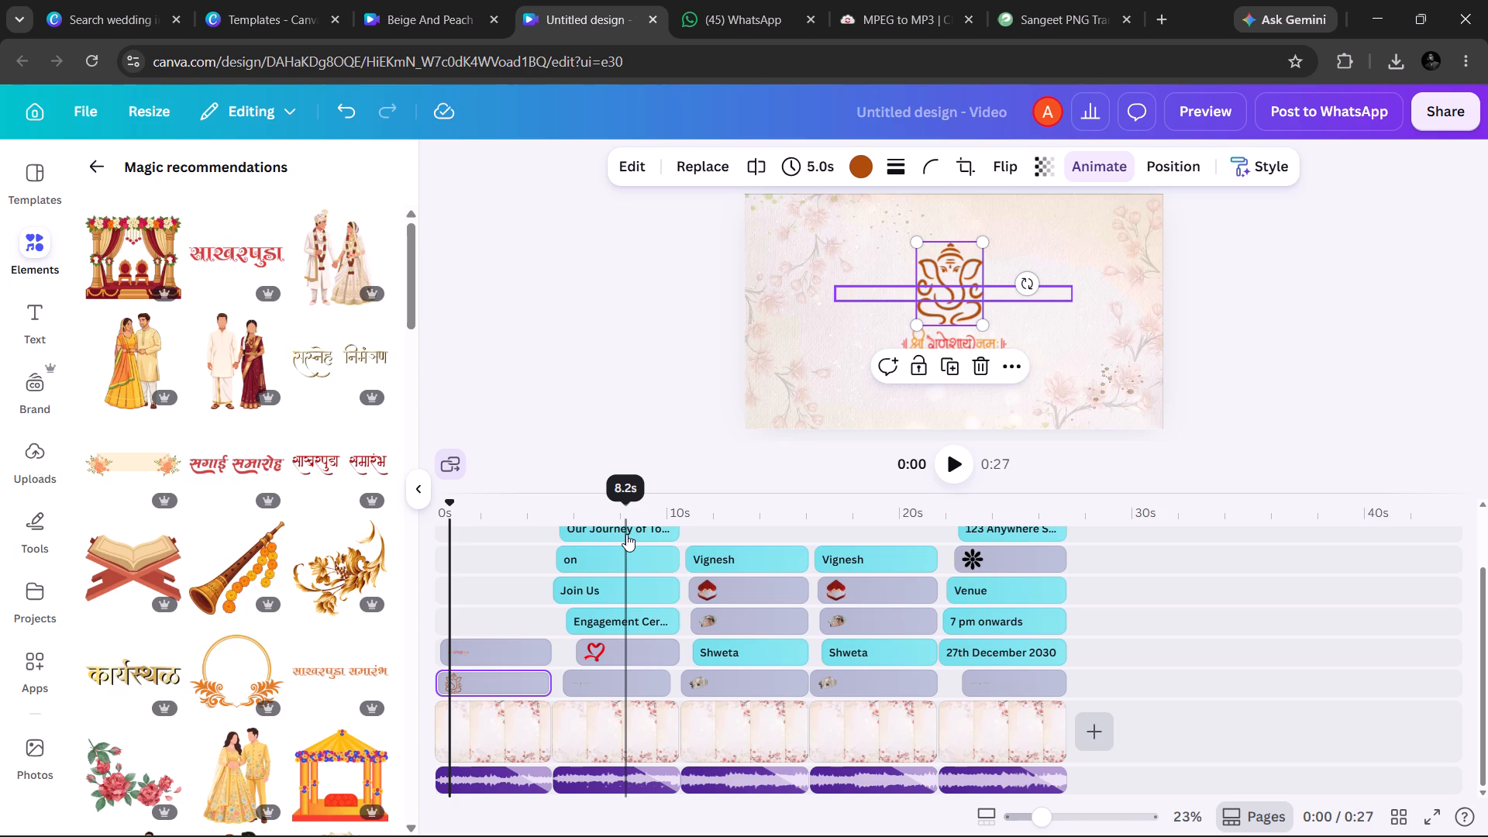
Examine the second and third scenes and the recommended wedding graphics for further elements to use in the video.
click(626, 534)
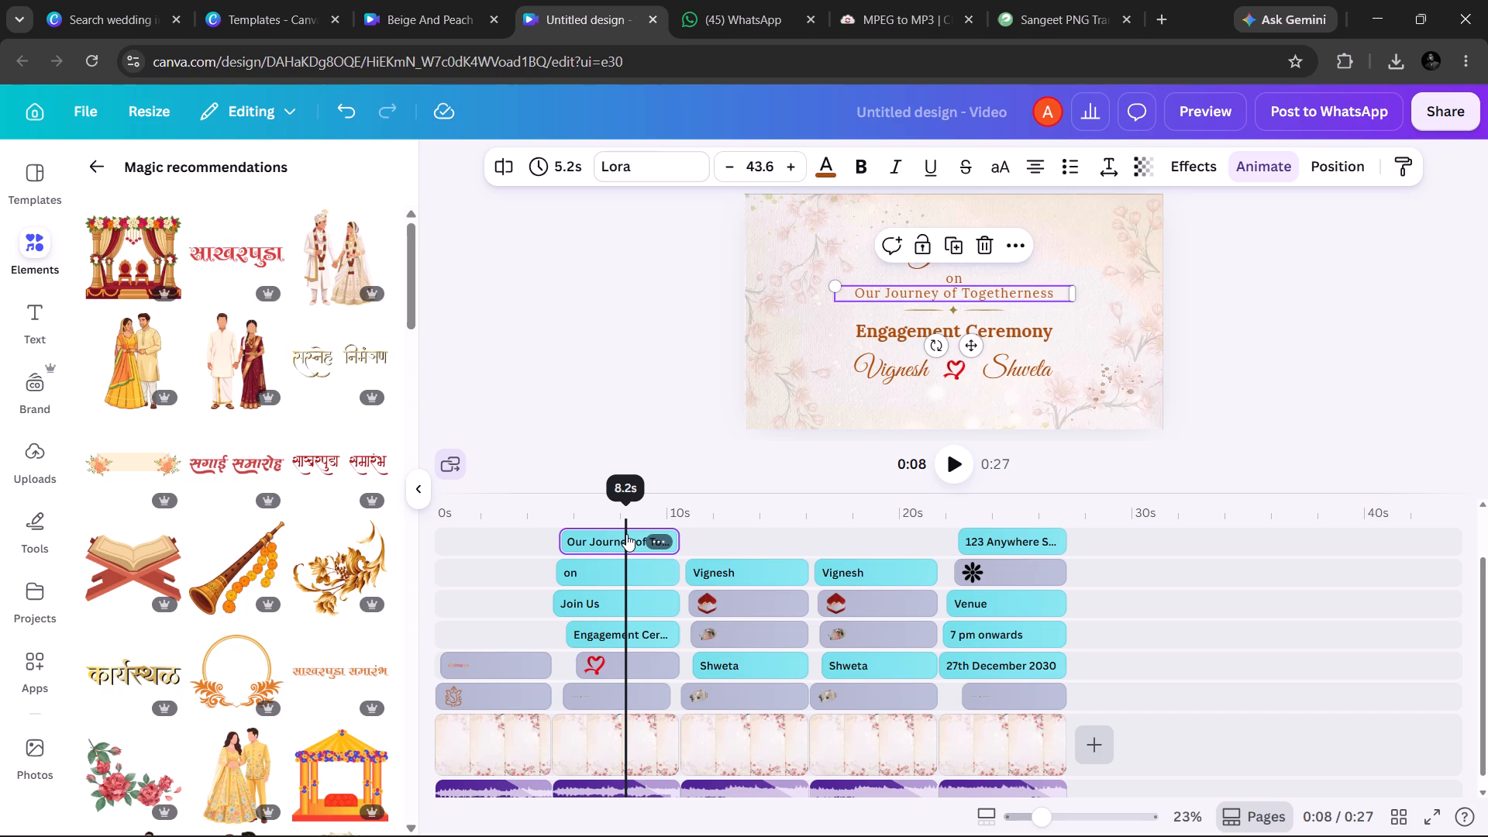
scroll(626, 534, down, 3)
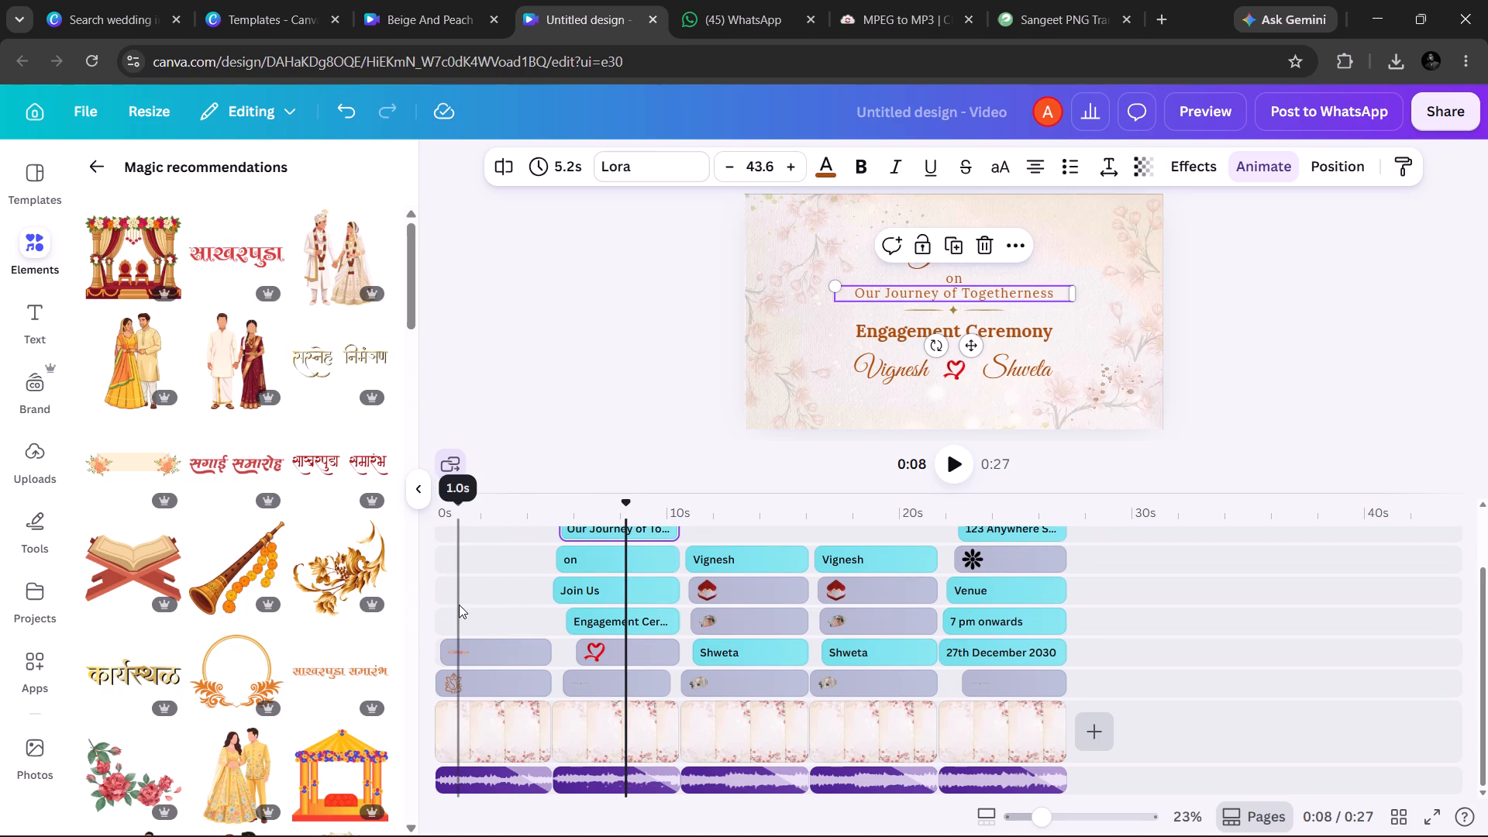
scroll(459, 604, down, 2)
scroll(459, 604, right, 1)
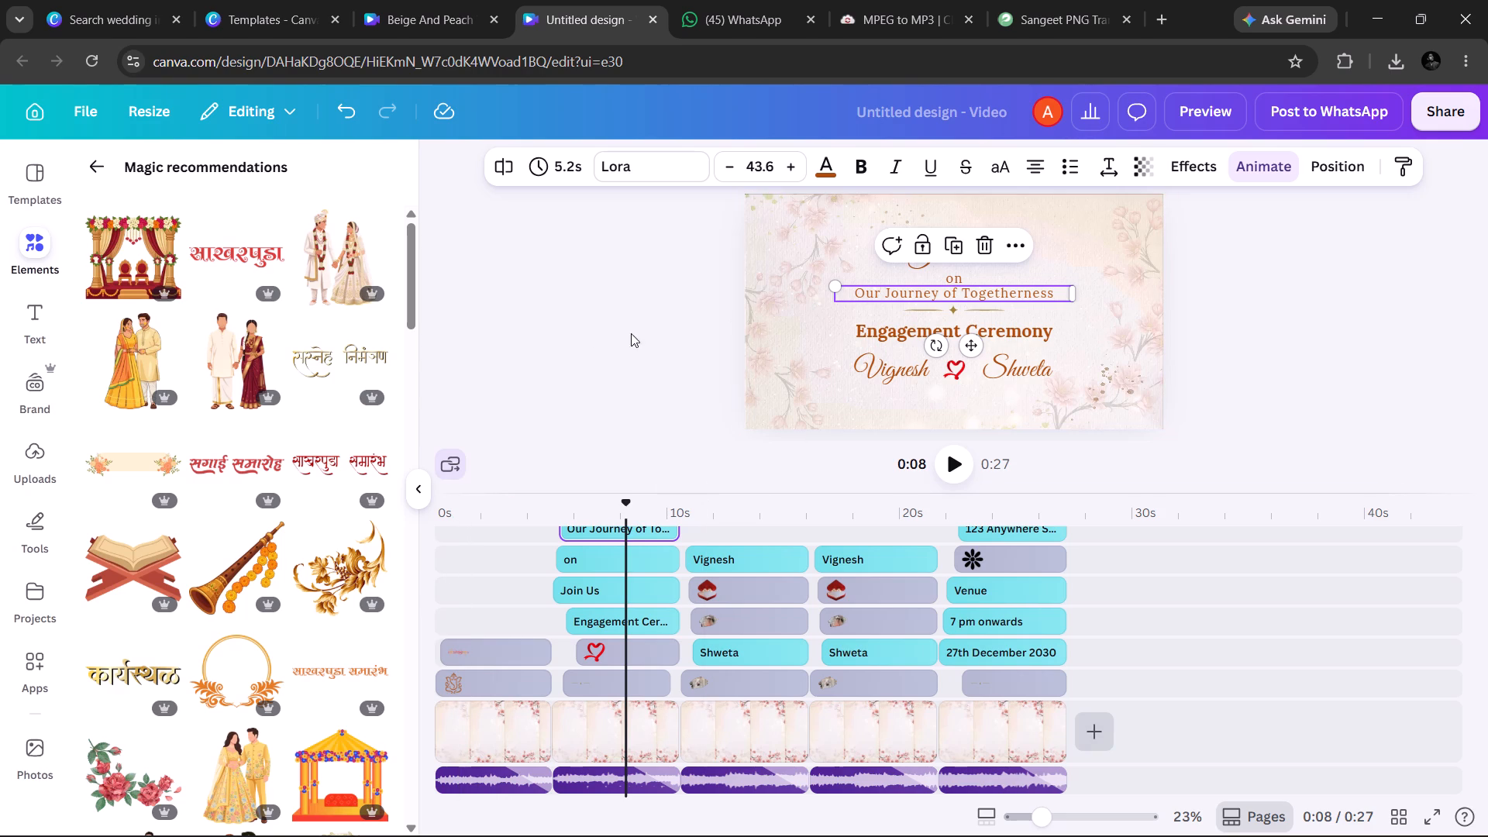
click(560, 362)
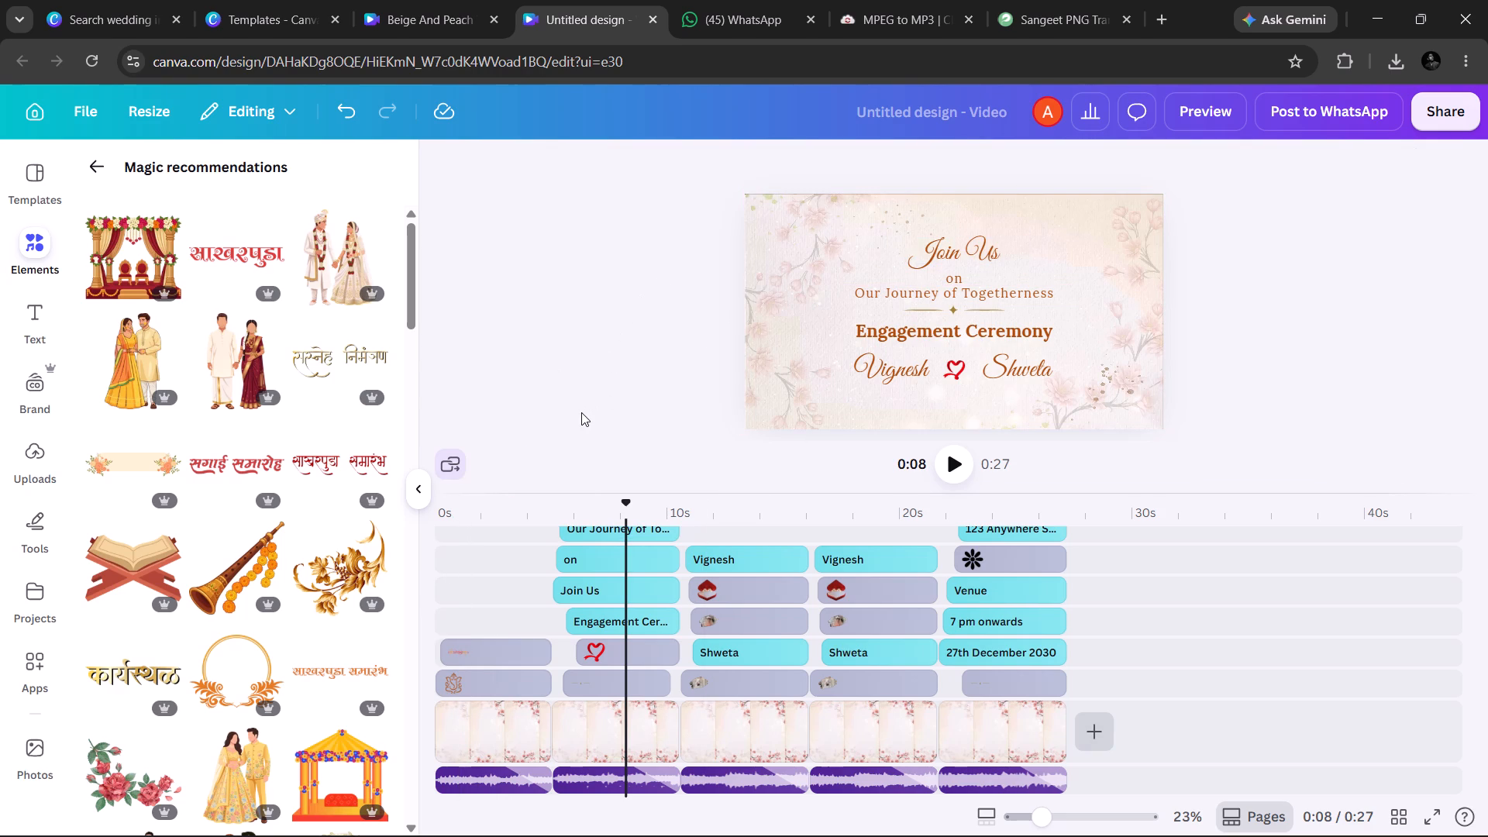
scroll(581, 412, down, 2)
scroll(312, 601, down, 5)
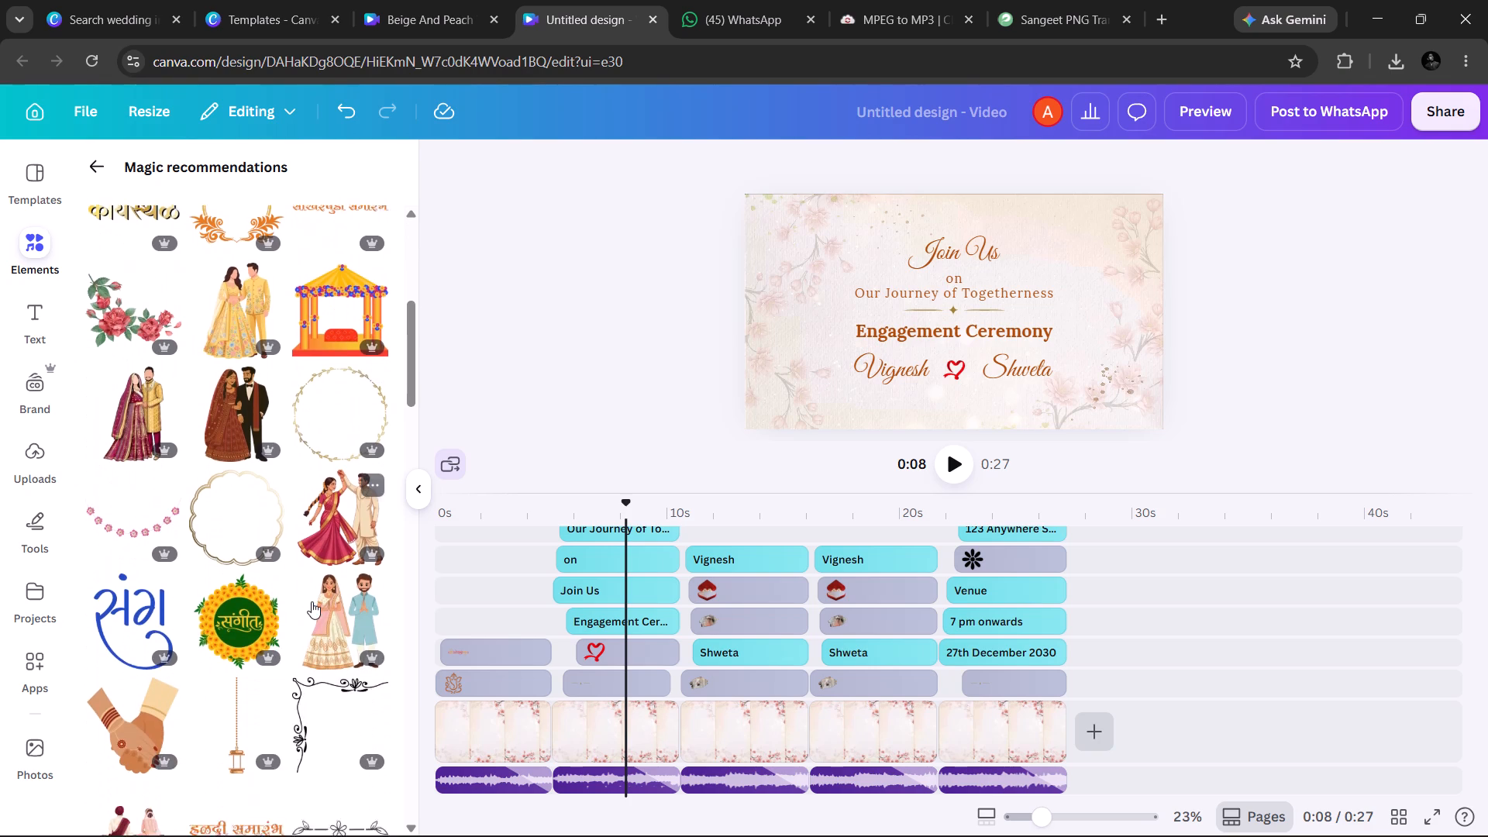
scroll(312, 601, down, 1)
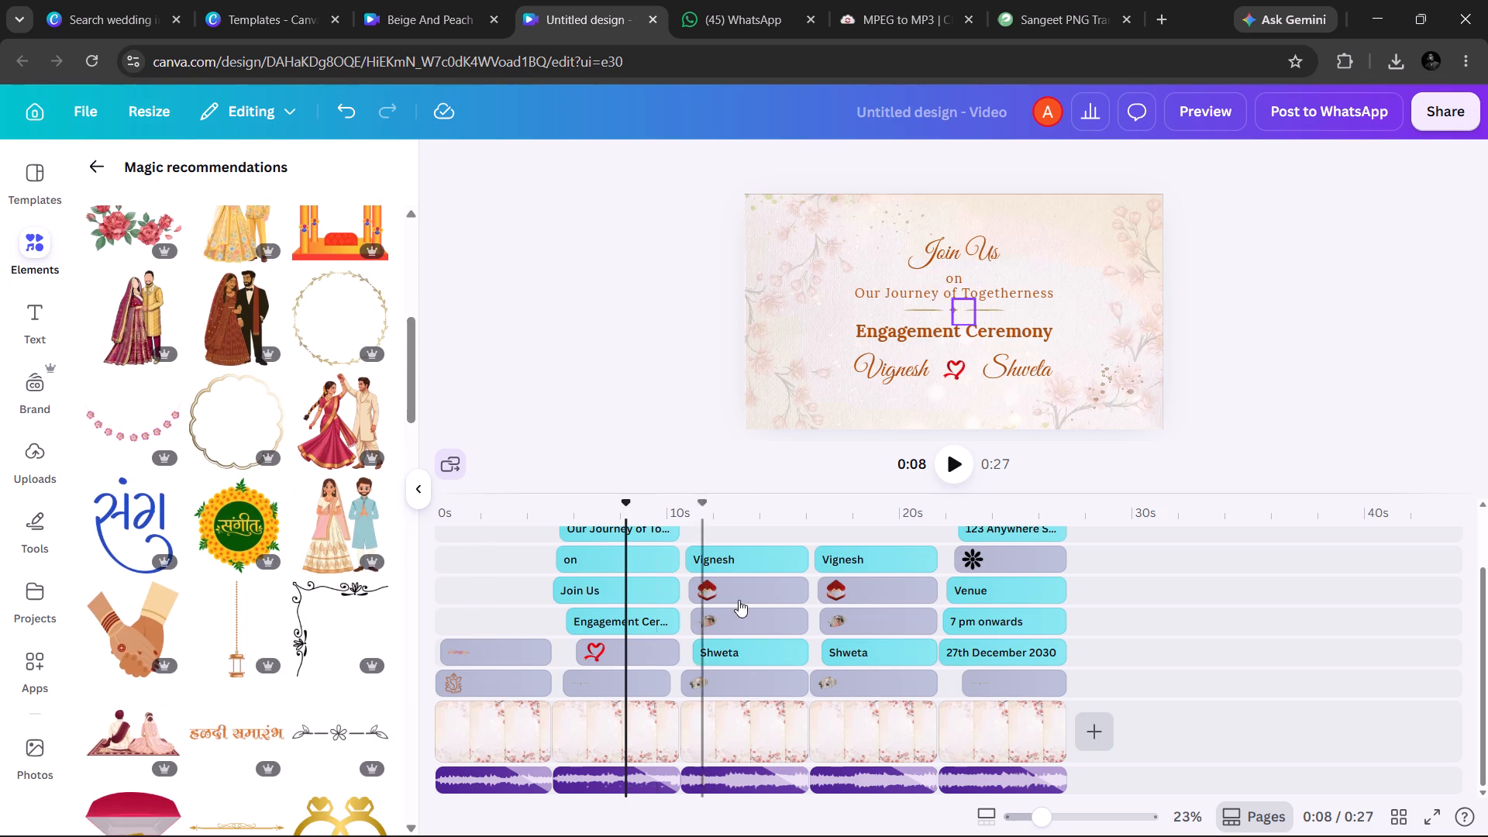
click(639, 678)
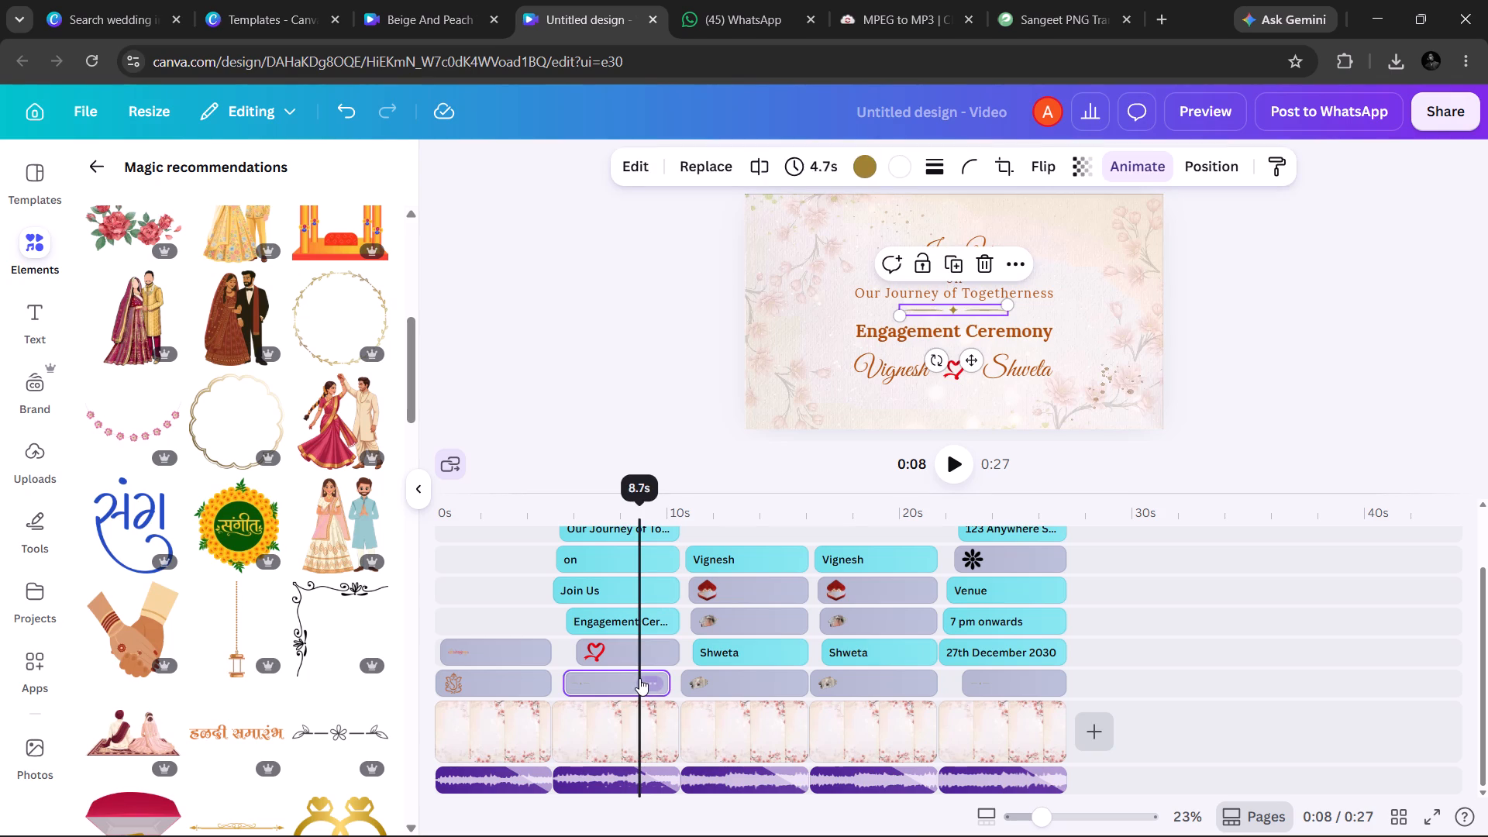
click(711, 677)
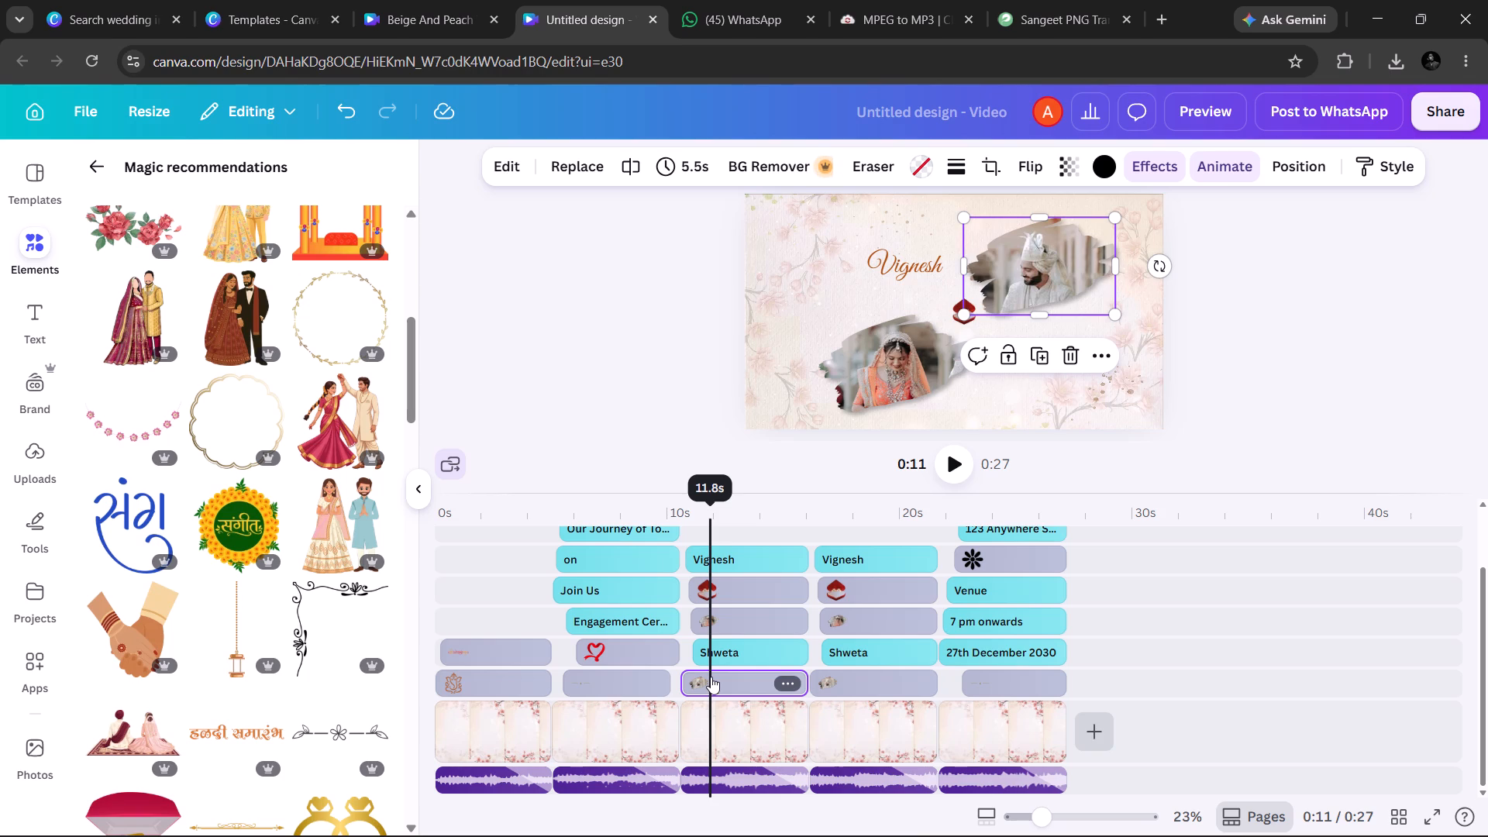
scroll(711, 677, down, 2)
click(549, 457)
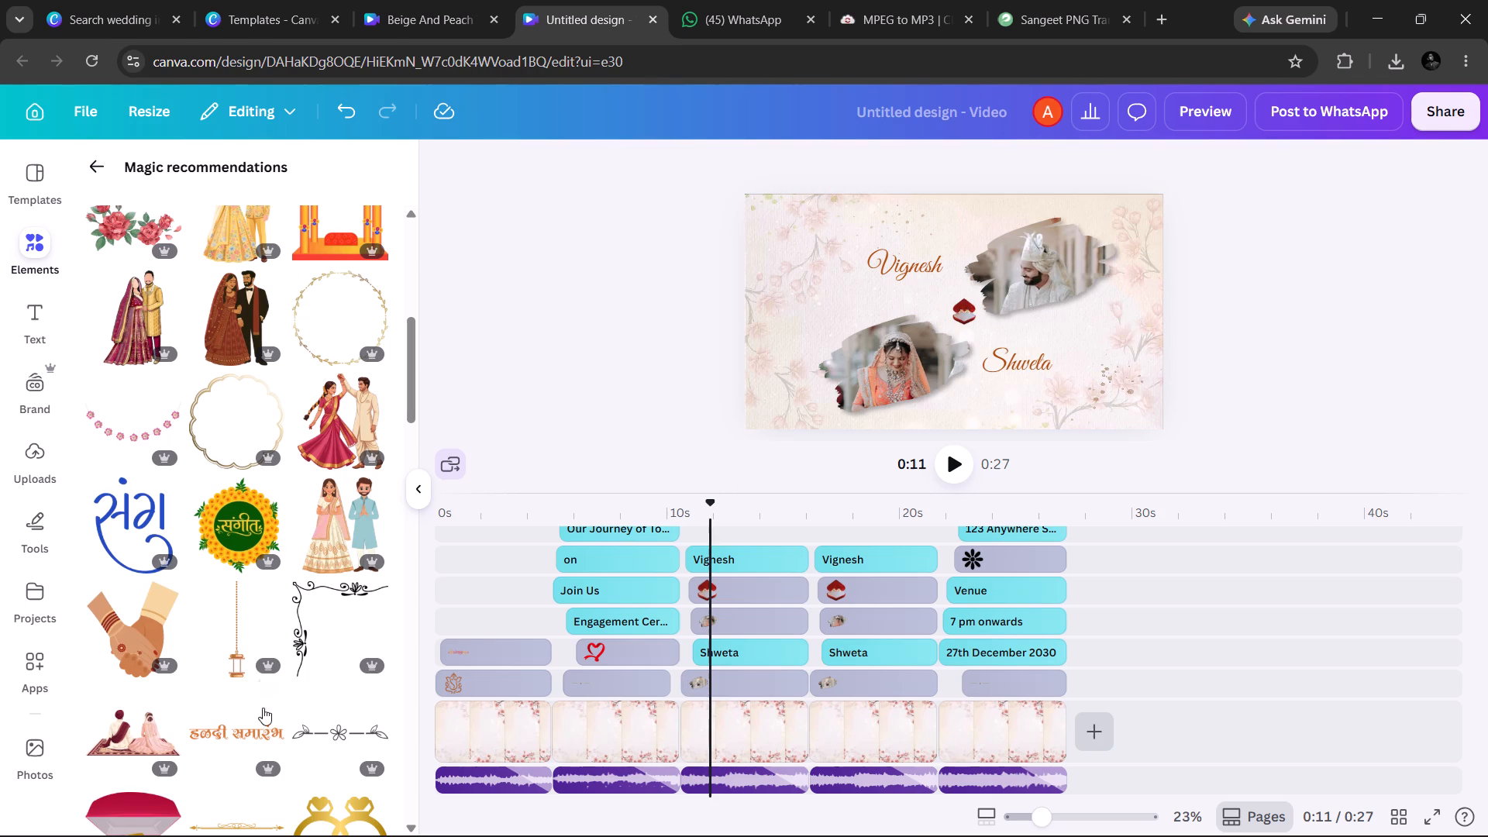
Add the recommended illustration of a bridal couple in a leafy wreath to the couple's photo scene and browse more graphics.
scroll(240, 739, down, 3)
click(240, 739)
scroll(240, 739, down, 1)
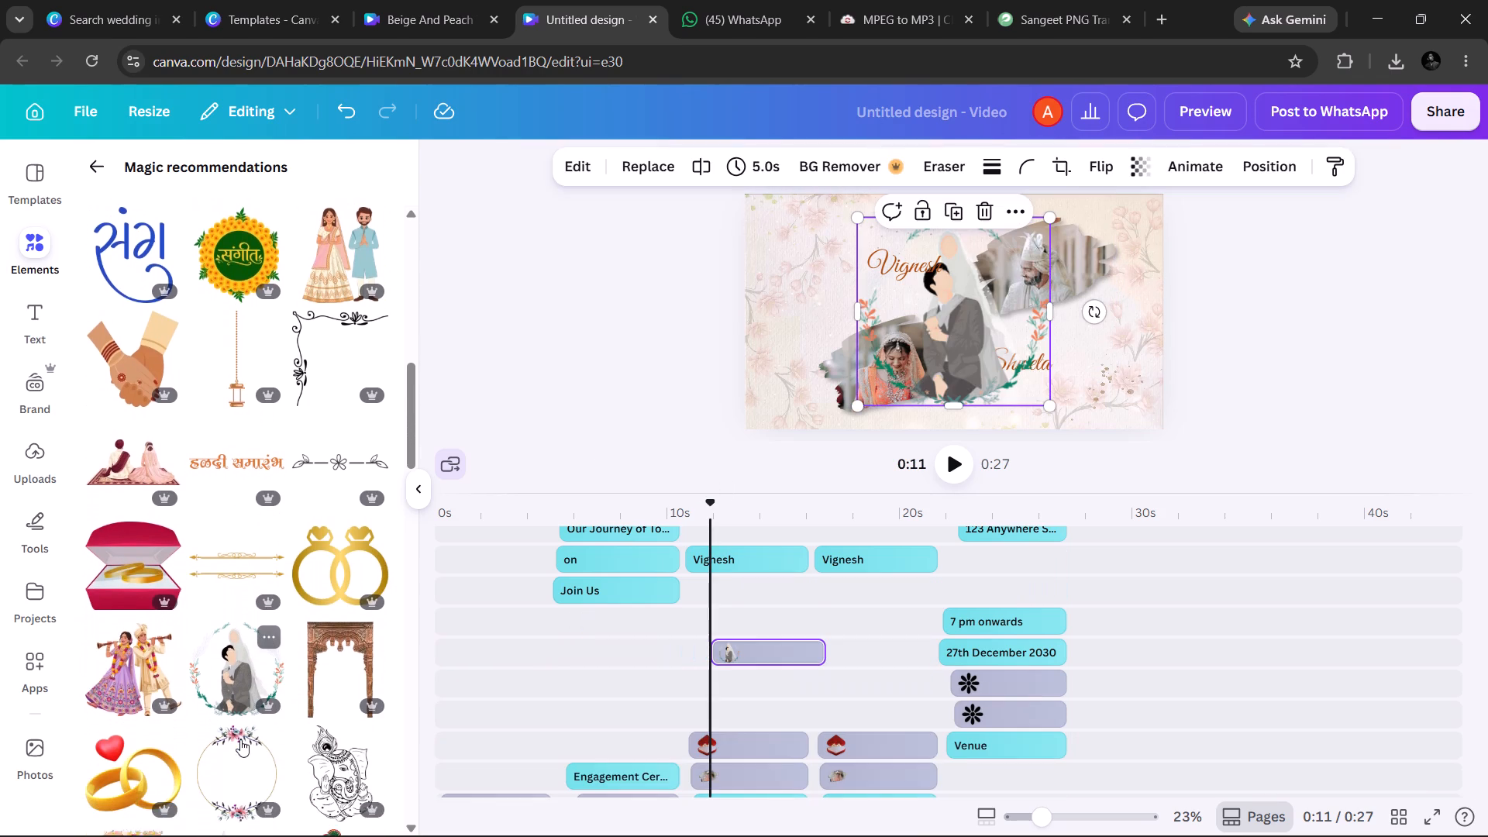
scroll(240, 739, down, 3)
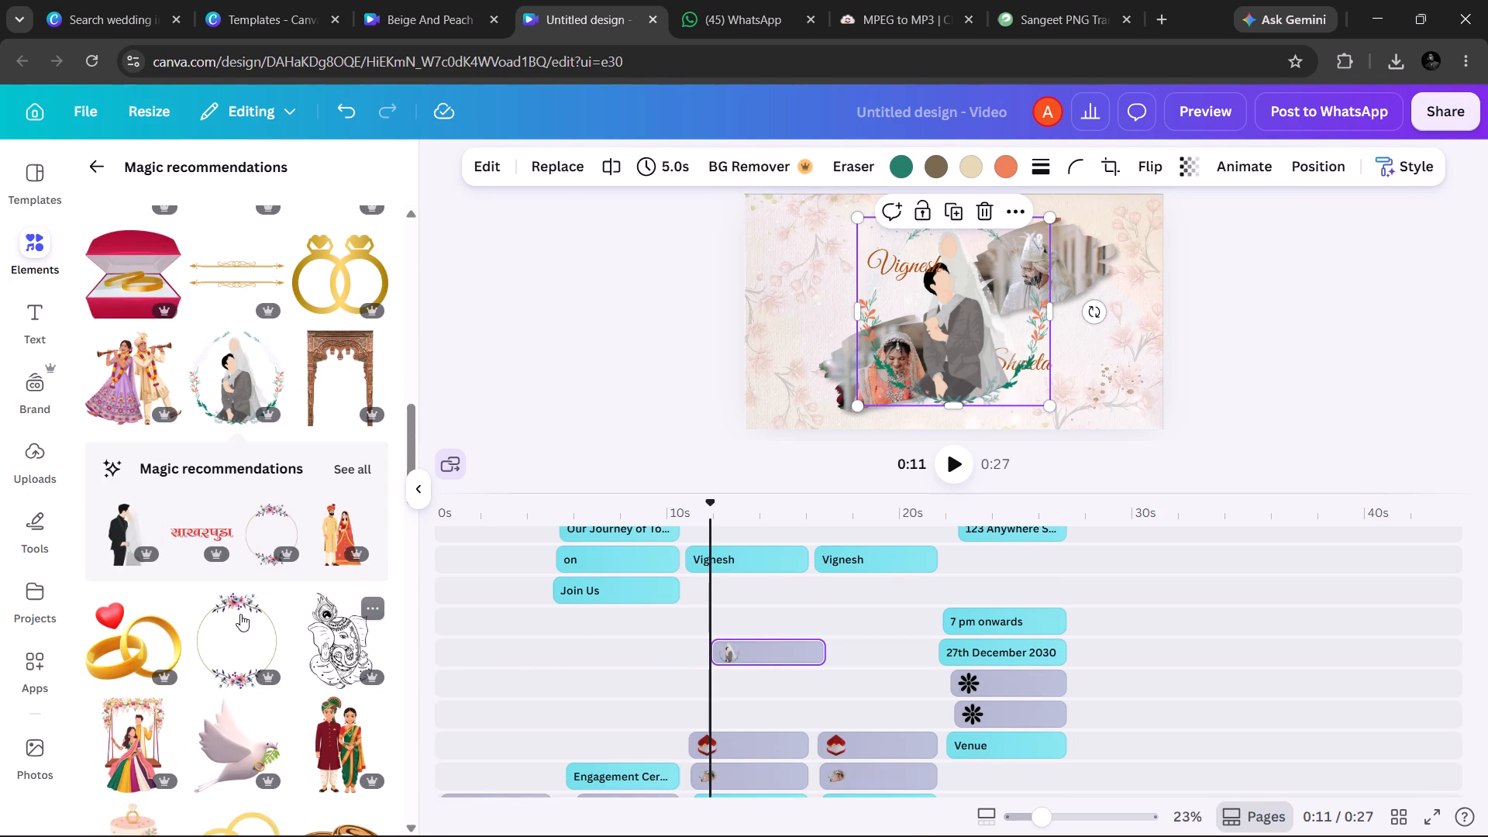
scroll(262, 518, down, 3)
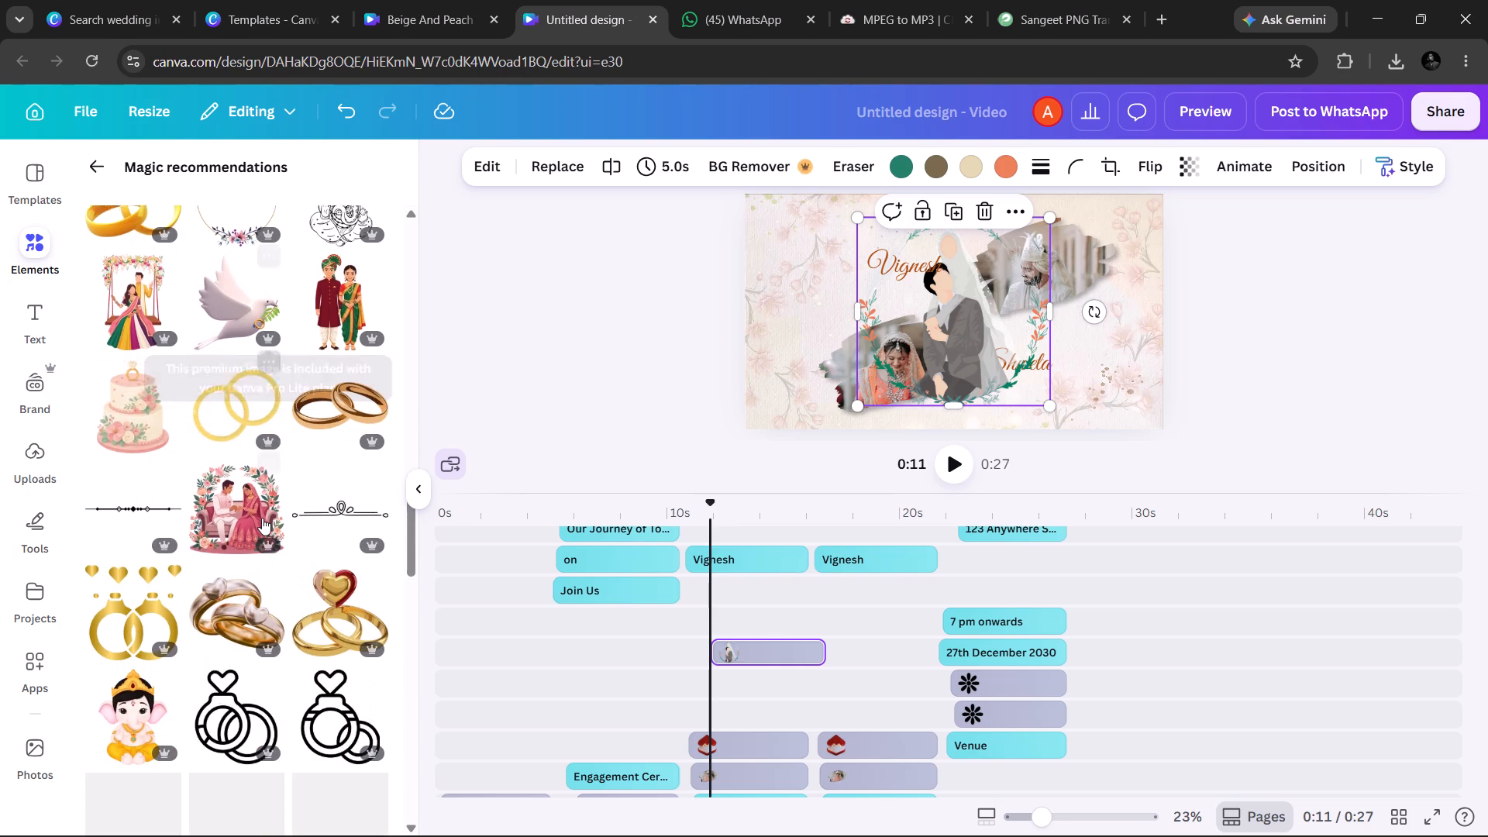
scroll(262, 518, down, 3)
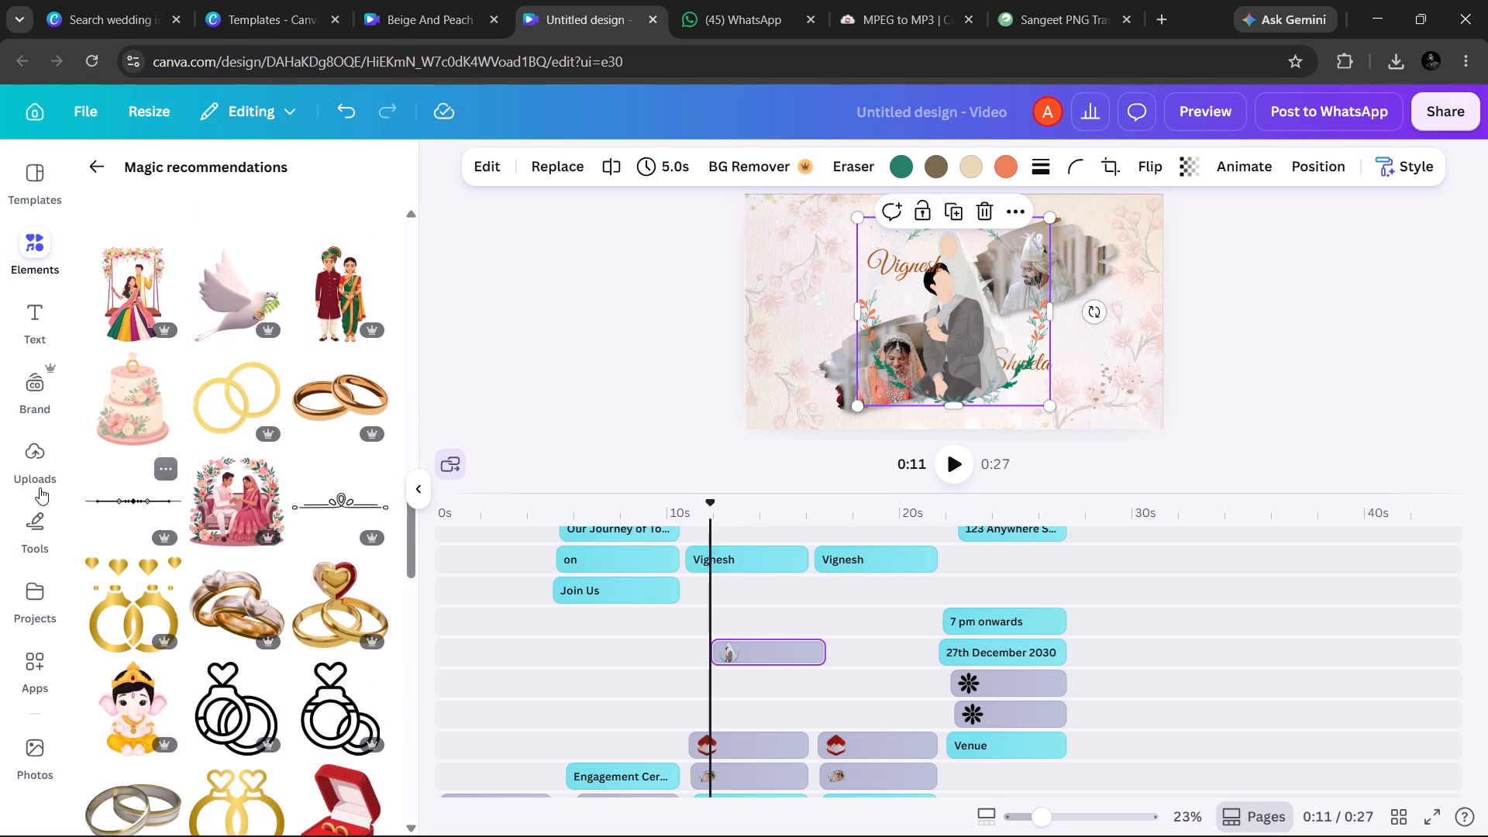
Add the Beige And Peach video design from the projects to the end of the timeline.
click(37, 587)
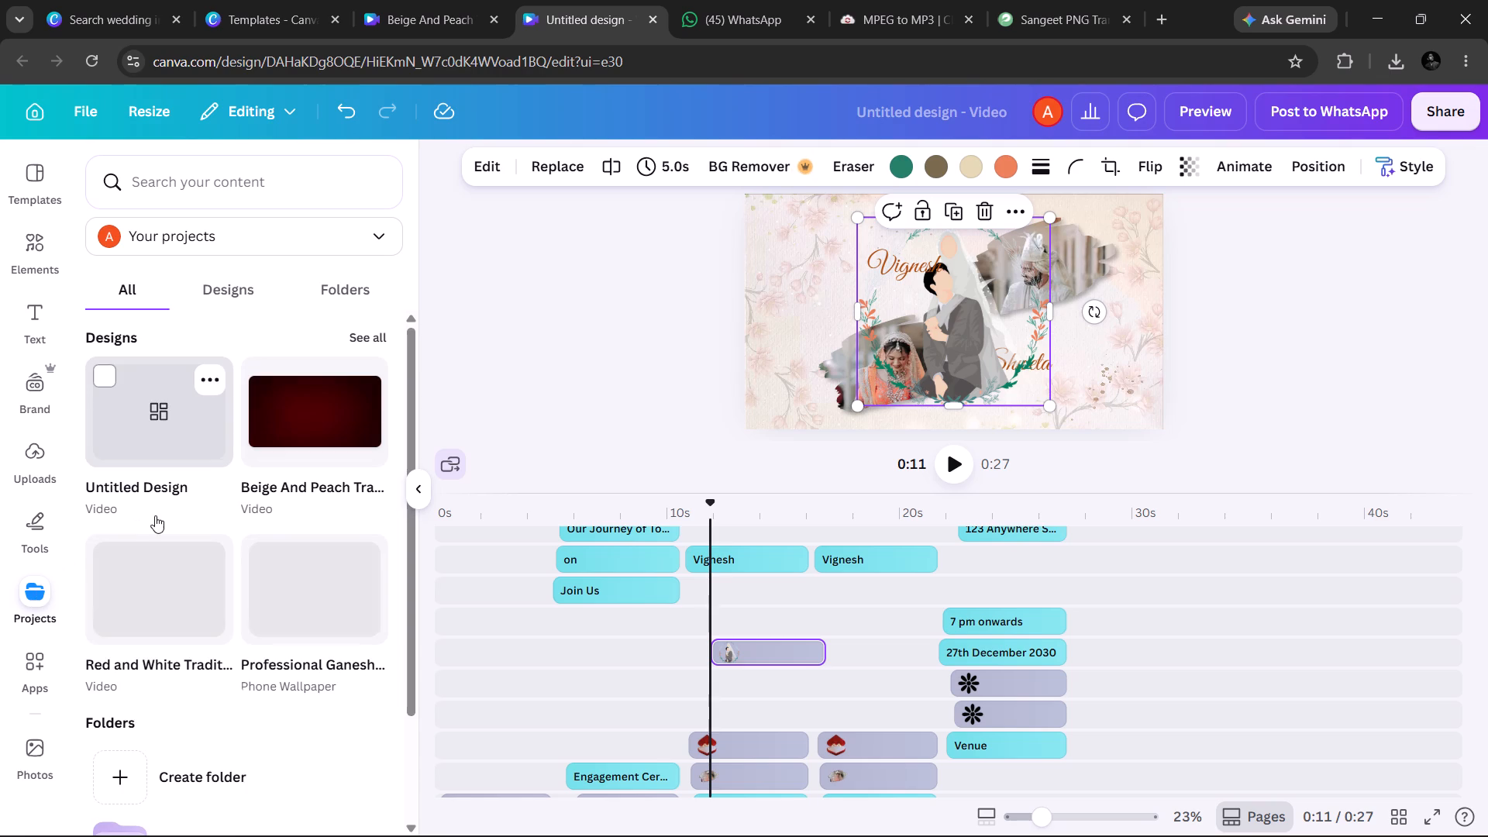
click(253, 461)
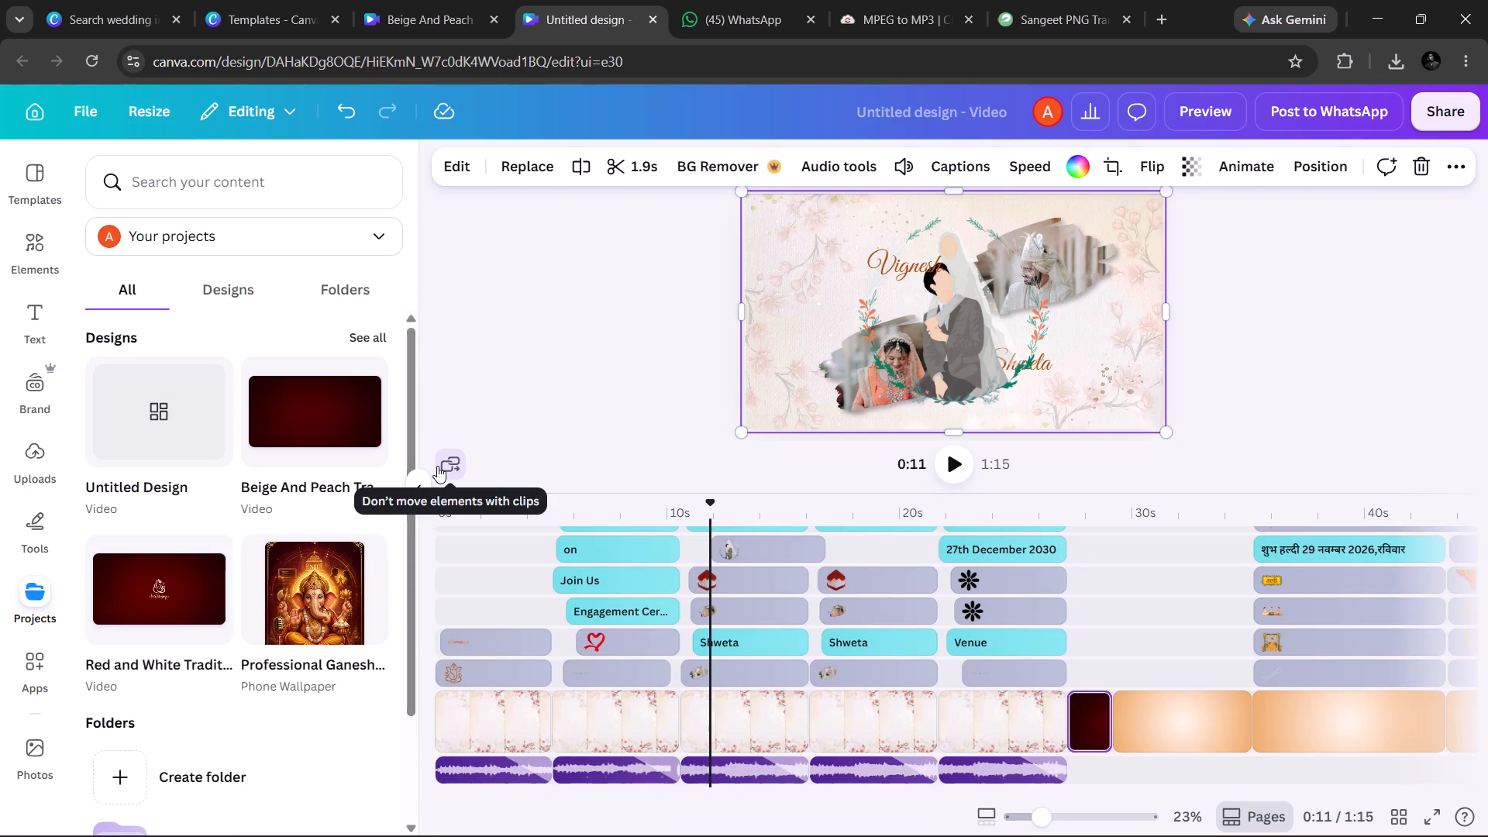
Compare the opening scene with the added orange scenes and play the video from the opening to the couple's photo scene.
click(491, 731)
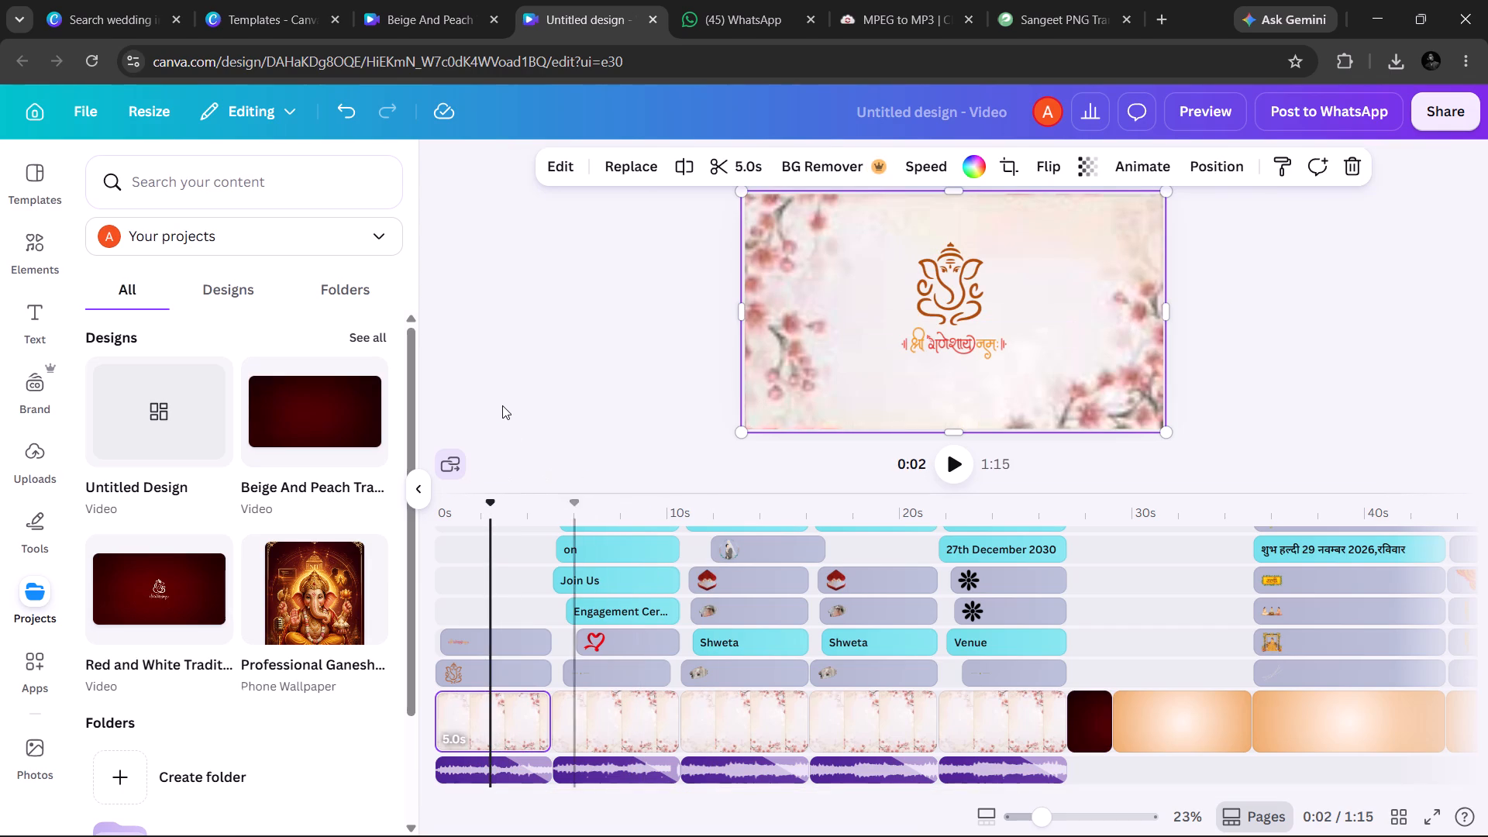
click(500, 394)
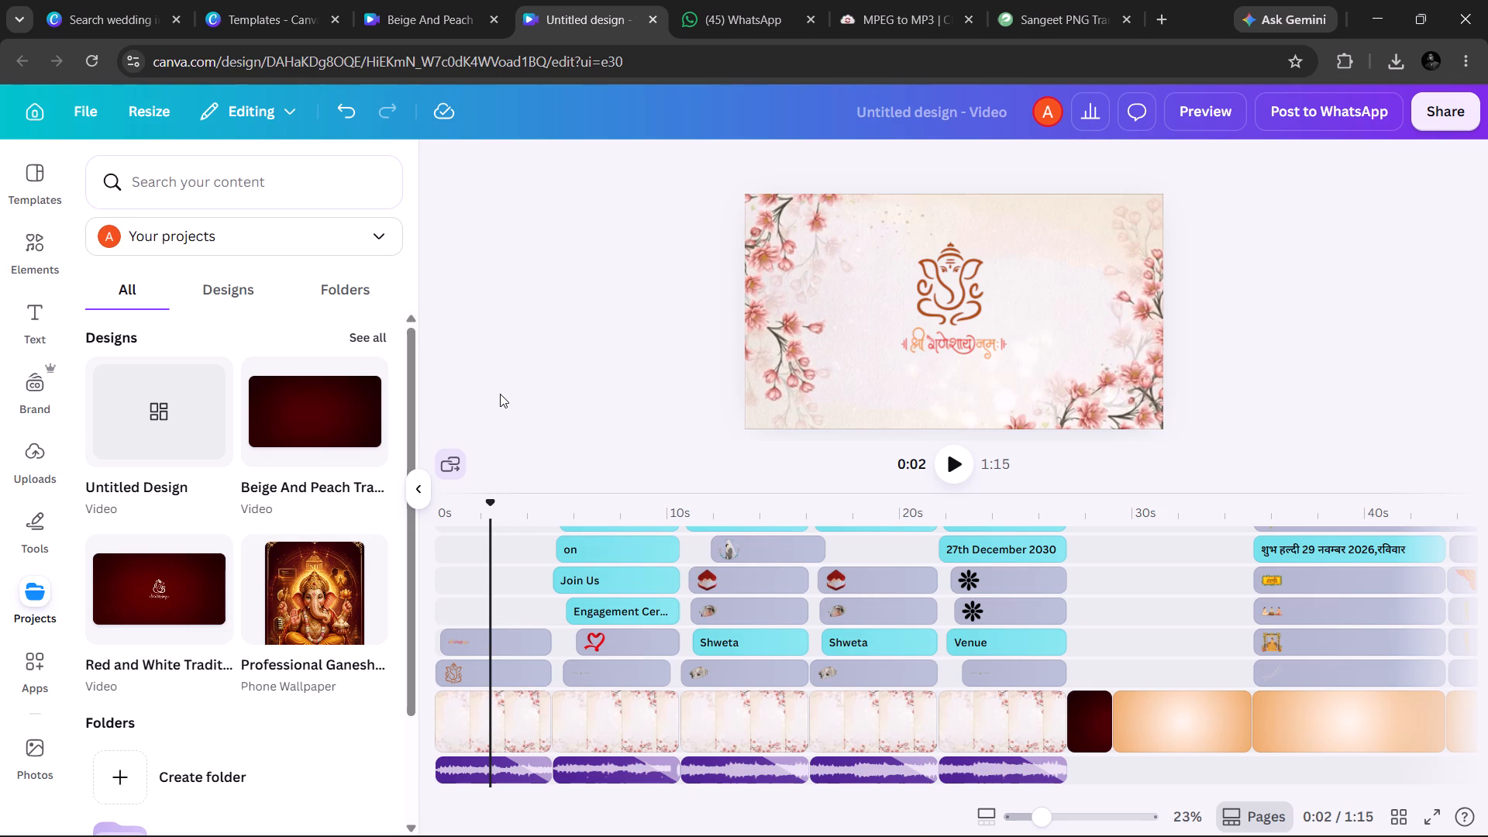
click(1179, 723)
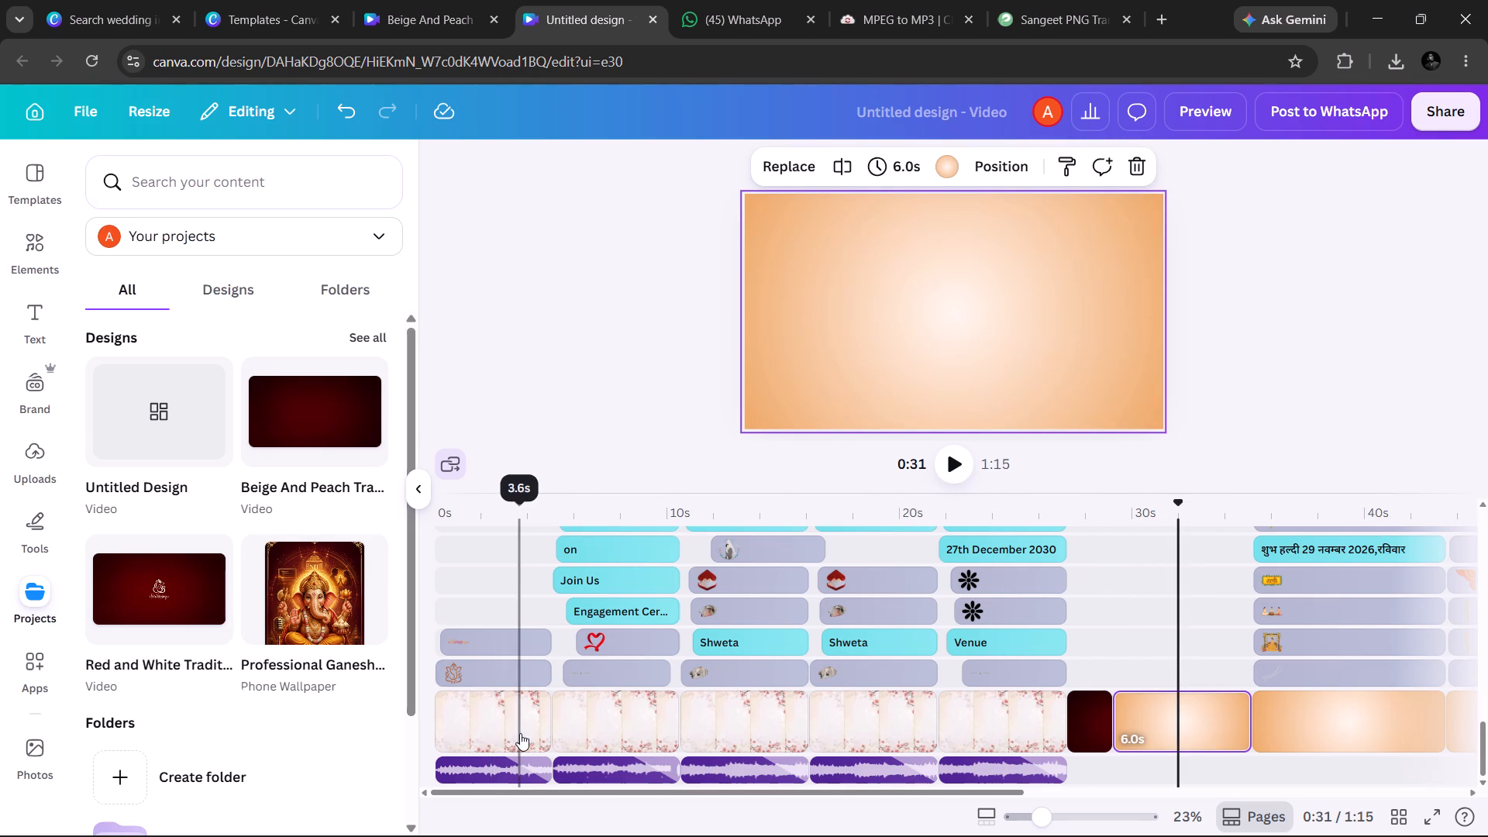
click(494, 729)
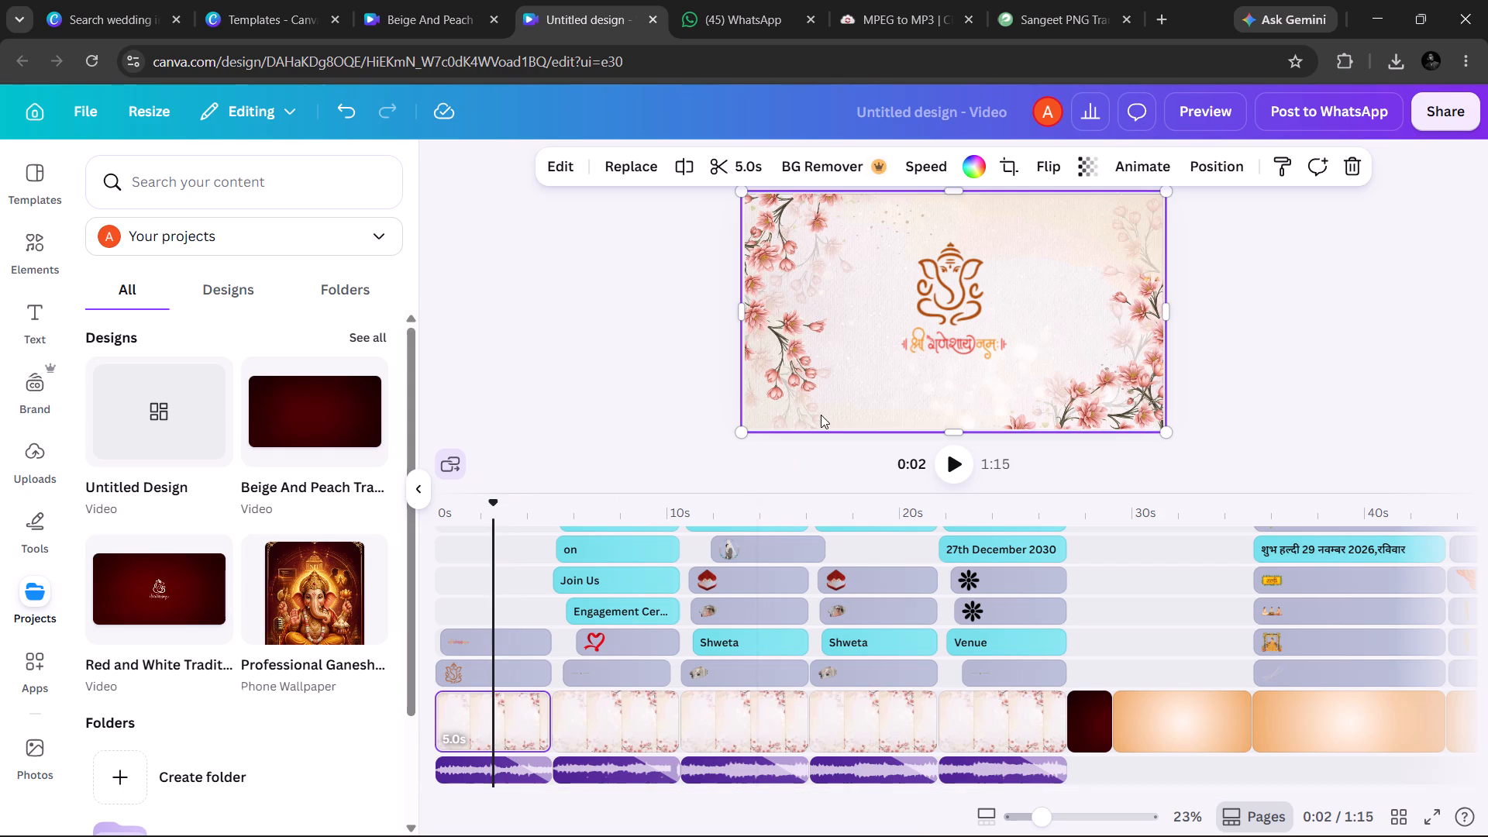
click(804, 341)
click(600, 410)
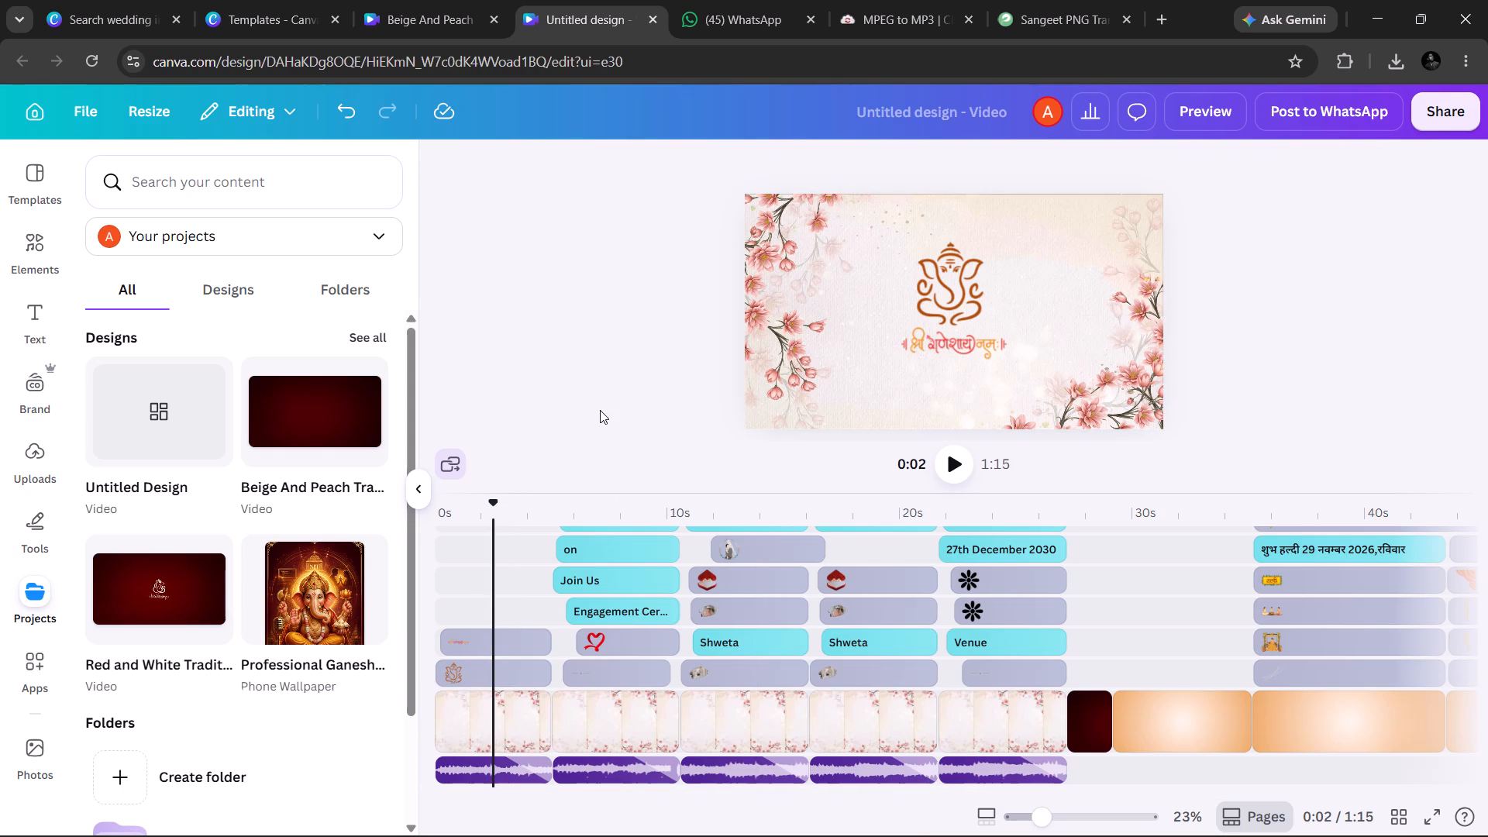
click(465, 634)
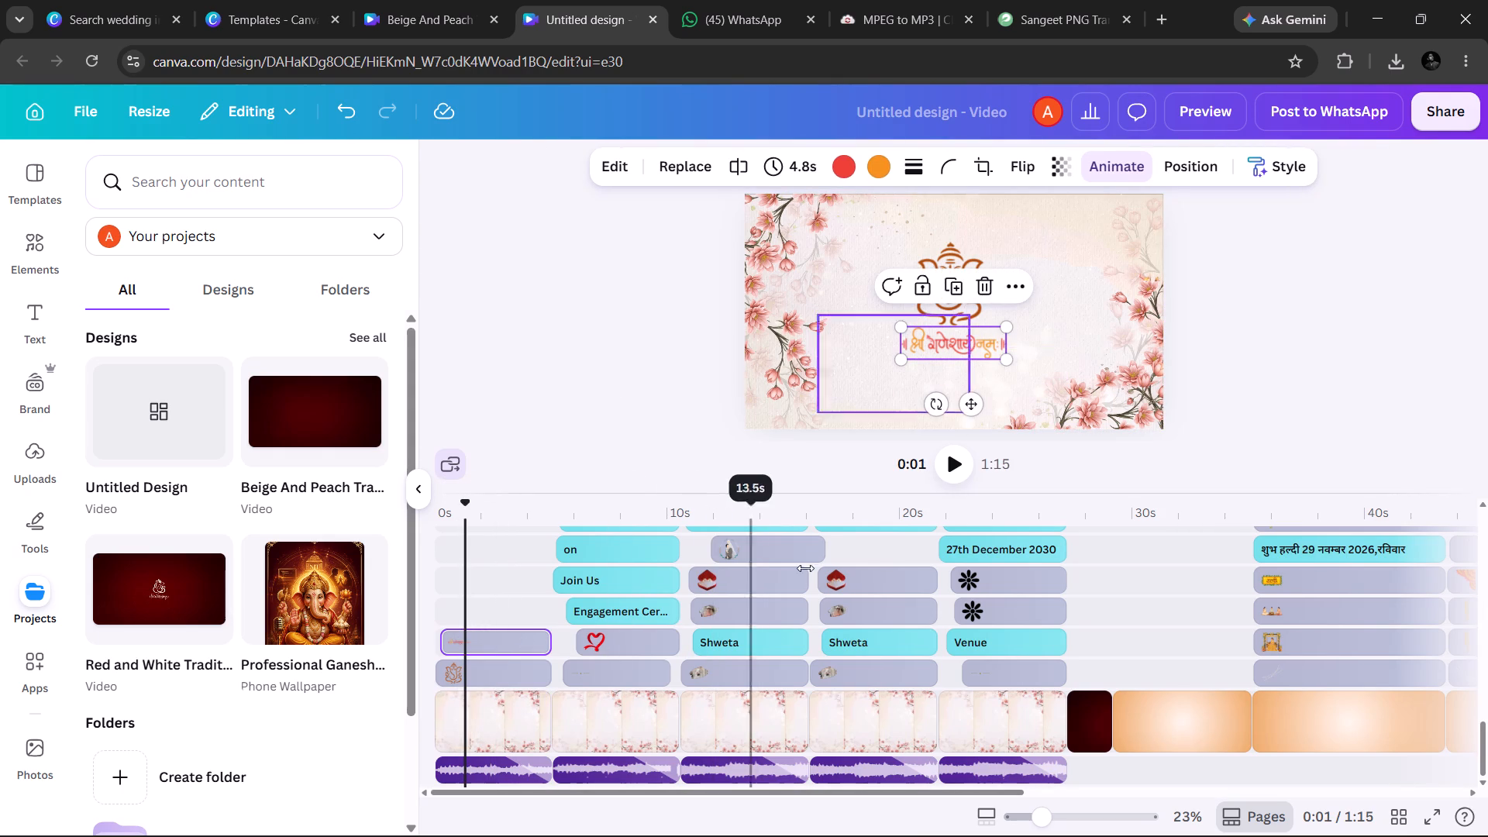
click(616, 438)
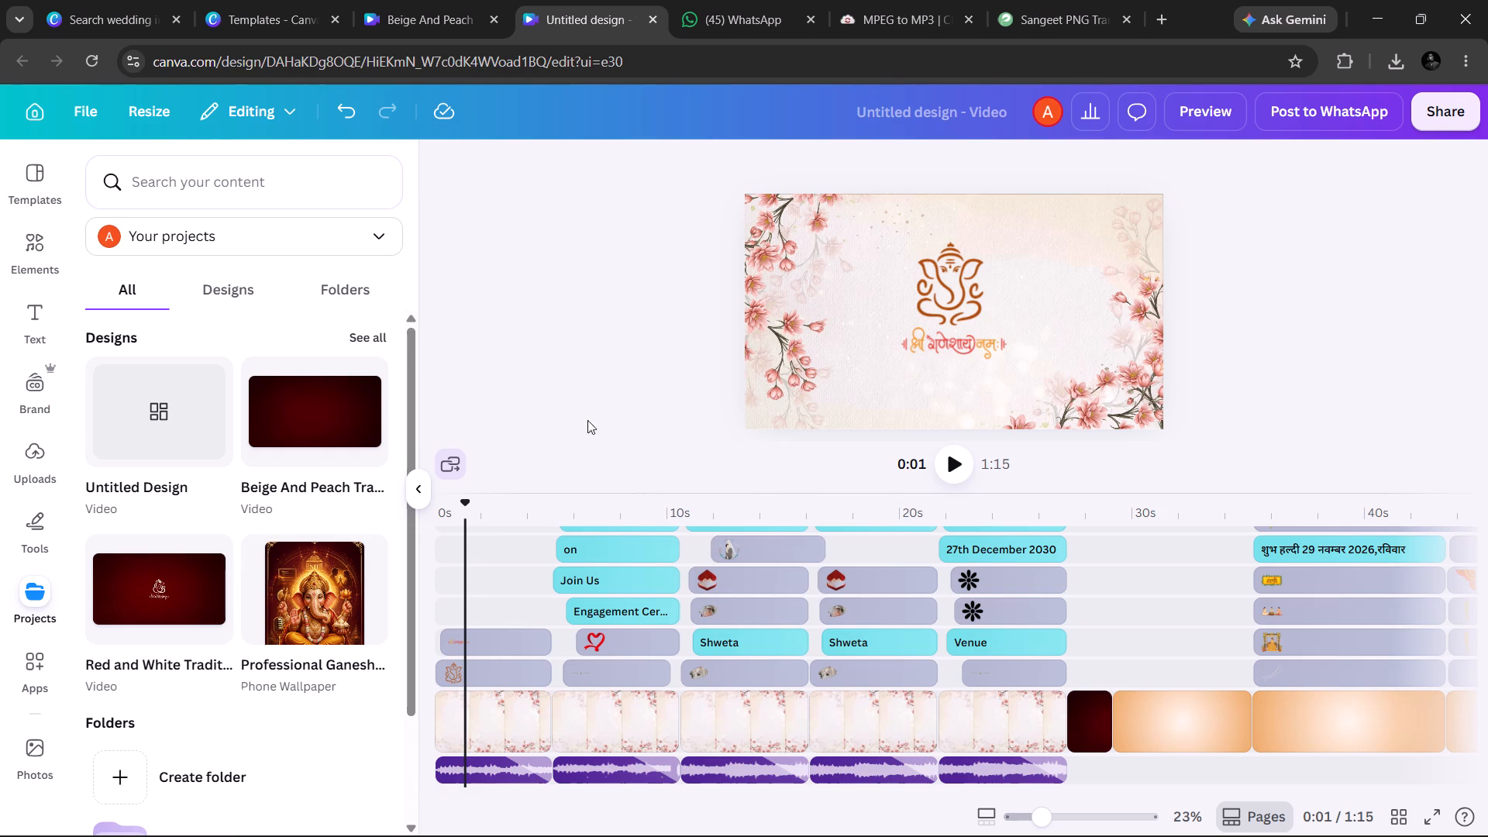
click(945, 464)
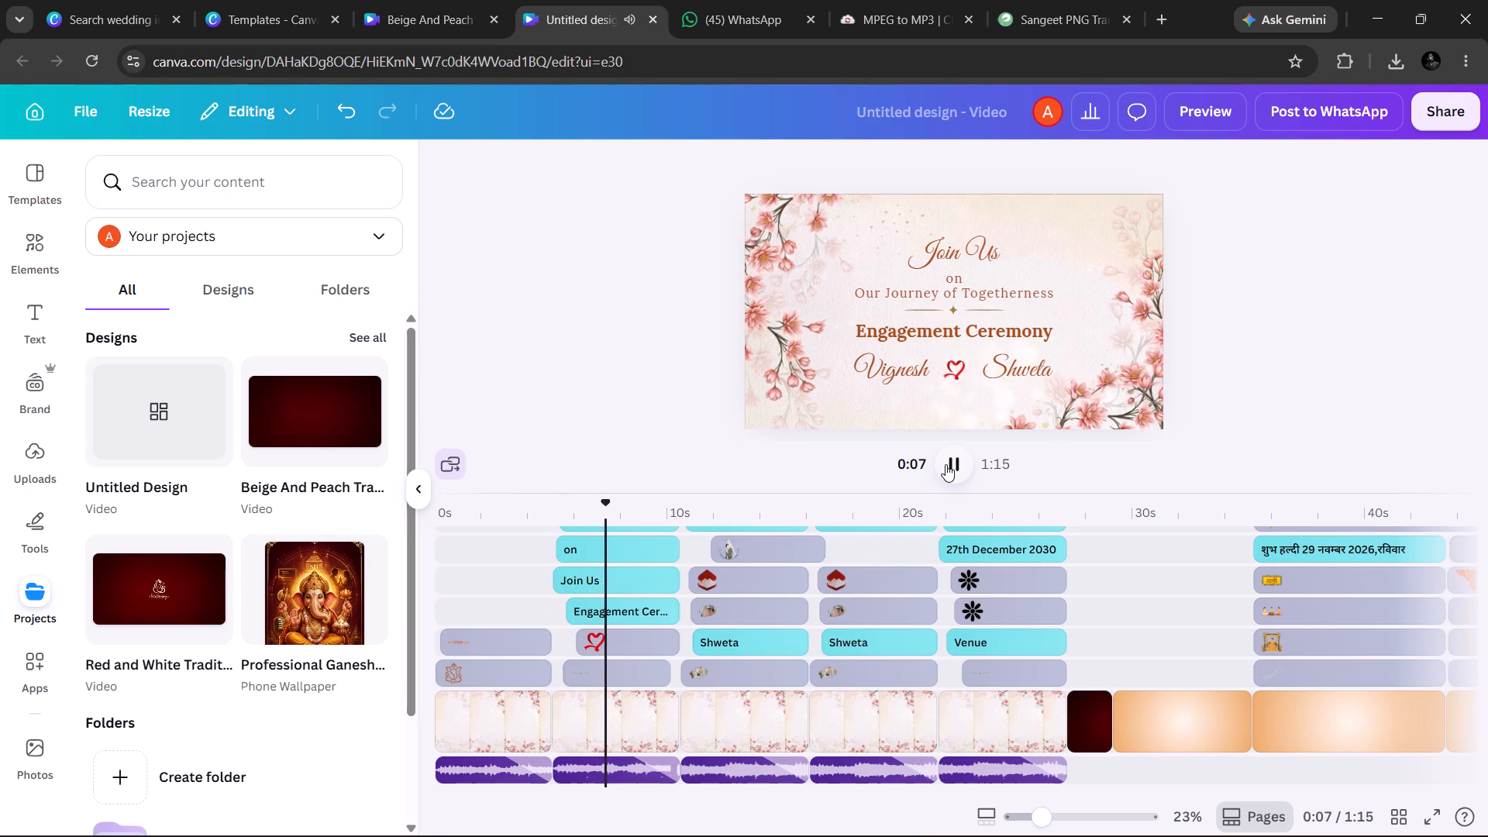
scroll(945, 464, down, 1)
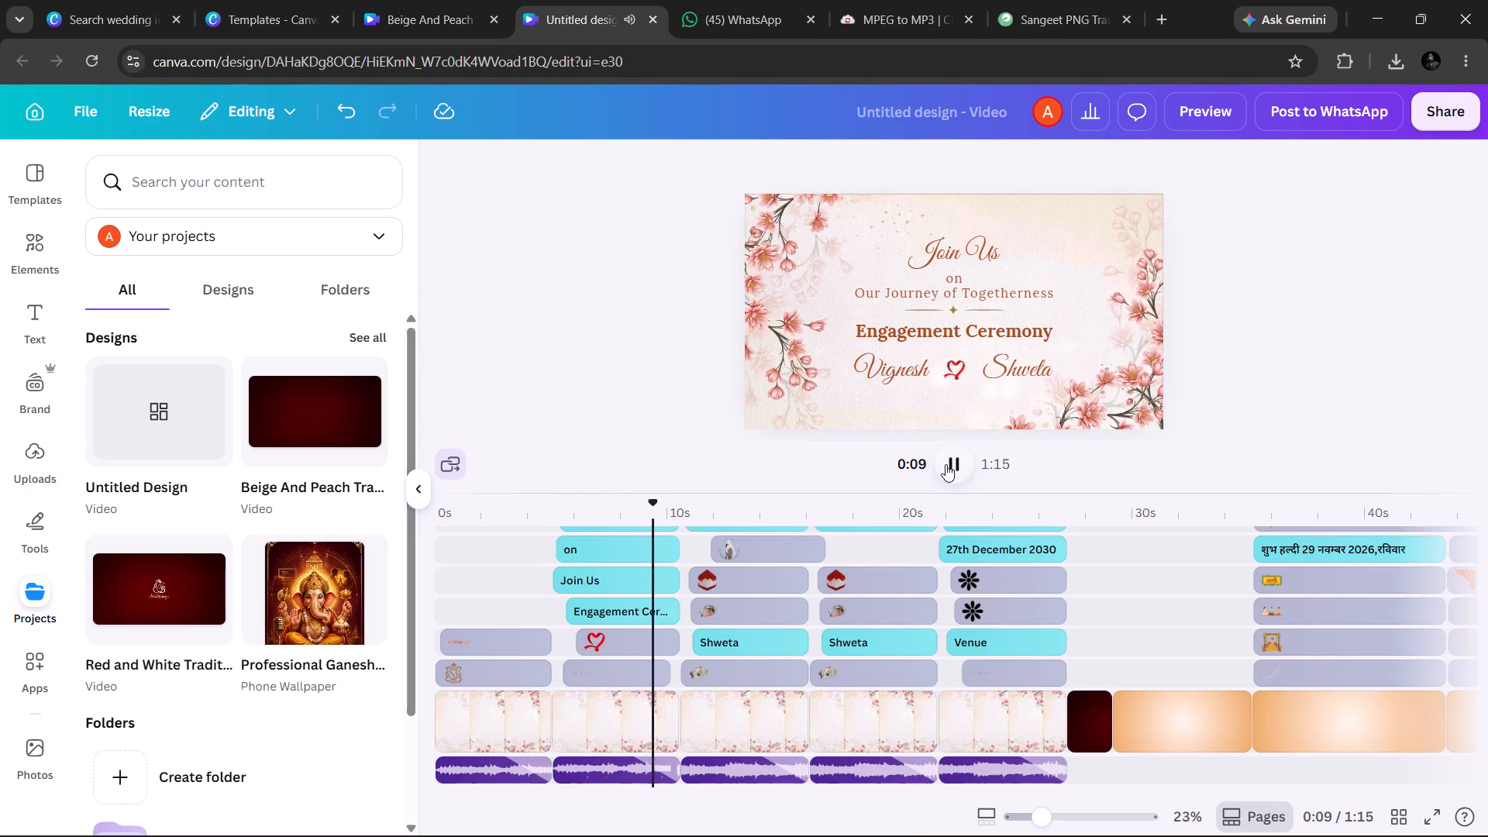
scroll(945, 464, down, 1)
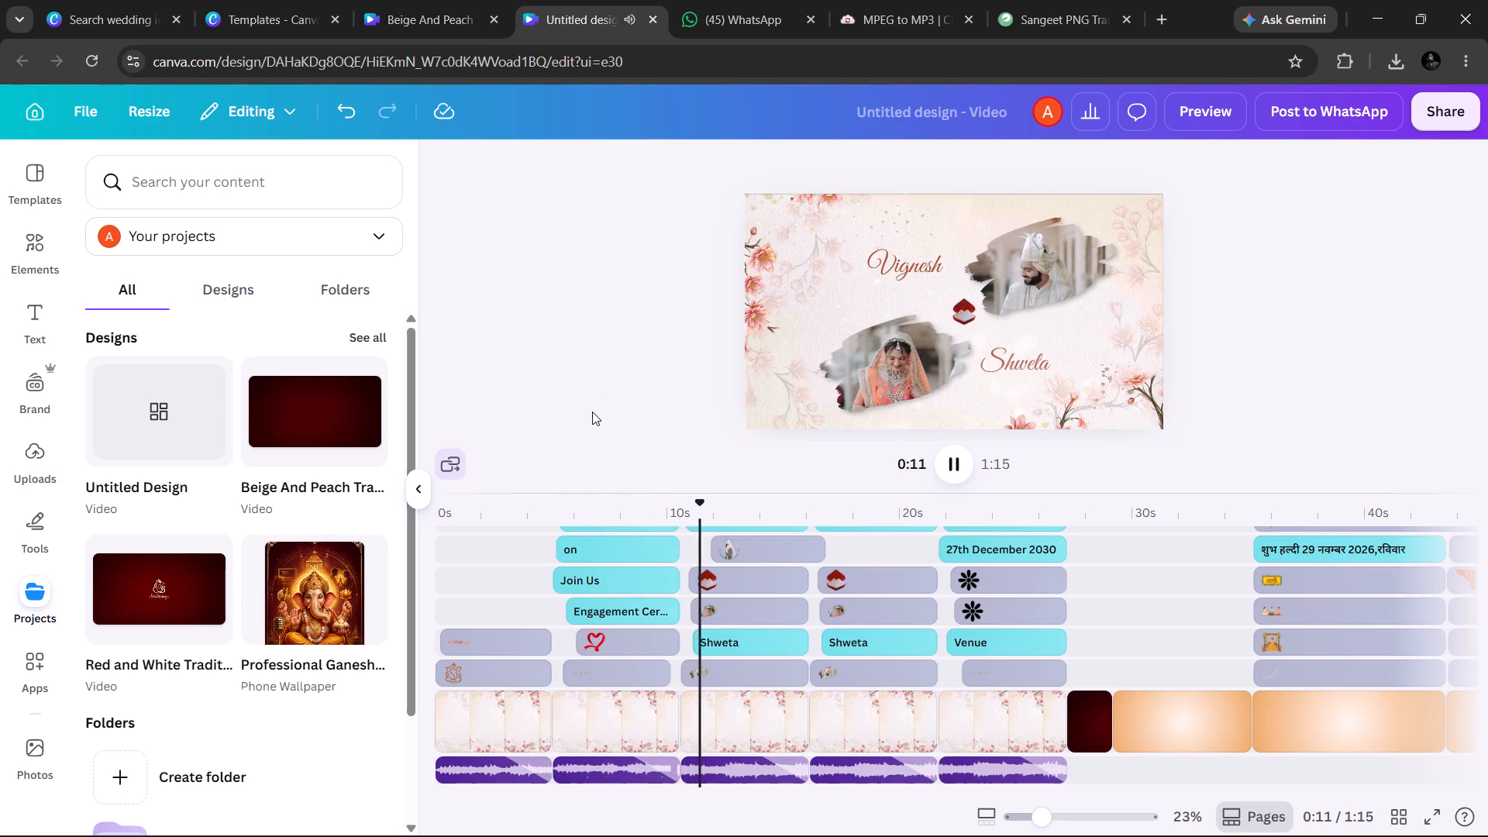
key(space)
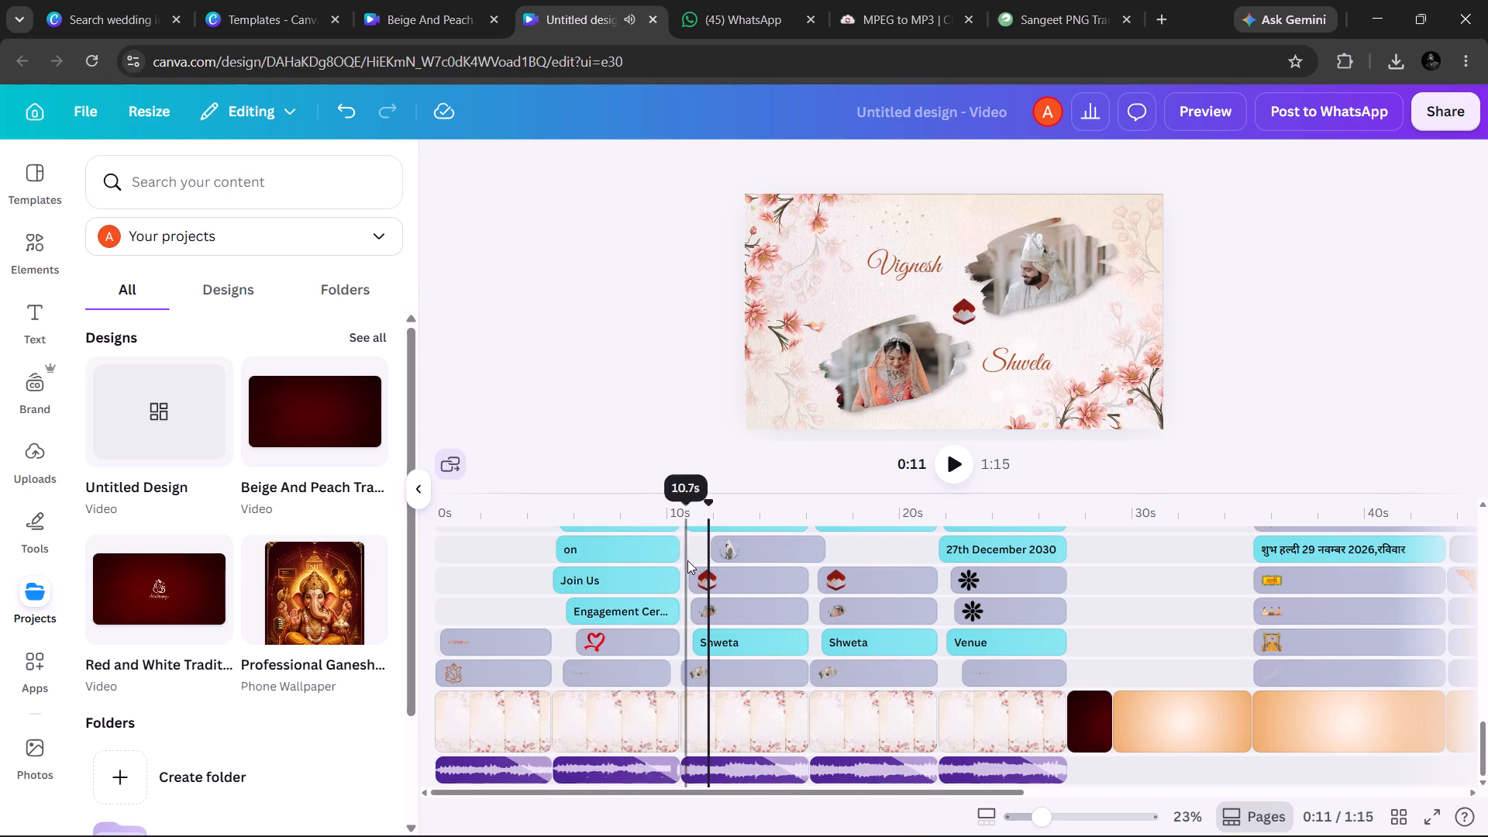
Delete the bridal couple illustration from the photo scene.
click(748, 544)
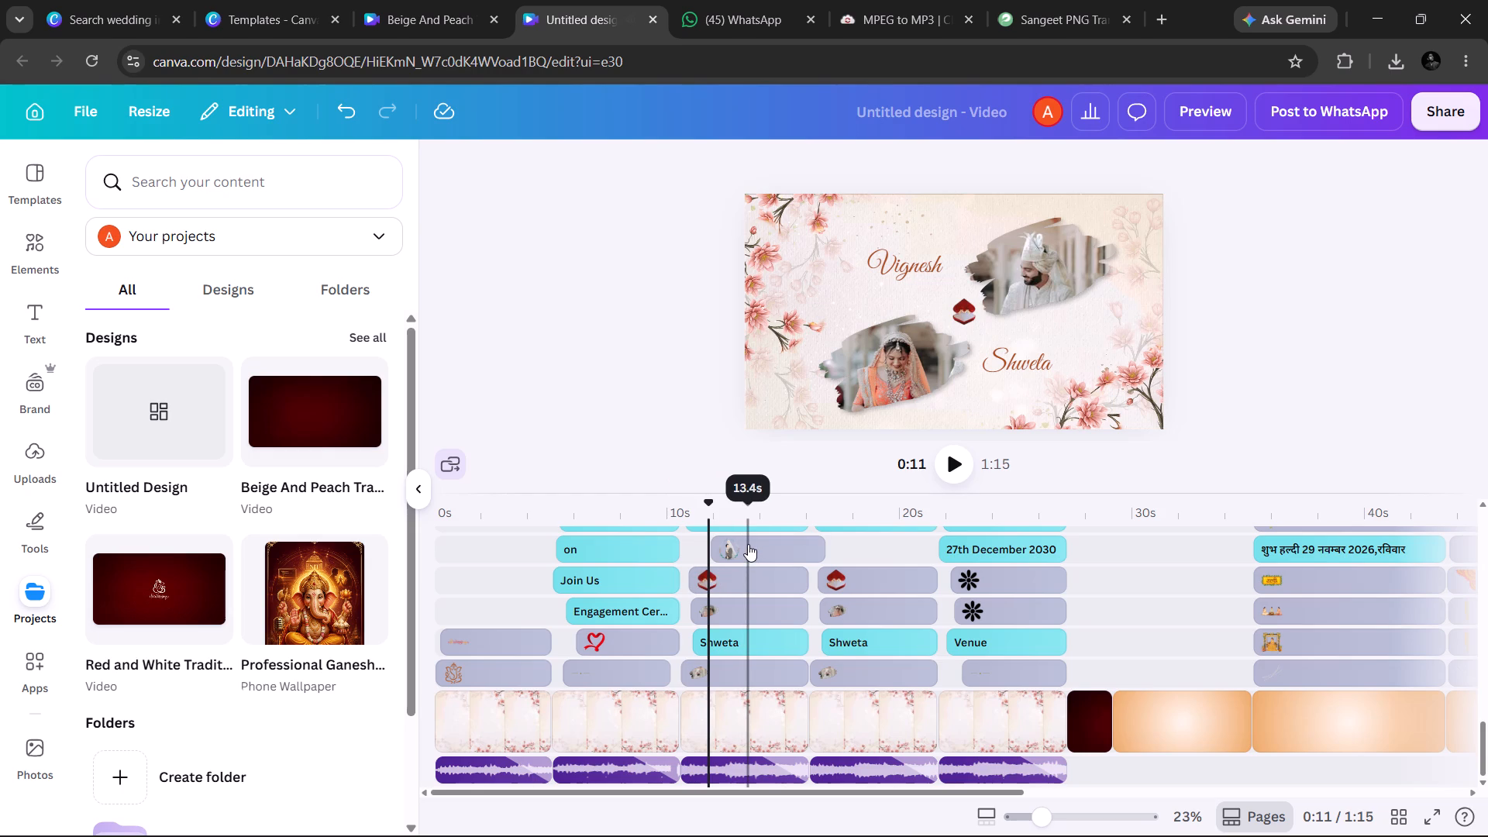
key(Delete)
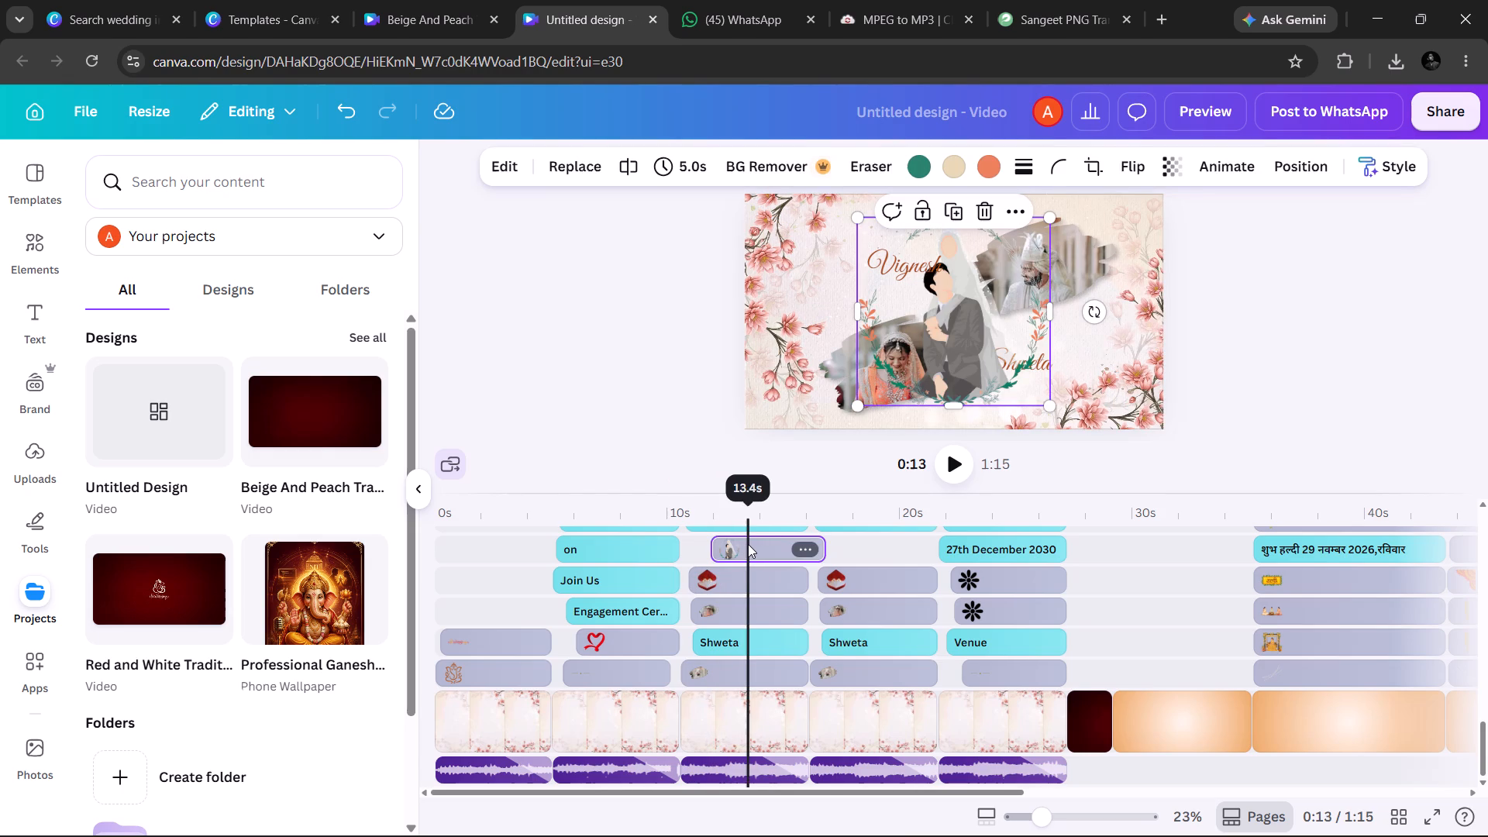
Delete the bride's and groom's name texts from the Join Us scene.
scroll(634, 570, up, 2)
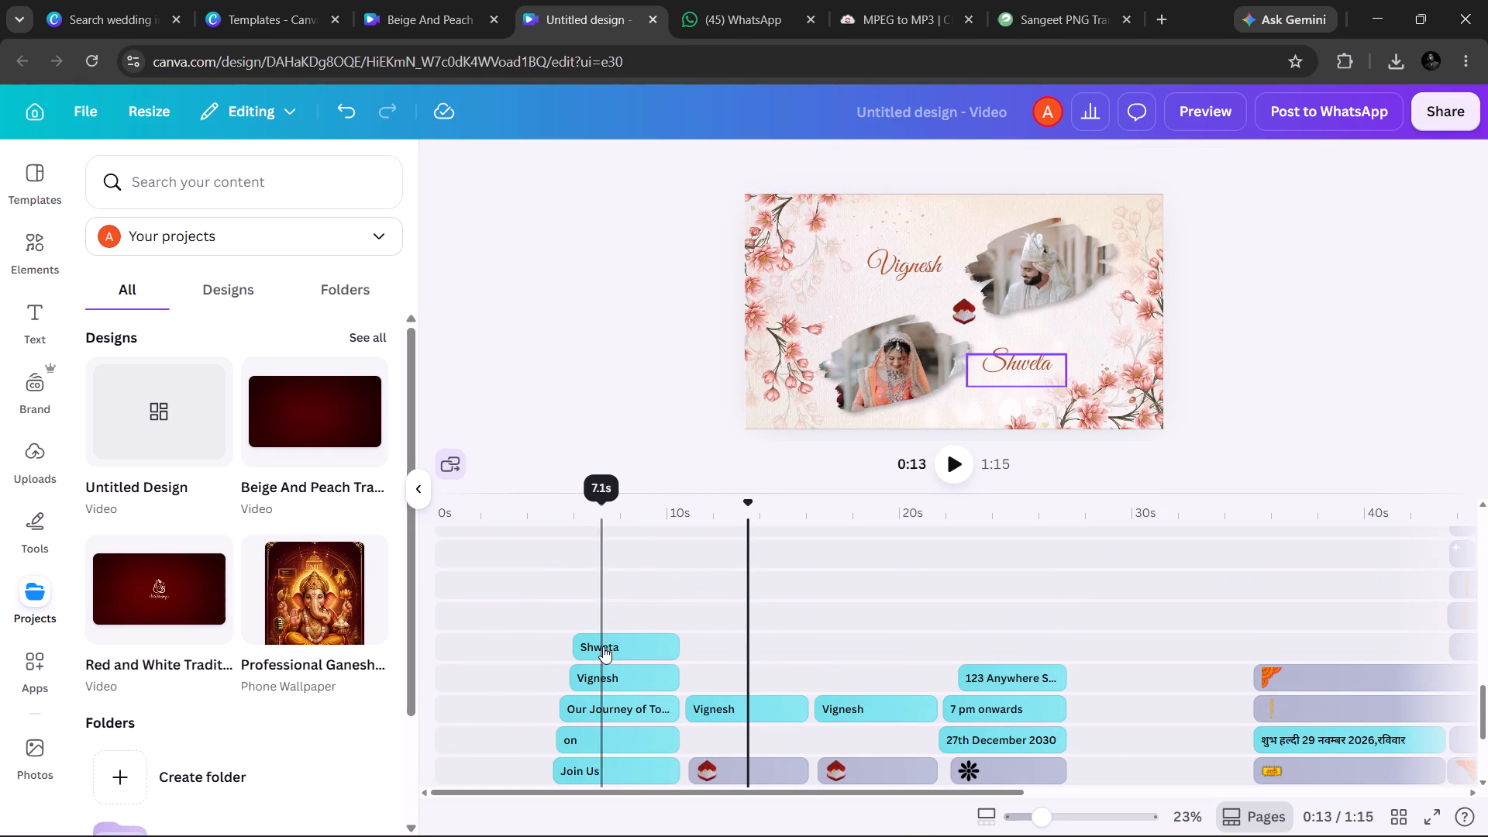
click(604, 646)
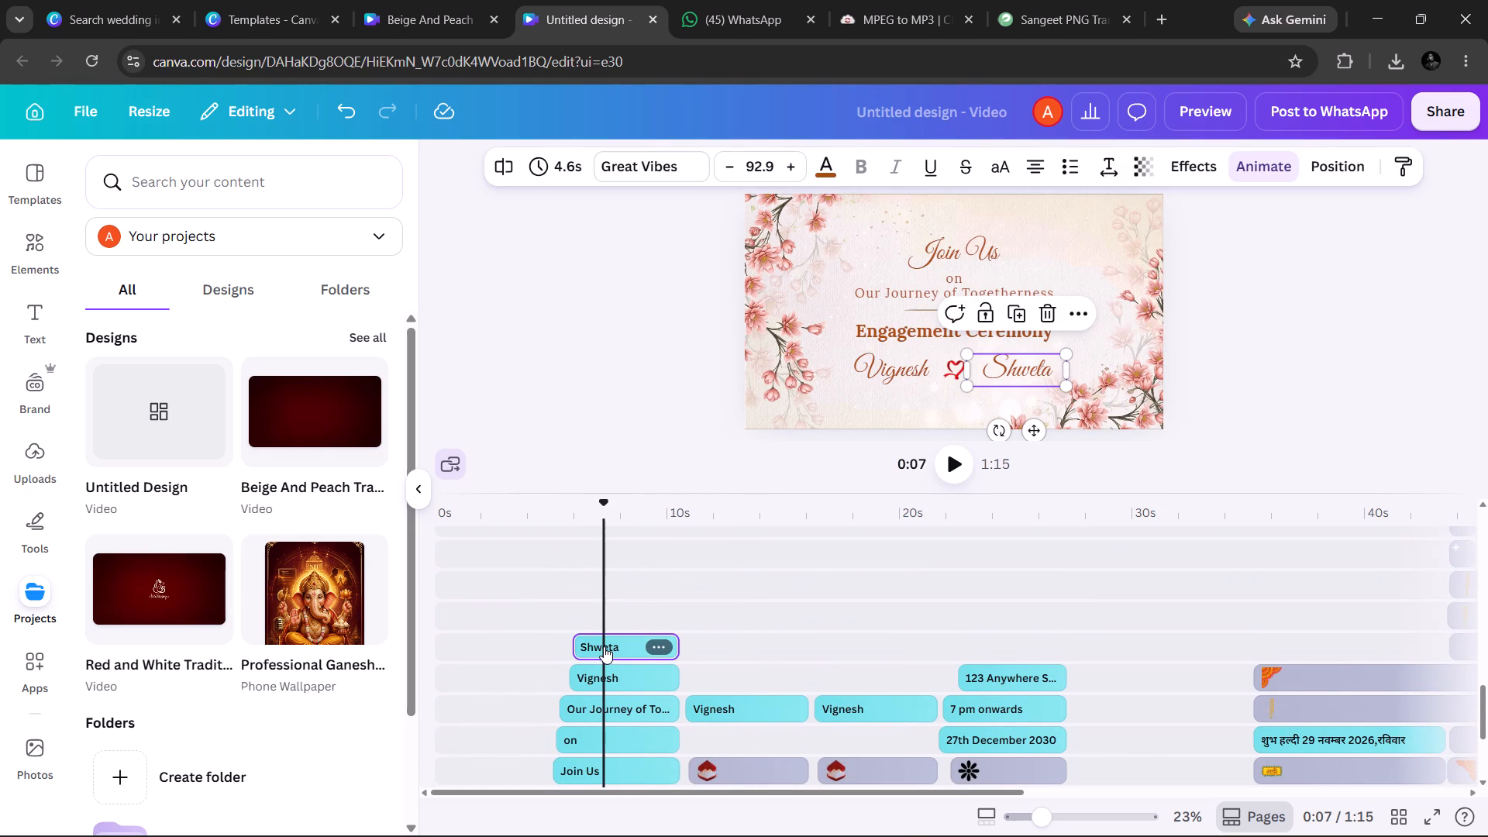
key(shift+Down)
key(shift+Down)
key(shift+Down)
key(Delete)
key(Down)
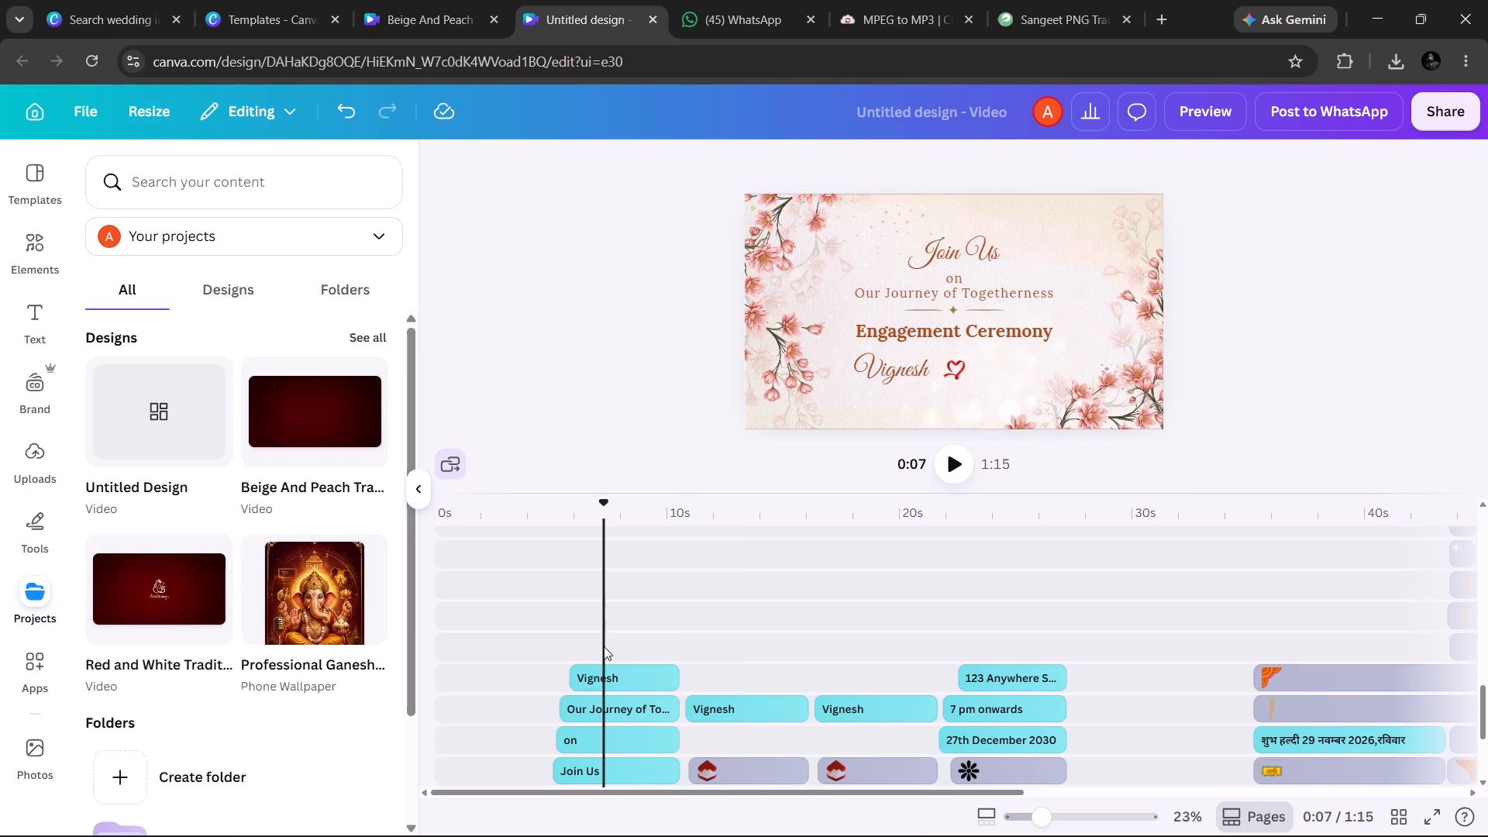
click(665, 685)
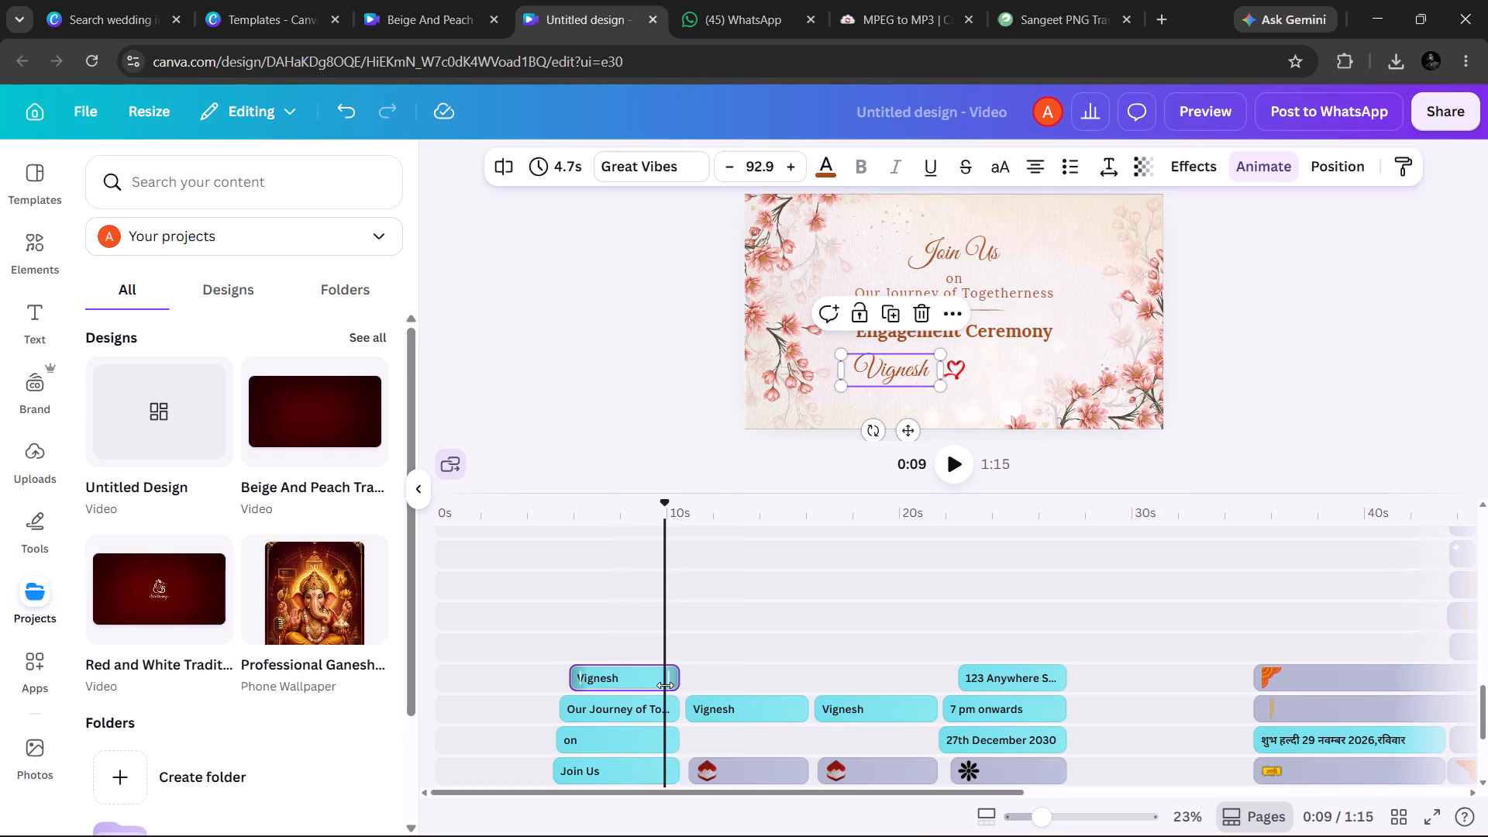
key(Delete)
Delete the "Our Journey of Togetherness", "on", "Join Us" and "Engagement Ceremony" texts from the second scene.
scroll(665, 685, down, 1)
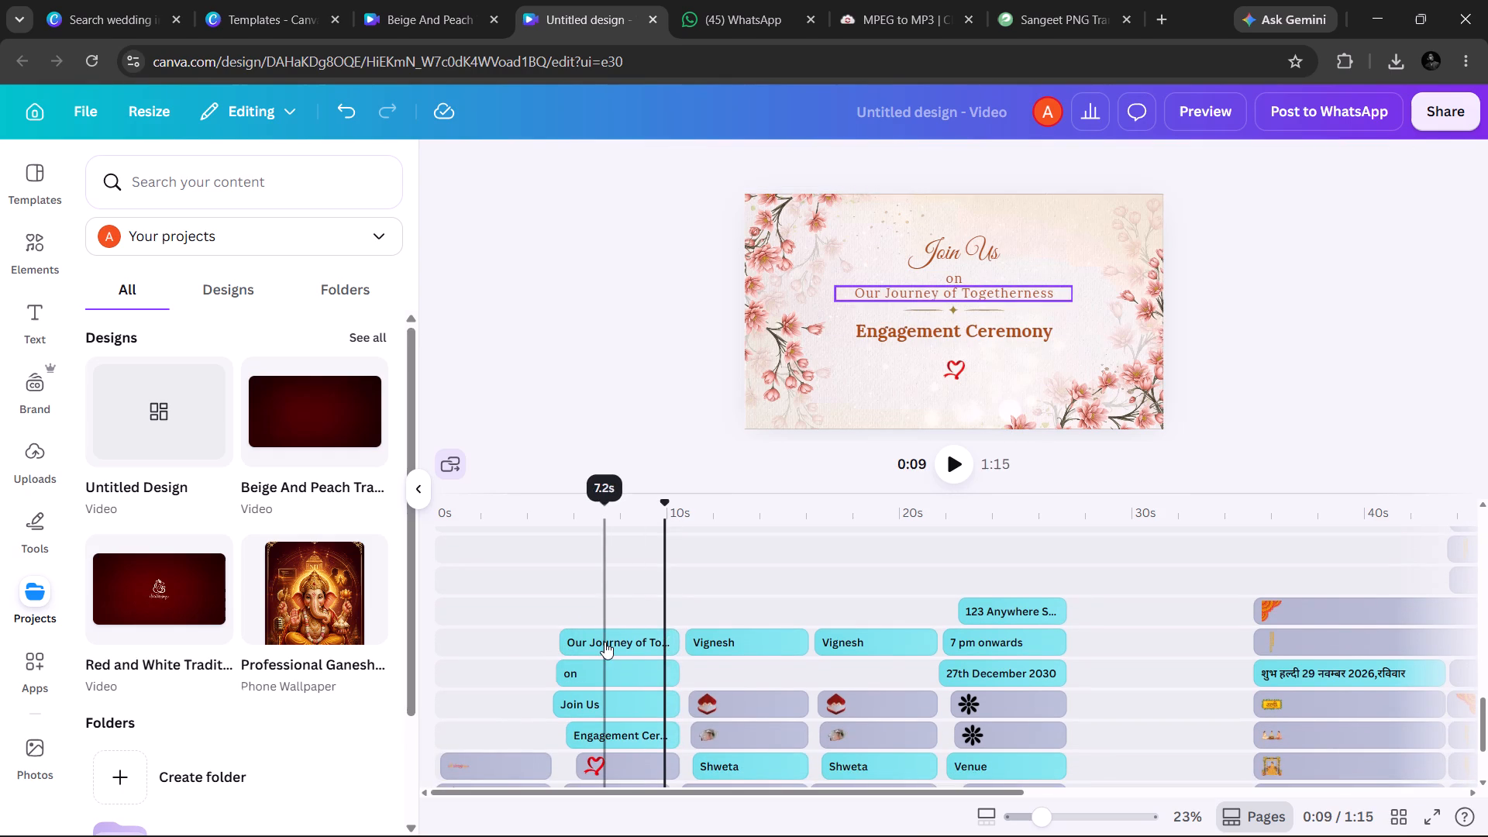
click(604, 642)
key(Delete)
key(Down)
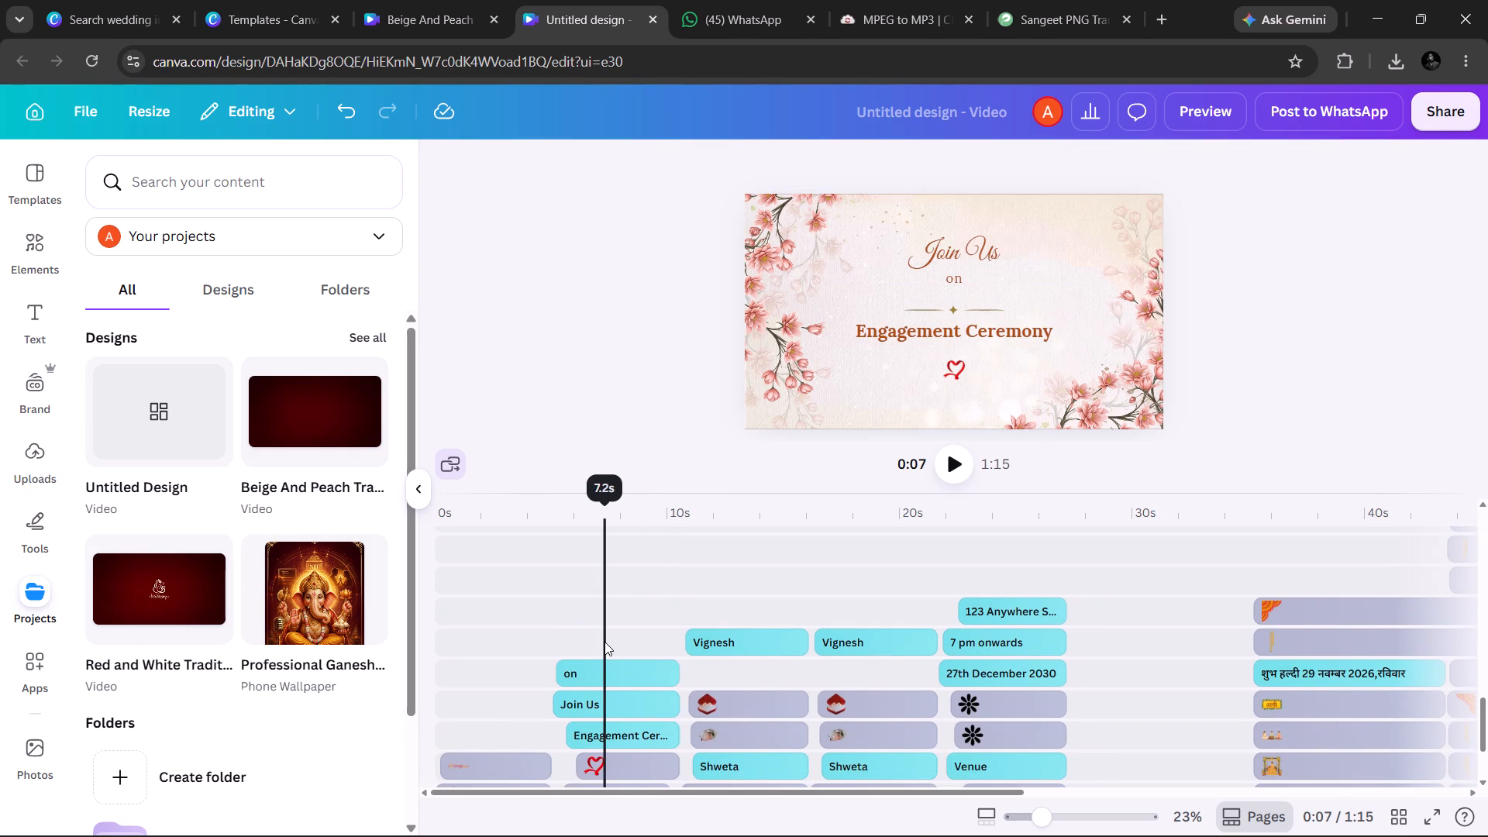
click(628, 665)
key(Delete)
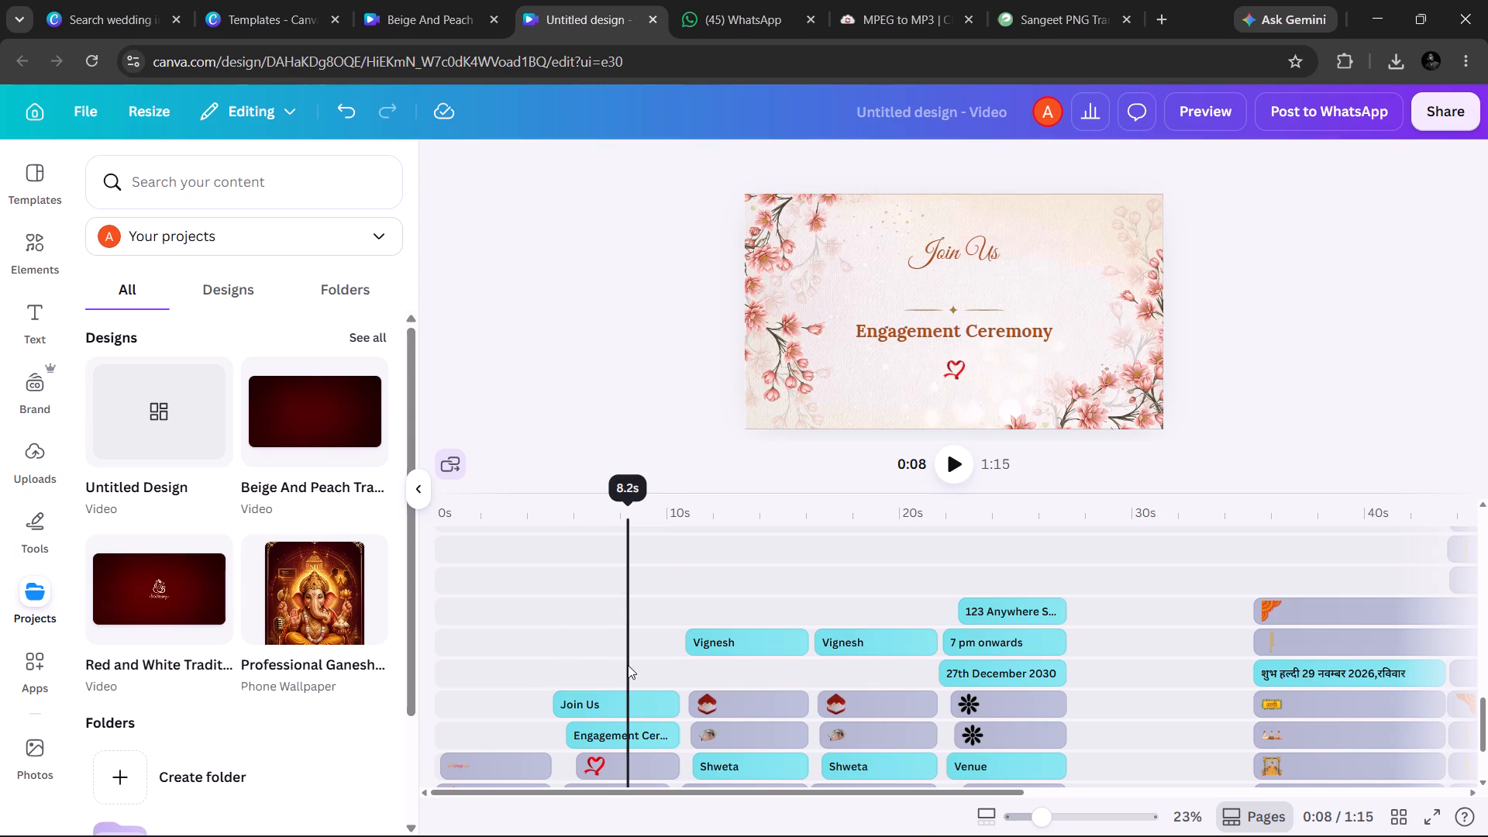
click(659, 701)
key(Delete)
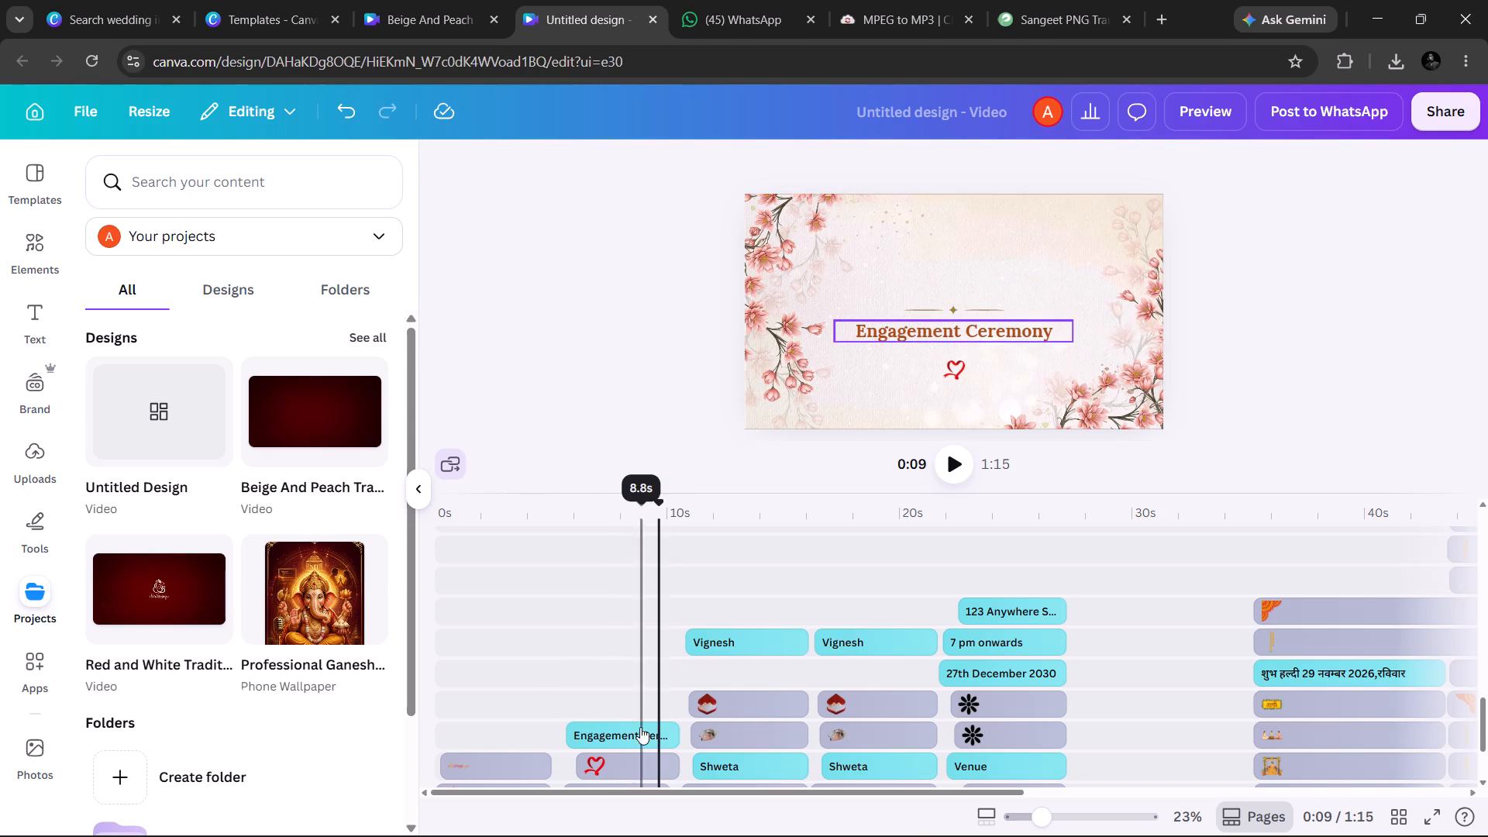
click(629, 728)
key(Delete)
Delete the red heart and the gold divider from the second scene.
scroll(627, 745, down, 1)
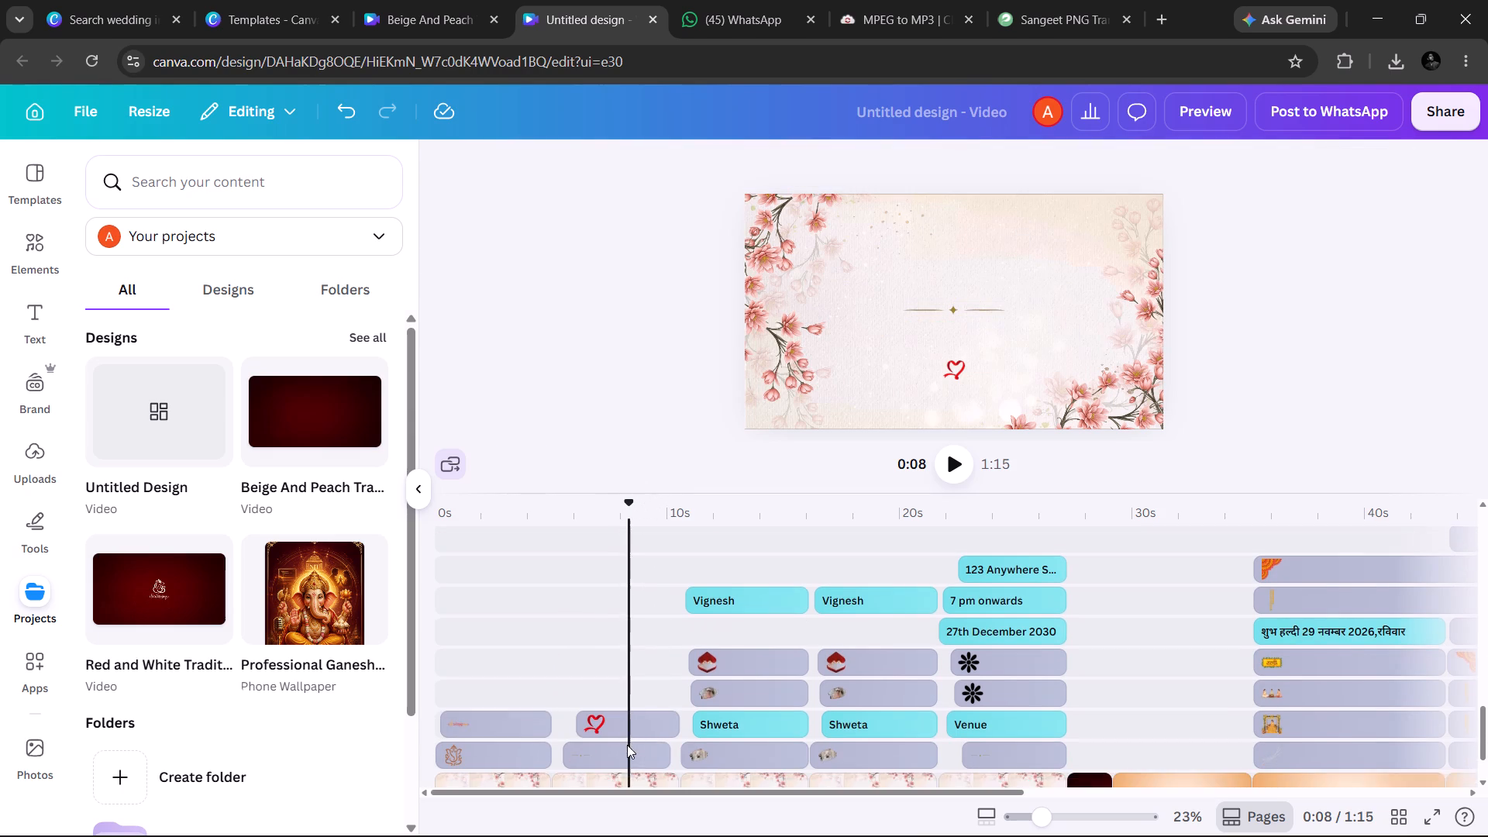
scroll(627, 745, down, 1)
click(603, 707)
key(Delete)
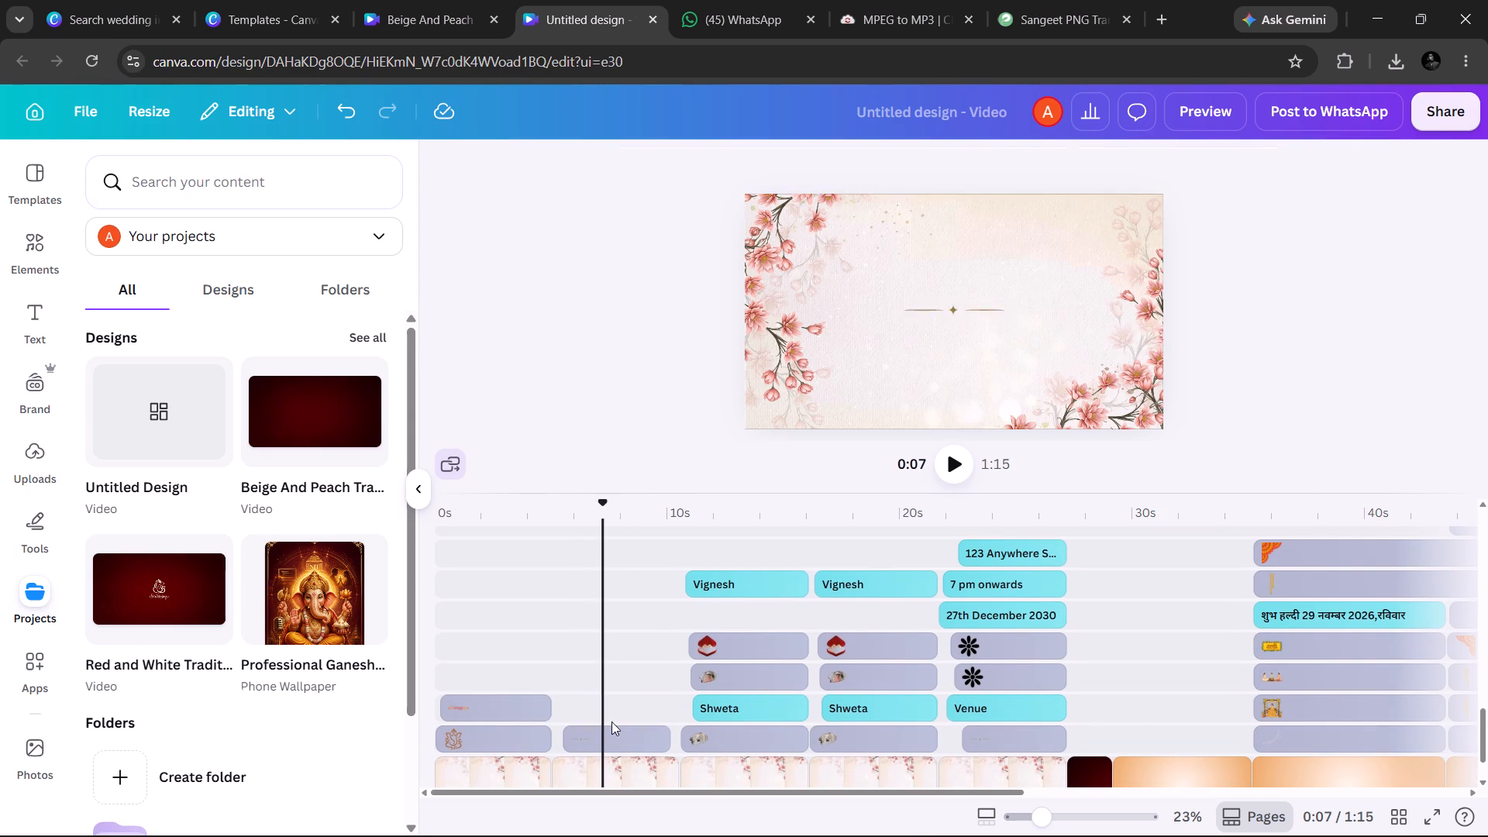
click(629, 732)
key(Delete)
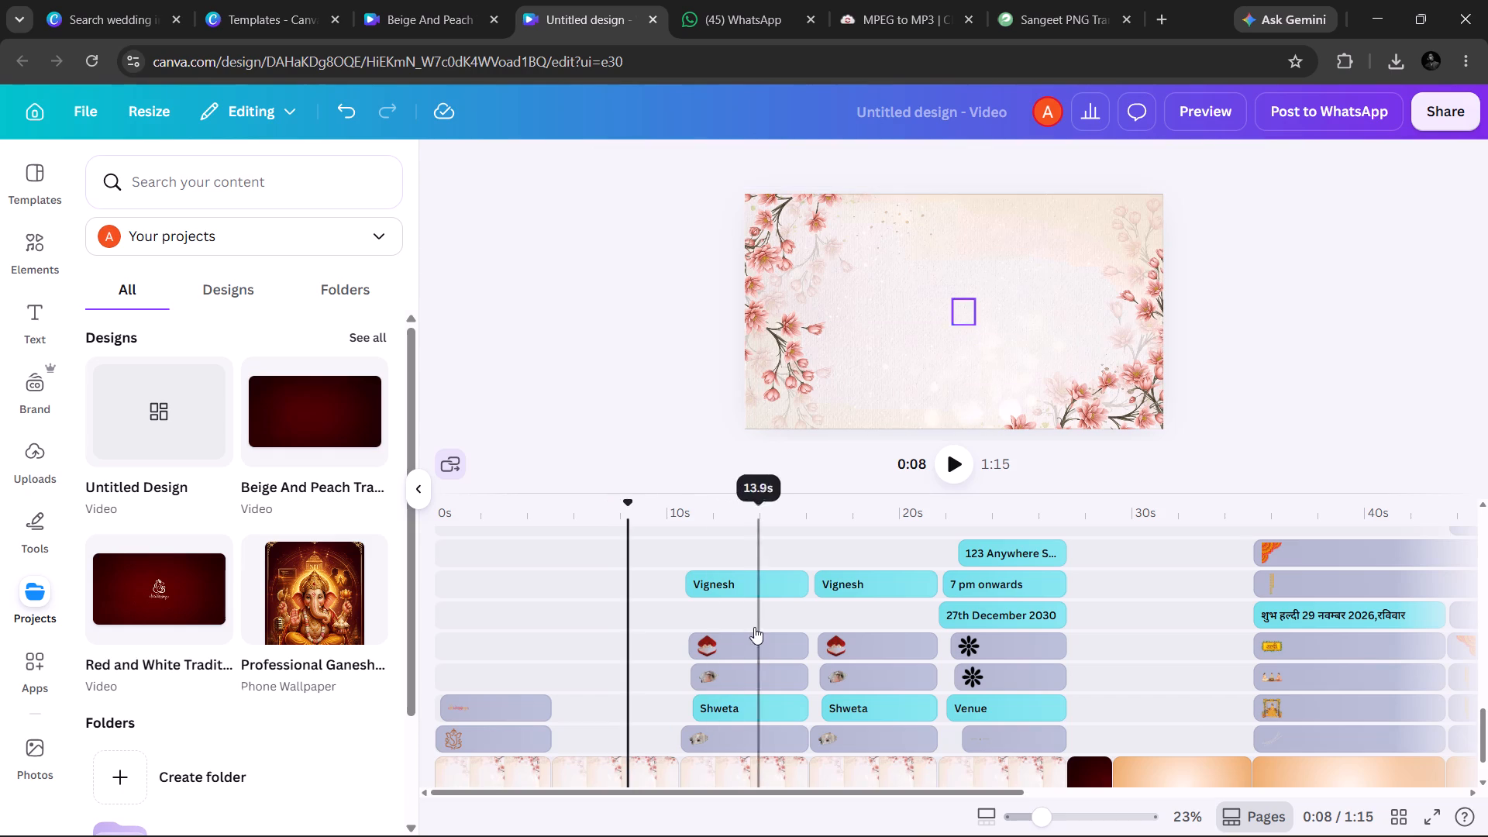
Delete both name texts, the ring box graphic and the bride's photo with its frame from the first couple photo scene.
click(723, 578)
key(Delete)
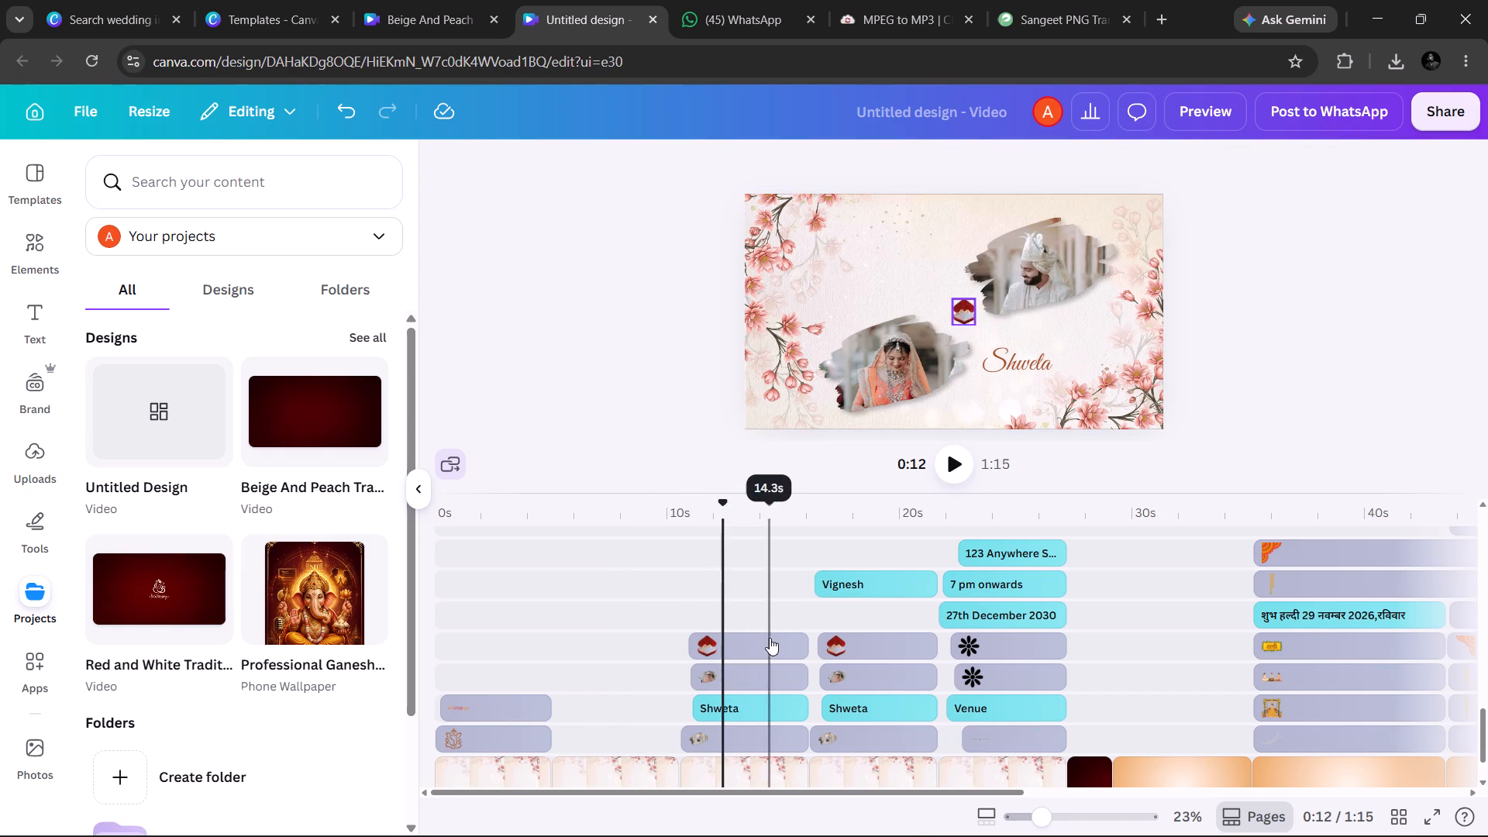
click(771, 639)
key(Delete)
click(770, 673)
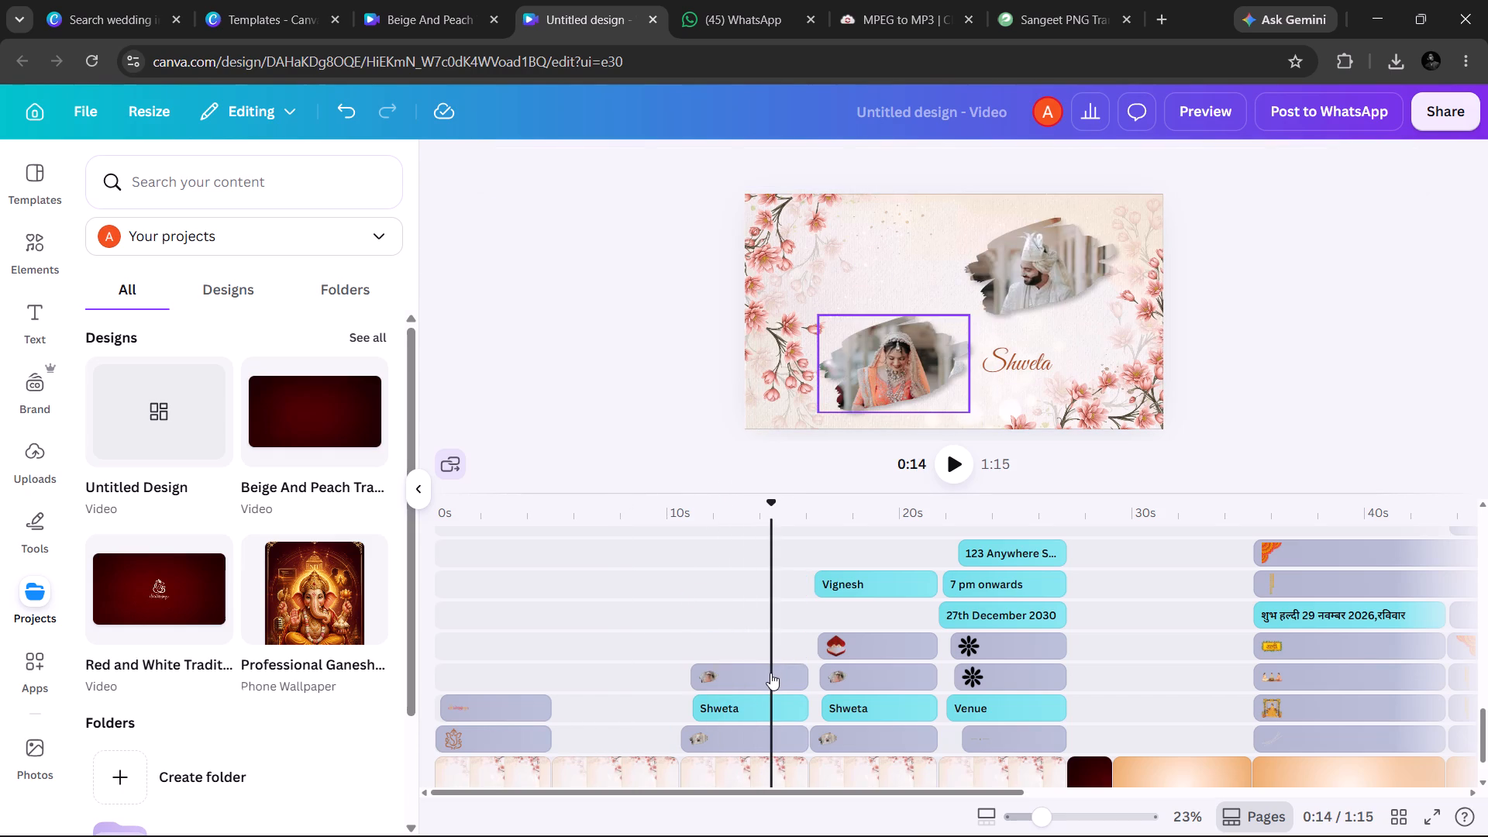
key(Delete)
click(749, 674)
key(Delete)
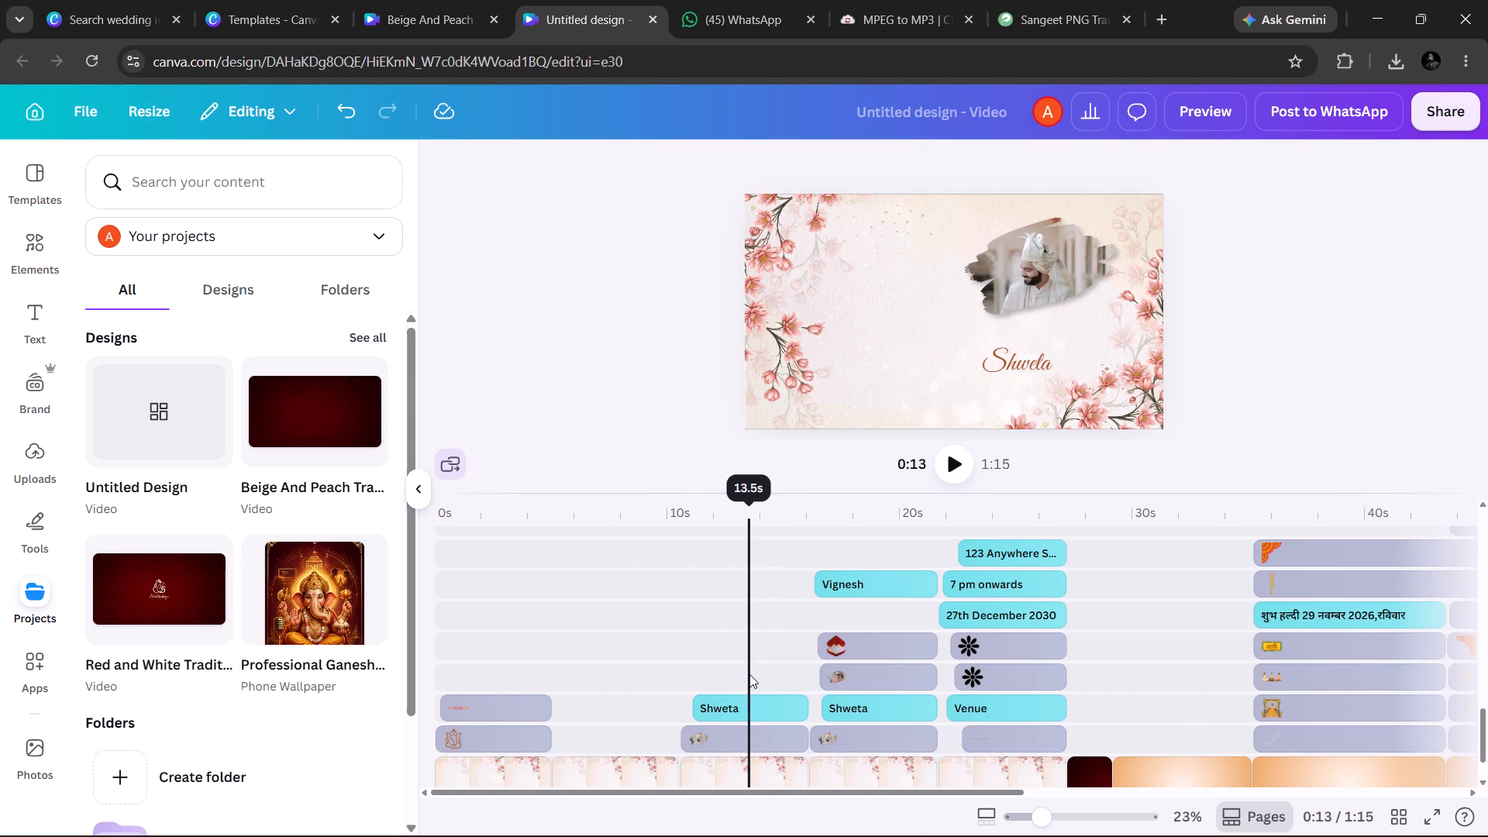
click(756, 704)
key(Delete)
key(Delete)
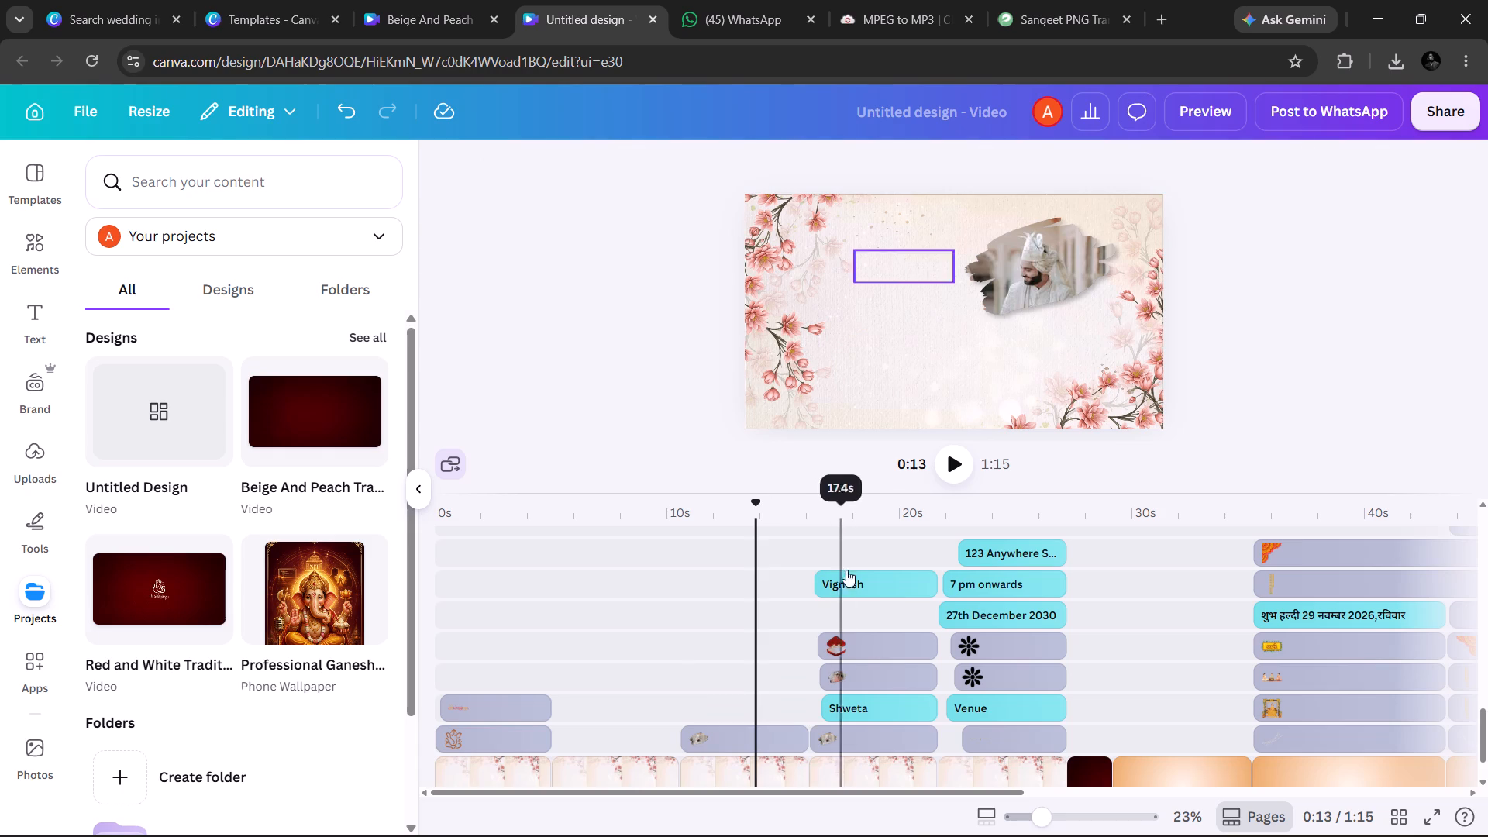
Delete both name texts, the ring box graphic and the bride's photo with its frame from the second couple photo scene.
click(877, 587)
key(Delete)
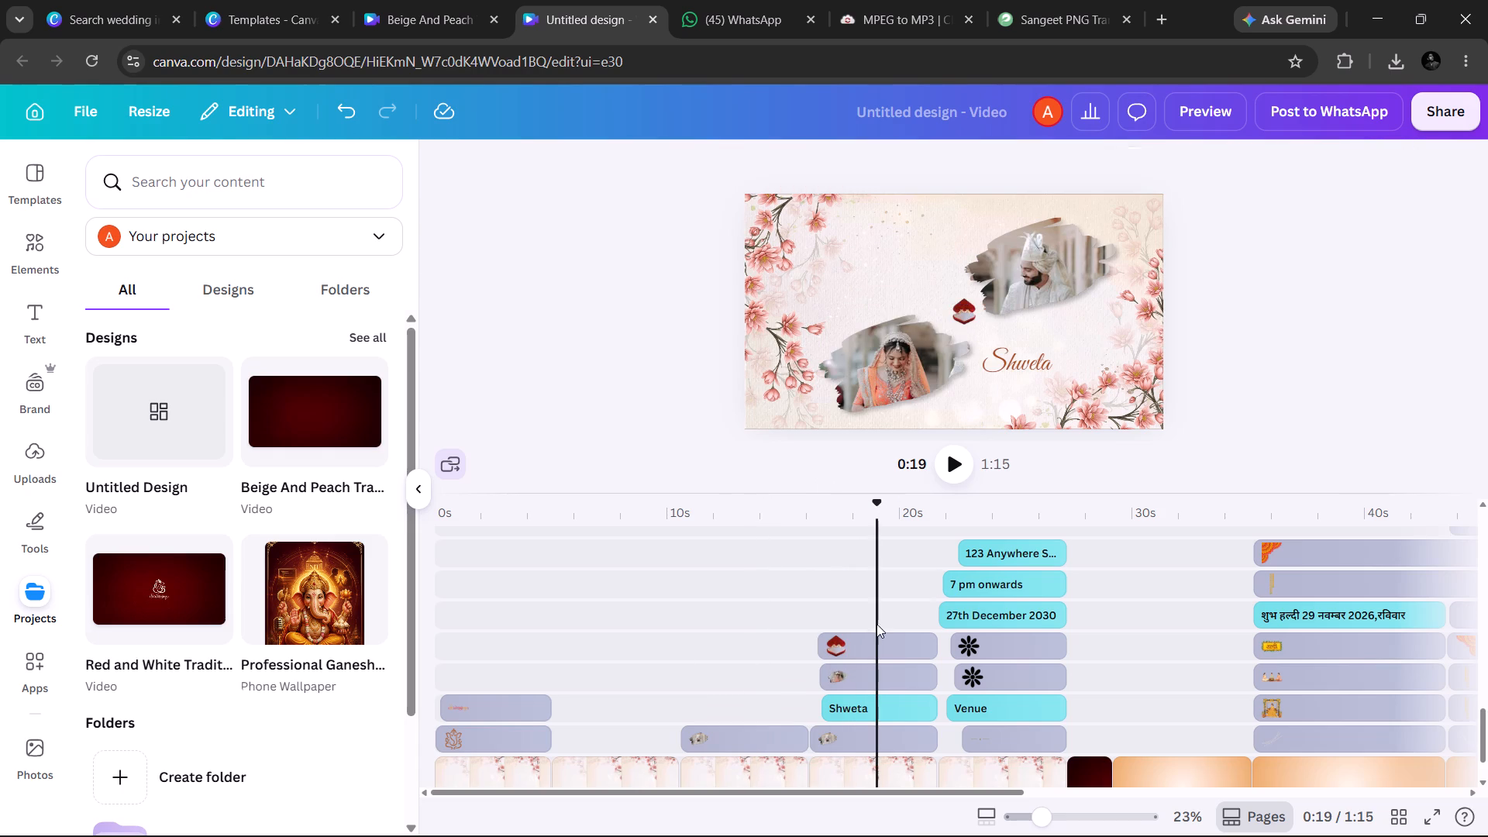
click(895, 639)
key(Delete)
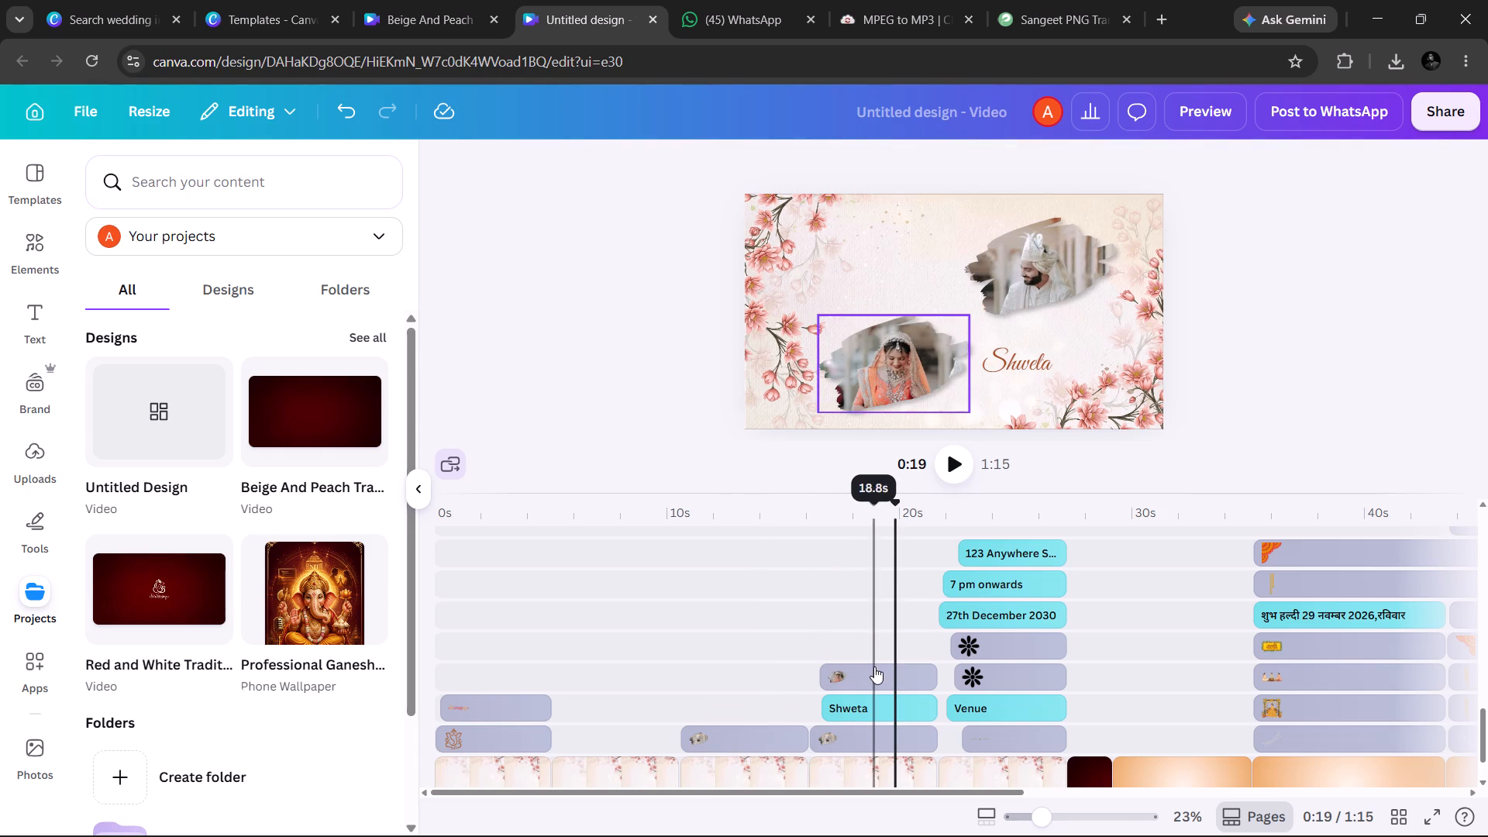
click(873, 666)
key(Delete)
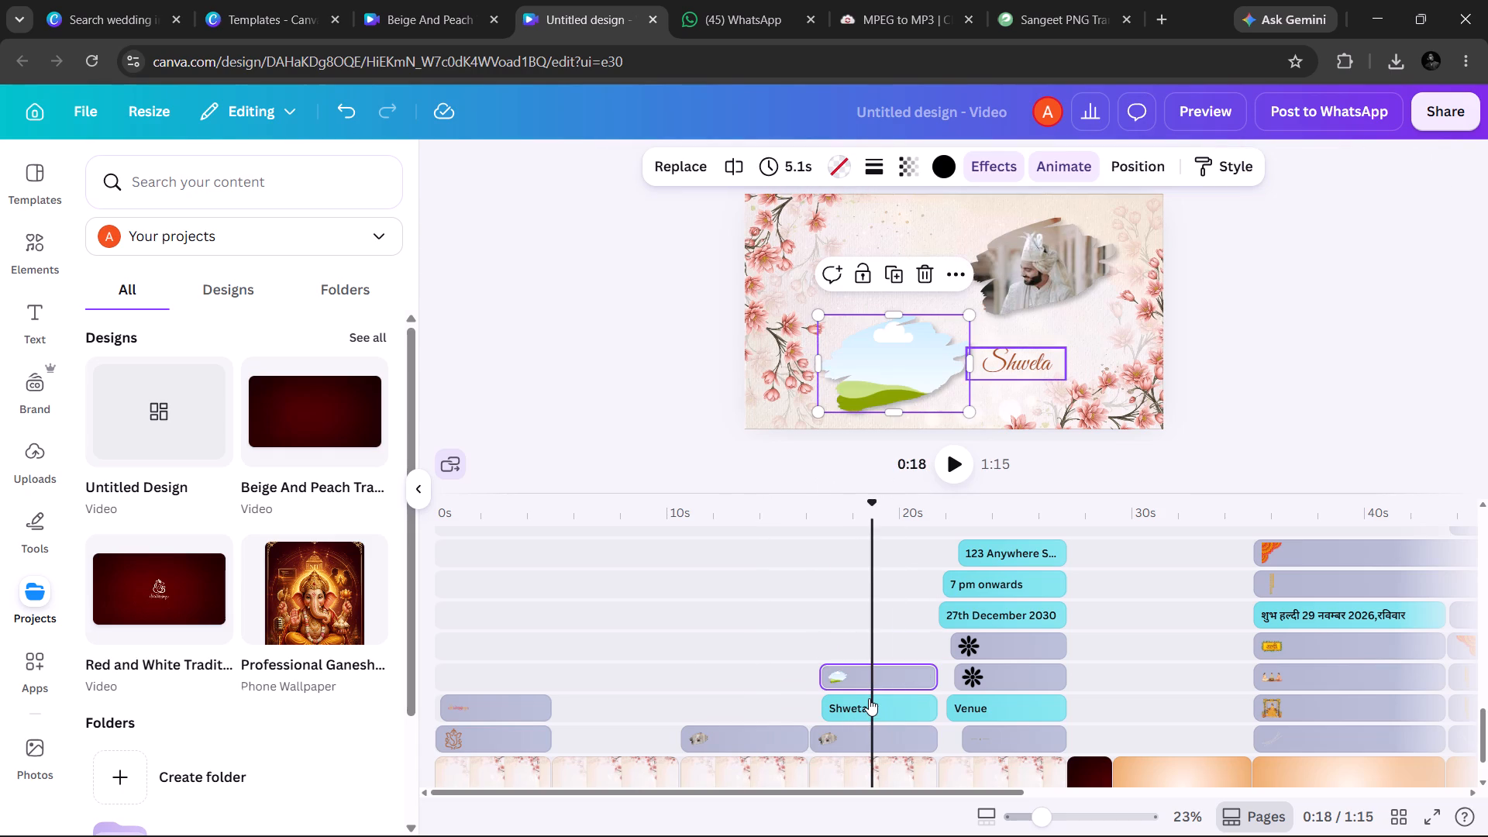
key(Delete)
click(869, 698)
key(Delete)
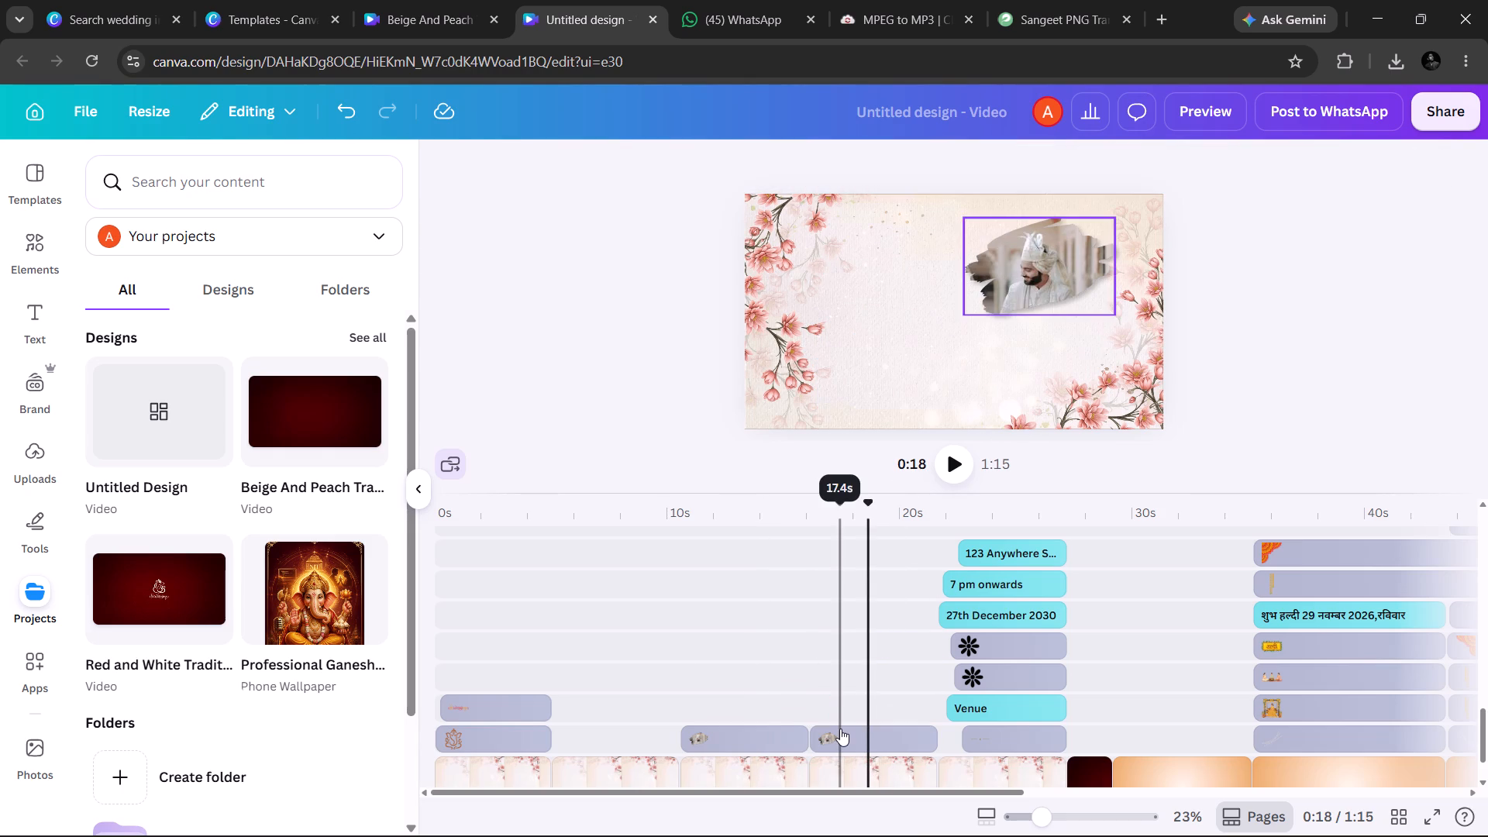
Delete the groom's photo and its brush-shaped frame from both couple photo scenes.
click(839, 731)
key(Delete)
key(Delete)
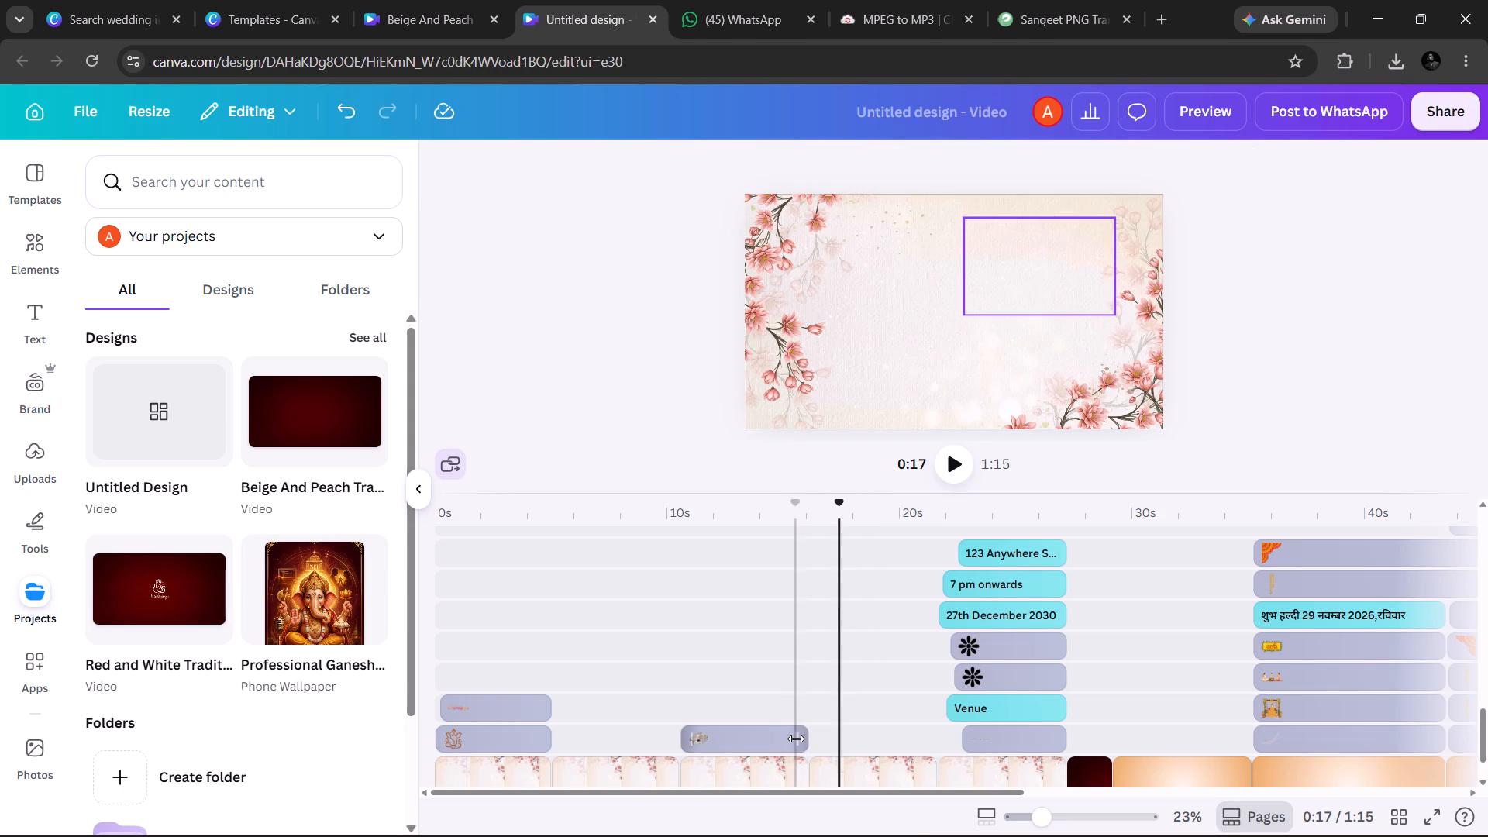
click(796, 739)
key(Delete)
key(Delete)
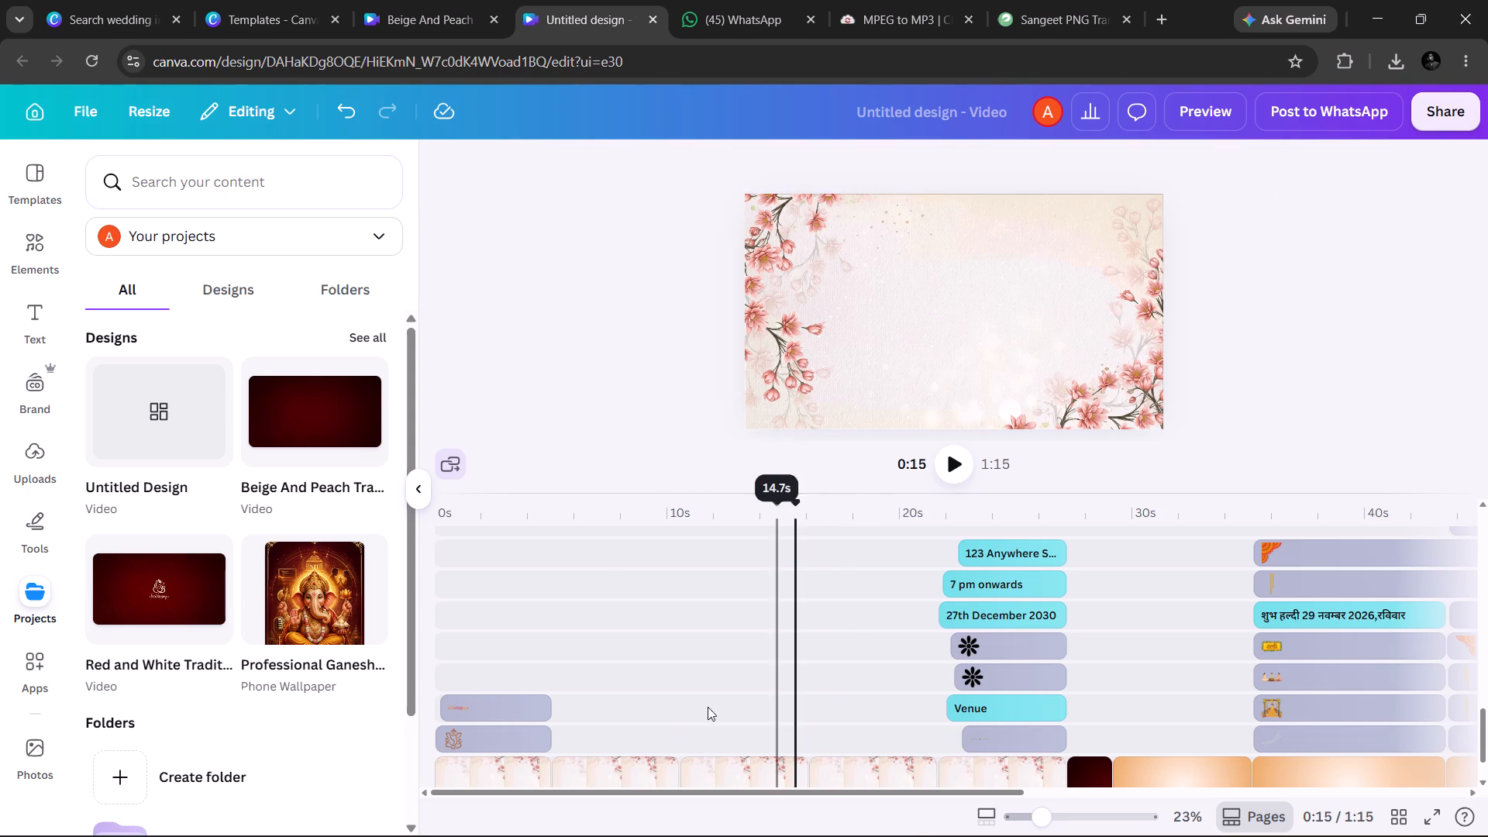
Delete the address, "7 pm onwards" and "27th December 2030" texts from the venue scene.
scroll(606, 722, left, 2)
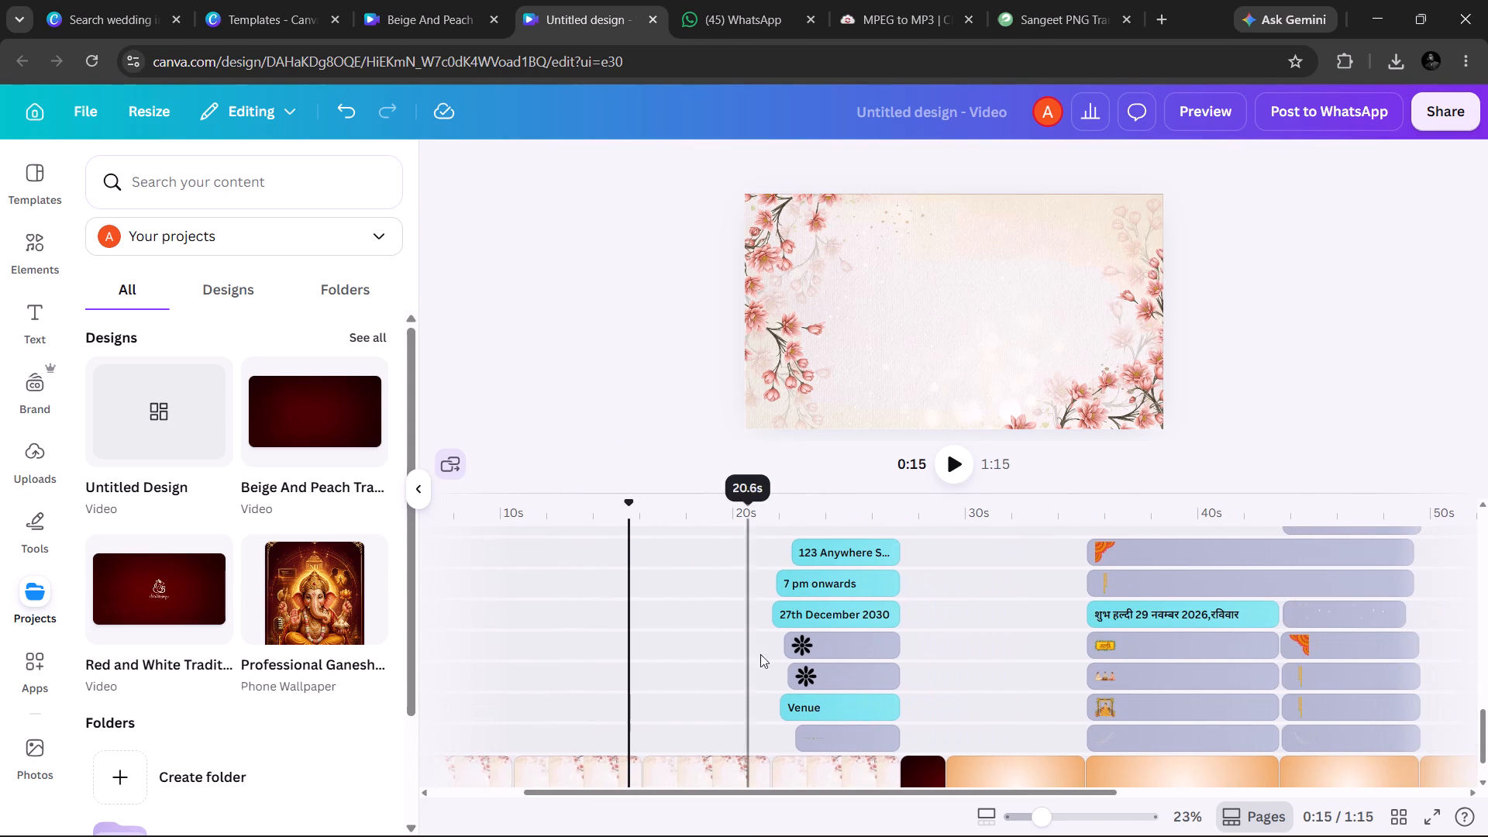
click(863, 544)
key(Delete)
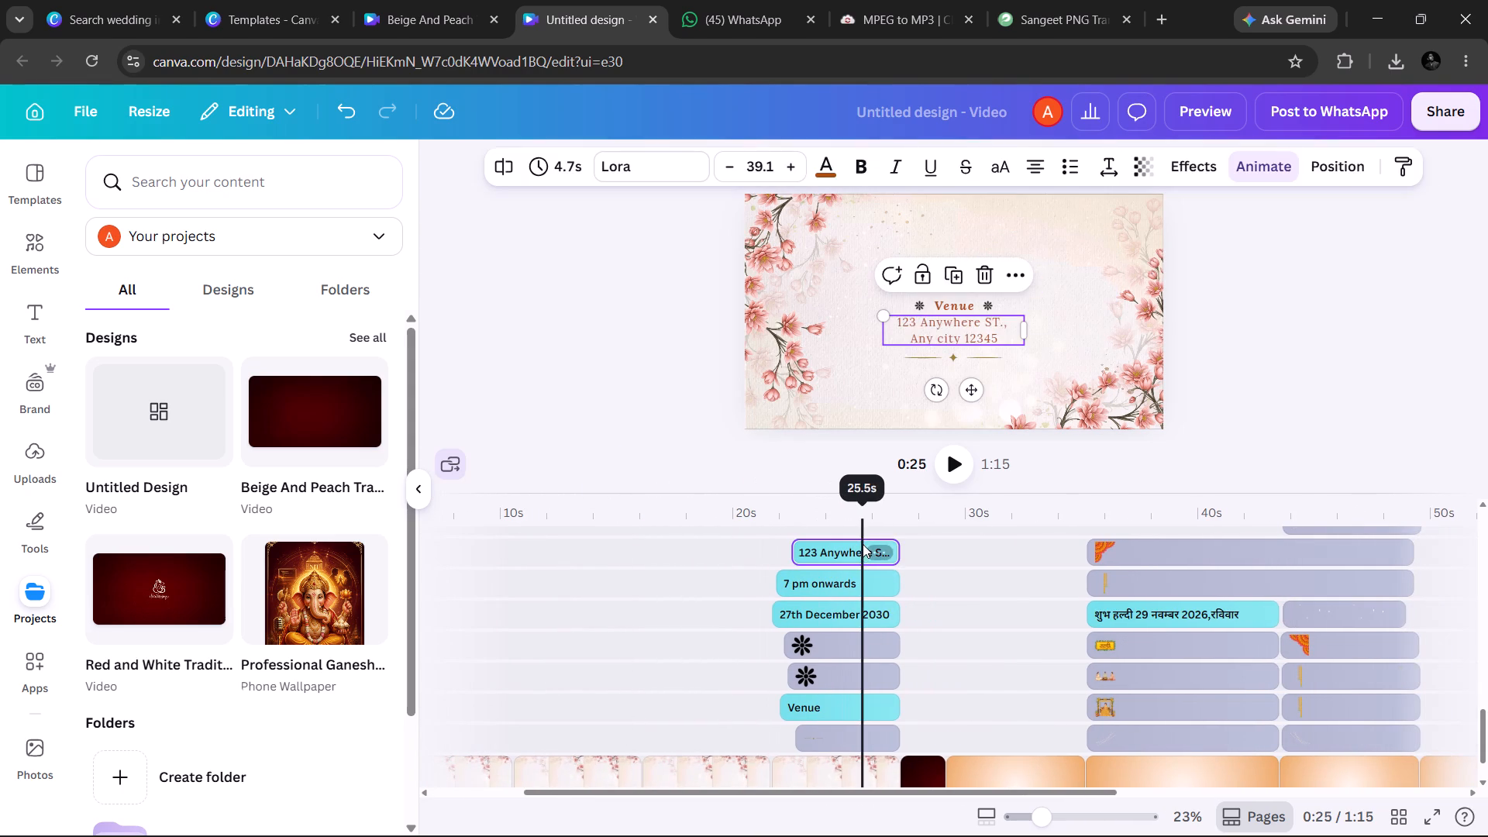
click(846, 580)
key(Delete)
click(839, 606)
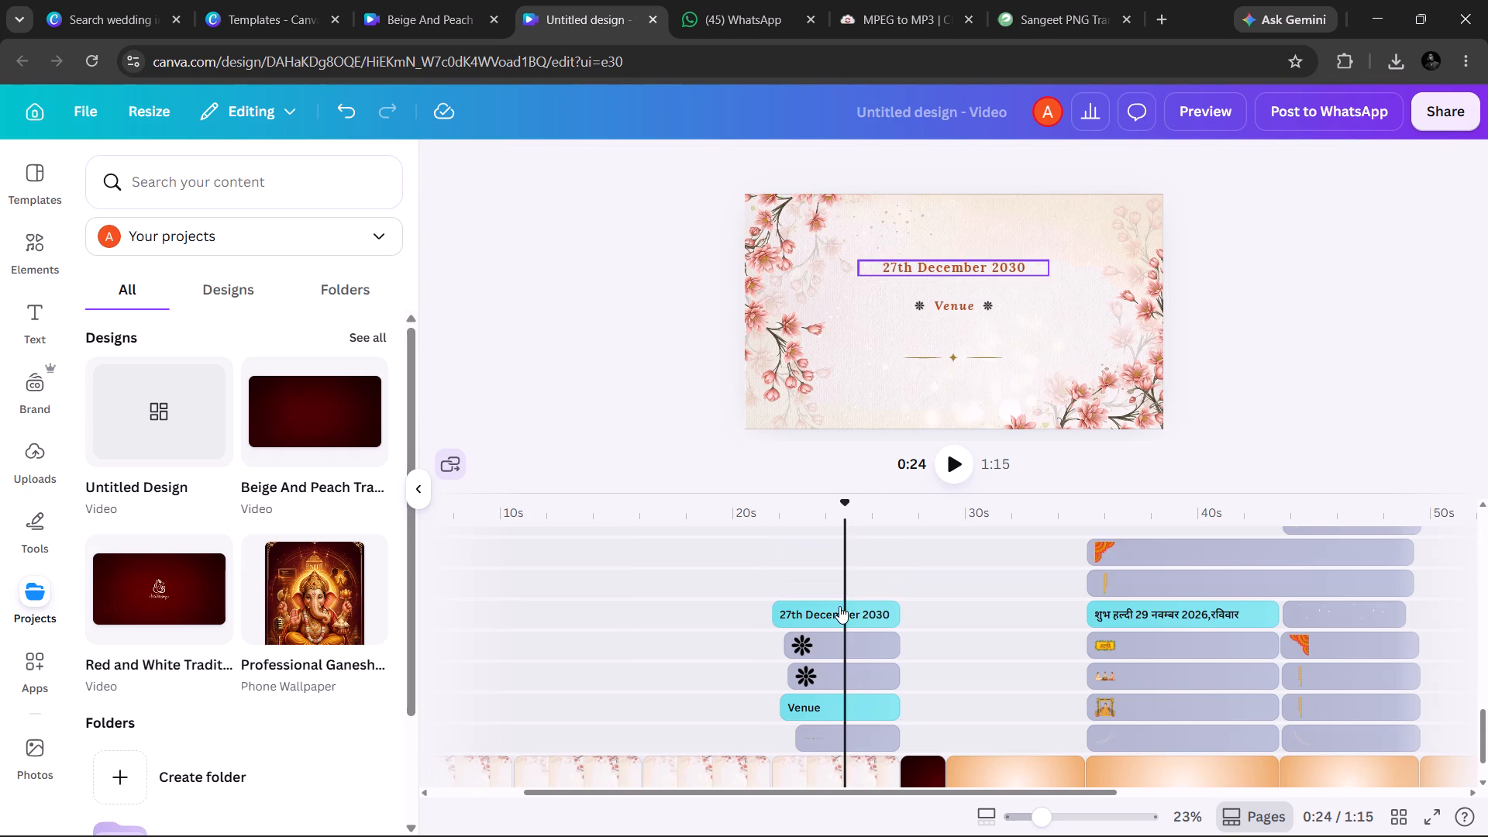
key(Delete)
Delete the two black flower ornaments, the "Venue" heading and the gold divider from the venue scene.
click(836, 648)
click(836, 648)
key(Delete)
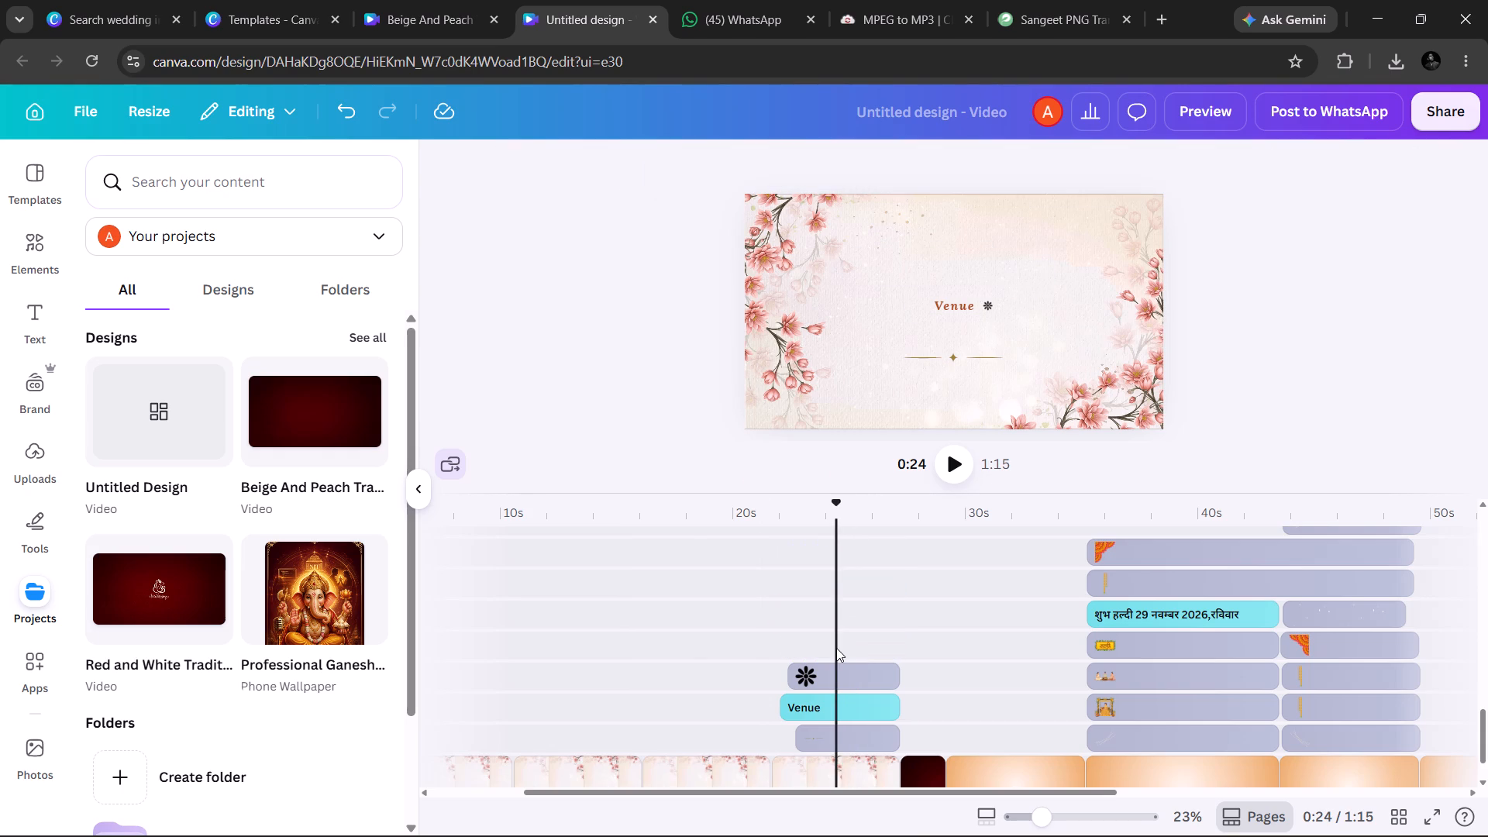
click(826, 671)
key(Delete)
key(Delete)
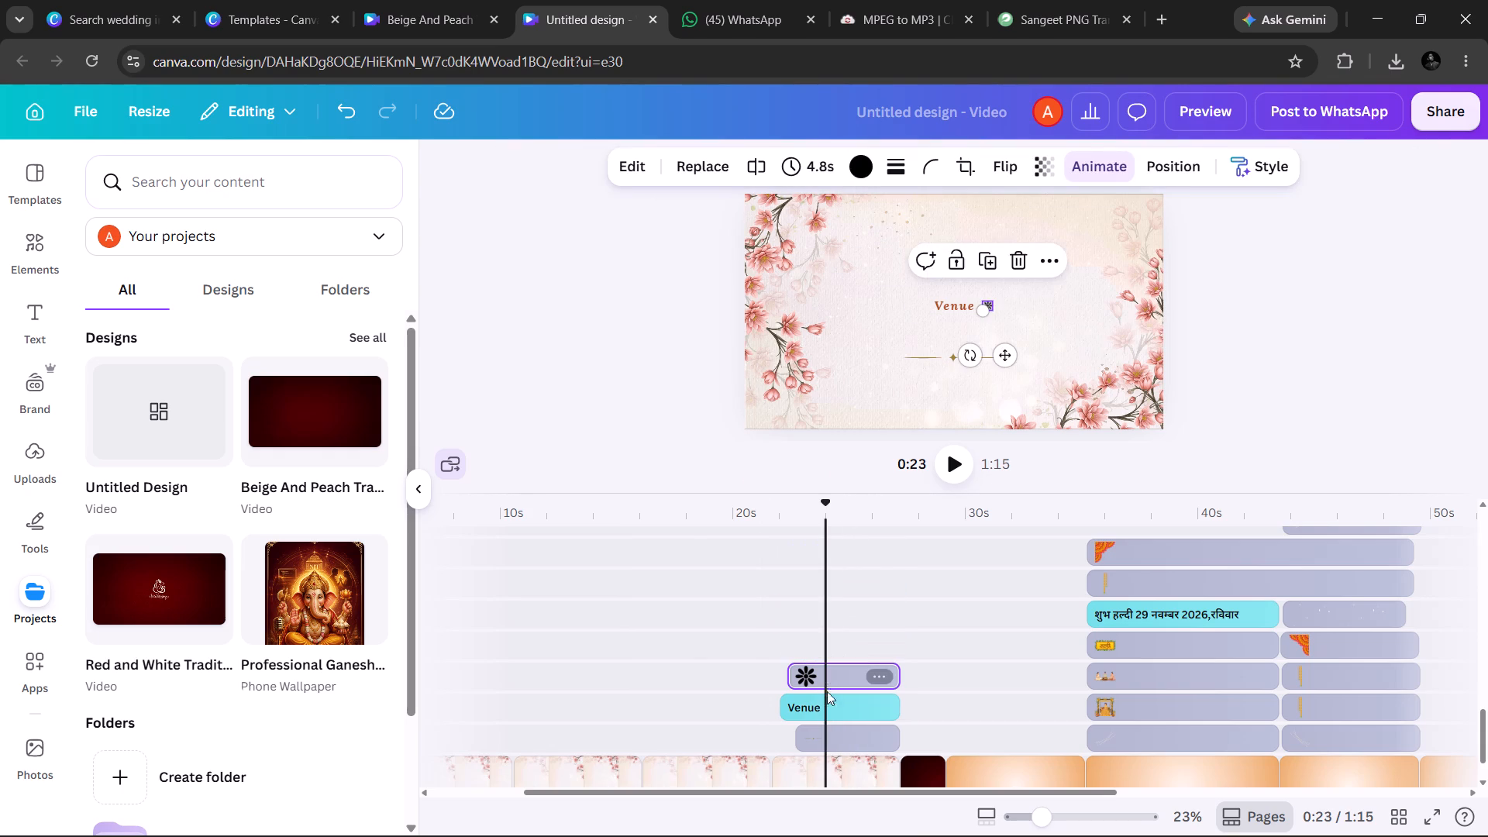
click(825, 708)
key(Delete)
click(847, 737)
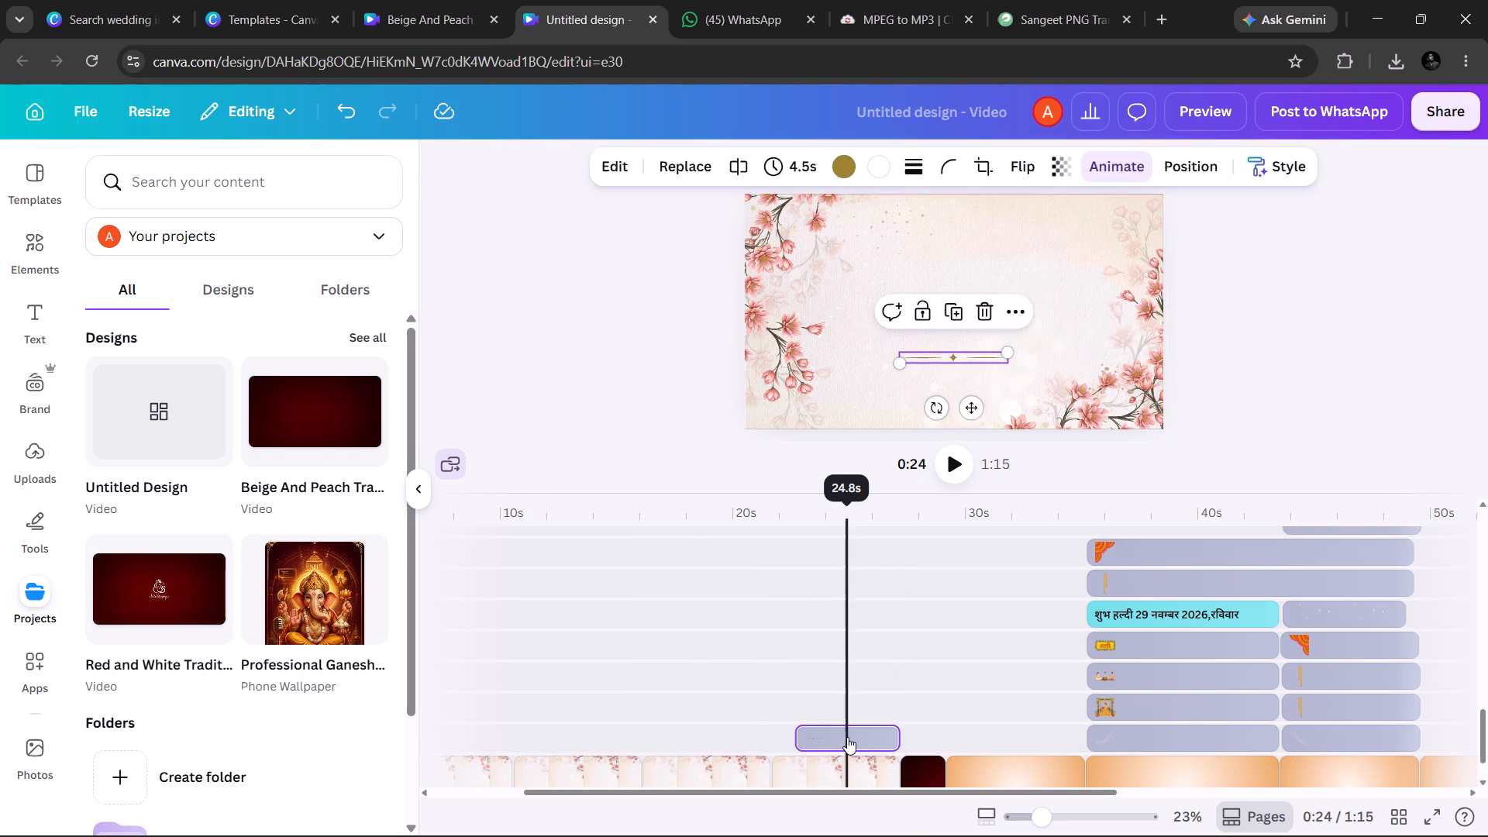
key(Delete)
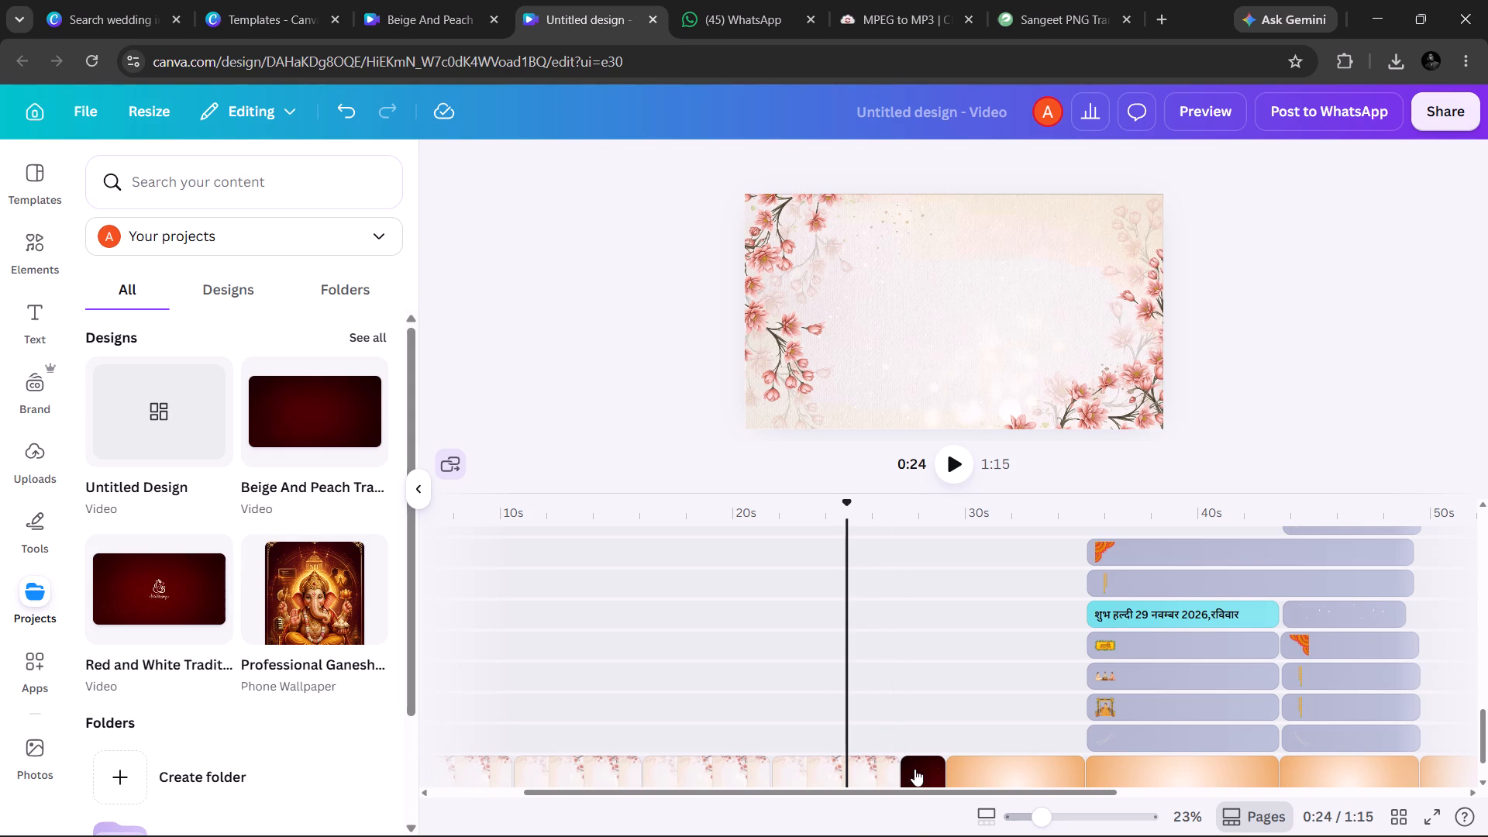
Delete the short dark red scene between the blossom scenes and the orange scenes.
click(914, 769)
key(Delete)
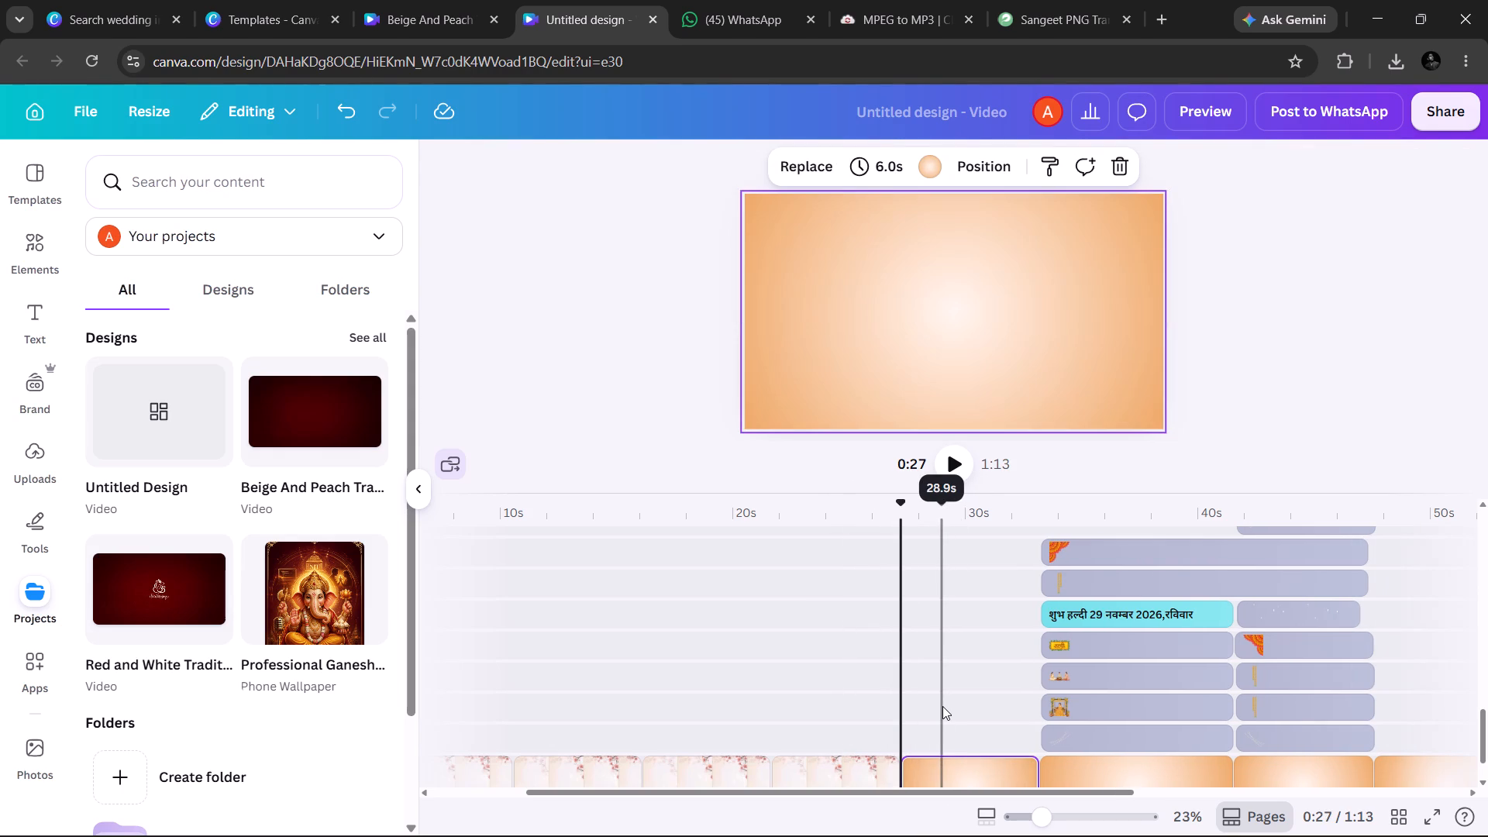
Delete all five music clips under the blossom scenes from the audio track.
scroll(786, 732, down, 2)
scroll(786, 732, right, 4)
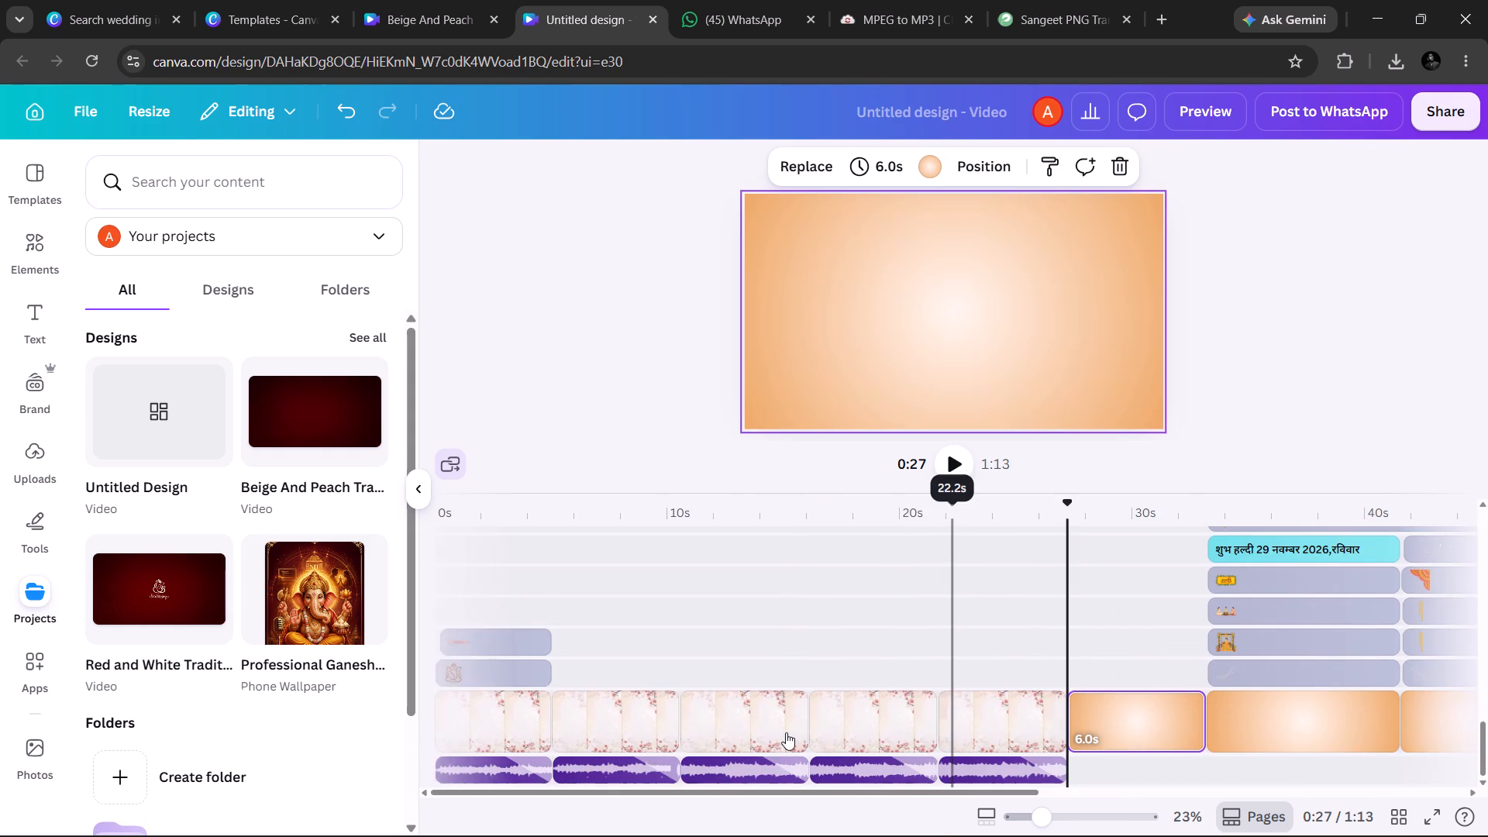
click(529, 771)
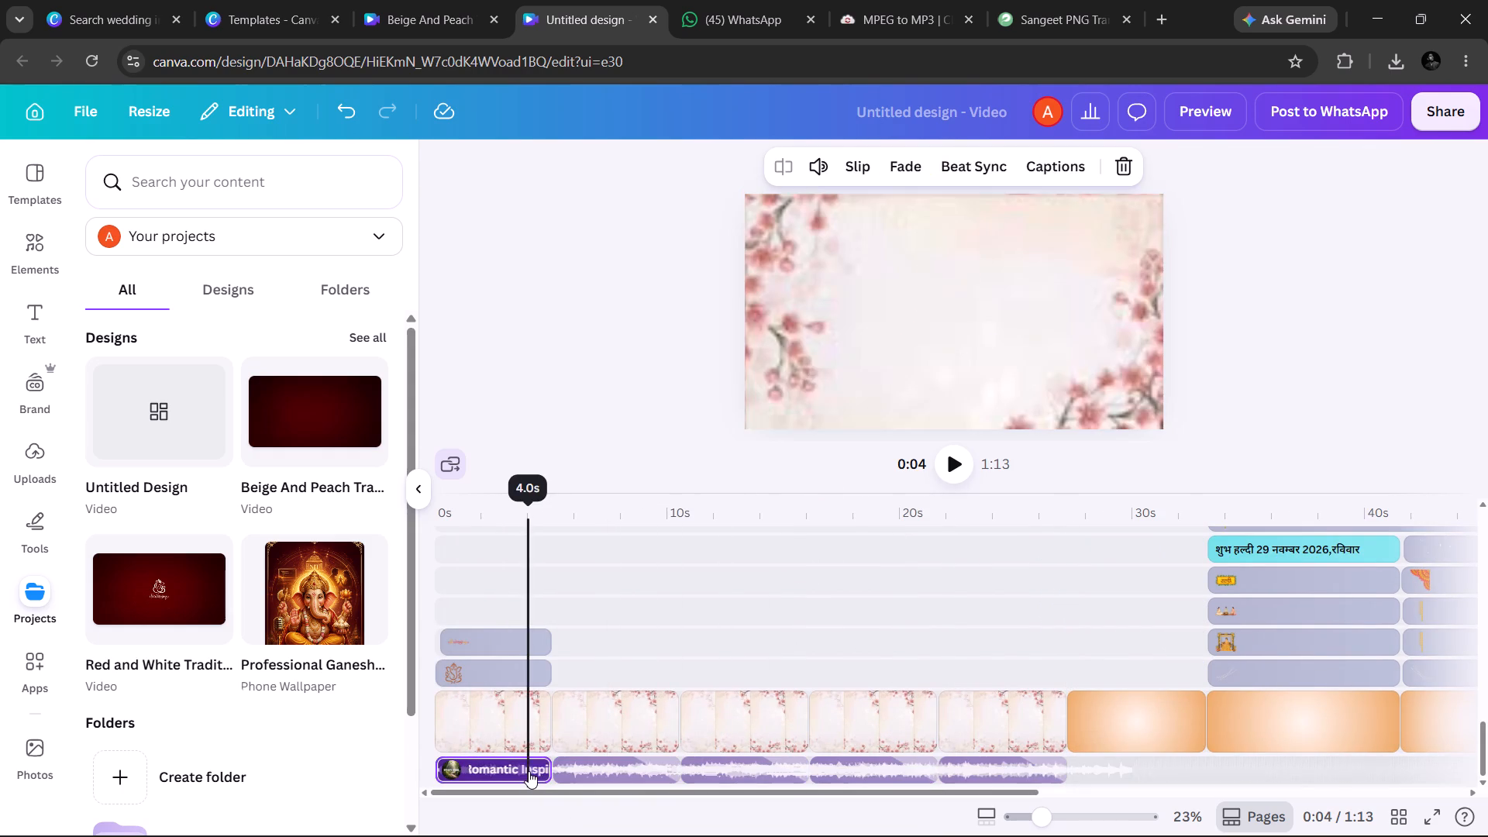
key(Delete)
click(568, 773)
key(Delete)
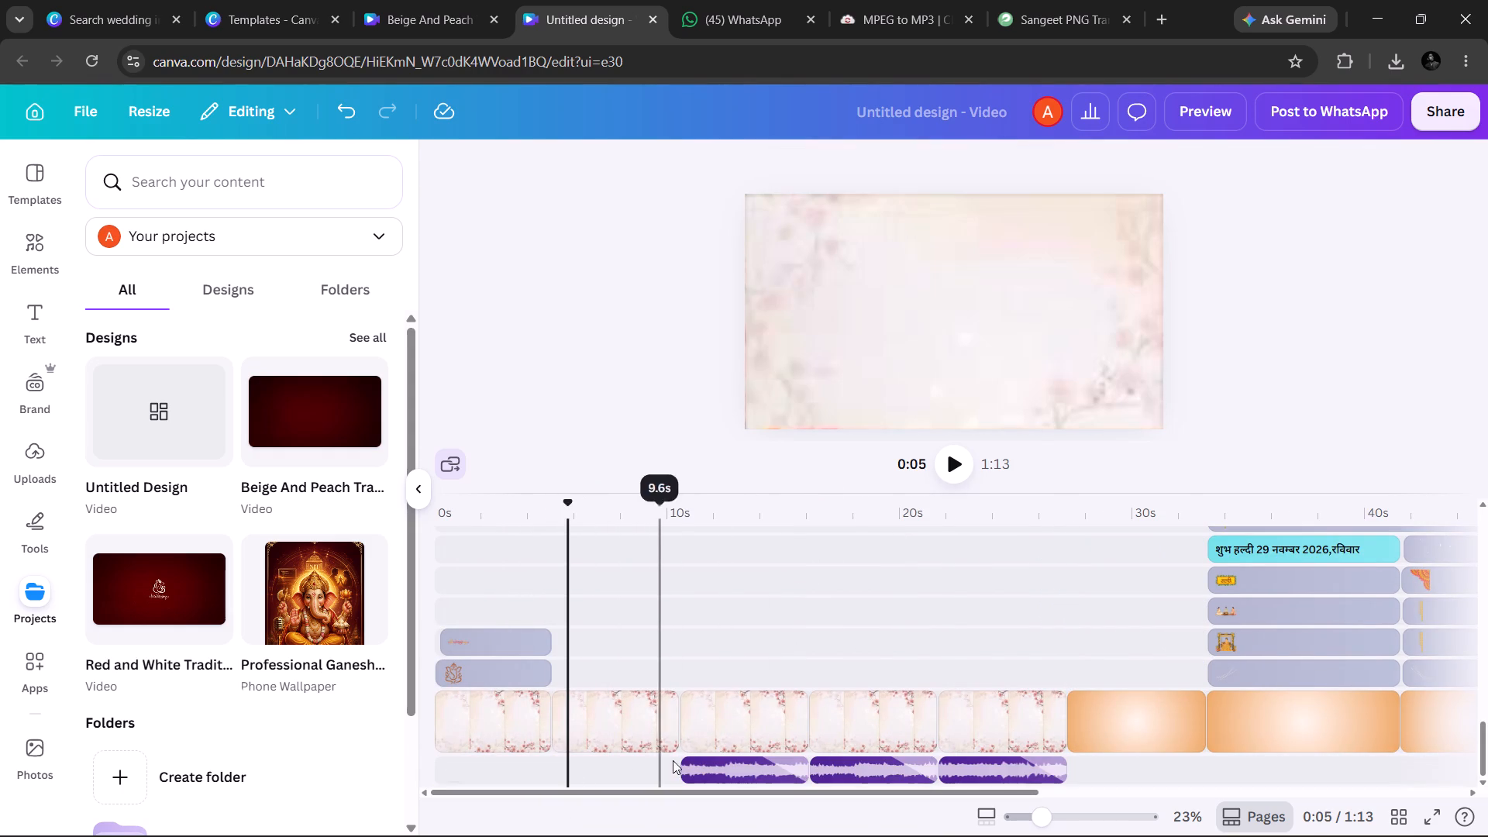
click(711, 769)
key(Delete)
click(826, 759)
key(Delete)
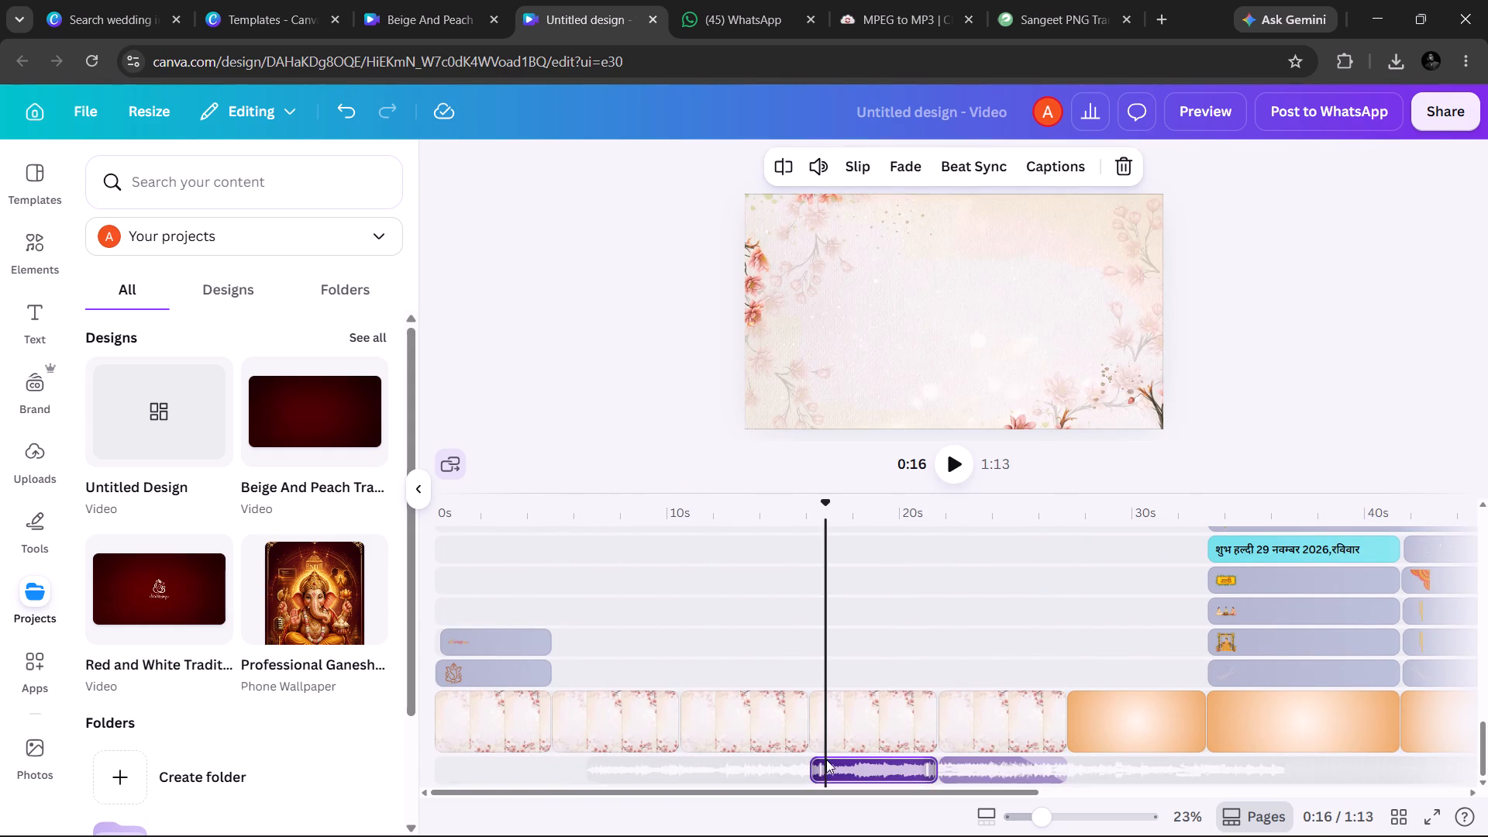
click(964, 773)
key(Delete)
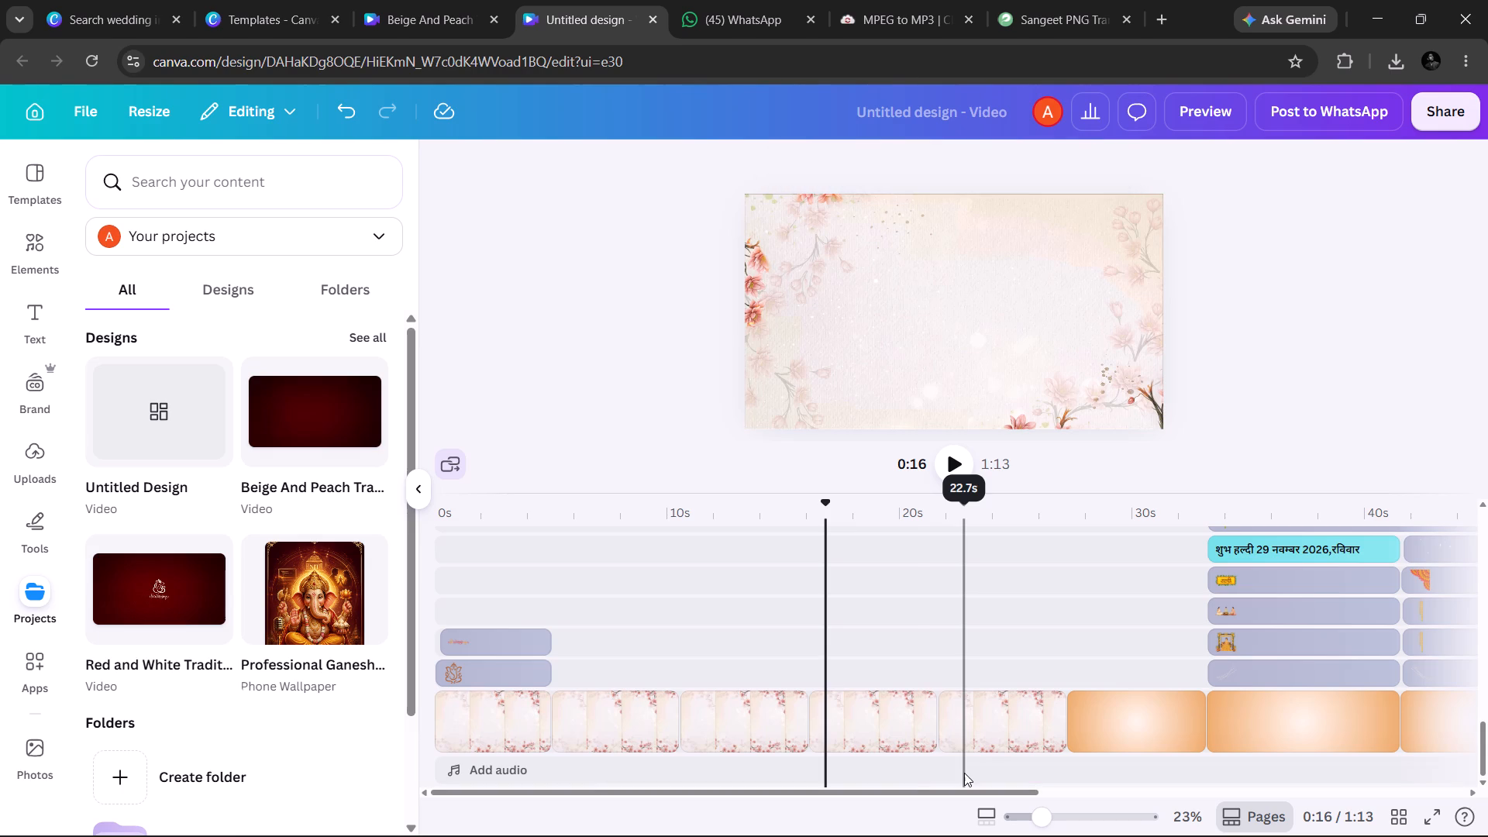
scroll(986, 636, left, 2)
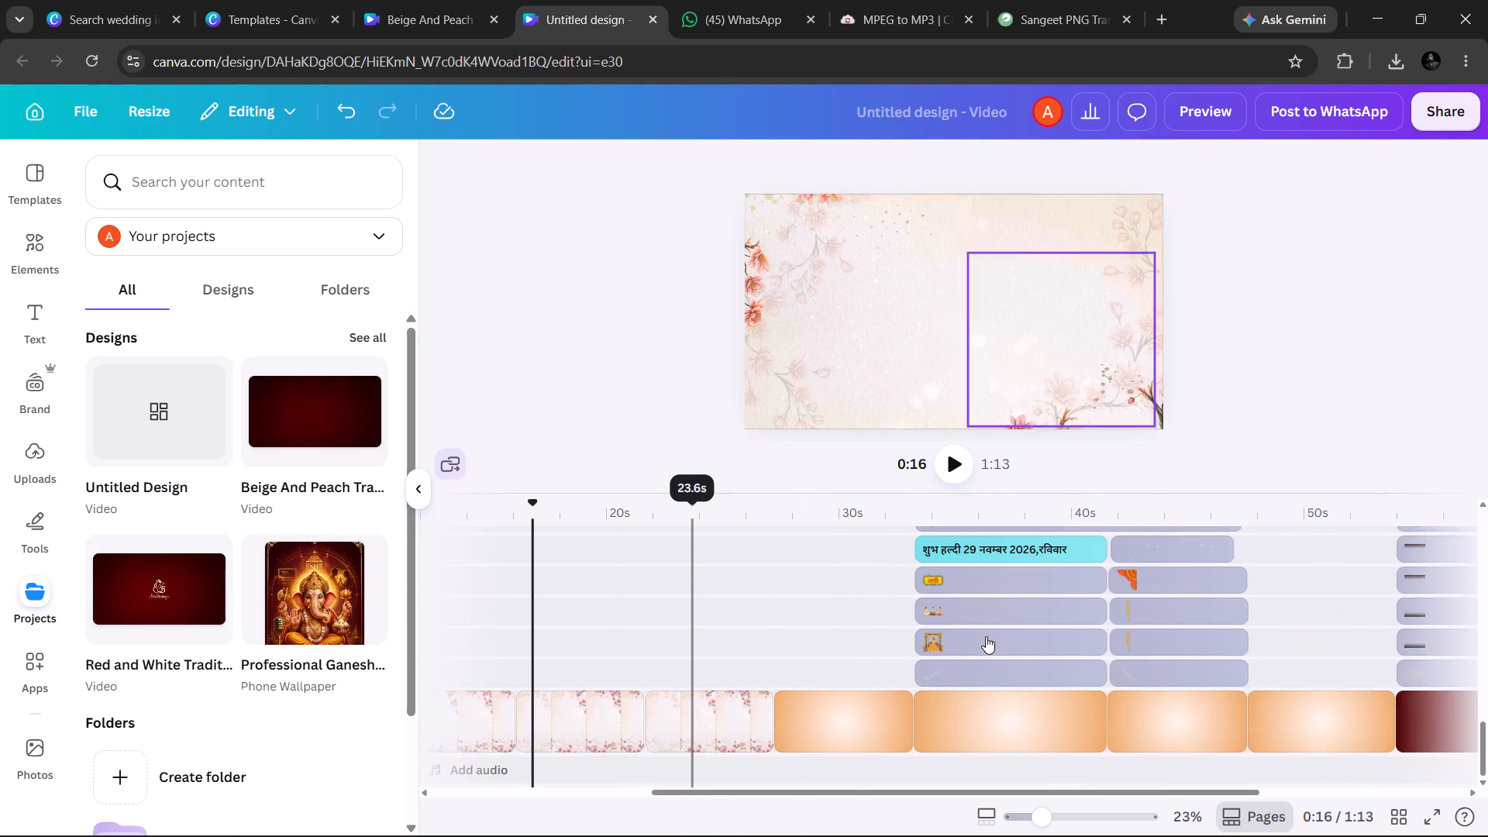
Set the background of the first dark red scene, with the Ganesha medallion, to the peach circular gradient #fff6ee to #eca965.
scroll(986, 636, left, 3)
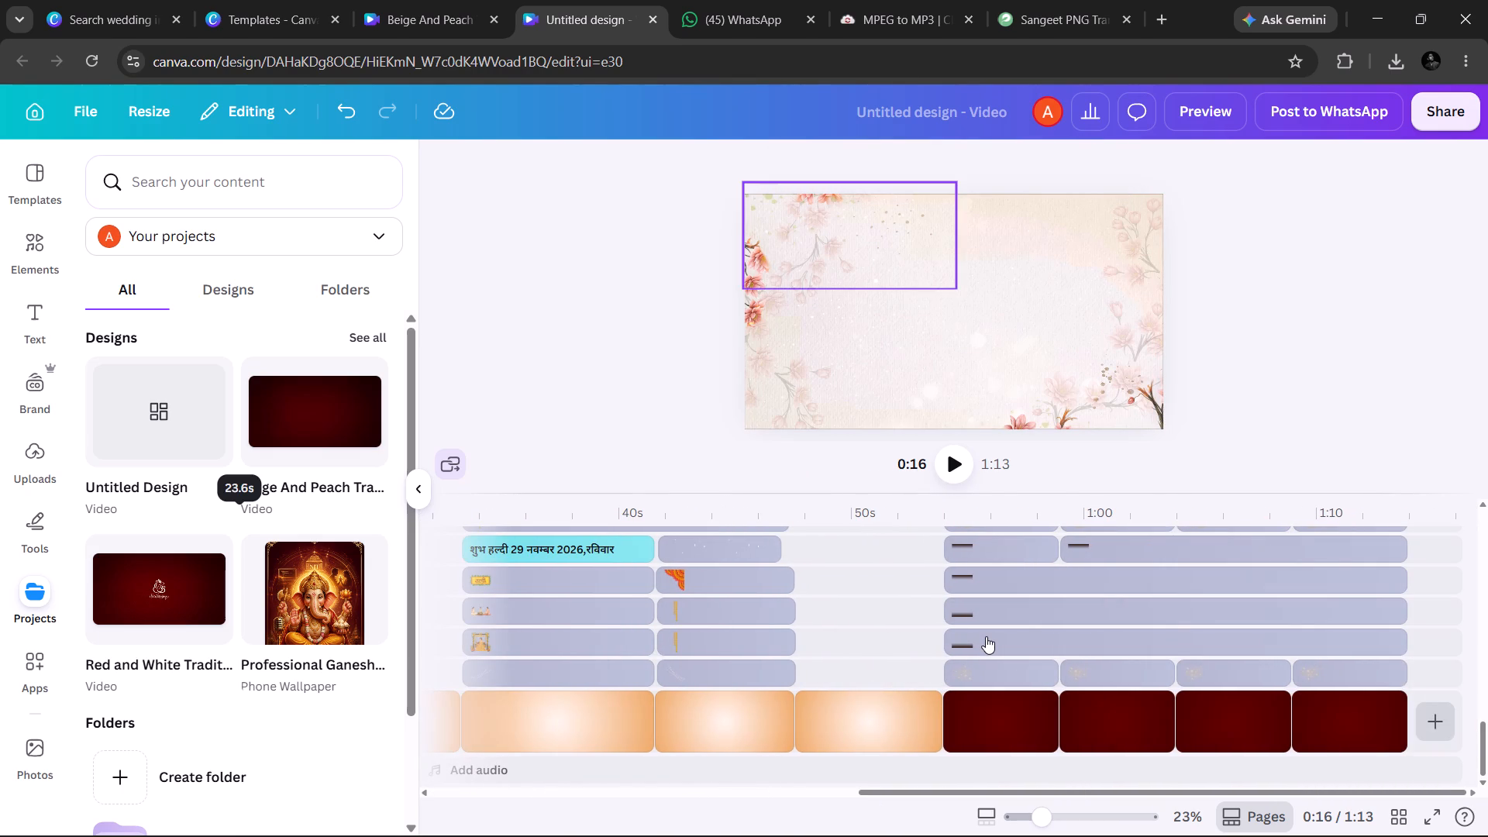
click(981, 713)
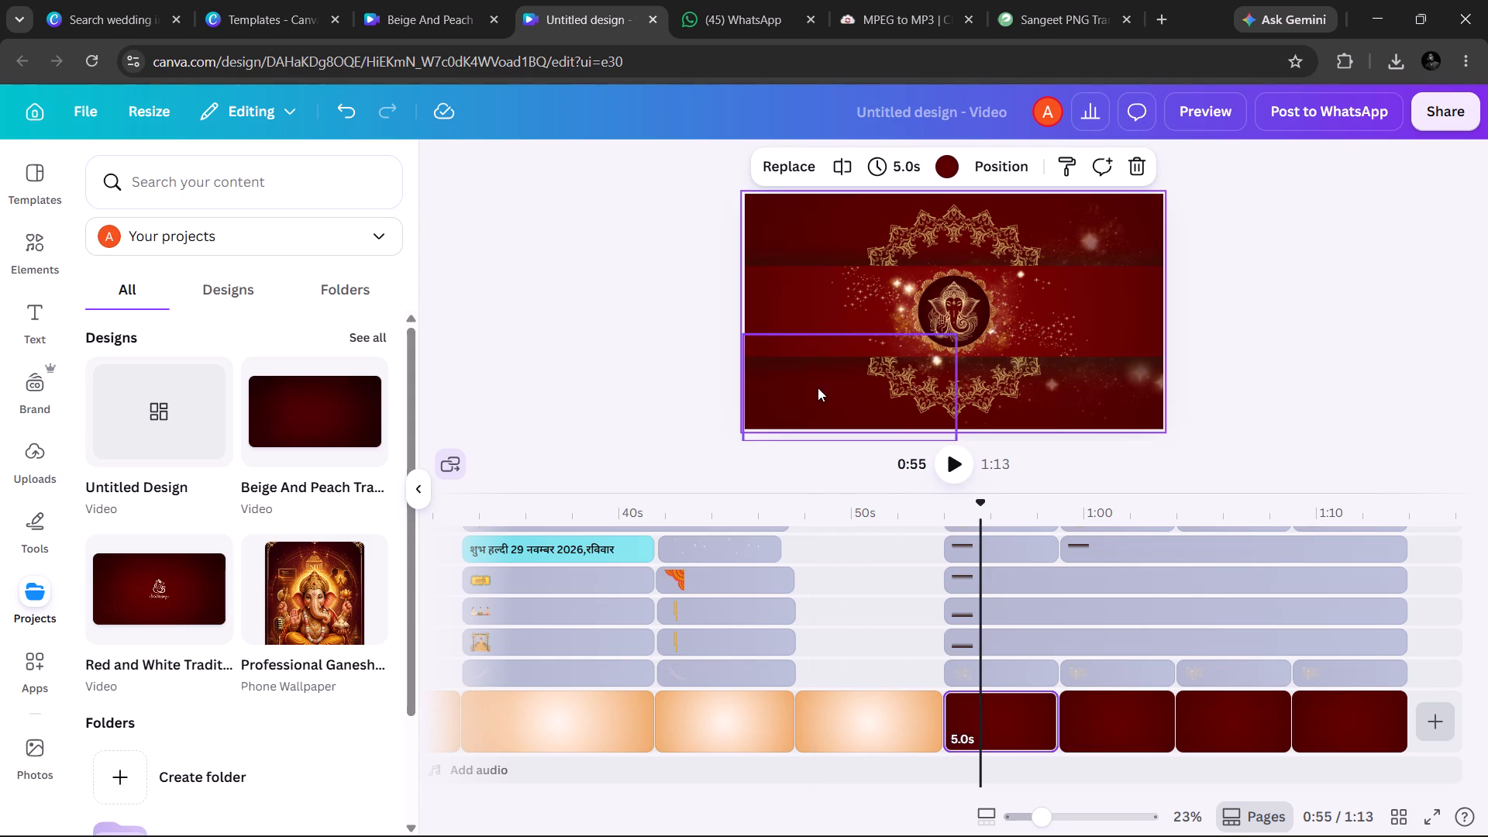
click(935, 177)
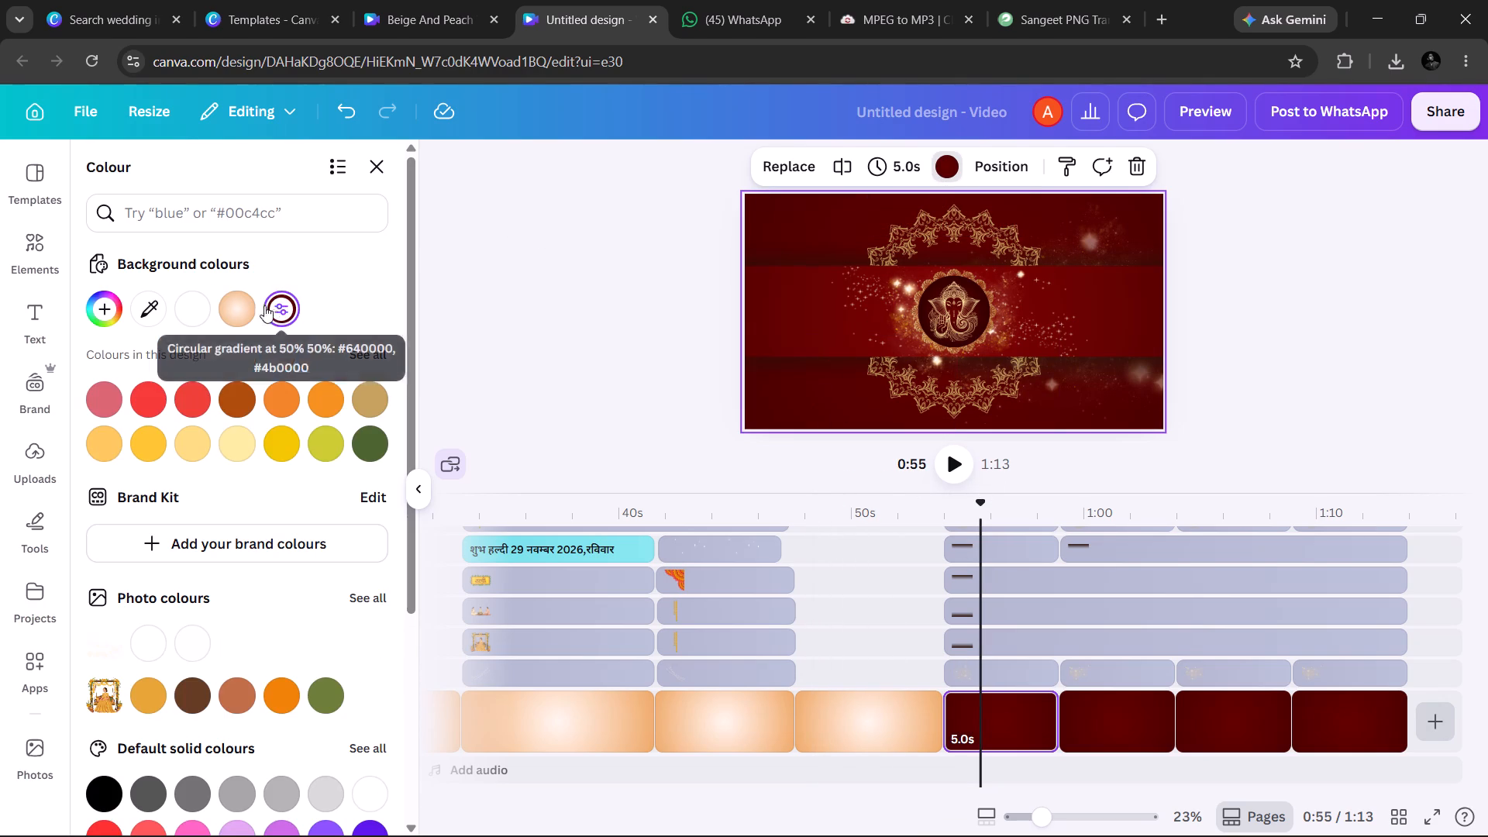
click(245, 307)
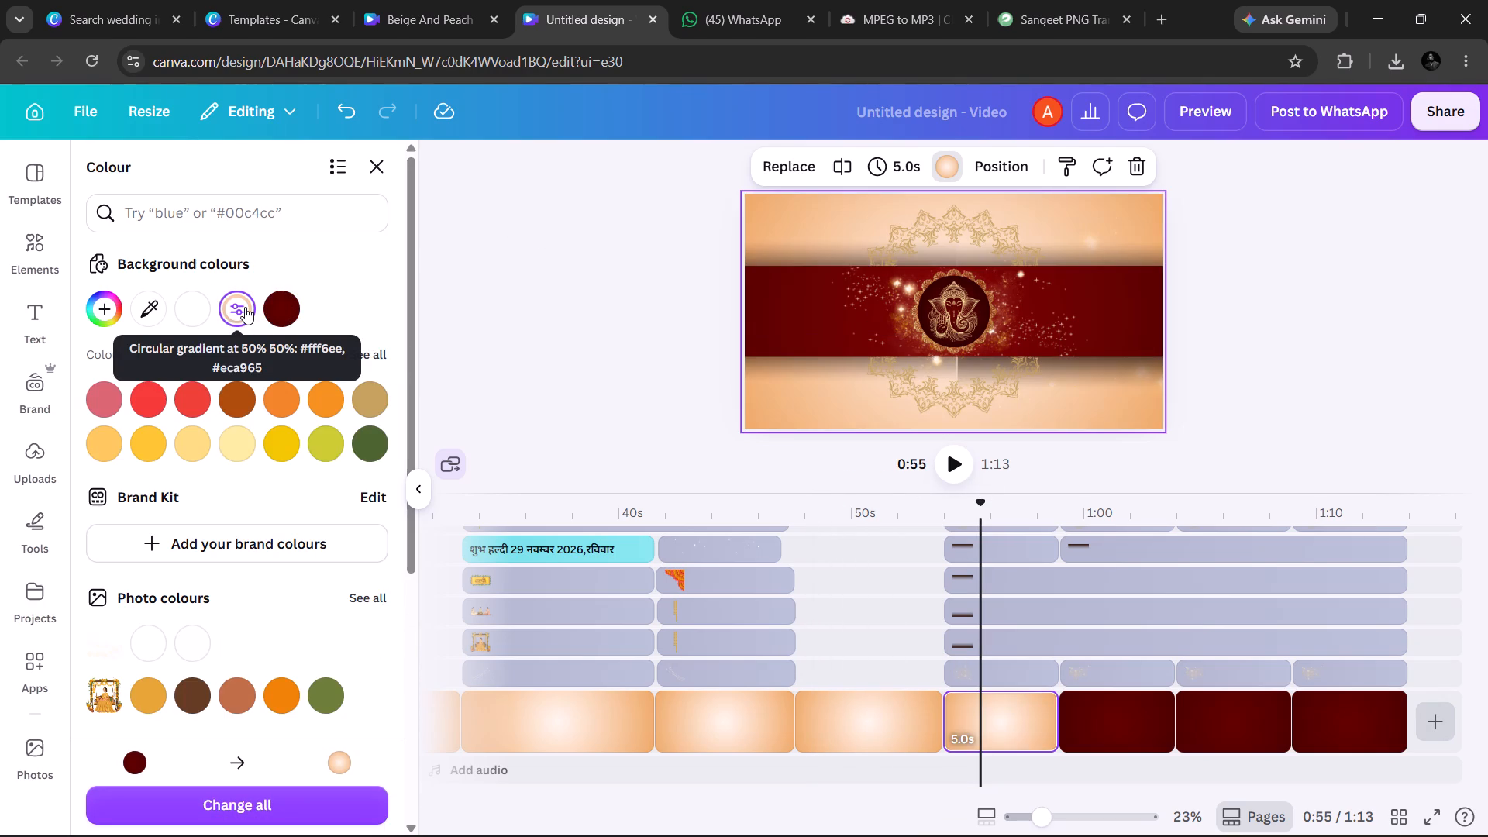
click(598, 308)
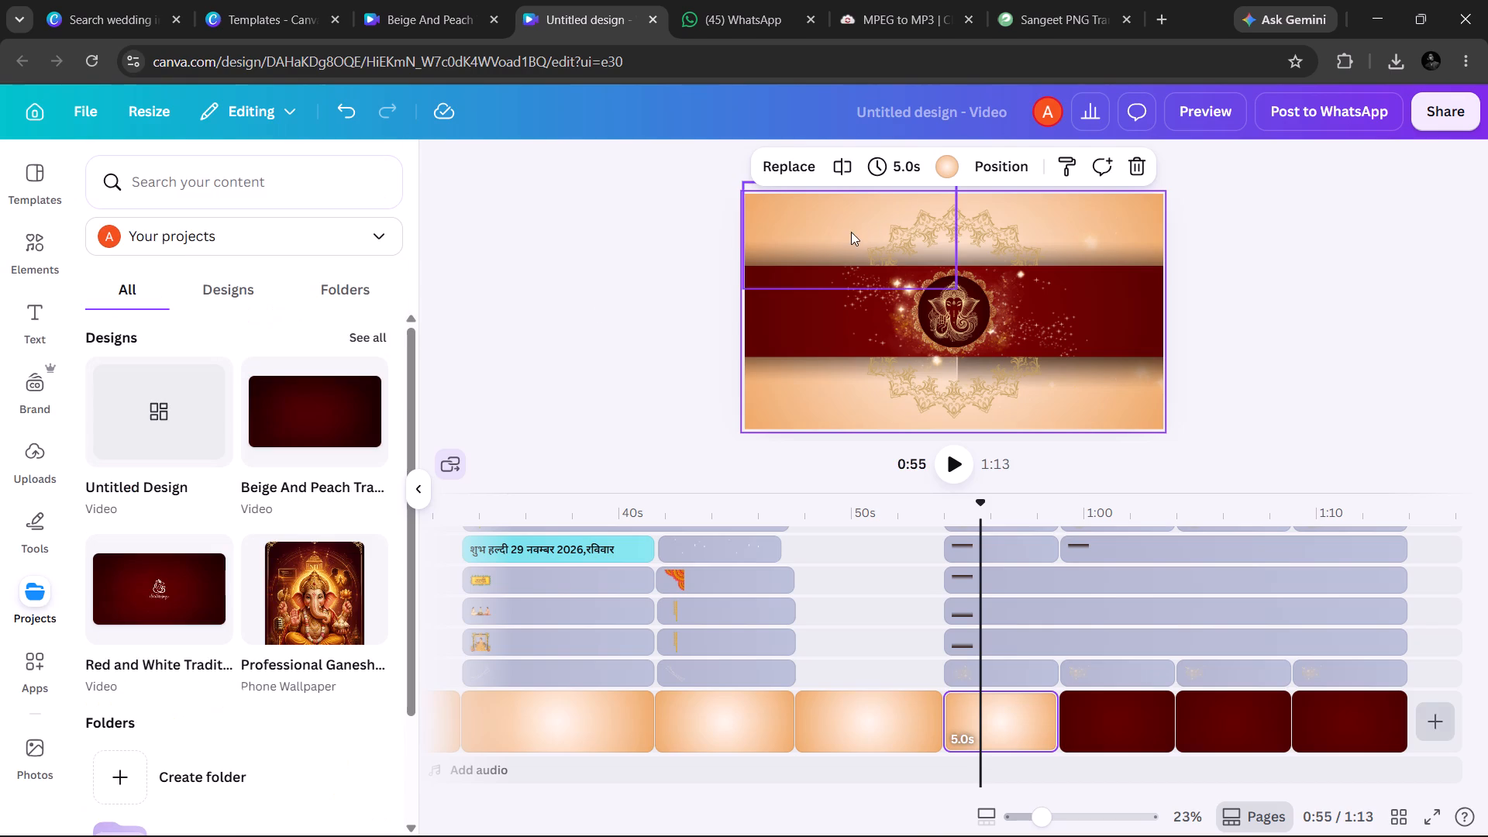
Recolour the round mandala behind the Ganesha medallion to the dark red sampled from the horizontal band.
click(923, 222)
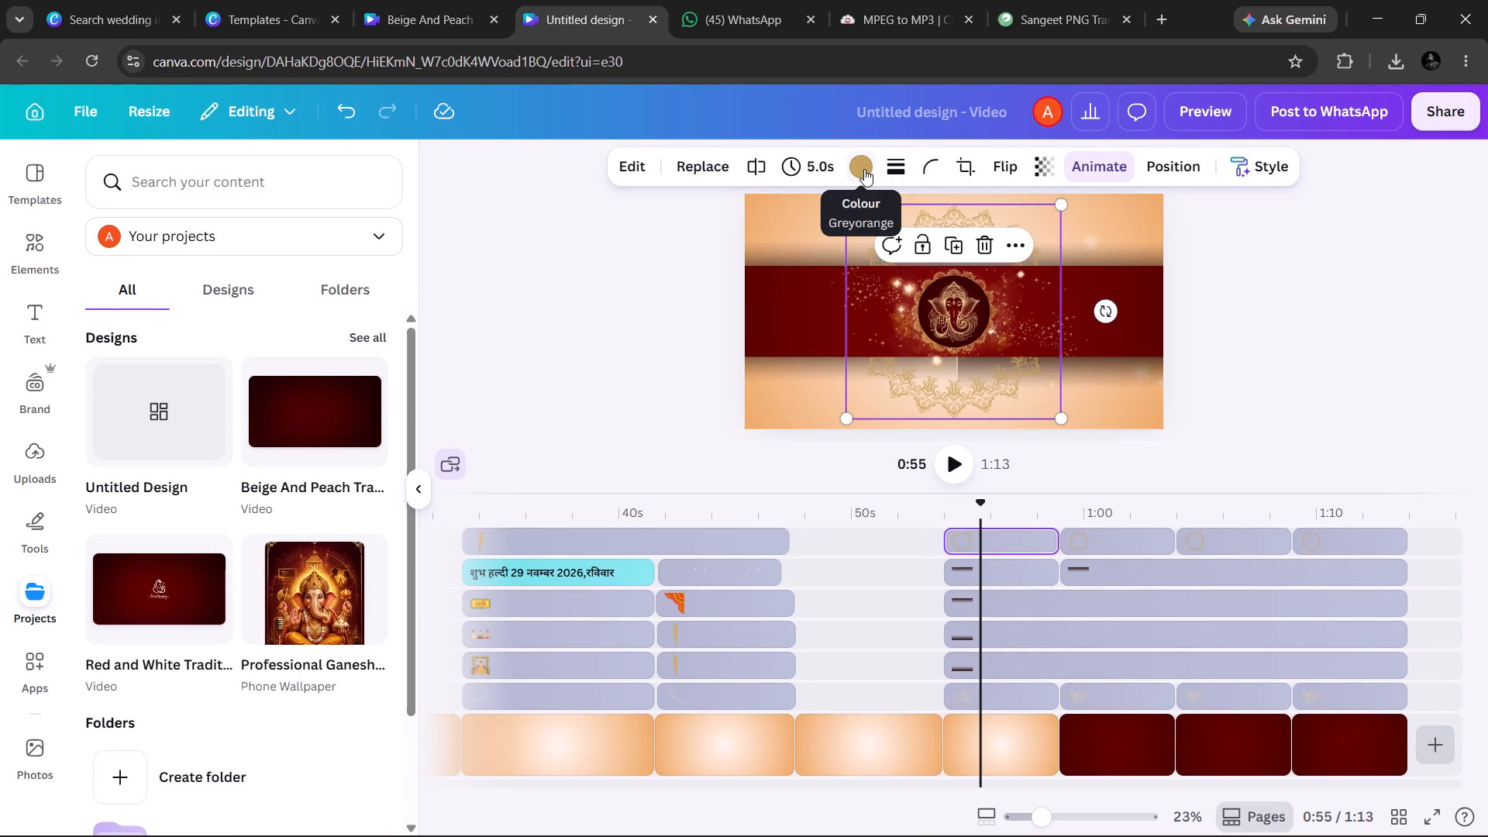
click(864, 169)
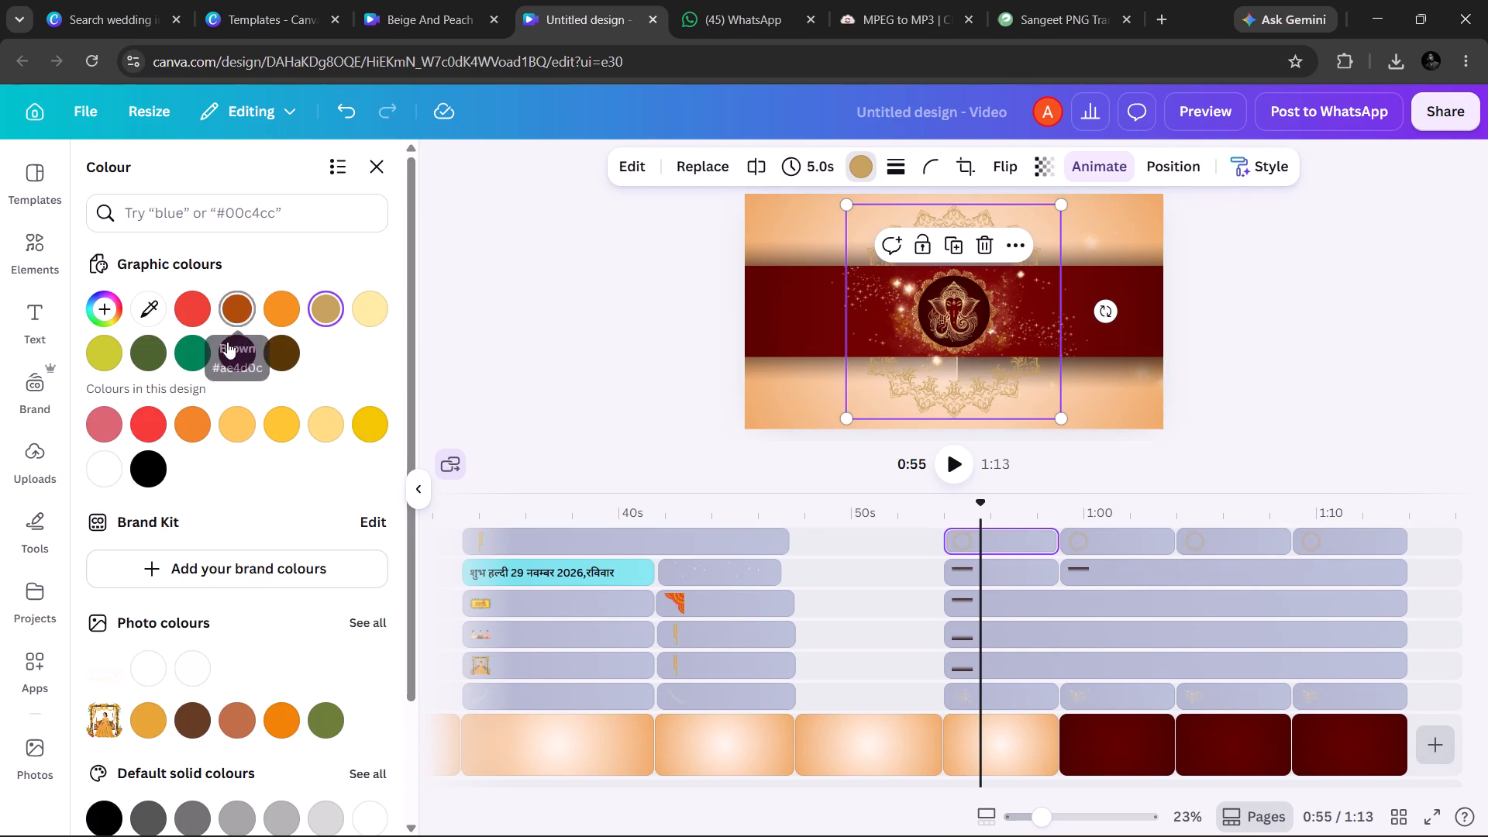
click(143, 313)
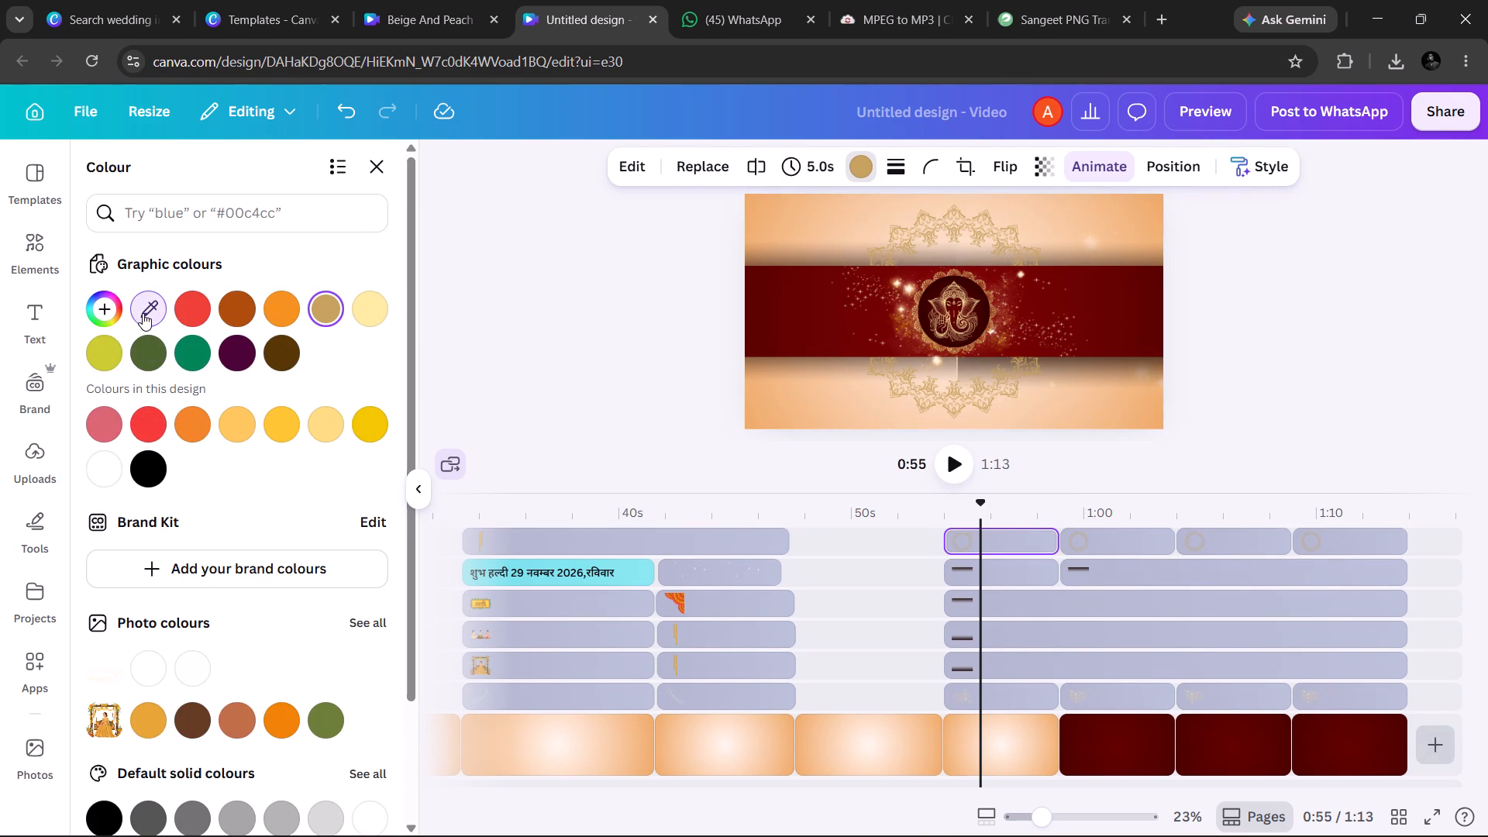
click(768, 291)
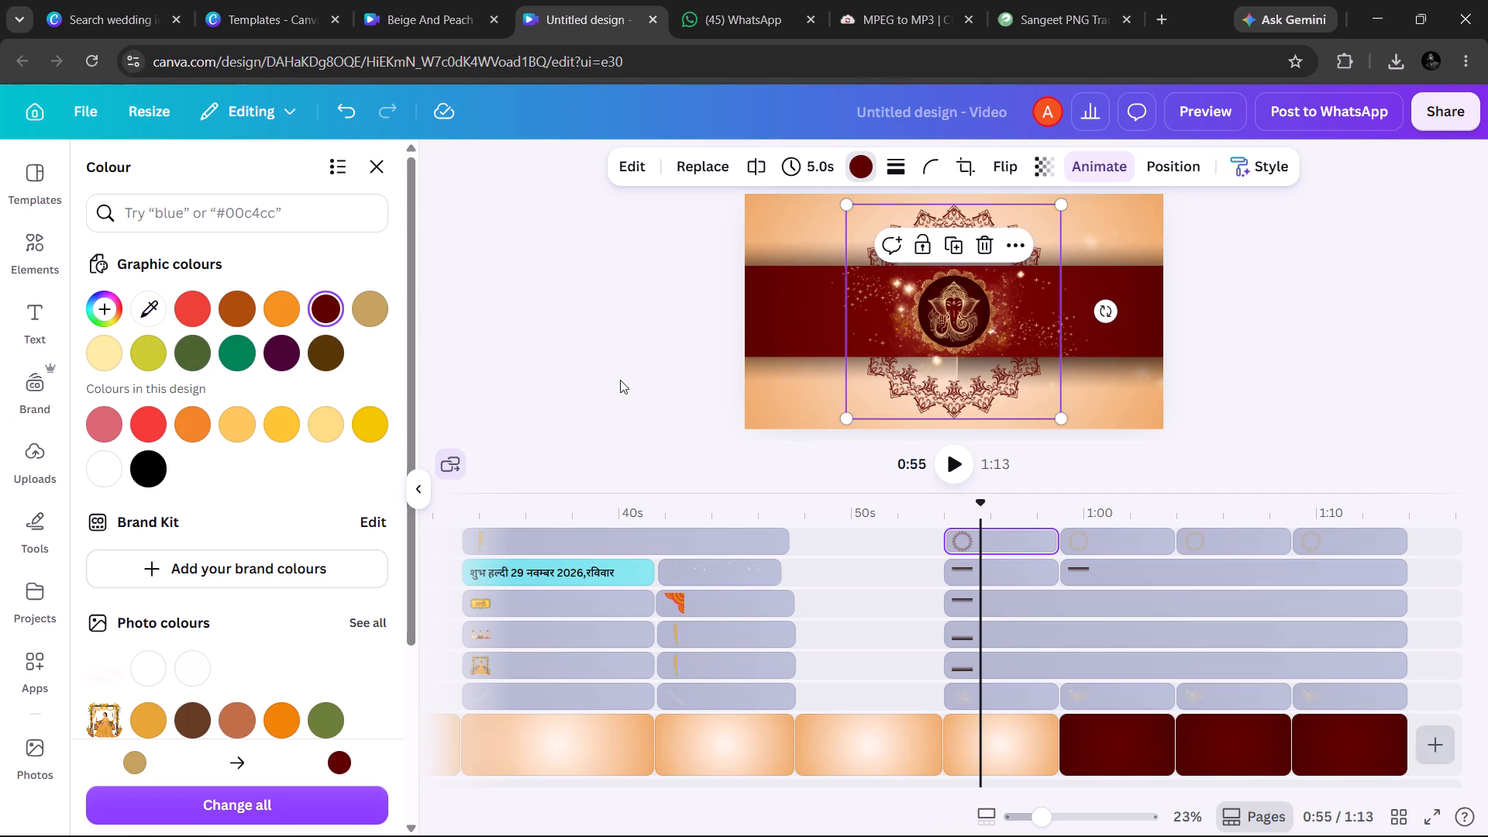
click(620, 380)
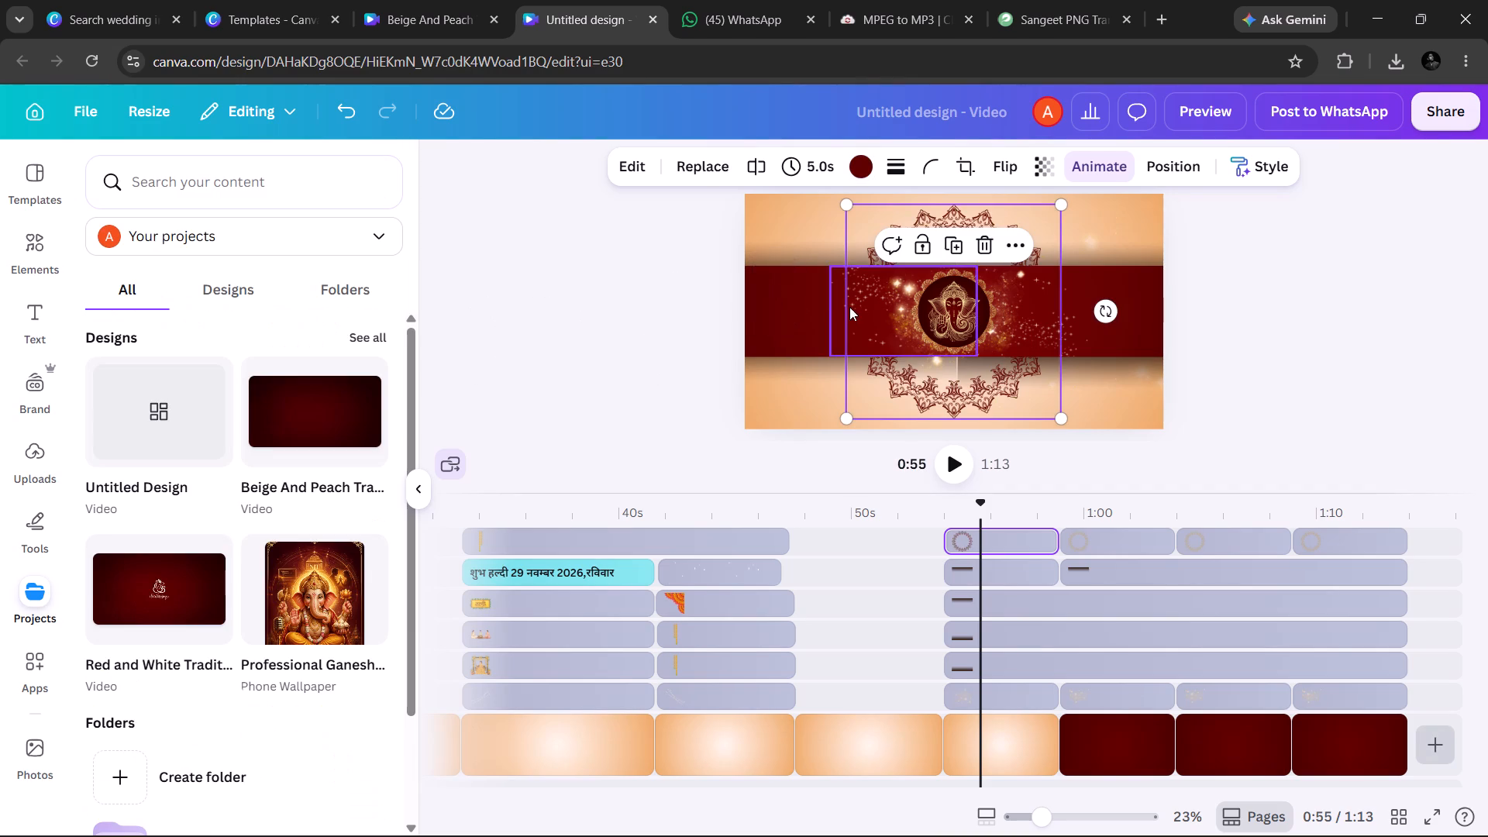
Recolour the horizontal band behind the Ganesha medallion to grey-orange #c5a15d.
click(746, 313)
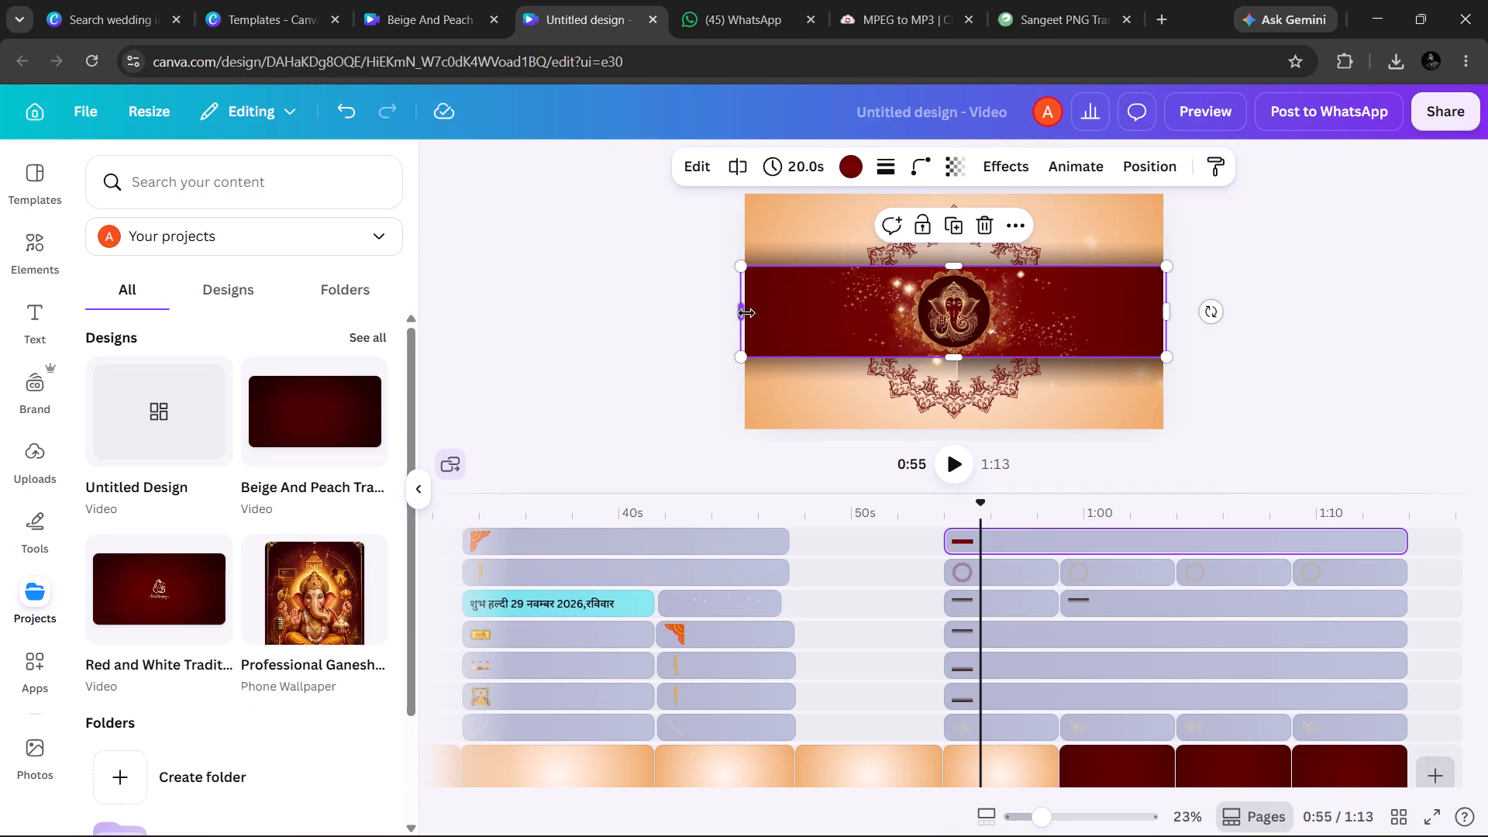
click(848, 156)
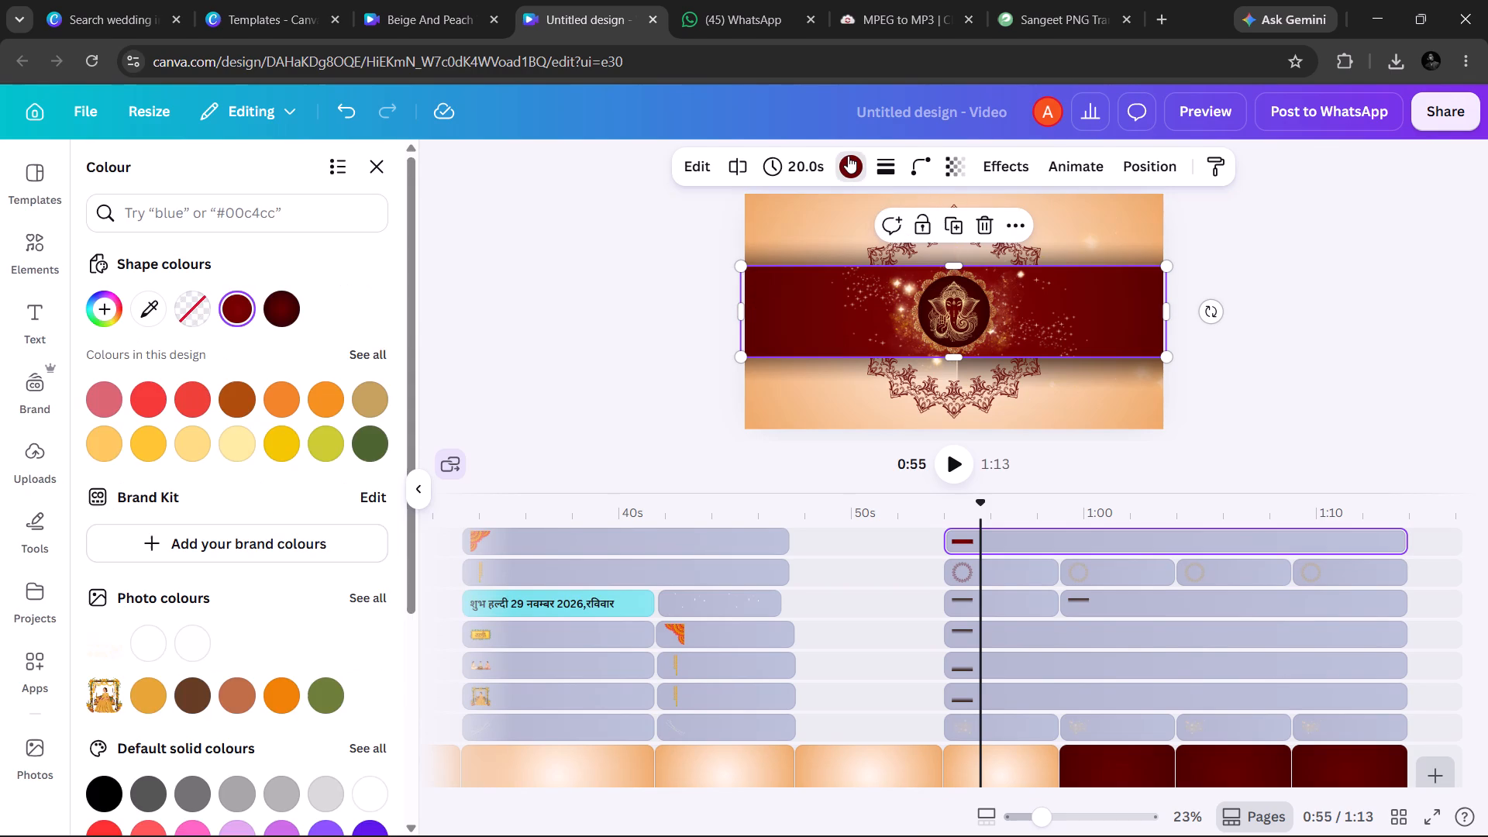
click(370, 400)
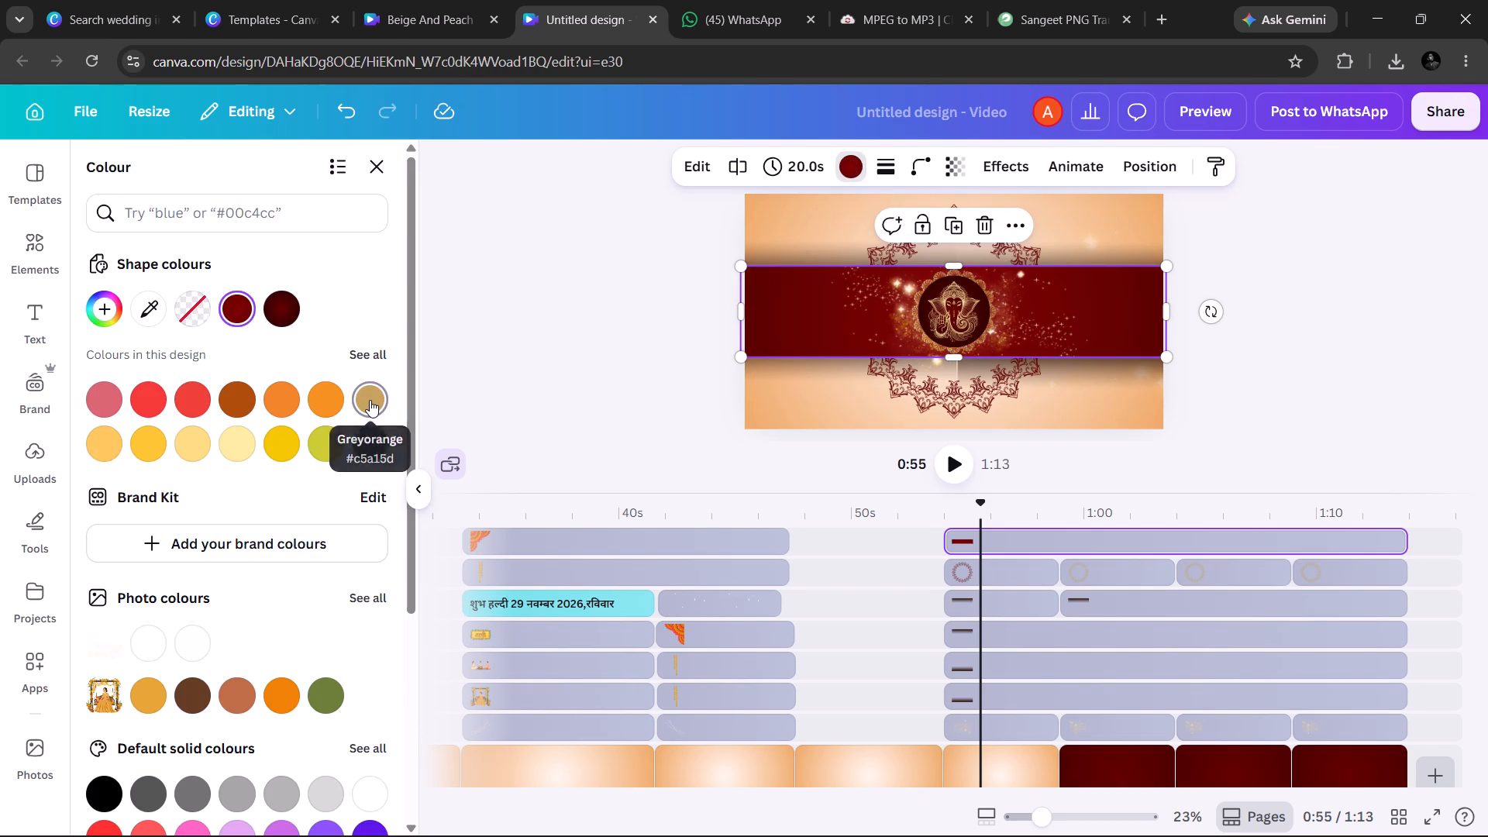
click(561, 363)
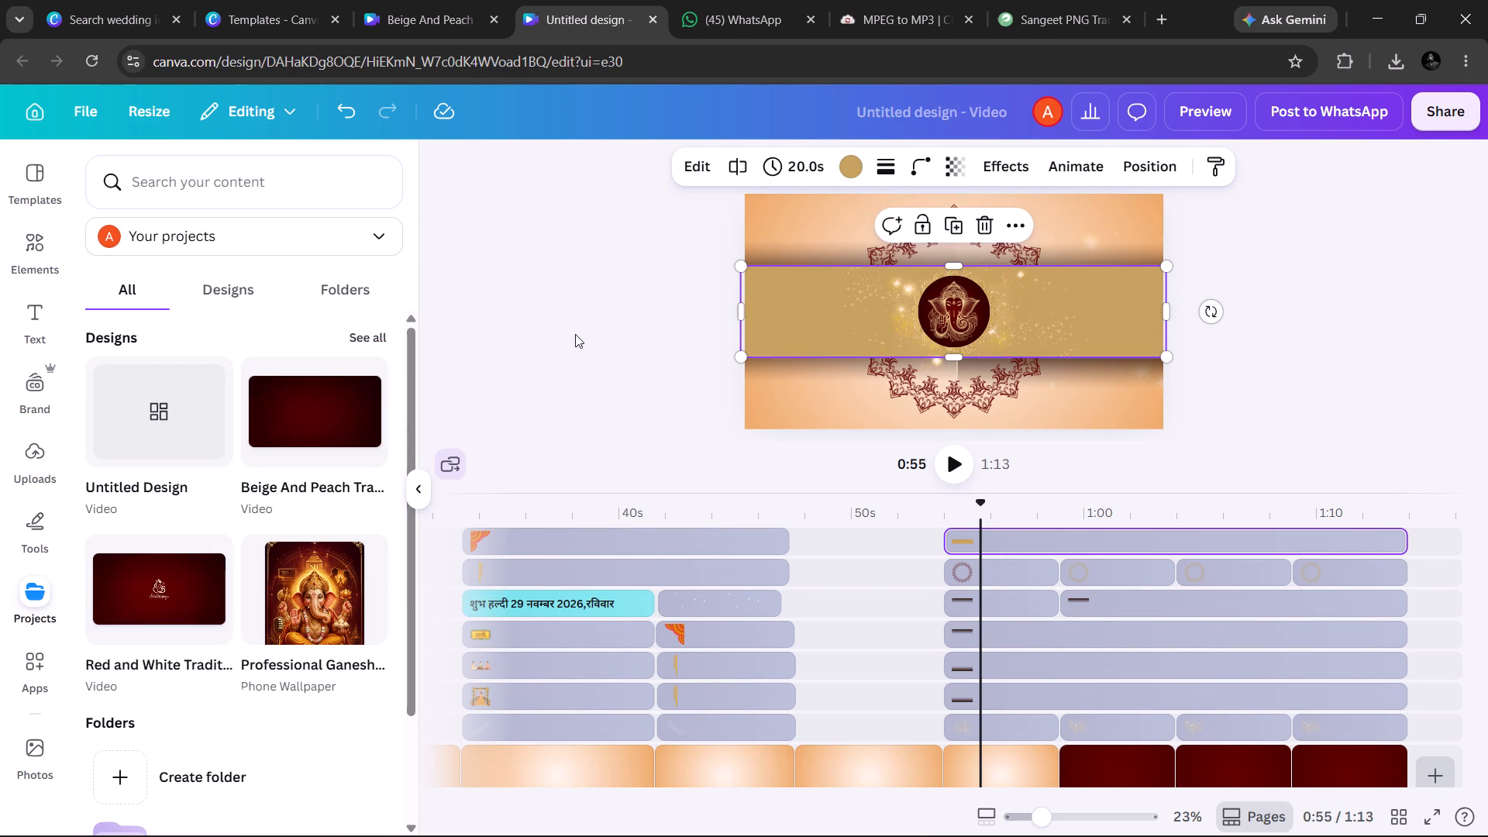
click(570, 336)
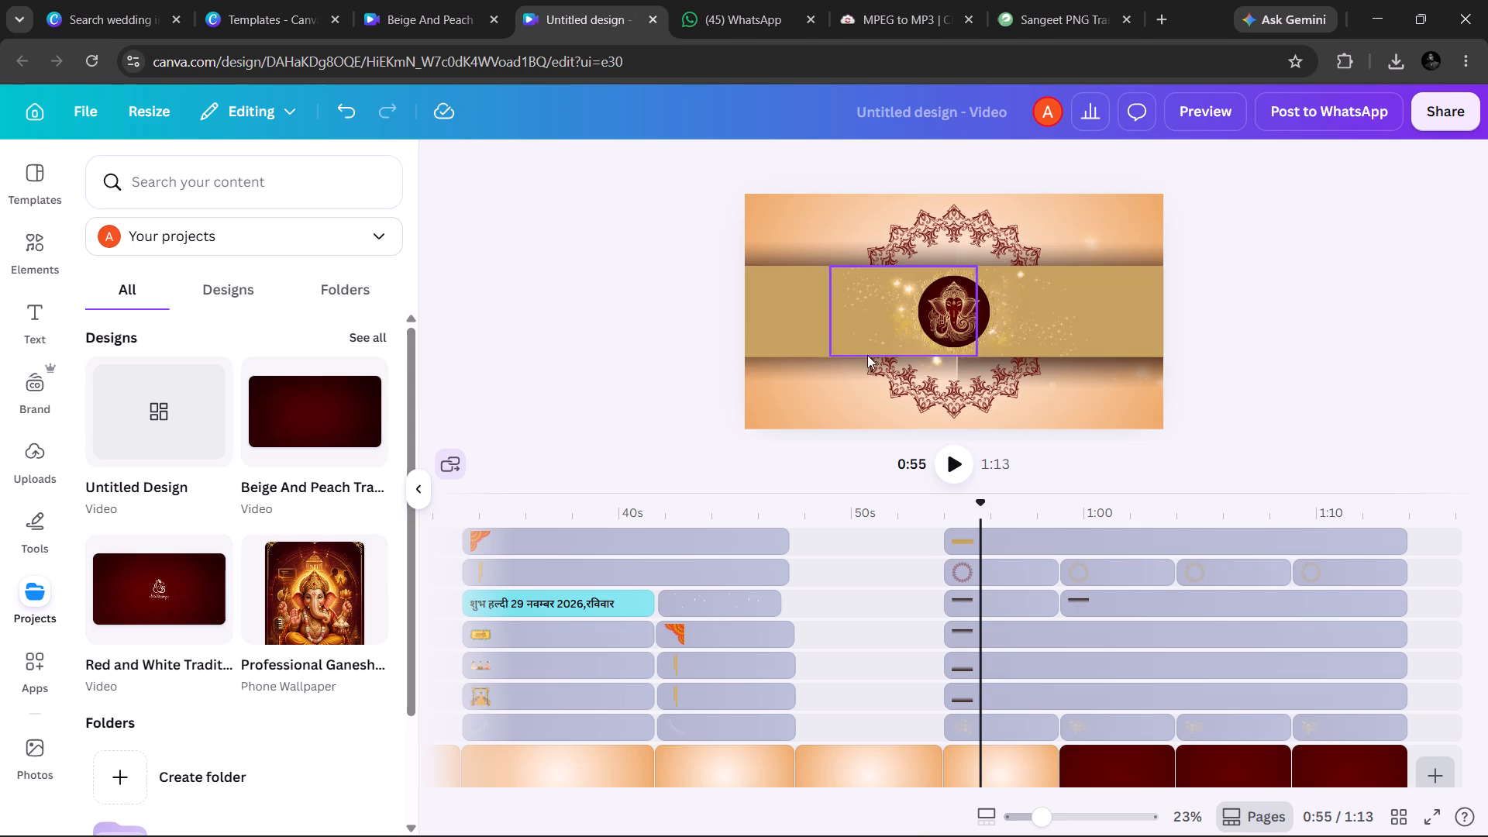
Play the recoloured Ganesha scene into the following scene and review the palette for alternative band colours.
click(959, 473)
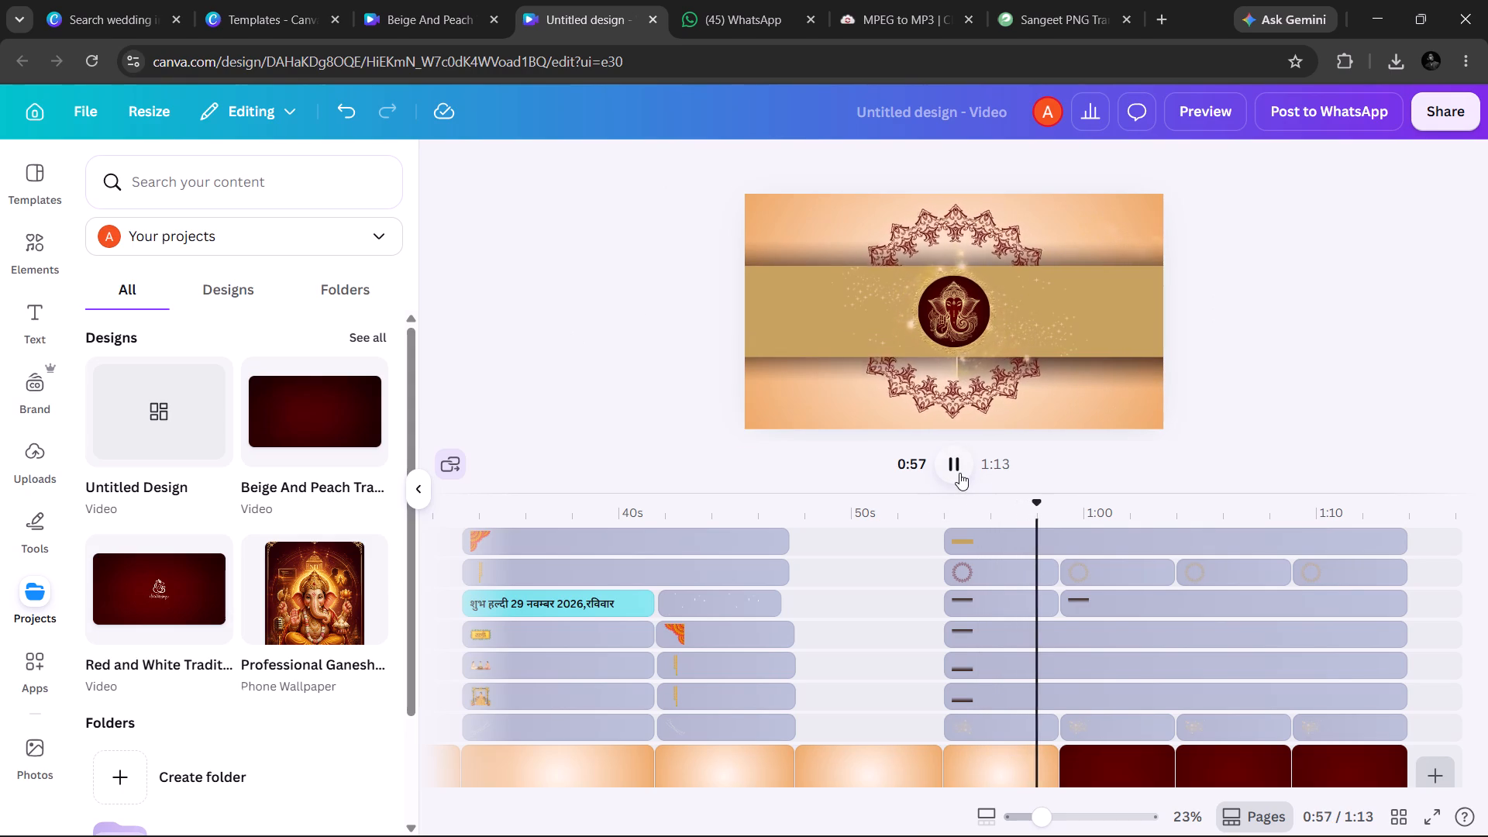
click(775, 328)
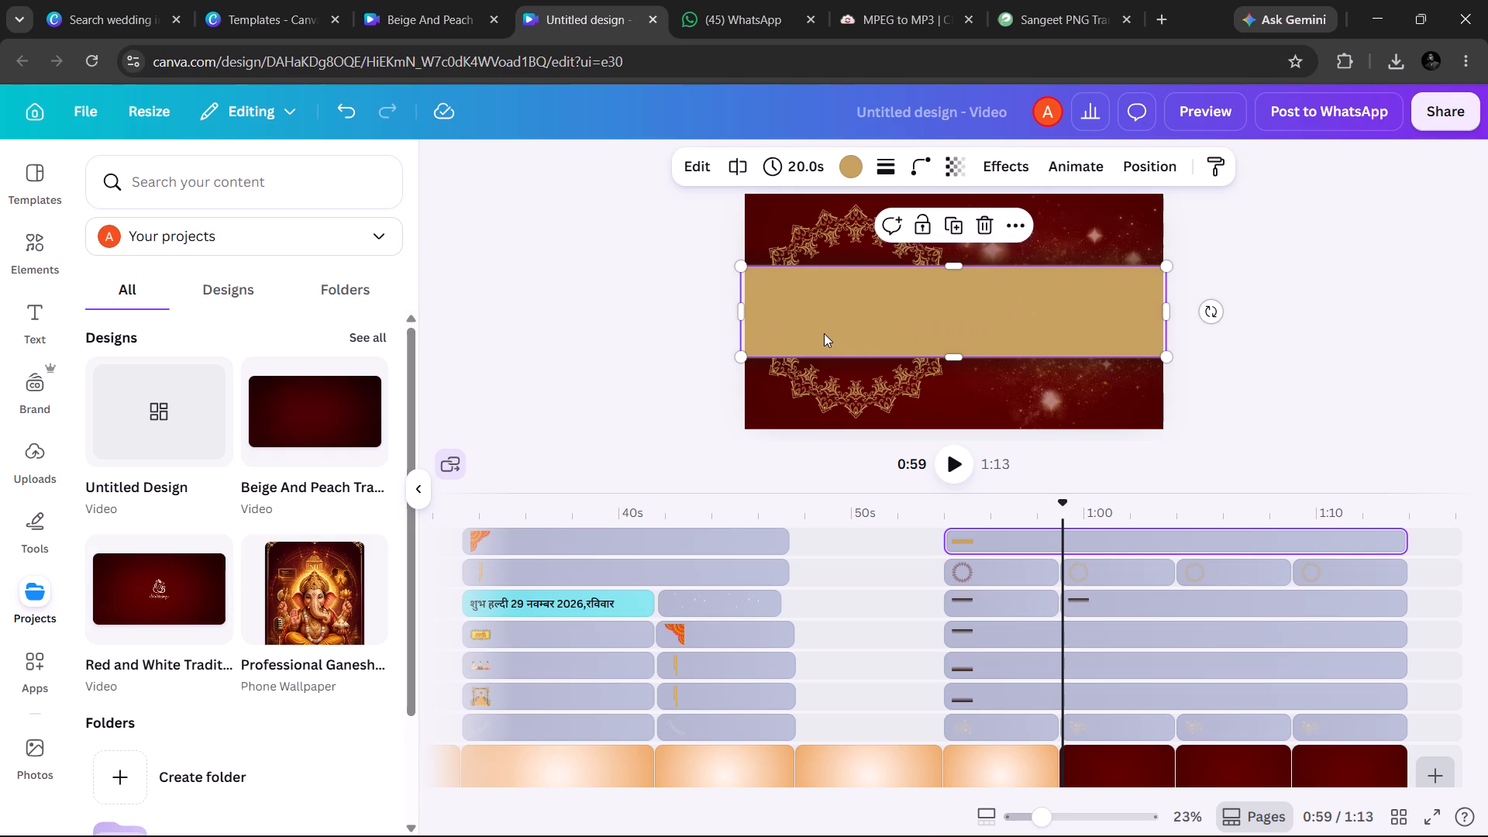
scroll(605, 627, down, 2)
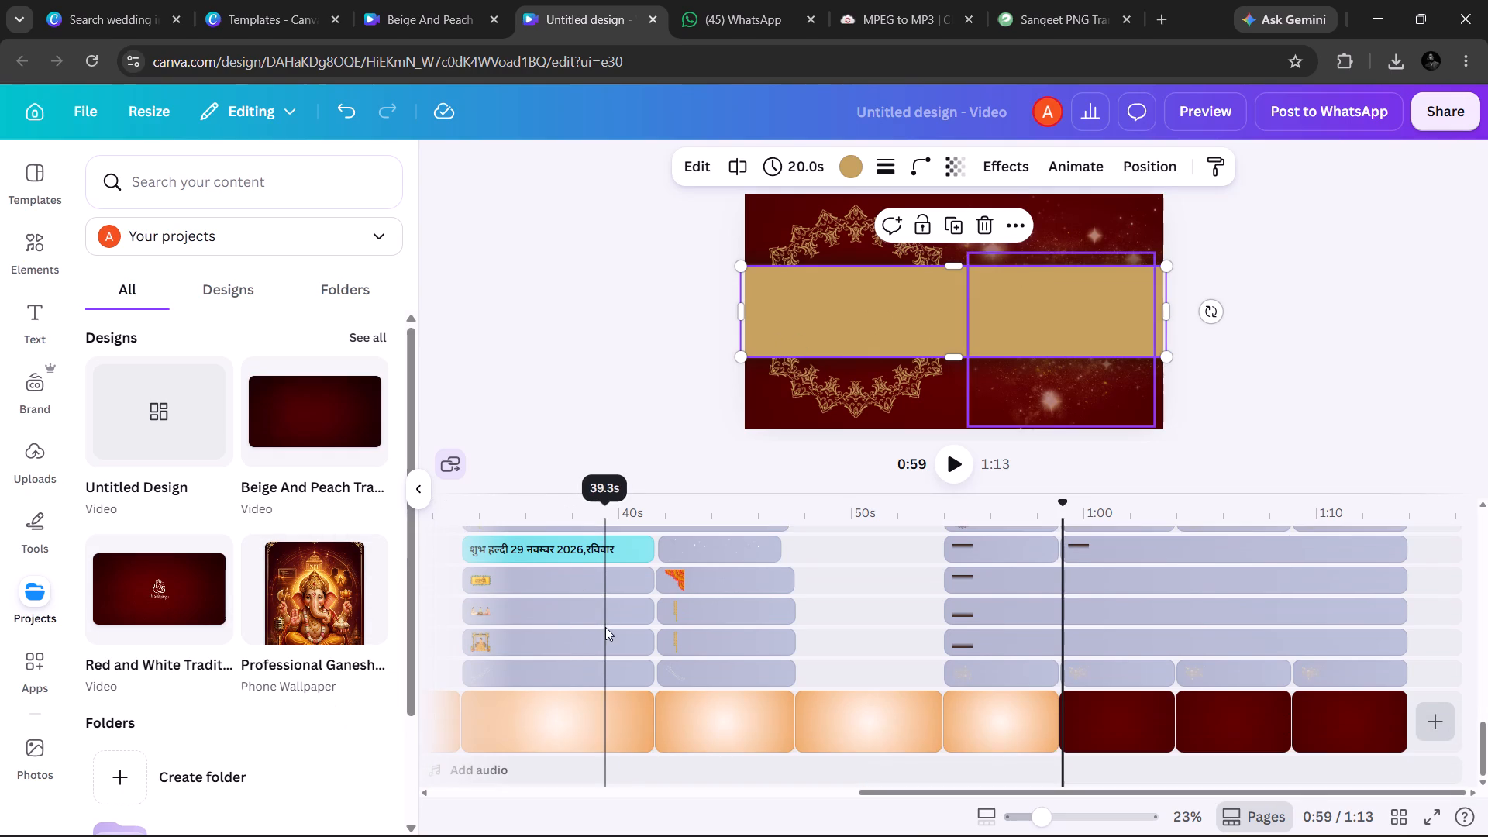
click(856, 164)
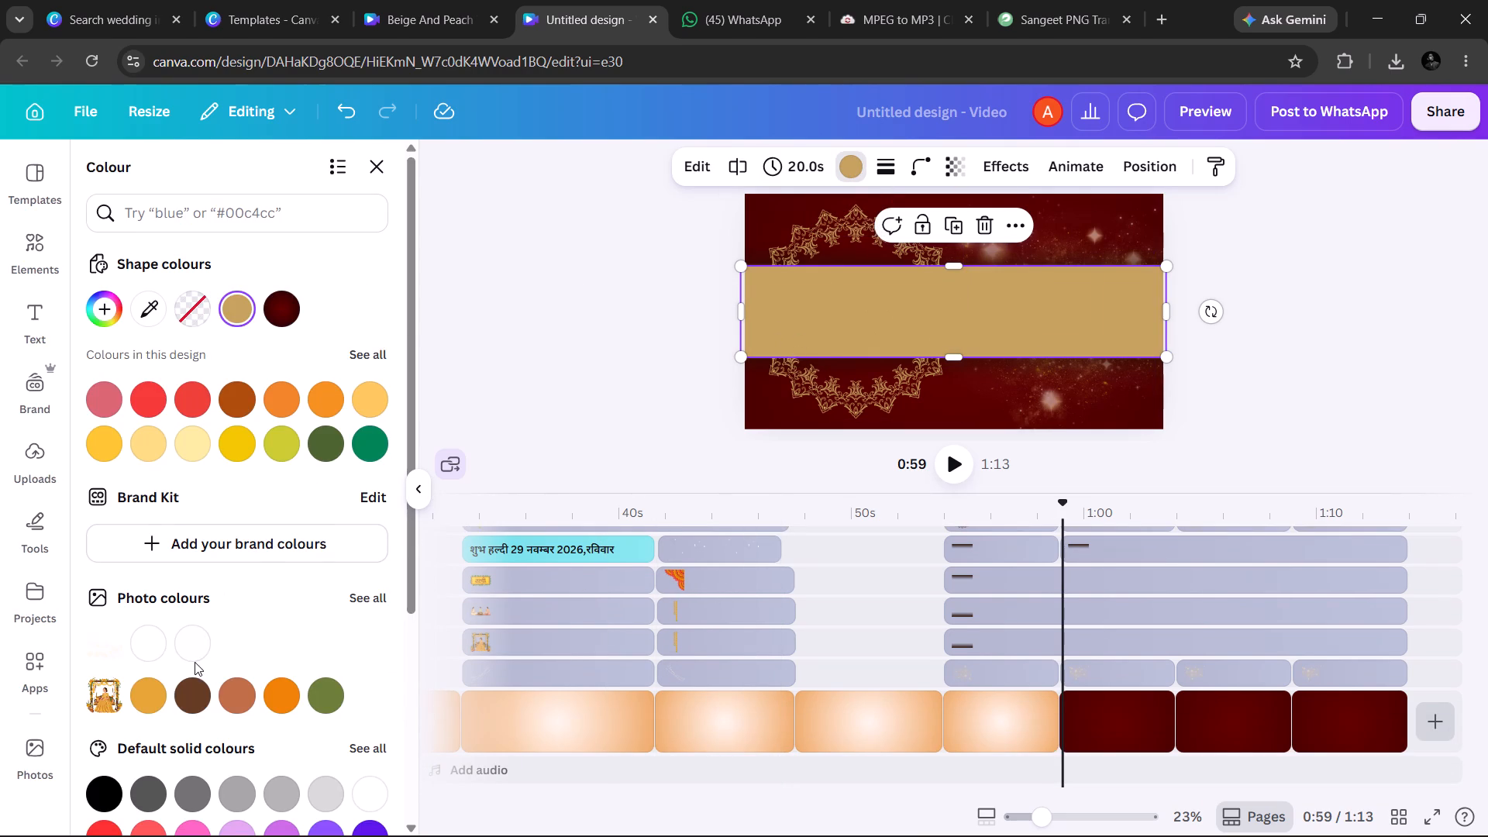
scroll(195, 662, down, 3)
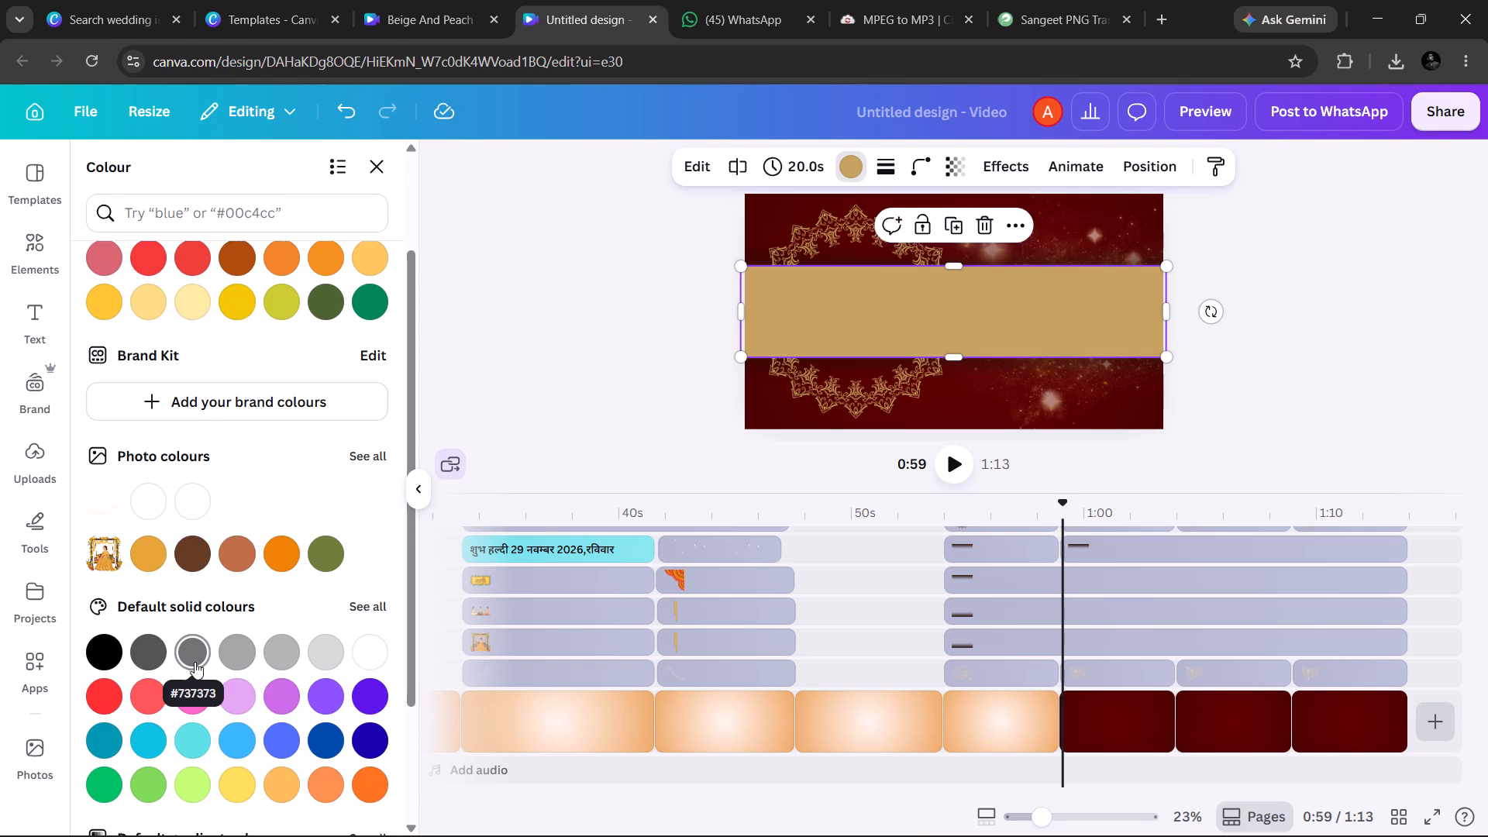
scroll(195, 662, down, 2)
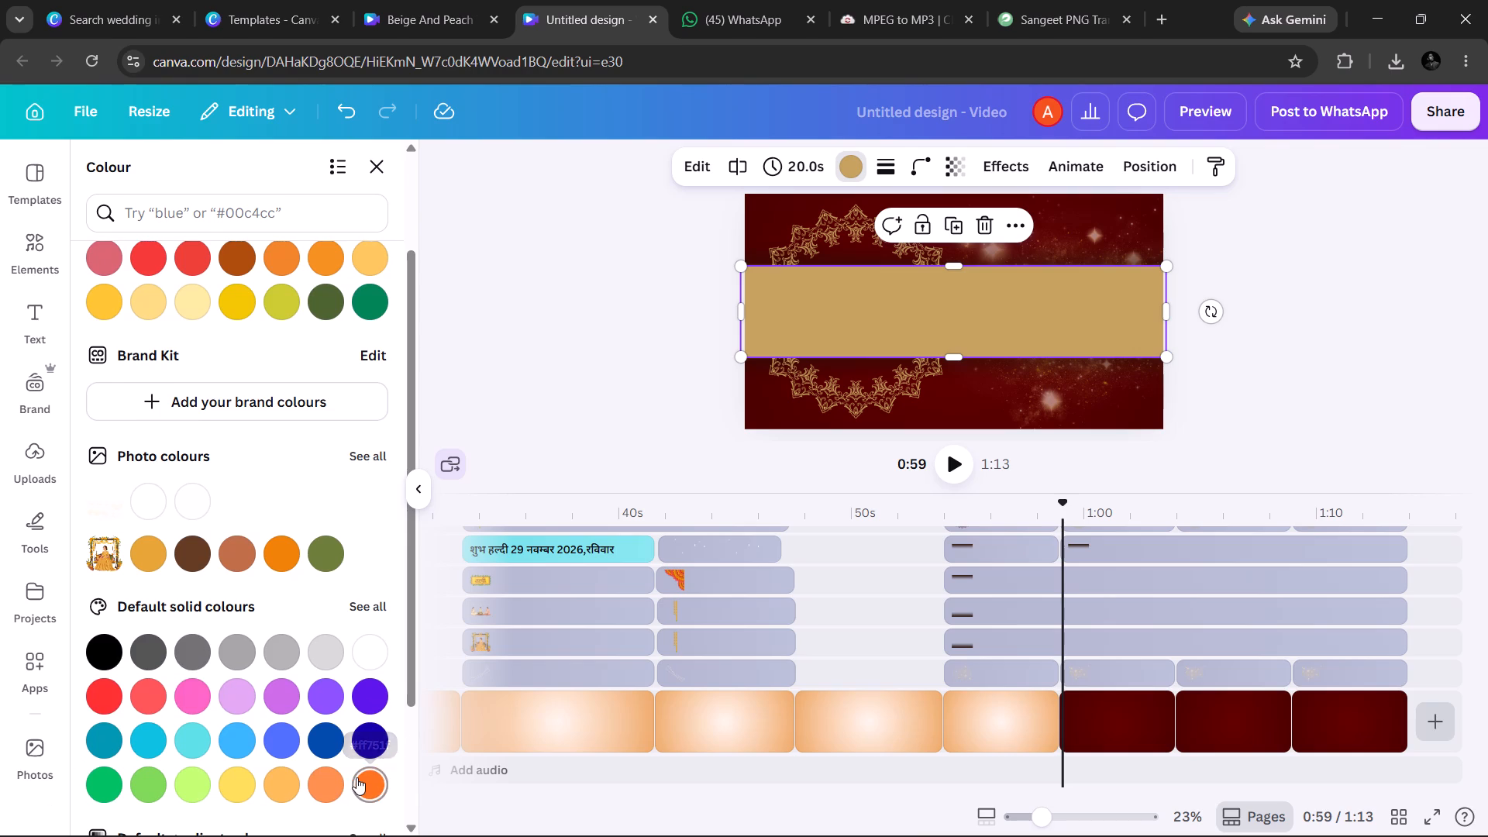
Delete the four empty blossom scenes that follow the opening Ganesha blossom scene.
scroll(527, 733, right, 6)
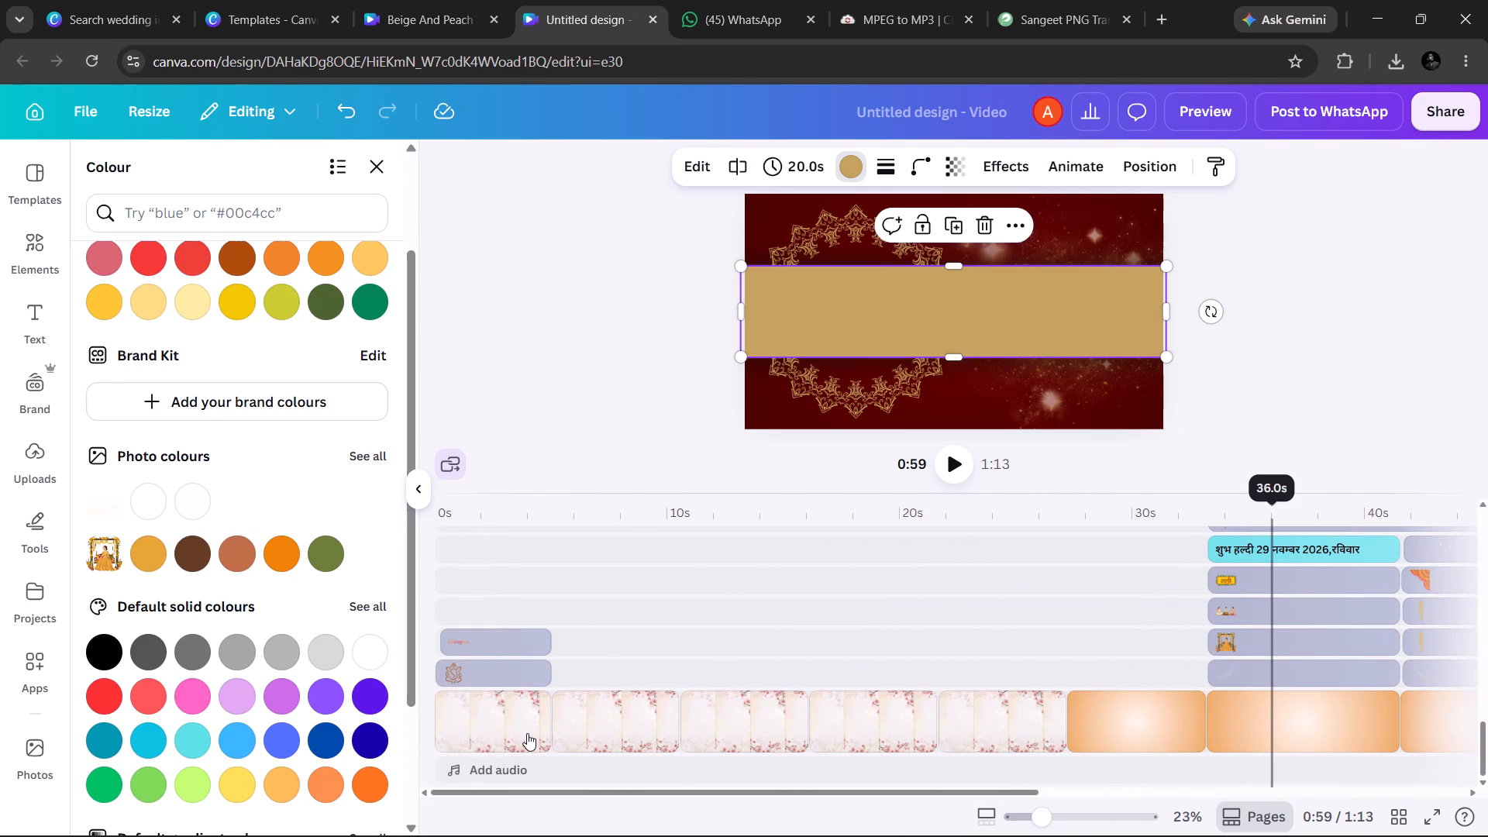
click(498, 723)
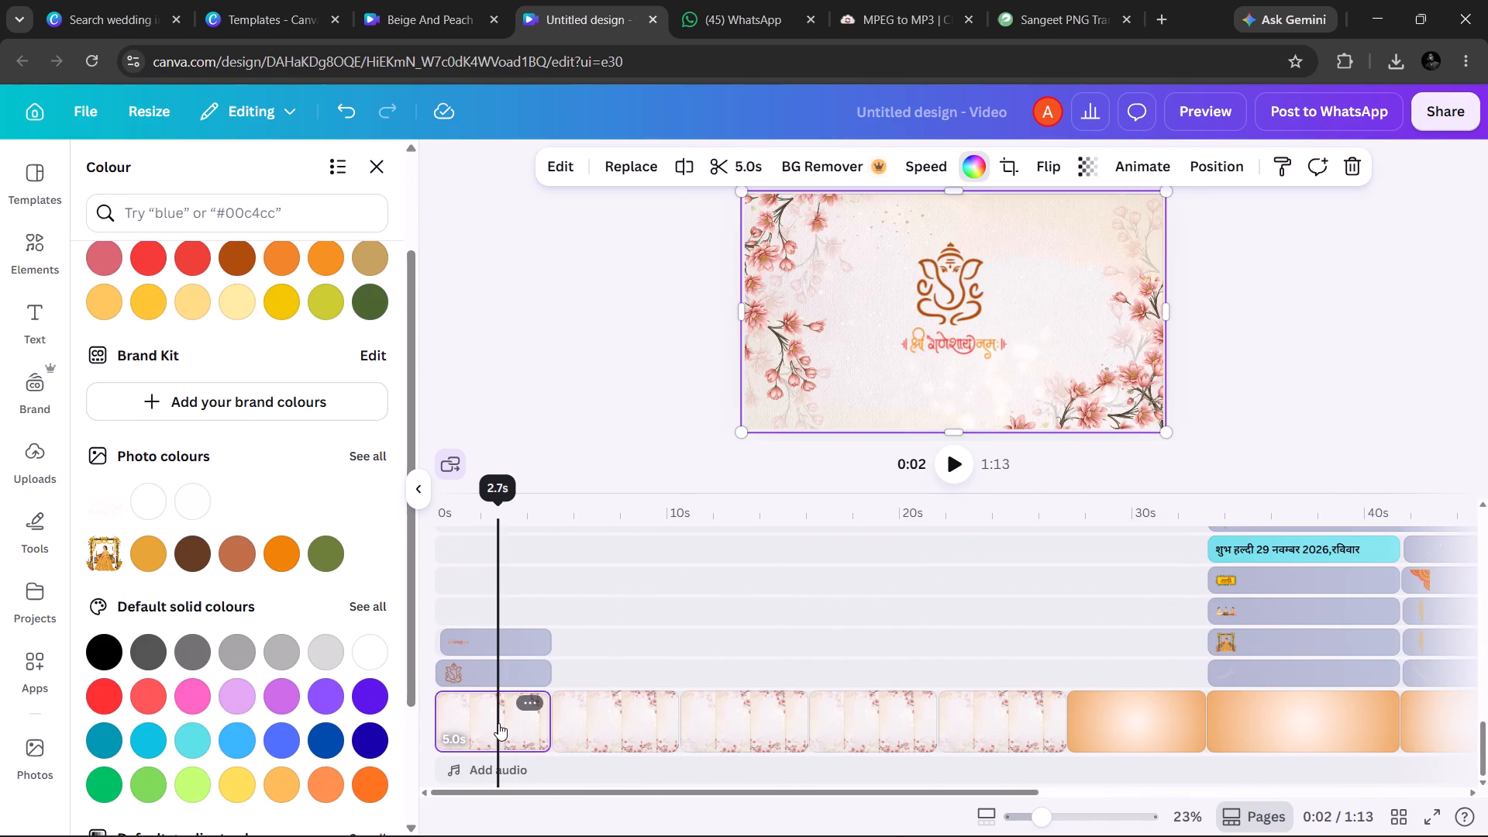
click(640, 725)
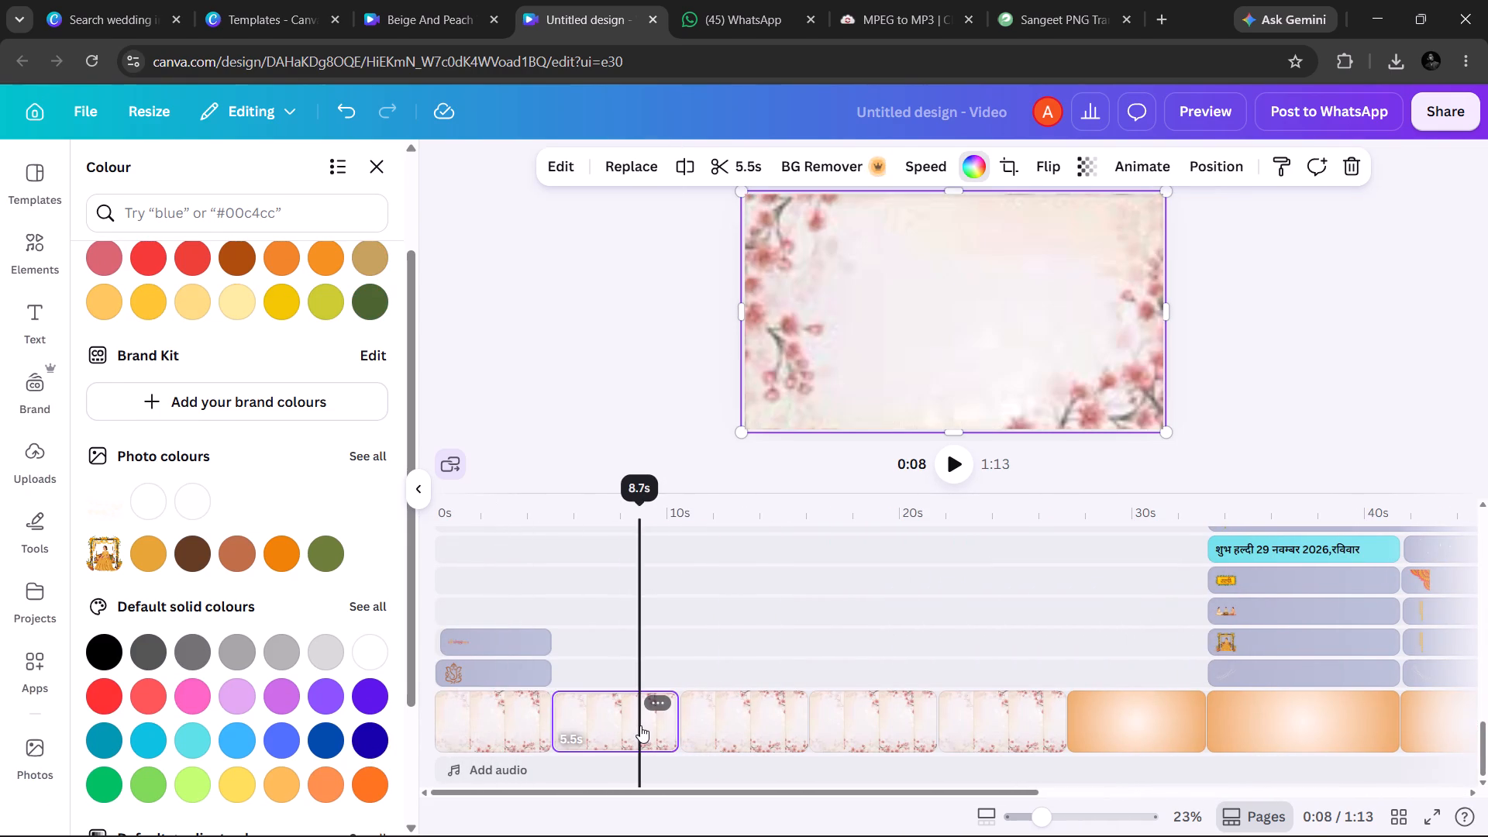
key(Delete)
double_click(640, 725)
key(Delete)
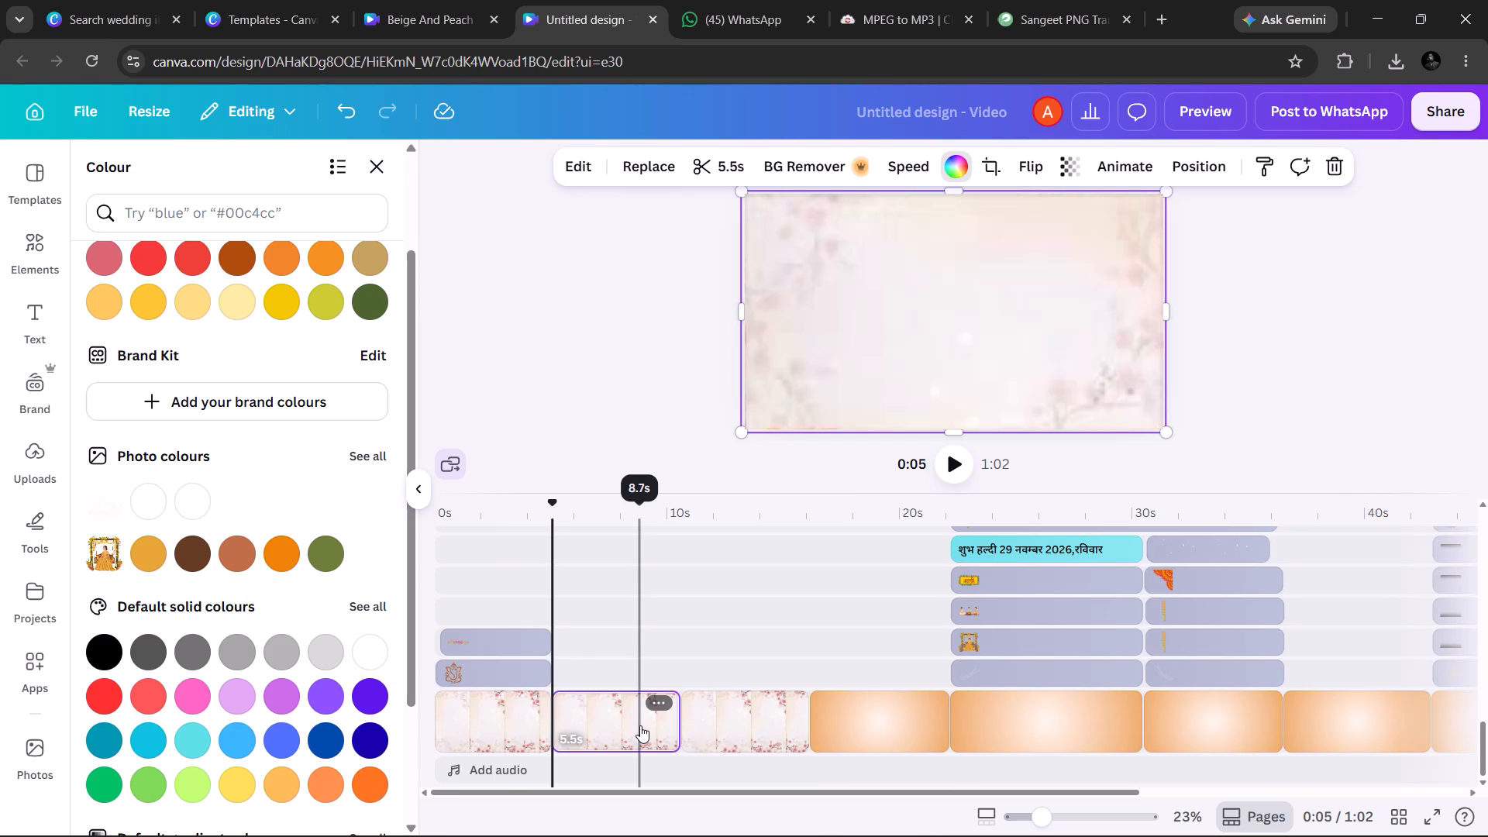
click(640, 725)
key(Delete)
click(634, 727)
key(Delete)
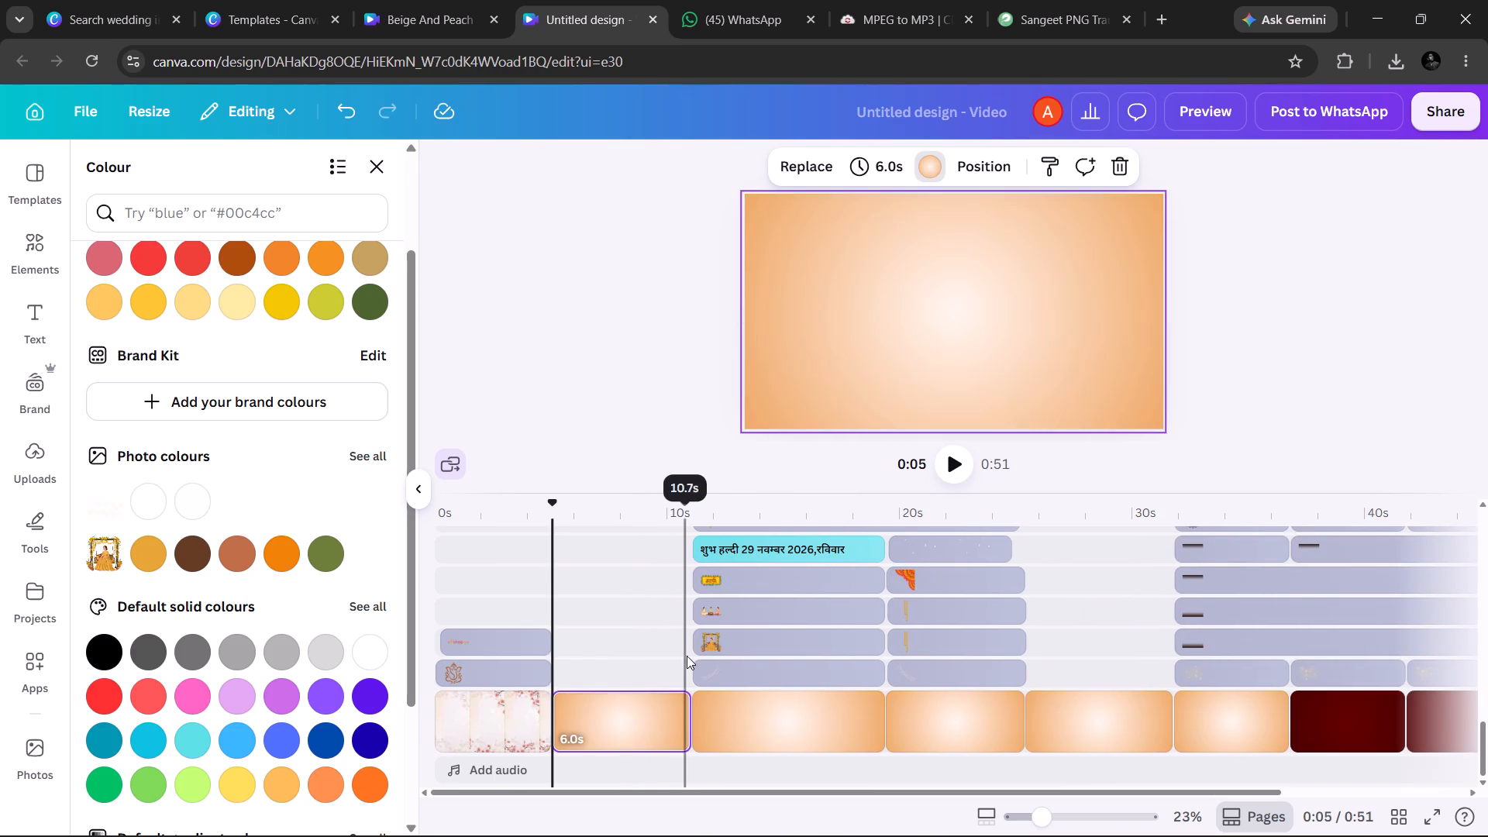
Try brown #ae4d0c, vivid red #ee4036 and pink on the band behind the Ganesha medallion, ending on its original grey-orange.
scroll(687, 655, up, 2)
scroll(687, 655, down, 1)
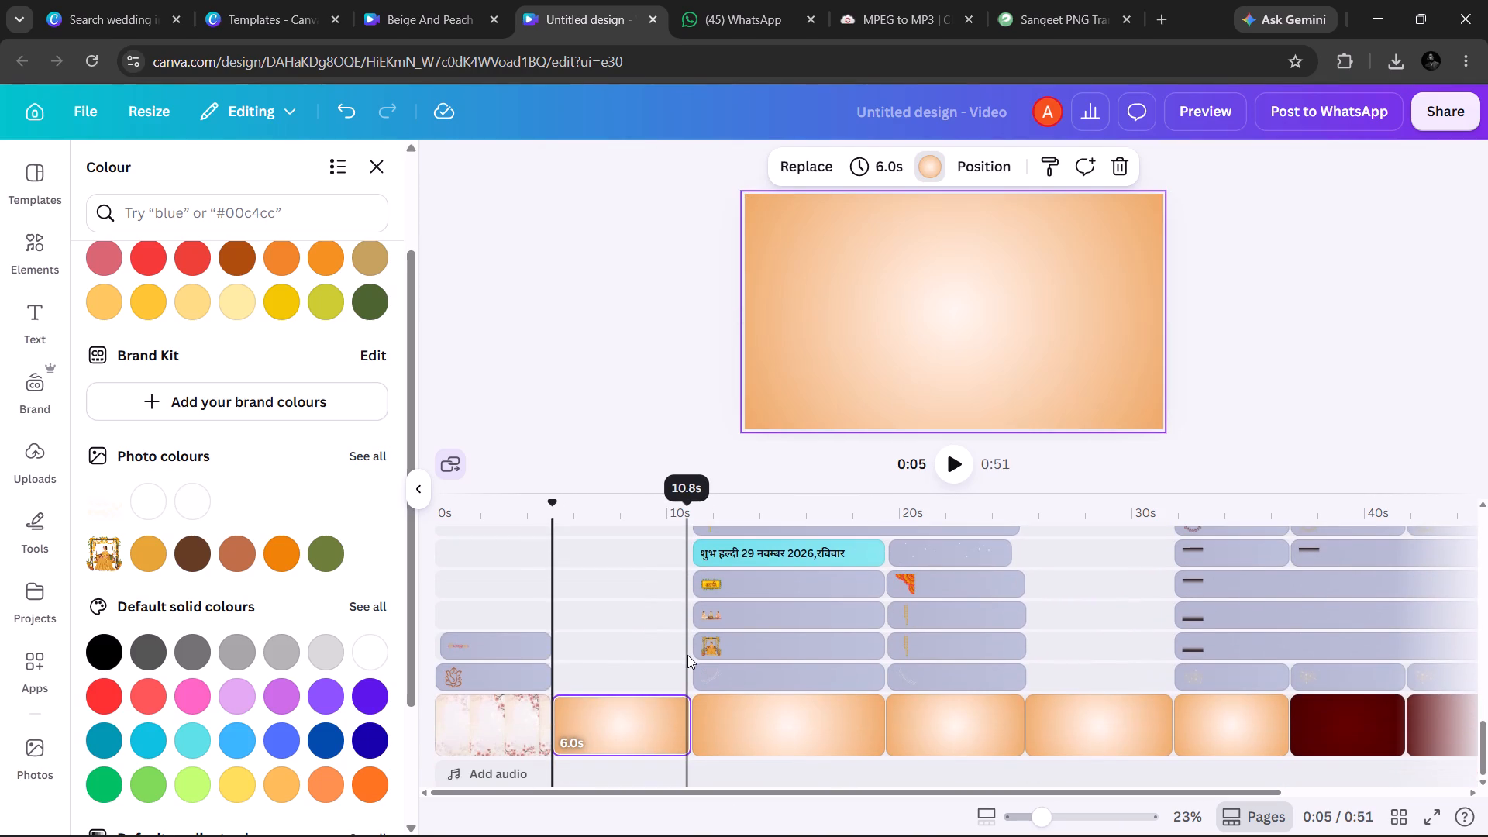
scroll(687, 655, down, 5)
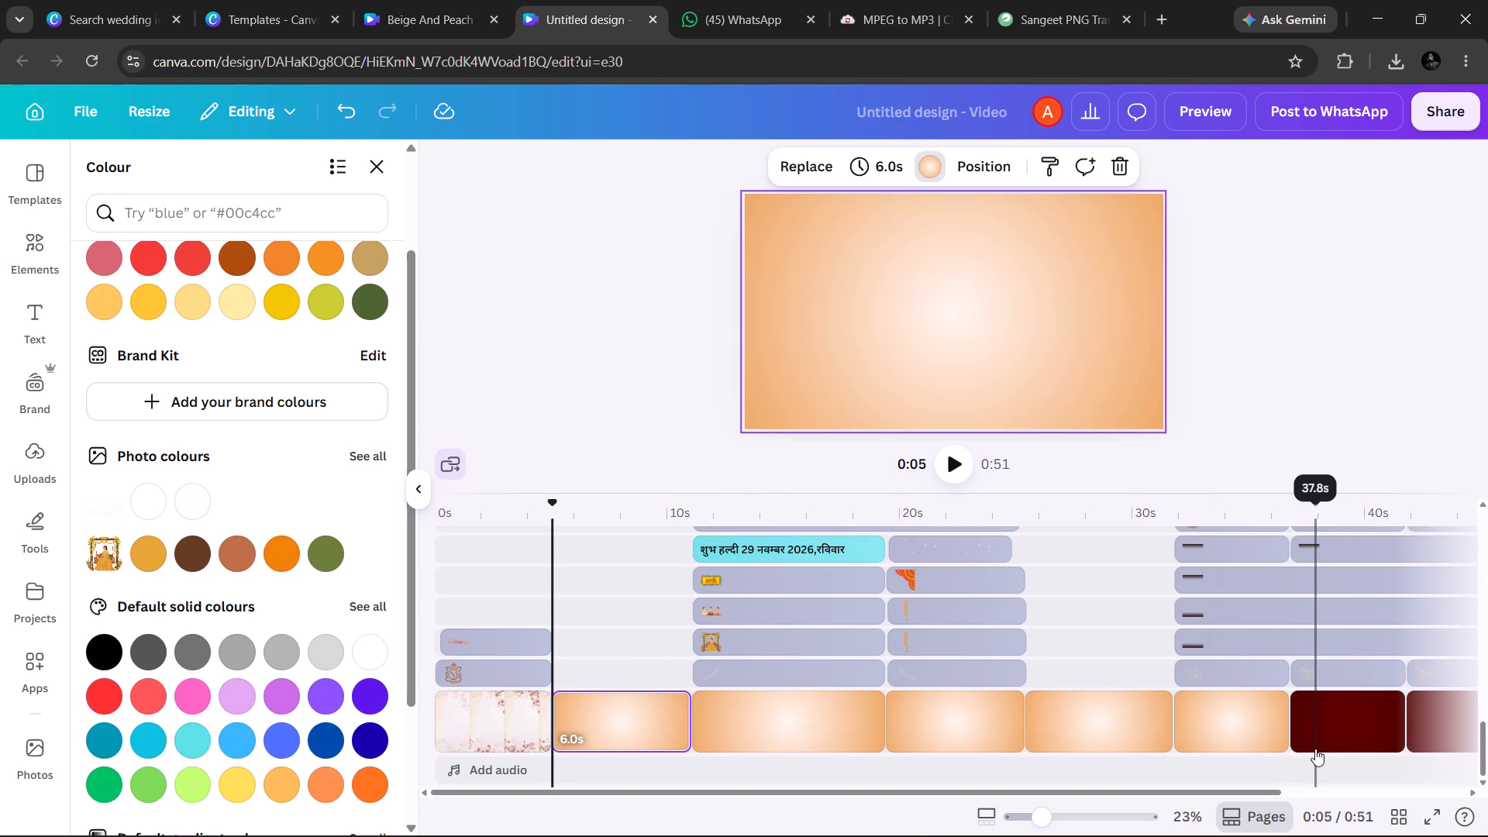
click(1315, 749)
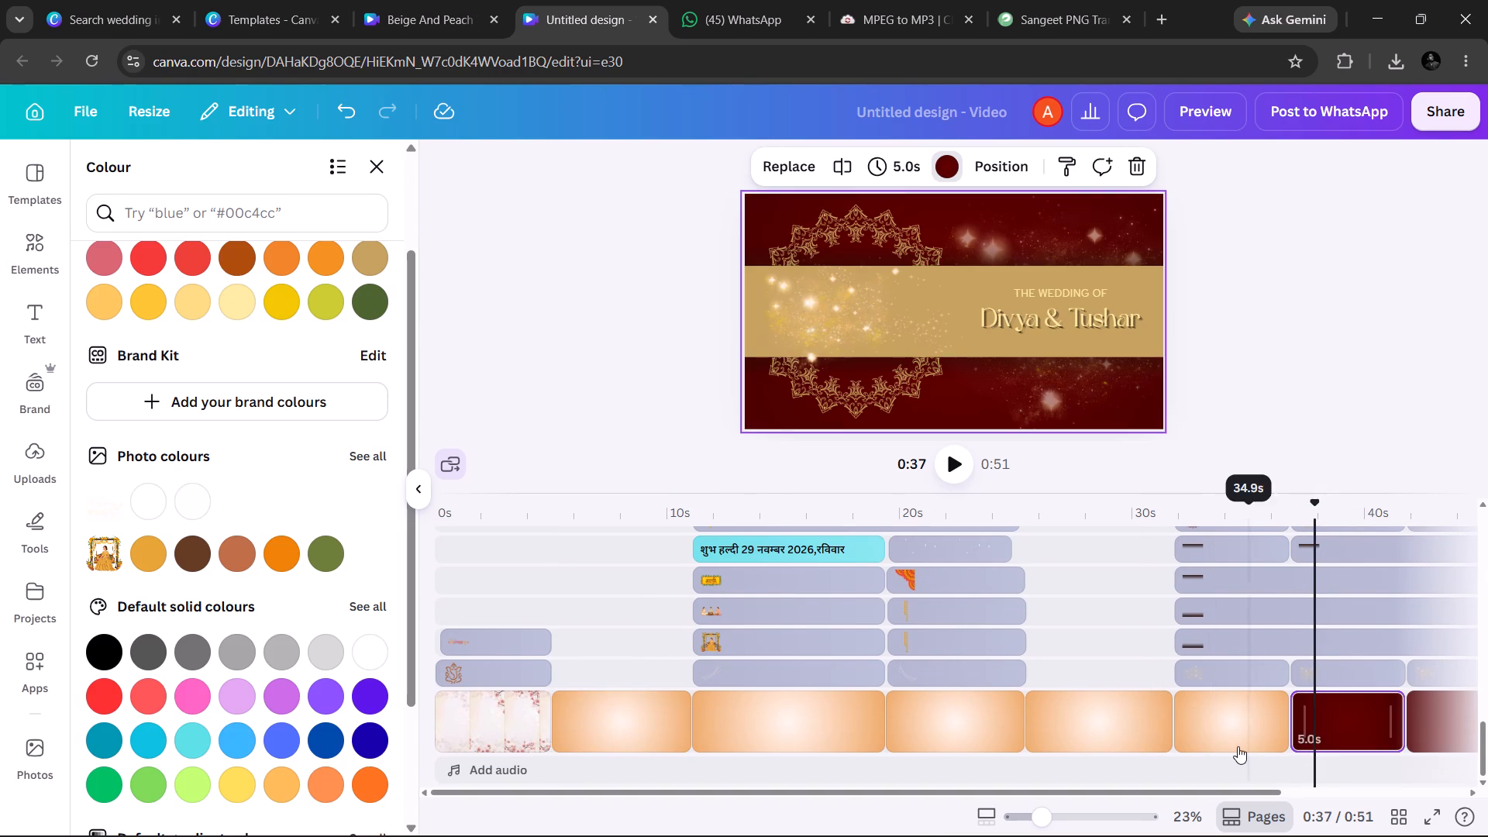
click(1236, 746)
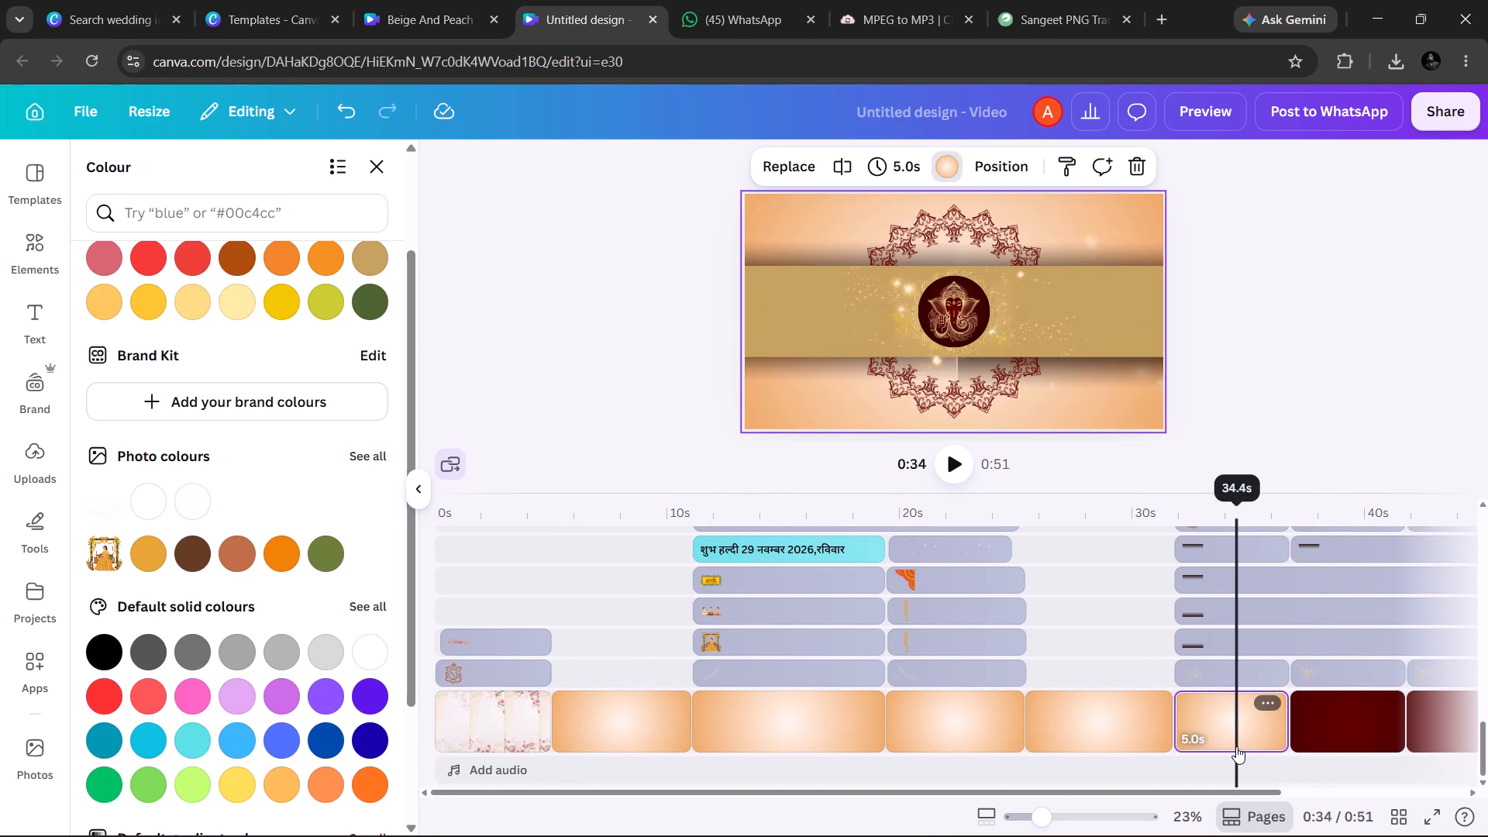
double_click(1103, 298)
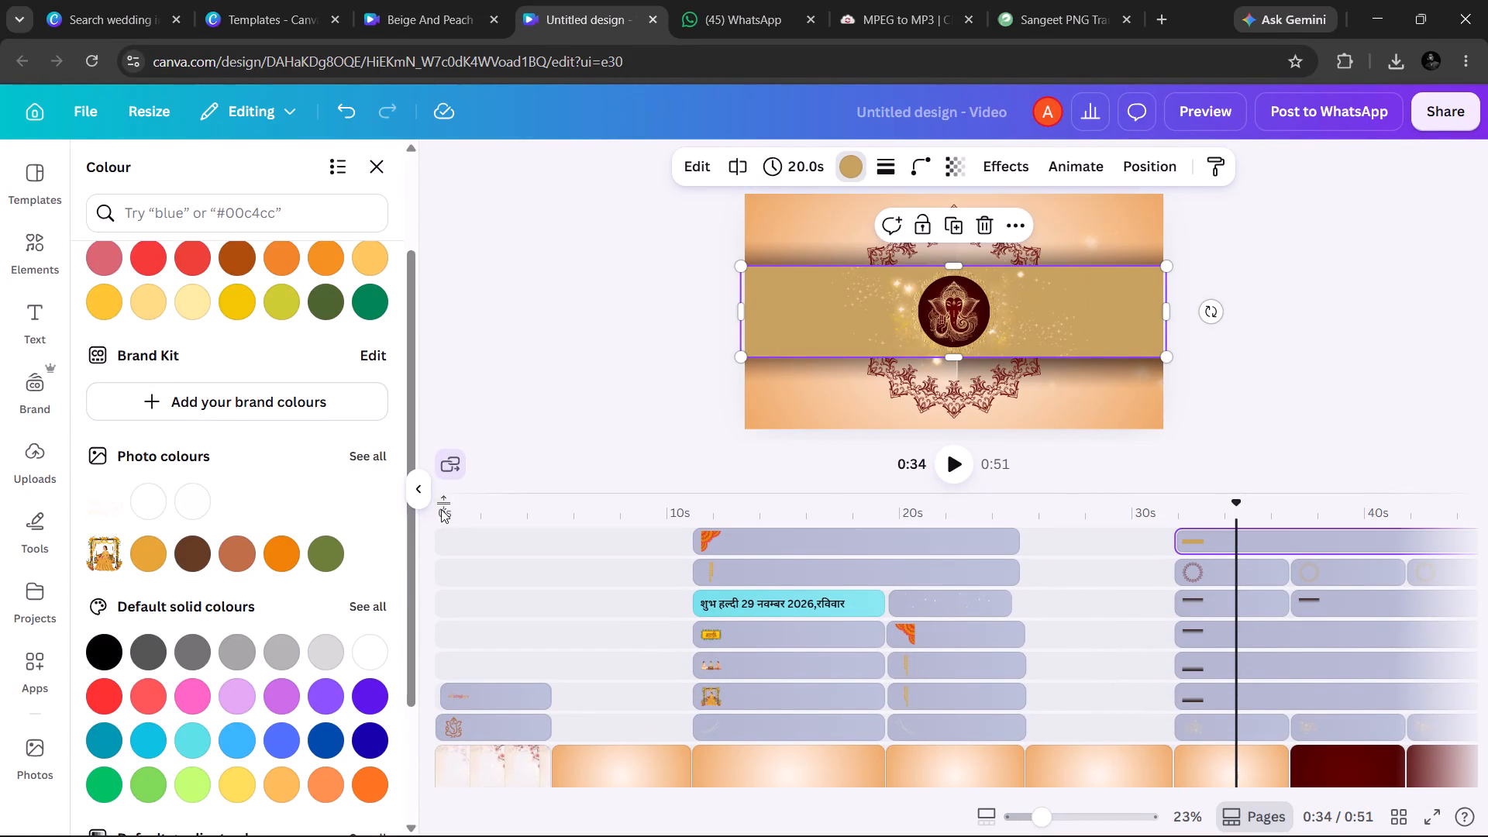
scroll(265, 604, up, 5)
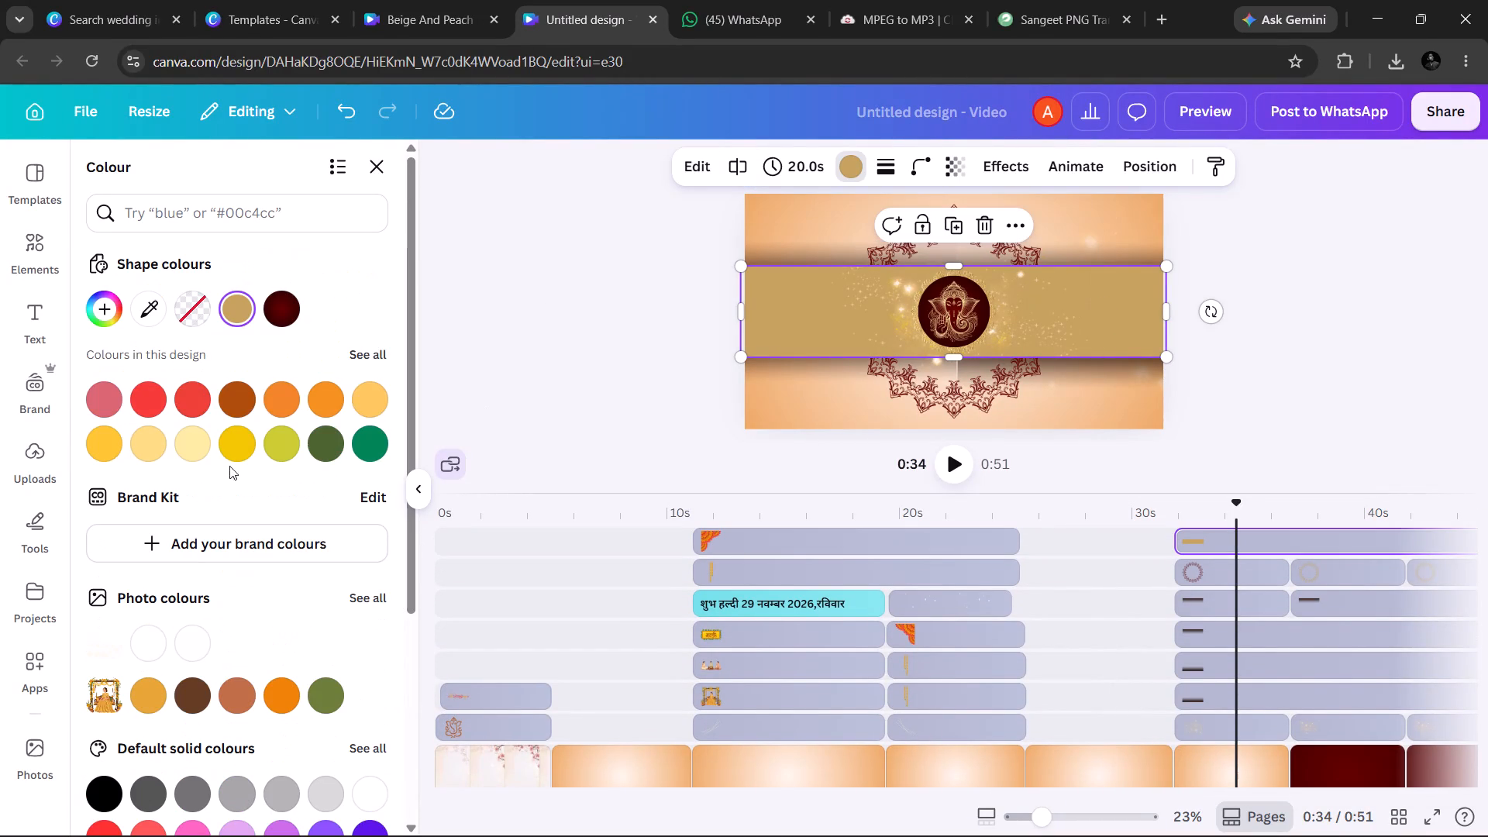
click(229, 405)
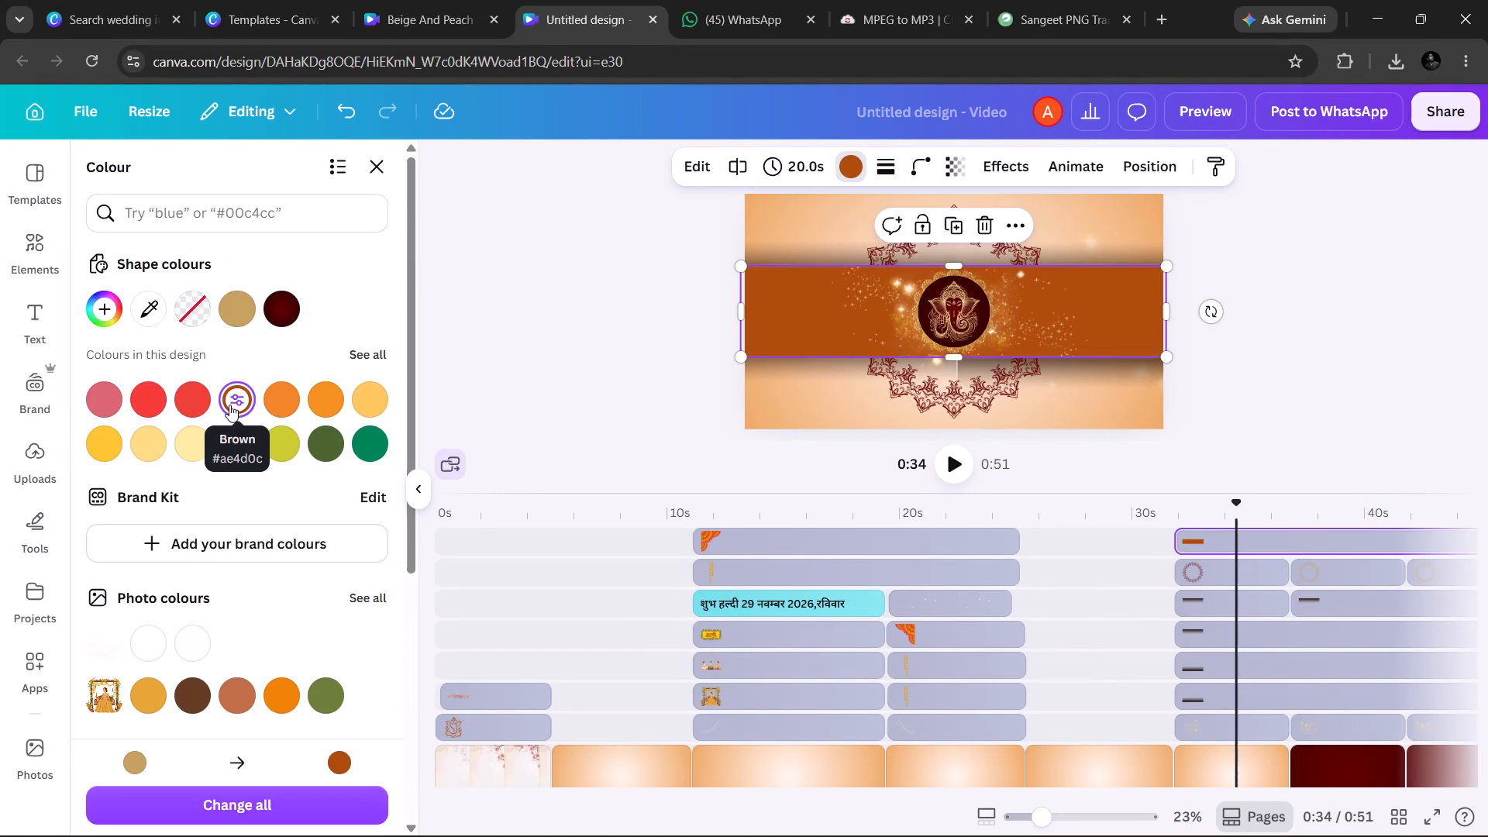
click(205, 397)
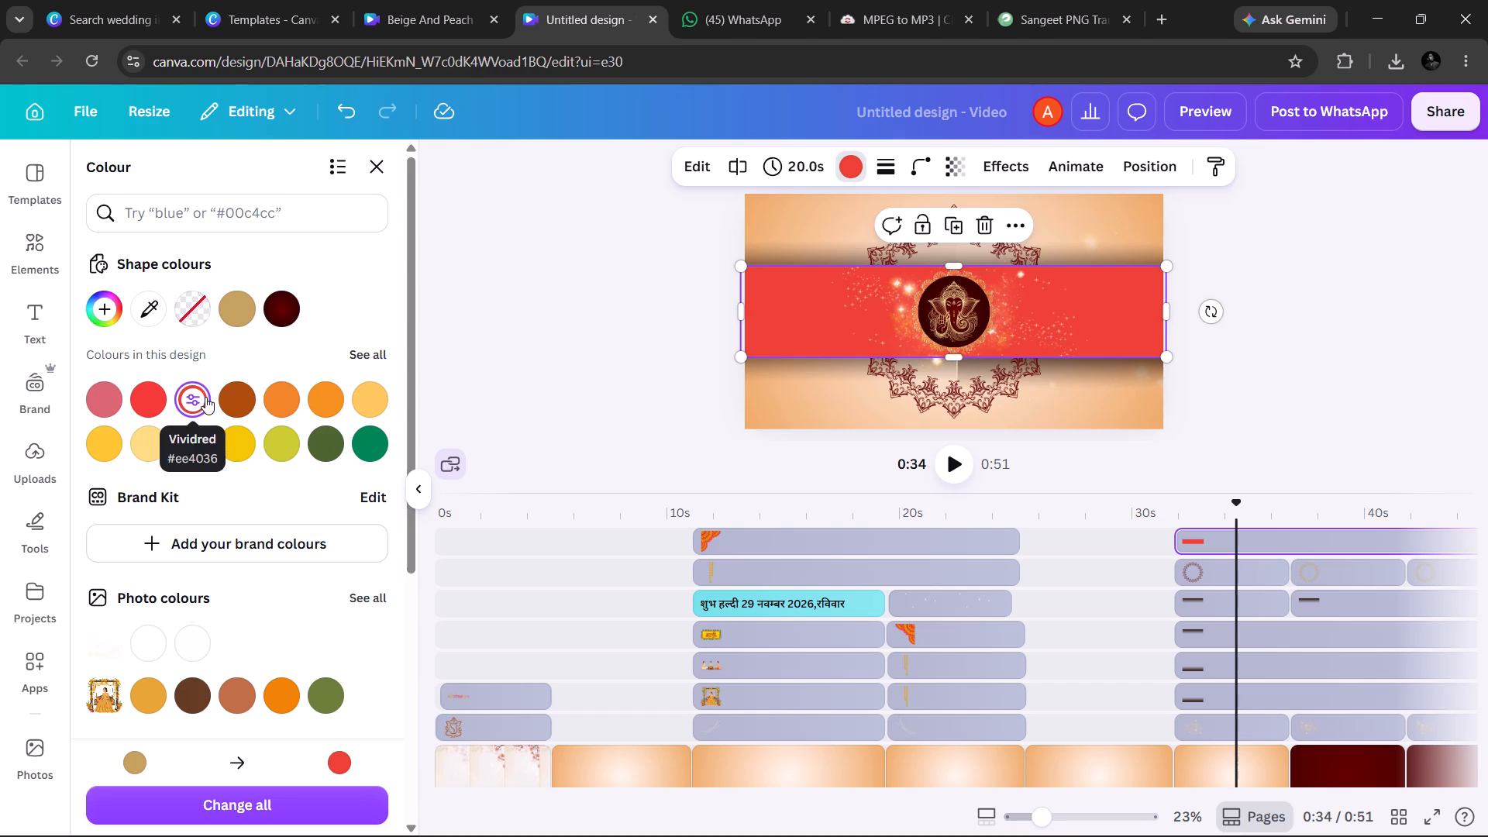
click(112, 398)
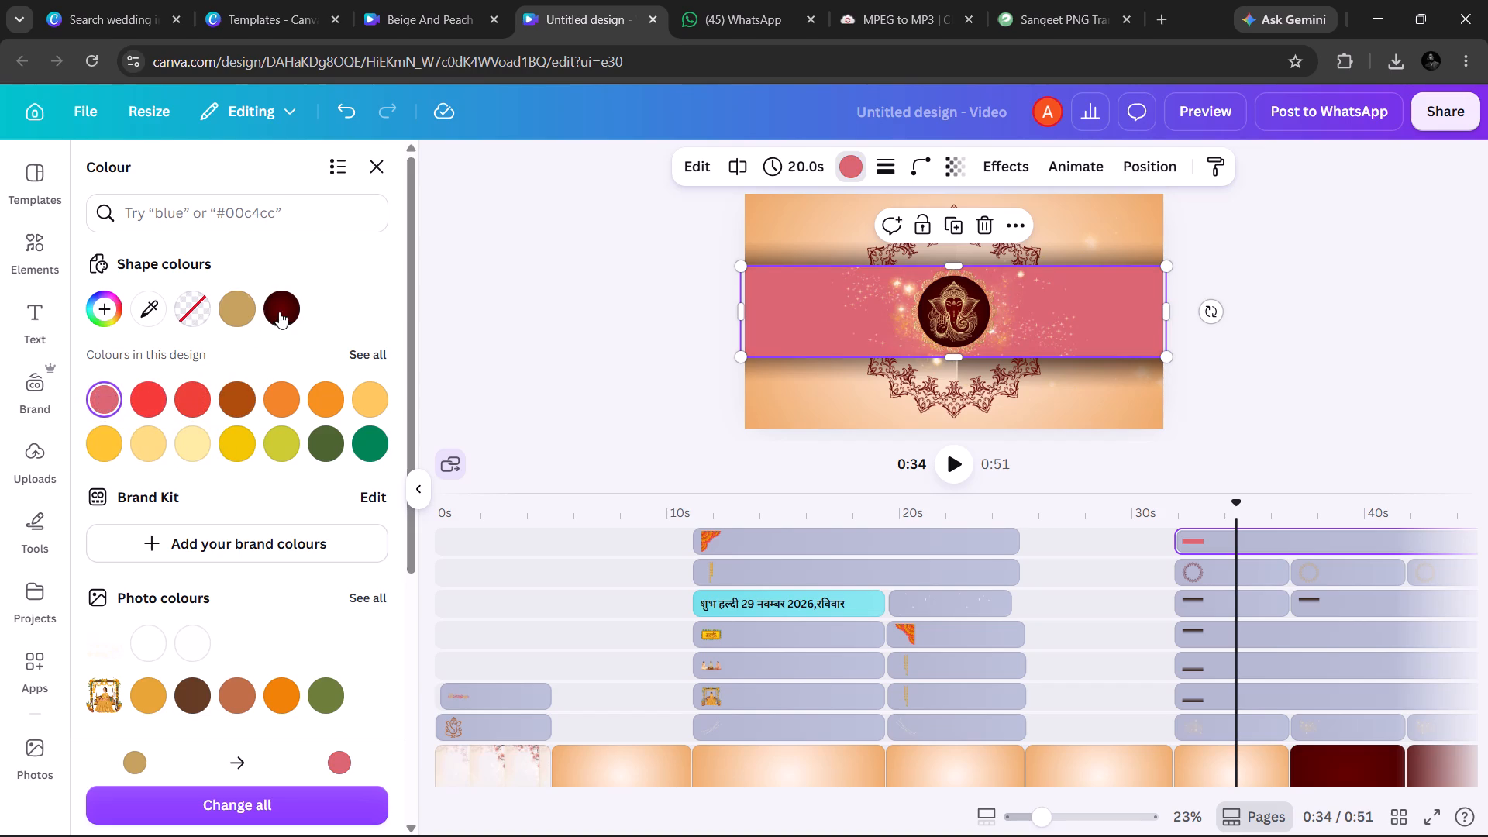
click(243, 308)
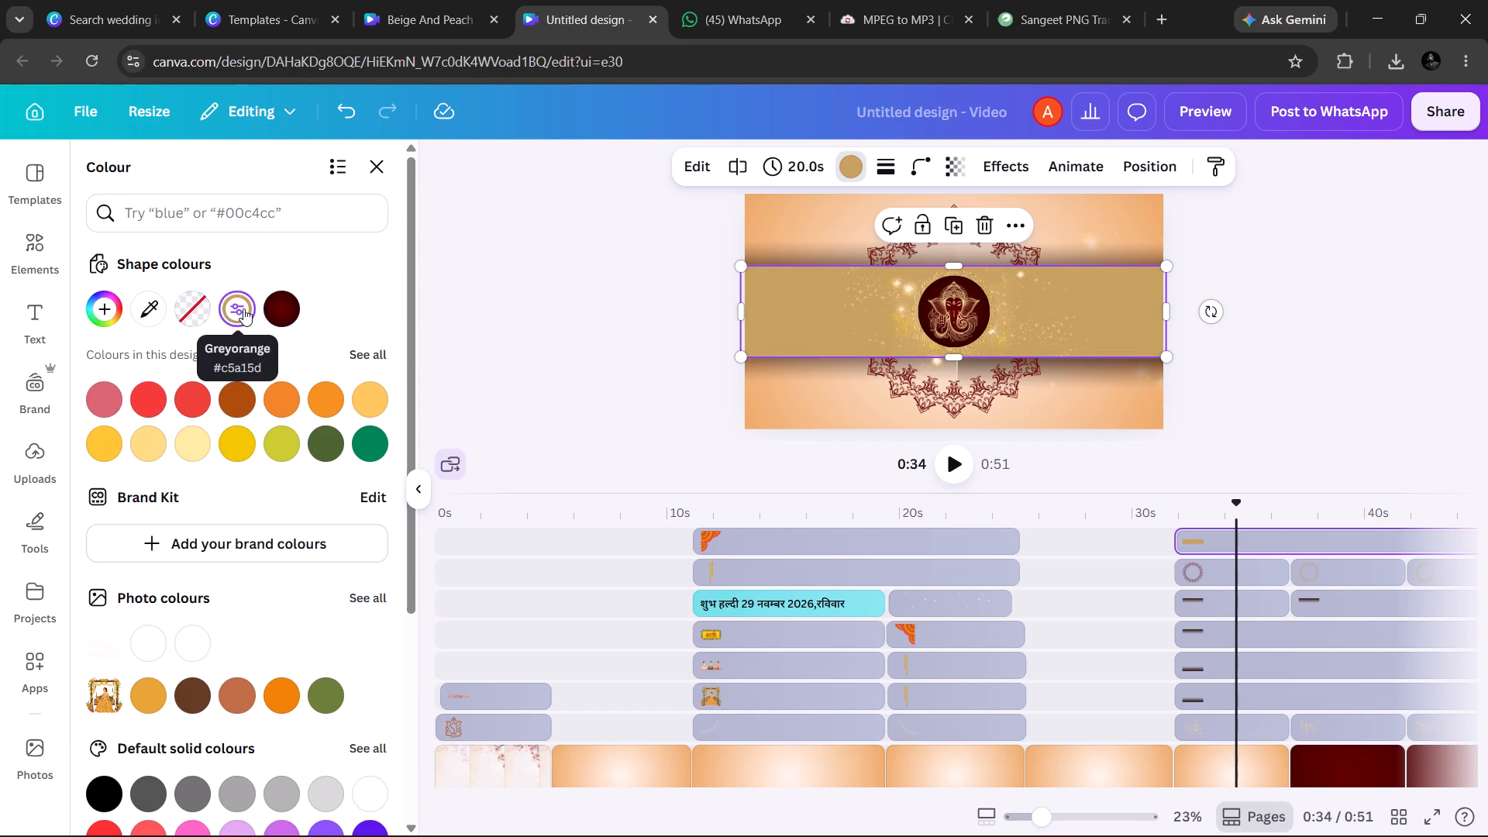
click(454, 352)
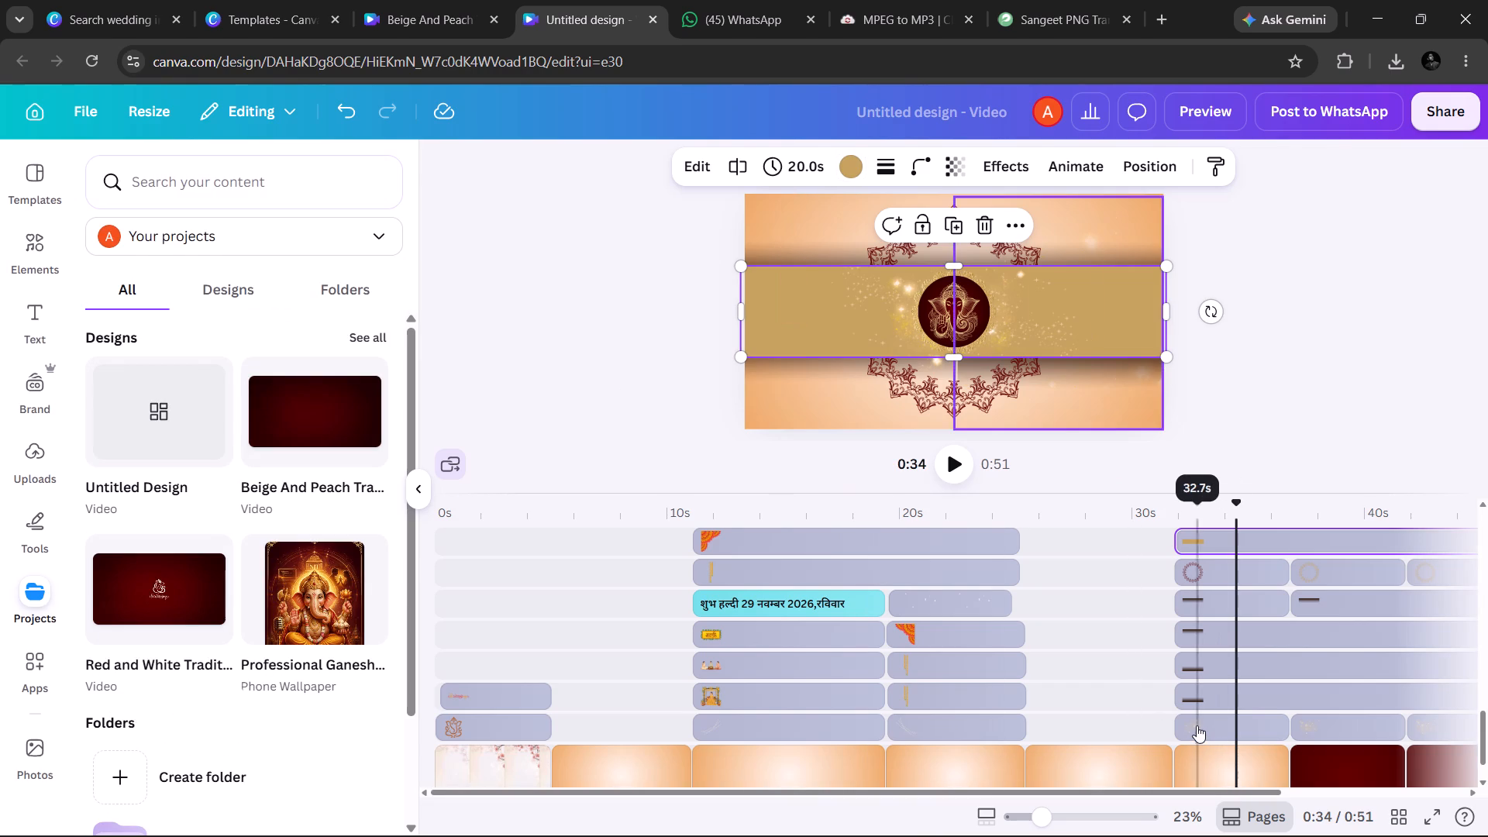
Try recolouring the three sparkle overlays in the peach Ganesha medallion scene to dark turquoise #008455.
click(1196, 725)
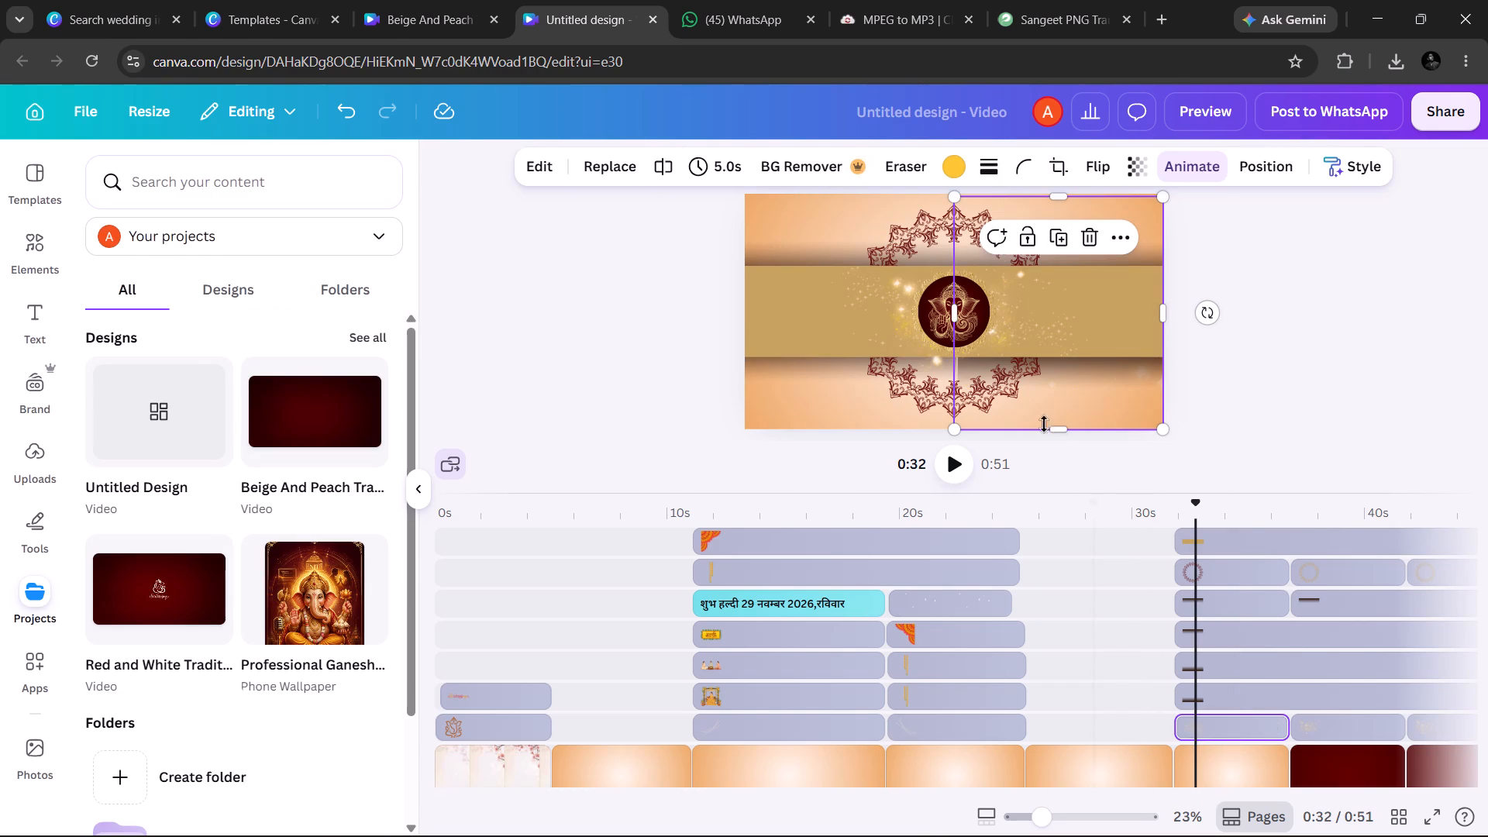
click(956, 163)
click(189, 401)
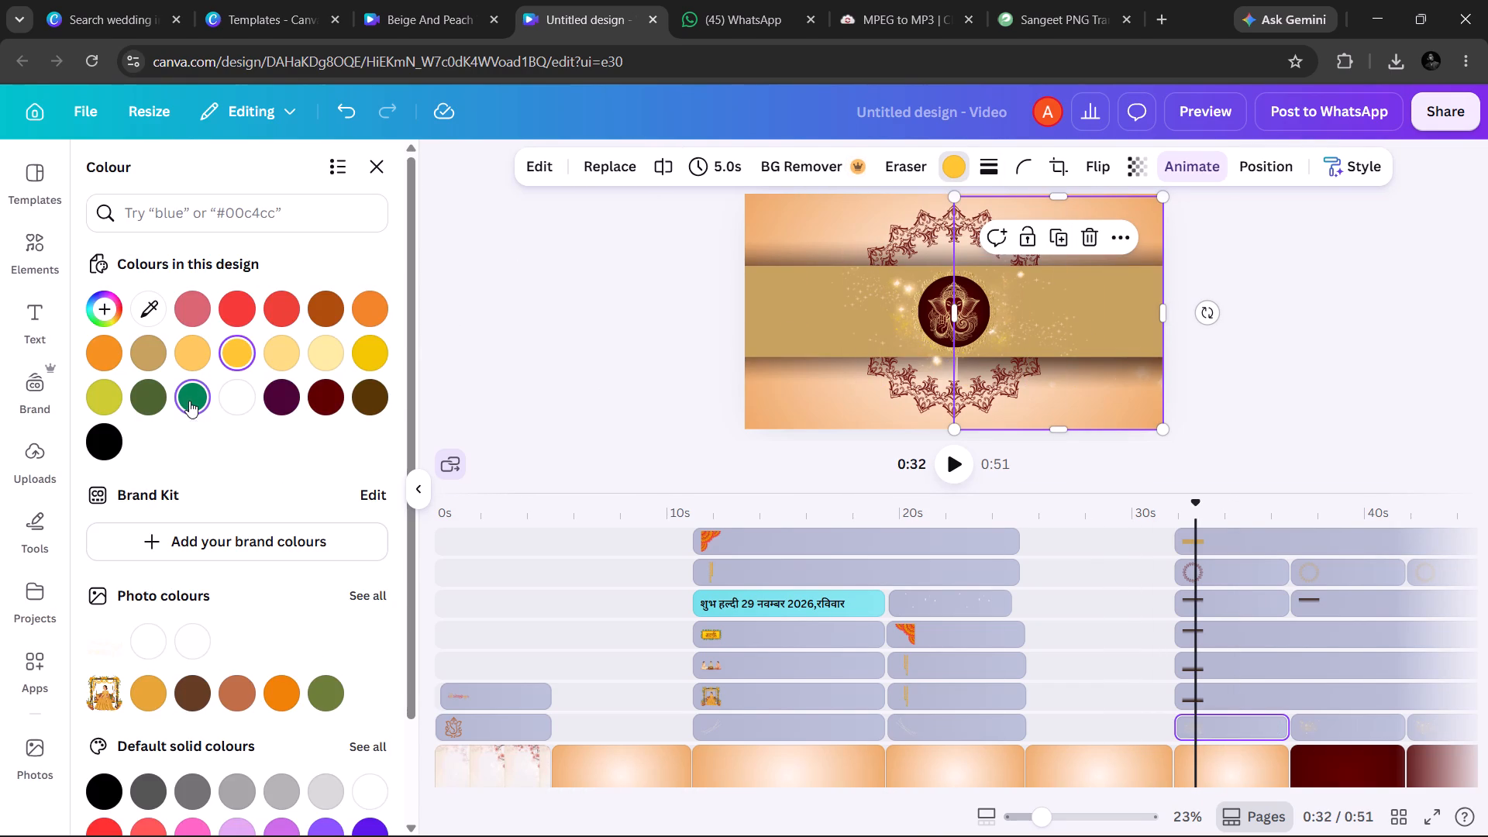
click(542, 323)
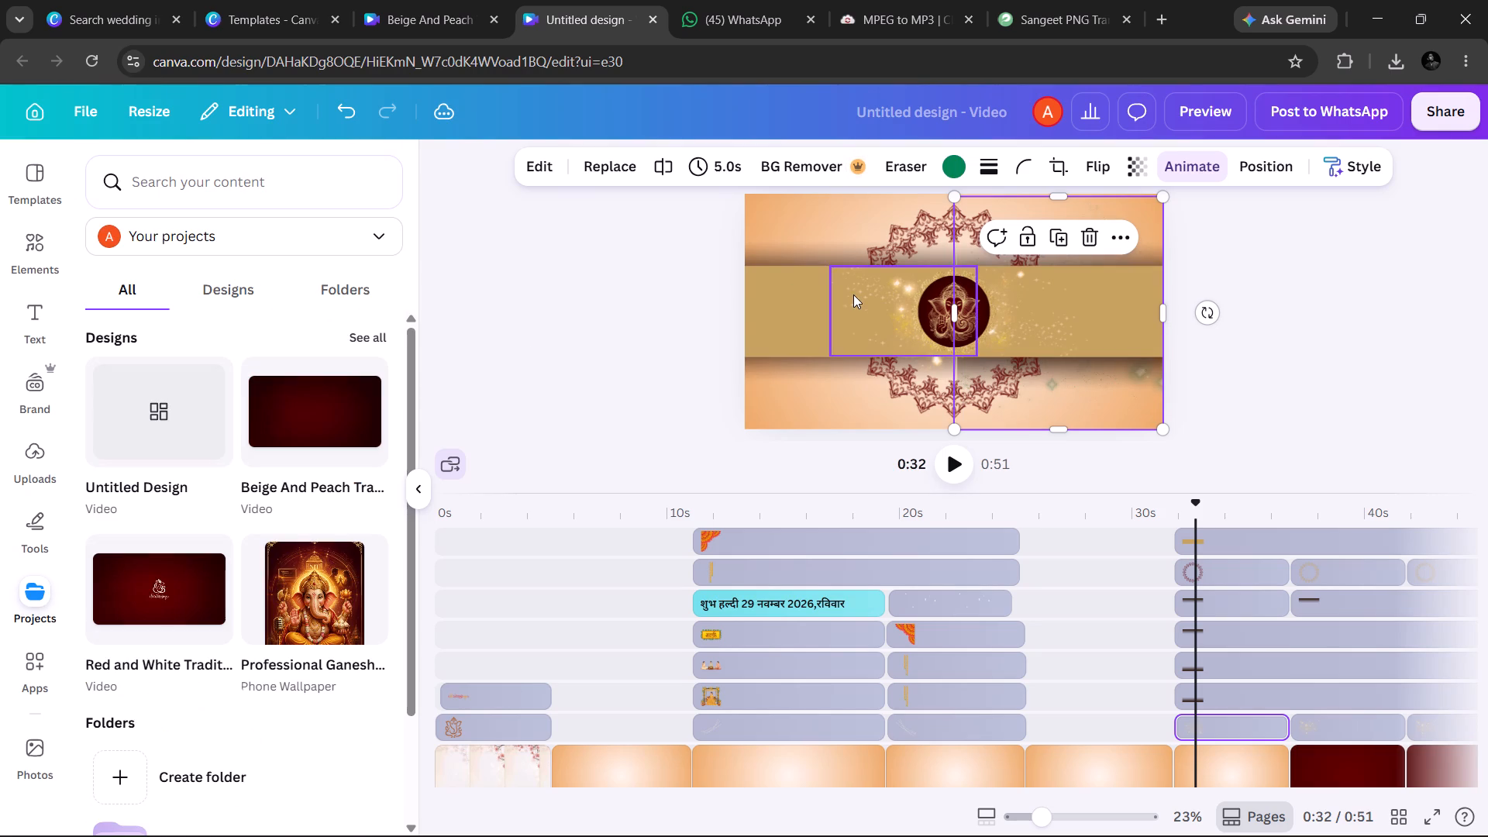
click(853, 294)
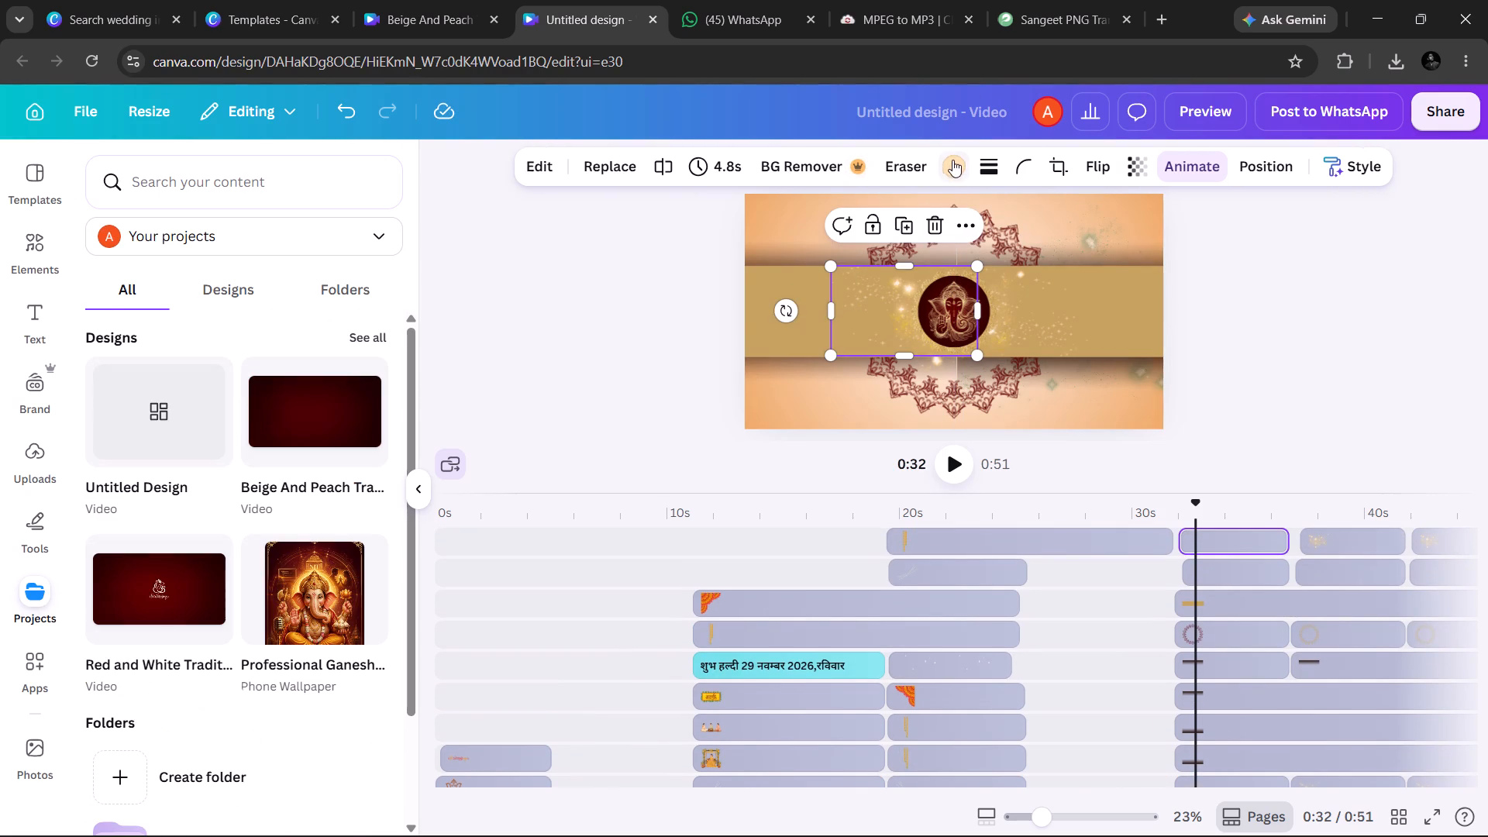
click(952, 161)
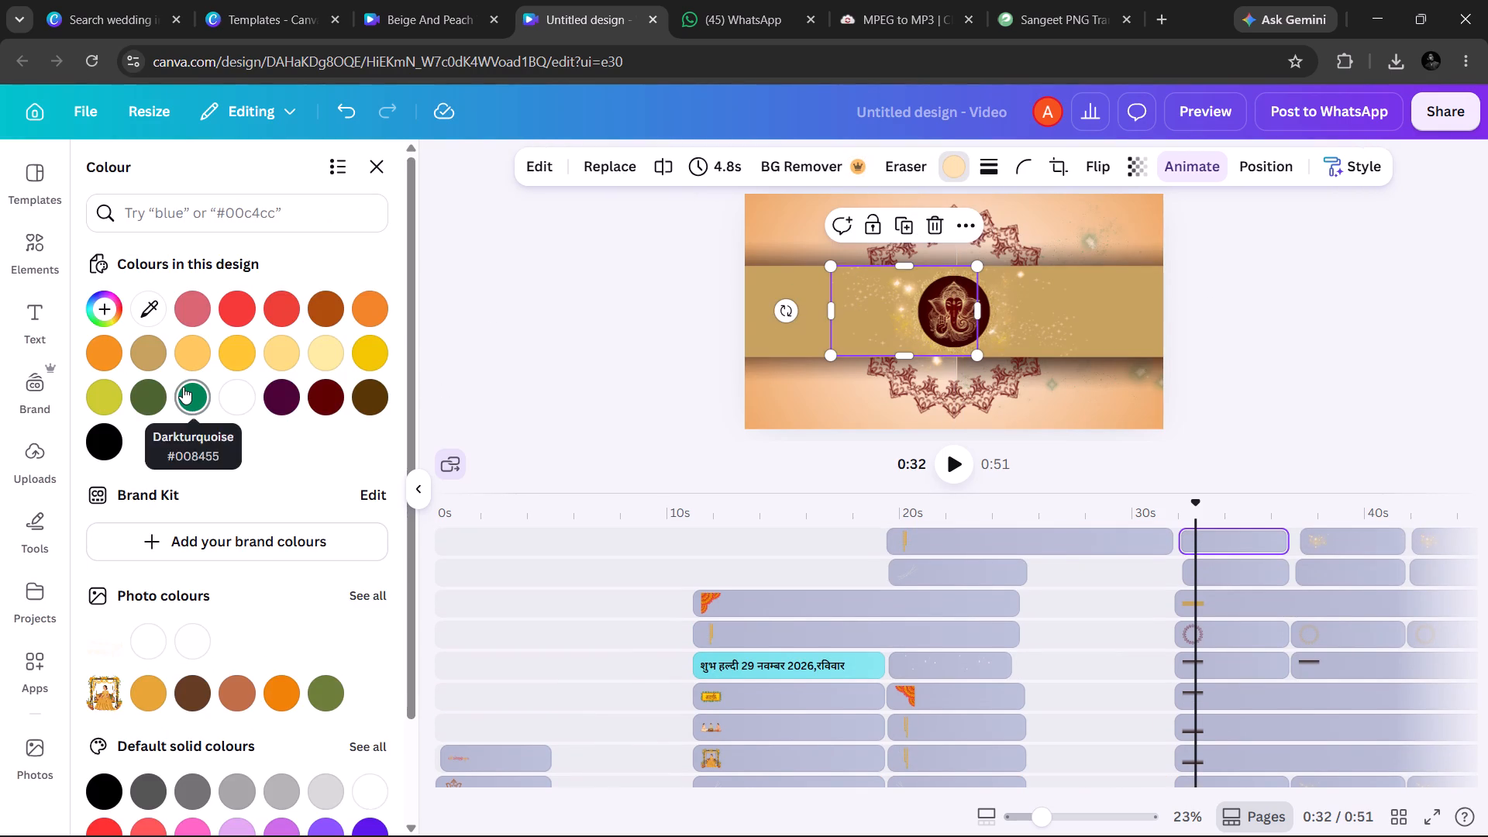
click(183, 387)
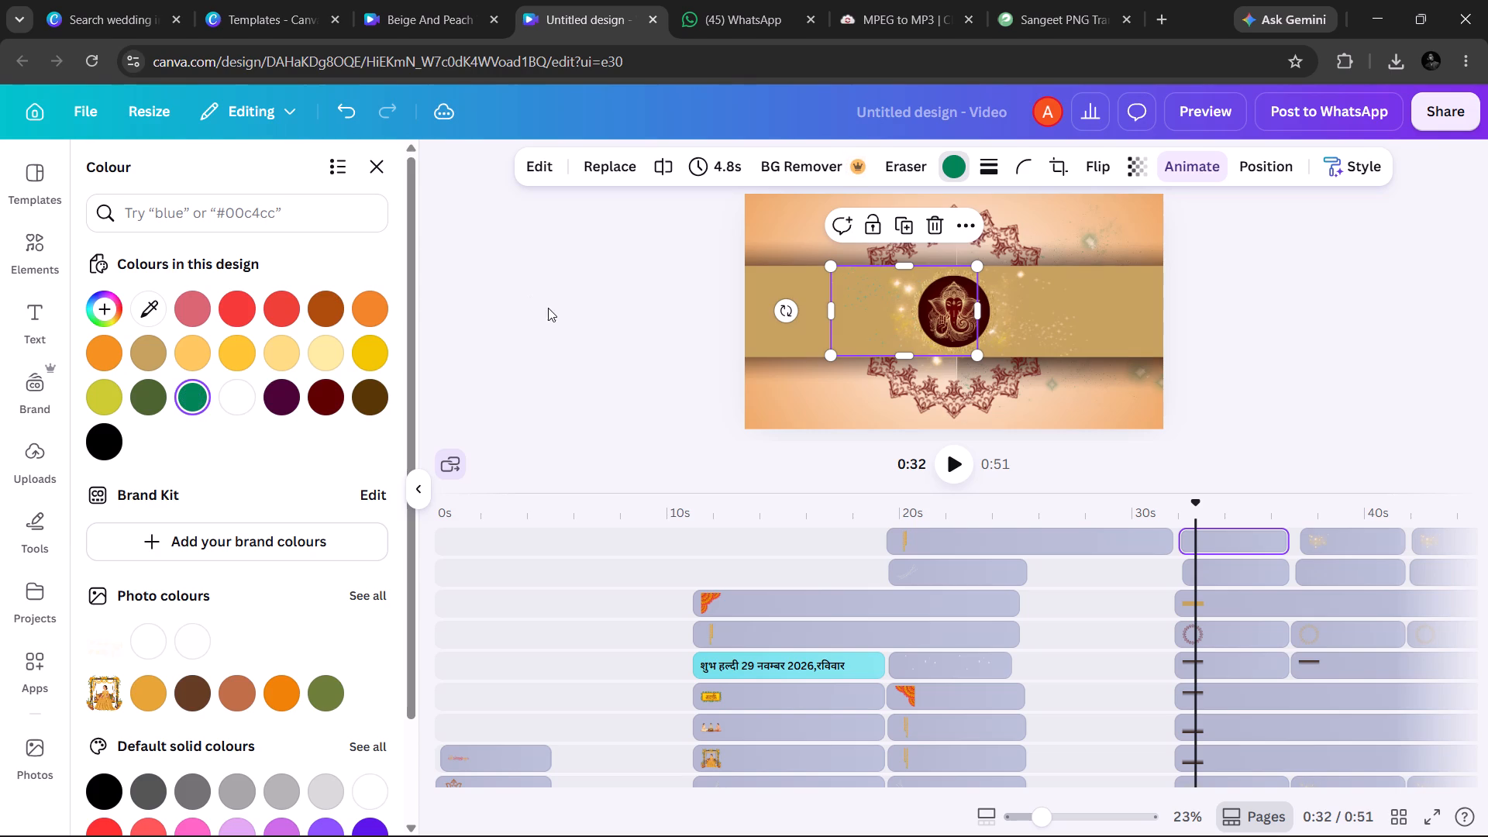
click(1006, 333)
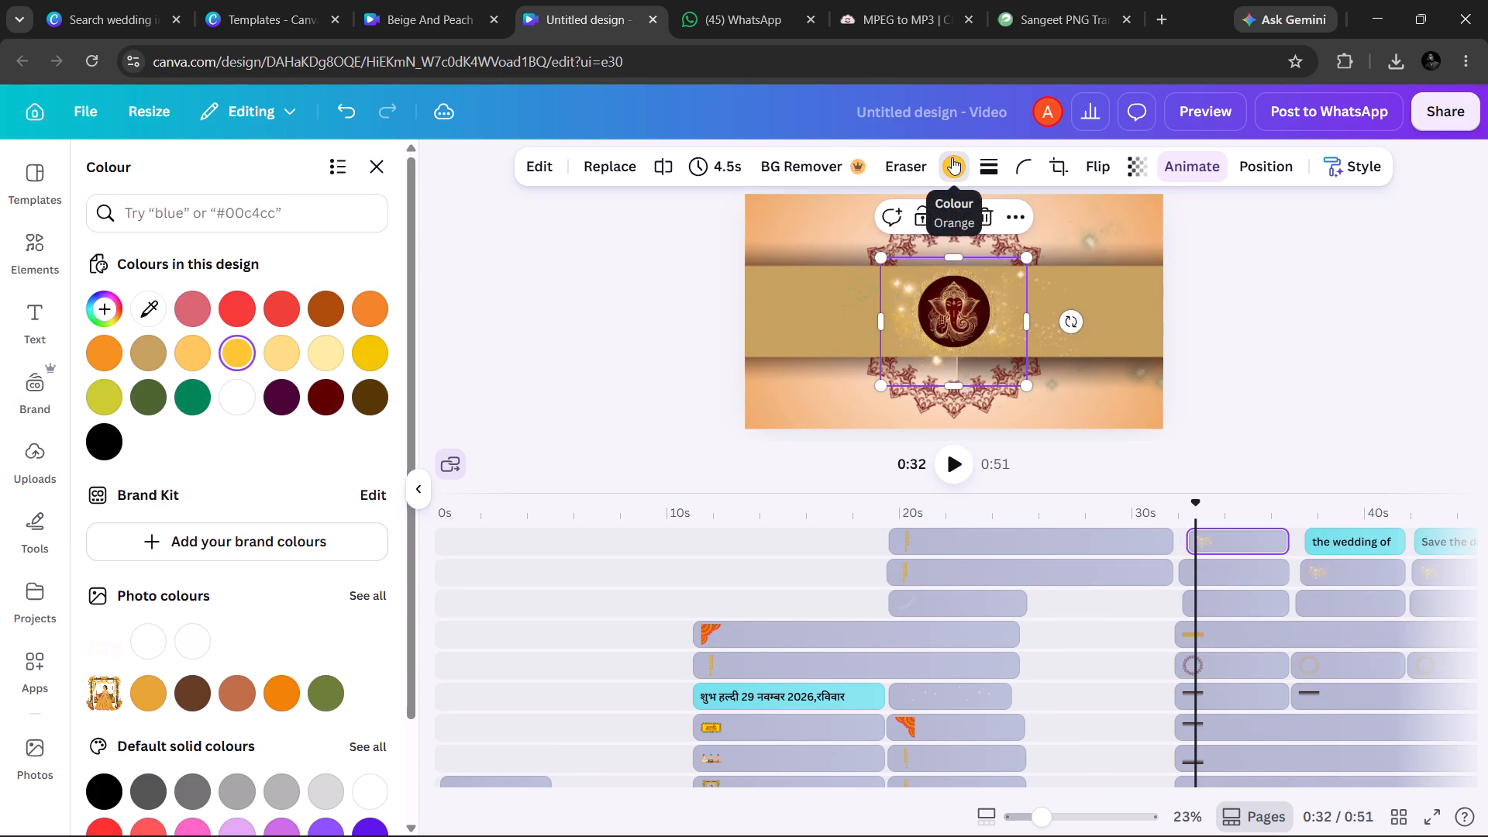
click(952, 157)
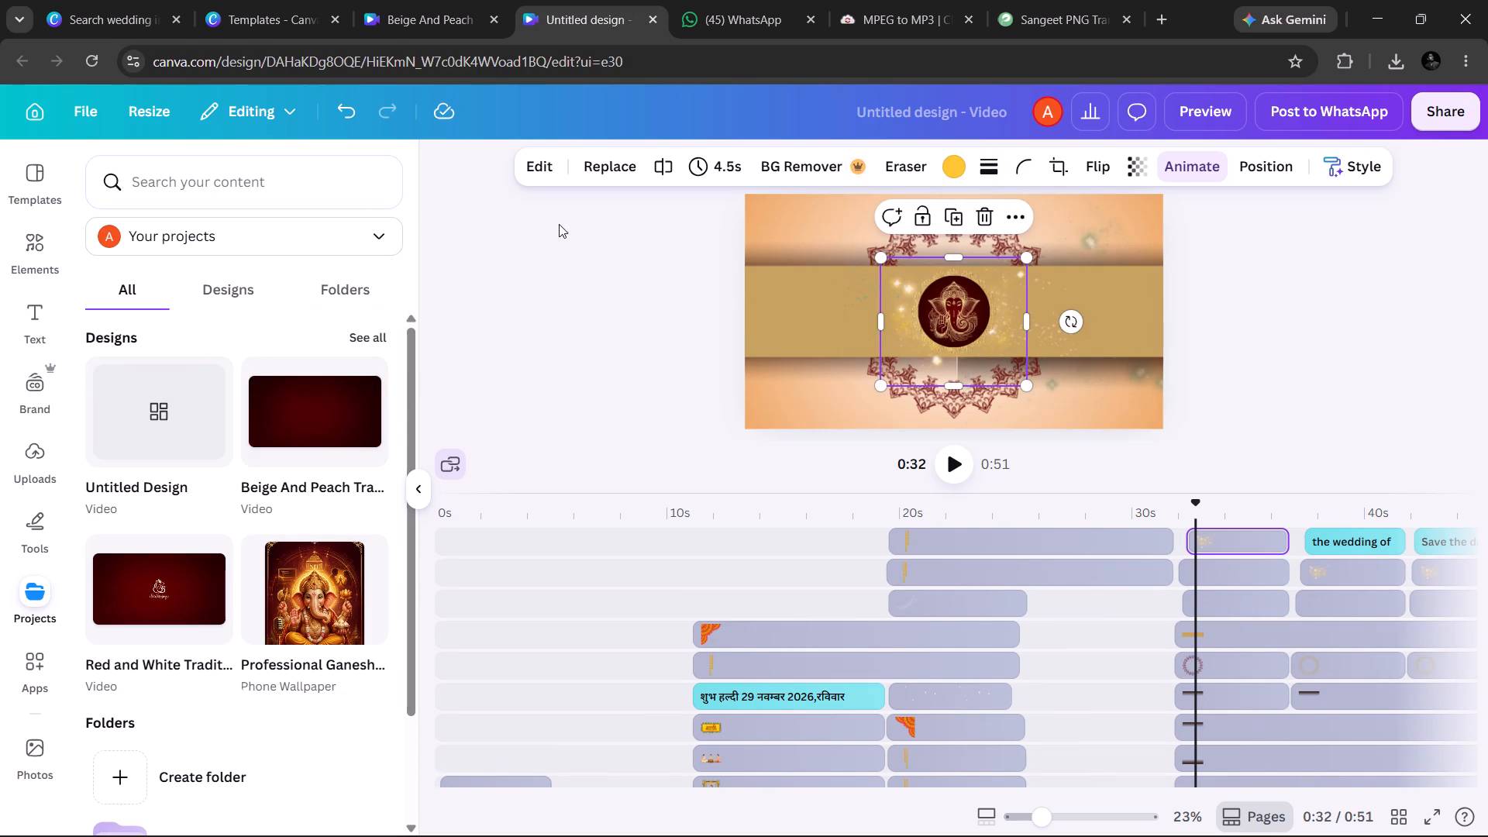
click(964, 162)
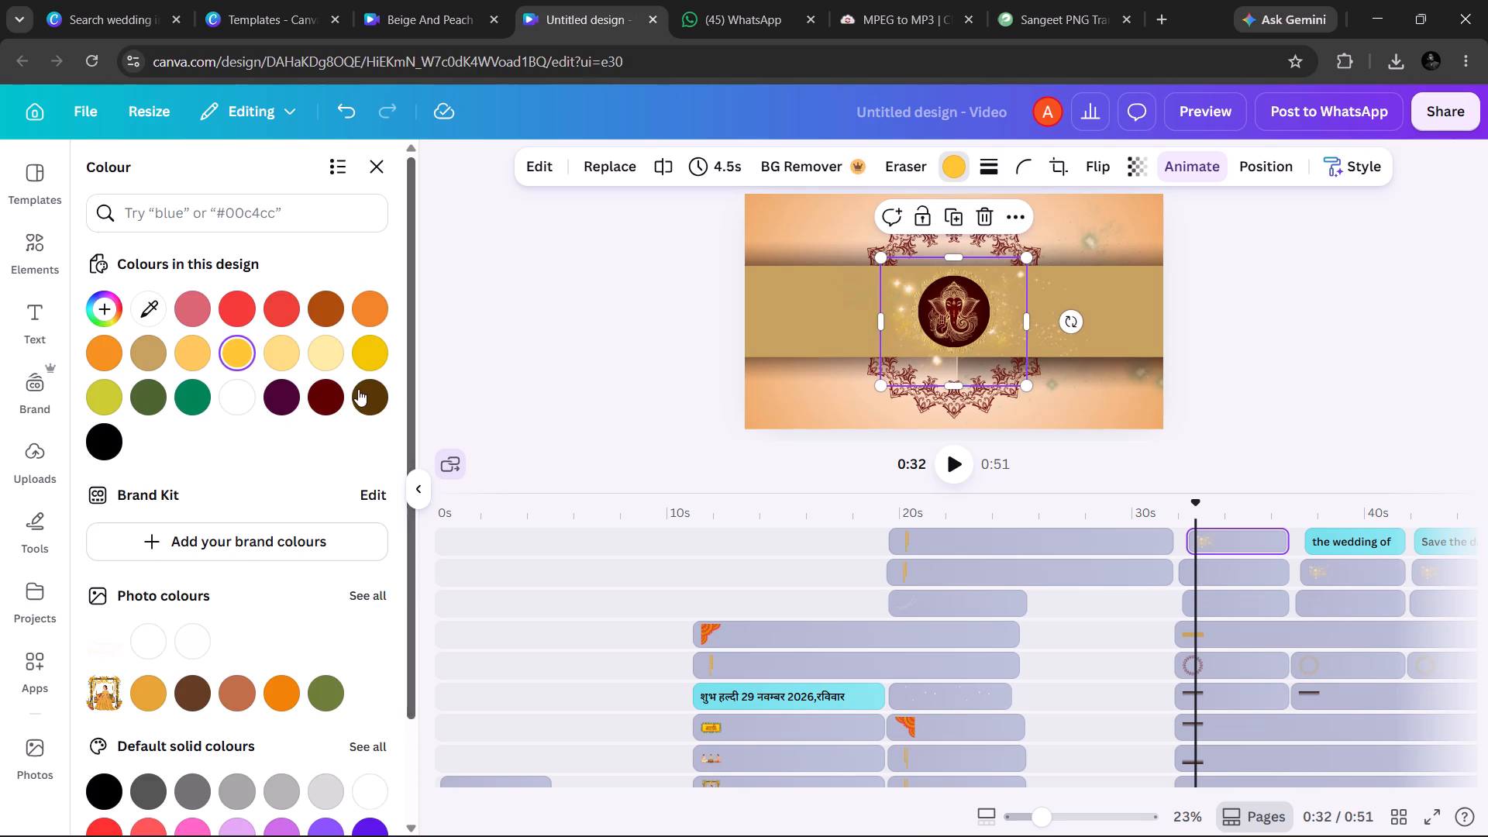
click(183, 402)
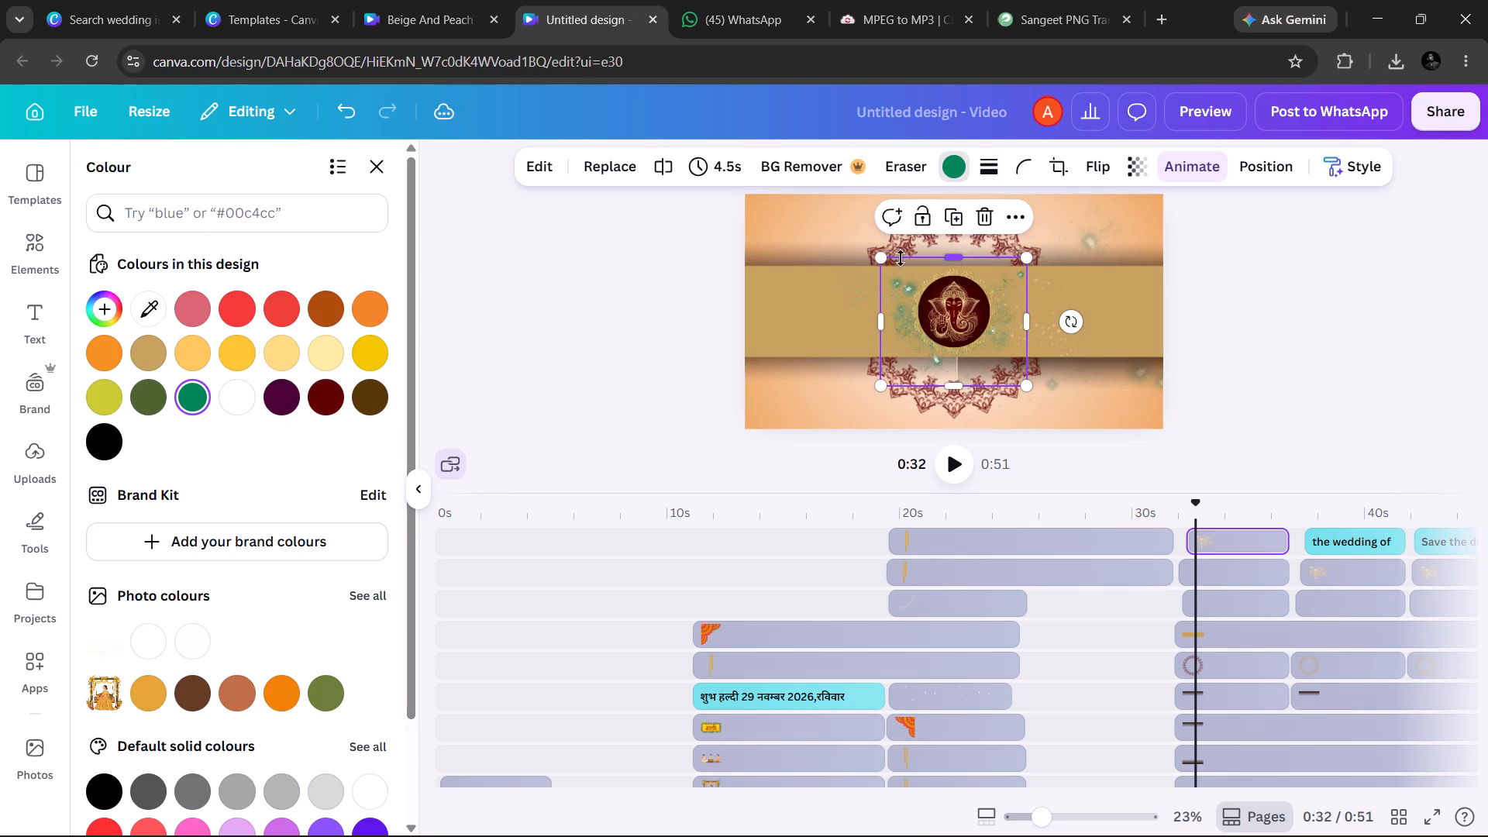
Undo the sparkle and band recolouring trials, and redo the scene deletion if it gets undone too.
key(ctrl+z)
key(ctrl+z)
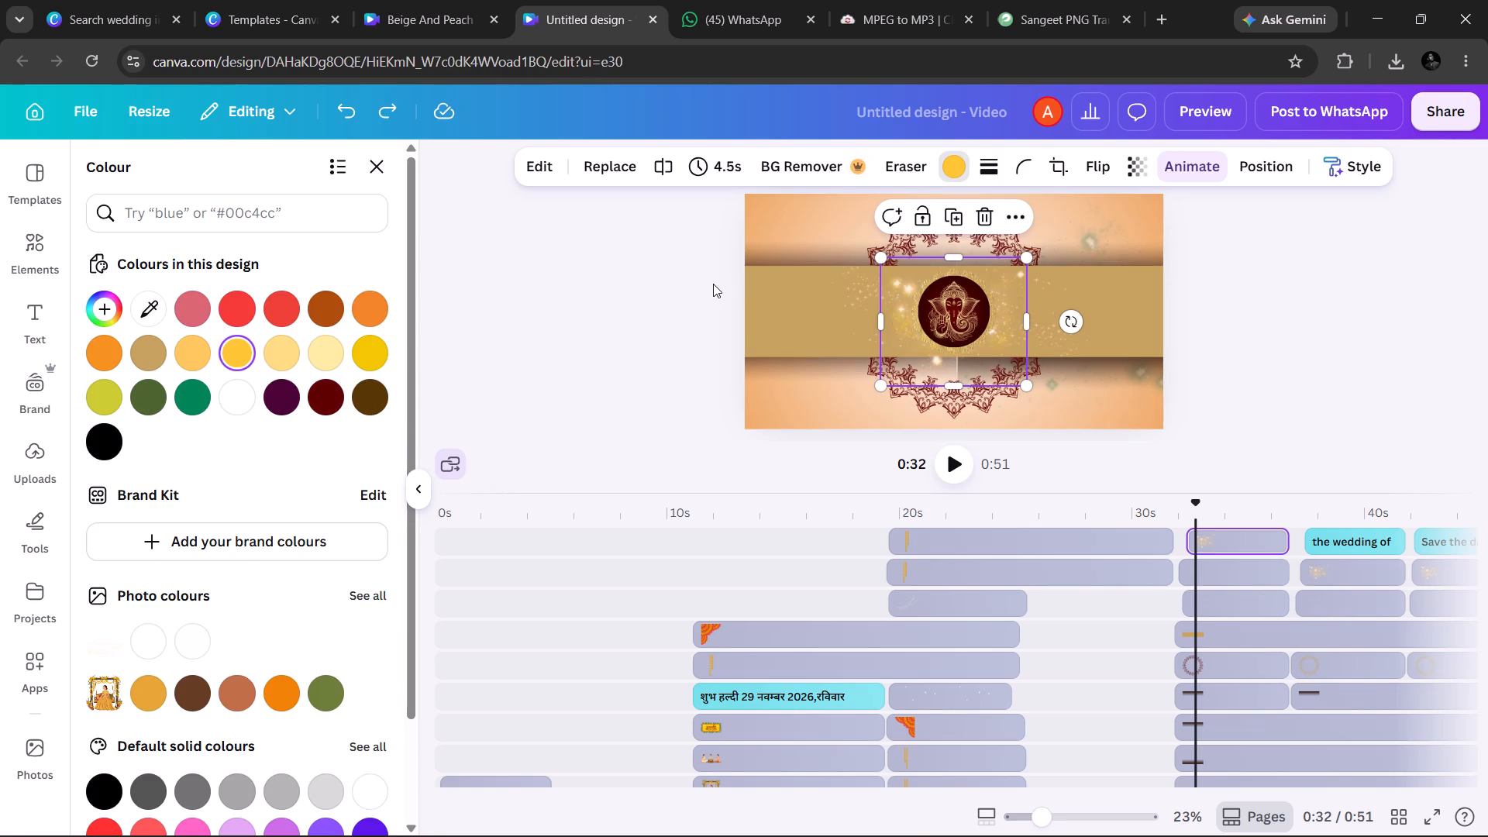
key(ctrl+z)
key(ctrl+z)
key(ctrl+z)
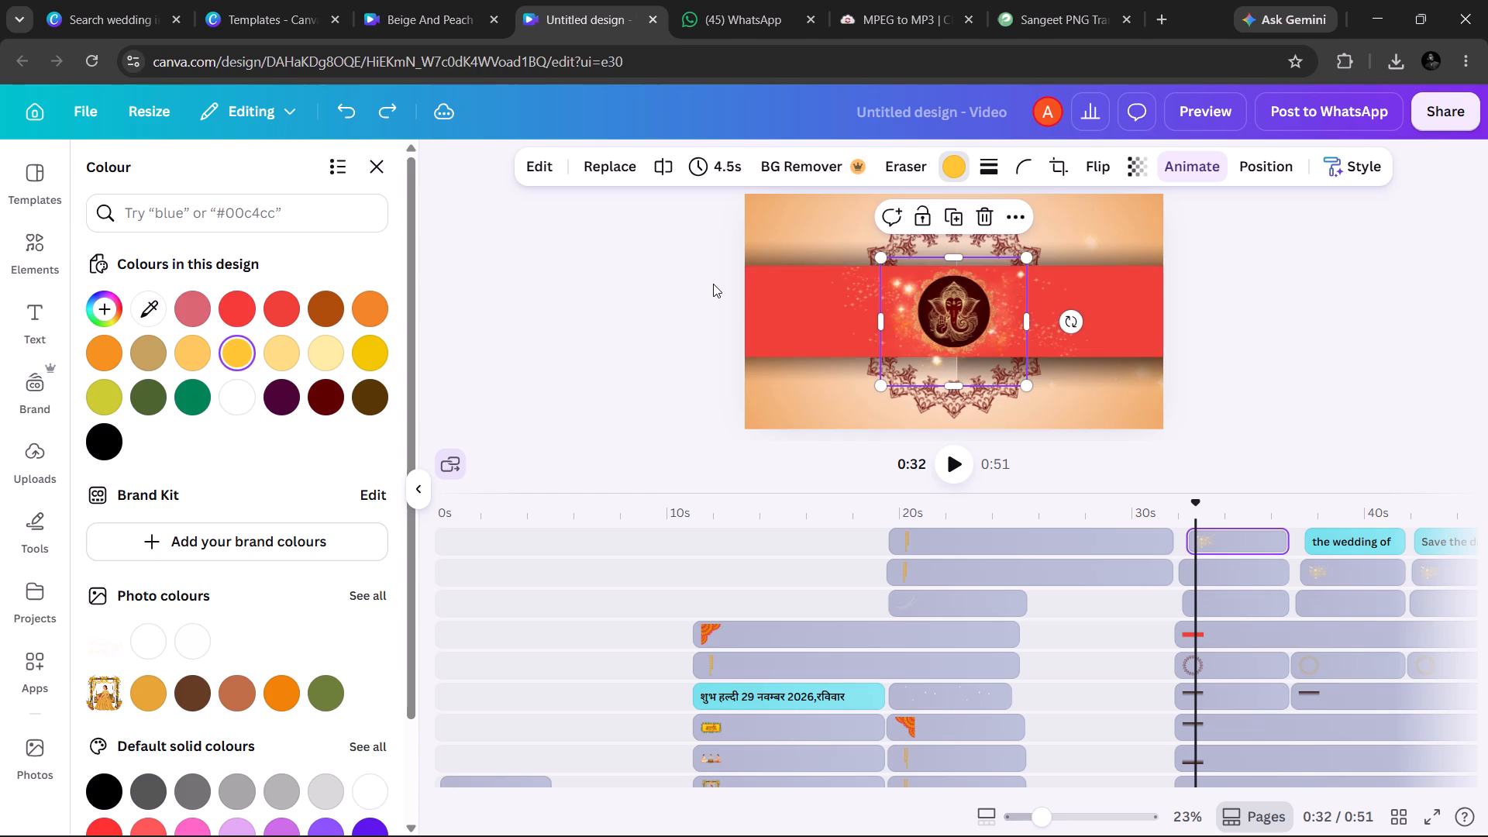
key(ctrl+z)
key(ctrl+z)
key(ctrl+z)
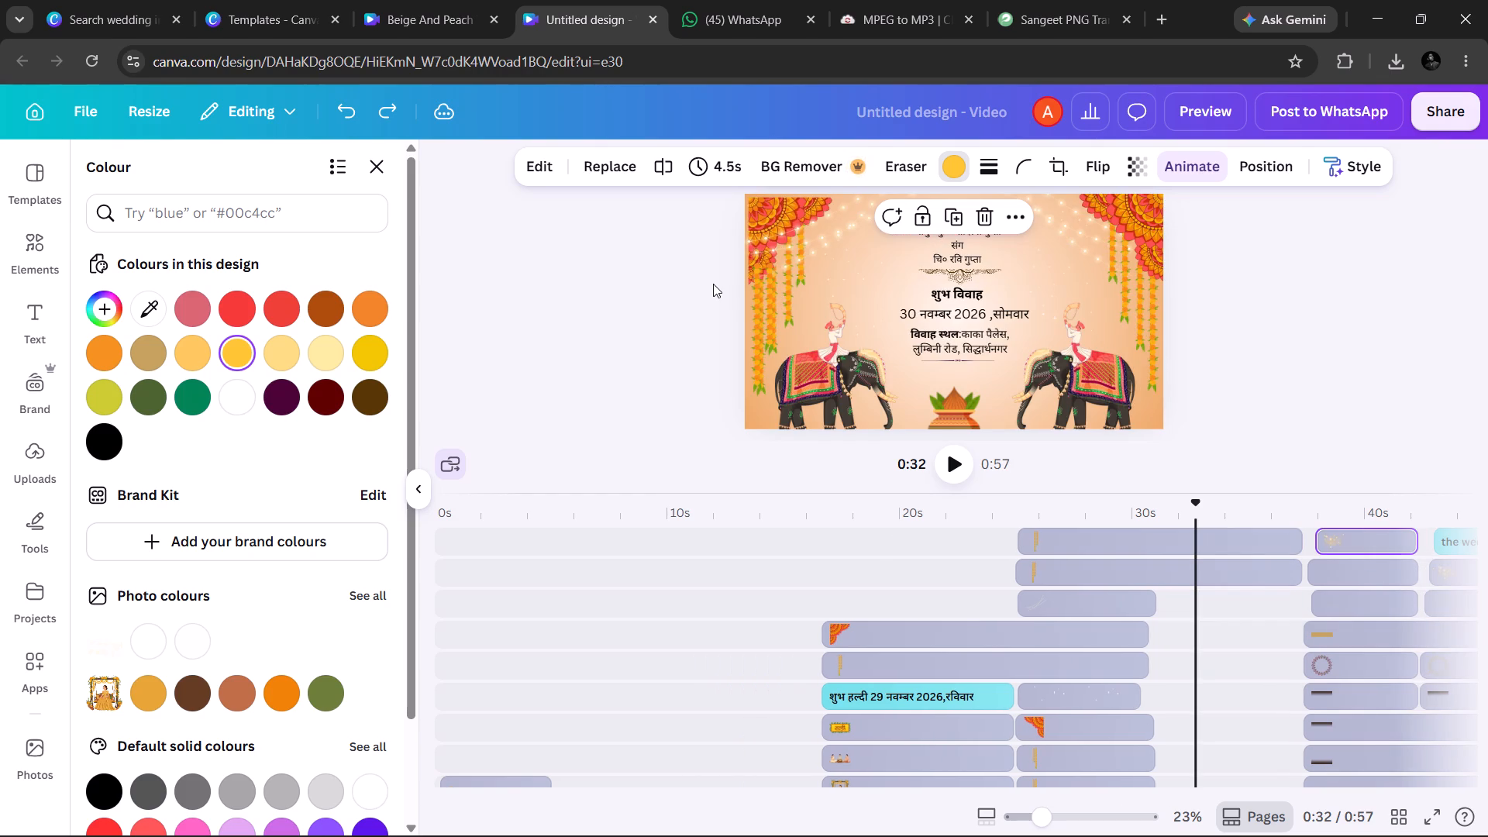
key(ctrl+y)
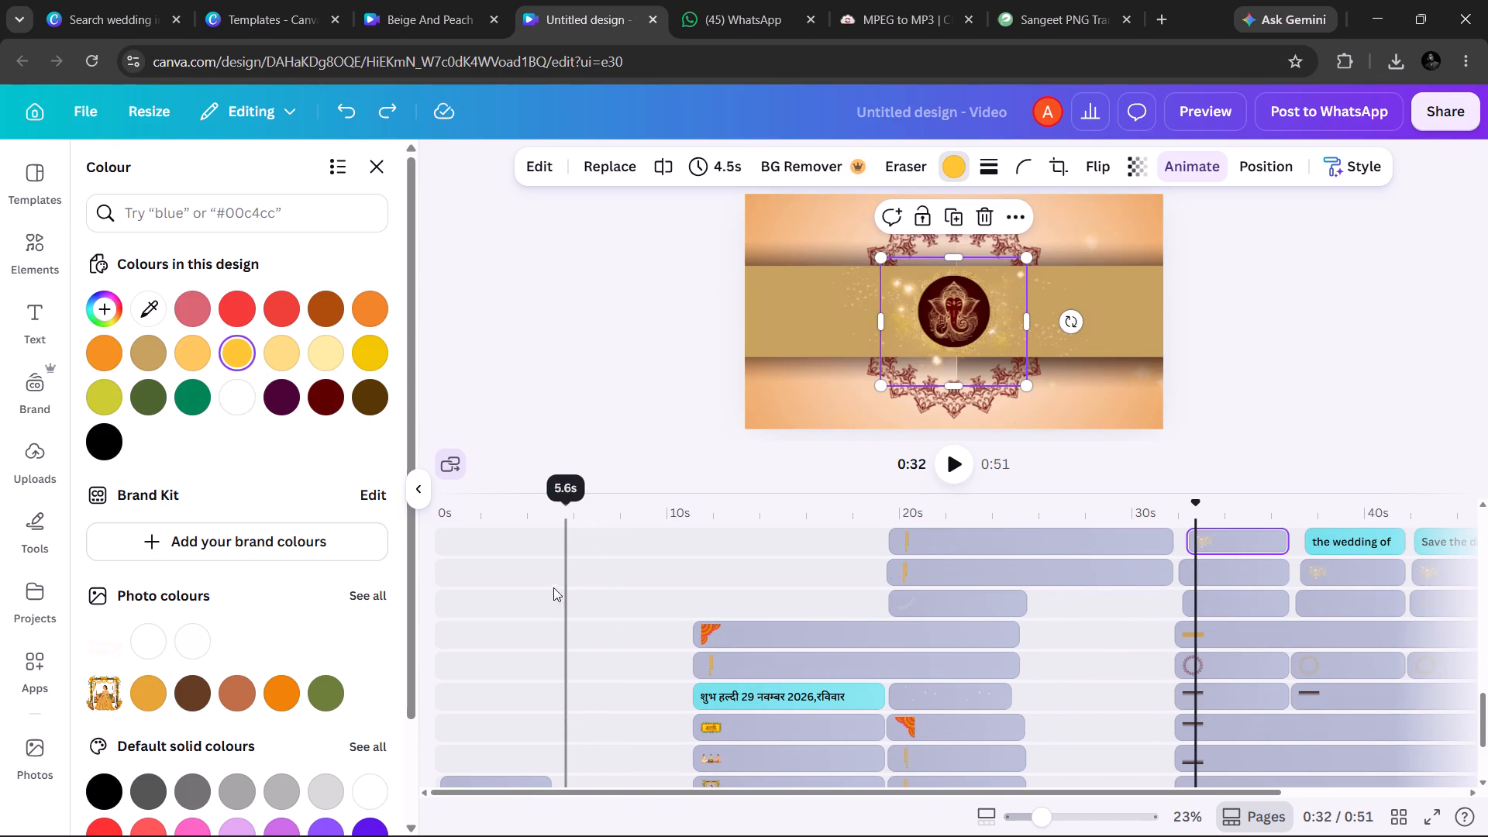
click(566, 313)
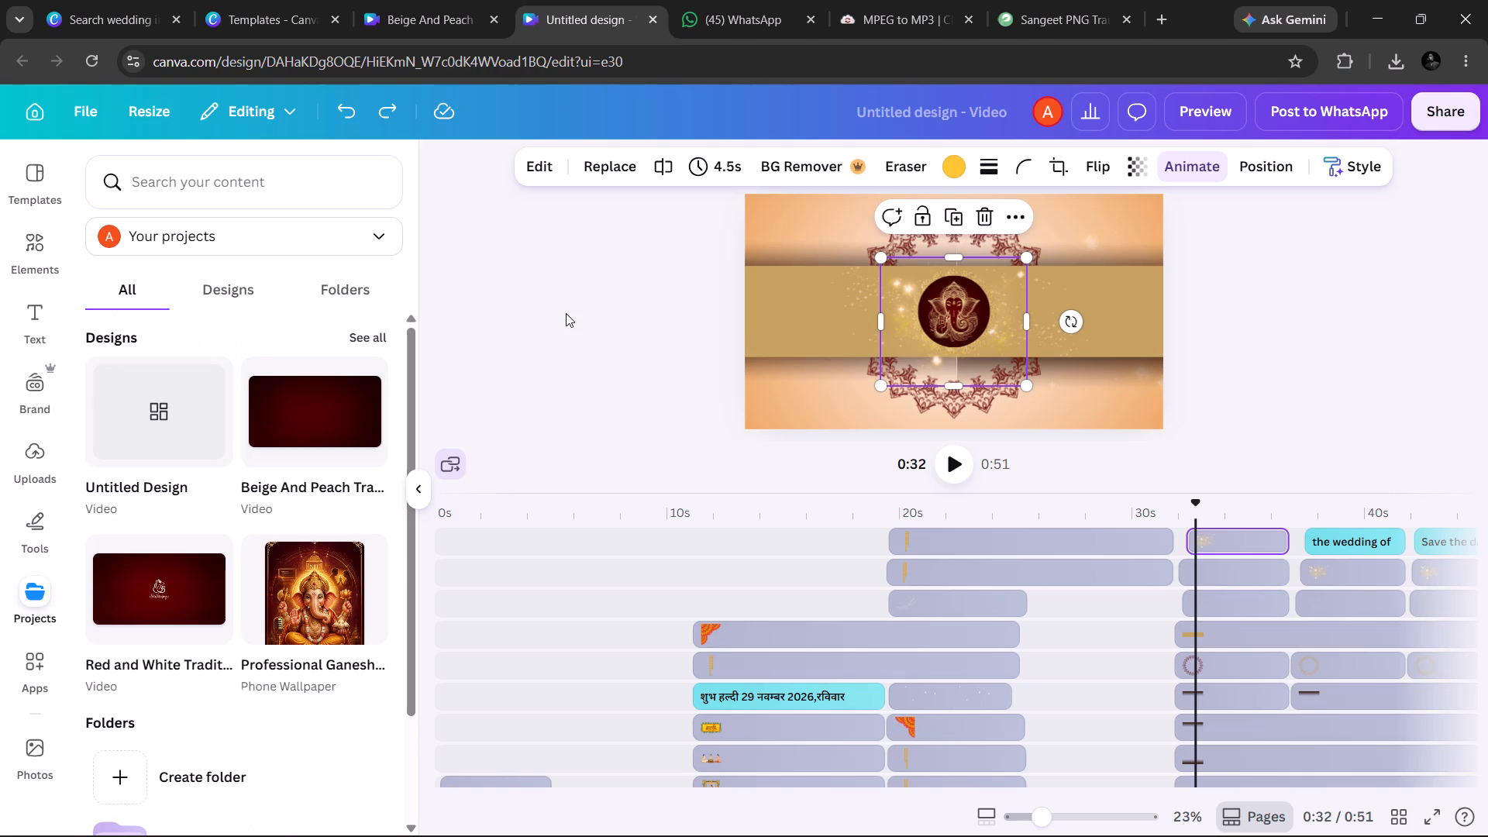
Delete the grey-orange horizontal band behind the Ganesha medallion.
click(770, 323)
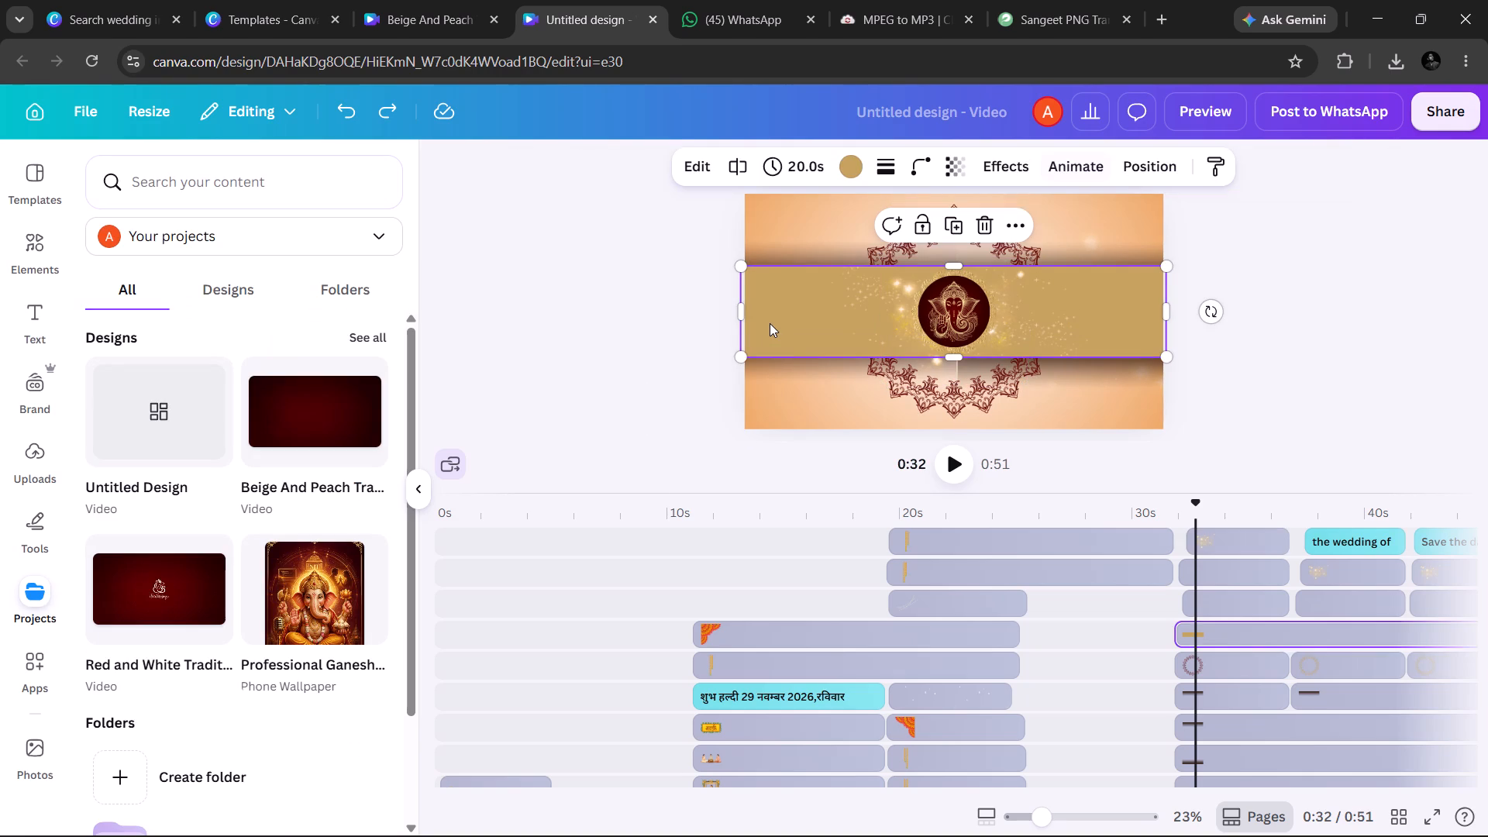
key(Delete)
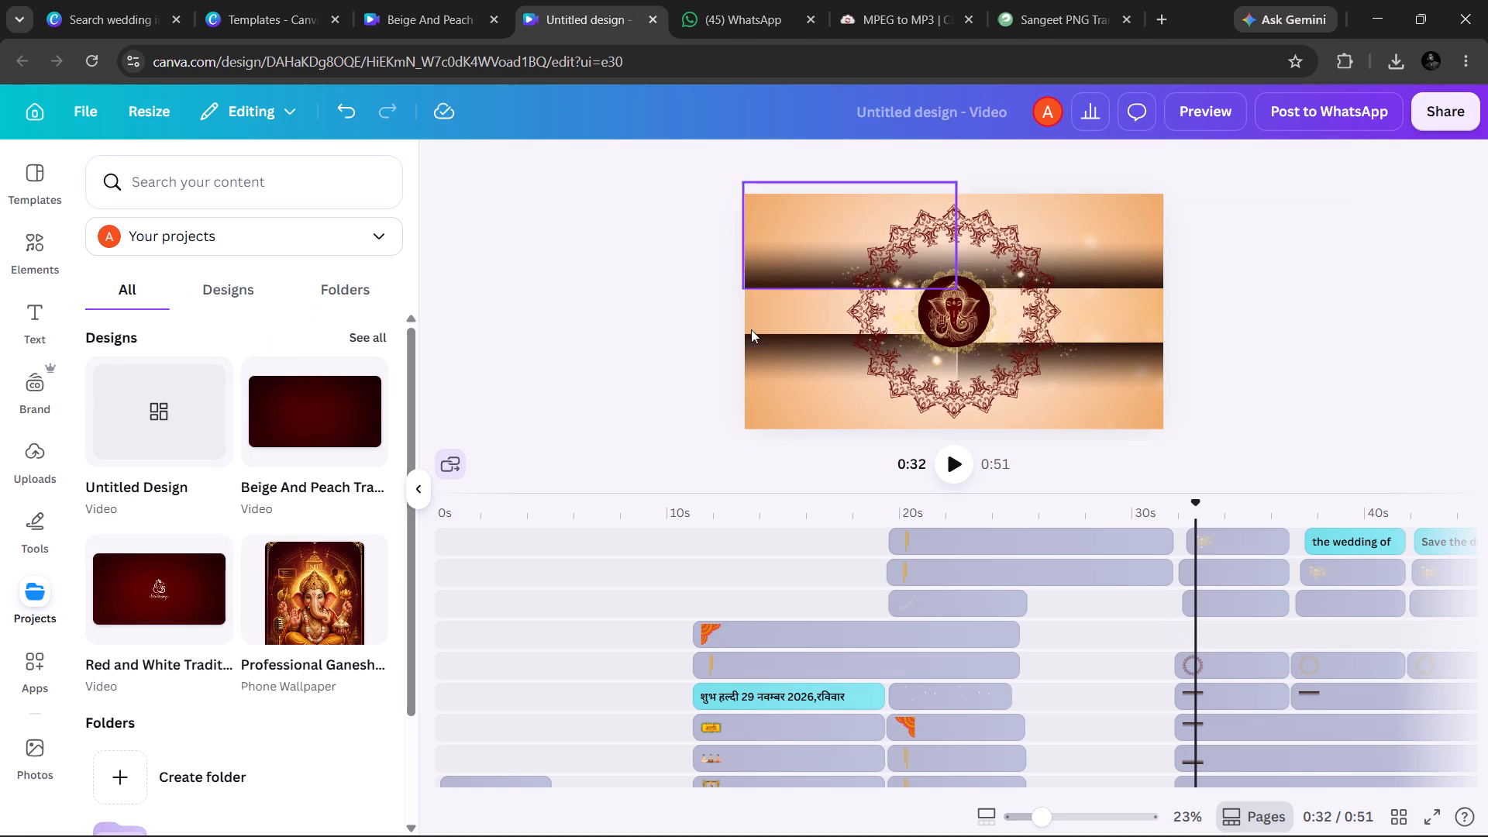
click(676, 364)
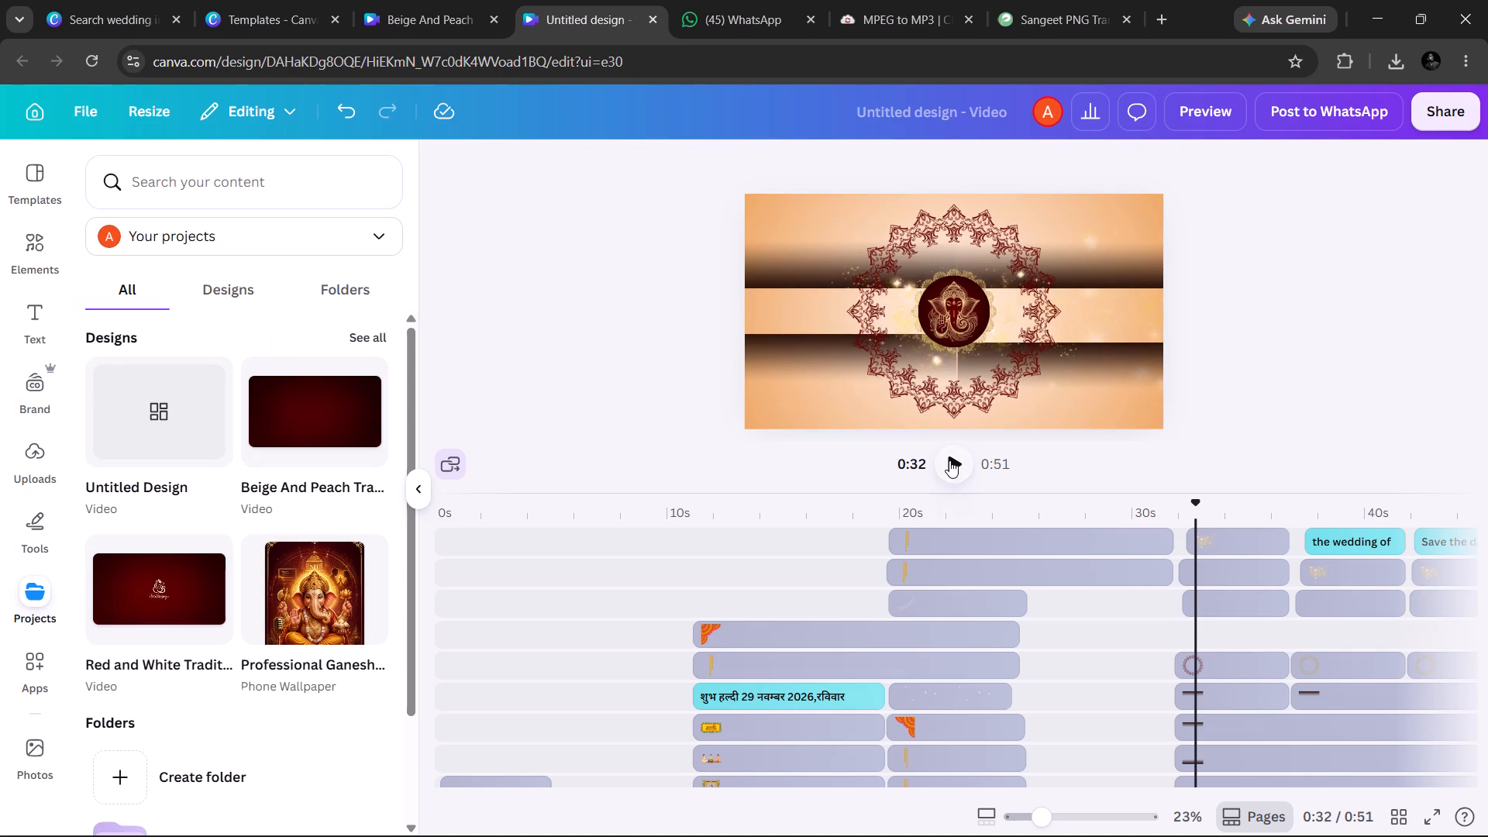
Play the video from the Ganesha medallion scene through the dark red scenes, and return to the Ganesha medallion scene.
click(949, 460)
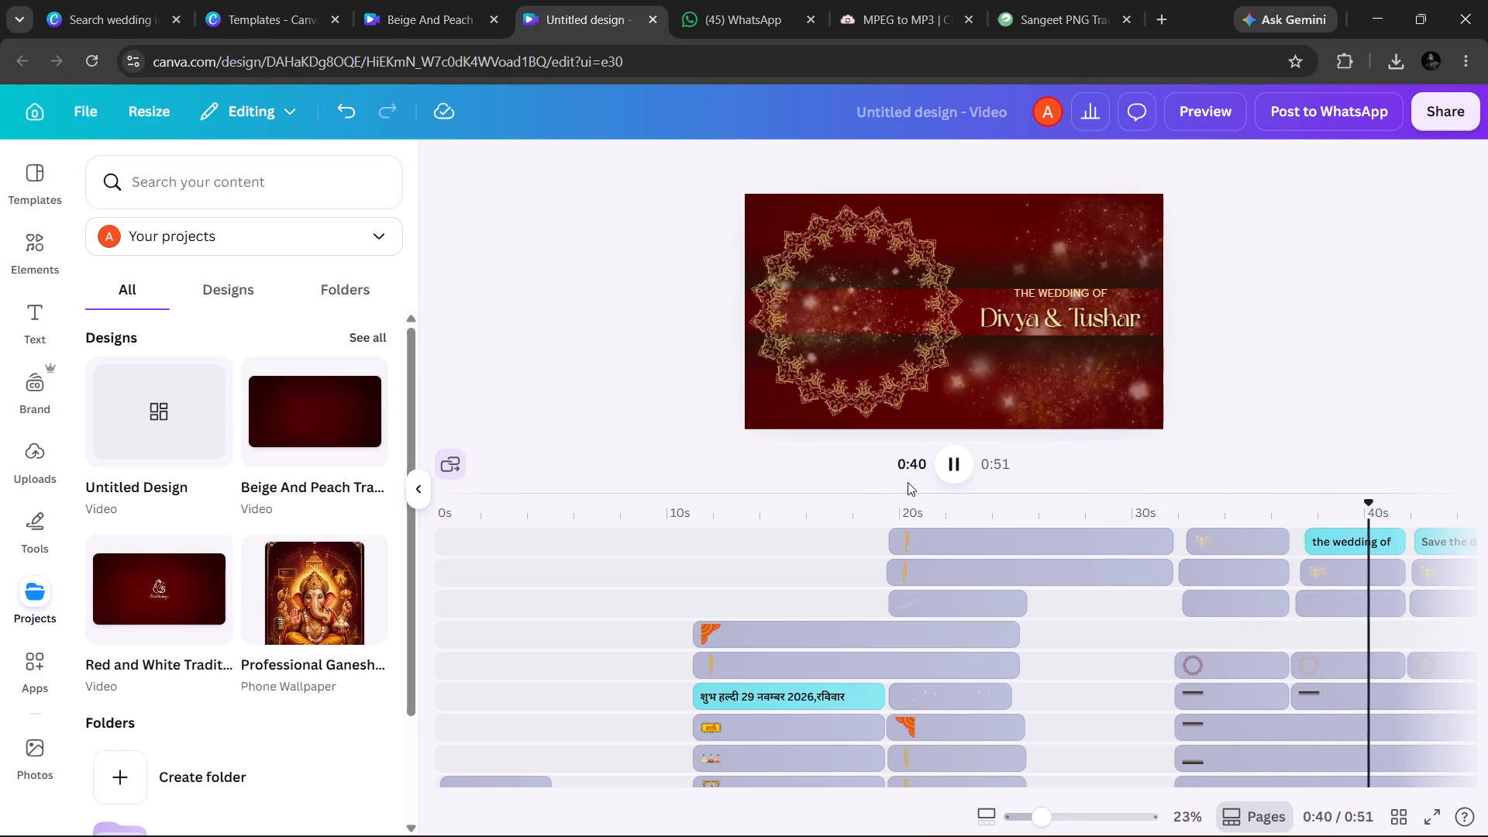
scroll(908, 482, down, 3)
scroll(887, 722, down, 1)
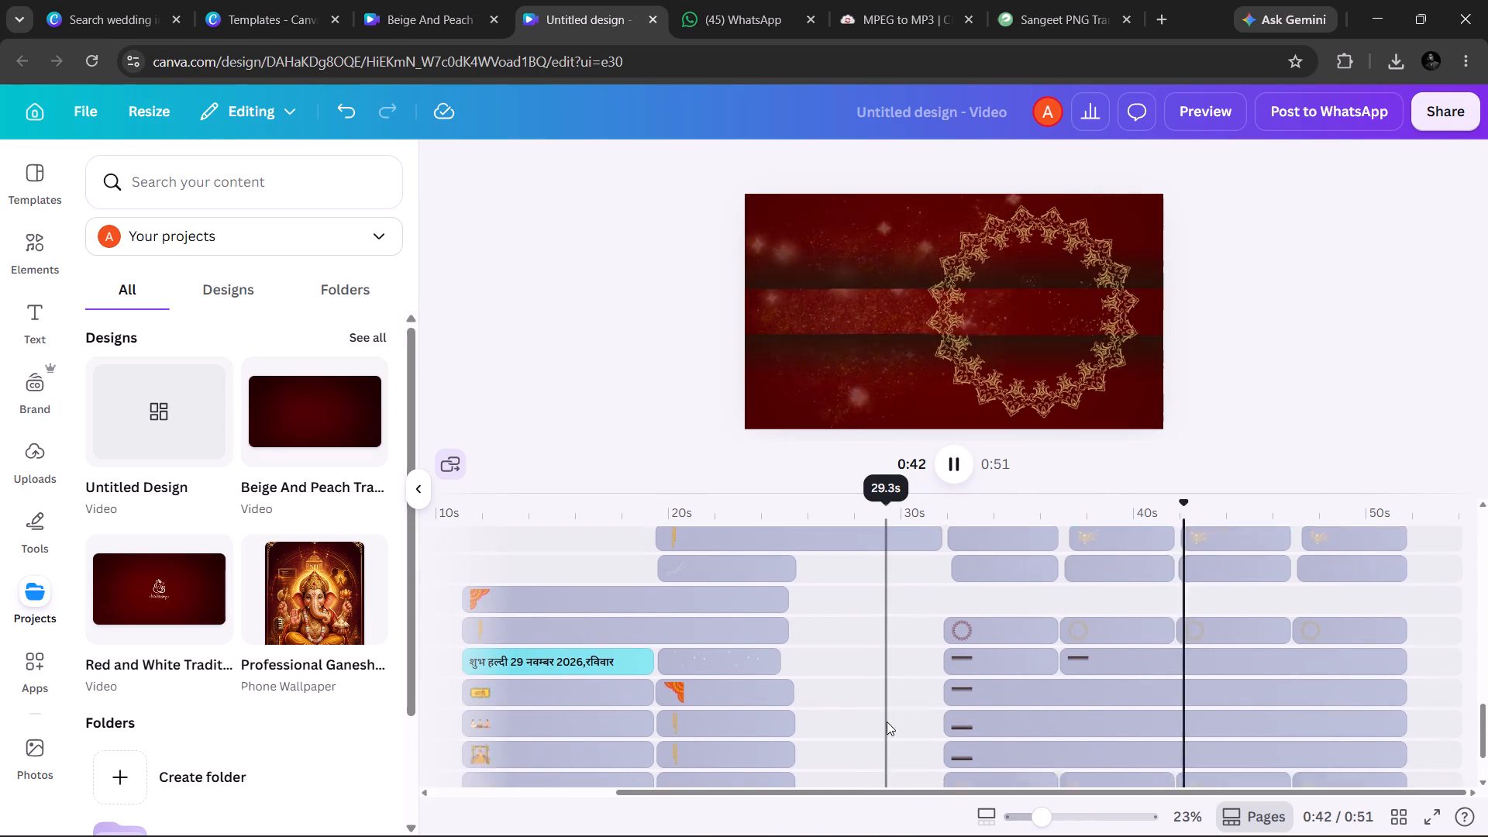
scroll(887, 722, down, 2)
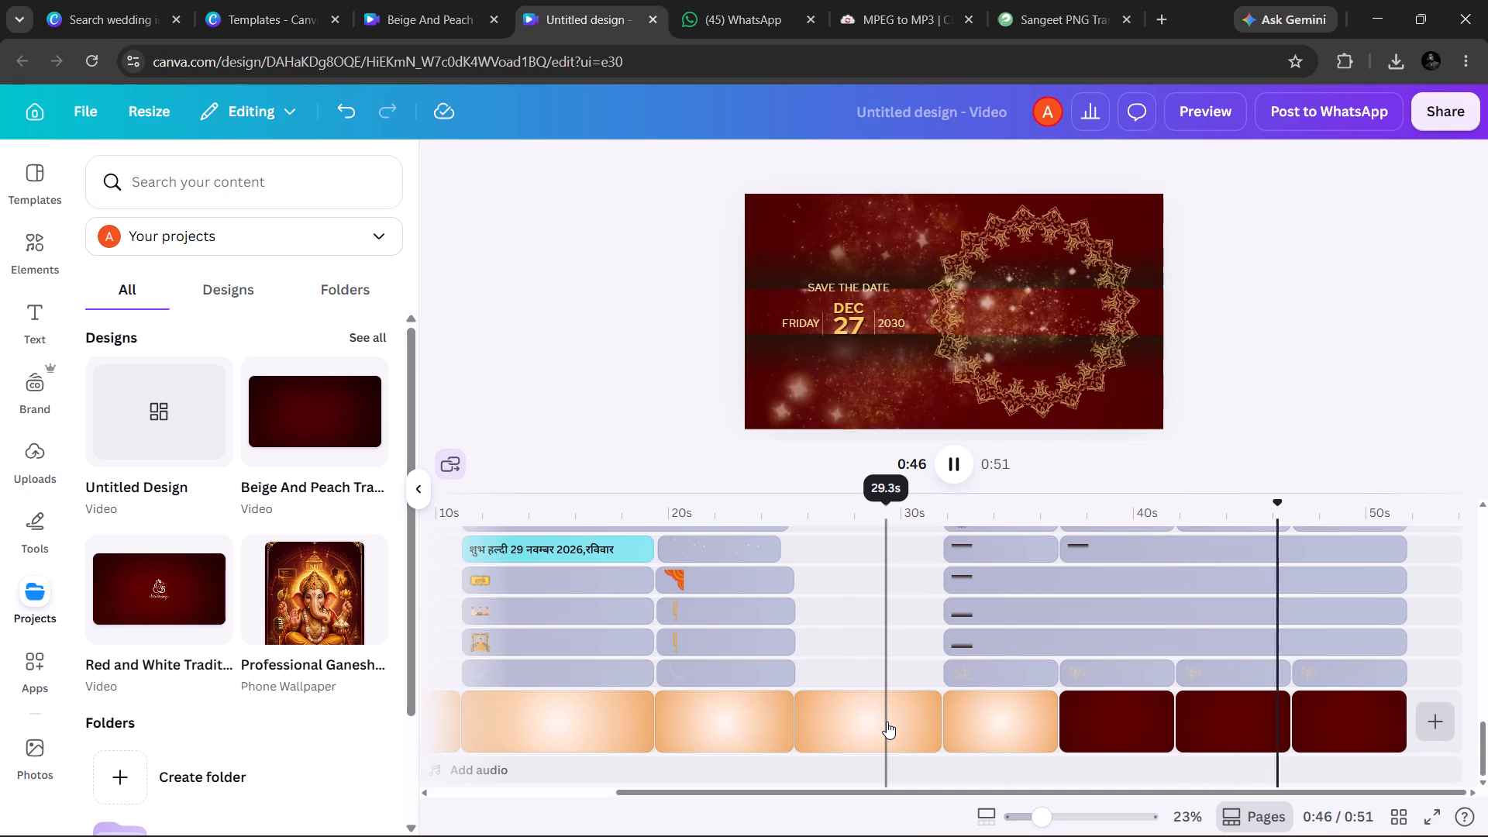
click(1004, 709)
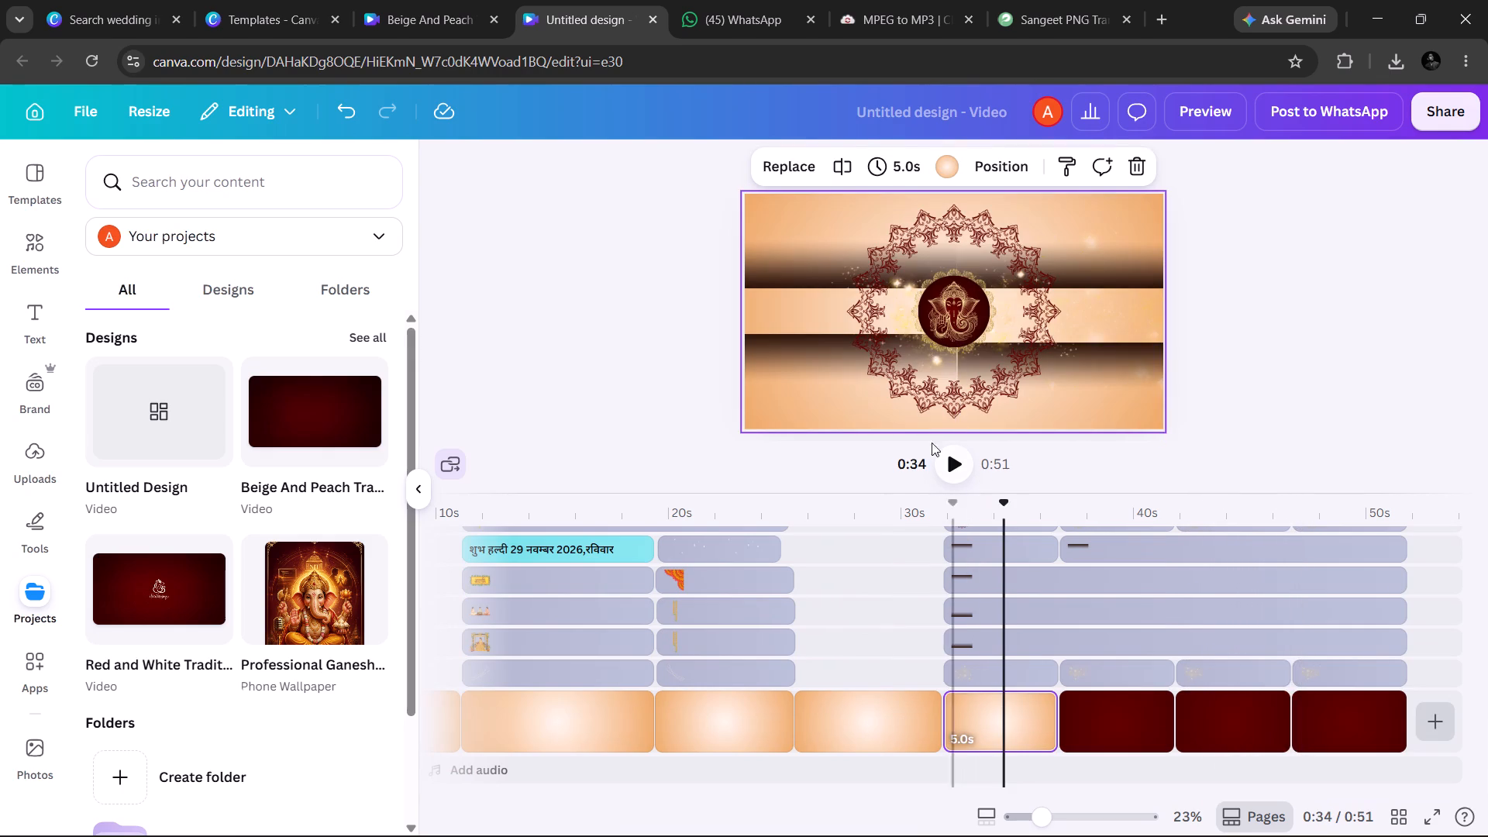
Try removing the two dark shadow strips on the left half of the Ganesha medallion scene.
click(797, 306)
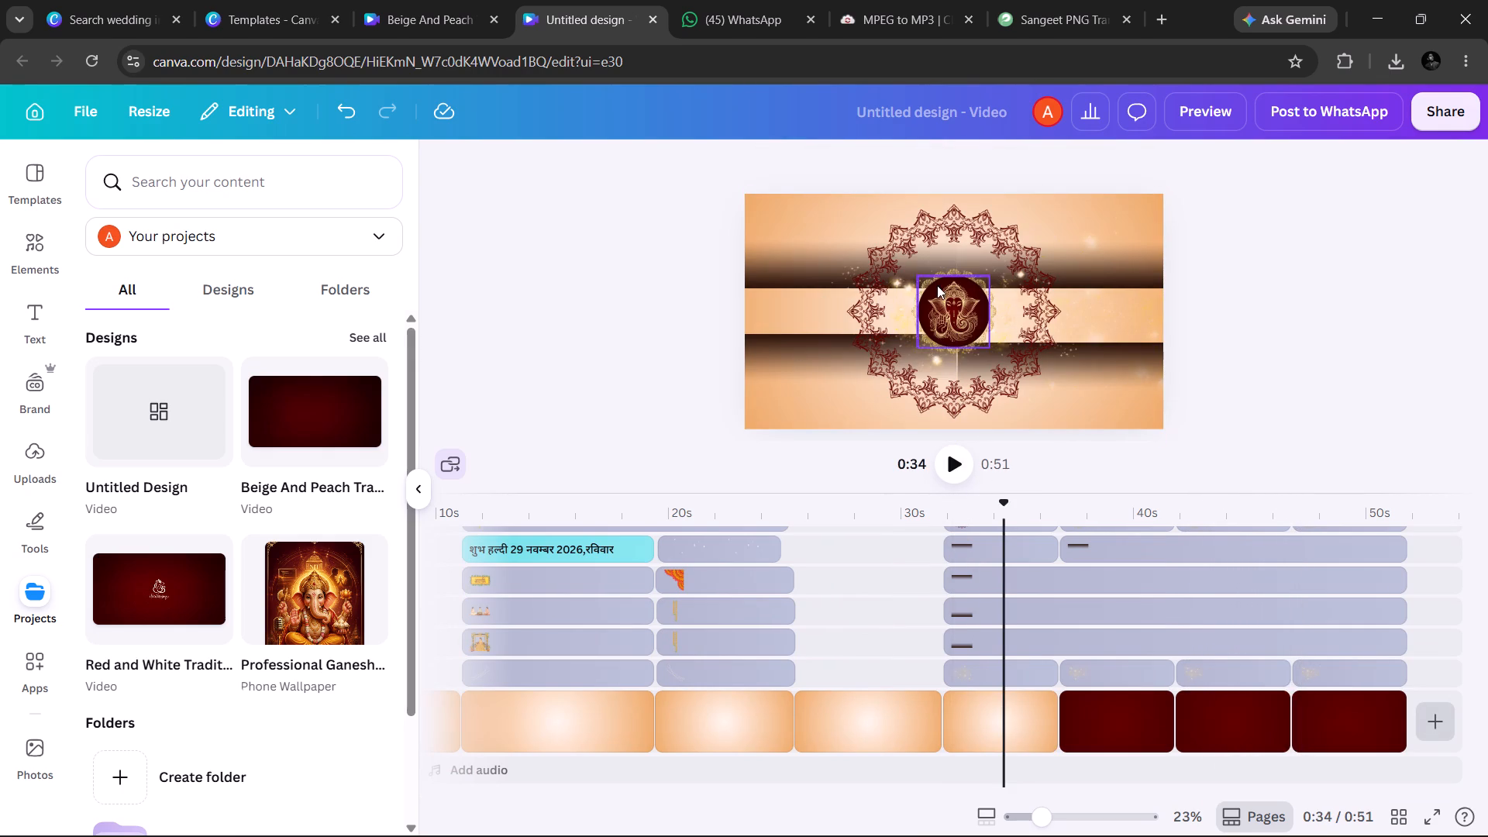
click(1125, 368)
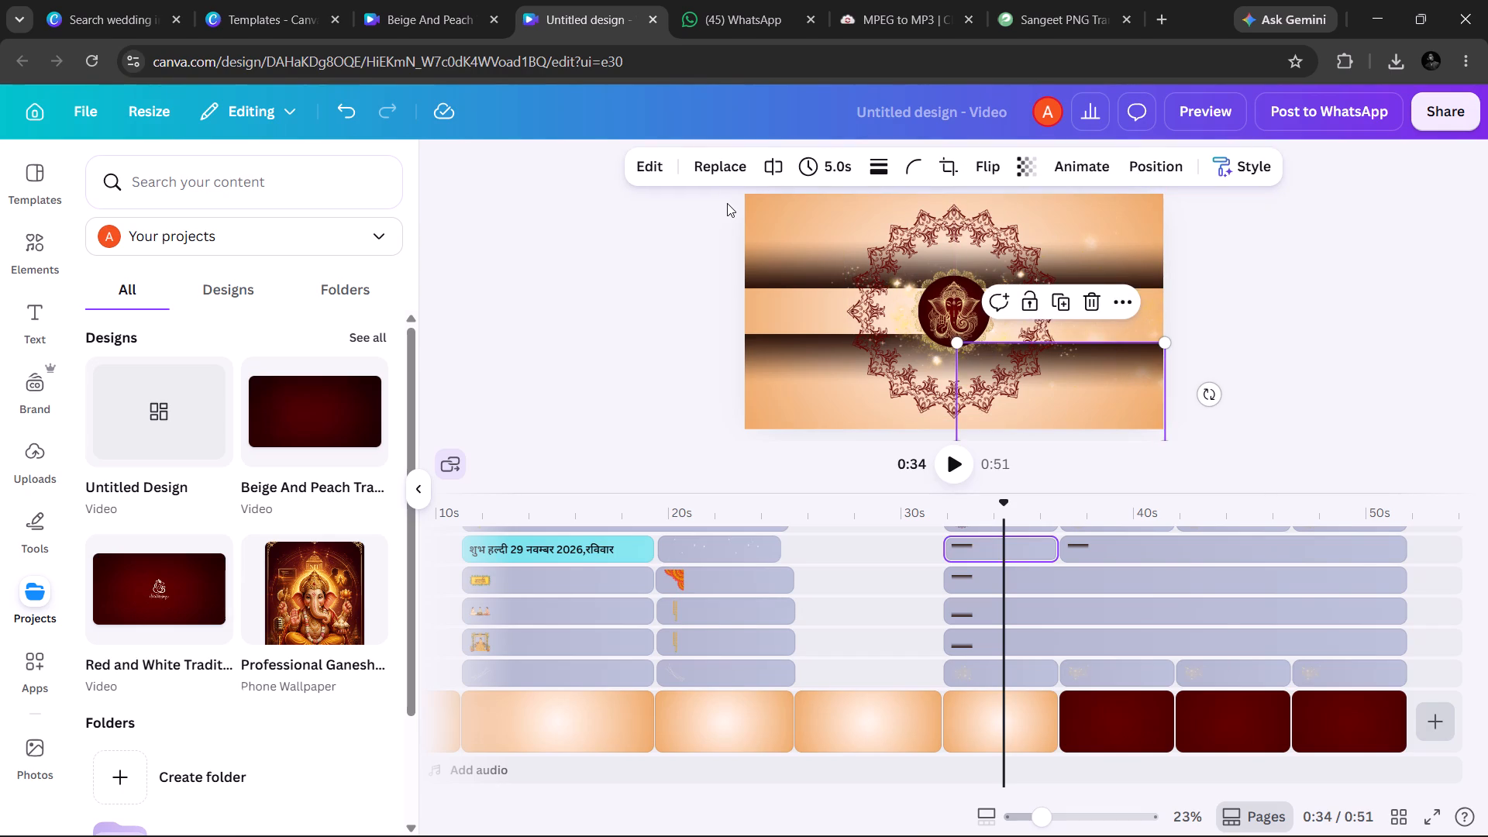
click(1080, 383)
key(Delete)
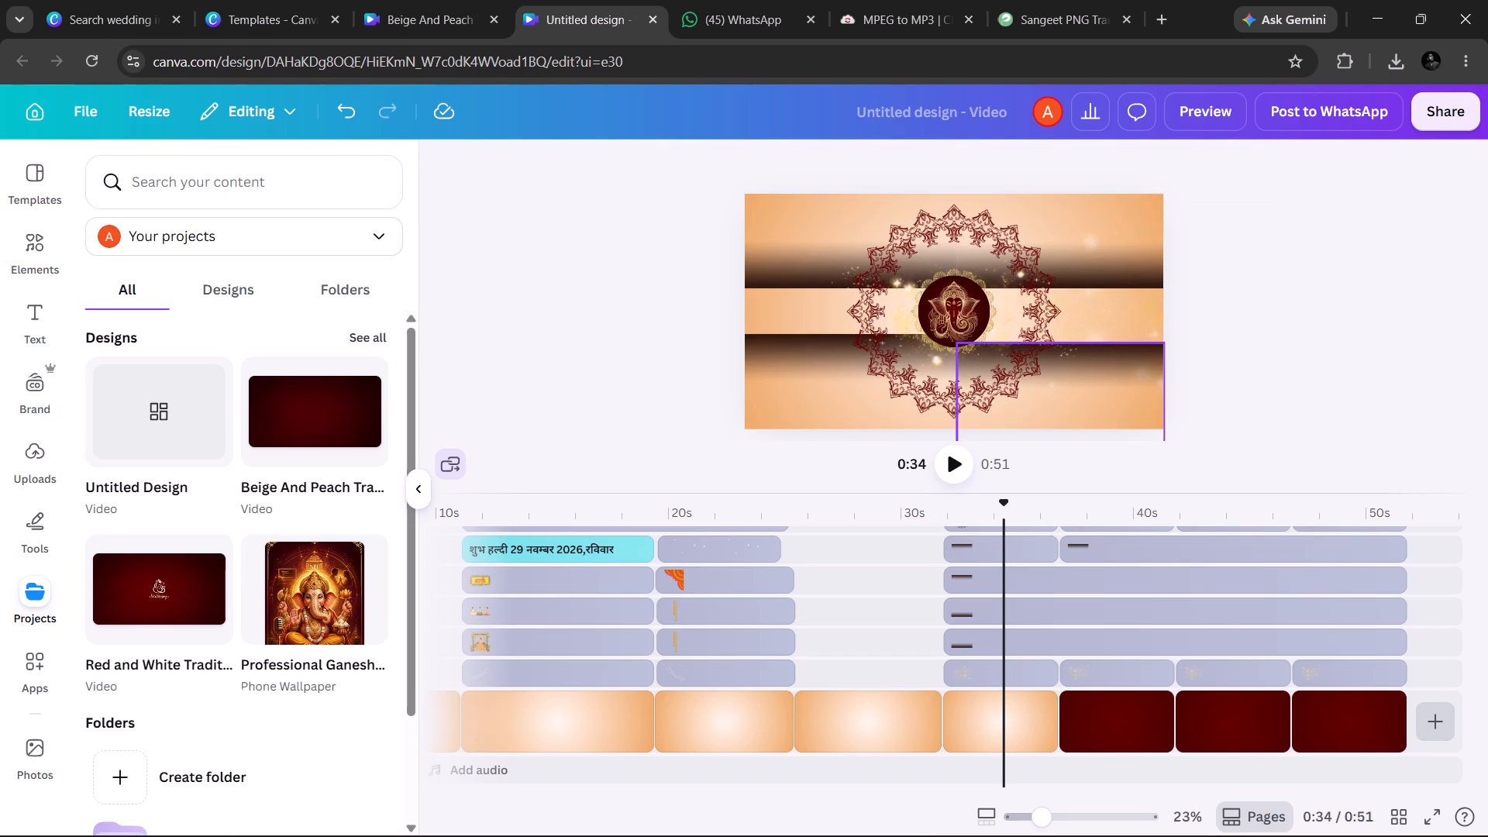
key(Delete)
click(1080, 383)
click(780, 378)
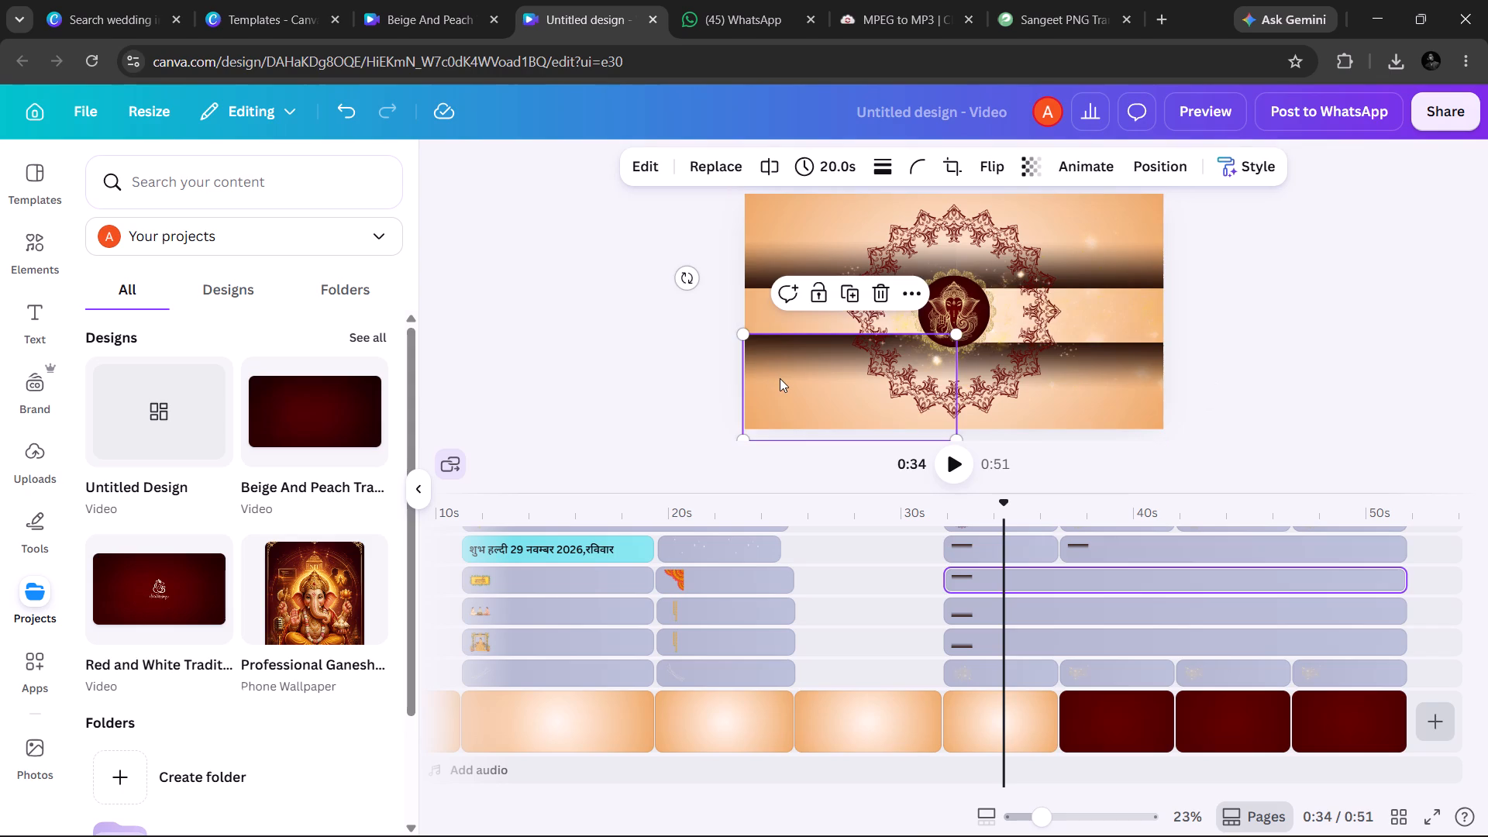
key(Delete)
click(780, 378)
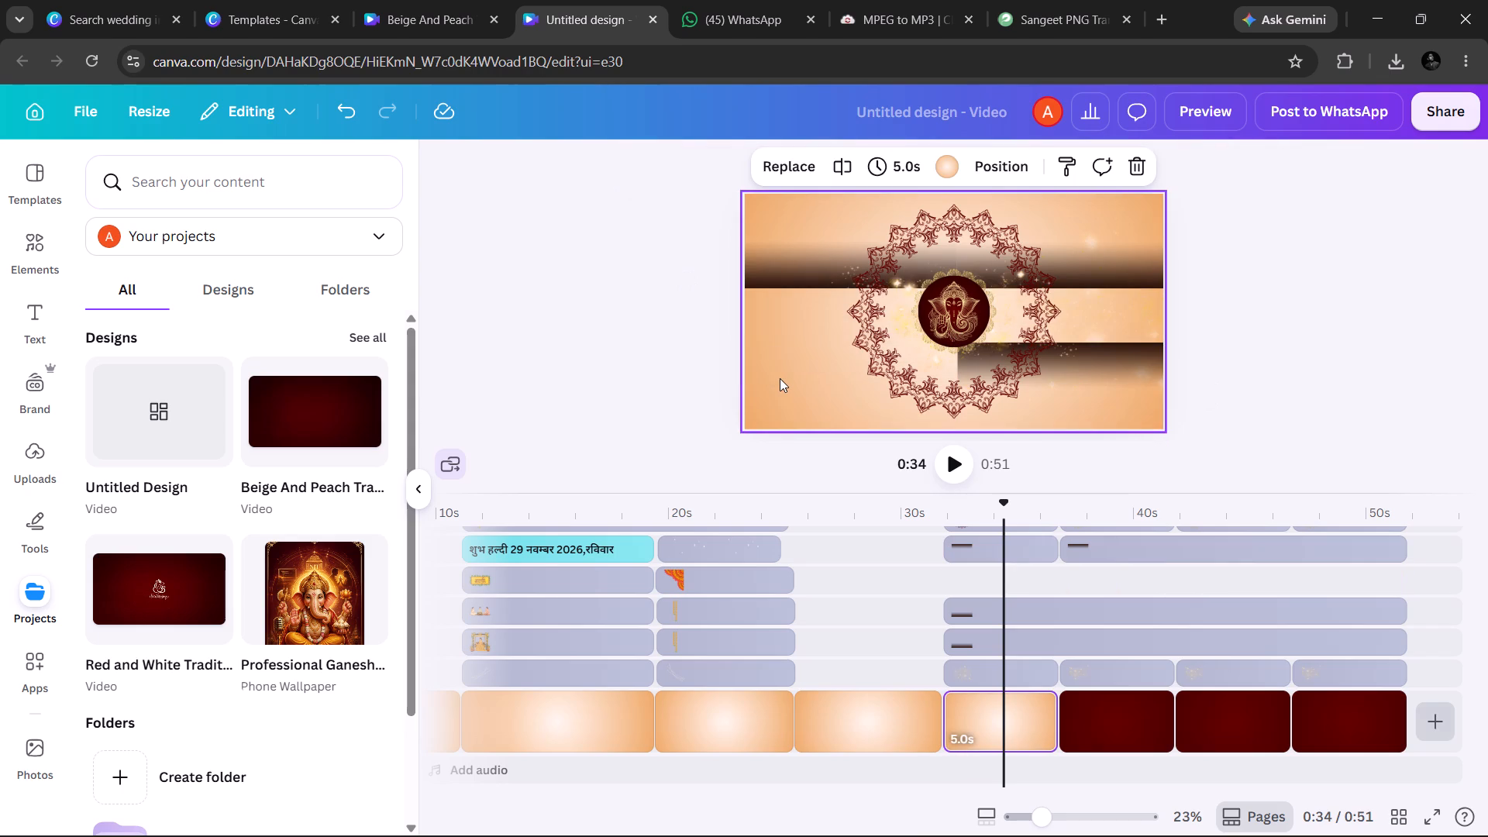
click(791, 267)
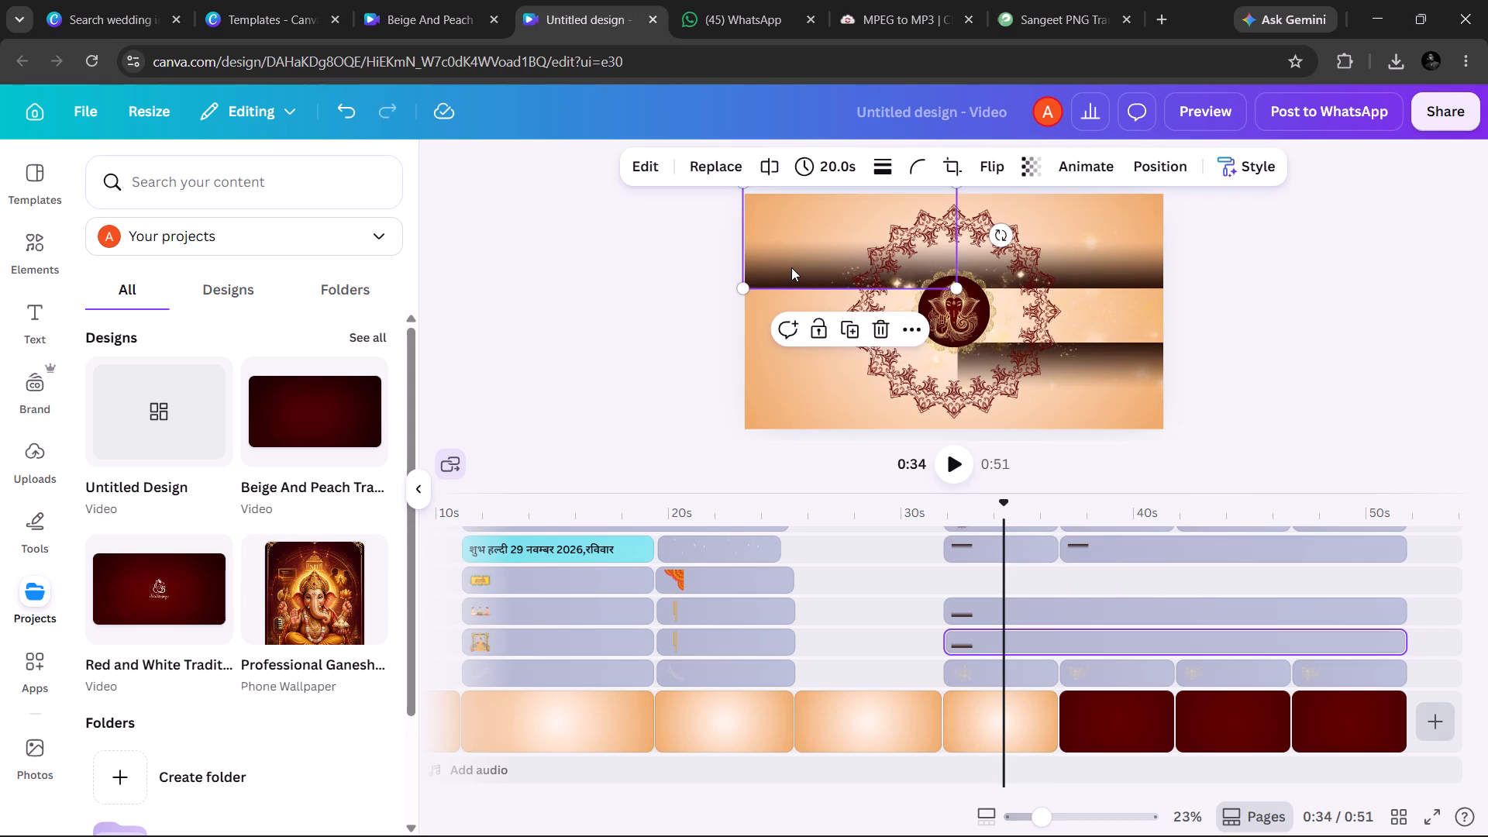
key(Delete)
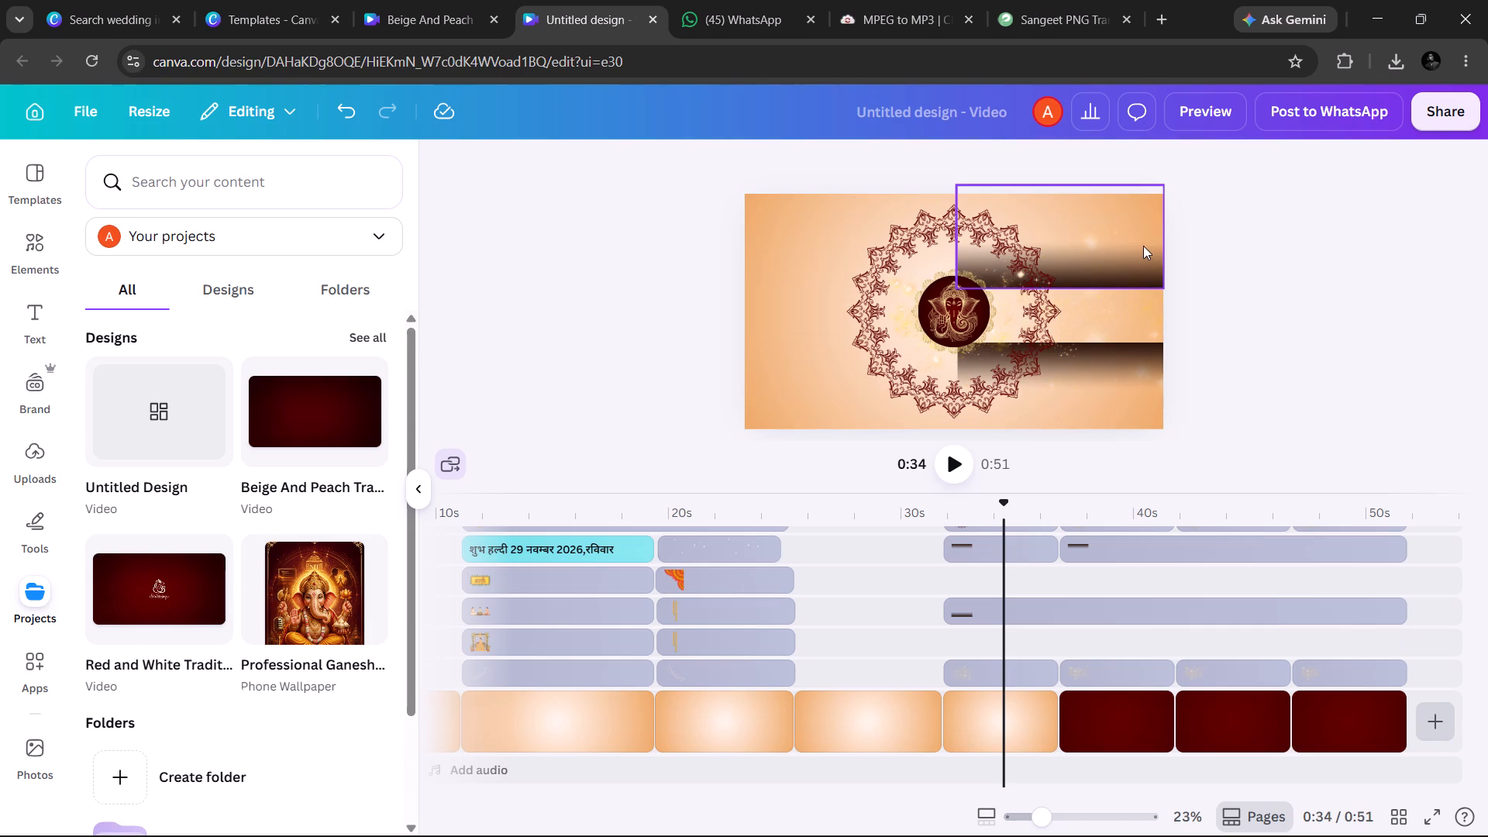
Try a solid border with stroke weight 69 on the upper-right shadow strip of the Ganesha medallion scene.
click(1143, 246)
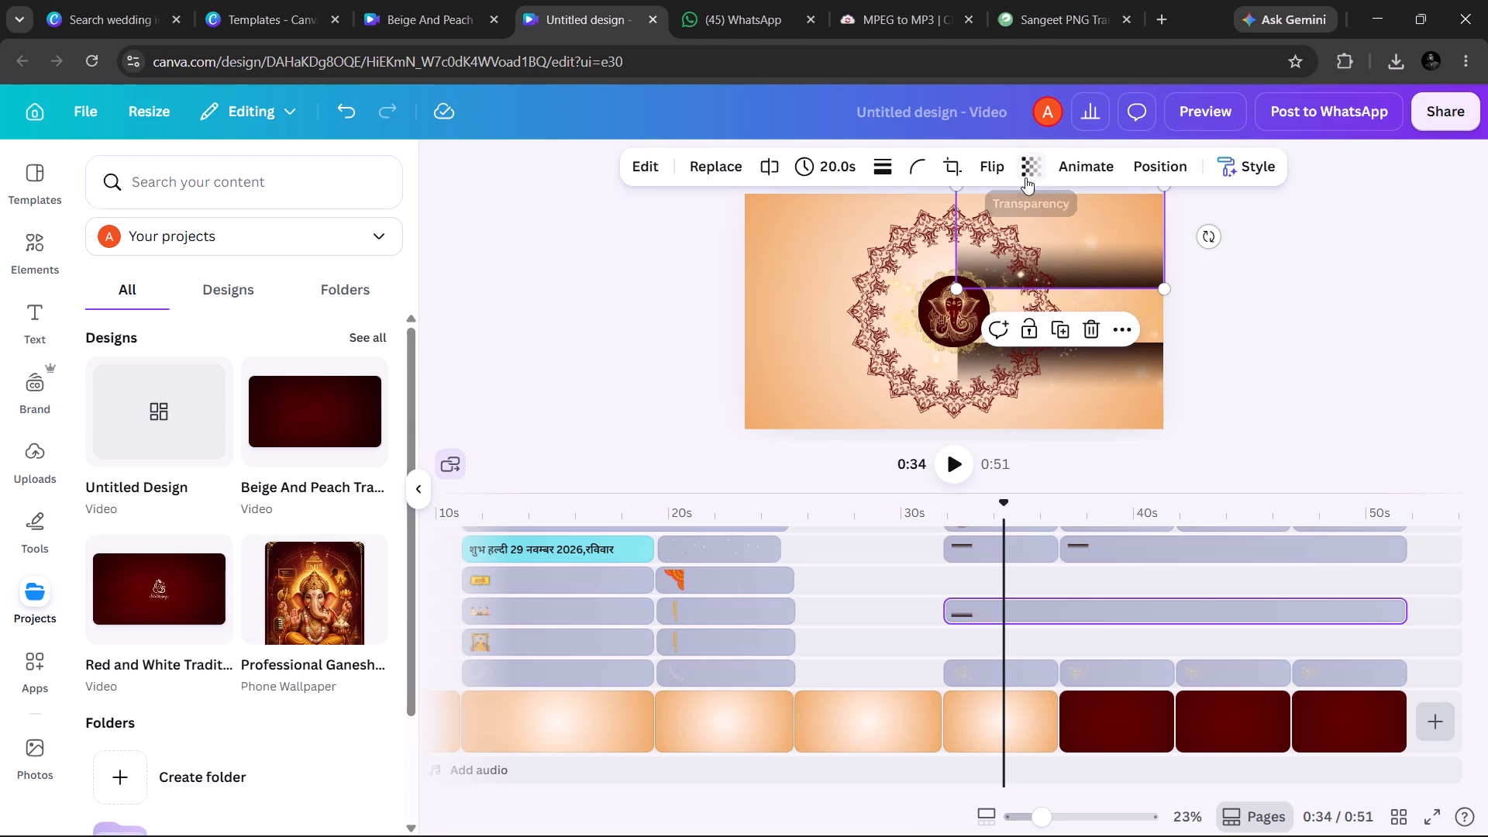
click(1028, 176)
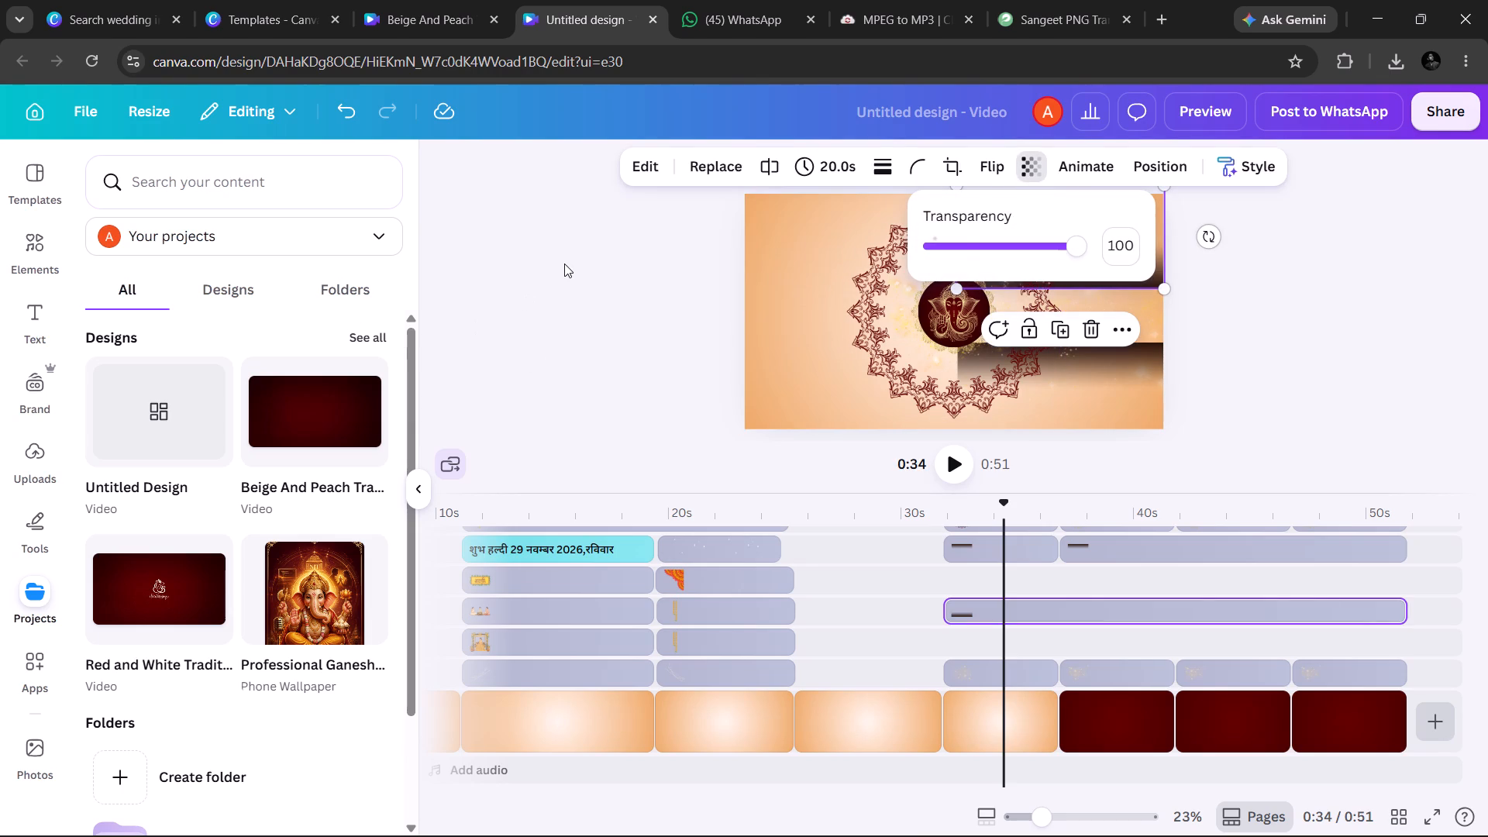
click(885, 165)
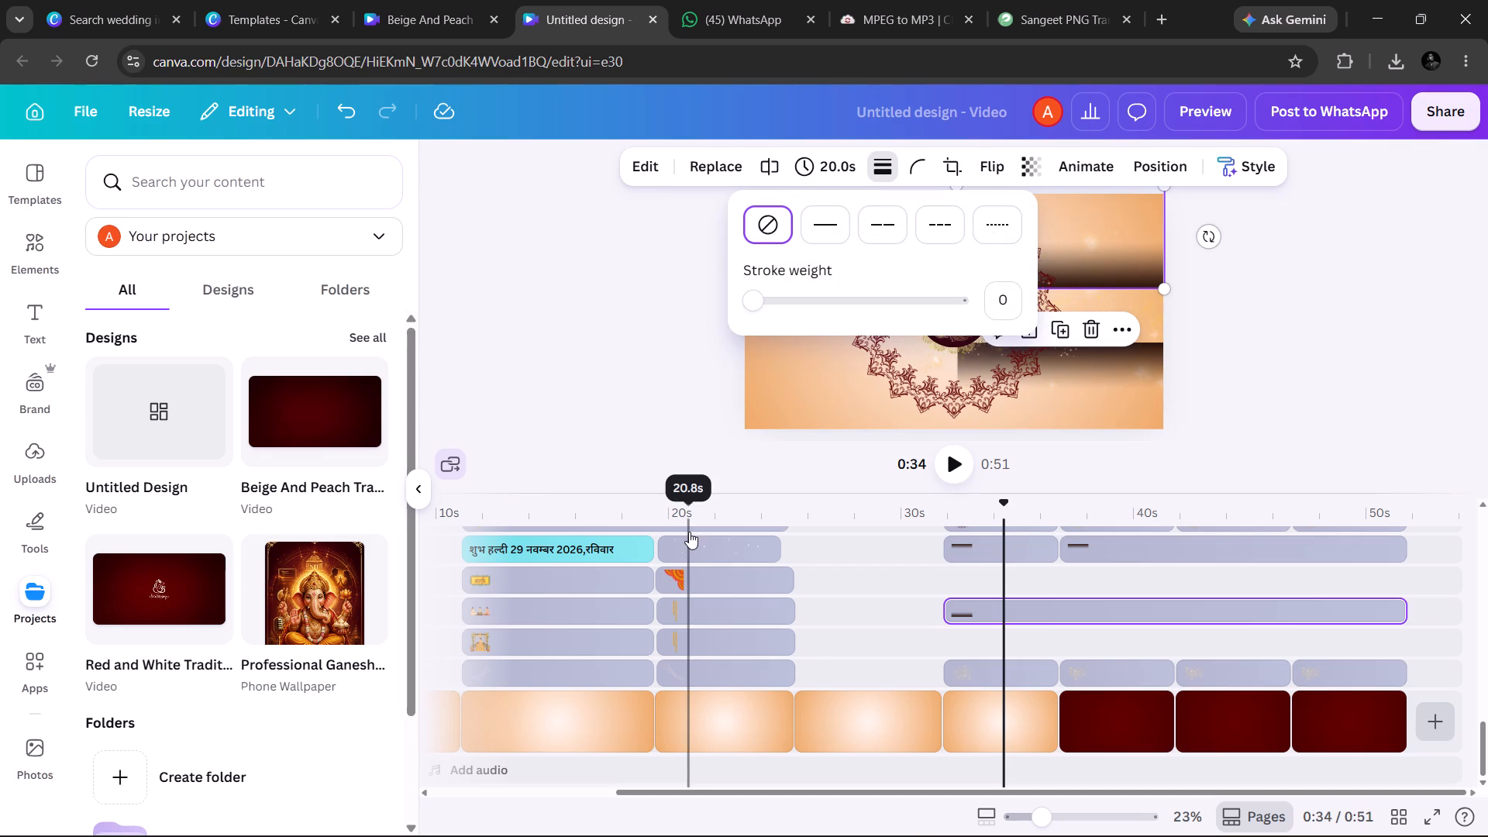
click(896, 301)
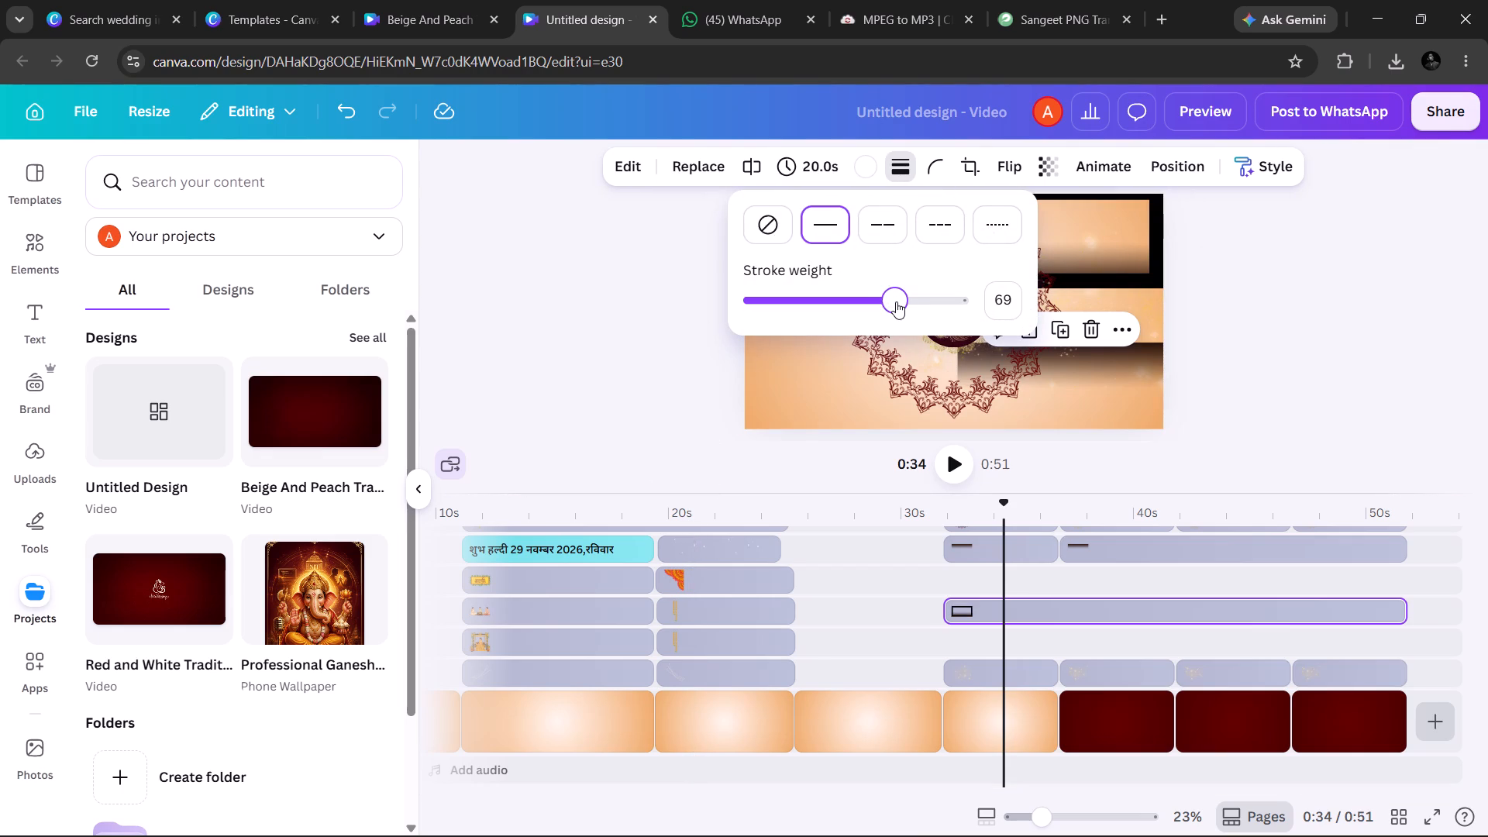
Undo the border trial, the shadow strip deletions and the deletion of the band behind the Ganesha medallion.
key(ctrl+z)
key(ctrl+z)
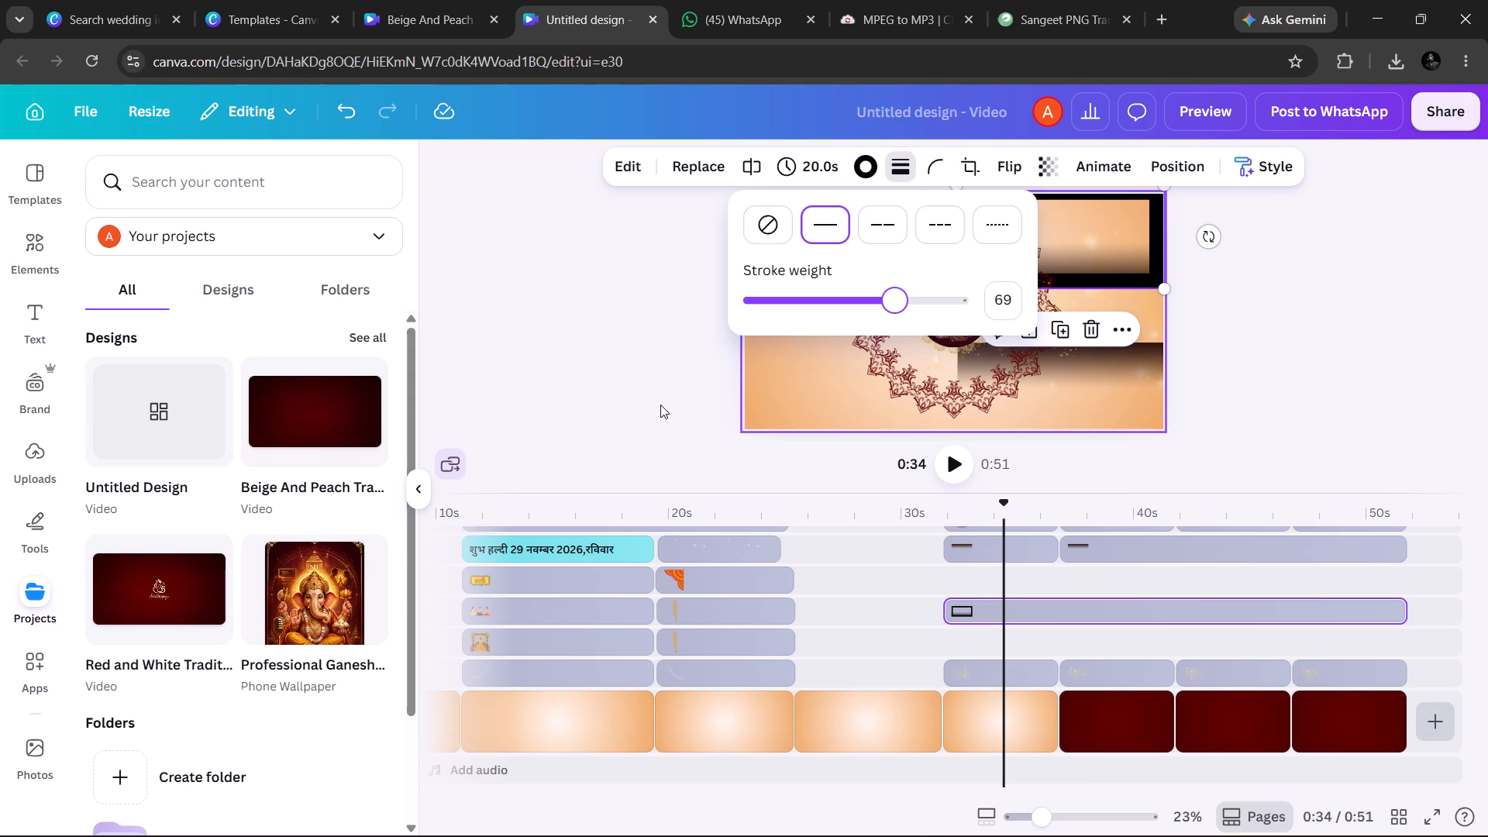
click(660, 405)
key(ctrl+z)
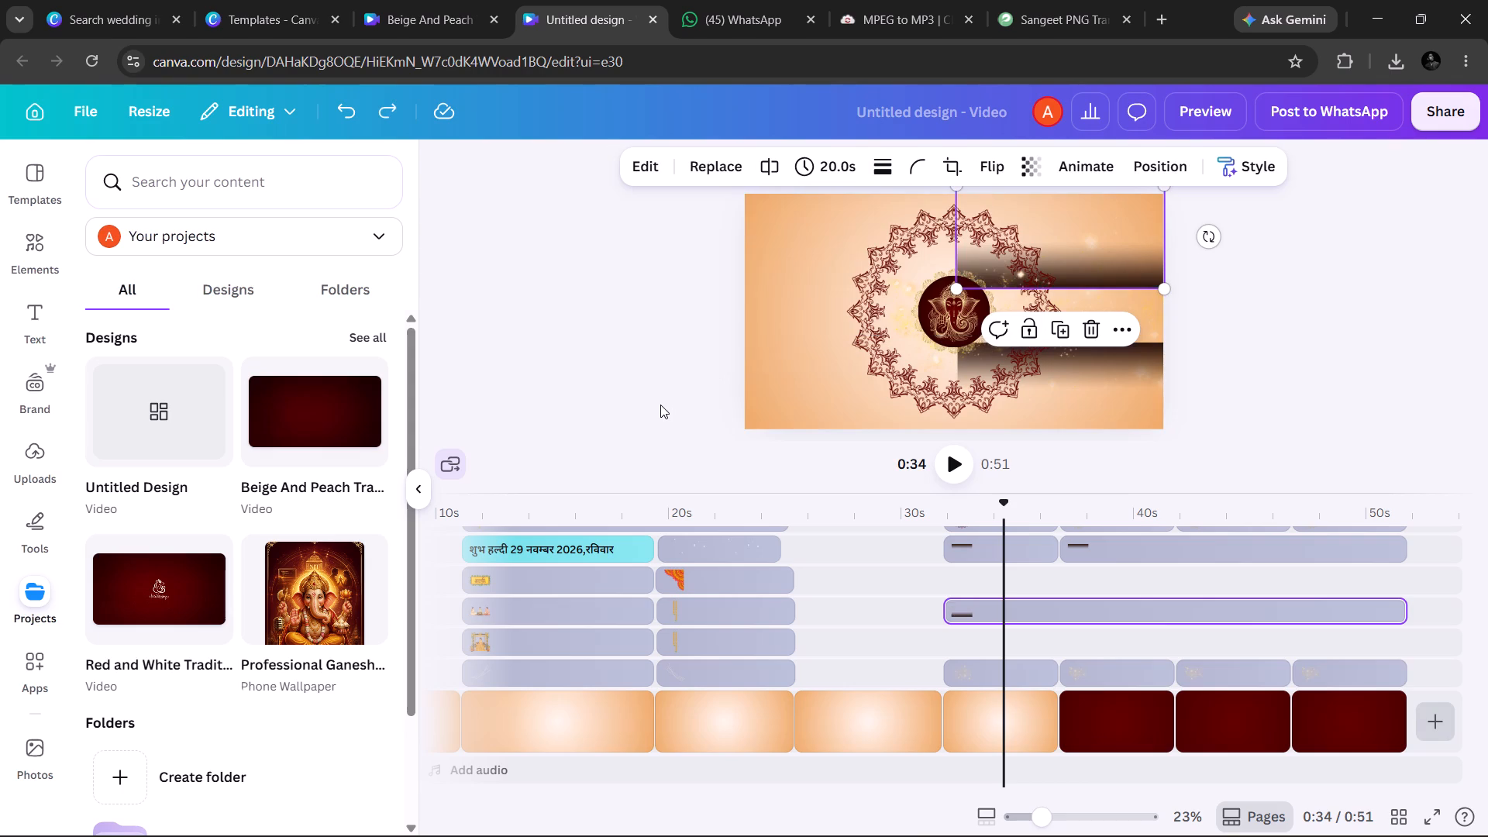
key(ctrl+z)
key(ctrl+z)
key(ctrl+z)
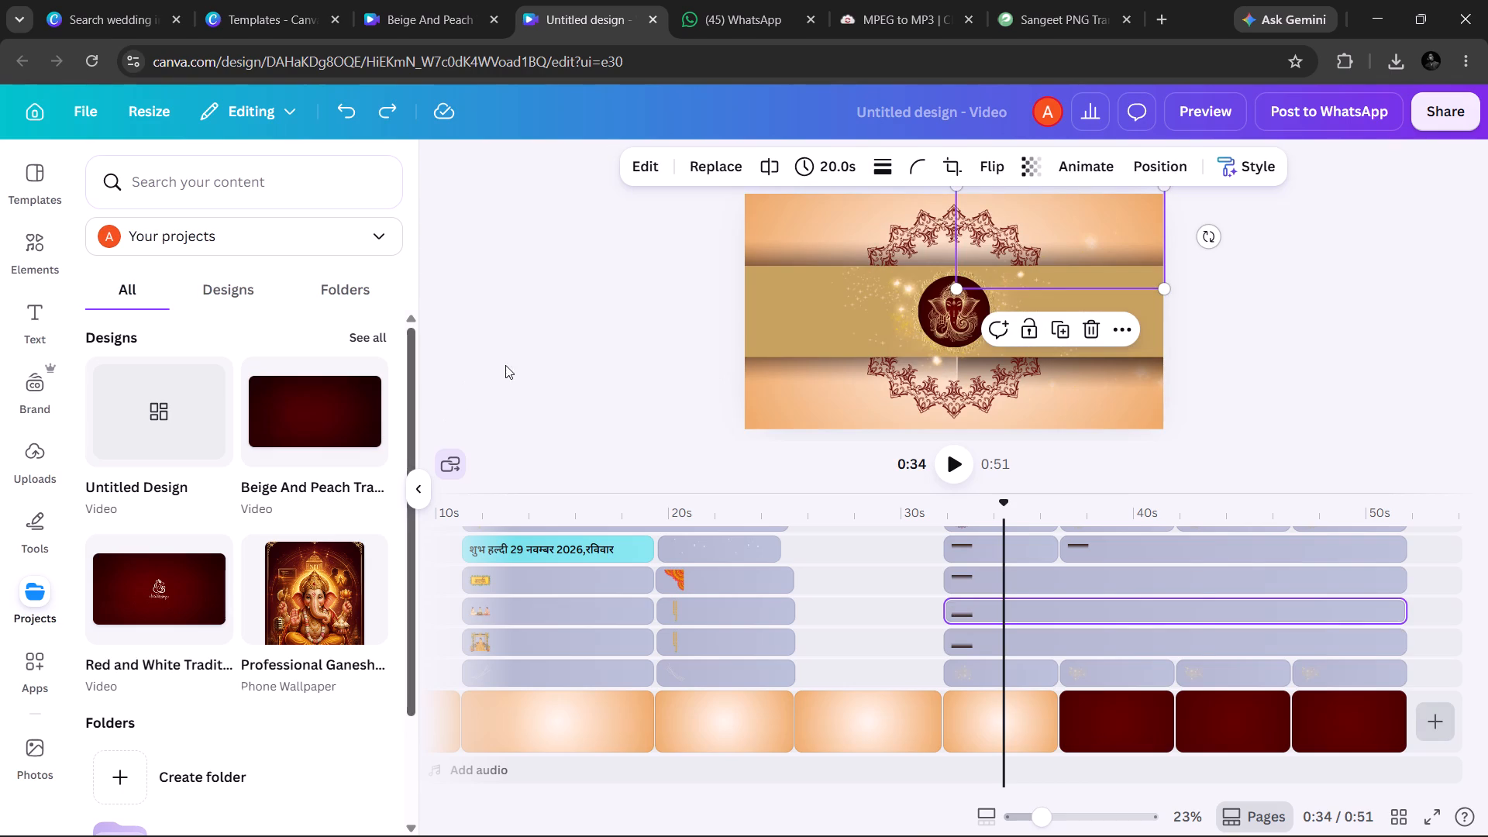
Delete the gold horizontal band behind the Ganesha medallion.
click(561, 336)
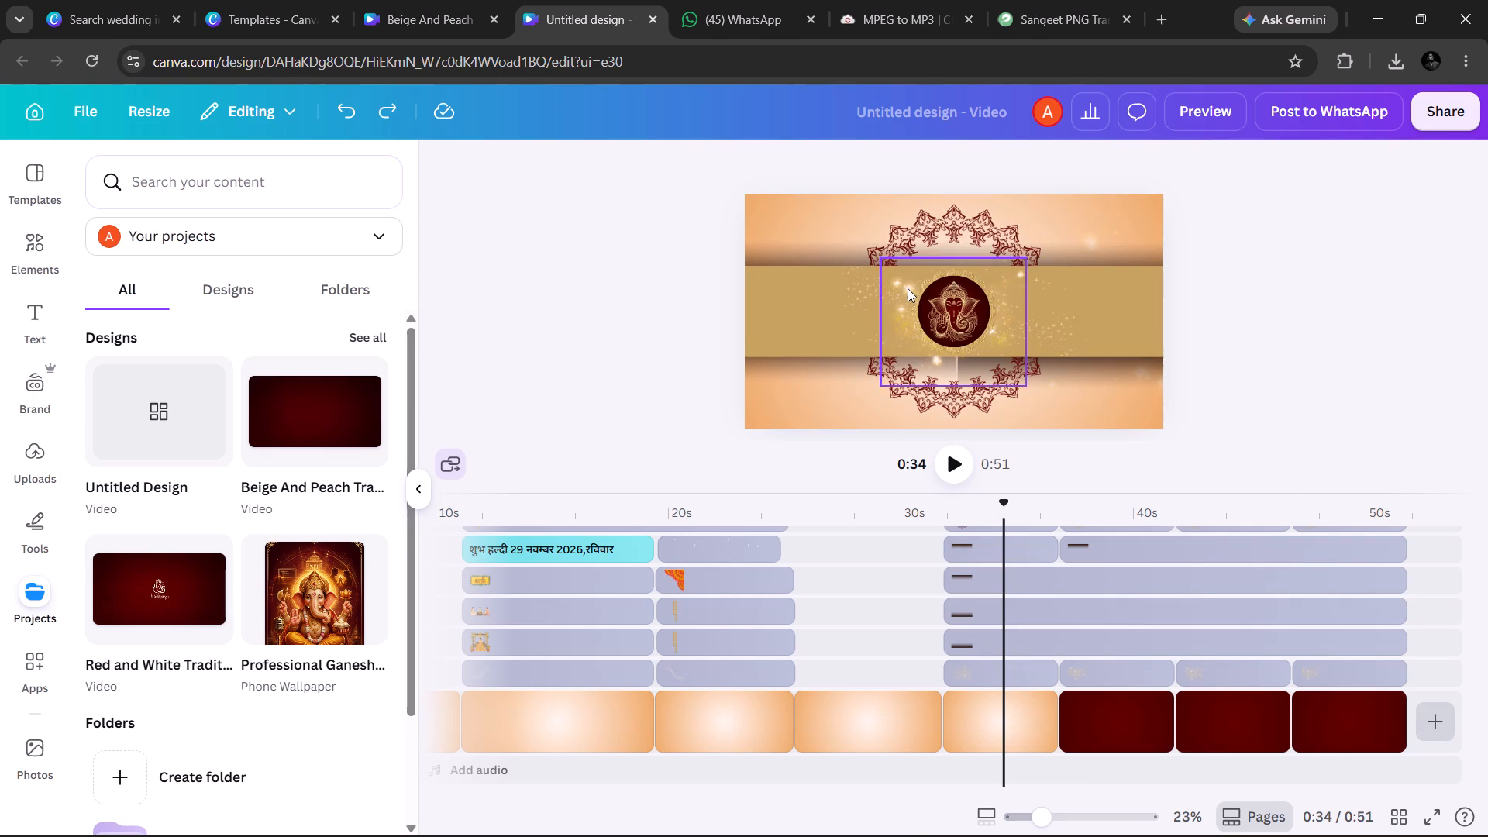
click(819, 303)
scroll(819, 303, down, 3)
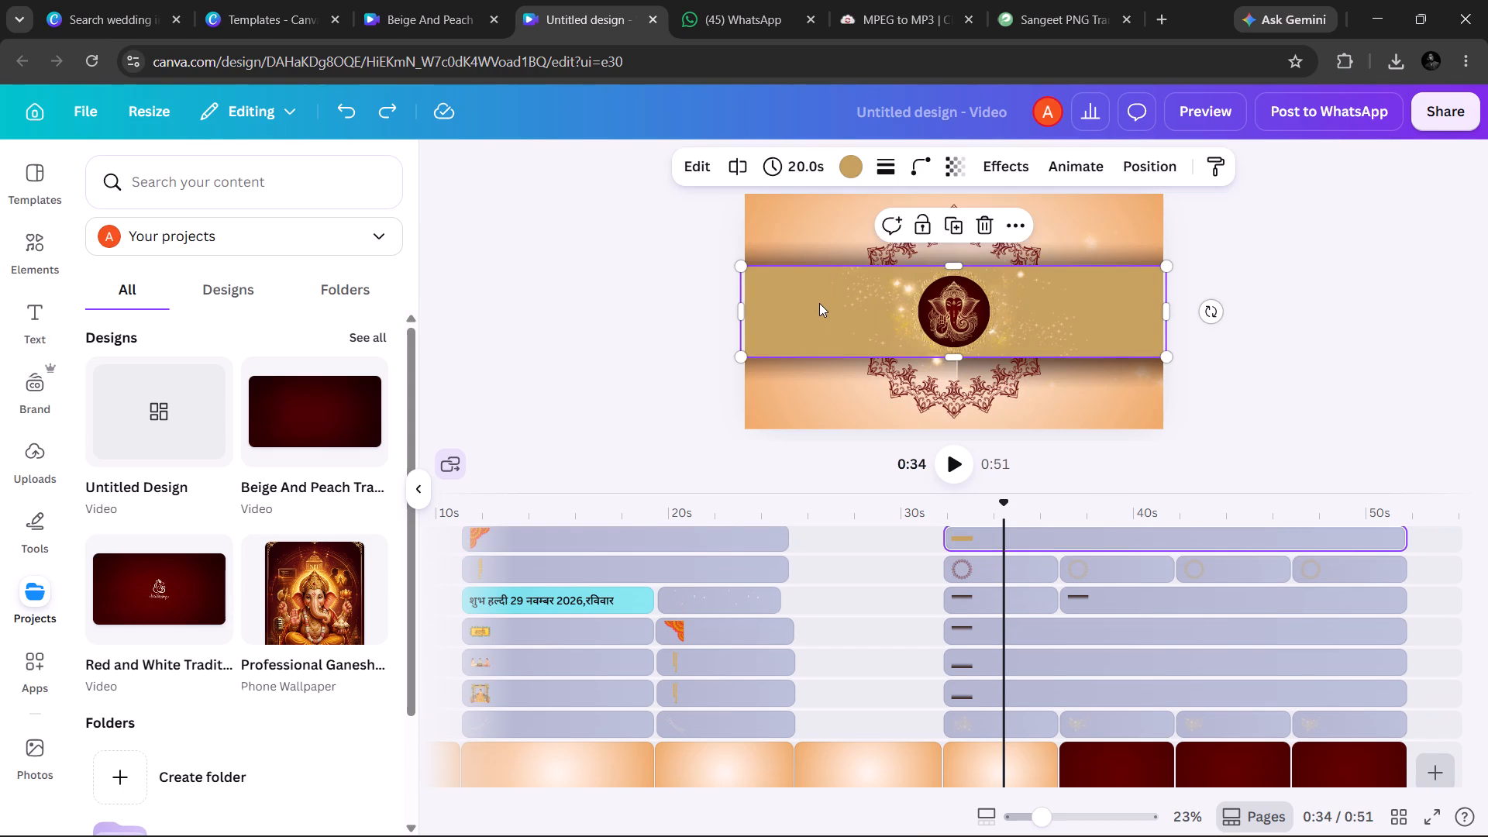
click(994, 532)
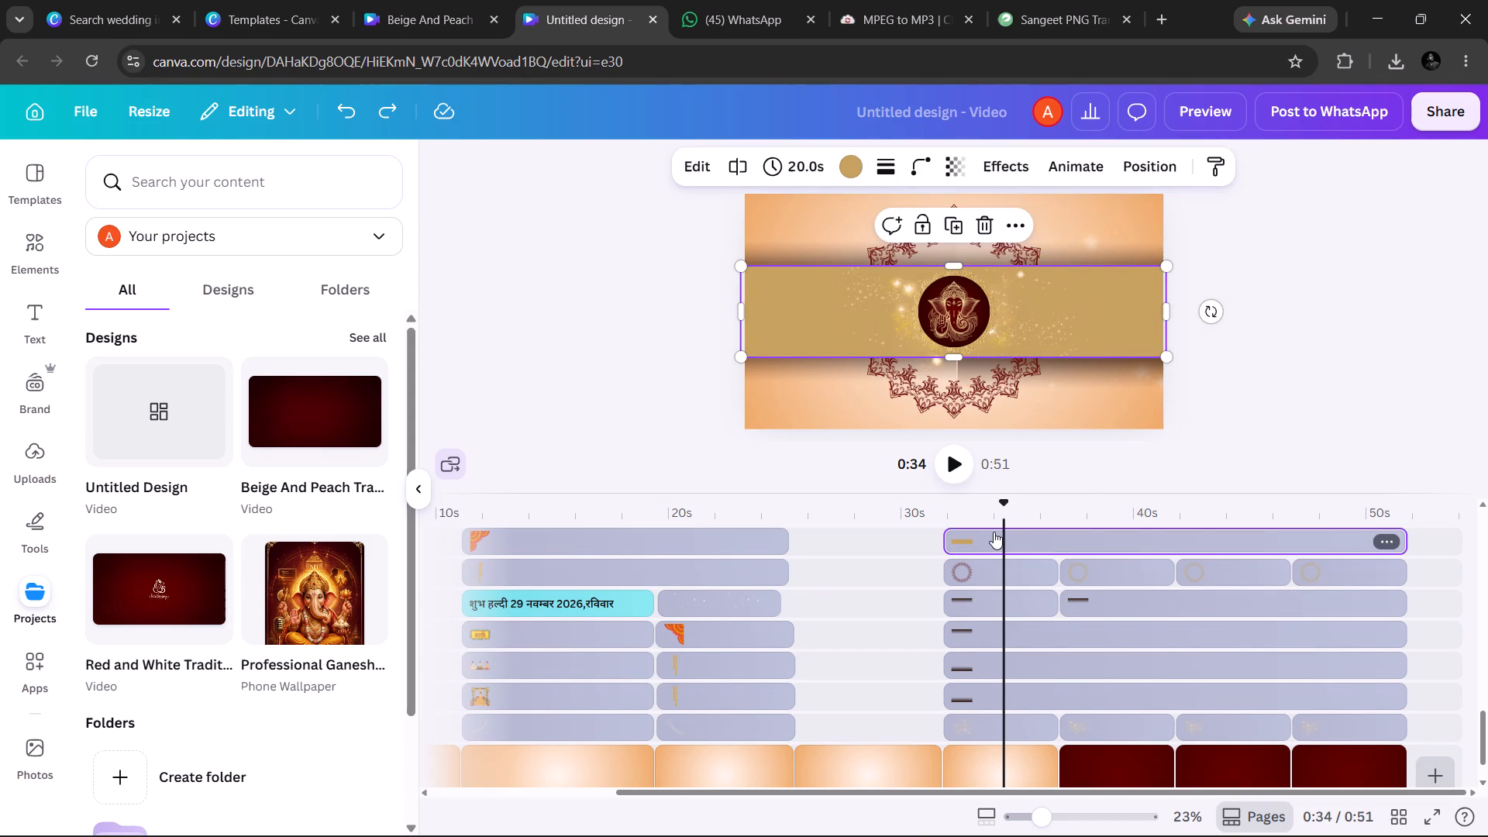
key(shift+Right)
key(shift+Right)
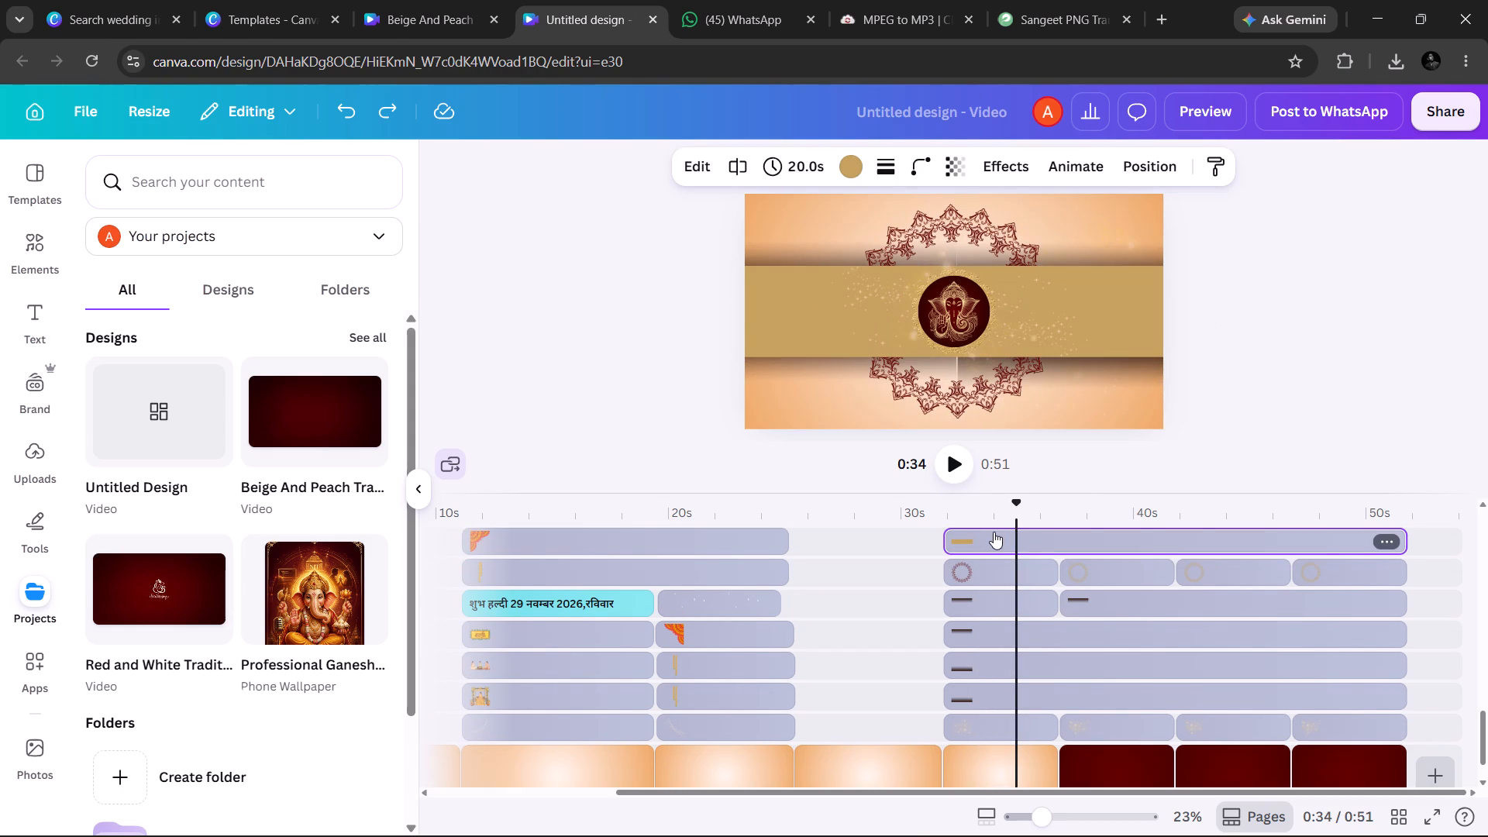
key(Delete)
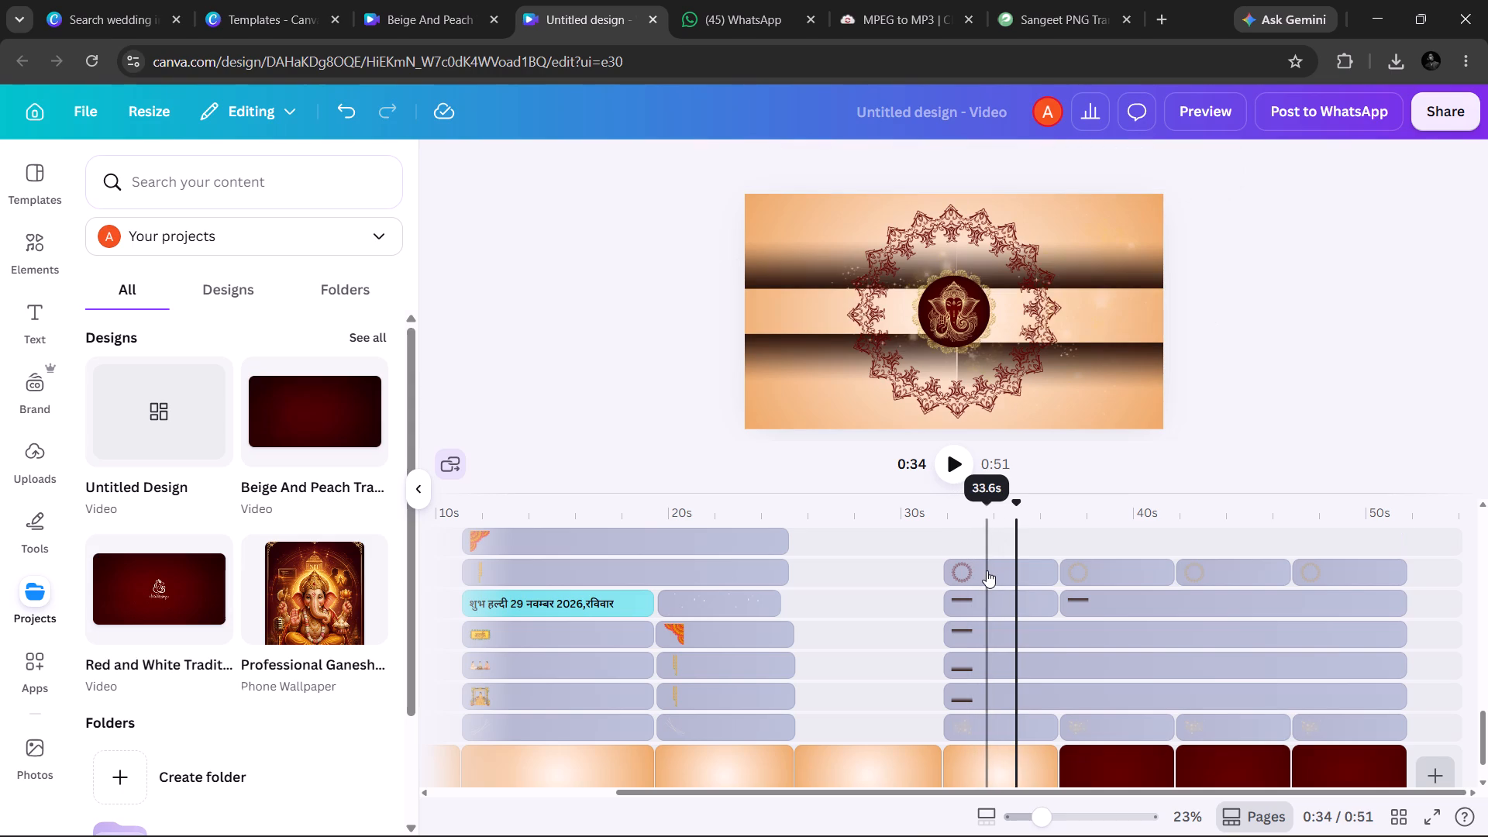
key(Delete)
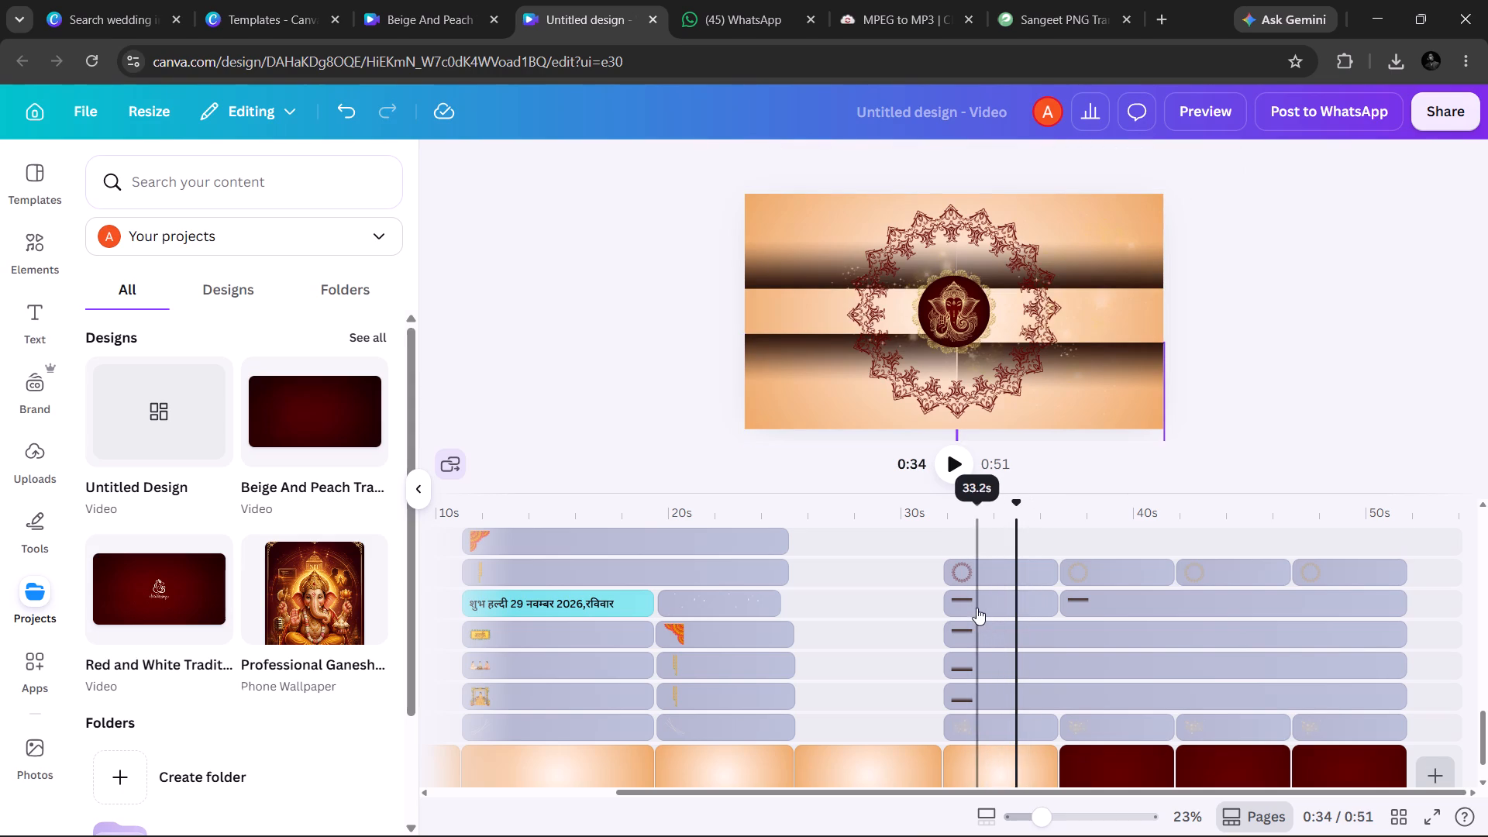
Delete all four dark shadow strips above and below the Ganesha medallion.
click(974, 604)
key(Delete)
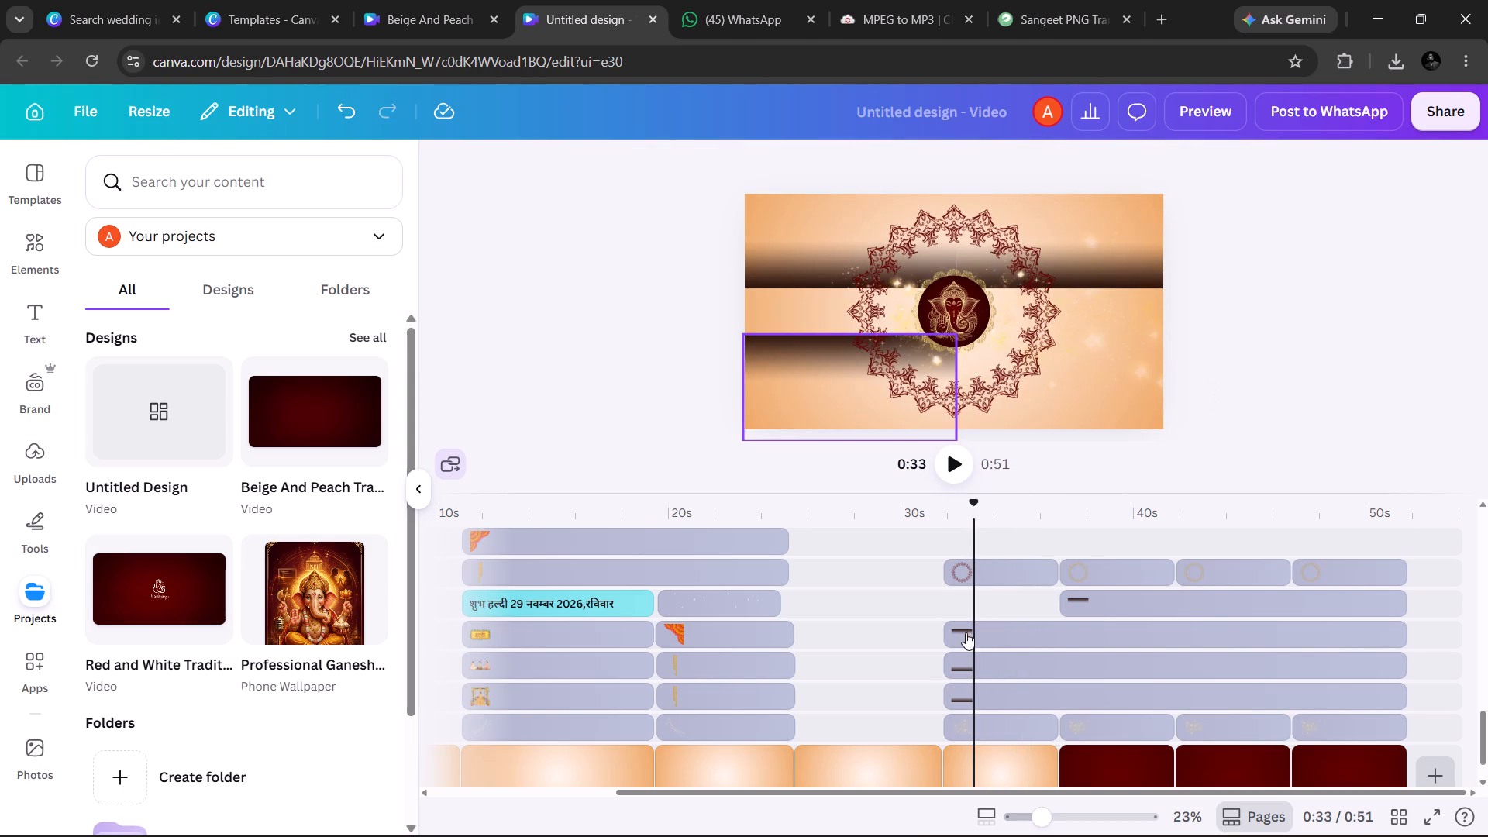
click(970, 634)
key(Delete)
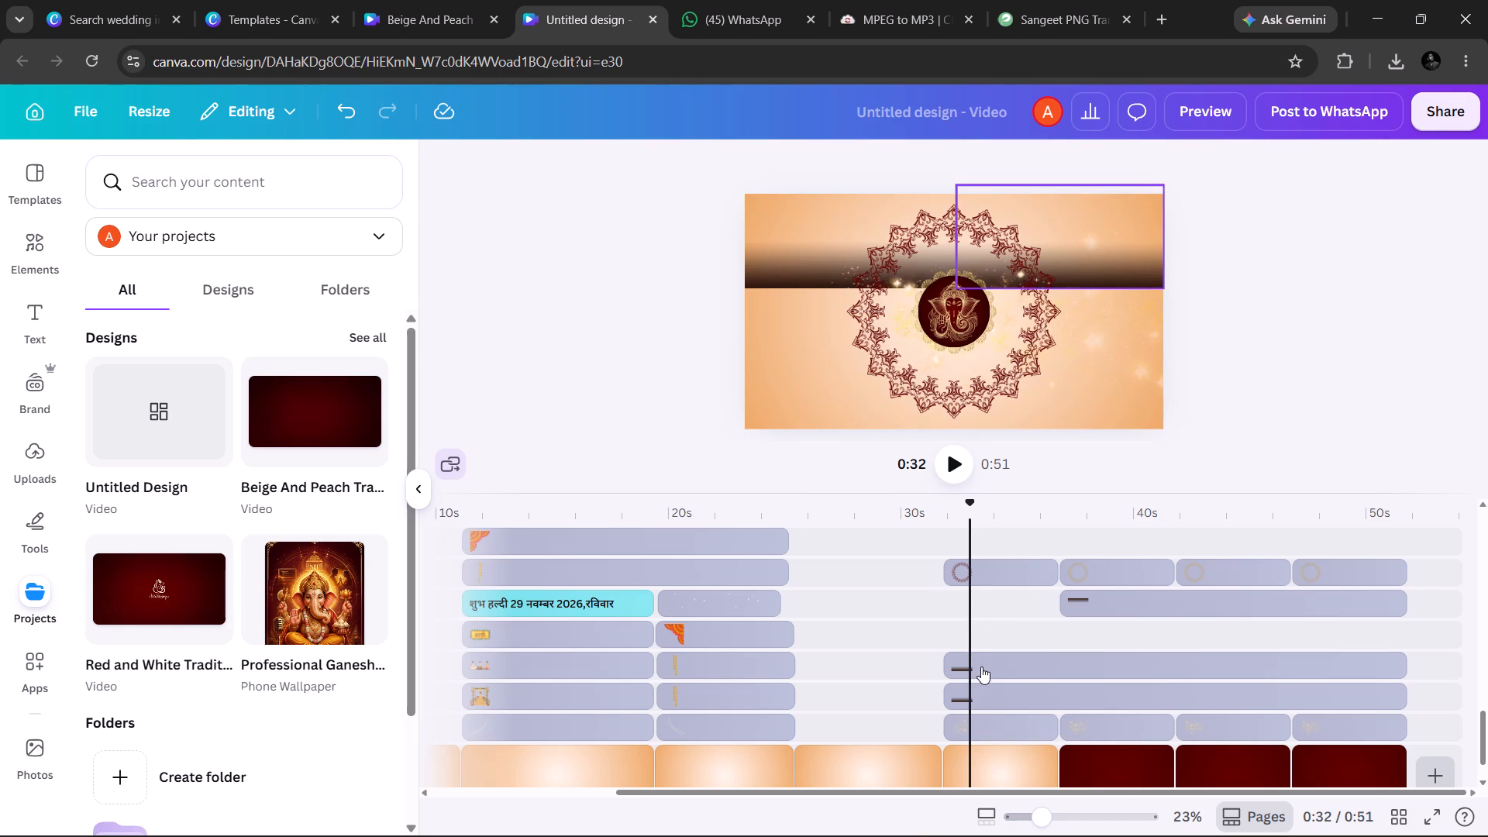
click(981, 666)
key(Delete)
click(984, 688)
key(Delete)
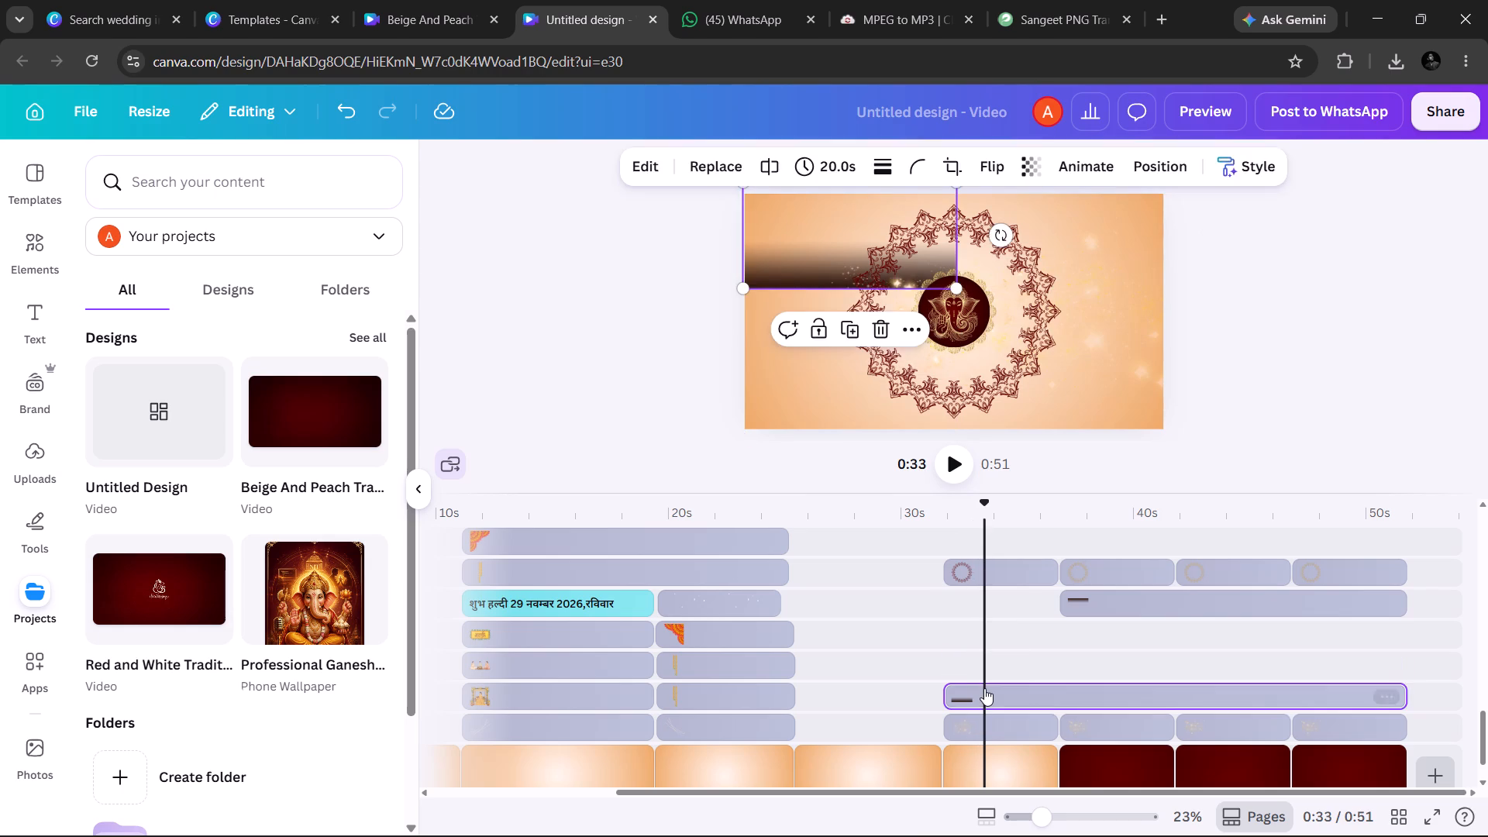
key(Delete)
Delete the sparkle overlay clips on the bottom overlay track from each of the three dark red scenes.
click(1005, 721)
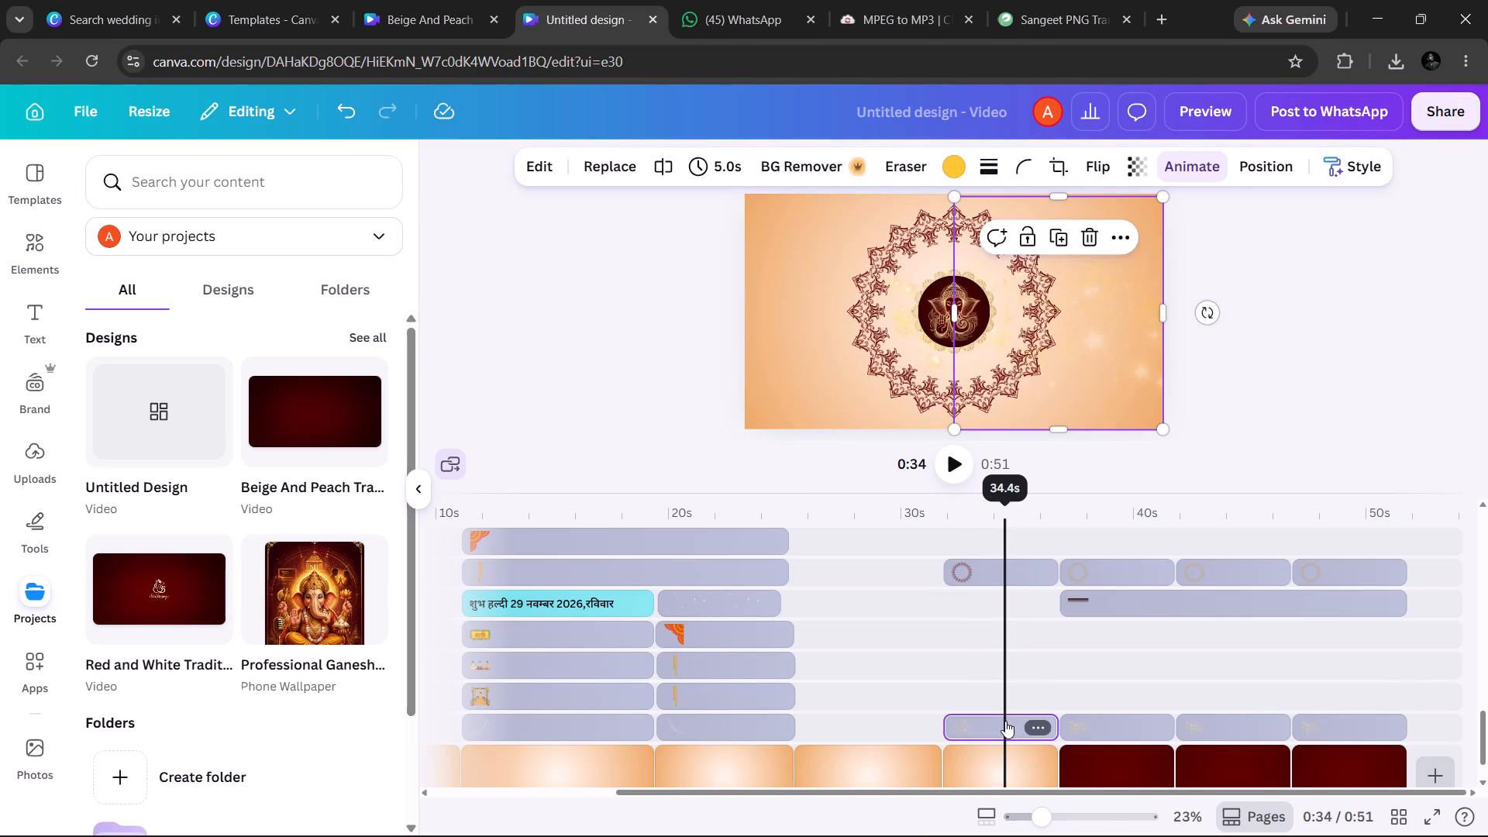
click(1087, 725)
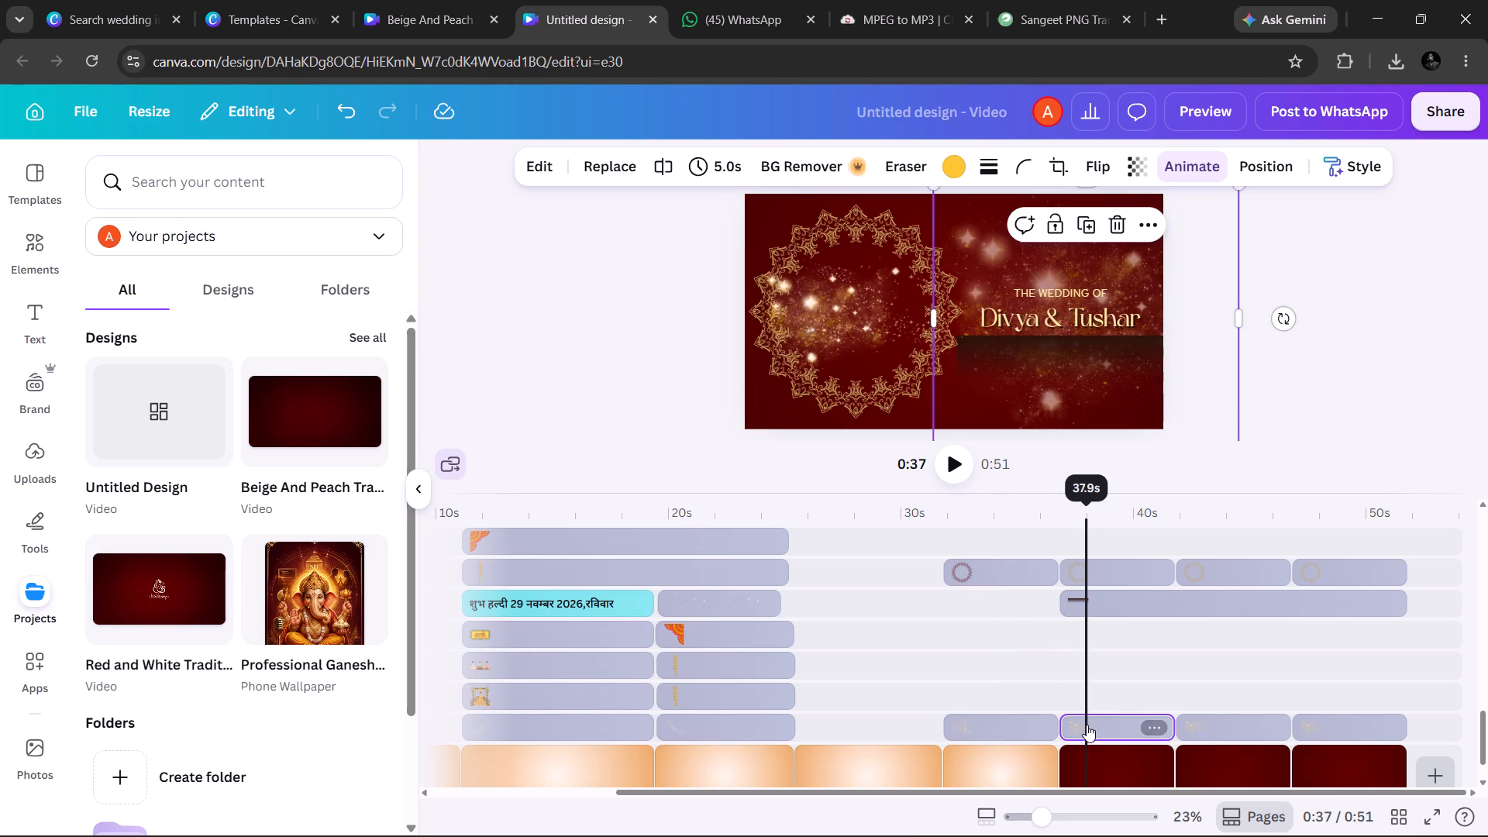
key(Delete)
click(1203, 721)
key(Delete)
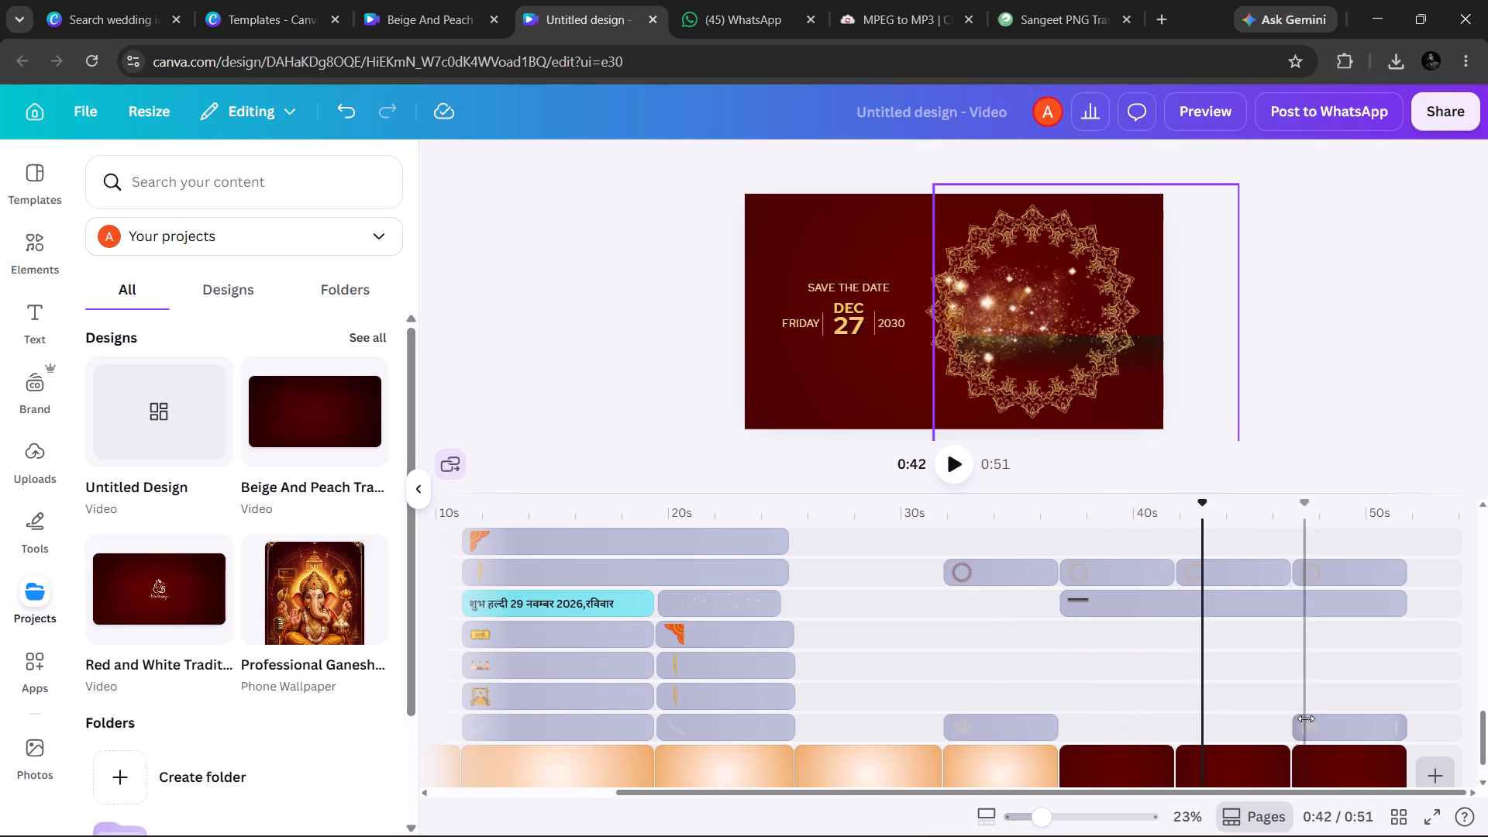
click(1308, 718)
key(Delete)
Delete the three dark red scenes at the end of the video, leaving the peach Ganesha medallion scene last.
click(1318, 752)
key(Delete)
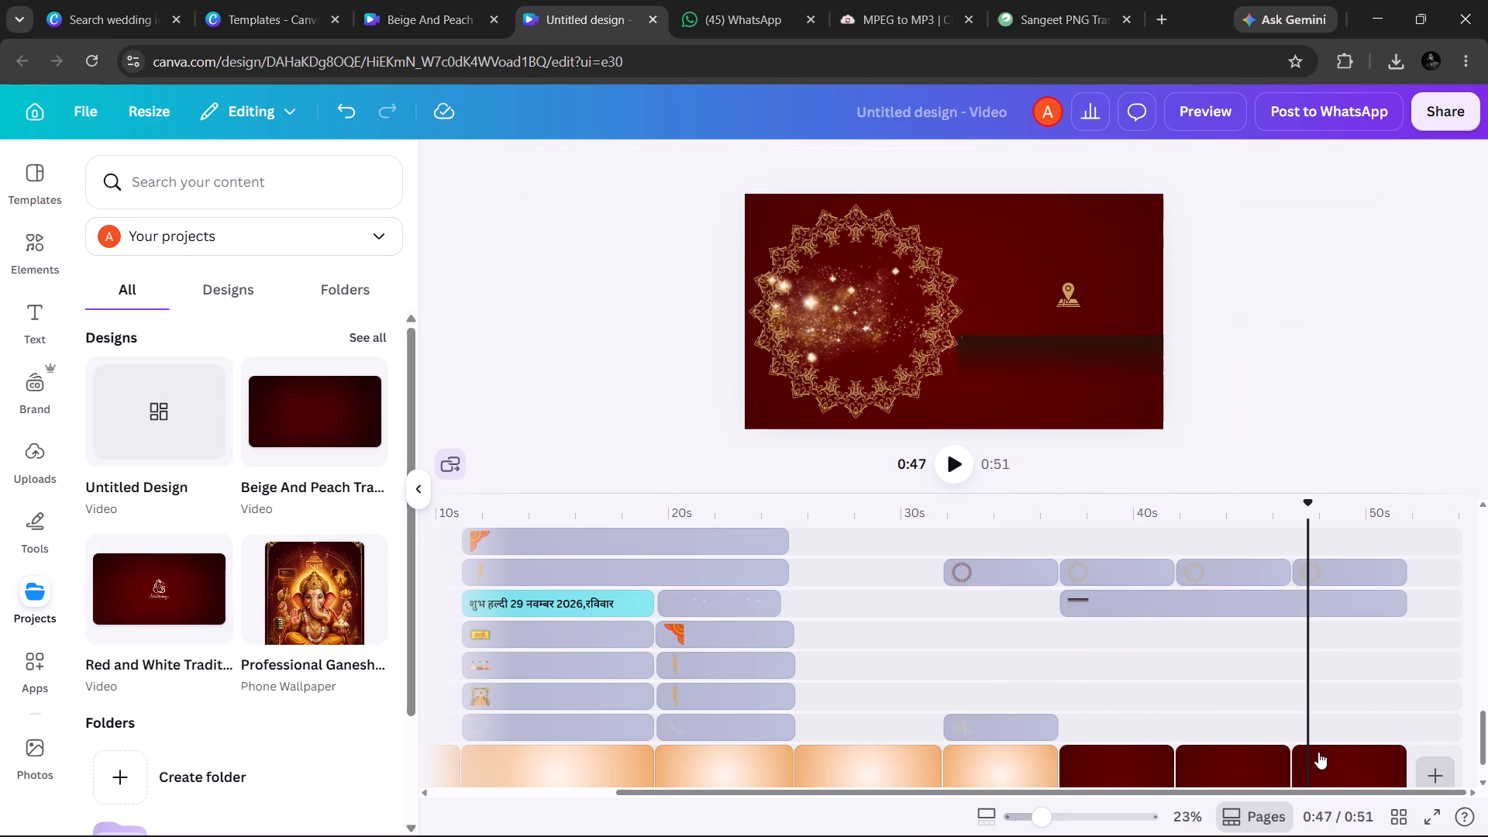
key(Delete)
click(1280, 754)
key(Delete)
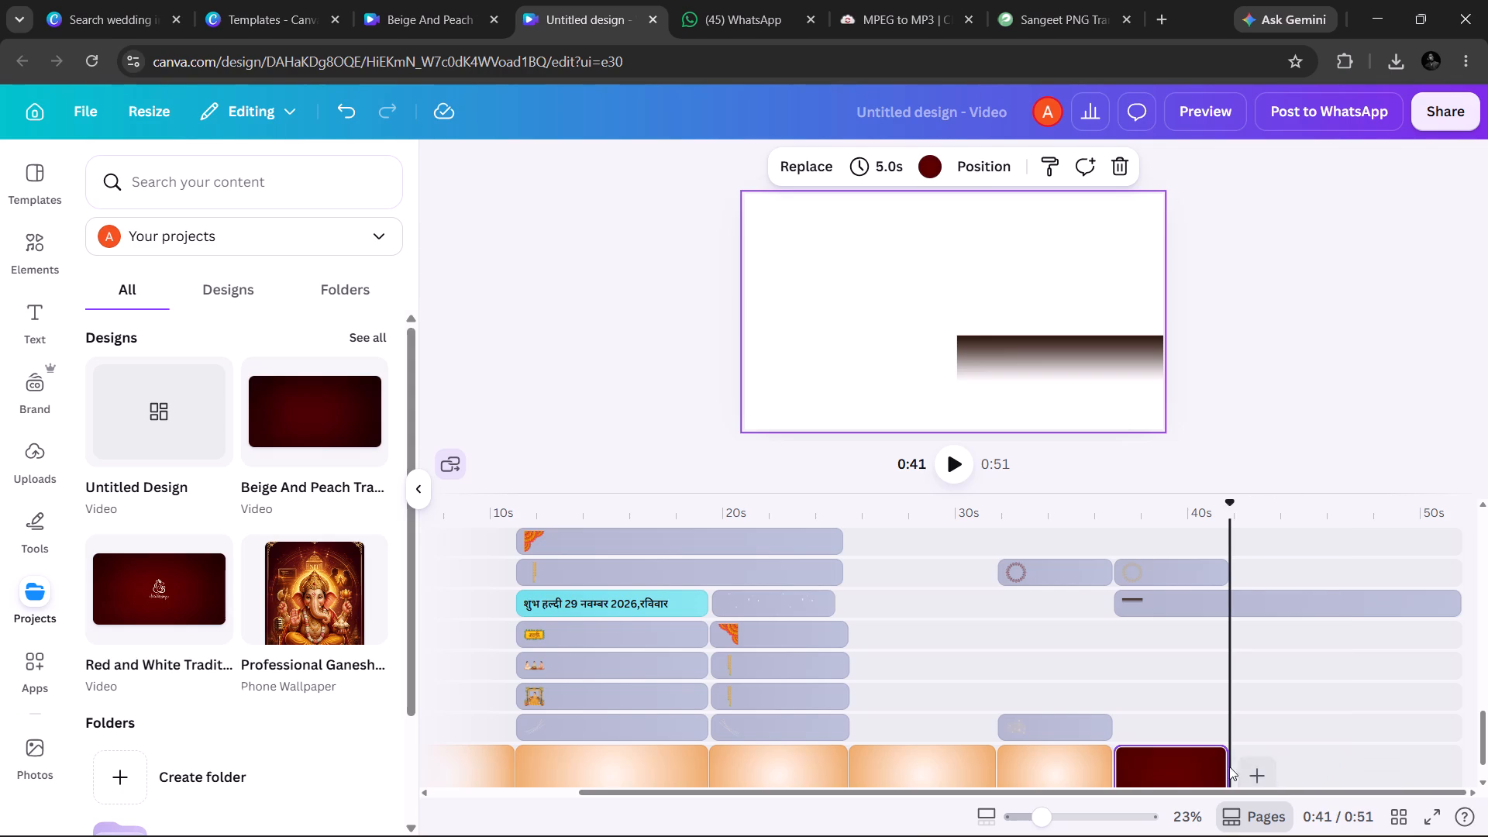
click(1193, 767)
click(1193, 767)
key(Delete)
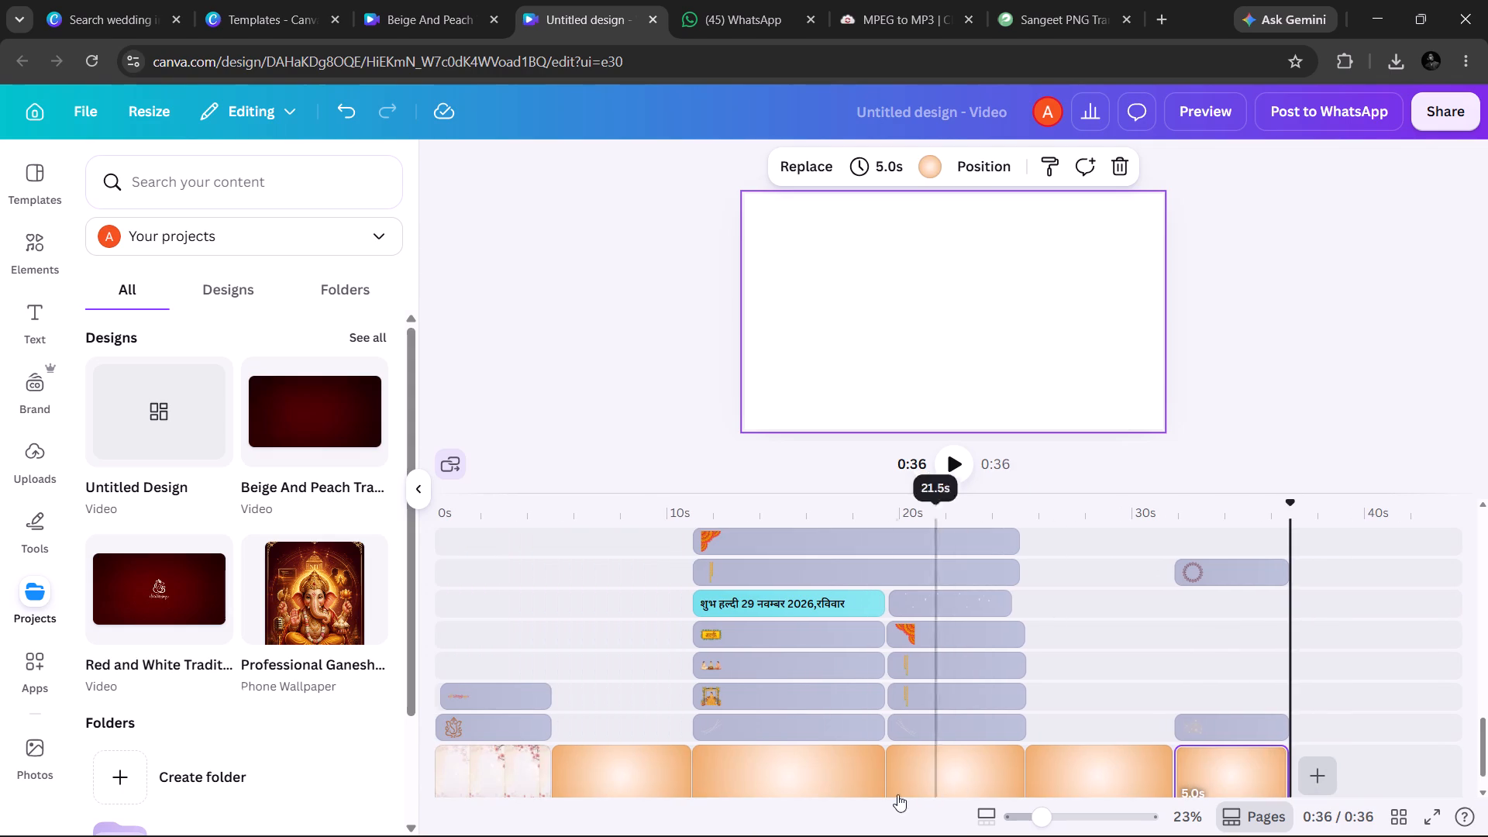
scroll(589, 641, right, 2)
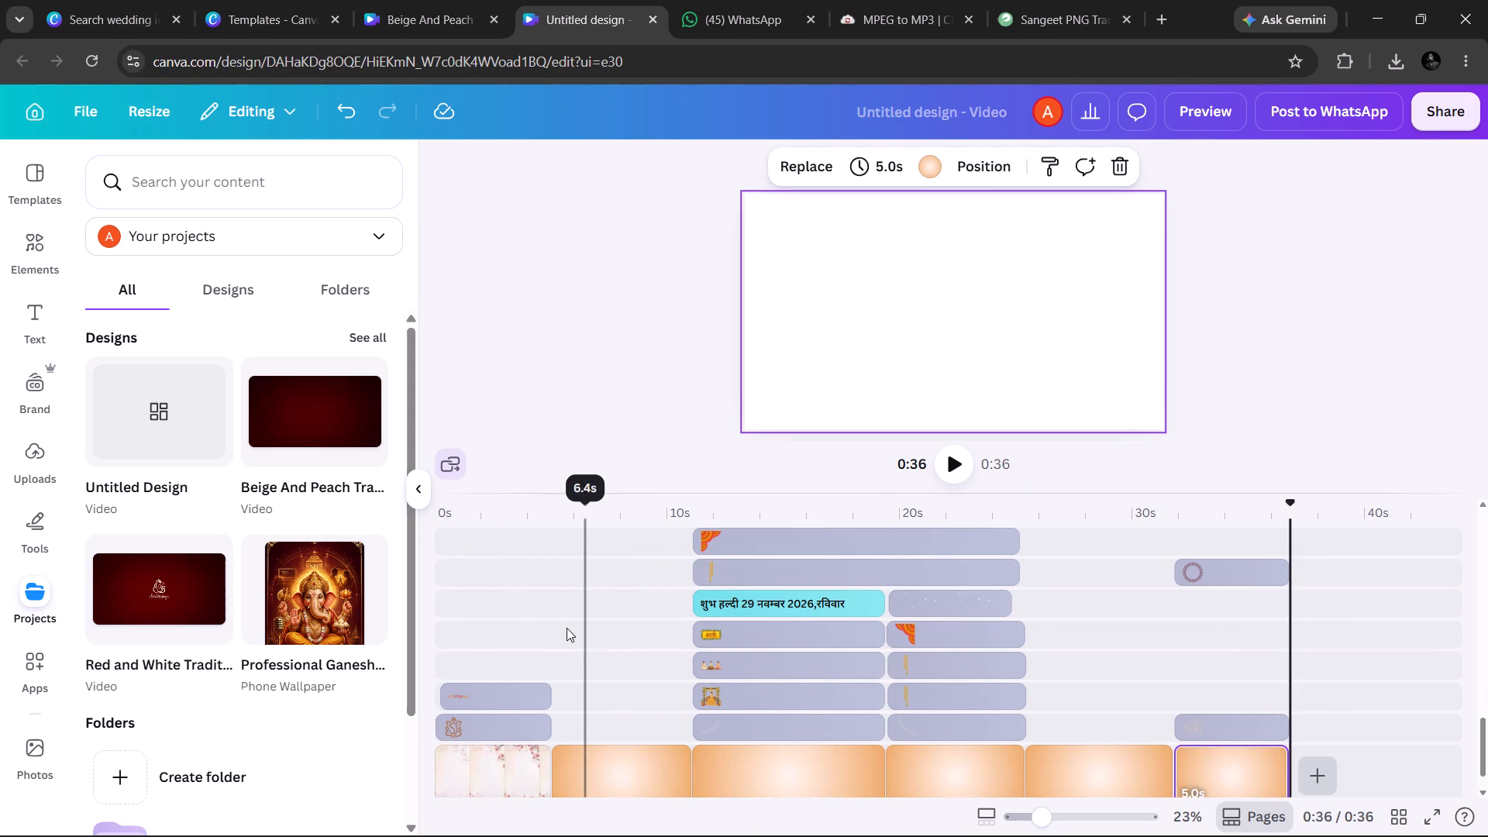
Preview the uploaded 3:49 WhatsApp audio and add it to the video's audio track.
click(542, 359)
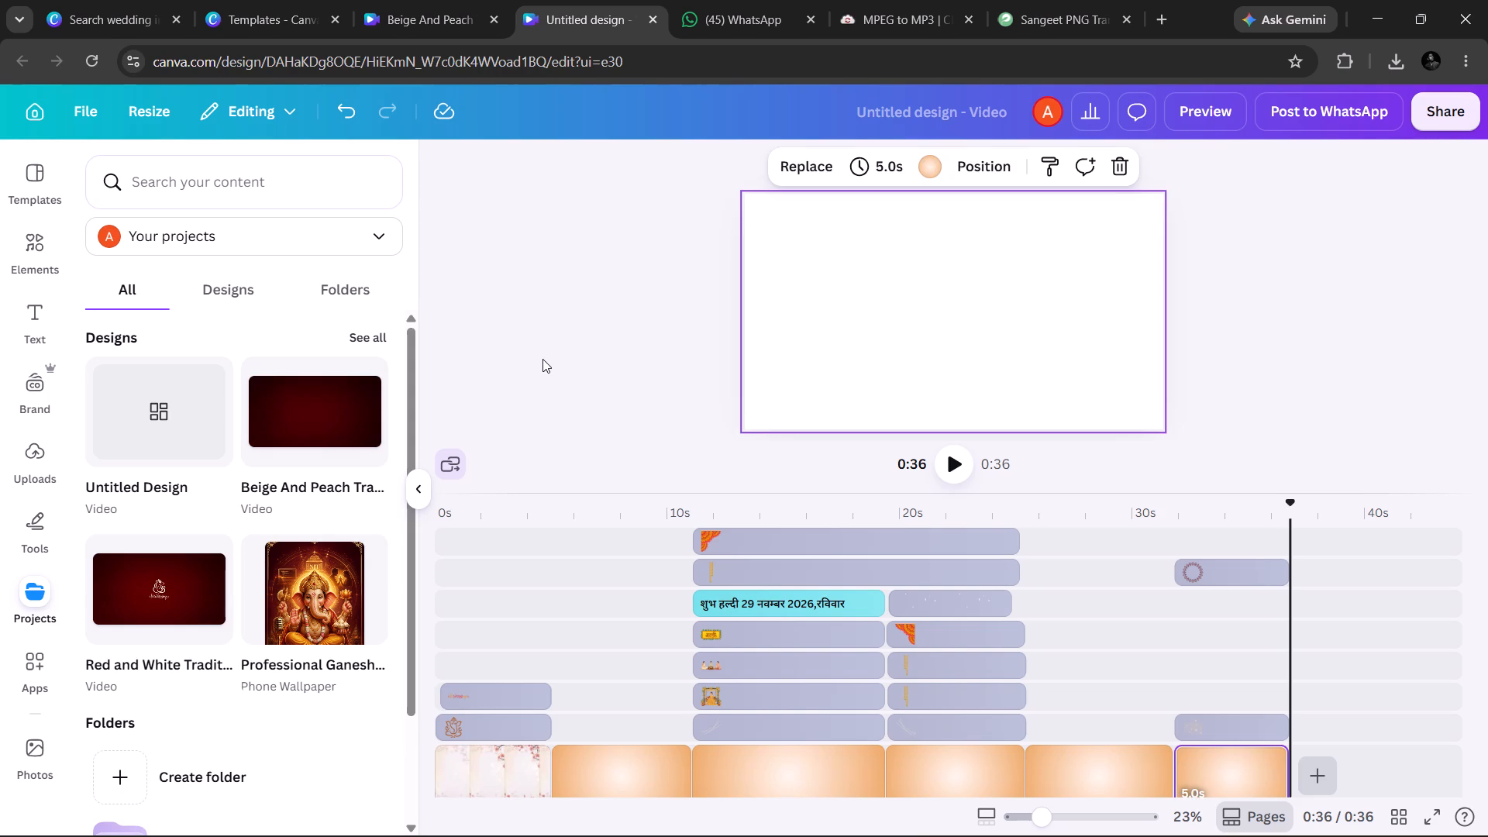
scroll(504, 605, right, 2)
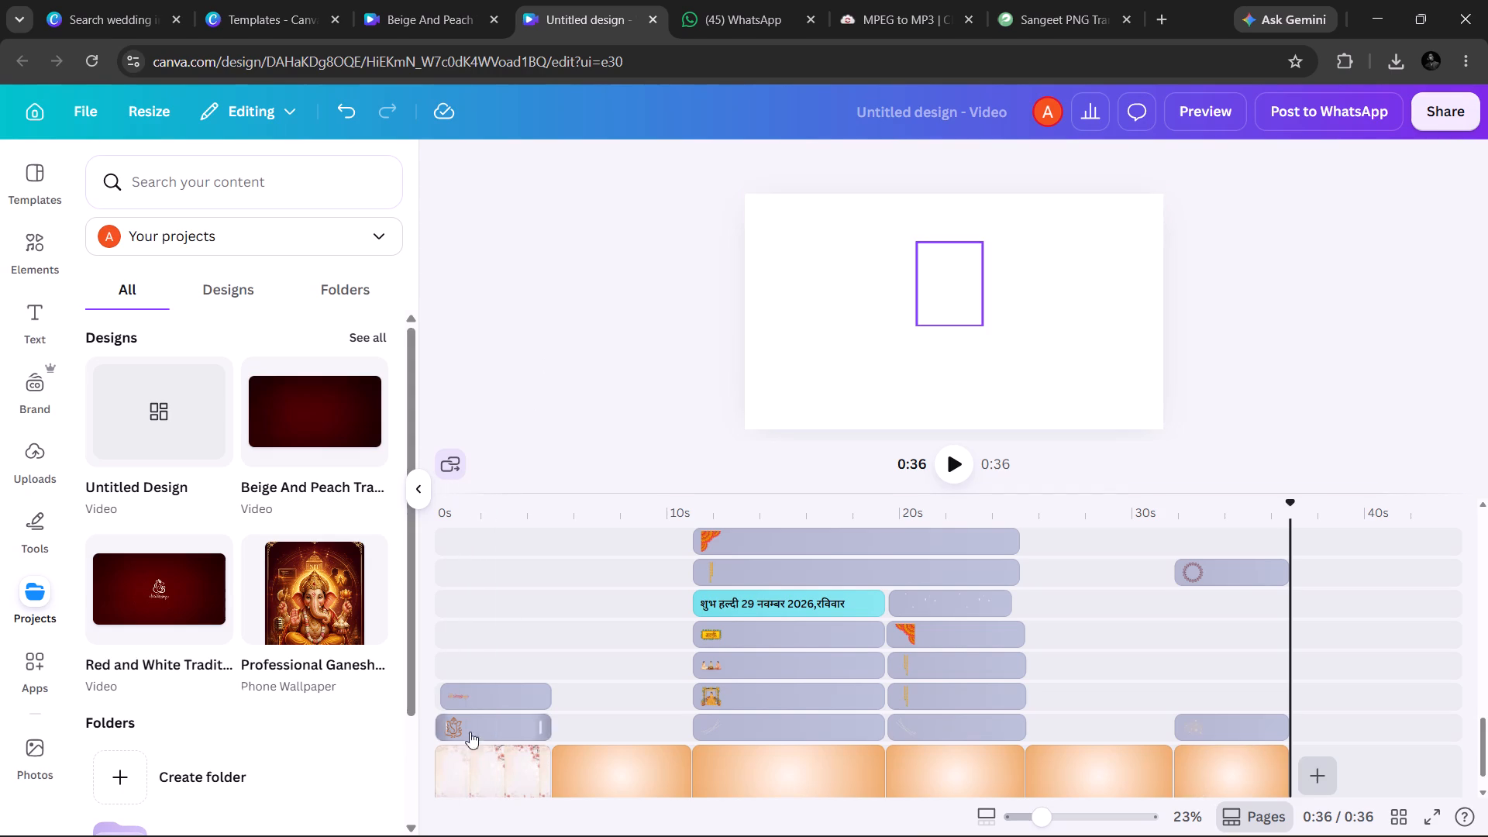
click(460, 696)
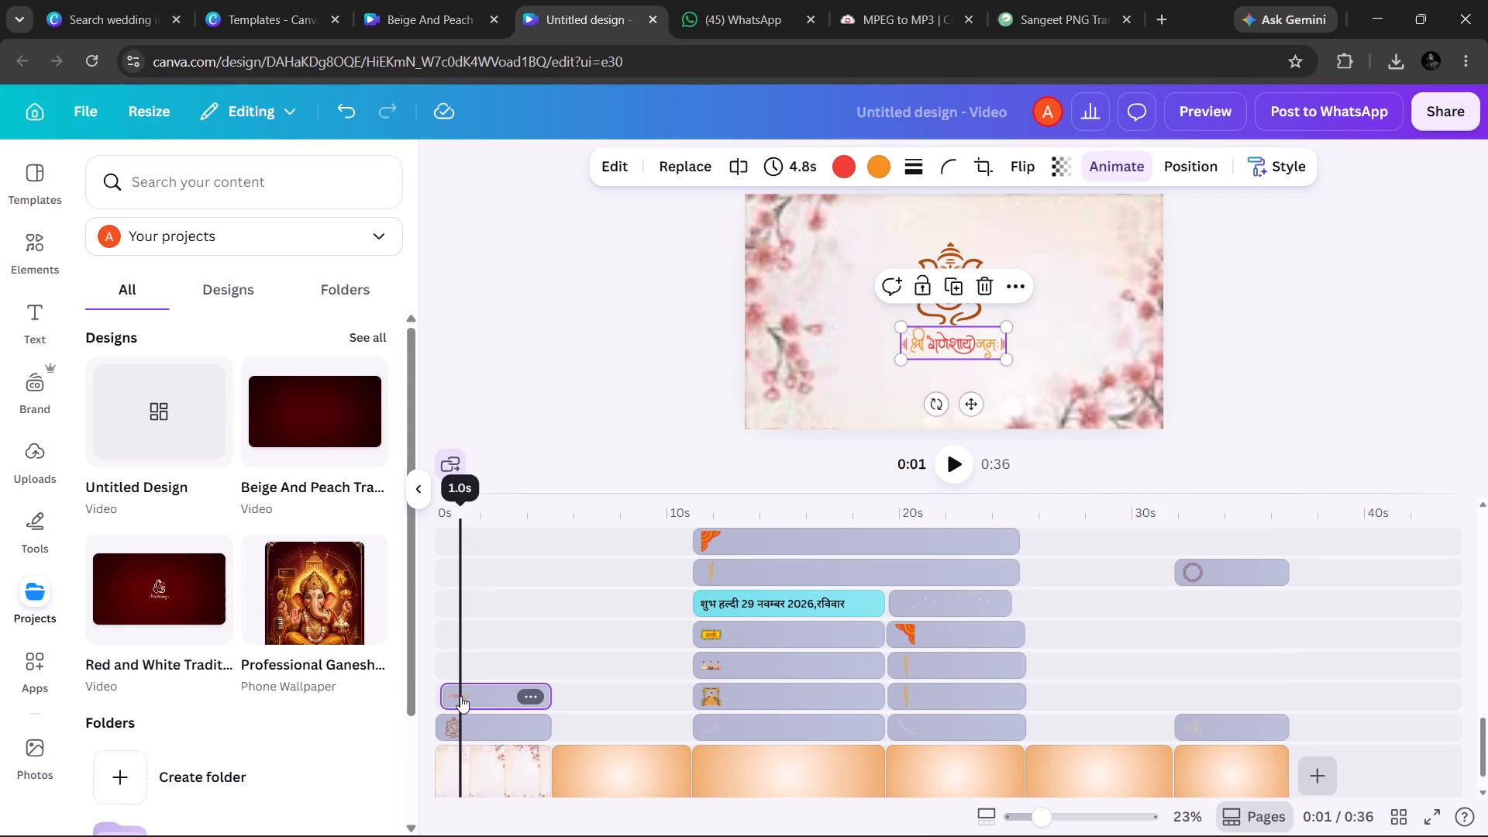
scroll(528, 709, down, 4)
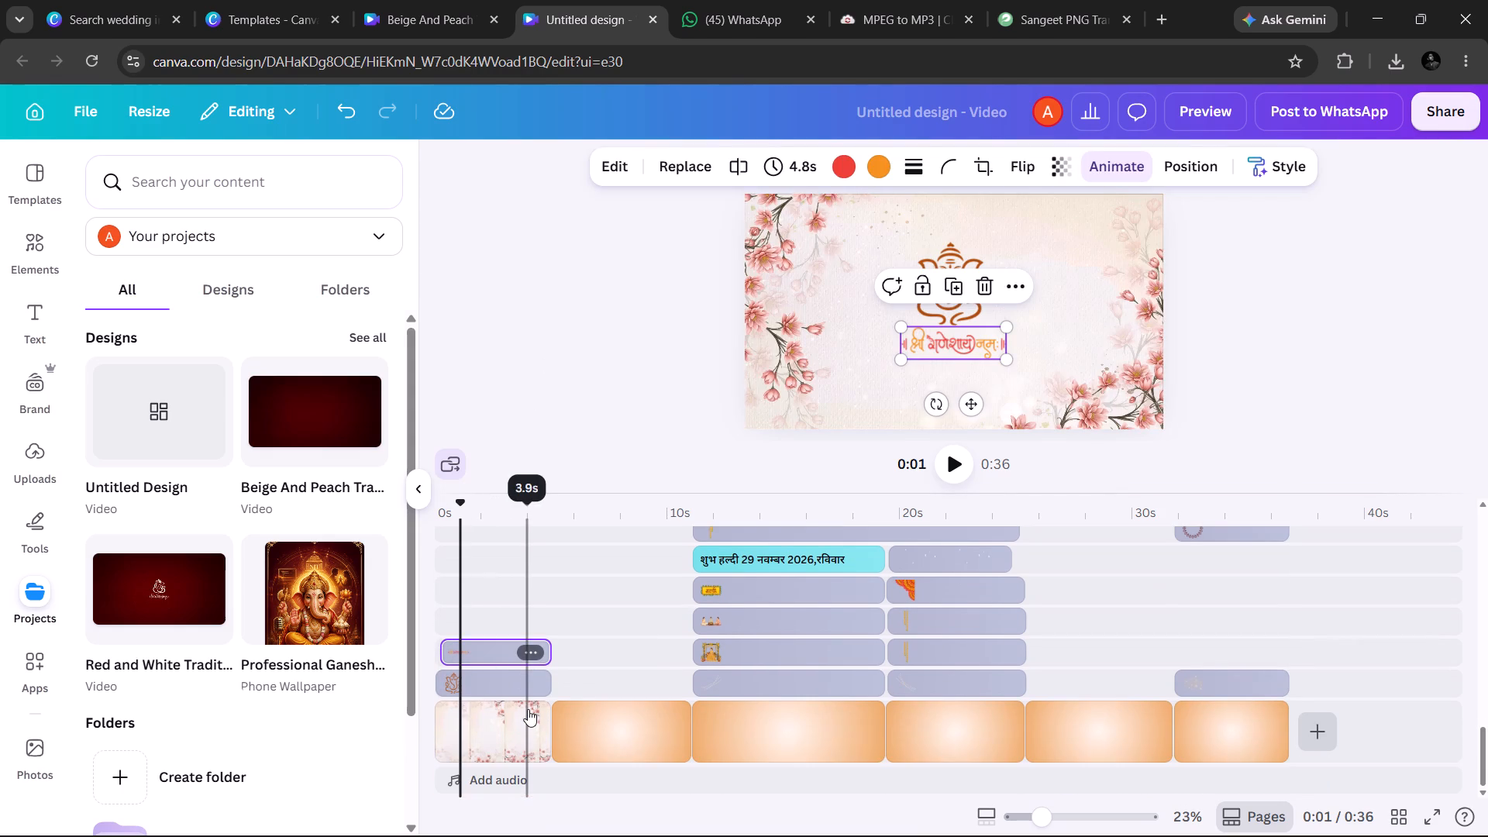
click(509, 775)
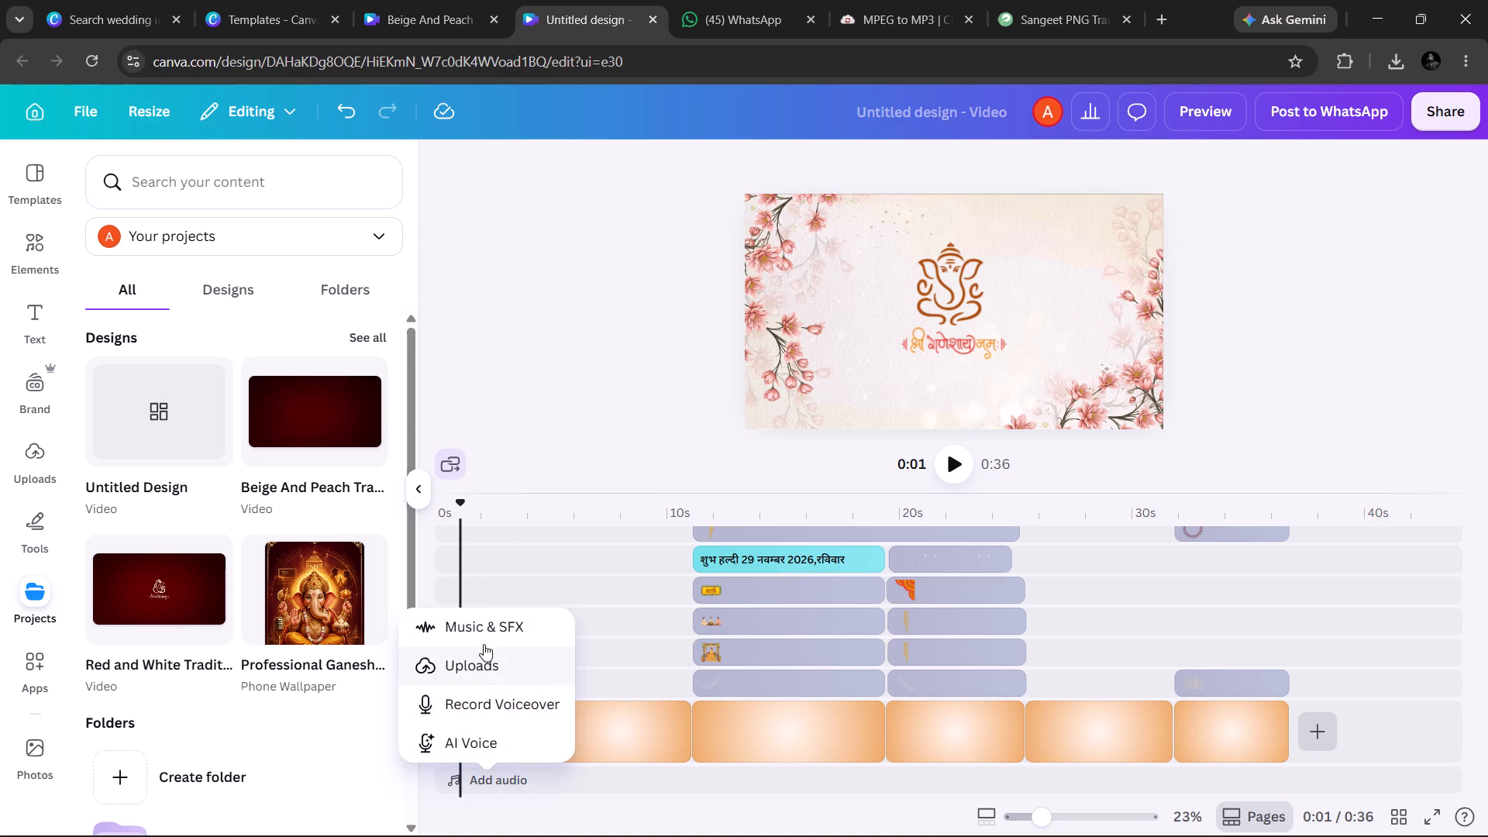
click(479, 662)
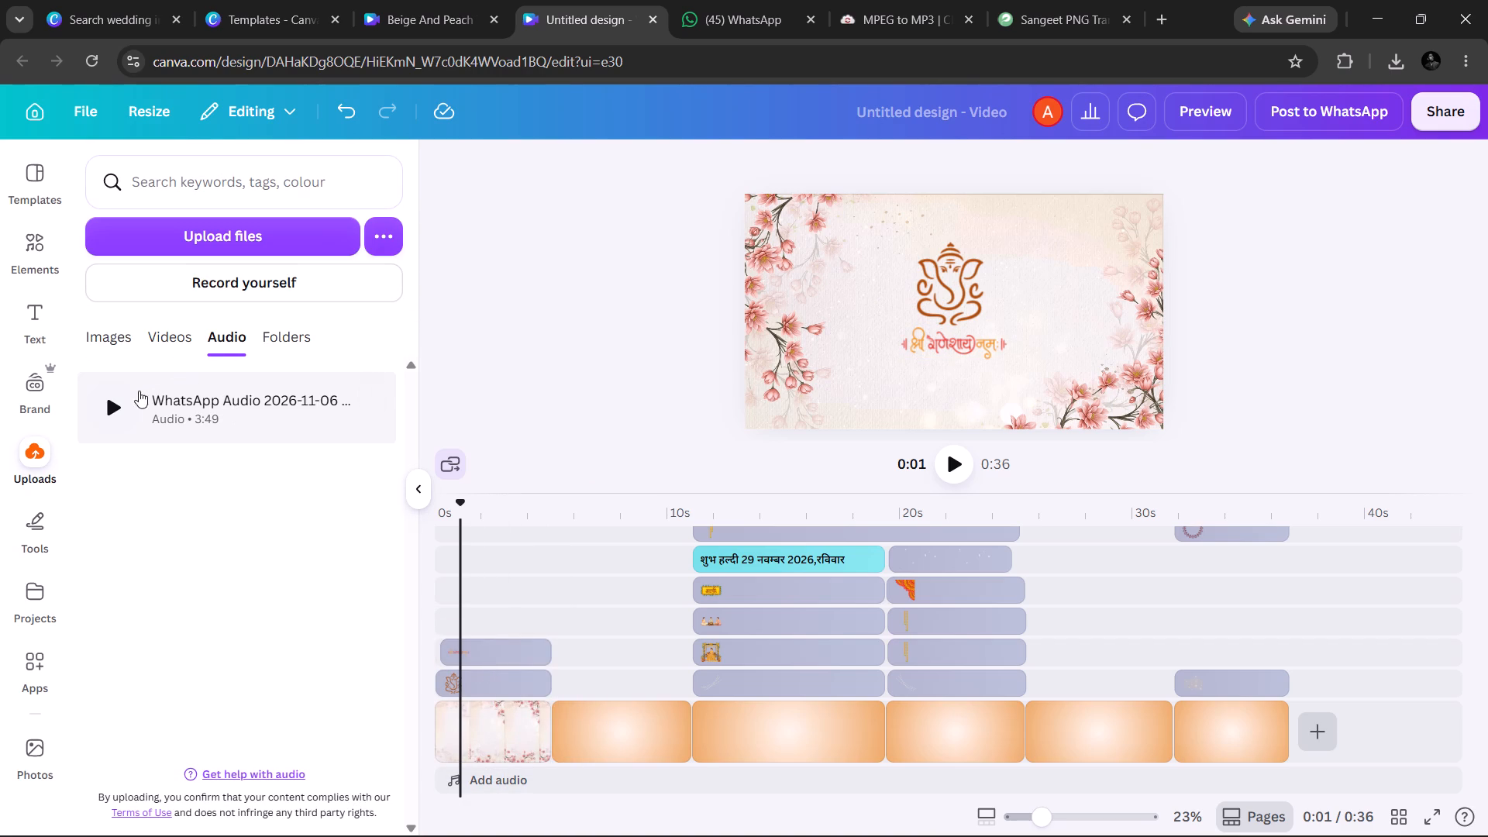
click(98, 403)
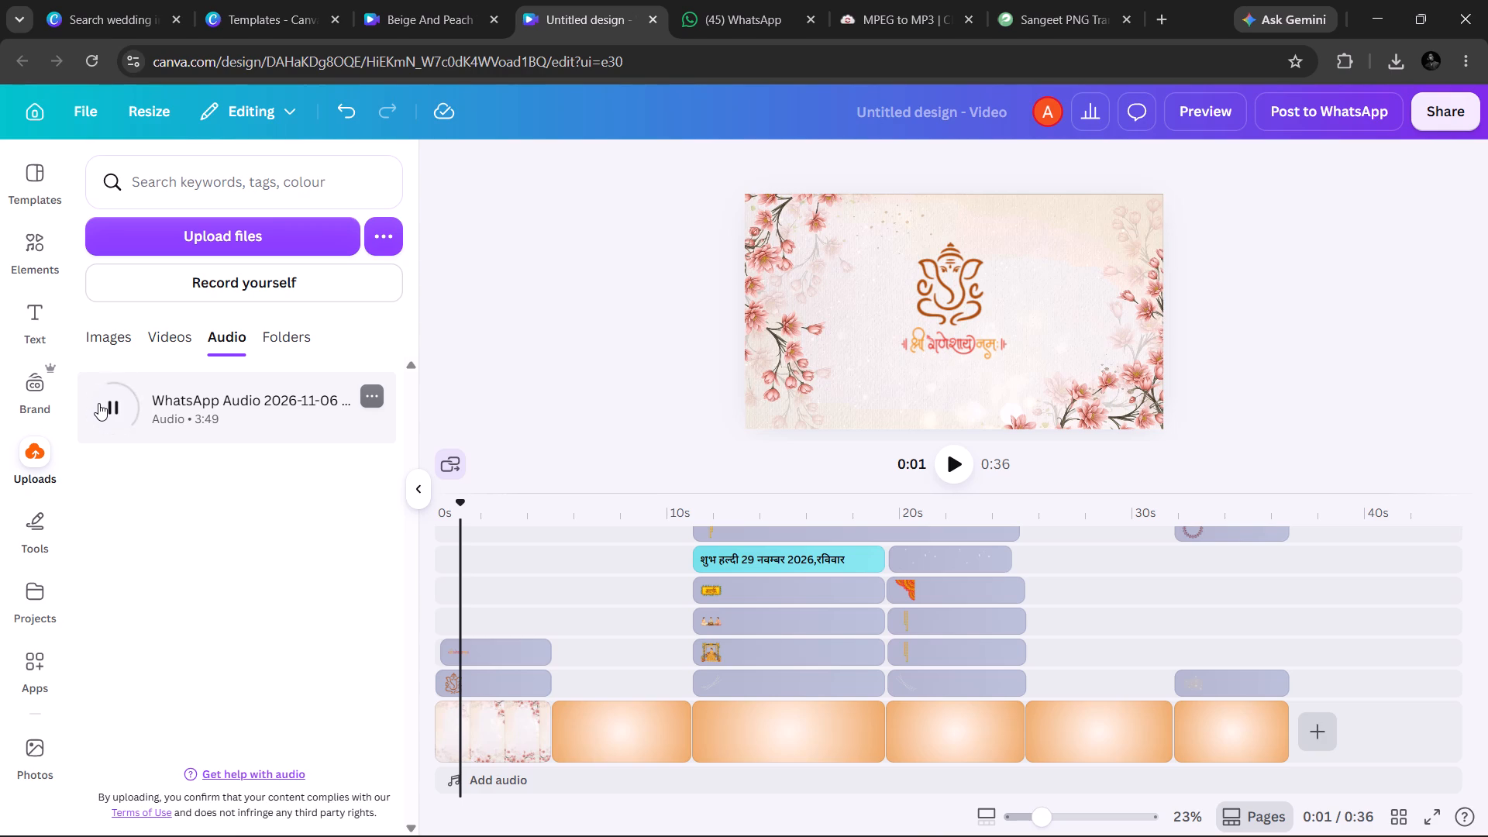
click(363, 395)
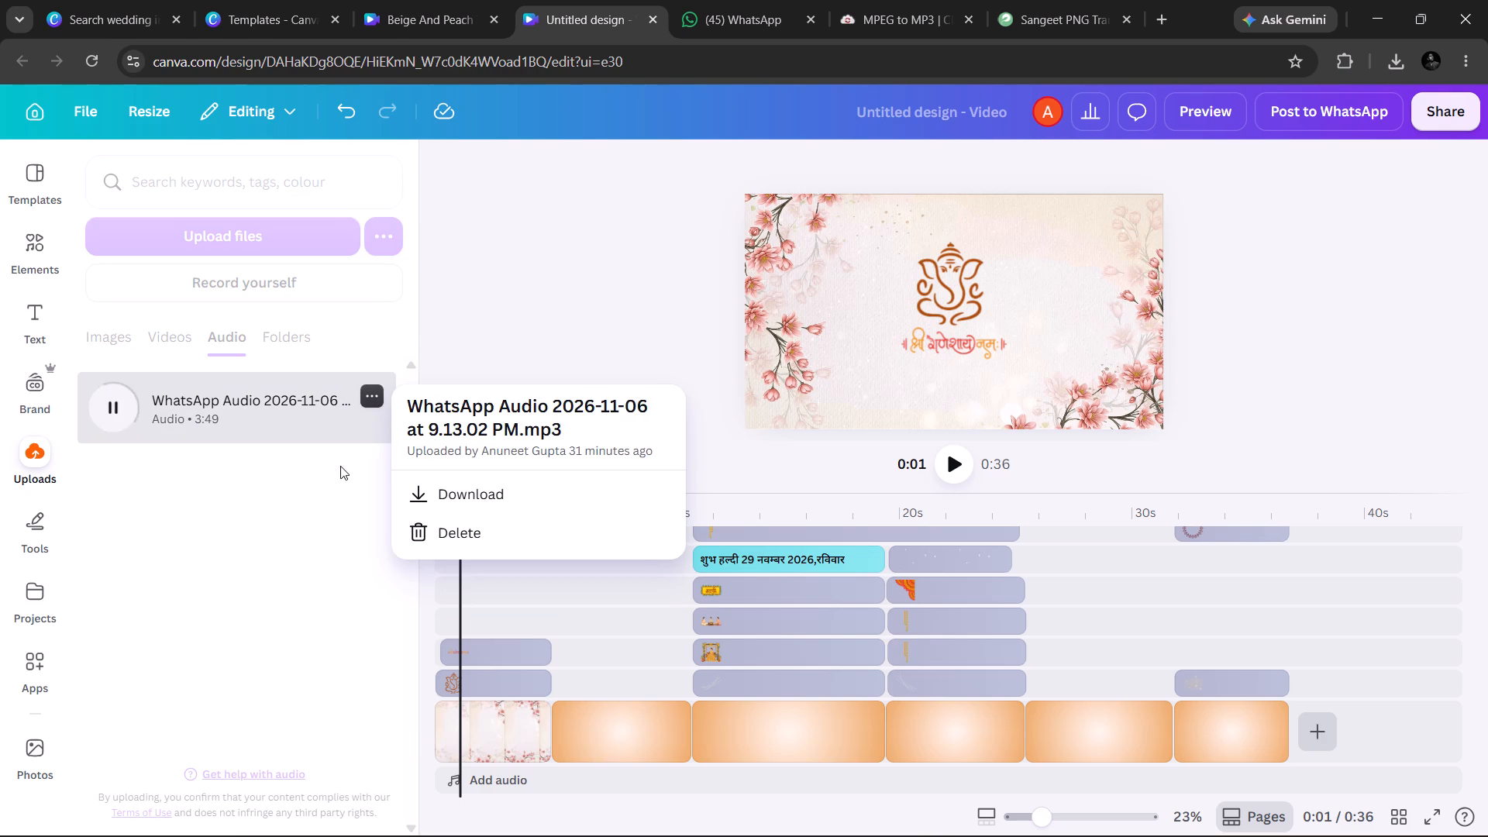
click(268, 556)
scroll(268, 556, down, 1)
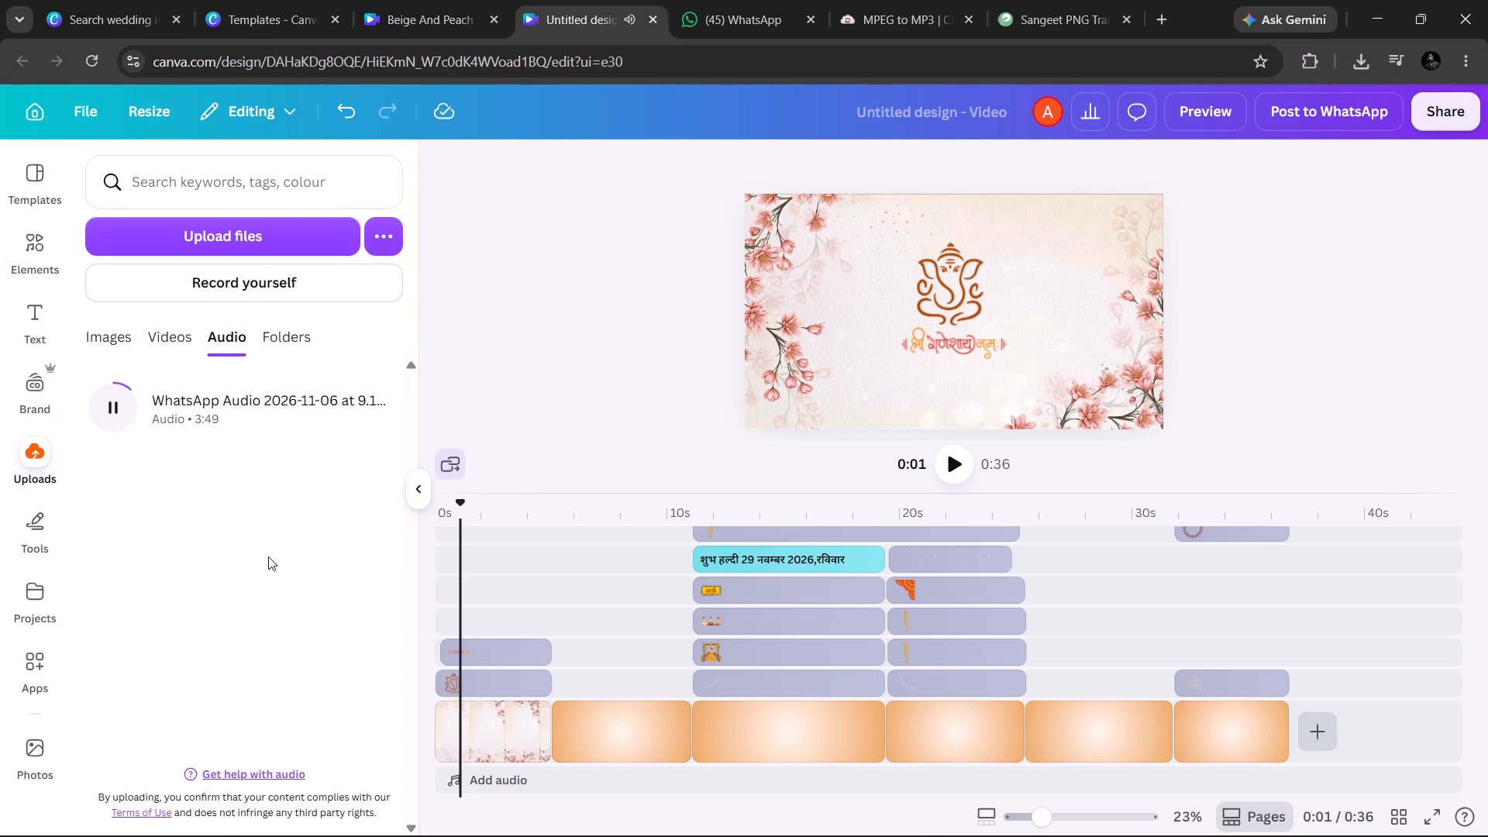
scroll(268, 556, down, 1)
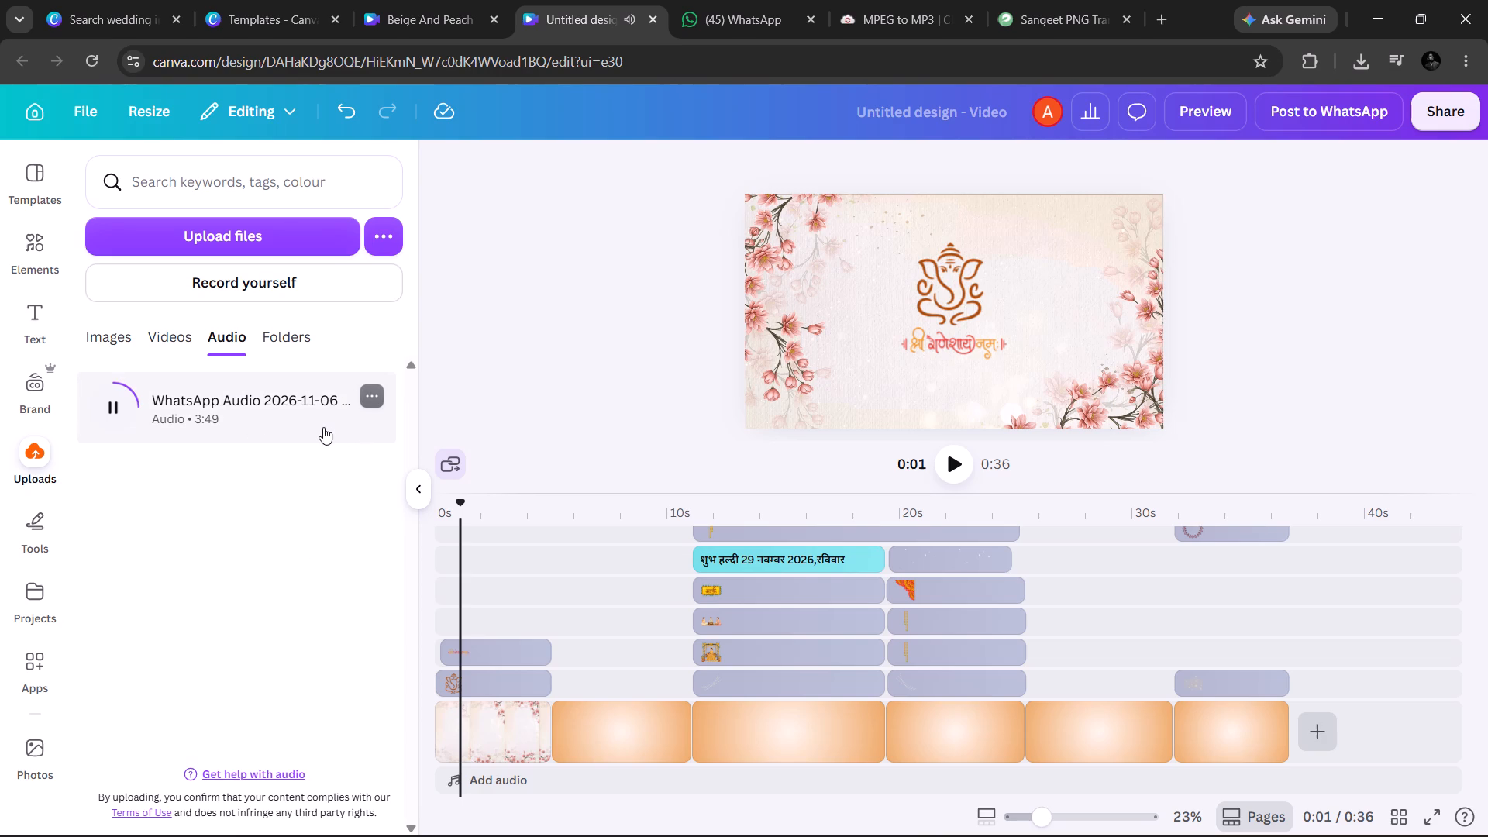
double_click(323, 427)
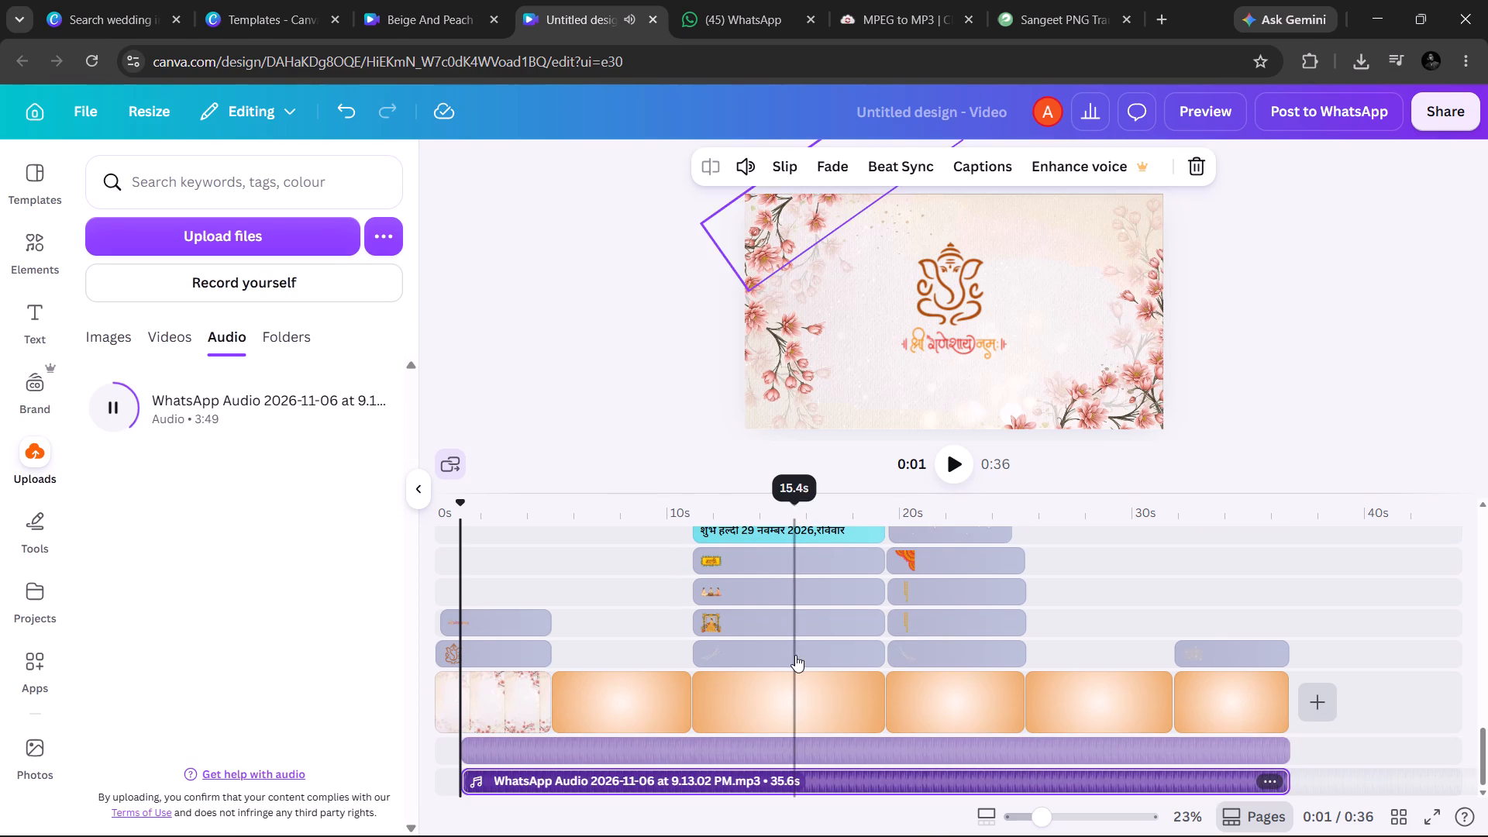
Delete the upper duplicate of the WhatsApp audio clip, keeping a single clip in the video.
click(735, 749)
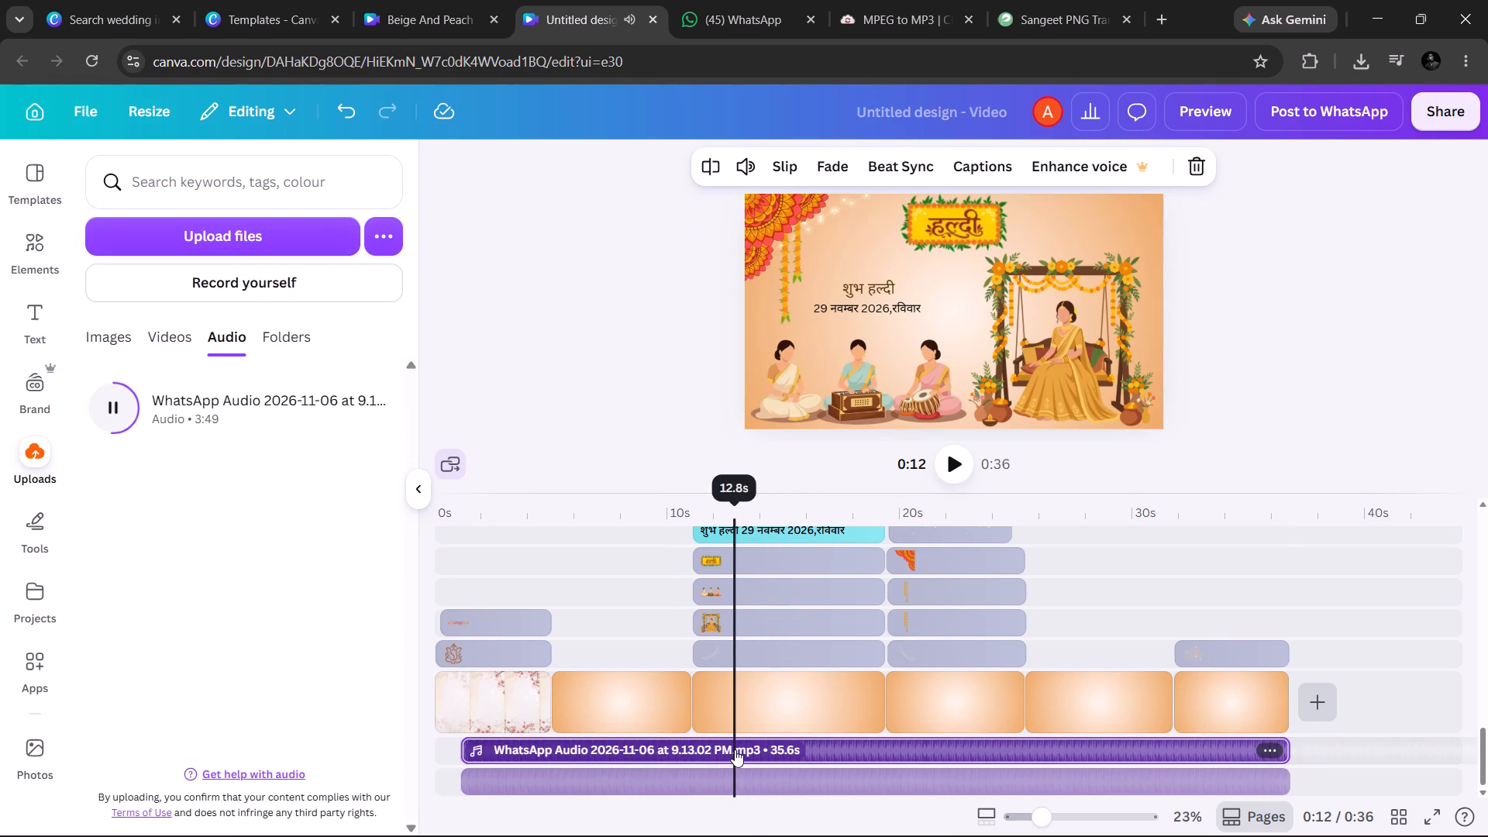
key(Delete)
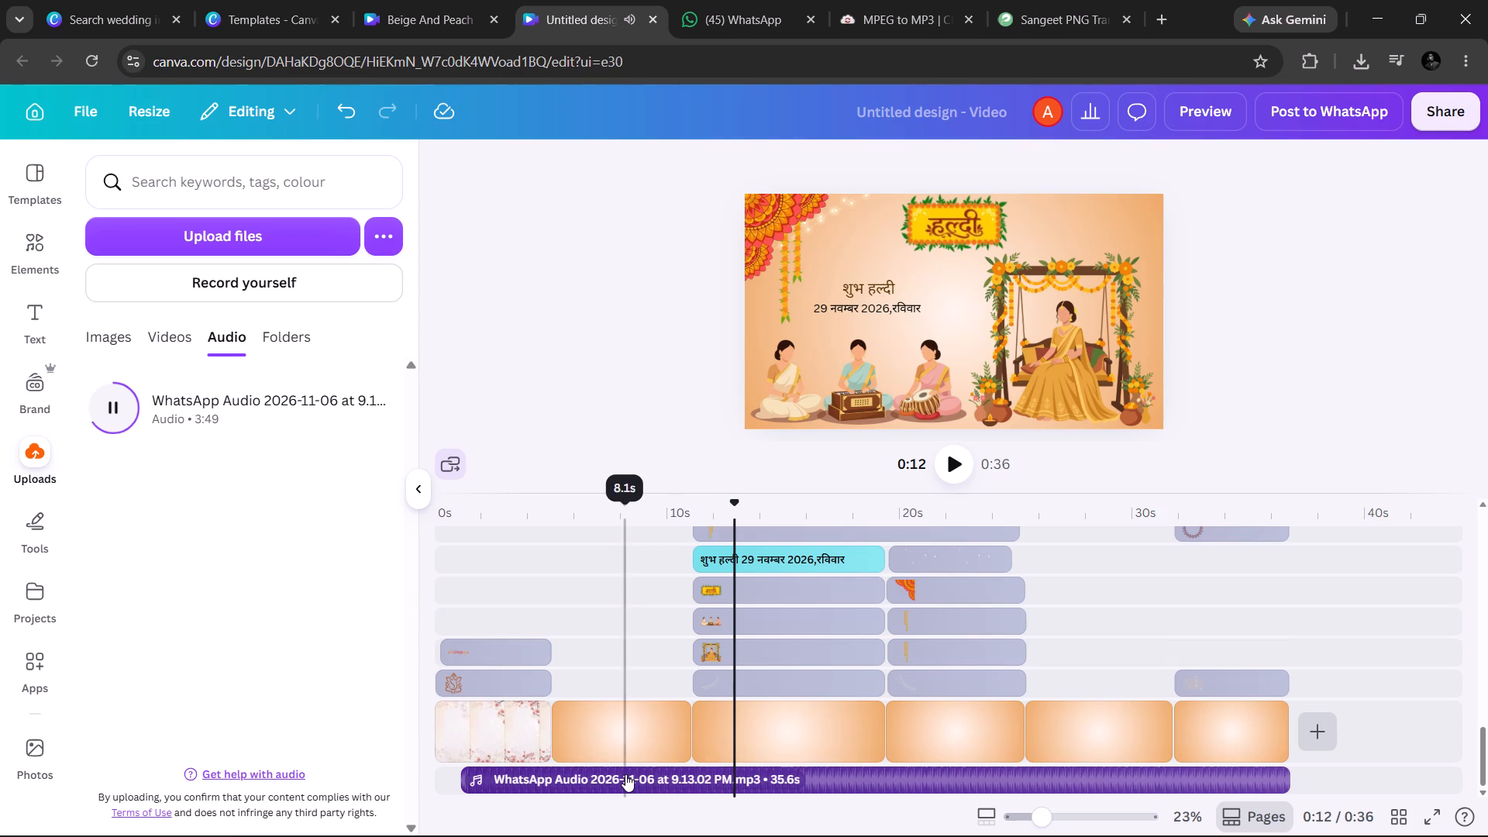
Move the WhatsApp audio clip to the start of the video, beneath the opening Ganesha scene.
drag(571, 786, 569, 786)
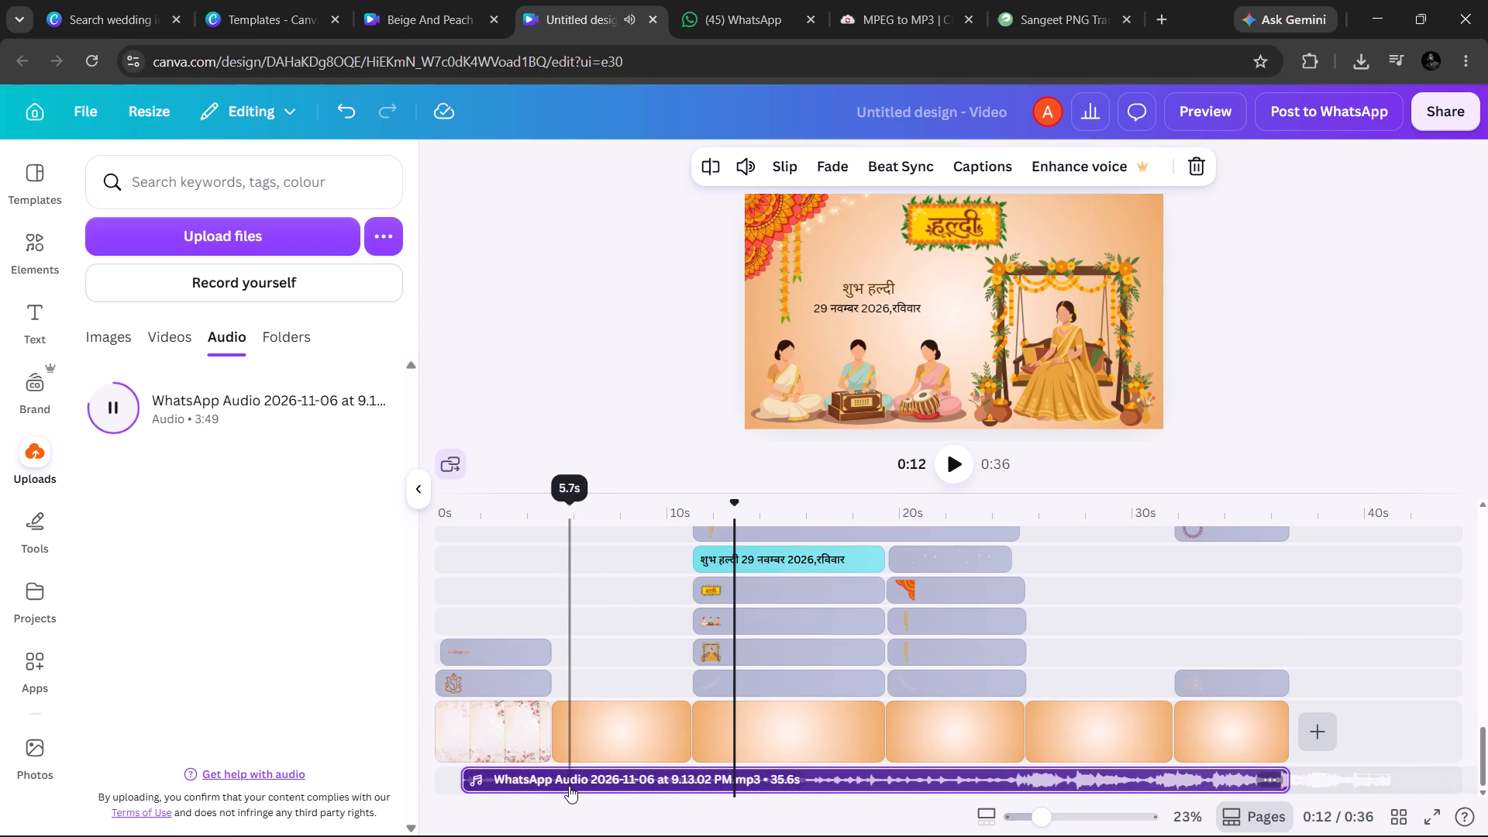
drag(569, 786, 555, 781)
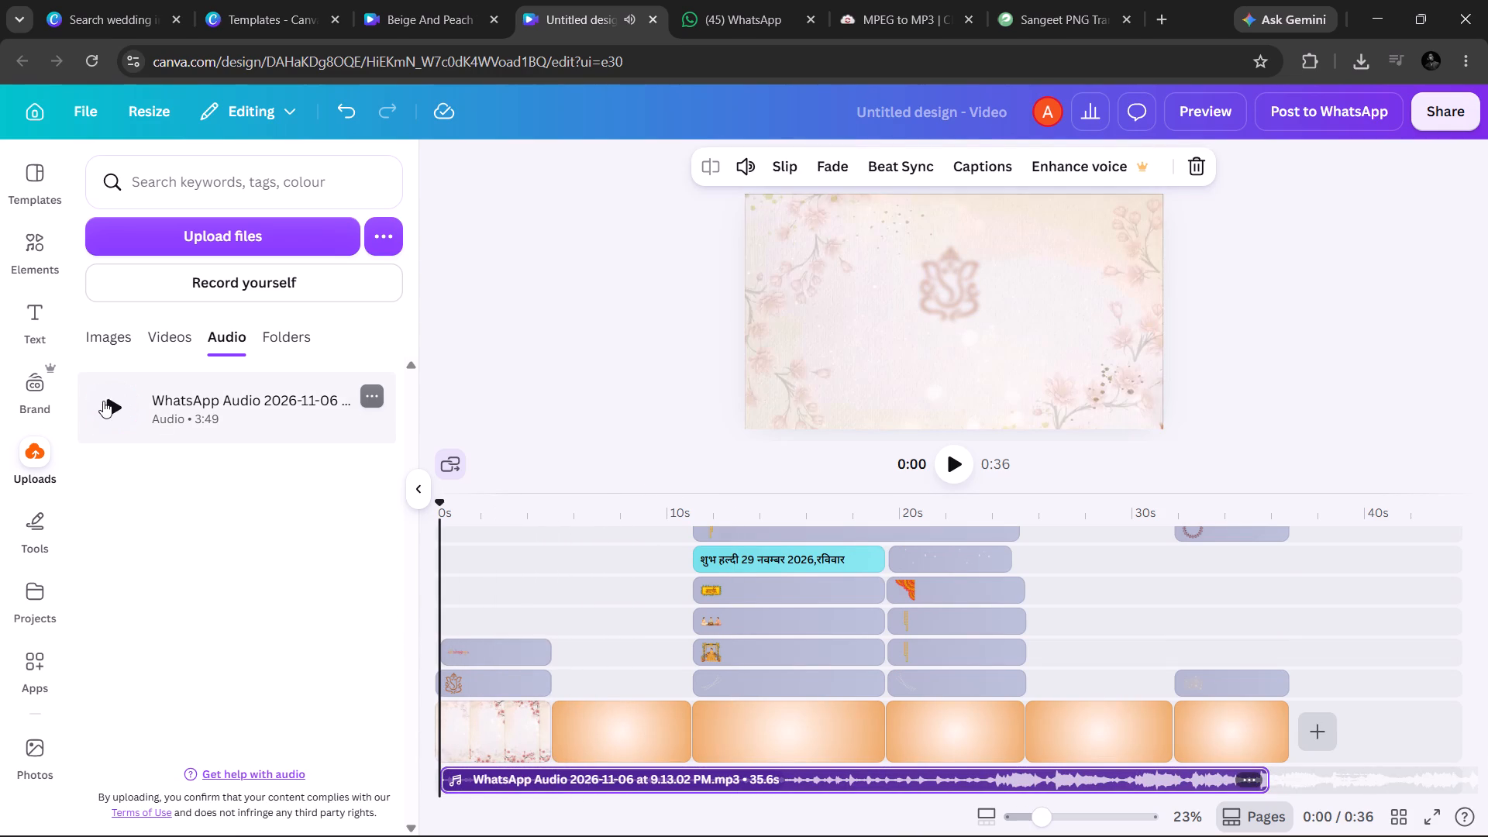
double_click(212, 482)
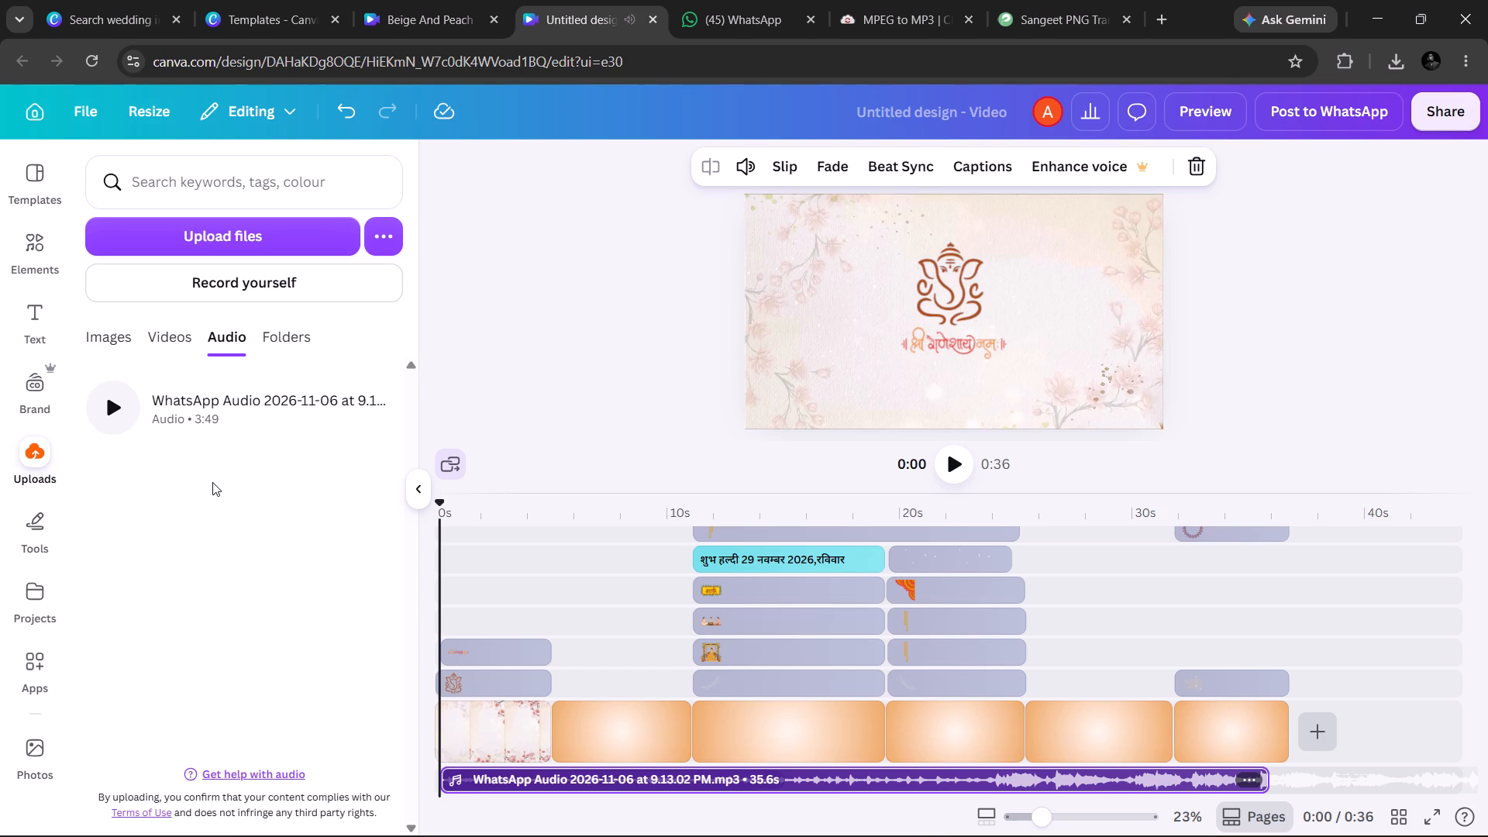
Search the web in a new tab for "kehne ko jashne bahara hai lyrics".
click(1161, 14)
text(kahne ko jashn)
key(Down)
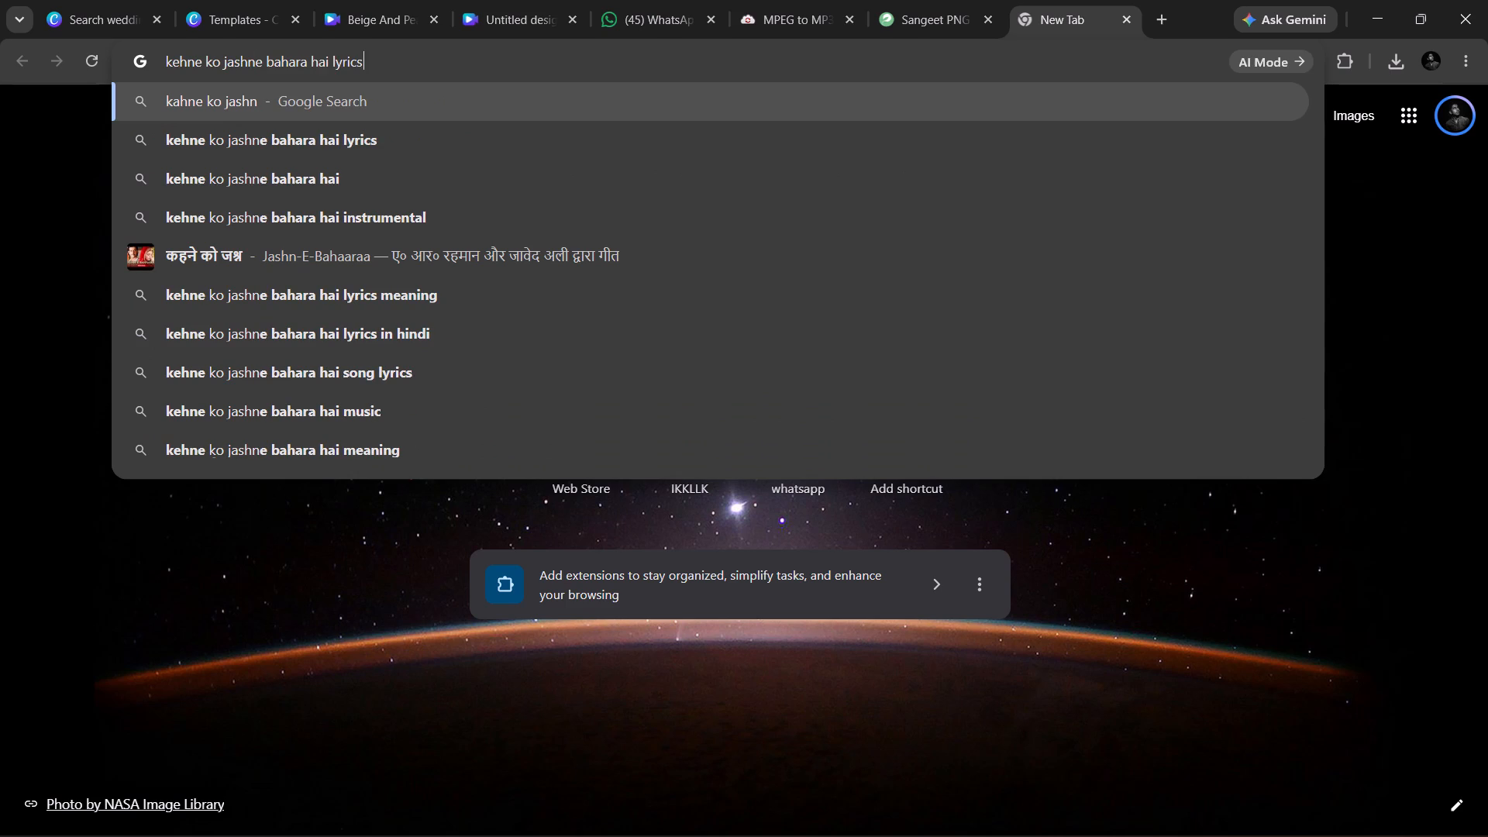
Search the web for "kehne ko jashne bahara hai tone".
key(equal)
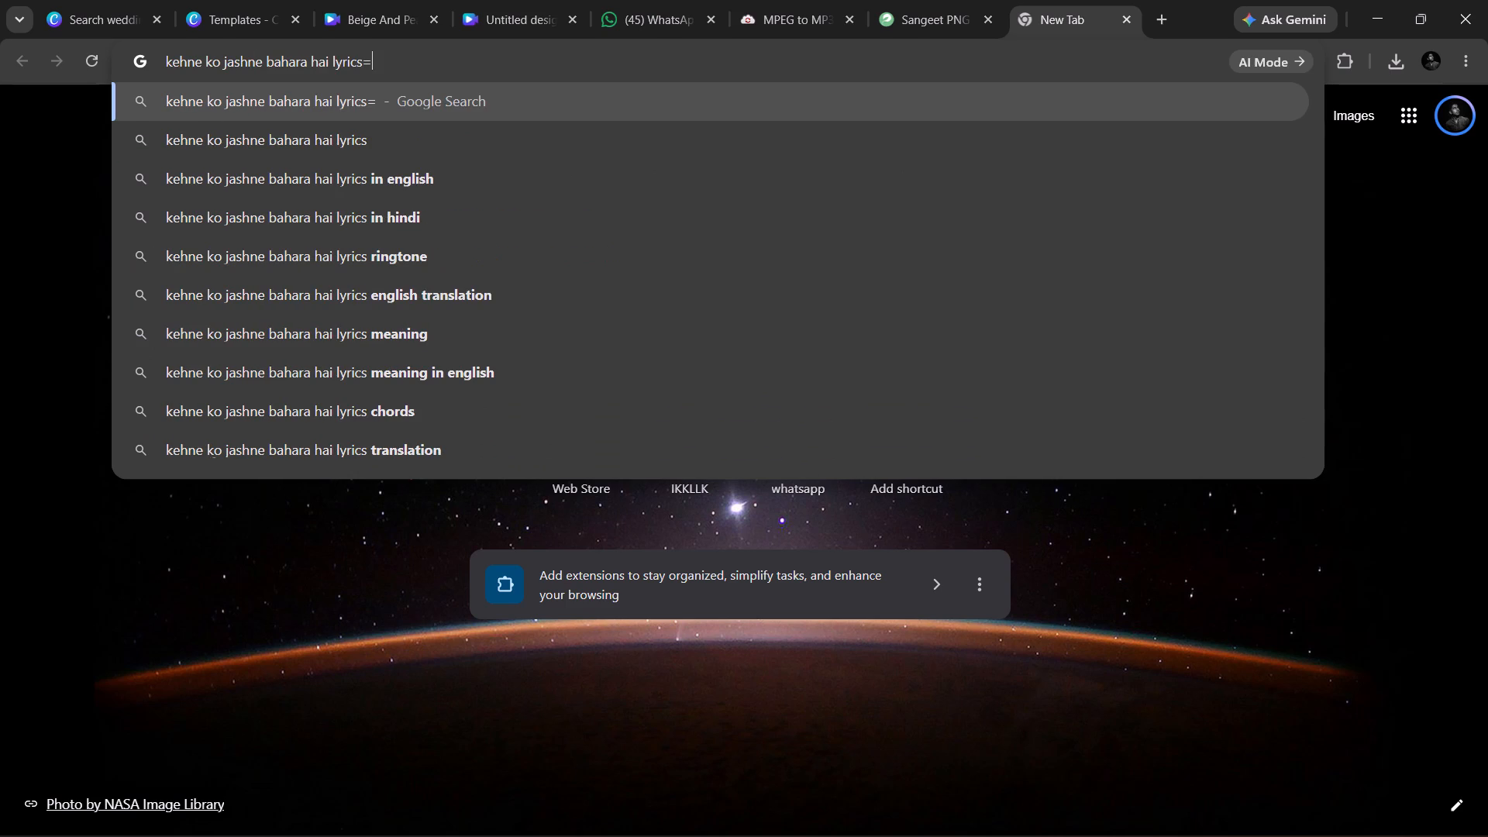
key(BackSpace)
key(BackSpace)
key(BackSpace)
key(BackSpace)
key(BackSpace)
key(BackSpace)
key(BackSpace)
text(too)
key(BackSpace)
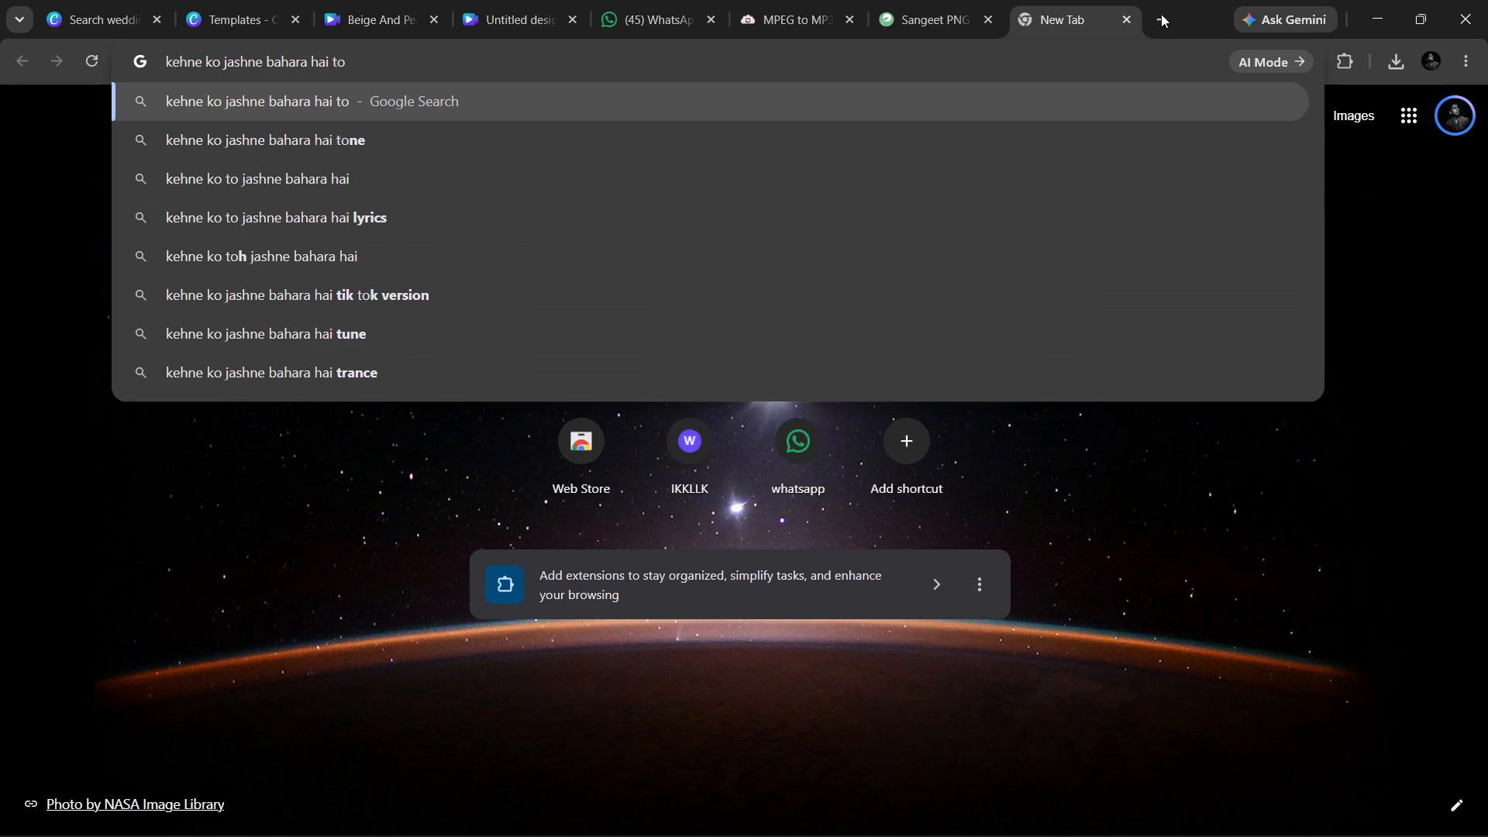
key(Down)
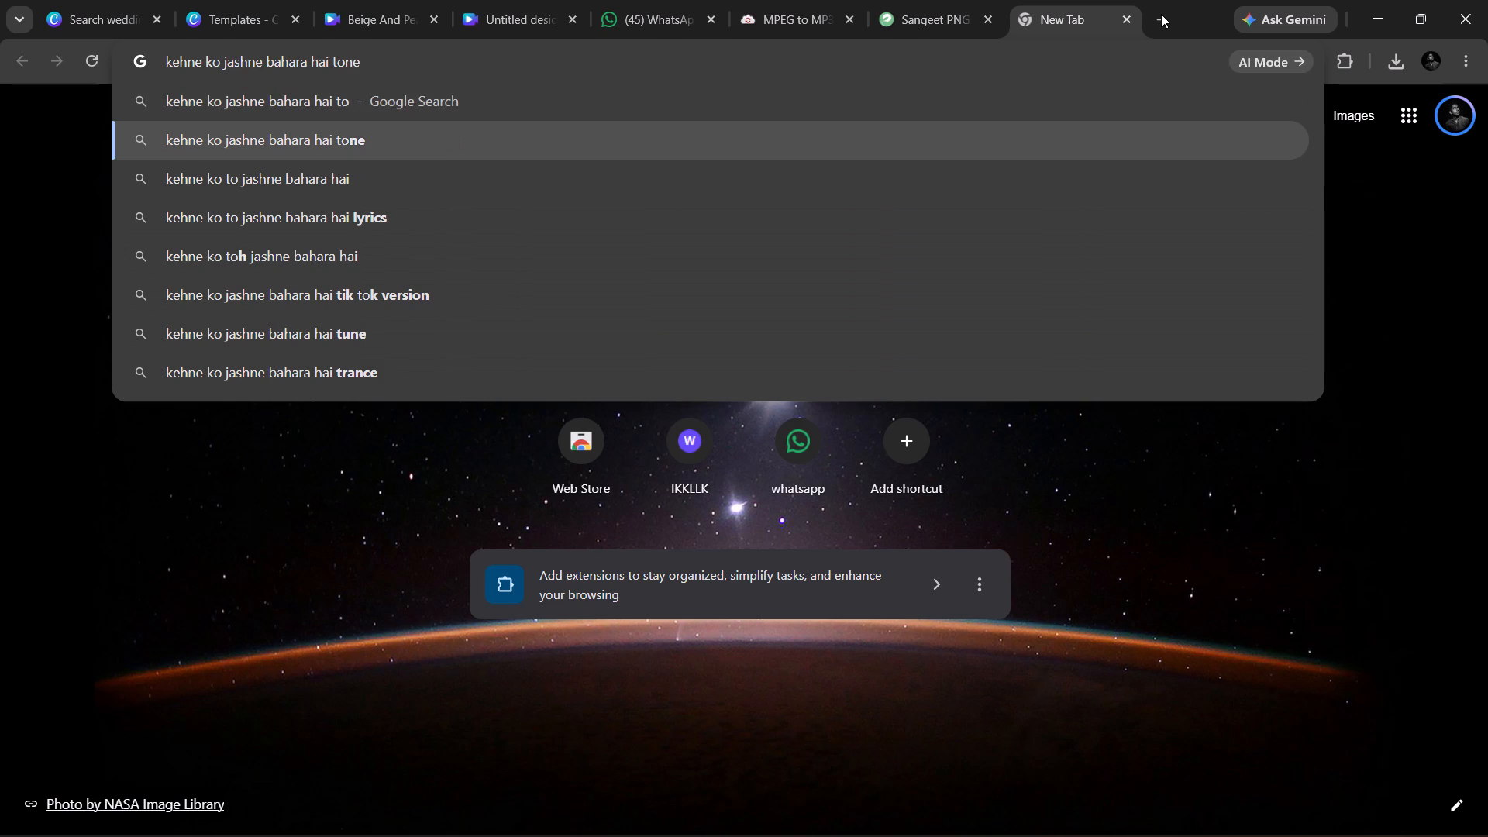
key(Return)
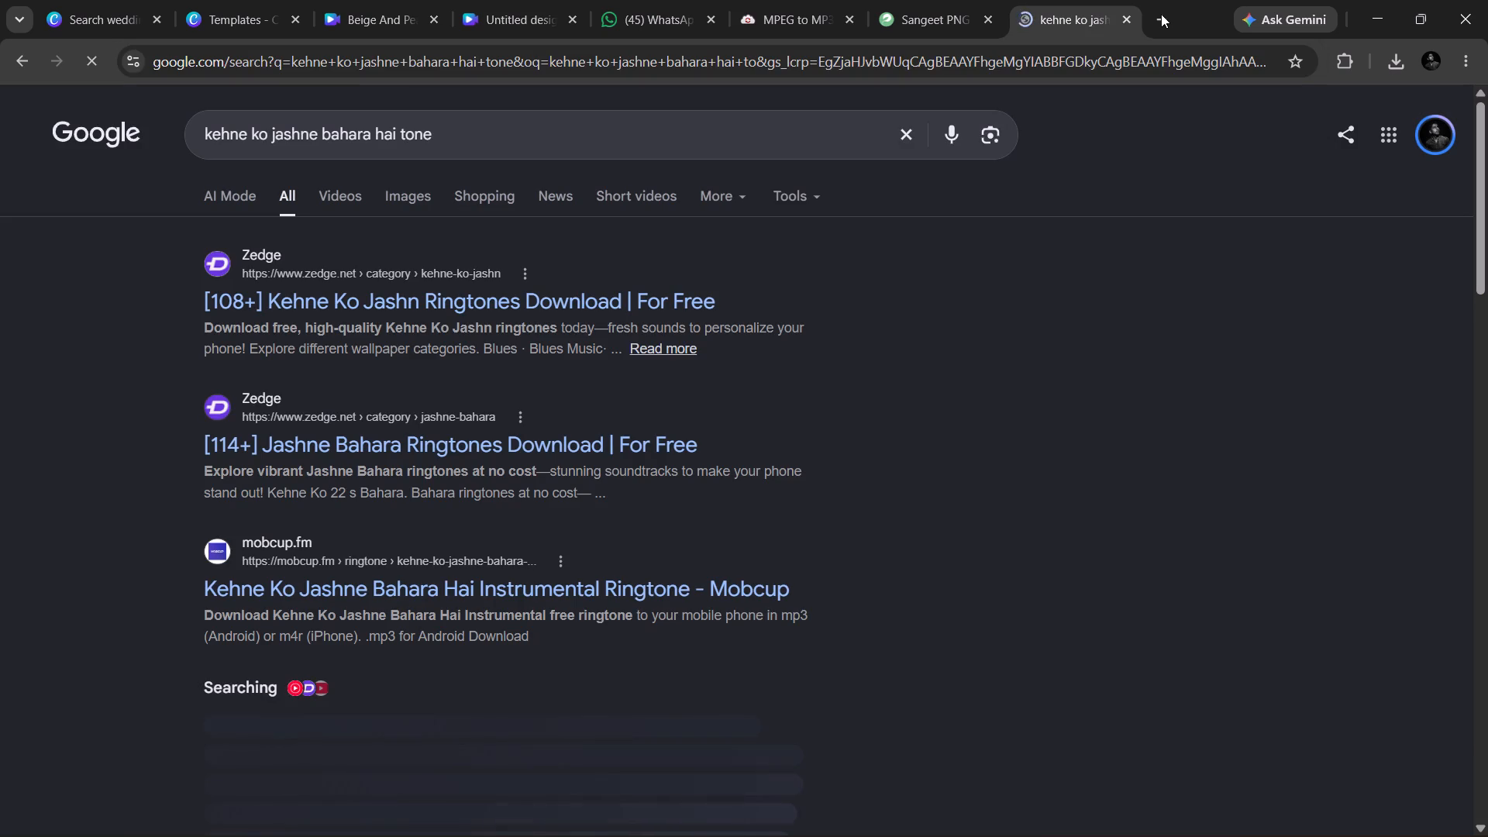
double_click(839, 99)
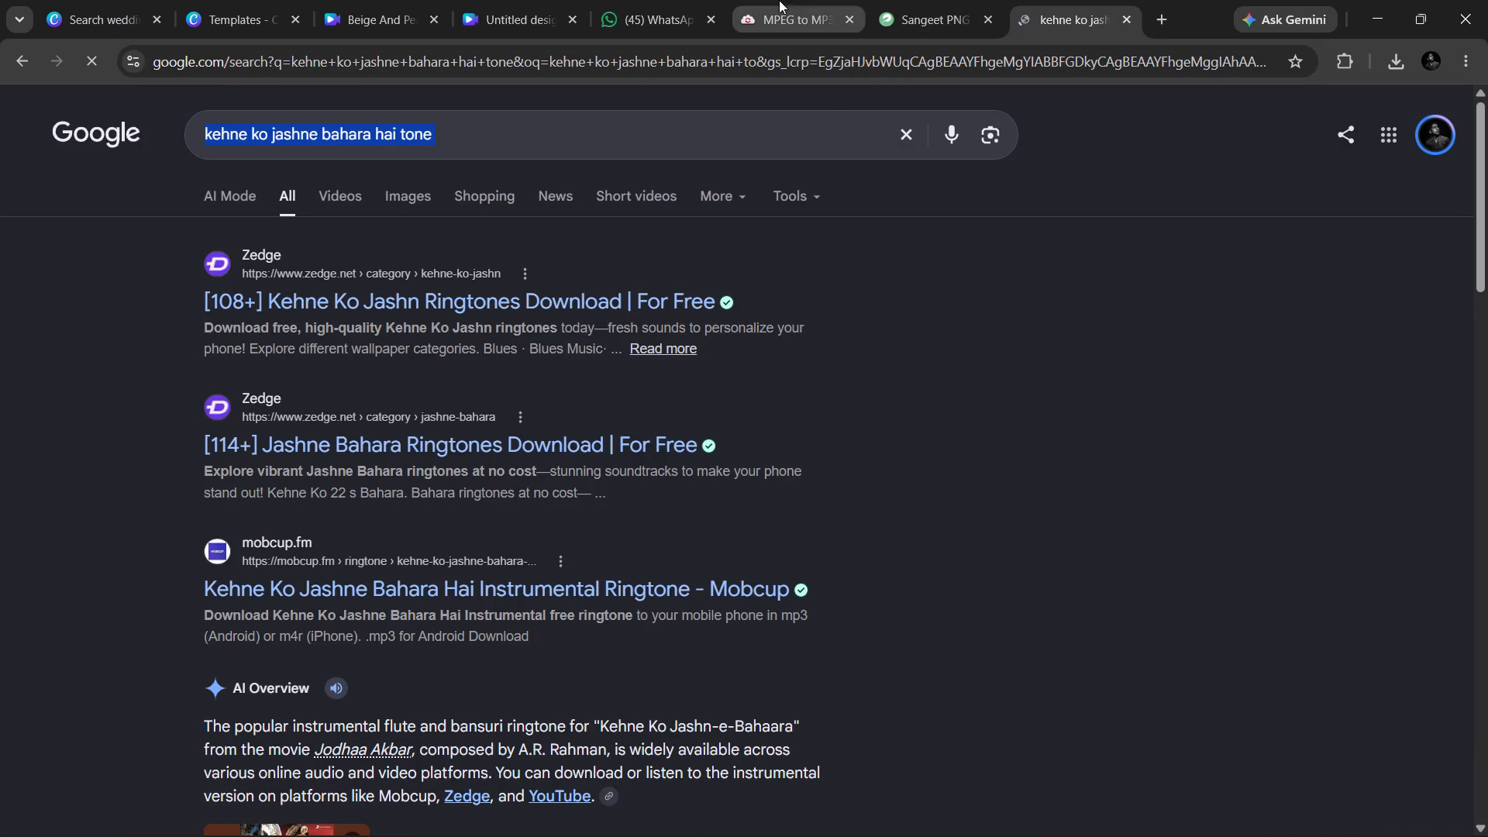
Open Zedge's Kehne Ko Jashn ringtones page, listen to the Kehne Ko ringtone and check the Aaya Re one, returning to the list.
click(648, 304)
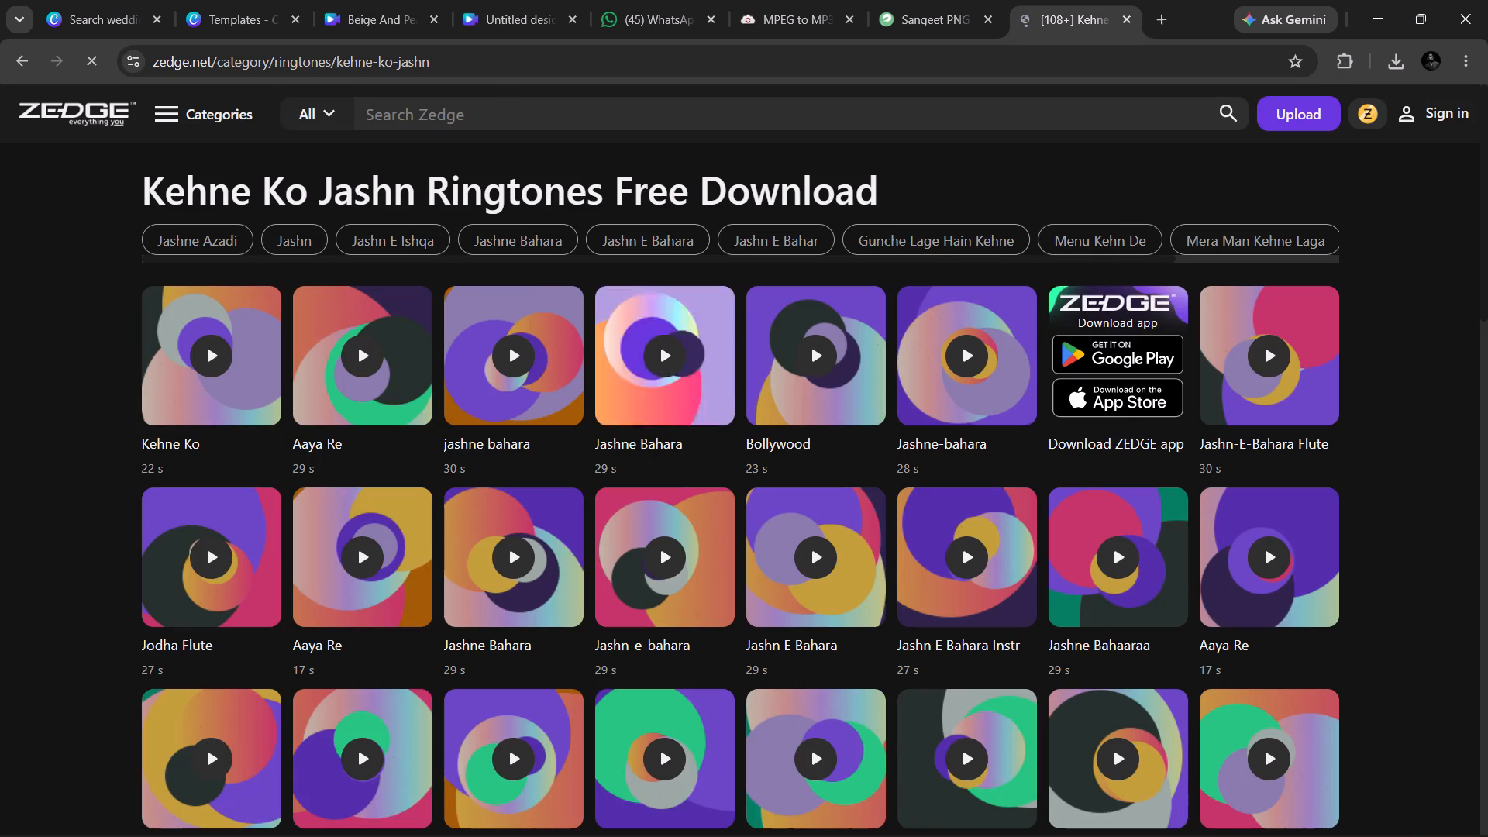
click(204, 350)
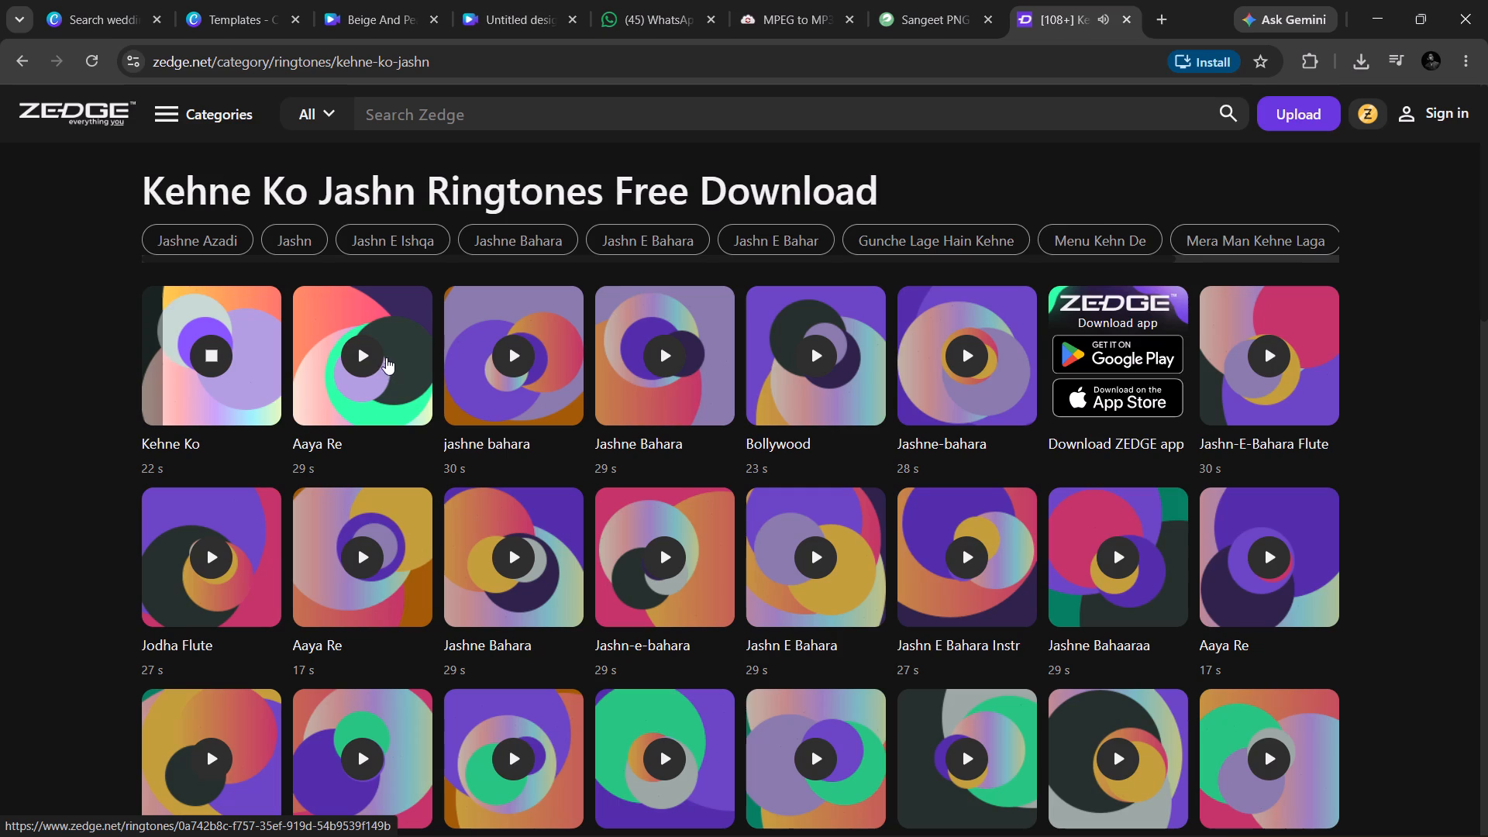
click(363, 357)
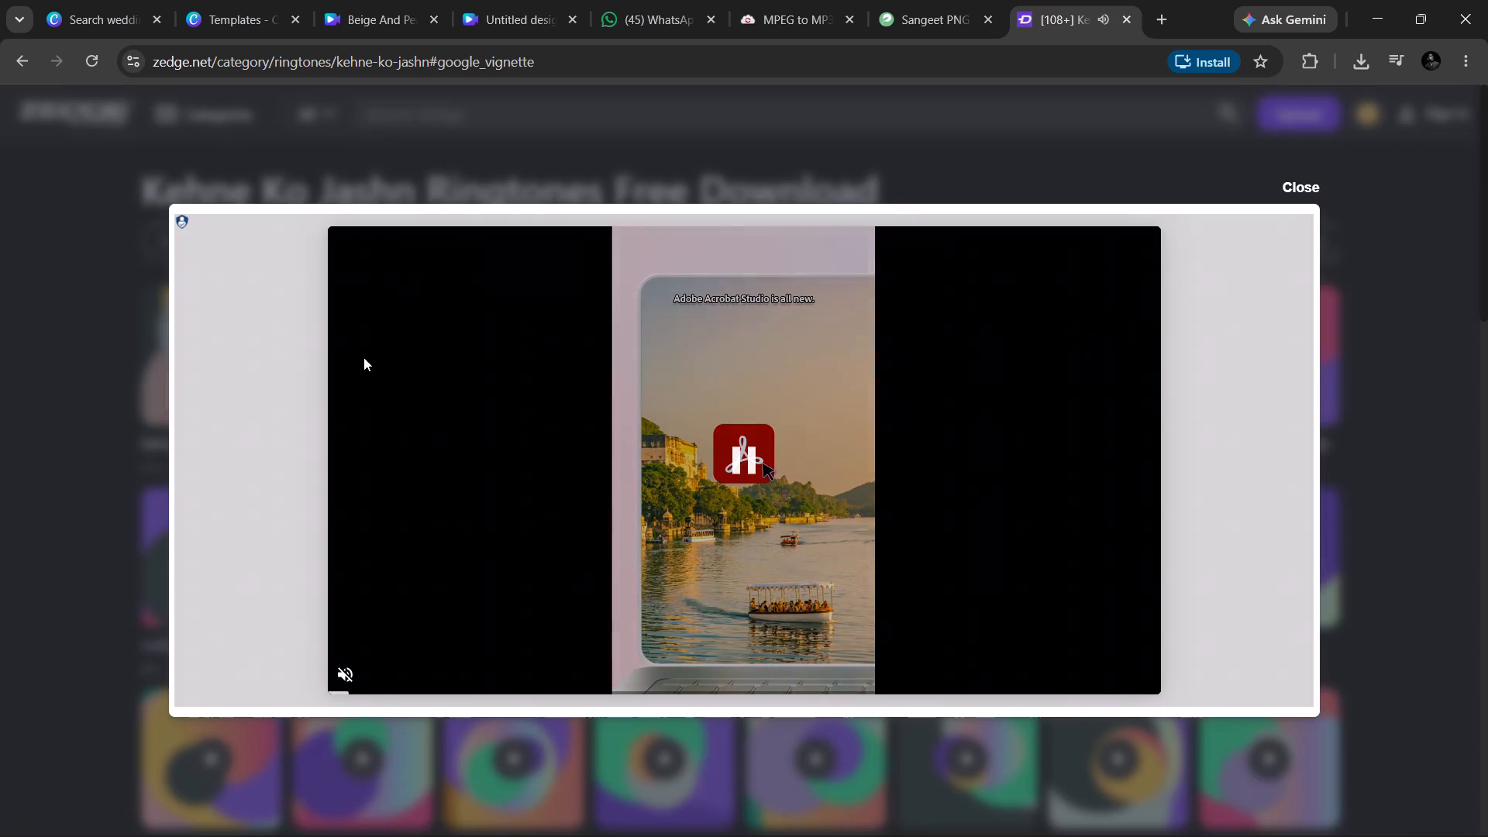
click(1293, 189)
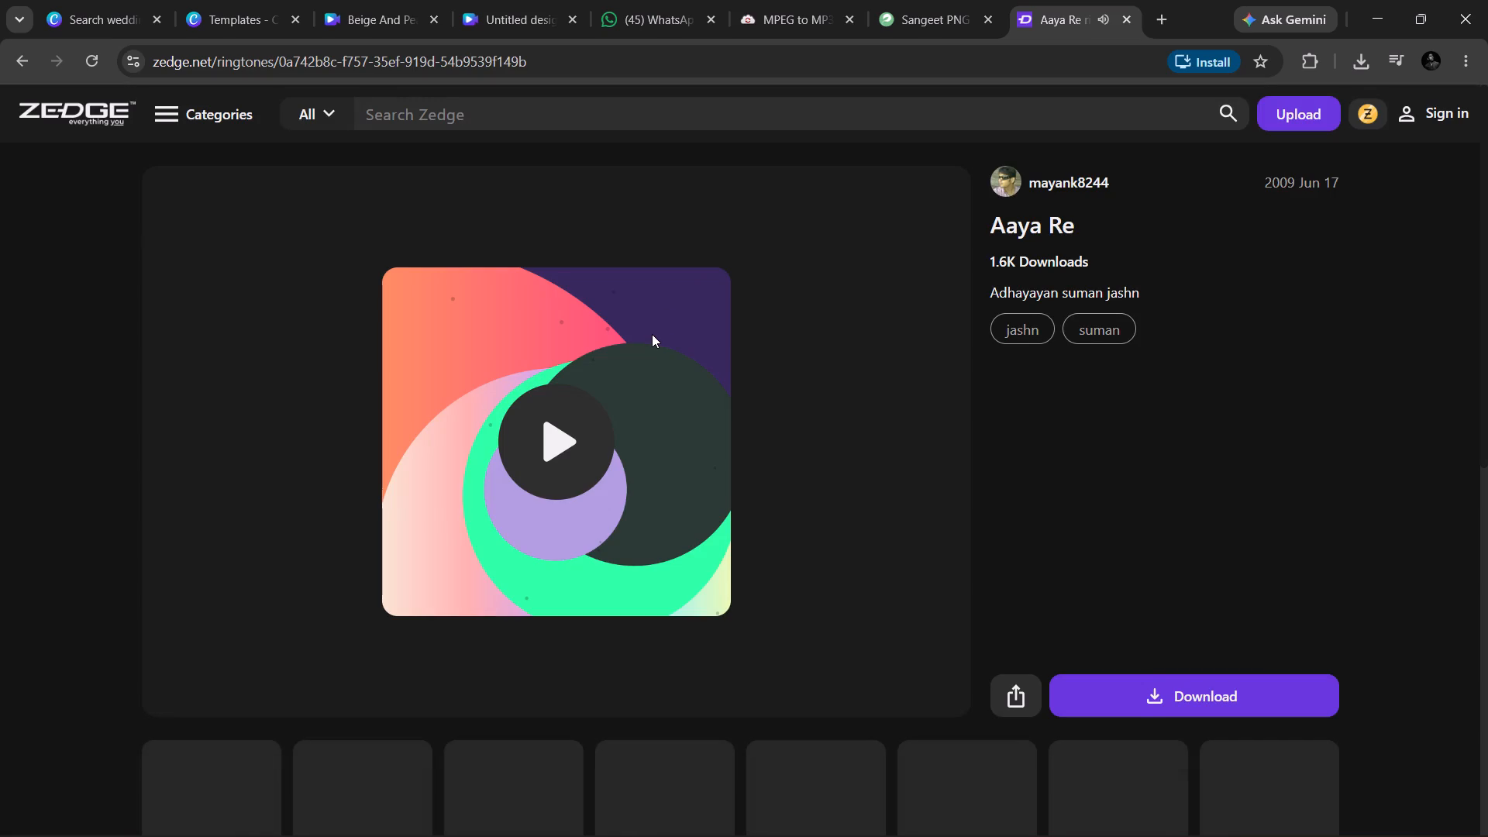
scroll(652, 334, down, 1)
click(25, 54)
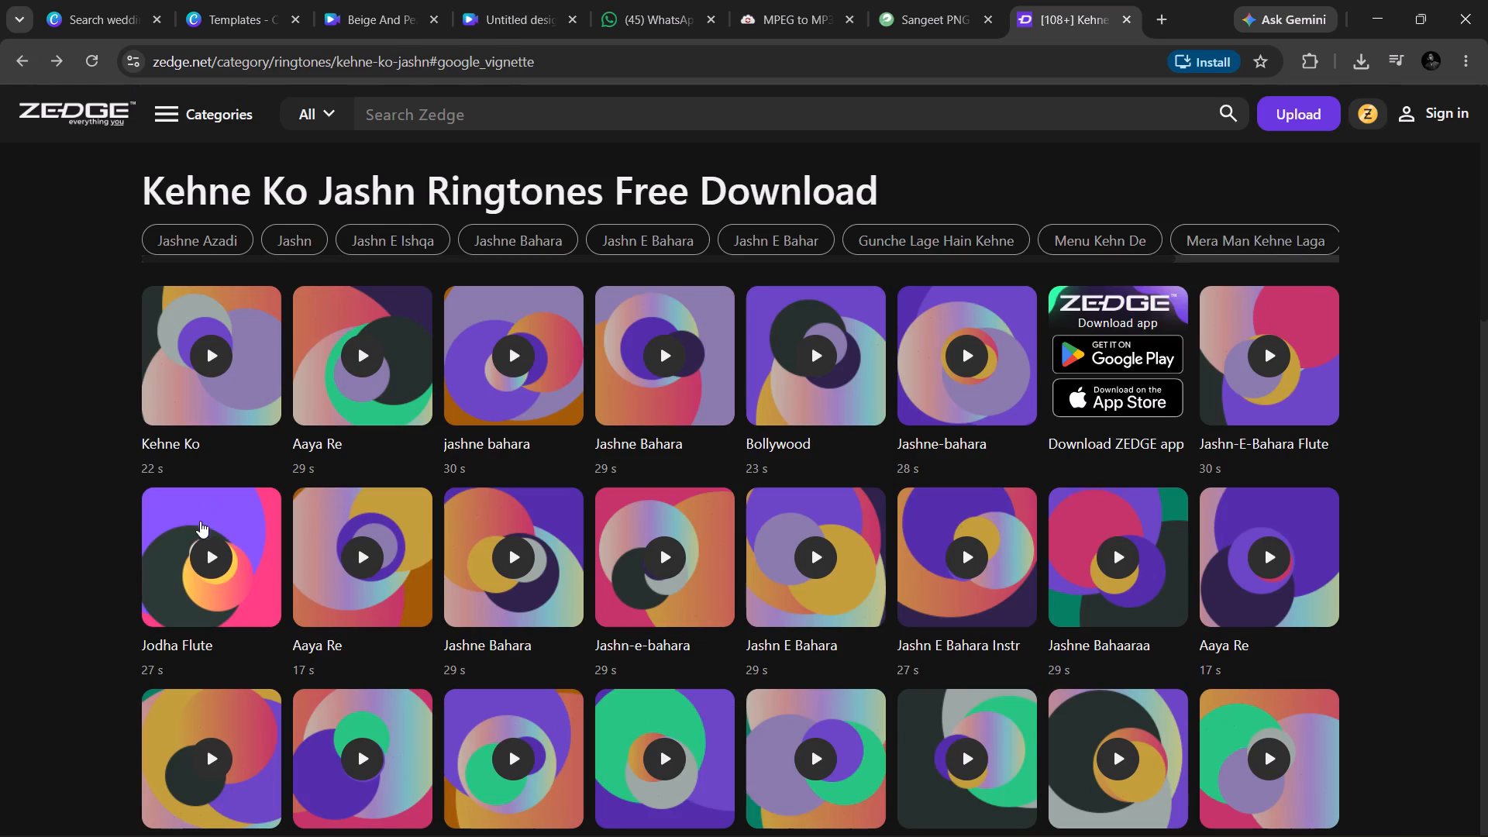
Listen to the Jodha Flute ringtone, open its page and start its download.
click(204, 567)
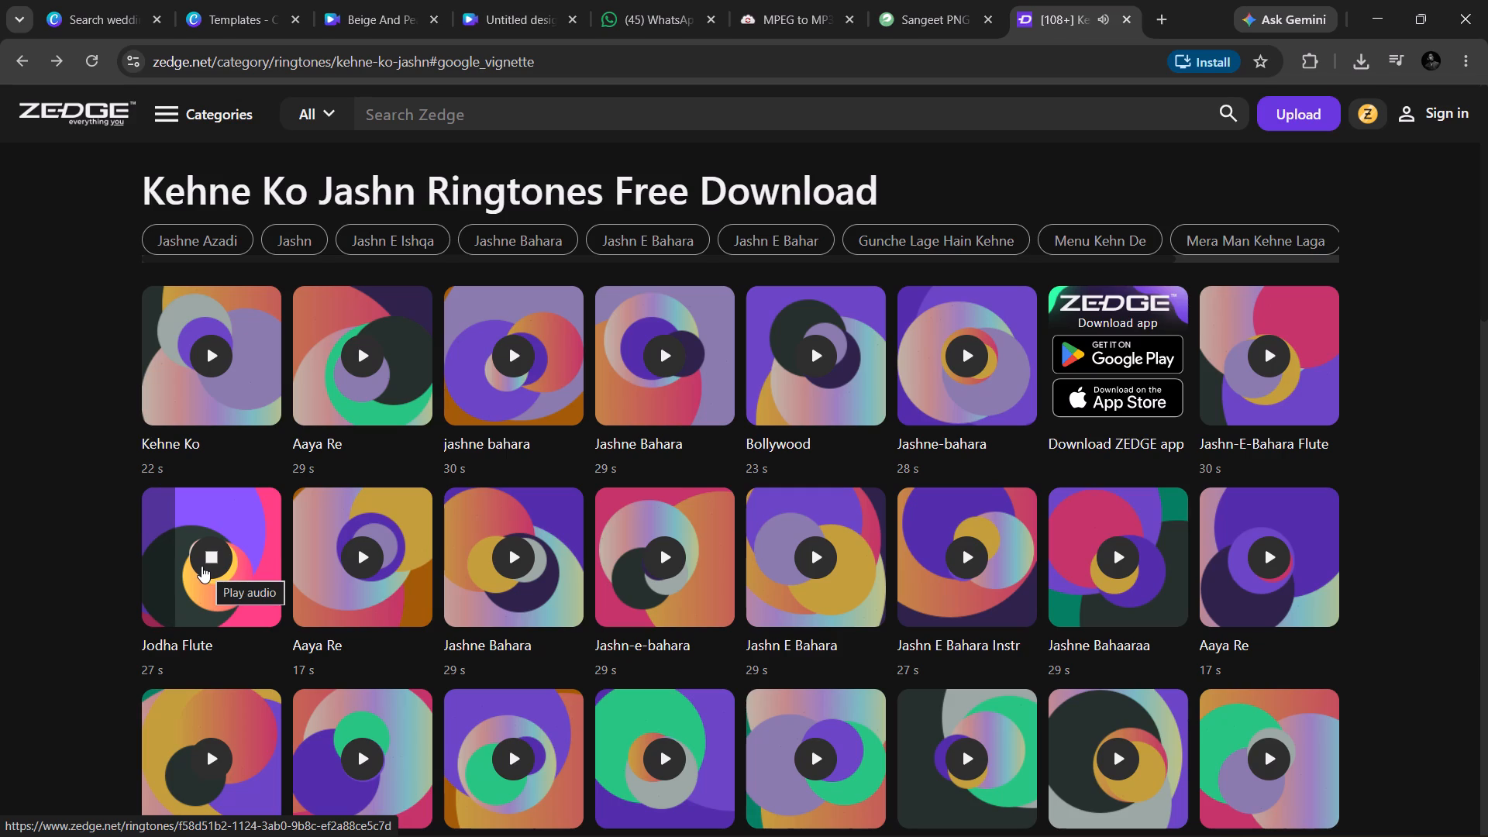
right_click(202, 566)
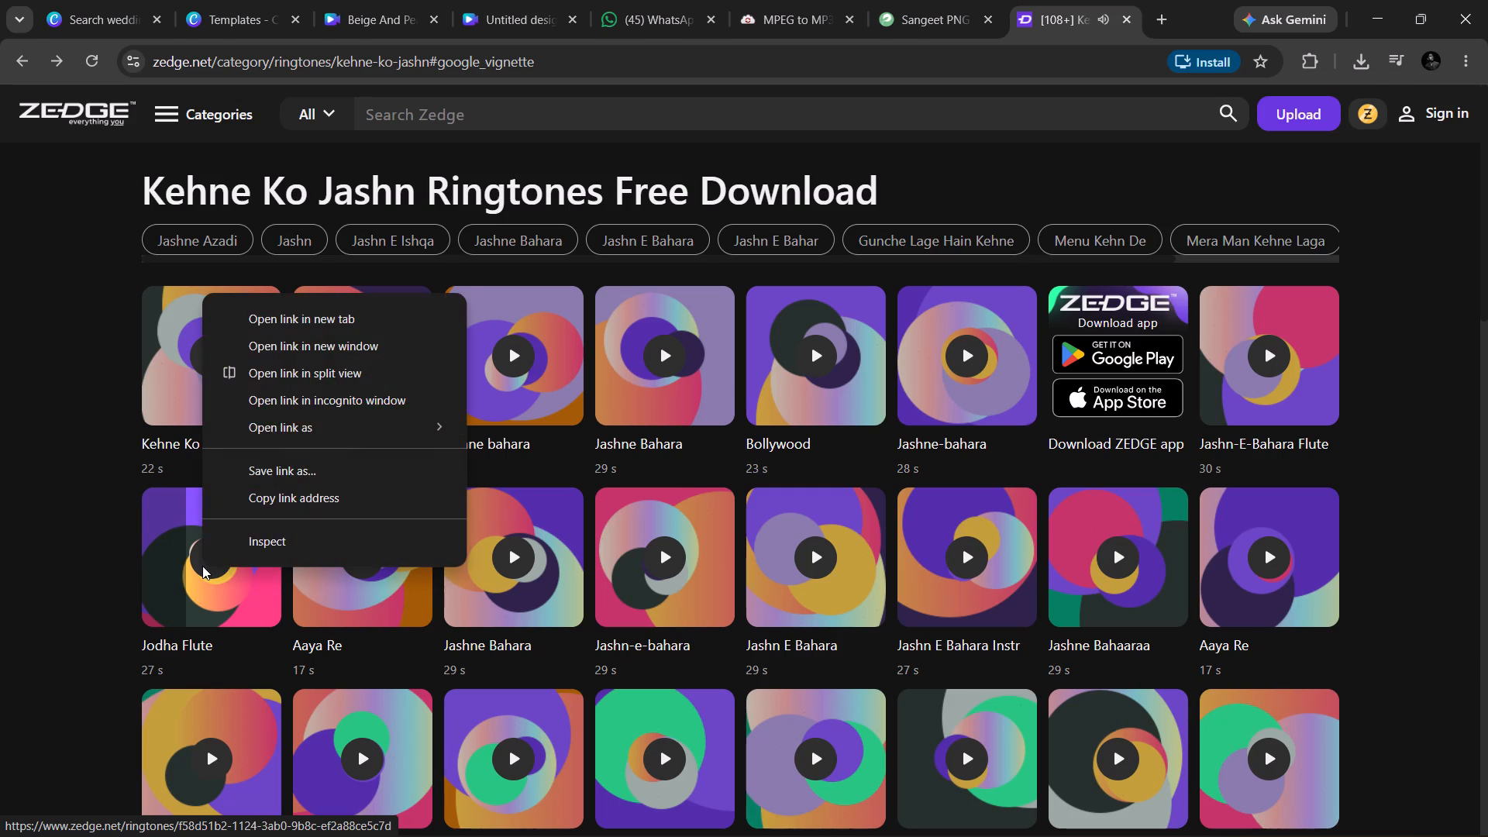
click(197, 618)
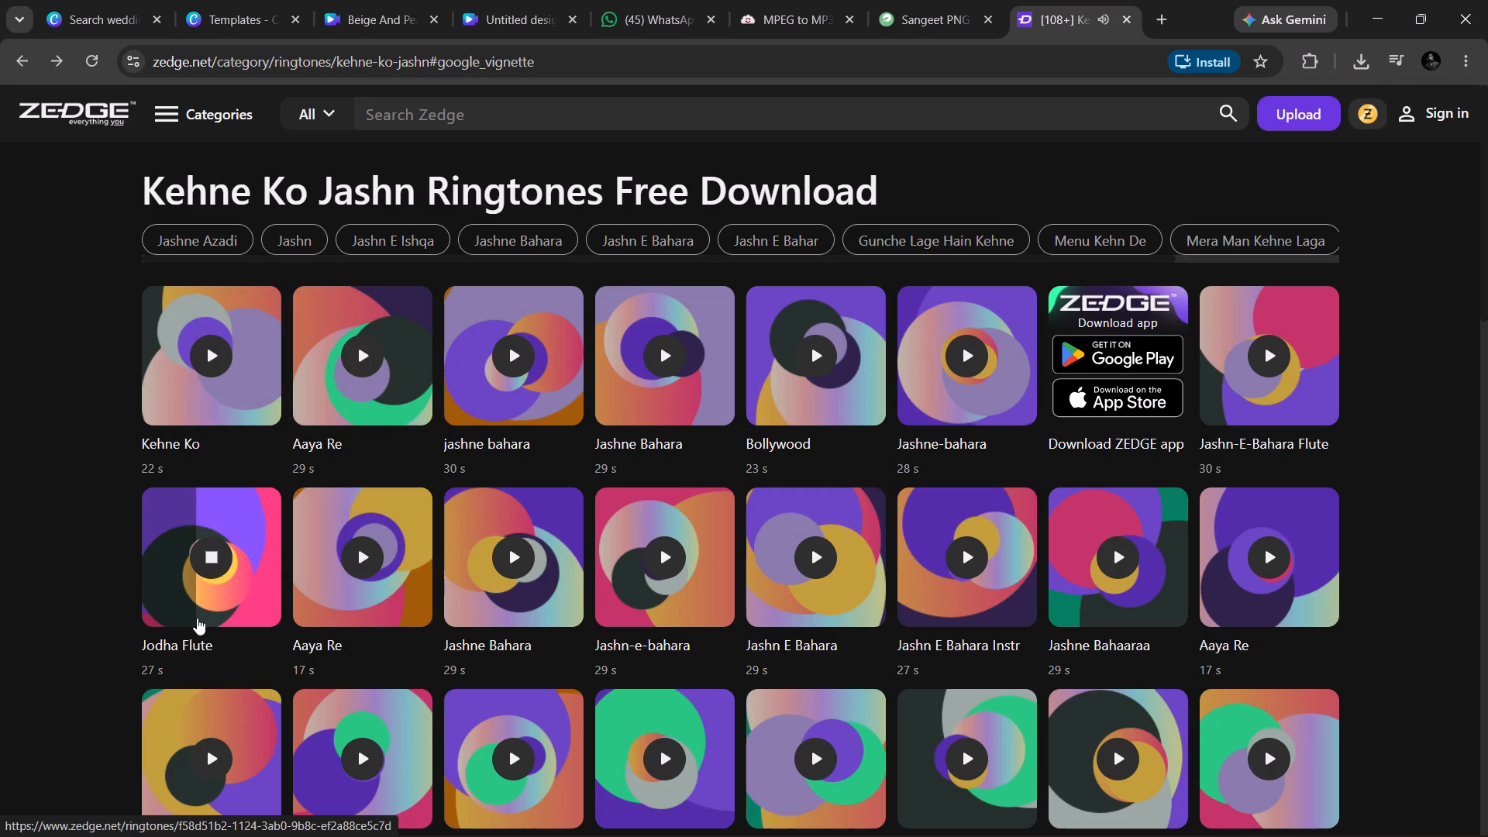
click(195, 644)
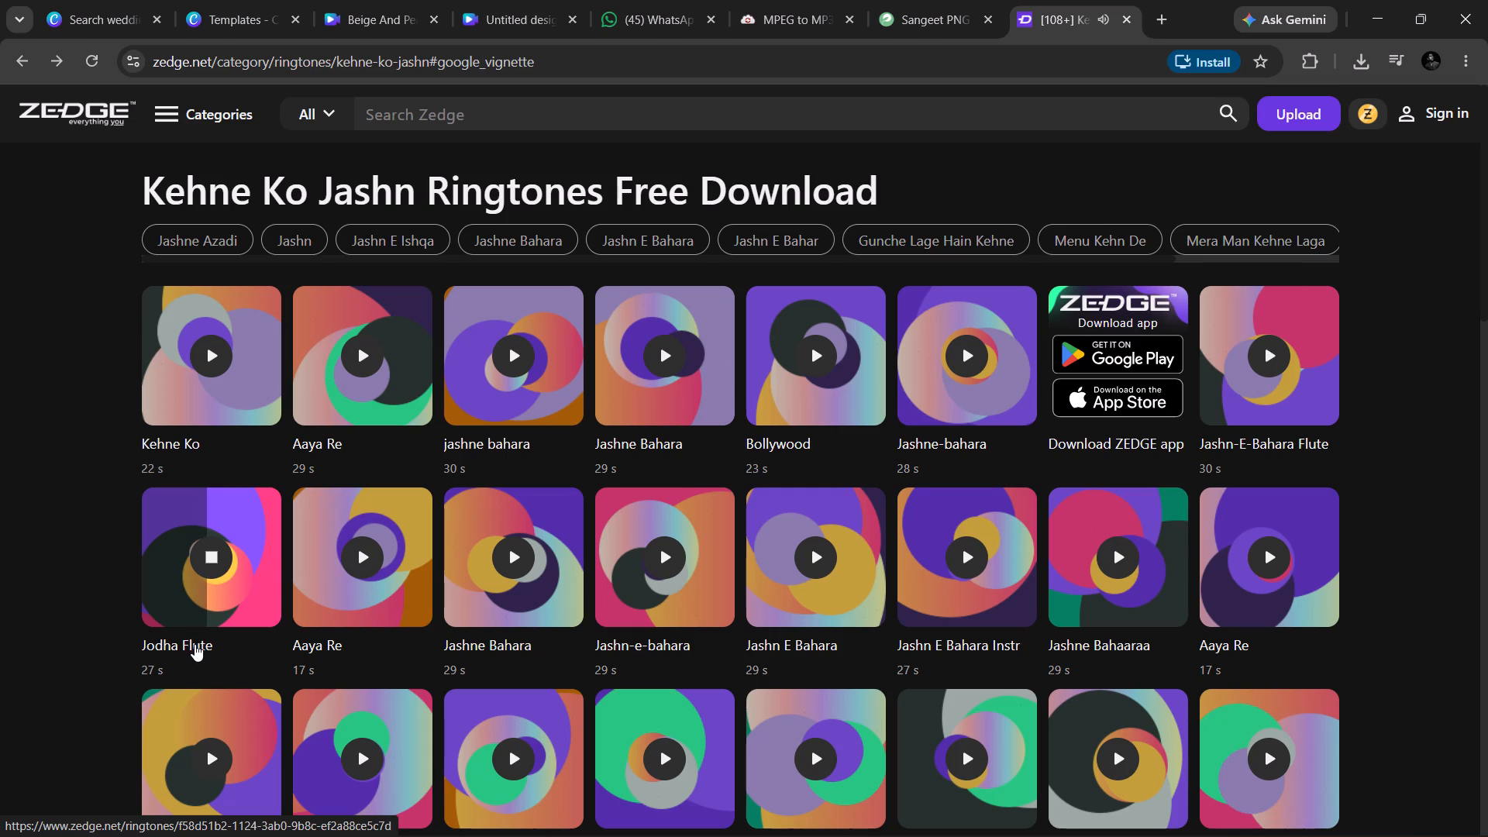
click(248, 622)
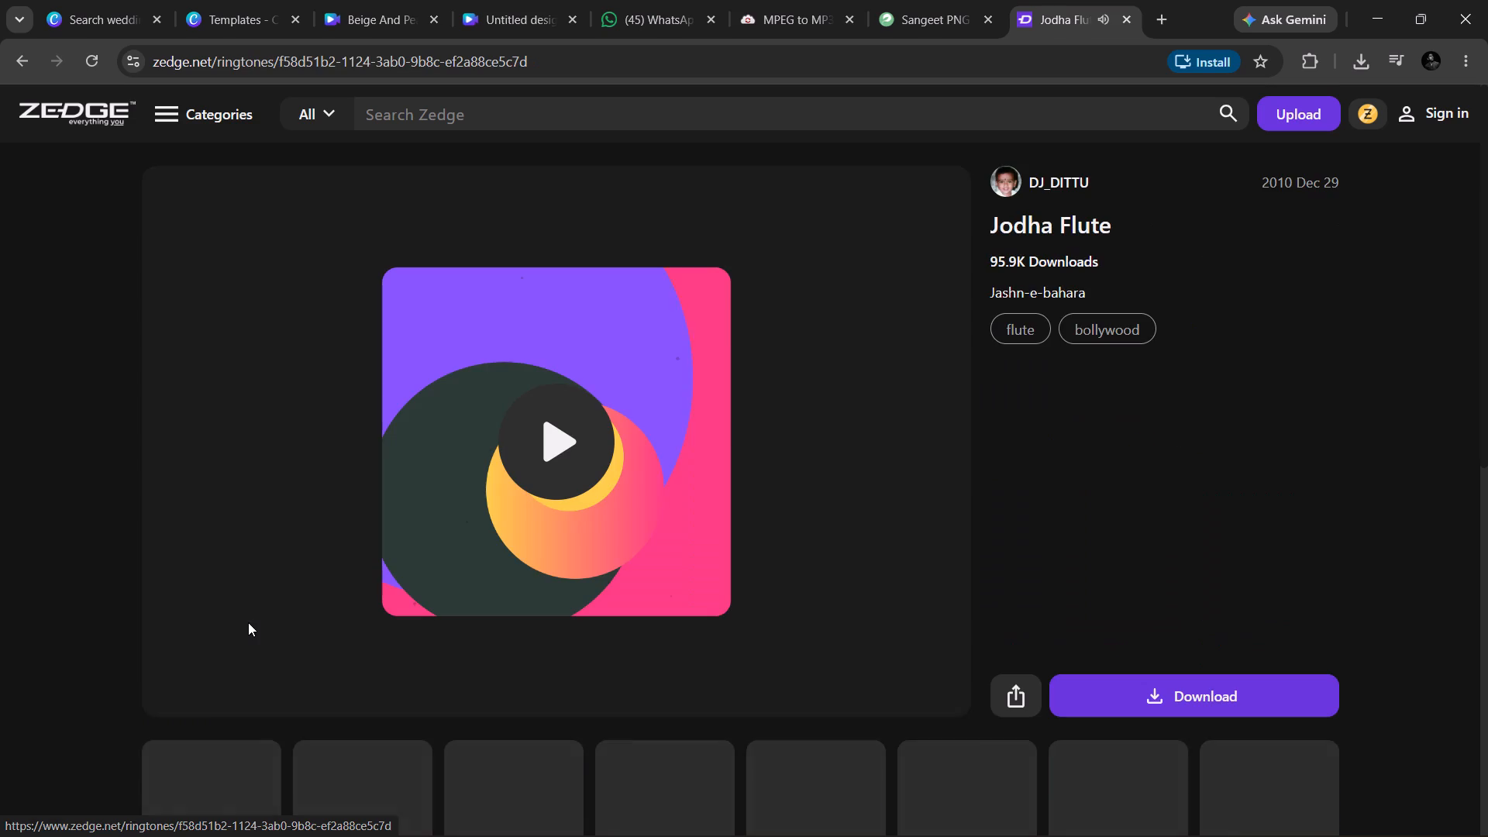
click(1090, 687)
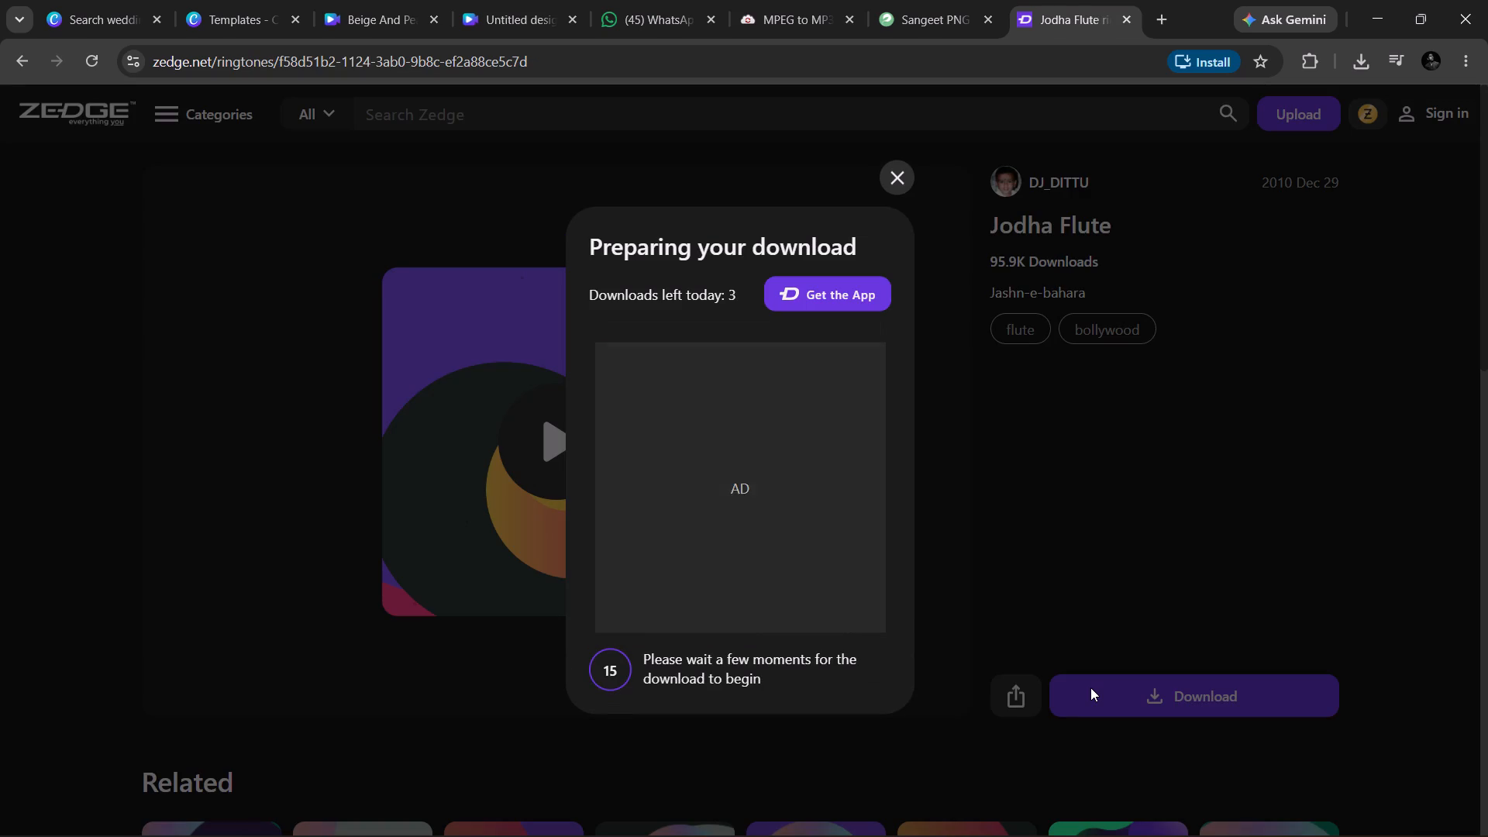
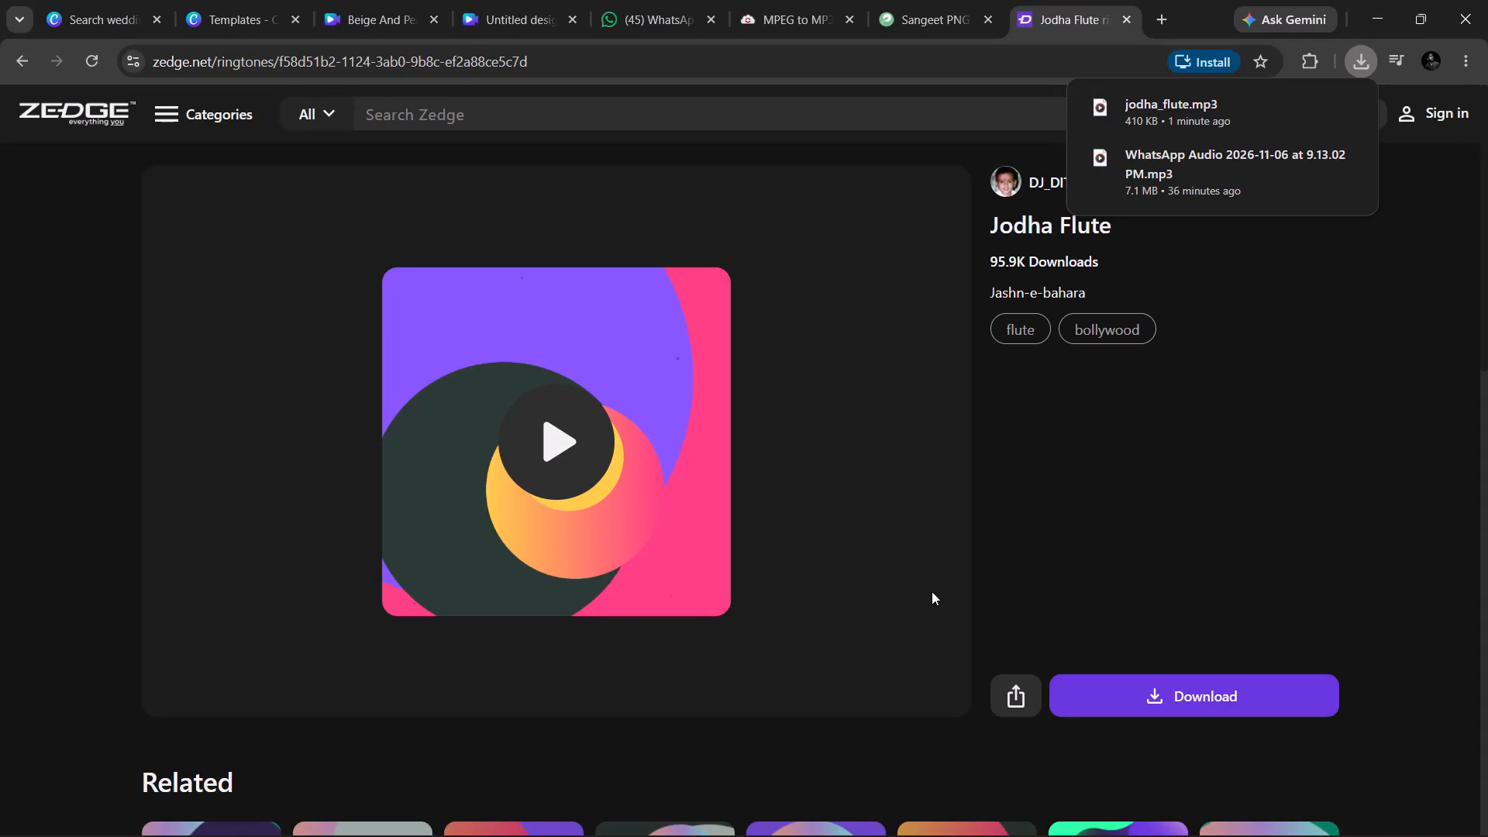
Return to the untitled wedding video design in Canva and delete the WhatsApp audio track from its timeline.
click(1049, 601)
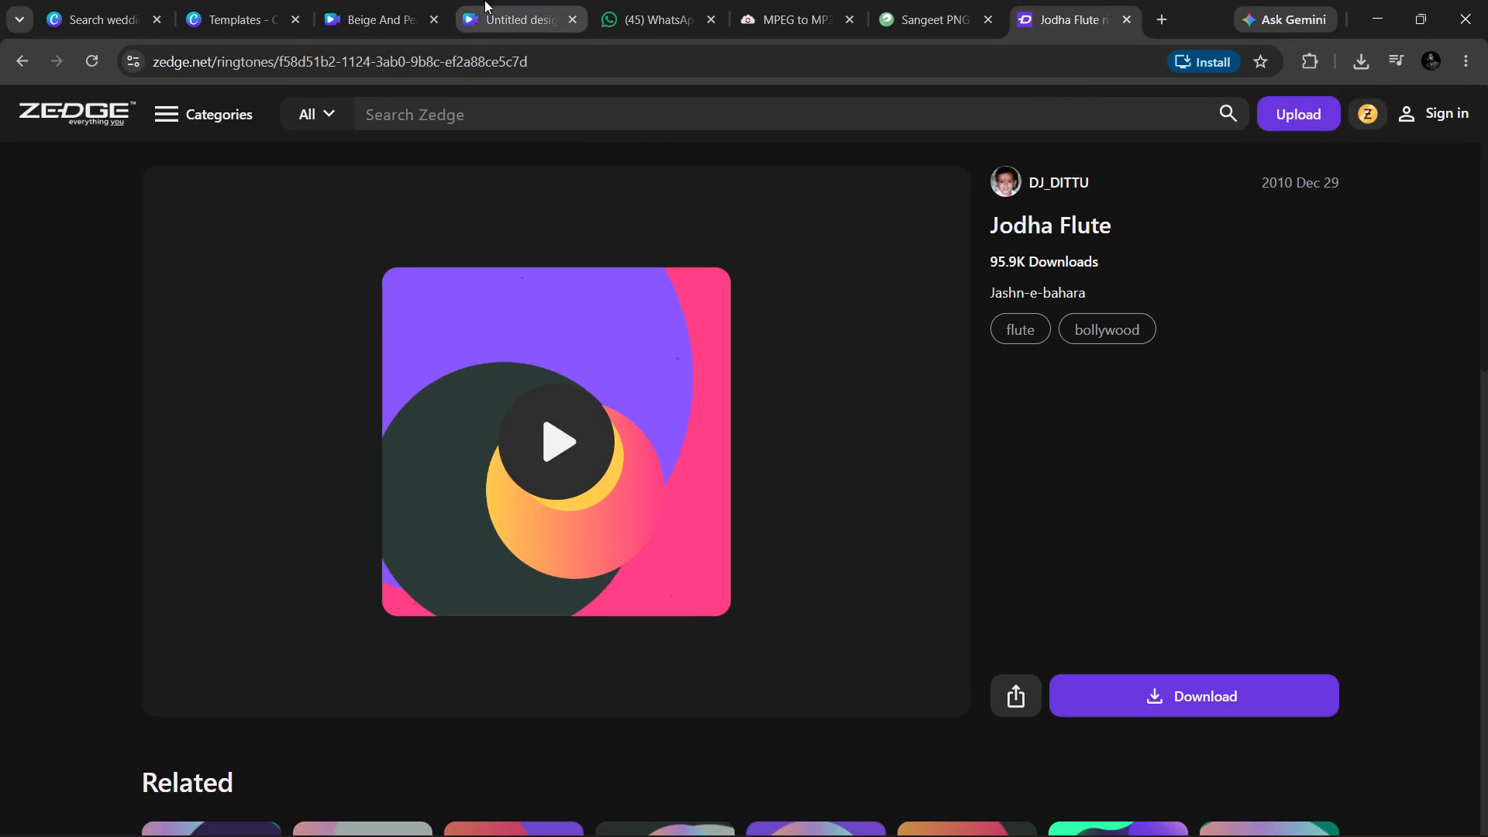
click(481, 0)
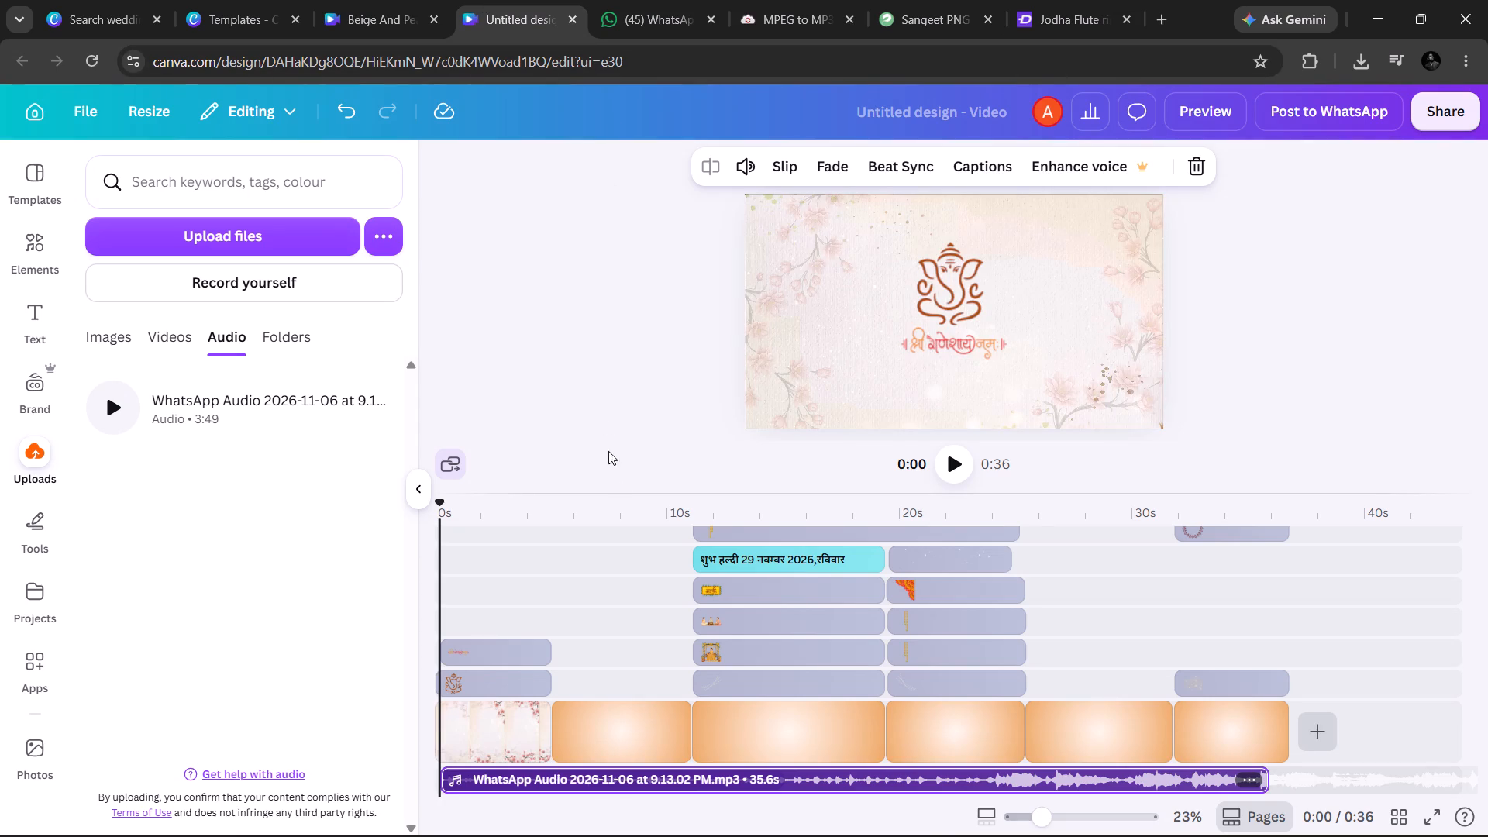
click(528, 787)
key(Delete)
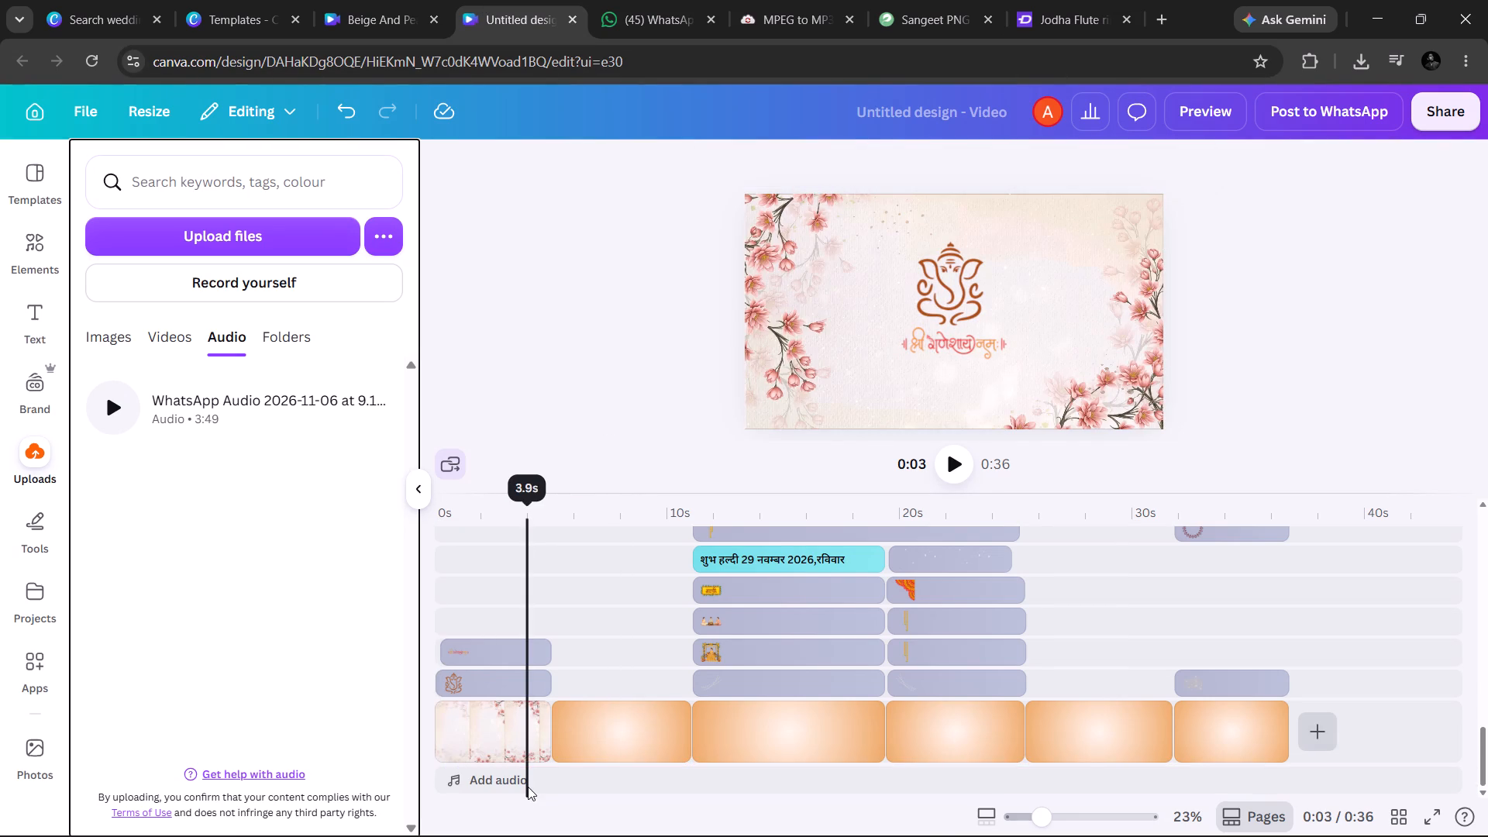
Upload the downloaded jodha_flute audio file from the Downloads folder to the design's uploads.
click(261, 243)
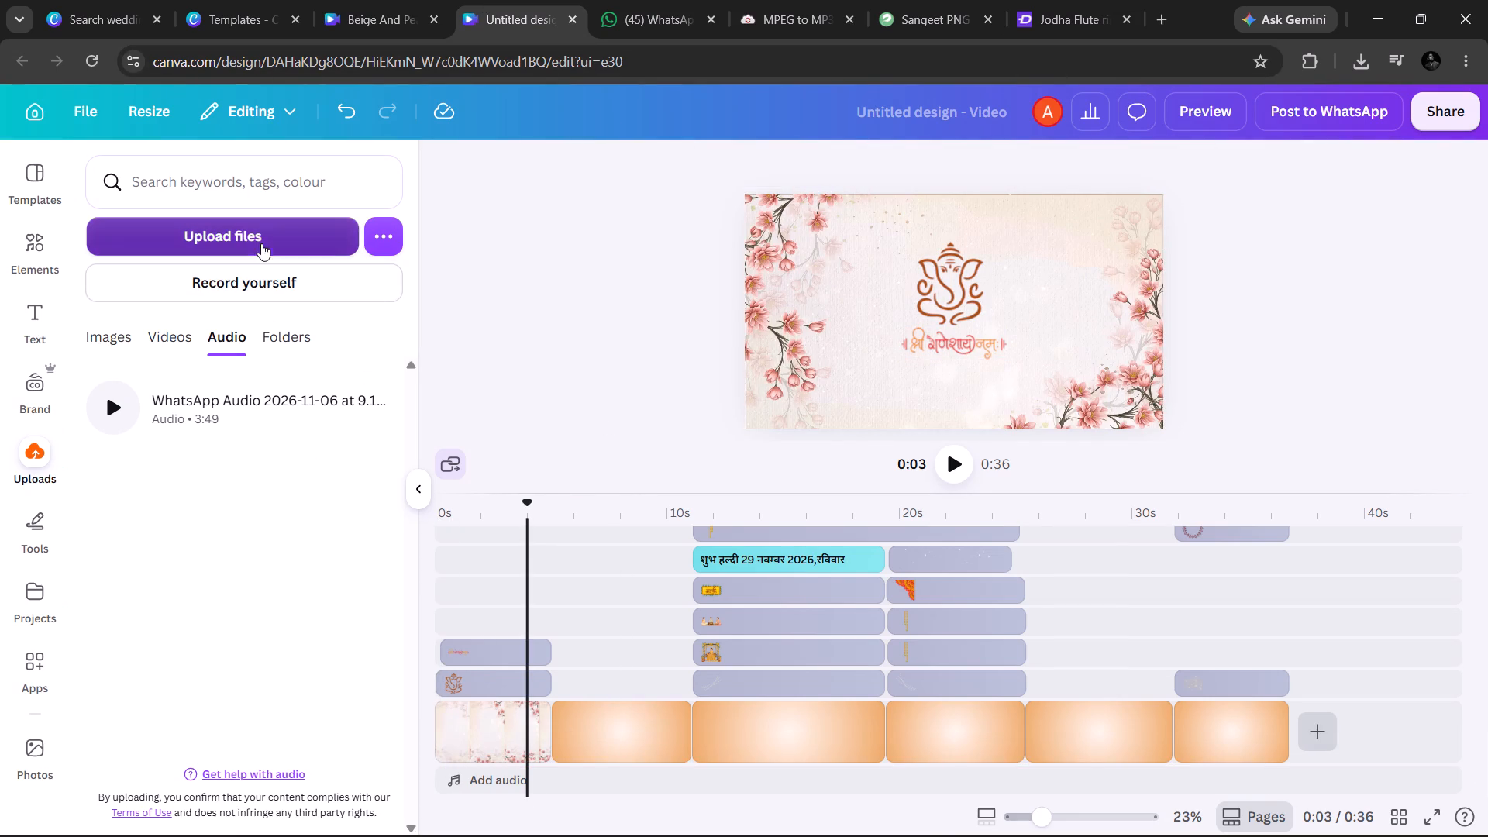
click(261, 243)
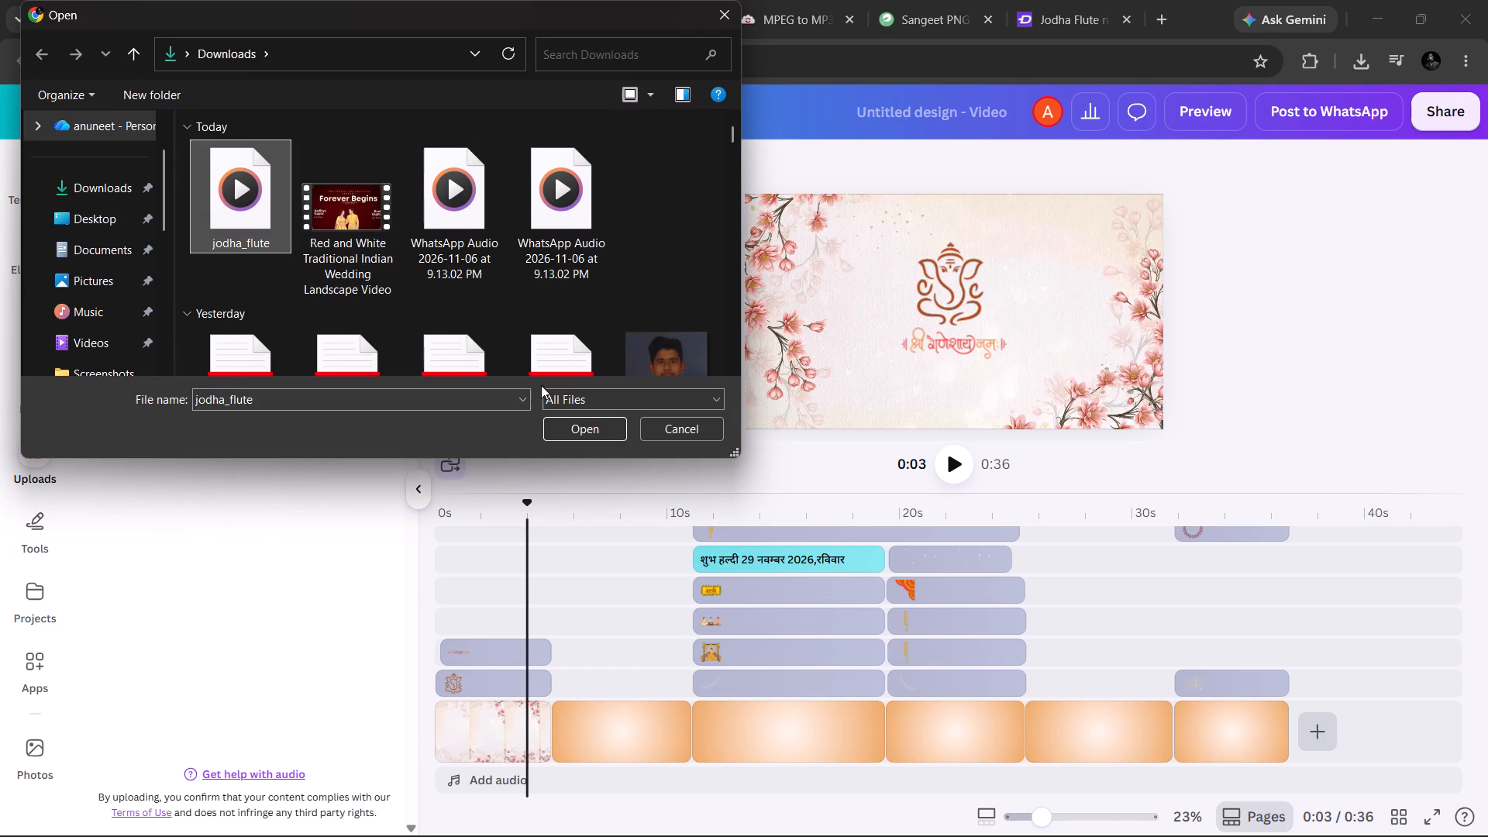
click(582, 431)
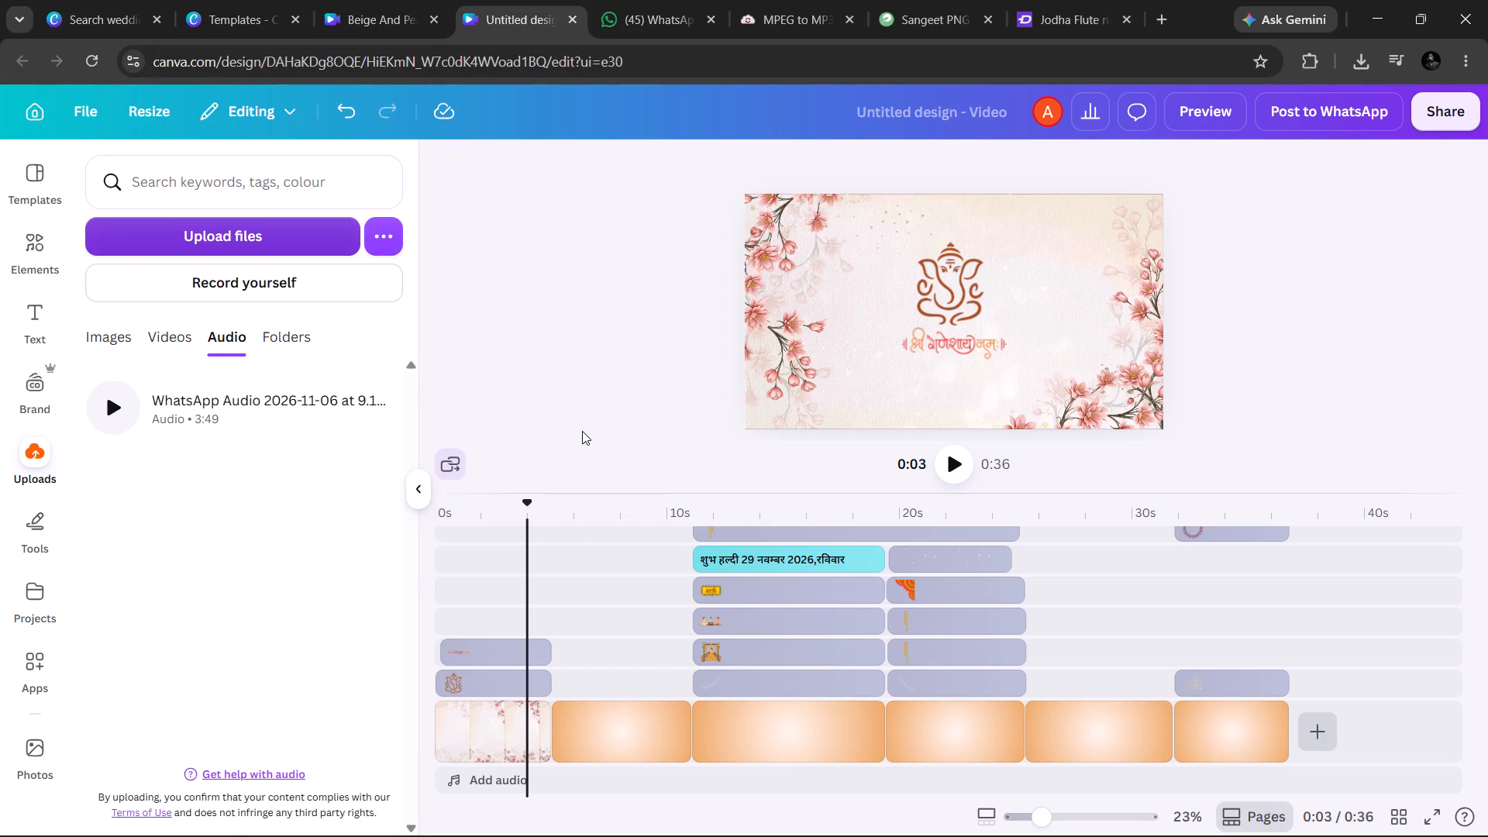
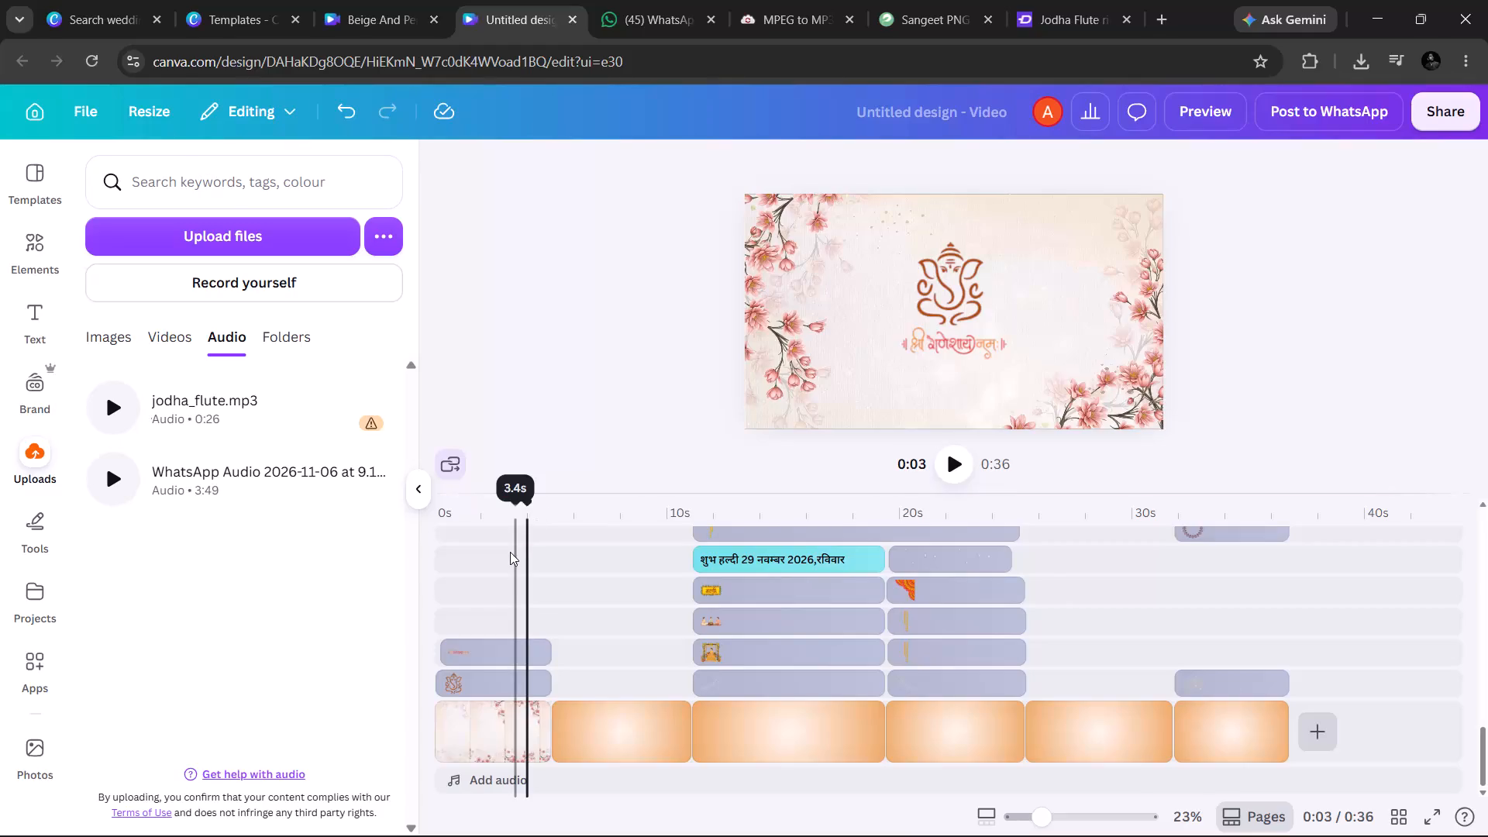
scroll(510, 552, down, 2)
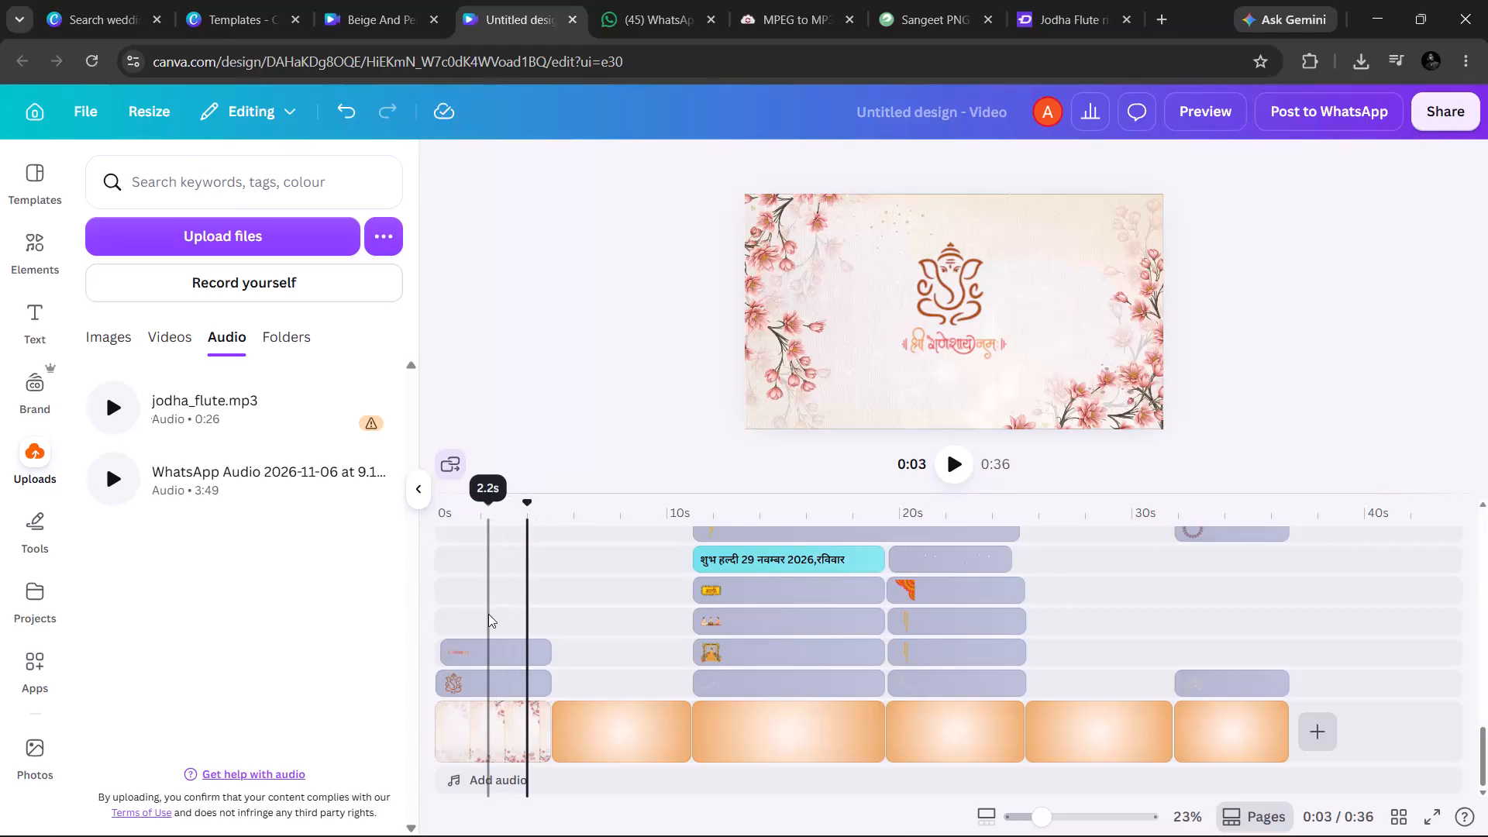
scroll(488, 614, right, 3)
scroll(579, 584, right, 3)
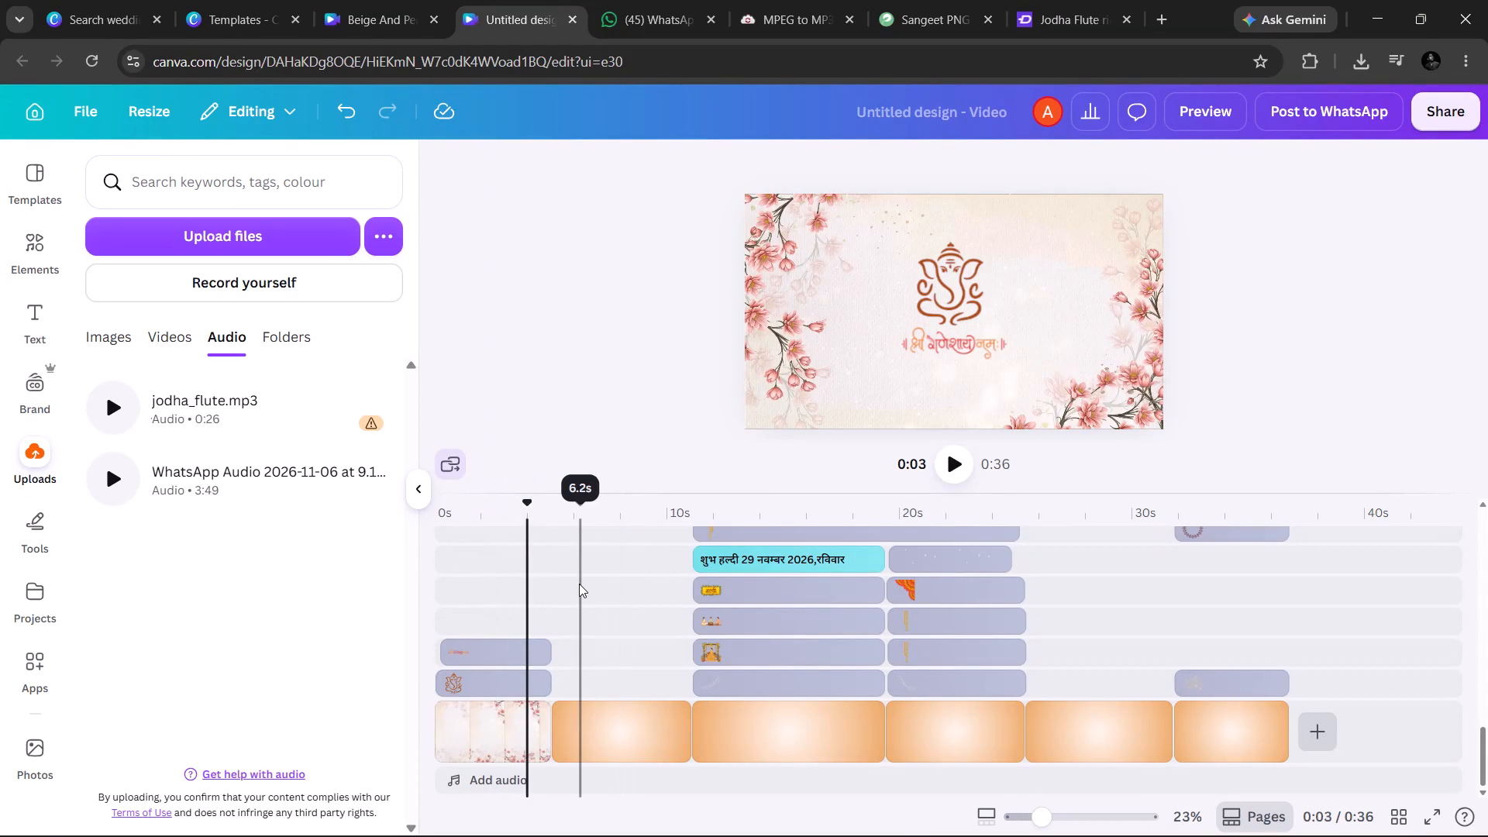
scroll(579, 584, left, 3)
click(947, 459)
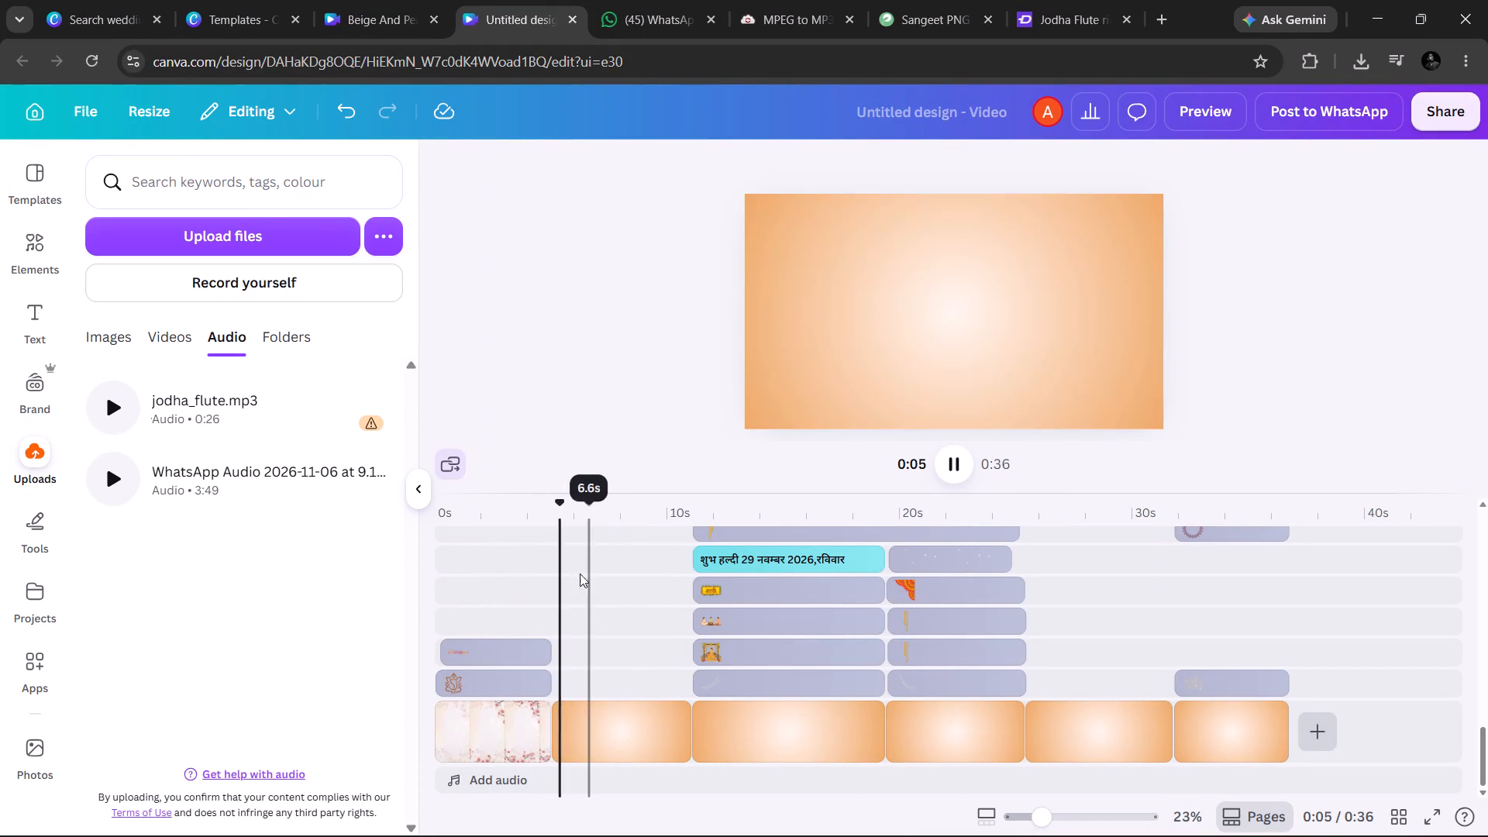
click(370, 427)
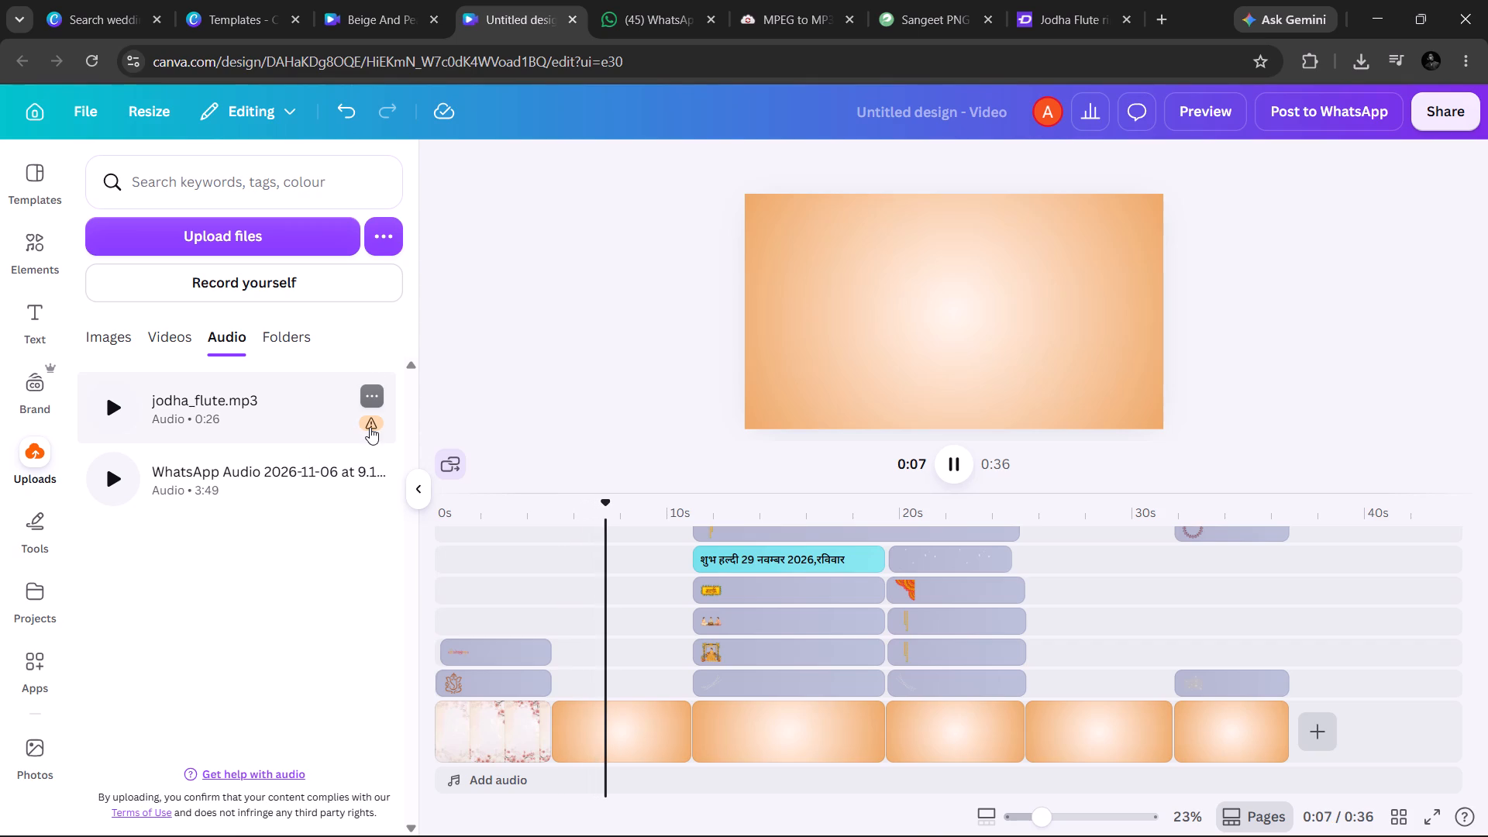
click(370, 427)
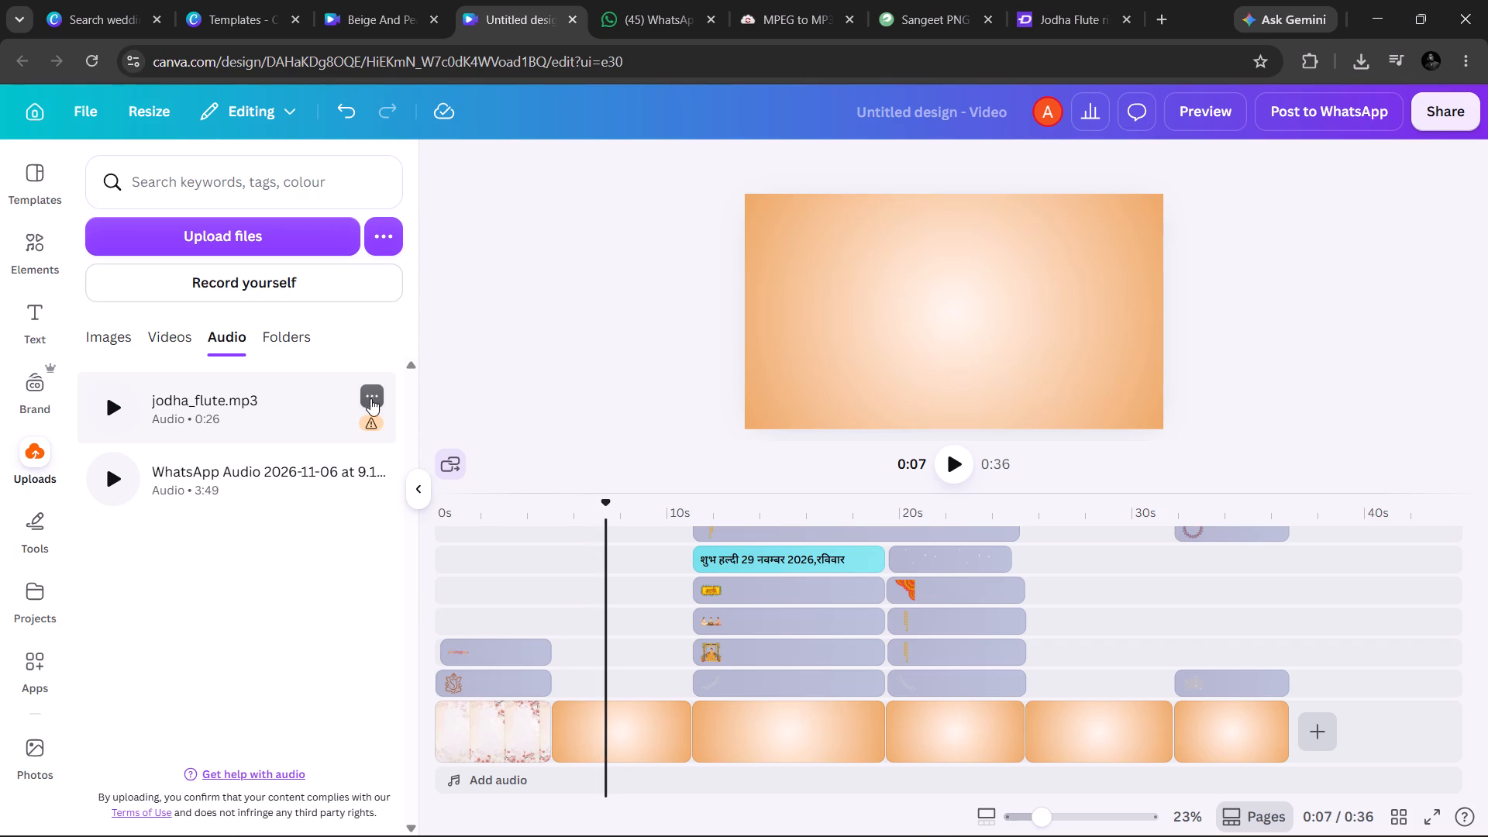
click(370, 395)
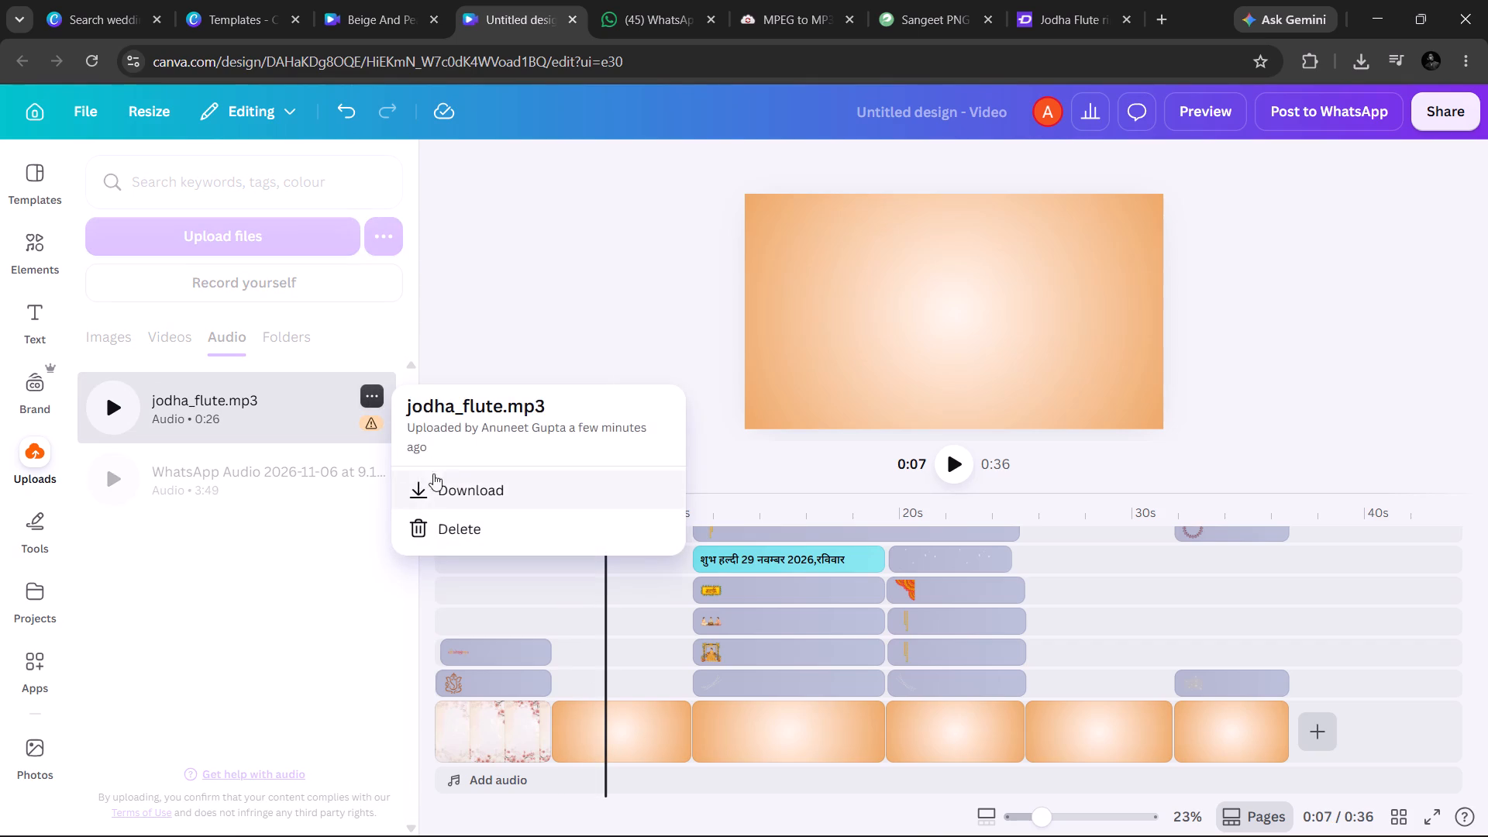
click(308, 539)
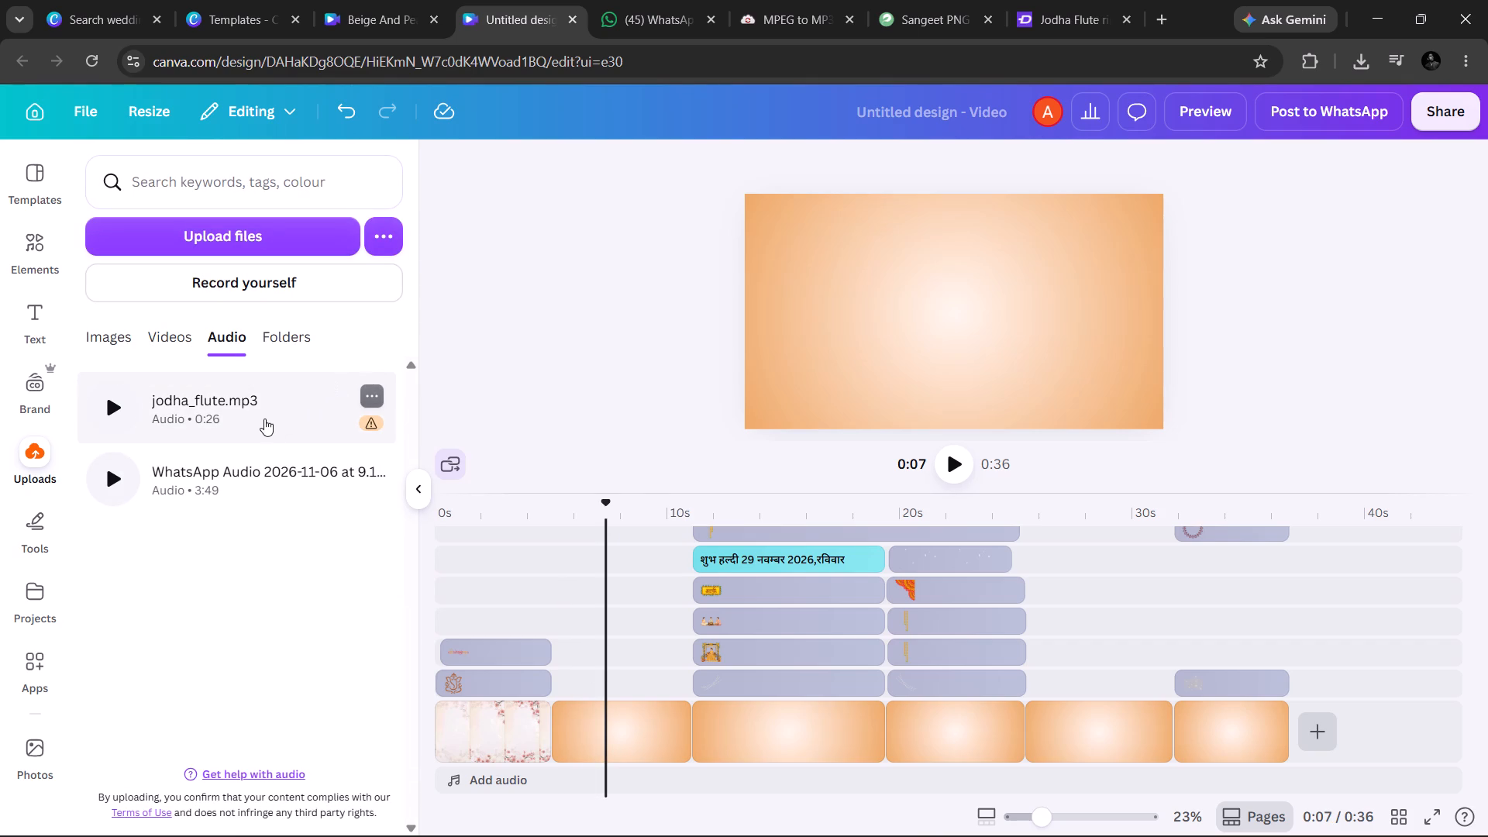
Add the uploaded jodha_flute.mp3 audio to the video's timeline.
click(264, 418)
Listen to the jodha_flute.mp3 upload while looking through the timeline's element tracks.
click(93, 403)
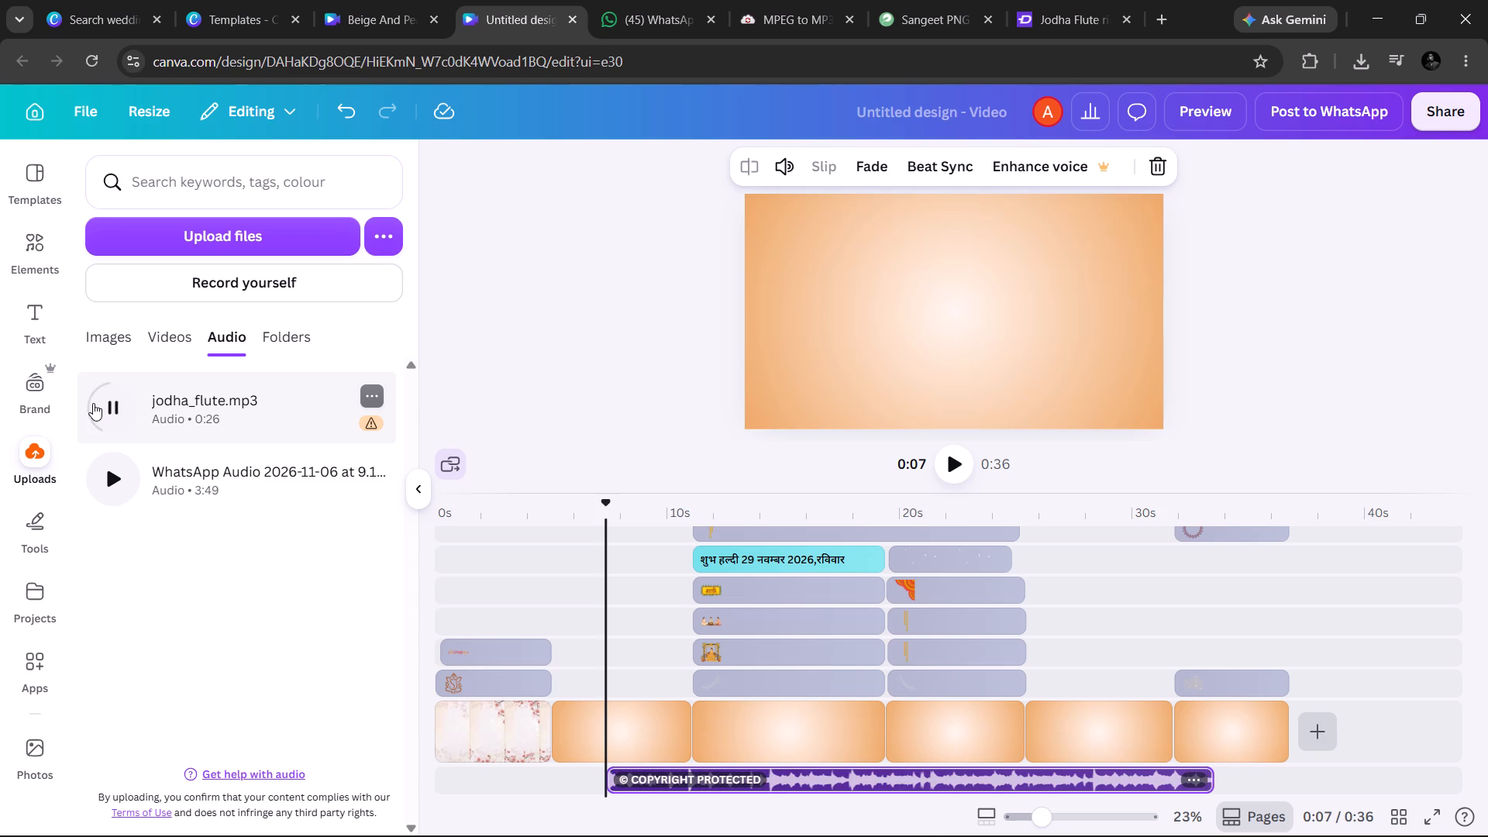
scroll(513, 681, right, 3)
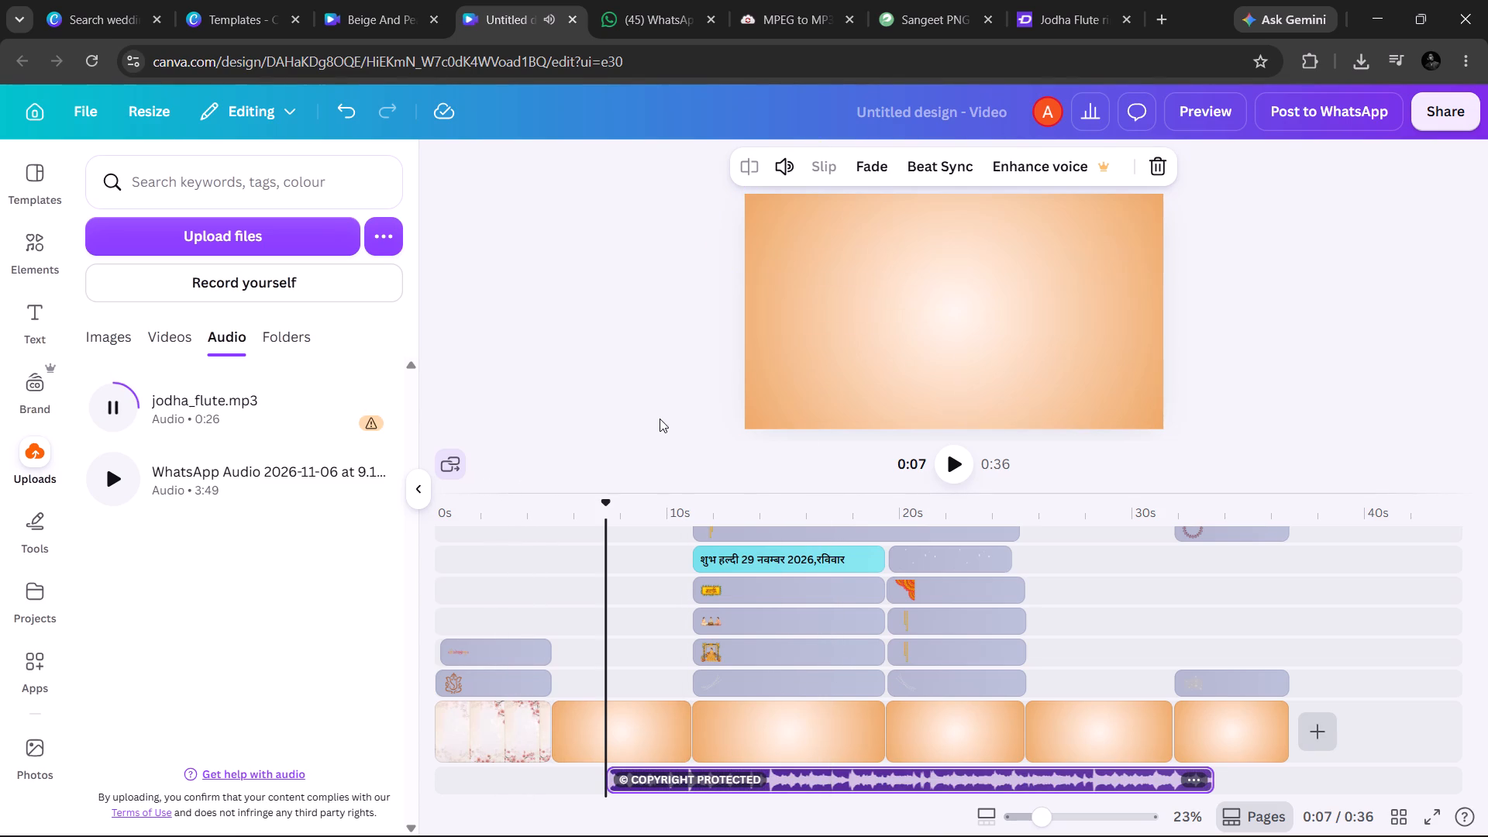
scroll(852, 667, down, 4)
scroll(852, 667, up, 5)
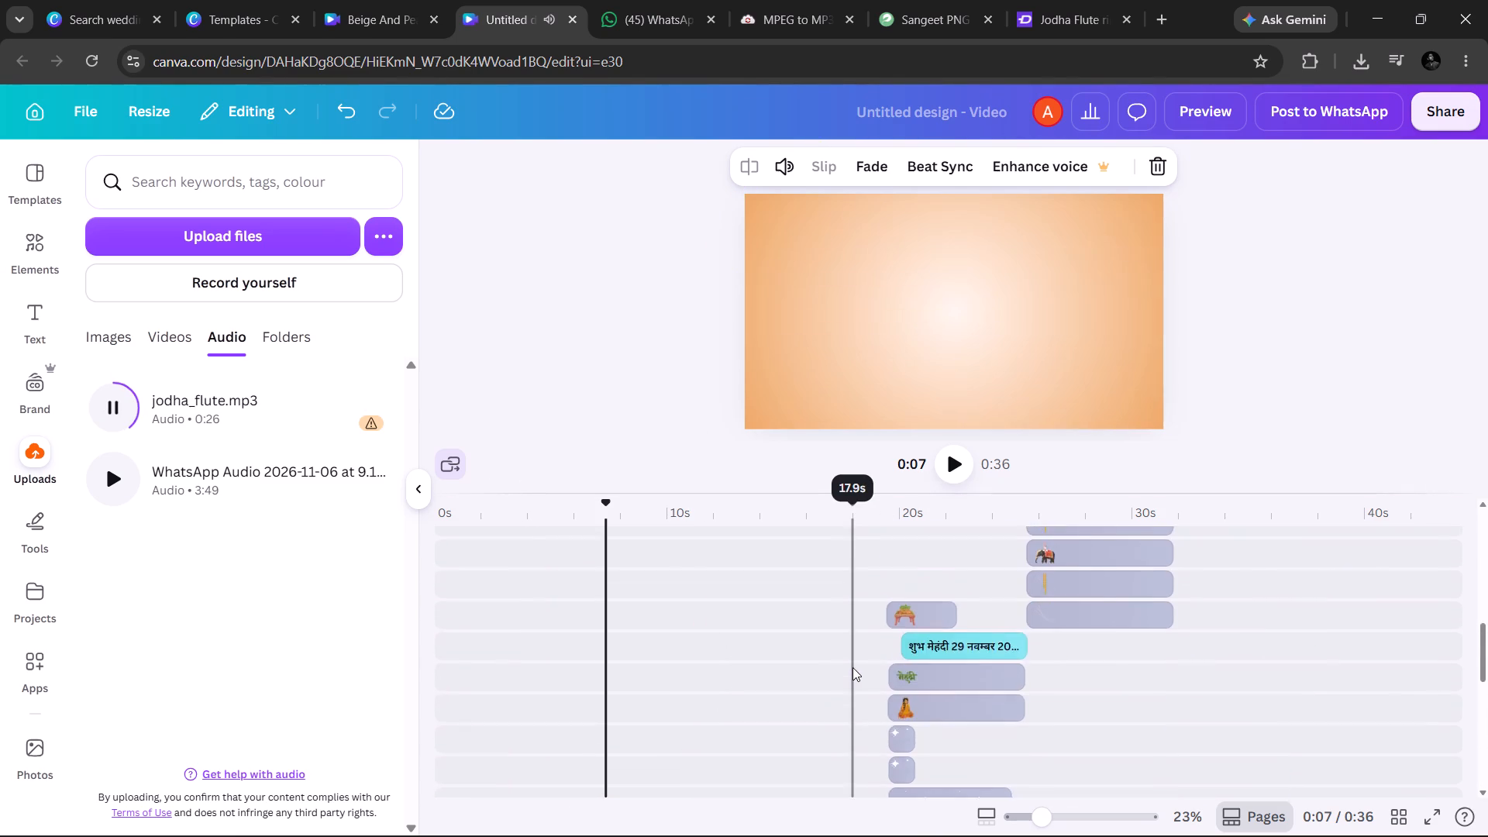
scroll(852, 667, up, 6)
scroll(852, 667, down, 7)
scroll(852, 667, left, 1)
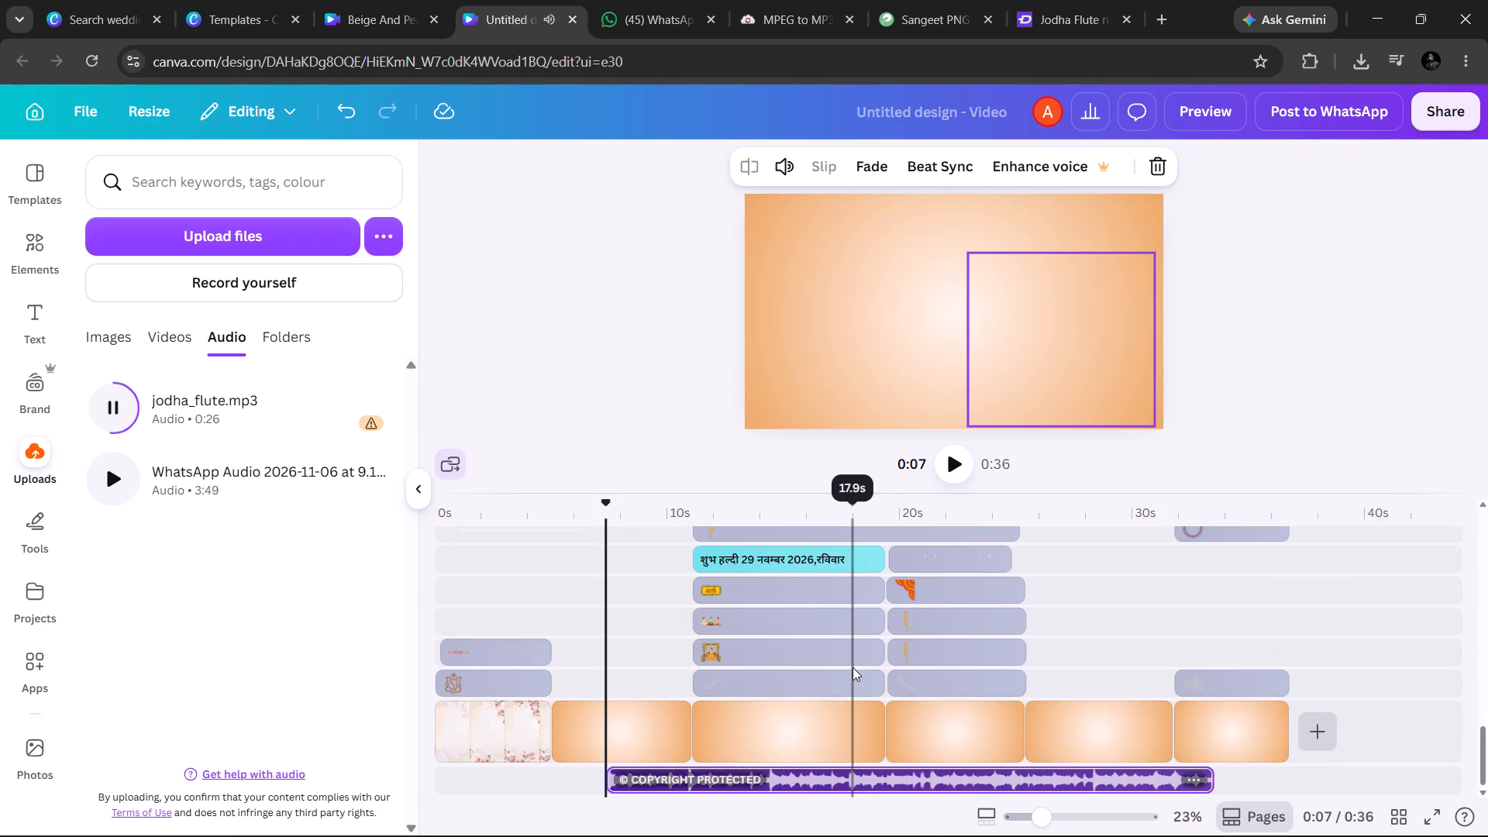
scroll(852, 667, left, 1)
scroll(852, 667, down, 2)
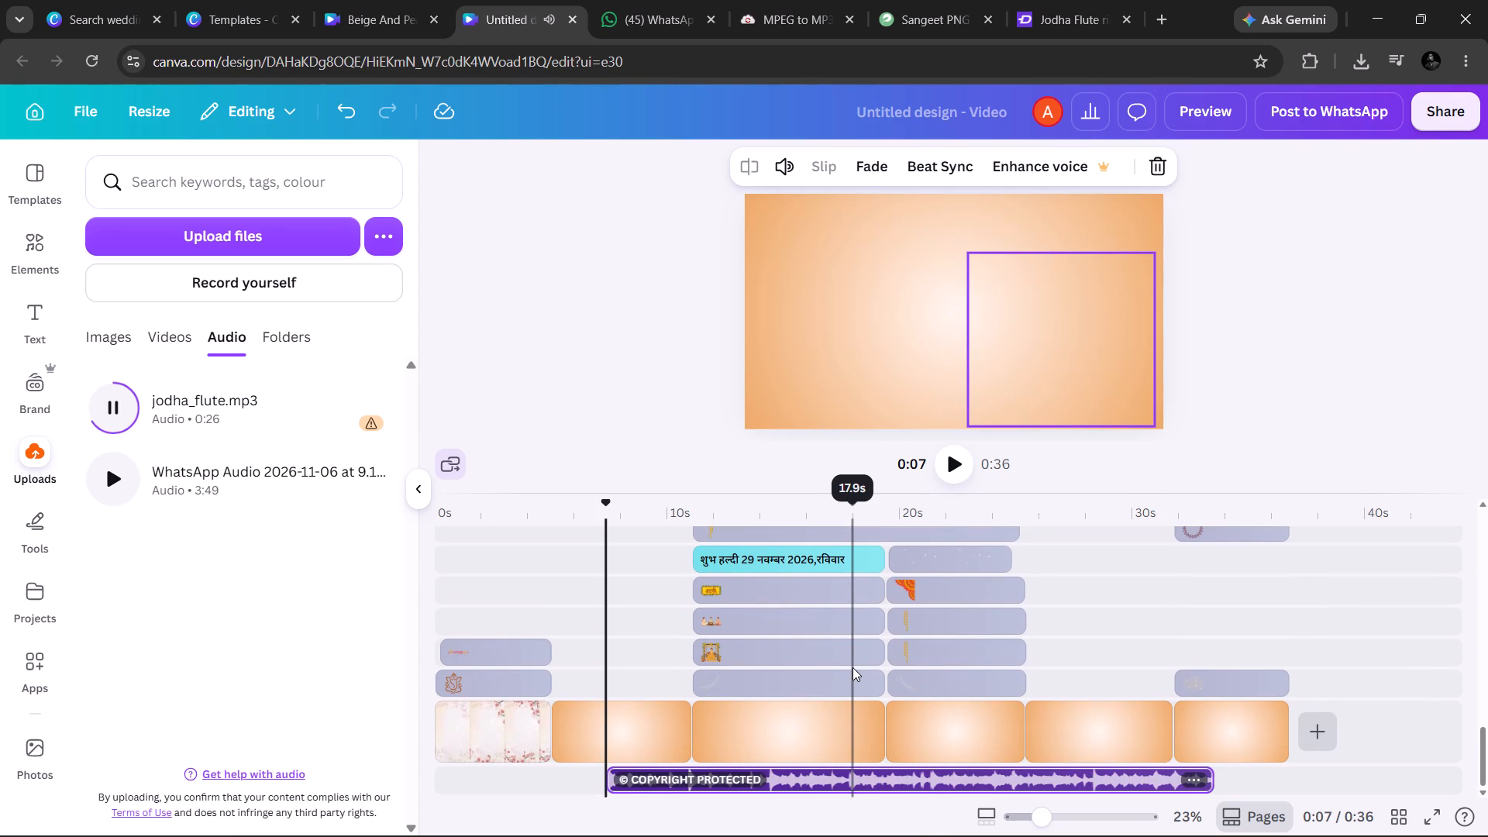
Preview the opening of the invitation video in full screen and return to the editor.
click(1436, 809)
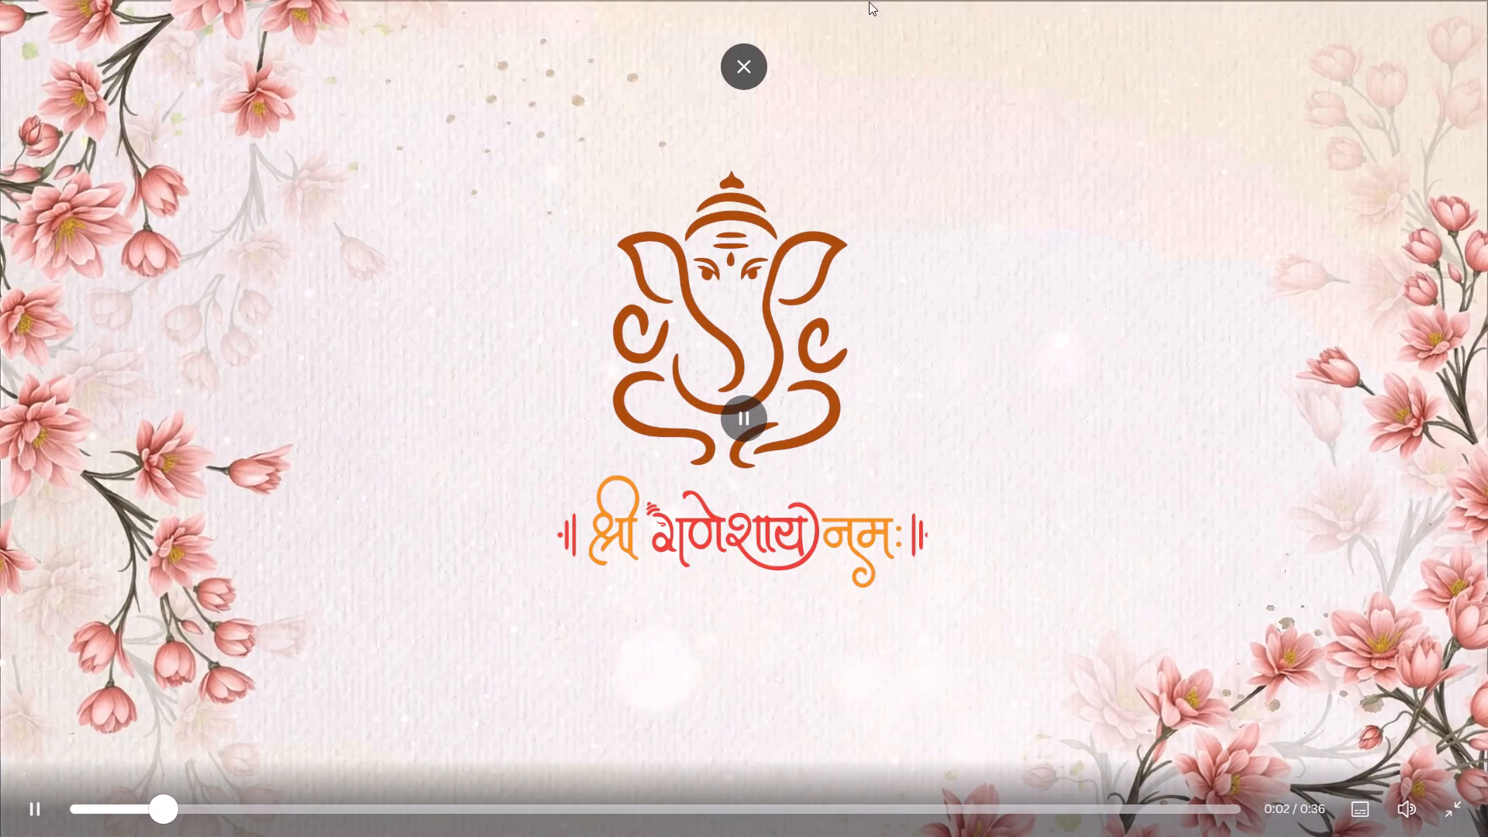
click(741, 81)
scroll(741, 81, down, 5)
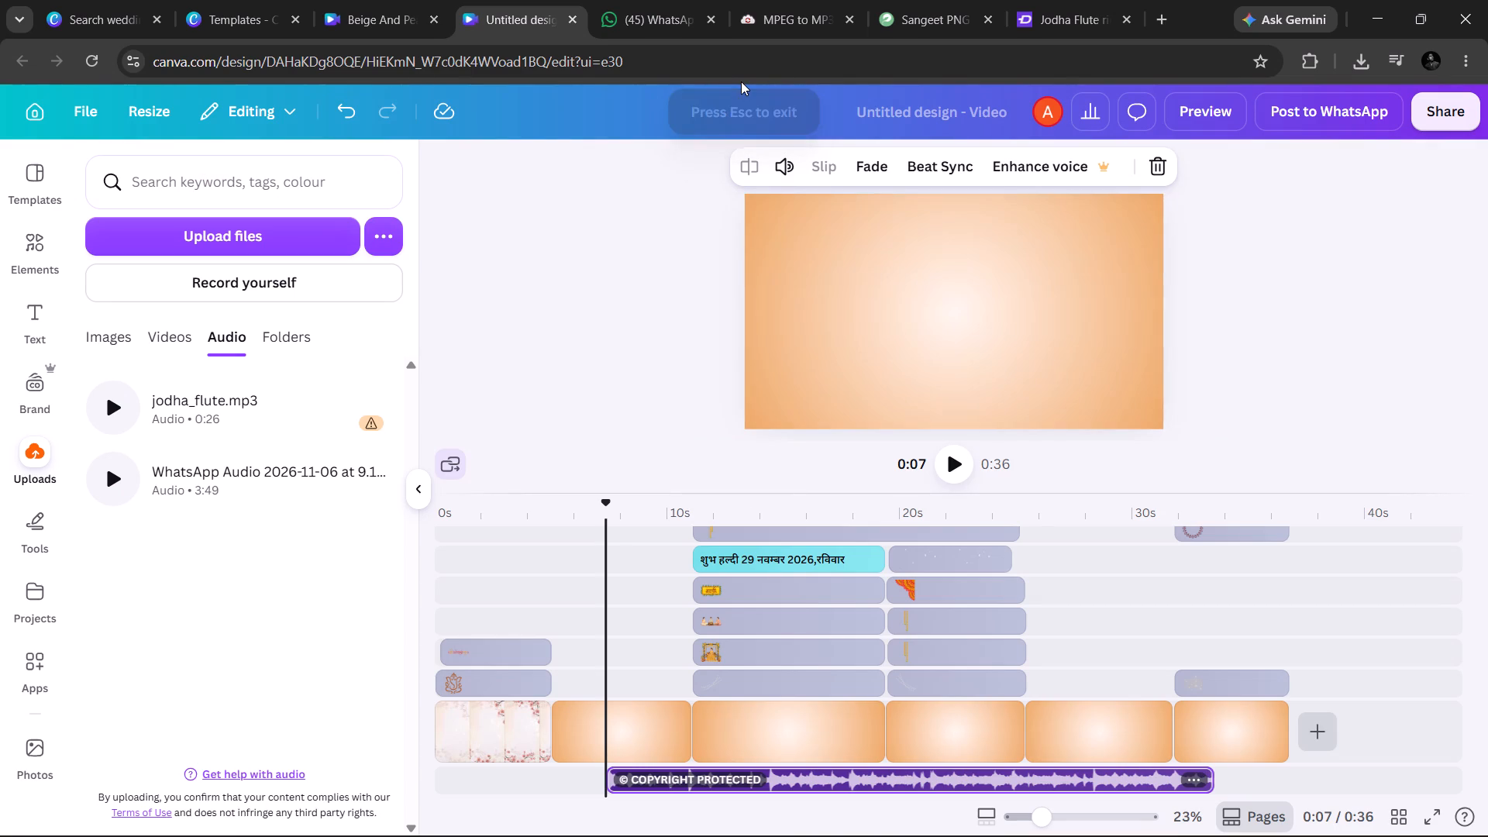
Move the flute audio track on the timeline so it starts at 0 seconds.
drag(835, 772, 639, 787)
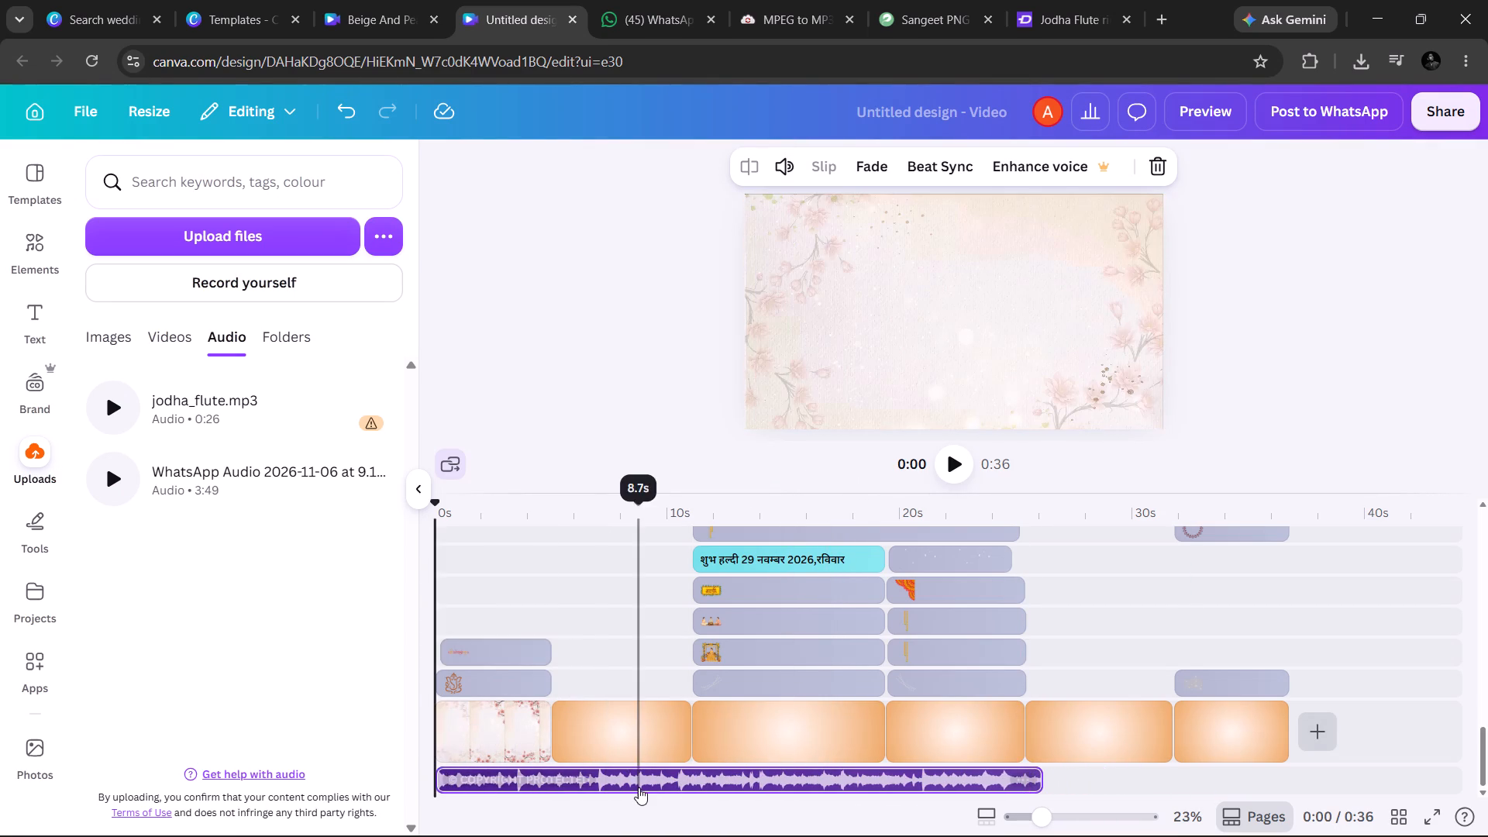
Preview the invitation in full screen with the flute music, and examine the Haldi page and its timeline tracks.
click(1437, 824)
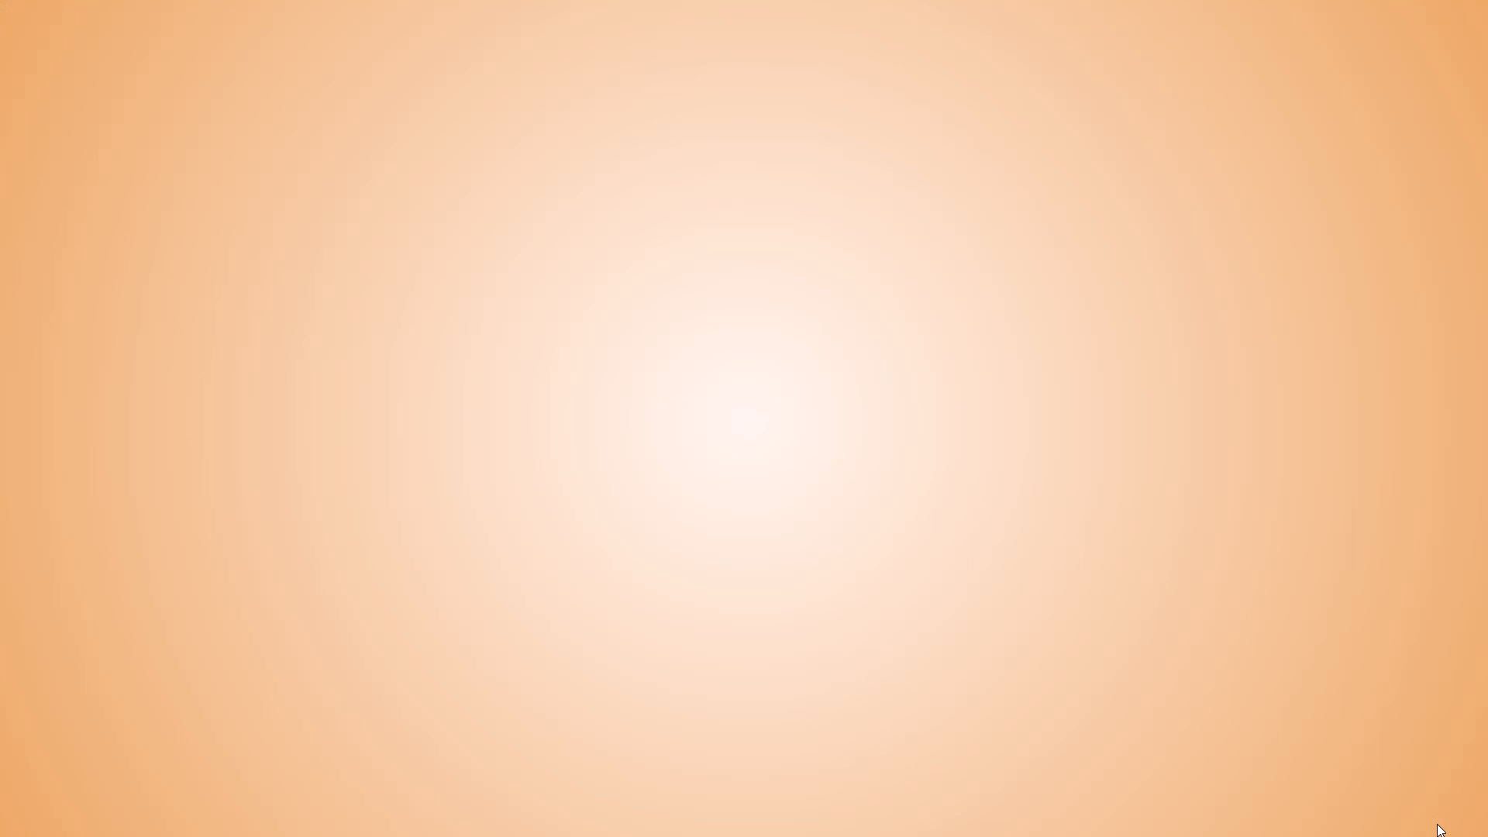
key(Escape)
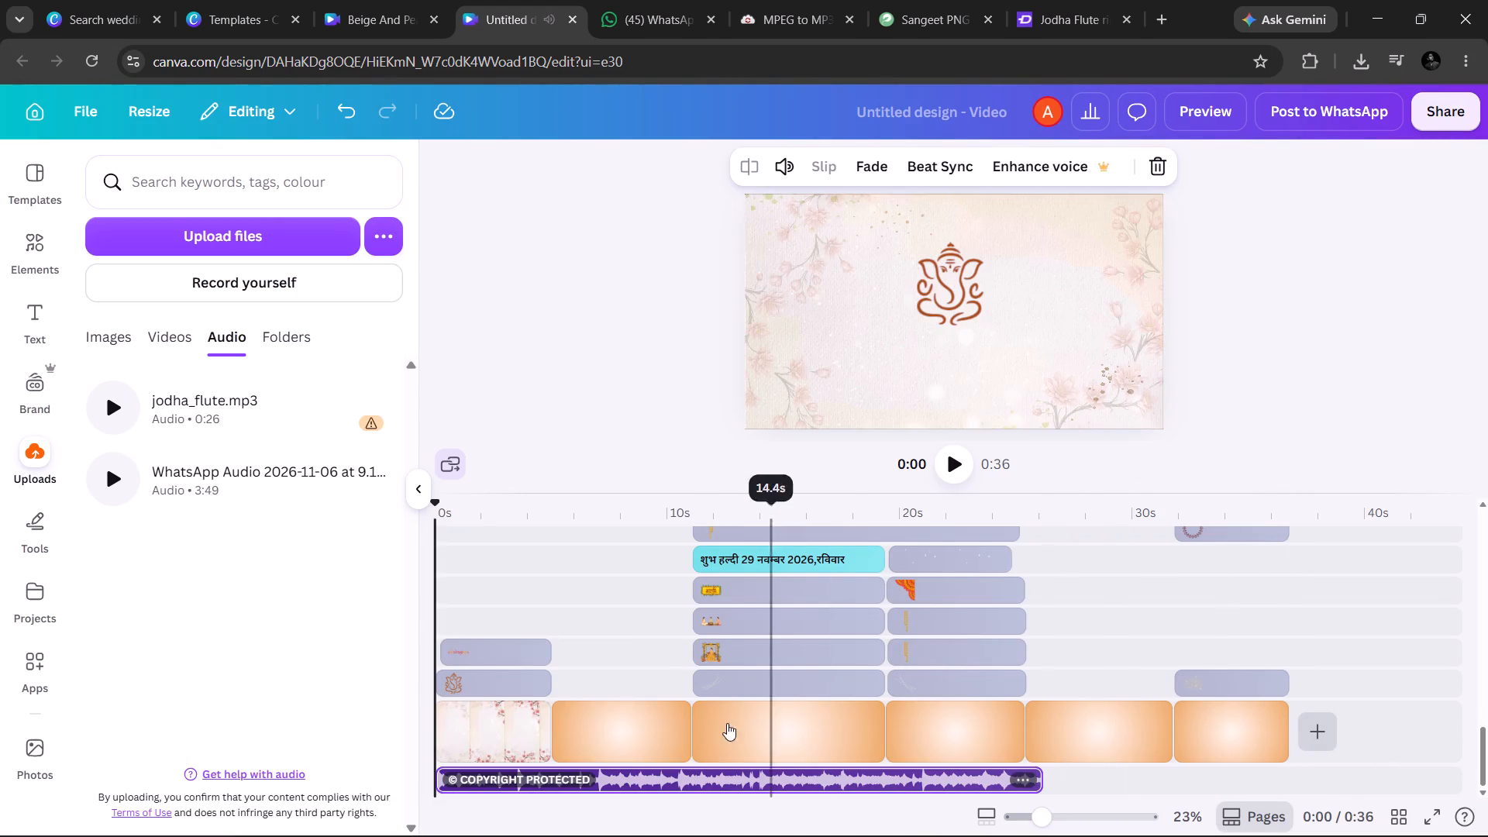
click(726, 598)
scroll(726, 598, up, 1)
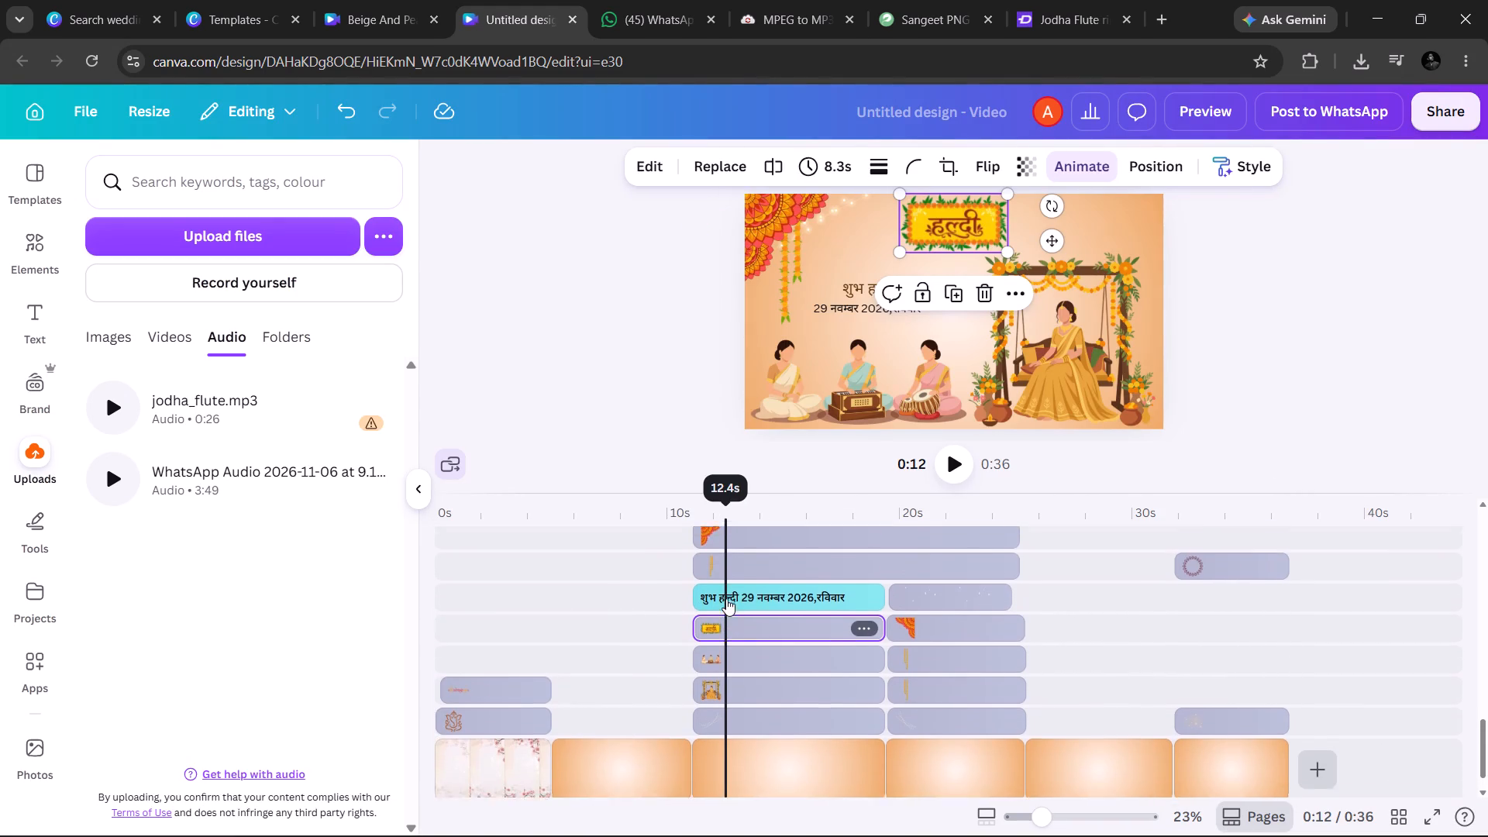
scroll(726, 598, up, 1)
scroll(726, 598, down, 1)
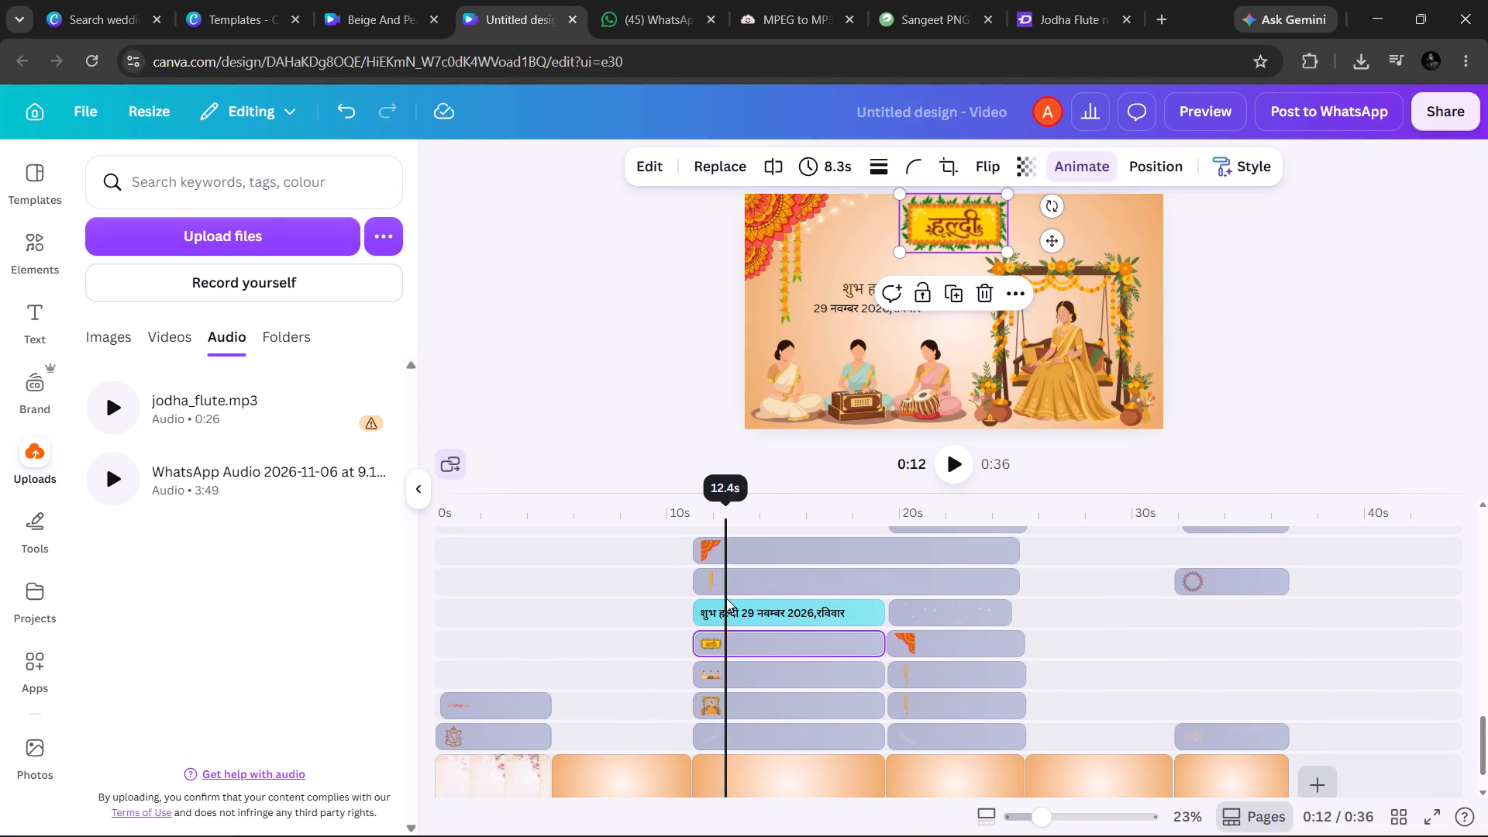
scroll(726, 598, down, 1)
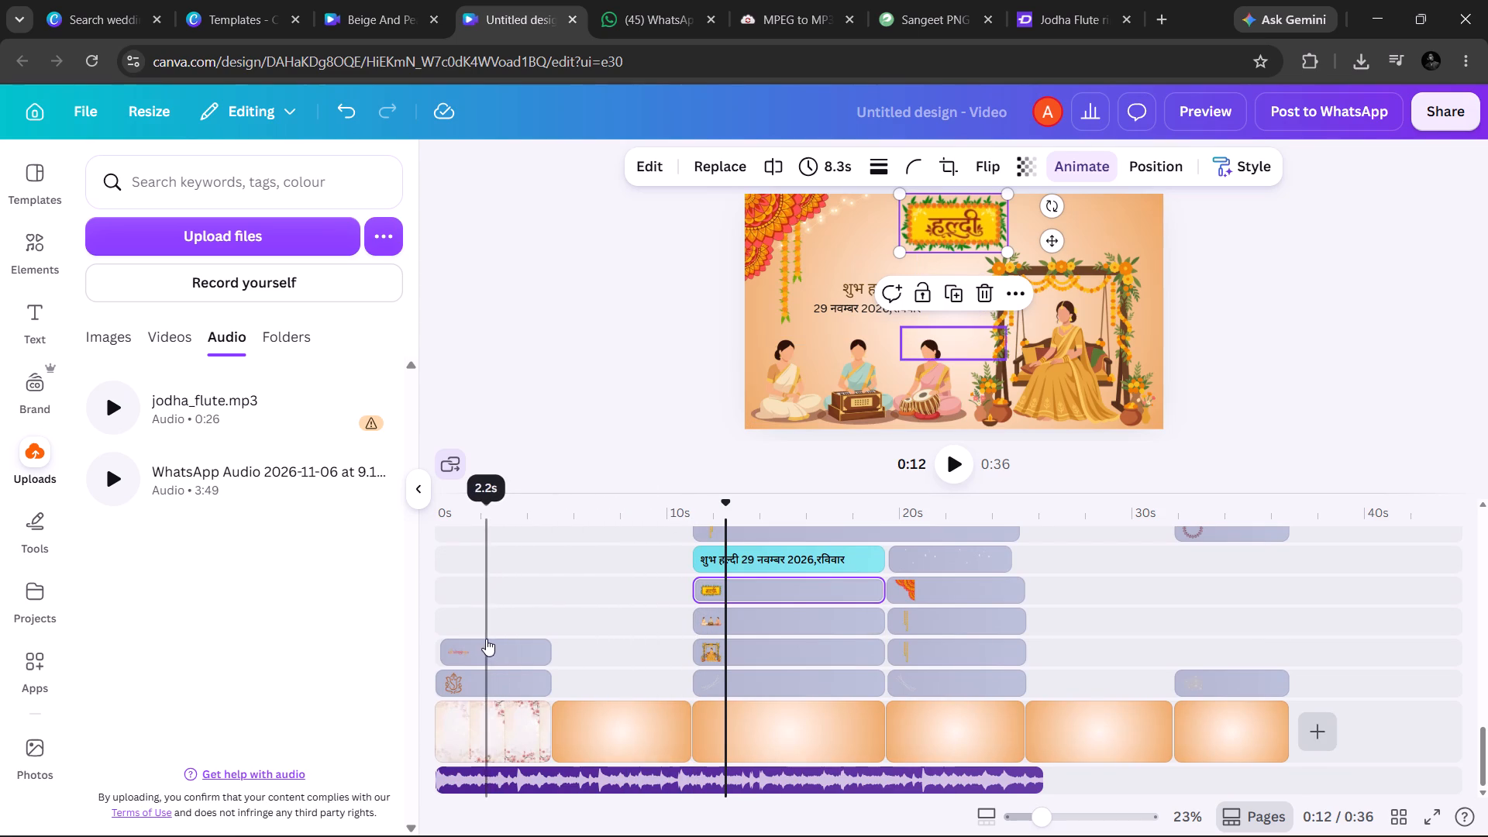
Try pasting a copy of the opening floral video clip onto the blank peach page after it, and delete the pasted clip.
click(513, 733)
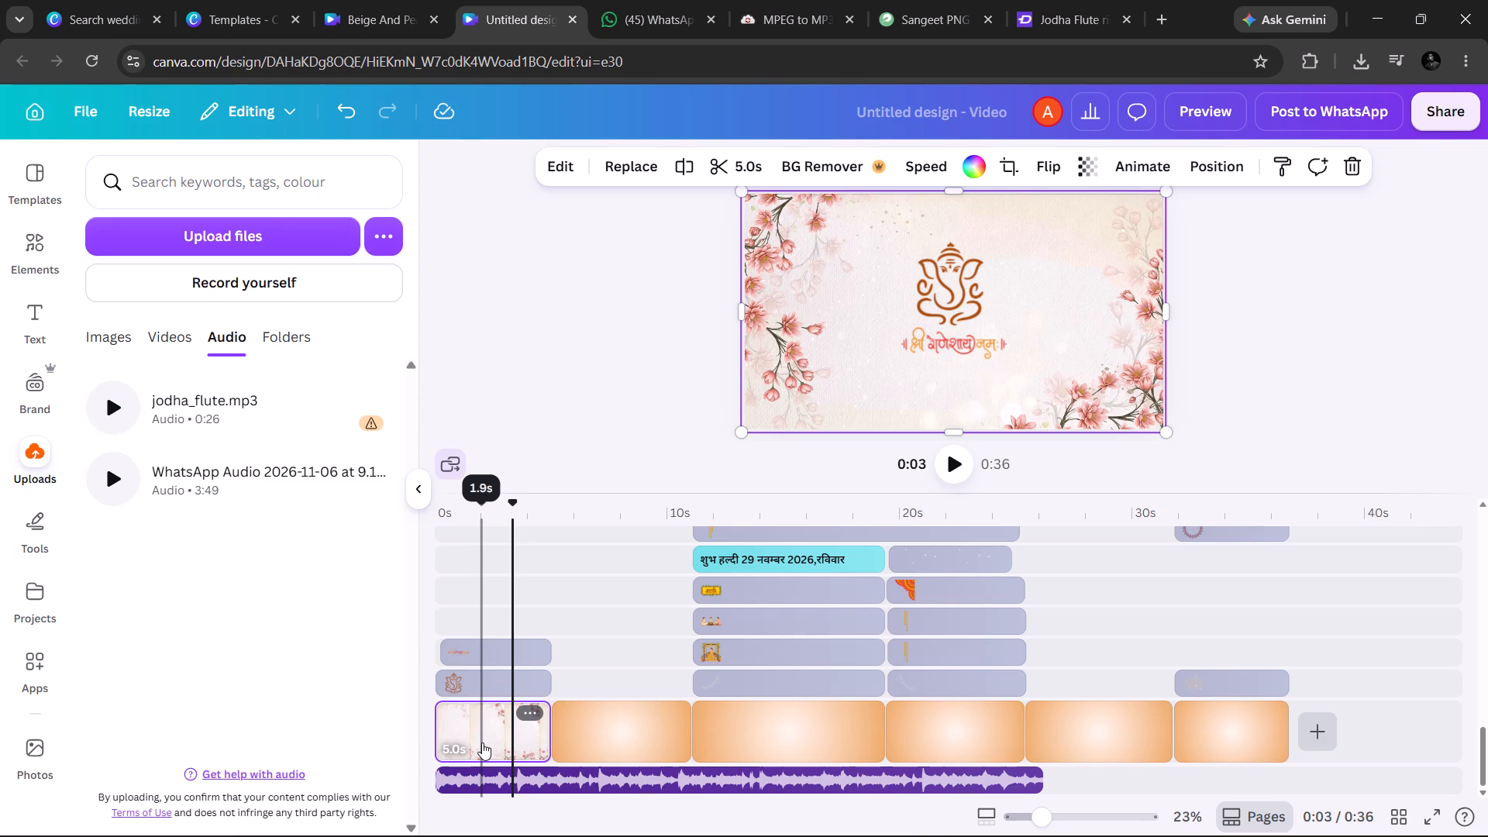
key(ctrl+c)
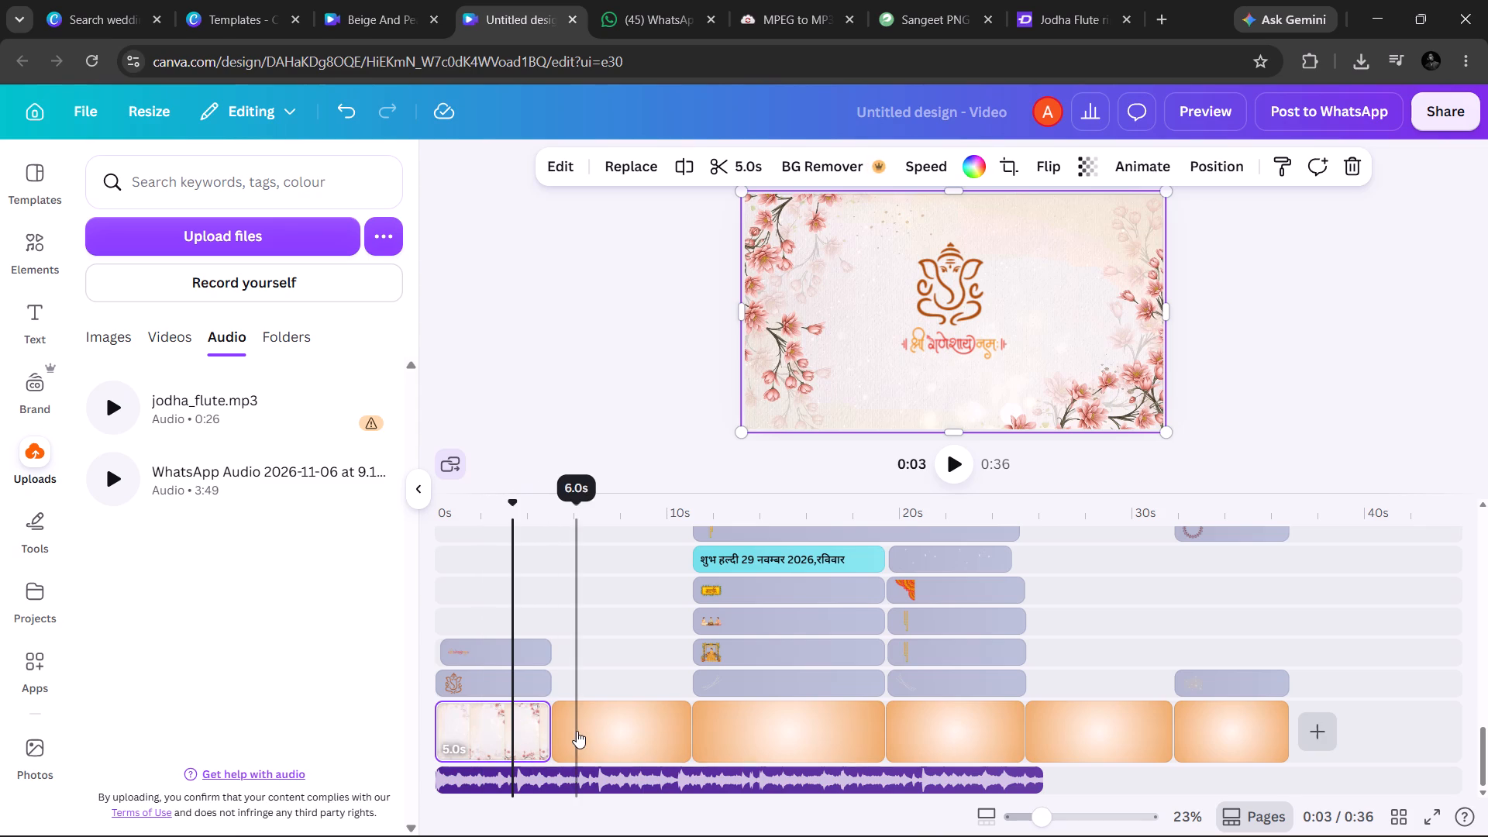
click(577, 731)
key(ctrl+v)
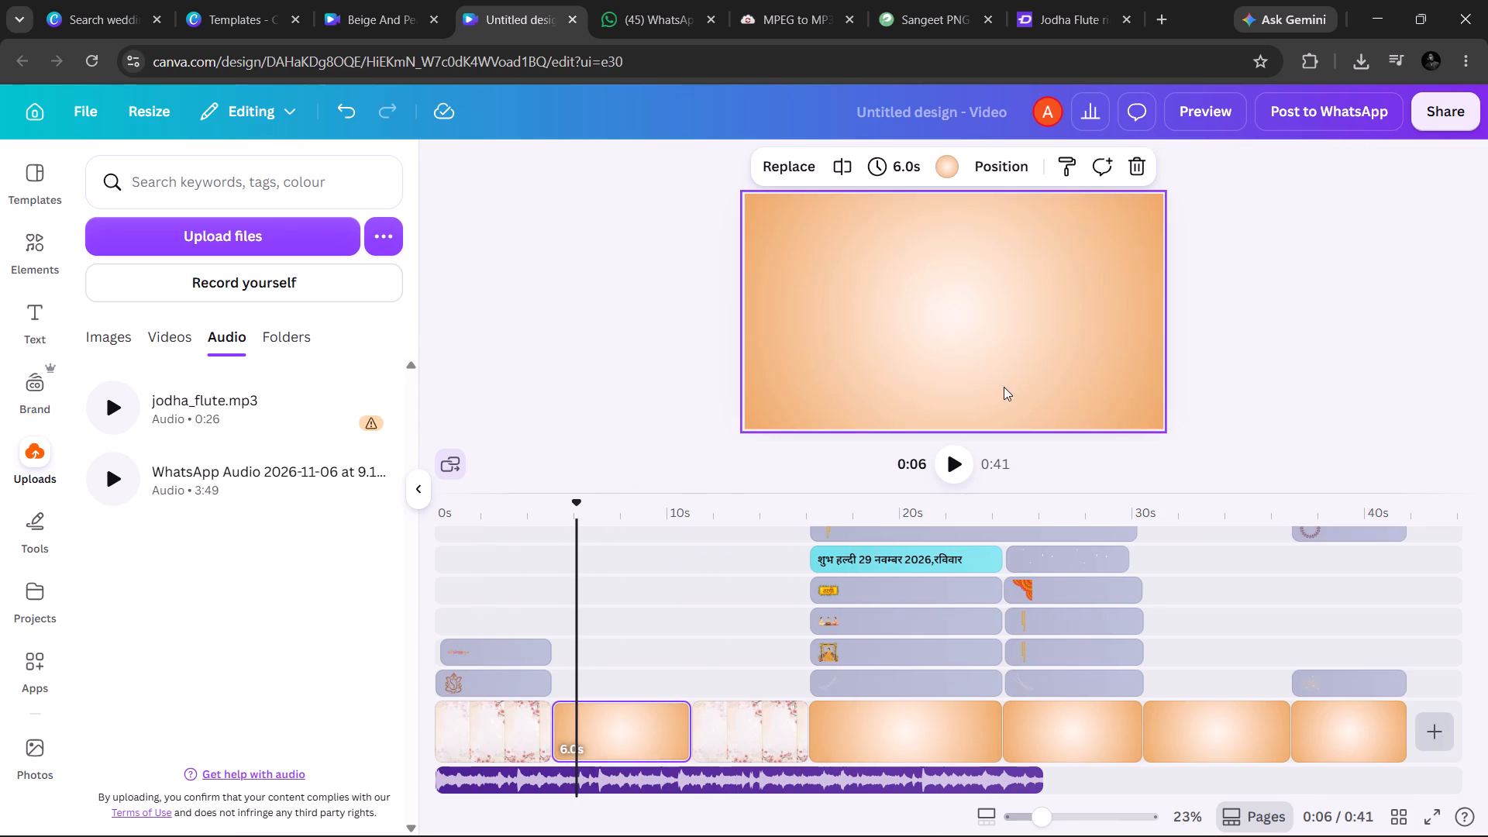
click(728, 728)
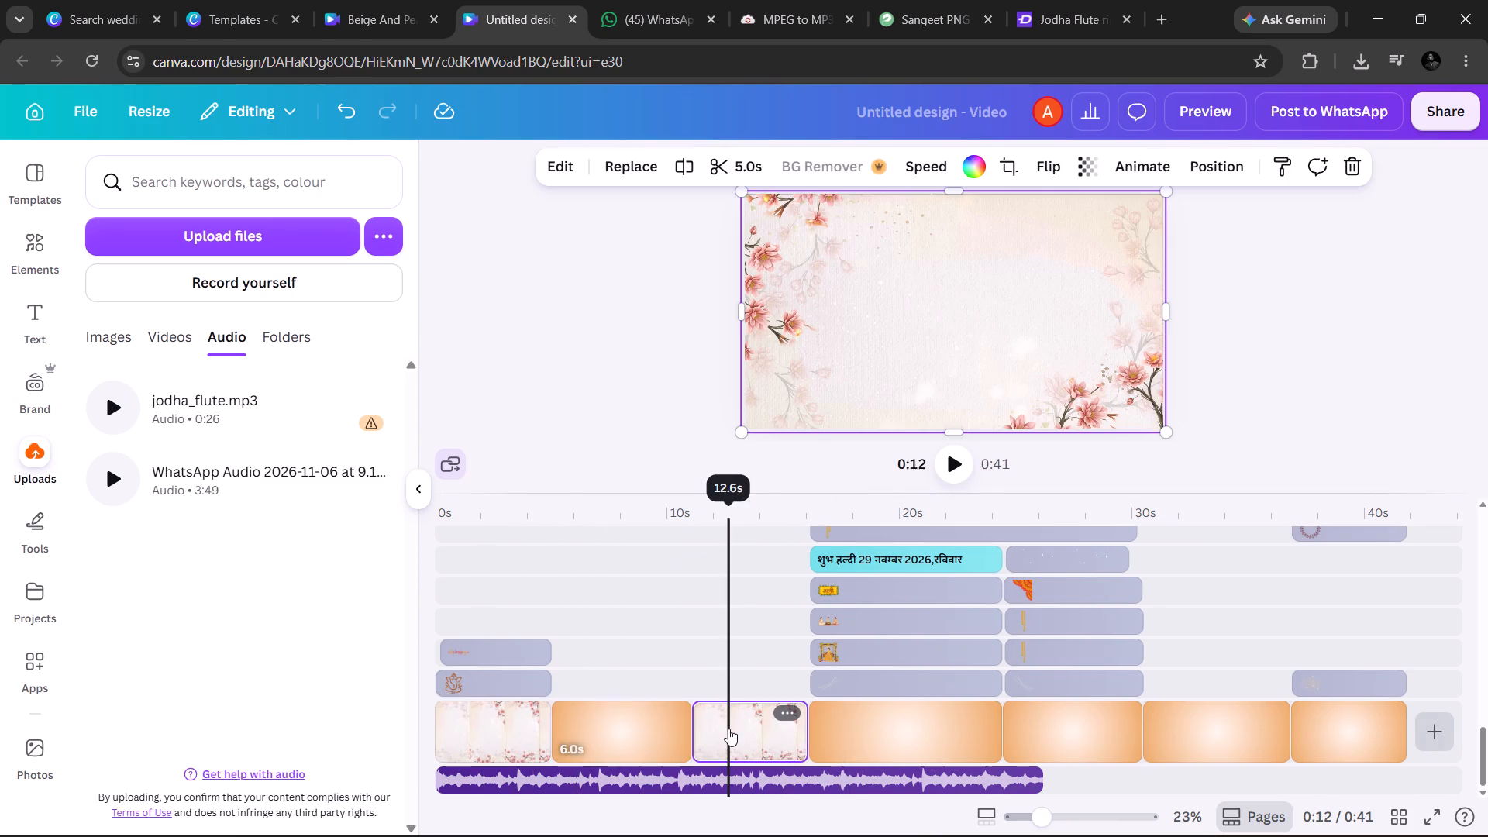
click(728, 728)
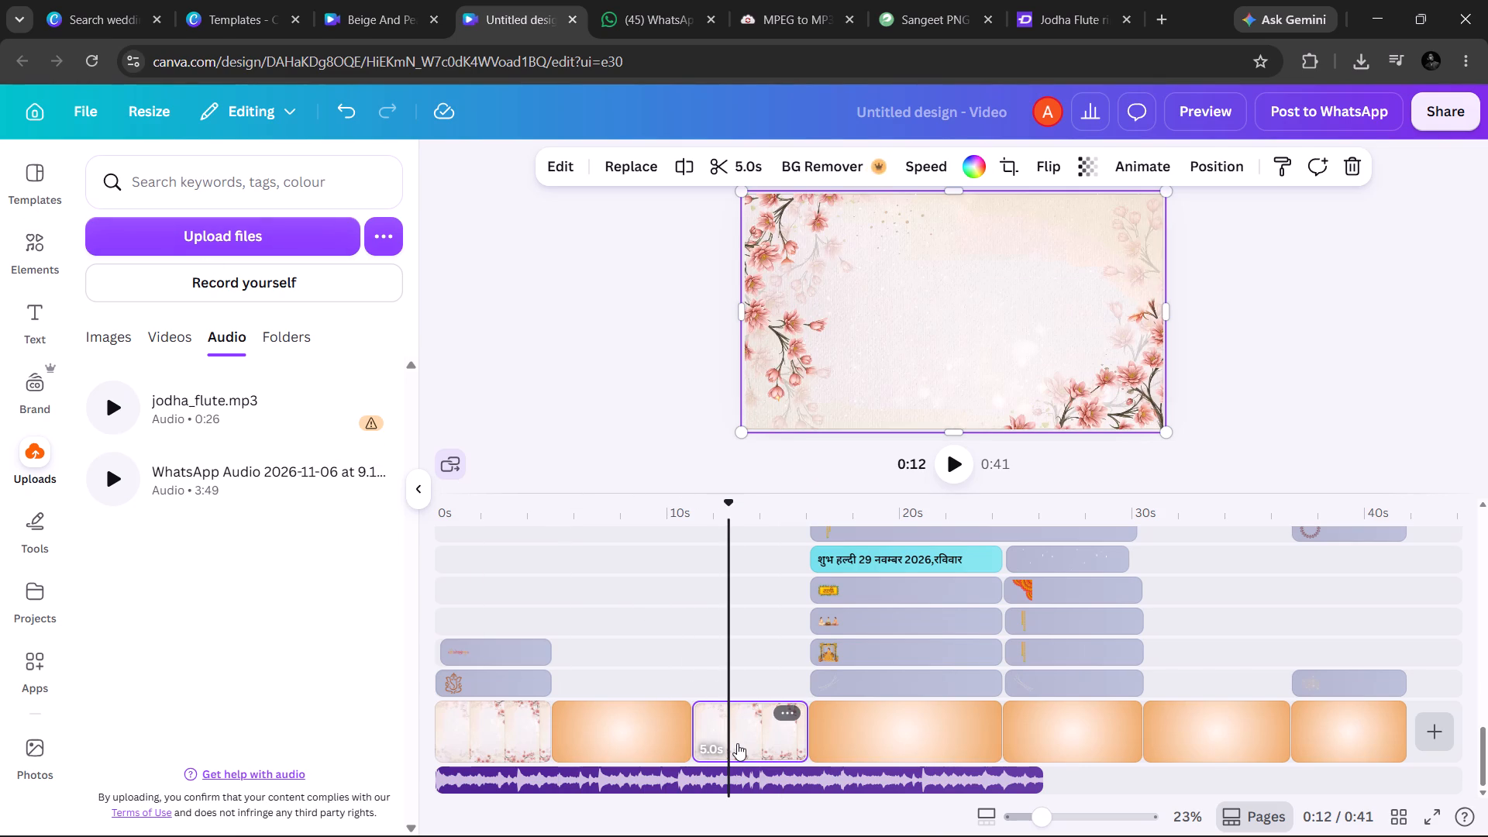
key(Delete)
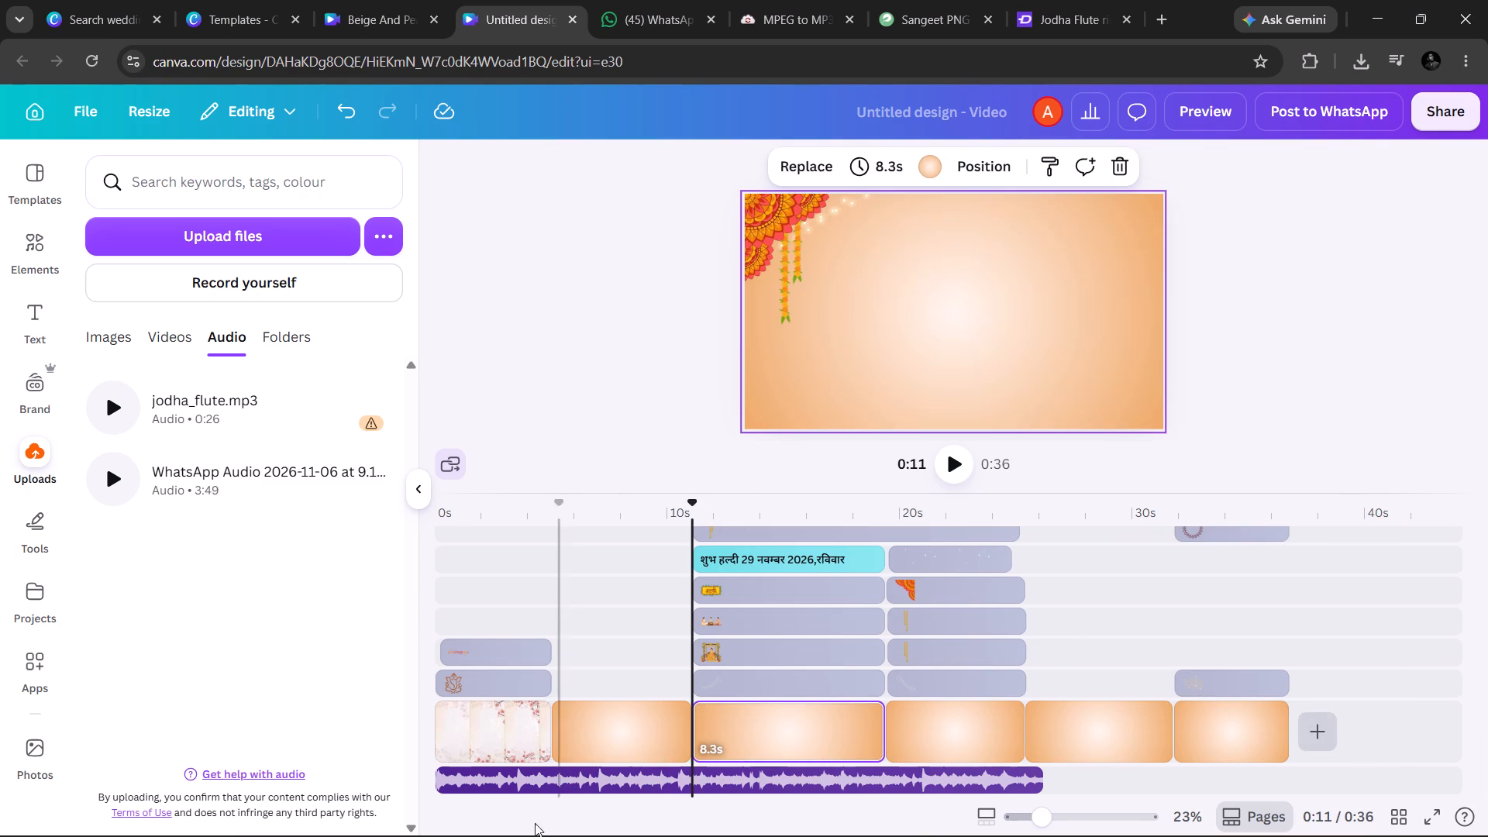
Detach the floral video from the Ganesha page's background and paste a copy of it onto the blank peach page.
click(508, 712)
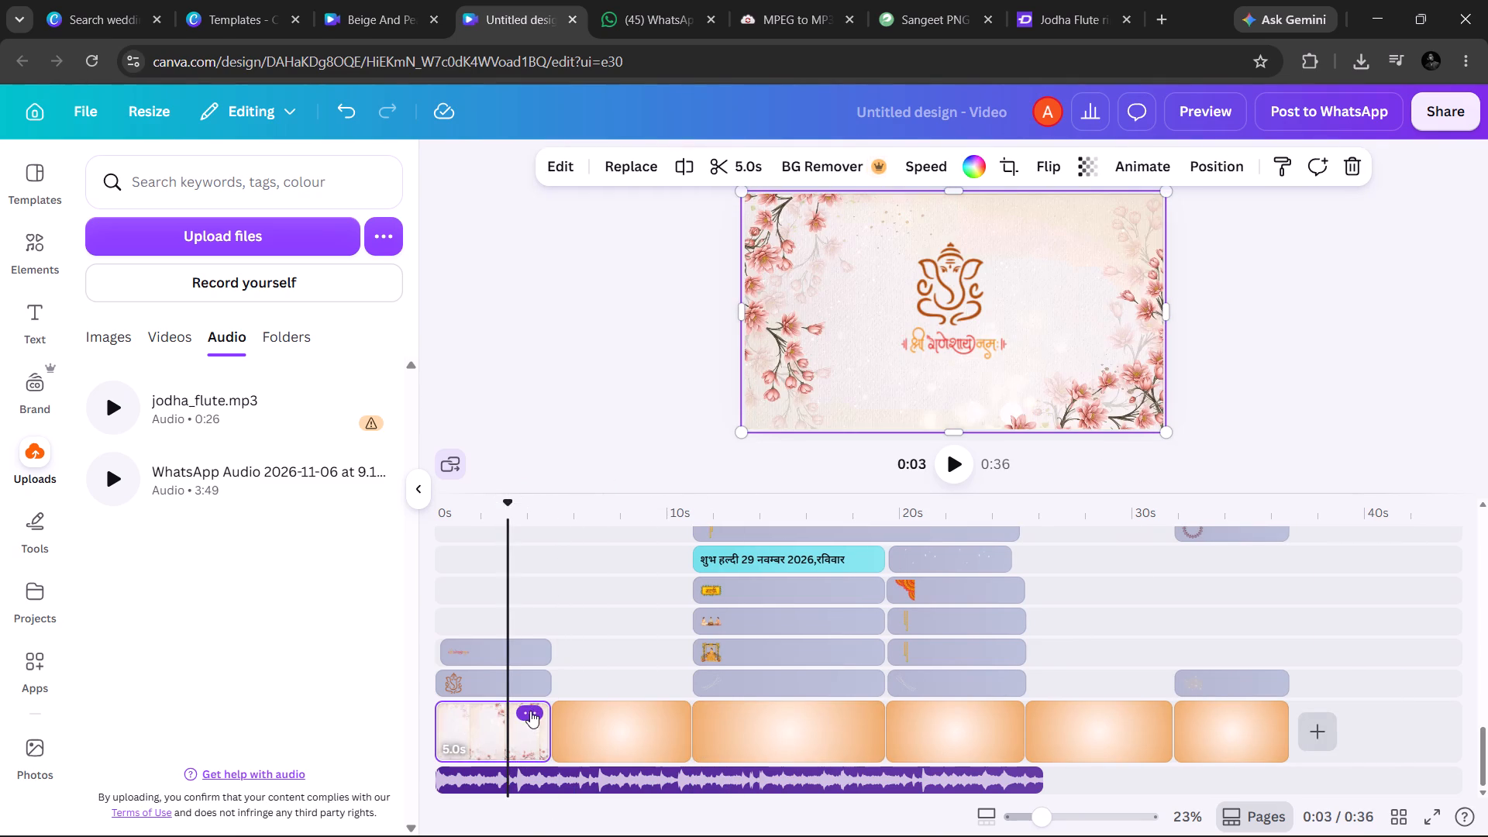
click(530, 711)
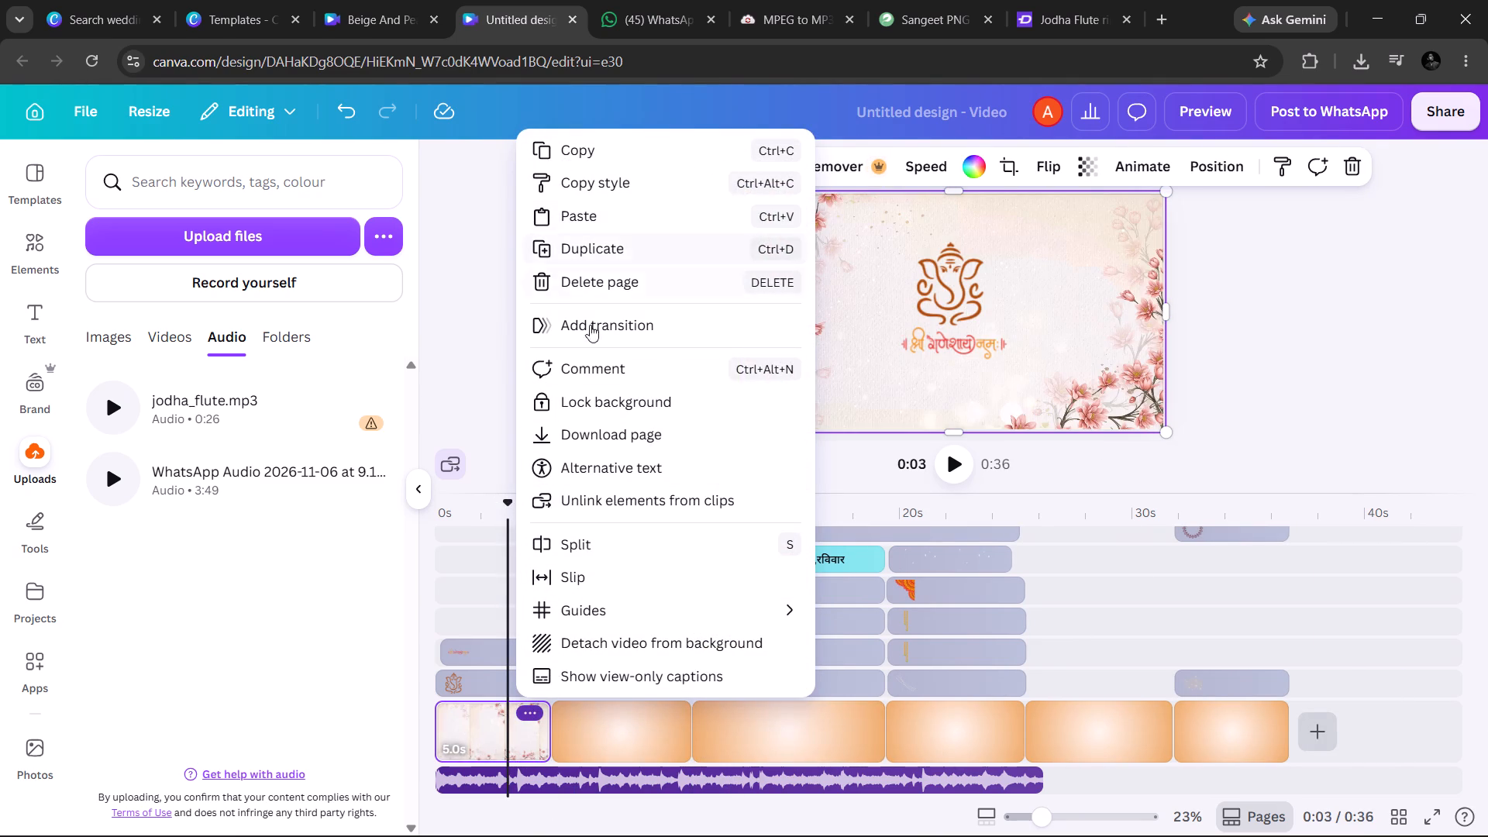
click(605, 641)
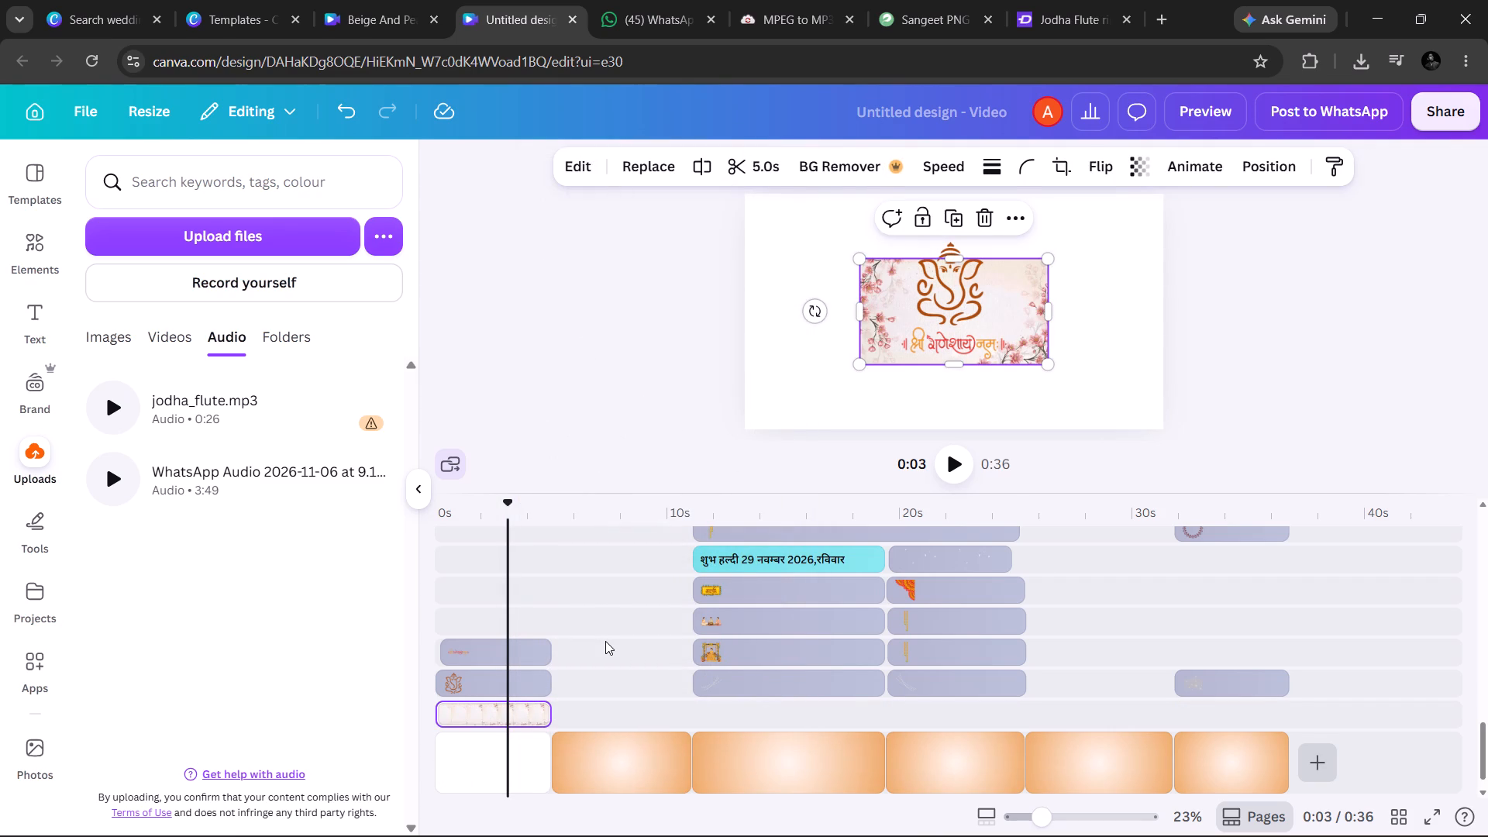
key(ctrl+c)
click(617, 753)
key(ctrl+v)
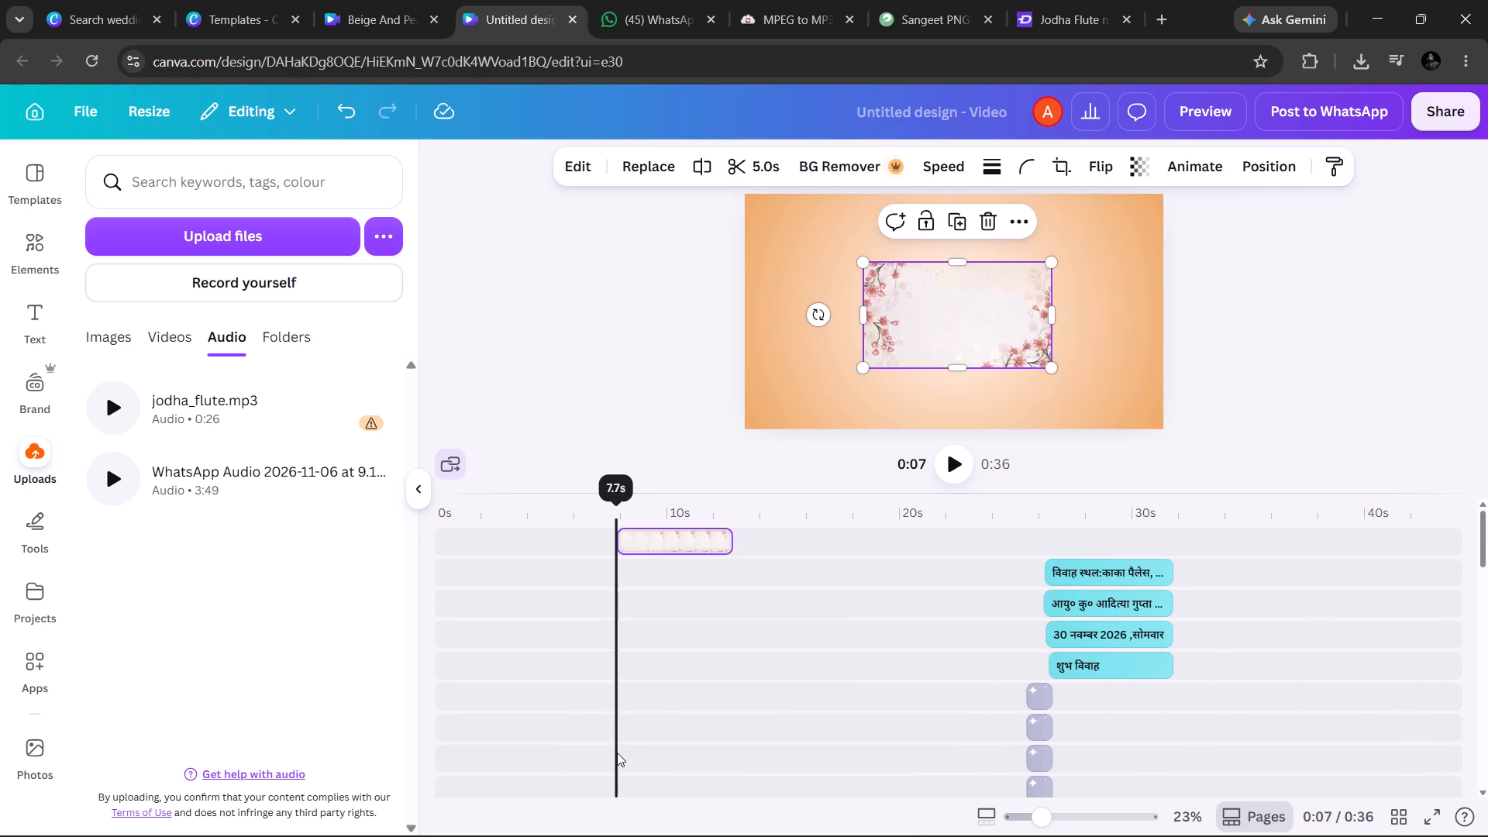
Set the detached floral video on the Ganesha page as that page's background again.
scroll(637, 836, down, 4)
scroll(553, 698, down, 5)
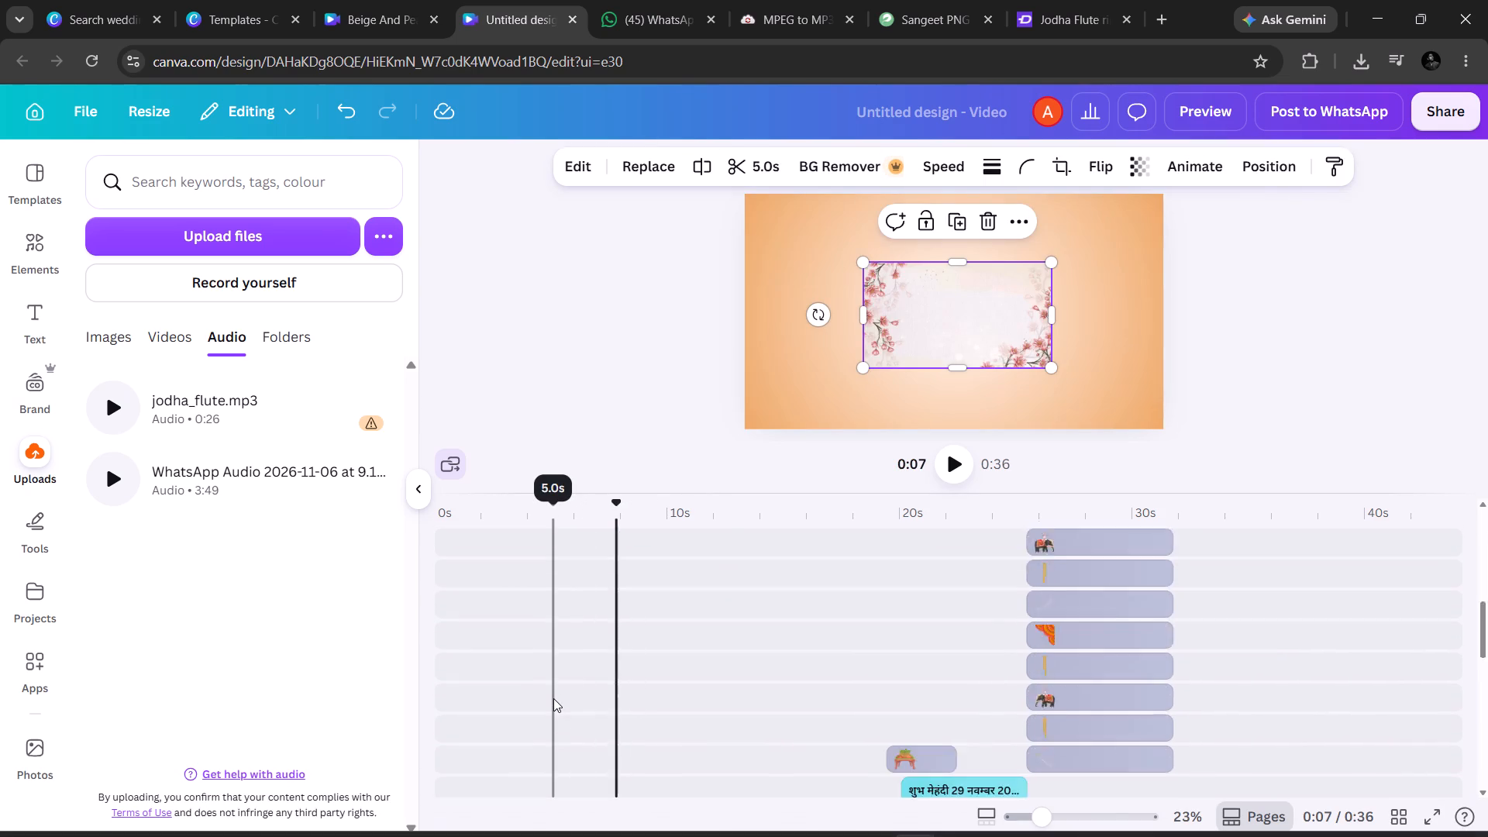
scroll(553, 698, down, 7)
click(491, 728)
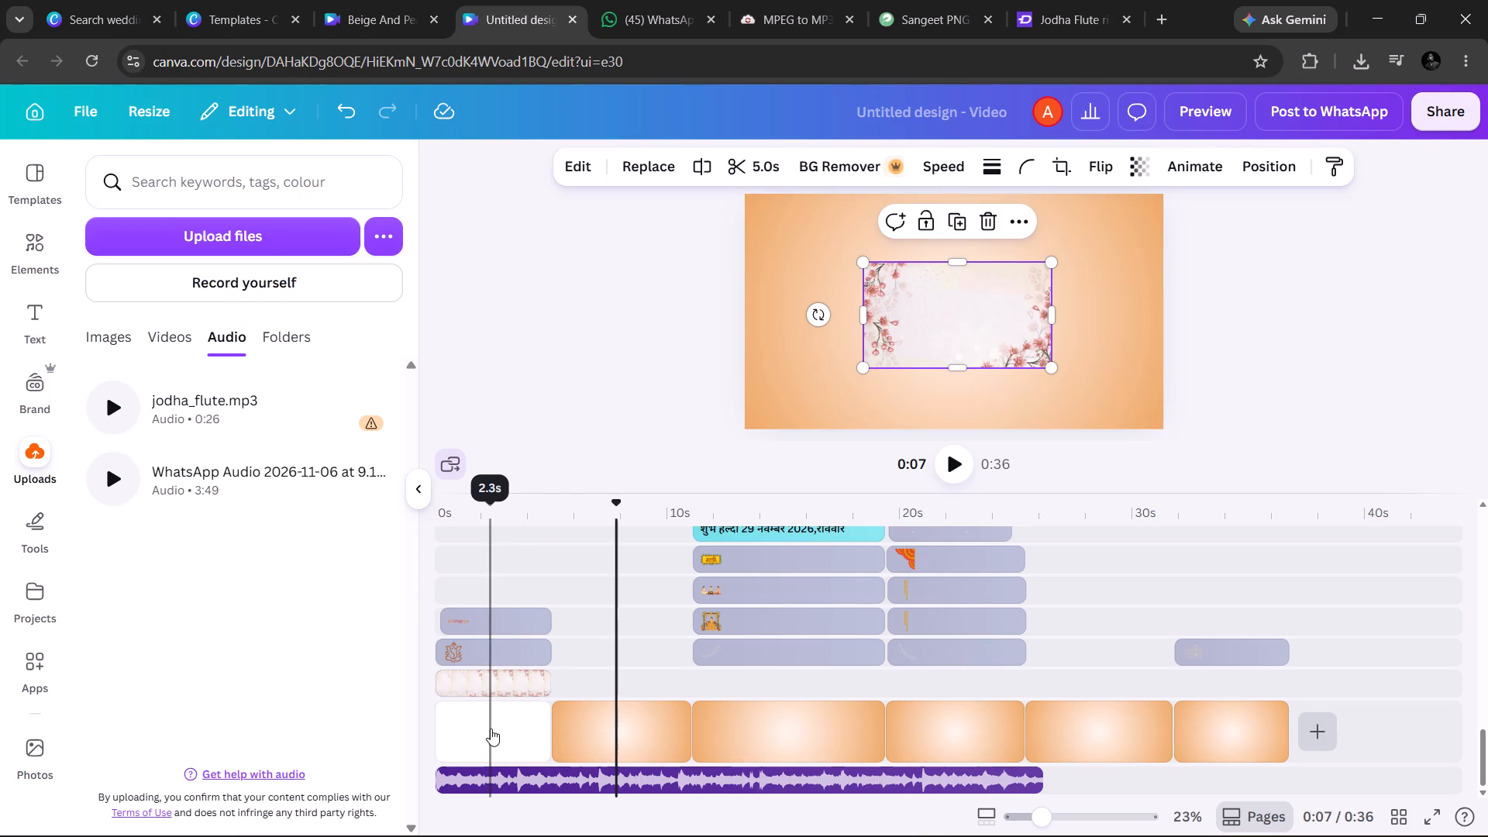
click(527, 673)
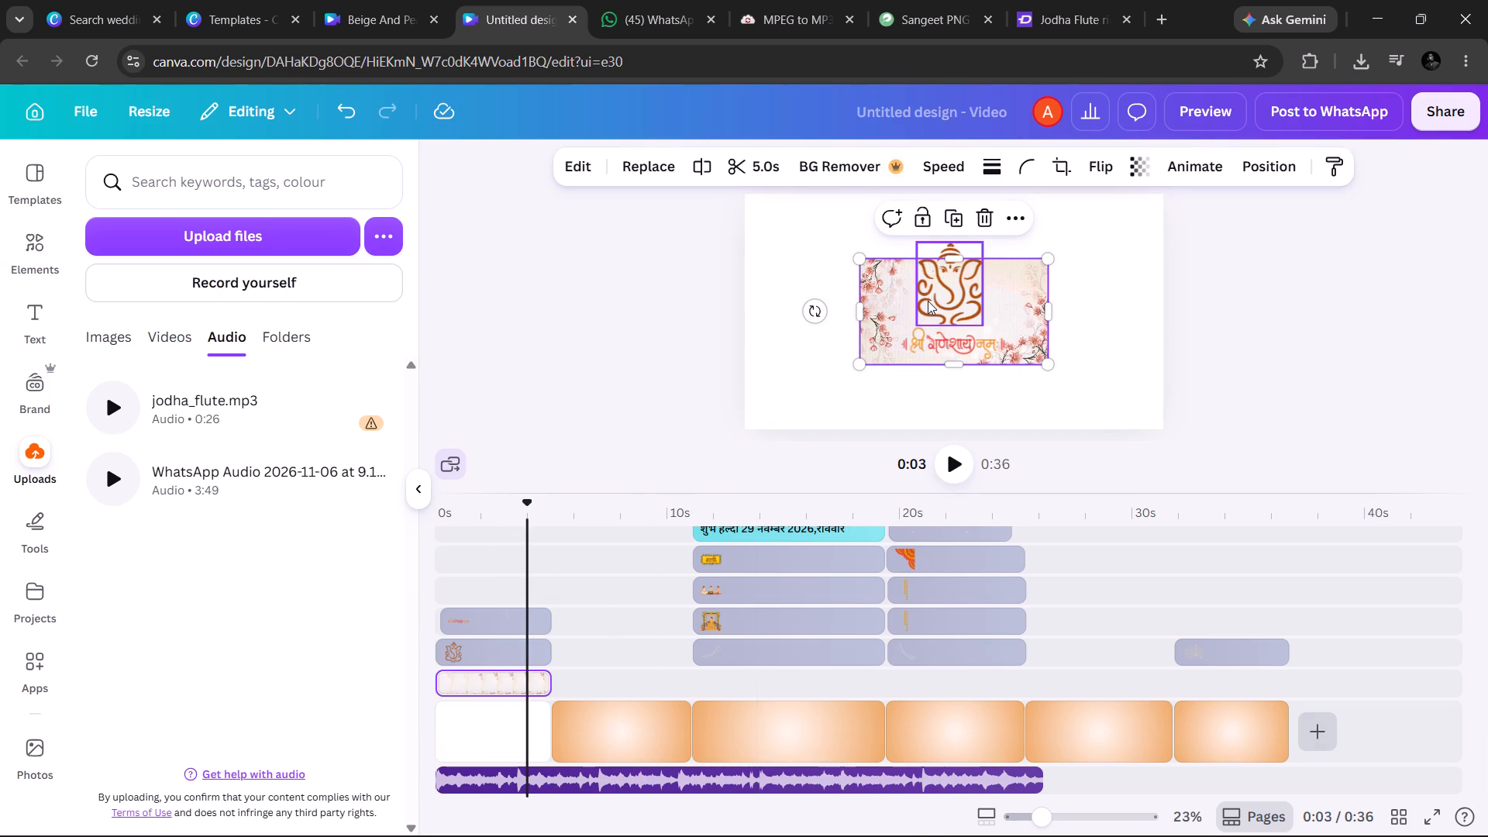
right_click(897, 310)
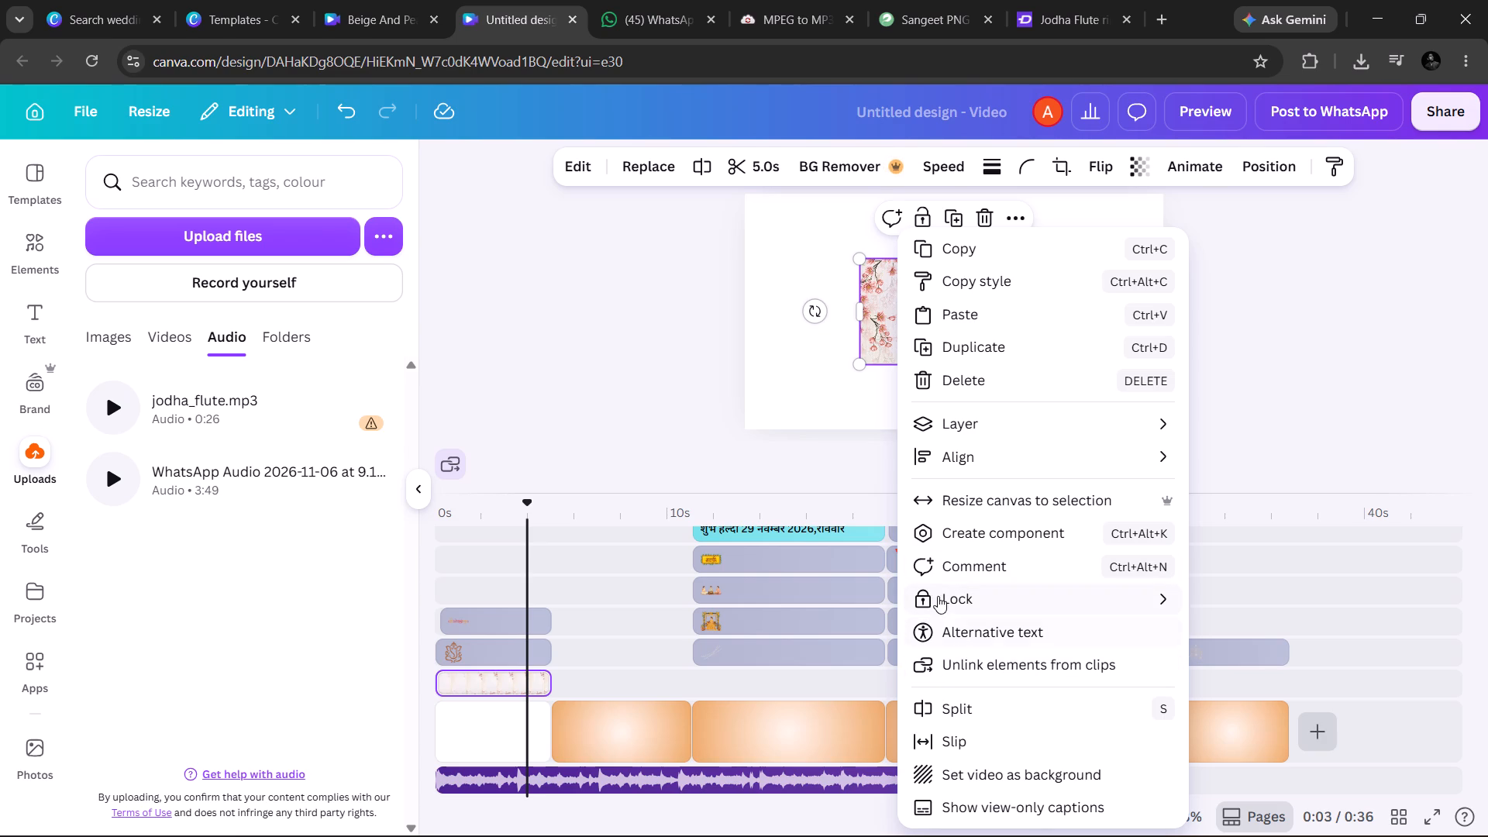
click(967, 785)
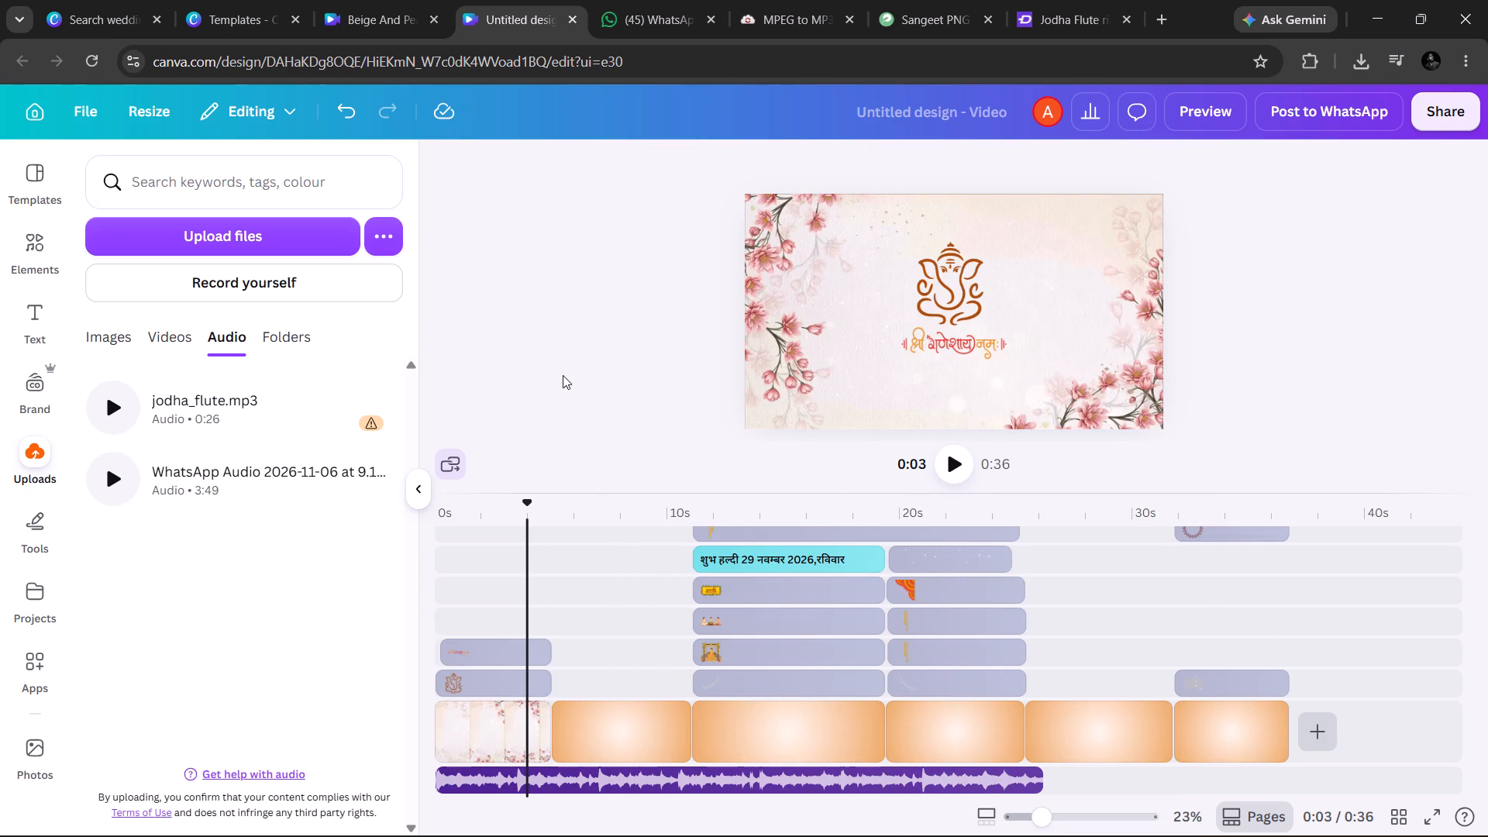
click(563, 375)
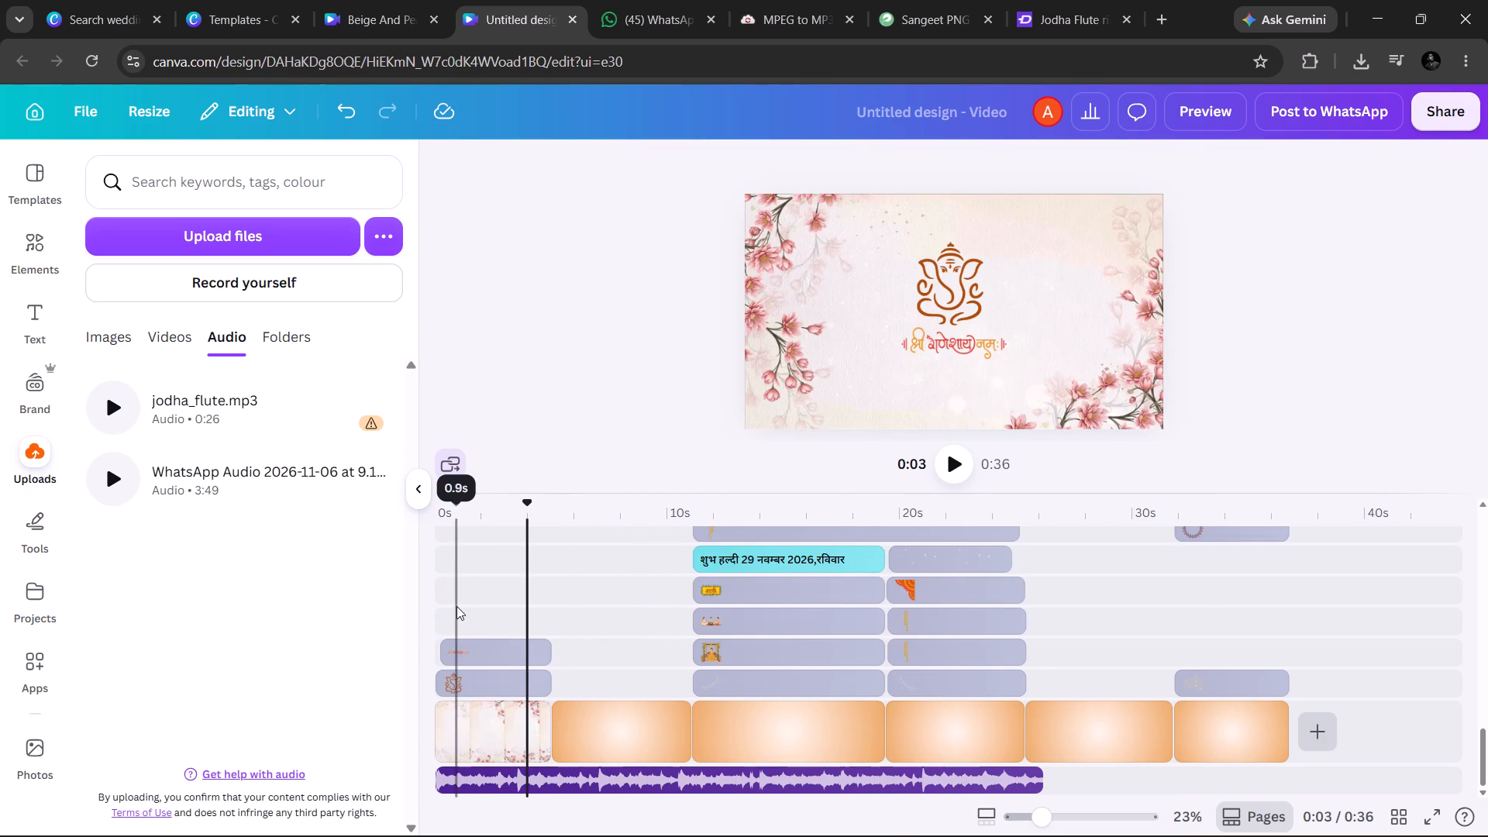
Move the pasted floral video clip above the blank peach page so it starts at about 7 seconds on the timeline.
click(609, 709)
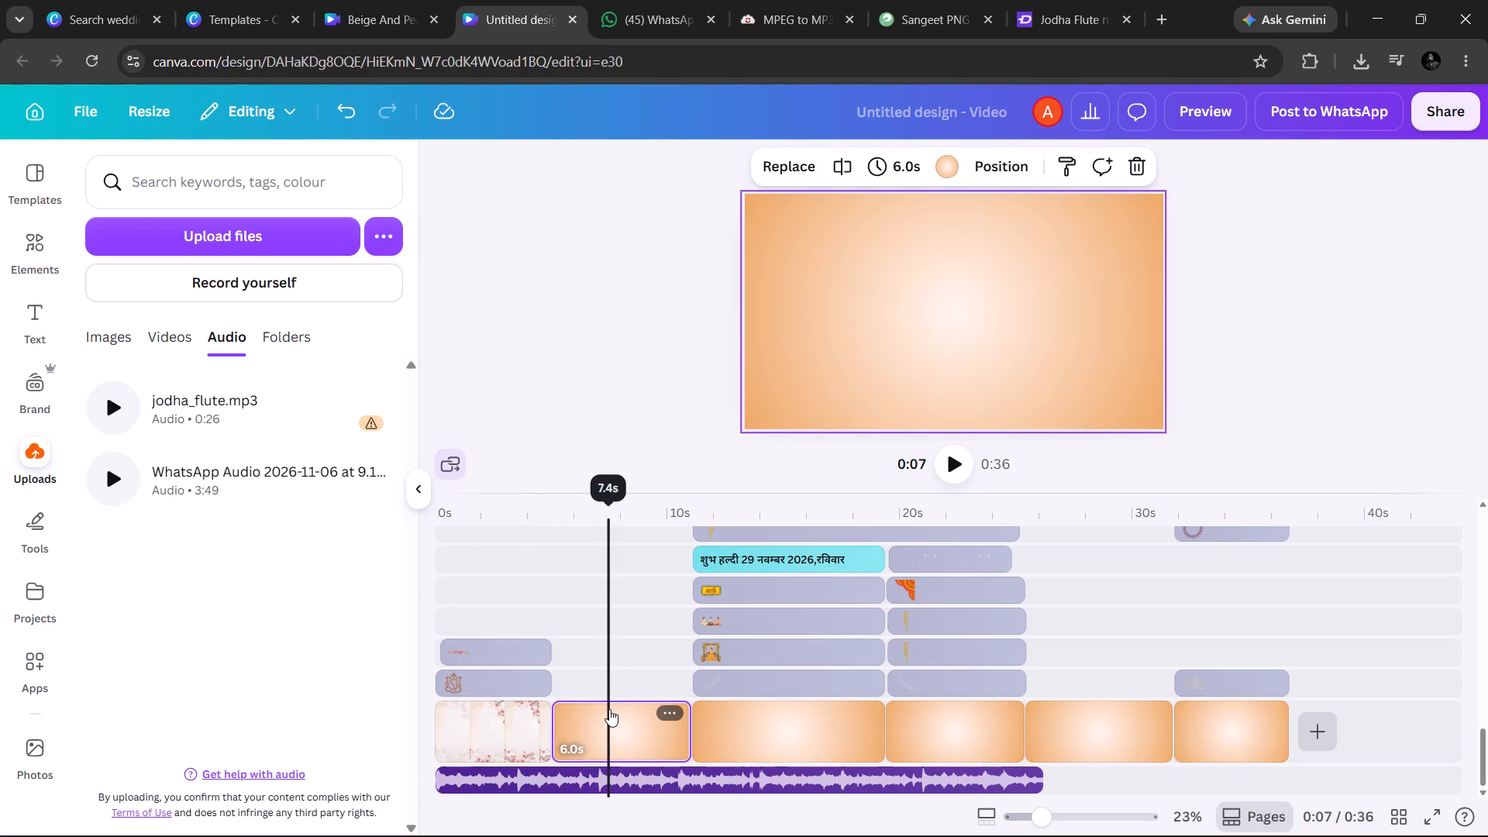
click(598, 593)
scroll(598, 593, up, 8)
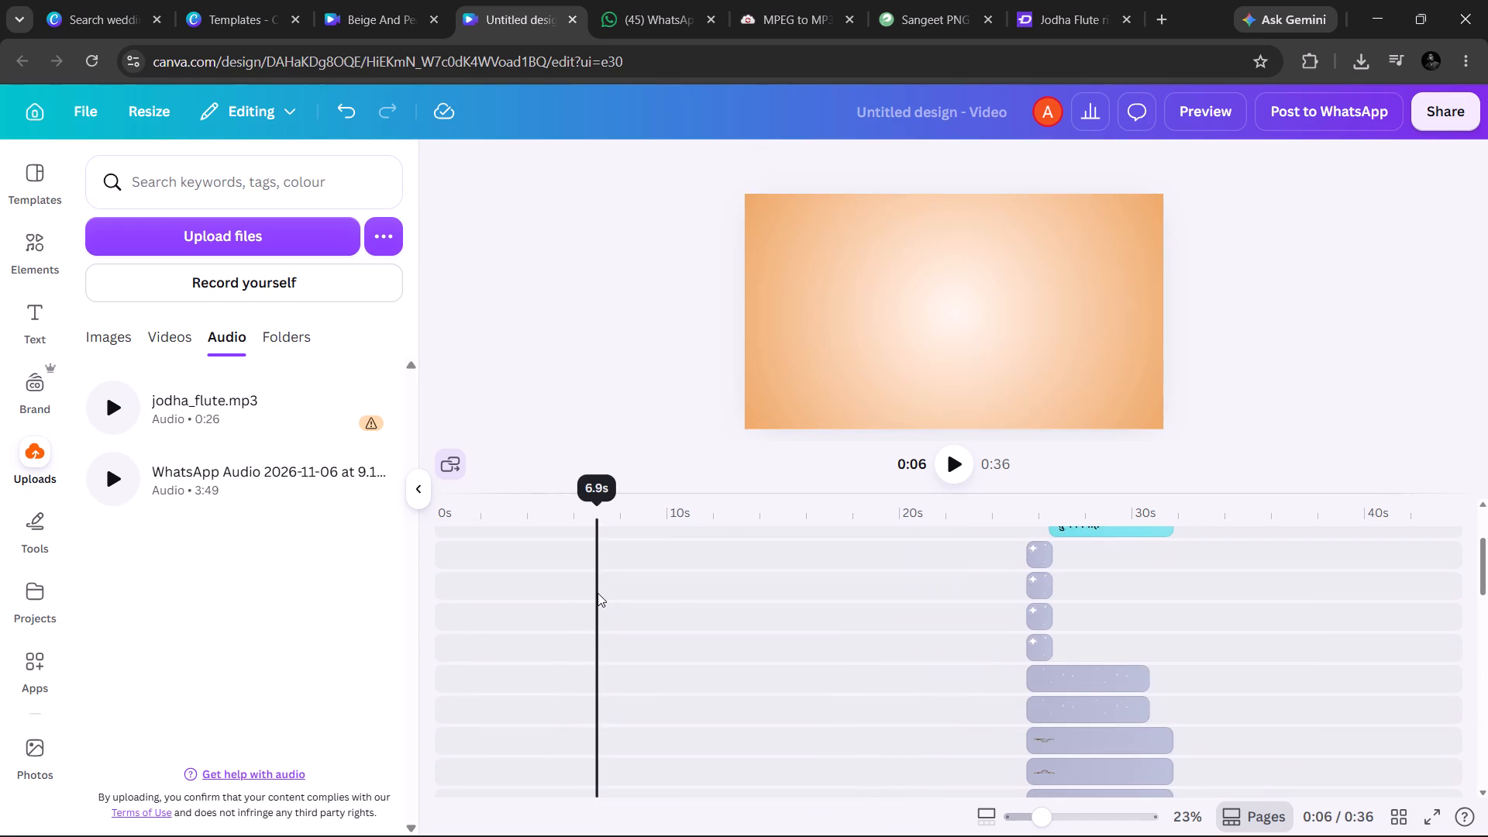
click(648, 539)
drag(648, 539, 629, 542)
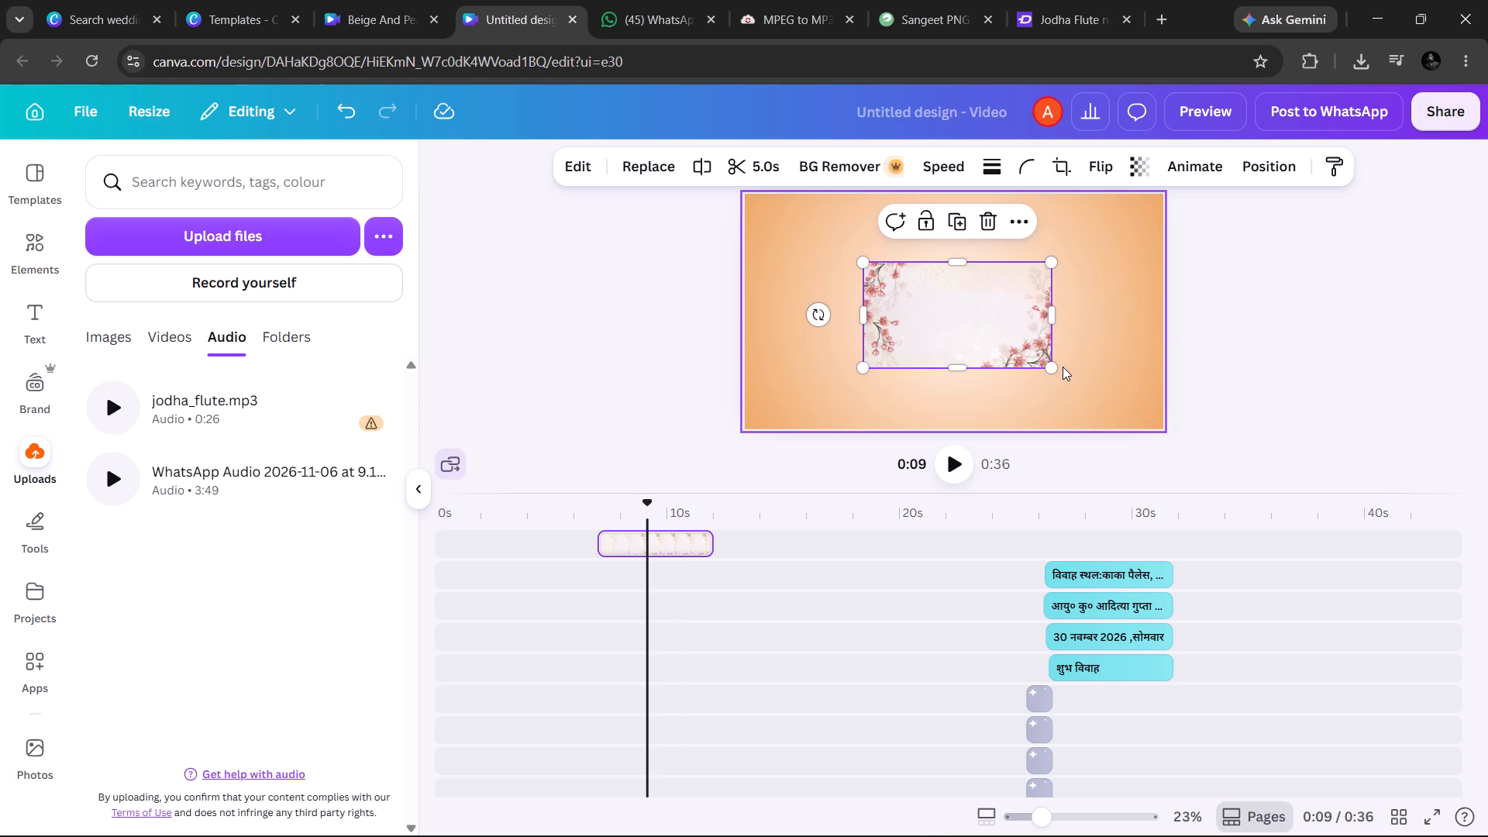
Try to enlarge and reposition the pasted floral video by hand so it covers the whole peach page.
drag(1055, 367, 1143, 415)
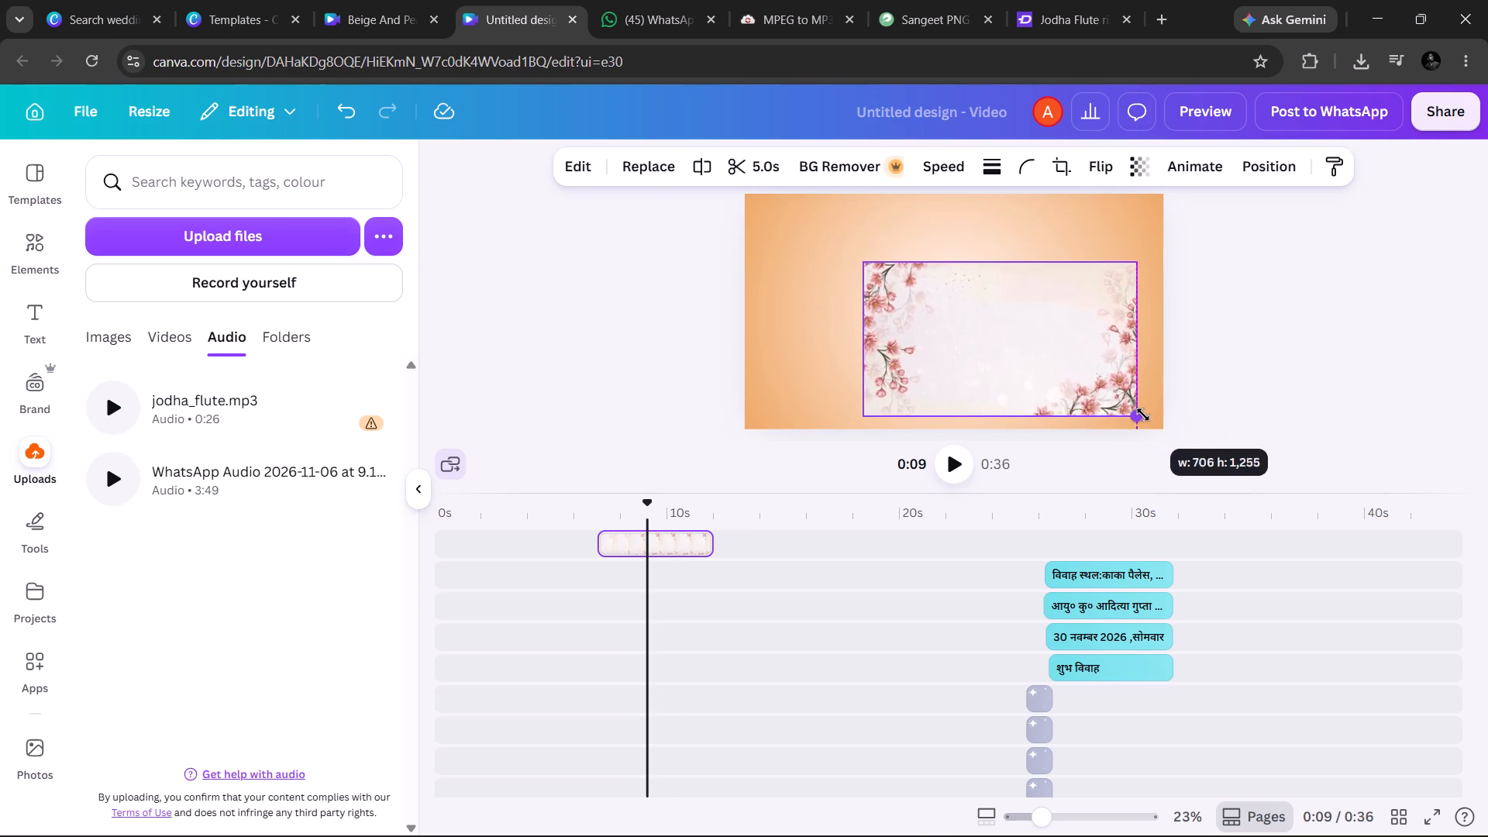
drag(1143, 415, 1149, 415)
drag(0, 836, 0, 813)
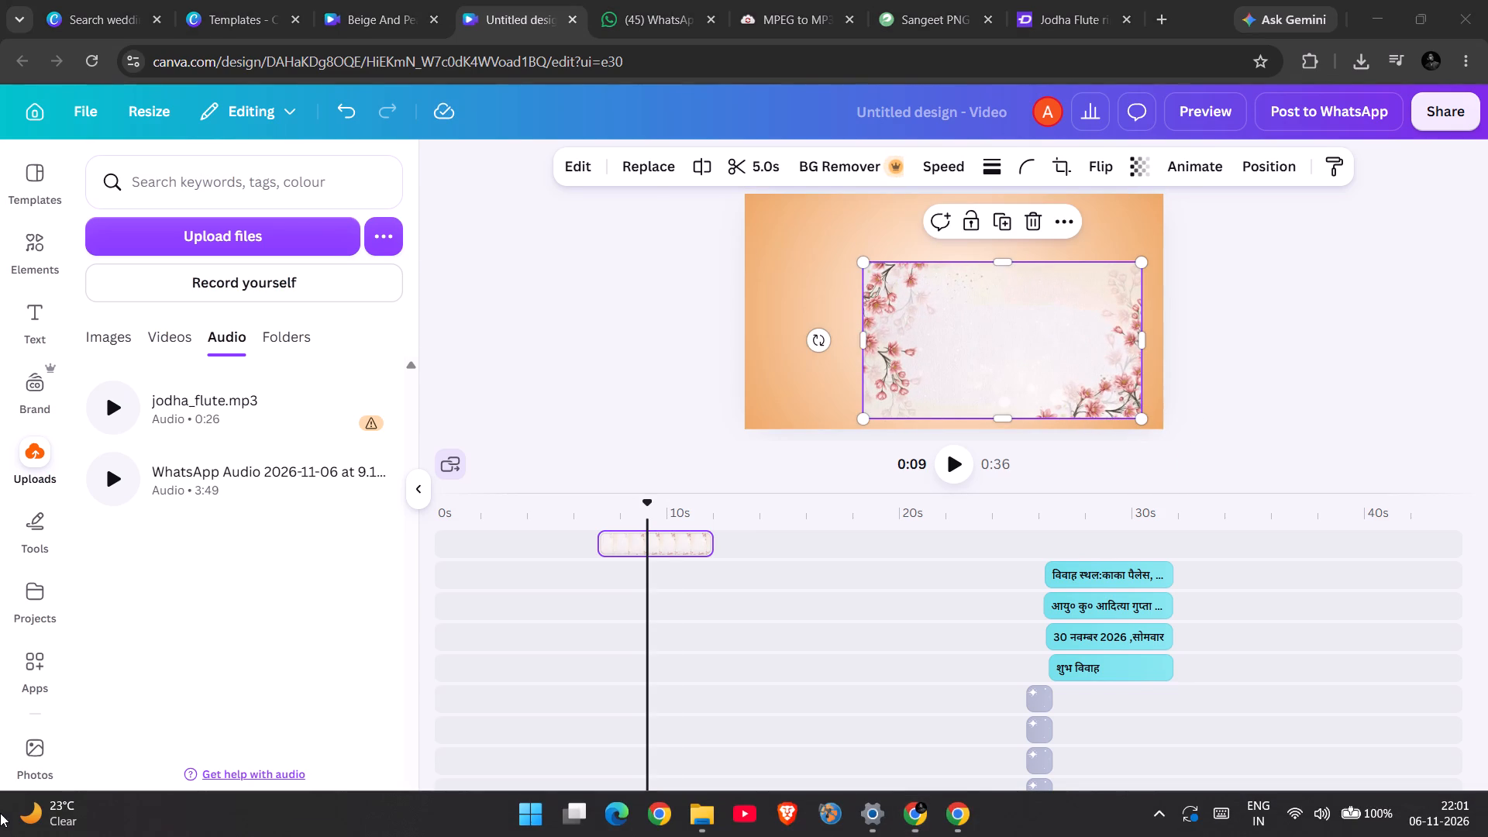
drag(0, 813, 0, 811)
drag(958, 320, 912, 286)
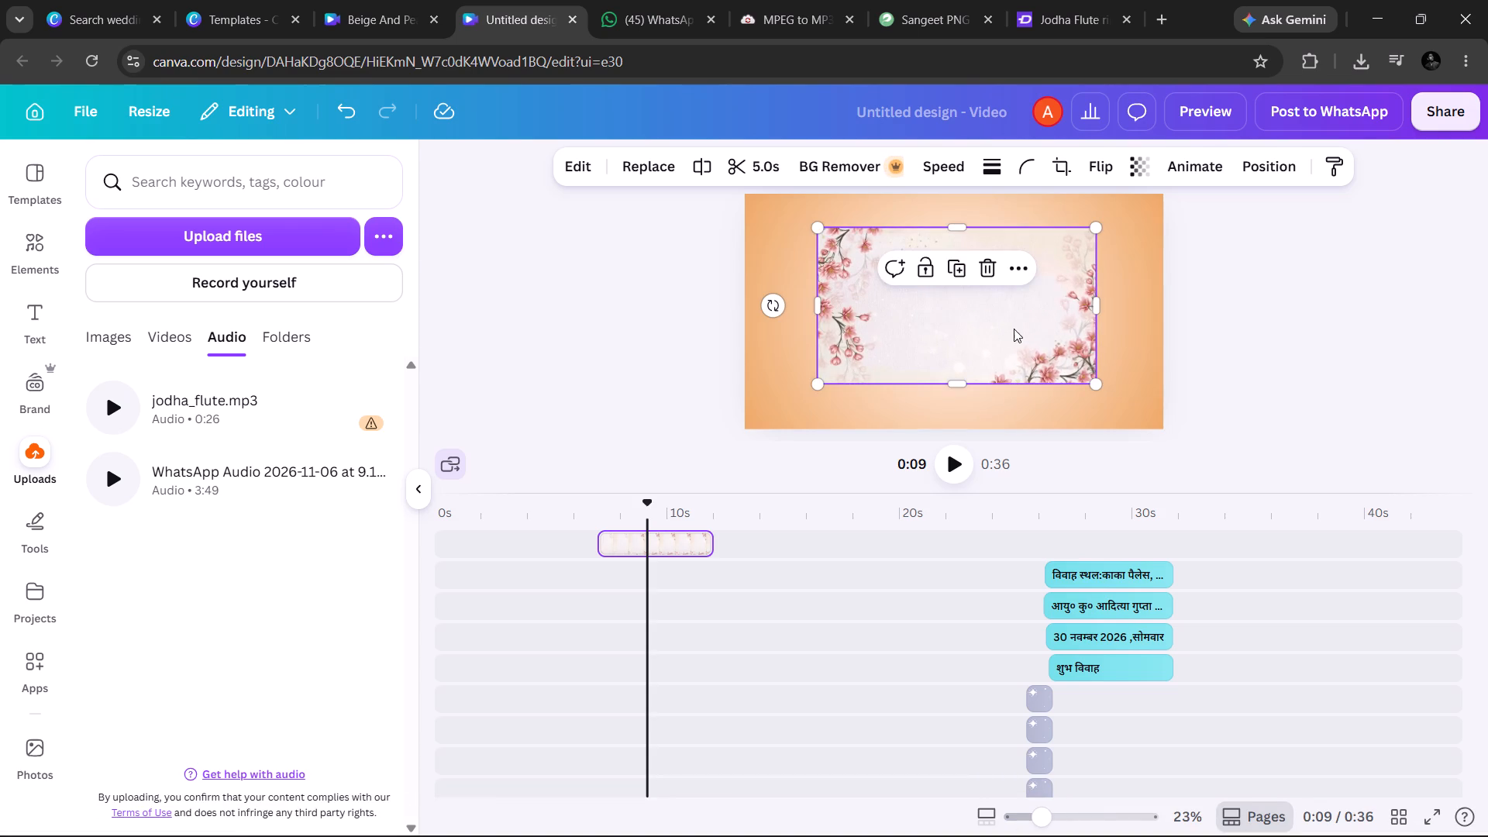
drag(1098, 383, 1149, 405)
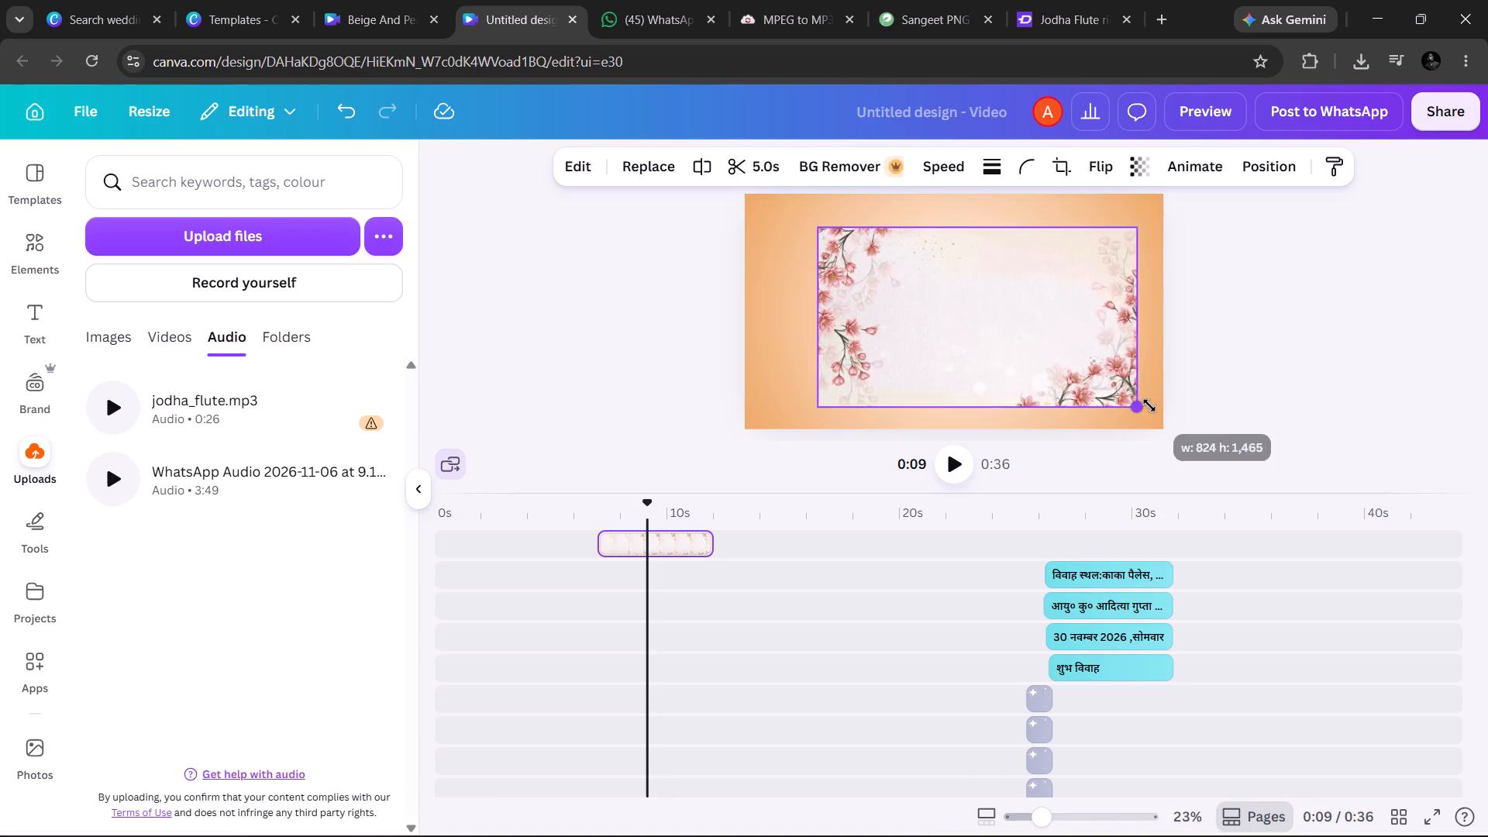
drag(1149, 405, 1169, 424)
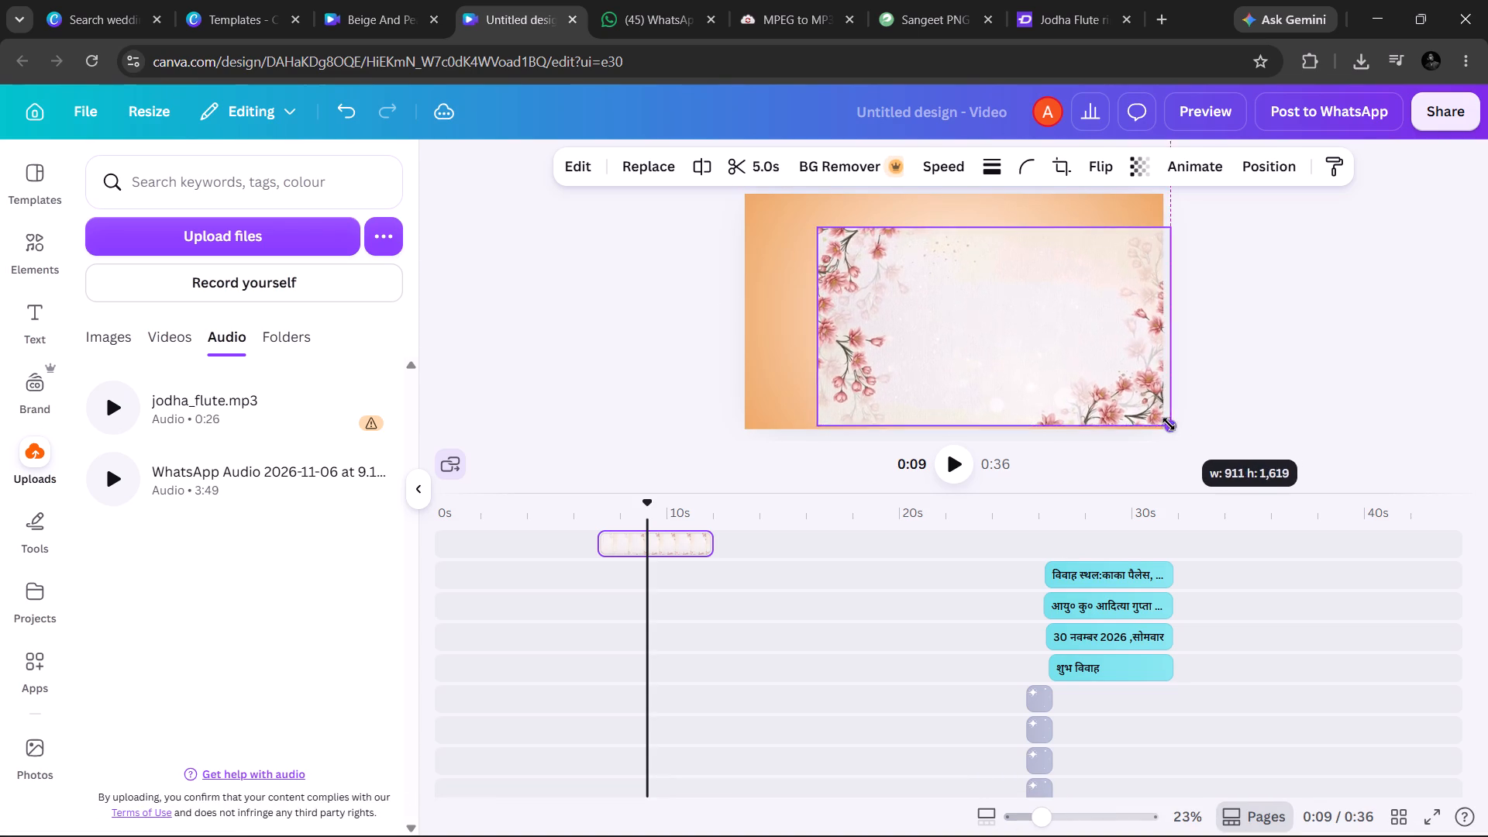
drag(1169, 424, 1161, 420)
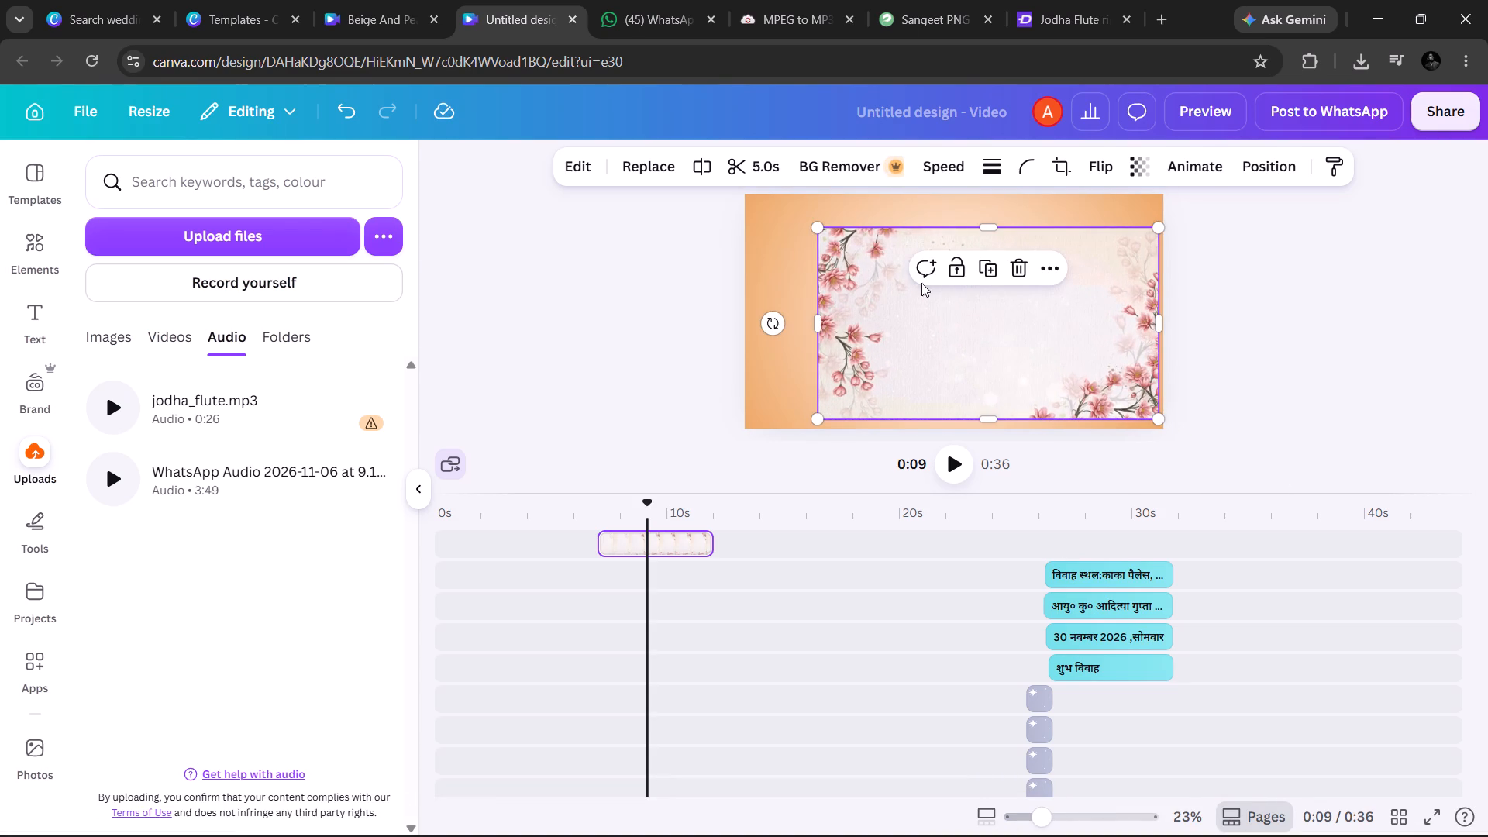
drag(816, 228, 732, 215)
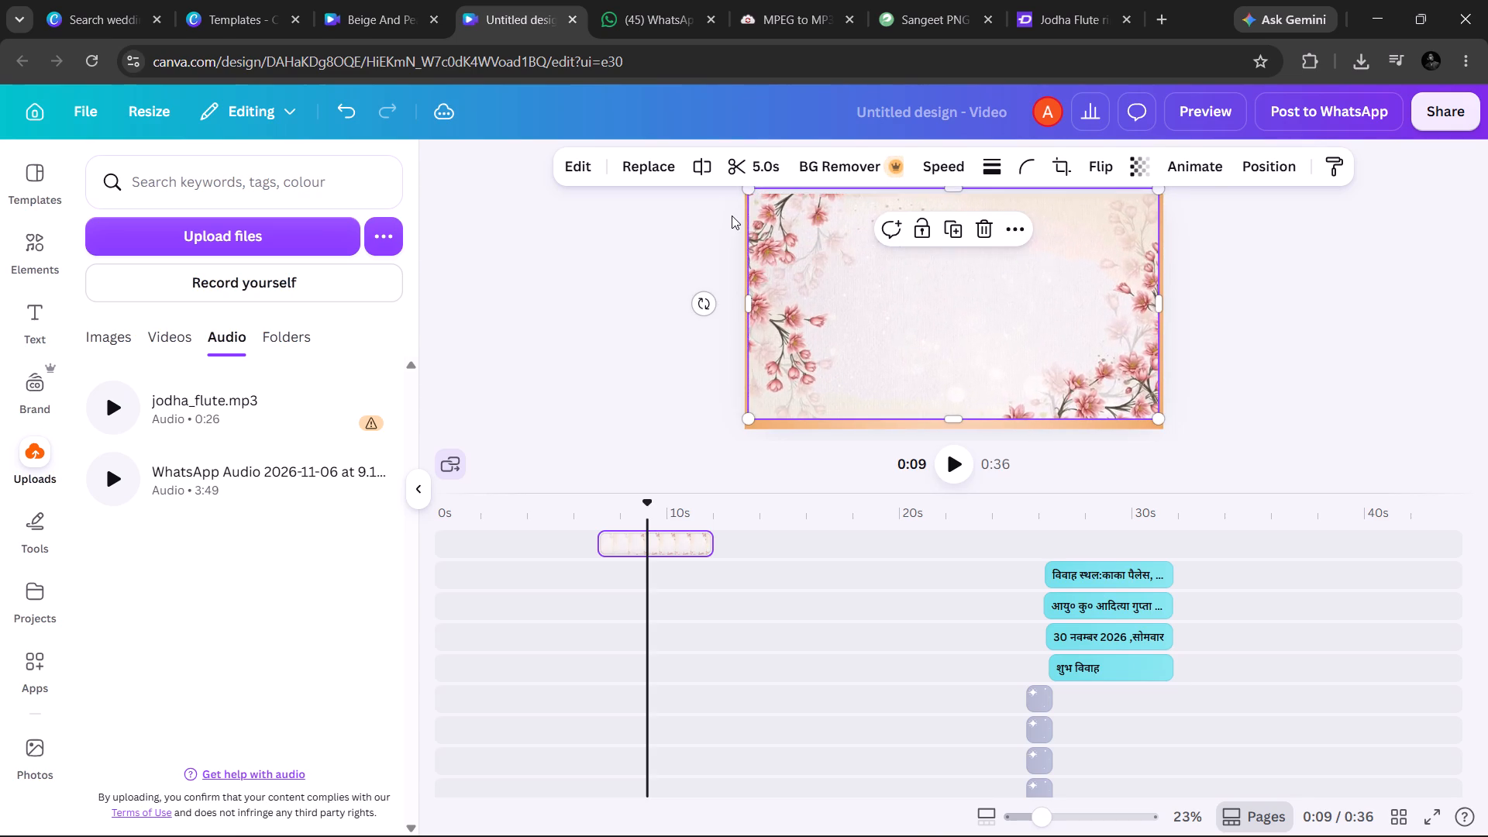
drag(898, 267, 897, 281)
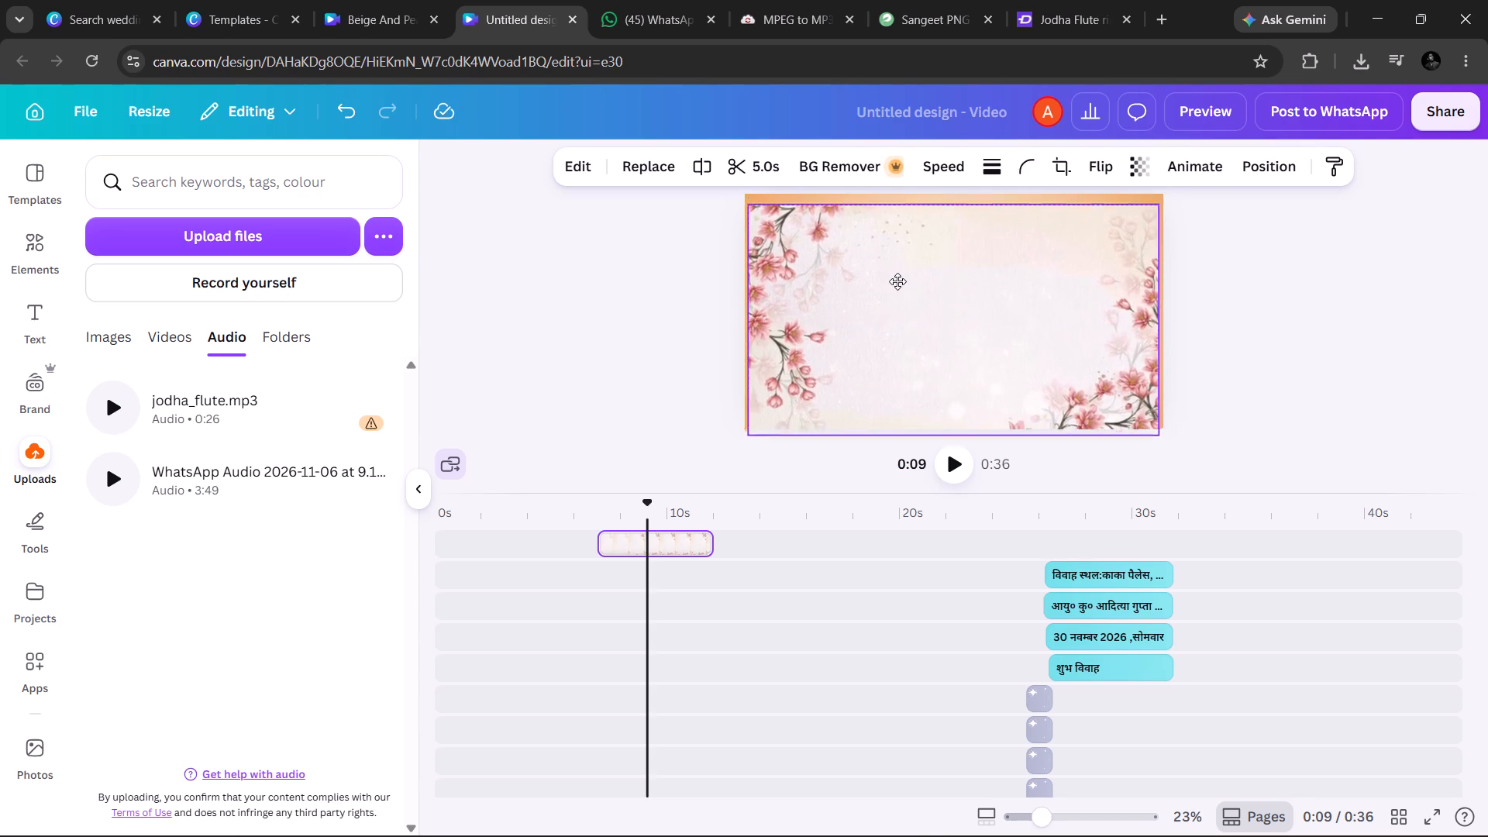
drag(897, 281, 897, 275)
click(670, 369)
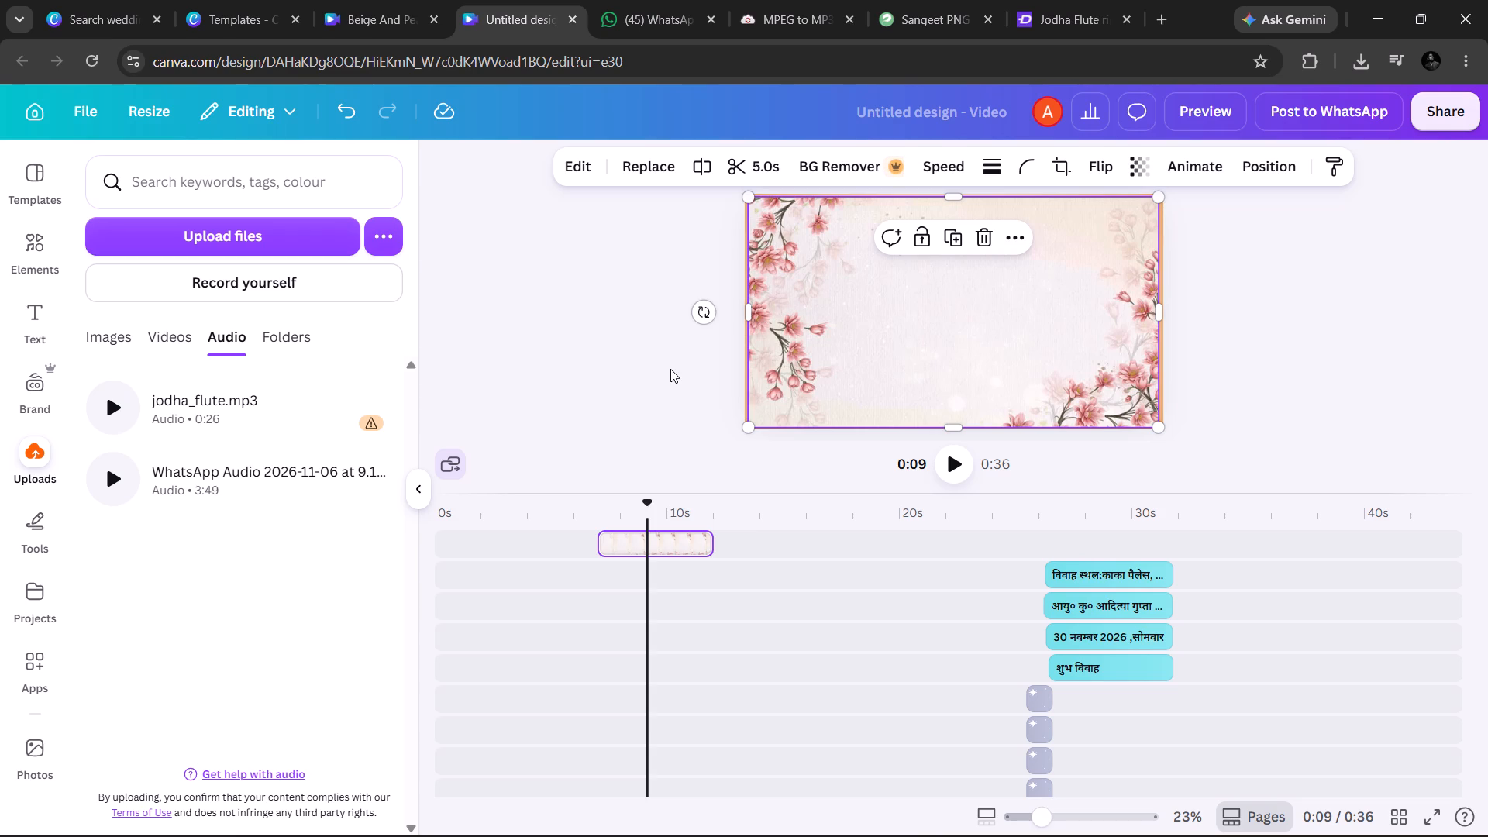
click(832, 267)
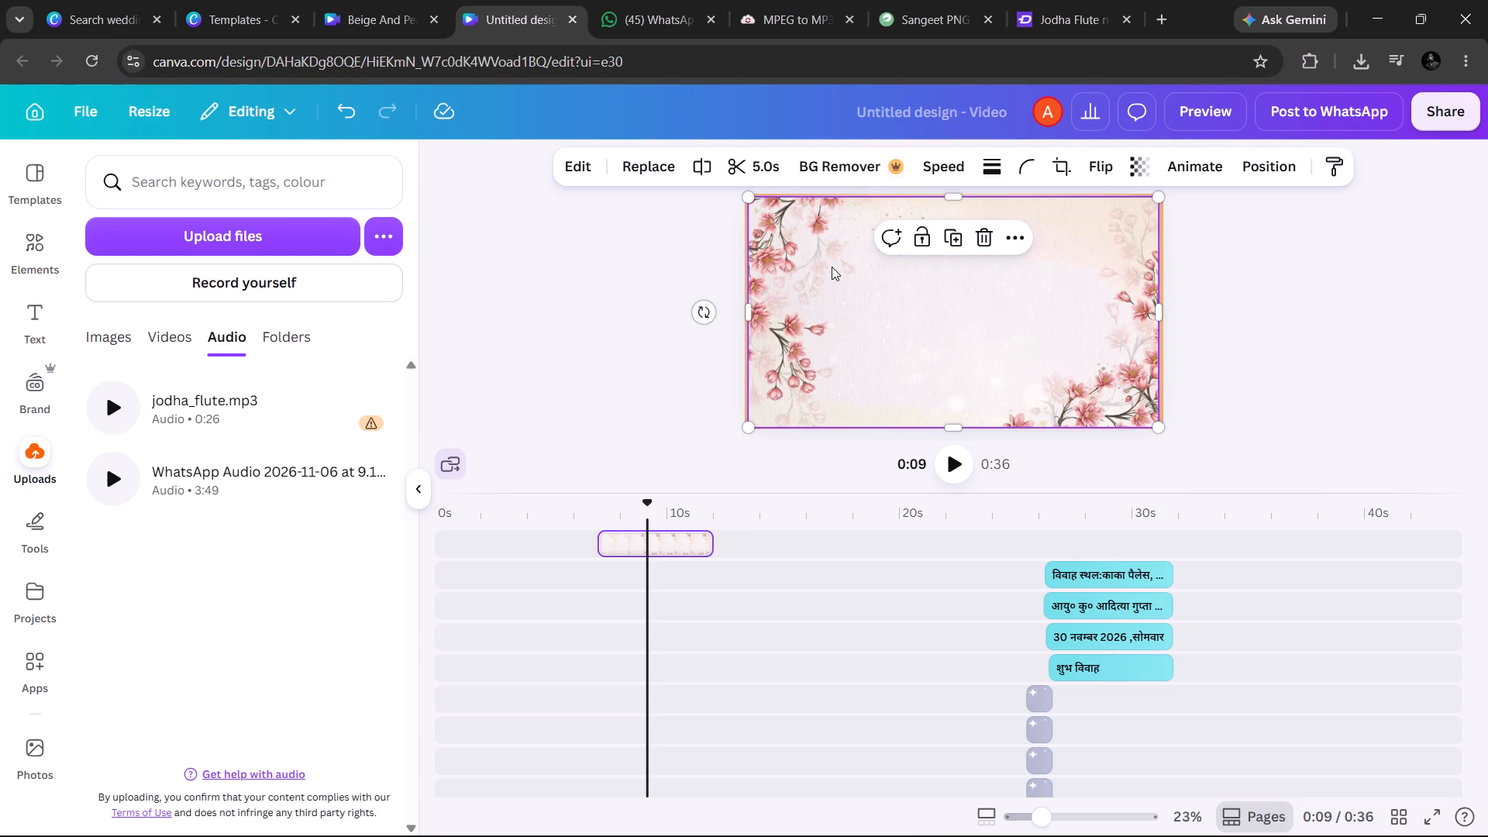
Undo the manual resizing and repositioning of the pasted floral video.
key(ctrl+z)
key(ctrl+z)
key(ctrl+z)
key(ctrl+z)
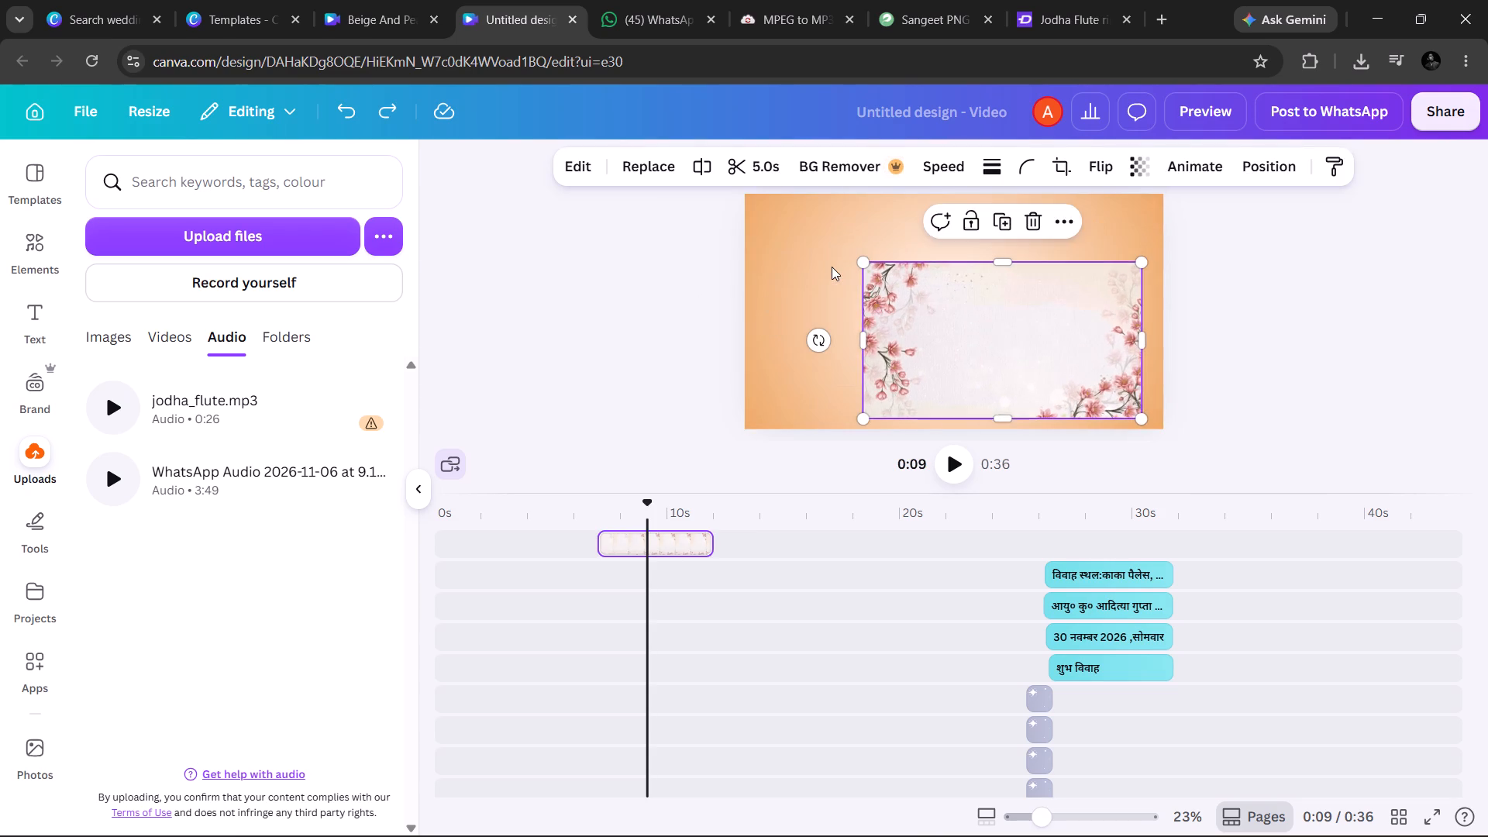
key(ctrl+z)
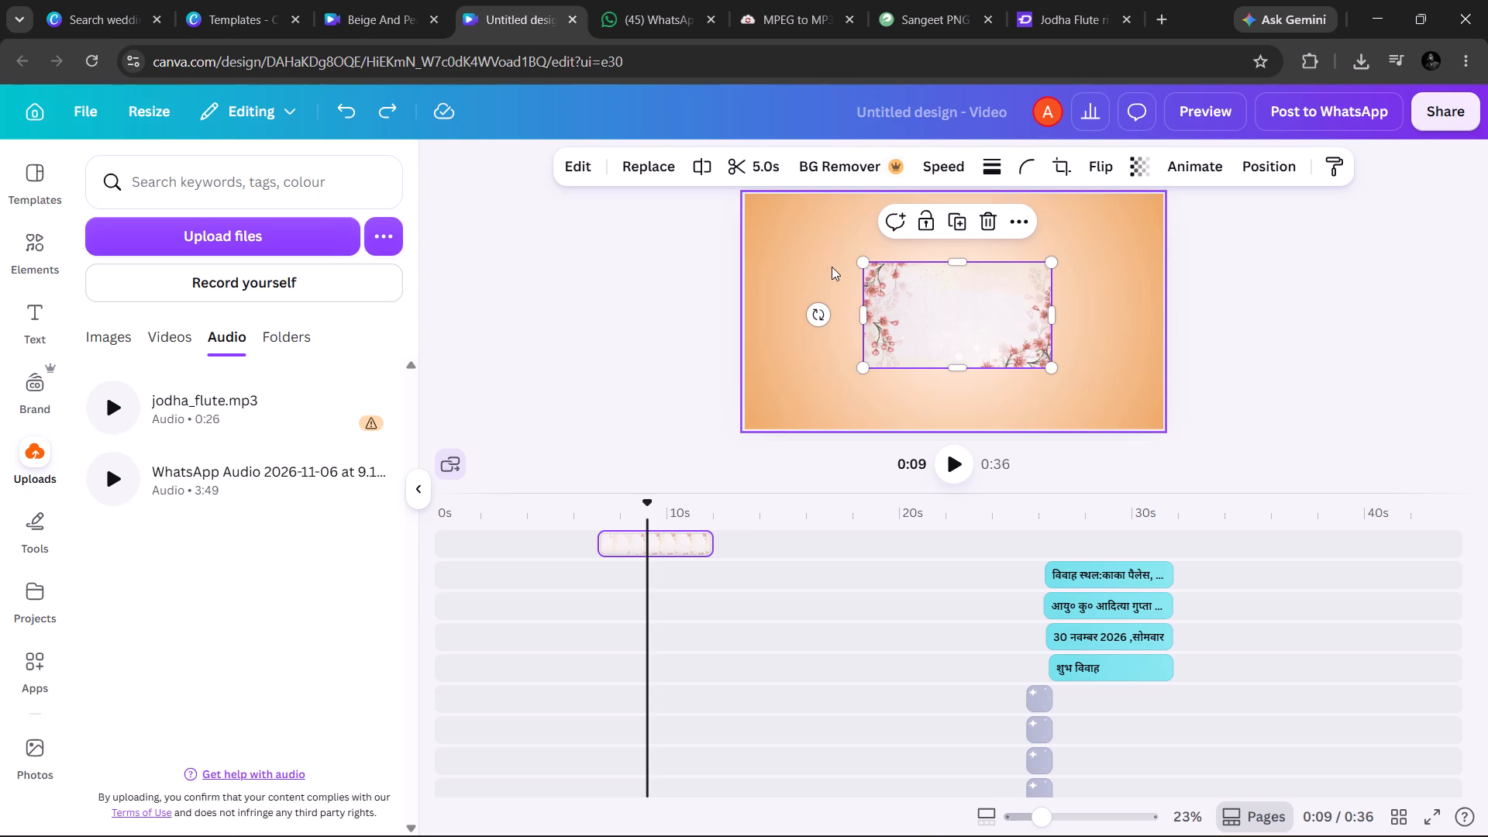
Set the pasted floral video as a full-page background.
right_click(909, 288)
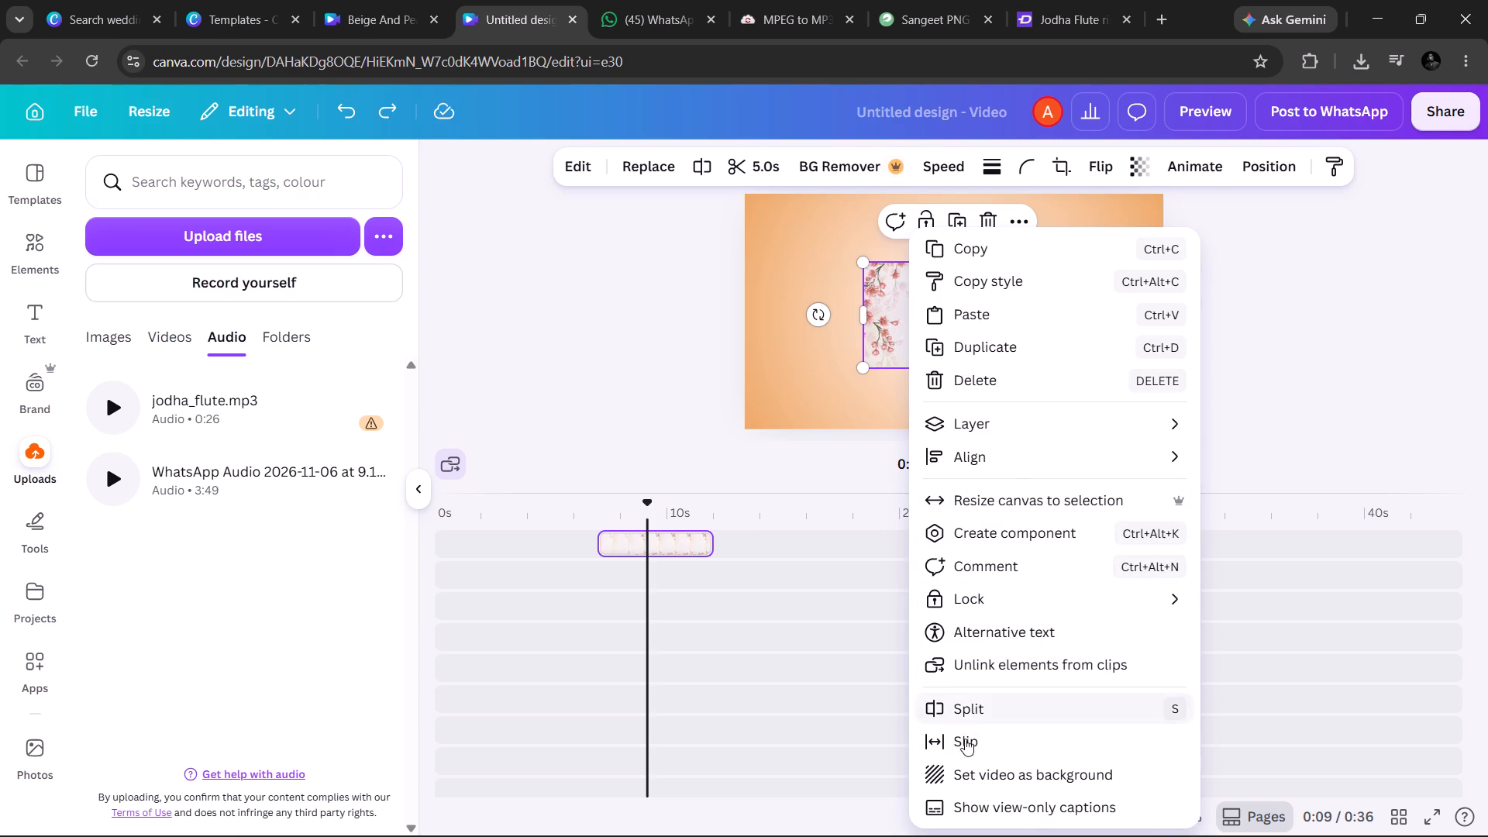
click(960, 773)
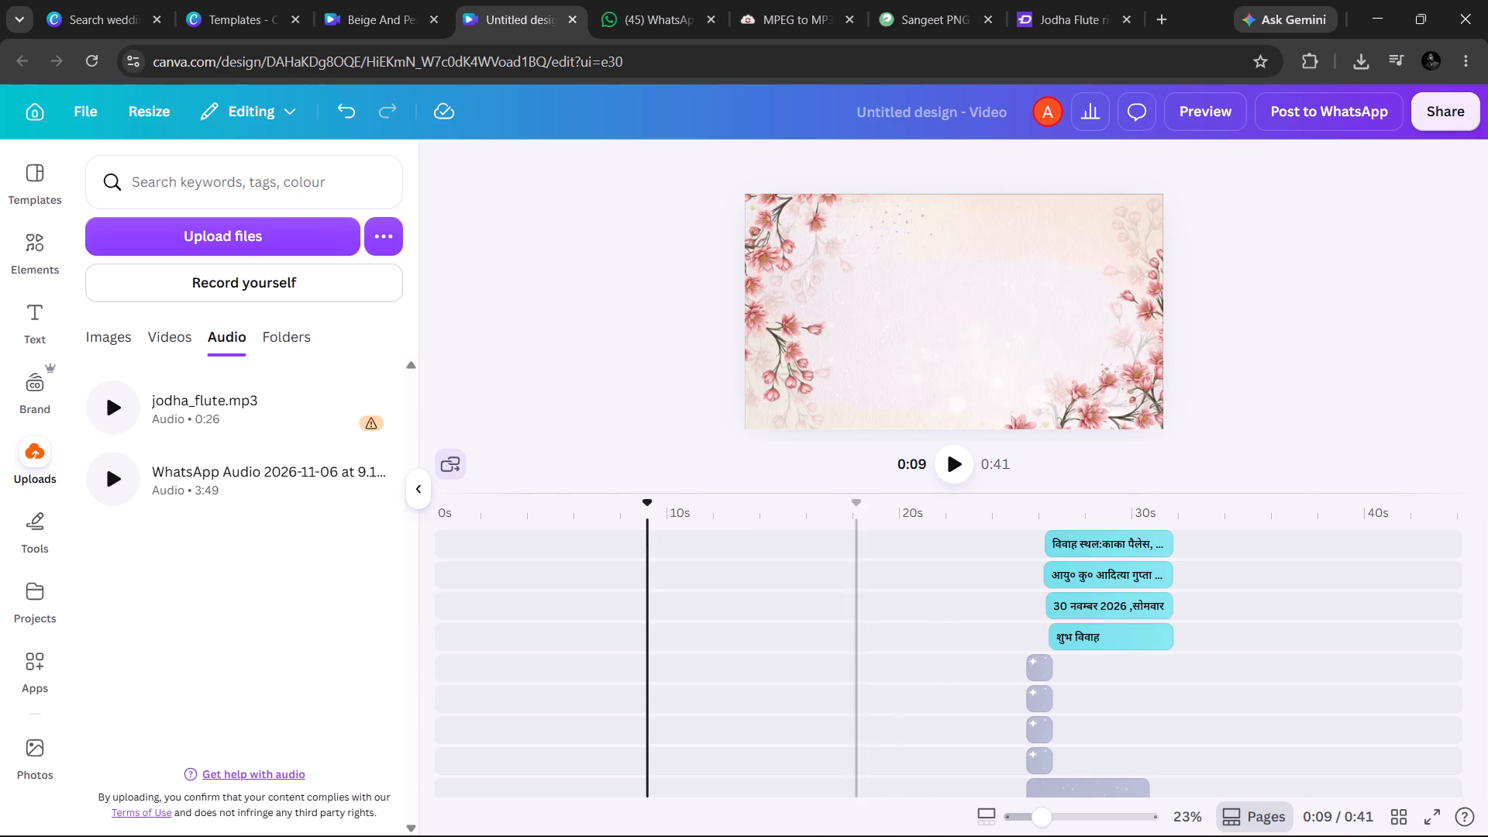
Shift the Haldi scene's tilted corner graphic and swing illustration earlier on the timeline to start at about 10 seconds, after the floral clips.
scroll(823, 836, down, 3)
scroll(611, 658, right, 2)
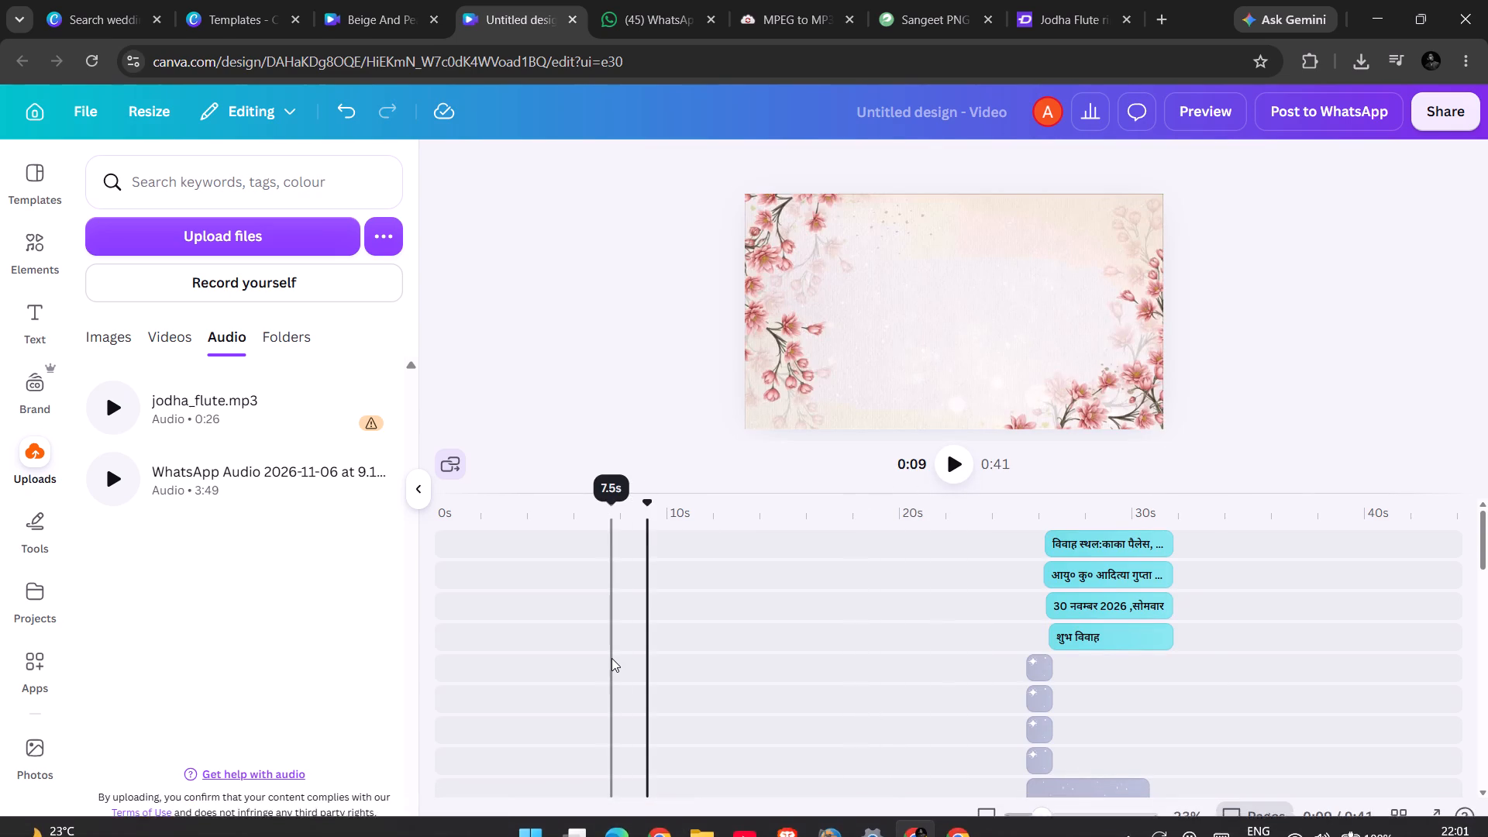
scroll(611, 658, right, 8)
scroll(539, 660, down, 5)
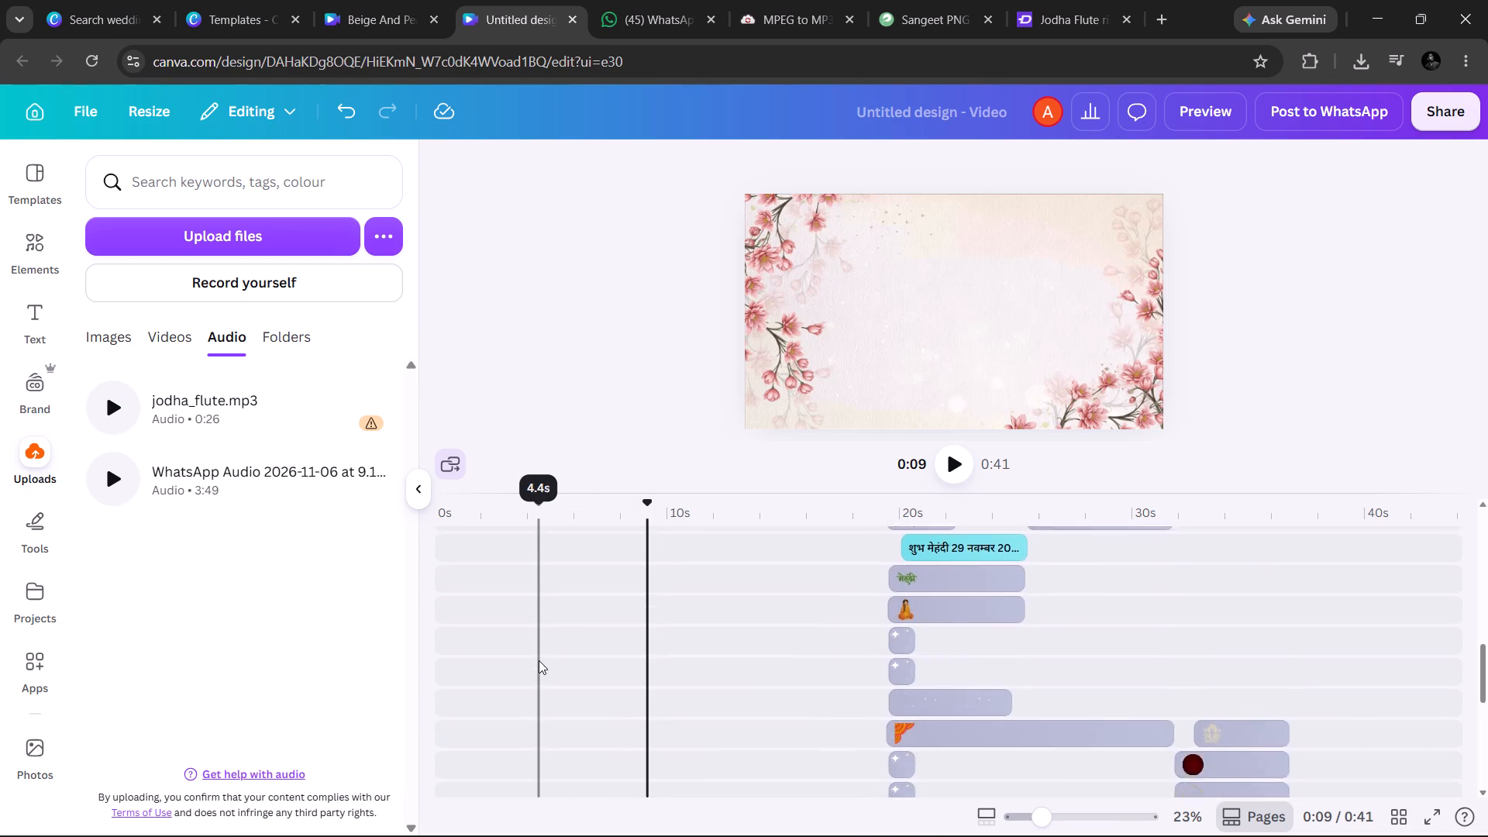
scroll(539, 660, down, 4)
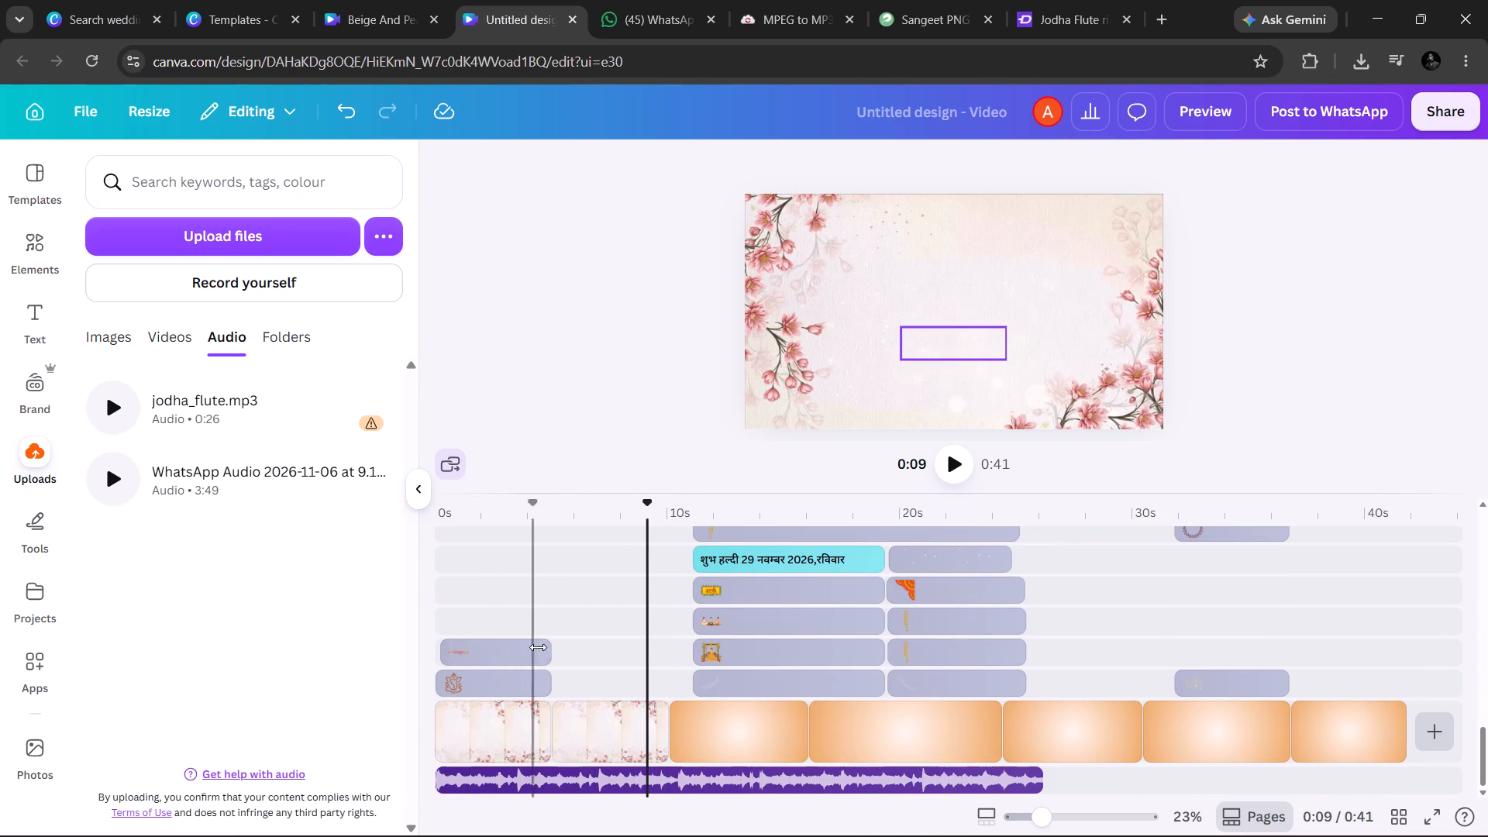
click(738, 684)
drag(738, 684, 716, 684)
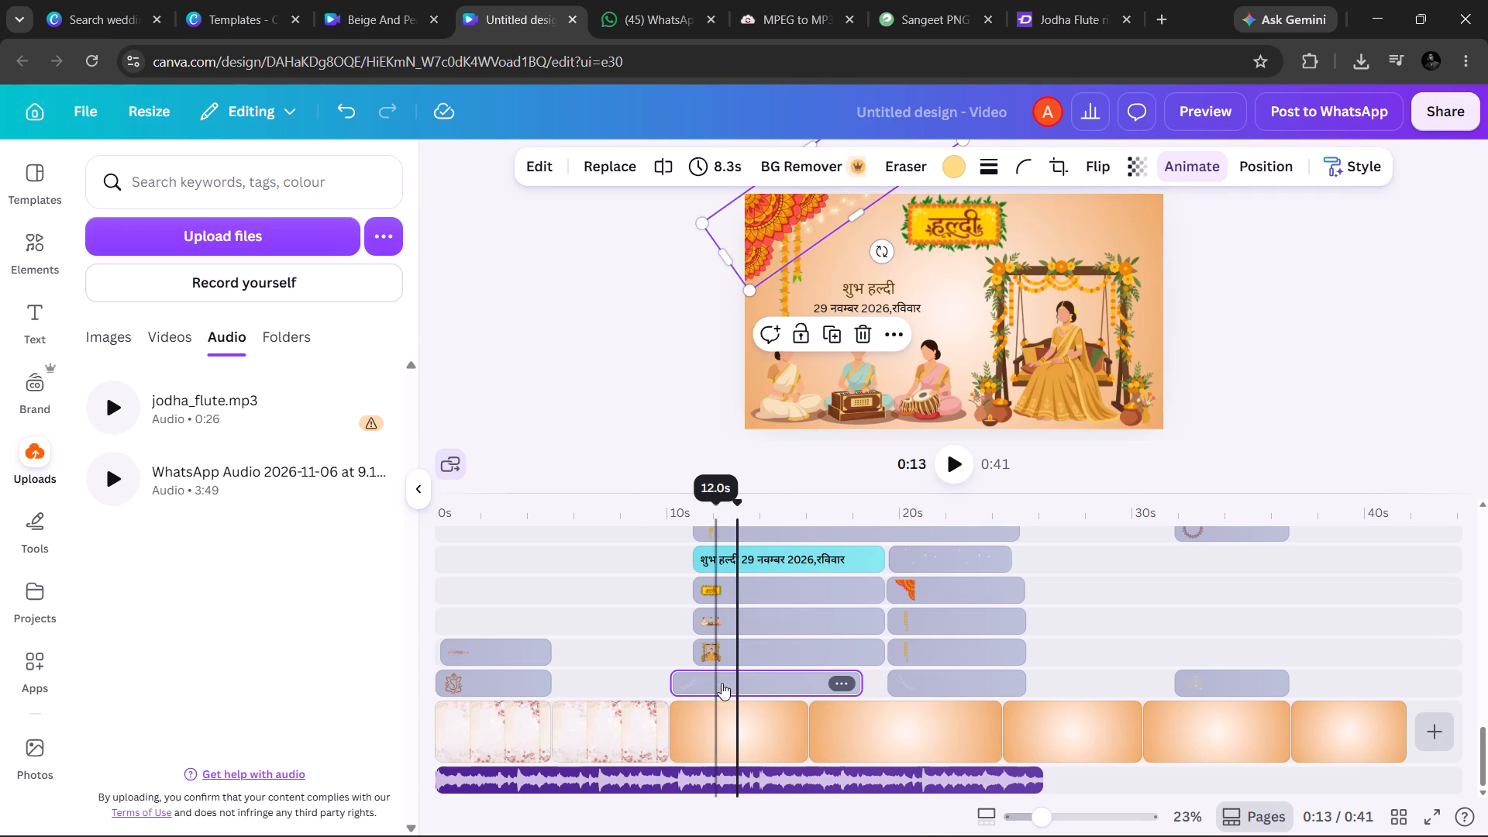
click(800, 648)
drag(800, 648, 780, 648)
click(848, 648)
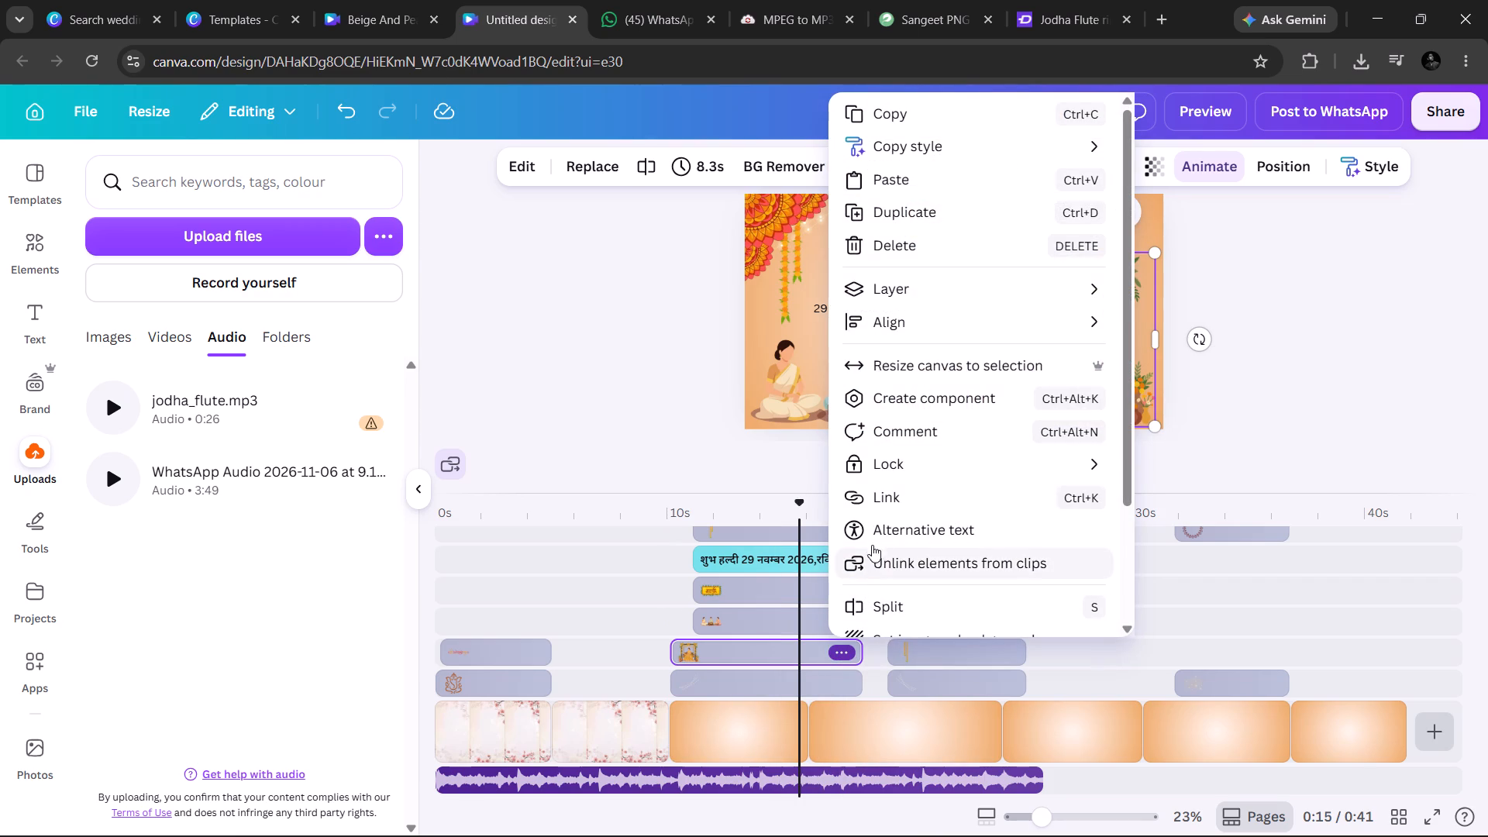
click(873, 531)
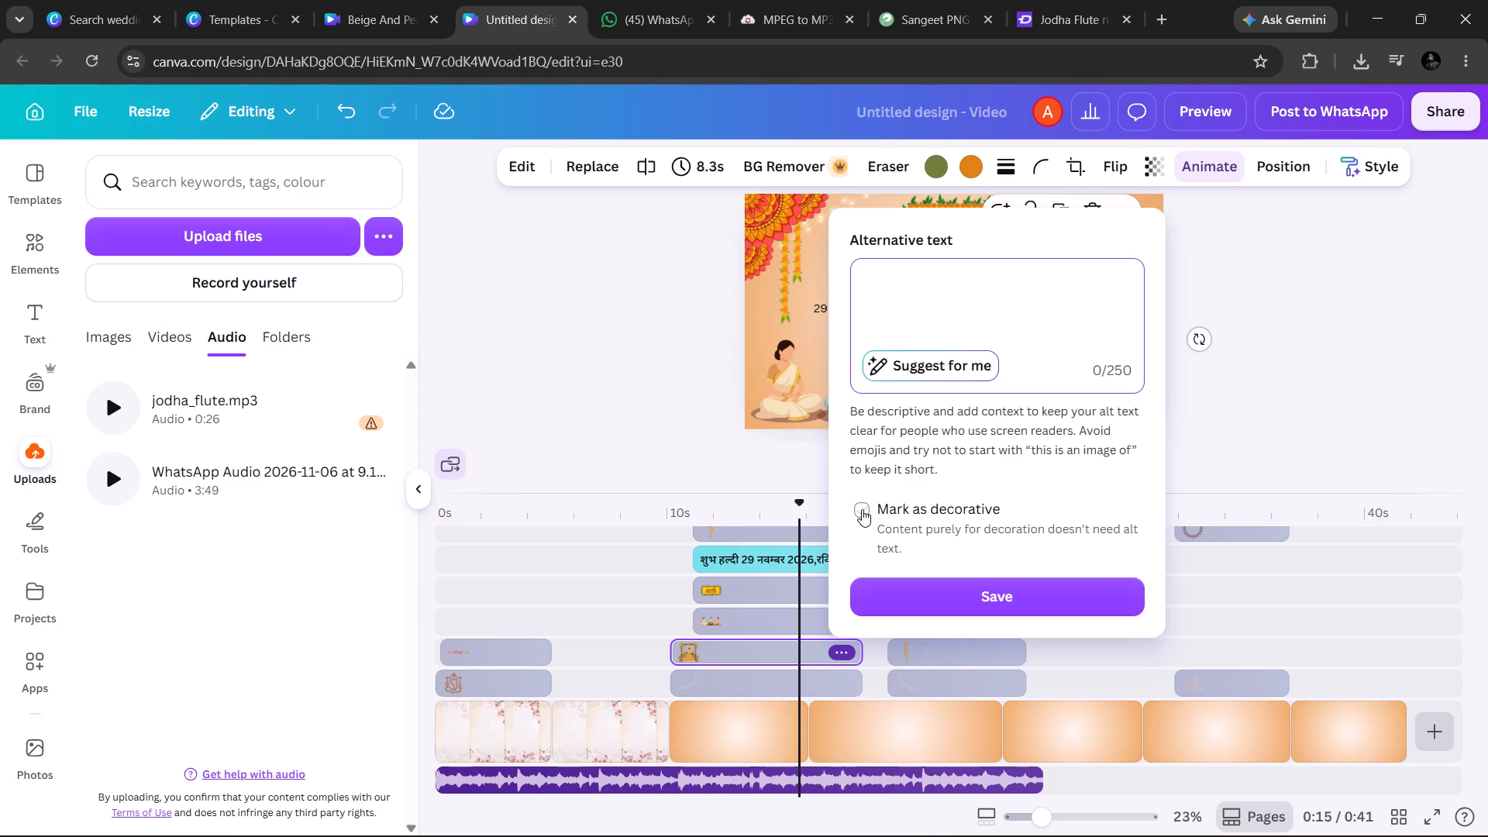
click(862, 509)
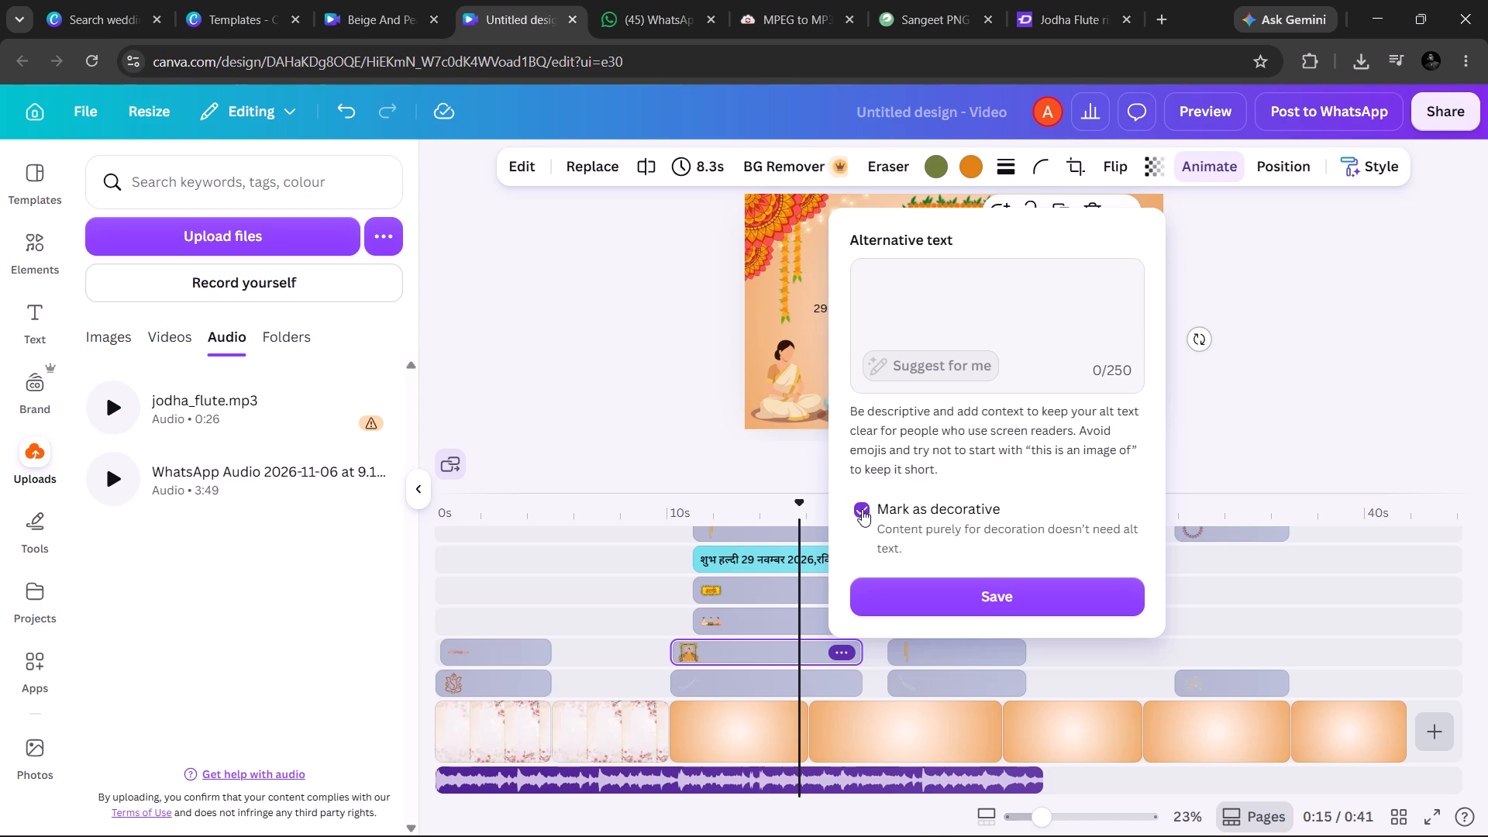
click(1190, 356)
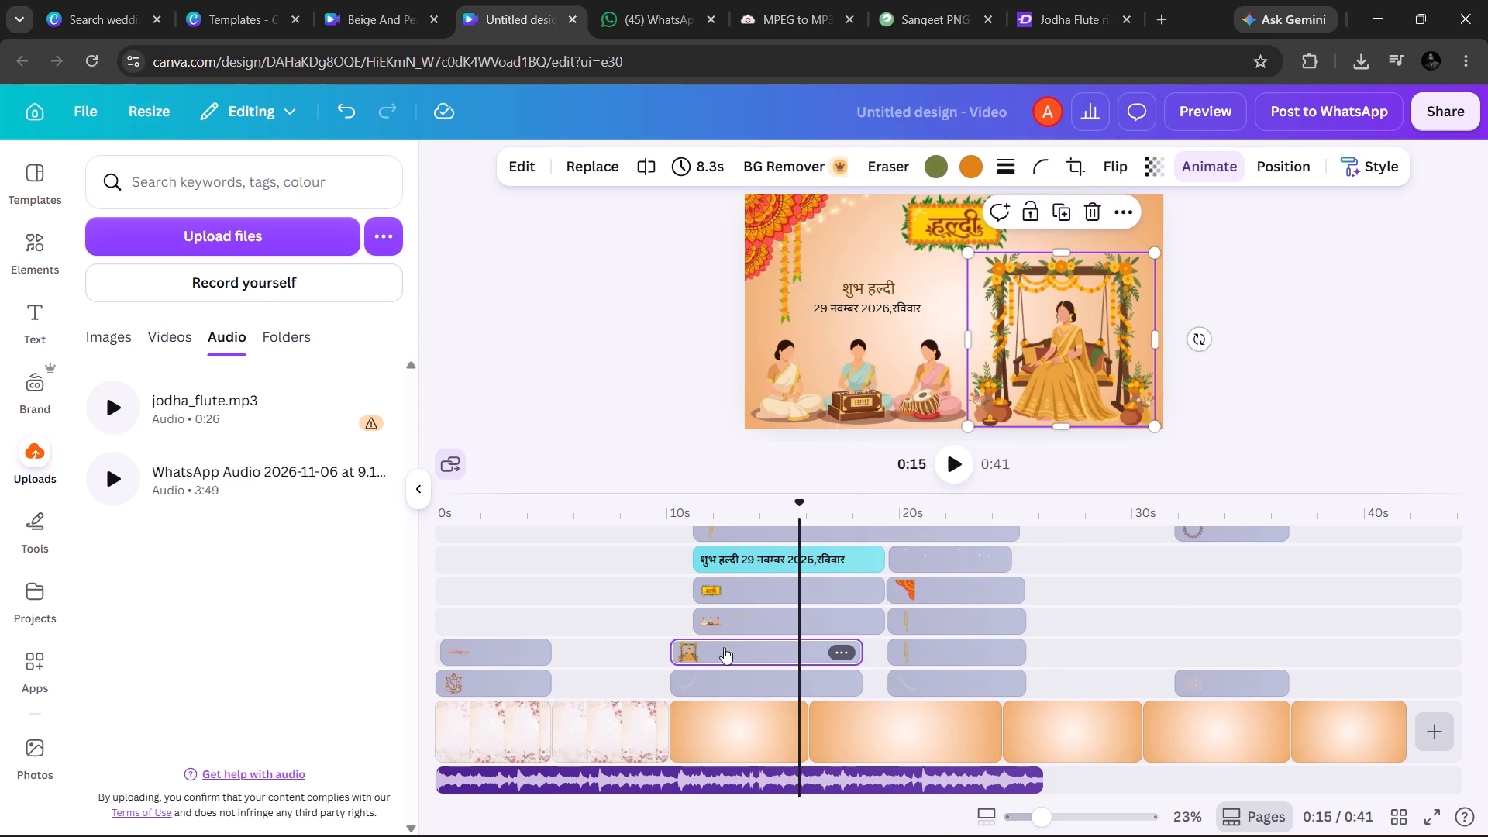
Create a component named Floral Swing Illustration from the Haldi scene's swing illustration, available only in this design.
click(711, 657)
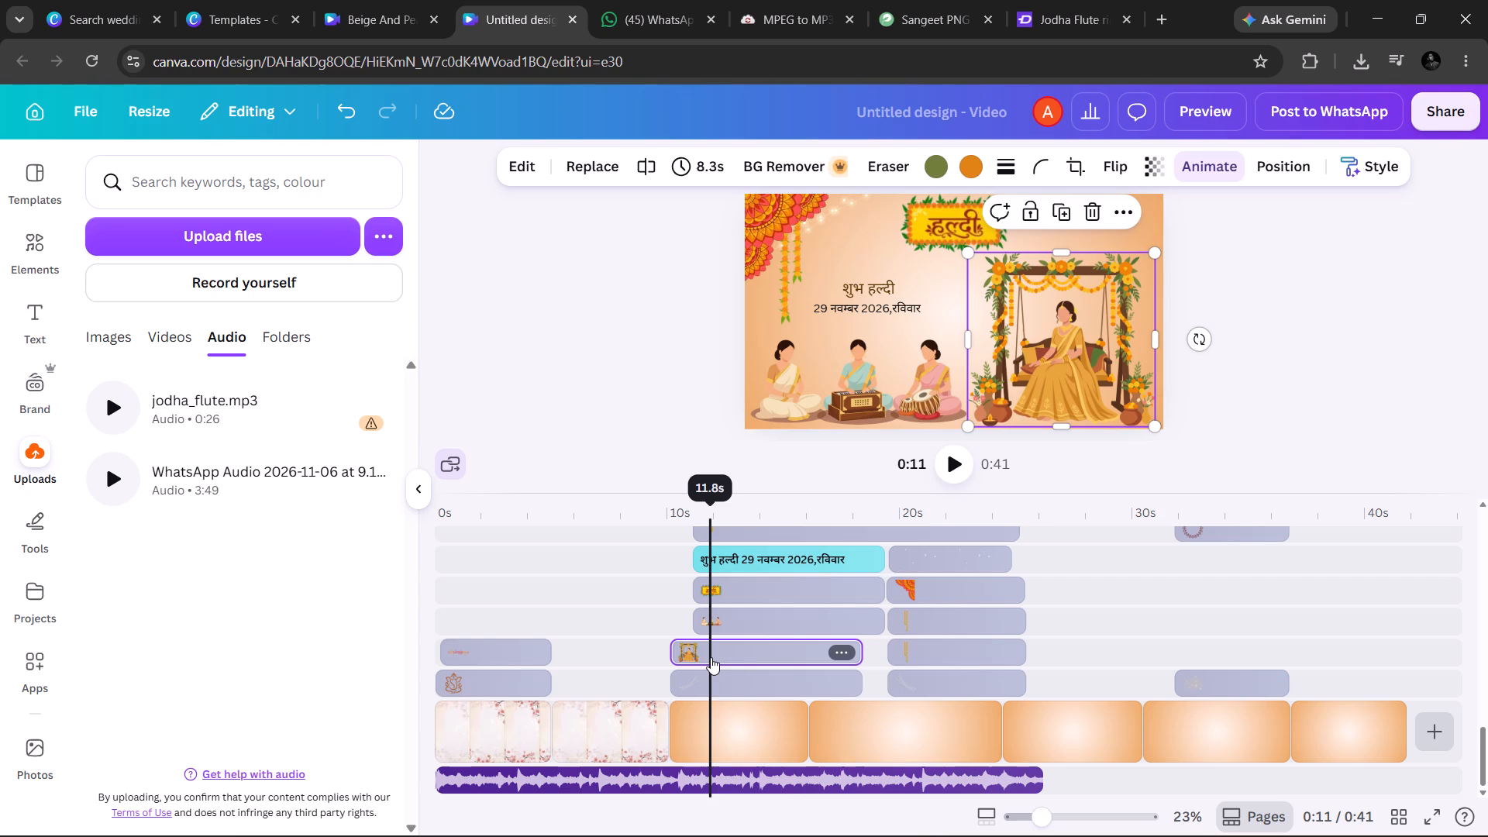
click(837, 655)
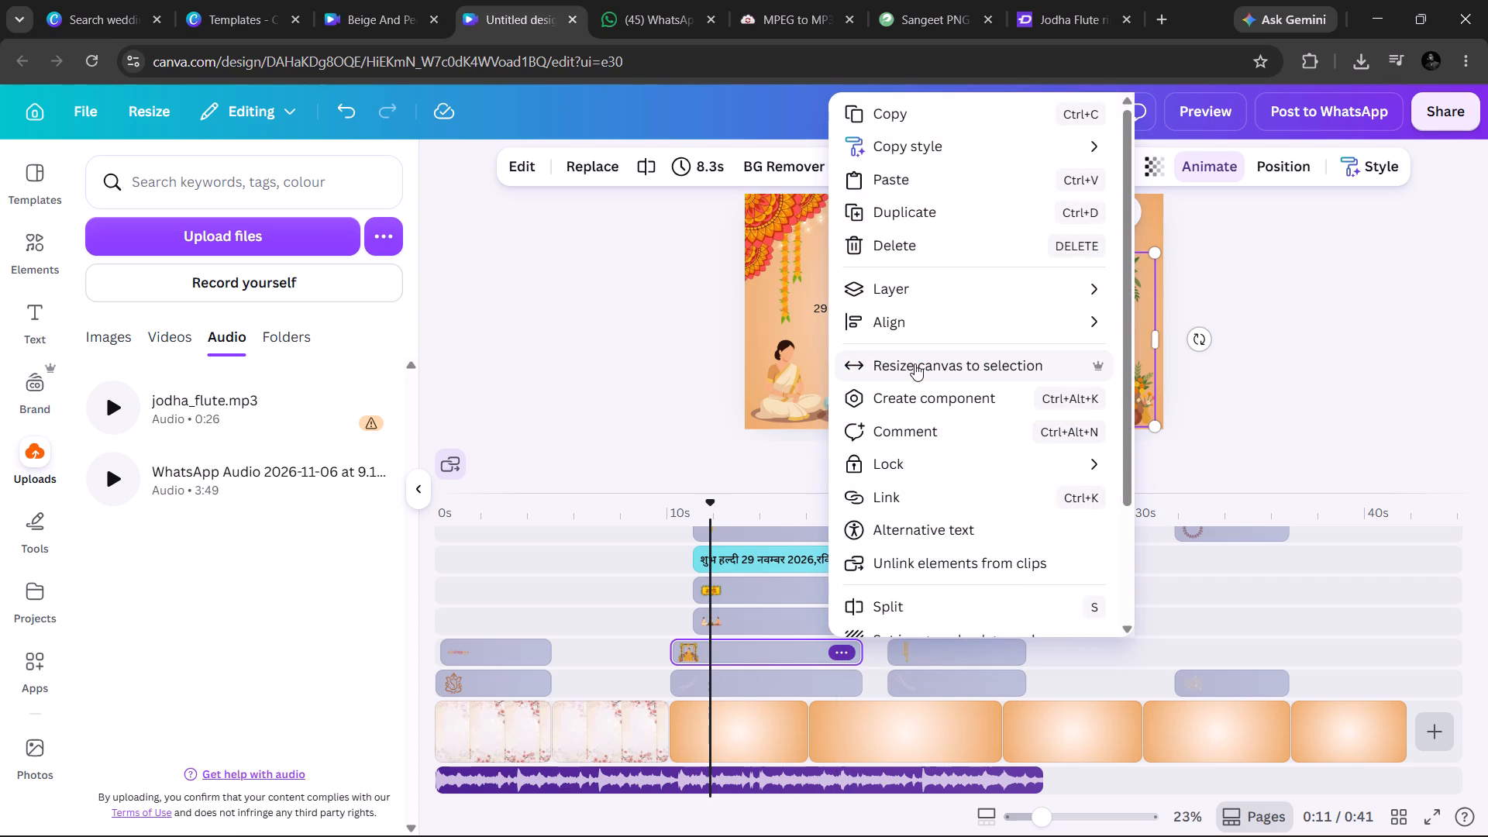
click(934, 398)
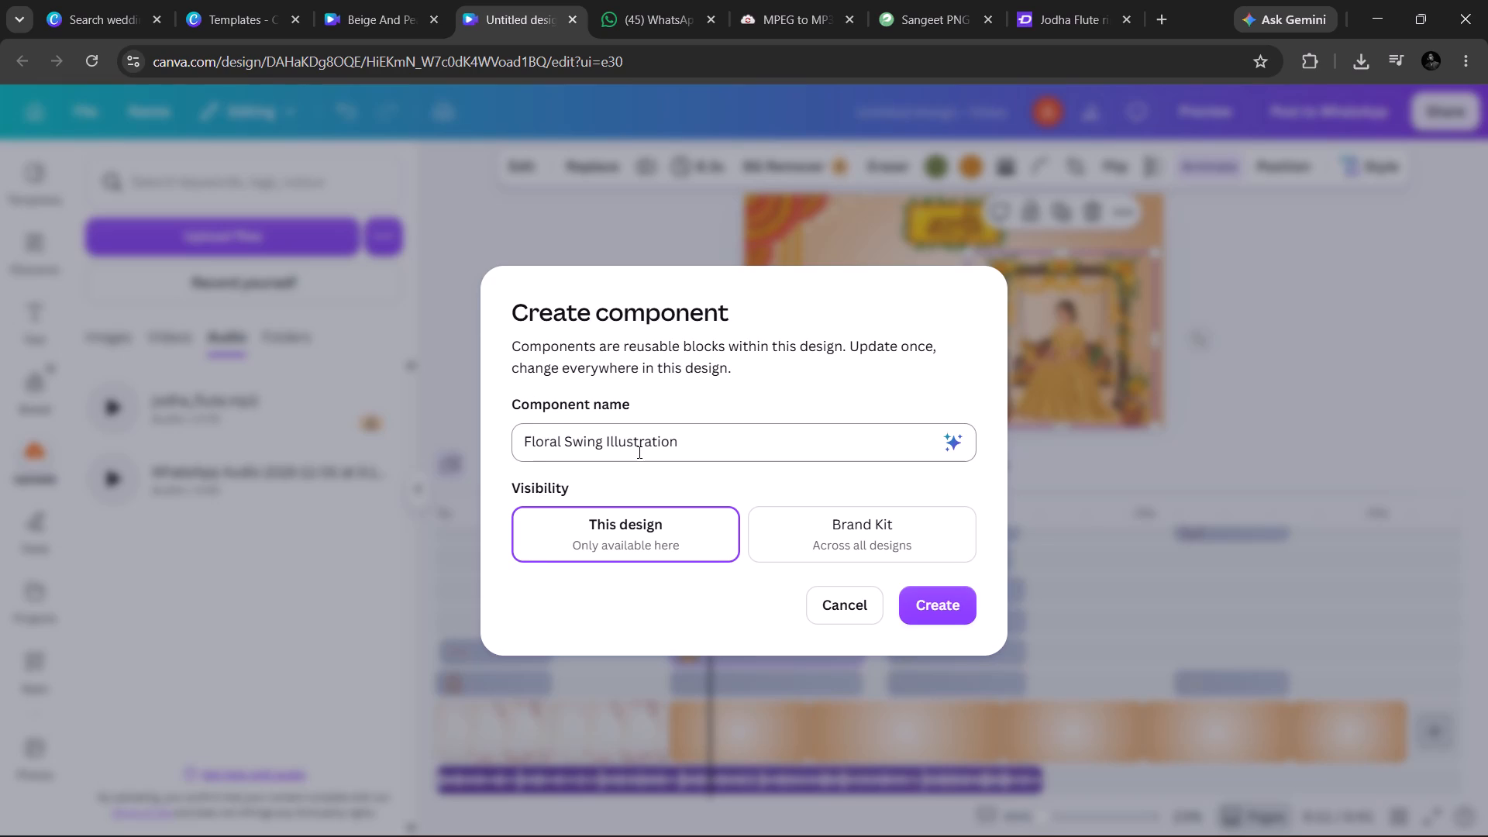
click(638, 452)
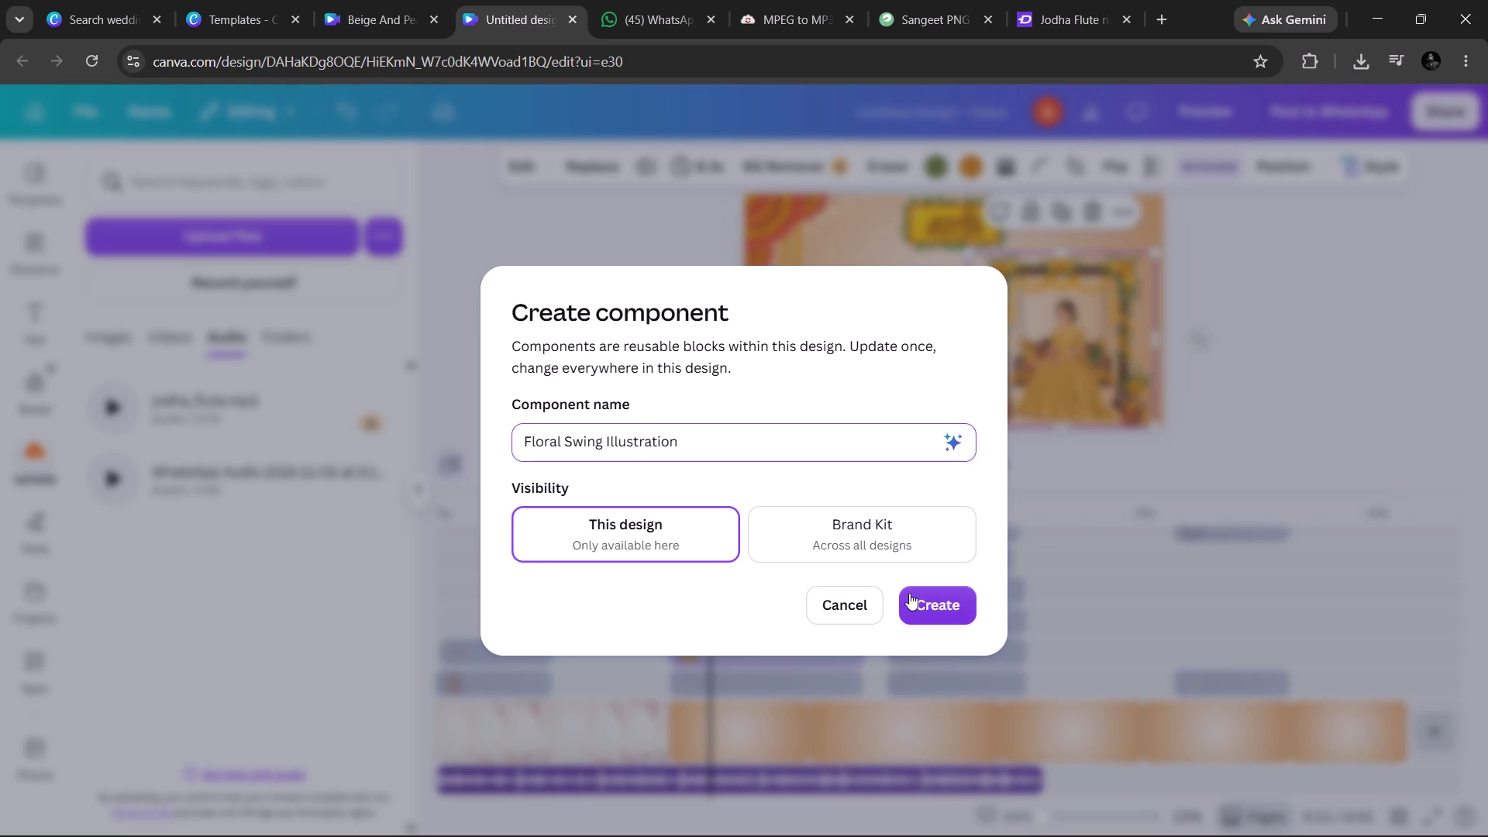
click(909, 593)
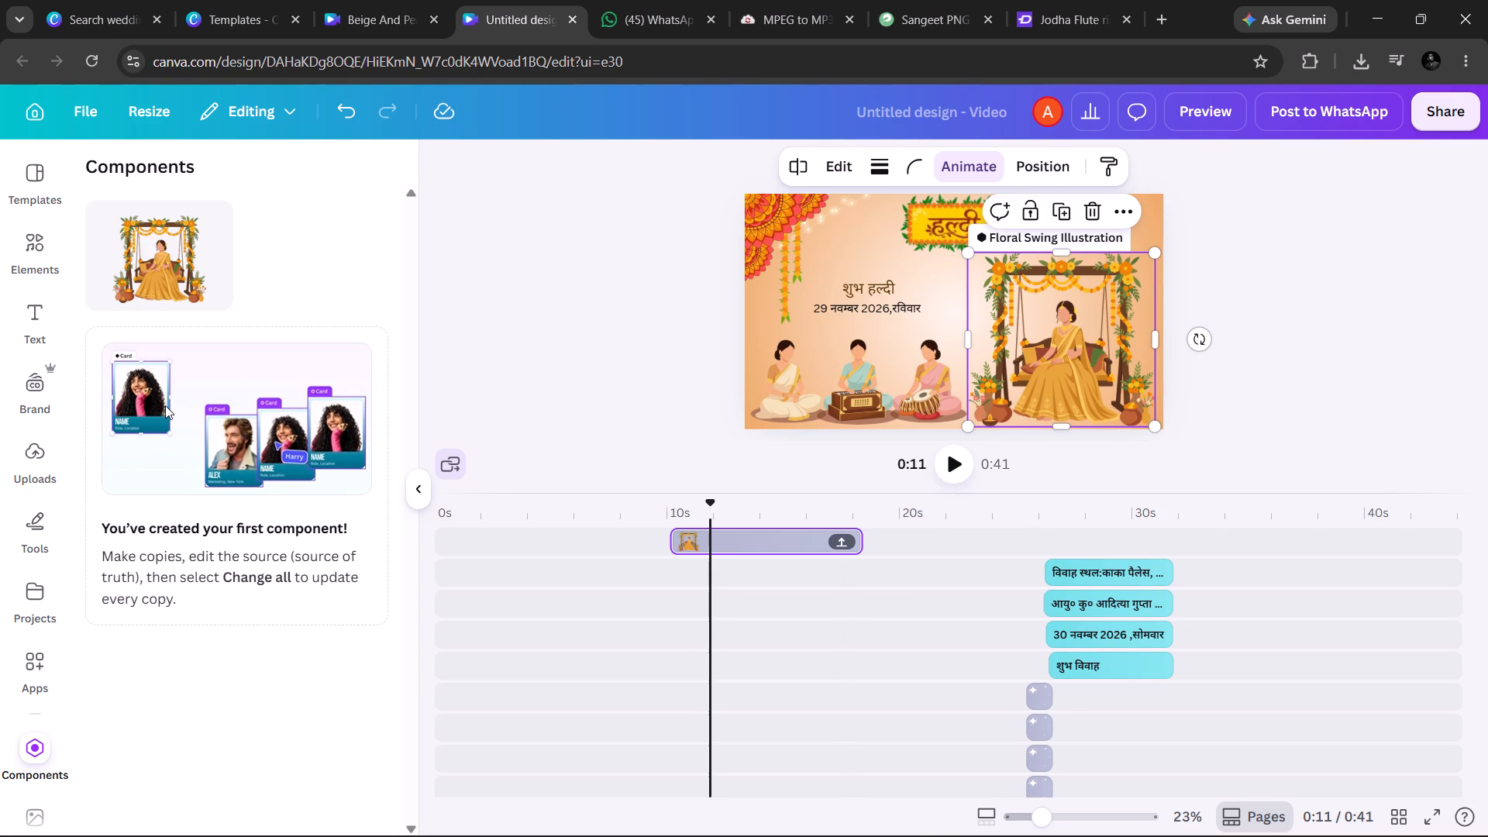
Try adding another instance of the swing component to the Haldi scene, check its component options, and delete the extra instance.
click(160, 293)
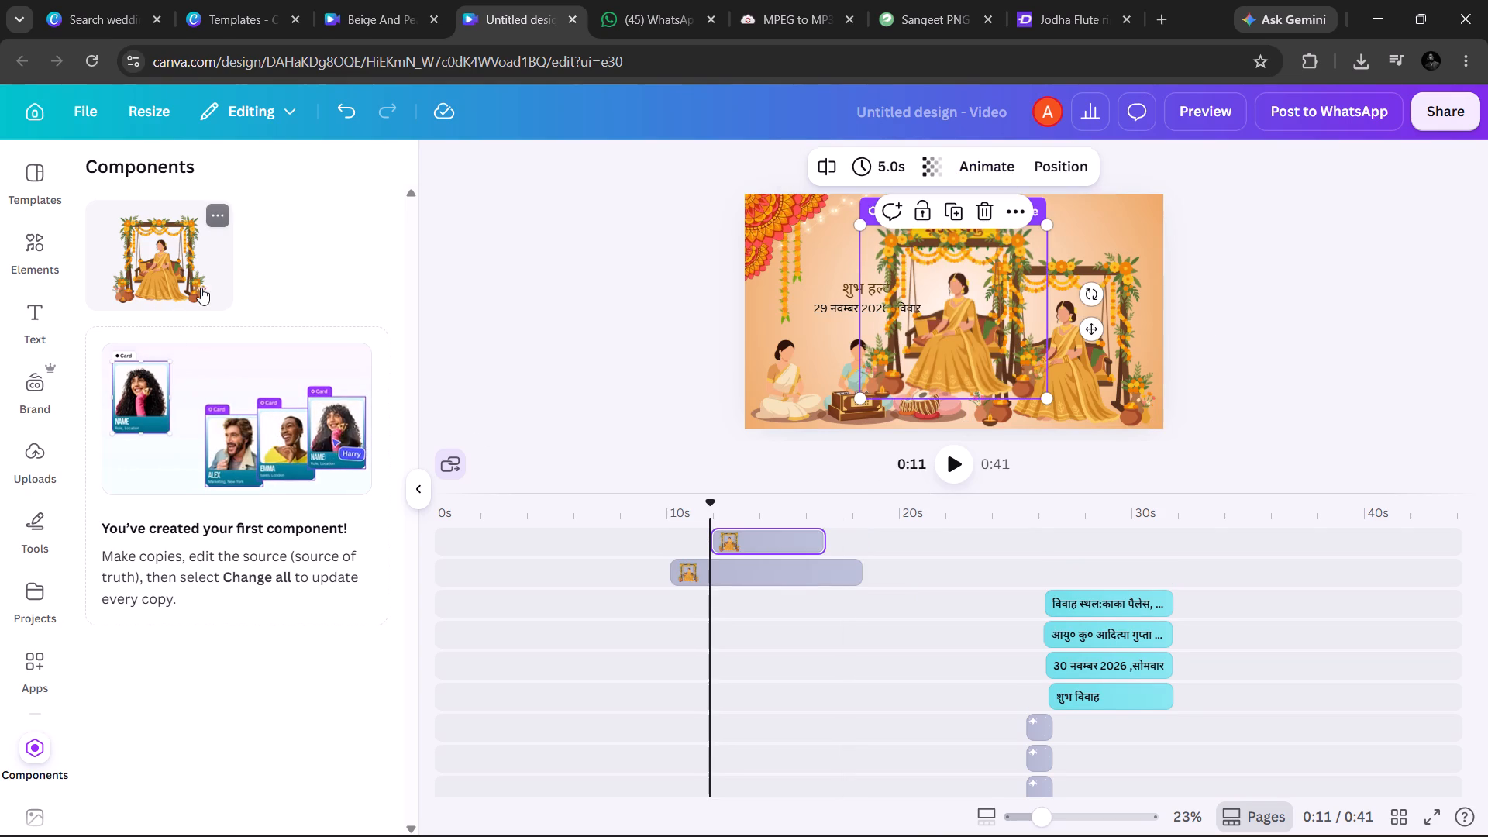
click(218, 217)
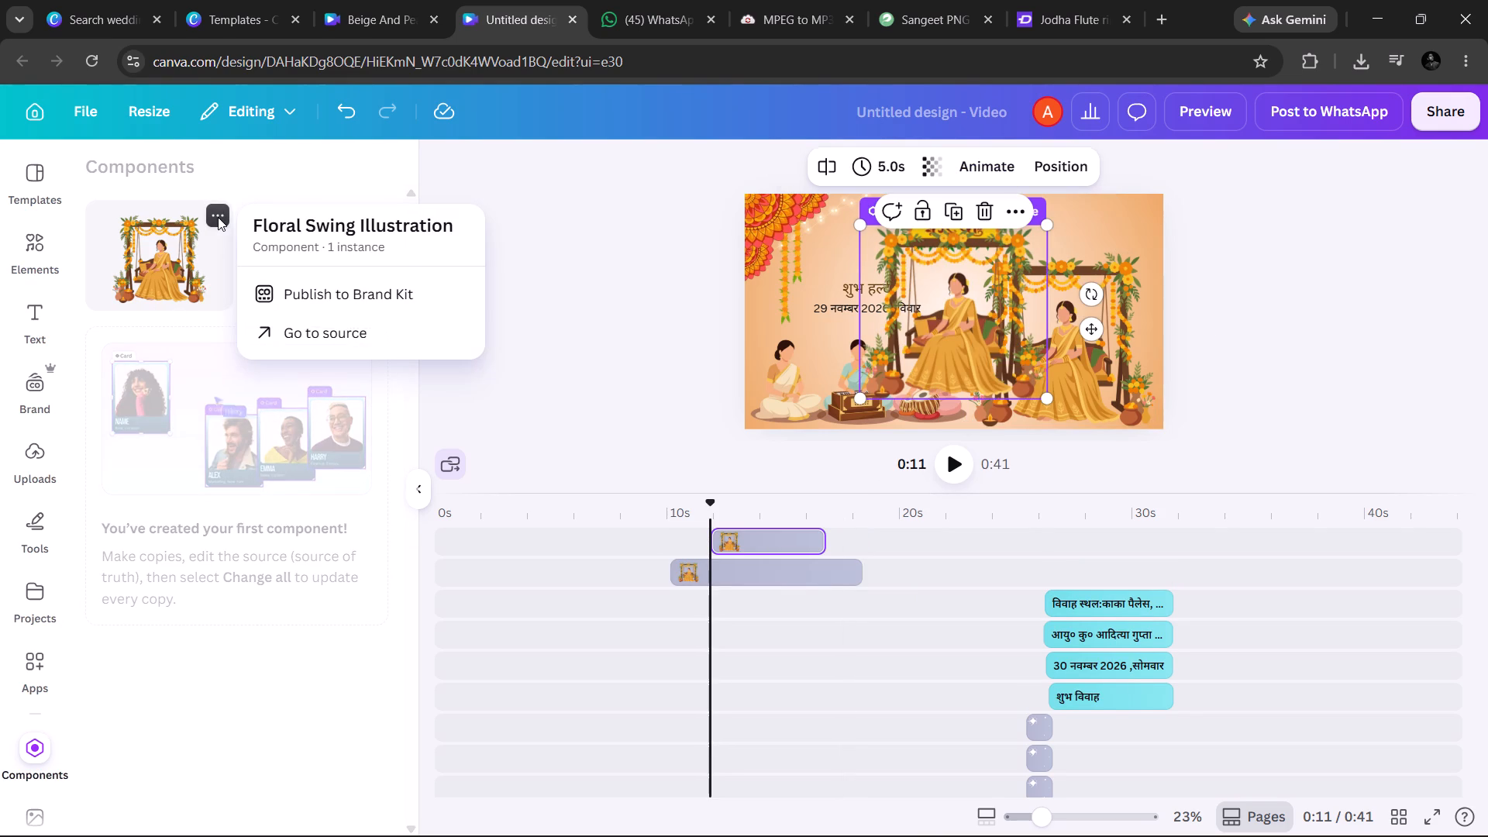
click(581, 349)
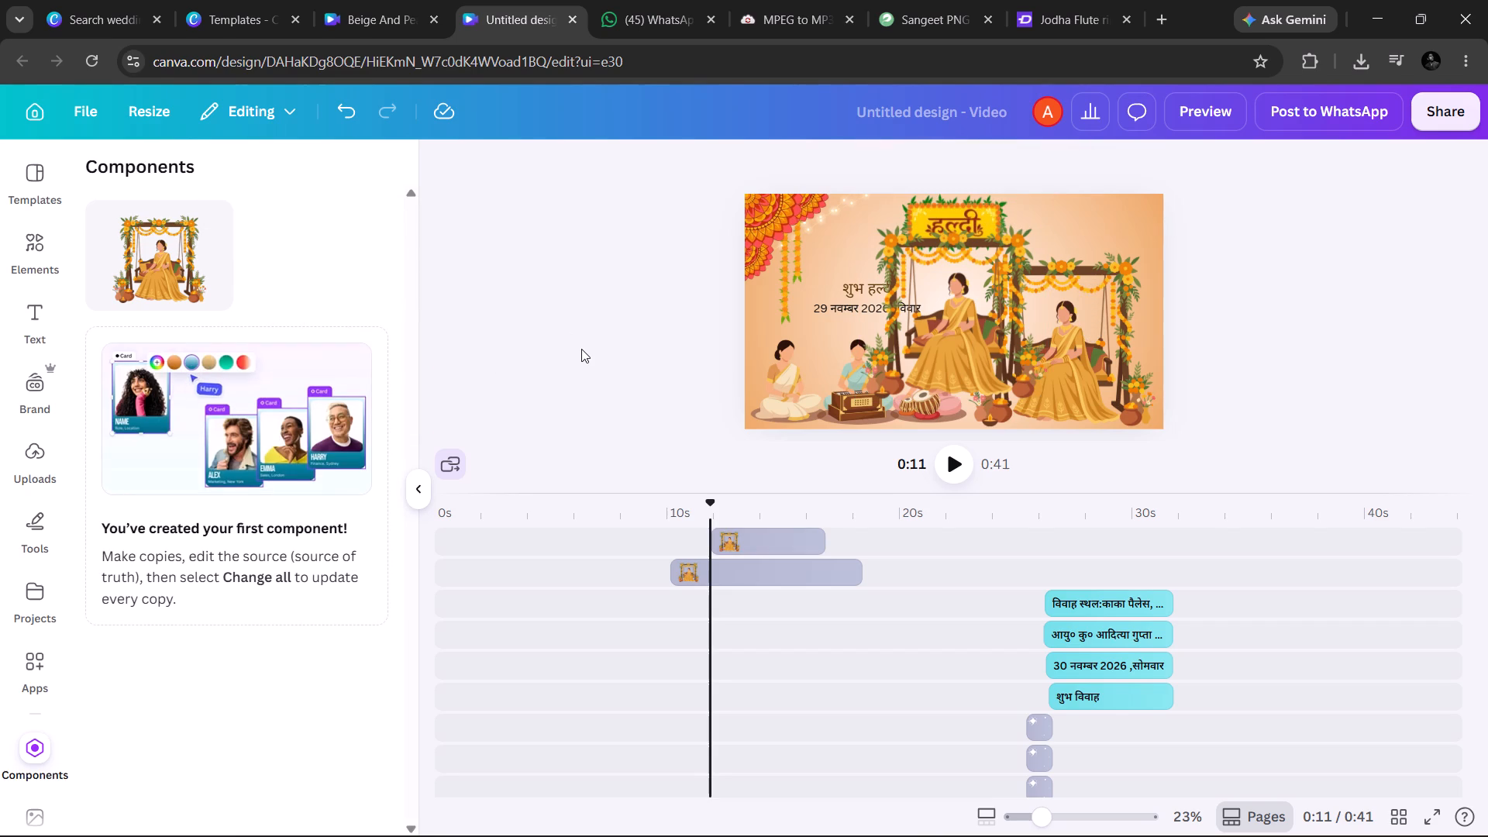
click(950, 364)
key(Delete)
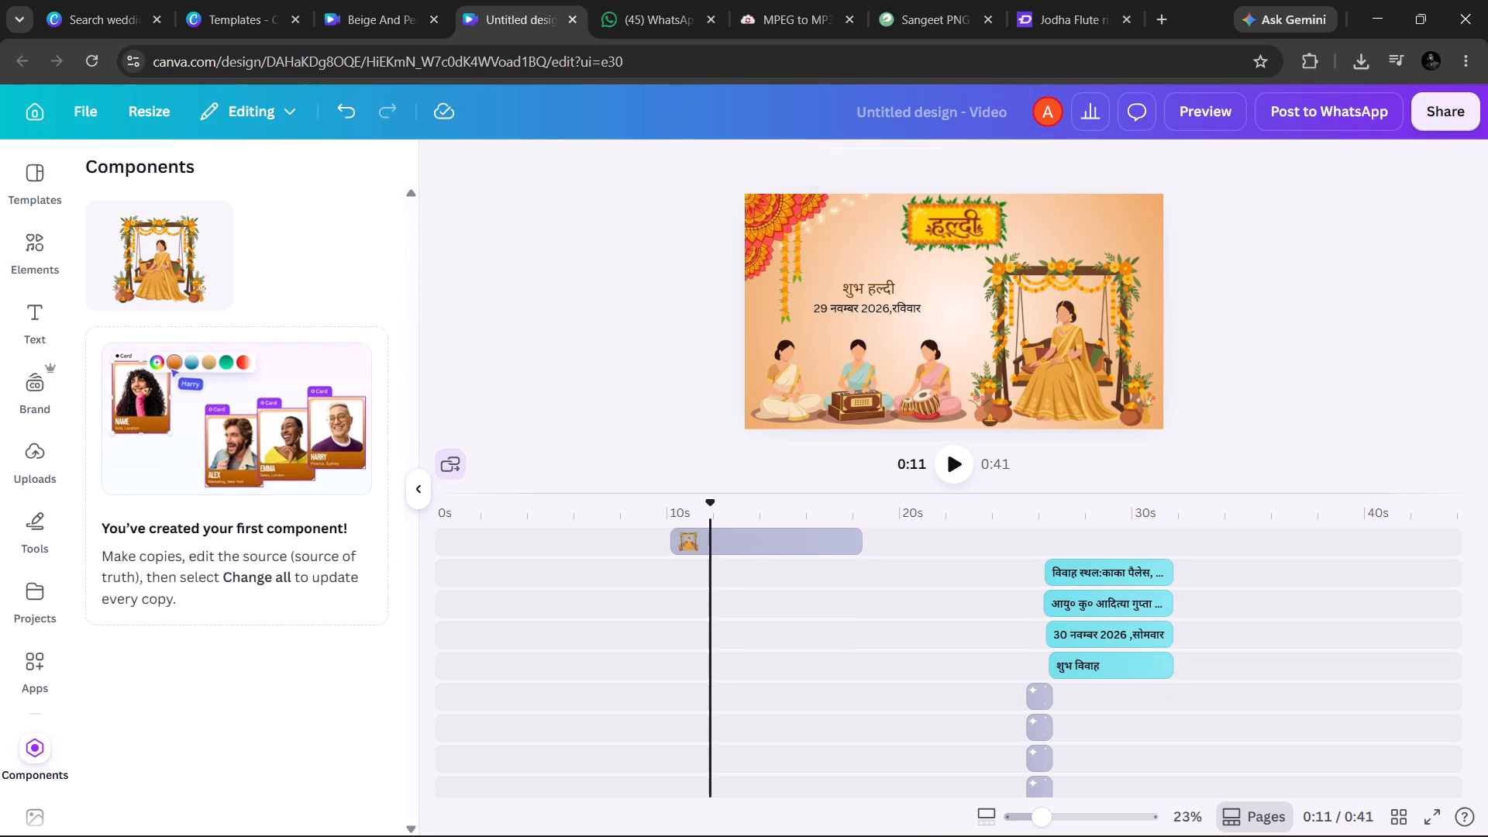
Download only the Haldi scene's swing illustration as a JPG at High quality.
click(1090, 319)
right_click(1090, 319)
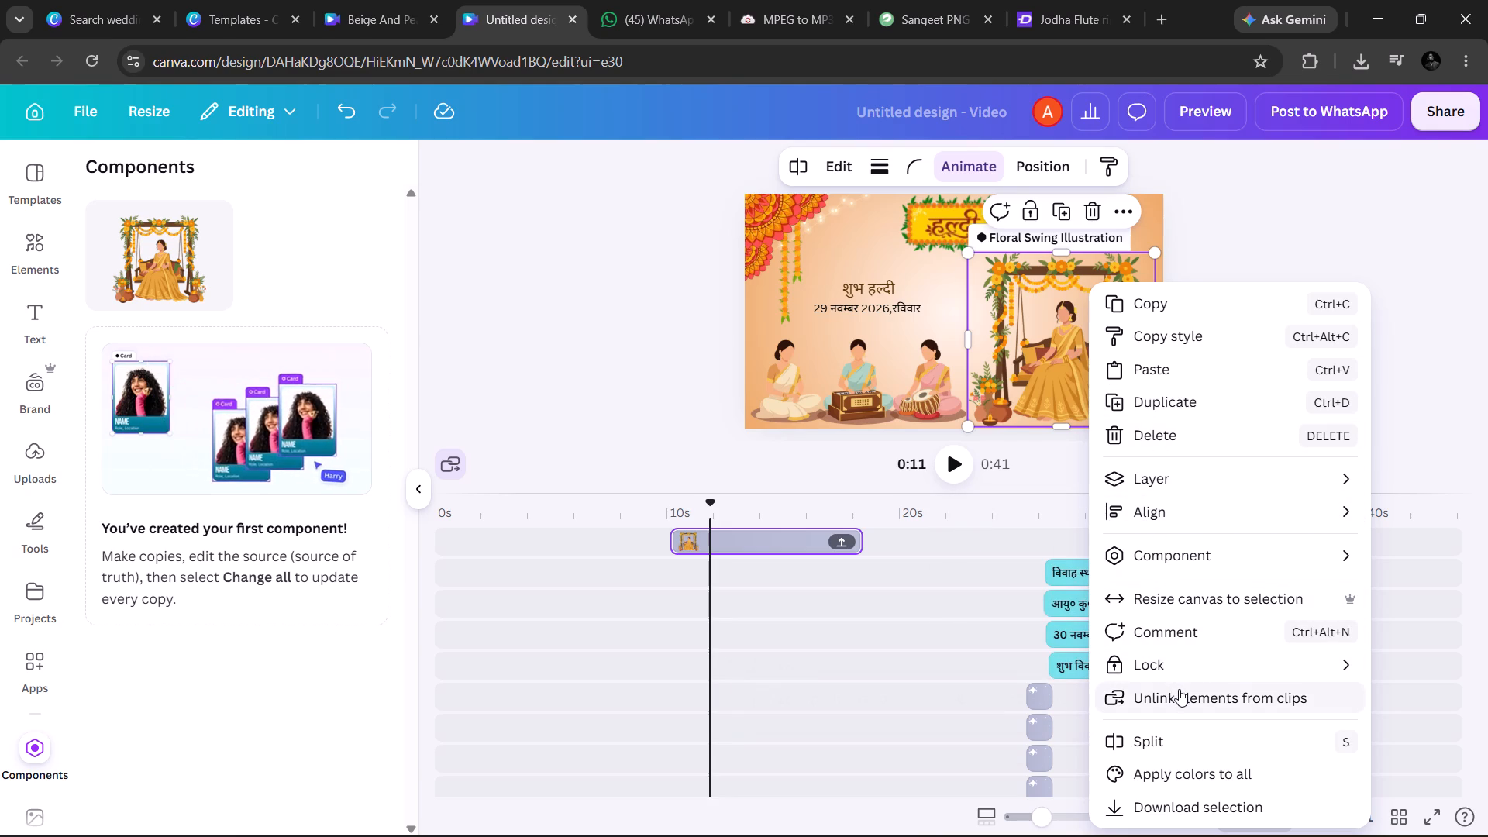
scroll(1179, 689, down, 1)
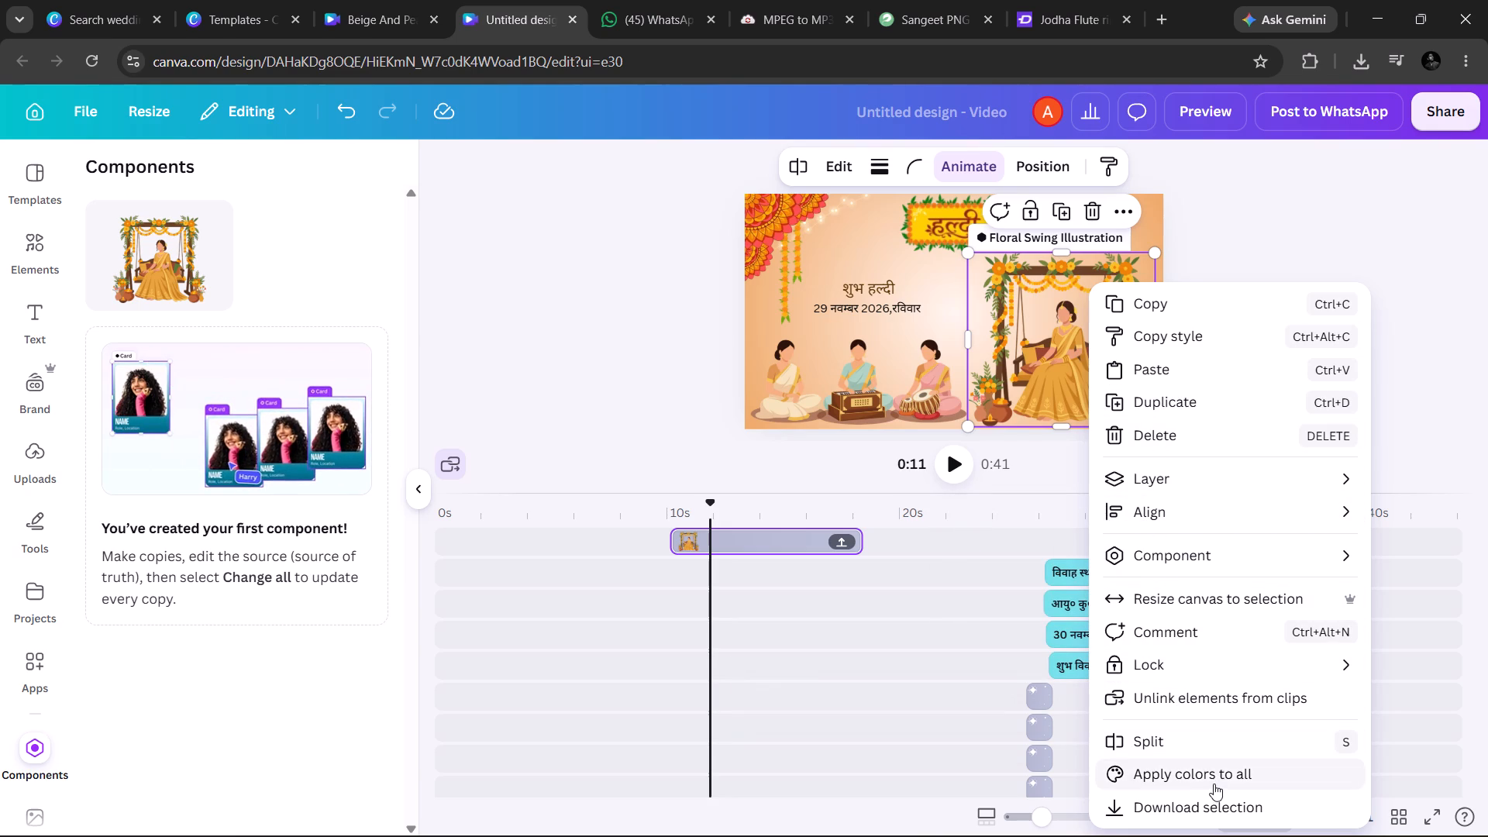
click(1207, 808)
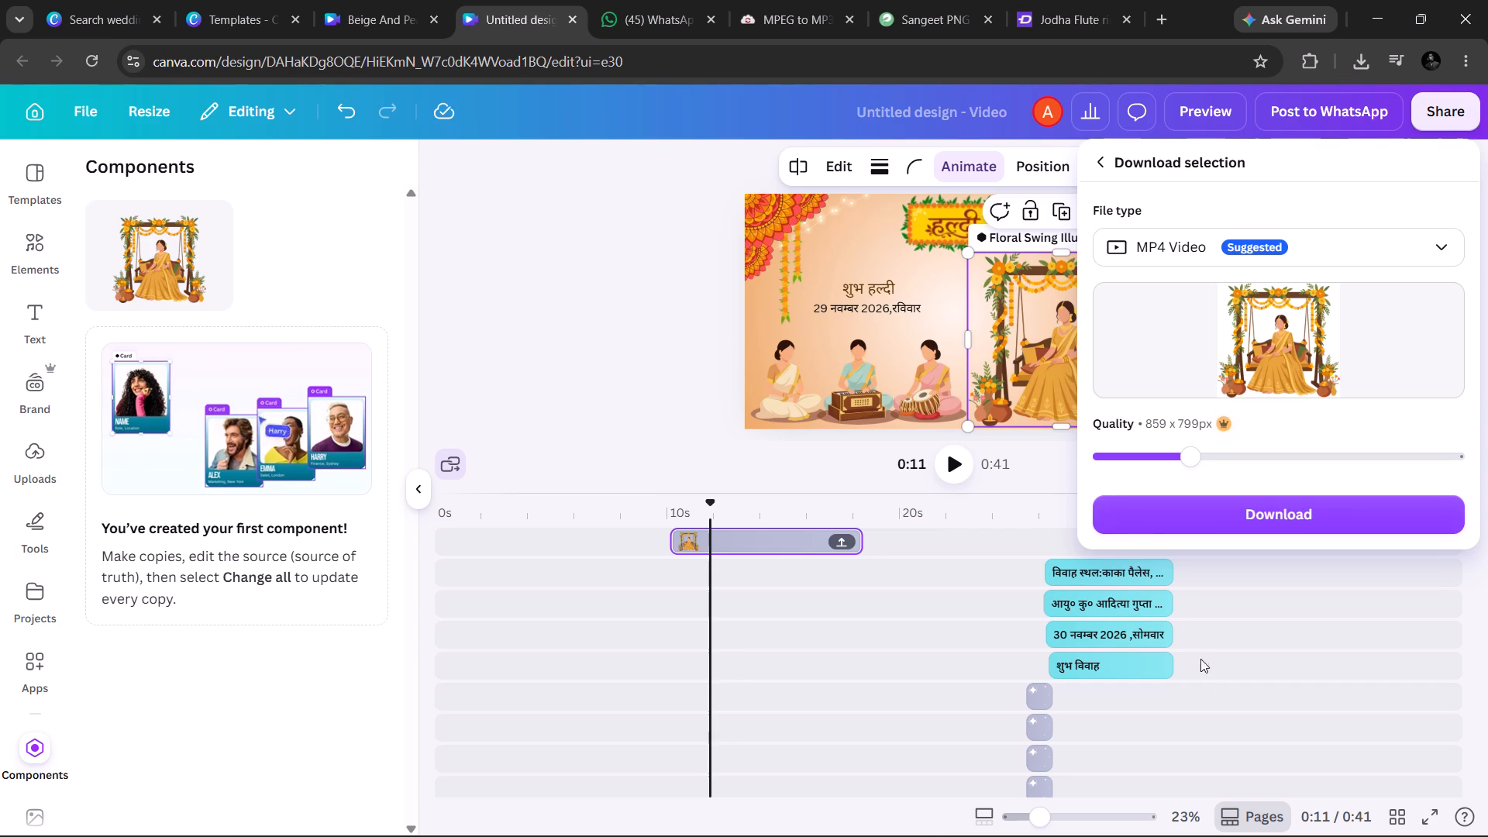
click(1174, 241)
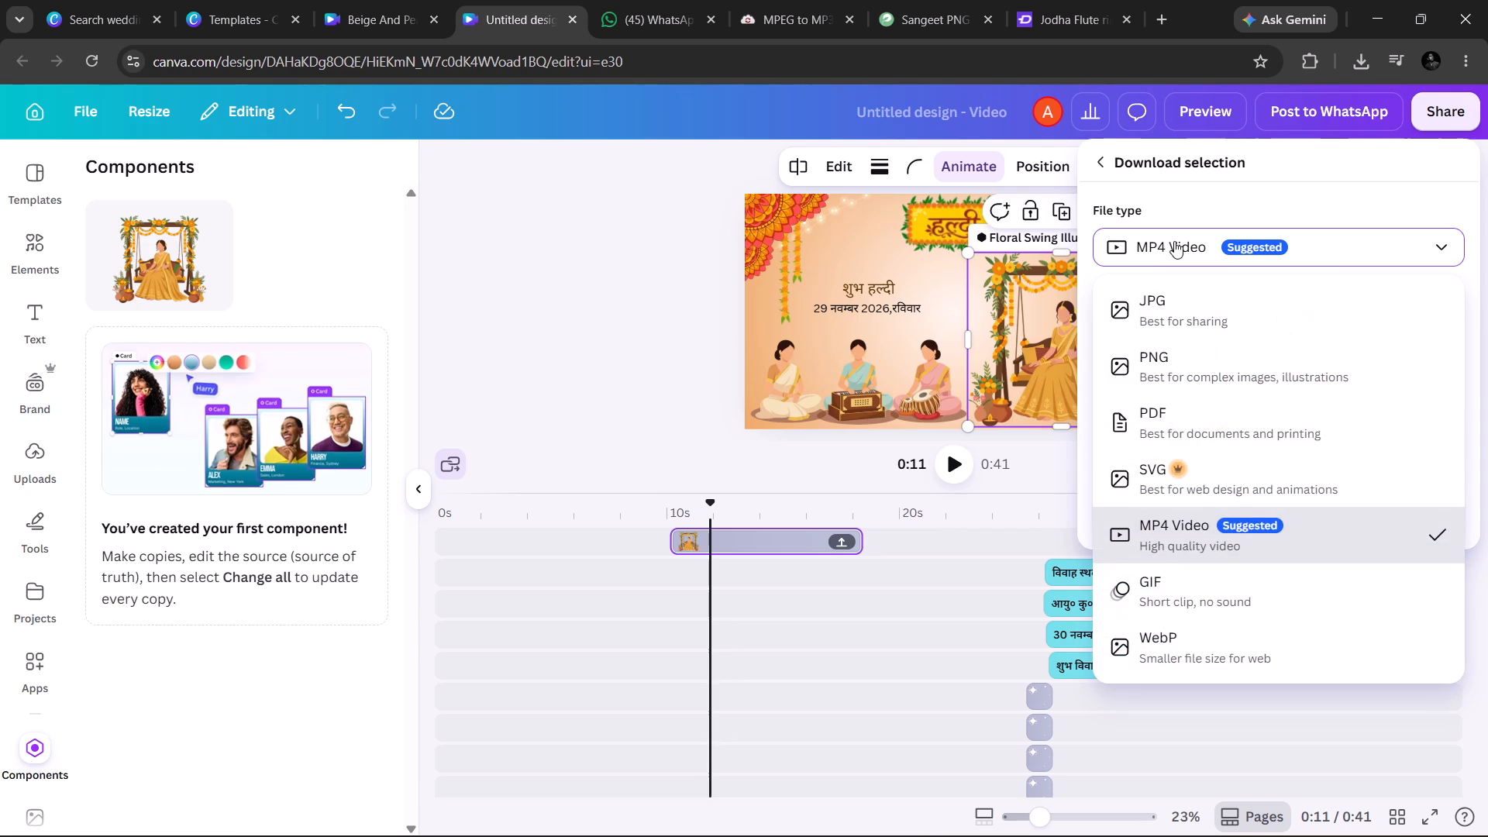
click(1182, 304)
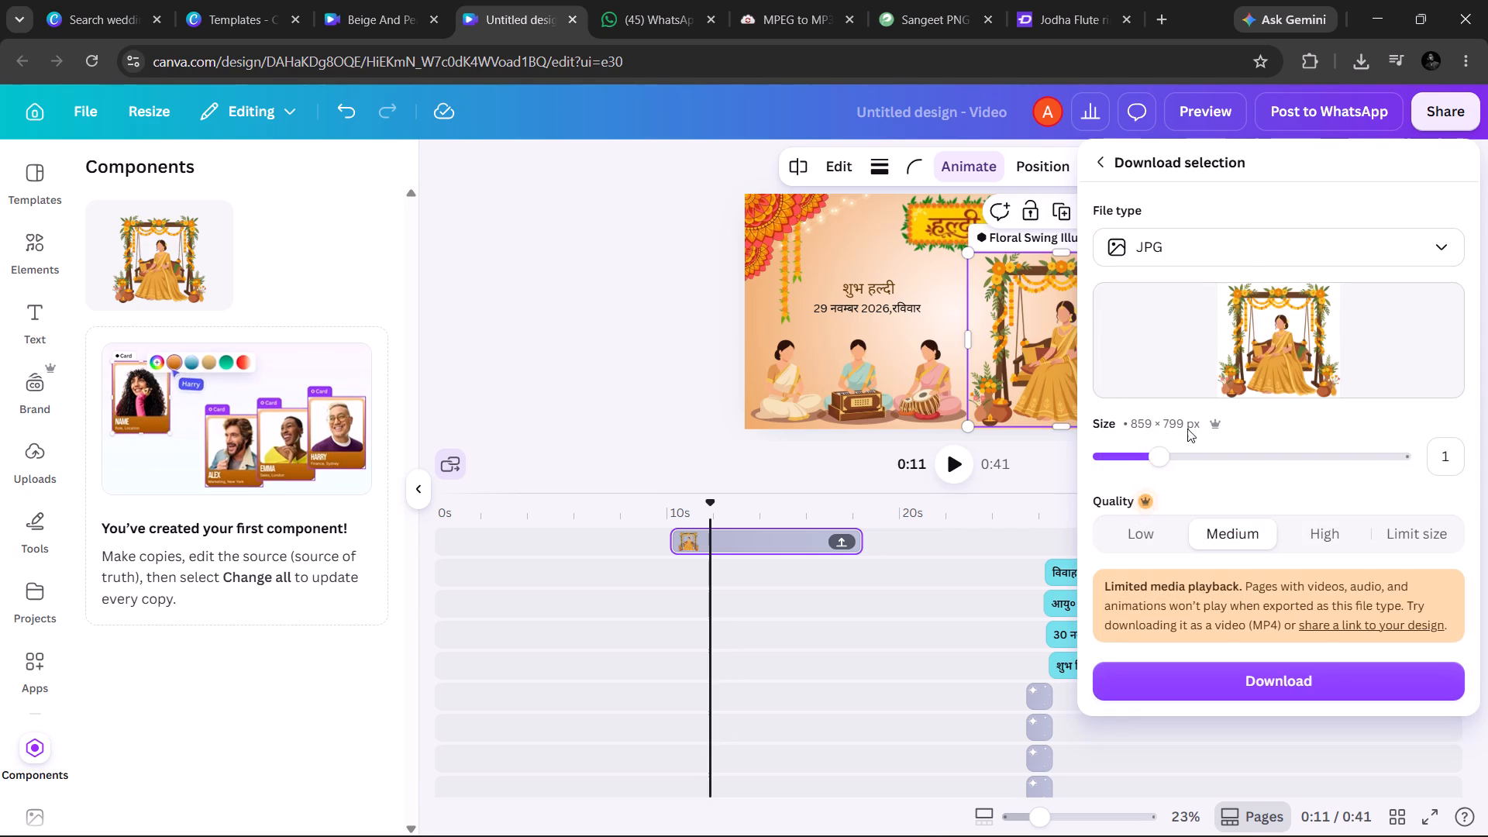
click(1304, 525)
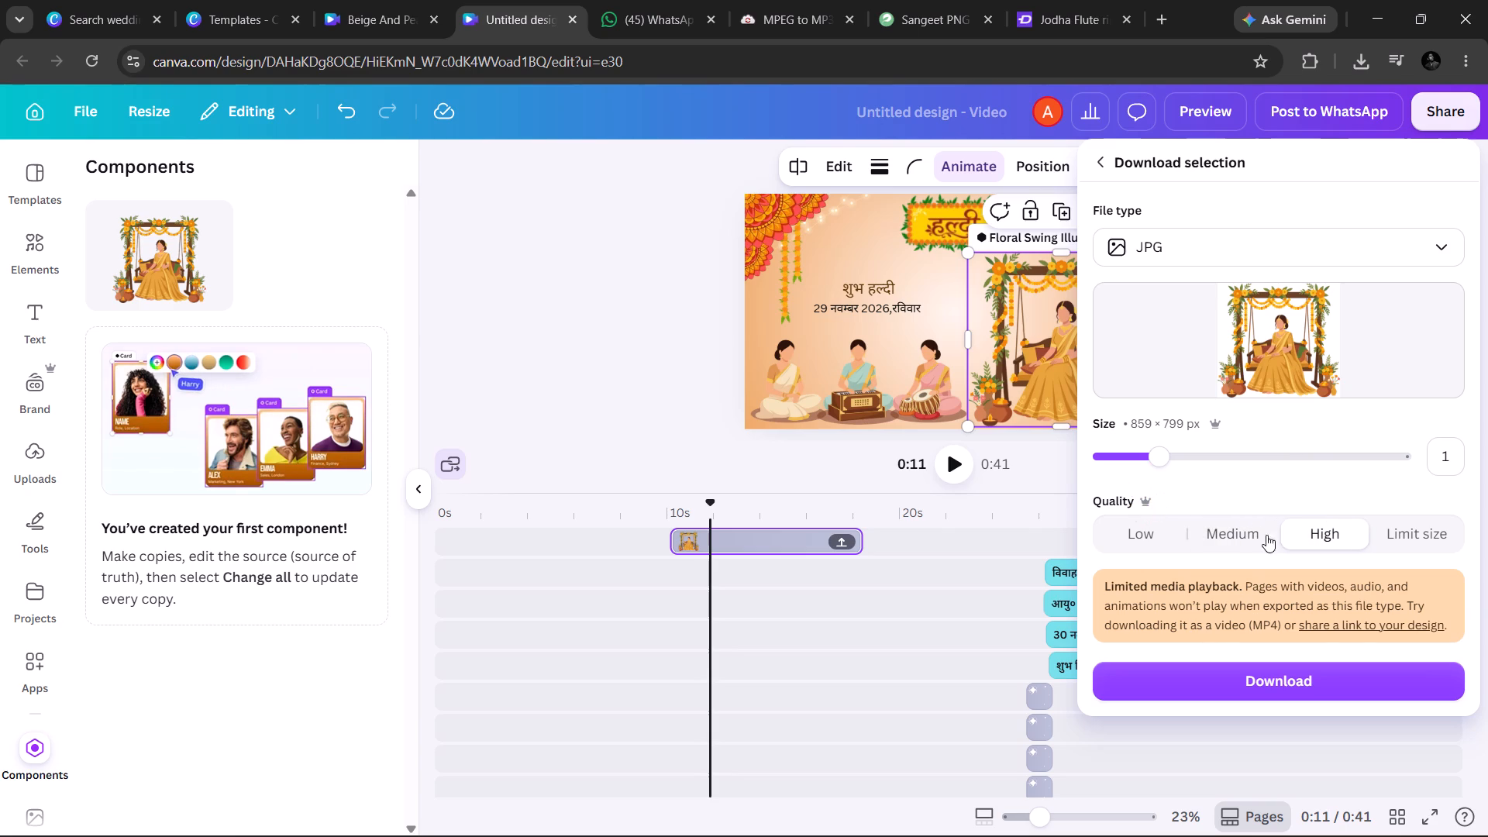
click(1241, 537)
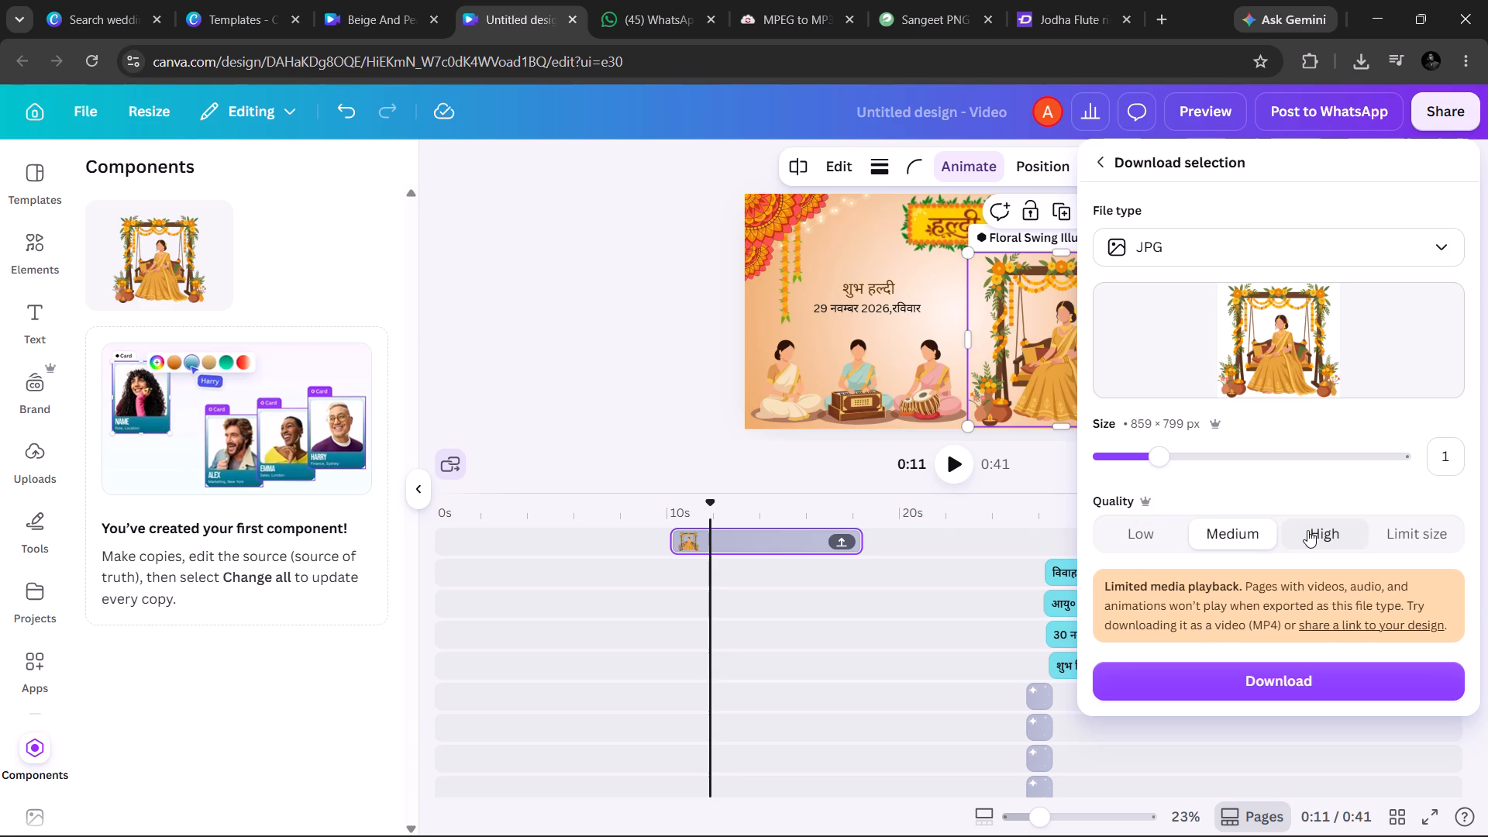
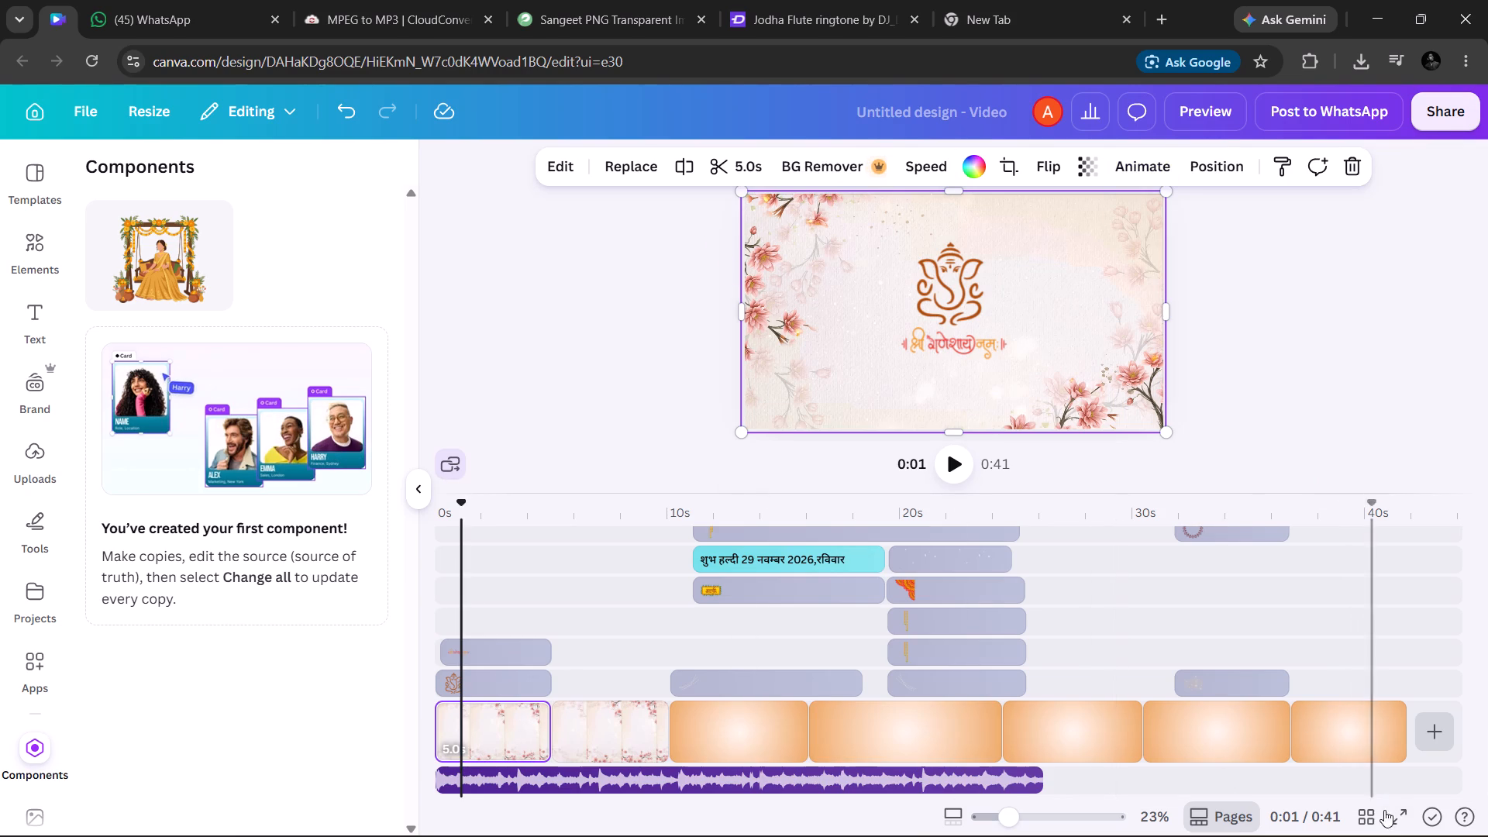
click(1398, 828)
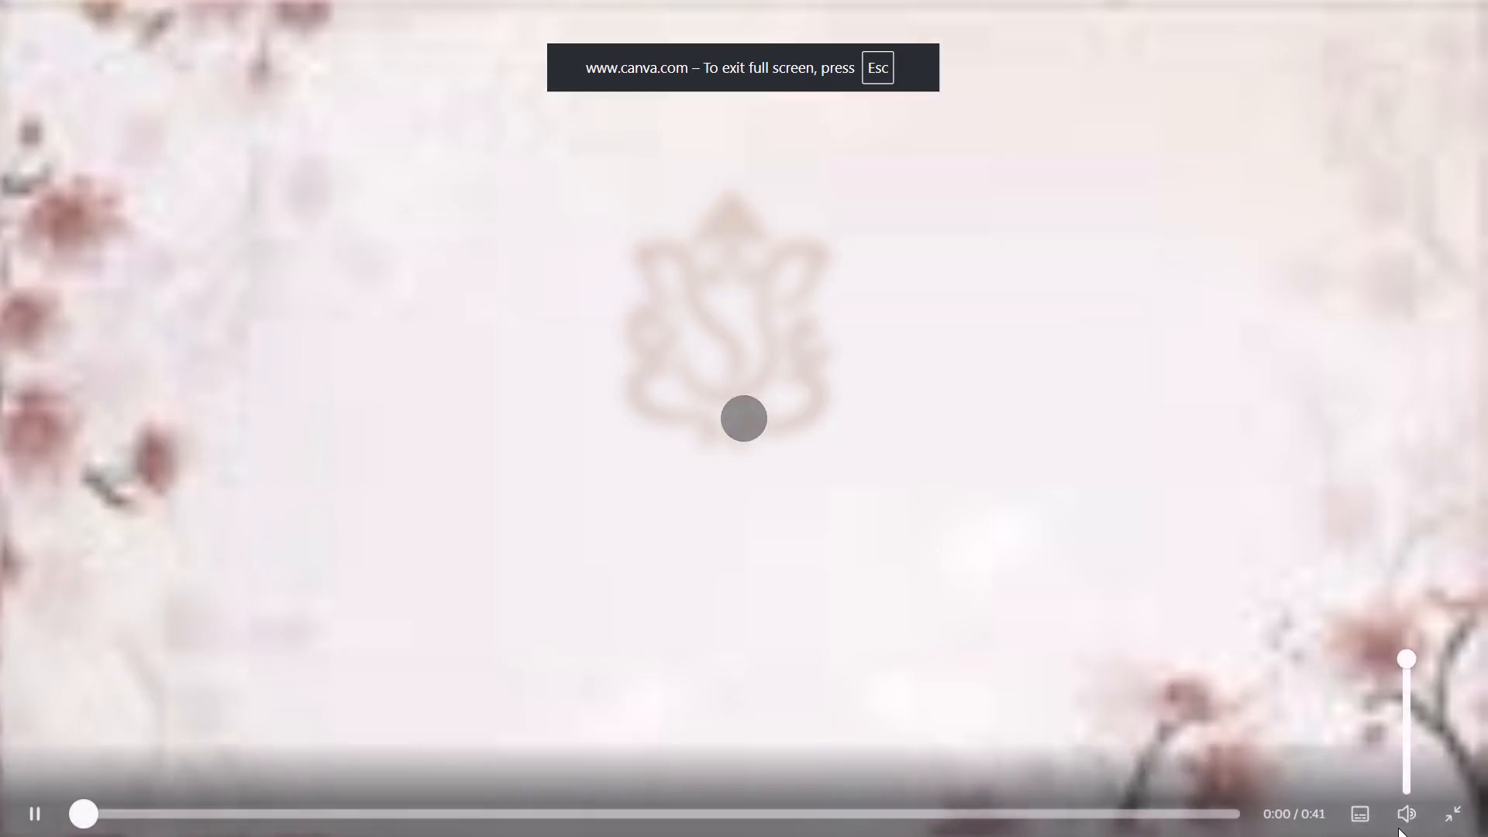
key(space)
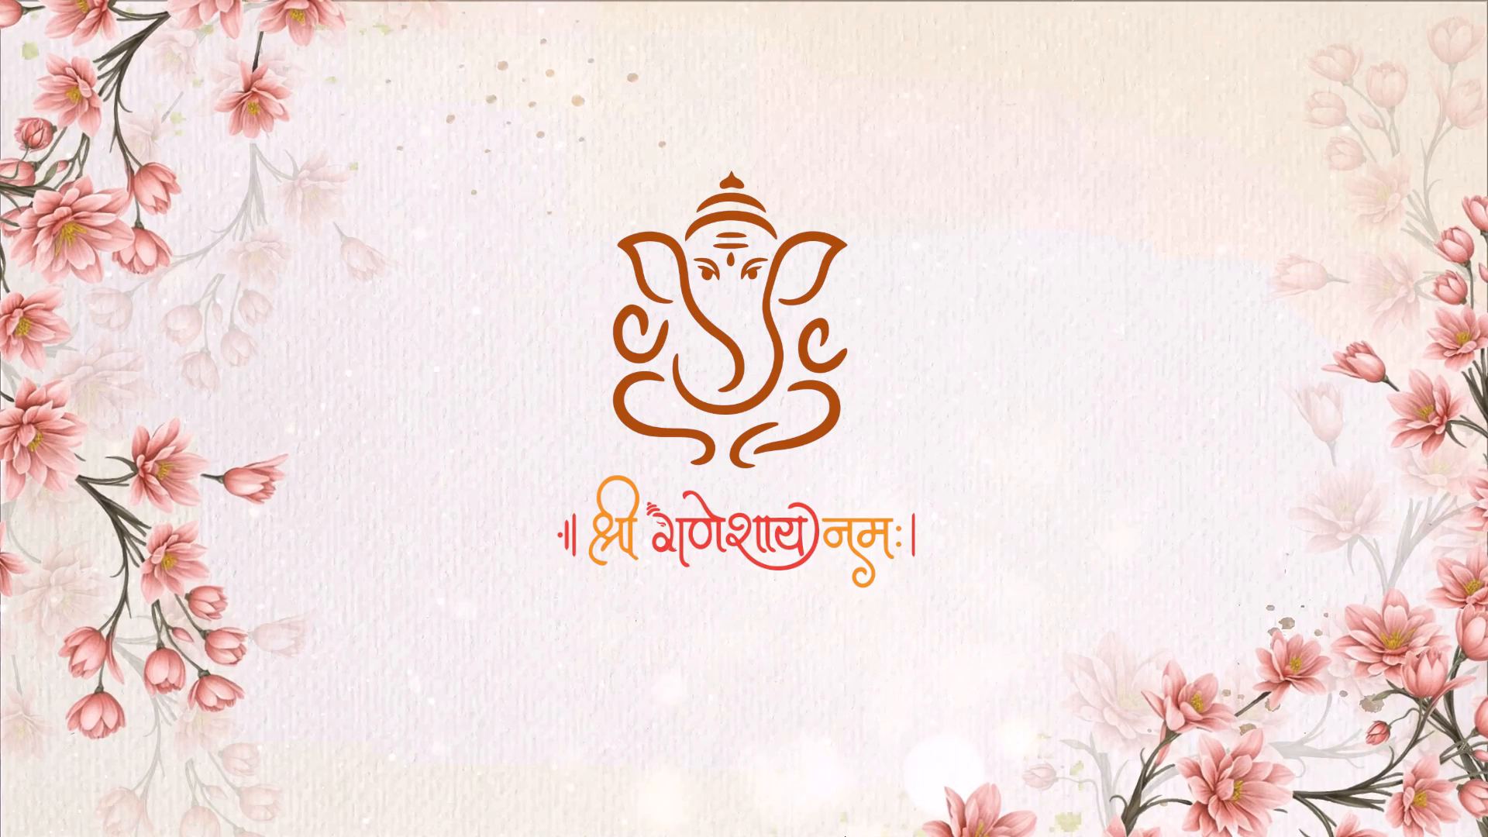
key(space)
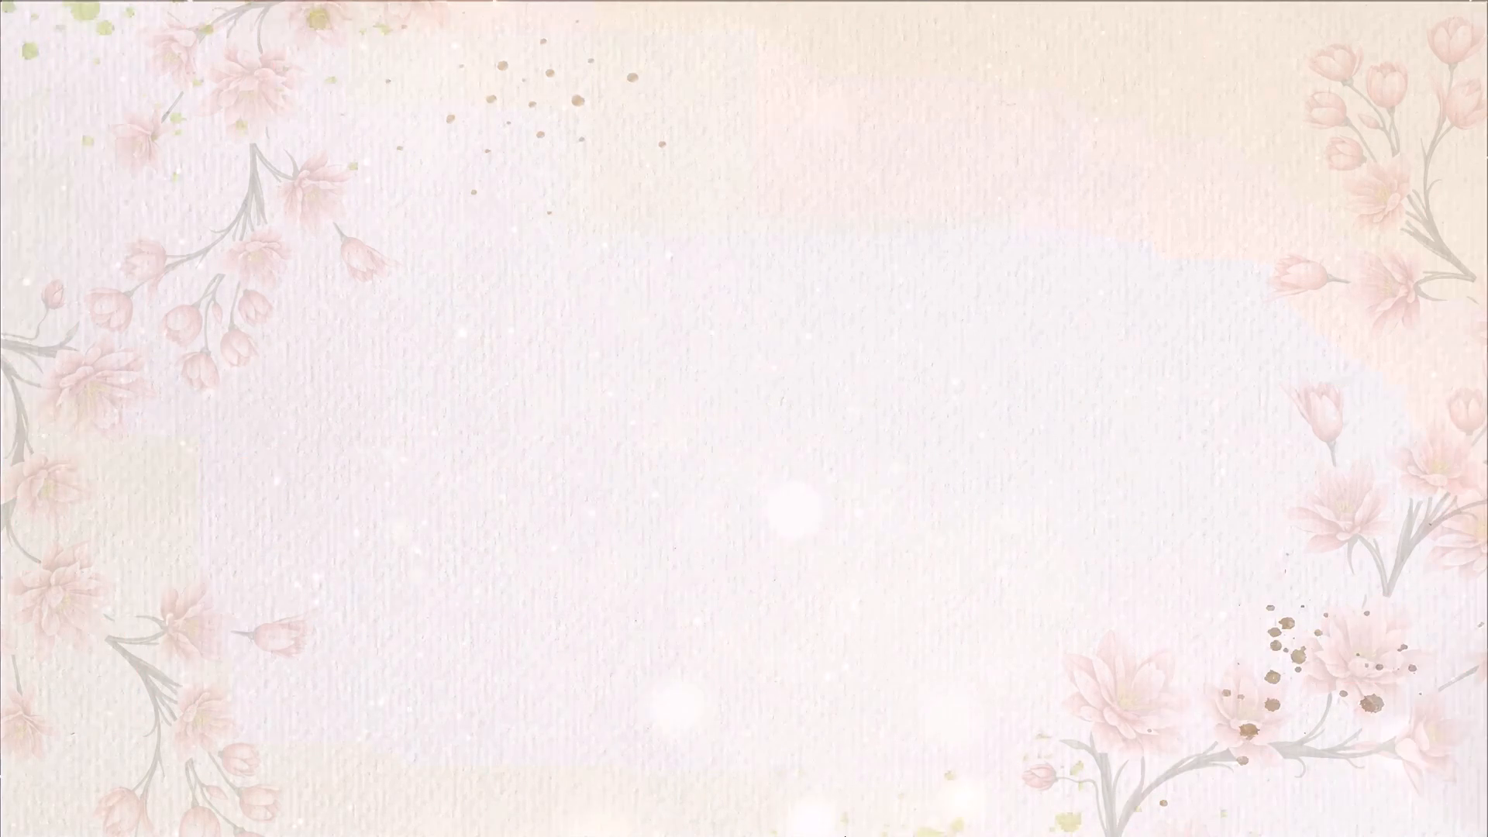
key(space)
key(space)
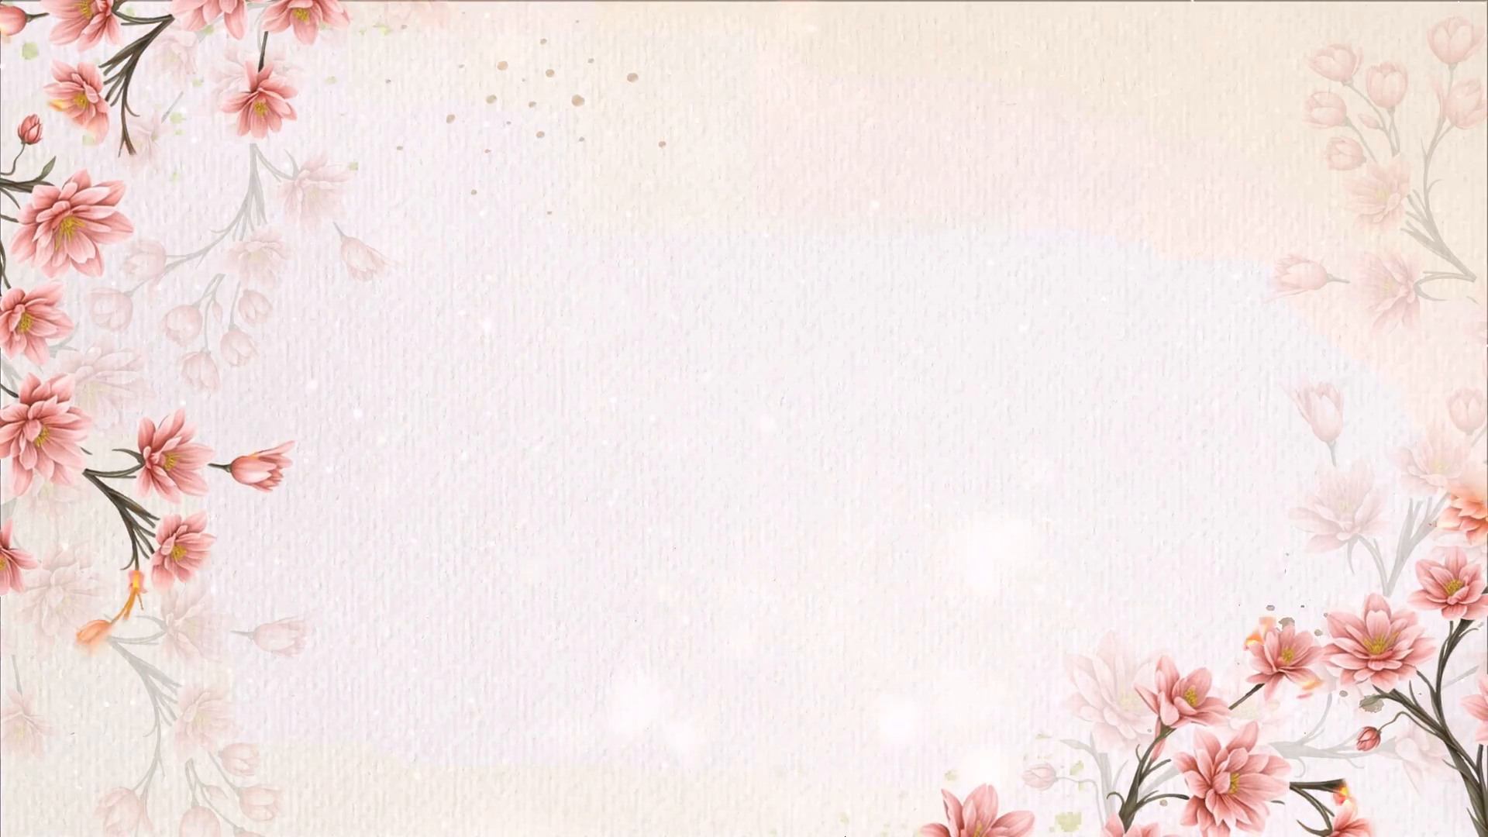
key(space)
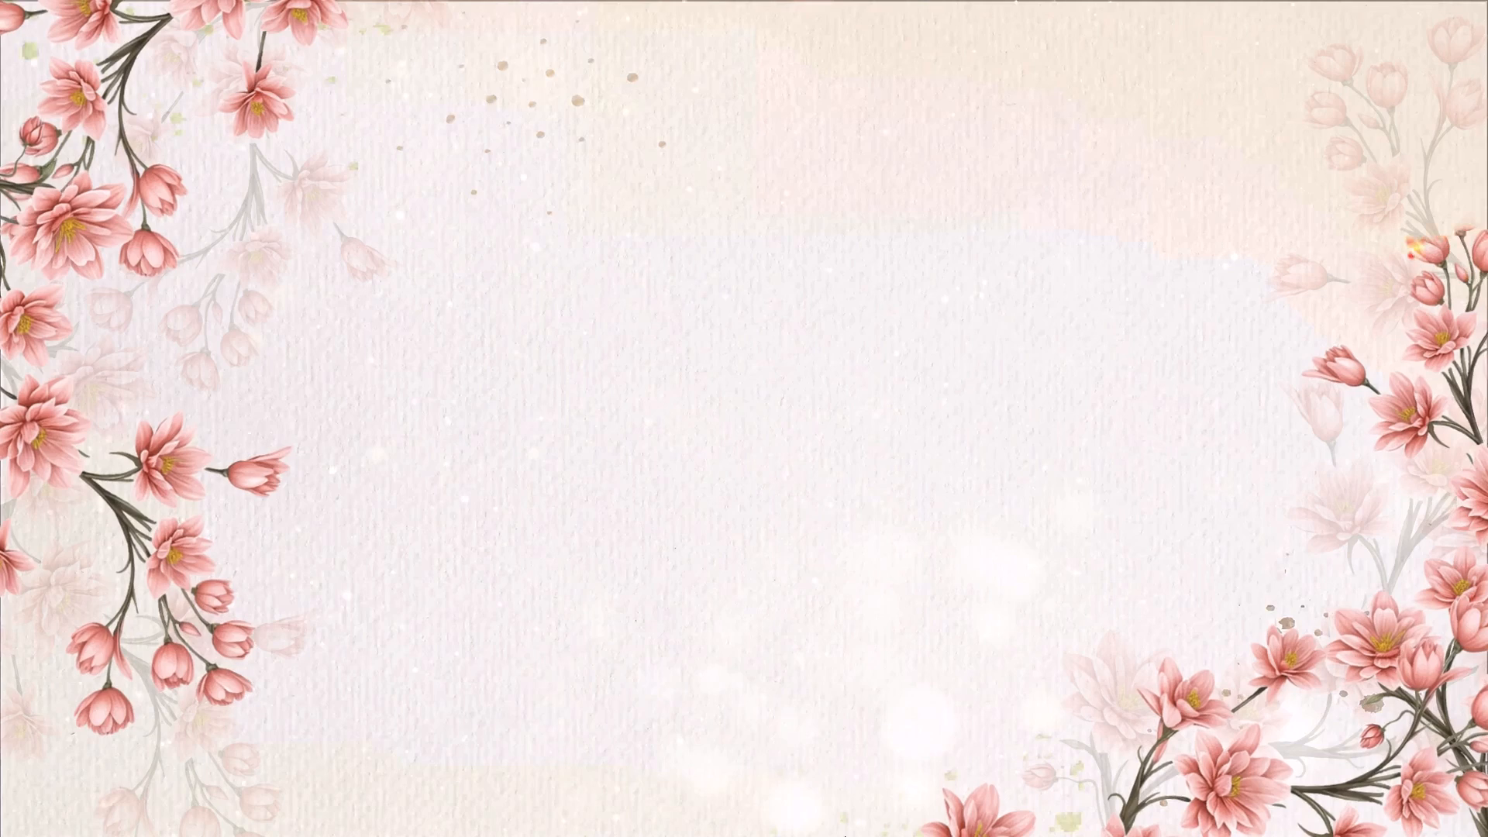
key(space)
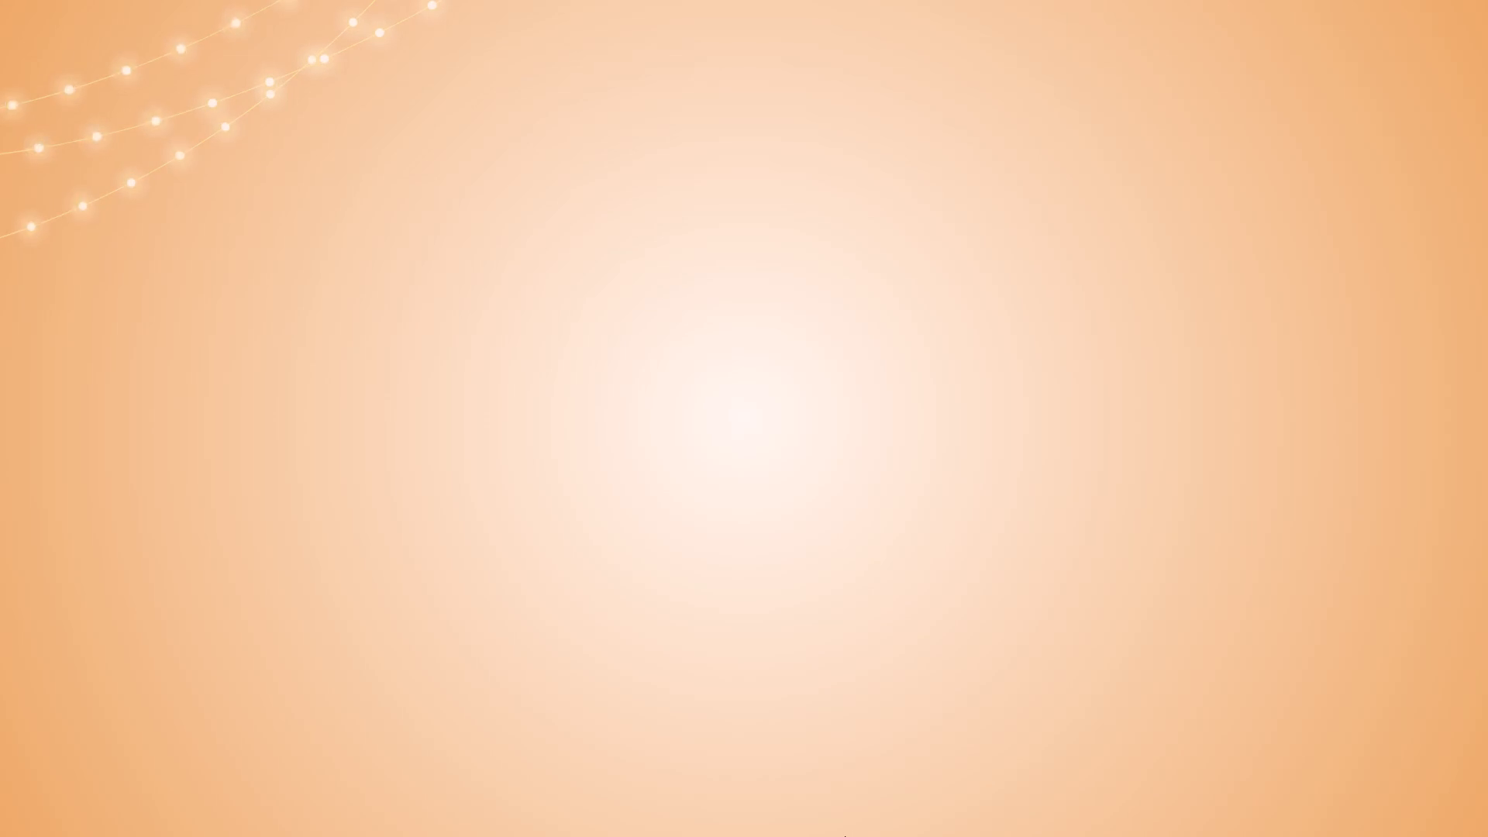
key(space)
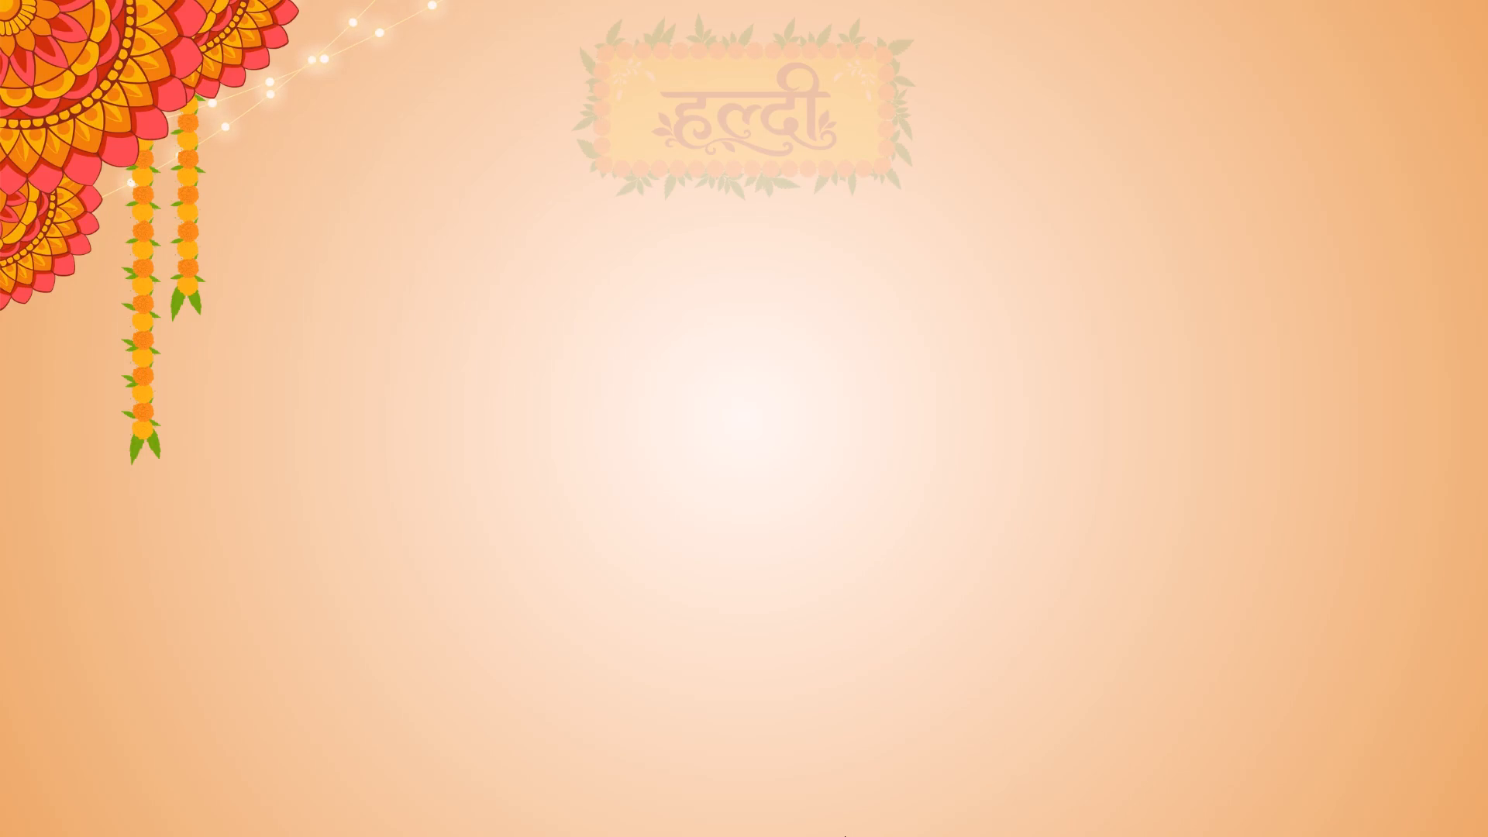
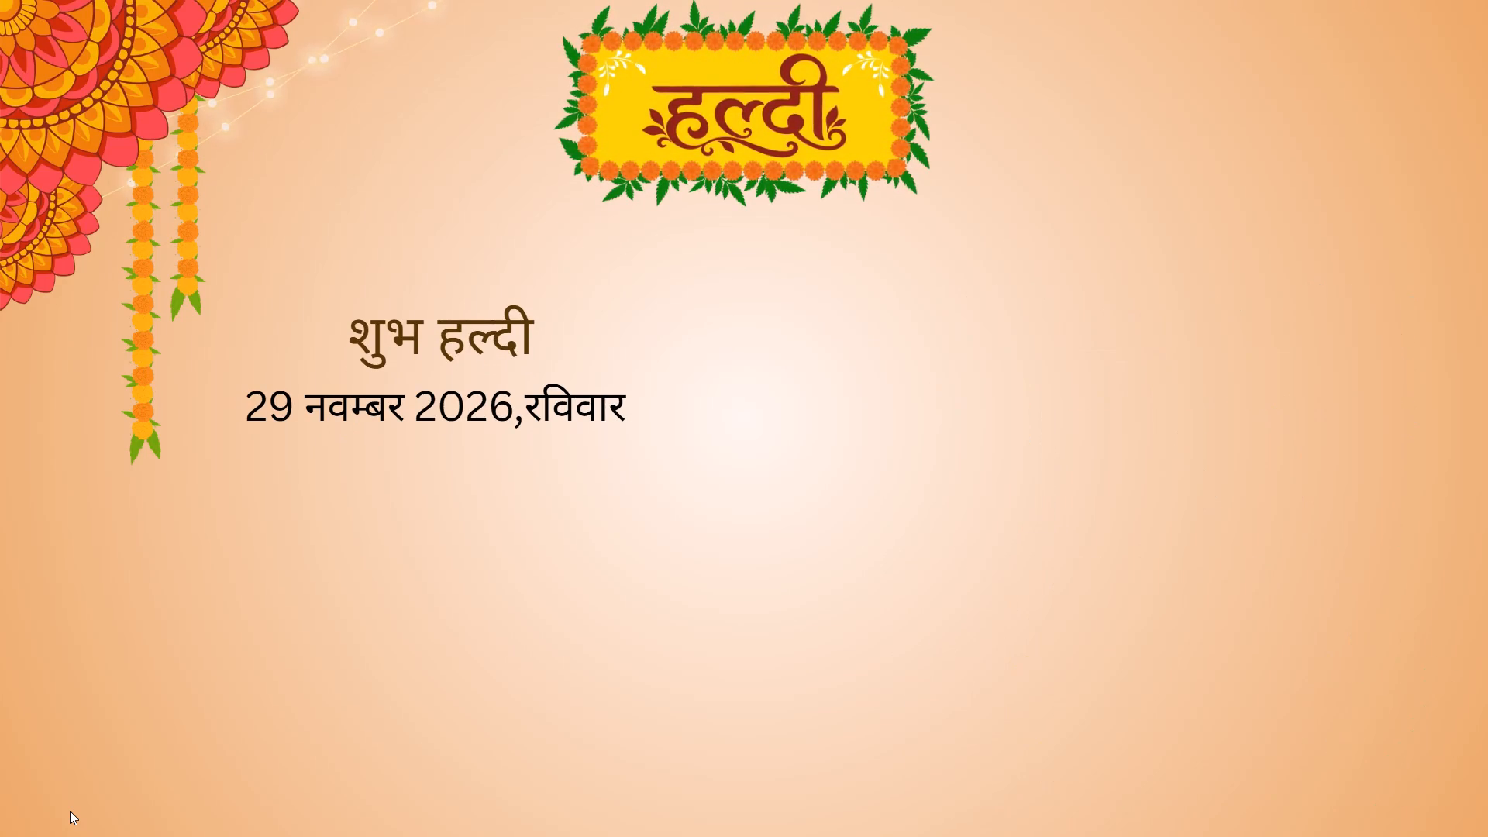
Pause the full-screen preview at the haldi scene and return to the editor.
key(space)
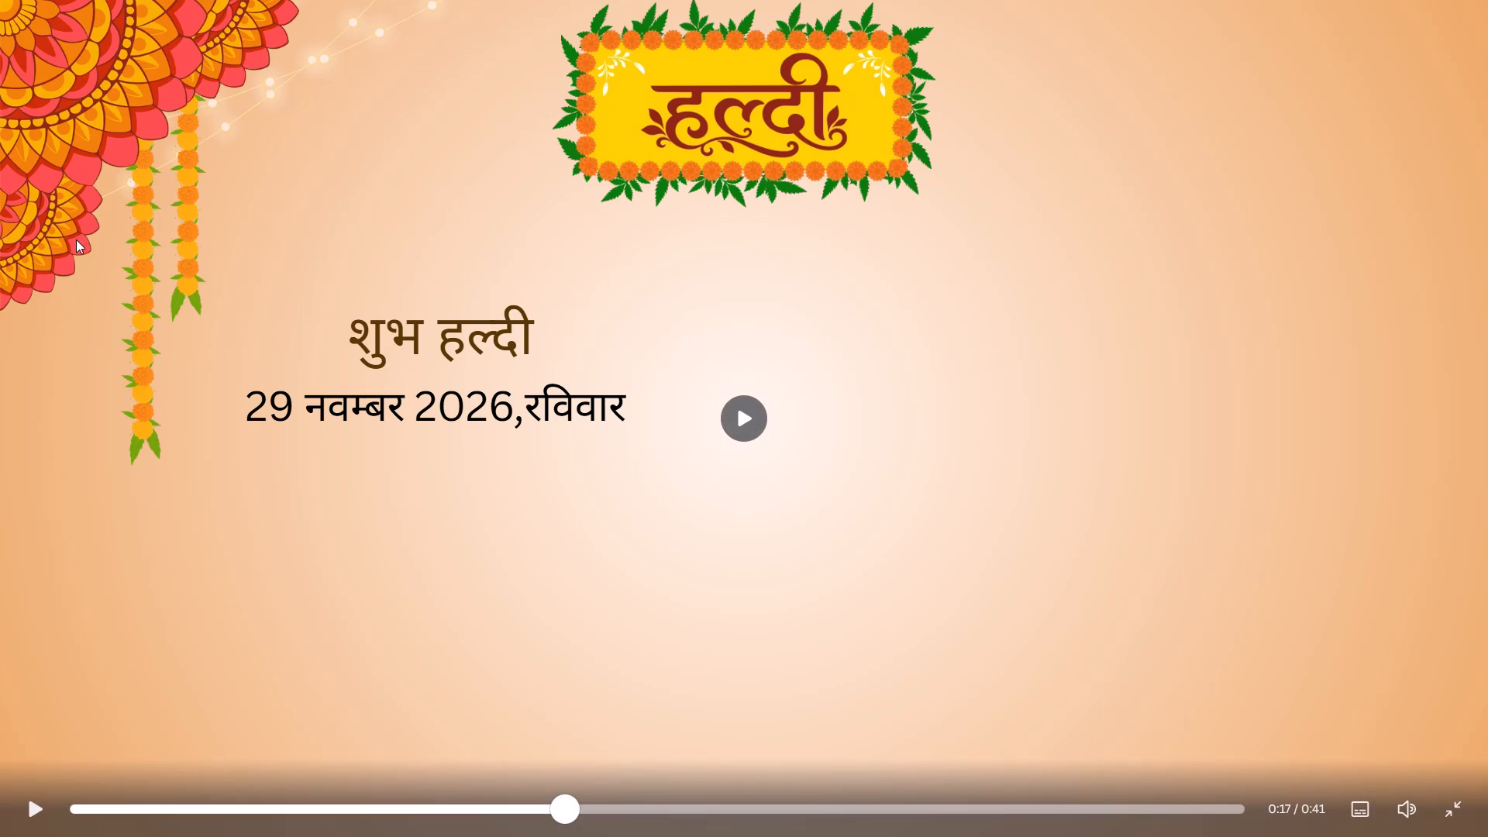
click(739, 64)
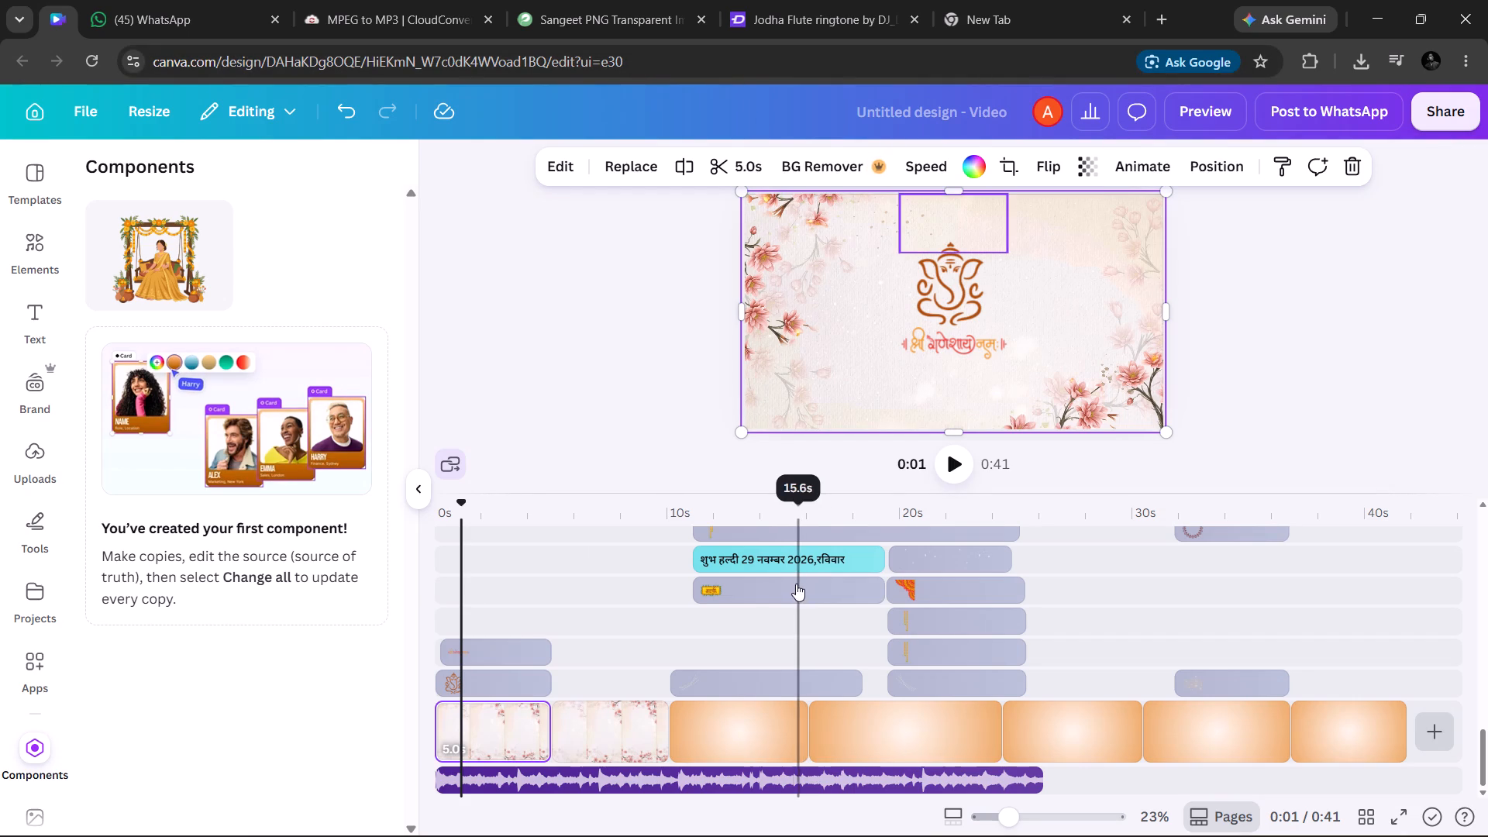
Download only the haldi title banner from the haldi scene as a JPG image.
click(793, 582)
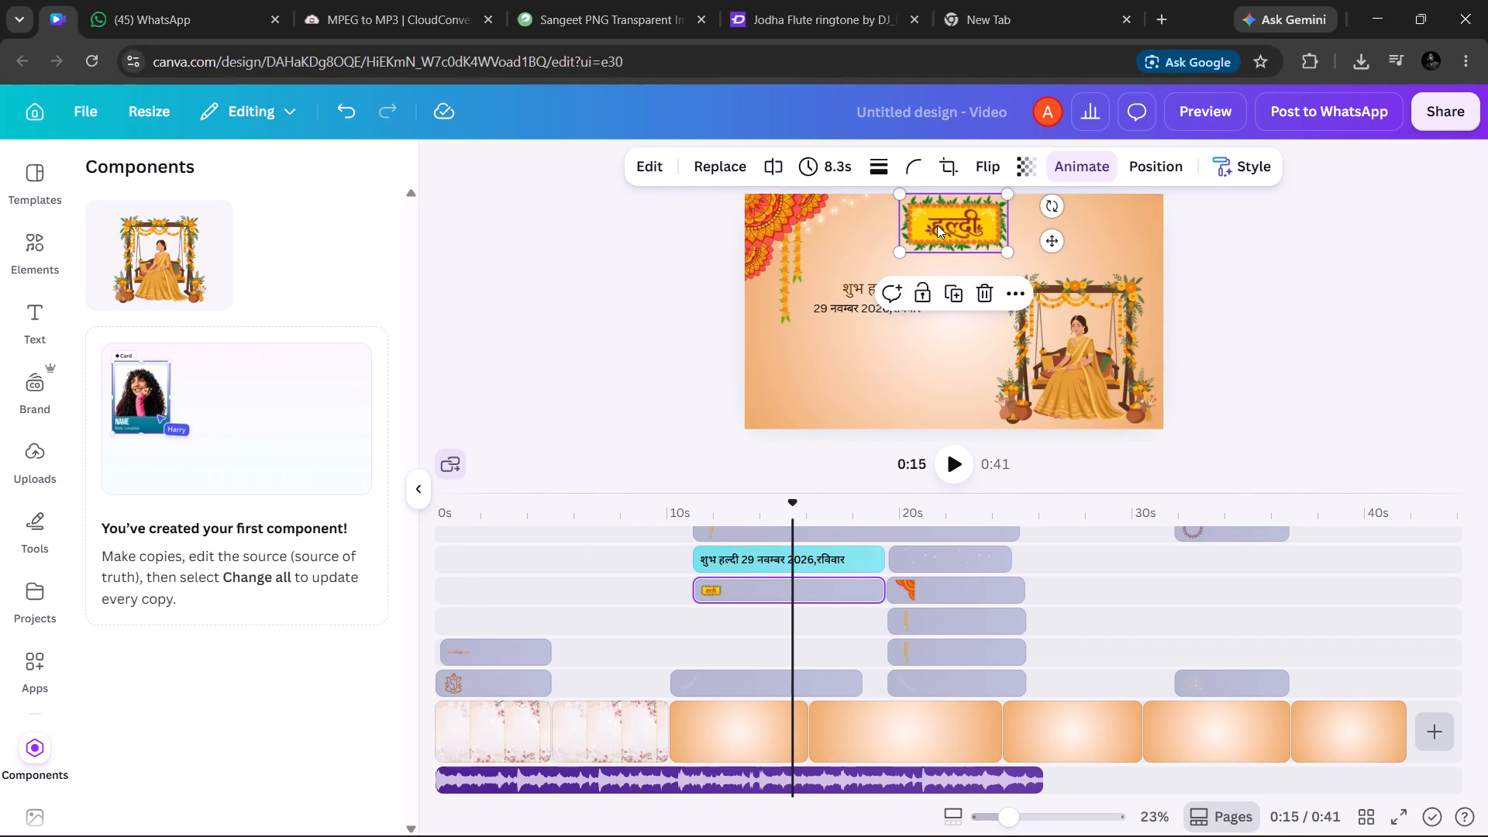
right_click(937, 225)
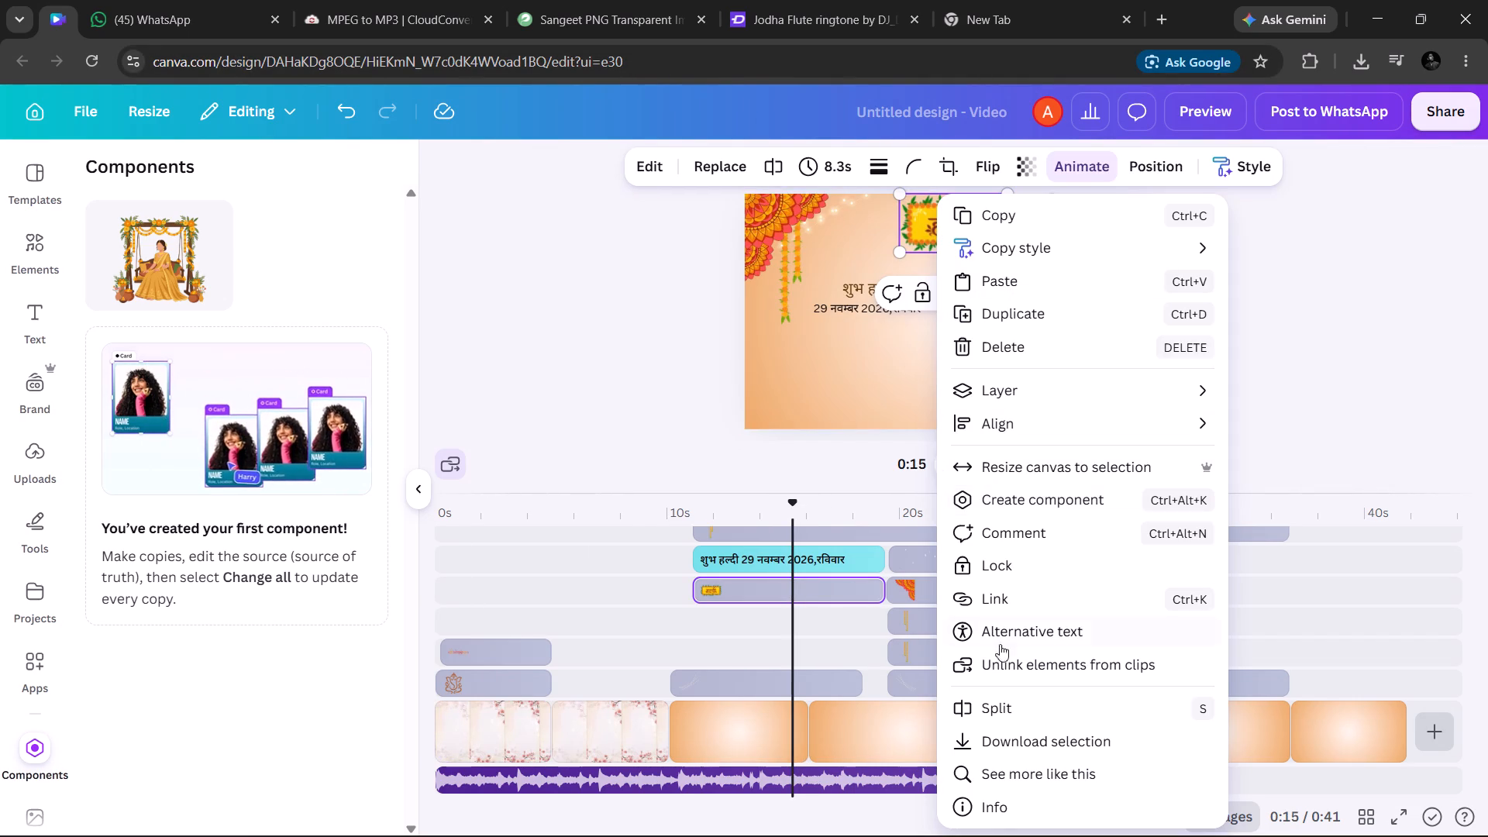
click(1042, 743)
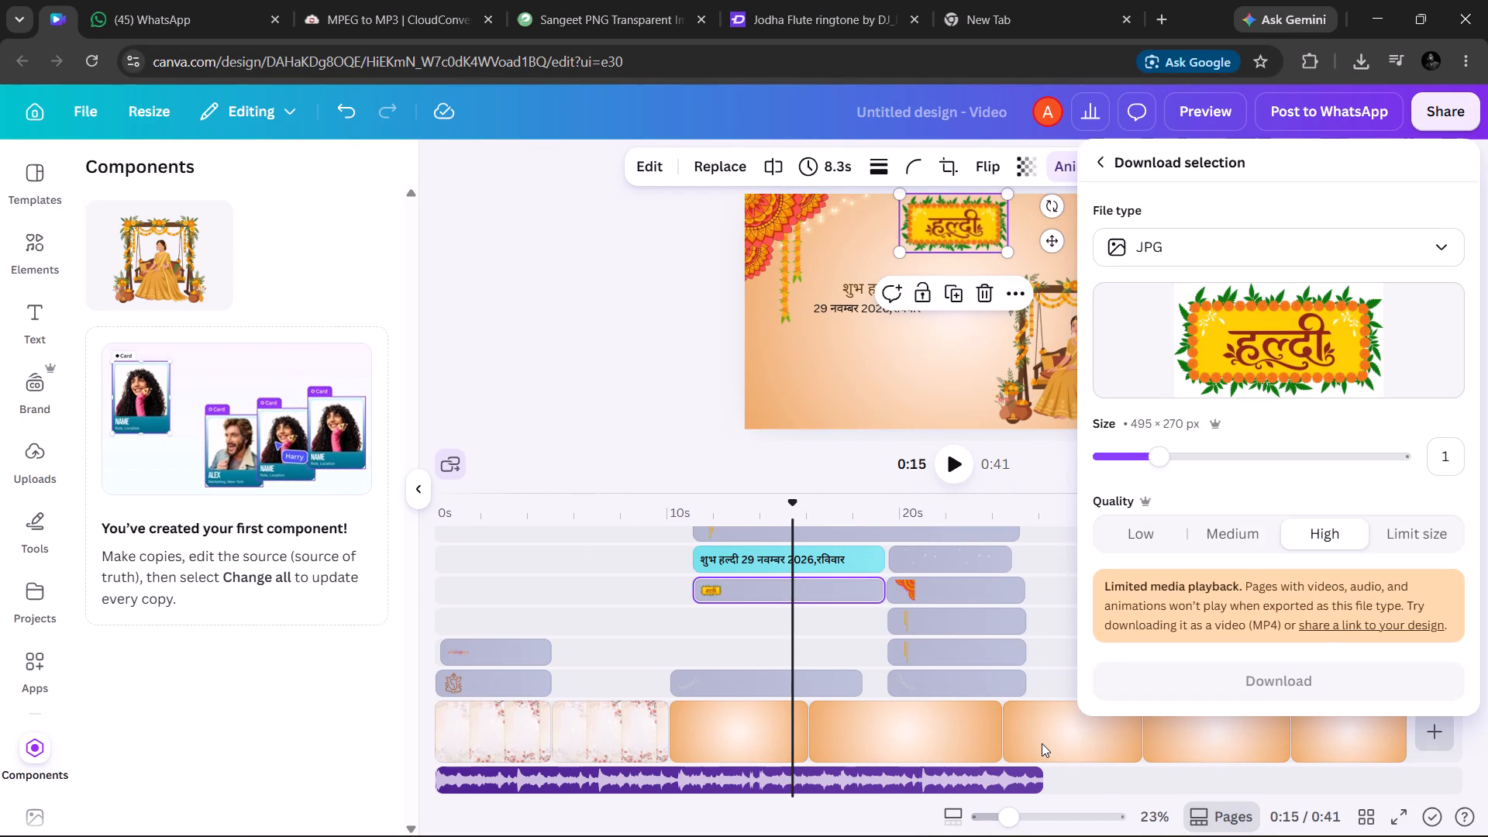
click(1266, 681)
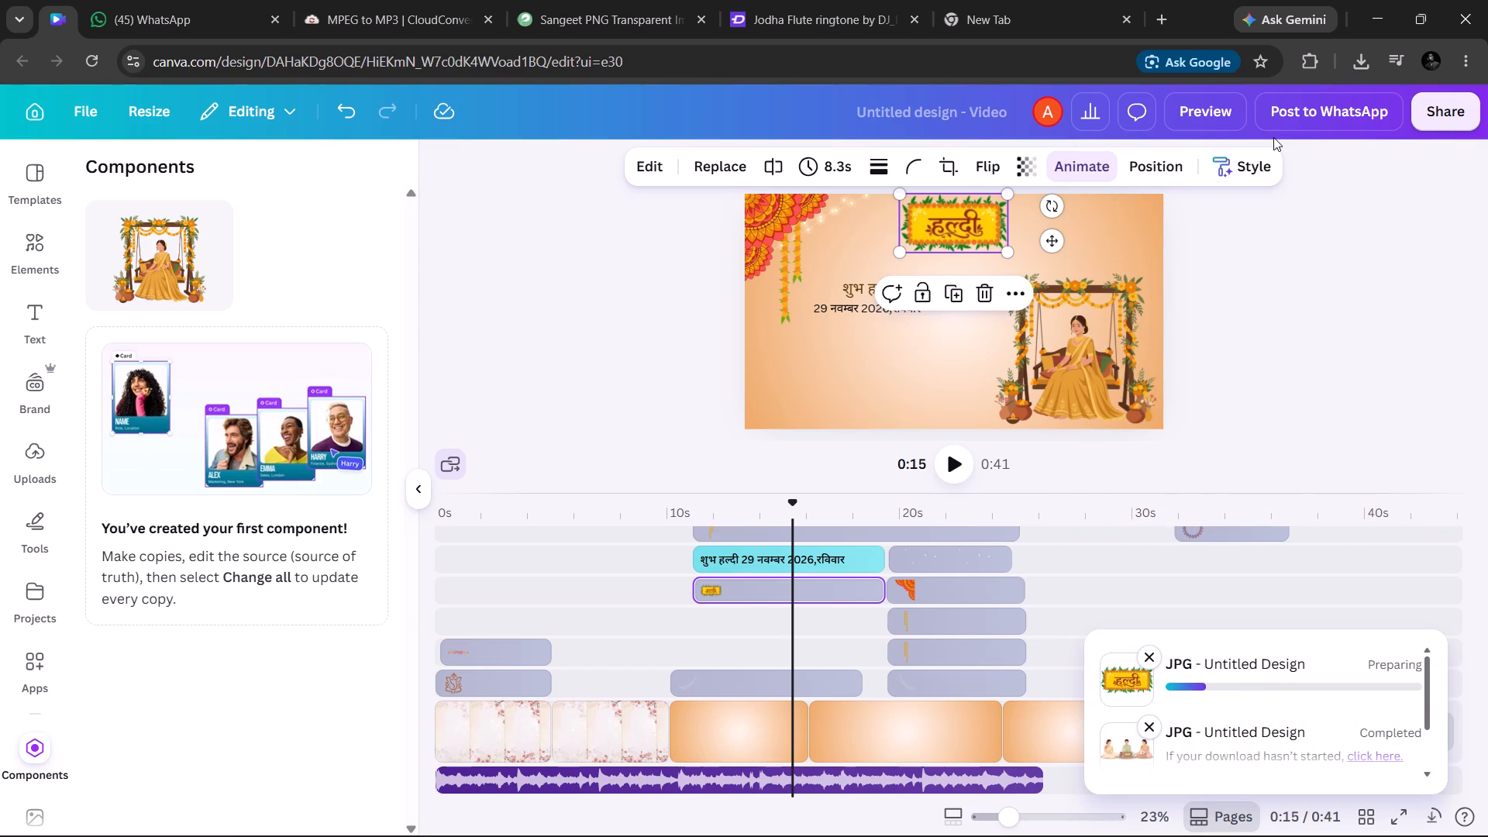
click(1291, 15)
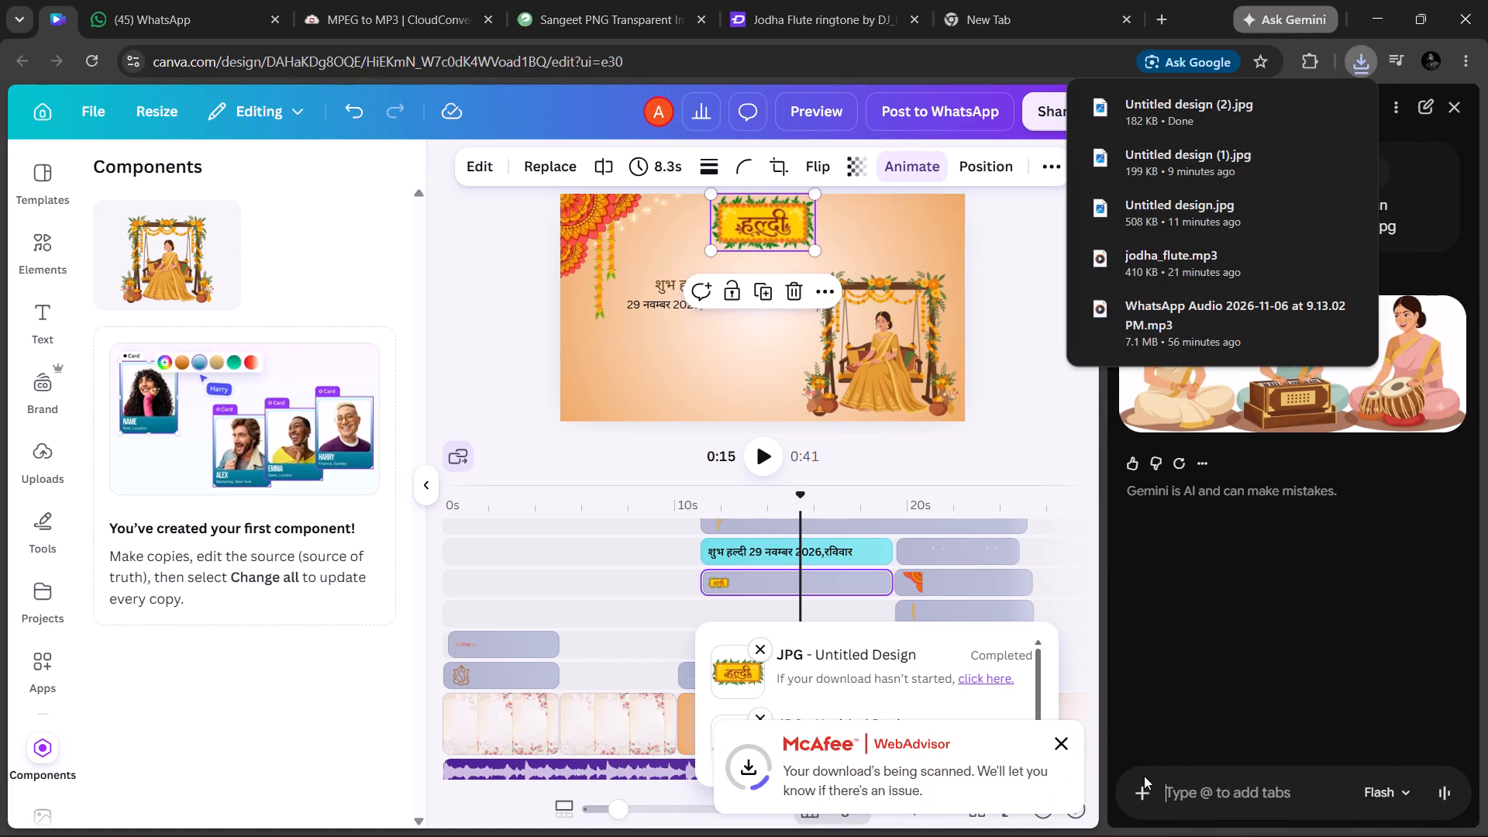
click(1141, 792)
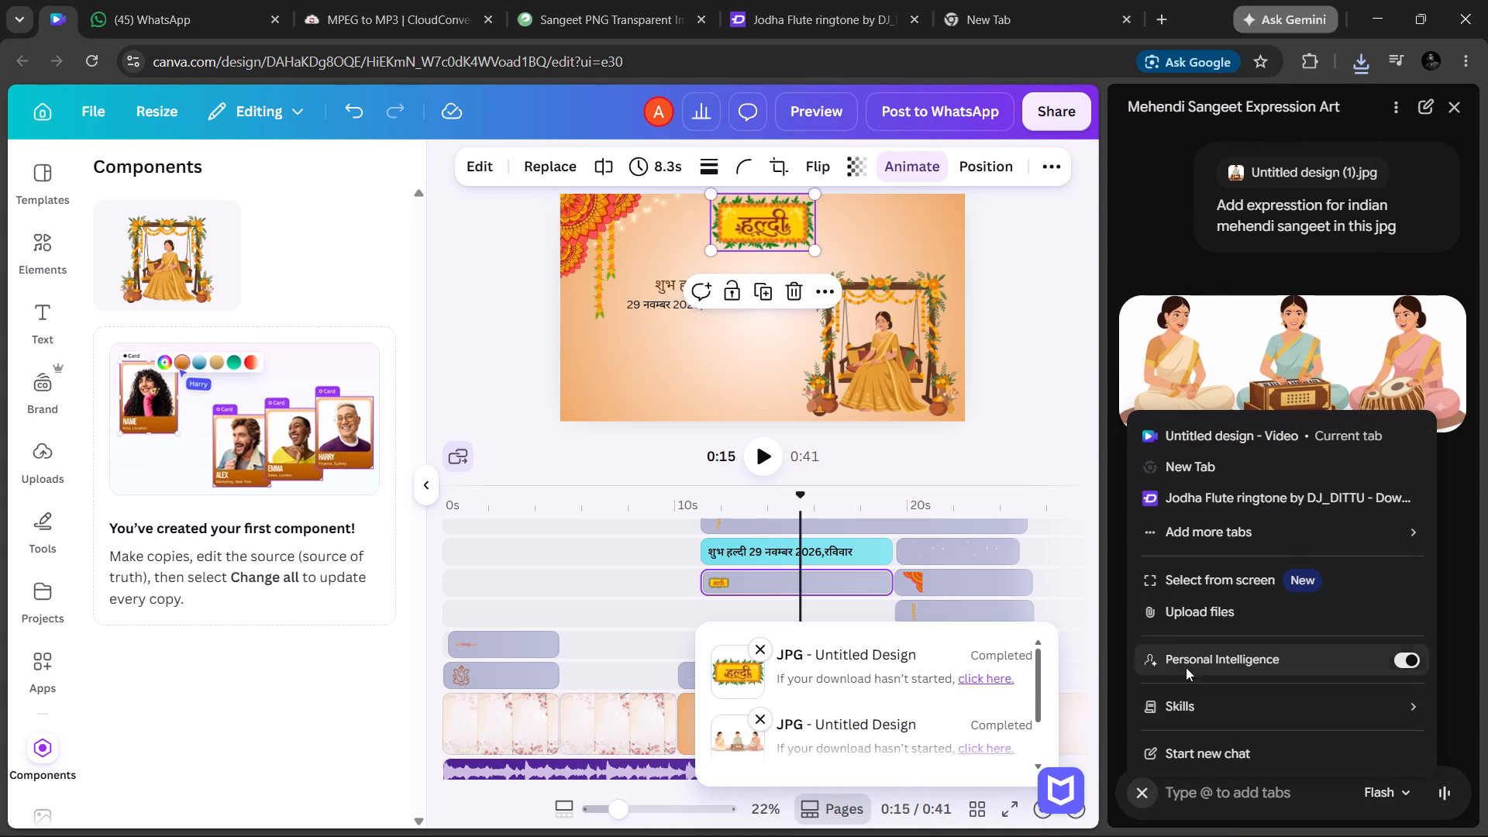
click(1162, 615)
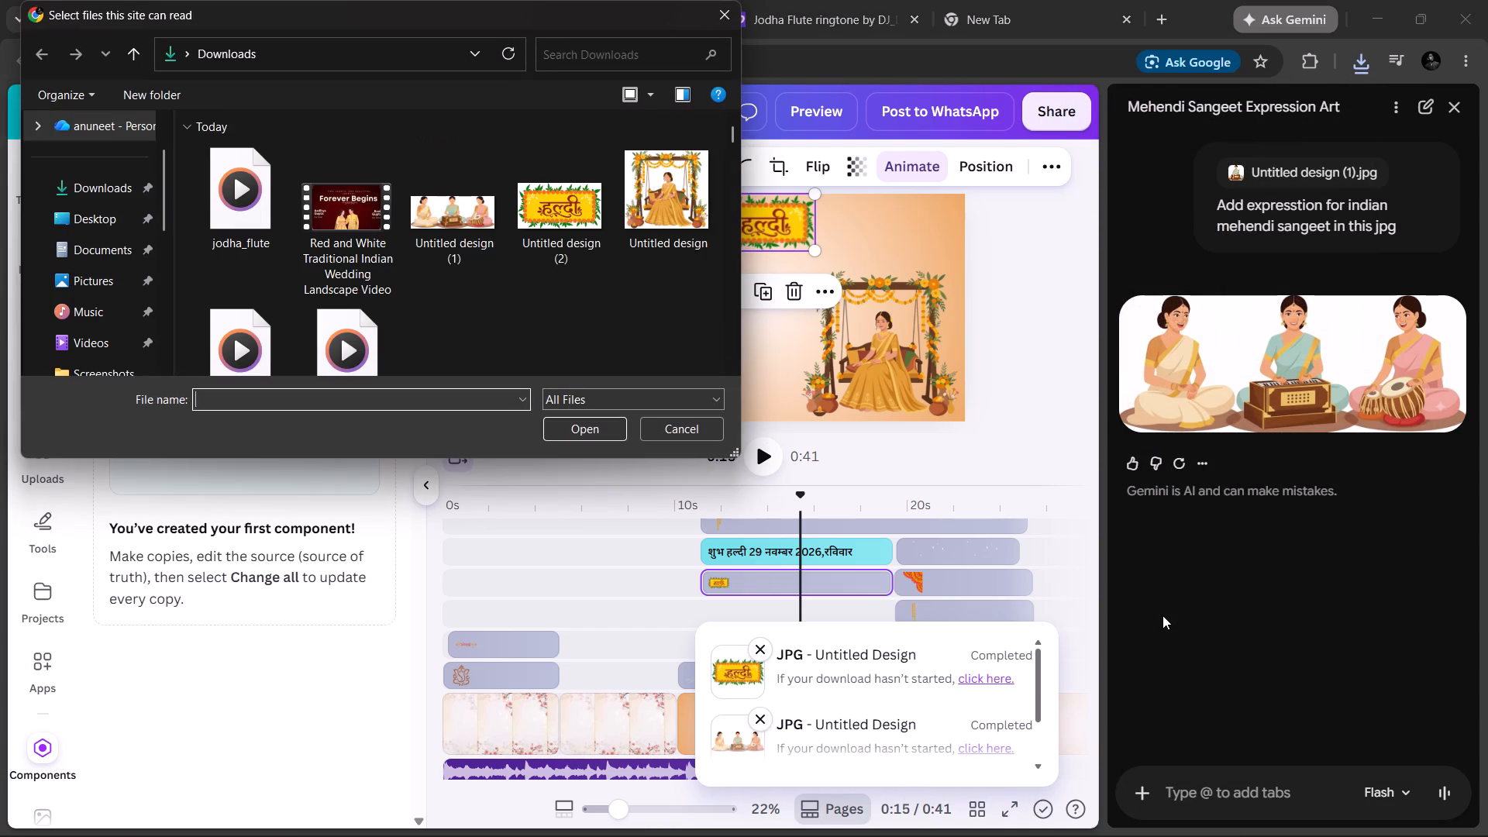
click(546, 247)
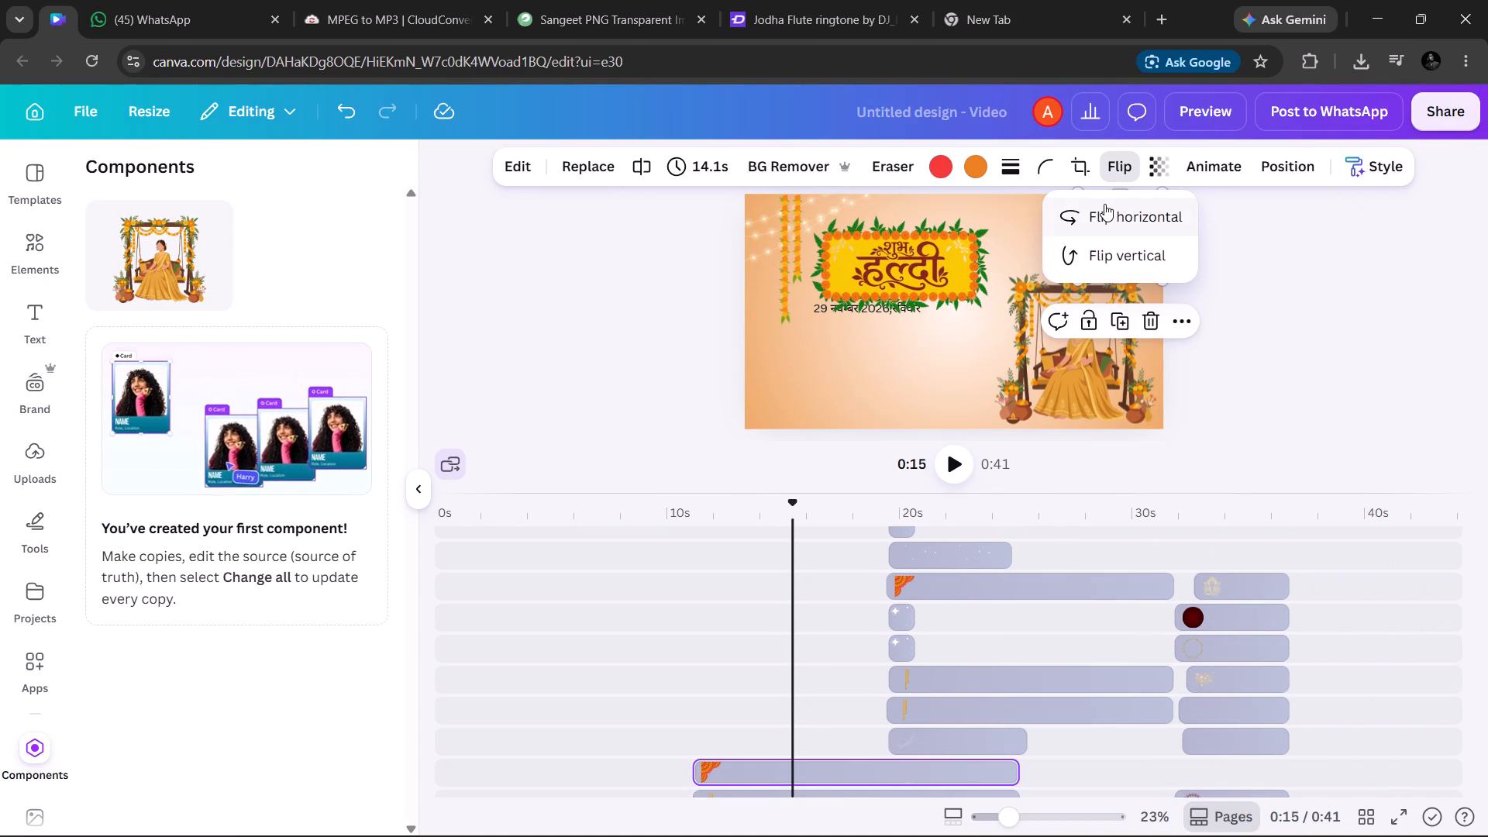
click(1104, 204)
click(1234, 235)
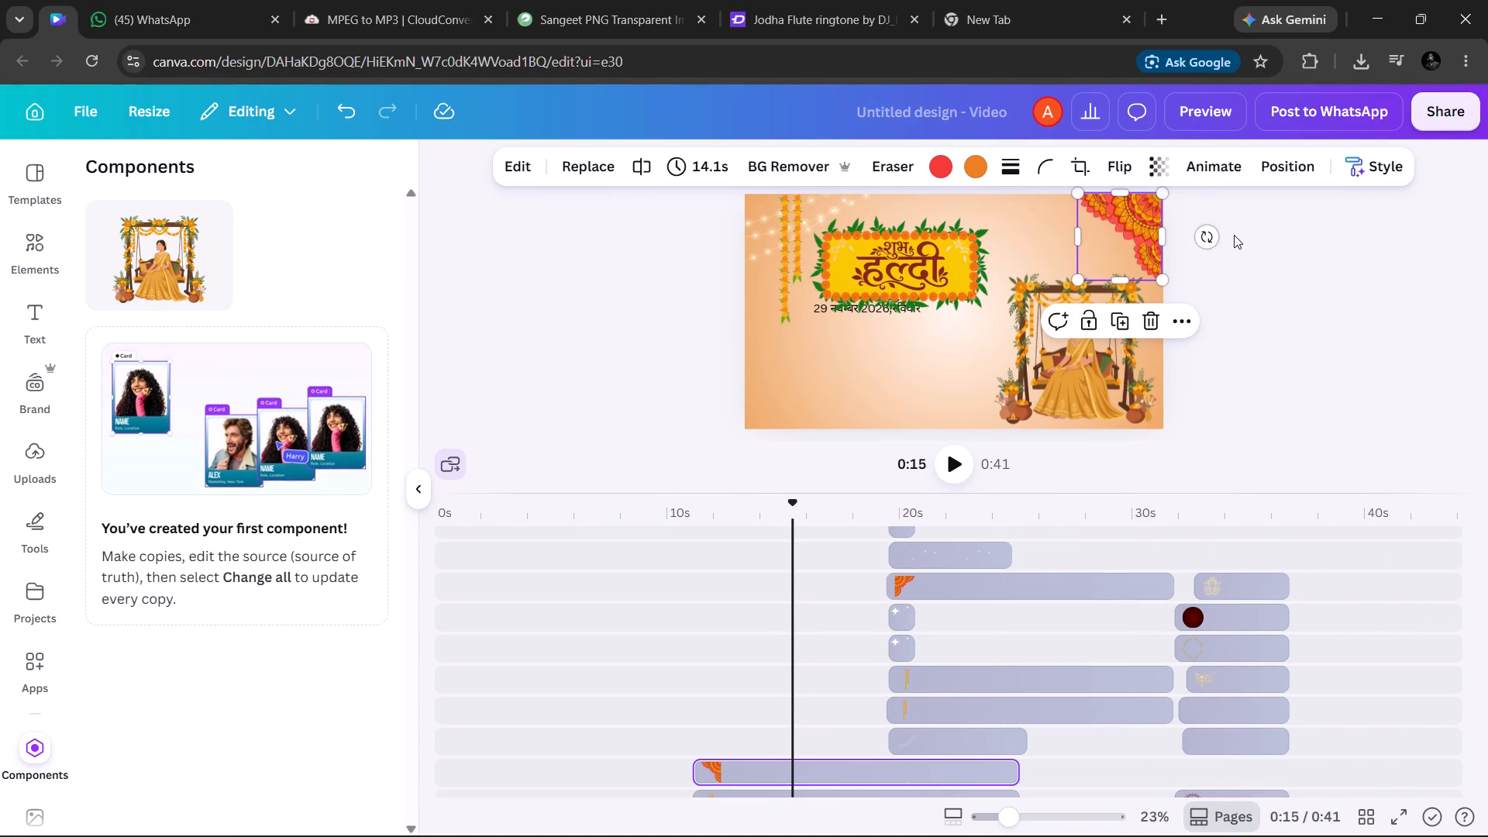
Move the hanging marigold garland to the haldi scene's left edge, just below its top.
click(782, 255)
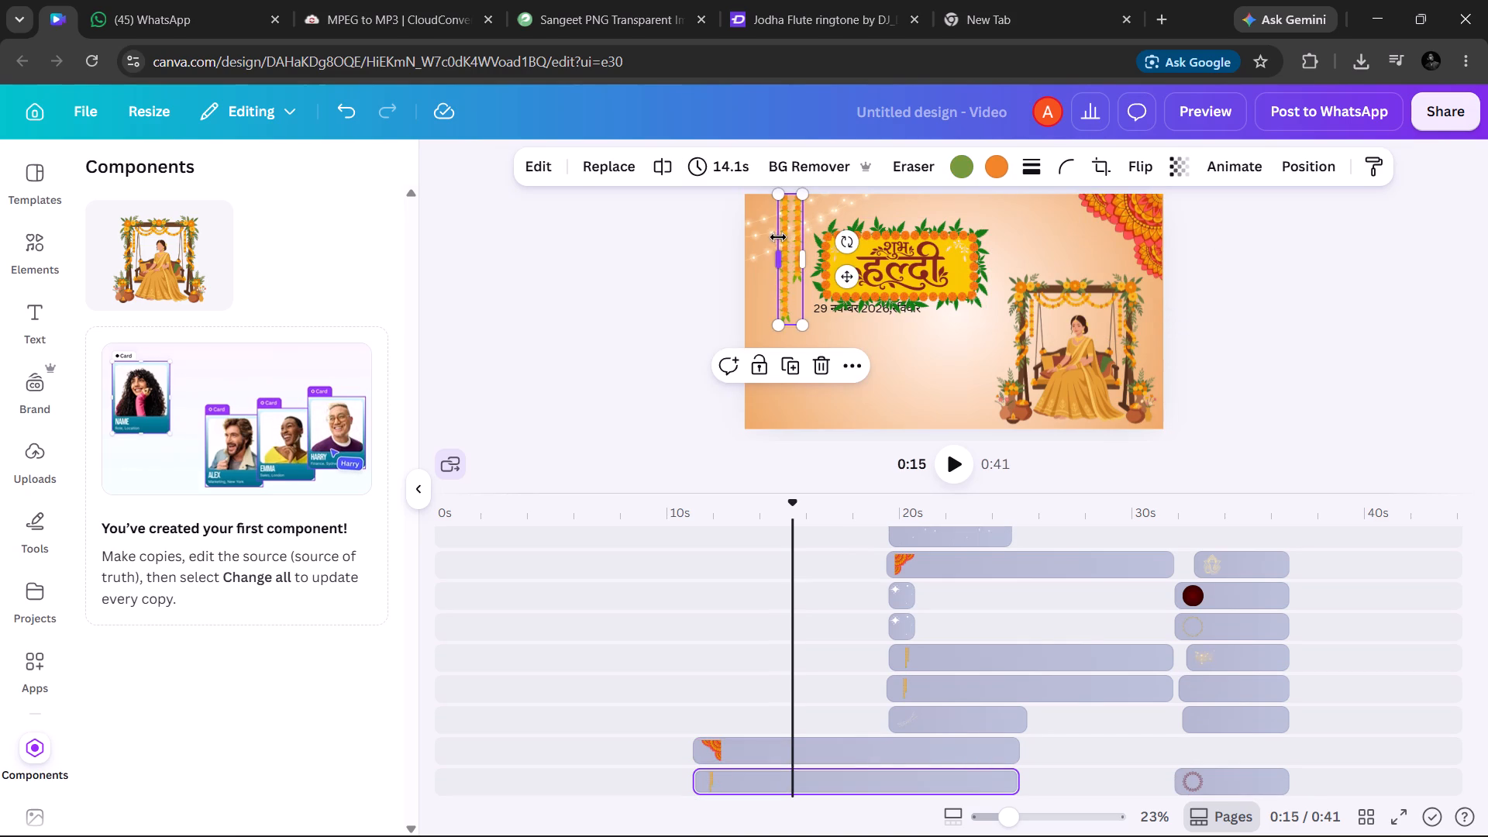
drag(789, 246, 761, 250)
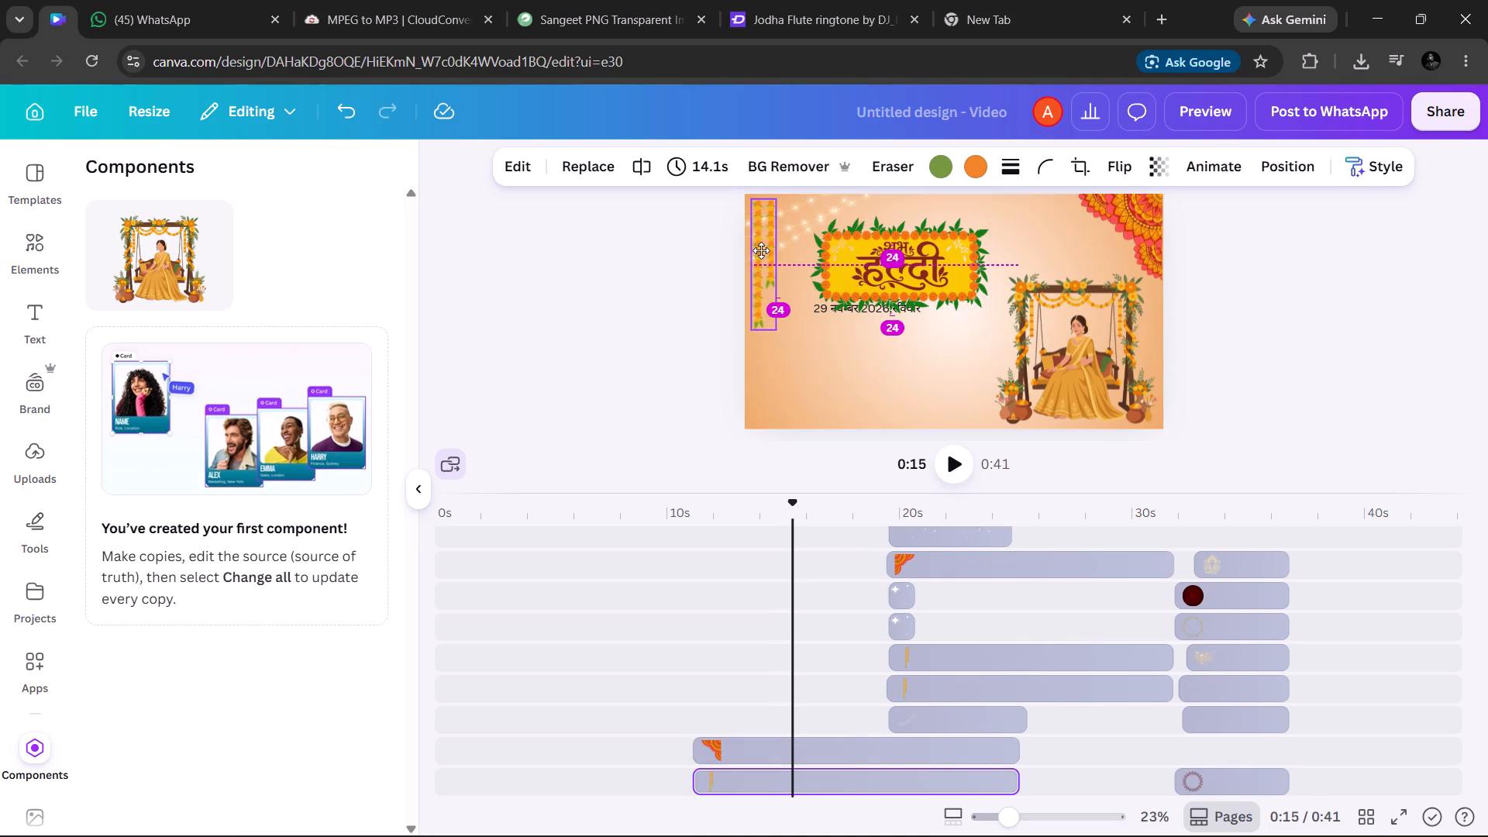
drag(761, 250, 758, 250)
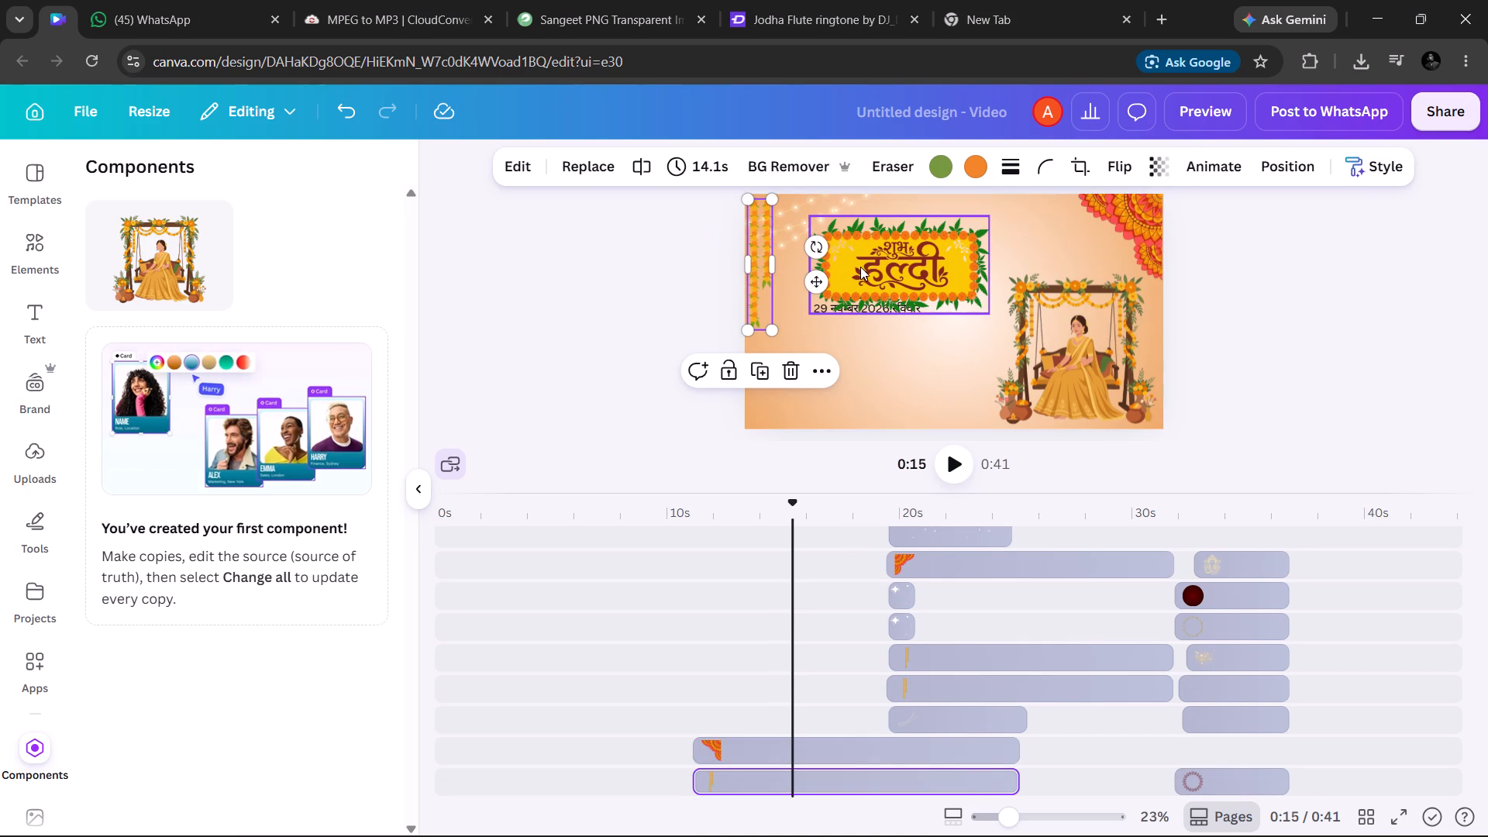
Shrink the शुभ हल्दी banner further and place it over the शुभ हल्दी text, clear of the garland.
drag(860, 267, 840, 267)
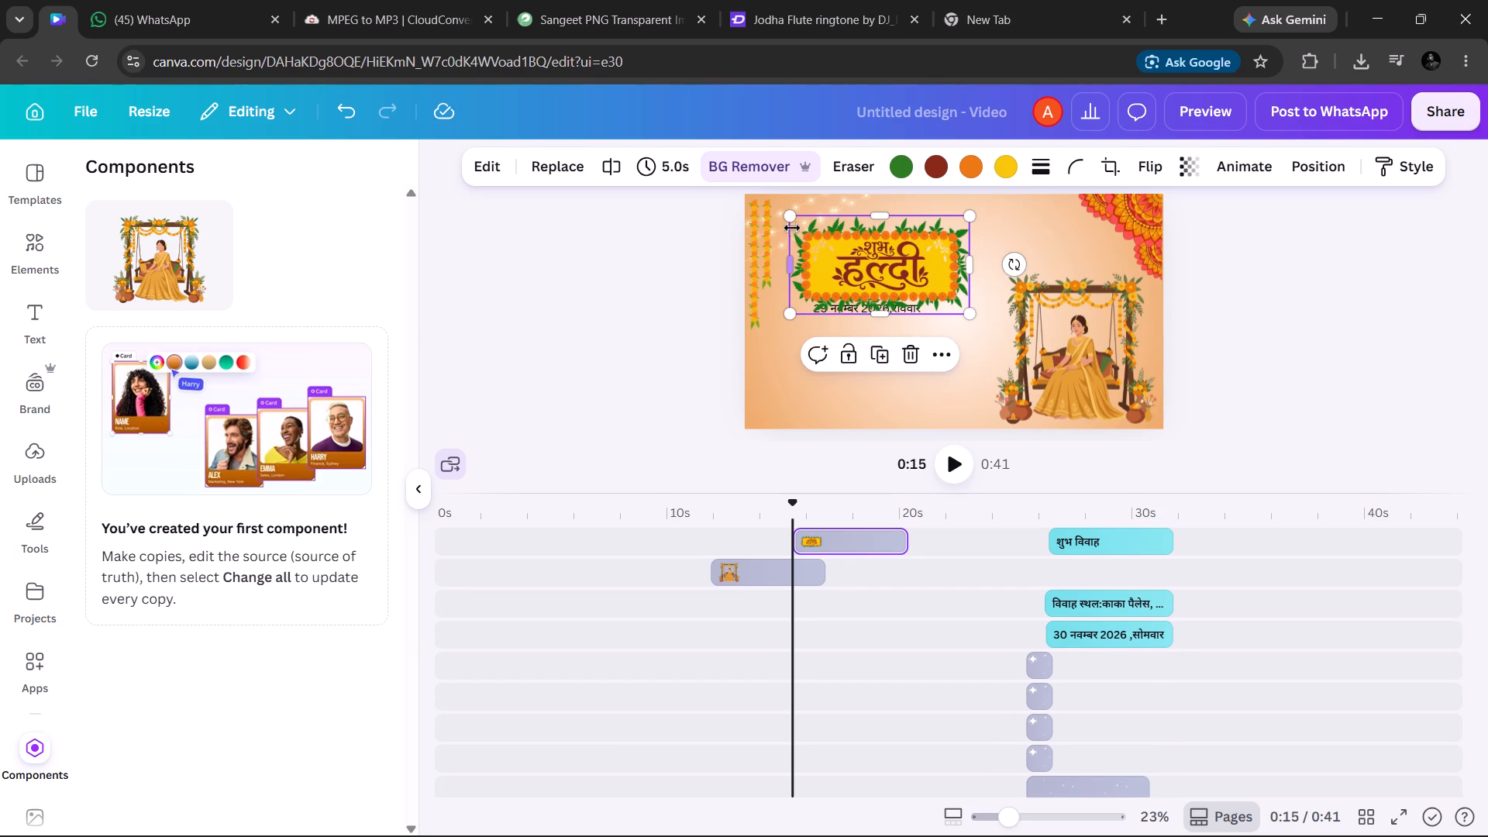
drag(782, 215, 818, 229)
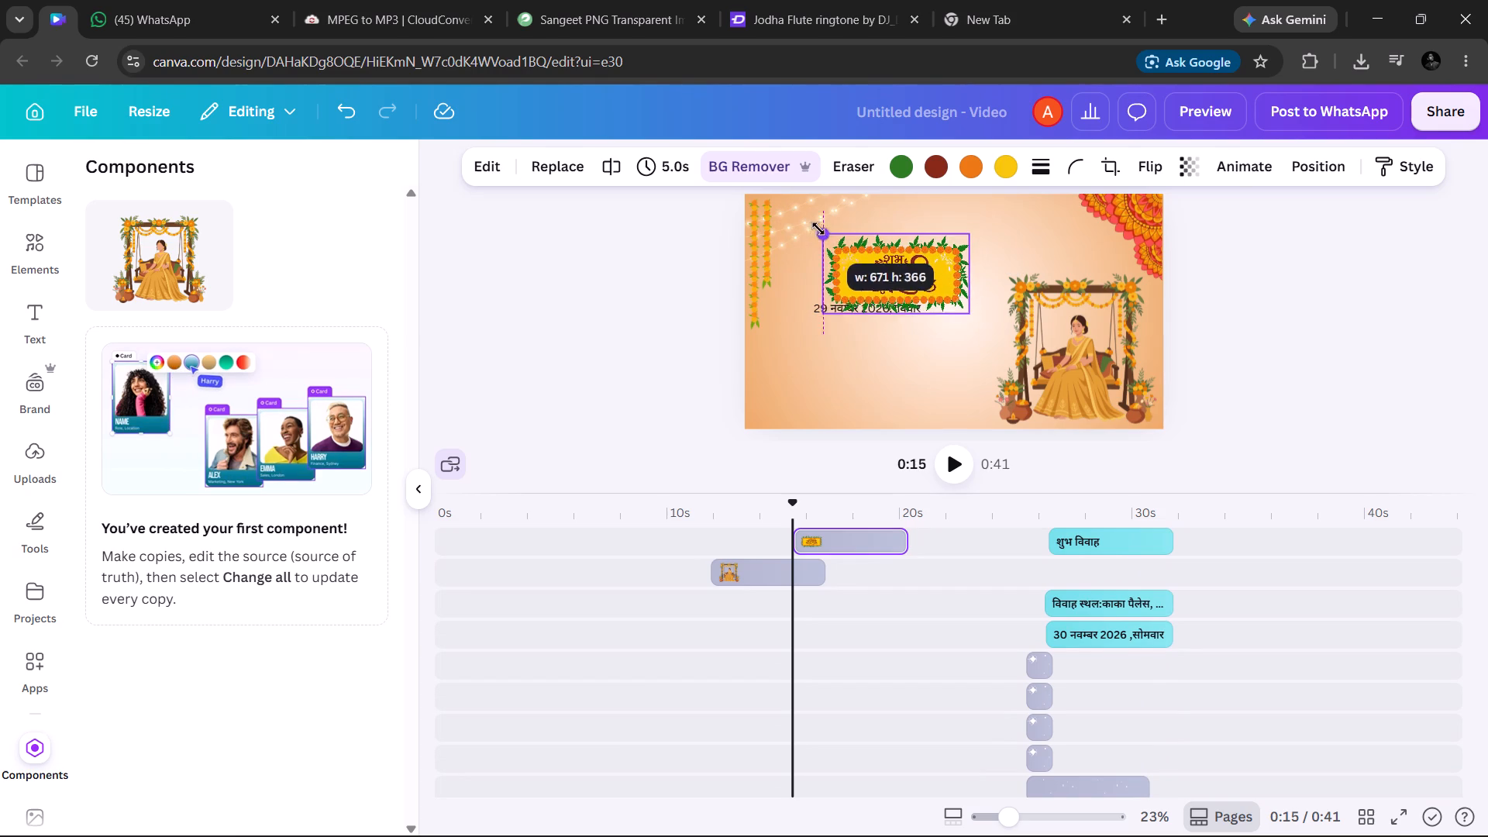
drag(818, 229, 833, 235)
drag(890, 274, 886, 274)
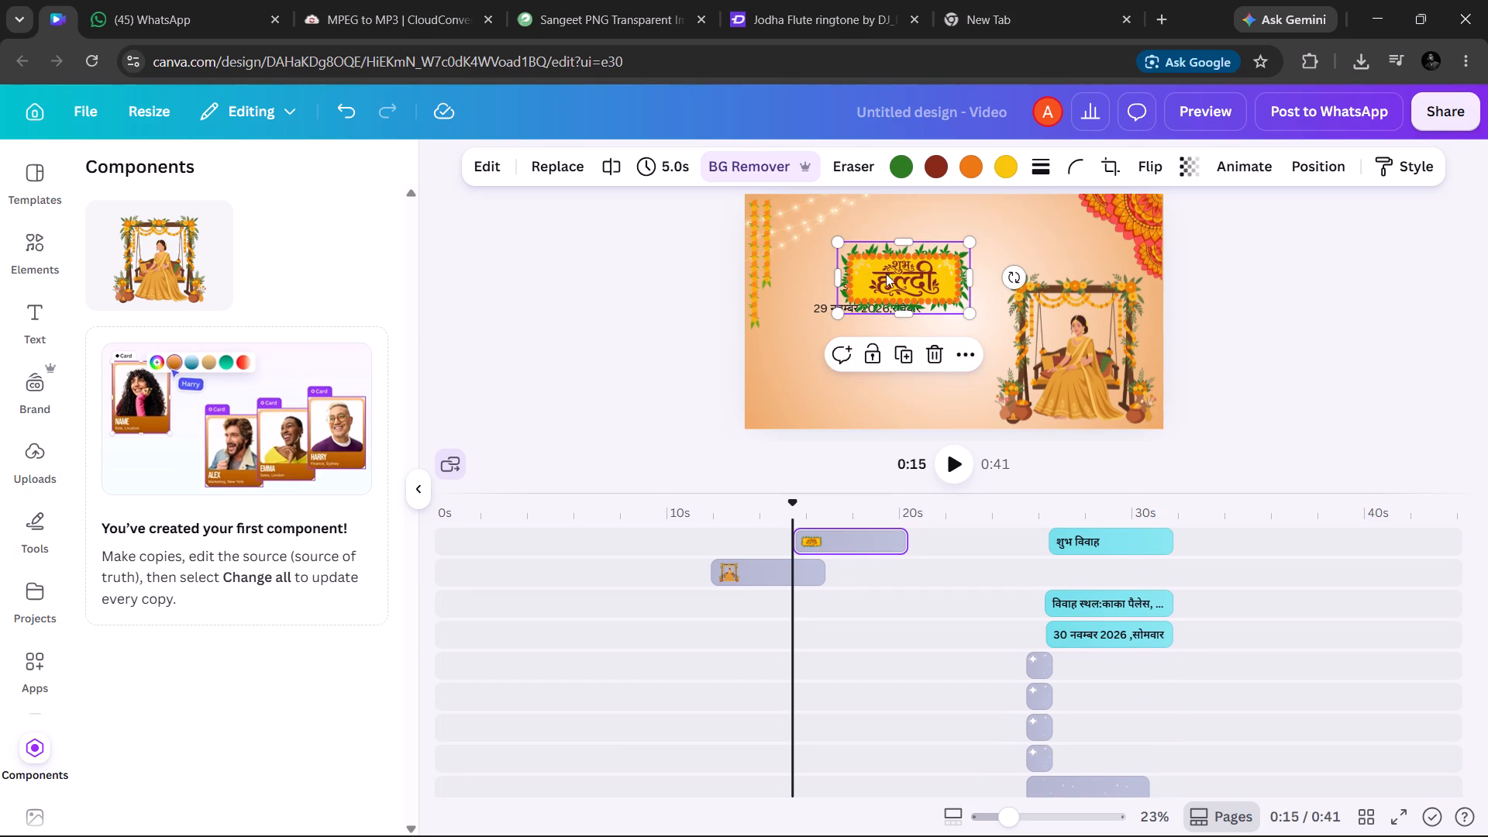
drag(886, 274, 856, 280)
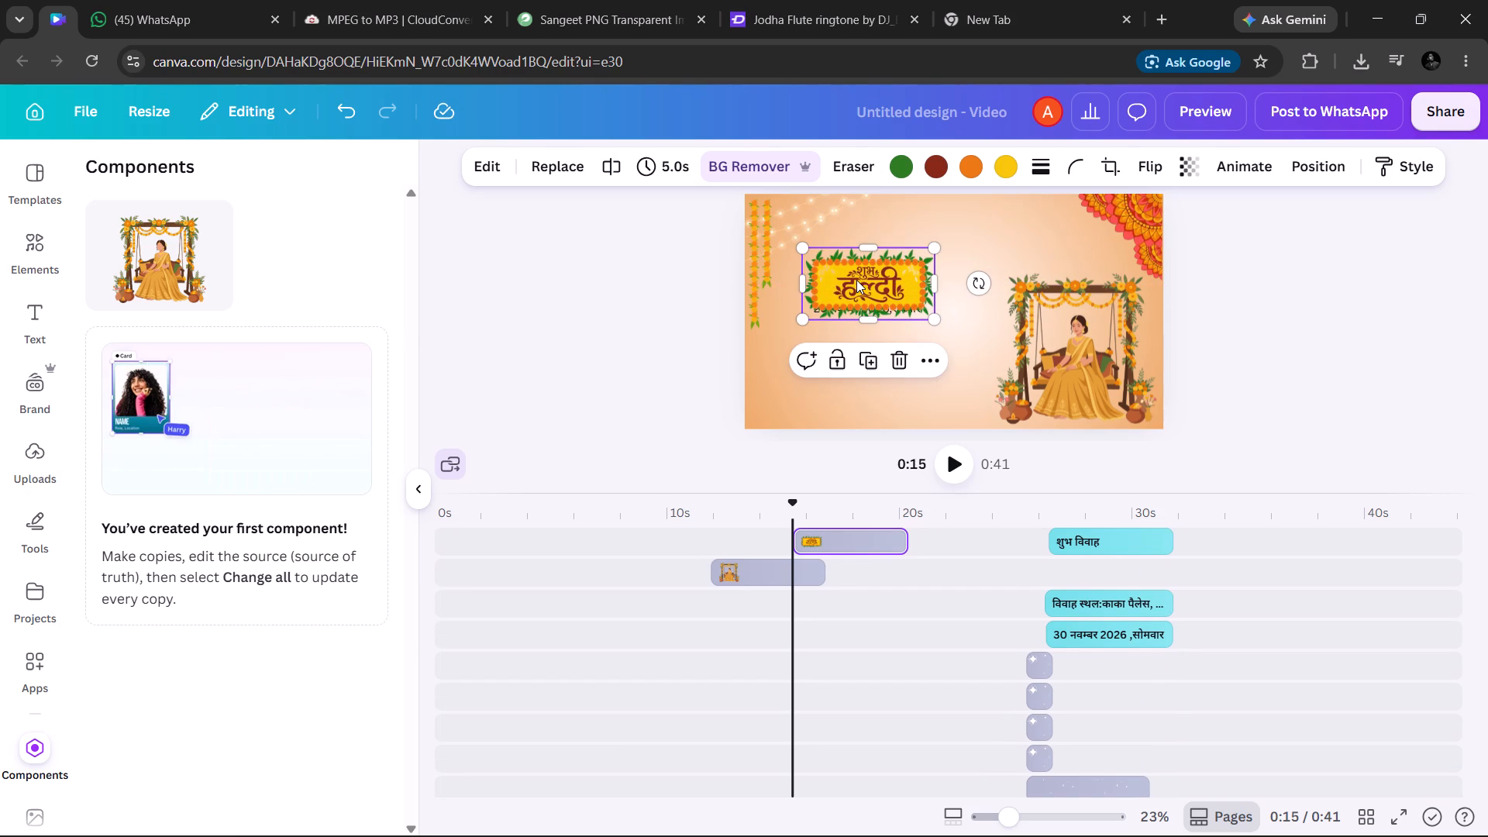
click(670, 380)
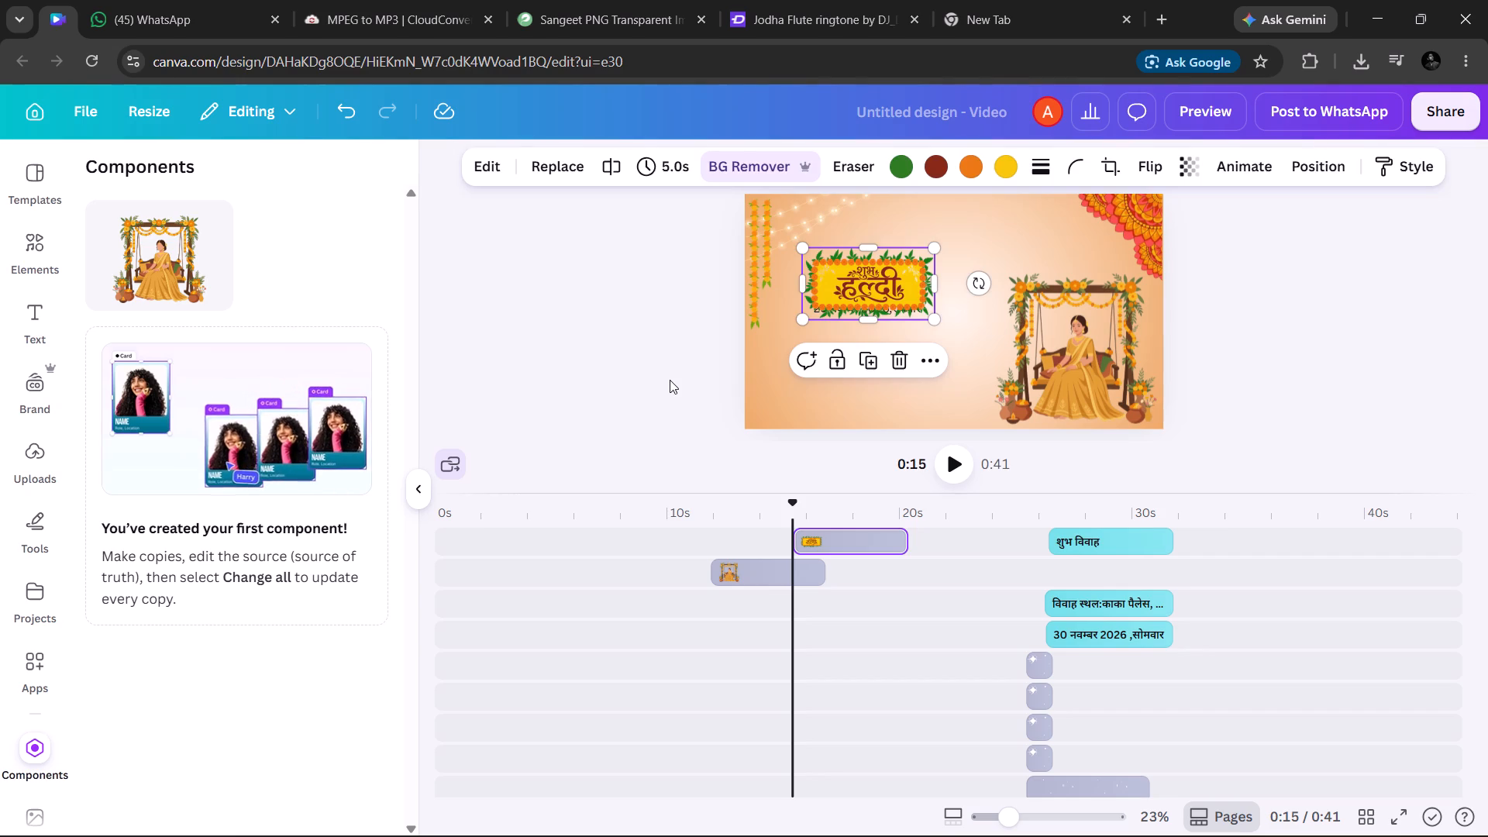
Enlarge the bride-on-swing illustration in the haldi scene up and to the left, keeping its lower-right corner in place.
click(1089, 321)
drag(987, 270, 957, 239)
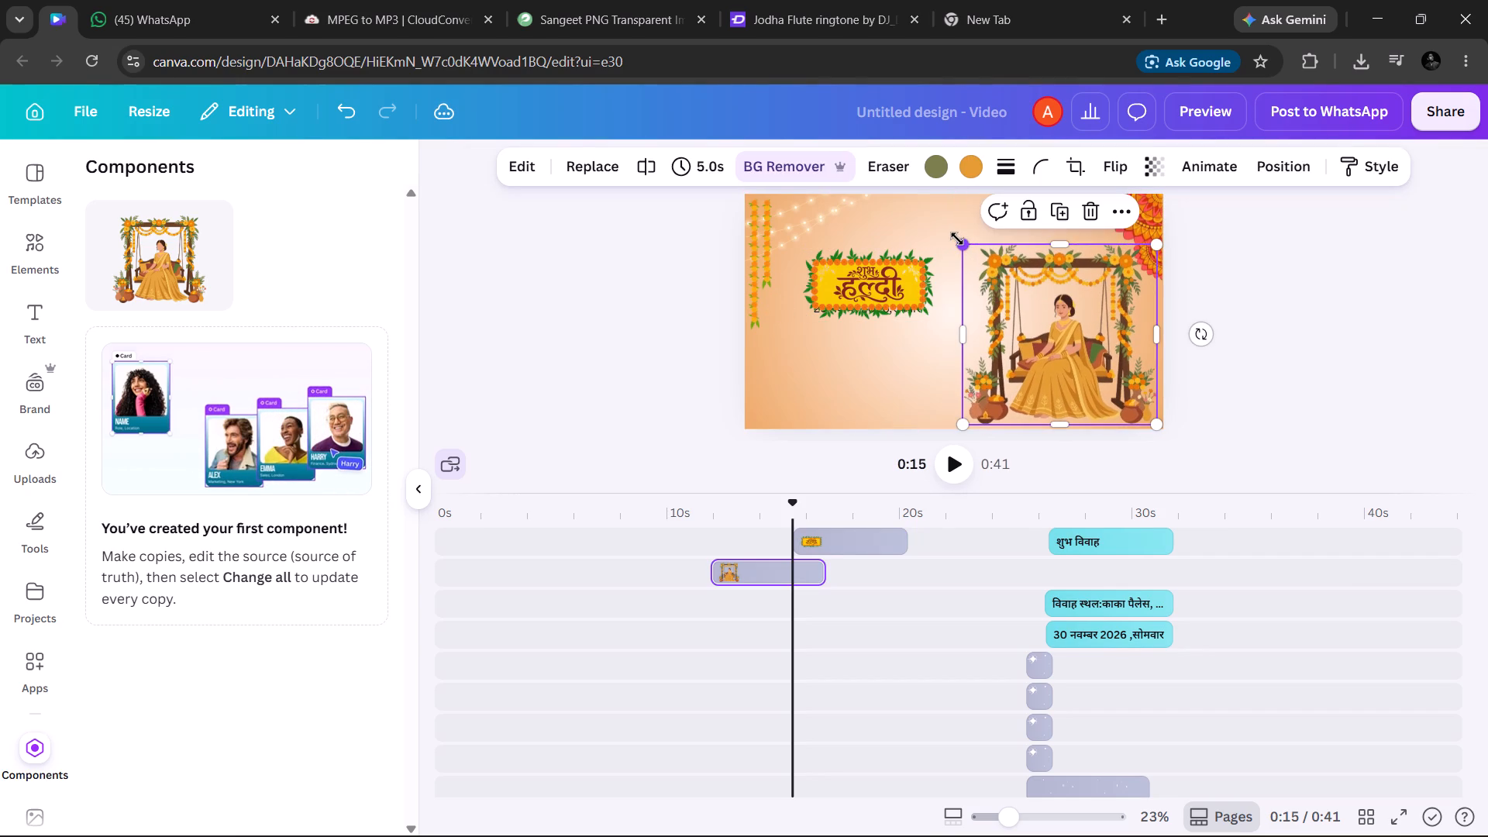
click(1225, 280)
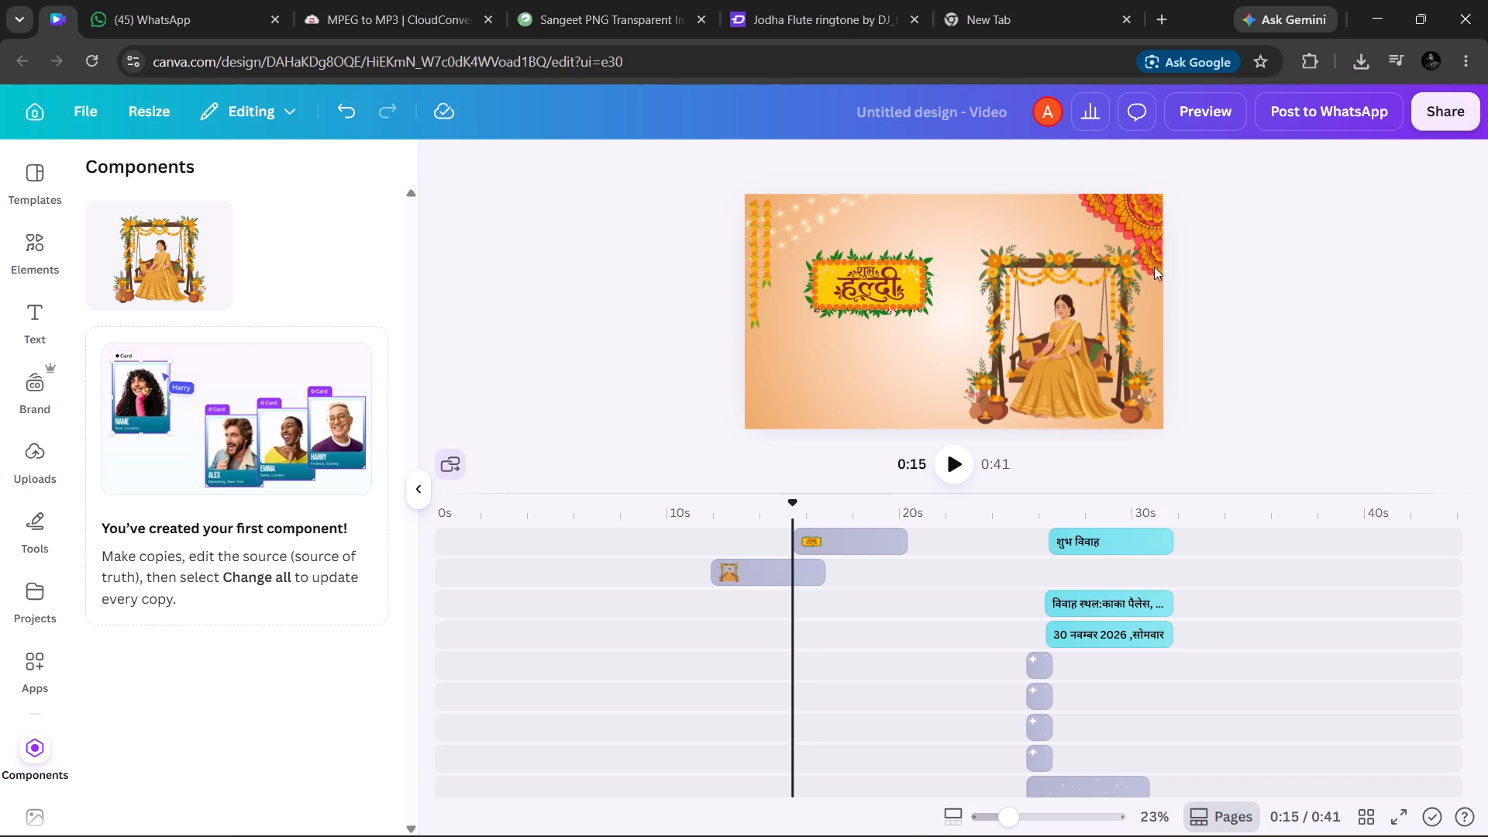
Shift the शुभ हल्दी banner's clip earlier on the timeline so it lines up with the bride-on-swing clip.
click(836, 538)
drag(836, 538, 746, 541)
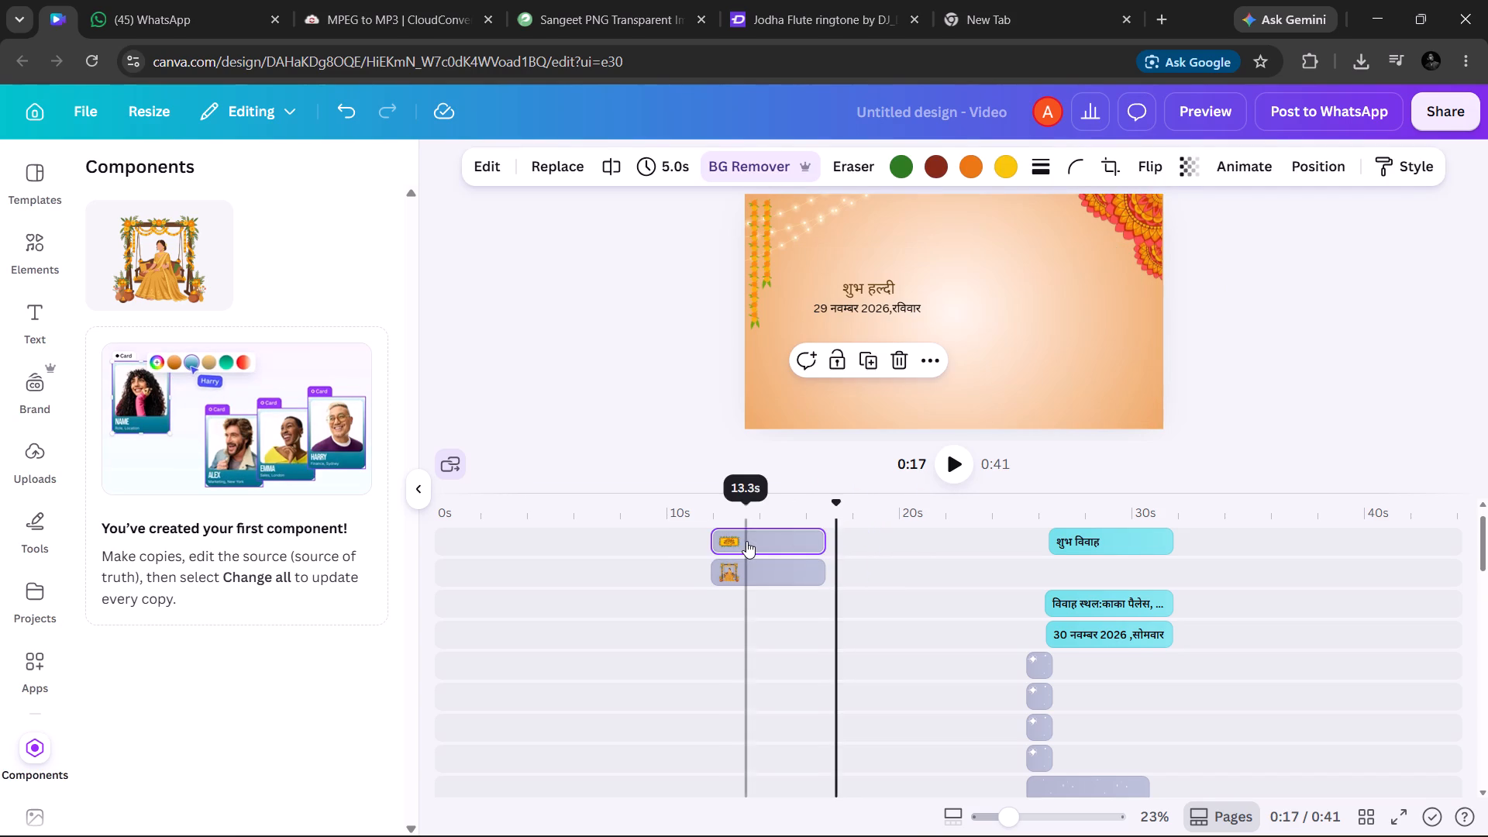
click(639, 420)
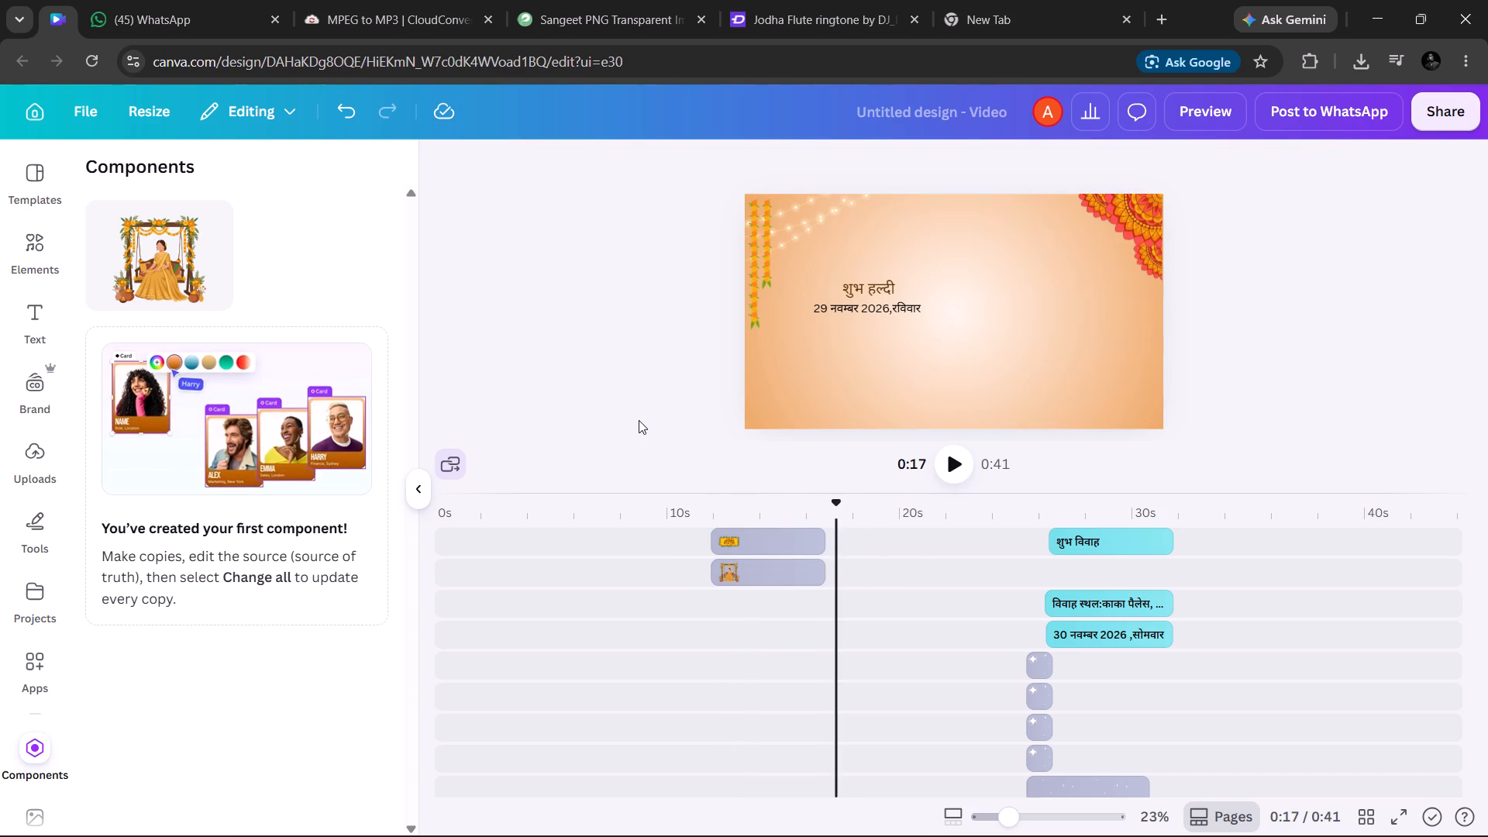
Go to the mehndi scene at about 21 s on the timeline and select its green मेहंदी title.
click(420, 490)
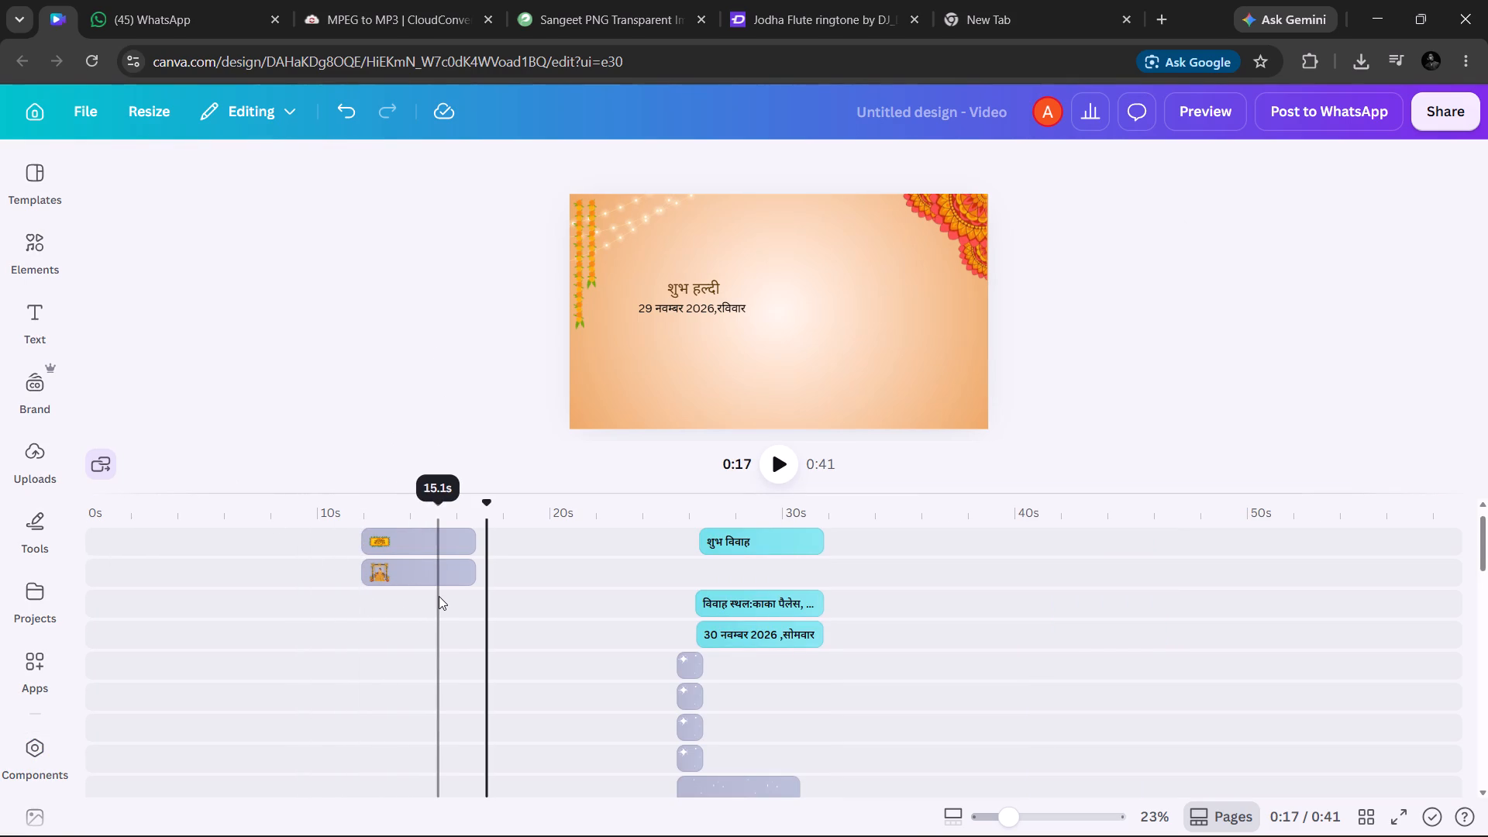
scroll(439, 596, down, 2)
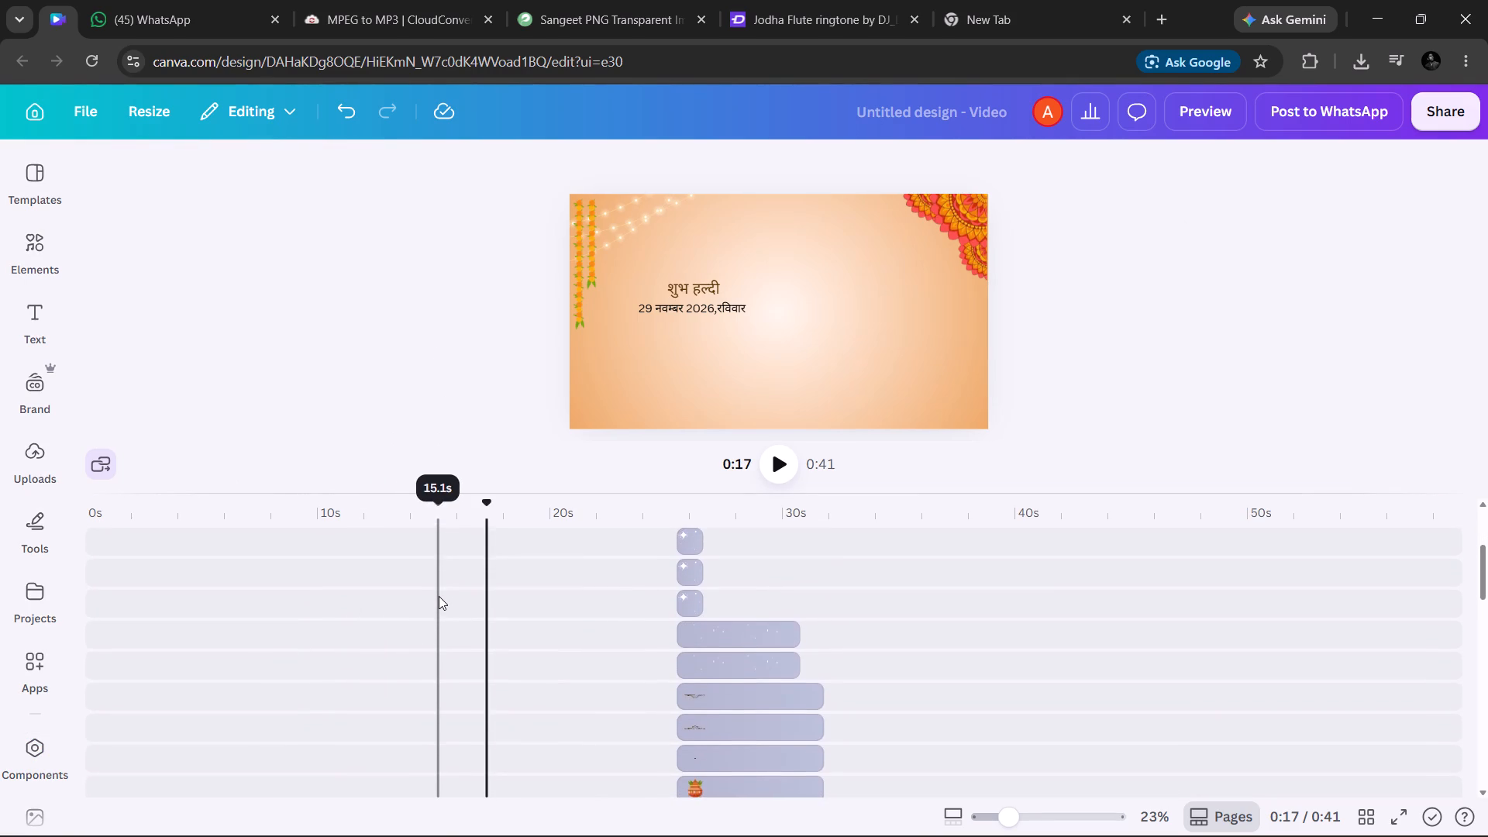
scroll(439, 596, down, 3)
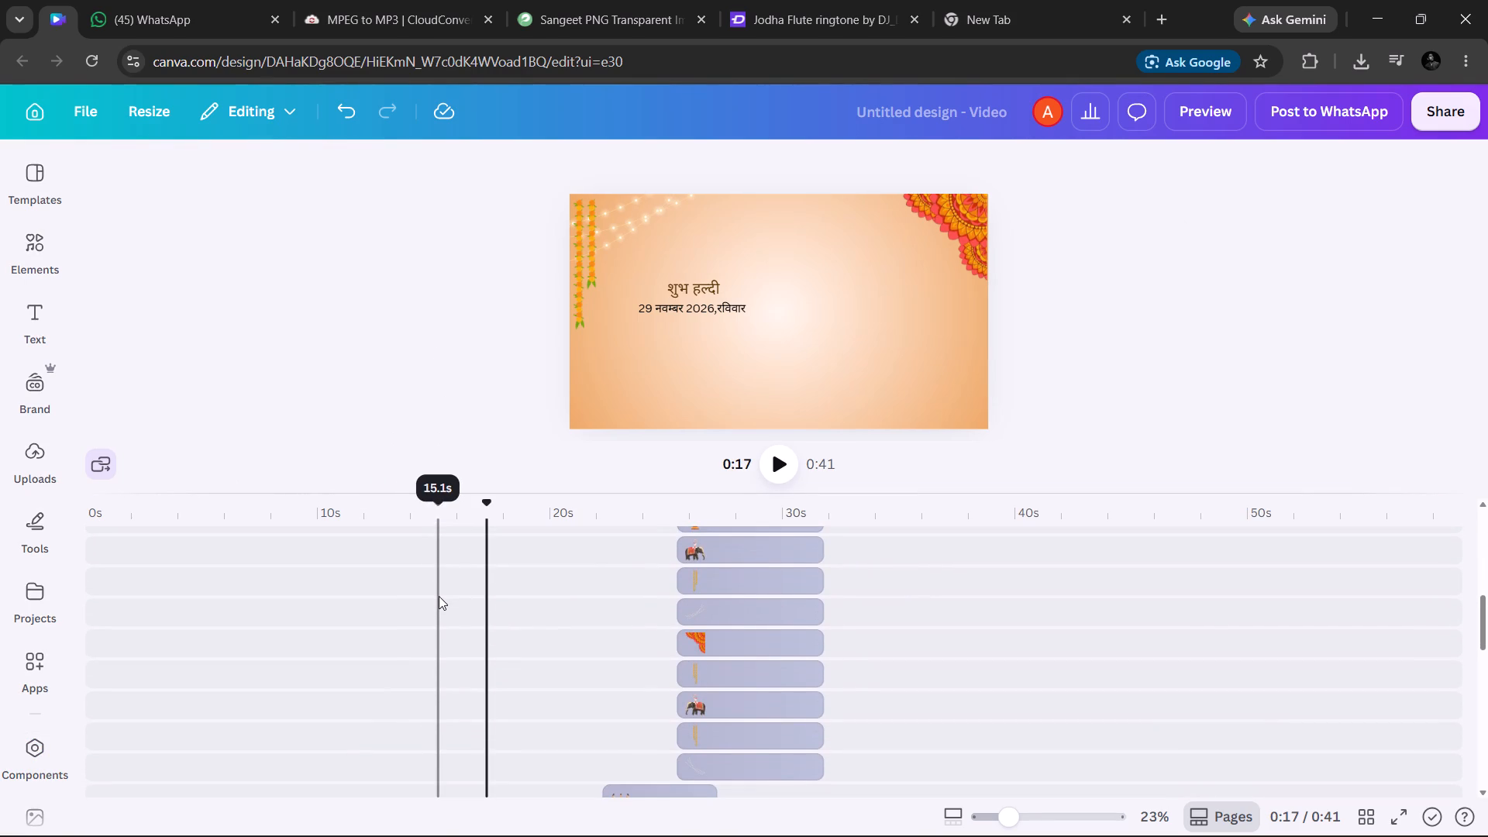
scroll(439, 596, down, 2)
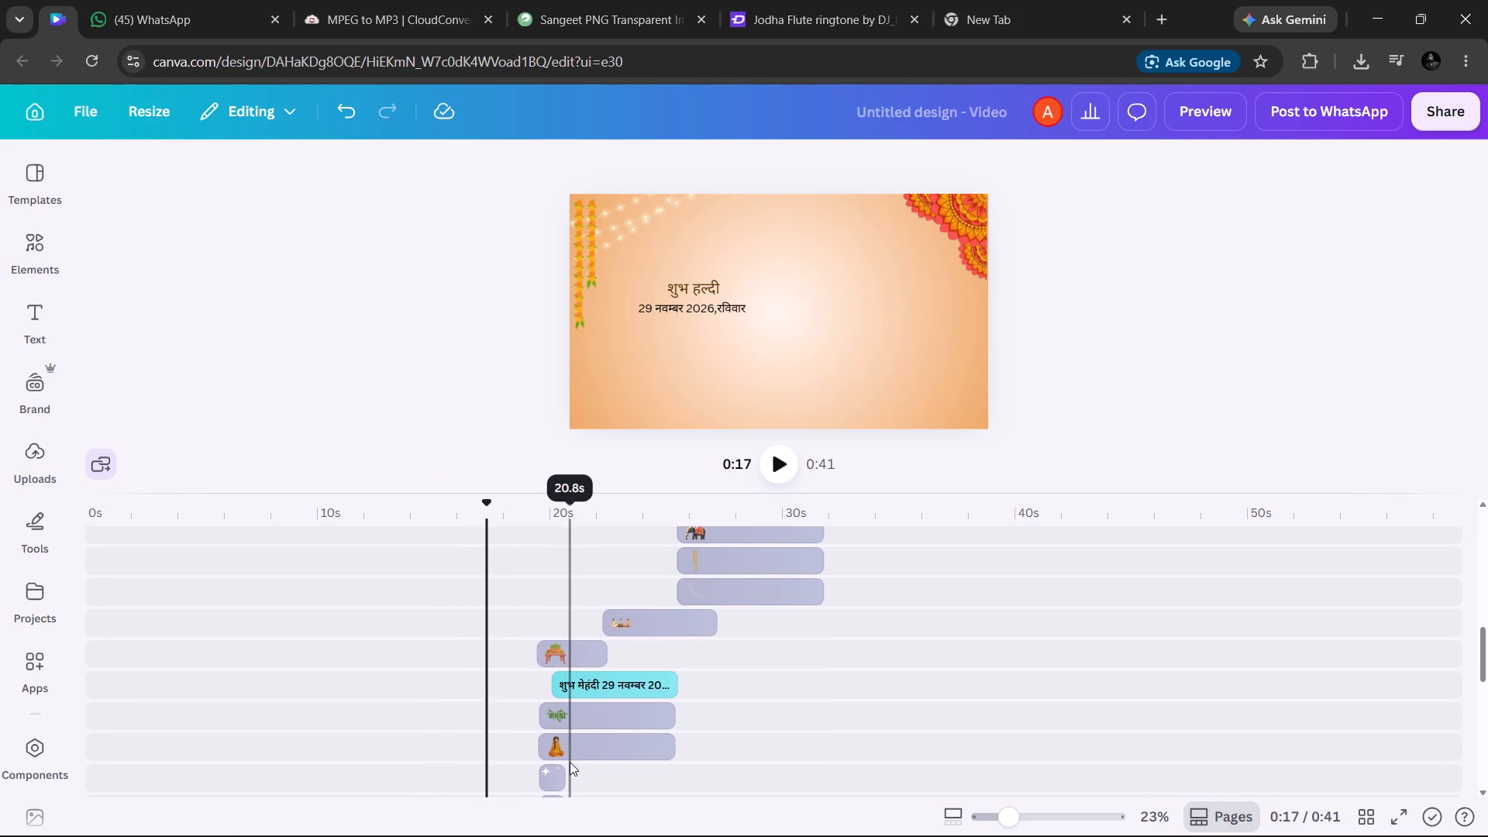
click(591, 707)
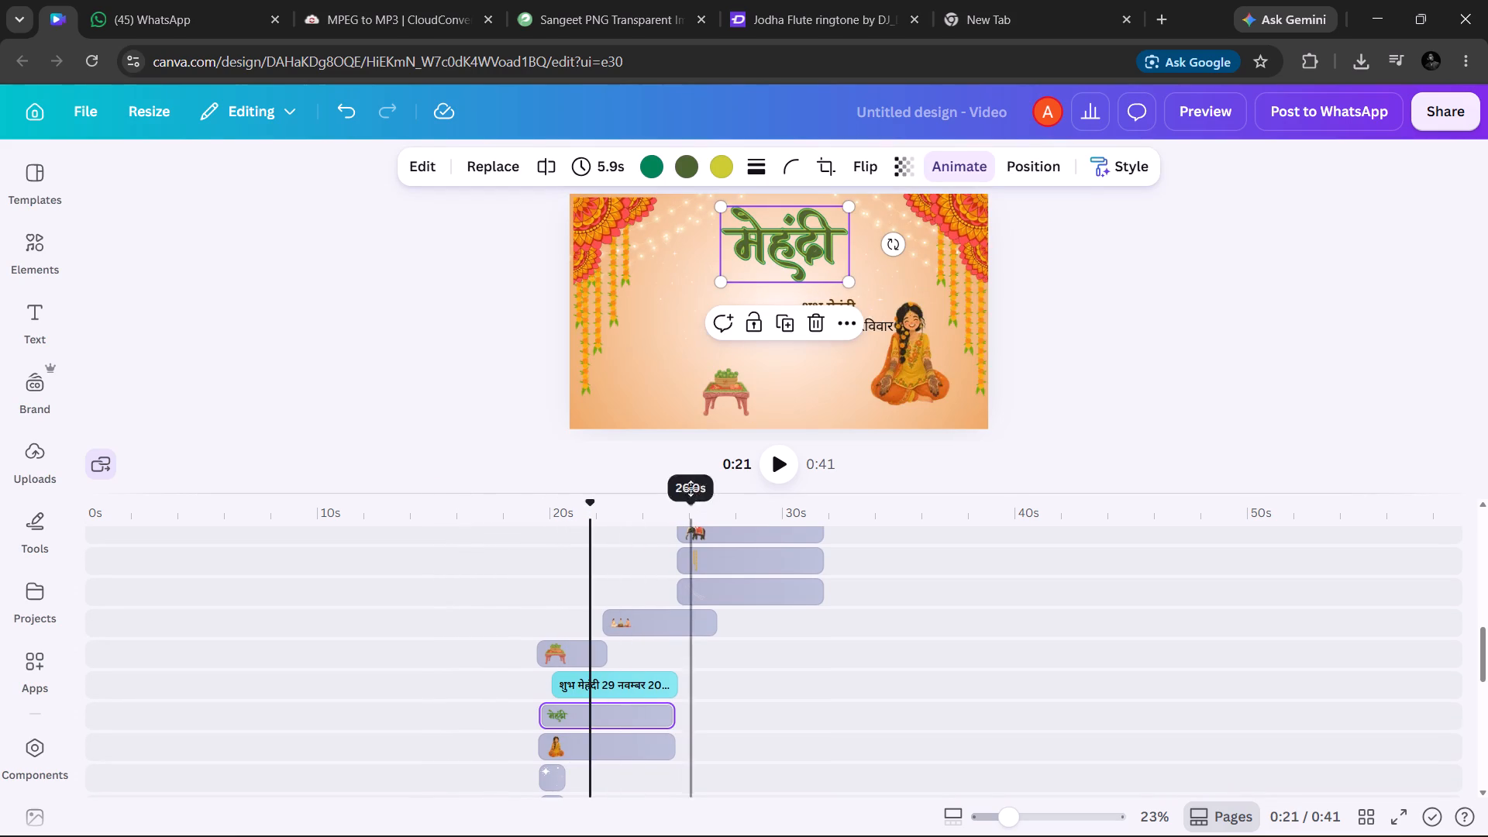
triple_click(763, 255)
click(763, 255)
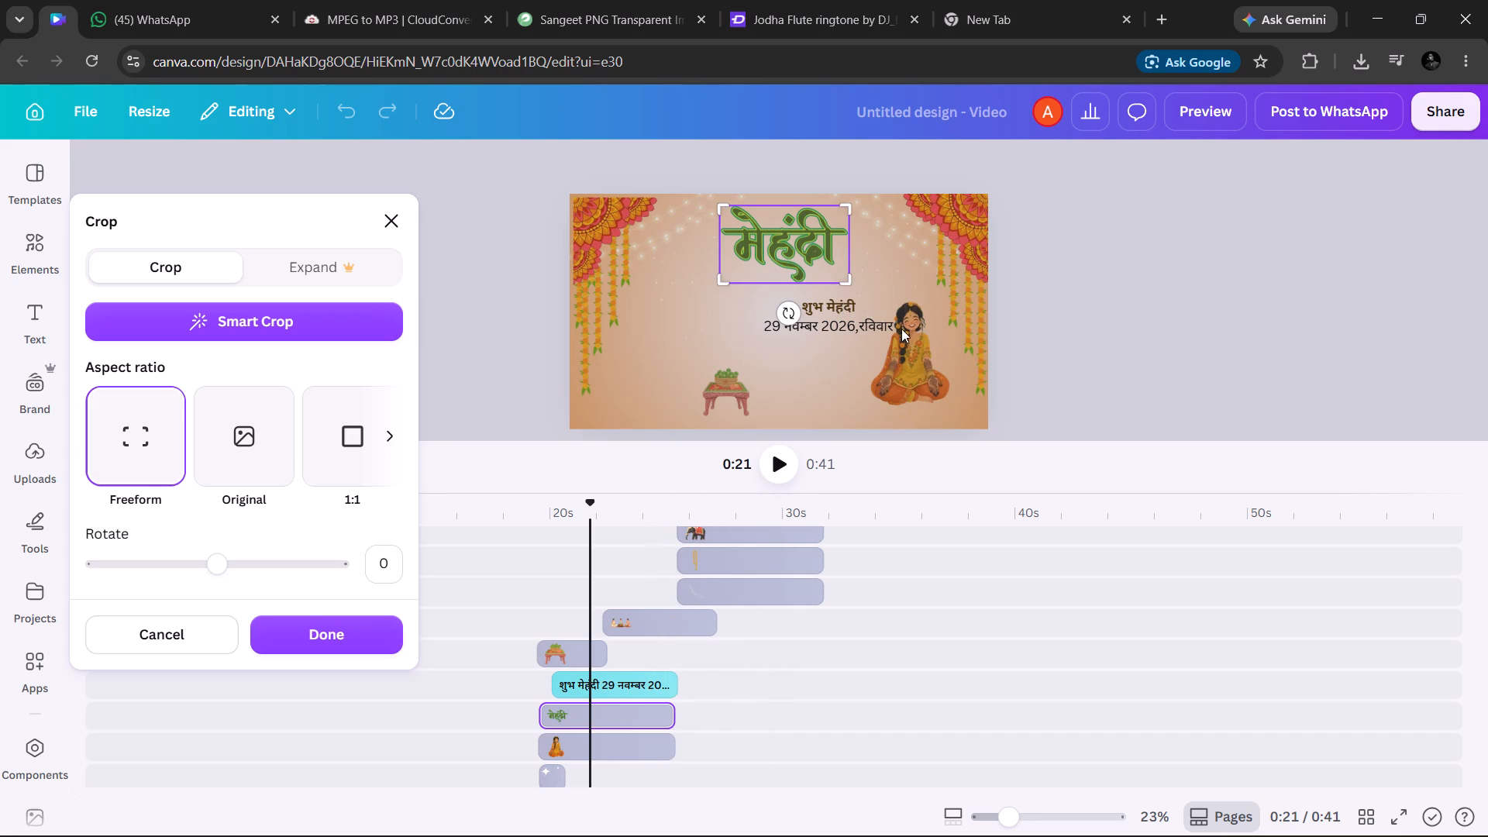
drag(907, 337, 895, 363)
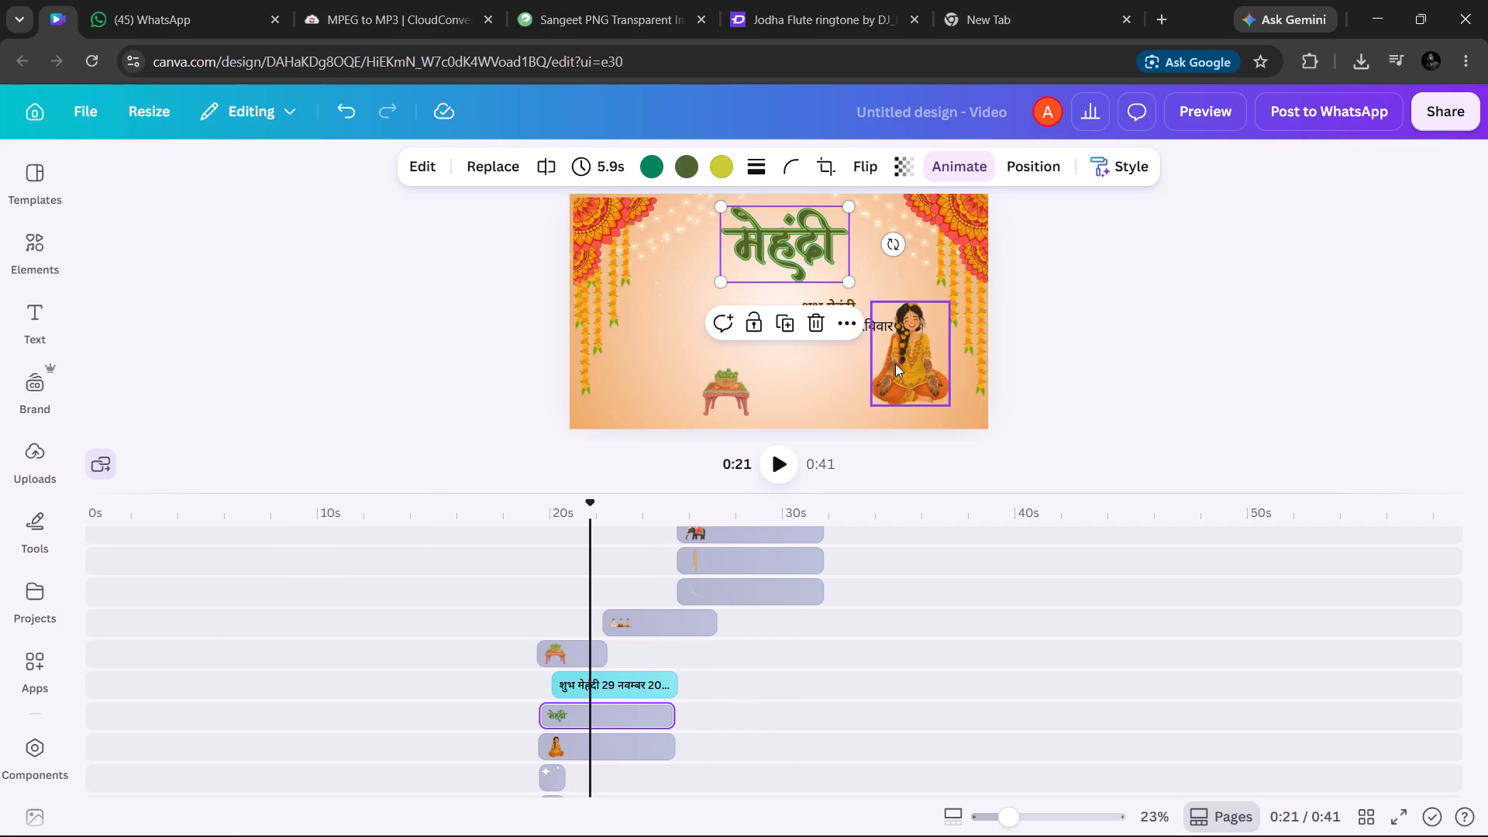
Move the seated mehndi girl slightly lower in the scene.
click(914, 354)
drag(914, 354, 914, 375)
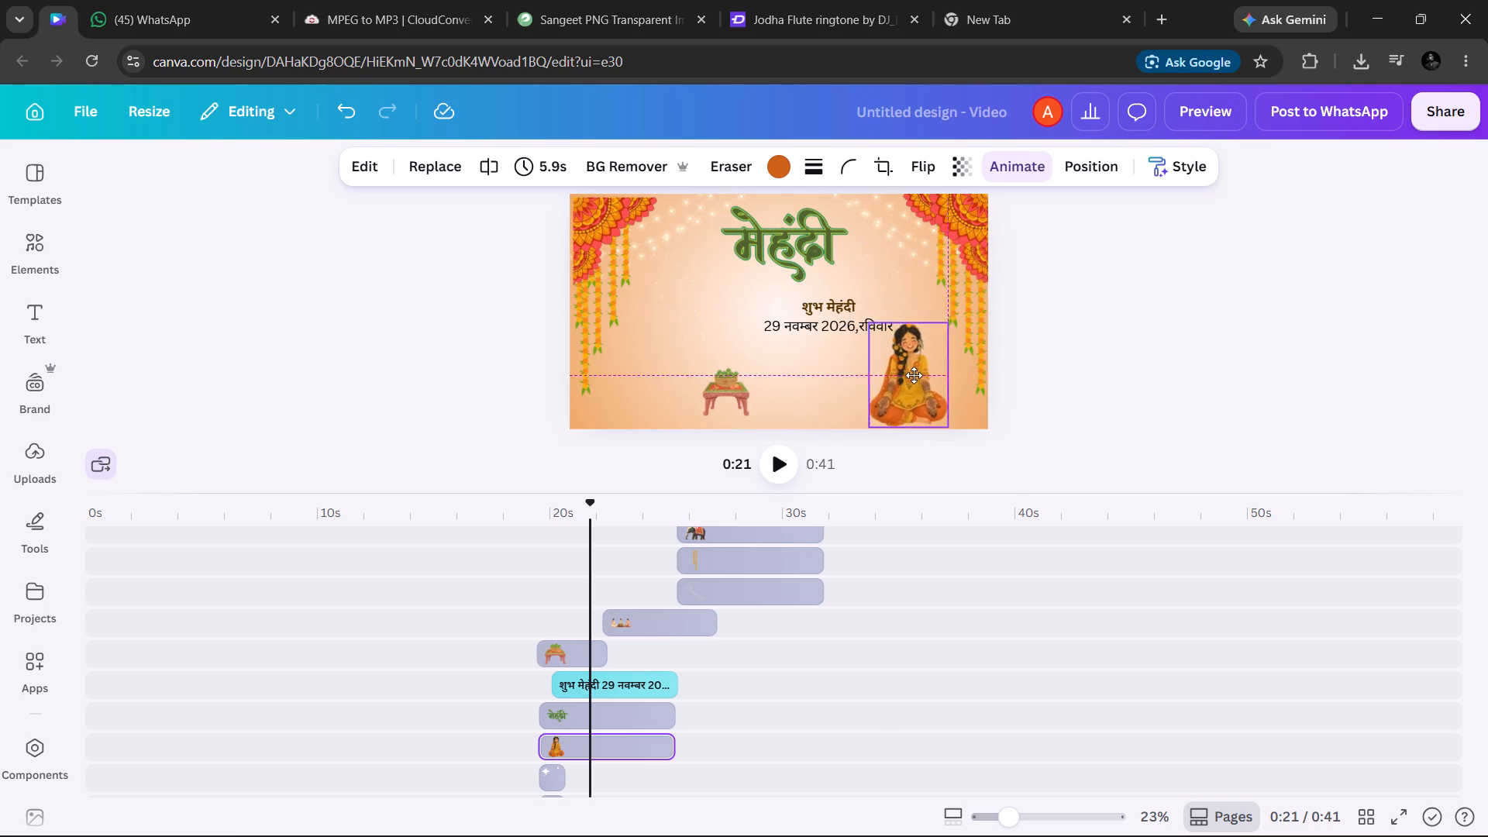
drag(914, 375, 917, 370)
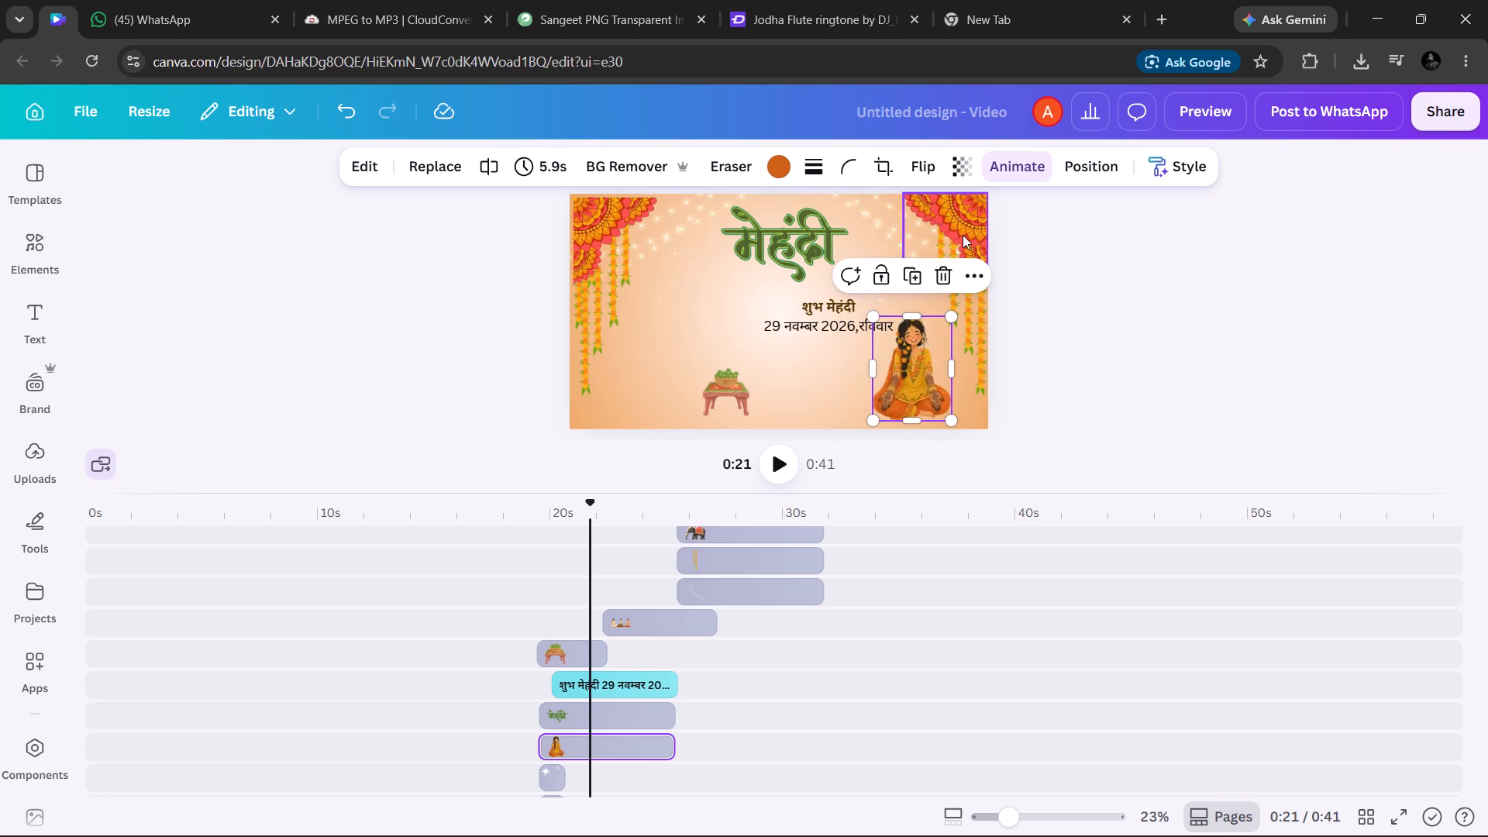
Delete both overlapping corner flower decorations and both hanging marigold garlands from the mehndi scene's right side.
click(963, 234)
key(Delete)
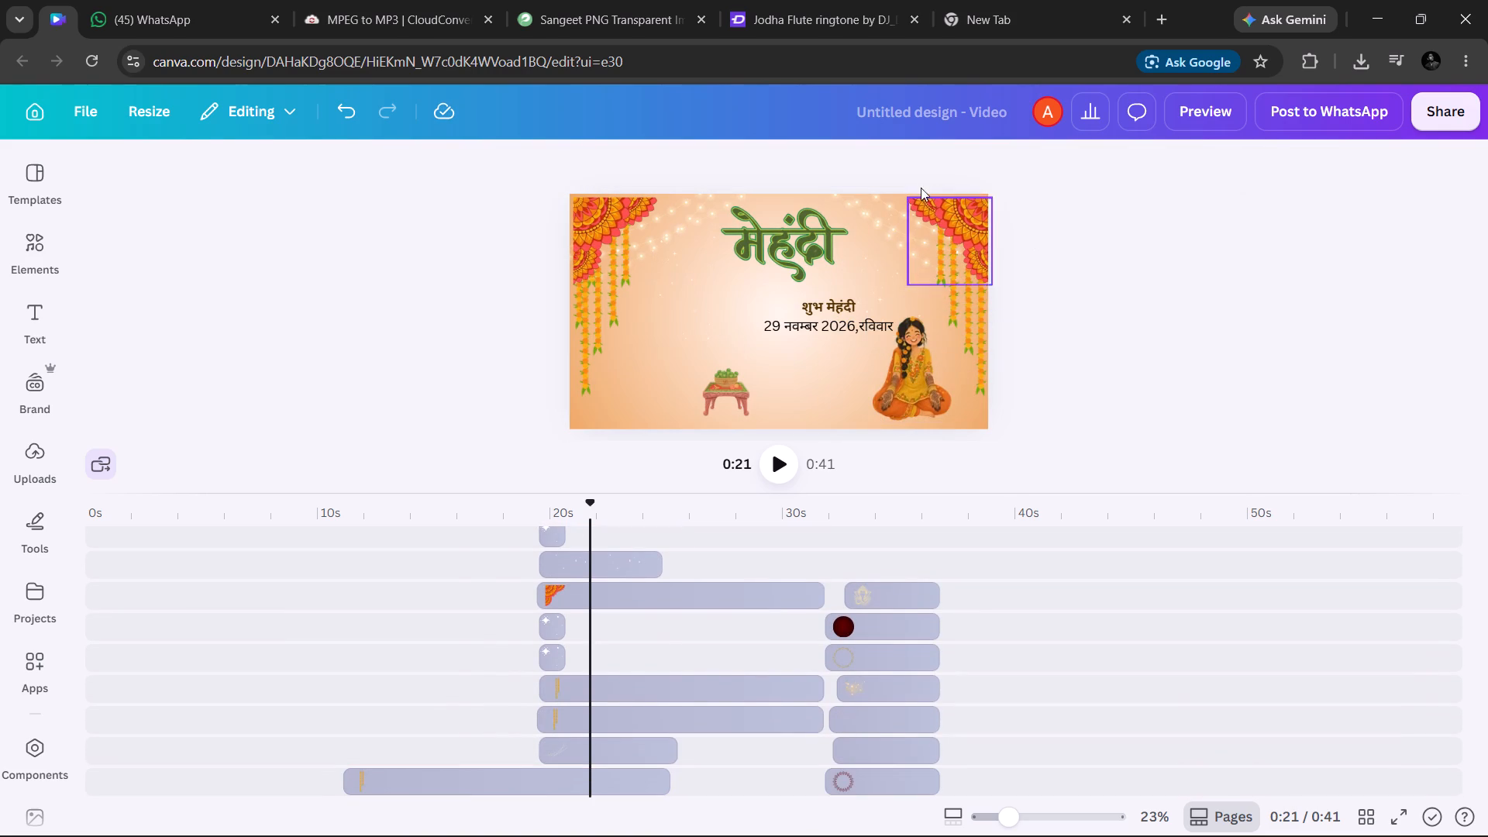
click(953, 205)
key(Delete)
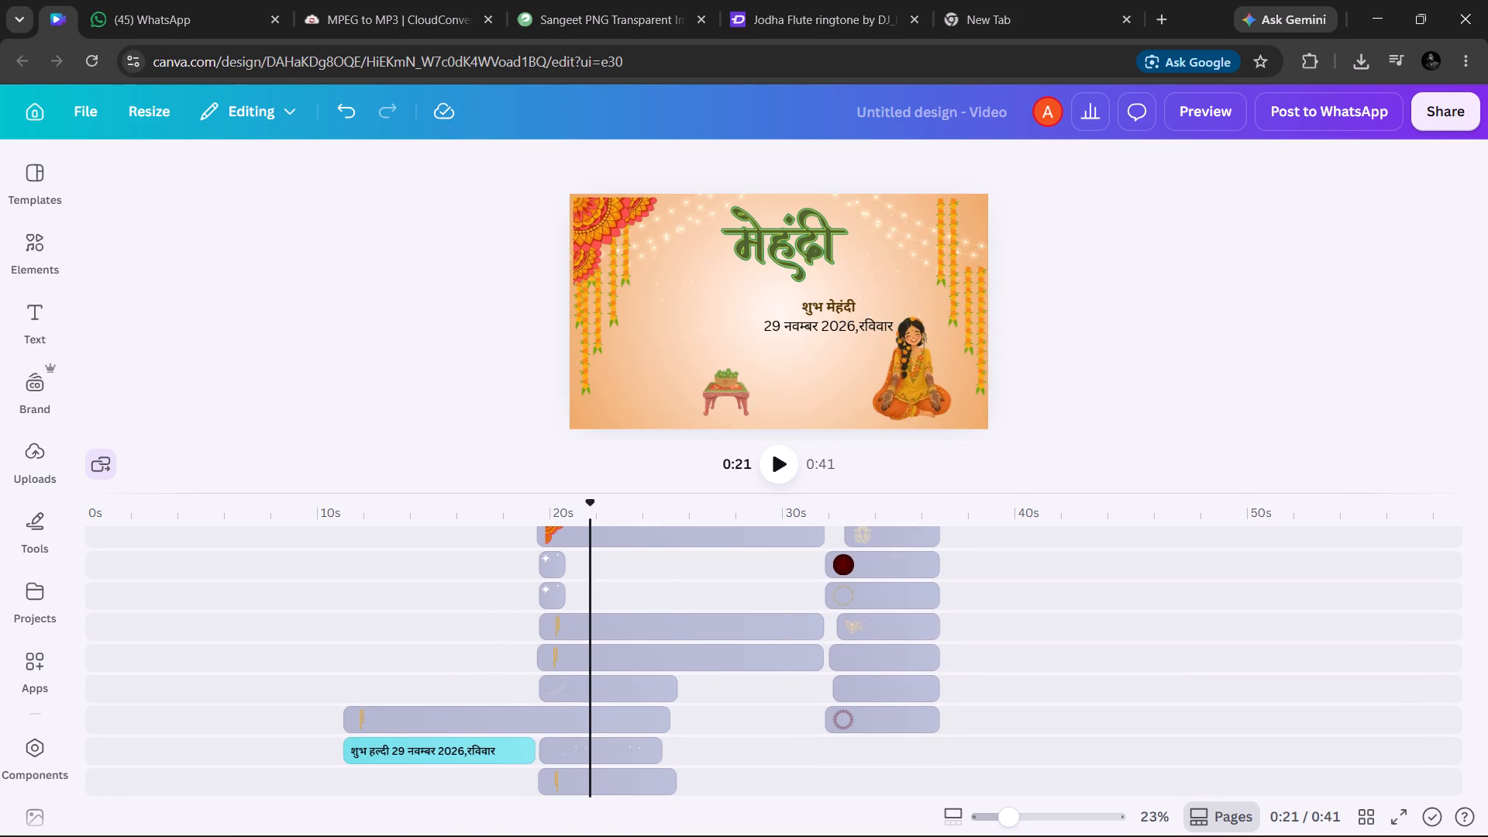
click(986, 282)
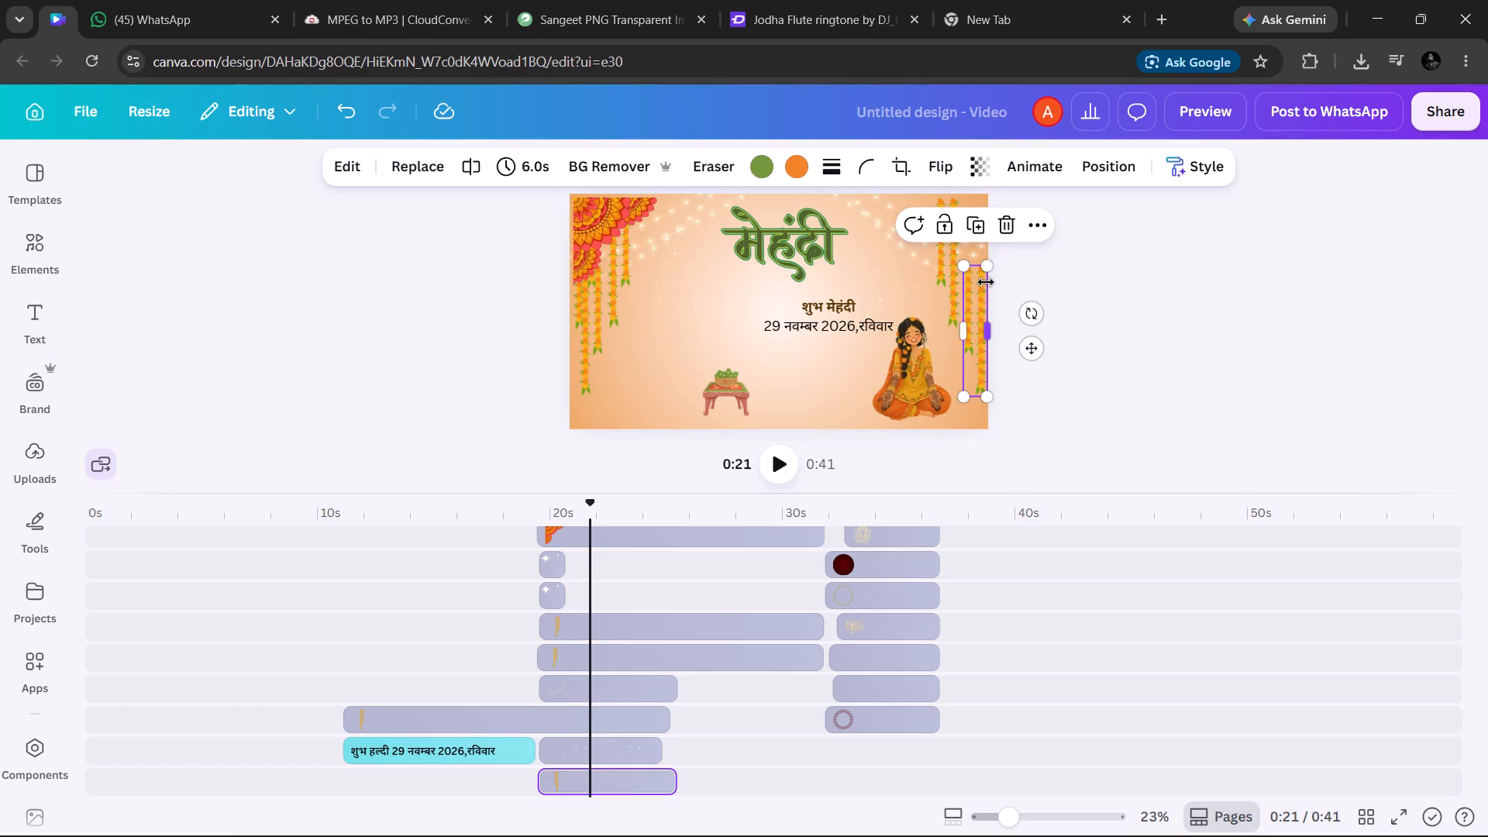
key(Delete)
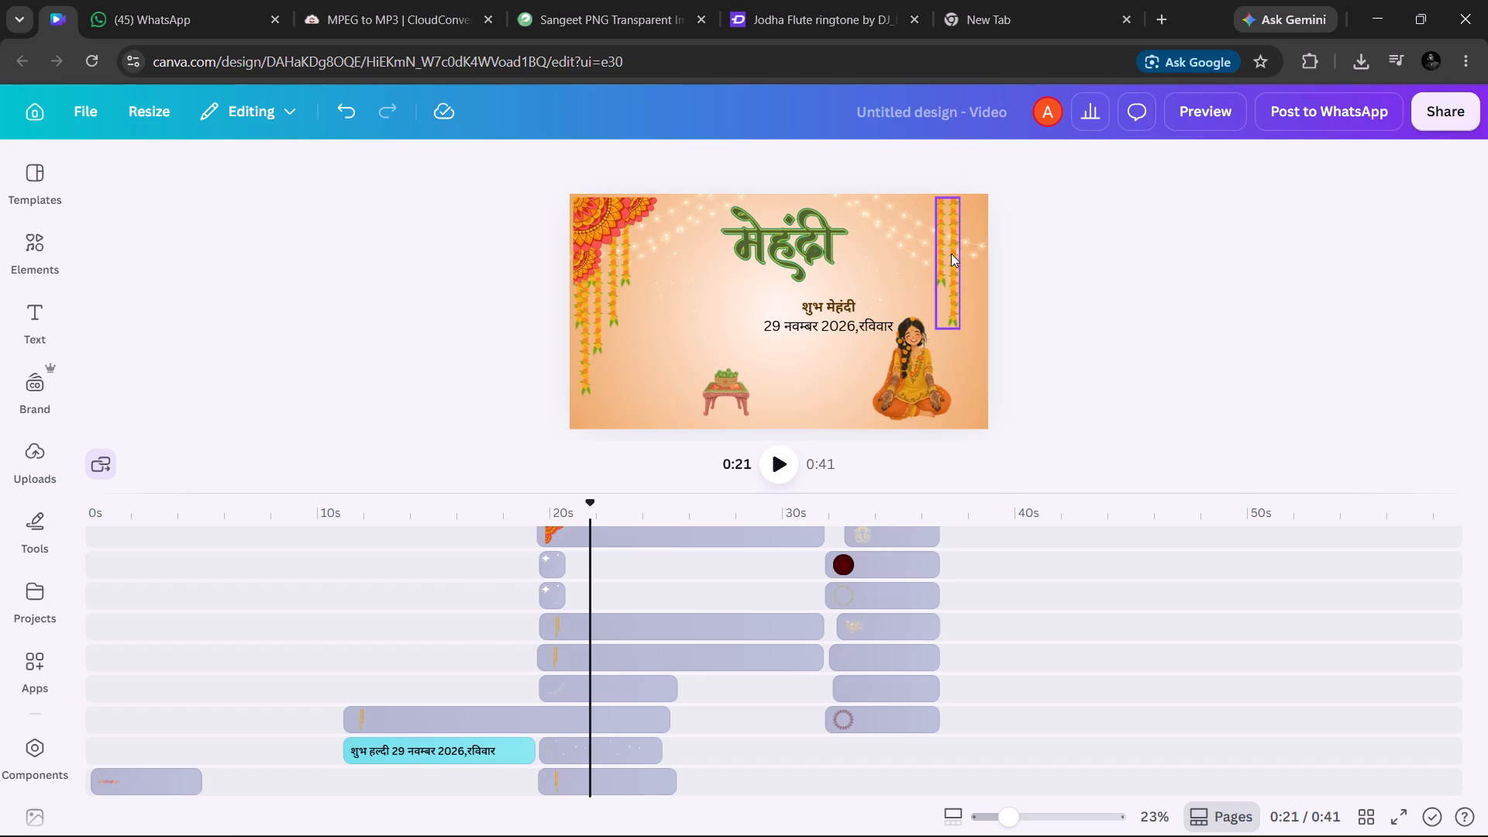
click(951, 253)
key(Delete)
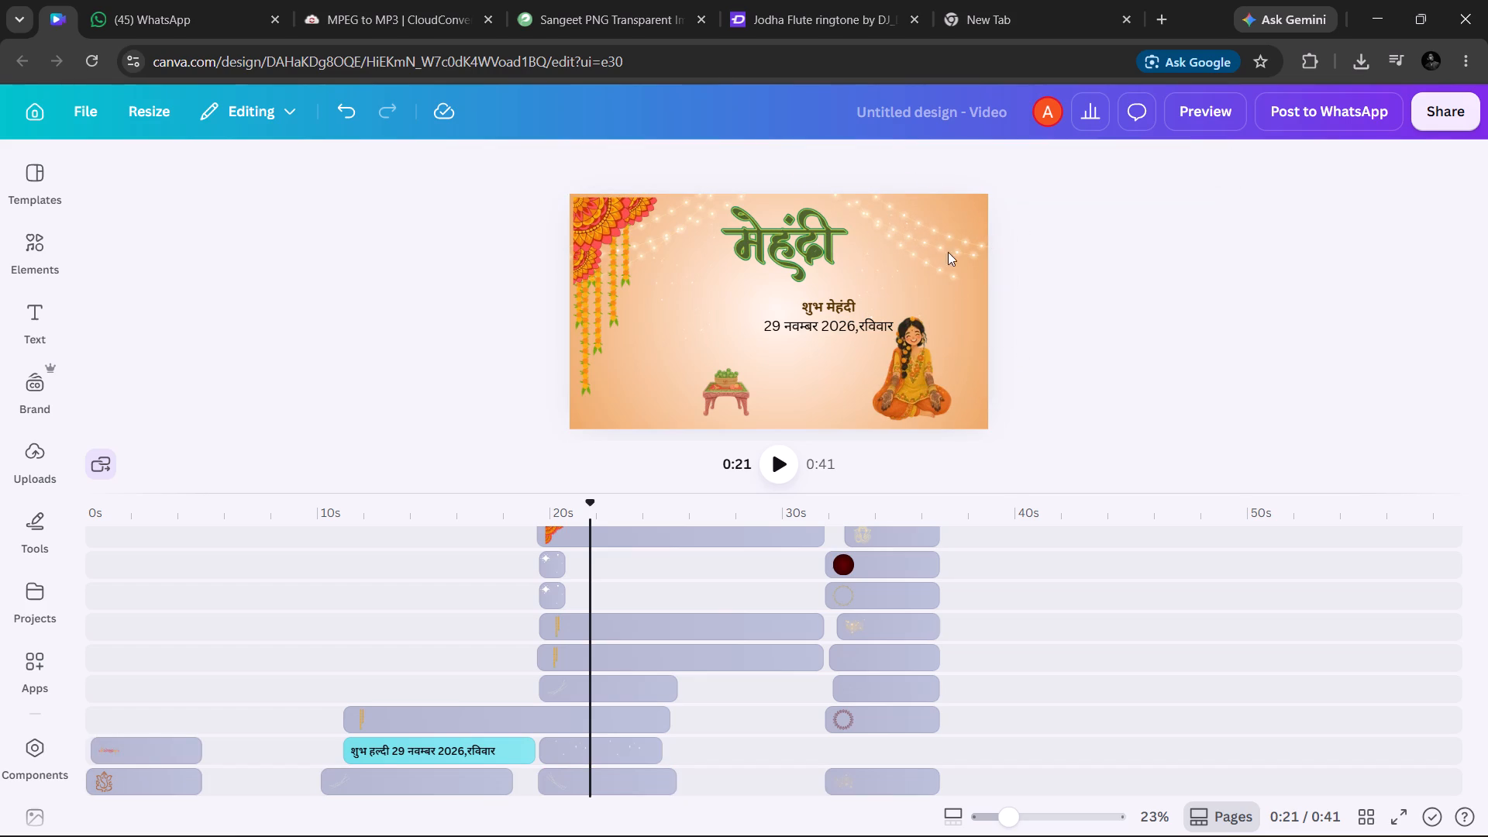
Move the शुभ मेहंदी date text up and to the left, below the मेहंदी title.
drag(825, 305, 758, 297)
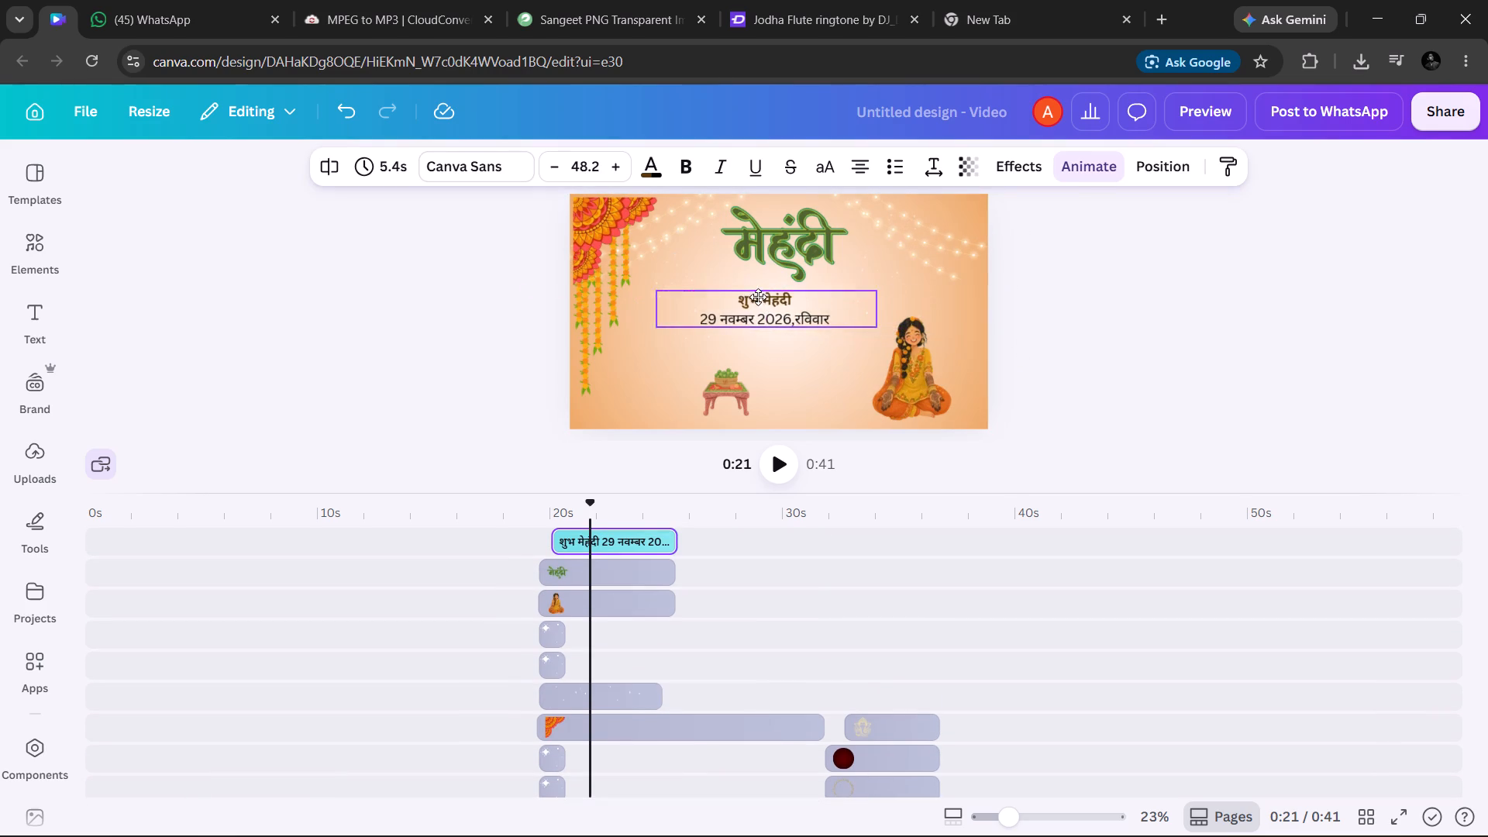
drag(758, 297, 742, 290)
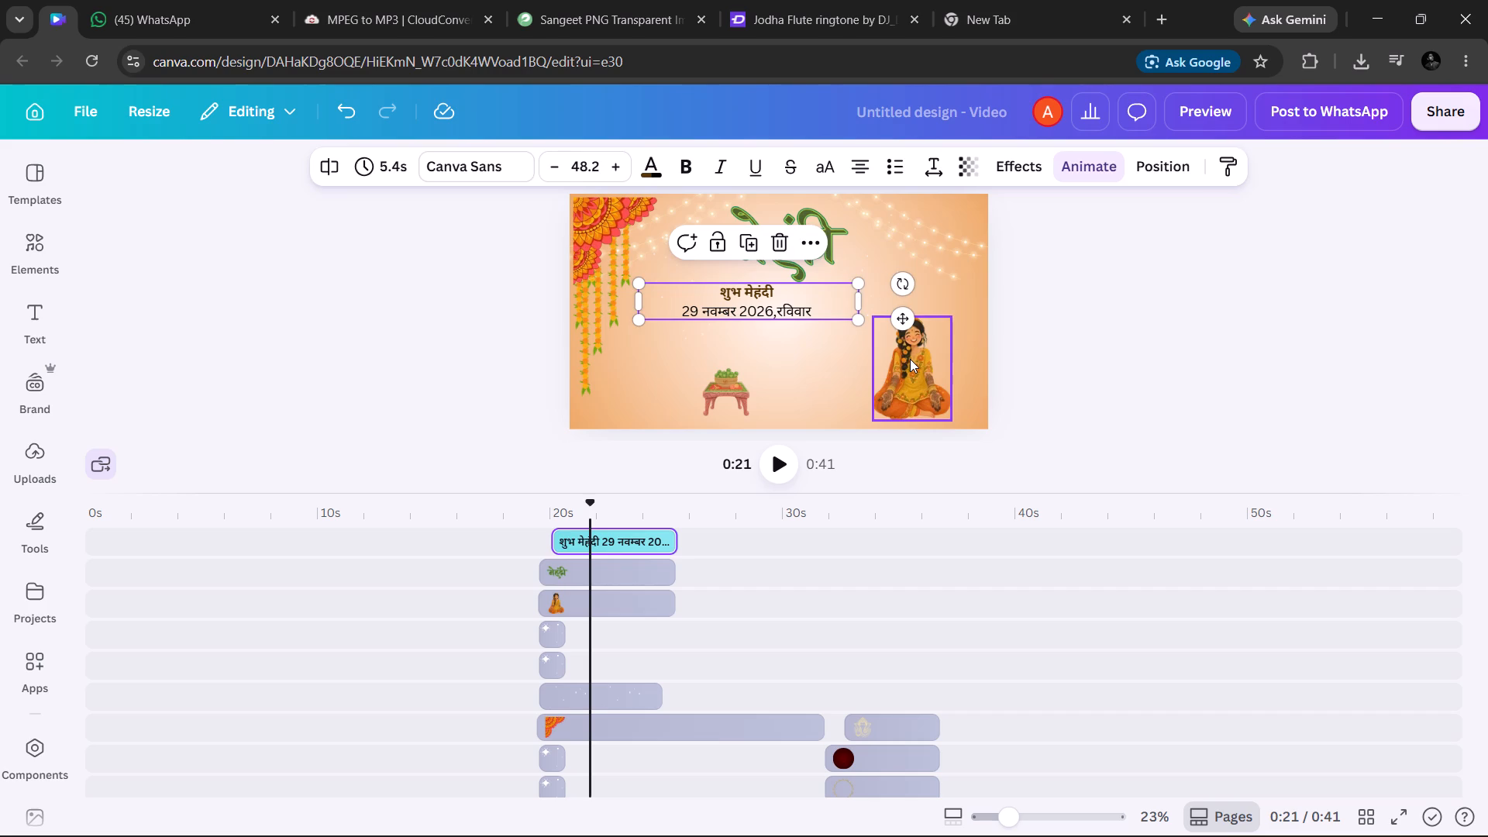
Raise the seated mehndi girl beside the date text and place the small mehndi table directly beneath her.
drag(910, 359, 904, 305)
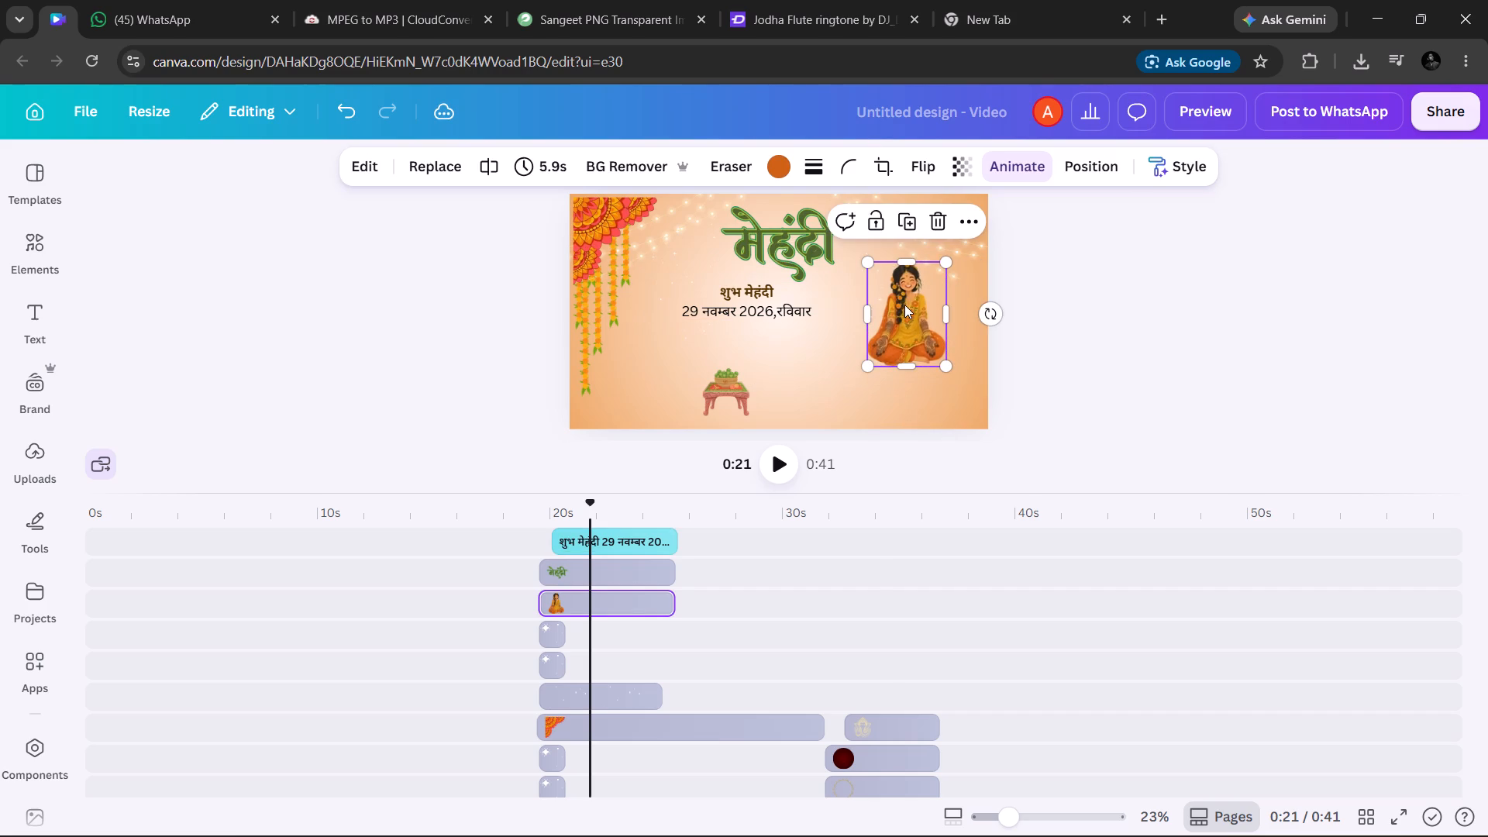
drag(737, 381, 887, 374)
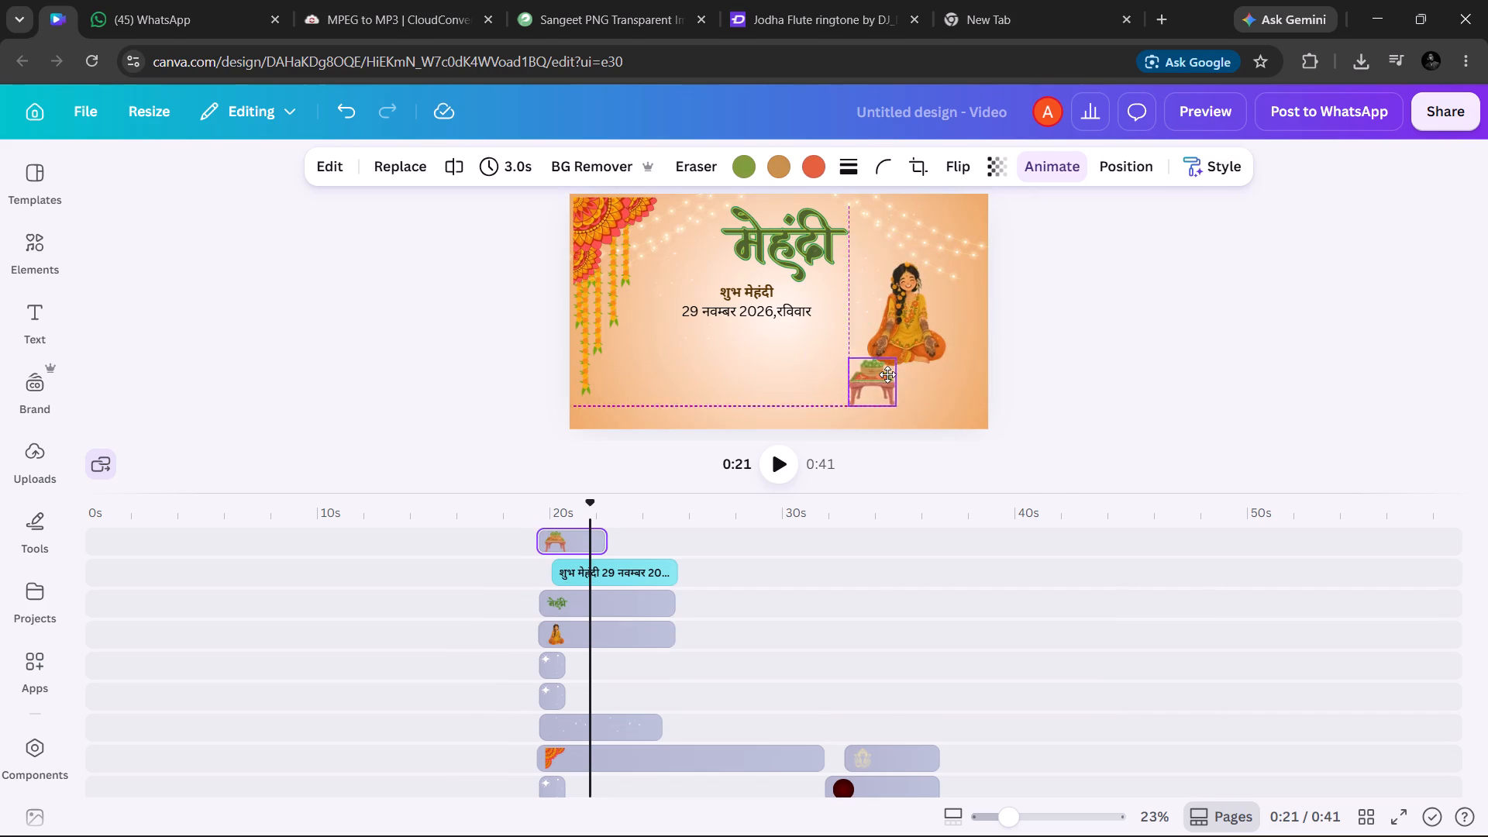
drag(887, 374, 913, 378)
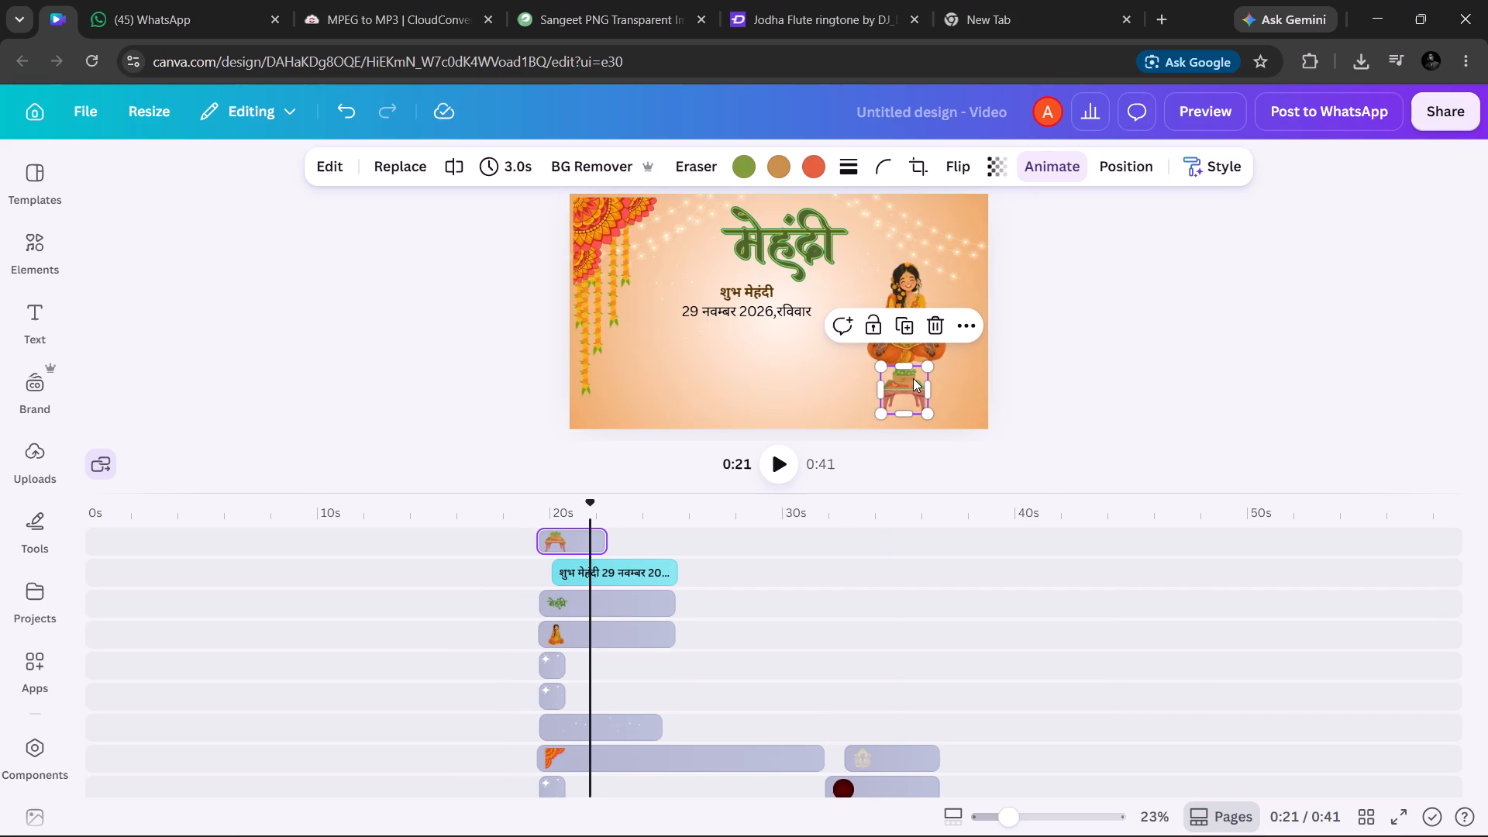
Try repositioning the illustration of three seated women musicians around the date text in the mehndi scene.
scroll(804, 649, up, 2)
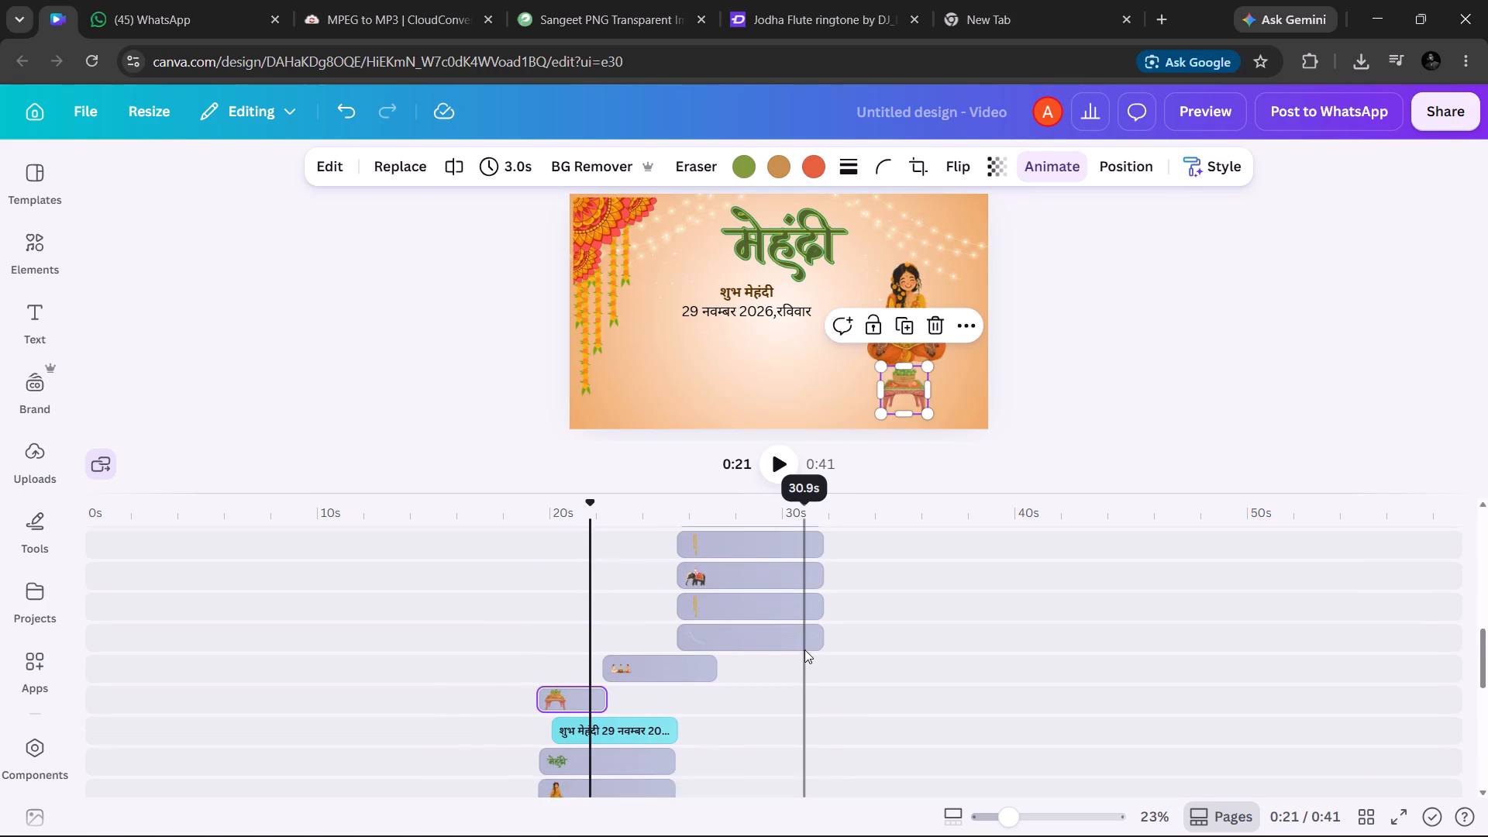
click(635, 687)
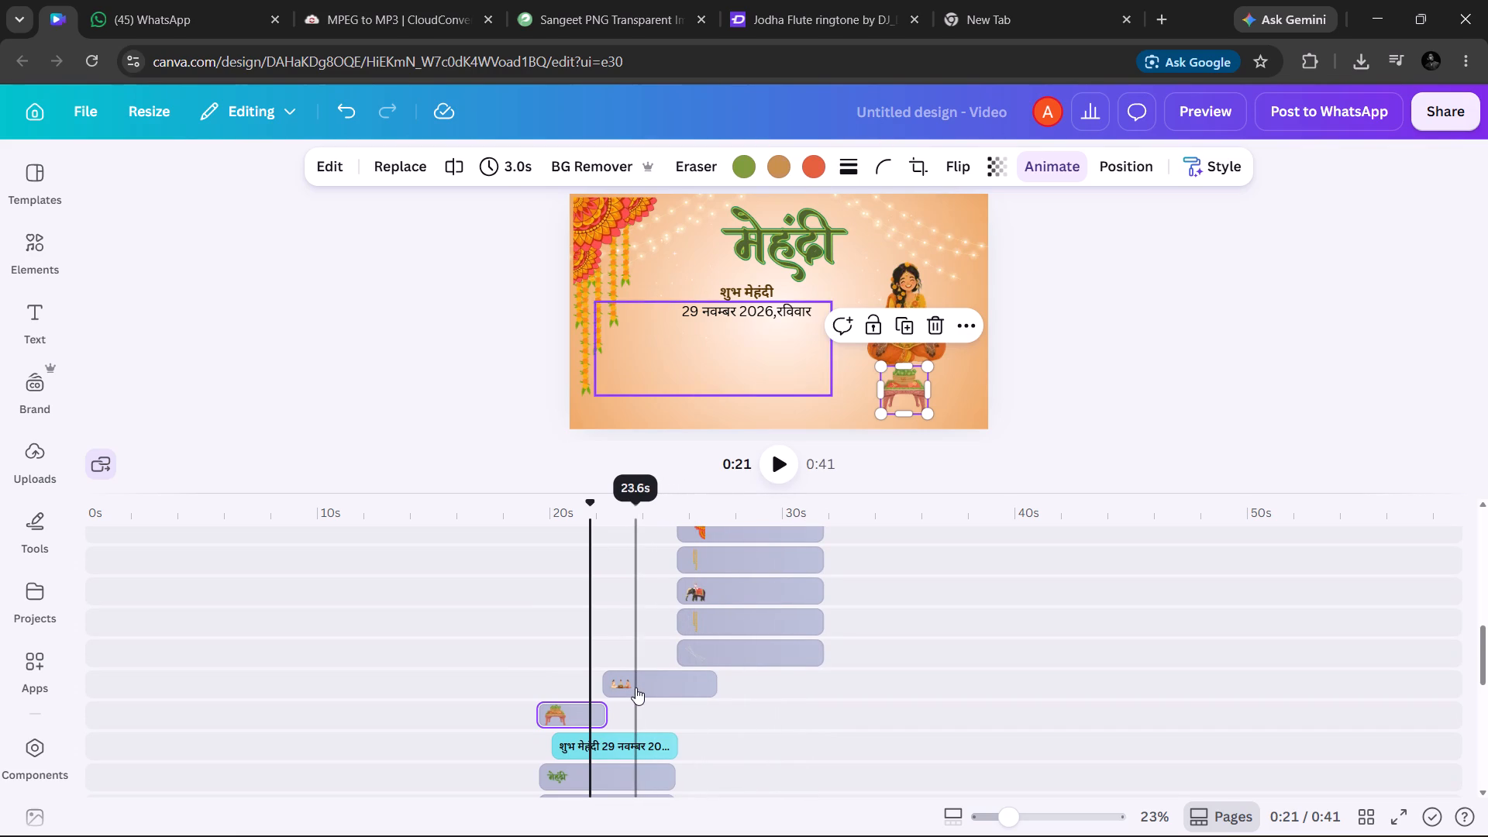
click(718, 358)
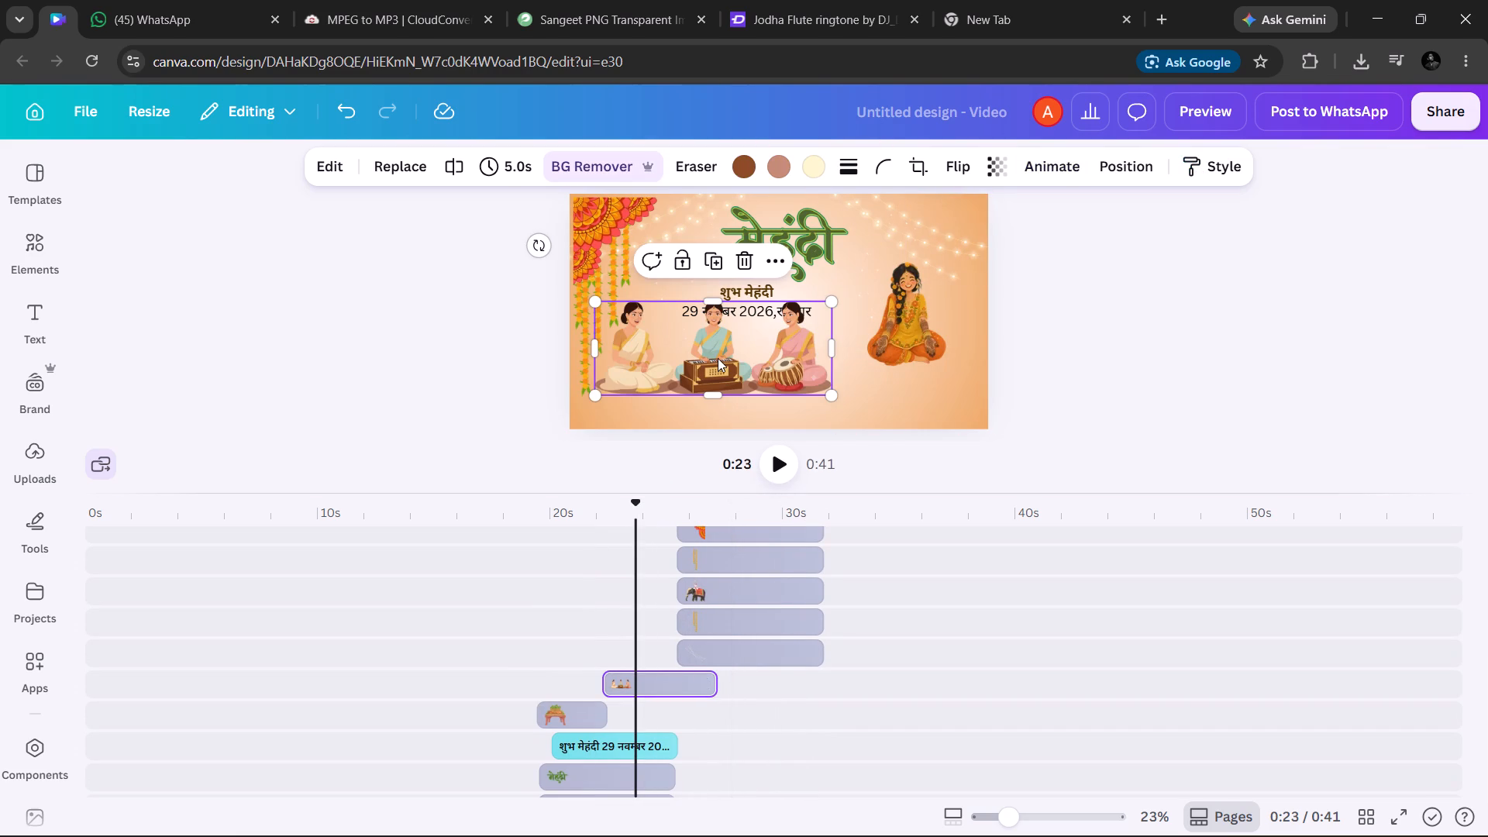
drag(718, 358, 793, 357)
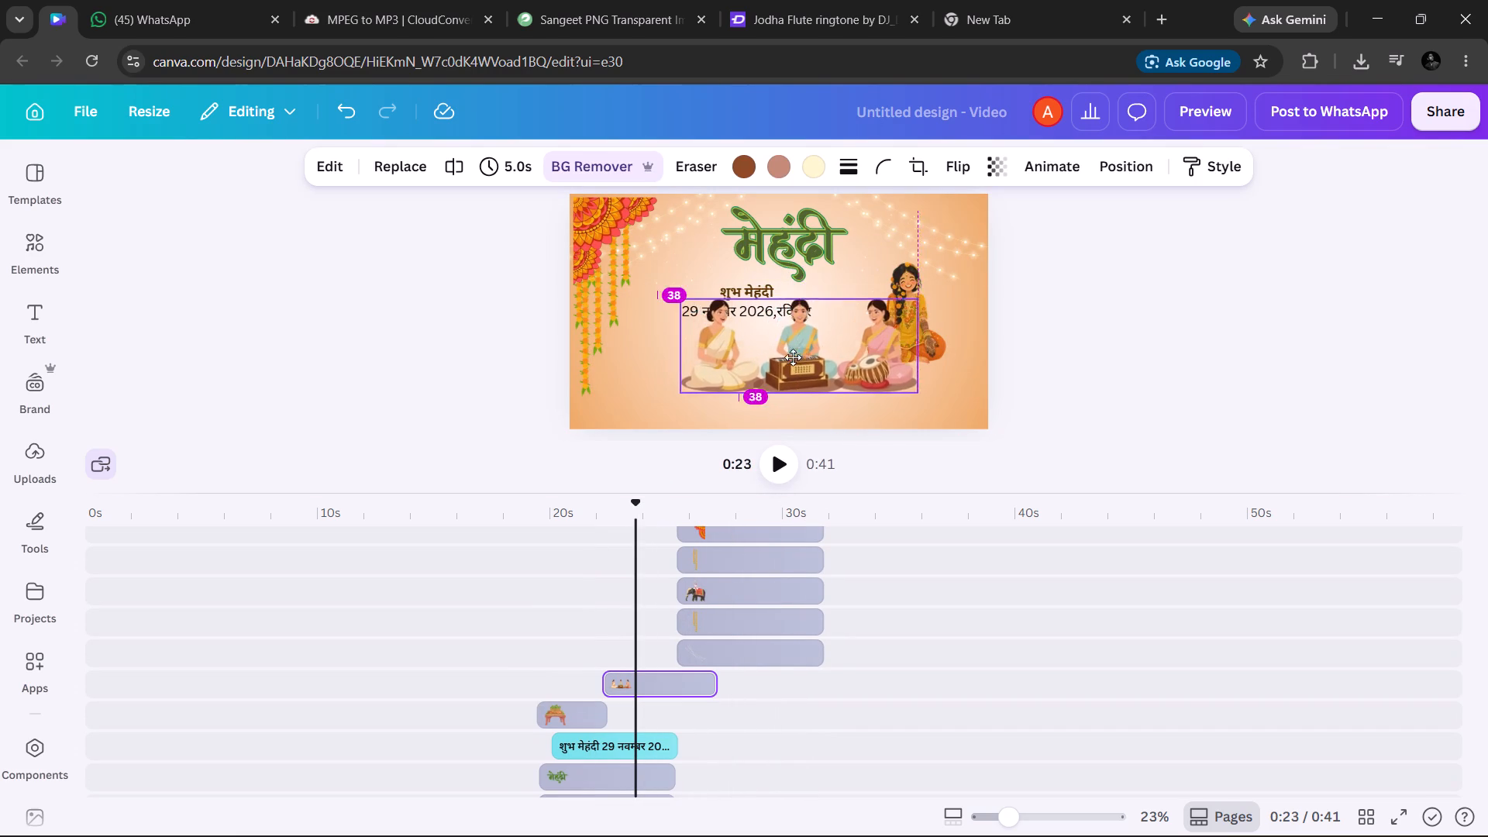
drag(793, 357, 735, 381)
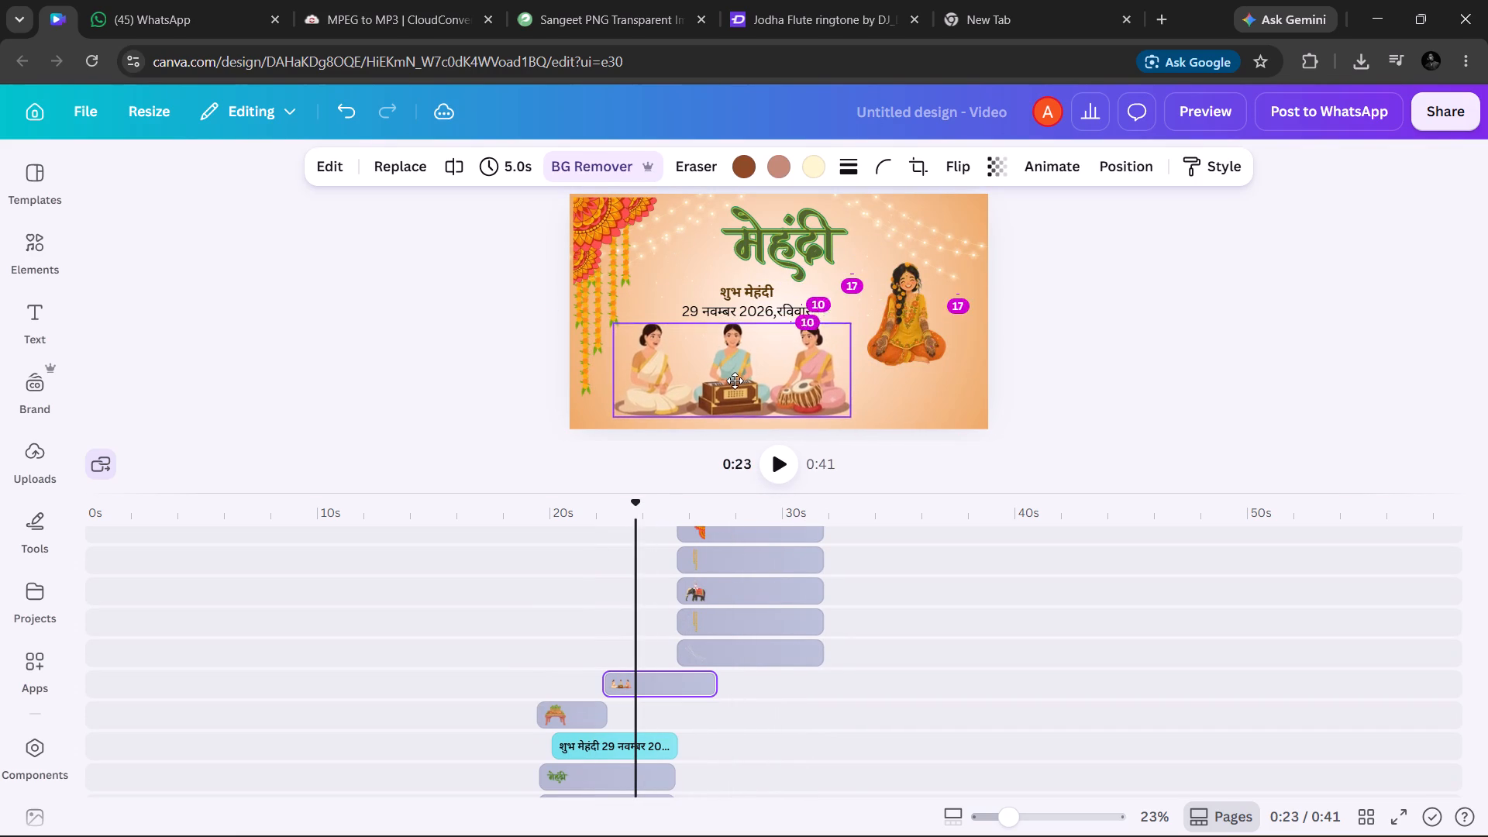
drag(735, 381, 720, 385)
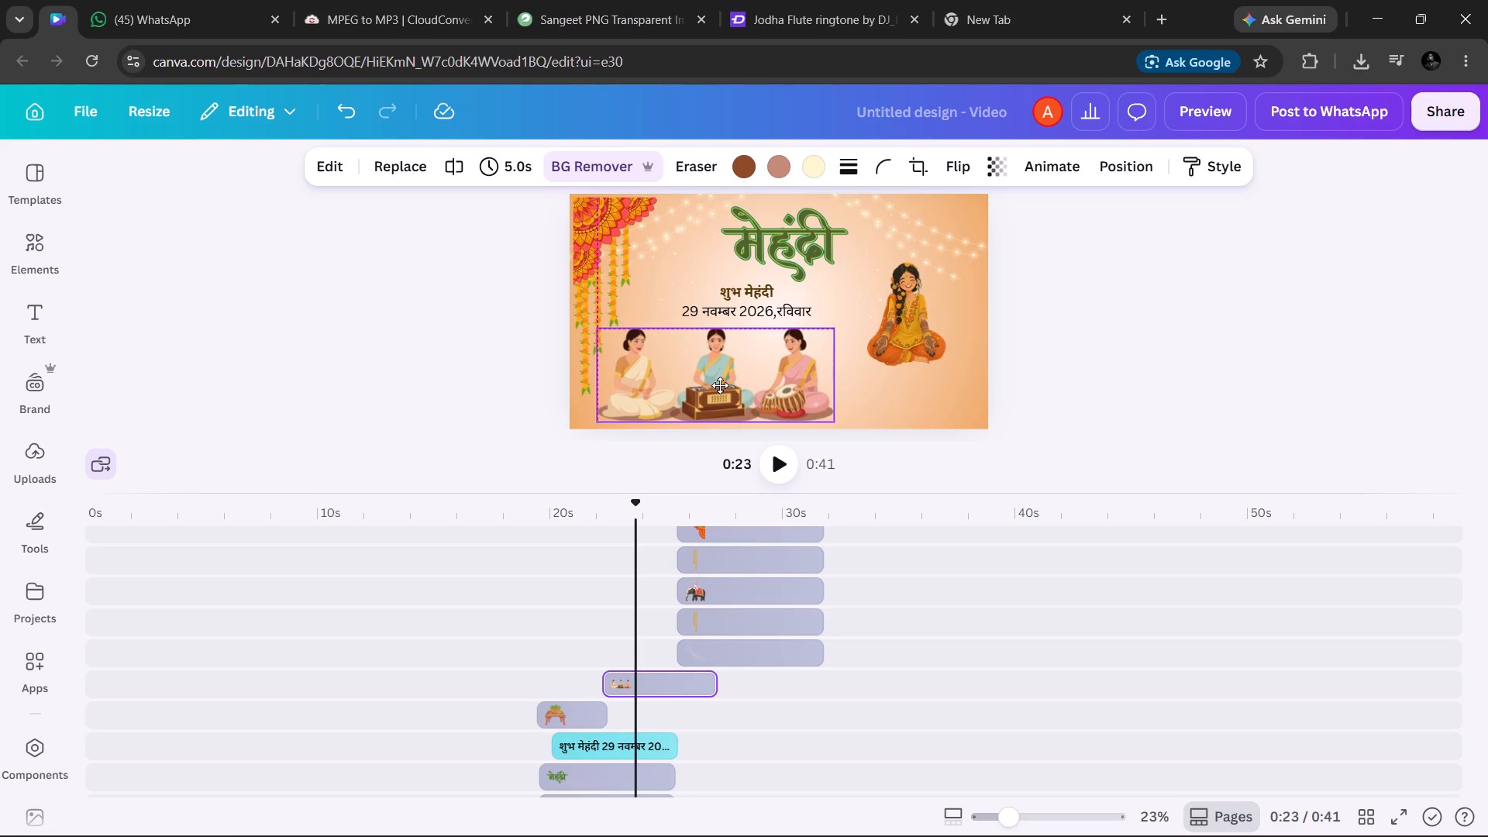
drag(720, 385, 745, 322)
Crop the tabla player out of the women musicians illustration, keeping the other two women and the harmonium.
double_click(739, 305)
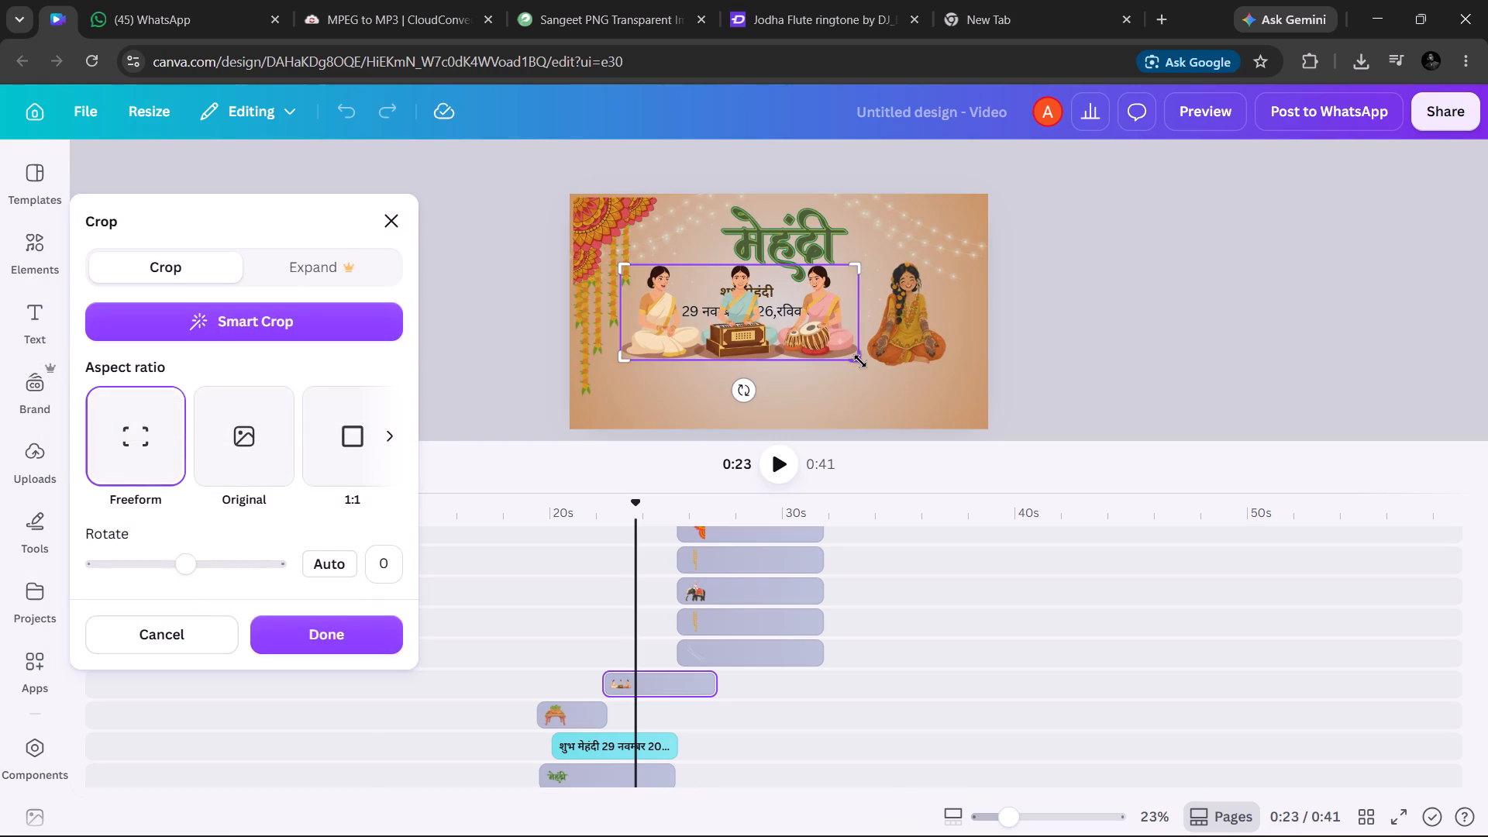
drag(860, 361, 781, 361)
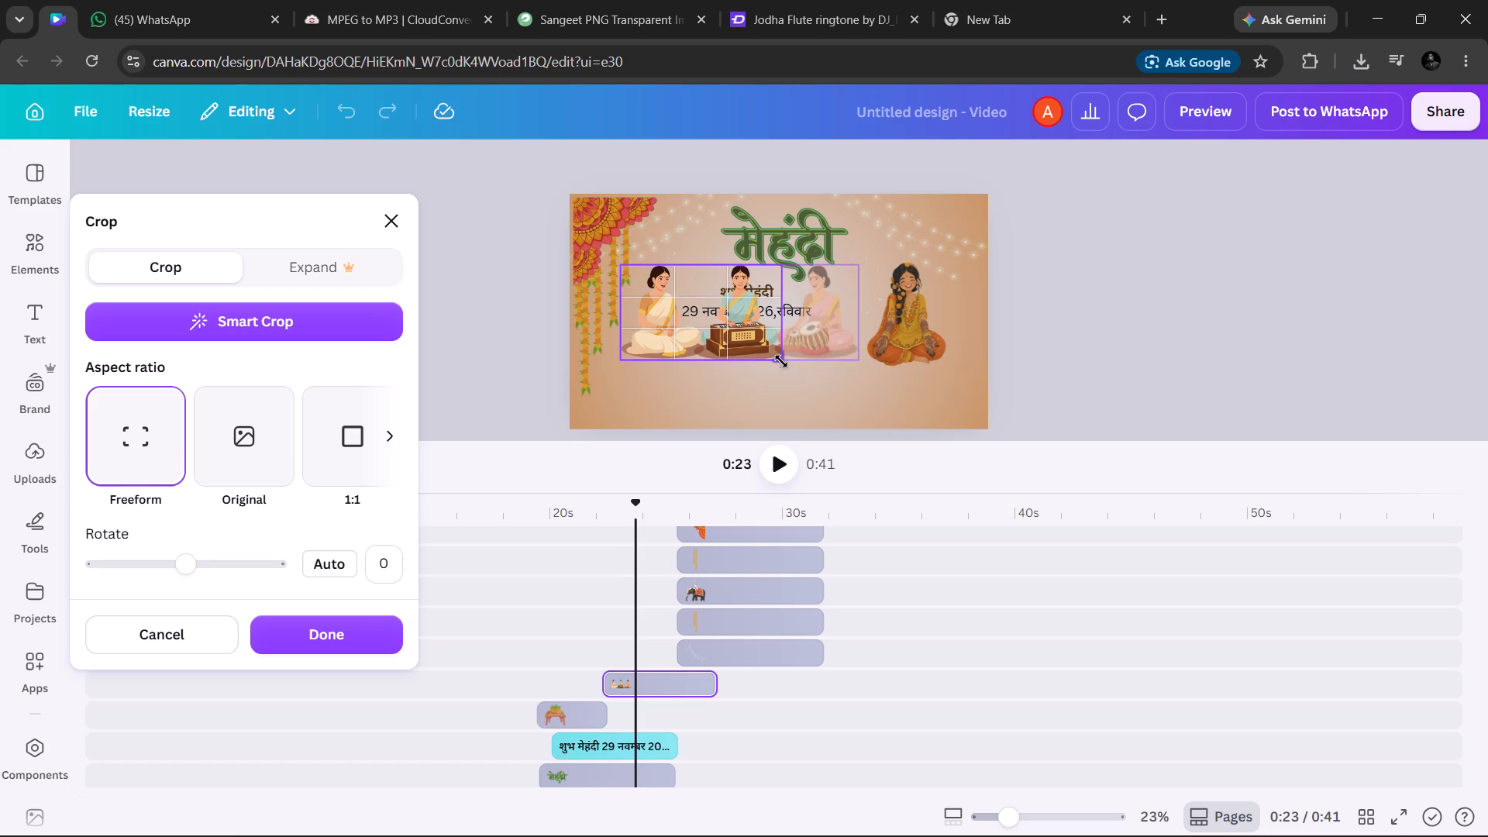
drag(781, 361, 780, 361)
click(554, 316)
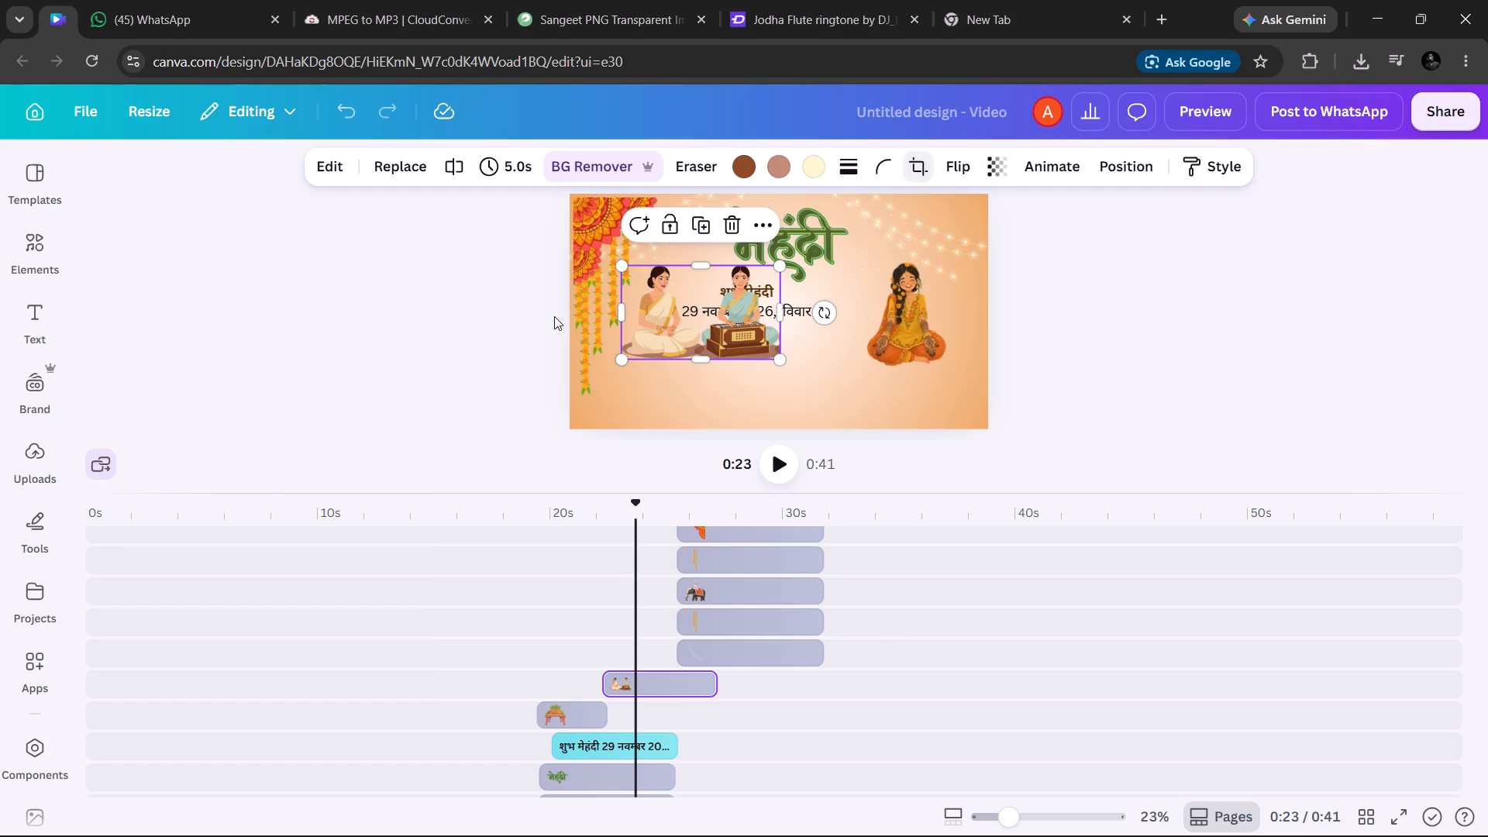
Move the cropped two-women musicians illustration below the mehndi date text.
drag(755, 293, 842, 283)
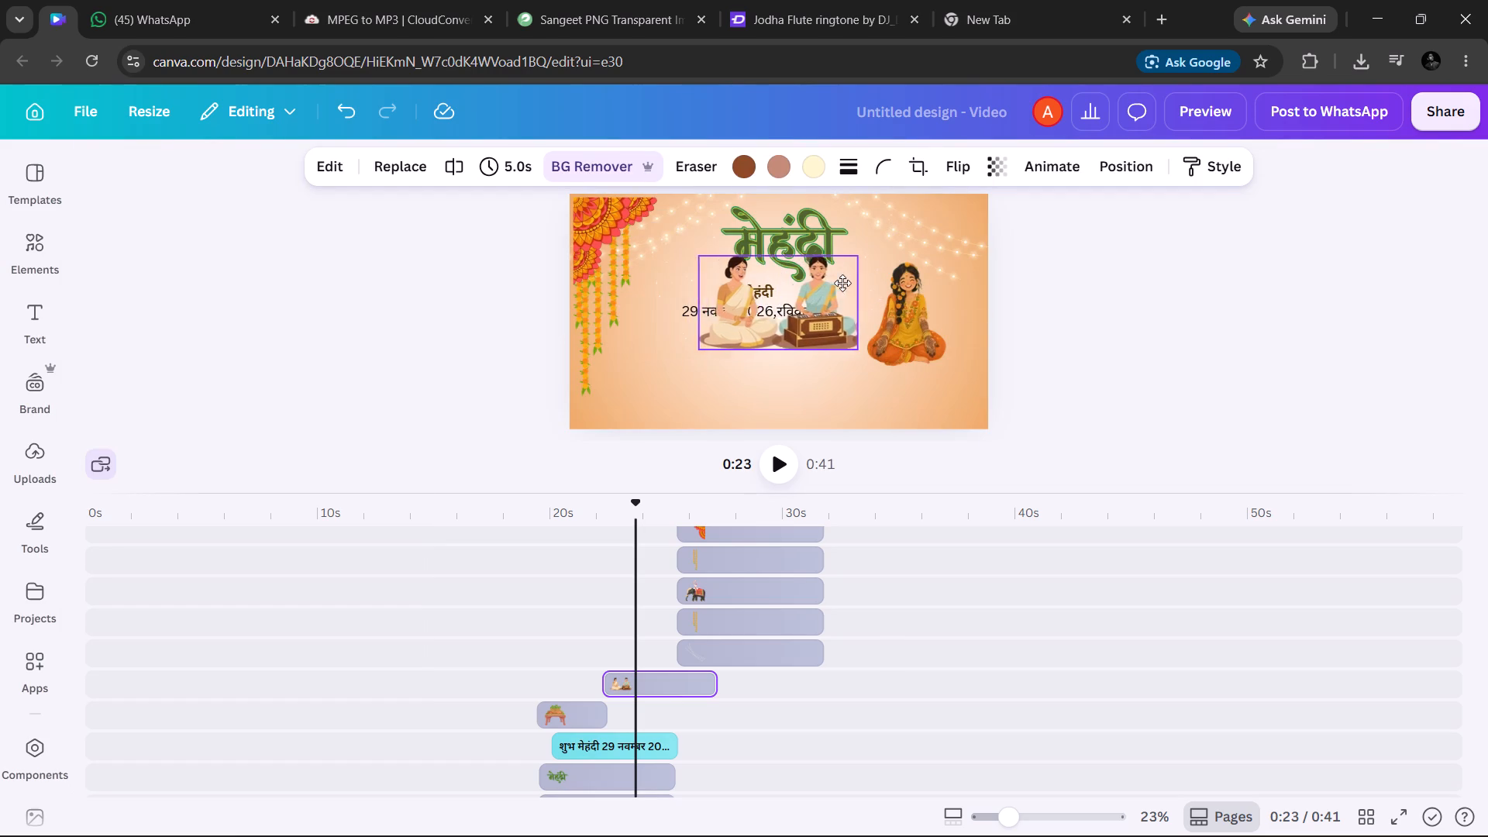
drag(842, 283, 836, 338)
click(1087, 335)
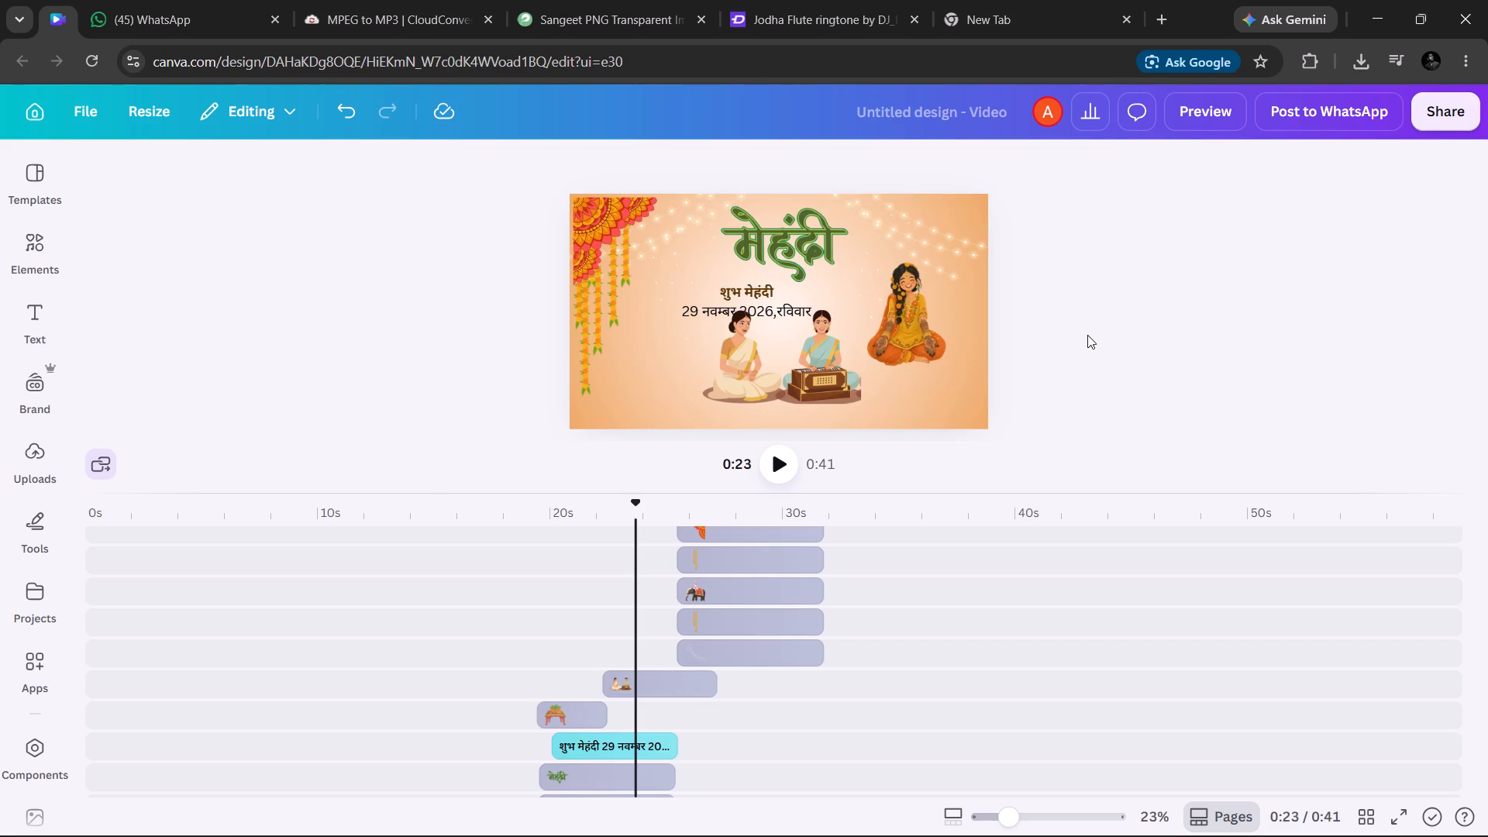
Delete the women musicians illustration from the mehndi scene.
drag(741, 356, 755, 360)
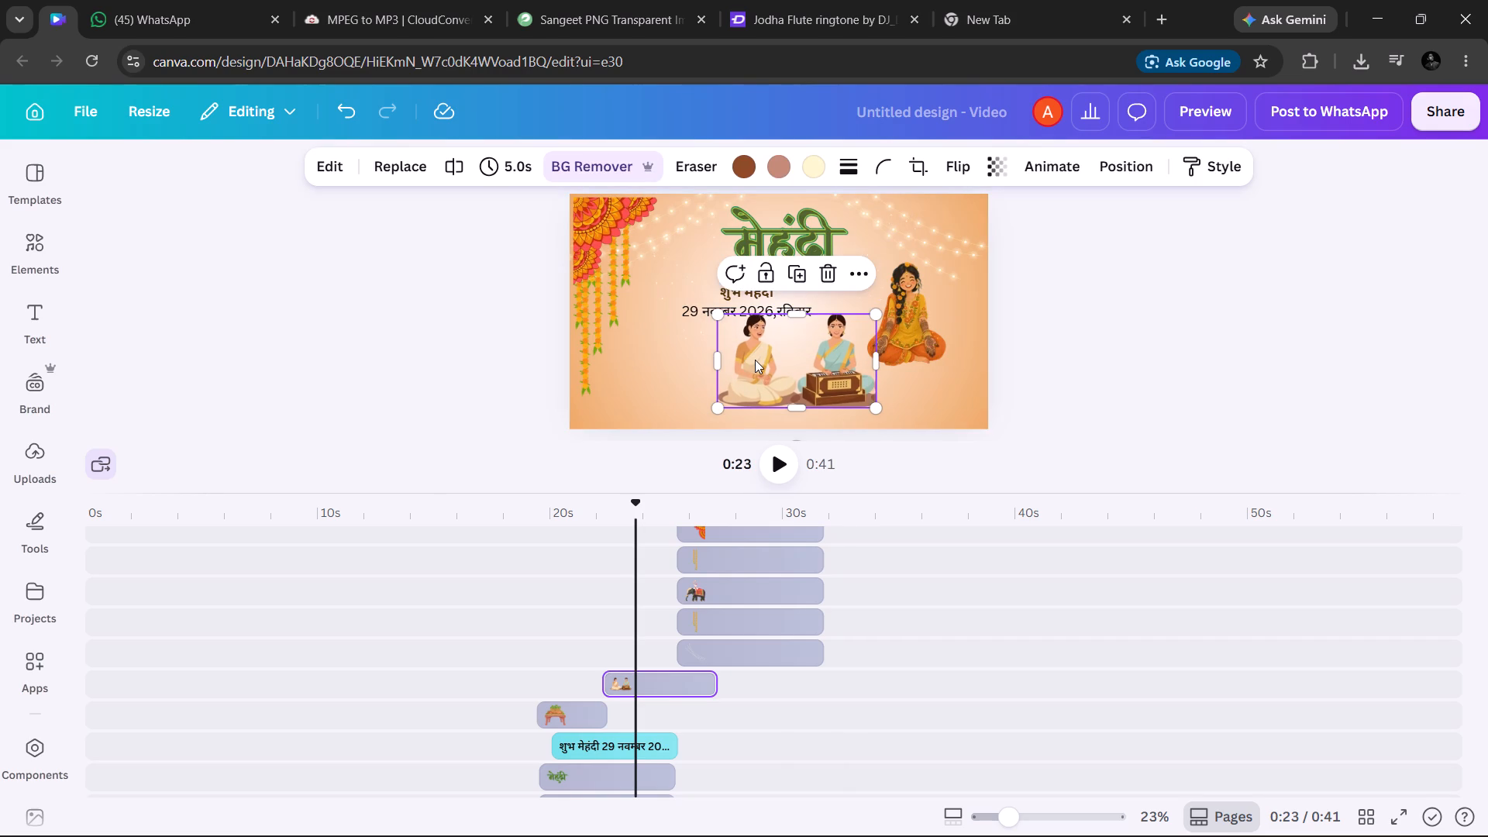
key(Delete)
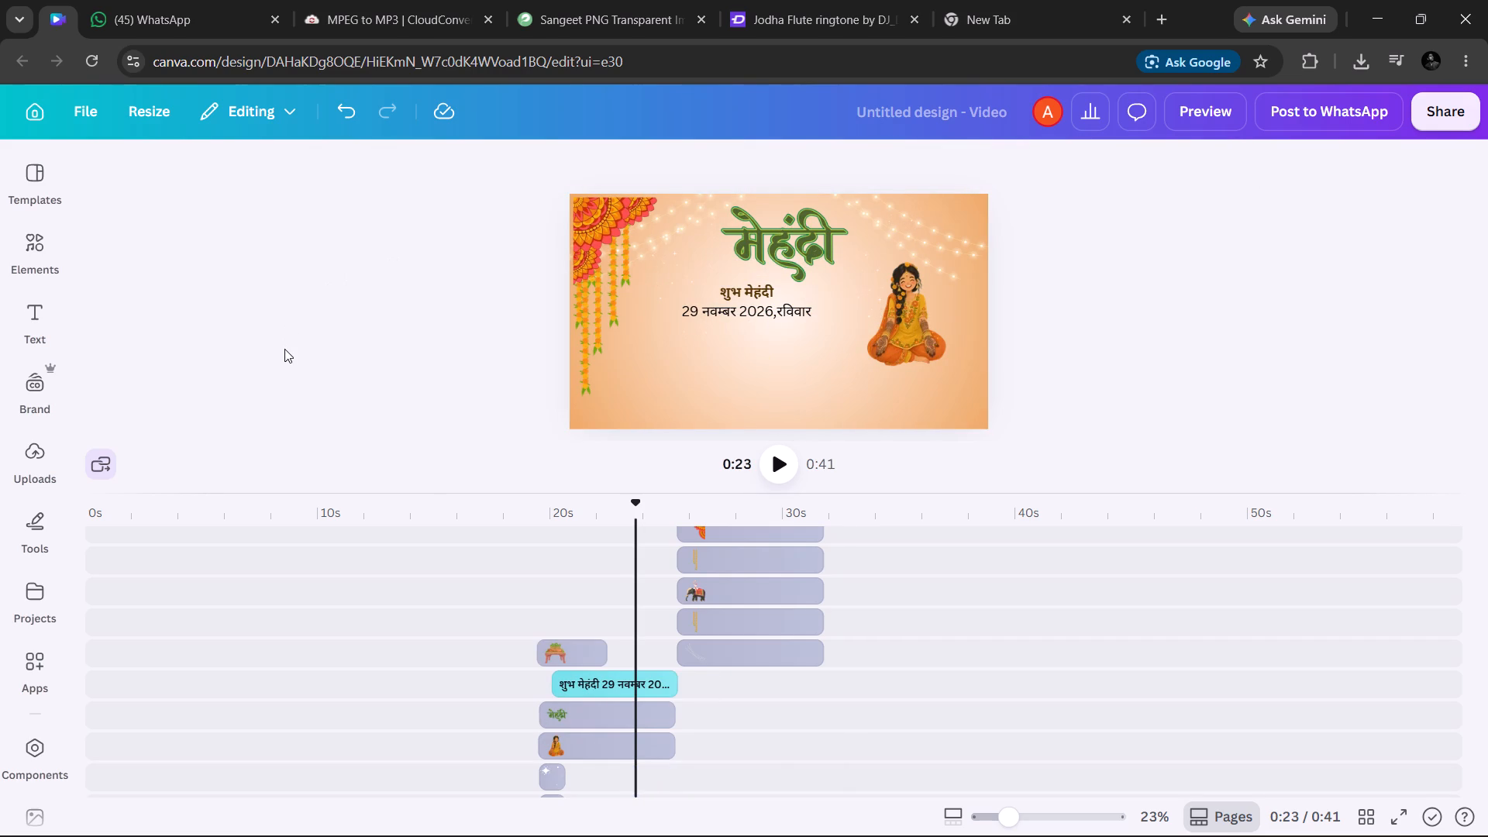
Search the elements for Sangeet and add the dhol and tabla graphic to the mehndi scene.
click(40, 267)
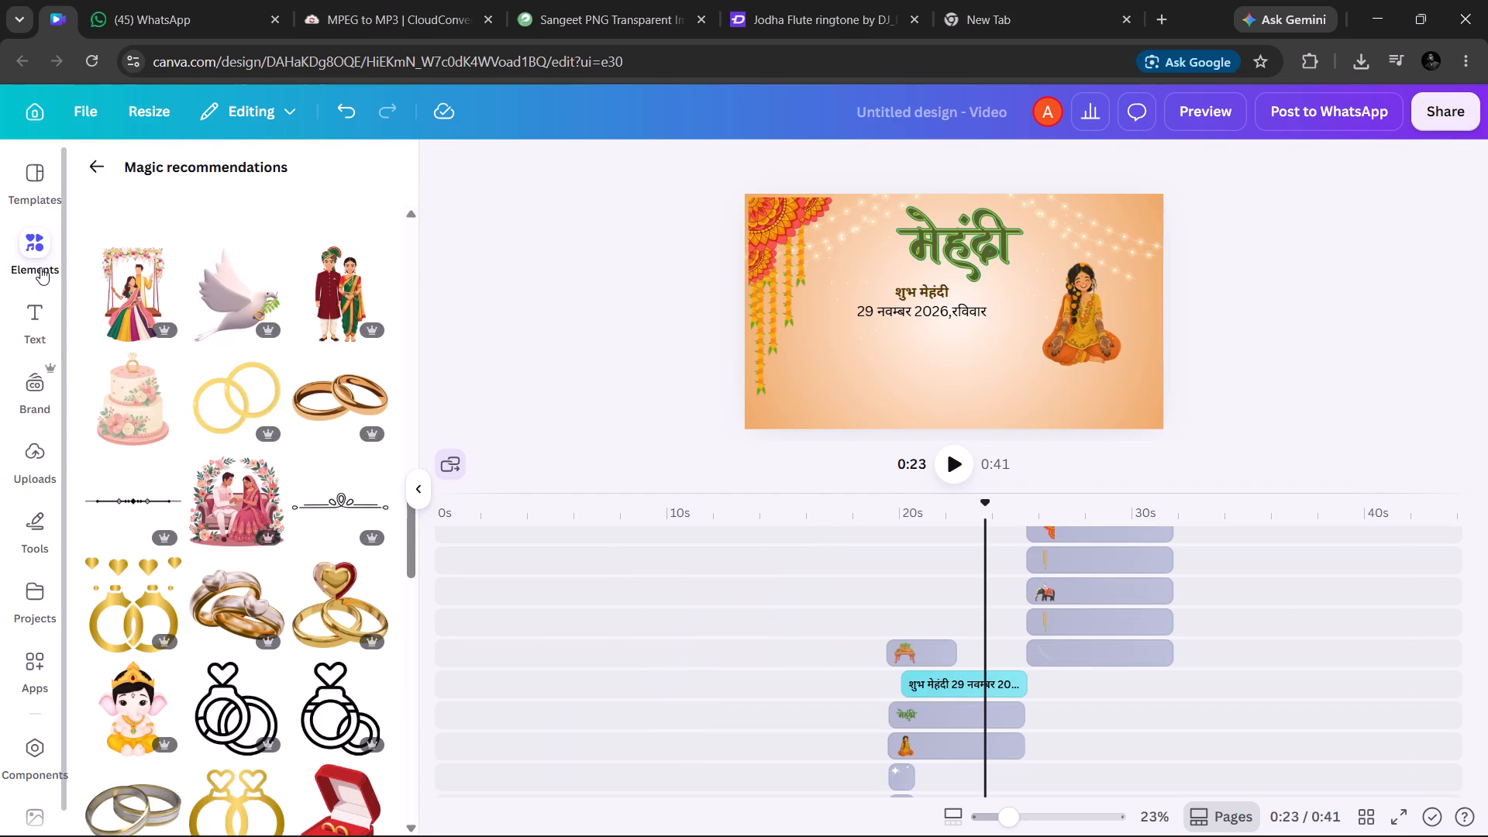
click(98, 153)
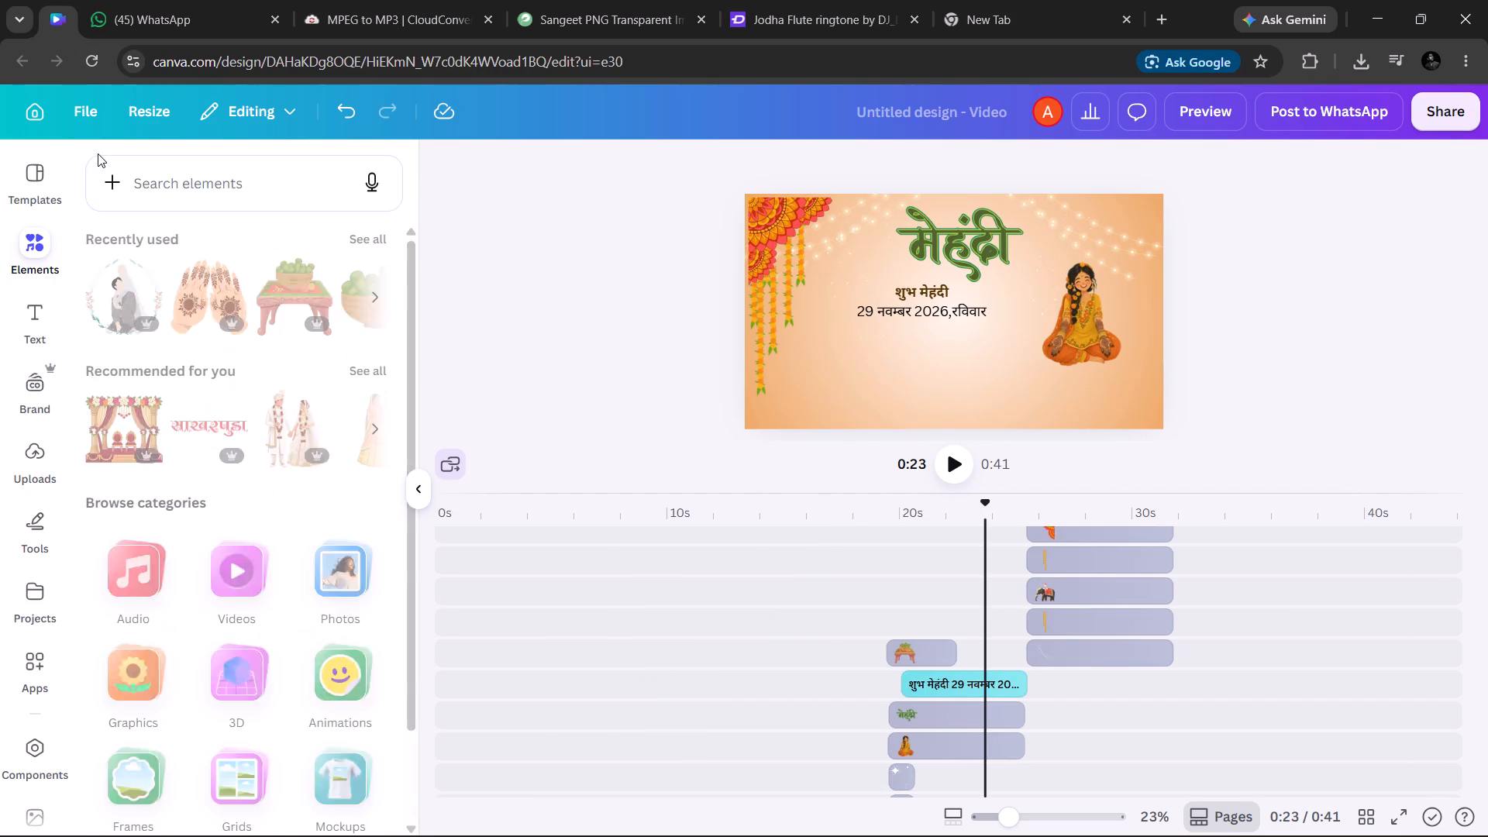
click(209, 194)
text(Sa)
text(ngeety)
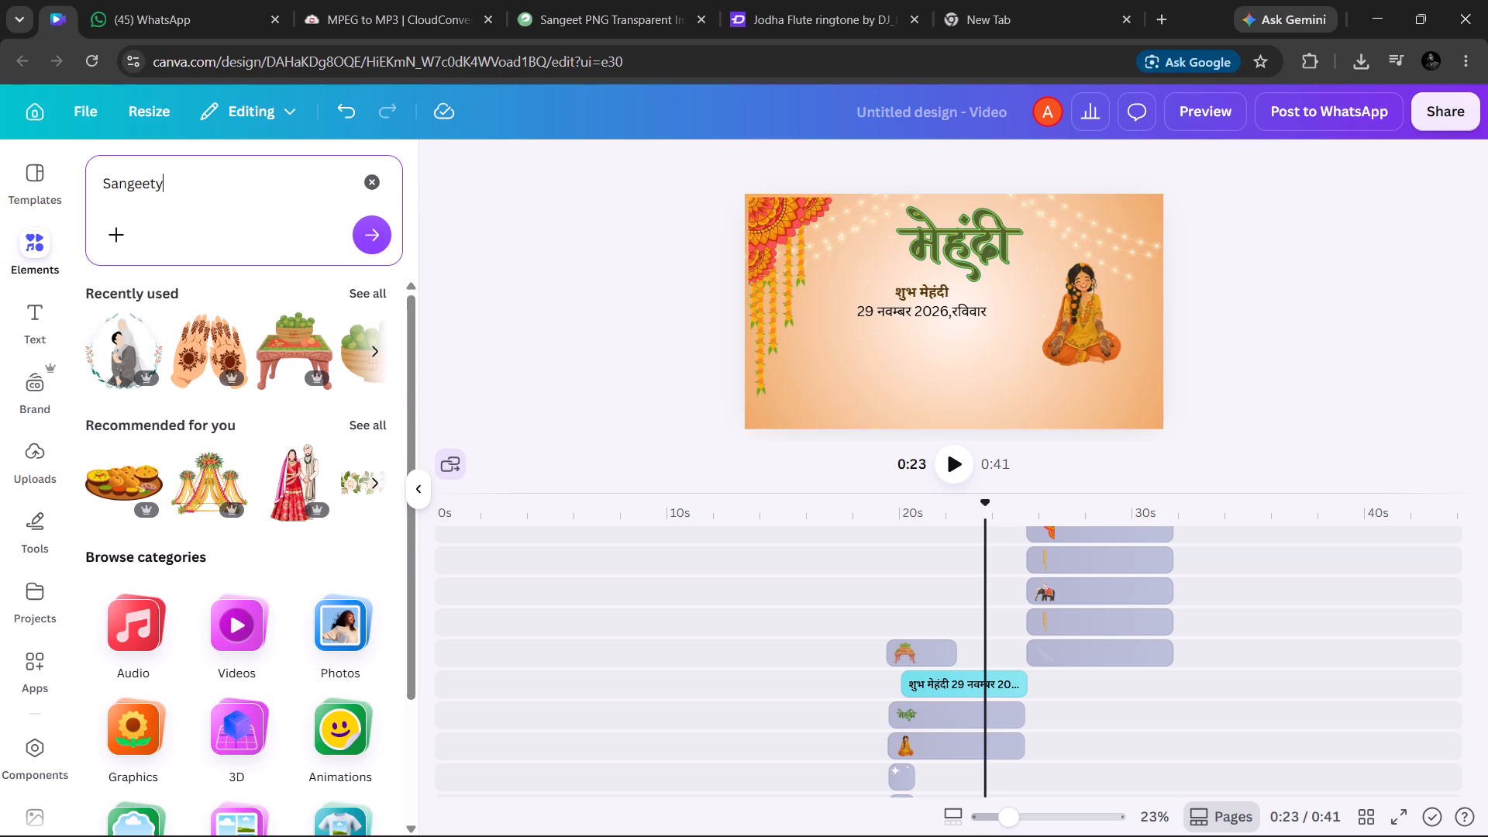
key(BackSpace)
key(Return)
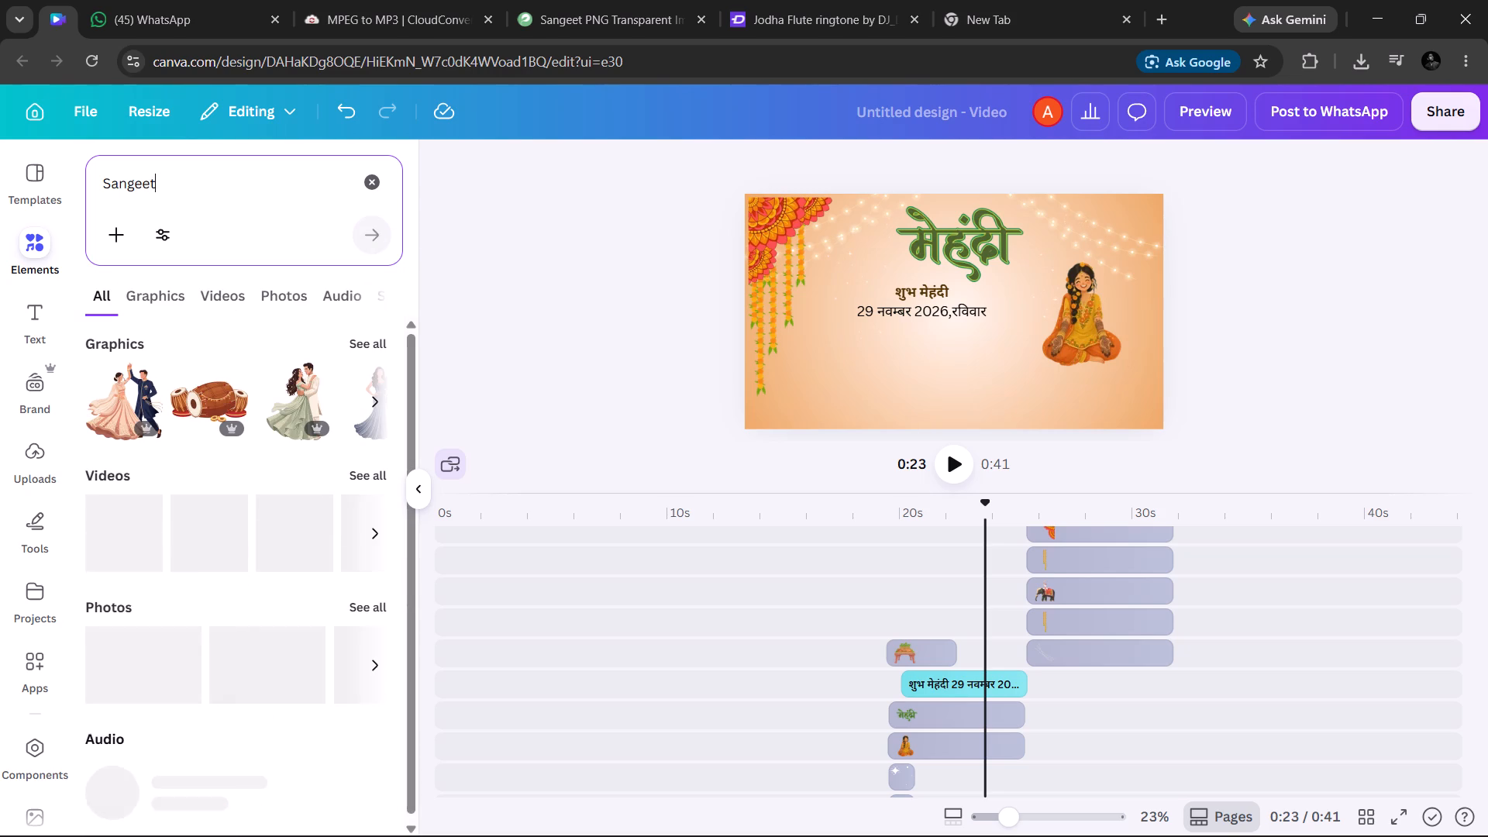
click(205, 376)
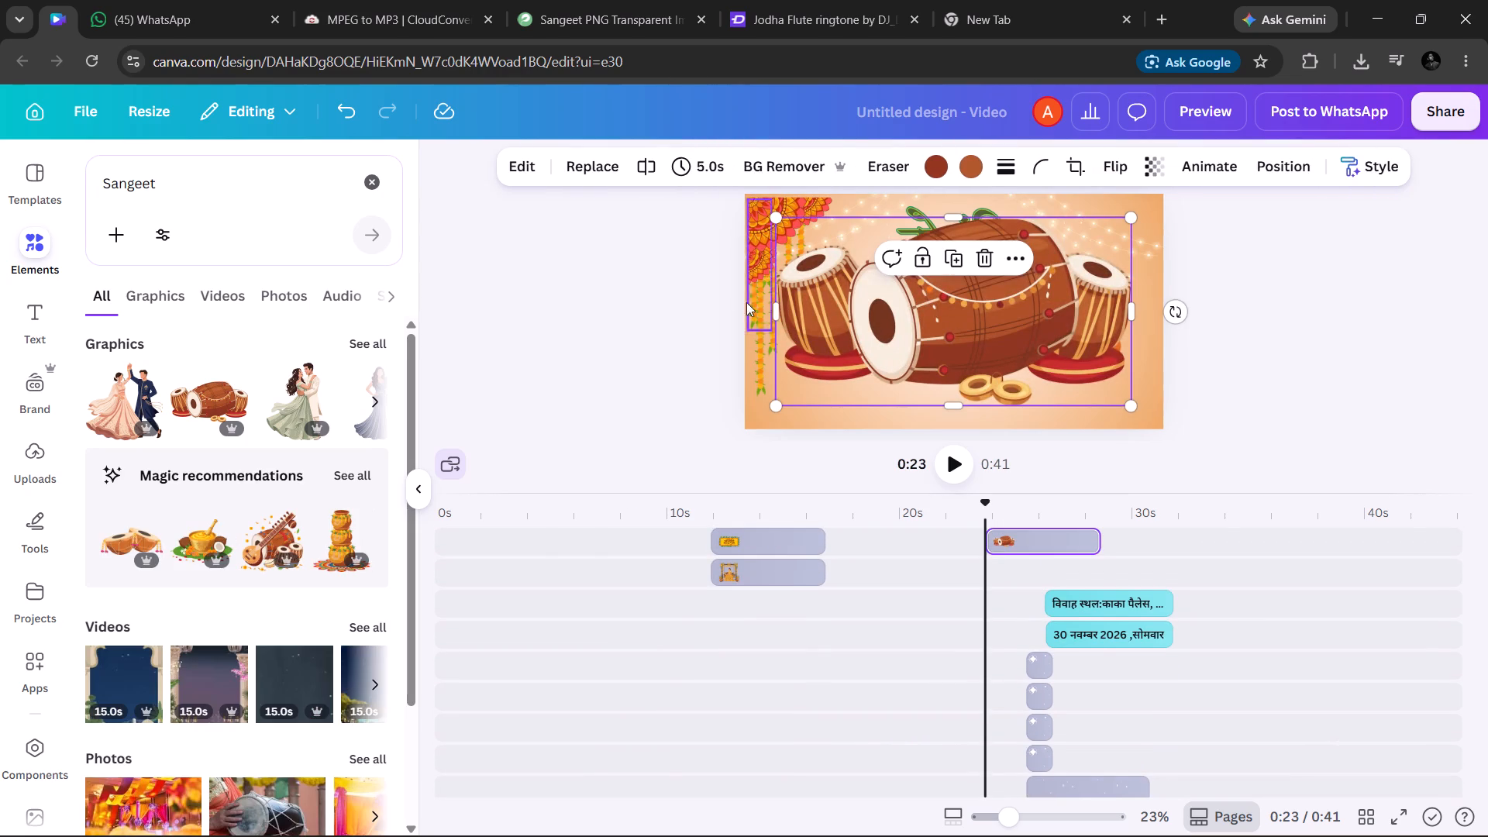
Shrink the dhol and tabla graphic and place it at the bottom centre of the mehndi scene, below the date text.
drag(778, 221, 830, 243)
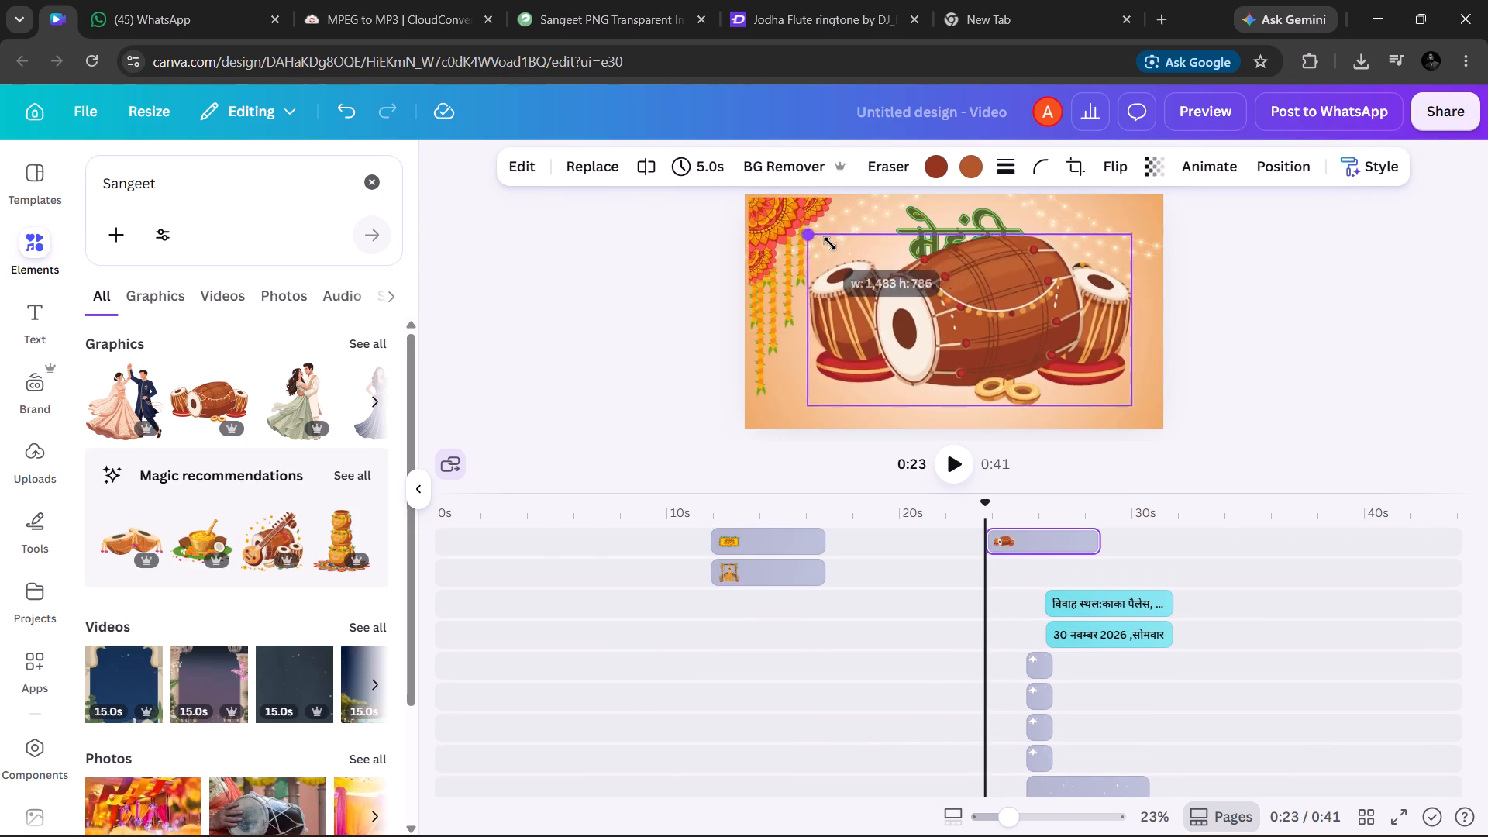
drag(830, 243, 1023, 312)
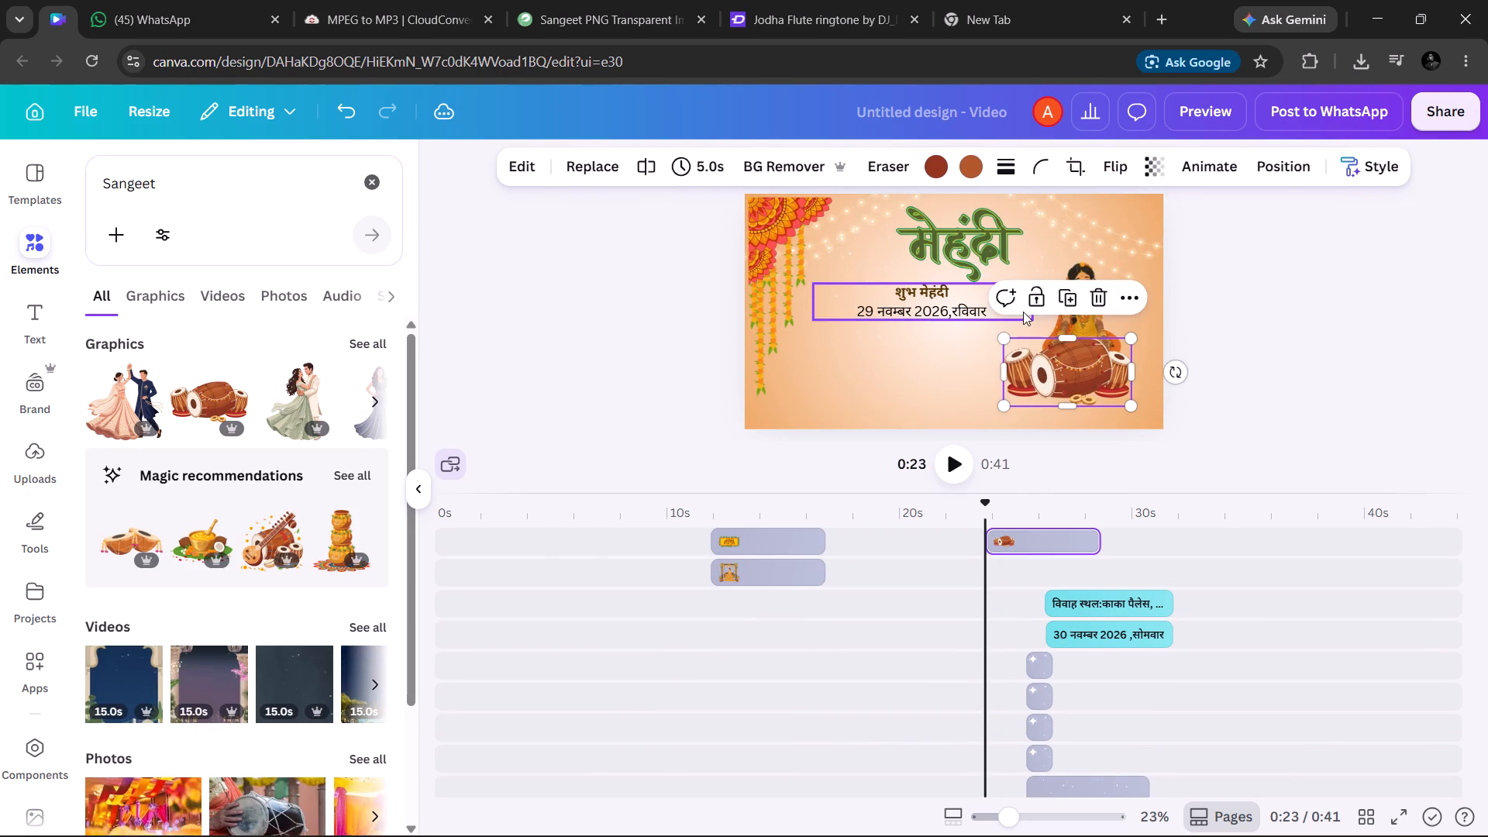
drag(1066, 370, 958, 386)
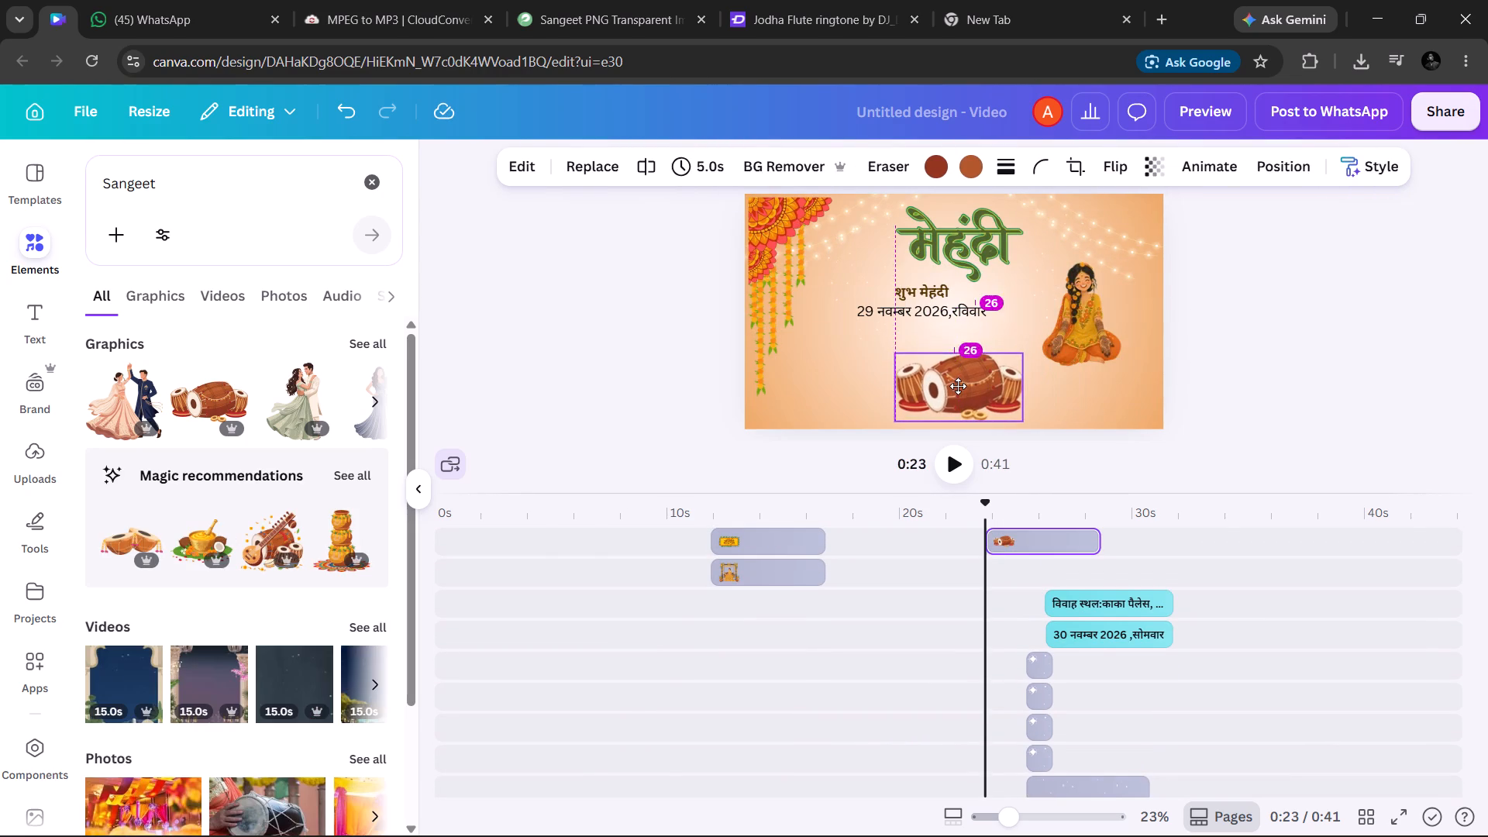
drag(958, 386, 955, 387)
drag(889, 356, 935, 362)
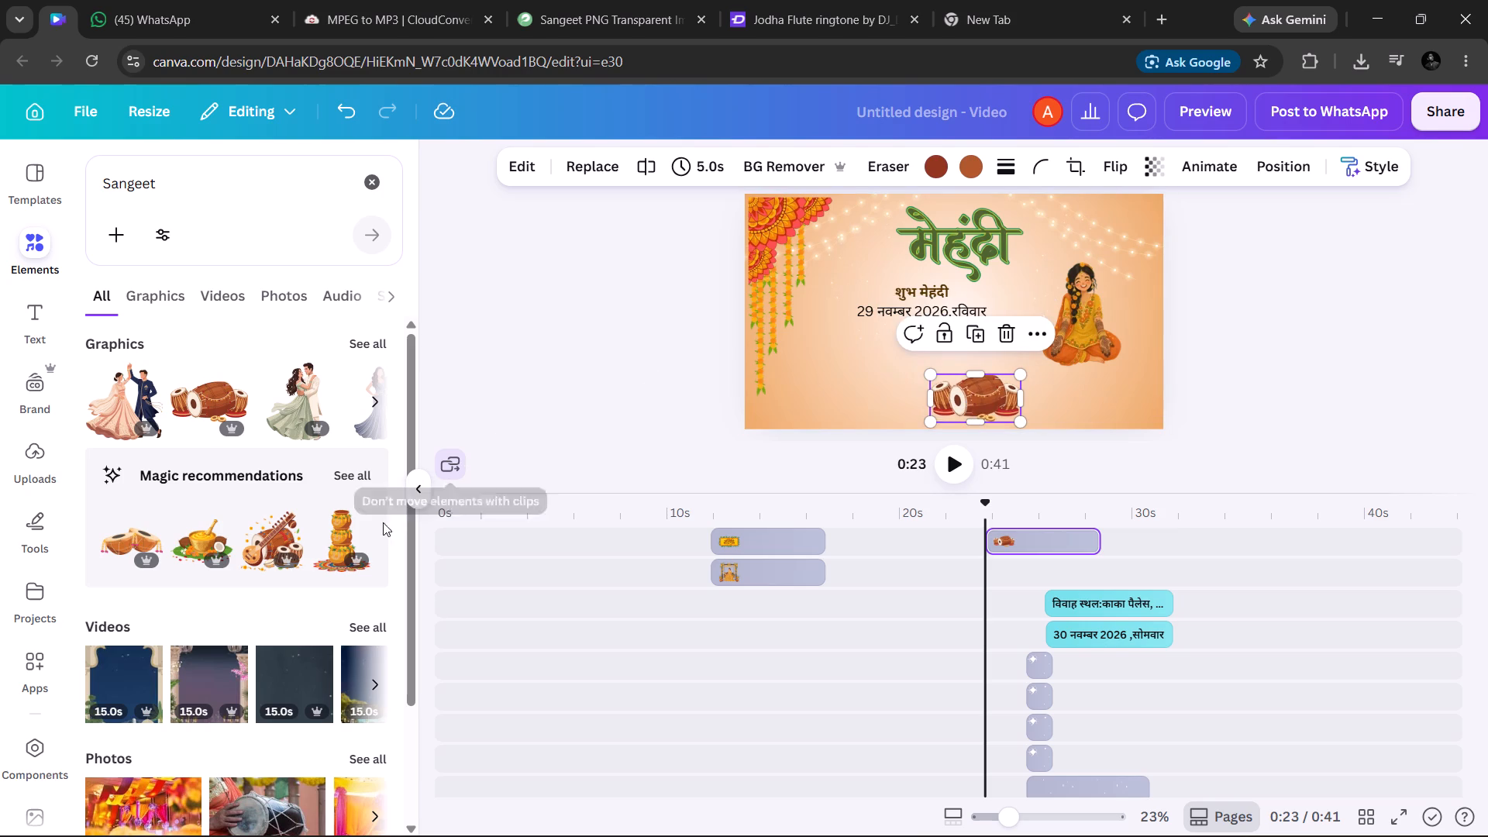
Add the pink hanging canopy decoration from the recommended graphics and place it in the mehndi scene's top-right corner above the seated girl.
click(358, 483)
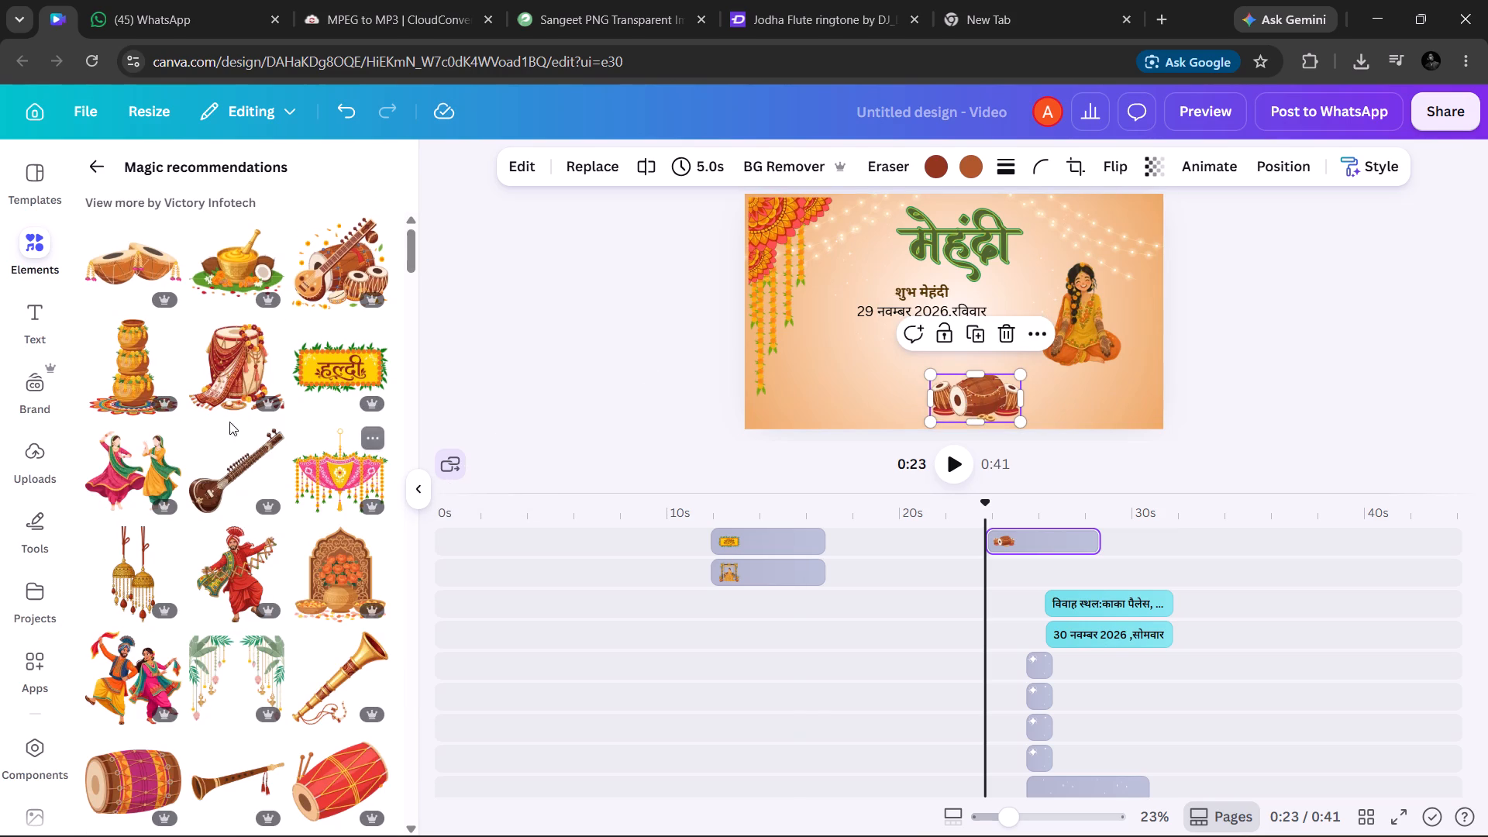
click(325, 471)
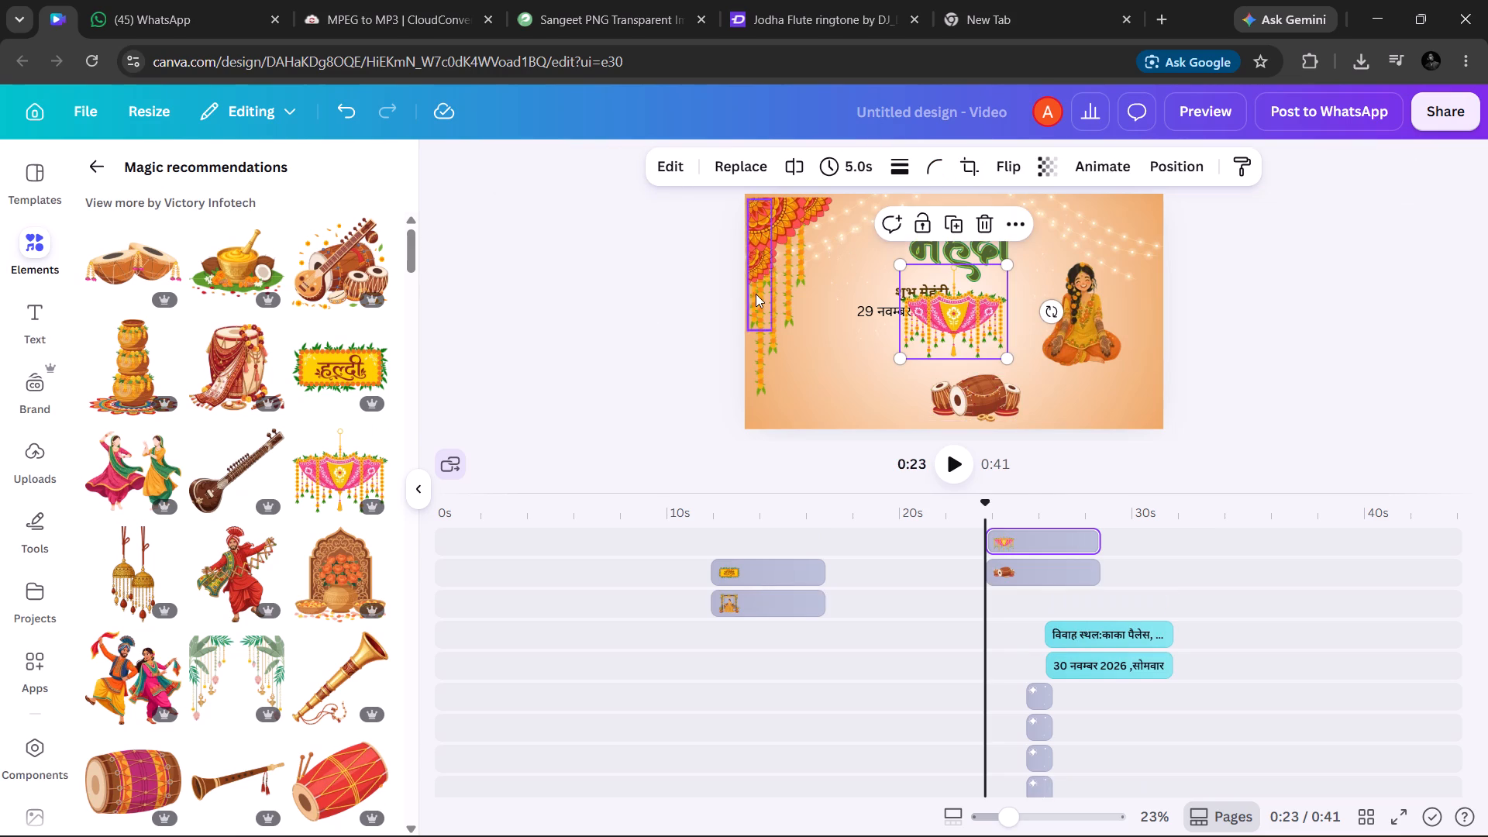
drag(953, 319, 1128, 219)
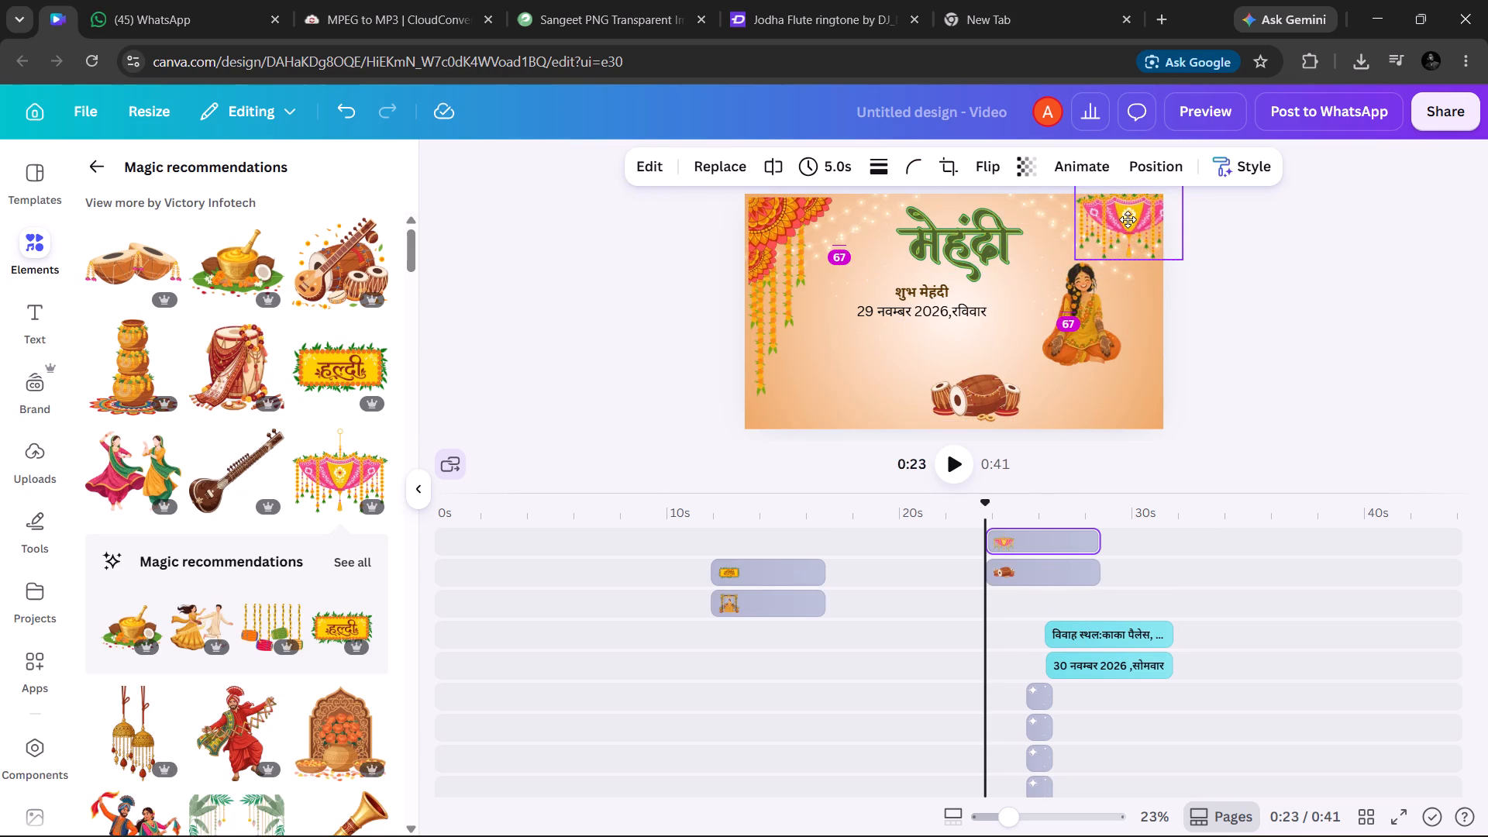
drag(1128, 219, 1118, 217)
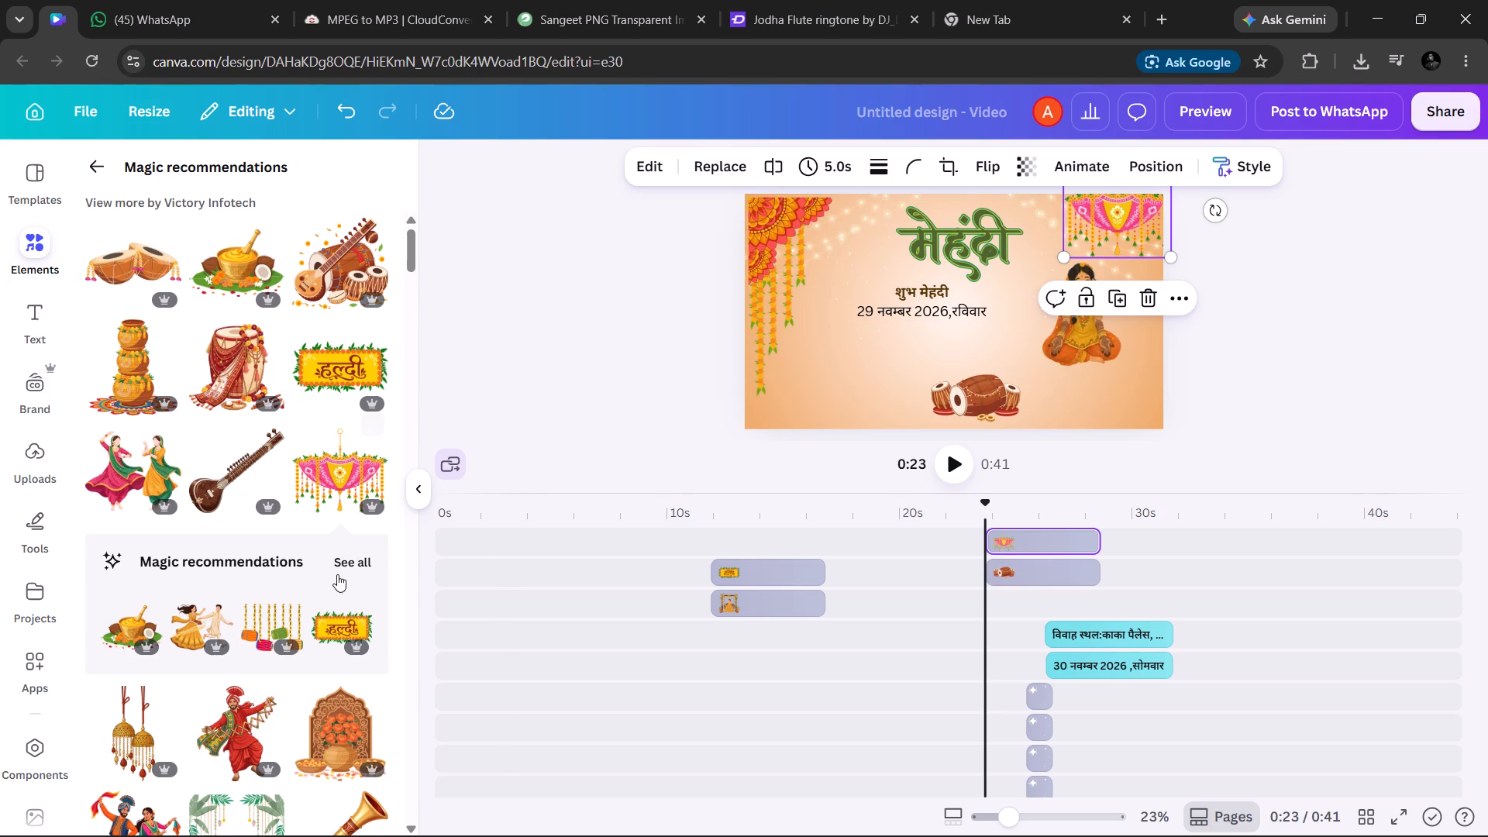
Browse the recommended wedding graphics for more decorations and sangeet-style illustrations.
scroll(337, 574, down, 6)
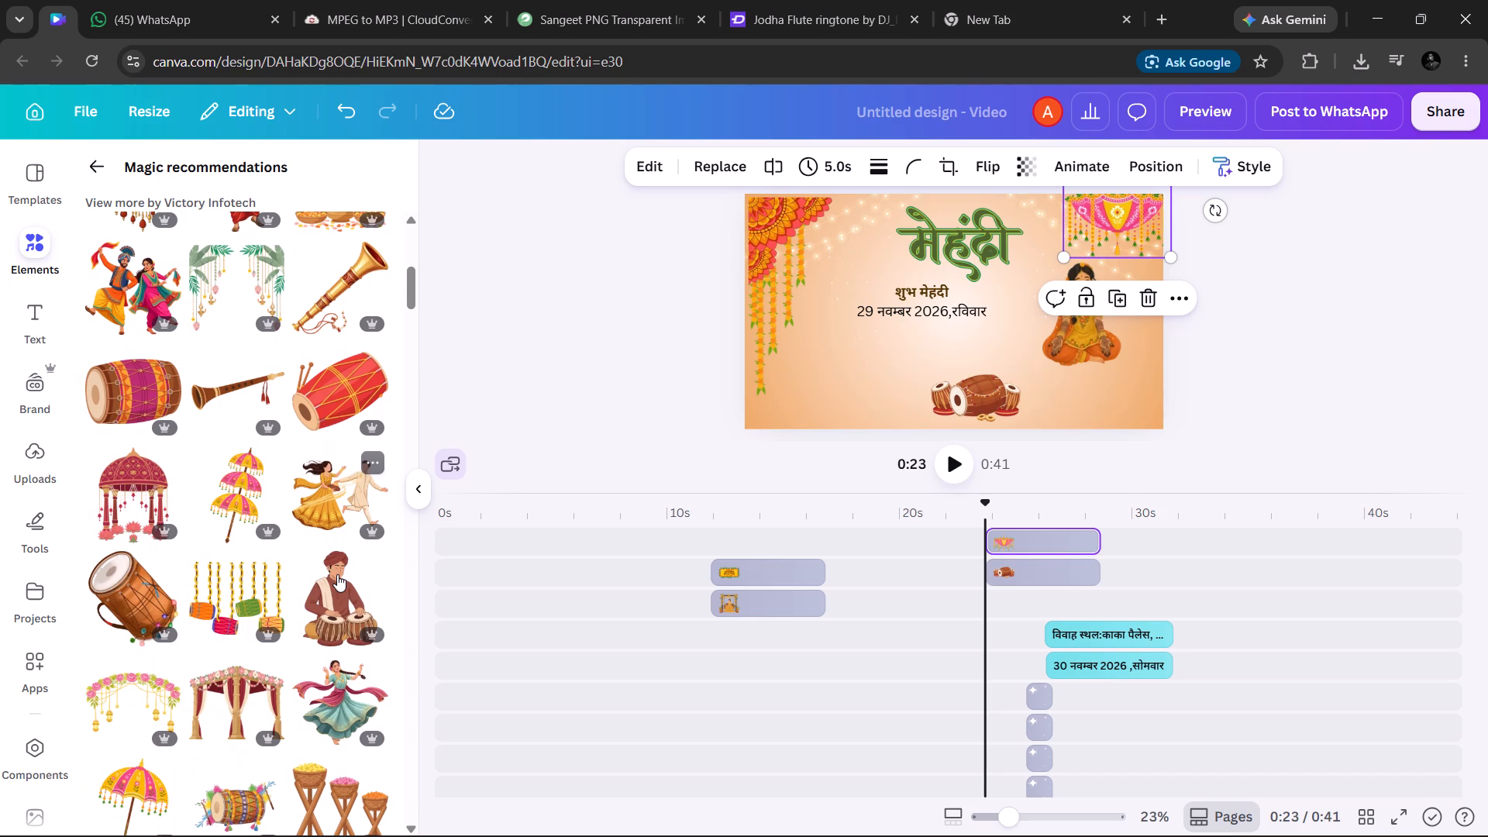
scroll(337, 574, down, 2)
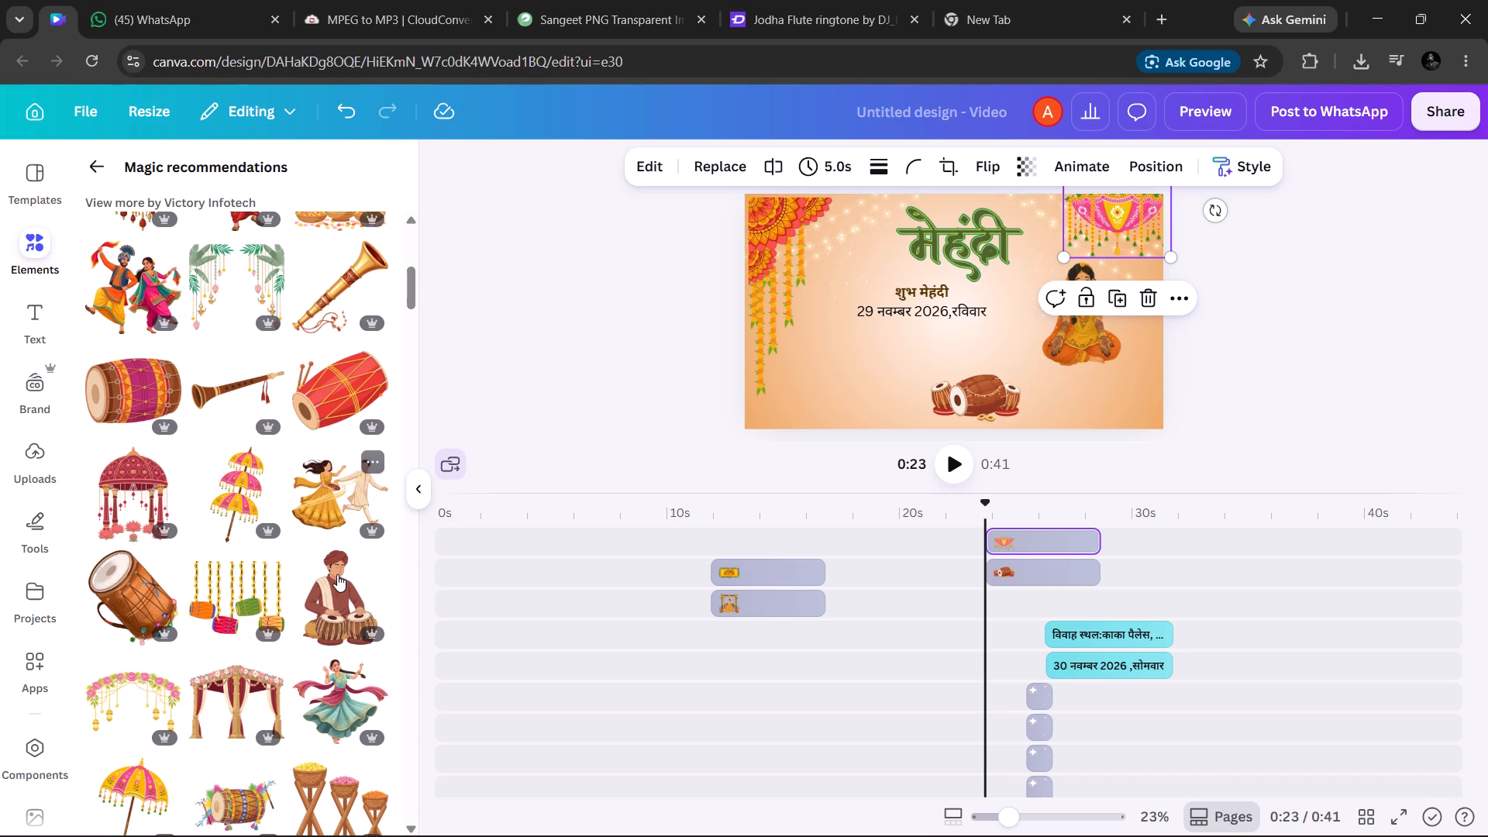
scroll(337, 574, down, 4)
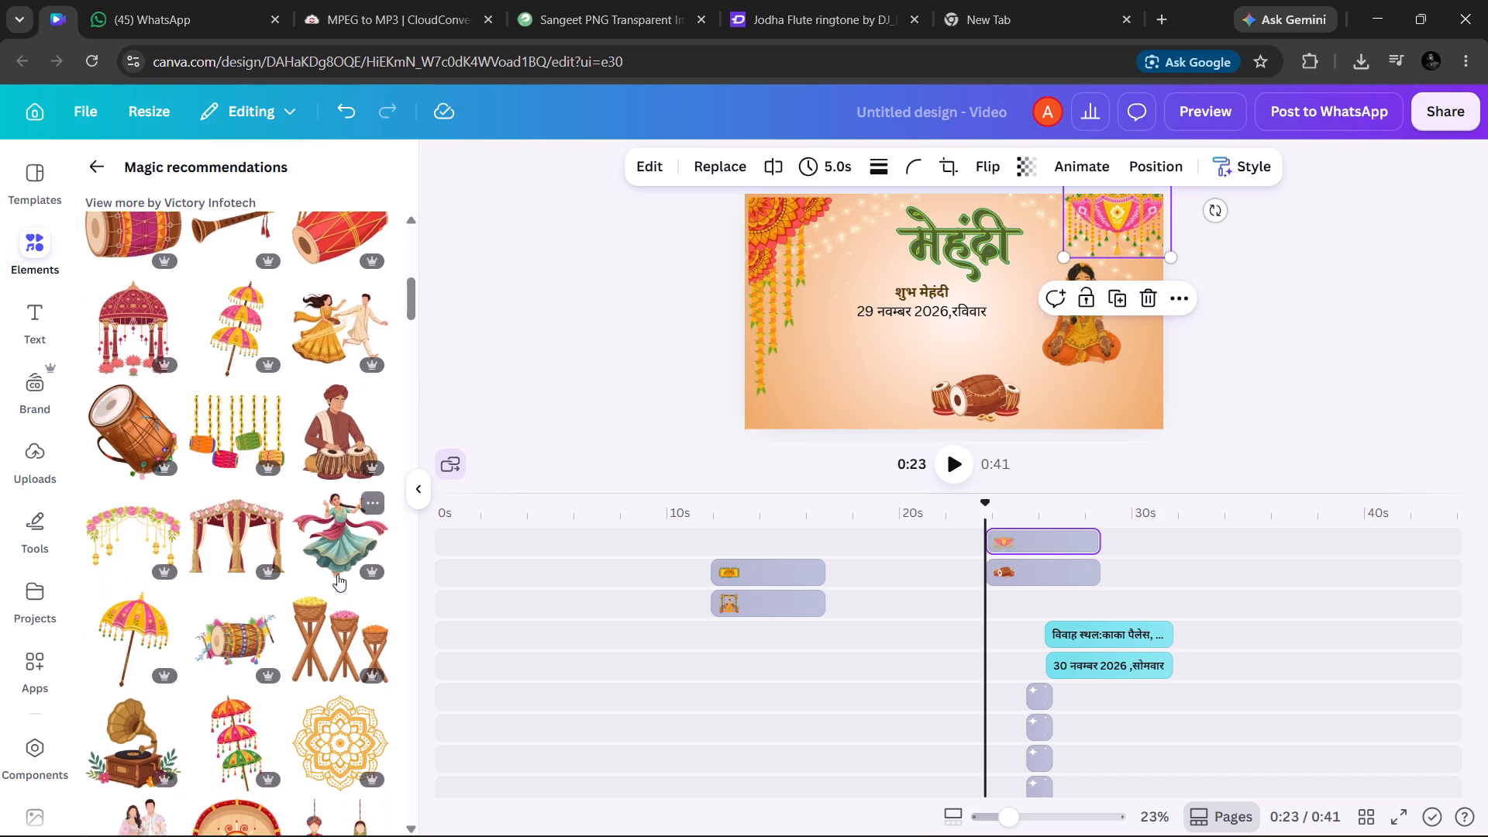
scroll(337, 574, down, 4)
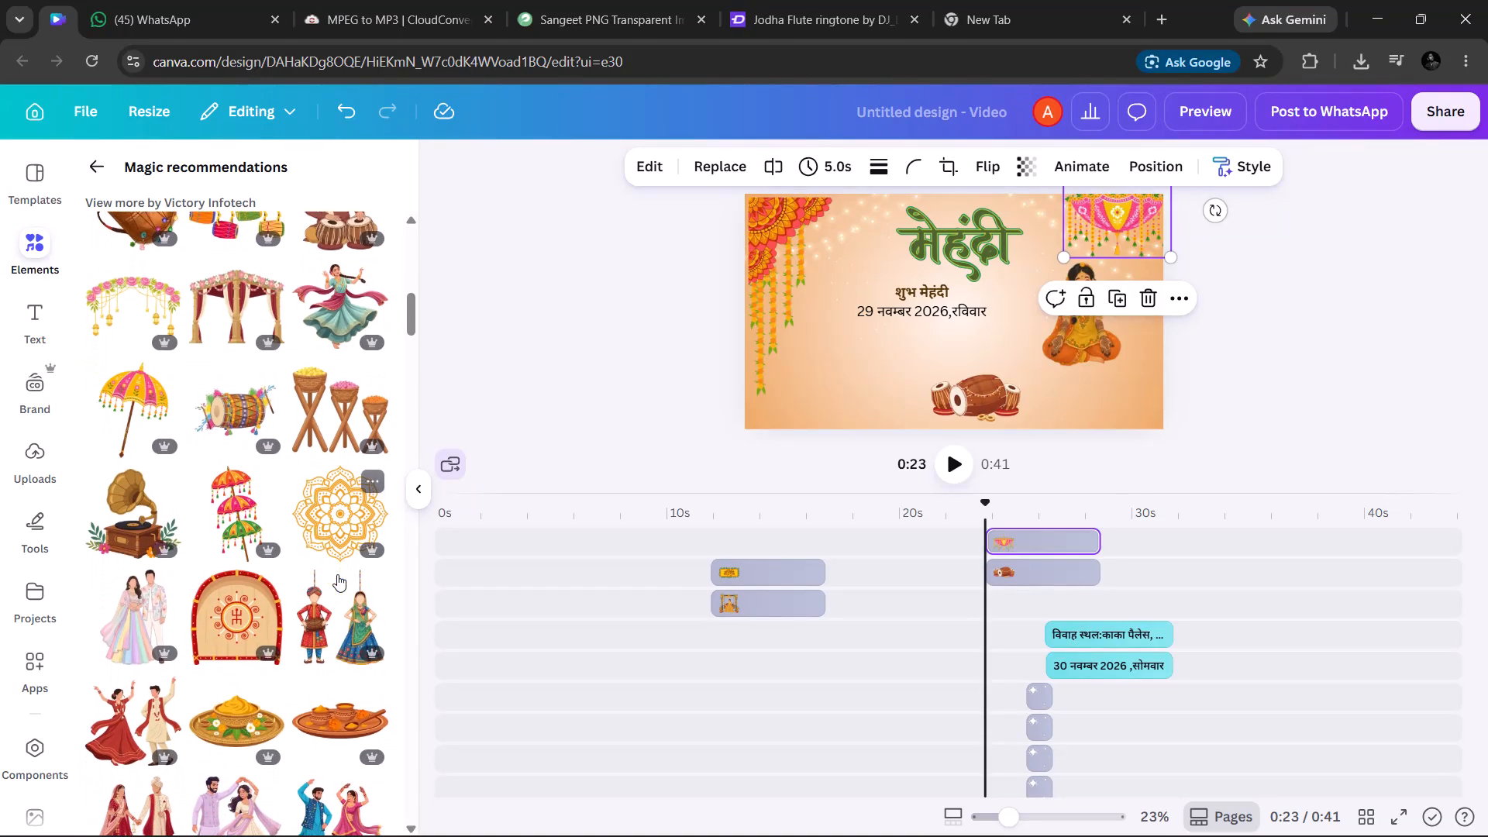
scroll(337, 574, down, 3)
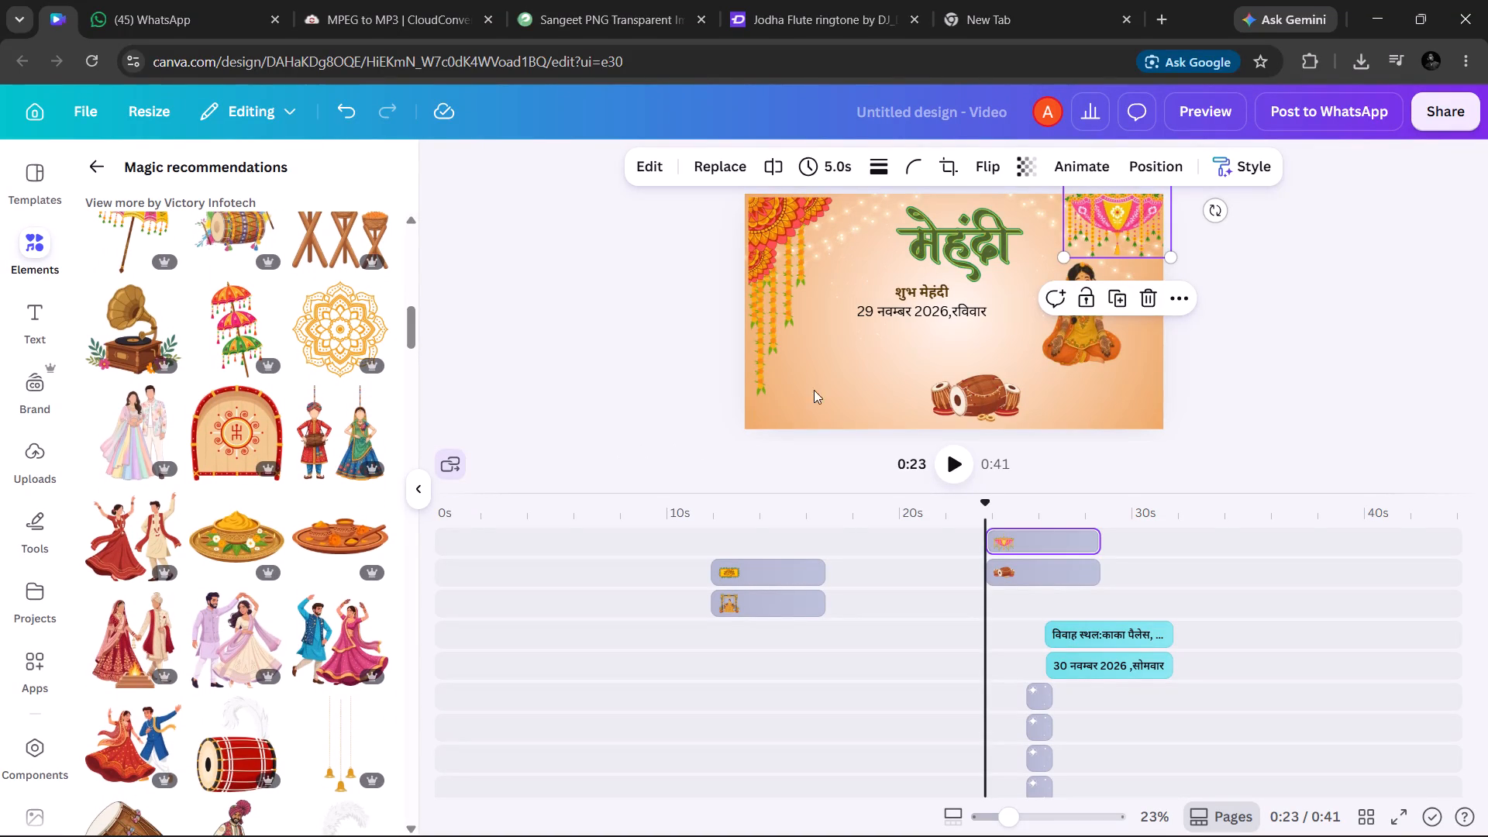
scroll(236, 651, down, 1)
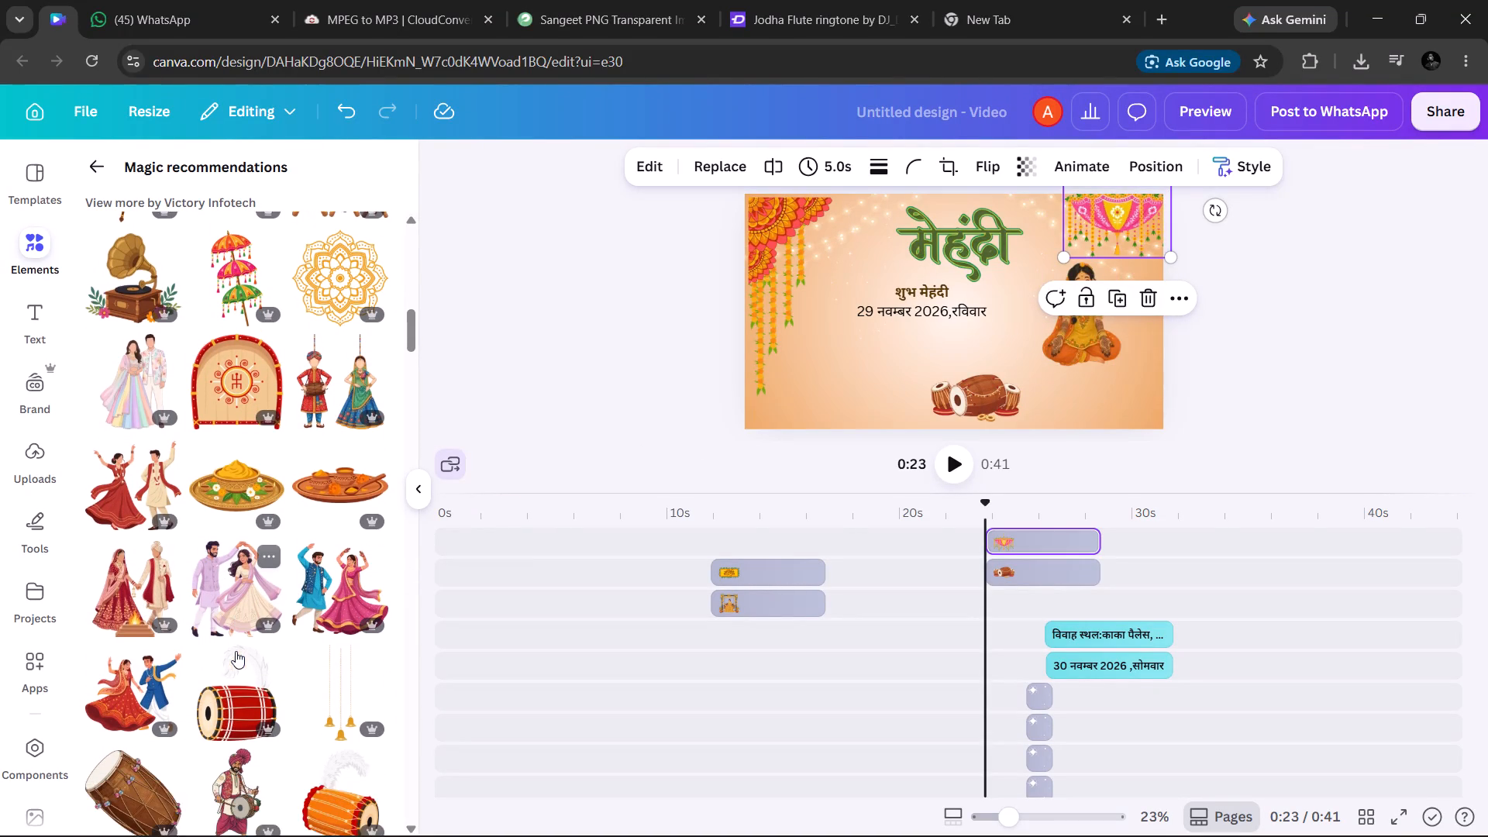
scroll(236, 651, down, 1)
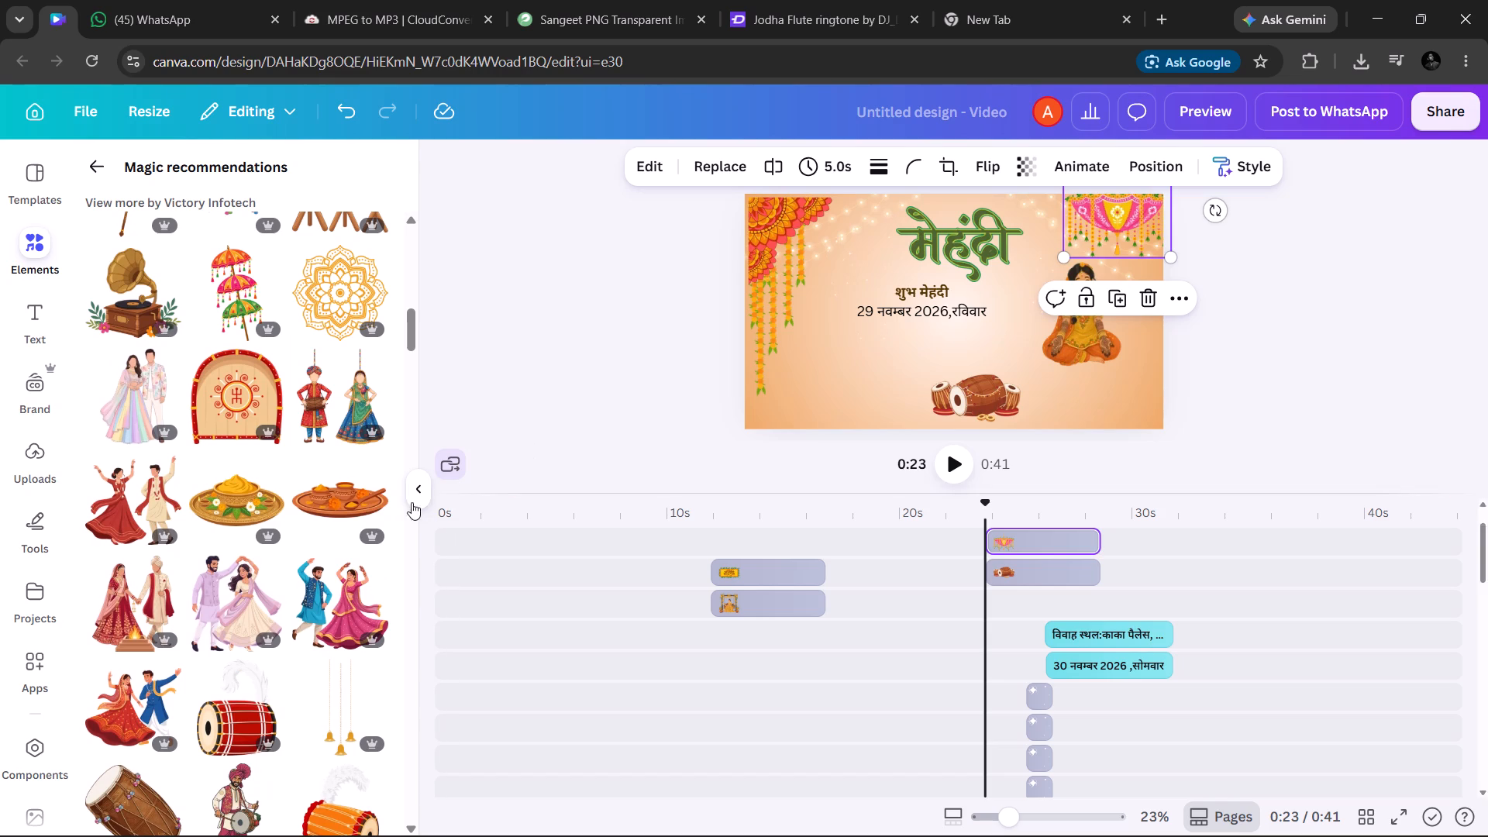
Browse the recommended wedding graphics for a further decoration or drum illustration, with the haldi scene shown.
click(746, 611)
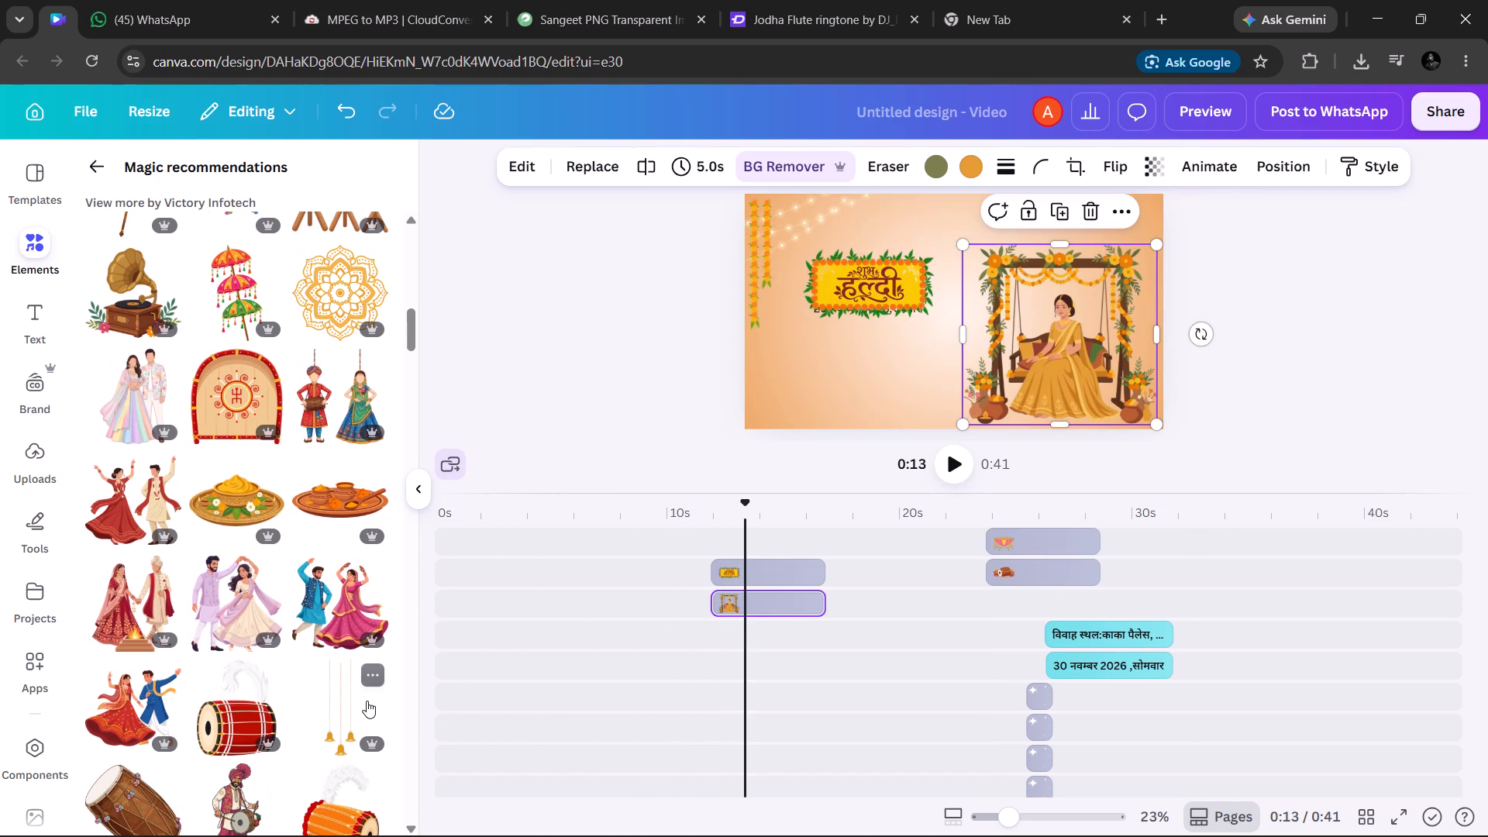
scroll(367, 701, down, 6)
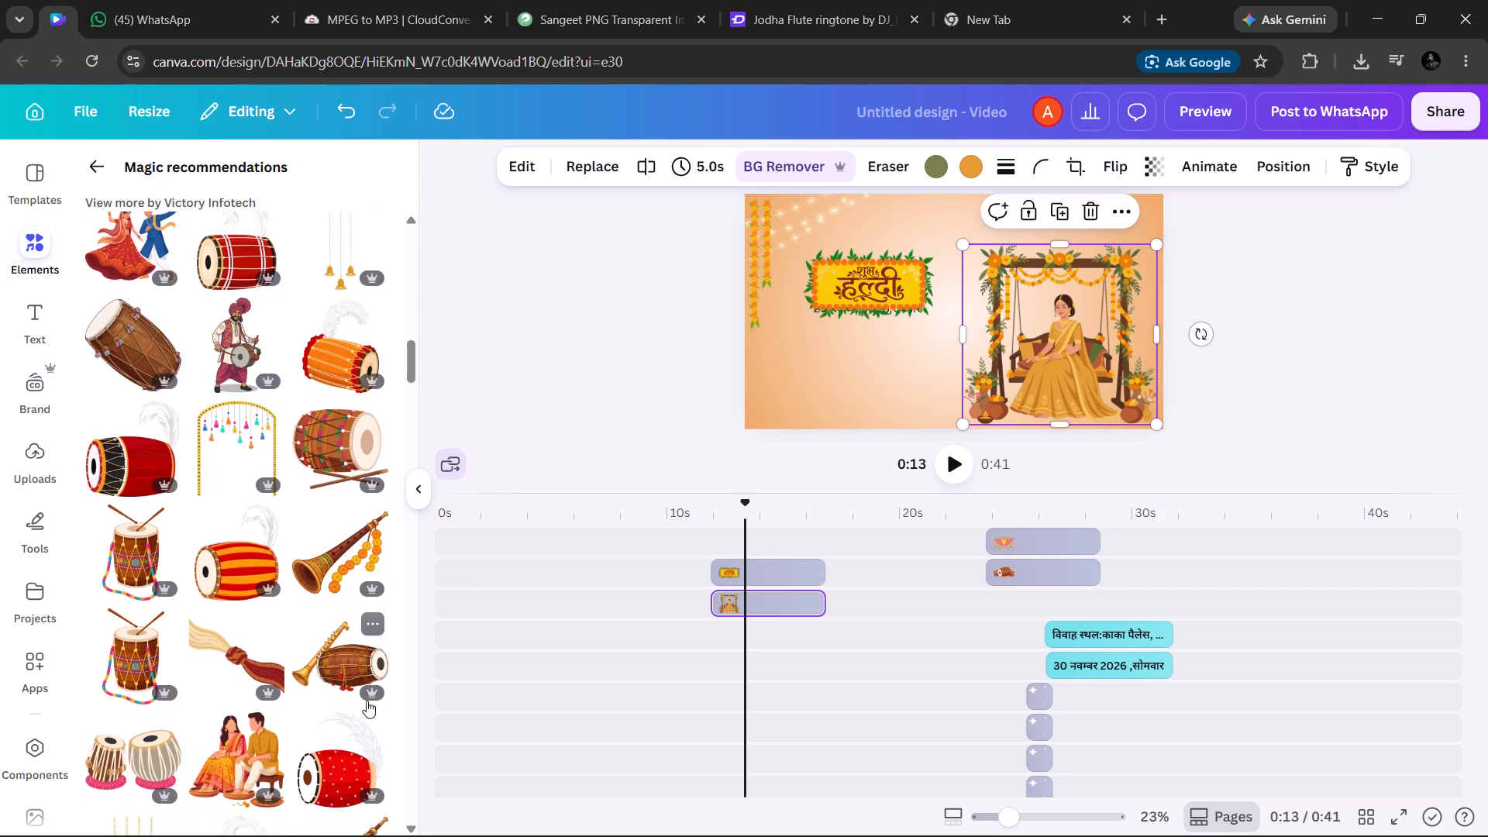
scroll(367, 701, down, 3)
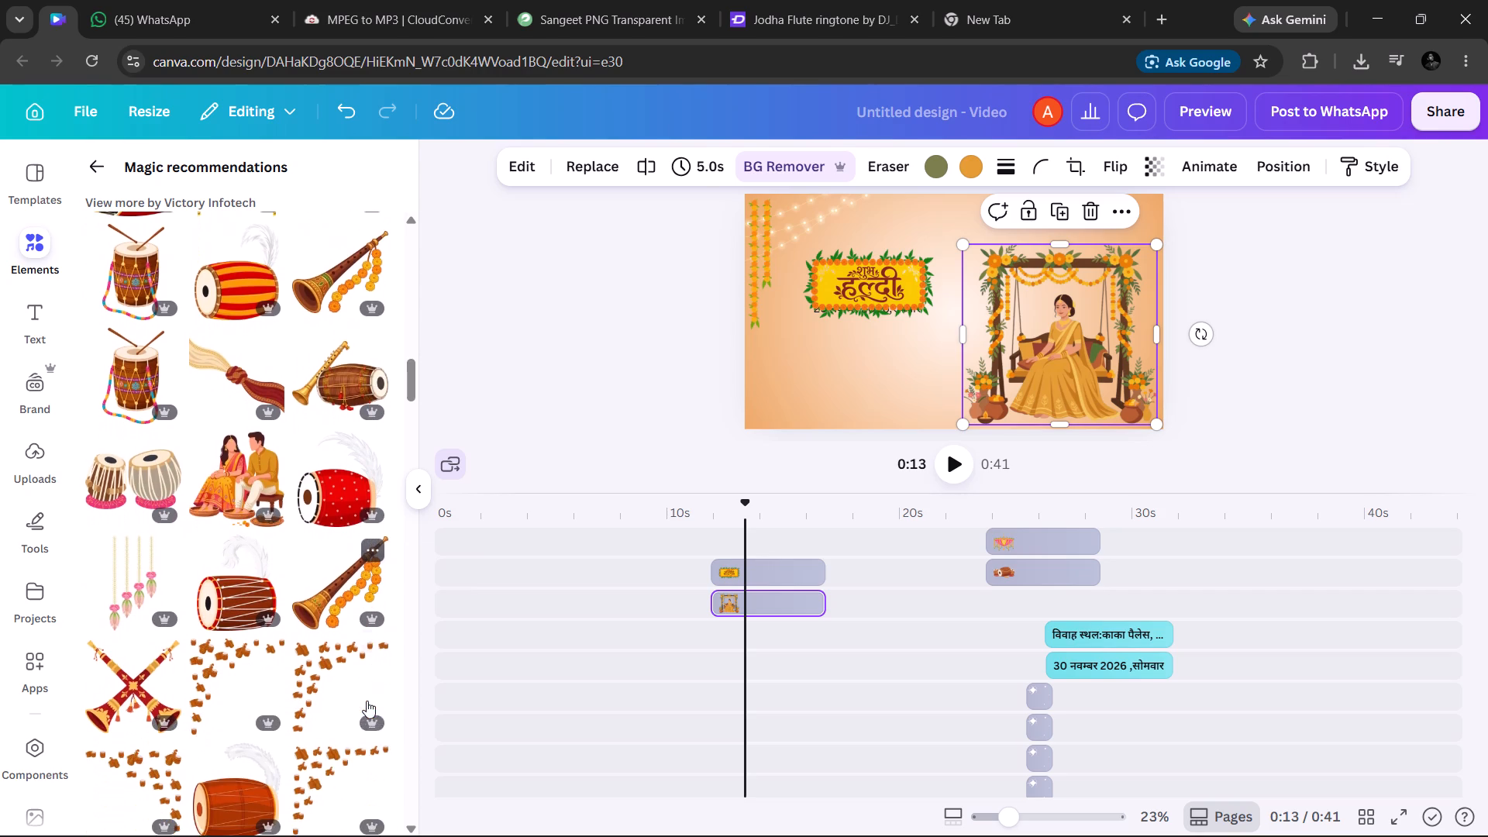
scroll(367, 701, down, 6)
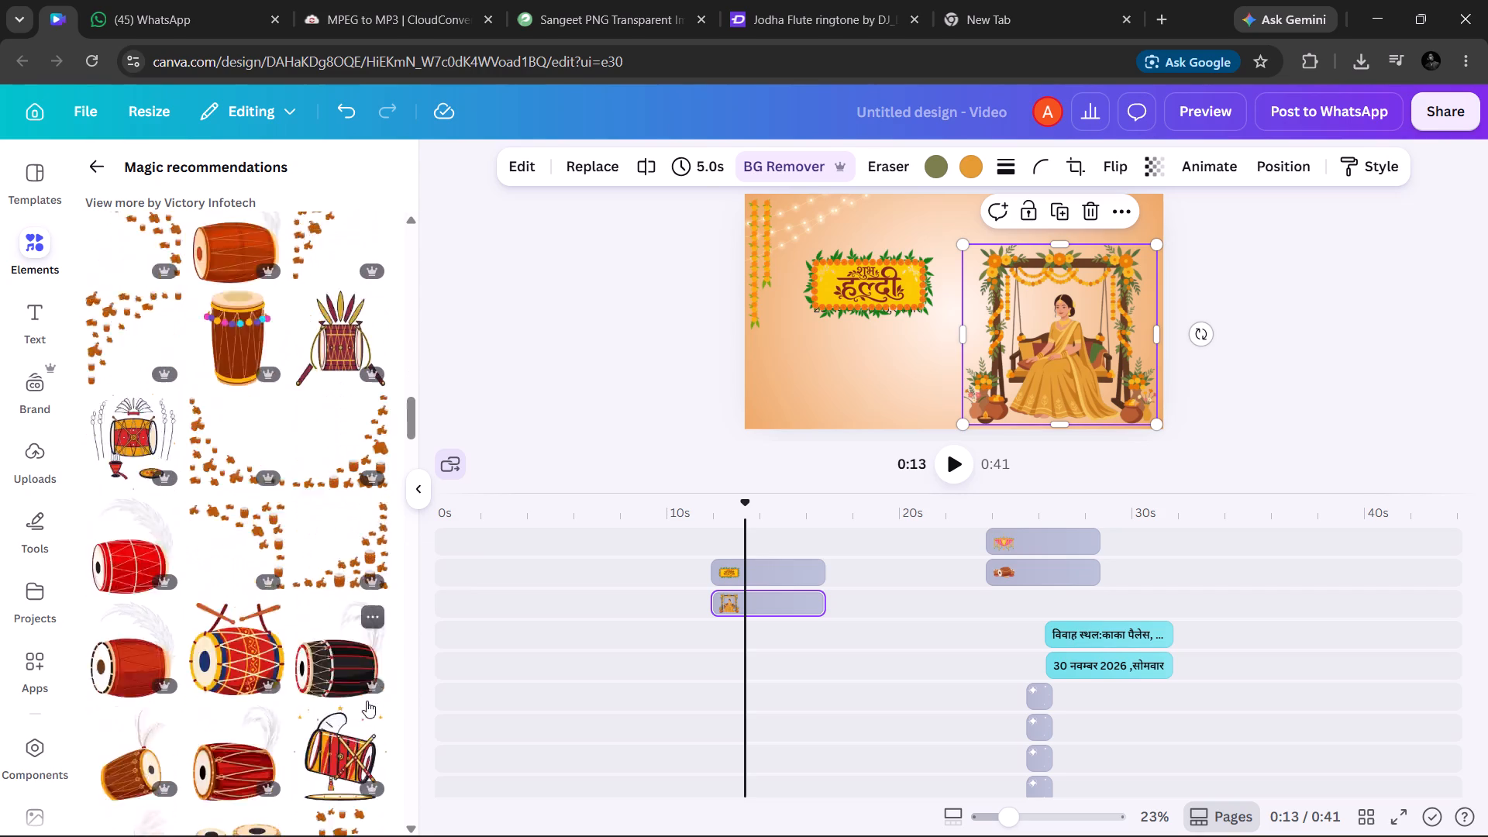
scroll(367, 701, down, 3)
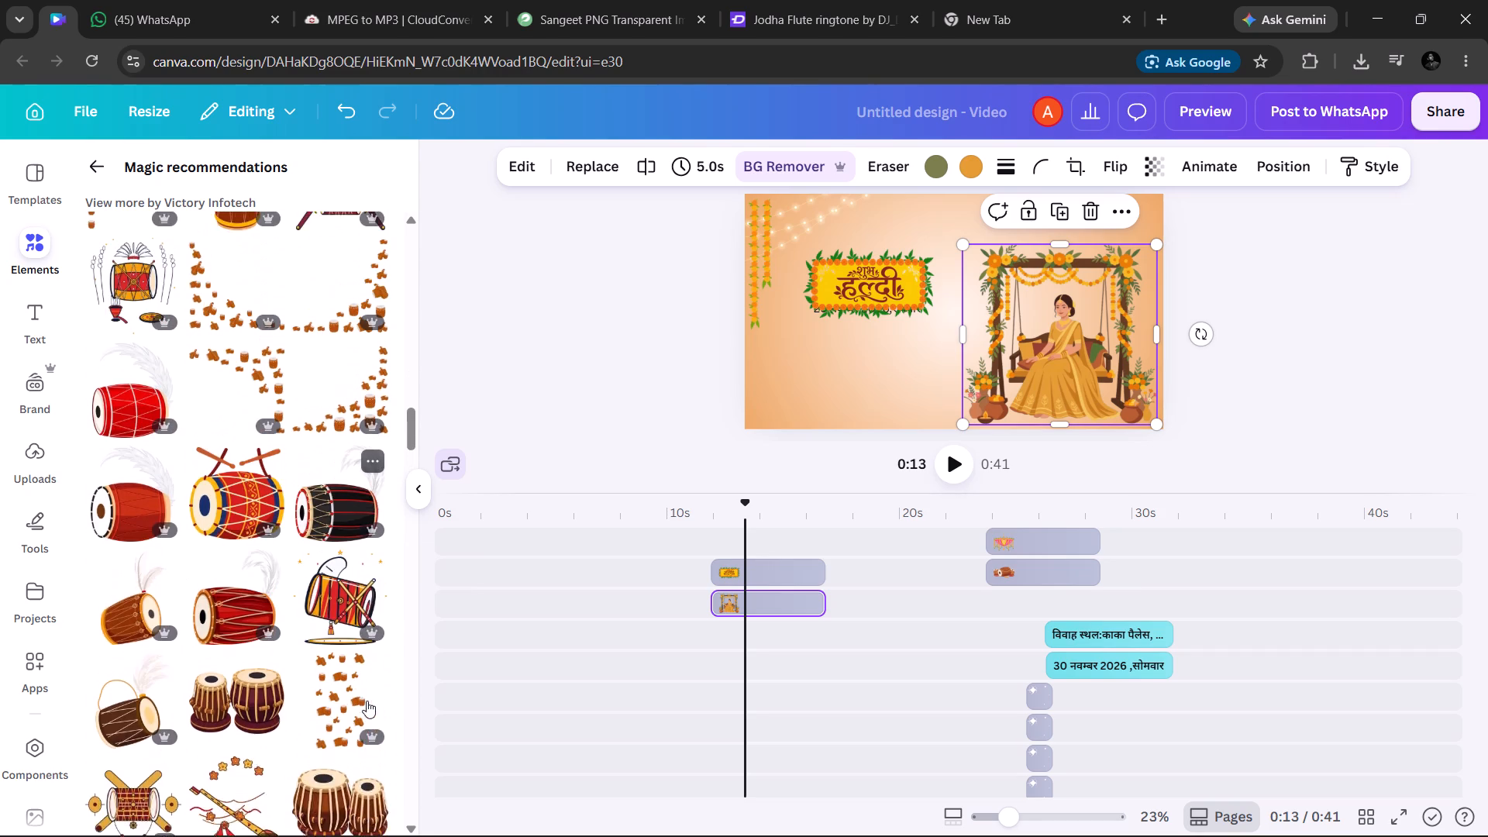
scroll(367, 701, up, 5)
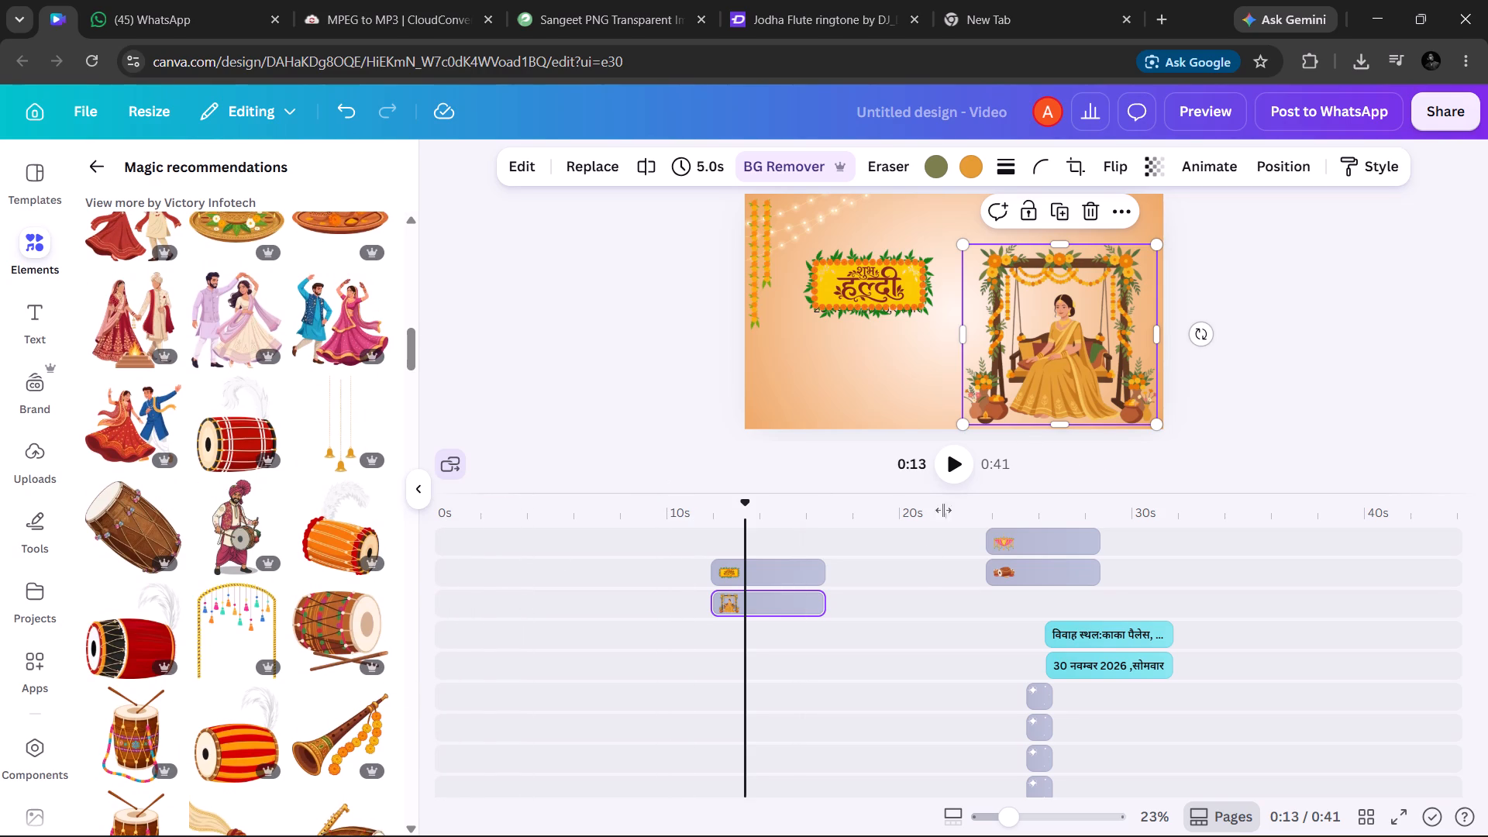
Move the playhead to the mehndi scene at 0:20 on the timeline.
scroll(919, 591, down, 6)
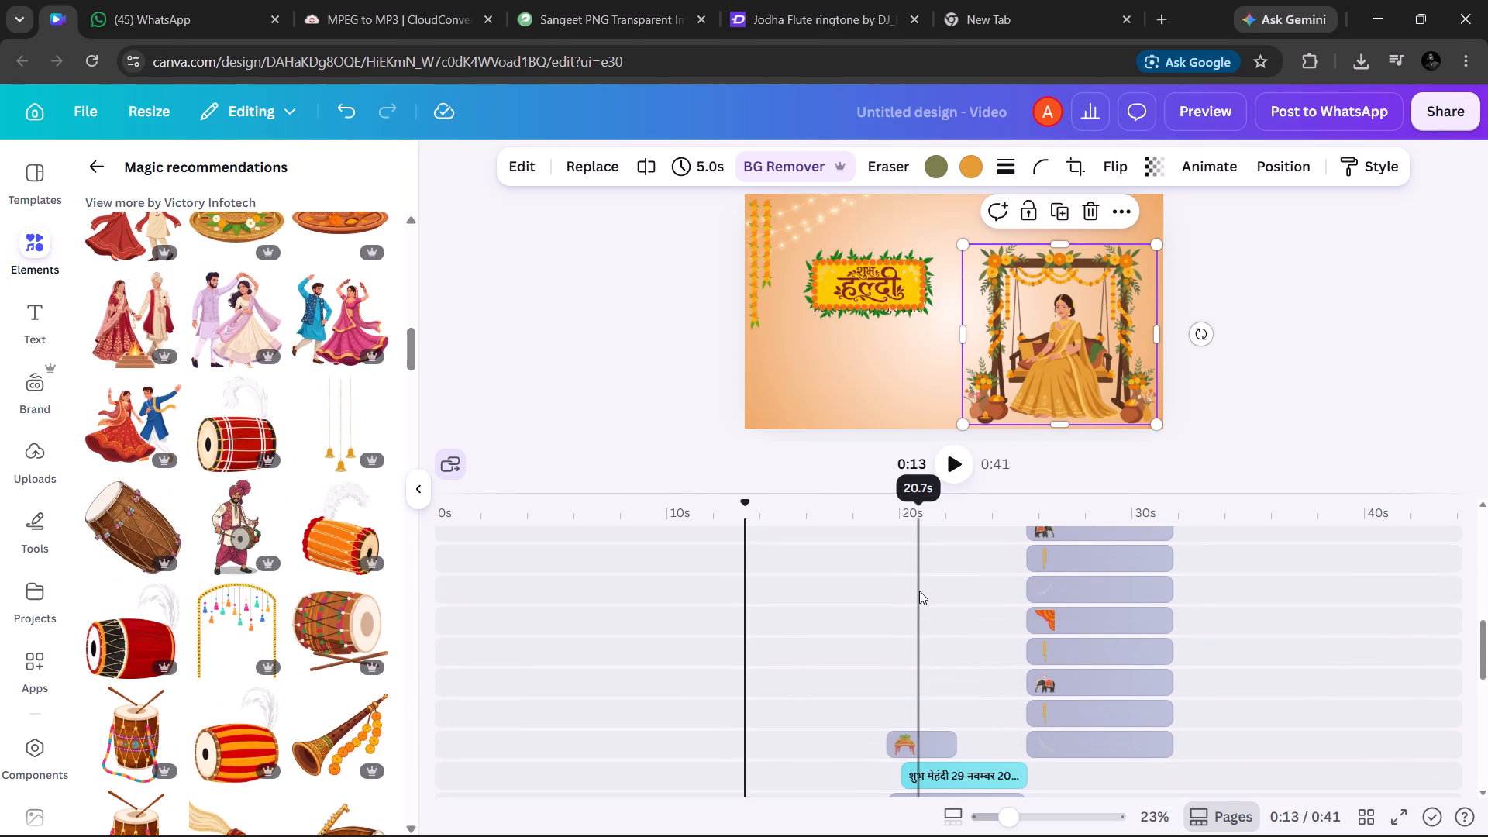
click(910, 737)
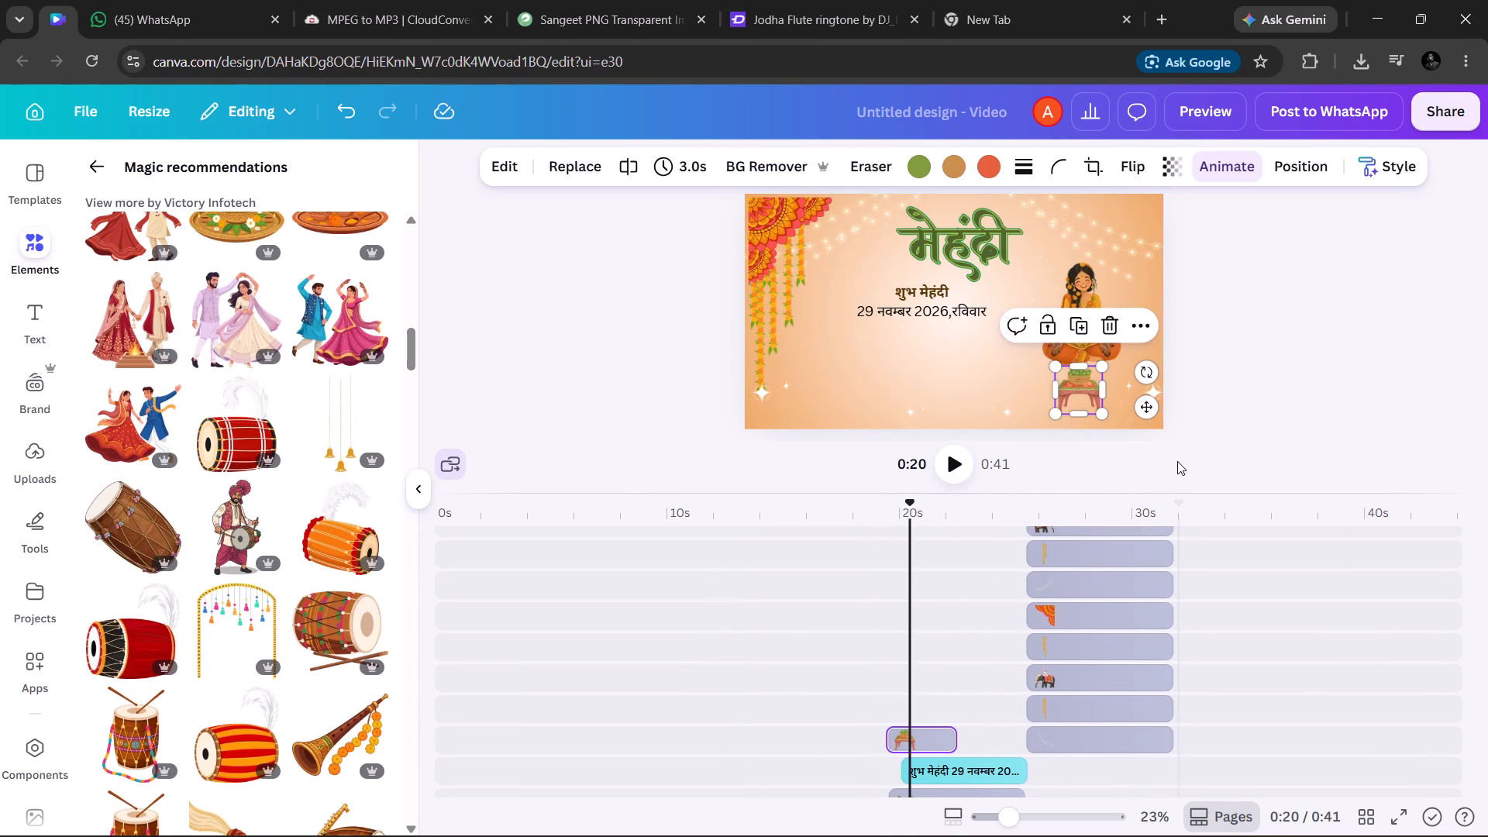
click(797, 294)
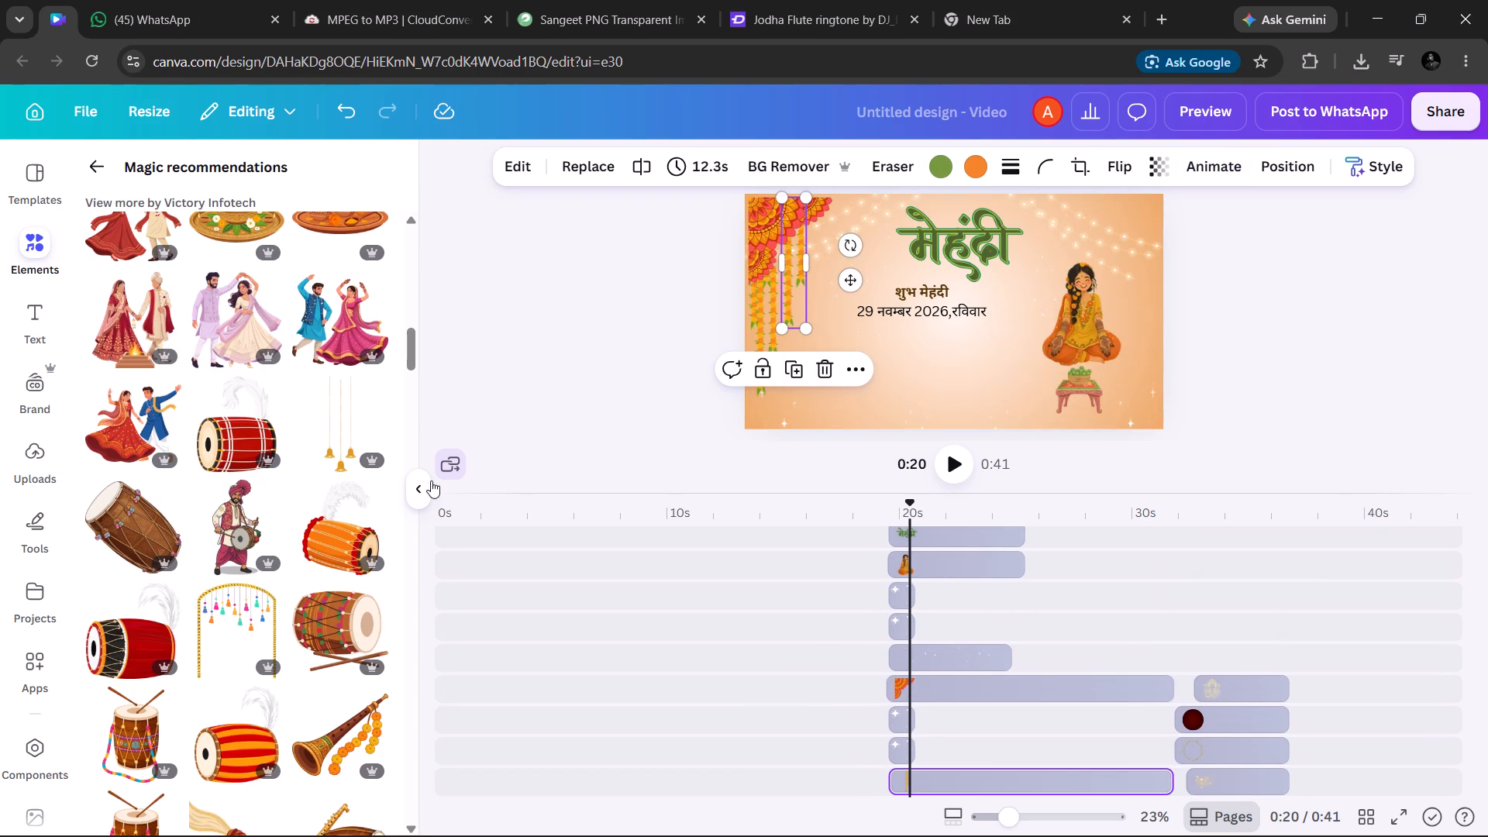
scroll(281, 701, down, 5)
scroll(281, 701, up, 8)
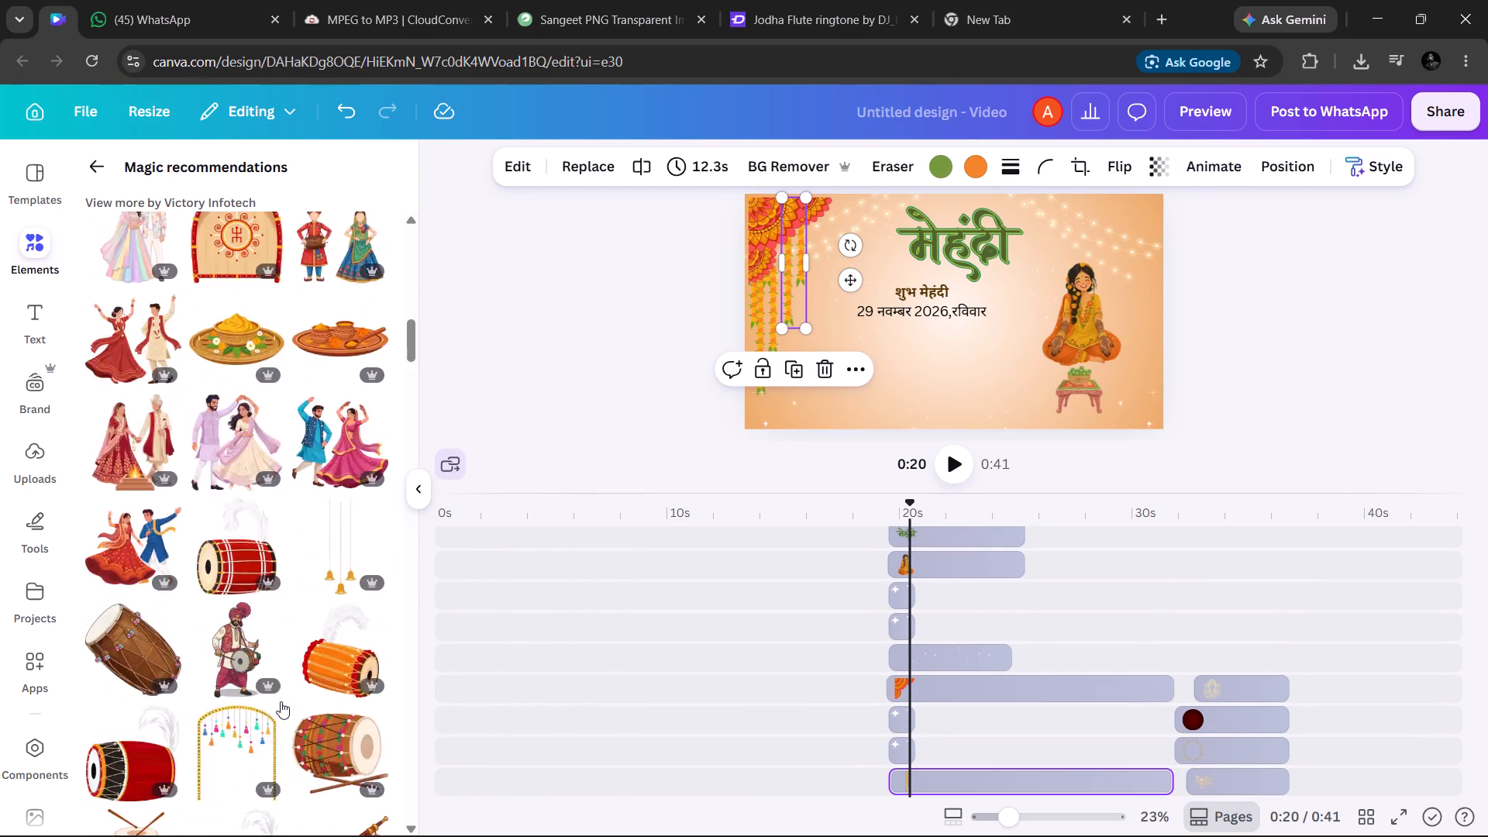
scroll(281, 701, up, 6)
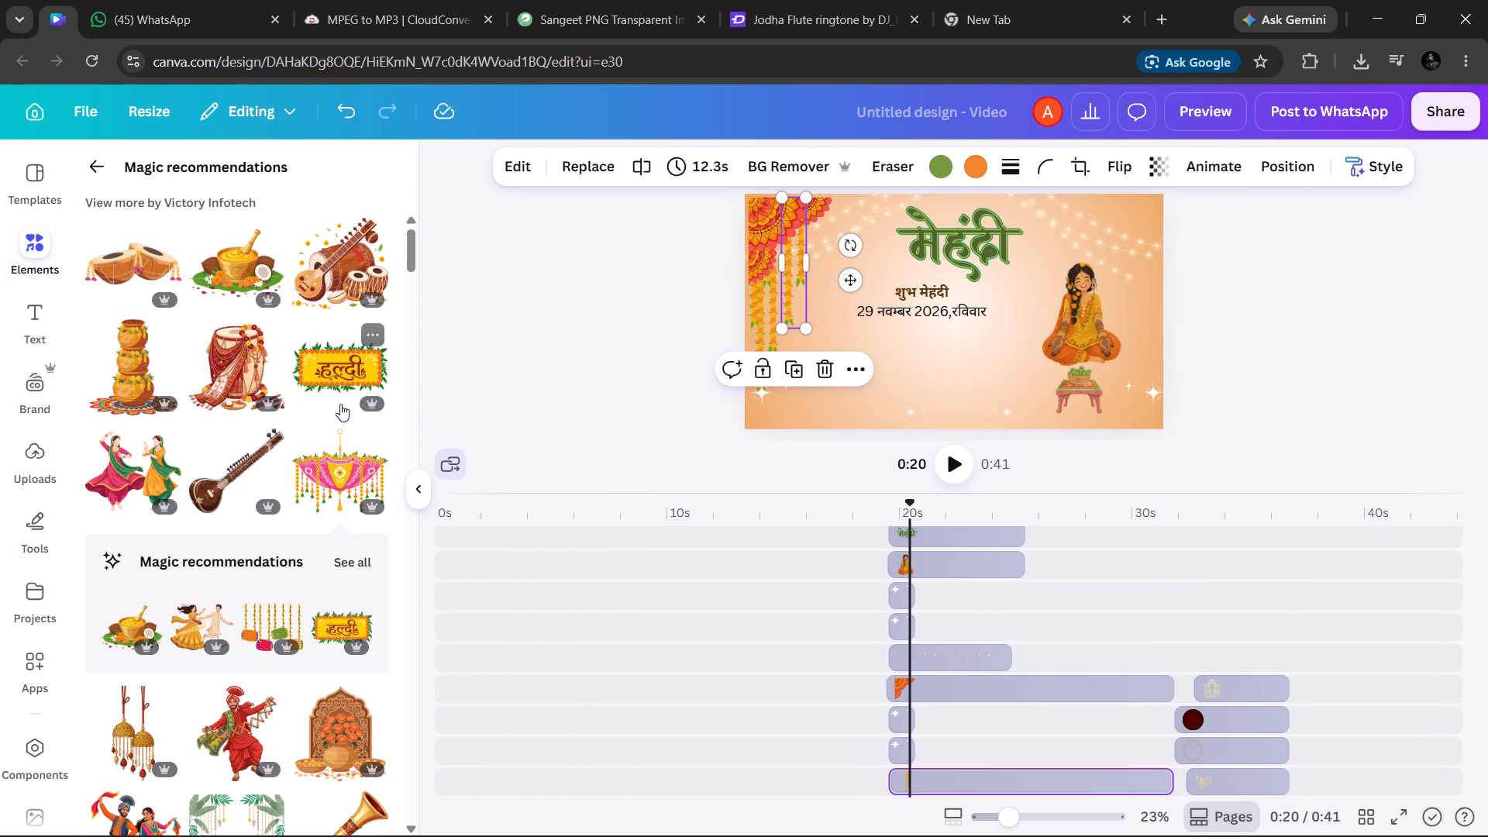
Search the elements for bride seat and add the graphic of the seated bride having mehndi applied to the mehndi scene.
click(104, 176)
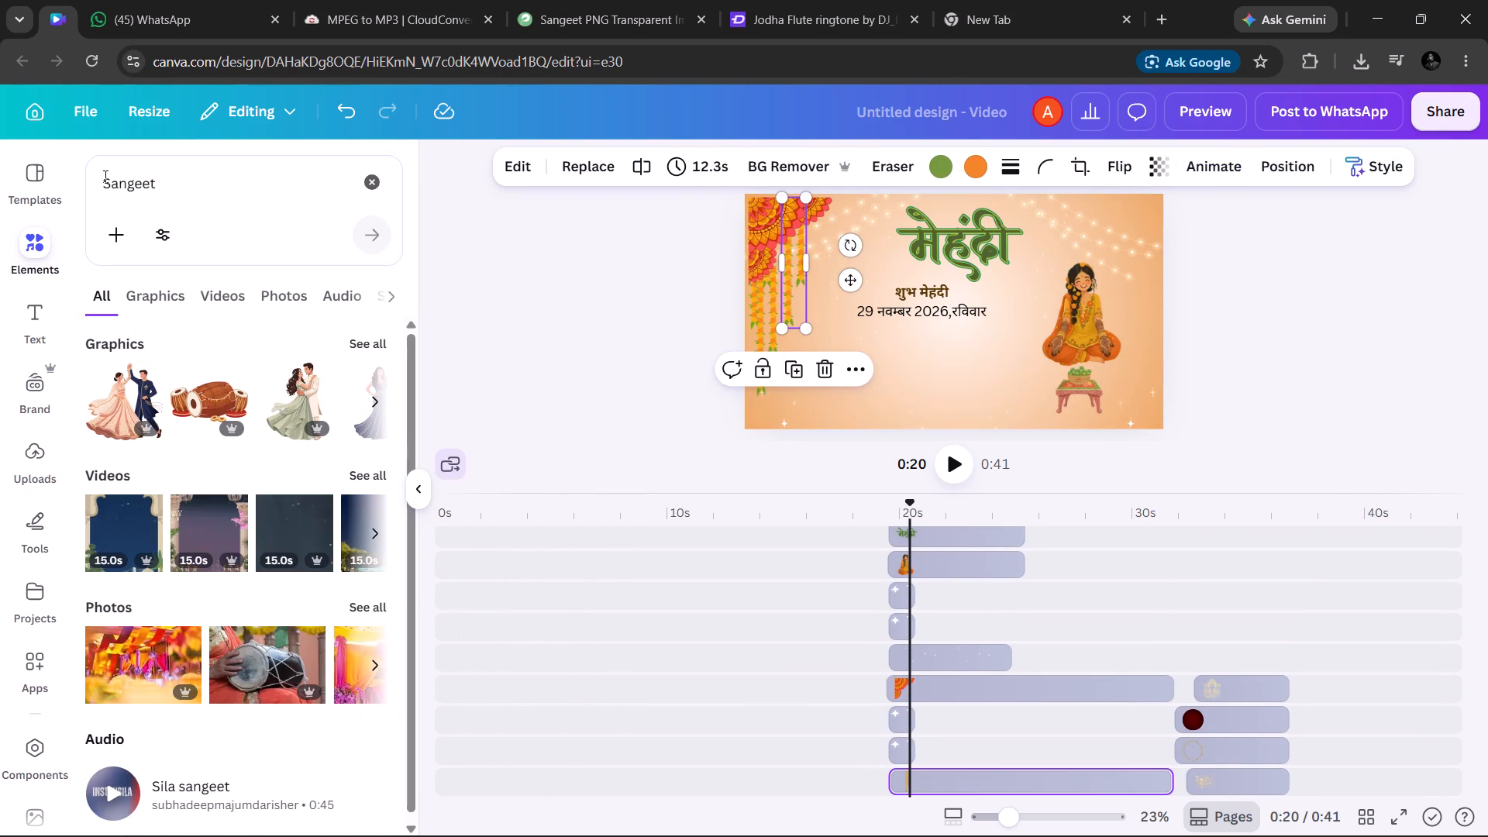
click(174, 196)
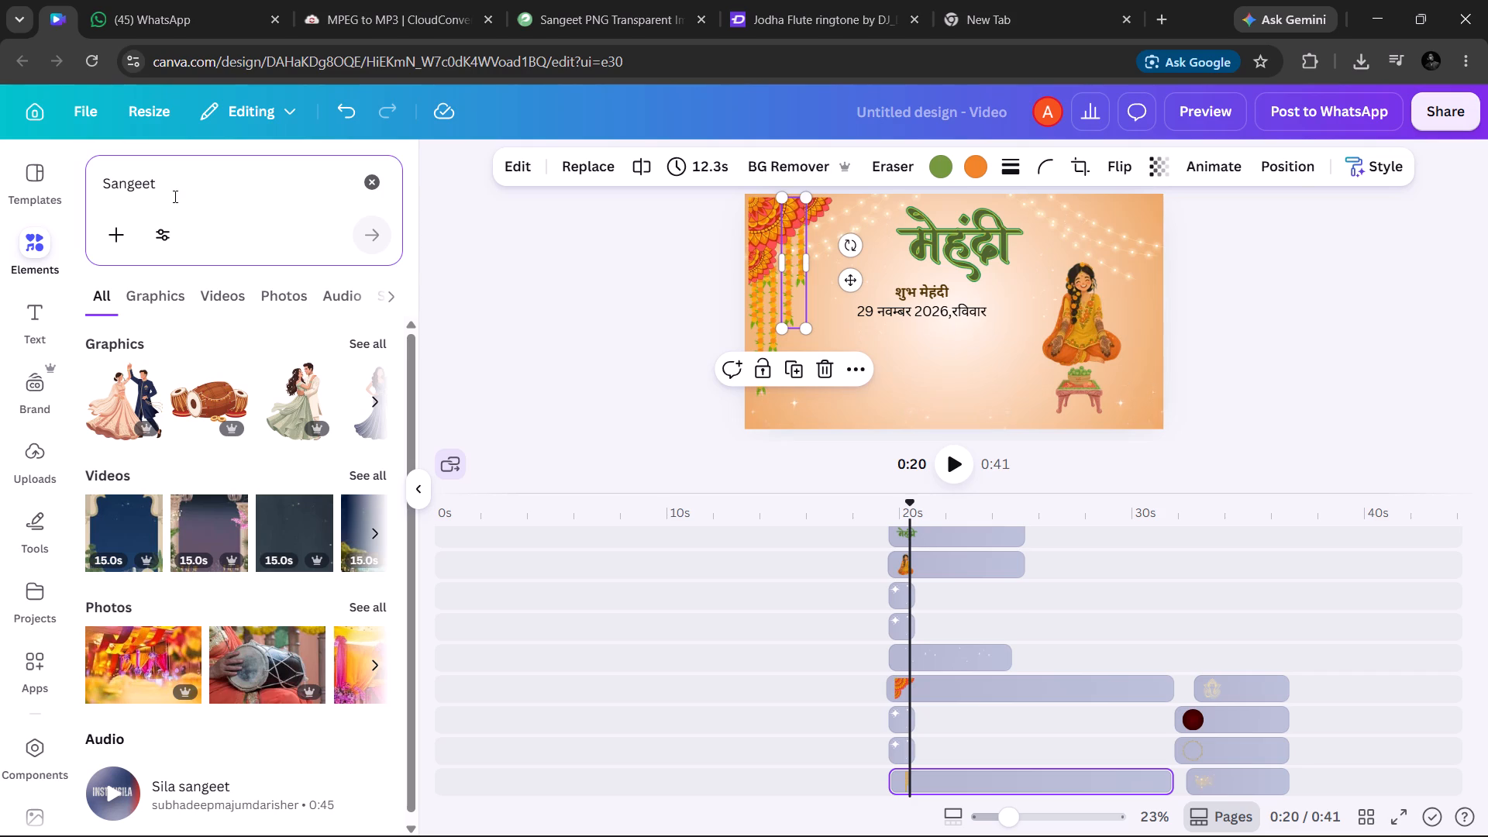
double_click(174, 196)
click(174, 173)
key(ctrl+a)
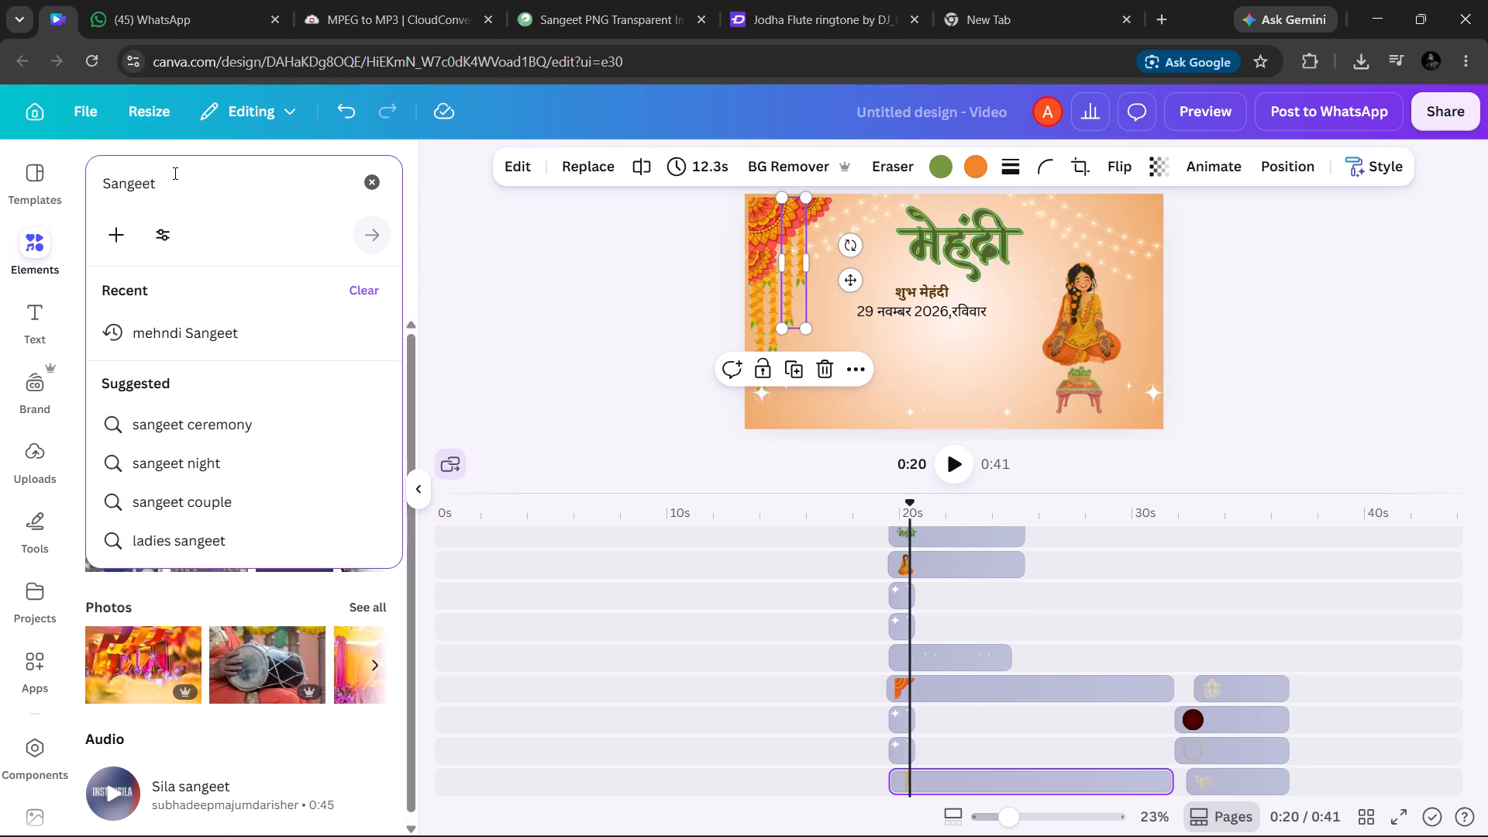
text(bride)
key(space)
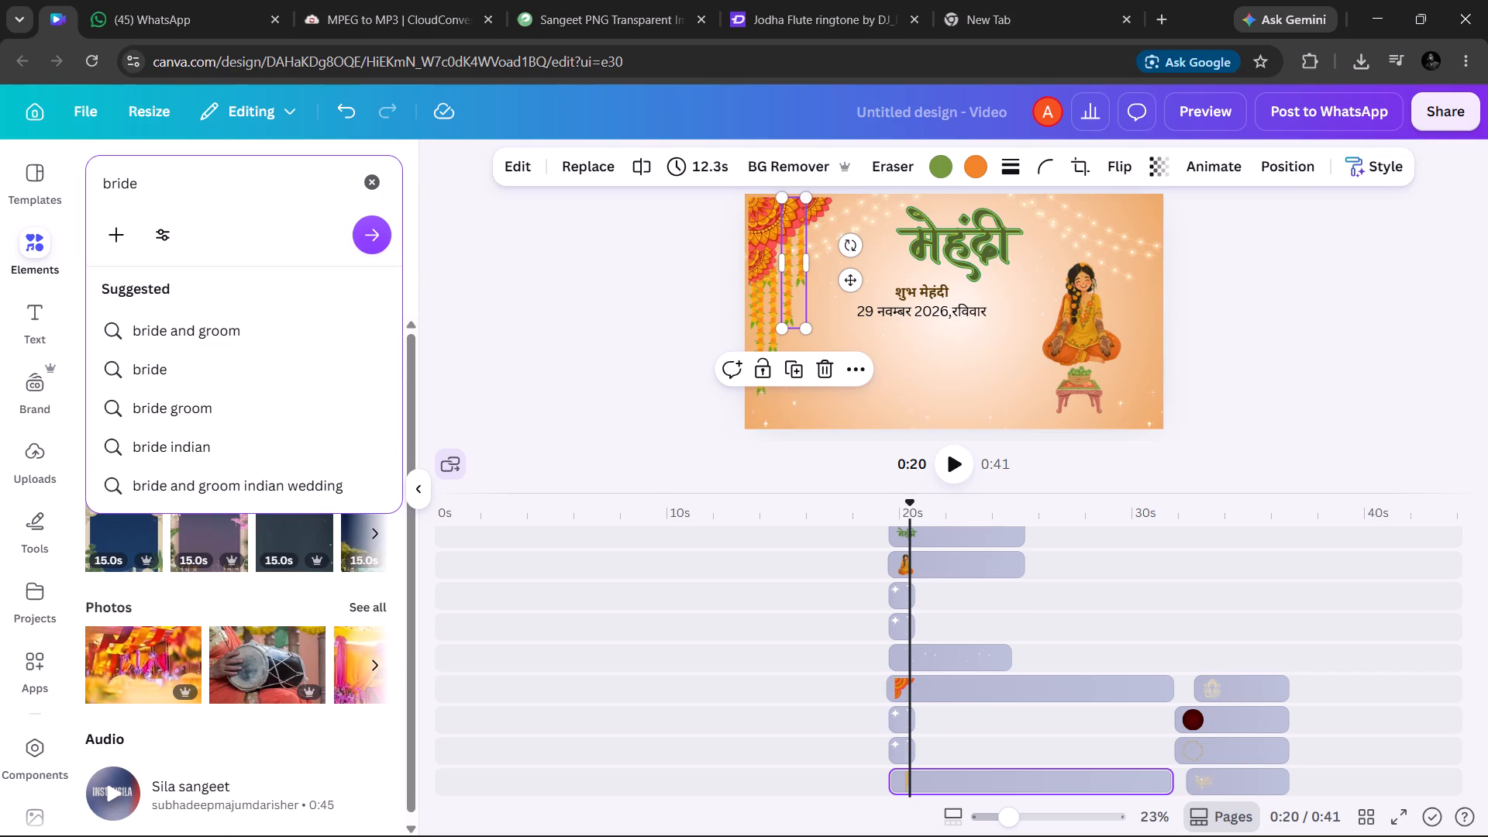
text(seat)
key(Return)
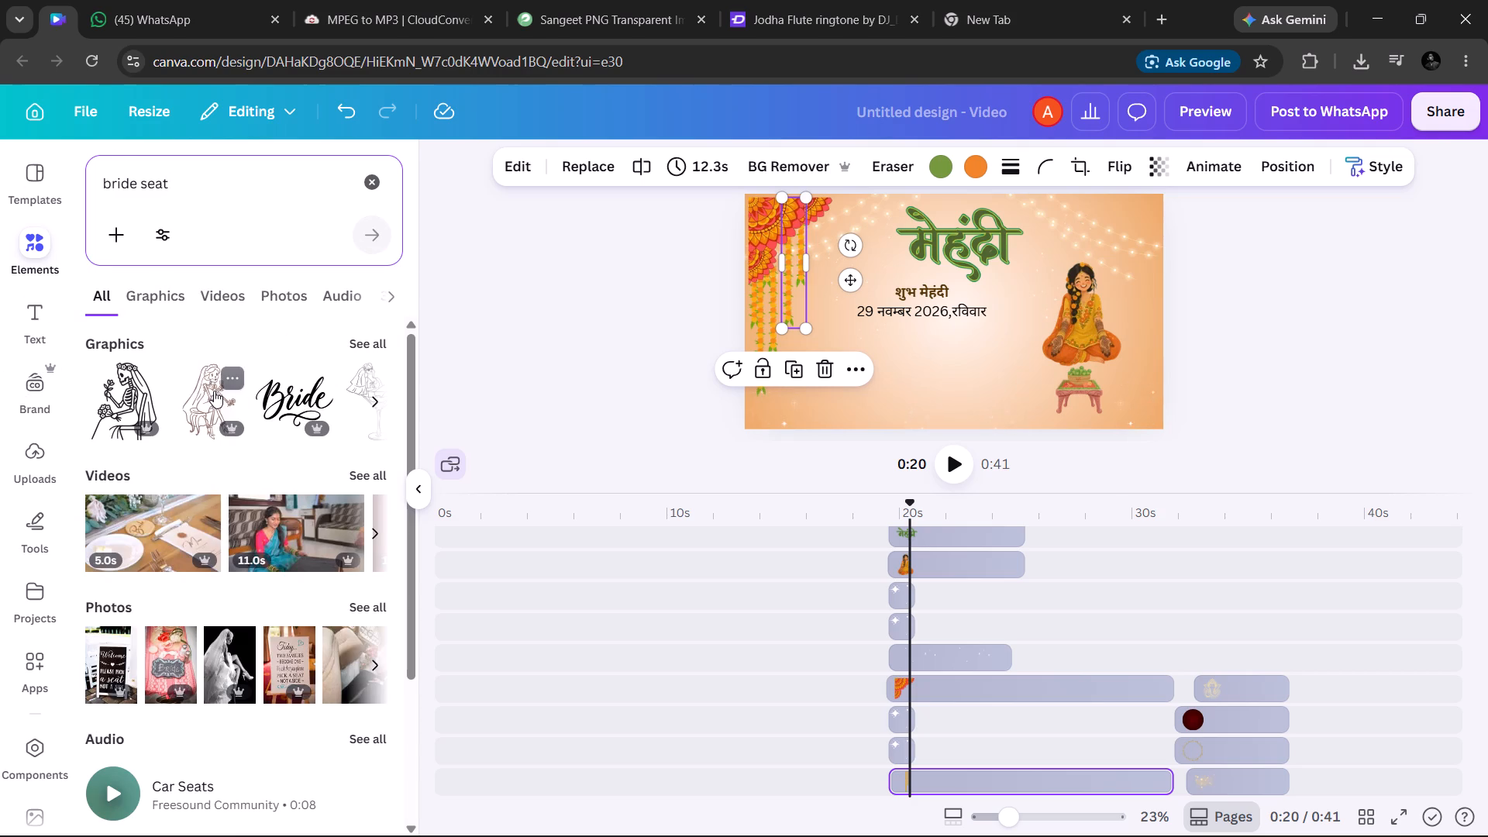
scroll(214, 391, left, 5)
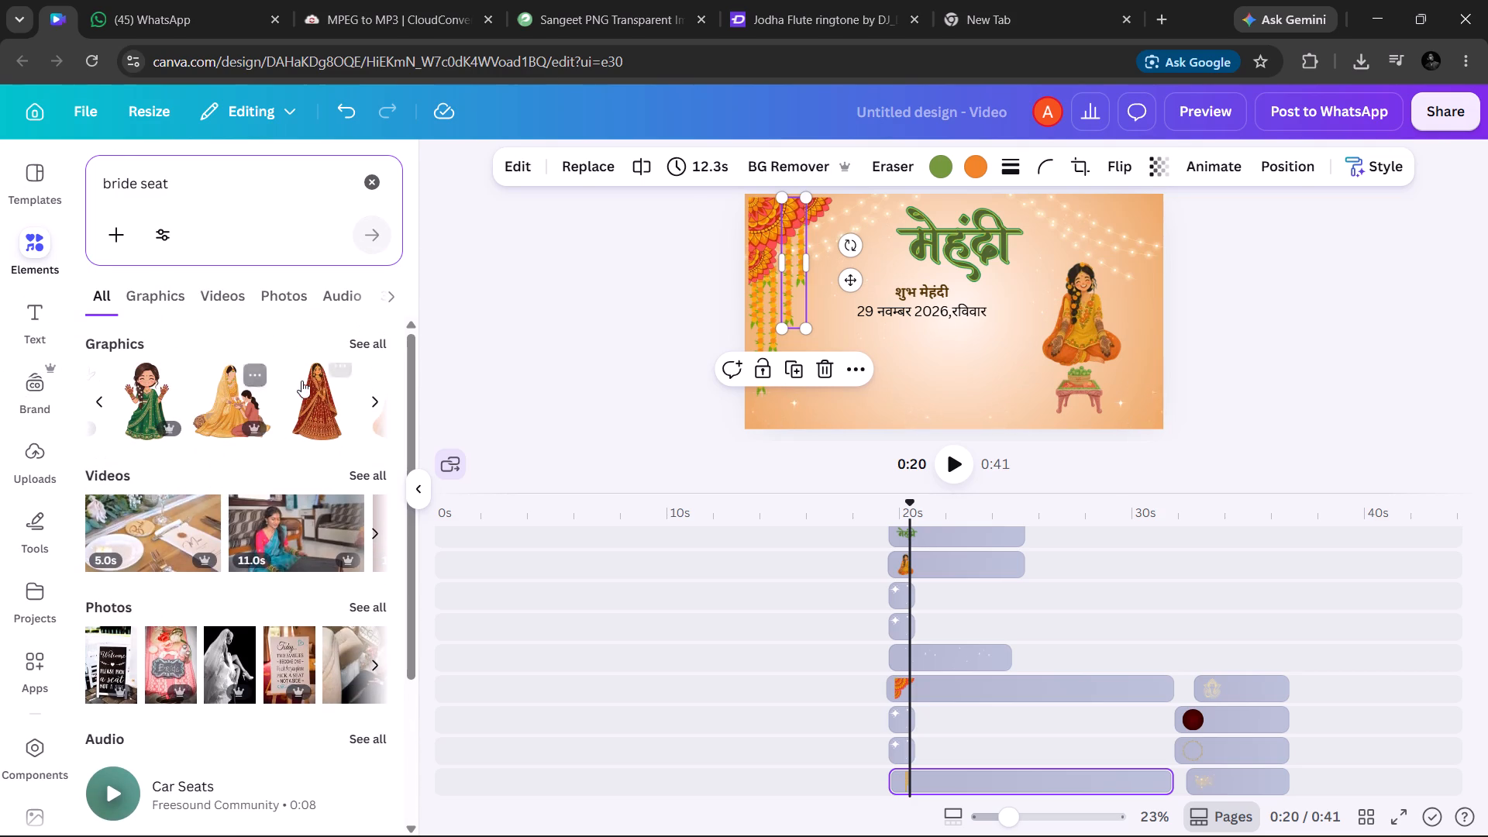
click(236, 402)
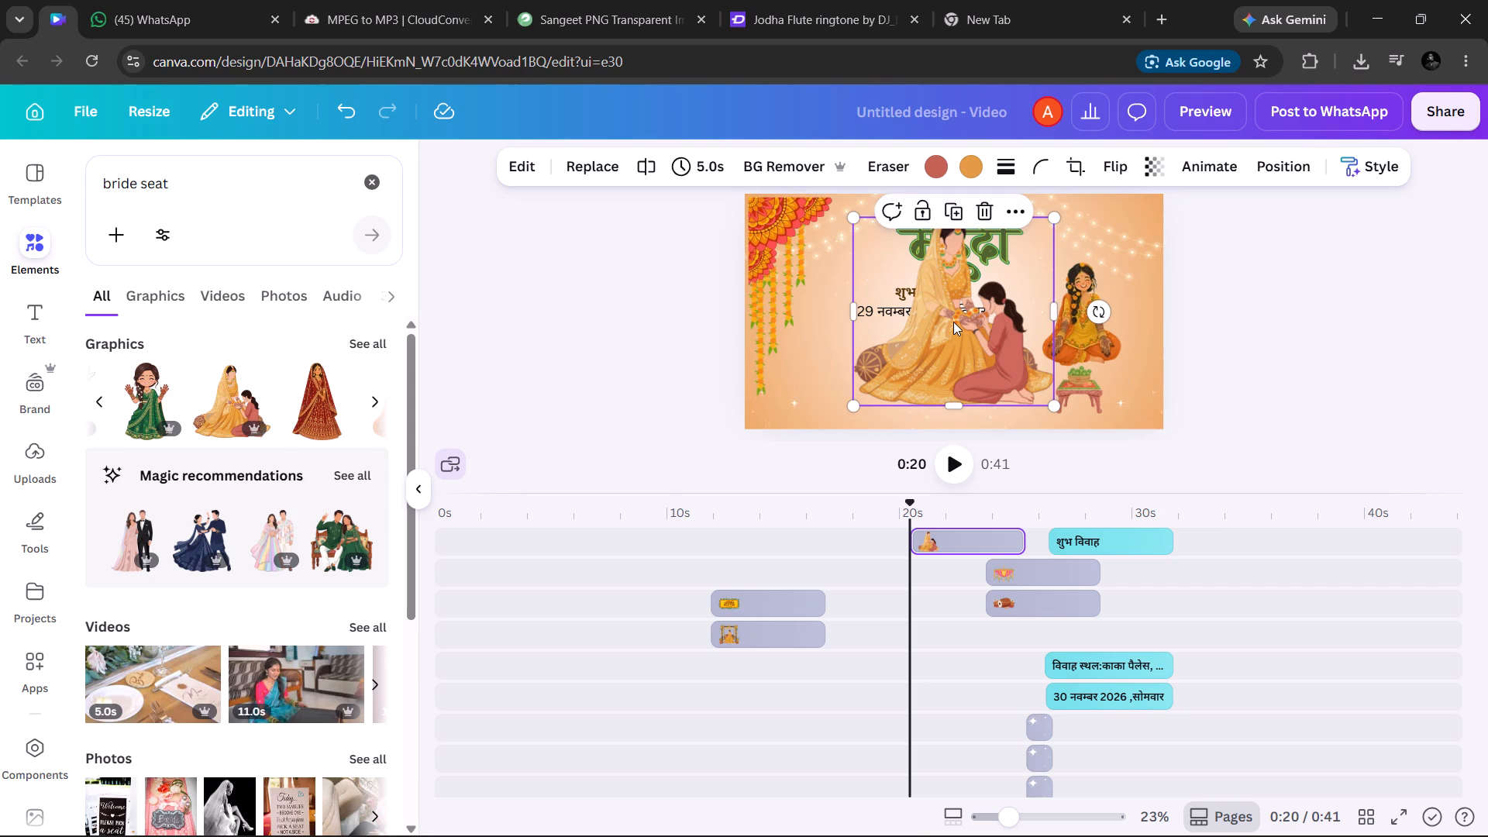
Browse all the recommended graphics related to the added bride for more seated bride and mehndi ceremony illustrations.
click(350, 485)
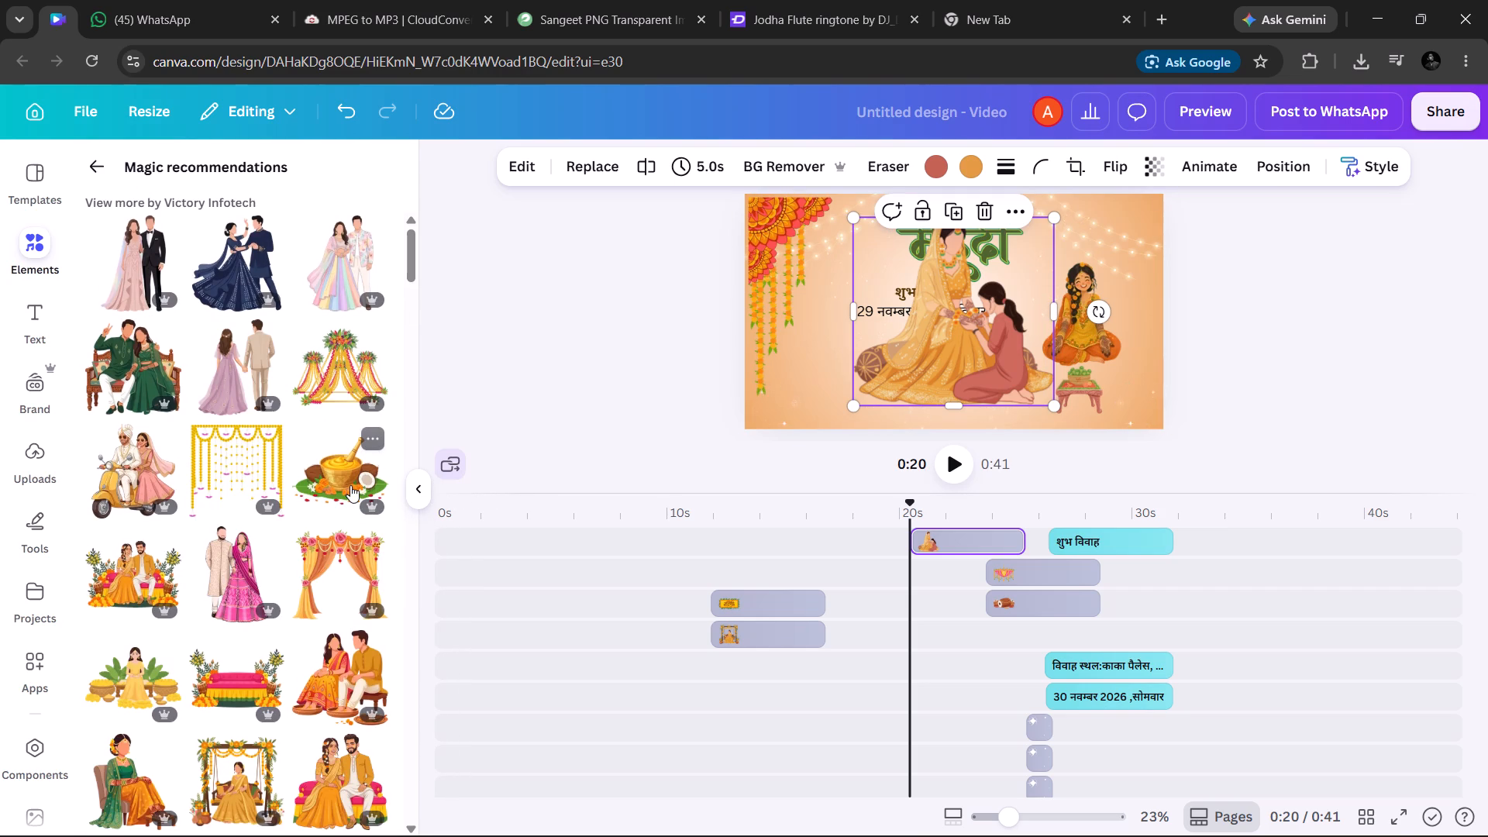
scroll(352, 480, down, 4)
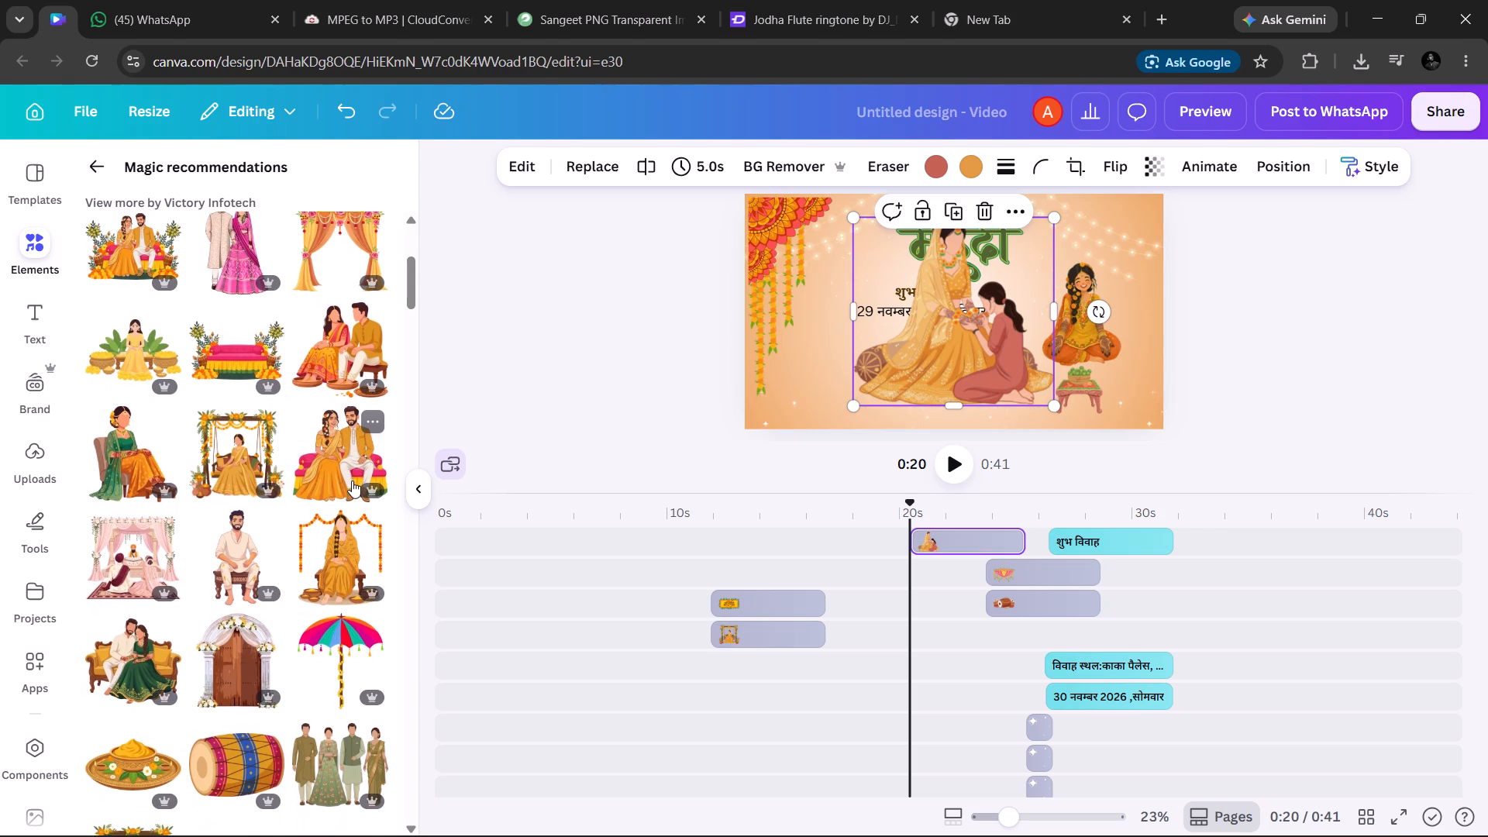
scroll(352, 480, down, 2)
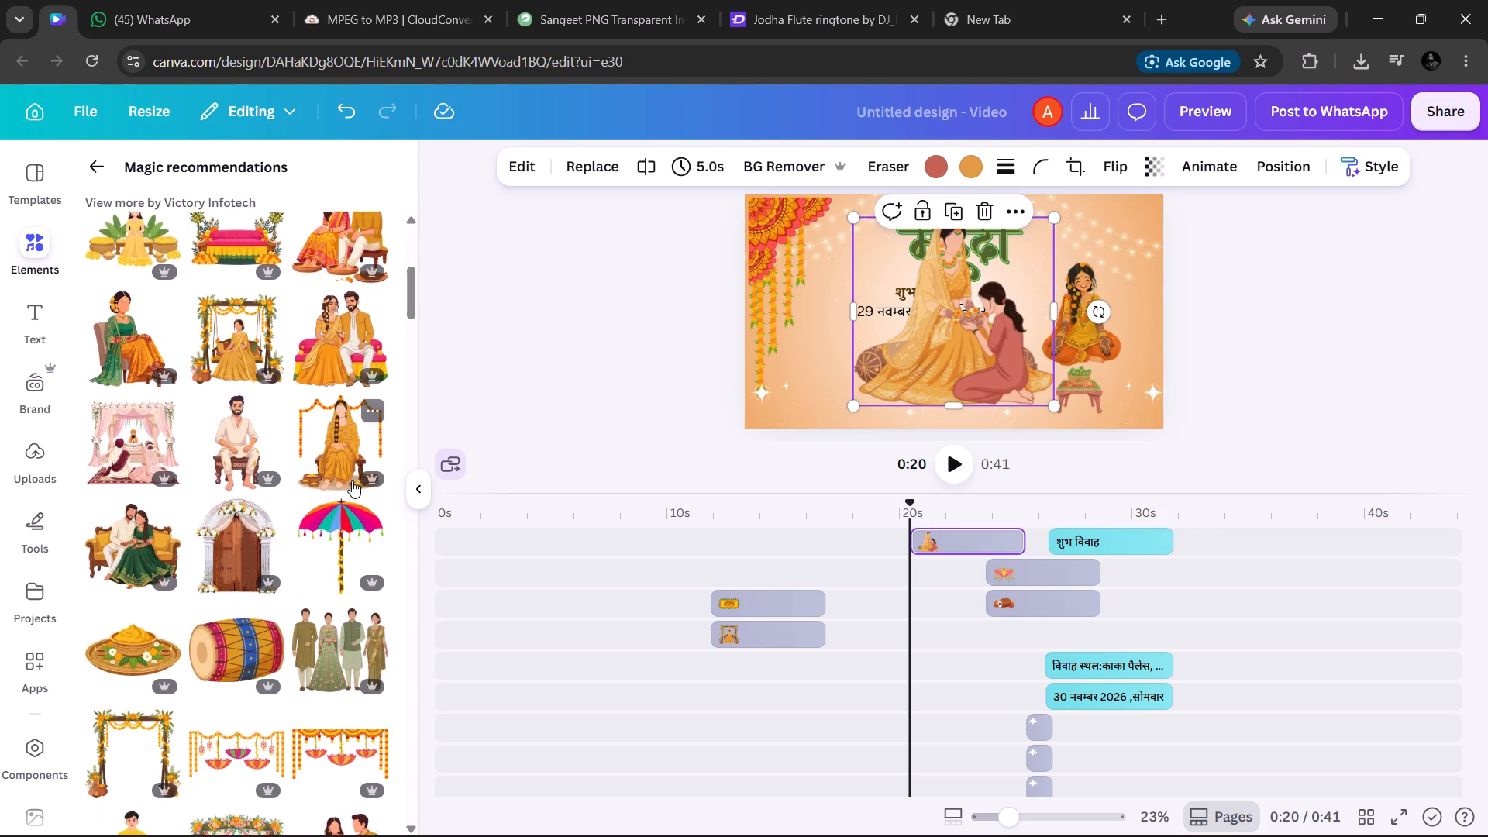
scroll(352, 480, down, 3)
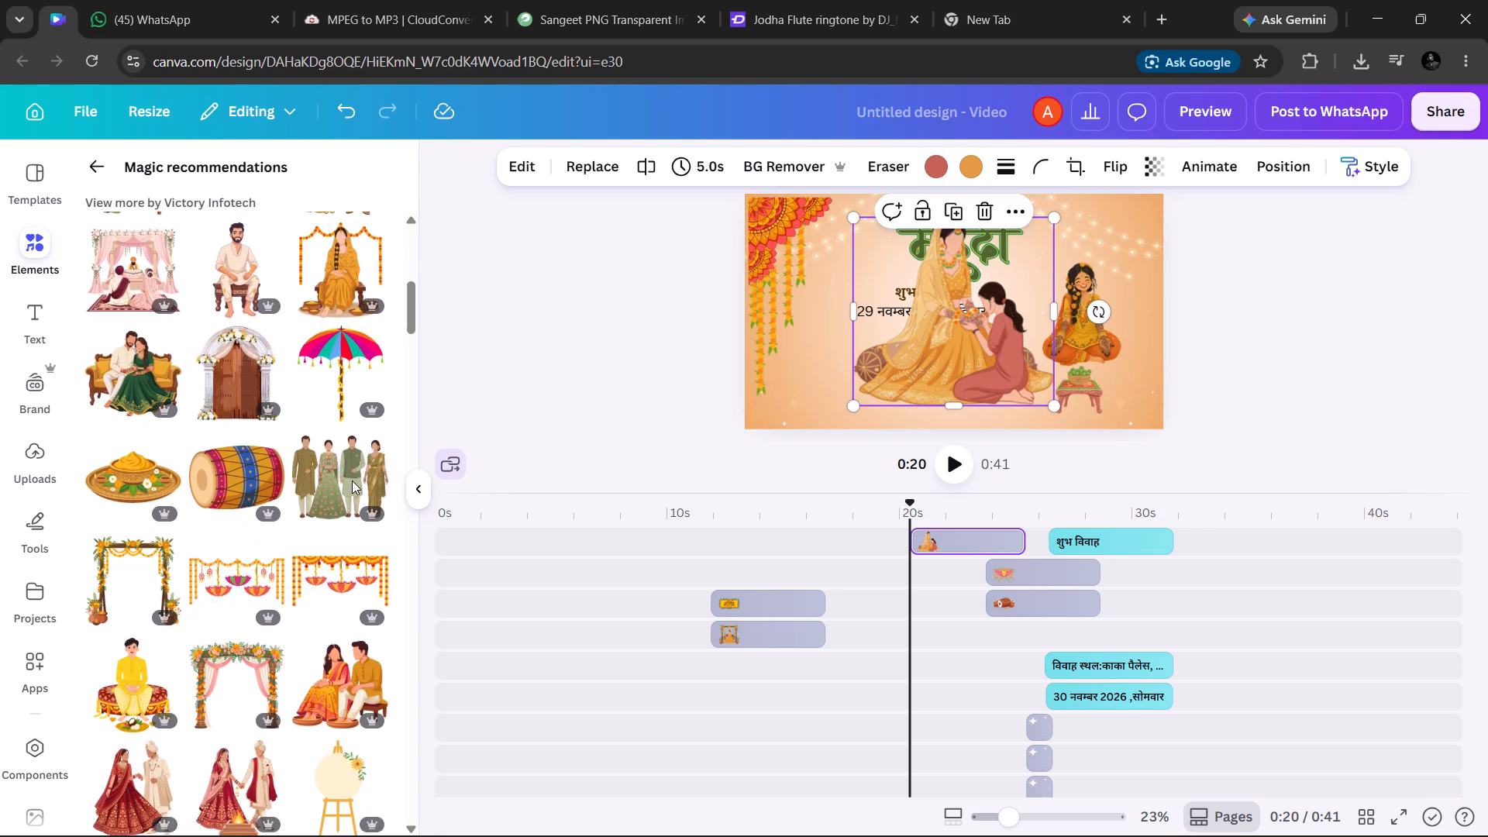
scroll(352, 480, down, 4)
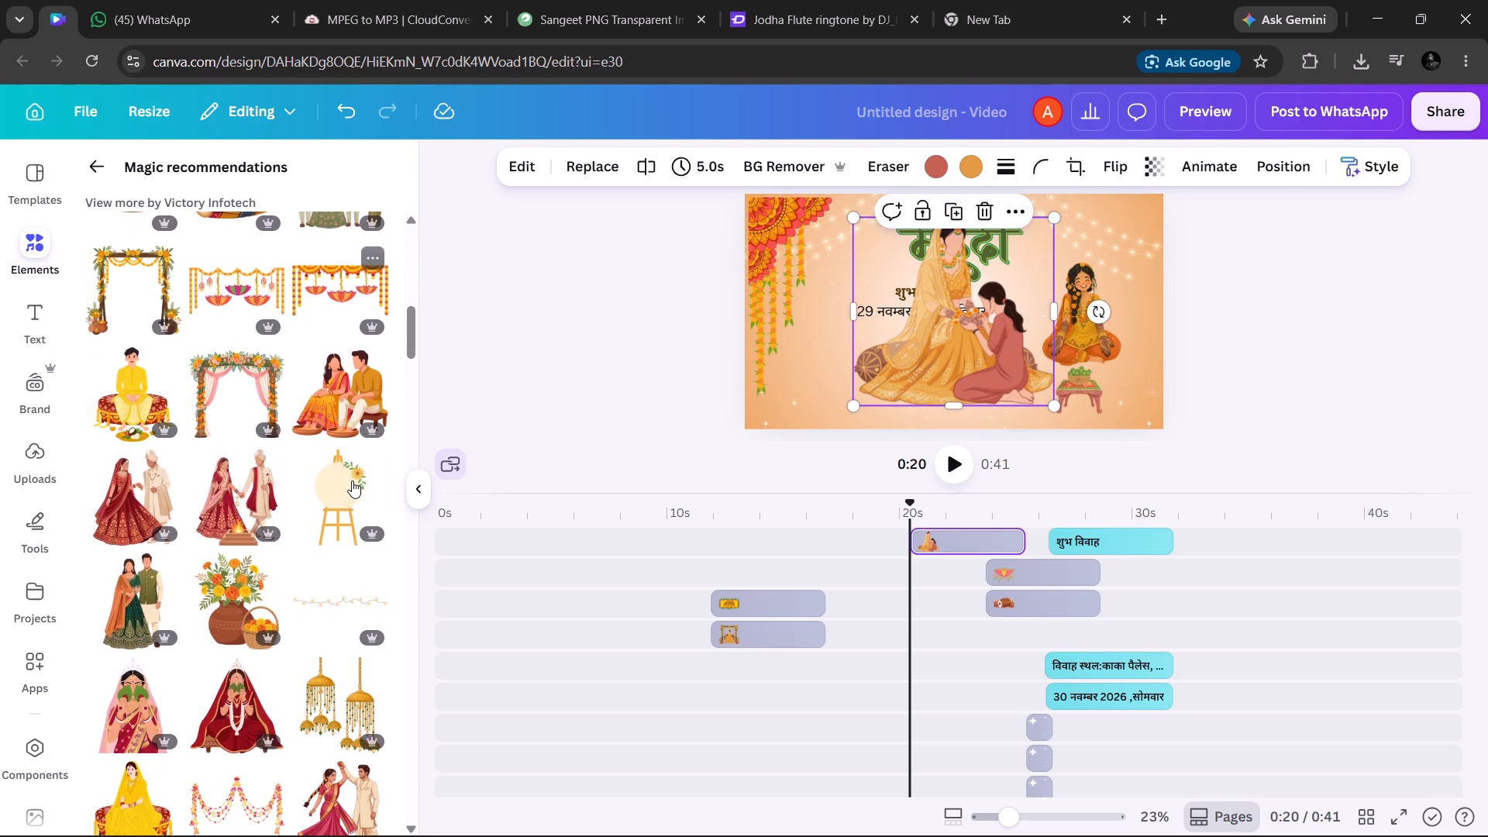
scroll(352, 480, down, 2)
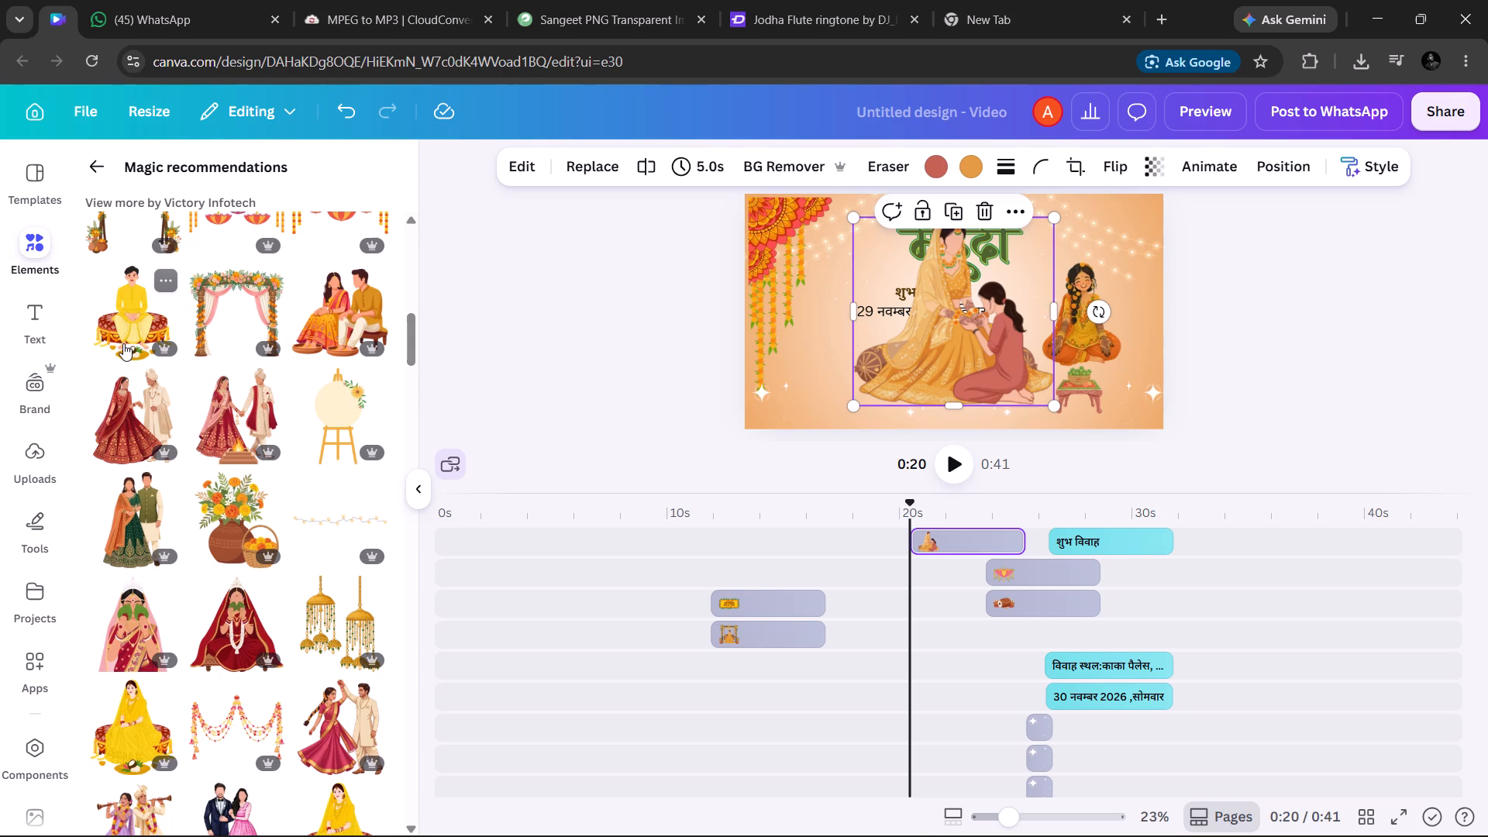
scroll(180, 557, down, 1)
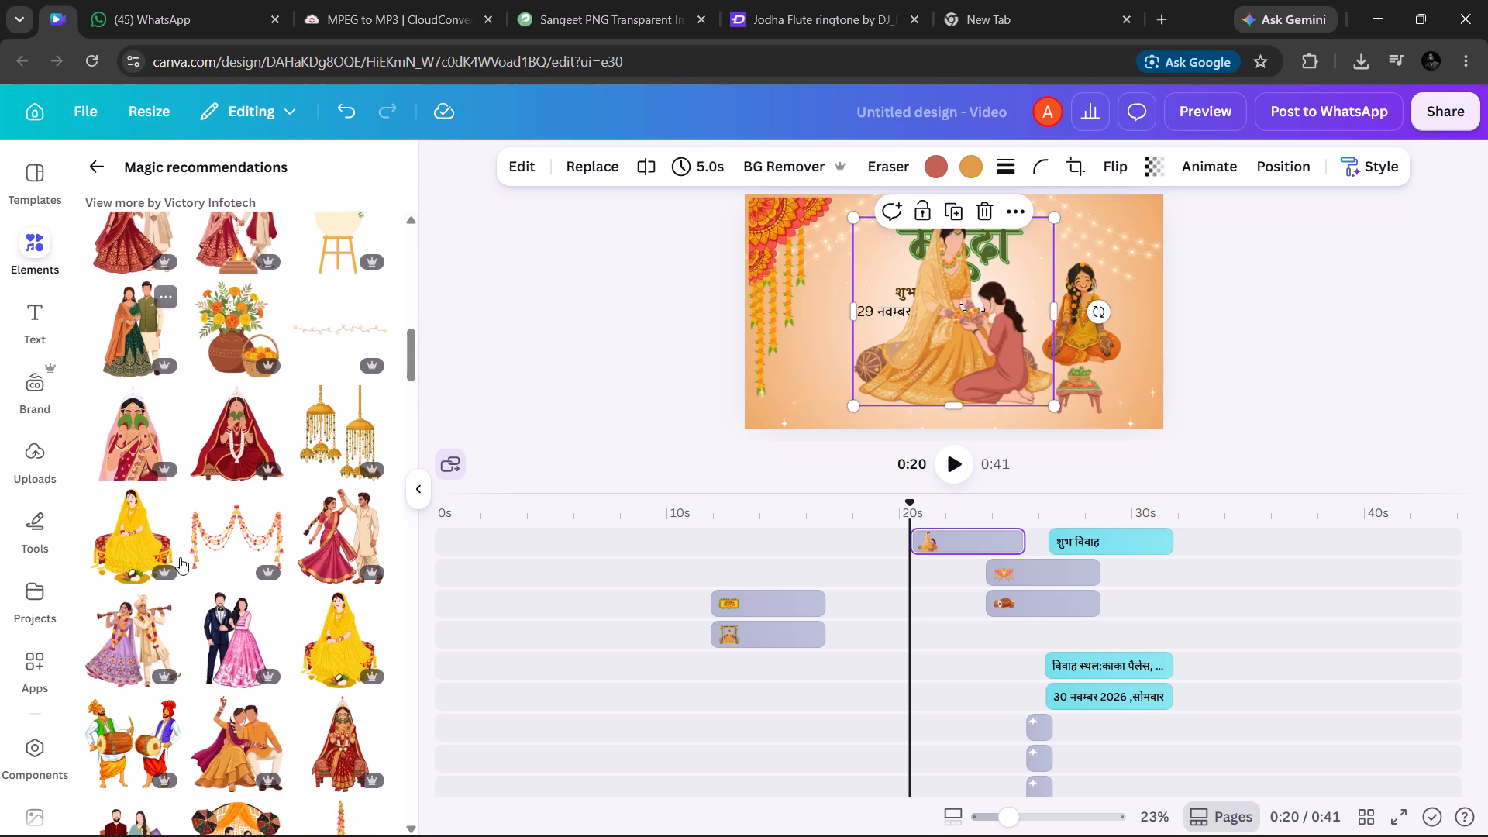
scroll(180, 557, down, 3)
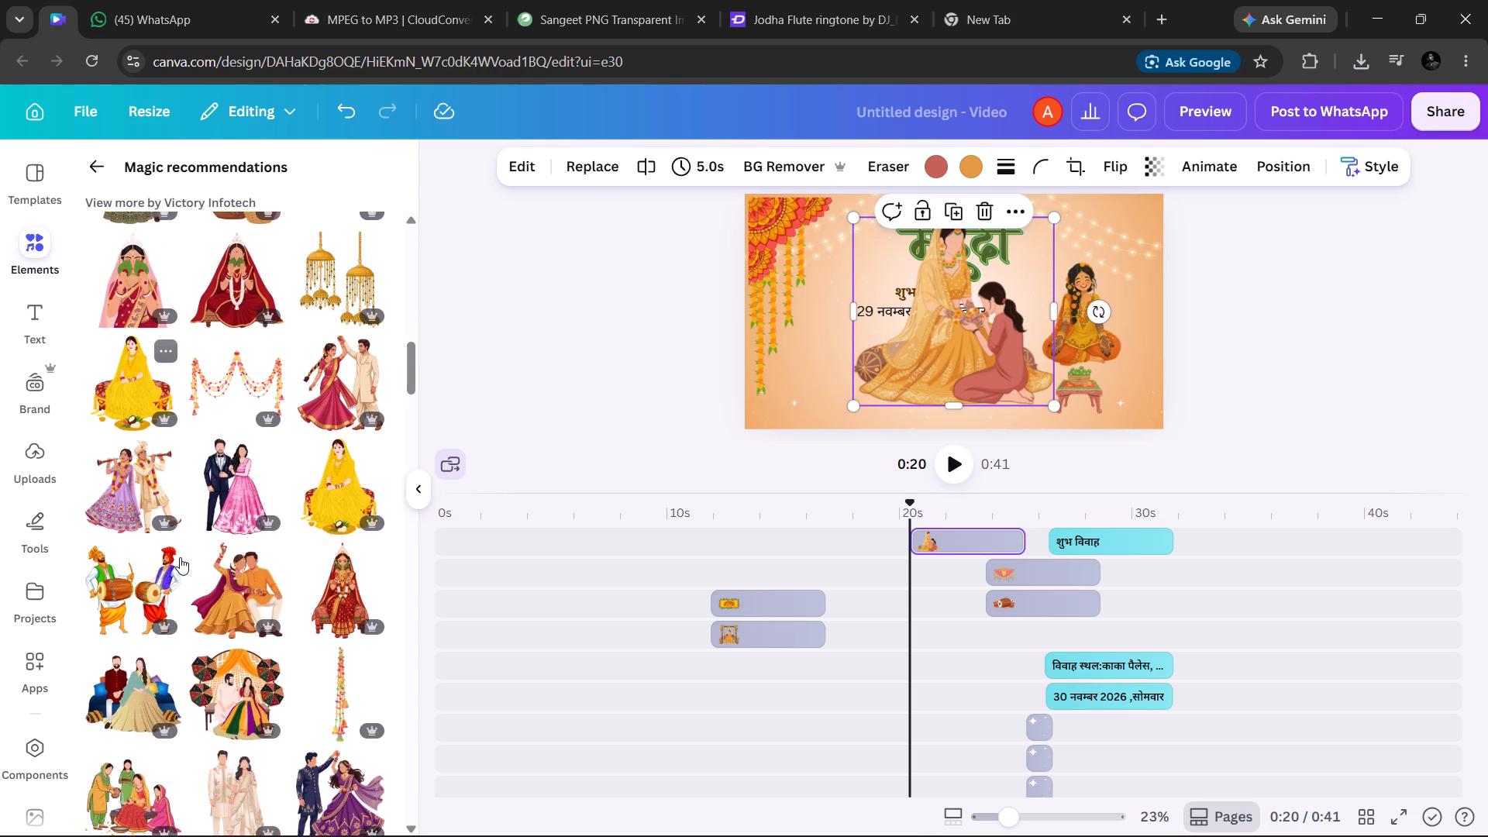
scroll(180, 557, down, 4)
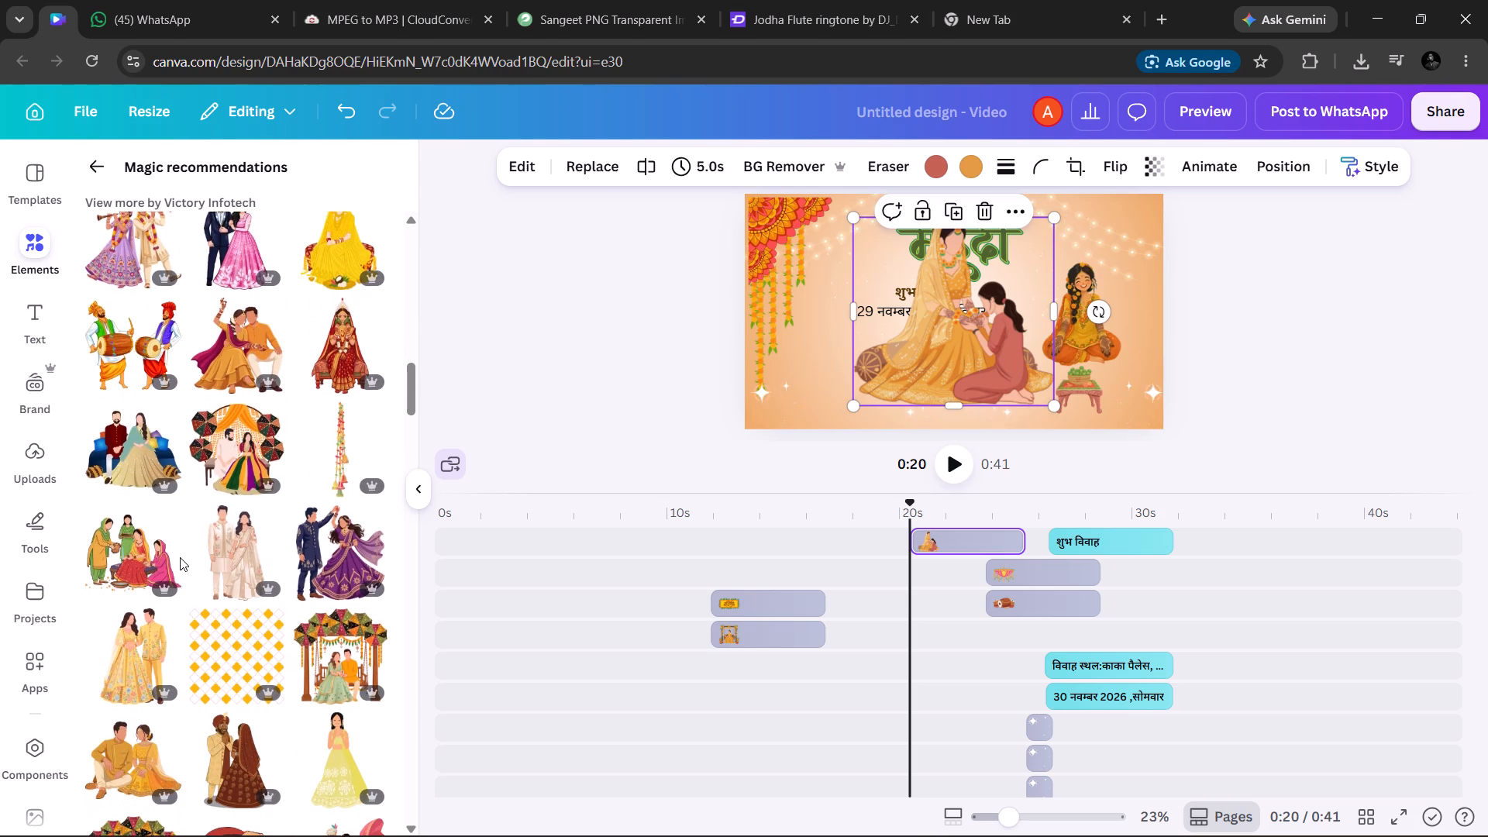
scroll(180, 557, down, 4)
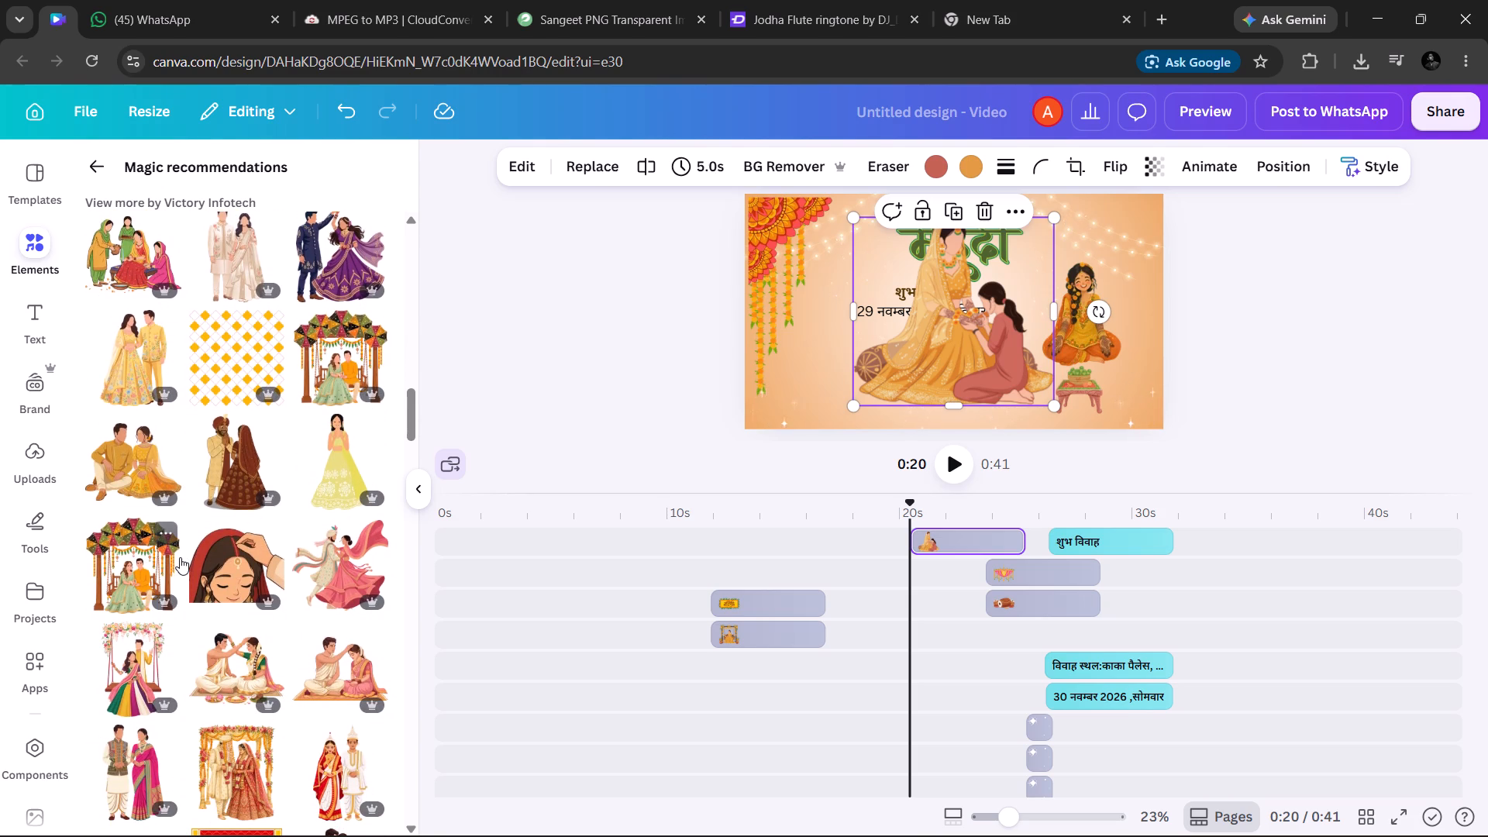
scroll(180, 557, down, 6)
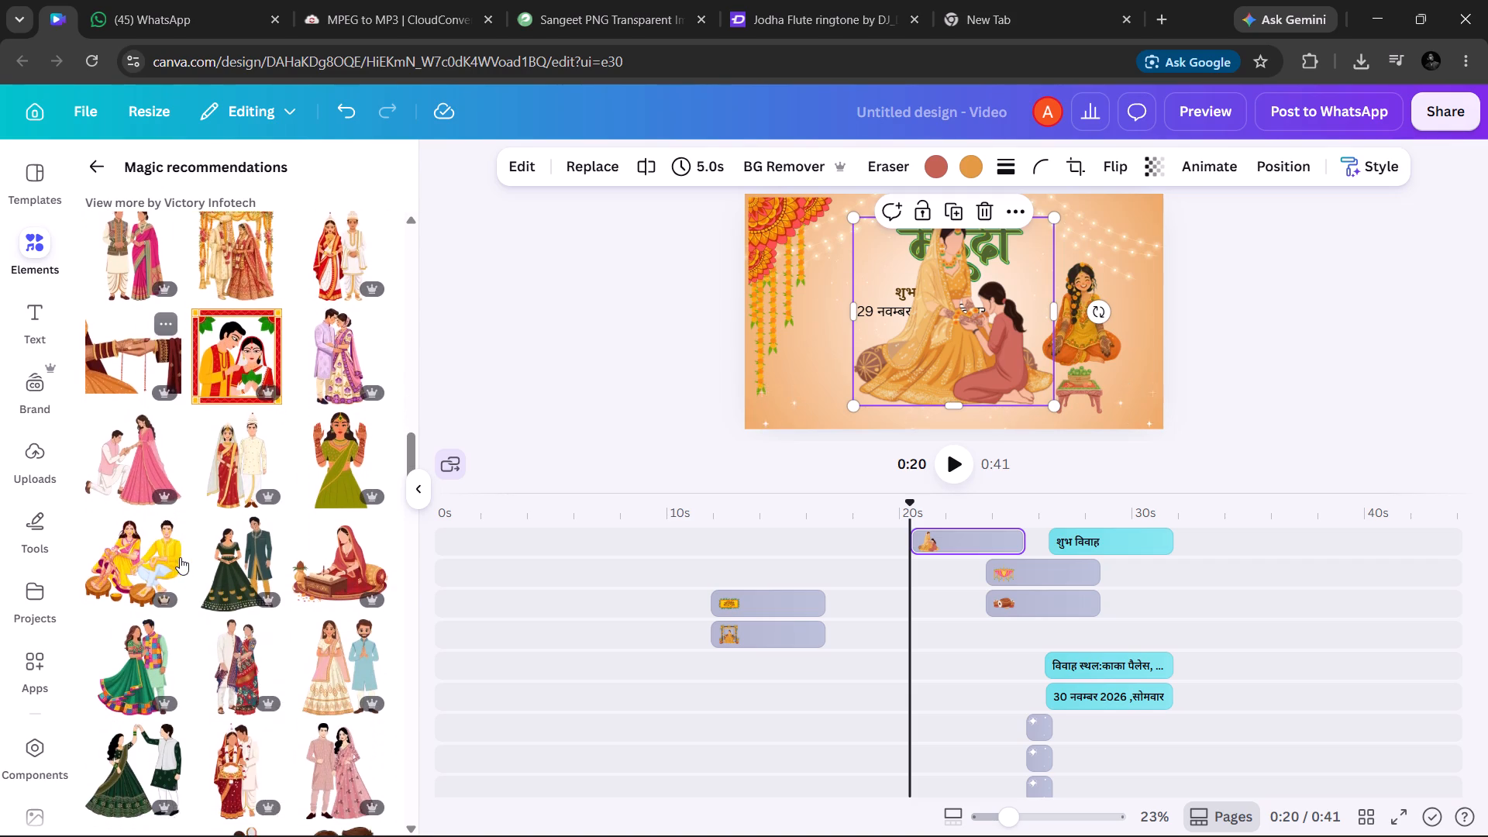
scroll(180, 557, down, 8)
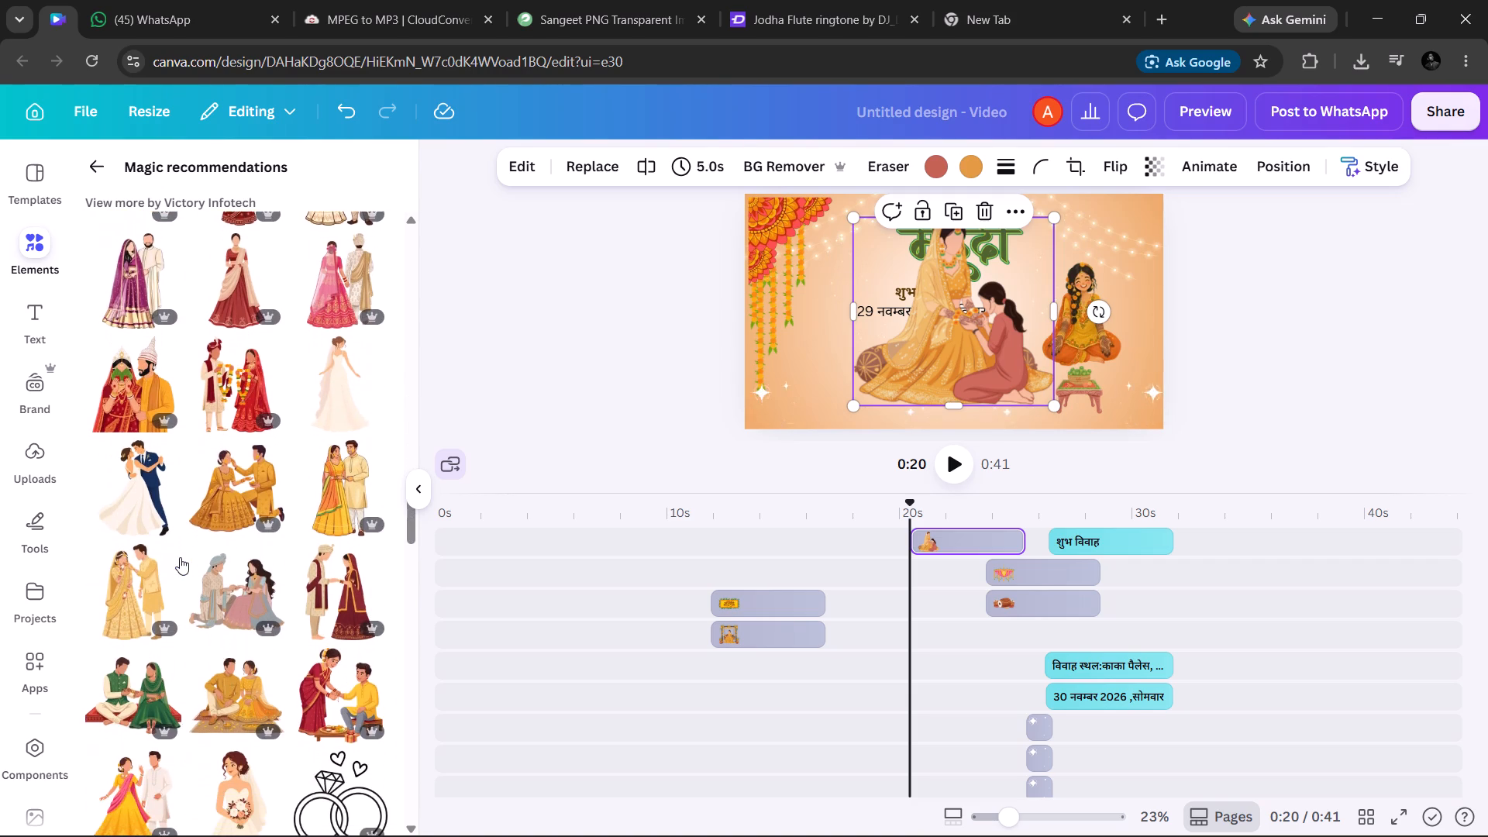
click(624, 410)
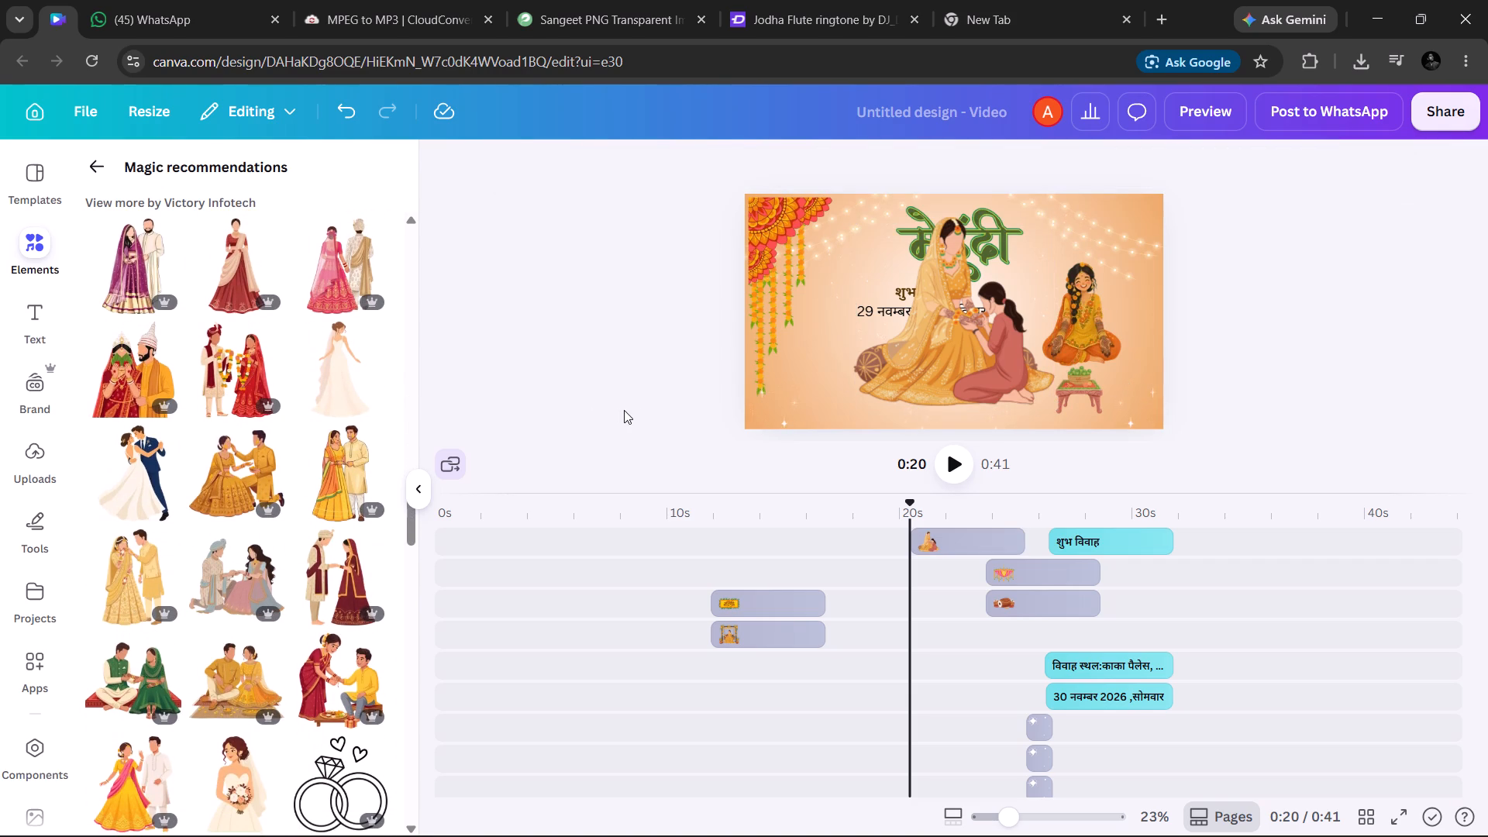
Delete the small seated girl graphic above the stool in the mehndi scene.
click(1071, 319)
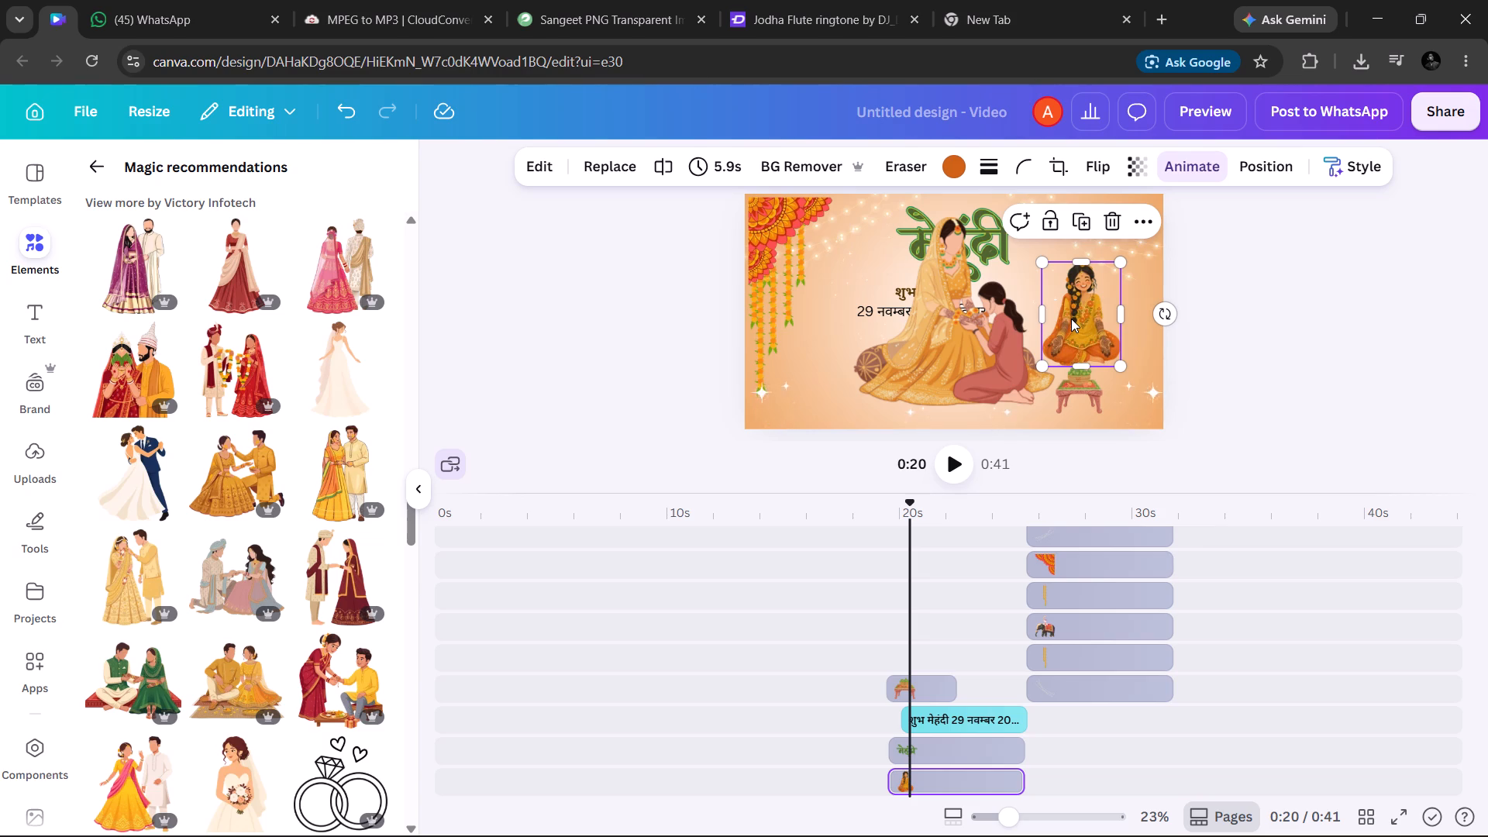
key(Delete)
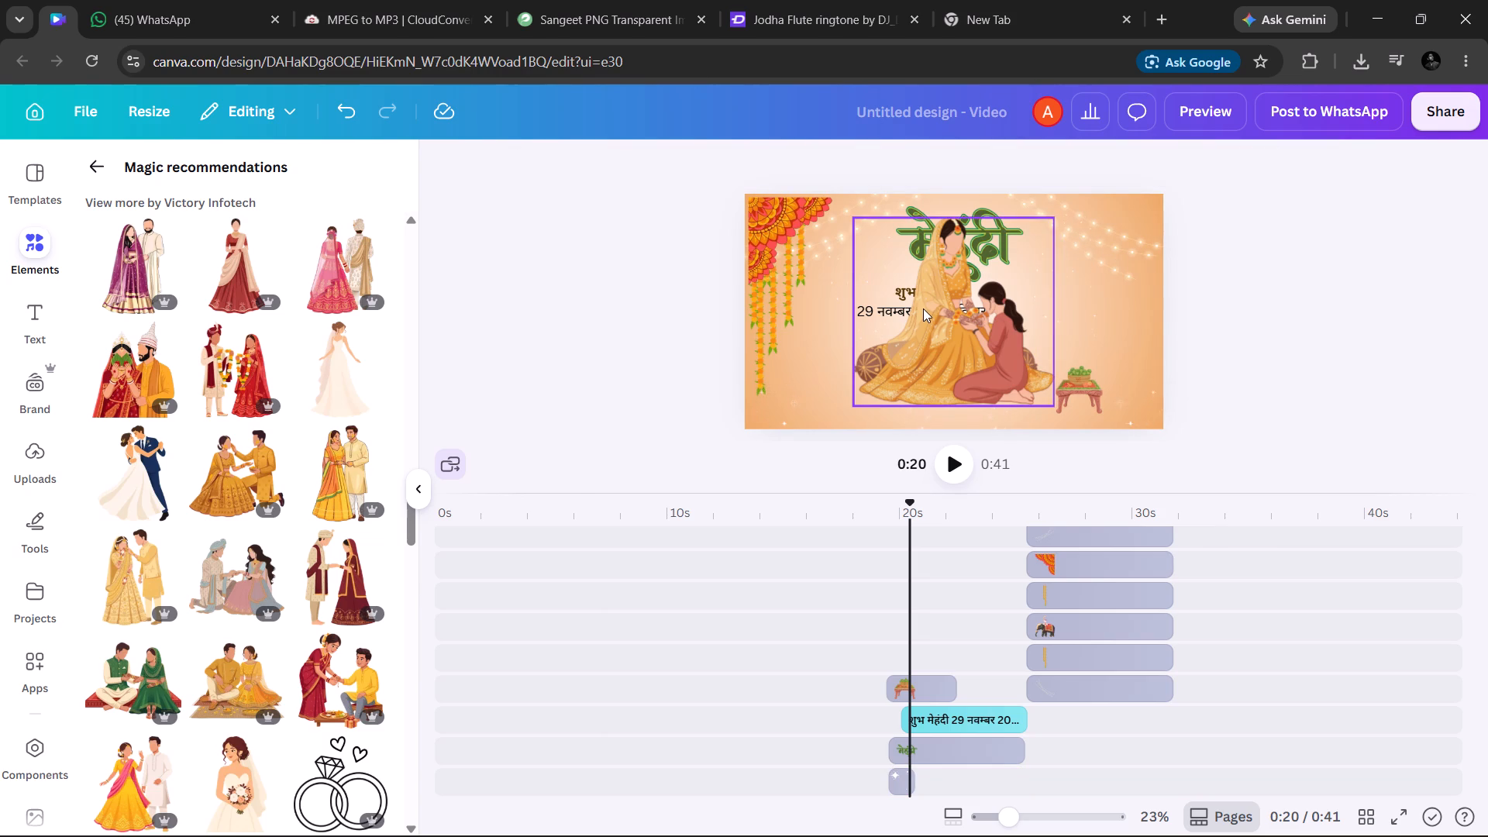
Move the graphic of the seated bride having mehndi applied to the lower-left part of the mehndi scene.
drag(937, 311, 910, 312)
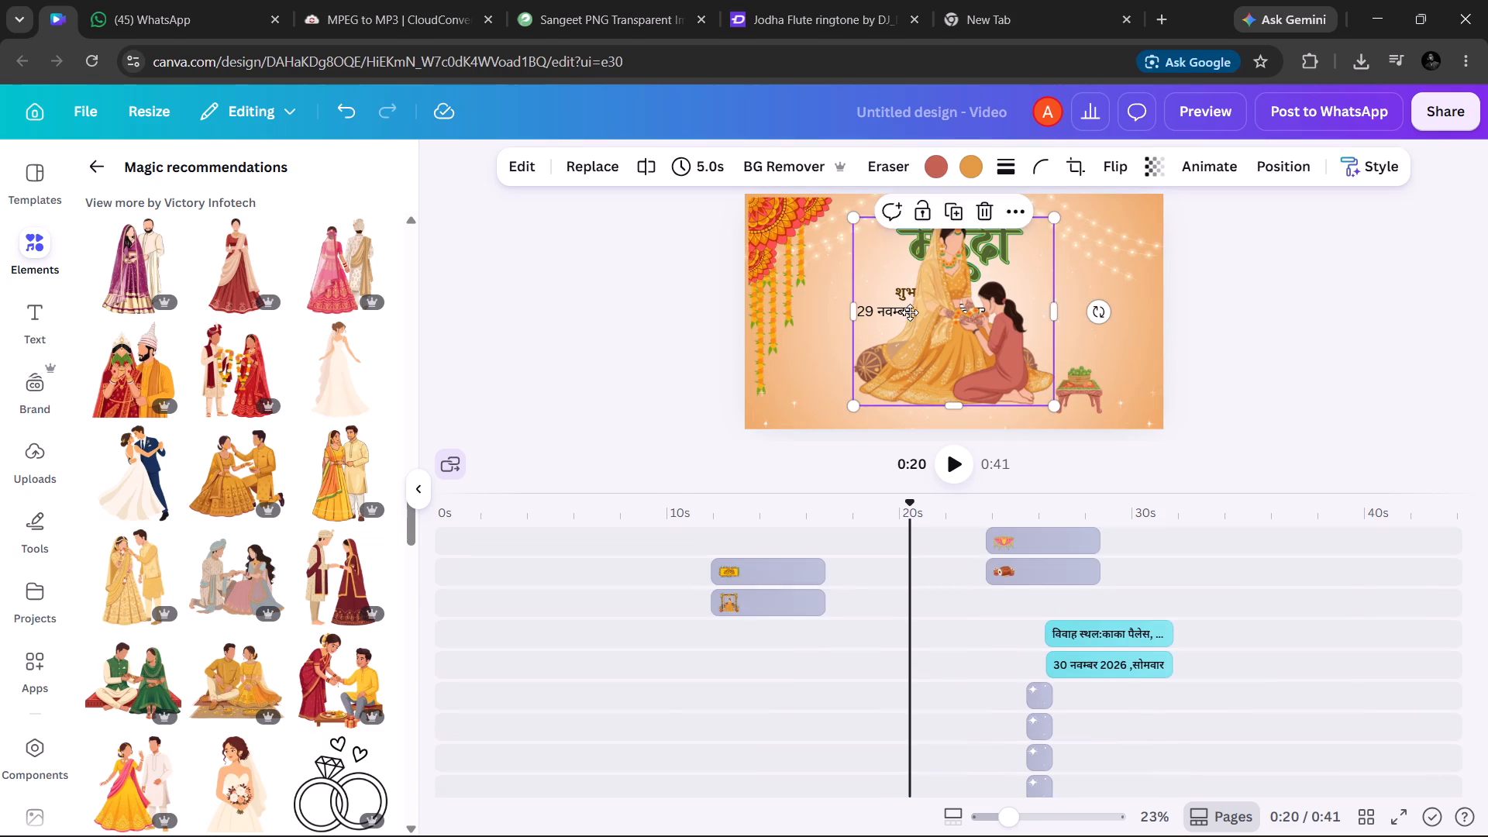
drag(910, 312, 842, 325)
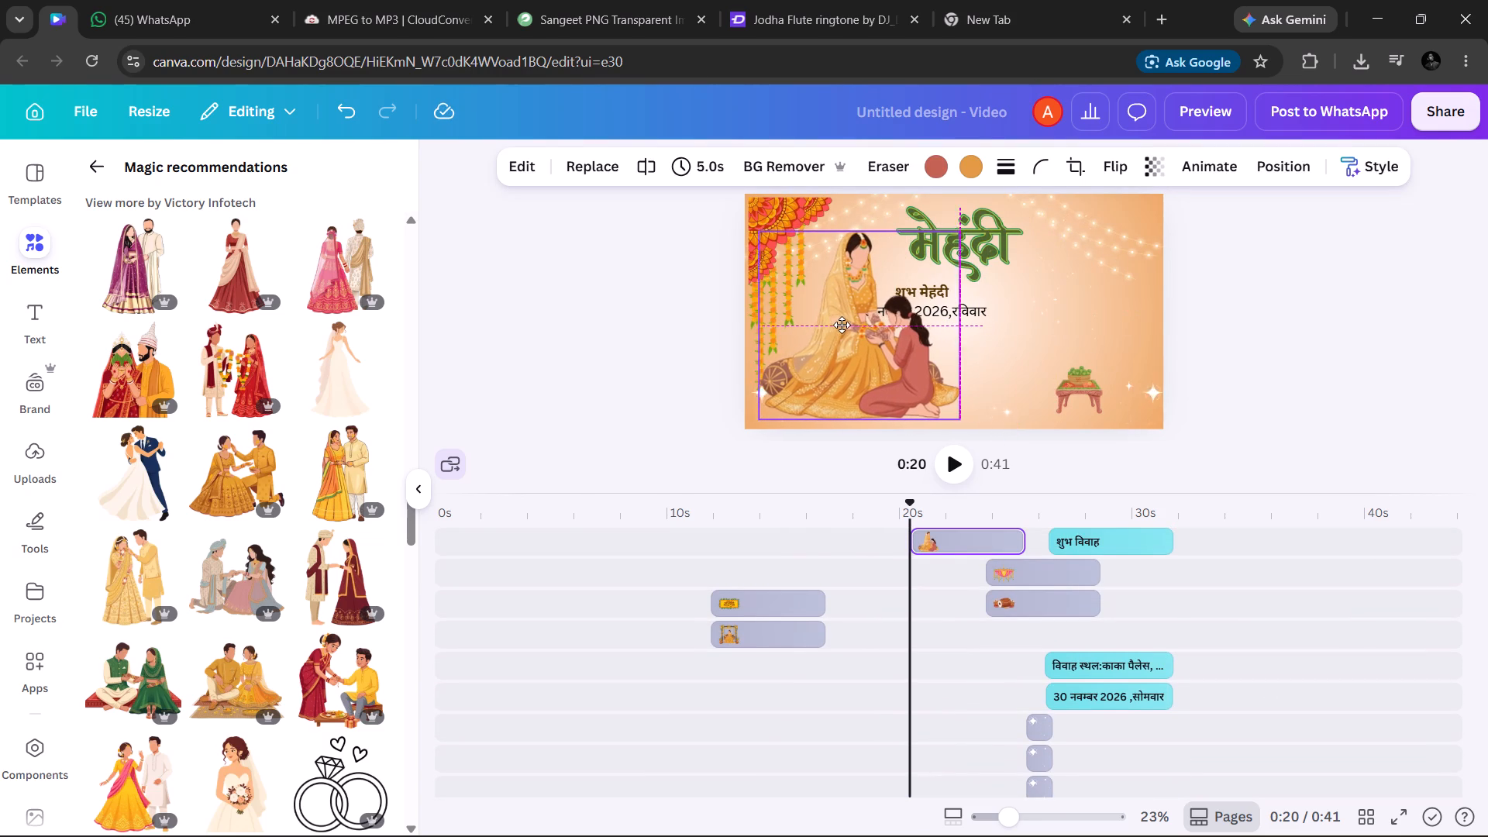
drag(842, 325, 840, 326)
Move the मेहंदी title graphic and the शुभ मेहंदी date text into the right half of the mehndi scene, with the text beneath the title.
click(970, 257)
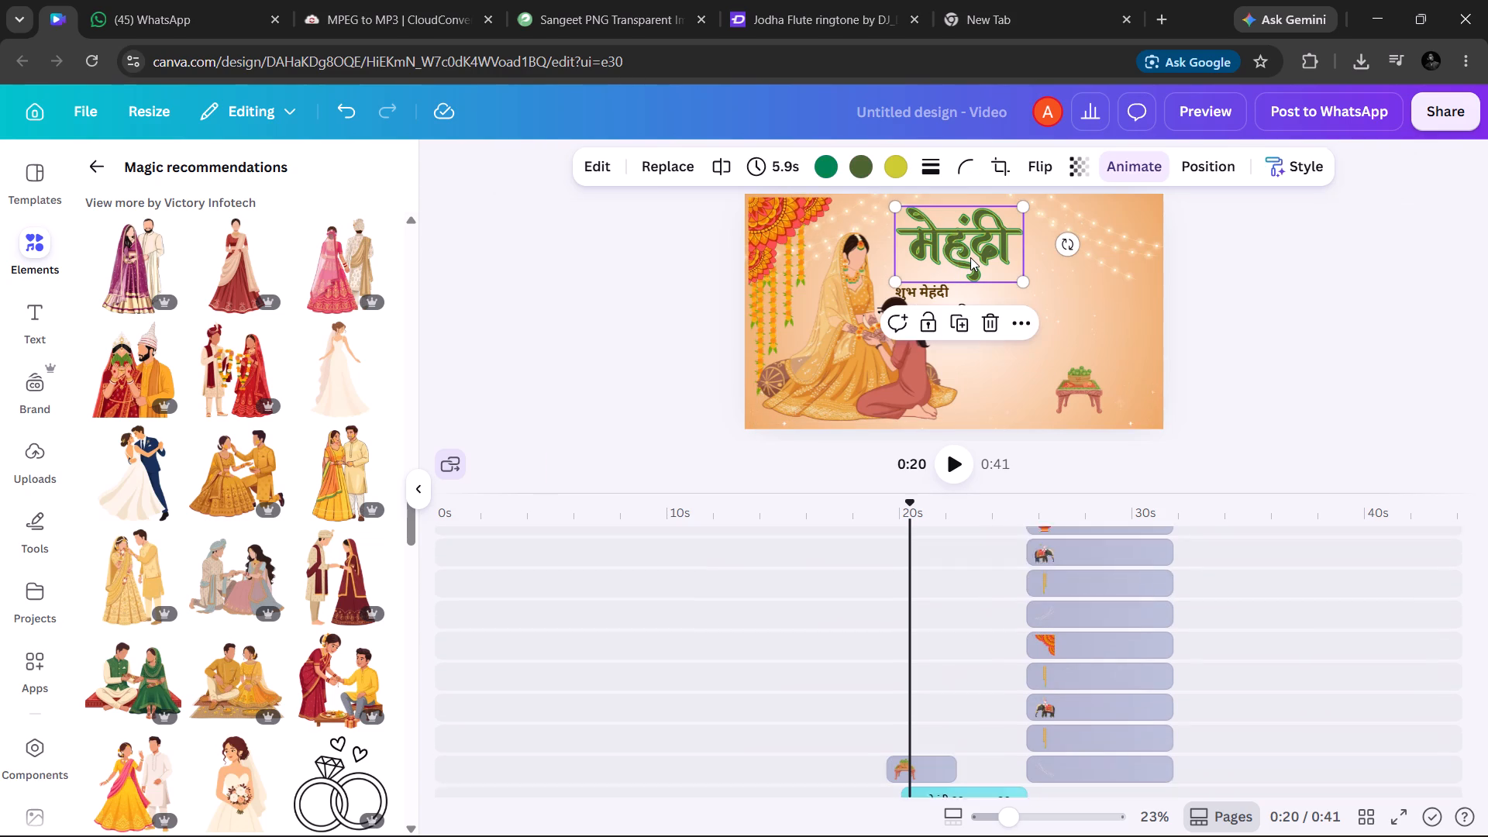
drag(970, 257, 1053, 273)
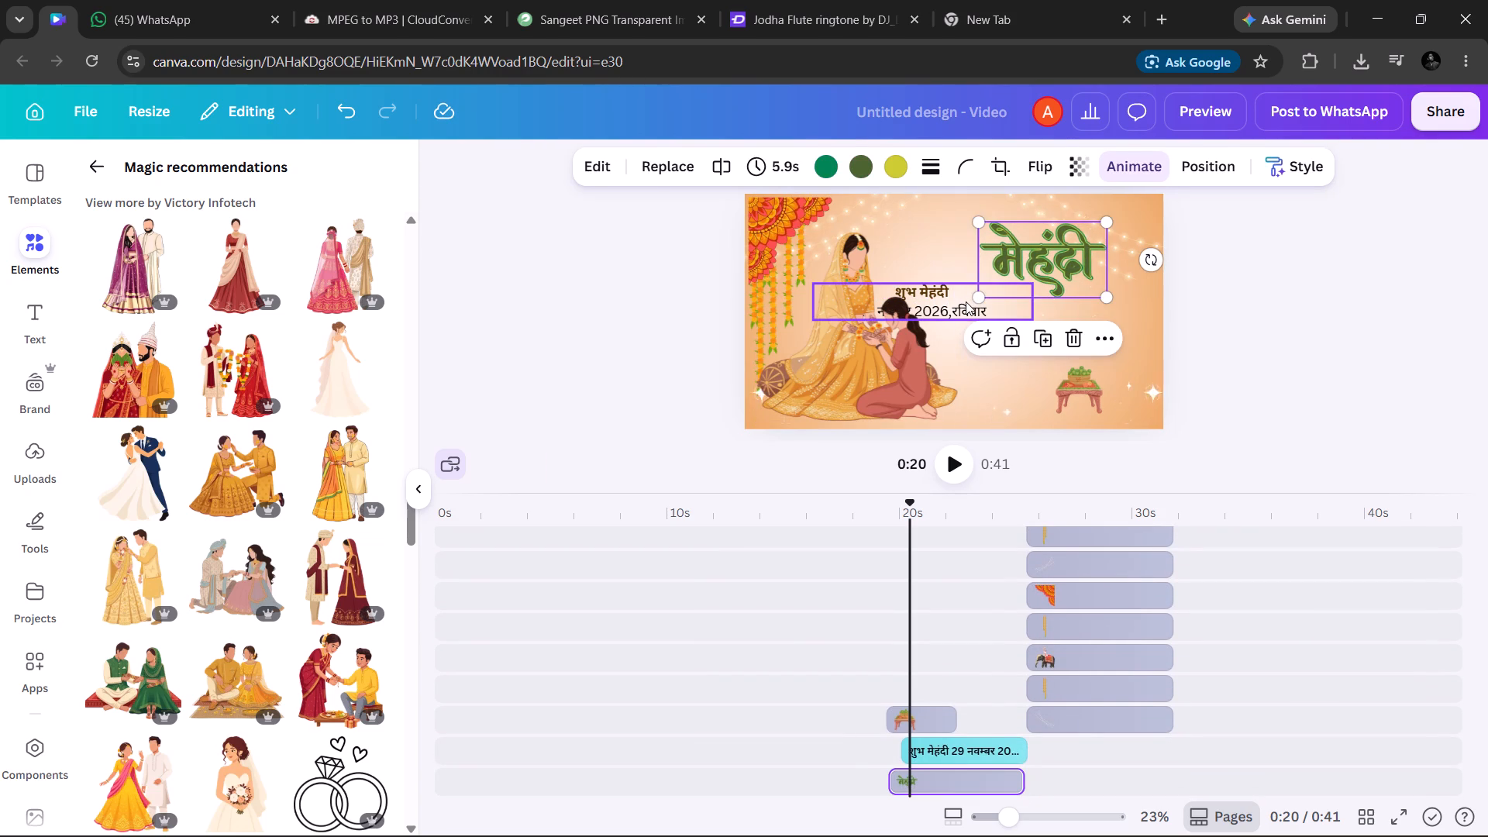
click(966, 301)
drag(966, 301, 1093, 322)
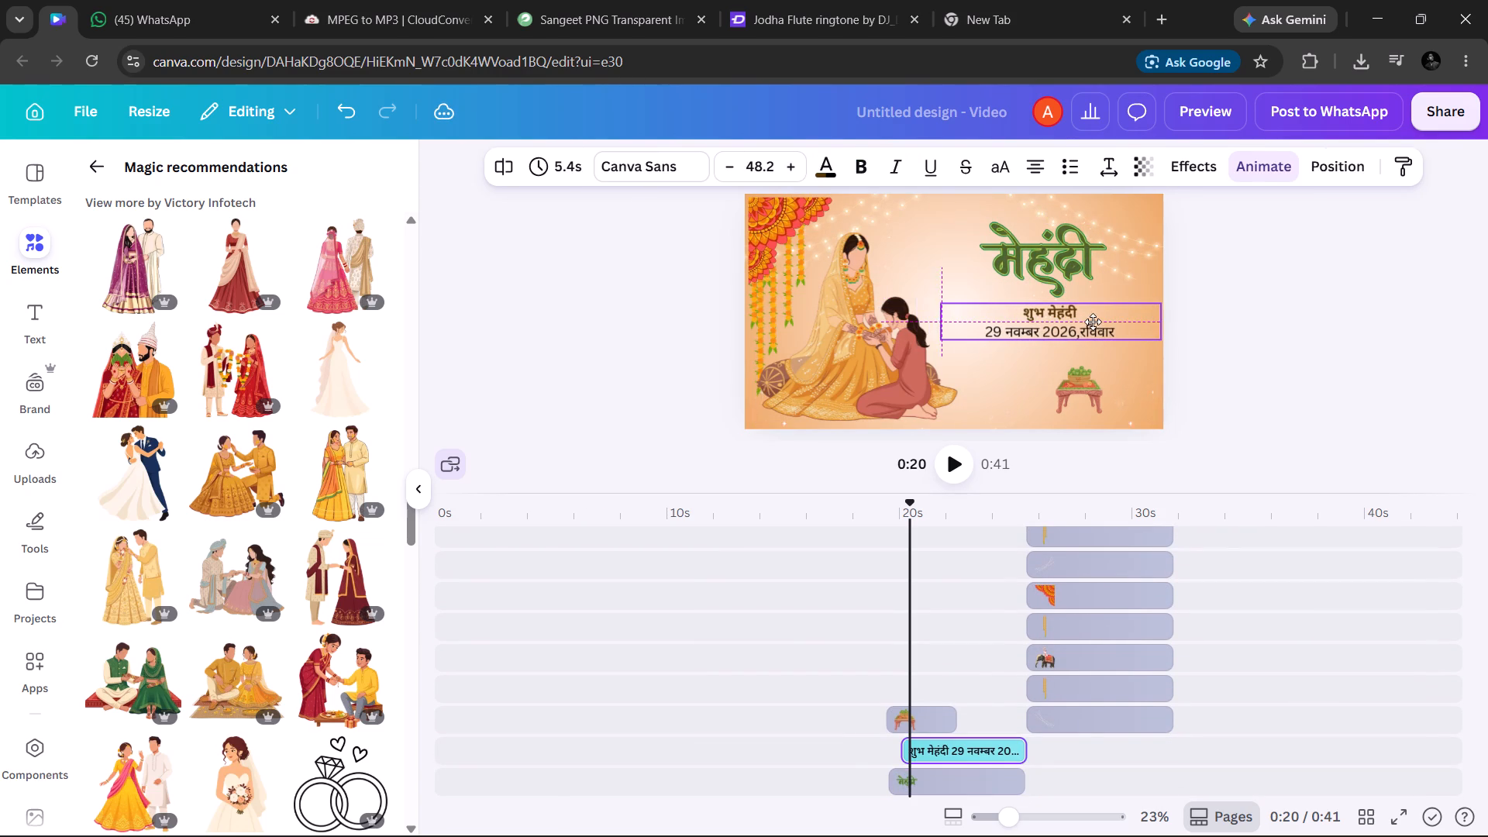
drag(1093, 322, 1094, 322)
click(1293, 337)
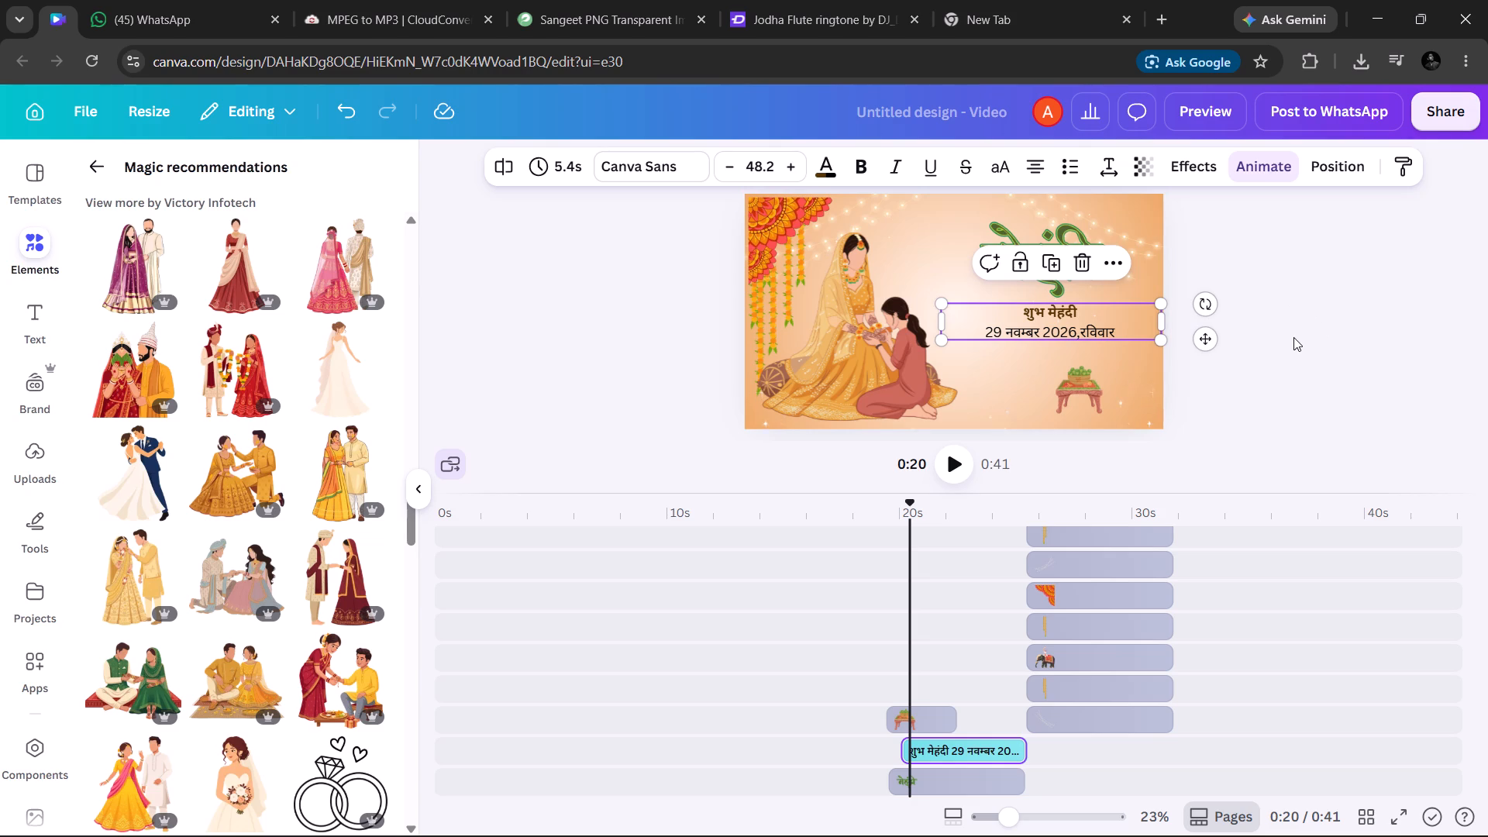
click(848, 286)
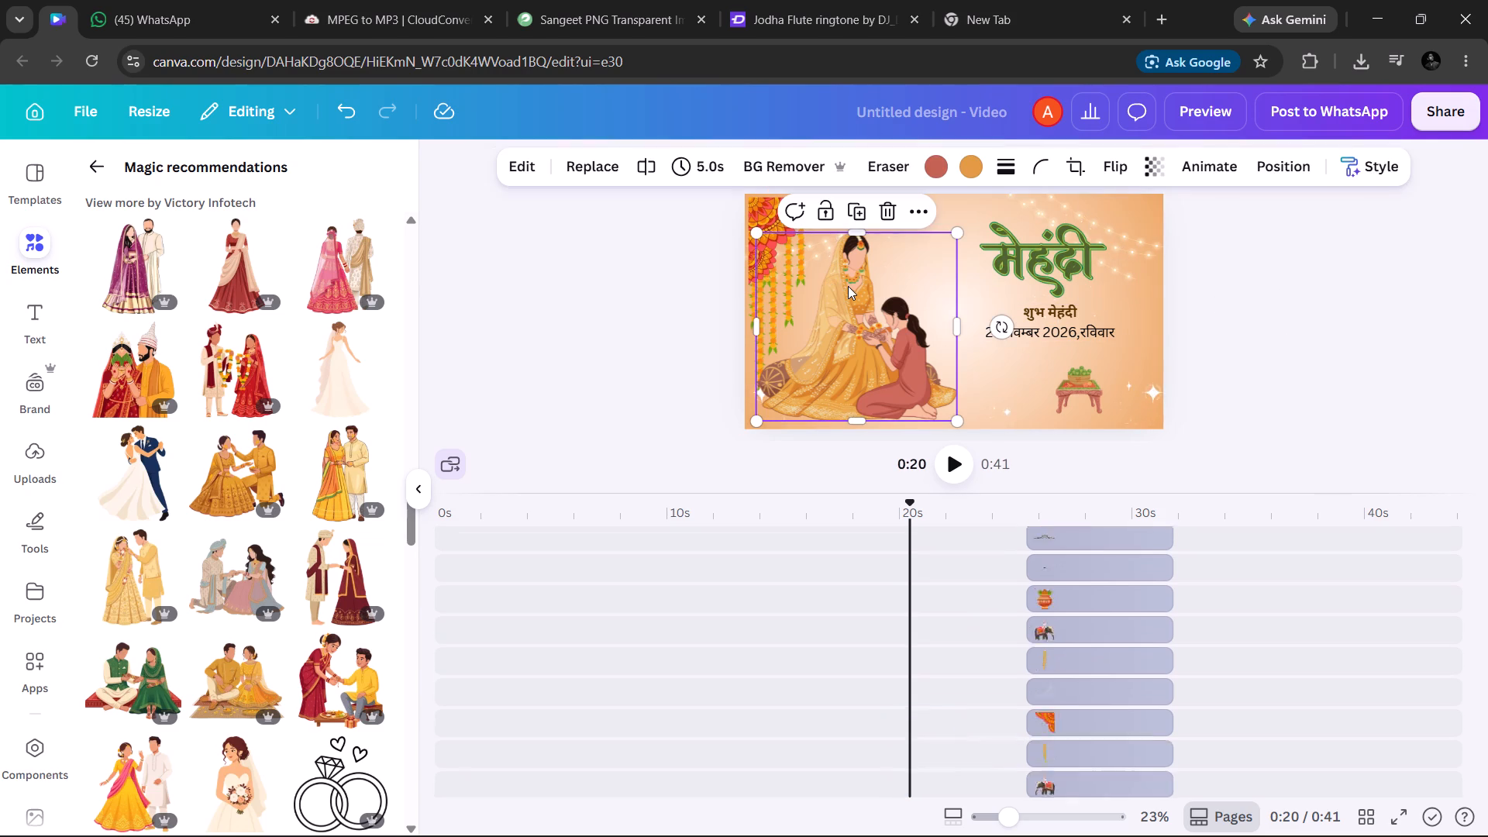
right_click(848, 286)
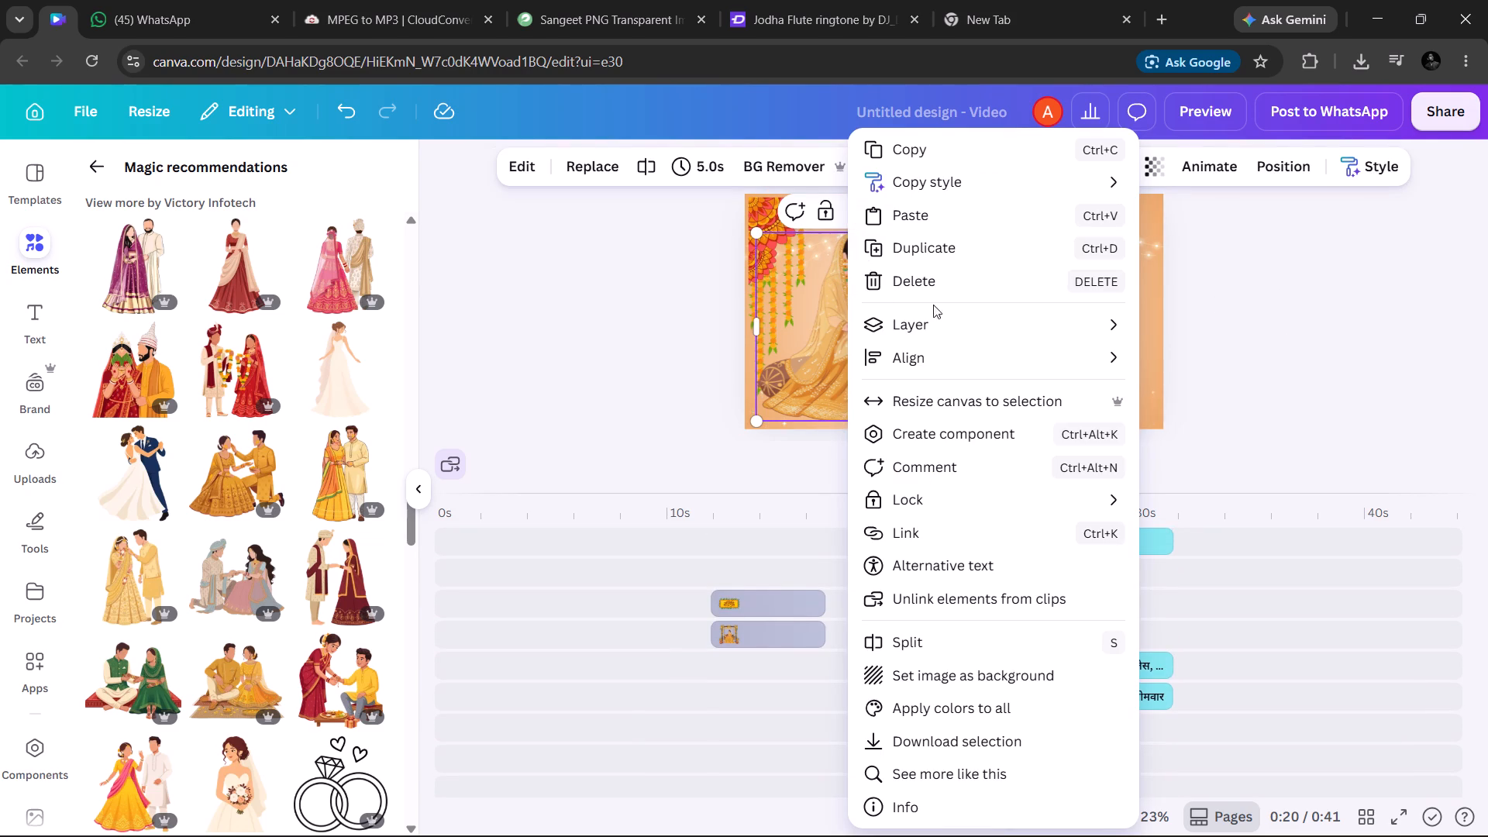
click(953, 732)
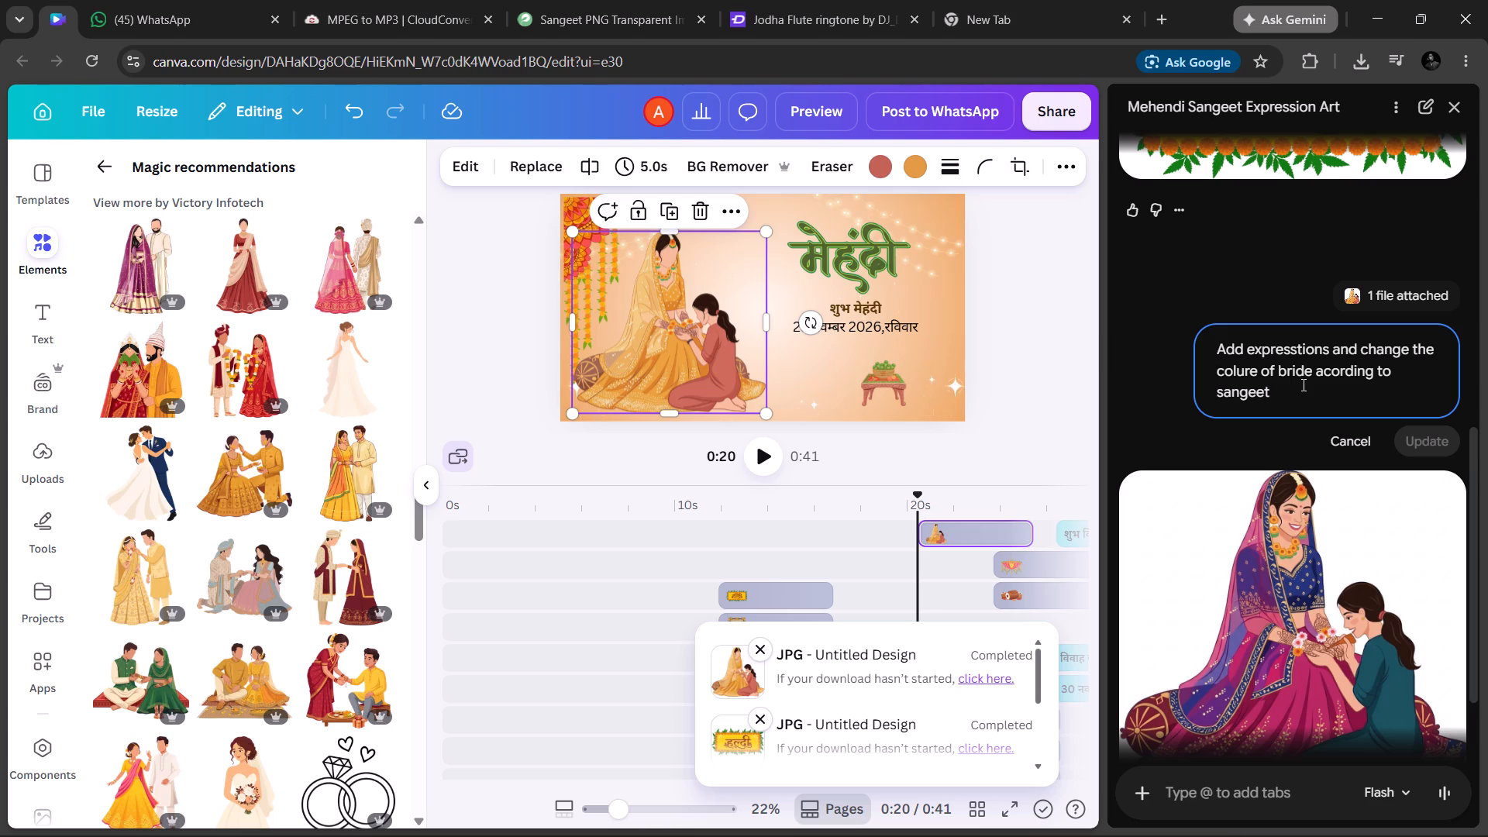
key(space)
text(it can be)
key(space)
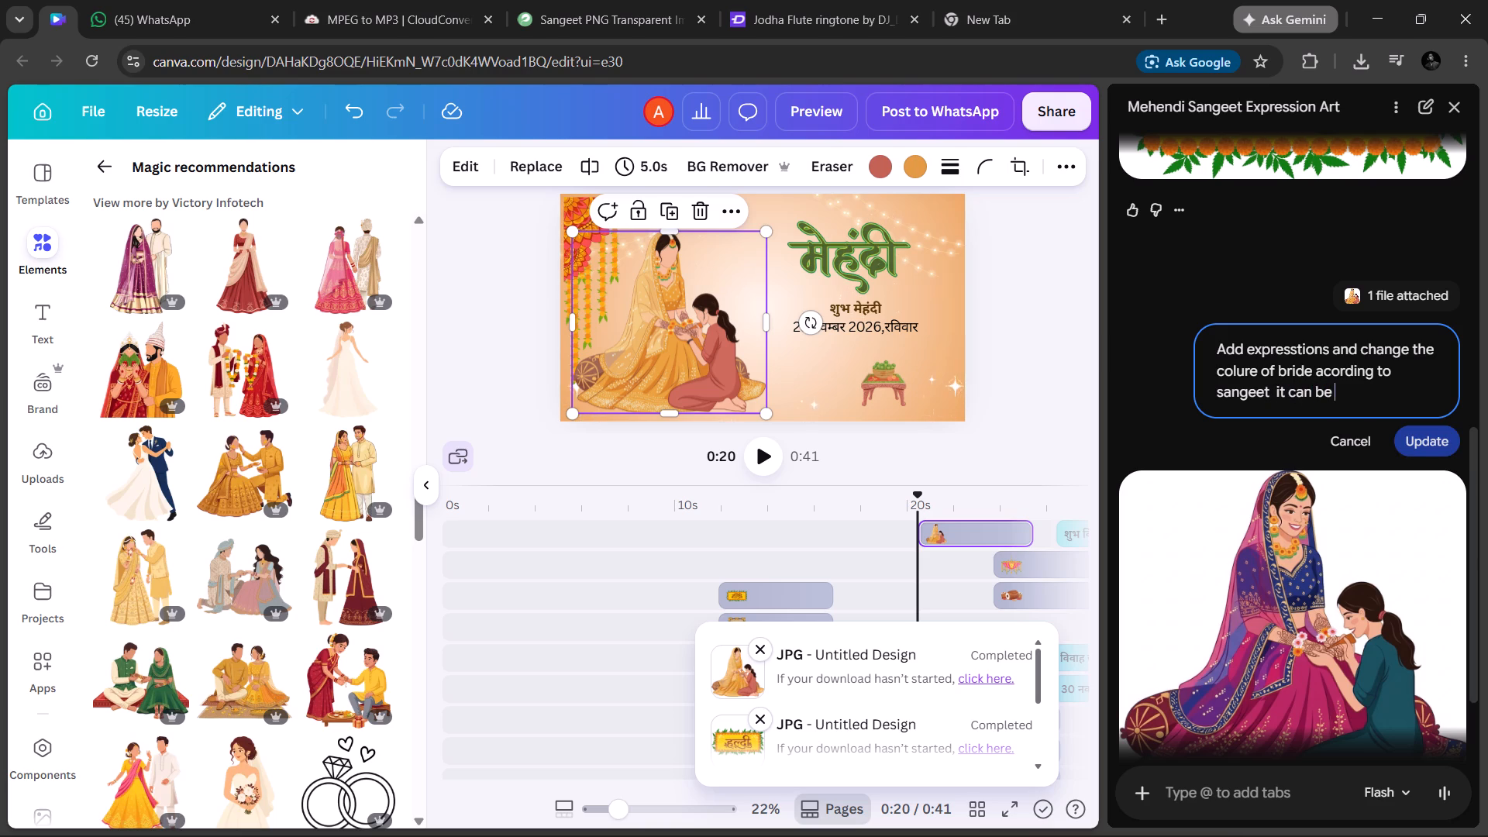
text(geen)
key(Return)
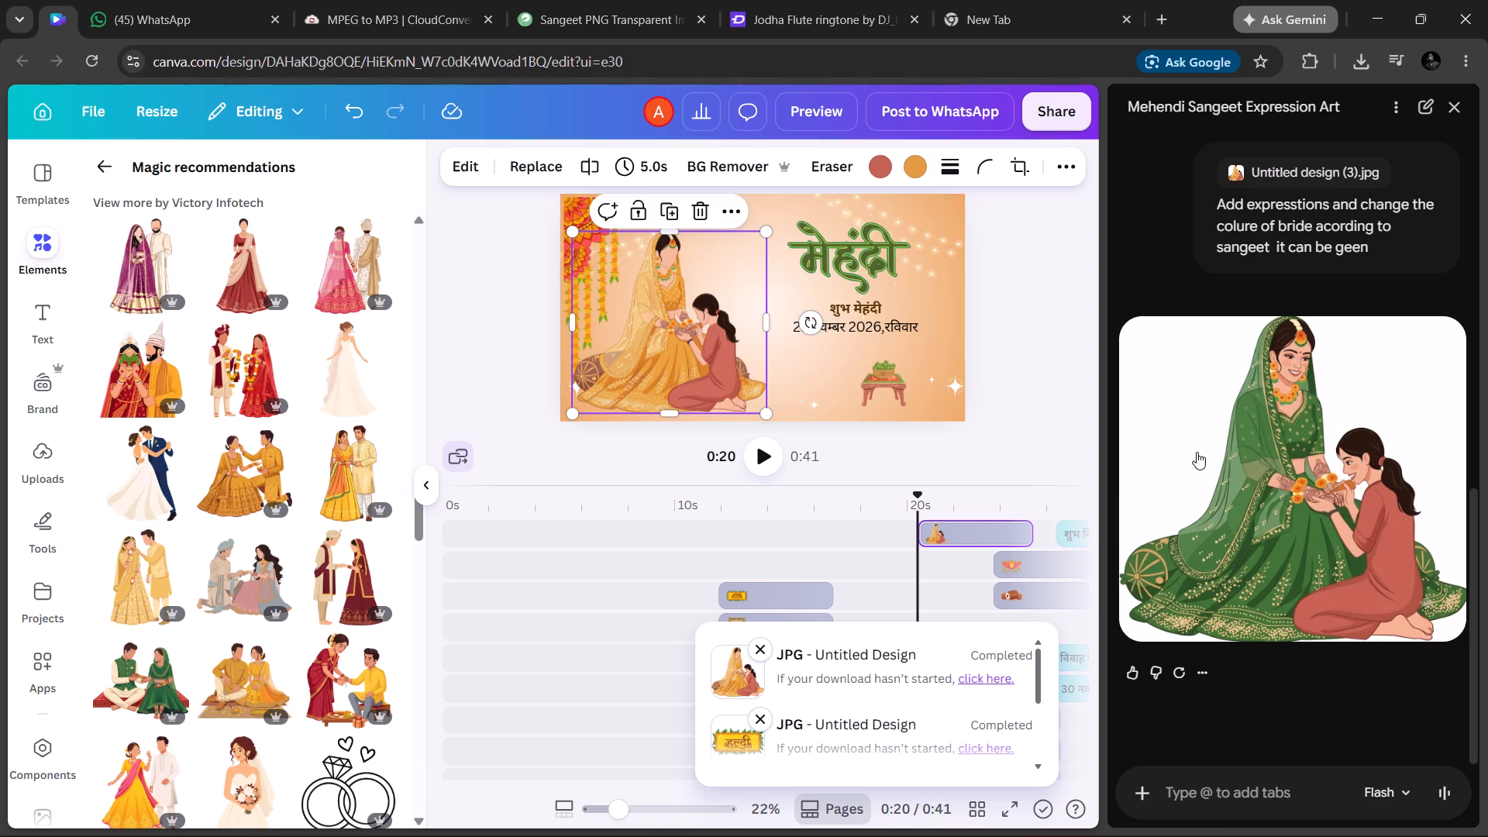
Copy the generated green-dressed bride image into the mehndi scene and delete the yellow-dressed bride graphic it replaces.
right_click(1231, 473)
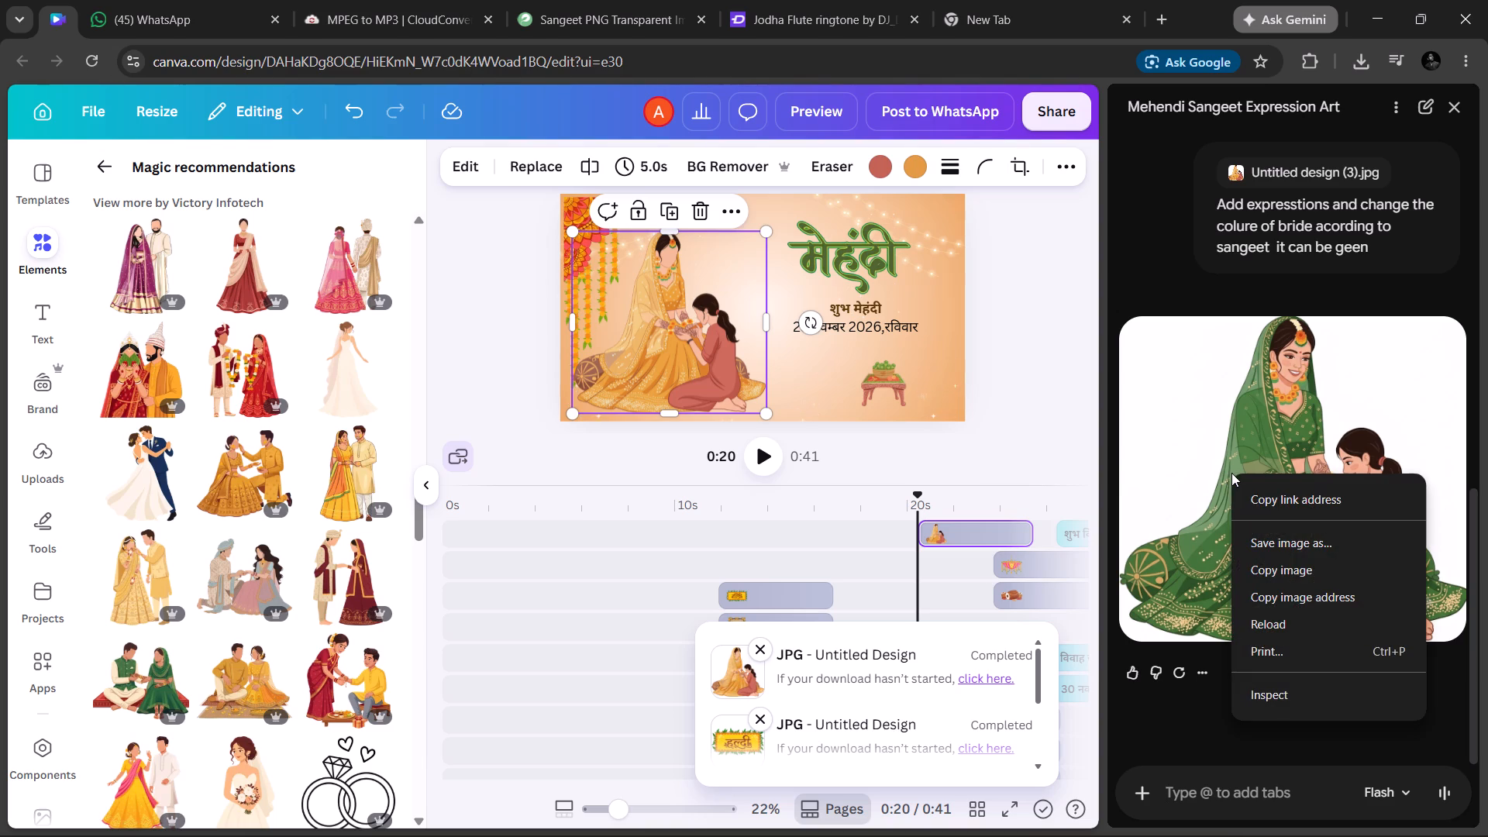
click(1276, 570)
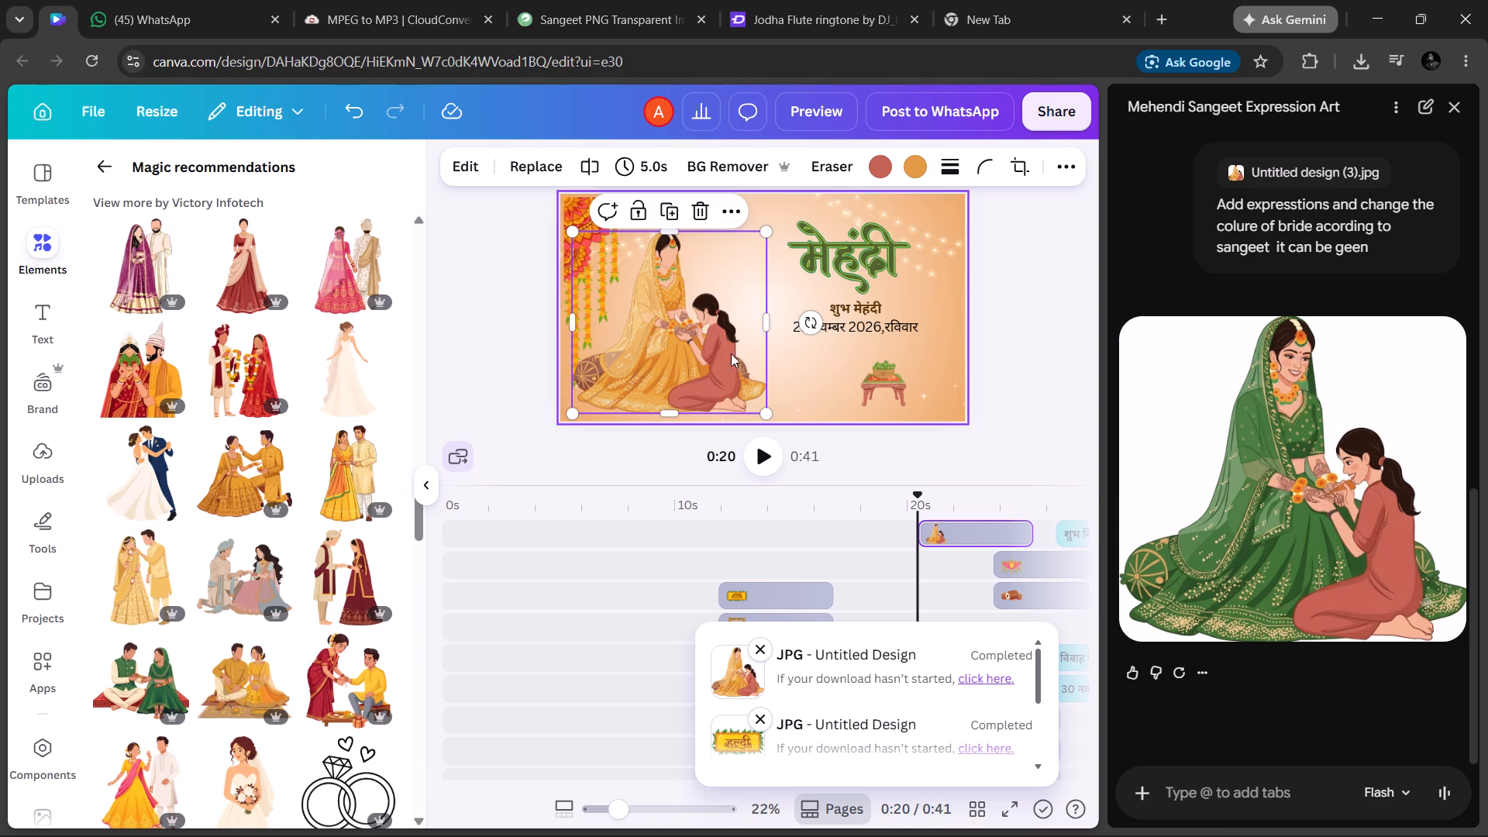
click(681, 345)
key(ctrl+v)
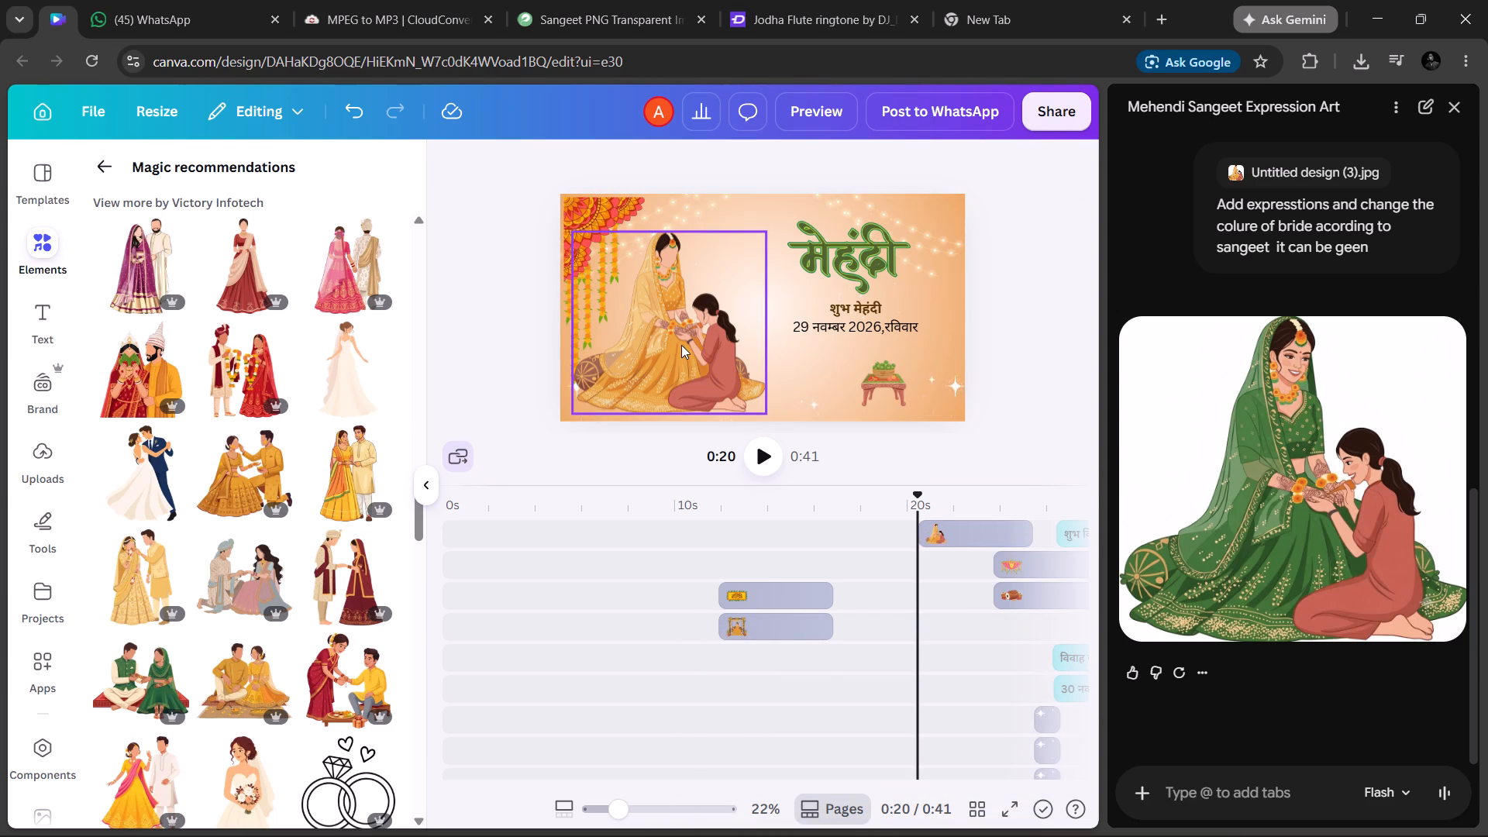
click(646, 306)
key(Delete)
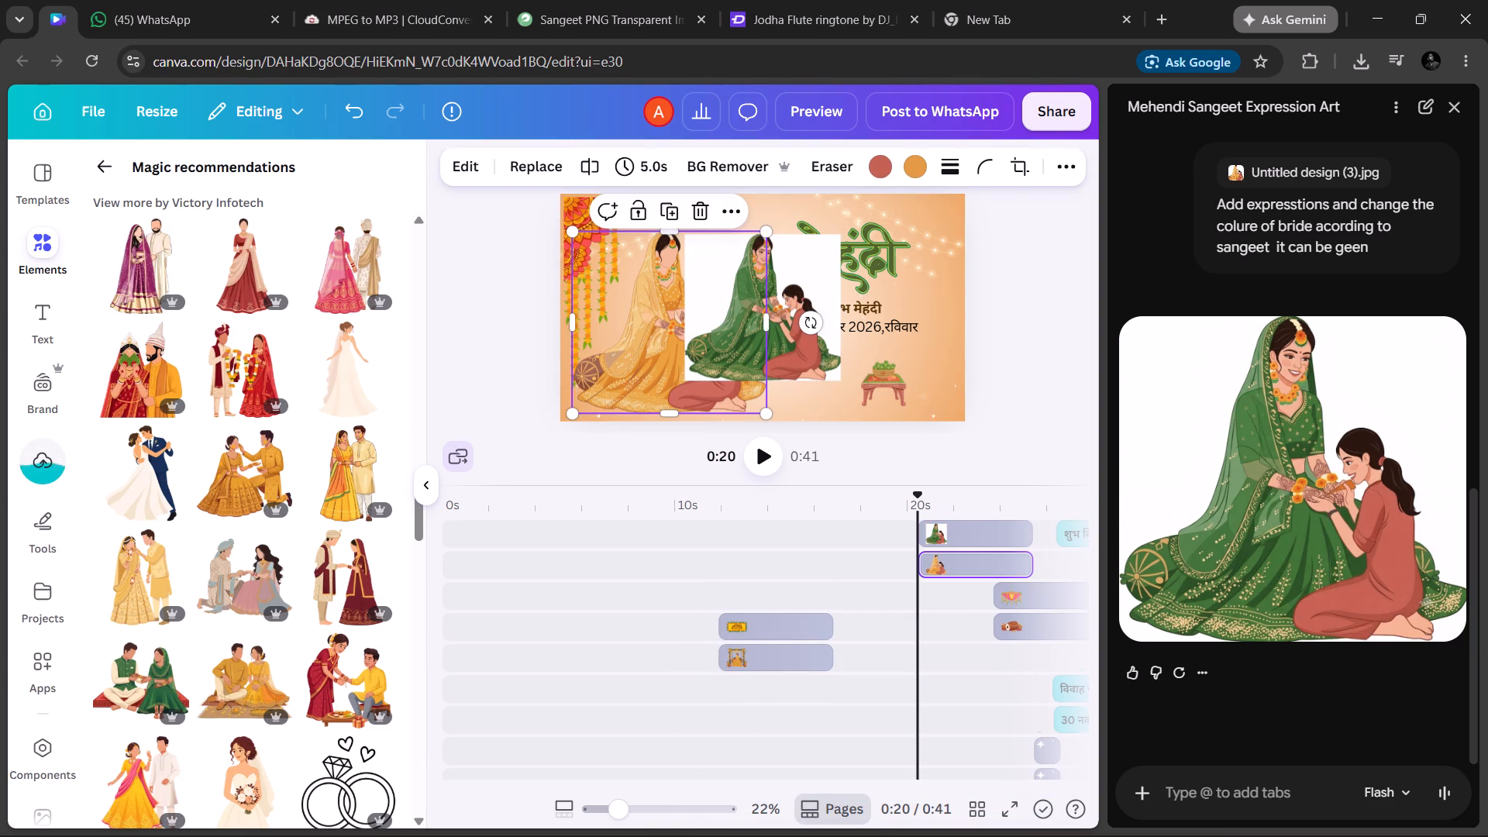
Remove the white background from the pasted green-dressed bride image.
click(728, 316)
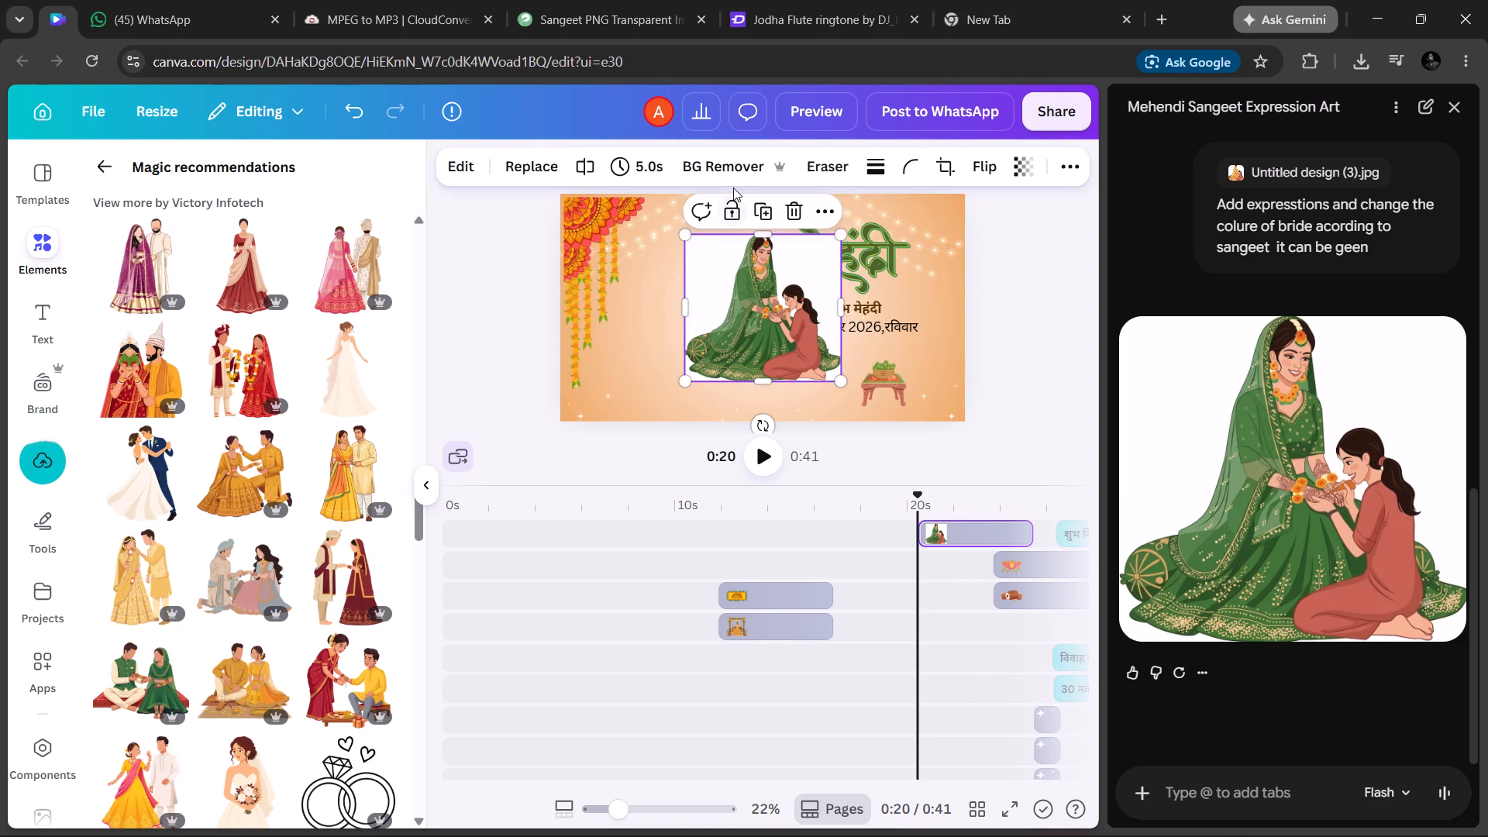
click(729, 167)
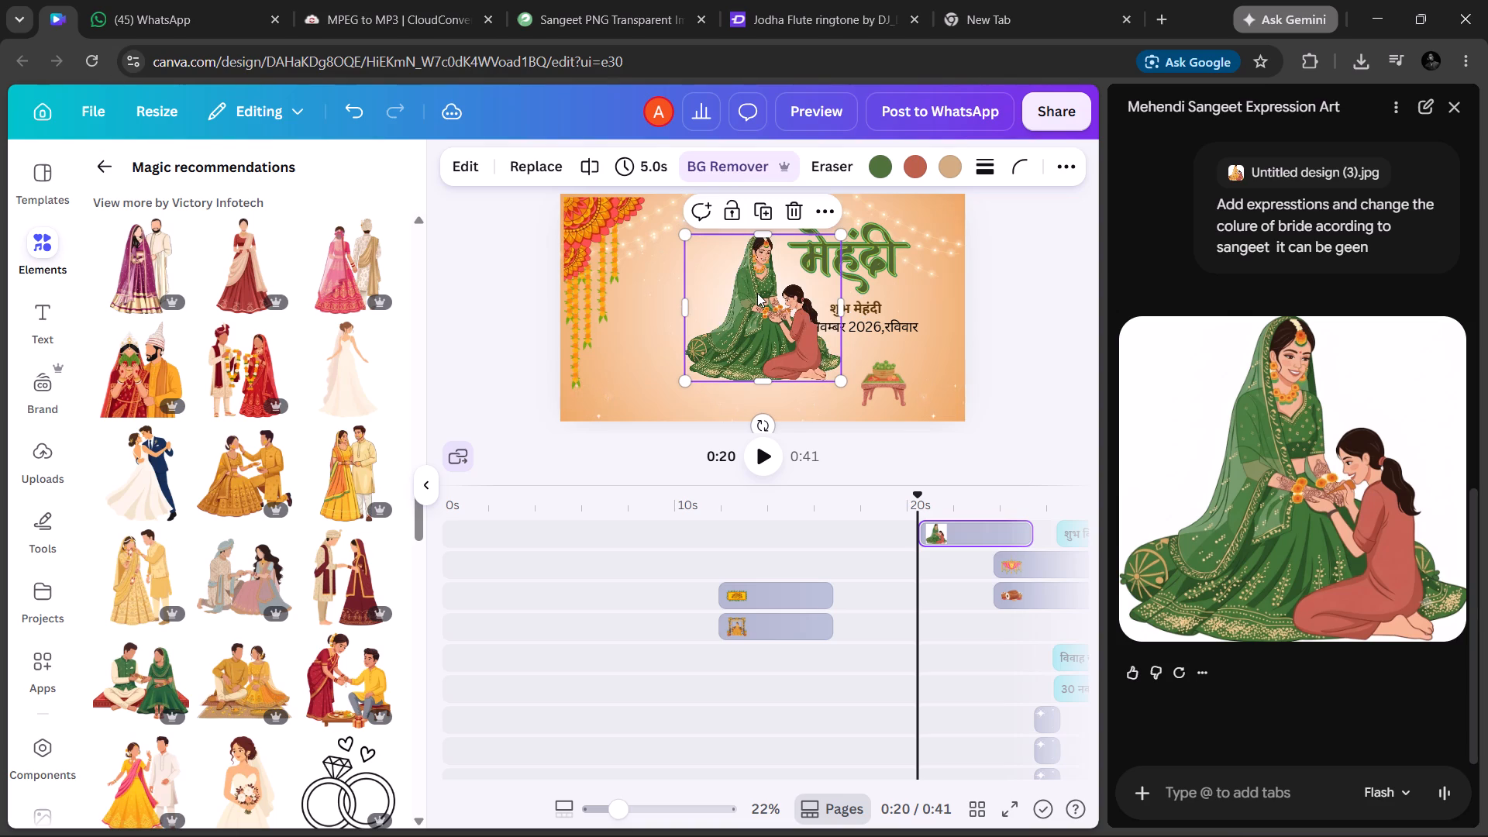
Move the green-dressed bride image to the lower-left part of the mehndi scene, clear of the title and date text.
drag(757, 293, 677, 321)
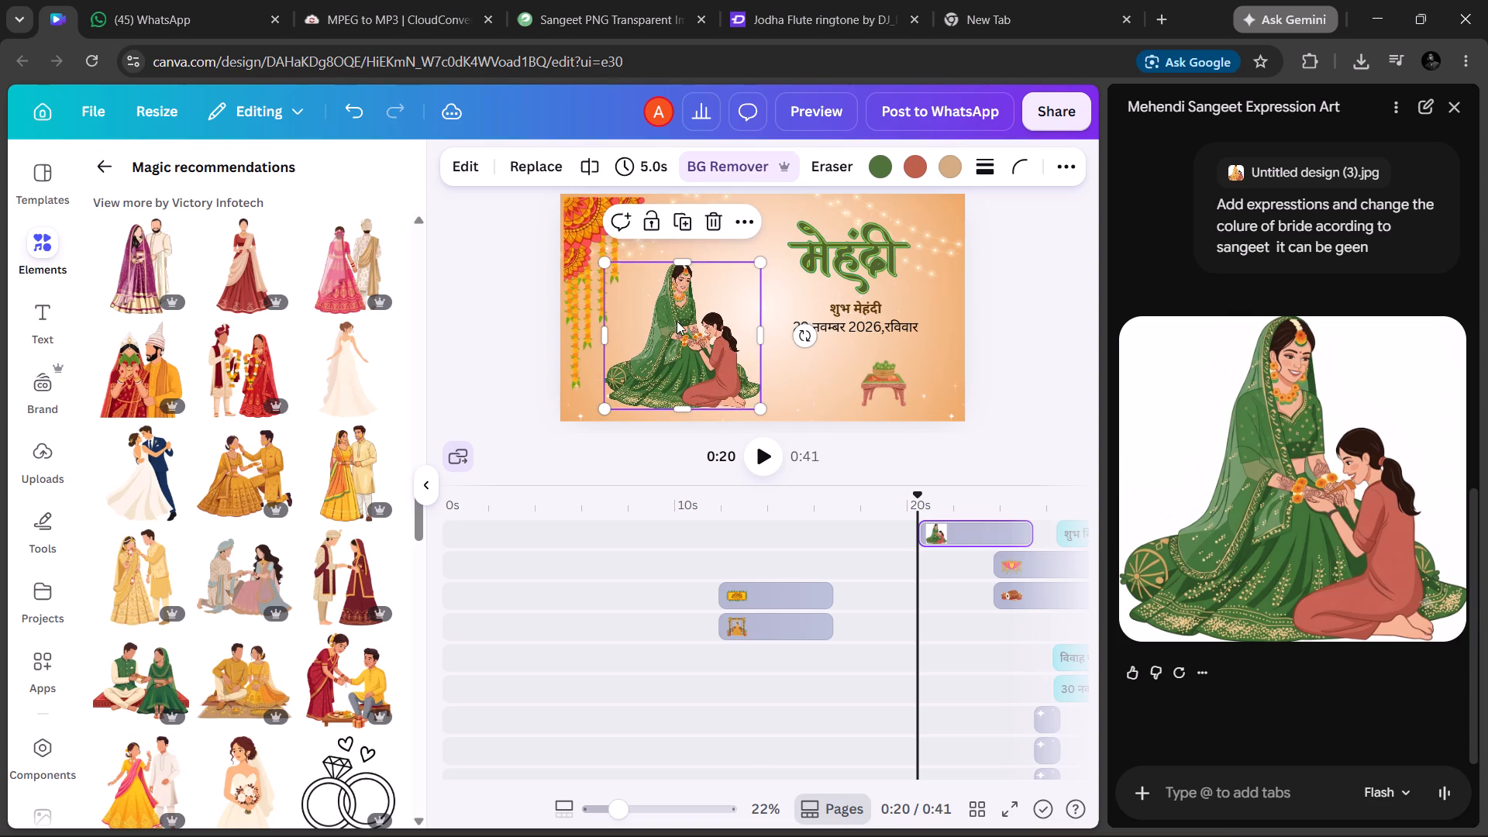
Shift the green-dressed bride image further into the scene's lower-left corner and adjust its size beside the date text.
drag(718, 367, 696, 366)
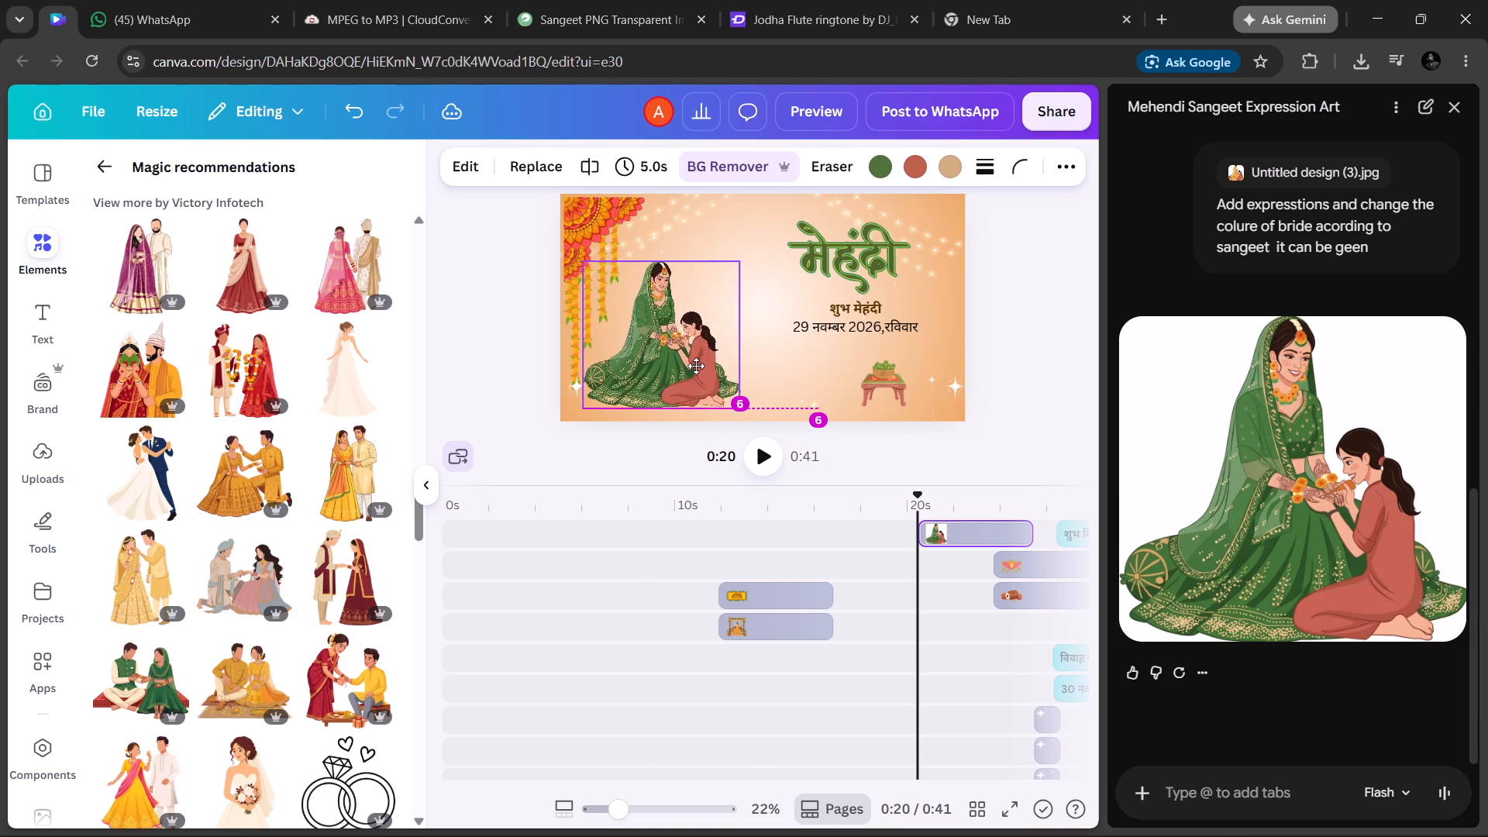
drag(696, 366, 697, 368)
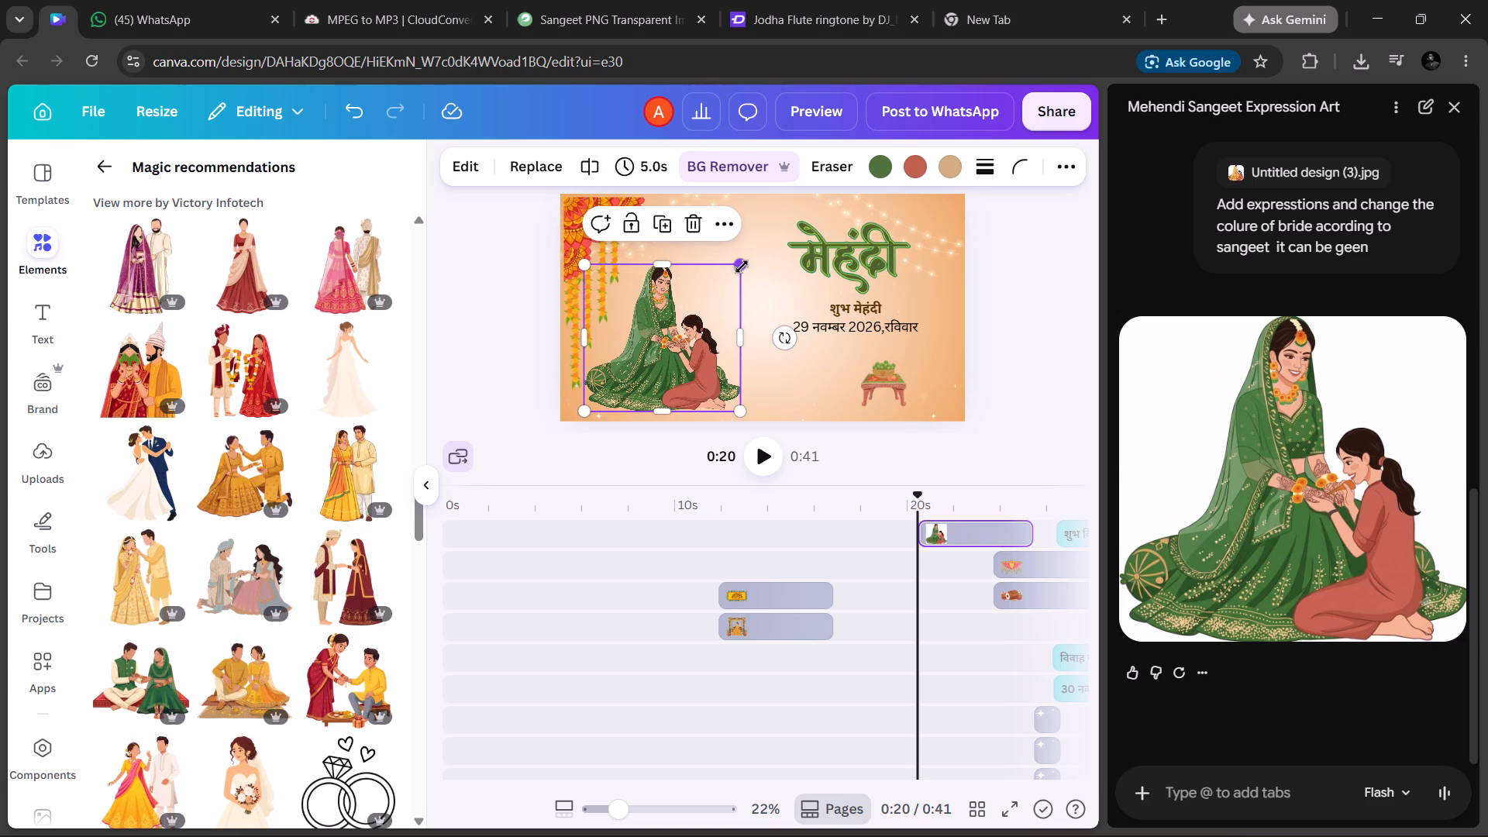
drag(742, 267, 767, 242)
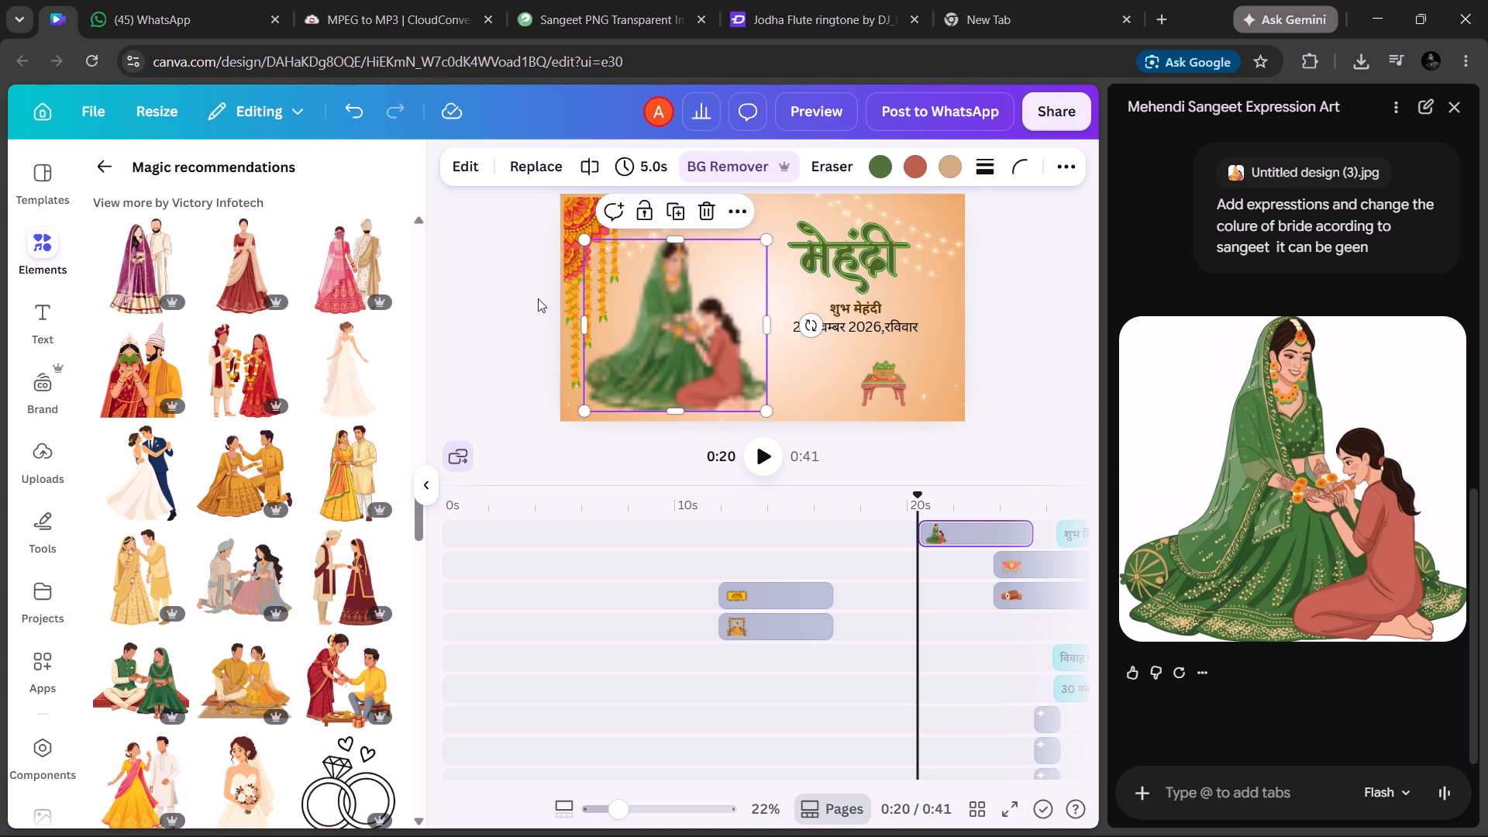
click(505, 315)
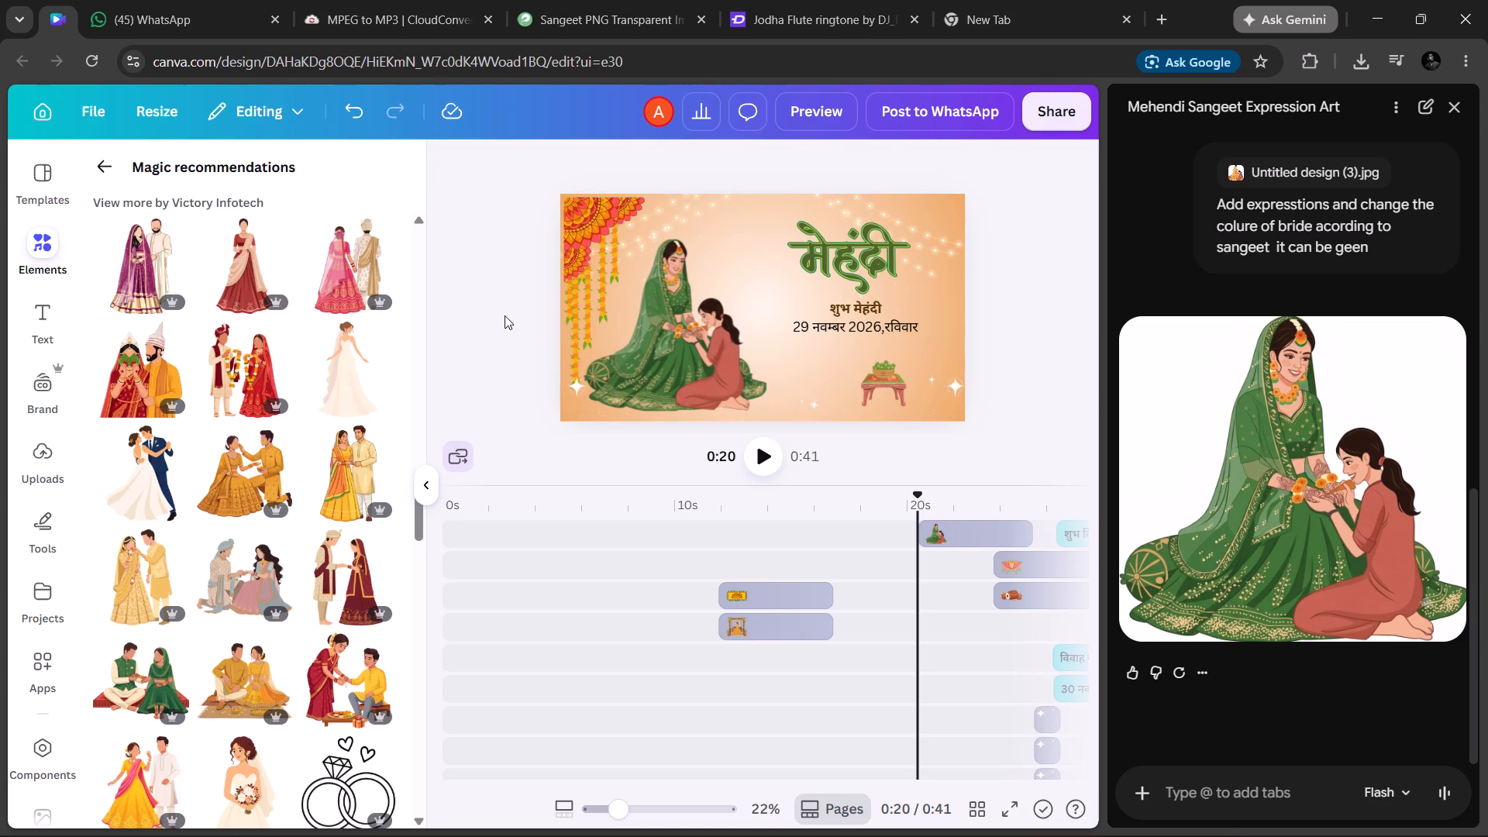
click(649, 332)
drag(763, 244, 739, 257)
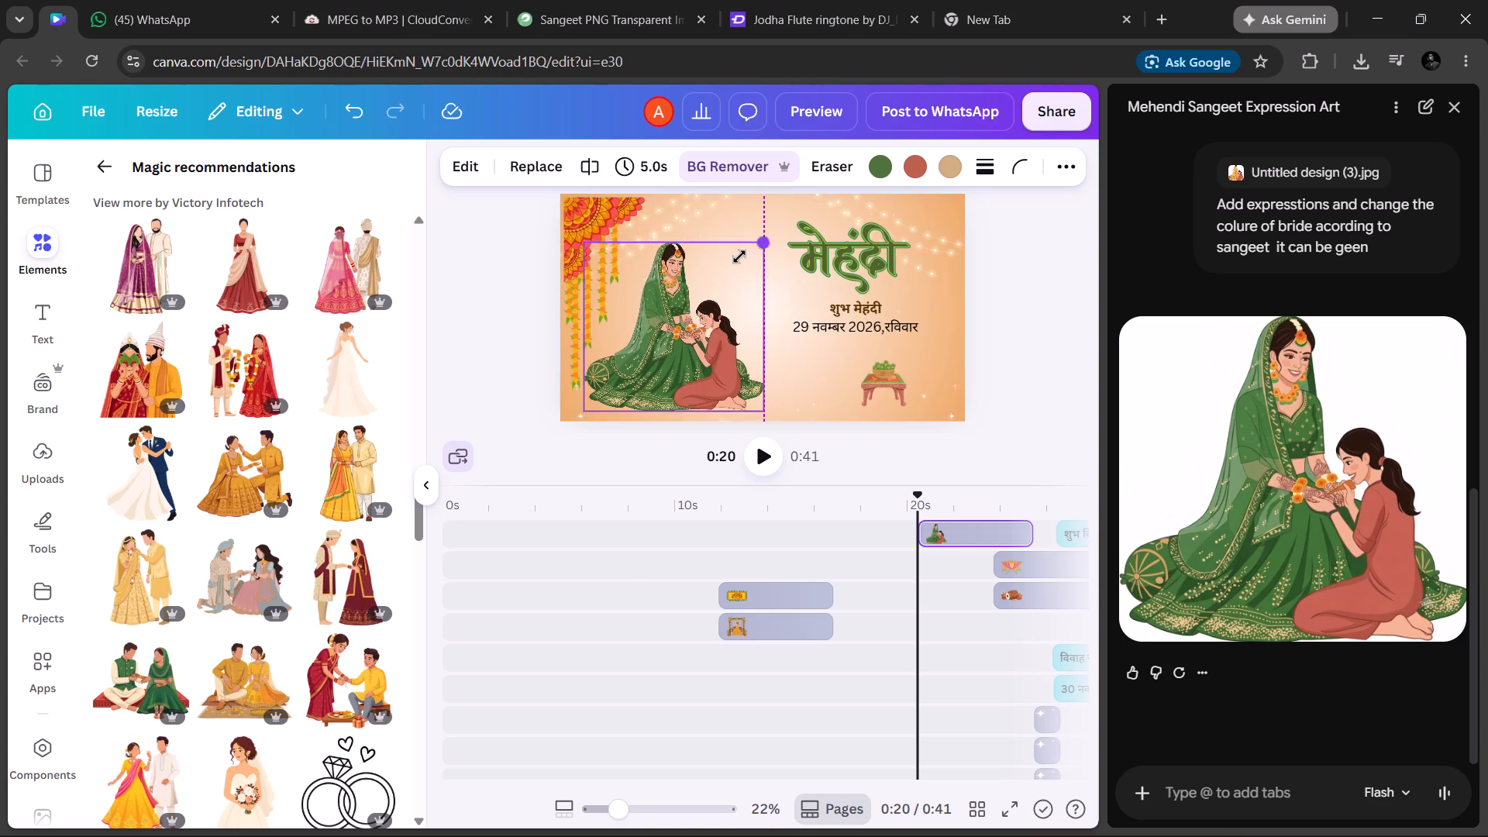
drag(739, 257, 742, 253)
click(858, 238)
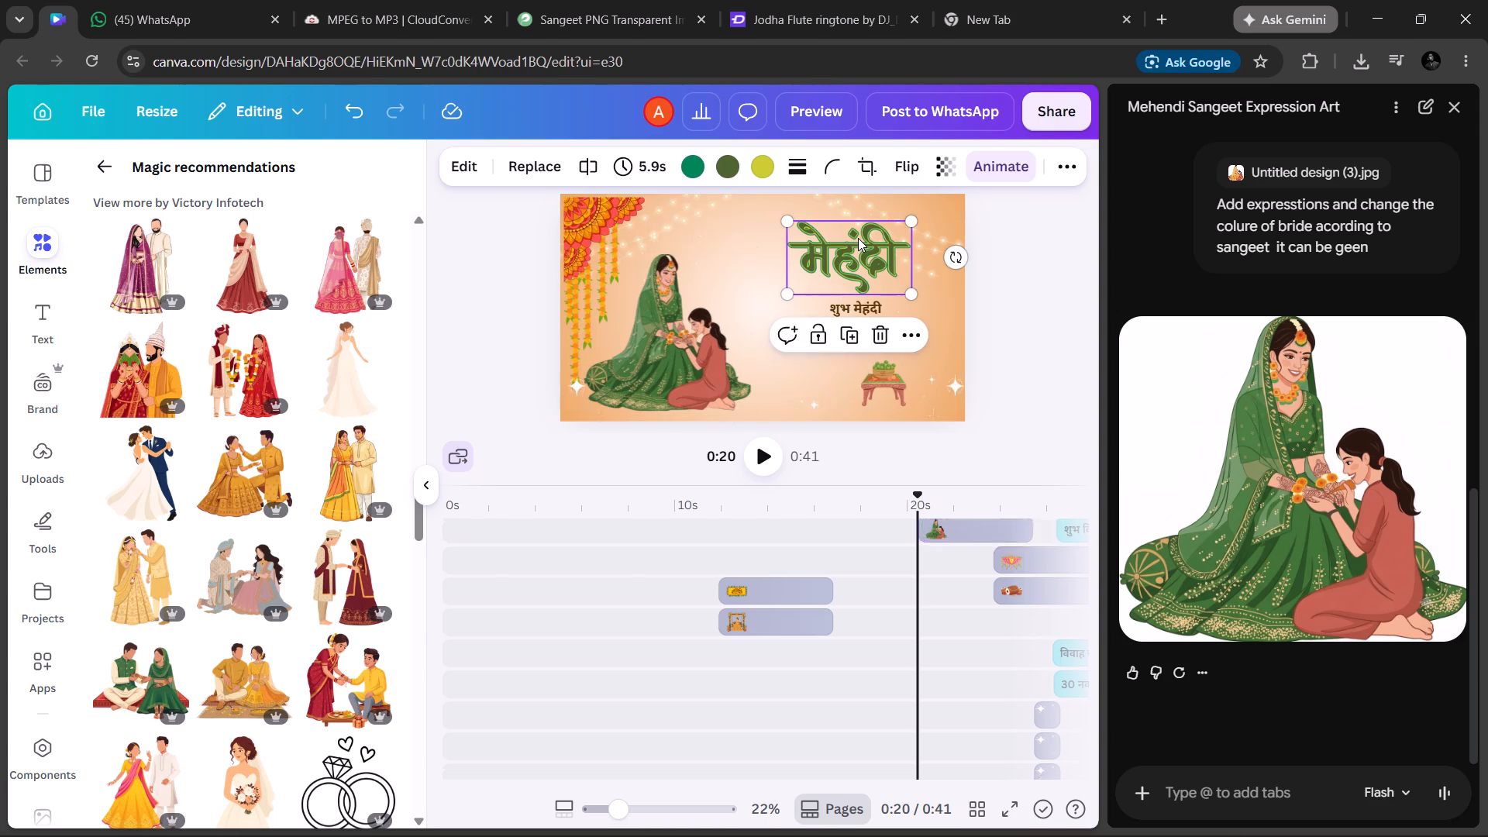
Add the pink sofa stage graphic with marigolds and drums from the recommended graphics to the mehndi scene.
scroll(339, 456, down, 5)
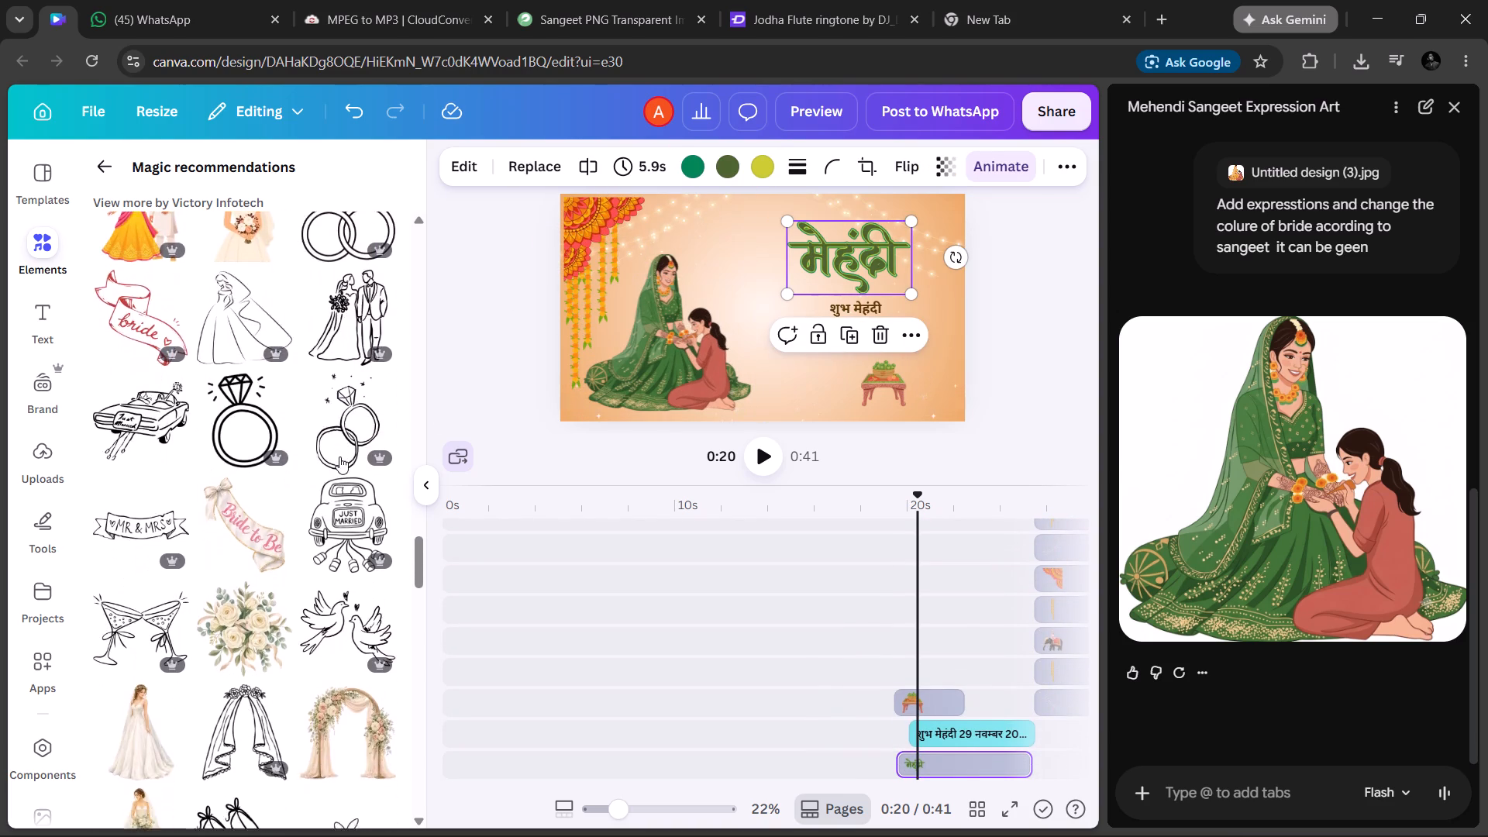
scroll(339, 456, down, 3)
scroll(339, 456, up, 11)
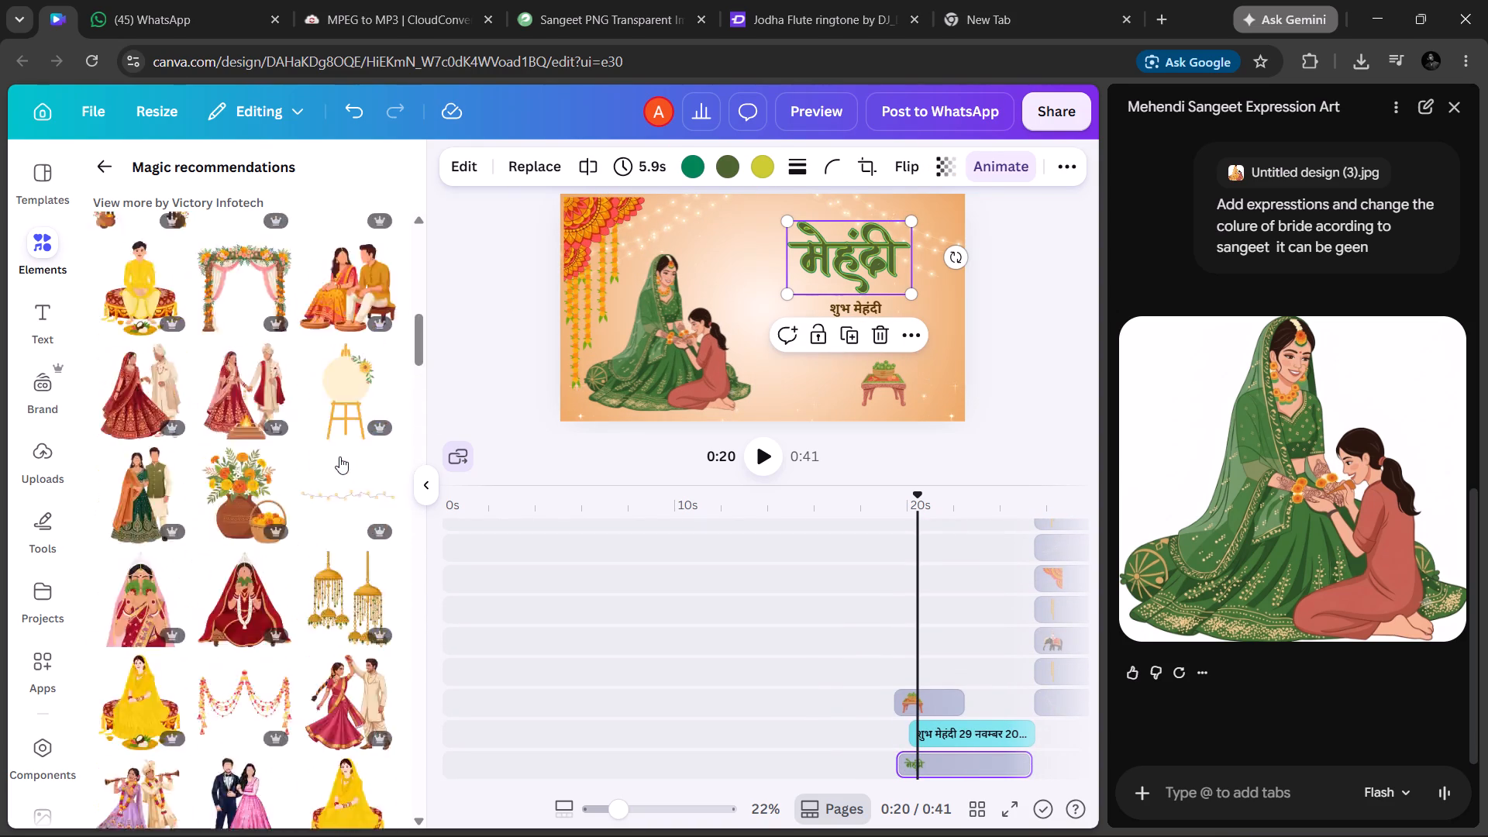
scroll(339, 456, up, 7)
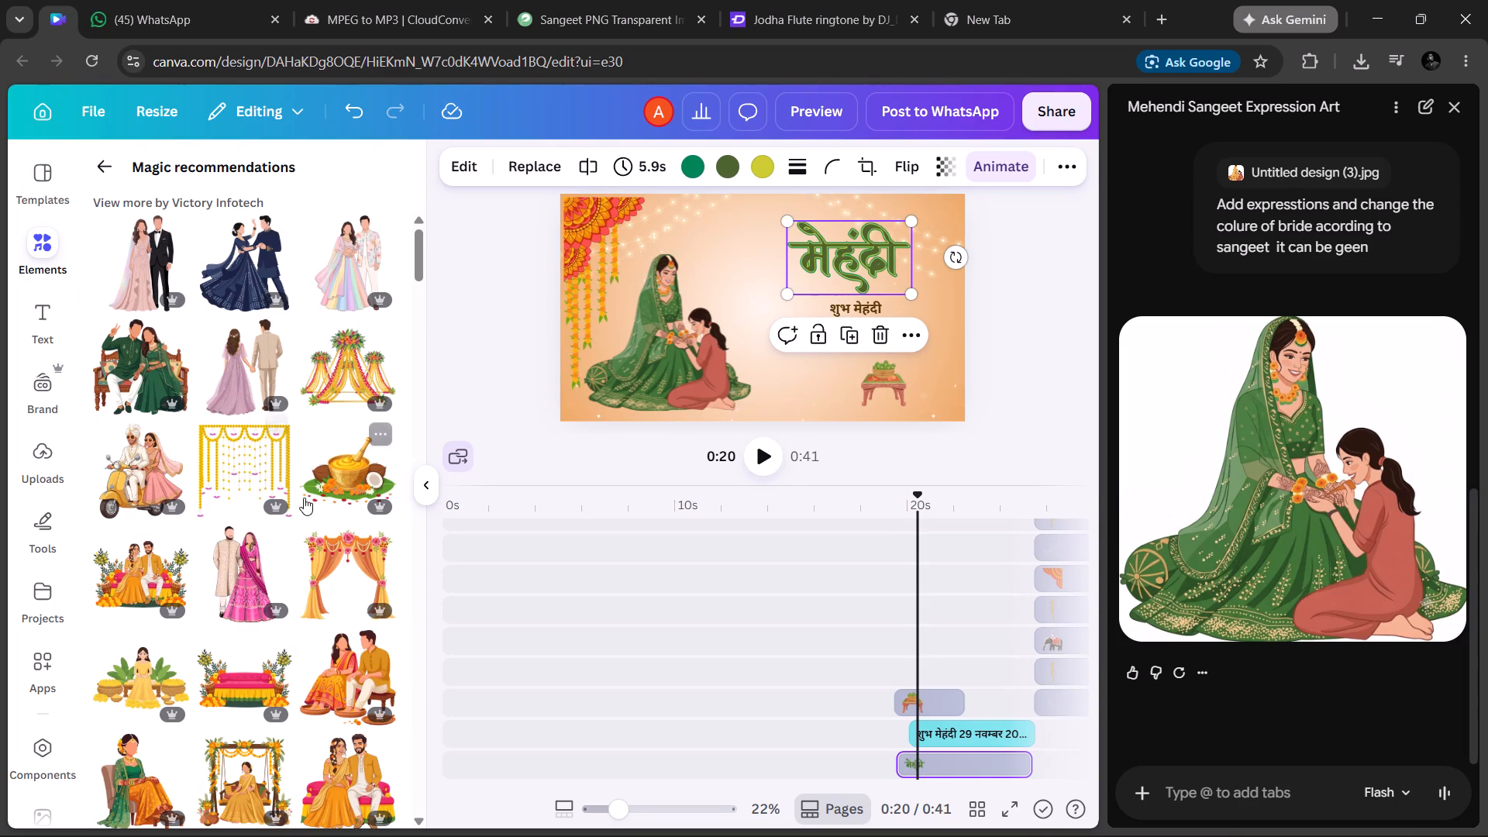
scroll(725, 687, down, 3)
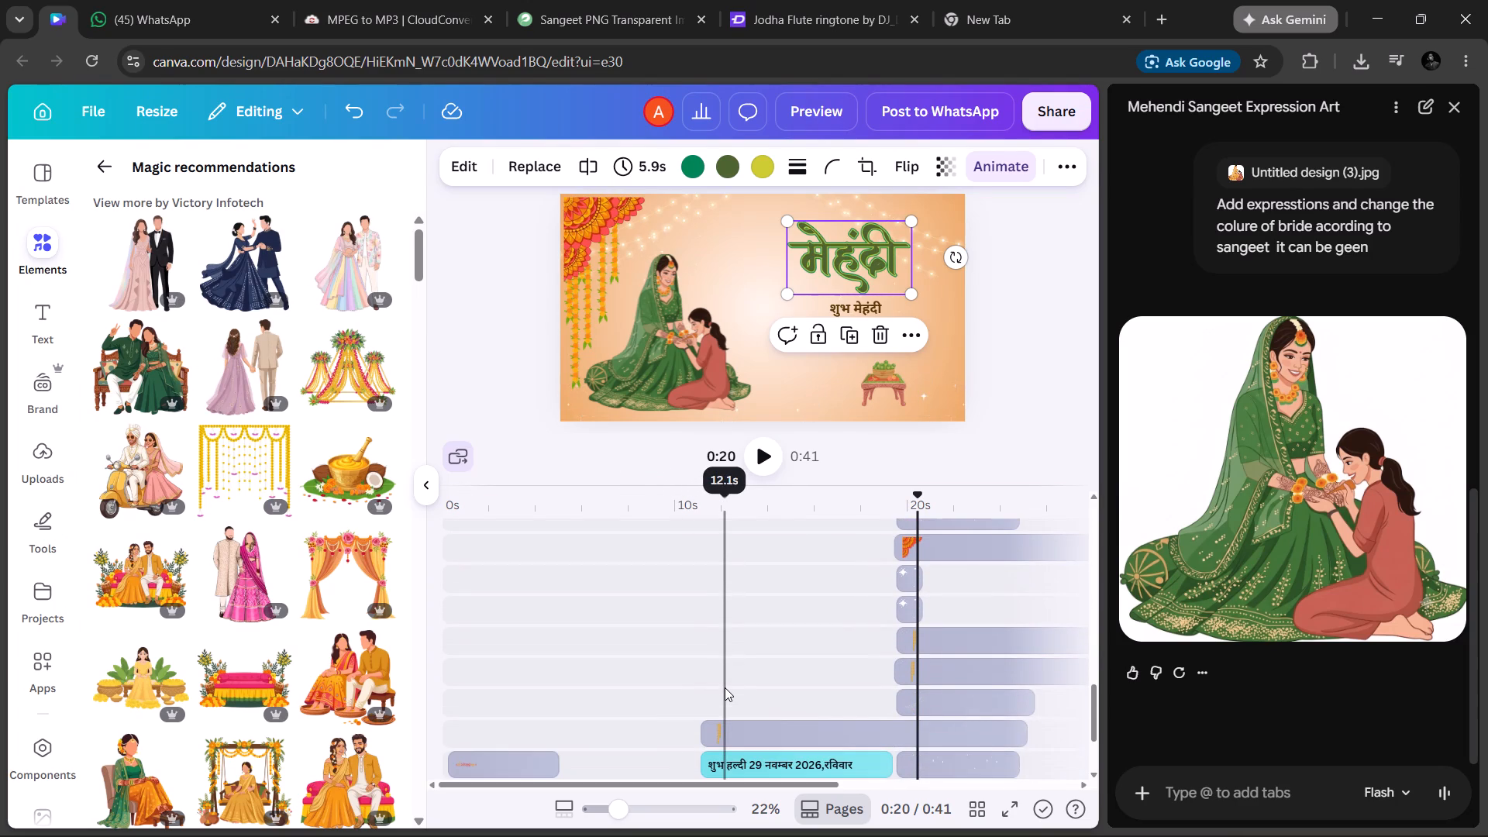
click(237, 697)
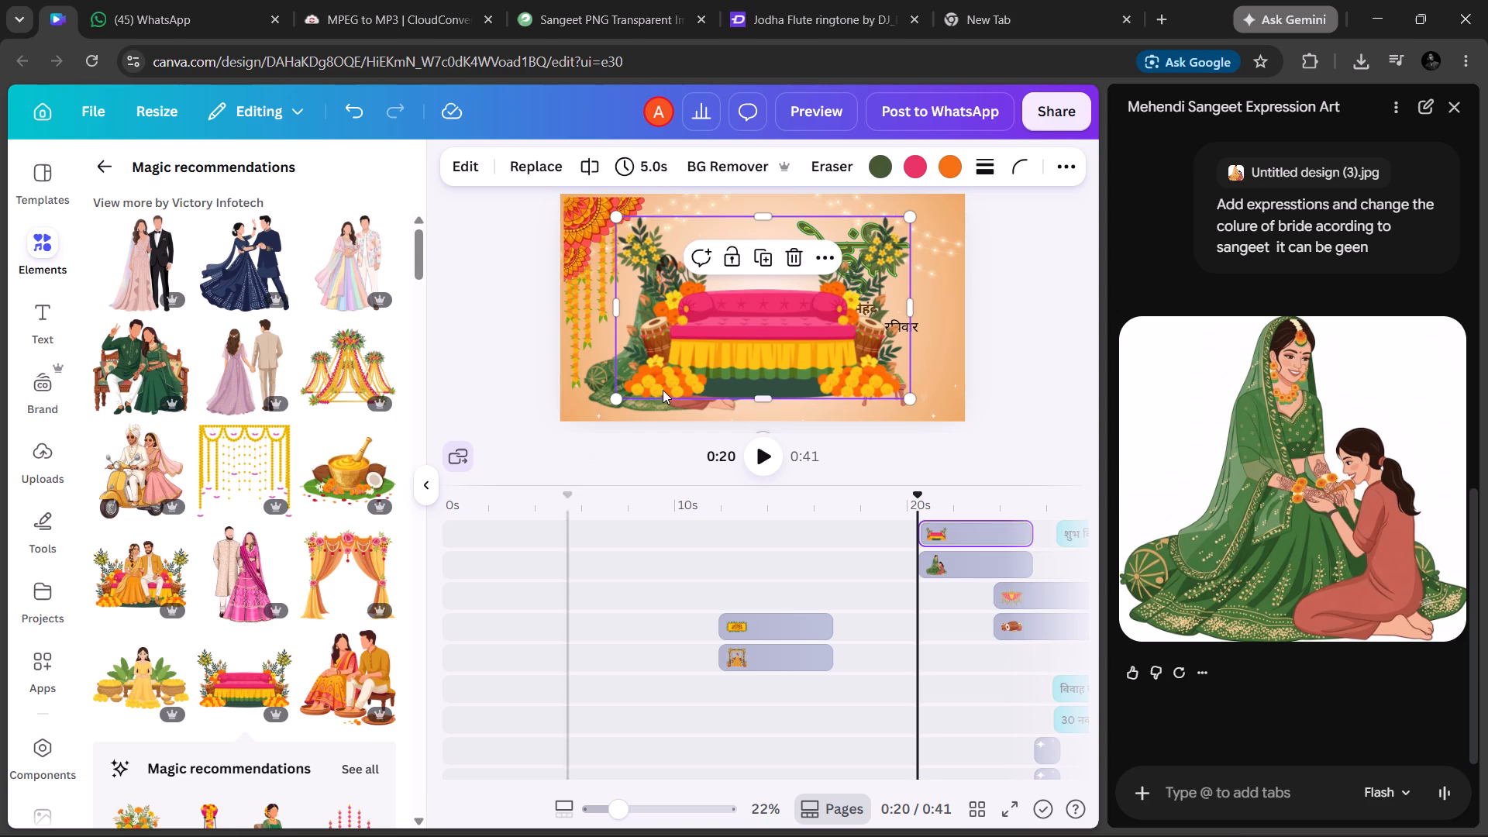
Download only the pink sofa stage graphic as a high-quality JPG.
click(746, 325)
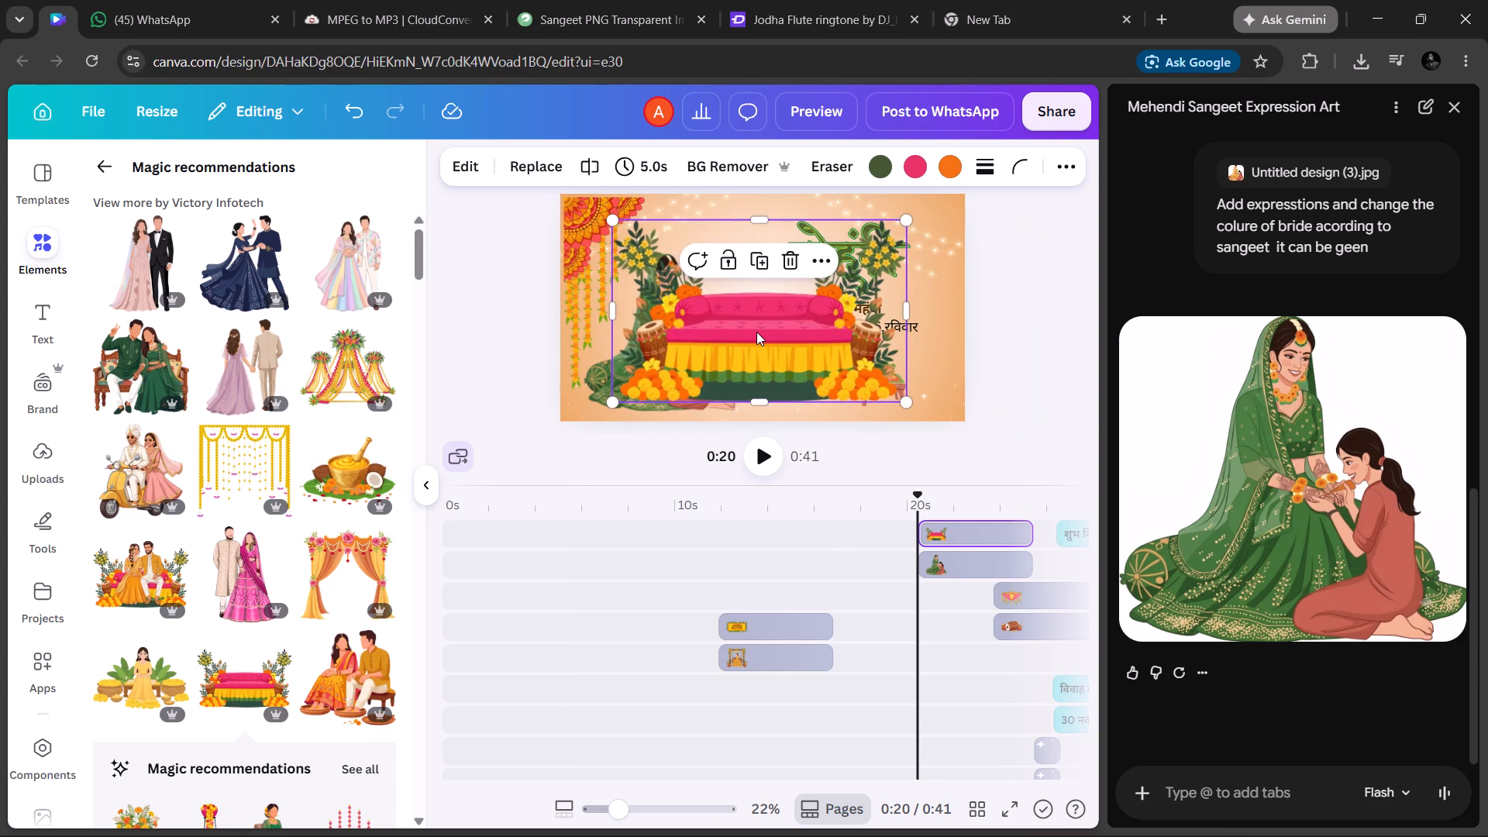
click(756, 332)
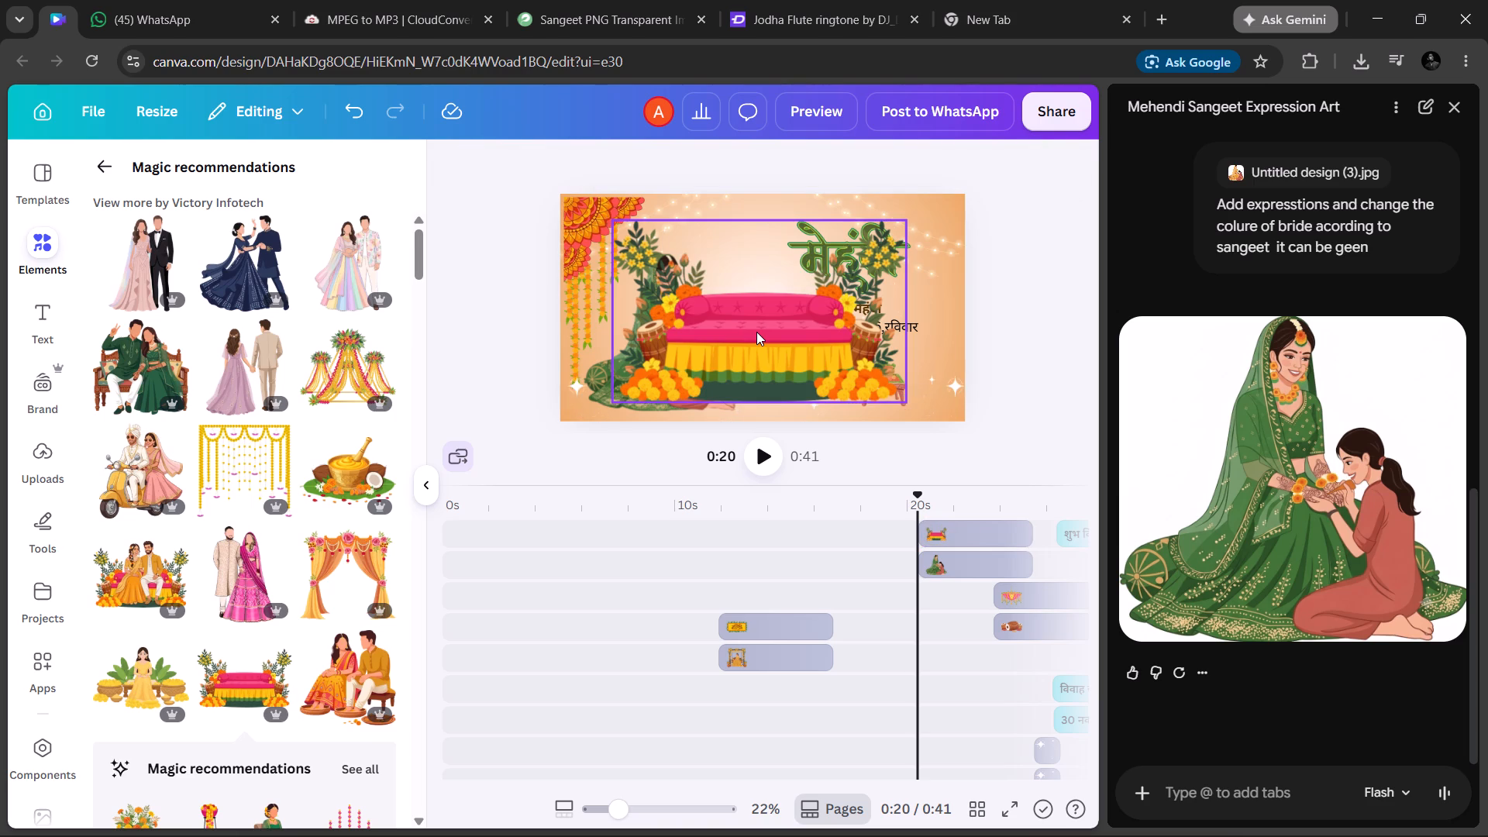
right_click(756, 332)
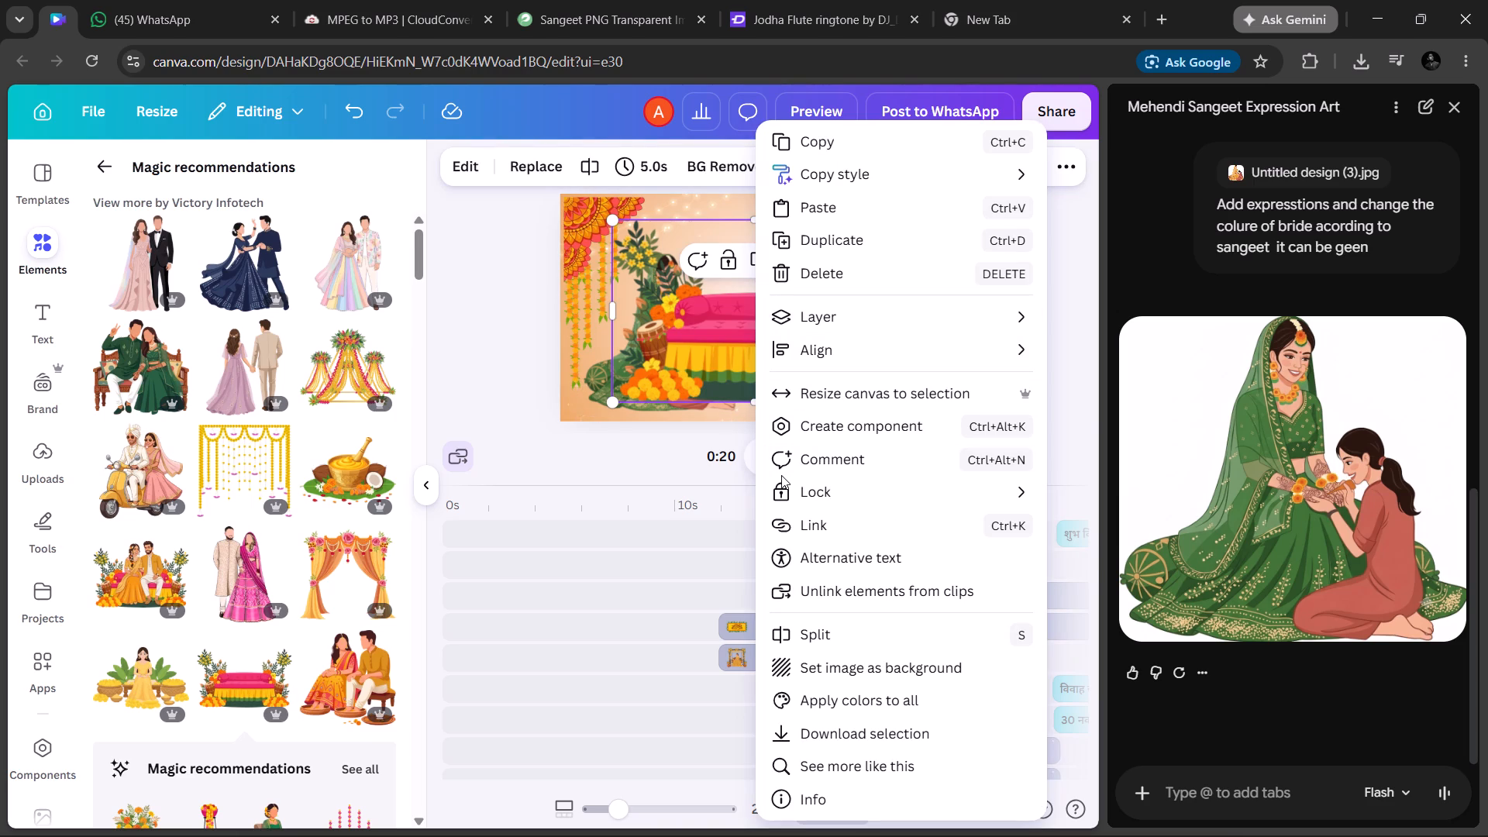
click(849, 725)
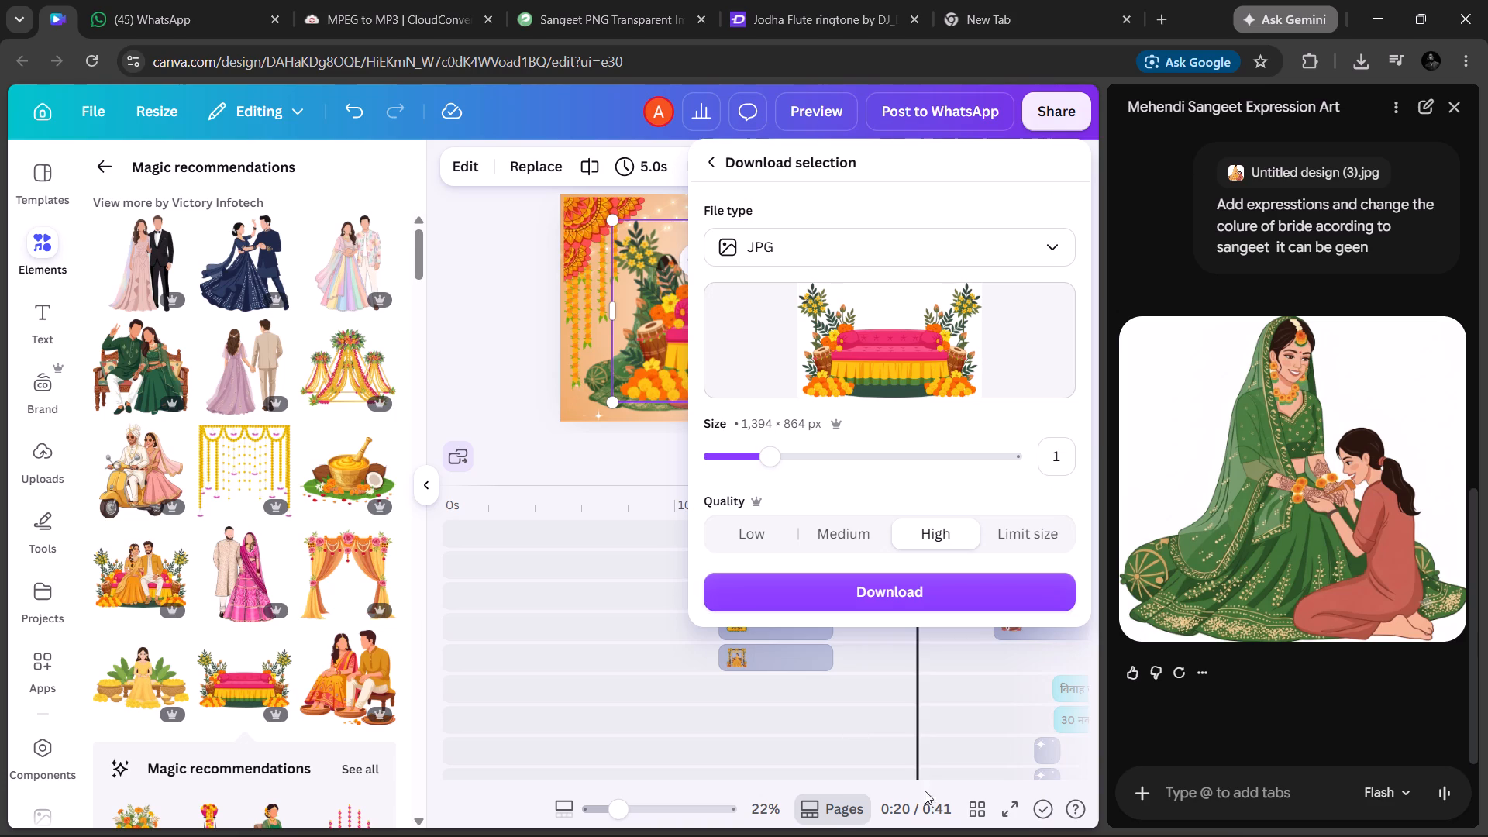
click(855, 580)
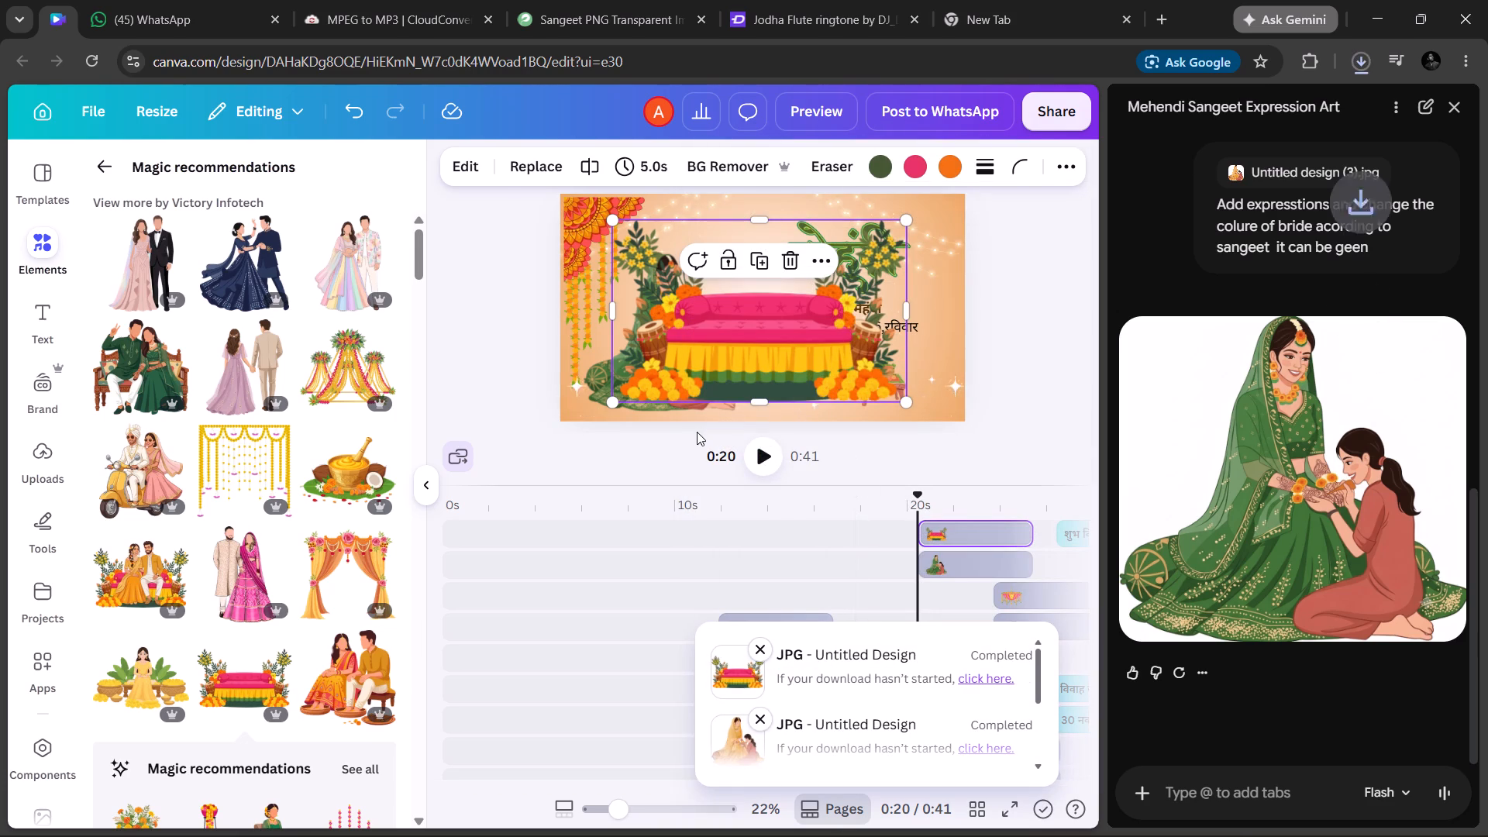
Upload the downloaded sofa image "Untitled design (4)" as an attachment in the AI chat.
click(1145, 787)
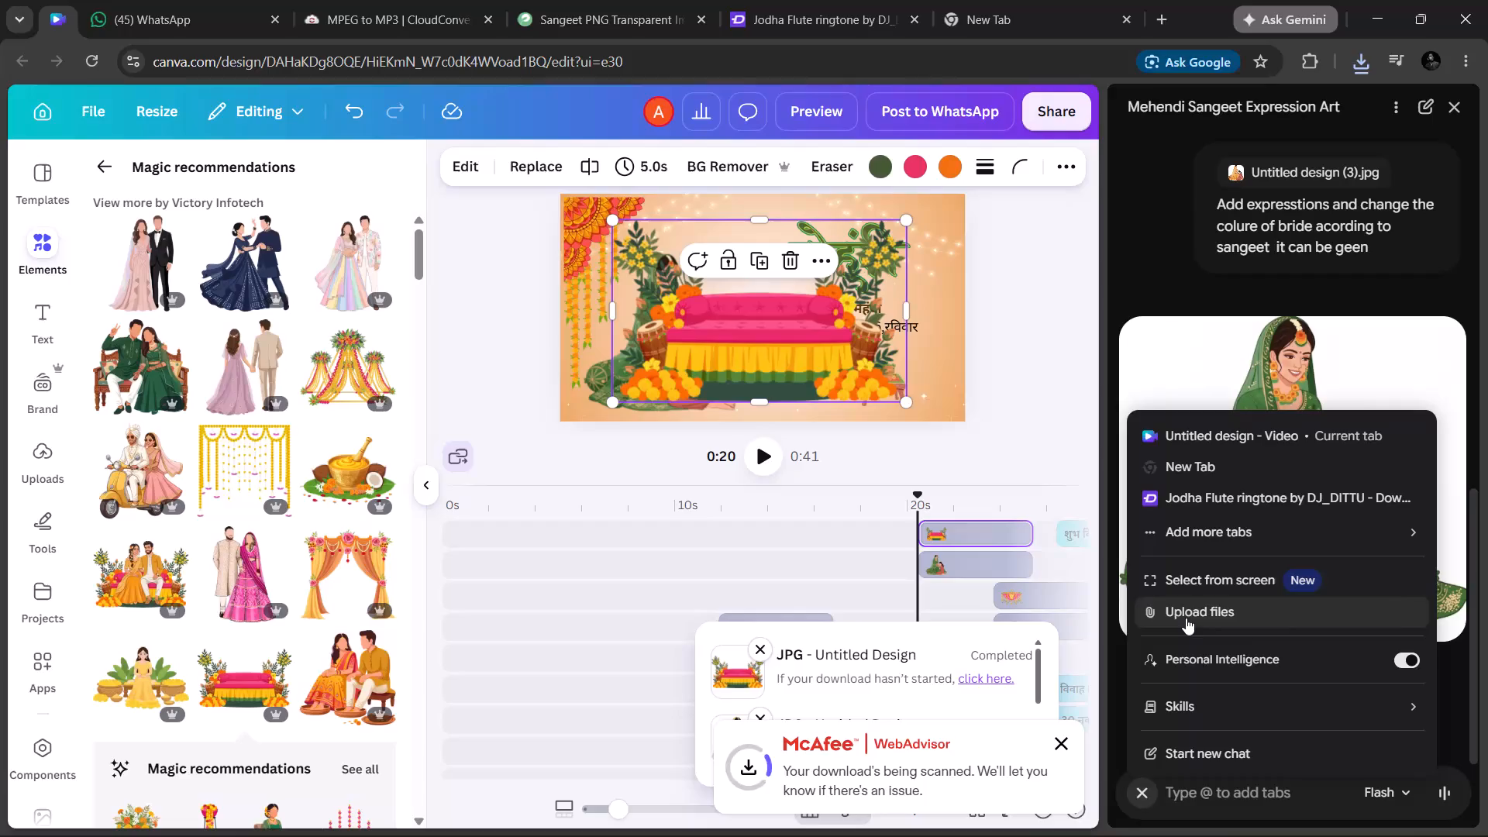
click(1186, 618)
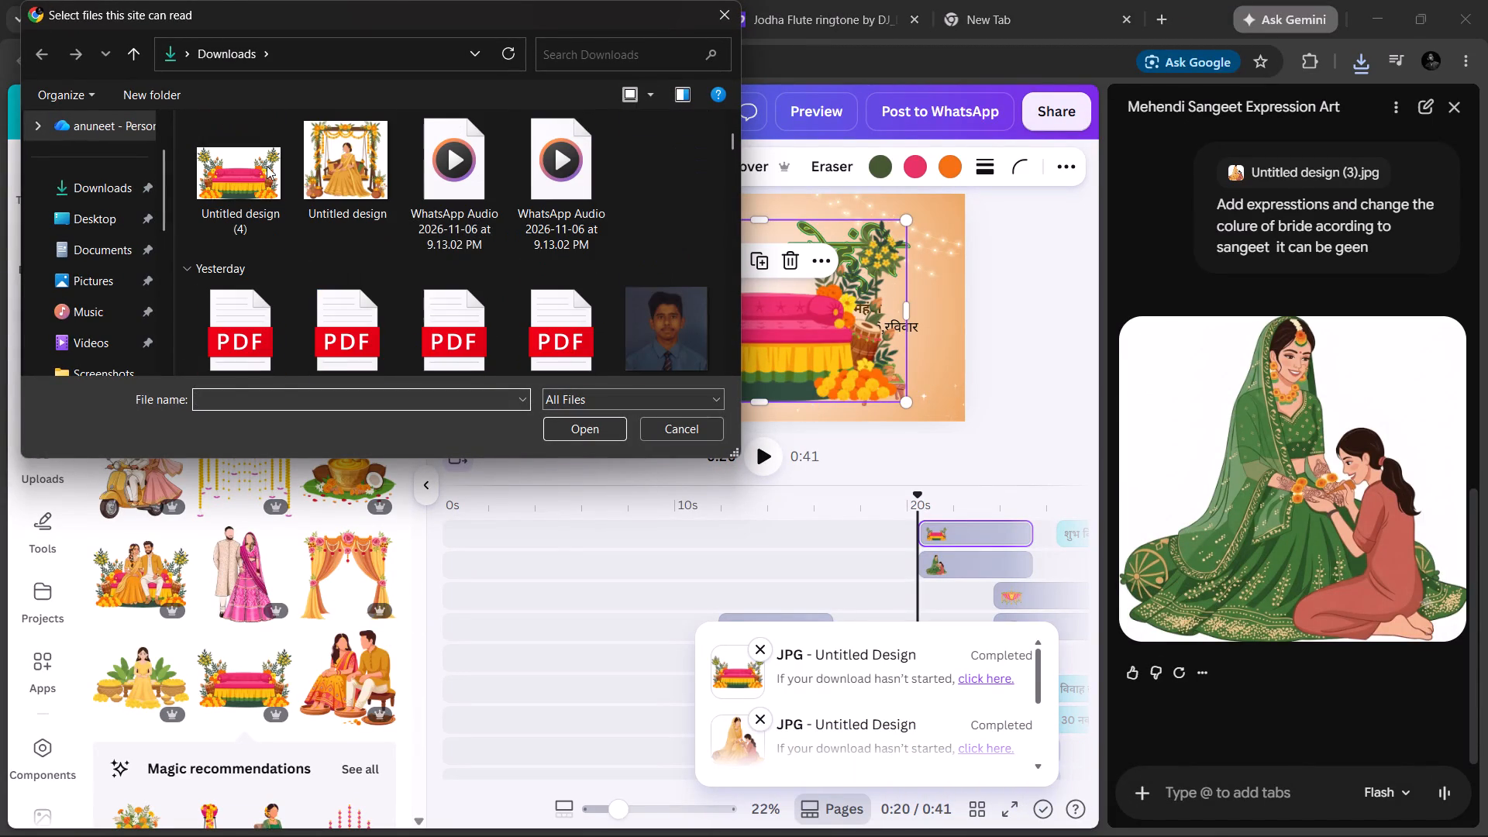
click(238, 170)
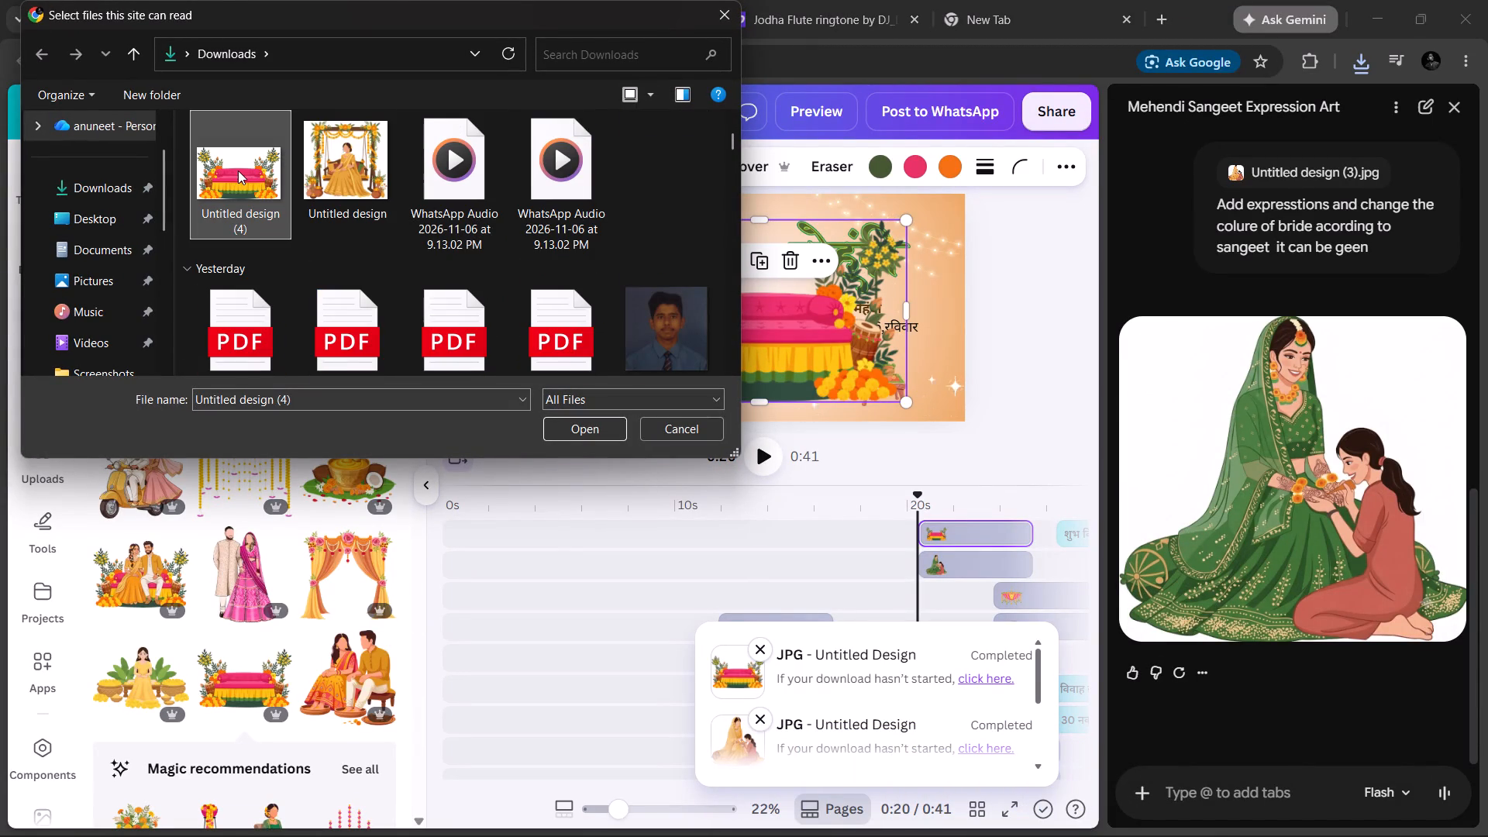
click(578, 424)
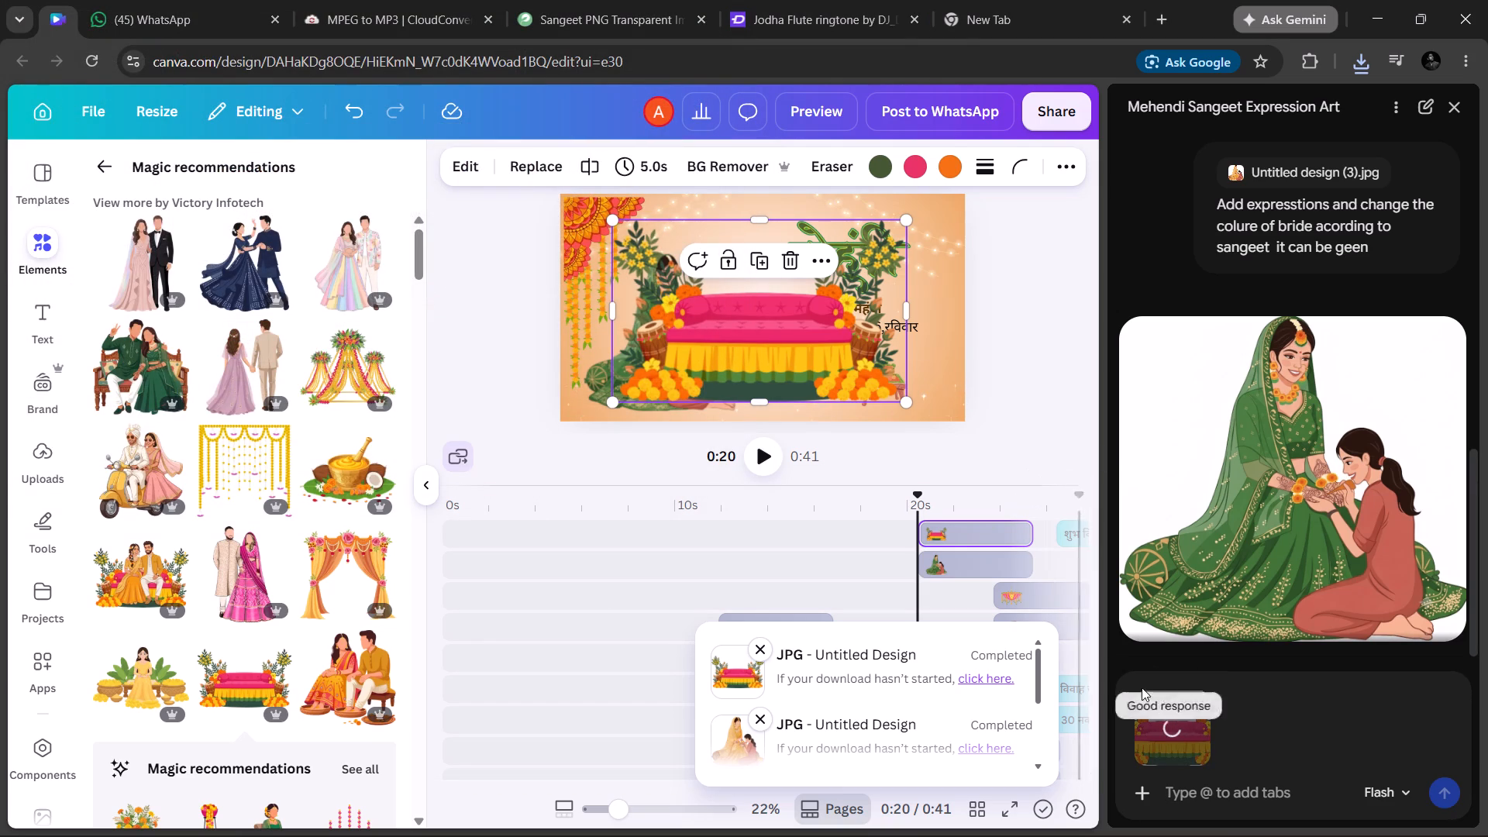
Copy the generated green-dressed bride image and attach it to the AI chat message alongside the sofa image.
drag(1236, 608, 1276, 641)
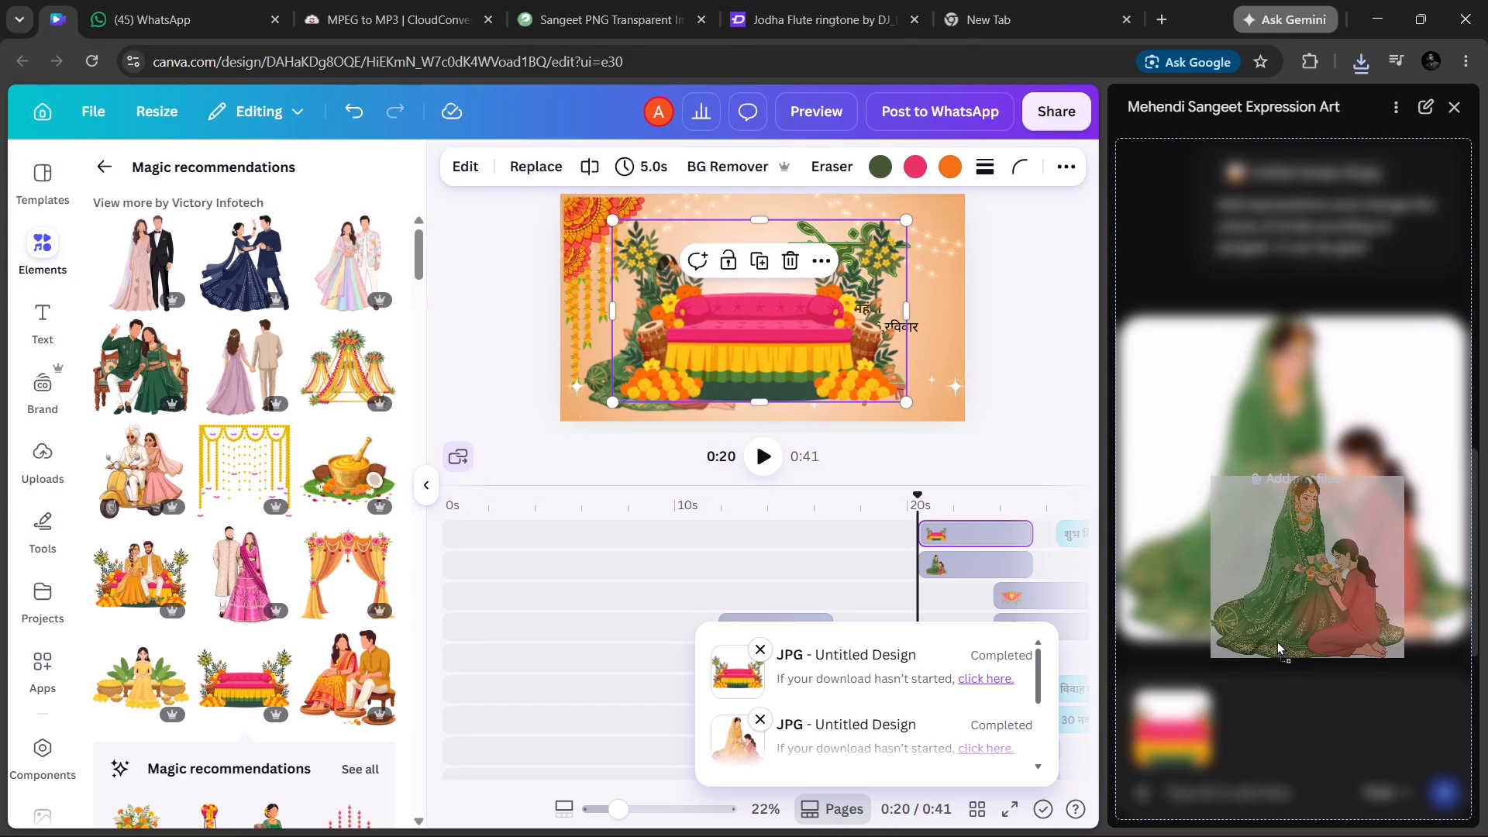
drag(1276, 641, 1266, 709)
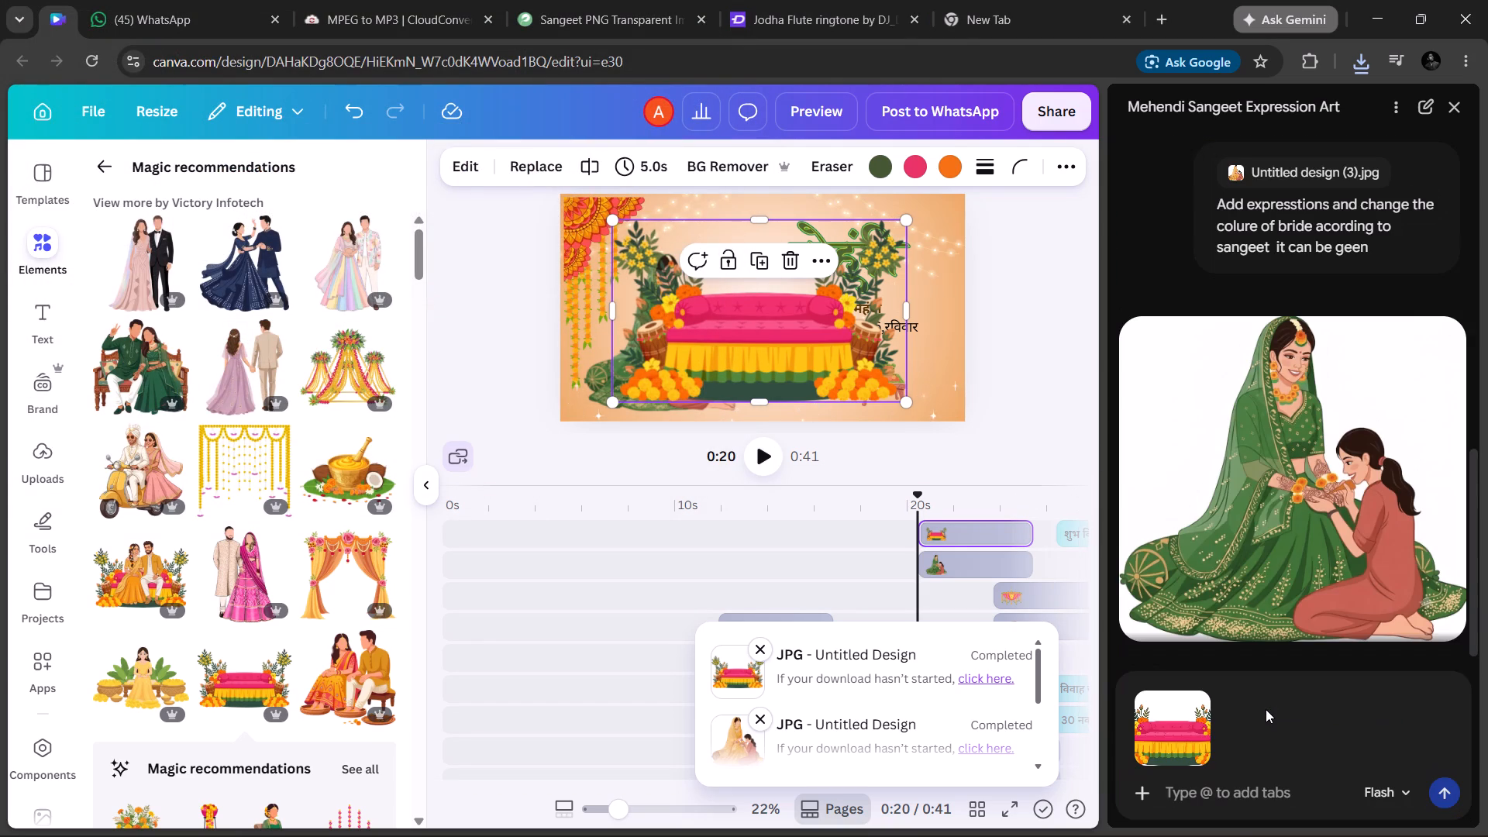
right_click(1274, 539)
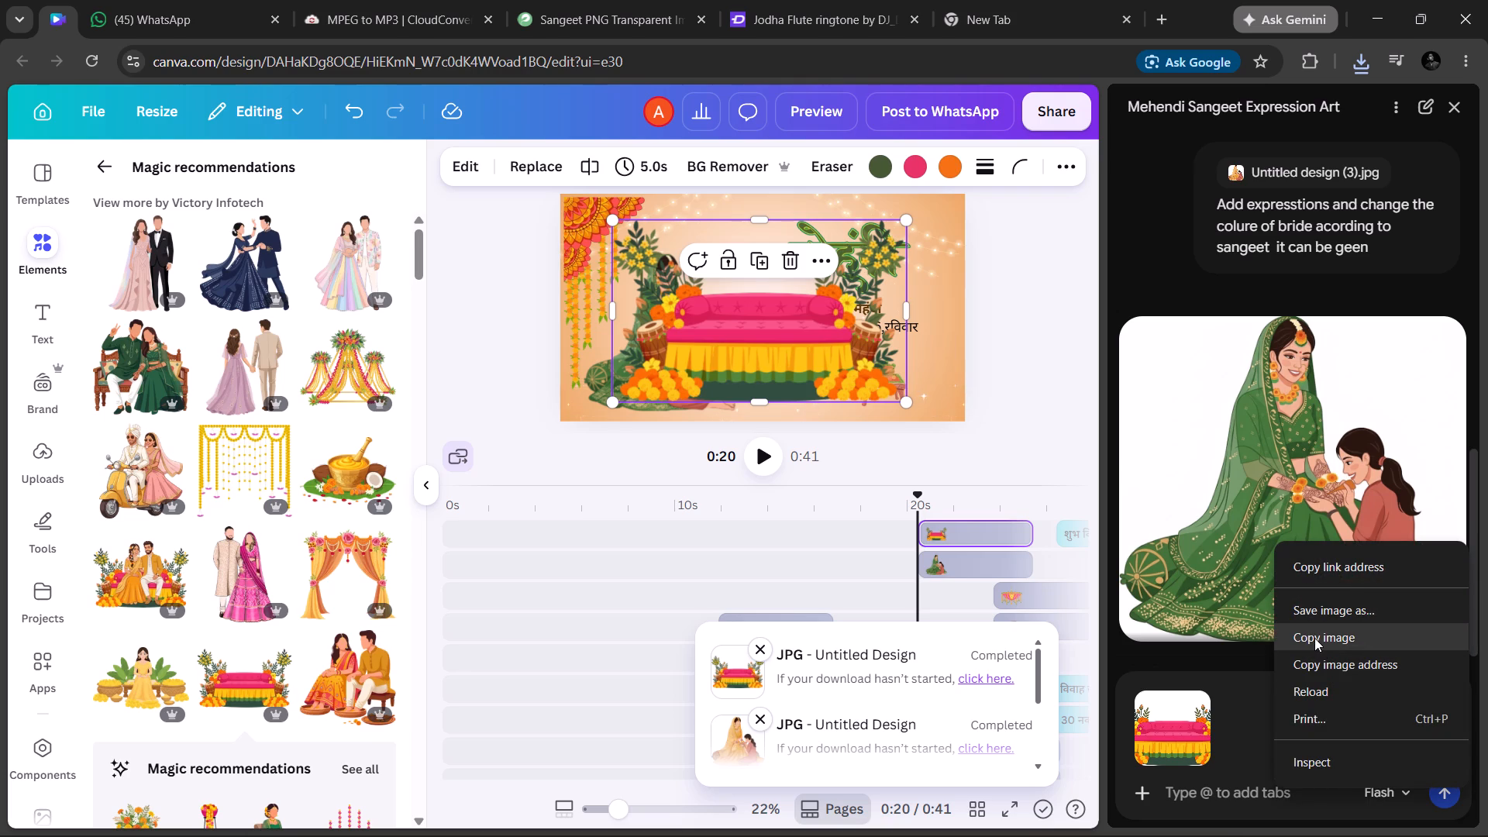
click(1314, 638)
click(1266, 729)
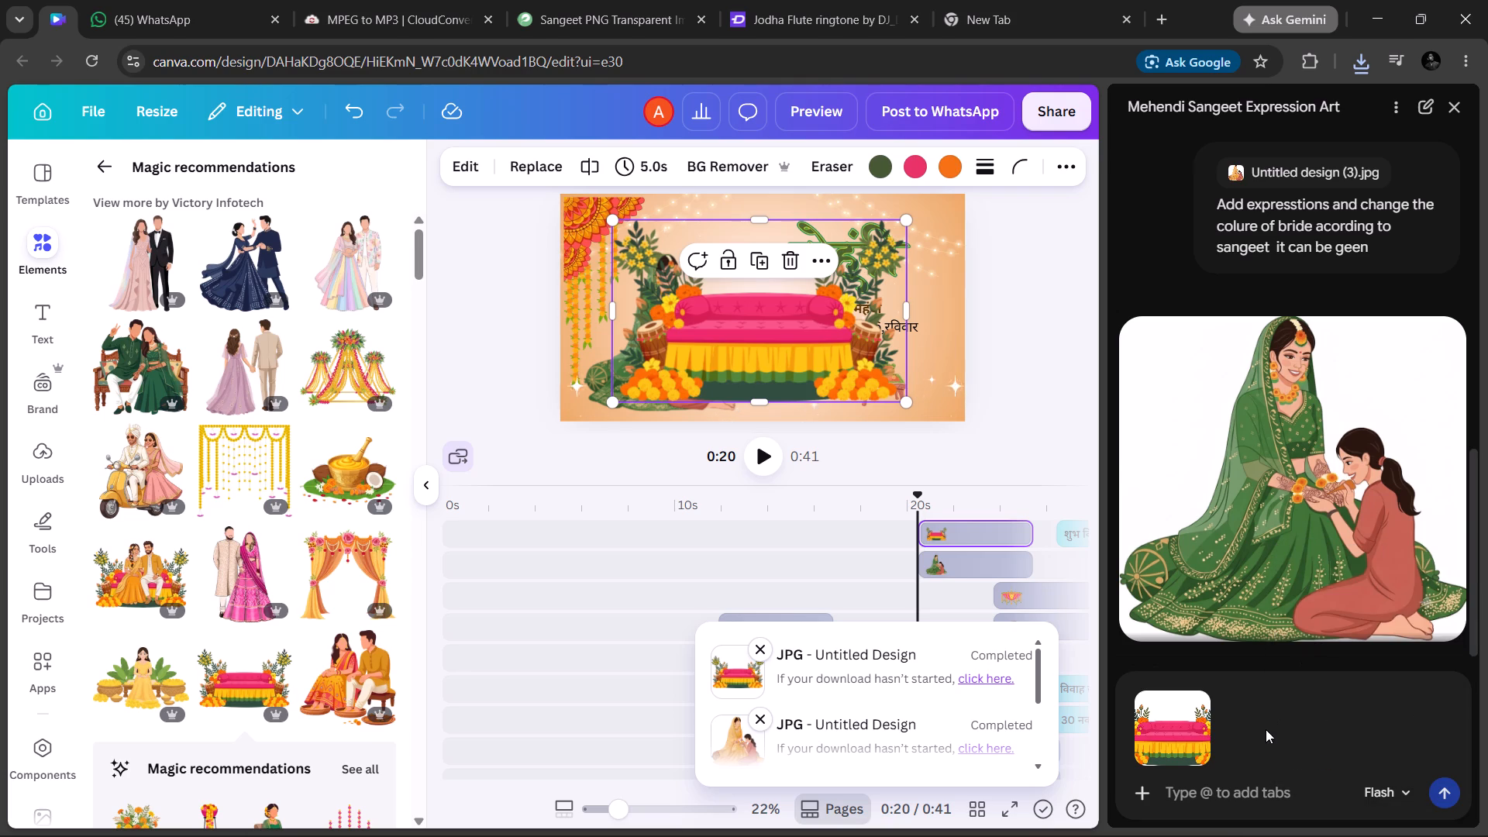
key(ctrl+v)
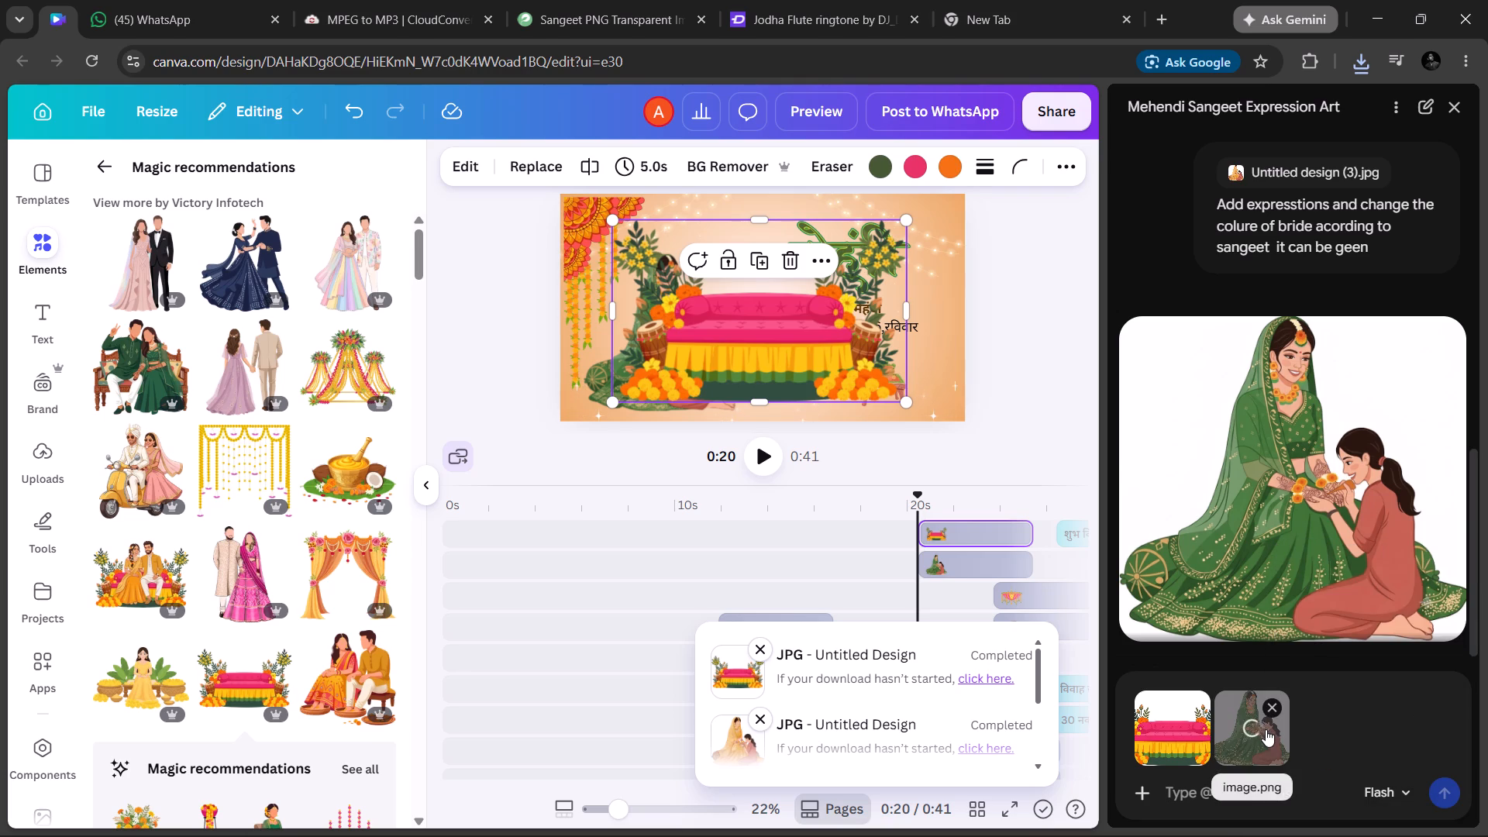
Send the prompt "make her sit" with the two attached images to generate a combined illustration.
click(1205, 783)
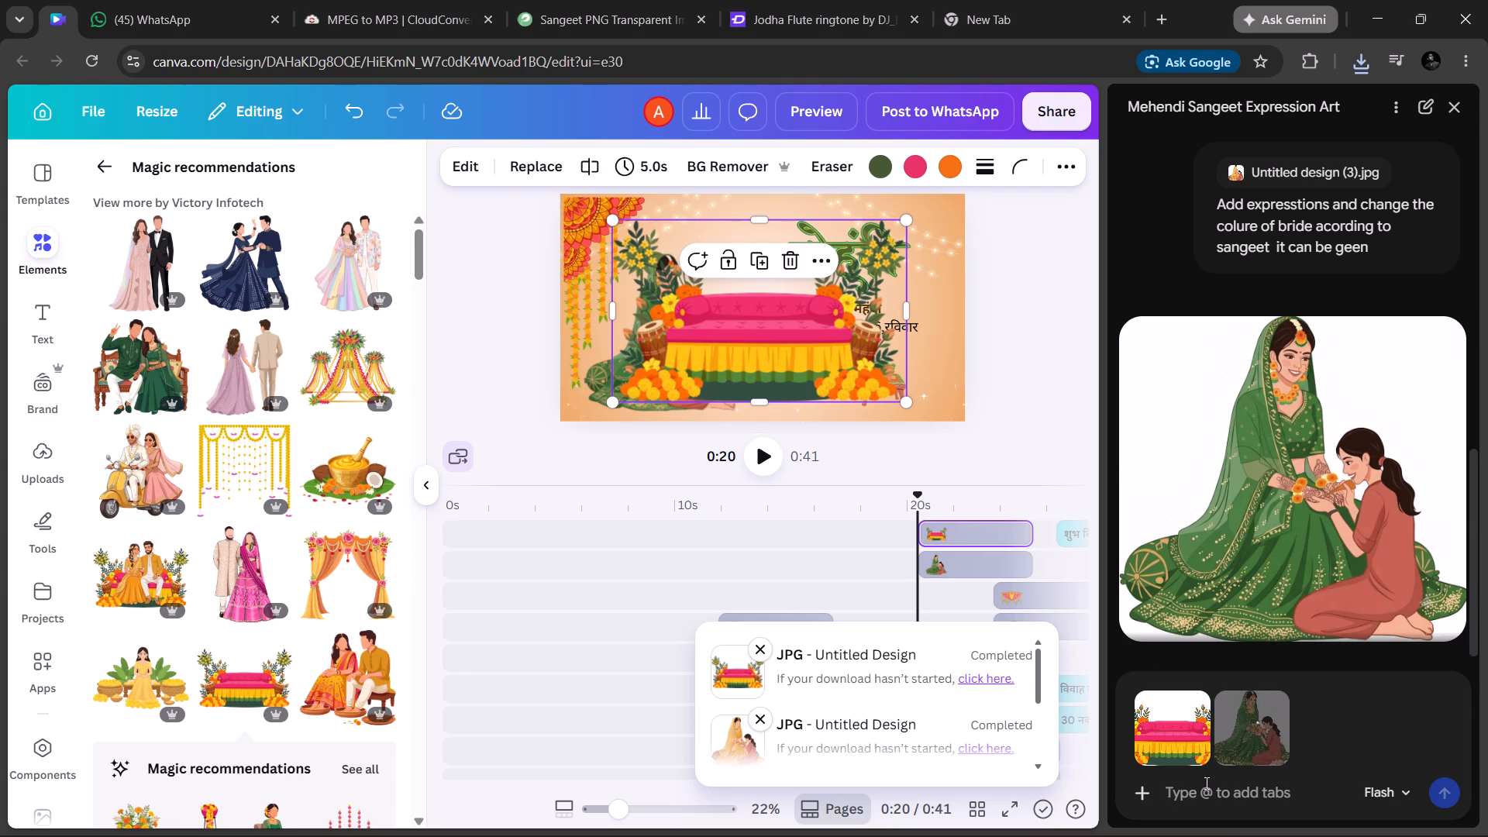
text(make he)
text(r sit)
key(space)
key(Return)
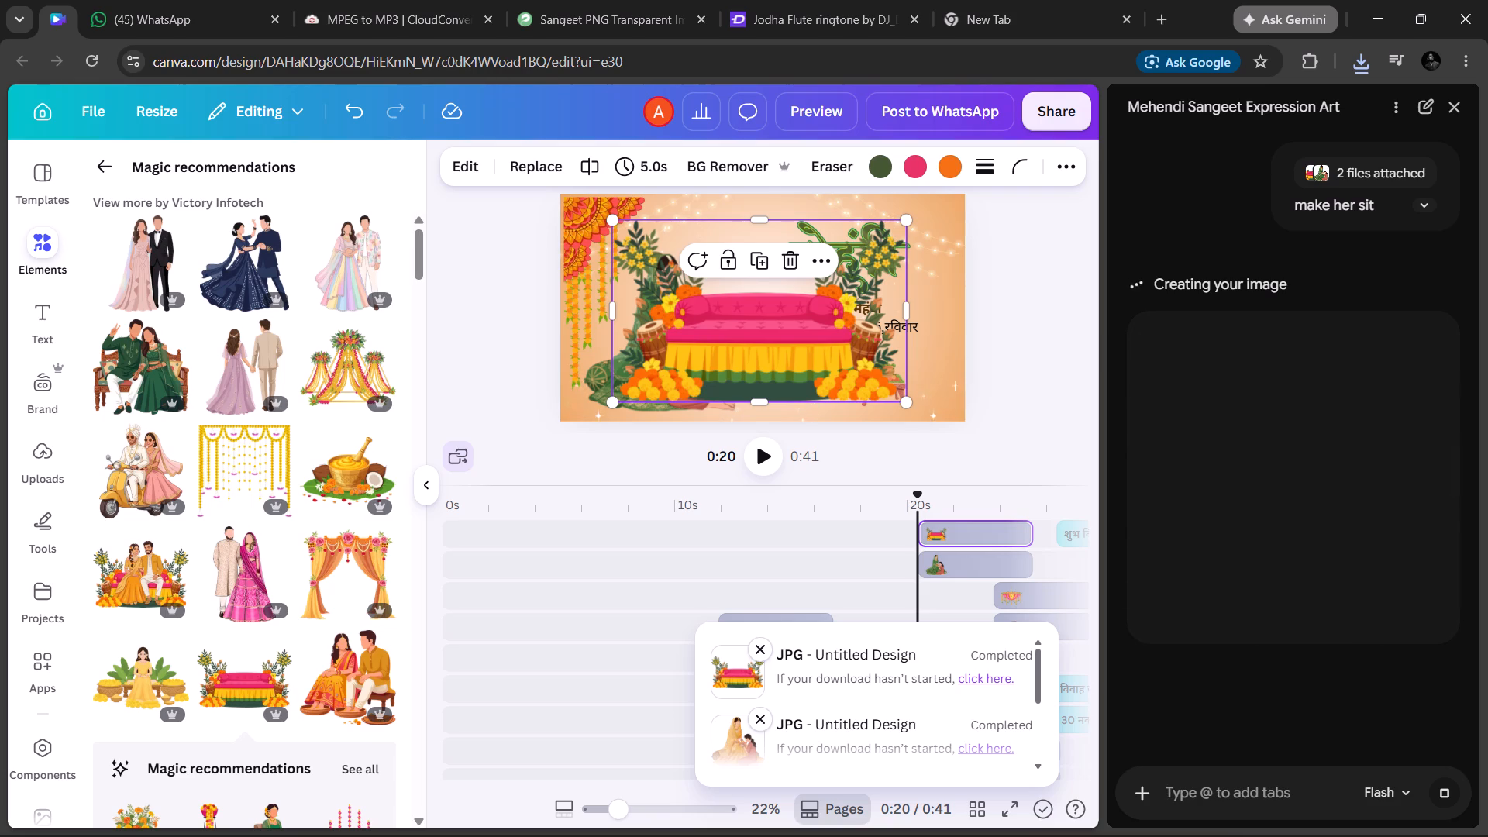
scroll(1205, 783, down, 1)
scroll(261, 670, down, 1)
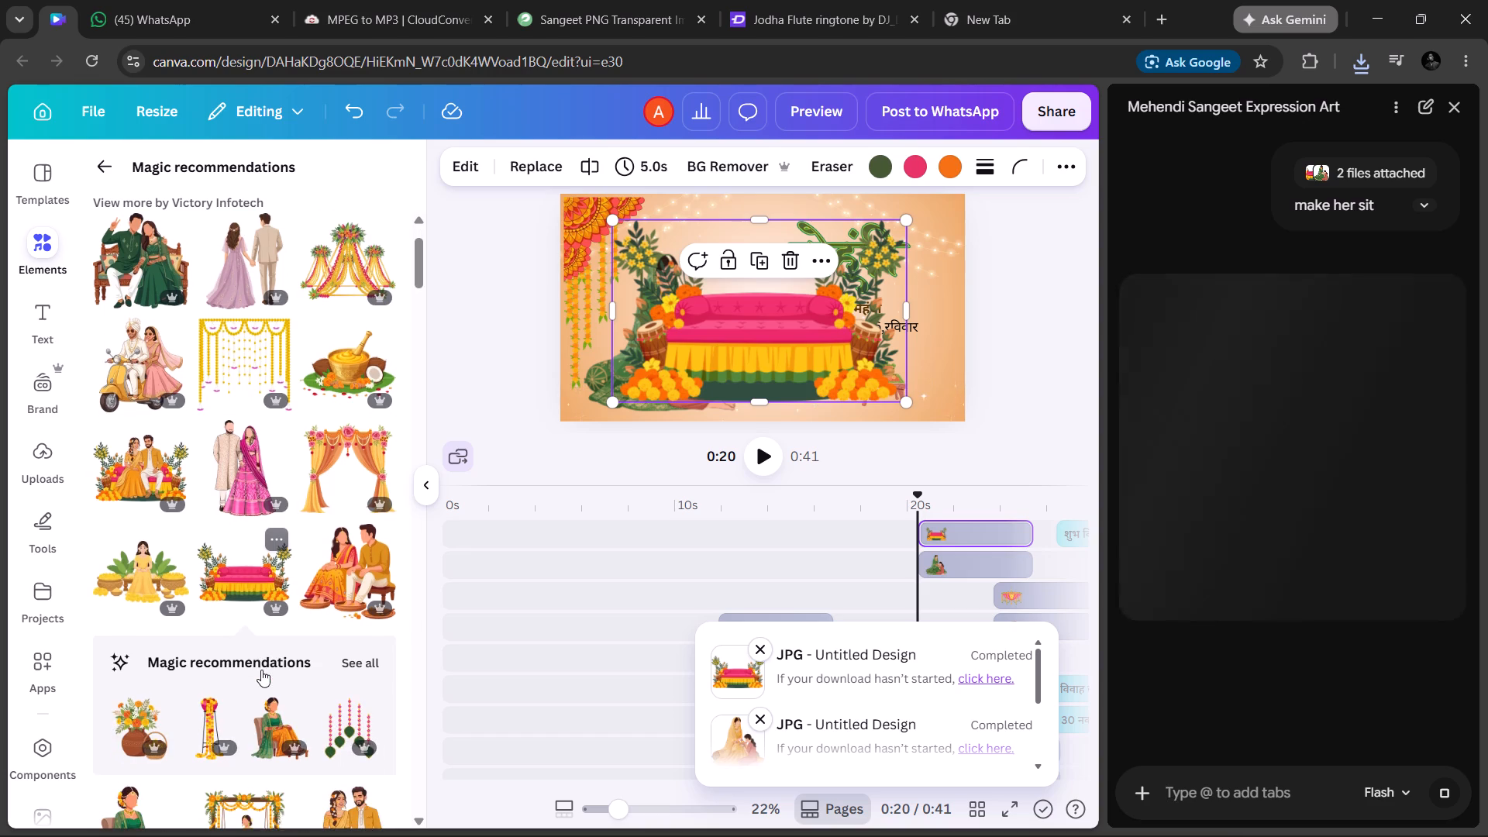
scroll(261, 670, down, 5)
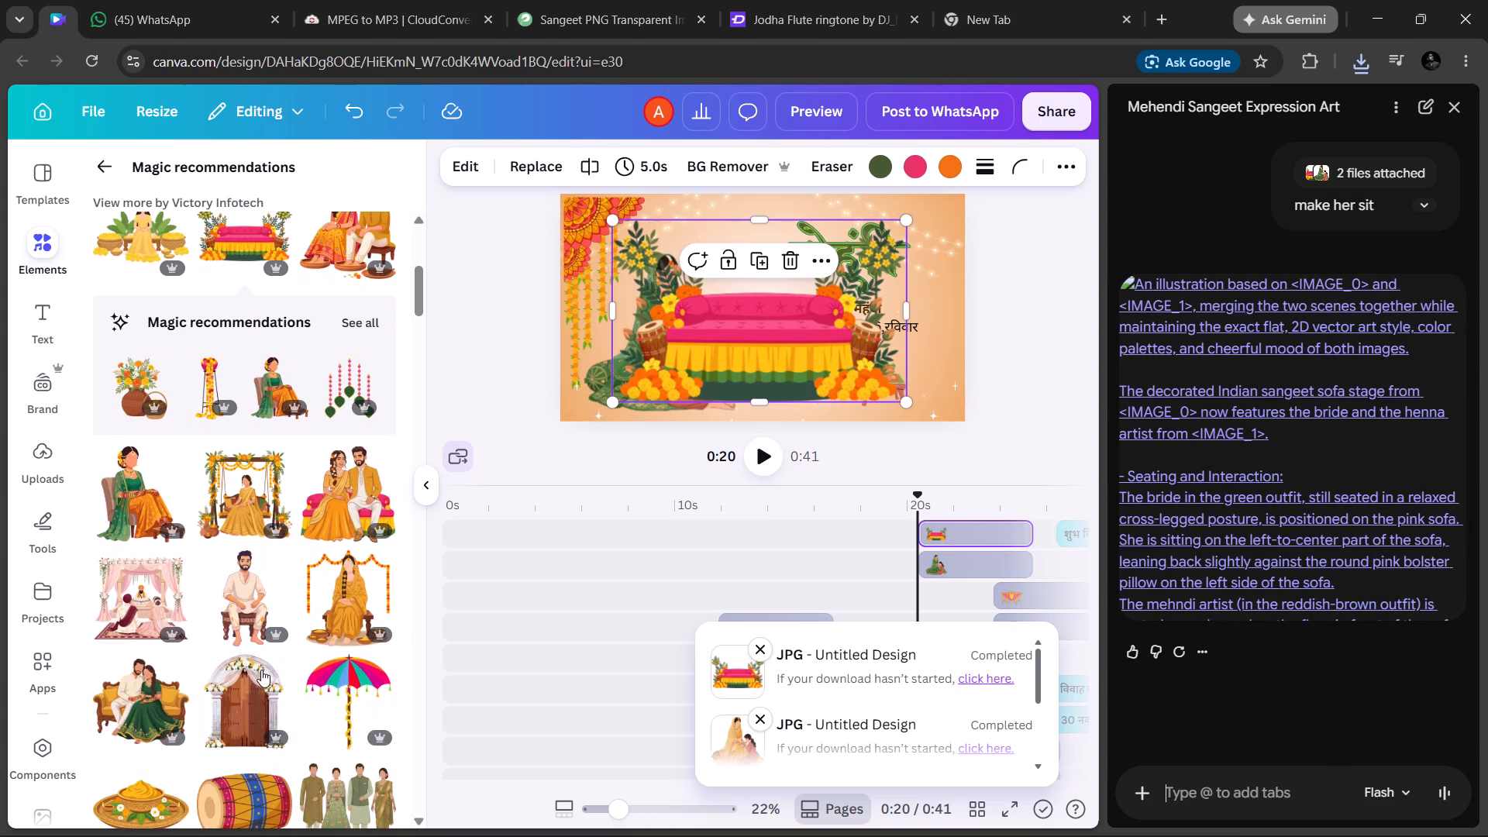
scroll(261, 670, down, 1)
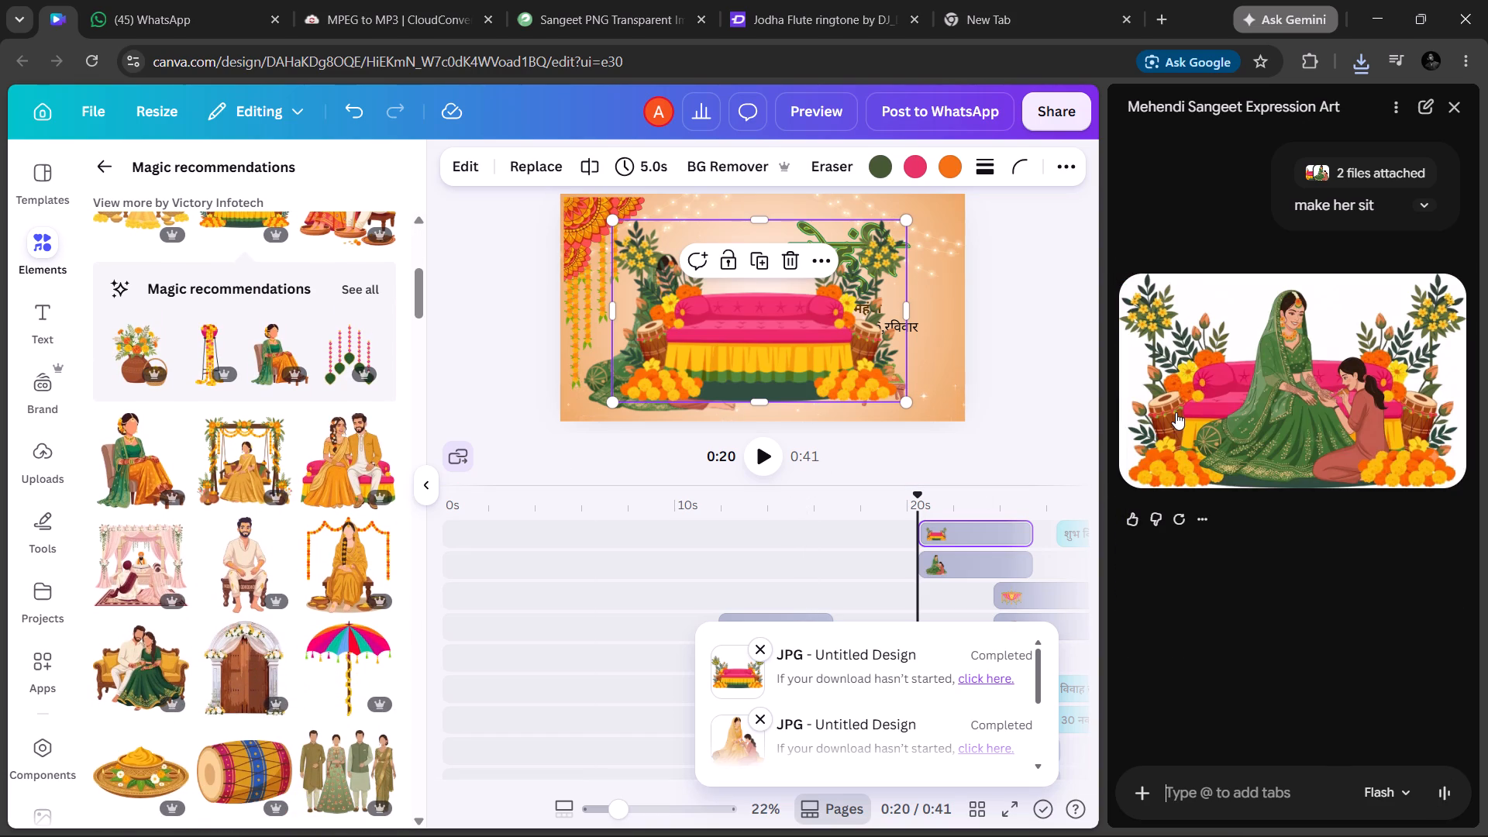
Copy the generated image of the bride seated on the sofa, and delete the separate sofa and green-dressed bride graphics from the mehndi scene.
right_click(1176, 412)
click(1214, 503)
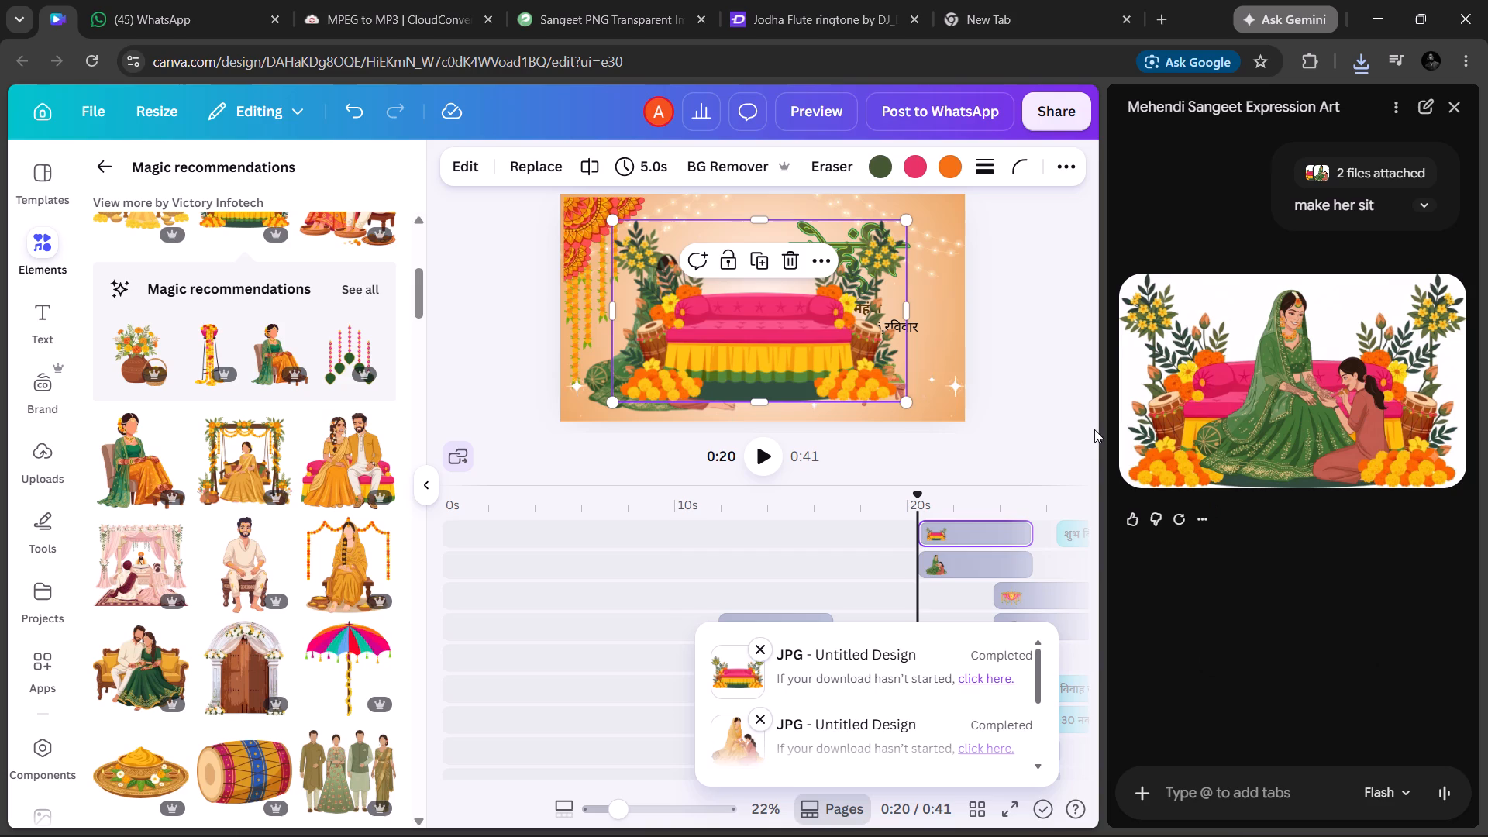
click(835, 341)
key(Delete)
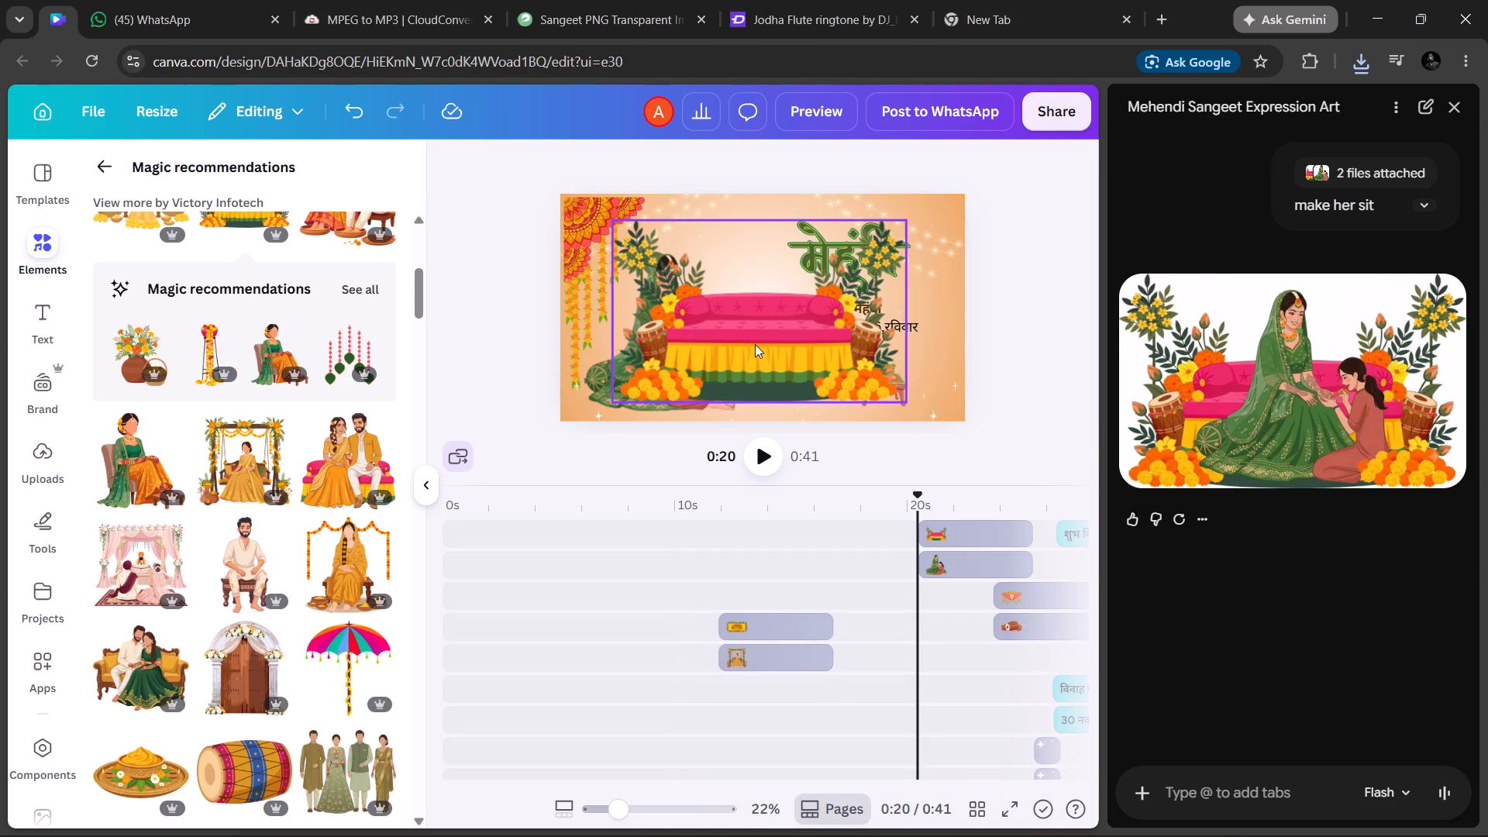
click(755, 344)
key(Delete)
click(622, 336)
key(Delete)
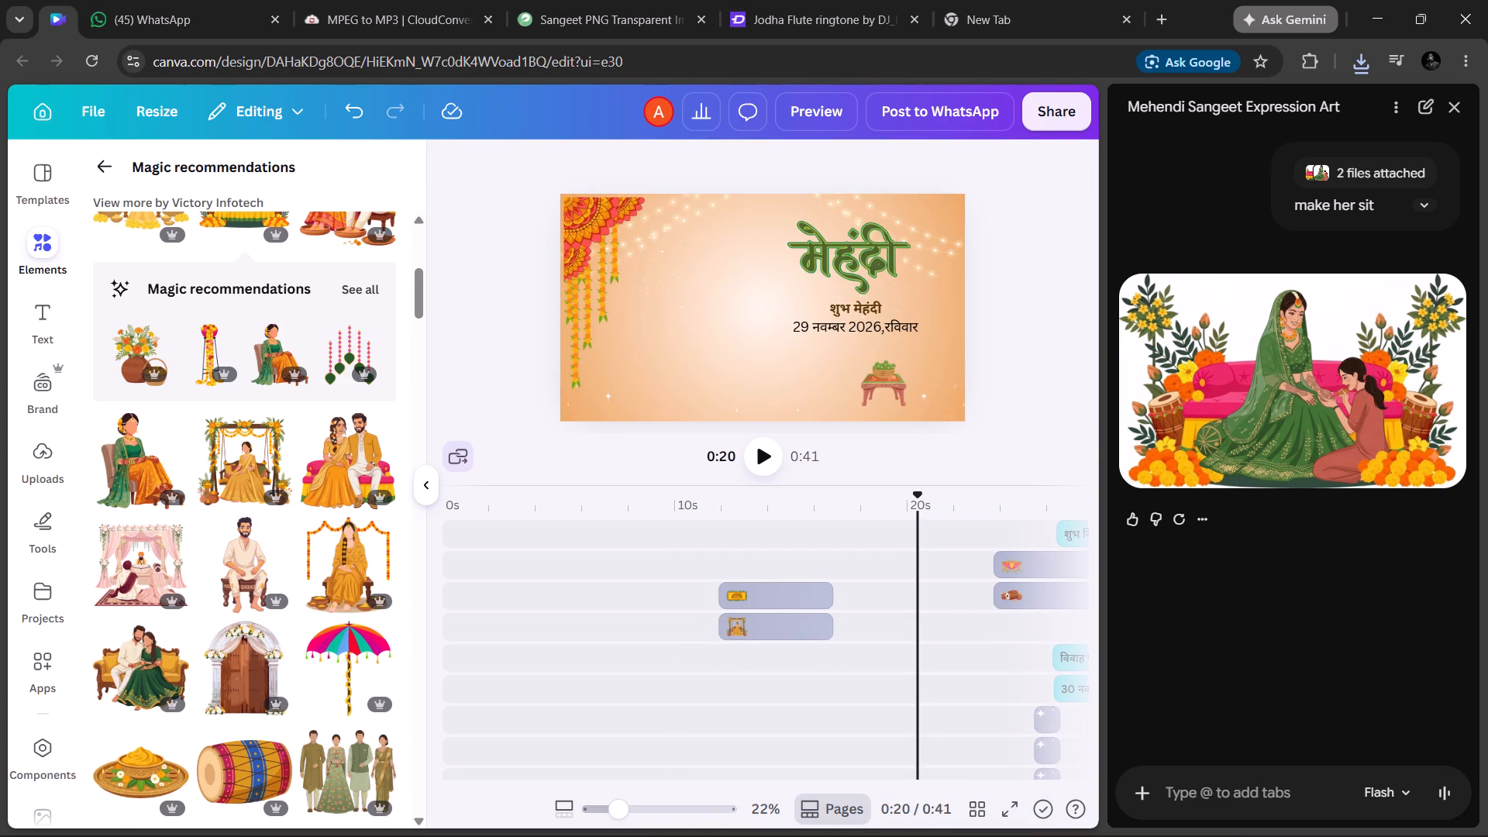
Delete the orange floral corner ornament and the extra marigold garlands from the mehndi scene's upper-left corner, keeping one garland graphic.
click(589, 246)
key(Delete)
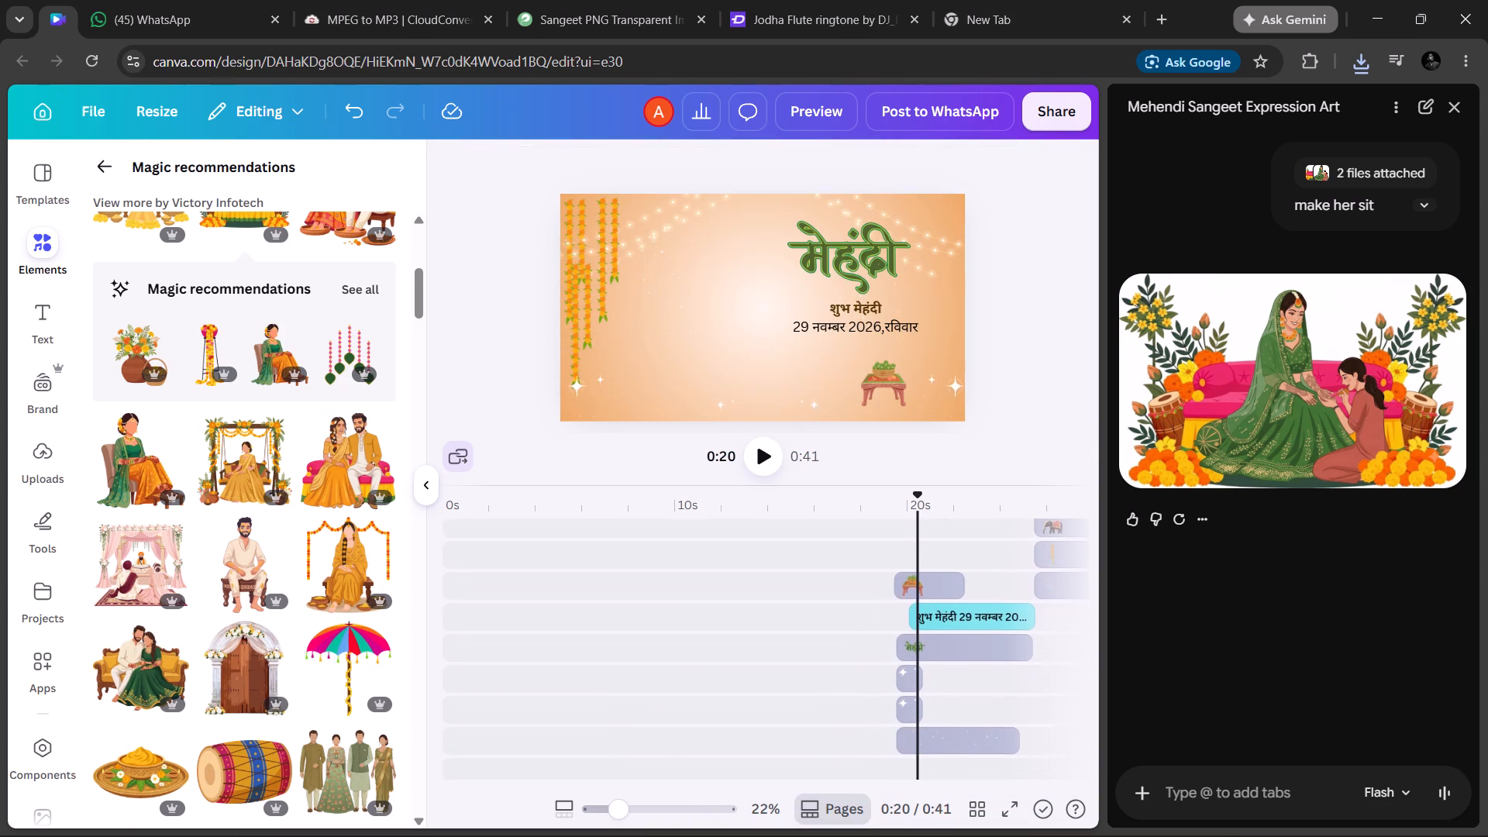
click(587, 267)
key(Delete)
click(608, 260)
key(Delete)
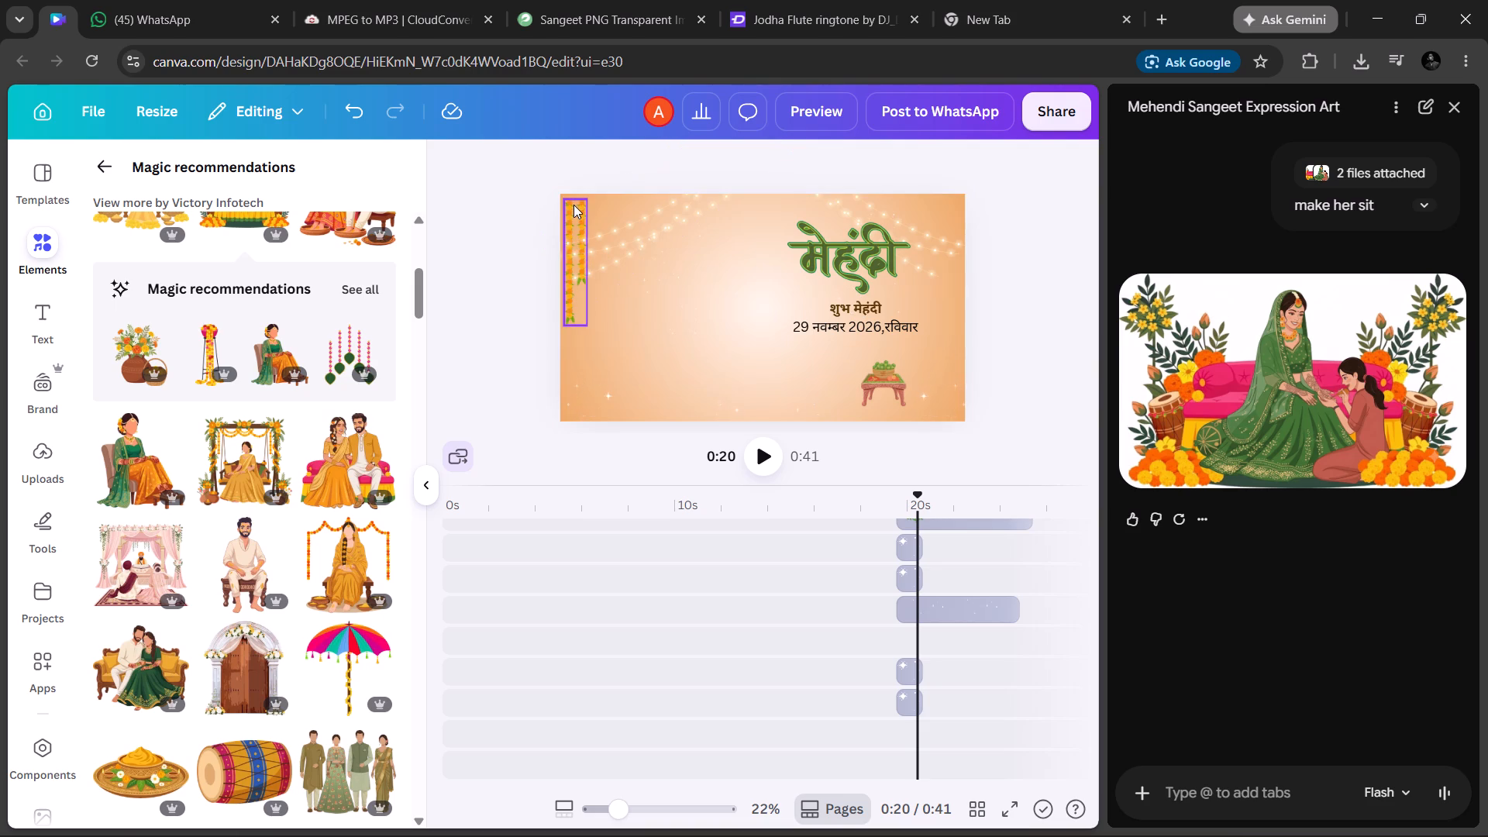
Move the remaining marigold garland to the mehndi scene's upper-right corner and flip it horizontally.
drag(573, 205, 941, 202)
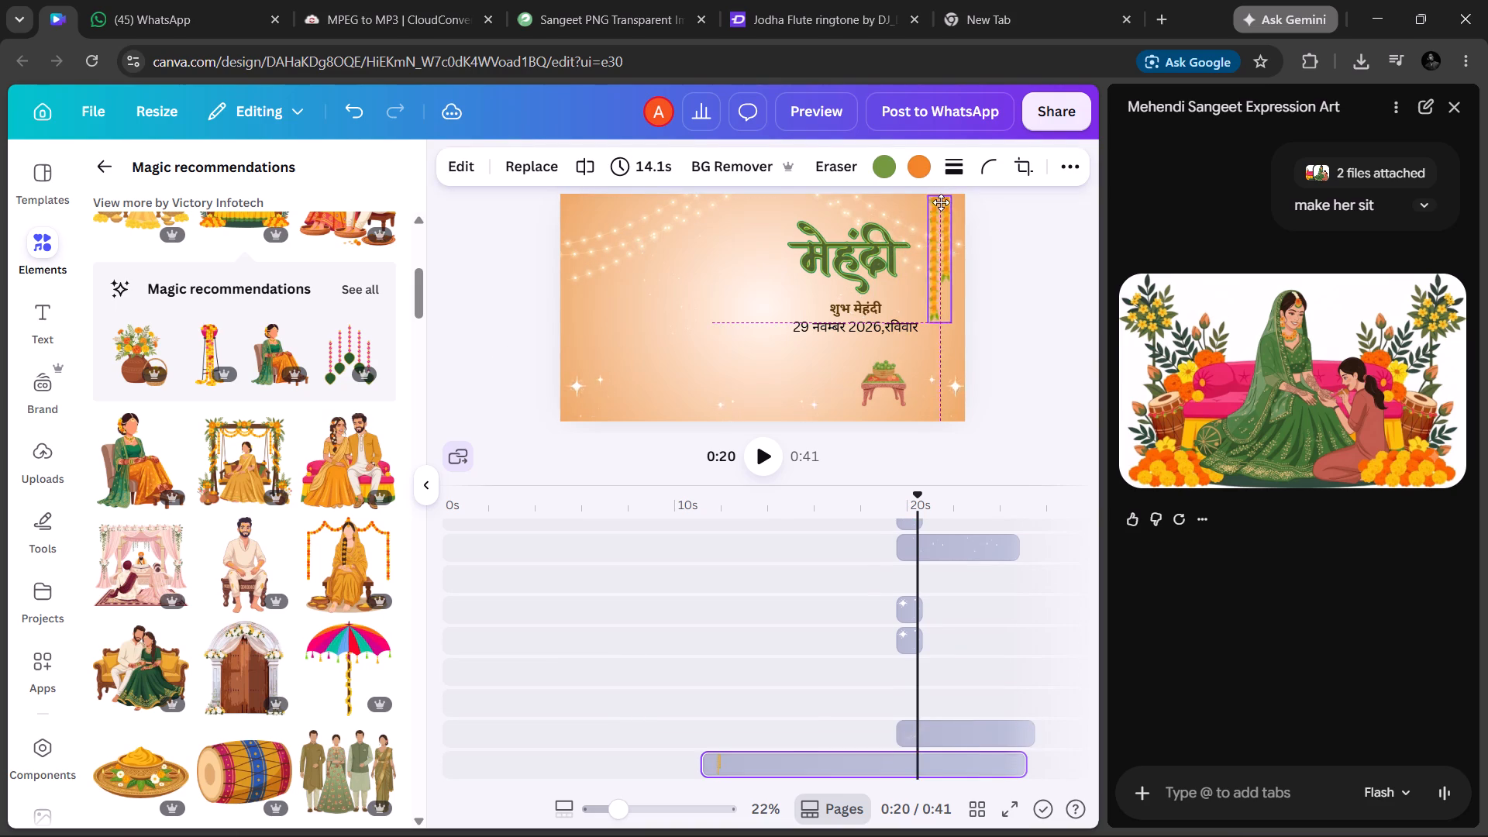
drag(941, 202, 943, 199)
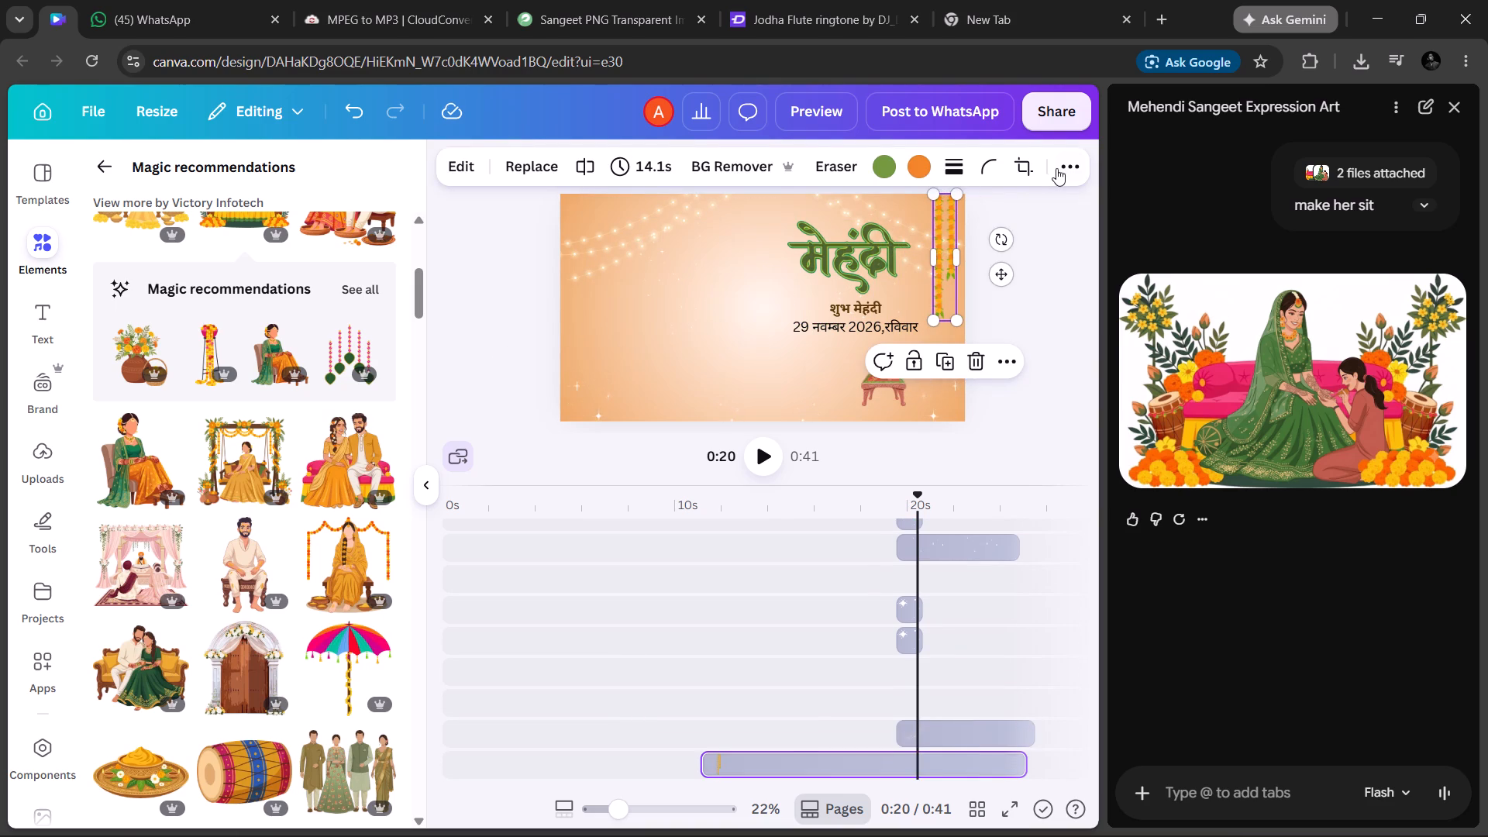
click(1059, 168)
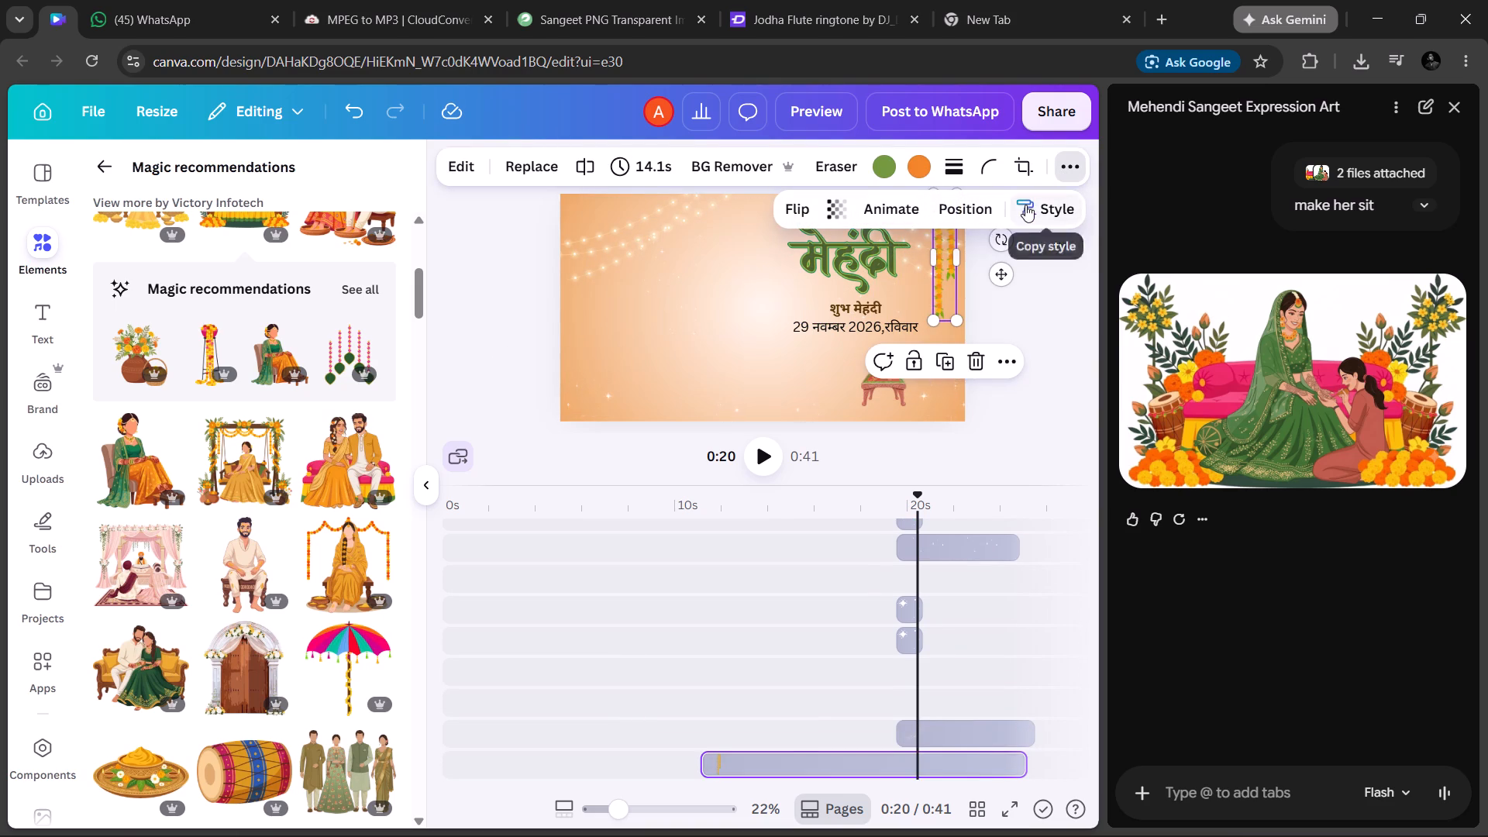
click(795, 208)
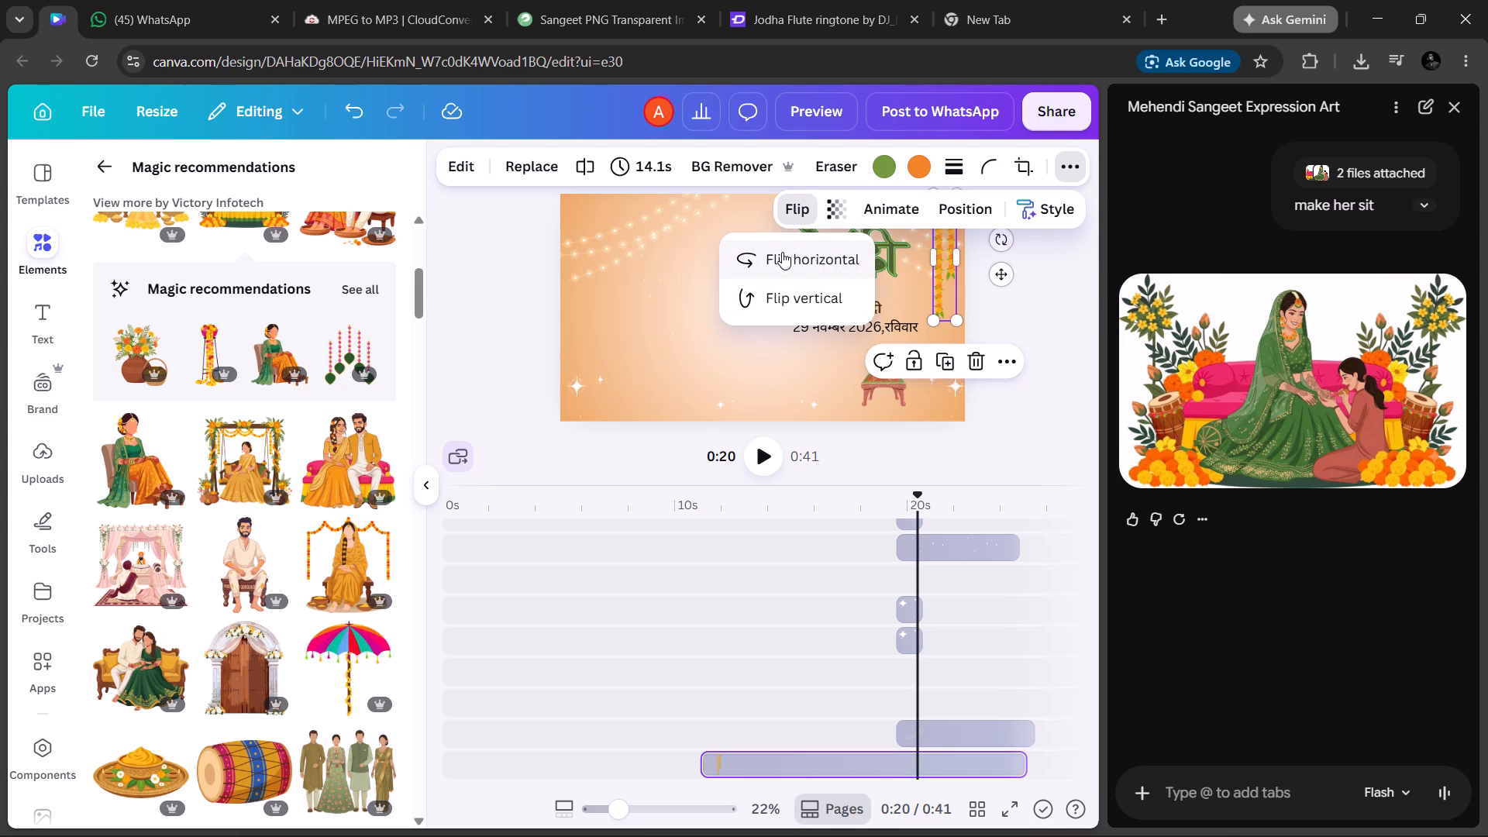
click(782, 252)
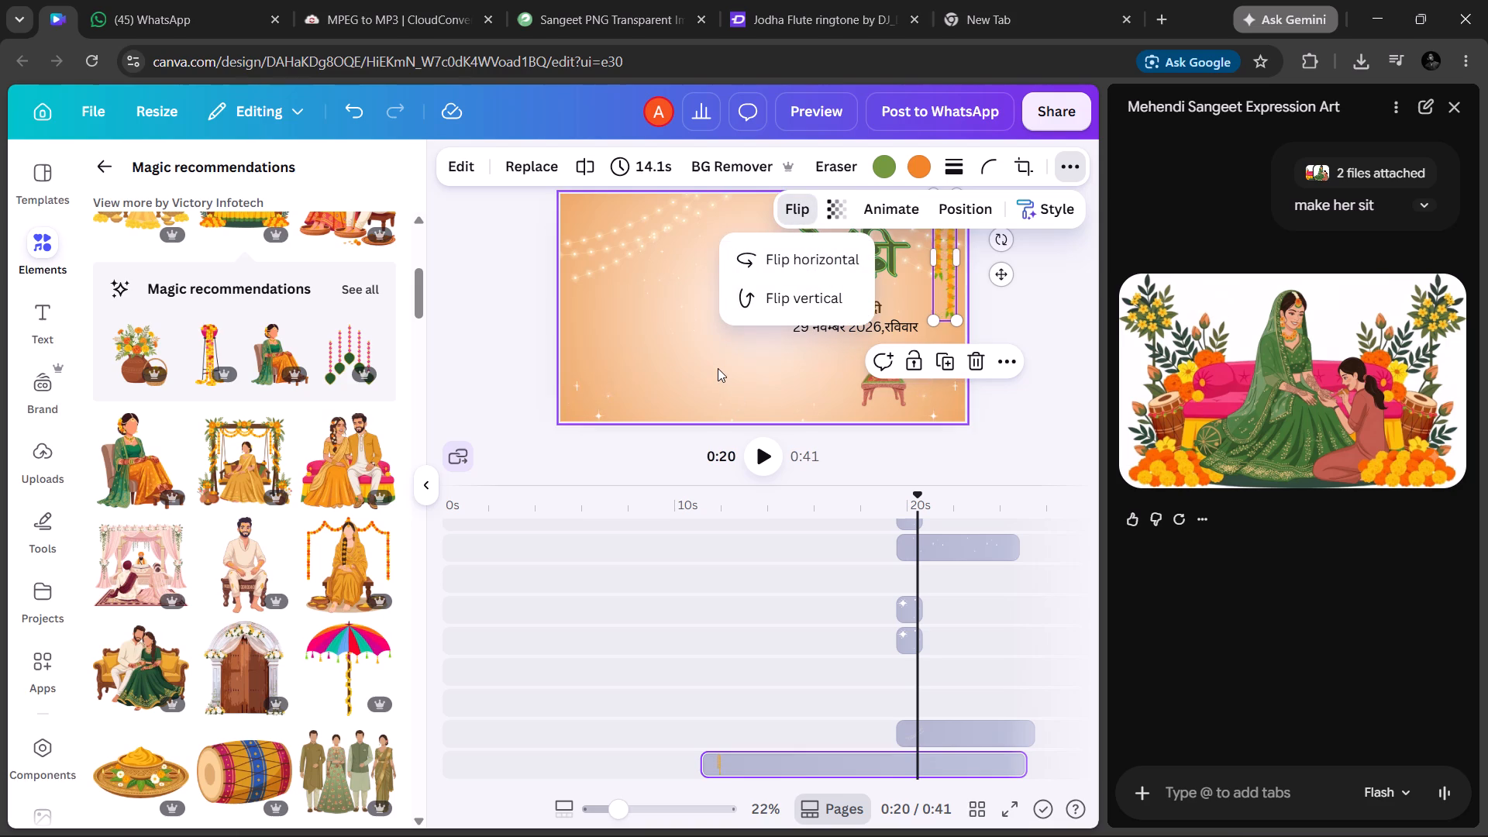
Paste the copied seated-bride image into the mehndi scene and remove its background.
click(718, 368)
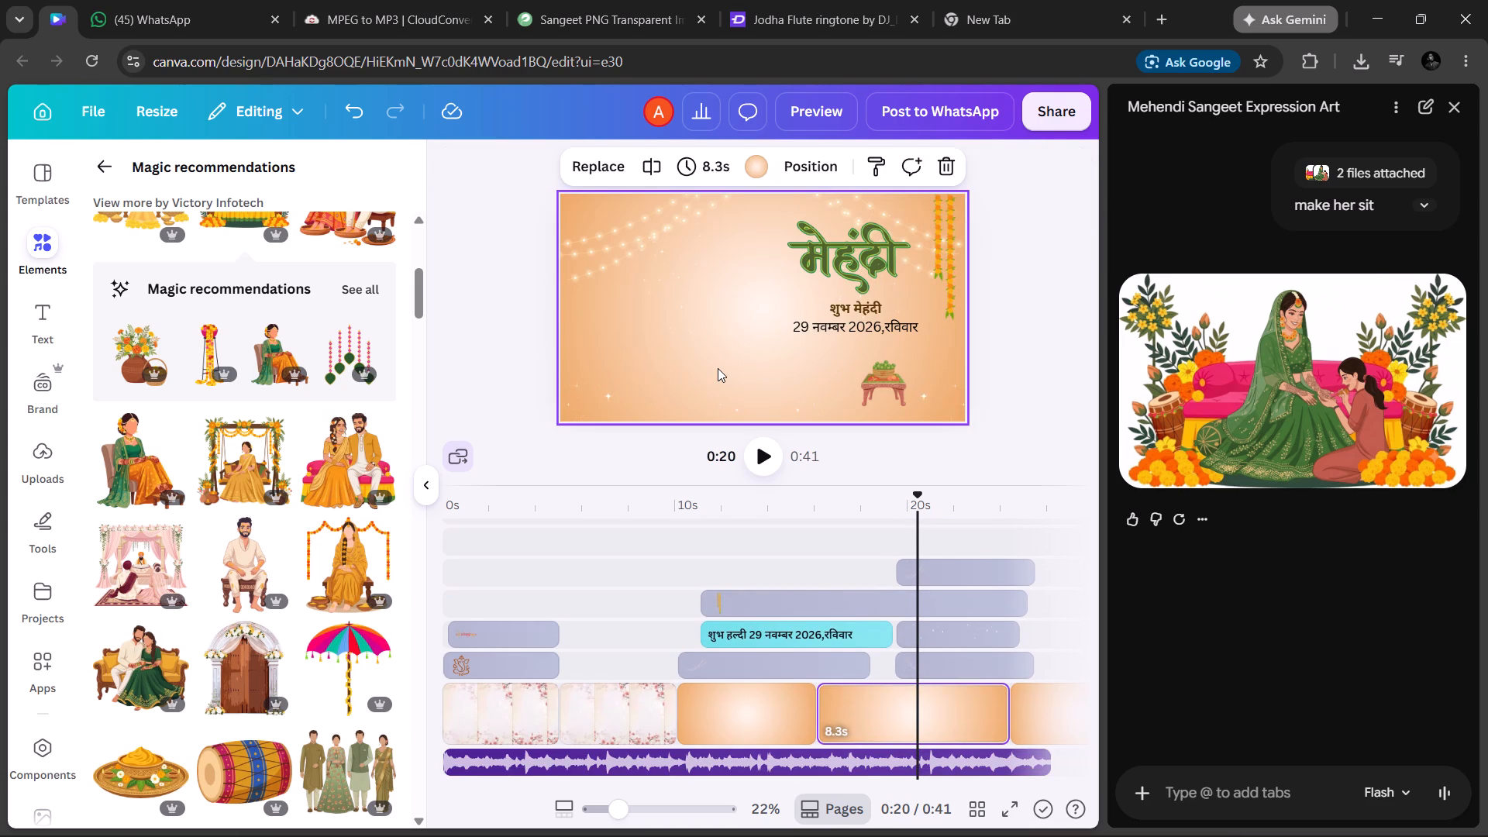
key(ctrl+v)
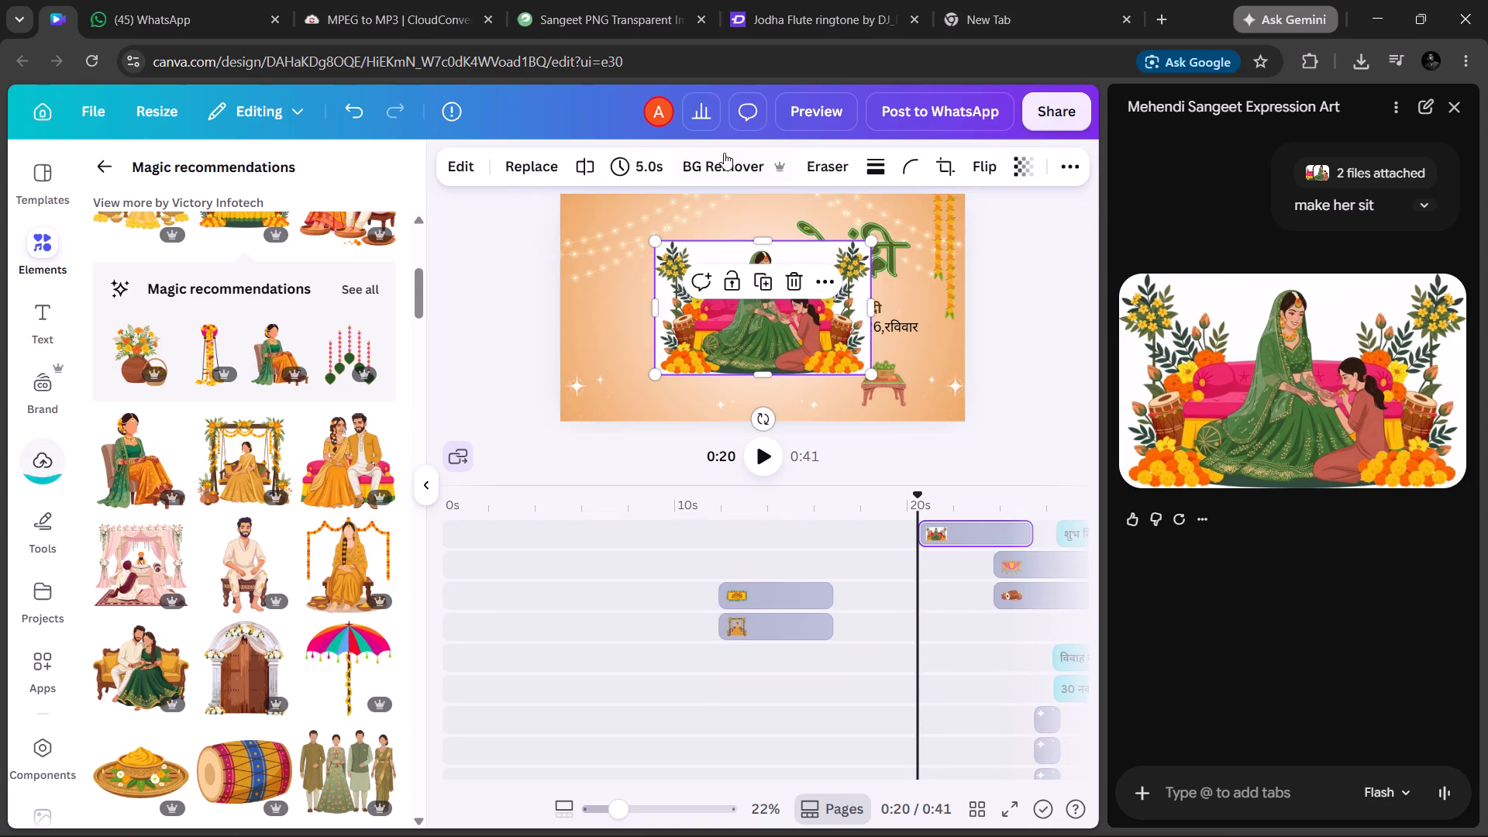
click(727, 155)
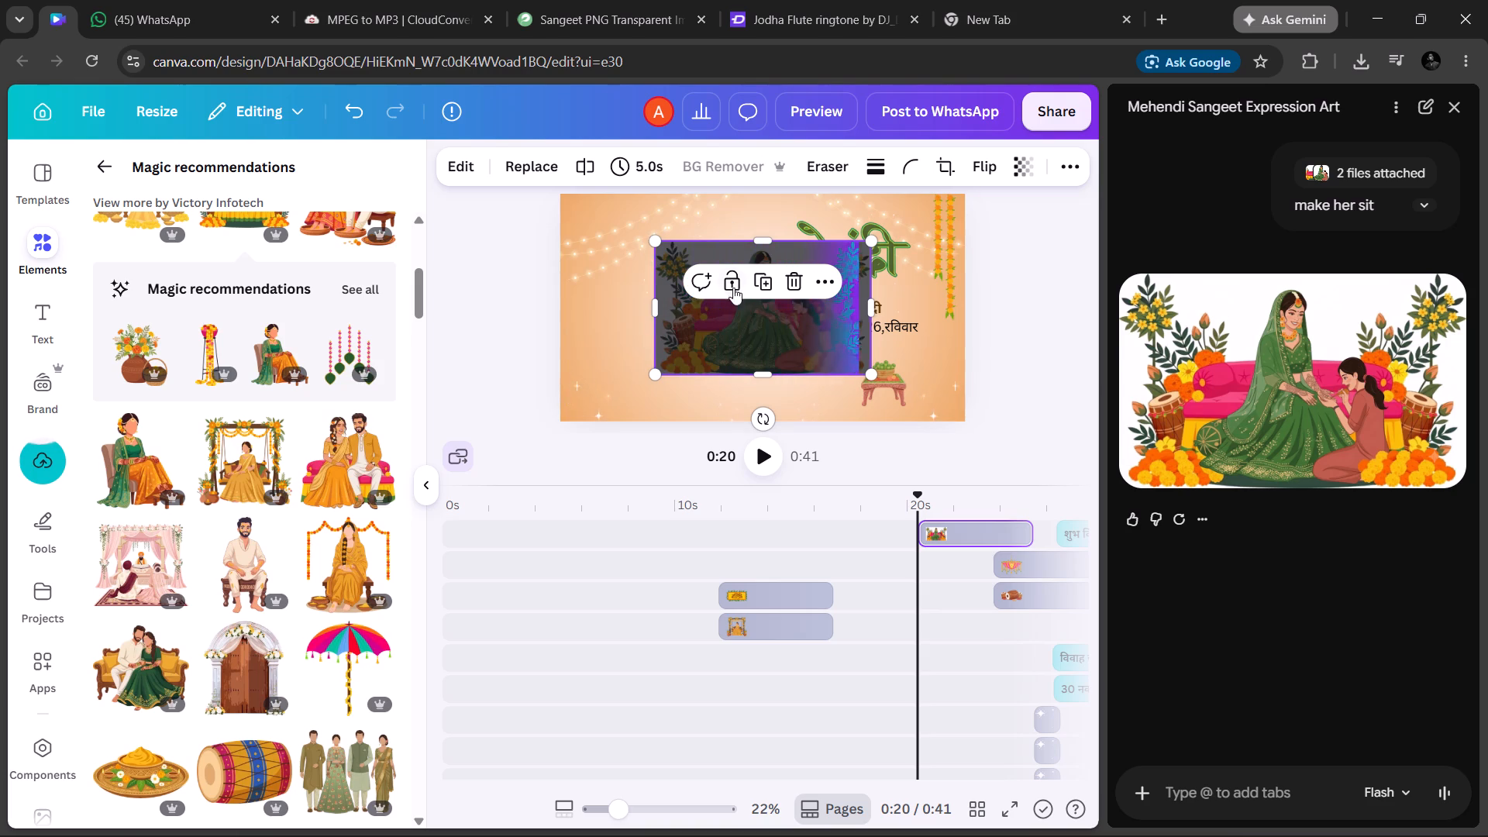
Position the seated-bride image in the lower-left corner of the mehndi scene, clear of the title and date.
drag(749, 315, 677, 339)
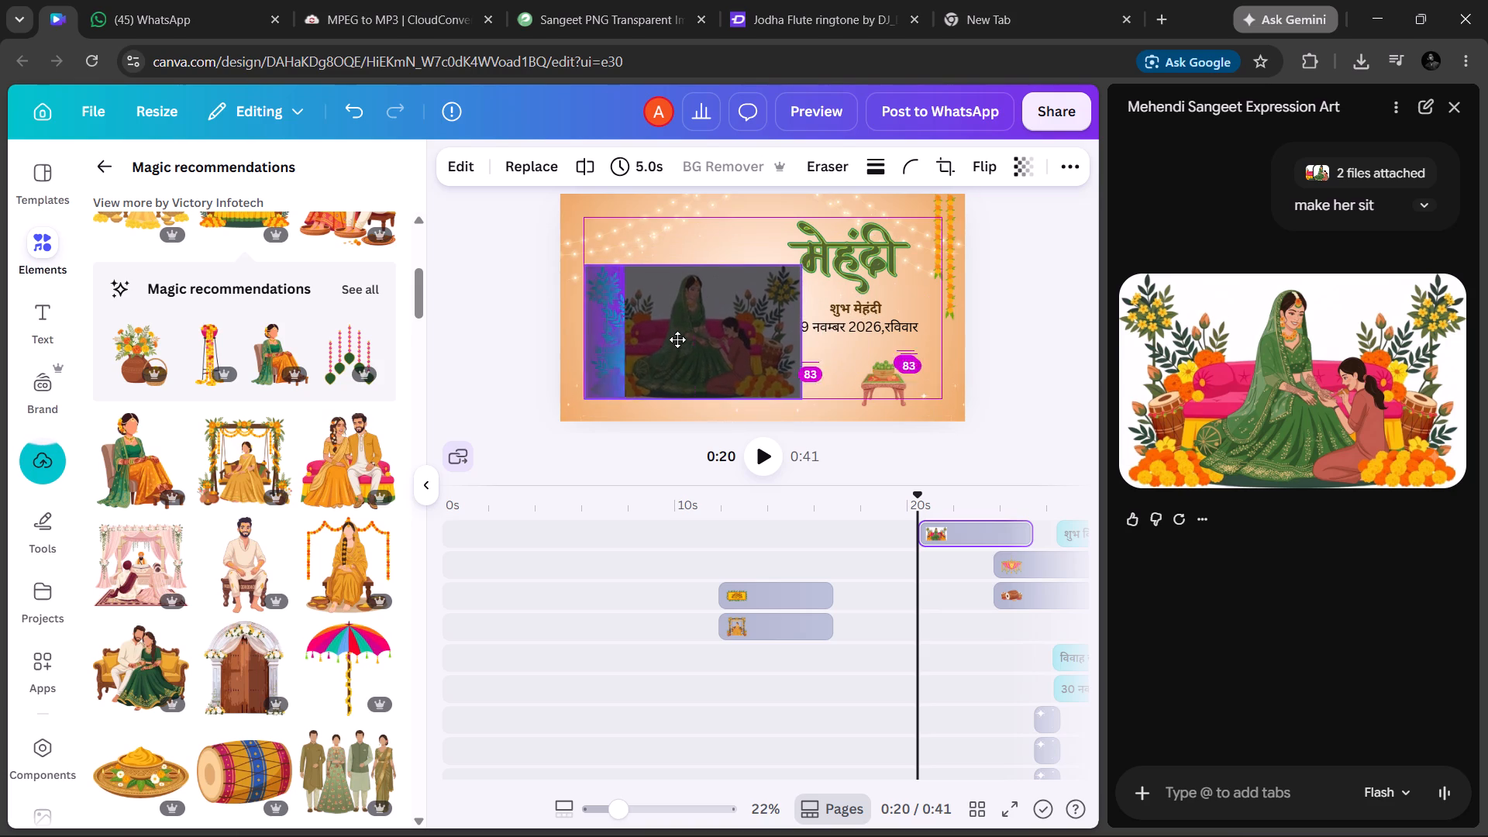
drag(677, 339, 662, 339)
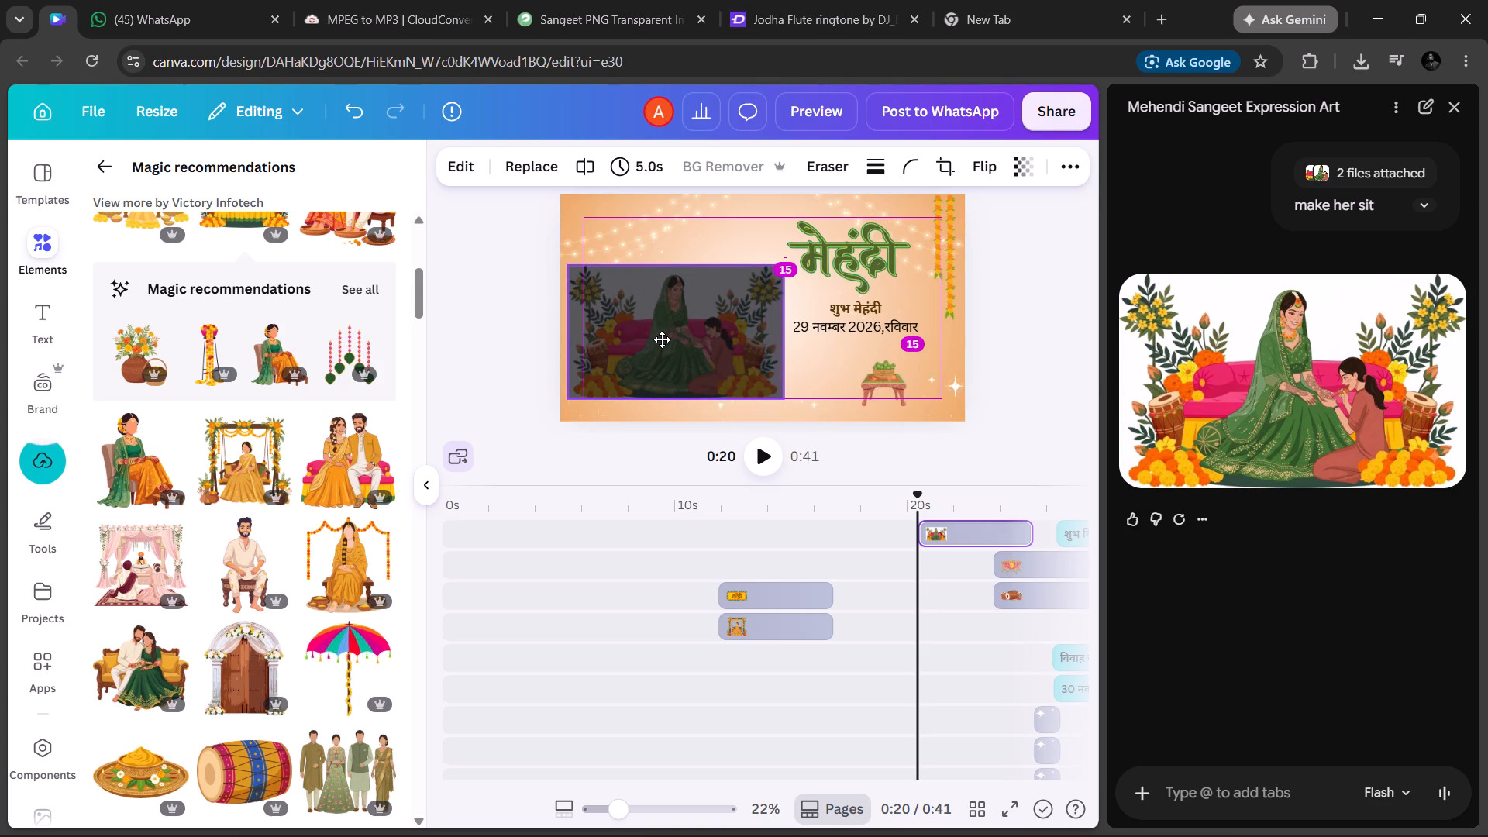
drag(662, 339, 662, 350)
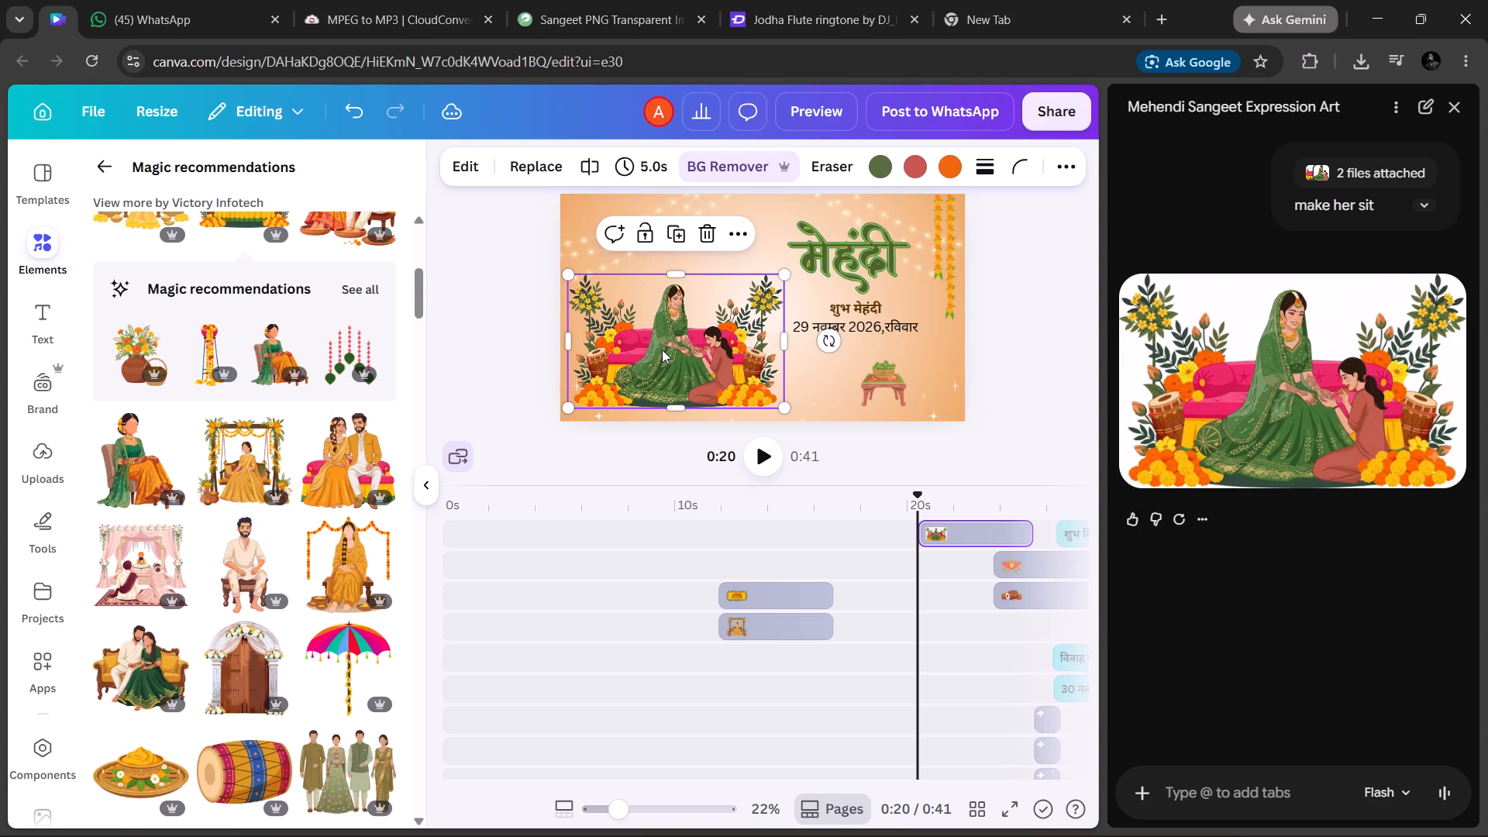
click(493, 315)
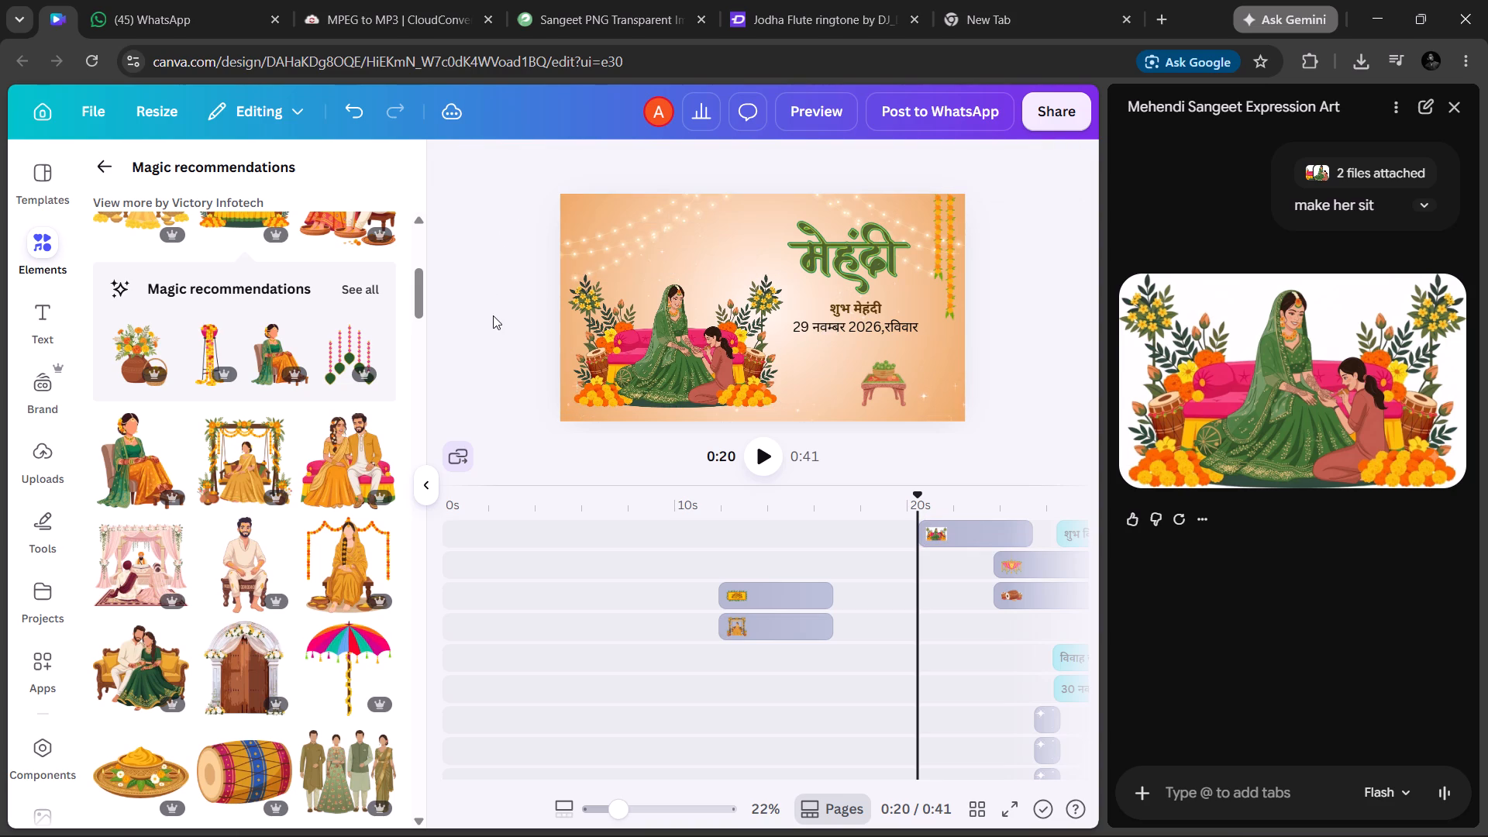
click(686, 306)
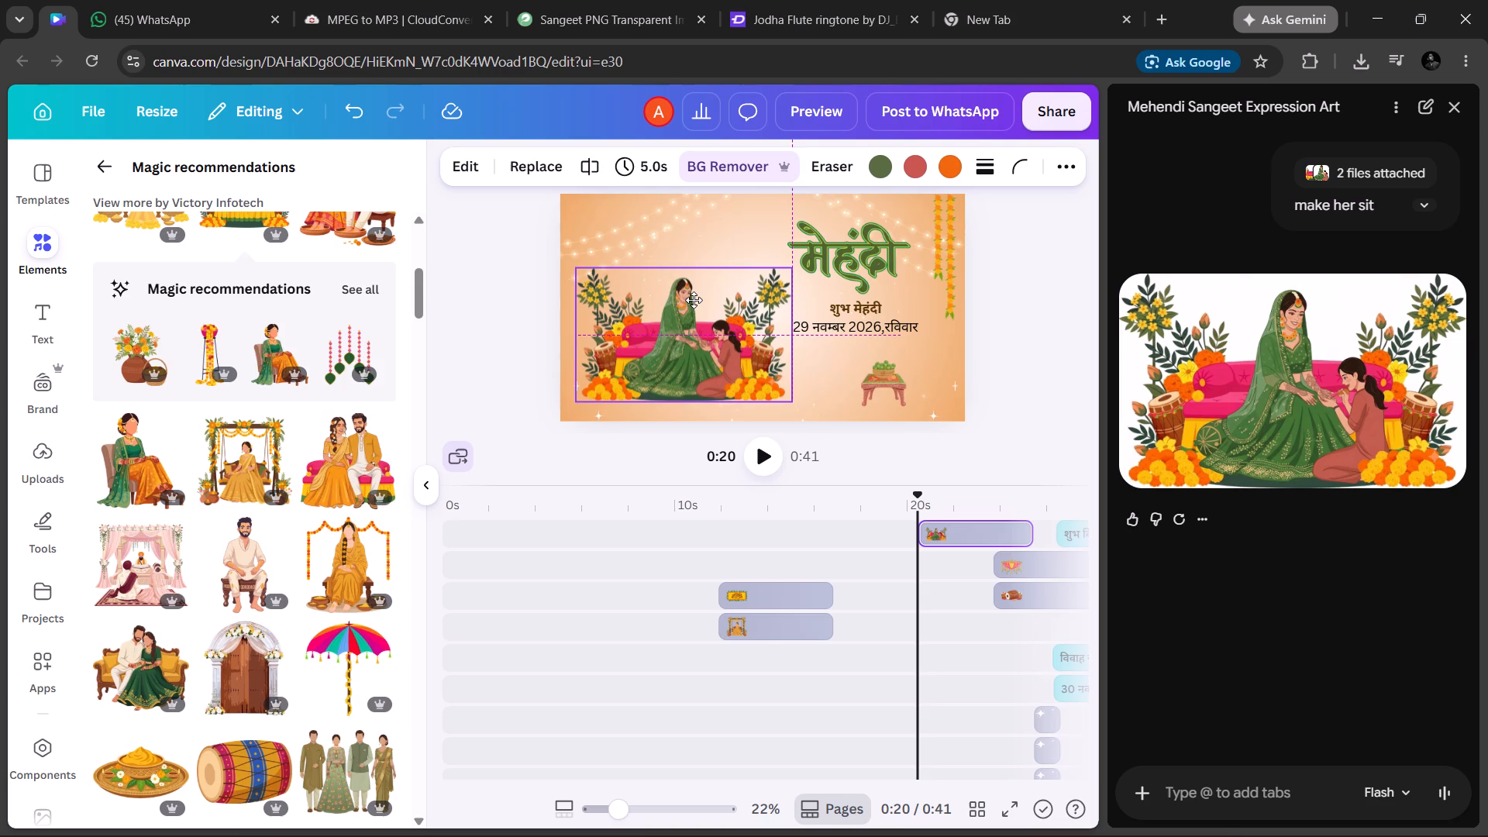
click(511, 294)
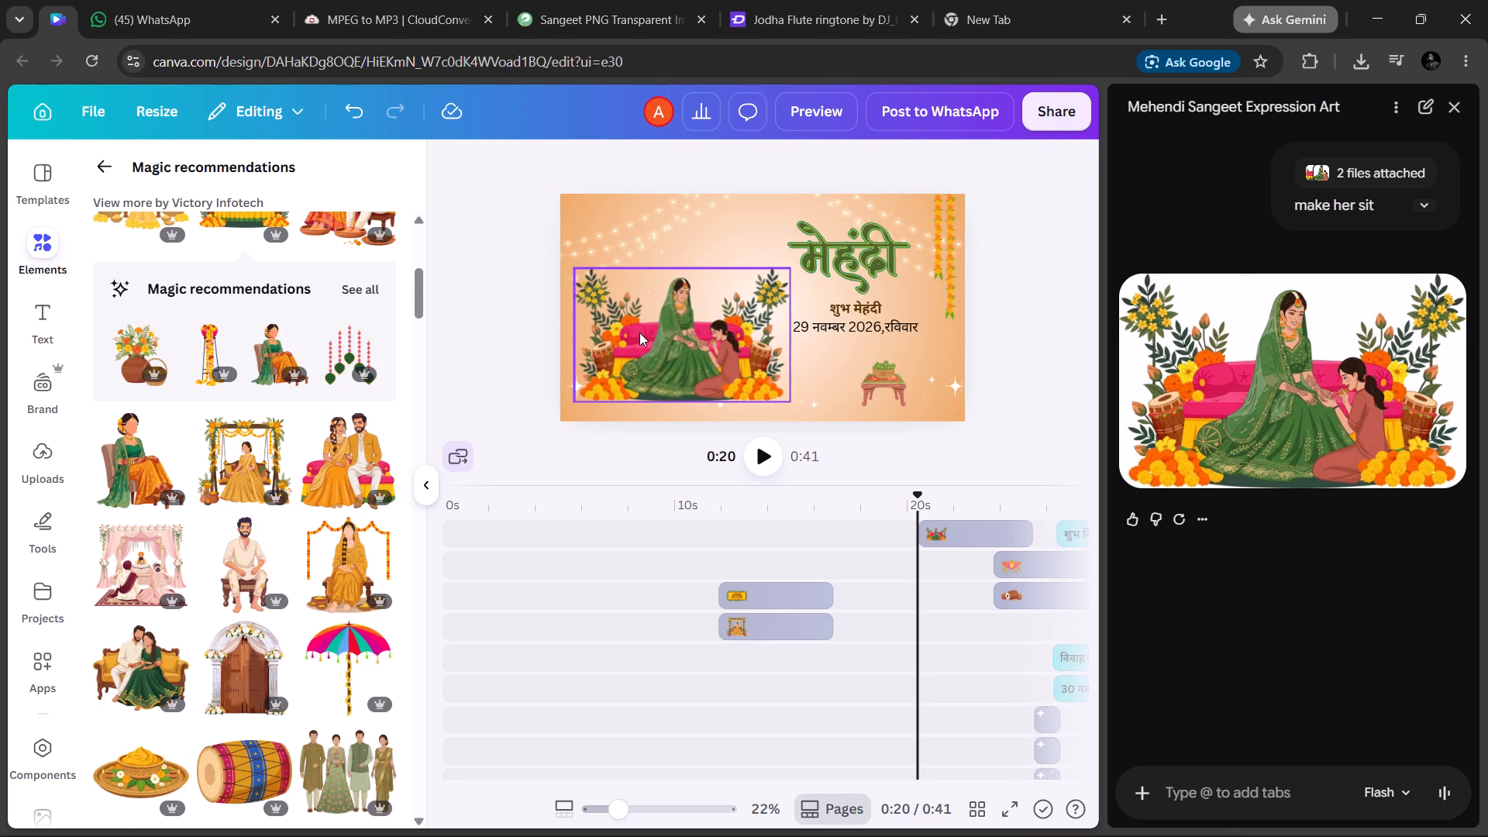
drag(639, 332, 625, 346)
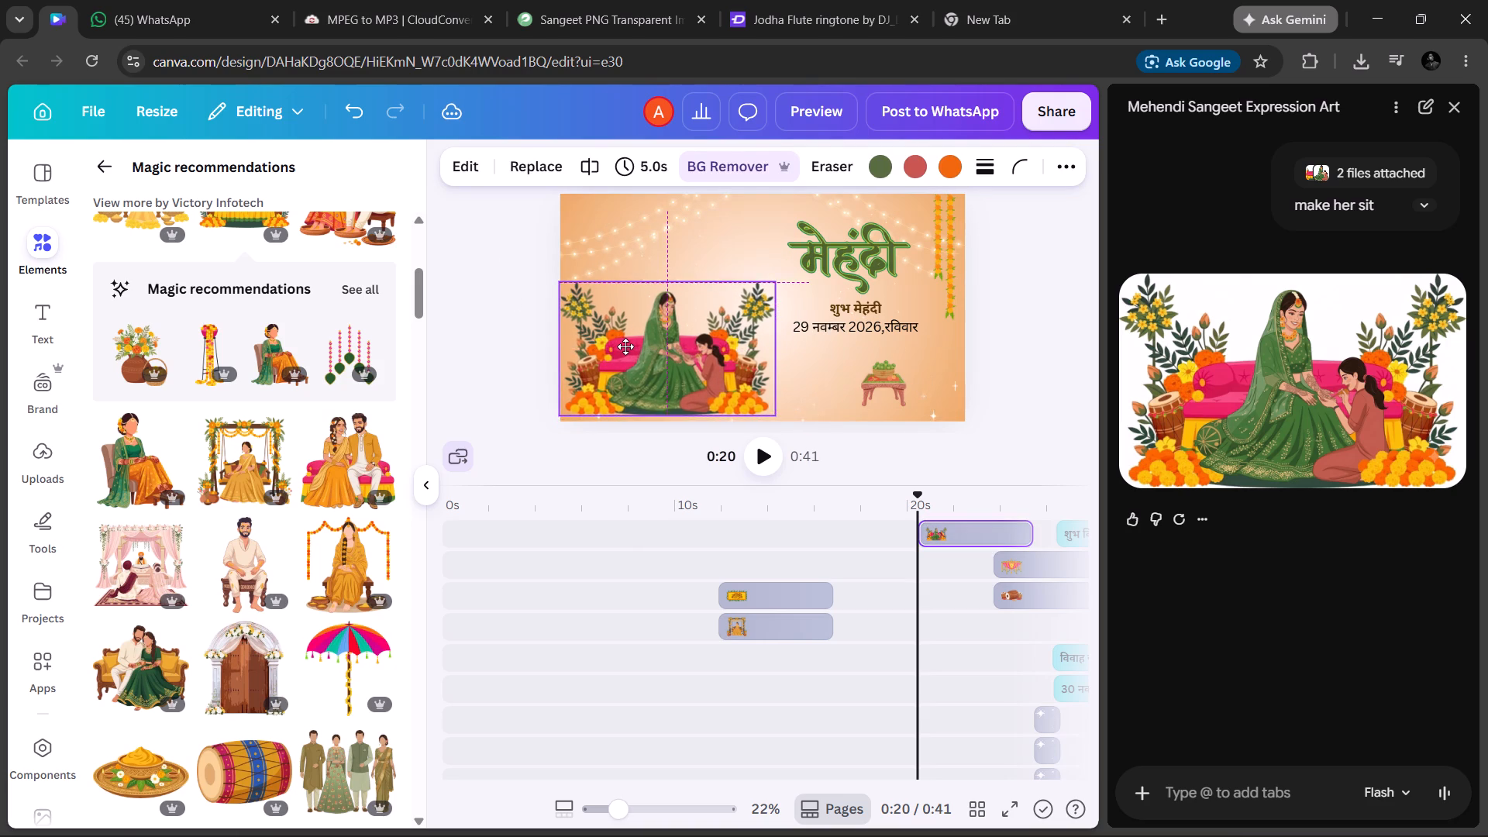
drag(625, 346, 625, 349)
click(494, 342)
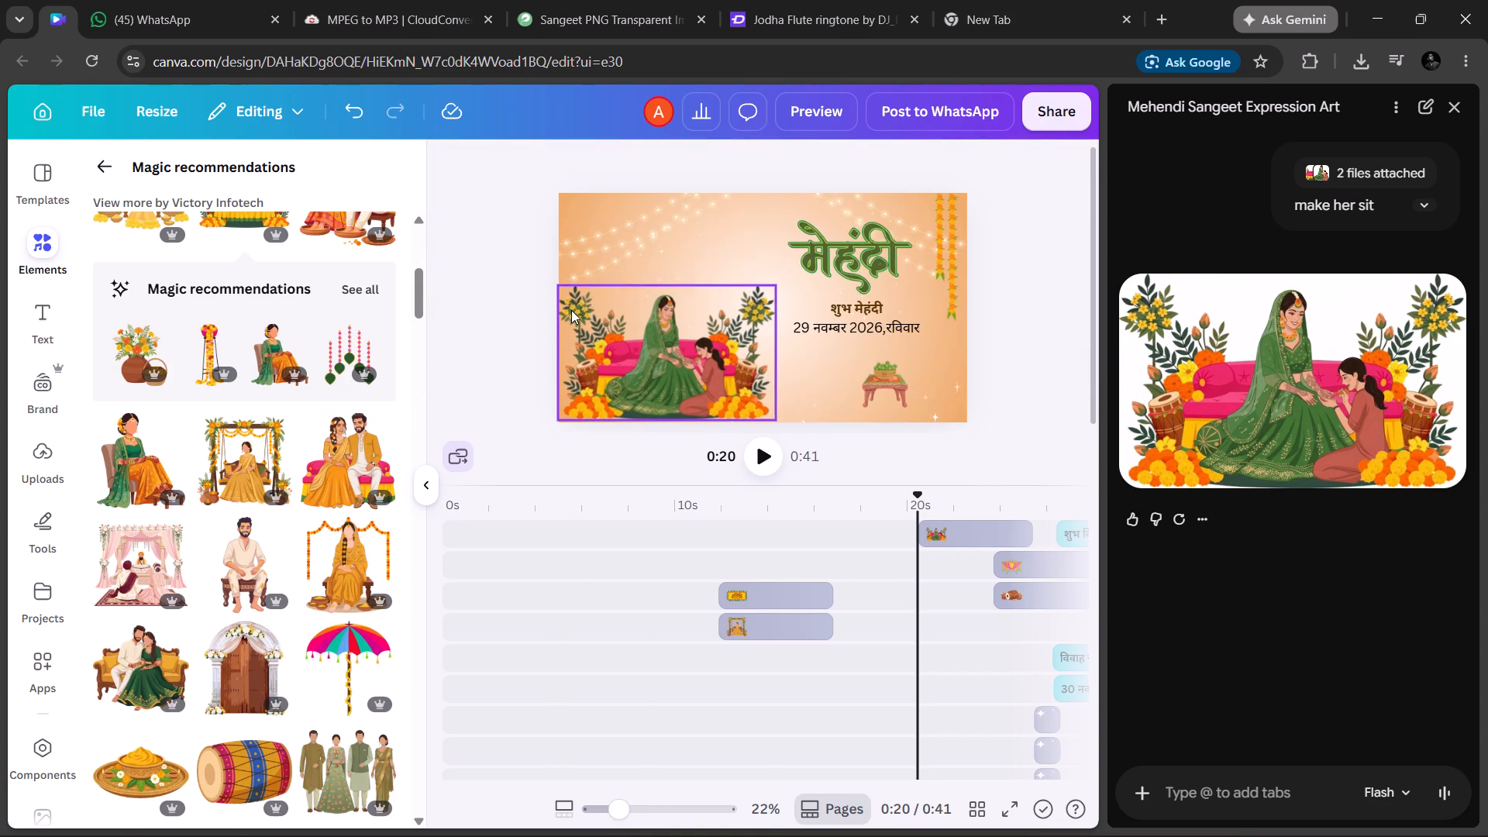
Delete the small pink table graphic with the green mehndi bowl below the date.
click(1013, 382)
drag(894, 375, 846, 379)
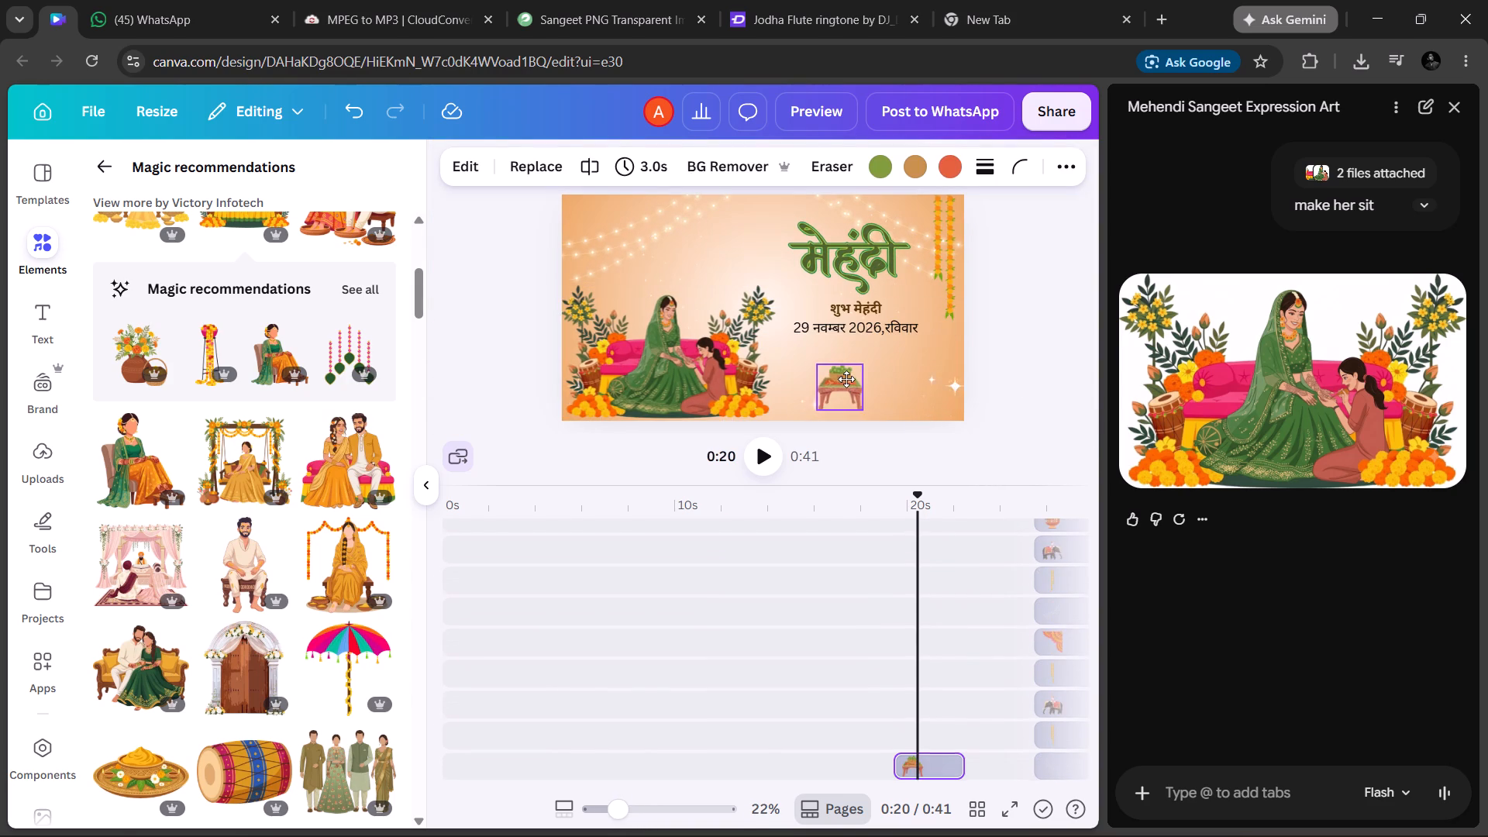
drag(846, 379, 725, 387)
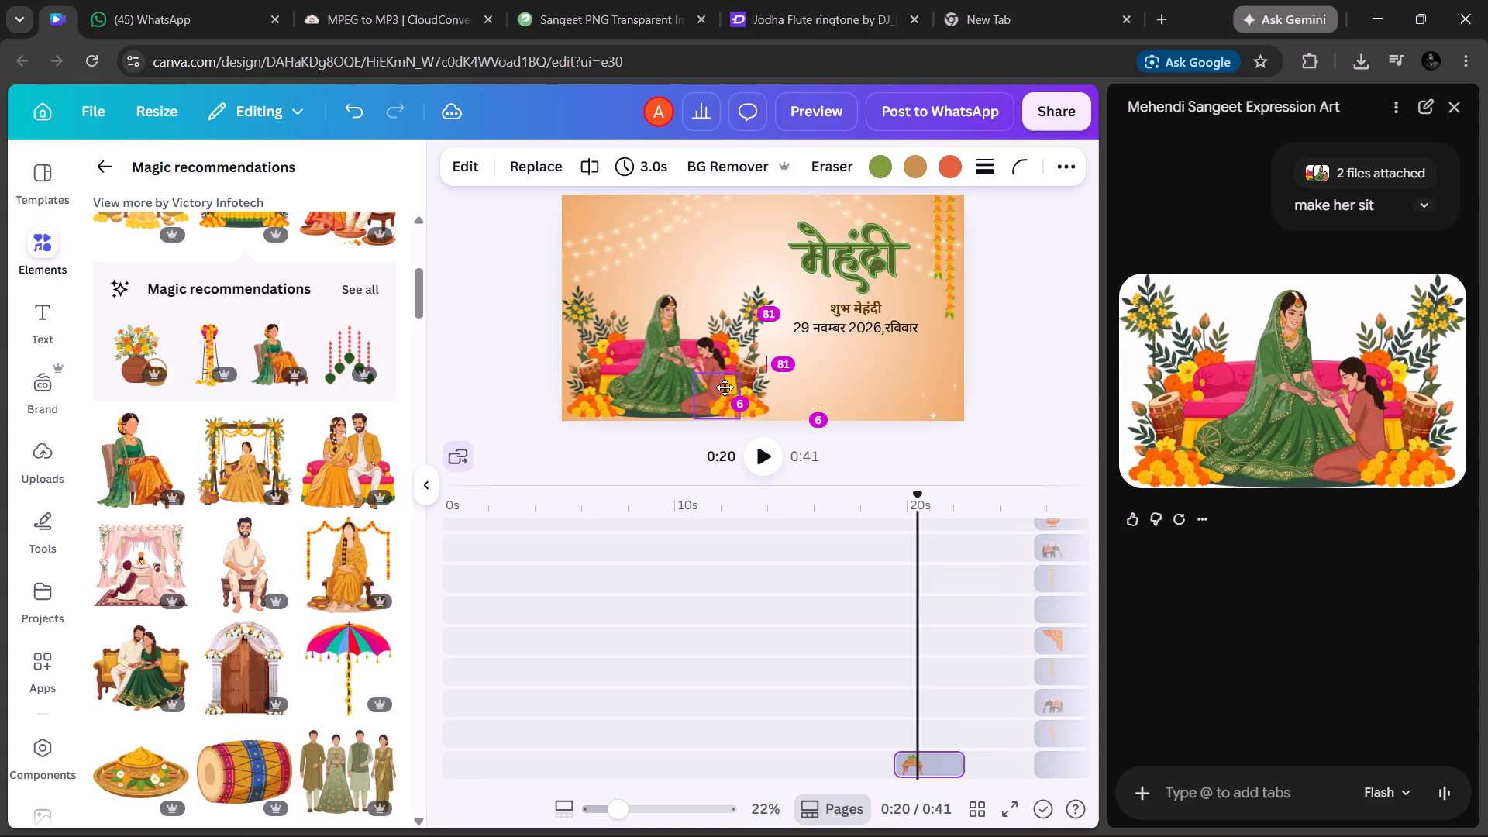
drag(725, 387, 852, 384)
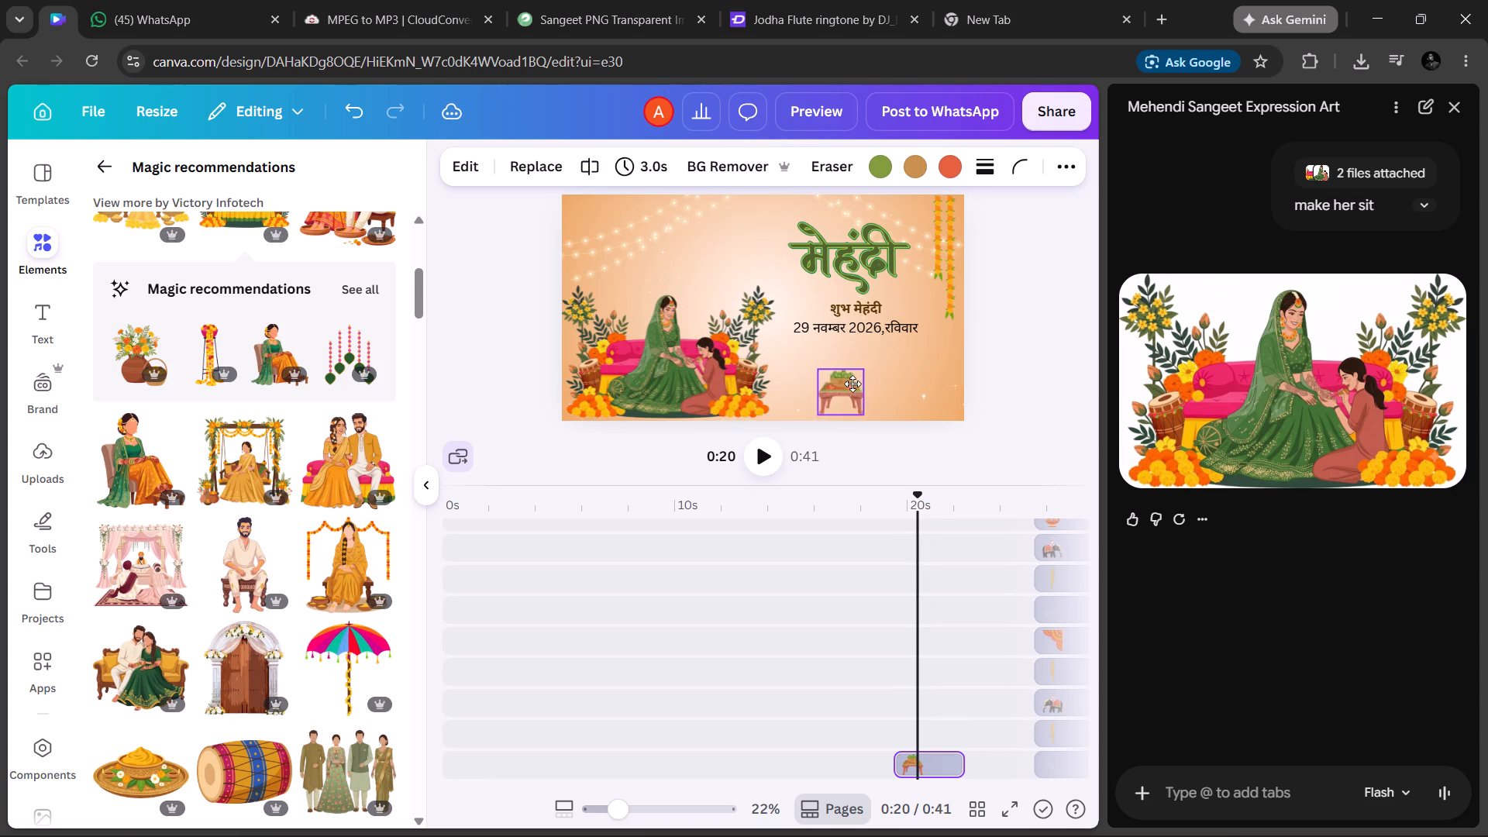
drag(852, 384, 838, 387)
key(Delete)
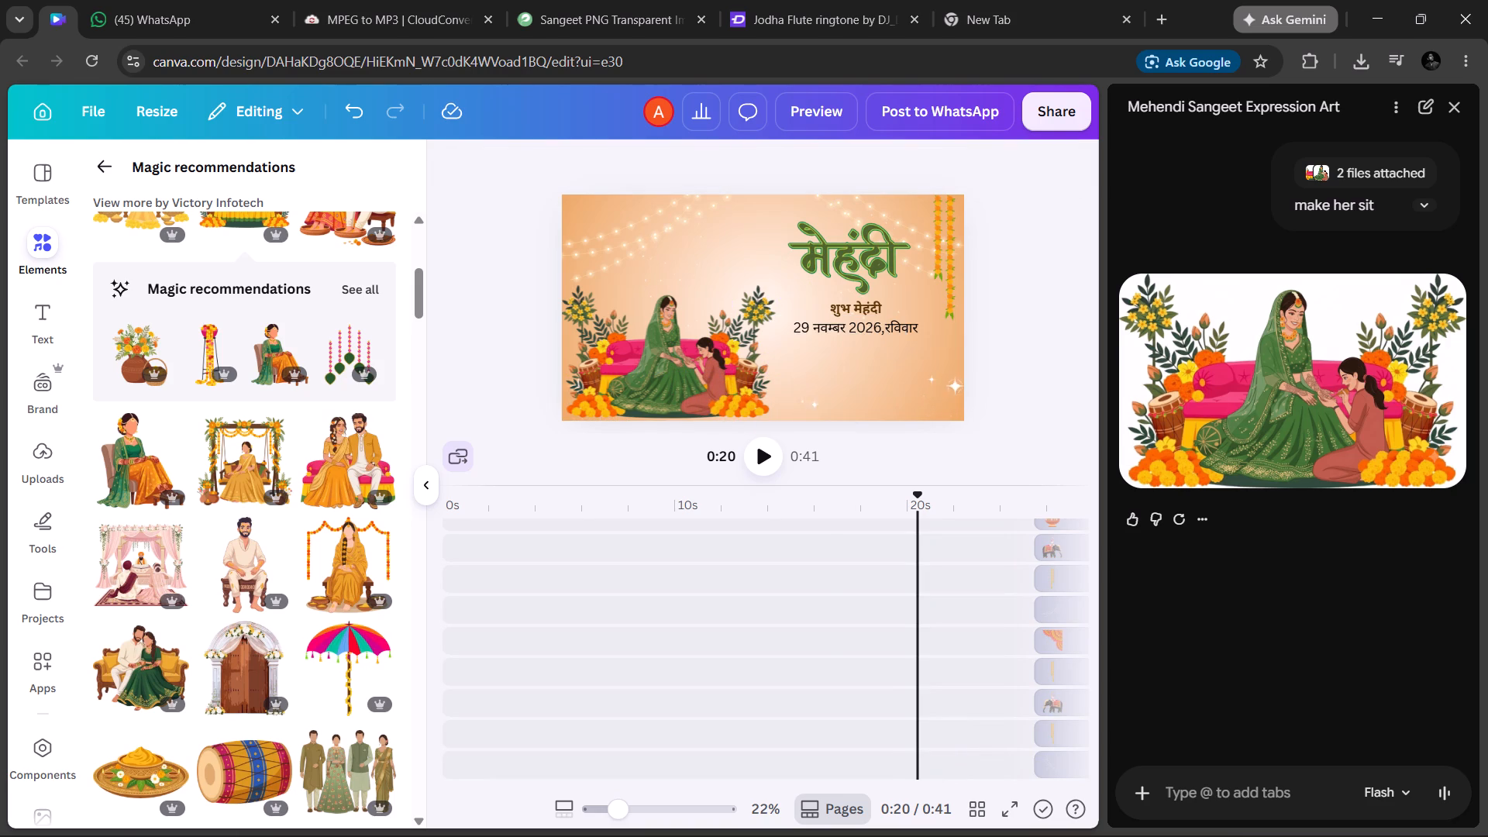
Search the elements library for "mehndi" and show all matching graphics.
click(851, 250)
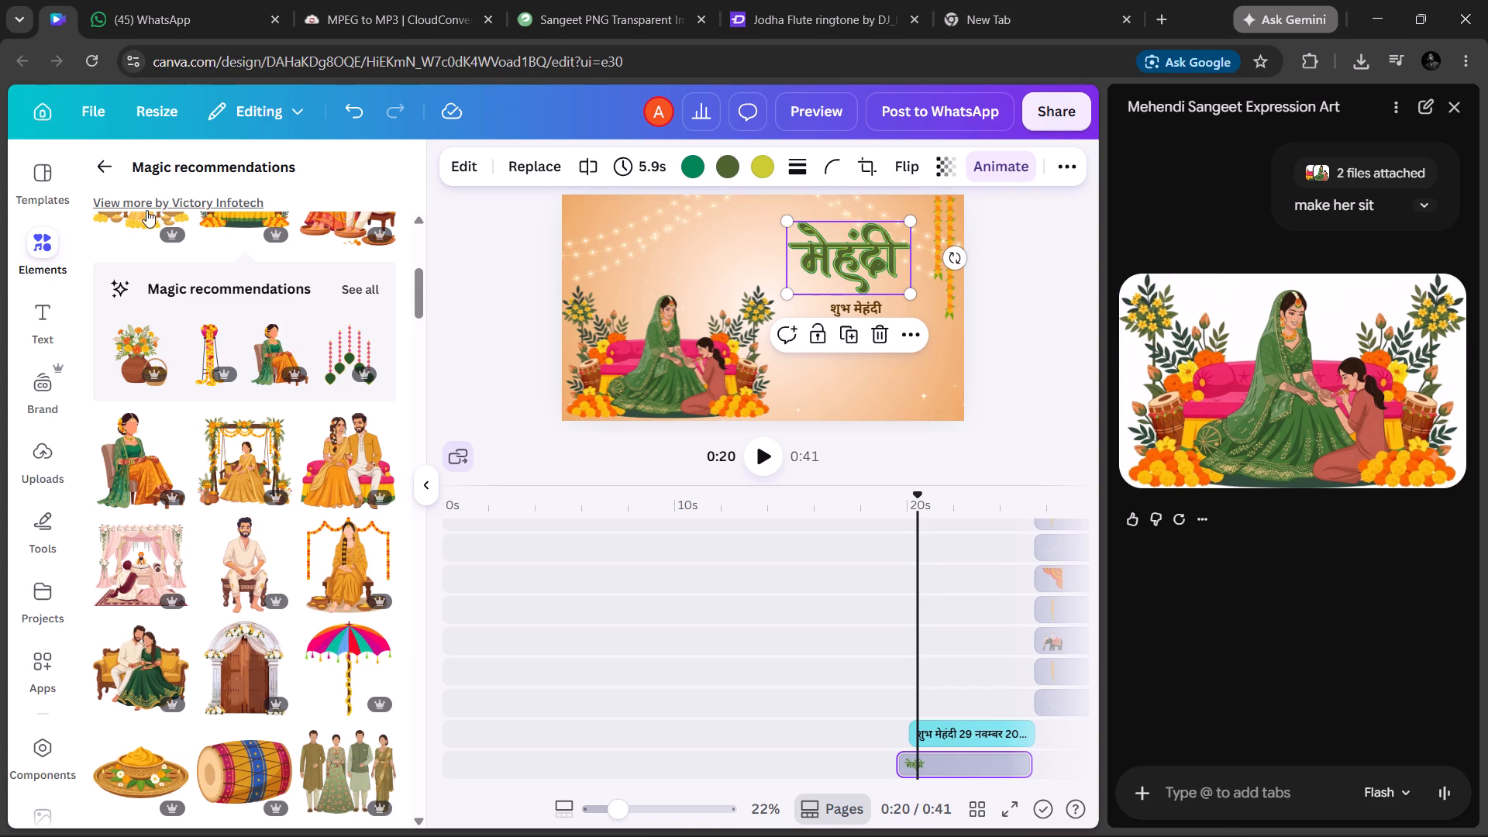
scroll(158, 289, up, 8)
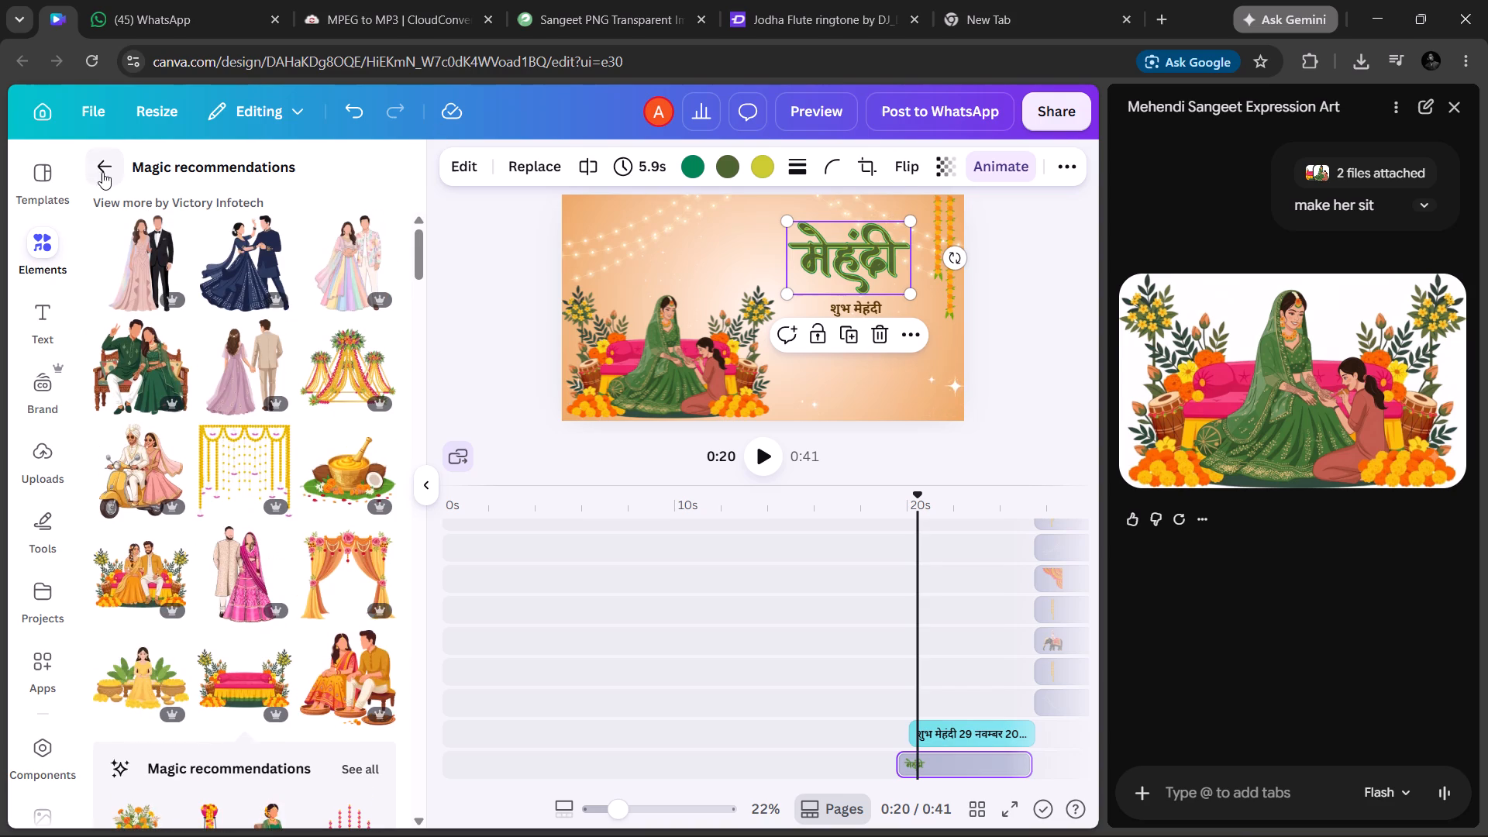
click(103, 172)
click(195, 187)
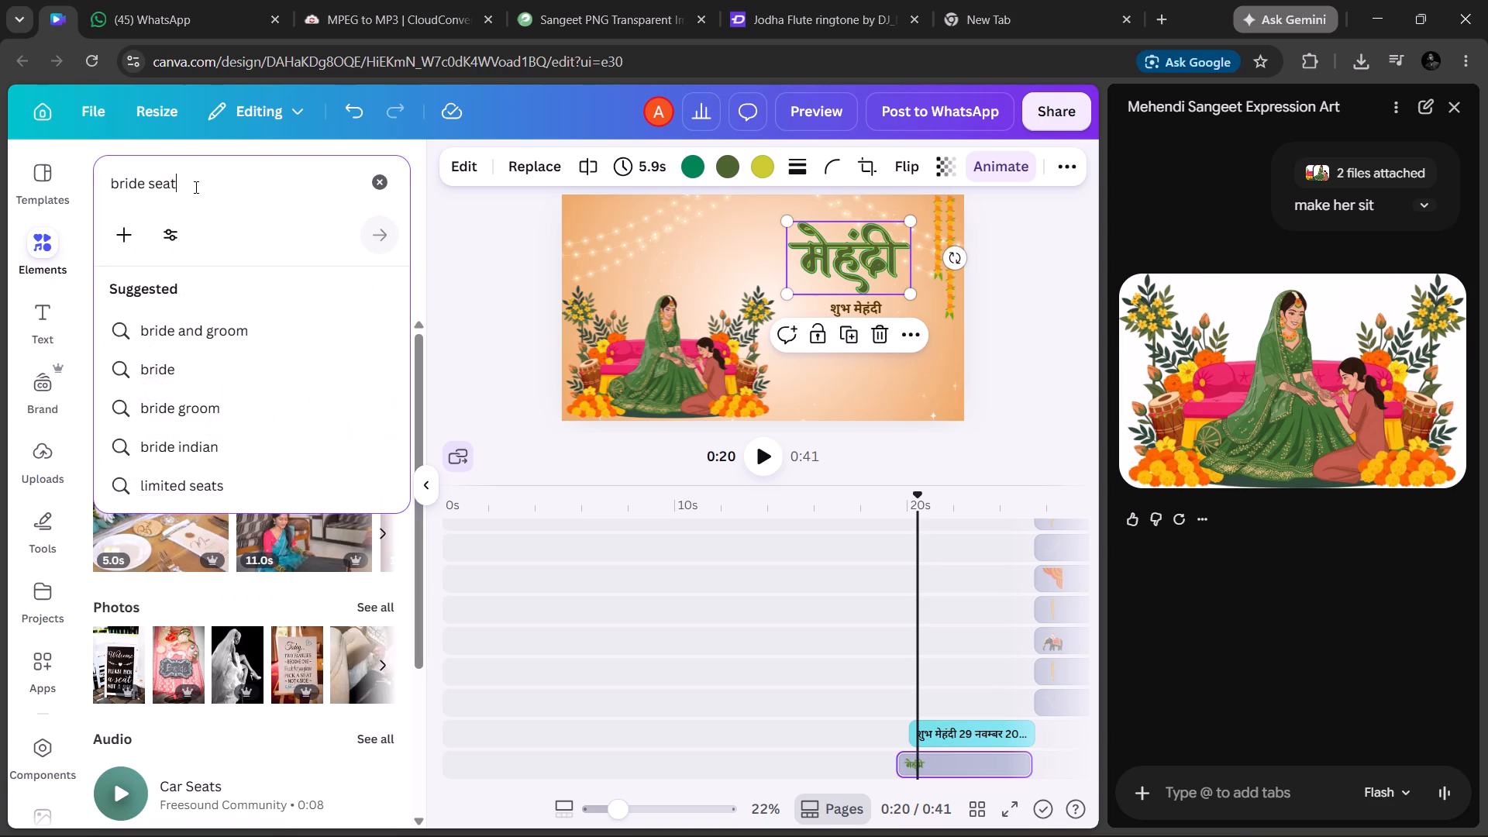
key(ctrl+a)
key(BackSpace)
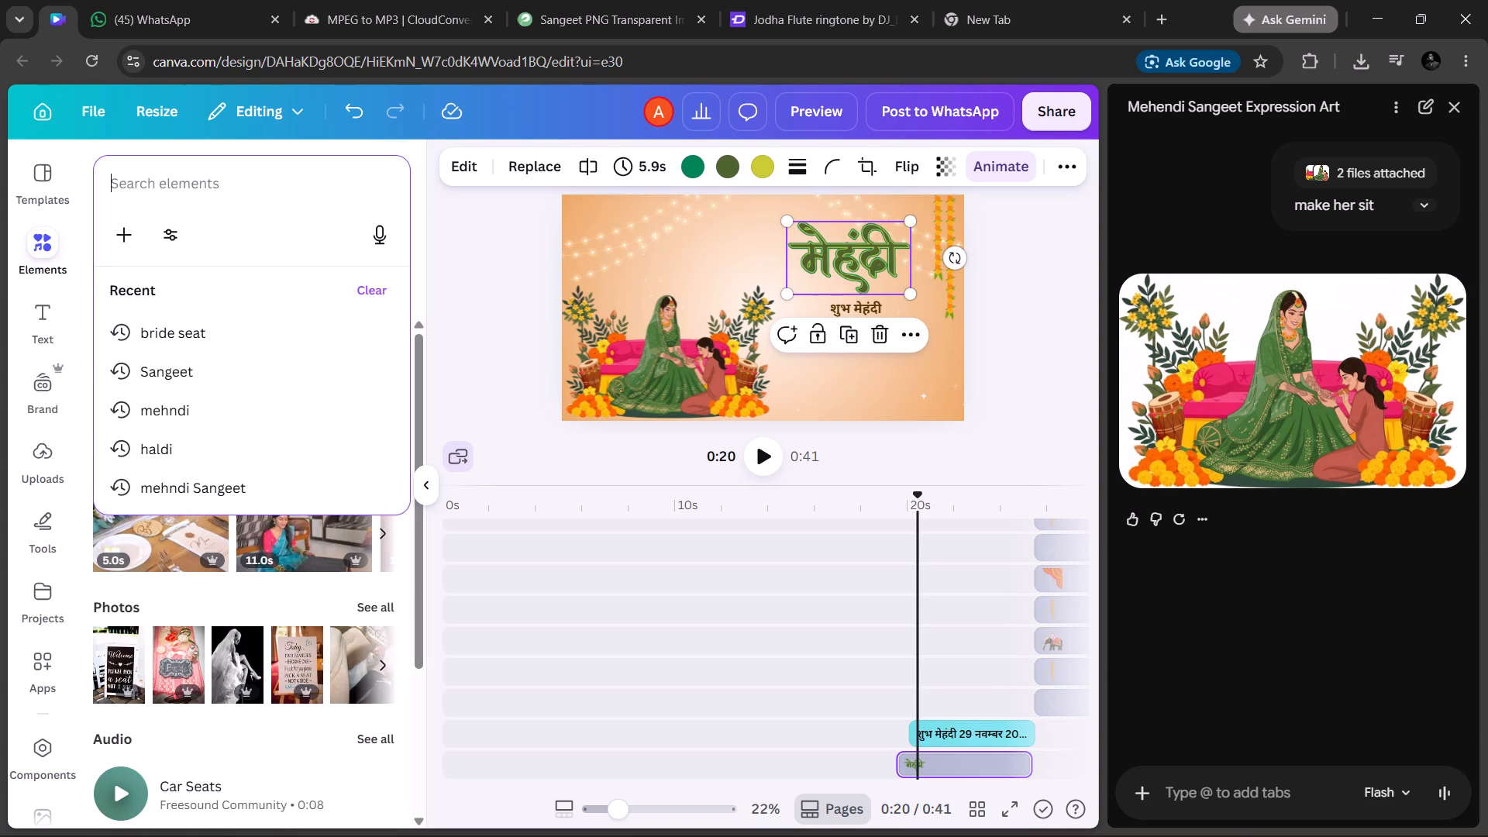
text(med)
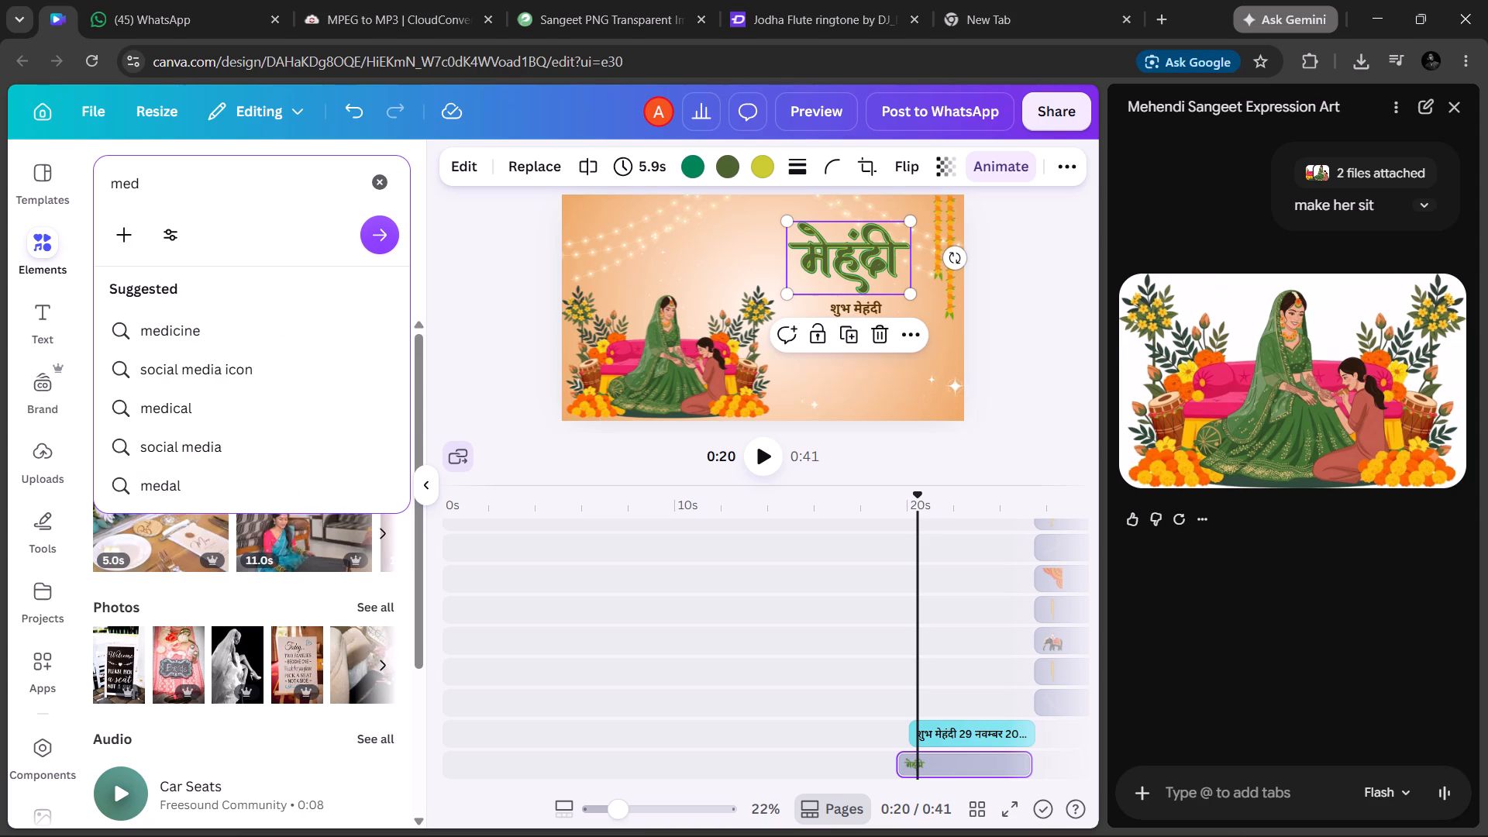
key(BackSpace)
text(hndi)
key(Return)
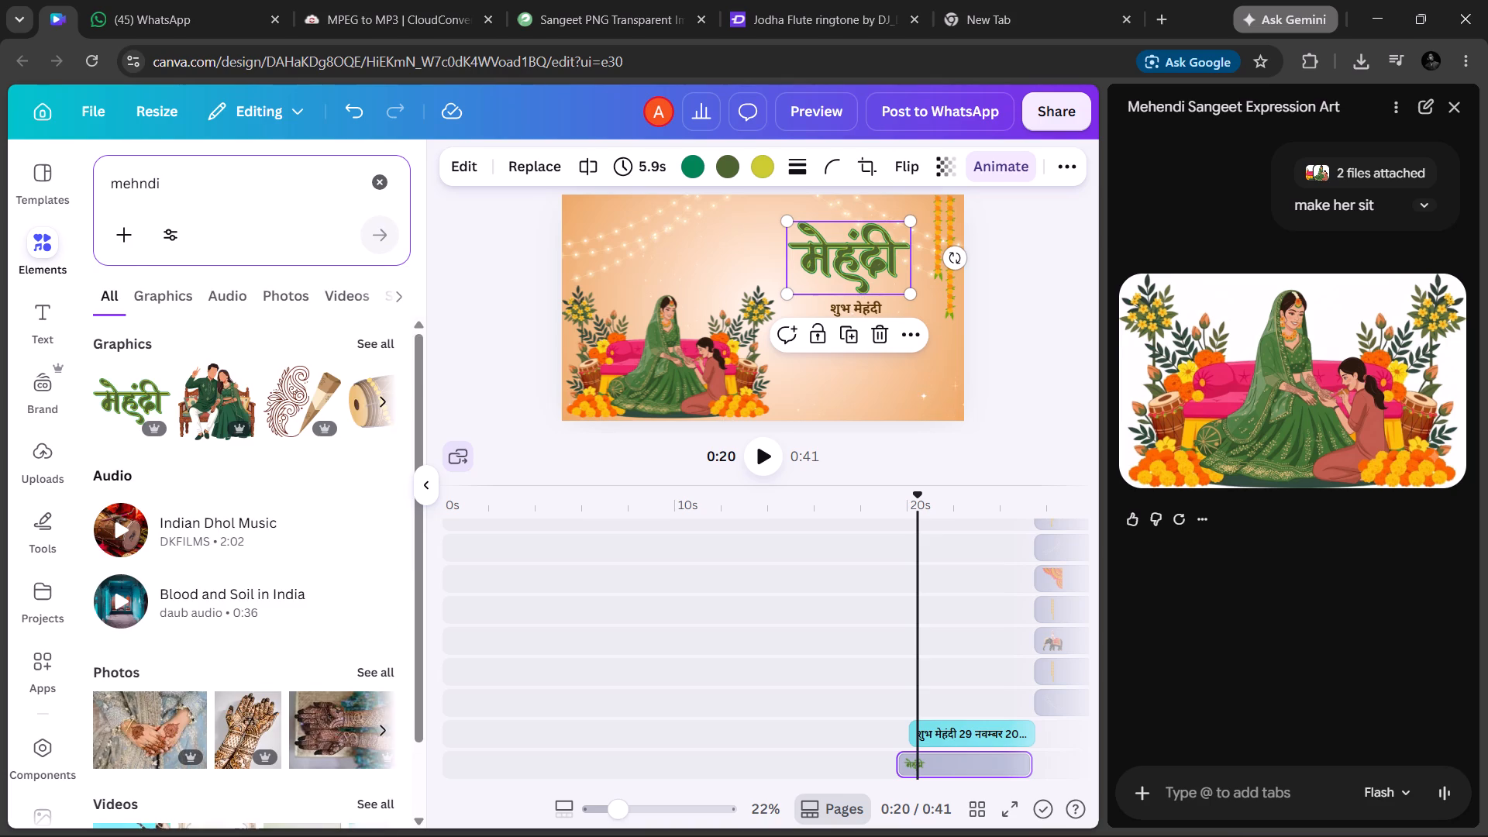
click(364, 343)
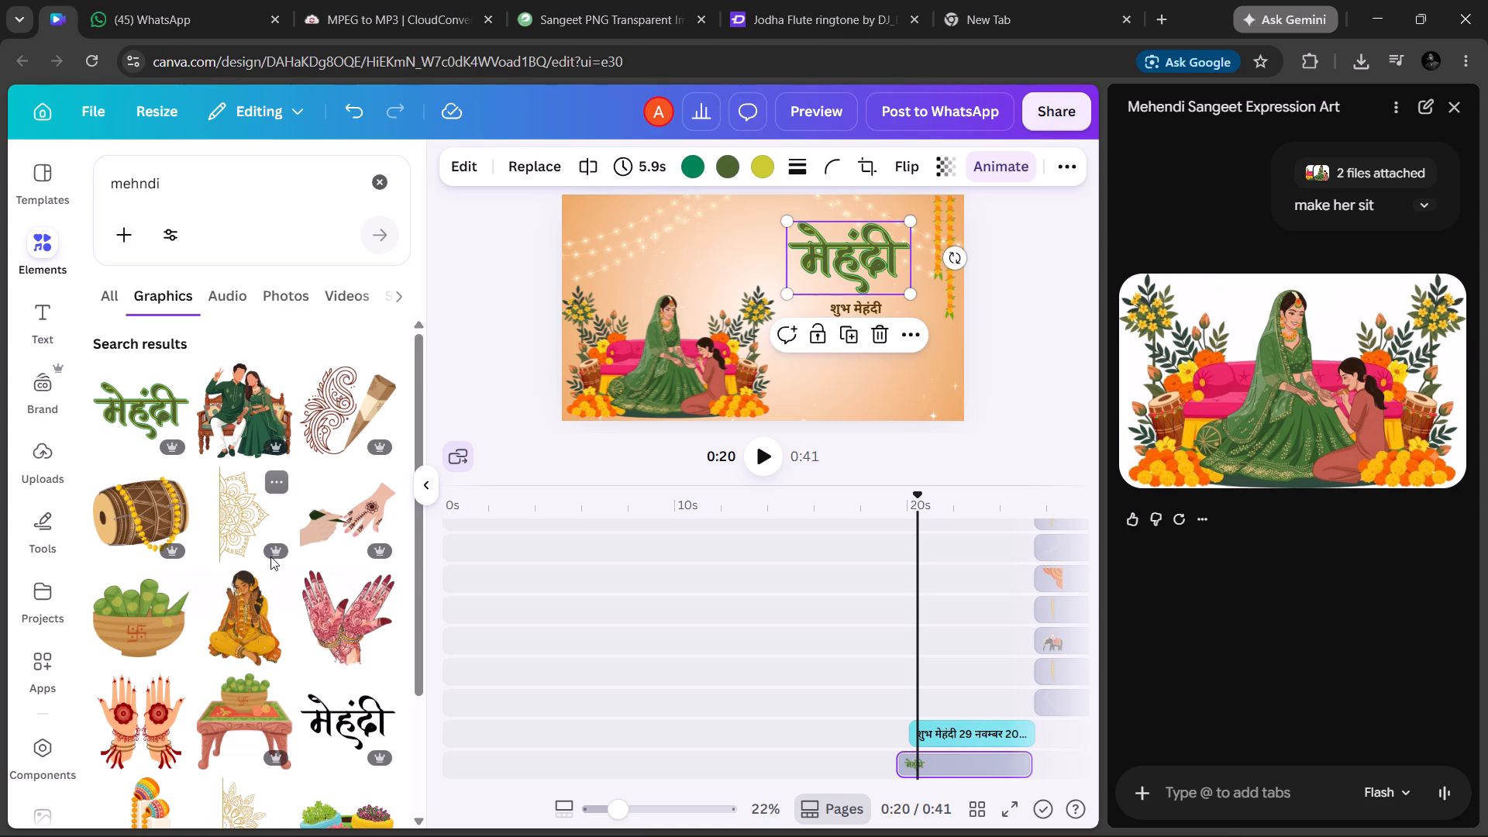
Add the yellow marigold-framed "मेहंदी" sign graphic from the search results to the scene.
scroll(270, 556, down, 3)
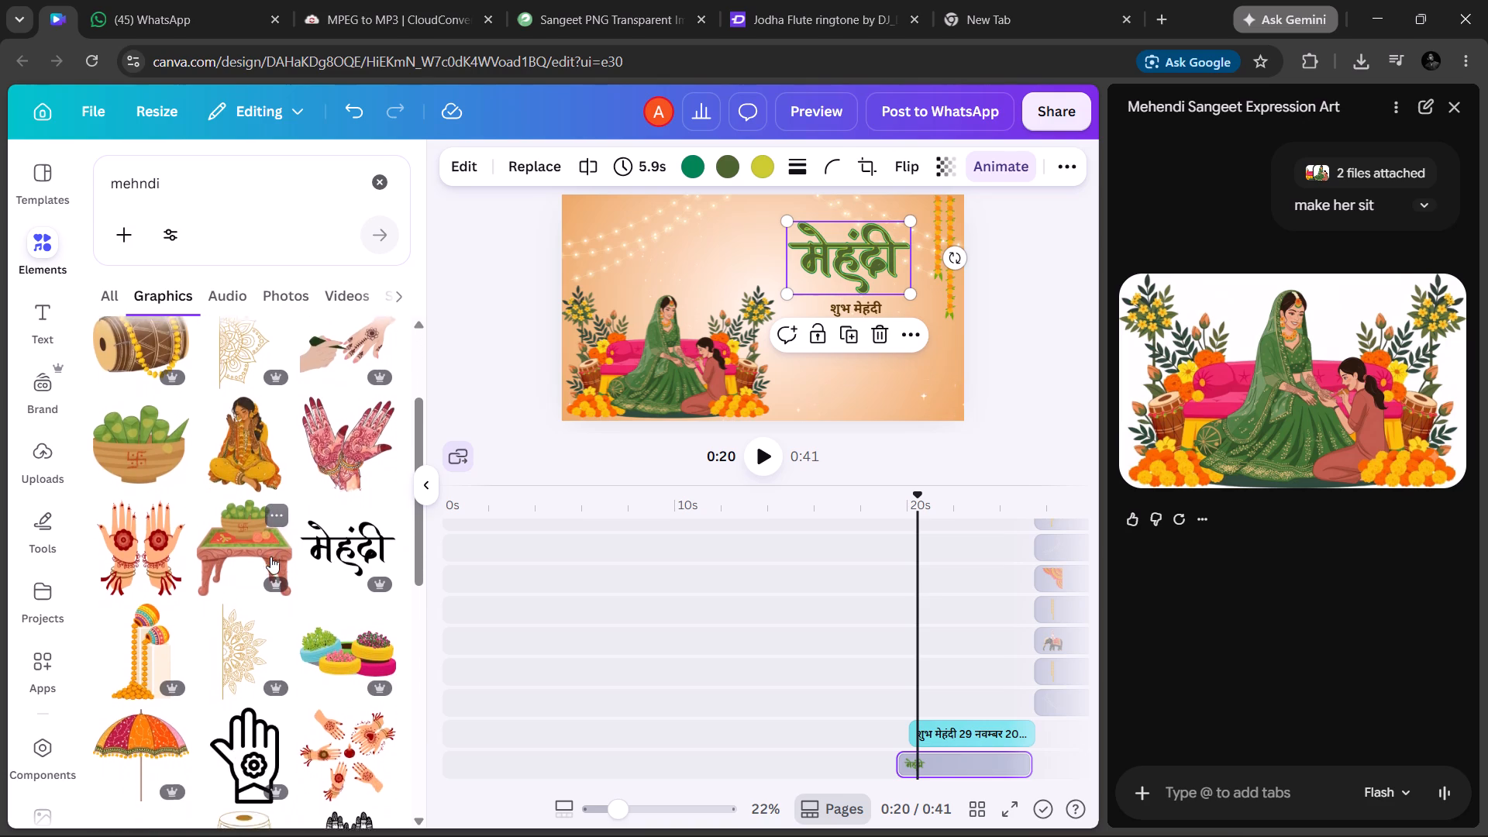
scroll(270, 556, down, 4)
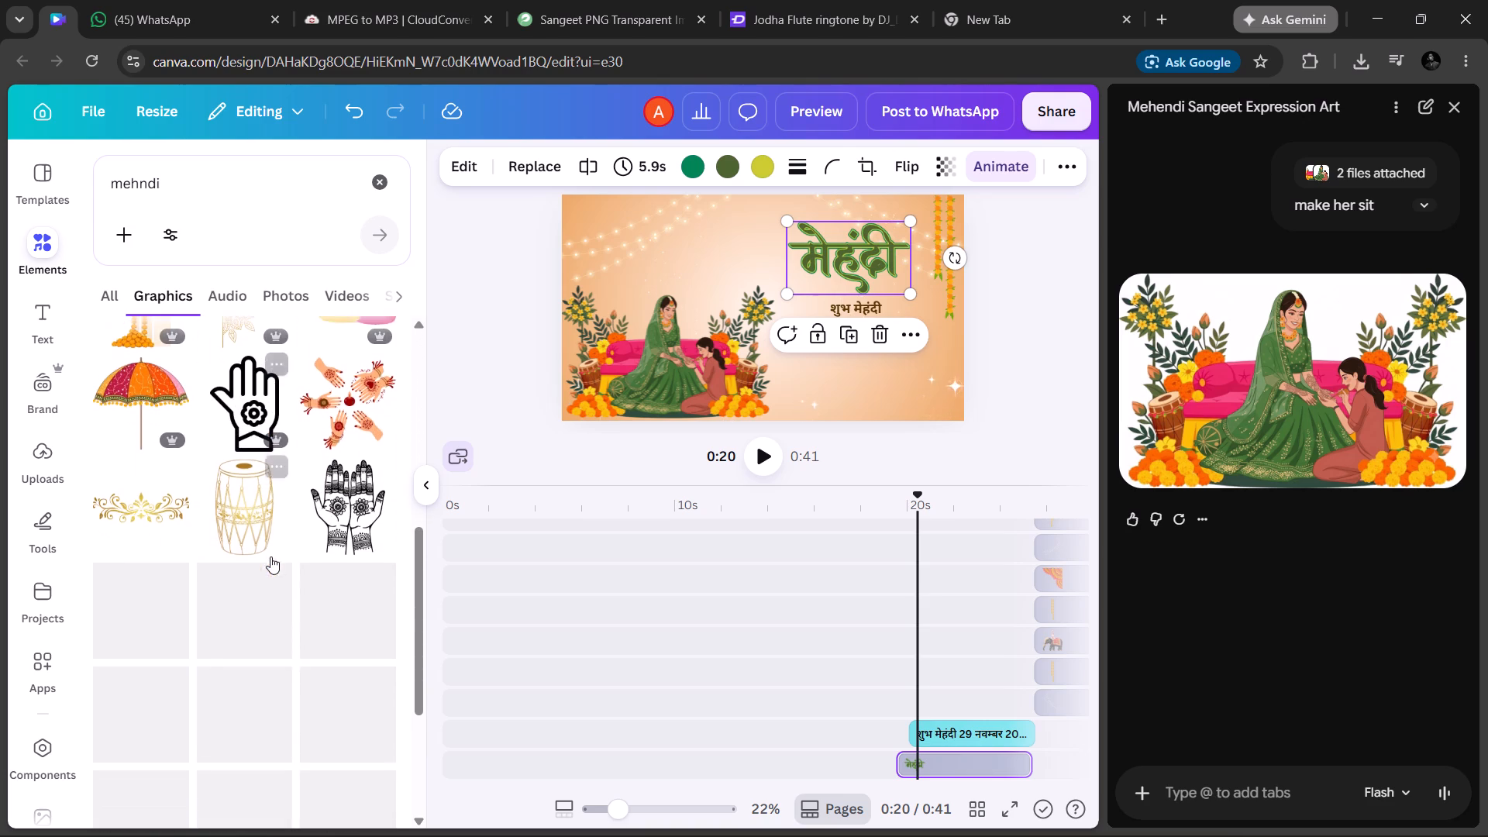
scroll(270, 556, down, 4)
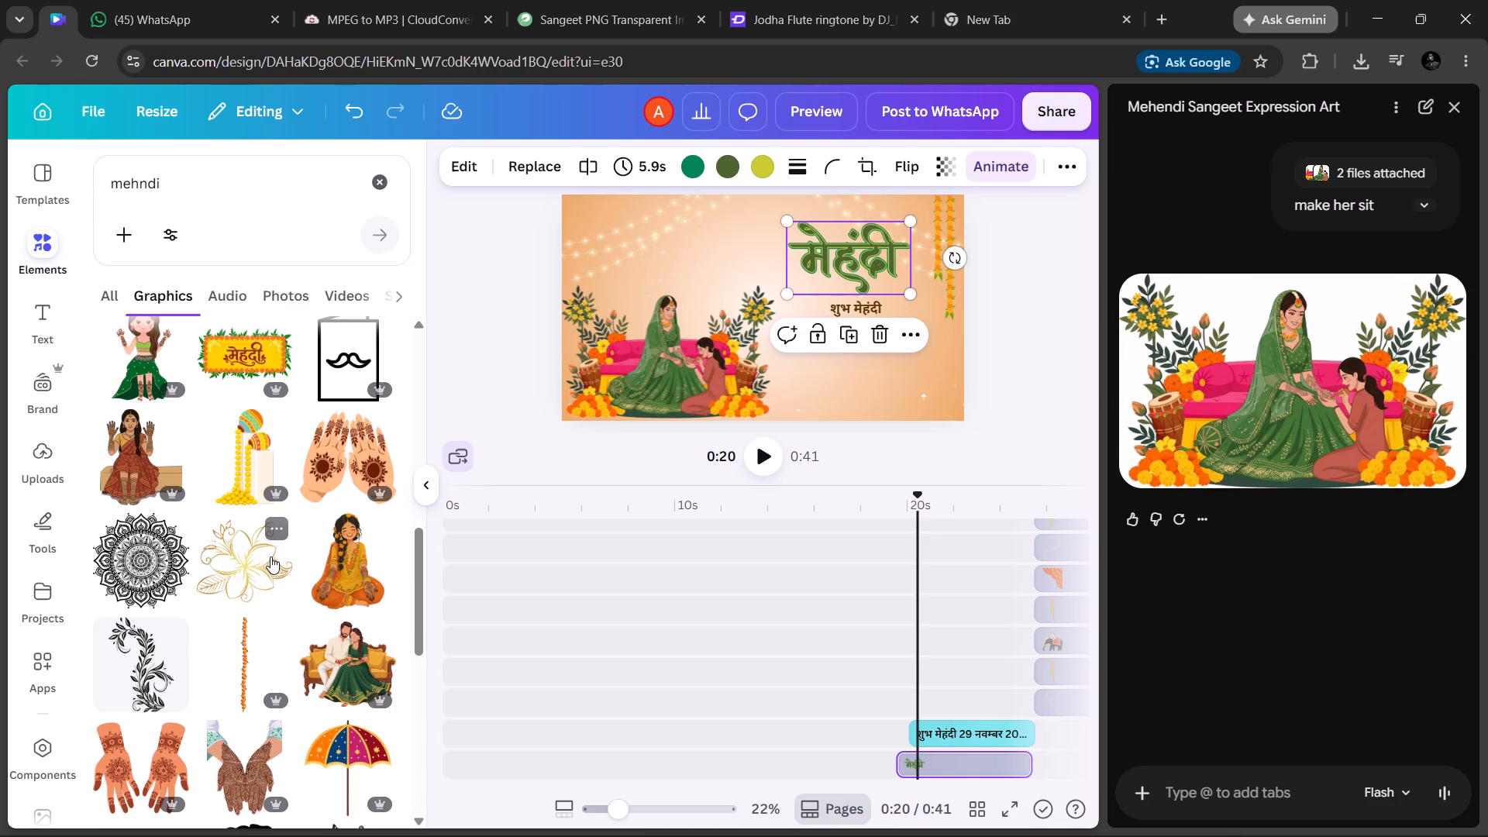
click(223, 373)
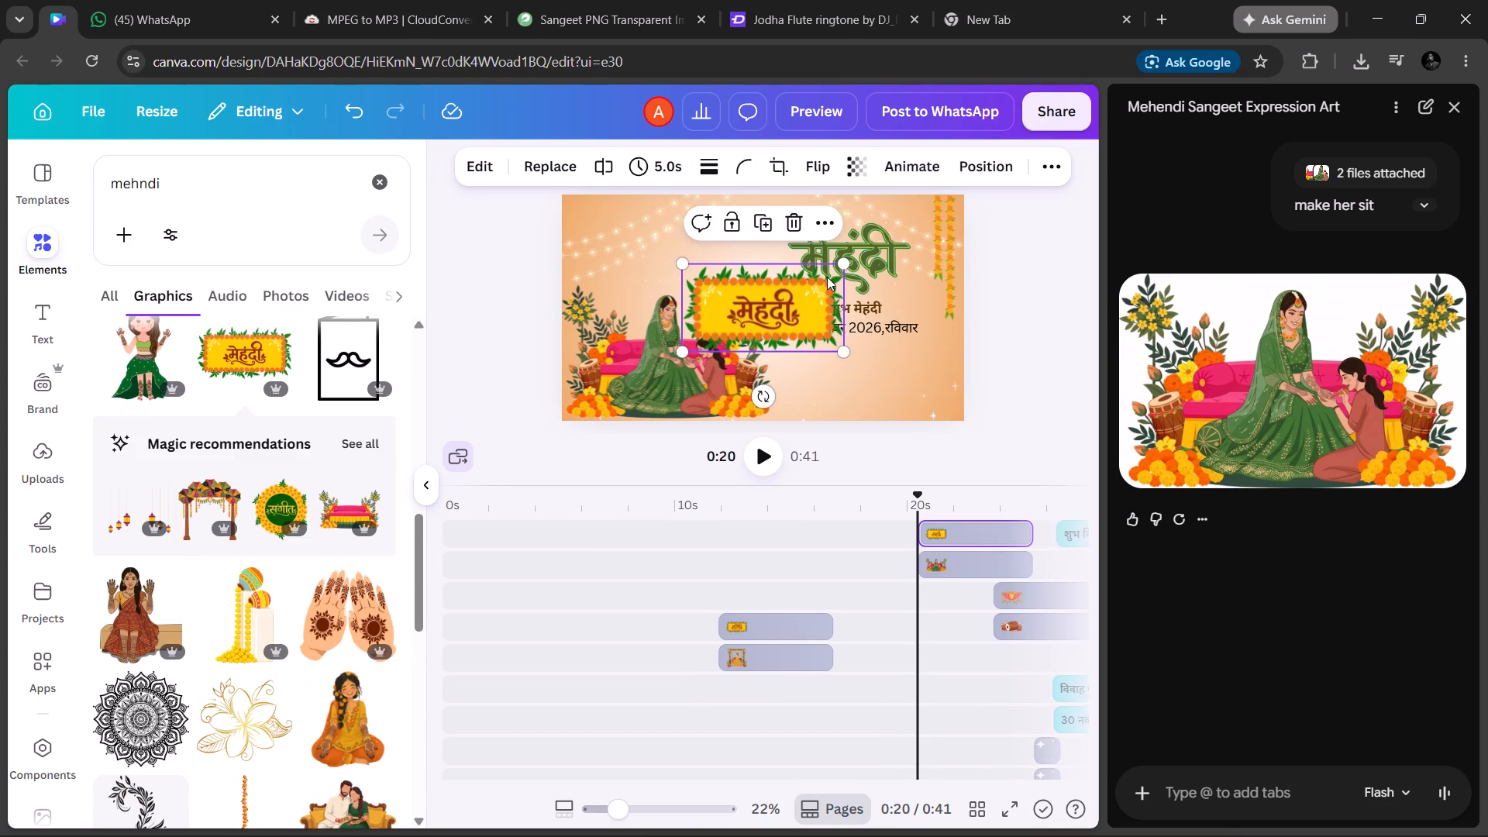
Delete the old green "मेहंदी" title lettering from the scene.
click(884, 270)
key(Delete)
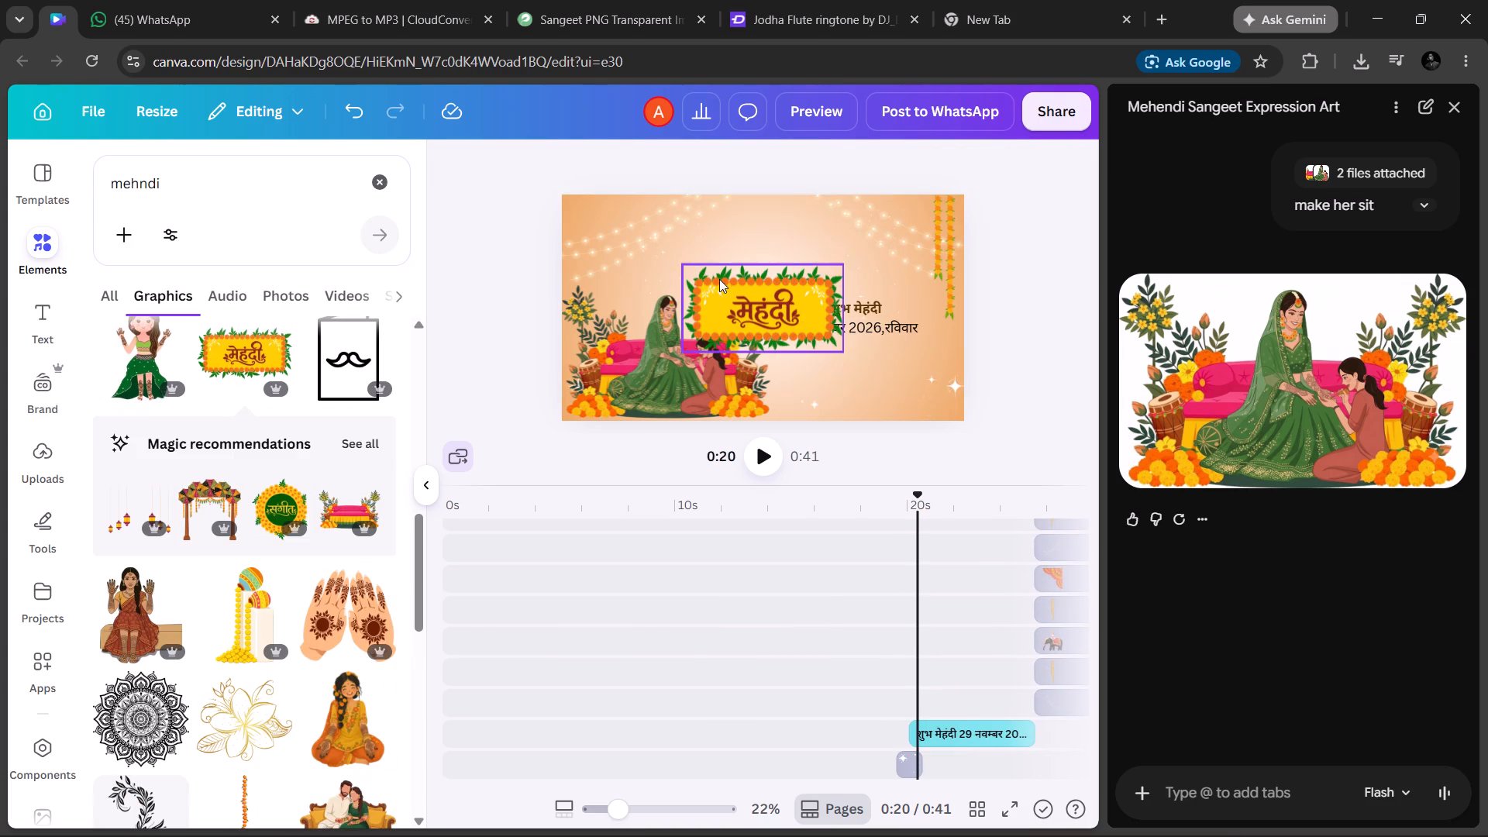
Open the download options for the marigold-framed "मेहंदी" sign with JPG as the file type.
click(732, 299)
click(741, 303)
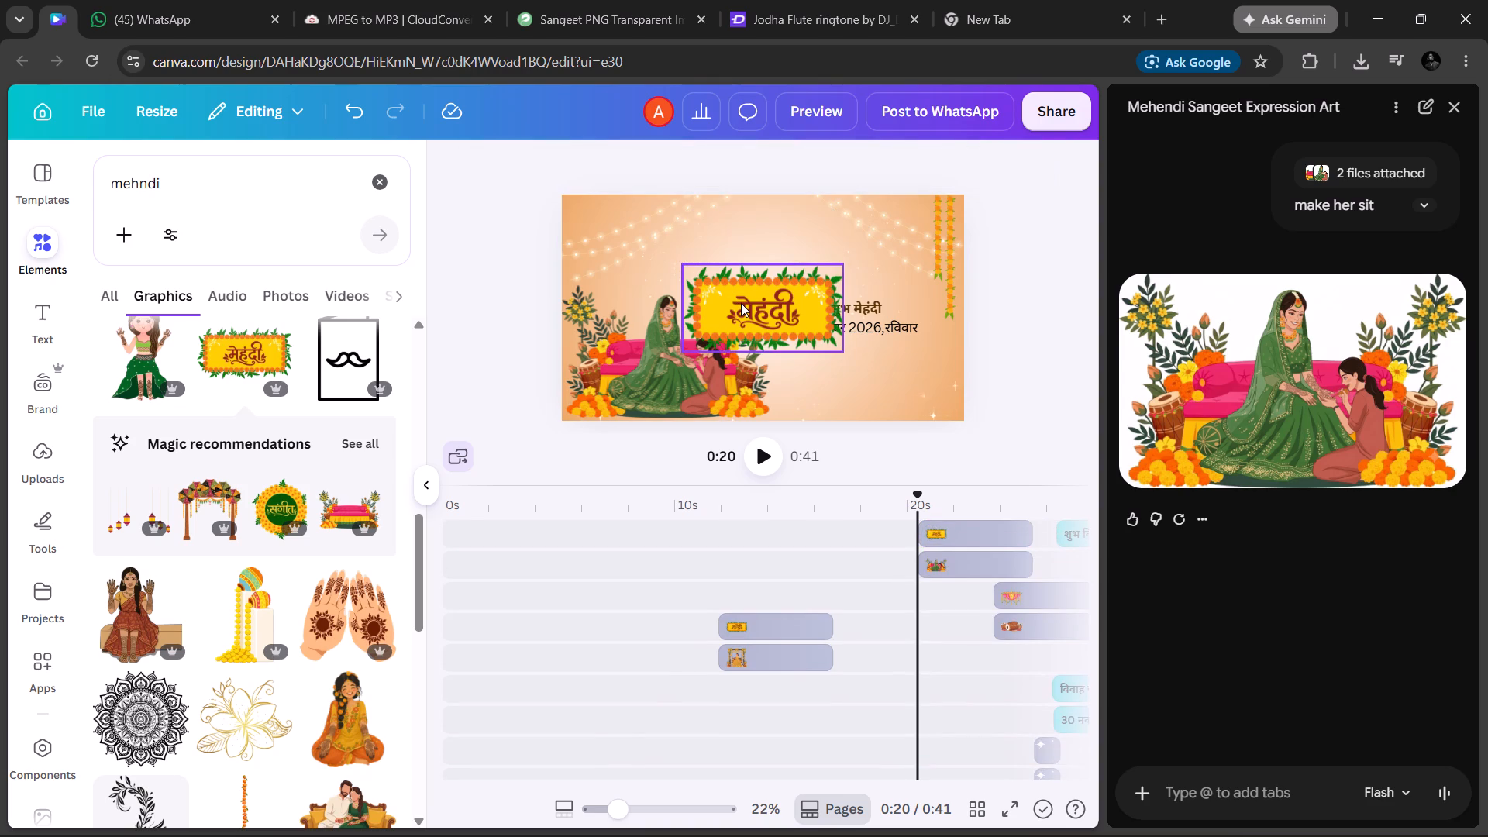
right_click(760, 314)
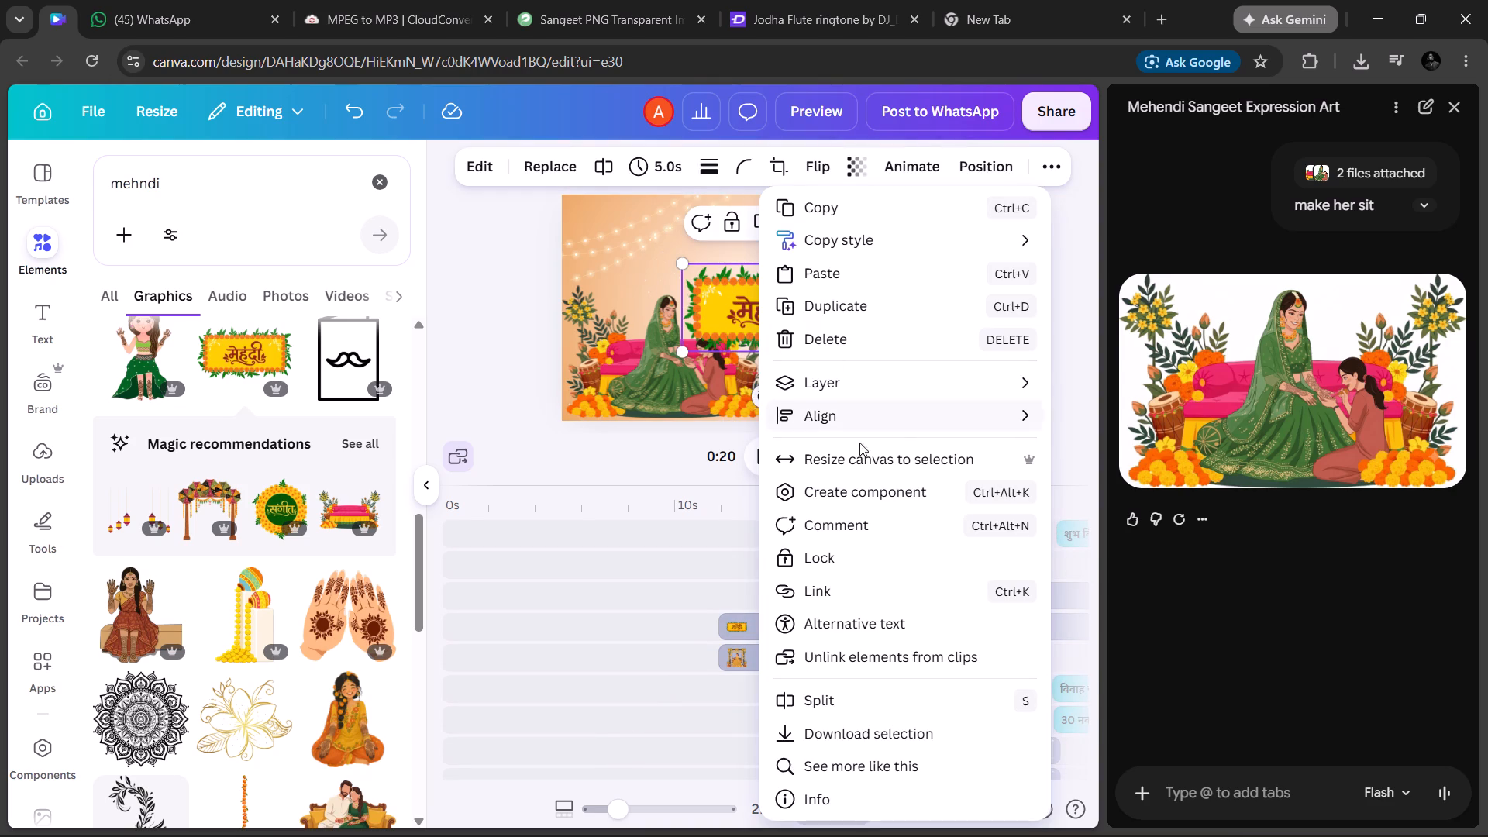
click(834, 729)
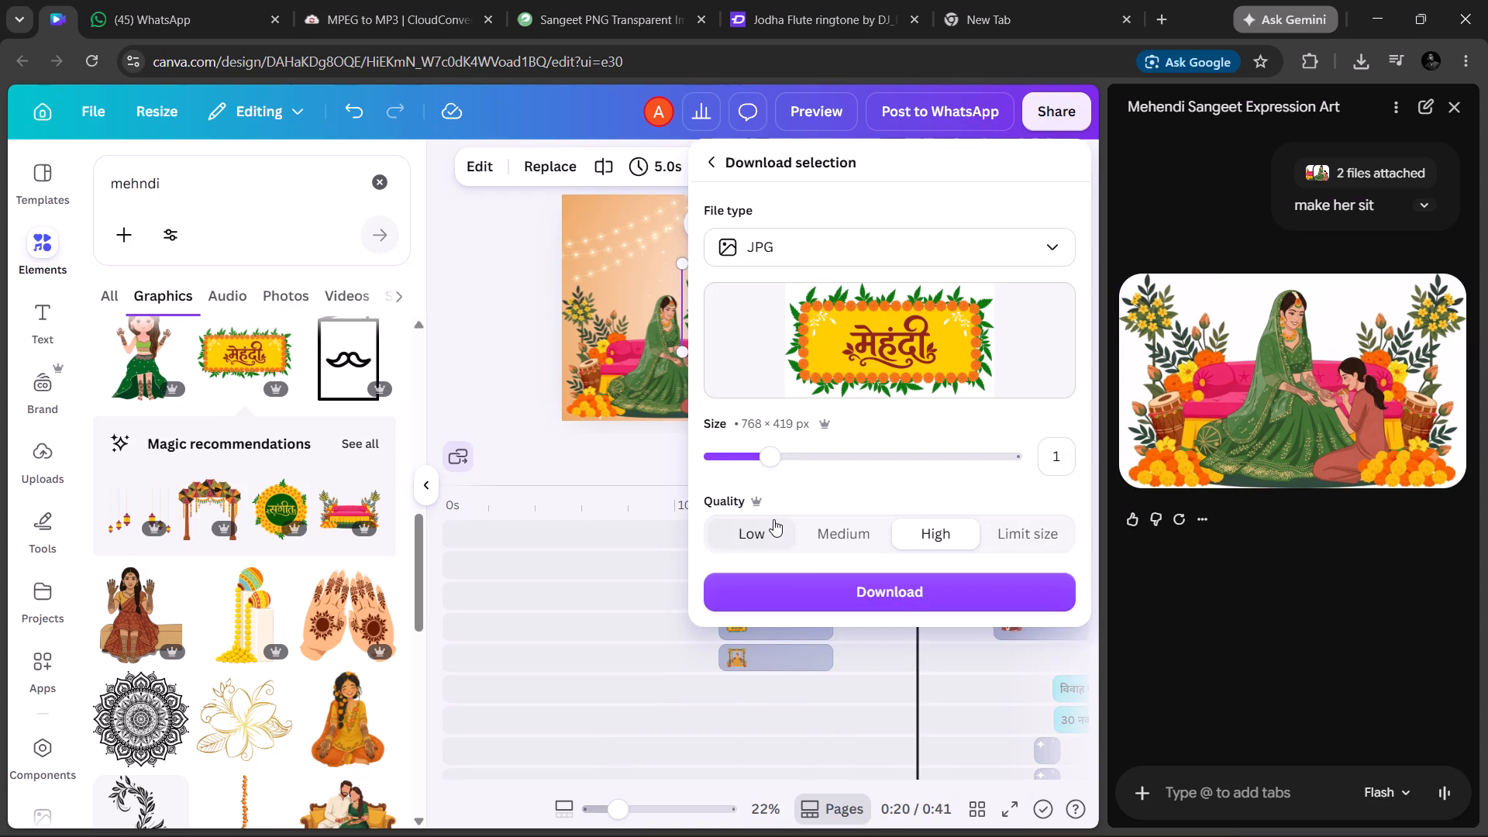
Find the earlier AI-generated "शुभ हल्दी" sign in the Gemini chat and view it full size, without sharing its tab.
click(1162, 616)
scroll(1162, 616, up, 10)
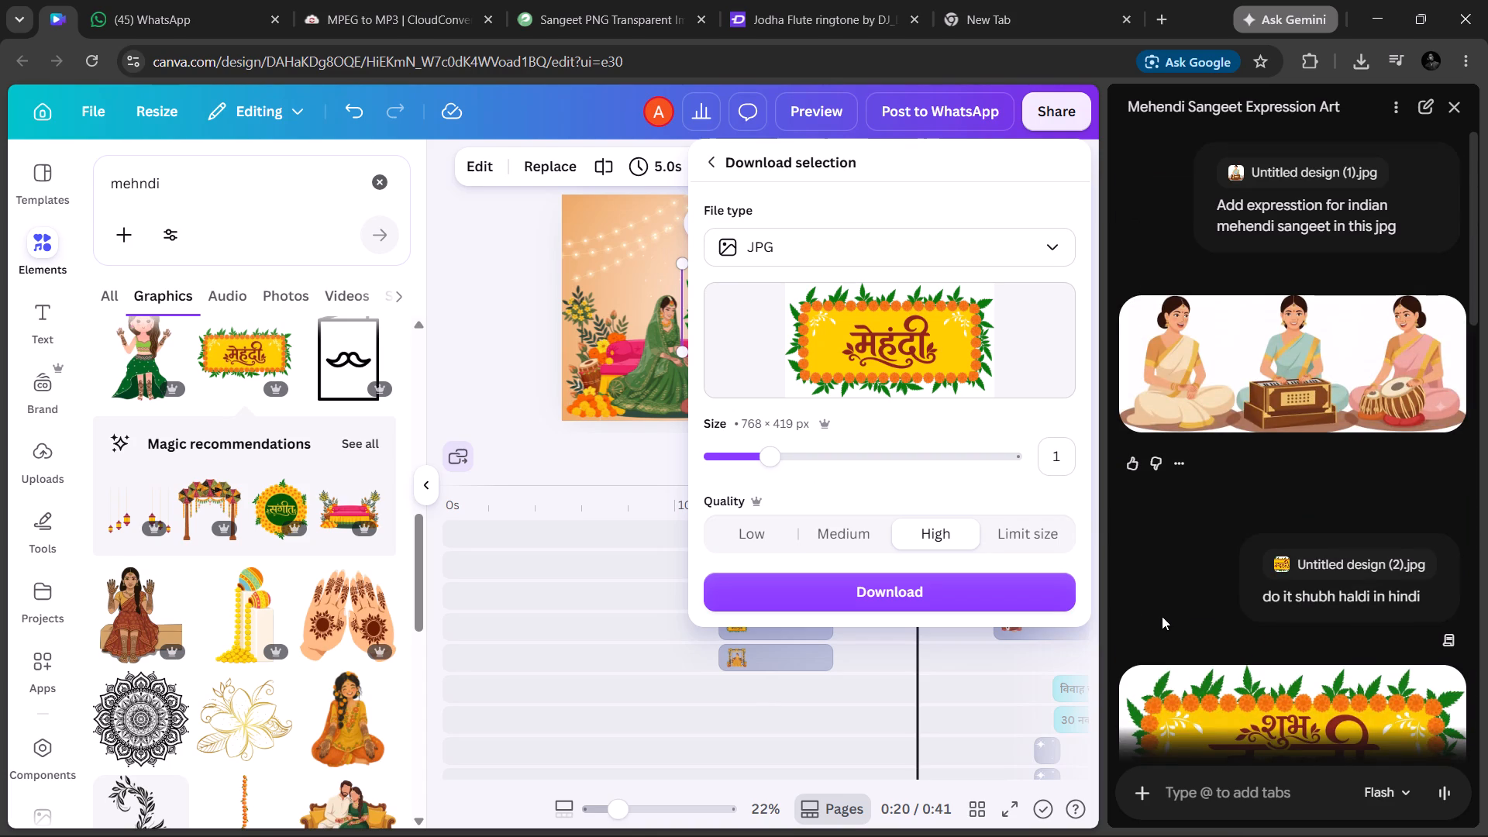
scroll(1162, 616, up, 2)
scroll(1266, 505, up, 3)
scroll(1266, 505, down, 2)
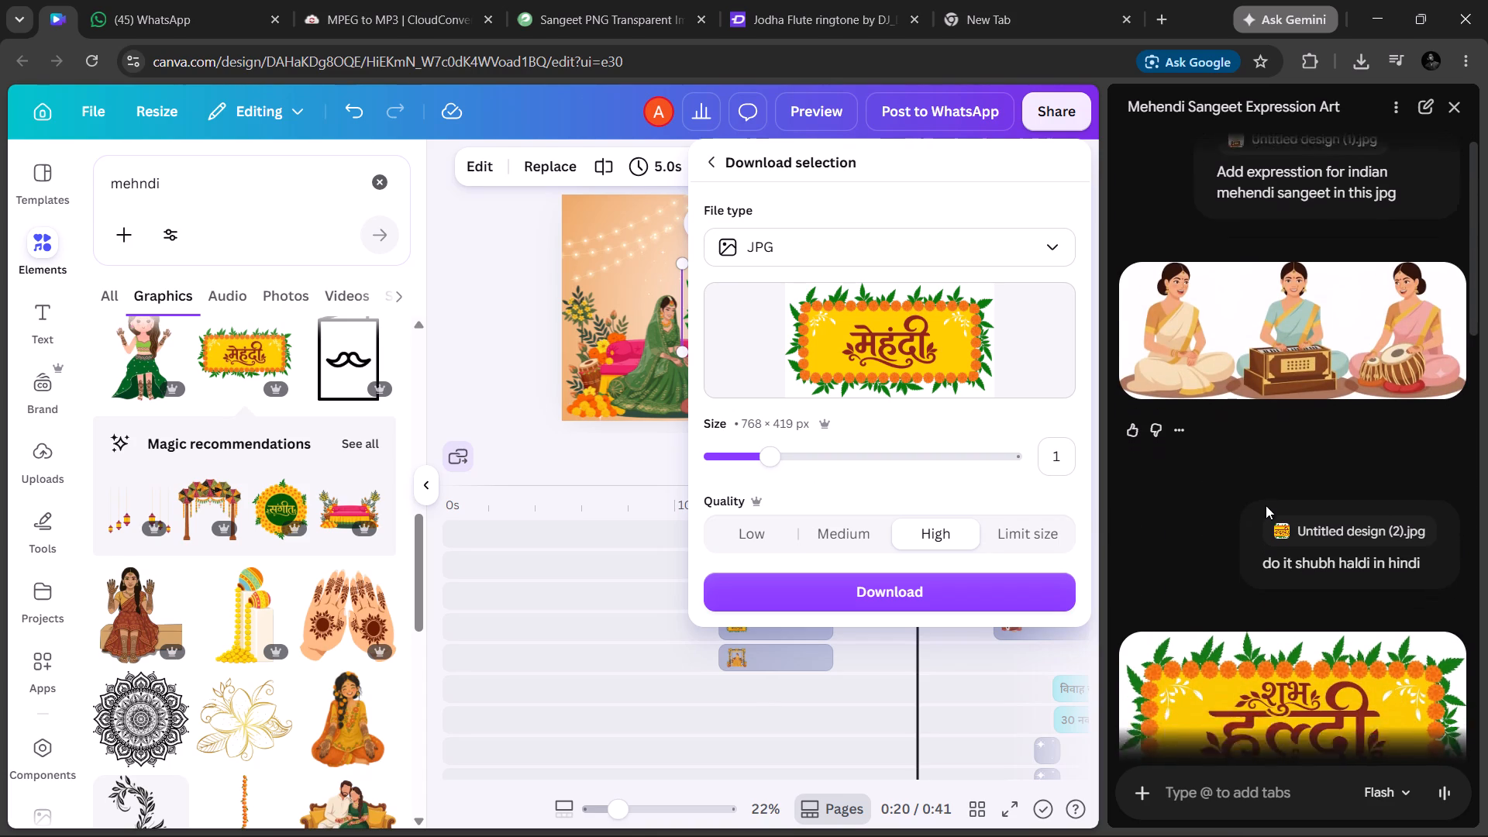
scroll(1266, 505, down, 3)
right_click(1260, 484)
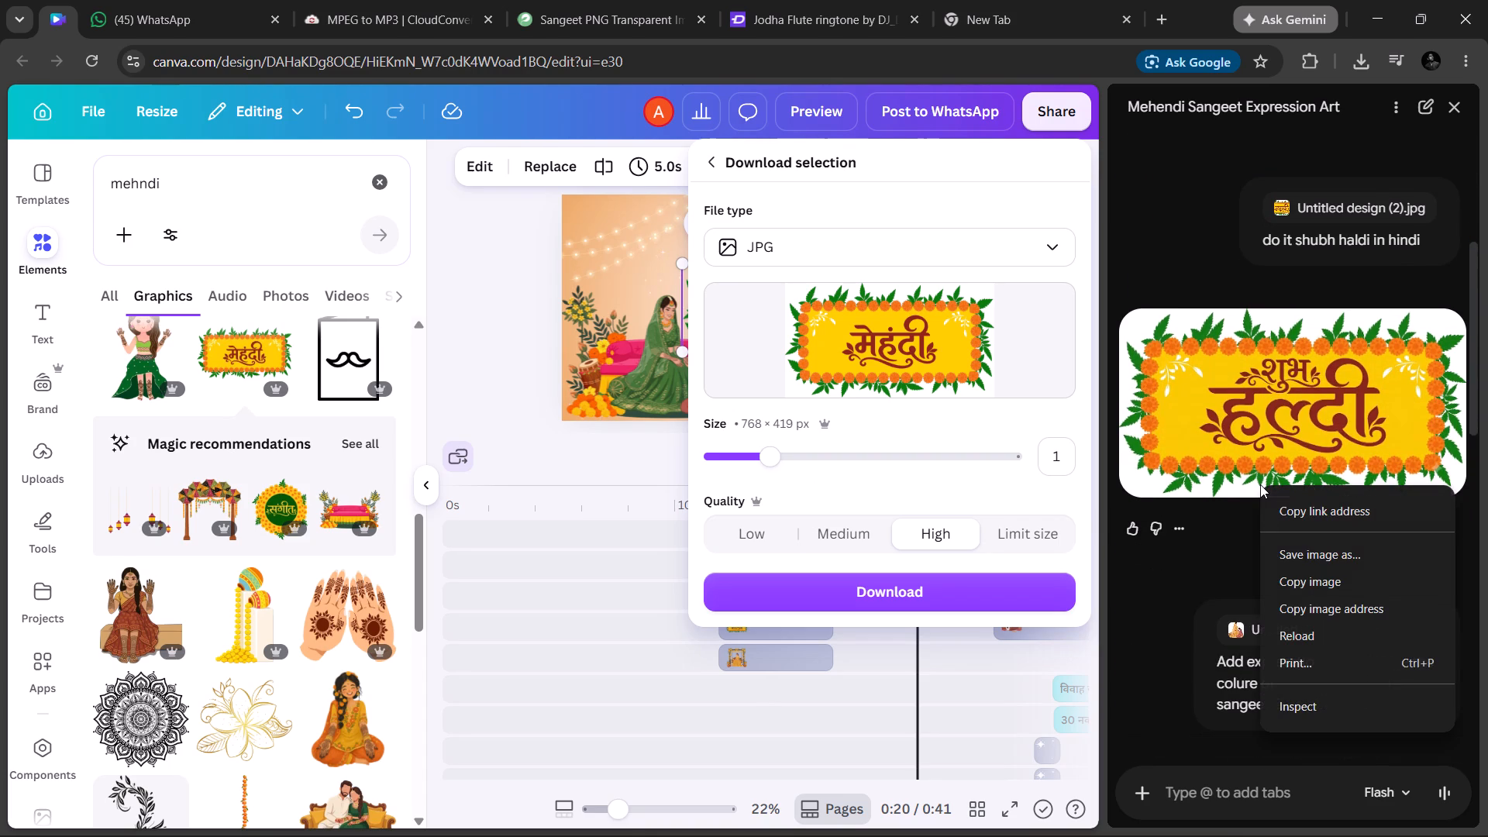
click(1233, 423)
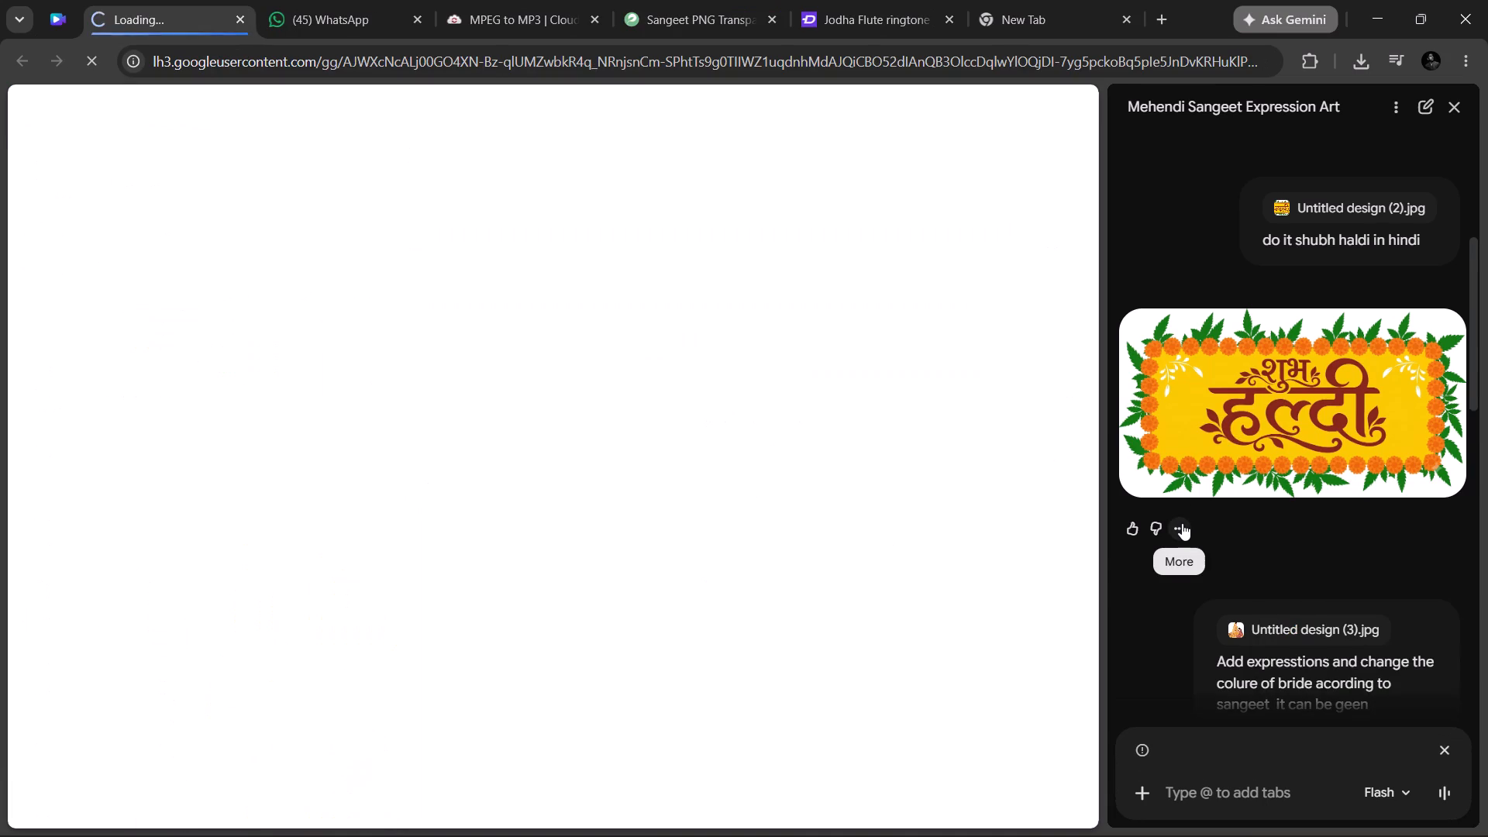
click(1182, 525)
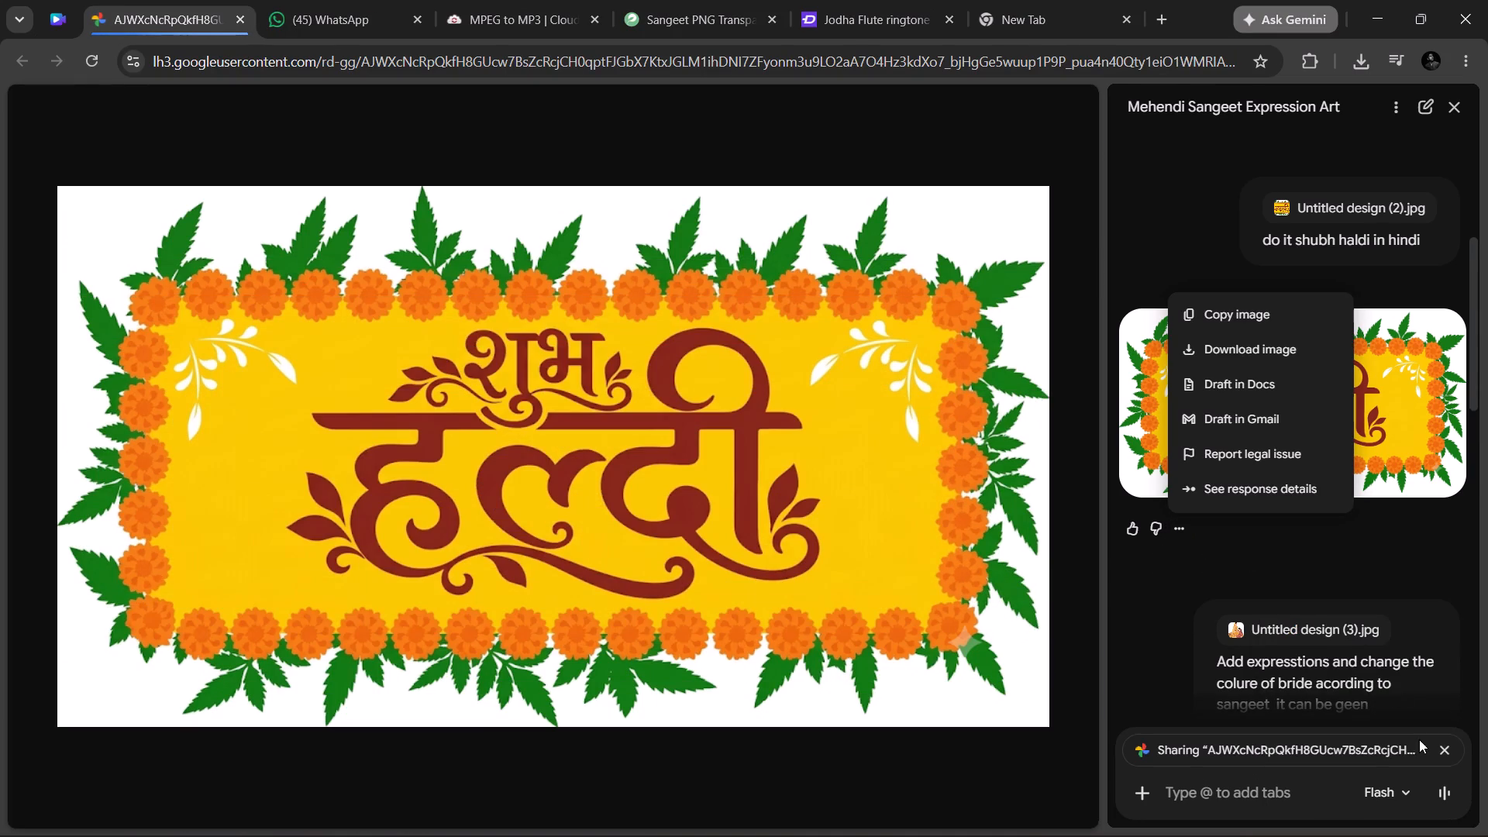
click(1445, 743)
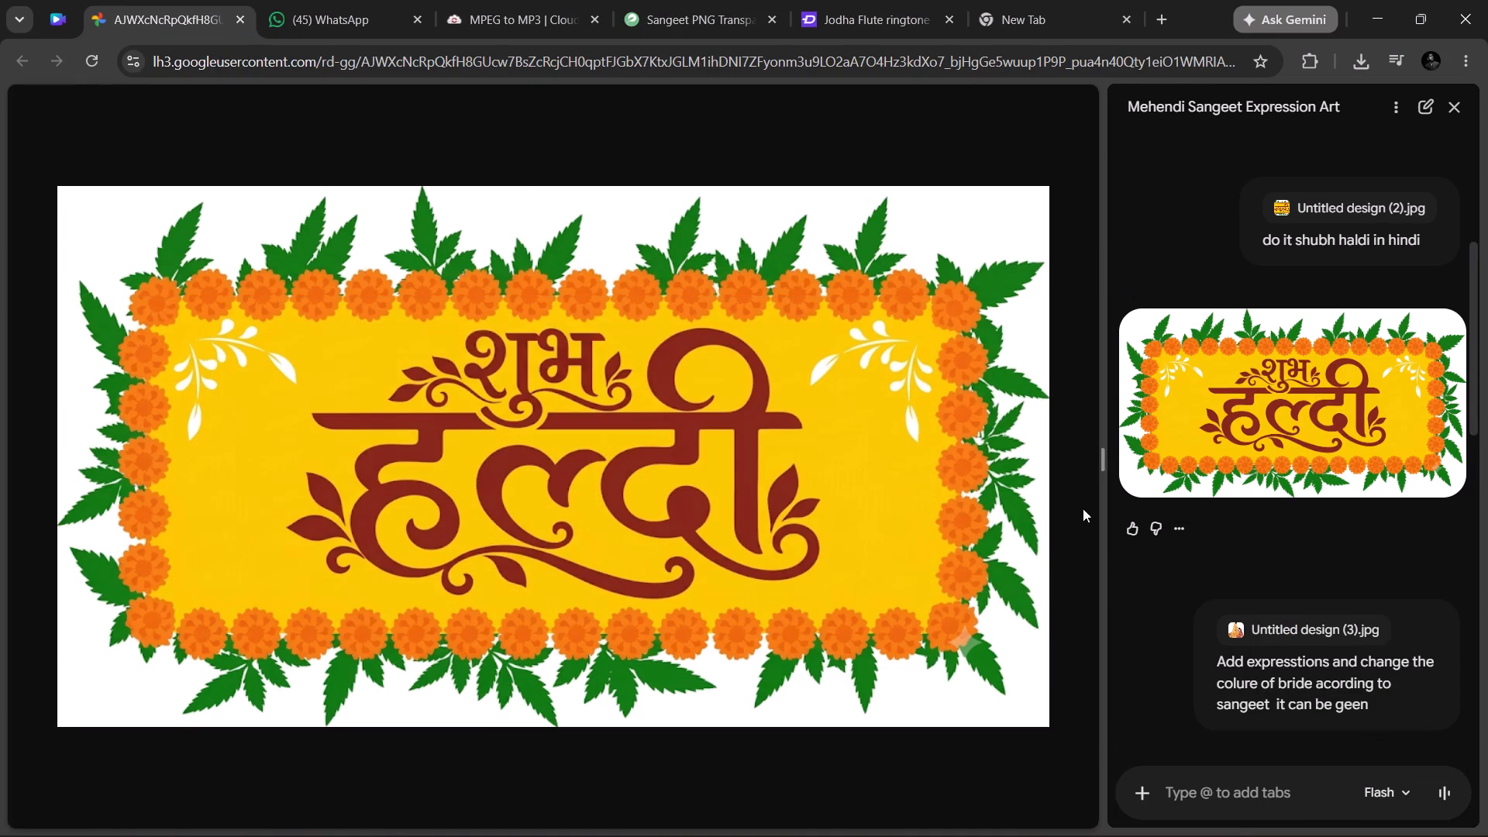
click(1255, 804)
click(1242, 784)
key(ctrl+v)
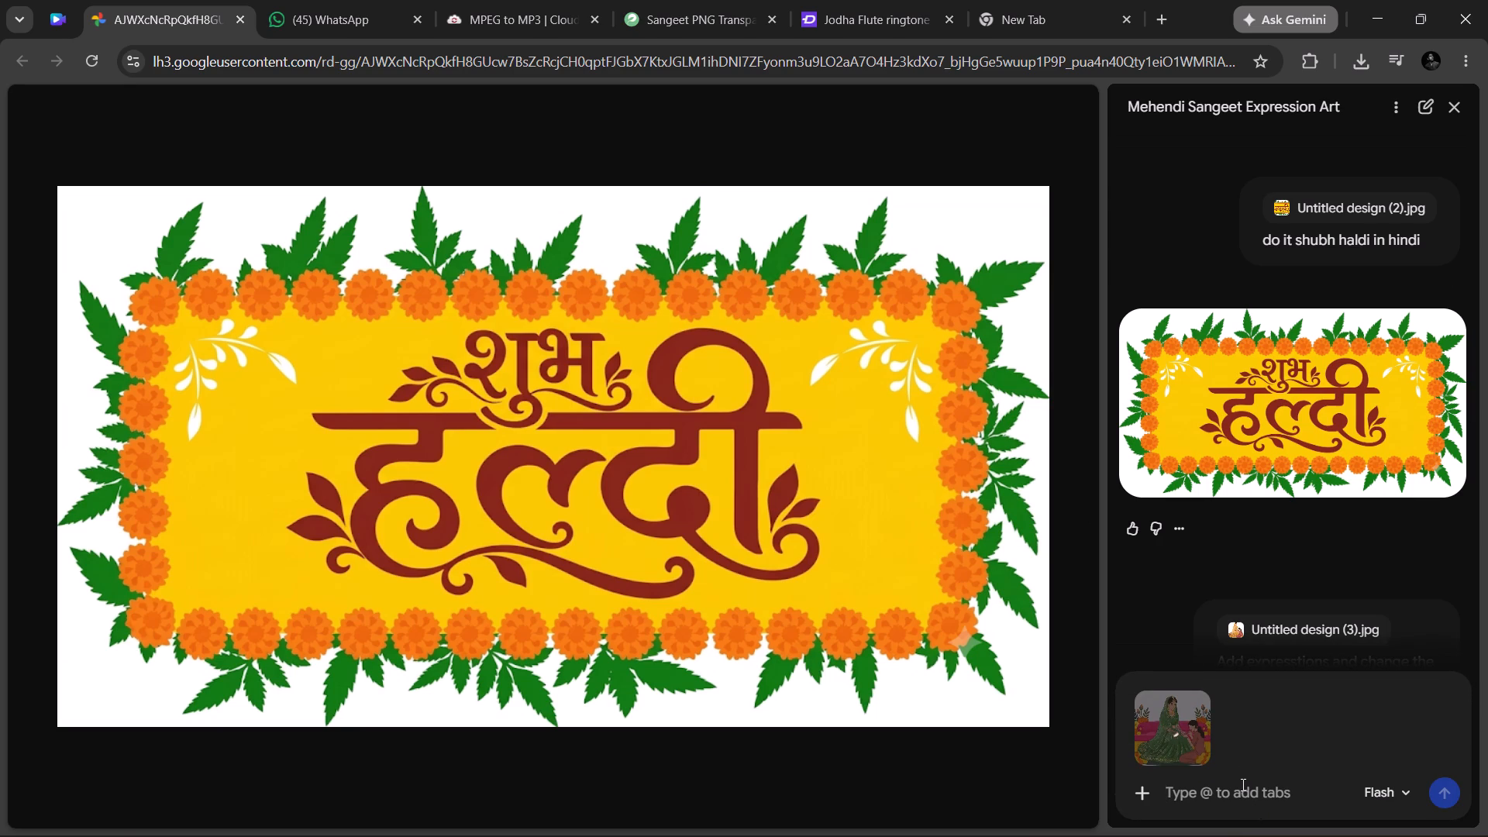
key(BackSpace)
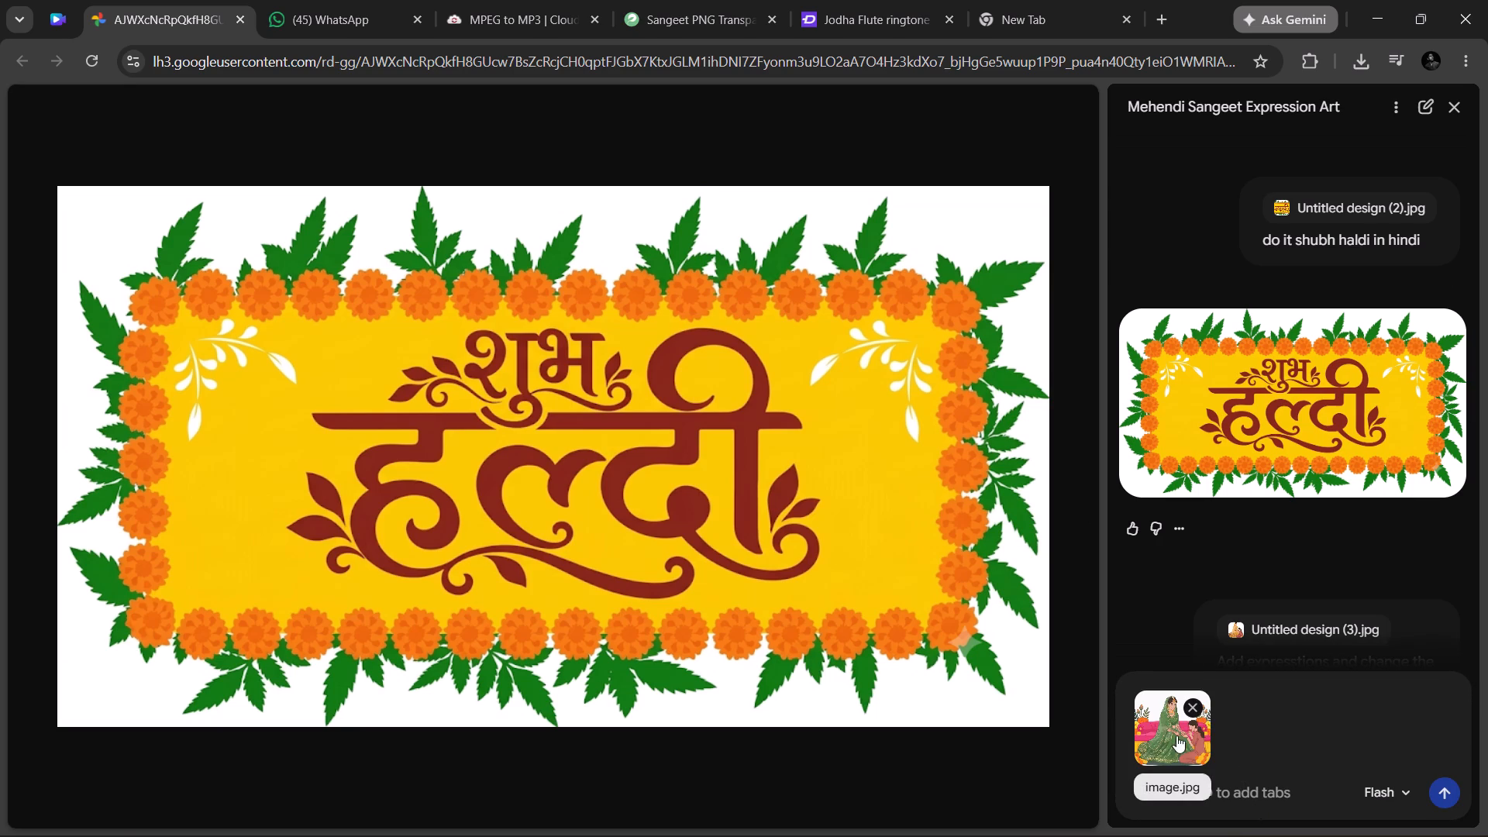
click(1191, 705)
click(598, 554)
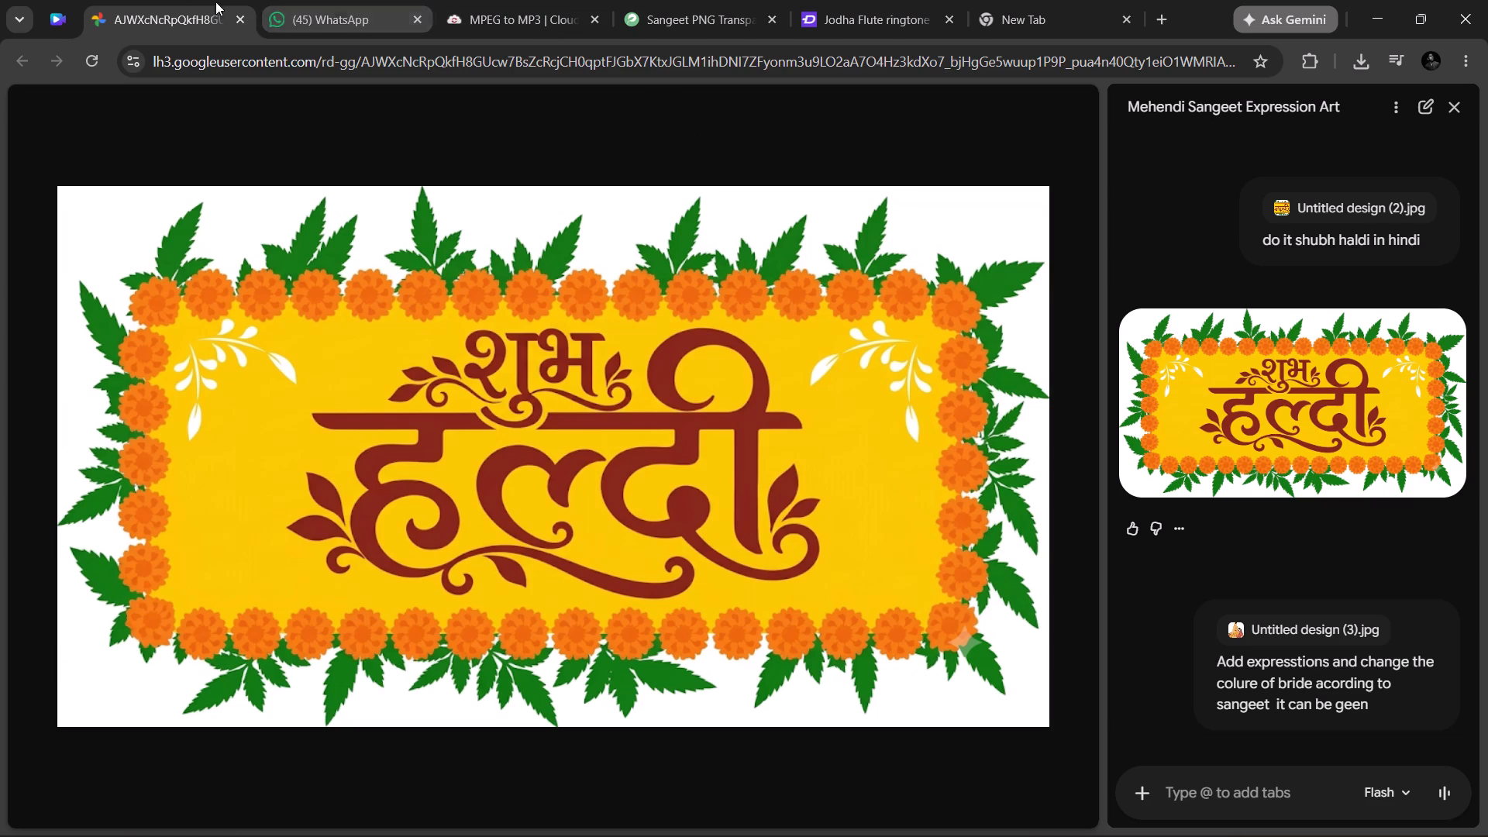
Return to the Canva design and find more graphics like the round marigold "संगीत" sign in the magic recommendations.
click(59, 12)
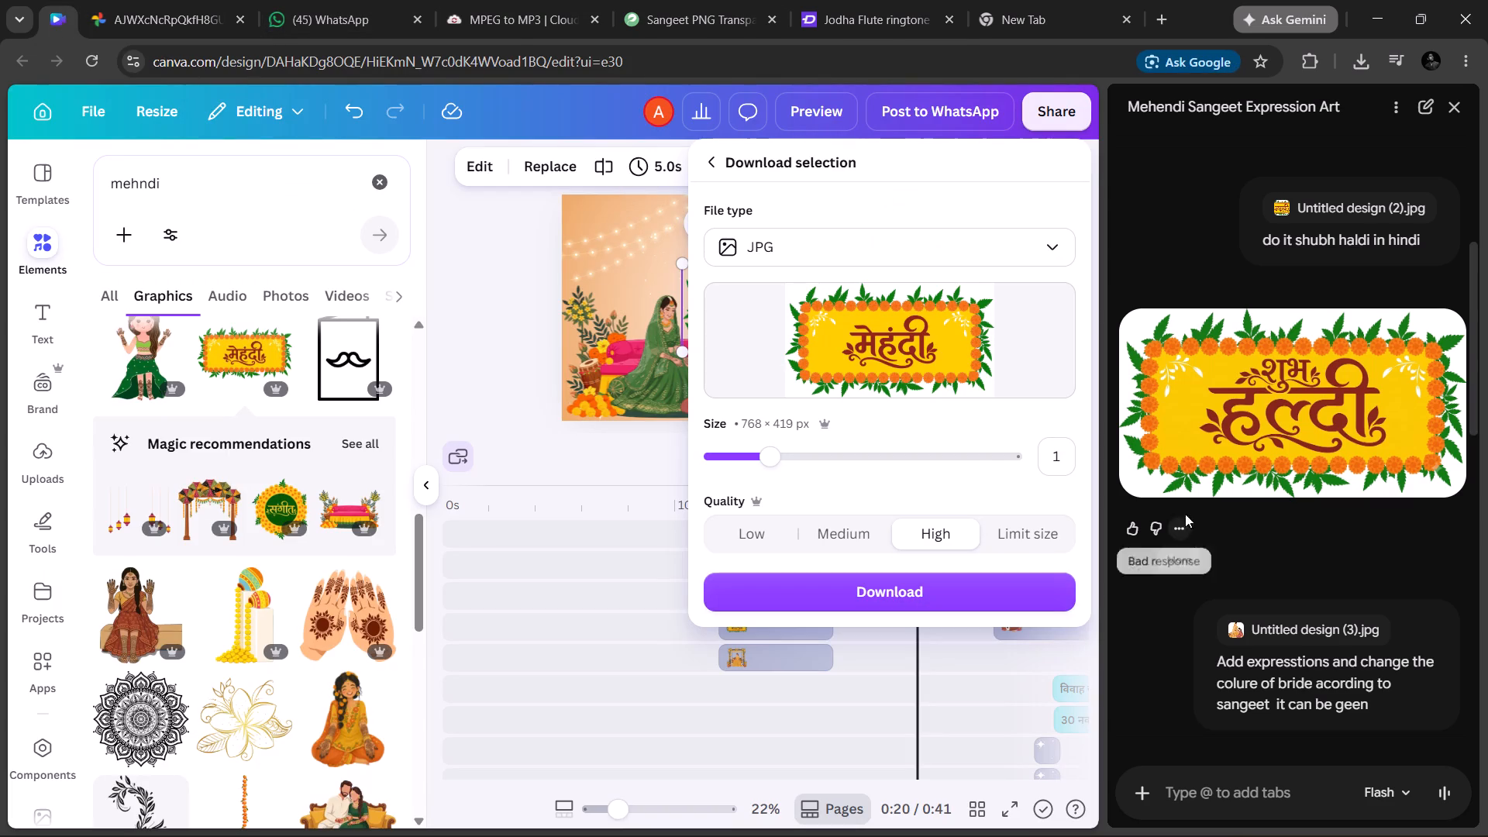
click(1173, 460)
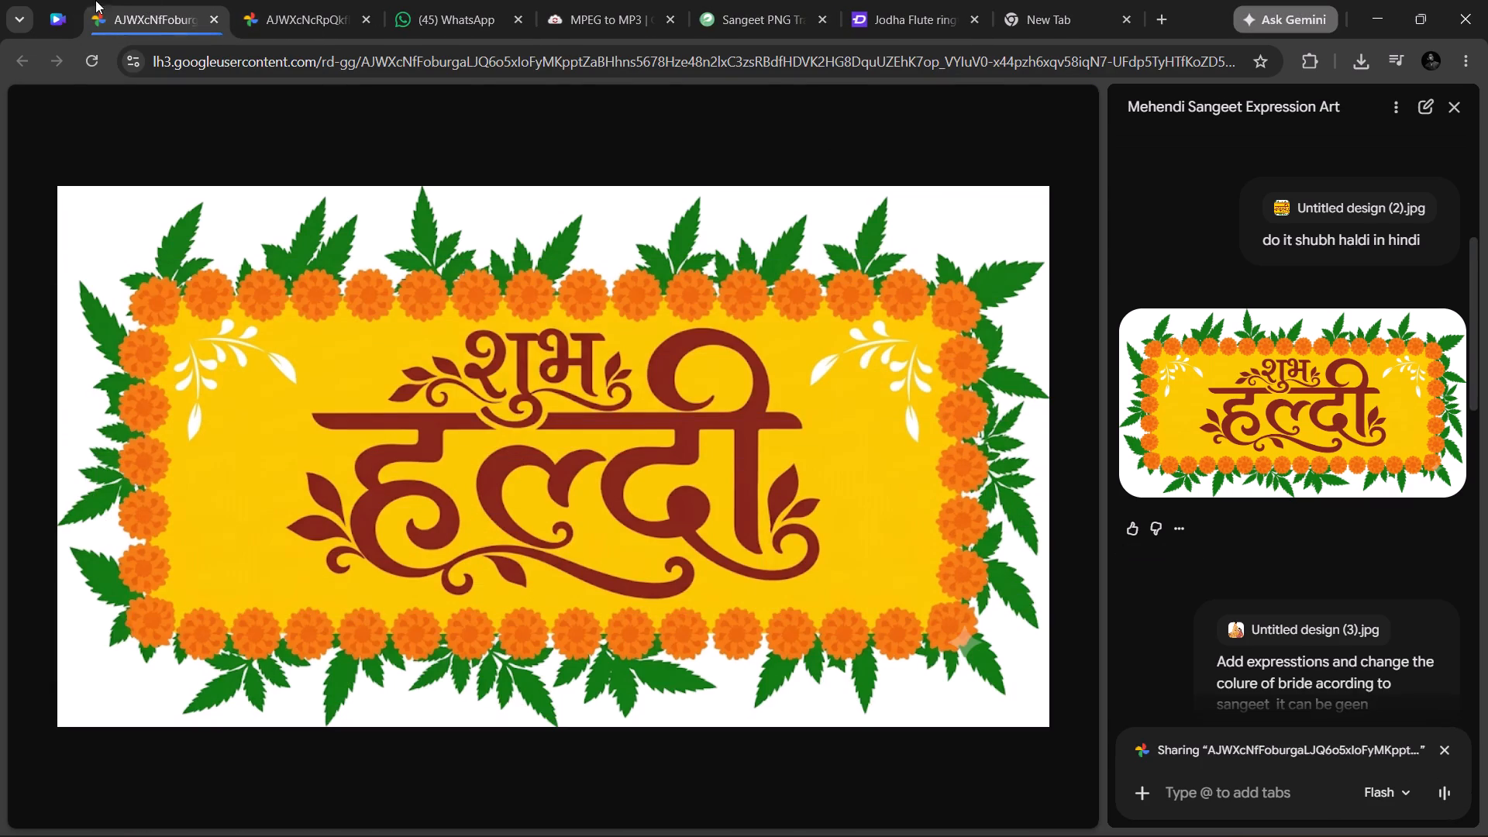
click(71, 11)
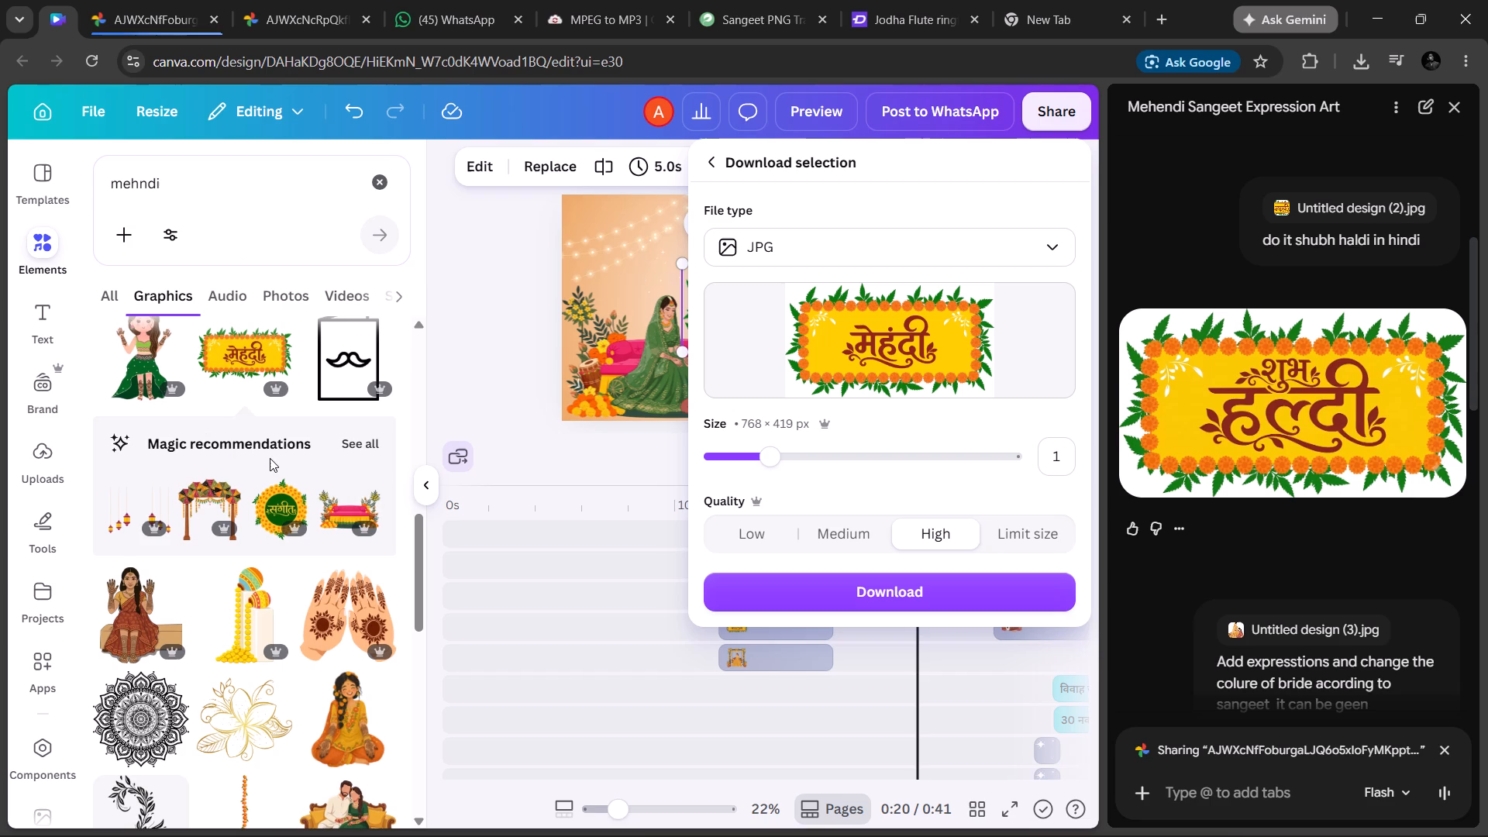
scroll(326, 514, down, 1)
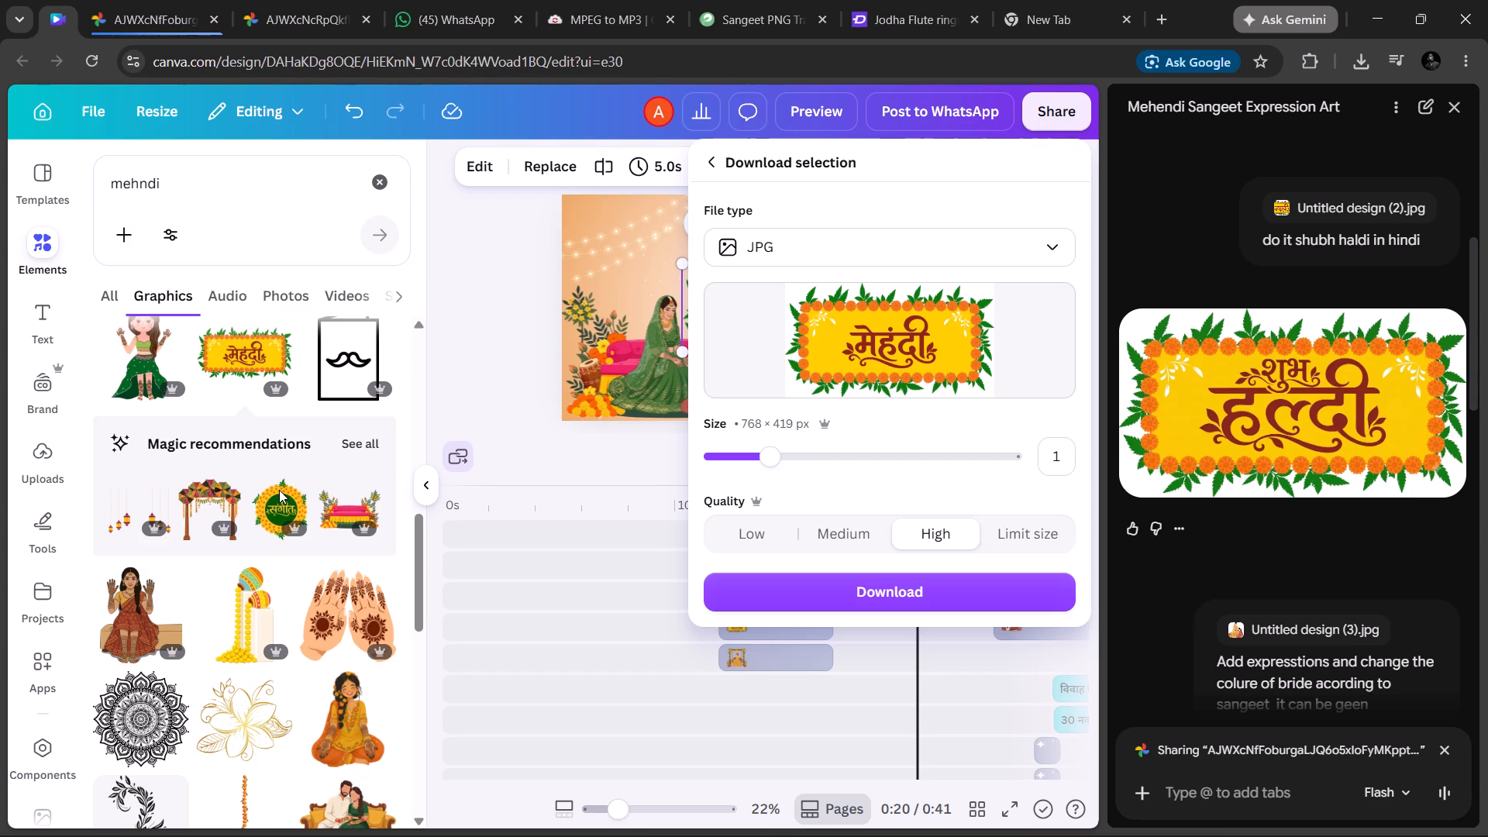
click(279, 490)
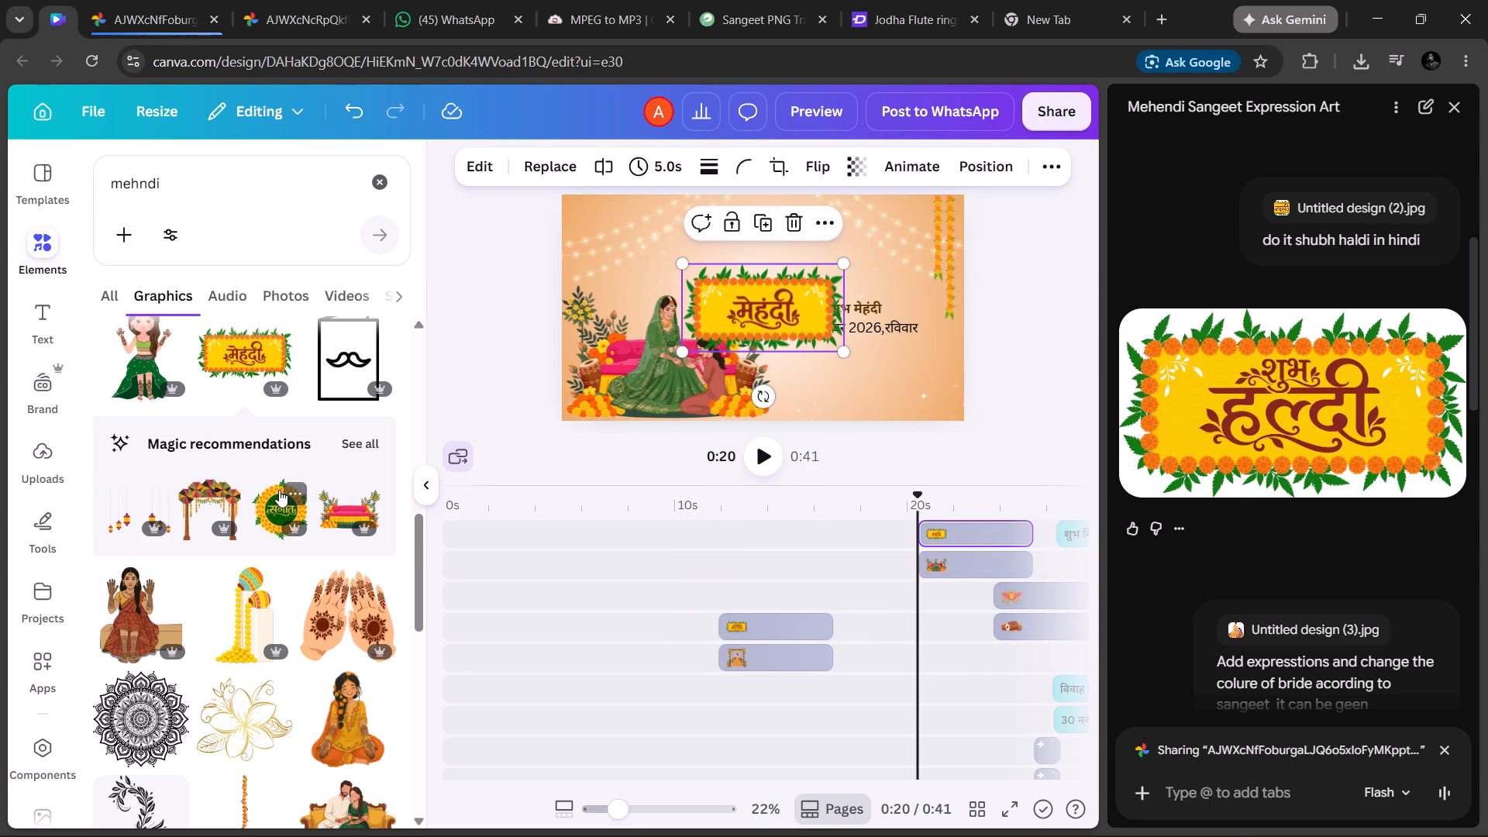
click(288, 491)
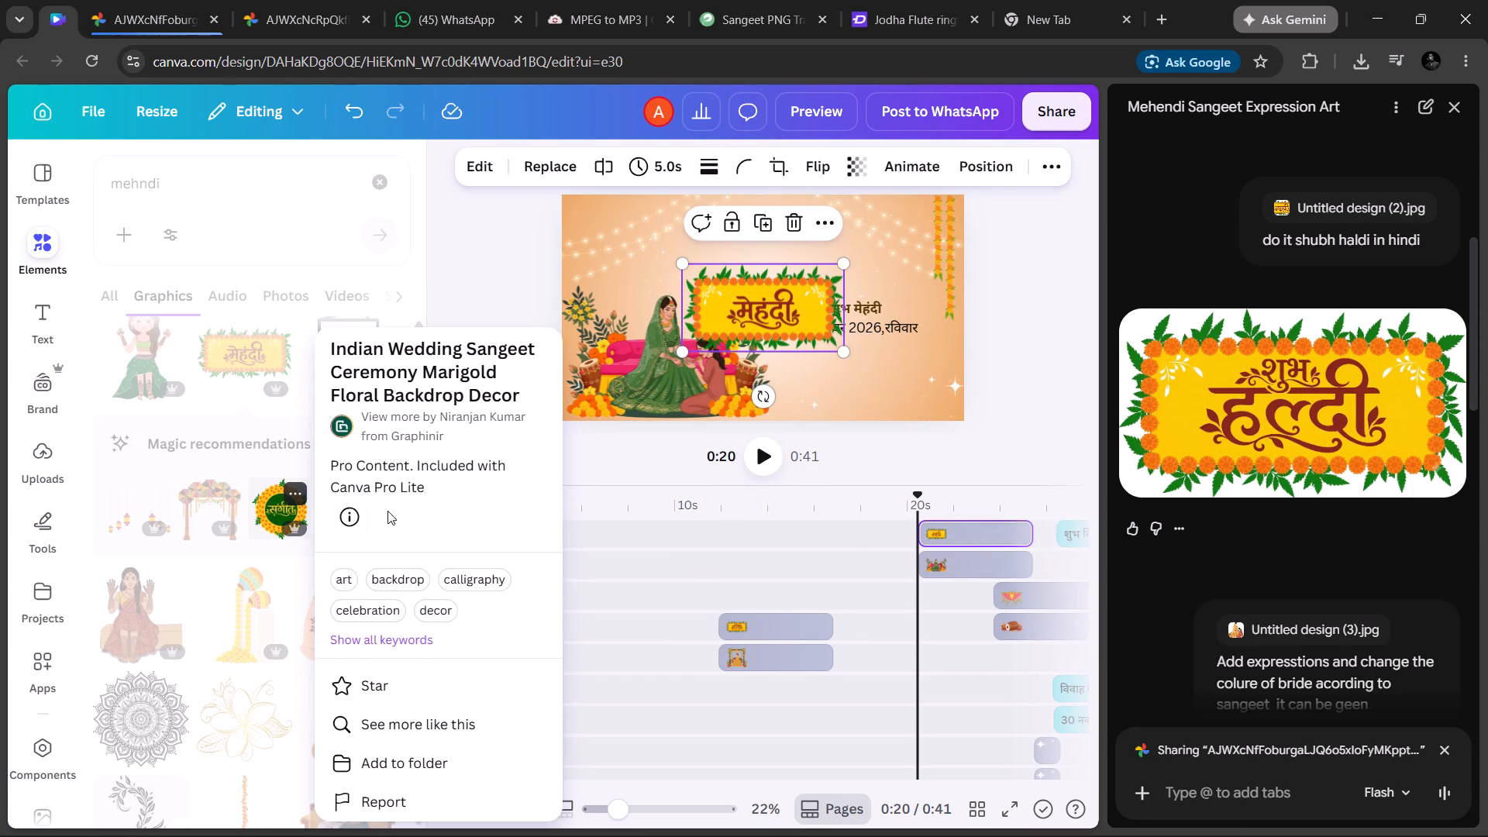
scroll(414, 641, down, 4)
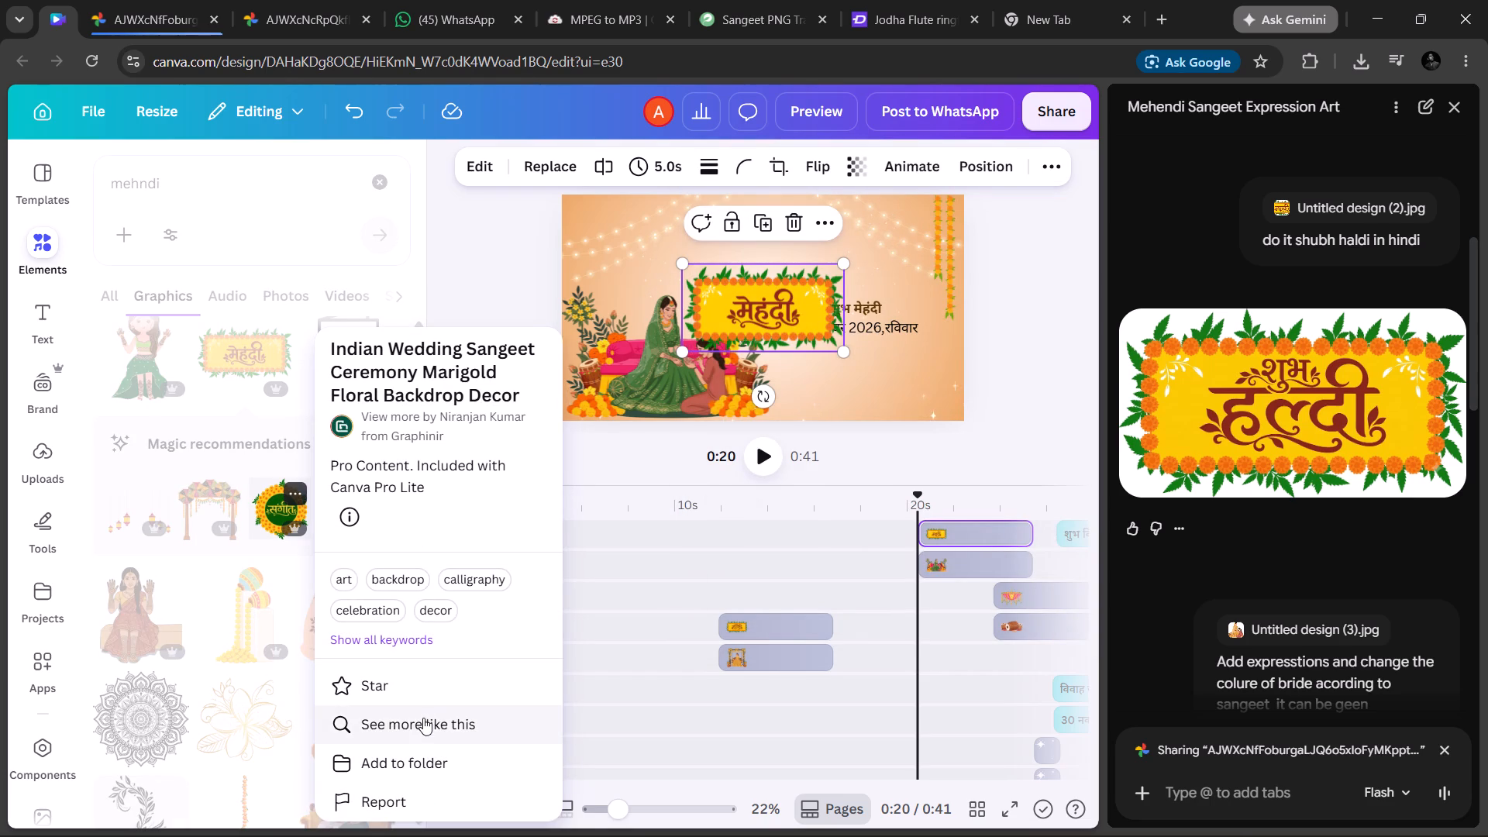
click(423, 718)
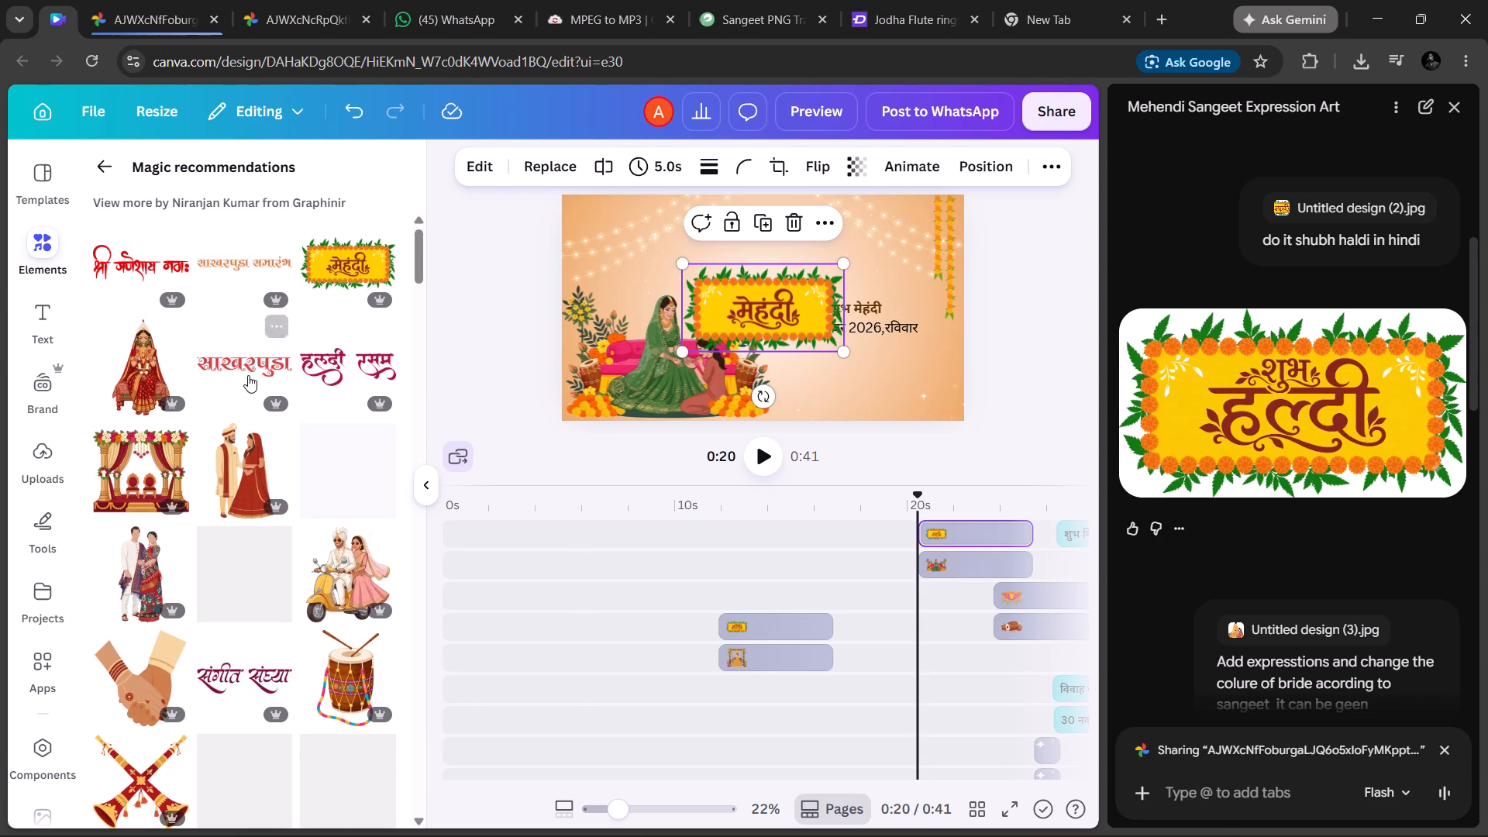
Star the traditional Indian wedding decor graphic with marigold garland and umbrellas among the recommended graphics.
scroll(304, 390, down, 3)
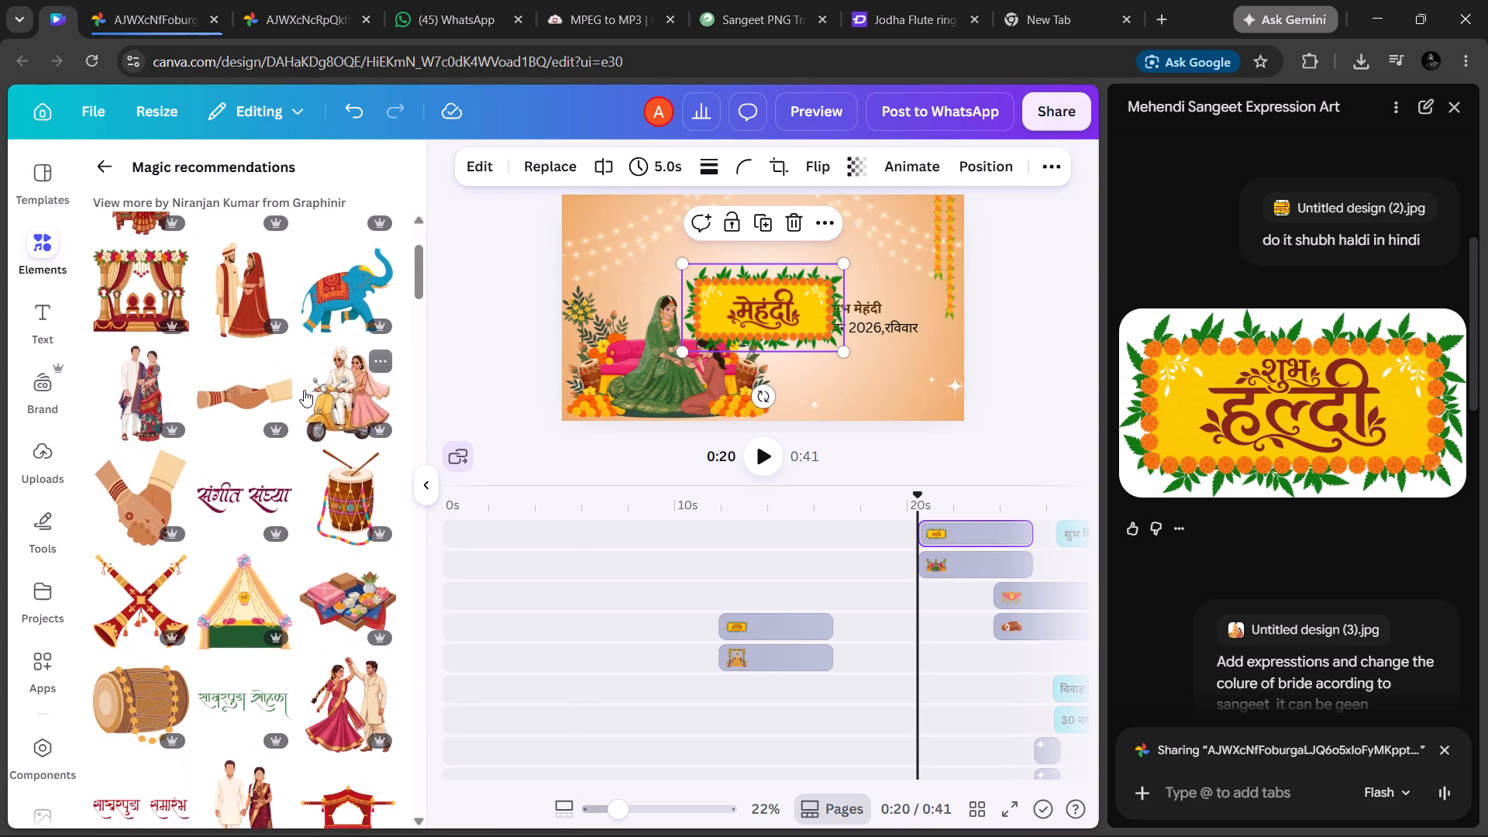
scroll(304, 390, down, 5)
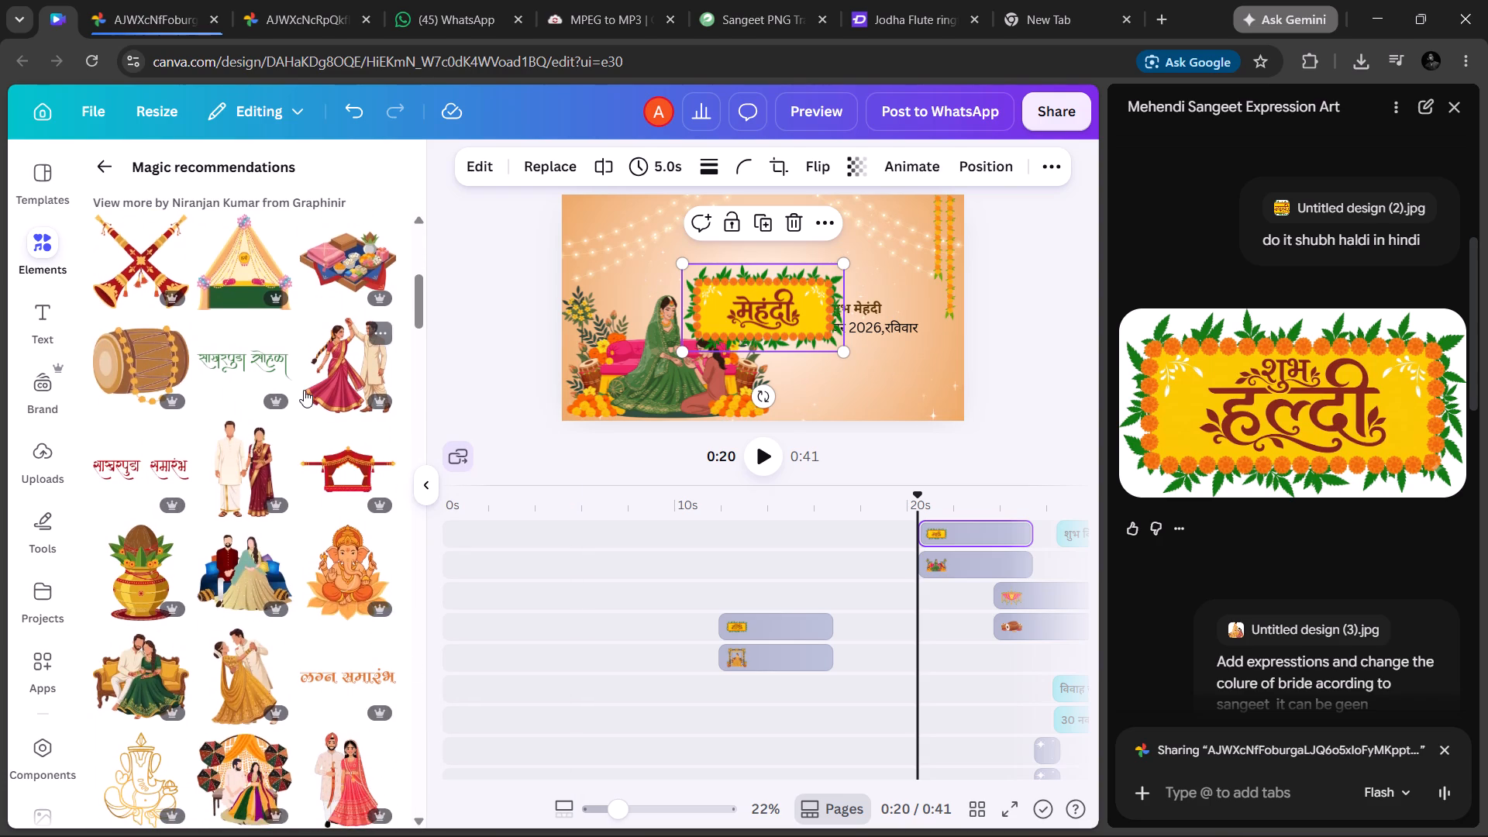
scroll(304, 390, down, 6)
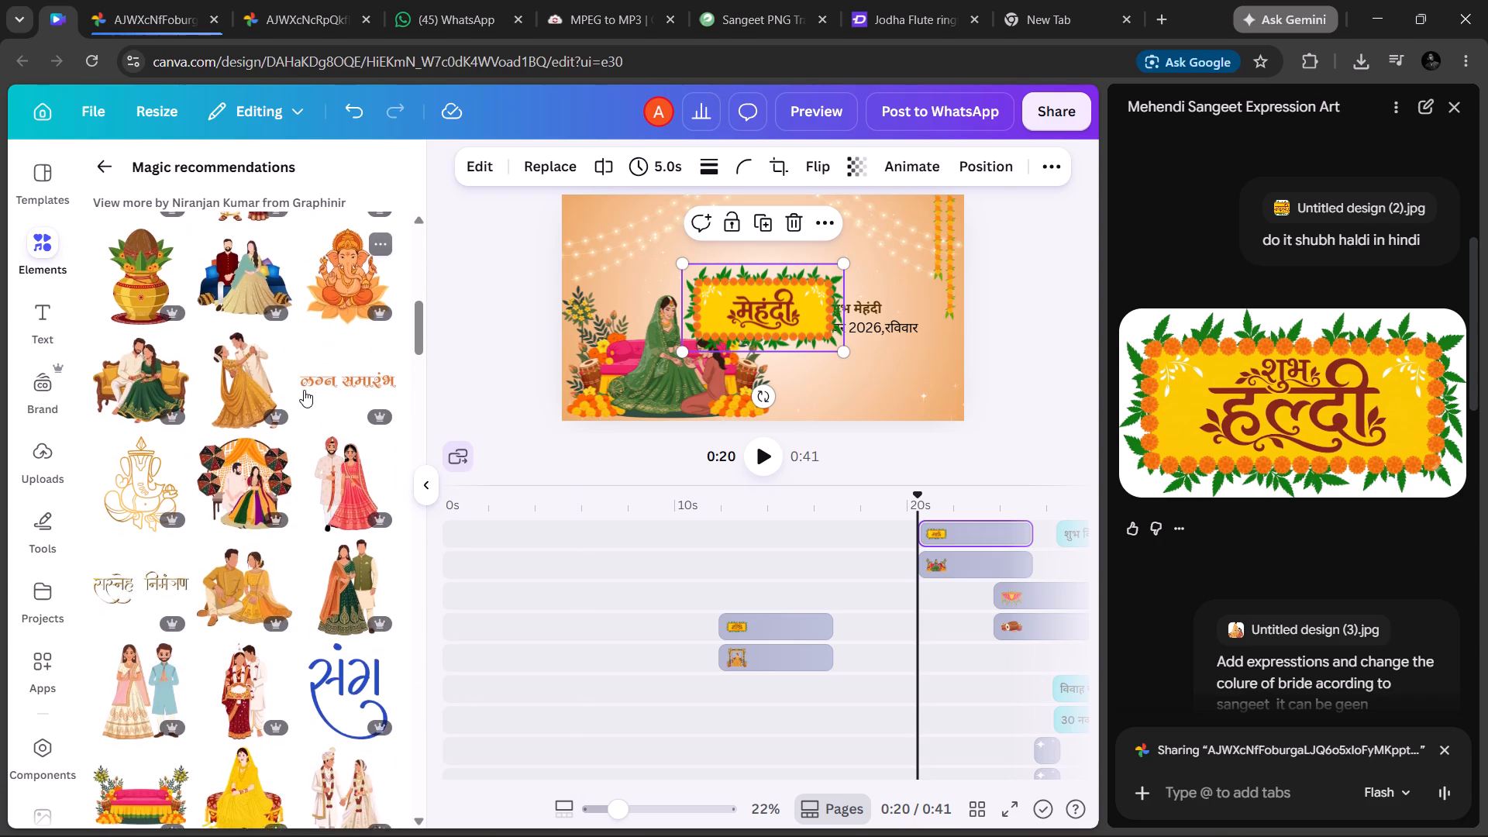
scroll(304, 390, down, 5)
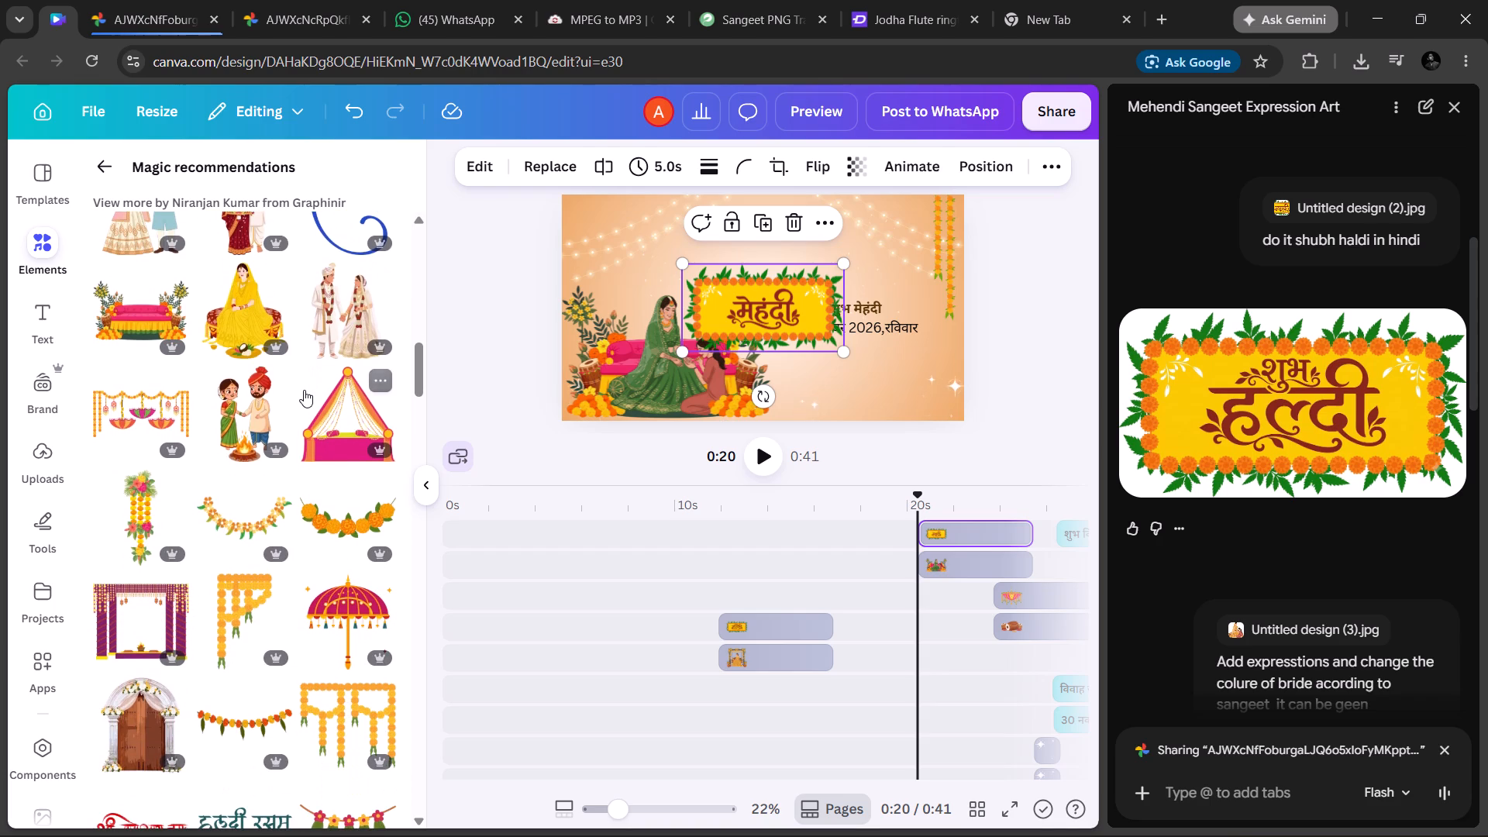
scroll(304, 390, down, 1)
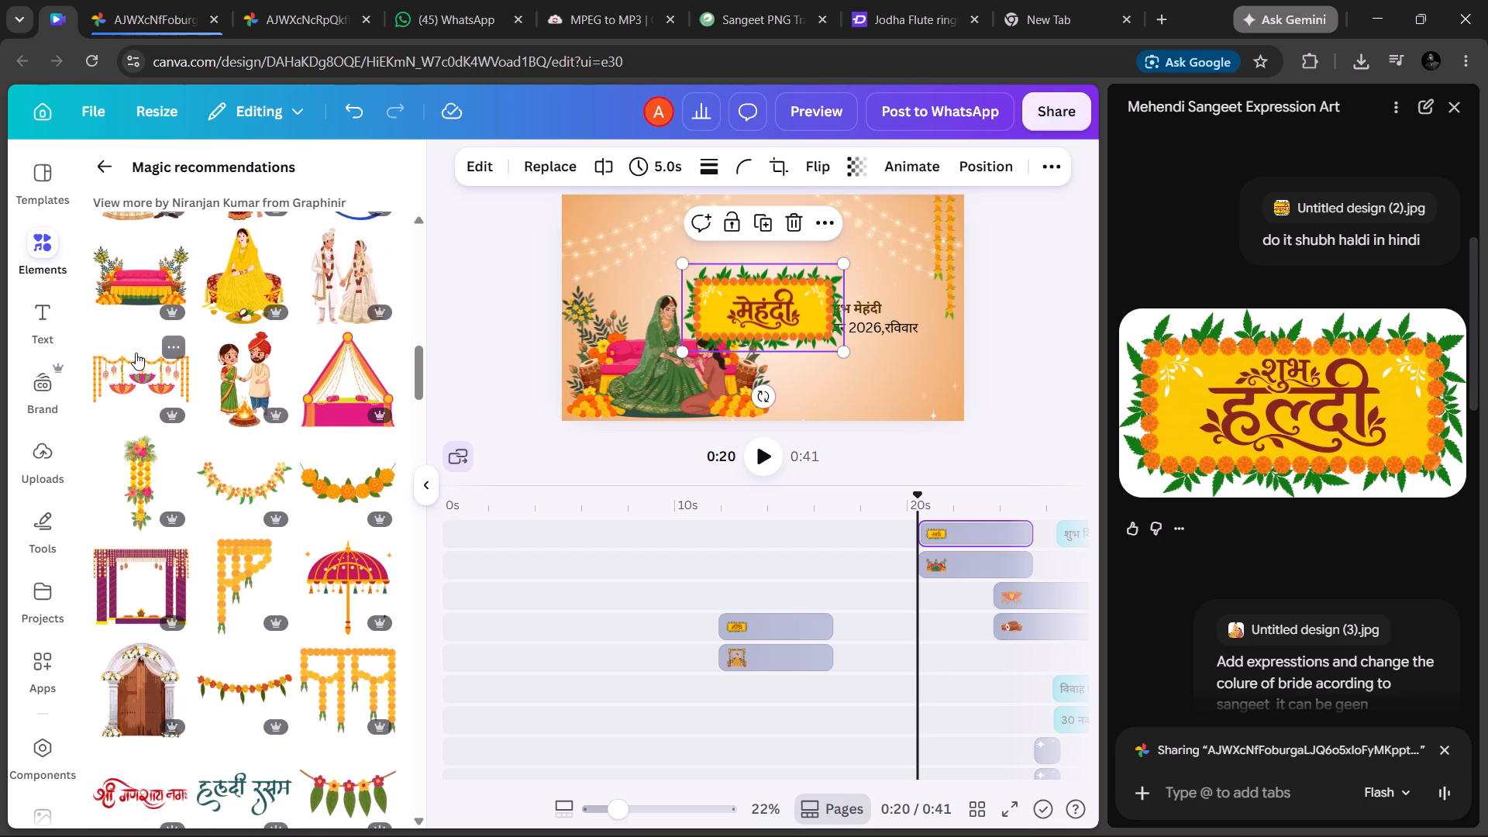
click(167, 350)
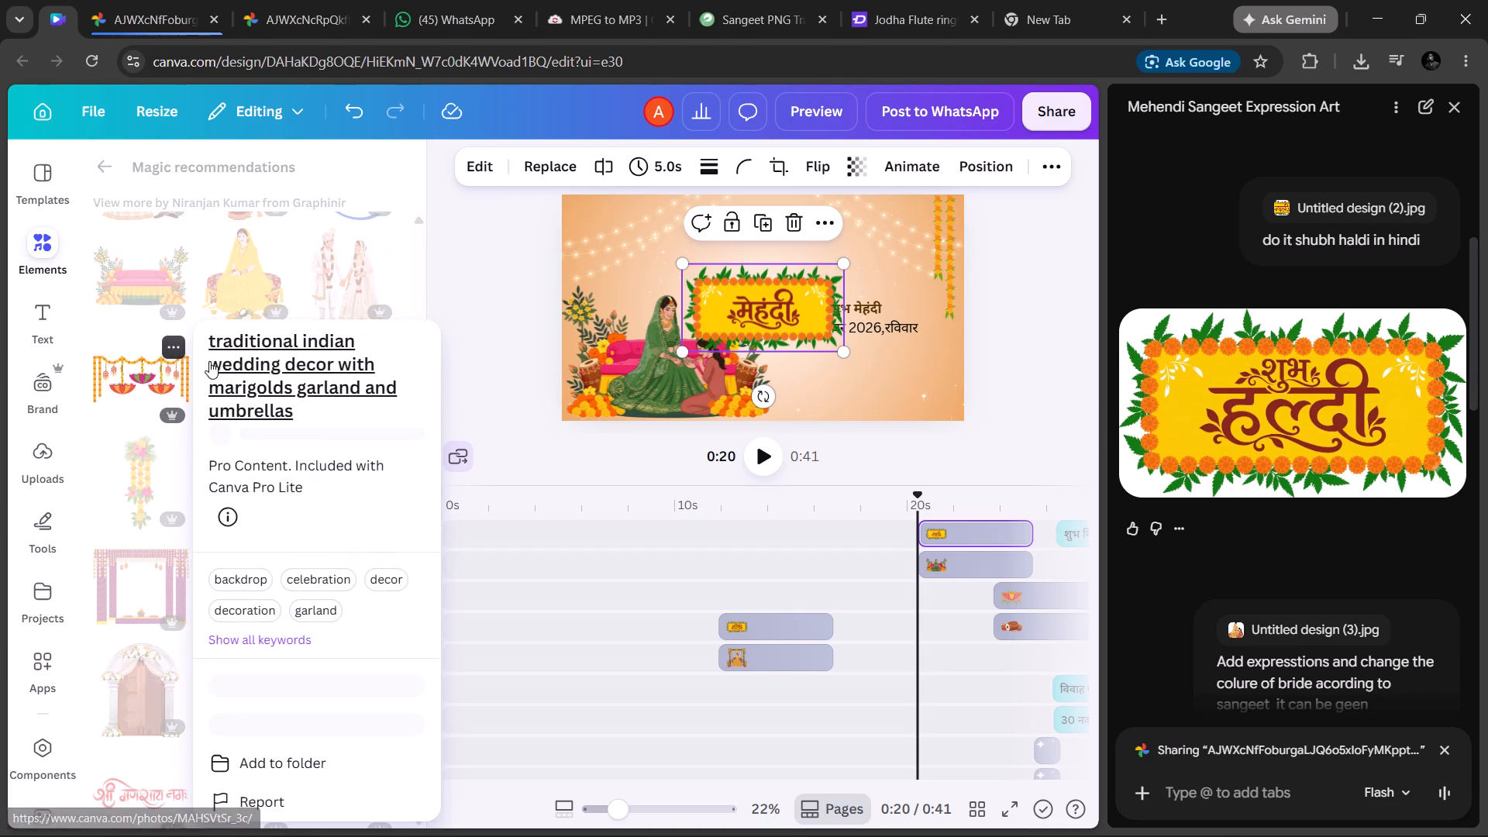
click(226, 671)
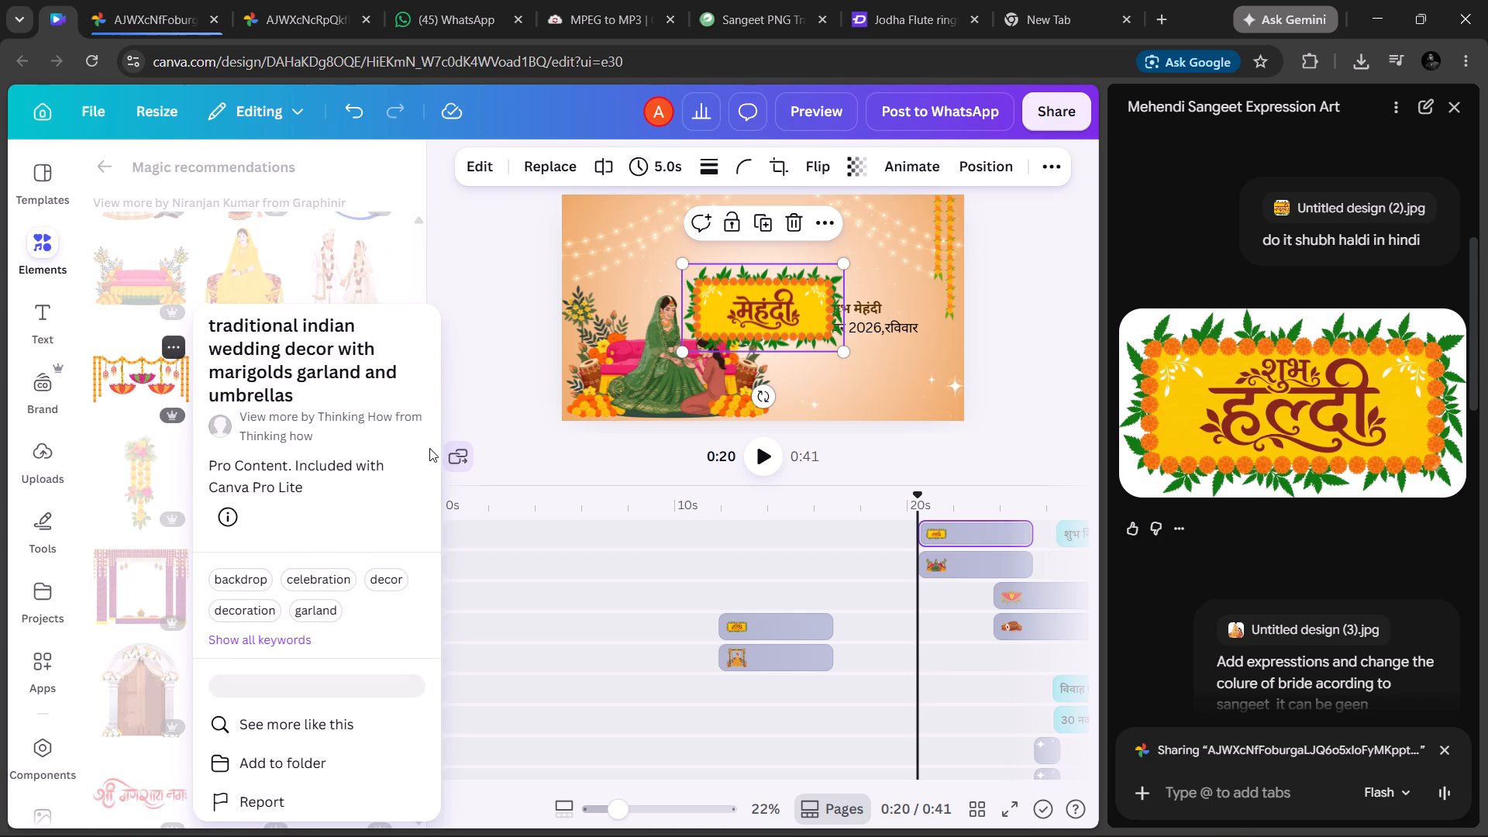
click(415, 262)
Star the Traditional Indian Decorative Wedding Palki illustration among the recommended graphics.
scroll(305, 432, down, 2)
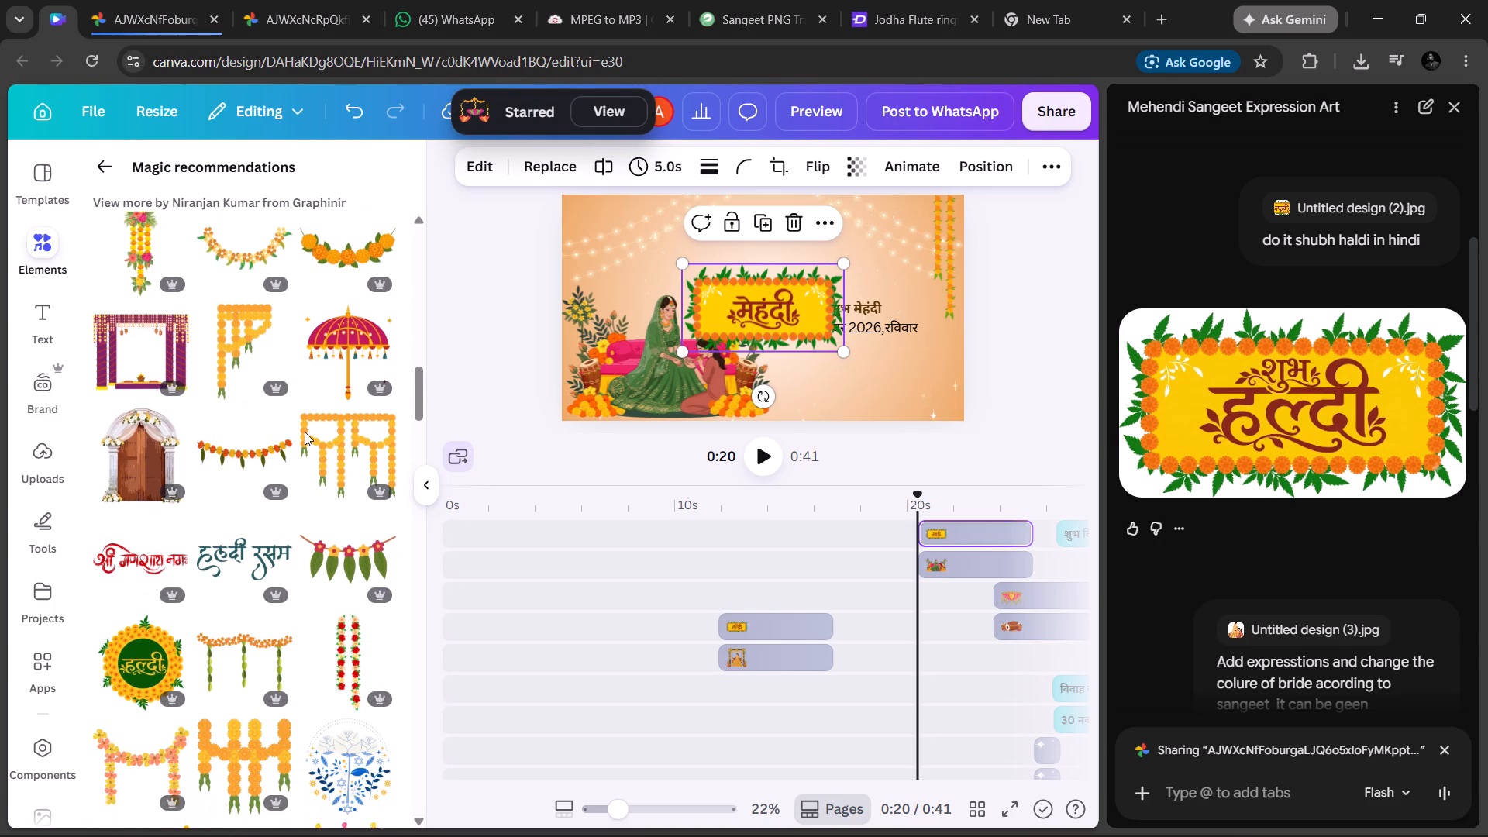
scroll(305, 432, down, 5)
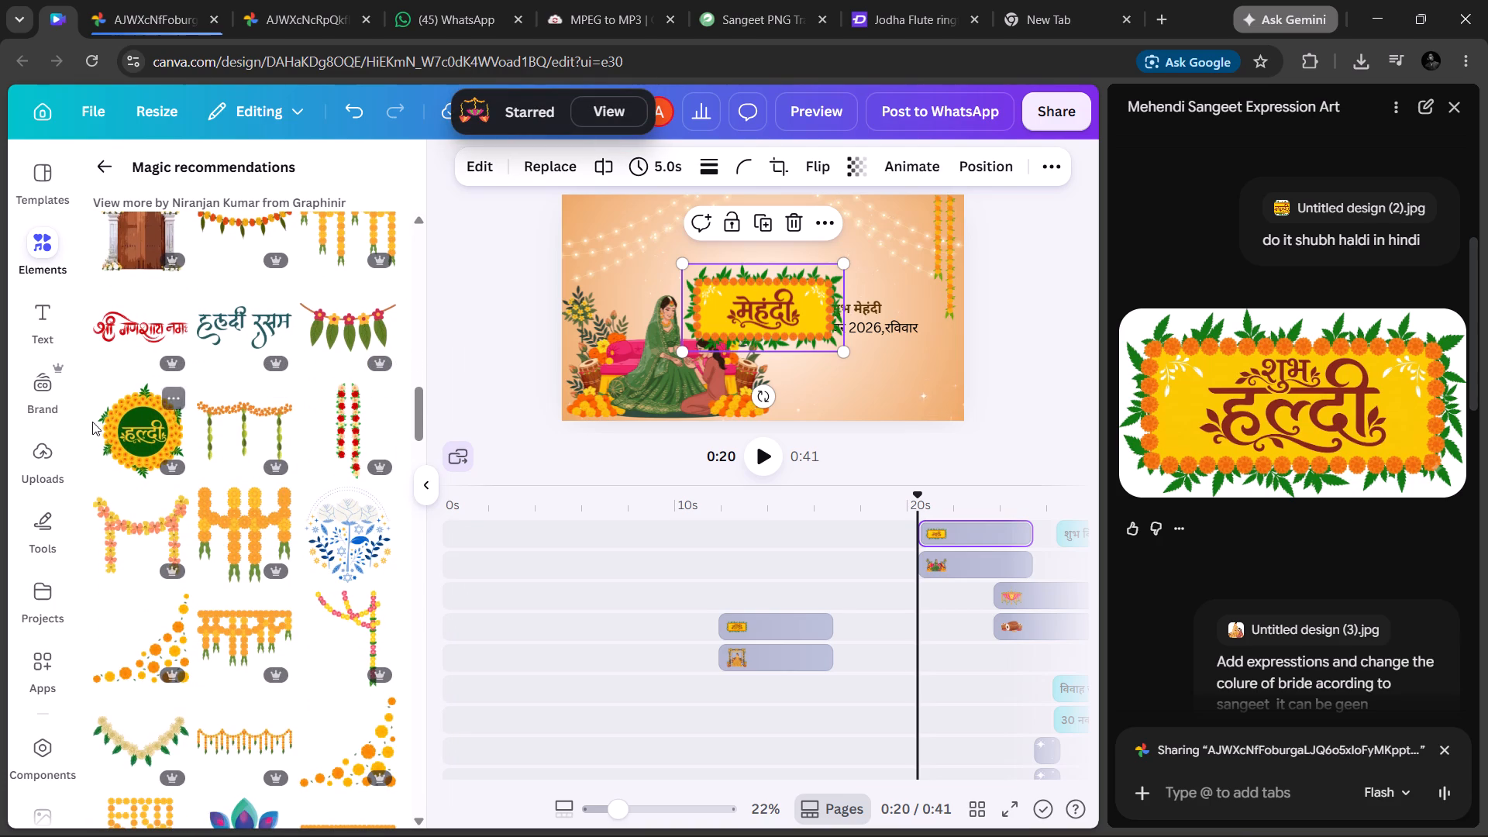
scroll(174, 415, up, 11)
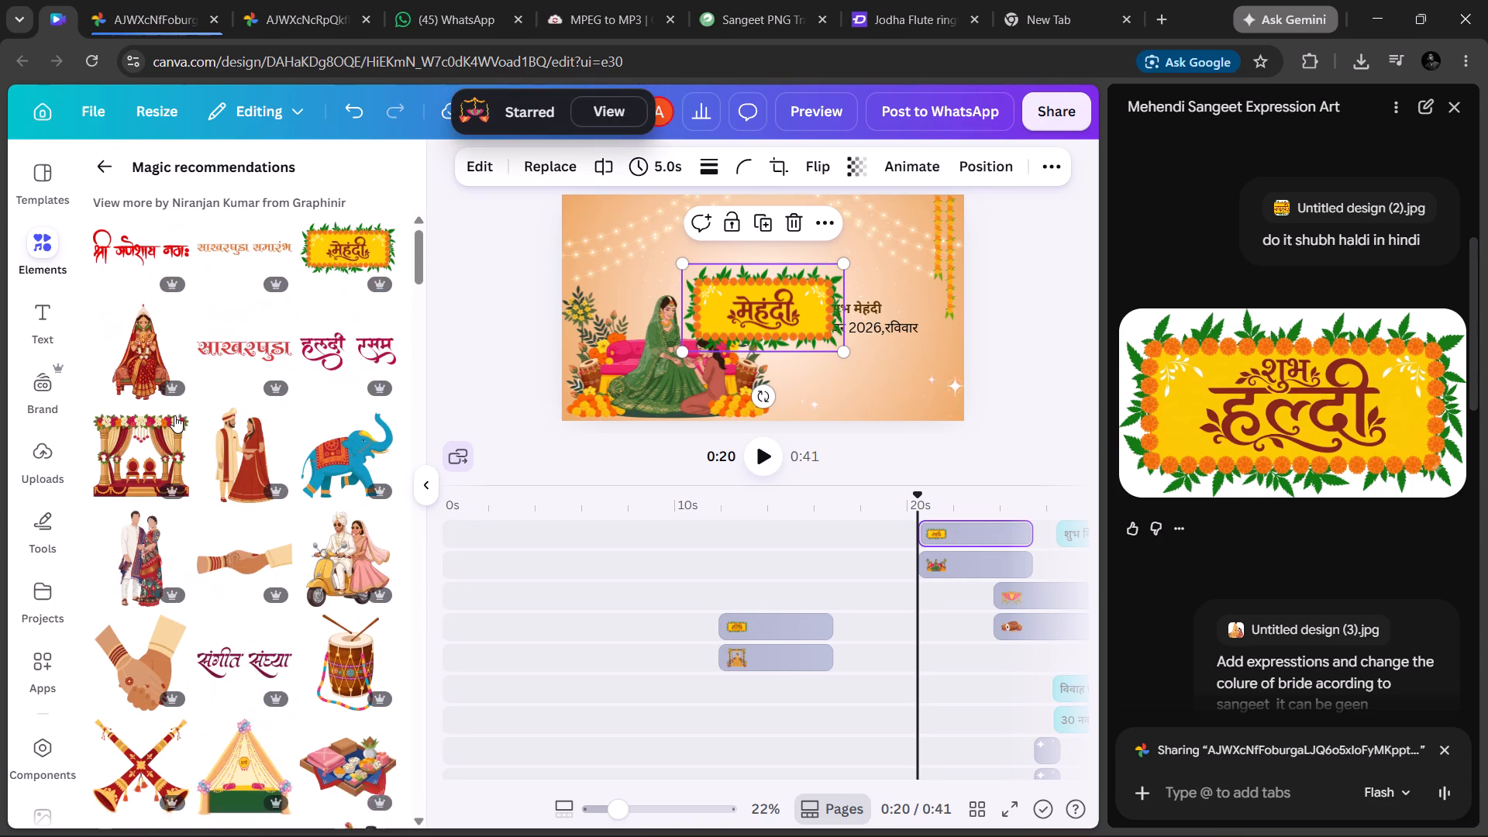
scroll(215, 461, down, 4)
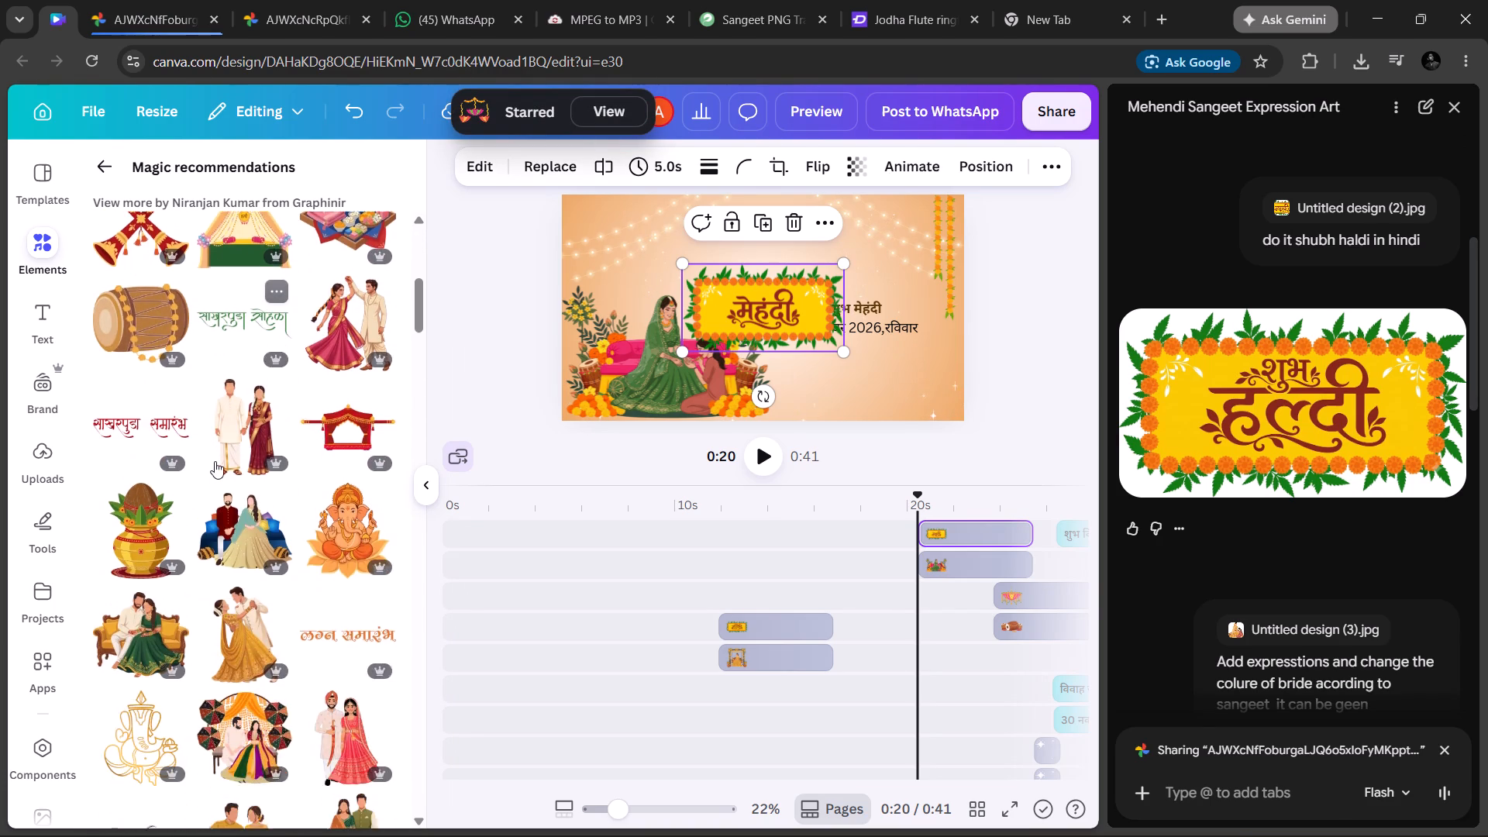
scroll(215, 461, down, 1)
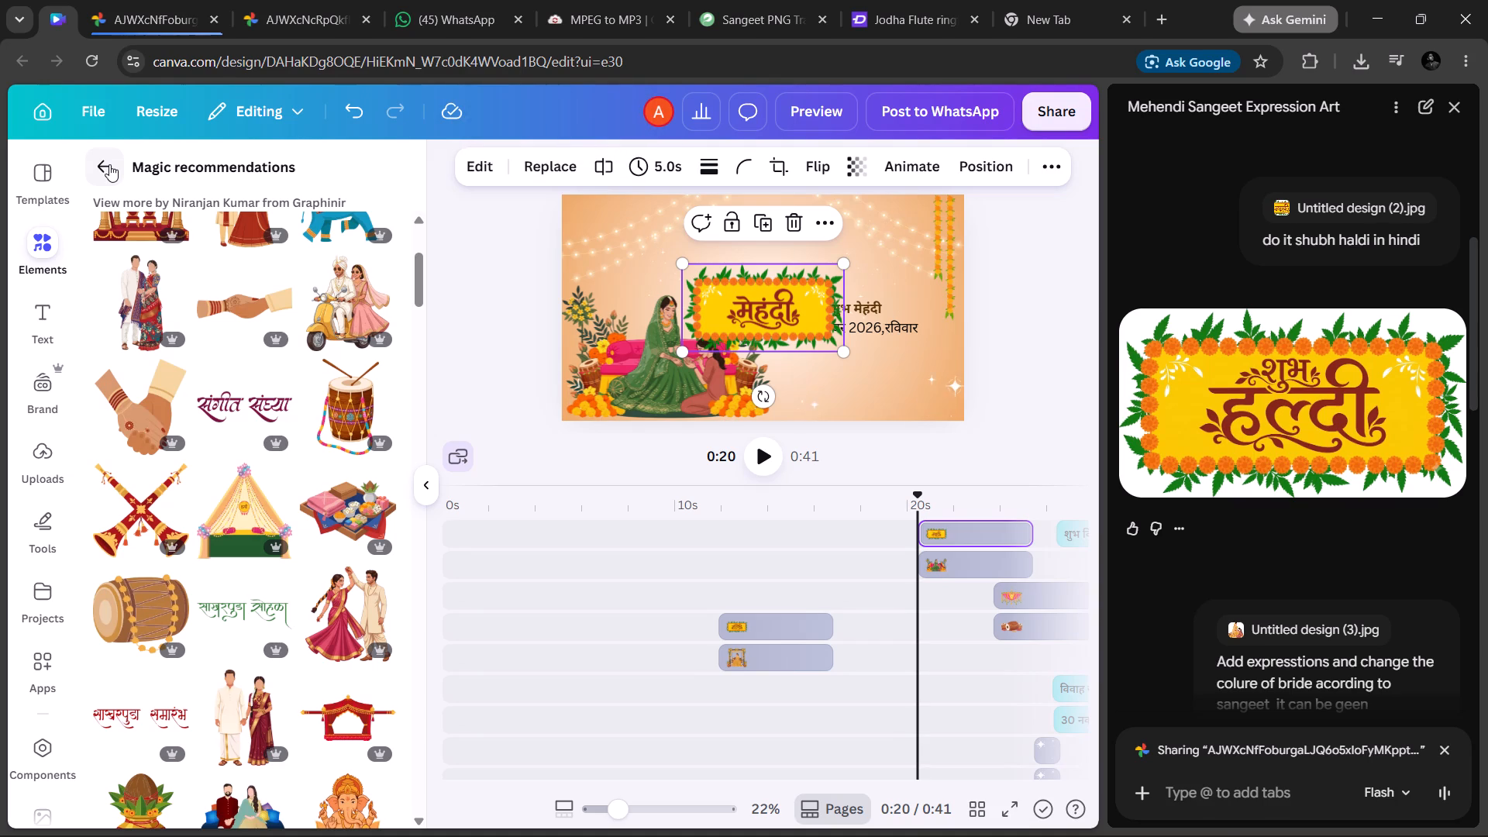
scroll(286, 529, down, 3)
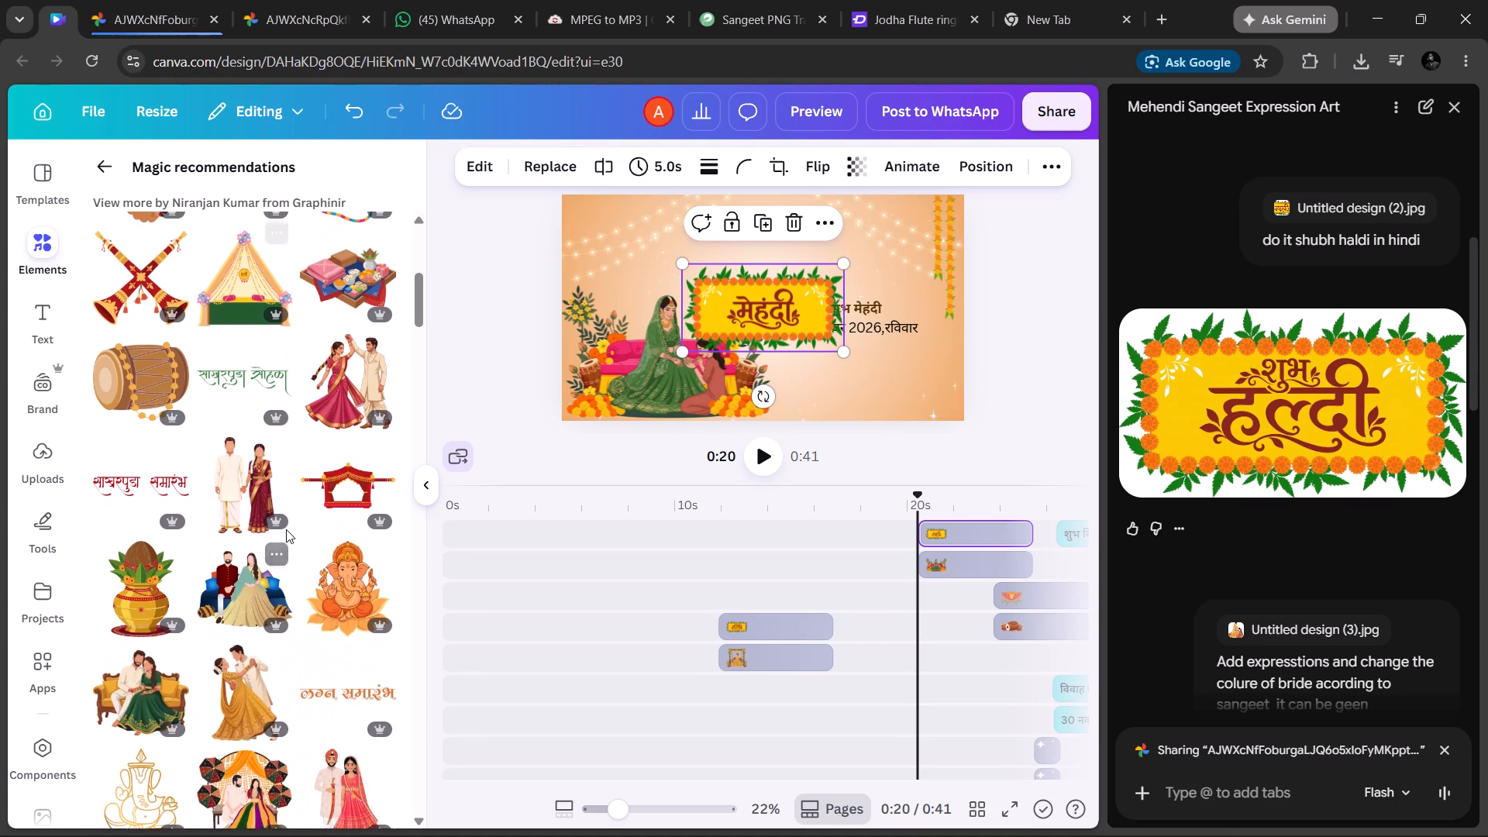
scroll(286, 529, down, 1)
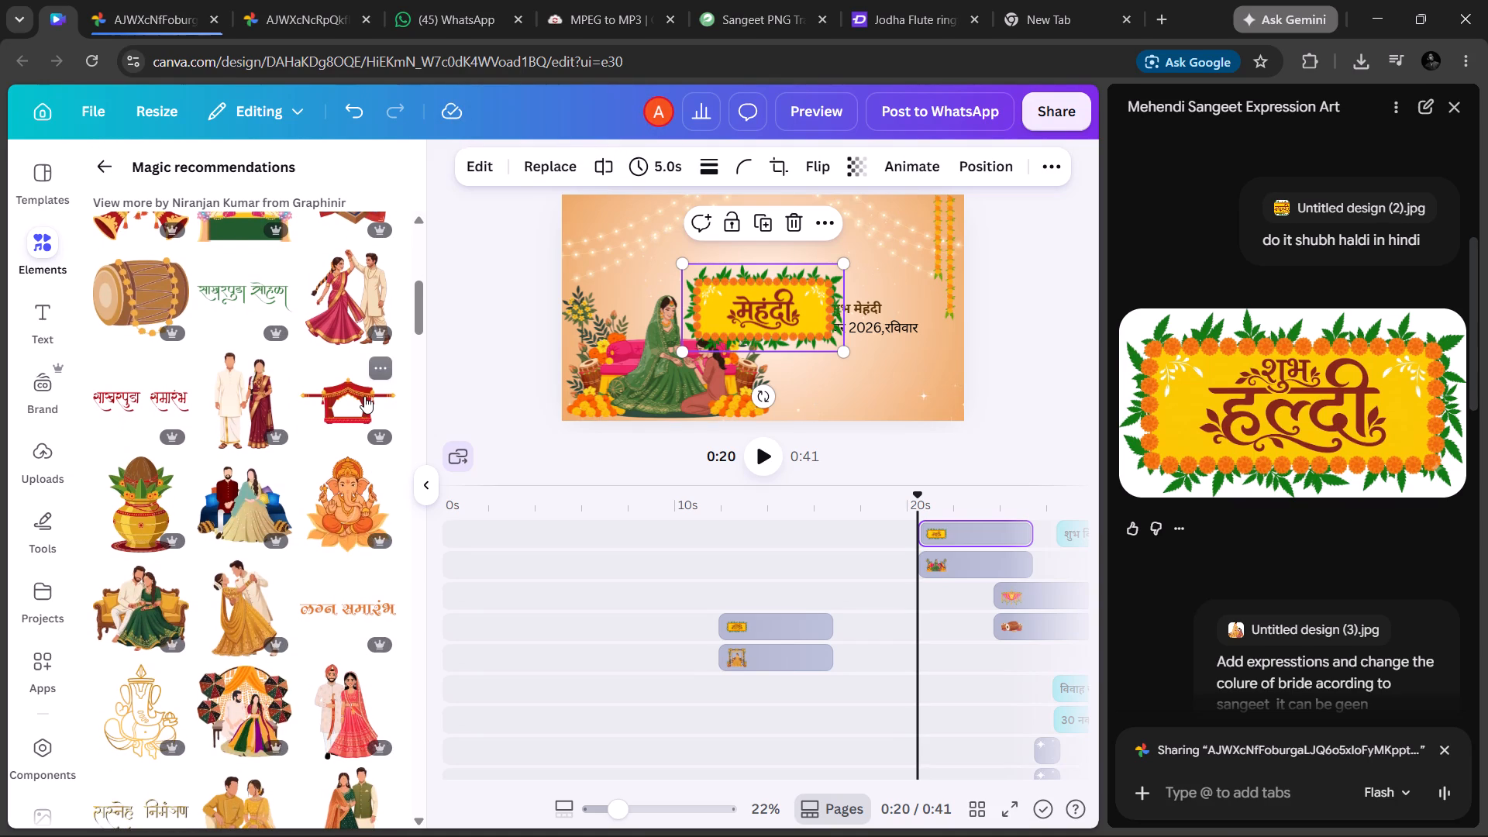
click(377, 368)
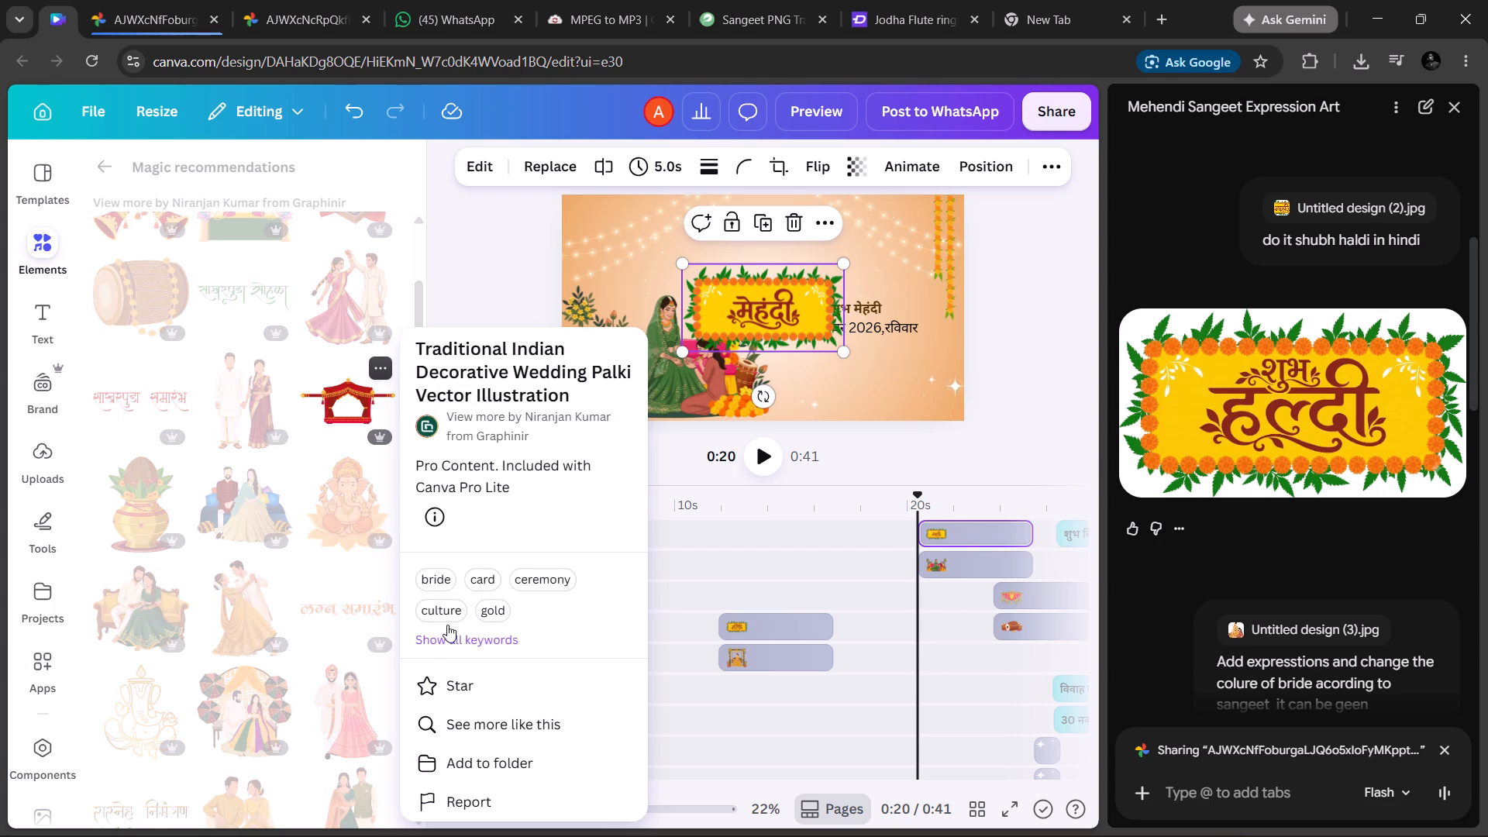
click(443, 680)
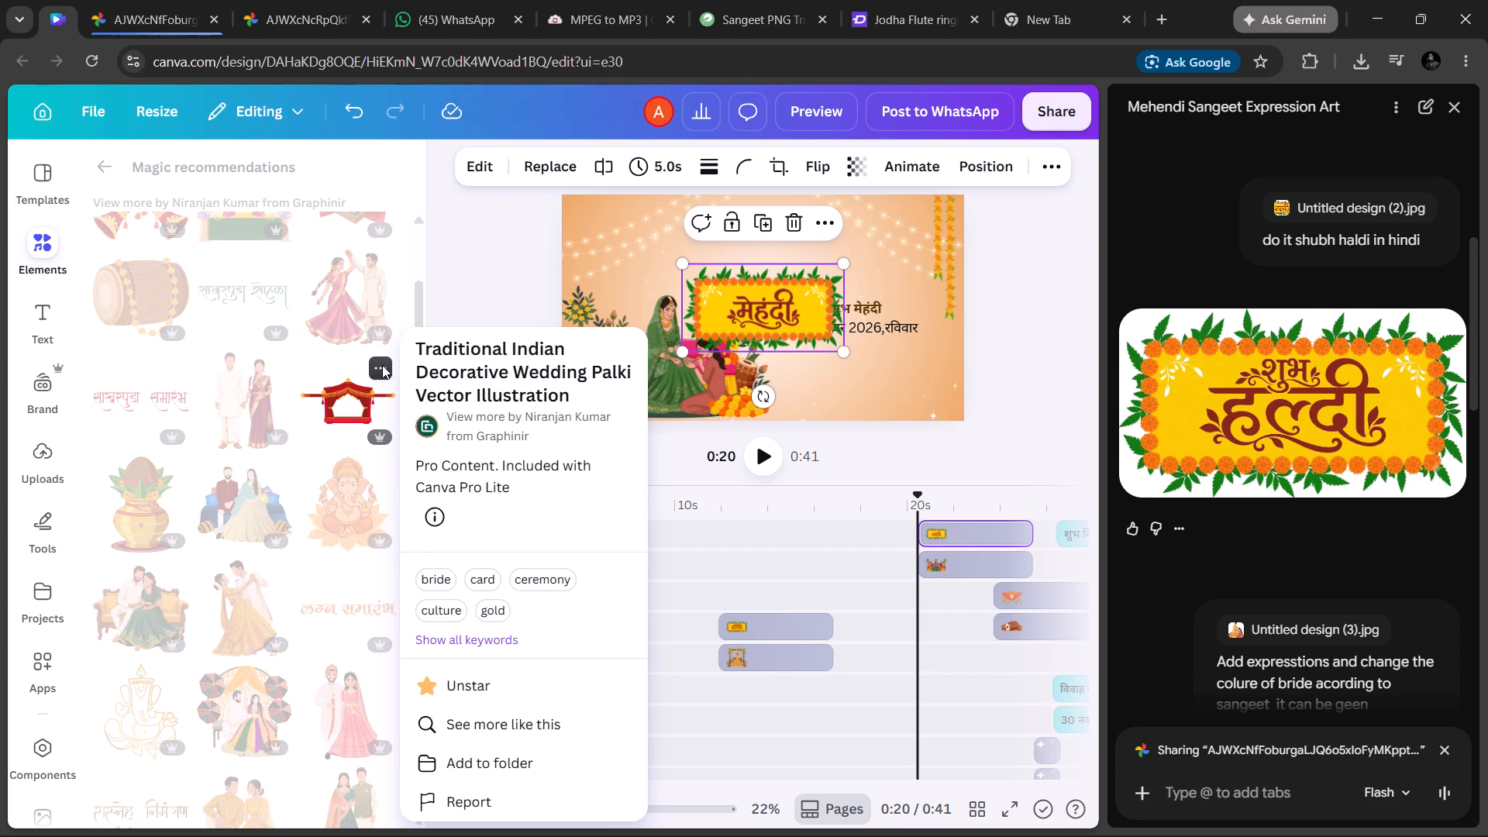
click(382, 365)
click(386, 367)
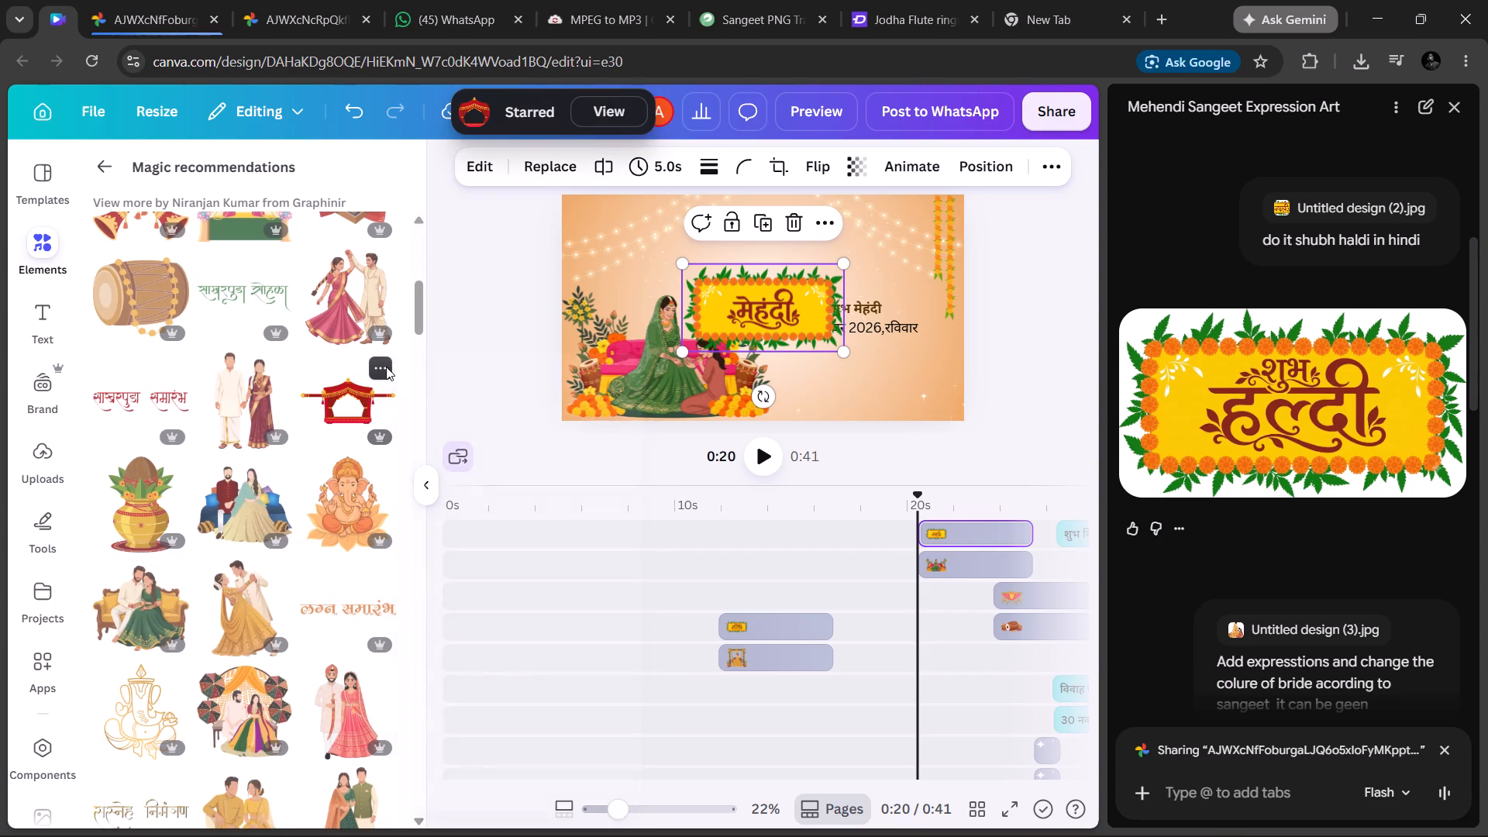
scroll(468, 670, down, 3)
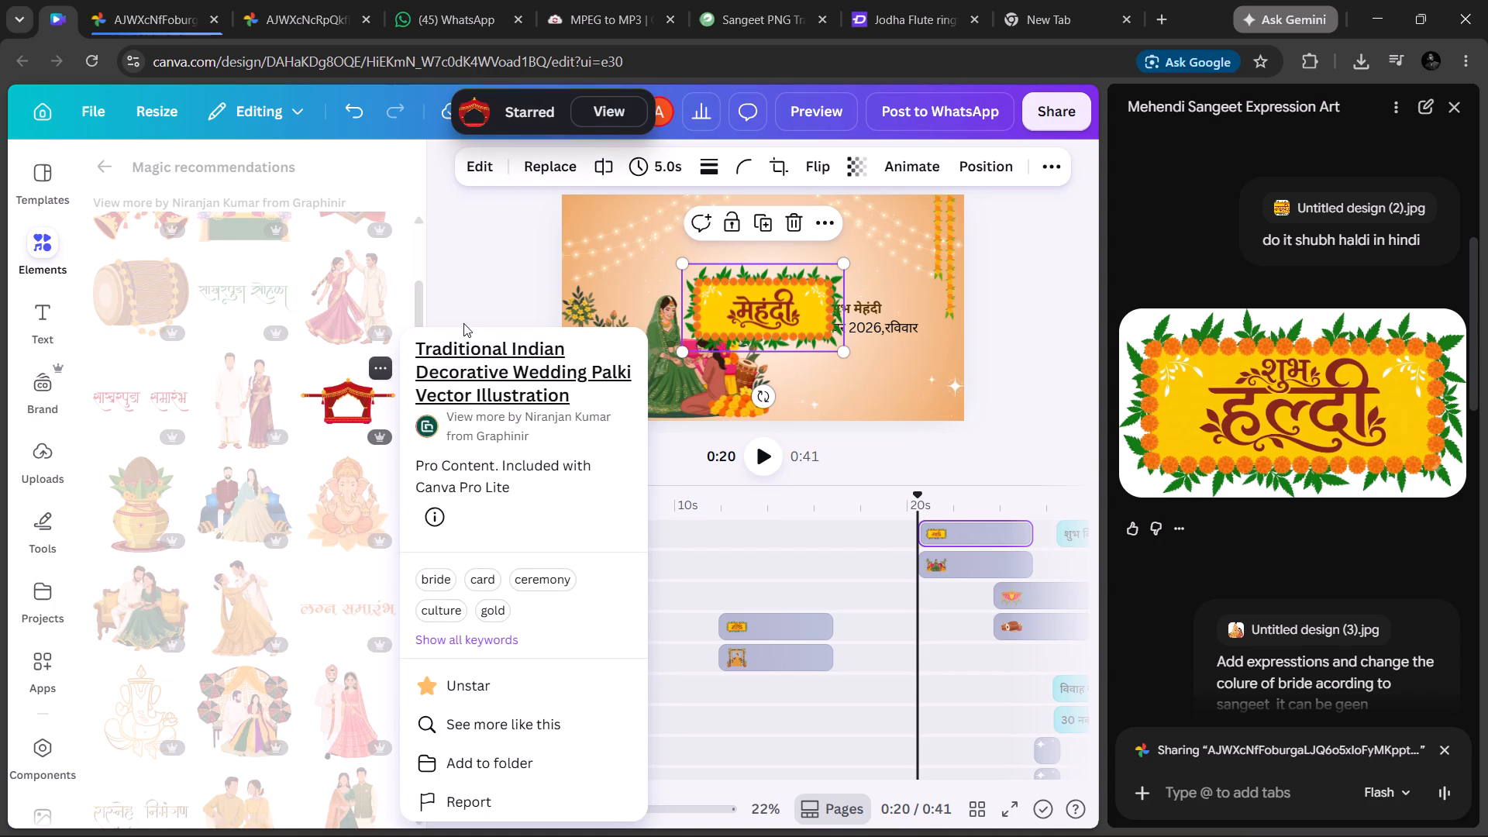
click(459, 298)
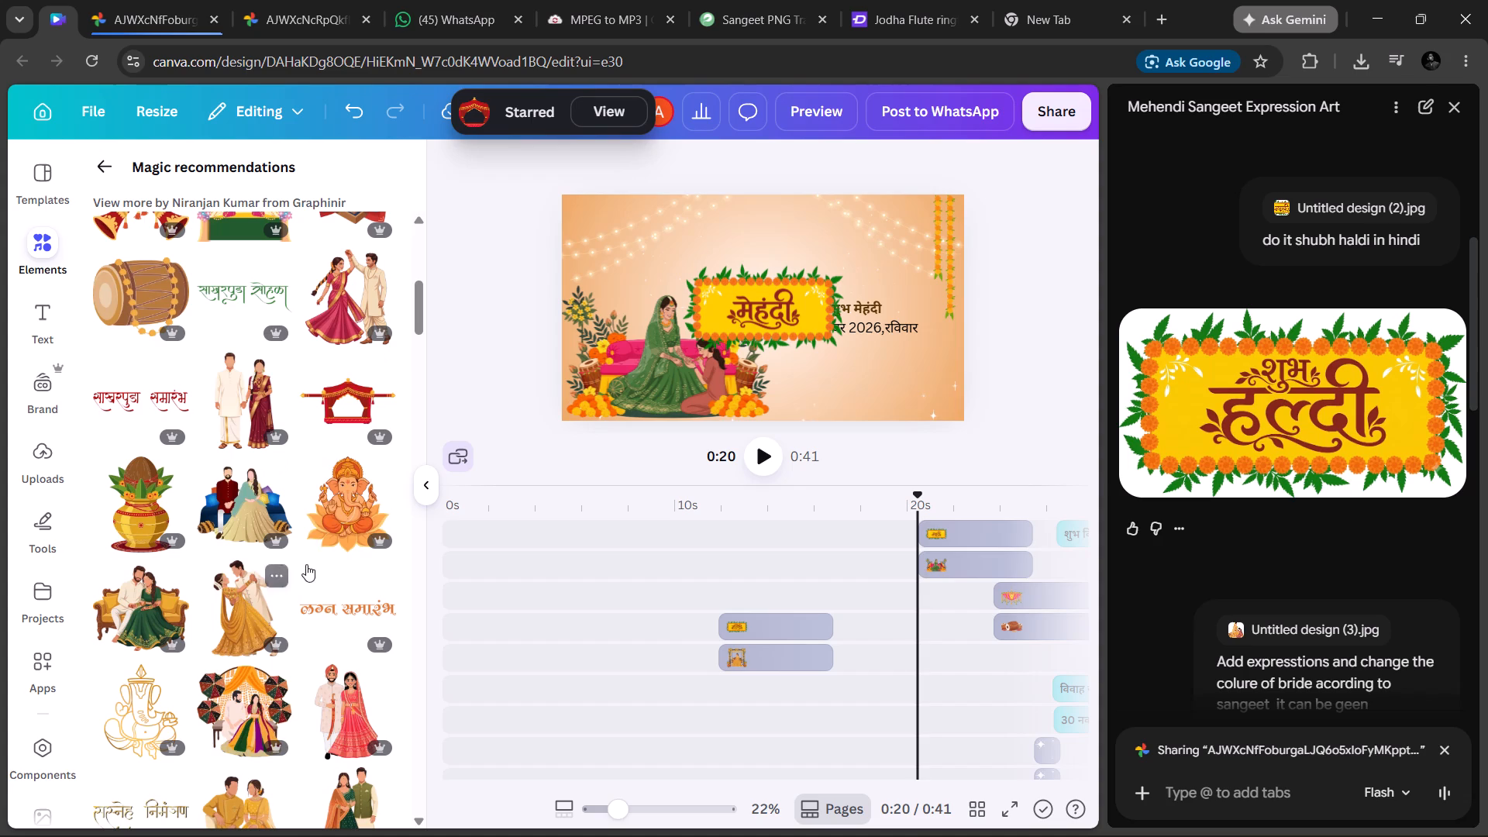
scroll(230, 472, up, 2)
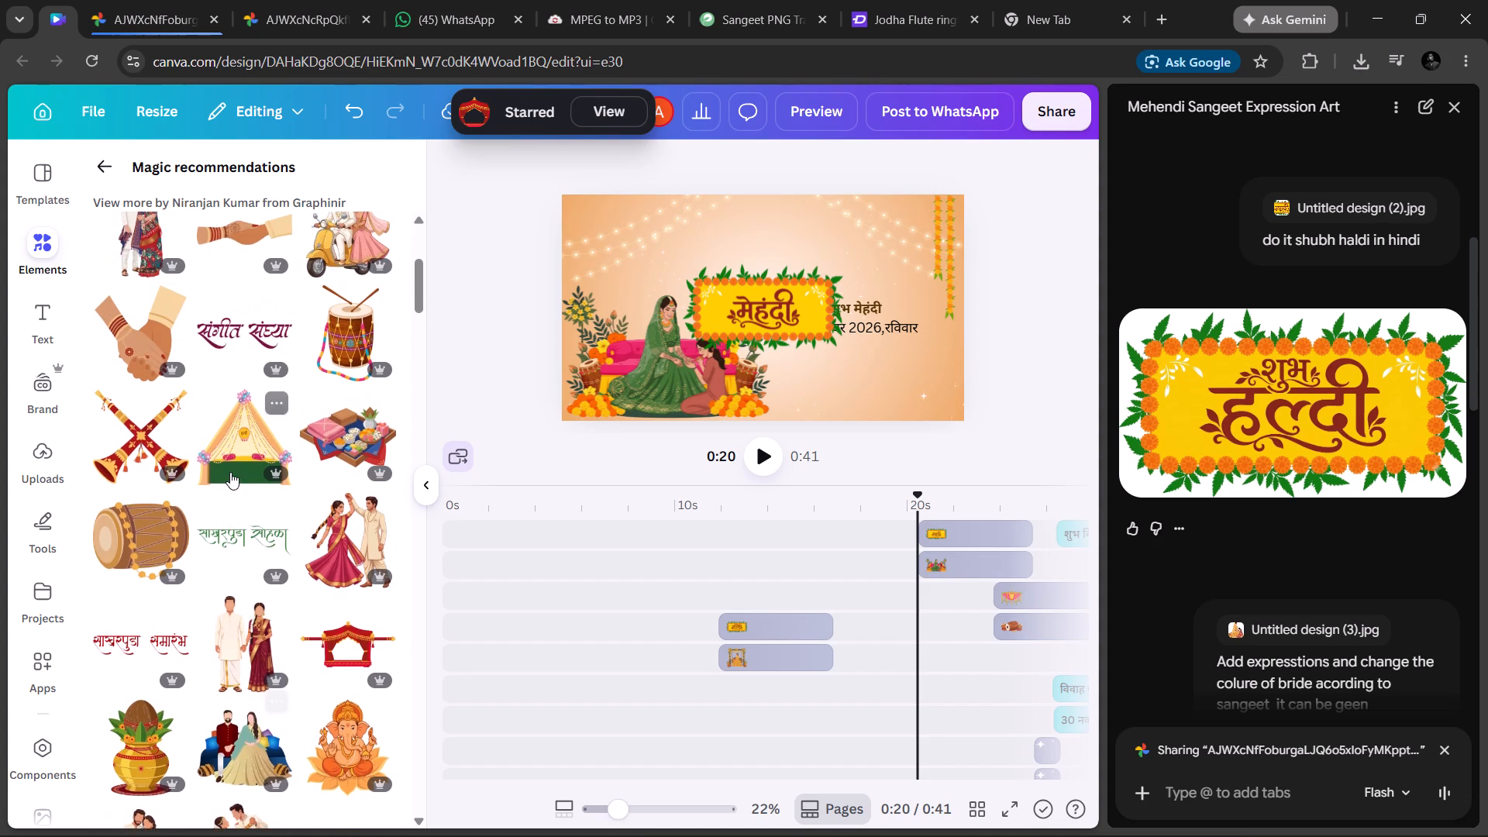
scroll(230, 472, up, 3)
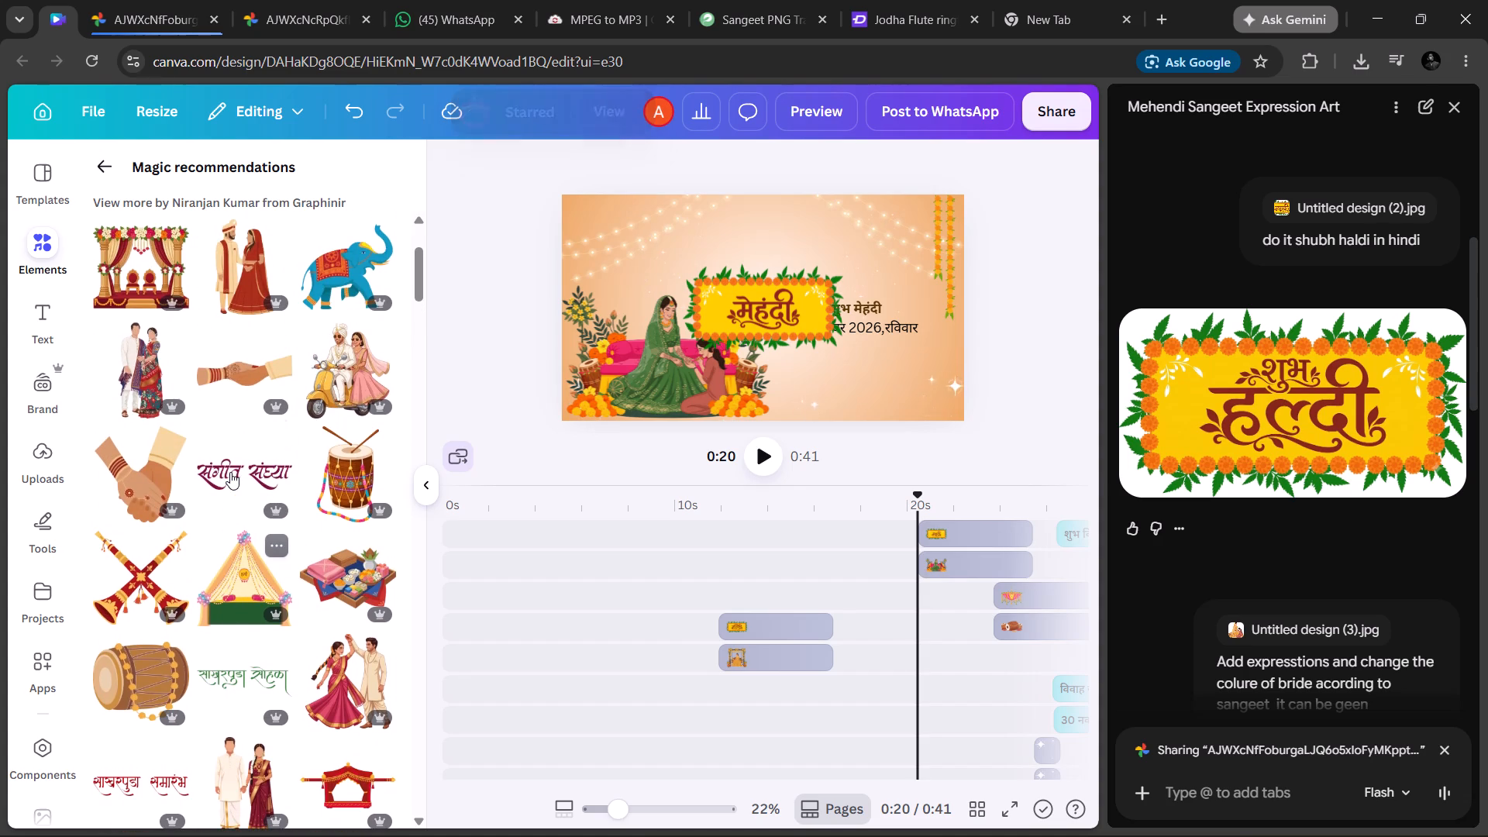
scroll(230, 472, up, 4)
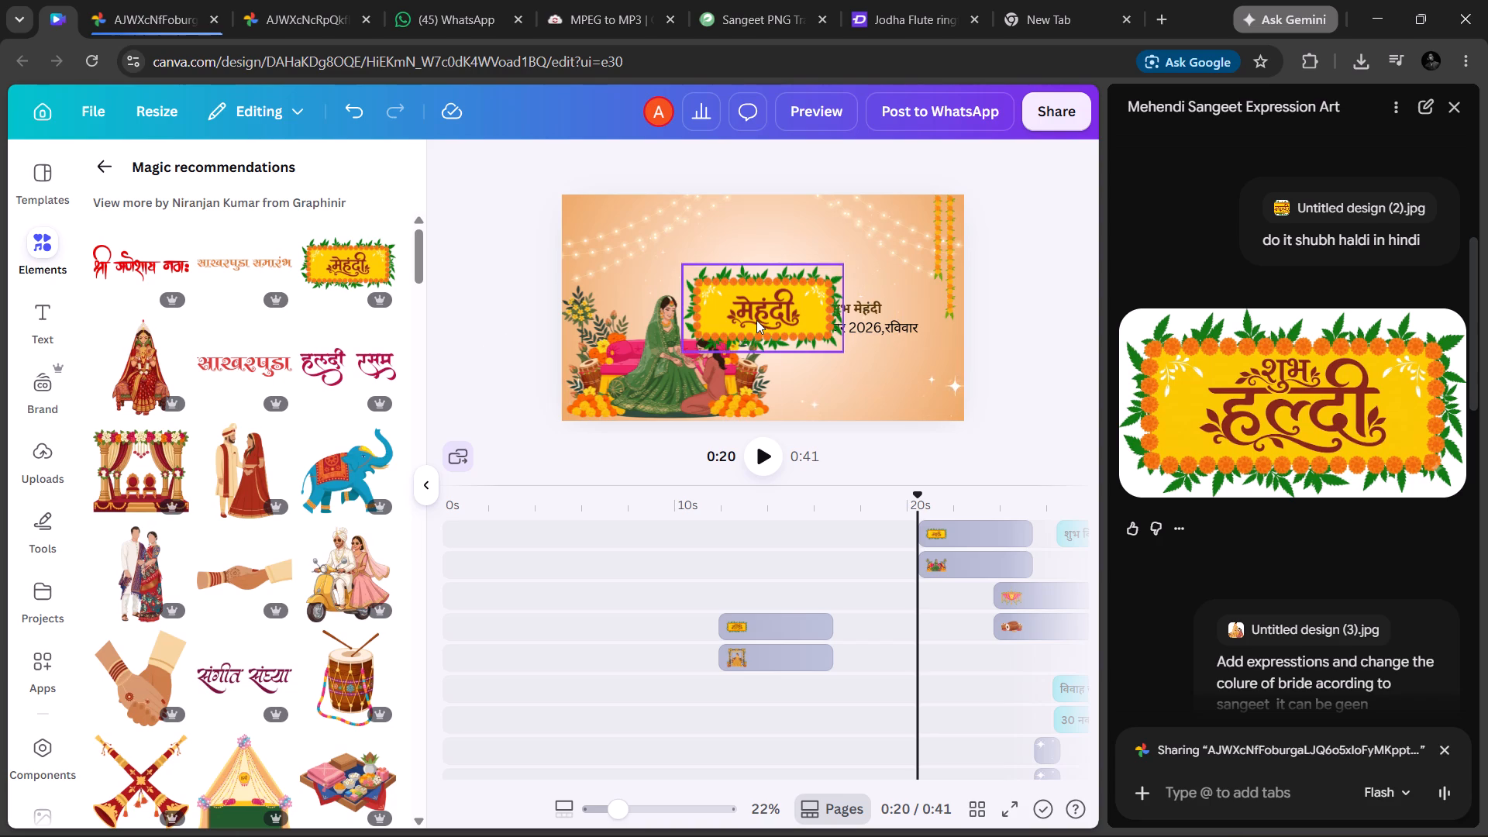
click(1437, 749)
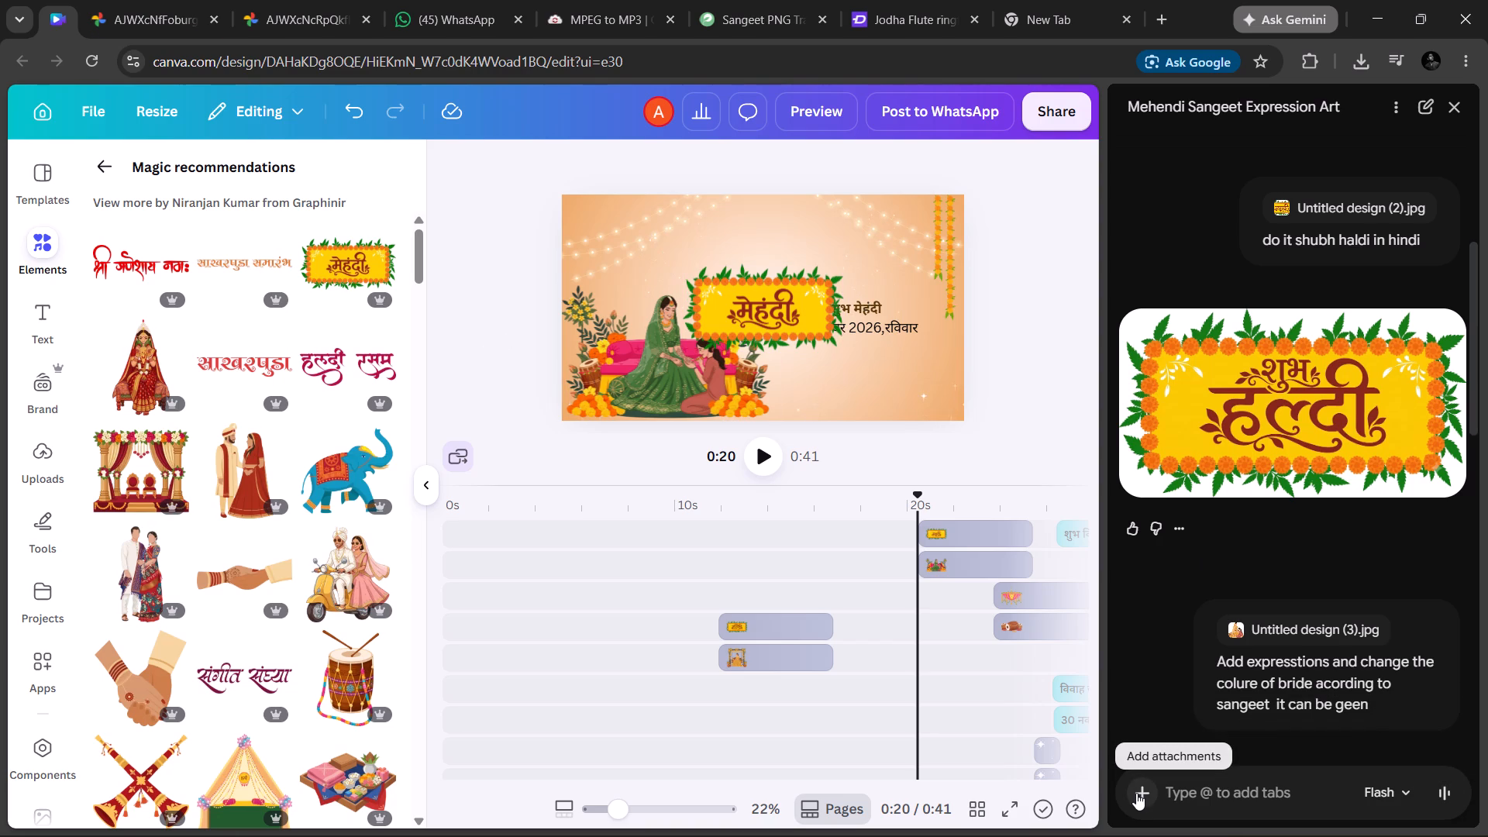
right_click(1203, 430)
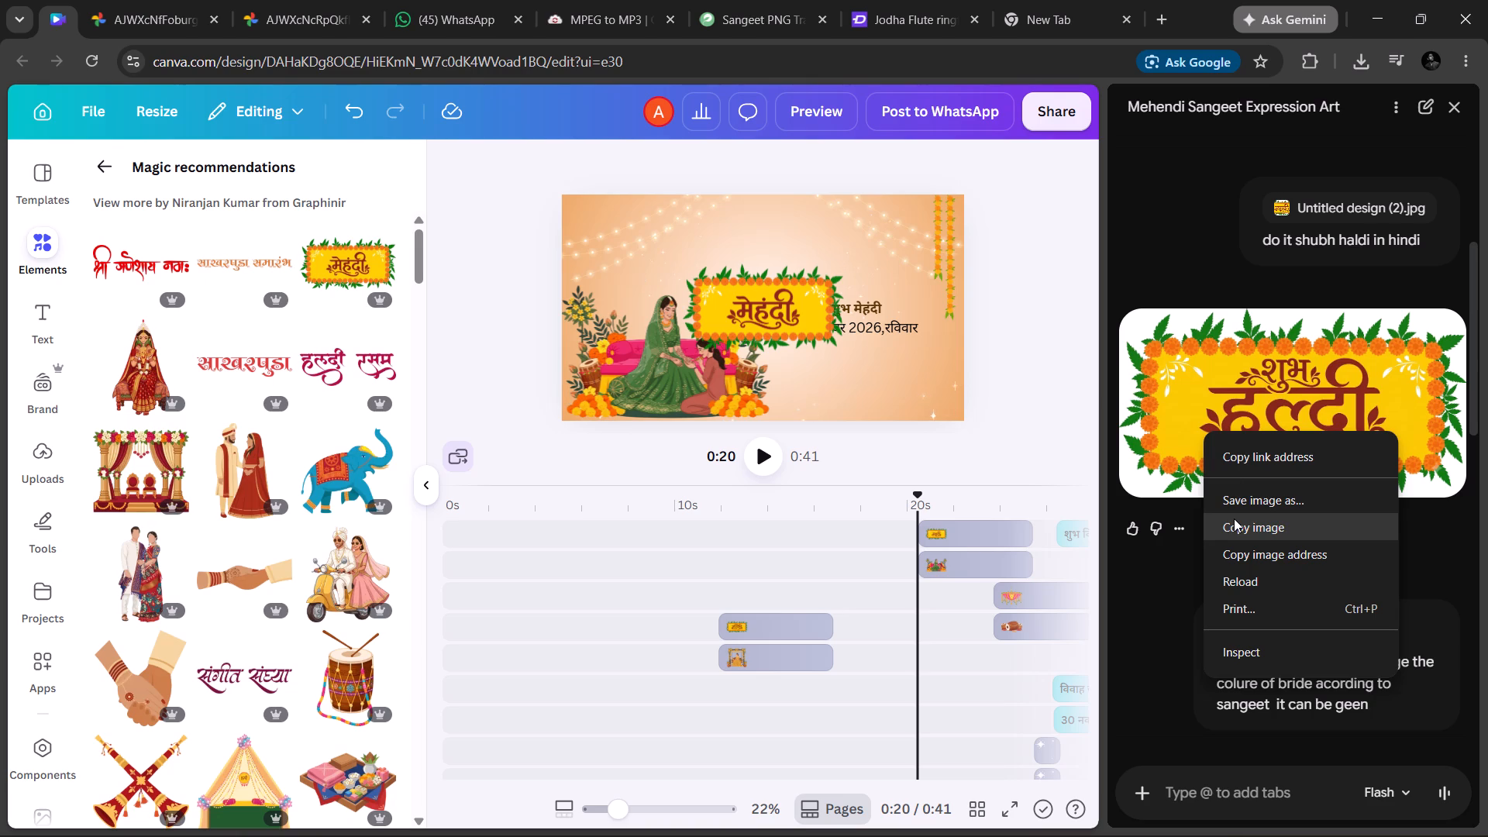
click(1254, 546)
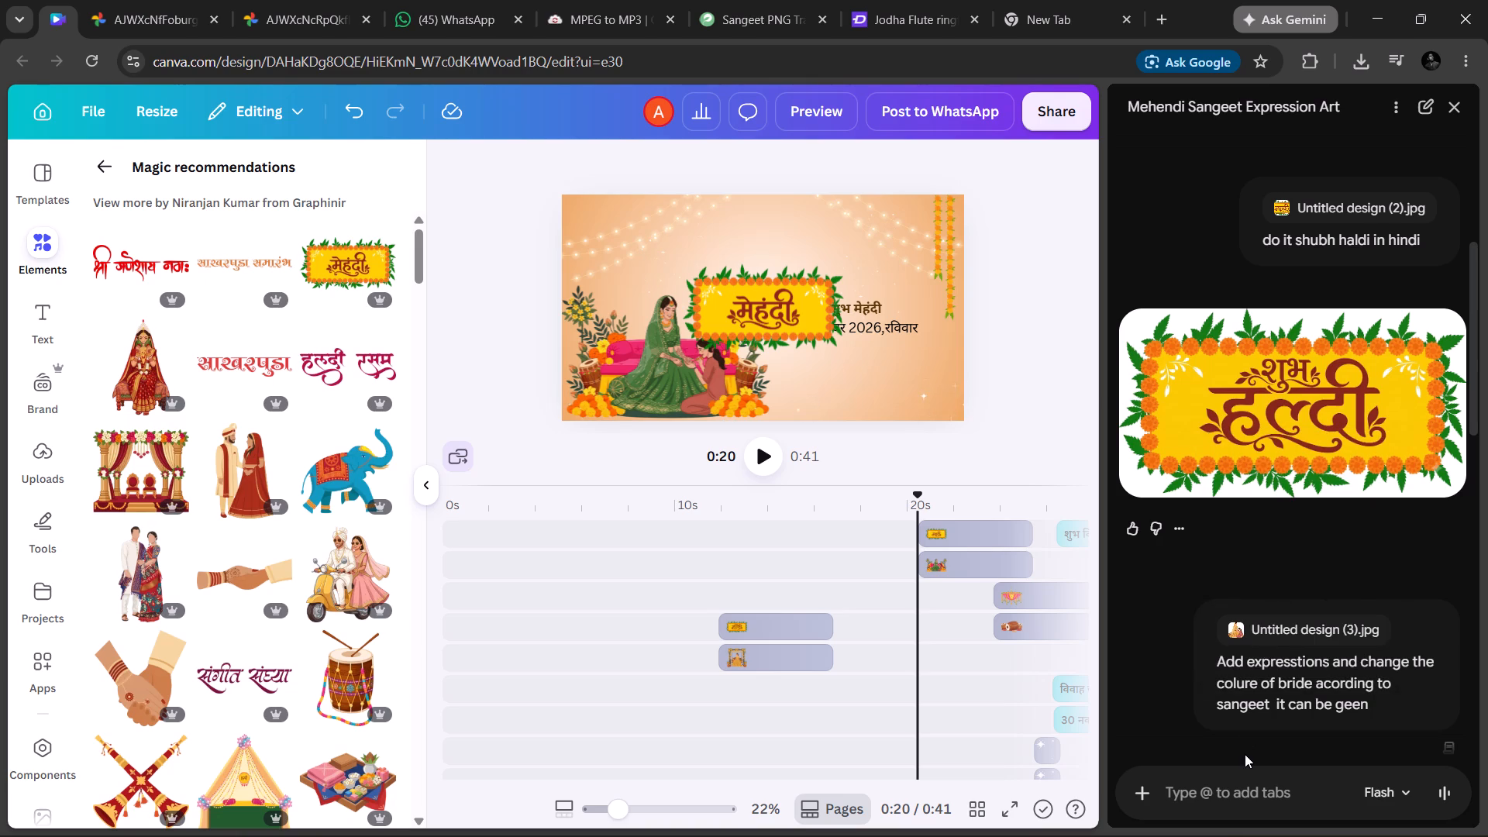
click(1238, 785)
key(ctrl+v)
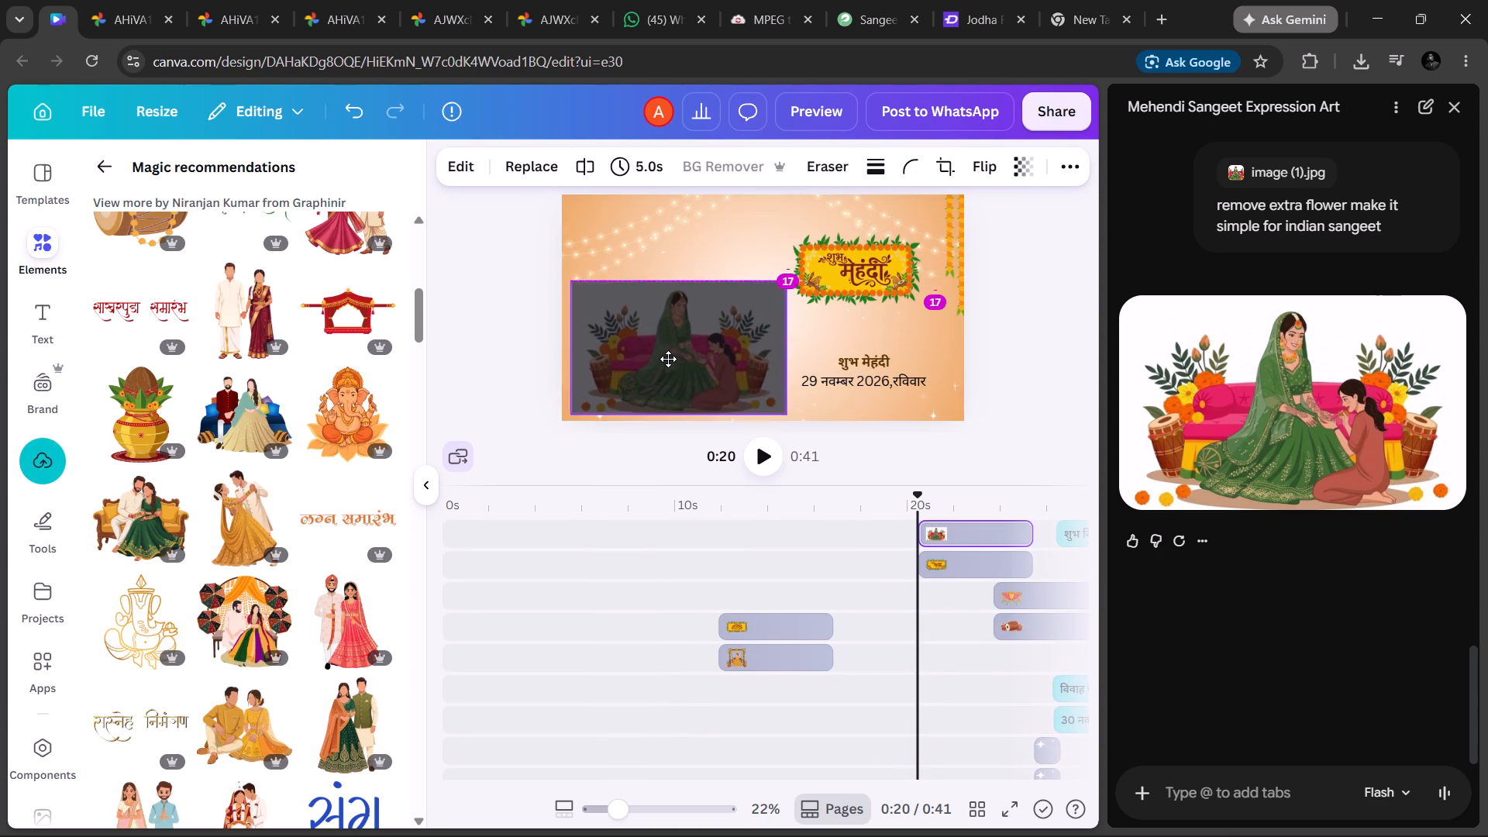
drag(668, 359, 669, 361)
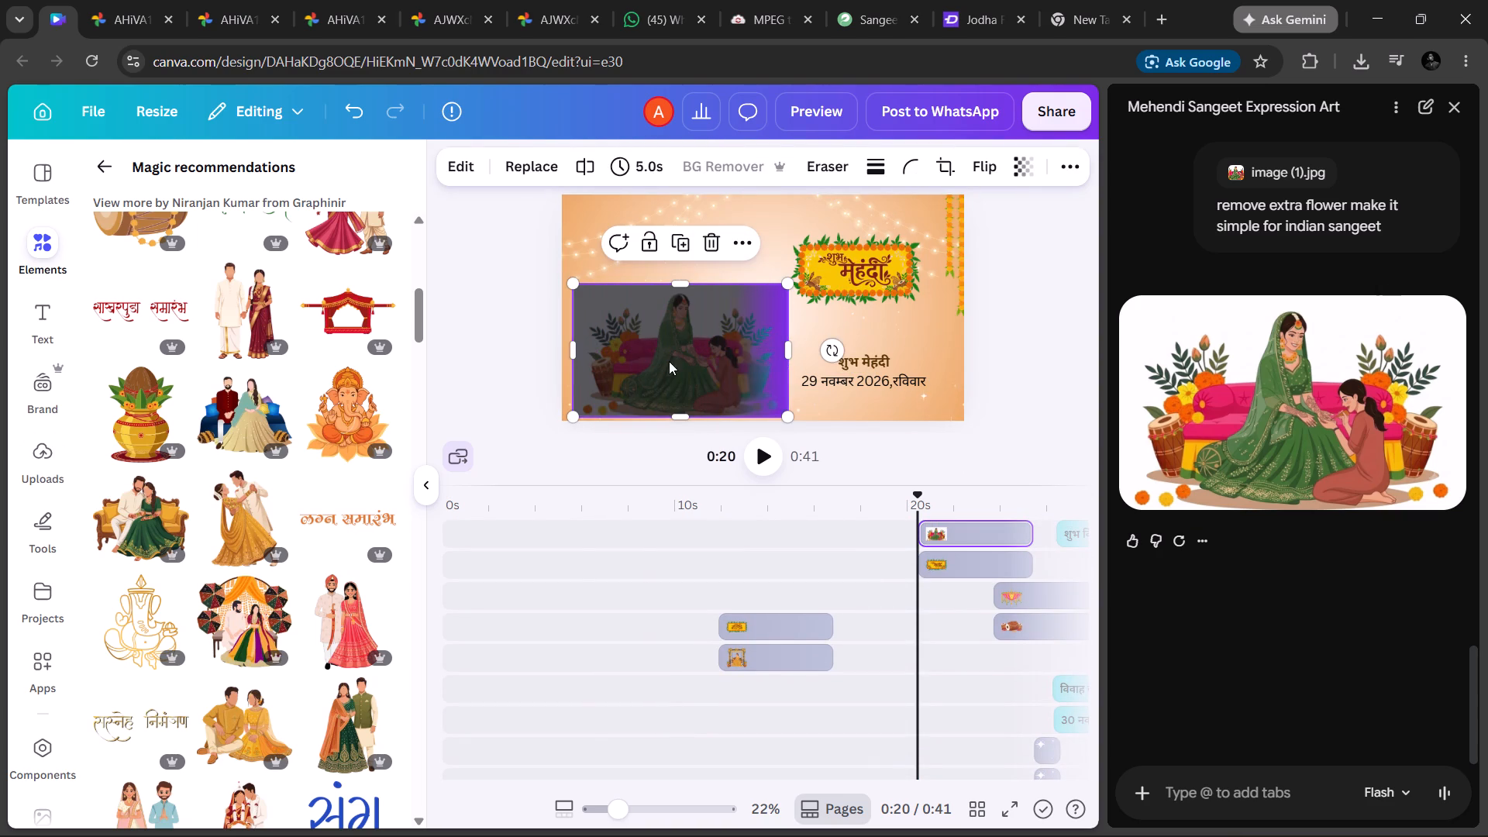
scroll(308, 563, down, 4)
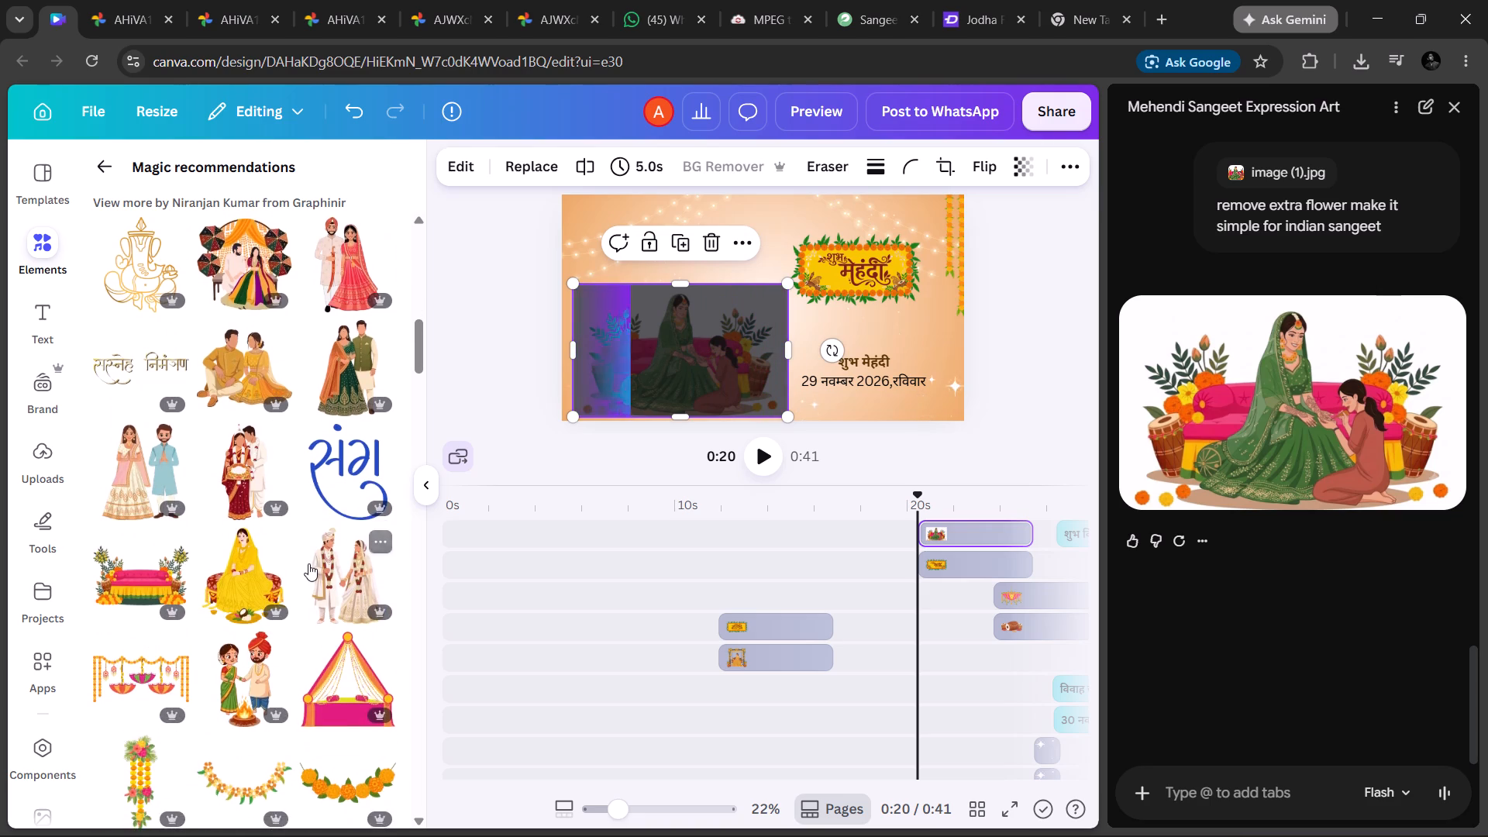
scroll(308, 563, down, 5)
scroll(308, 563, up, 3)
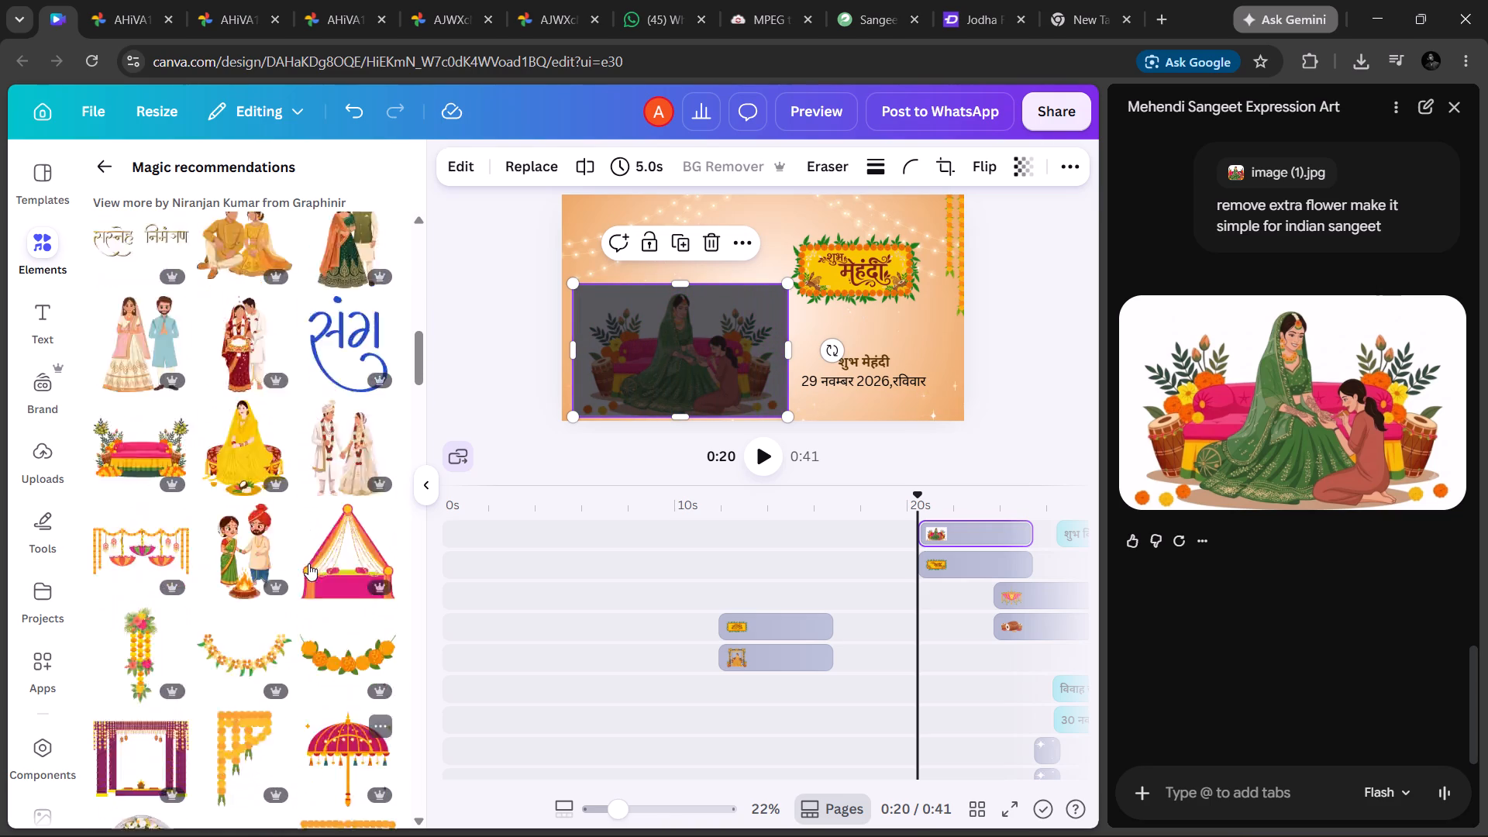
scroll(308, 563, up, 7)
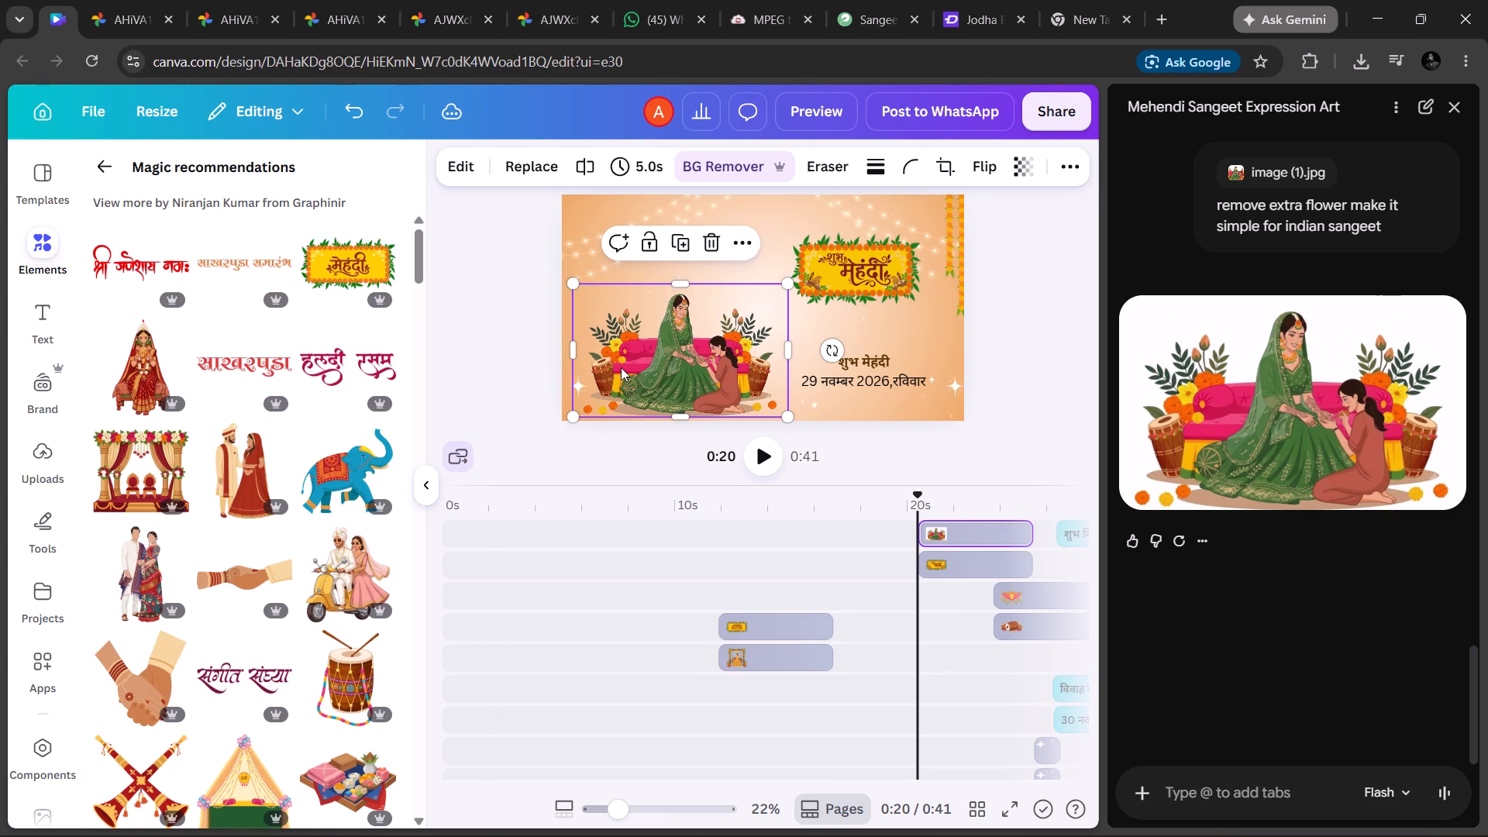
drag(621, 367, 615, 353)
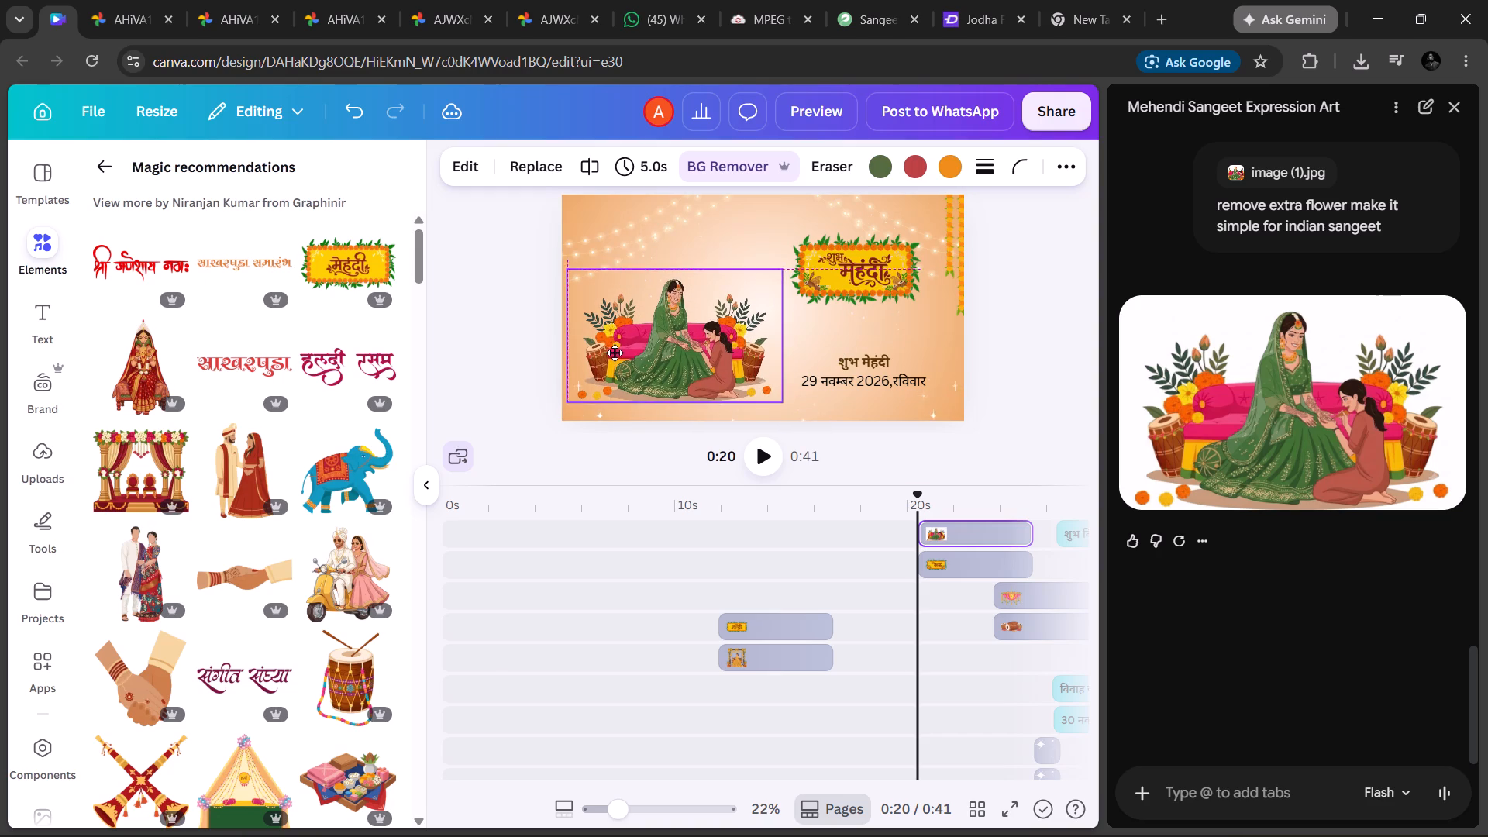
drag(615, 353, 615, 355)
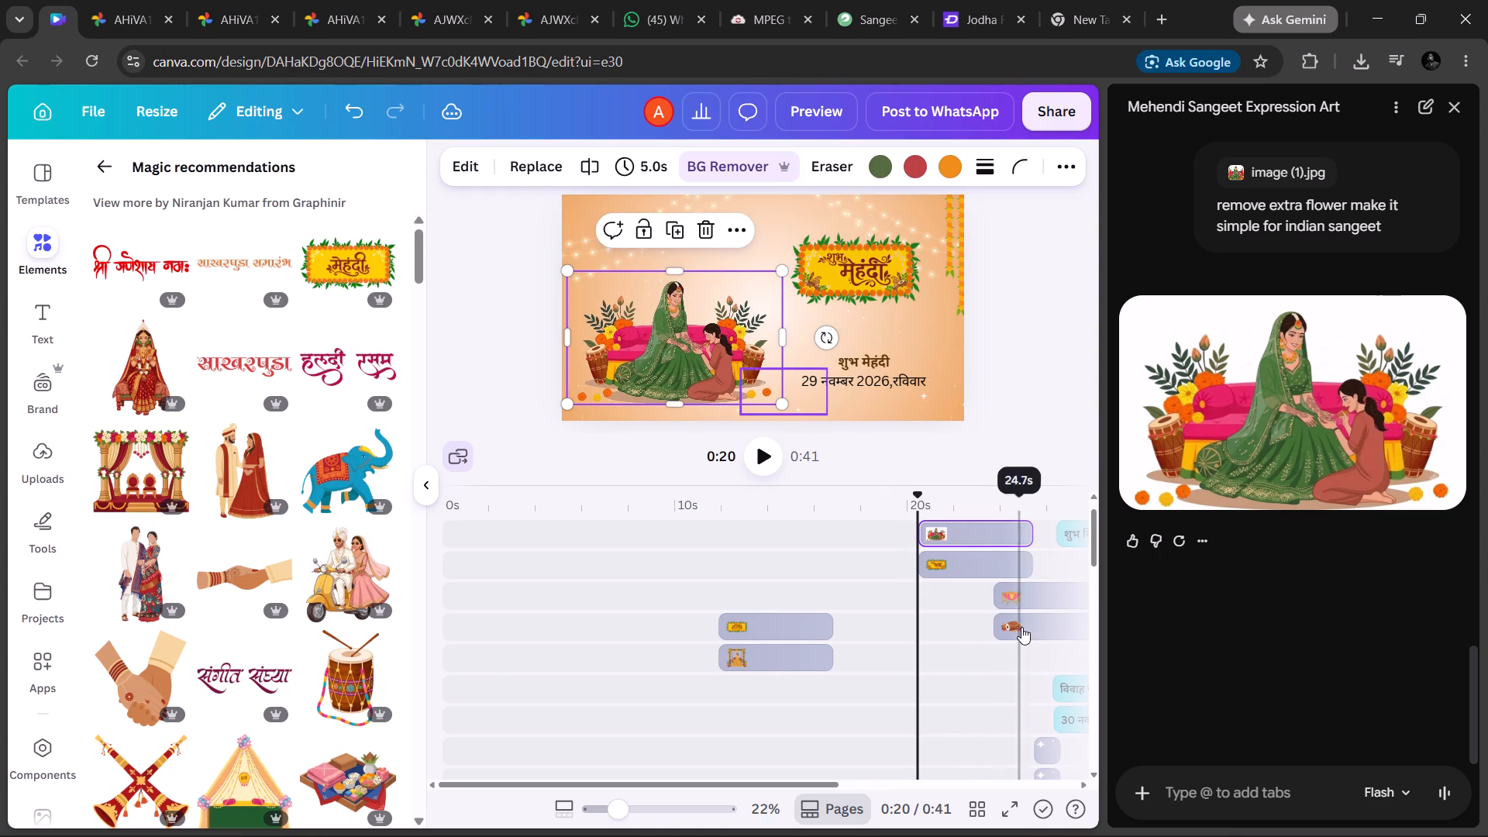
Move the pink hanging floral decoration to the upper-left corner of the mehndi scene.
click(1018, 599)
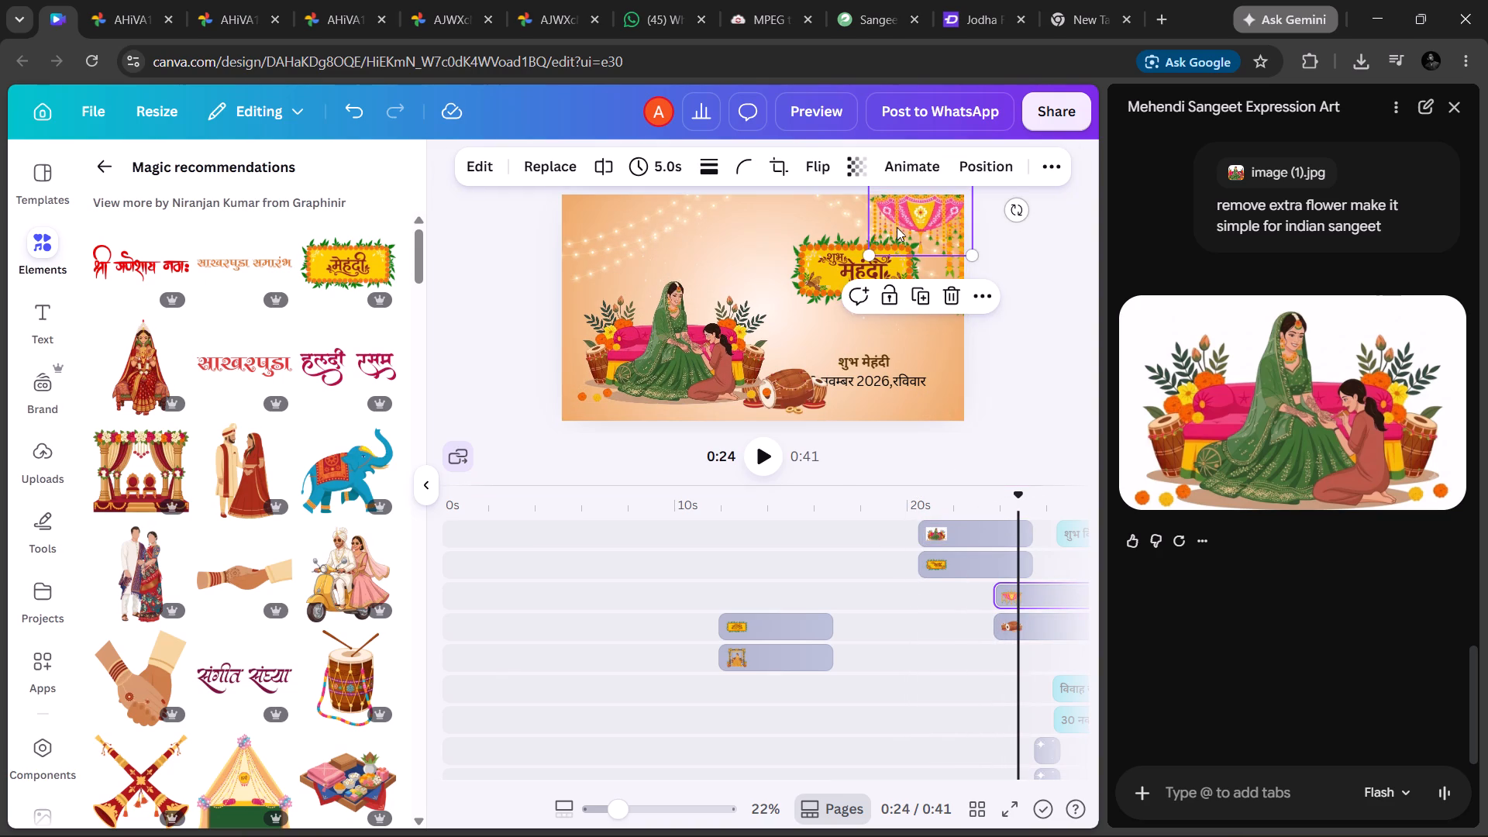
drag(903, 215, 618, 235)
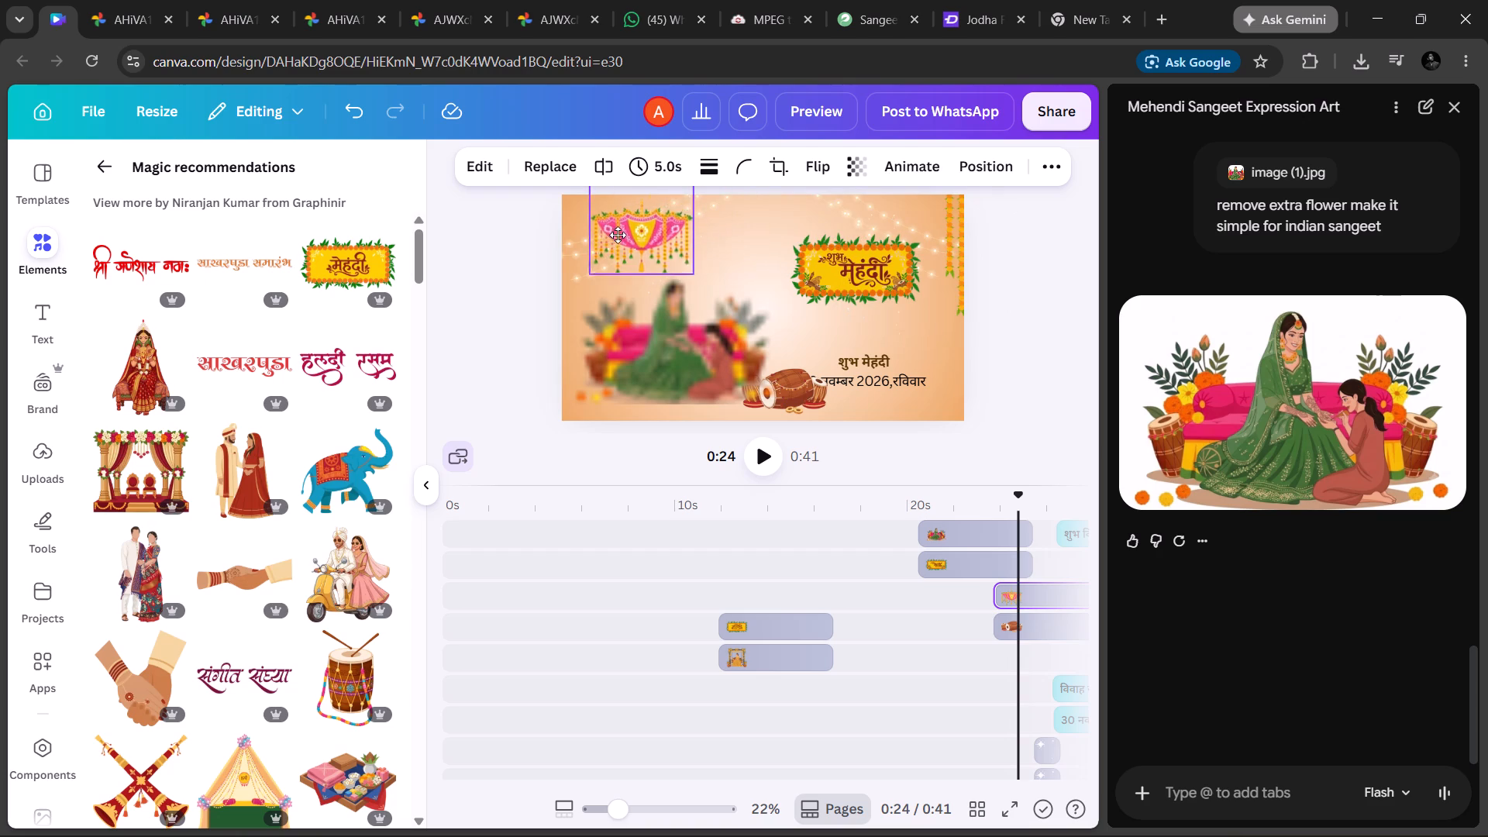
drag(618, 235, 590, 227)
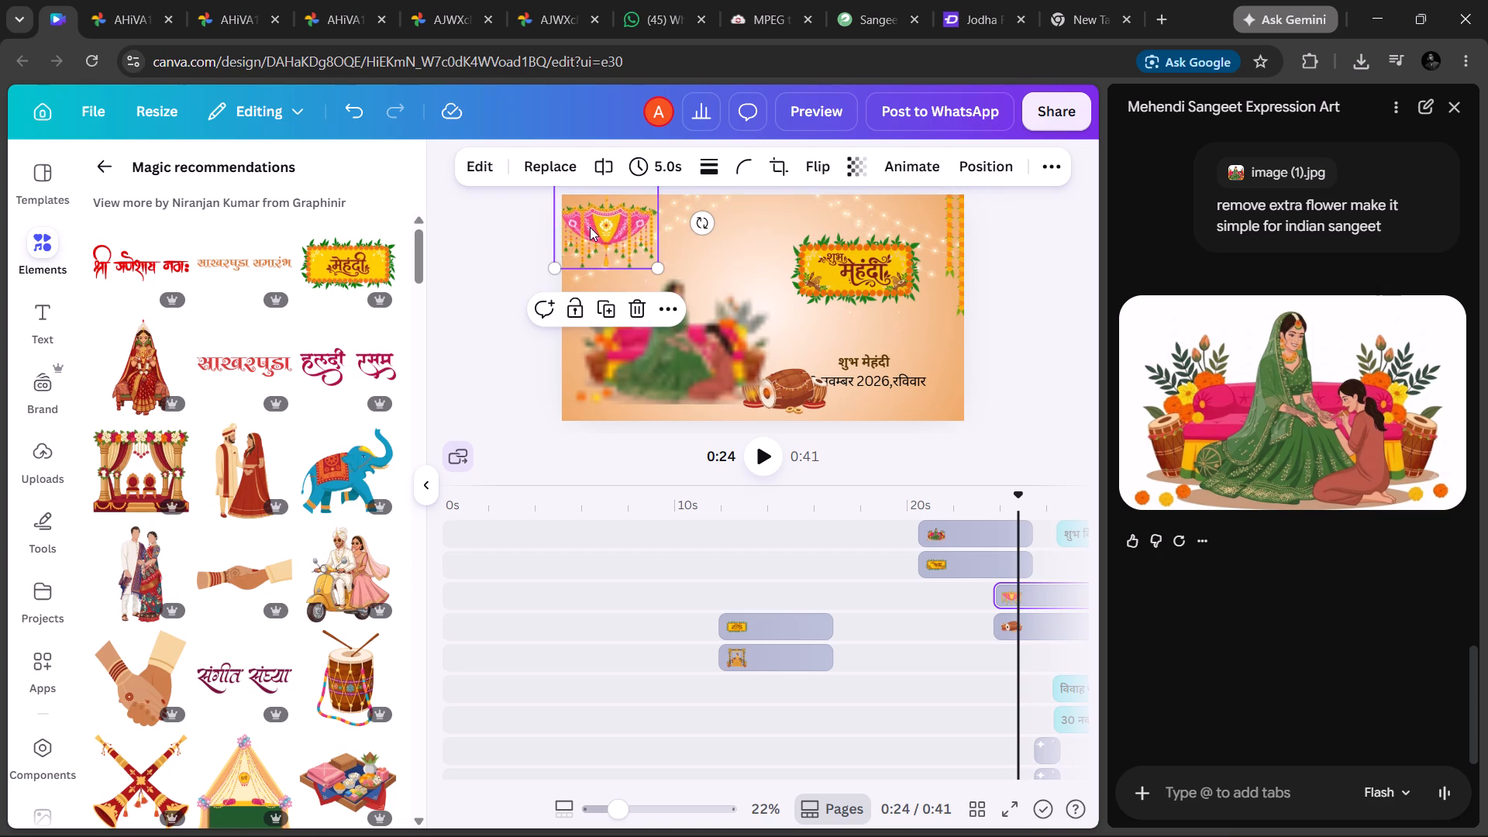
click(490, 324)
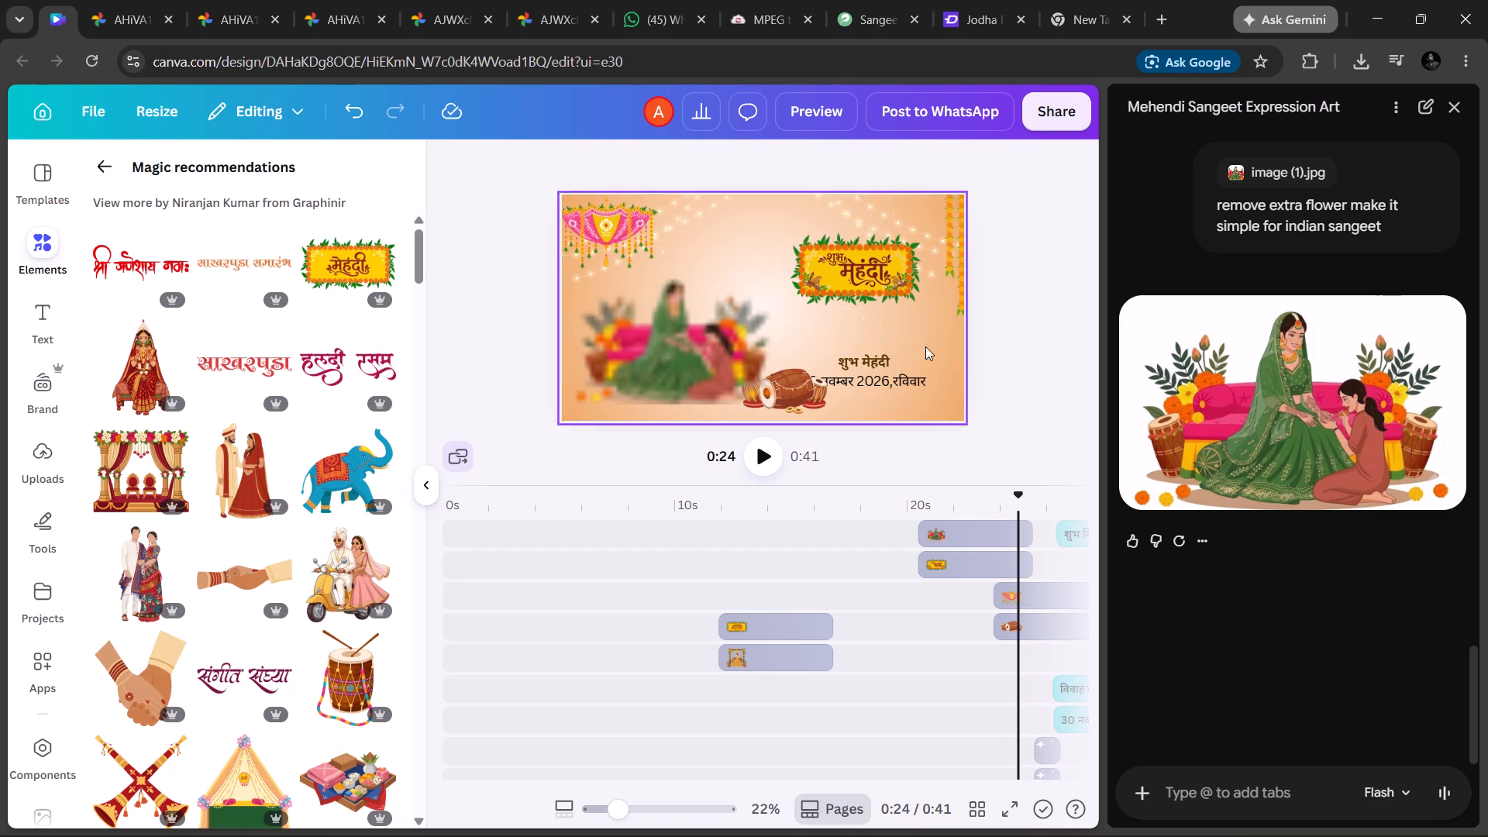
Move the drum graphic to the scene's bottom edge, beside the henna artist and clear of the date text.
scroll(613, 557, right, 3)
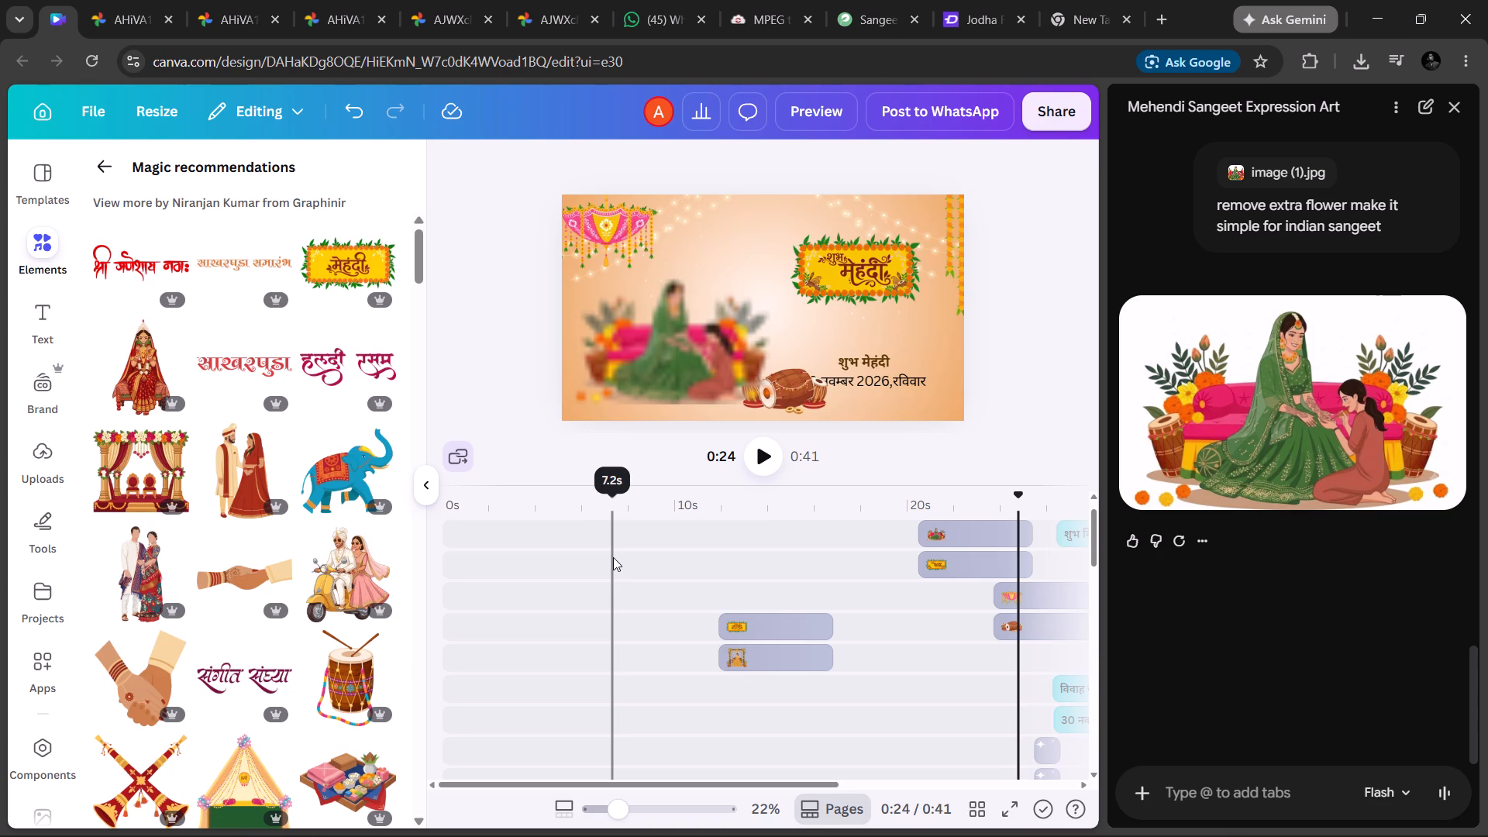
click(784, 391)
drag(784, 391, 763, 394)
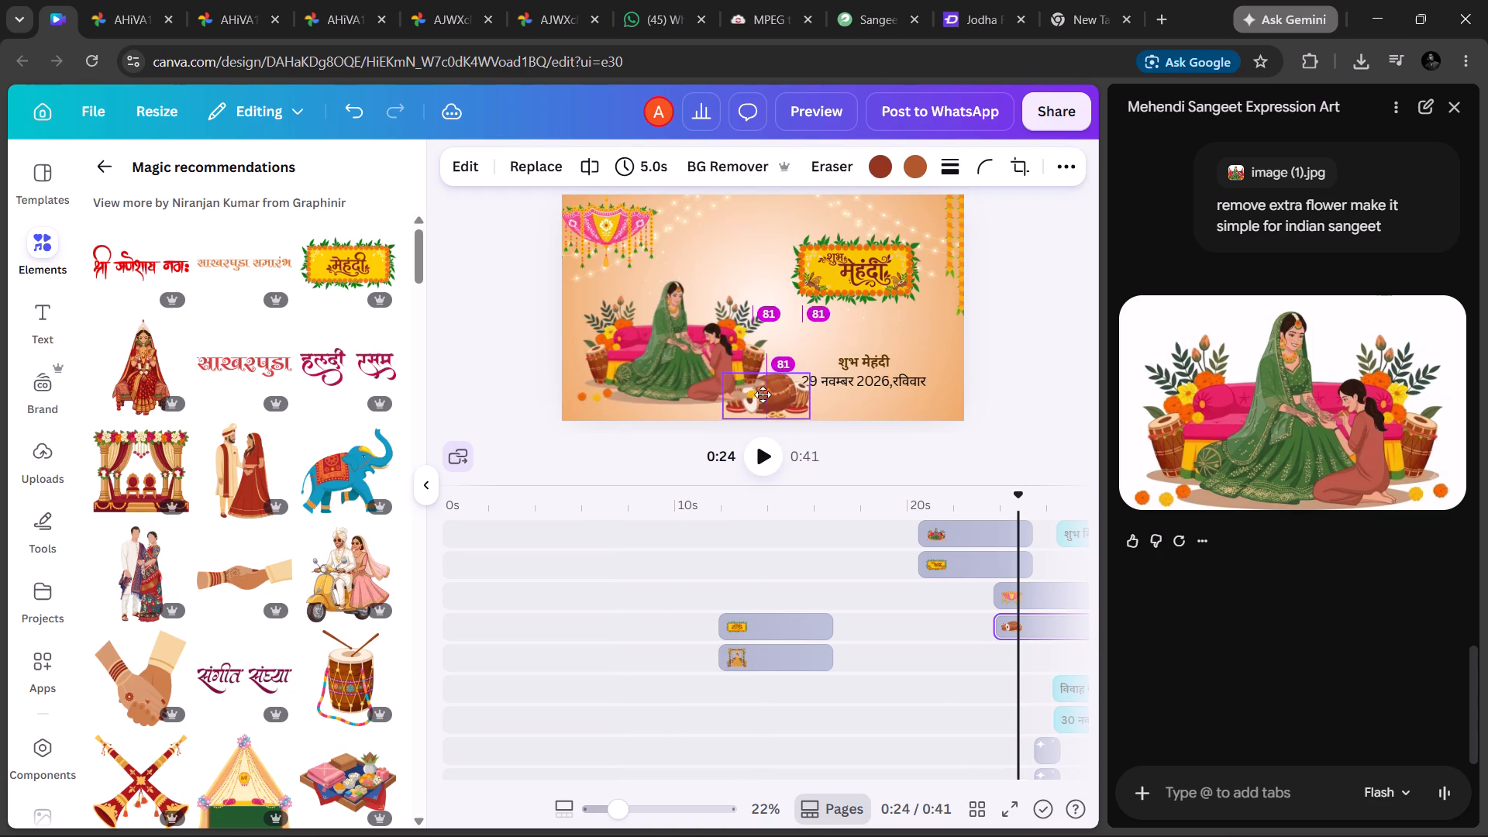
drag(763, 394, 756, 398)
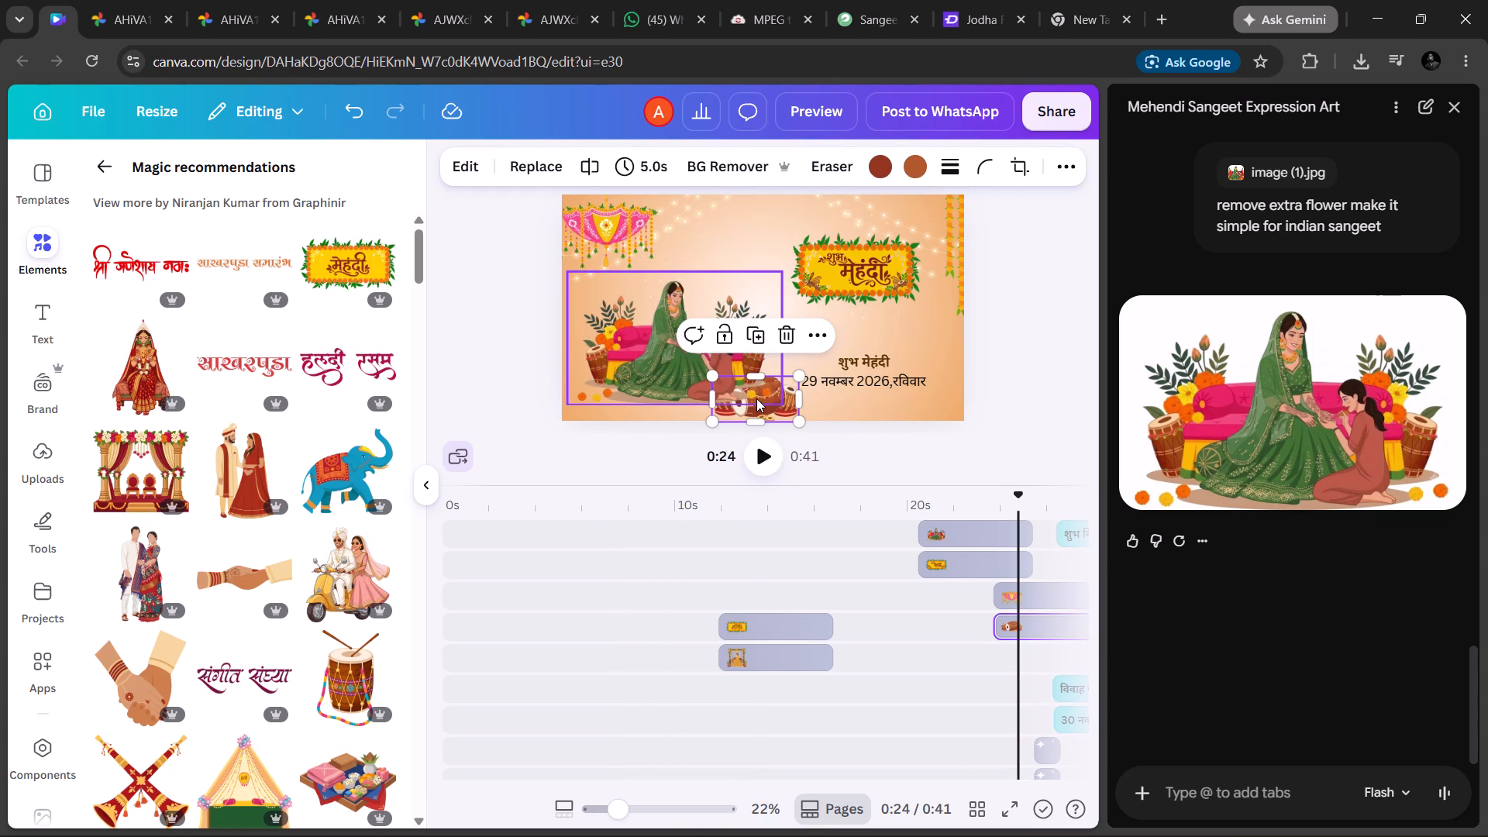
Bring the drum graphic forward in front of the seated bride illustration.
click(1054, 166)
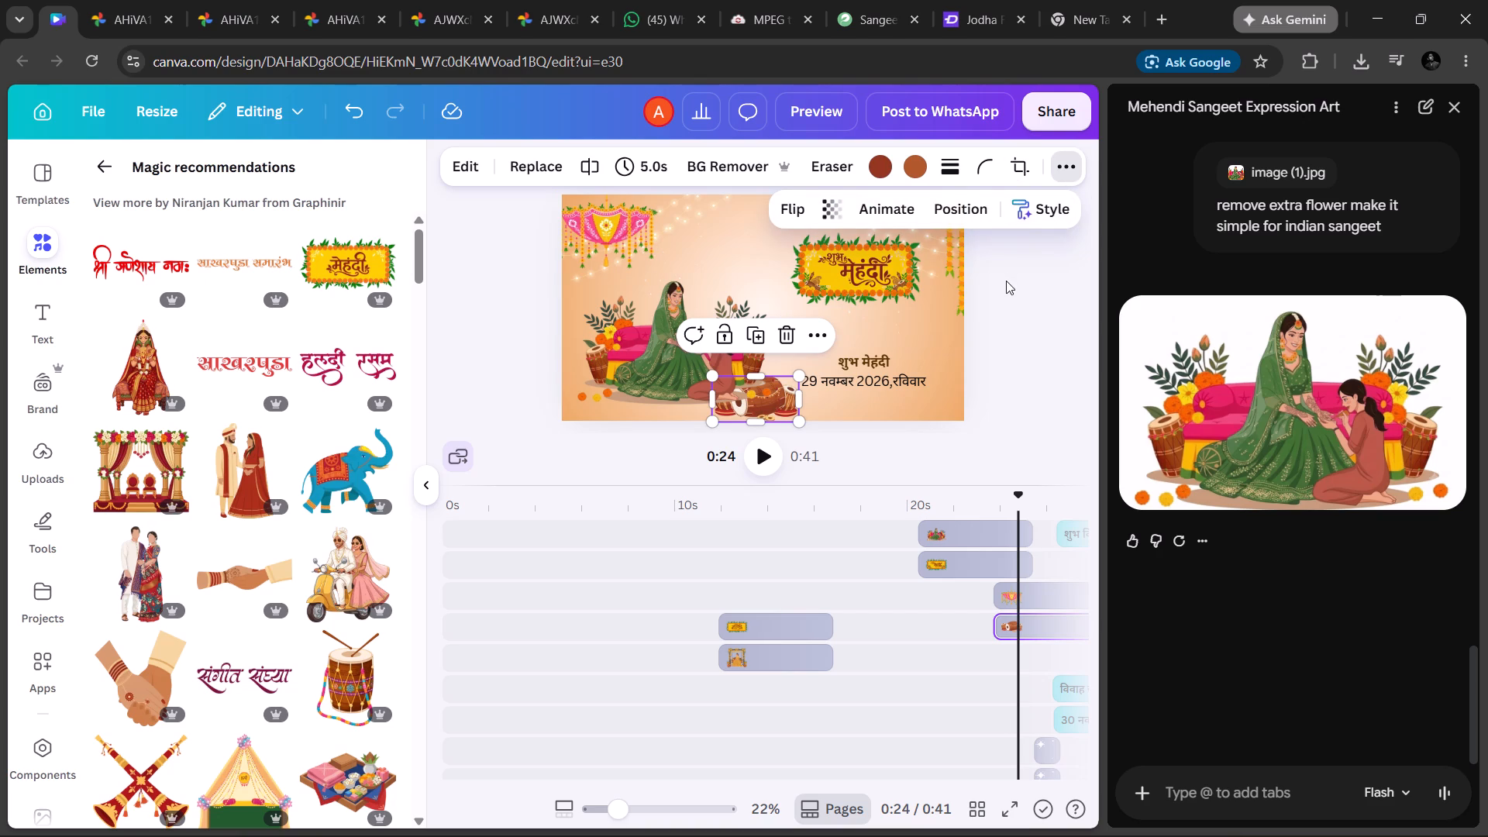
click(1449, 106)
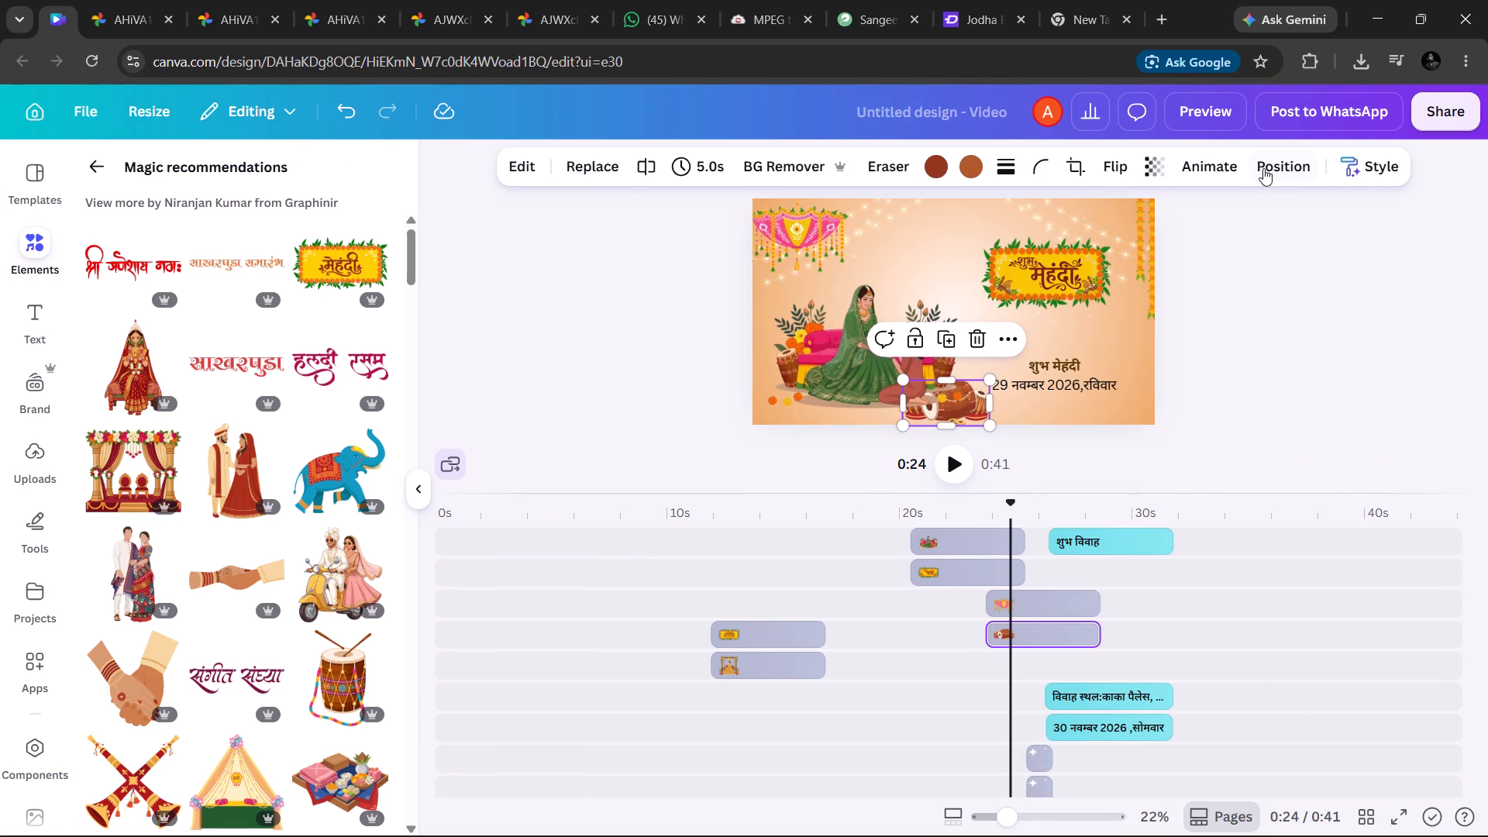
click(1276, 164)
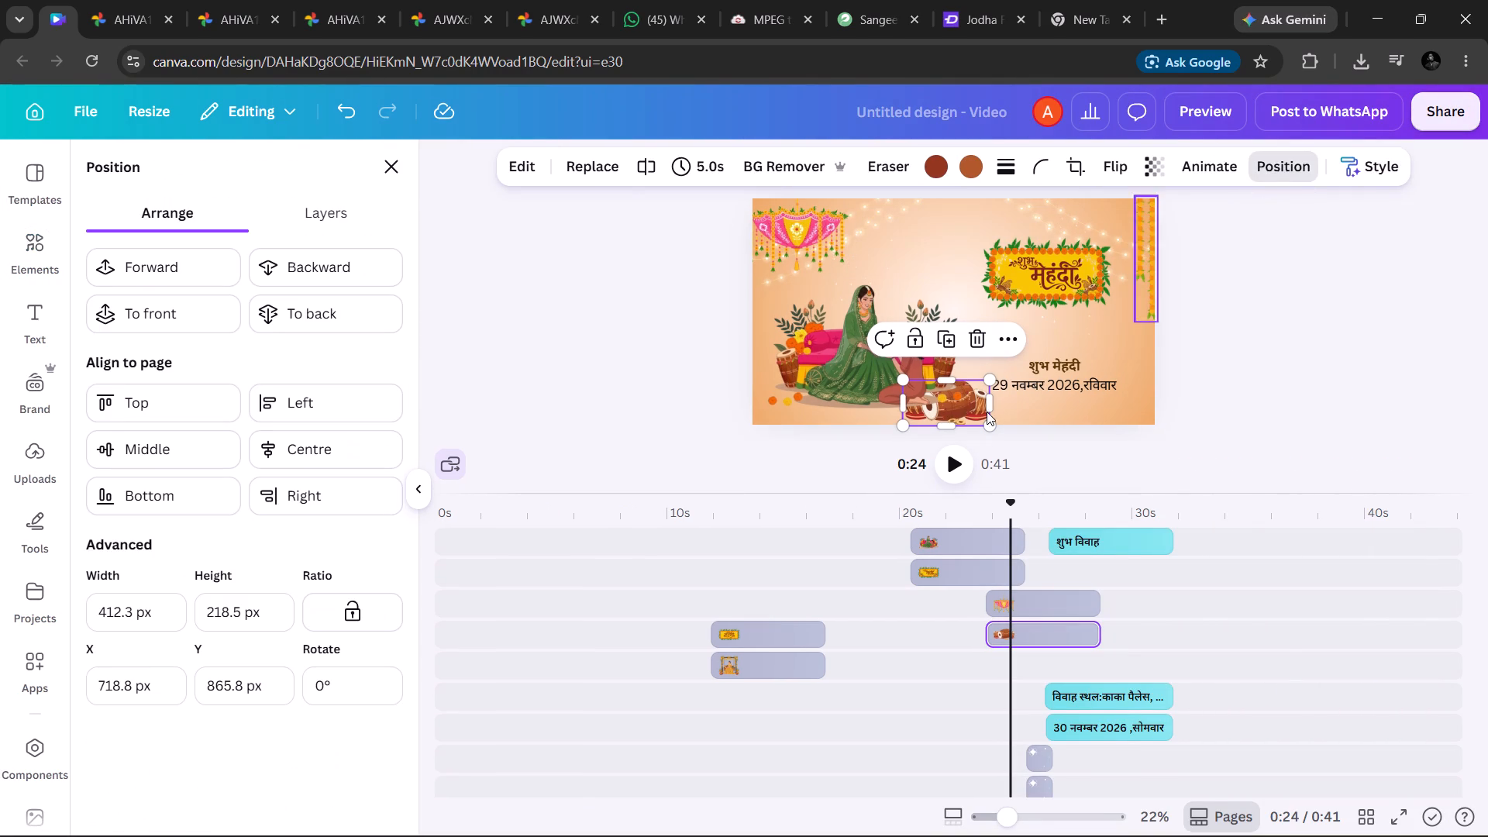
triple_click(153, 271)
click(153, 271)
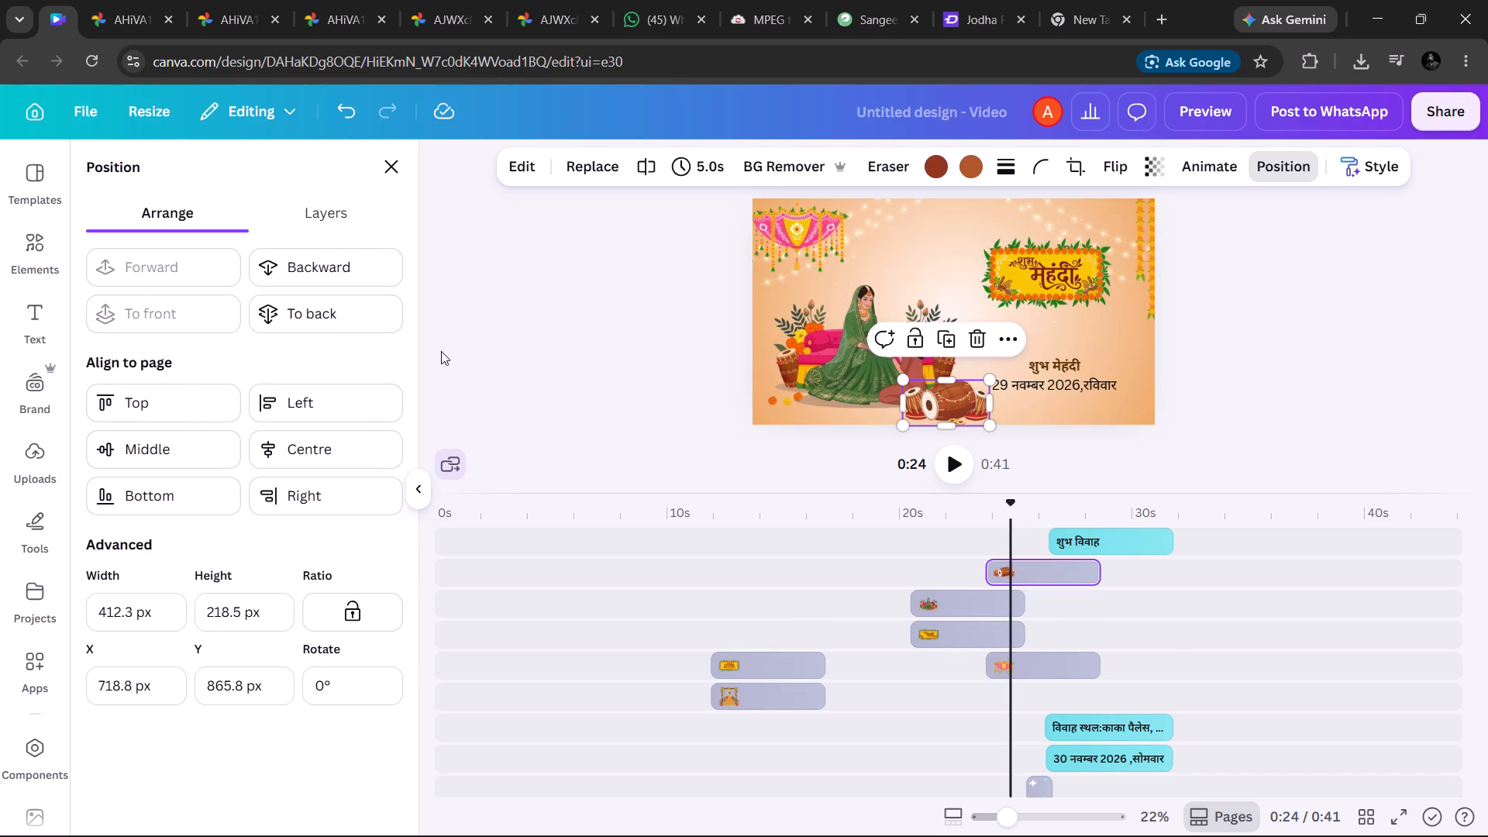
click(441, 351)
click(592, 335)
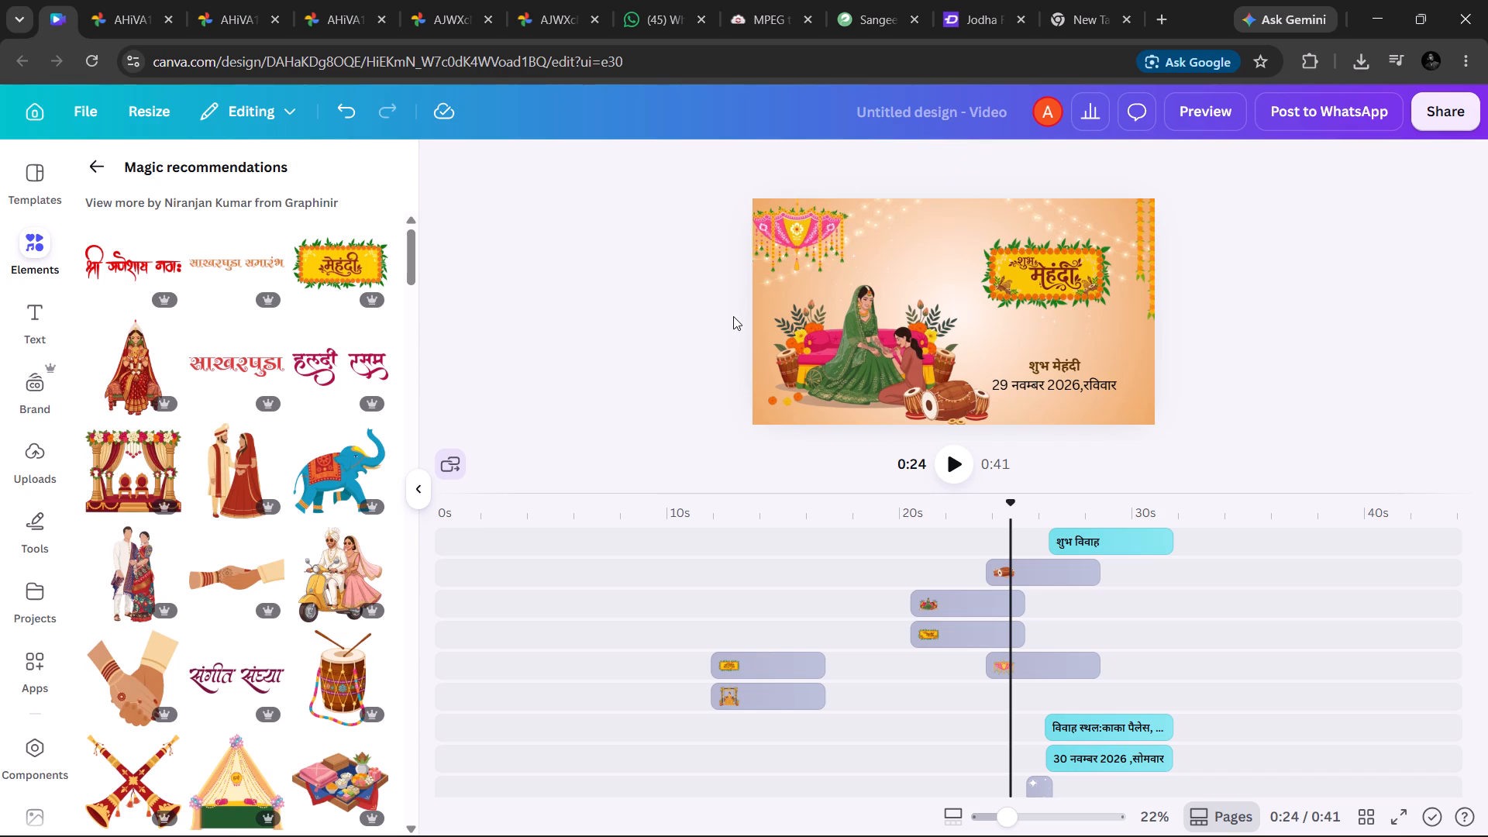
Browse the recommended wedding graphics and the "mehndi" search results for further decorations.
scroll(313, 591, down, 2)
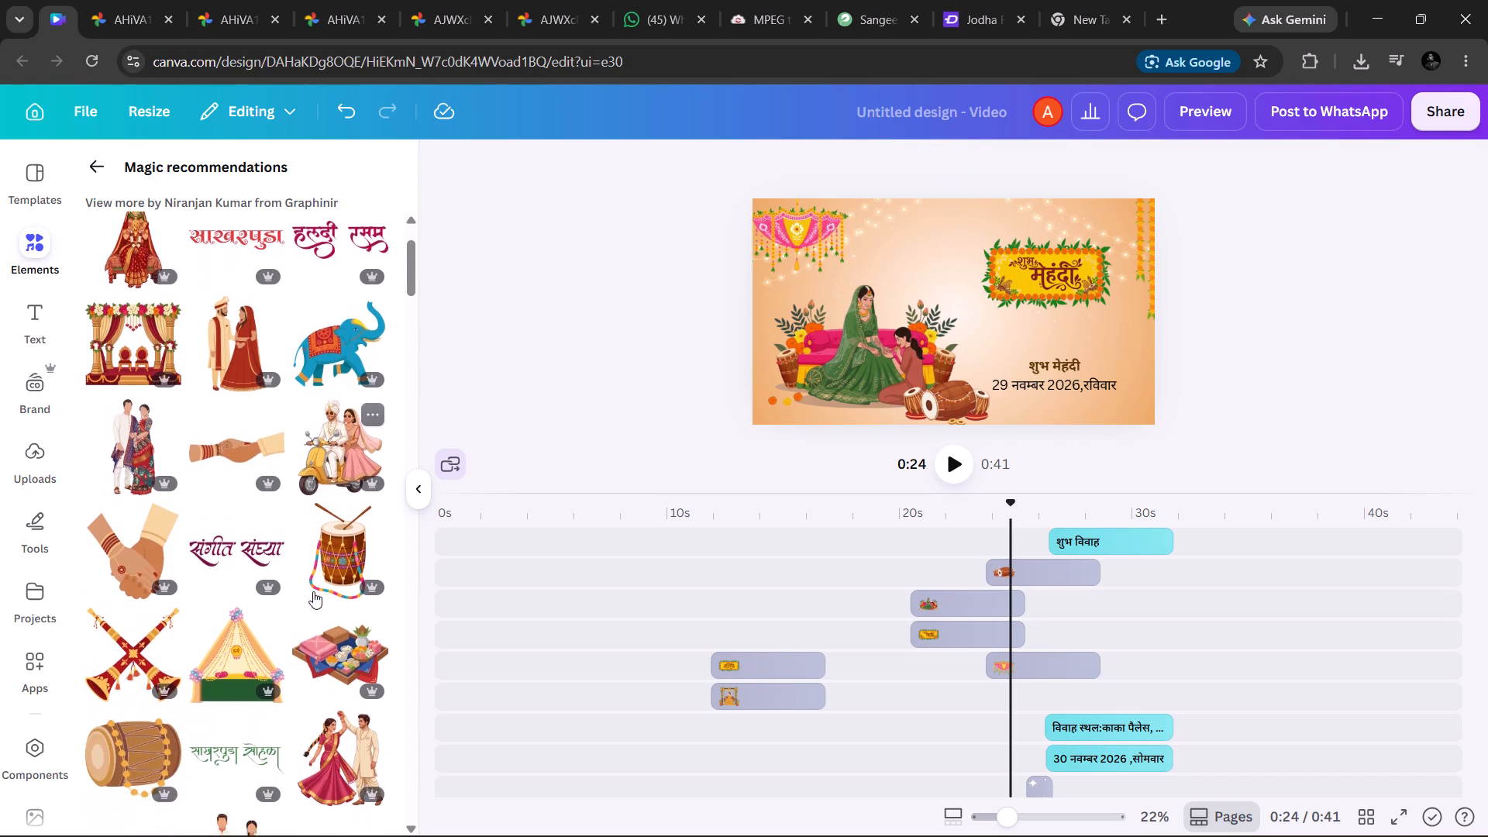
scroll(313, 591, down, 5)
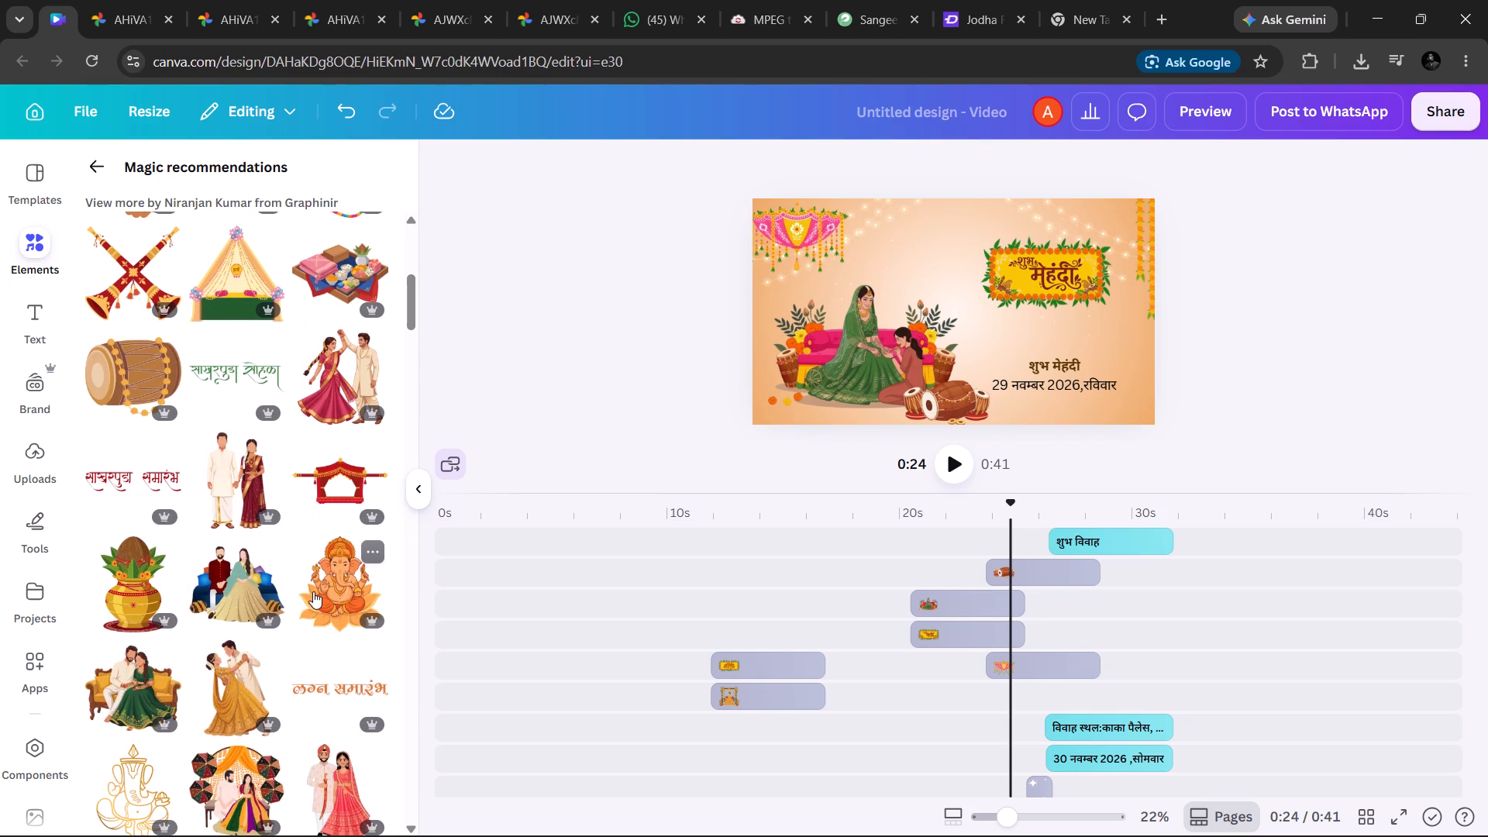
scroll(313, 591, up, 4)
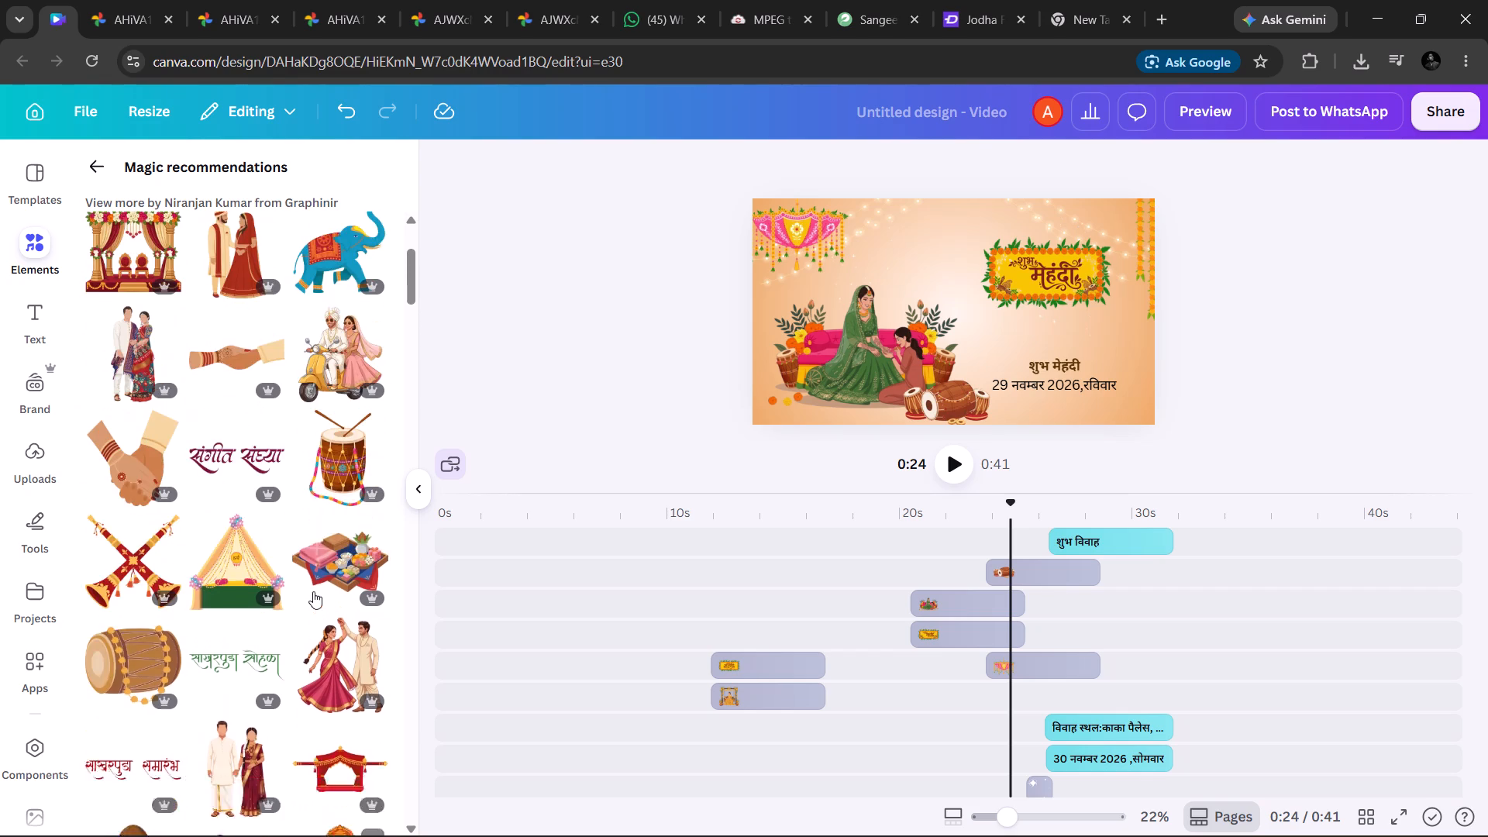
scroll(313, 591, up, 5)
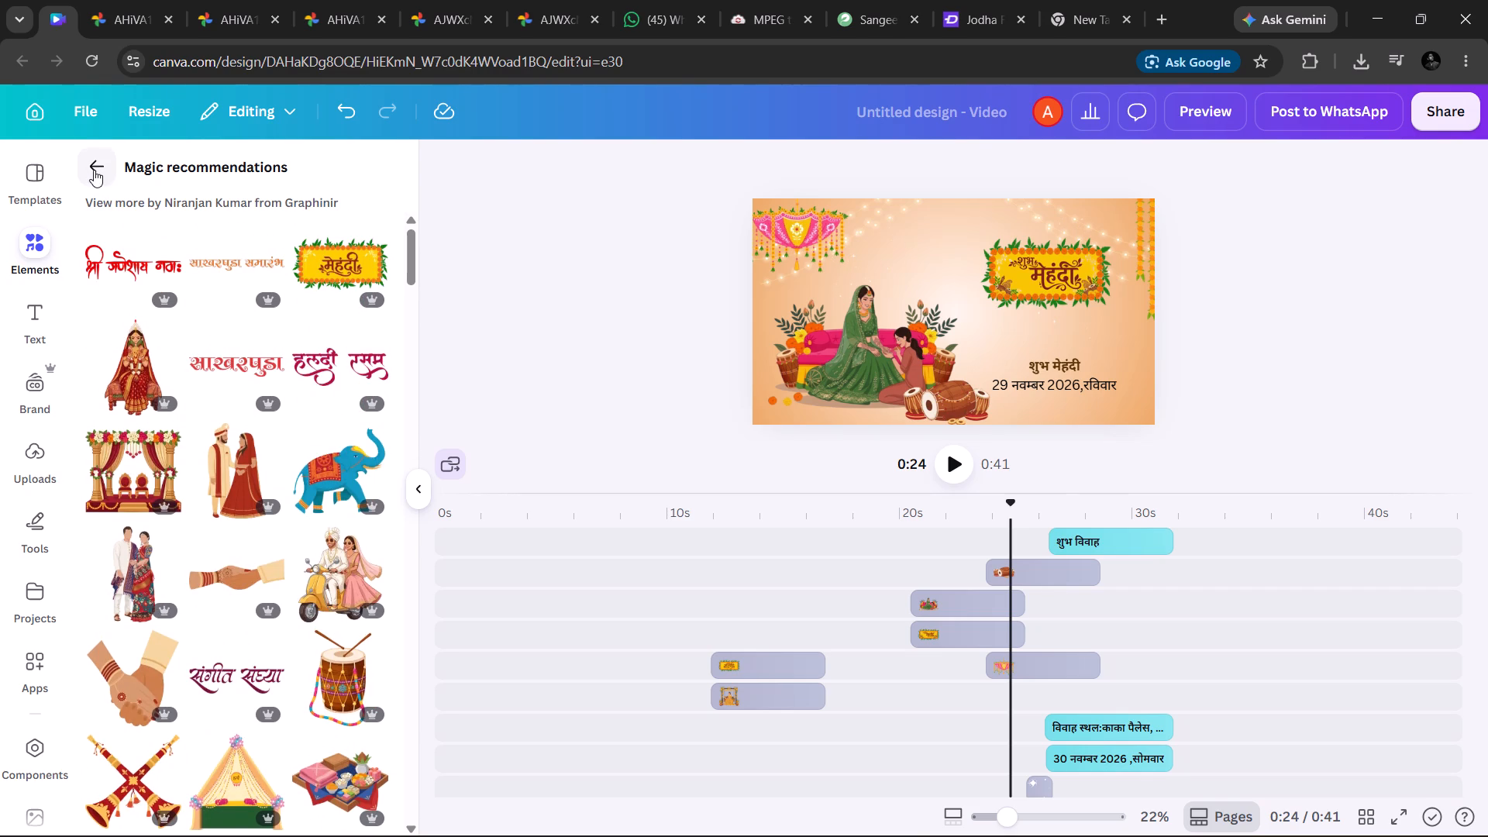
click(94, 169)
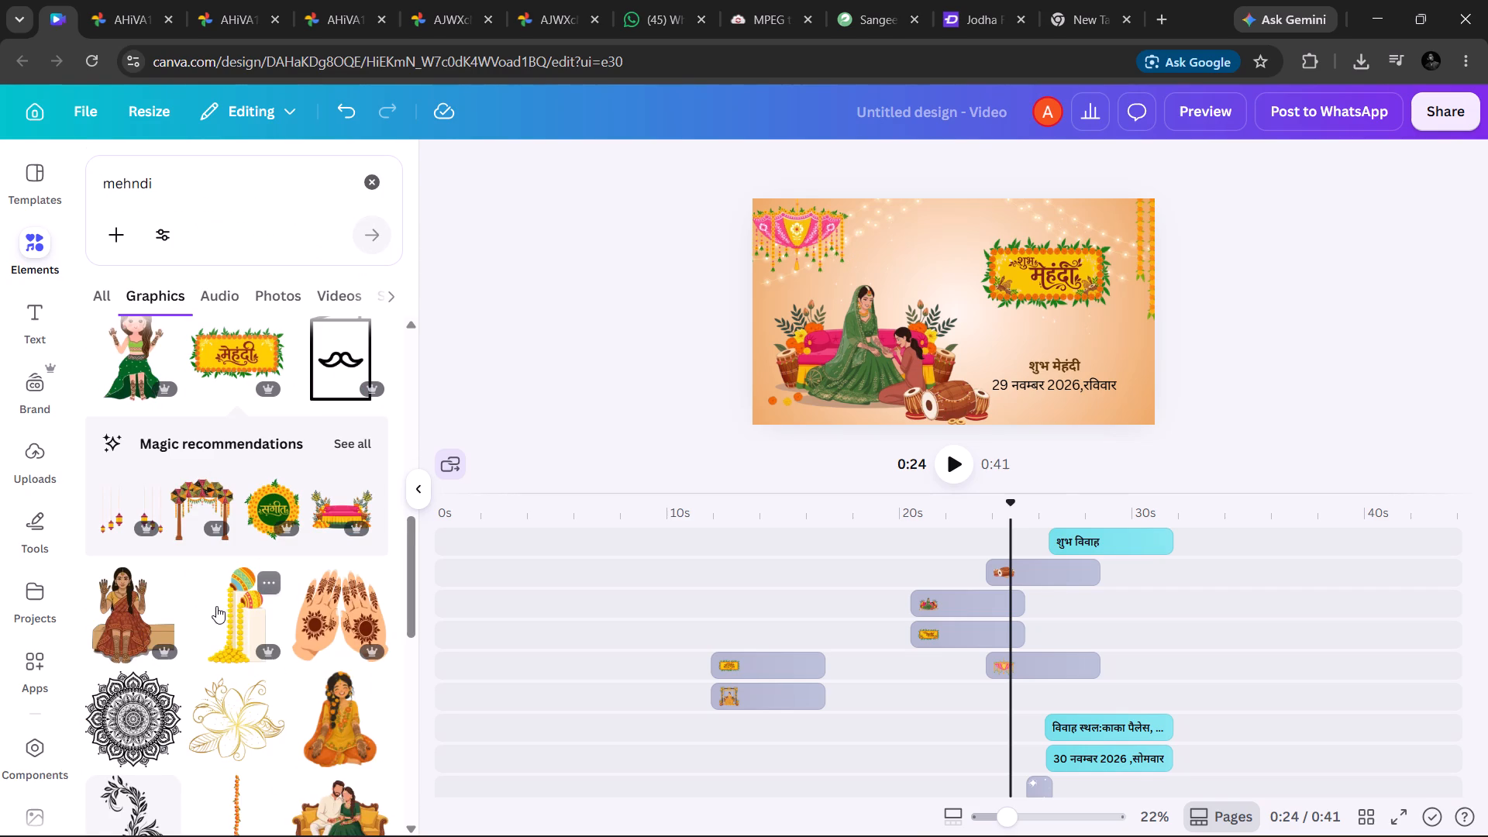
scroll(216, 606, down, 3)
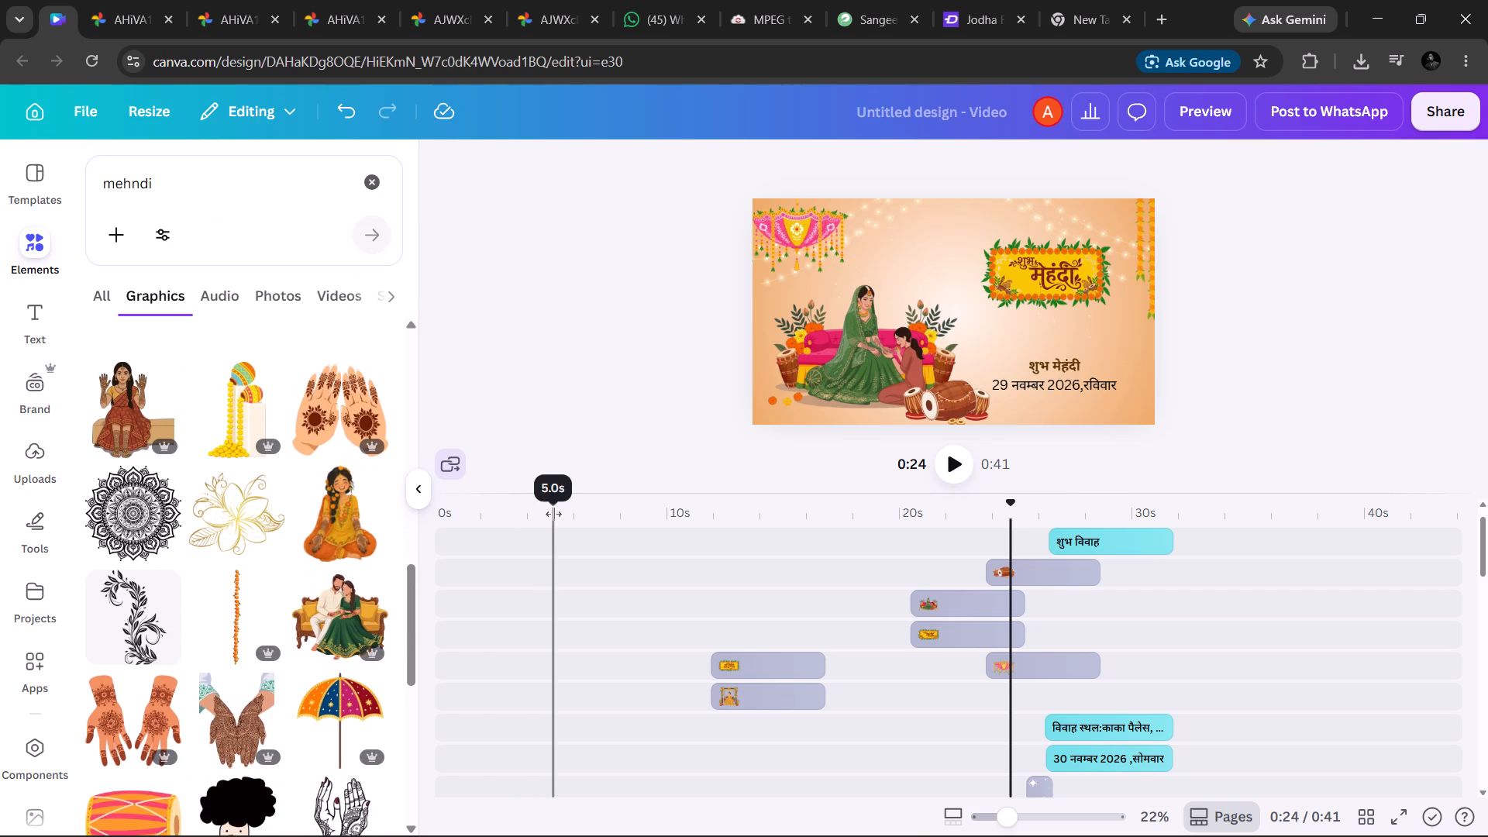
Go to the "शुभ विवाह" wedding scene and select its left elephant graphic.
scroll(697, 540, right, 3)
scroll(545, 732, right, 3)
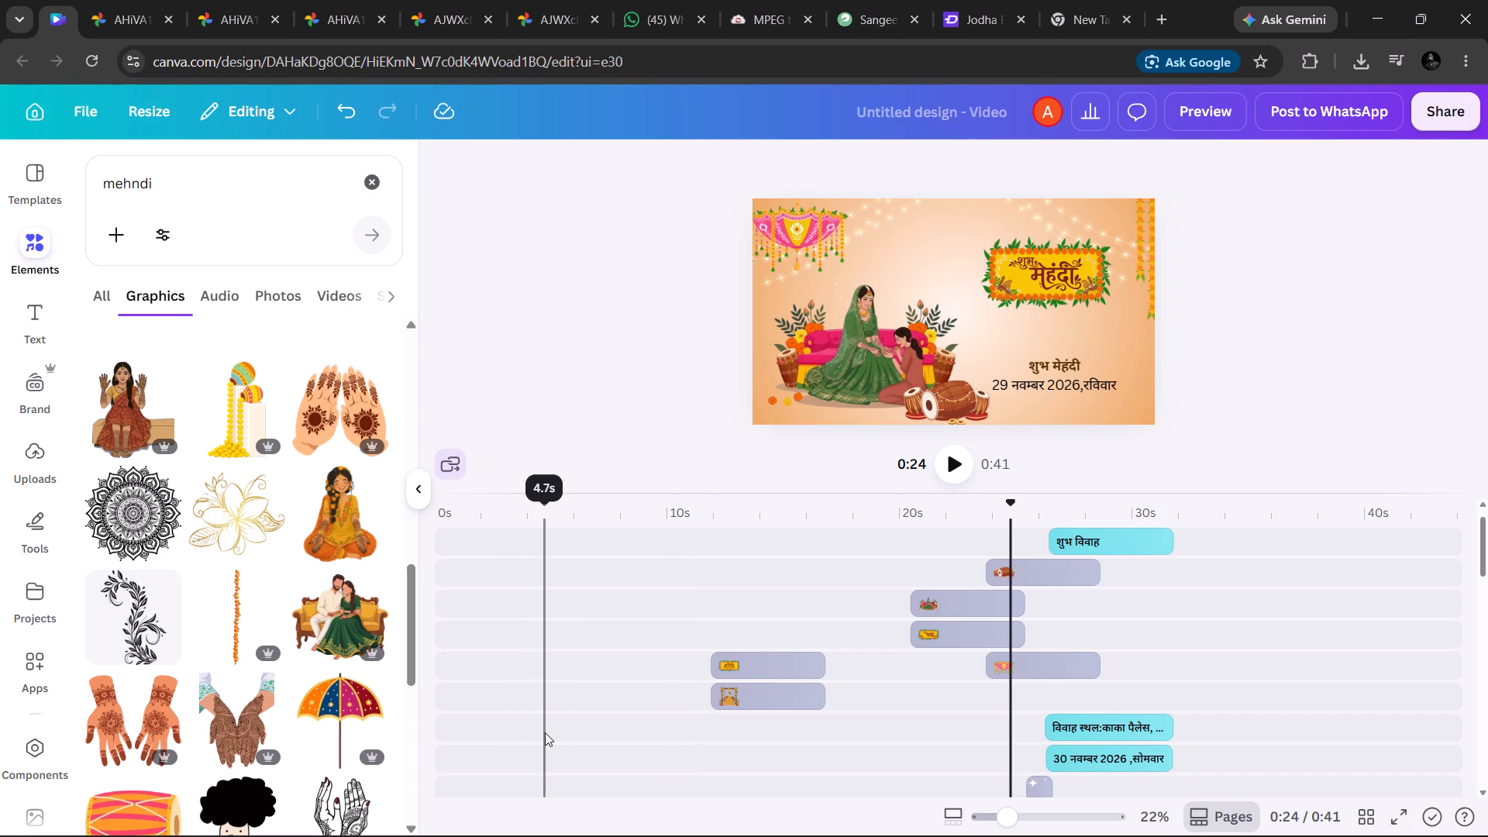
scroll(545, 732, right, 2)
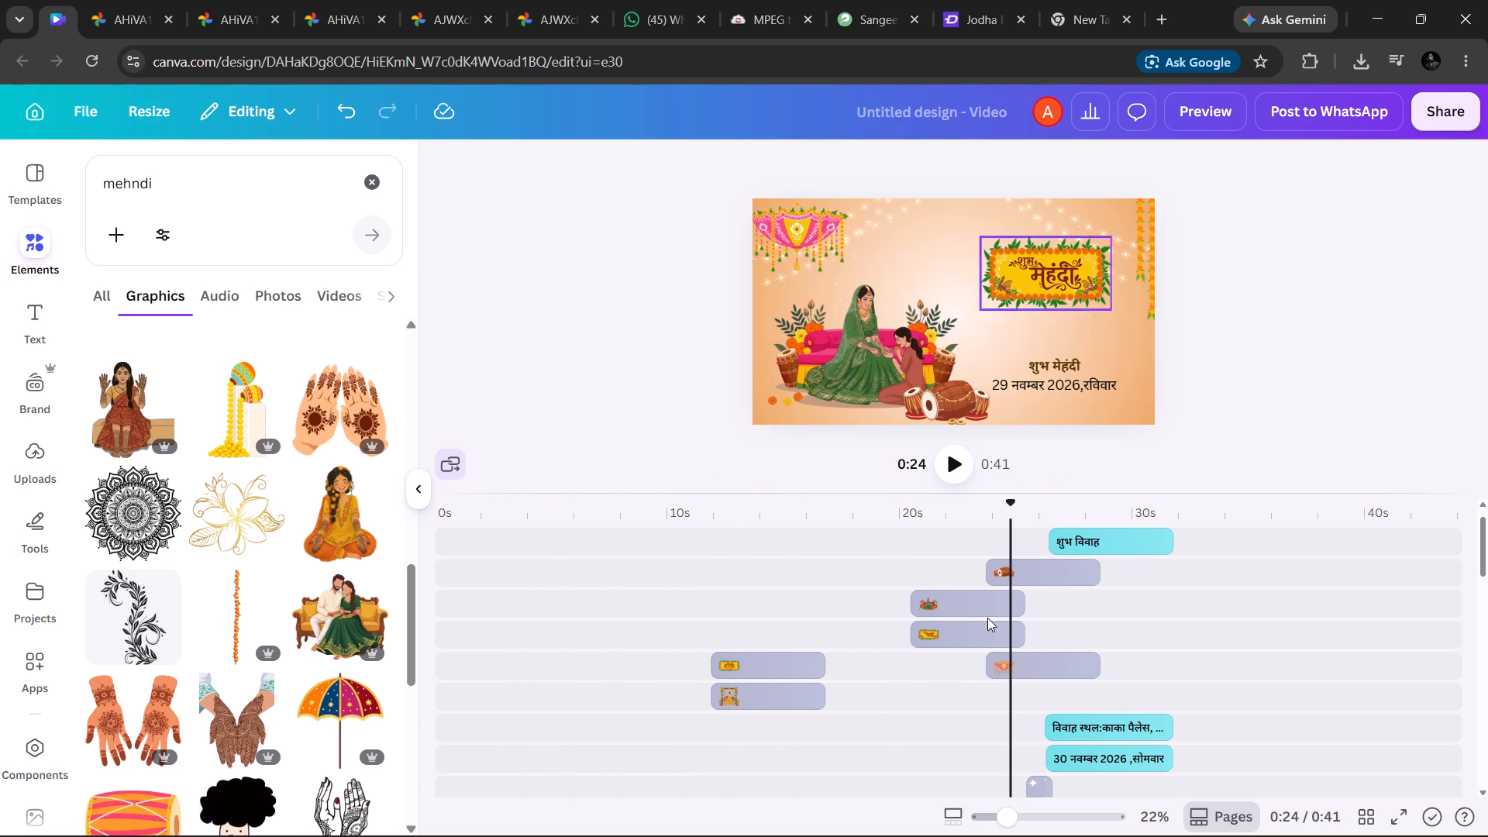
scroll(854, 697, down, 5)
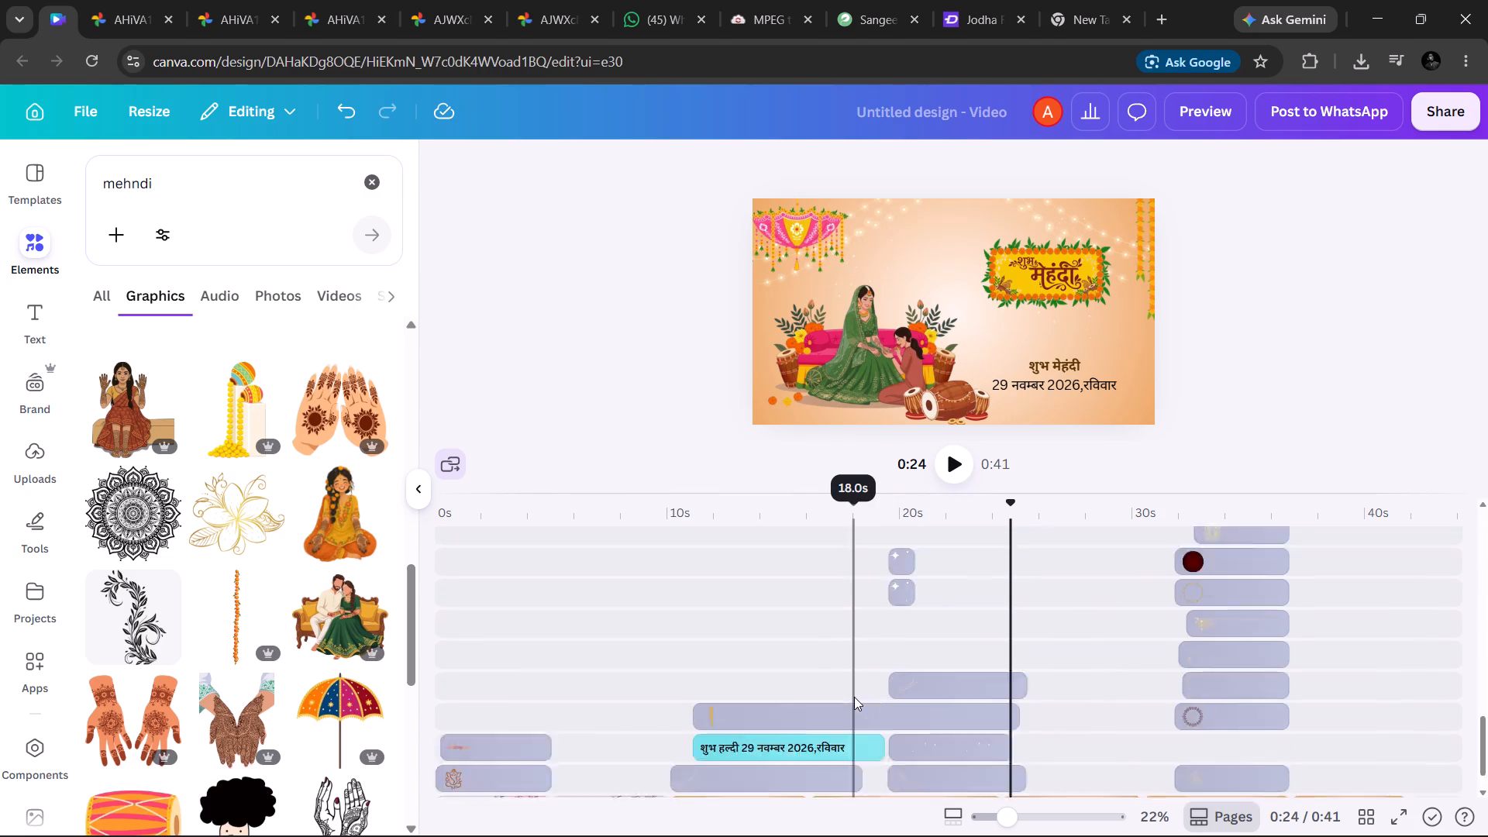
scroll(854, 697, down, 2)
click(1093, 712)
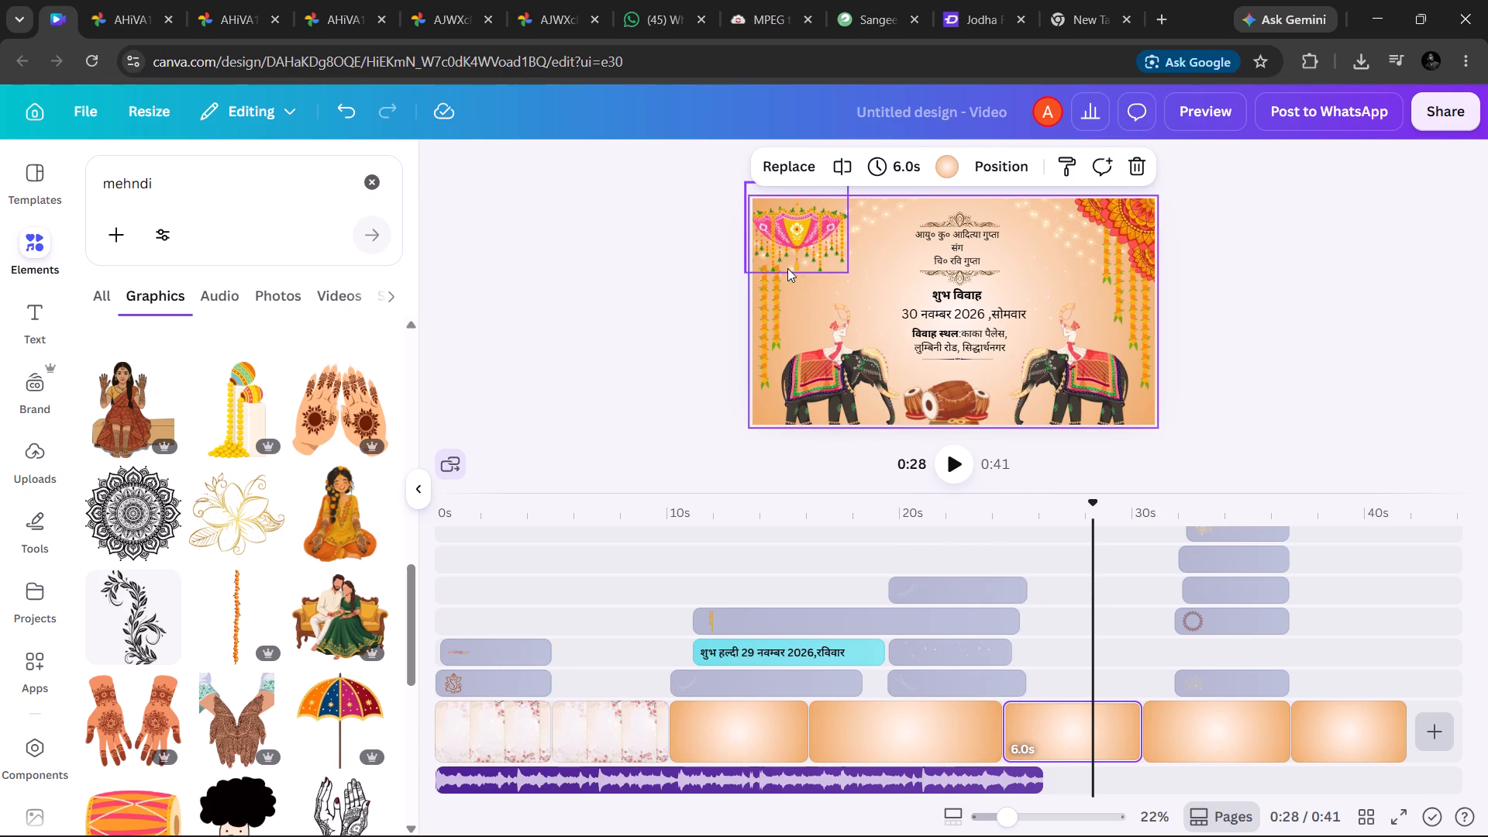
click(817, 343)
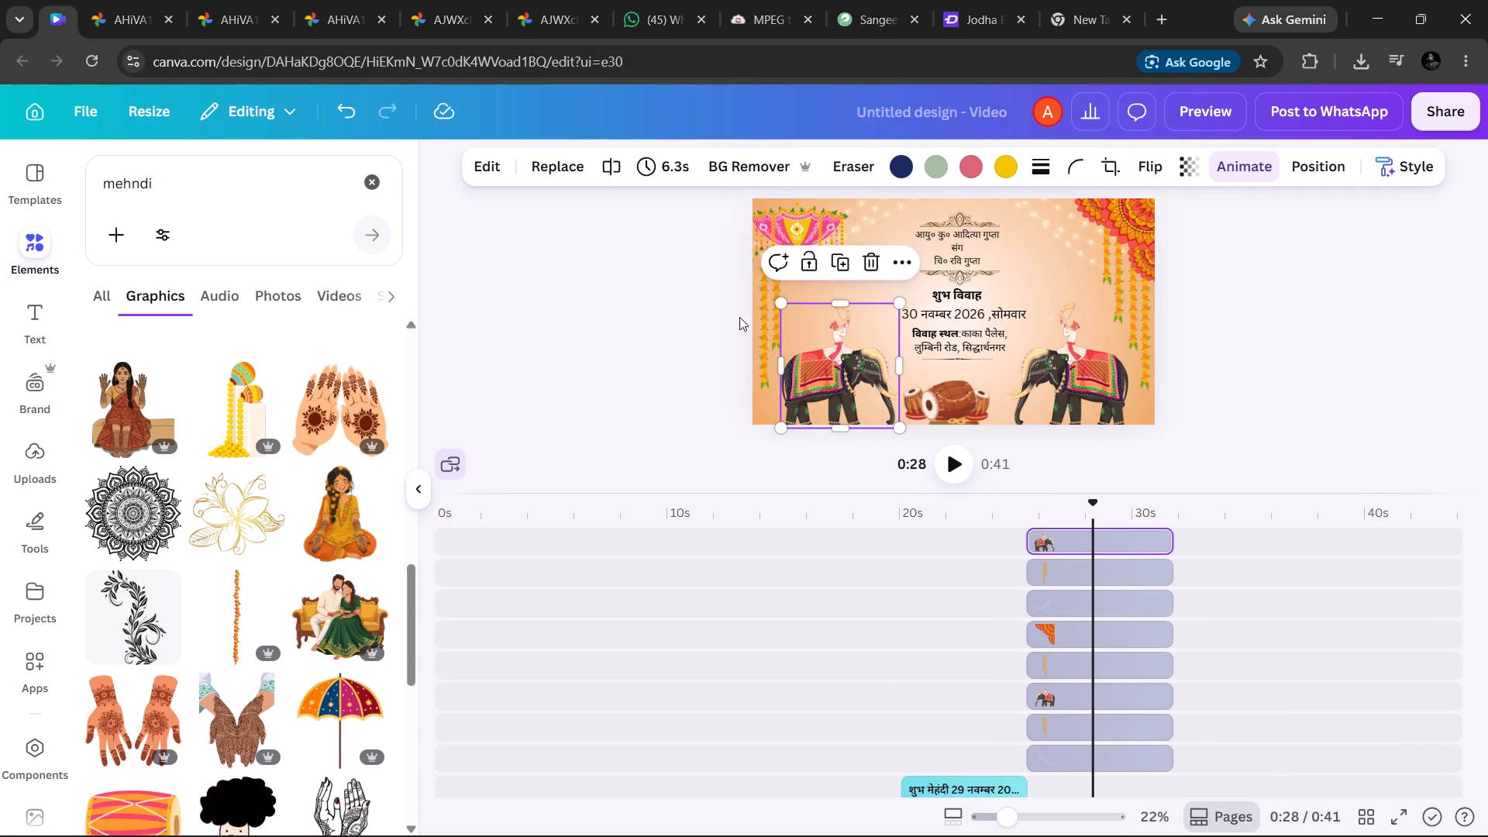
Browse the "mehndi" graphics results for decorations that could suit the wedding scene.
scroll(320, 654, down, 7)
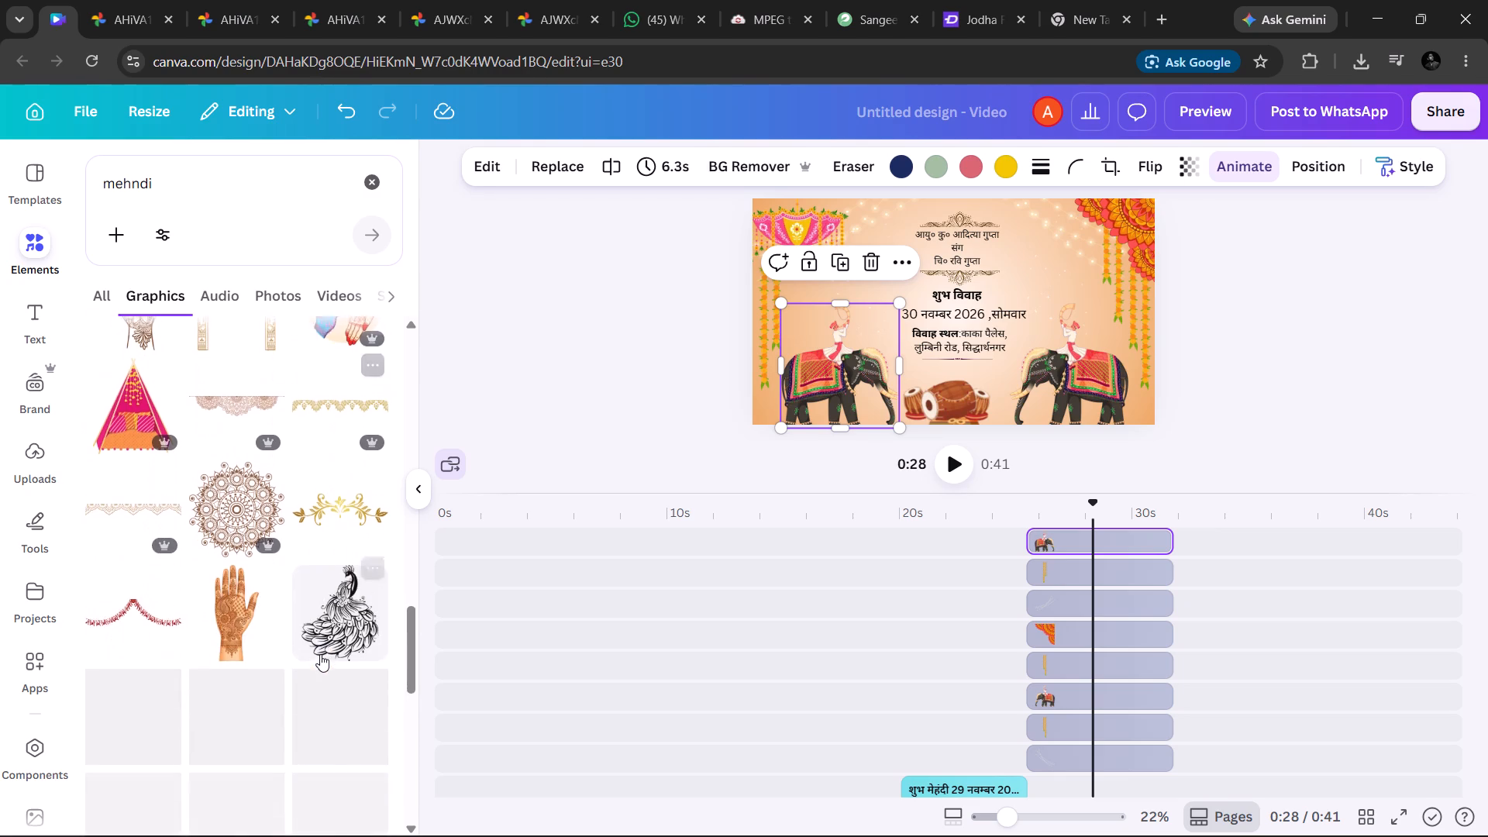
scroll(320, 654, down, 4)
scroll(320, 654, up, 6)
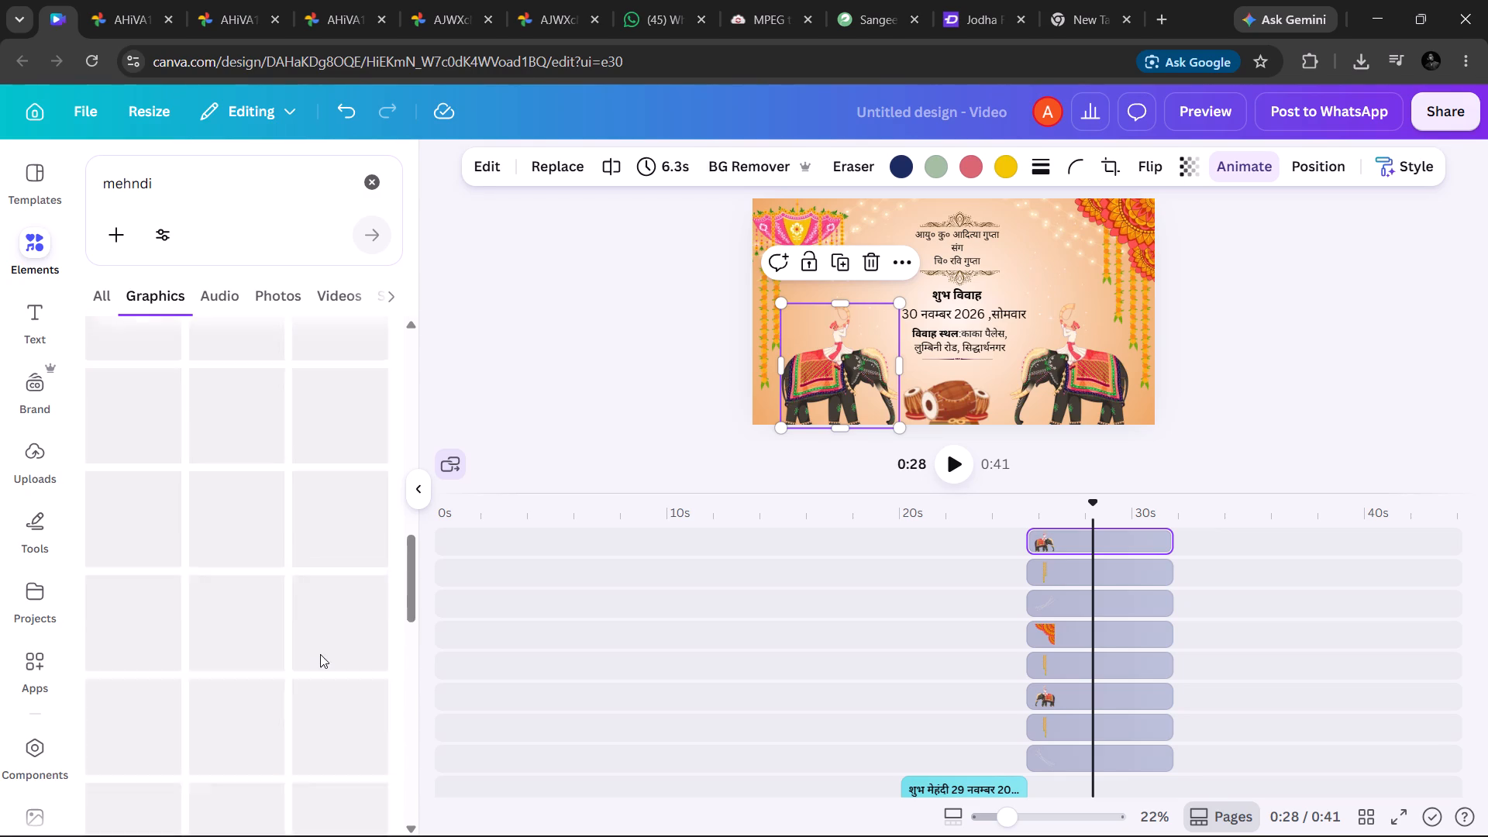
scroll(320, 654, up, 6)
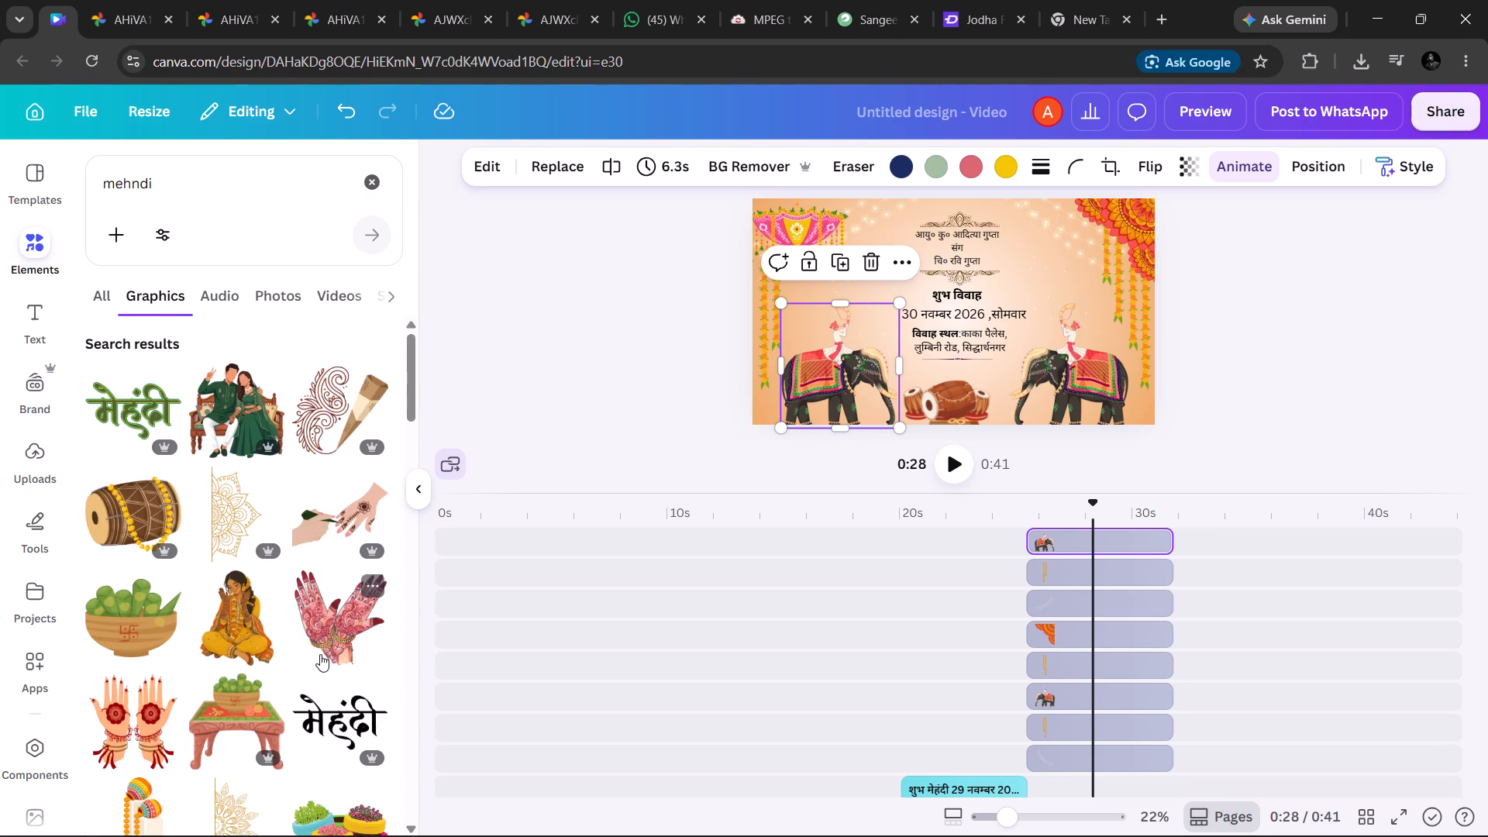
scroll(203, 722, down, 1)
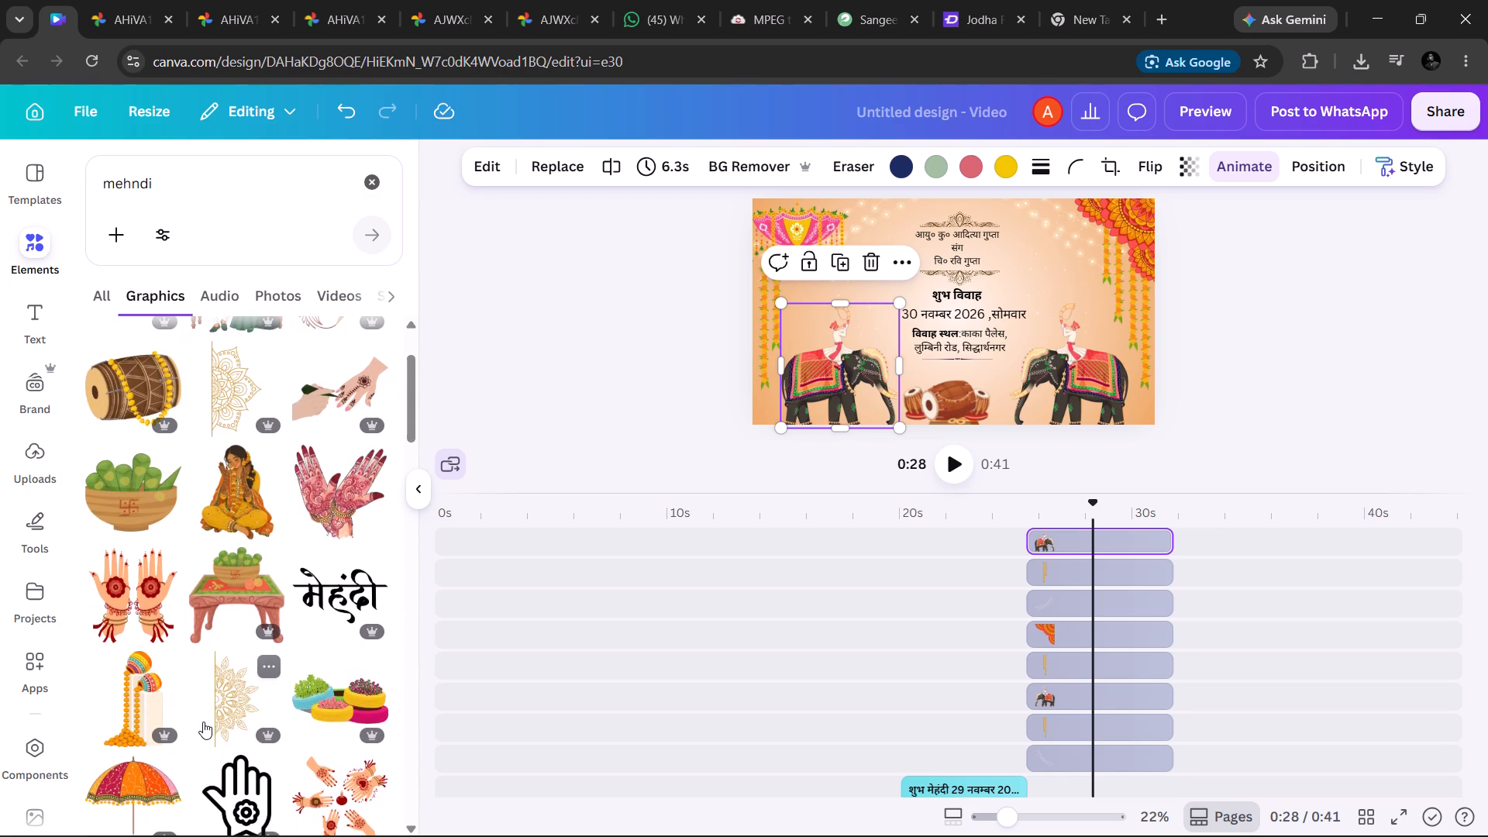
scroll(203, 722, down, 8)
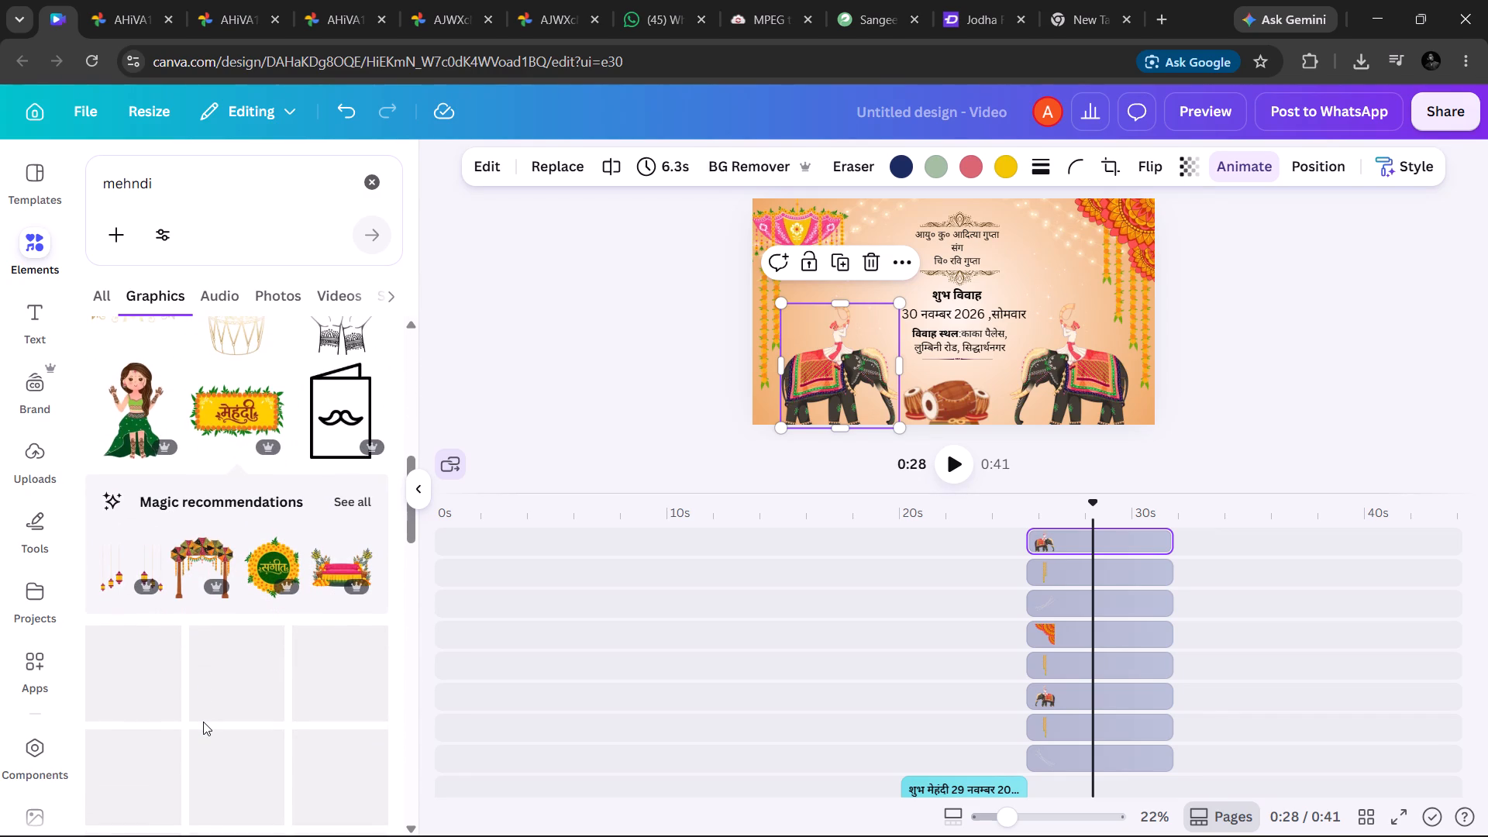
scroll(203, 722, down, 5)
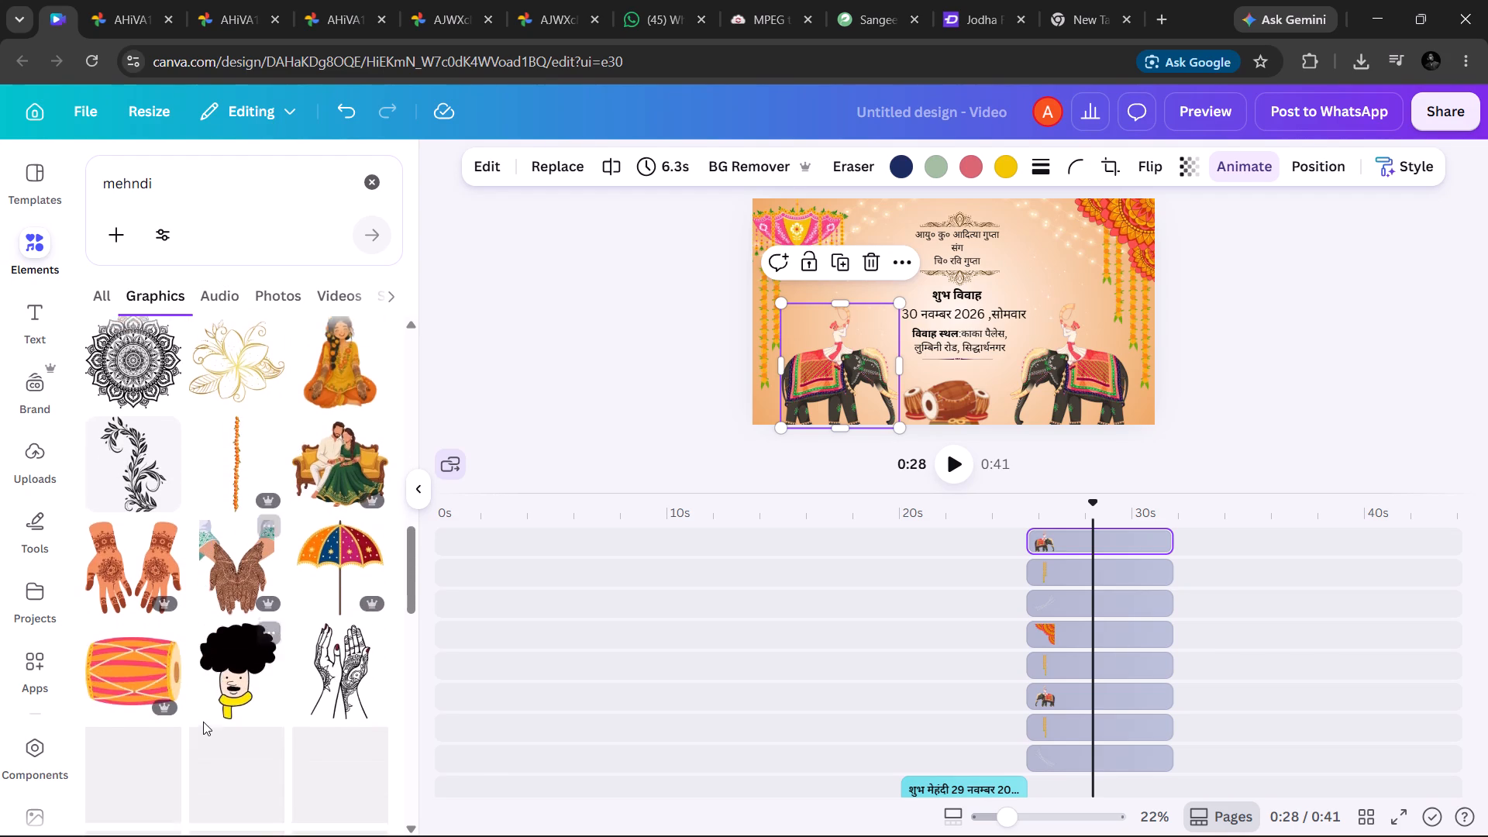
scroll(203, 722, down, 5)
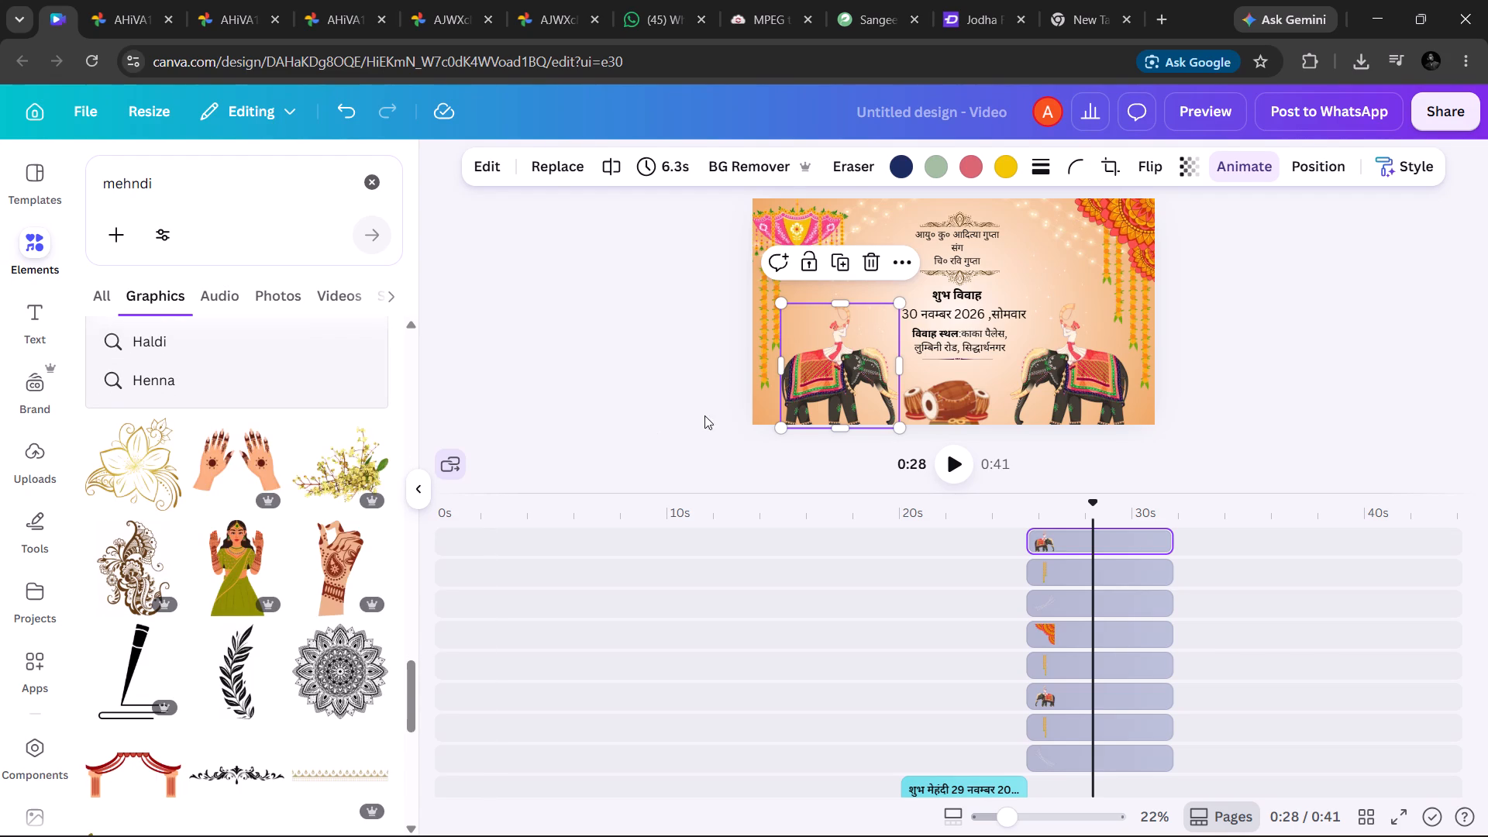
Delete the drum graphic between the two elephants in the "शुभ विवाह" wedding scene.
click(944, 385)
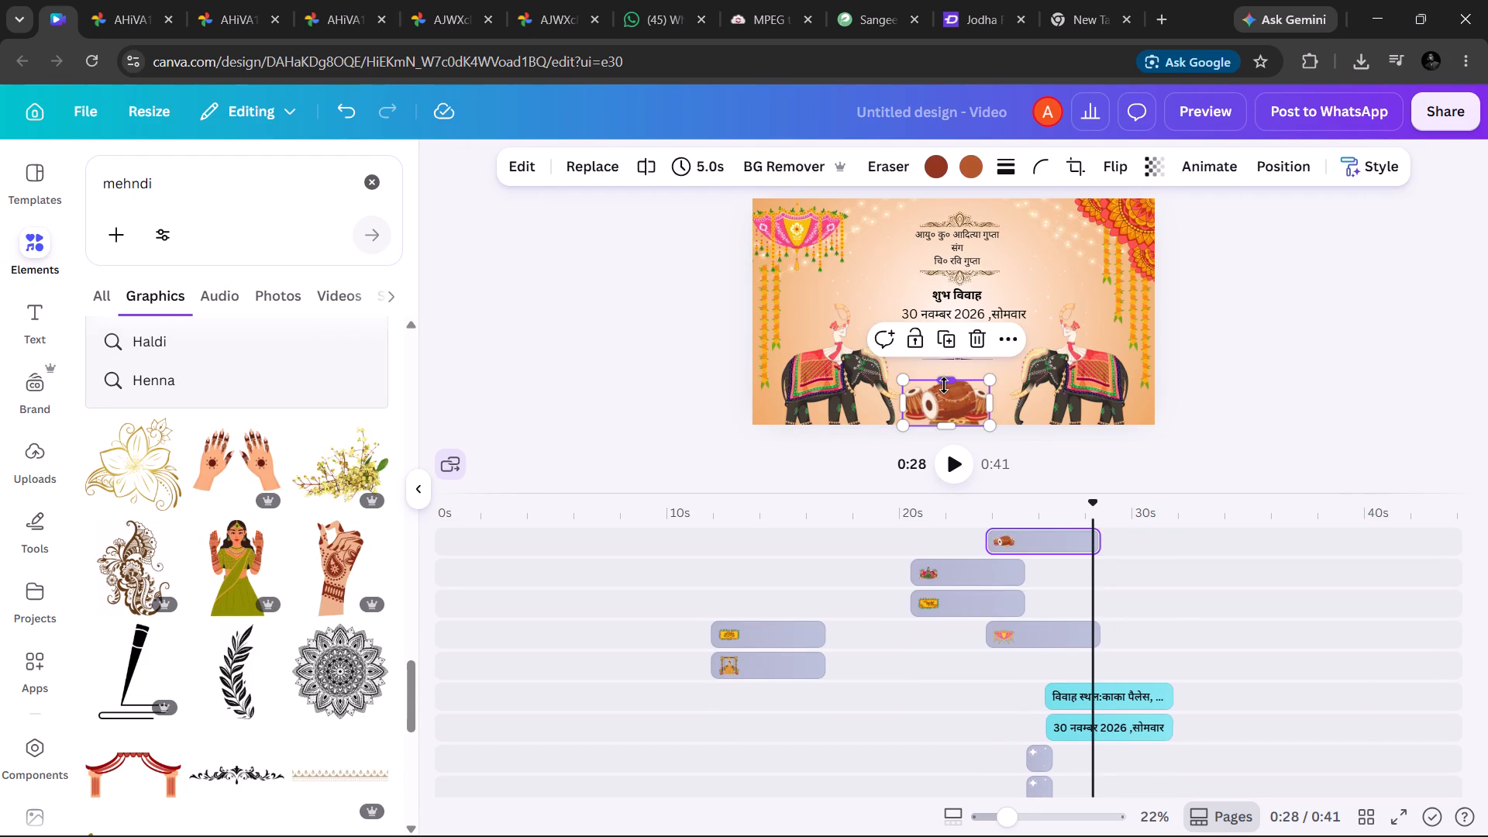
key(Delete)
click(239, 166)
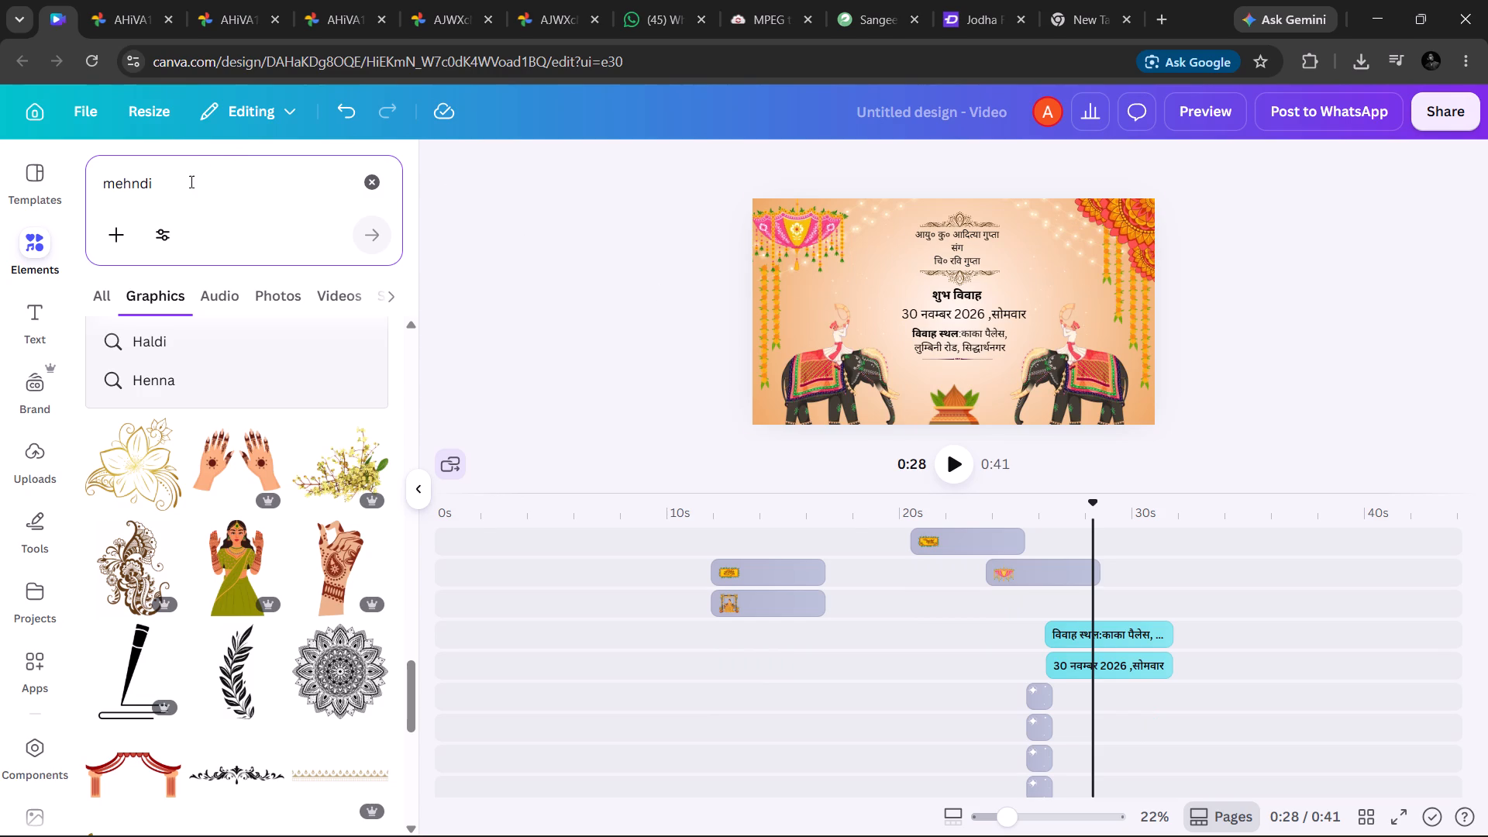
click(619, 366)
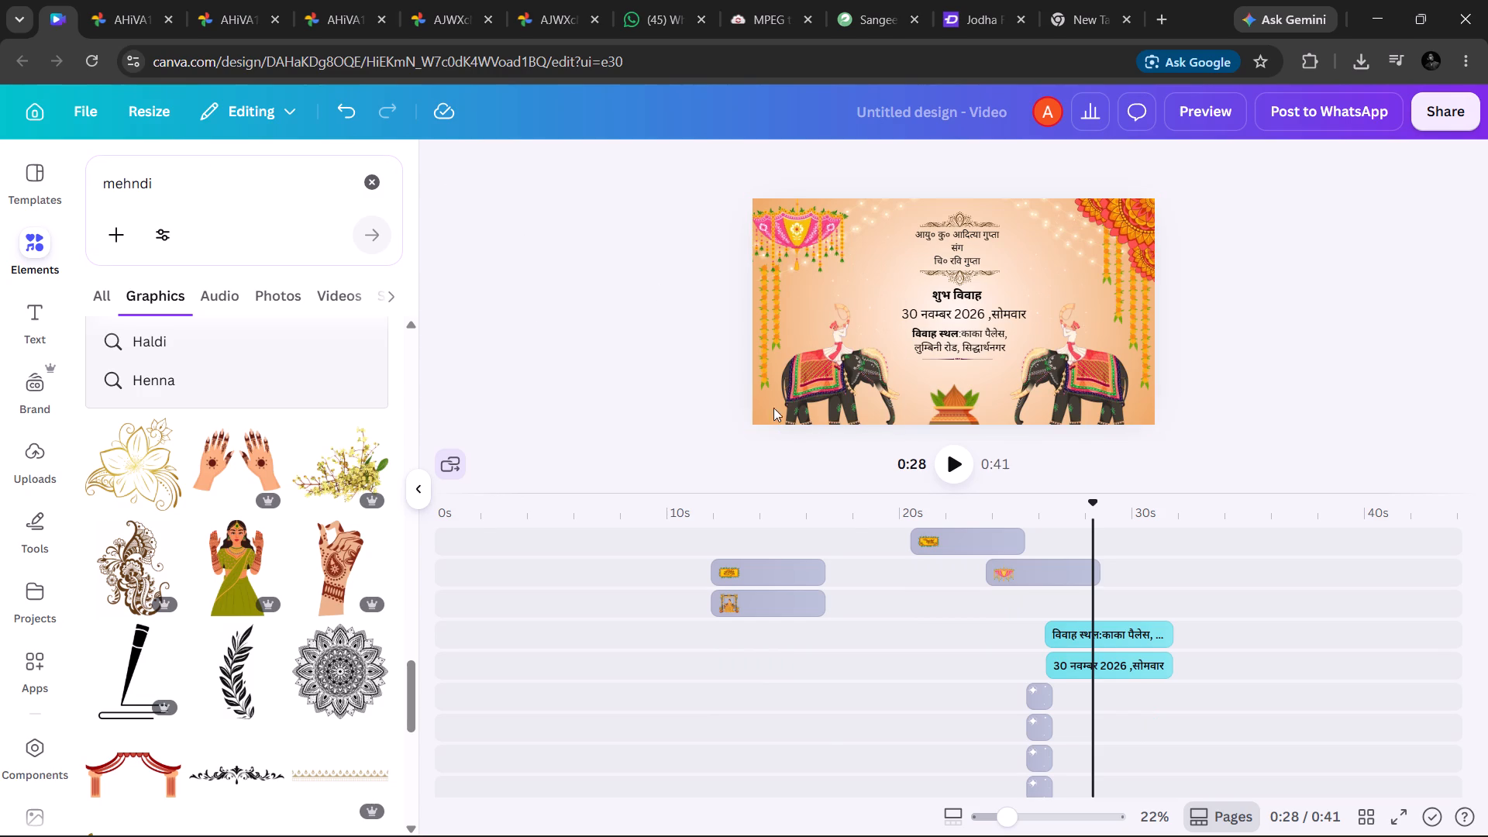
Copy the floral background clip of the opening Ganesh scene and paste the duplicate into the video timeline.
scroll(659, 665, right, 4)
scroll(627, 679, down, 5)
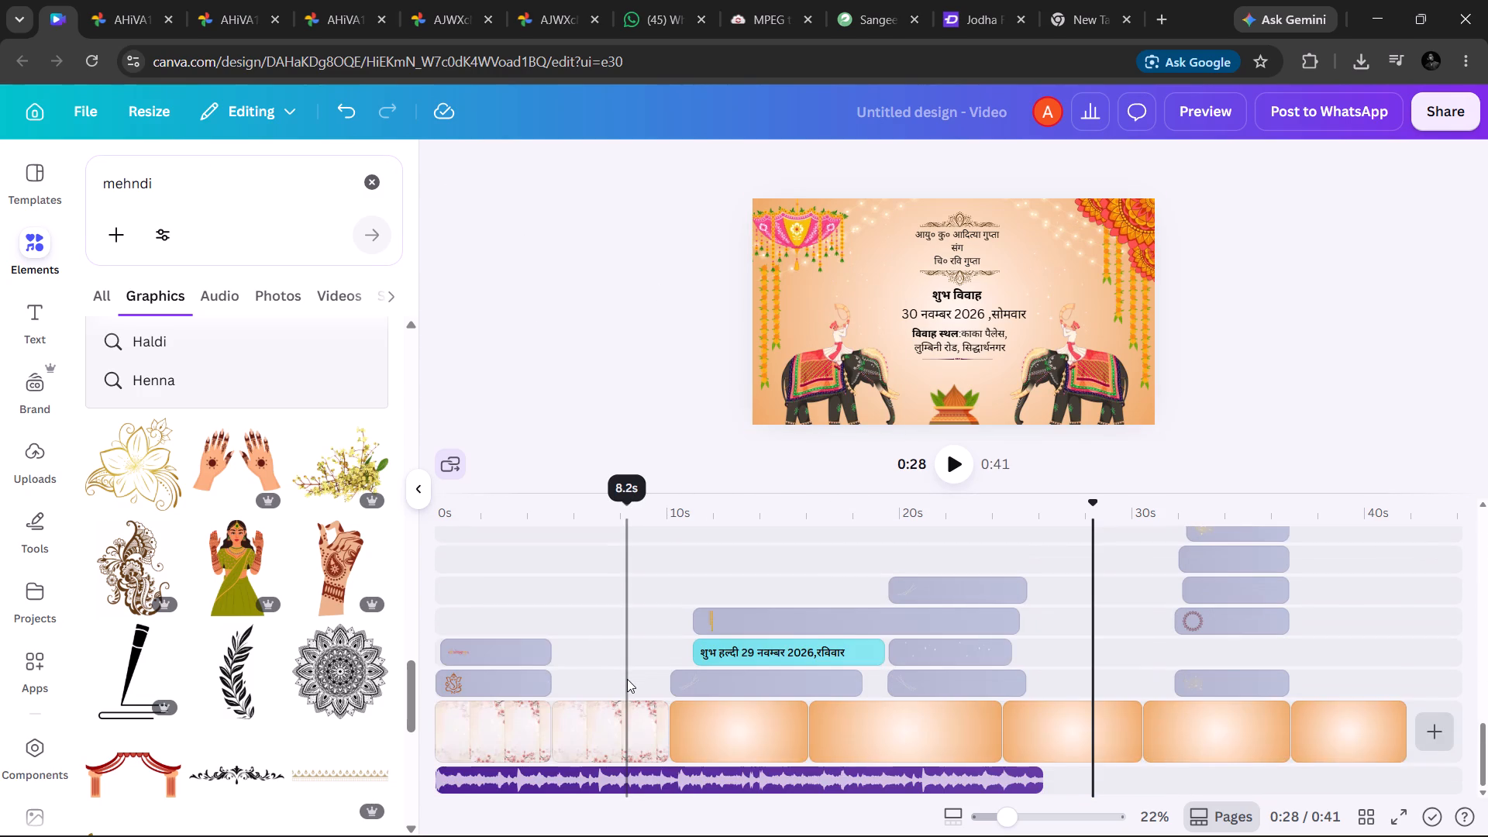
scroll(627, 679, right, 2)
click(494, 732)
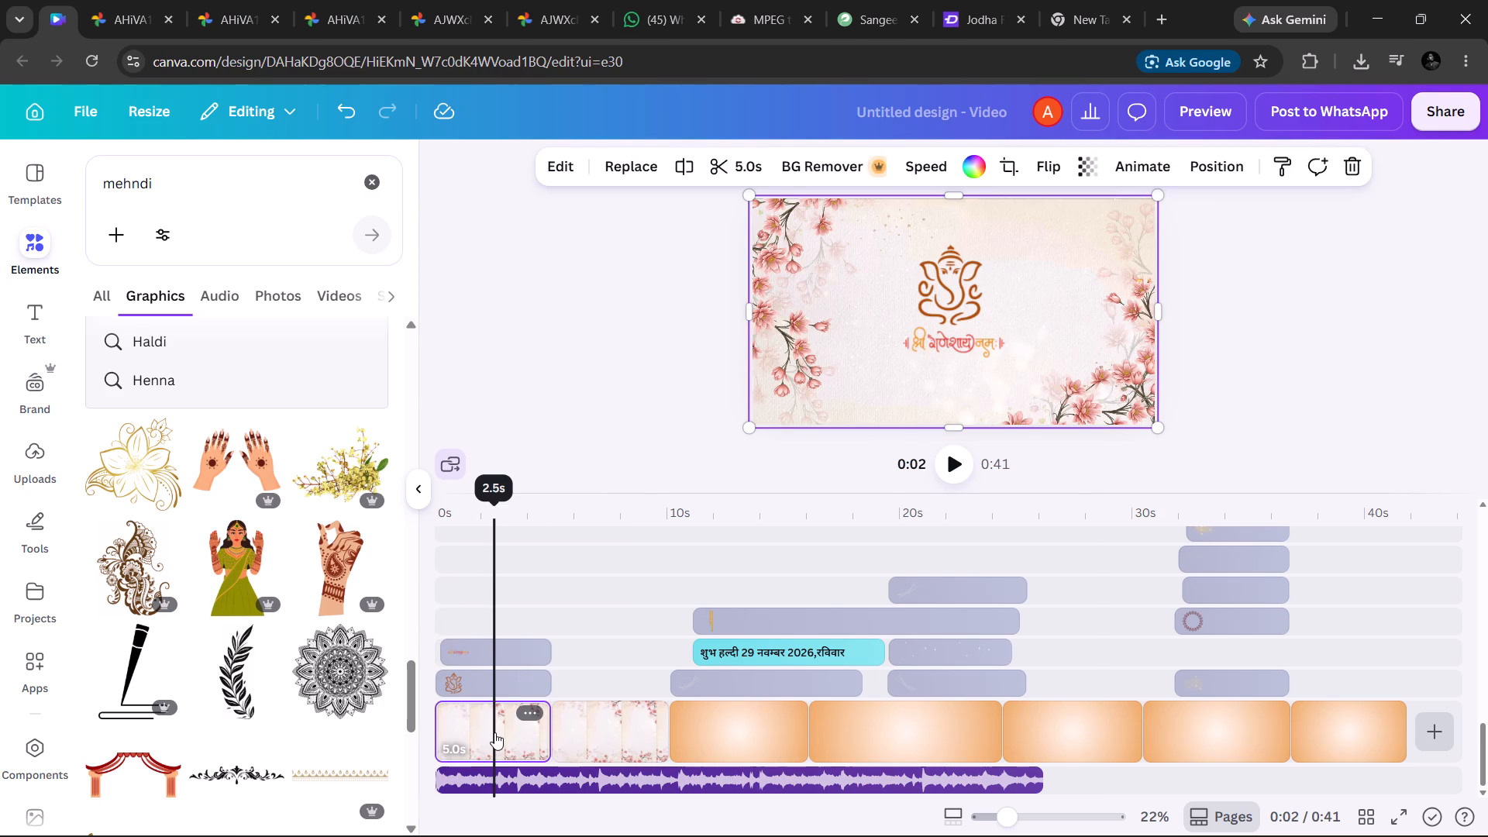
key(ctrl+c)
scroll(494, 732, left, 7)
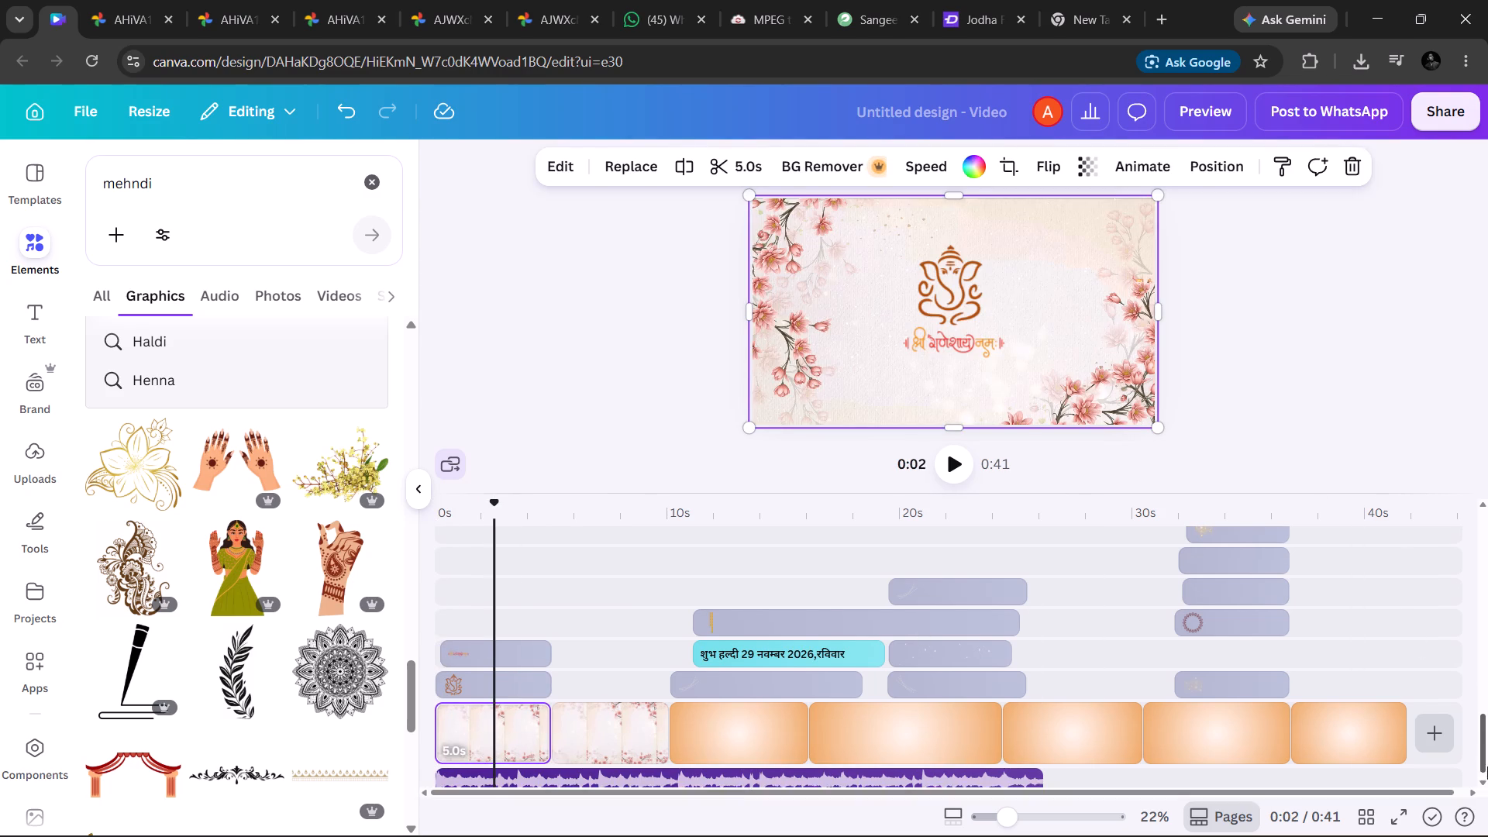
click(1435, 739)
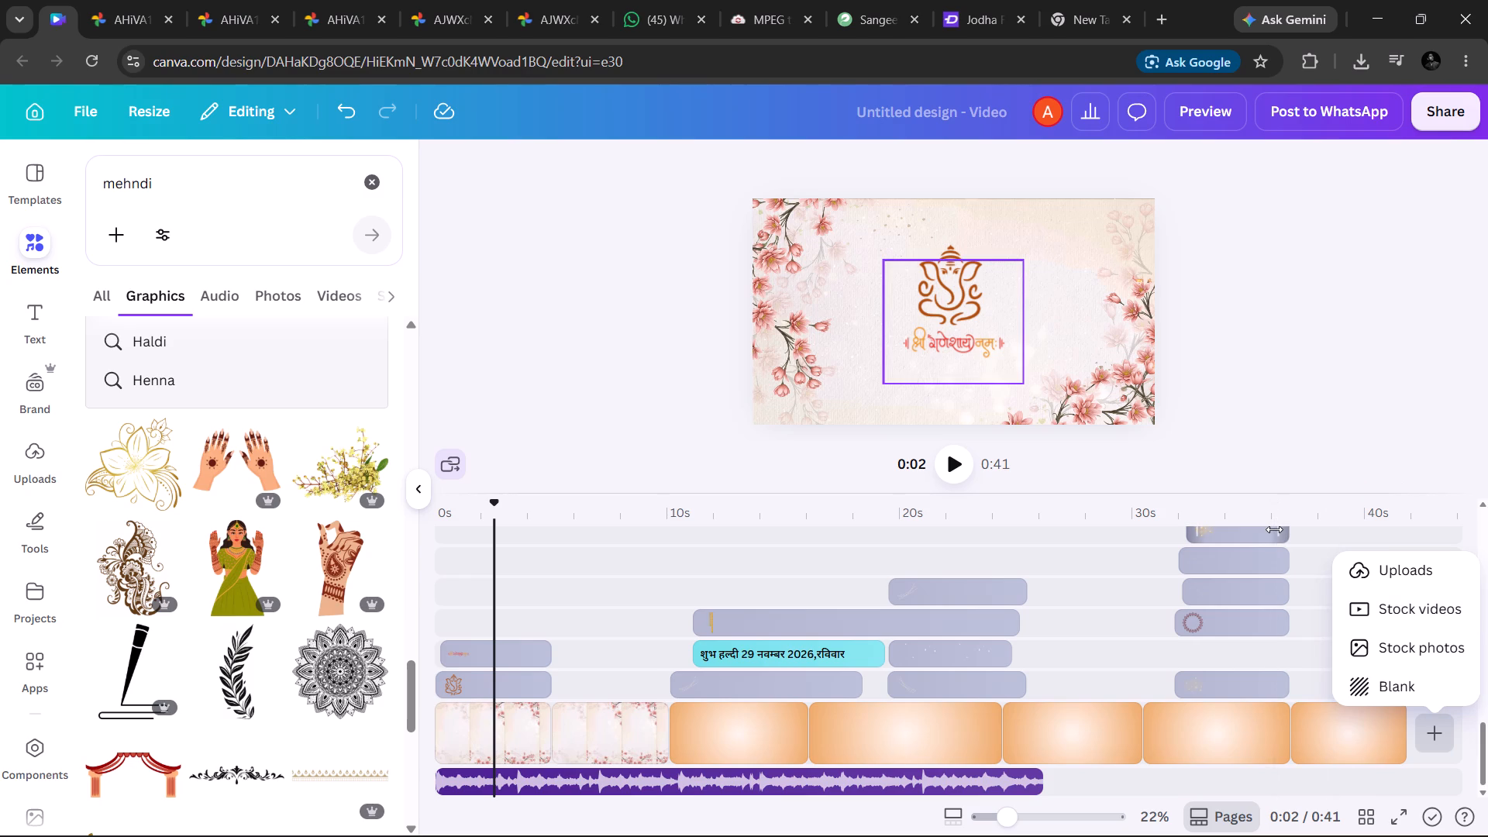
key(ctrl+v)
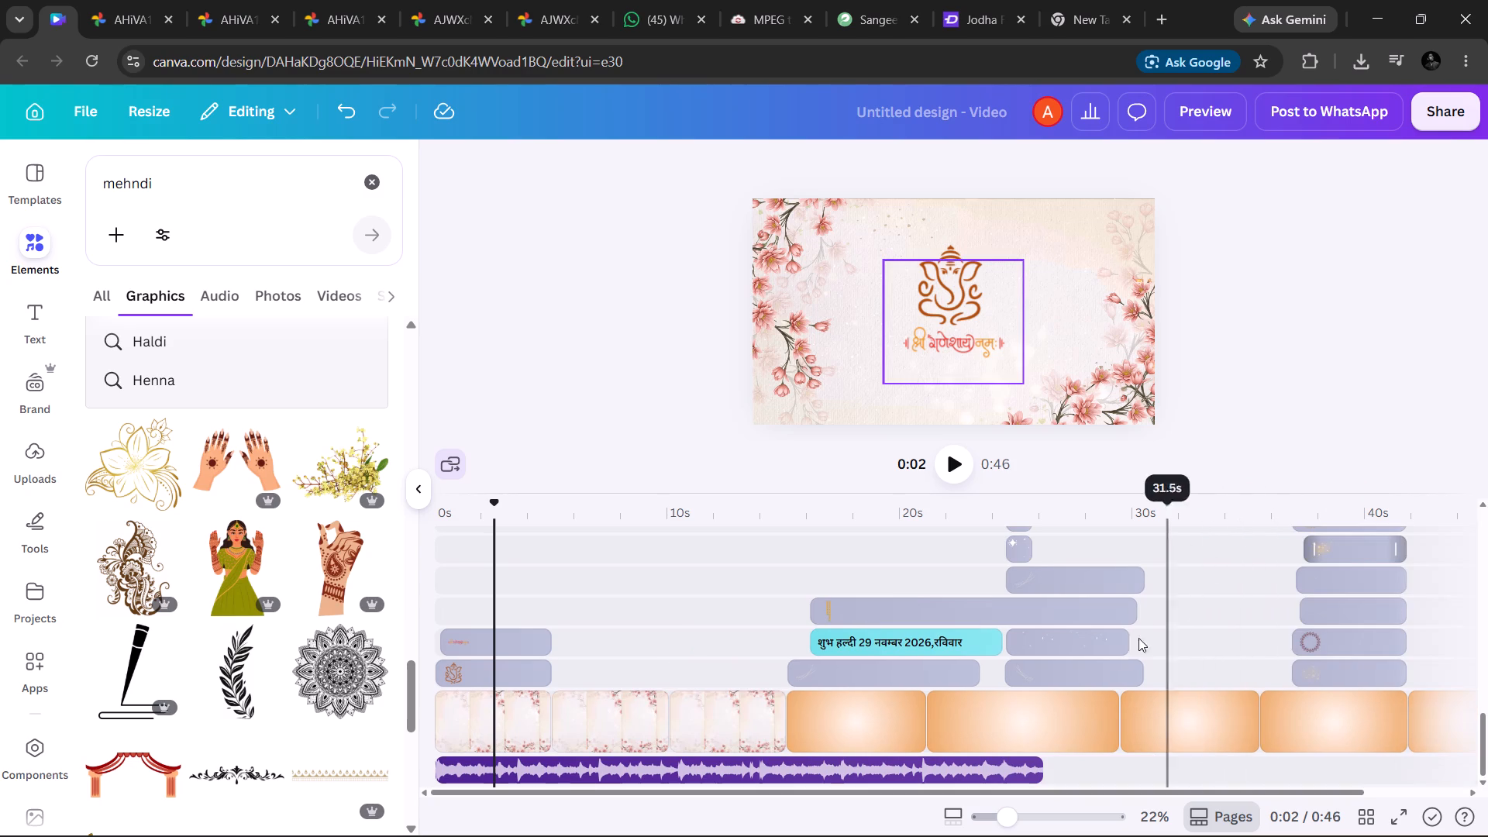
Move the second floral background clip to the end of the timeline, after the last orange background clip.
click(588, 732)
drag(610, 728, 805, 710)
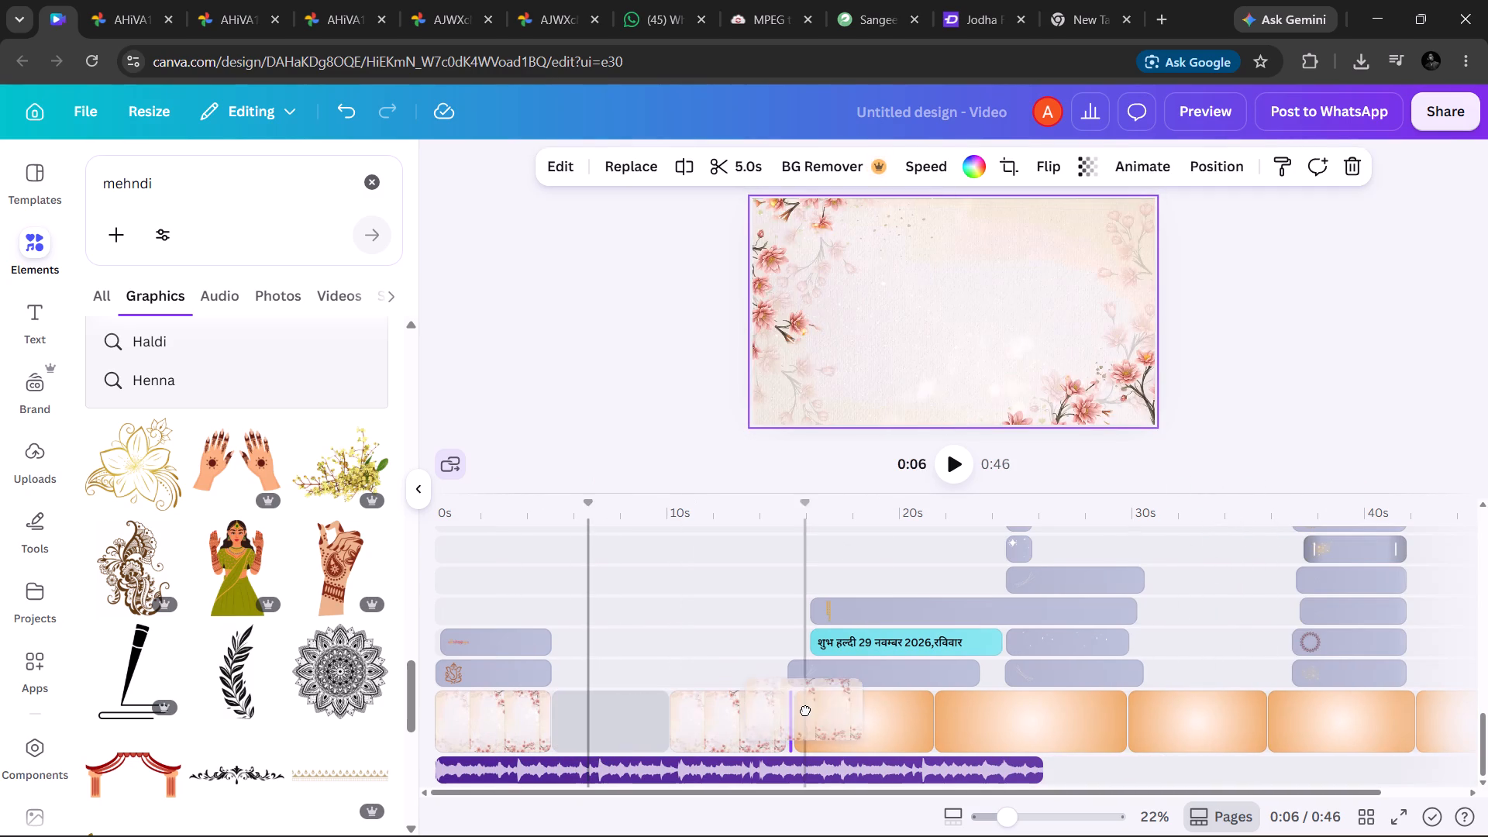
drag(805, 710, 1444, 729)
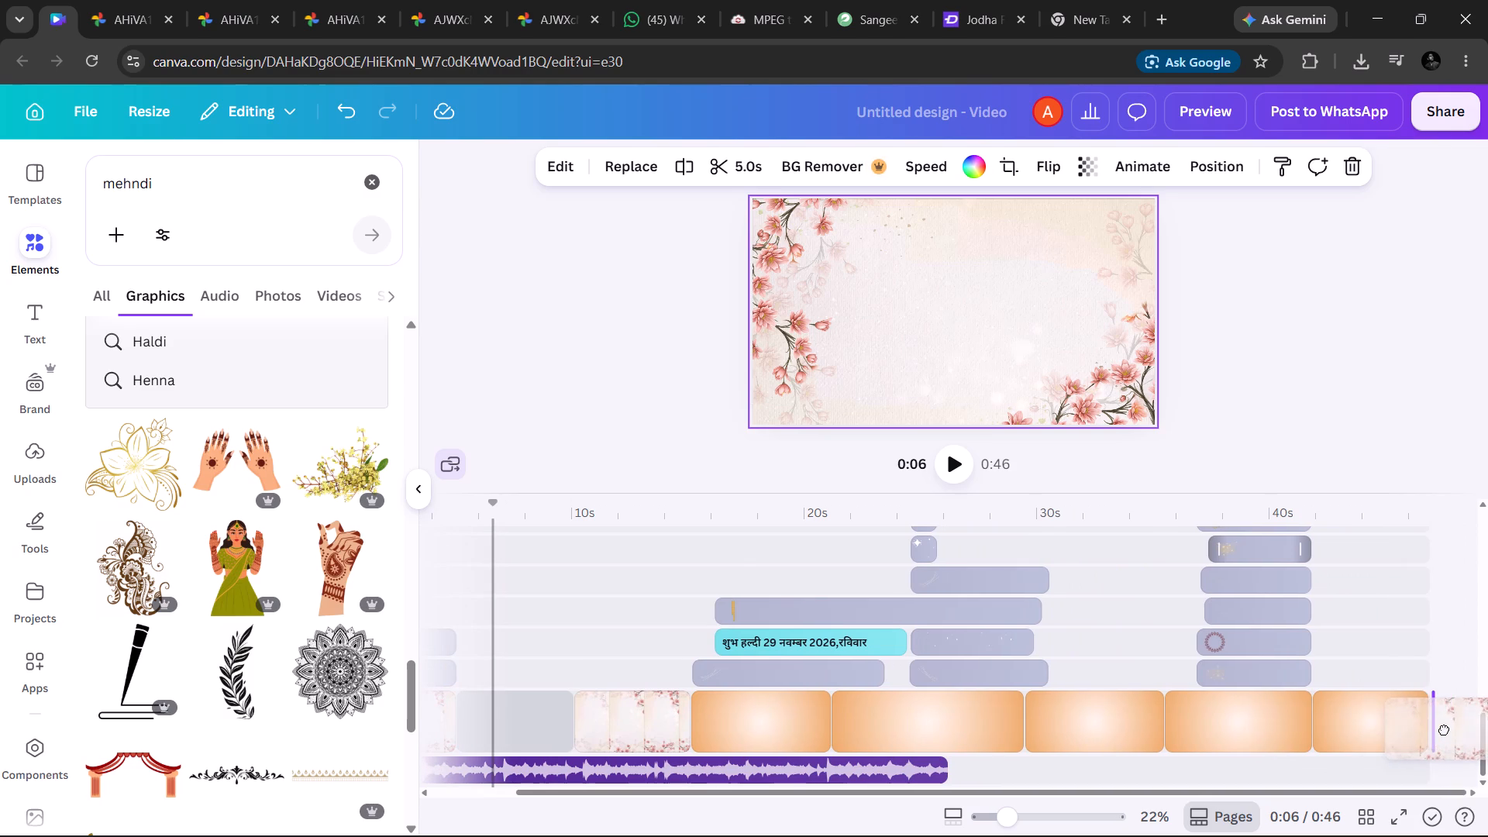
drag(1444, 729, 1443, 729)
scroll(877, 679, right, 3)
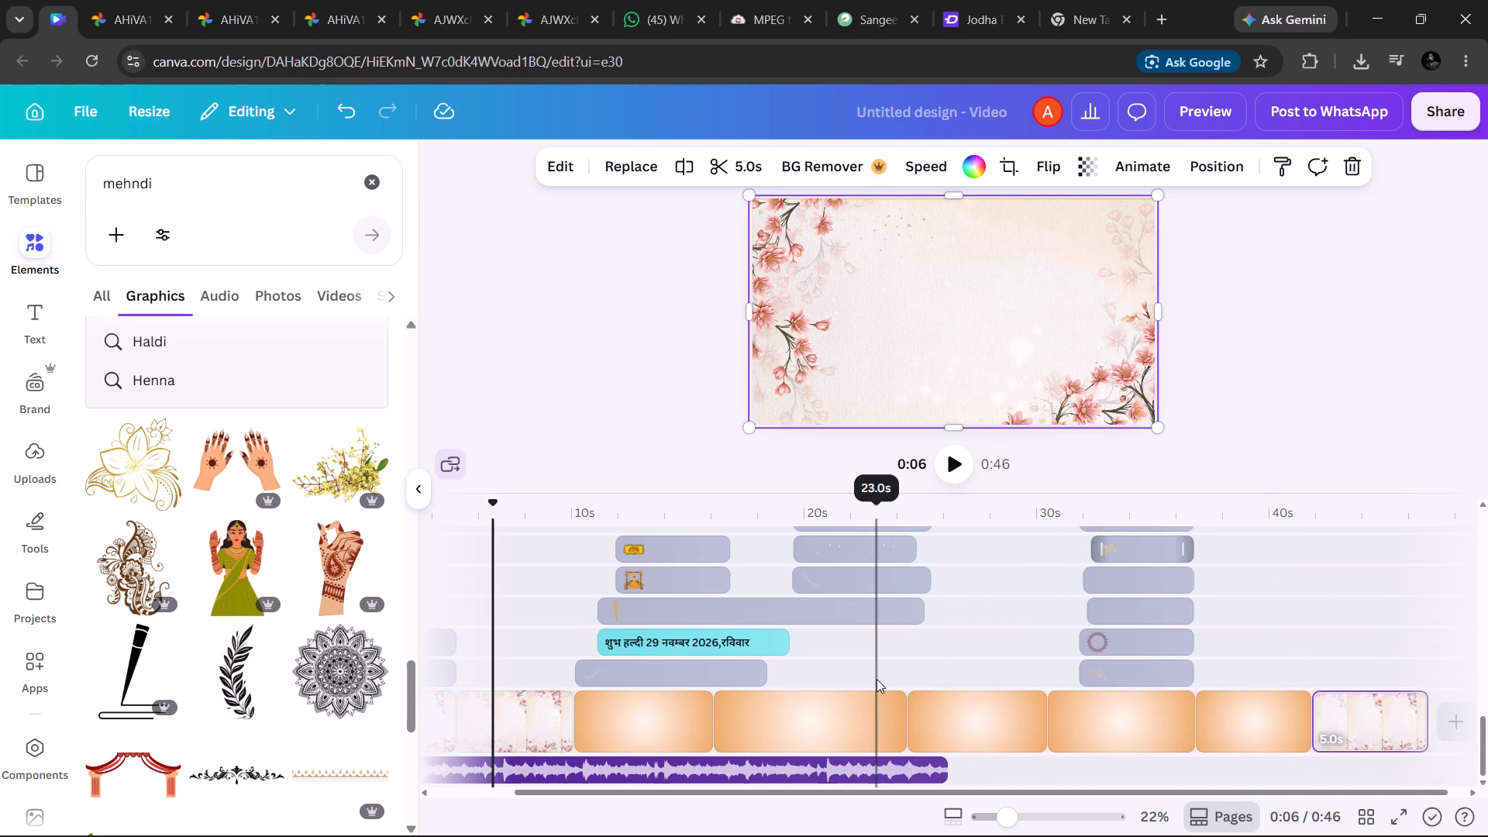
scroll(877, 679, right, 4)
scroll(630, 631, right, 4)
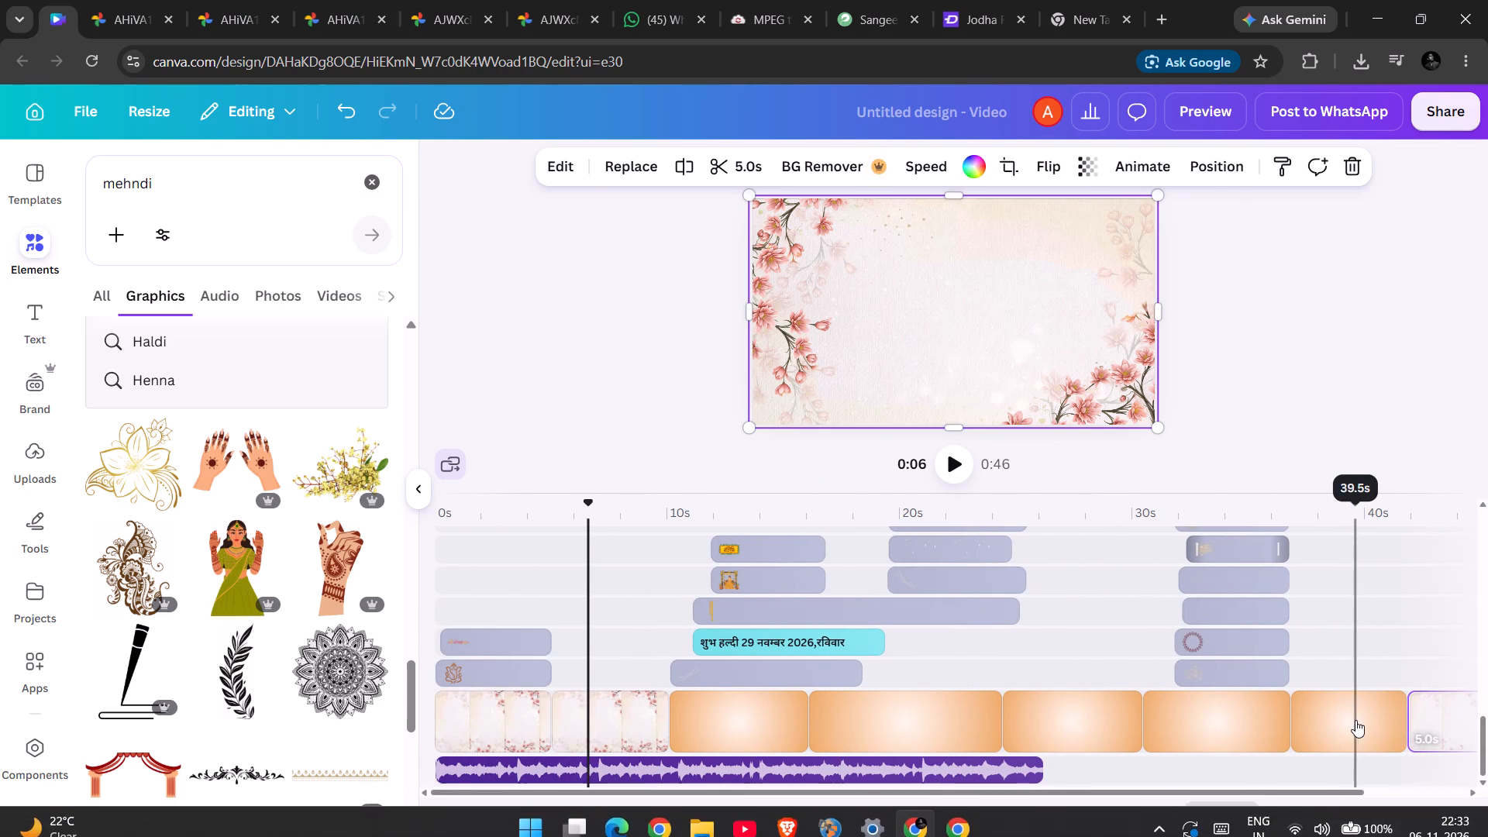
click(1394, 805)
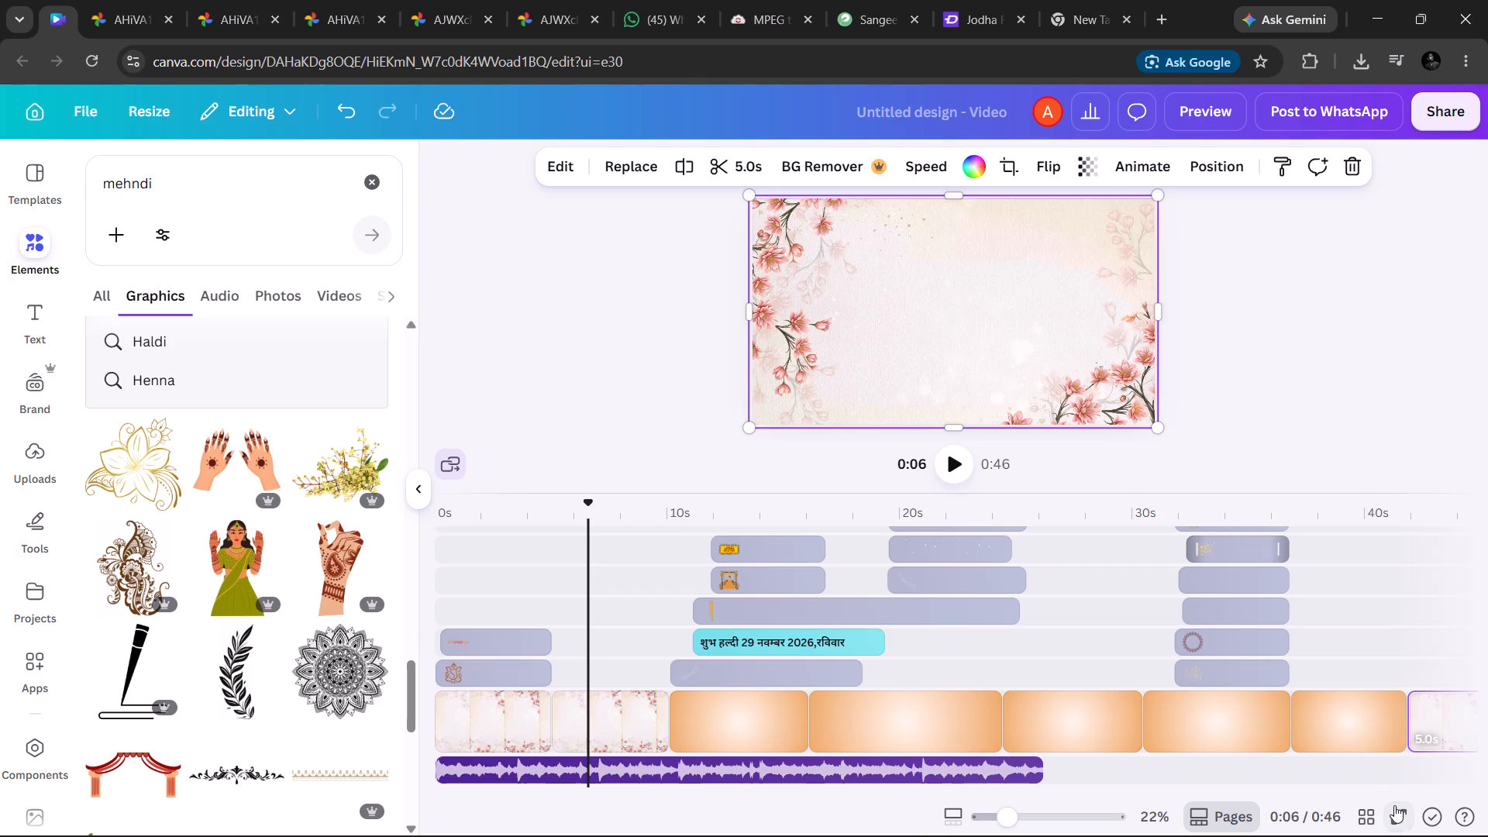